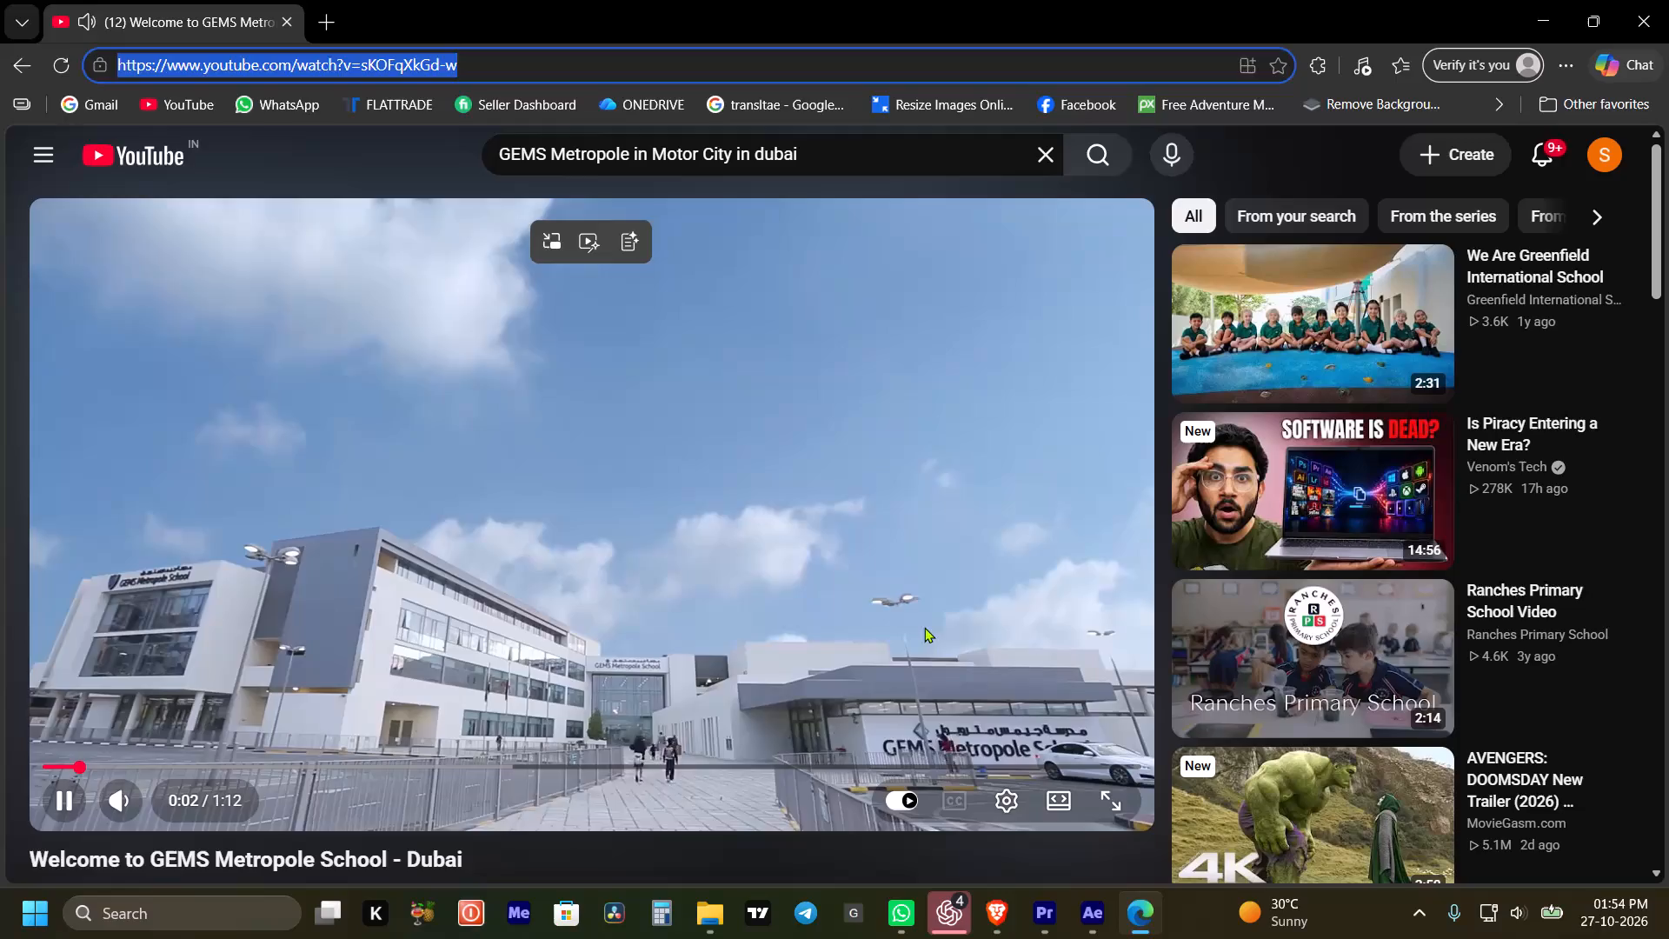
Pause playback of the "Welcome to GEMS Metropole School - Dubai" video.
{"action": "key", "text": "space"}
{"action": "left_click", "coordinate": [719, 548]}
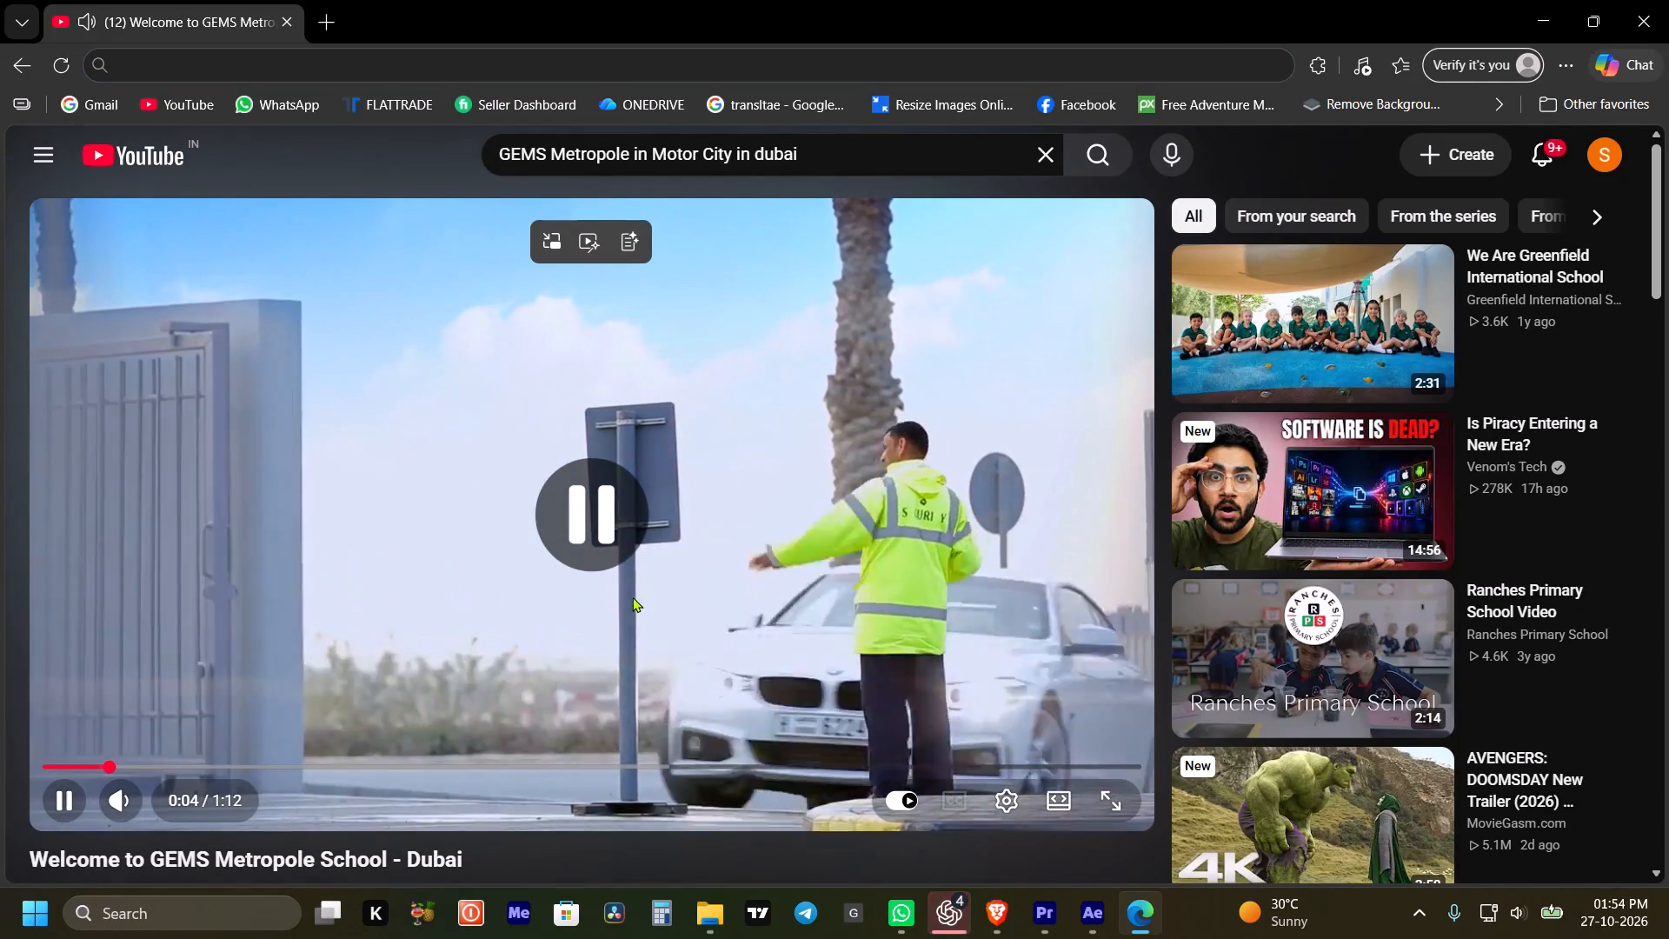
{"action": "left_click", "coordinate": [636, 541]}
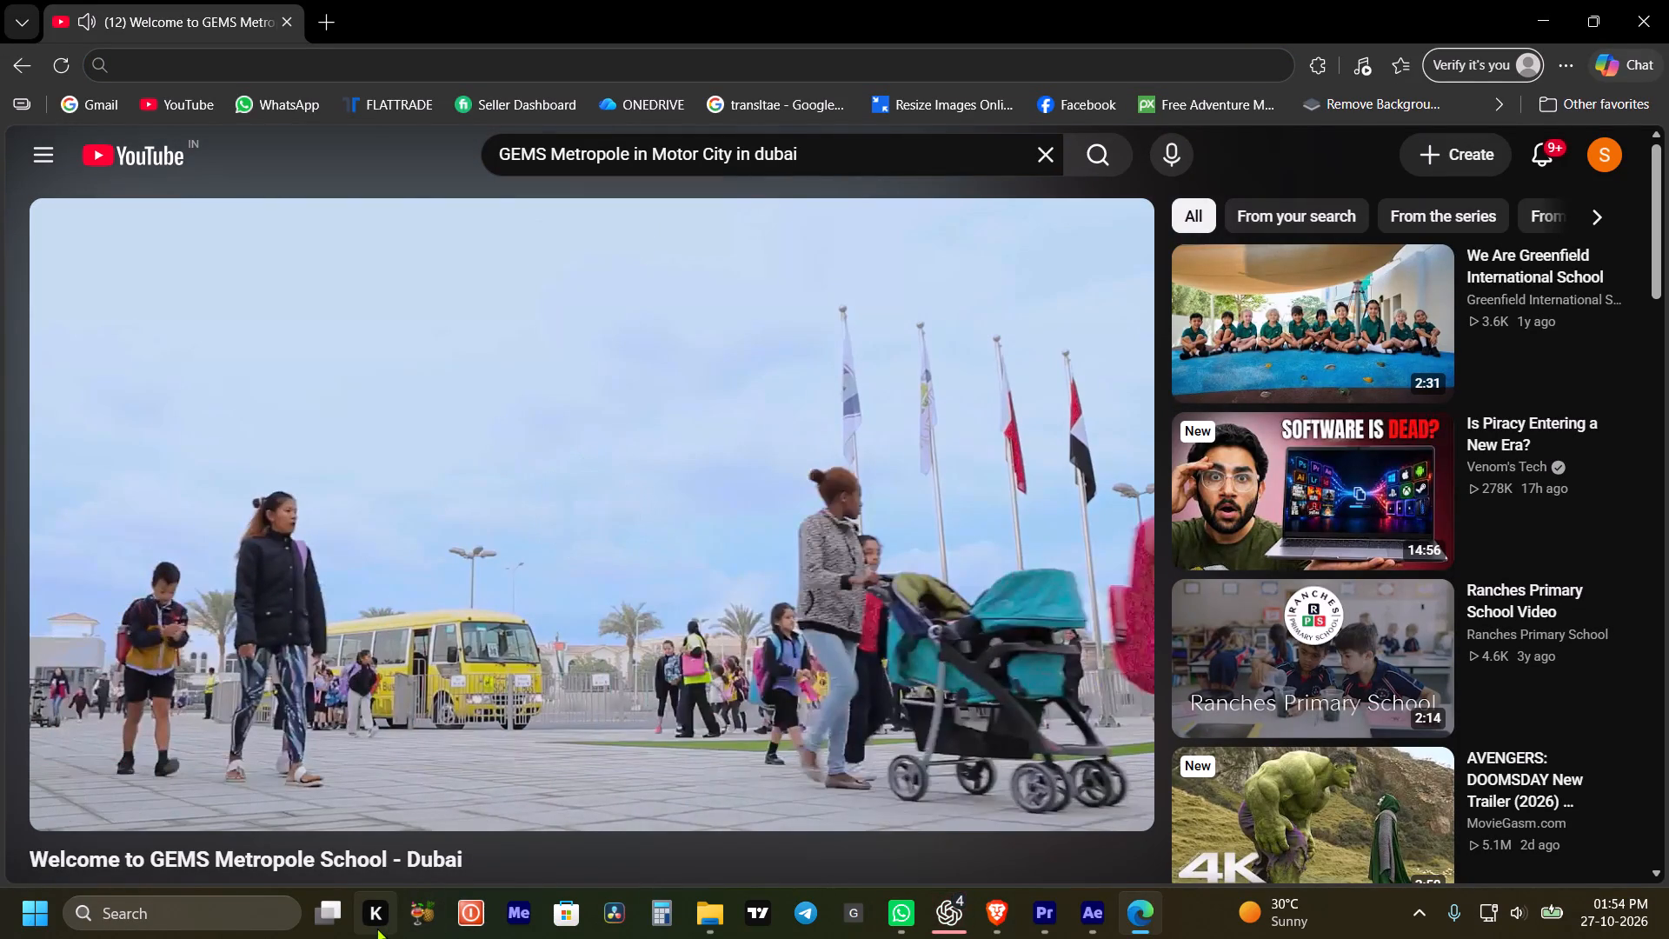
Launch the application marked with the letter K.
{"action": "left_click", "coordinate": [376, 926]}
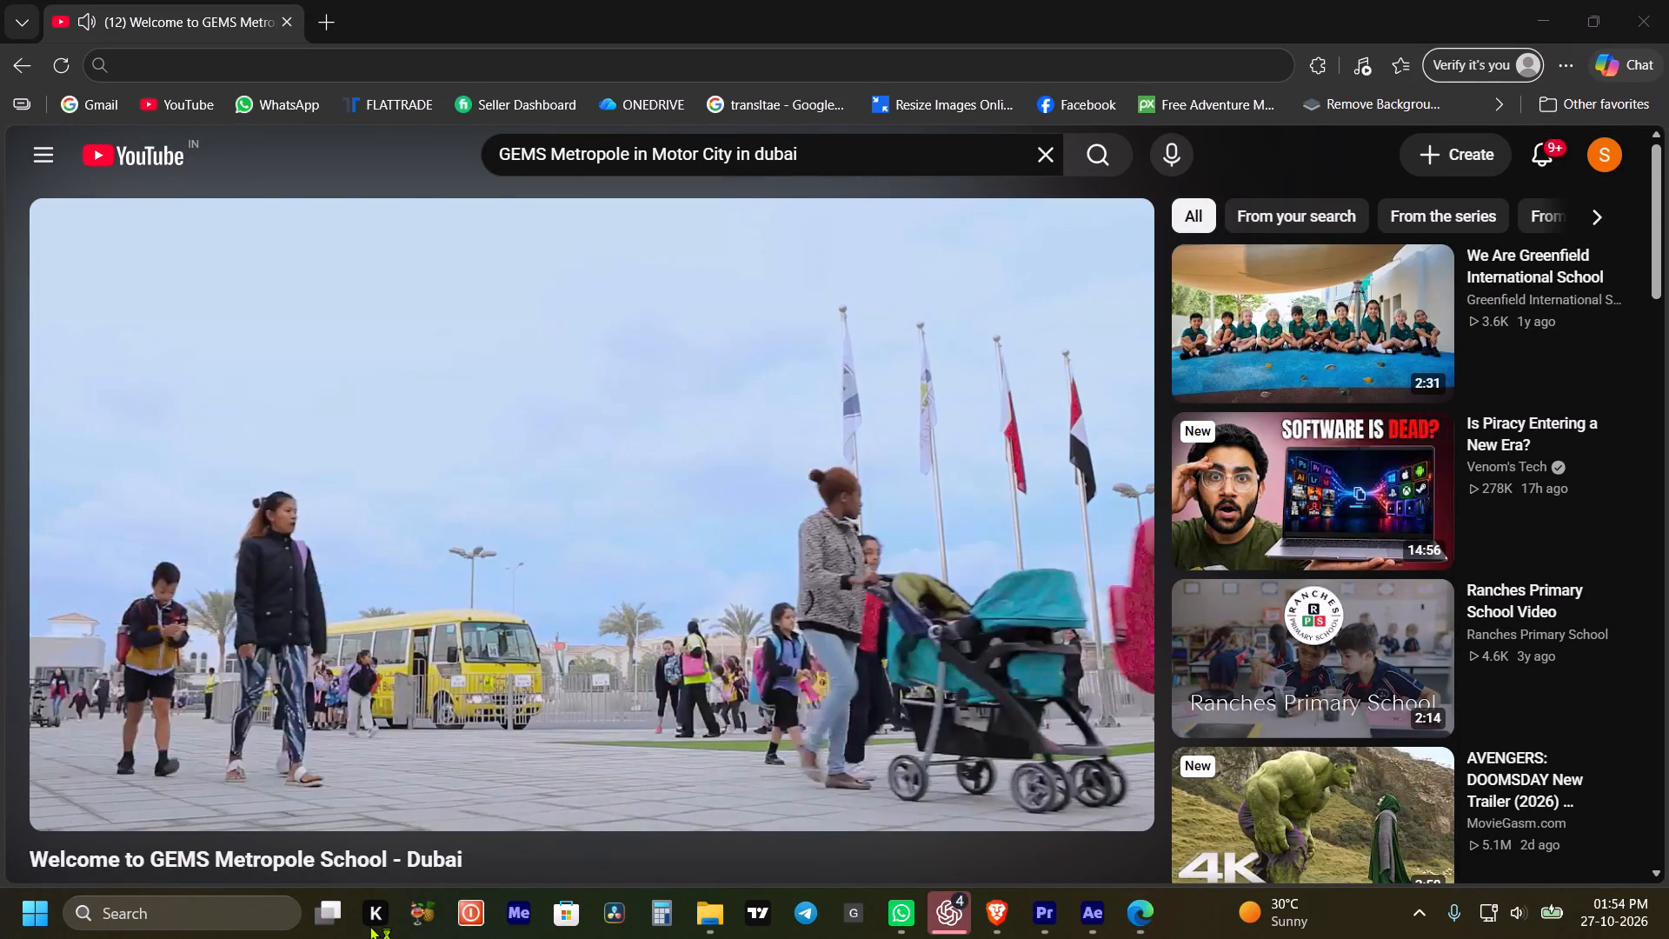
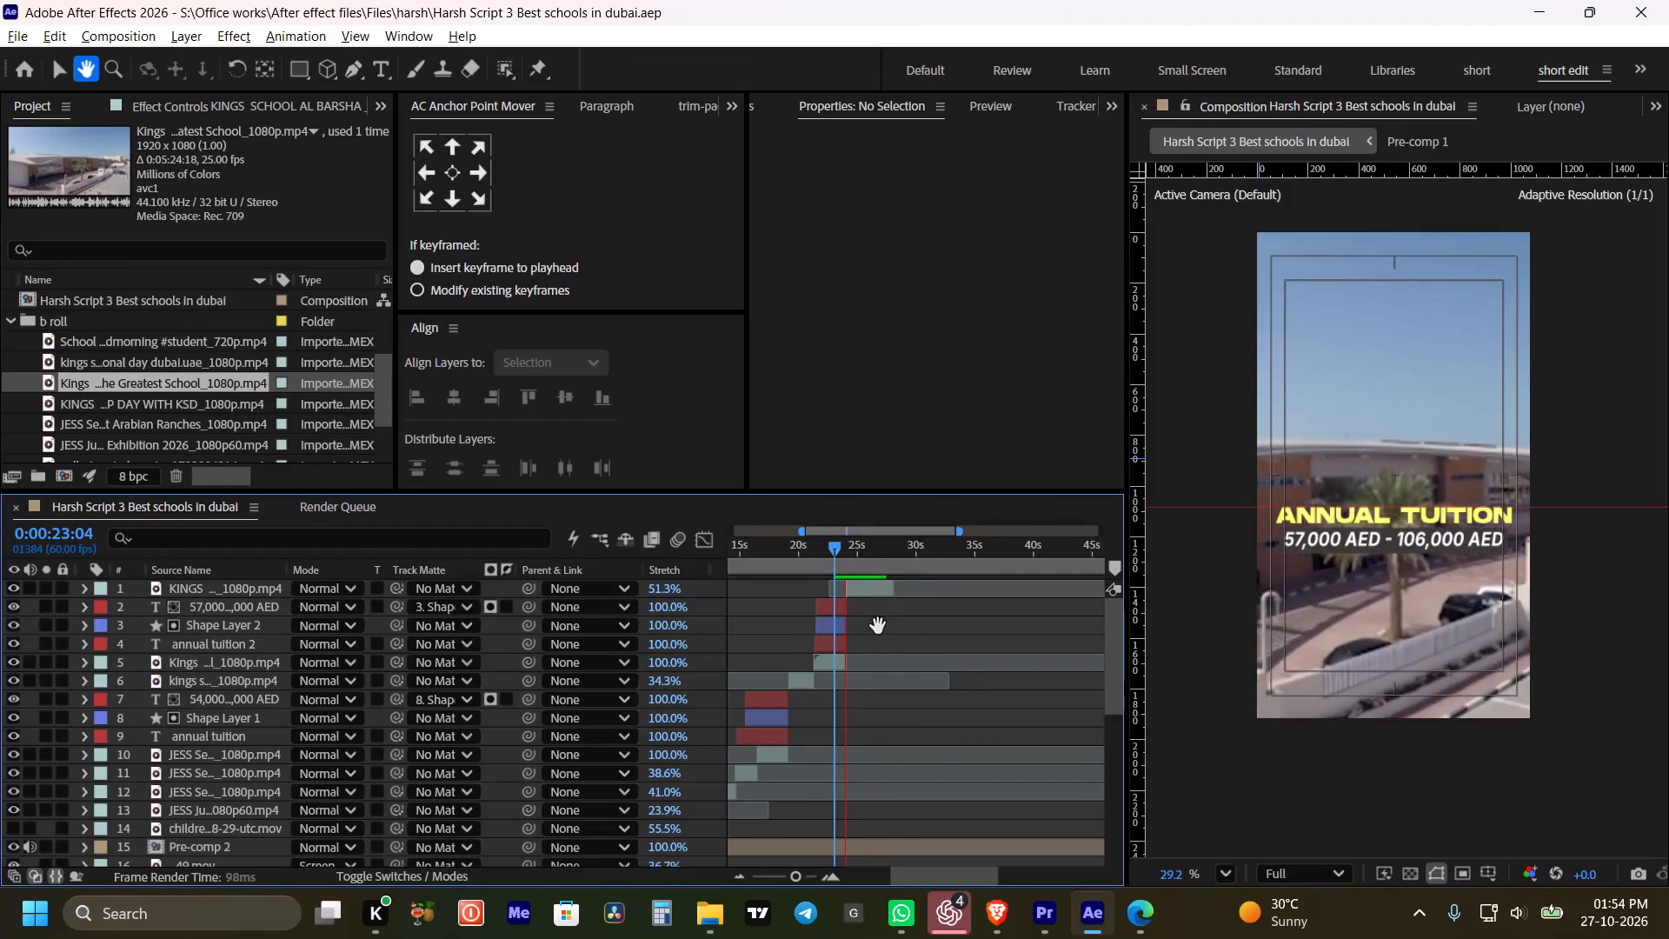
Play back the Harsh Script 3 composition from about 23 seconds to check where the existing school b-roll ends.
{"action": "key", "text": "space"}
{"action": "left_click_drag", "start_coordinate": [891, 614], "coordinate": [881, 619]}
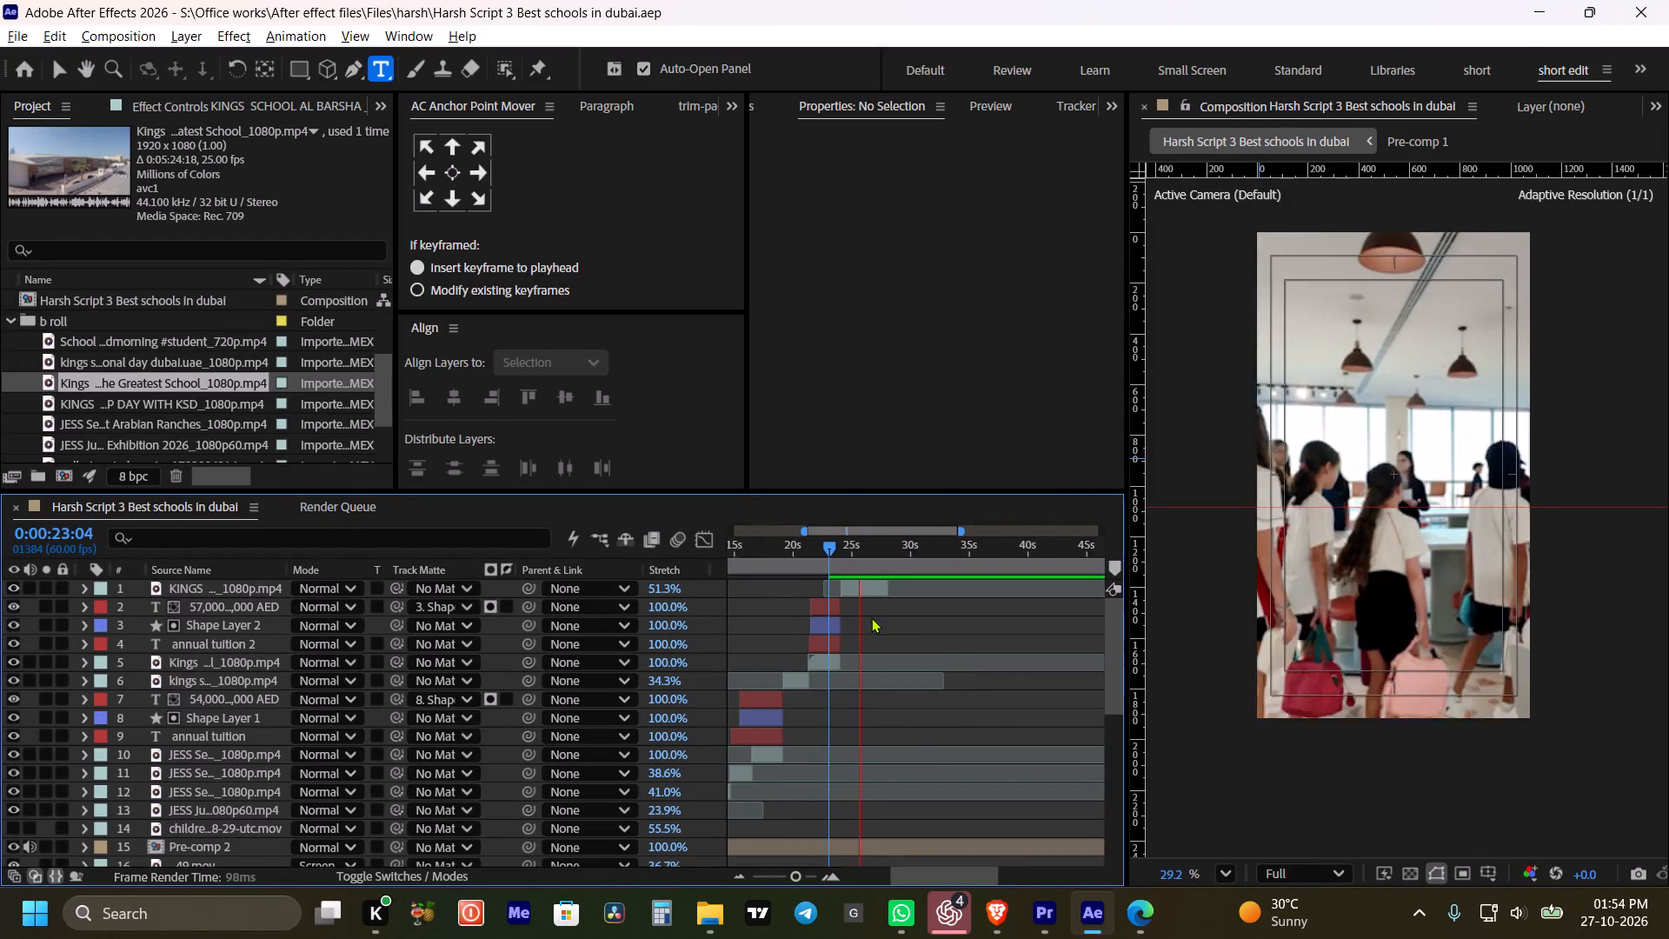
{"action": "key", "text": "space"}
{"action": "key", "text": "space"}
{"action": "key", "text": "space"}
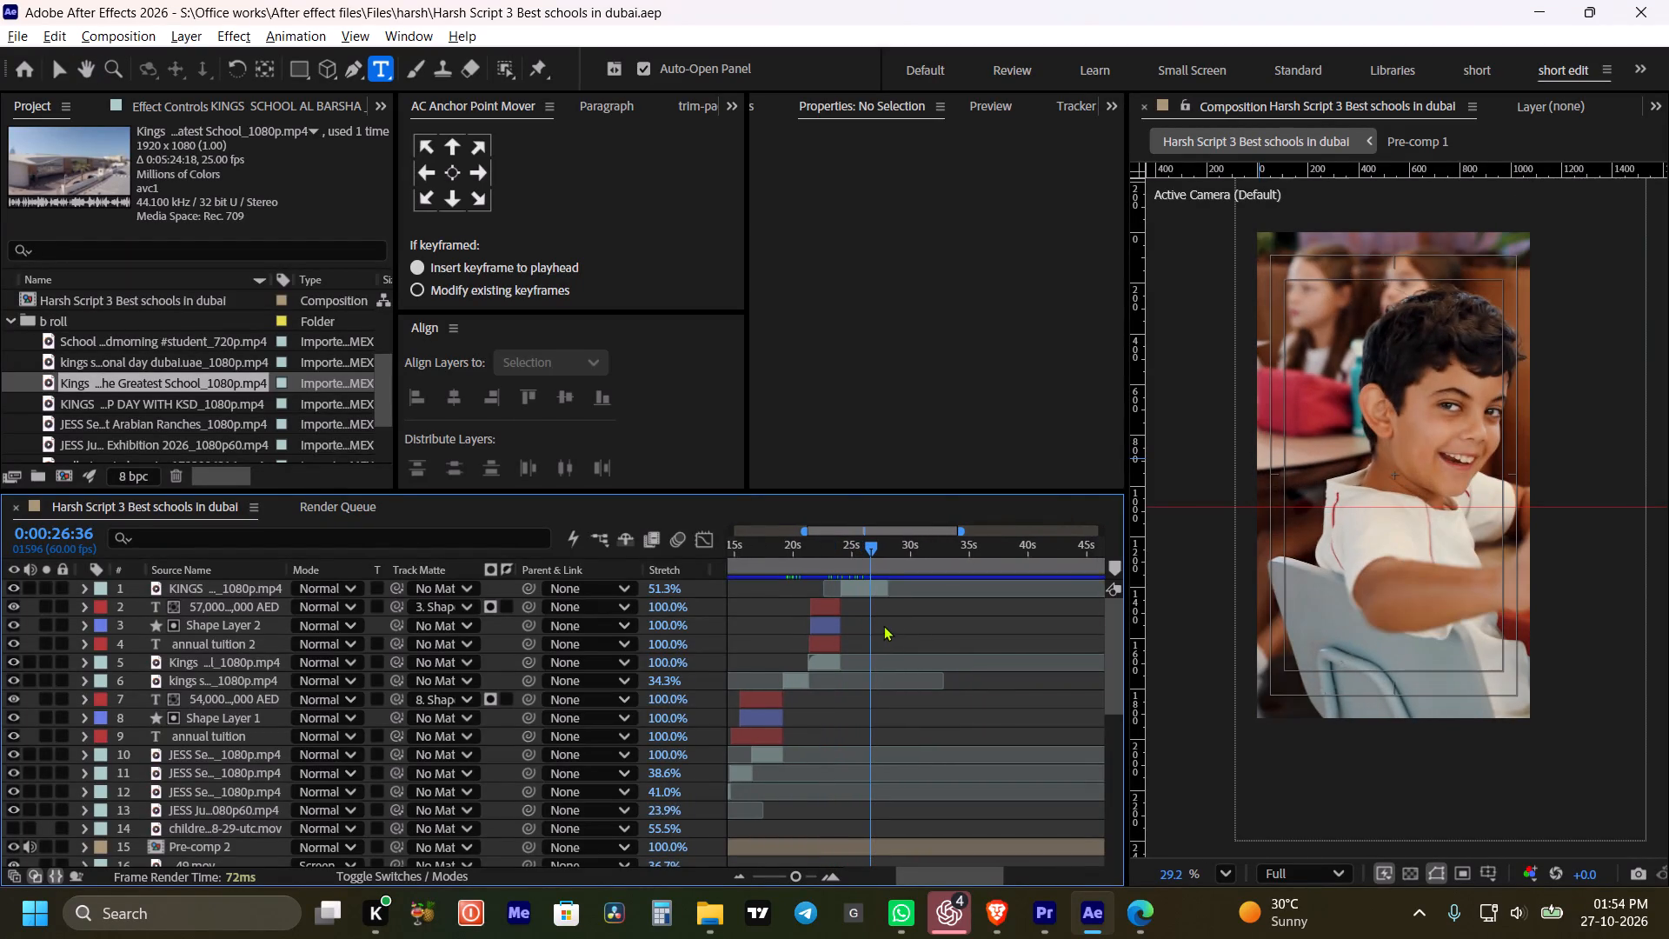
{"action": "key", "text": "space"}
{"action": "scroll", "coordinate": [882, 610], "scroll_direction": "up", "scroll_amount": 2, "text": "alt"}
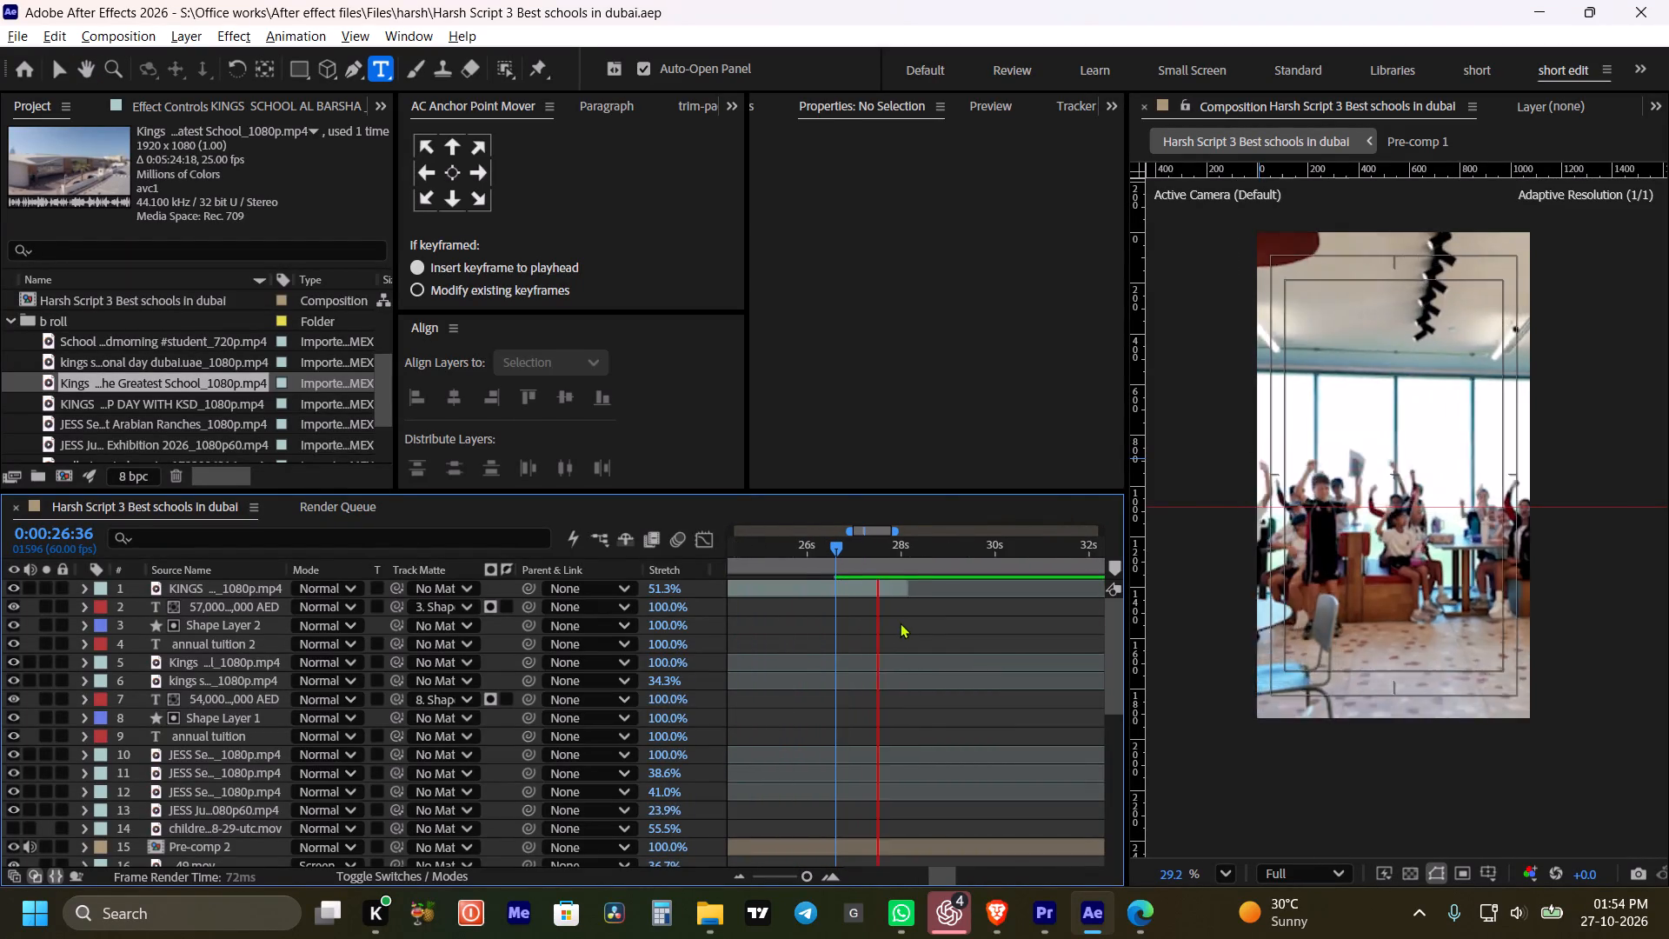
{"action": "scroll", "coordinate": [900, 623], "scroll_direction": "down", "scroll_amount": 1, "text": "alt"}
{"action": "key", "text": "space"}
Switch to Brave and submit the copied GEMS Metropole video link to the vd6s.net YouTube downloader.
{"action": "left_click", "coordinate": [1131, 922]}
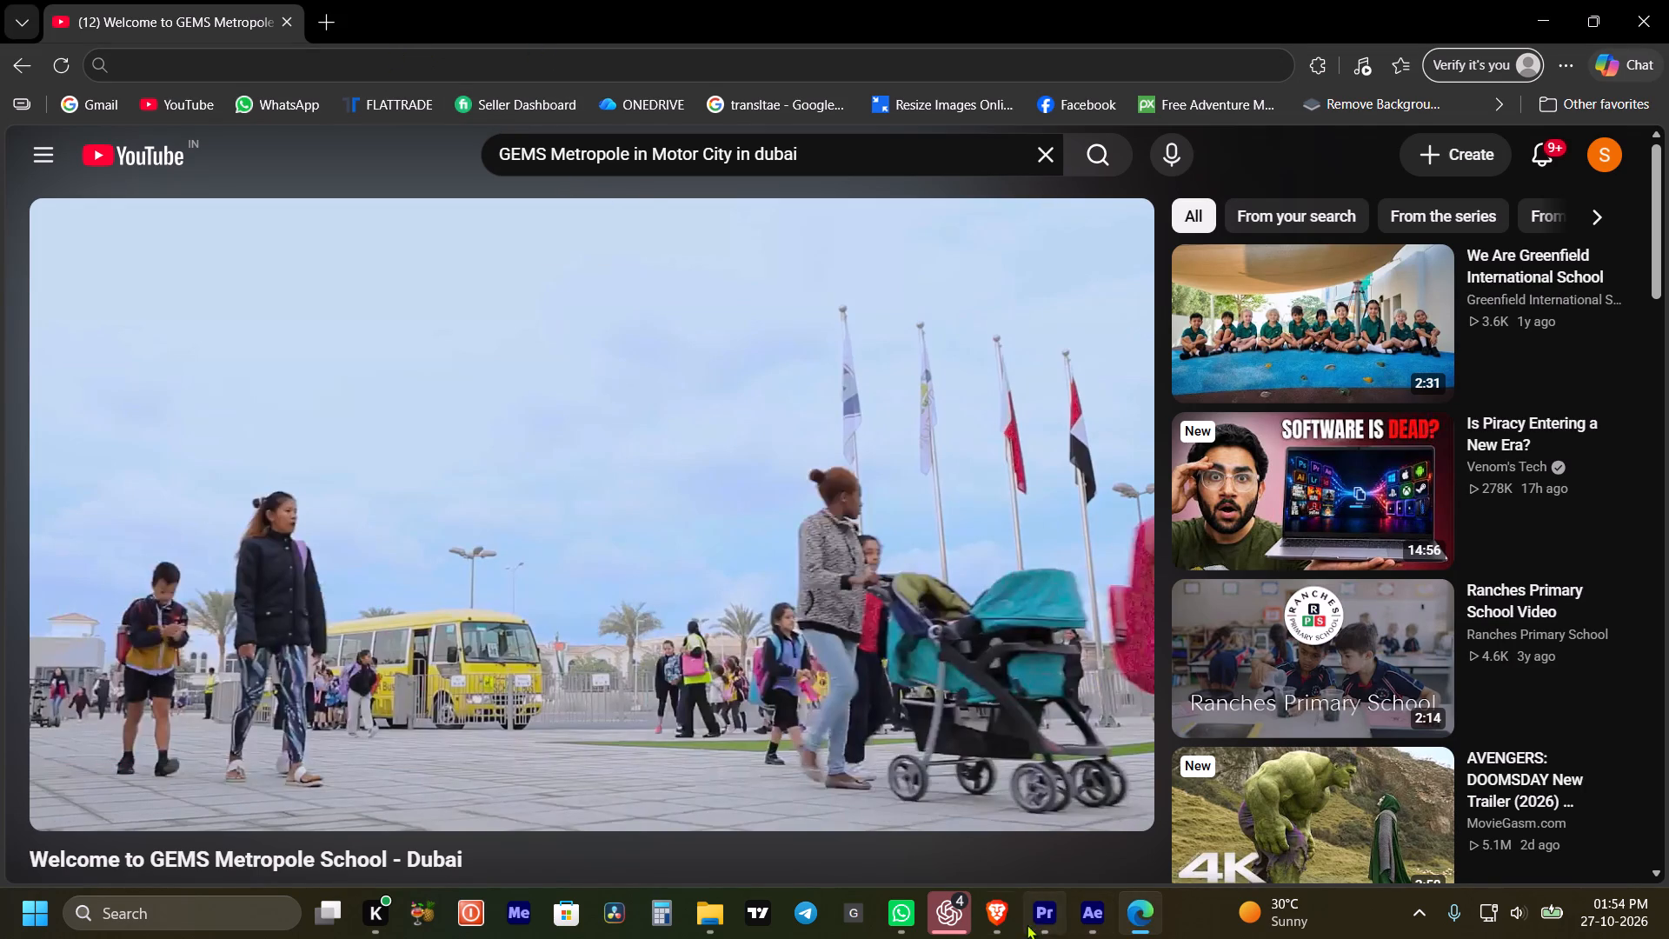
{"action": "left_click", "coordinate": [1002, 914]}
{"action": "left_click", "coordinate": [1307, 0]}
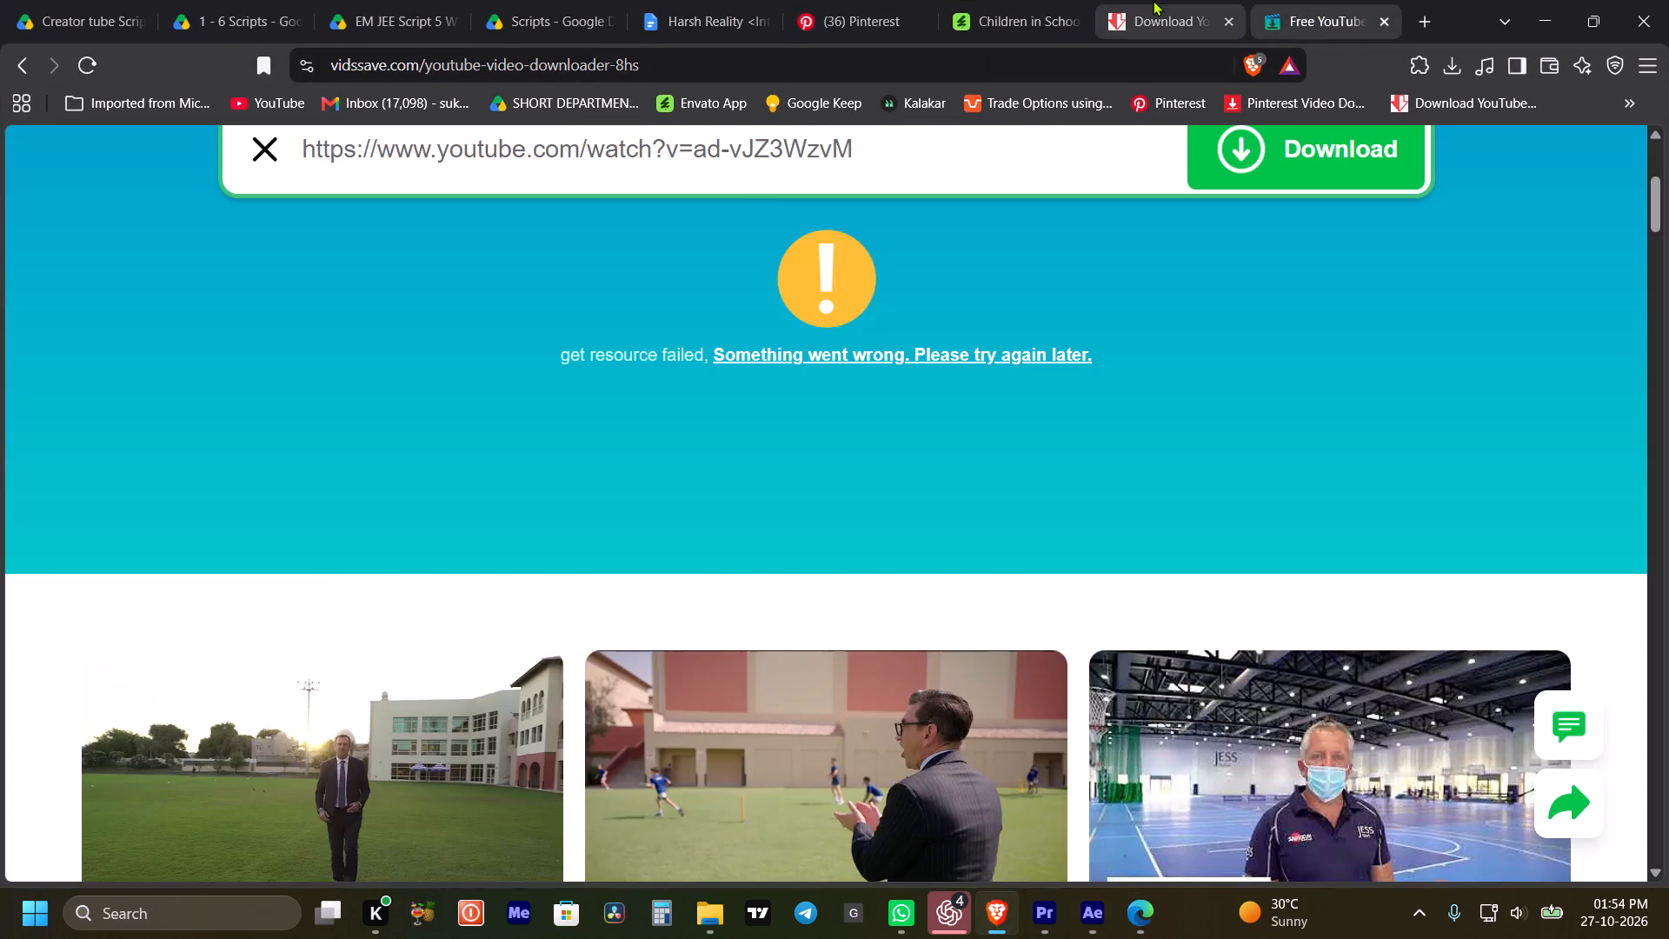
{"action": "left_click", "coordinate": [1153, 0]}
{"action": "left_click", "coordinate": [999, 422]}
{"action": "left_click", "coordinate": [934, 426]}
{"action": "key", "text": "ctrl+v"}
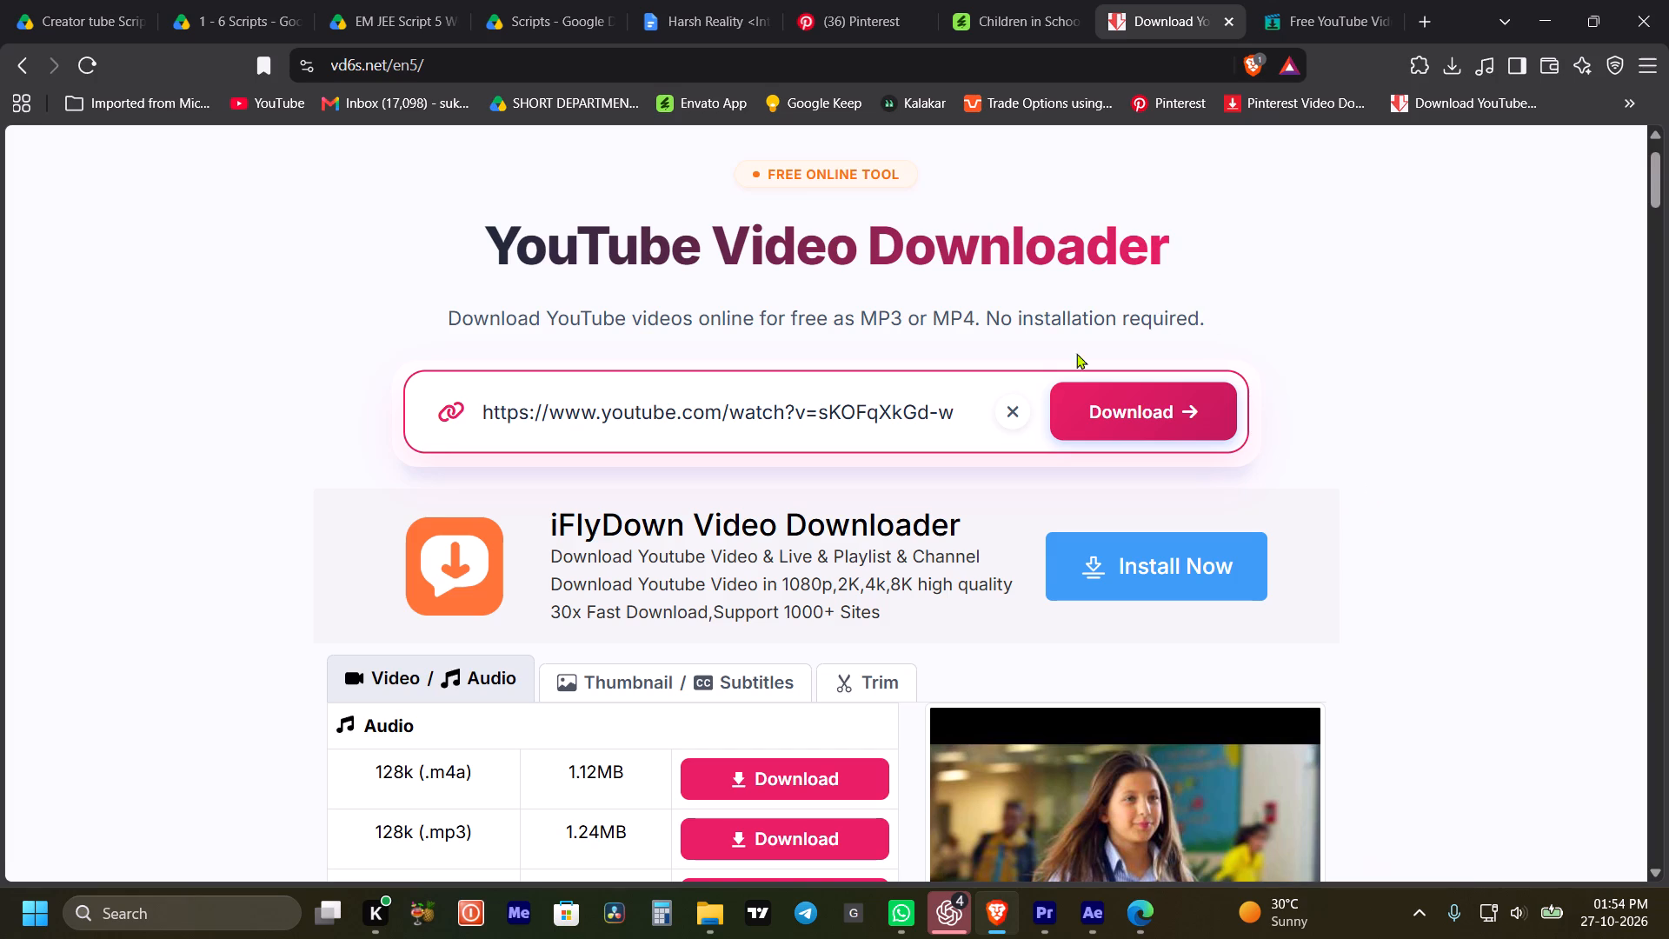
Download the GEMS Metropole School video as a 1080p mp4 with audio and close the download dialog.
{"action": "scroll", "coordinate": [691, 583], "scroll_direction": "down", "scroll_amount": 4}
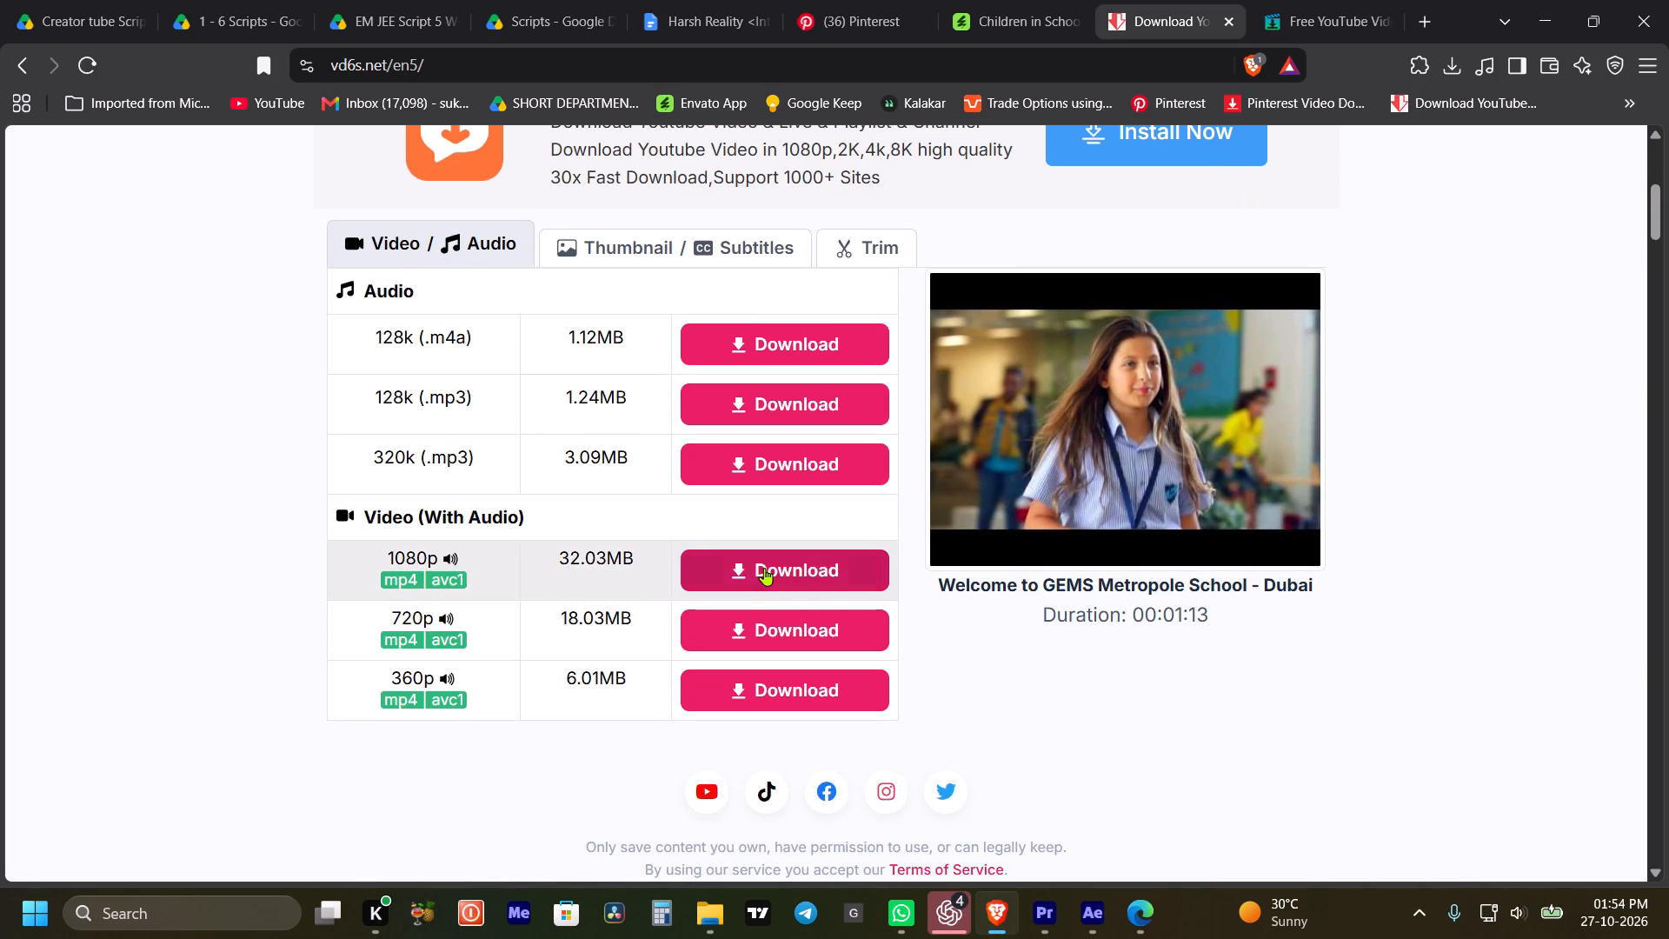
{"action": "left_click", "coordinate": [764, 568]}
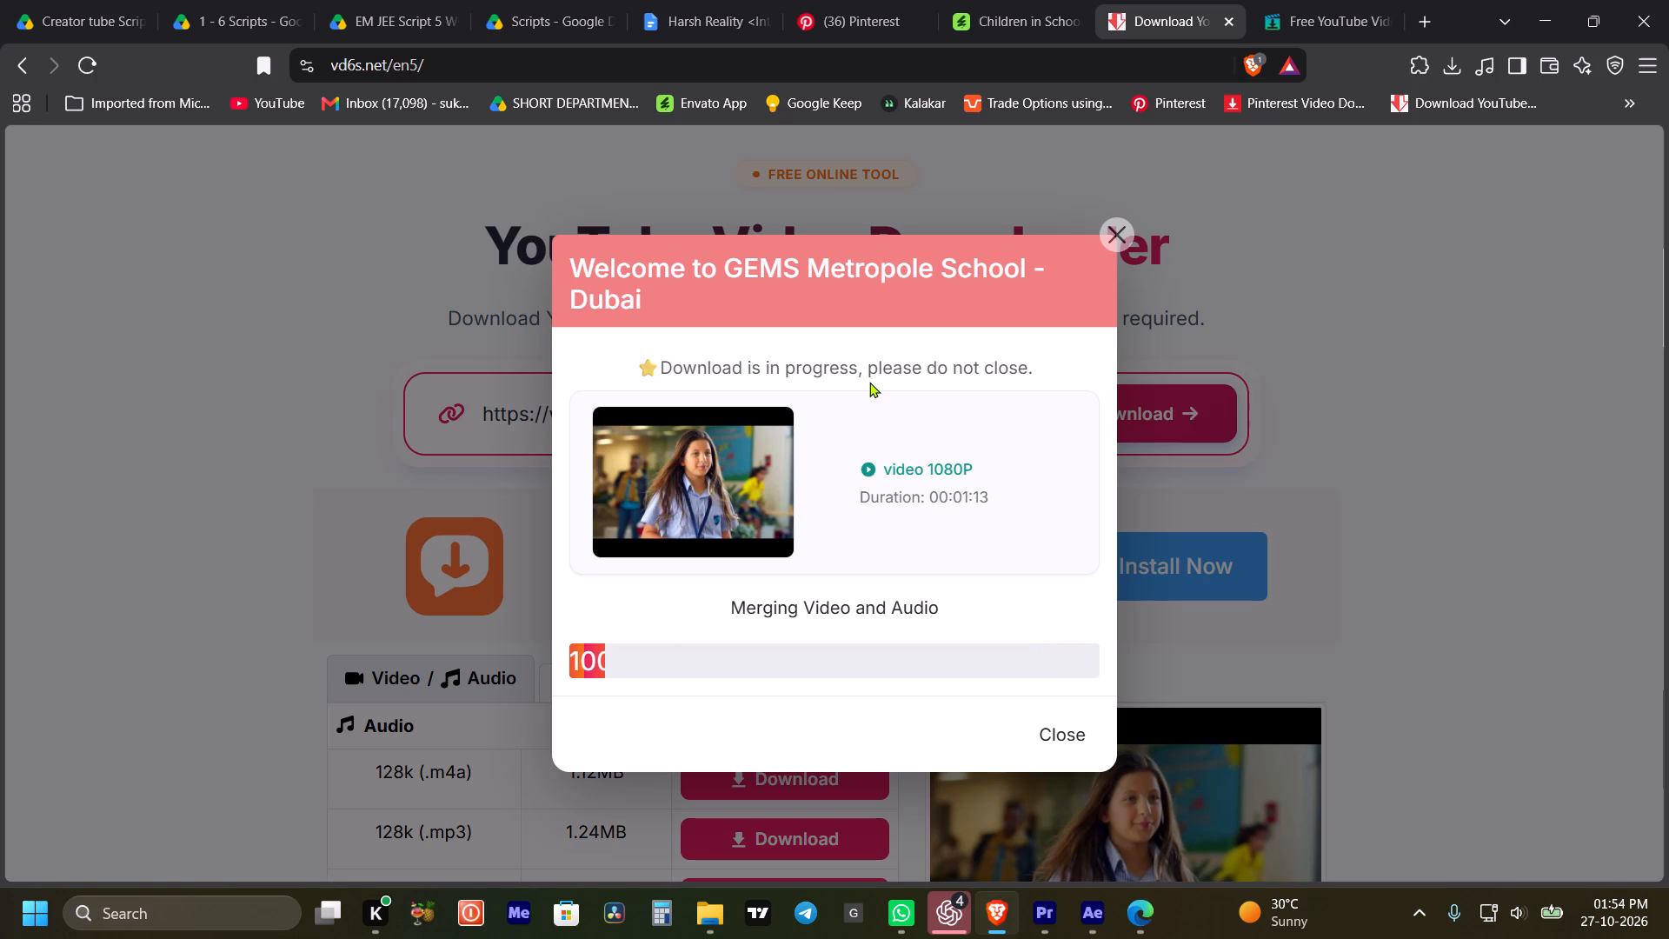
{"action": "left_click", "coordinate": [788, 476]}
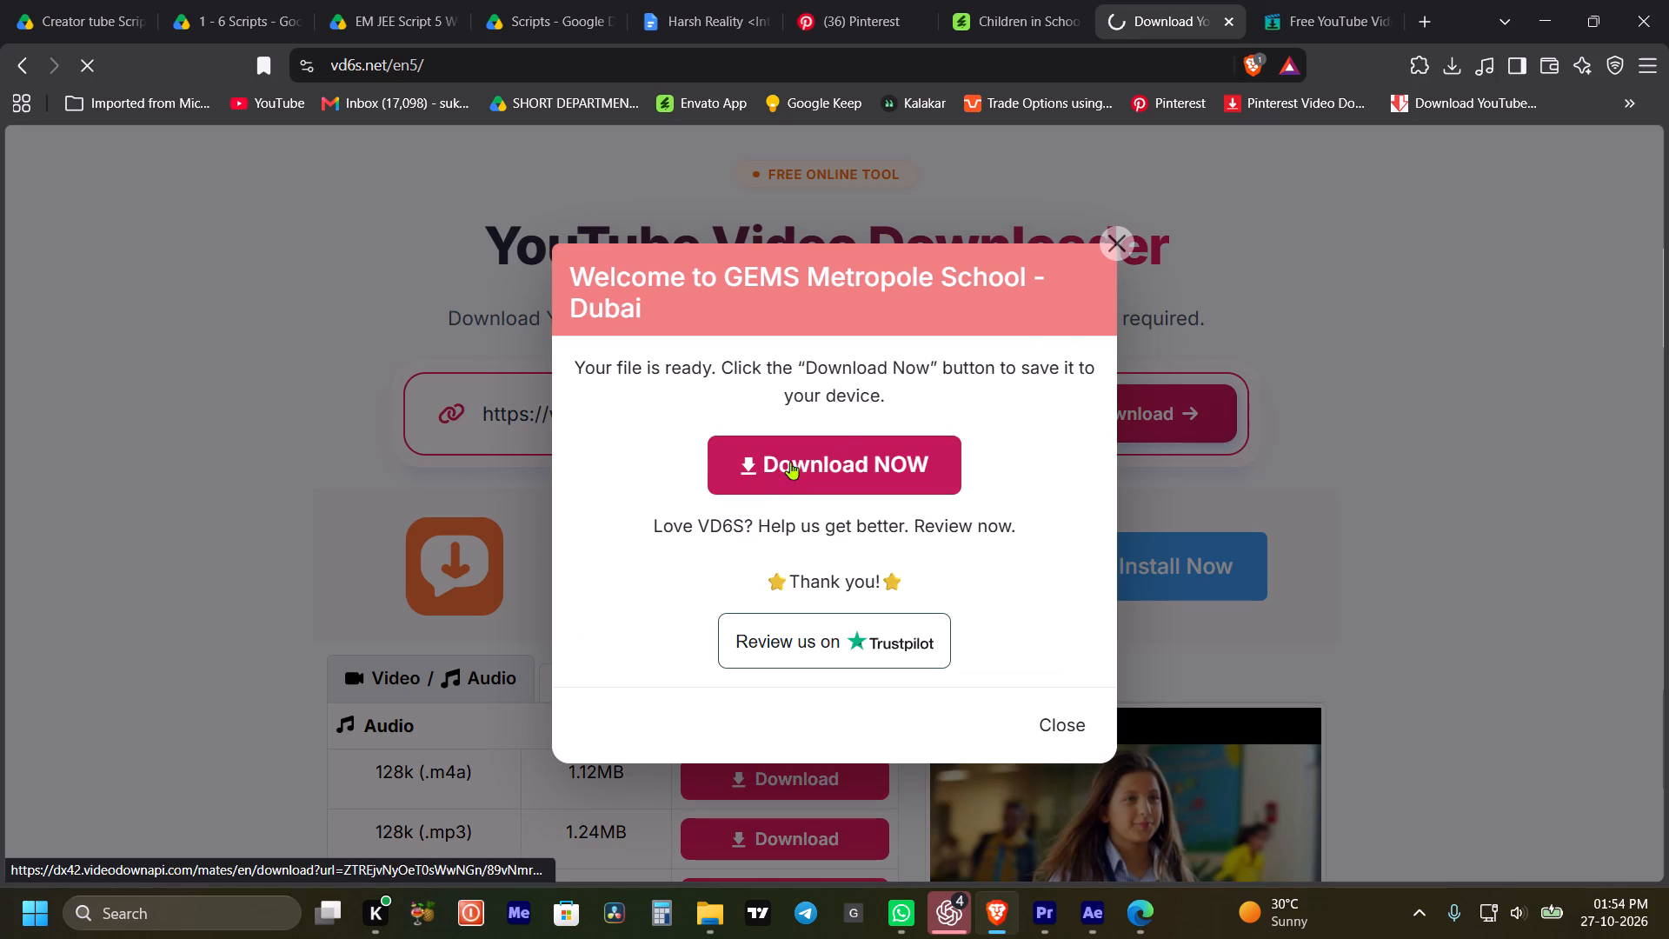
{"action": "key", "text": "ctrl+c"}
{"action": "key", "text": "ctrl+c"}
{"action": "left_click", "coordinate": [1201, 834]}
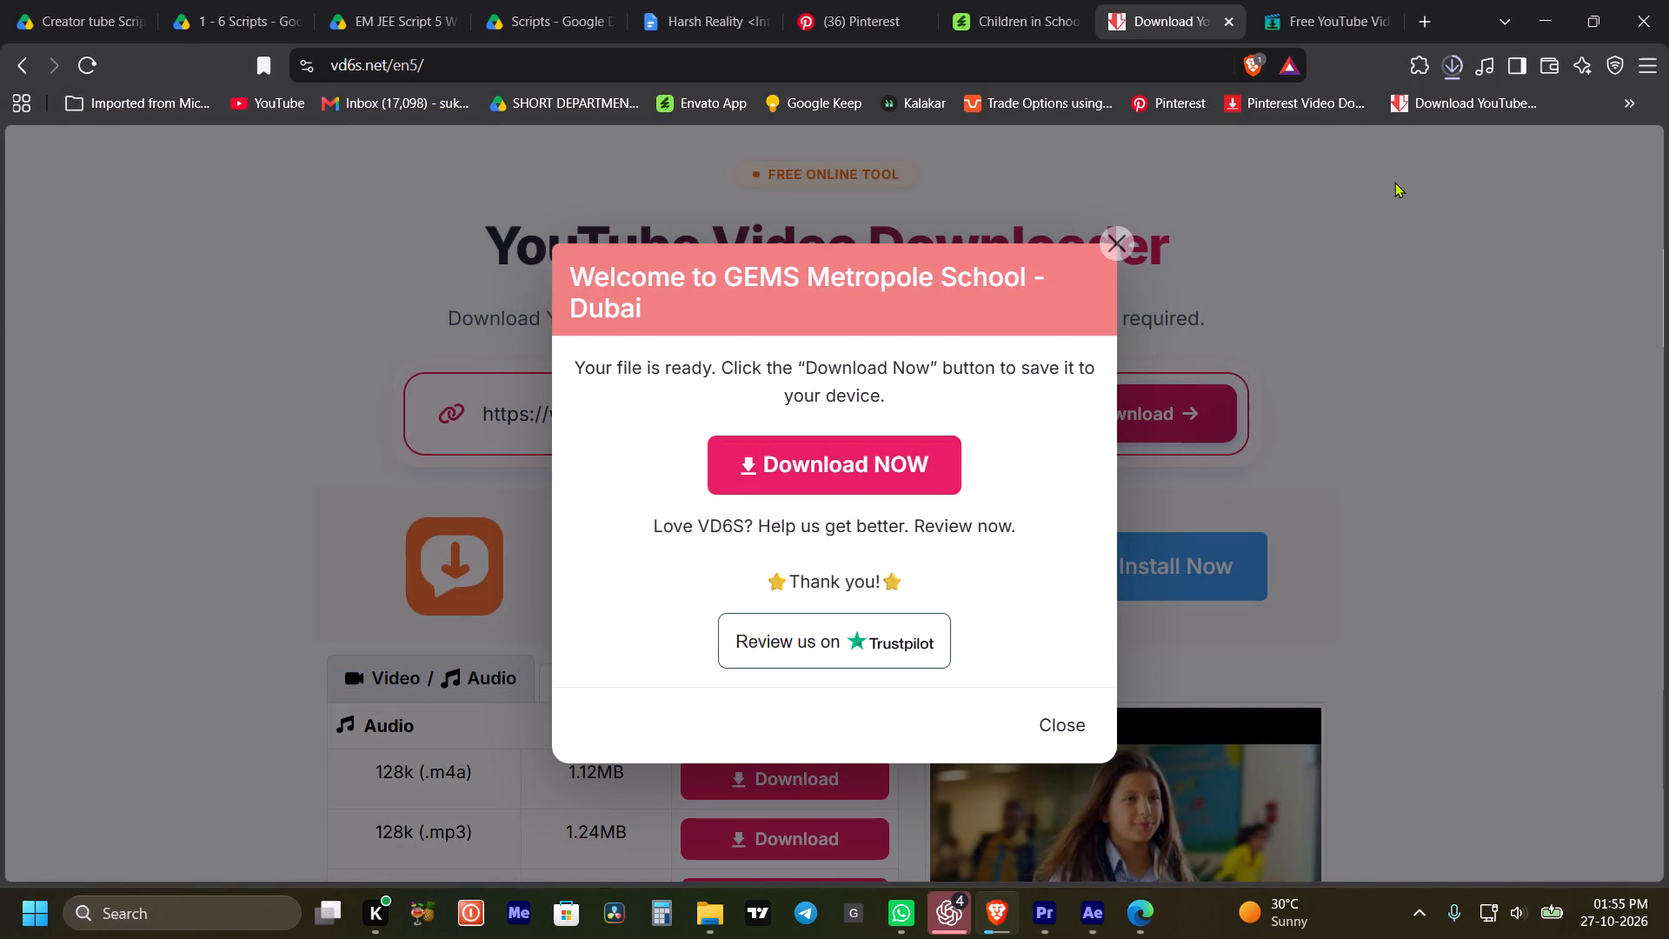
{"action": "left_click", "coordinate": [1109, 246]}
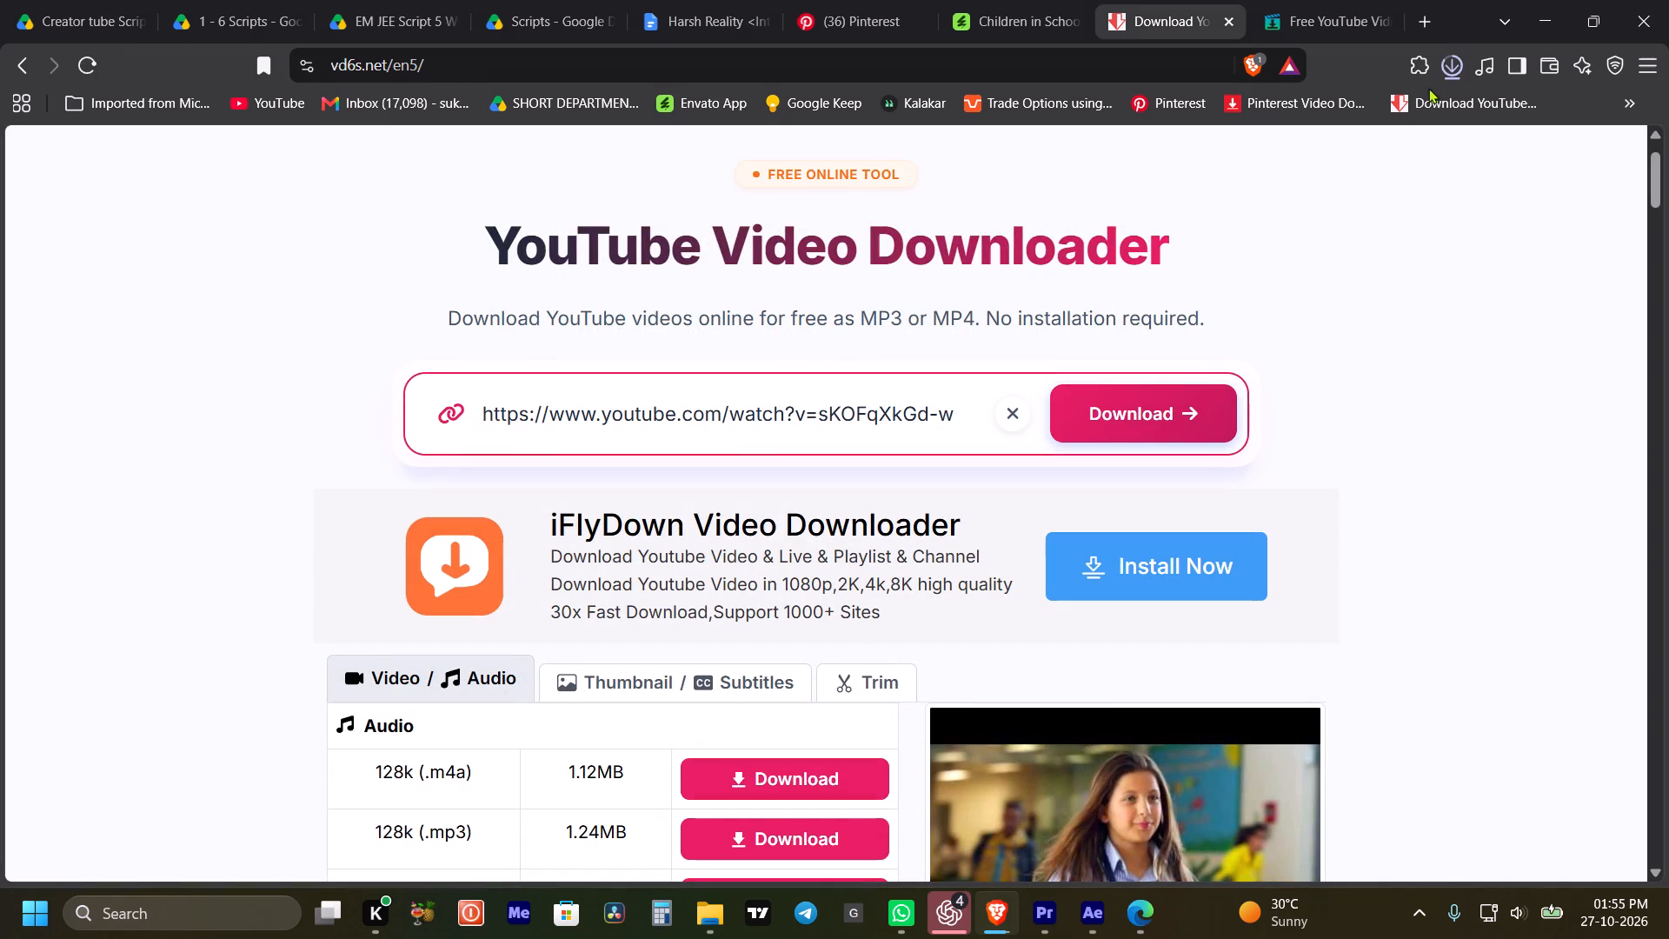
Import the downloaded GEMS Metropole mp4 into the b roll folder of the After Effects project.
{"action": "left_click_drag", "start_coordinate": [1224, 118], "coordinate": [1215, 522]}
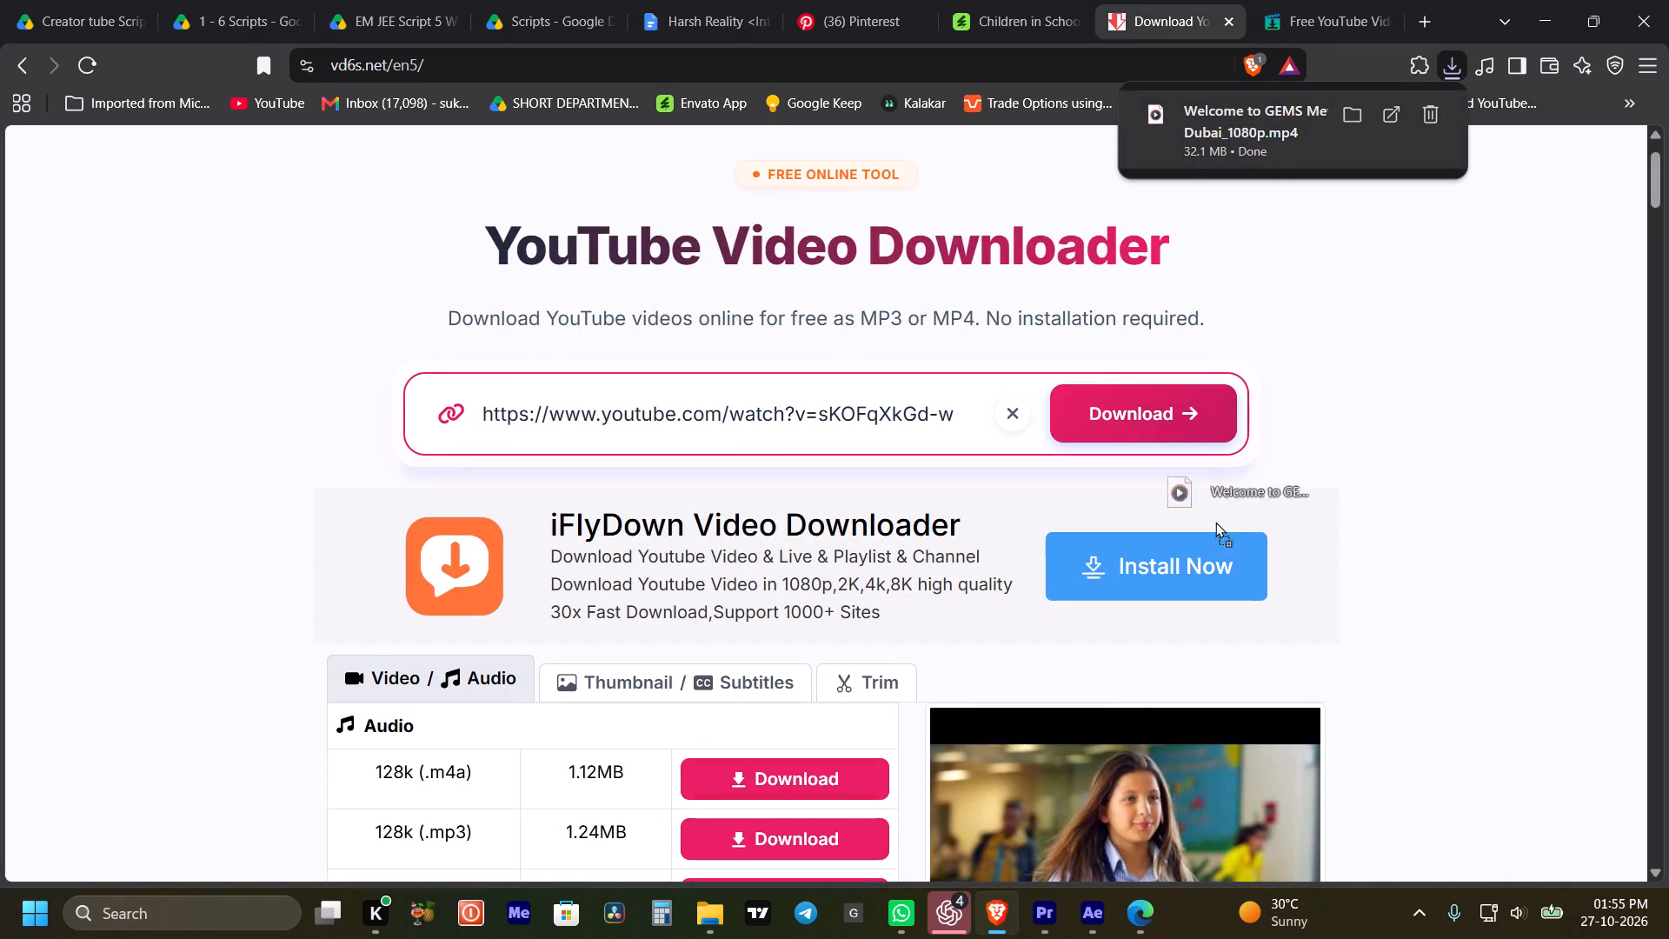
{"action": "left_click_drag", "start_coordinate": [1215, 522], "coordinate": [124, 369]}
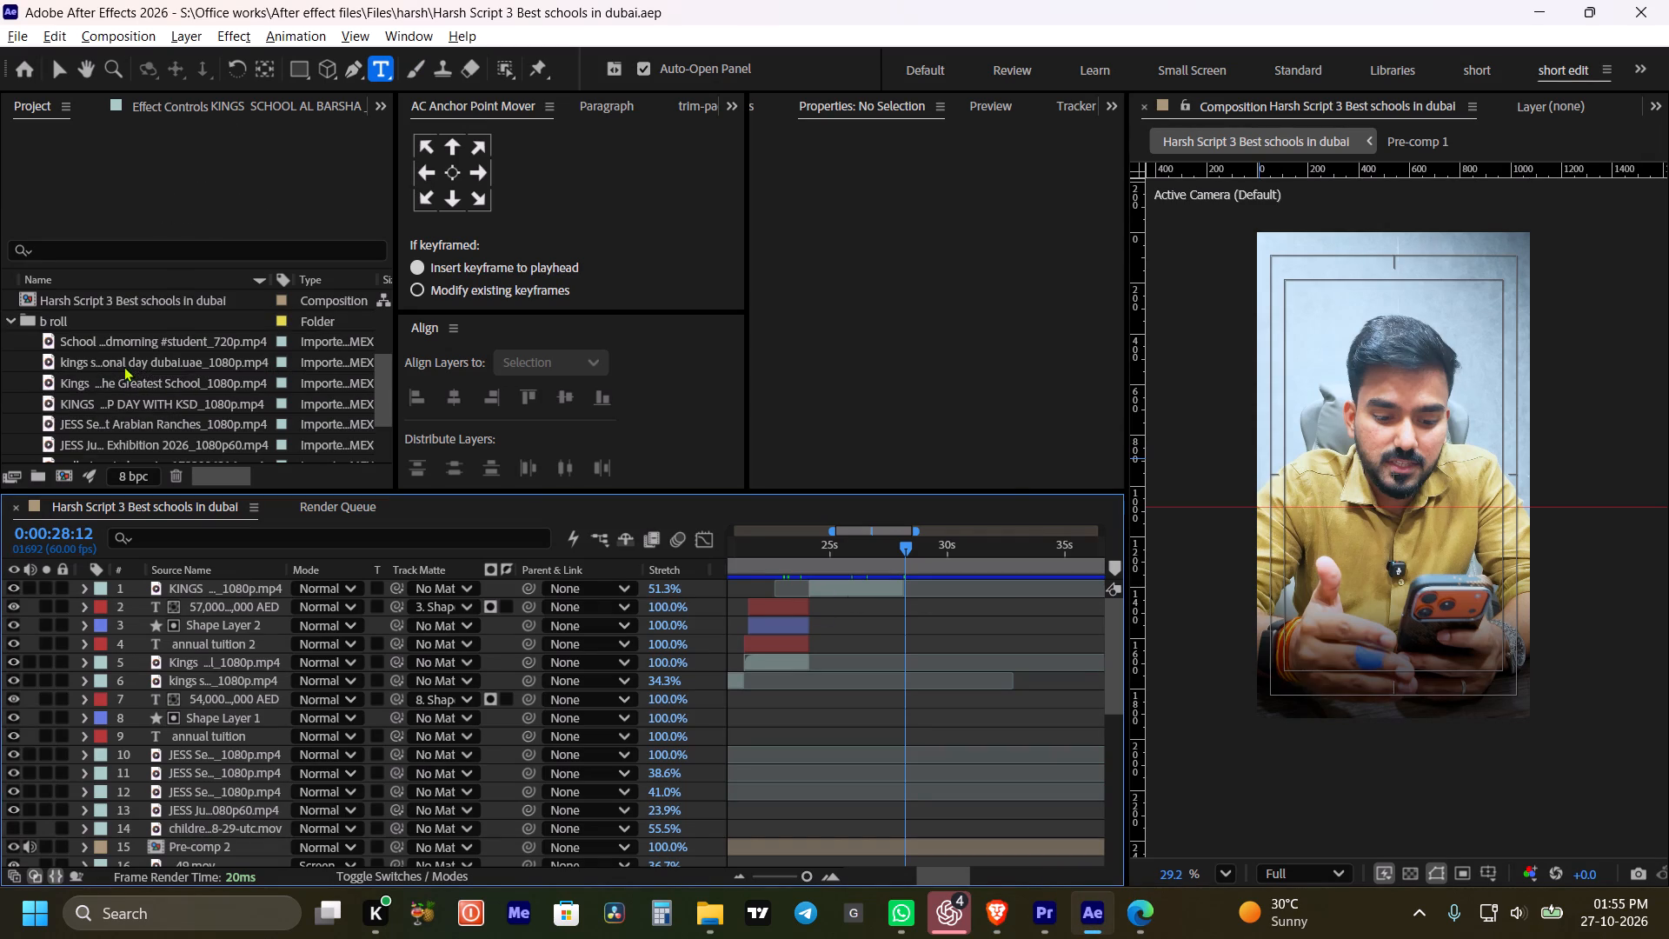
Open the GEMS Metropole footage in an enlarged viewer and set its in point at 0:00:00:19, on the school exterior shot.
{"action": "double_click", "coordinate": [143, 340]}
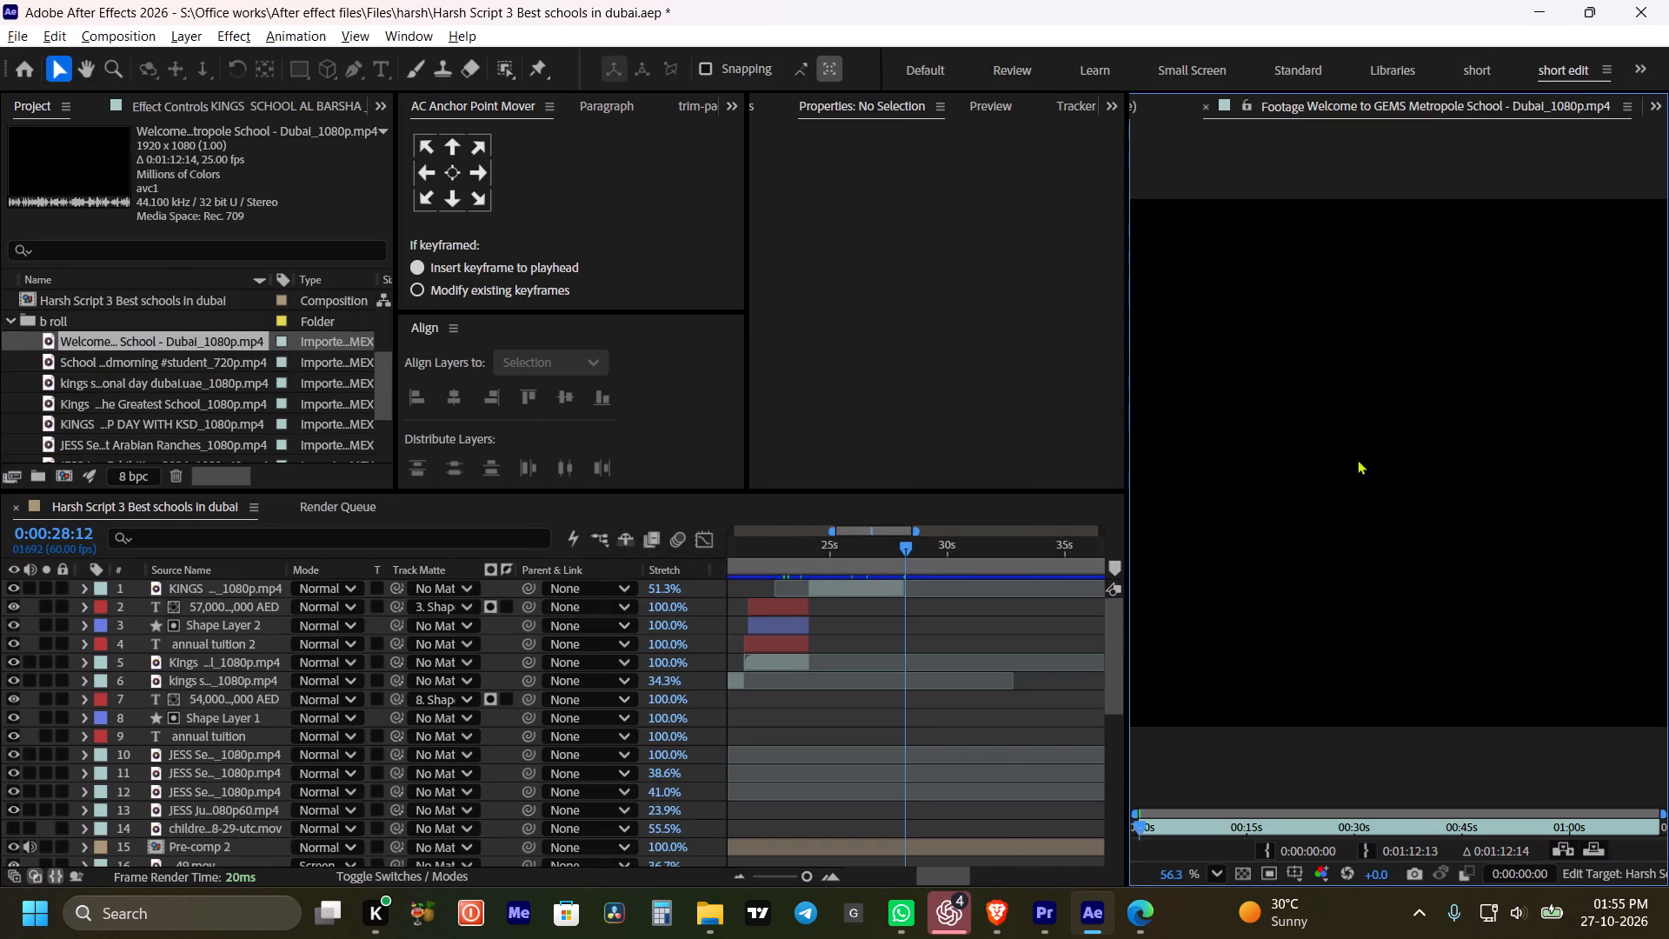
{"action": "key", "text": "grave"}
{"action": "left_click_drag", "start_coordinate": [30, 829], "coordinate": [94, 841]}
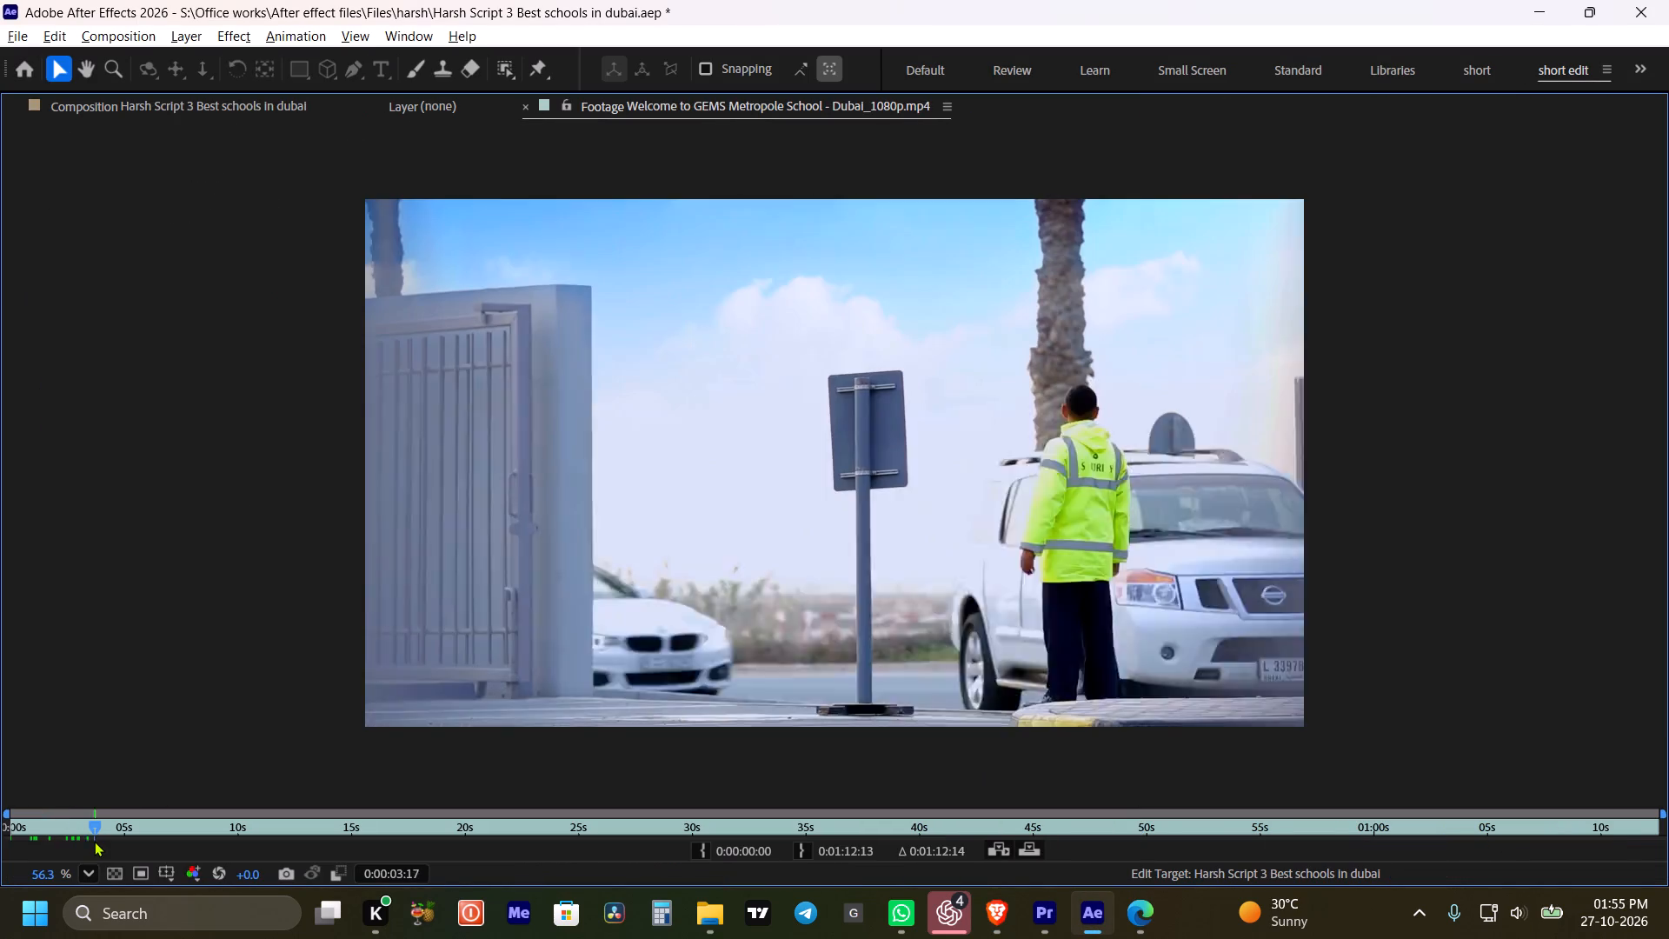
{"action": "left_click_drag", "start_coordinate": [94, 841], "coordinate": [0, 829]}
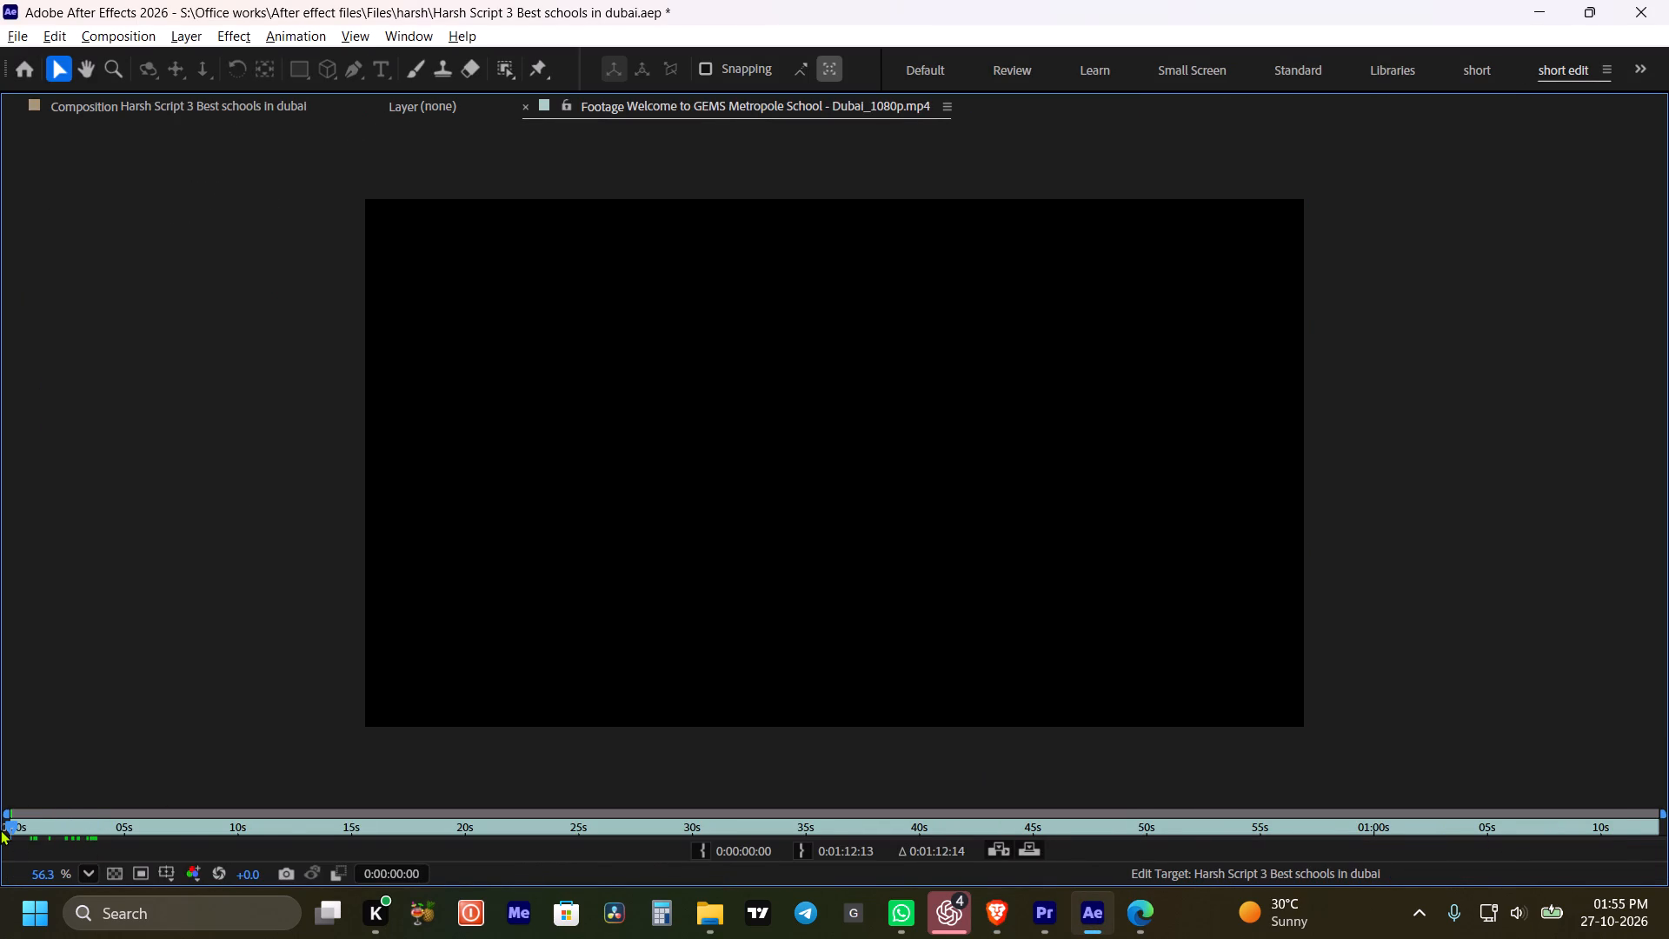
{"action": "left_click_drag", "start_coordinate": [0, 829], "coordinate": [0, 829]}
{"action": "scroll", "coordinate": [7, 822], "scroll_direction": "up", "scroll_amount": 2, "text": "alt"}
{"action": "left_click_drag", "start_coordinate": [15, 823], "coordinate": [67, 836]}
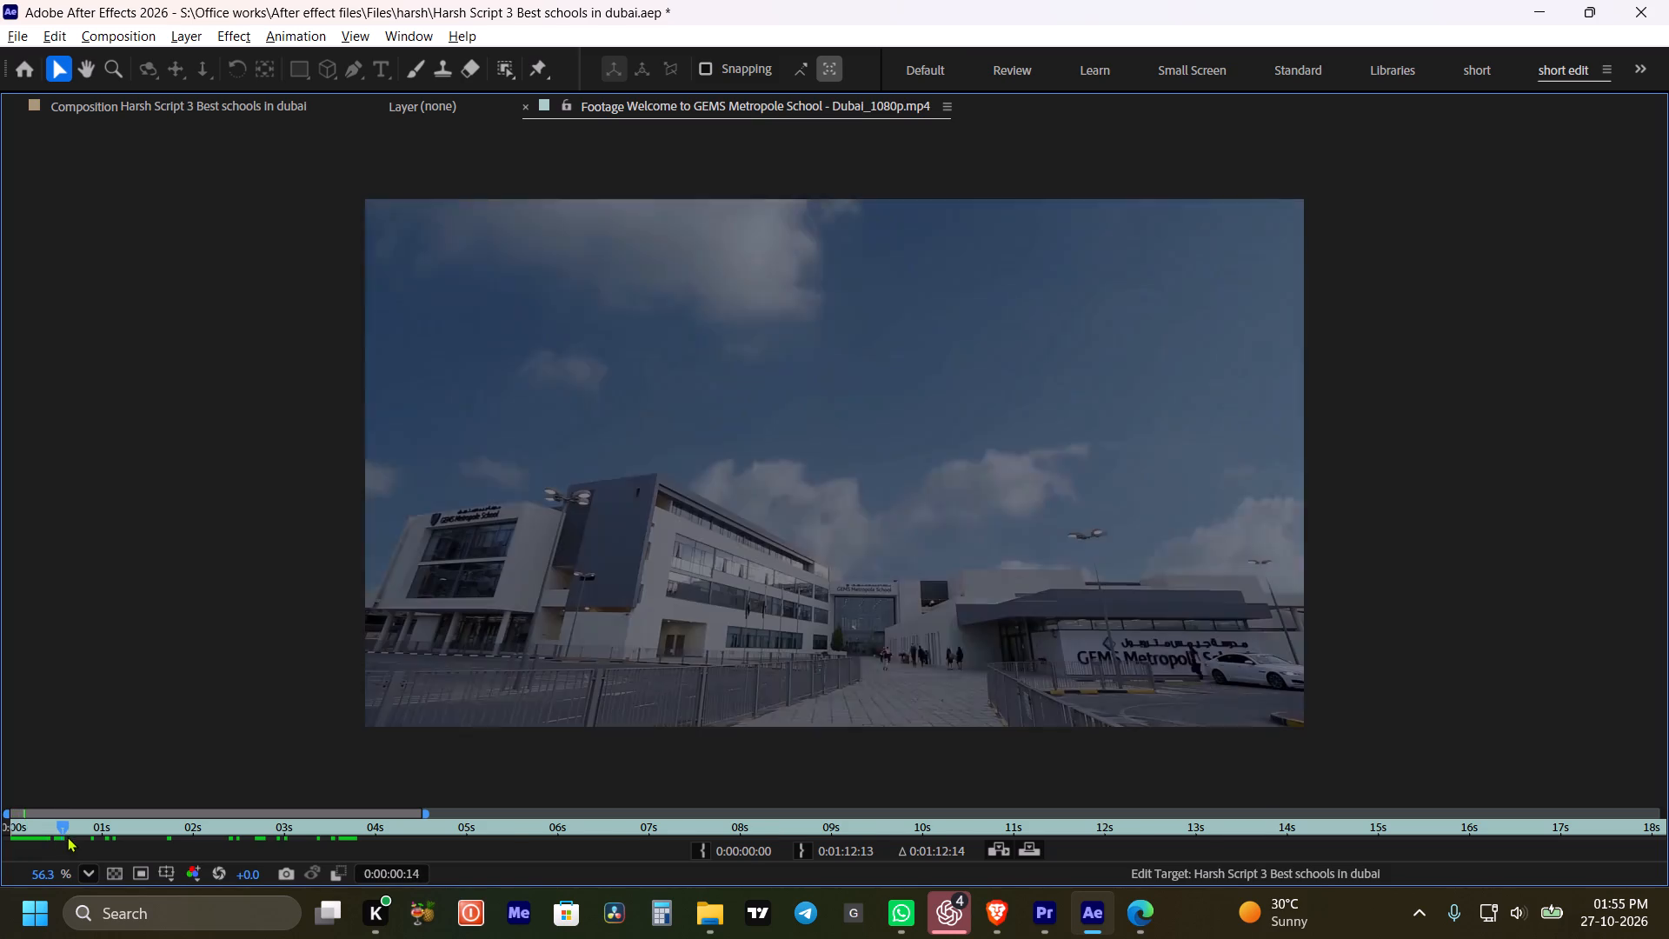
{"action": "left_click_drag", "start_coordinate": [67, 836], "coordinate": [76, 838]}
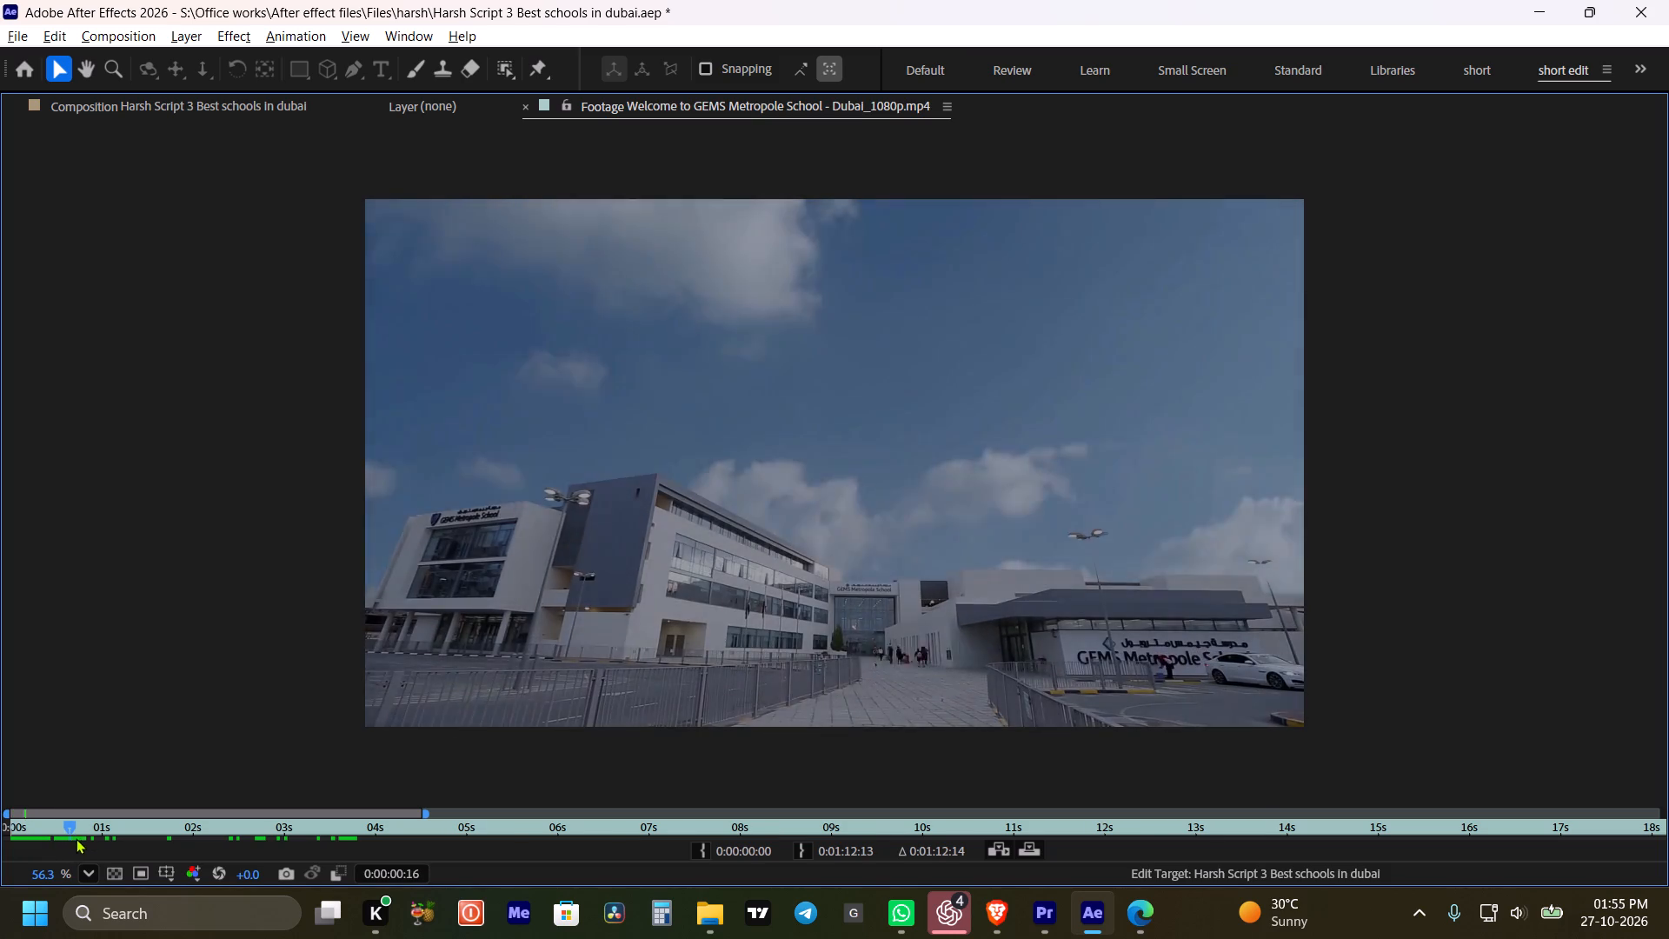
{"action": "left_click_drag", "start_coordinate": [76, 838], "coordinate": [83, 838]}
{"action": "left_click", "coordinate": [707, 849]}
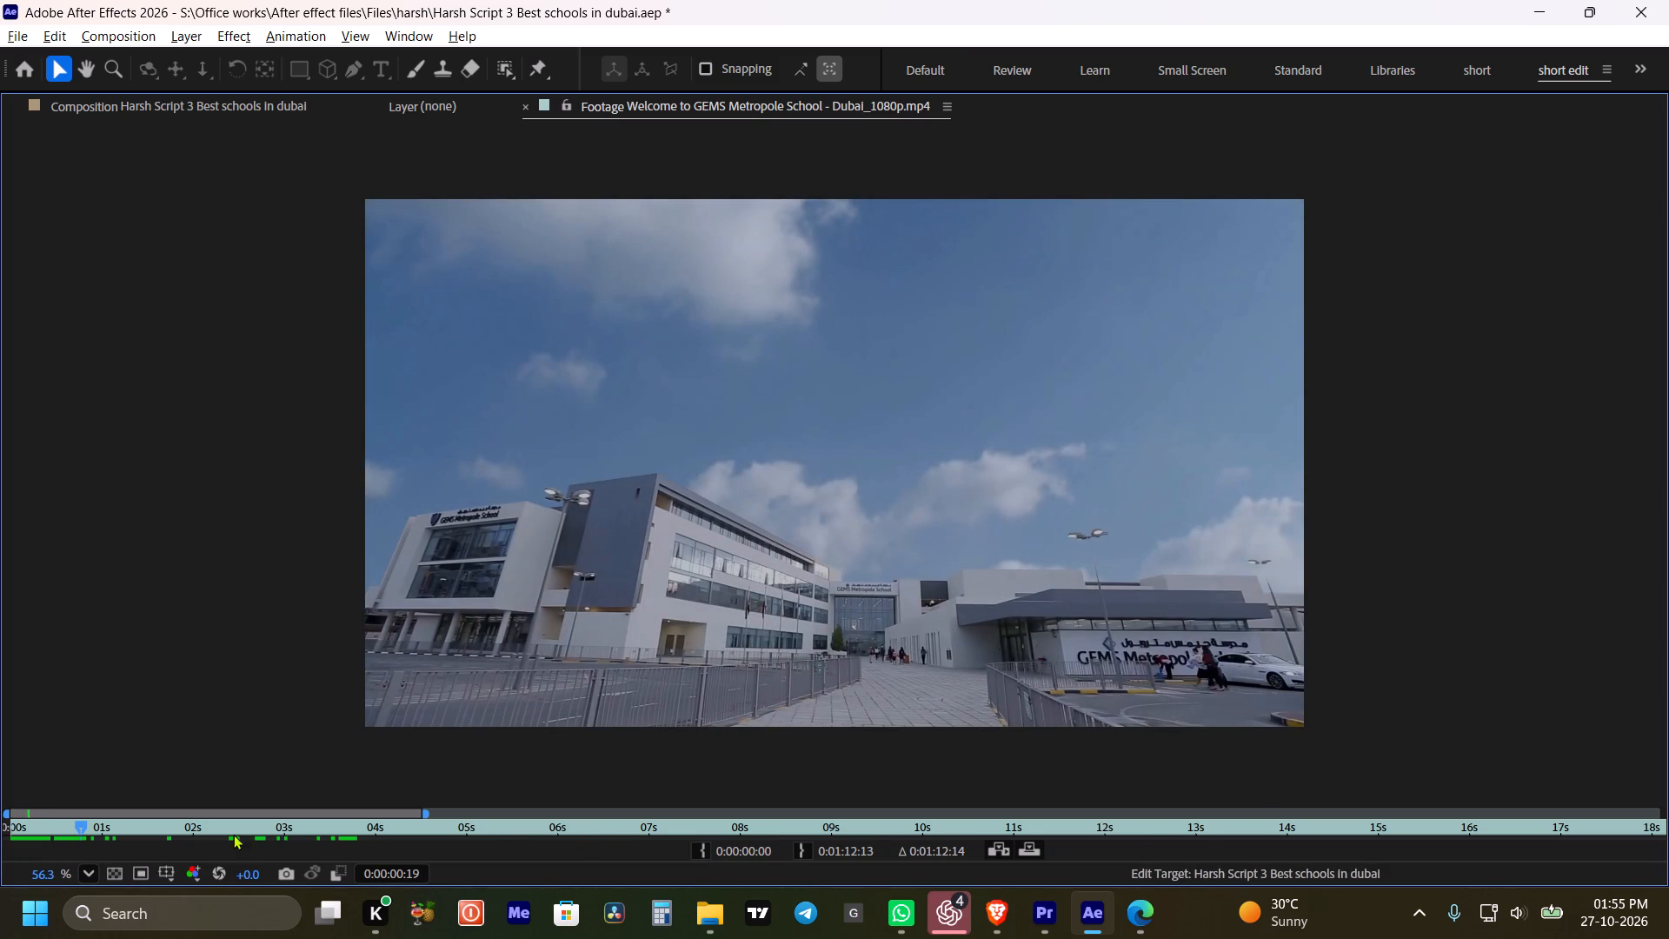
Set the footage's out point at 0:00:02:21 and return the viewer to its normal size.
{"action": "left_click_drag", "start_coordinate": [98, 824], "coordinate": [240, 849]}
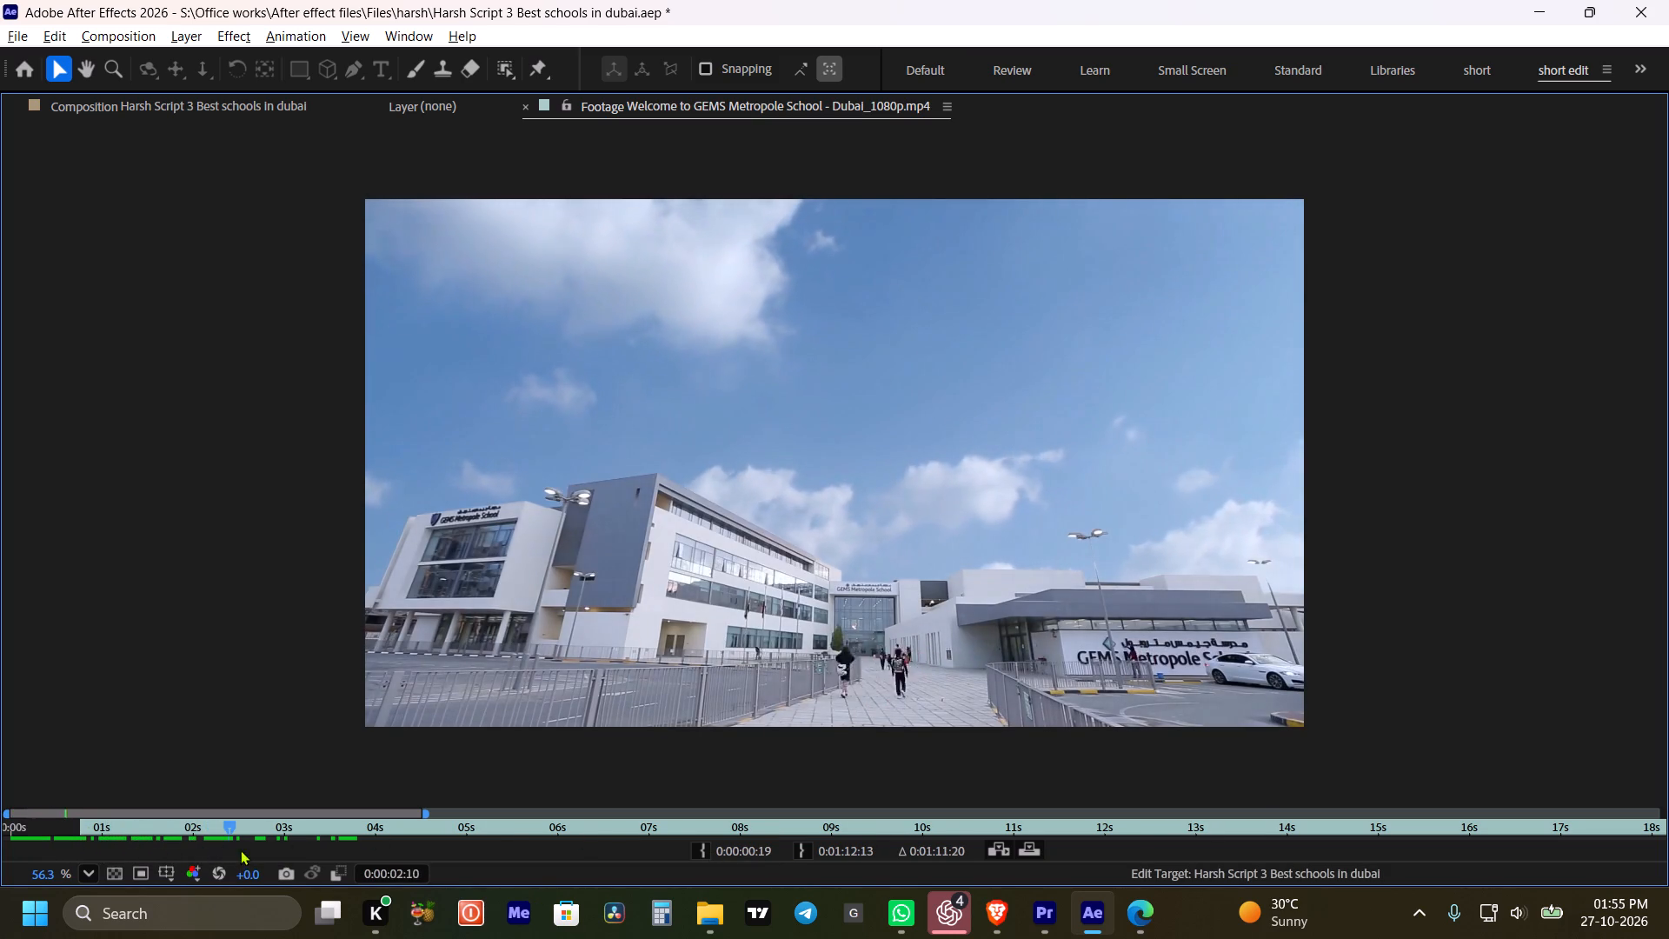
{"action": "left_click_drag", "start_coordinate": [240, 849], "coordinate": [272, 856]}
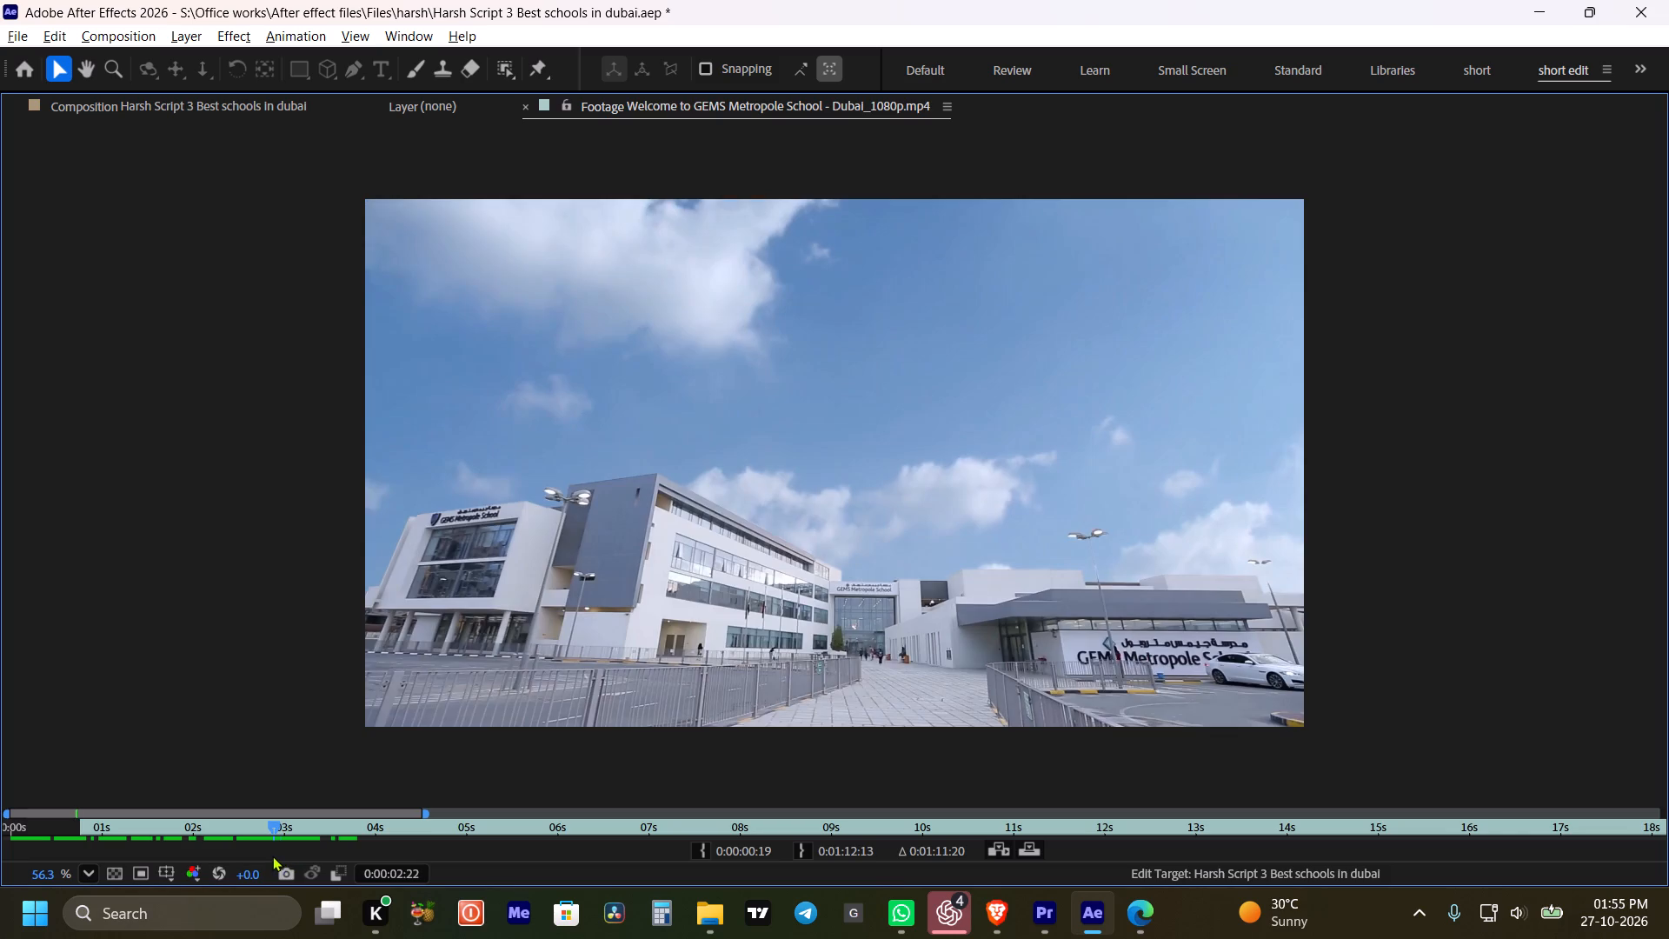
{"action": "left_click_drag", "start_coordinate": [272, 856], "coordinate": [270, 856]}
{"action": "left_click", "coordinate": [802, 845]}
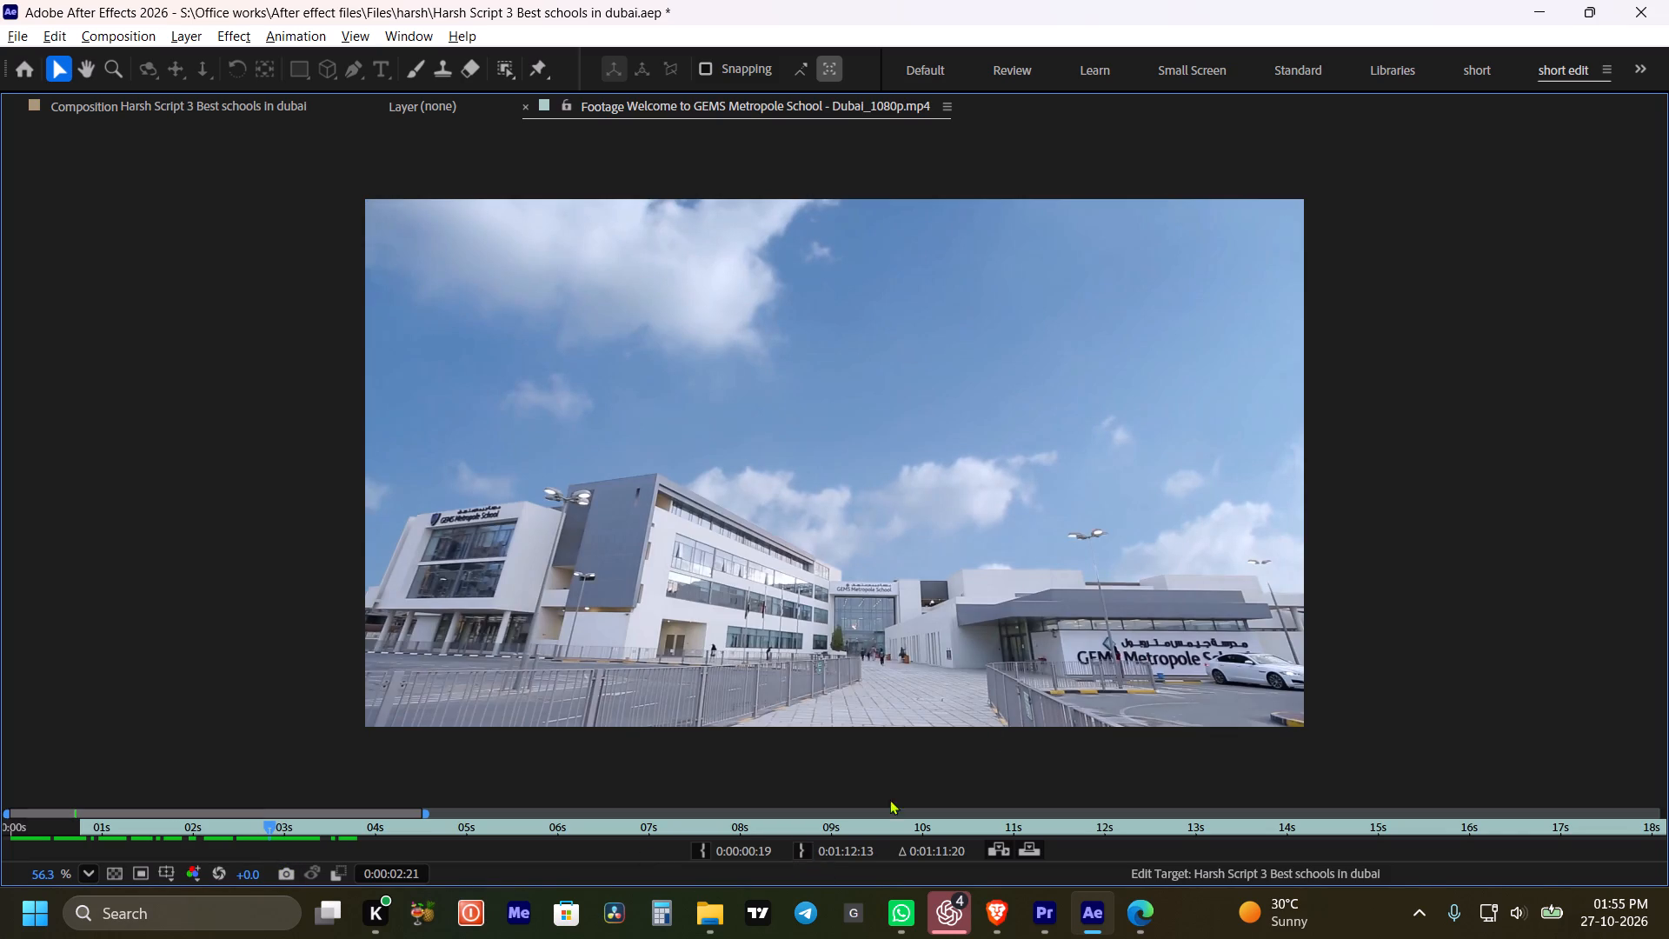
{"action": "key", "text": "grave"}
Add the trimmed GEMS clip as the top layer, starting where the KINGS clip ends near 0:00:28:12.
{"action": "left_click_drag", "start_coordinate": [97, 347], "coordinate": [821, 536]}
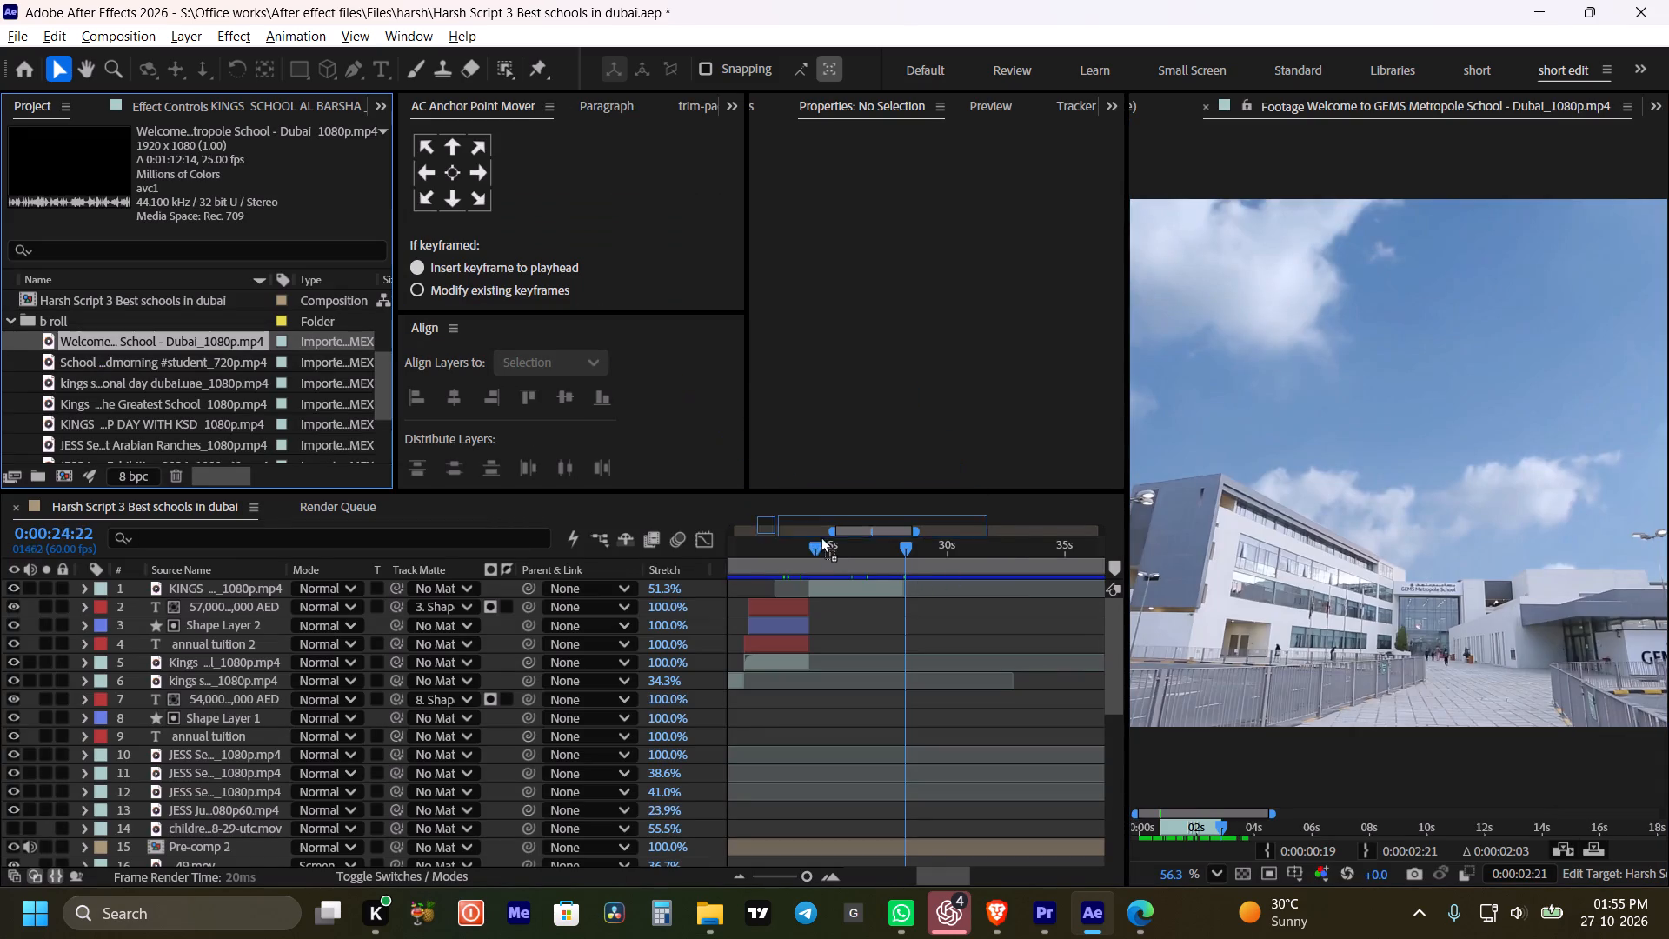
{"action": "left_click_drag", "start_coordinate": [821, 536], "coordinate": [856, 588]}
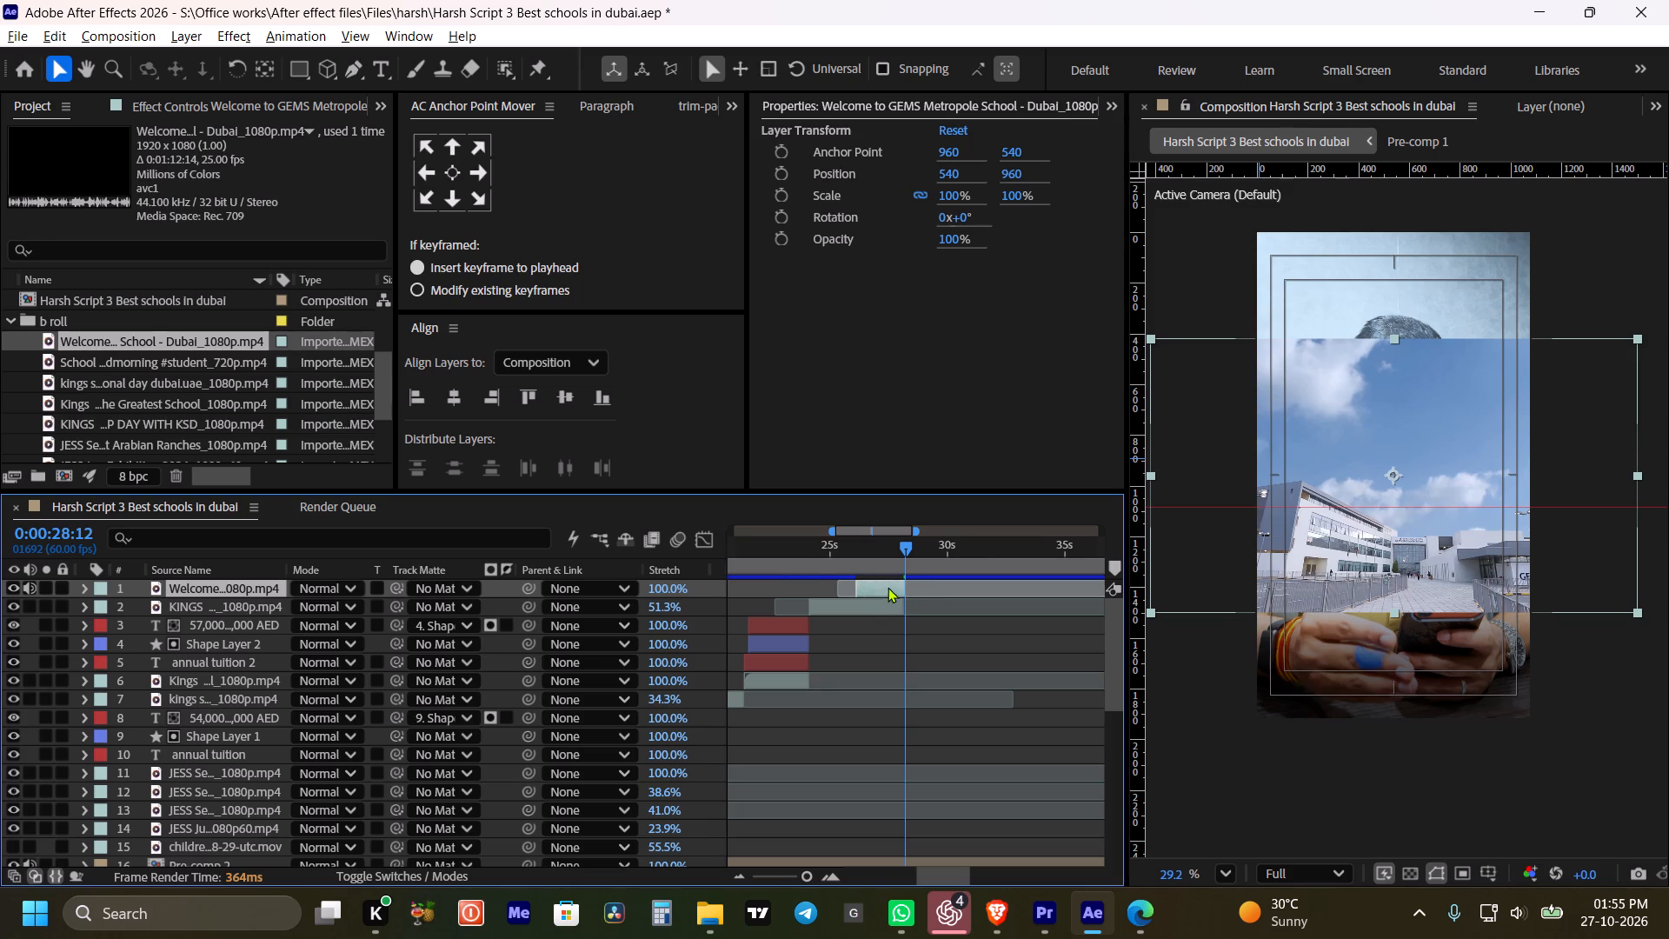
{"action": "left_click_drag", "start_coordinate": [888, 586], "coordinate": [932, 595]}
{"action": "scroll", "coordinate": [906, 589], "scroll_direction": "up", "scroll_amount": 3, "text": "alt"}
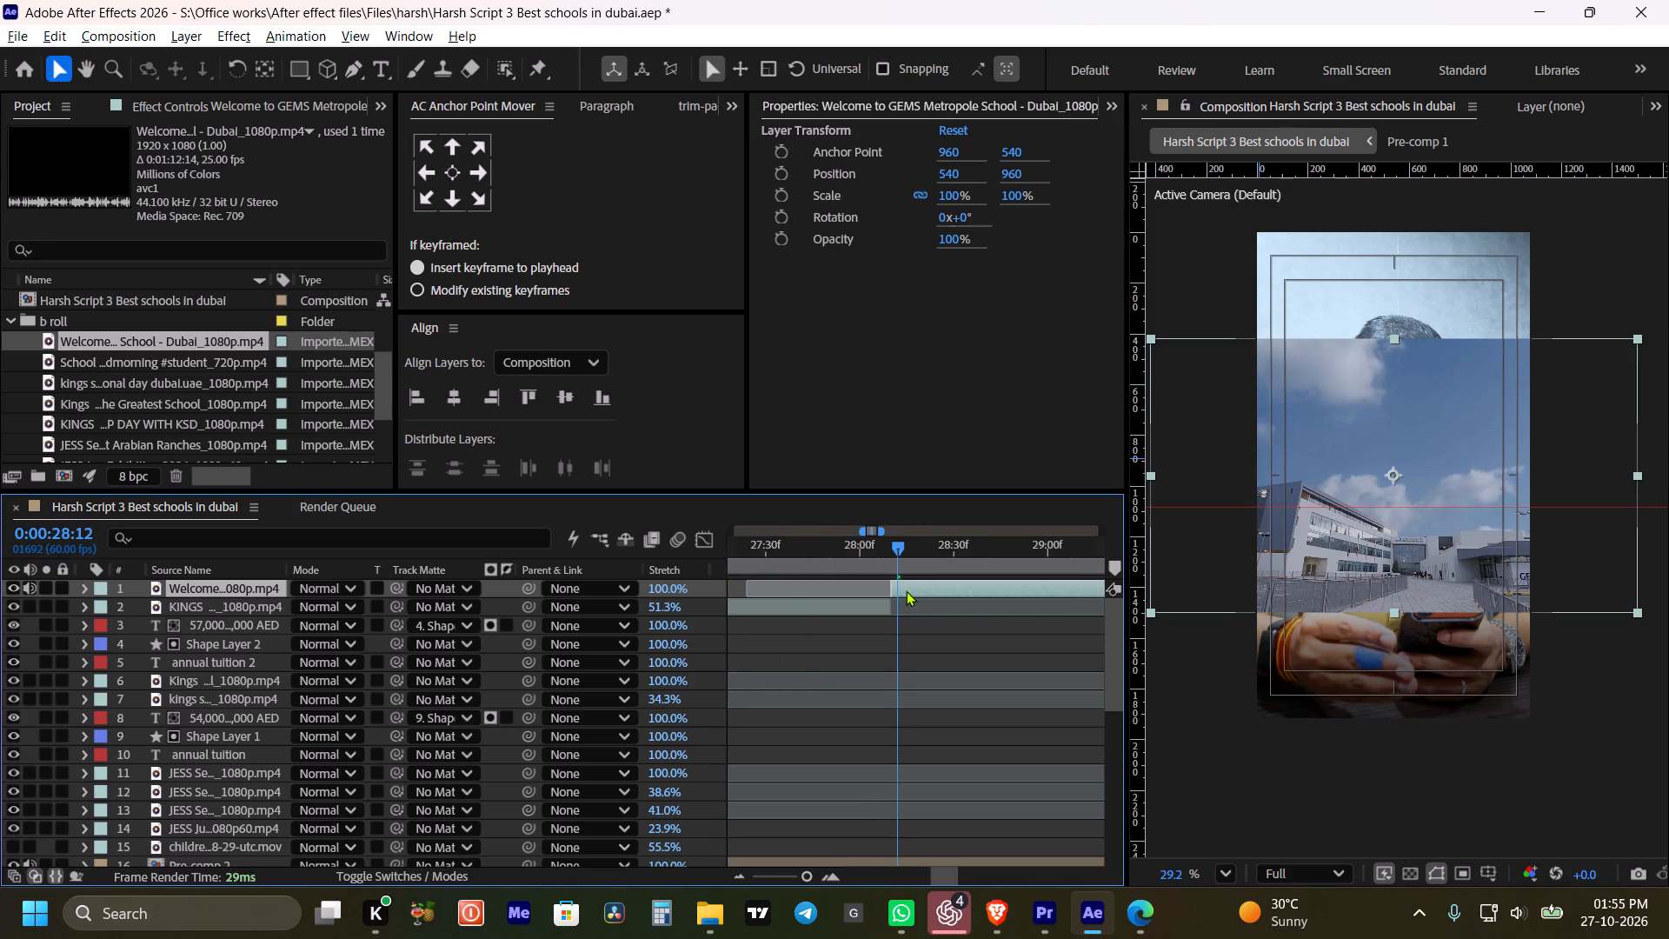
{"action": "scroll", "coordinate": [910, 592], "scroll_direction": "down", "scroll_amount": 3, "text": "alt"}
Scale the GEMS clip to 286% and position it at -1393, 459 to frame the school's name sign.
{"action": "left_click_drag", "start_coordinate": [1015, 195], "coordinate": [1043, 200]}
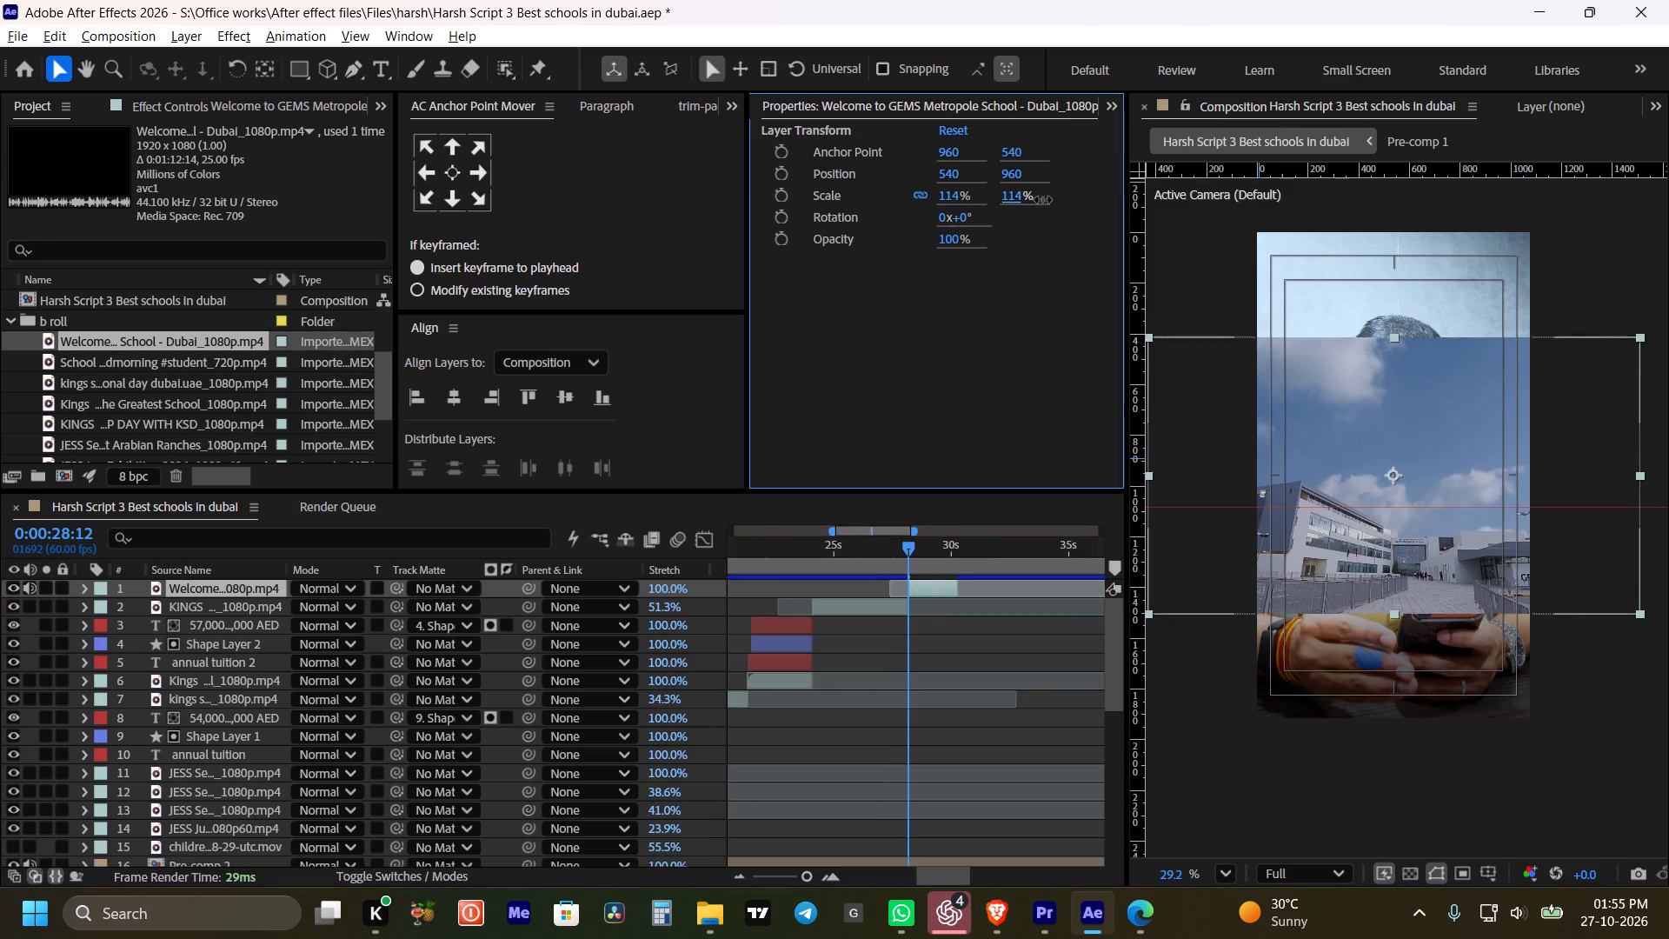
{"action": "left_click_drag", "start_coordinate": [1043, 200], "coordinate": [1161, 216]}
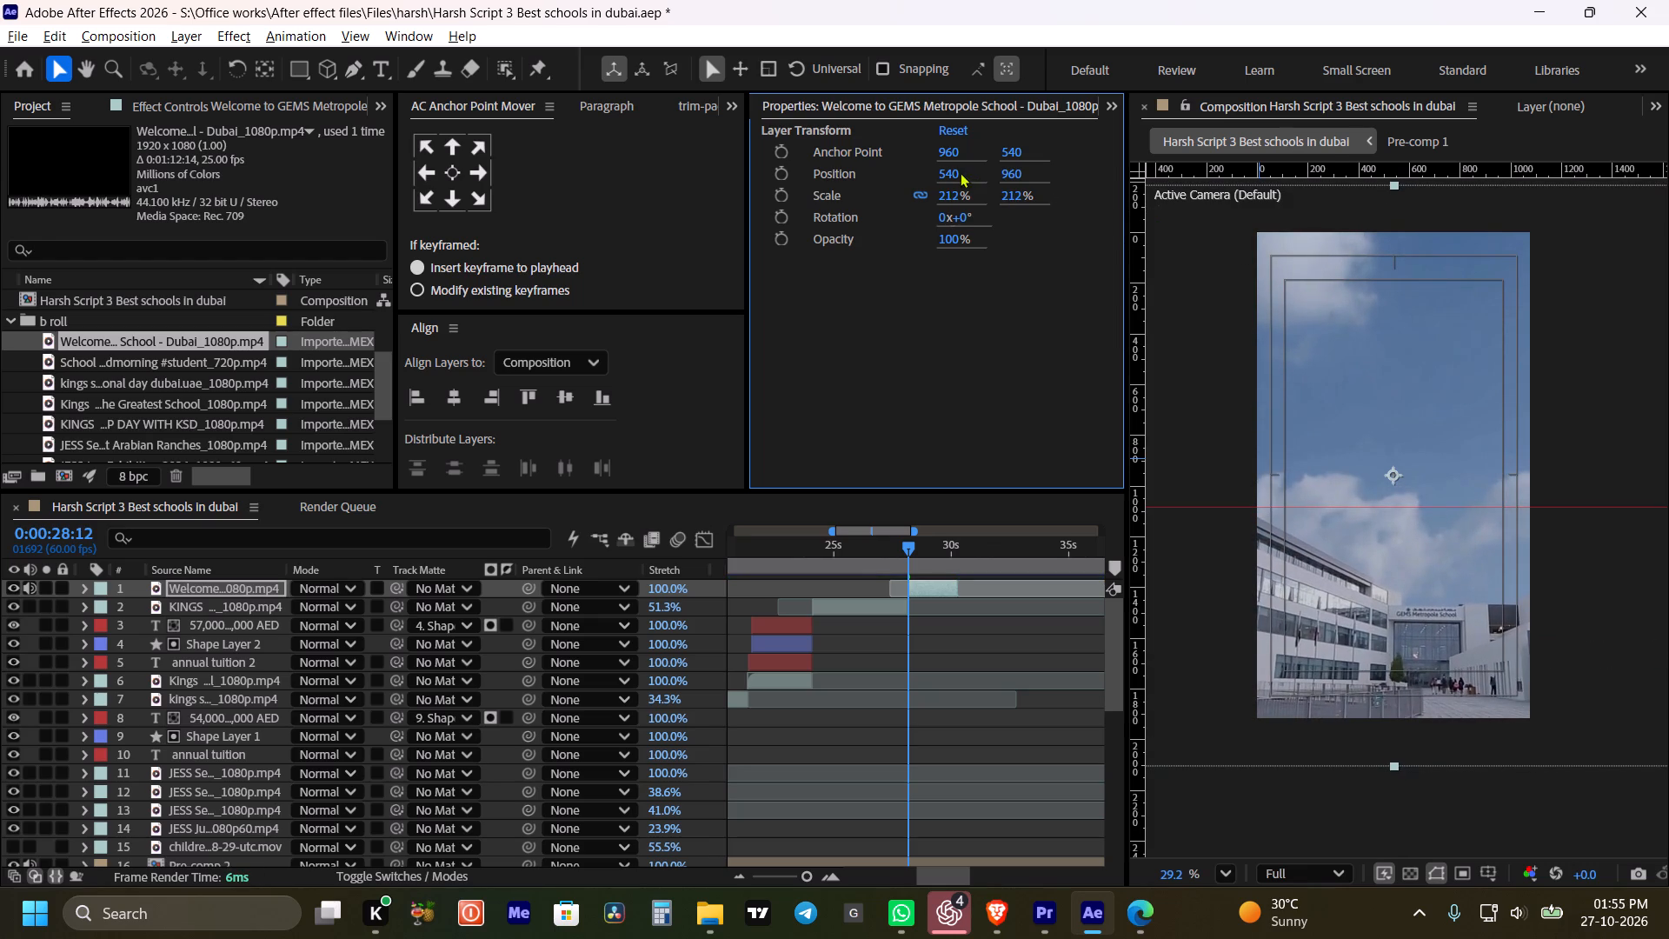
{"action": "left_click_drag", "start_coordinate": [949, 172], "coordinate": [288, 374]}
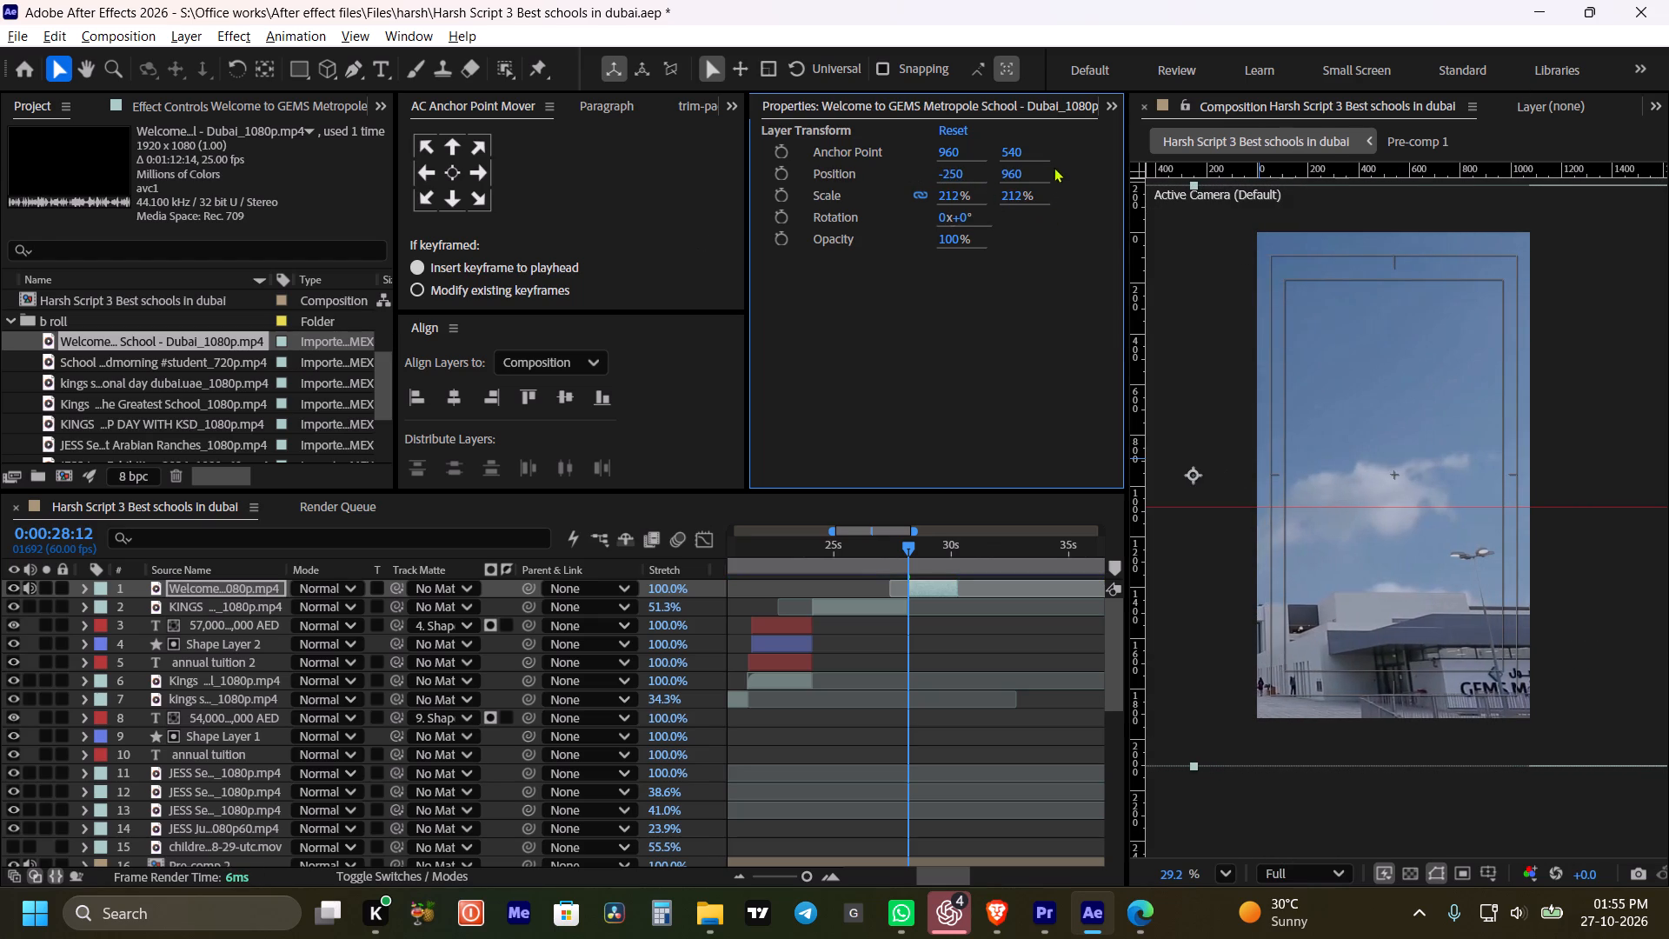
{"action": "left_click_drag", "start_coordinate": [1015, 175], "coordinate": [745, 257]}
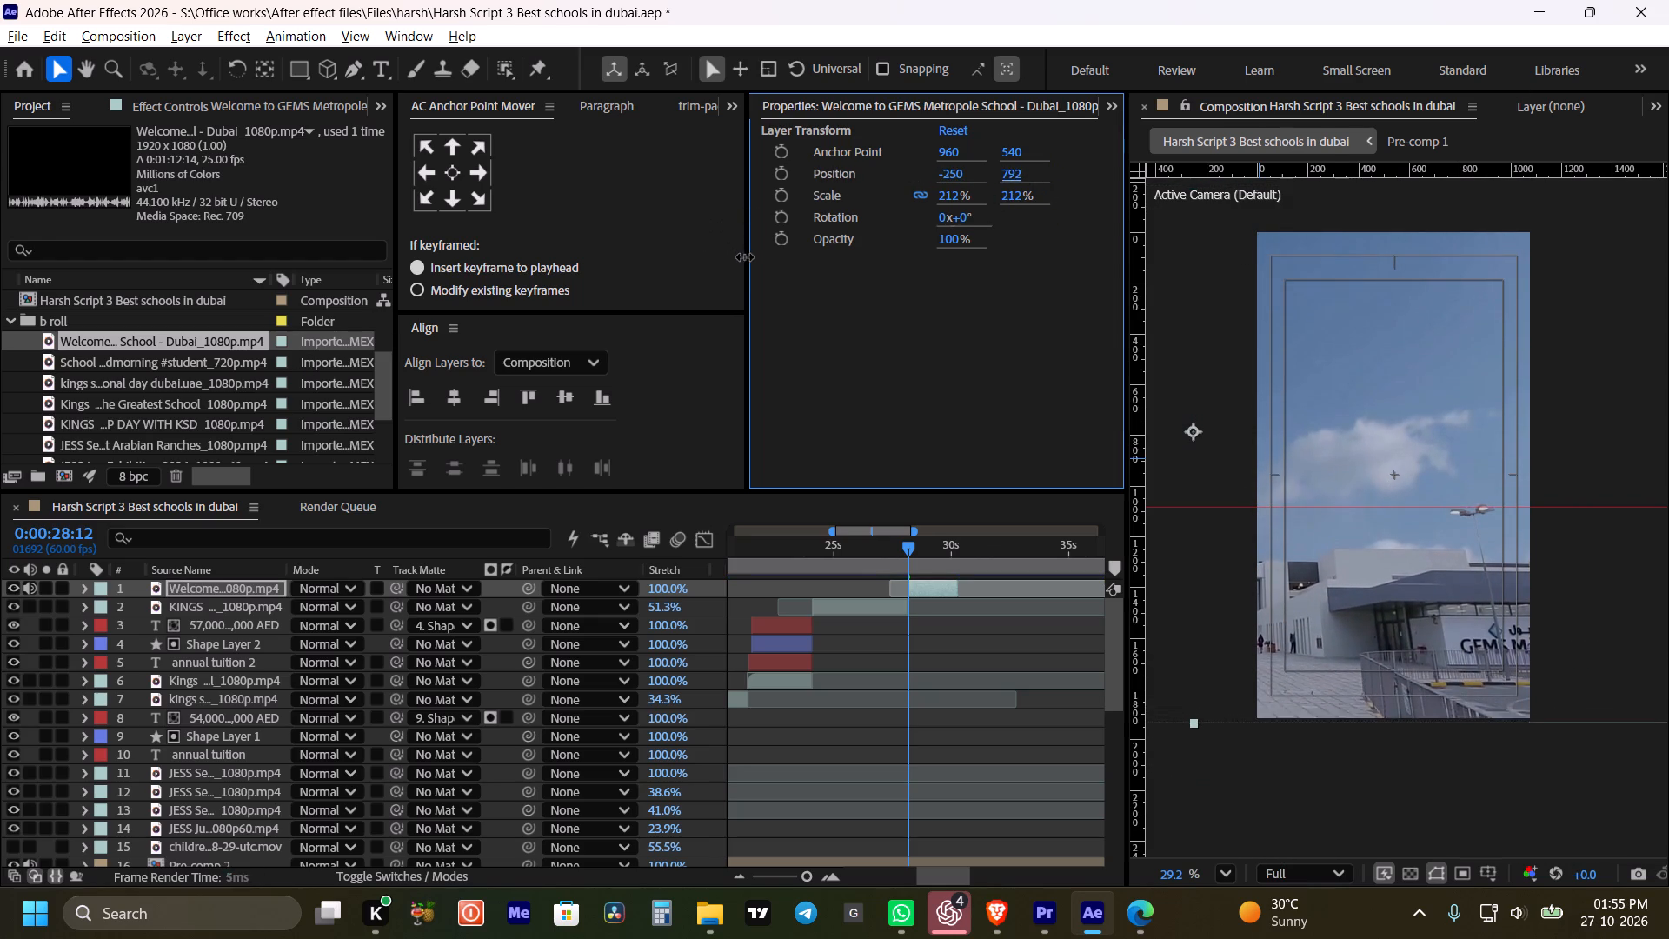
{"action": "left_click_drag", "start_coordinate": [745, 257], "coordinate": [749, 263]}
{"action": "left_click_drag", "start_coordinate": [960, 175], "coordinate": [765, 203]}
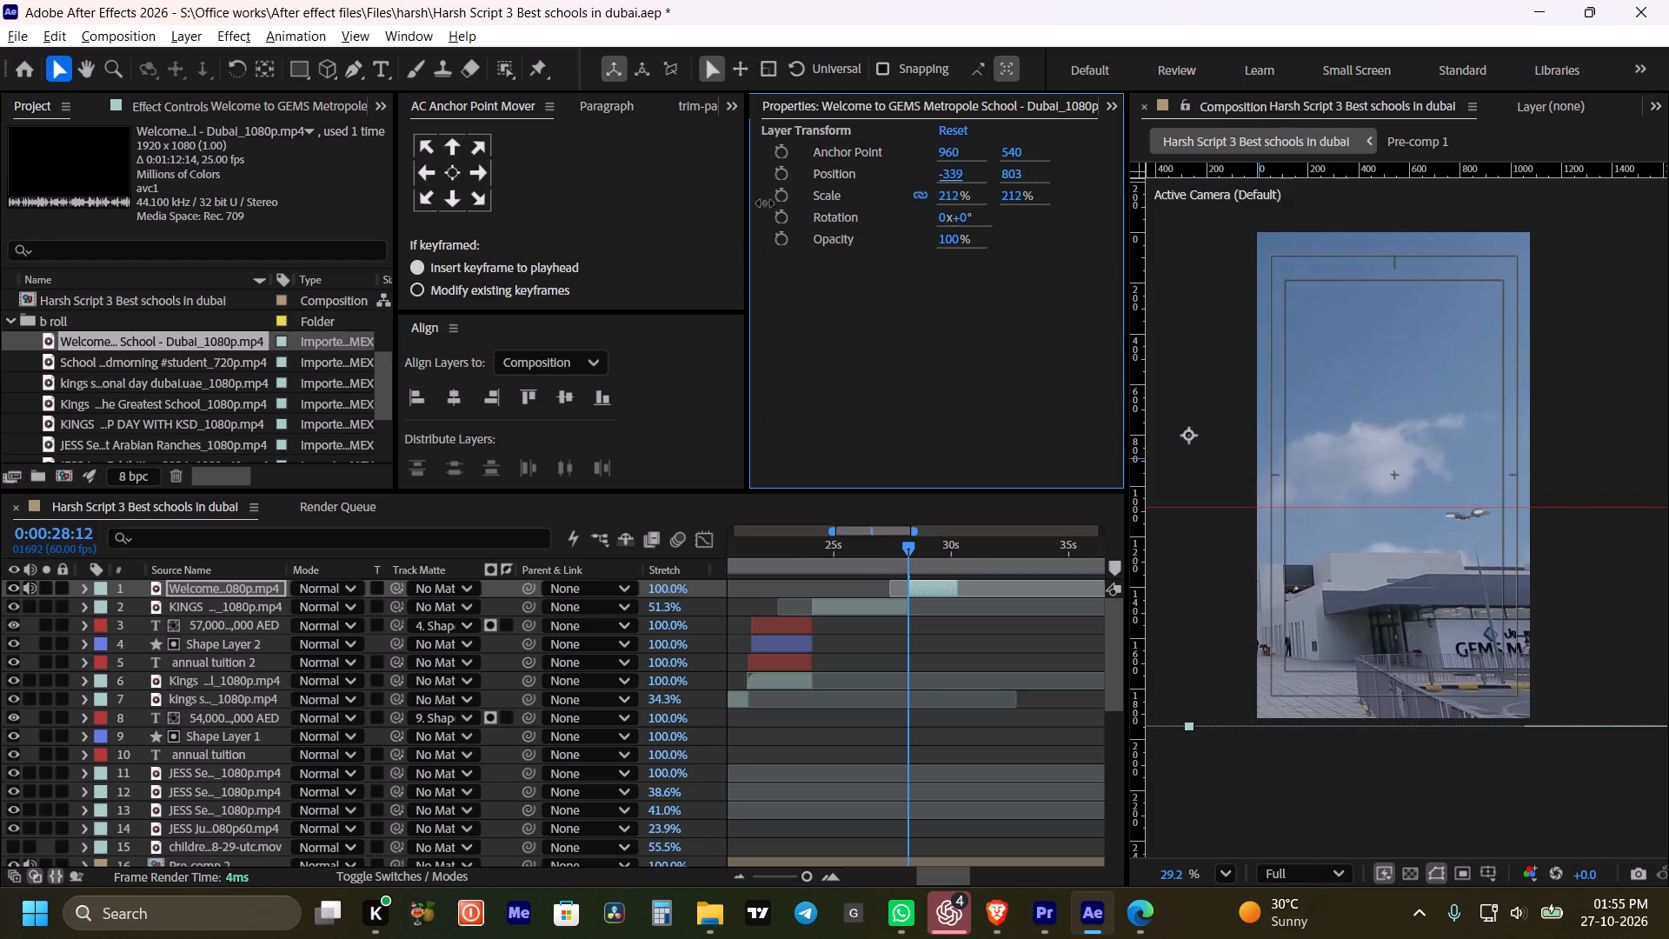
{"action": "left_click_drag", "start_coordinate": [765, 203], "coordinate": [447, 257]}
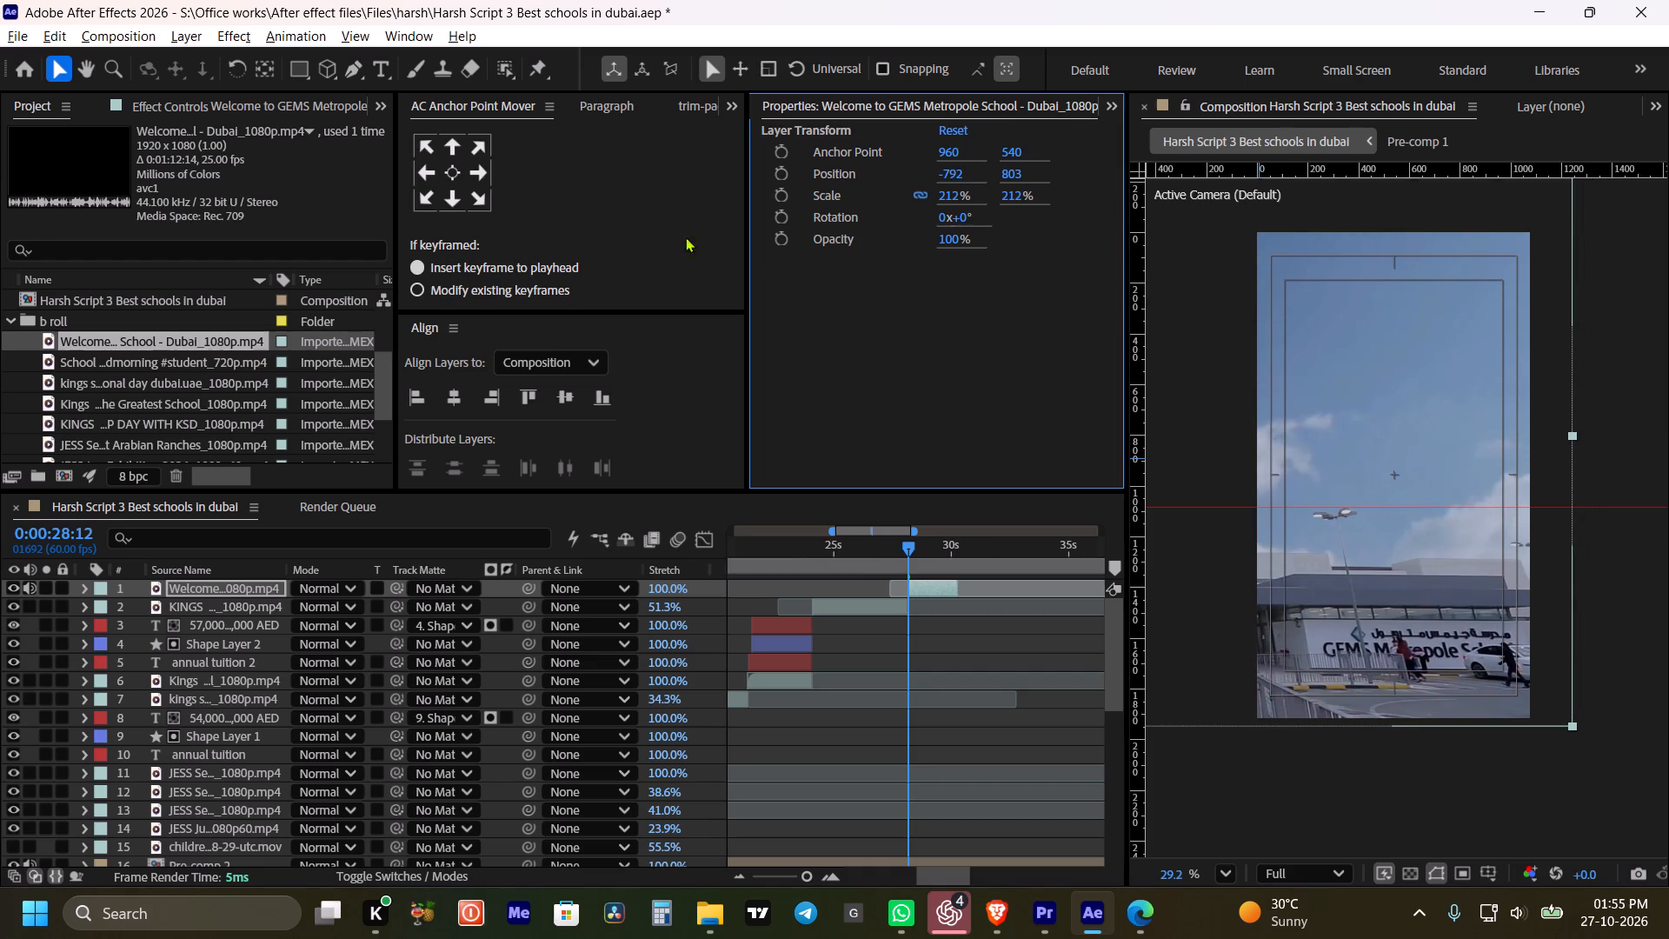
{"action": "left_click_drag", "start_coordinate": [955, 202], "coordinate": [1038, 198]}
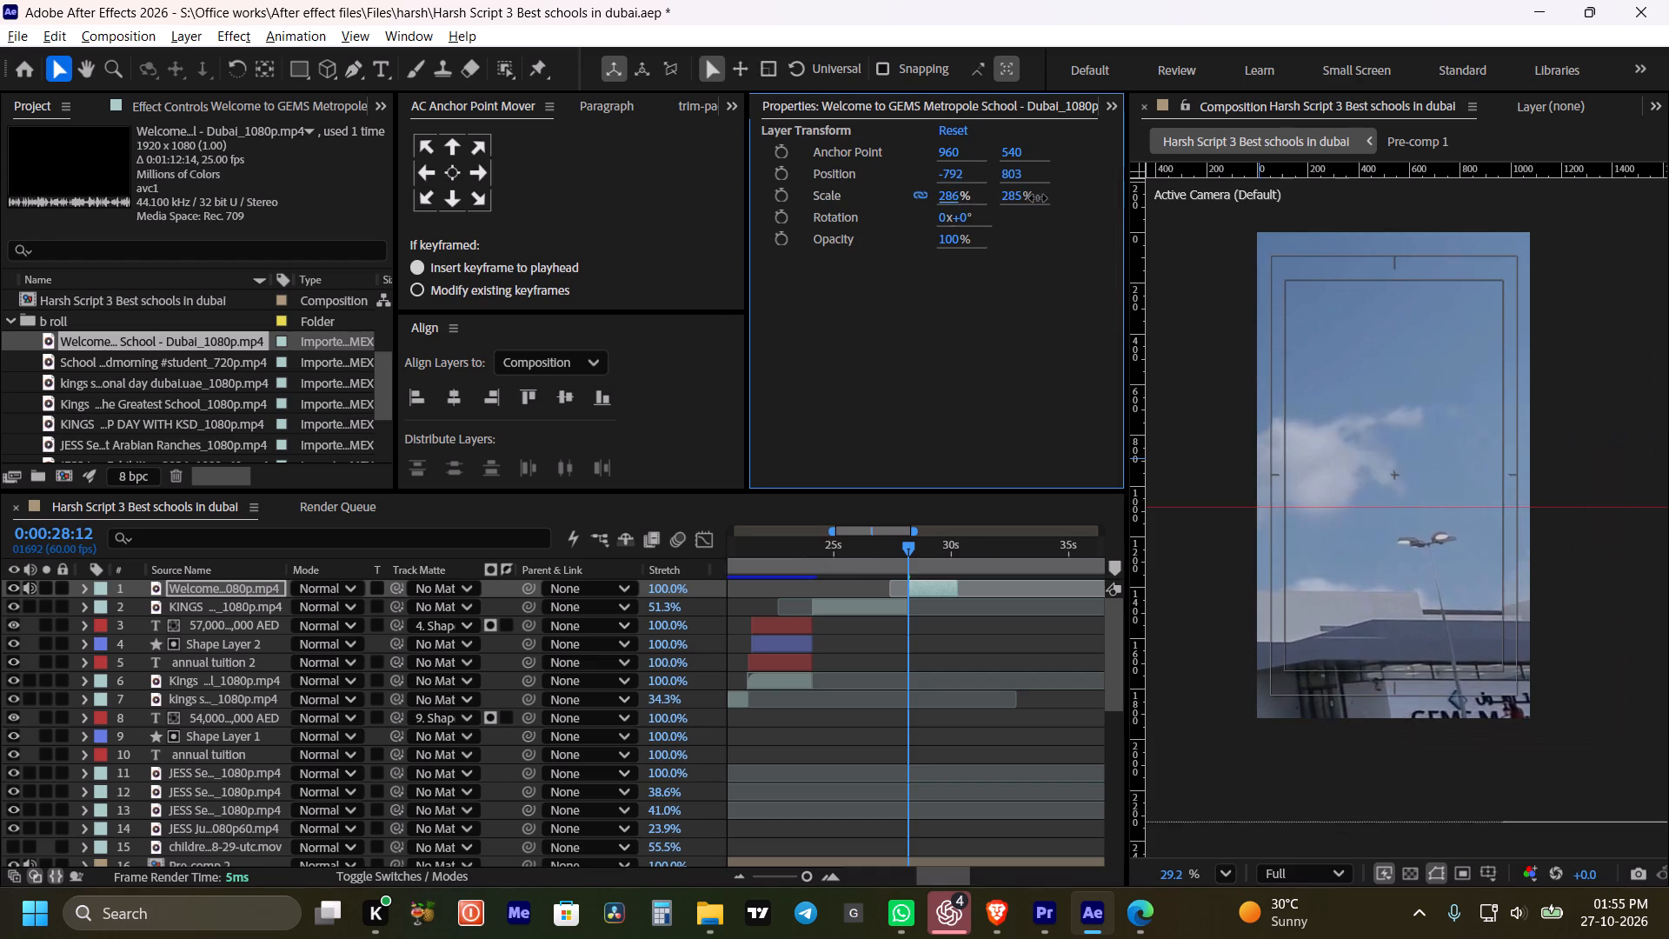
{"action": "left_click_drag", "start_coordinate": [1038, 198], "coordinate": [1038, 201]}
{"action": "left_click_drag", "start_coordinate": [954, 174], "coordinate": [356, 236]}
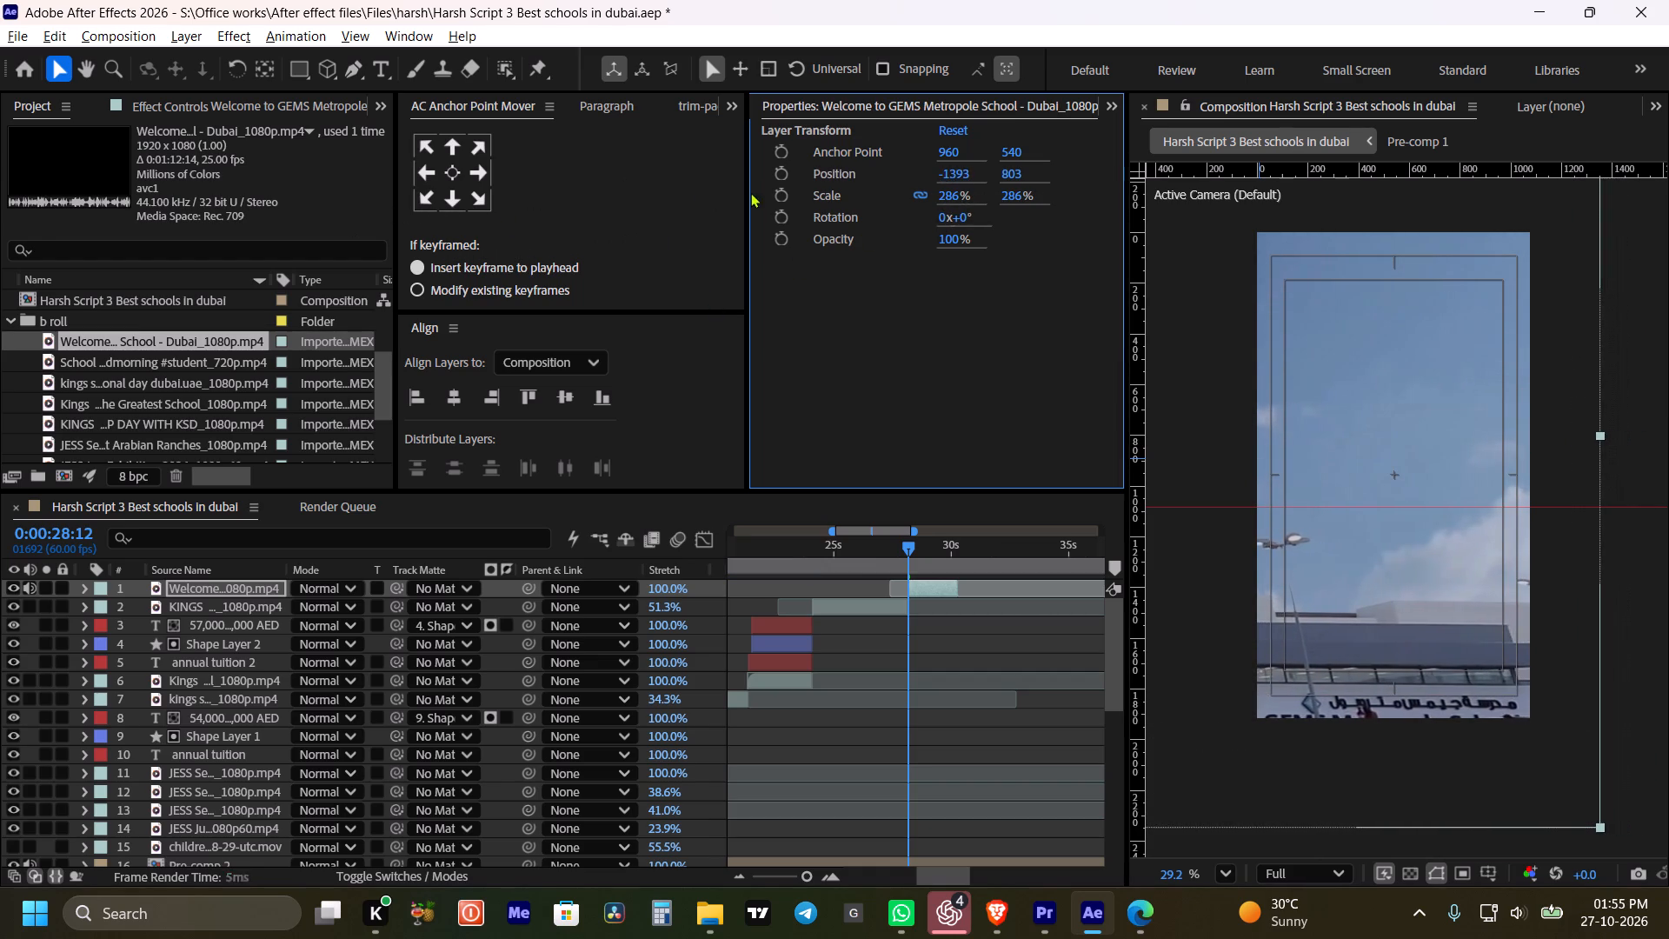
{"action": "left_click_drag", "start_coordinate": [1018, 174], "coordinate": [576, 219]}
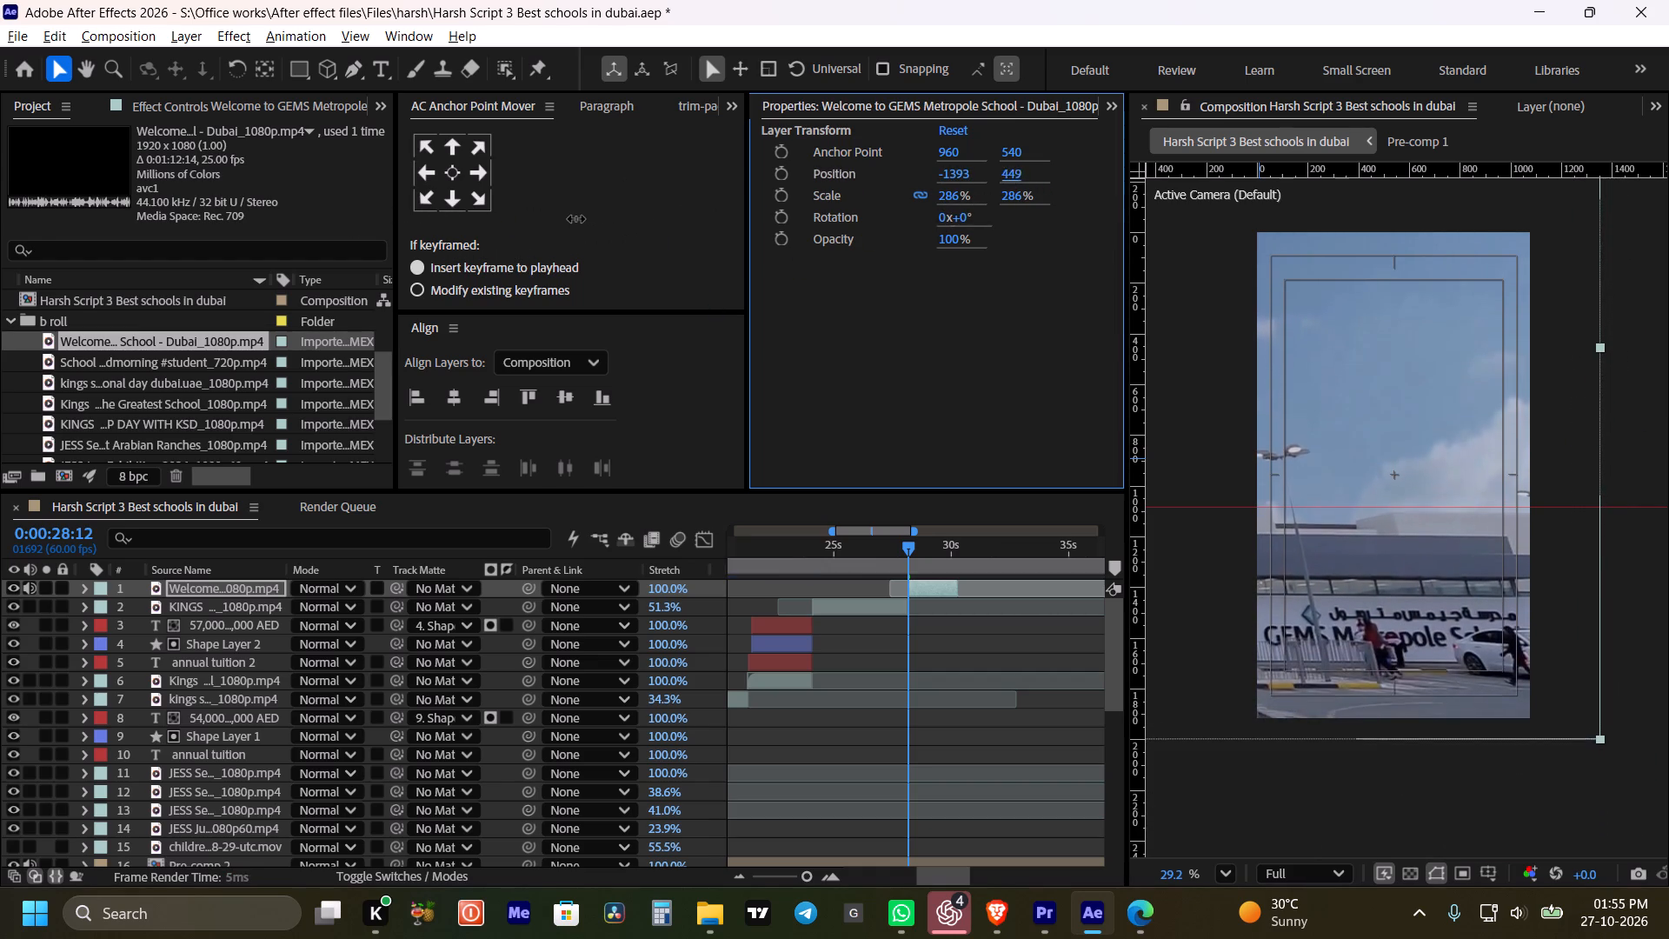
{"action": "left_click_drag", "start_coordinate": [576, 219], "coordinate": [595, 219]}
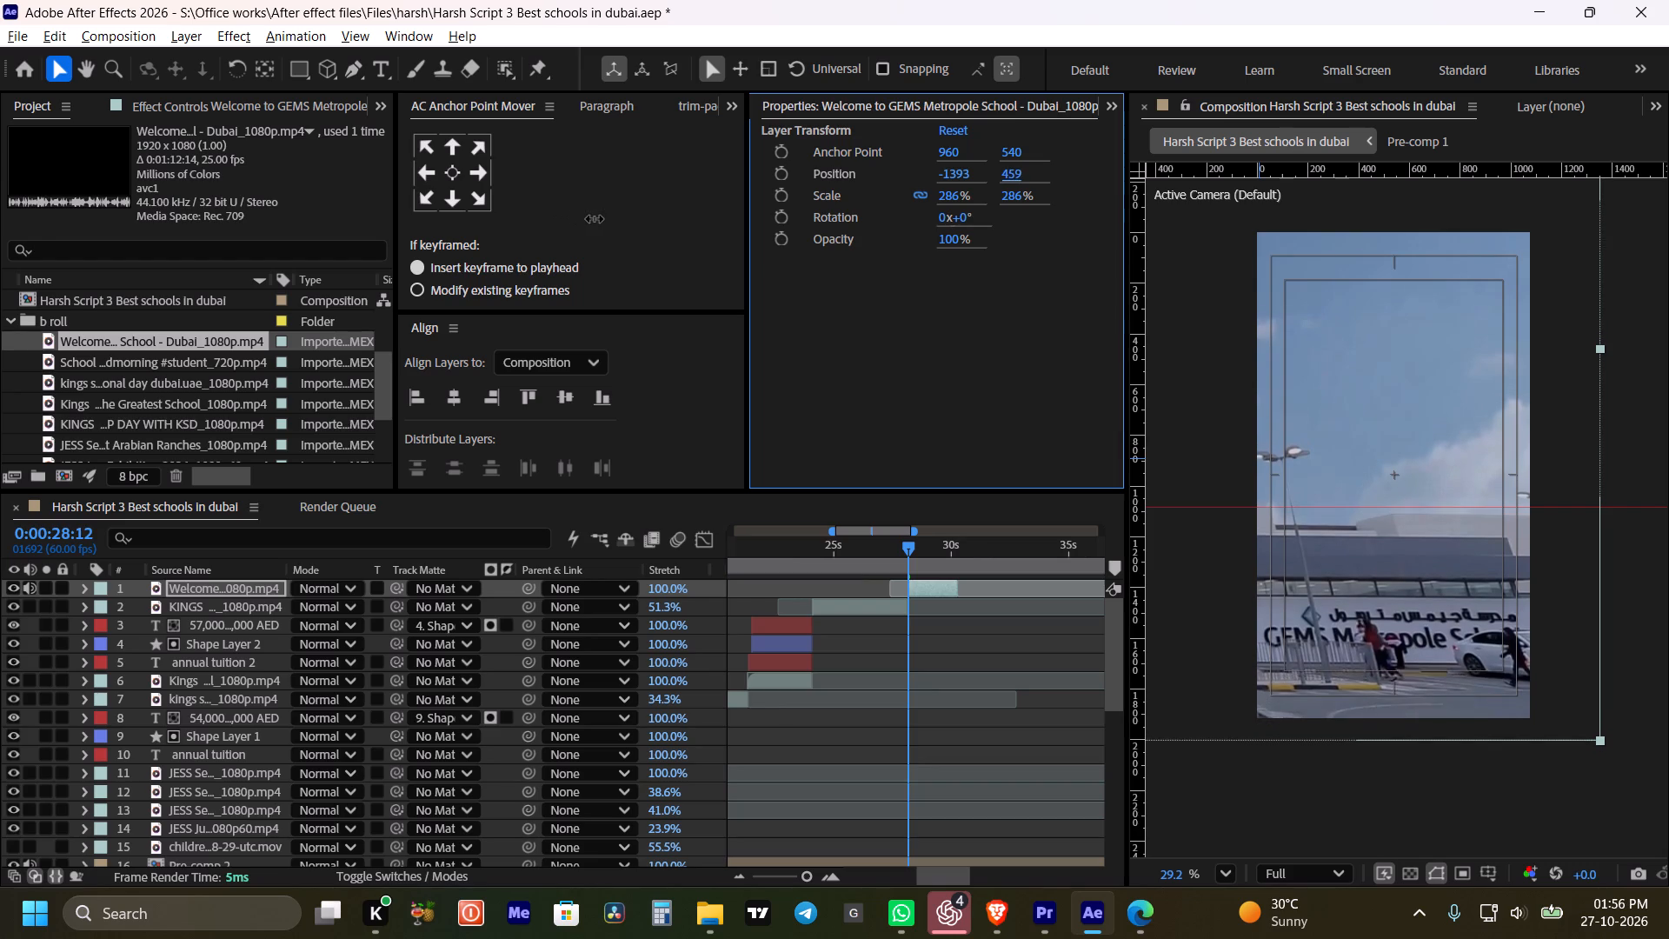
Set the GEMS clip's vertical position to 435.
{"action": "left_click_drag", "start_coordinate": [595, 219], "coordinate": [572, 215]}
Play back the cut from 0:00:25:23, from the KINGS clip into the GEMS exterior clip.
{"action": "left_click_drag", "start_coordinate": [908, 532], "coordinate": [881, 539]}
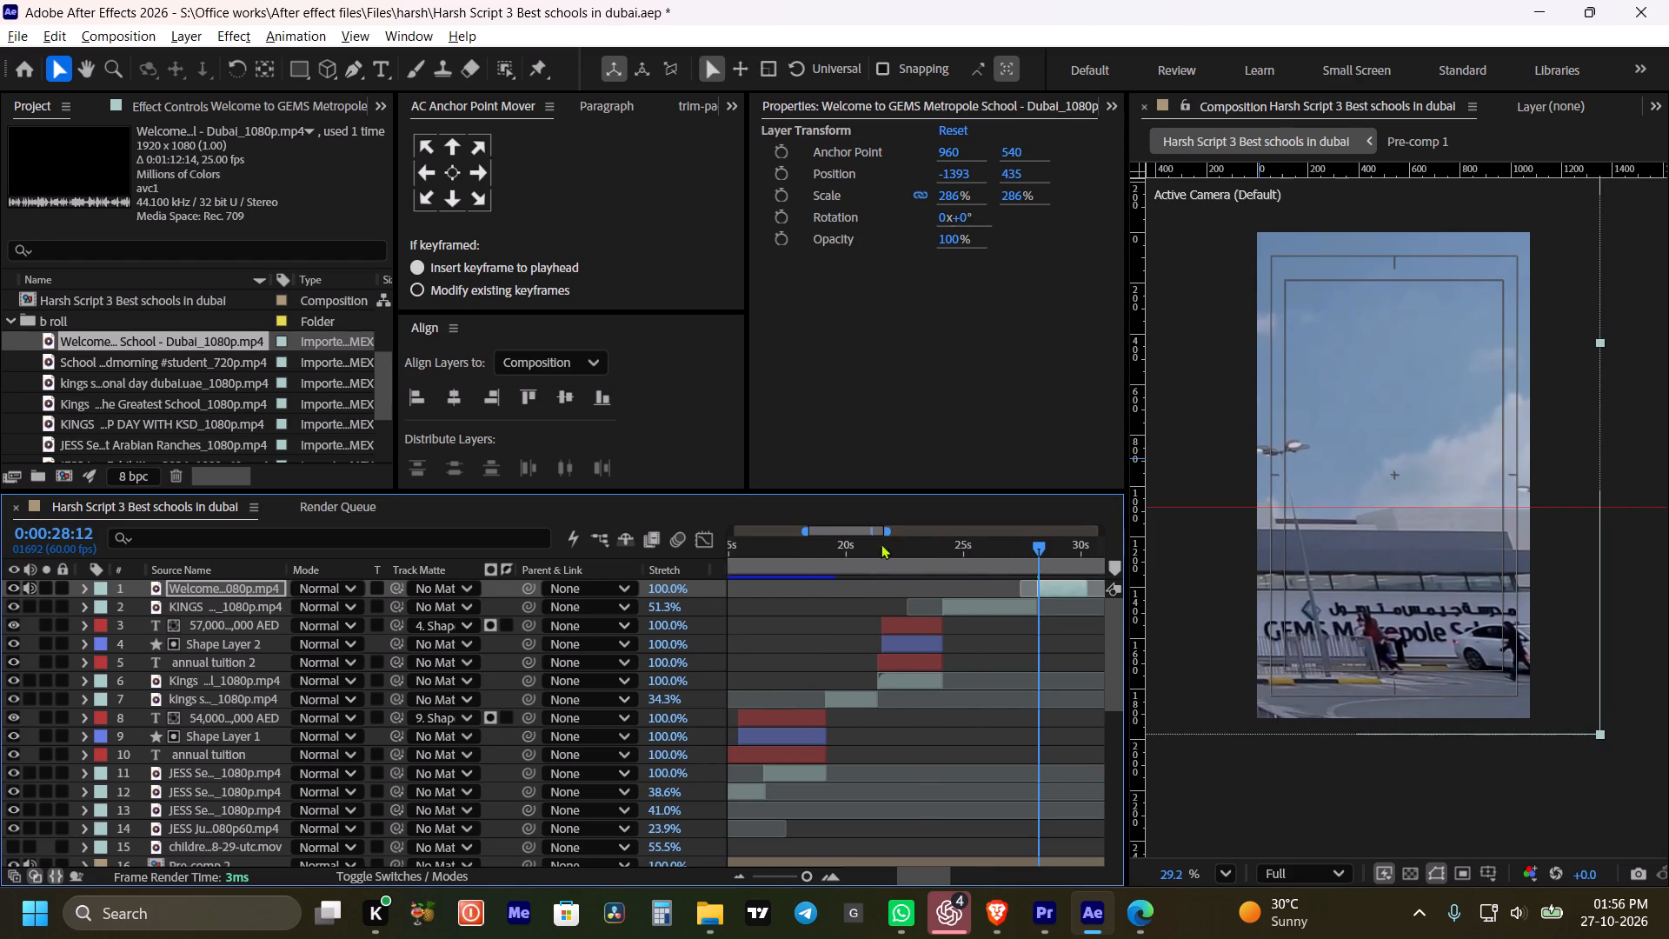
{"action": "left_click", "coordinate": [972, 548]}
{"action": "key", "text": "space"}
{"action": "left_click_drag", "start_coordinate": [1042, 649], "coordinate": [874, 663]}
{"action": "key", "text": "space"}
{"action": "scroll", "coordinate": [886, 640], "scroll_direction": "down", "scroll_amount": 1, "text": "alt"}
{"action": "key", "text": "space"}
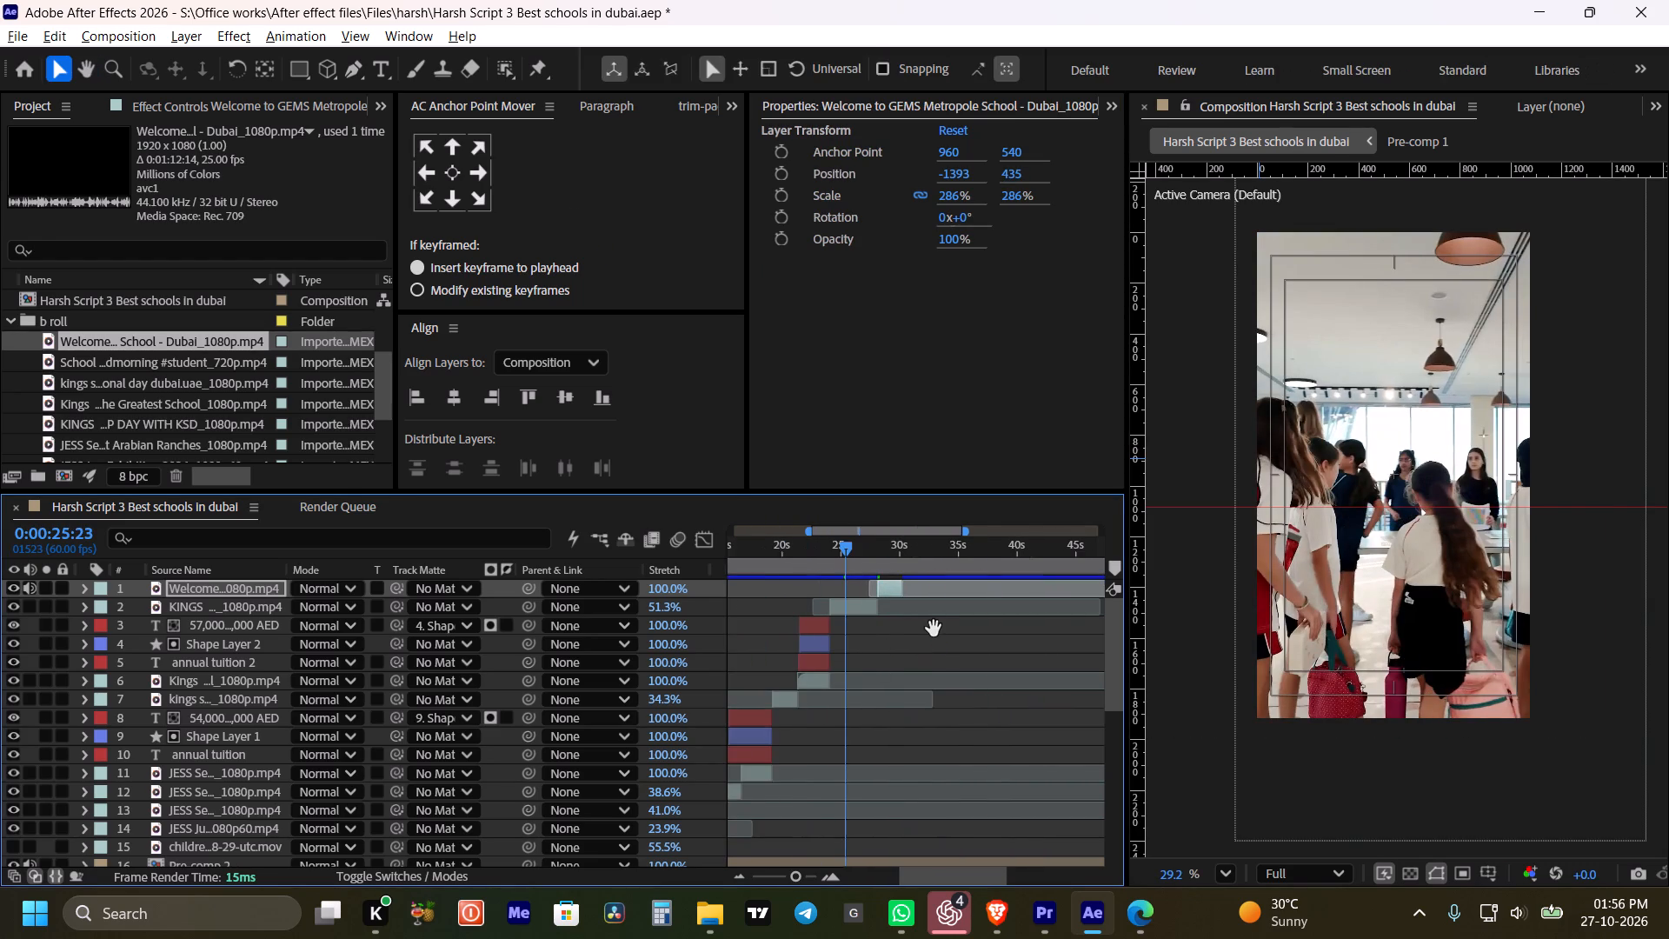
{"action": "left_click_drag", "start_coordinate": [928, 631], "coordinate": [908, 634]}
{"action": "key", "text": "v"}
{"action": "key", "text": "space"}
{"action": "left_click", "coordinate": [888, 629]}
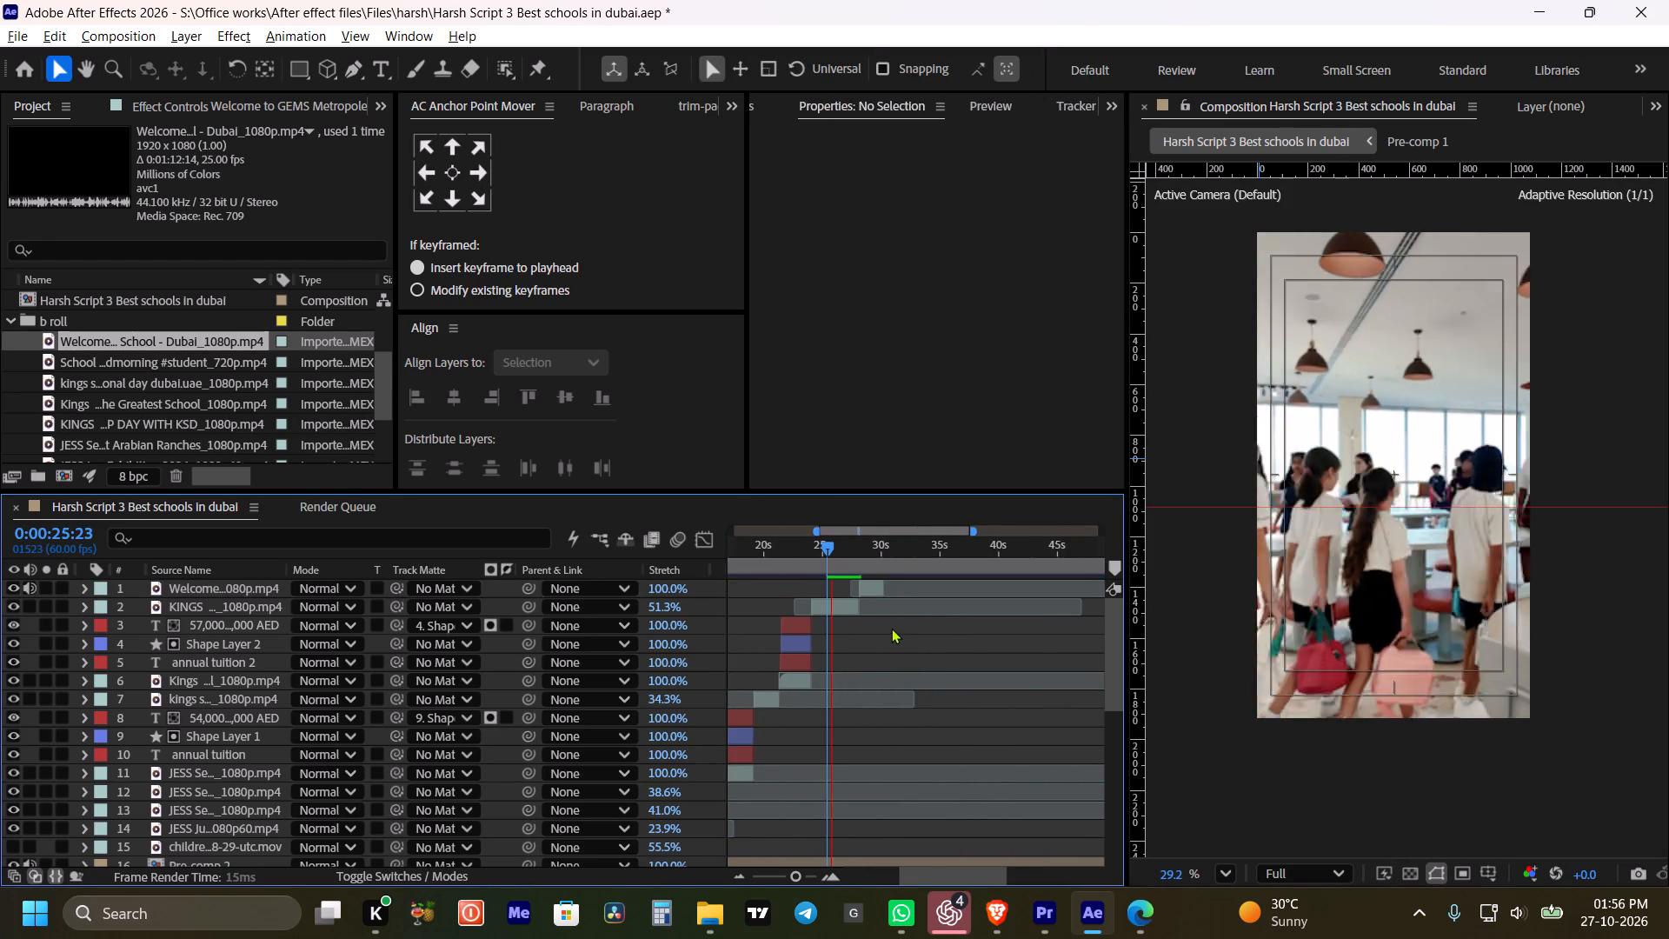
{"action": "key", "text": "space"}
{"action": "key", "text": "space"}
{"action": "key", "text": "space"}
{"action": "left_click", "coordinate": [888, 628]}
{"action": "key", "text": "space"}
{"action": "left_click", "coordinate": [897, 629]}
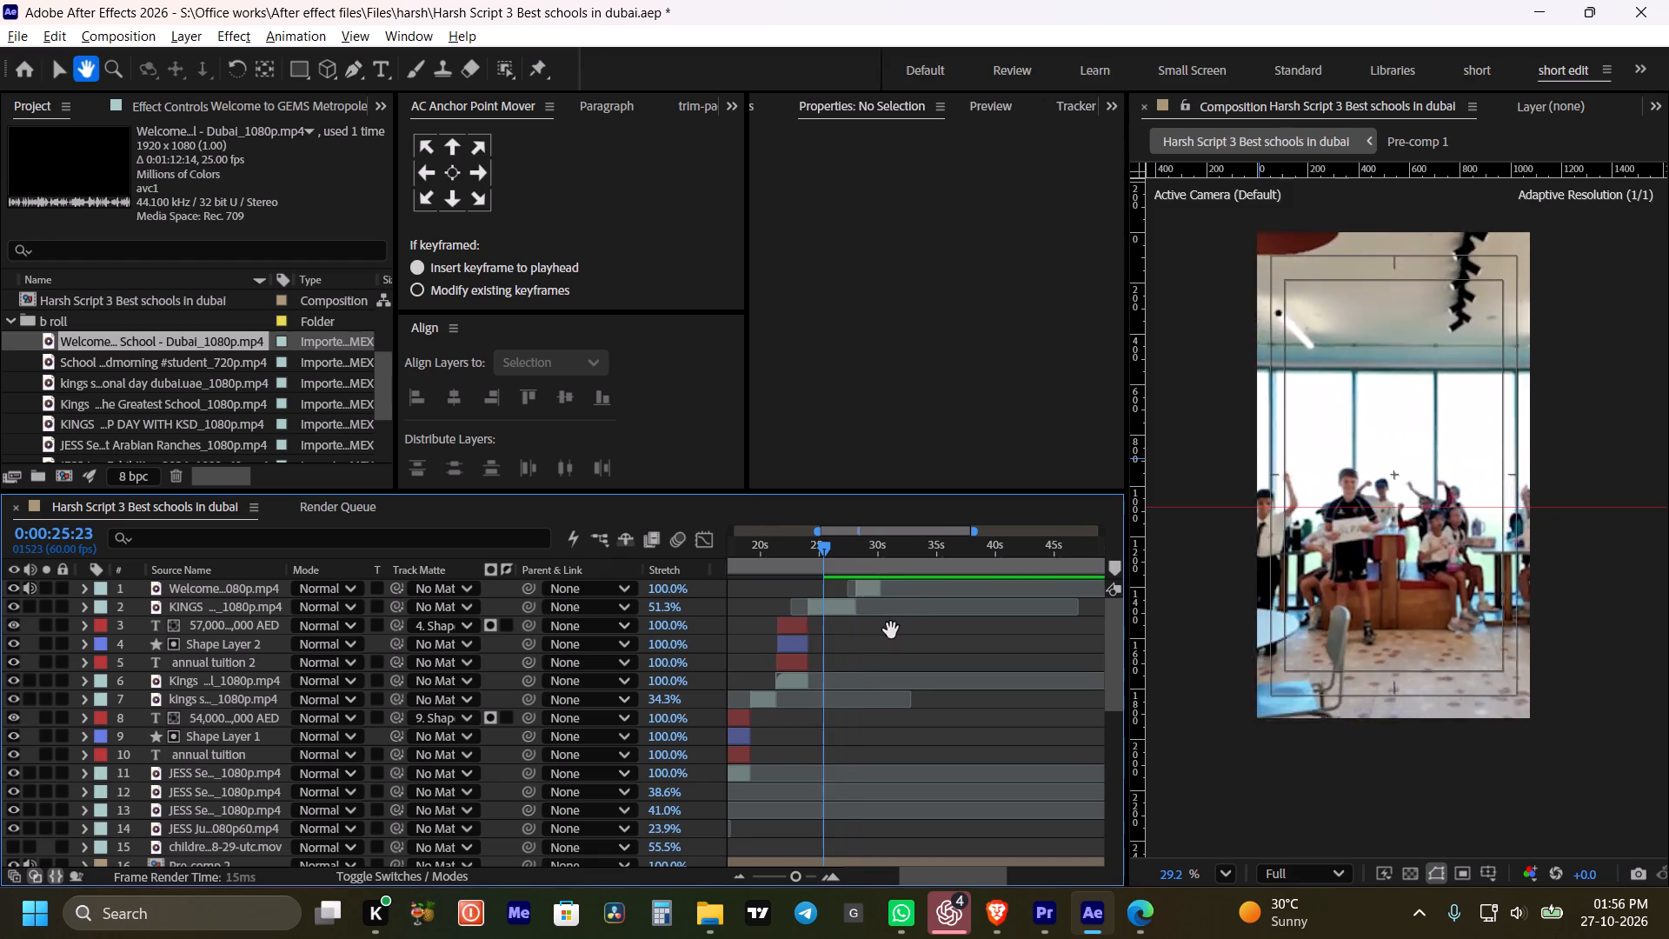
{"action": "key", "text": "space"}
Mute the audio of the GEMS clip on the top layer.
{"action": "left_click", "coordinate": [865, 585]}
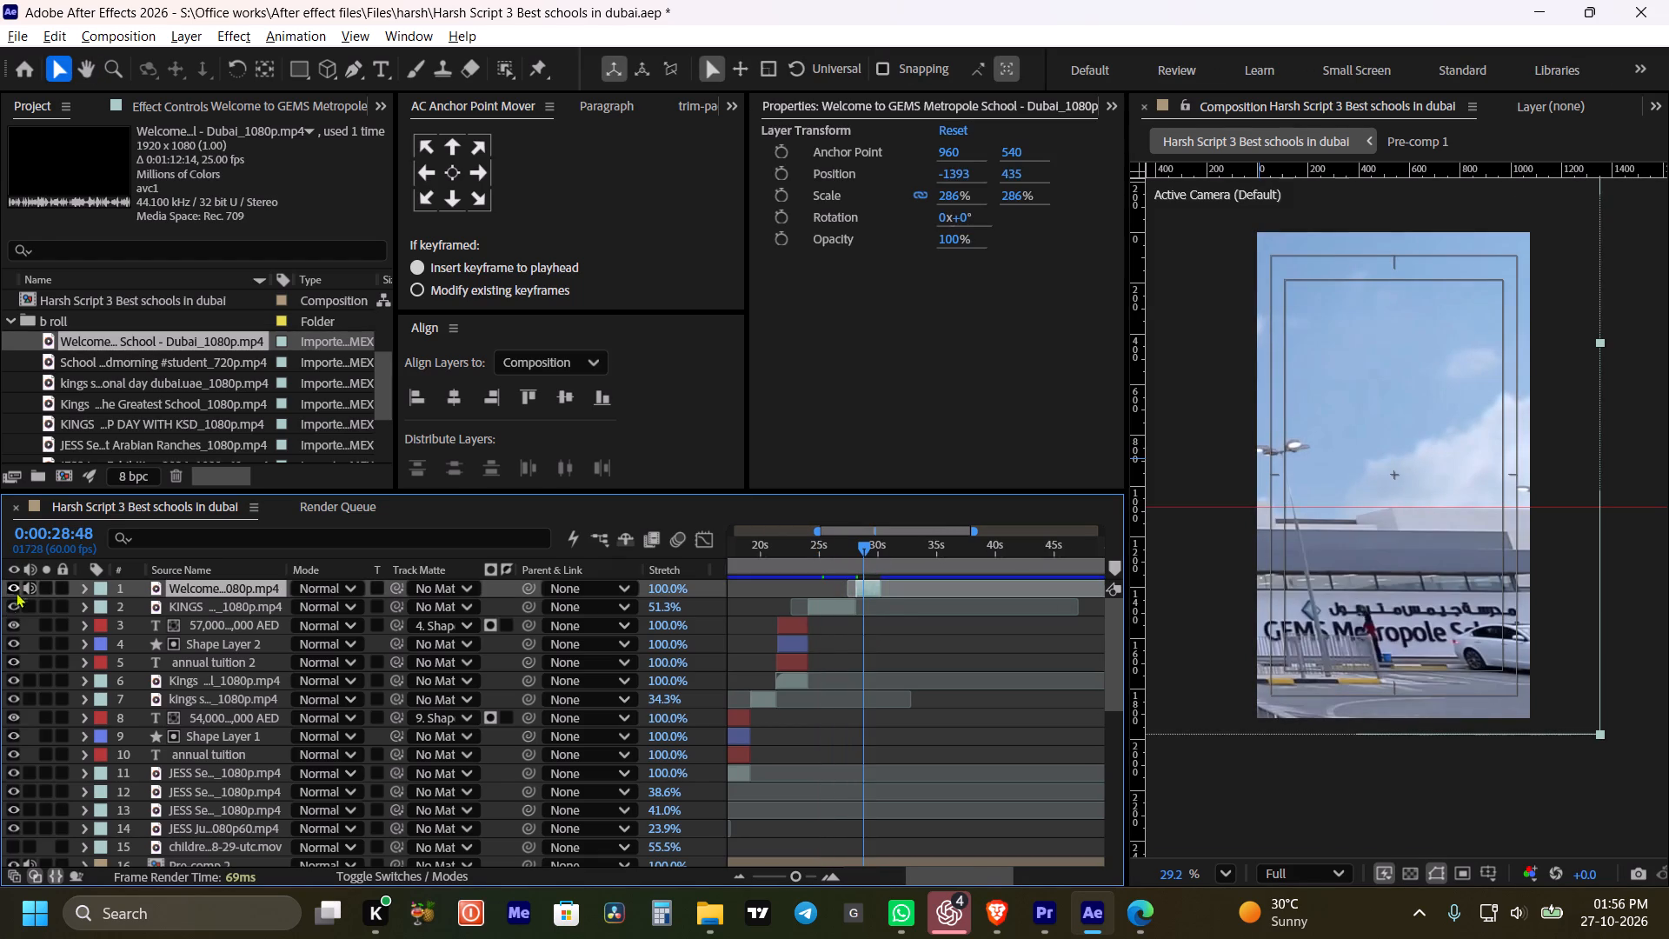
{"action": "left_click", "coordinate": [25, 584]}
Play back the sequence from 0:00:24:00 through the end of the GEMS clip to review its timing.
{"action": "key", "text": "space"}
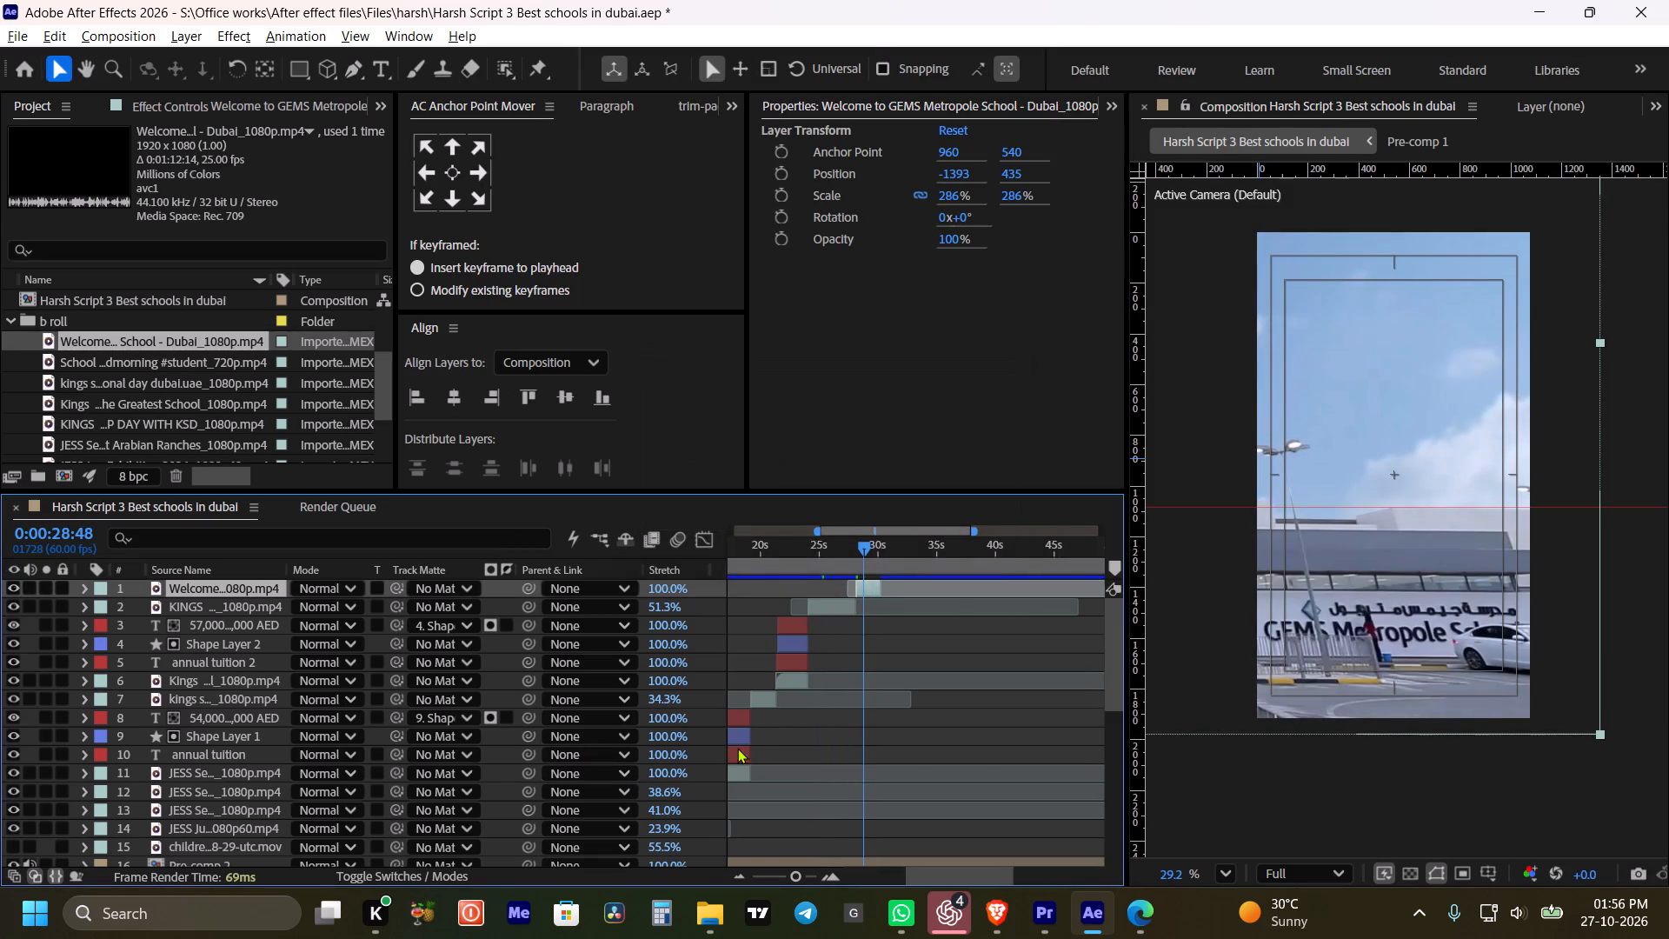
{"action": "left_click_drag", "start_coordinate": [829, 556], "coordinate": [808, 554]}
{"action": "key", "text": "space"}
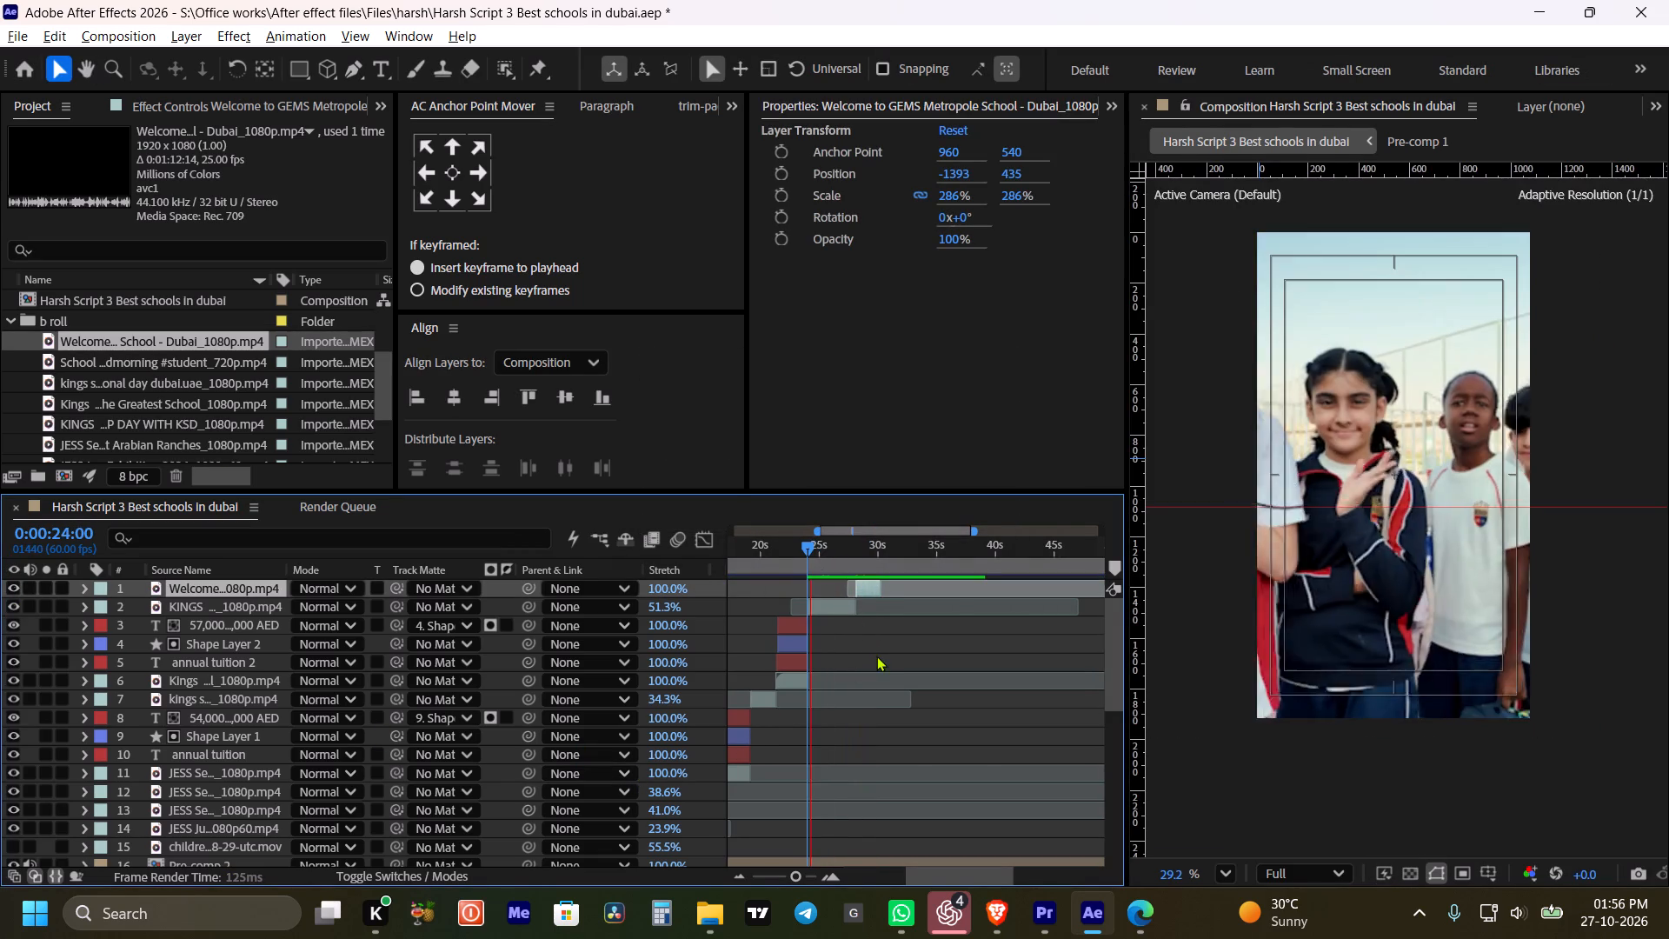
{"action": "key", "text": "space"}
{"action": "key", "text": "space"}
{"action": "key", "text": "space"}
{"action": "key", "text": "space"}
{"action": "key", "text": "space"}
{"action": "key", "text": "space"}
{"action": "key", "text": "space"}
{"action": "left_click_drag", "start_coordinate": [899, 664], "coordinate": [914, 663]}
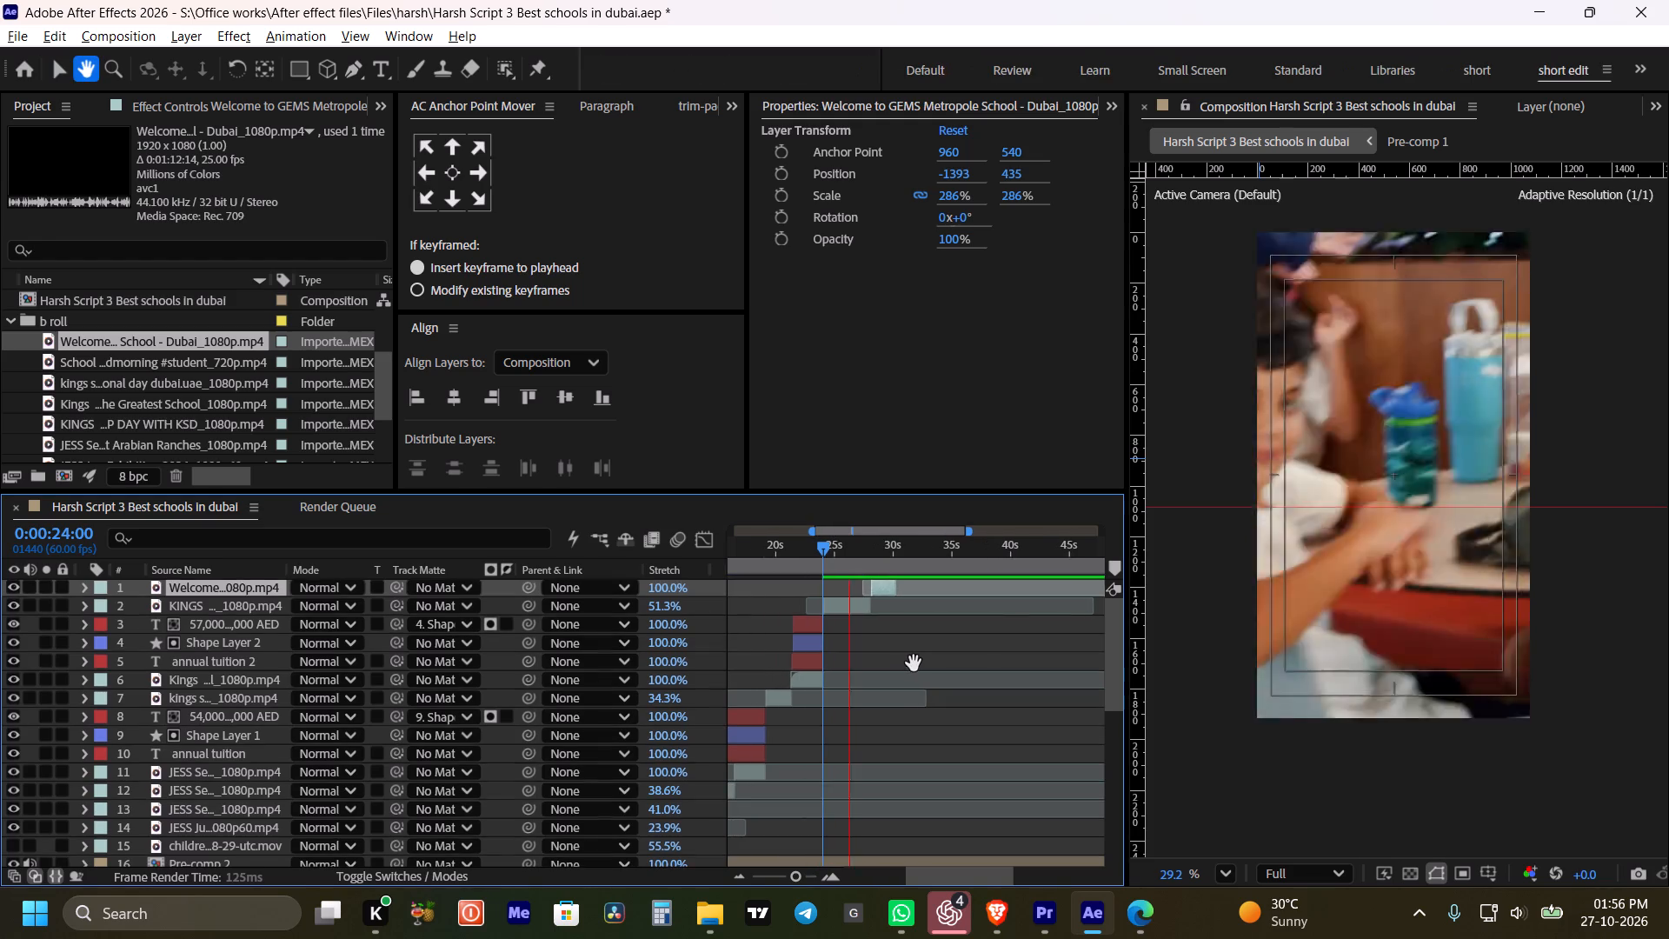
{"action": "left_click_drag", "start_coordinate": [914, 663], "coordinate": [914, 664]}
{"action": "scroll", "coordinate": [914, 664], "scroll_direction": "up", "scroll_amount": 3}
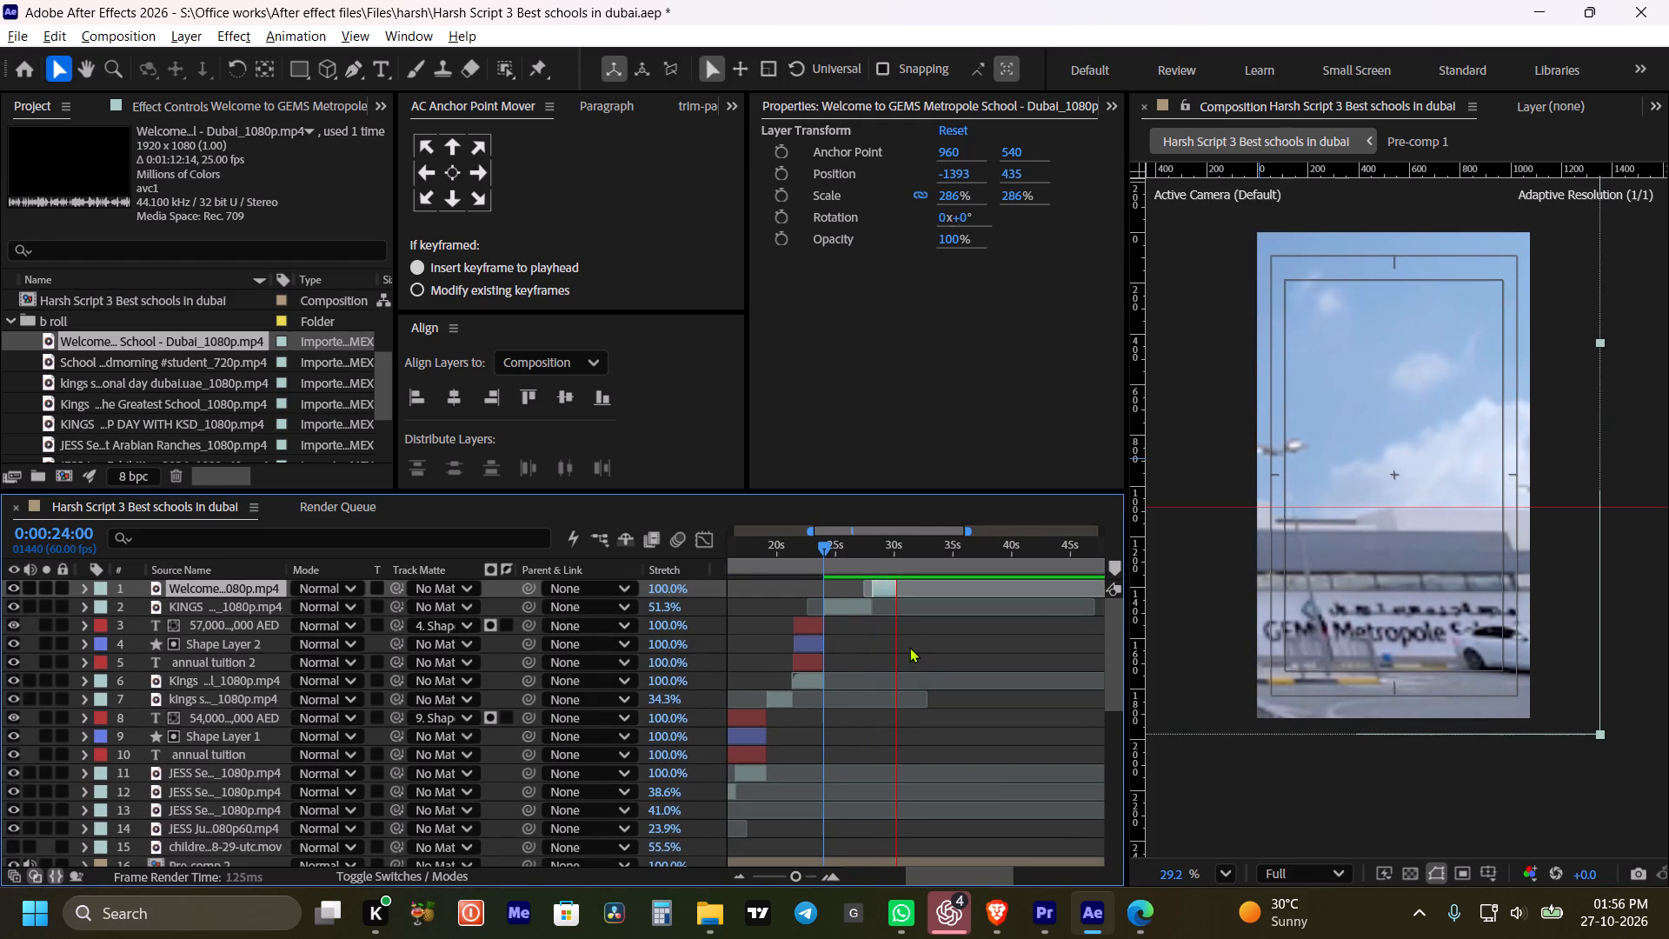
{"action": "key", "text": "space"}
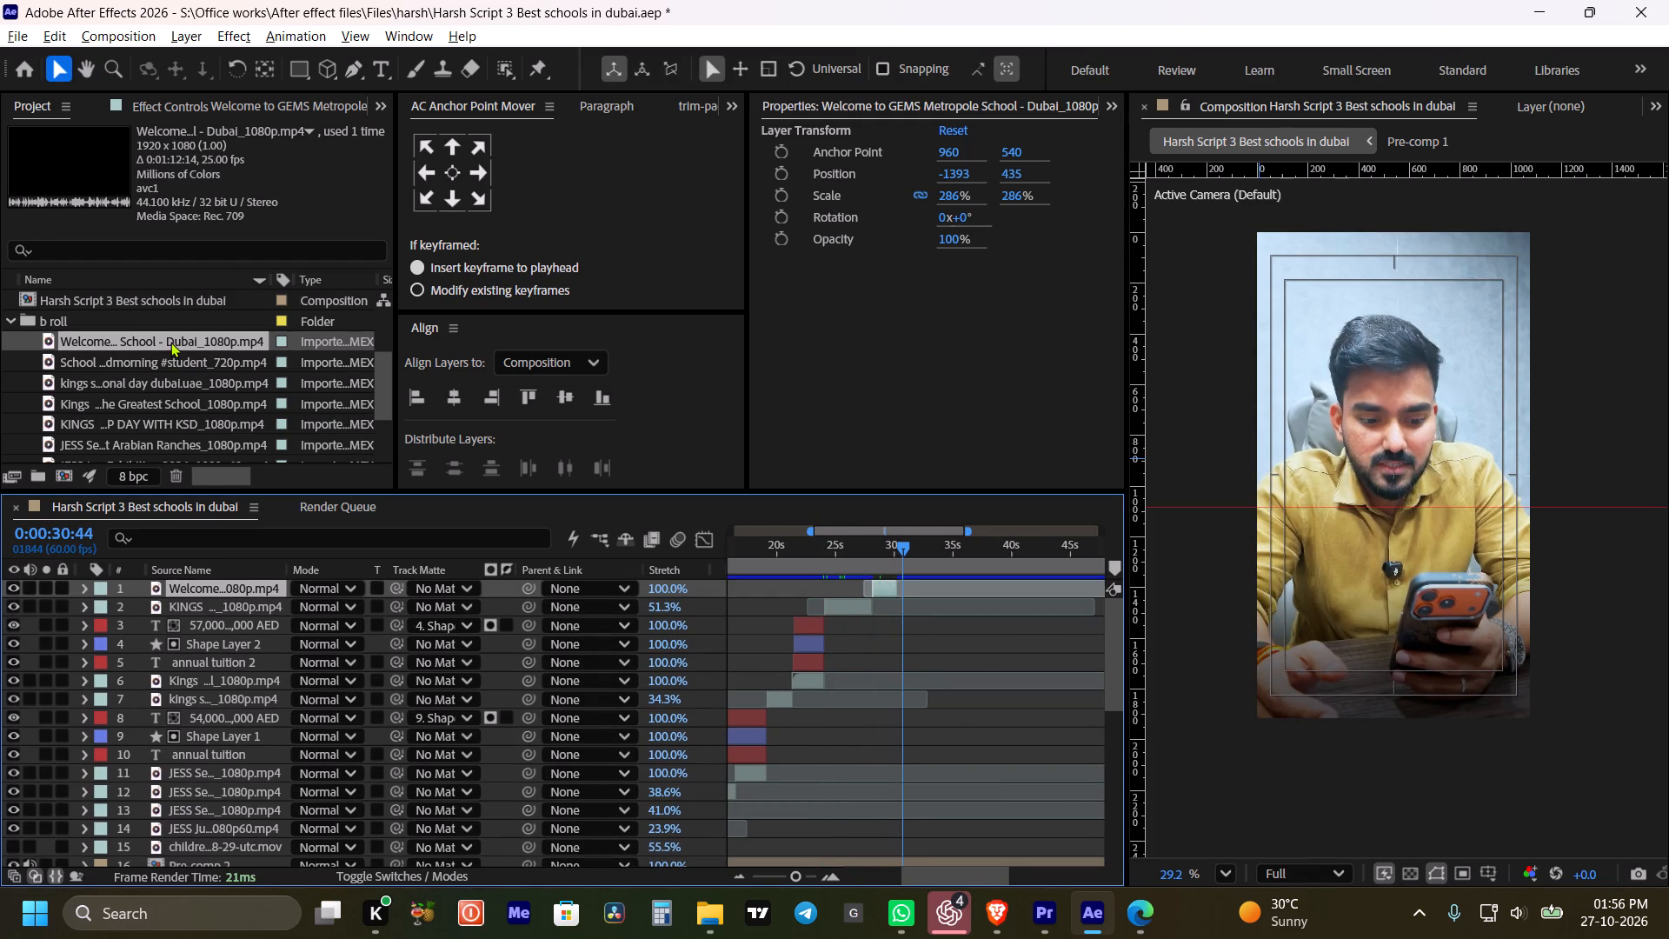
Reopen the GEMS Metropole footage in an enlarged viewer, reset its trim, and set the in point at 0:00:07:01.
{"action": "double_click", "coordinate": [170, 342]}
{"action": "key", "text": "grave"}
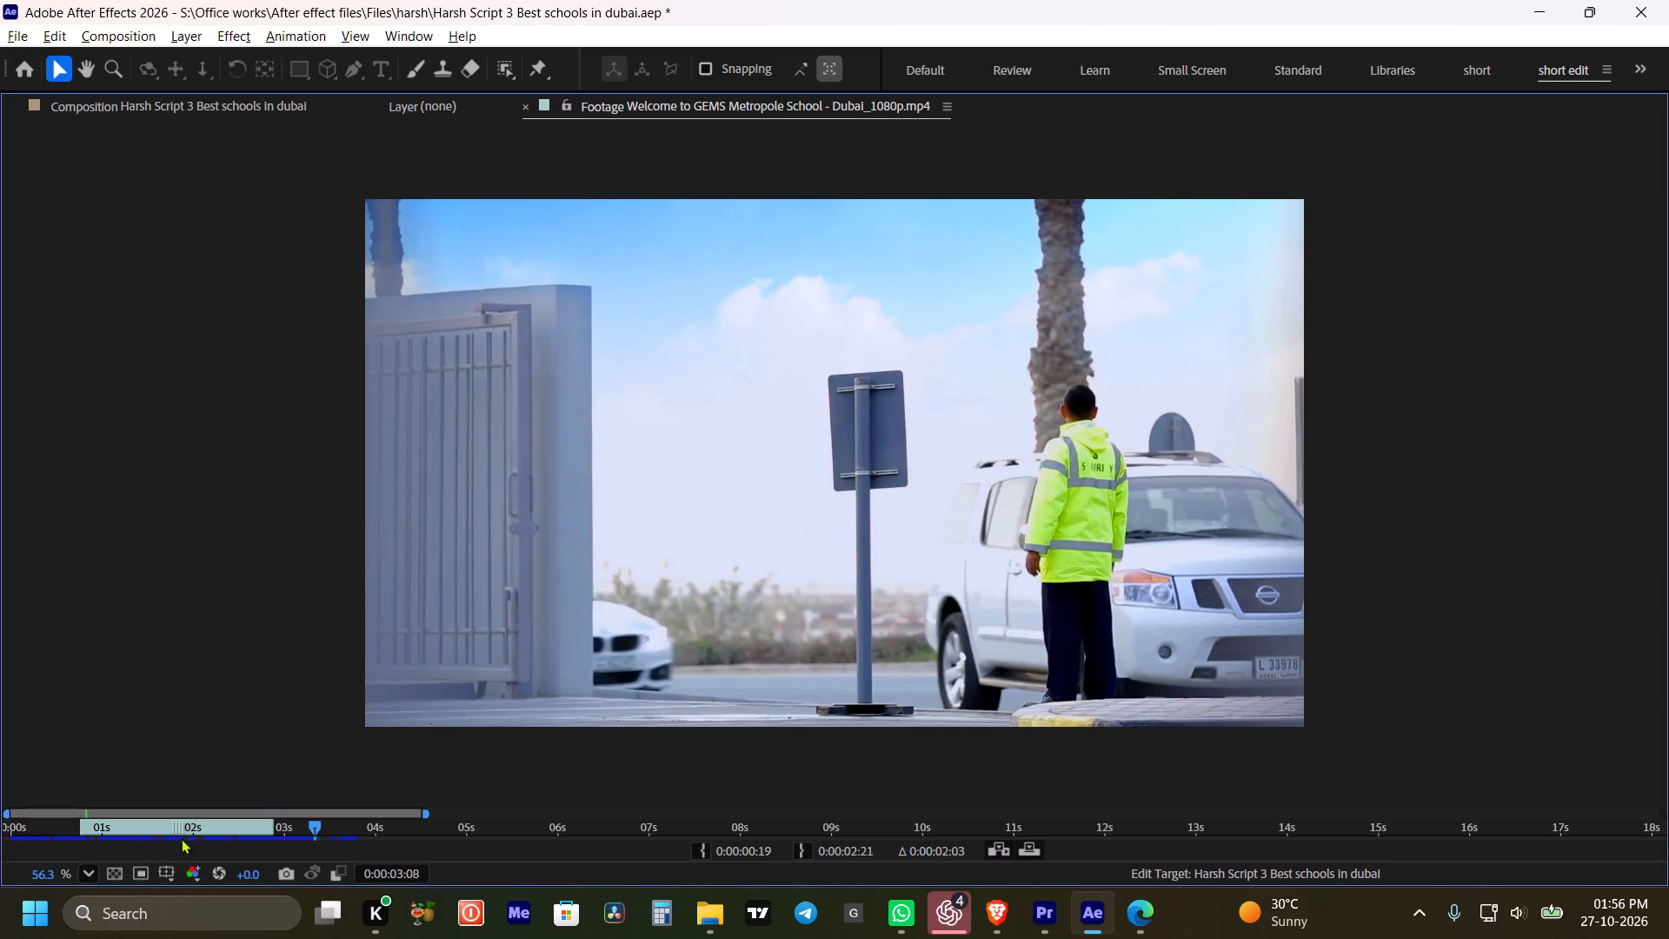
{"action": "double_click", "coordinate": [184, 829]}
{"action": "left_click_drag", "start_coordinate": [190, 828], "coordinate": [584, 825]}
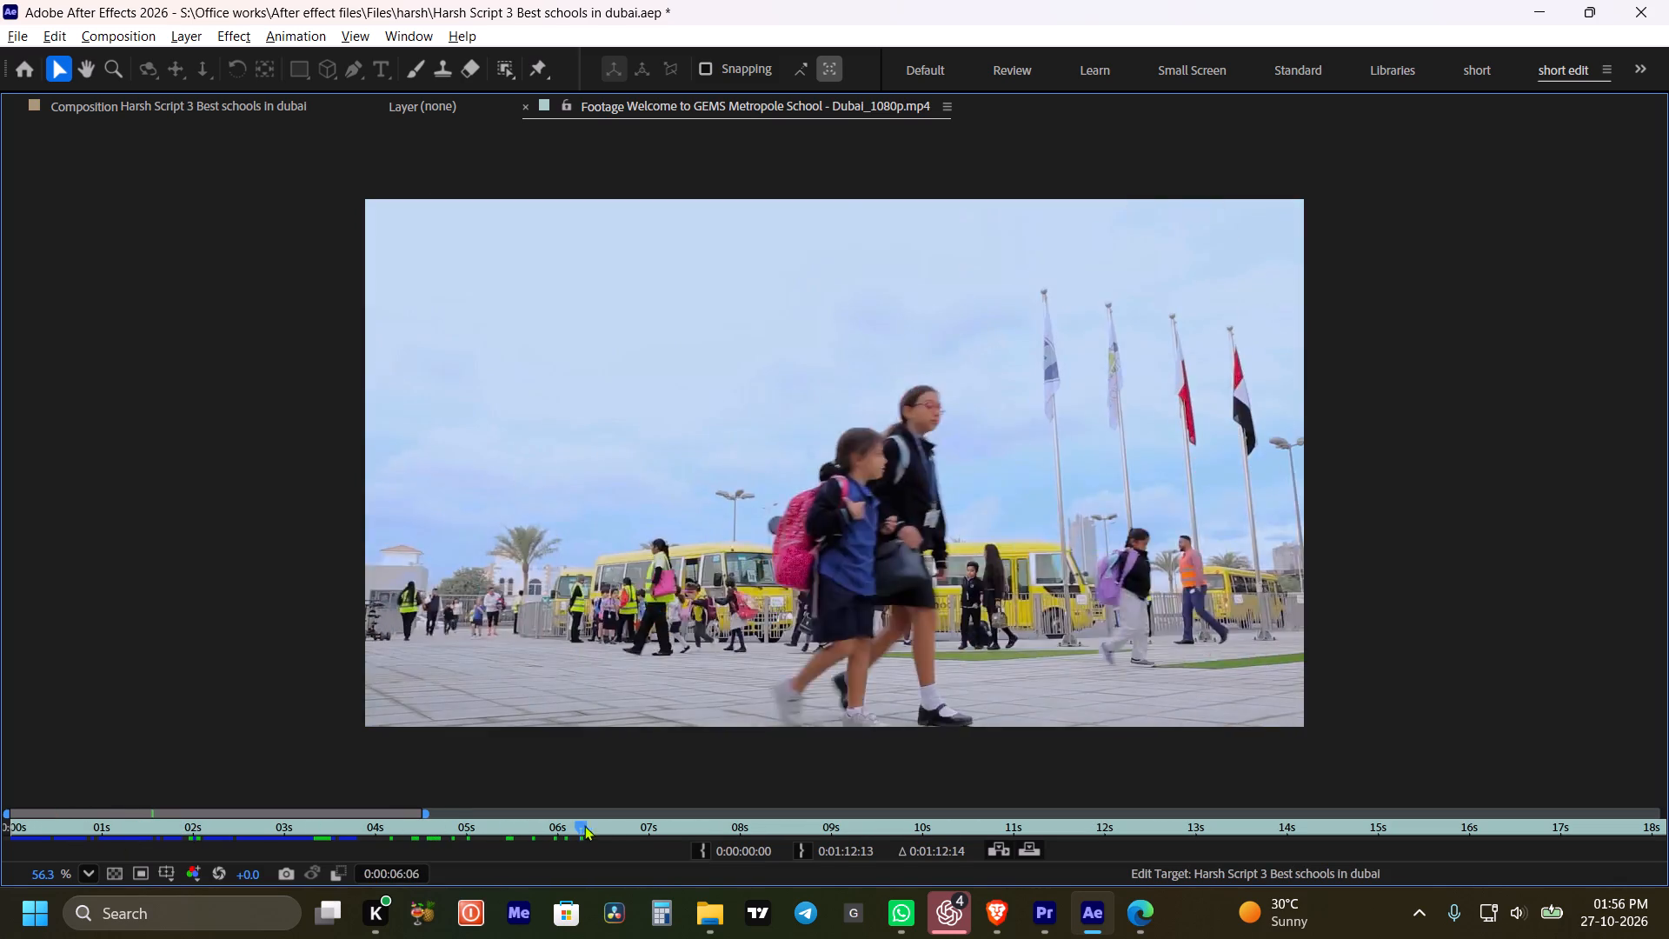
{"action": "left_click_drag", "start_coordinate": [584, 825], "coordinate": [706, 822]}
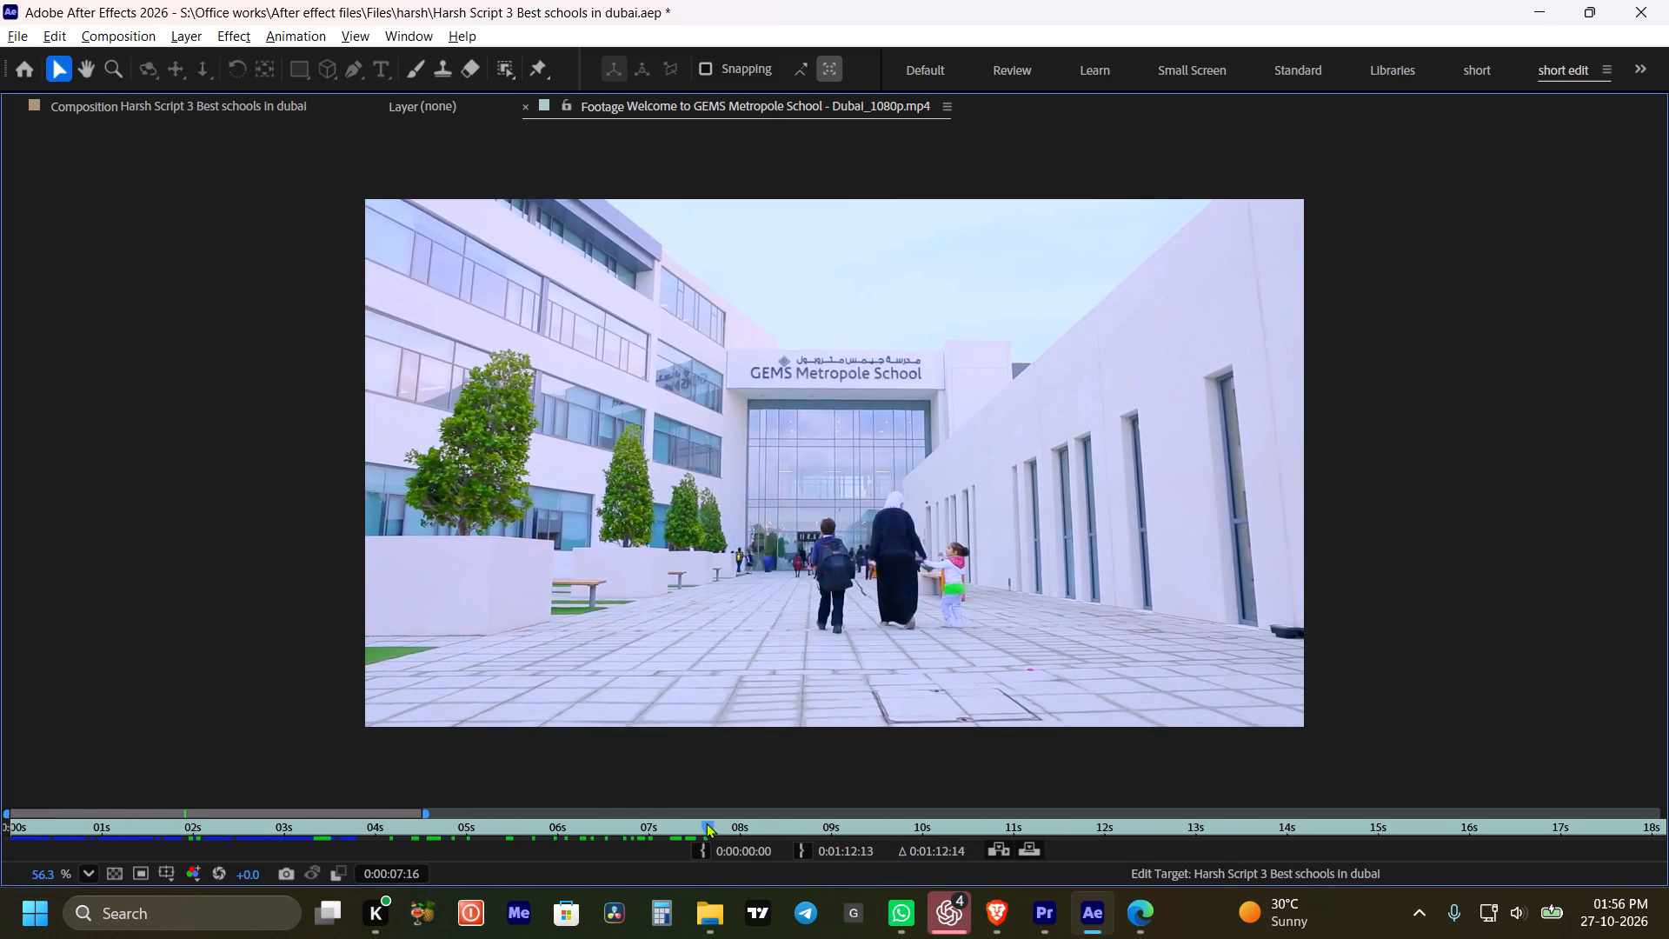
{"action": "left_click_drag", "start_coordinate": [706, 822], "coordinate": [640, 812]}
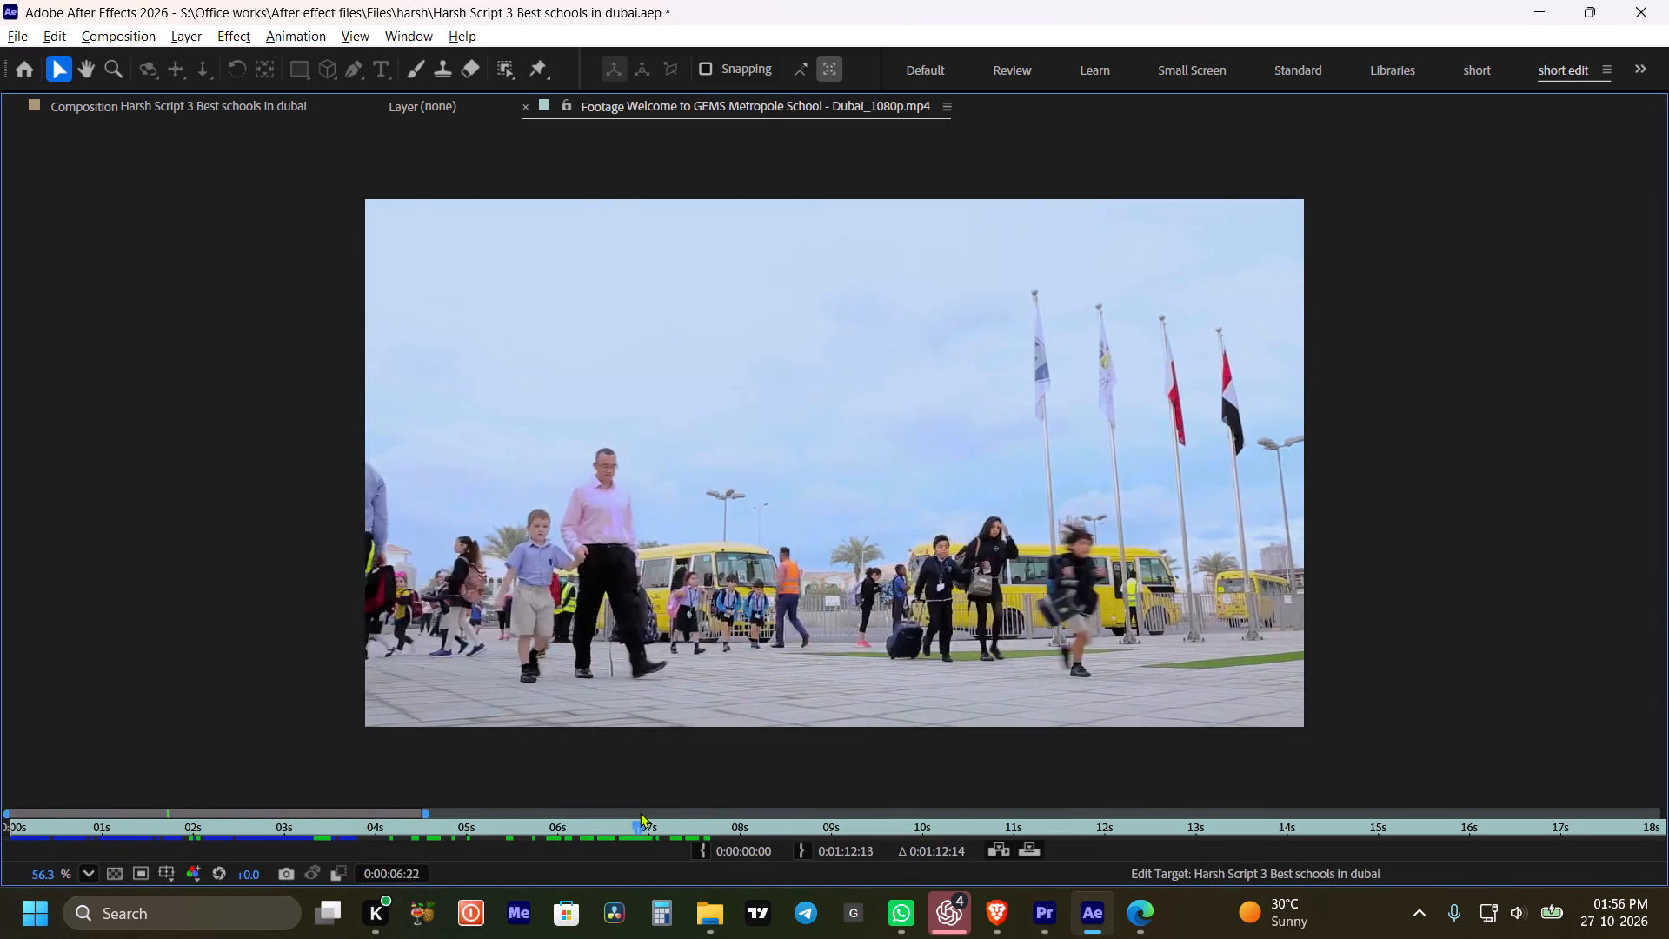
{"action": "left_click_drag", "start_coordinate": [640, 812], "coordinate": [652, 815]}
{"action": "left_click", "coordinate": [701, 853]}
Set the footage's out point at 0:00:10:11, past the school entrance and hallway shots, and return the viewer to normal size.
{"action": "left_click_drag", "start_coordinate": [664, 826], "coordinate": [694, 828]}
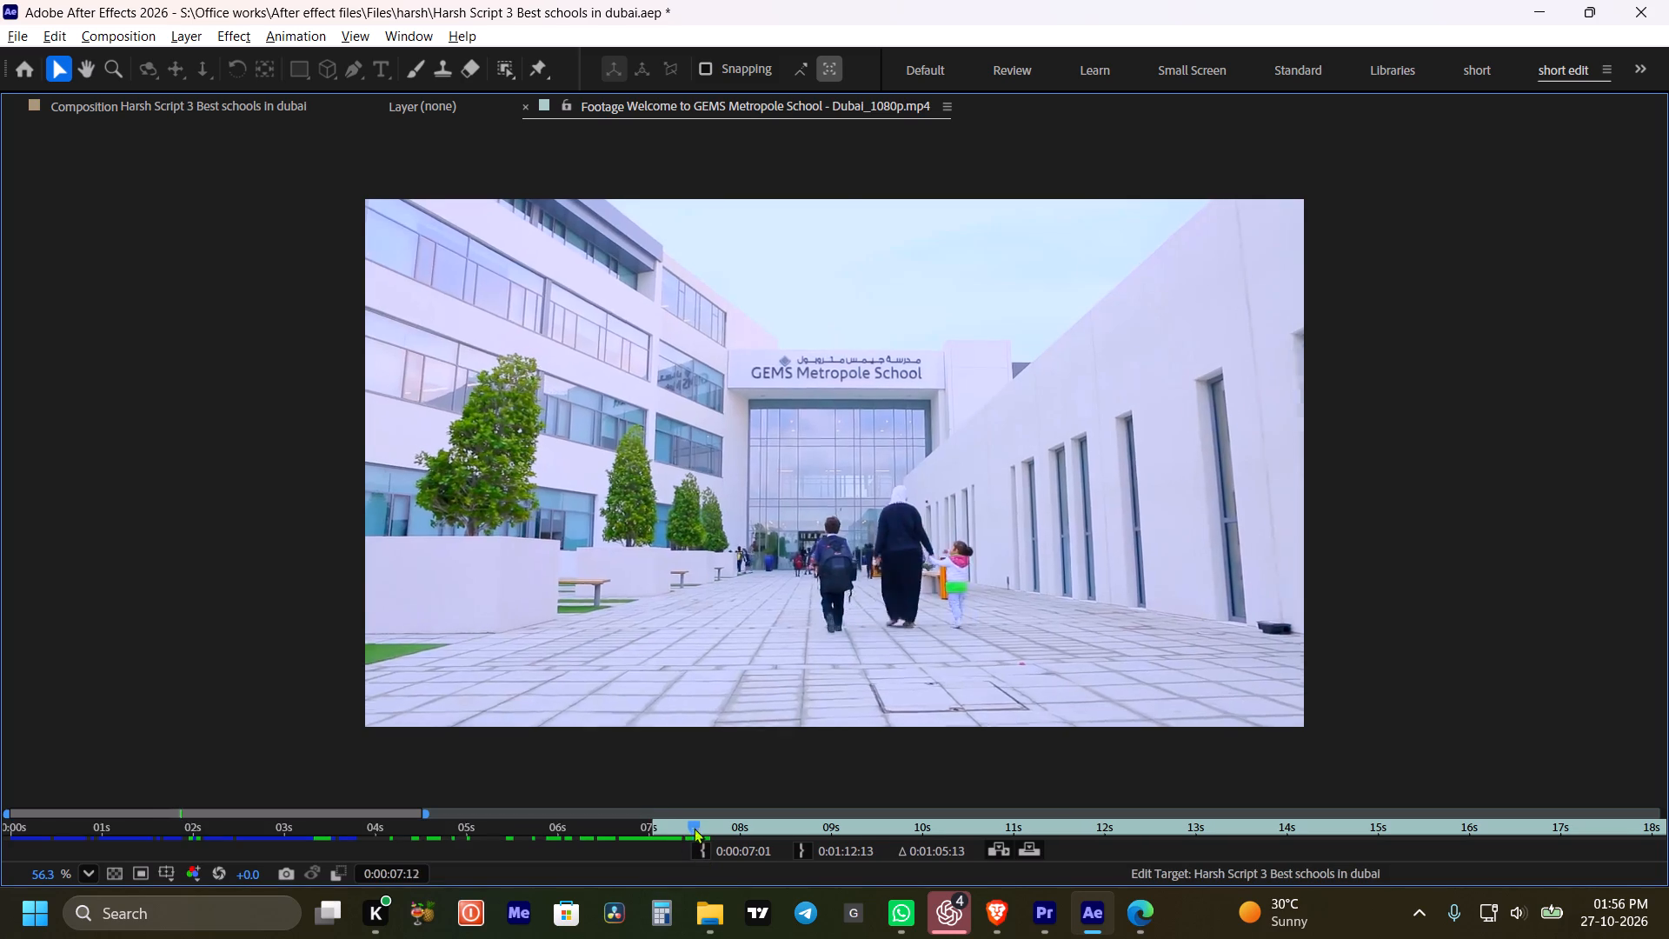
{"action": "left_click_drag", "start_coordinate": [694, 828], "coordinate": [852, 833]}
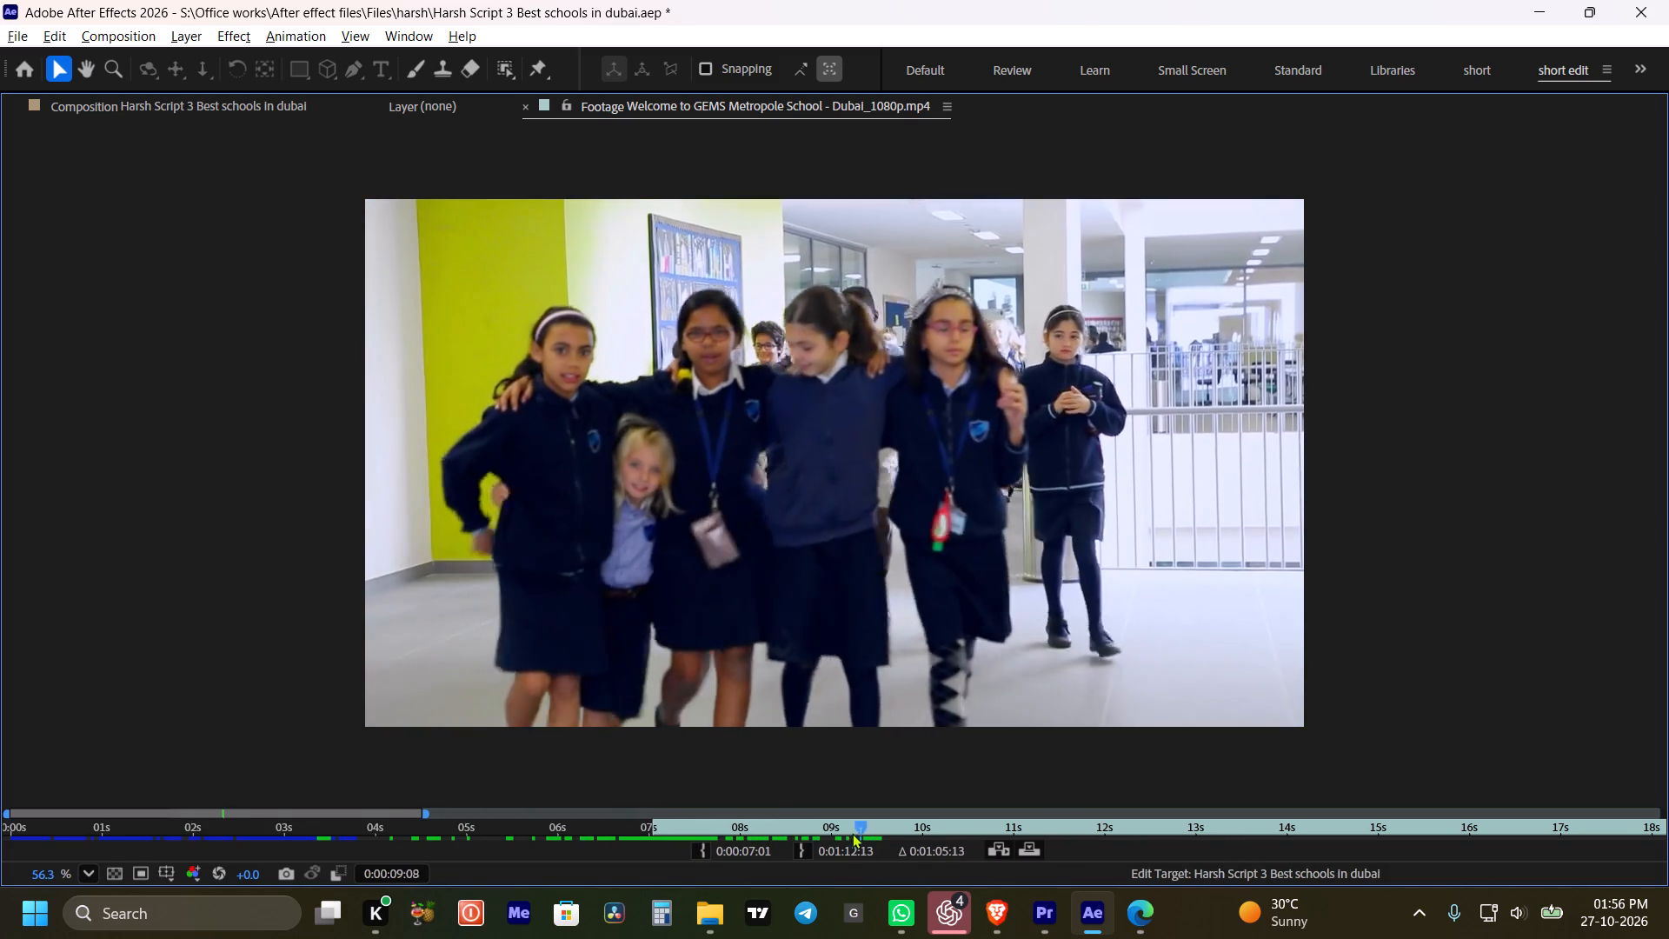
{"action": "left_click_drag", "start_coordinate": [852, 833], "coordinate": [849, 832]}
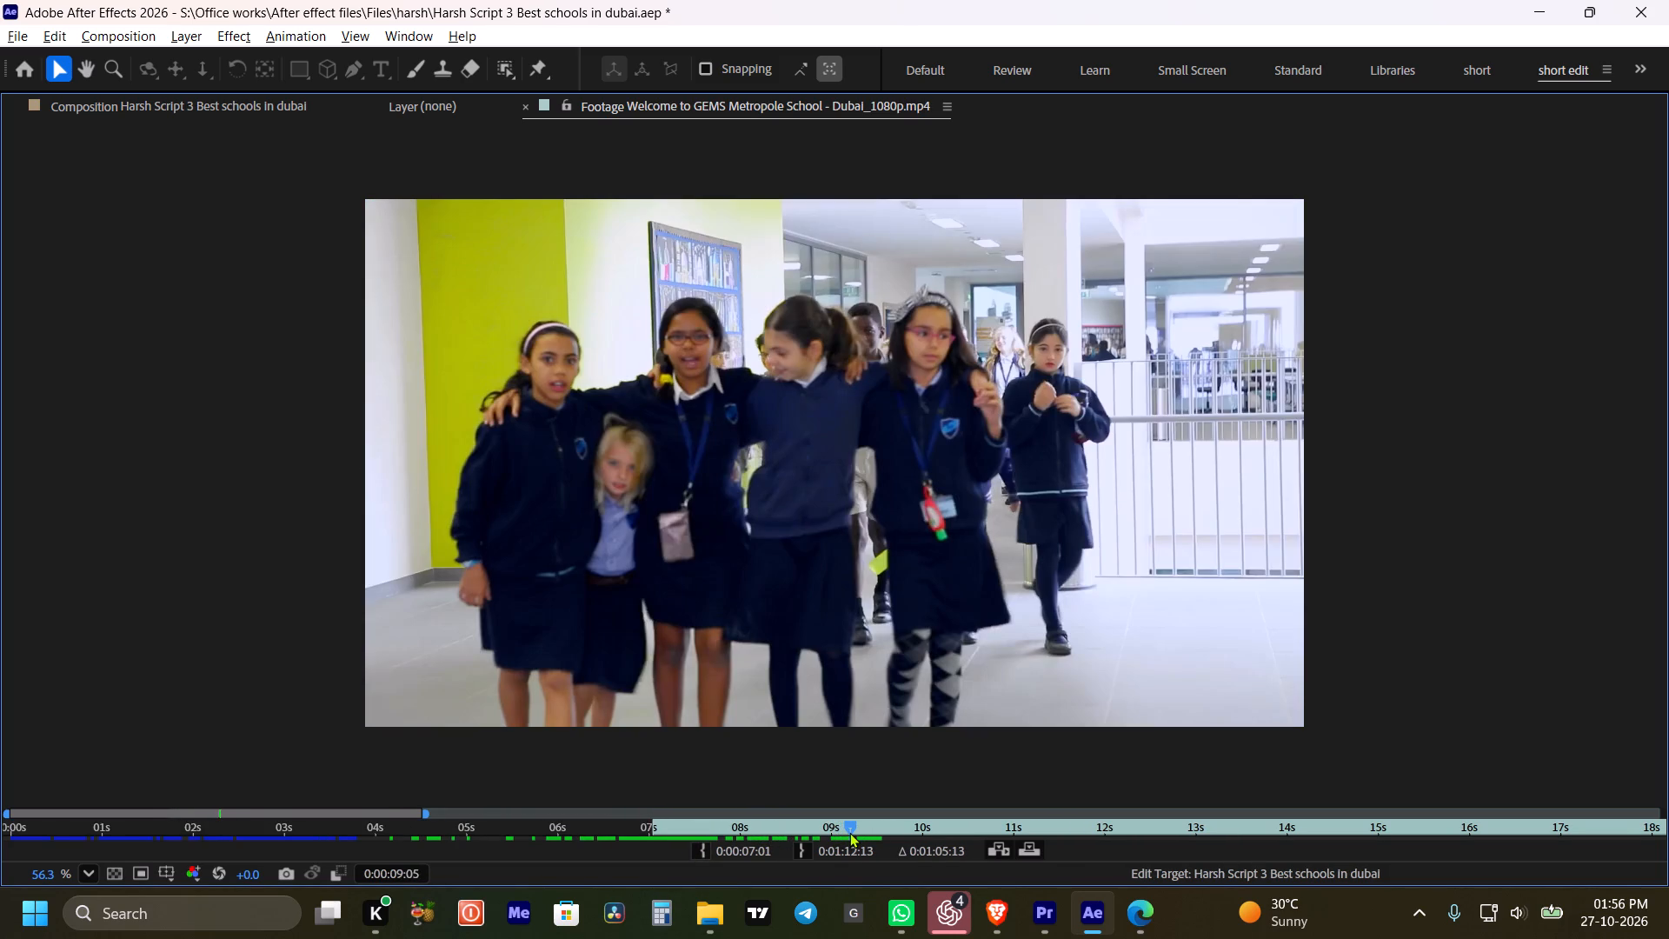
{"action": "left_click_drag", "start_coordinate": [849, 832], "coordinate": [962, 829]}
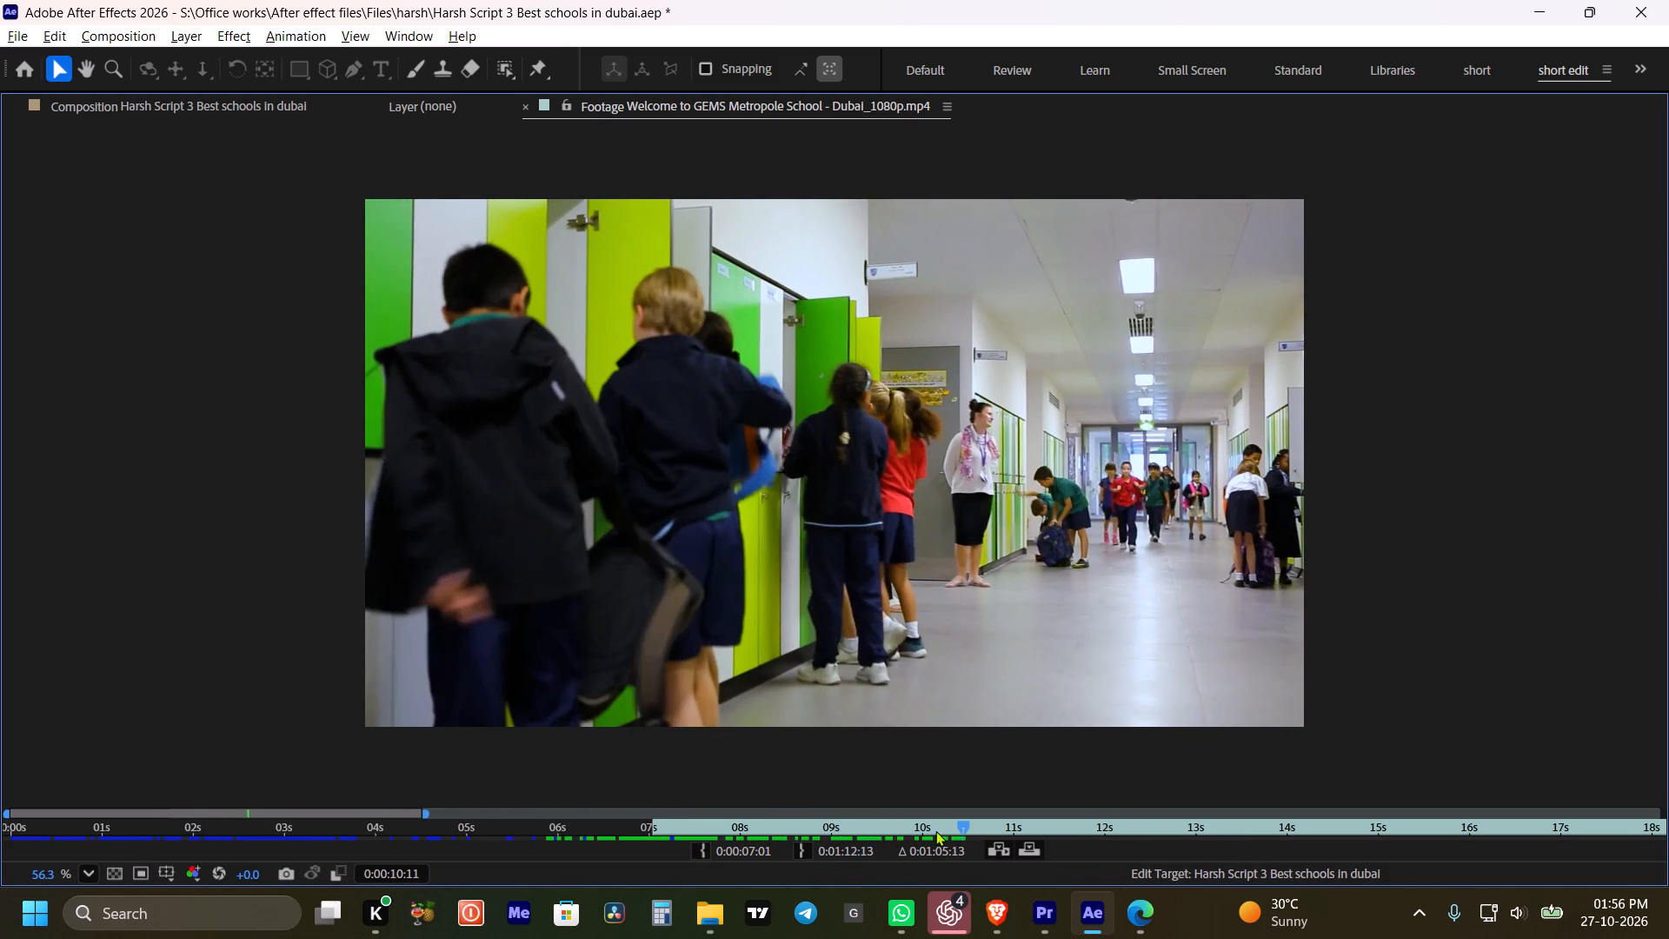
{"action": "left_click", "coordinate": [800, 847]}
{"action": "key", "text": "grave"}
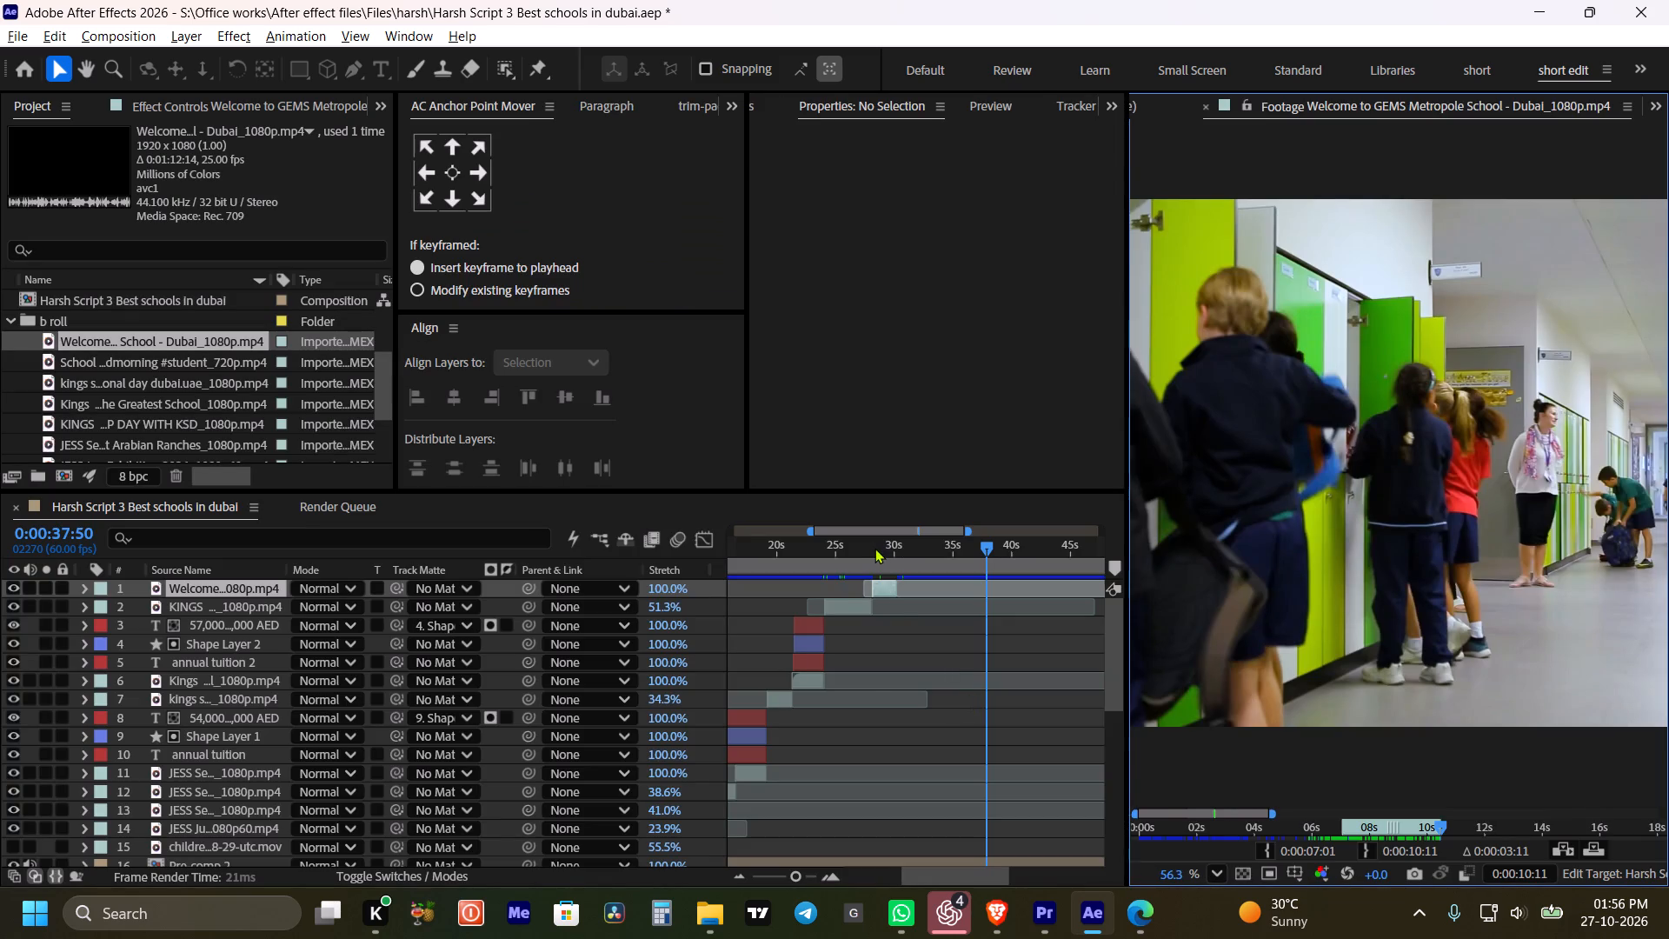
Add the newly trimmed GEMS footage as the top layer, starting at 0:00:28:09 where the KINGS clip ends.
{"action": "left_click", "coordinate": [874, 548], "text": "shift"}
{"action": "left_click_drag", "start_coordinate": [143, 336], "coordinate": [890, 580]}
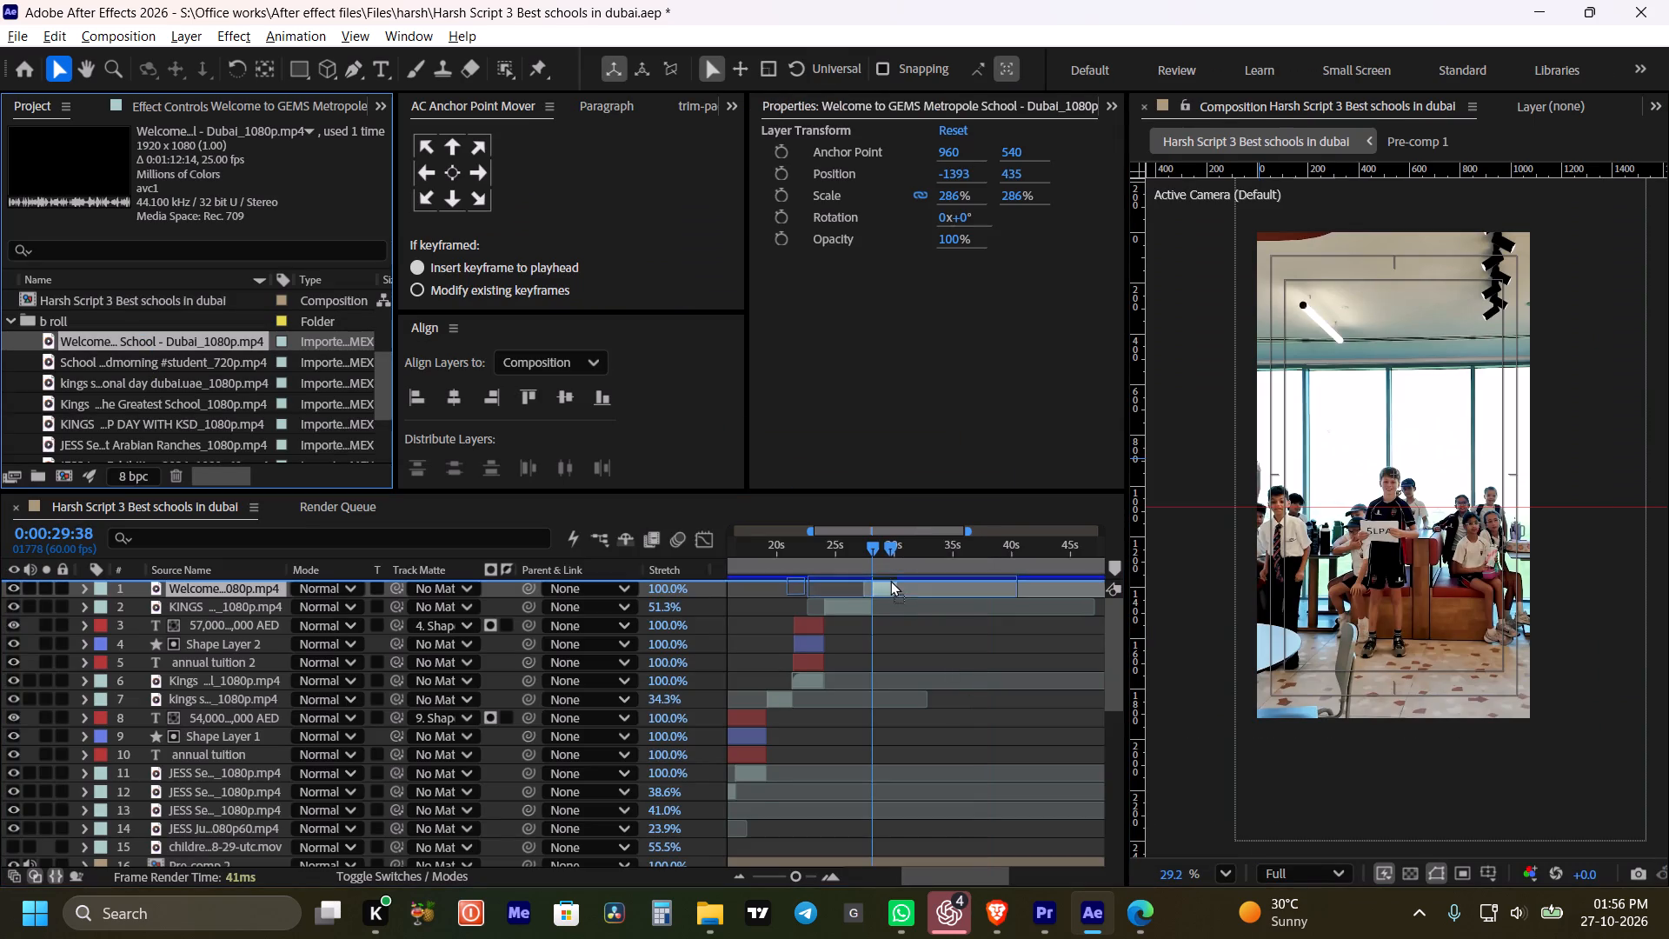
{"action": "left_click_drag", "start_coordinate": [890, 580], "coordinate": [889, 582]}
{"action": "left_click_drag", "start_coordinate": [885, 553], "coordinate": [870, 555], "text": "shift"}
{"action": "left_click", "coordinate": [910, 588]}
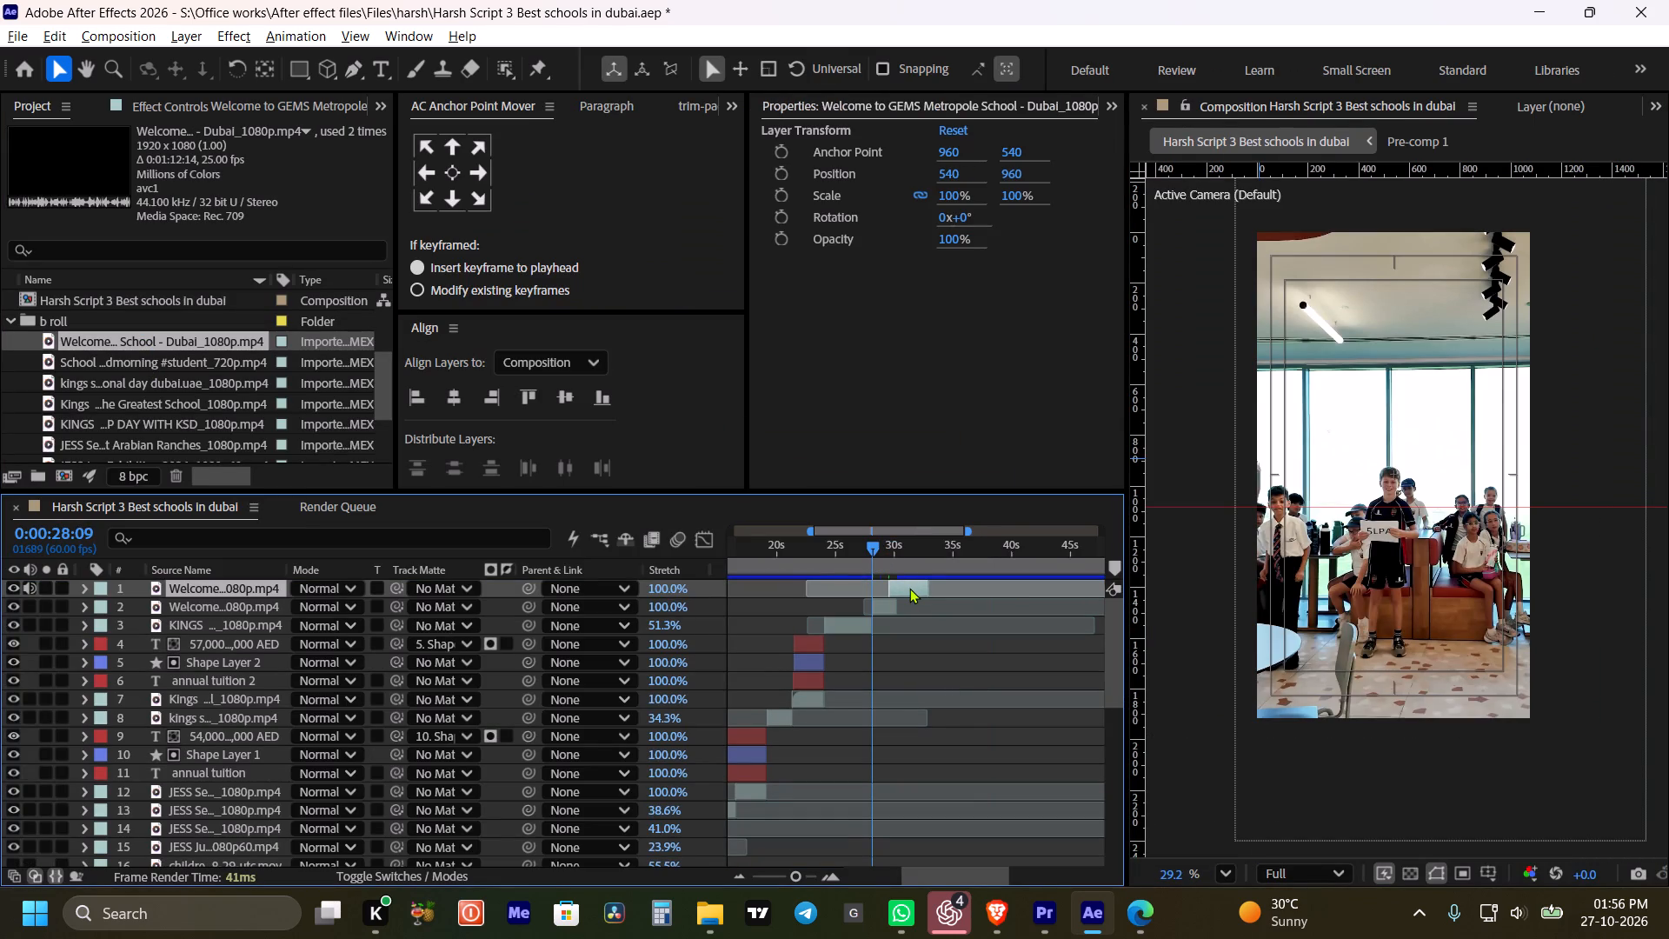
{"action": "key", "text": "bracketleft"}
Move the earlier GEMS exterior clip so it starts where the new GEMS clip ends.
{"action": "left_click_drag", "start_coordinate": [883, 605], "coordinate": [923, 607]}
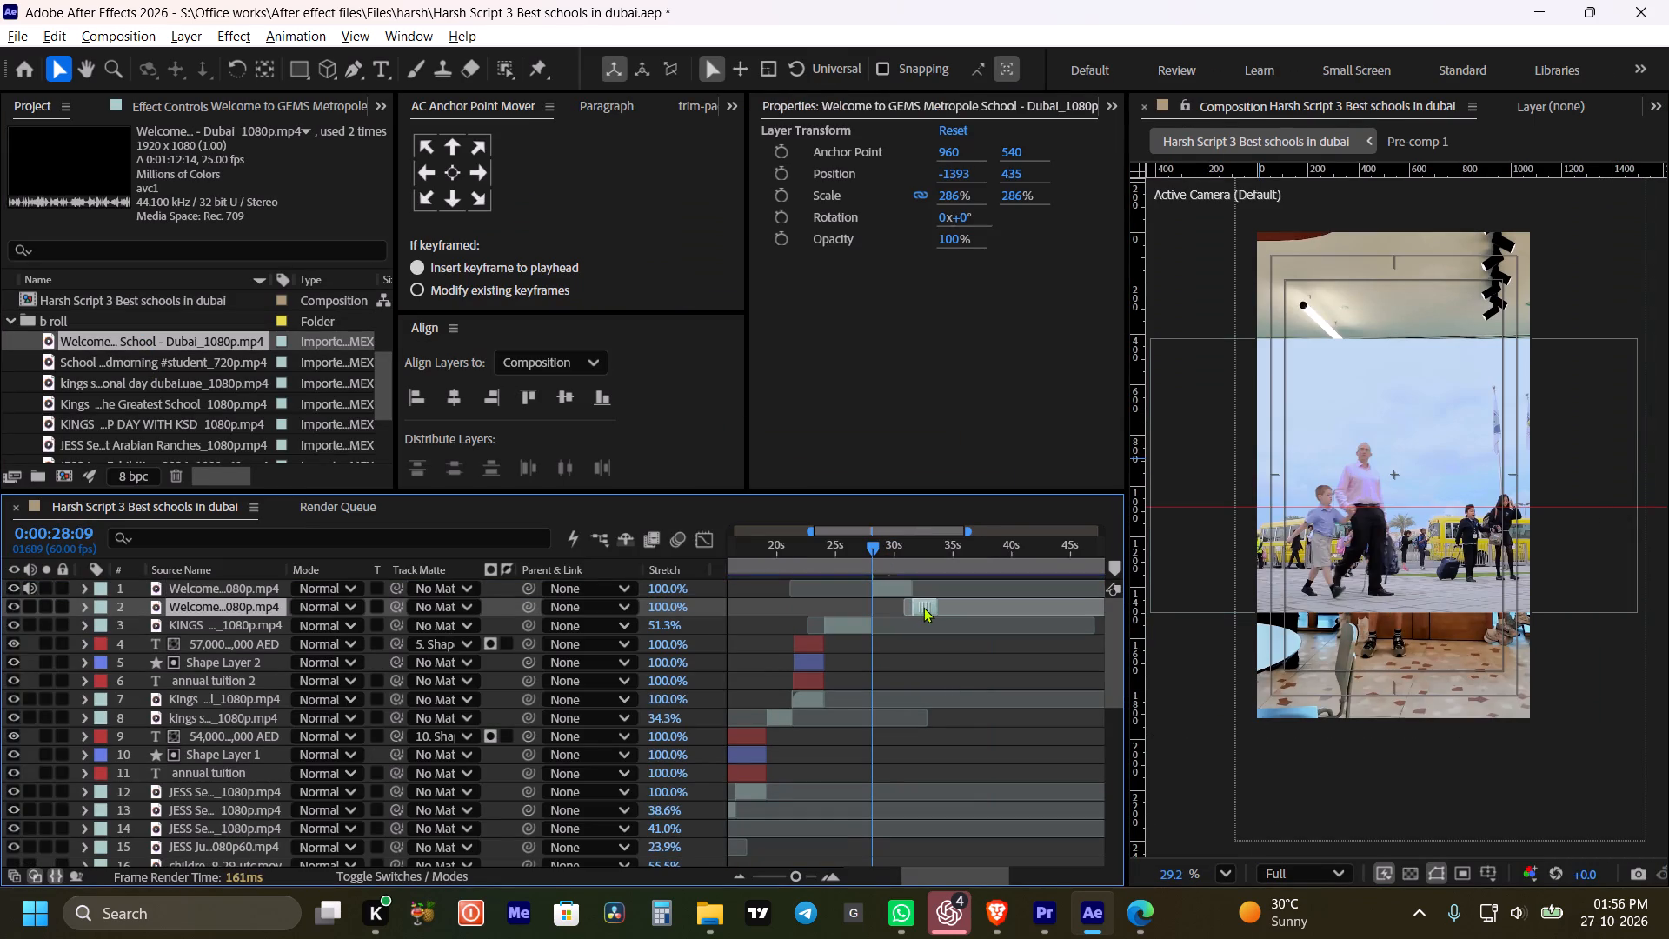
{"action": "left_click_drag", "start_coordinate": [923, 607], "coordinate": [925, 607]}
Shift the new GEMS clip slightly later and extend its start back to 0:00:28:09 to include earlier footage.
{"action": "left_click", "coordinate": [894, 589]}
{"action": "scroll", "coordinate": [888, 592], "scroll_direction": "up", "scroll_amount": 1, "text": "alt"}
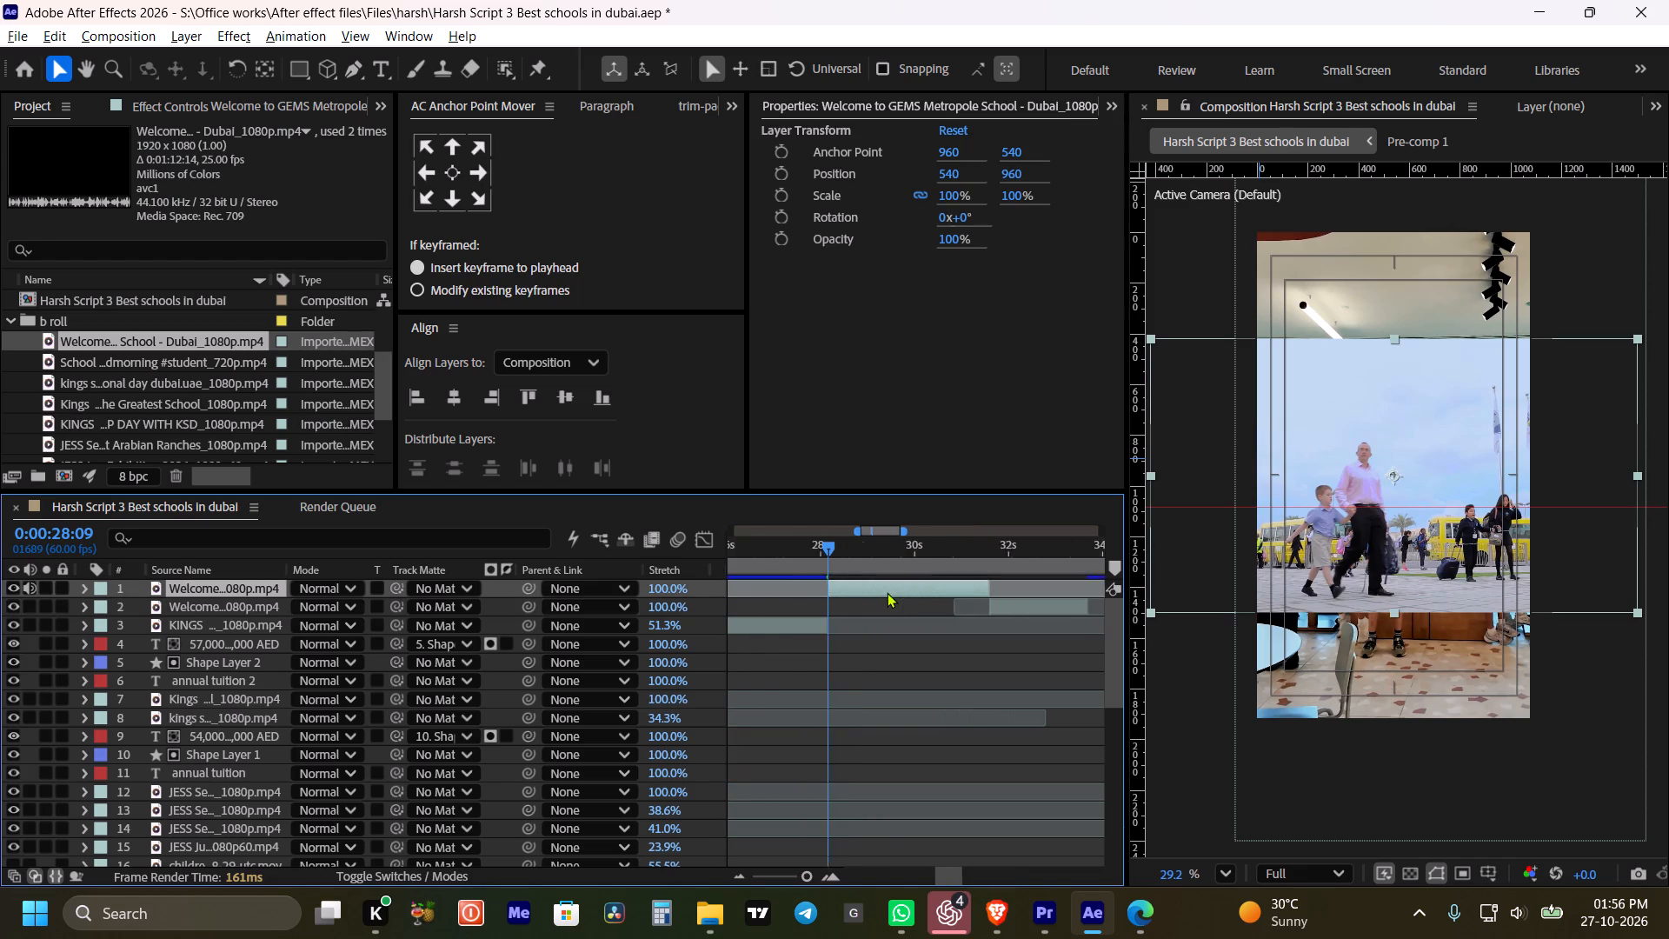
{"action": "scroll", "coordinate": [887, 592], "scroll_direction": "up", "scroll_amount": 2, "text": "alt"}
{"action": "left_click_drag", "start_coordinate": [814, 591], "coordinate": [828, 589]}
{"action": "left_click_drag", "start_coordinate": [781, 586], "coordinate": [766, 589]}
{"action": "left_click", "coordinate": [780, 590]}
Scale the new GEMS clip to 199% and set its horizontal position to 9 to fill the vertical frame.
{"action": "left_click_drag", "start_coordinate": [943, 193], "coordinate": [968, 194]}
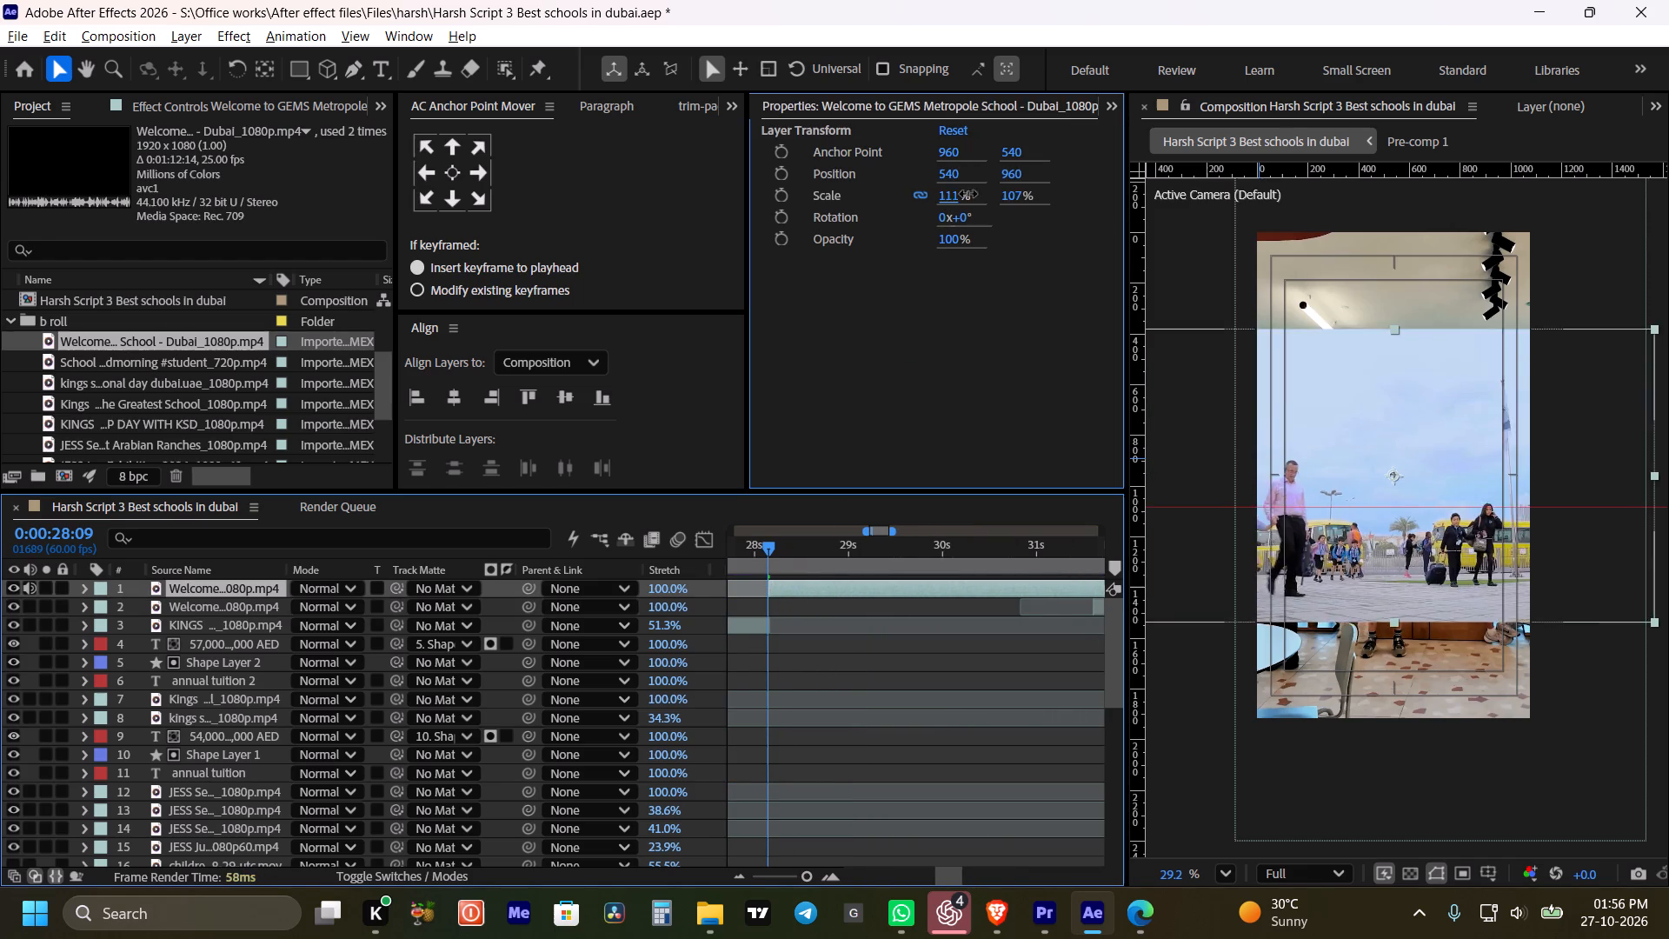
{"action": "left_click_drag", "start_coordinate": [968, 194], "coordinate": [1074, 211]}
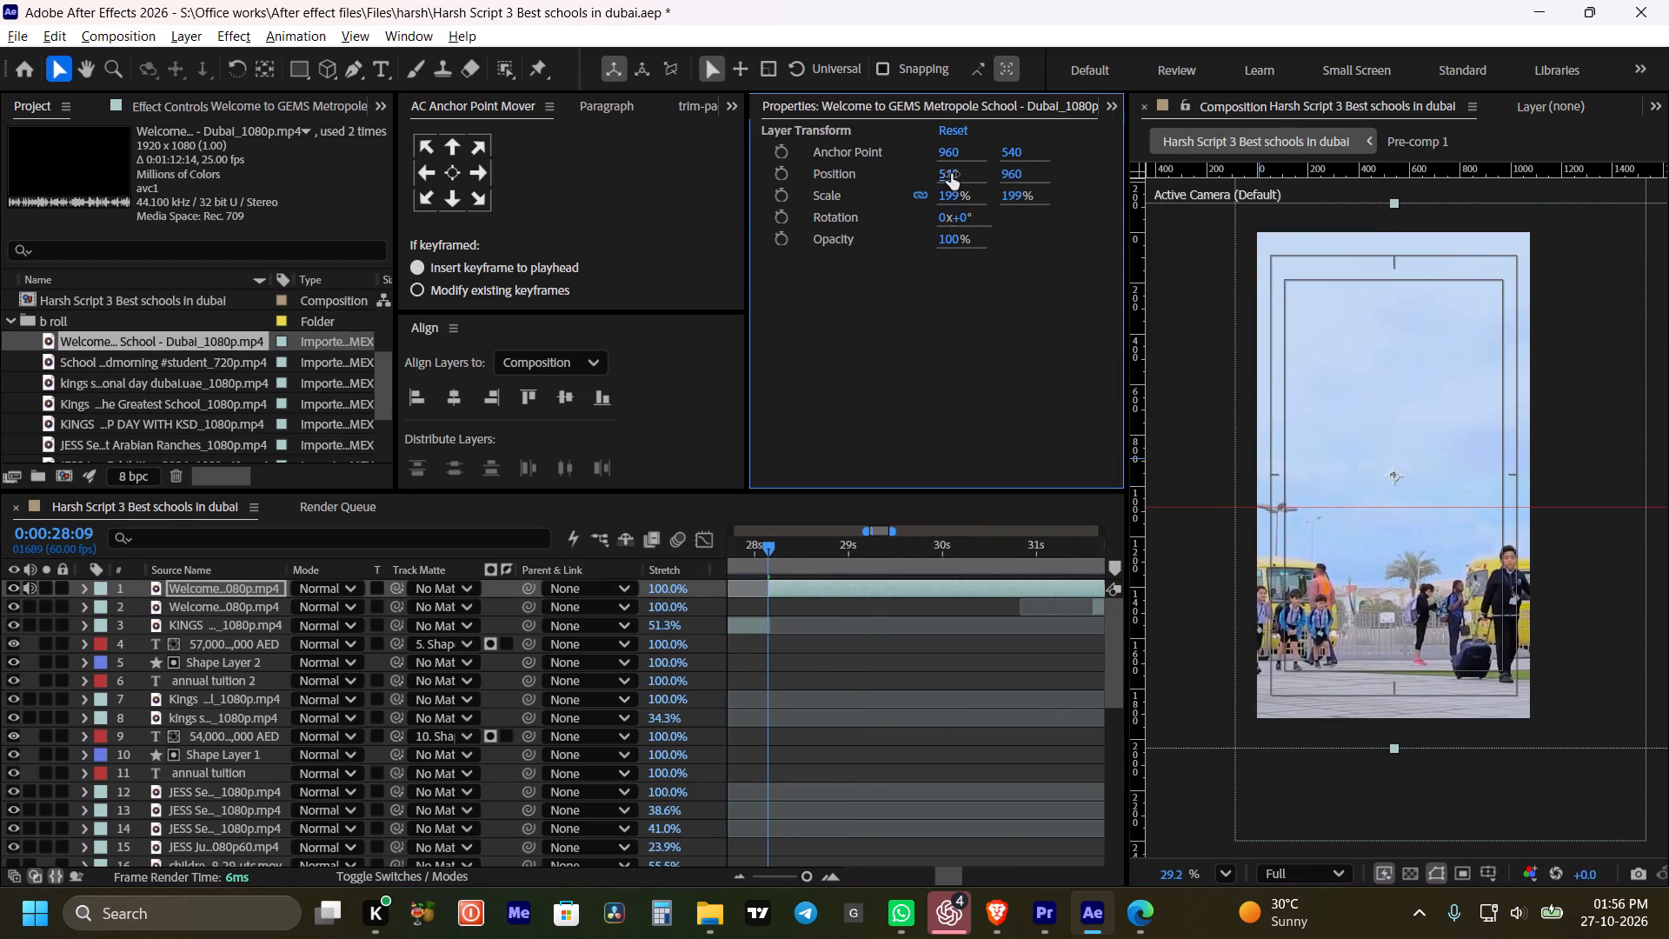
{"action": "left_click_drag", "start_coordinate": [951, 174], "coordinate": [479, 286]}
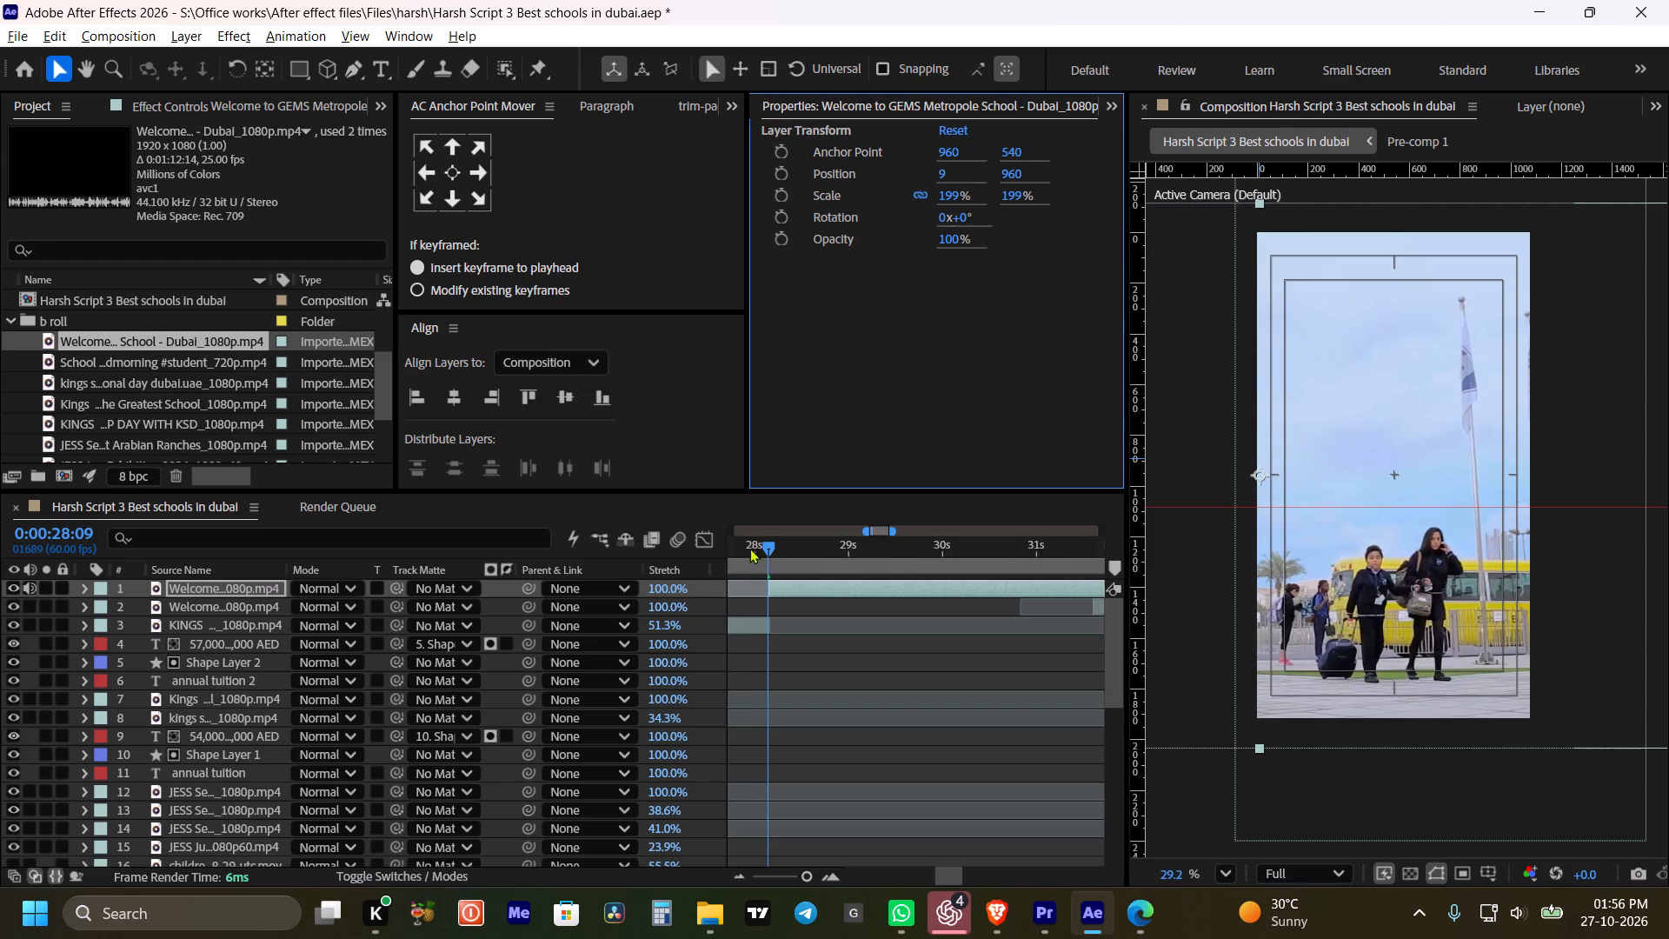
Mute the new GEMS clip's audio and preview it from 0:00:27:54.
{"action": "left_click", "coordinate": [743, 551]}
{"action": "key", "text": "space"}
{"action": "key", "text": "space"}
{"action": "left_click", "coordinate": [29, 586]}
{"action": "key", "text": "space"}
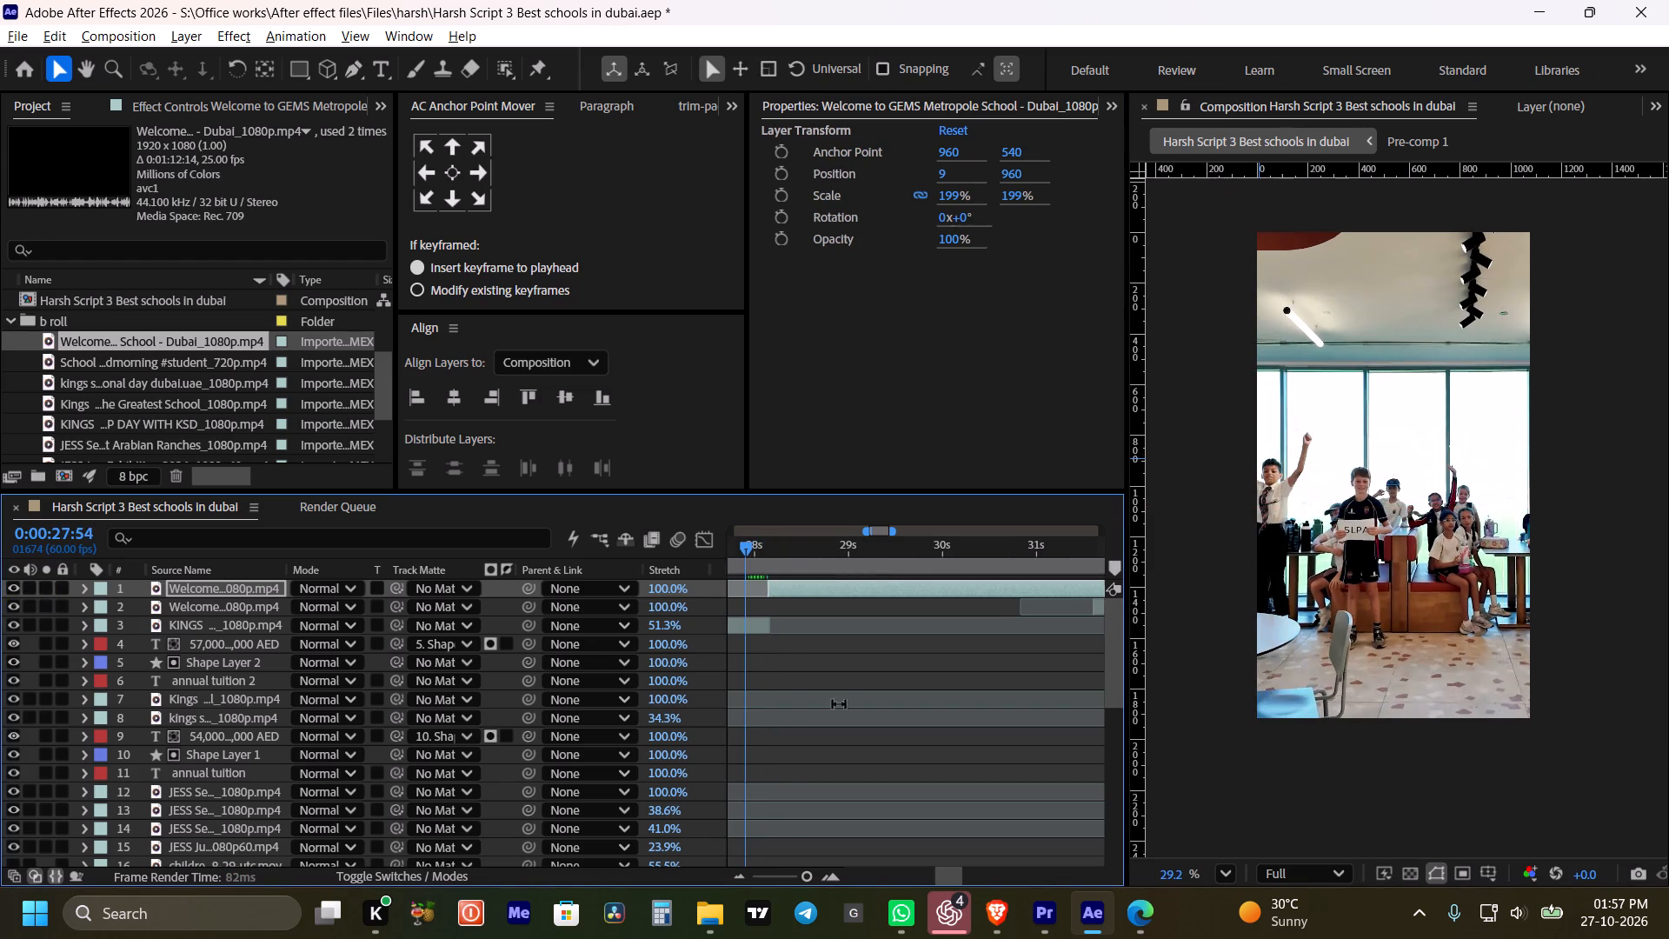
{"action": "scroll", "coordinate": [838, 670], "scroll_direction": "down", "scroll_amount": 1, "text": "alt"}
{"action": "key", "text": "space"}
Shift the new GEMS clip later twice, extending its start back to the KINGS clip's end so more bus-yard footage plays first.
{"action": "left_click_drag", "start_coordinate": [837, 589], "coordinate": [839, 589]}
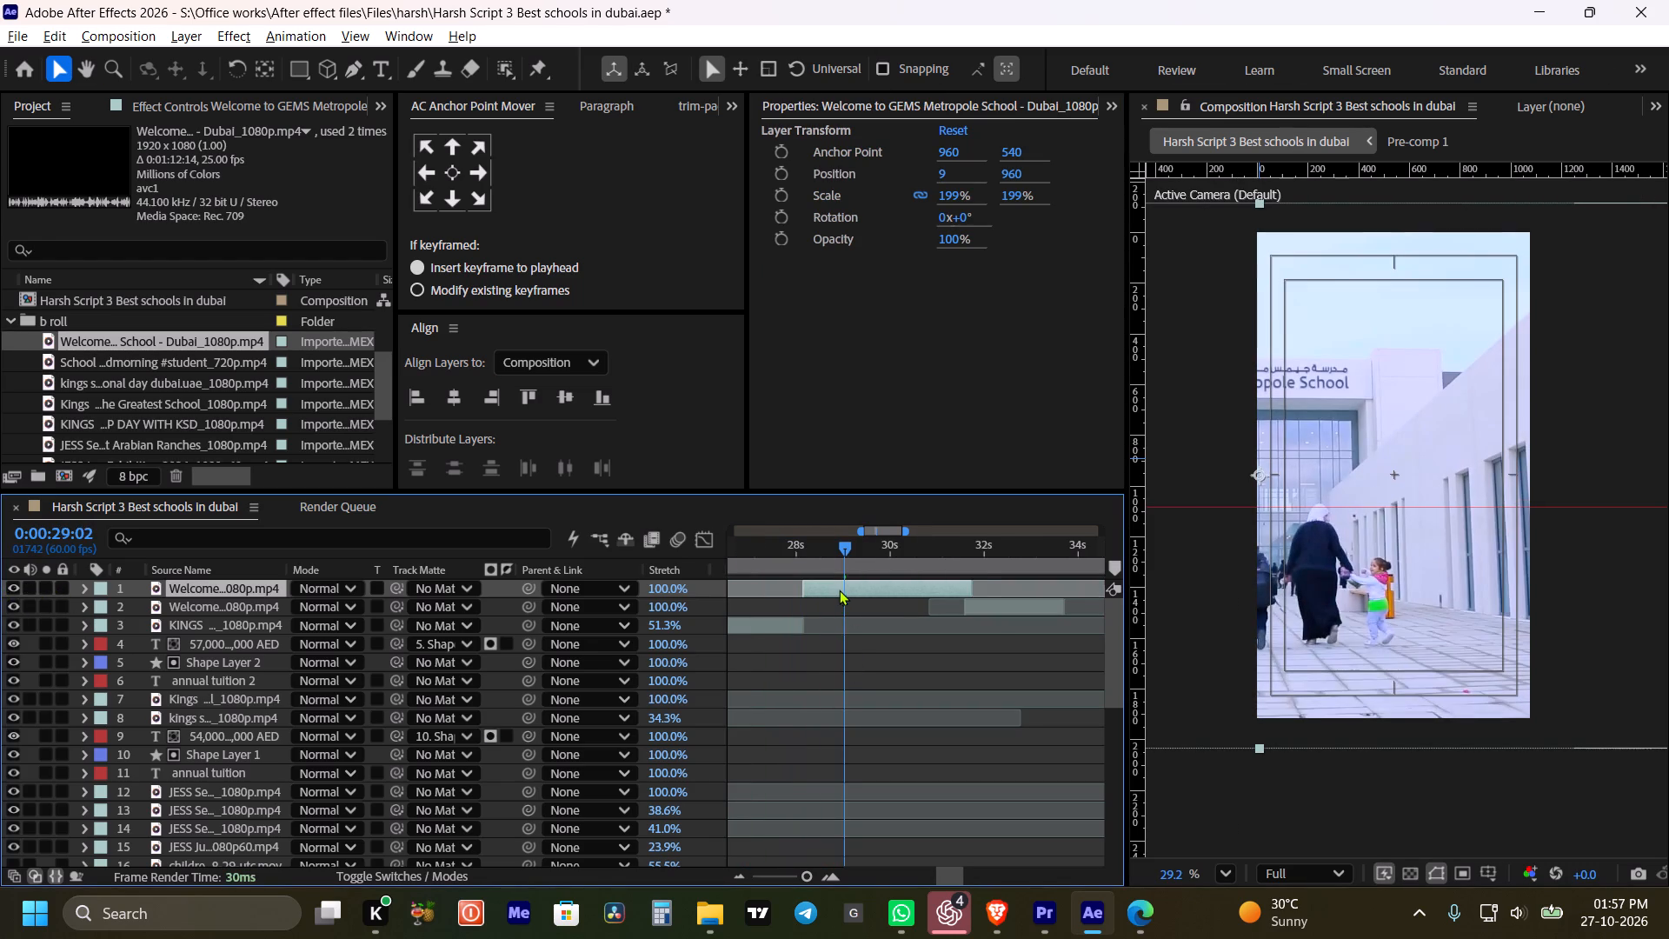
{"action": "left_click_drag", "start_coordinate": [839, 589], "coordinate": [857, 592]}
{"action": "left_click_drag", "start_coordinate": [825, 592], "coordinate": [807, 594], "text": "shift"}
{"action": "left_click_drag", "start_coordinate": [839, 559], "coordinate": [833, 559]}
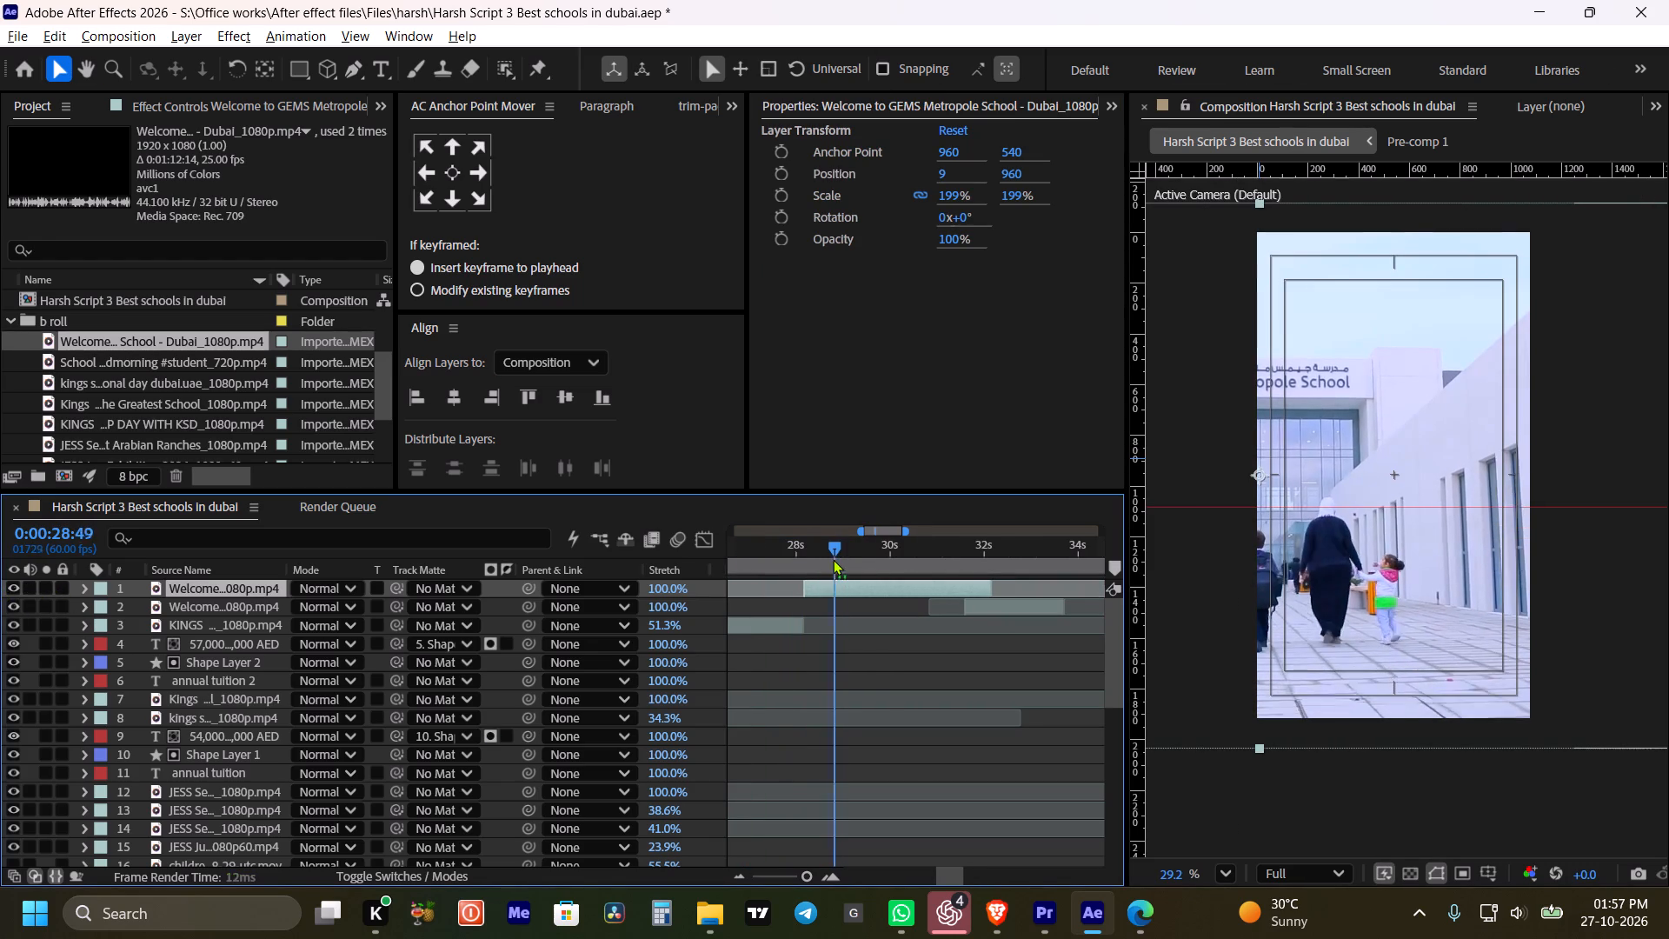
{"action": "left_click_drag", "start_coordinate": [833, 559], "coordinate": [826, 562]}
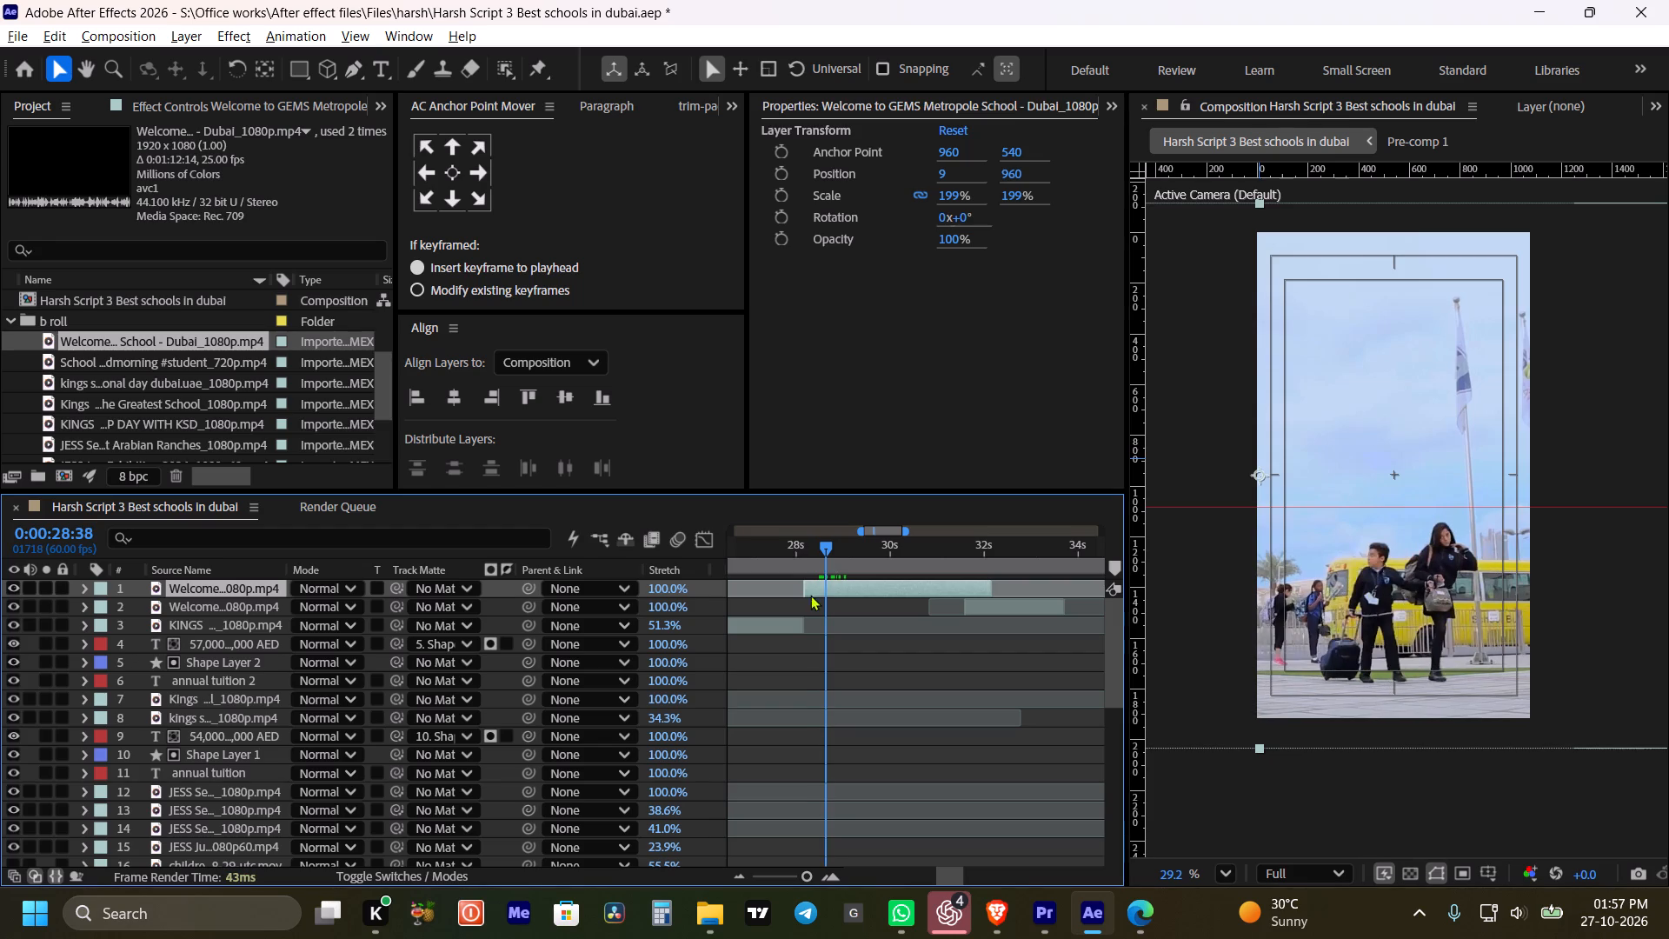
{"action": "left_click_drag", "start_coordinate": [803, 589], "coordinate": [768, 596]}
{"action": "left_click_drag", "start_coordinate": [793, 593], "coordinate": [828, 598]}
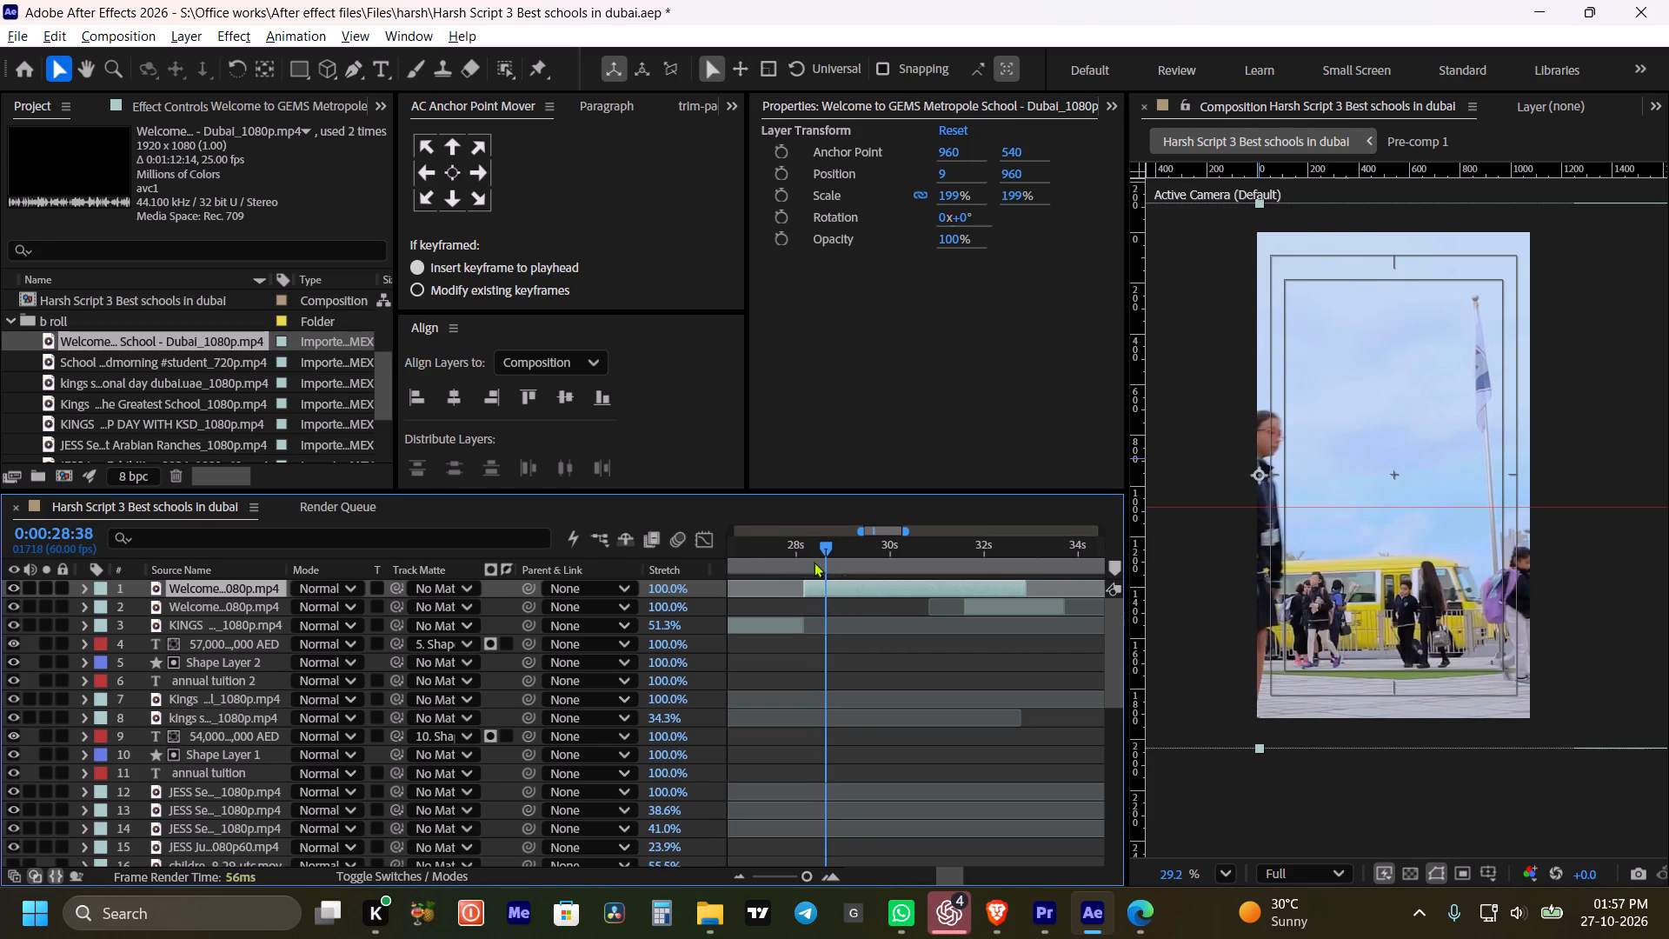
Check the join with the KINGS clip at 0:00:28:09 and play back the retimed GEMS clip.
{"action": "left_click_drag", "start_coordinate": [815, 551], "coordinate": [802, 560], "text": "shift"}
{"action": "scroll", "coordinate": [801, 598], "scroll_direction": "up", "scroll_amount": 2, "text": "alt"}
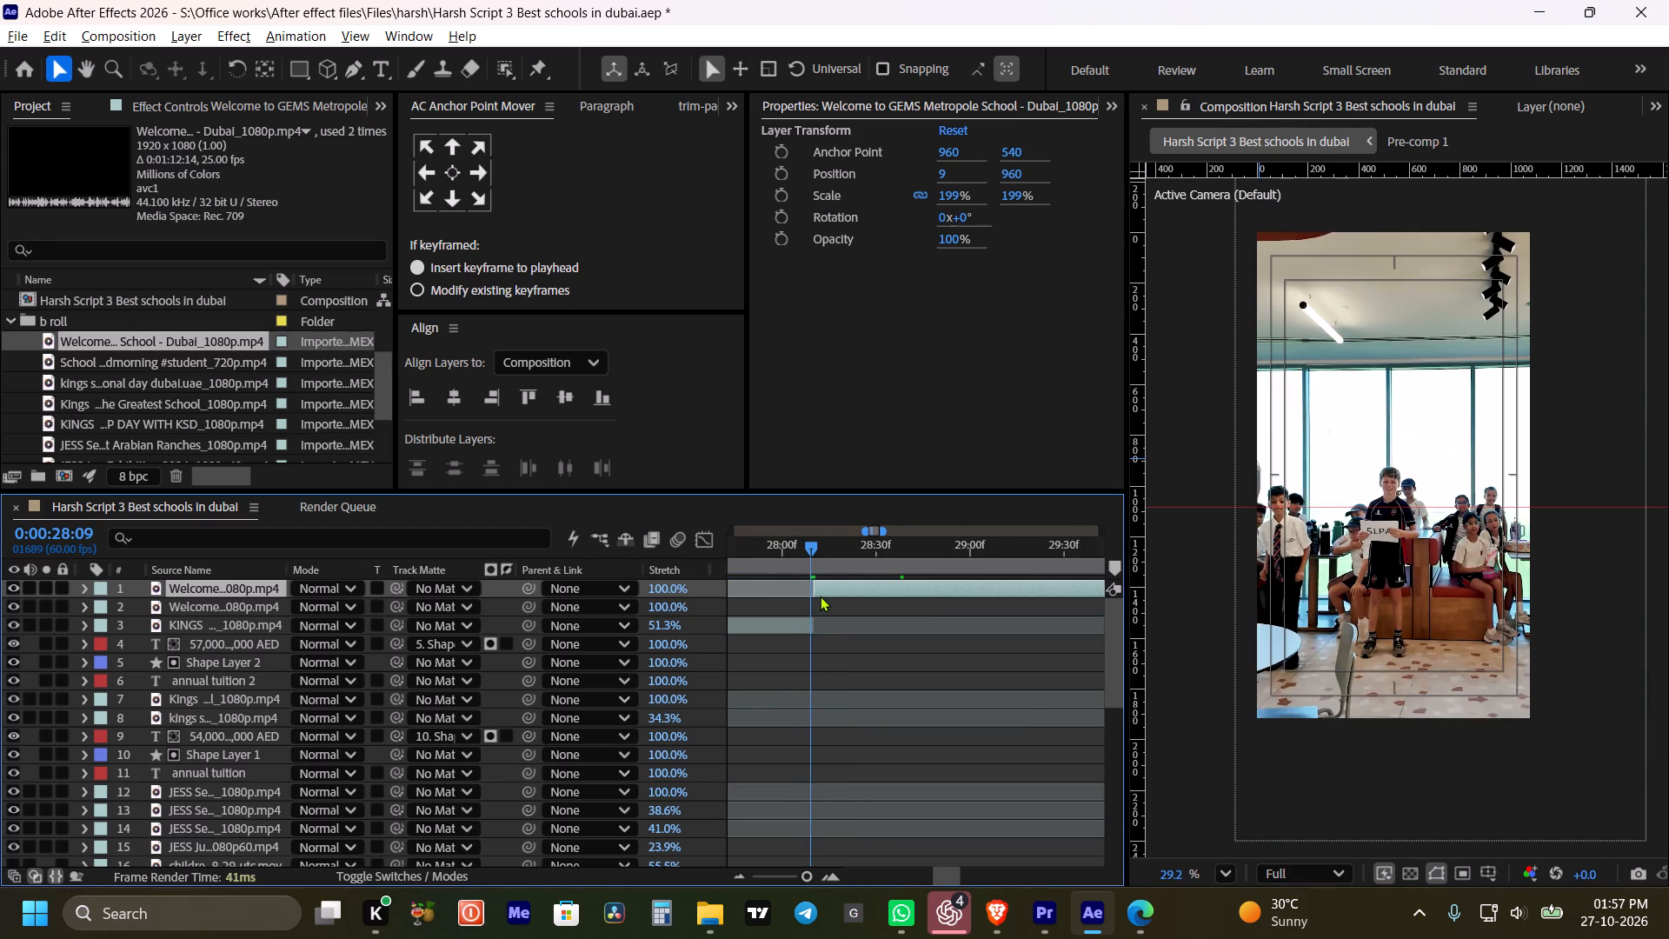
{"action": "scroll", "coordinate": [821, 596], "scroll_direction": "down", "scroll_amount": 2, "text": "alt"}
{"action": "key", "text": "space"}
{"action": "key", "text": "space"}
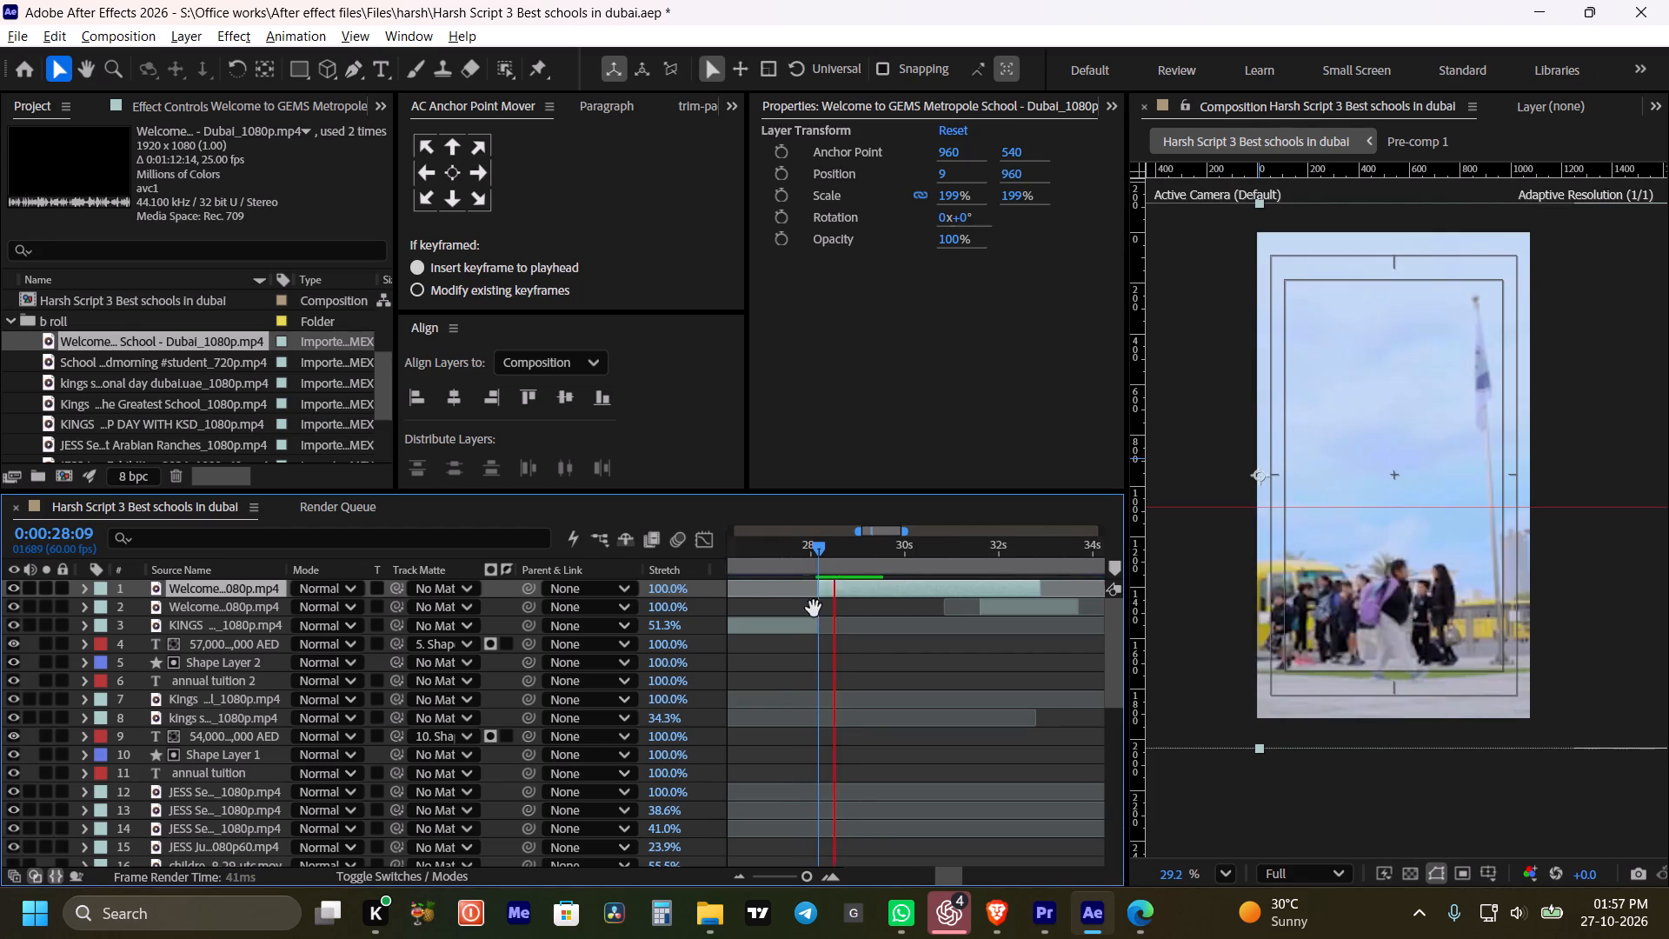
{"action": "key", "text": "space"}
{"action": "key", "text": "space"}
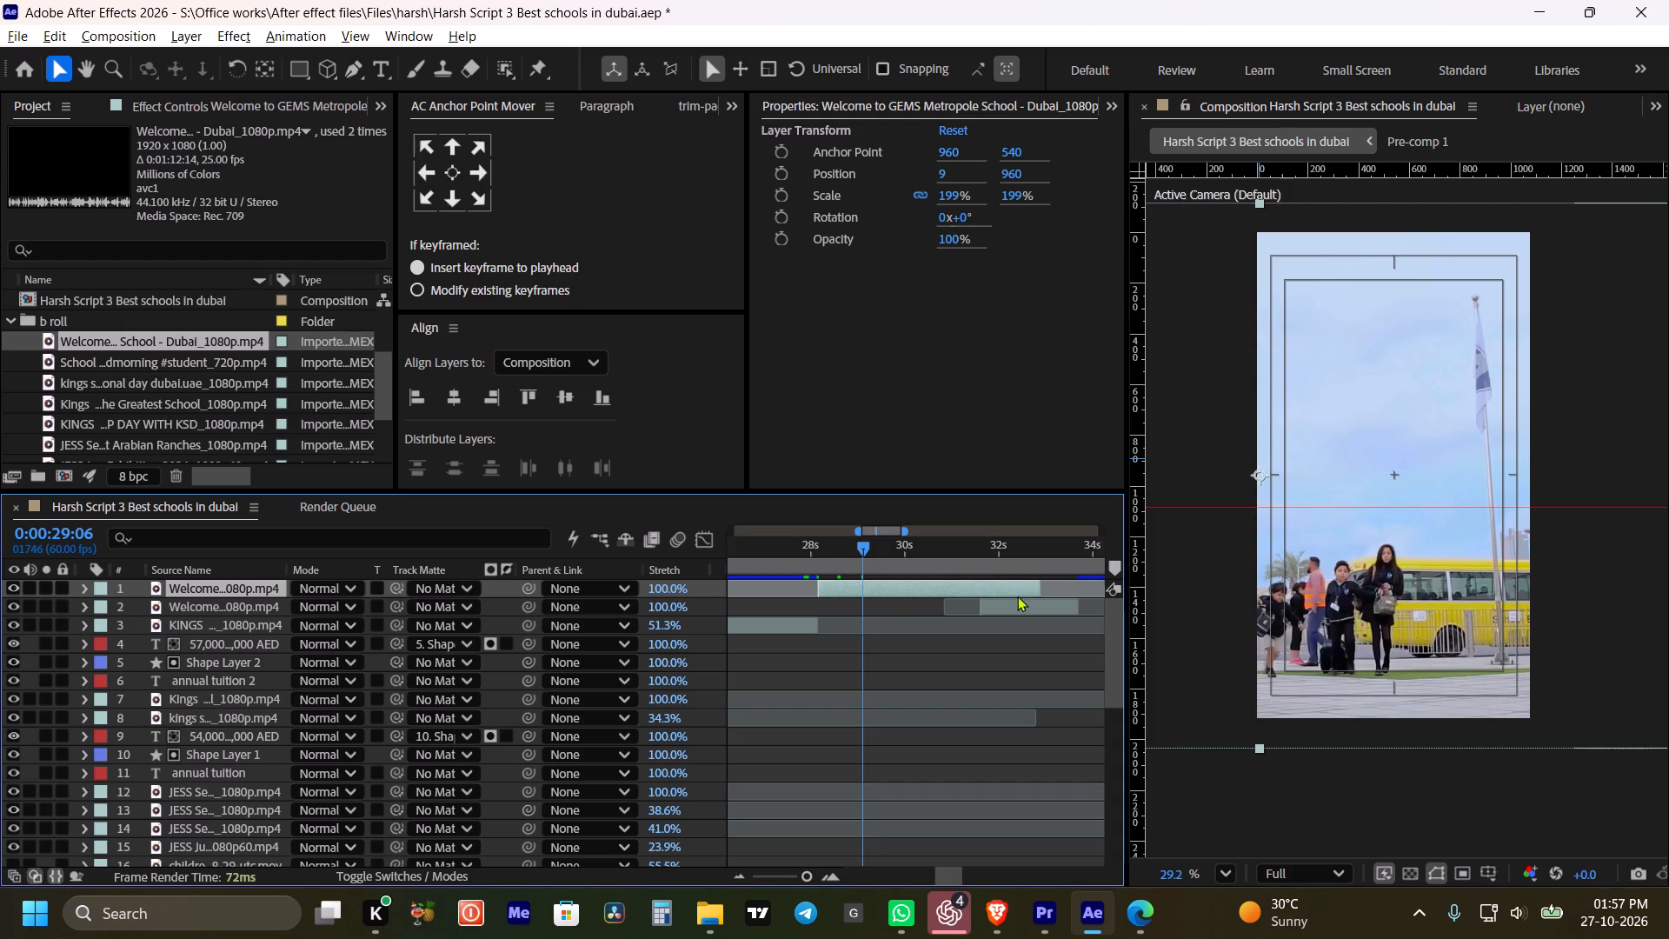
{"action": "key", "text": "space"}
{"action": "key", "text": "space"}
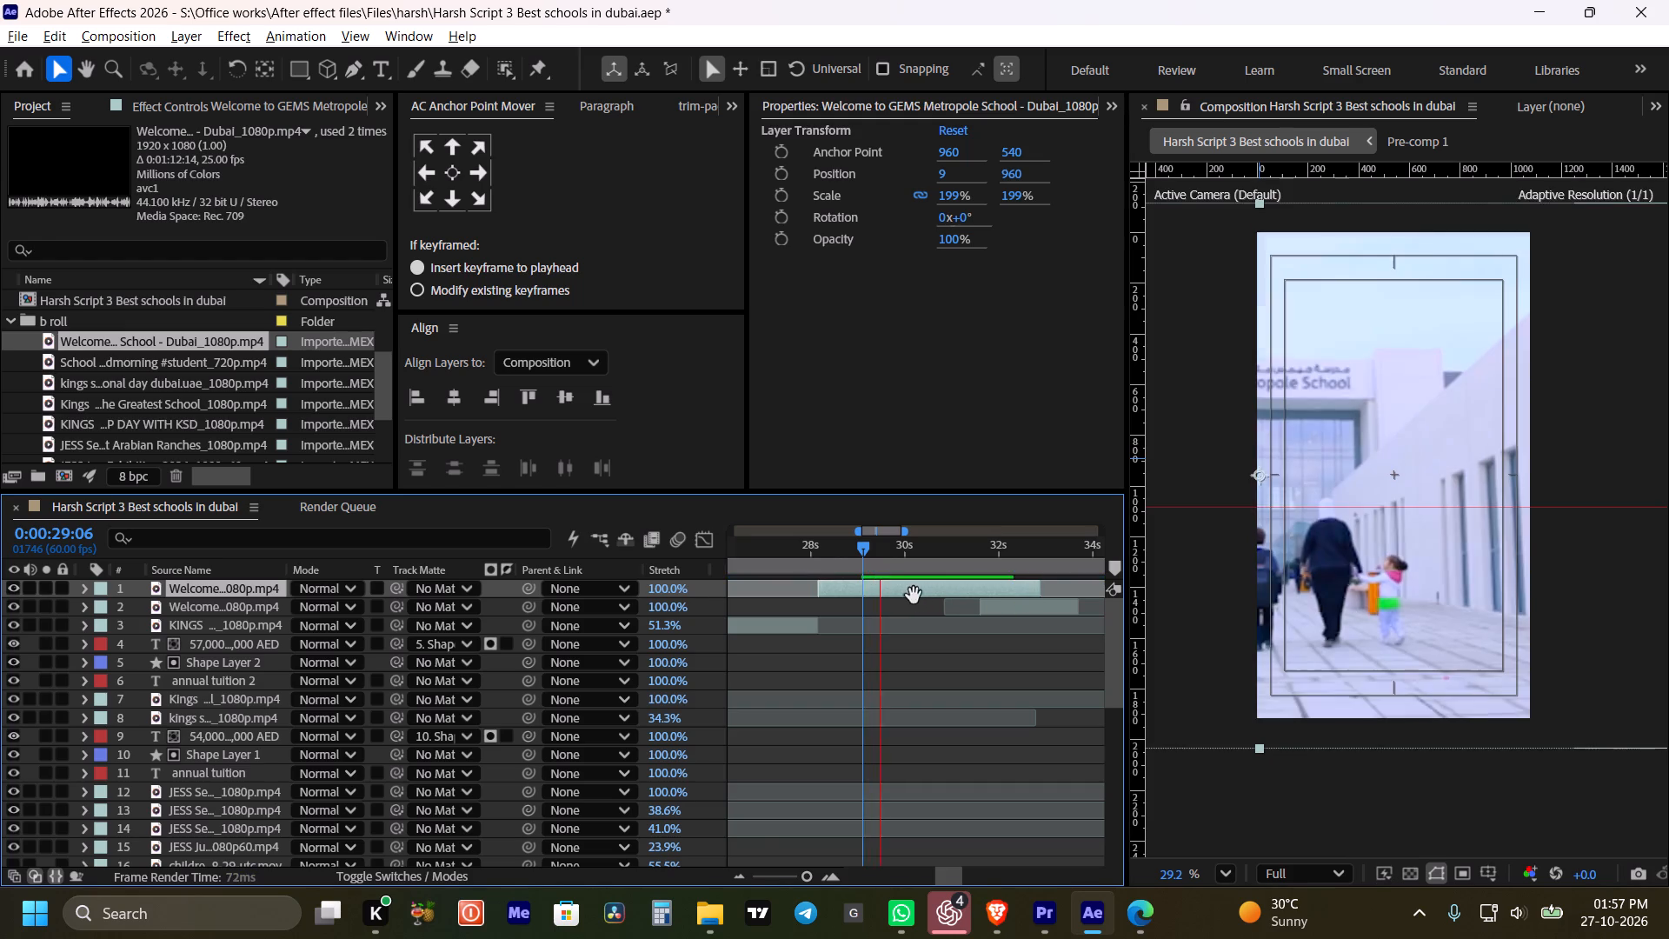
Play back the GEMS clip around 0:00:29:19 and go back through it frame by frame to find a cut point.
{"action": "scroll", "coordinate": [918, 579], "scroll_direction": "down", "scroll_amount": 2, "text": "alt"}
{"action": "key", "text": "space"}
{"action": "key", "text": "space"}
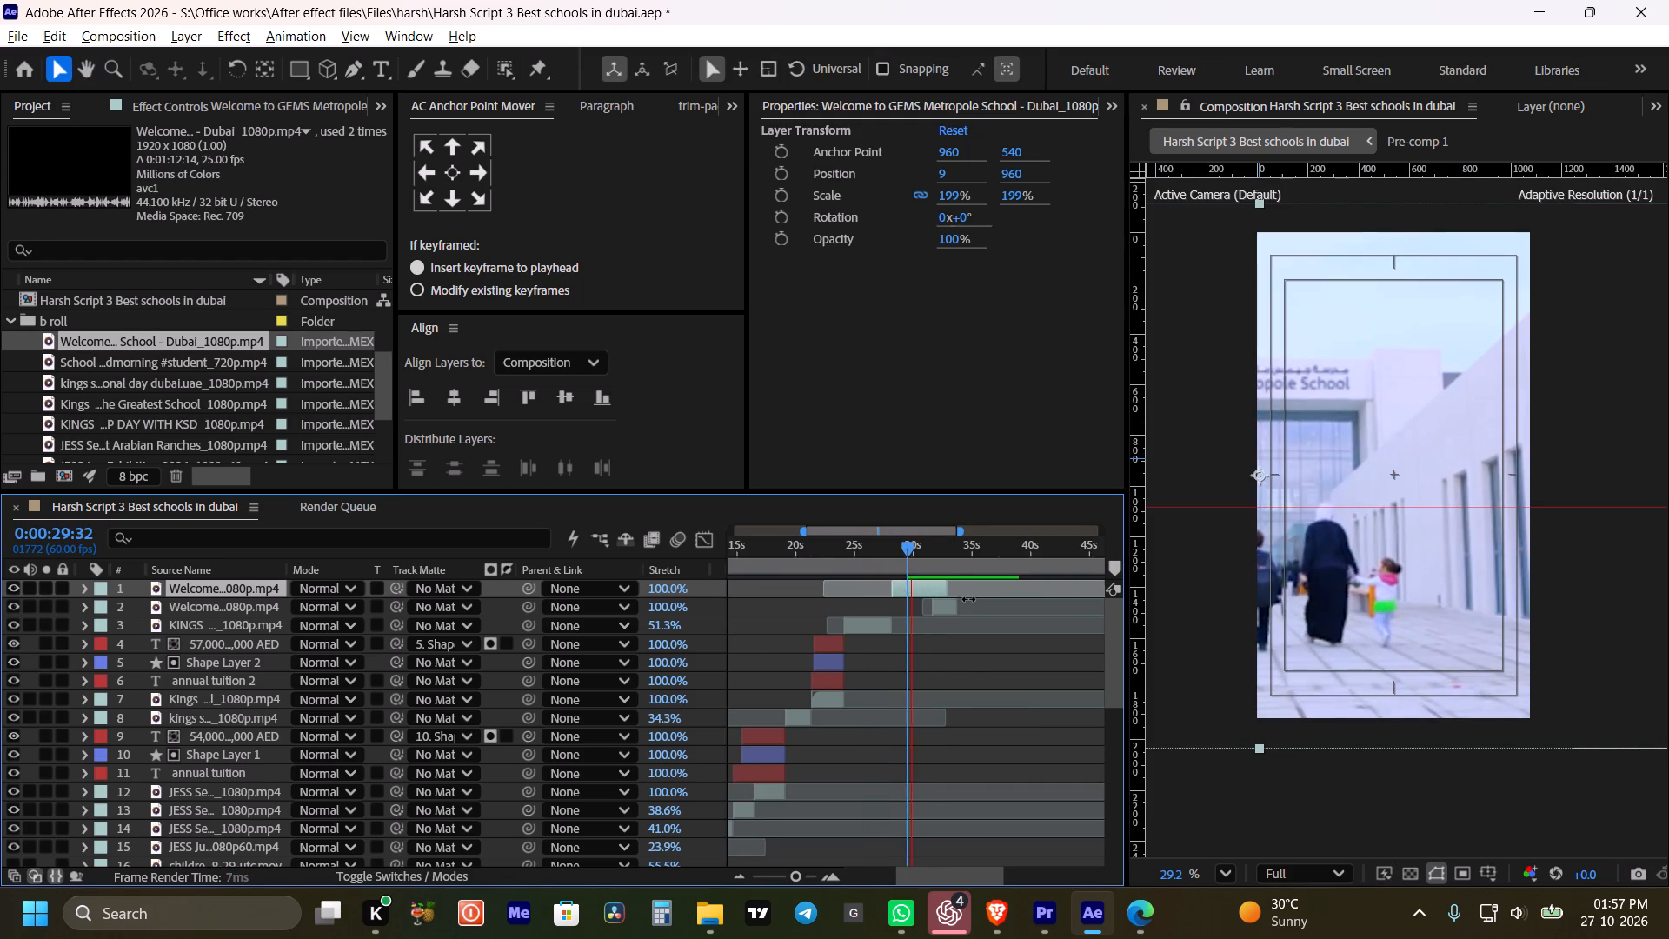
{"action": "left_click_drag", "start_coordinate": [917, 551], "coordinate": [908, 553]}
{"action": "scroll", "coordinate": [909, 569], "scroll_direction": "up", "scroll_amount": 2, "text": "alt"}
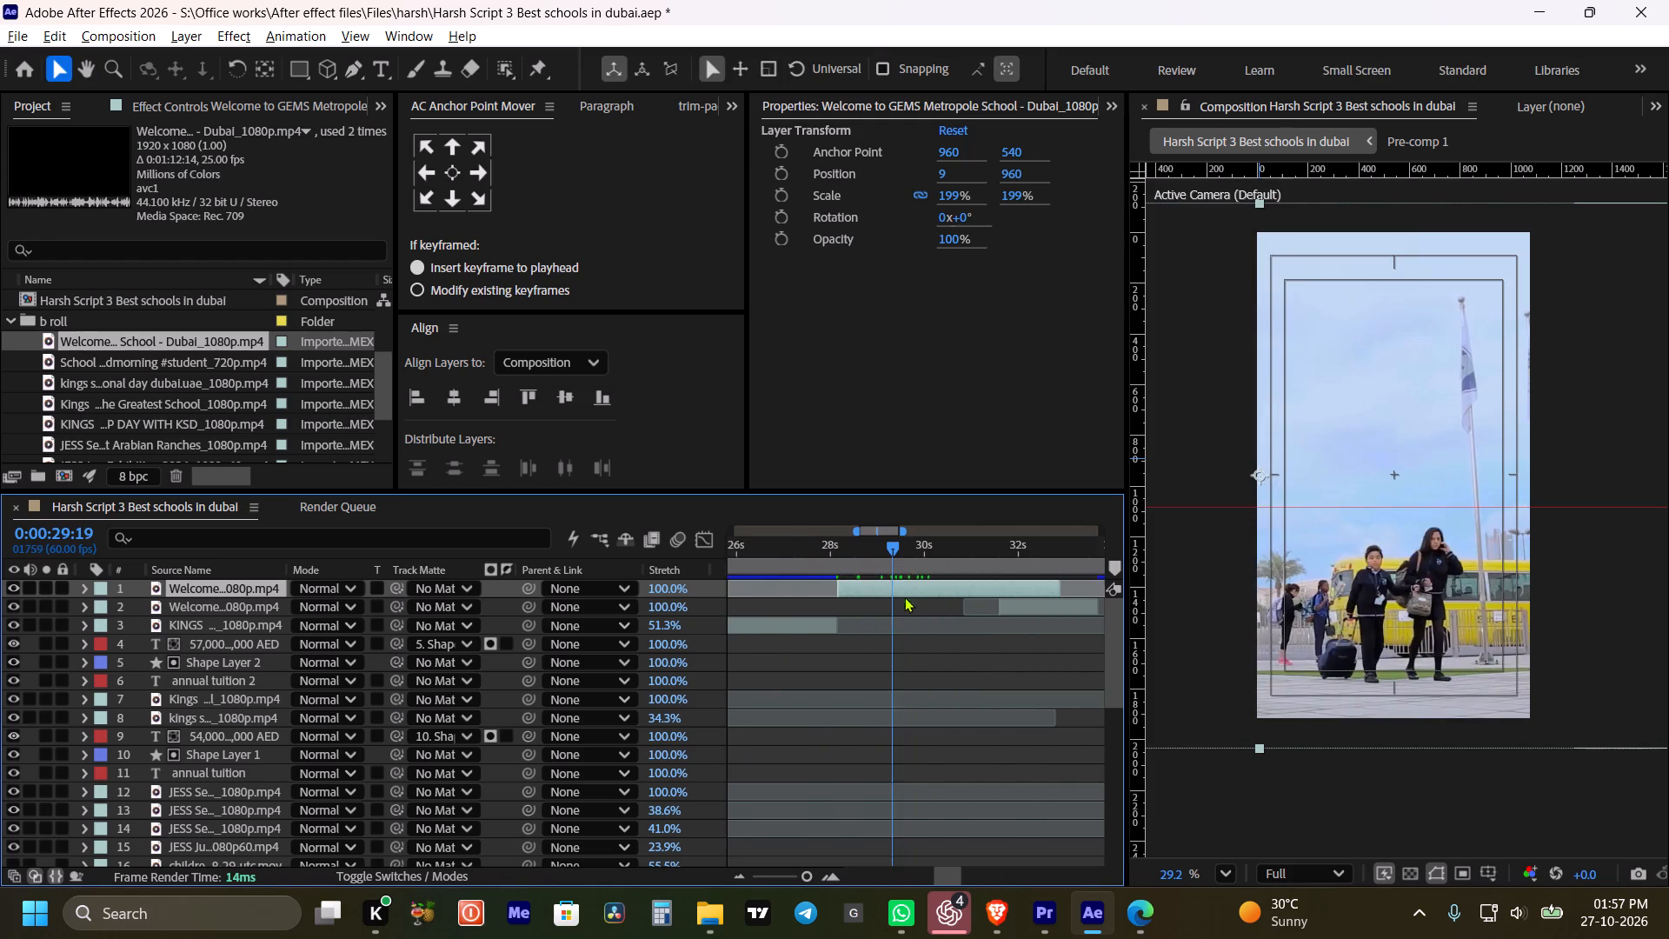
{"action": "key", "text": "space"}
{"action": "key", "text": "space"}
{"action": "key", "text": "ctrl+Left"}
{"action": "key", "text": "ctrl+Left"}
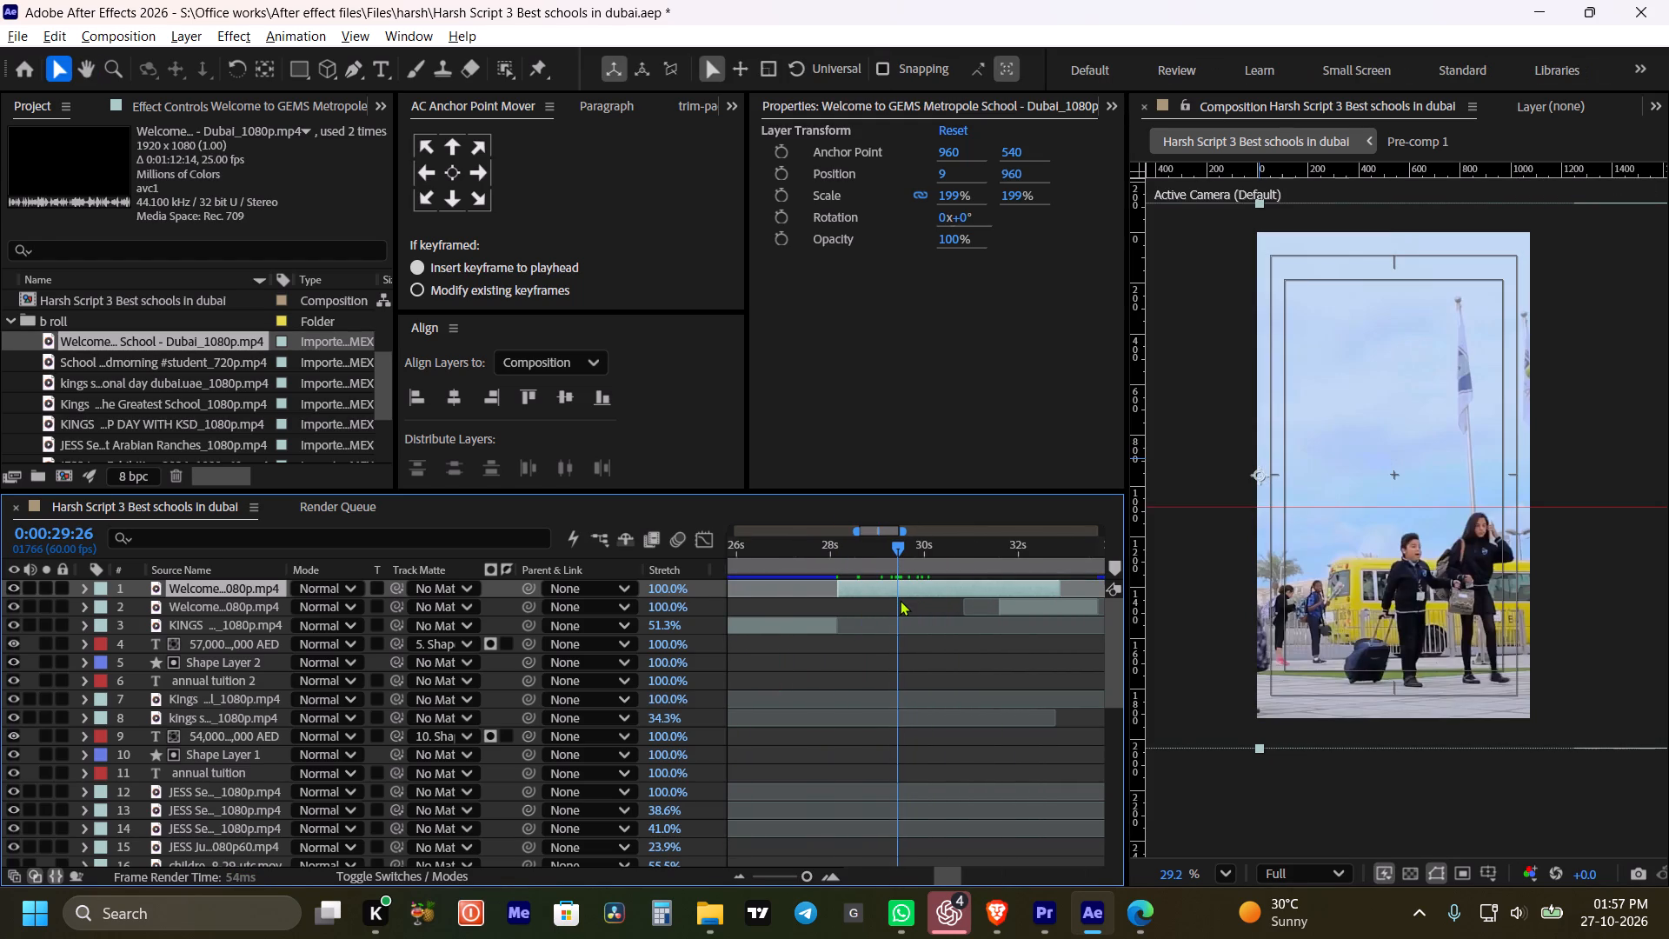
{"action": "key", "text": "ctrl+Left"}
{"action": "key", "text": "ctrl+Left"}
{"action": "key", "text": "ctrl+Left"}
{"action": "key", "text": "ctrl+Left"}
{"action": "key", "text": "ctrl+Left"}
{"action": "key", "text": "ctrl+Left"}
{"action": "key", "text": "ctrl+Left"}
{"action": "key", "text": "ctrl+Left"}
{"action": "key", "text": "ctrl+Left"}
{"action": "key", "text": "ctrl+Left"}
{"action": "key", "text": "ctrl+Left"}
{"action": "key", "text": "ctrl+Left"}
{"action": "key", "text": "ctrl+Left"}
{"action": "key", "text": "ctrl+Left"}
{"action": "key", "text": "ctrl+Left"}
{"action": "key", "text": "ctrl+Left"}
{"action": "key", "text": "ctrl+Left"}
{"action": "key", "text": "ctrl+Left"}
{"action": "key", "text": "ctrl+Left"}
{"action": "key", "text": "ctrl+Left"}
{"action": "key", "text": "ctrl+Left"}
{"action": "key", "text": "ctrl+Left"}
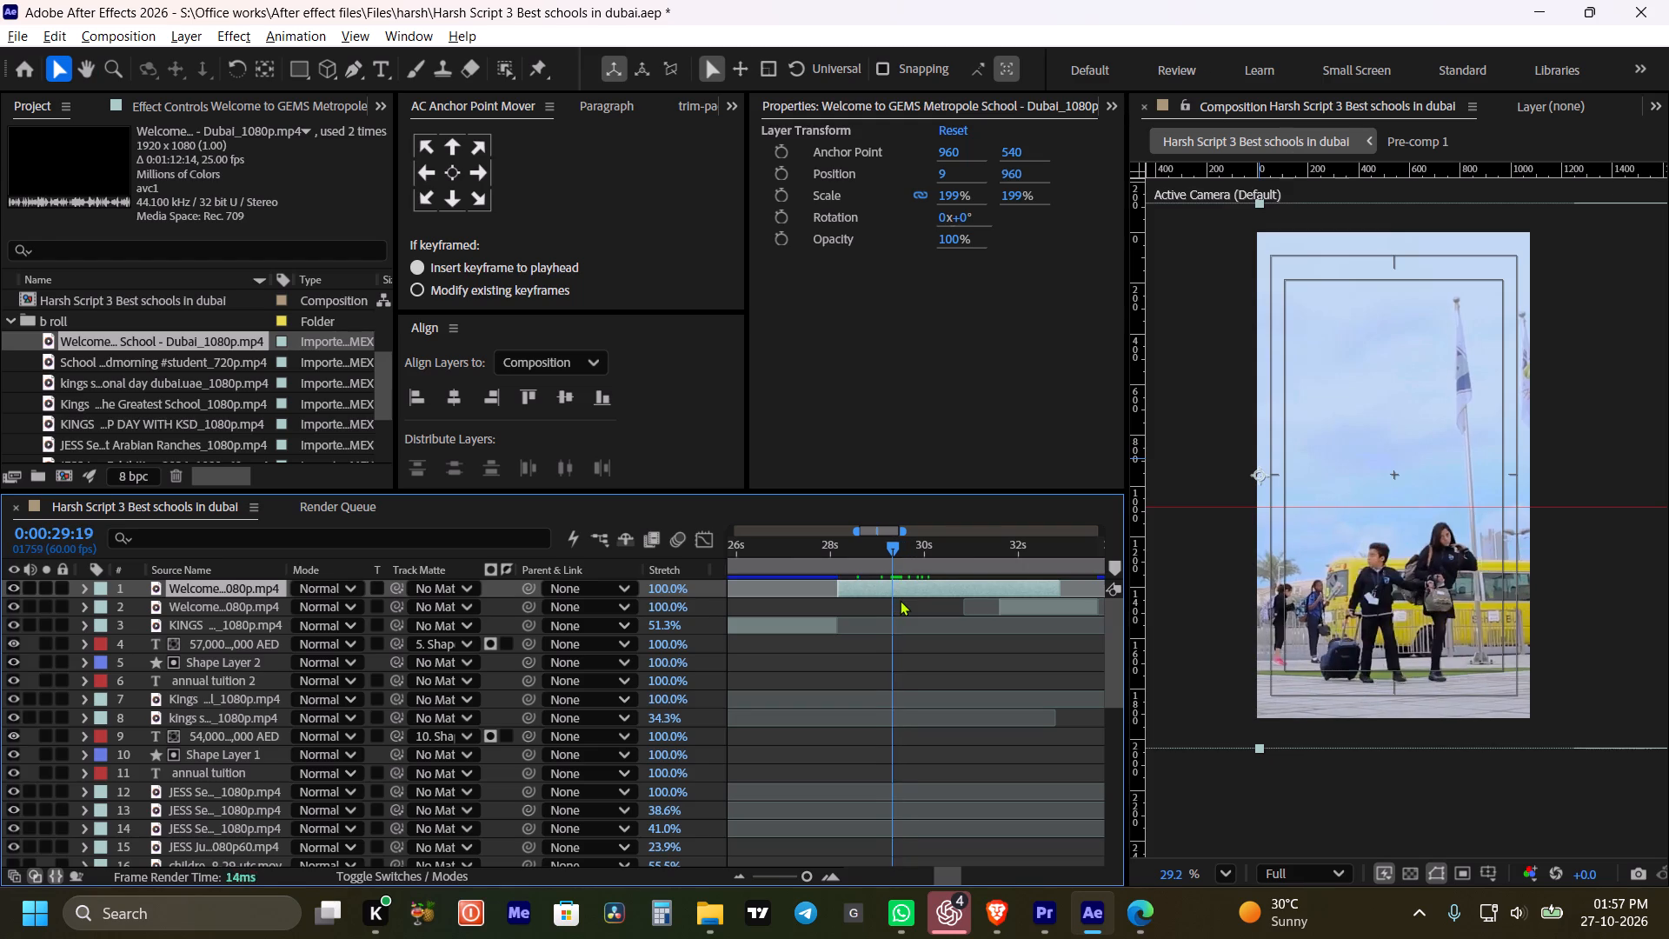
Split the GEMS clip at 0:00:28:40 and shift its second part about 1.5 seconds later.
{"action": "left_click_drag", "start_coordinate": [869, 546], "coordinate": [861, 547]}
{"action": "left_click", "coordinate": [869, 589]}
{"action": "key", "text": "ctrl+shift+d"}
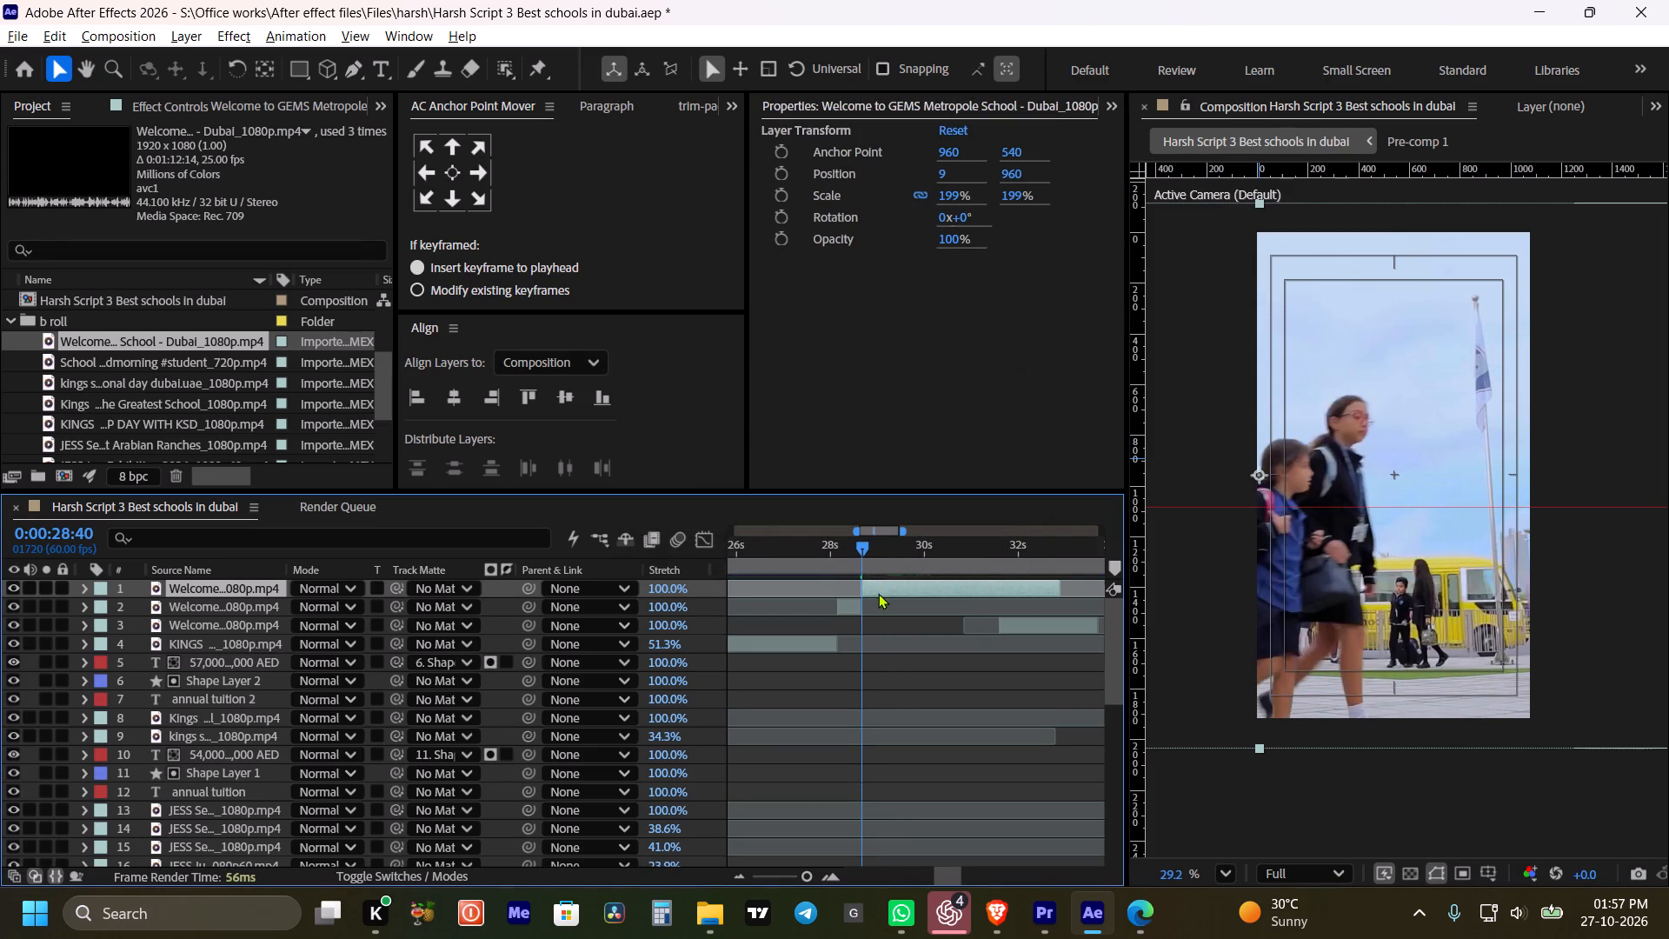
{"action": "left_click_drag", "start_coordinate": [878, 593], "coordinate": [947, 591]}
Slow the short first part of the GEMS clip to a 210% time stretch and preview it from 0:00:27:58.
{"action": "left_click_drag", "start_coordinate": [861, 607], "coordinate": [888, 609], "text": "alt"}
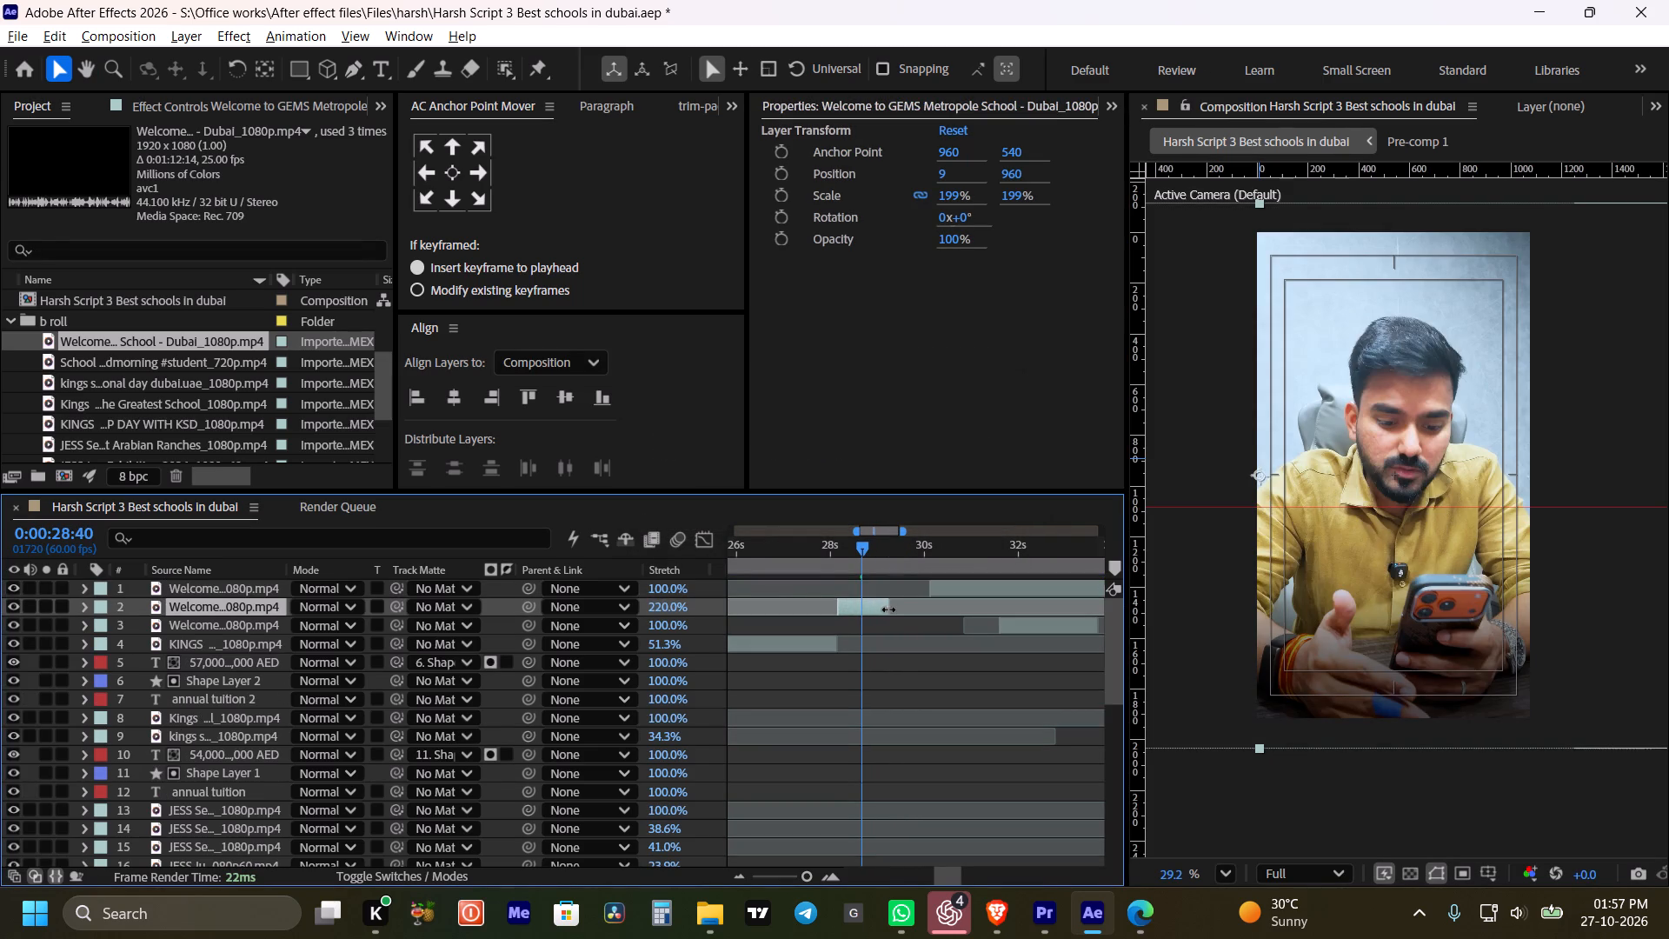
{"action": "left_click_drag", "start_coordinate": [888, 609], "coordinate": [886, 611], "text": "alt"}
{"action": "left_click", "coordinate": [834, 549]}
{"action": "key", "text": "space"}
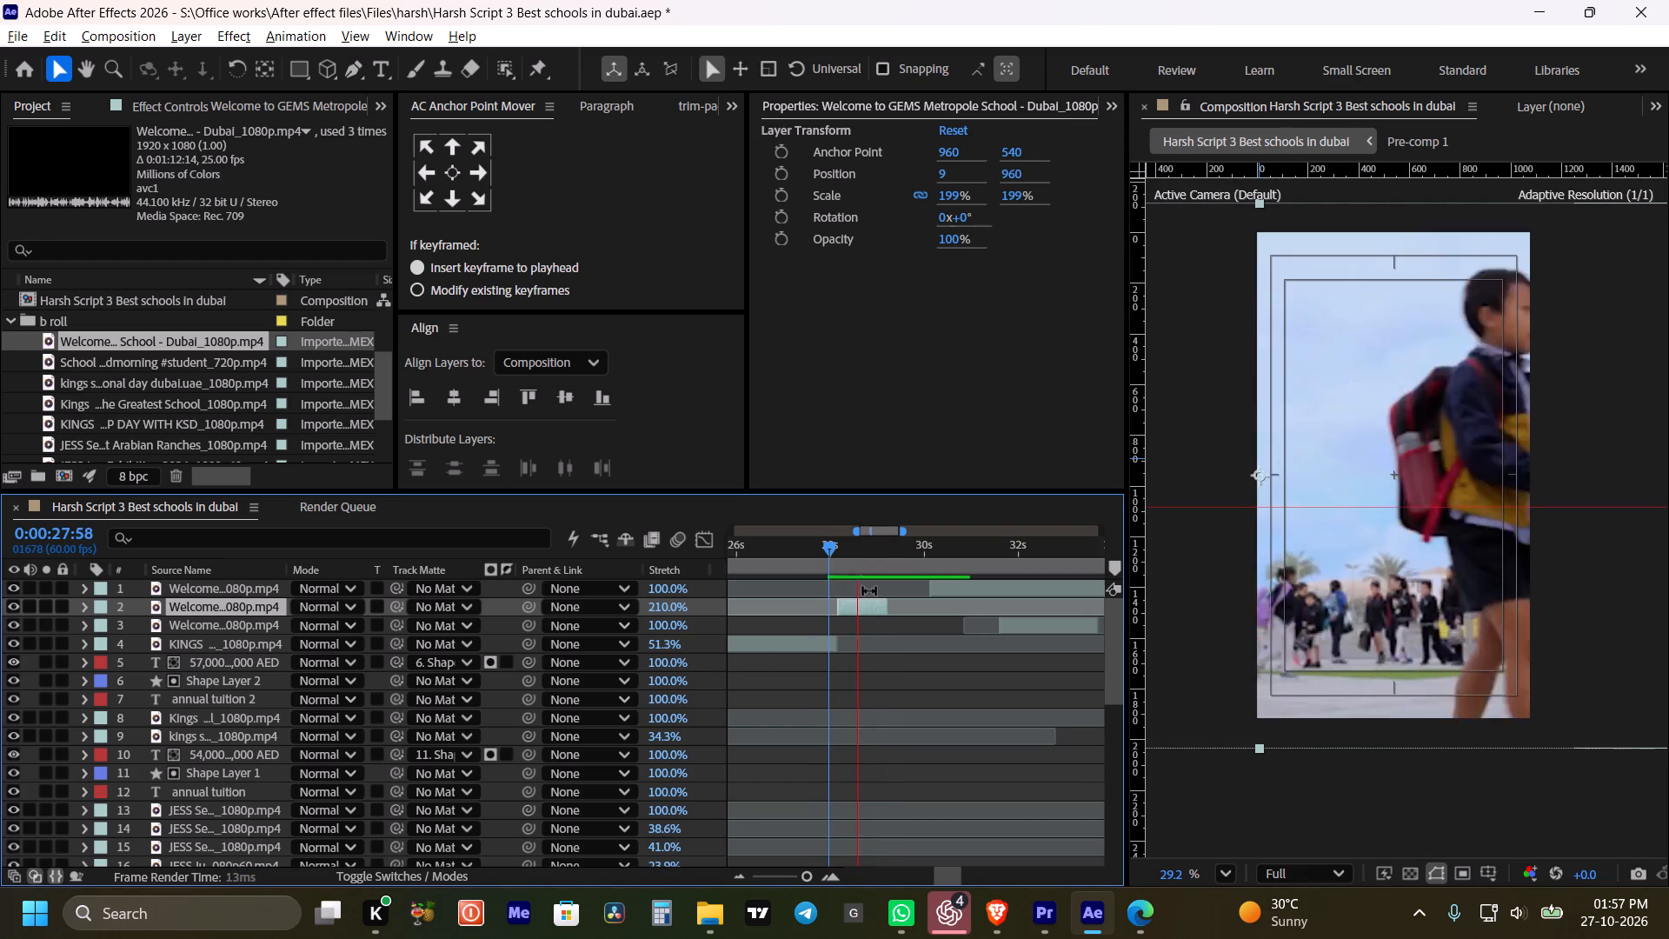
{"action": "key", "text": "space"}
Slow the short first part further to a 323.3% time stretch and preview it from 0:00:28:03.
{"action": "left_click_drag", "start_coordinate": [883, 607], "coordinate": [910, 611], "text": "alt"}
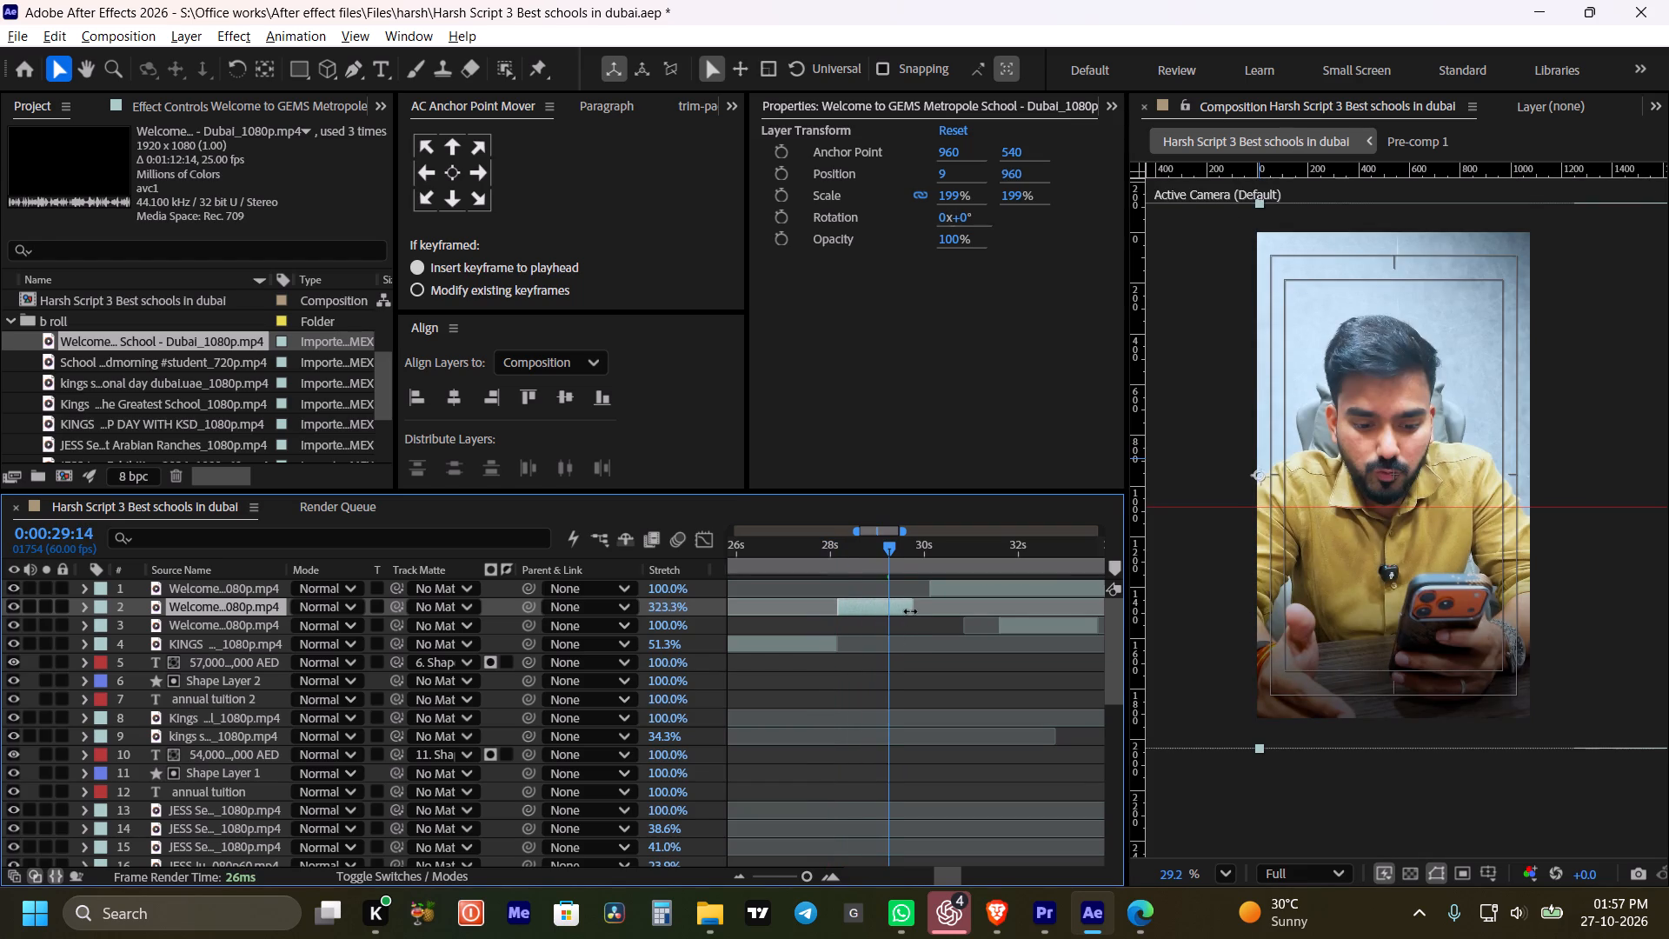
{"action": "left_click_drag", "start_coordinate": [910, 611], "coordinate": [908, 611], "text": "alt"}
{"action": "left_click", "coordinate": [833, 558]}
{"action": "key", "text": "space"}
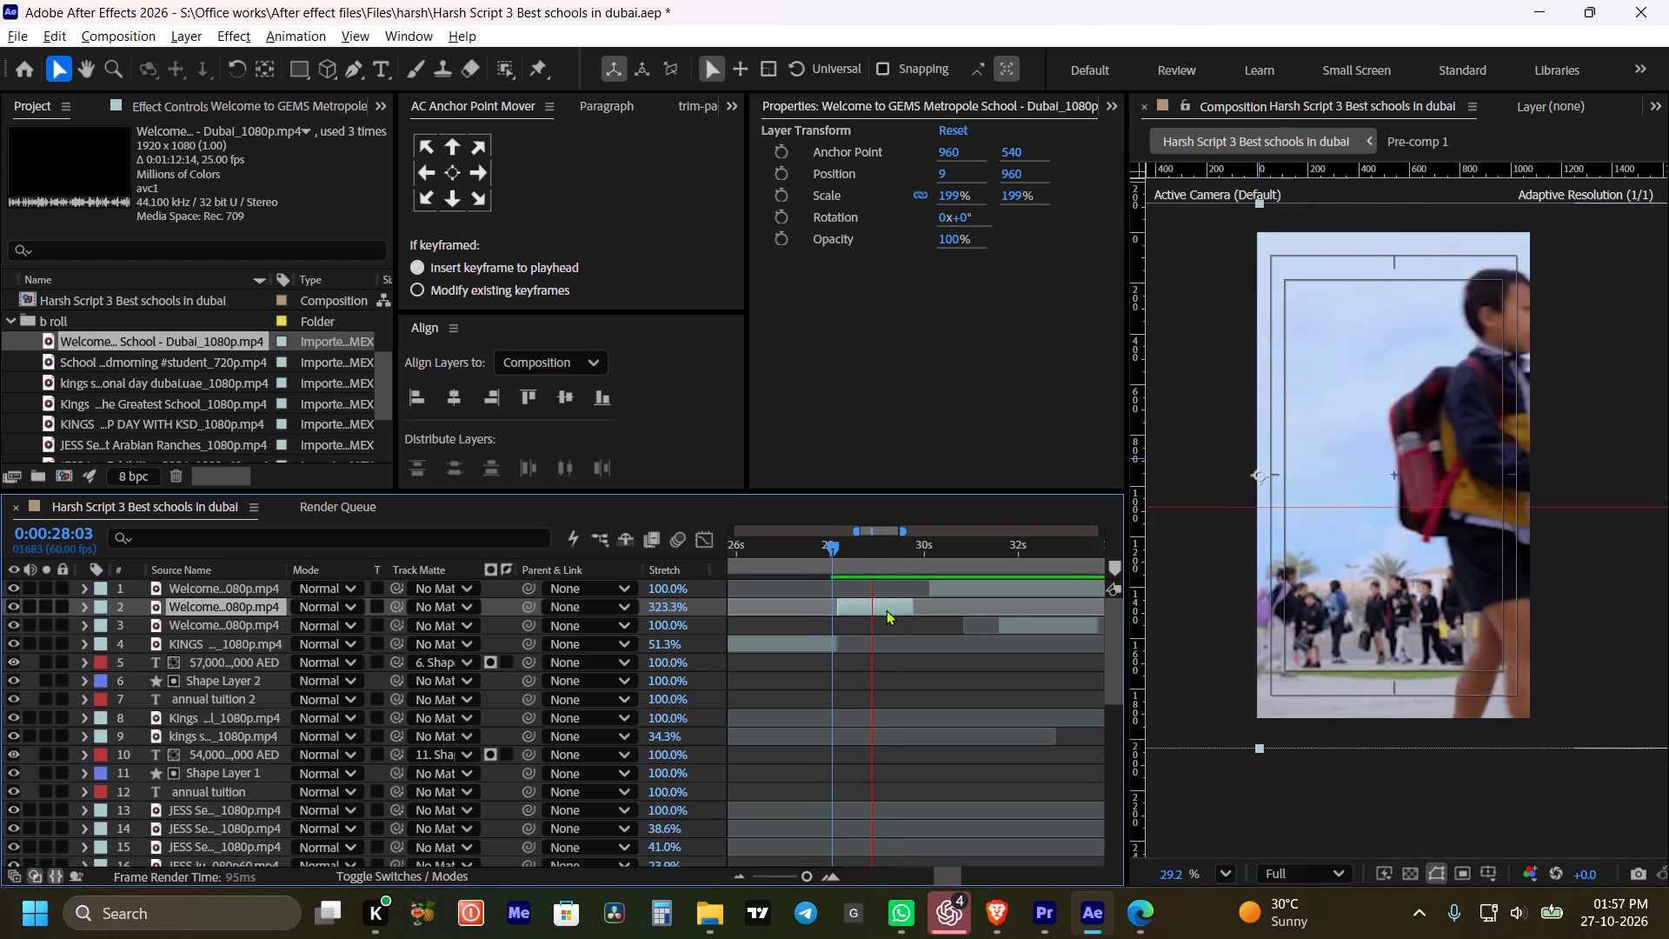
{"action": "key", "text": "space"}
Delete the slowed first part, move the remaining GEMS clip back to the KINGS clip's end, and play back the join.
{"action": "left_click", "coordinate": [896, 608]}
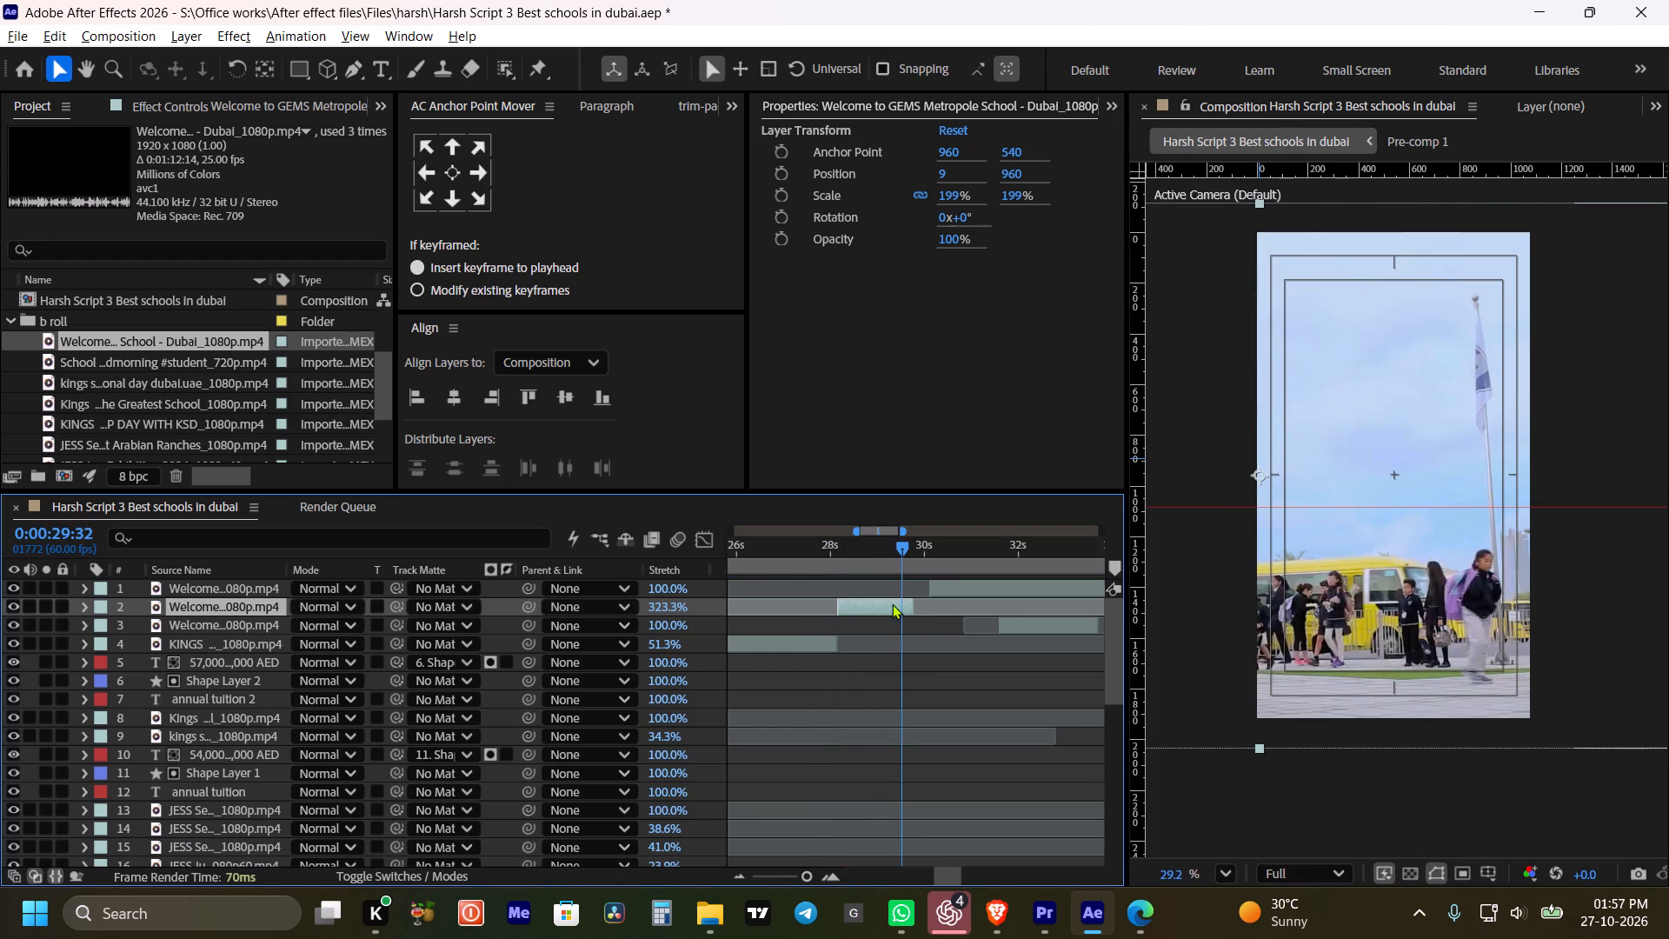
{"action": "key", "text": "Delete"}
{"action": "left_click_drag", "start_coordinate": [953, 588], "coordinate": [868, 609]}
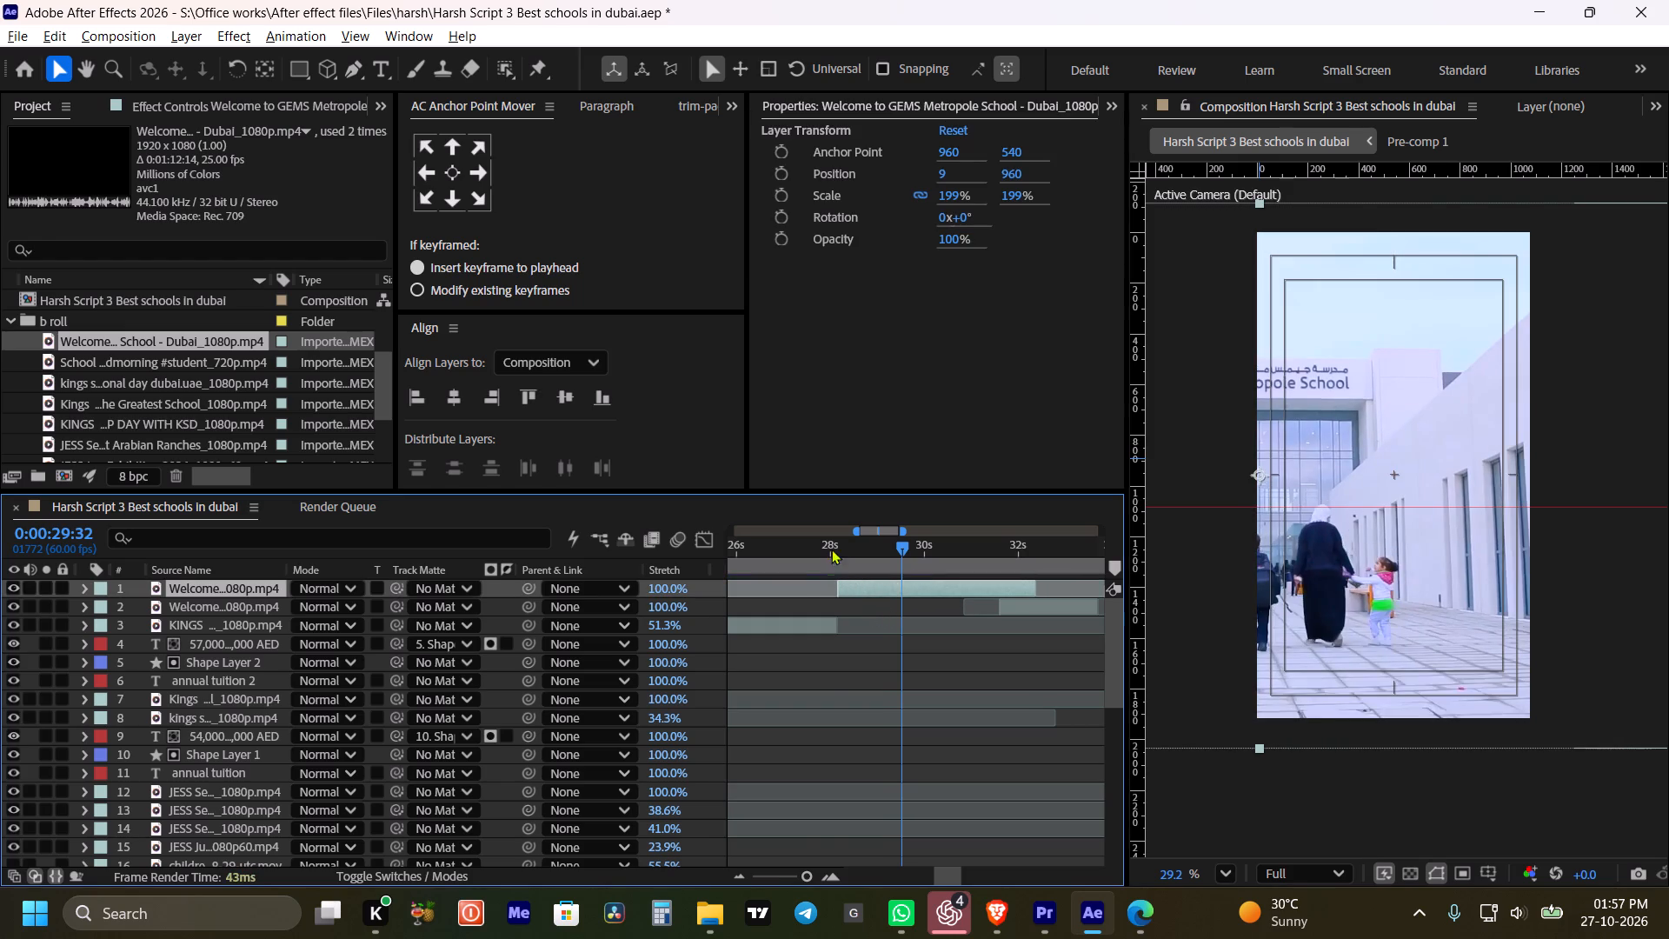
{"action": "left_click_drag", "start_coordinate": [828, 541], "coordinate": [861, 549]}
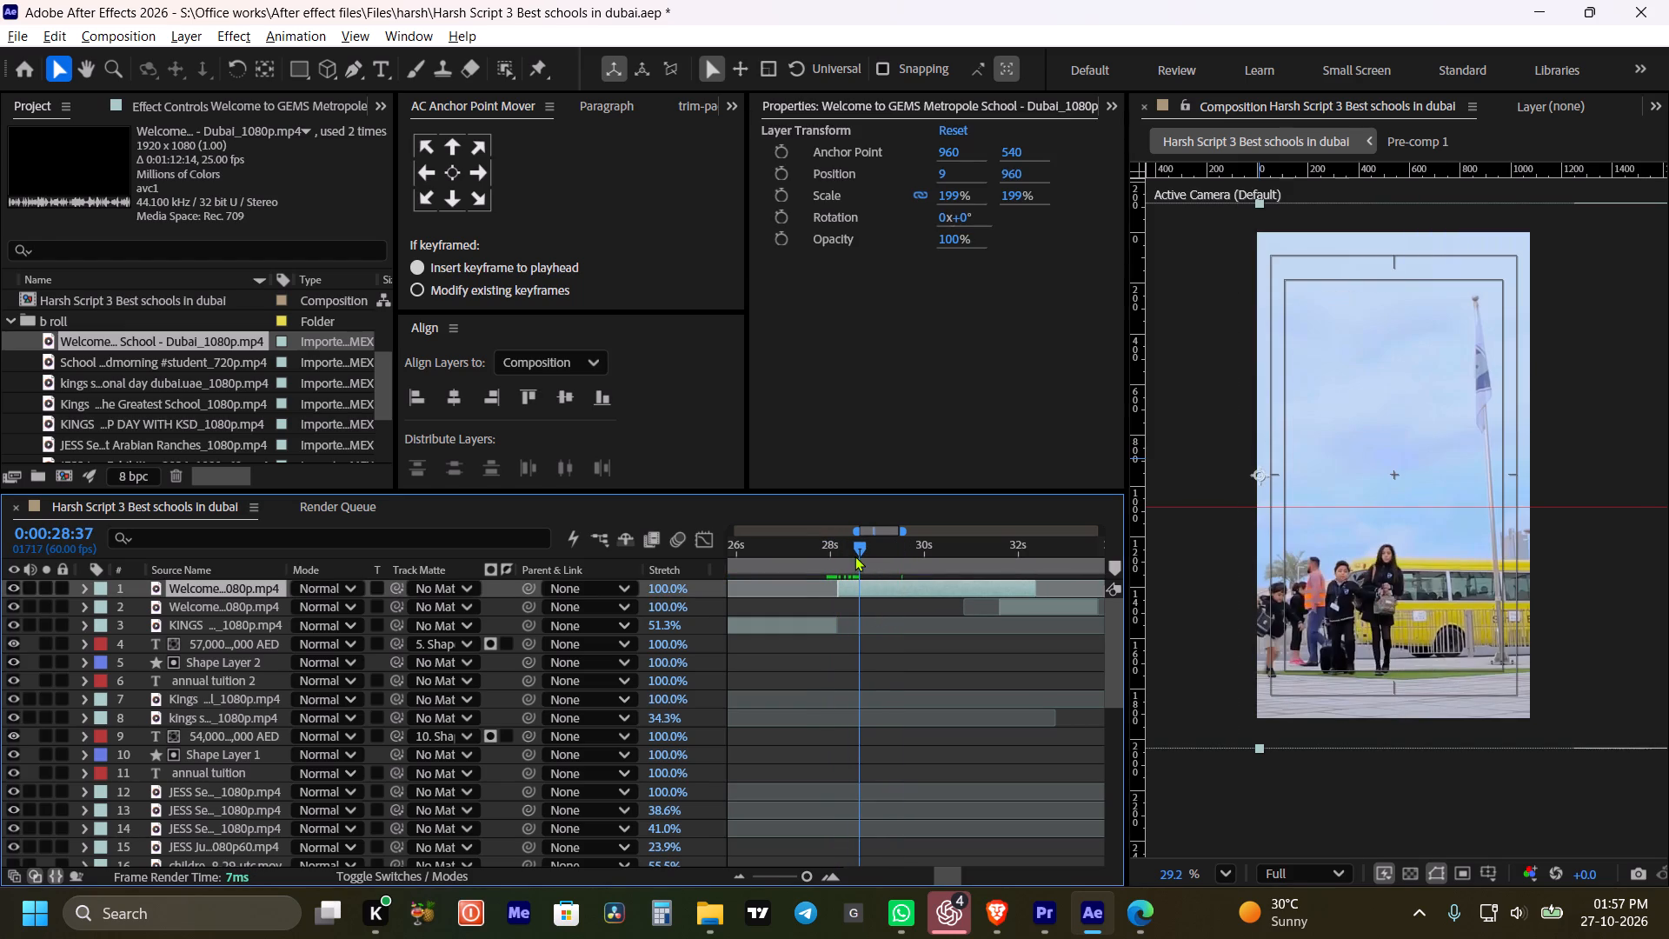
{"action": "left_click_drag", "start_coordinate": [858, 556], "coordinate": [816, 562]}
{"action": "key", "text": "space"}
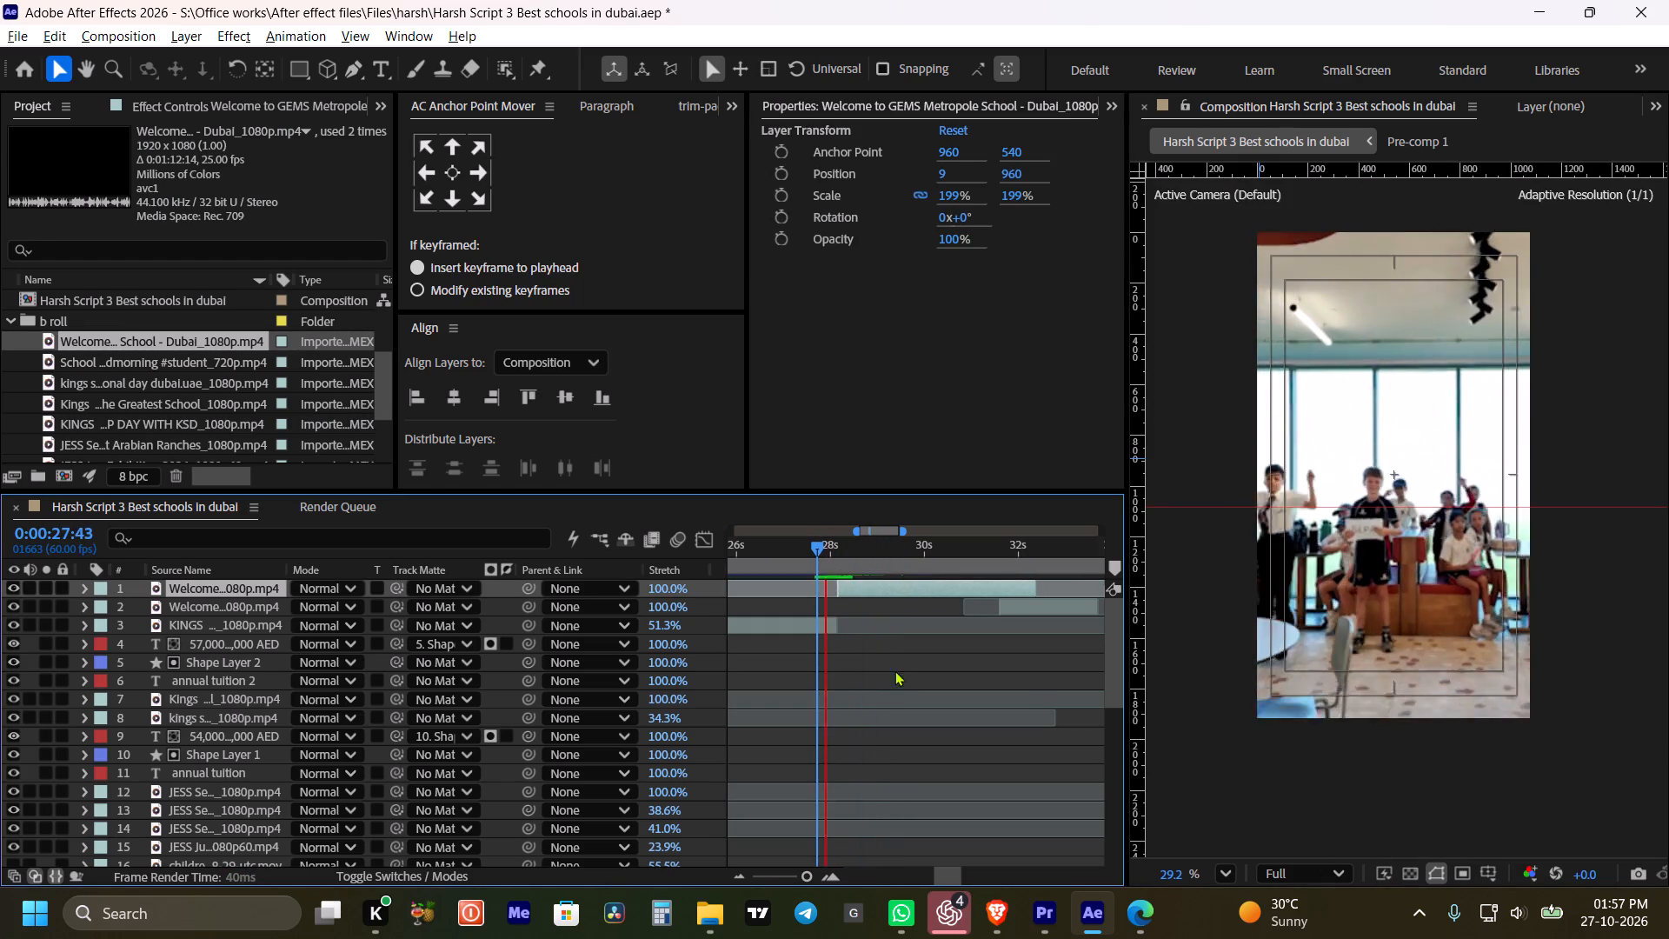
{"action": "key", "text": "space"}
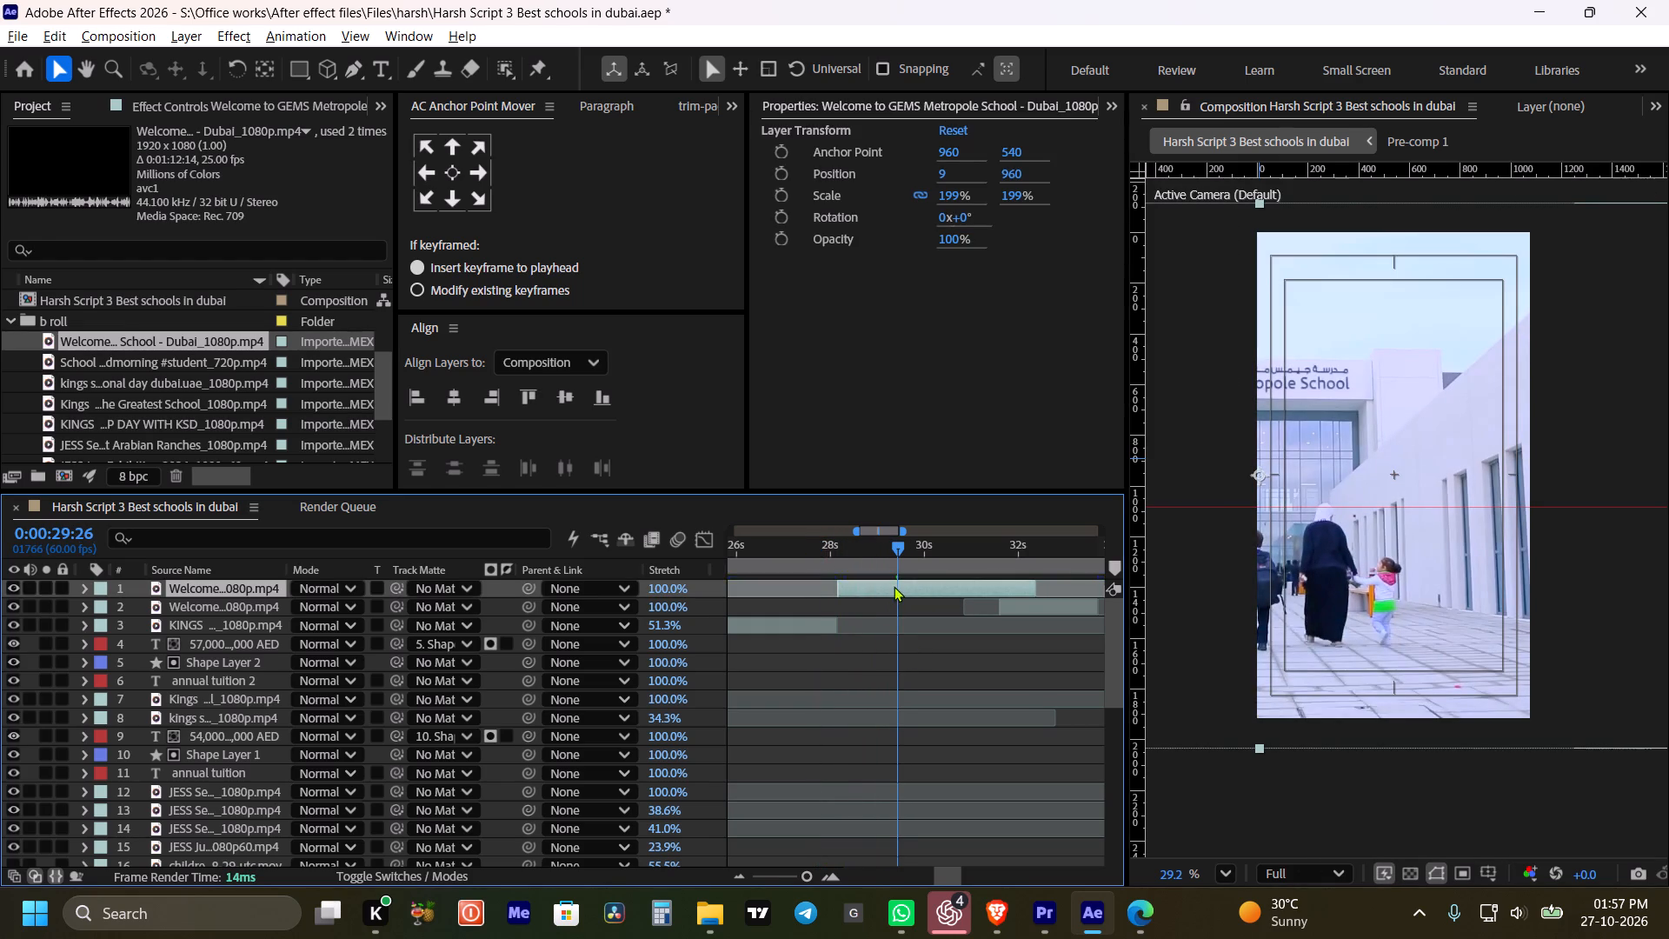
Trim the GEMS clip's start to the school-entrance shot at 0:00:28:59 and slide the clip back against the KINGS clip's end.
{"action": "left_click_drag", "start_coordinate": [894, 550], "coordinate": [863, 549]}
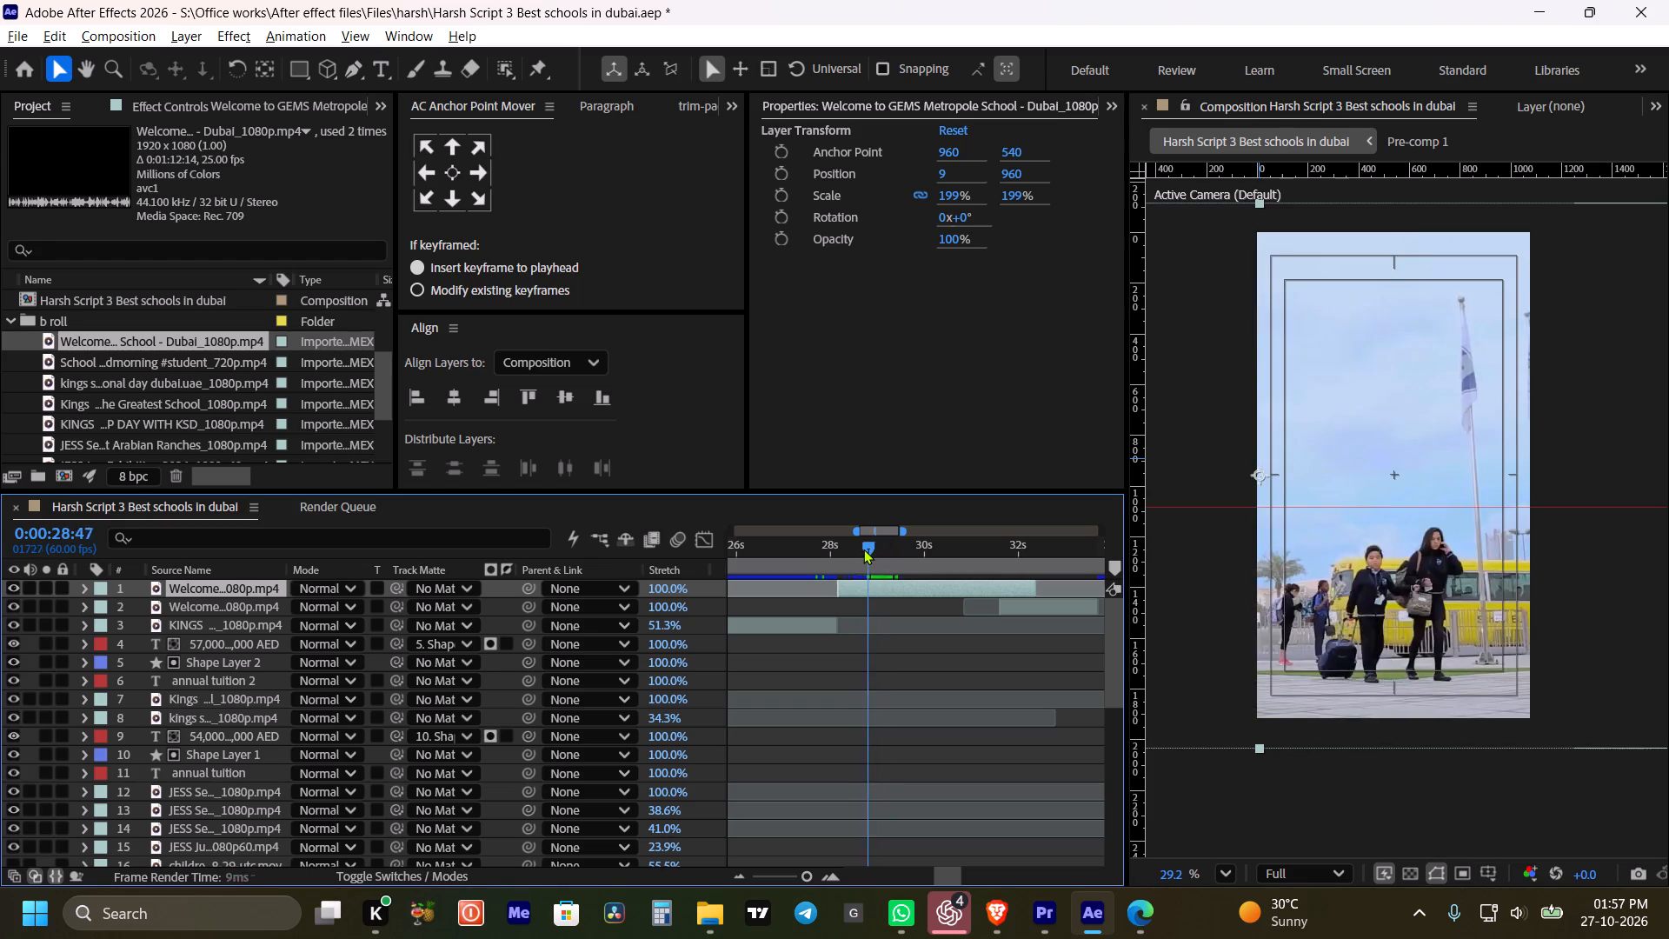
{"action": "left_click_drag", "start_coordinate": [863, 549], "coordinate": [874, 549]}
{"action": "key", "text": "alt+bracketleft"}
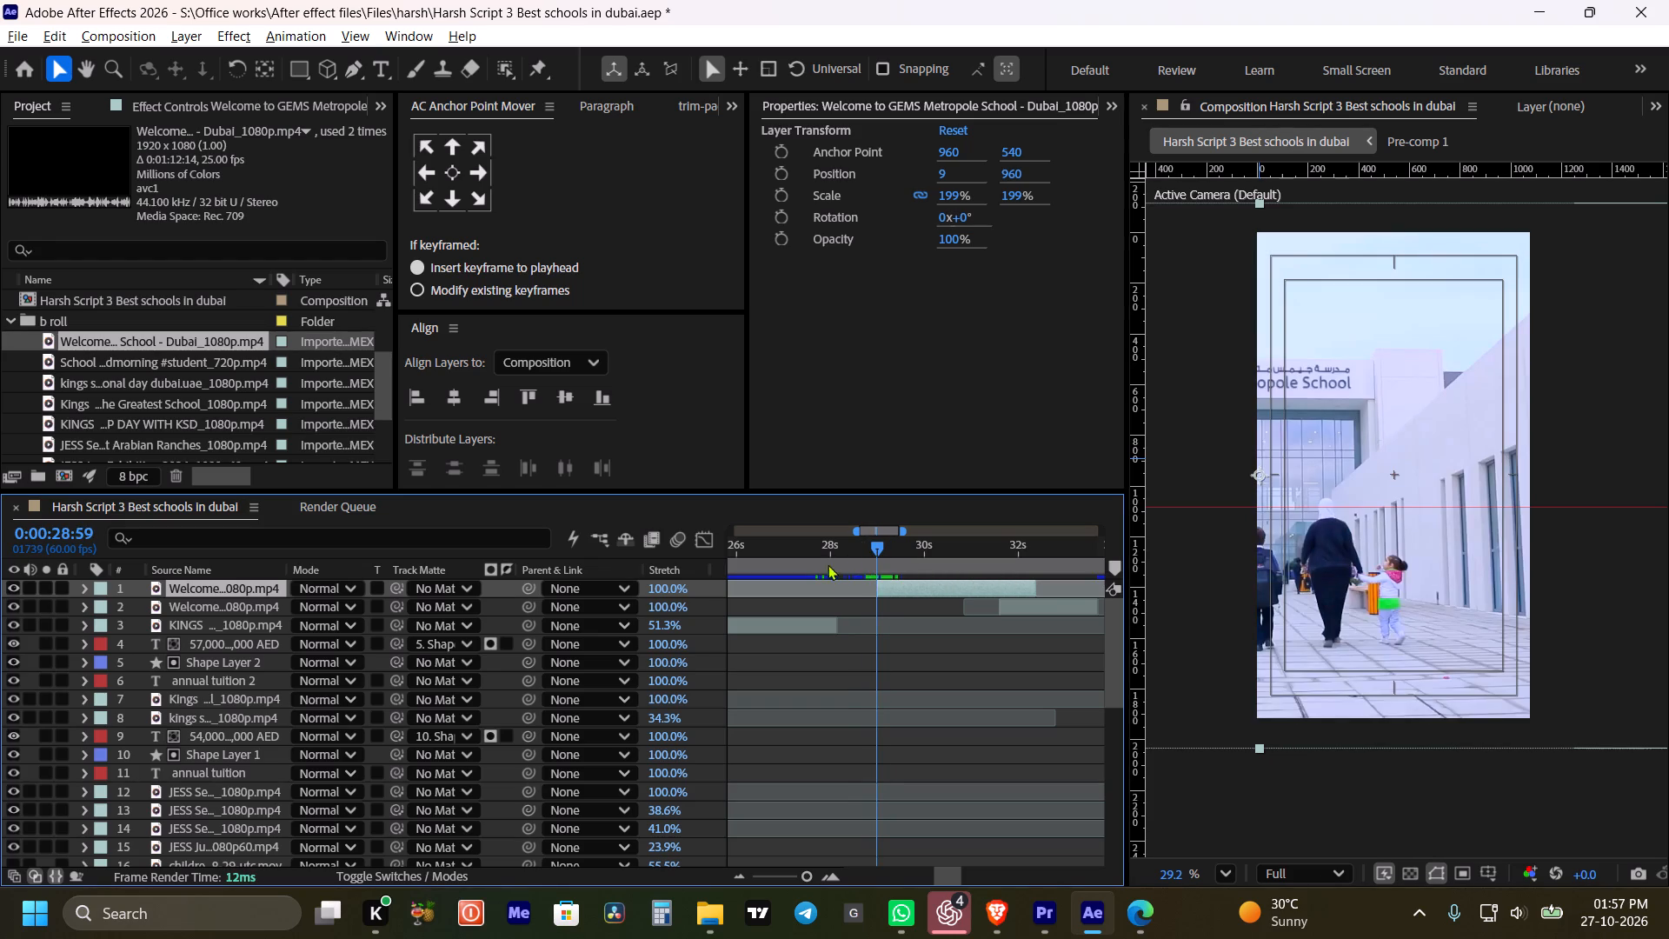
{"action": "left_click_drag", "start_coordinate": [889, 585], "coordinate": [854, 589], "text": "shift"}
Set the GEMS clip's horizontal position to 469 to frame the school sign and play back the section from 0:00:27:18.
{"action": "left_click_drag", "start_coordinate": [850, 542], "coordinate": [866, 544]}
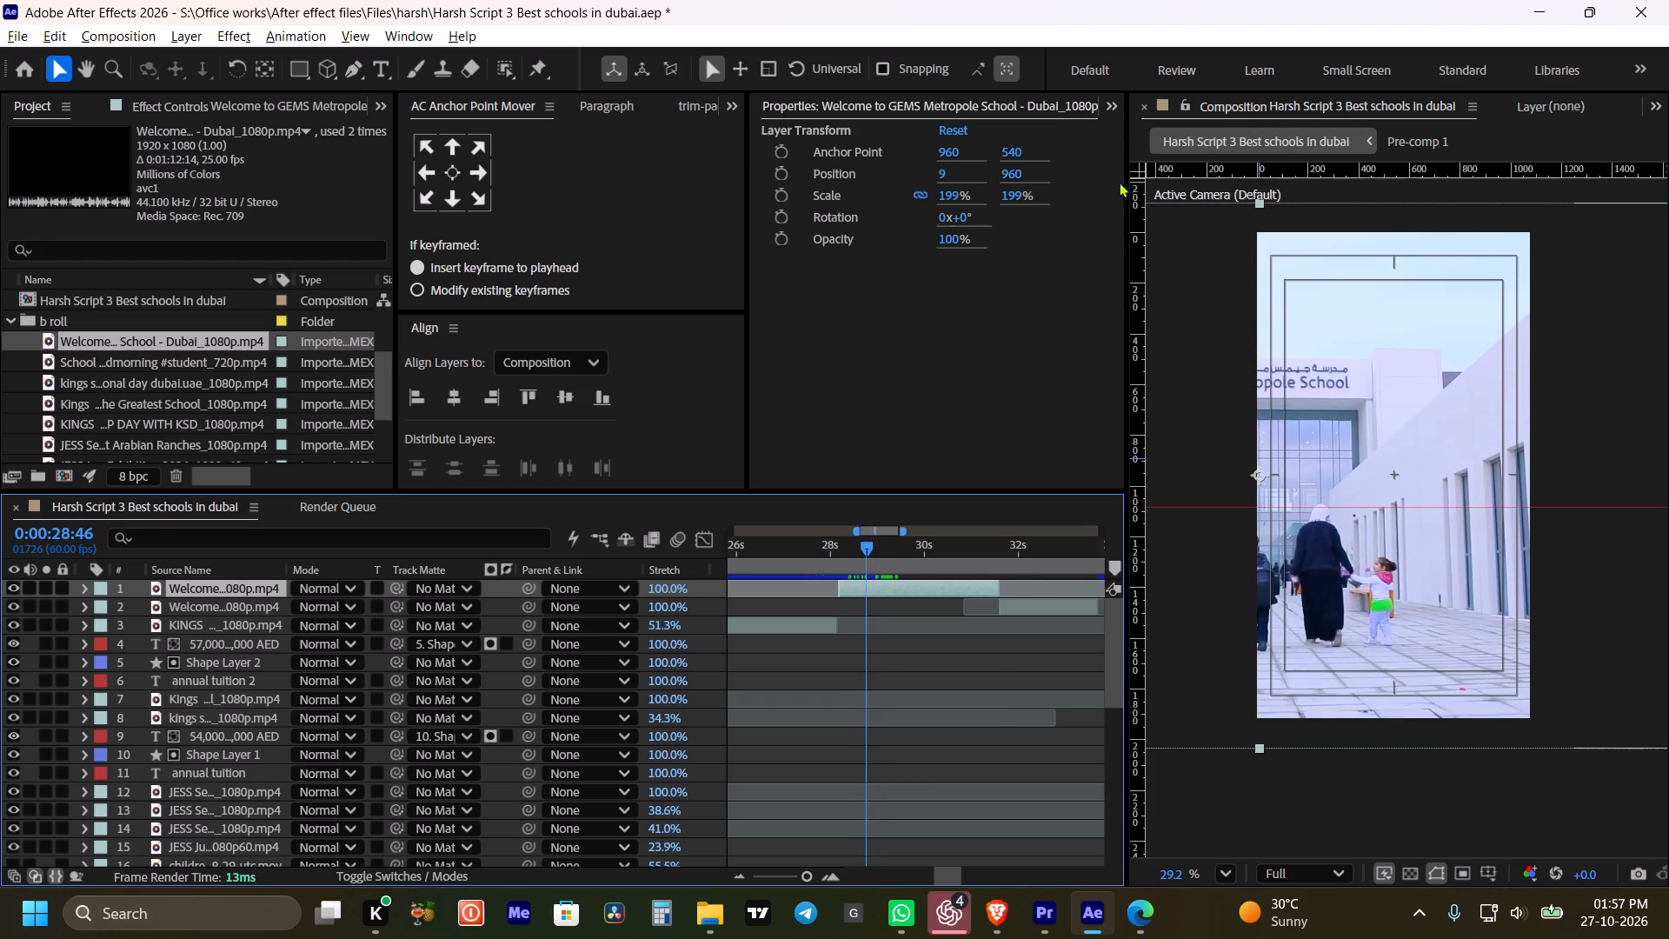
{"action": "left_click_drag", "start_coordinate": [944, 175], "coordinate": [1468, 191]}
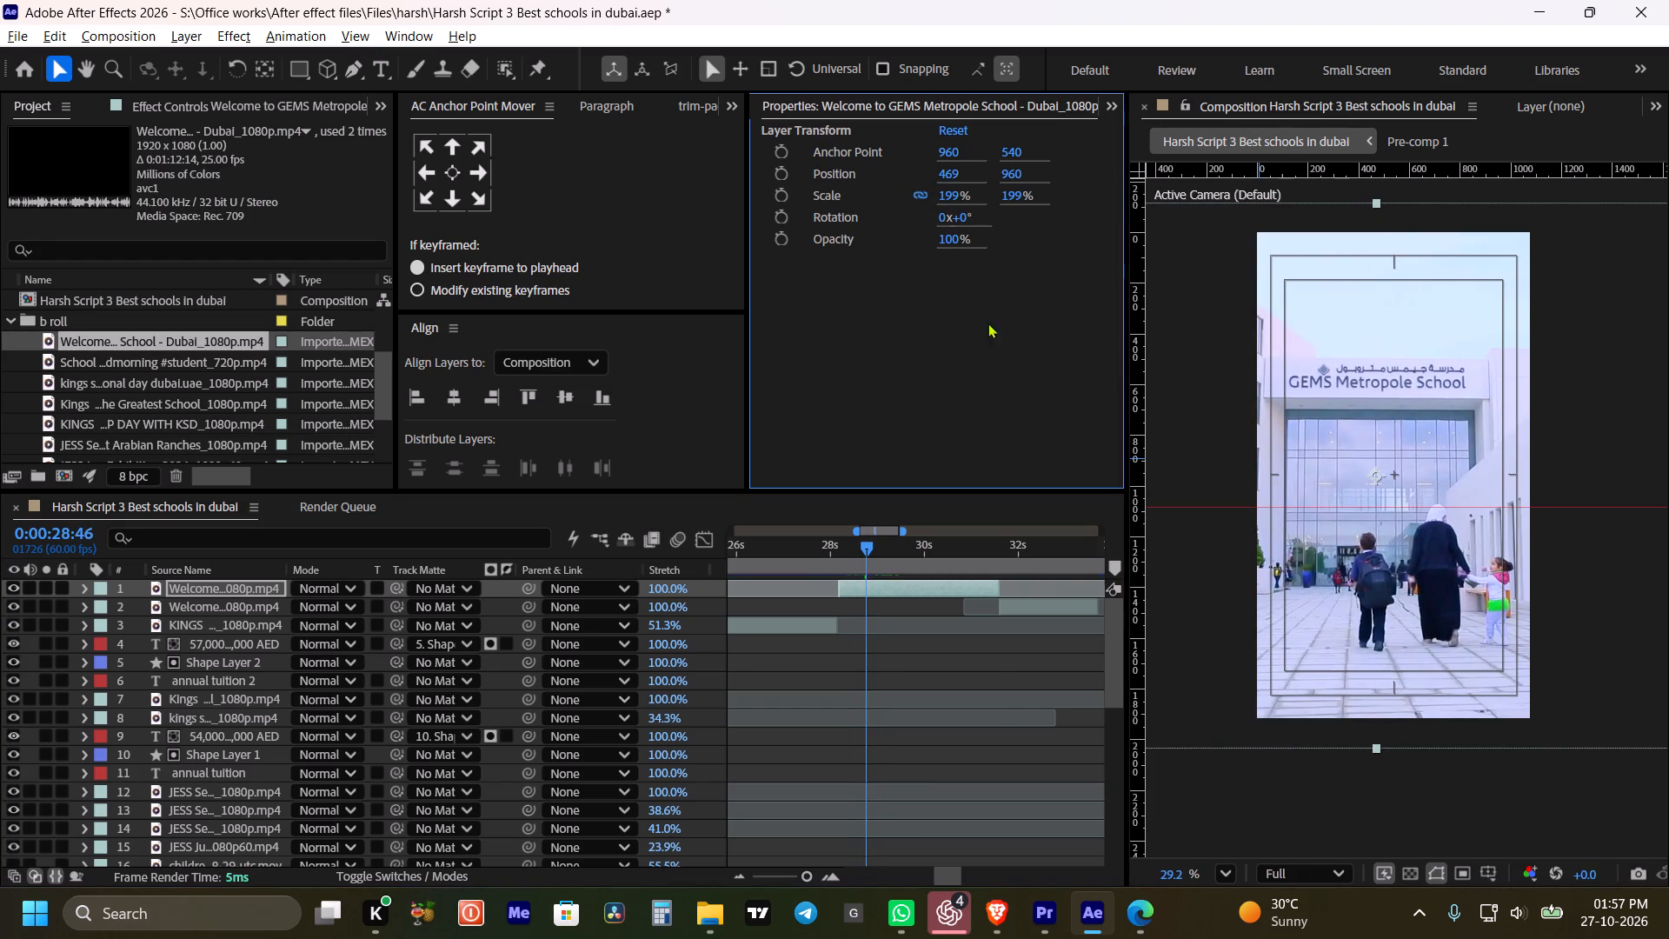
{"action": "left_click_drag", "start_coordinate": [821, 547], "coordinate": [797, 545]}
{"action": "key", "text": "space"}
{"action": "scroll", "coordinate": [856, 649], "scroll_direction": "down", "scroll_amount": 1, "text": "alt"}
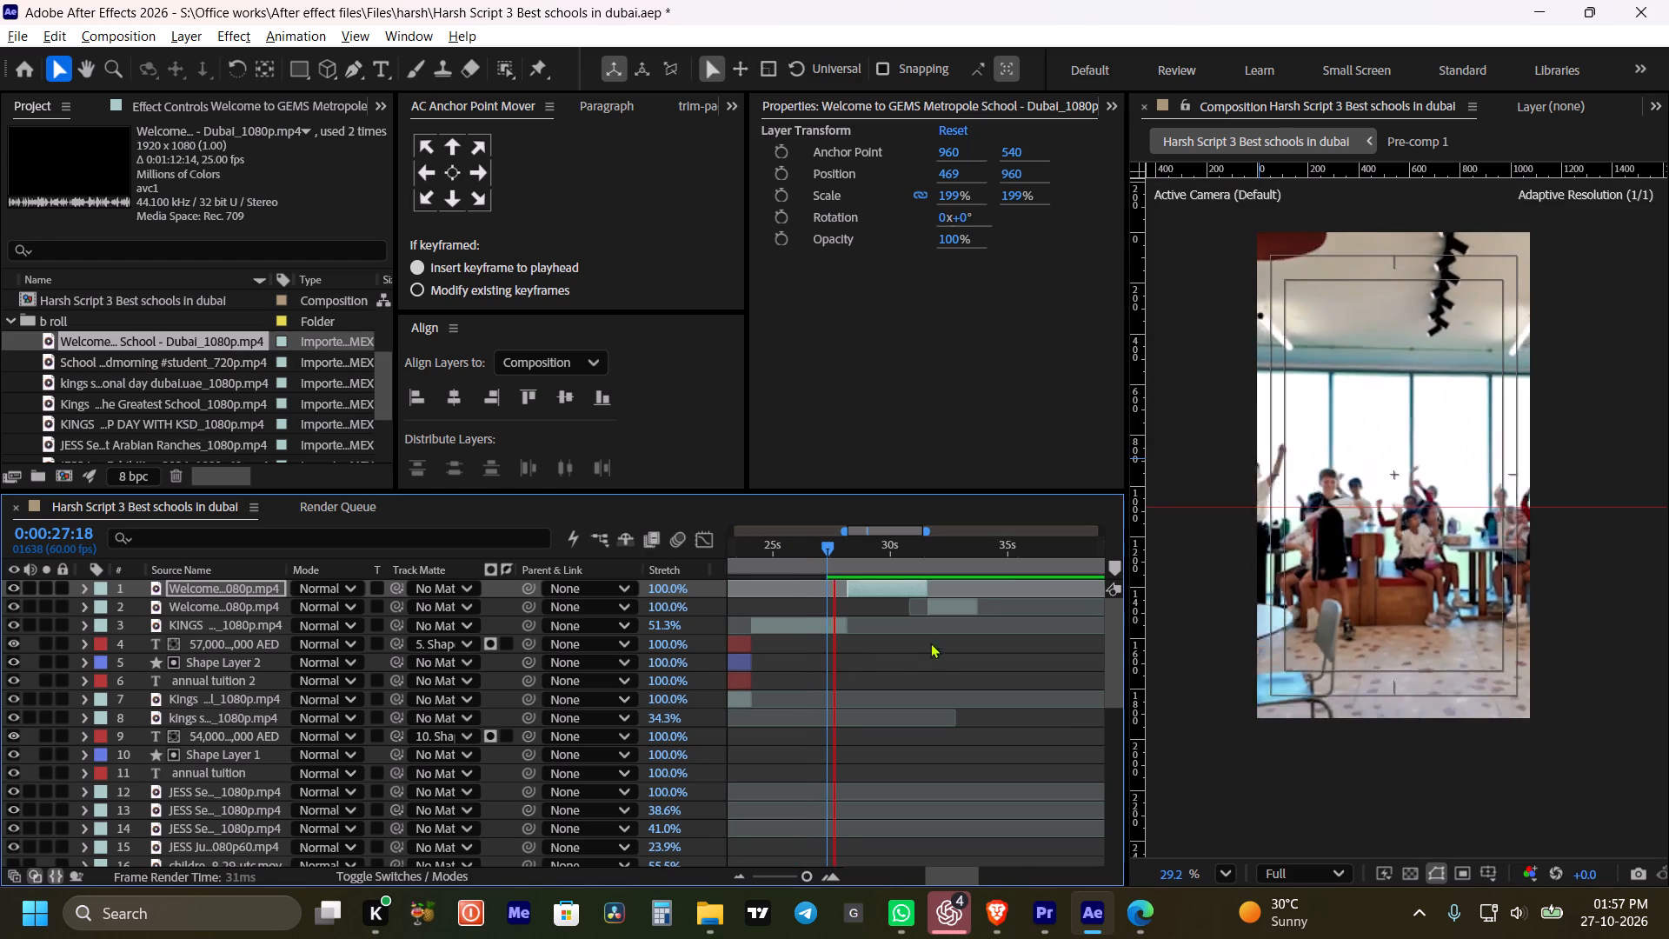
{"action": "key", "text": "space"}
{"action": "left_click_drag", "start_coordinate": [893, 609], "coordinate": [884, 610]}
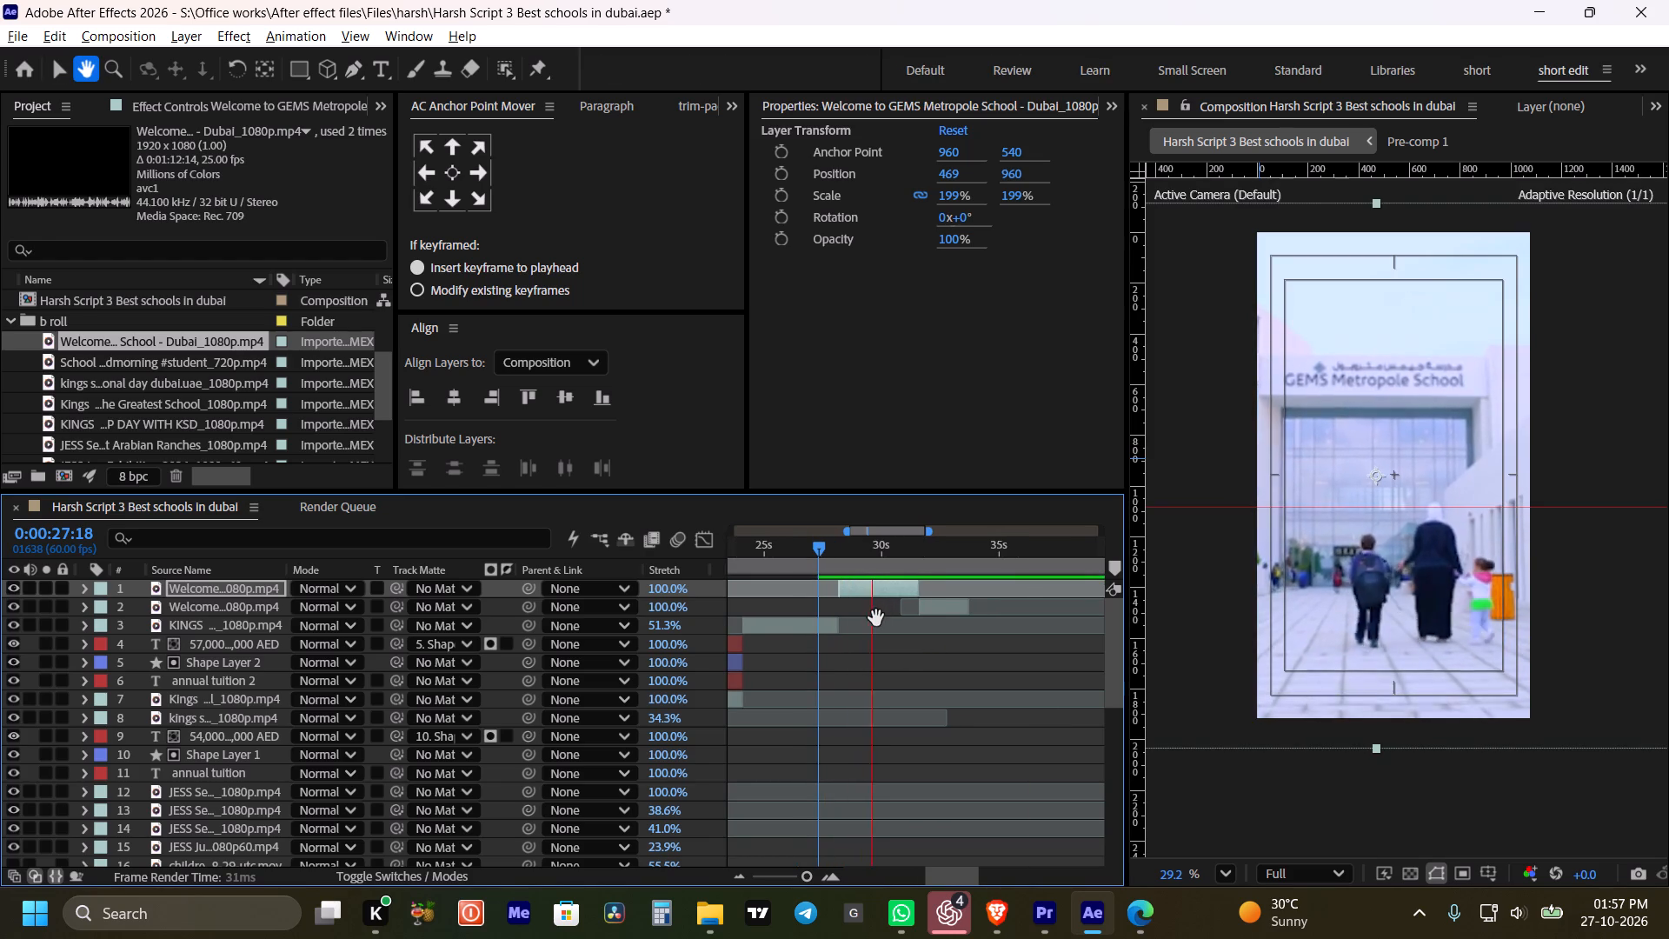
{"action": "key", "text": "space"}
{"action": "key", "text": "space"}
{"action": "left_click_drag", "start_coordinate": [895, 552], "coordinate": [867, 557]}
{"action": "key", "text": "space"}
{"action": "key", "text": "space"}
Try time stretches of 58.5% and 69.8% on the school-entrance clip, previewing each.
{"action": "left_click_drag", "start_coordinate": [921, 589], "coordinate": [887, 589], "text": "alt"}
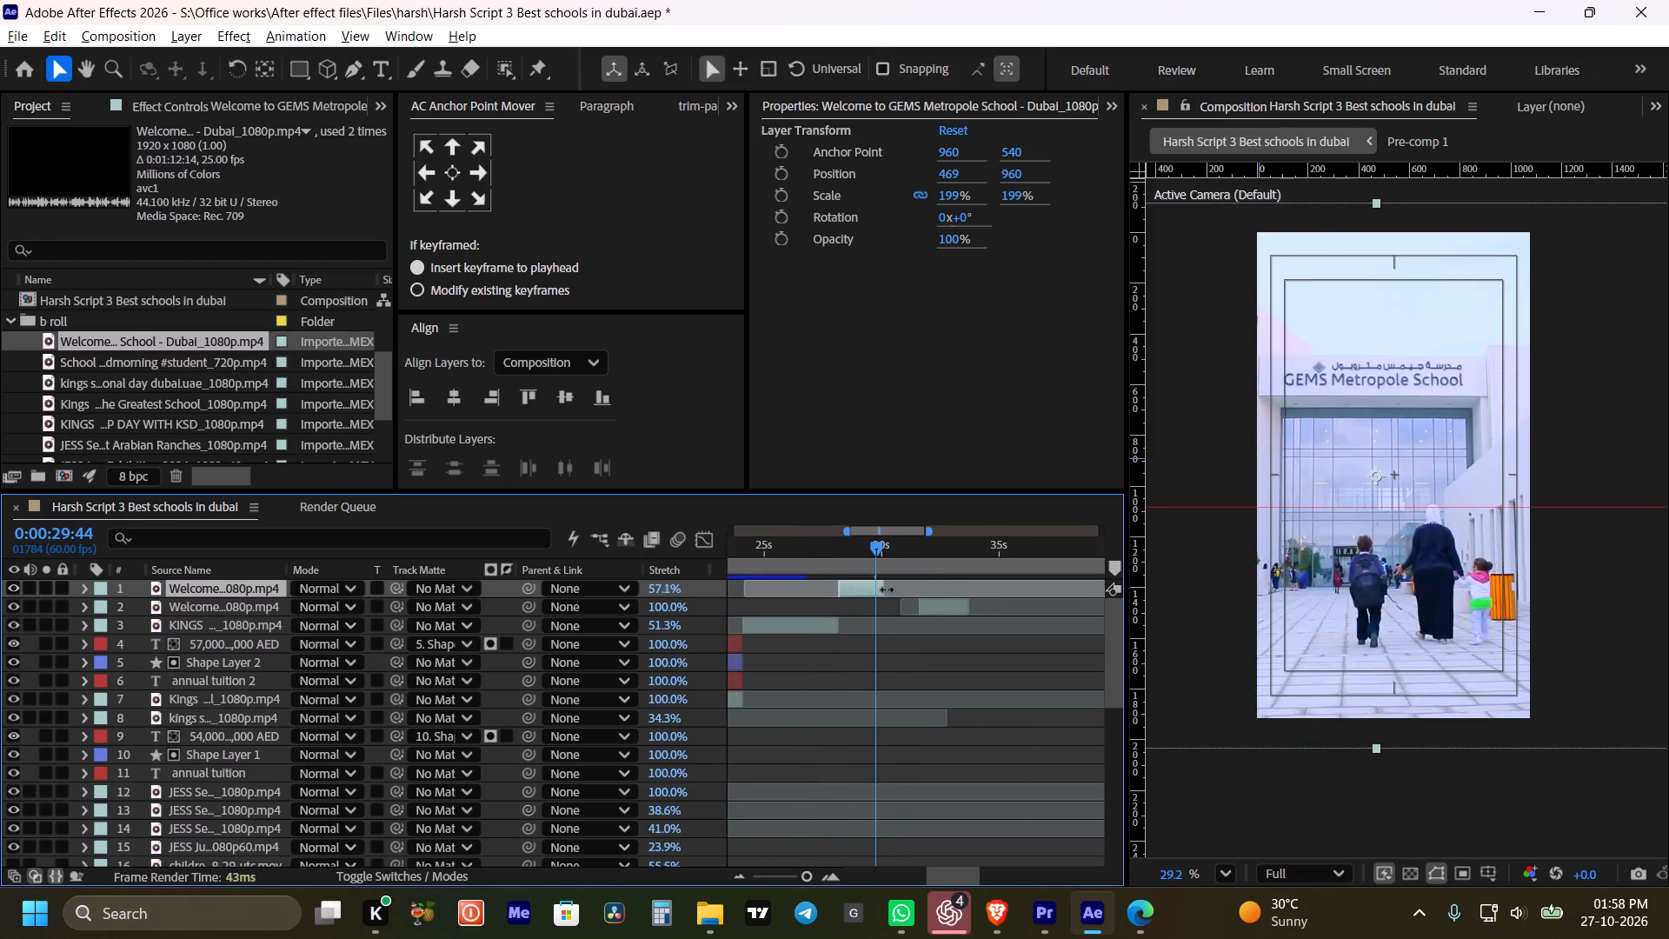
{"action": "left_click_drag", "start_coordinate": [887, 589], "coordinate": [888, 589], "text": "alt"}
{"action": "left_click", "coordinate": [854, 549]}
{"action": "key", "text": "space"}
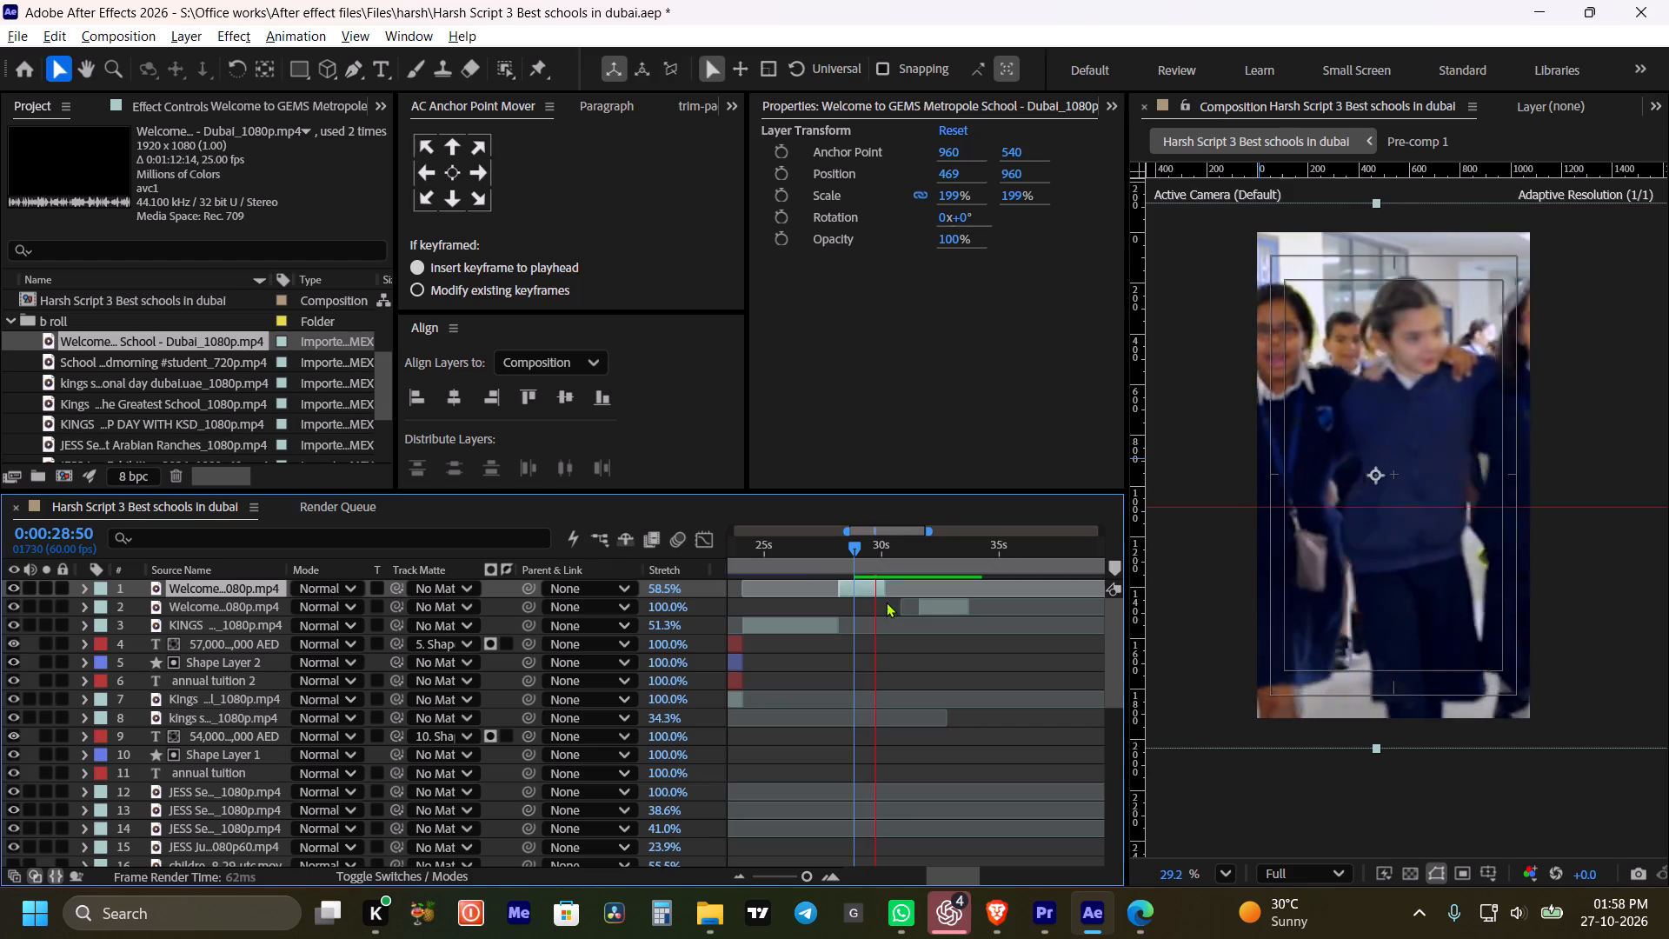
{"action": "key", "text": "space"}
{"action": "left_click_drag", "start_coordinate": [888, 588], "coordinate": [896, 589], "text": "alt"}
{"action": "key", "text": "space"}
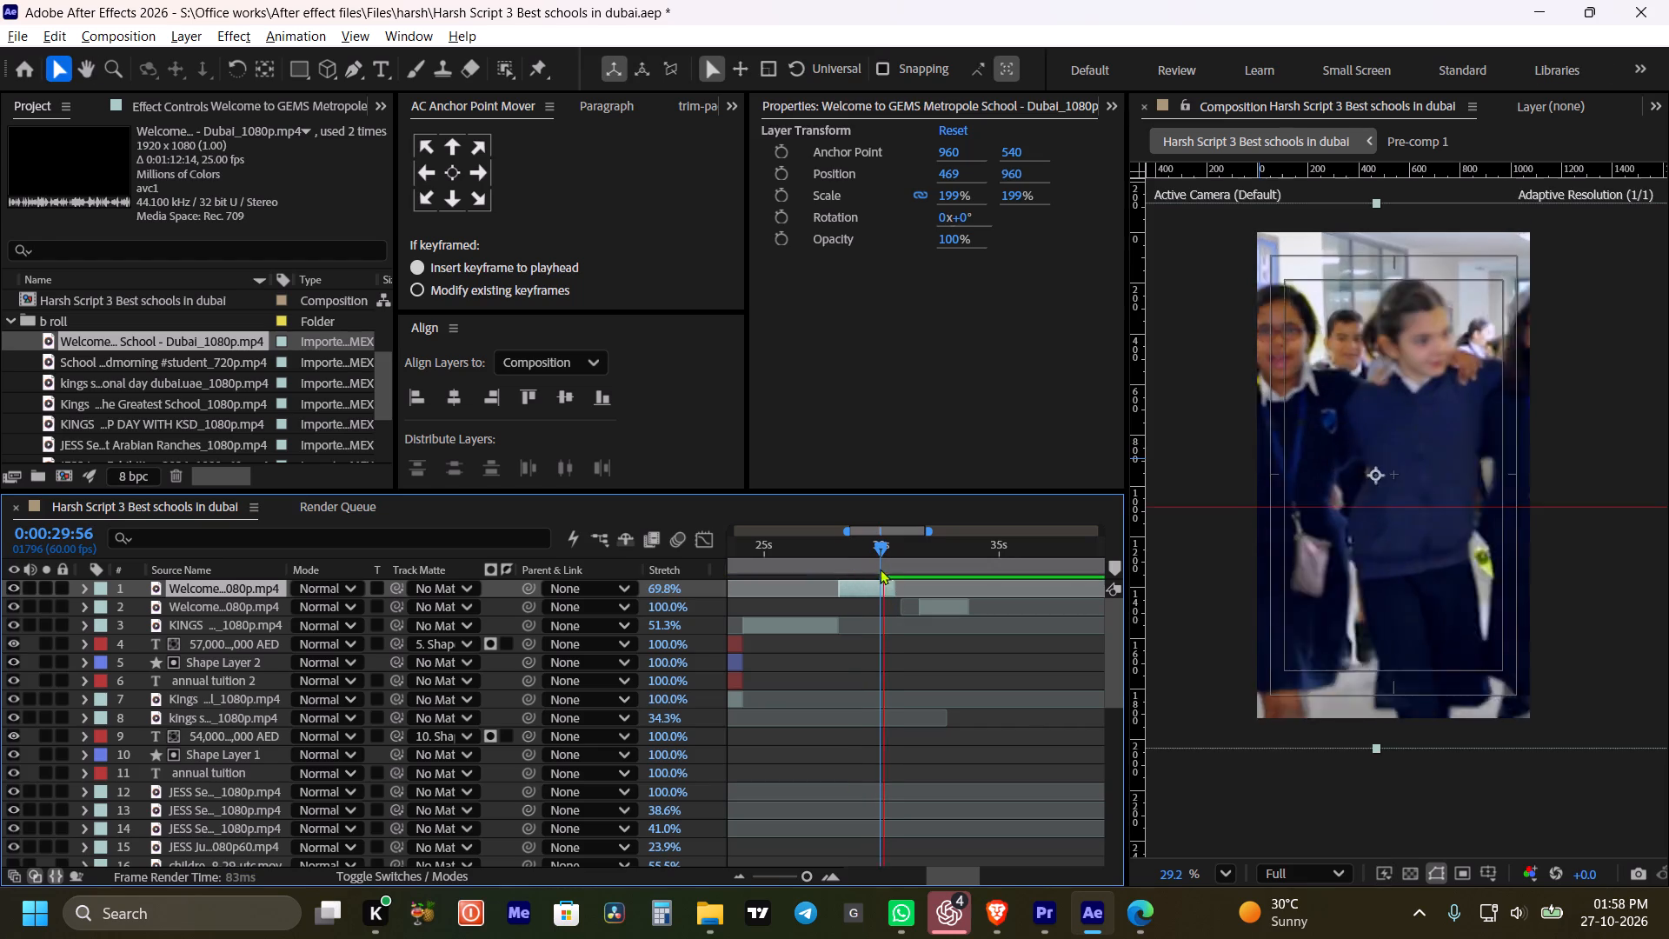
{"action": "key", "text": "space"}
Set the school-entrance clip's time stretch to 81.0% and preview it from 0:00:28:52.
{"action": "left_click_drag", "start_coordinate": [898, 589], "coordinate": [906, 590], "text": "alt"}
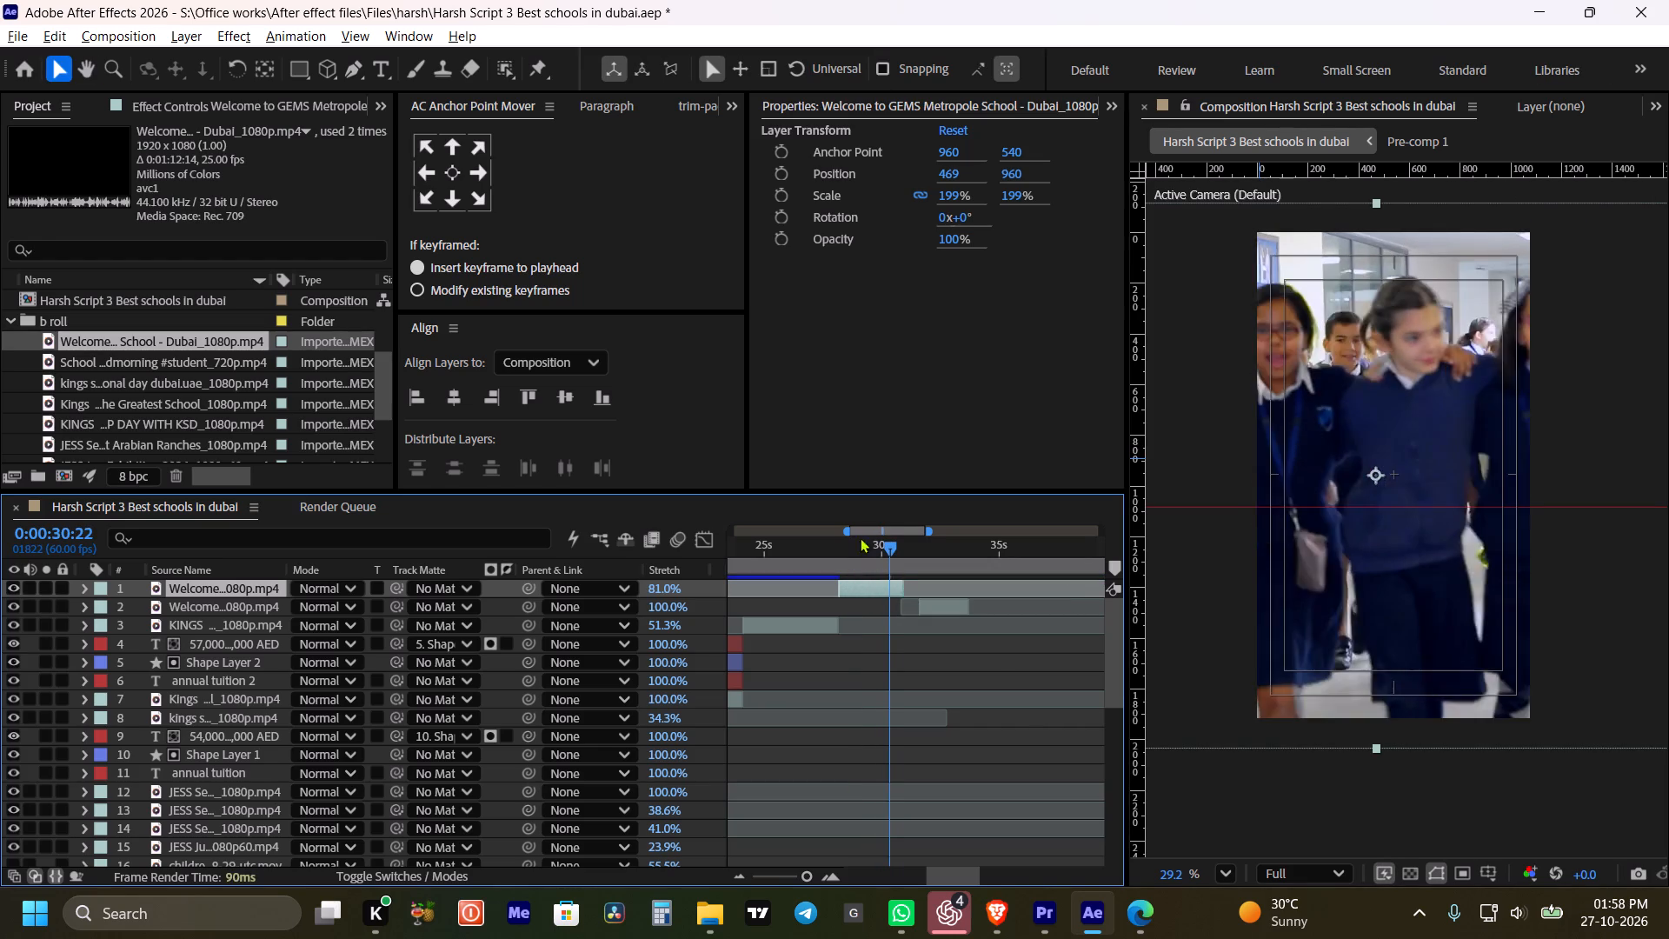
{"action": "left_click", "coordinate": [856, 537]}
{"action": "key", "text": "space"}
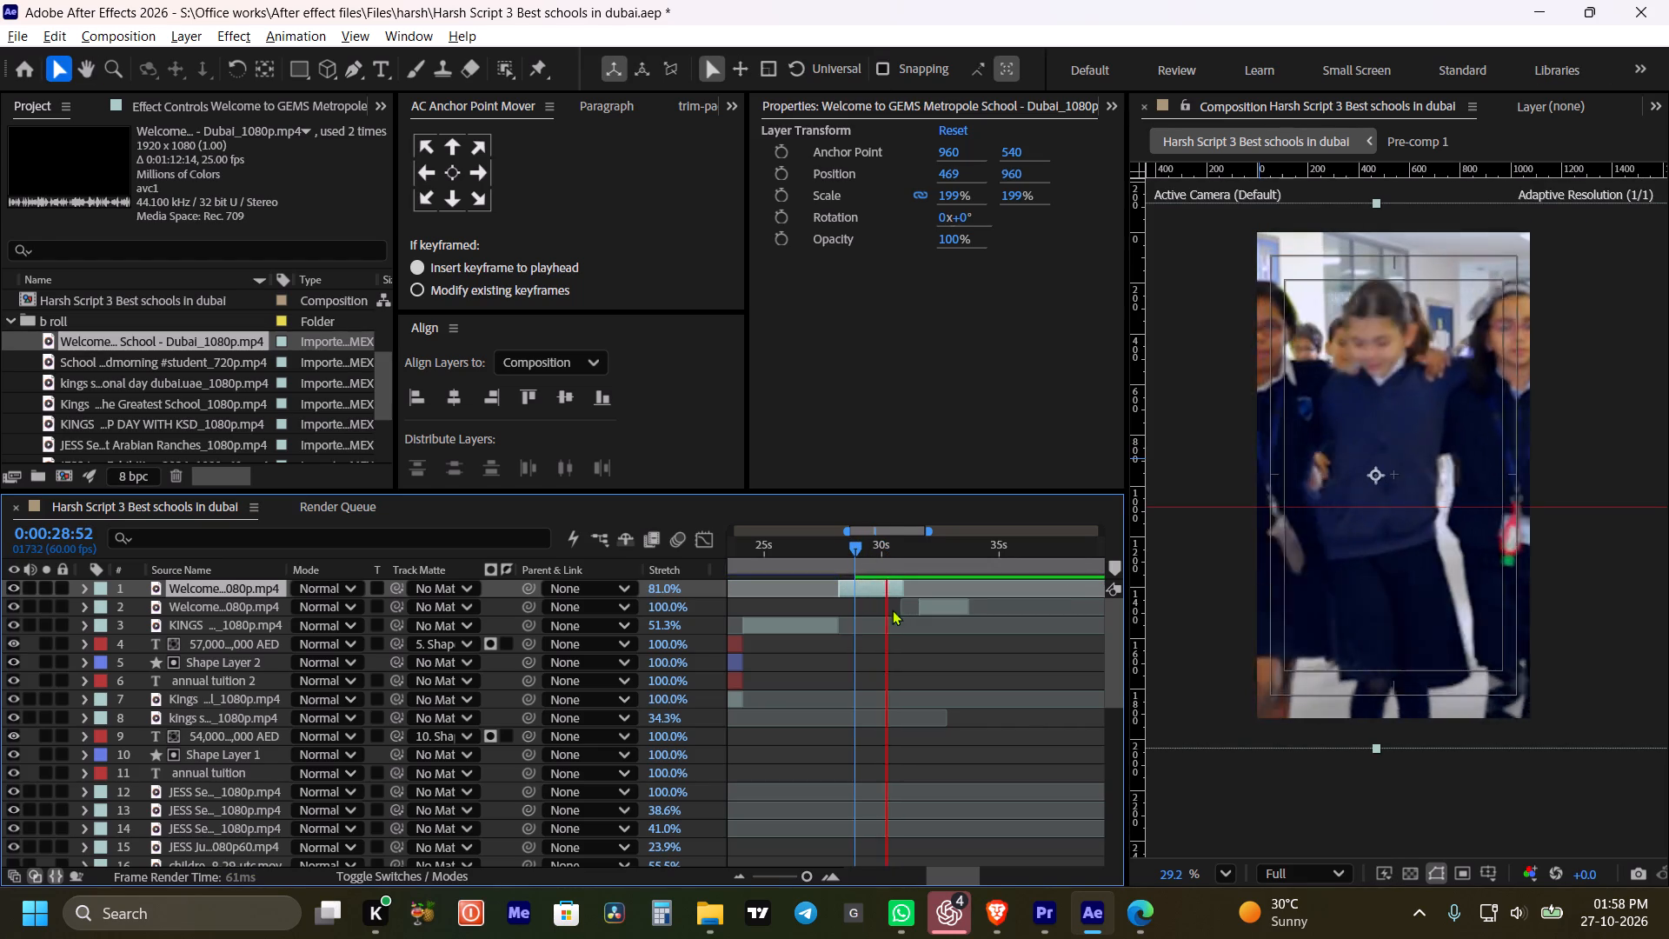
{"action": "key", "text": "space"}
{"action": "key", "text": "space"}
{"action": "key", "text": "space"}
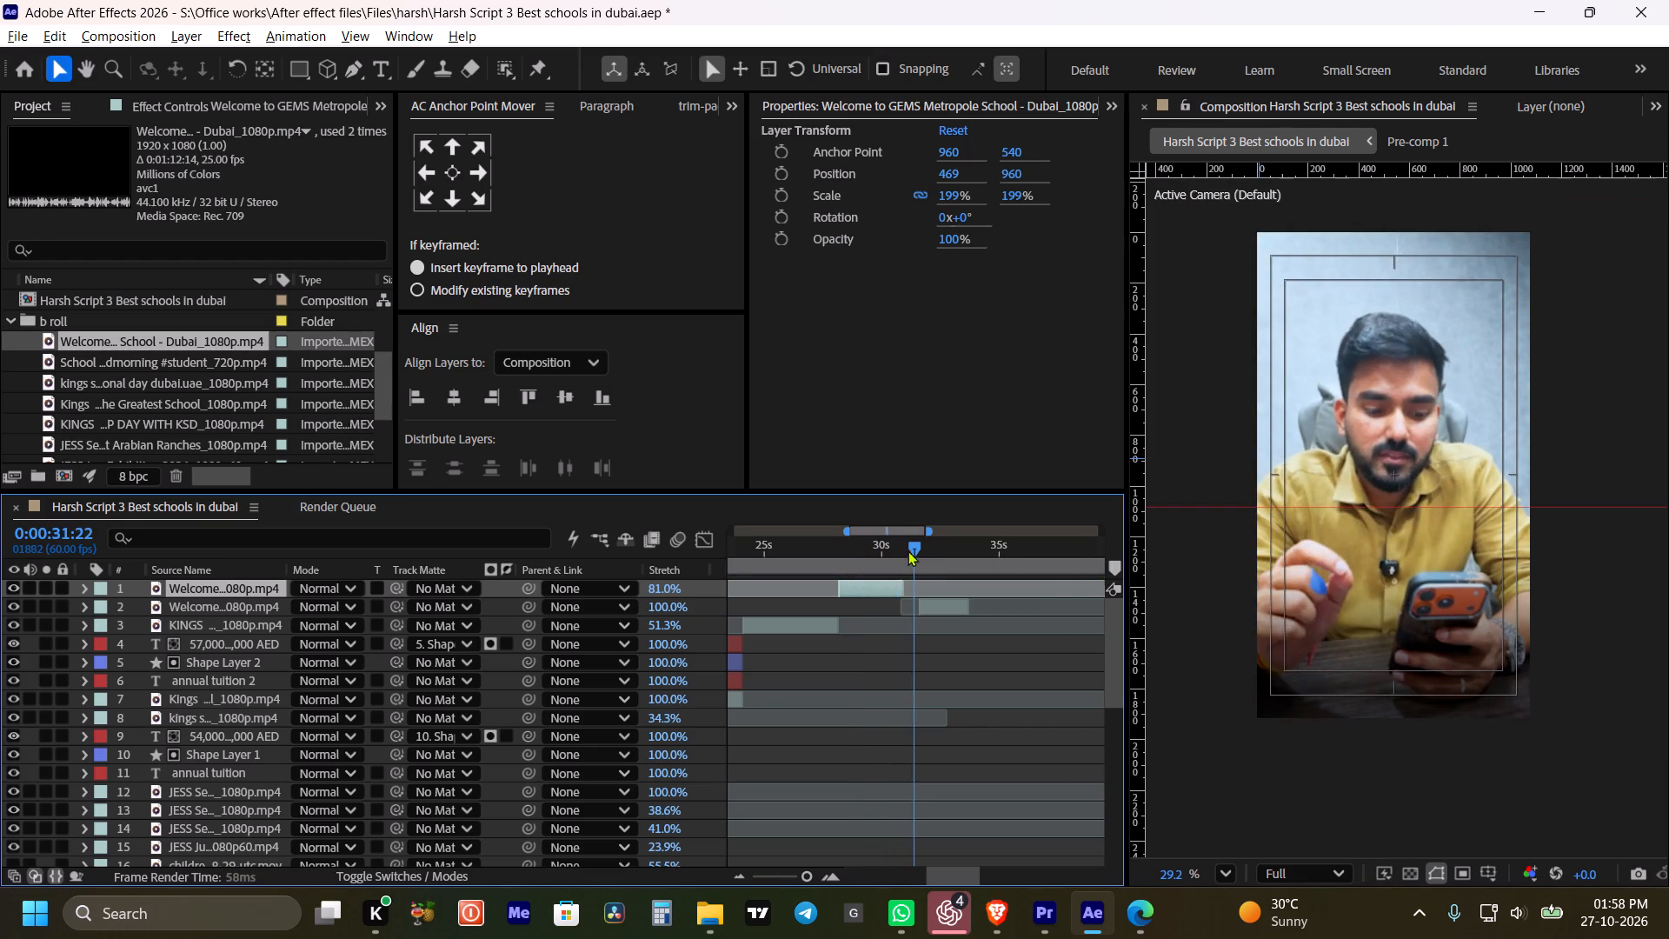
Move the other GEMS clip to start at 0:00:30:56, right after the entrance clip, and place it at the top of the layer stack.
{"action": "left_click_drag", "start_coordinate": [908, 546], "coordinate": [900, 547], "text": "shift"}
{"action": "left_click", "coordinate": [933, 609]}
{"action": "key", "text": "bracketleft"}
{"action": "left_click", "coordinate": [932, 608]}
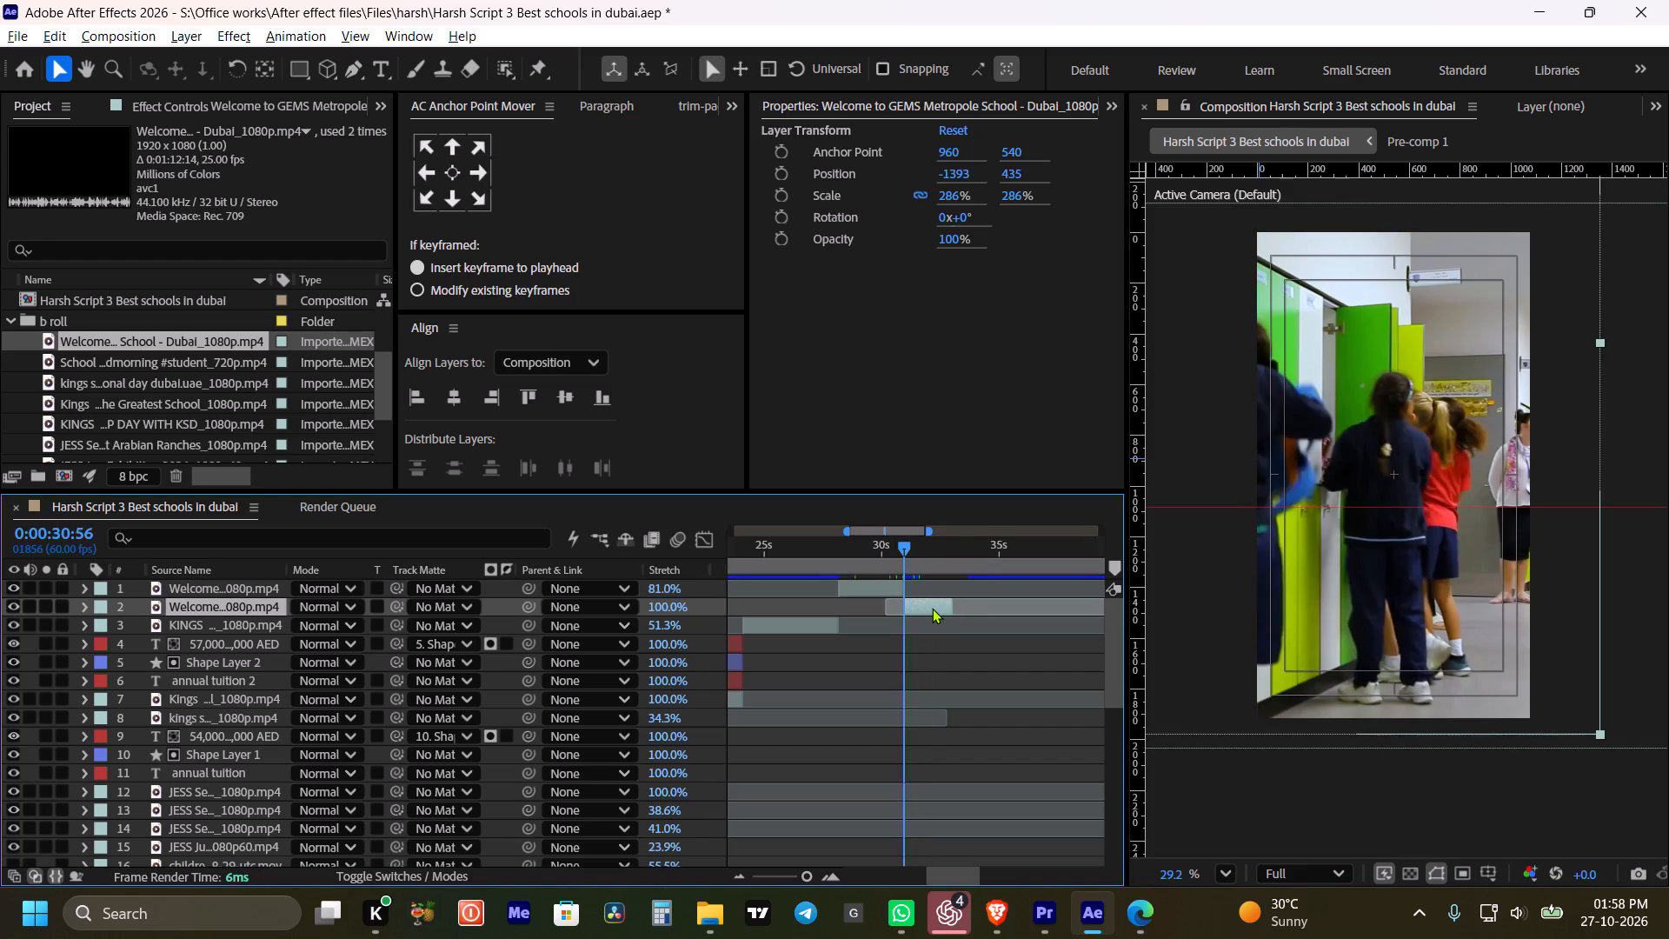
{"action": "left_click_drag", "start_coordinate": [279, 603], "coordinate": [275, 583]}
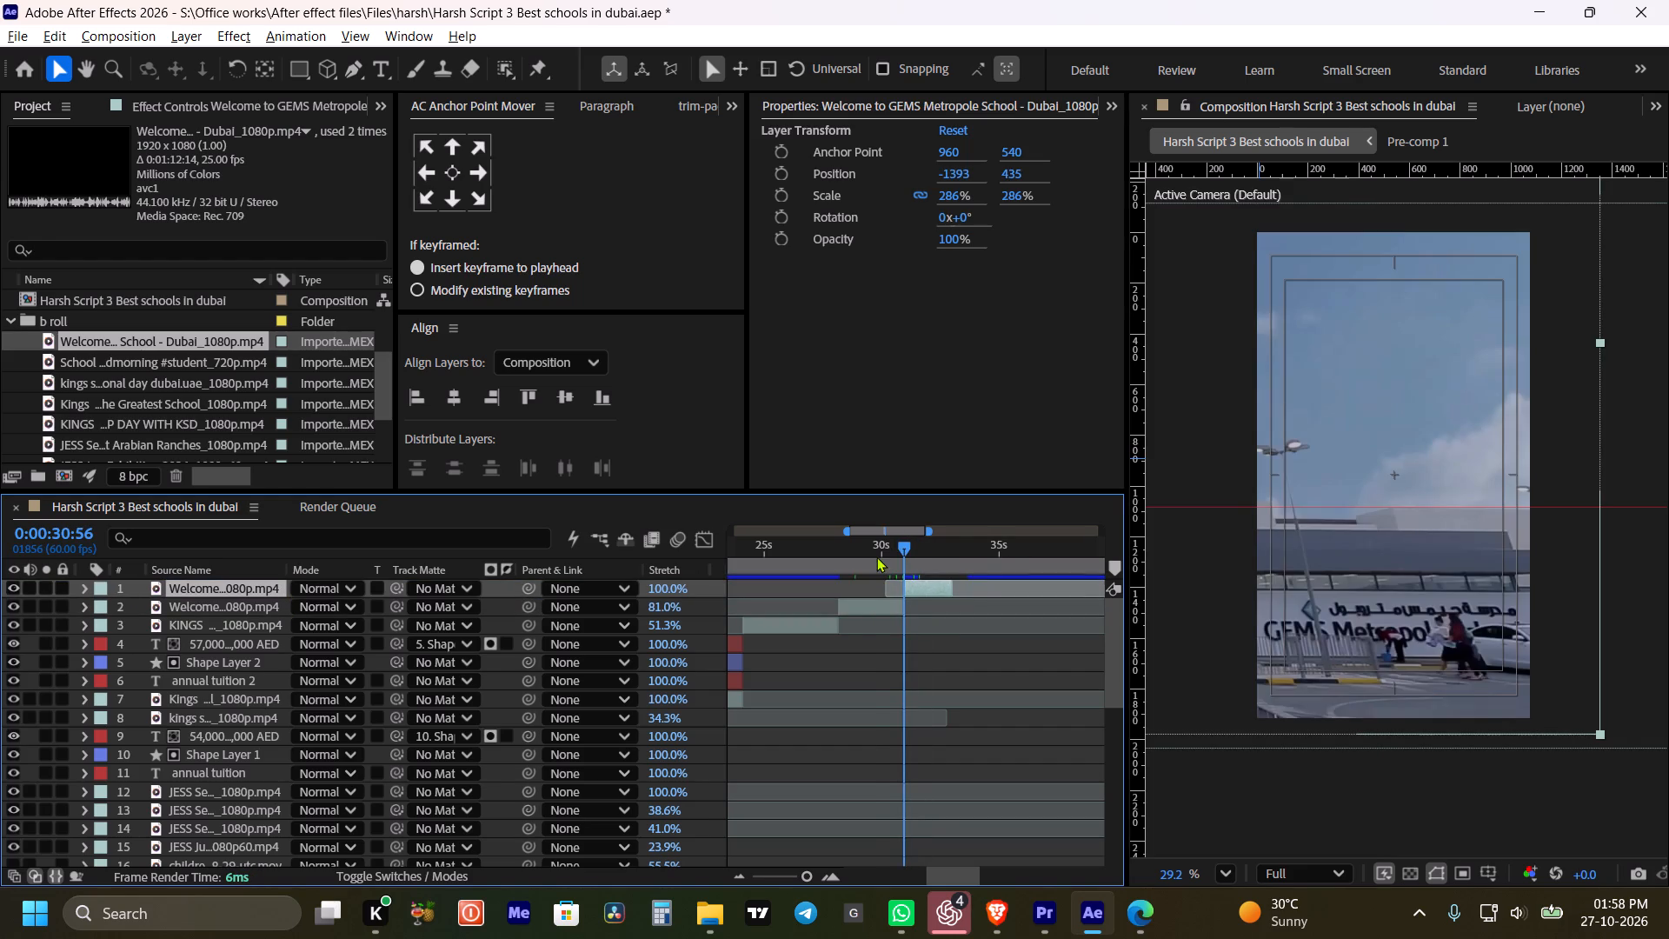
Play back the two adjoining GEMS clips and the presenter footage that follows, starting from 0:00:29:45.
{"action": "left_click", "coordinate": [876, 556]}
{"action": "key", "text": "space"}
{"action": "key", "text": "space"}
{"action": "left_click_drag", "start_coordinate": [953, 661], "coordinate": [940, 657]}
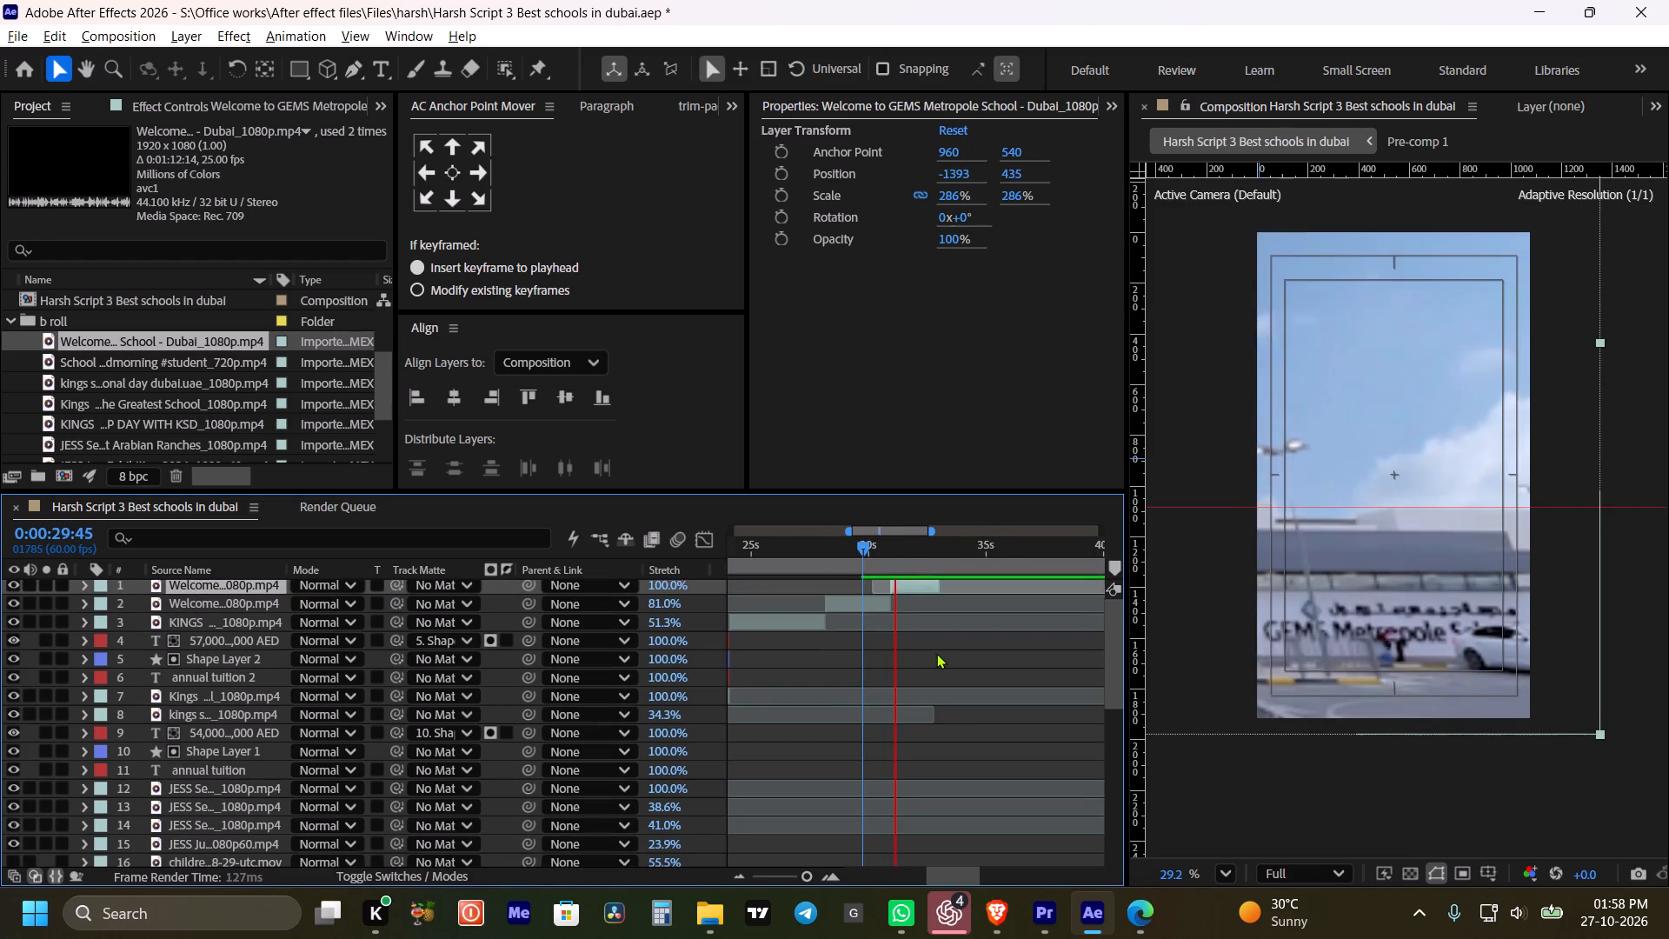
{"action": "scroll", "coordinate": [937, 654], "scroll_direction": "up", "scroll_amount": 2}
{"action": "key", "text": "space"}
{"action": "left_click_drag", "start_coordinate": [943, 647], "coordinate": [920, 652]}
{"action": "key", "text": "space"}
{"action": "left_click", "coordinate": [943, 649]}
{"action": "key", "text": "space"}
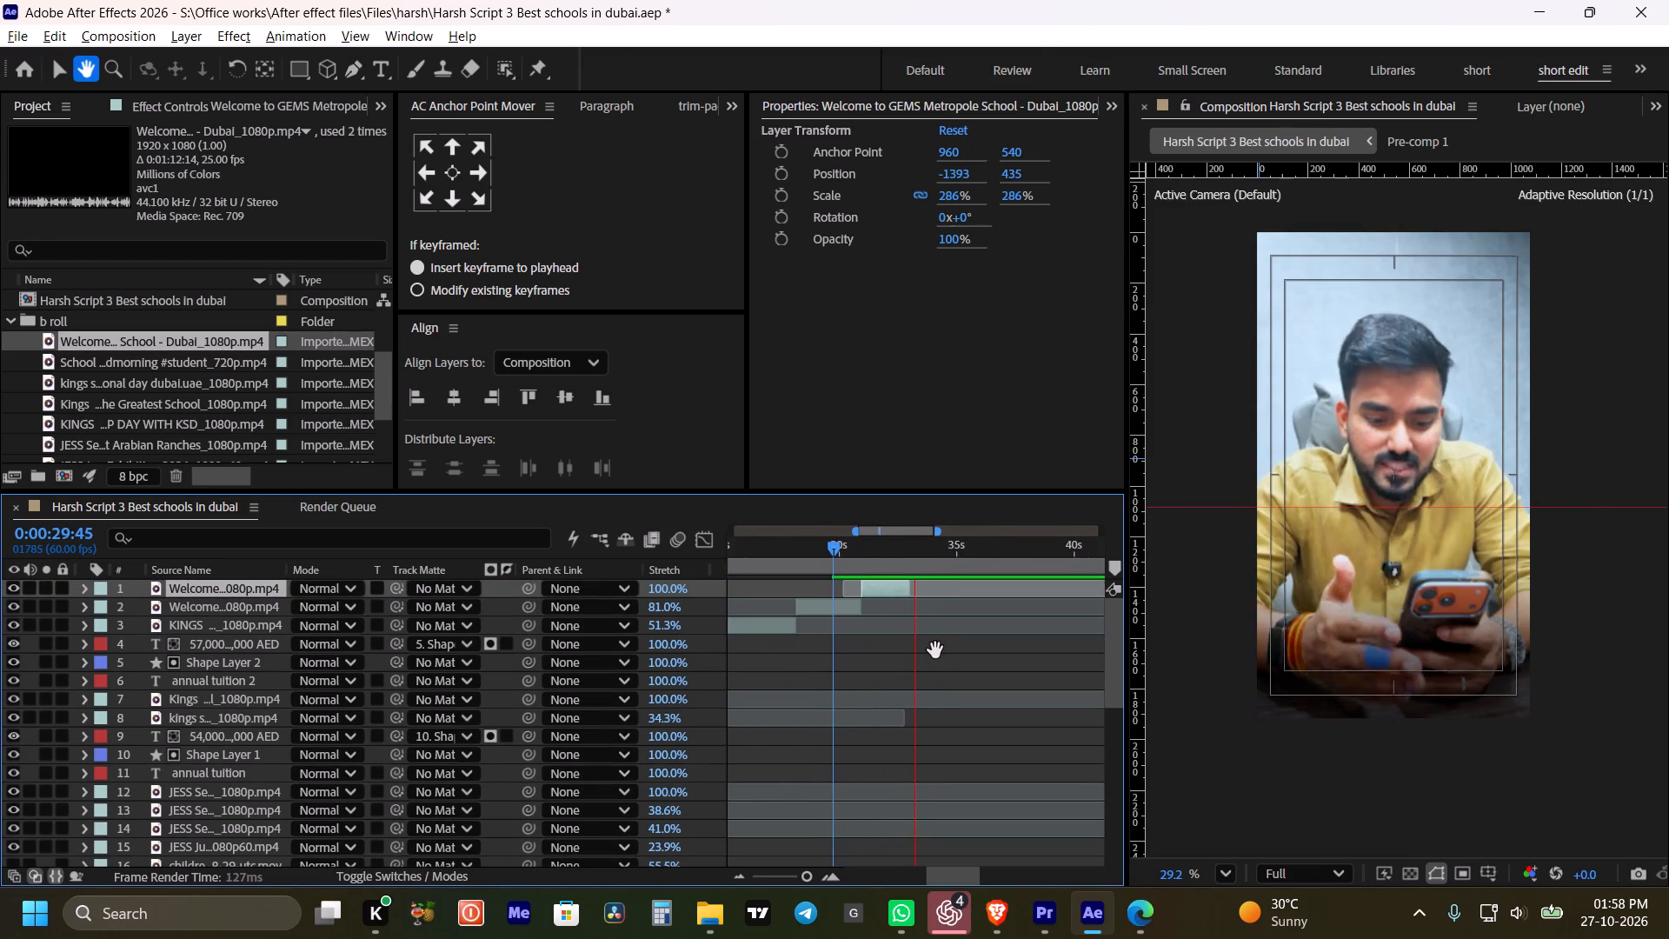
{"action": "key", "text": "space"}
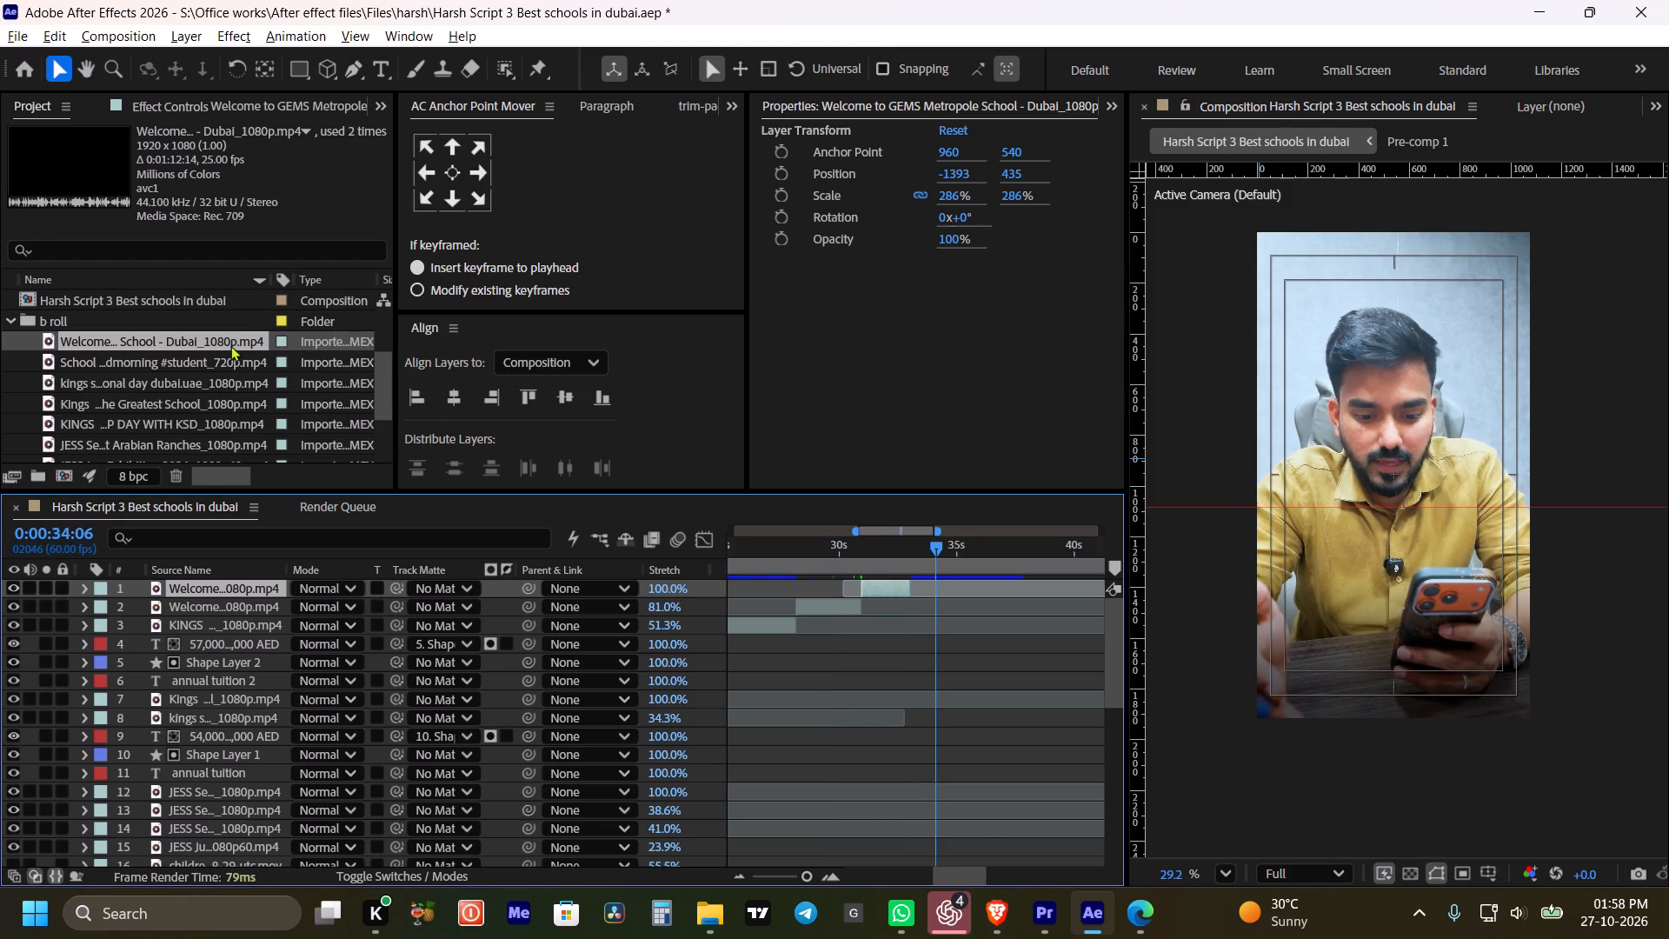
Open the Welcome to GEMS Metropole School source footage in a maximized viewer and reset its in and out points to full length.
{"action": "double_click", "coordinate": [230, 344]}
{"action": "key", "text": "grave"}
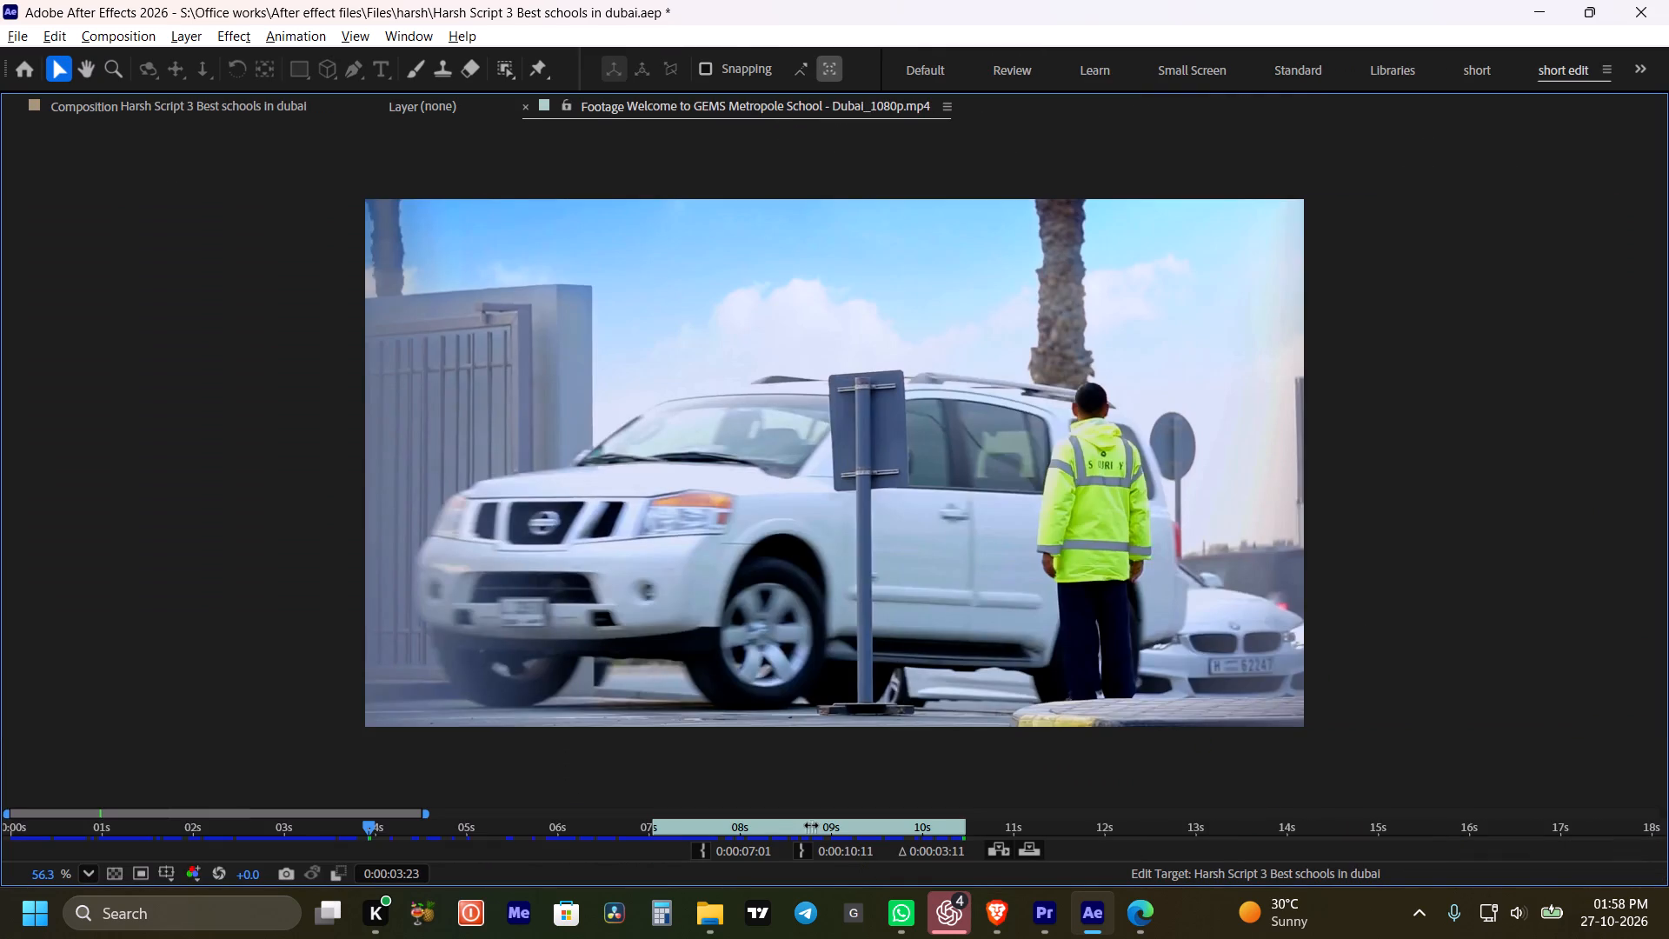
{"action": "triple_click", "coordinate": [811, 825]}
Scrub the full GEMS Metropole School footage to the classroom maracas shot and set the in point at 0:00:37:10.
{"action": "scroll", "coordinate": [812, 825], "scroll_direction": "down", "scroll_amount": 6, "text": "alt"}
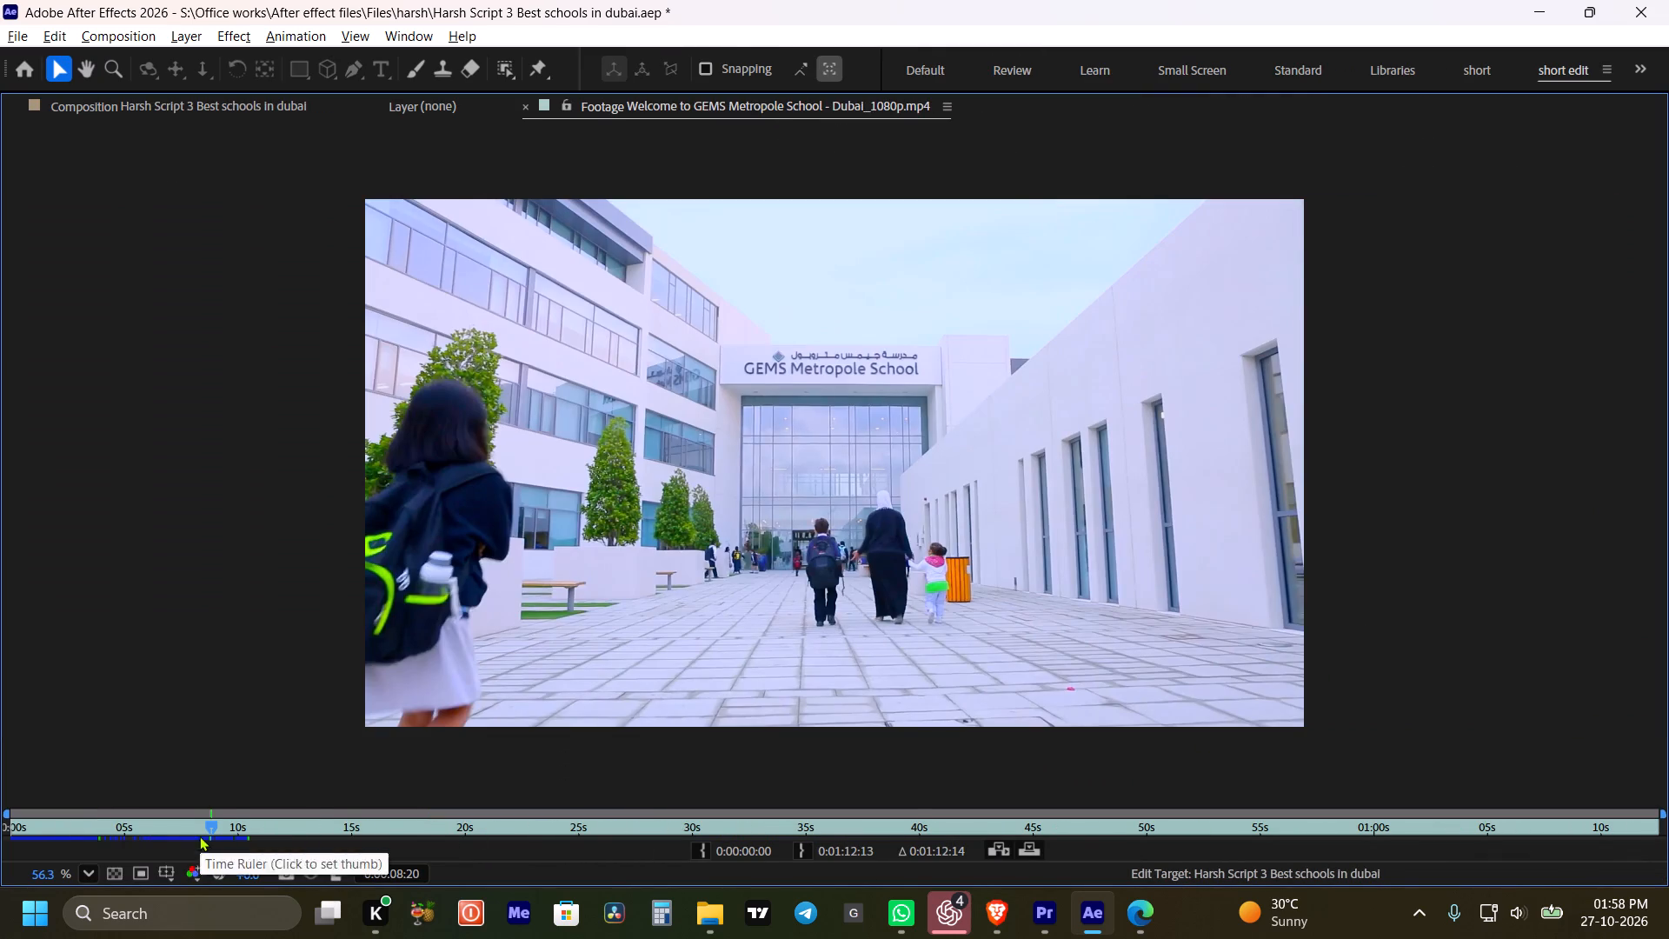
{"action": "left_click_drag", "start_coordinate": [219, 826], "coordinate": [366, 820]}
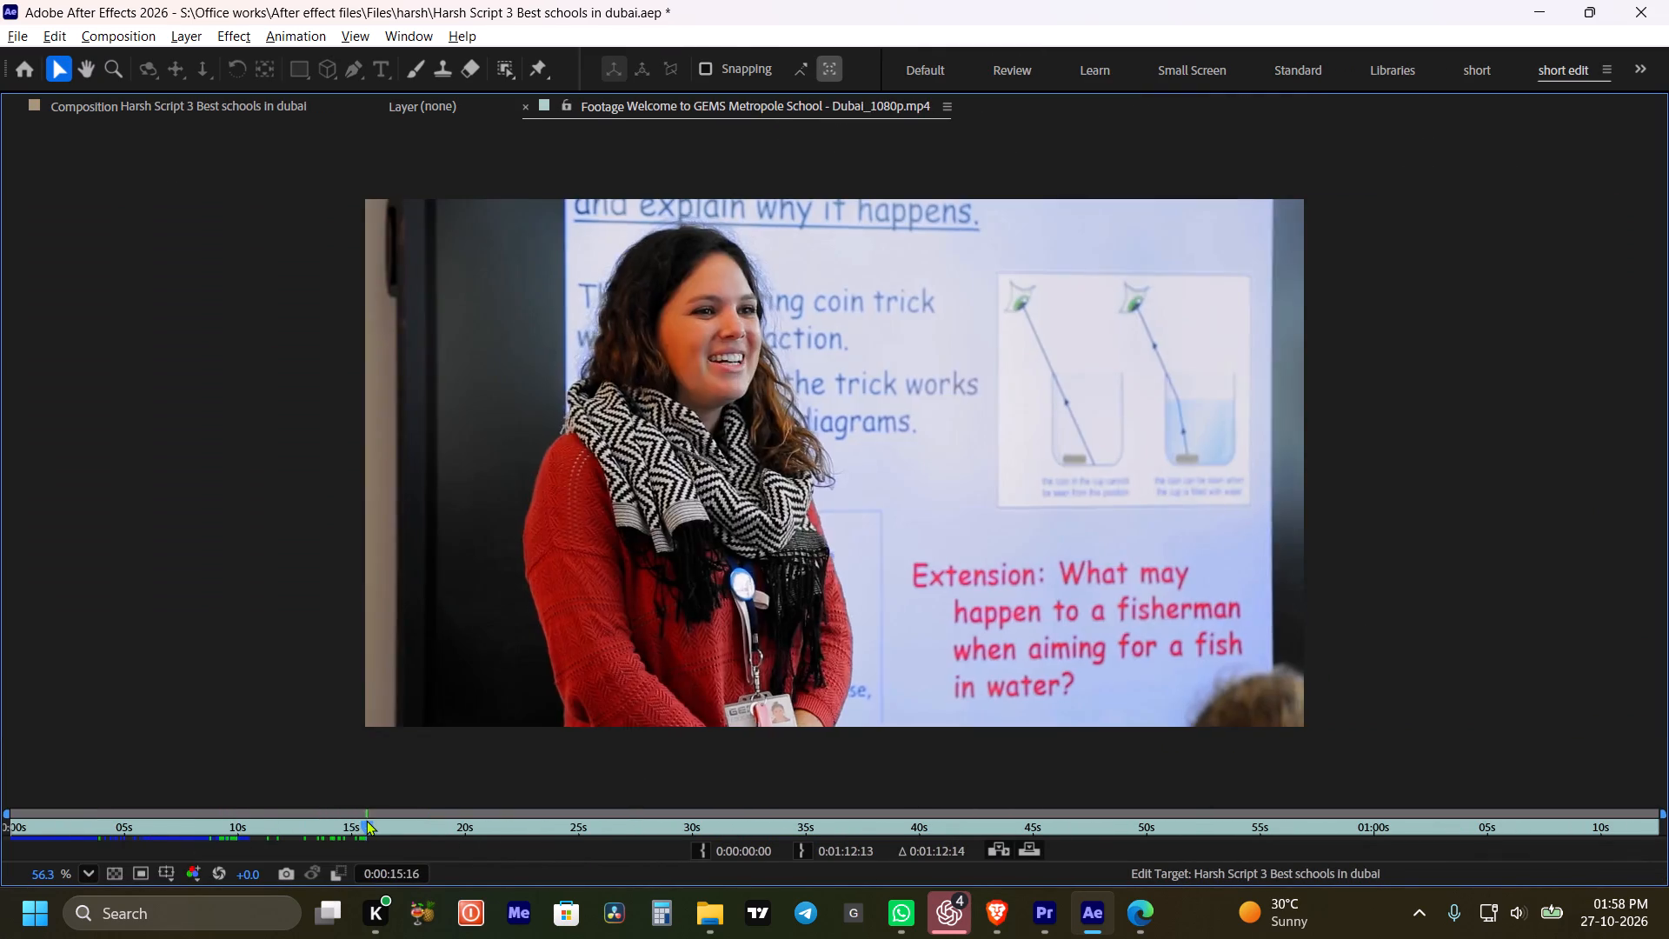
{"action": "left_click_drag", "start_coordinate": [366, 820], "coordinate": [533, 822]}
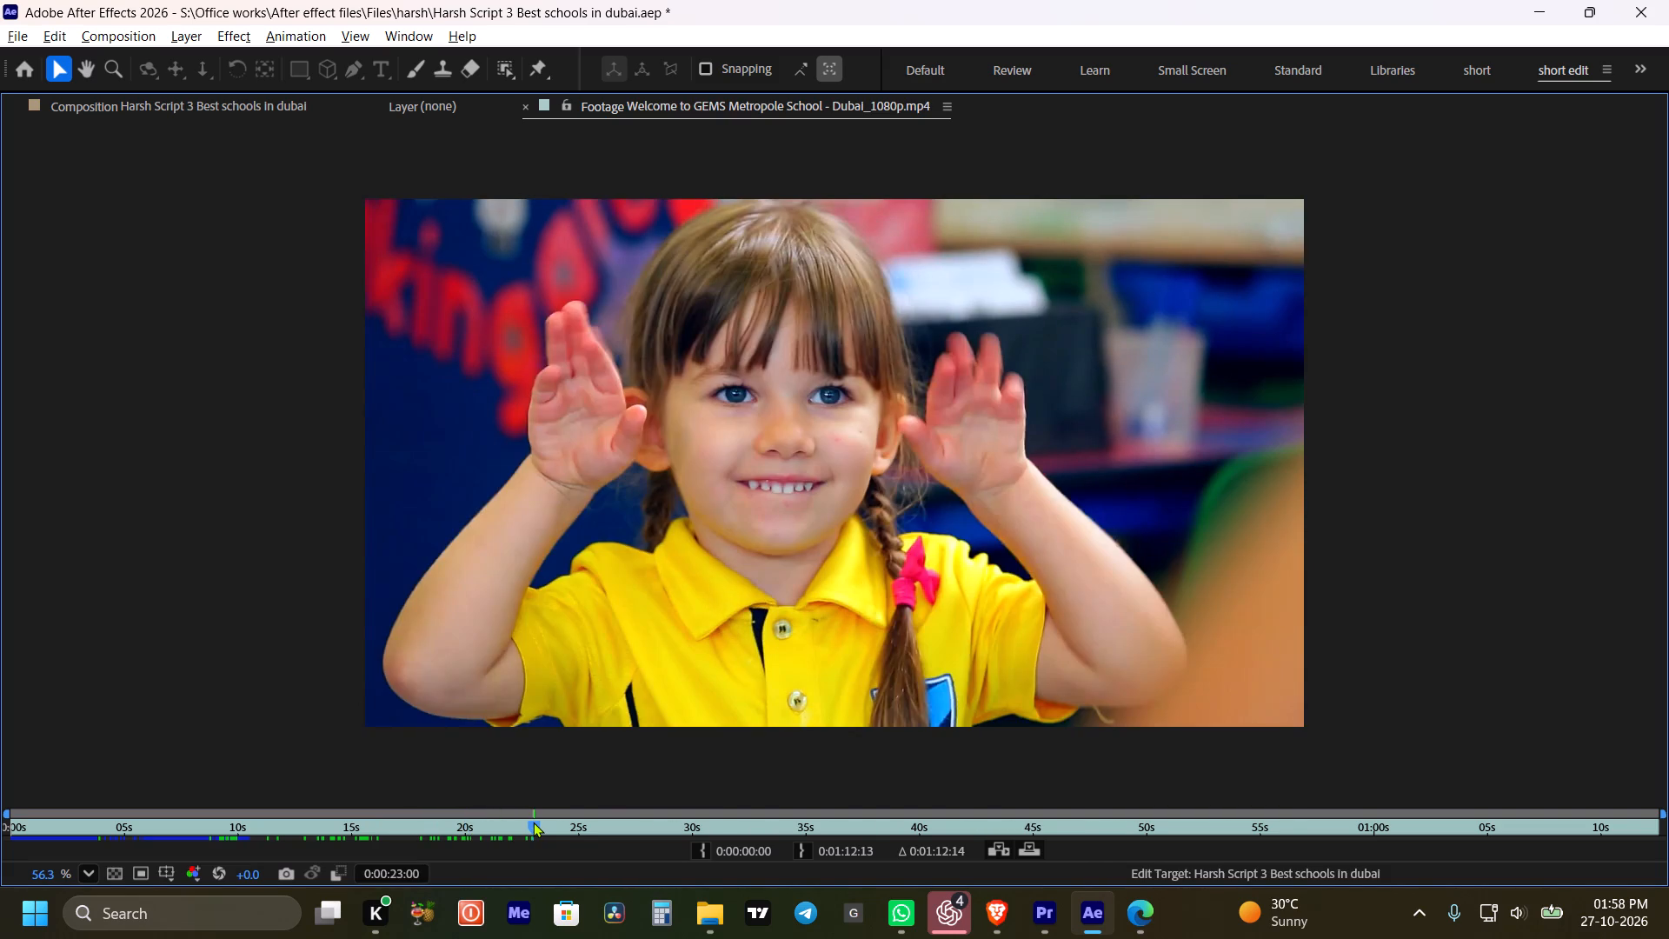
{"action": "left_click_drag", "start_coordinate": [533, 822], "coordinate": [962, 833]}
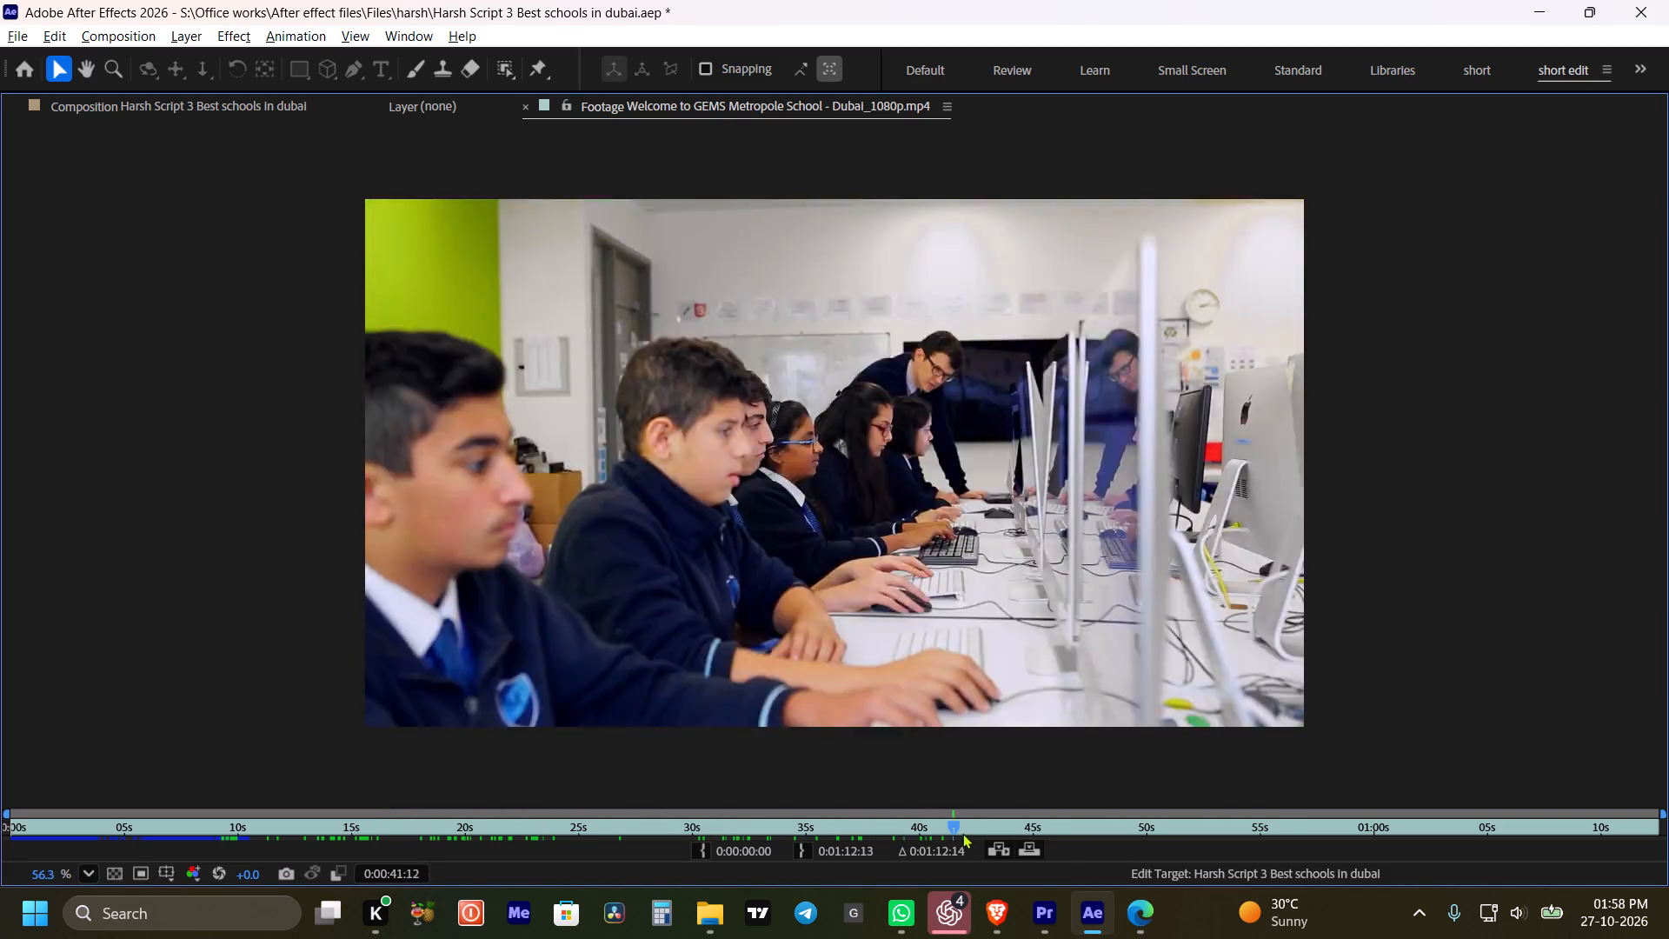
{"action": "left_click_drag", "start_coordinate": [962, 833], "coordinate": [920, 844]}
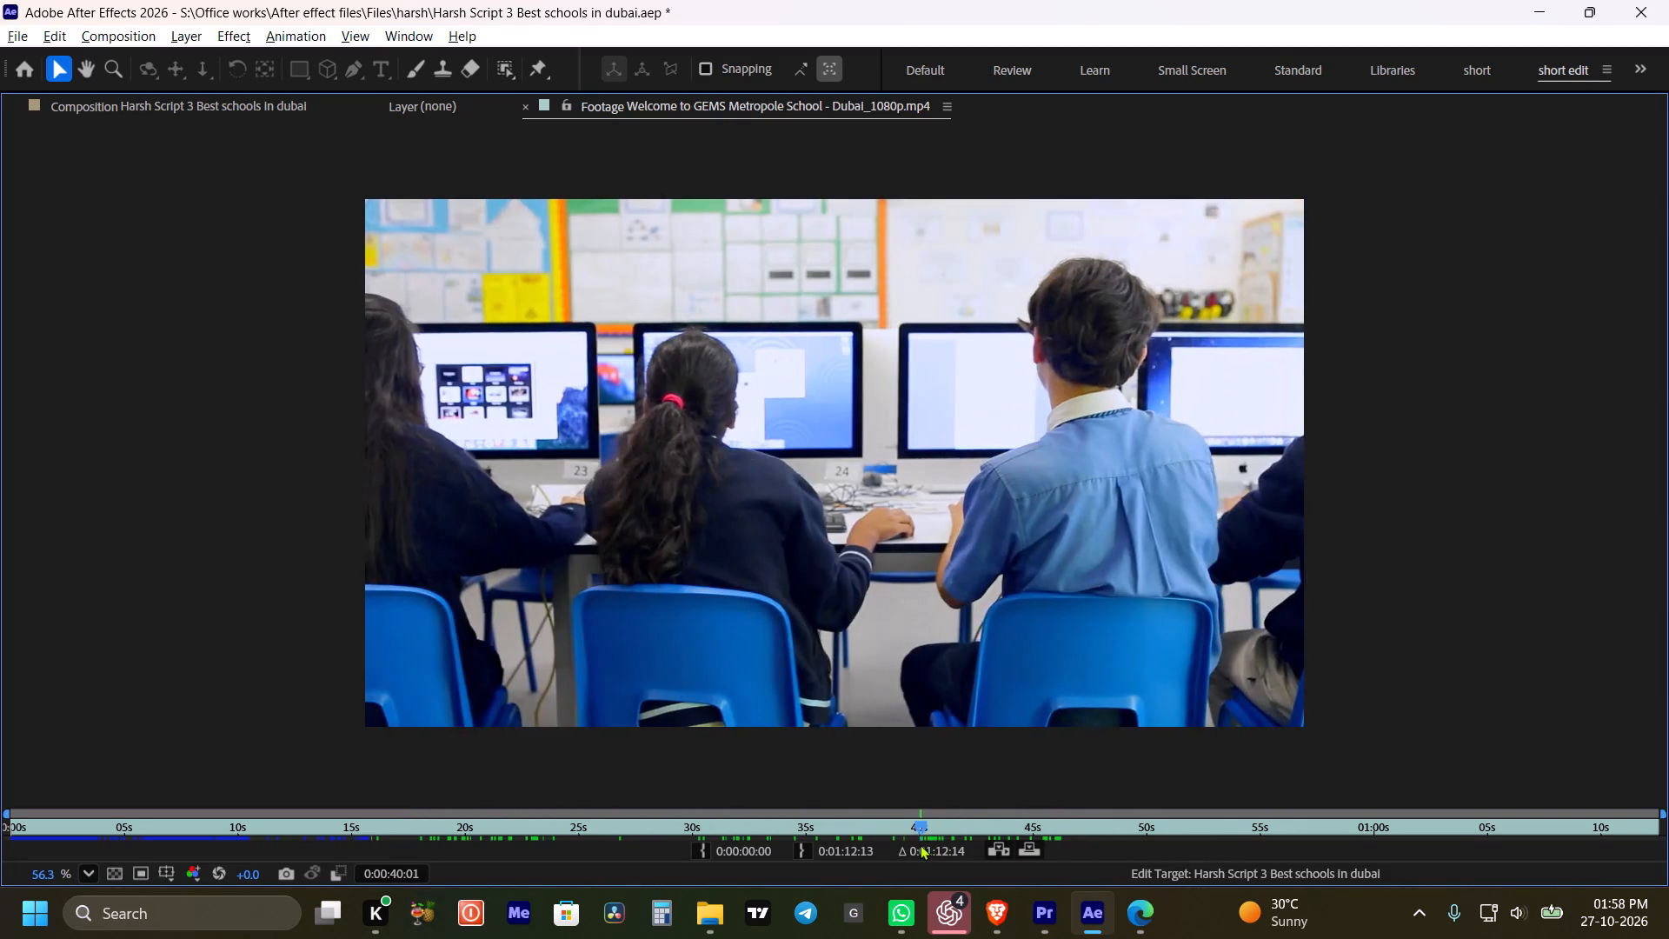
{"action": "left_click_drag", "start_coordinate": [920, 844], "coordinate": [860, 844]}
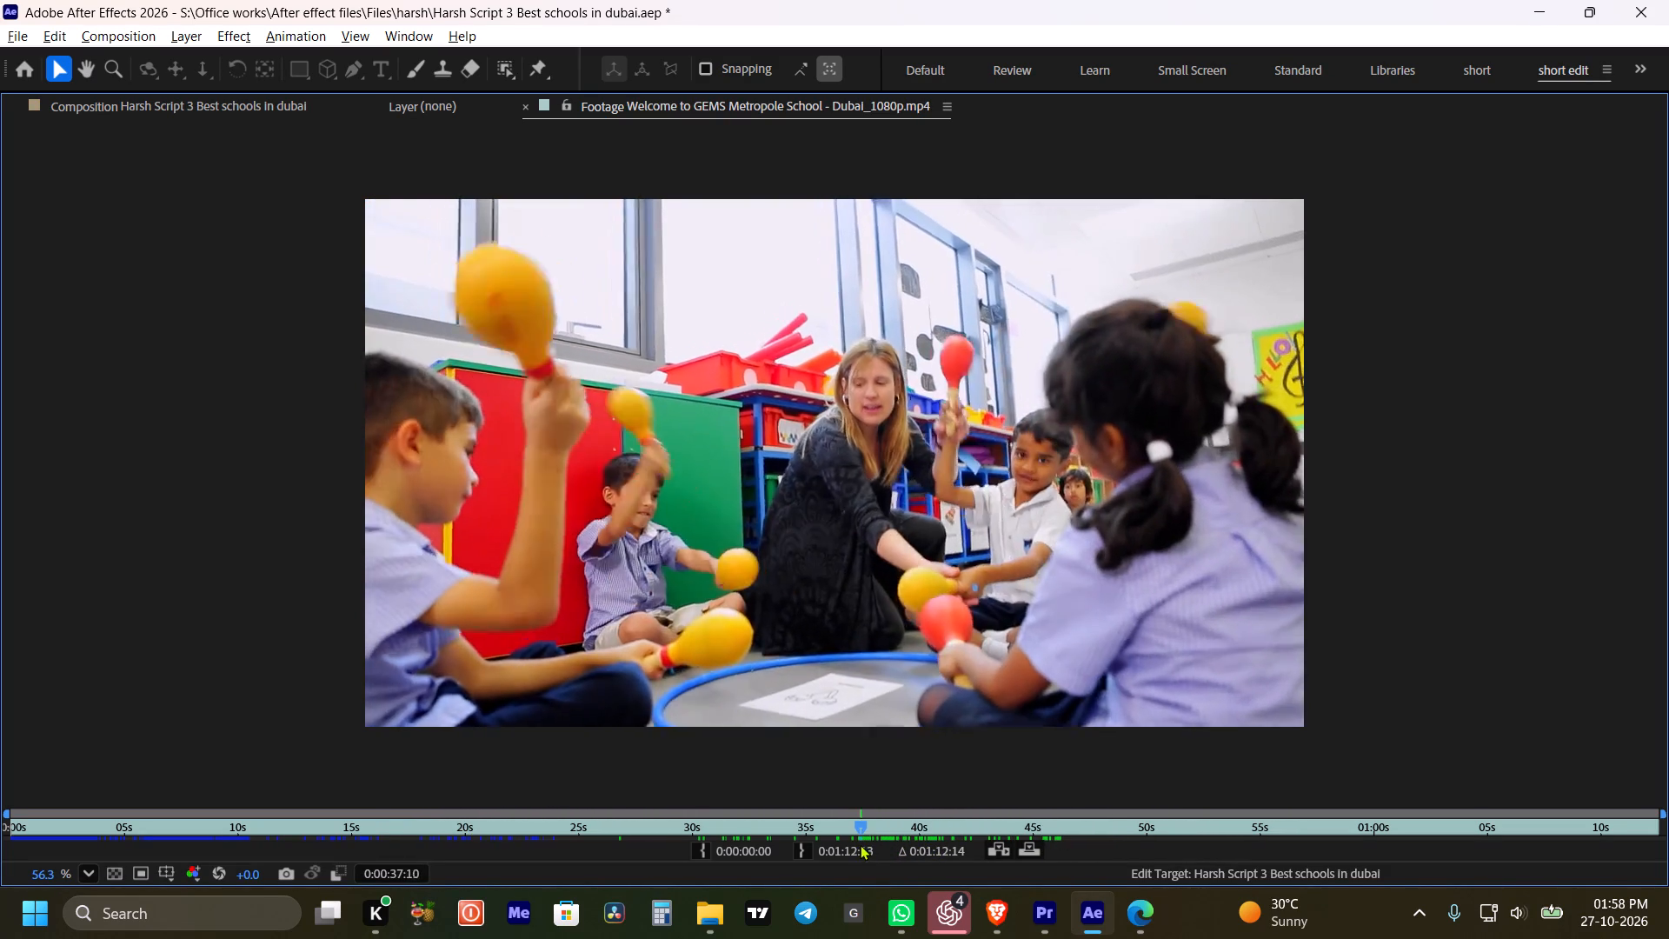
{"action": "left_click_drag", "start_coordinate": [860, 844], "coordinate": [860, 842]}
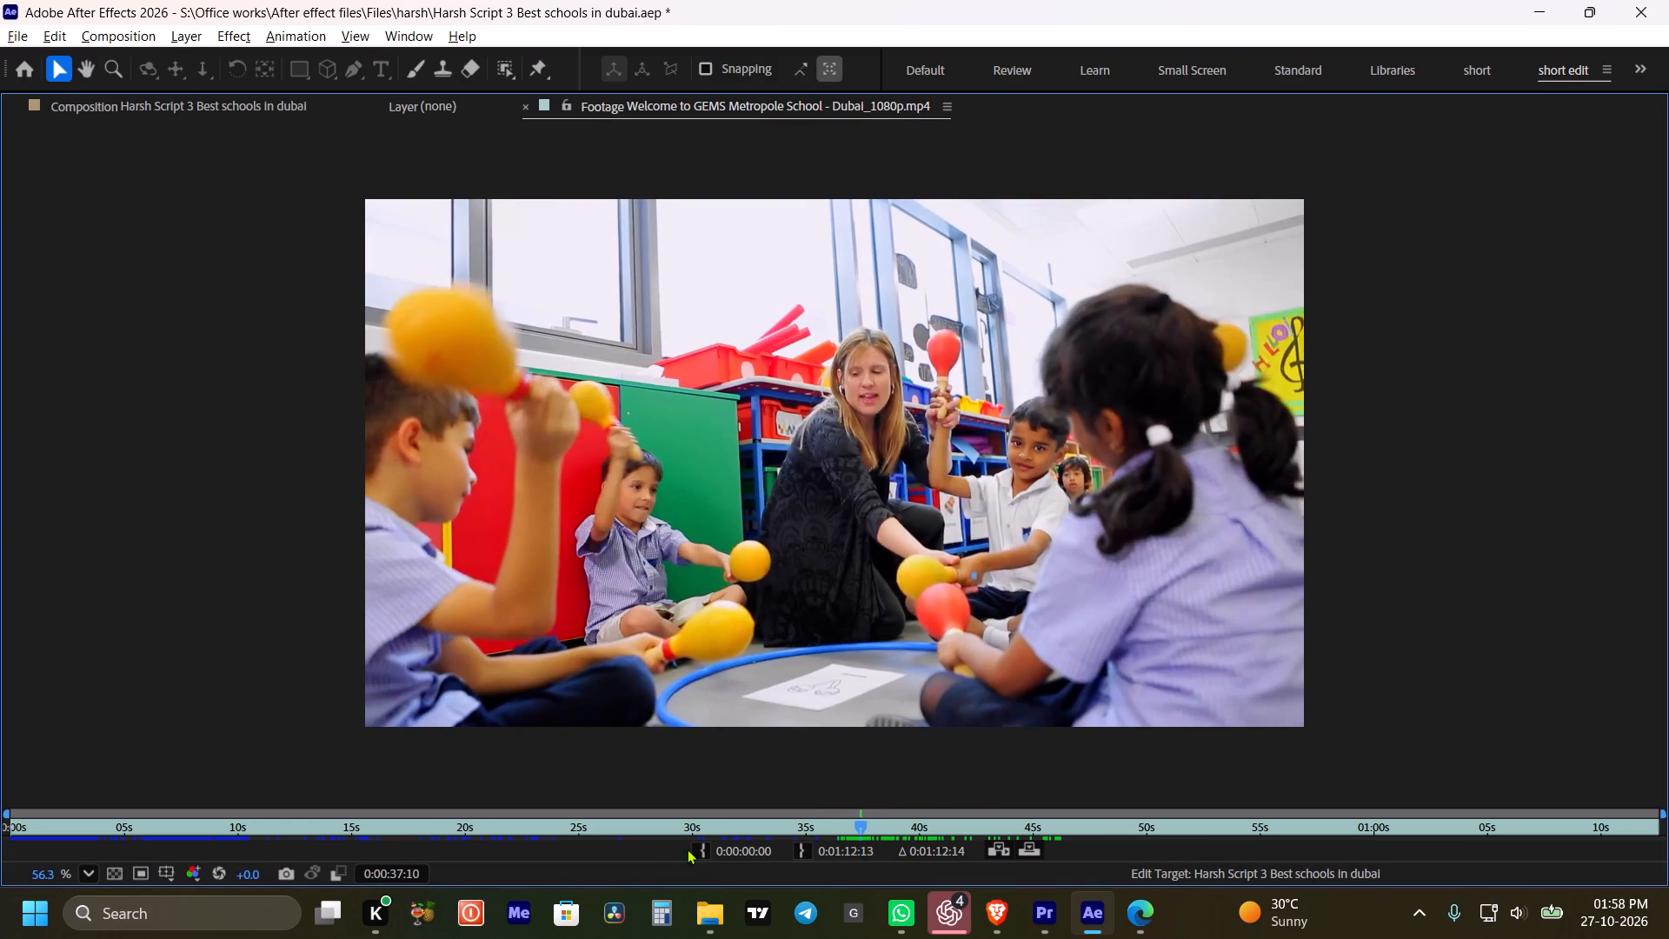
{"action": "left_click", "coordinate": [695, 849]}
Scrub past the drumming, computer and sports shots and set the source out point at 0:00:45:11, on the racket-playing boy.
{"action": "left_click_drag", "start_coordinate": [861, 823], "coordinate": [902, 824]}
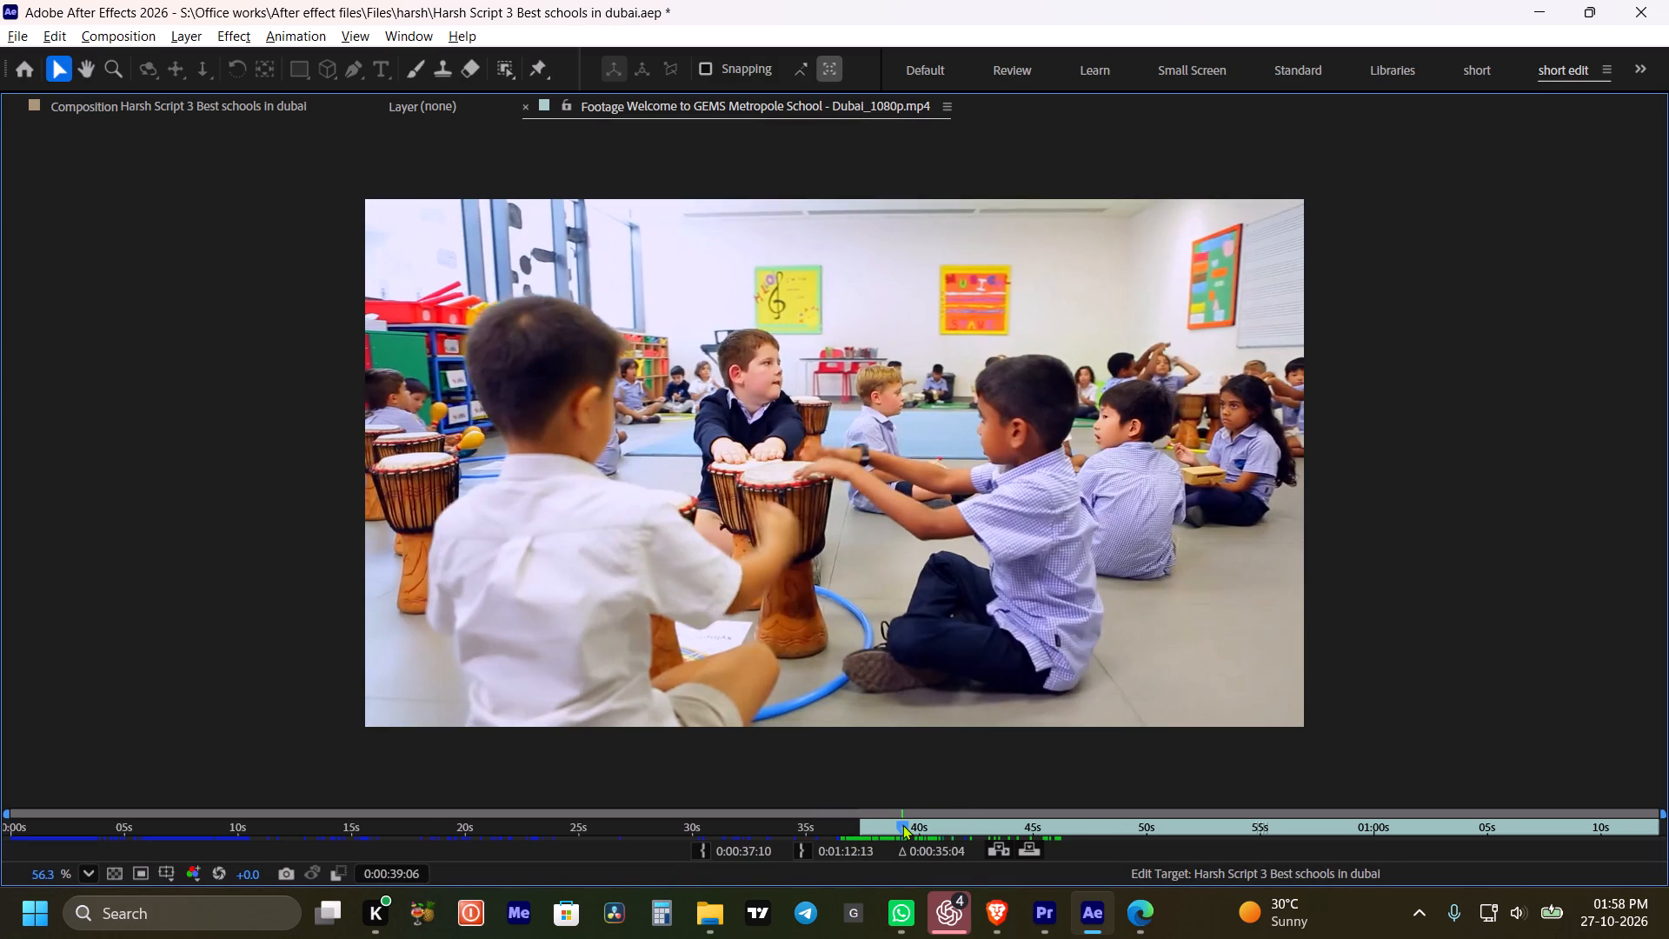
{"action": "left_click_drag", "start_coordinate": [902, 824], "coordinate": [928, 822]}
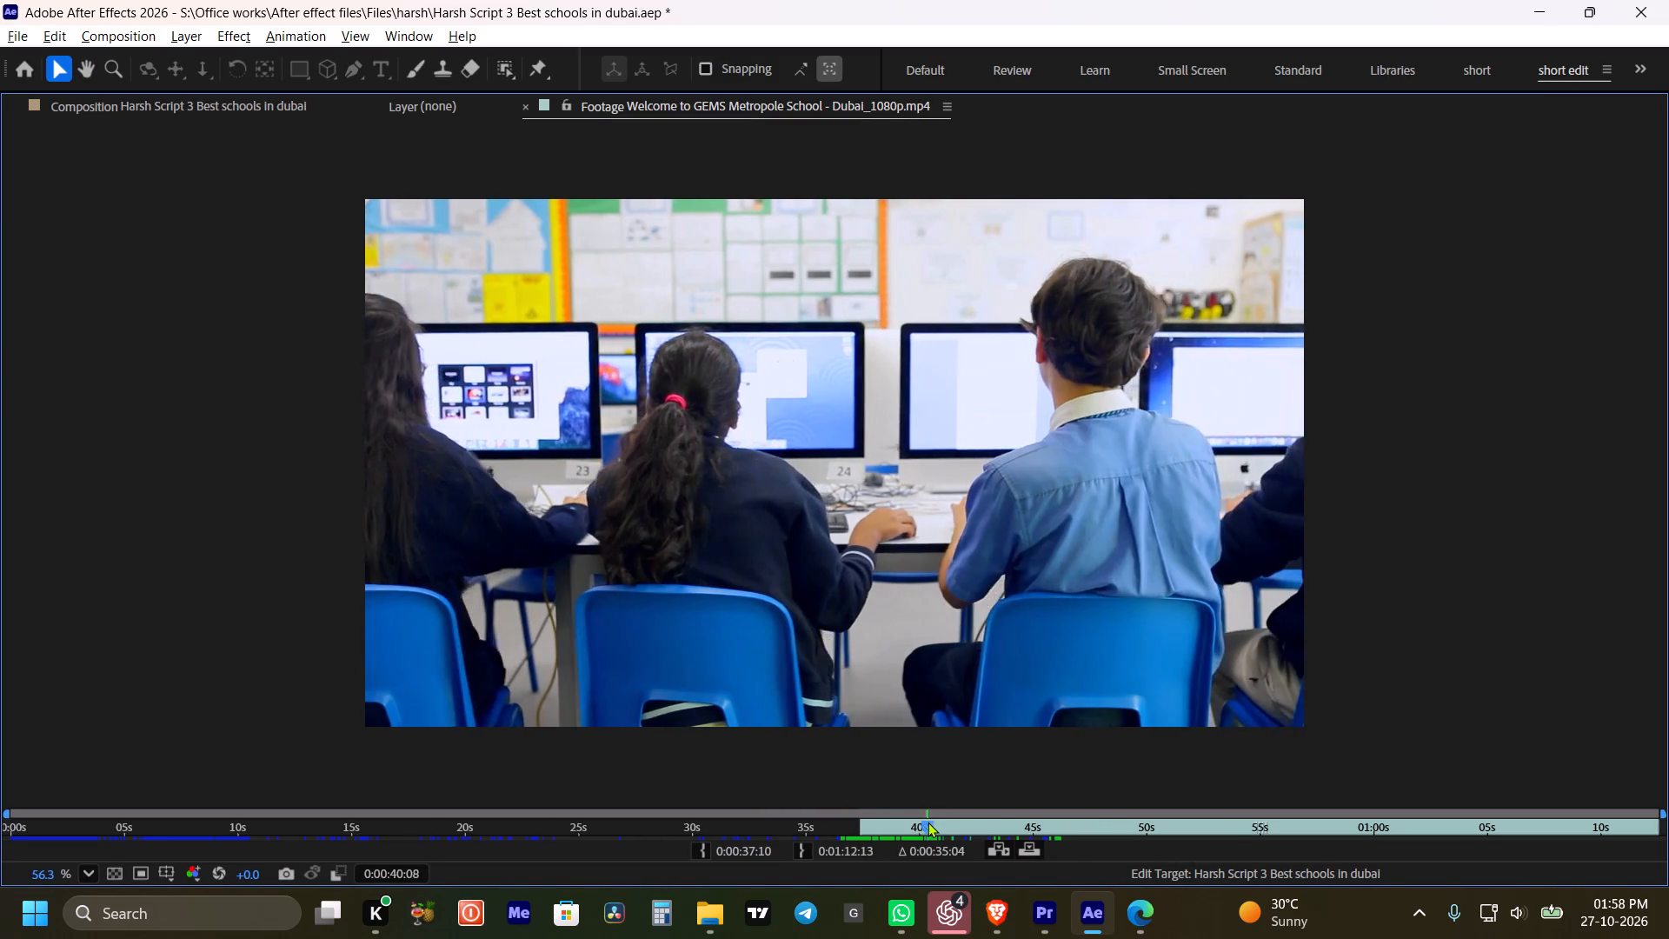
{"action": "left_click_drag", "start_coordinate": [928, 822], "coordinate": [982, 818]}
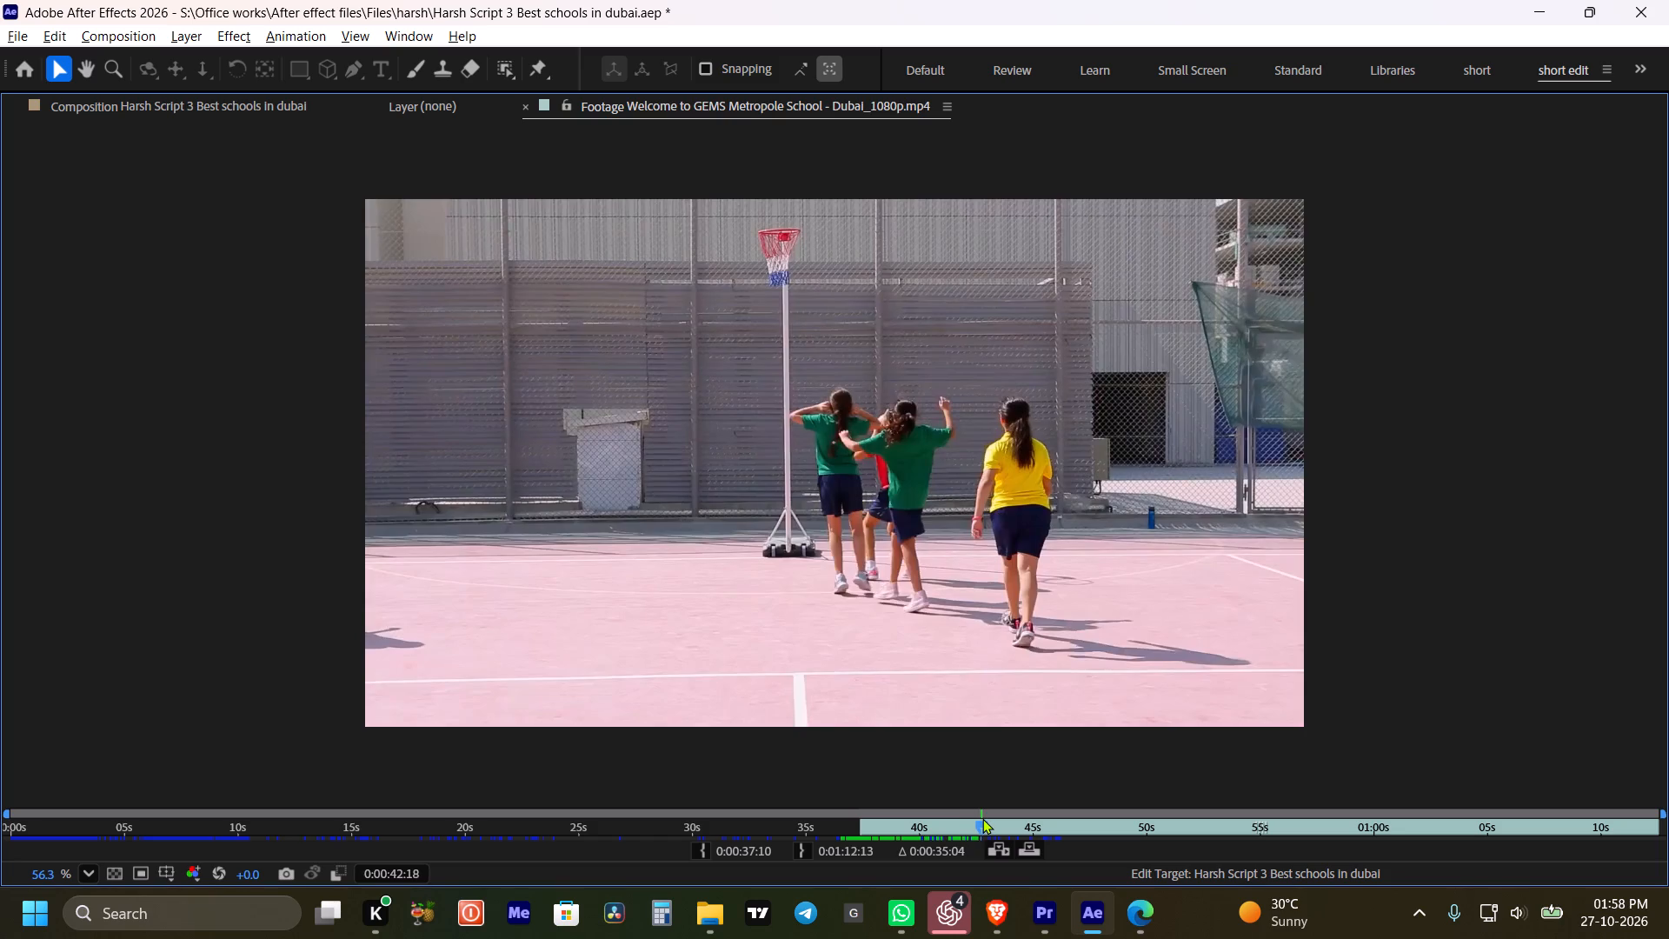
{"action": "left_click_drag", "start_coordinate": [982, 818], "coordinate": [1034, 818]}
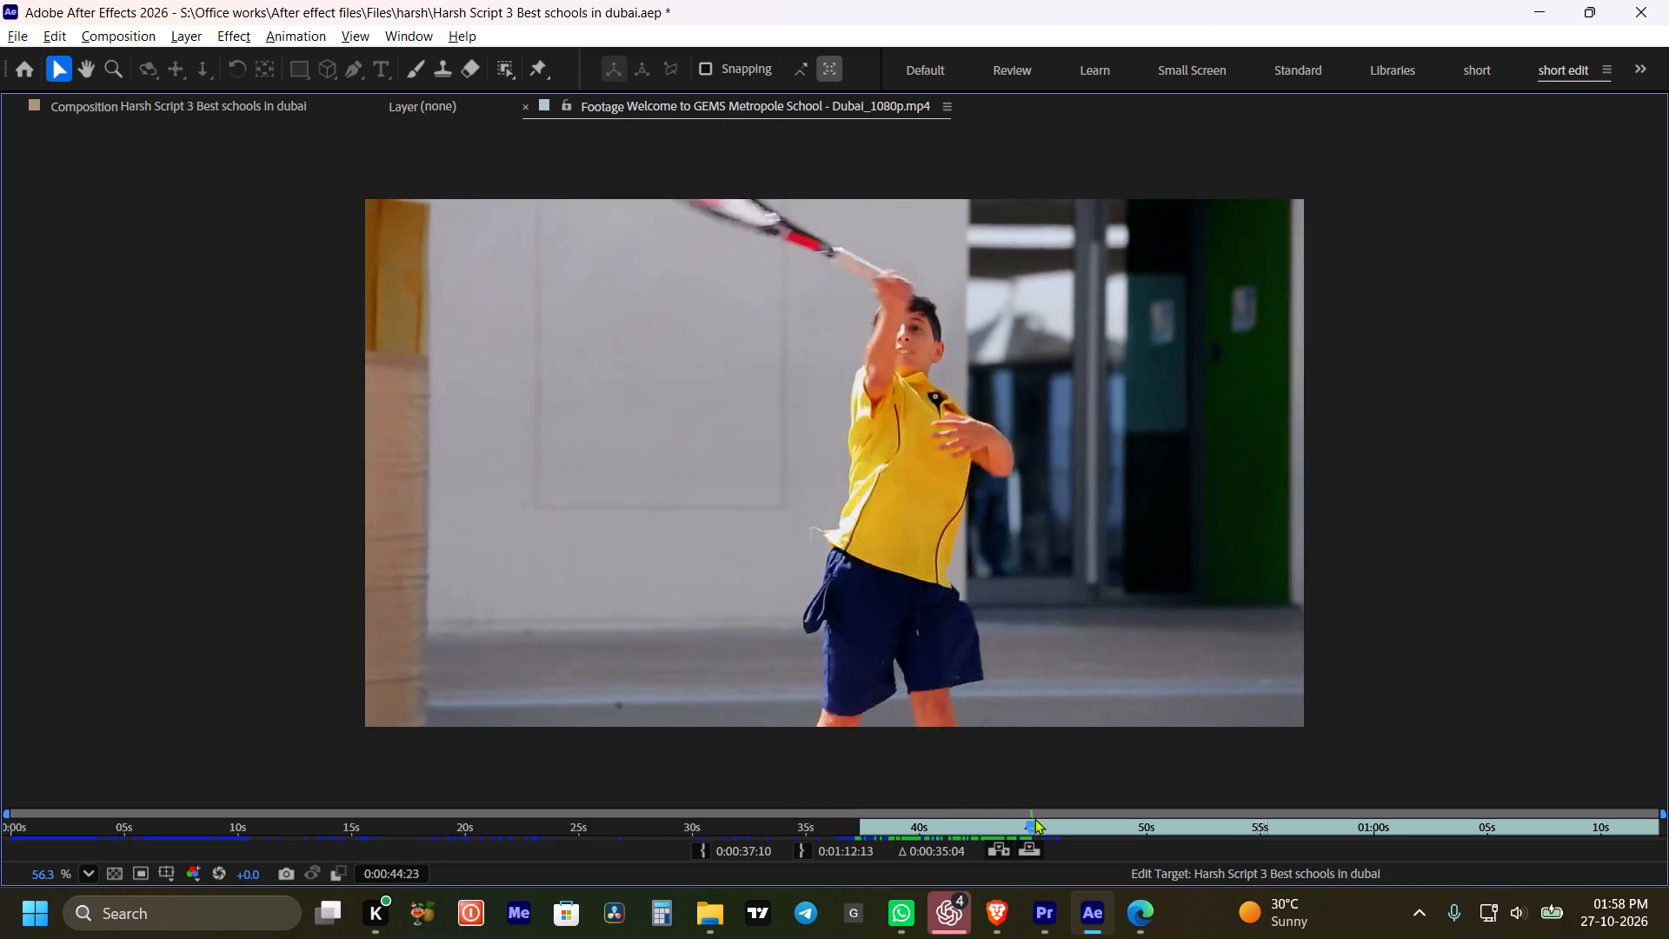
{"action": "left_click_drag", "start_coordinate": [1034, 818], "coordinate": [1047, 820]}
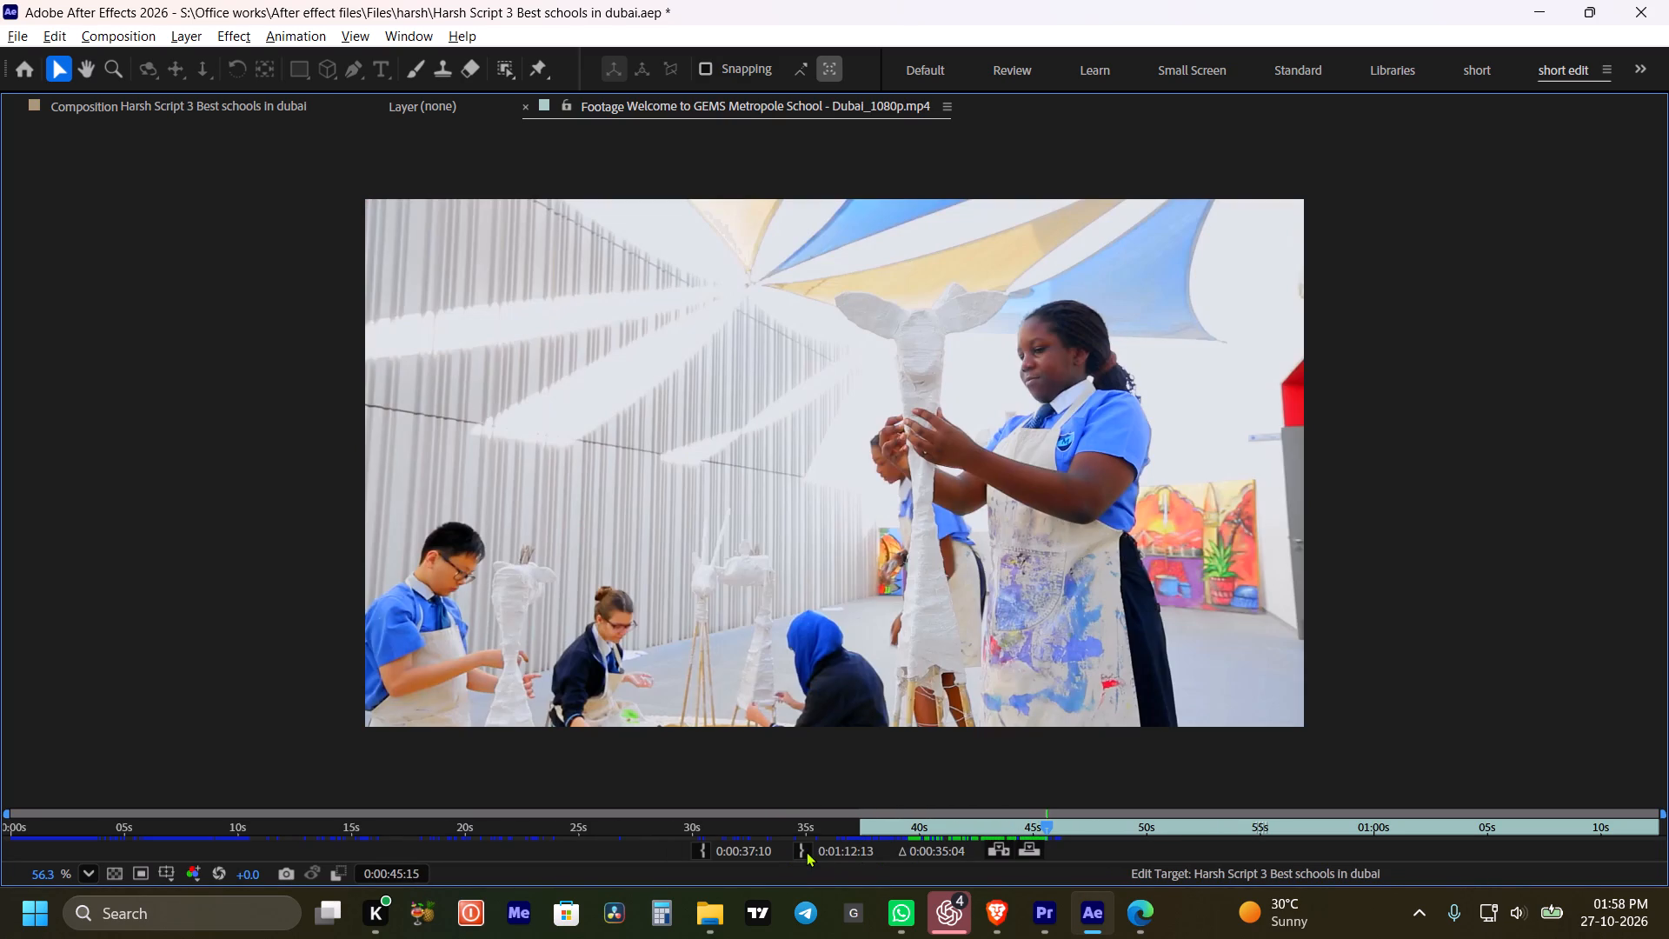
{"action": "left_click", "coordinate": [1044, 826]}
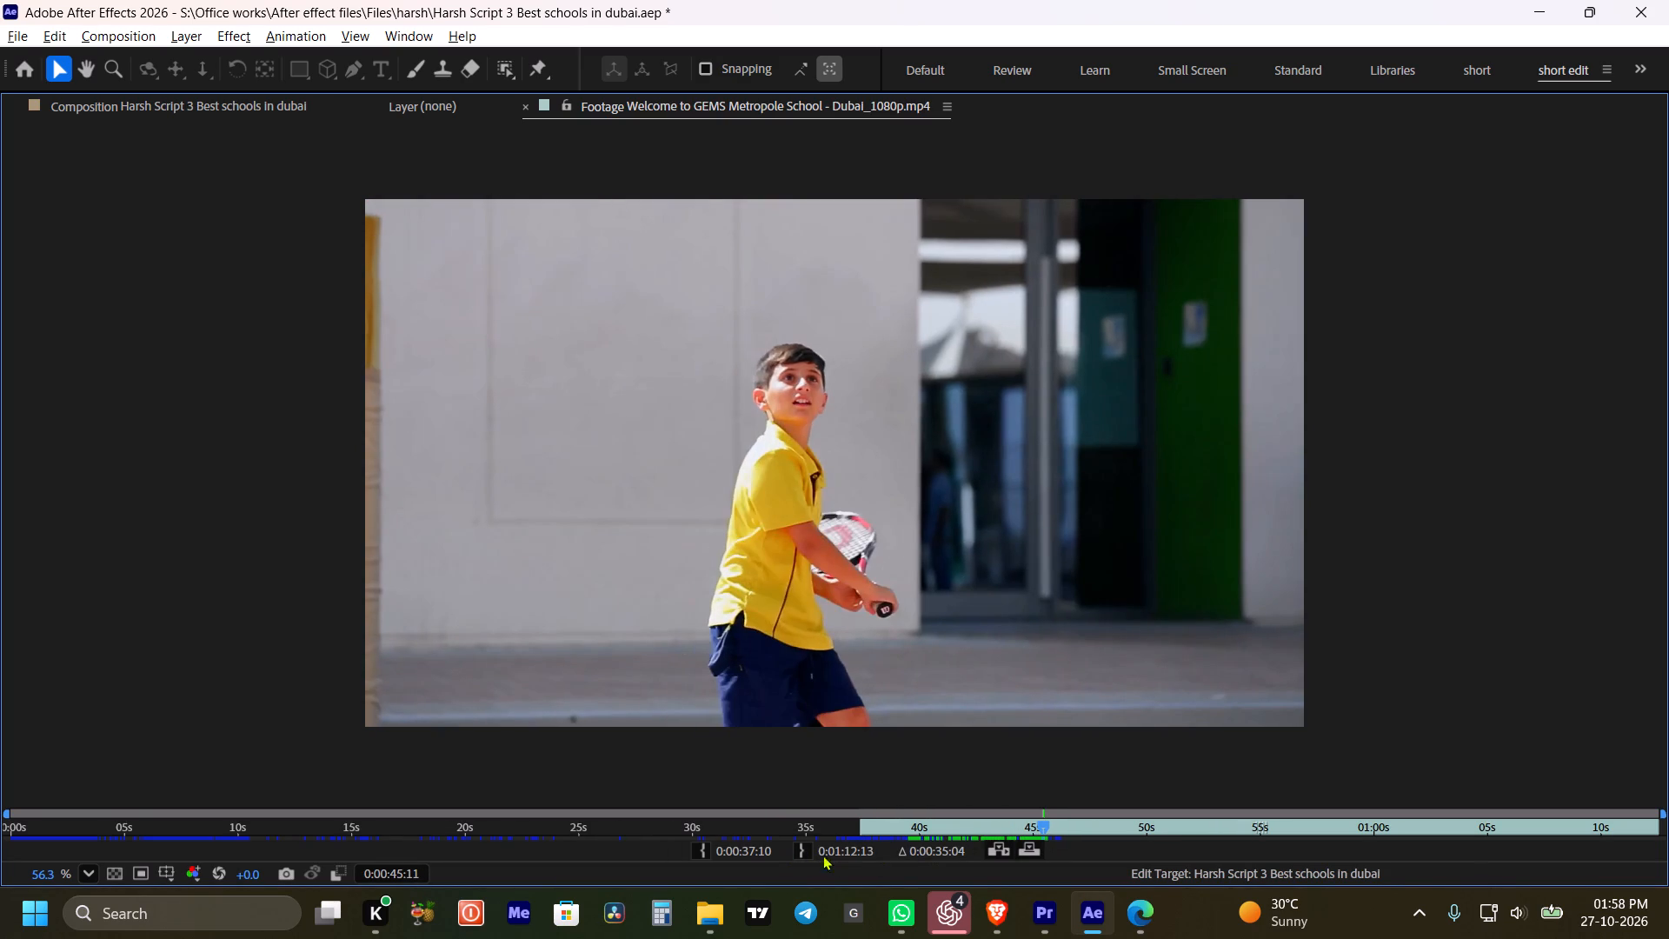
{"action": "left_click", "coordinate": [803, 845]}
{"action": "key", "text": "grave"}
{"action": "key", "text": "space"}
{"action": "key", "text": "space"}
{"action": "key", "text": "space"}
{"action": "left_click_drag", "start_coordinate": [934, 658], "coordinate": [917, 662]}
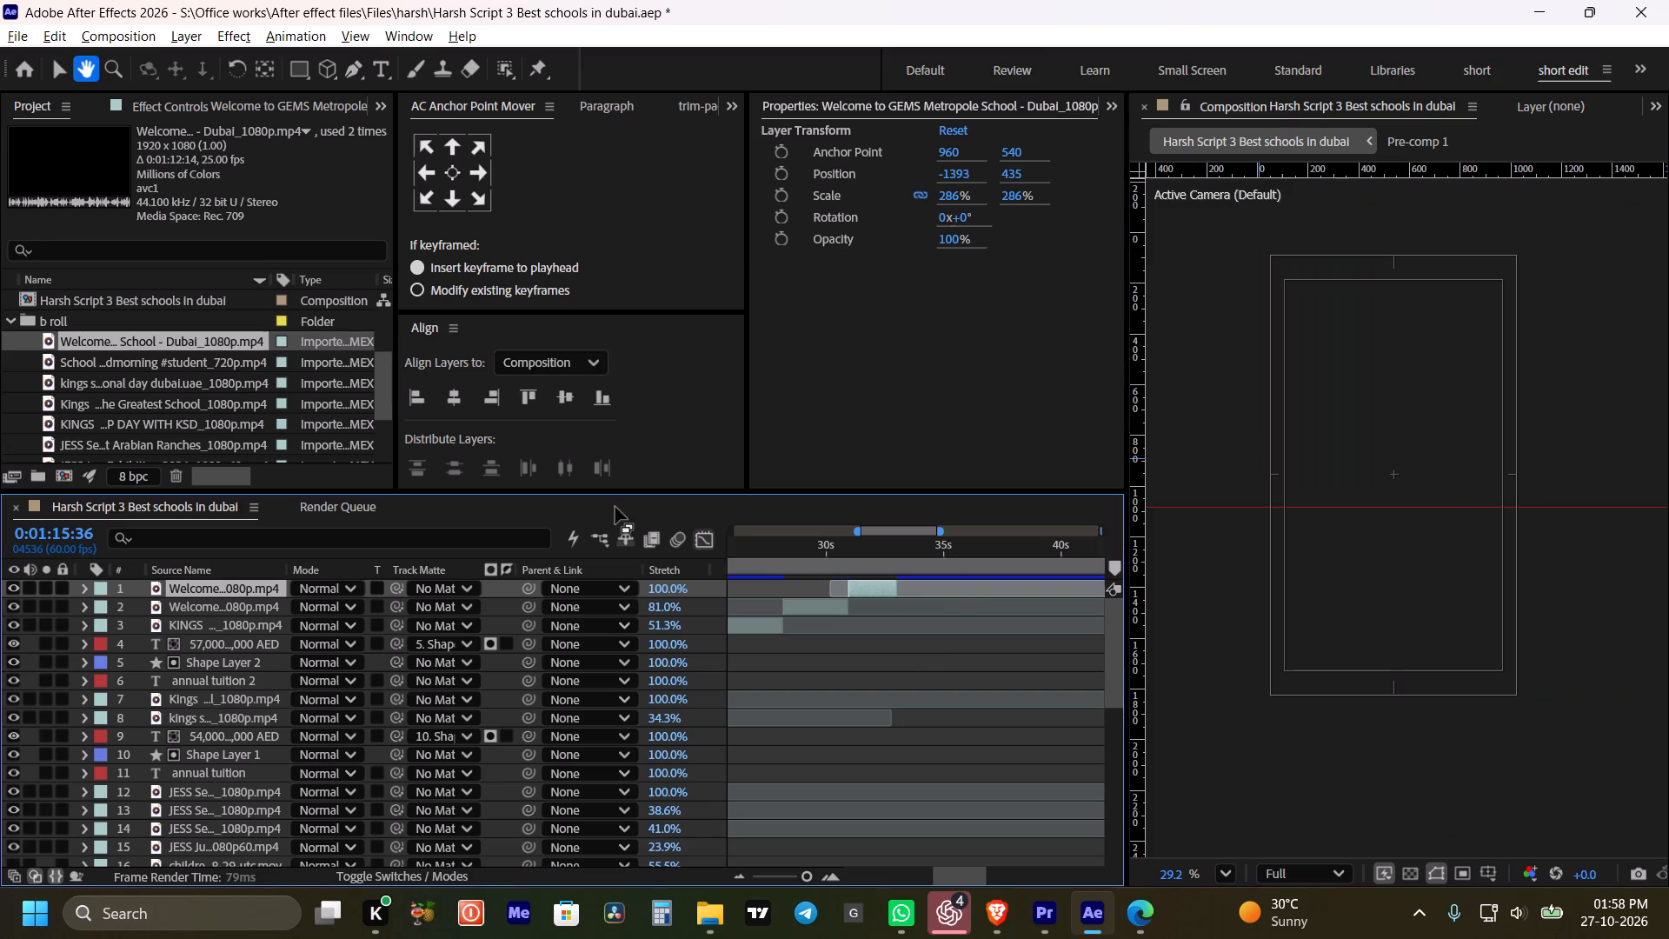
Reopen the Welcome to GEMS Metropole School source footage in a maximized viewer and try to play it back.
{"action": "double_click", "coordinate": [196, 341]}
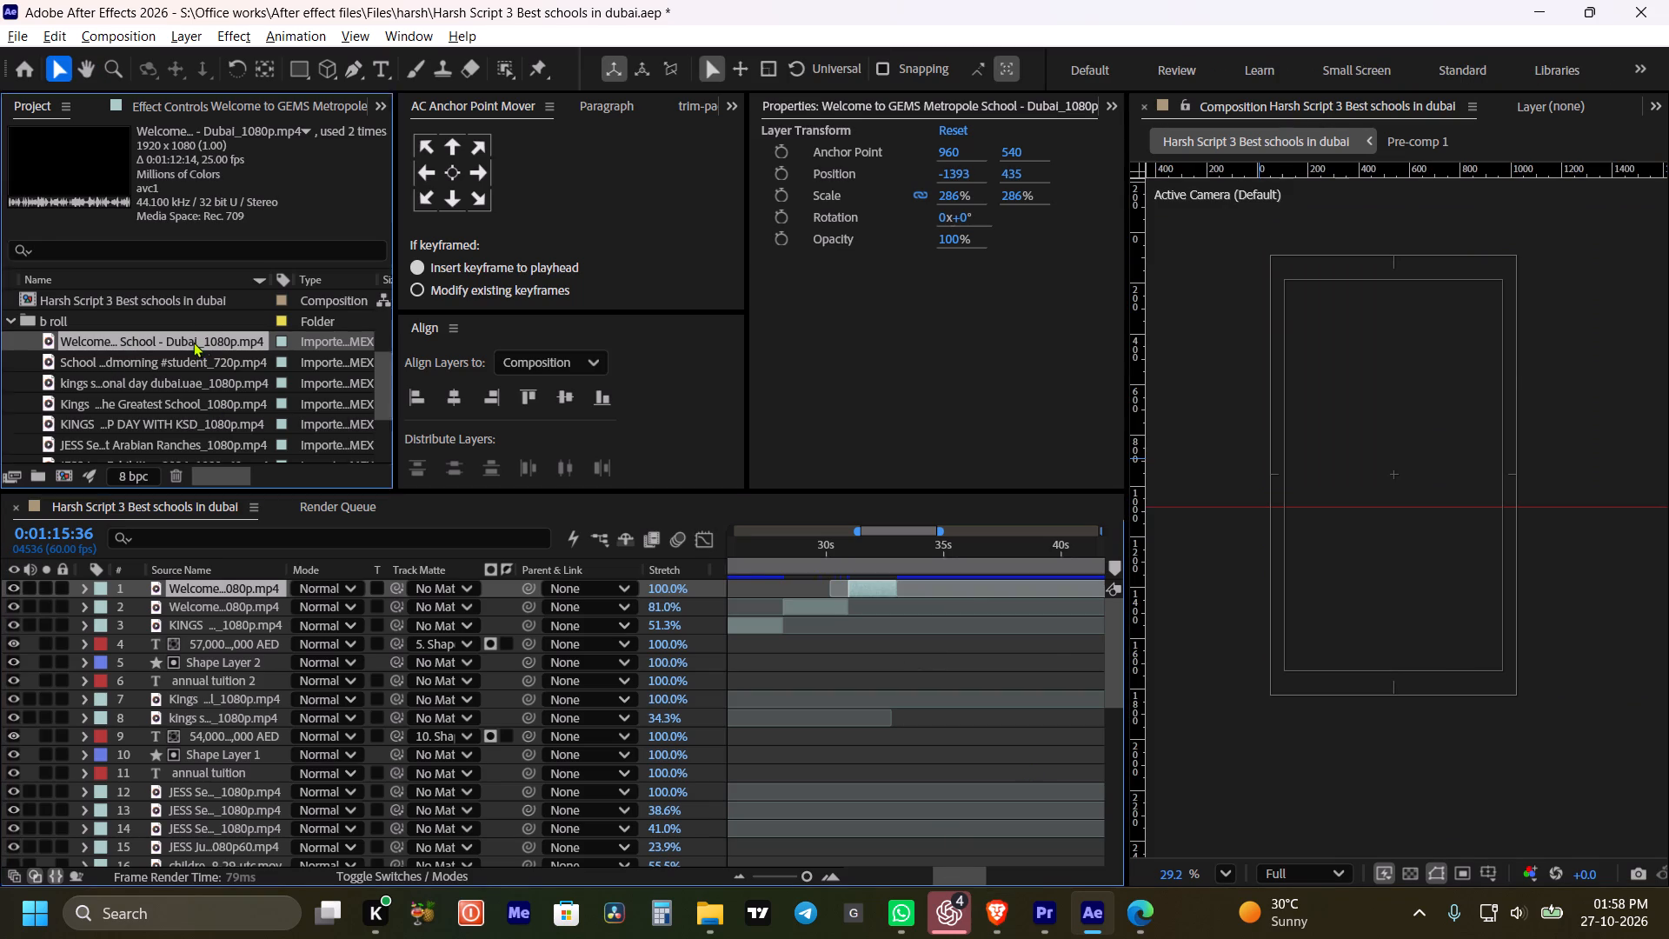
{"action": "key", "text": "grave"}
{"action": "scroll", "coordinate": [868, 735], "scroll_direction": "down", "scroll_amount": 3, "text": "alt"}
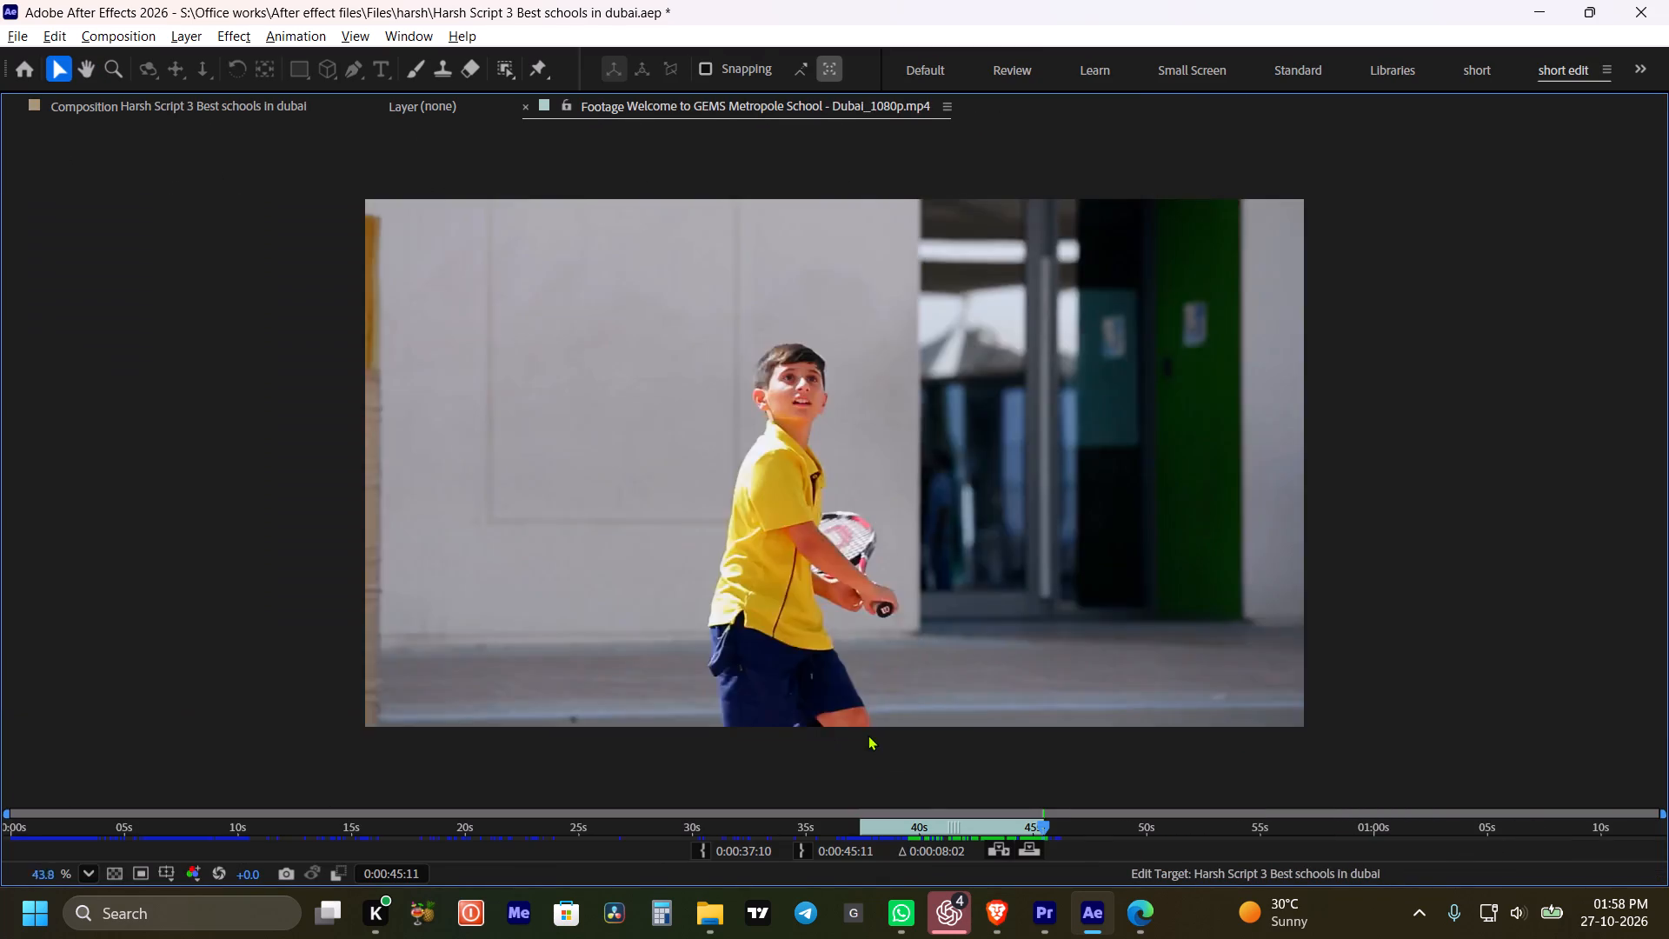
{"action": "scroll", "coordinate": [868, 735], "scroll_direction": "down", "scroll_amount": 2, "text": "alt"}
{"action": "scroll", "coordinate": [906, 586], "scroll_direction": "up", "scroll_amount": 5}
{"action": "key", "text": "space"}
{"action": "key", "text": "space"}
{"action": "left_click_drag", "start_coordinate": [917, 505], "coordinate": [947, 556]}
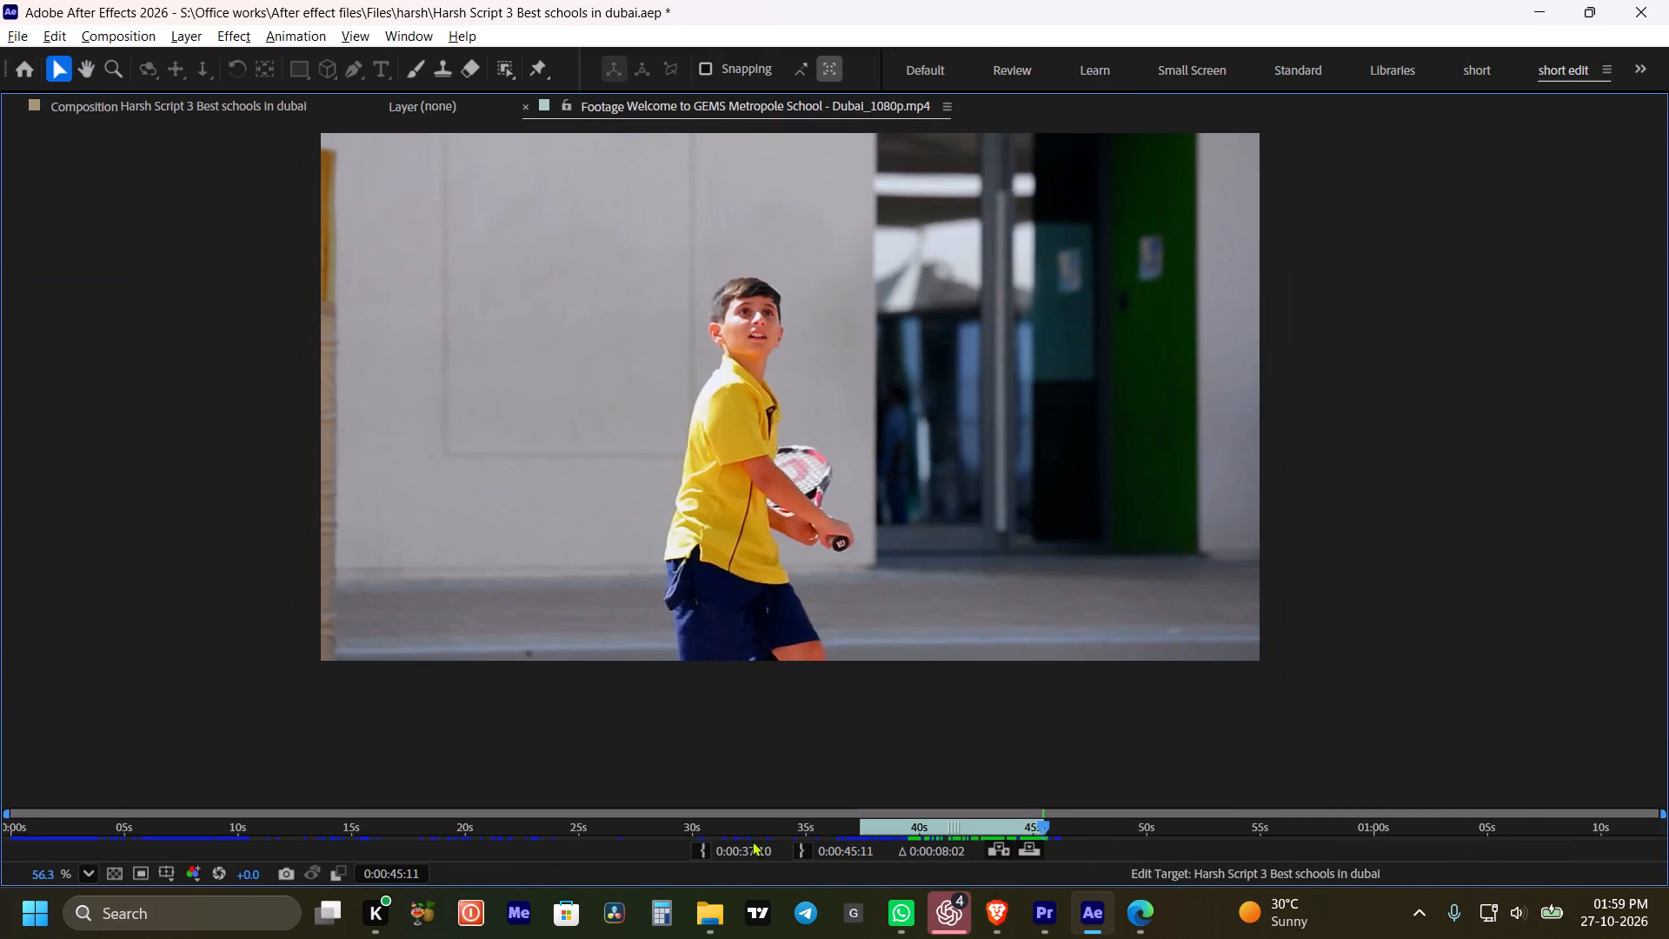
Scrub the source footage through to its closing logo and back to the science-lab shot, checking for usable b-roll, and restore the panel layout.
{"action": "left_click_drag", "start_coordinate": [746, 828], "coordinate": [1337, 817]}
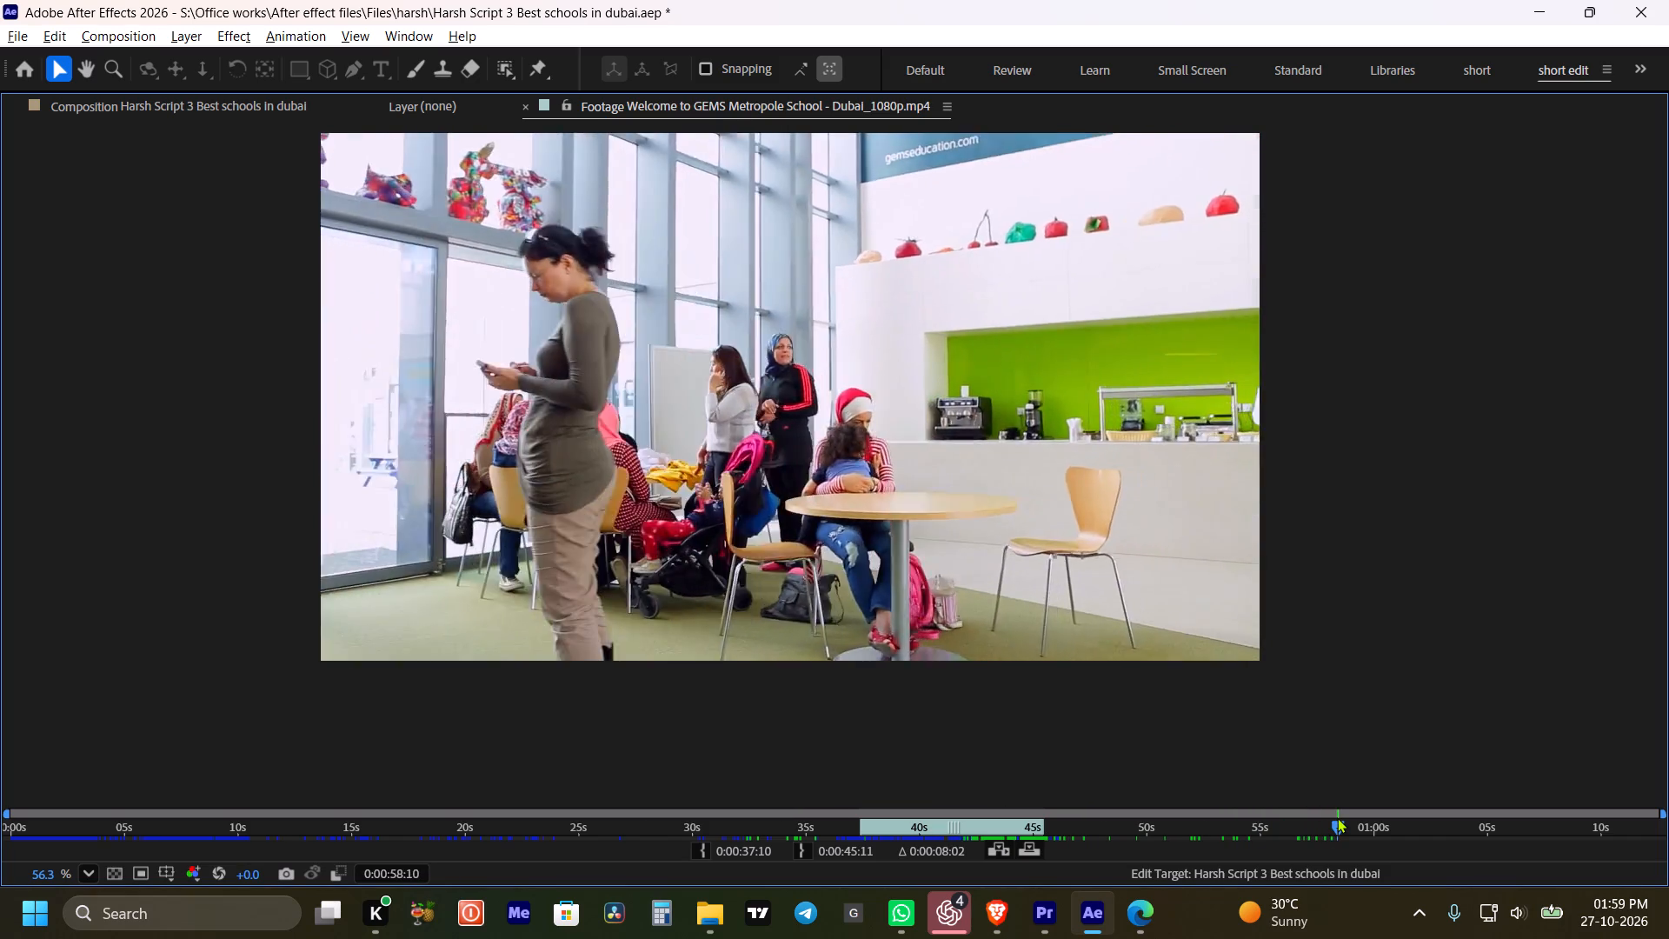
{"action": "left_click_drag", "start_coordinate": [1337, 817], "coordinate": [1668, 789]}
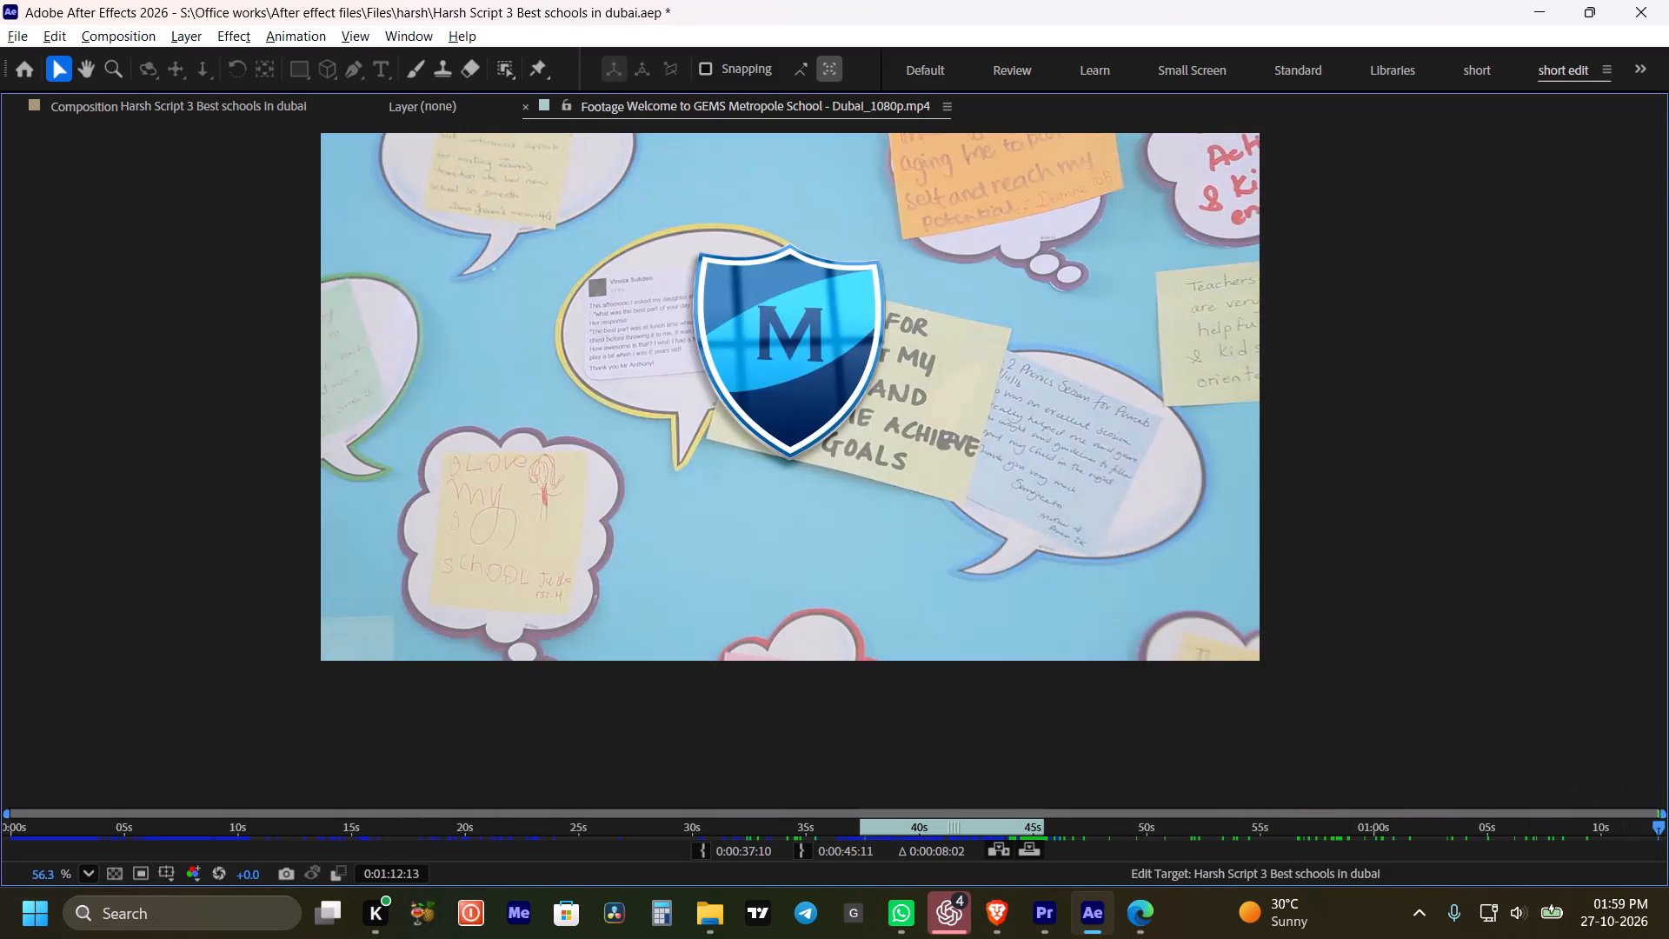
{"action": "left_click_drag", "start_coordinate": [1668, 789], "coordinate": [1649, 796]}
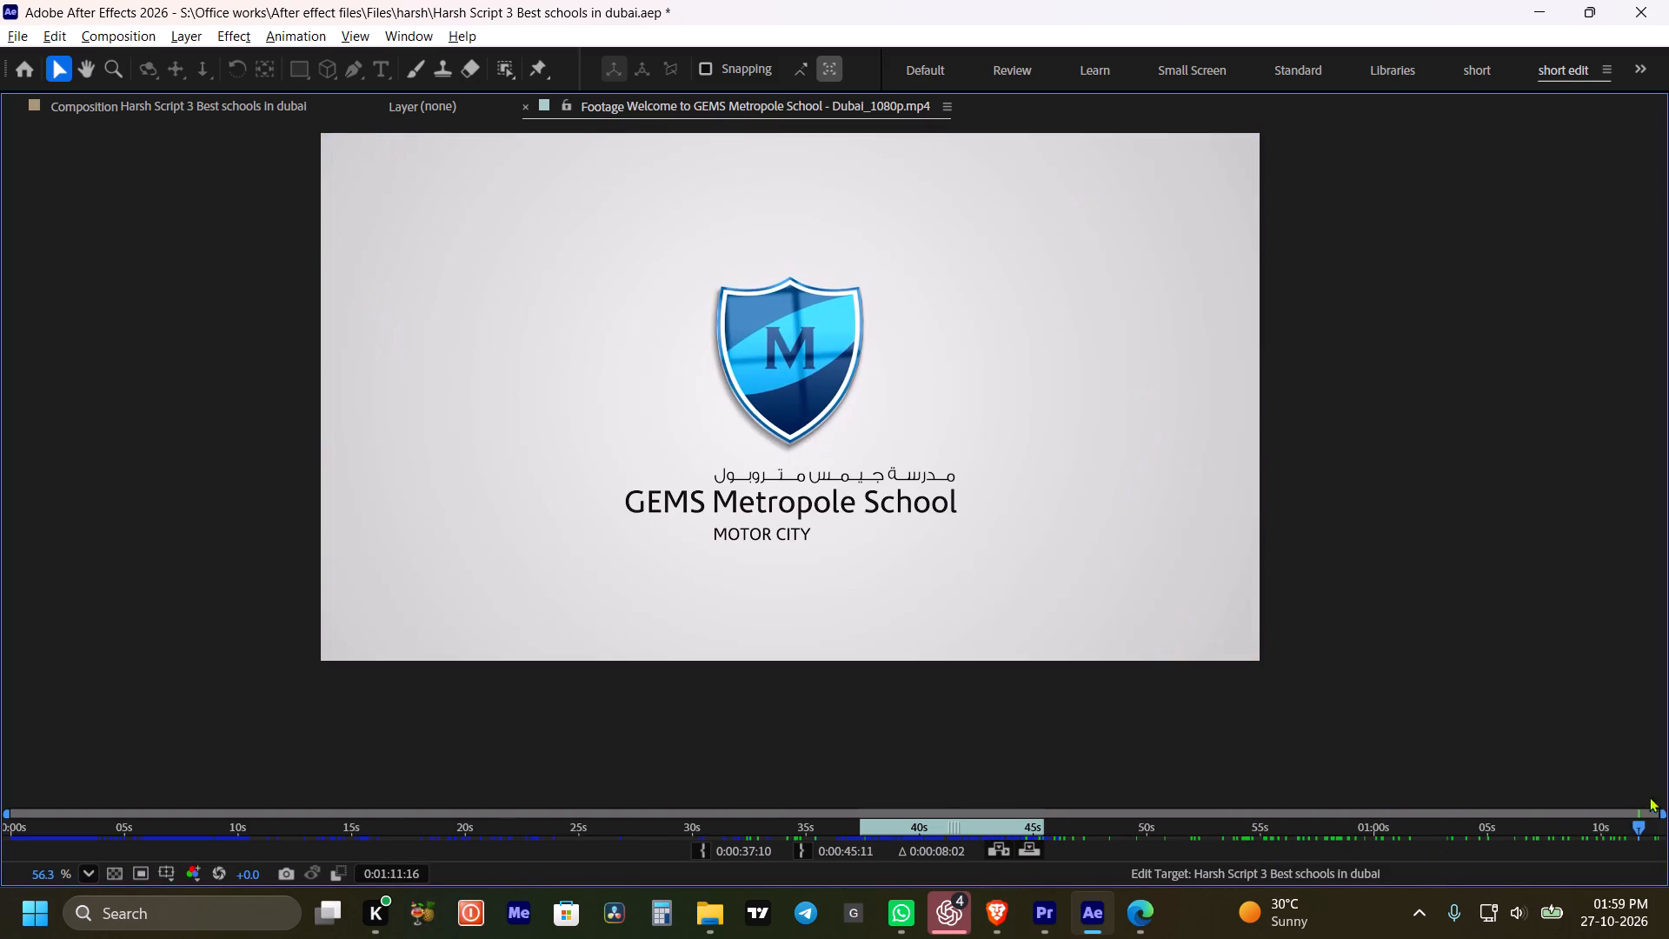
{"action": "left_click_drag", "start_coordinate": [1649, 796], "coordinate": [1653, 819]}
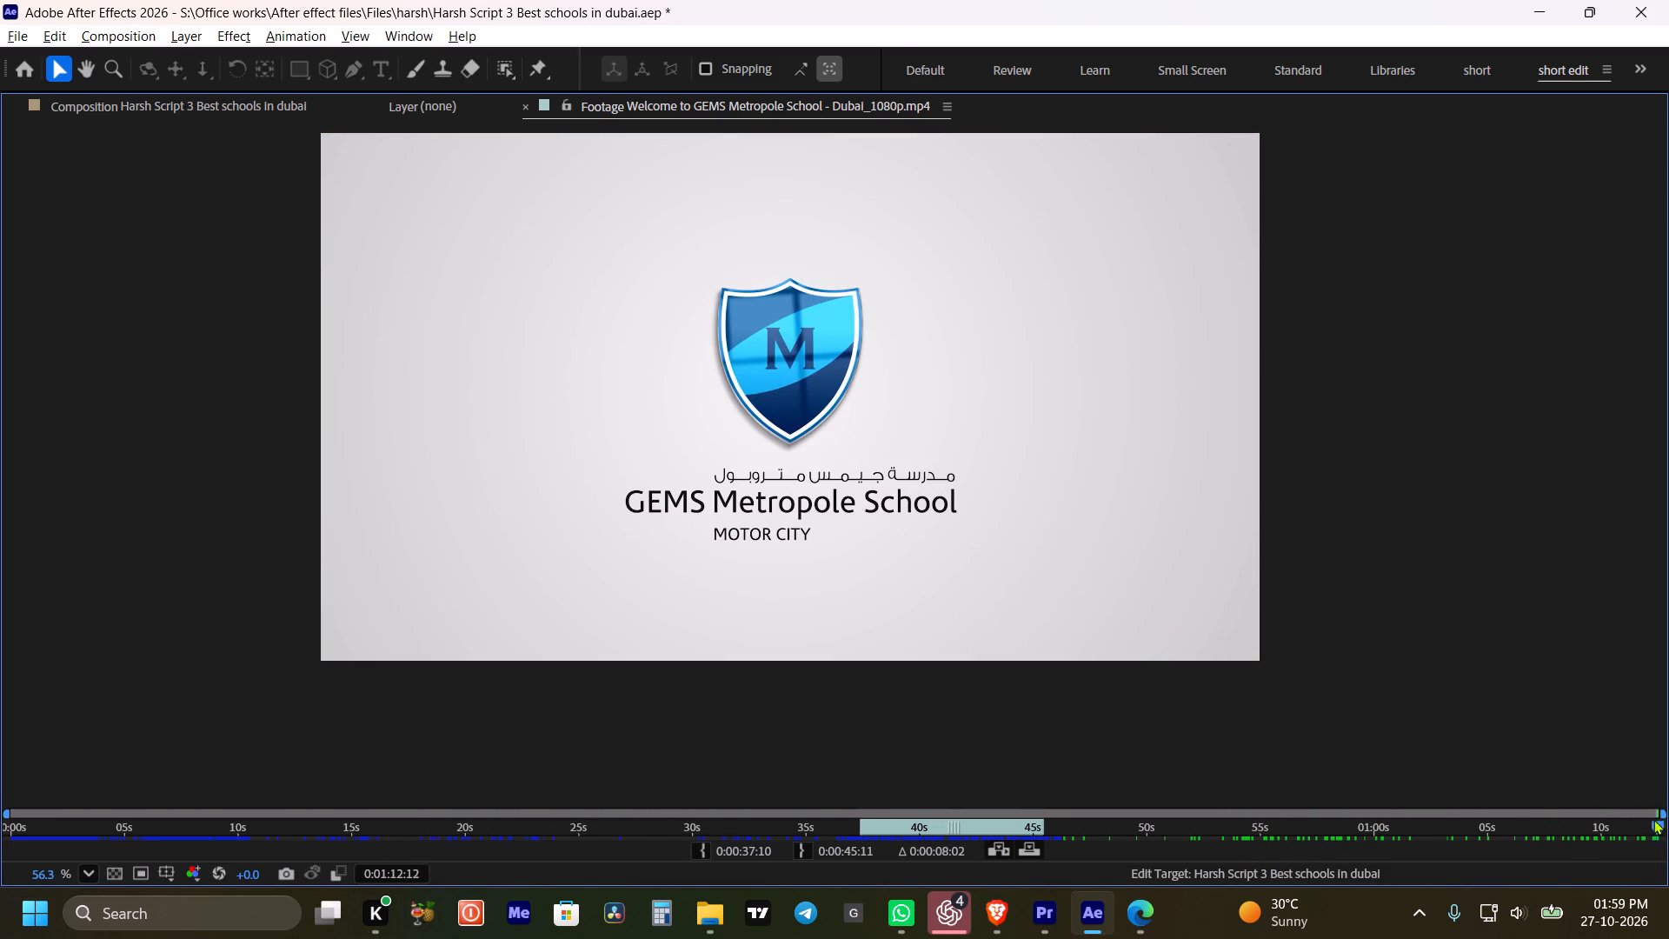
{"action": "left_click_drag", "start_coordinate": [1653, 819], "coordinate": [1328, 857]}
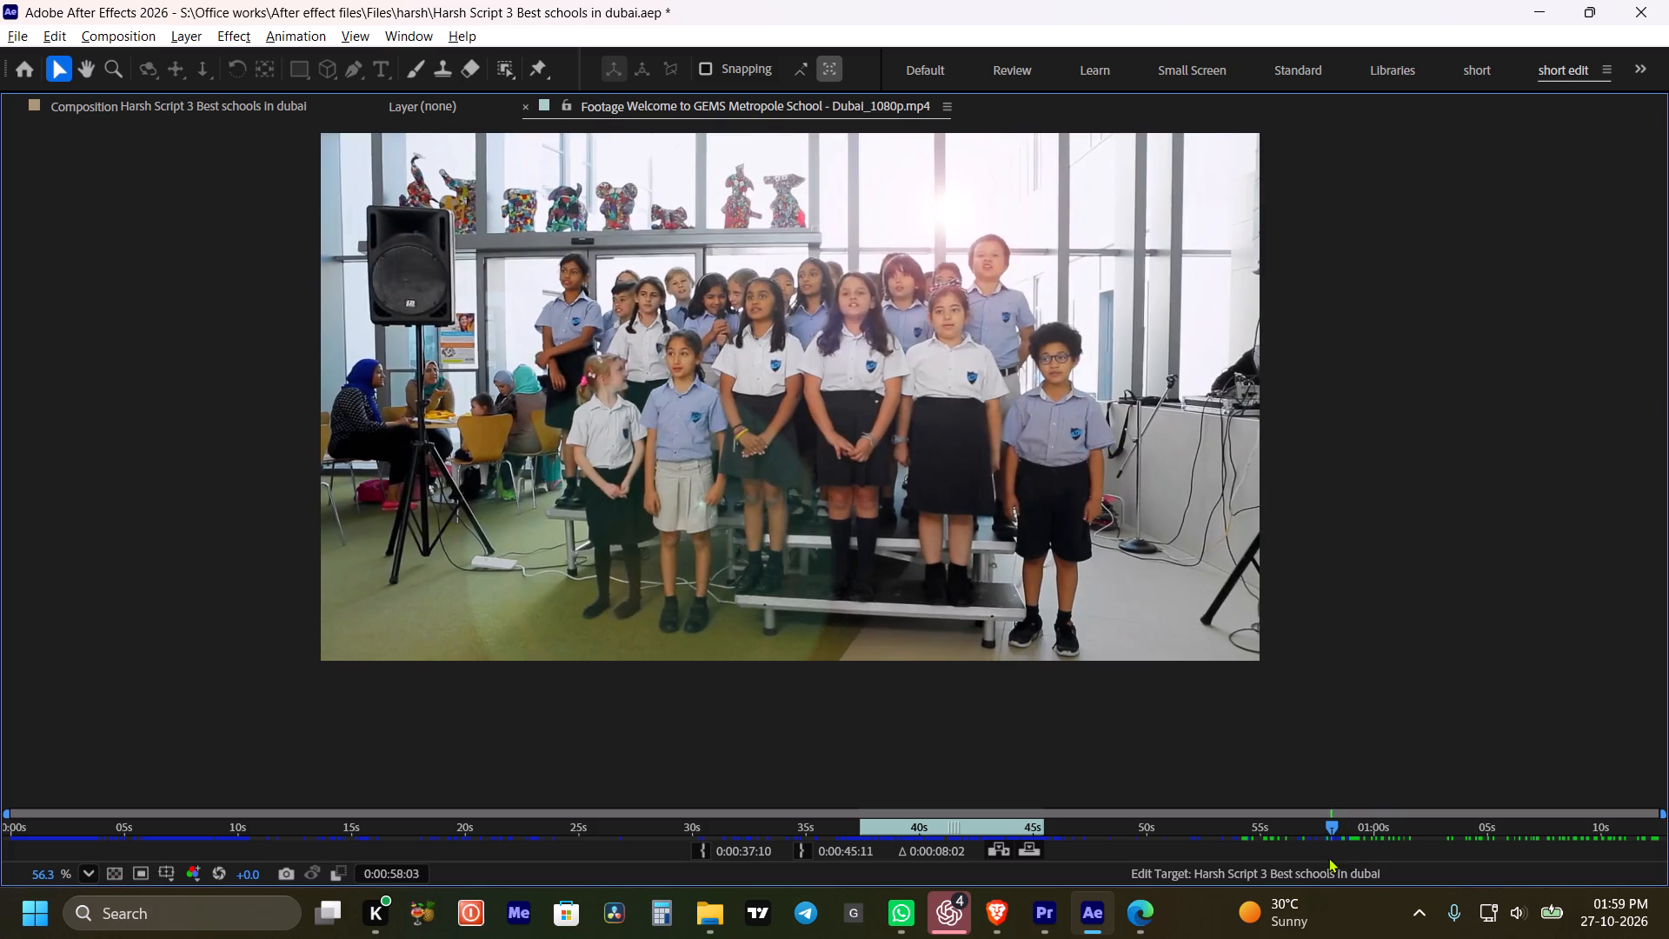
{"action": "left_click_drag", "start_coordinate": [1328, 857], "coordinate": [1219, 838]}
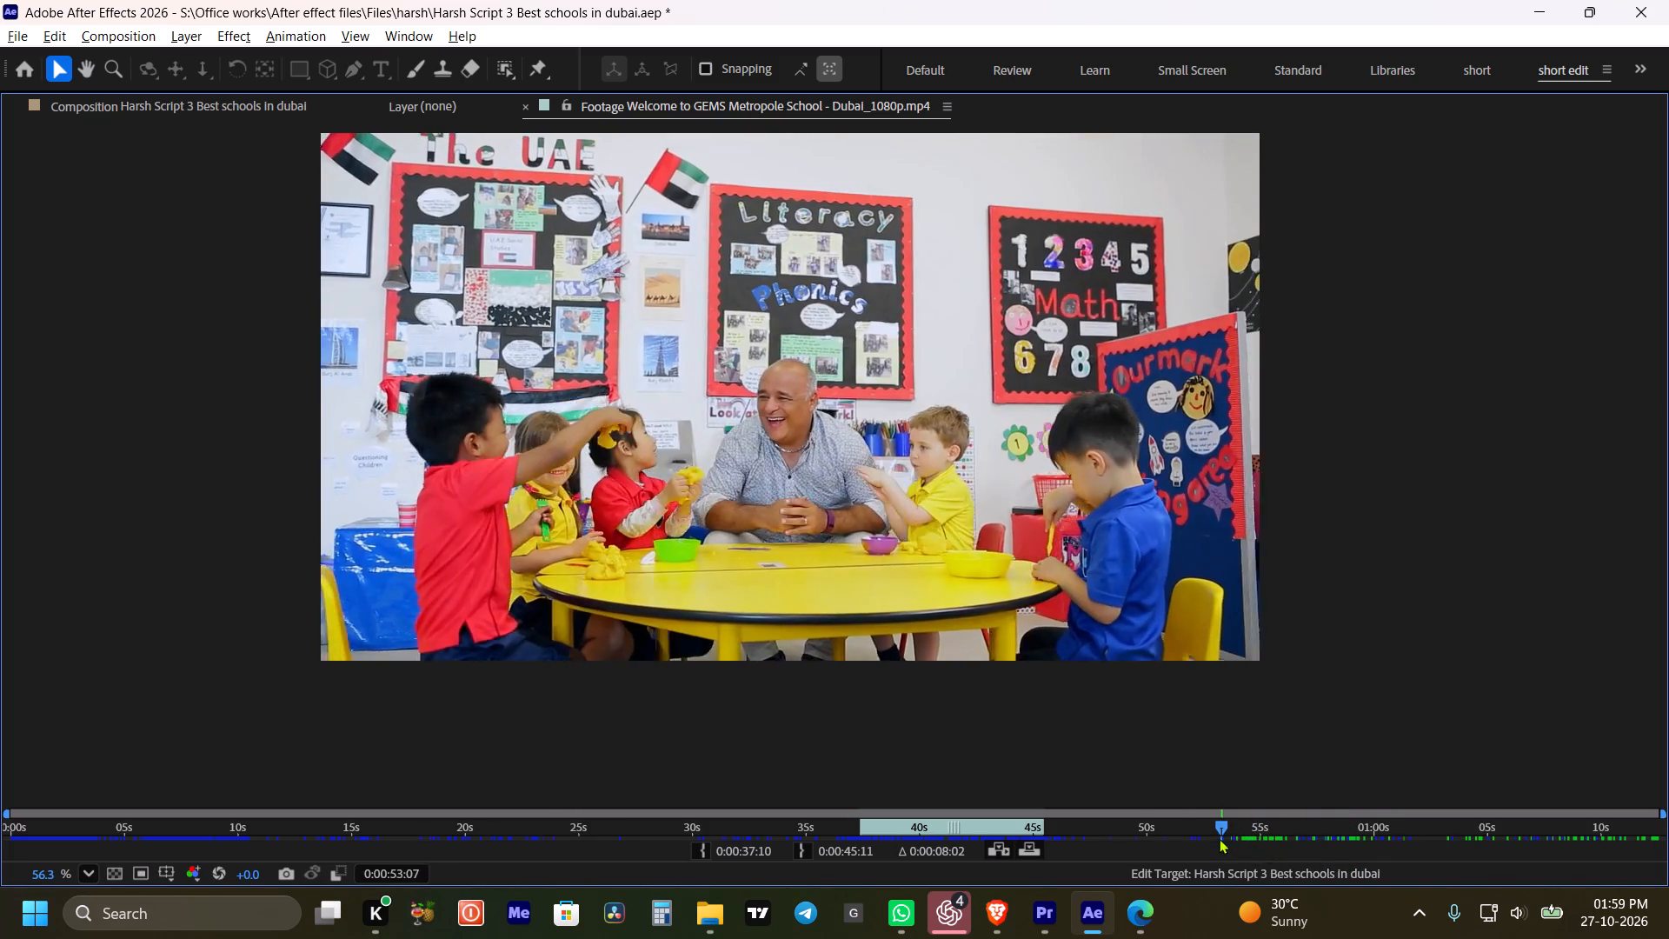
{"action": "left_click_drag", "start_coordinate": [1219, 838], "coordinate": [758, 862]}
{"action": "key", "text": "grave"}
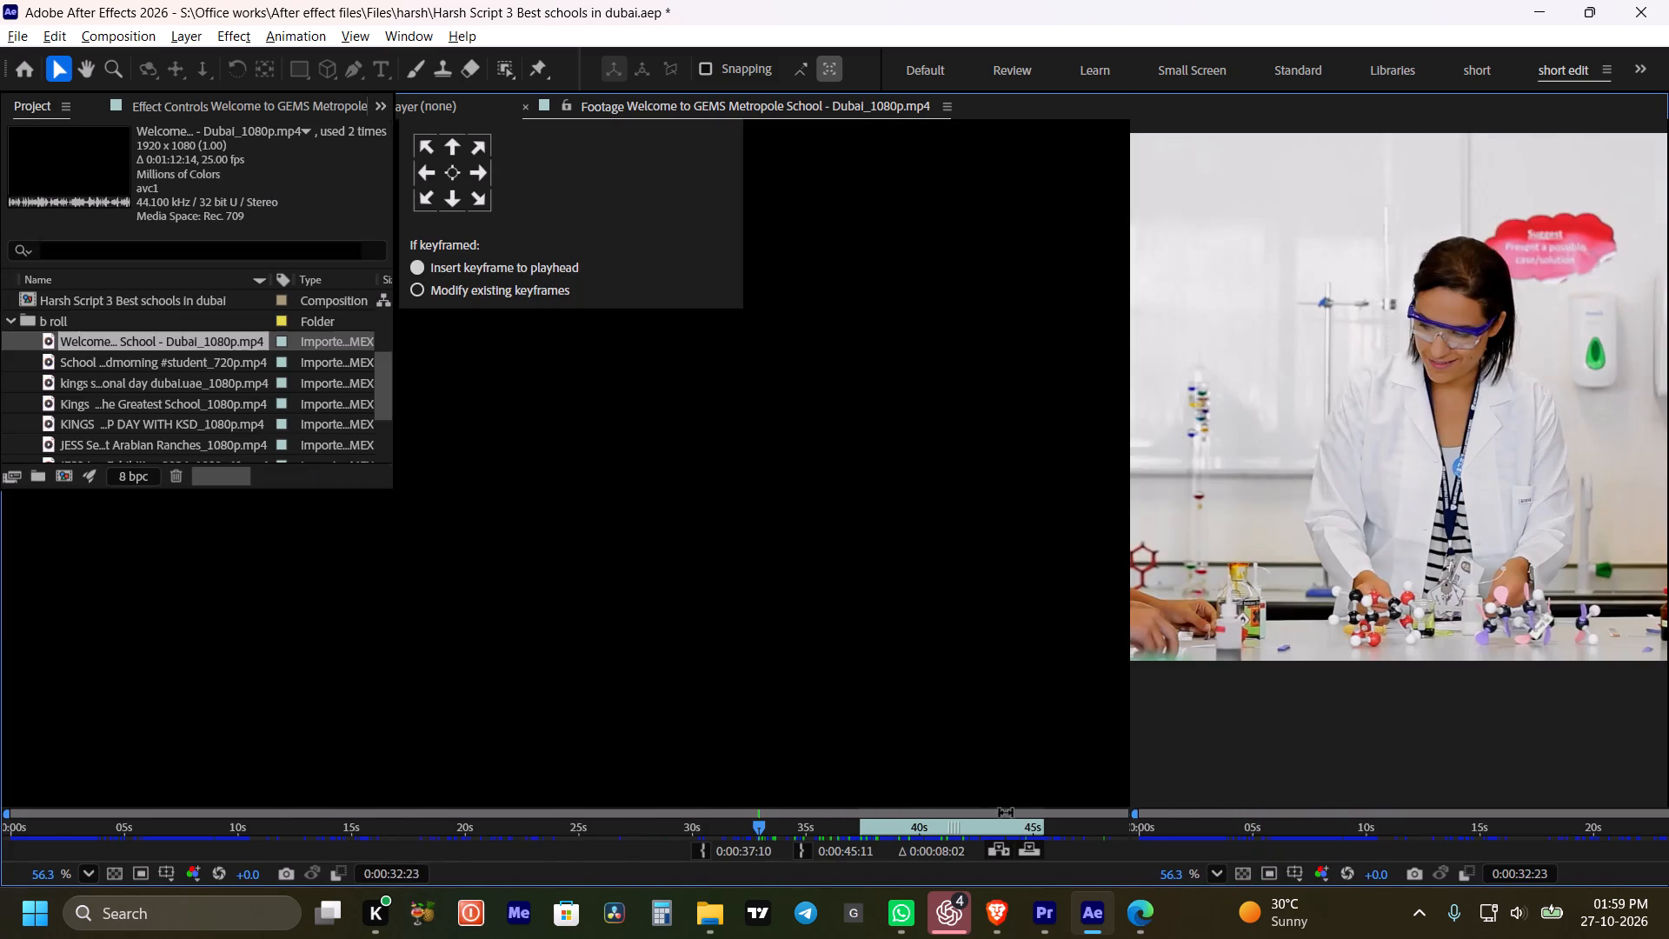
Switch to Microsoft Edge, return to the YouTube results, and skim the preview of the E-Sports GEMS Metropole School, Motor City video.
{"action": "left_click", "coordinate": [1135, 911]}
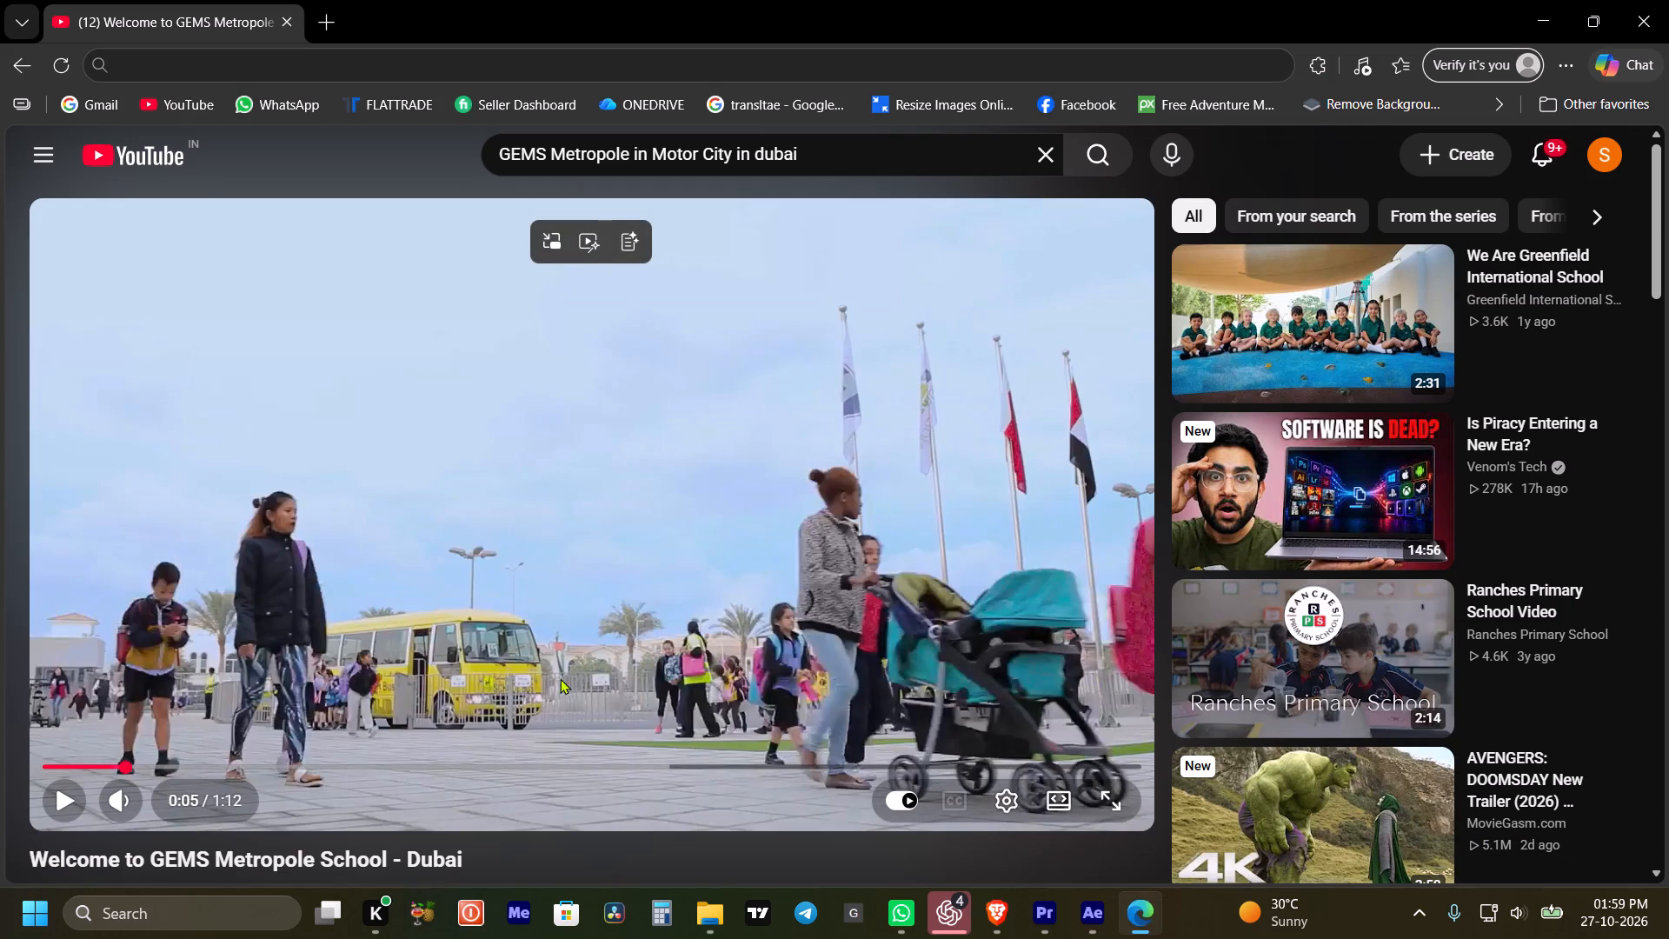
{"action": "scroll", "coordinate": [775, 558], "scroll_direction": "down", "scroll_amount": 1}
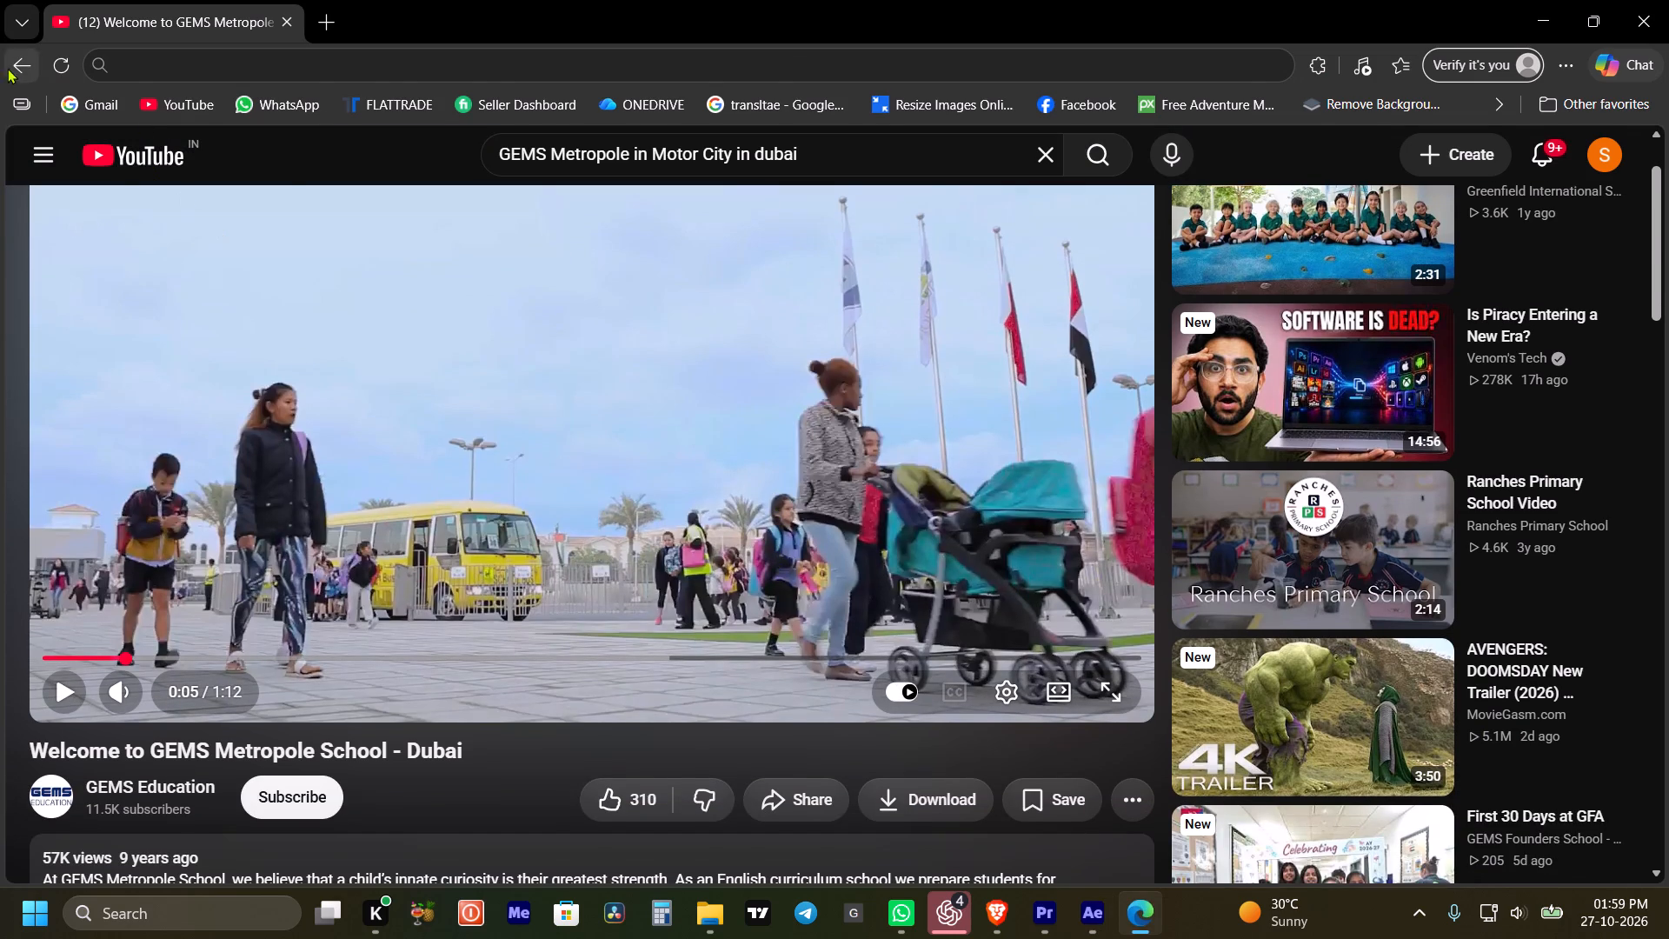
{"action": "left_click", "coordinate": [8, 67]}
{"action": "scroll", "coordinate": [909, 559], "scroll_direction": "down", "scroll_amount": 3}
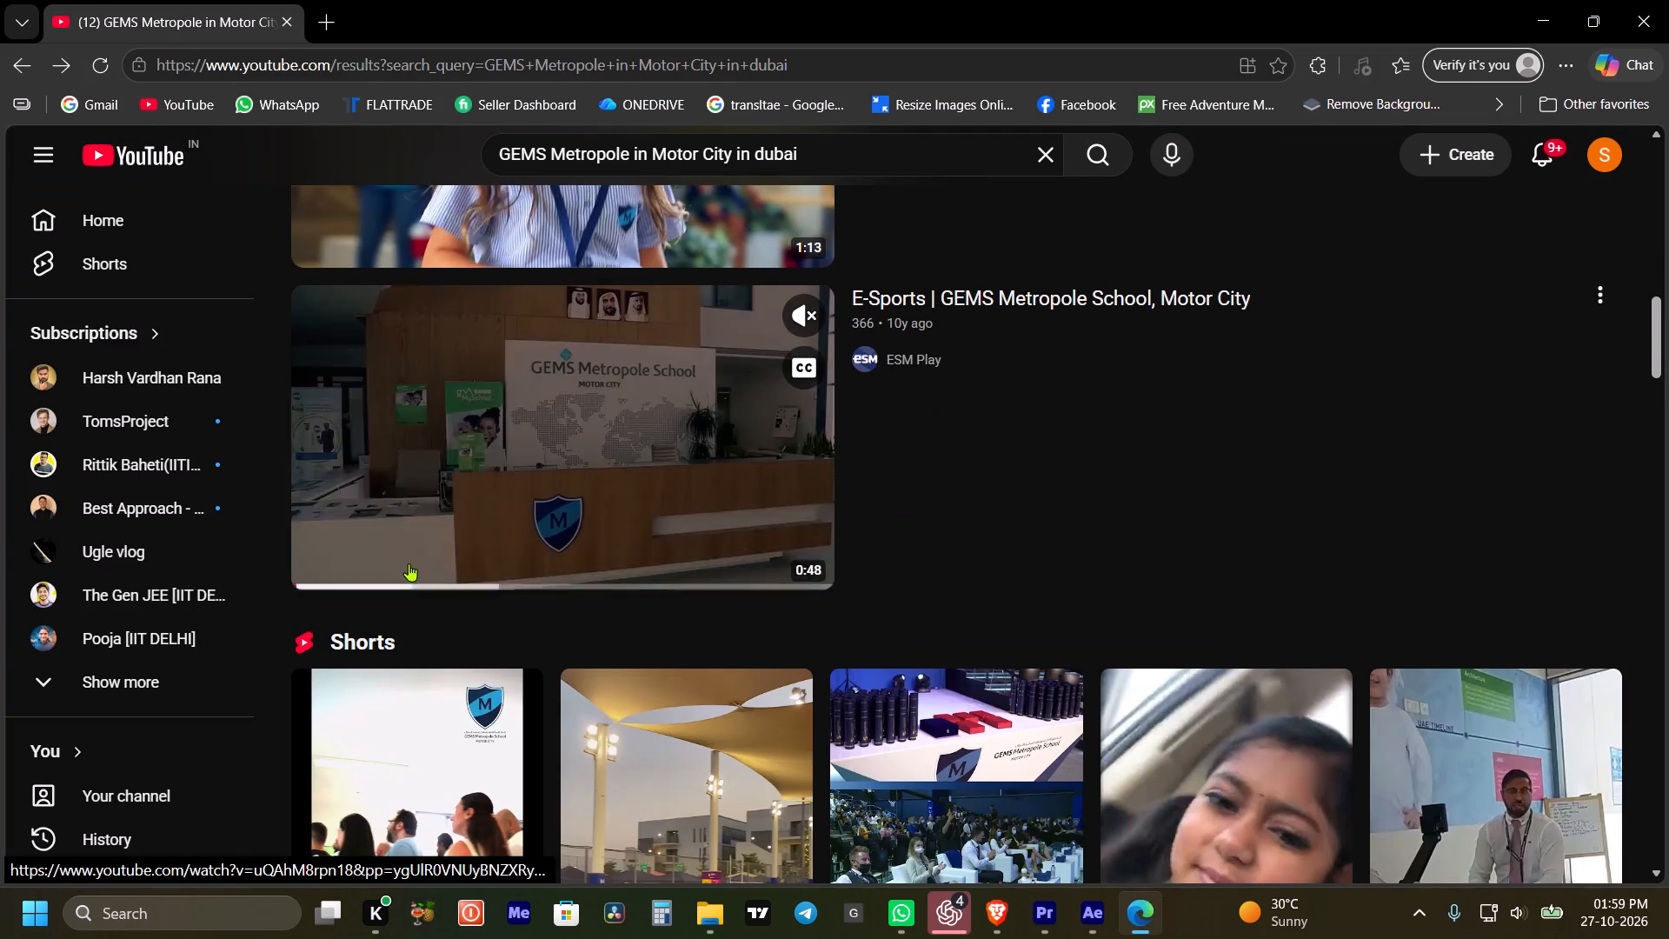
{"action": "left_click", "coordinate": [415, 573]}
{"action": "left_click", "coordinate": [502, 572]}
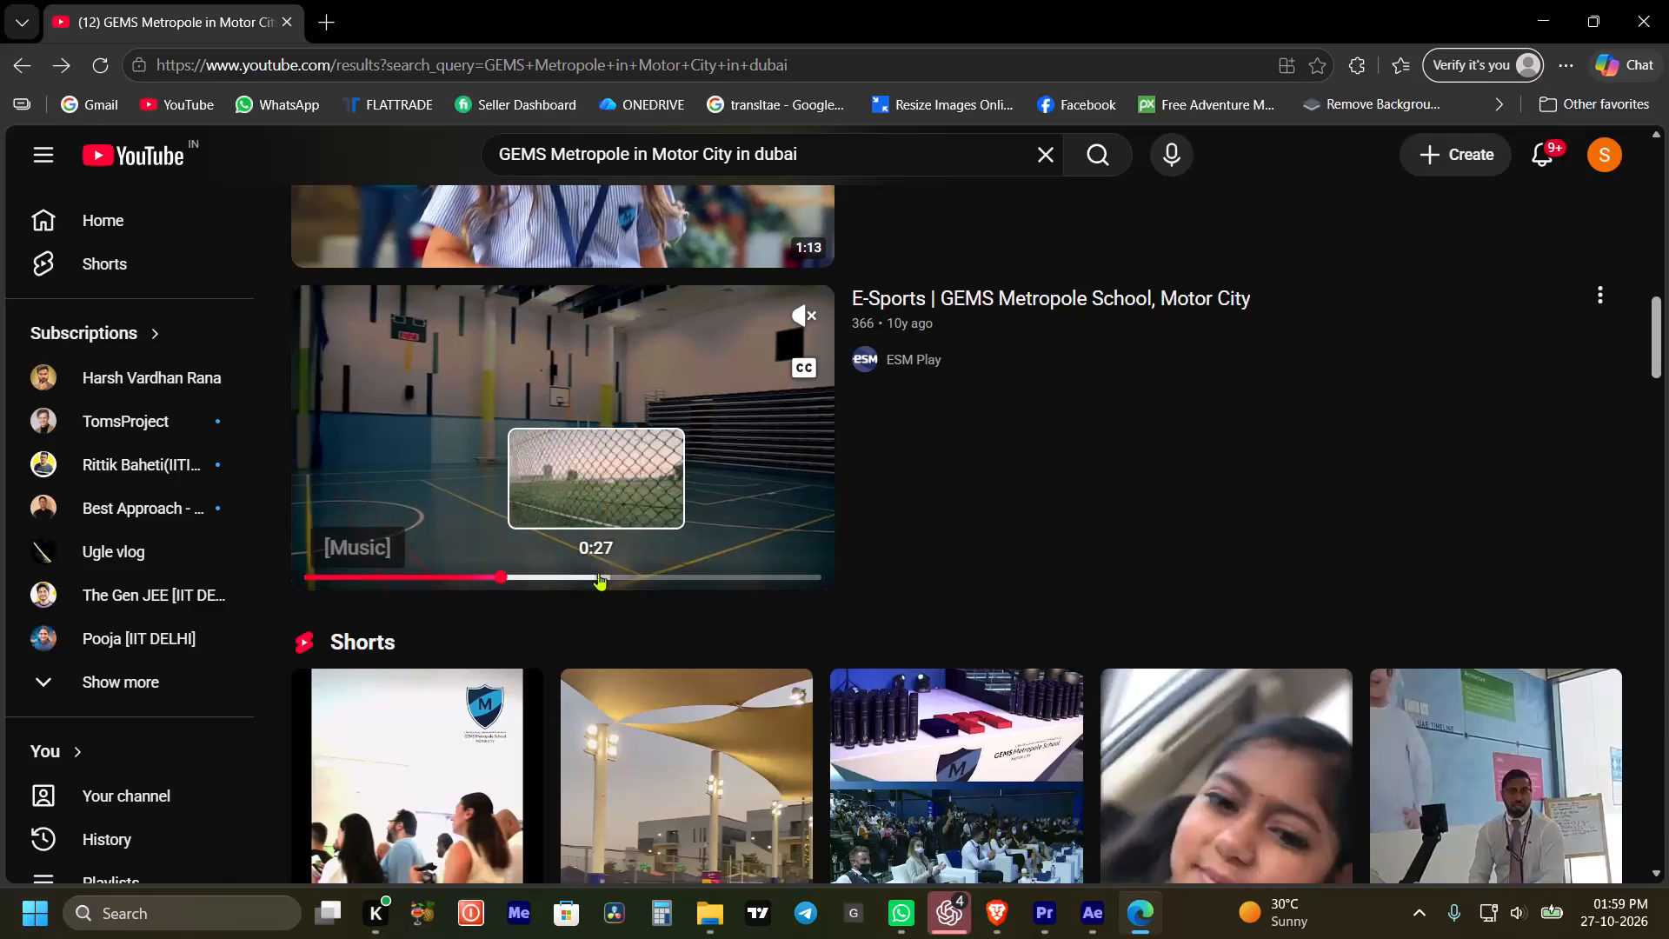
{"action": "left_click", "coordinate": [614, 579]}
{"action": "left_click_drag", "start_coordinate": [646, 579], "coordinate": [673, 580]}
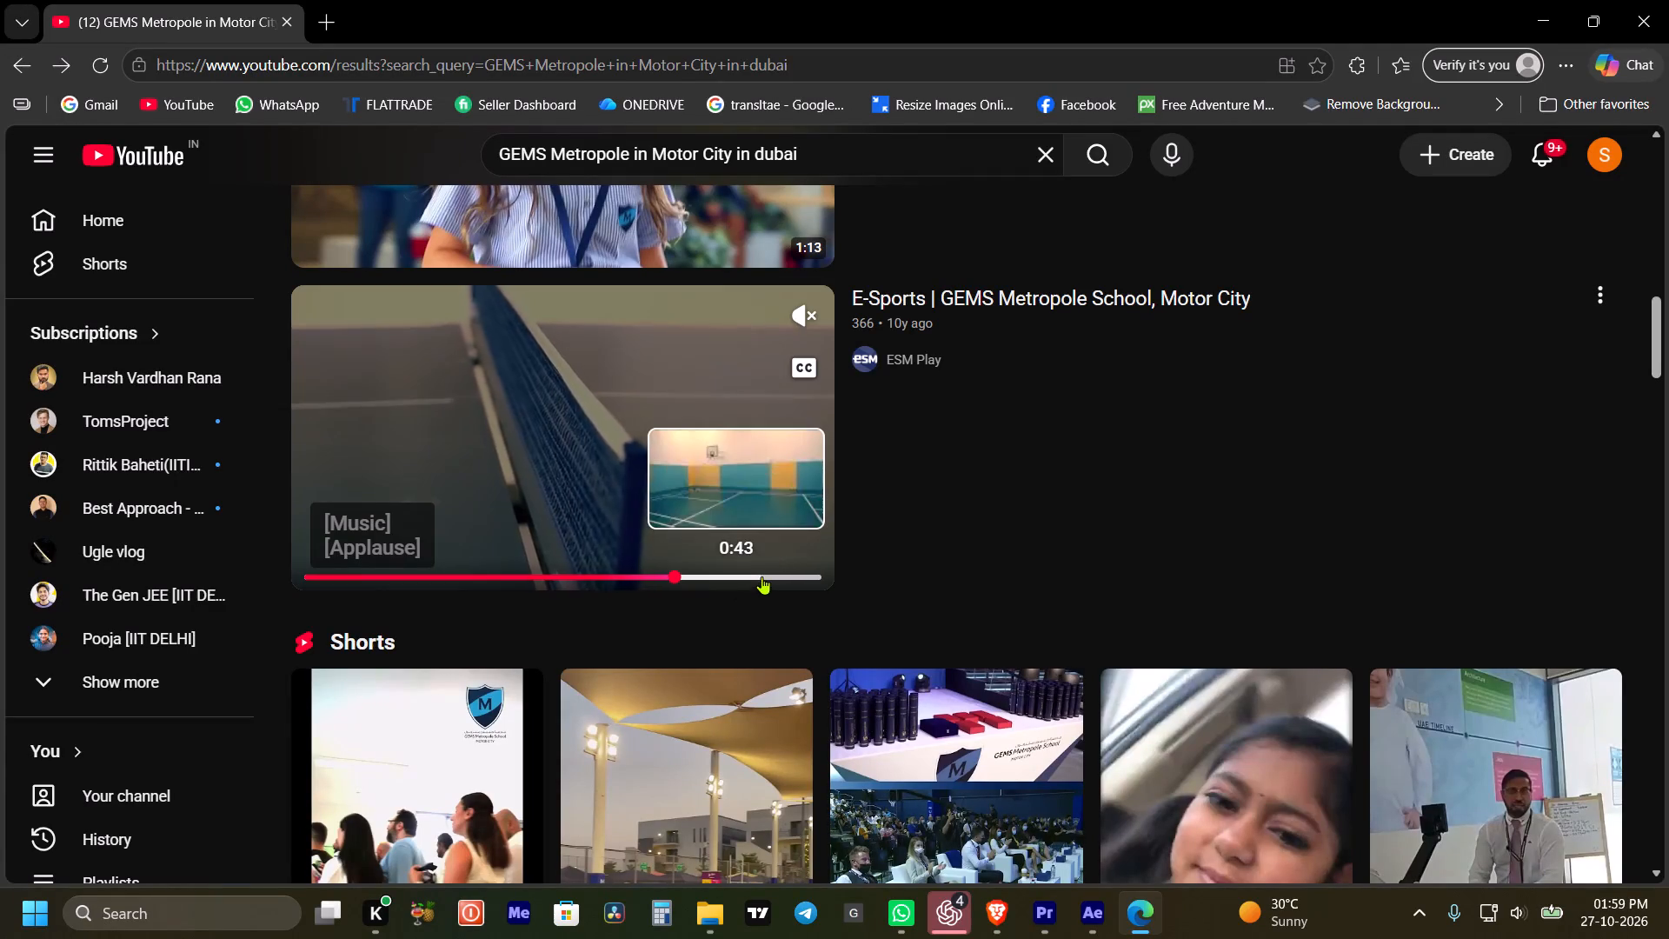
{"action": "left_click", "coordinate": [807, 361]}
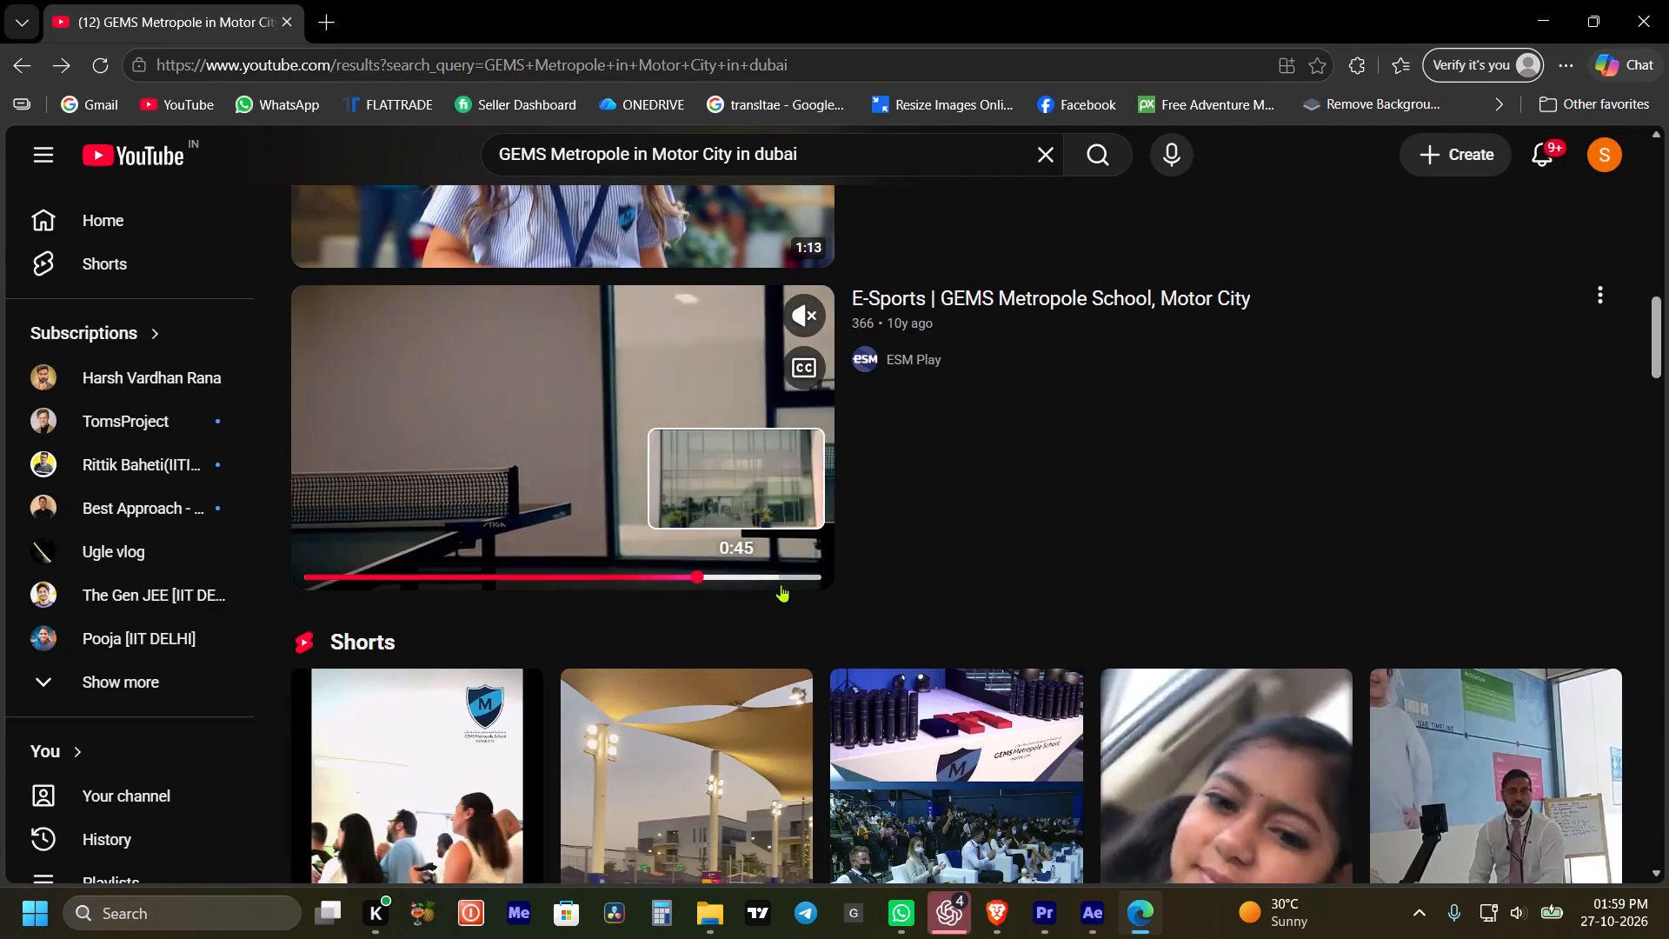
{"action": "left_click", "coordinate": [772, 573]}
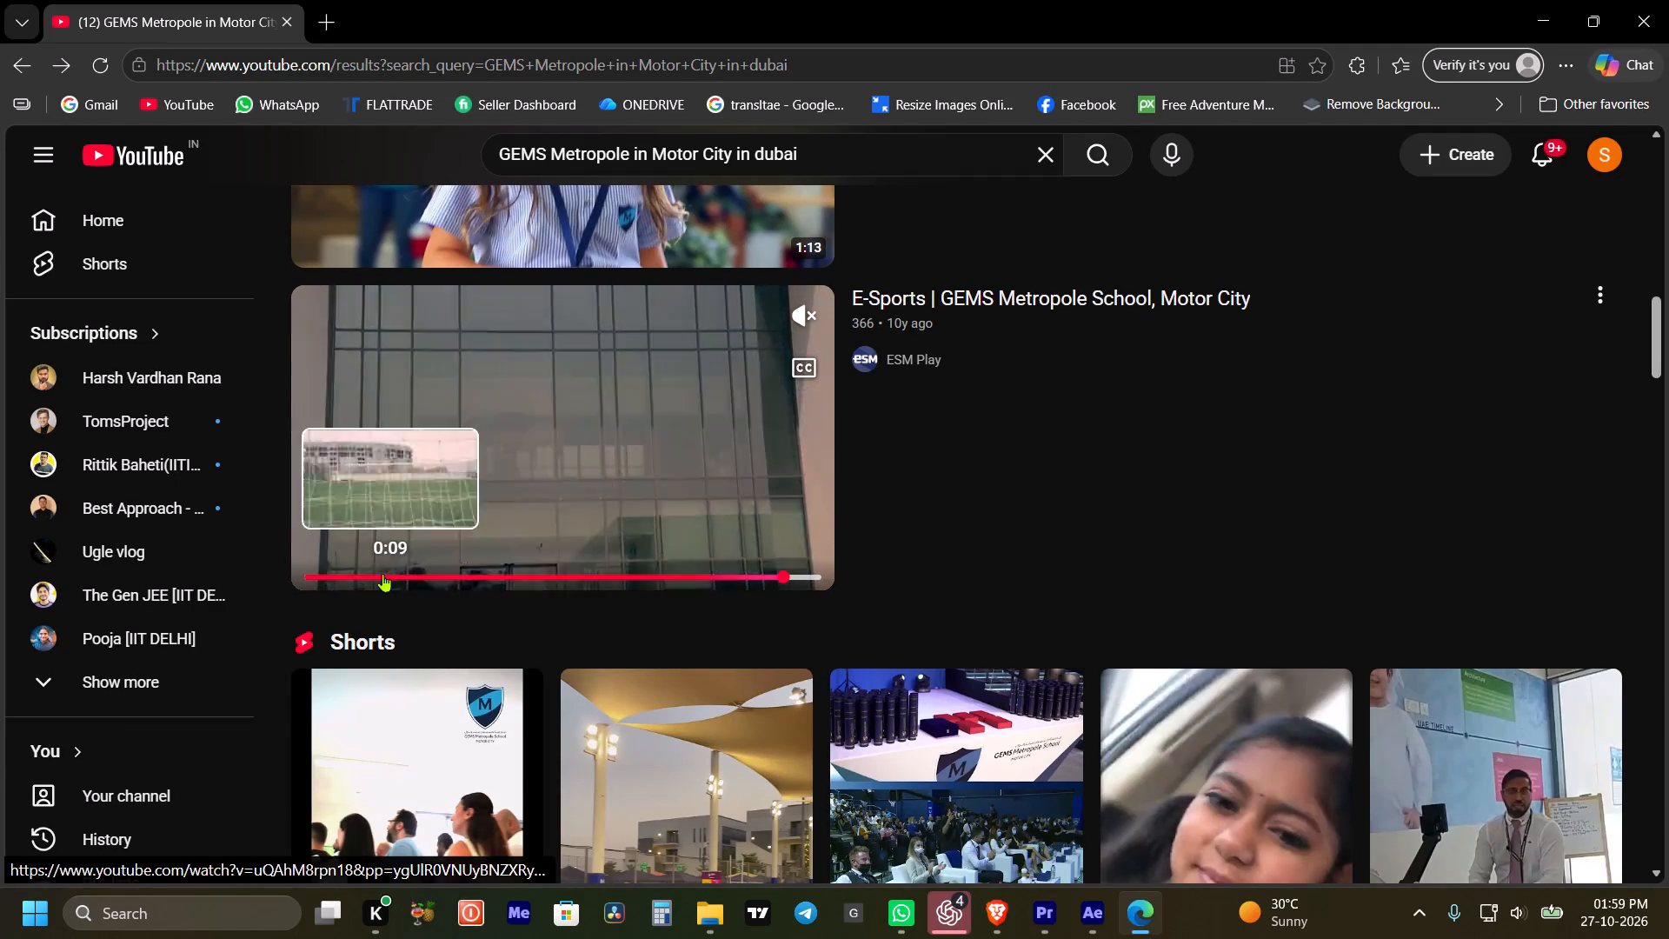
{"action": "left_click", "coordinate": [311, 569]}
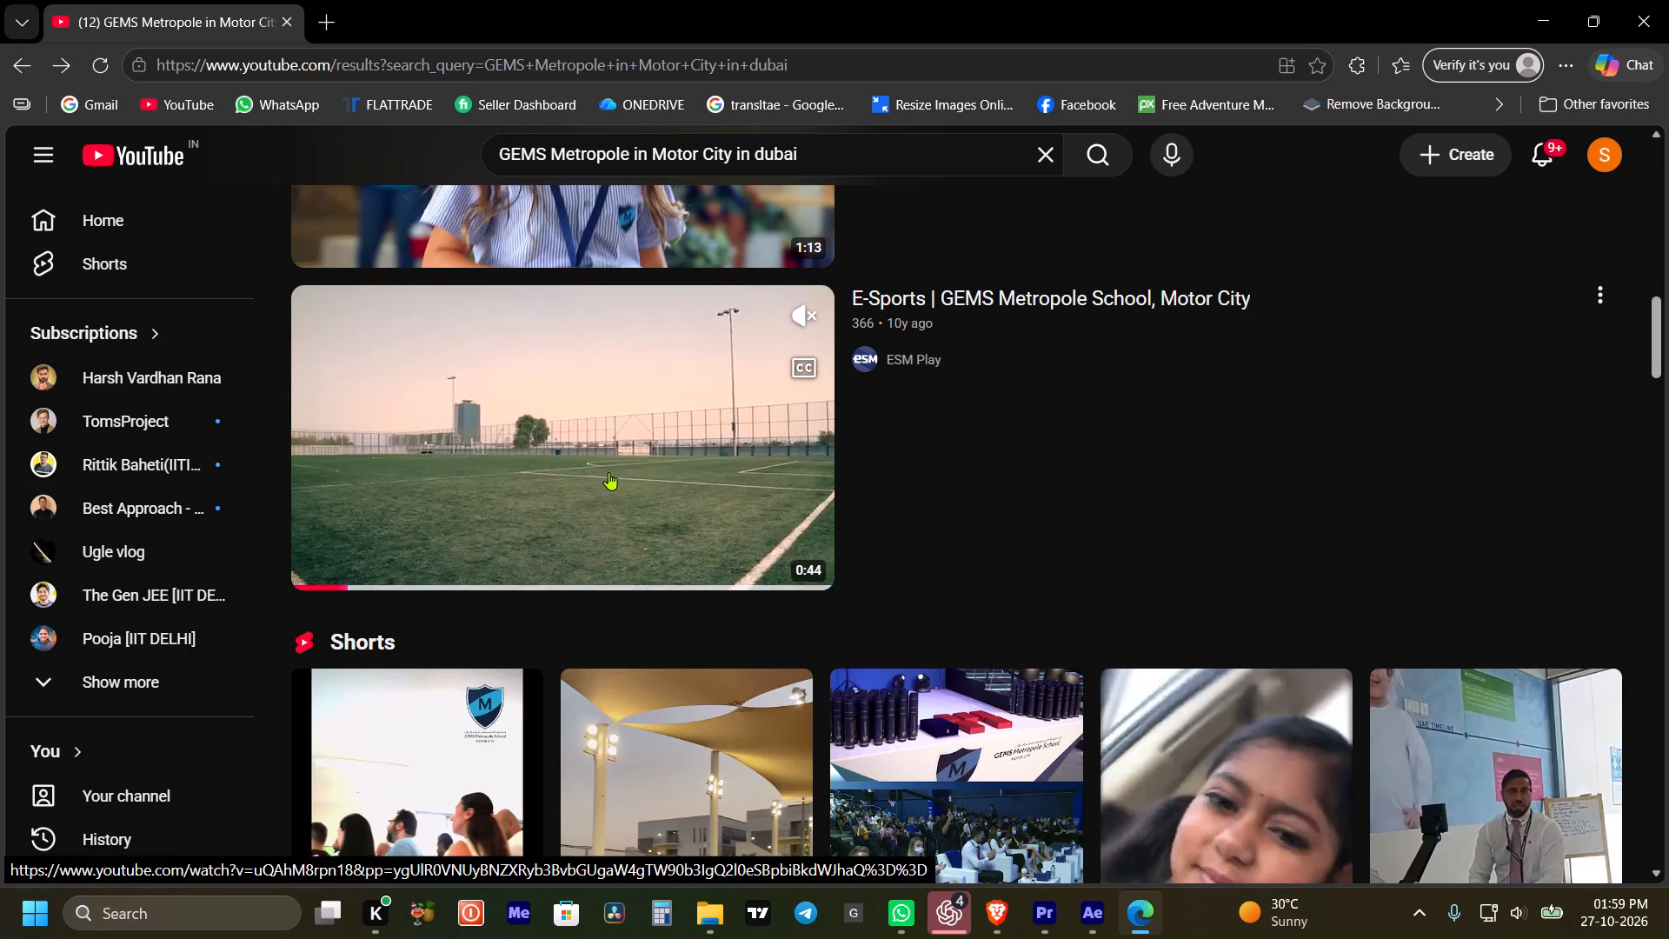
Look through the GEMS Metropole search results, including the Shorts rows, for further usable school footage.
{"action": "scroll", "coordinate": [585, 413], "scroll_direction": "down", "scroll_amount": 2}
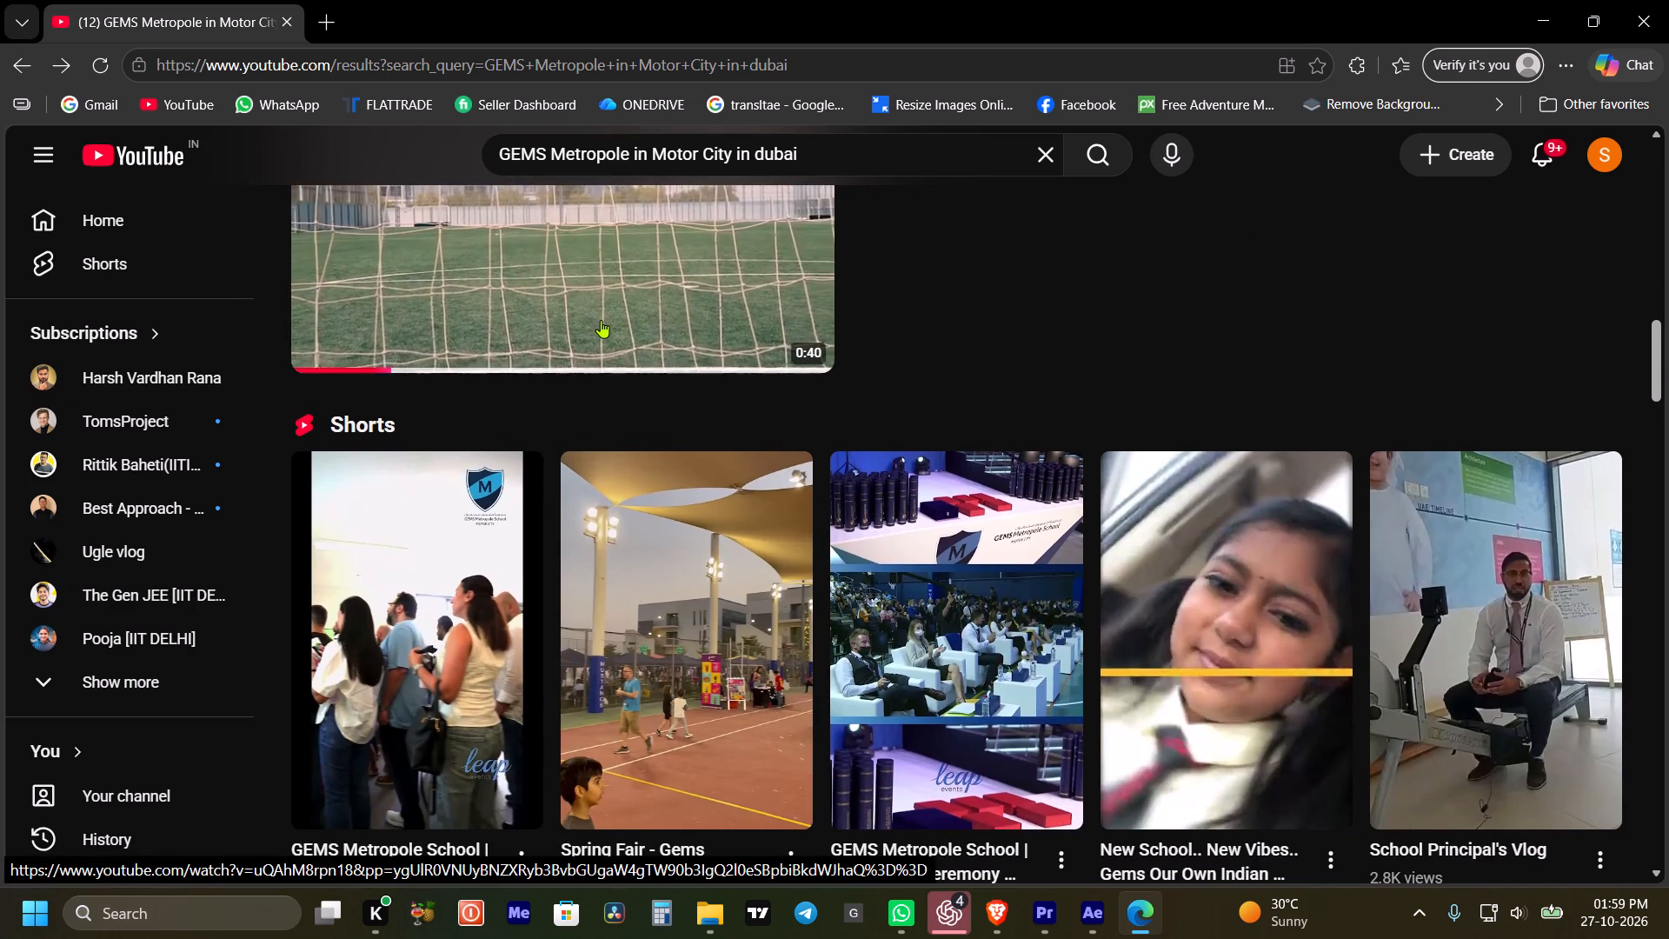
{"action": "scroll", "coordinate": [603, 323], "scroll_direction": "up", "scroll_amount": 1}
{"action": "scroll", "coordinate": [592, 371], "scroll_direction": "down", "scroll_amount": 2}
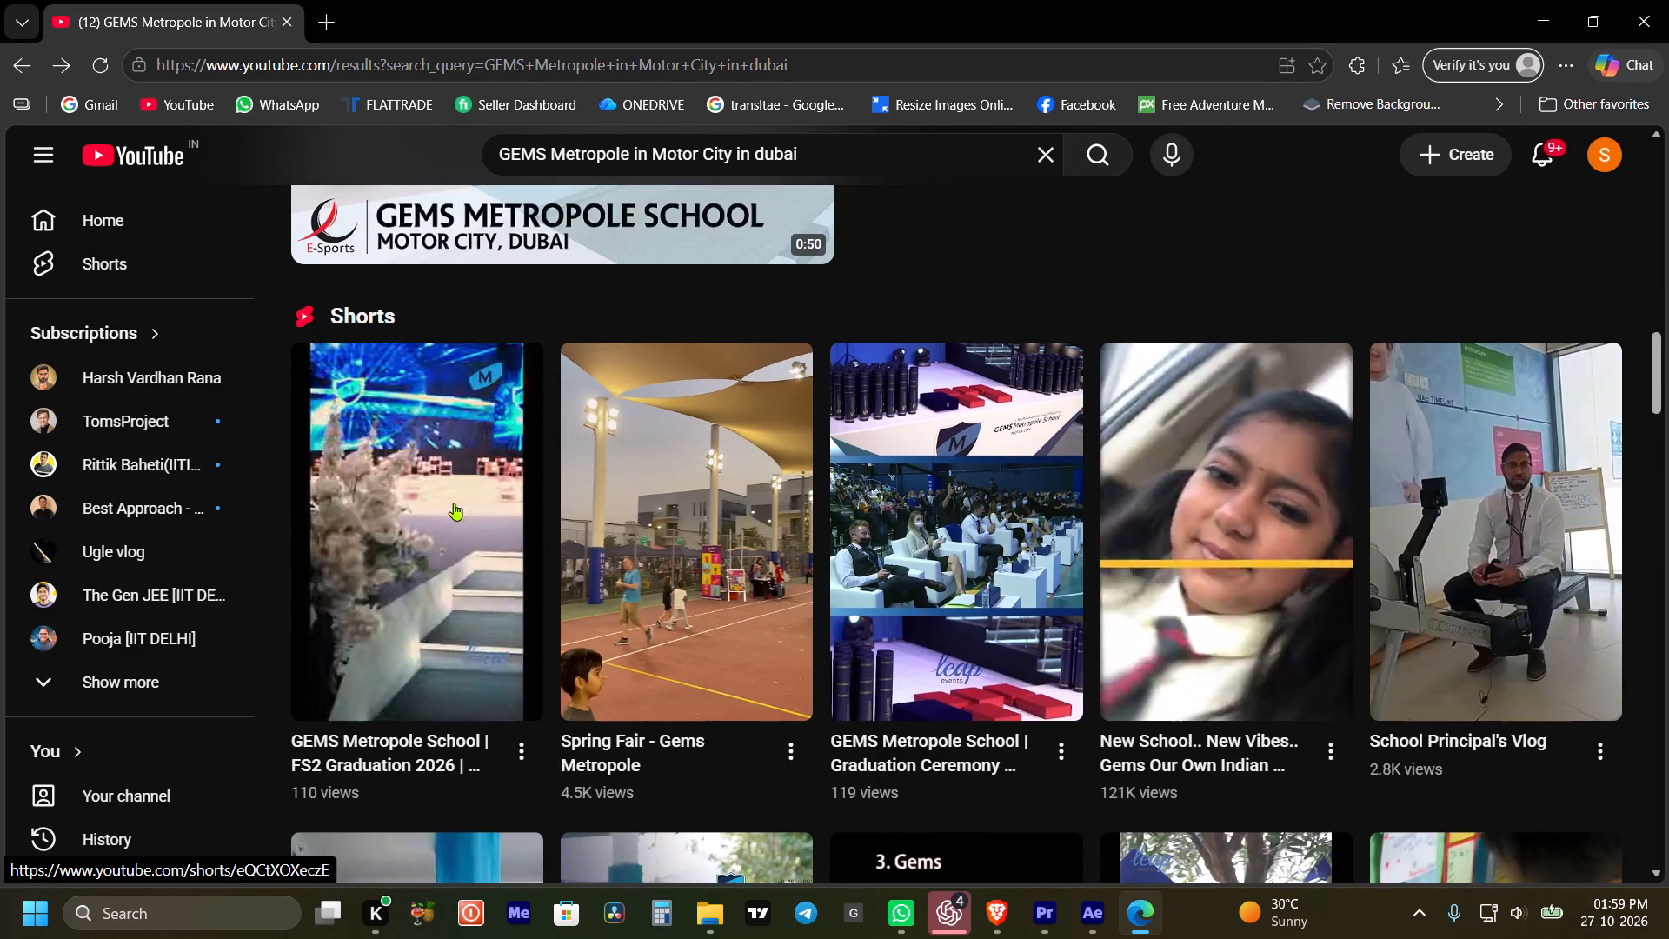
{"action": "scroll", "coordinate": [454, 503], "scroll_direction": "down", "scroll_amount": 2}
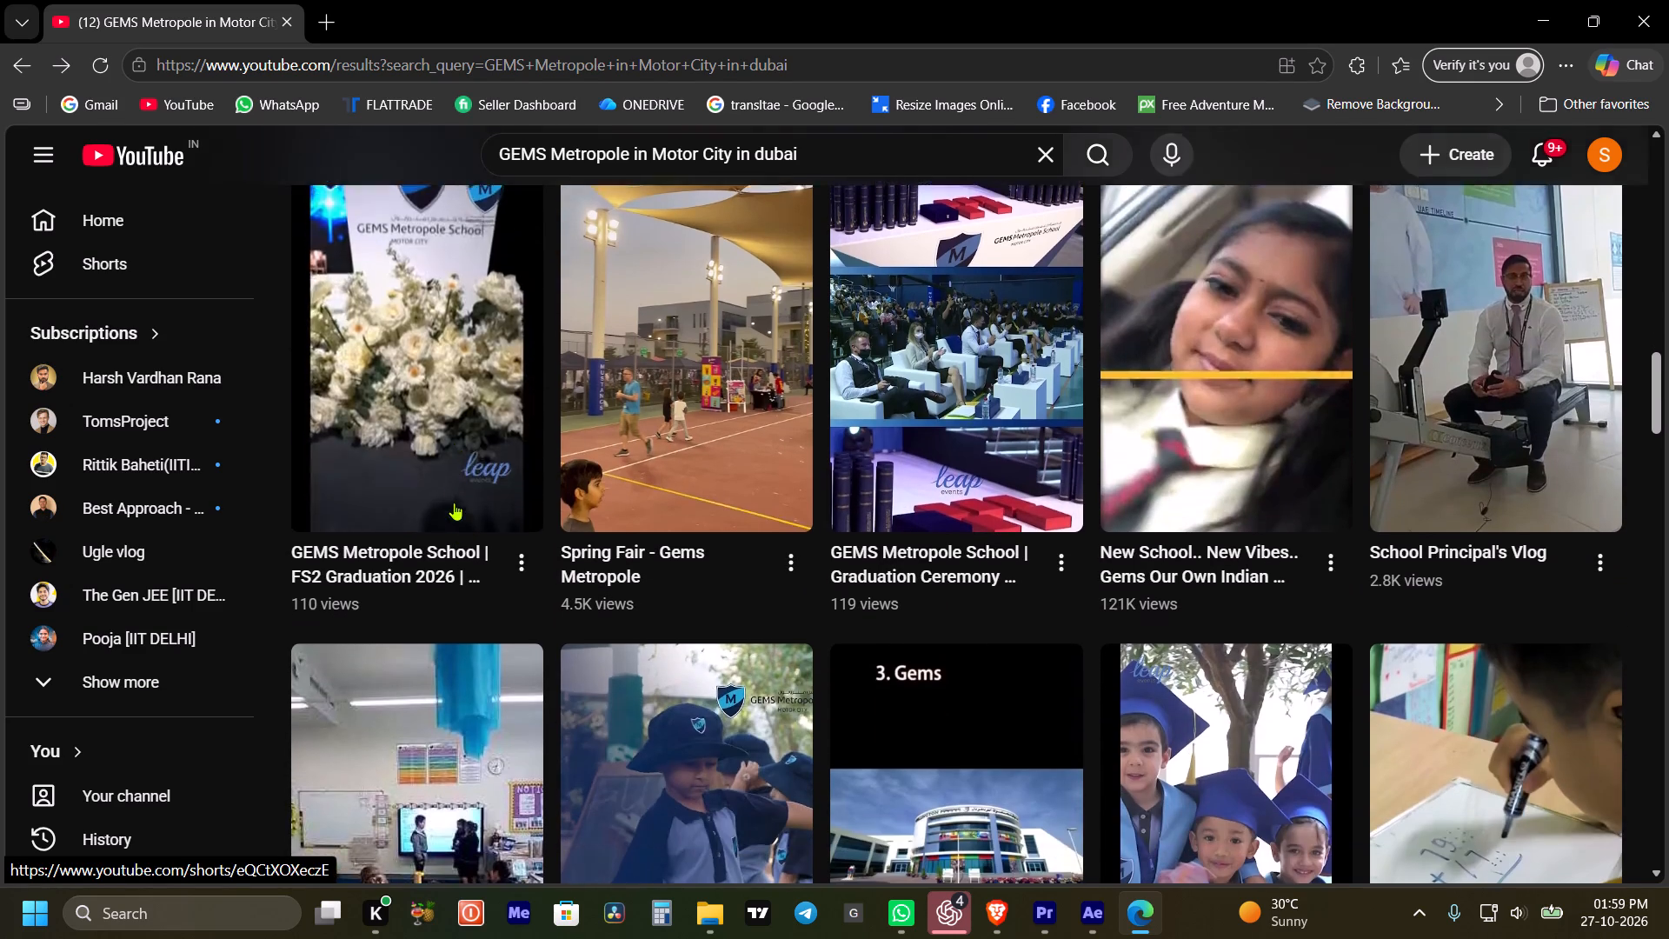
{"action": "scroll", "coordinate": [454, 503], "scroll_direction": "down", "scroll_amount": 2}
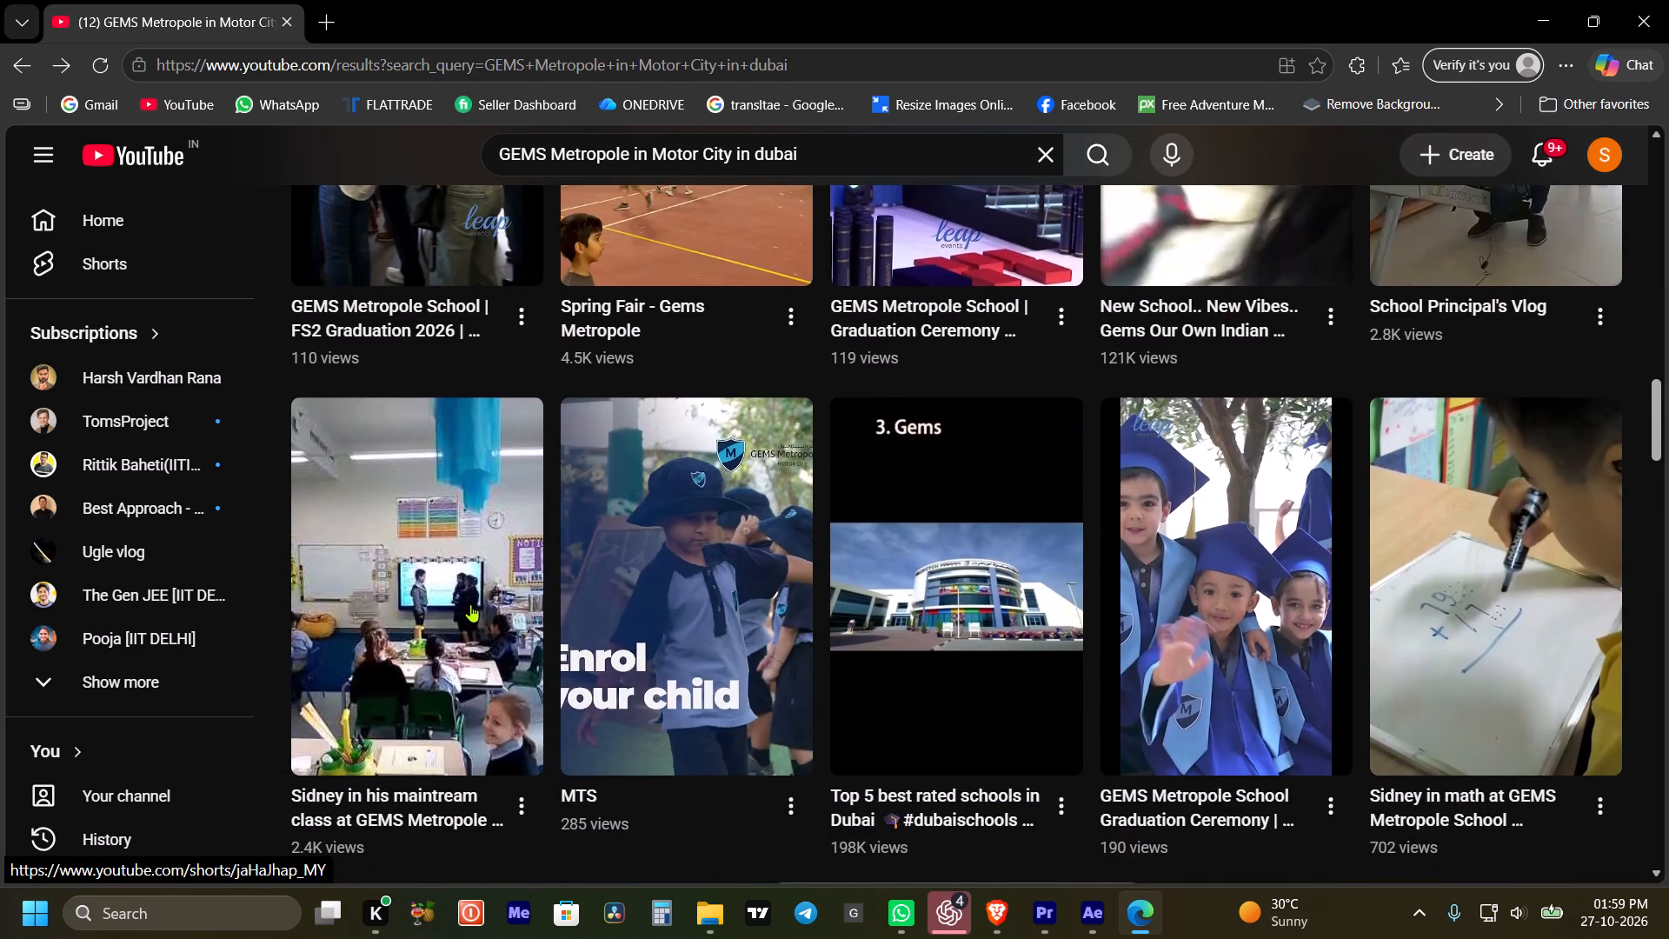
{"action": "scroll", "coordinate": [983, 692], "scroll_direction": "up", "scroll_amount": 4}
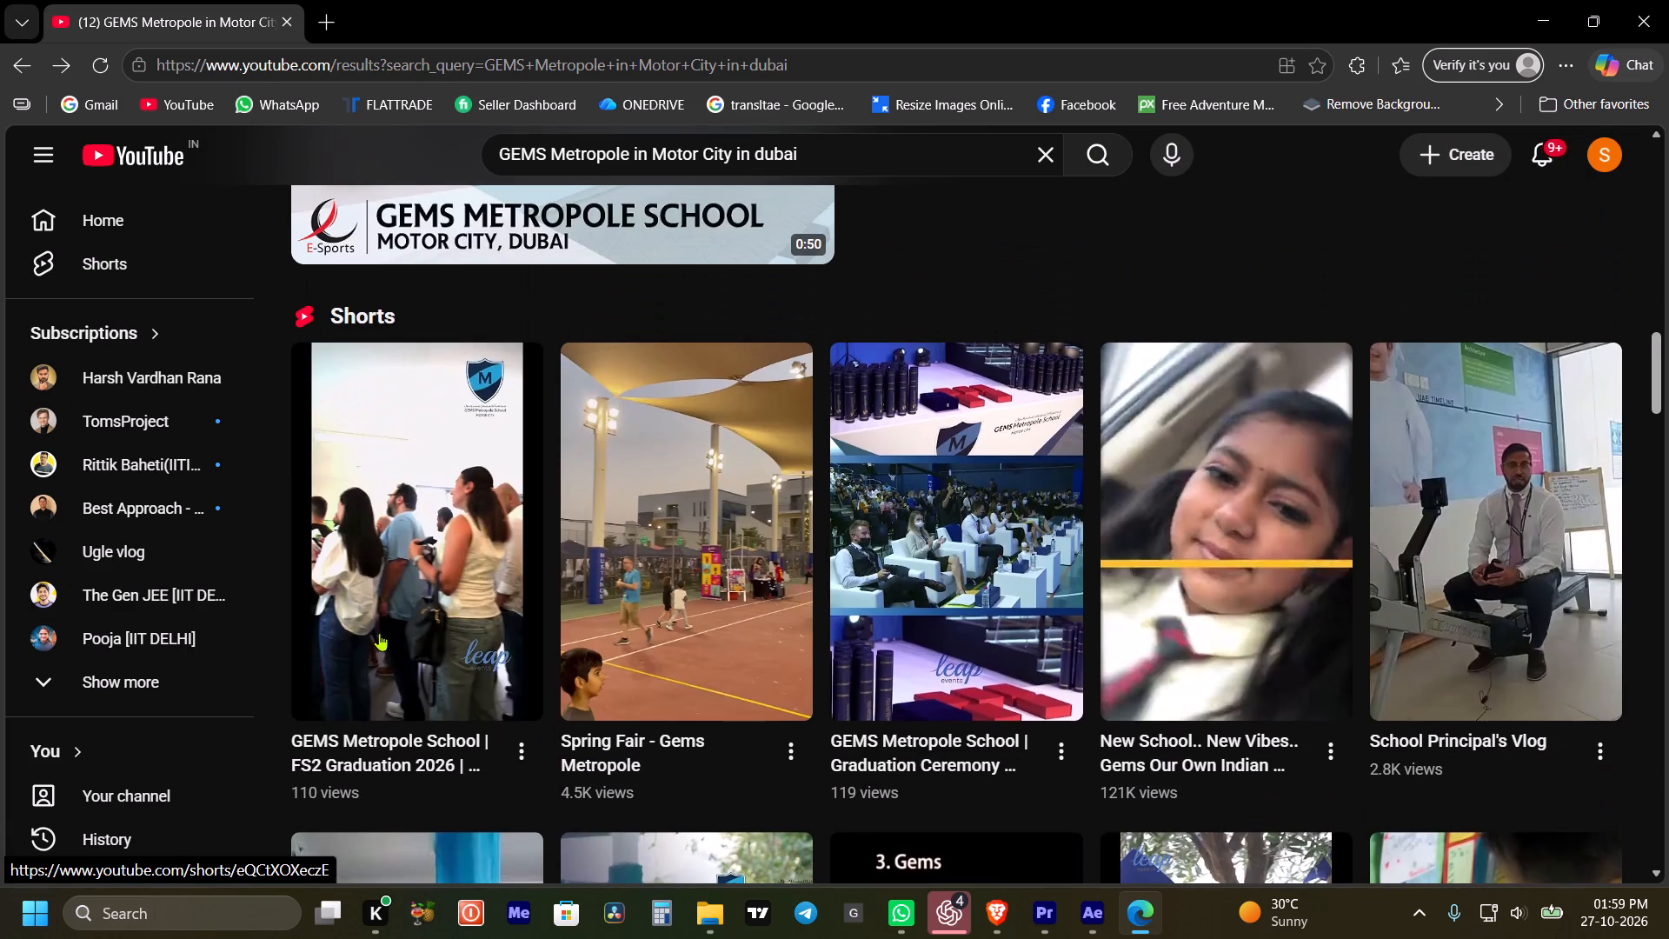
Open the E-Sports | GEMS Metropole School, Motor City video from the results and copy its link.
{"action": "scroll", "coordinate": [789, 612], "scroll_direction": "up", "scroll_amount": 3}
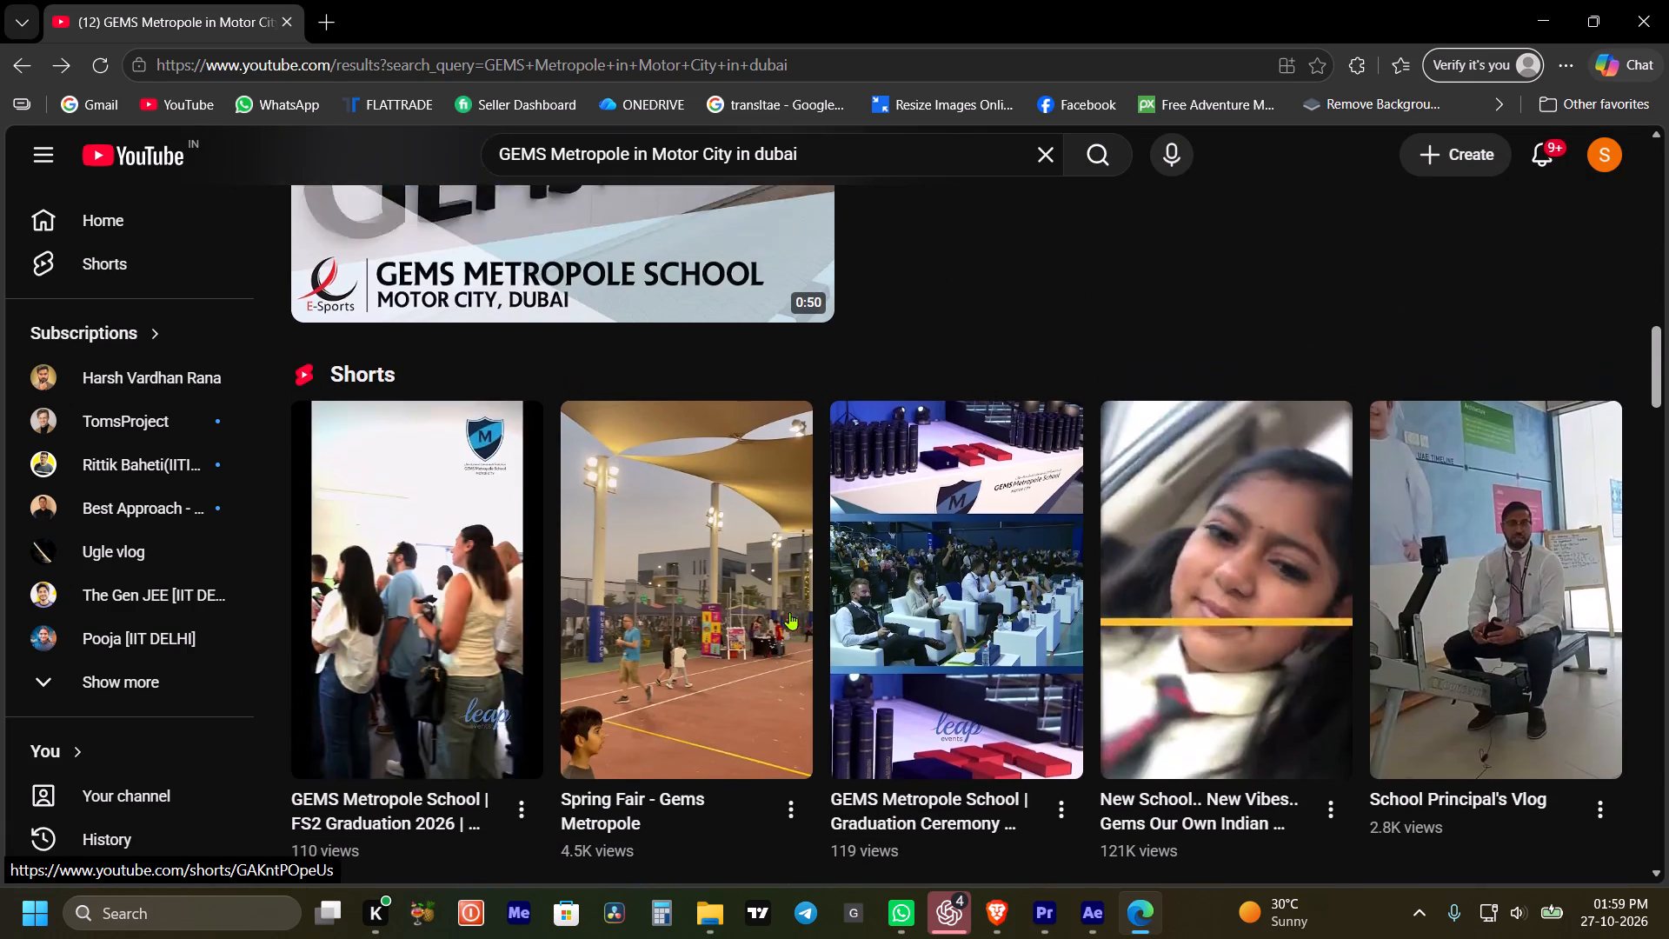
{"action": "scroll", "coordinate": [688, 556], "scroll_direction": "up", "scroll_amount": 1}
{"action": "left_click", "coordinate": [642, 535]}
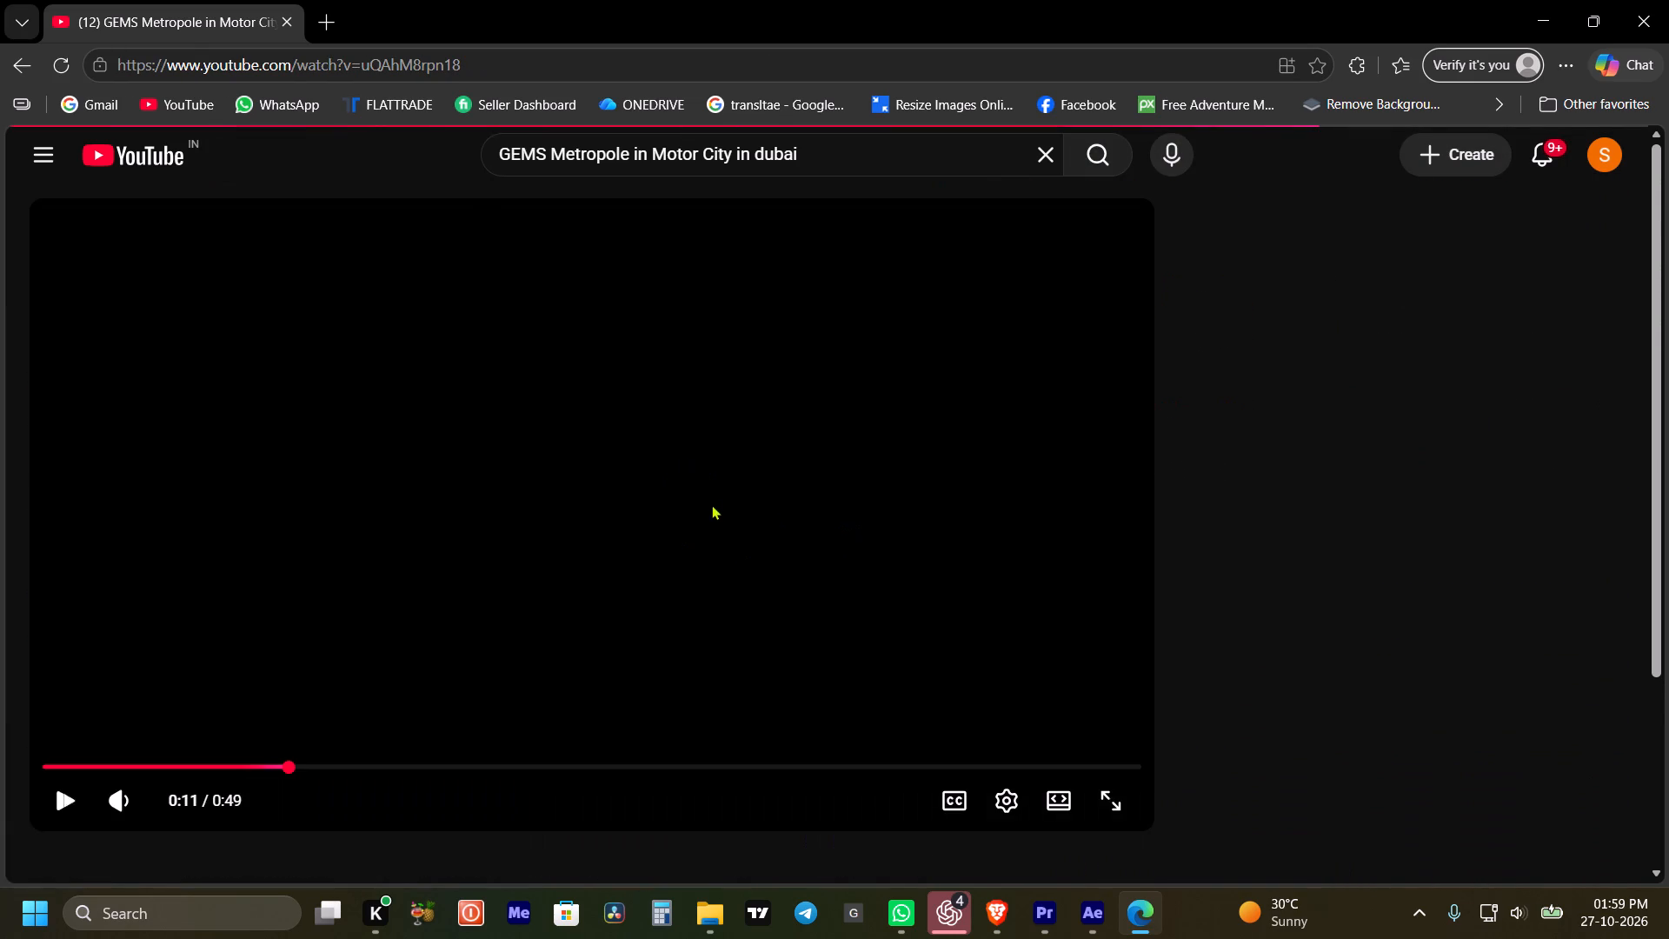
{"action": "left_click", "coordinate": [715, 505]}
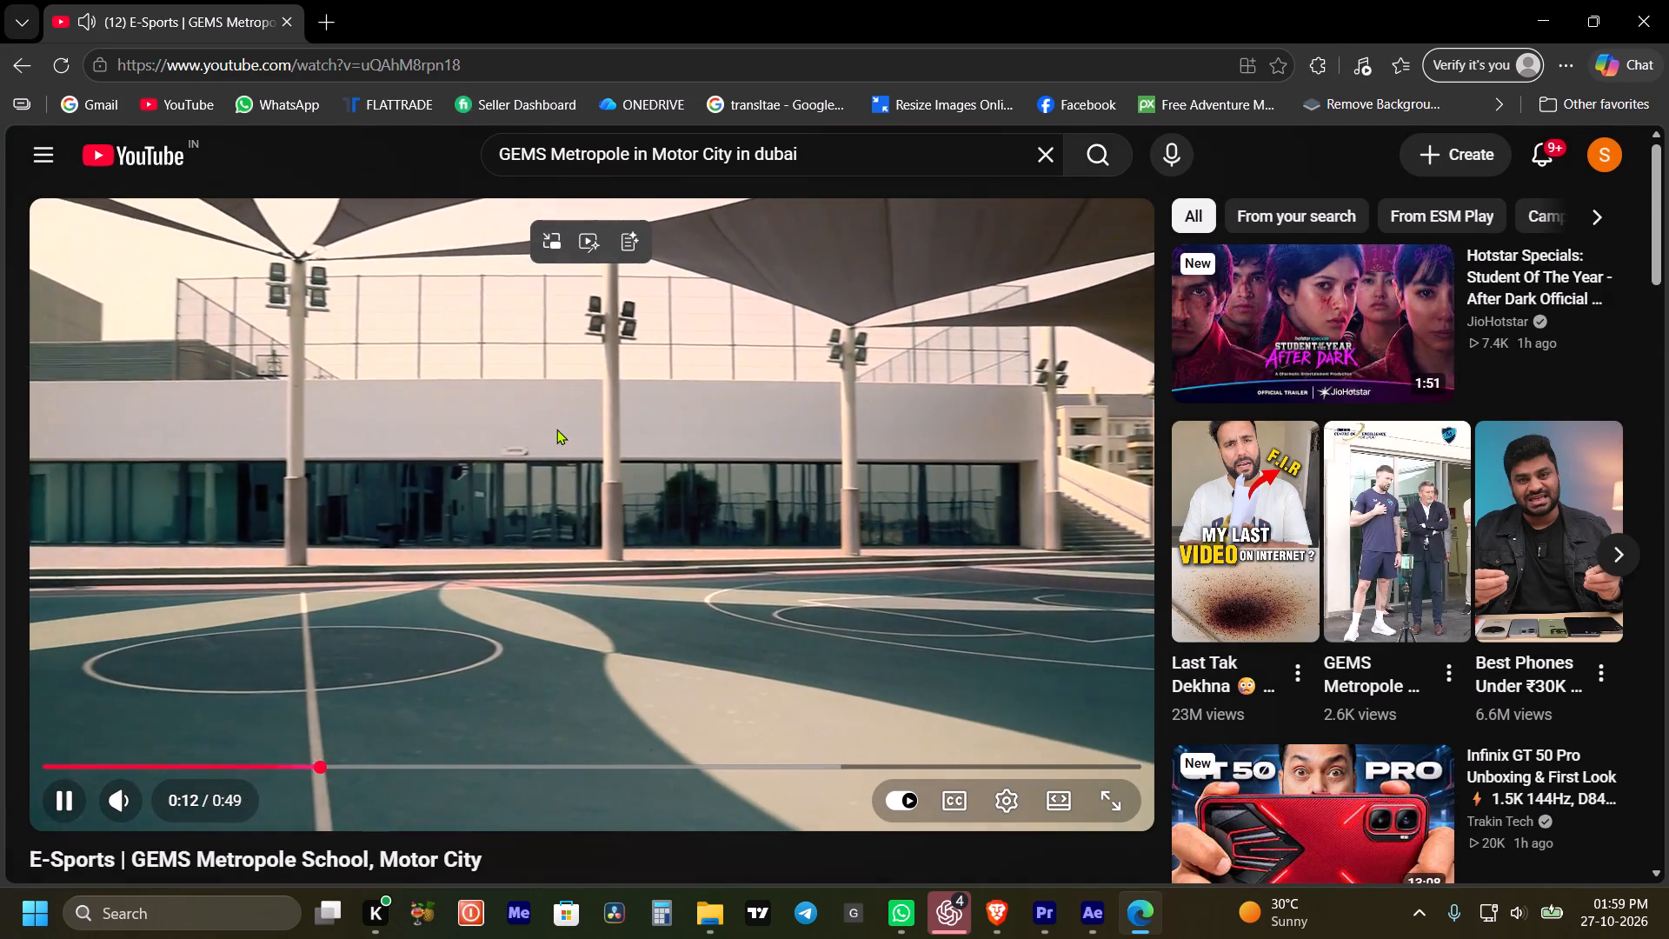
{"action": "left_click", "coordinate": [556, 430]}
{"action": "left_click", "coordinate": [484, 61]}
{"action": "key", "text": "ctrl+c"}
{"action": "key", "text": "ctrl+c"}
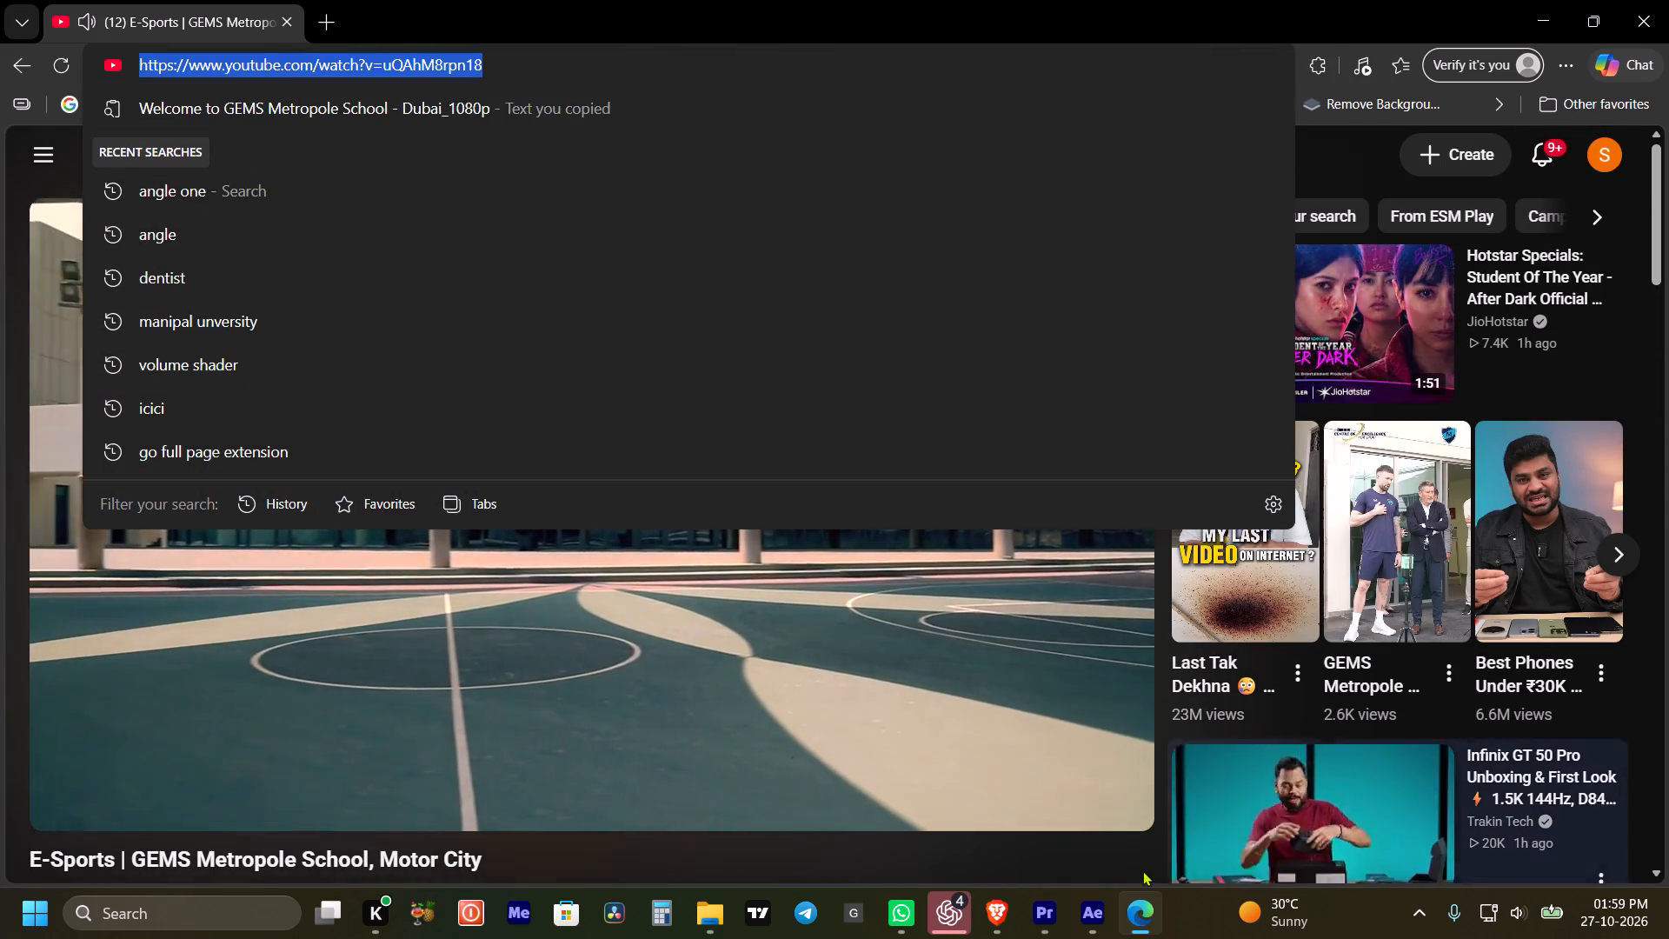
{"action": "left_click", "coordinate": [768, 576]}
{"action": "left_click", "coordinate": [552, 76]}
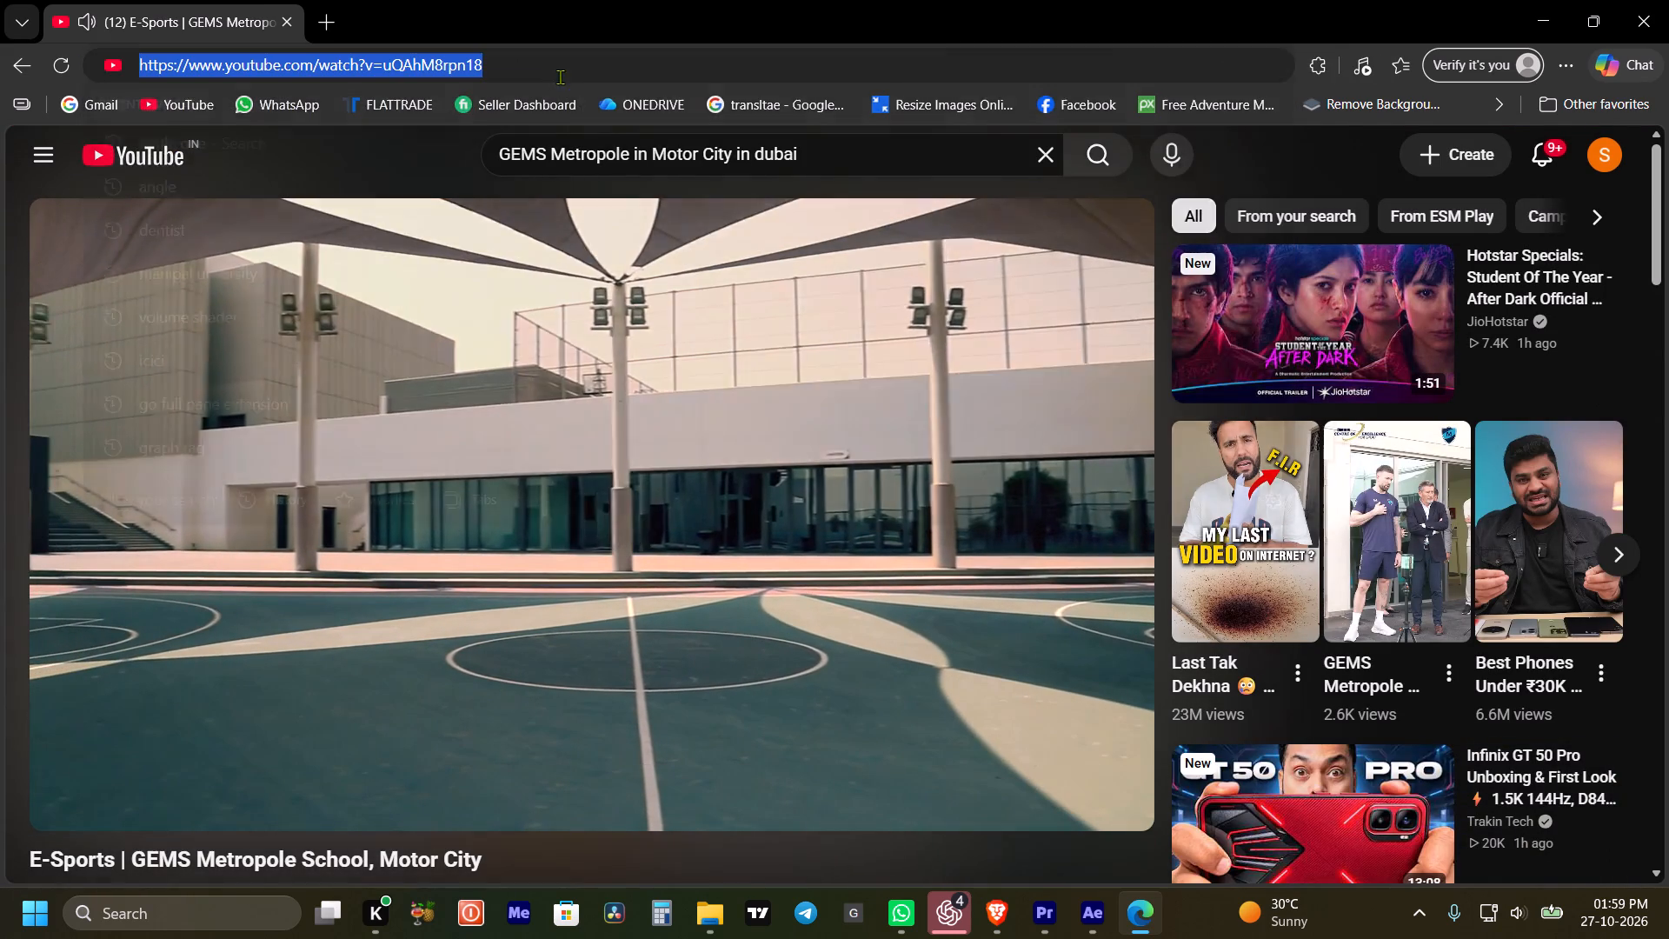
{"action": "key", "text": "ctrl+c"}
{"action": "key", "text": "ctrl+c"}
Switch to Brave, replace the link in the YouTube Video Downloader with the copied E-Sports video link, and submit it.
{"action": "left_click", "coordinate": [1005, 920]}
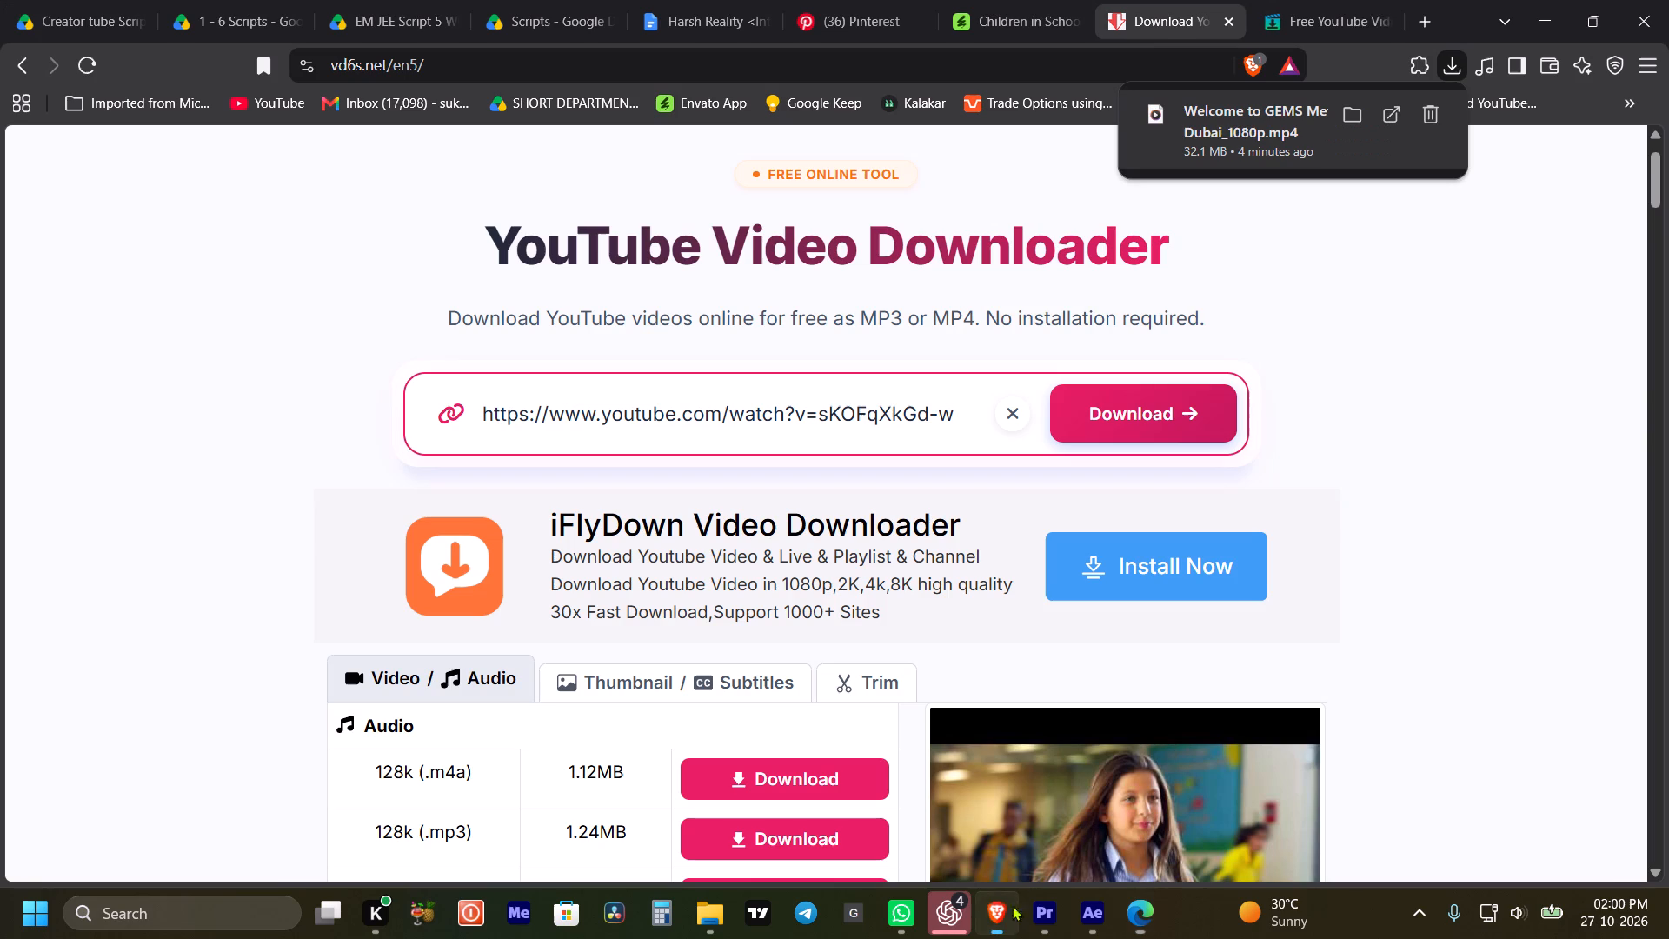
{"action": "left_click_drag", "start_coordinate": [1019, 411], "coordinate": [1003, 413]}
{"action": "left_click", "coordinate": [975, 411]}
{"action": "key", "text": "ctrl+v"}
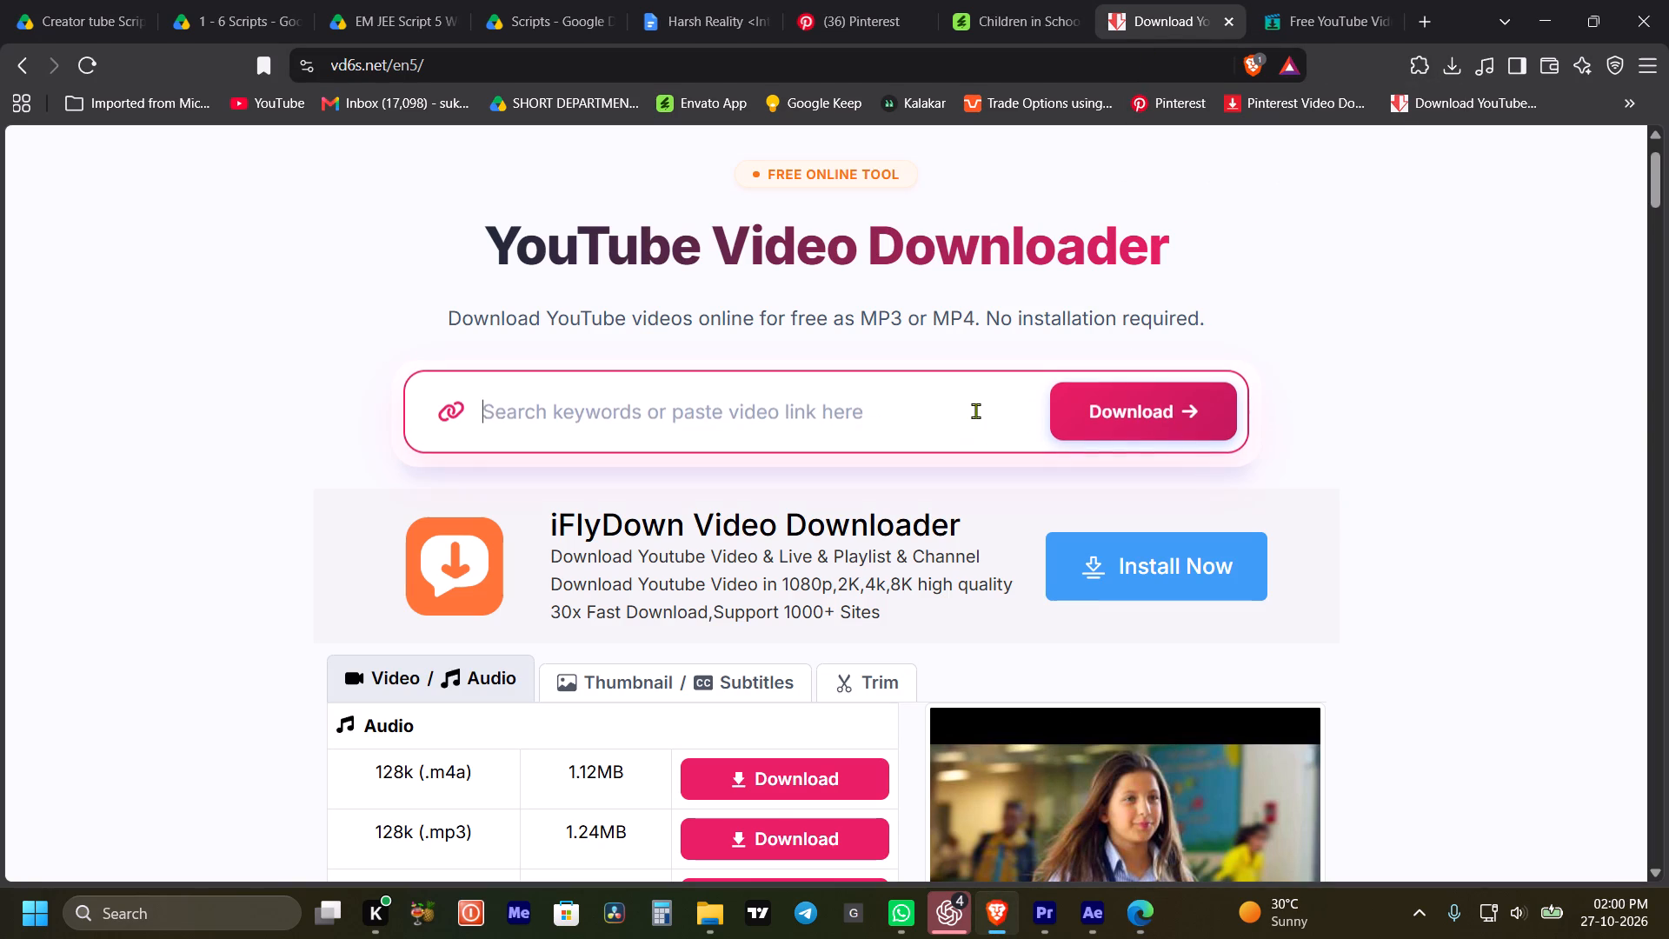
{"action": "left_click", "coordinate": [1166, 417]}
{"action": "left_click", "coordinate": [945, 913]}
{"action": "left_click", "coordinate": [954, 910]}
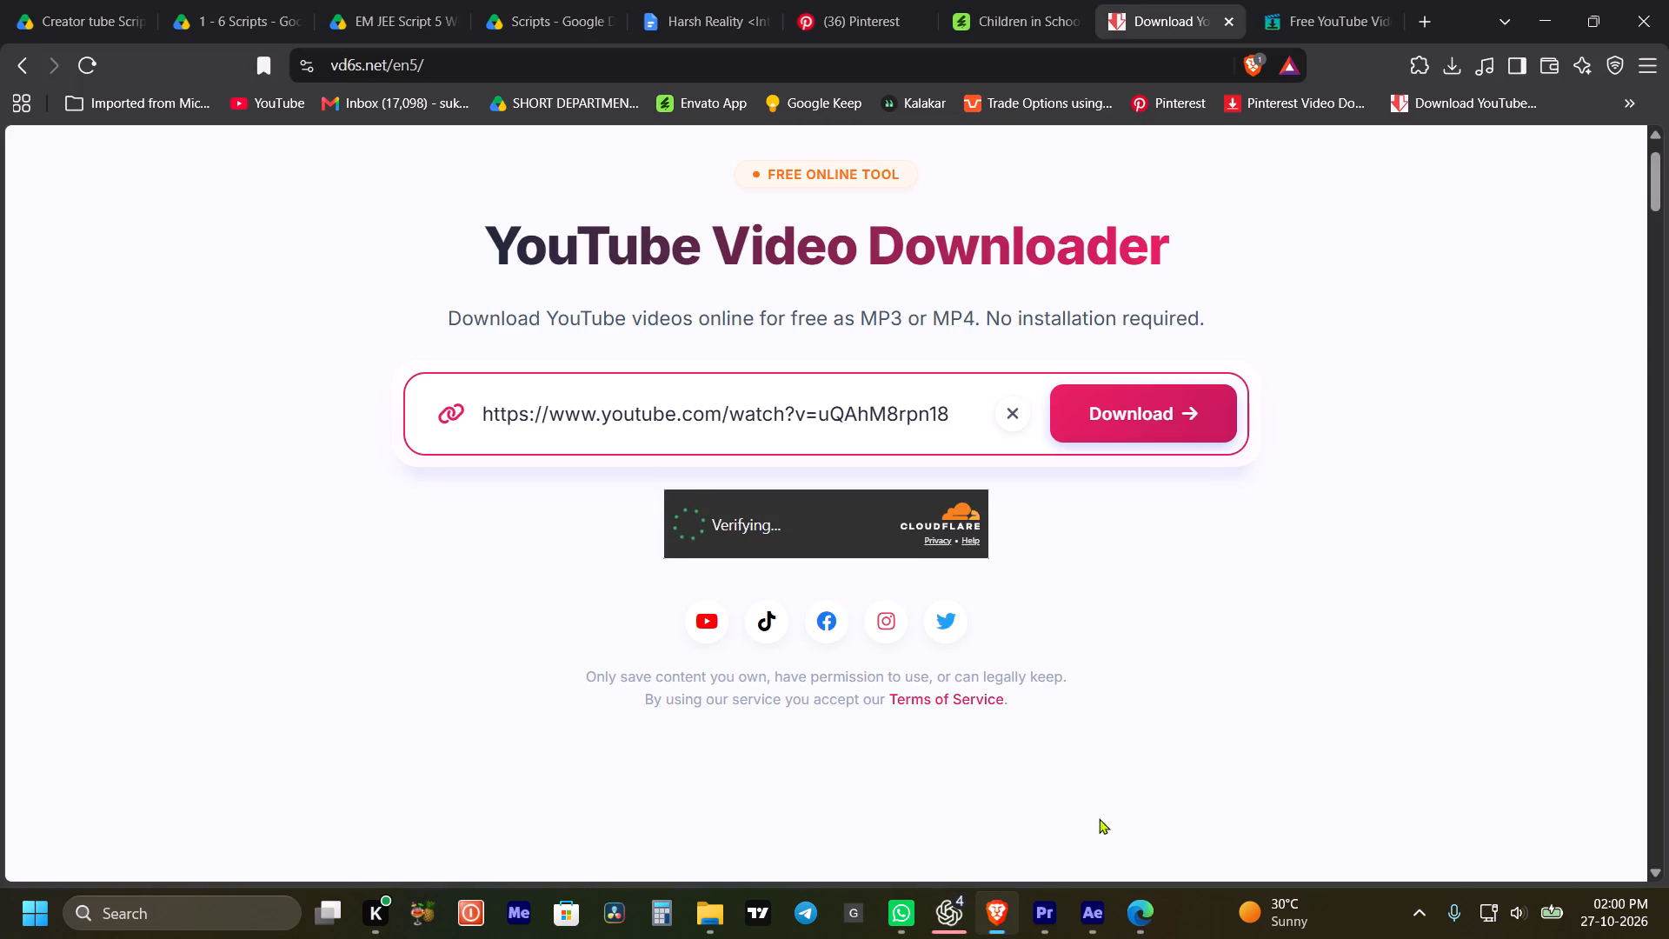
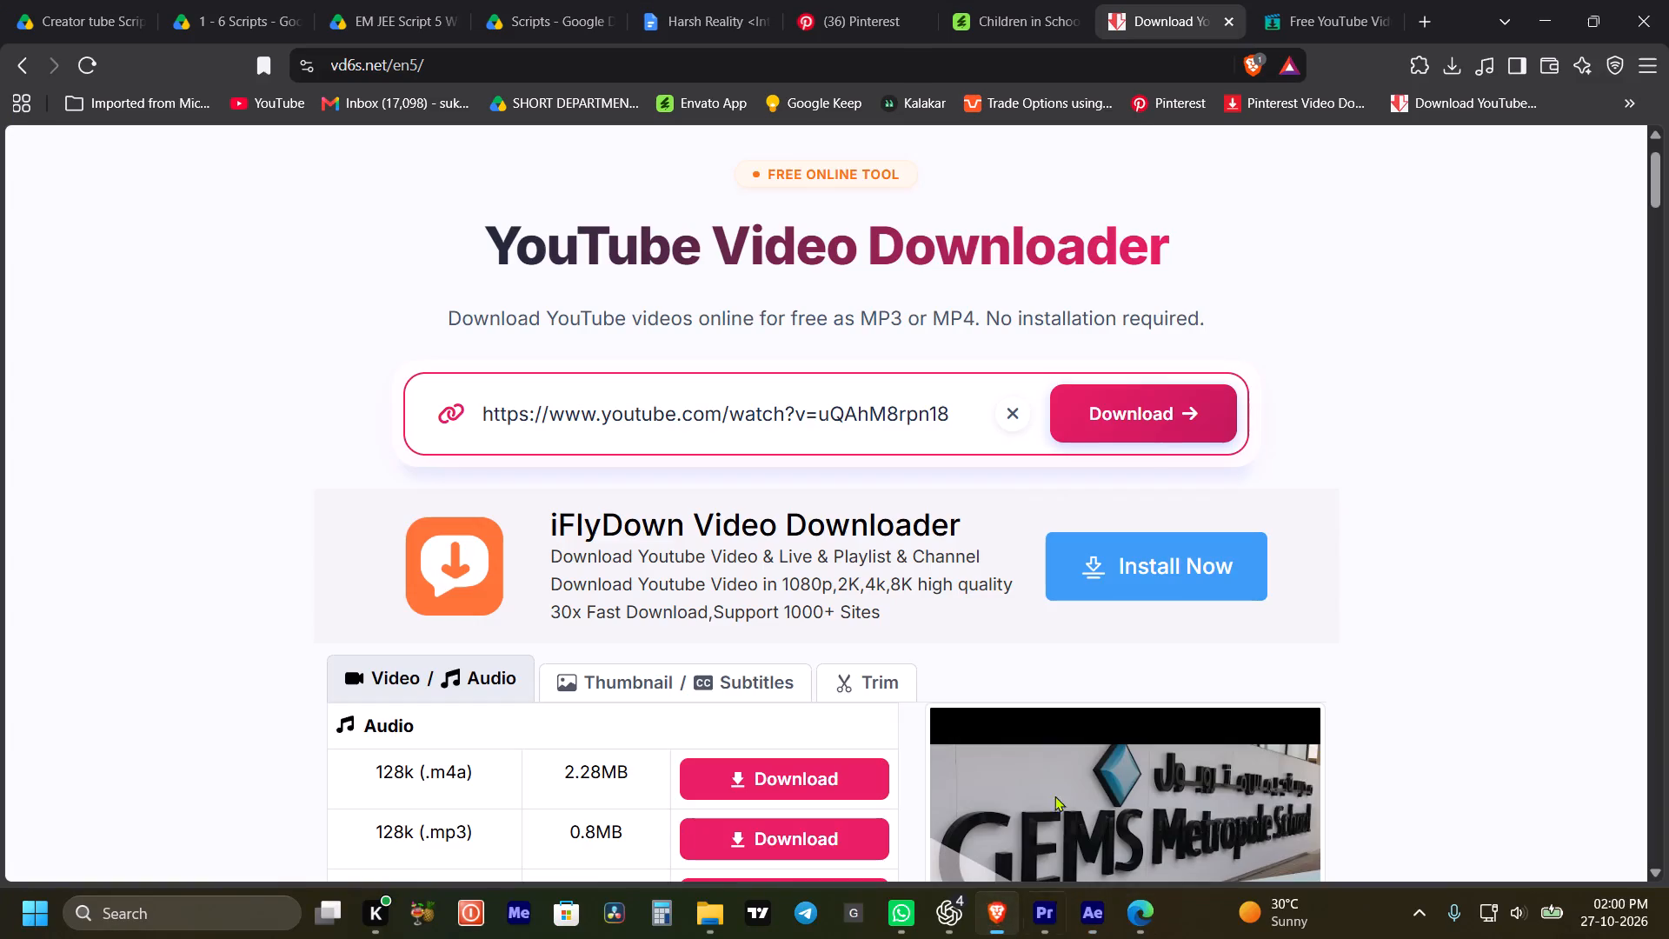
Start the download of the E-Sports | GEMS Metropole School, Motor City video in 1080P.
{"action": "scroll", "coordinate": [661, 763], "scroll_direction": "down", "scroll_amount": 2}
{"action": "left_click", "coordinate": [778, 791]}
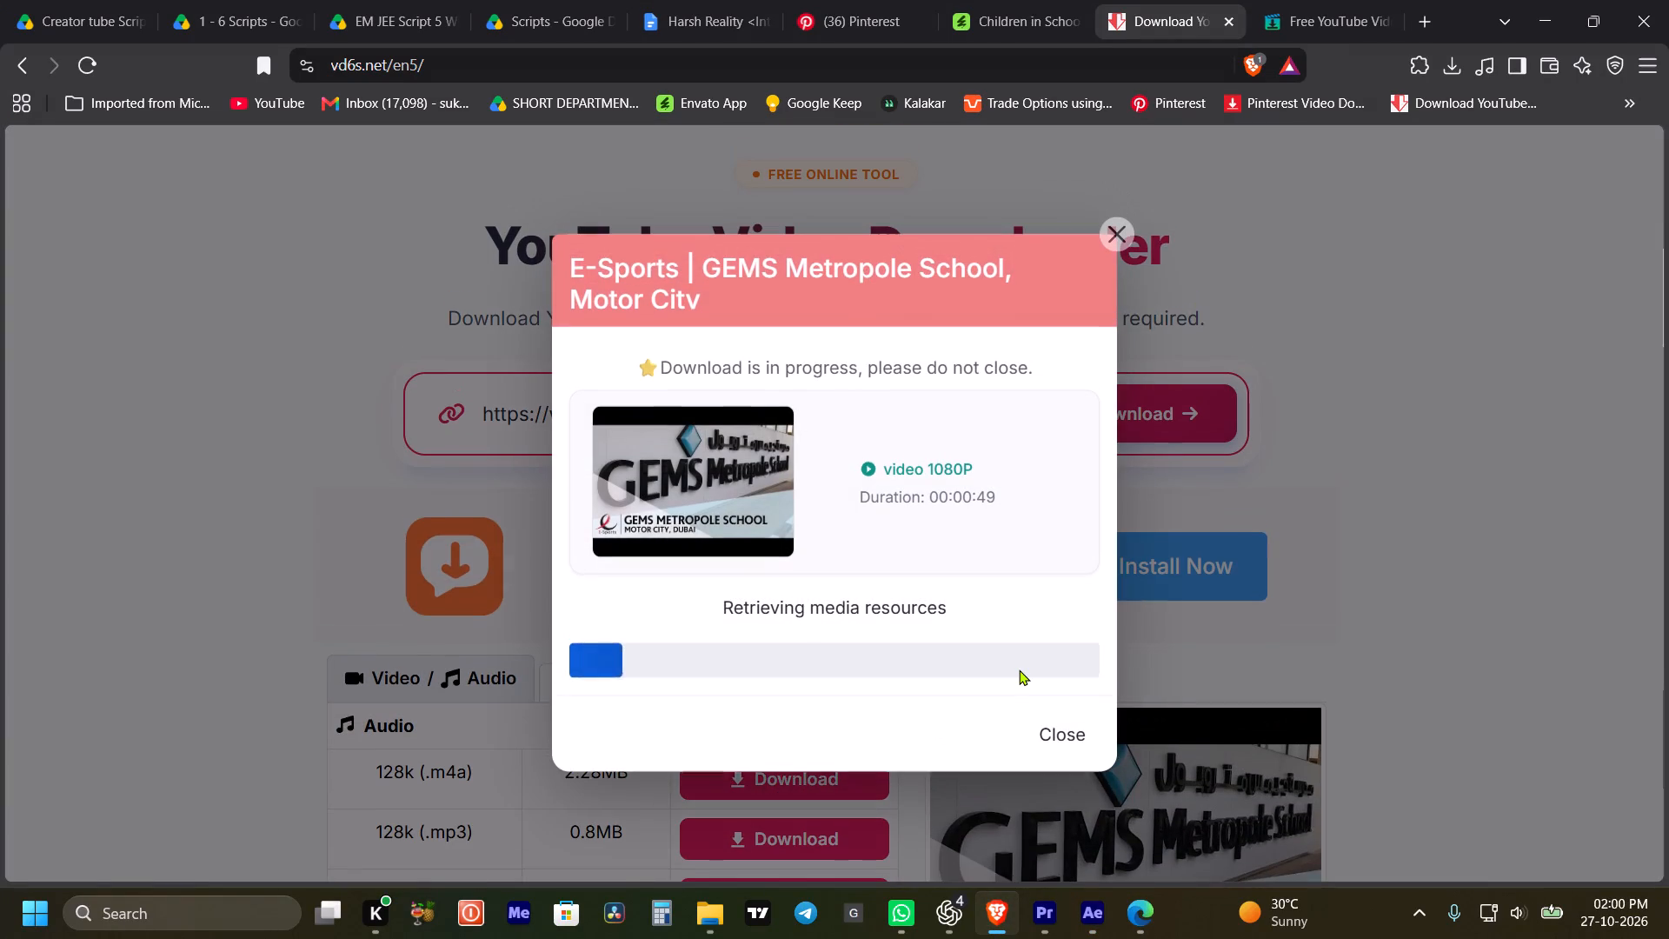
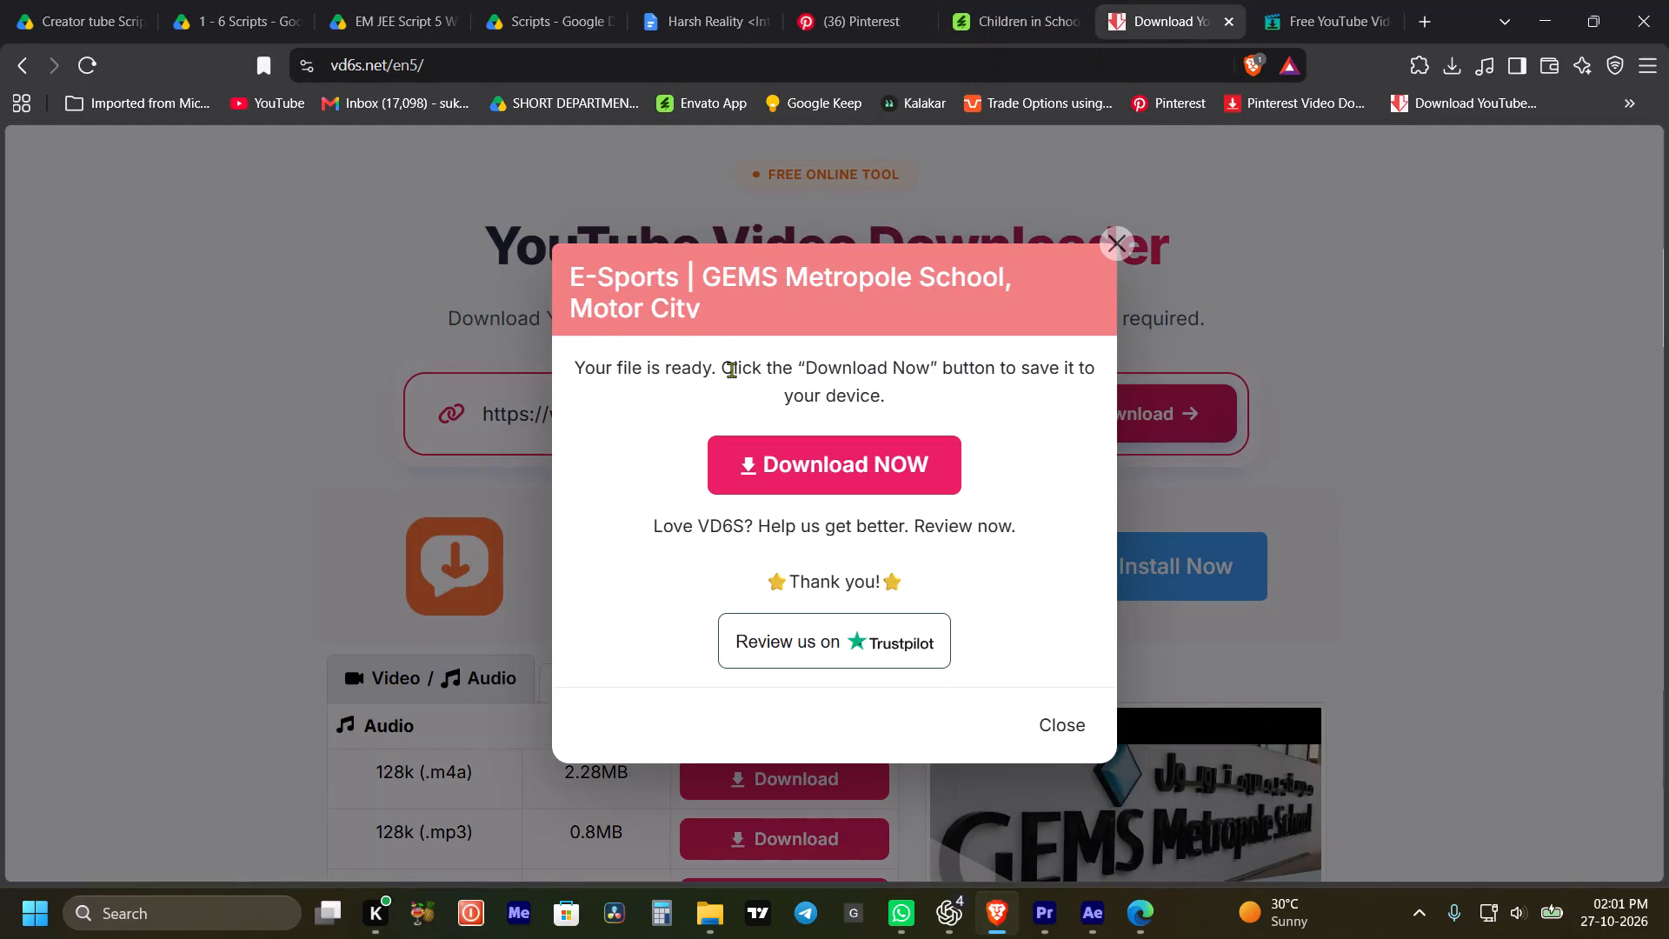
Save the E-Sports _ GEMS Metropole School, Motor City_1080p video into the video Assits folder.
{"action": "left_click", "coordinate": [803, 454]}
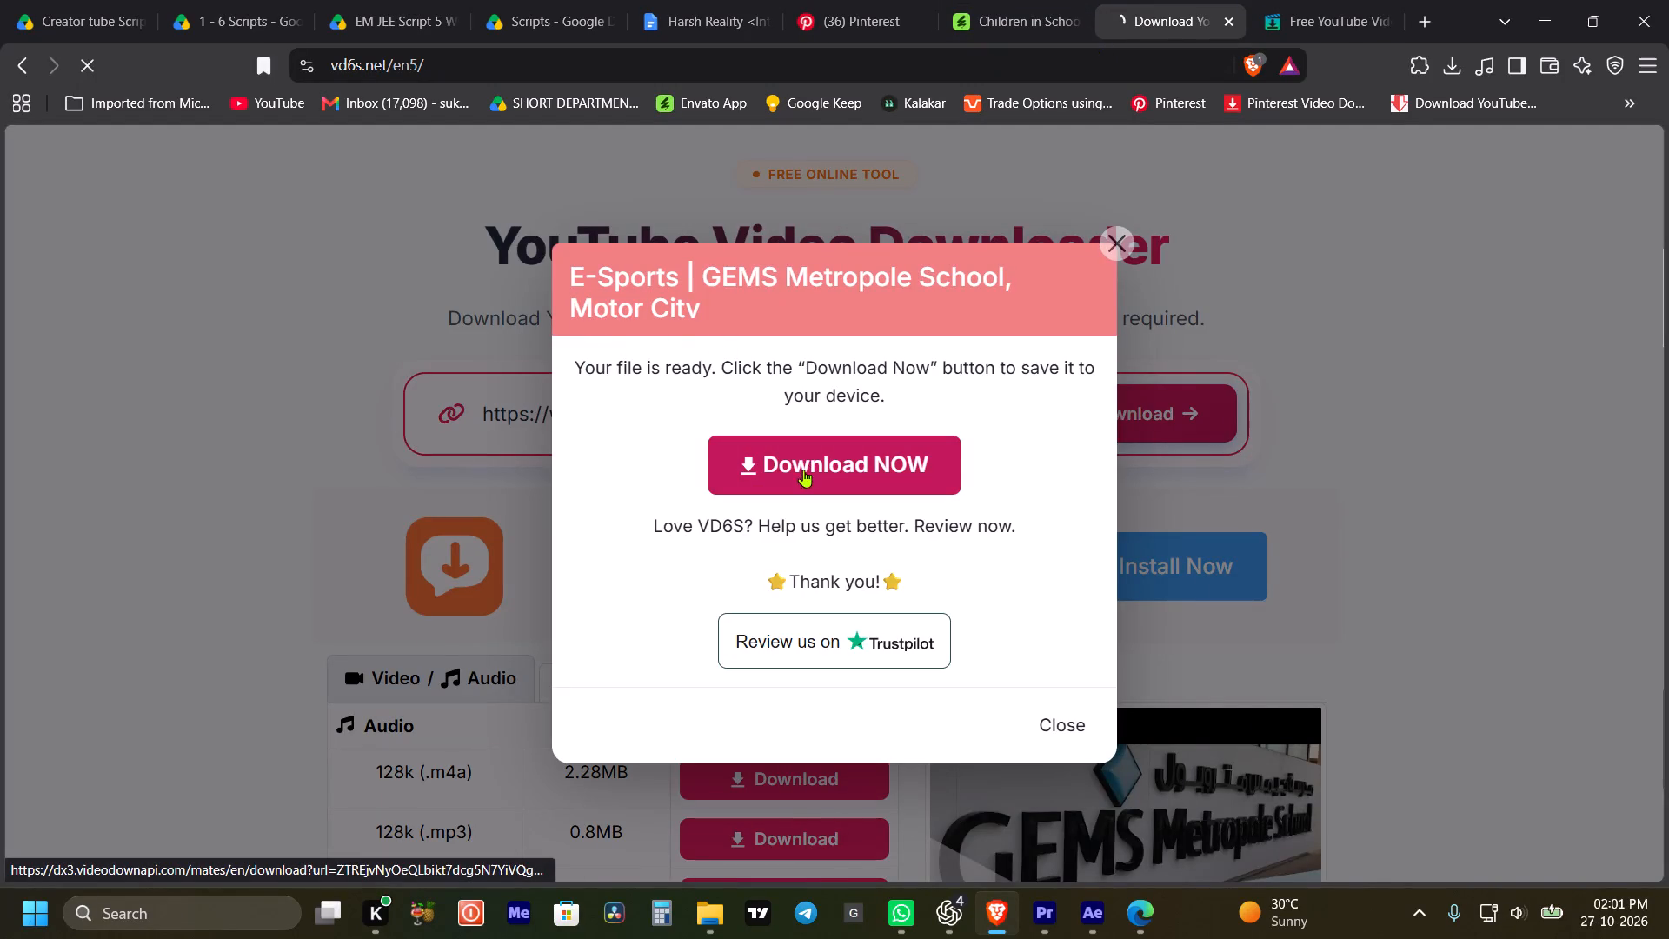
{"action": "key", "text": "ctrl+c"}
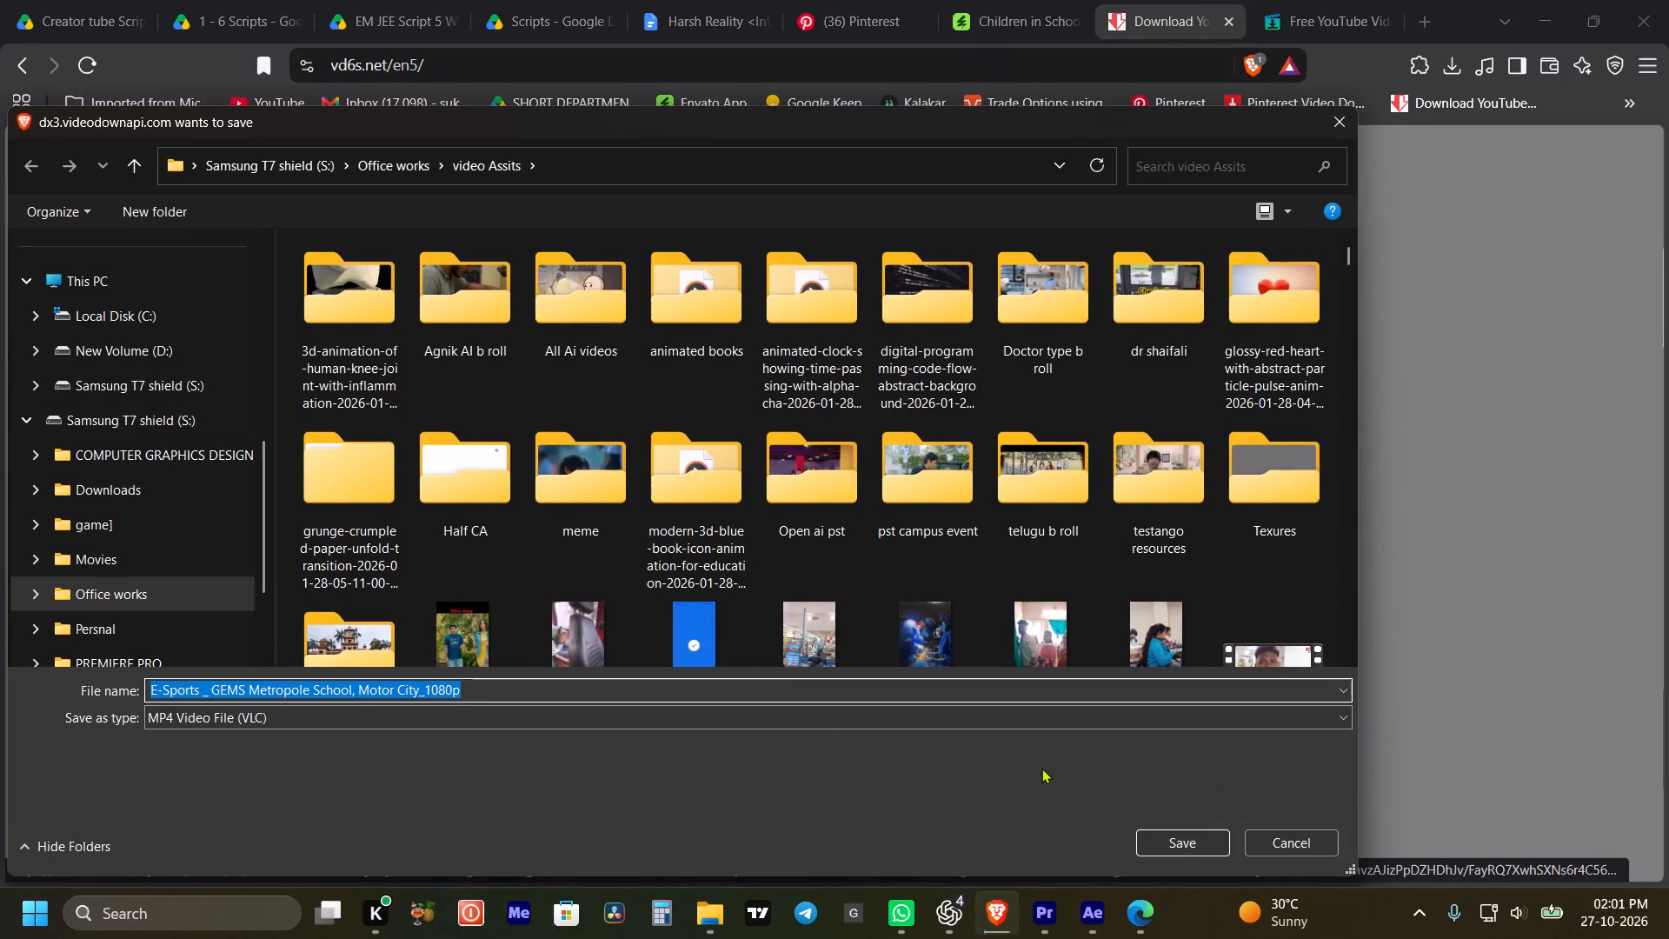
{"action": "key", "text": "ctrl+c"}
{"action": "key", "text": "ctrl+c"}
{"action": "key", "text": "ctrl+c"}
{"action": "left_click", "coordinate": [1171, 835]}
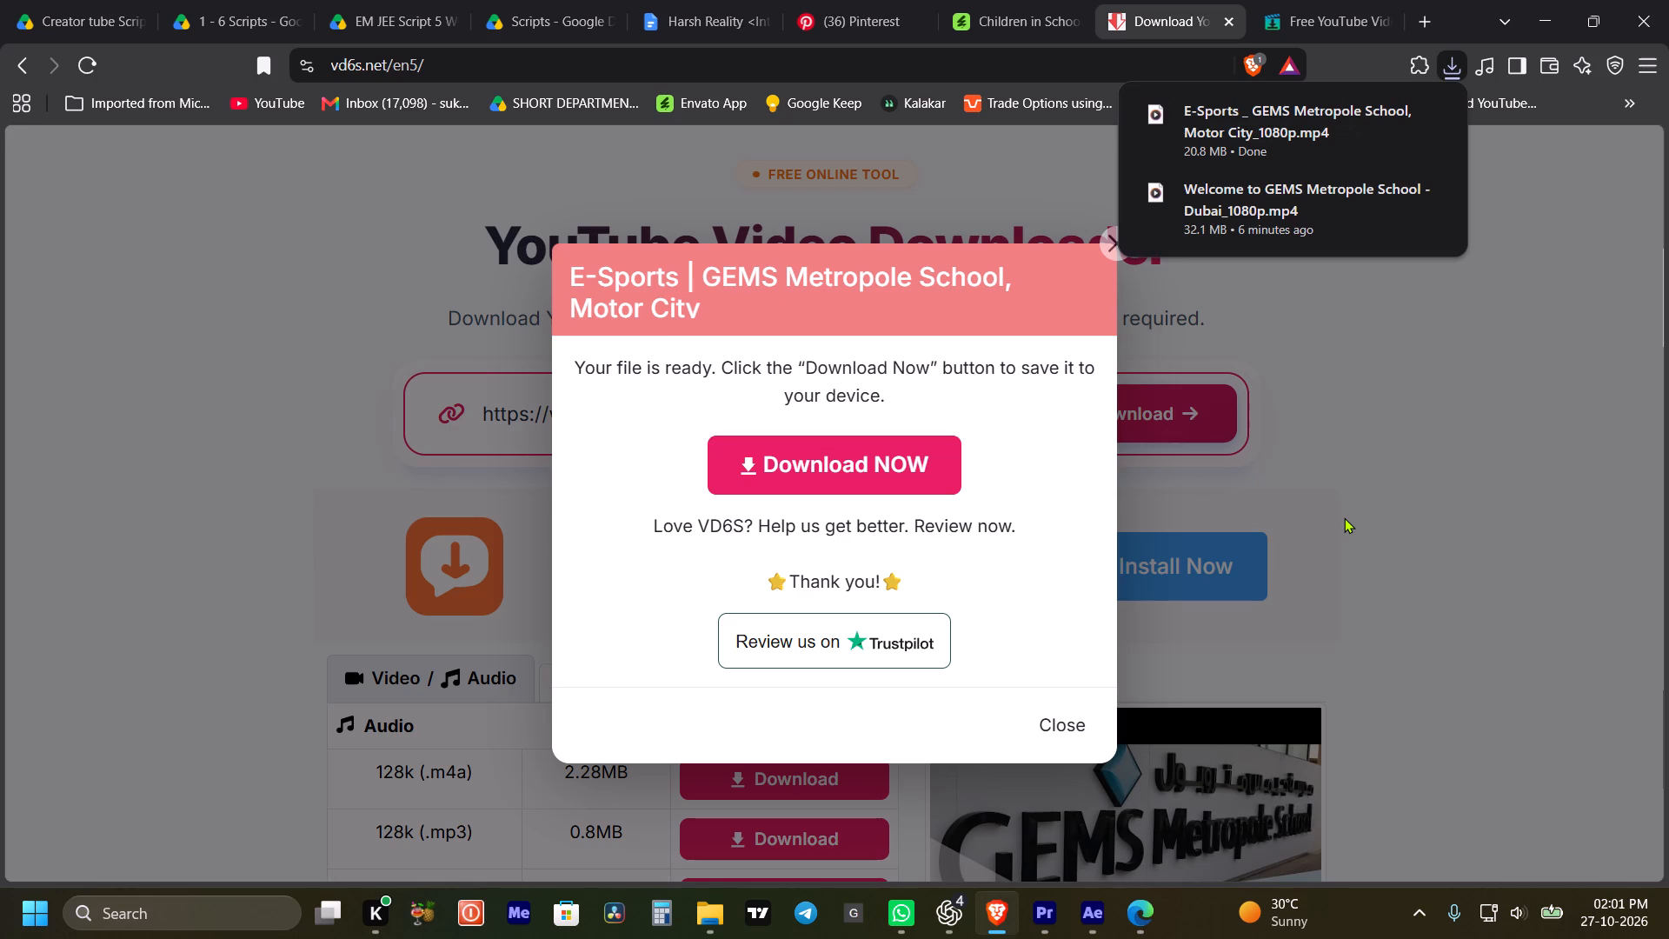
Import the downloaded E-Sports video into the b roll folder of the After Effects project.
{"action": "left_click_drag", "start_coordinate": [1222, 143], "coordinate": [1232, 632]}
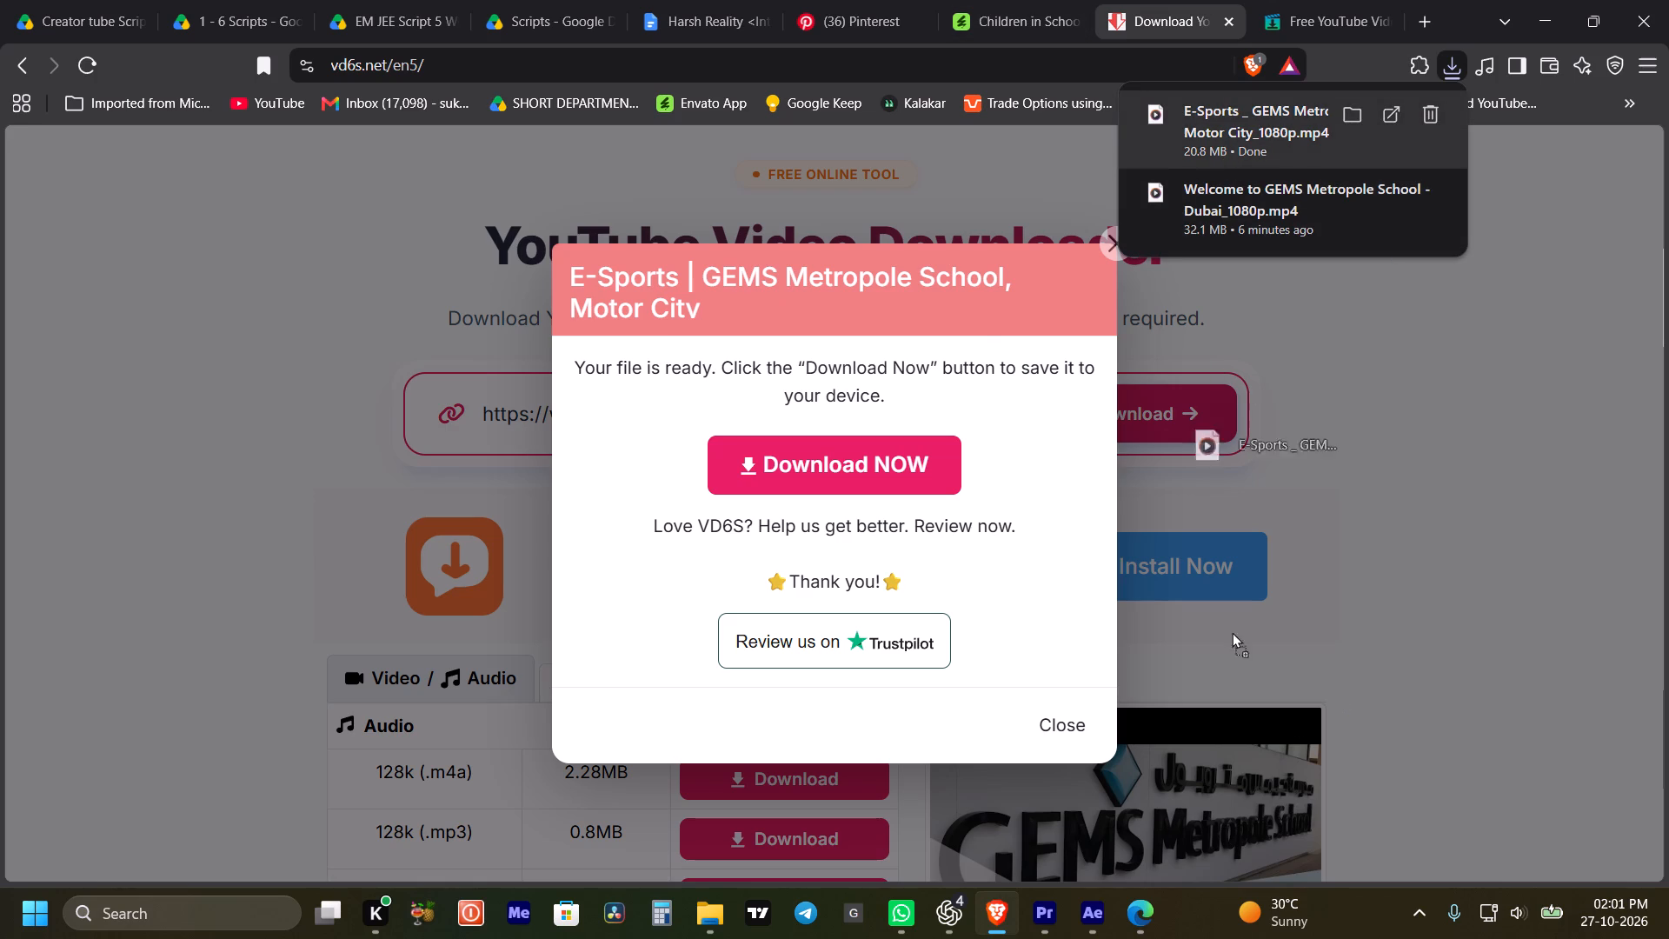
{"action": "left_click_drag", "start_coordinate": [1232, 632], "coordinate": [271, 364]}
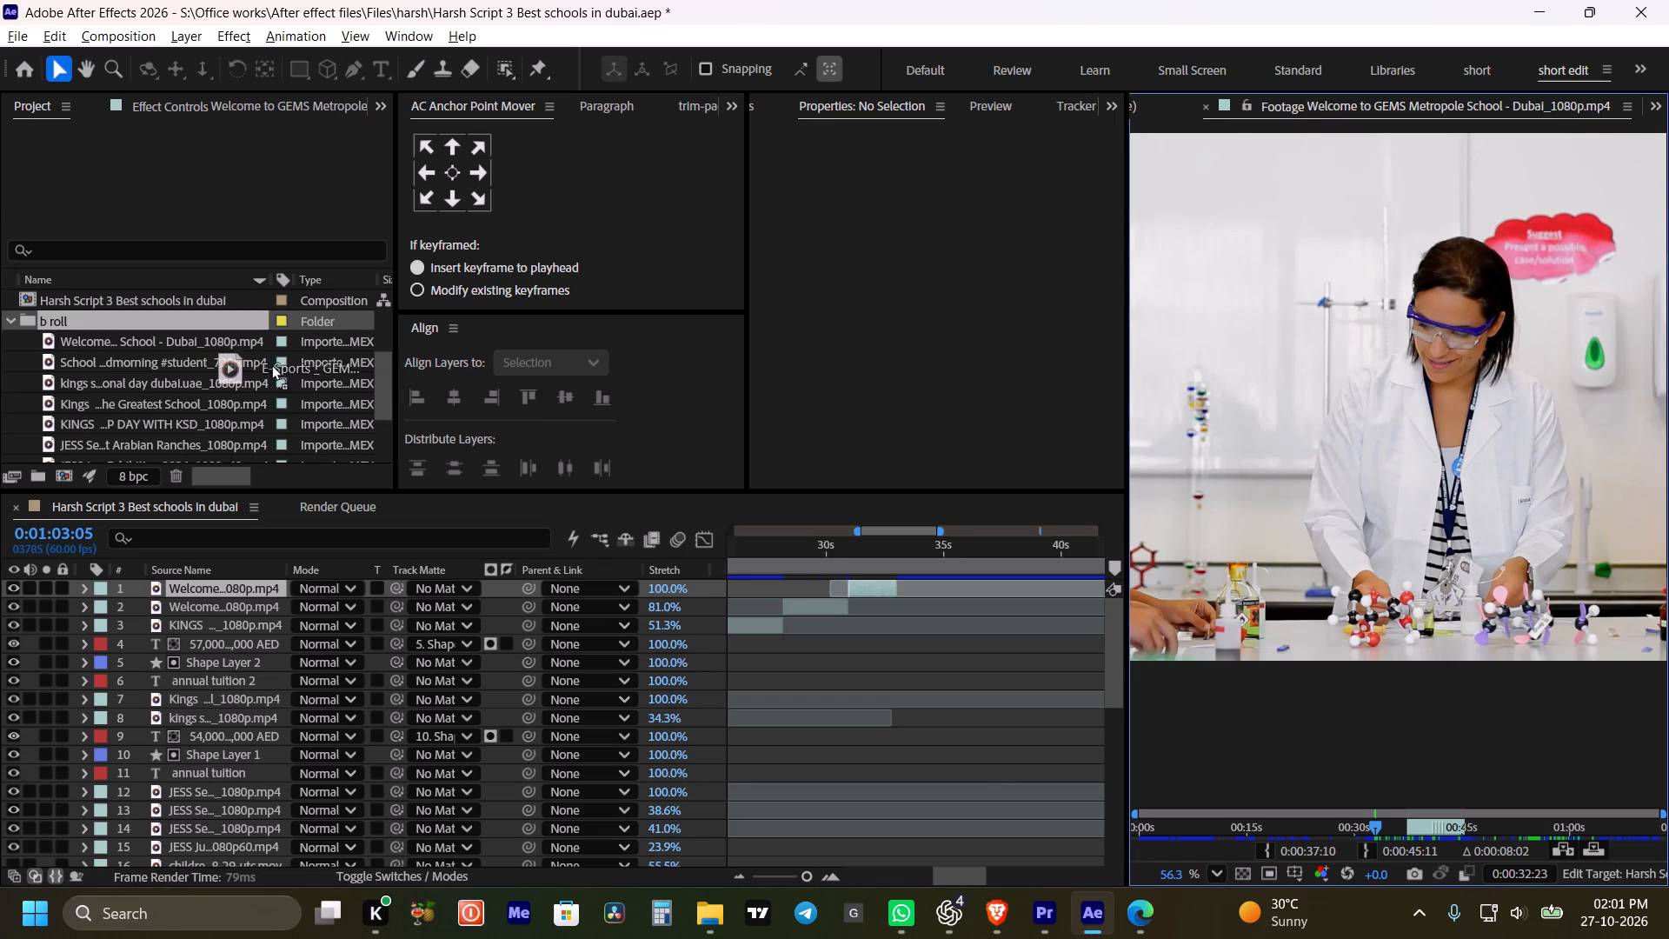
{"action": "left_click_drag", "start_coordinate": [271, 364], "coordinate": [264, 370]}
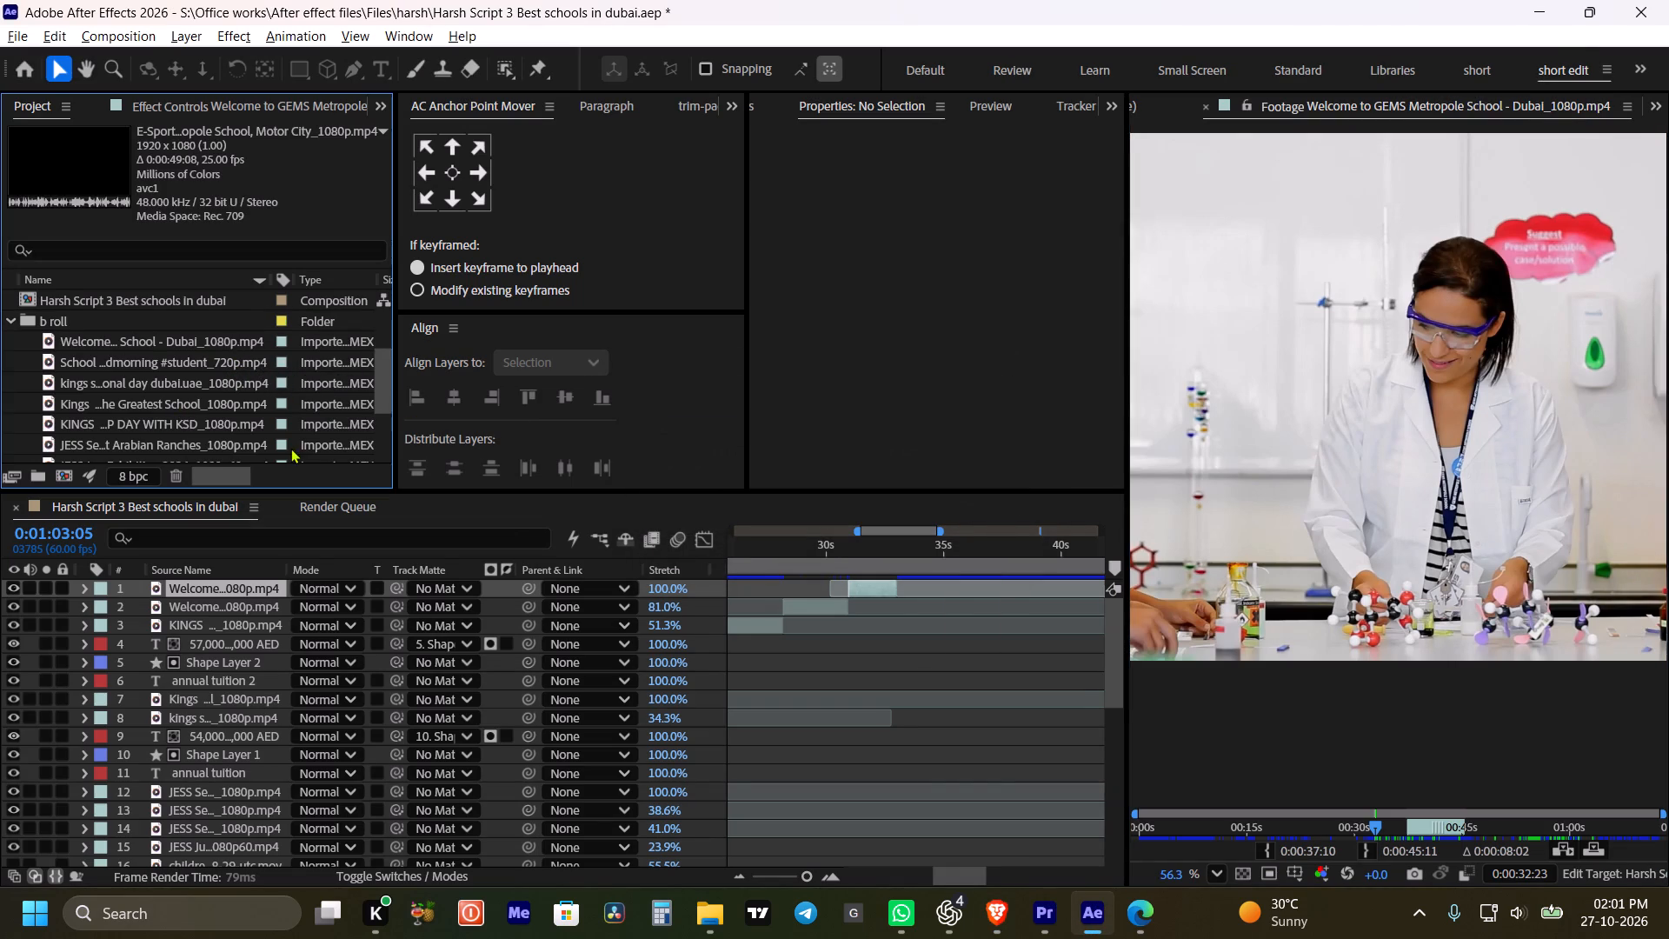
Open the E-Sports footage and mark its in point at 0:00:01:03 and out point at 0:00:21:16.
{"action": "scroll", "coordinate": [170, 348], "scroll_direction": "down", "scroll_amount": 4}
{"action": "double_click", "coordinate": [150, 405]}
{"action": "key", "text": "grave"}
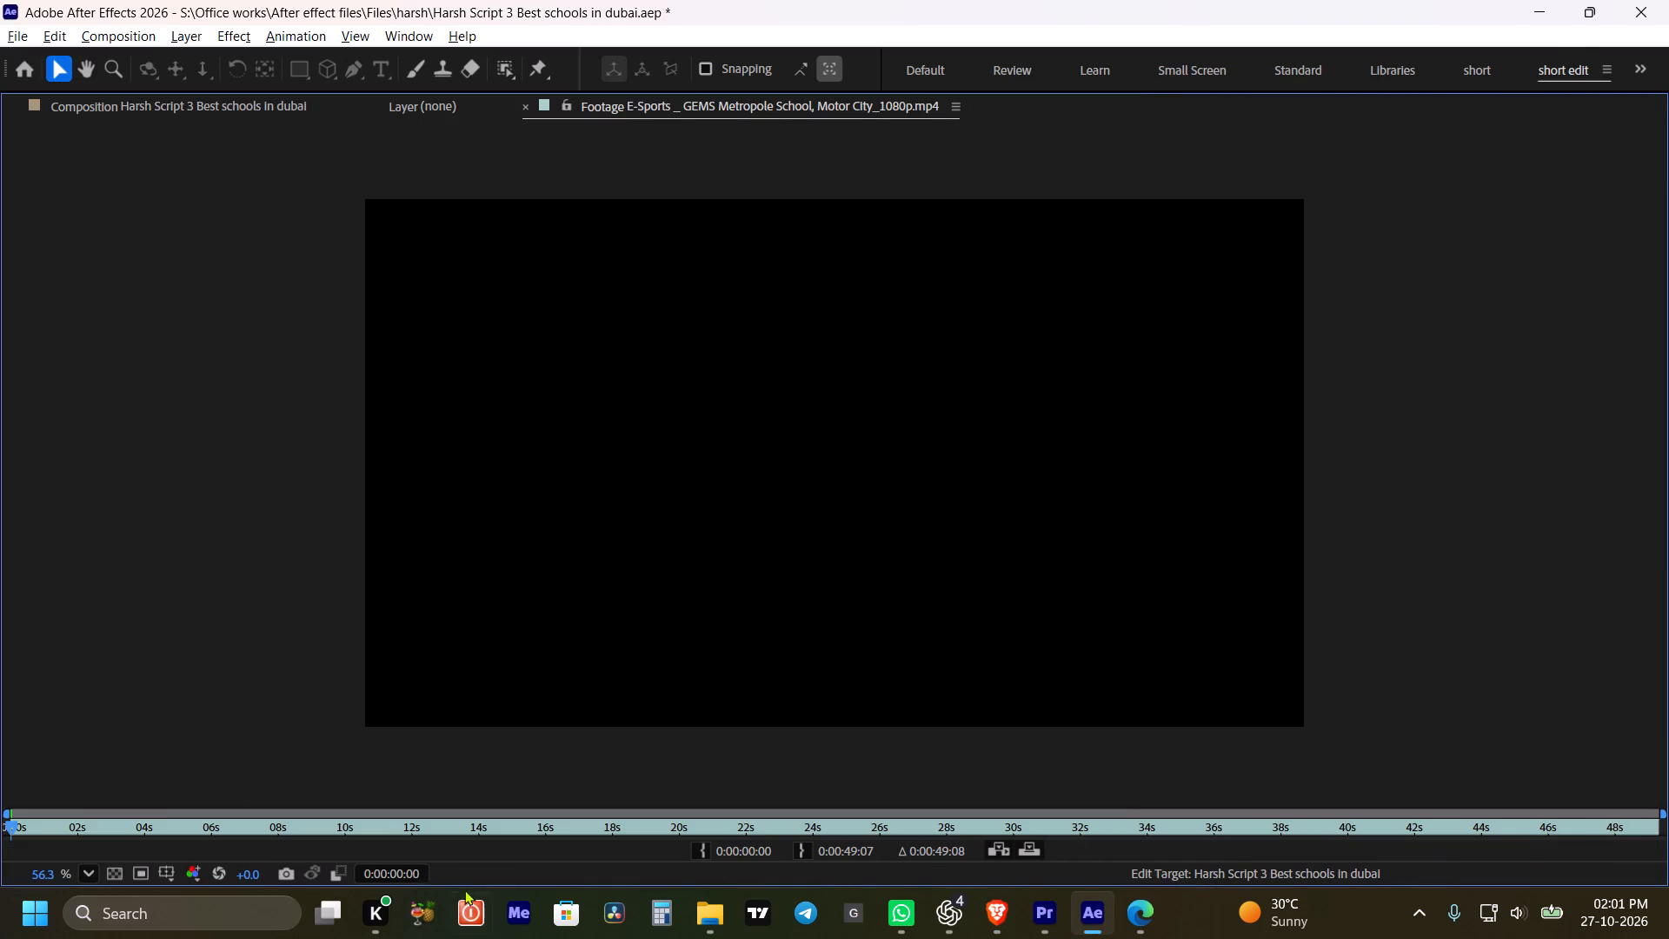
{"action": "left_click_drag", "start_coordinate": [72, 826], "coordinate": [0, 852]}
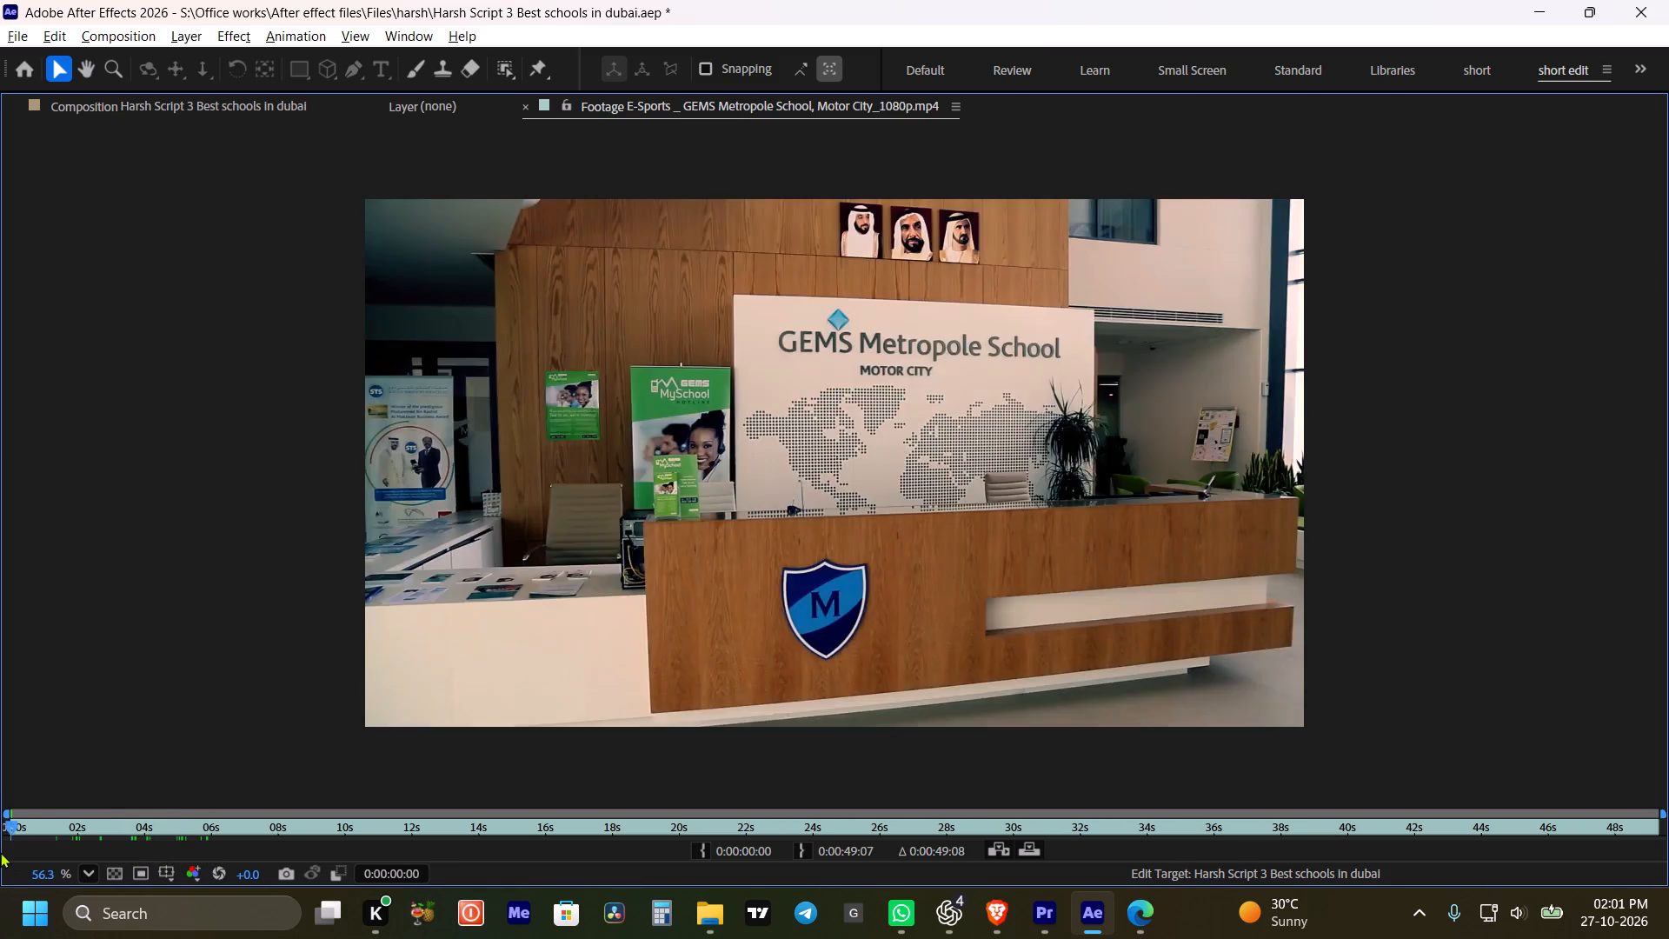
{"action": "left_click_drag", "start_coordinate": [0, 852], "coordinate": [53, 857]}
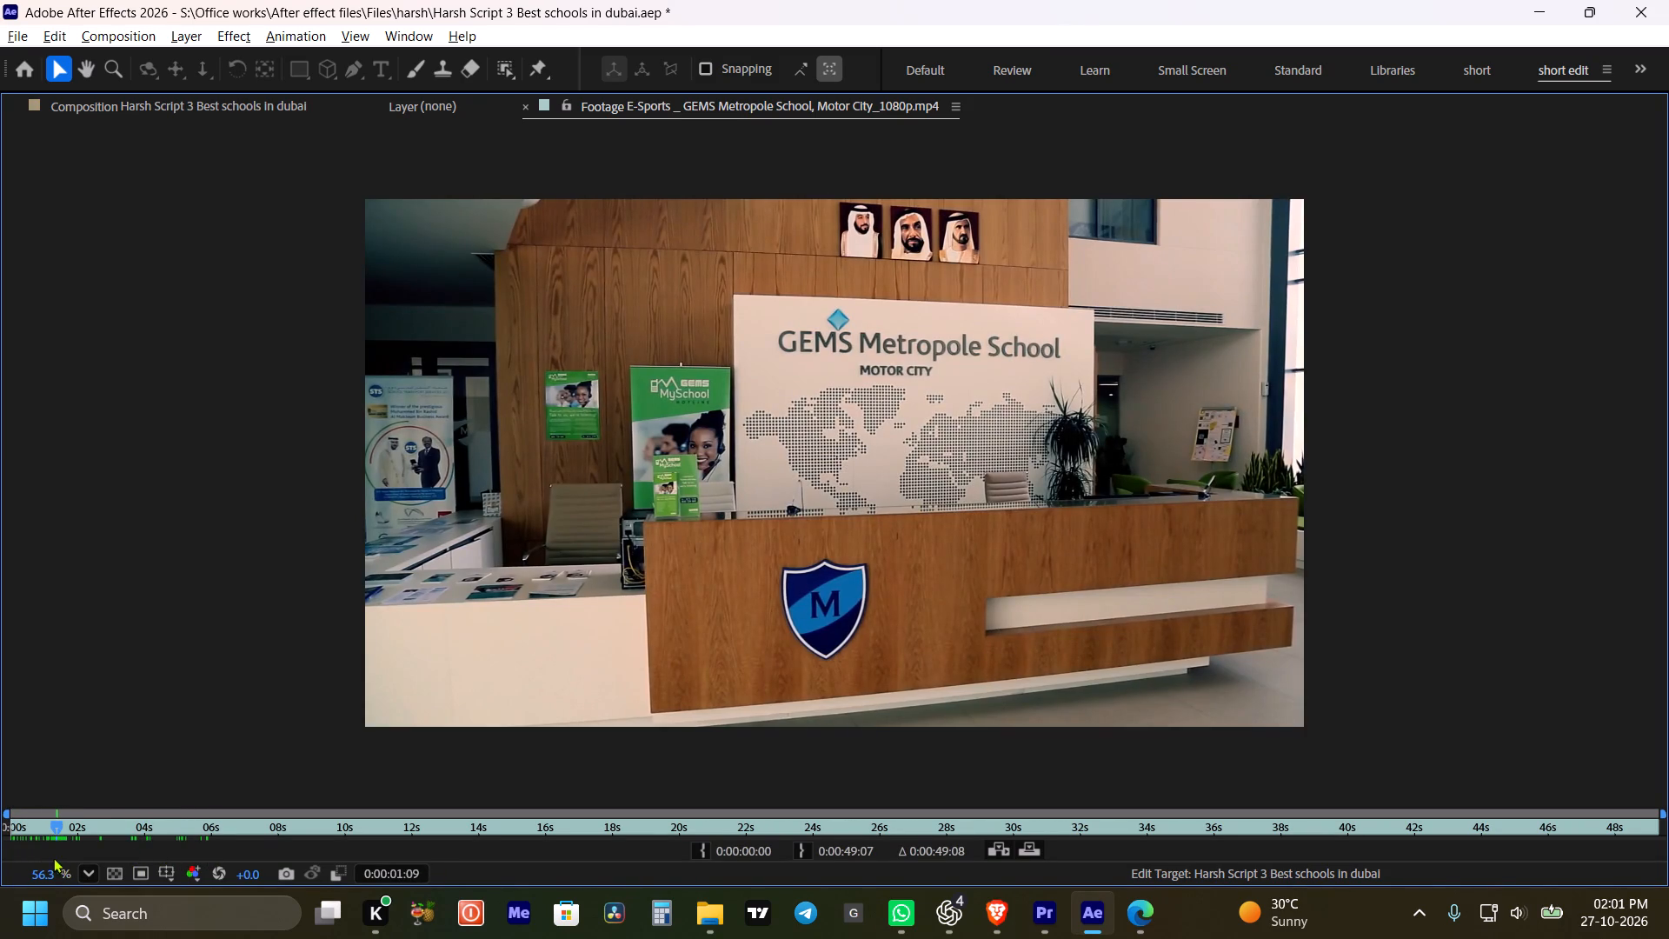
{"action": "left_click_drag", "start_coordinate": [53, 857], "coordinate": [50, 855]}
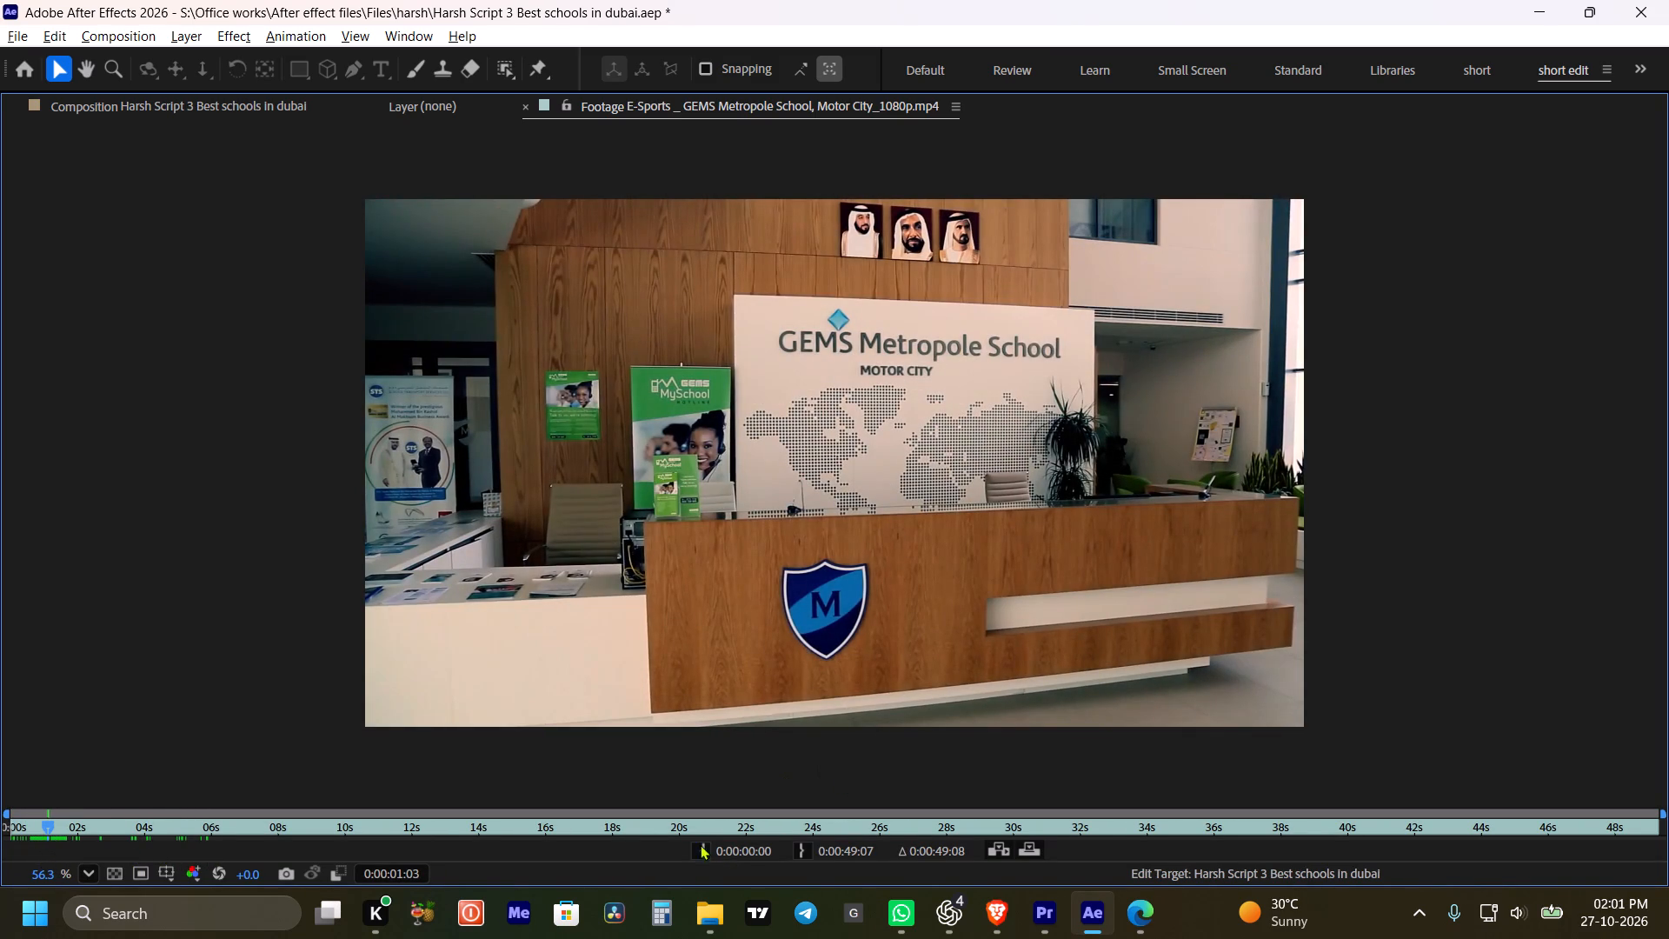
{"action": "left_click", "coordinate": [700, 844]}
{"action": "left_click_drag", "start_coordinate": [74, 825], "coordinate": [158, 833]}
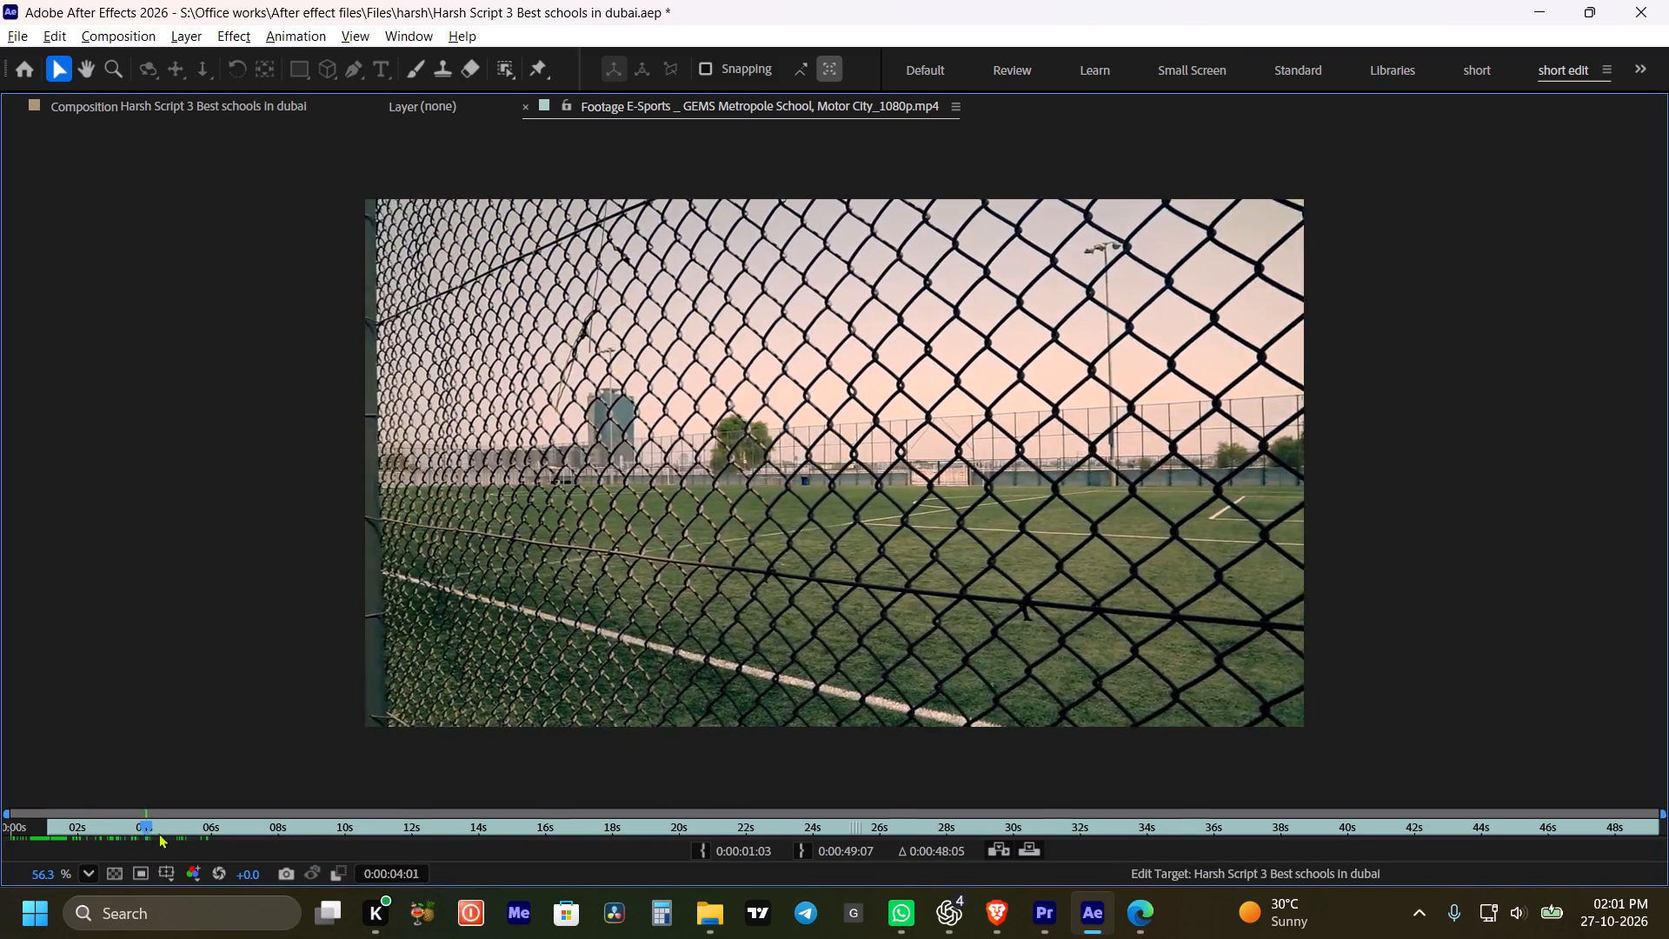
{"action": "left_click_drag", "start_coordinate": [158, 833], "coordinate": [602, 830]}
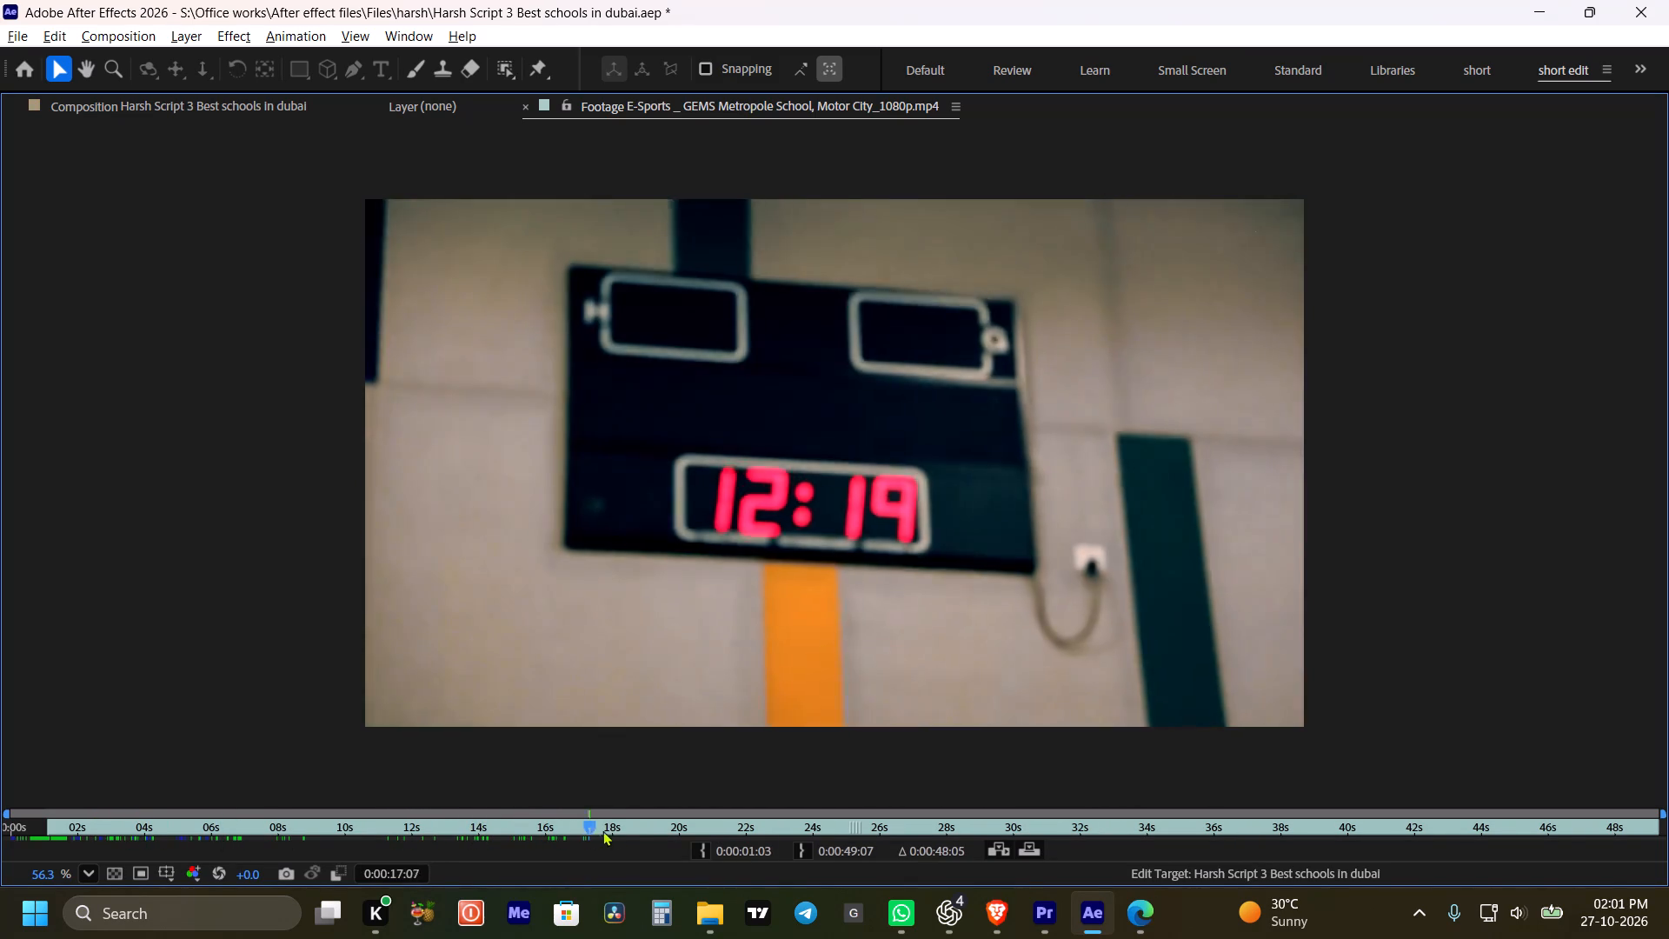
{"action": "left_click_drag", "start_coordinate": [602, 830], "coordinate": [737, 832]}
{"action": "left_click", "coordinate": [807, 847]}
{"action": "key", "text": "grave"}
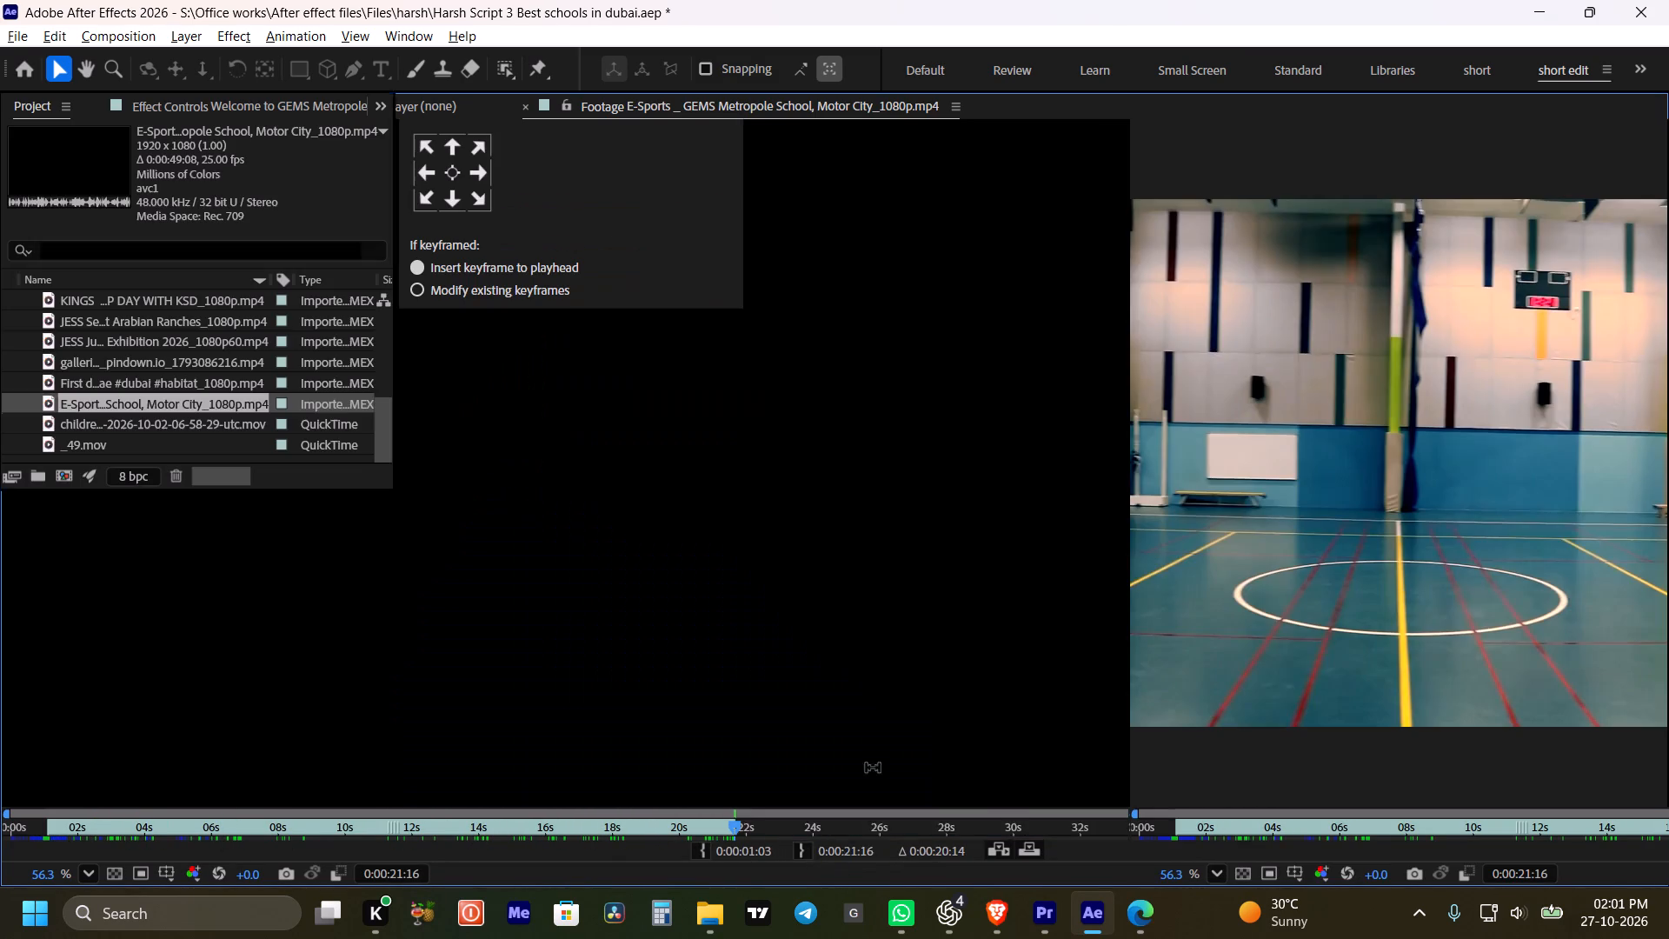
Add the marked E-Sports footage as the top layer of the composition, starting at 0:00:30:56.
{"action": "left_click_drag", "start_coordinate": [857, 552], "coordinate": [834, 553]}
{"action": "key", "text": "space"}
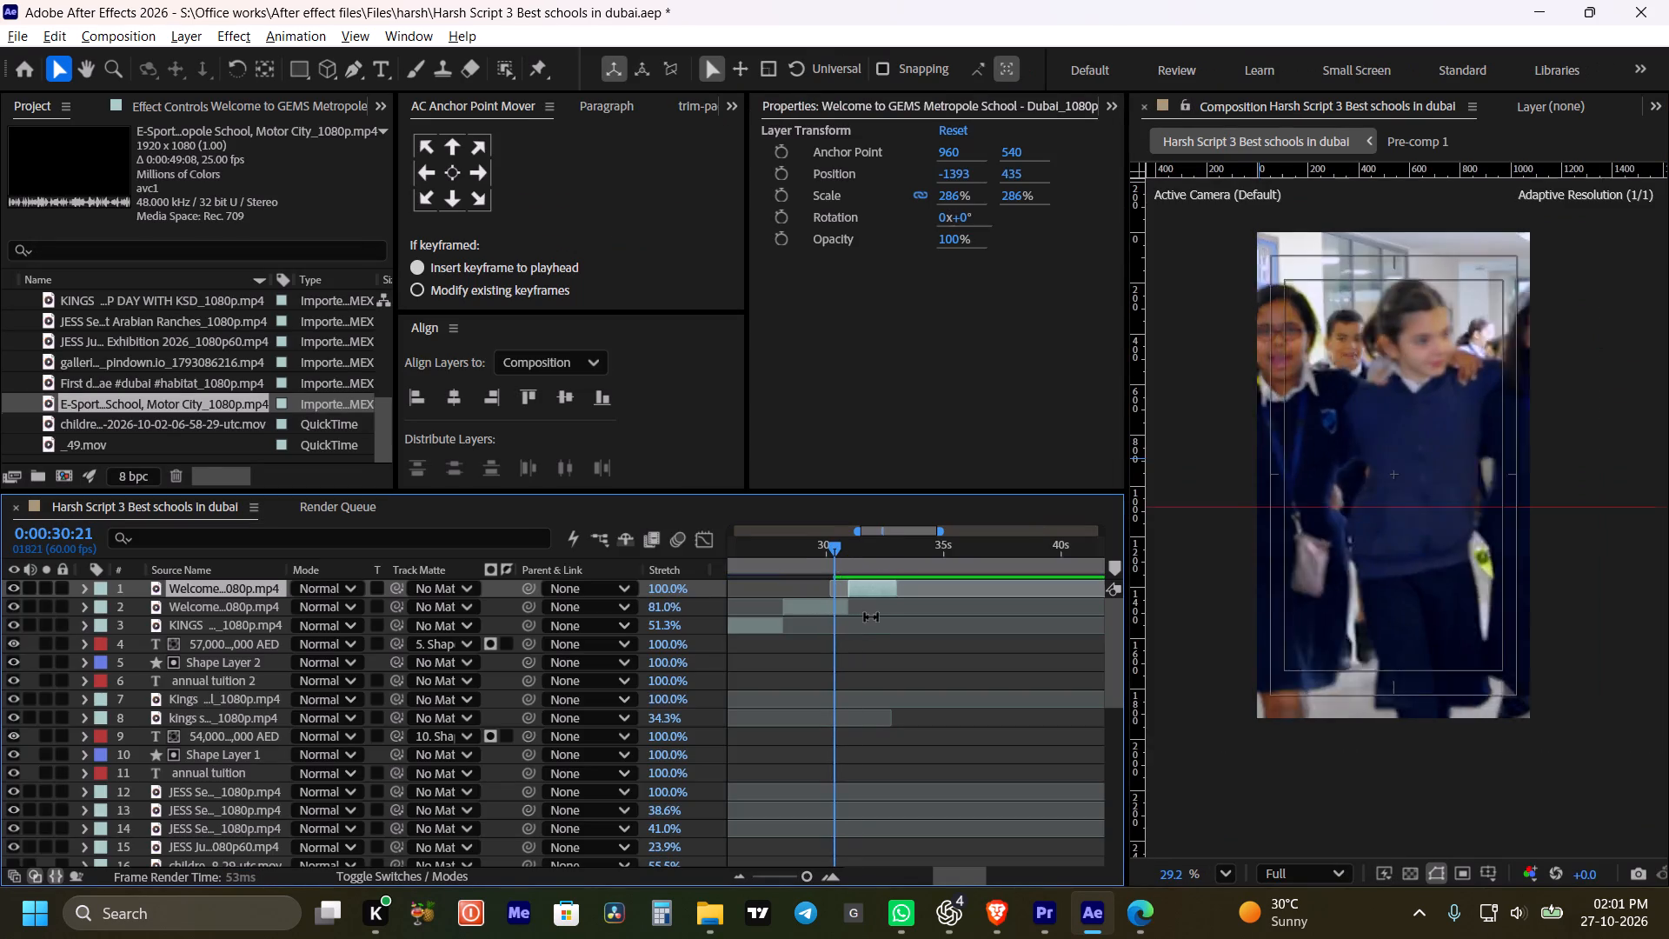
{"action": "key", "text": "space"}
{"action": "left_click_drag", "start_coordinate": [854, 556], "coordinate": [846, 557], "text": "shift"}
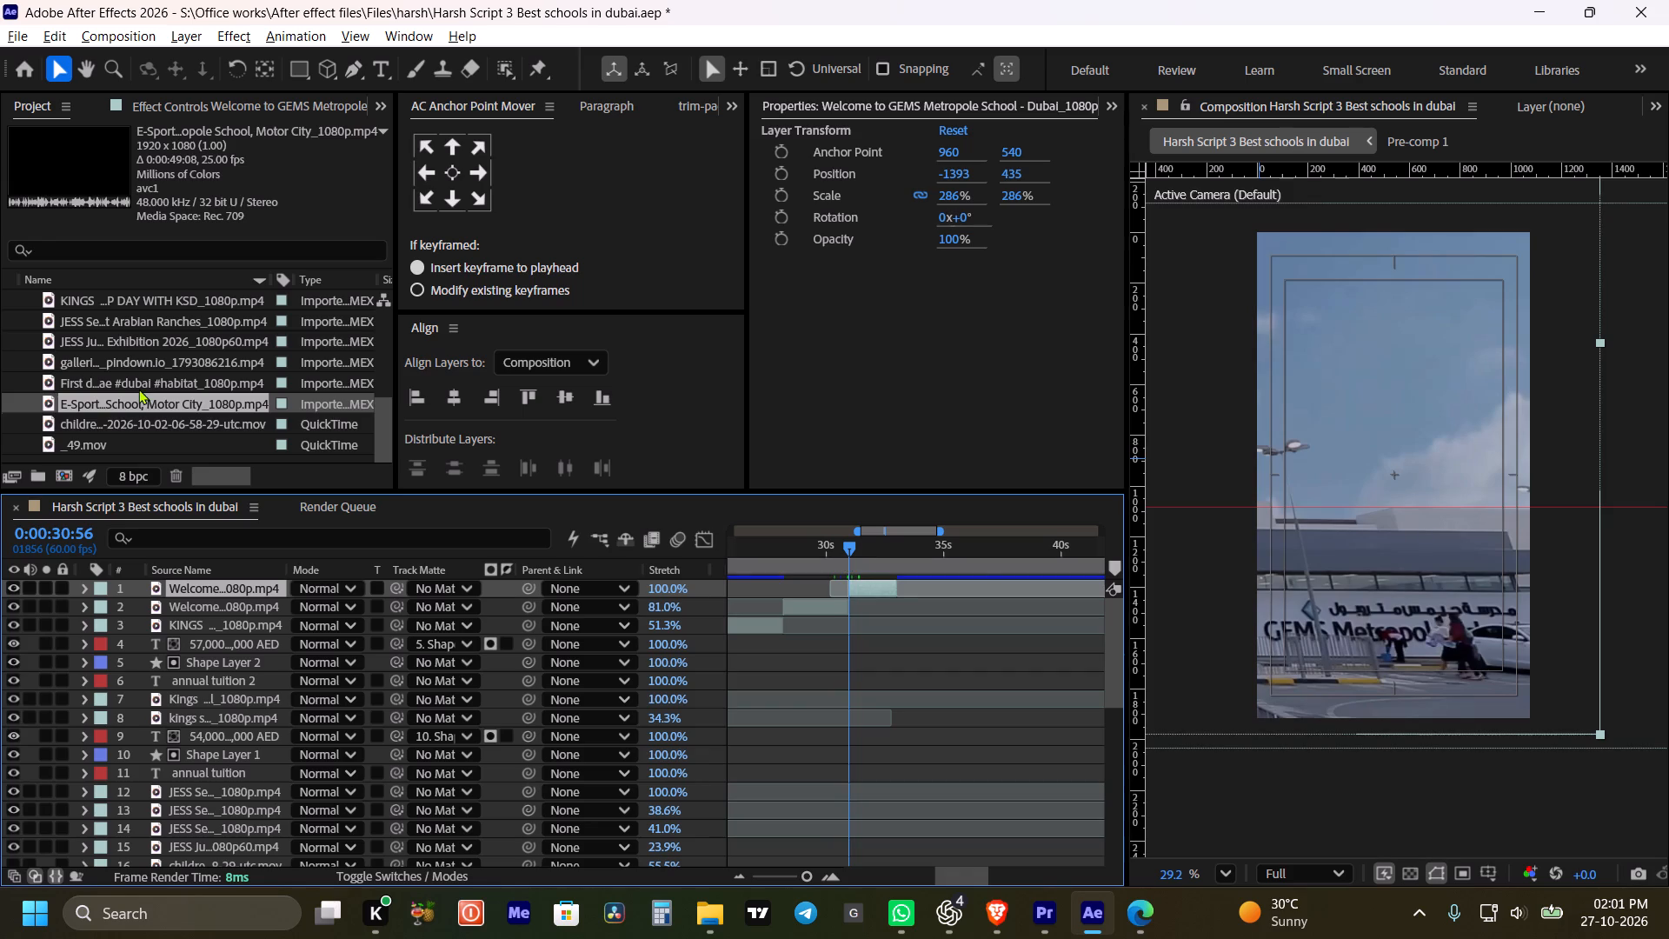
{"action": "left_click_drag", "start_coordinate": [143, 403], "coordinate": [947, 584]}
{"action": "key", "text": "space"}
{"action": "left_click_drag", "start_coordinate": [990, 651], "coordinate": [931, 658]}
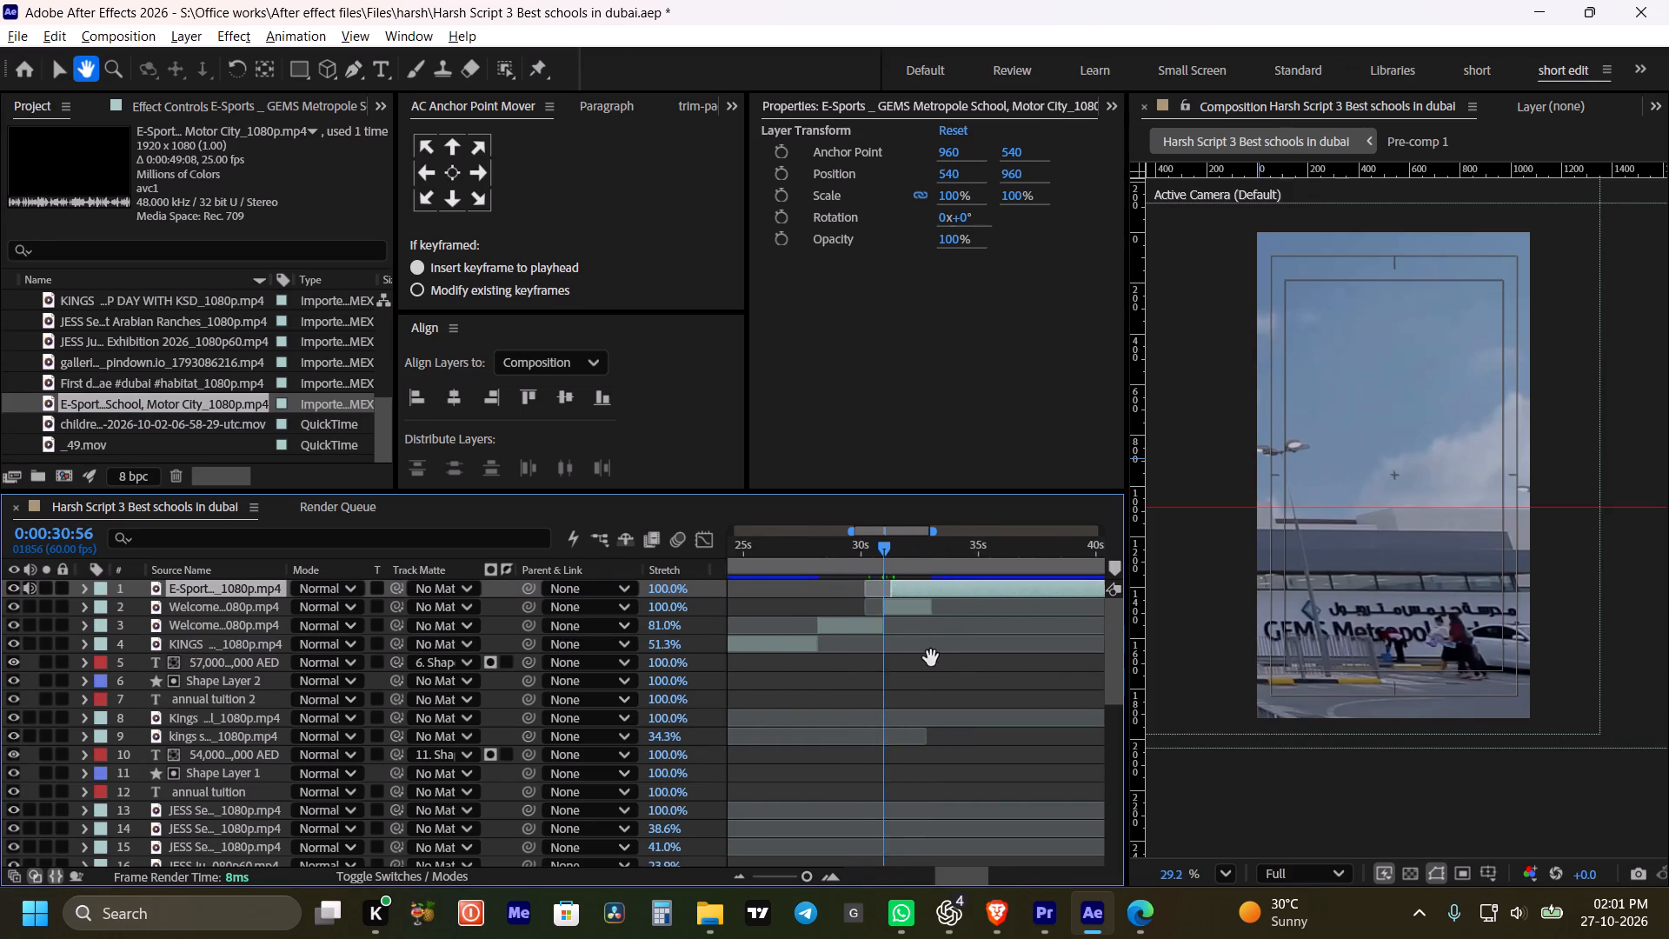
{"action": "left_click_drag", "start_coordinate": [931, 658], "coordinate": [928, 658]}
{"action": "left_click", "coordinate": [923, 583]}
{"action": "key", "text": "bracketleft"}
Speed up the E-Sports layer by shortening its time stretch to 34.4%.
{"action": "scroll", "coordinate": [921, 636], "scroll_direction": "down", "scroll_amount": 2, "text": "alt"}
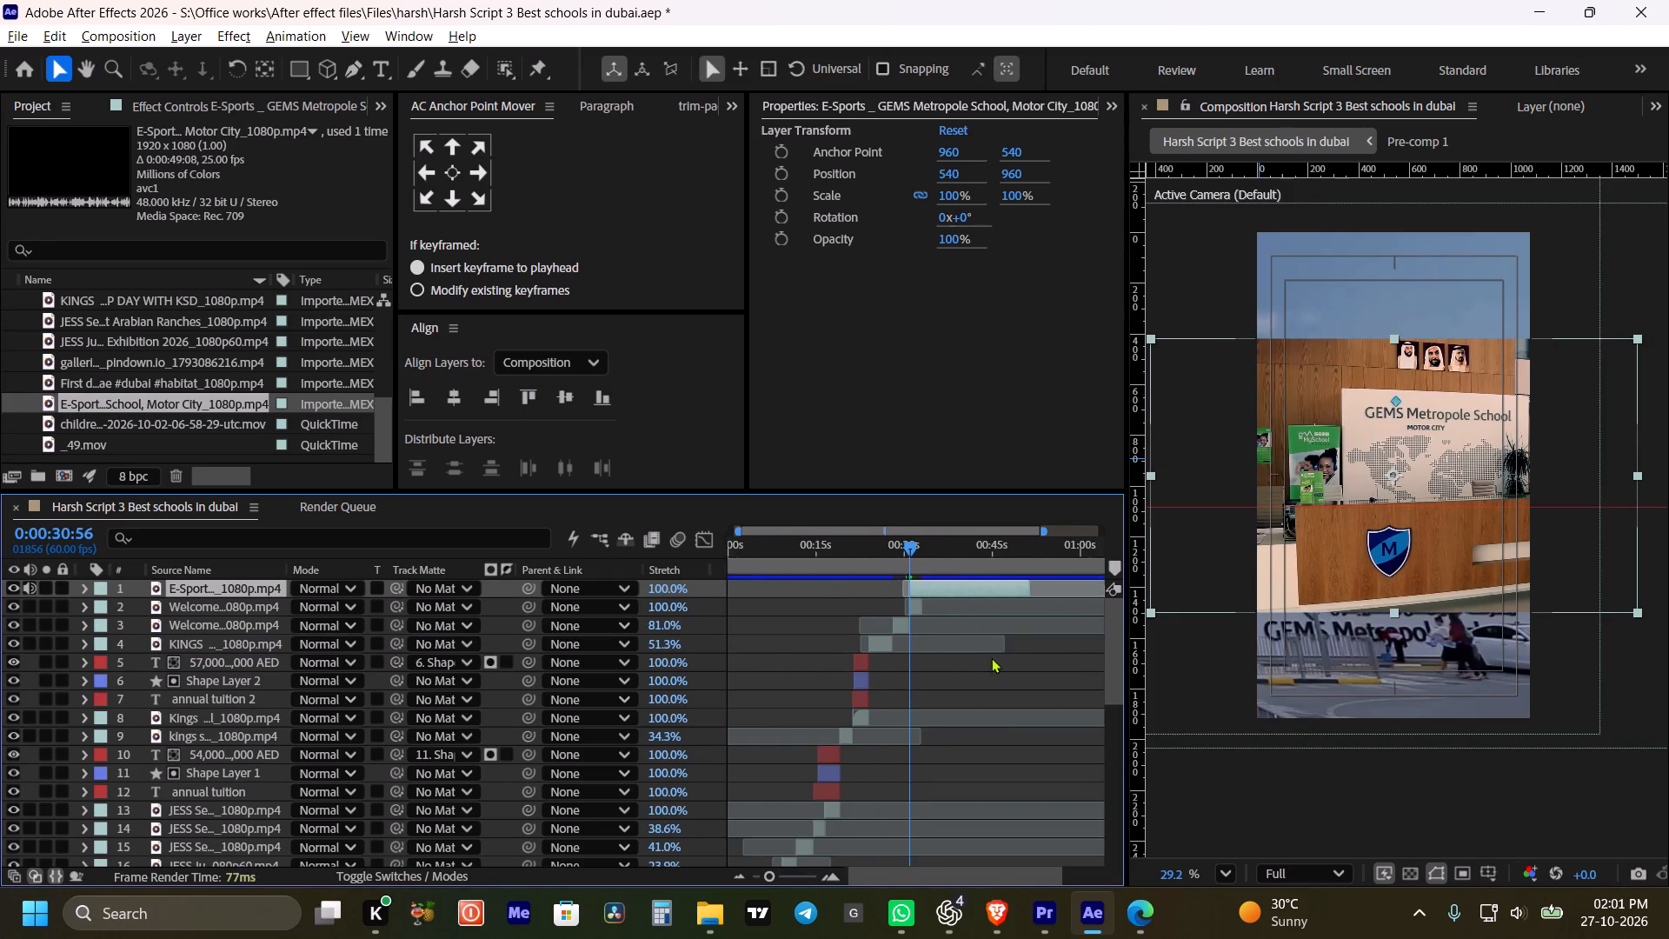
{"action": "key", "text": "space"}
{"action": "left_click_drag", "start_coordinate": [987, 657], "coordinate": [961, 663]}
{"action": "left_click_drag", "start_coordinate": [1002, 592], "coordinate": [922, 599], "text": "alt"}
{"action": "scroll", "coordinate": [911, 609], "scroll_direction": "up", "scroll_amount": 2, "text": "alt"}
{"action": "key", "text": "space"}
{"action": "left_click_drag", "start_coordinate": [886, 673], "coordinate": [923, 685]}
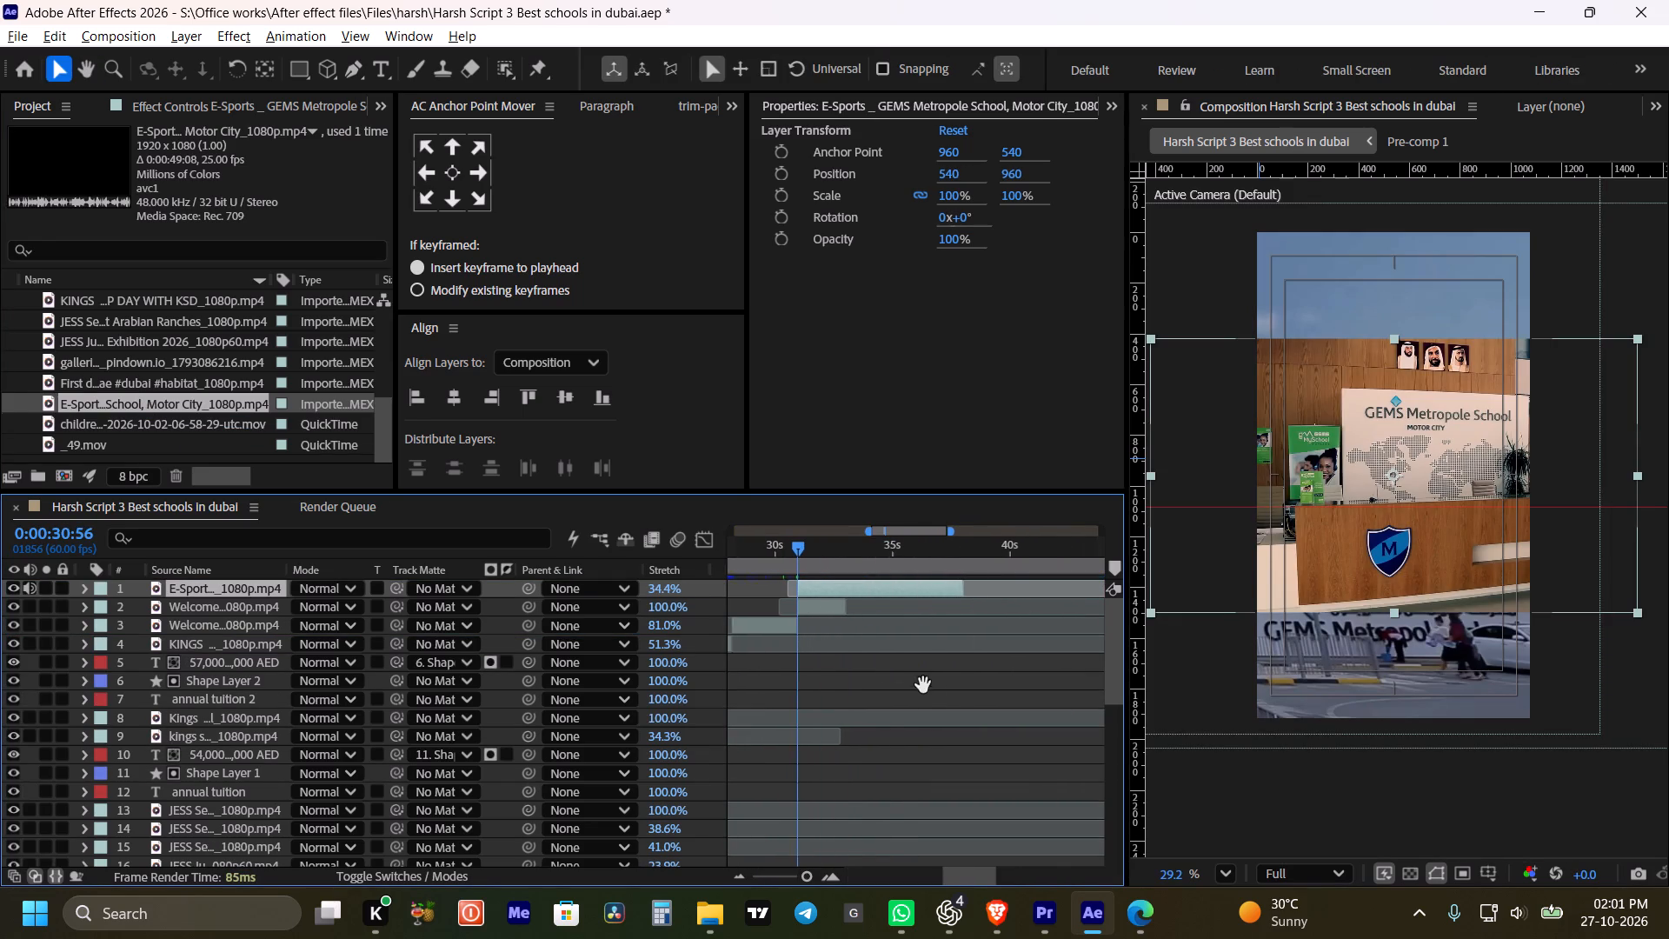
{"action": "left_click_drag", "start_coordinate": [923, 685], "coordinate": [939, 686]}
Reframe the E-Sports layer with a scale of 184% and a horizontal position of 229.
{"action": "left_click_drag", "start_coordinate": [942, 199], "coordinate": [970, 199]}
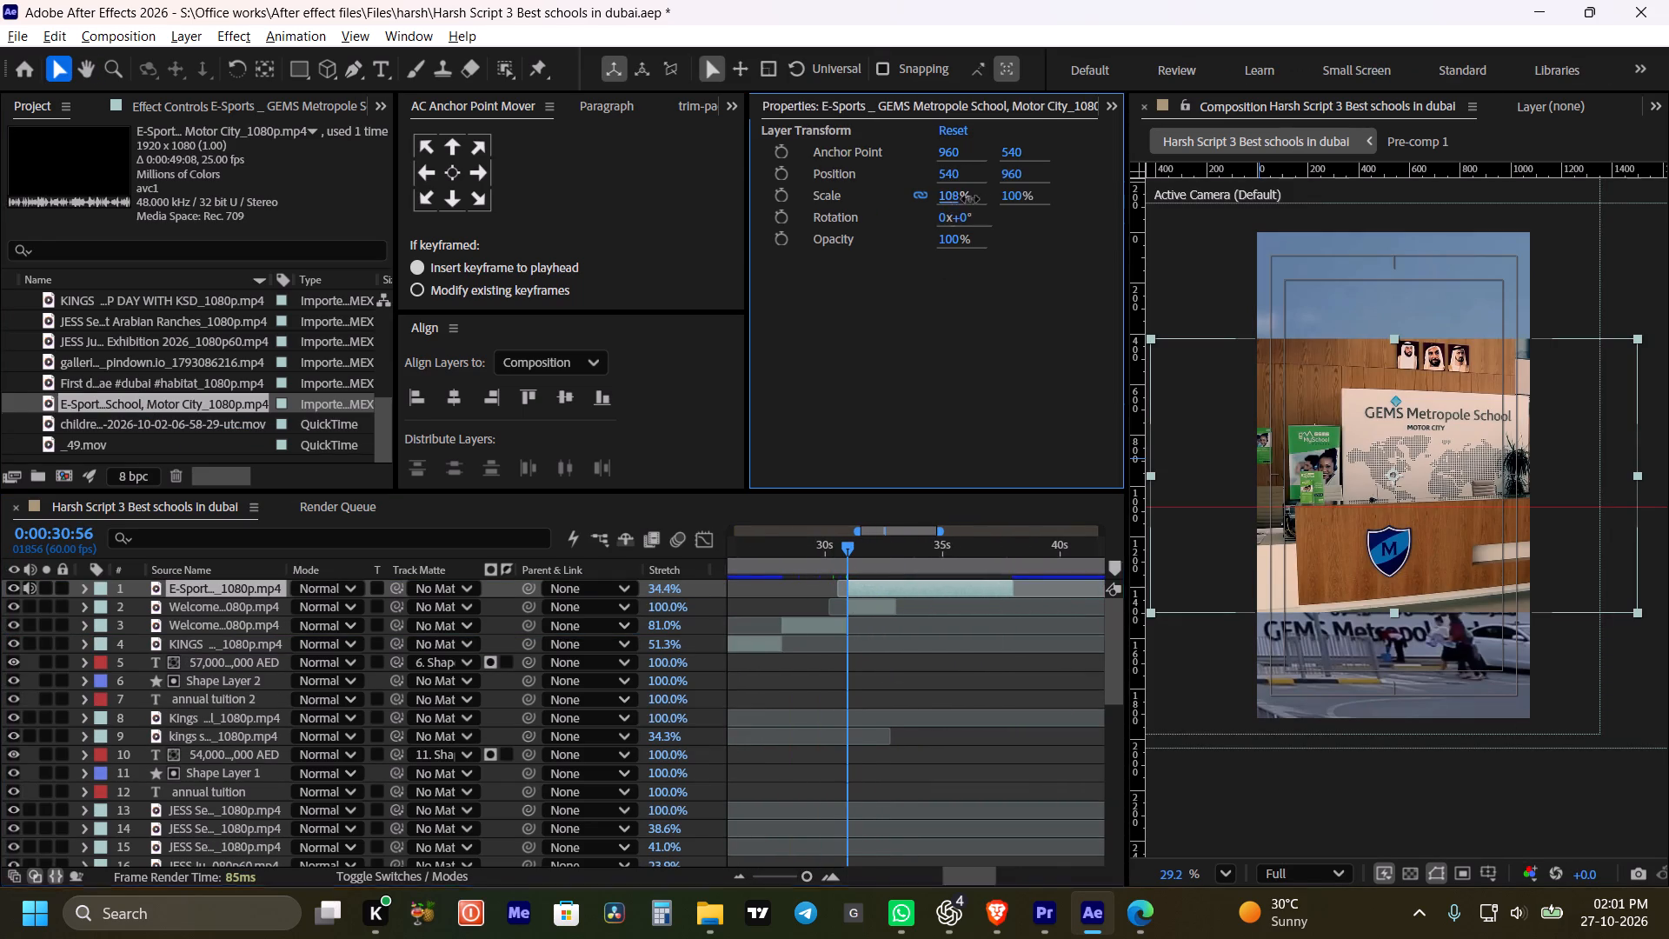
{"action": "left_click_drag", "start_coordinate": [970, 199], "coordinate": [1056, 214]}
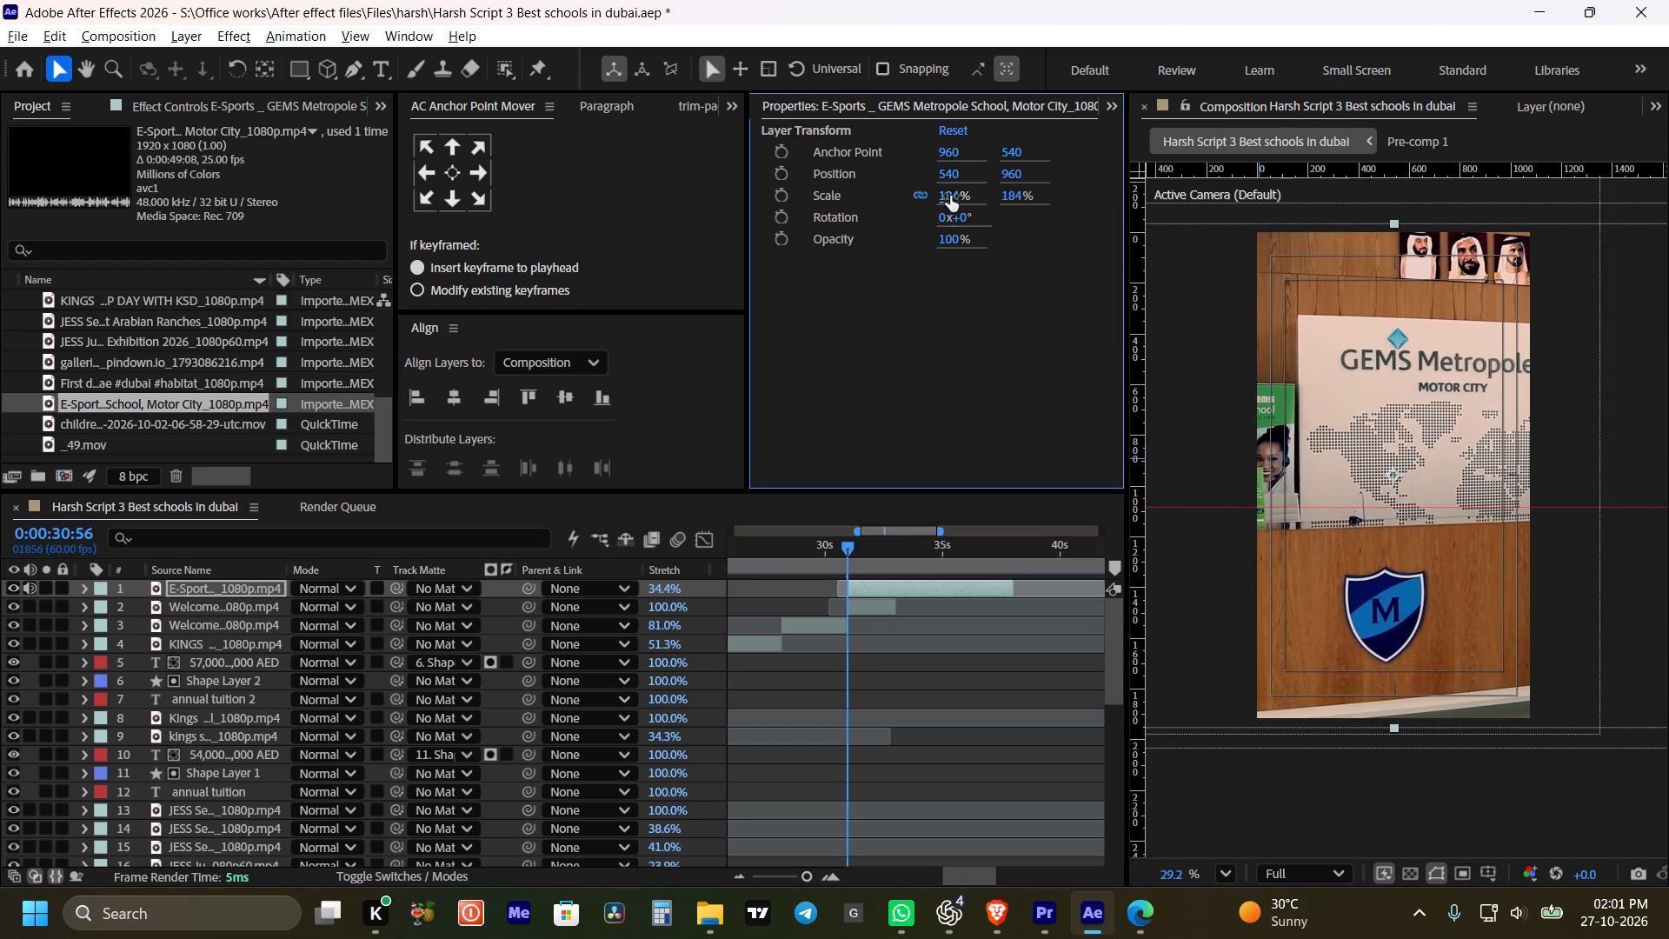
{"action": "left_click_drag", "start_coordinate": [950, 177], "coordinate": [676, 248]}
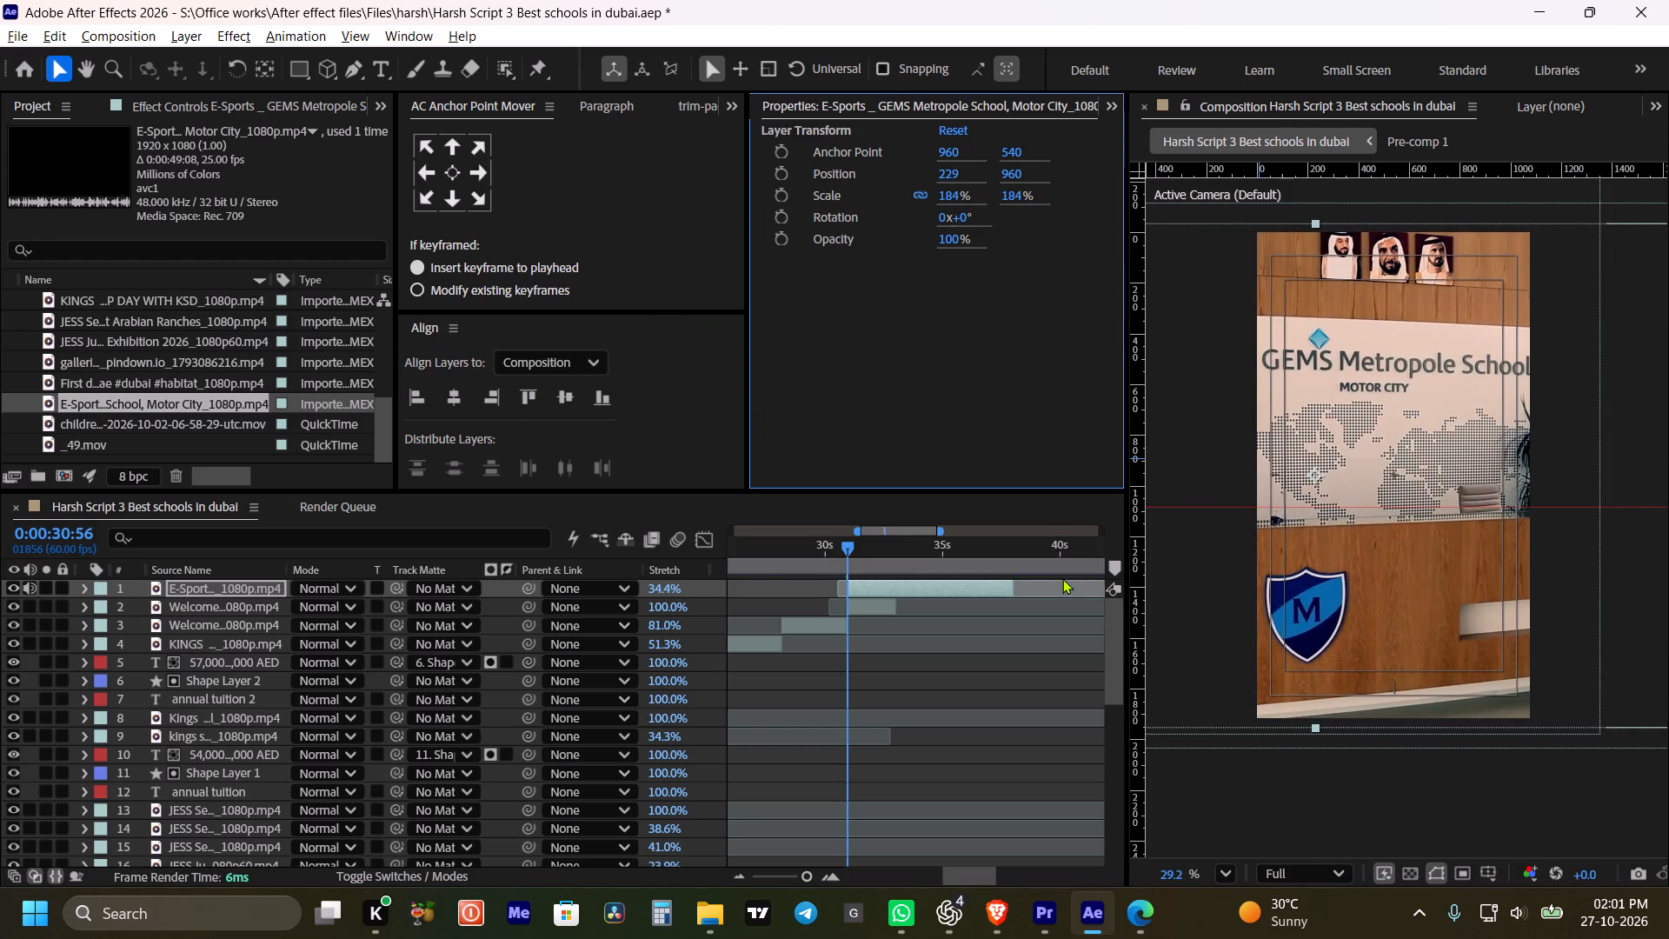
Mute the E-Sports layer's audio and preview the transition into it from about 0:00:29:17.
{"action": "left_click", "coordinate": [808, 537]}
{"action": "key", "text": "space"}
{"action": "key", "text": "space"}
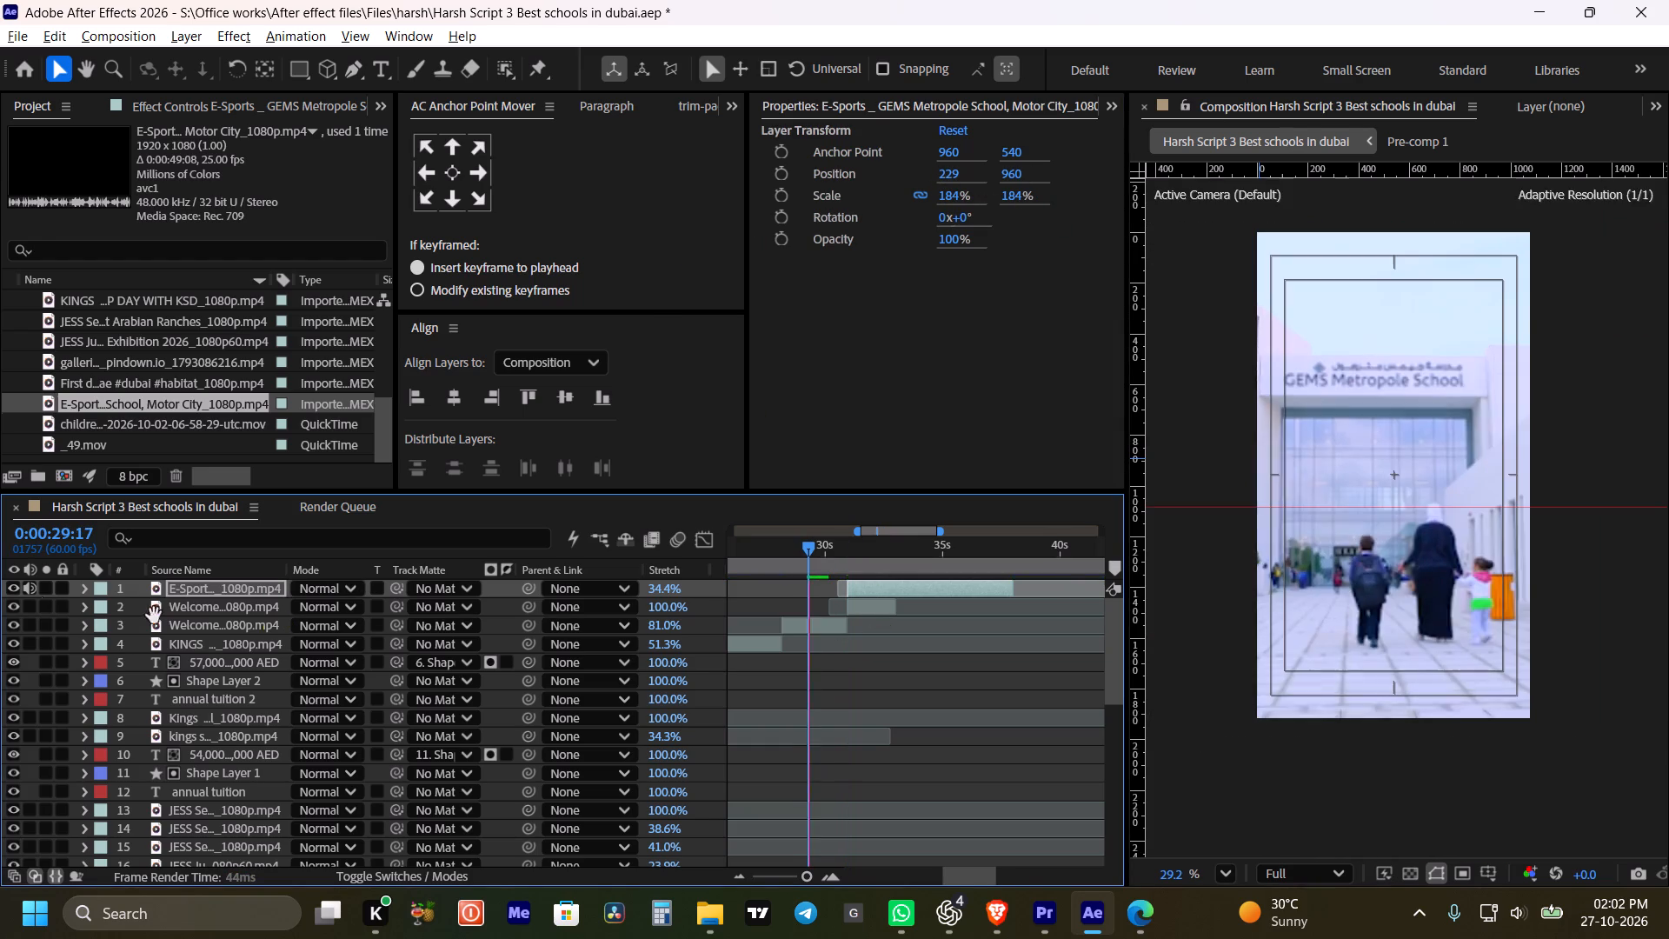
{"action": "left_click", "coordinate": [29, 584]}
{"action": "key", "text": "space"}
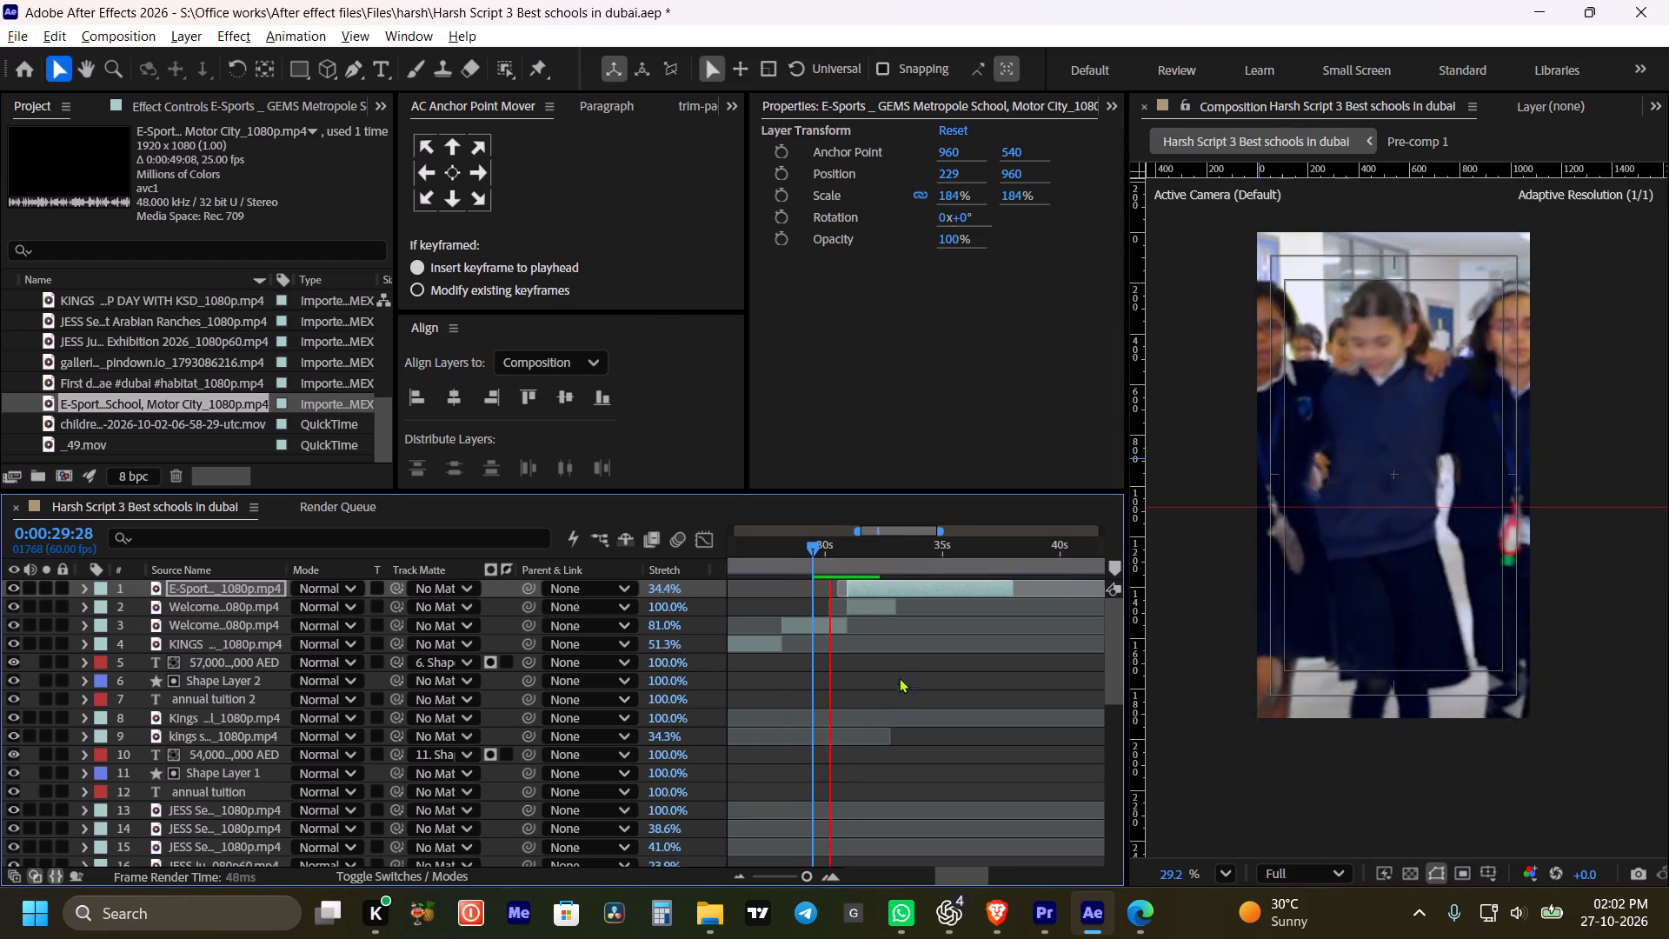
{"action": "key", "text": "space"}
{"action": "left_click_drag", "start_coordinate": [901, 664], "coordinate": [886, 664]}
{"action": "type", "text": "v"}
{"action": "key", "text": "space"}
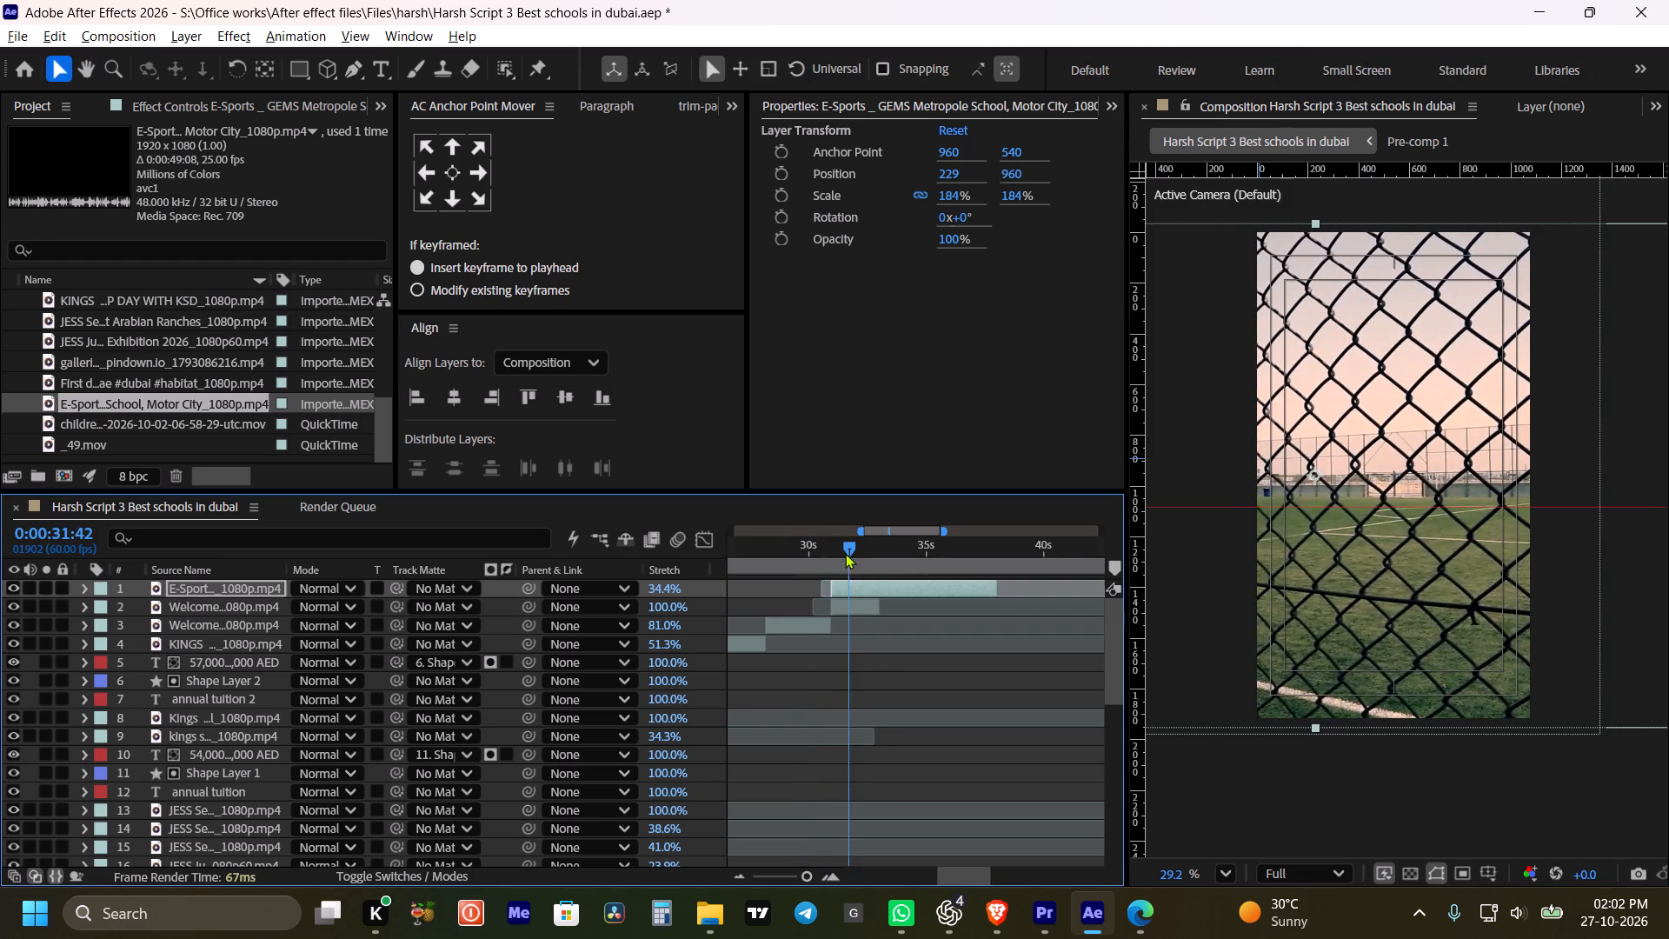
Move the start of the E-Sports layer earlier, to 0:00:30:39.
{"action": "left_click_drag", "start_coordinate": [843, 553], "coordinate": [828, 556], "text": "shift"}
{"action": "scroll", "coordinate": [828, 607], "scroll_direction": "up", "scroll_amount": 5, "text": "alt"}
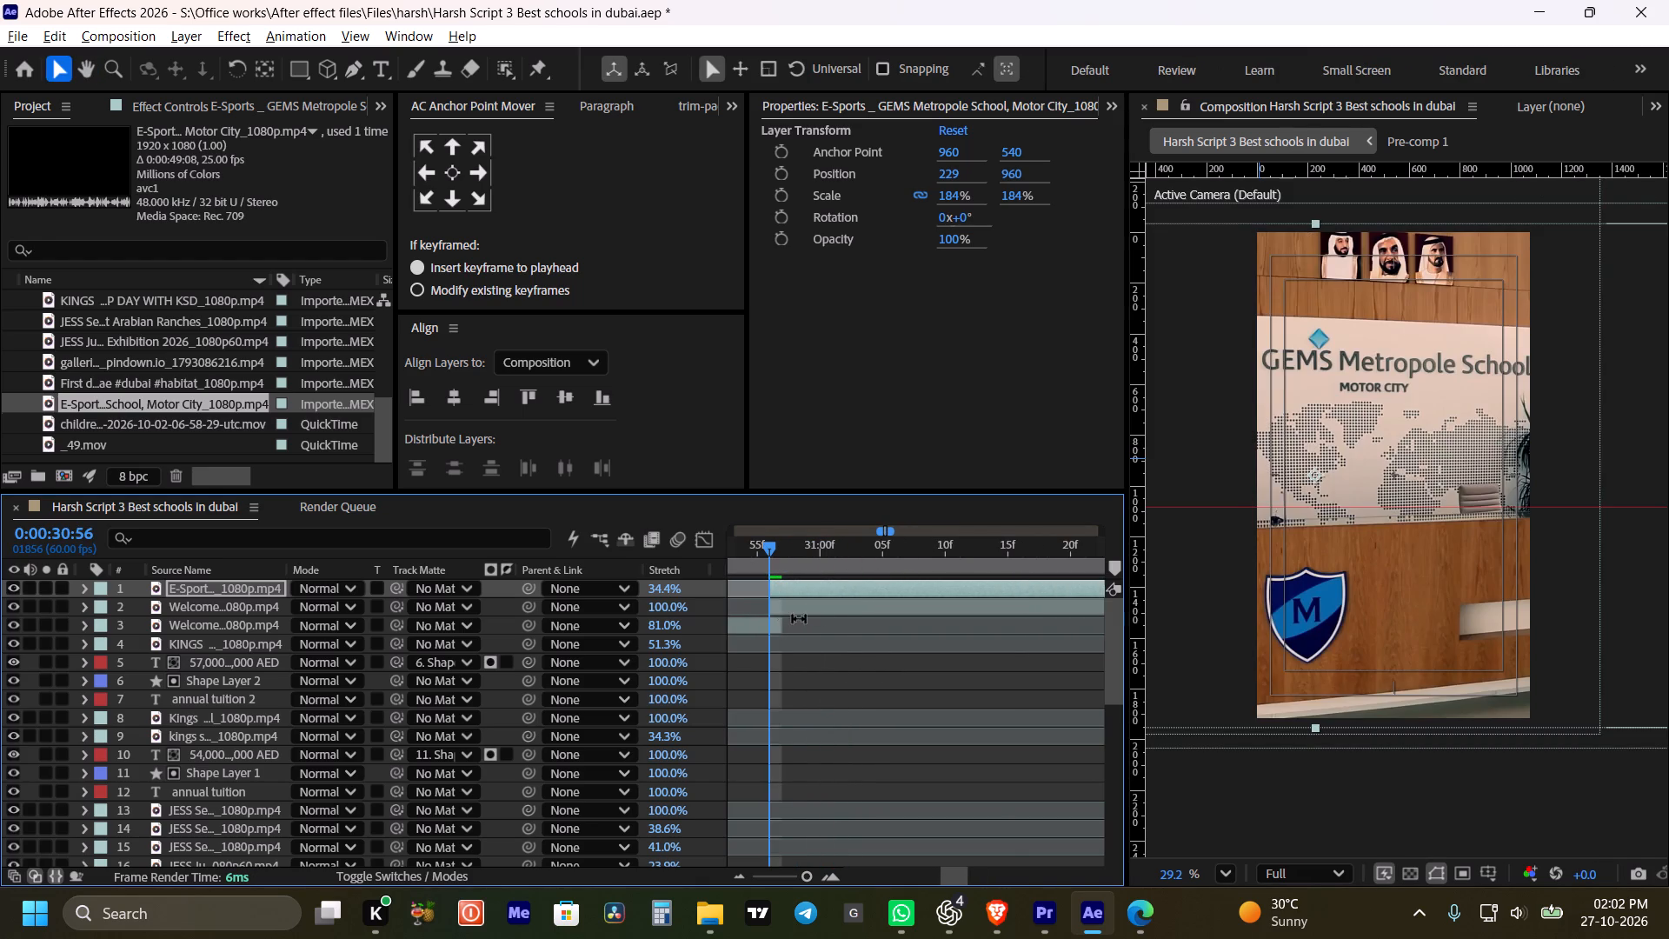
{"action": "scroll", "coordinate": [799, 619], "scroll_direction": "down", "scroll_amount": 4, "text": "alt"}
{"action": "key", "text": "ctrl+Left"}
{"action": "key", "text": "ctrl+Left"}
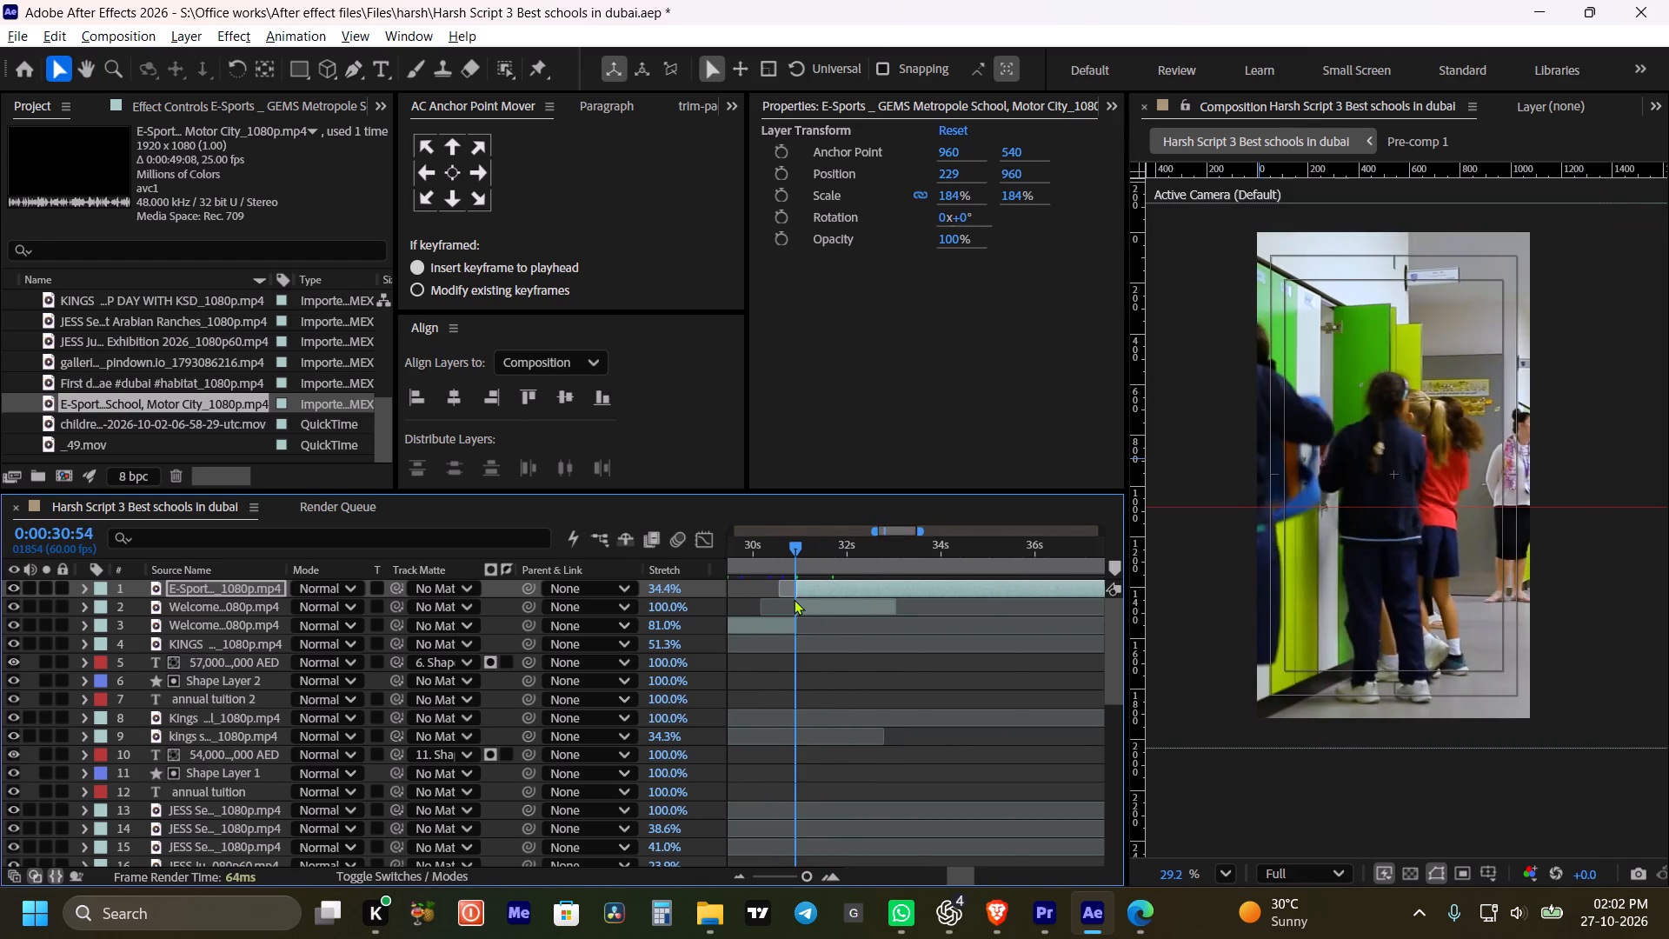
{"action": "key", "text": "ctrl+Left"}
{"action": "key", "text": "ctrl+Left"}
{"action": "key", "text": "ctrl+Left"}
{"action": "key", "text": "ctrl+Left"}
{"action": "key", "text": "ctrl+Left"}
{"action": "key", "text": "ctrl+Left"}
{"action": "key", "text": "ctrl+Left"}
{"action": "key", "text": "ctrl+Left"}
{"action": "key", "text": "ctrl+Left"}
{"action": "key", "text": "ctrl+Left"}
{"action": "key", "text": "ctrl+Left"}
{"action": "key", "text": "ctrl+Left"}
{"action": "key", "text": "ctrl+Left"}
{"action": "key", "text": "ctrl+Left"}
{"action": "key", "text": "ctrl+Left"}
{"action": "key", "text": "ctrl+Left"}
{"action": "key", "text": "ctrl+Left"}
{"action": "key", "text": "ctrl+Left"}
{"action": "key", "text": "ctrl+Left"}
{"action": "key", "text": "ctrl+Left"}
{"action": "key", "text": "ctrl+Left"}
{"action": "key", "text": "ctrl+Left"}
{"action": "key", "text": "ctrl+Left"}
{"action": "key", "text": "ctrl+Left"}
{"action": "key", "text": "ctrl+Left"}
{"action": "key", "text": "ctrl+Left"}
{"action": "key", "text": "ctrl+Left"}
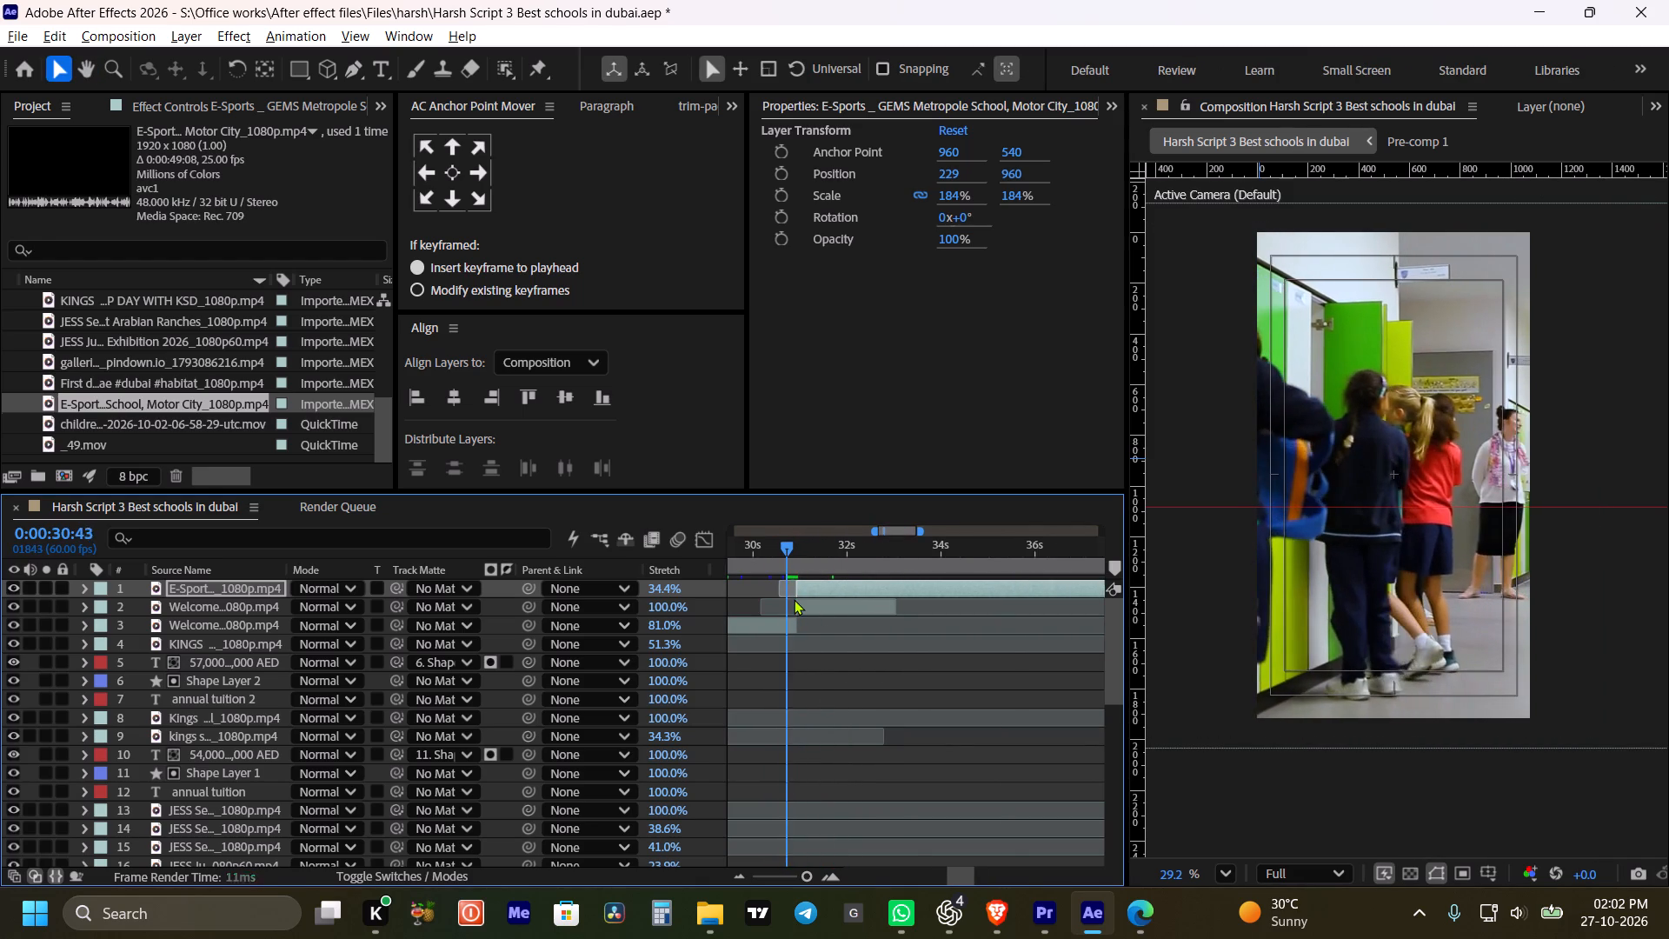
{"action": "left_click", "coordinate": [818, 589]}
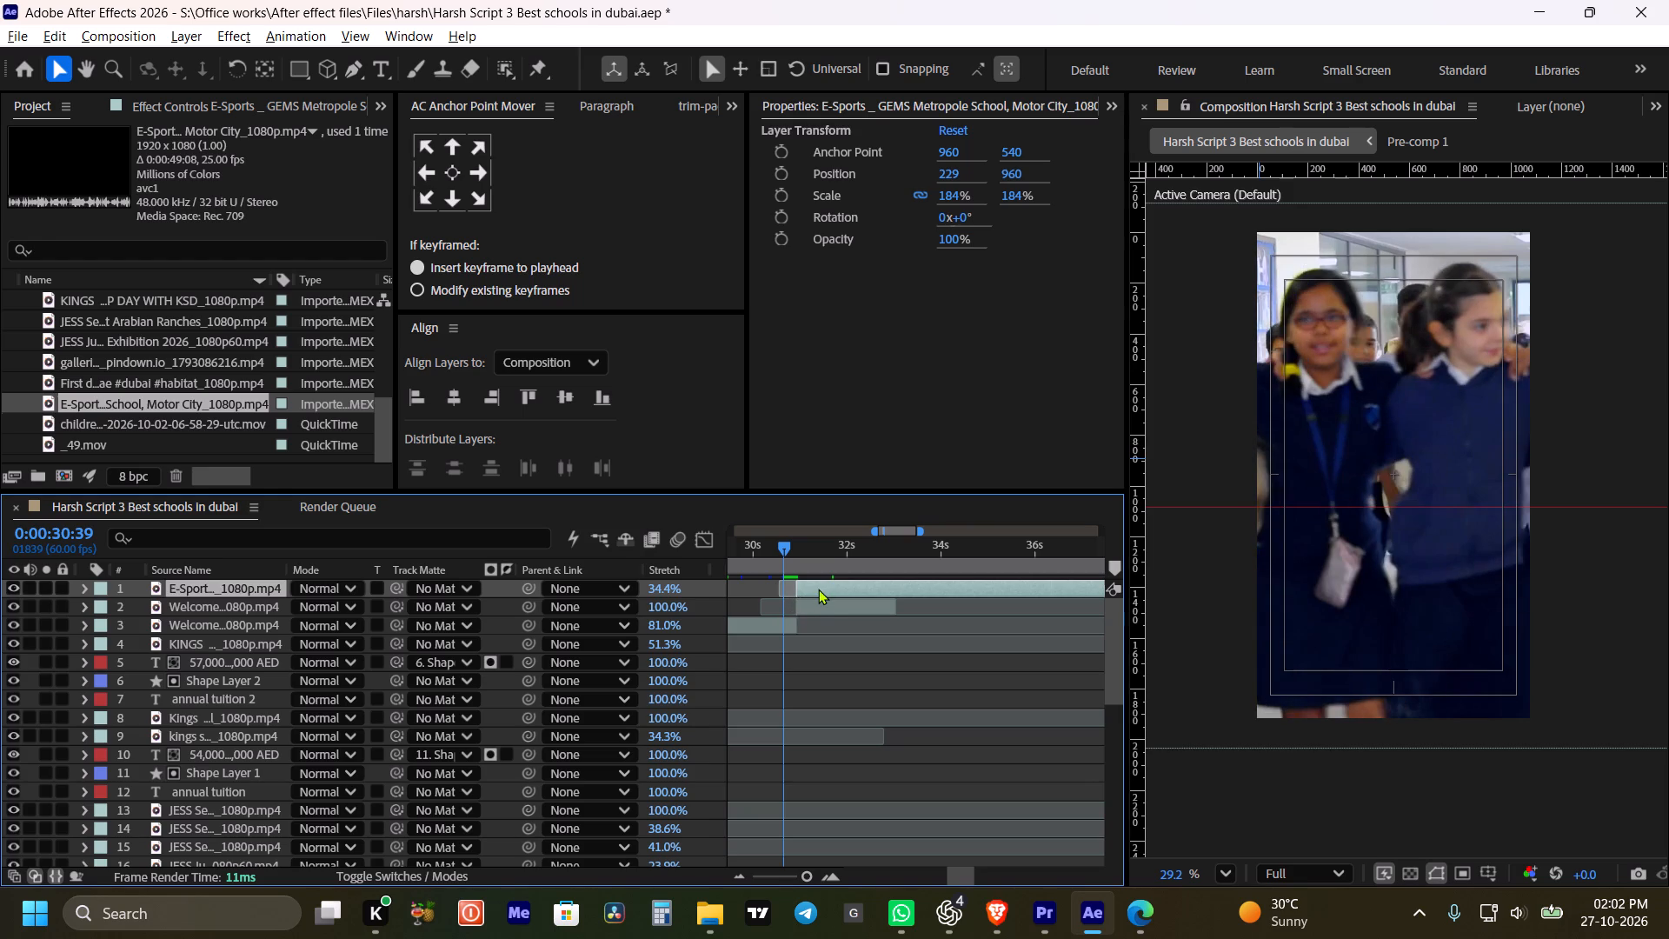
{"action": "key", "text": "bracketleft"}
Trim the end of the 81.0% stretched Welcome to GEMS layer back to the E-Sports layer's start.
{"action": "left_click", "coordinate": [745, 555]}
{"action": "left_click_drag", "start_coordinate": [800, 625], "coordinate": [795, 625]}
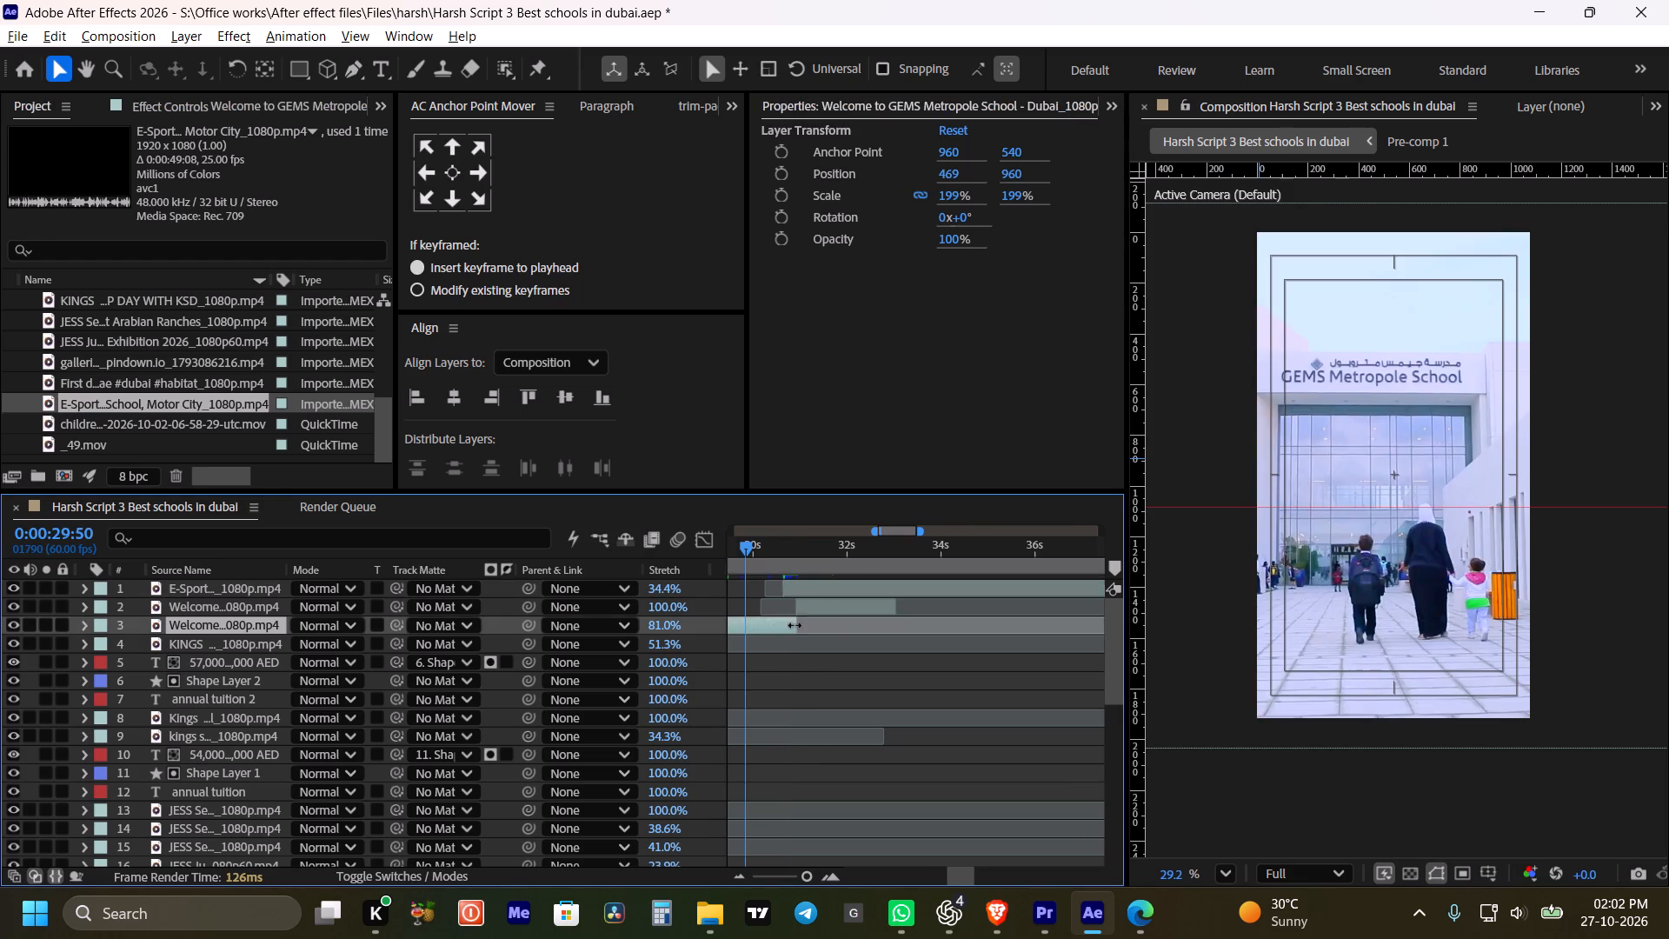
{"action": "left_click_drag", "start_coordinate": [795, 625], "coordinate": [787, 626]}
Preview the cut from the 81.0% stretched Welcome to GEMS layer into the E-Sports layer, starting at 0:00:29:50.
{"action": "key", "text": "space"}
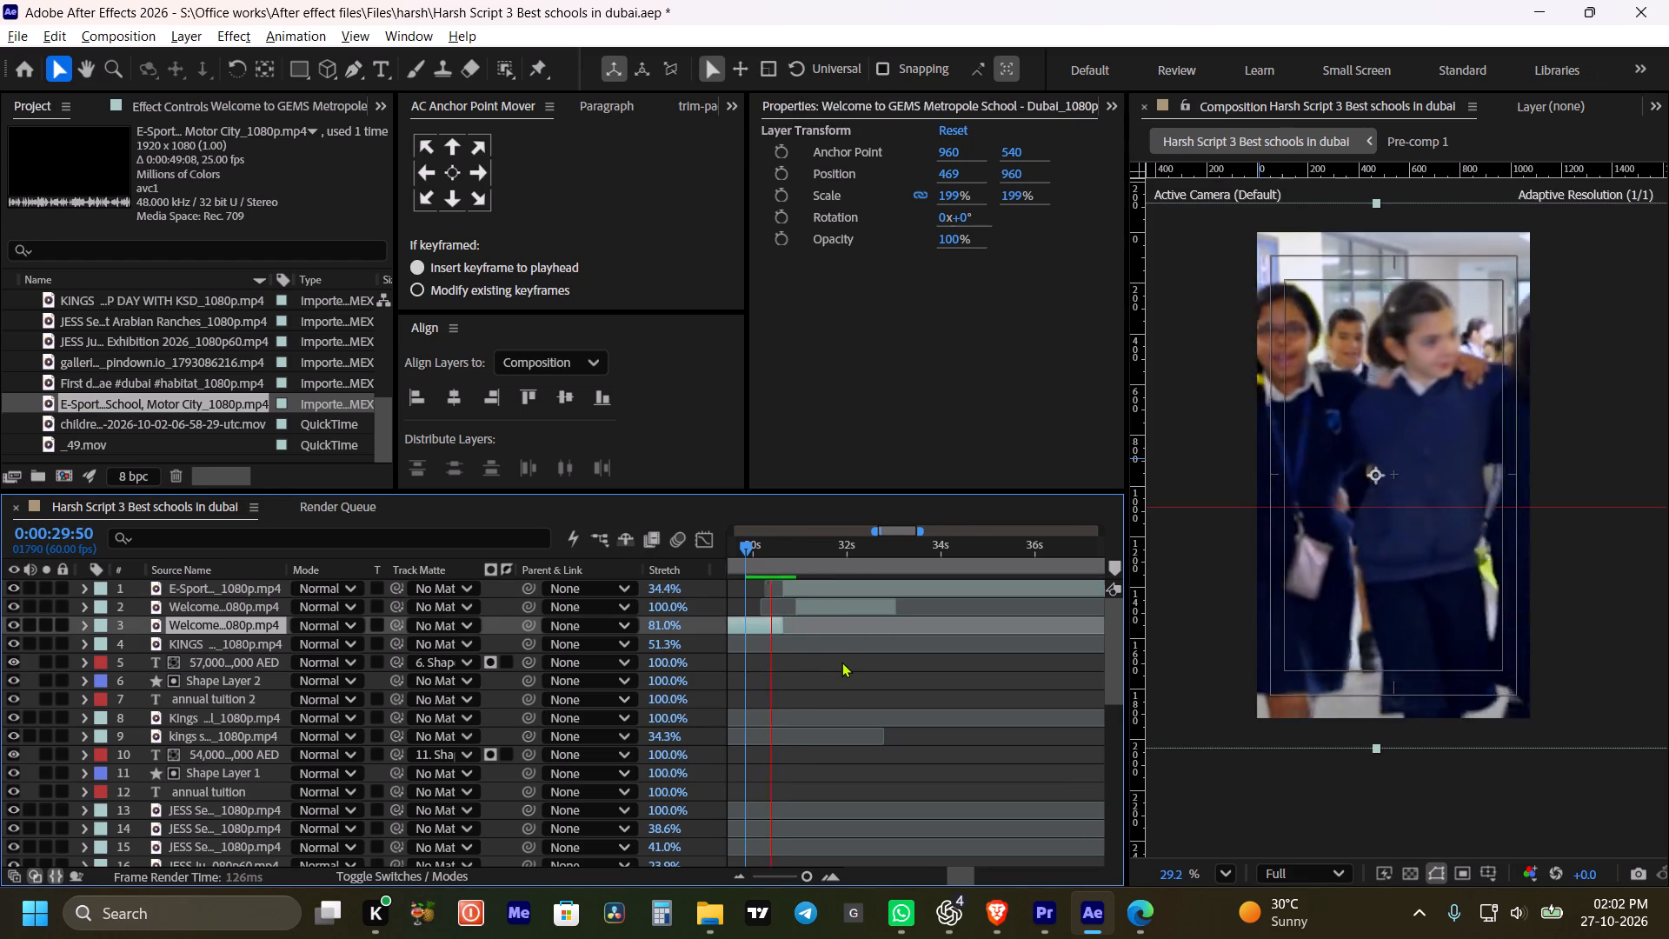
{"action": "scroll", "coordinate": [845, 653], "scroll_direction": "down", "scroll_amount": 3, "text": "alt"}
{"action": "key", "text": "space"}
{"action": "scroll", "coordinate": [841, 635], "scroll_direction": "up", "scroll_amount": 2, "text": "alt"}
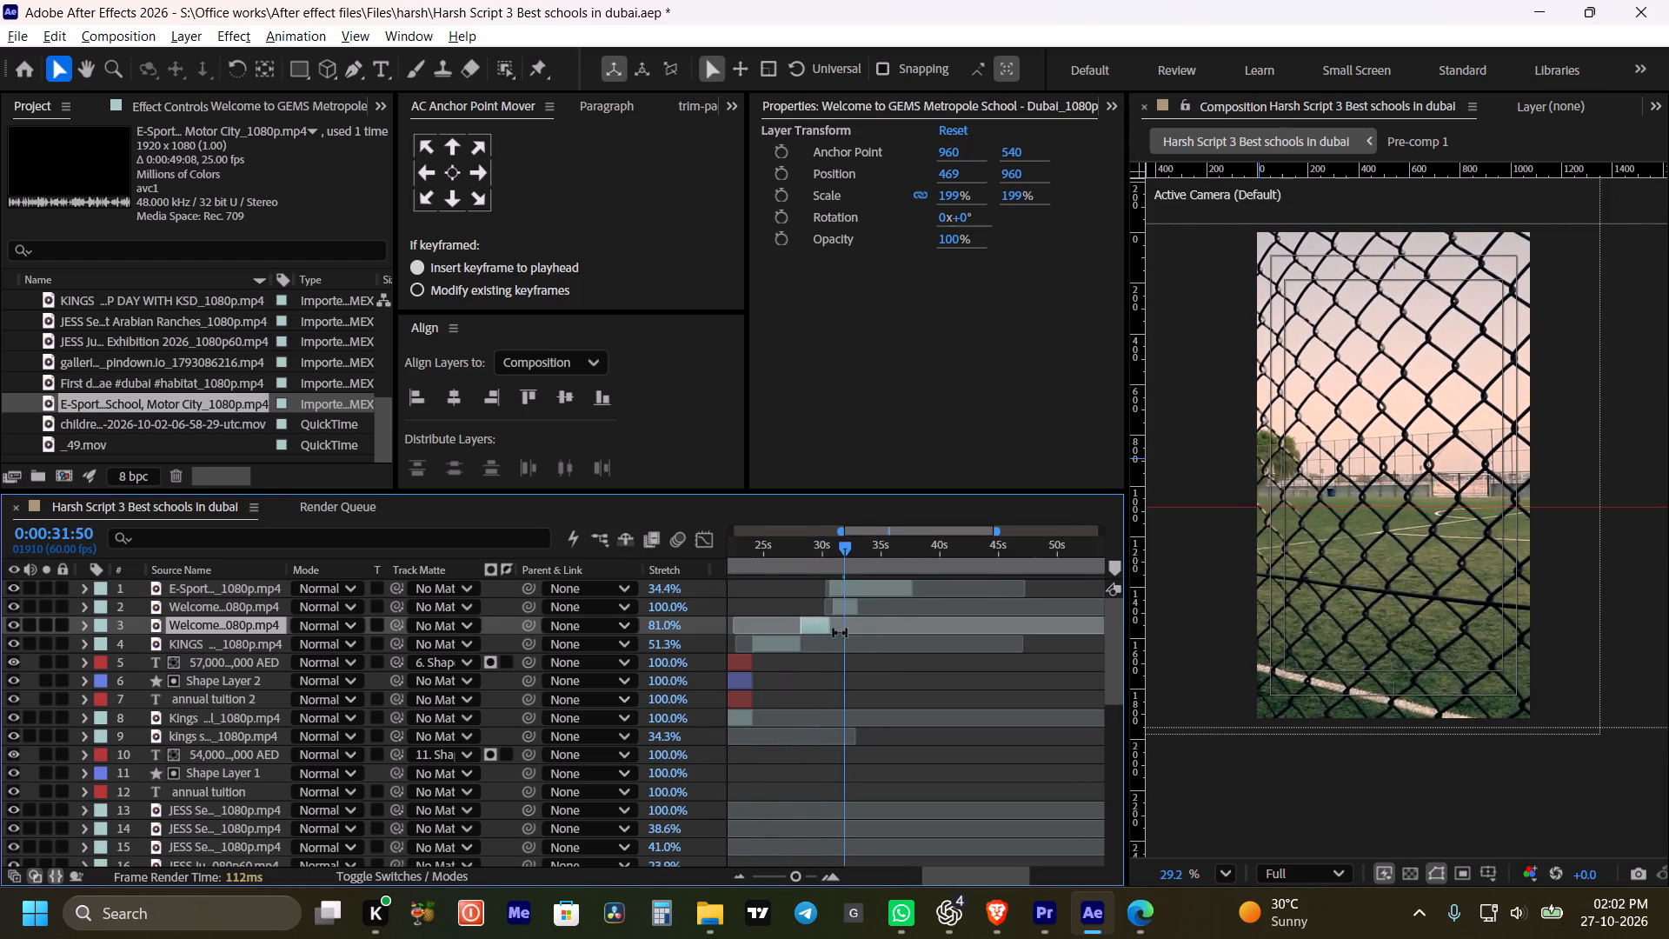
Find the goal-net shot in the E-Sports layer and trim the layer's start to 0:00:33:18.
{"action": "left_click_drag", "start_coordinate": [834, 553], "coordinate": [874, 561]}
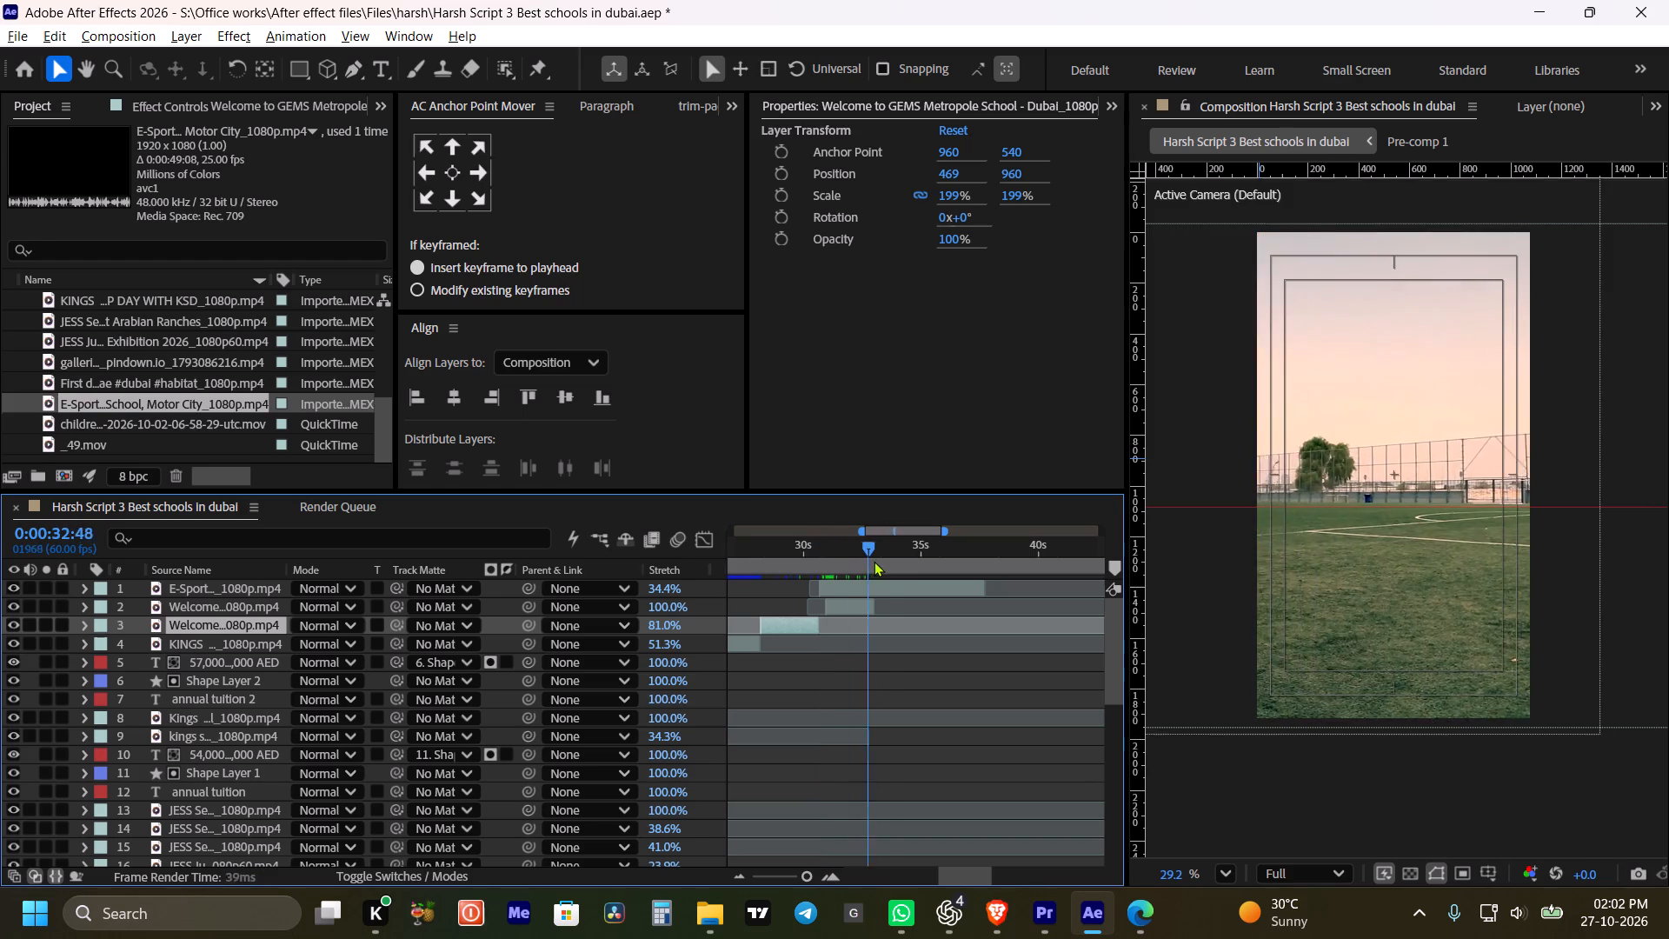
{"action": "left_click_drag", "start_coordinate": [874, 561], "coordinate": [899, 563]}
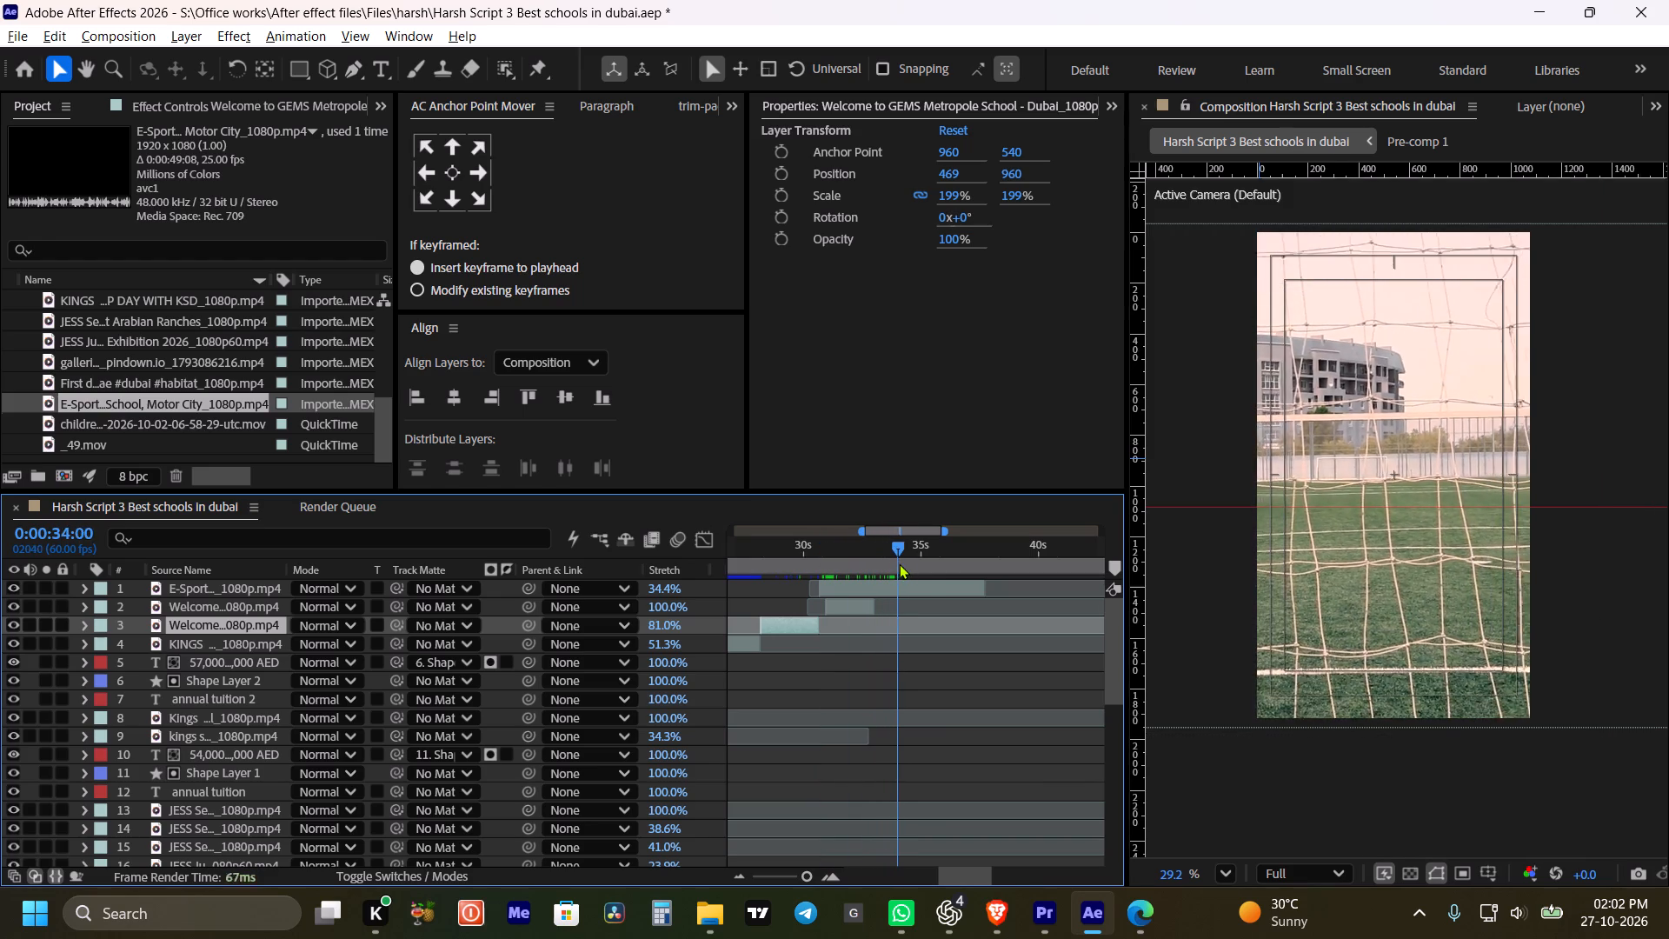
{"action": "left_click_drag", "start_coordinate": [899, 563], "coordinate": [897, 570]}
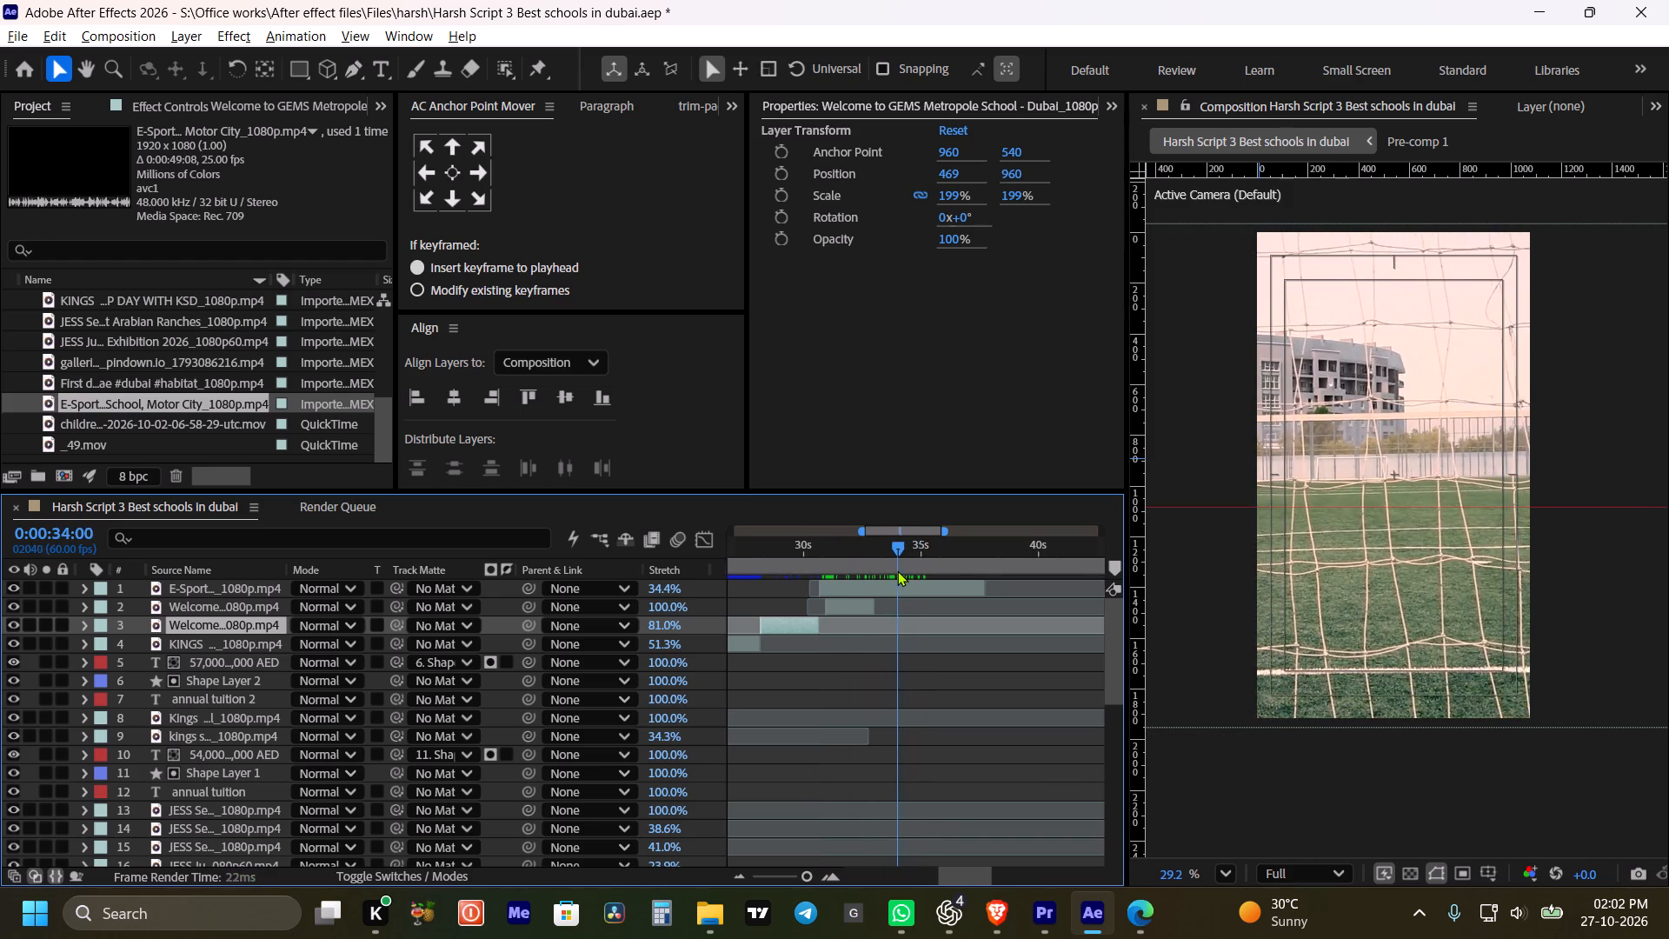
{"action": "left_click_drag", "start_coordinate": [897, 570], "coordinate": [879, 567]}
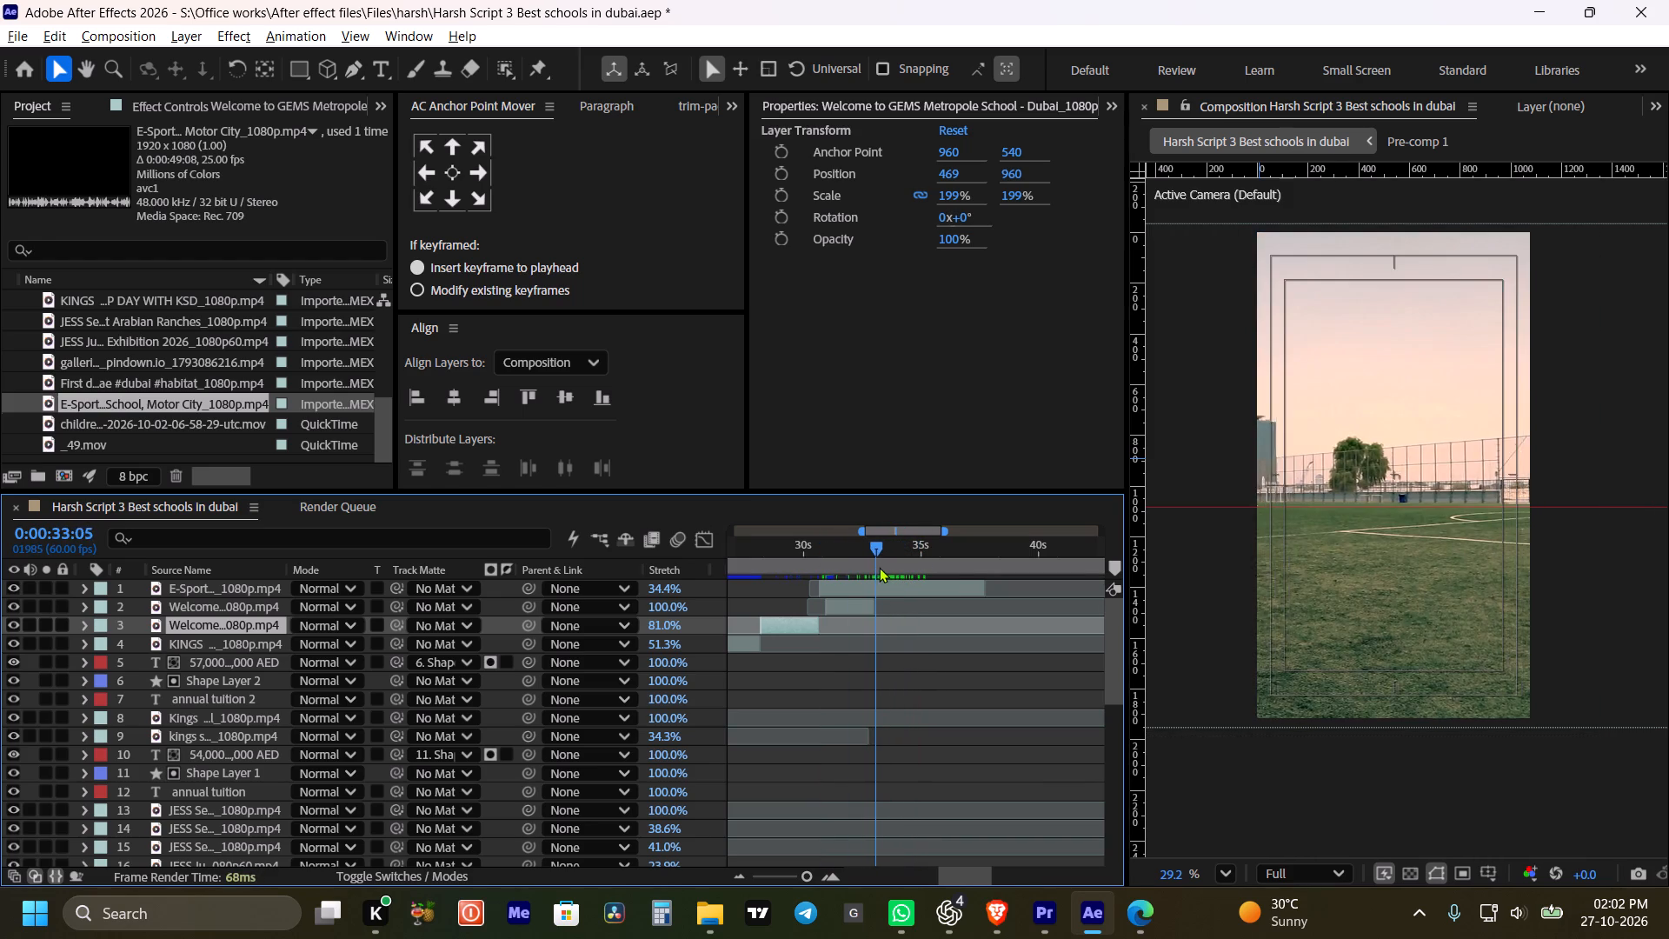
{"action": "left_click_drag", "start_coordinate": [879, 567], "coordinate": [881, 569]}
{"action": "left_click_drag", "start_coordinate": [819, 590], "coordinate": [840, 593]}
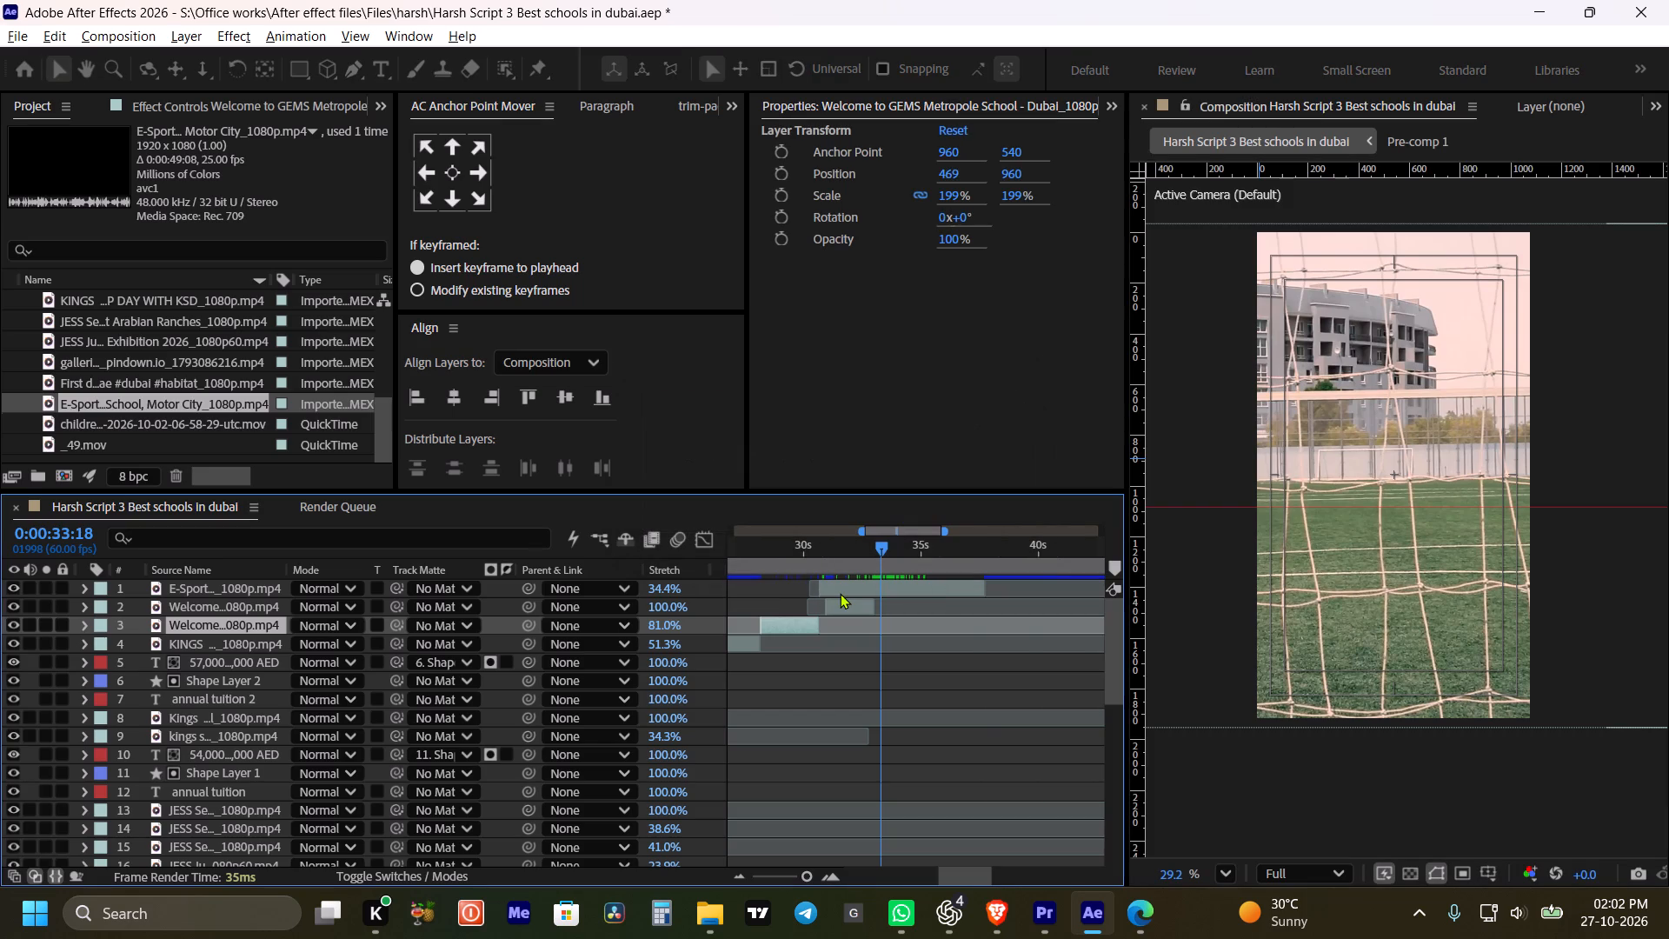
{"action": "left_click_drag", "start_coordinate": [840, 593], "coordinate": [841, 593]}
{"action": "left_click_drag", "start_coordinate": [841, 593], "coordinate": [848, 593]}
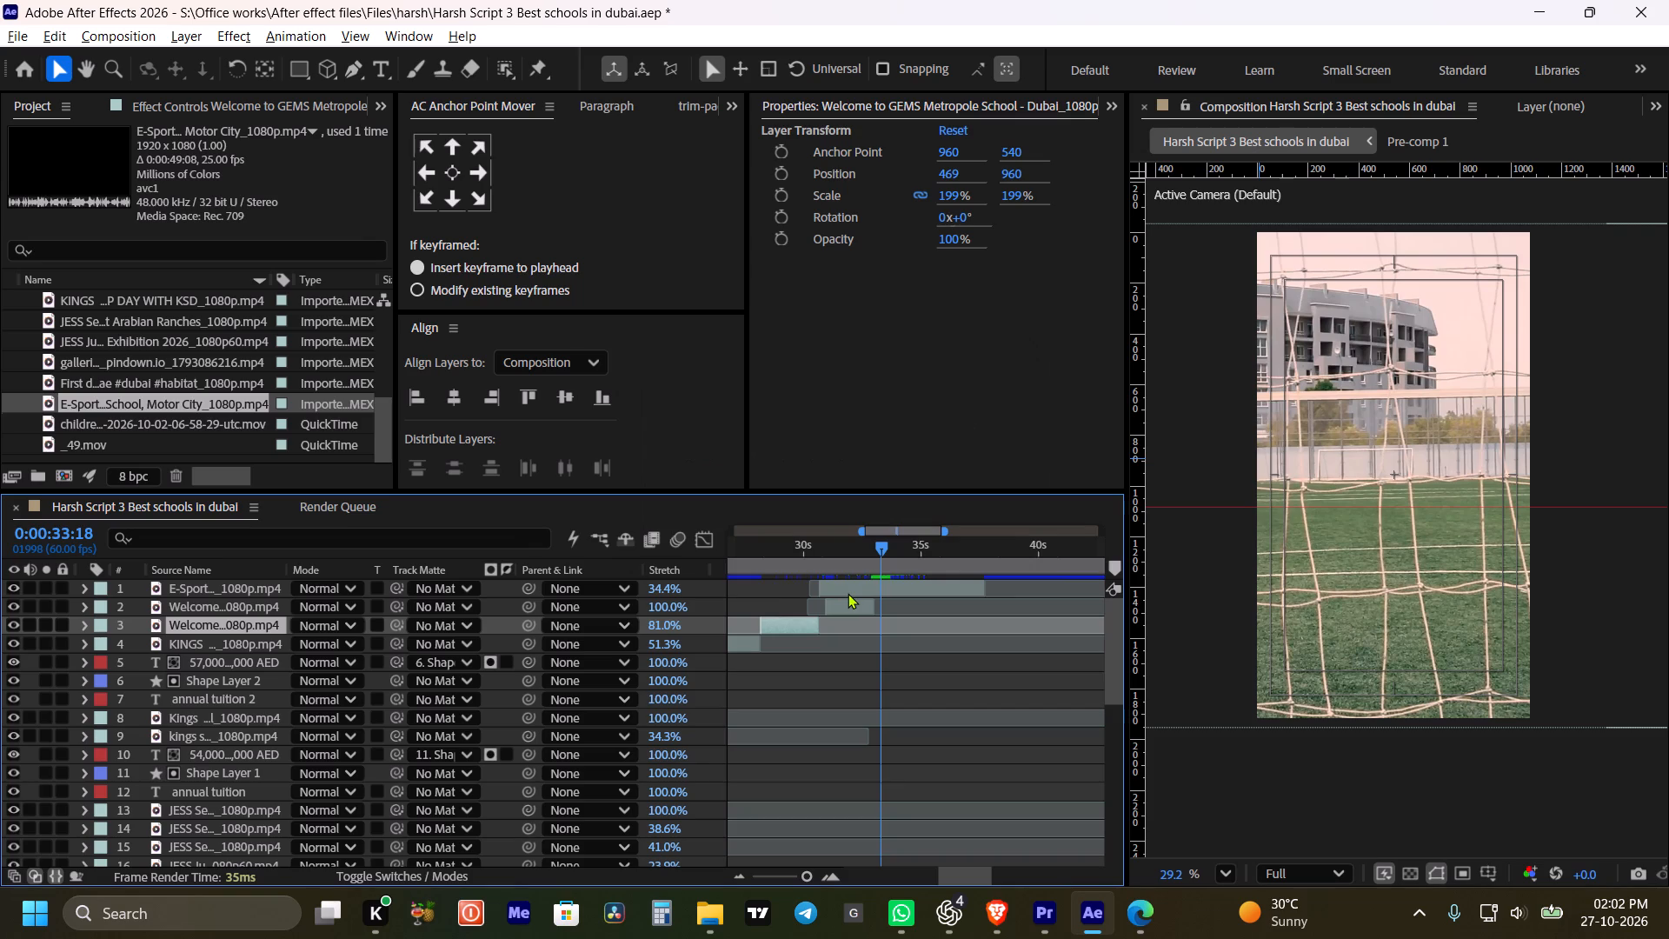
{"action": "left_click_drag", "start_coordinate": [818, 583], "coordinate": [880, 590]}
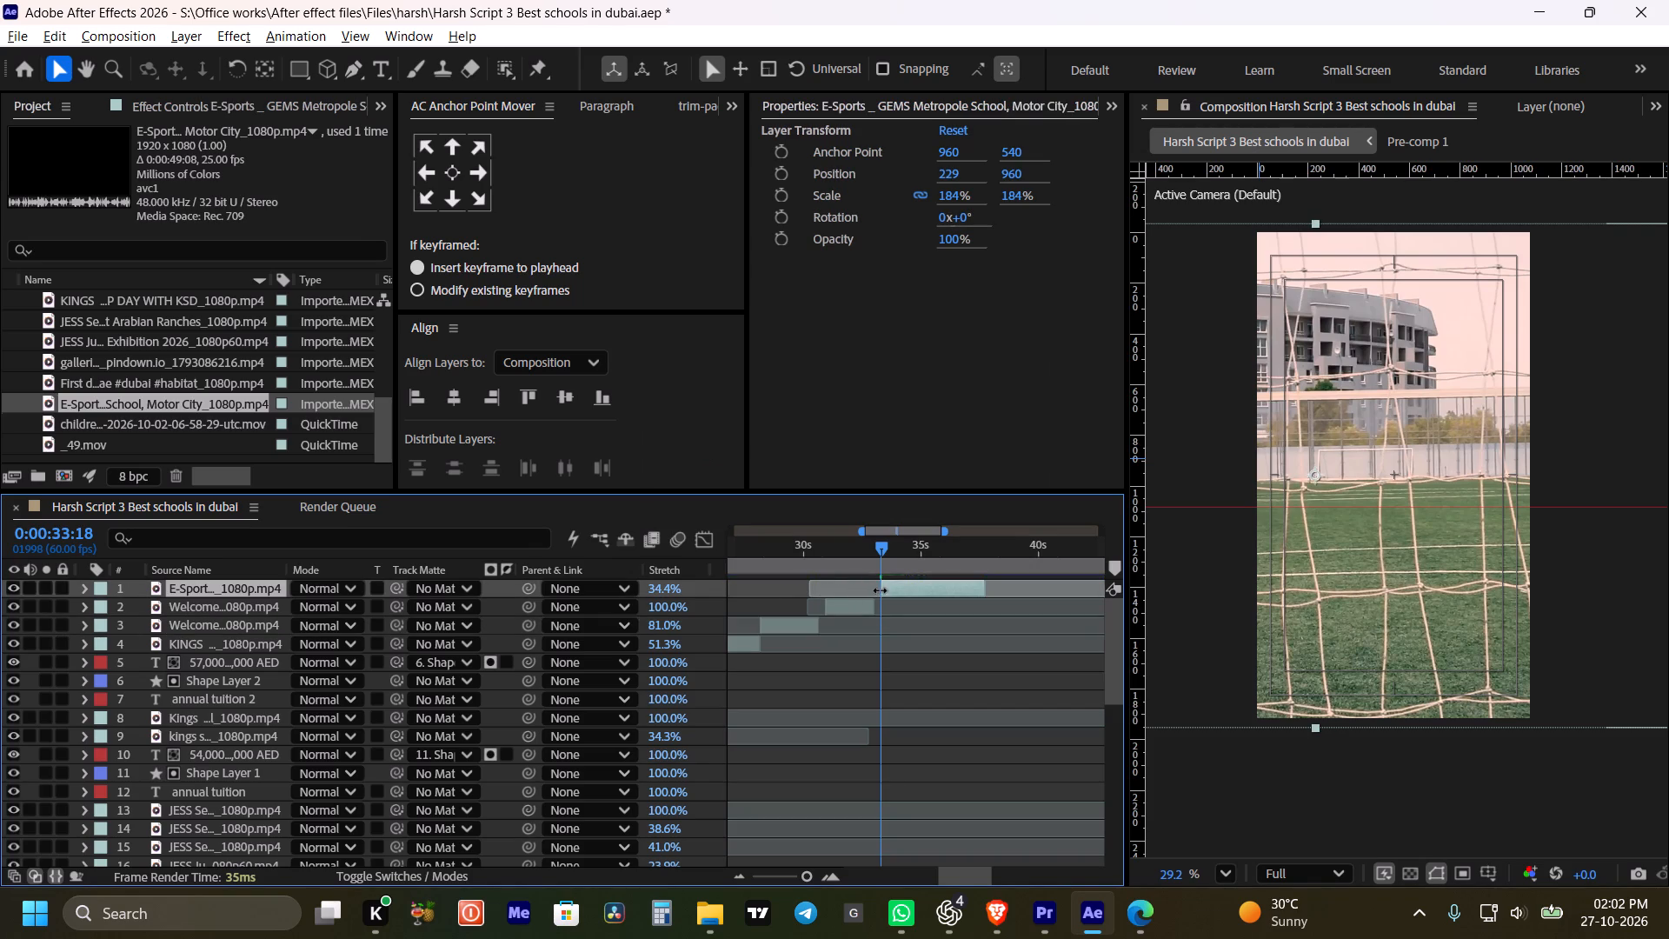
{"action": "left_click_drag", "start_coordinate": [880, 590], "coordinate": [881, 590]}
Move the trimmed E-Sports layer earlier so it starts where the 81.0% stretched Welcome to GEMS layer ends.
{"action": "left_click_drag", "start_coordinate": [894, 589], "coordinate": [831, 587]}
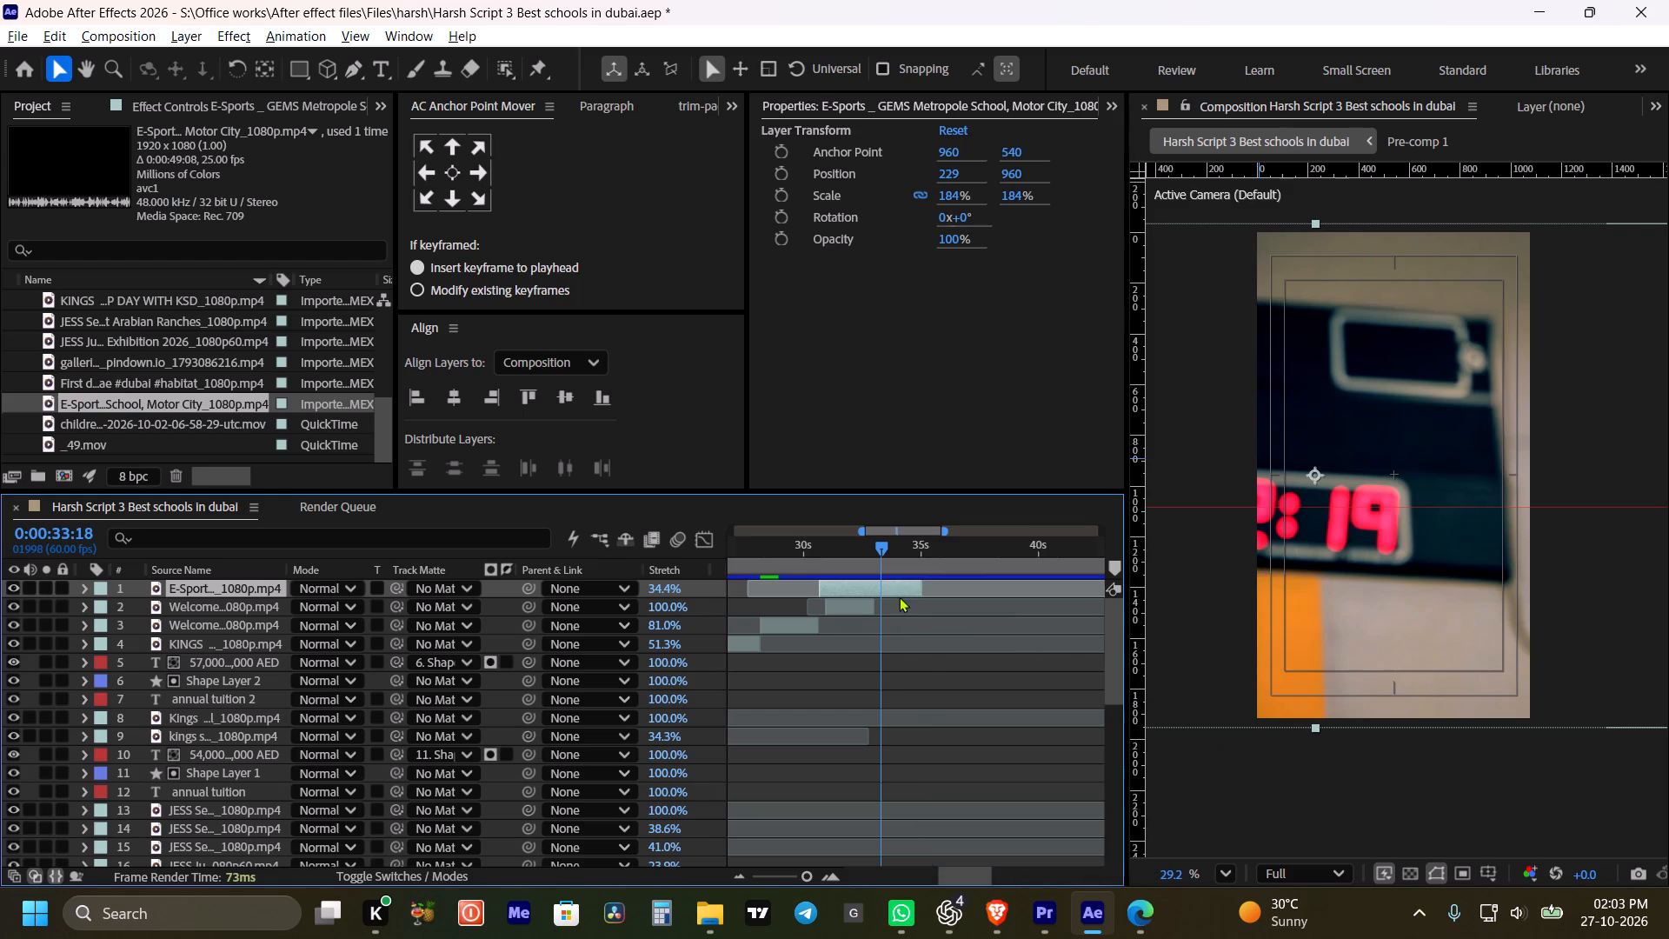
{"action": "left_click", "coordinate": [912, 669]}
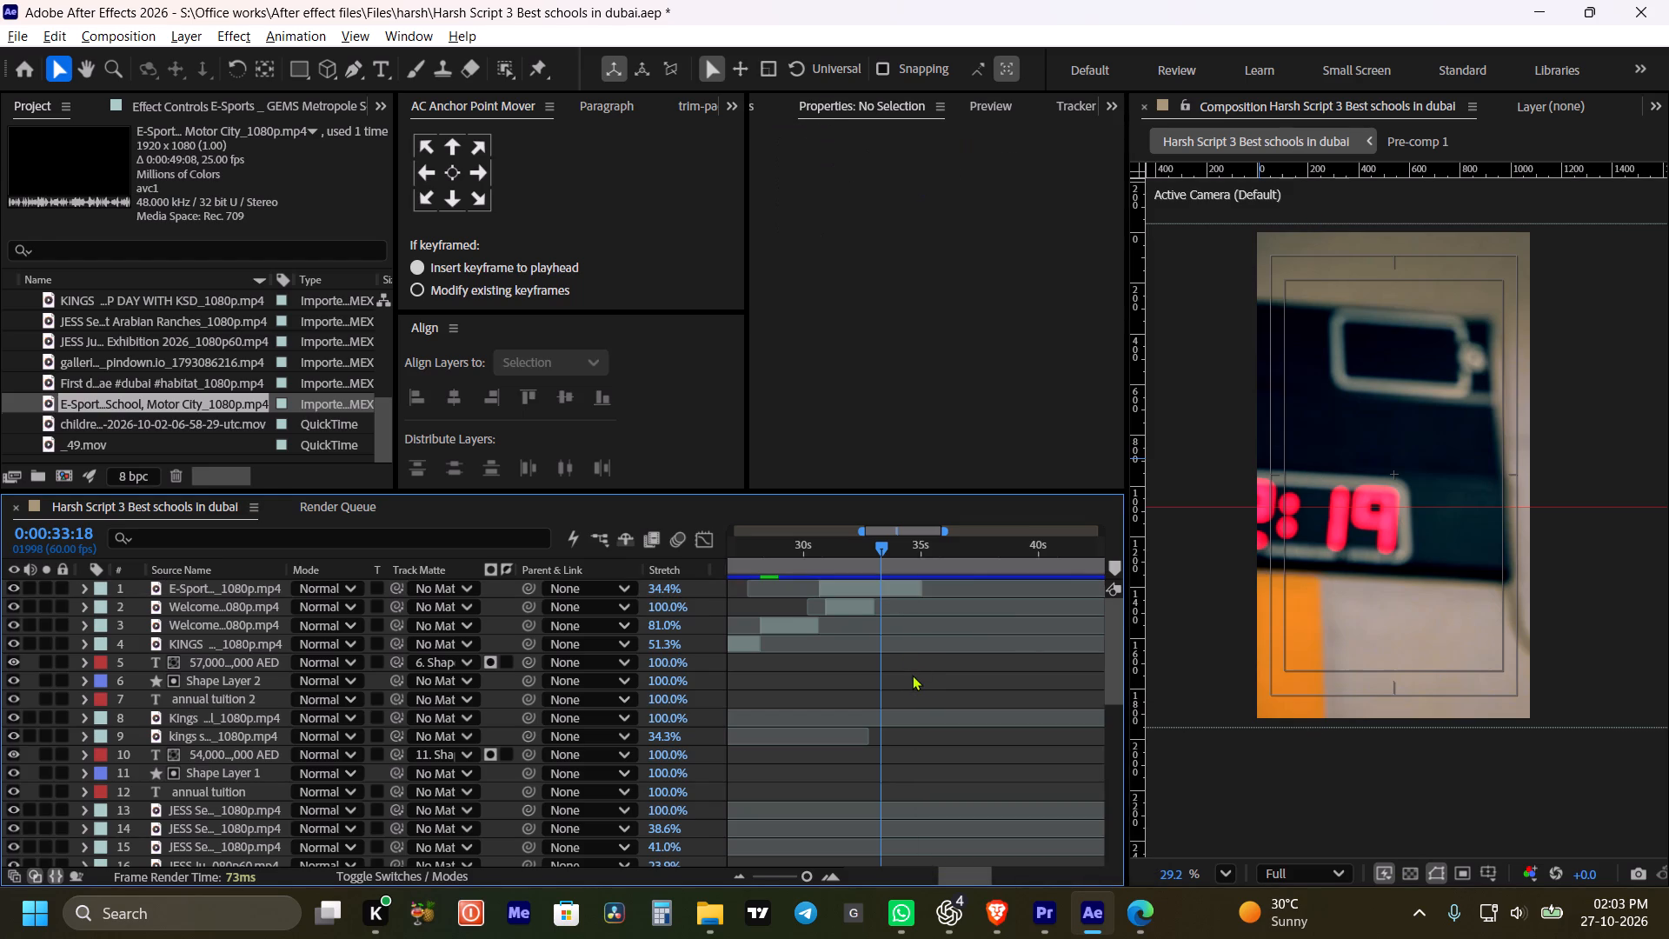
Delete the 100.0% stretch Welcome to GEMS layer beneath the E-Sports layer.
{"action": "left_click", "coordinate": [847, 609]}
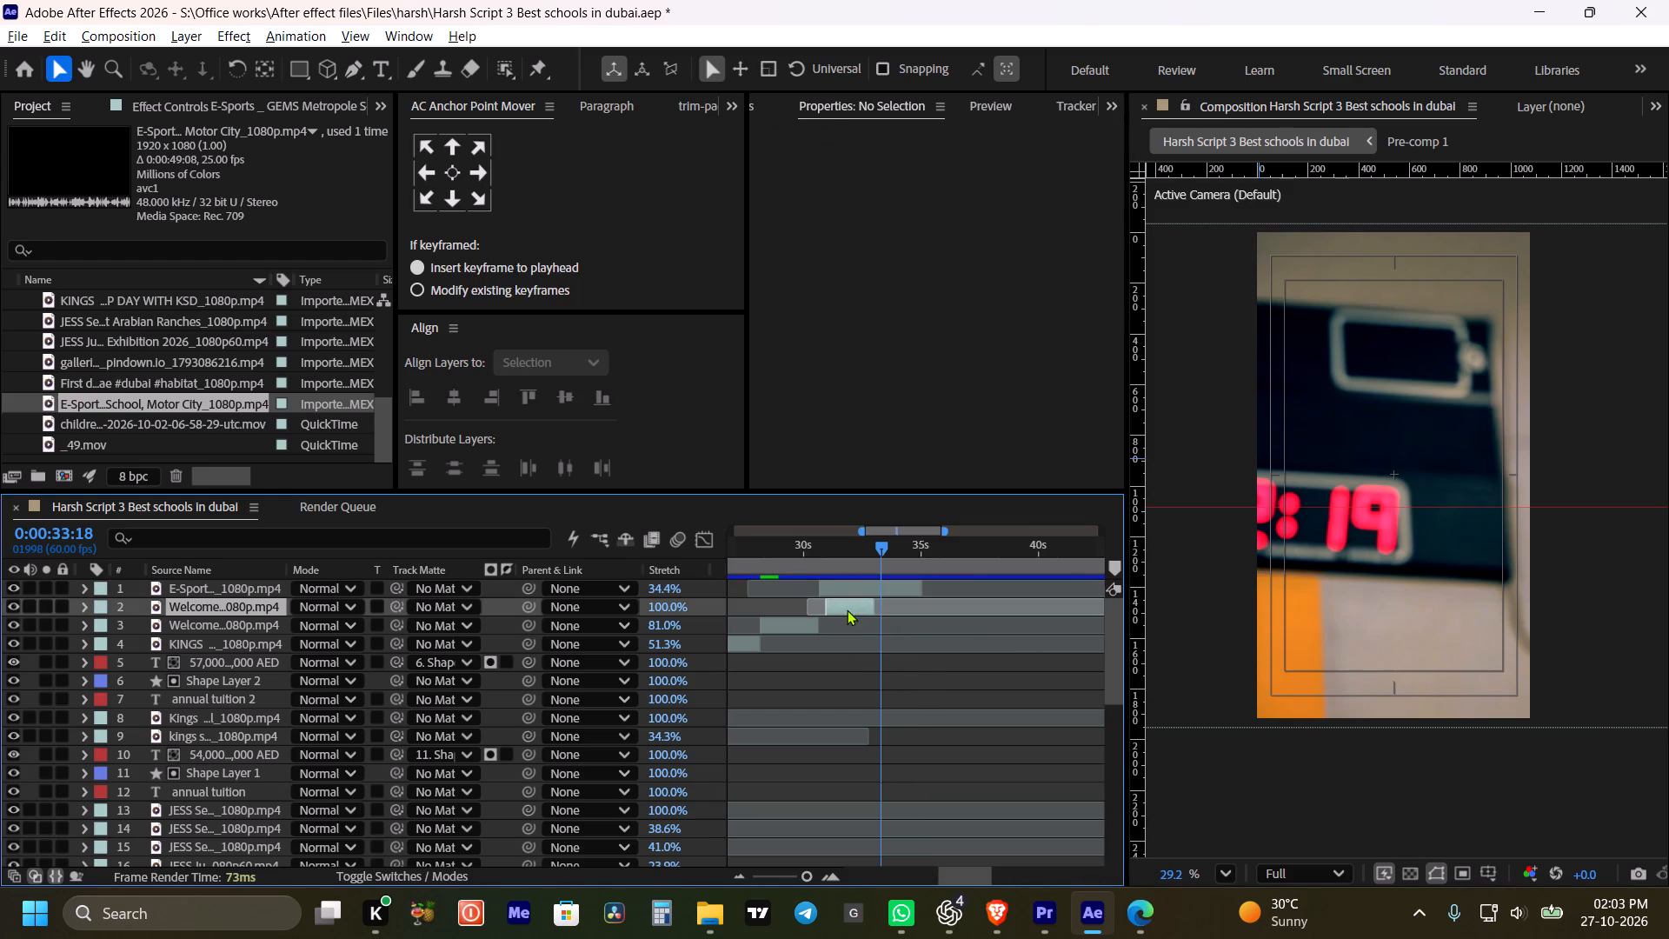
{"action": "key", "text": "Delete"}
Preview the timeline from 0:00:30:01 through the E-Sports layer and past its end.
{"action": "left_click", "coordinate": [804, 546]}
{"action": "key", "text": "space"}
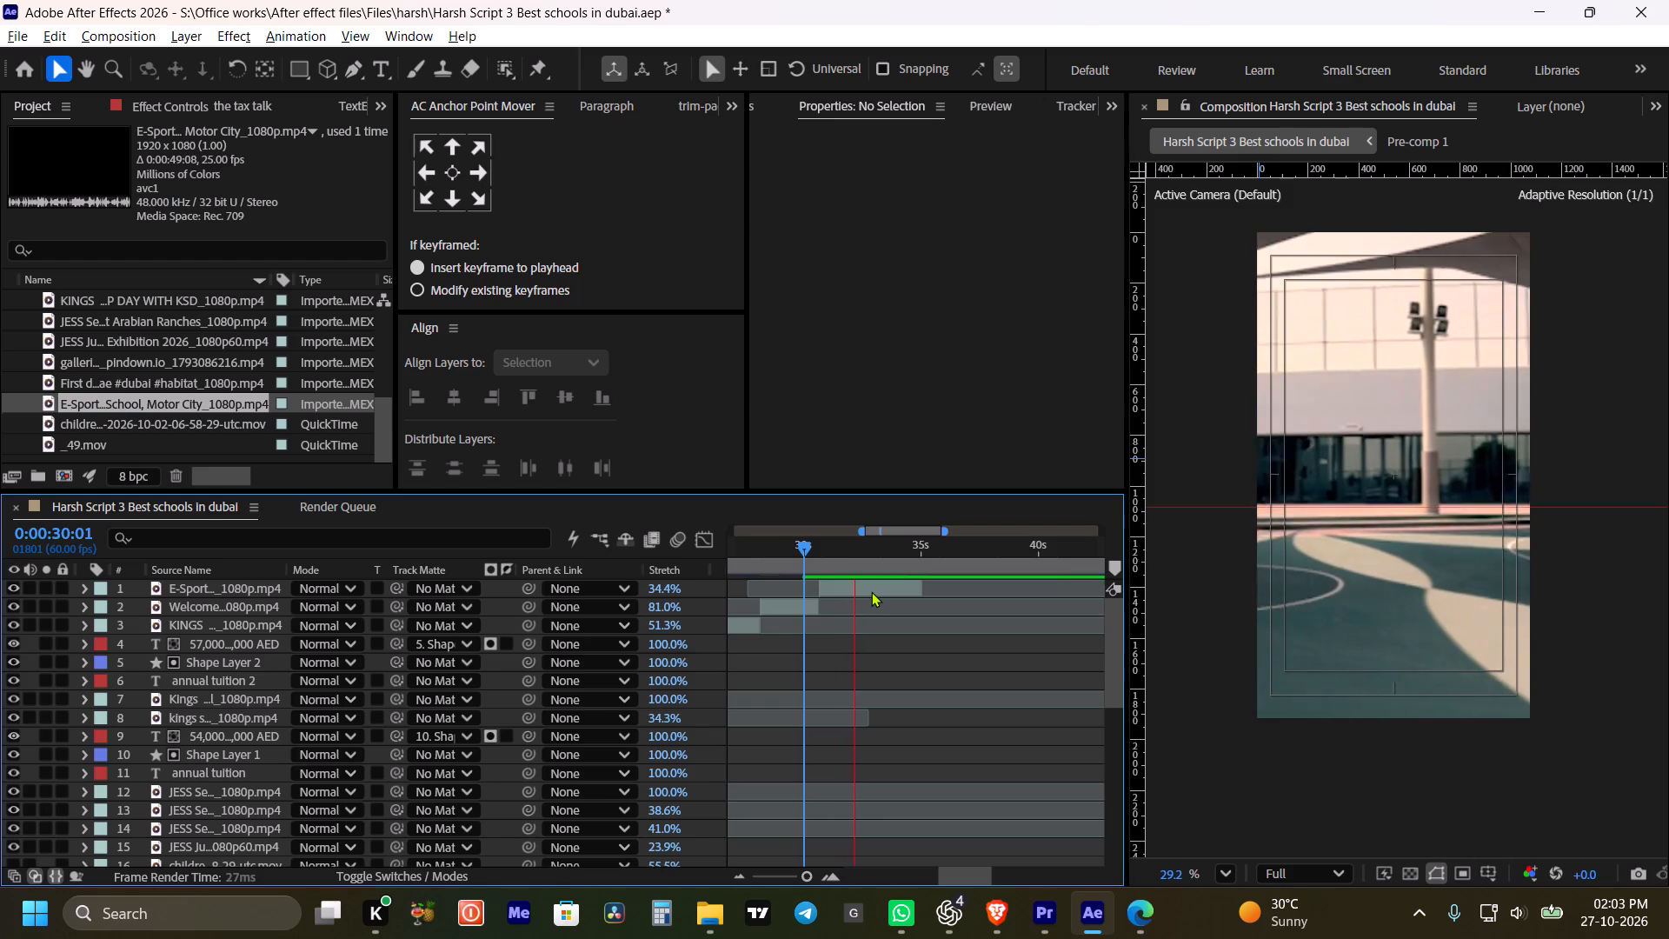
{"action": "key", "text": "space"}
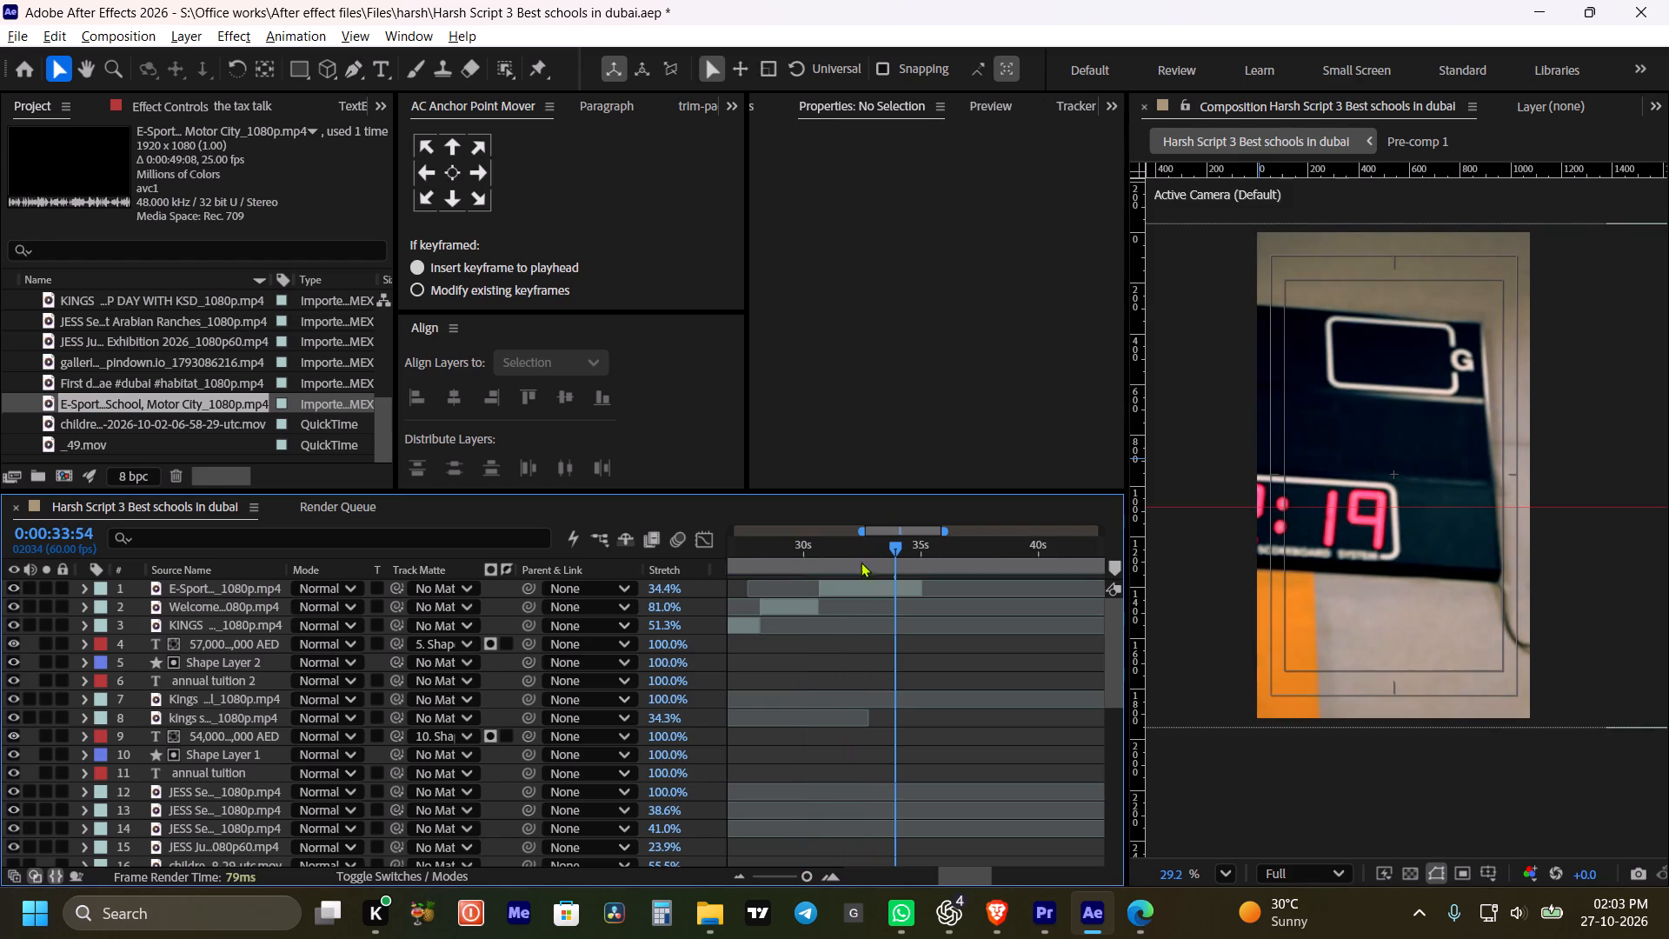
{"action": "key", "text": "space"}
{"action": "key", "text": "space"}
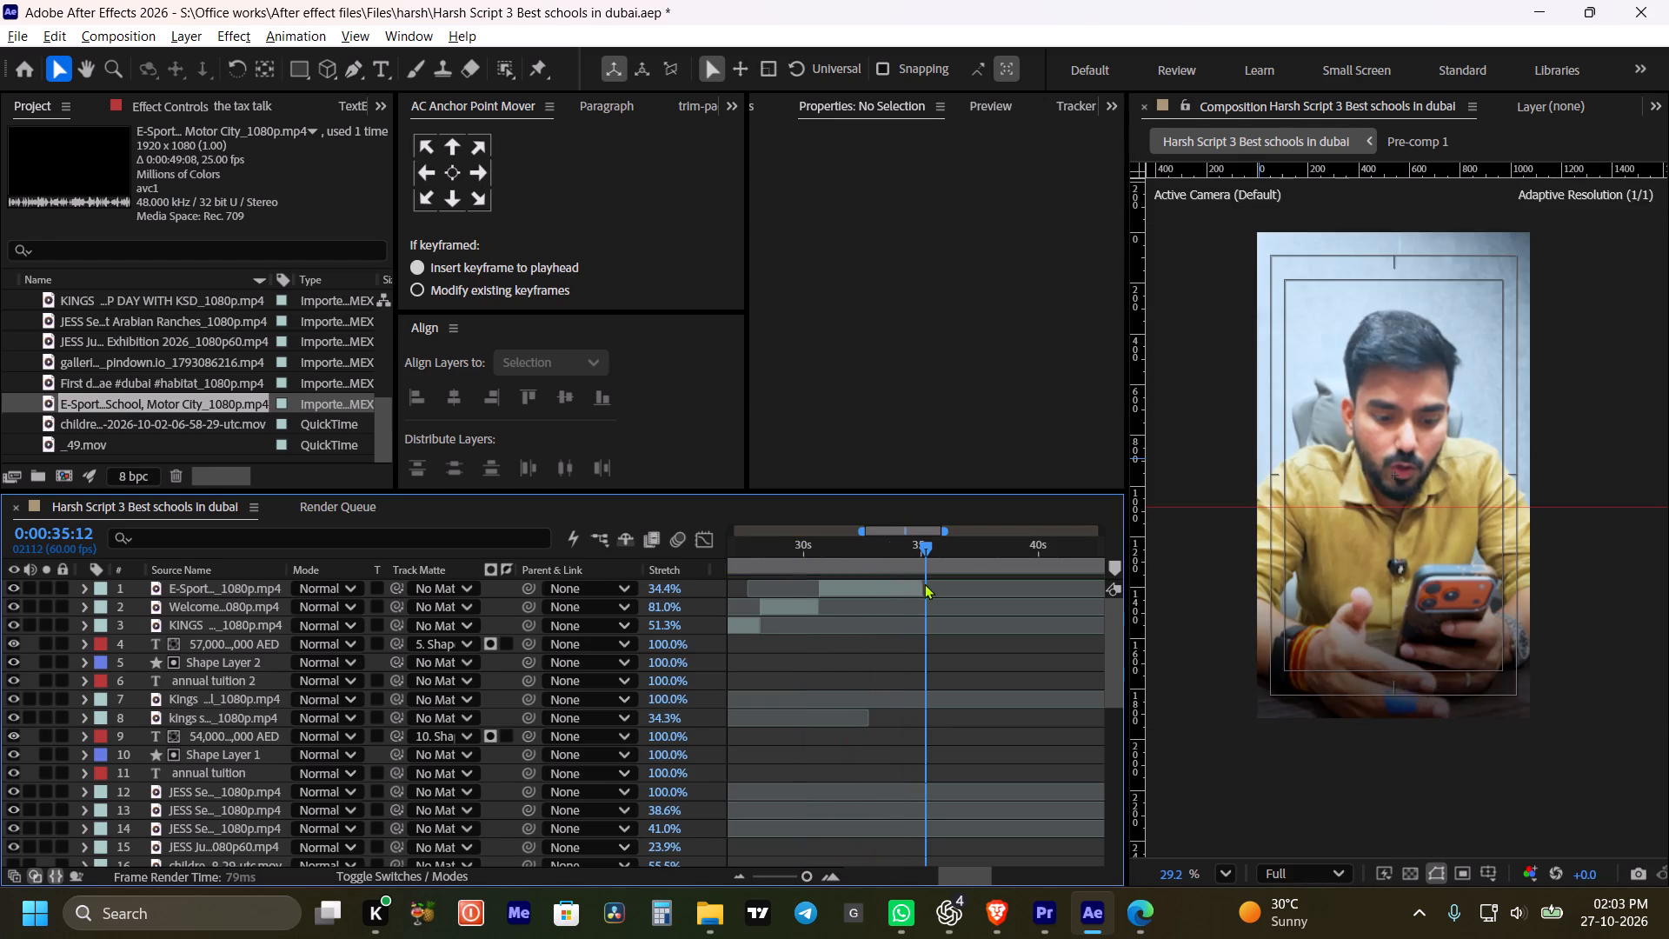
{"action": "key", "text": "space"}
{"action": "scroll", "coordinate": [912, 639], "scroll_direction": "down", "scroll_amount": 2, "text": "alt"}
{"action": "key", "text": "space"}
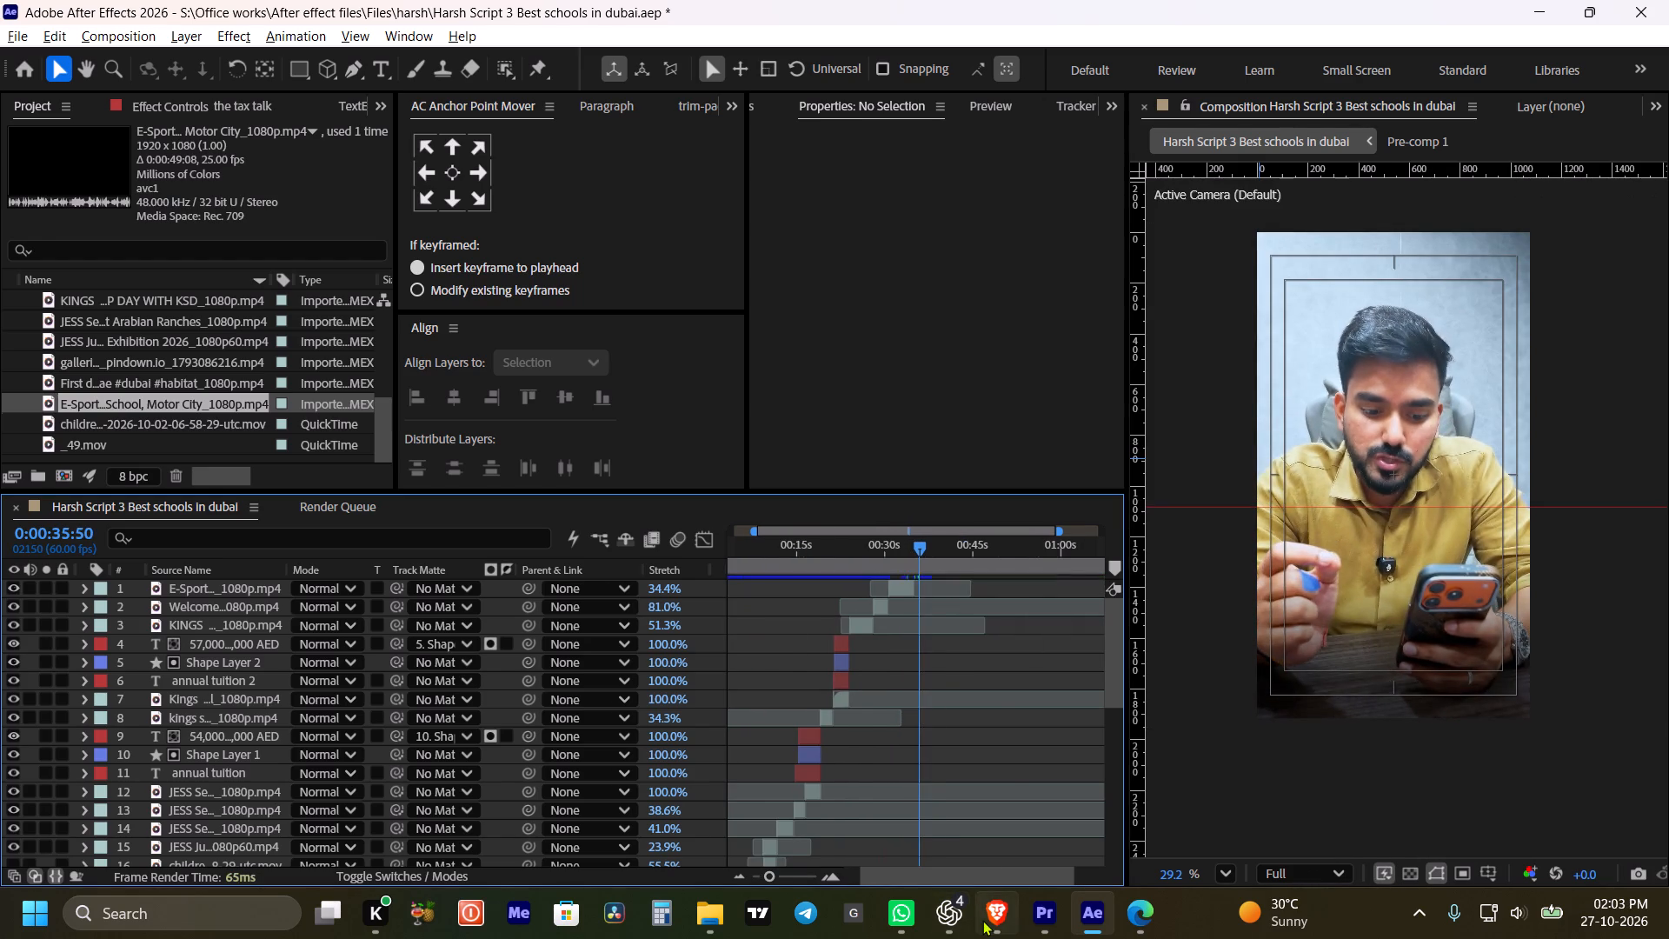
Check the GEMS Metropole and GEMS Wellington lines in the Harsh Reality script in Brave, and return to After Effects.
{"action": "left_click", "coordinate": [982, 920]}
{"action": "left_click", "coordinate": [667, 38]}
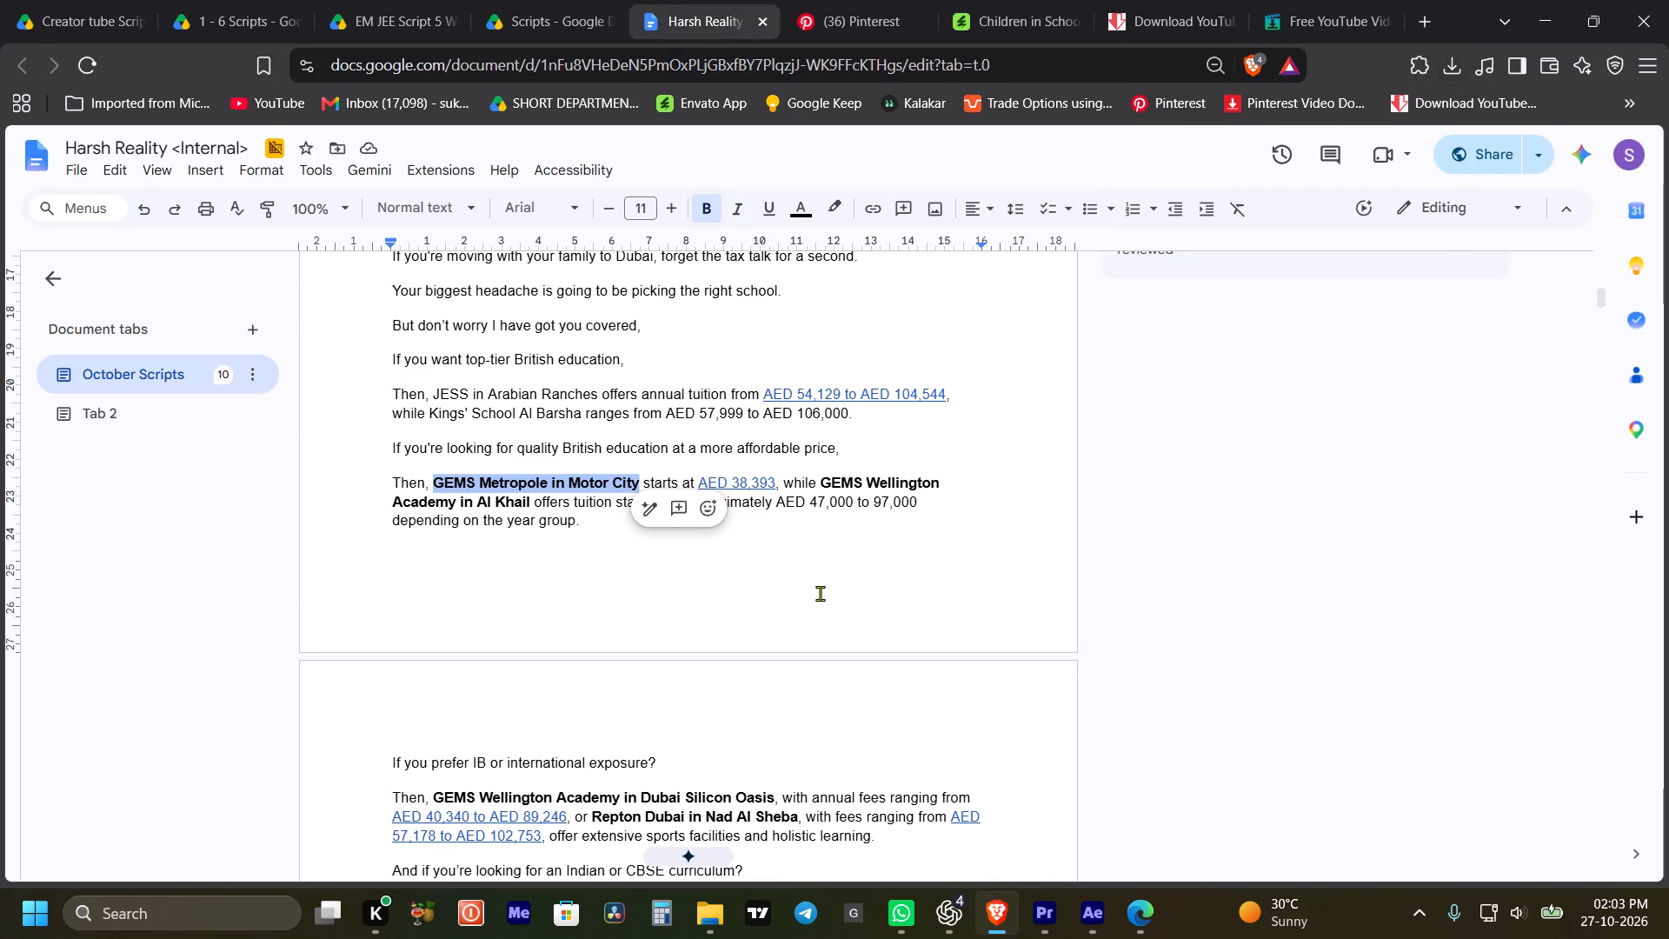
{"action": "left_click", "coordinate": [832, 587]}
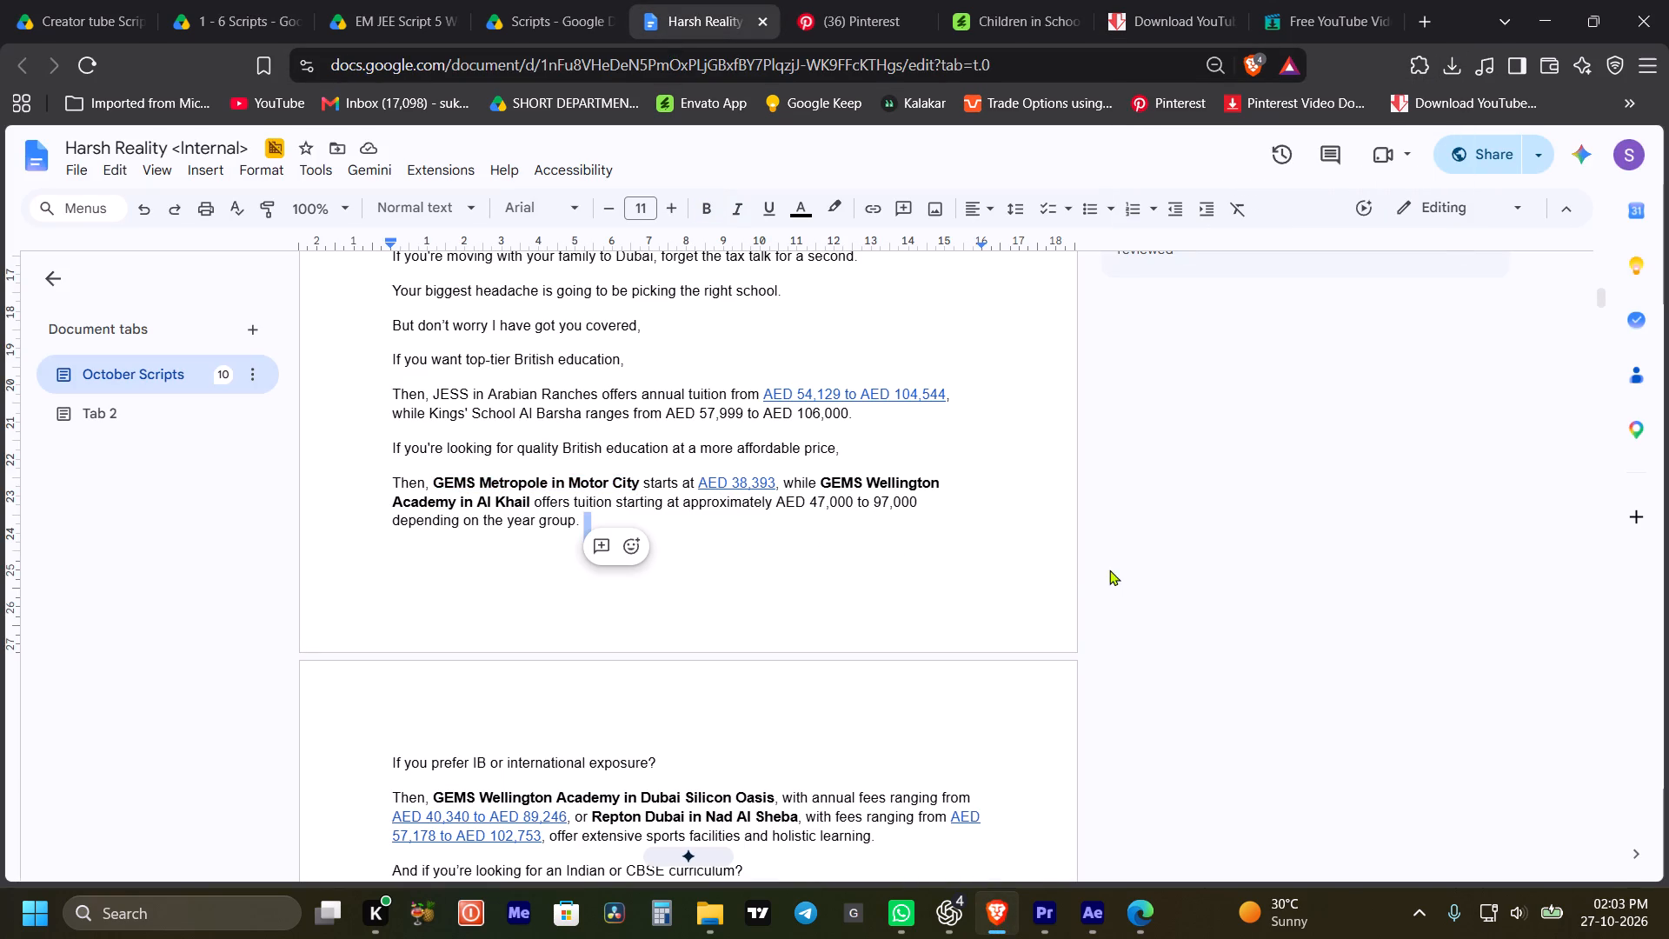
{"action": "left_click", "coordinate": [1086, 921]}
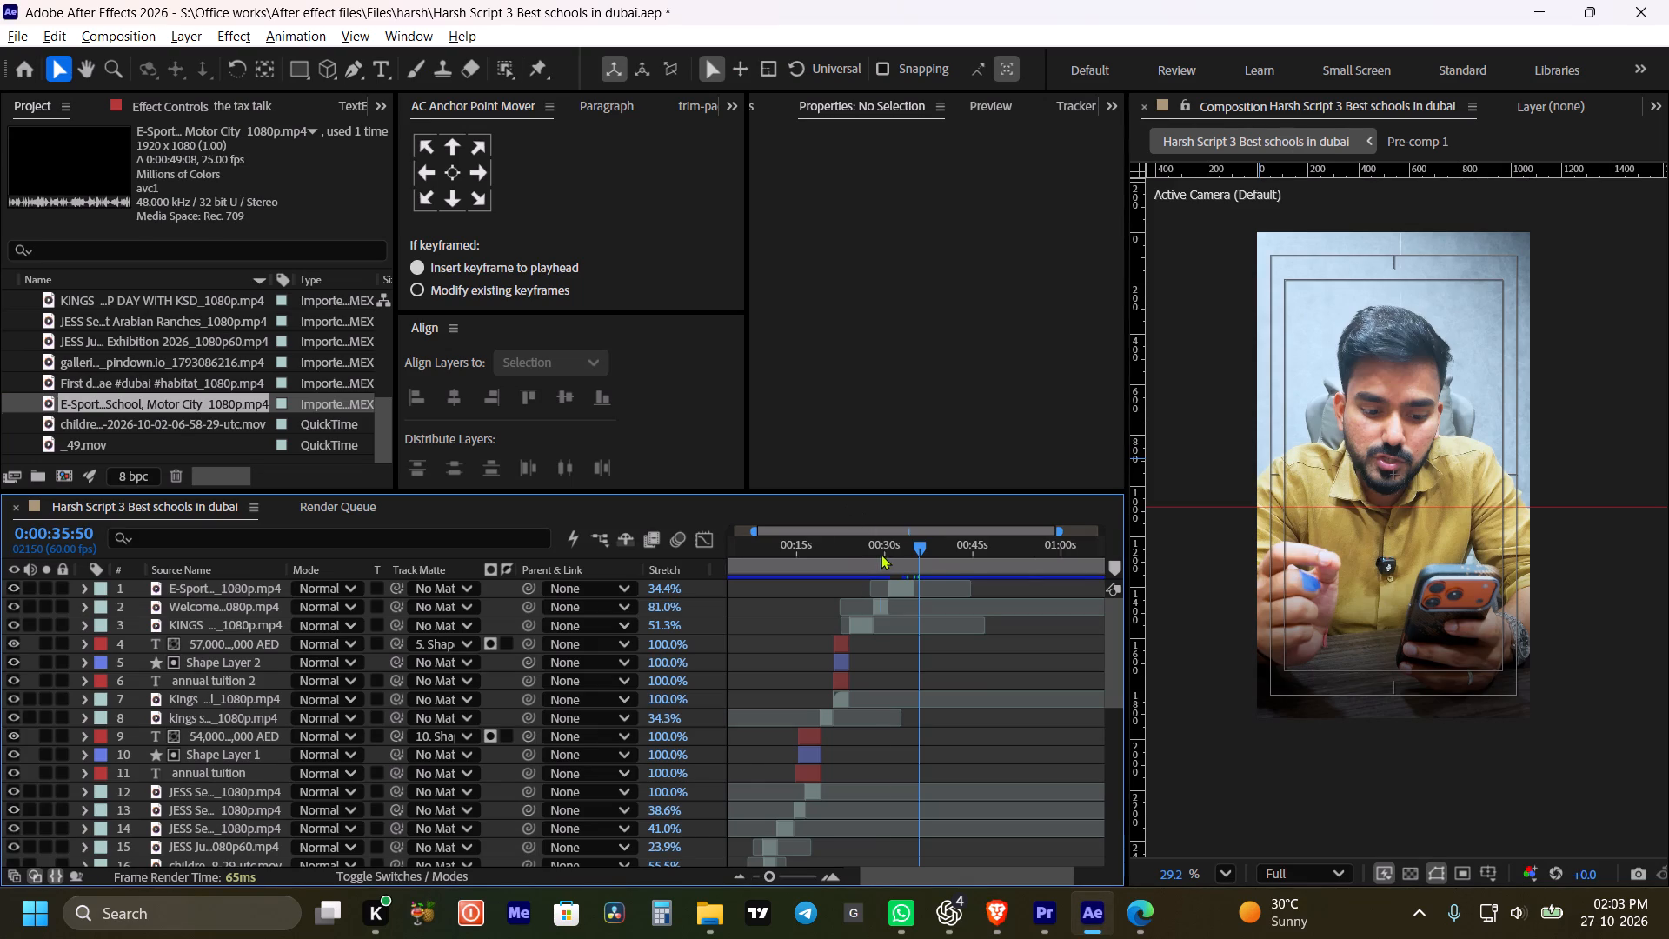
Replay the composition from 0:00:29:14 into the E-Sports layer's goal-net and court shots.
{"action": "left_click", "coordinate": [881, 554]}
{"action": "key", "text": "space"}
{"action": "scroll", "coordinate": [891, 591], "scroll_direction": "up", "scroll_amount": 1, "text": "alt"}
{"action": "key", "text": "space"}
{"action": "left_click_drag", "start_coordinate": [940, 657], "coordinate": [929, 658]}
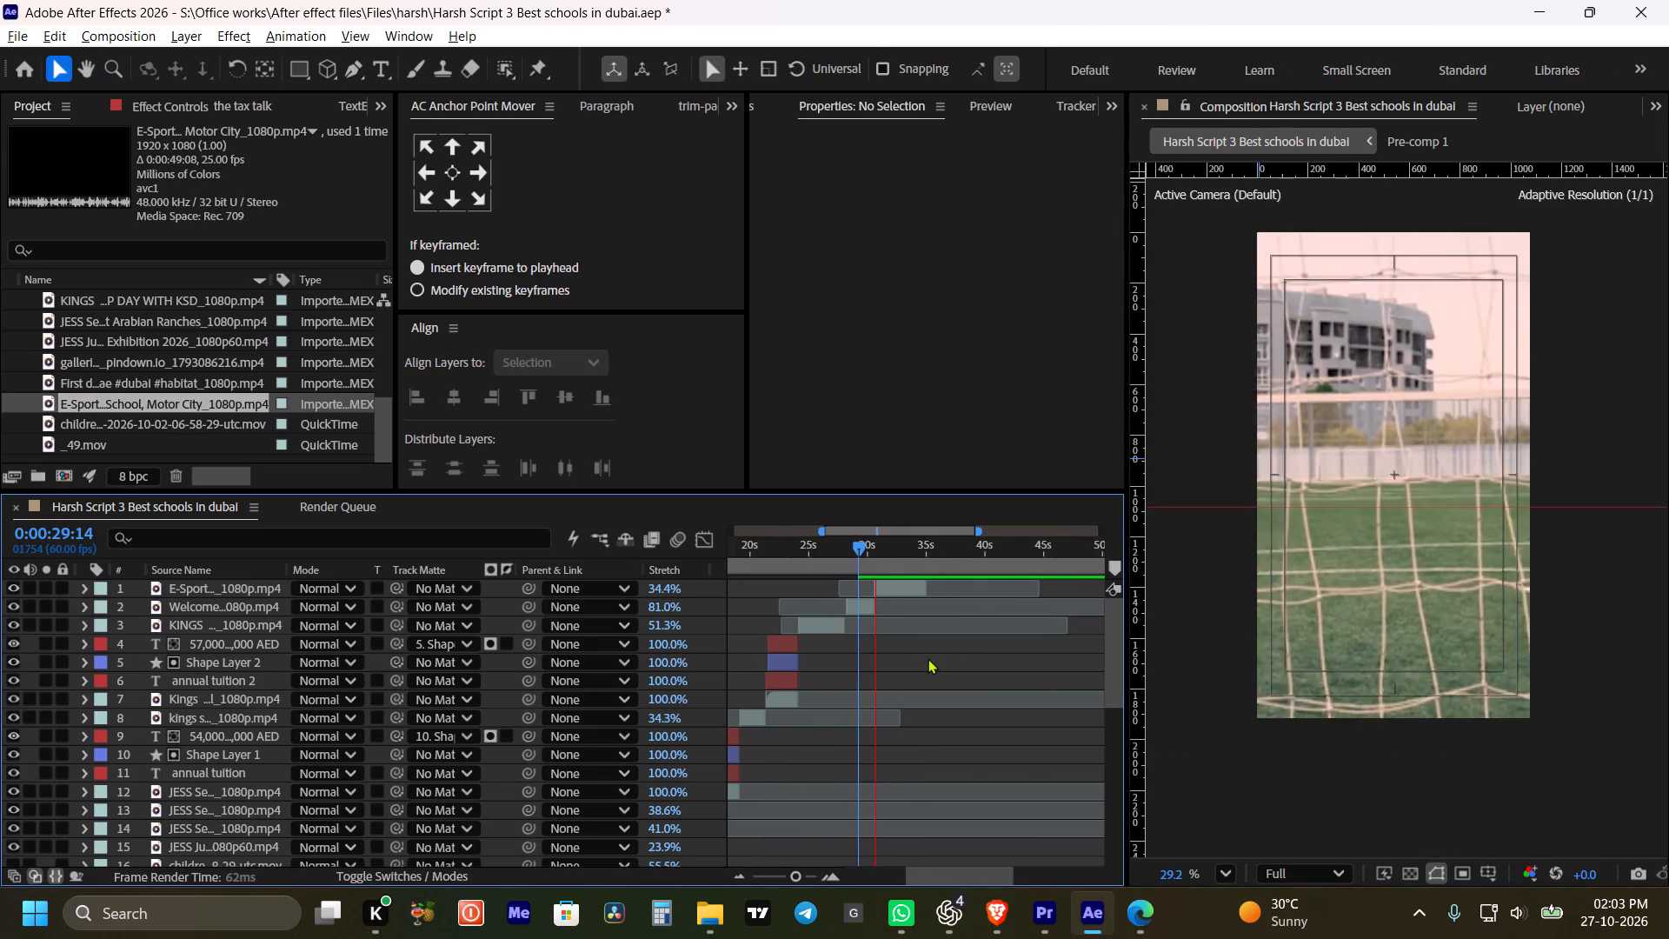
{"action": "key", "text": "space"}
{"action": "key", "text": "space"}
{"action": "key", "text": "space"}
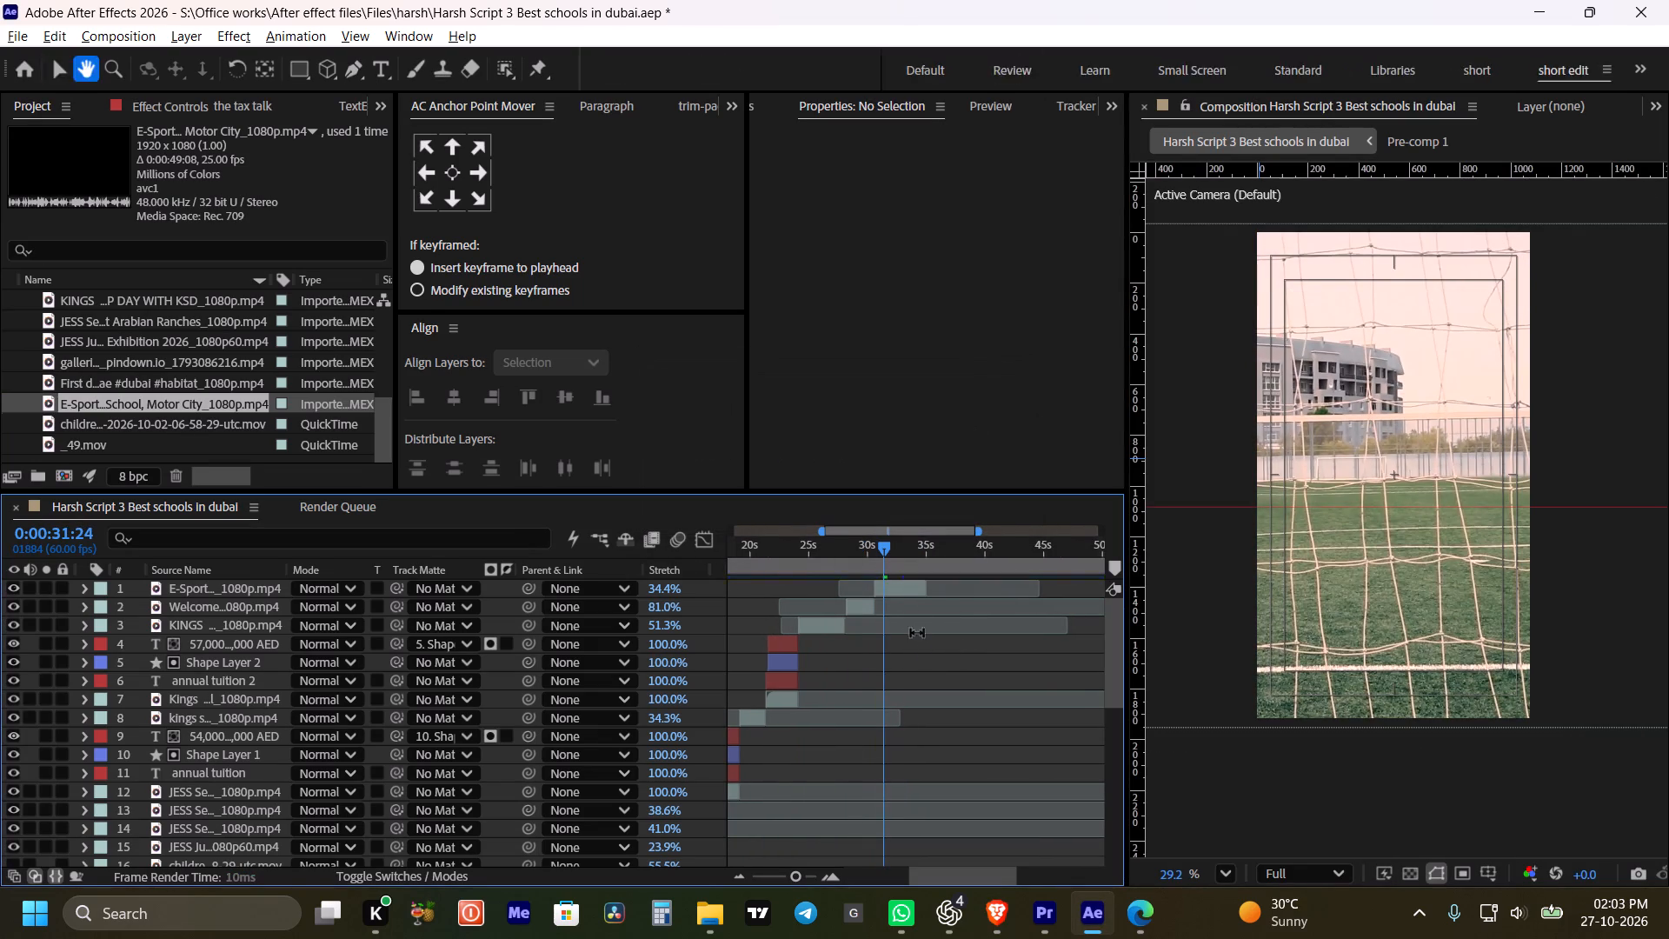
{"action": "key", "text": "space"}
Step frame by frame to the cut between the E-Sports layer's goal-net and court shots, stopping at 0:00:31:33.
{"action": "key", "text": "ctrl+Left"}
{"action": "key", "text": "ctrl+Left"}
{"action": "key", "text": "ctrl+Left"}
{"action": "key", "text": "ctrl+Left"}
{"action": "key", "text": "ctrl+Left"}
{"action": "key", "text": "ctrl+Left"}
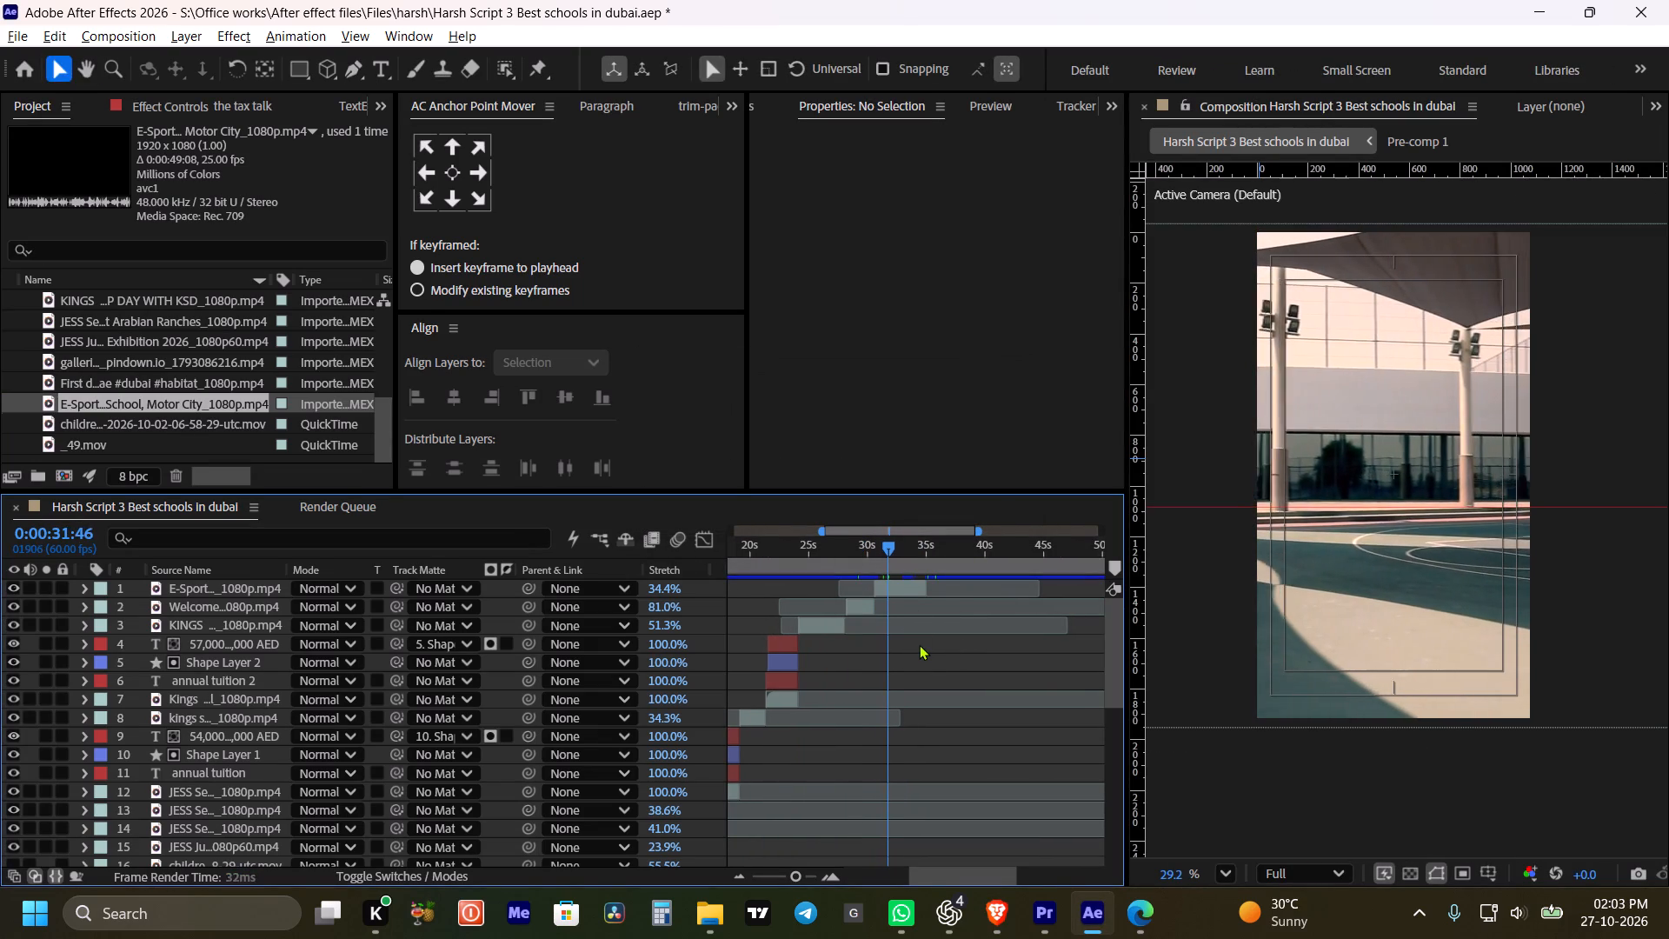
{"action": "key", "text": "ctrl+Left"}
{"action": "key", "text": "ctrl+Left"}
{"action": "key", "text": "ctrl+Left"}
{"action": "key", "text": "ctrl+Left"}
{"action": "key", "text": "ctrl+Left"}
{"action": "key", "text": "ctrl+Left"}
{"action": "key", "text": "ctrl+Left"}
{"action": "key", "text": "ctrl+Left"}
{"action": "key", "text": "ctrl+Left"}
{"action": "key", "text": "ctrl+Left"}
{"action": "key", "text": "ctrl+Left"}
{"action": "key", "text": "ctrl+Left"}
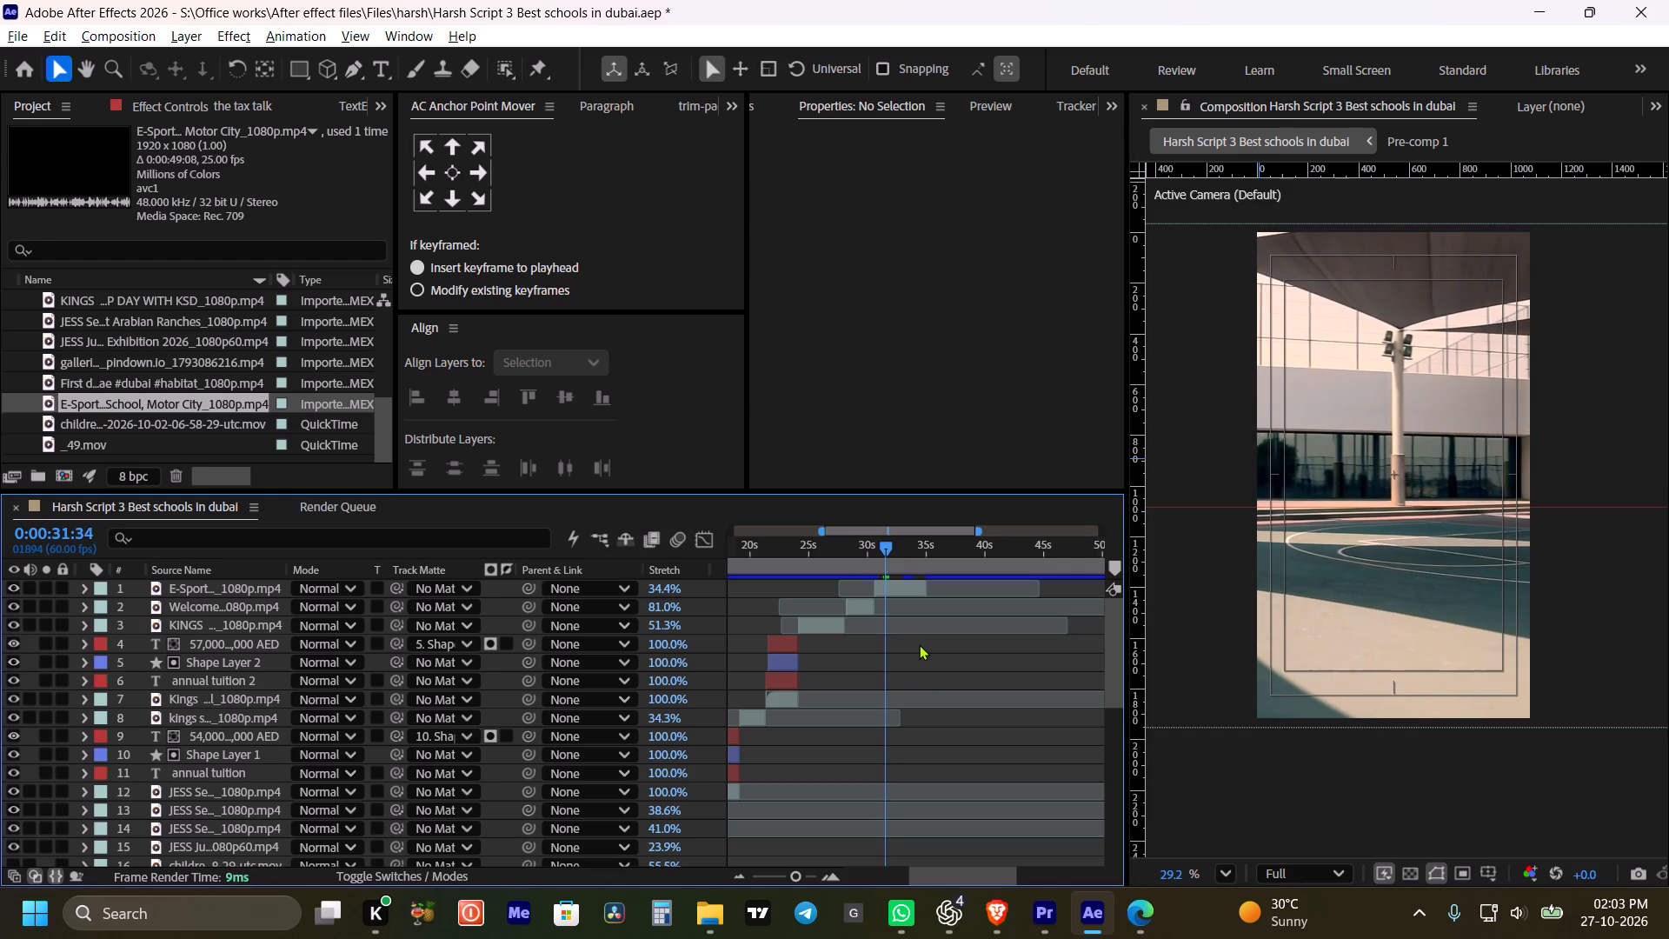
{"action": "key", "text": "ctrl+Left"}
{"action": "key", "text": "ctrl+Left"}
{"action": "key", "text": "ctrl+Left"}
{"action": "key", "text": "ctrl+Left"}
{"action": "key", "text": "ctrl+Right"}
{"action": "key", "text": "ctrl+Right"}
{"action": "key", "text": "ctrl+Right"}
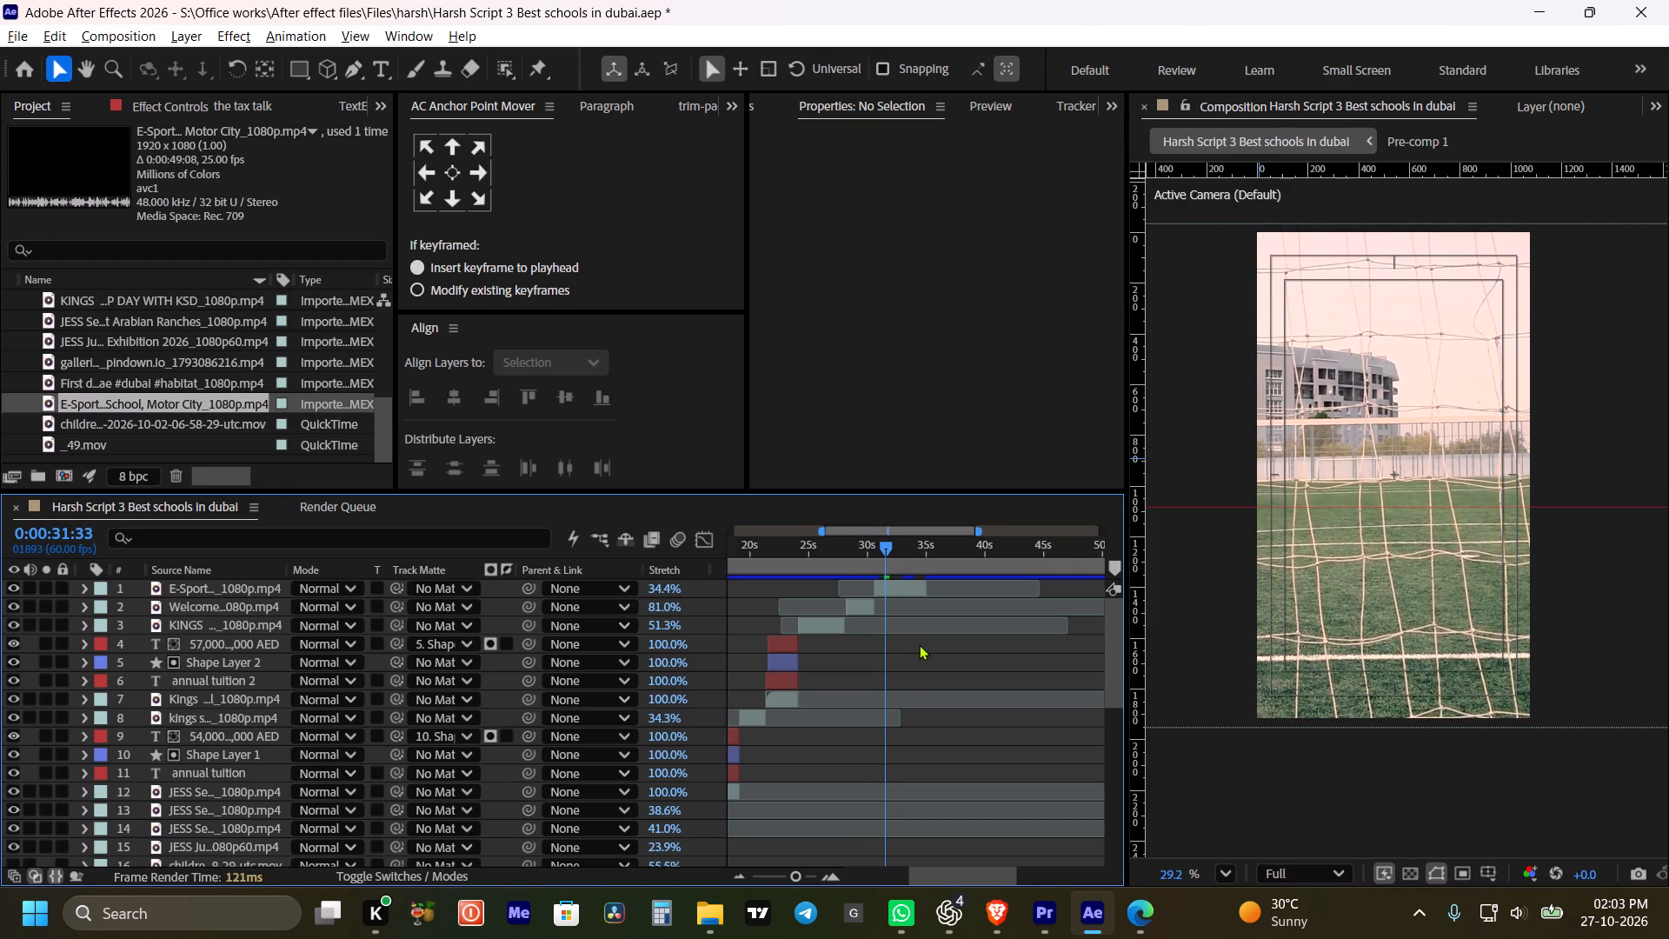
Reframe the E-Sports layer by setting its horizontal position to 382.
{"action": "left_click", "coordinate": [888, 591]}
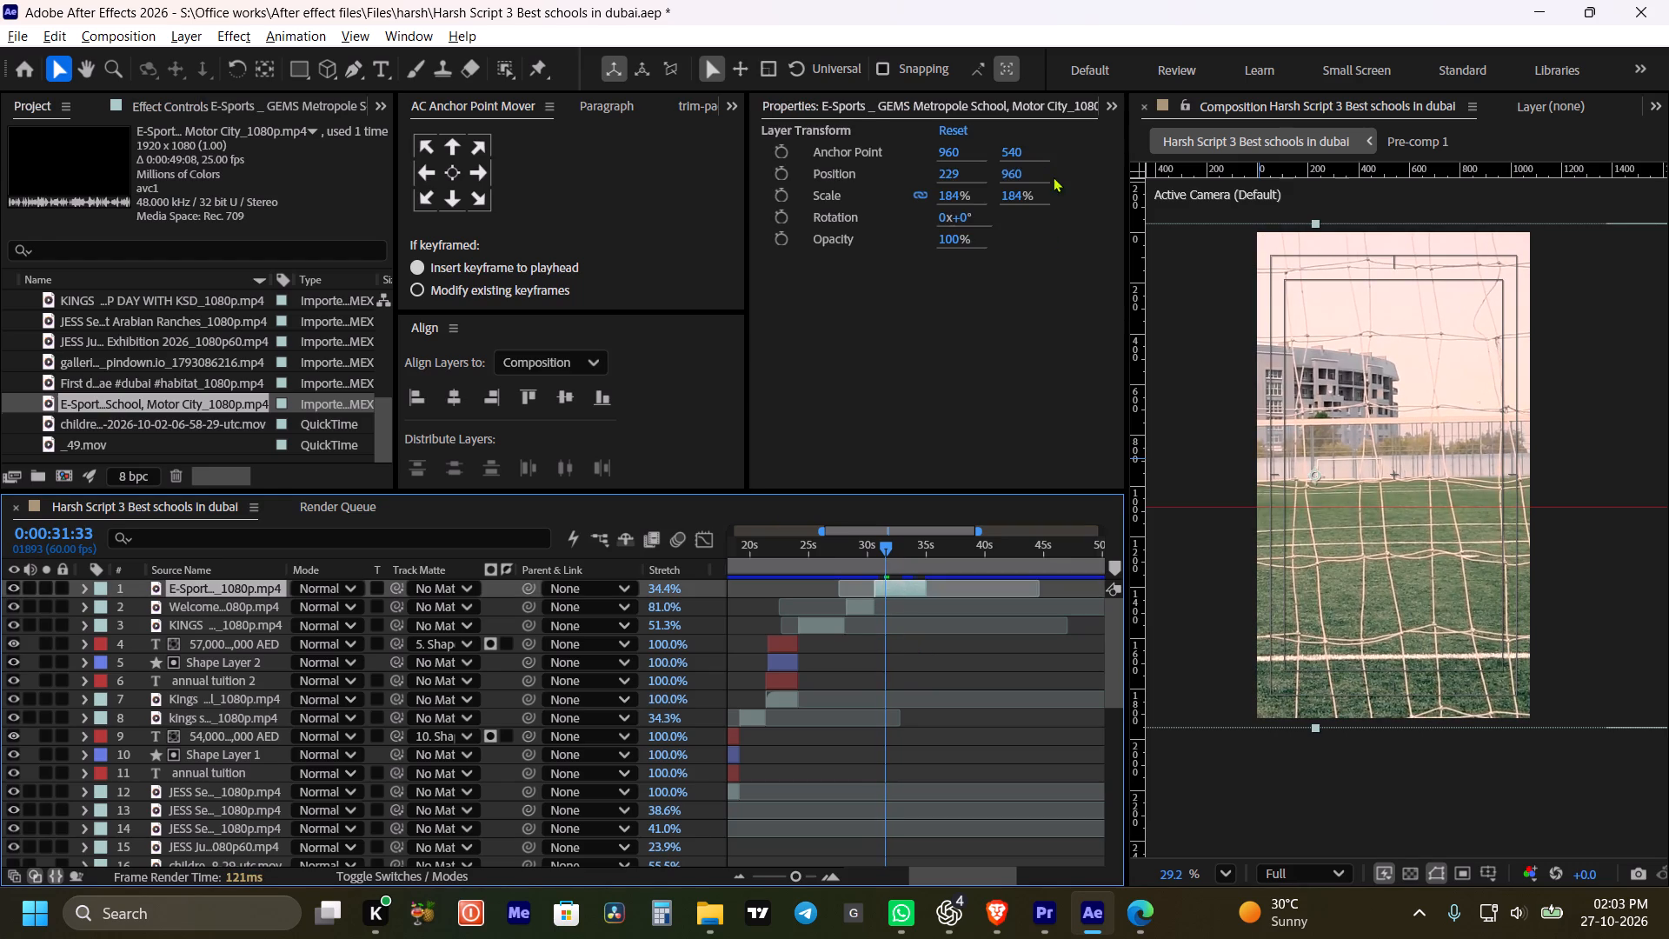
{"action": "left_click_drag", "start_coordinate": [948, 176], "coordinate": [1546, 216]}
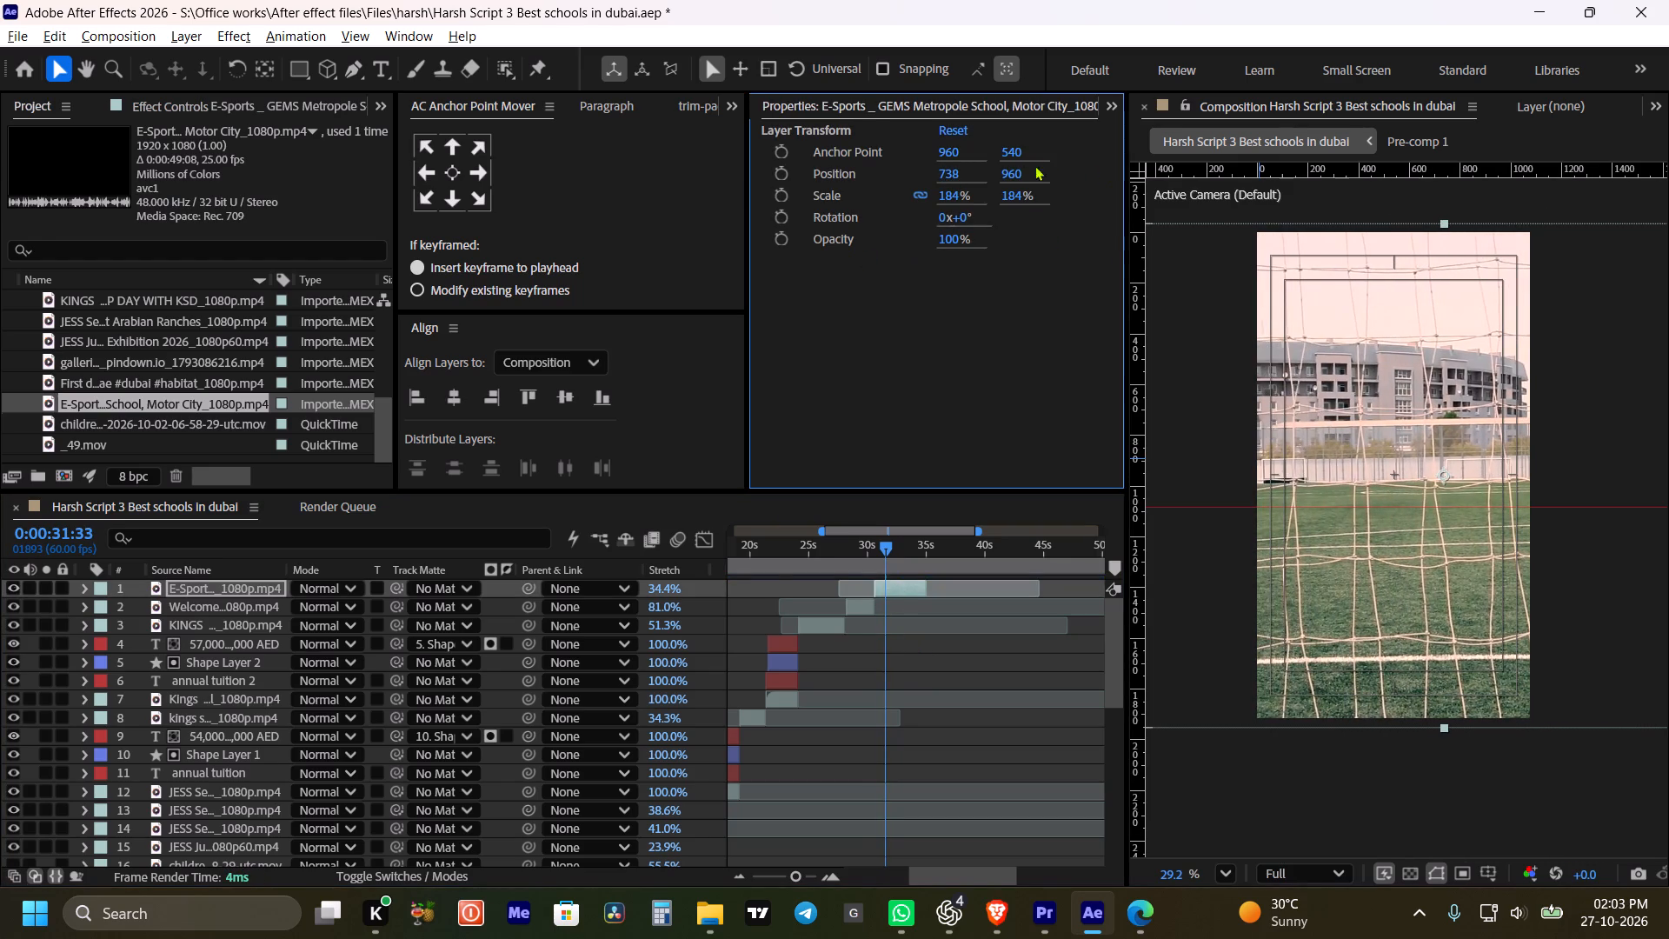
{"action": "left_click", "coordinate": [931, 170]}
{"action": "left_click_drag", "start_coordinate": [947, 175], "coordinate": [1506, 192]}
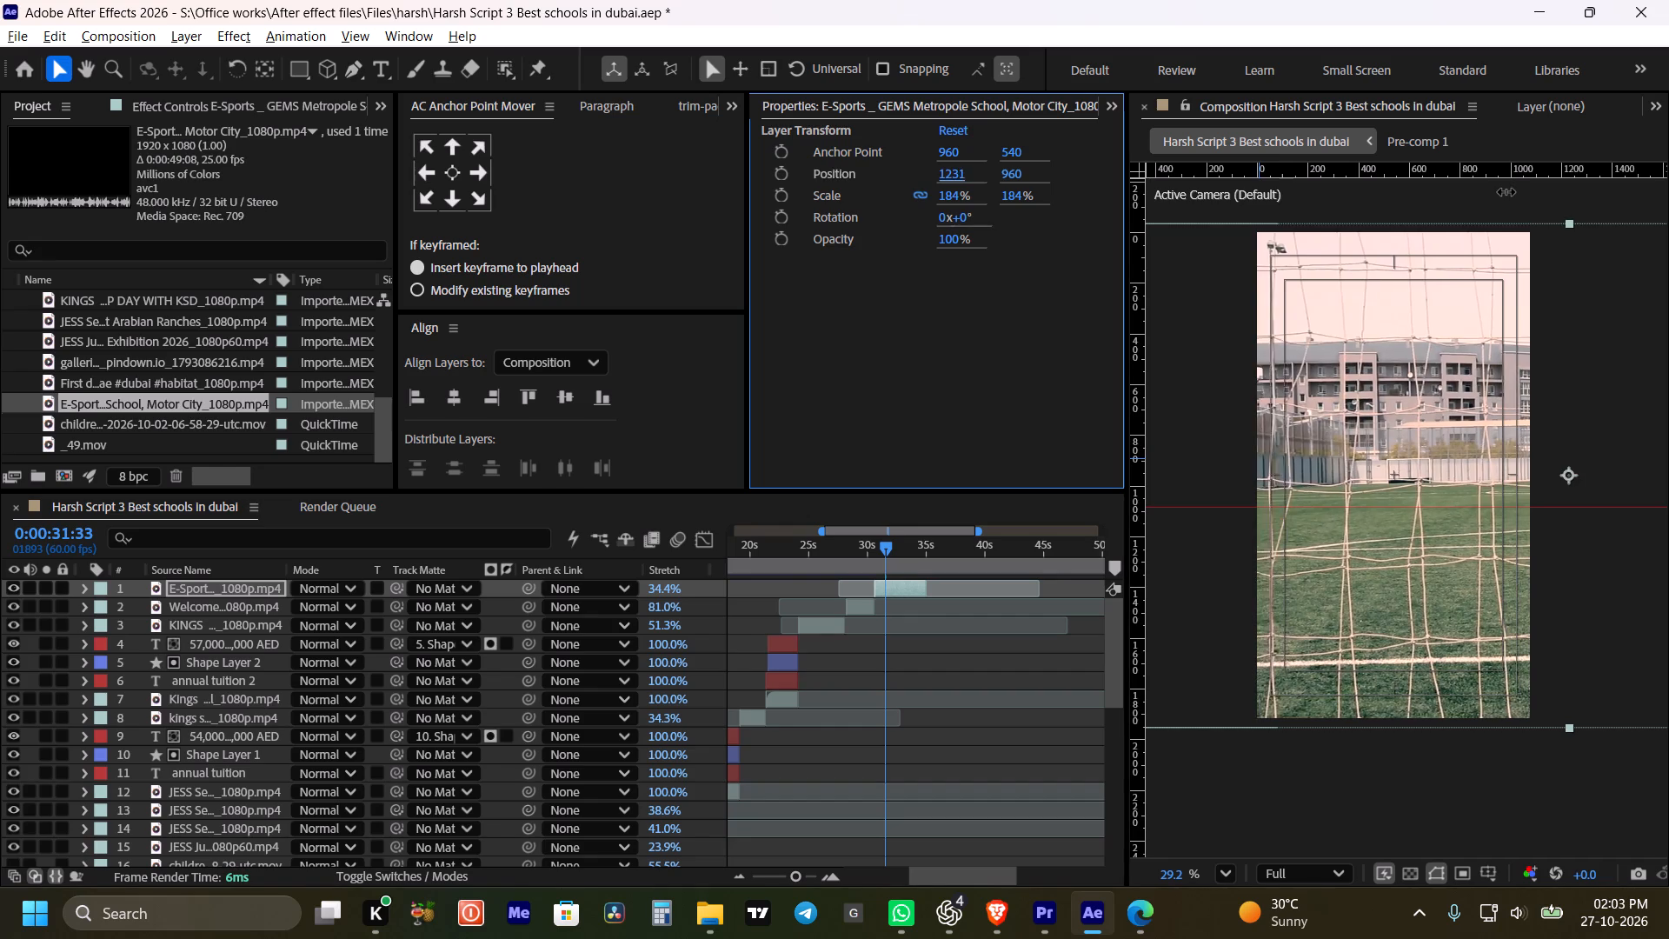
{"action": "left_click_drag", "start_coordinate": [1506, 192], "coordinate": [778, 386]}
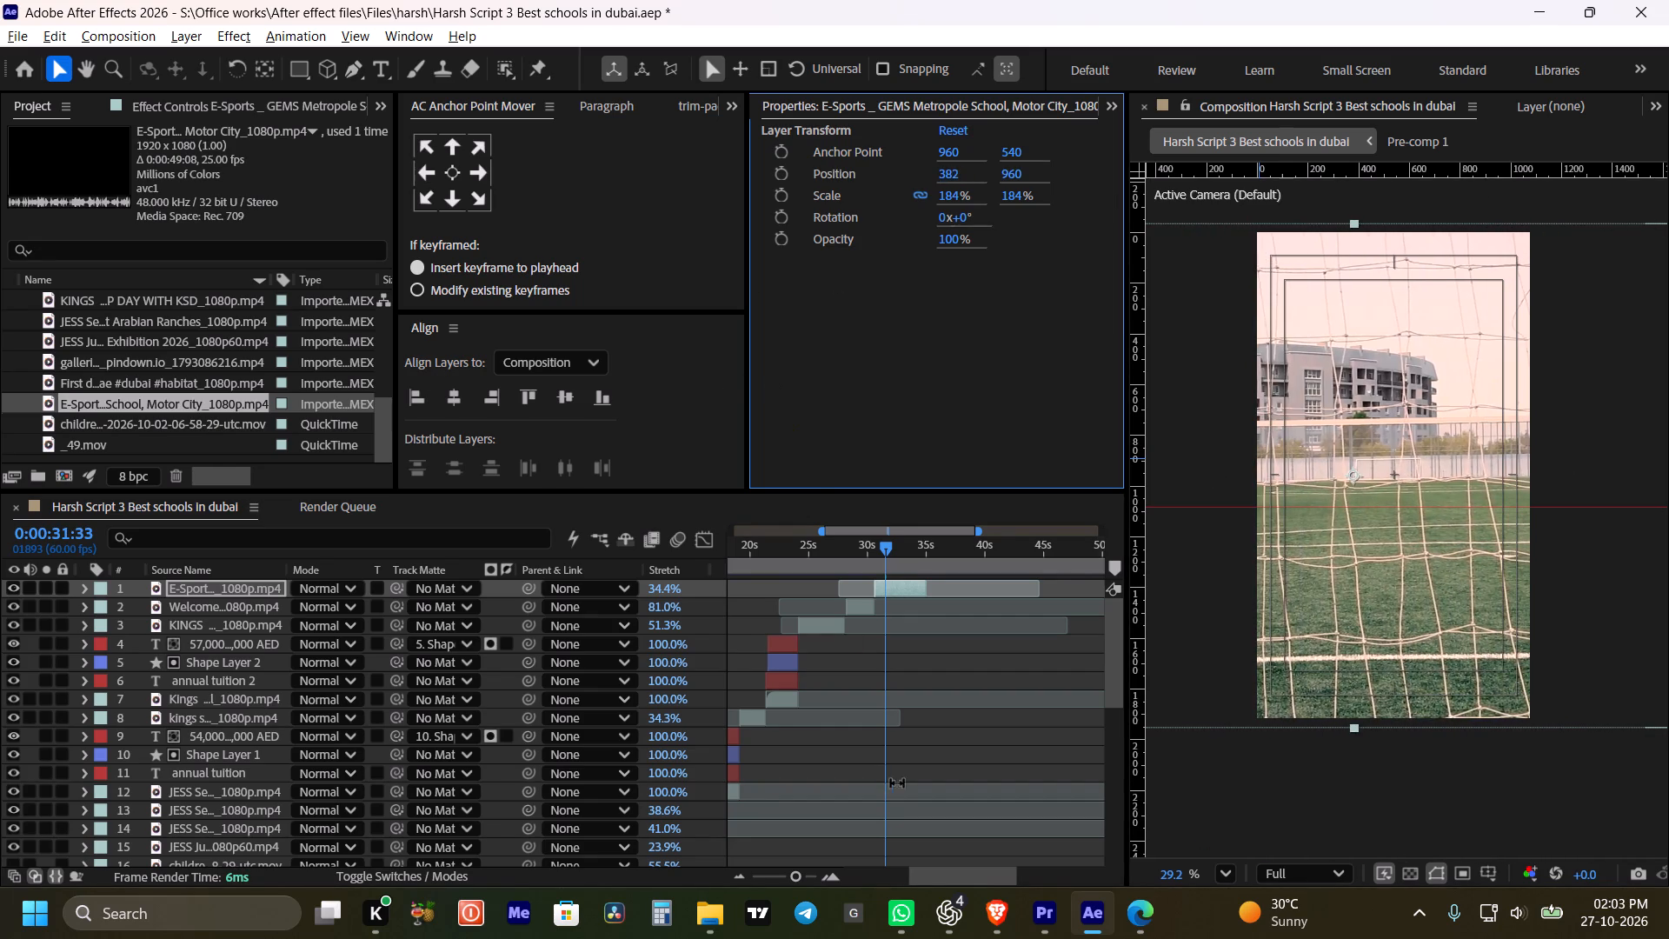
Switch to Edge, return to the GEMS Metropole in Motor City results, and preview the Secondary School welcome-back video for usable footage.
{"action": "left_click", "coordinate": [1123, 918]}
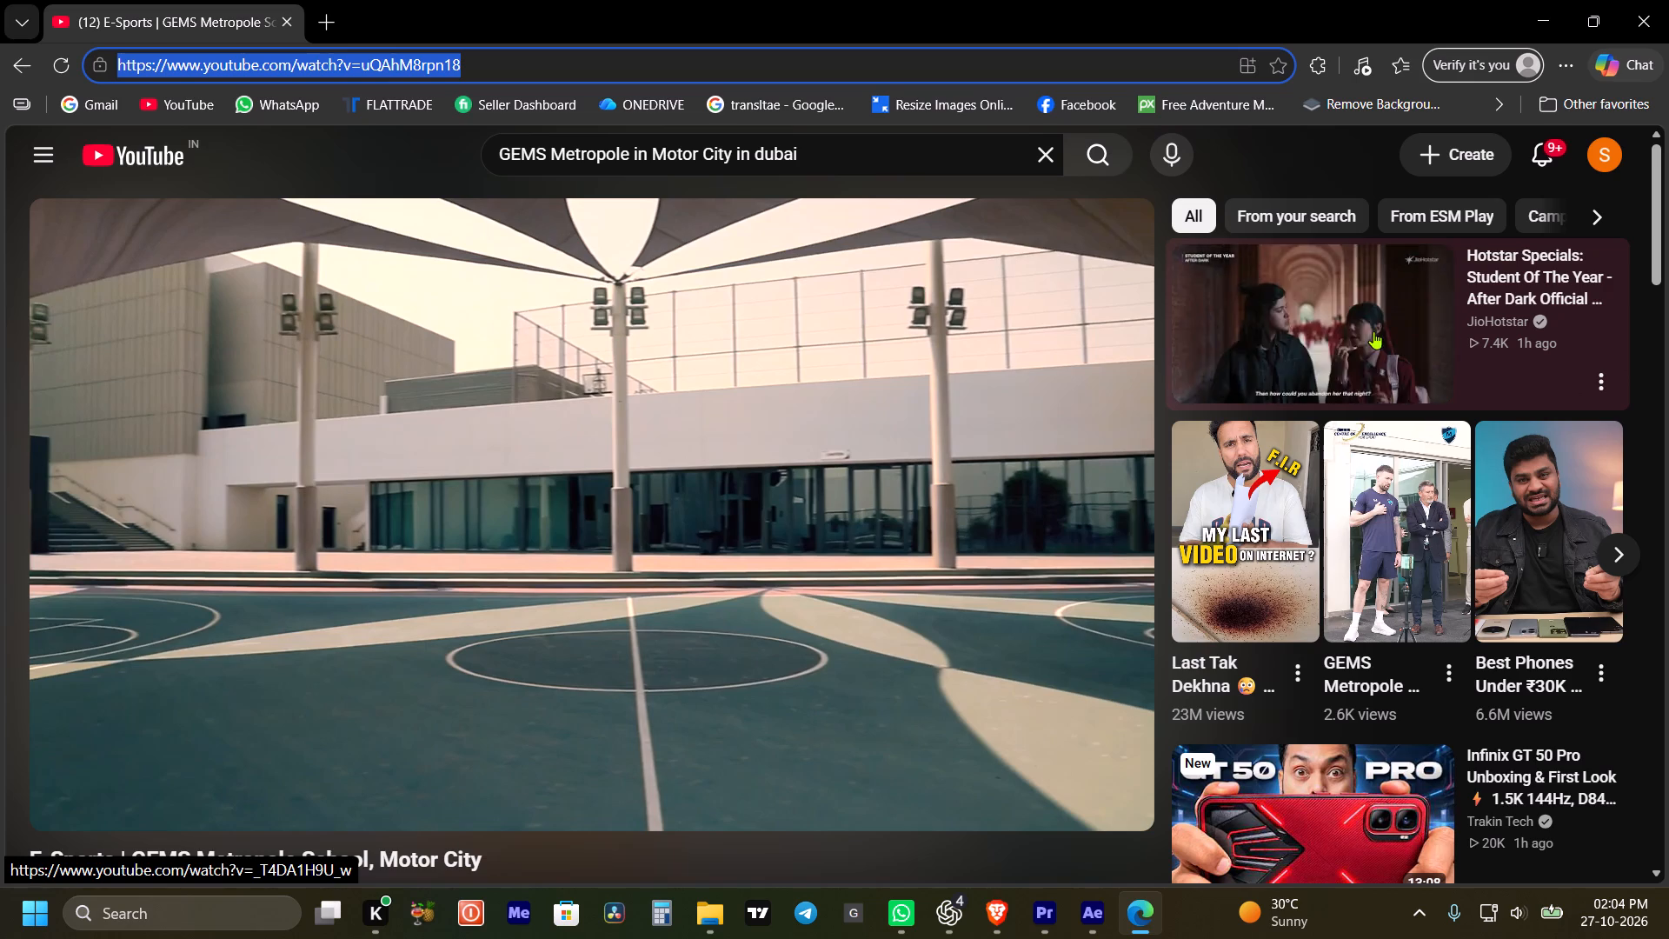
{"action": "scroll", "coordinate": [1386, 387], "scroll_direction": "down", "scroll_amount": 2}
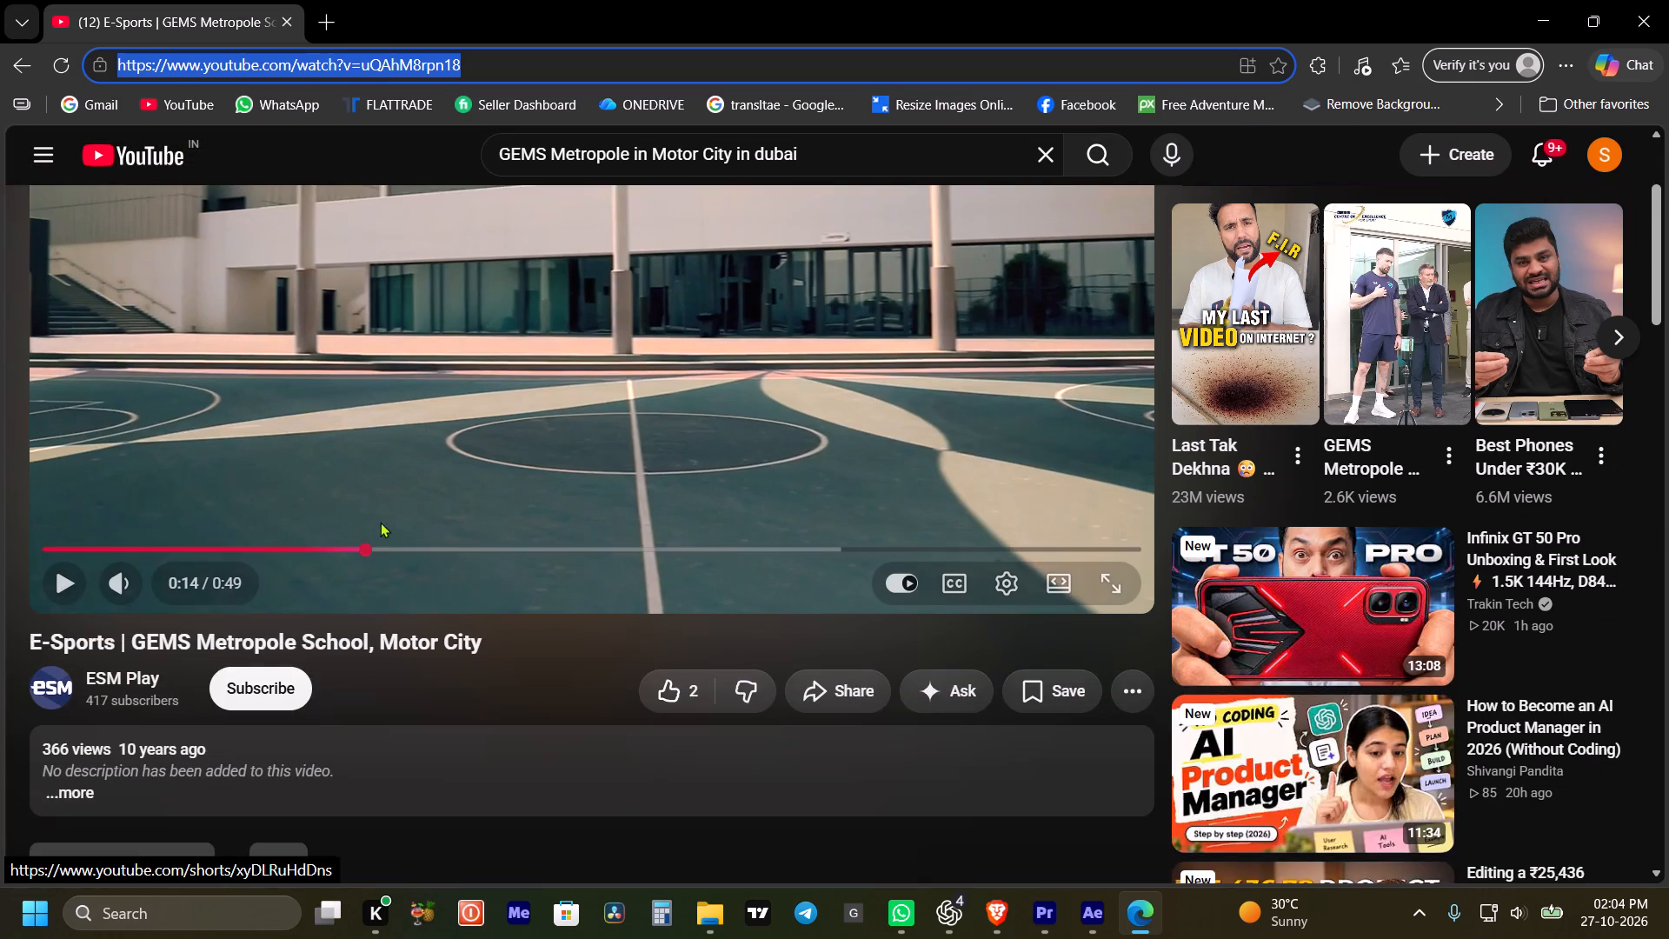
{"action": "scroll", "coordinate": [306, 399], "scroll_direction": "up", "scroll_amount": 5}
{"action": "left_click", "coordinate": [14, 63]}
{"action": "scroll", "coordinate": [682, 557], "scroll_direction": "down", "scroll_amount": 2}
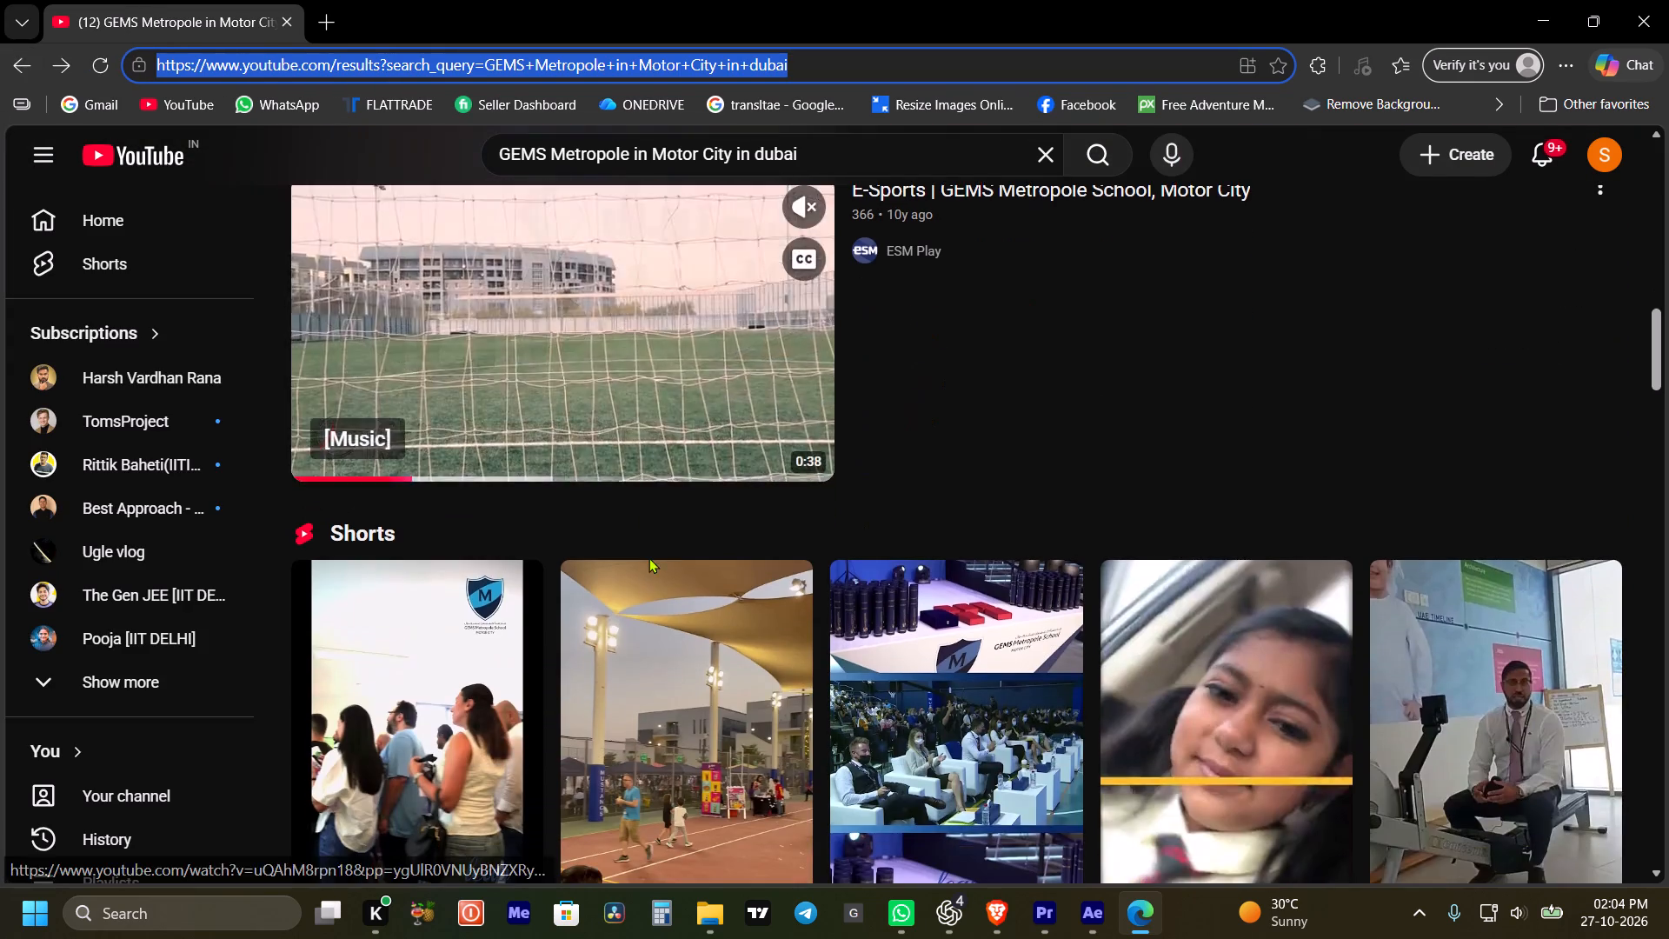
{"action": "scroll", "coordinate": [673, 388], "scroll_direction": "down", "scroll_amount": 8}
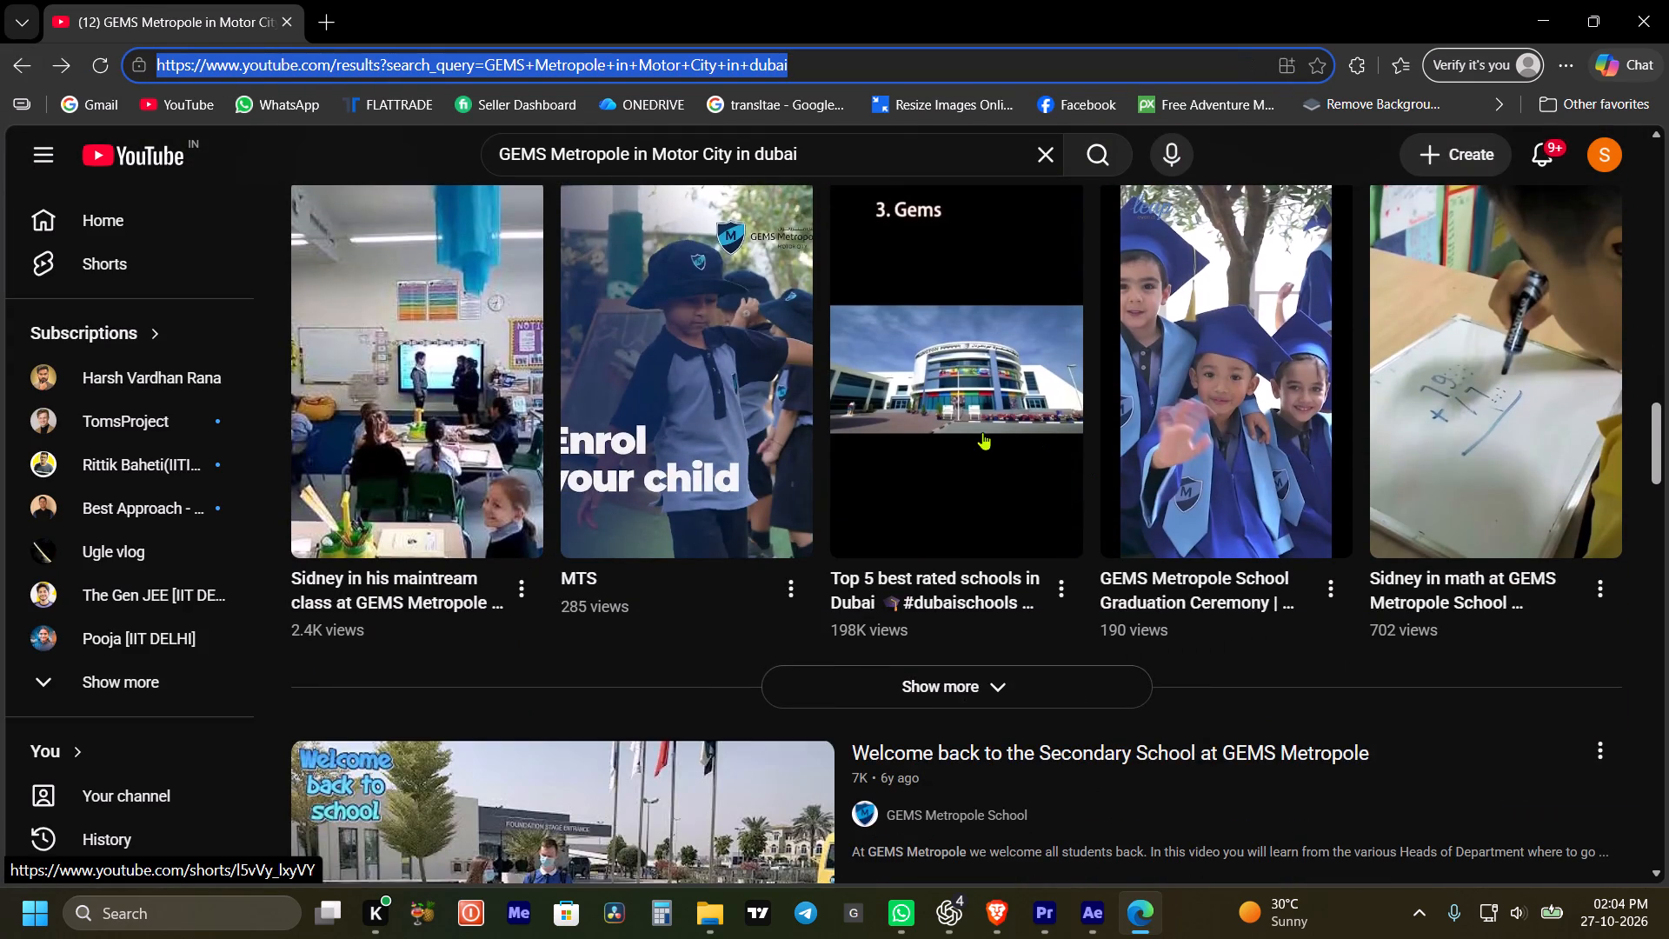
{"action": "scroll", "coordinate": [981, 434], "scroll_direction": "down", "scroll_amount": 6}
{"action": "scroll", "coordinate": [644, 345], "scroll_direction": "up", "scroll_amount": 2}
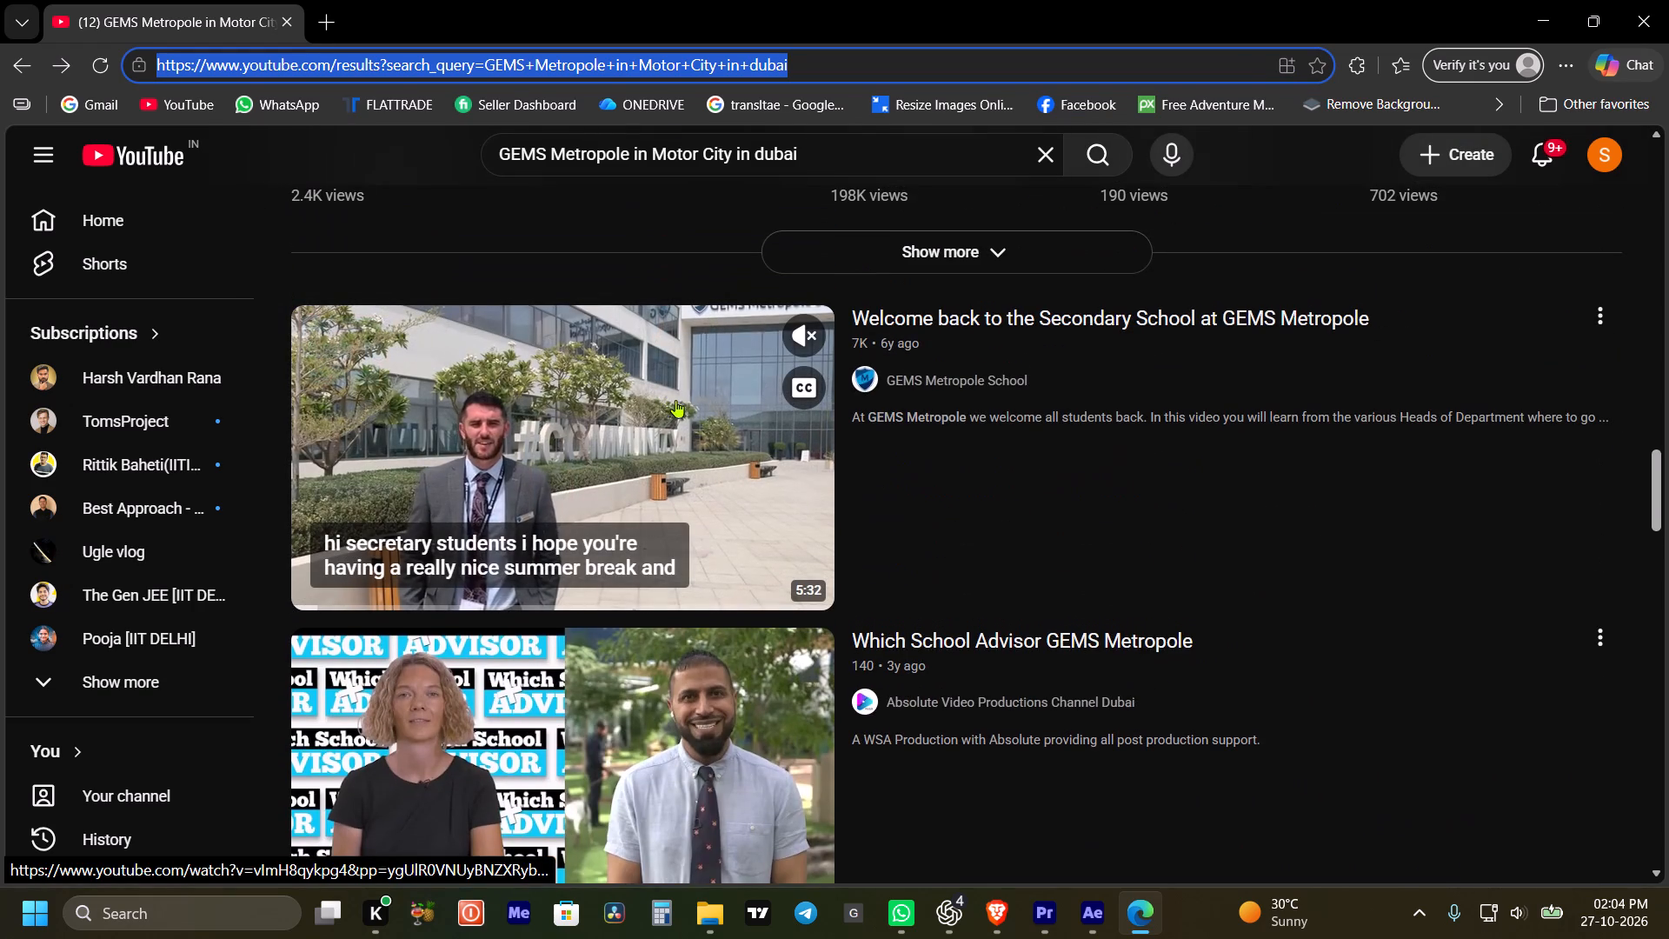
{"action": "left_click", "coordinate": [804, 386]}
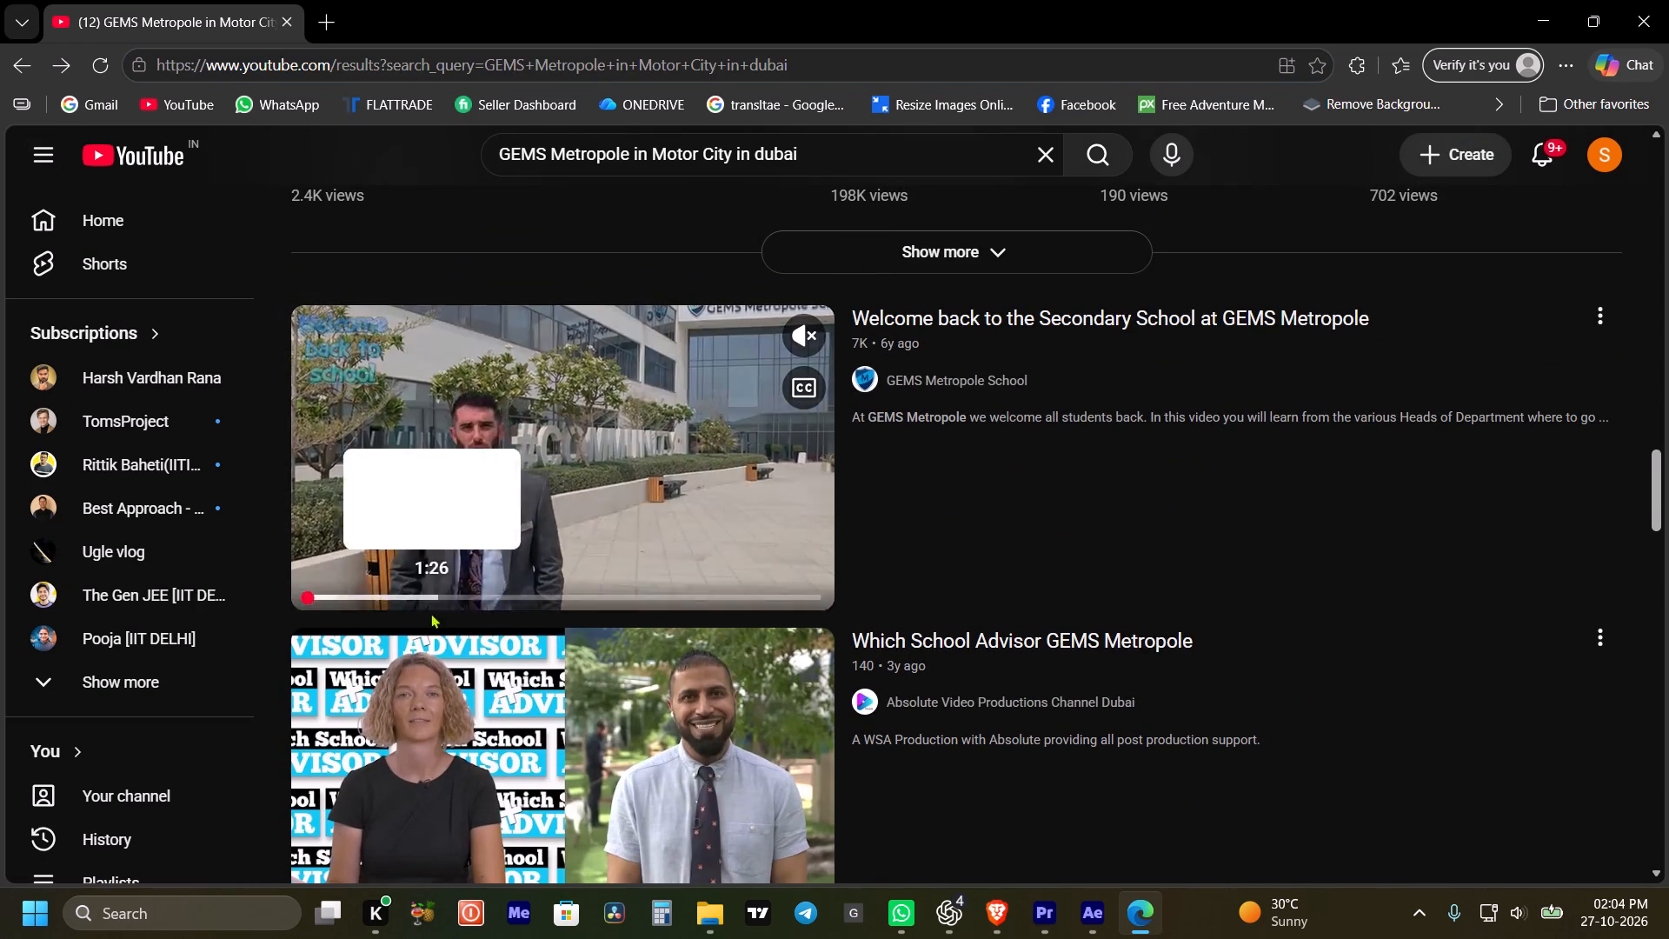
{"action": "left_click", "coordinate": [433, 588]}
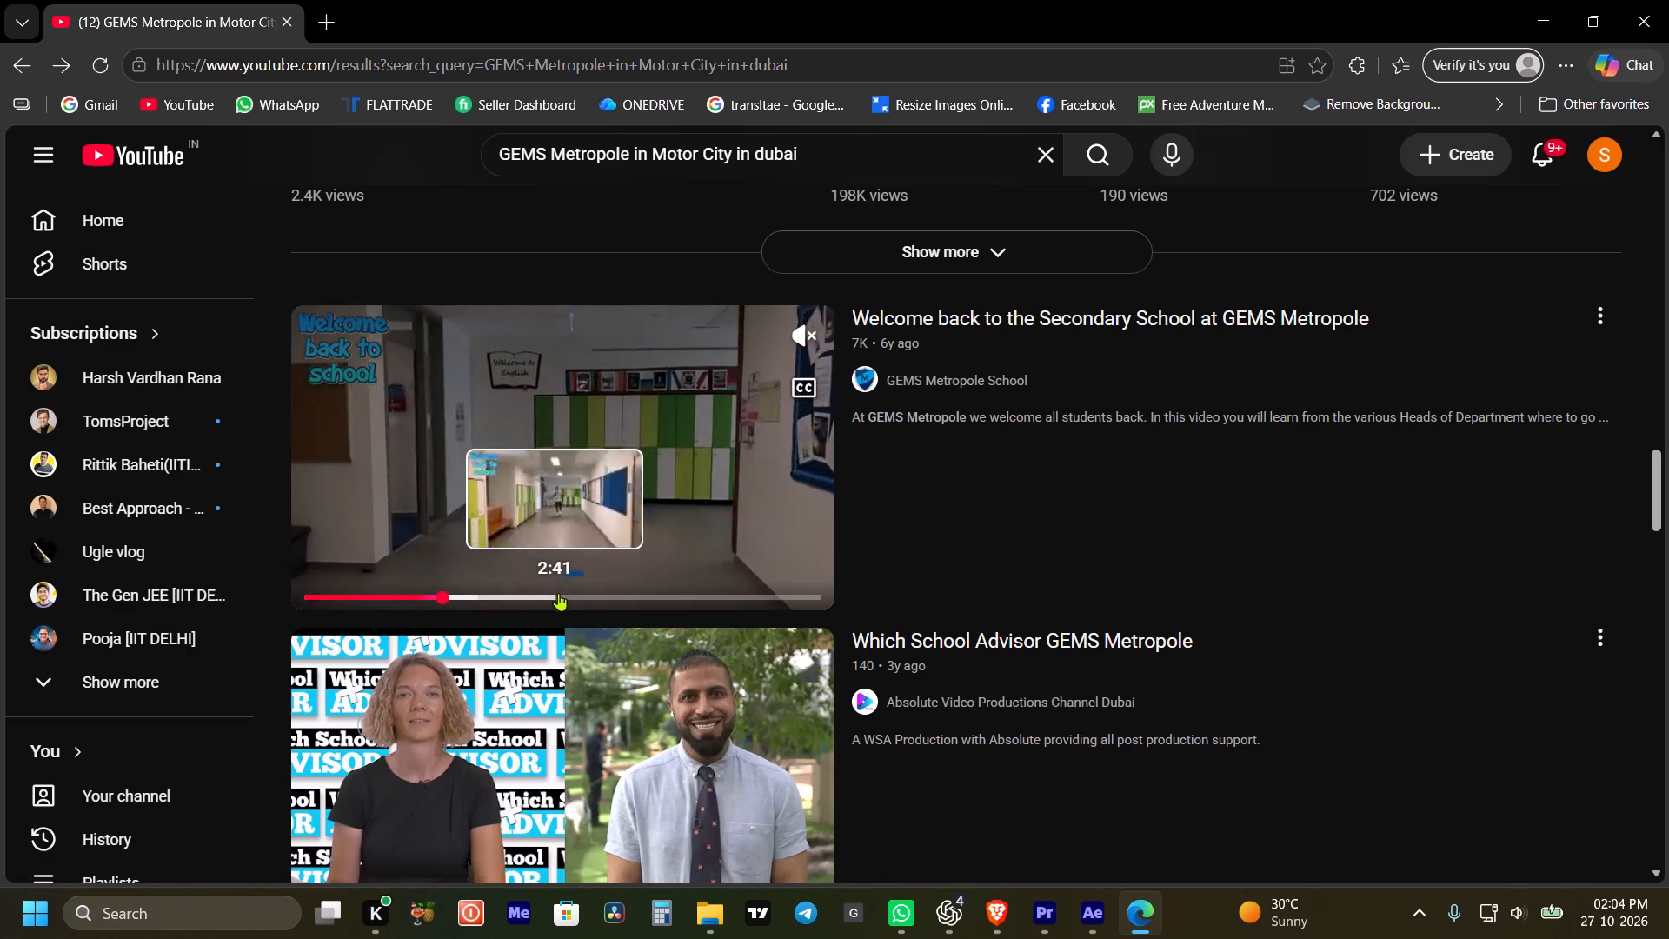
{"action": "left_click", "coordinate": [757, 585]}
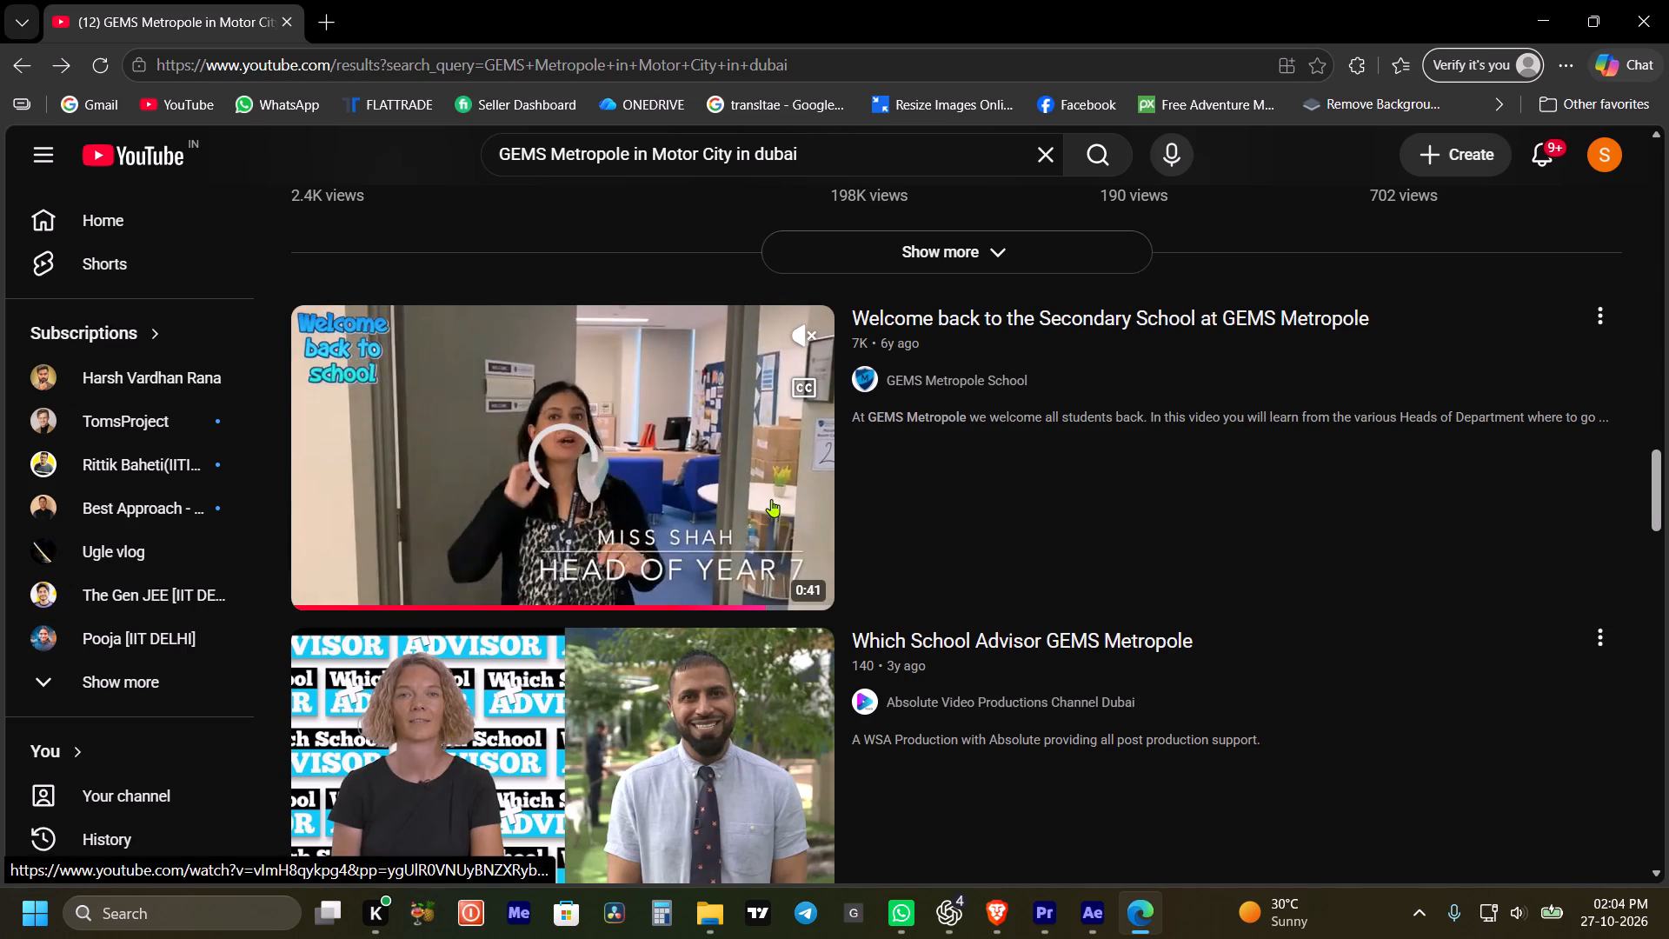
Open the "UAE Union Day at GEMS Metropole" video from the YouTube results and copy its link.
{"action": "scroll", "coordinate": [705, 412], "scroll_direction": "down", "scroll_amount": 5}
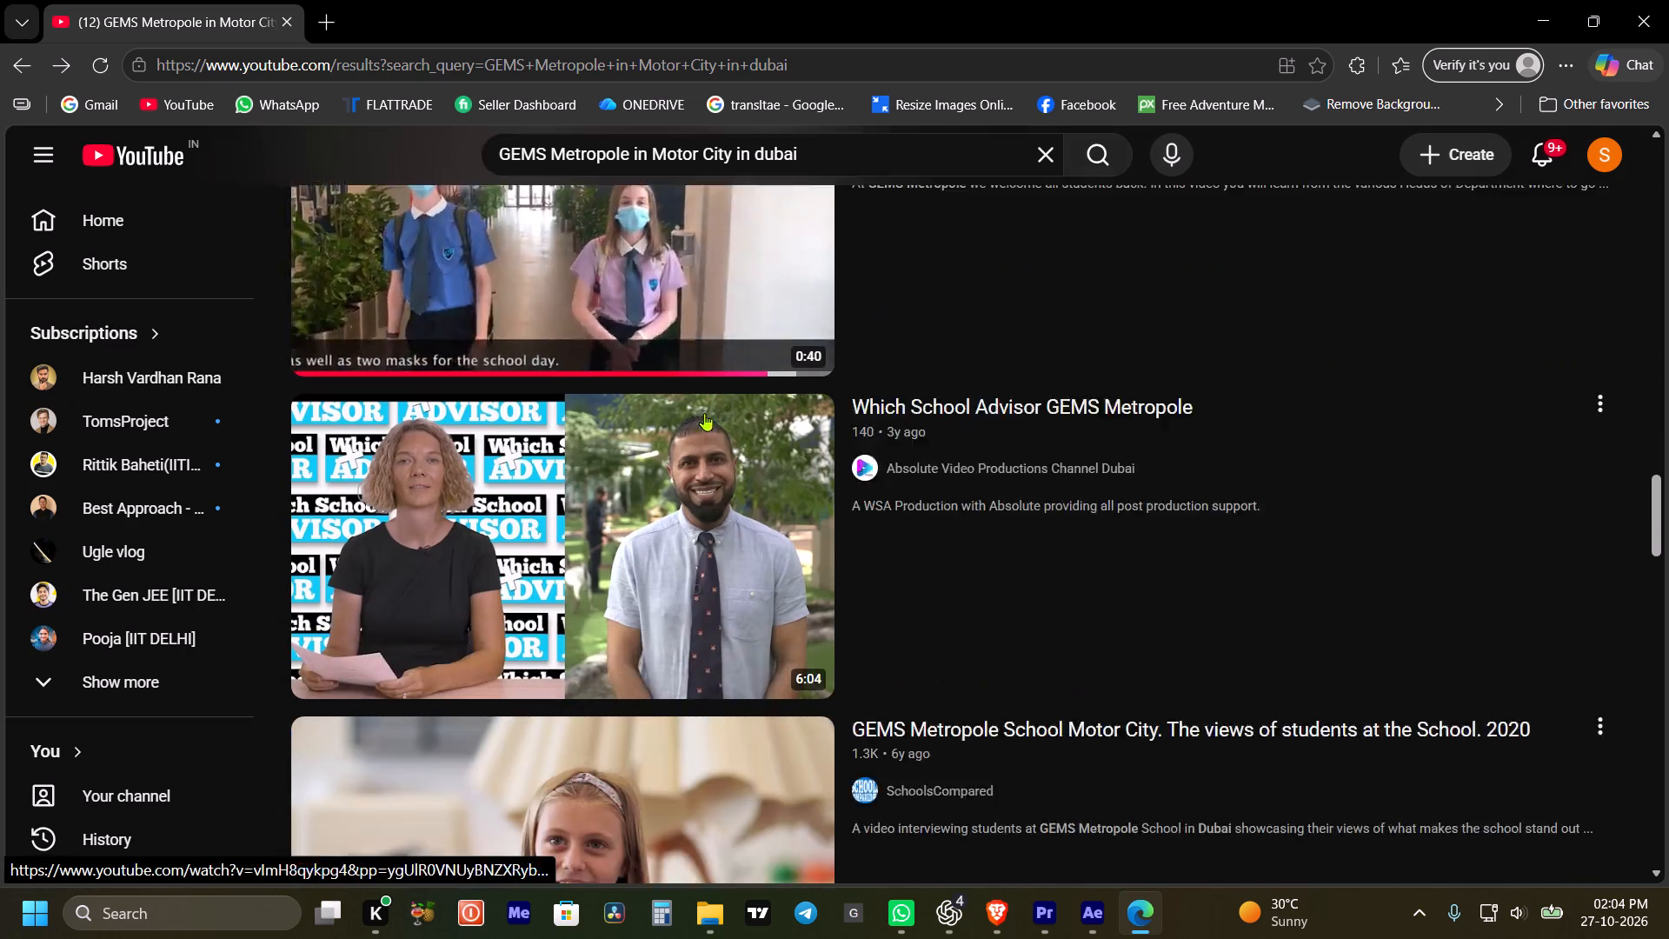
{"action": "scroll", "coordinate": [601, 491], "scroll_direction": "down", "scroll_amount": 3}
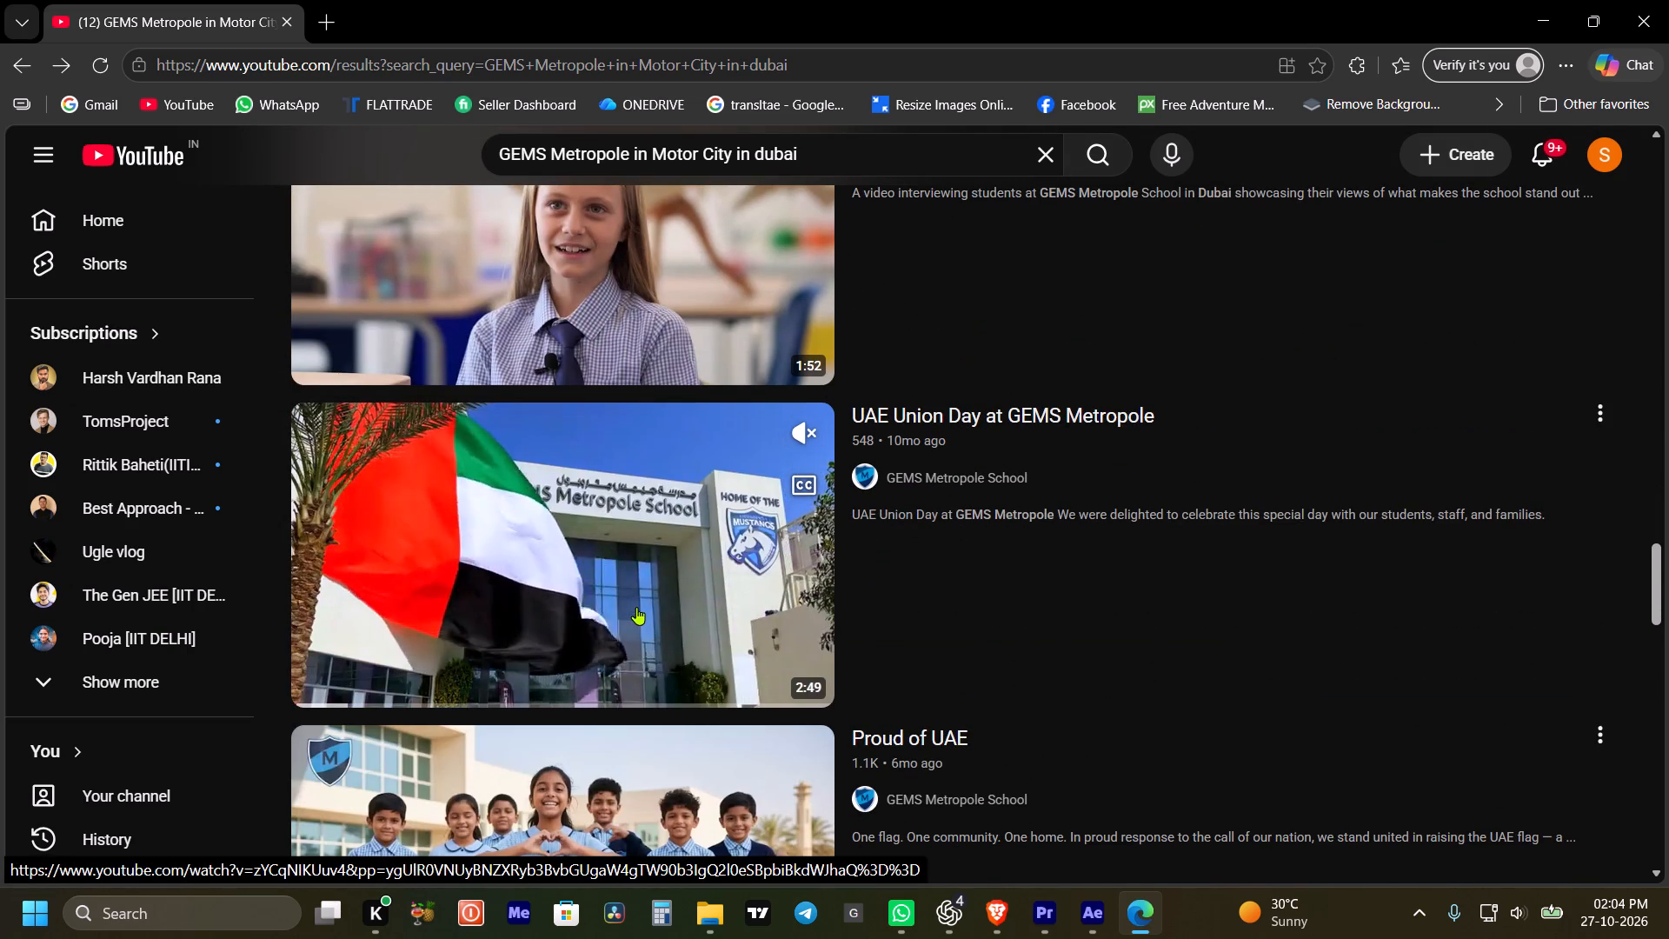
{"action": "left_click", "coordinate": [636, 607]}
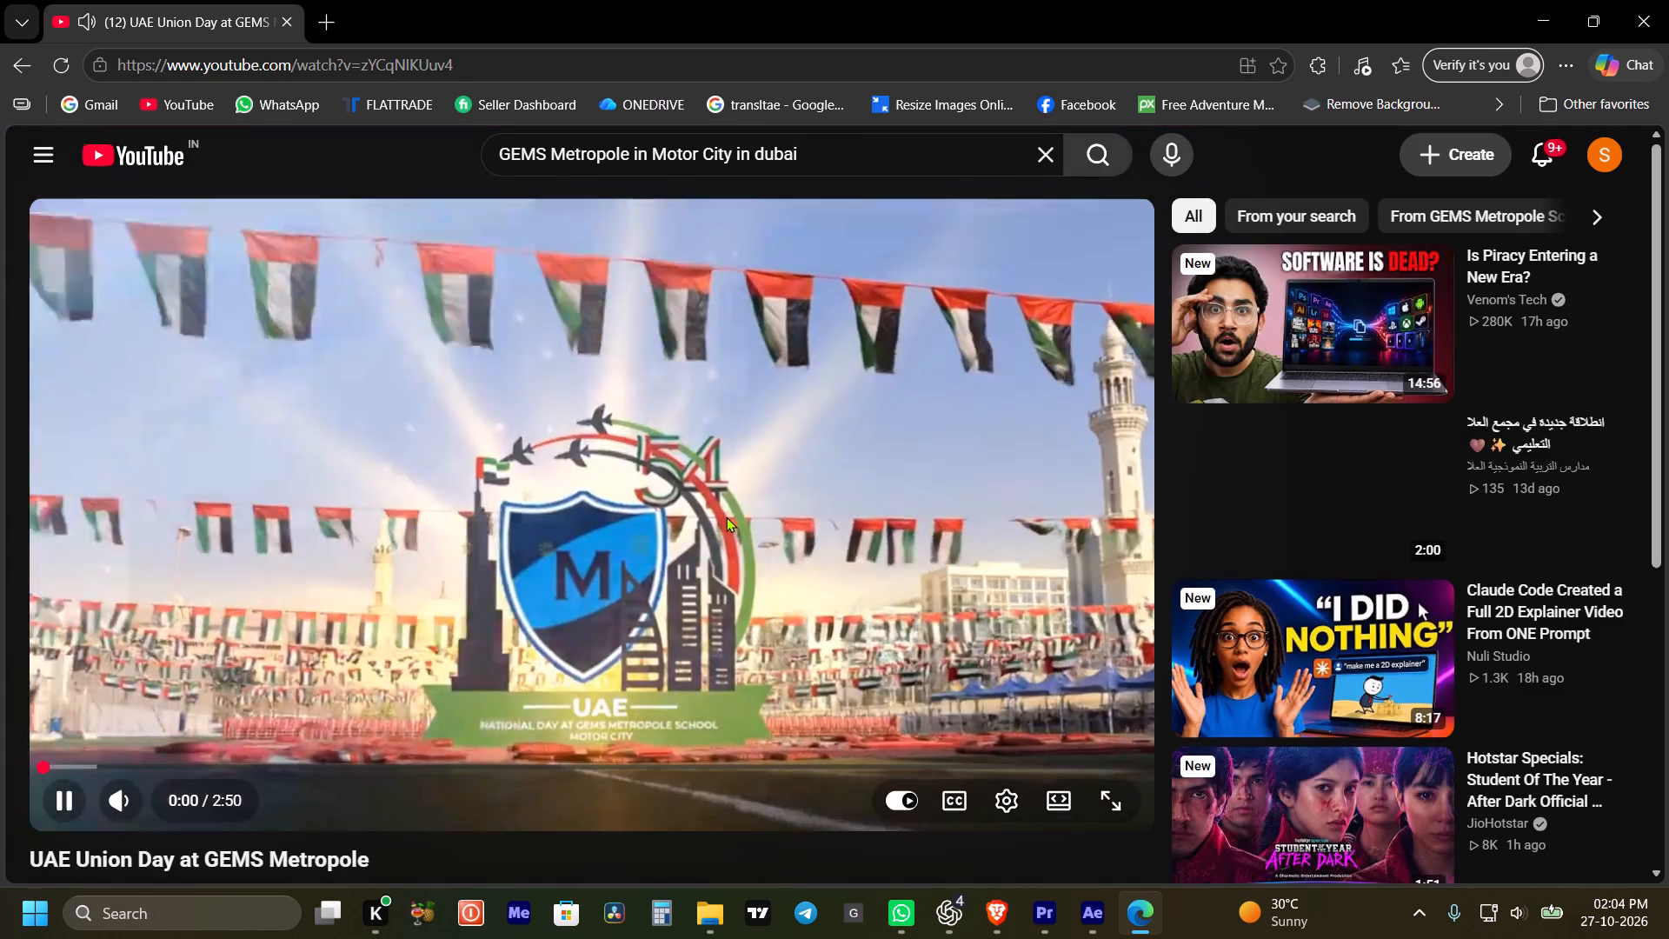
{"action": "left_click", "coordinate": [726, 516]}
{"action": "left_click", "coordinate": [554, 74]}
{"action": "key", "text": "ctrl+c"}
{"action": "key", "text": "ctrl+c"}
{"action": "key", "text": "ctrl+c"}
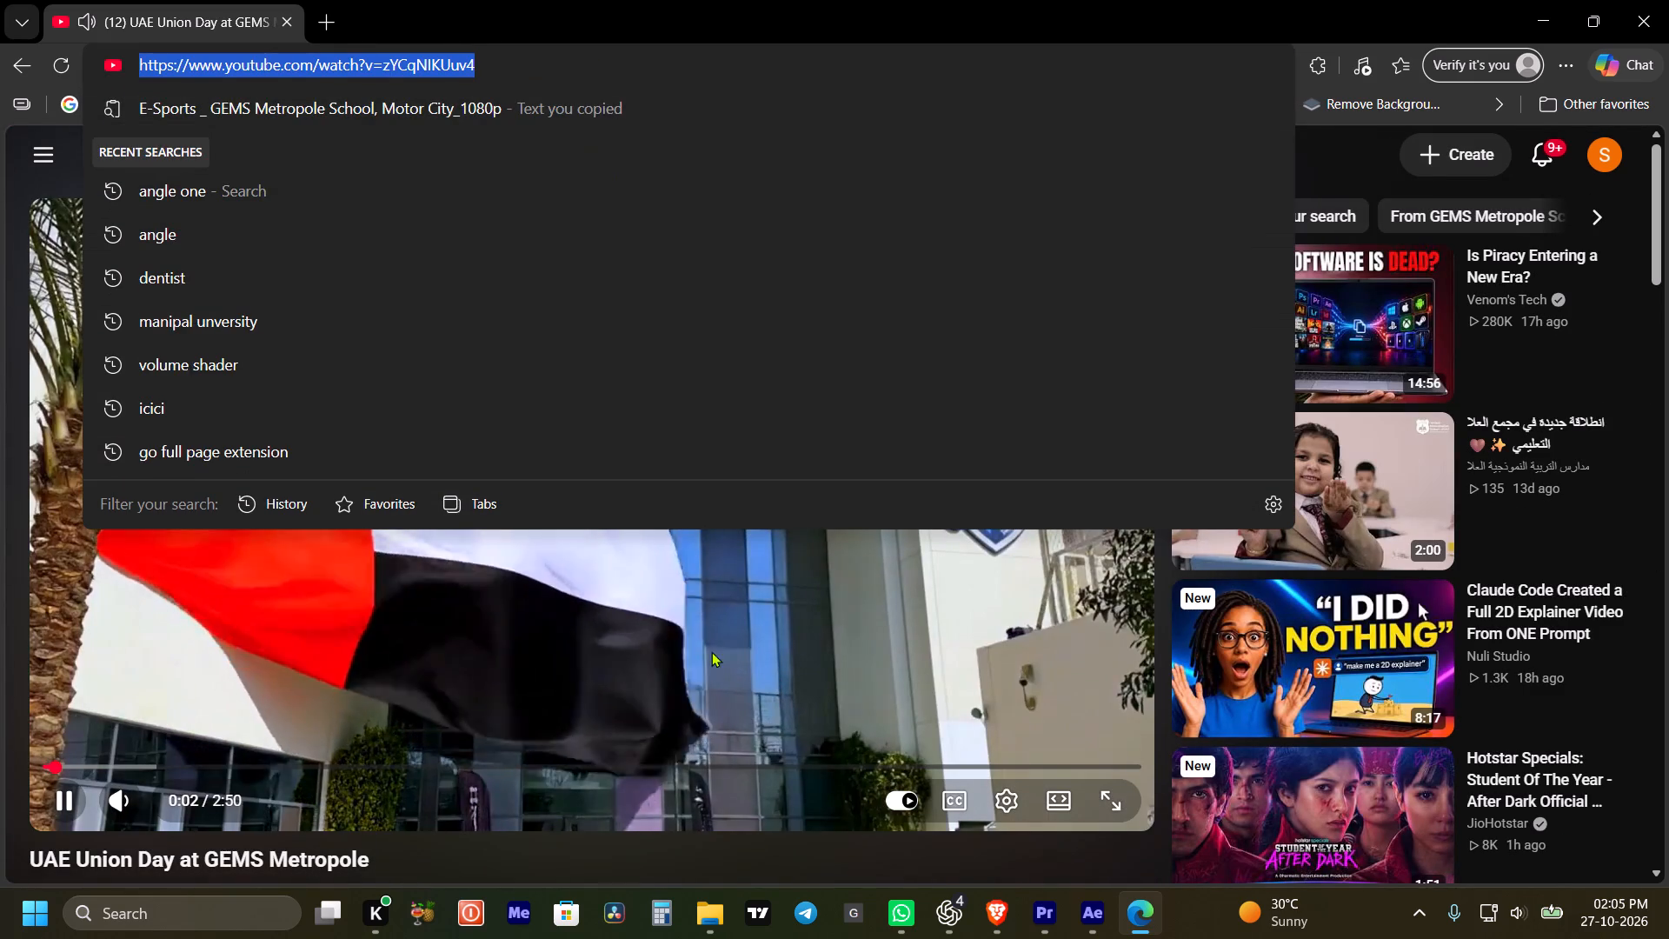
{"action": "left_click", "coordinate": [711, 651]}
Switch to Brave and submit the copied UAE Union Day link to the vd6s.net YouTube Video Downloader, replacing the E-Sports link.
{"action": "left_click", "coordinate": [1067, 914]}
{"action": "left_click", "coordinate": [997, 910]}
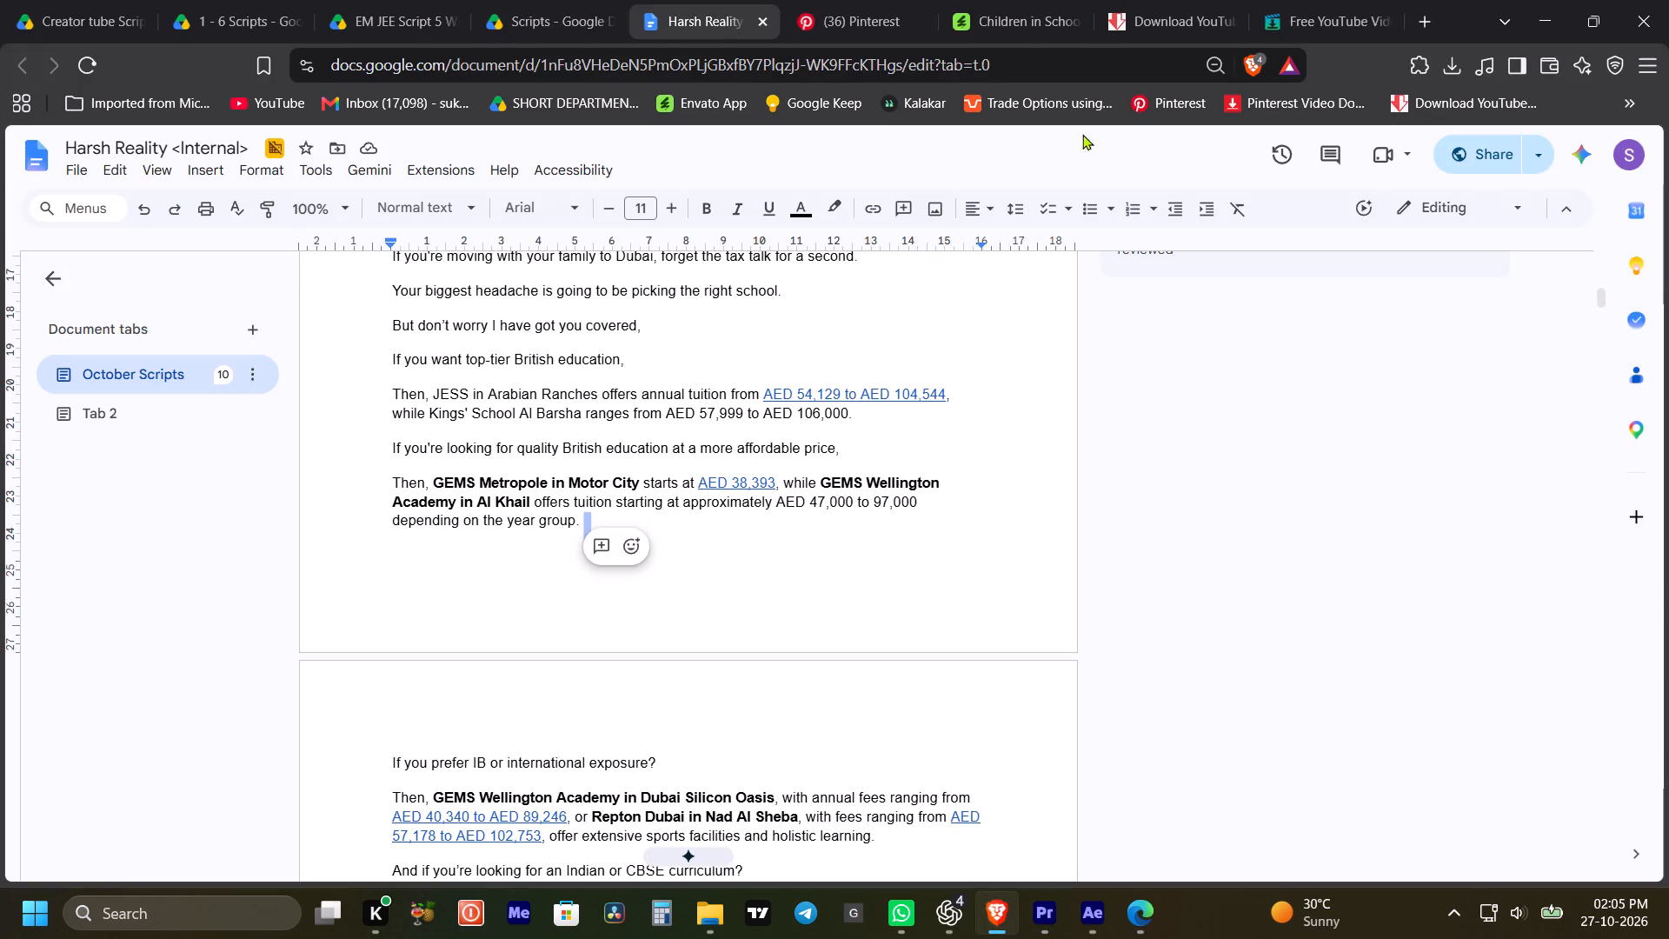
{"action": "left_click", "coordinate": [1283, 17]}
{"action": "left_click", "coordinate": [1132, 19]}
{"action": "left_click", "coordinate": [1111, 233]}
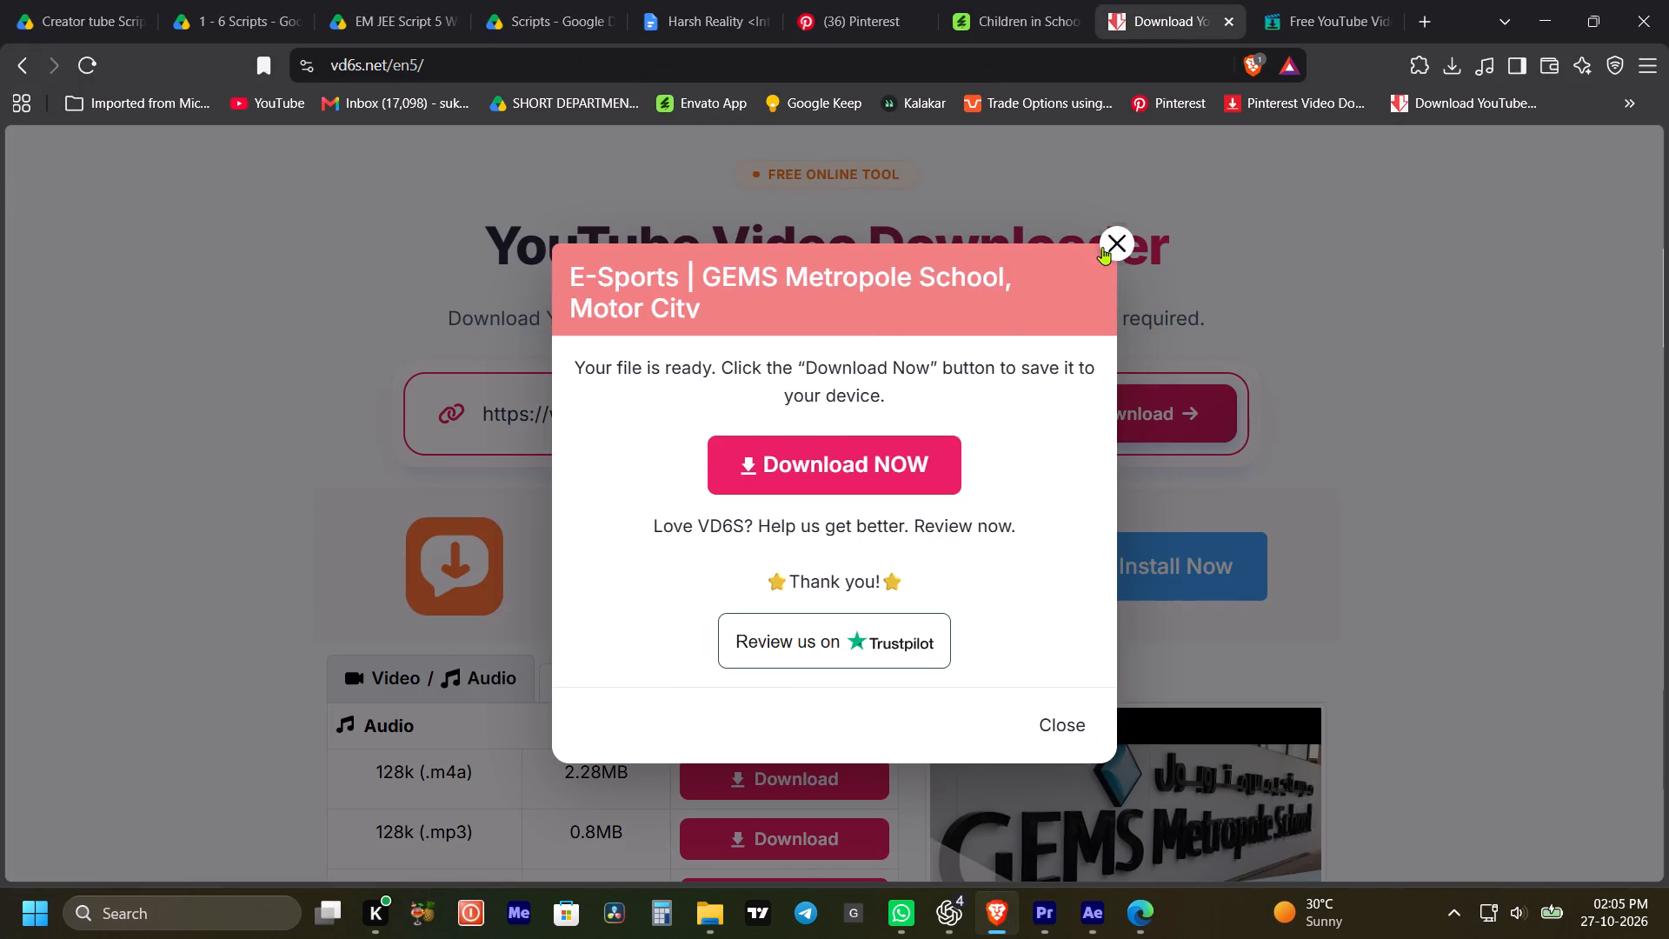
{"action": "left_click_drag", "start_coordinate": [1007, 407], "coordinate": [993, 410]}
{"action": "left_click", "coordinate": [926, 415]}
{"action": "left_click", "coordinate": [1013, 420]}
{"action": "left_click", "coordinate": [956, 406]}
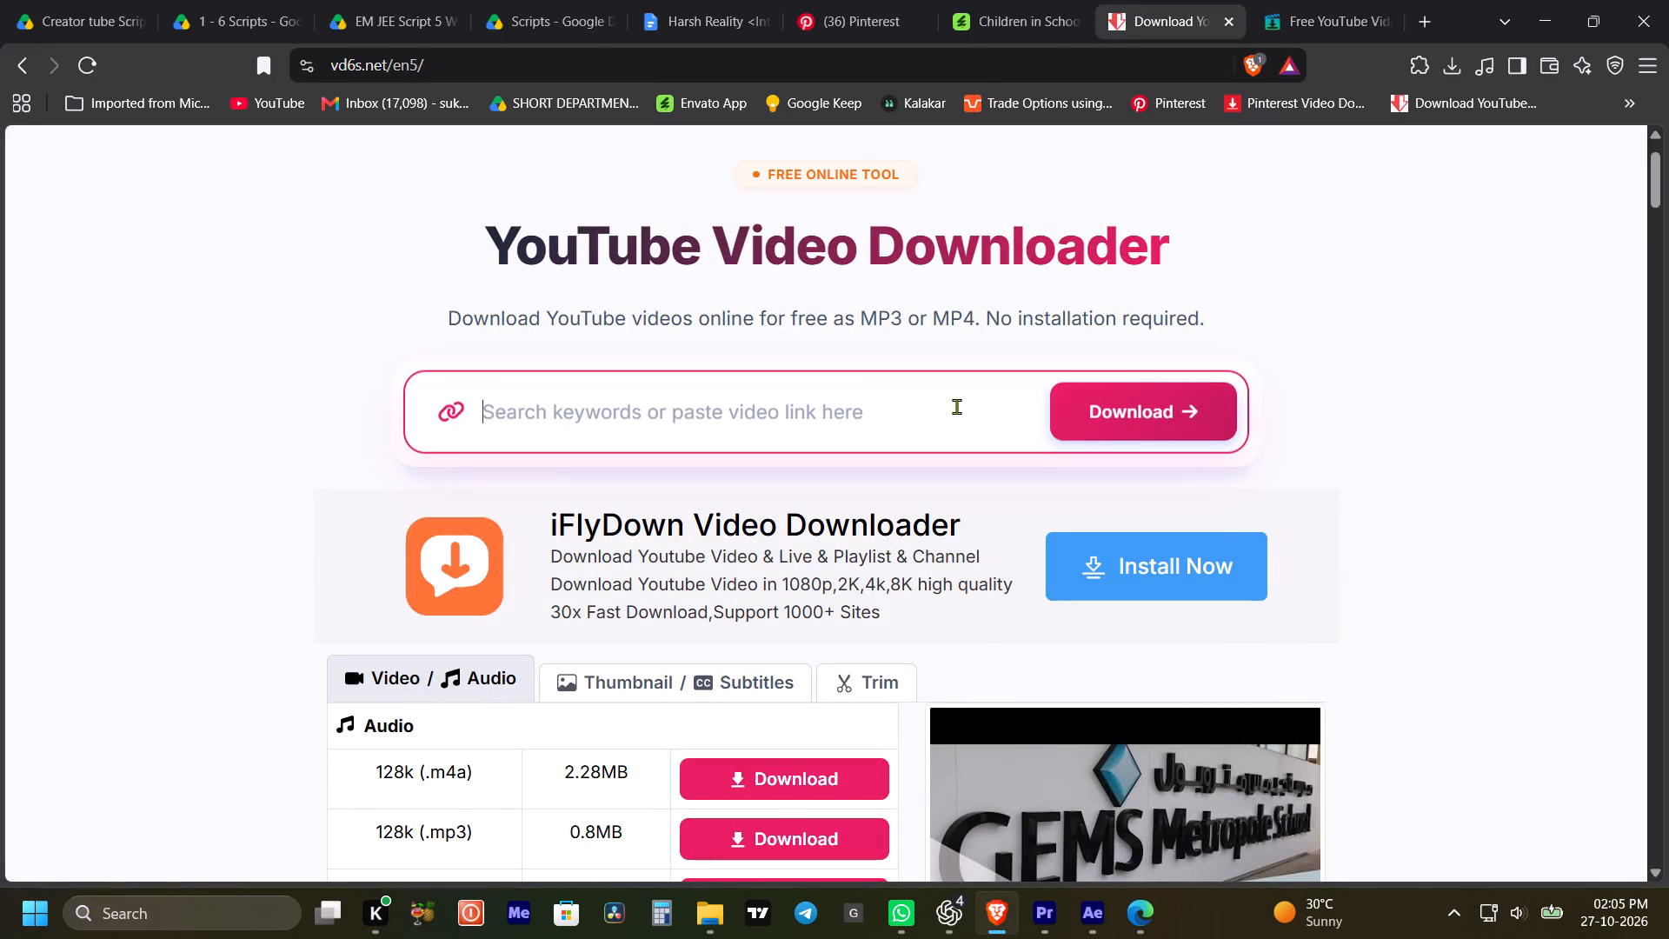
{"action": "key", "text": "ctrl+v"}
{"action": "left_click", "coordinate": [1154, 424]}
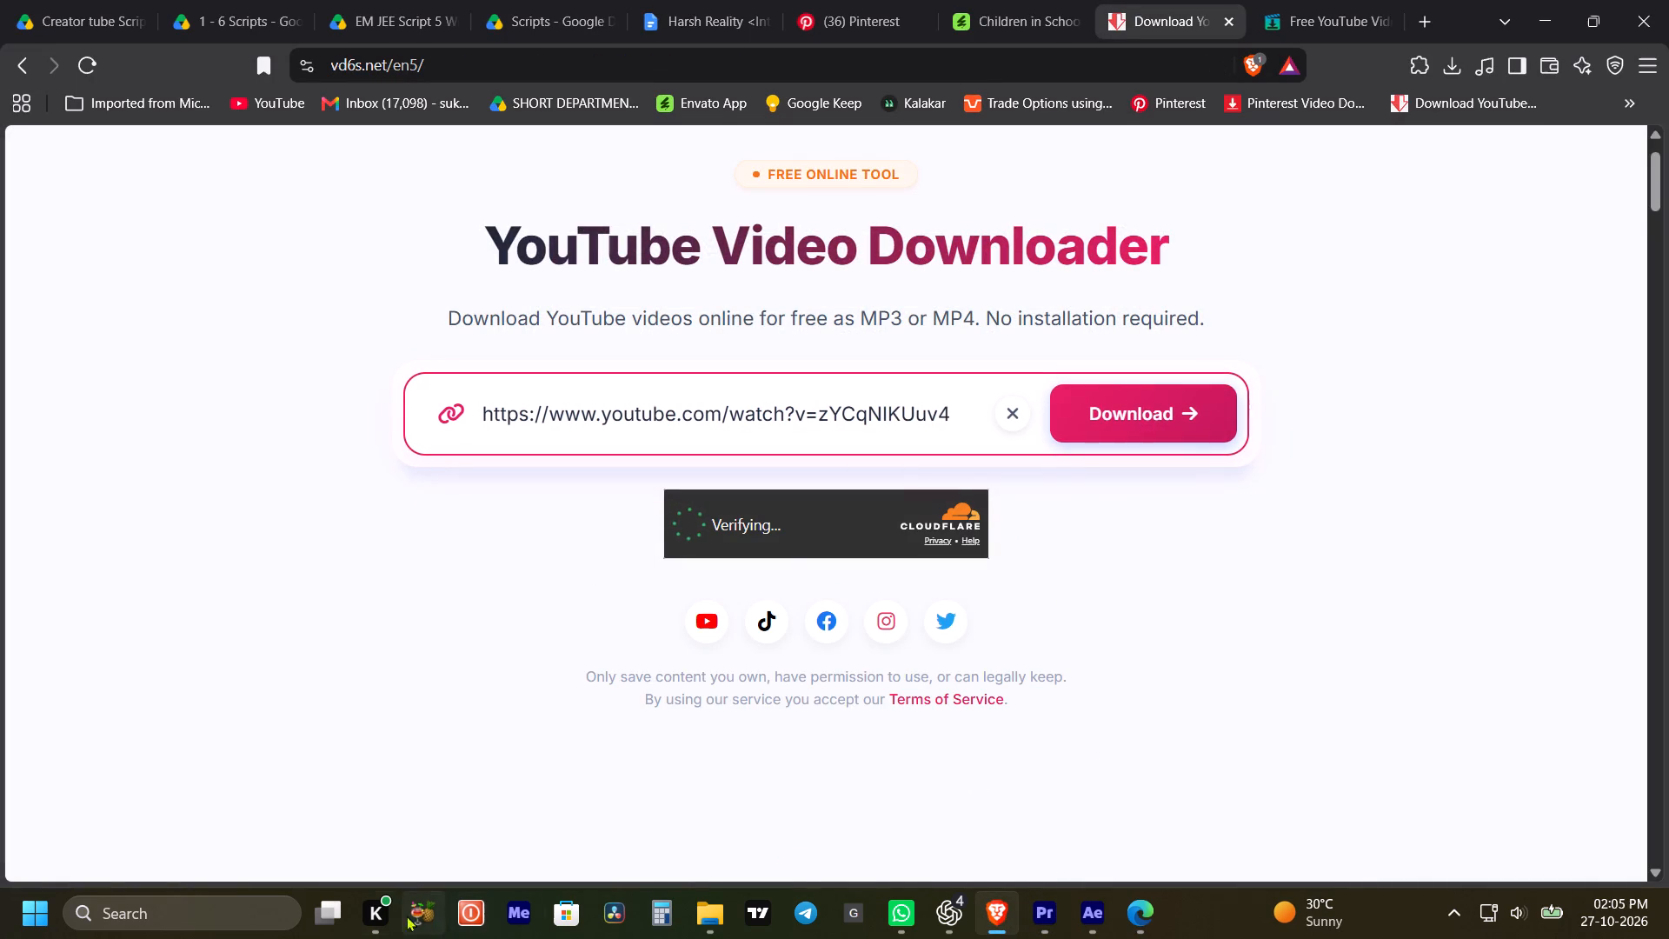
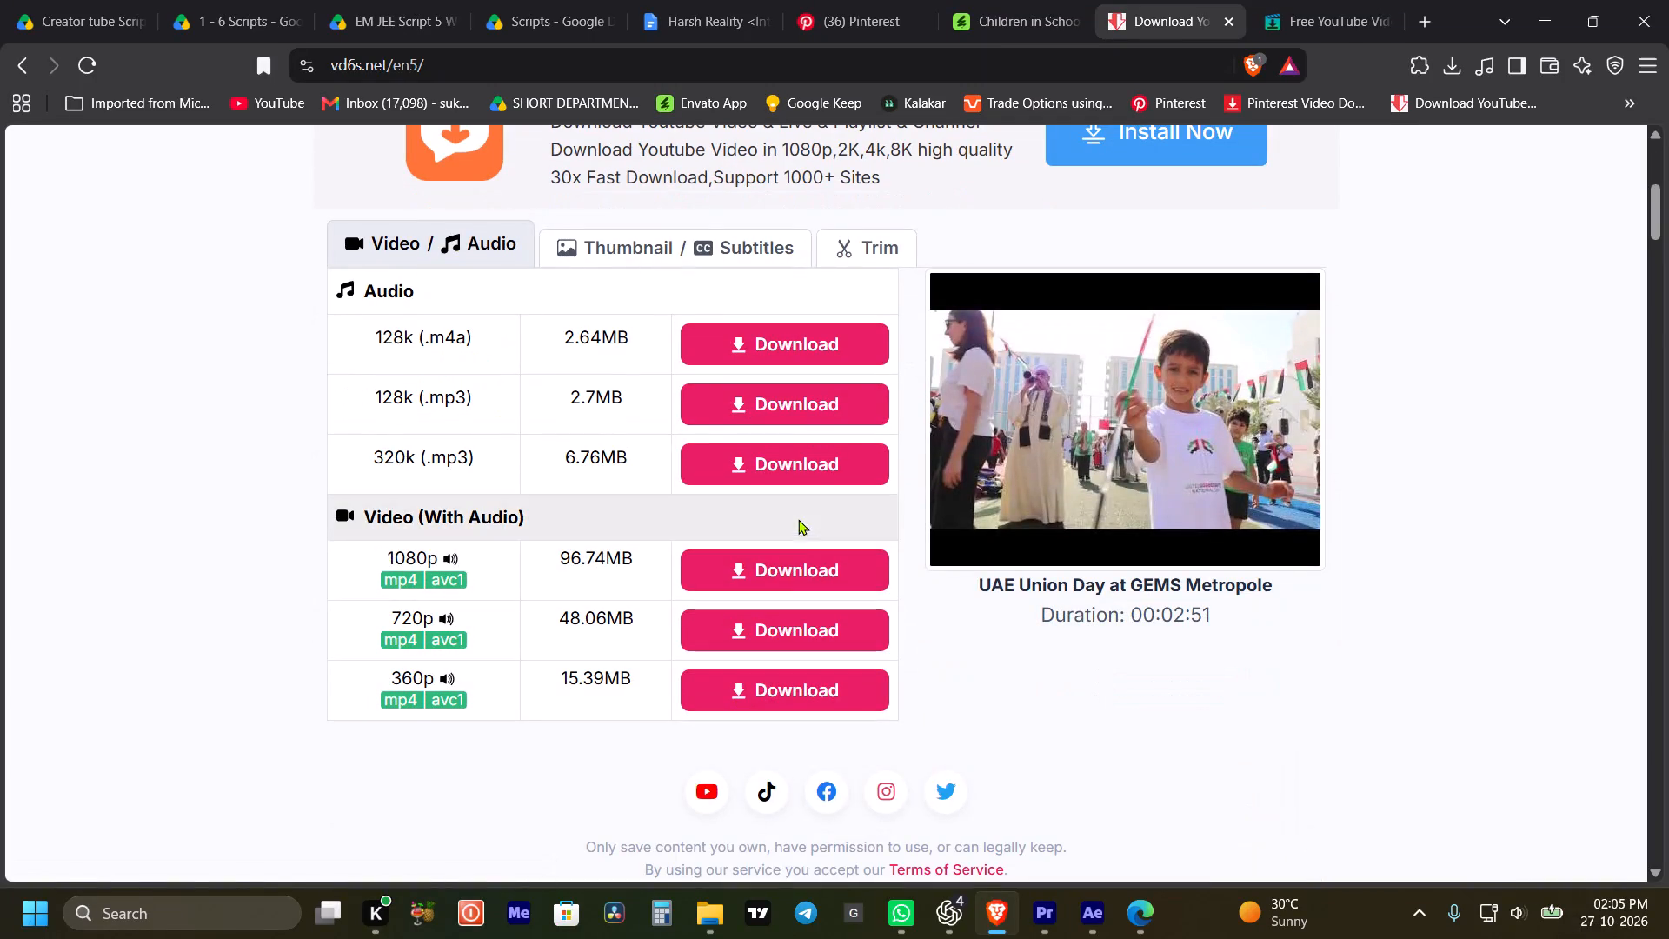
Download the 1080p MP4 of "UAE Union Day at GEMS Metropole" with audio and open the browser's list of recent downloads.
{"action": "left_click", "coordinate": [784, 577]}
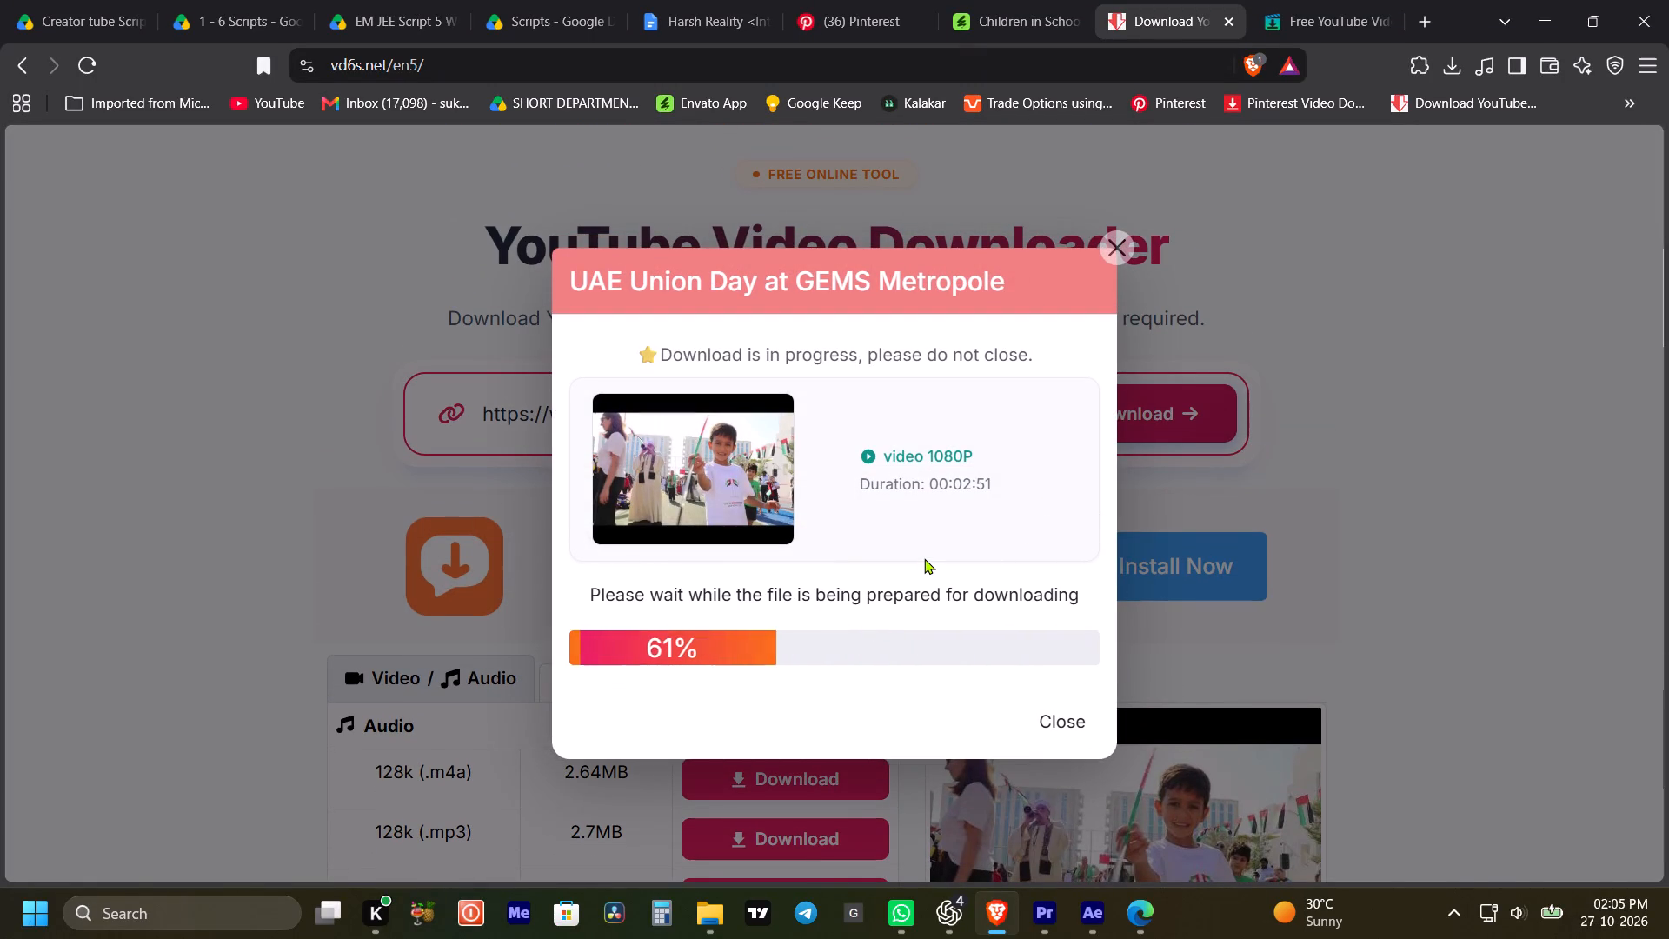
{"action": "left_click_drag", "start_coordinate": [894, 616], "coordinate": [854, 607]}
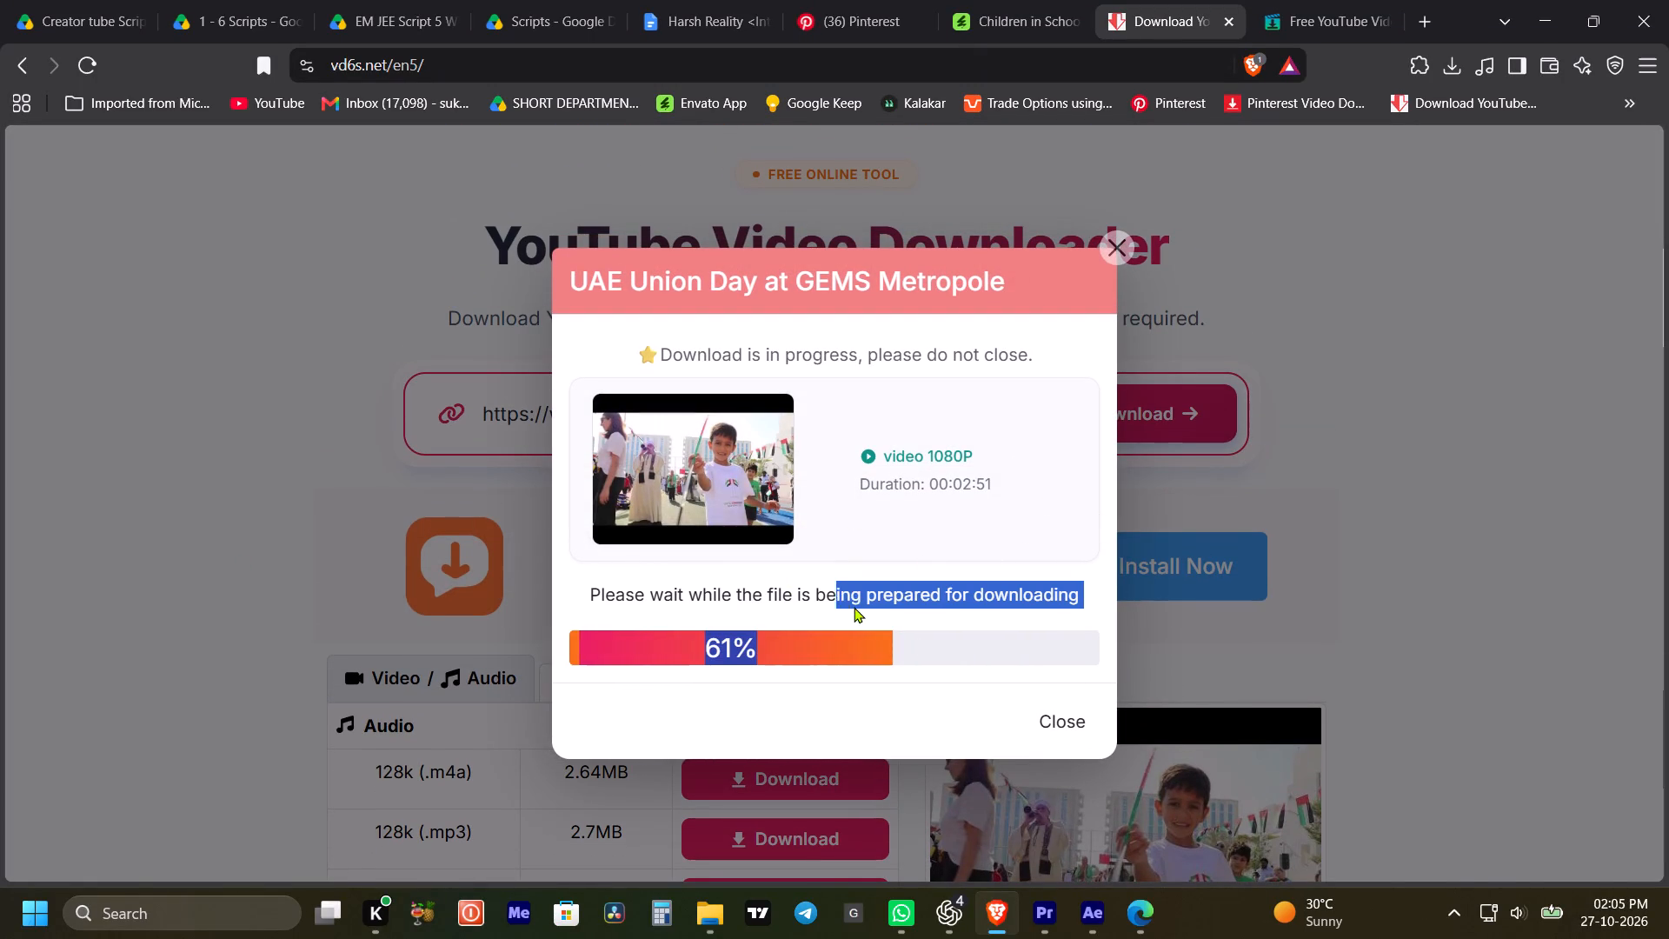
{"action": "left_click_drag", "start_coordinate": [854, 607], "coordinate": [861, 607]}
{"action": "left_click", "coordinate": [871, 623]}
{"action": "left_click", "coordinate": [807, 614]}
{"action": "left_click", "coordinate": [831, 589]}
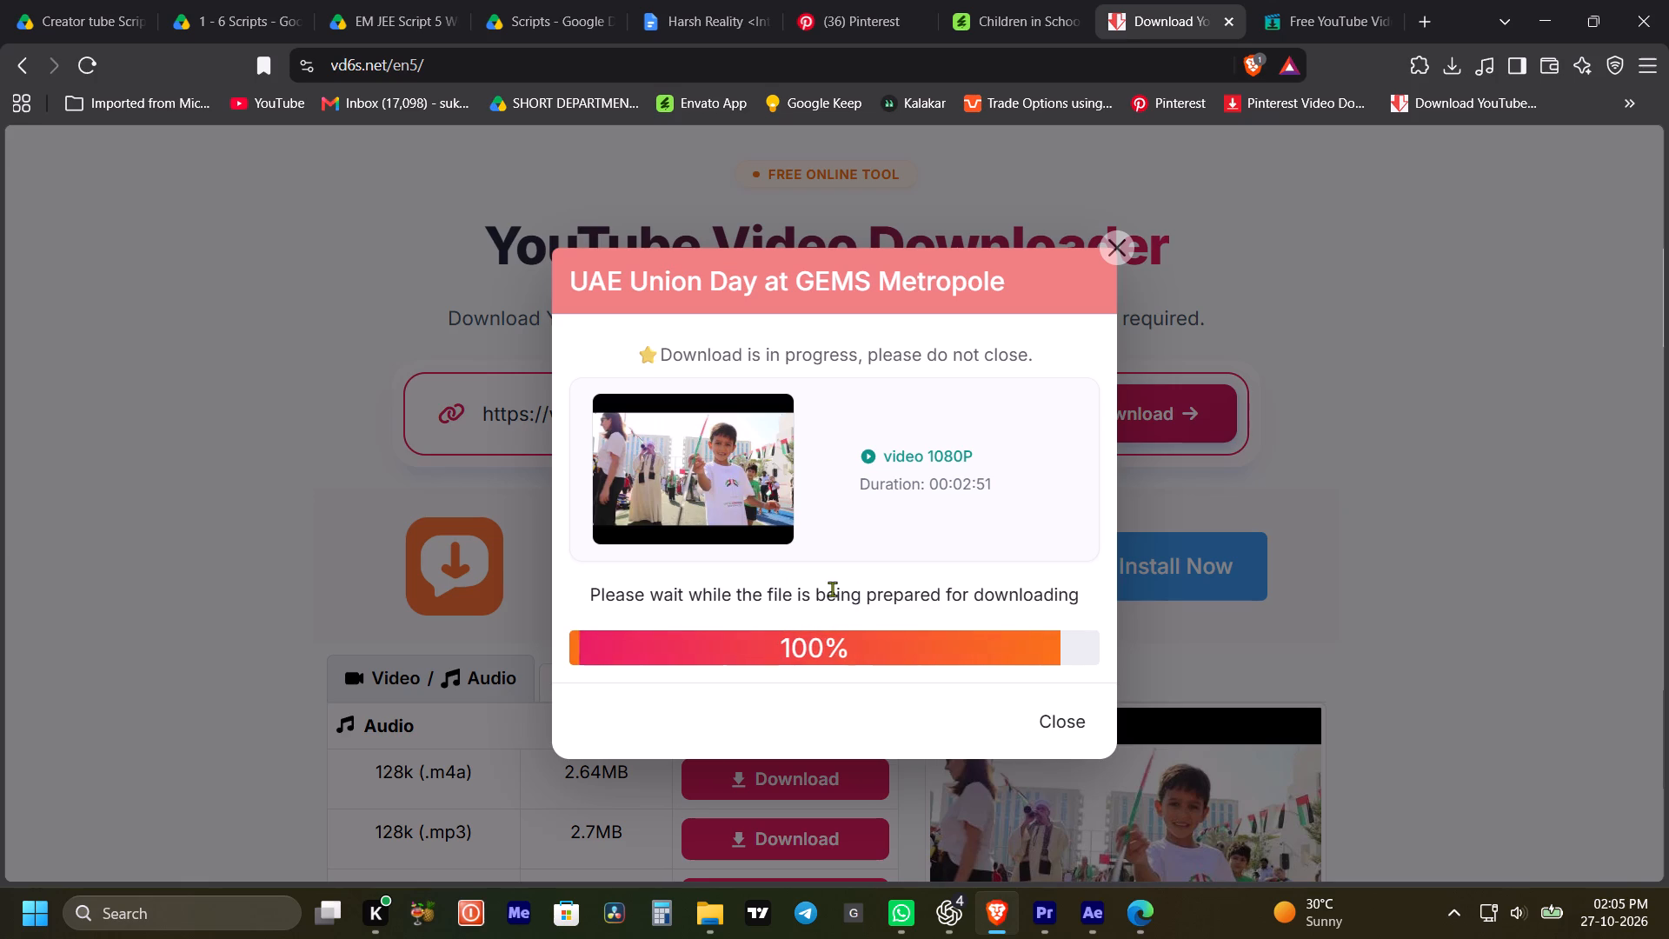
{"action": "left_click", "coordinate": [844, 401]}
{"action": "left_click", "coordinate": [834, 449]}
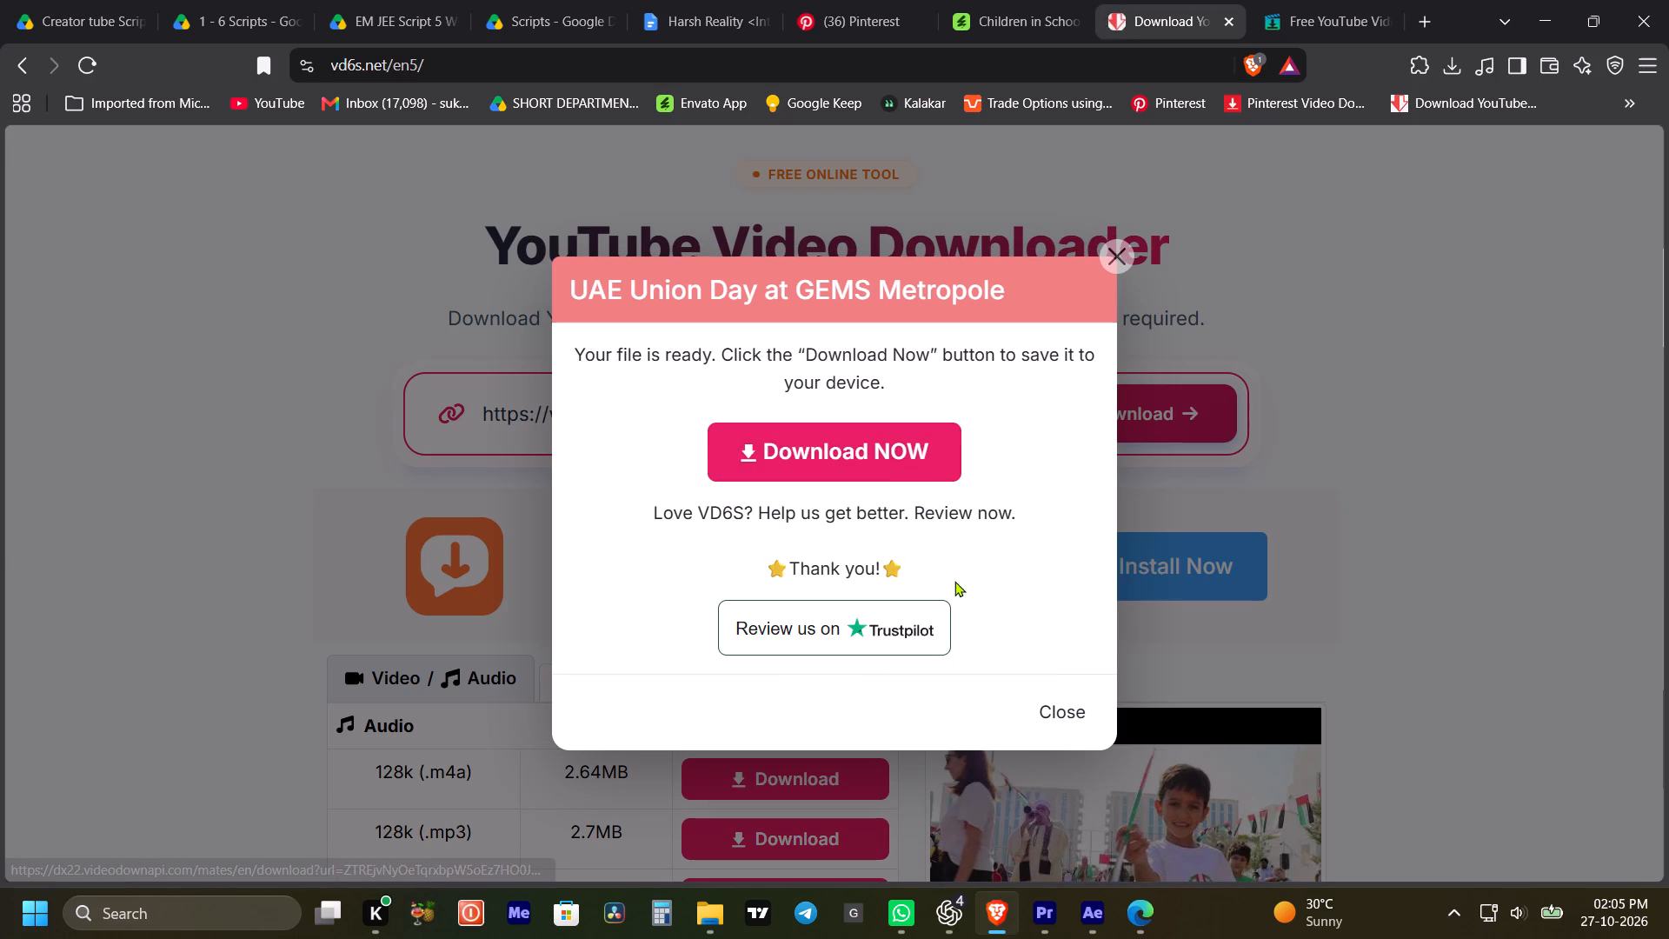
{"action": "key", "text": "ctrl+c"}
{"action": "key", "text": "ctrl+c"}
{"action": "left_click", "coordinate": [1190, 853]}
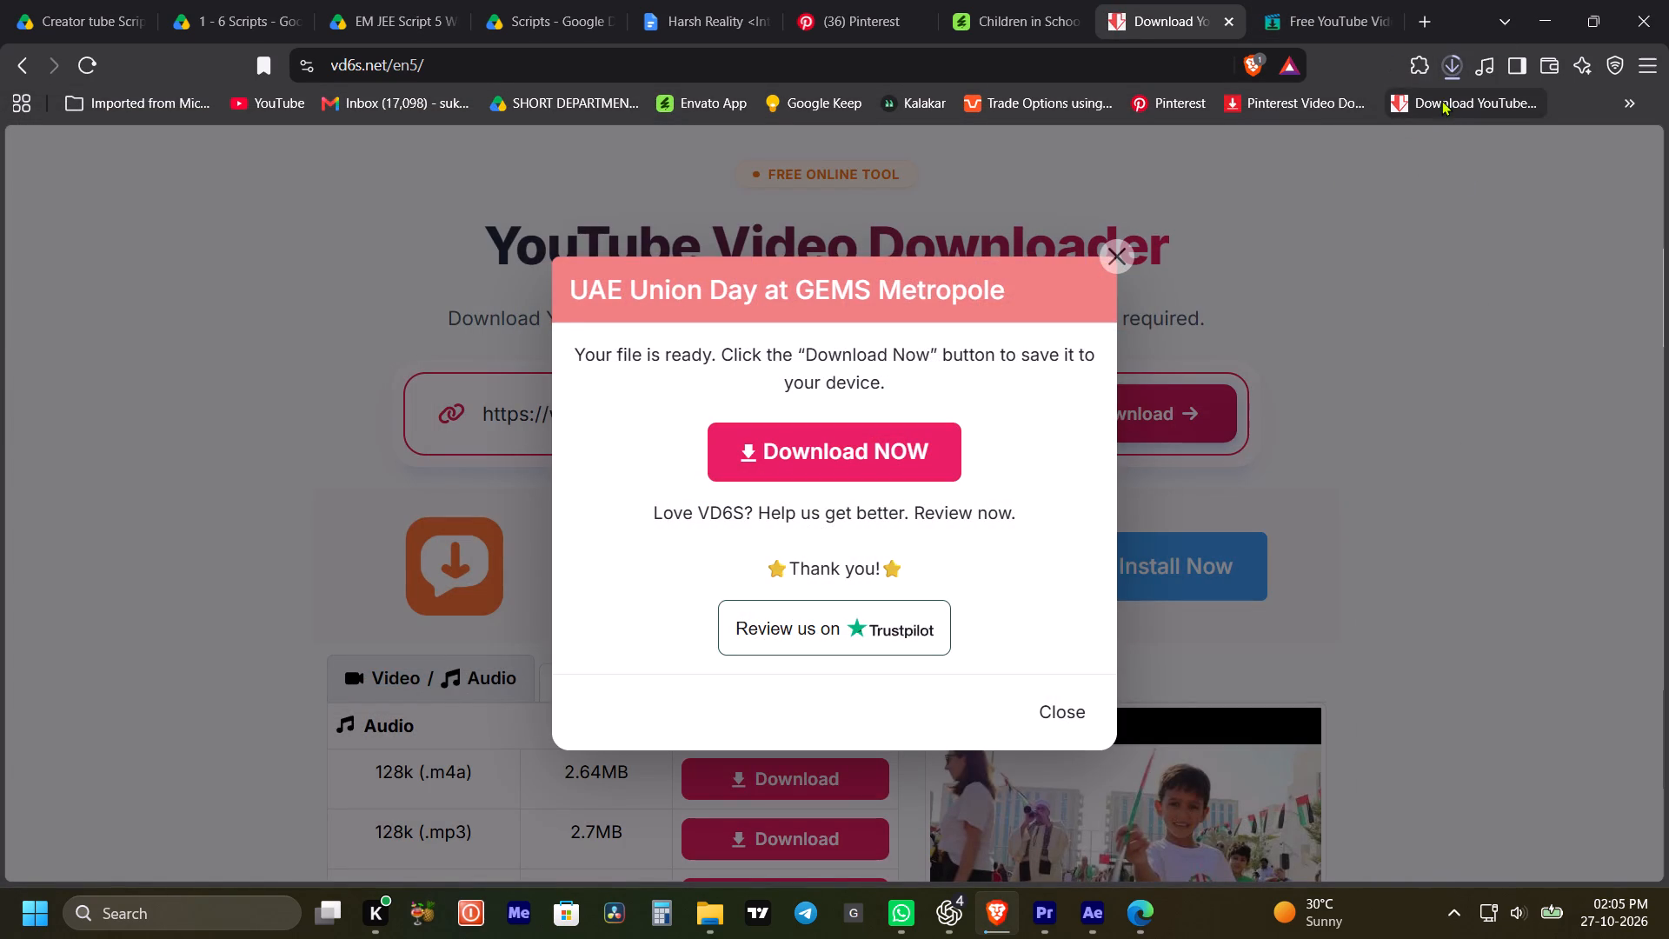
{"action": "left_click", "coordinate": [1447, 70]}
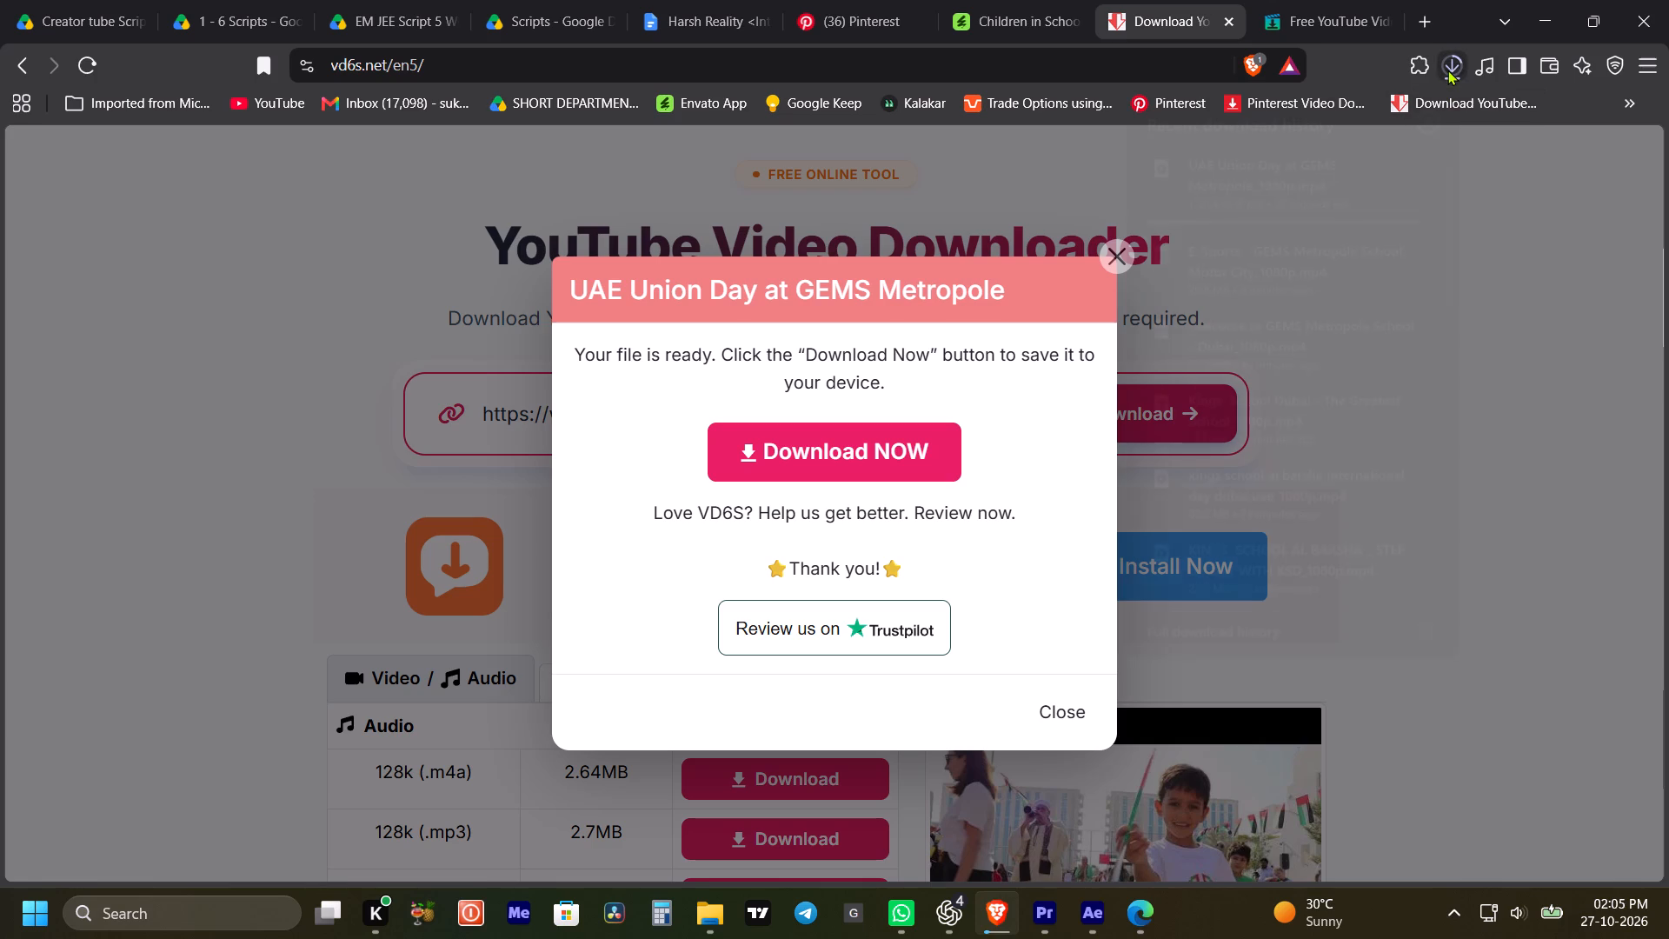
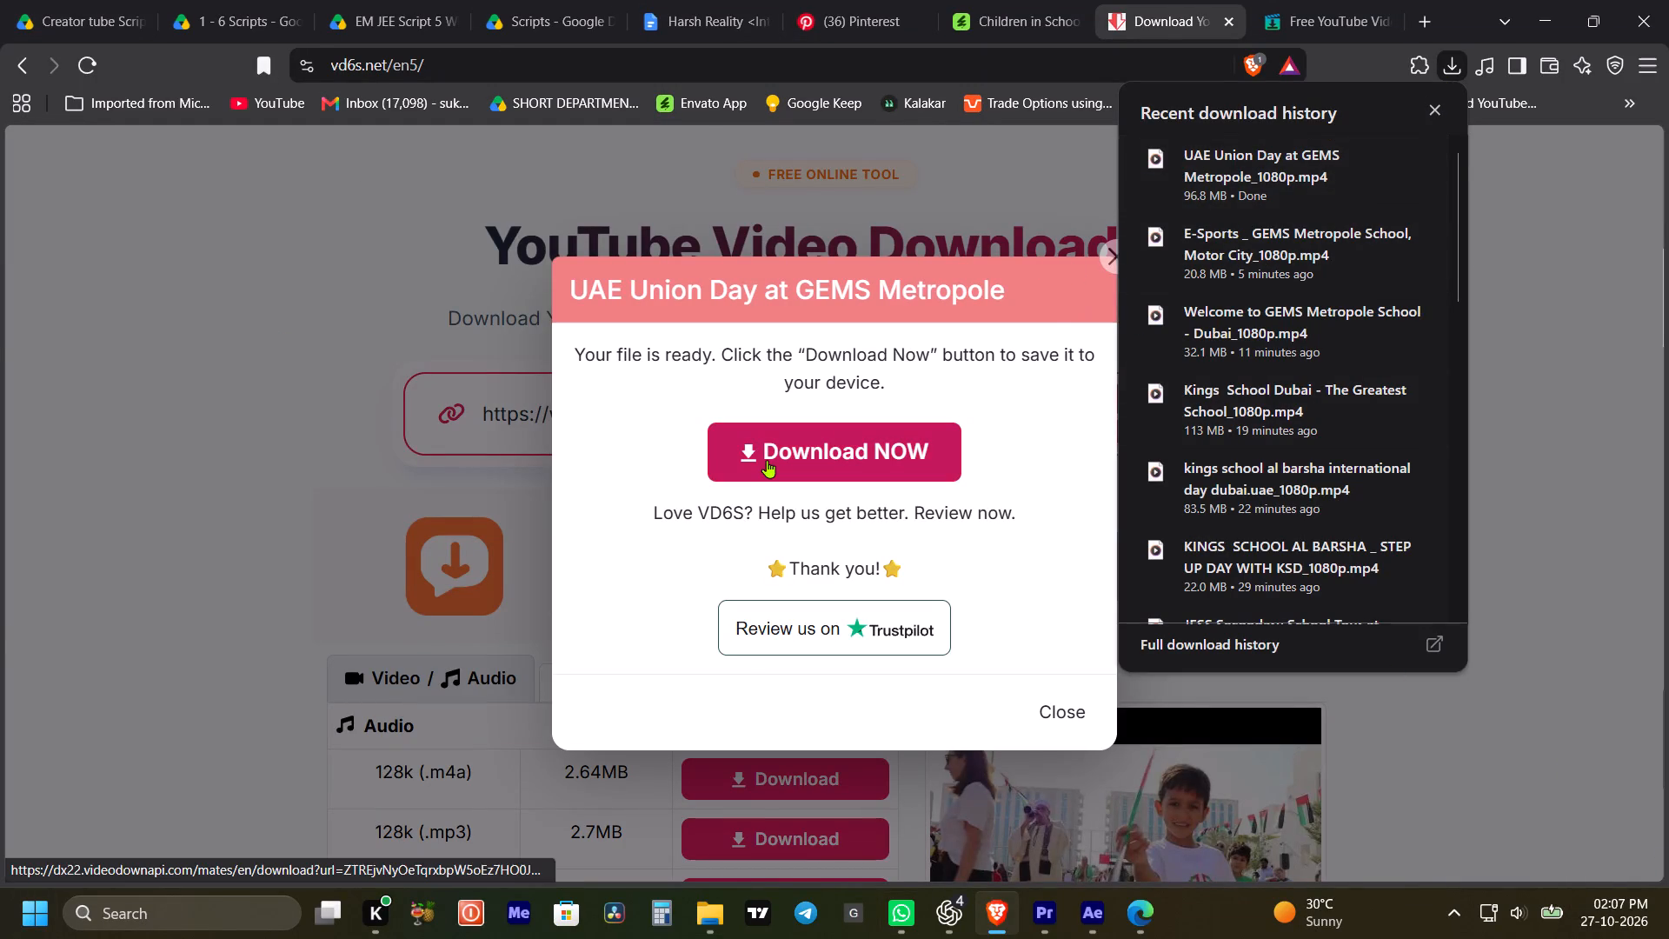
Import the downloaded "UAE Union Day at GEMS Metropole" video into the b roll folder of the After Effects project.
{"action": "left_click_drag", "start_coordinate": [1226, 169], "coordinate": [1100, 889]}
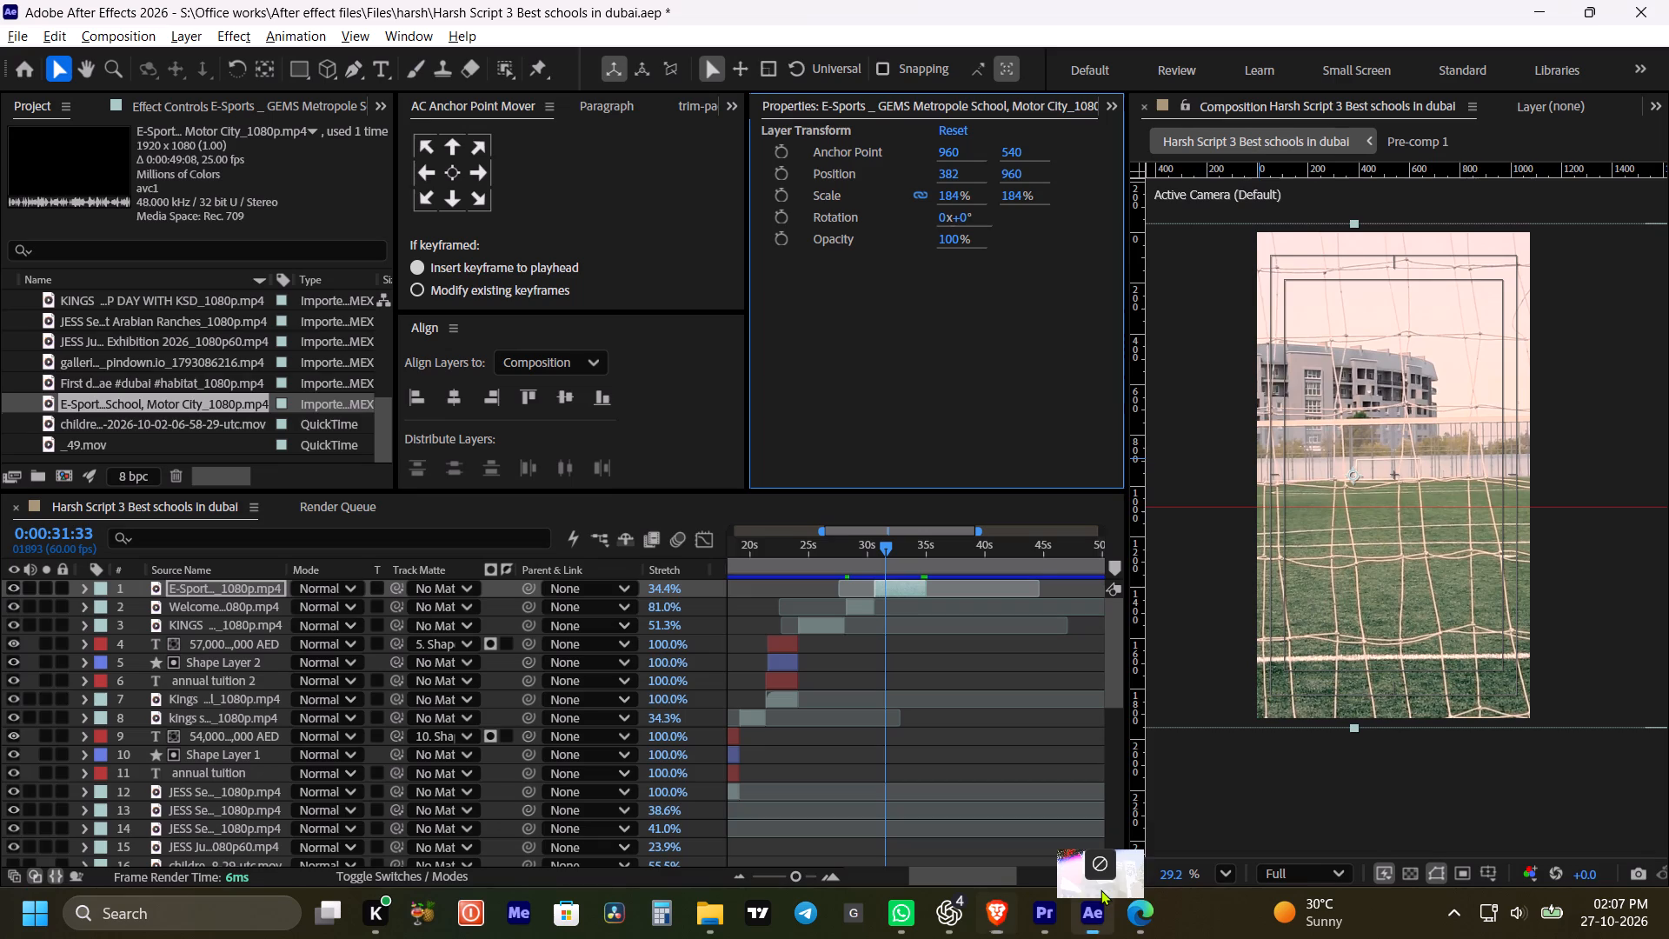
{"action": "left_click_drag", "start_coordinate": [1100, 889], "coordinate": [192, 382]}
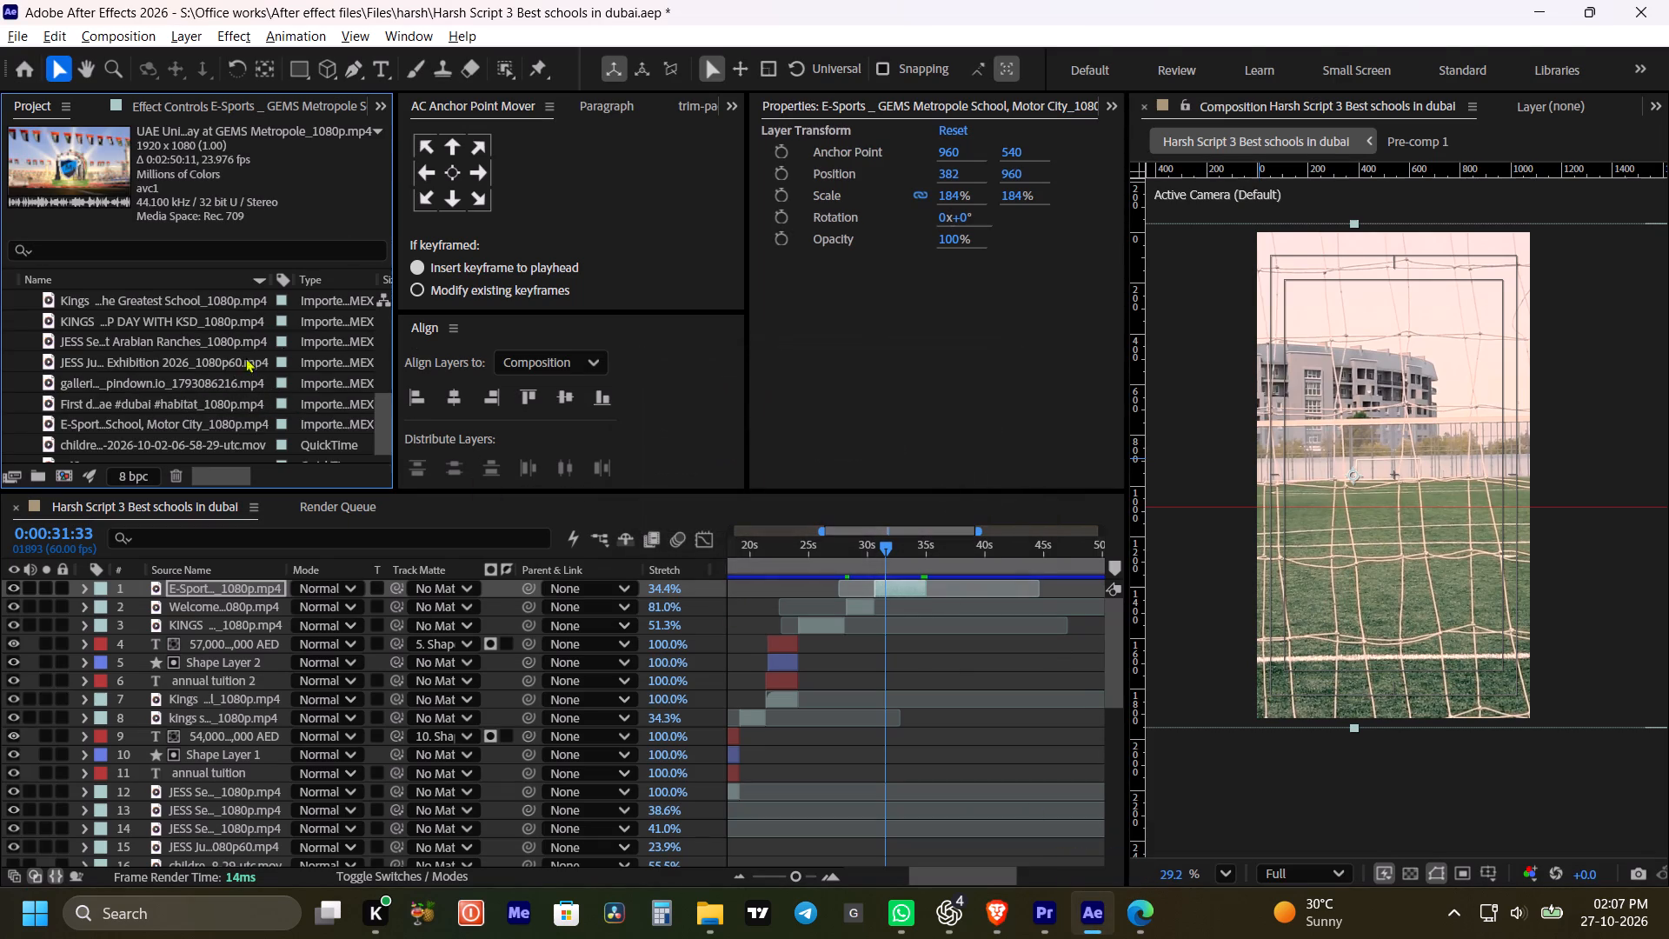
Open the UAE Union Day footage in an enlarged viewer and skim its first half minute for a usable school shot.
{"action": "scroll", "coordinate": [115, 386], "scroll_direction": "down", "scroll_amount": 5}
{"action": "scroll", "coordinate": [116, 385], "scroll_direction": "up", "scroll_amount": 4}
{"action": "scroll", "coordinate": [118, 385], "scroll_direction": "down", "scroll_amount": 2}
{"action": "double_click", "coordinate": [120, 337]}
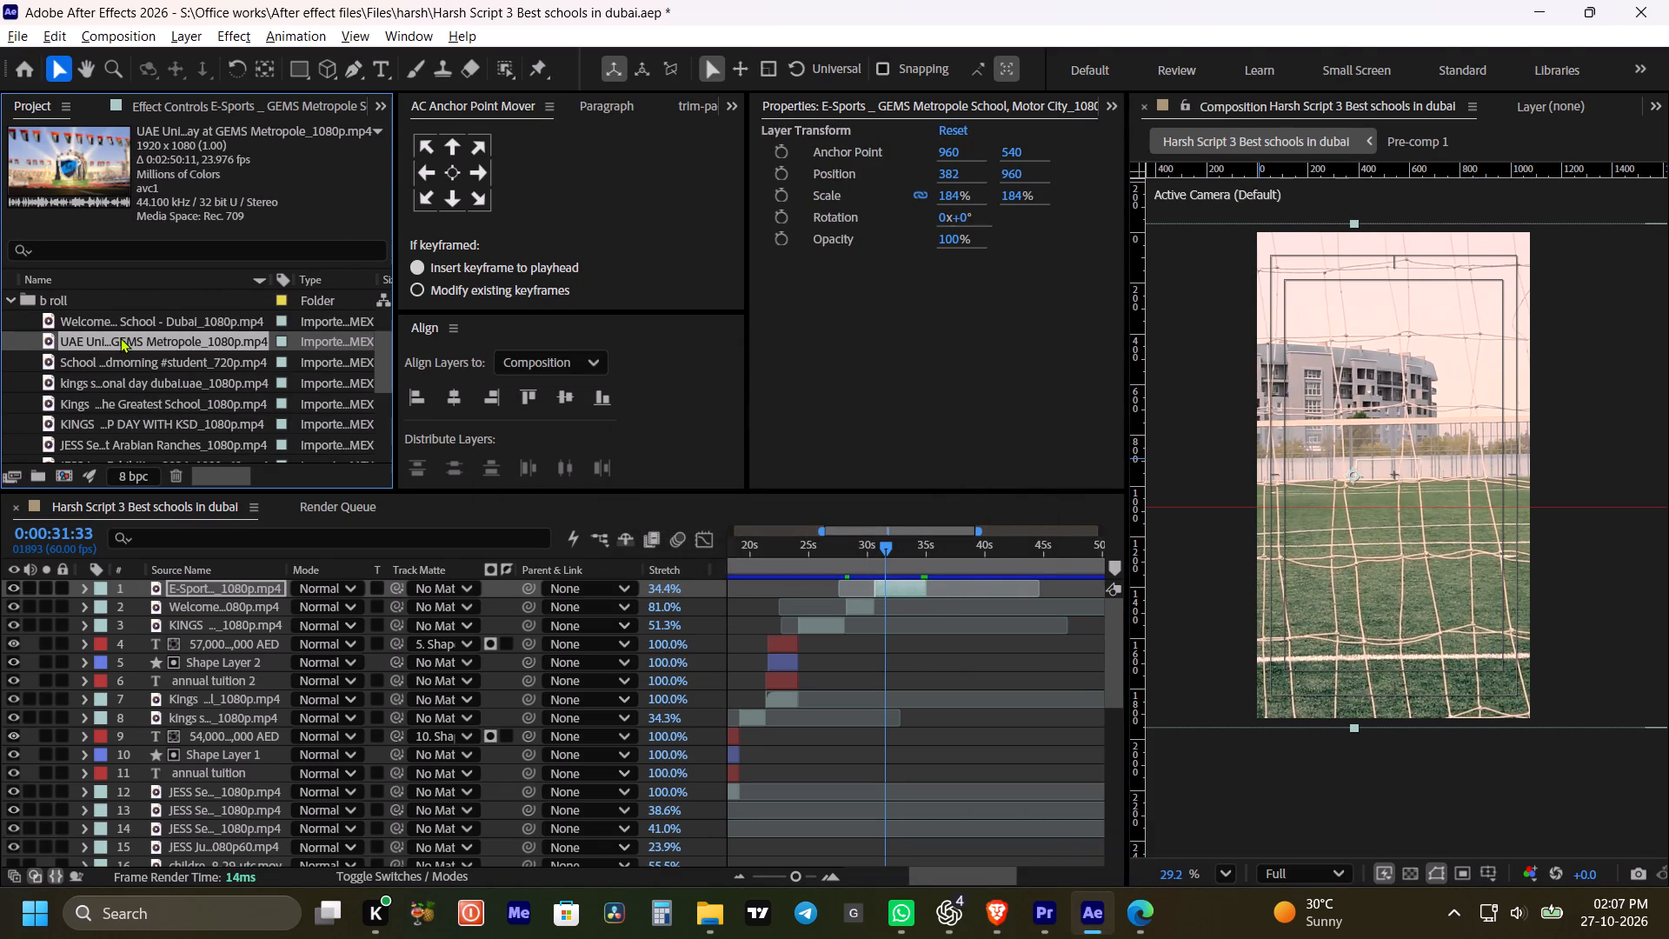
{"action": "key", "text": "grave"}
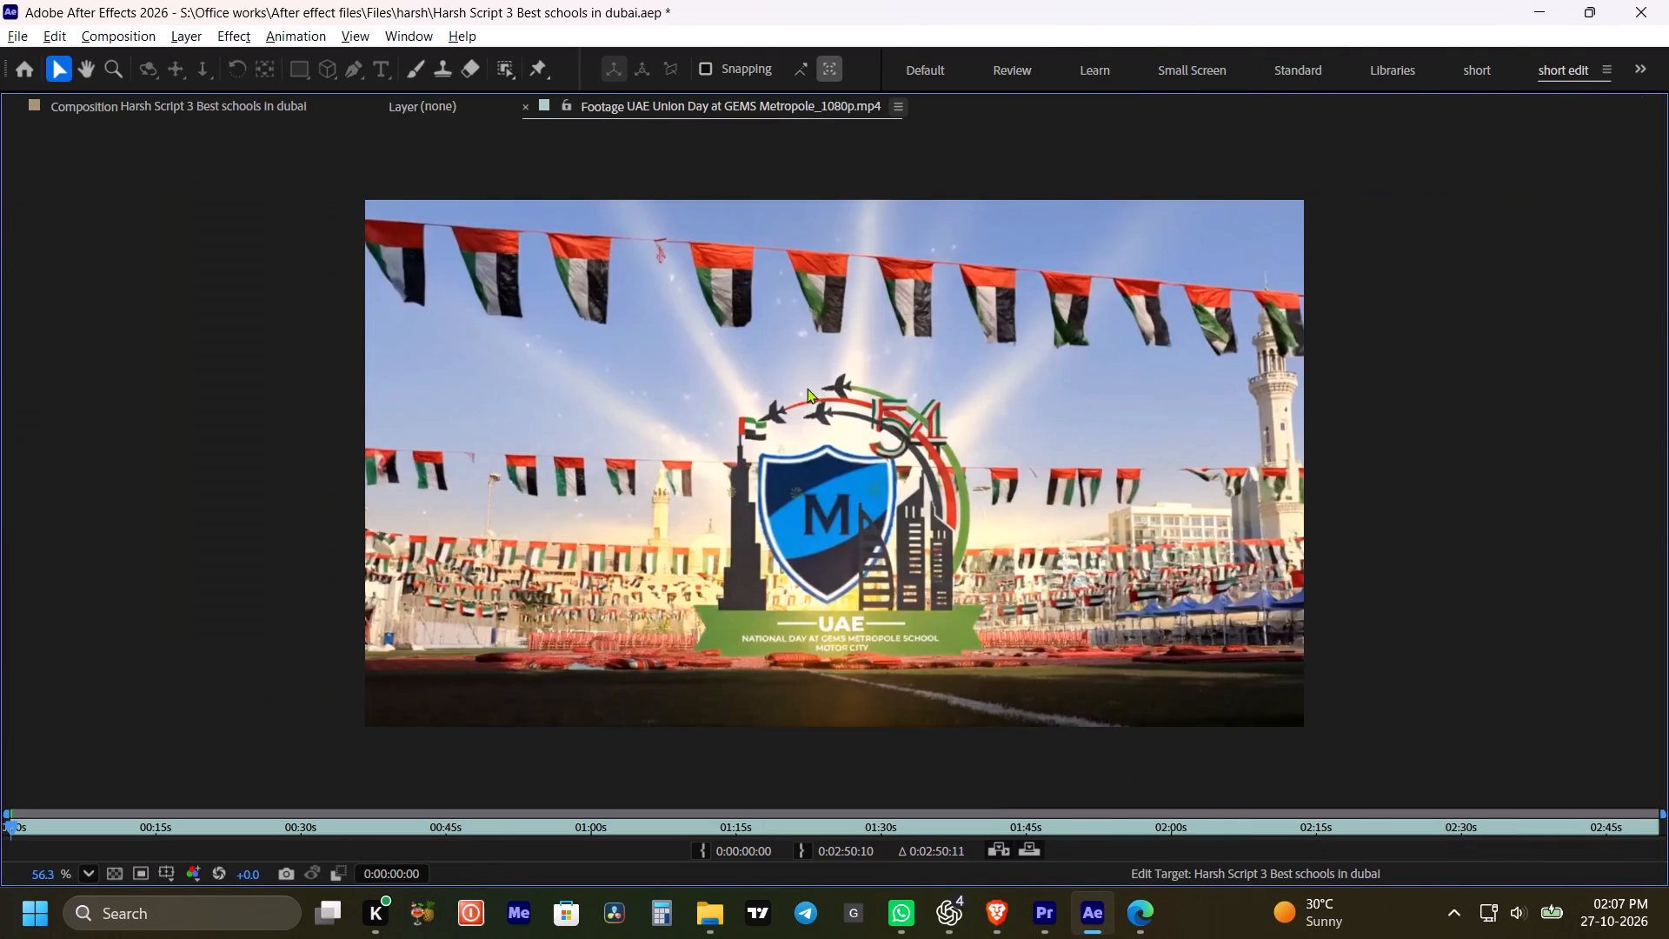
{"action": "left_click_drag", "start_coordinate": [30, 827], "coordinate": [105, 833]}
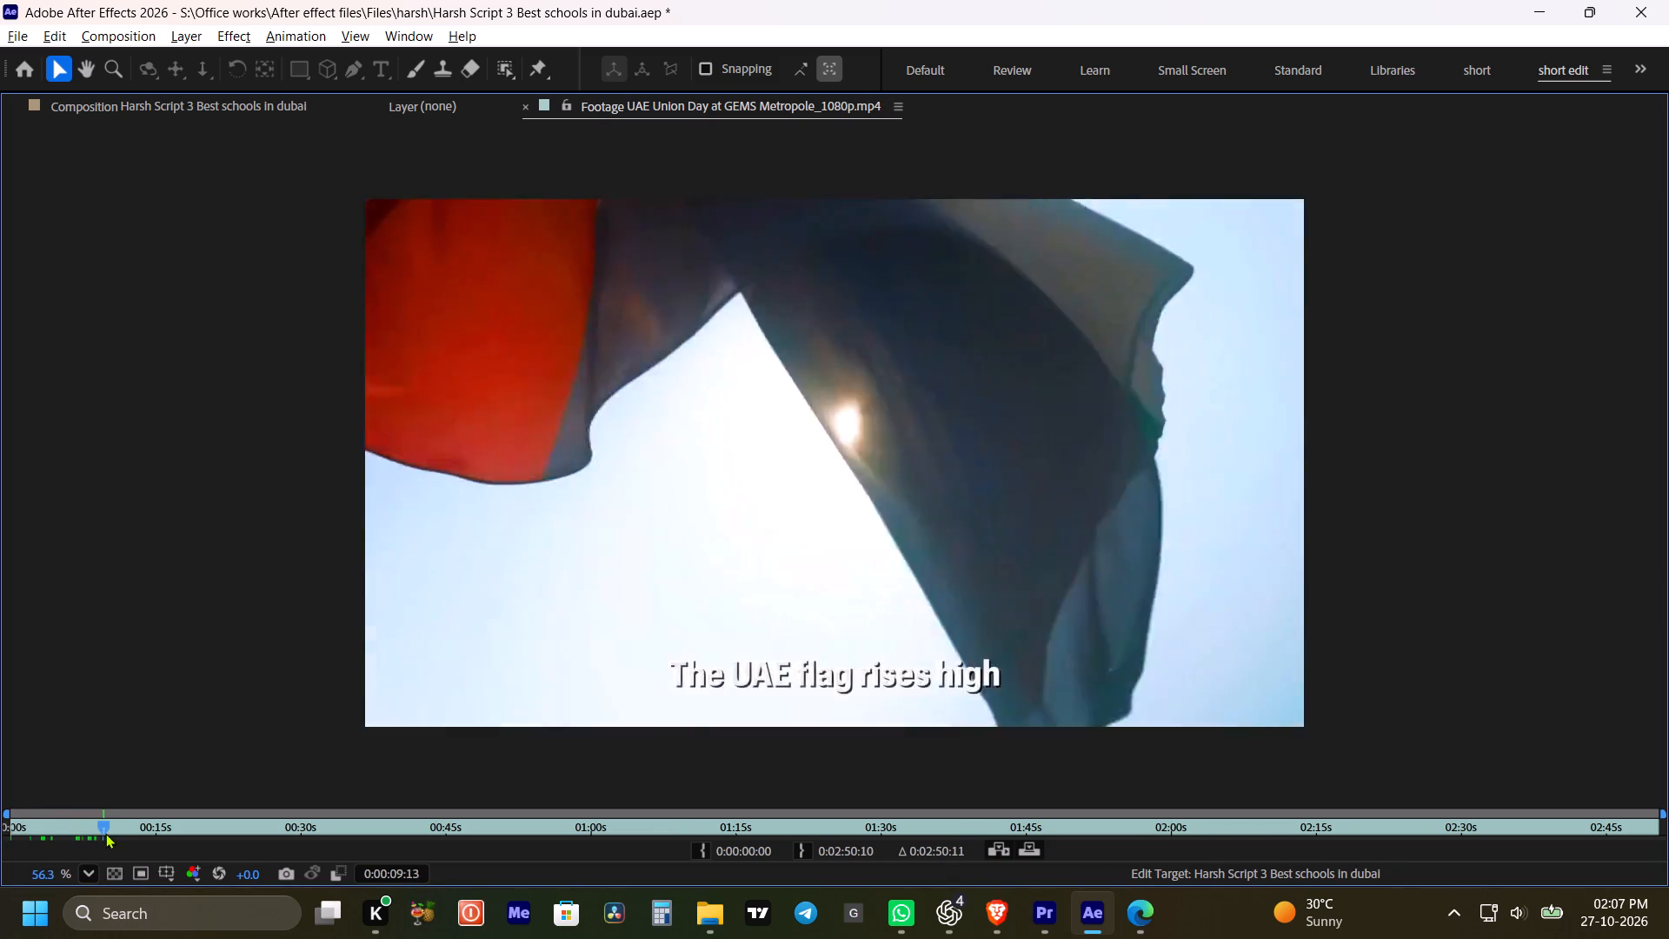
{"action": "left_click_drag", "start_coordinate": [105, 833], "coordinate": [177, 837]}
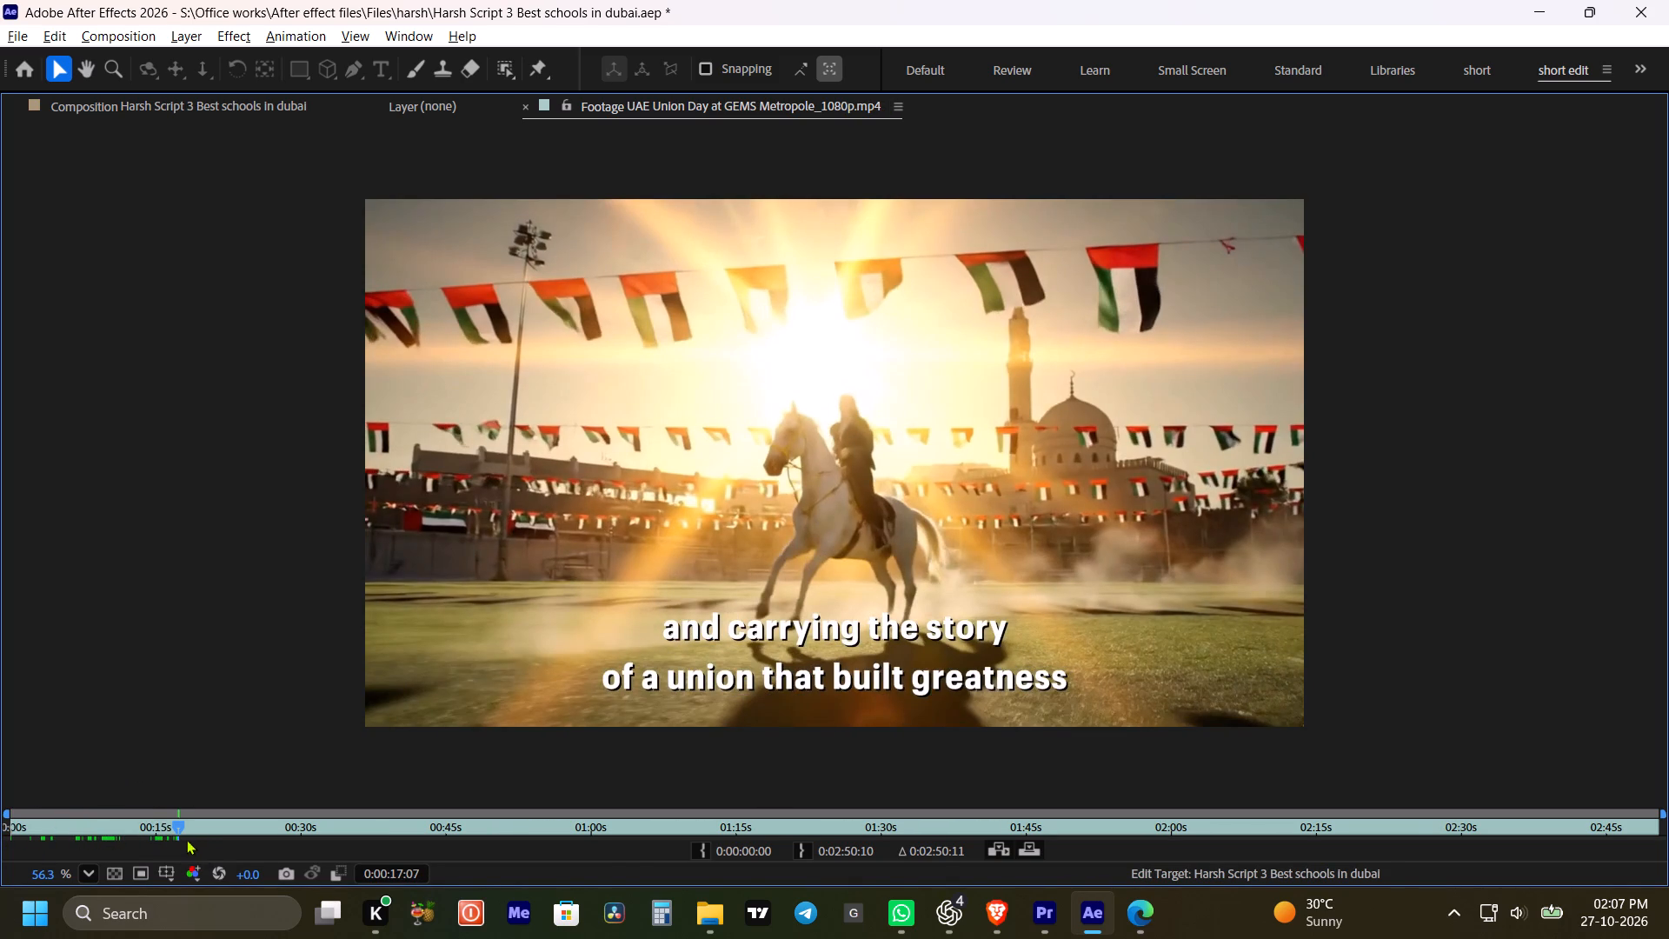
{"action": "left_click_drag", "start_coordinate": [179, 827], "coordinate": [206, 827]}
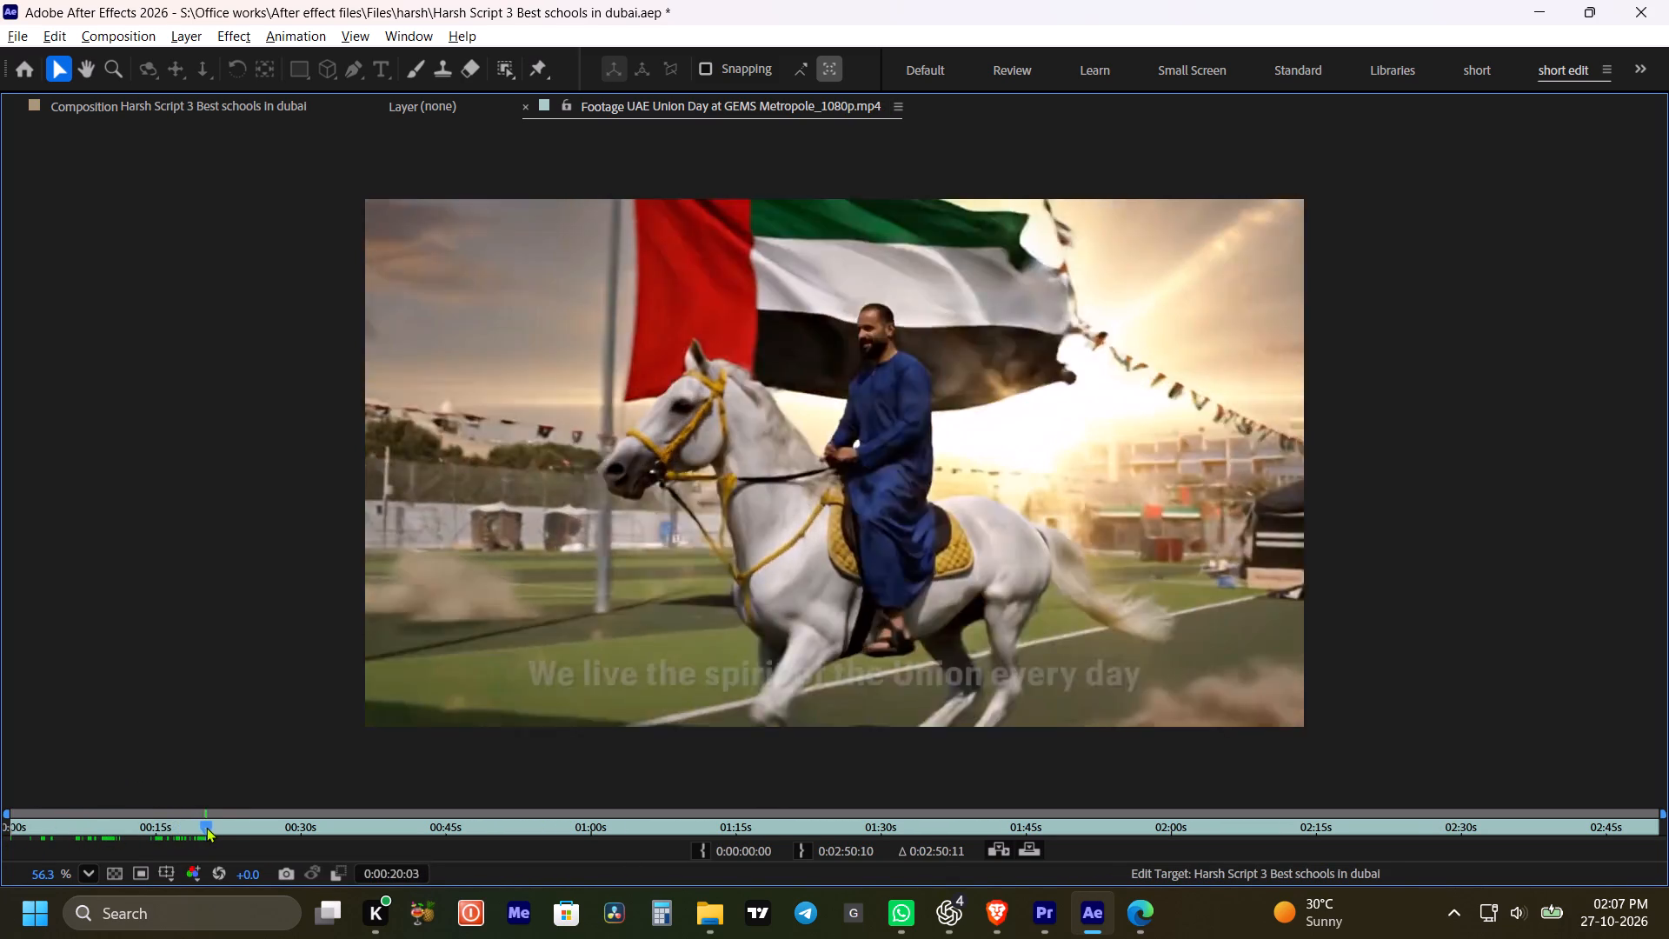
{"action": "left_click_drag", "start_coordinate": [206, 827], "coordinate": [329, 824]}
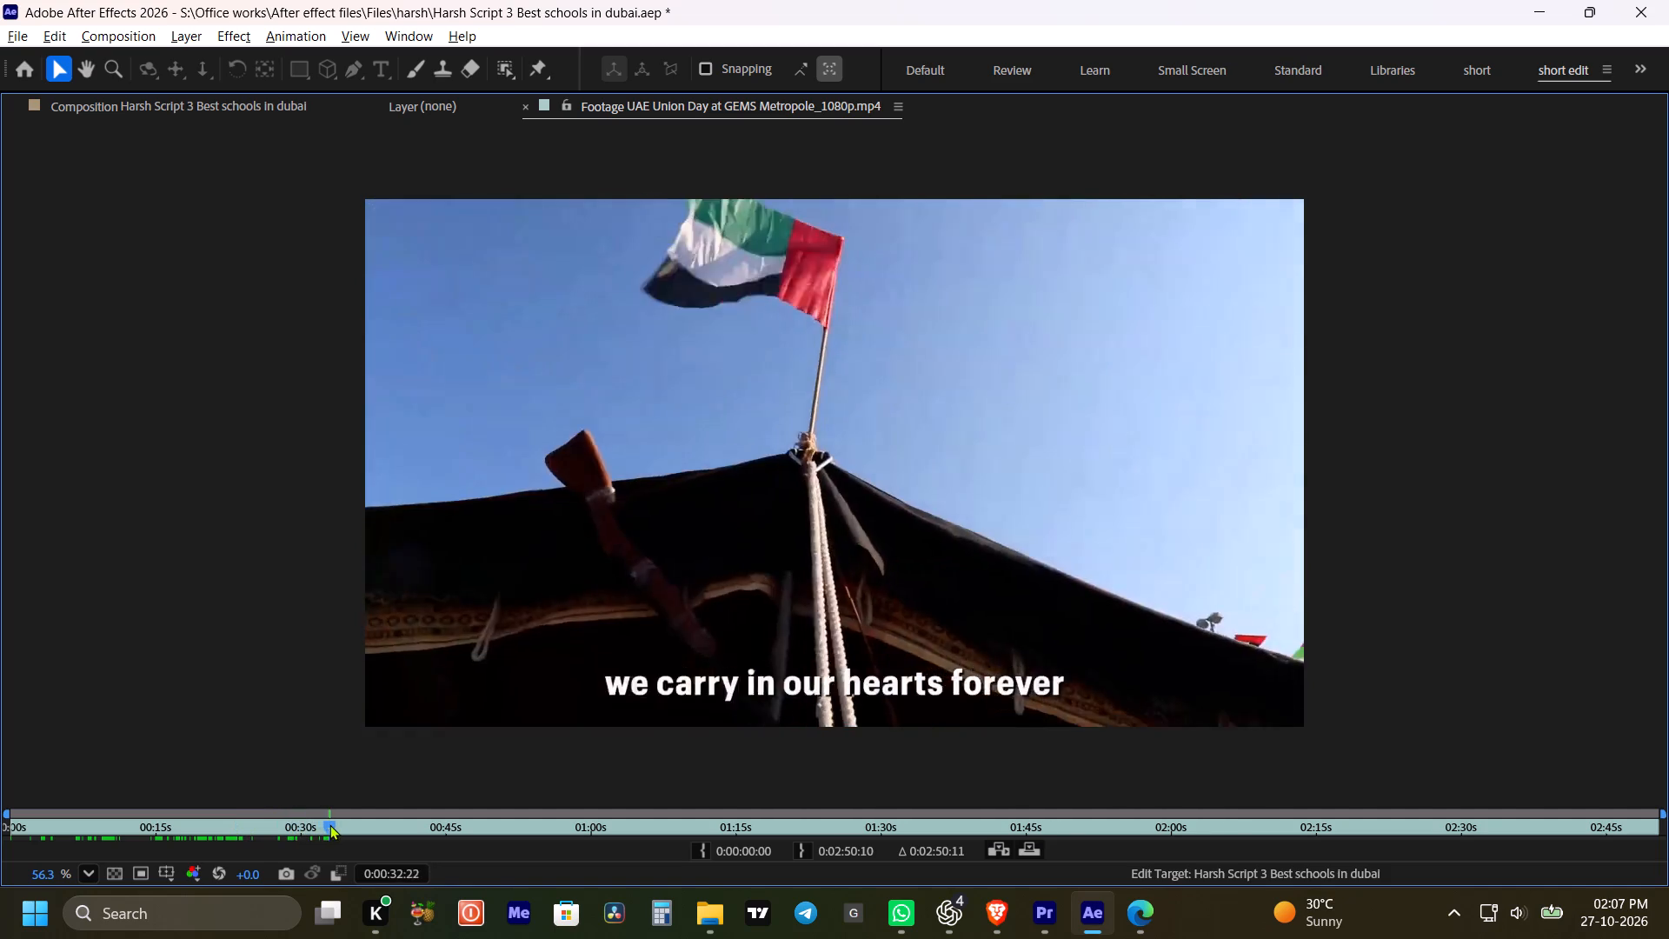
{"action": "left_click_drag", "start_coordinate": [329, 824], "coordinate": [20, 815]}
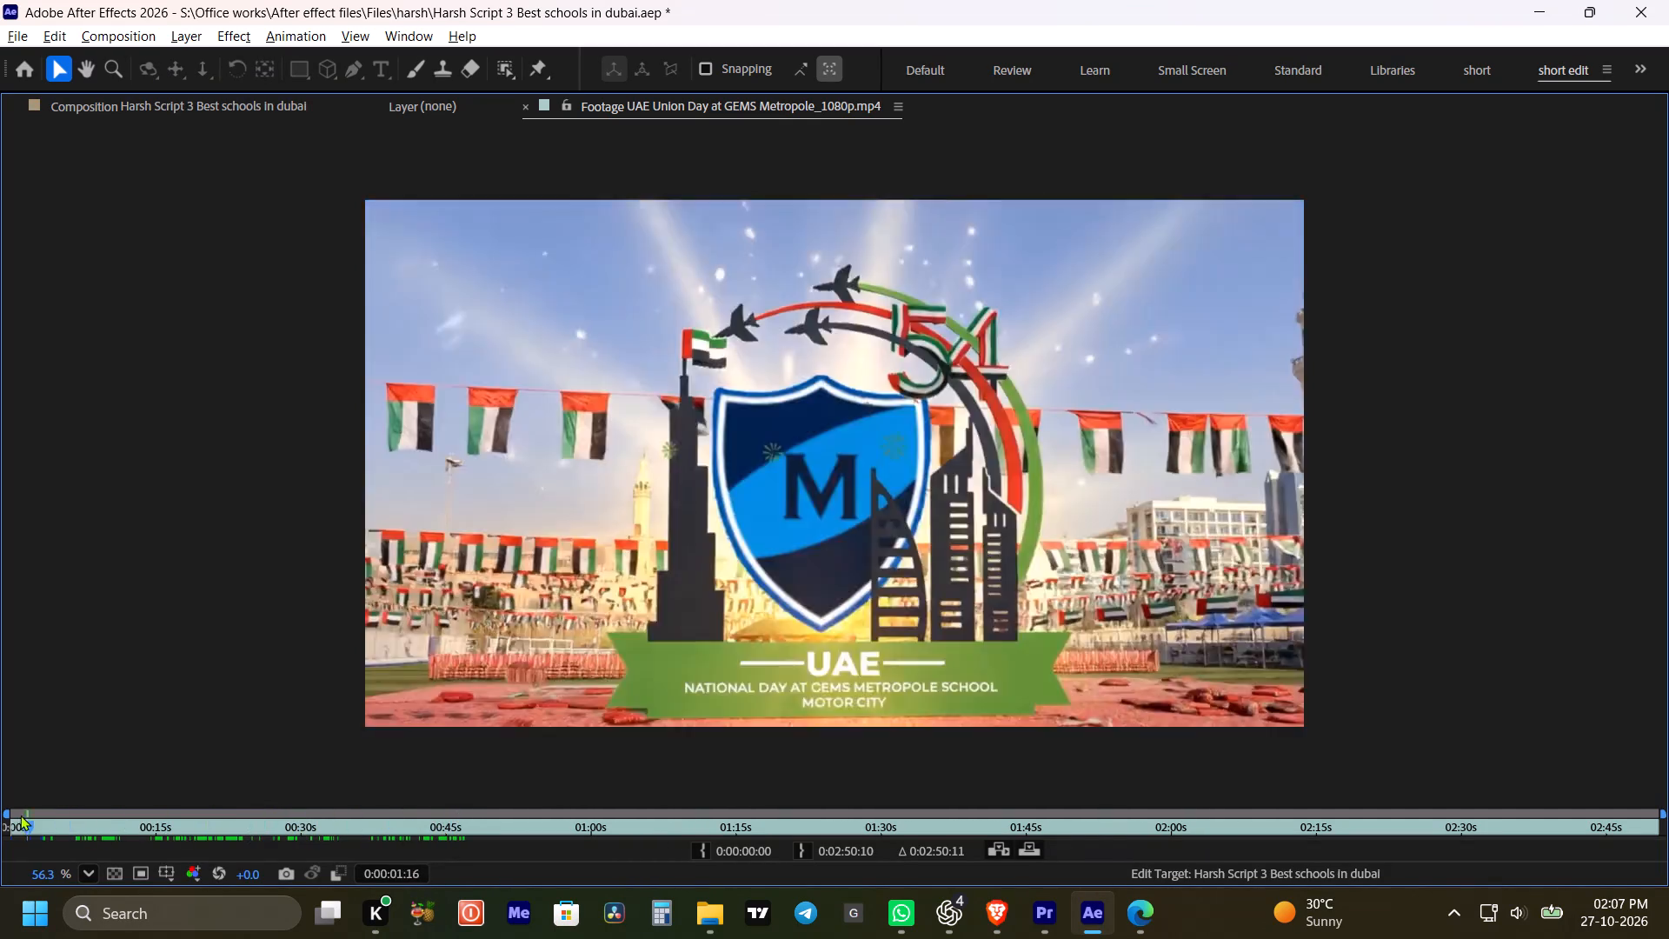
{"action": "left_click_drag", "start_coordinate": [20, 815], "coordinate": [52, 819]}
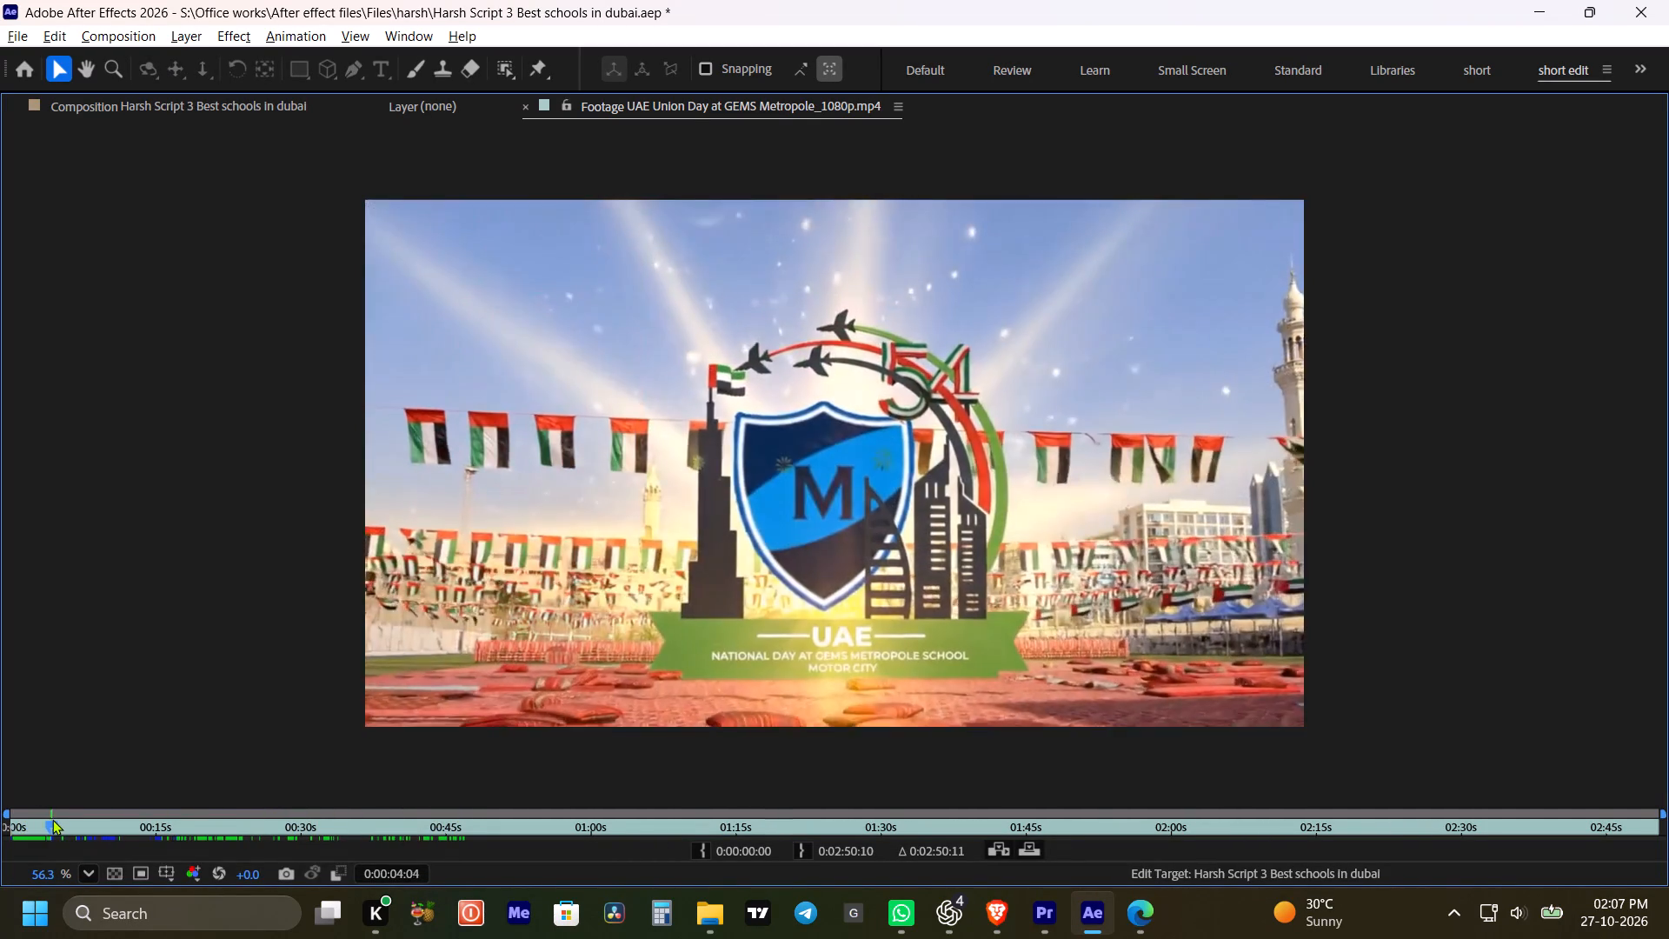
{"action": "left_click_drag", "start_coordinate": [52, 819], "coordinate": [35, 827]}
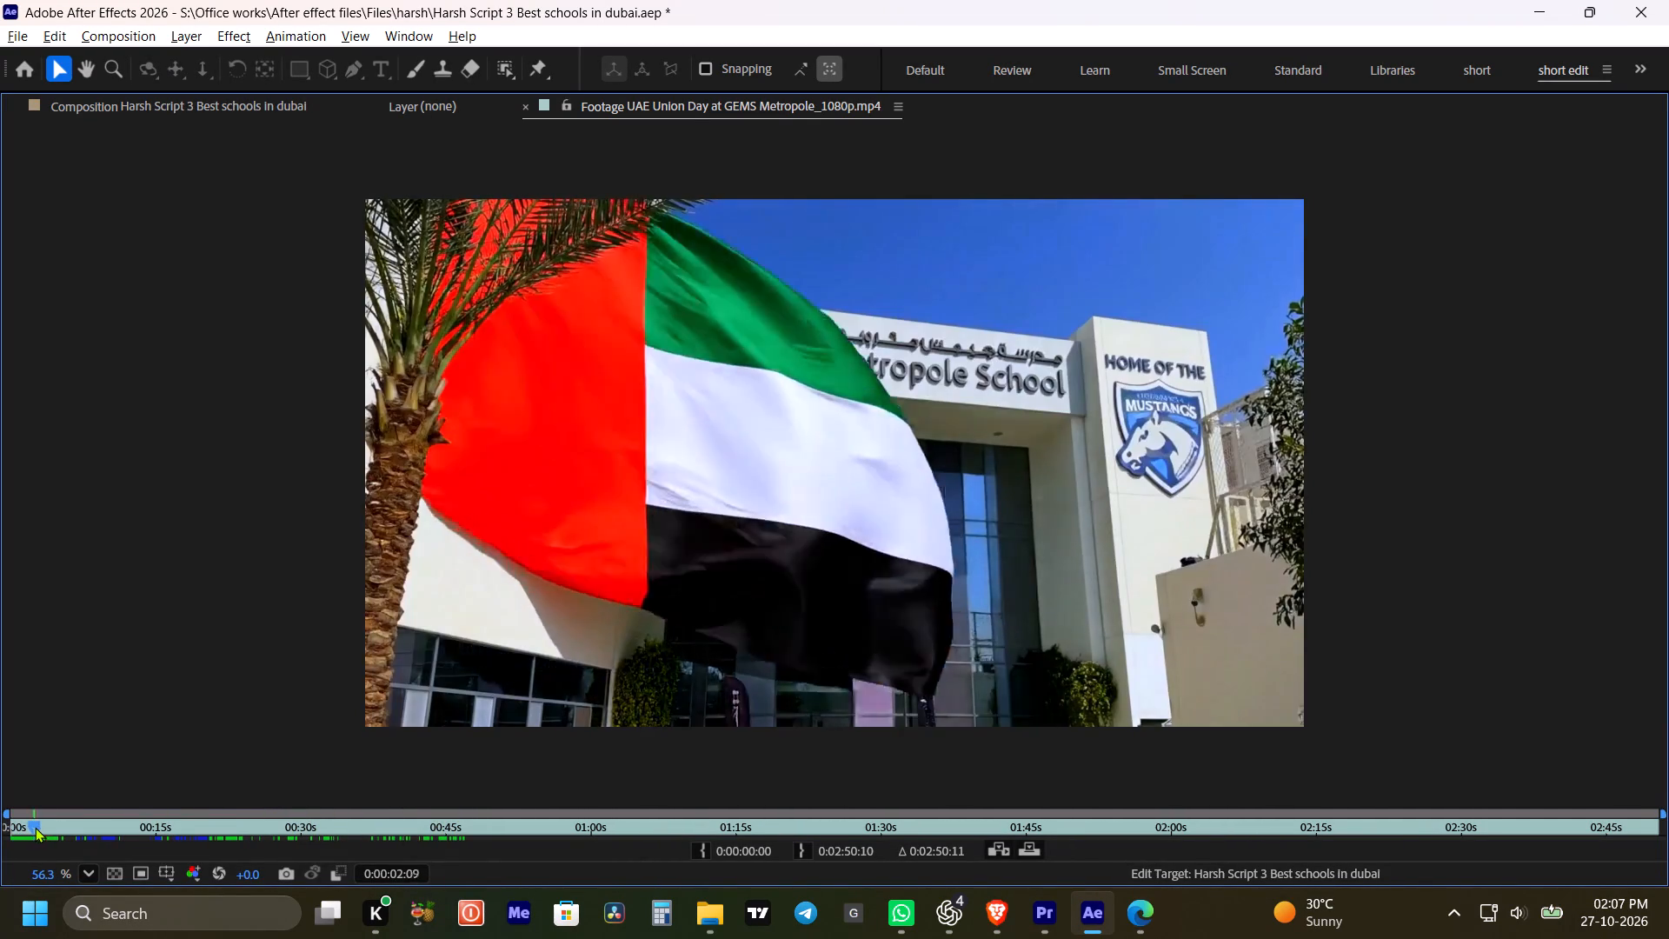
{"action": "left_click_drag", "start_coordinate": [35, 827], "coordinate": [40, 829]}
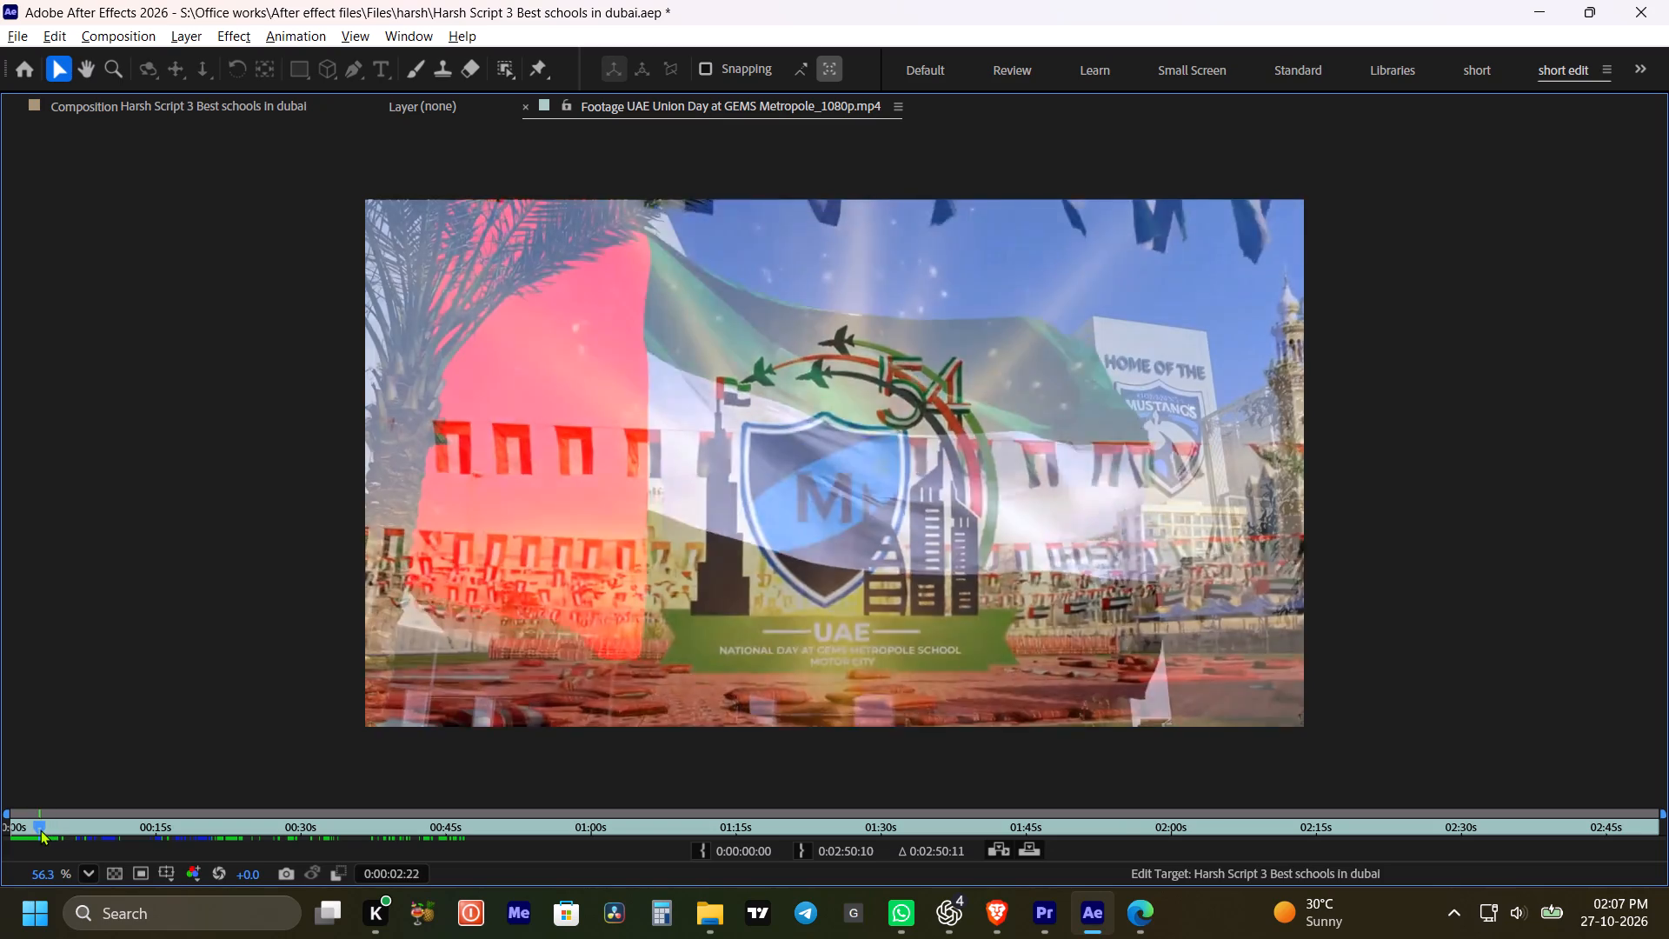
{"action": "left_click_drag", "start_coordinate": [40, 829], "coordinate": [34, 829]}
Mark the school-building shot in the UAE Union Day footage with in point 0:00:01:03 and out point 0:00:02:07, and restore the panel layout.
{"action": "scroll", "coordinate": [21, 824], "scroll_direction": "up", "scroll_amount": 2}
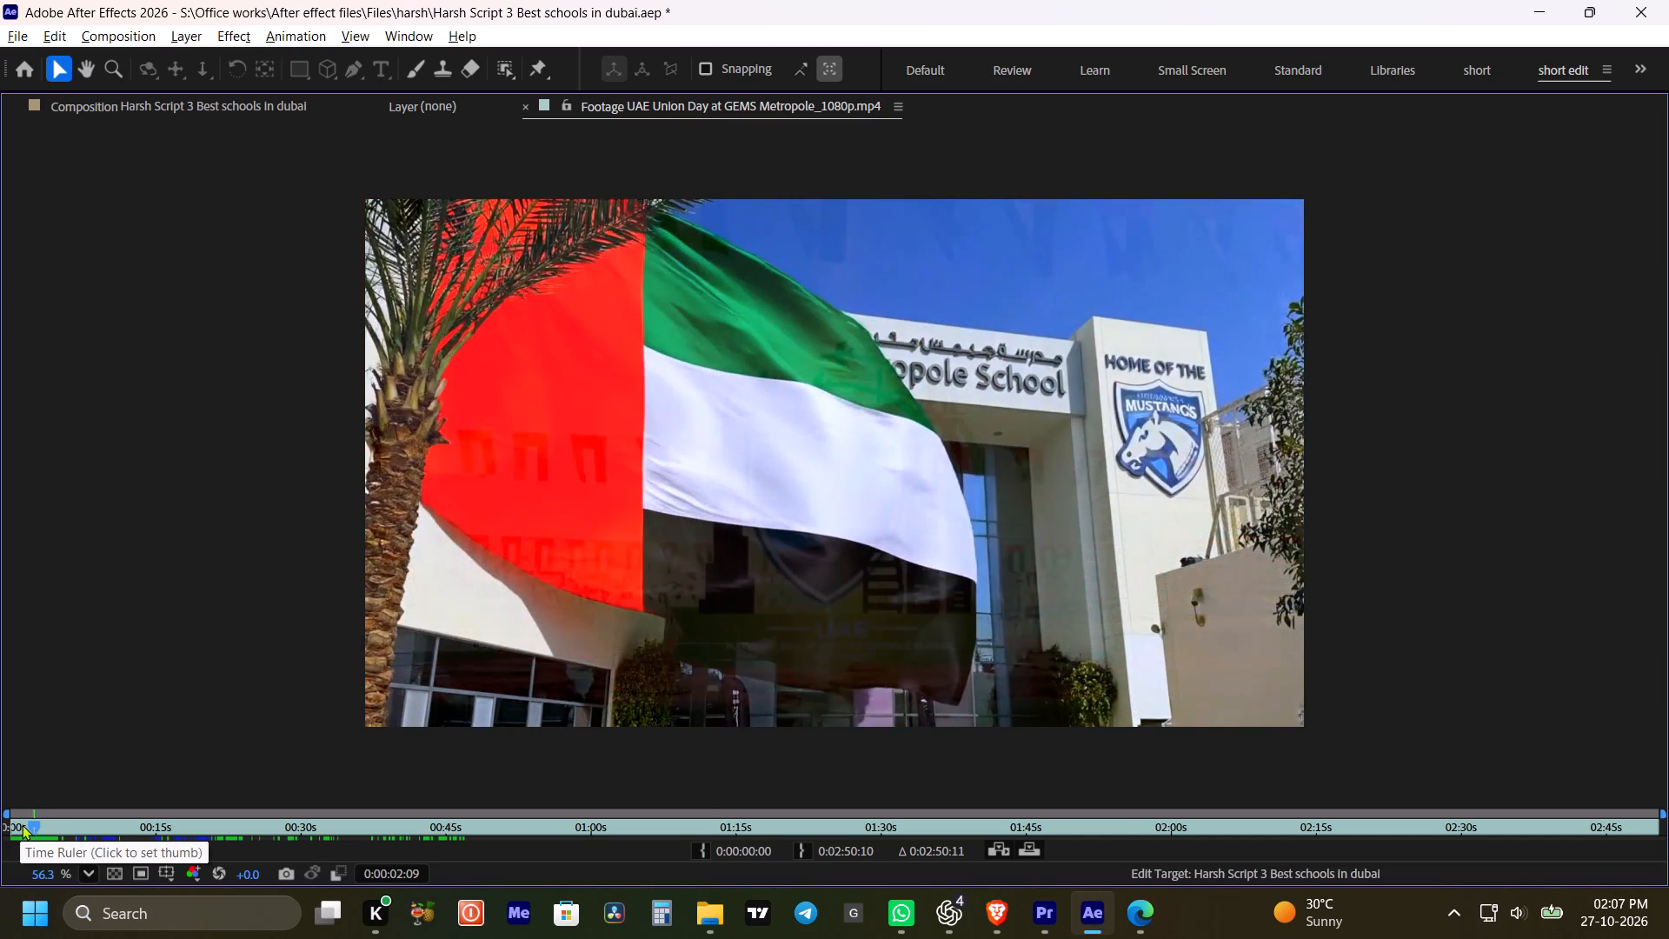
{"action": "scroll", "coordinate": [31, 829], "scroll_direction": "up", "scroll_amount": 3, "text": "alt"}
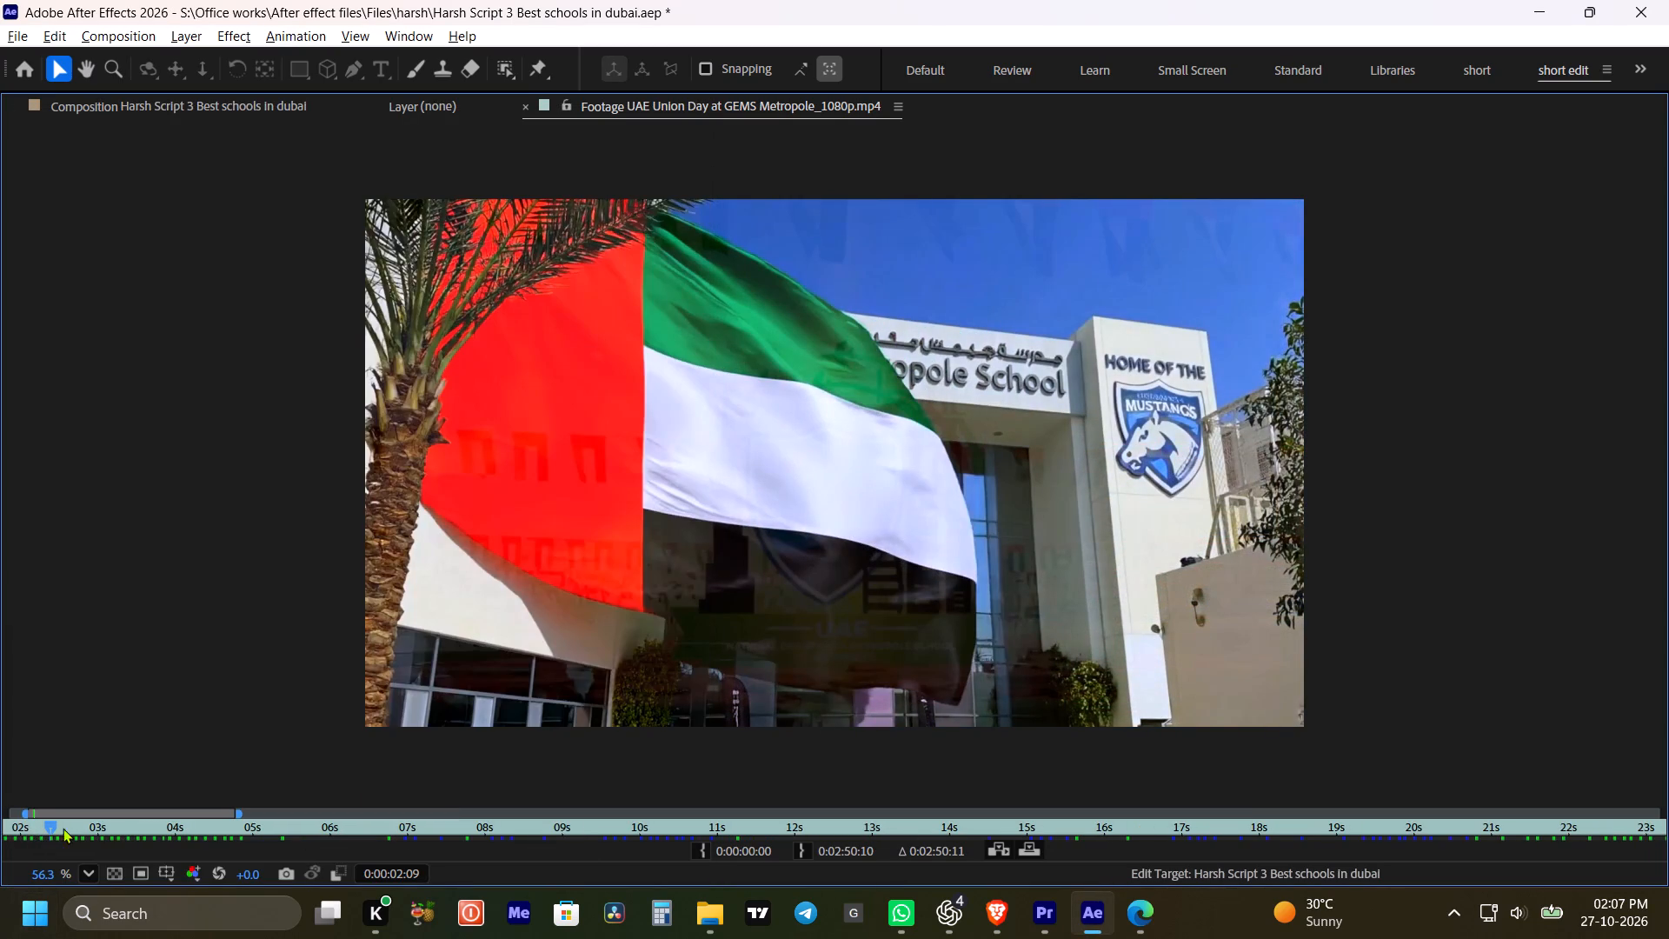
{"action": "left_click_drag", "start_coordinate": [62, 829], "coordinate": [96, 842]}
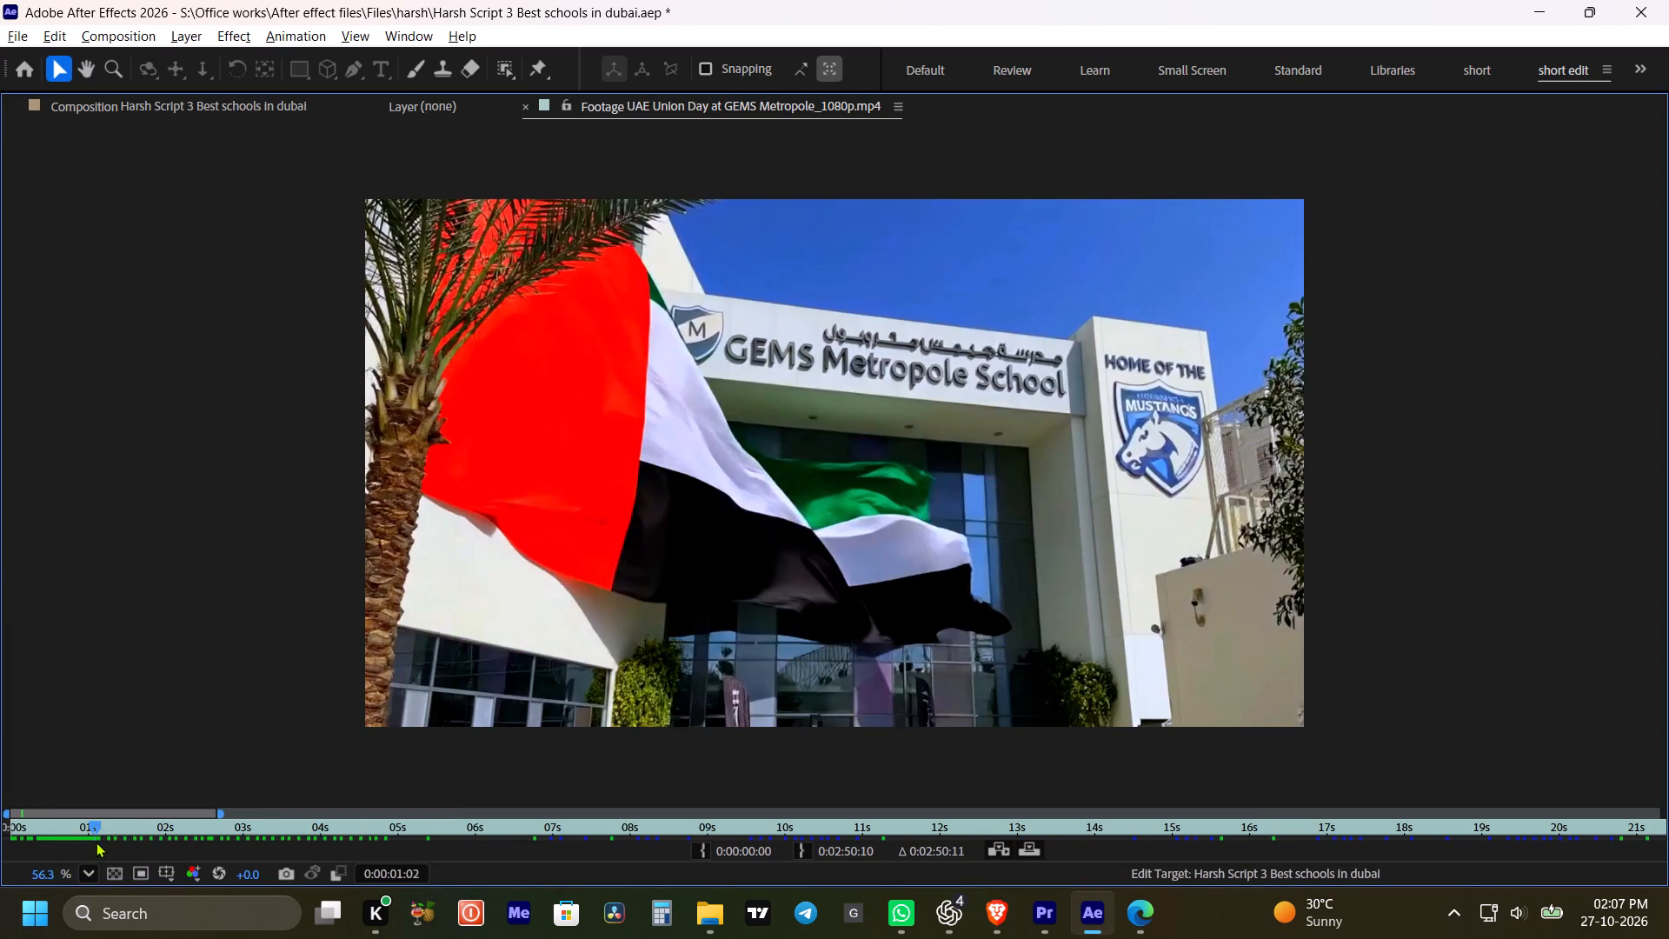
{"action": "left_click_drag", "start_coordinate": [96, 842], "coordinate": [95, 842]}
{"action": "left_click_drag", "start_coordinate": [95, 842], "coordinate": [97, 842]}
{"action": "left_click", "coordinate": [693, 849]}
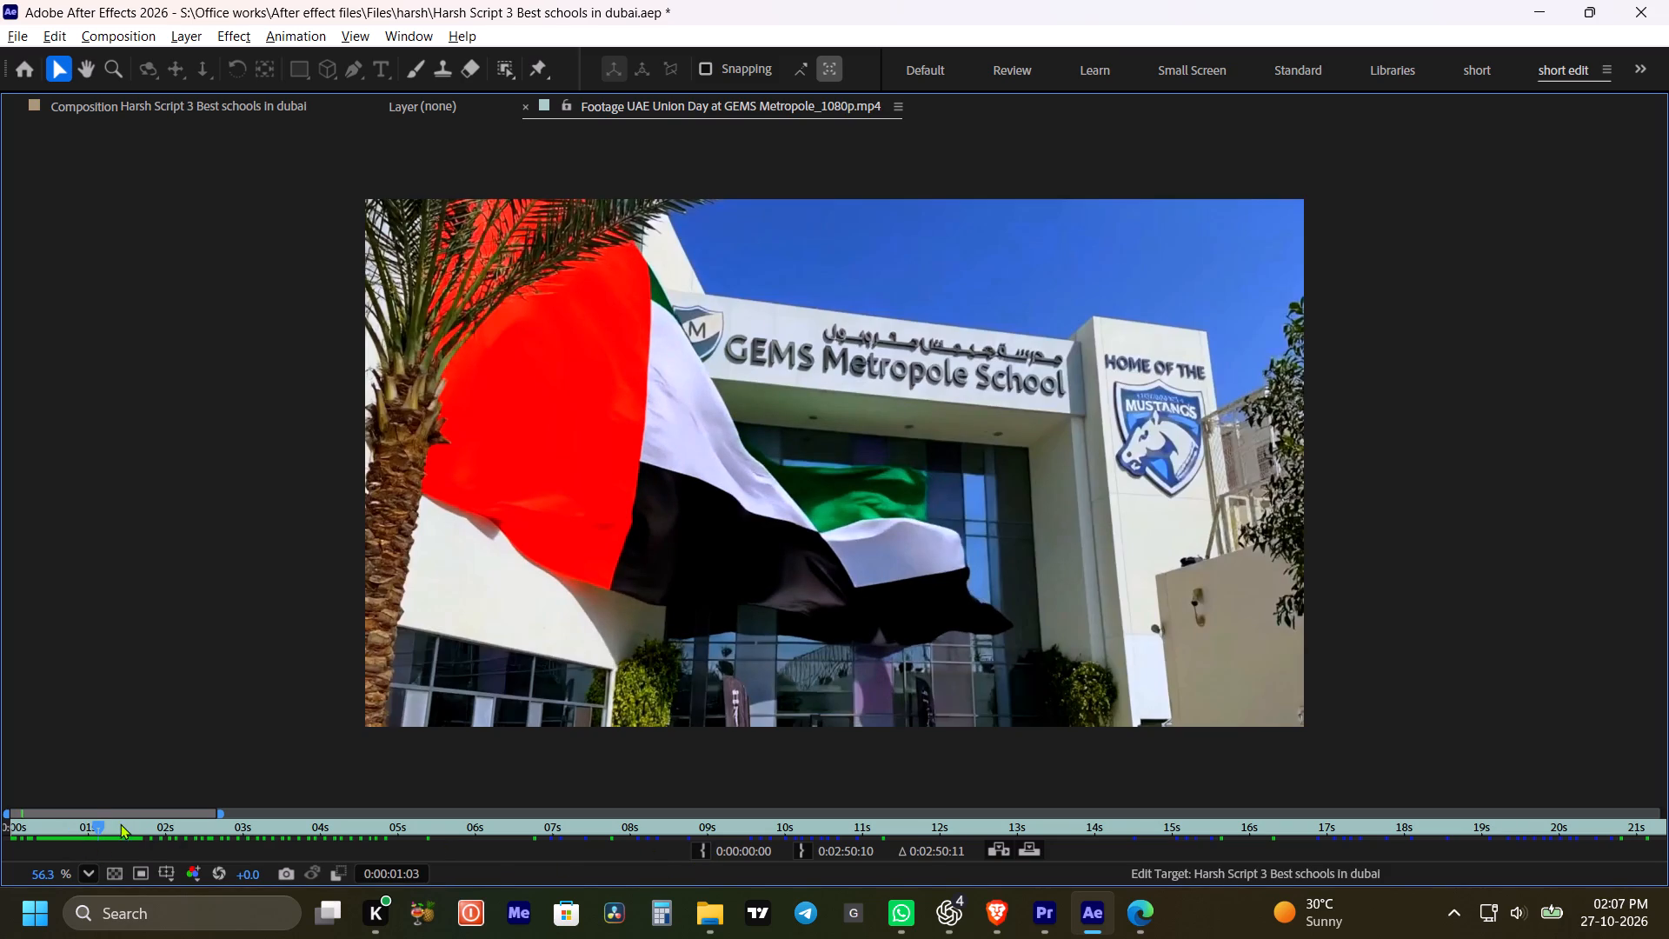
{"action": "left_click_drag", "start_coordinate": [115, 822], "coordinate": [209, 829]}
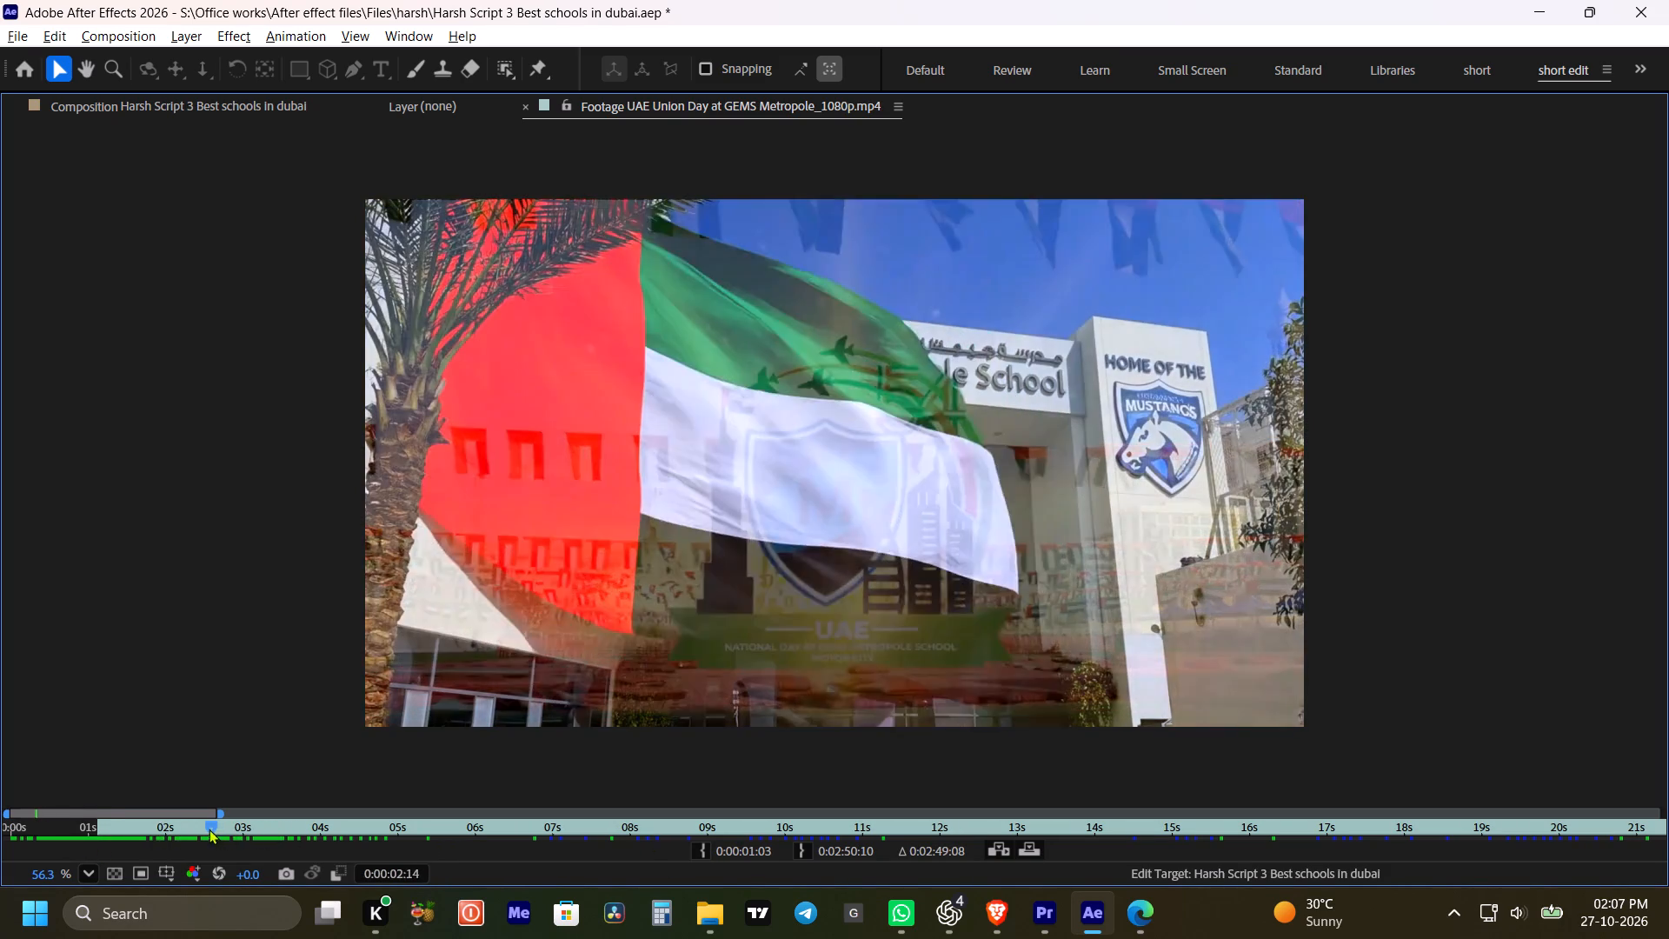
{"action": "left_click_drag", "start_coordinate": [209, 829], "coordinate": [196, 830]}
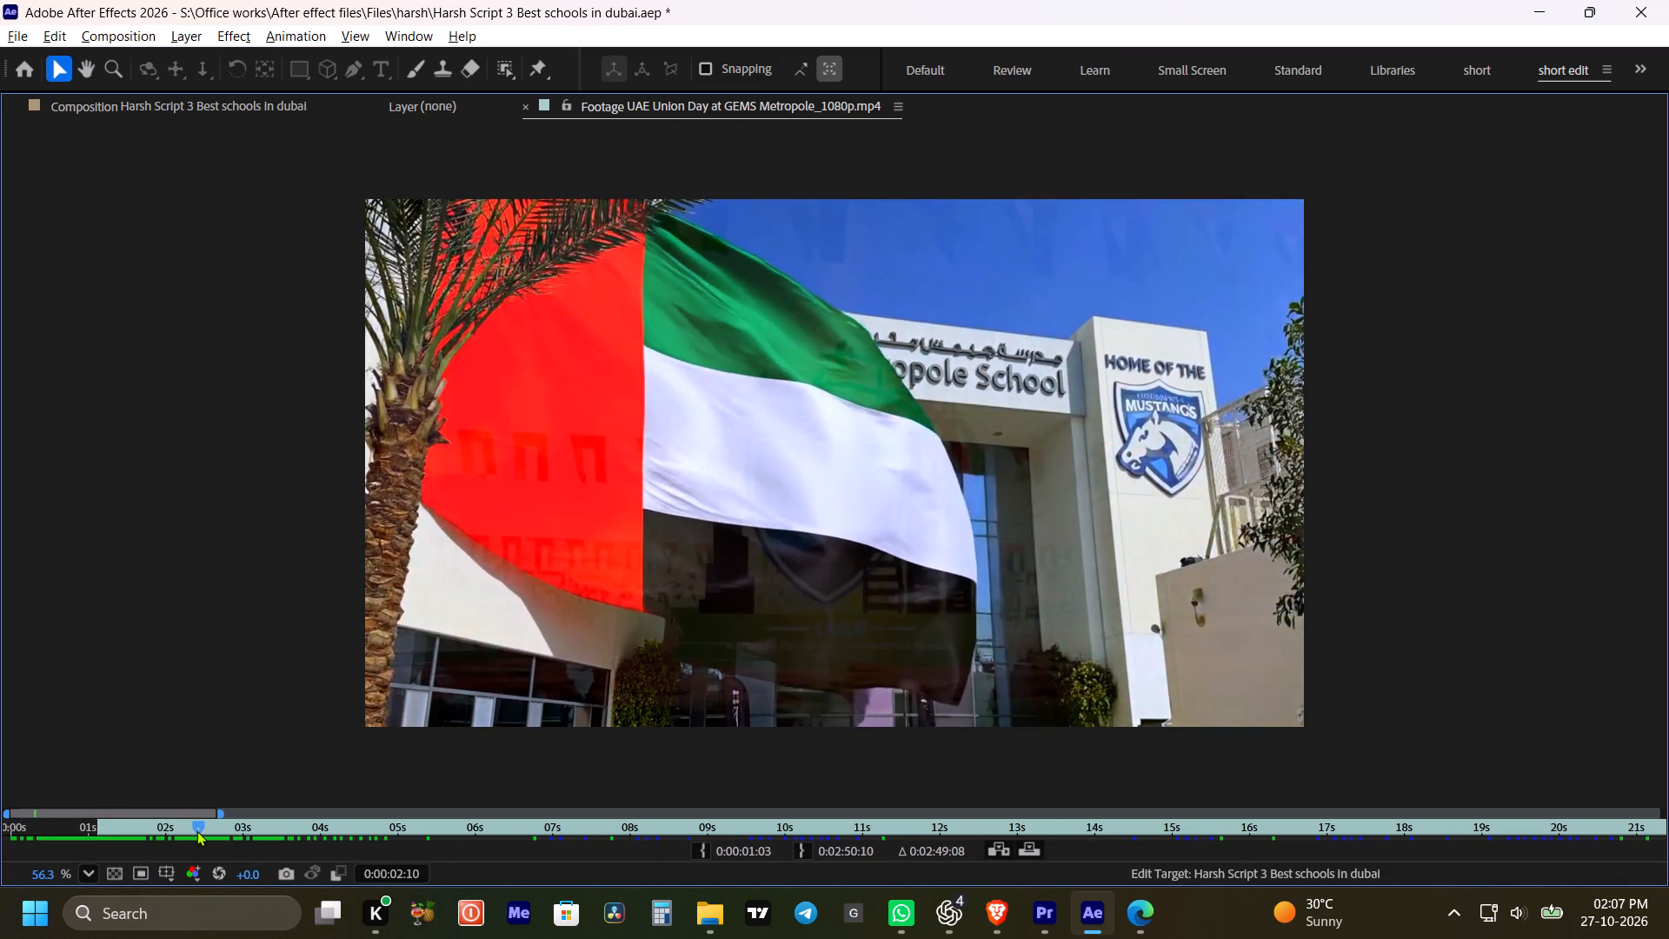
{"action": "left_click_drag", "start_coordinate": [196, 830], "coordinate": [192, 830]}
{"action": "left_click", "coordinate": [801, 852]}
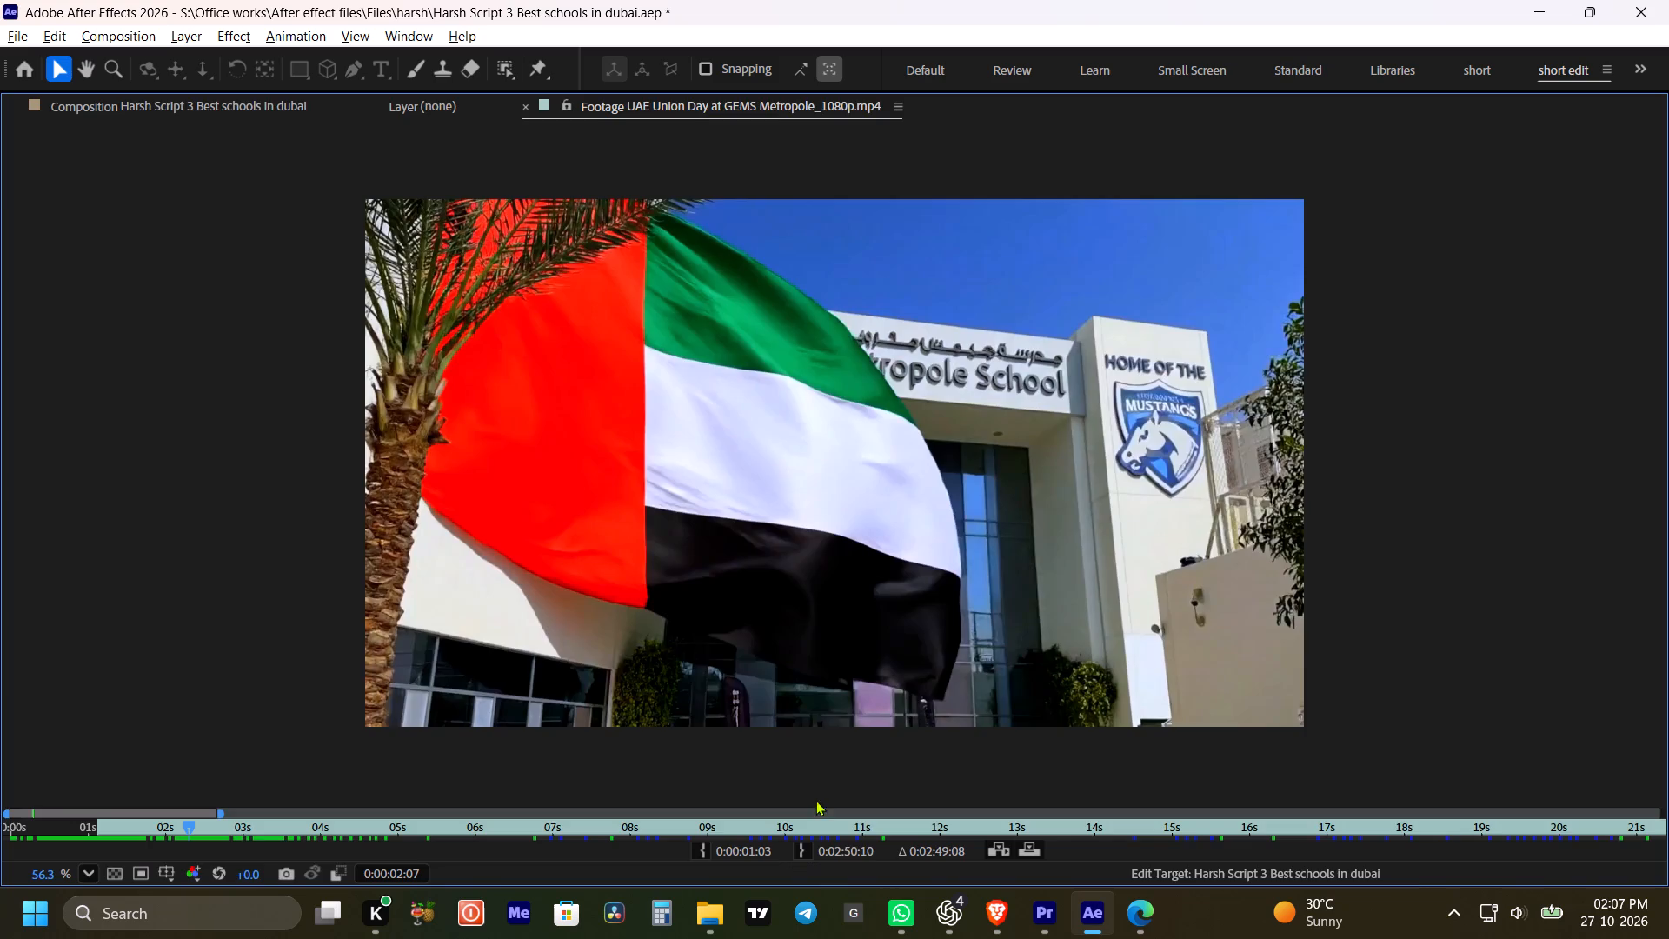
{"action": "key", "text": "grave"}
Add the trimmed UAE Union Day clip as the top layer, starting at 0:00:30:38, and stretch it to 169.4%.
{"action": "left_click_drag", "start_coordinate": [105, 339], "coordinate": [795, 454]}
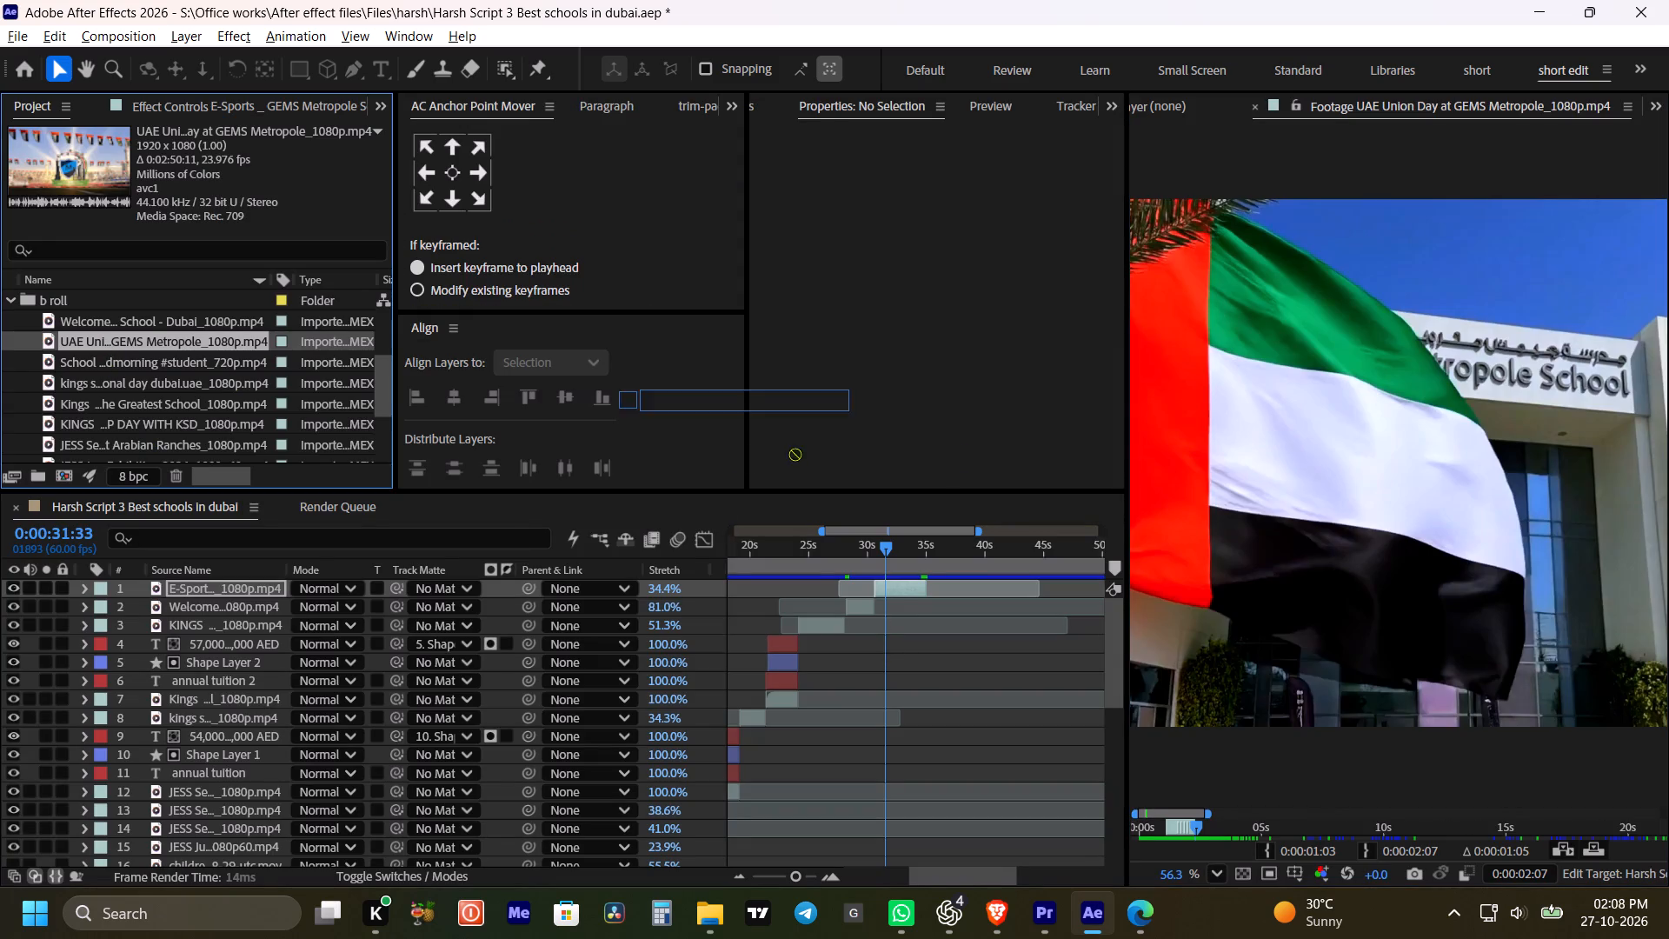
{"action": "left_click_drag", "start_coordinate": [795, 454], "coordinate": [881, 588]}
{"action": "scroll", "coordinate": [881, 599], "scroll_direction": "up", "scroll_amount": 2, "text": "alt"}
{"action": "left_click_drag", "start_coordinate": [871, 568], "coordinate": [854, 568], "text": "shift"}
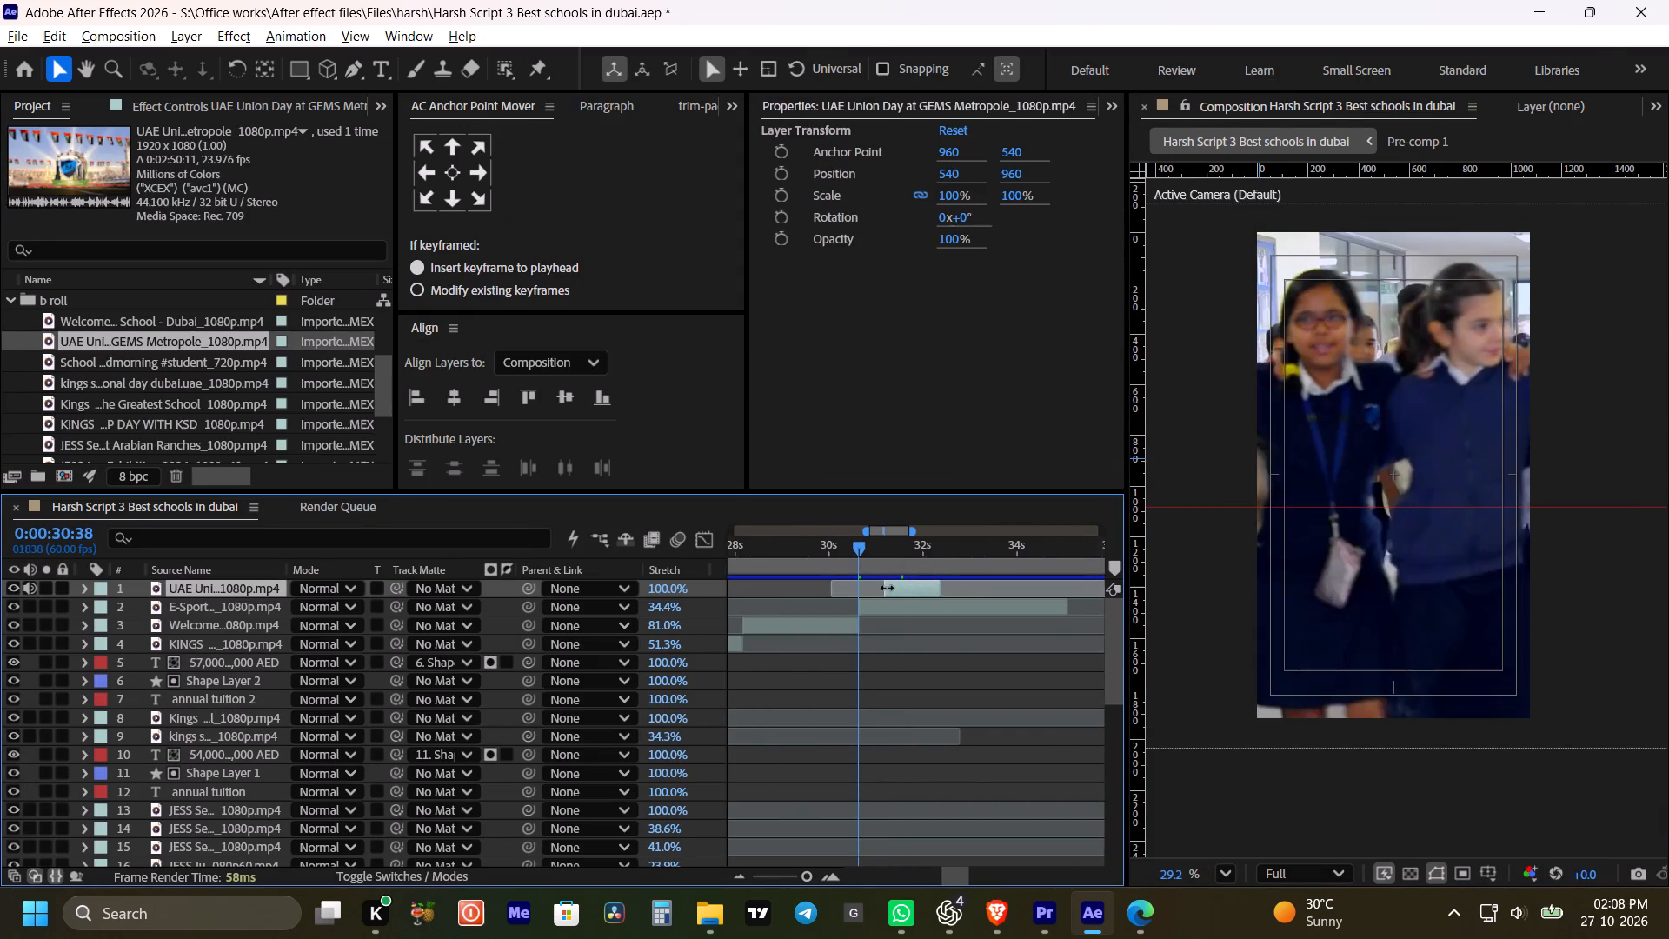
{"action": "left_click", "coordinate": [895, 590]}
{"action": "key", "text": "bracketleft"}
{"action": "left_click_drag", "start_coordinate": [918, 586], "coordinate": [955, 593], "text": "alt"}
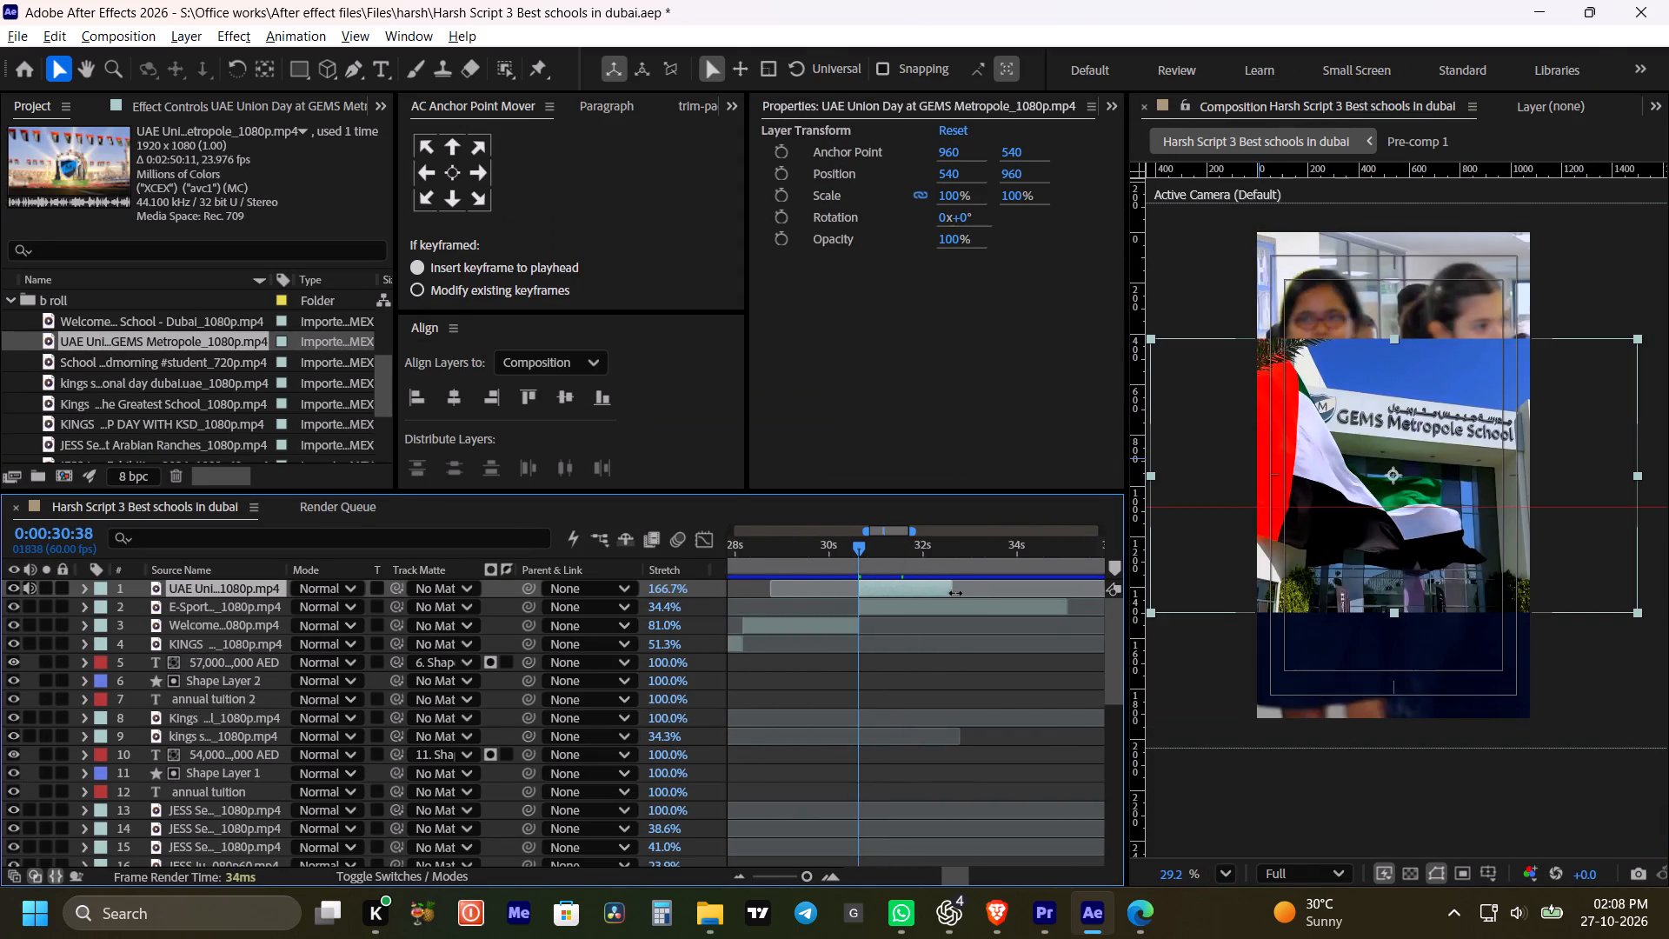
{"action": "left_click_drag", "start_coordinate": [955, 593], "coordinate": [956, 593], "text": "alt"}
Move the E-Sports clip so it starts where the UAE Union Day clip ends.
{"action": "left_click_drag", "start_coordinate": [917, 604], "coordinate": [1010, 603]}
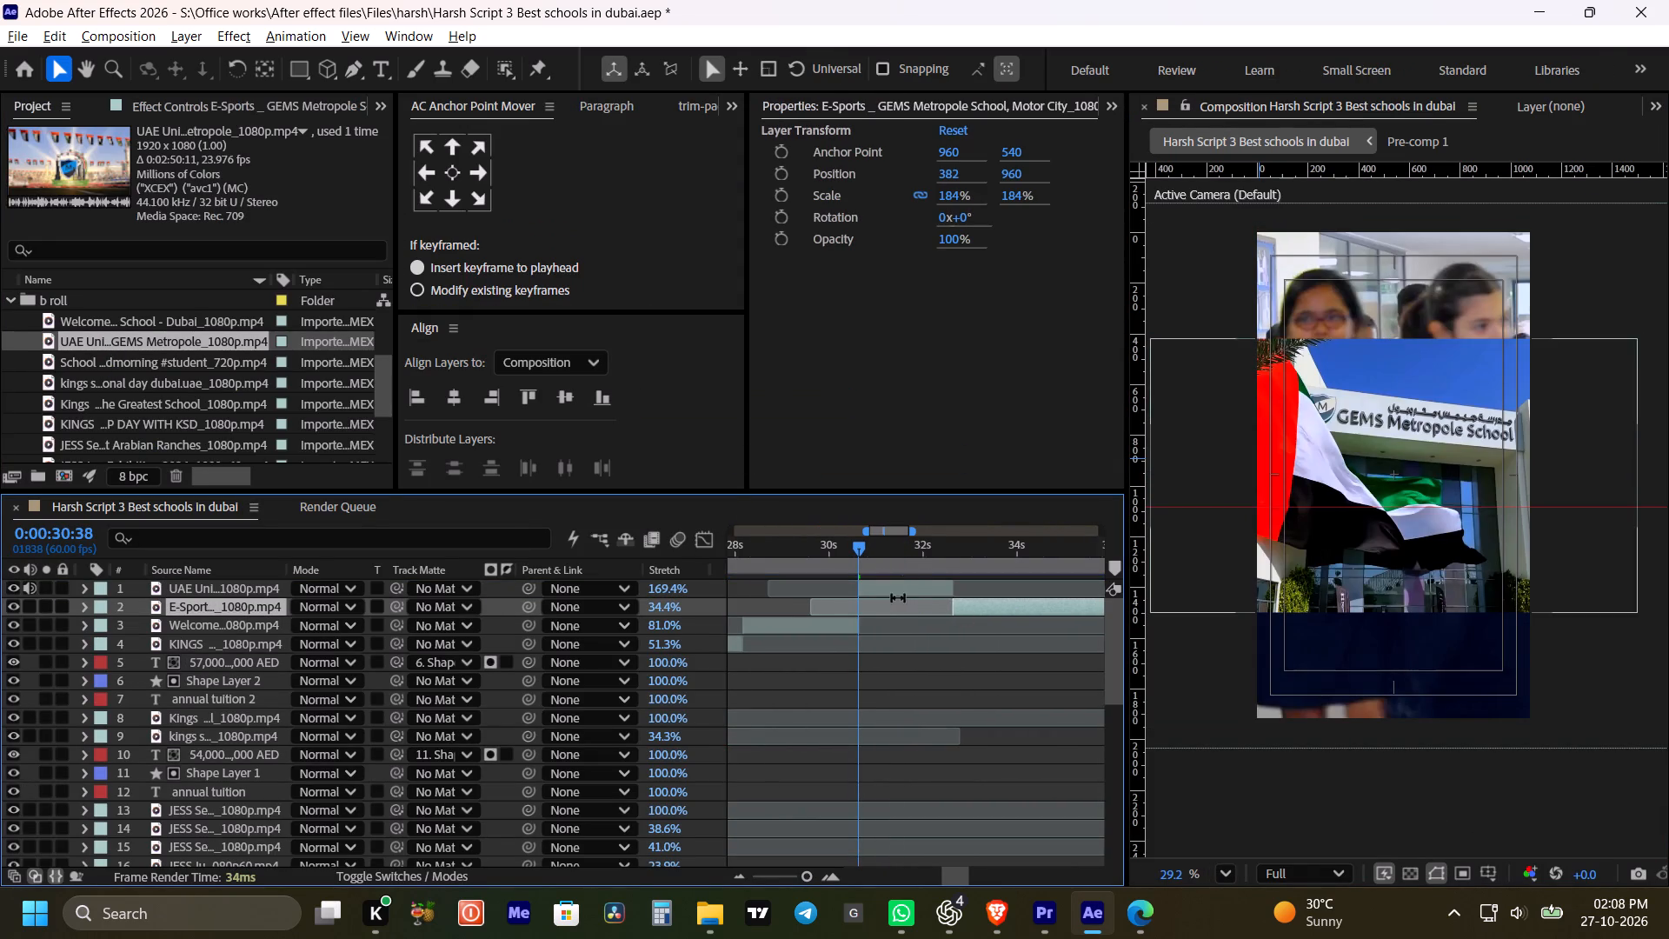
Reframe the UAE Union Day clip to fill the vertical frame with scale 182% and X position 527.
{"action": "scroll", "coordinate": [881, 597], "scroll_direction": "up", "scroll_amount": 2, "text": "alt"}
{"action": "left_click_drag", "start_coordinate": [822, 556], "coordinate": [832, 556]}
{"action": "left_click", "coordinate": [836, 585]}
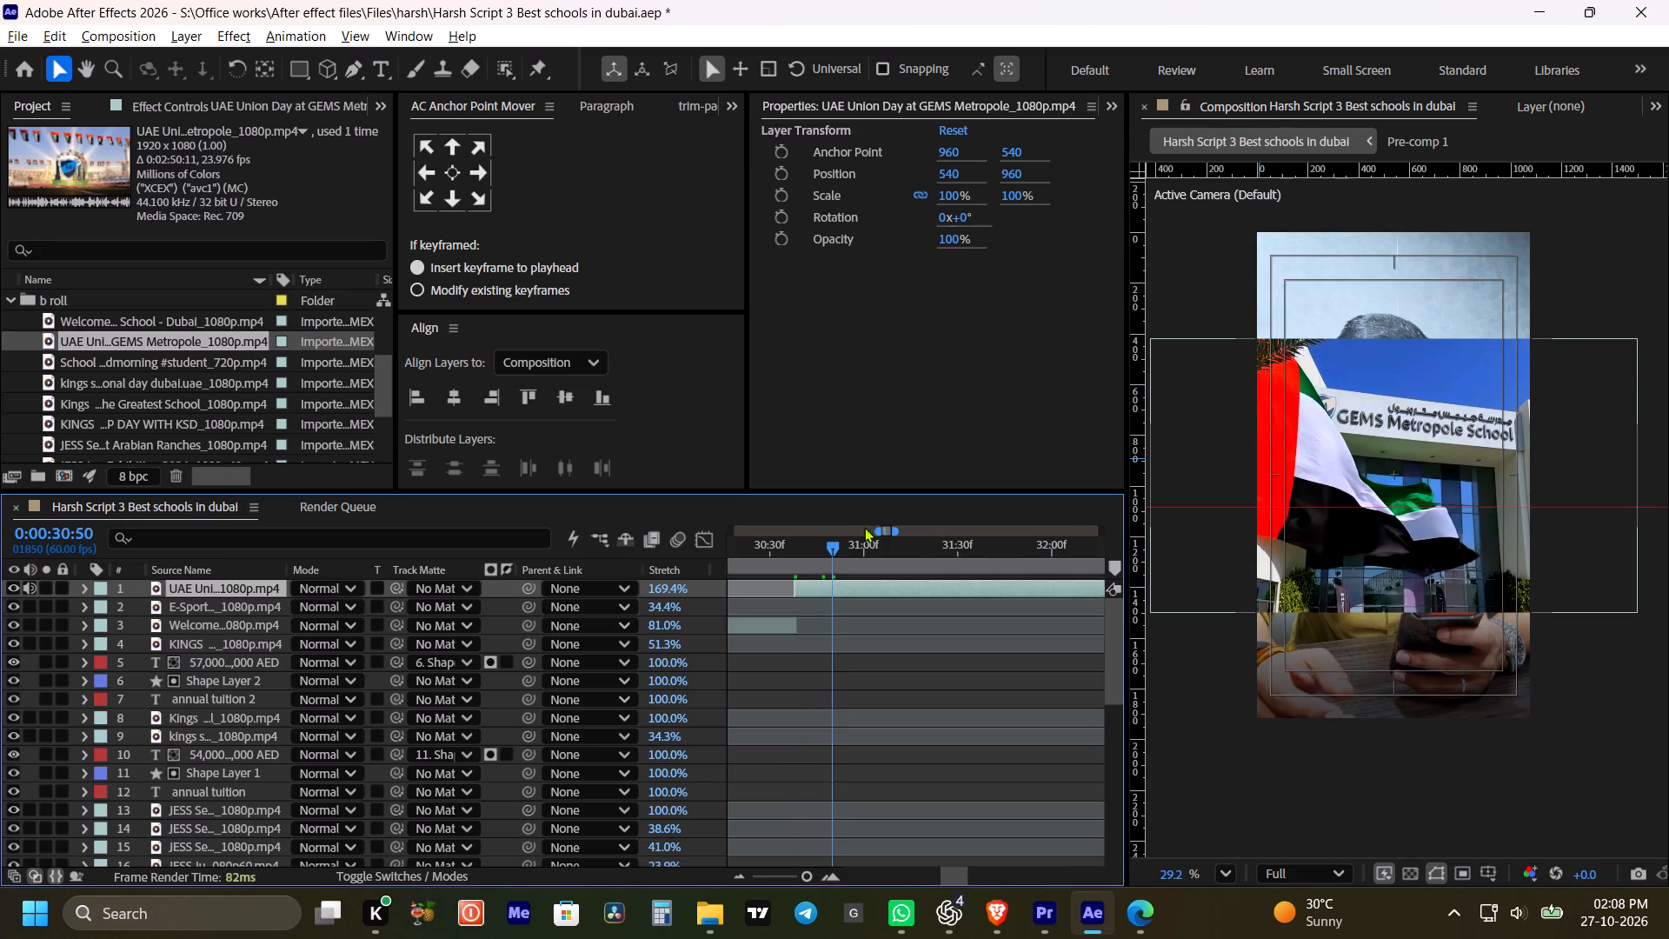
{"action": "left_click_drag", "start_coordinate": [943, 196], "coordinate": [1082, 223]}
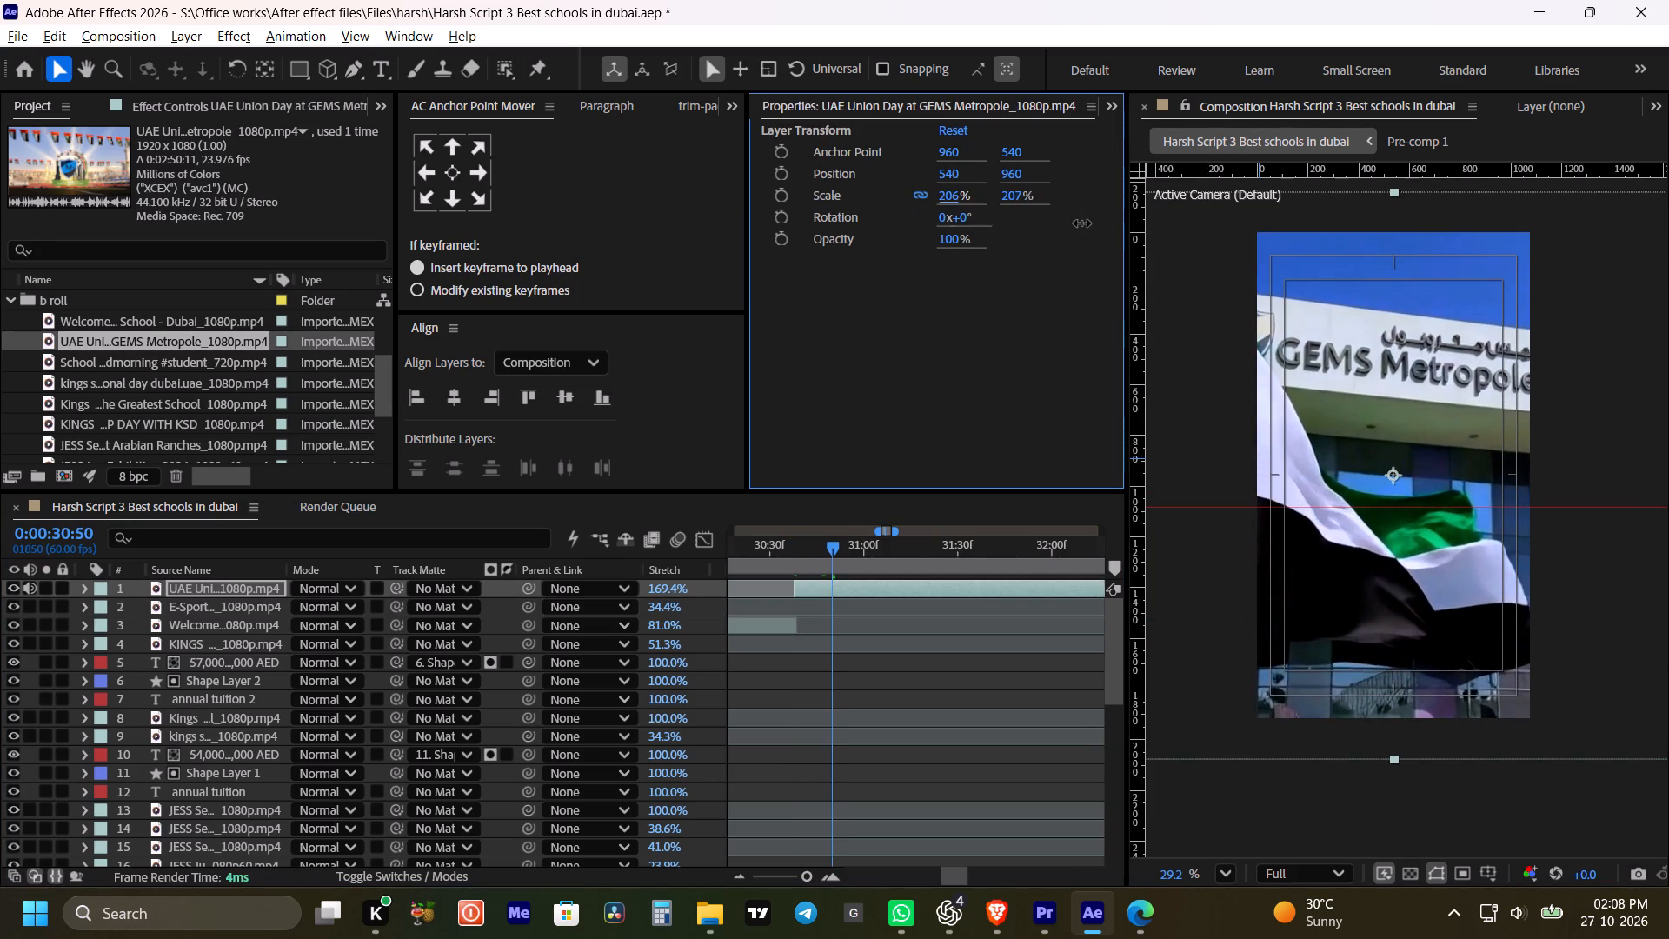
{"action": "left_click_drag", "start_coordinate": [1082, 223], "coordinate": [1087, 222]}
{"action": "left_click_drag", "start_coordinate": [951, 169], "coordinate": [1061, 286]}
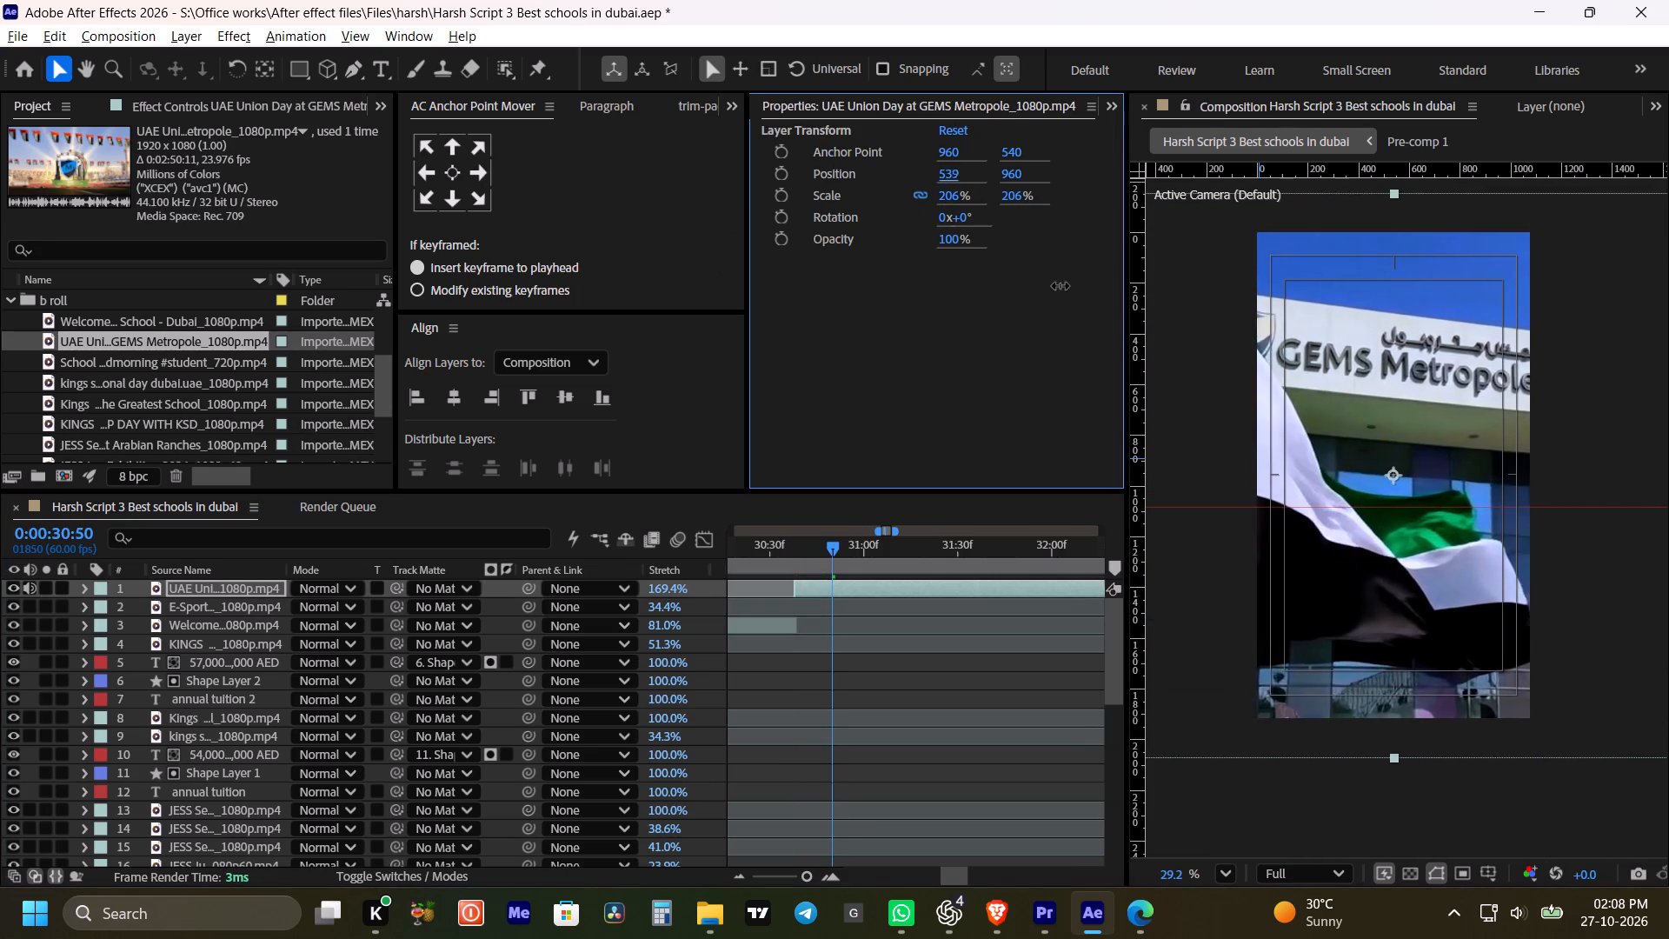
{"action": "left_click_drag", "start_coordinate": [1061, 286], "coordinate": [1049, 286]}
{"action": "left_click_drag", "start_coordinate": [949, 197], "coordinate": [921, 202]}
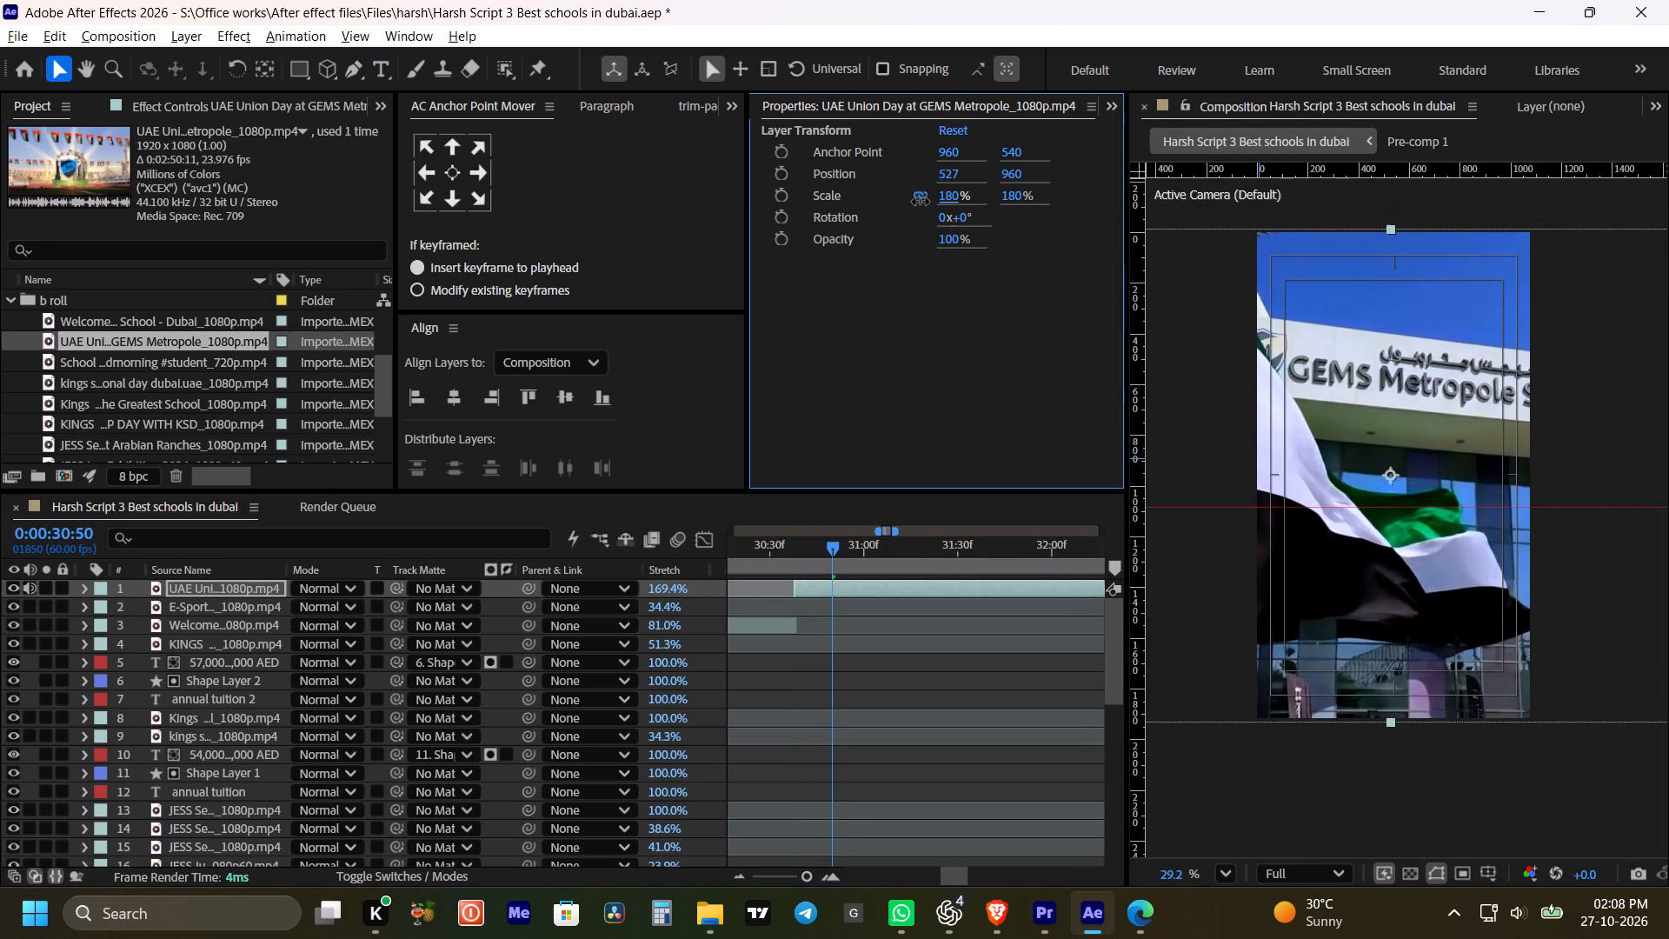
{"action": "left_click_drag", "start_coordinate": [921, 202], "coordinate": [924, 202]}
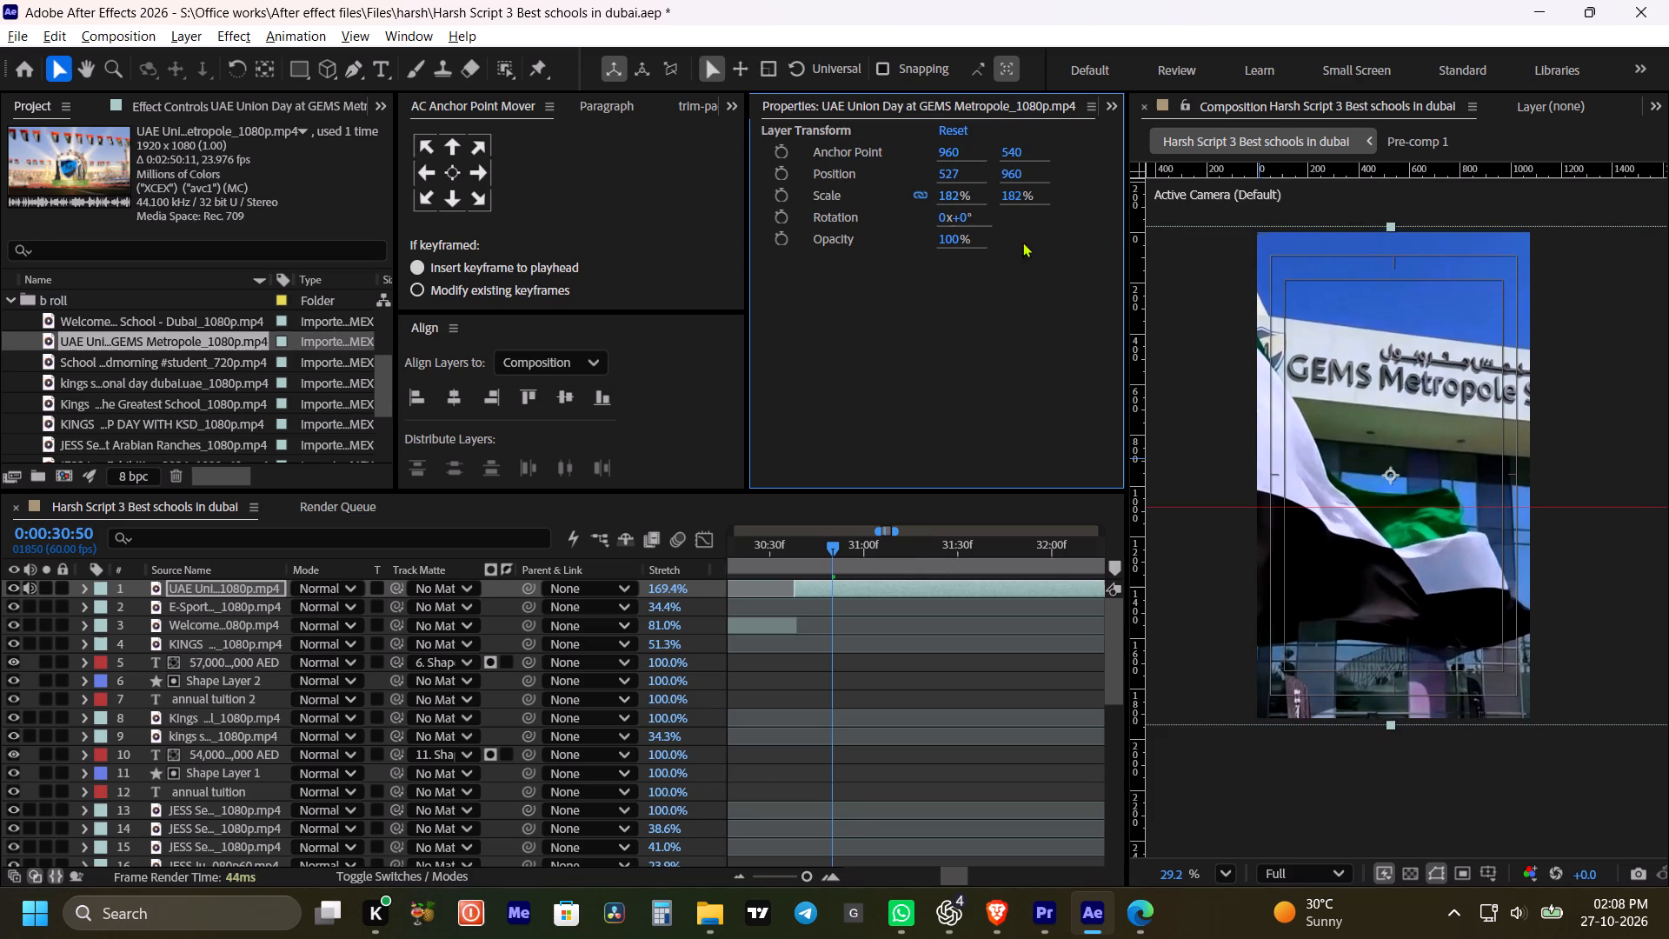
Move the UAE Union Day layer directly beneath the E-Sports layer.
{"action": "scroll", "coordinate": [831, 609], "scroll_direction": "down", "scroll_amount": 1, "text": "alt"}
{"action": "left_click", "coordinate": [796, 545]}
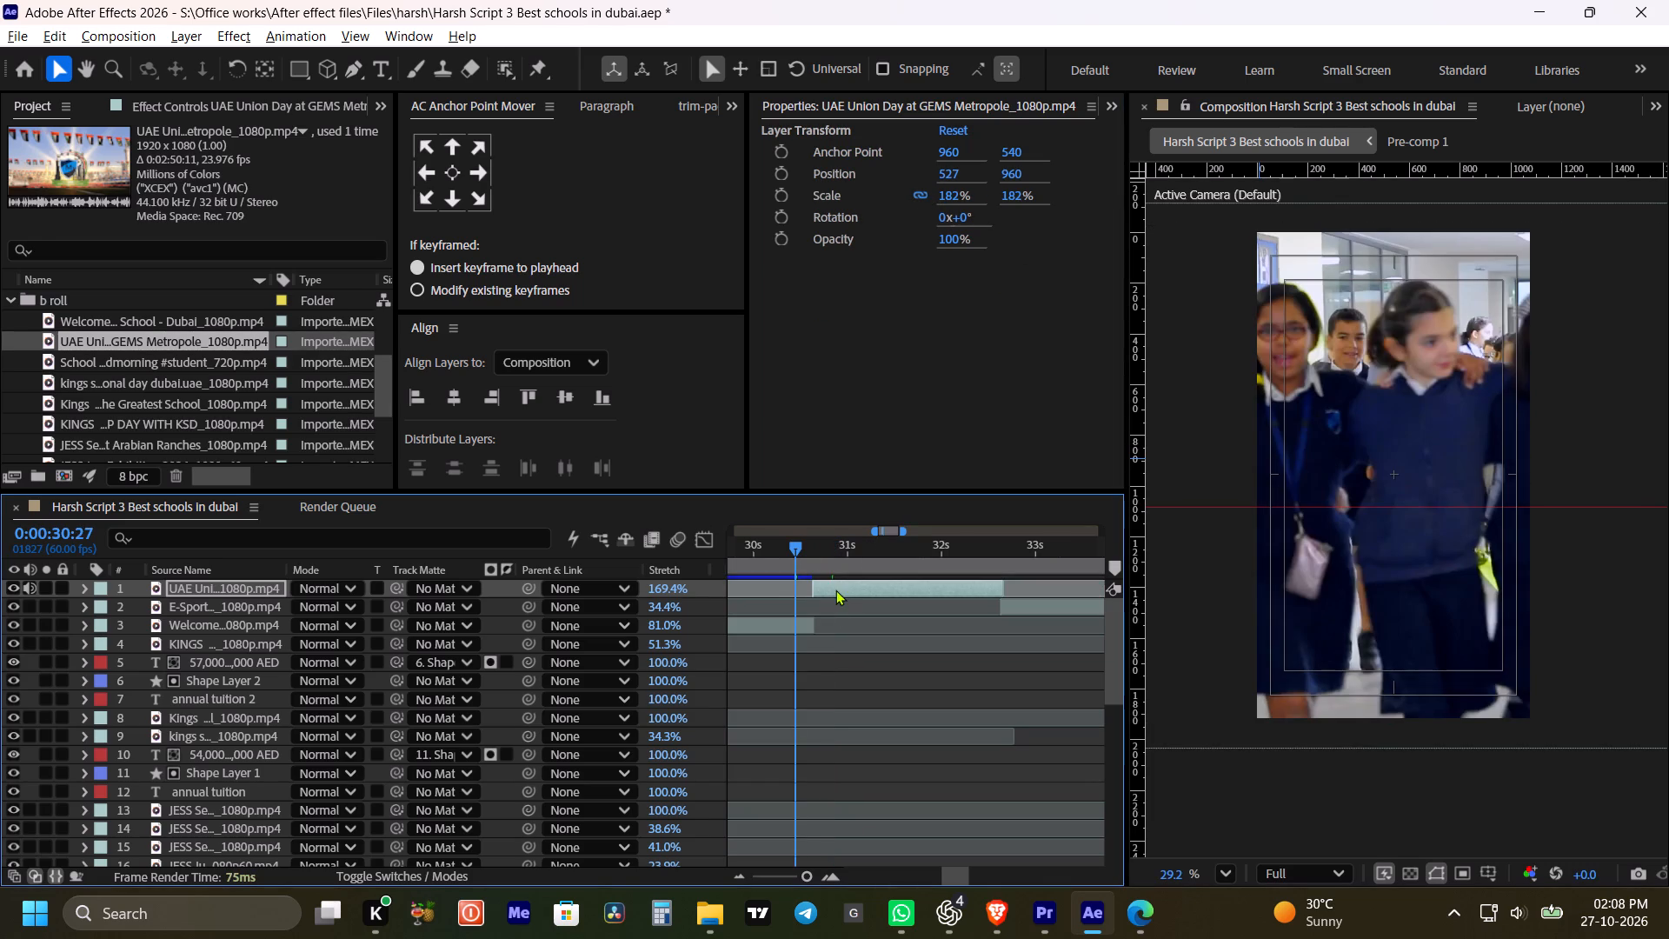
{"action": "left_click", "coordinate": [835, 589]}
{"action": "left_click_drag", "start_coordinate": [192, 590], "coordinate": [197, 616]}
Mute the audio of the UAE Union Day layer.
{"action": "scroll", "coordinate": [812, 650], "scroll_direction": "down", "scroll_amount": 2, "text": "alt"}
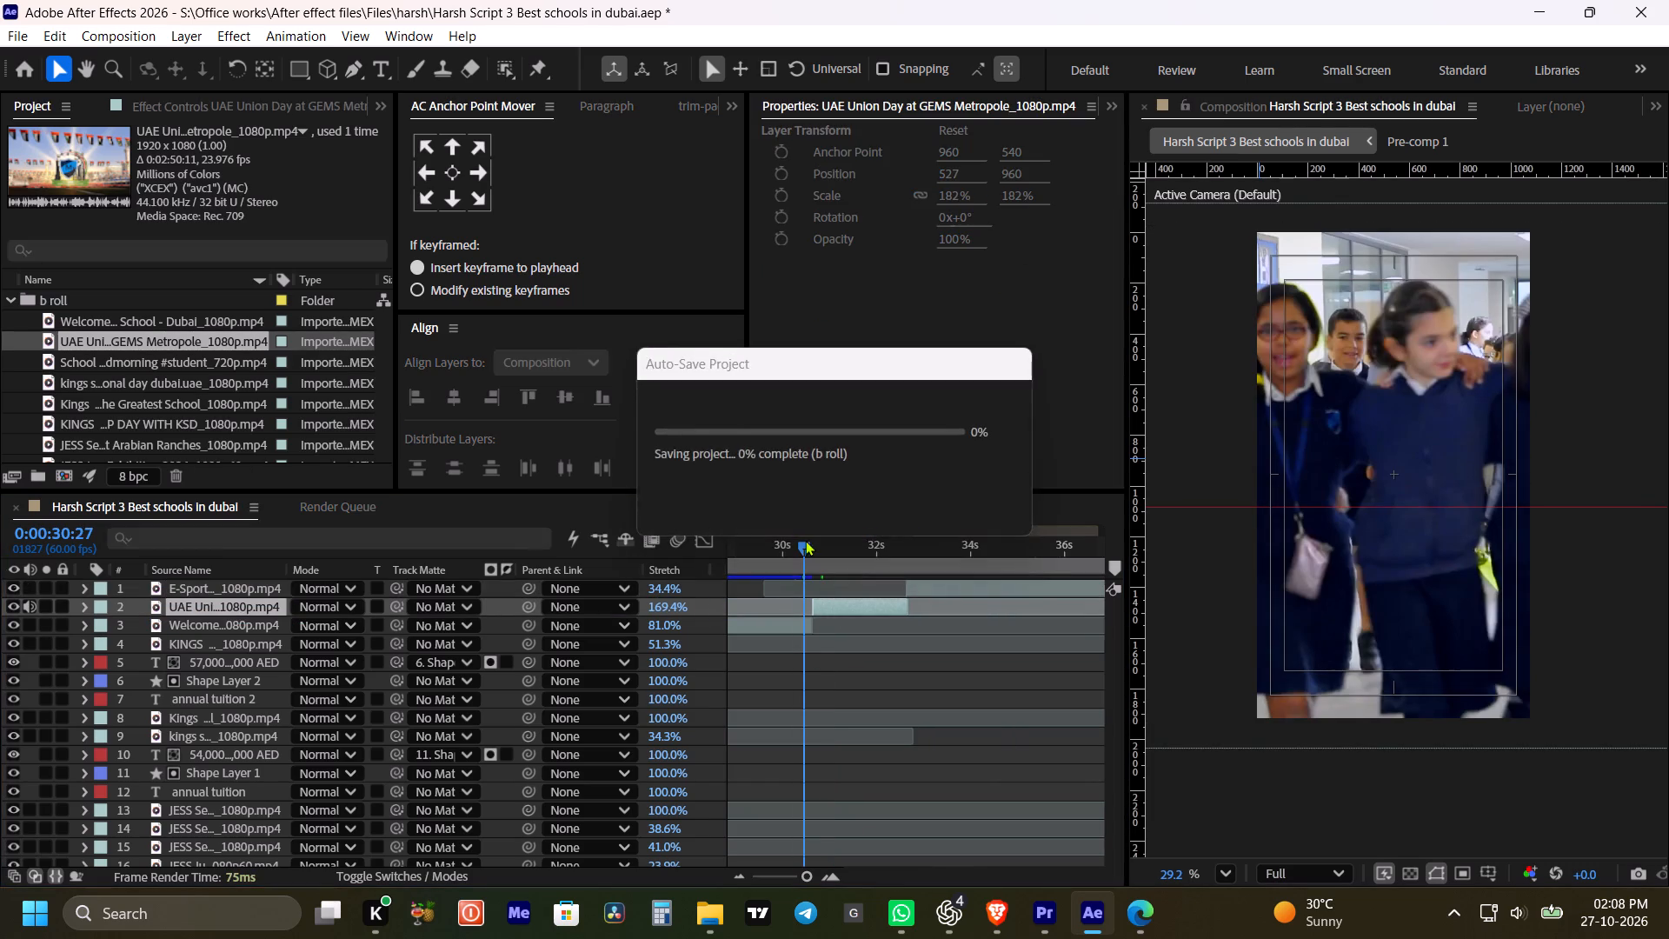
{"action": "left_click", "coordinate": [779, 549]}
{"action": "key", "text": "space"}
{"action": "scroll", "coordinate": [817, 619], "scroll_direction": "down", "scroll_amount": 1, "text": "alt"}
{"action": "key", "text": "space"}
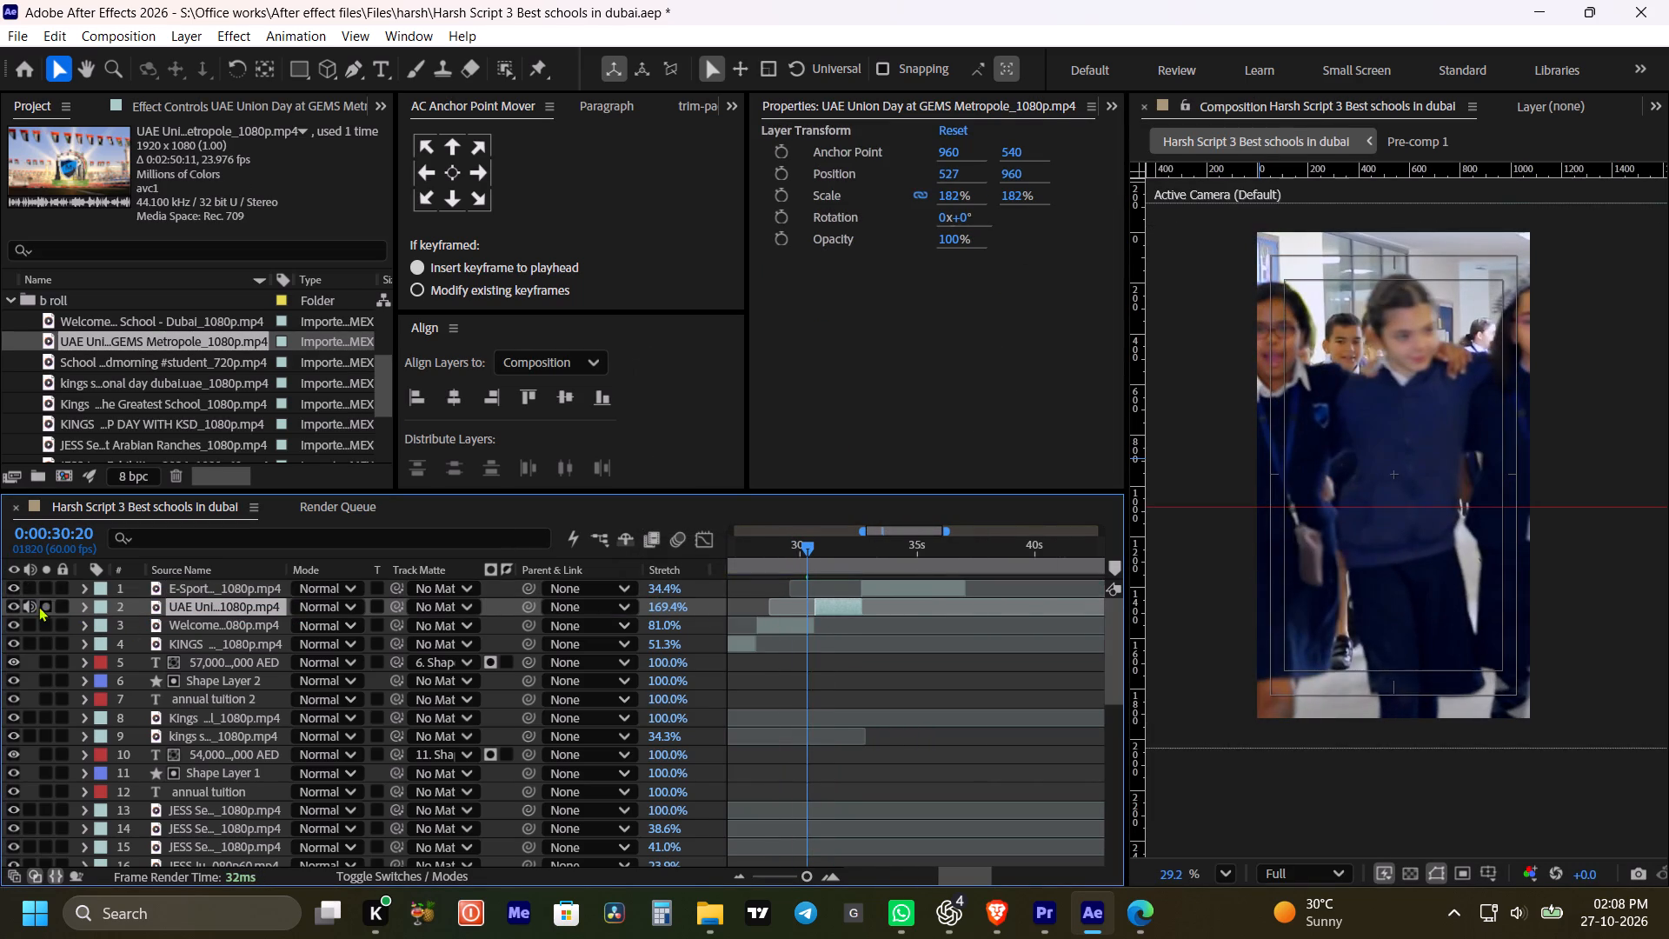
{"action": "left_click", "coordinate": [37, 606]}
Play back the edit from about 0:00:30:20 to review the cut through the UAE Union Day clip into the E-Sports clip.
{"action": "key", "text": "space"}
{"action": "key", "text": "space"}
{"action": "key", "text": "space"}
{"action": "key", "text": "space"}
{"action": "key", "text": "space"}
{"action": "left_click", "coordinate": [897, 669]}
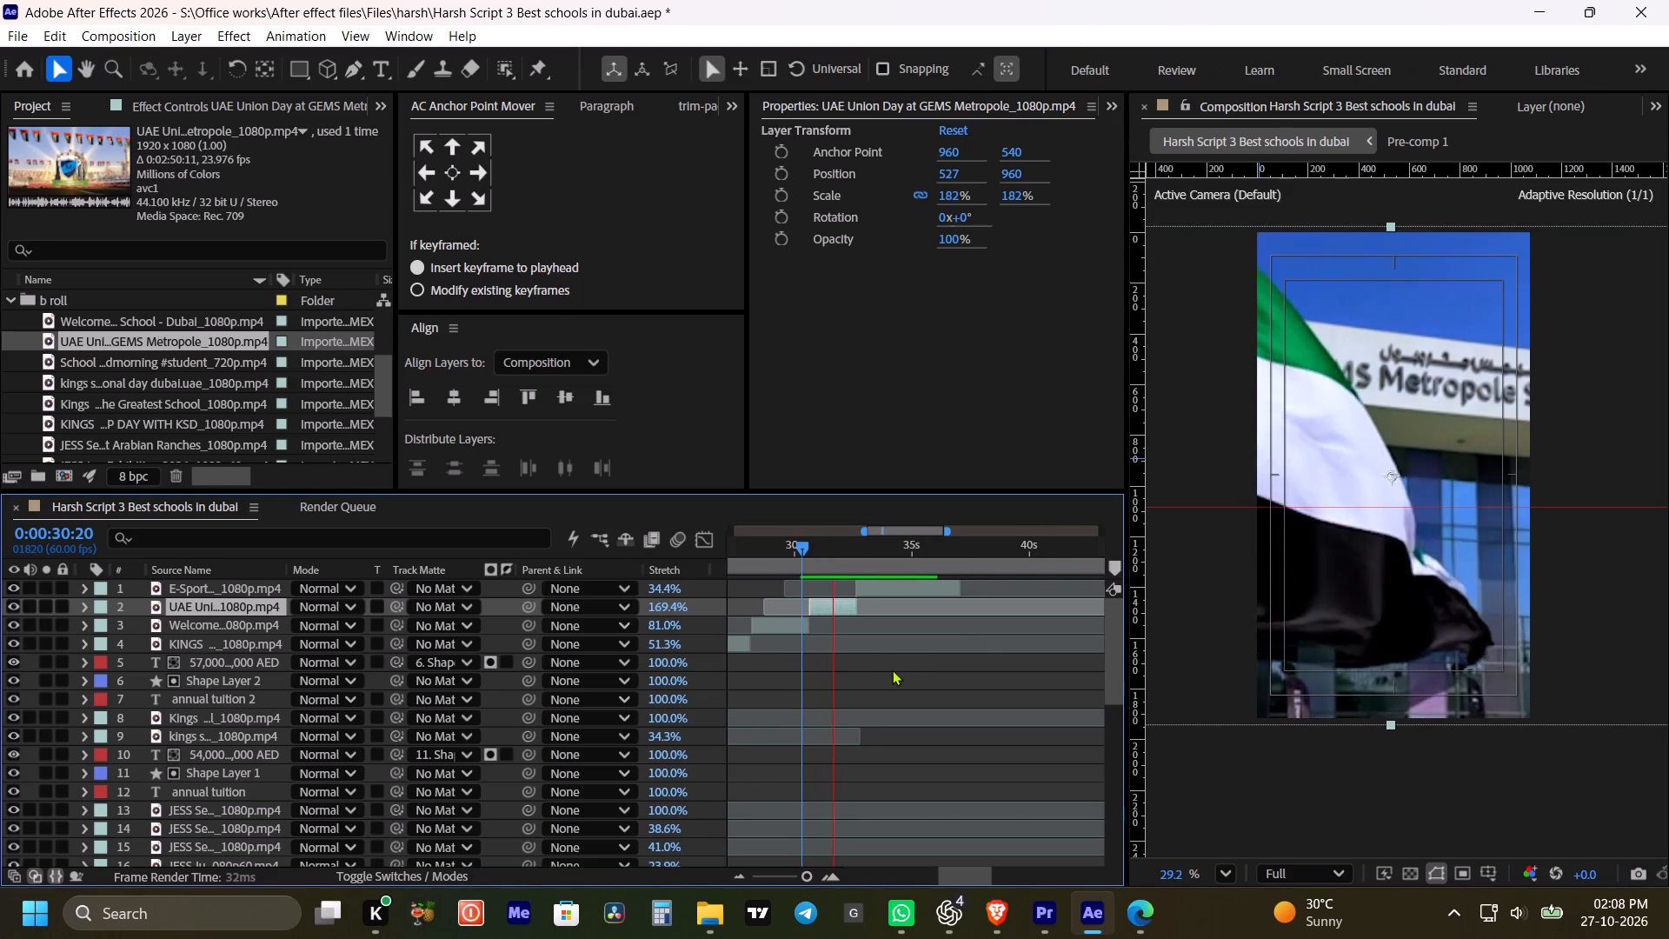
{"action": "key", "text": "space"}
{"action": "left_click", "coordinate": [888, 670]}
{"action": "key", "text": "space"}
{"action": "key", "text": "space"}
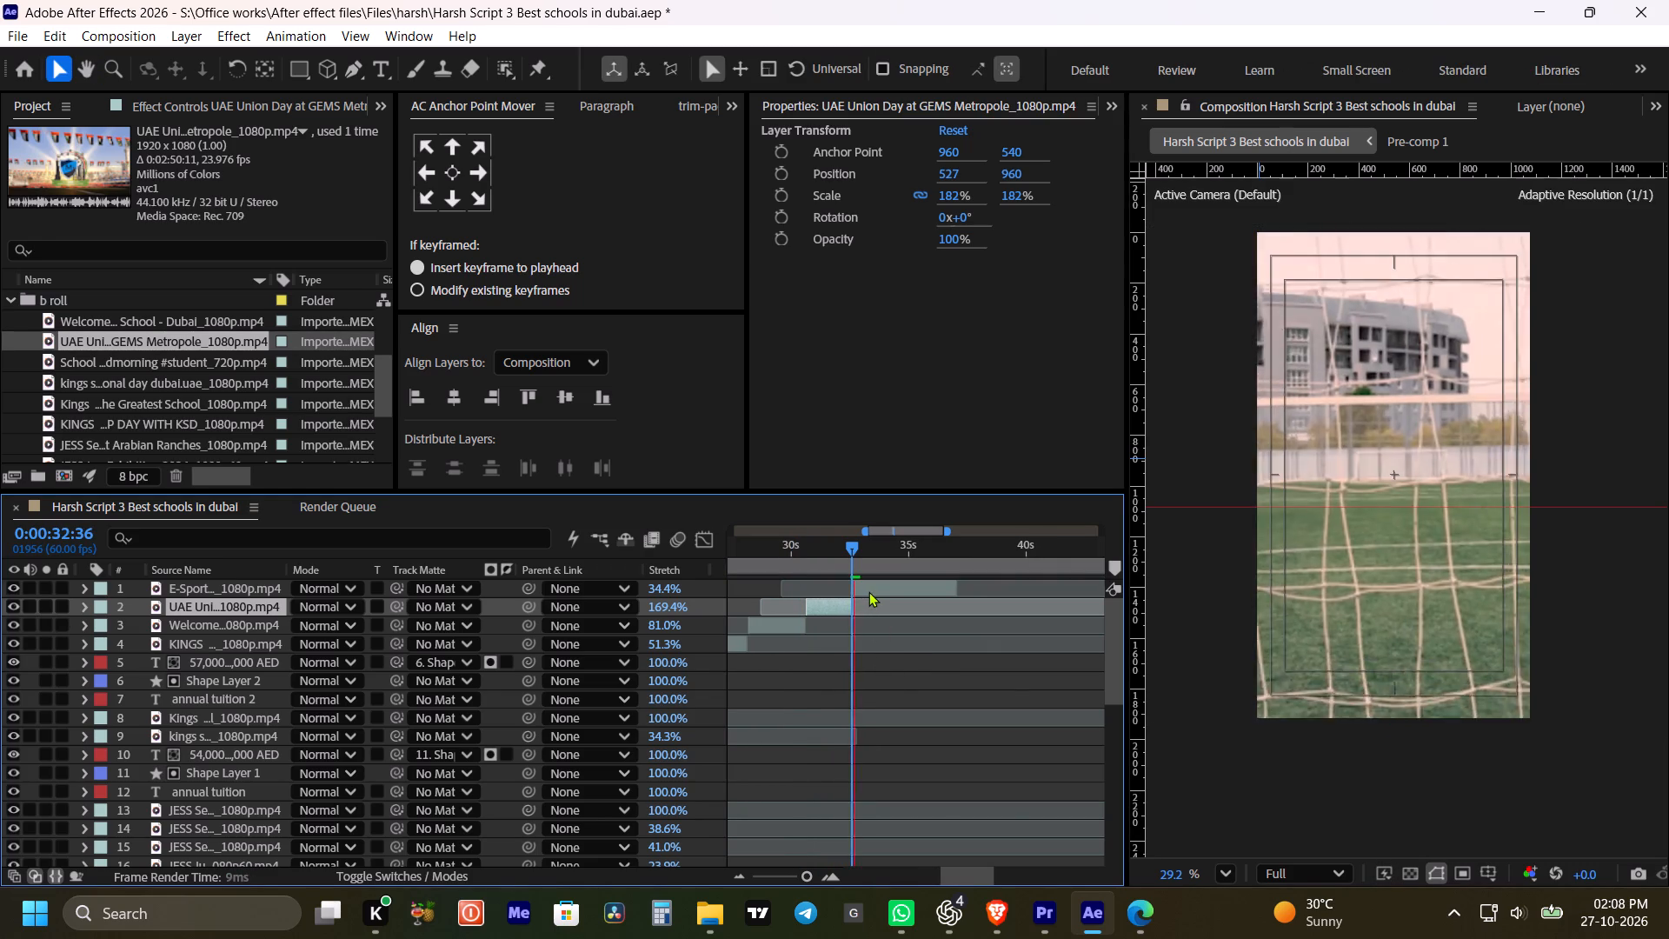
{"action": "key", "text": "space"}
Delete the E-Sports clip from the composition.
{"action": "left_click", "coordinate": [888, 588]}
{"action": "key", "text": "Delete"}
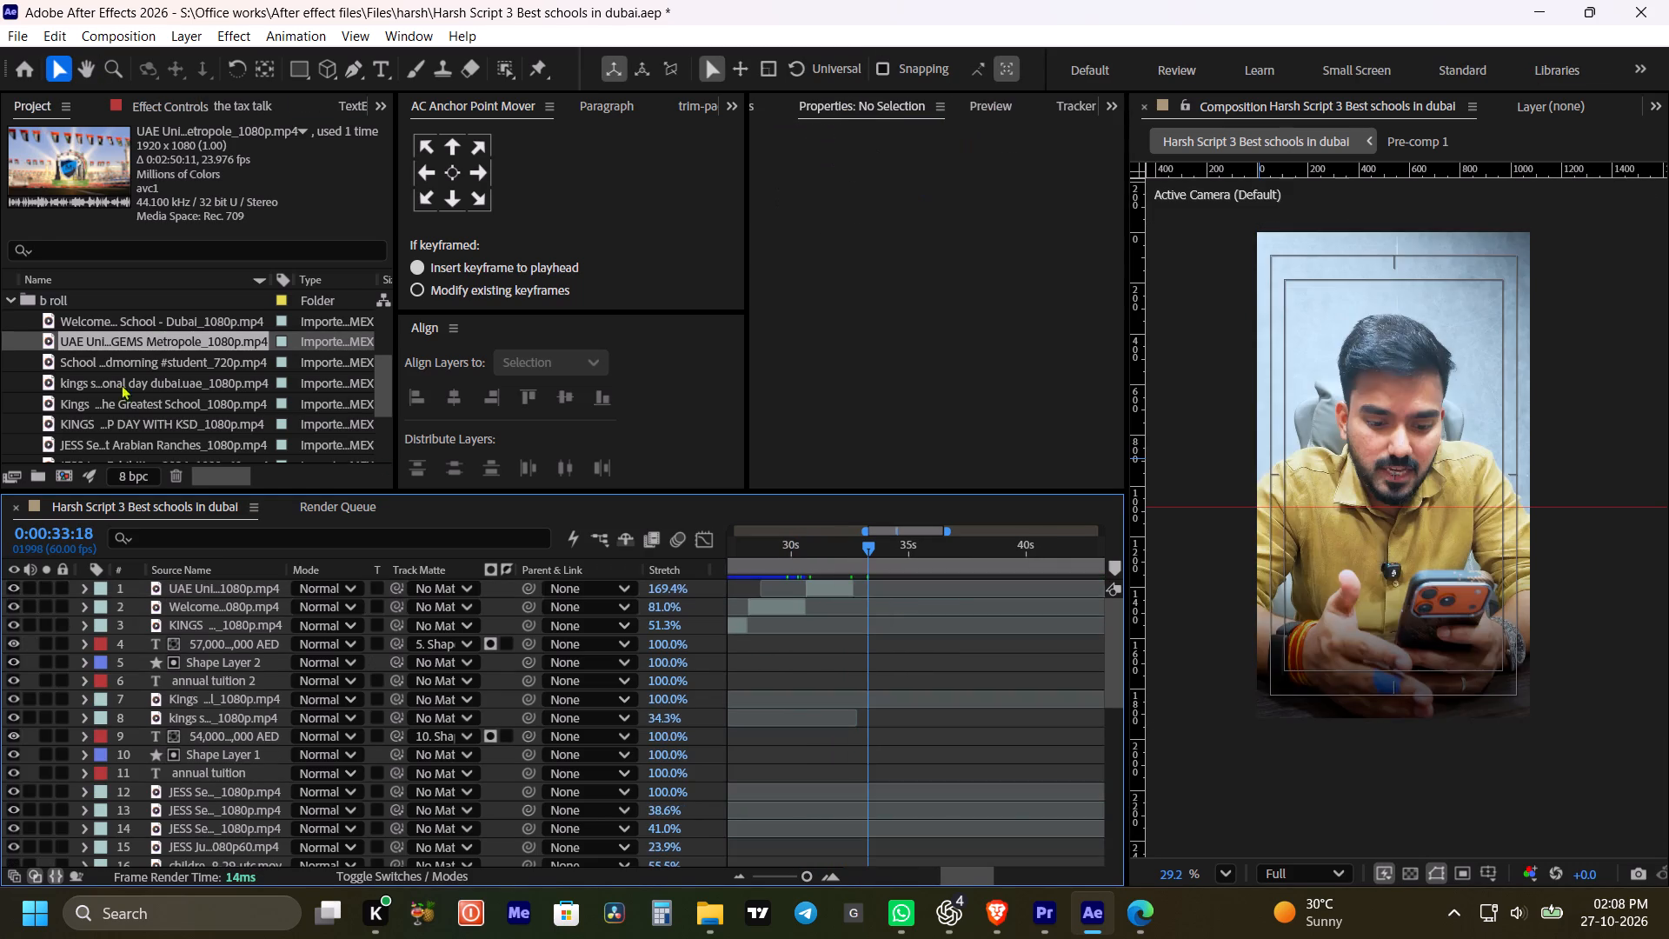
Scrub through the full UAE Union Day at GEMS Metropole source footage and look over the b roll folder for another usable shot.
{"action": "double_click", "coordinate": [103, 339]}
{"action": "key", "text": "grave"}
{"action": "scroll", "coordinate": [757, 569], "scroll_direction": "down", "scroll_amount": 1}
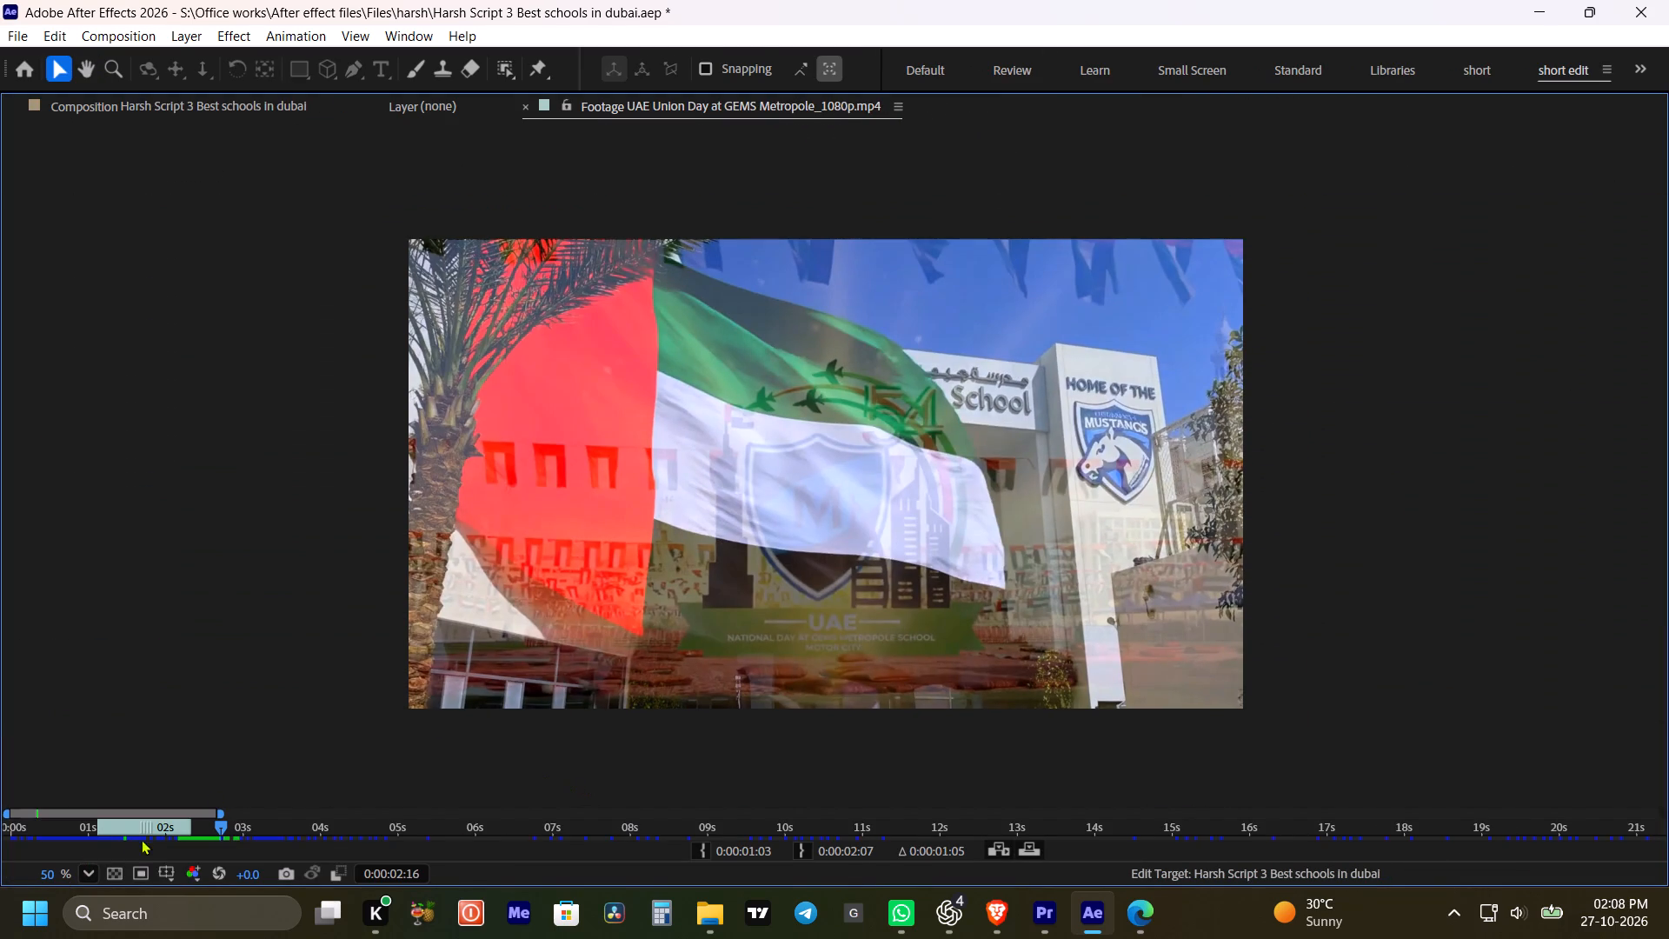
{"action": "double_click", "coordinate": [145, 831]}
{"action": "left_click_drag", "start_coordinate": [148, 829], "coordinate": [938, 828]}
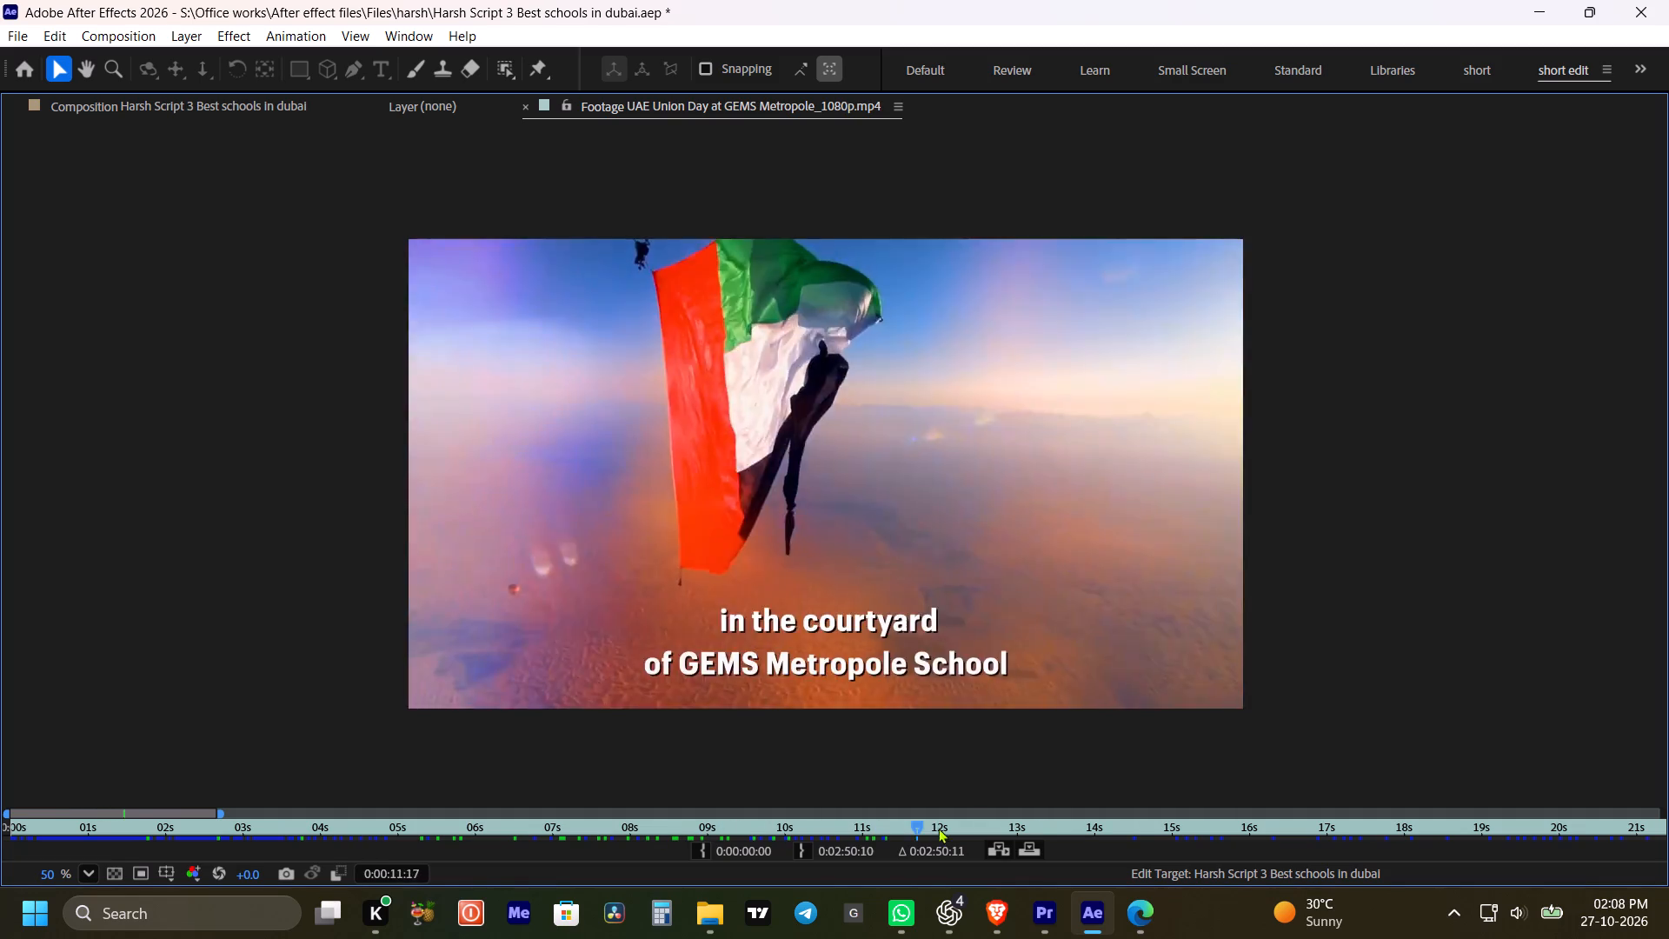
{"action": "left_click_drag", "start_coordinate": [938, 828], "coordinate": [1567, 807]}
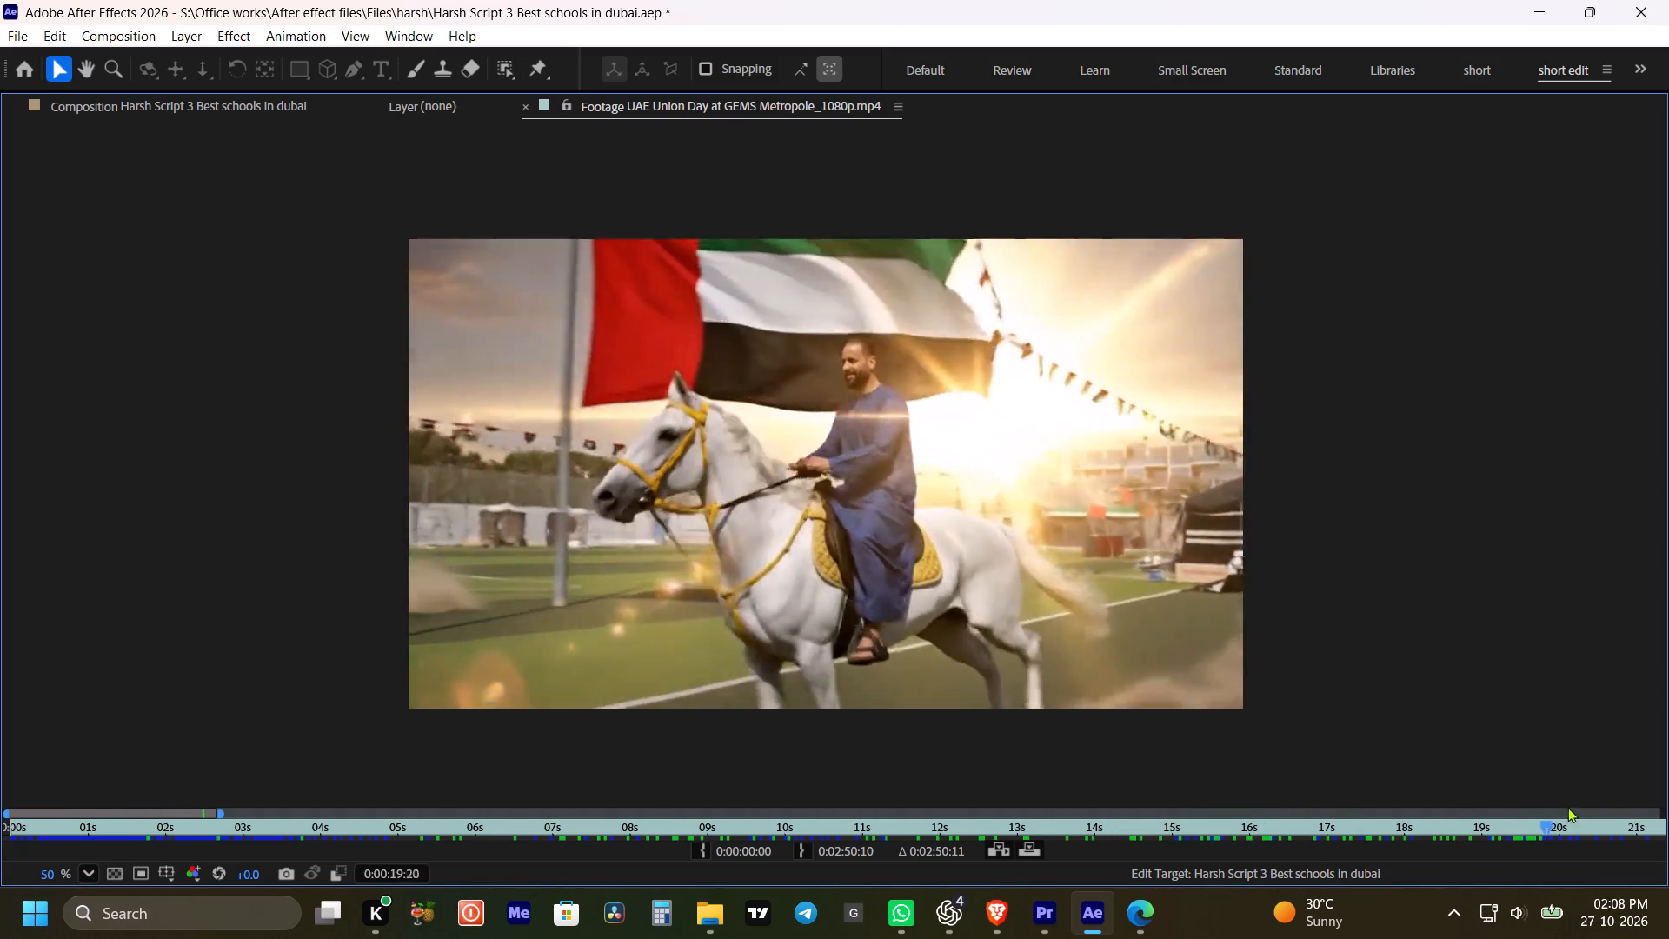
{"action": "left_click_drag", "start_coordinate": [1567, 807], "coordinate": [1658, 820]}
{"action": "scroll", "coordinate": [900, 825], "scroll_direction": "down", "scroll_amount": 3, "text": "alt"}
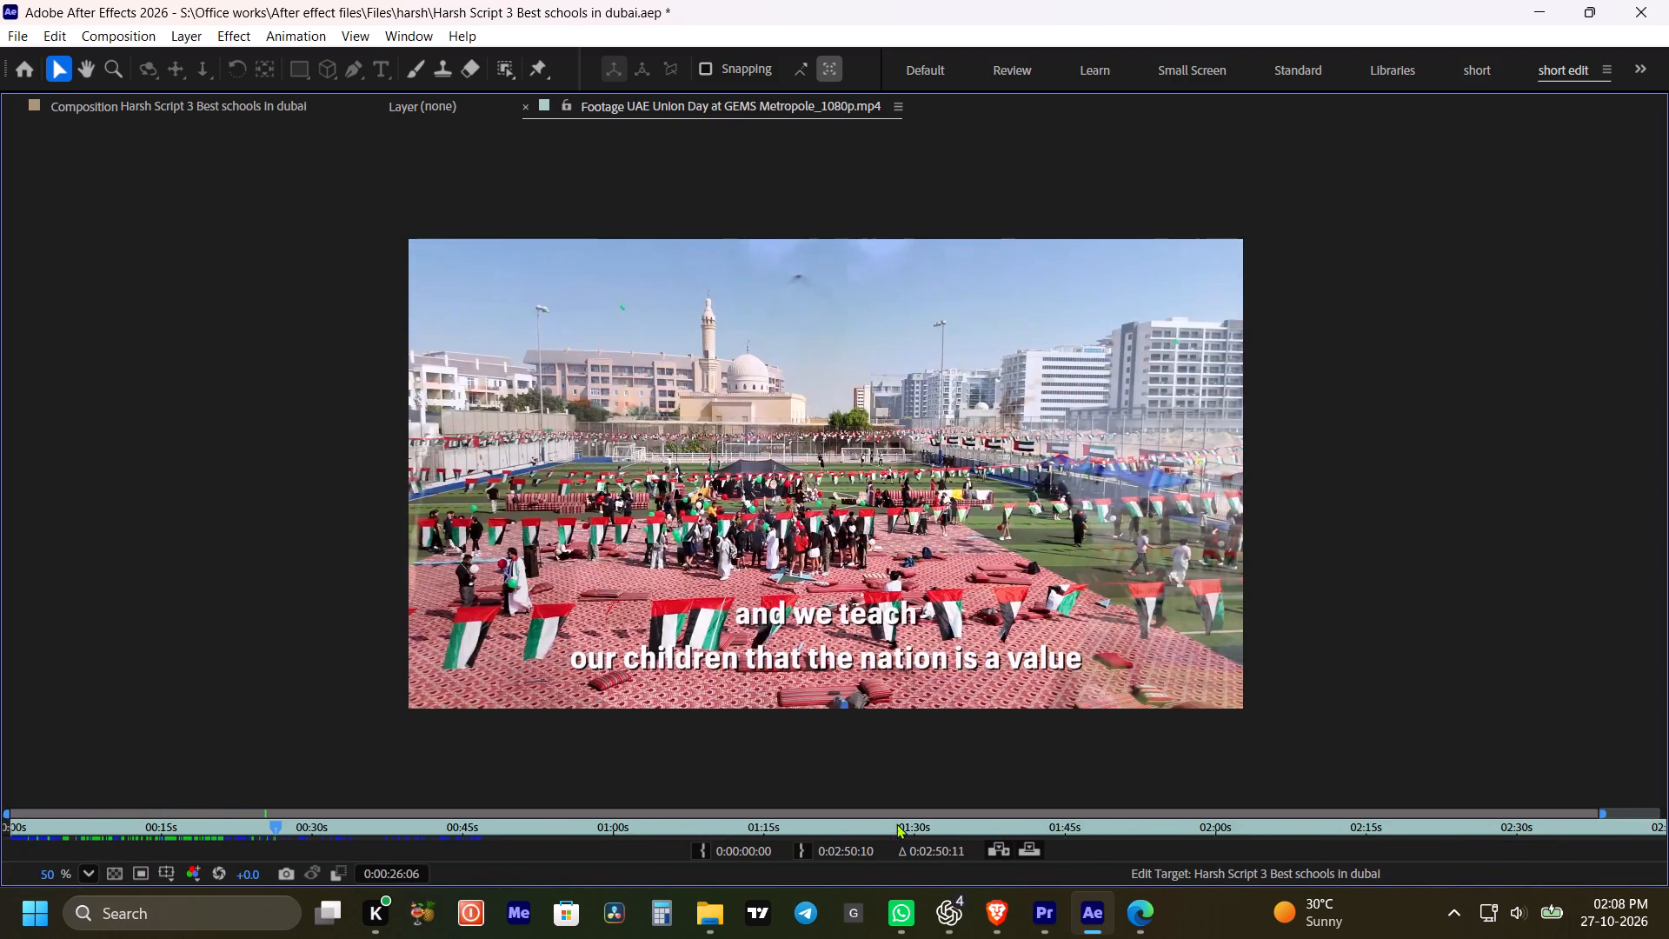
{"action": "scroll", "coordinate": [896, 823], "scroll_direction": "down", "scroll_amount": 9, "text": "alt"}
{"action": "left_click_drag", "start_coordinate": [269, 829], "coordinate": [307, 825]}
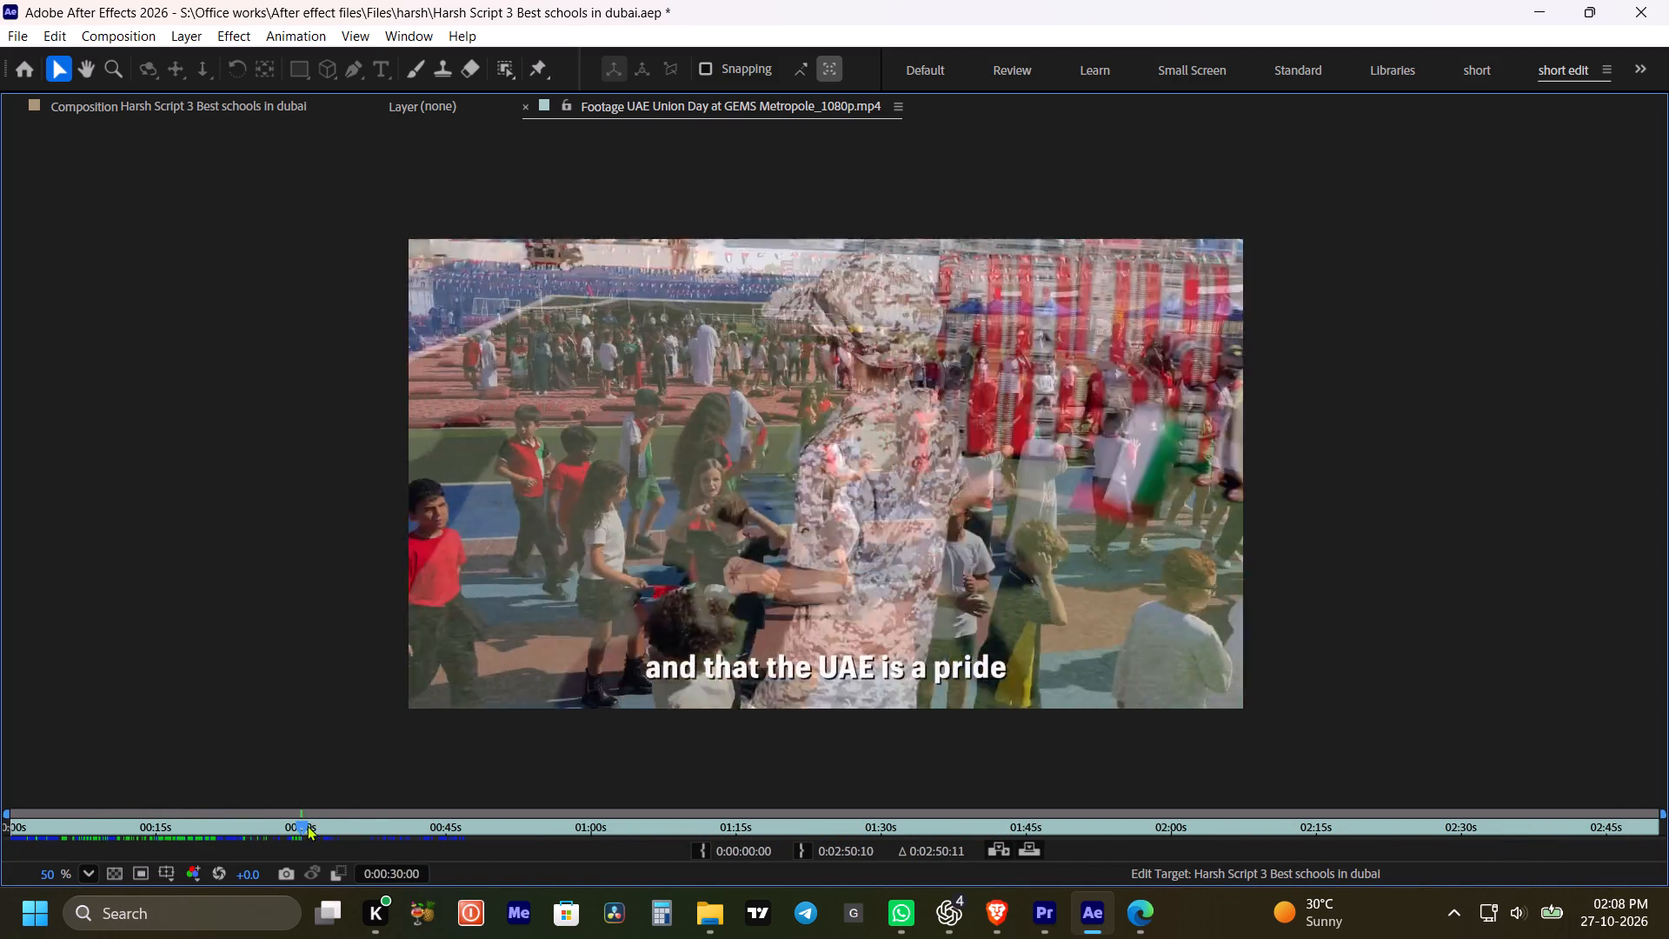
{"action": "left_click_drag", "start_coordinate": [307, 825], "coordinate": [569, 841]}
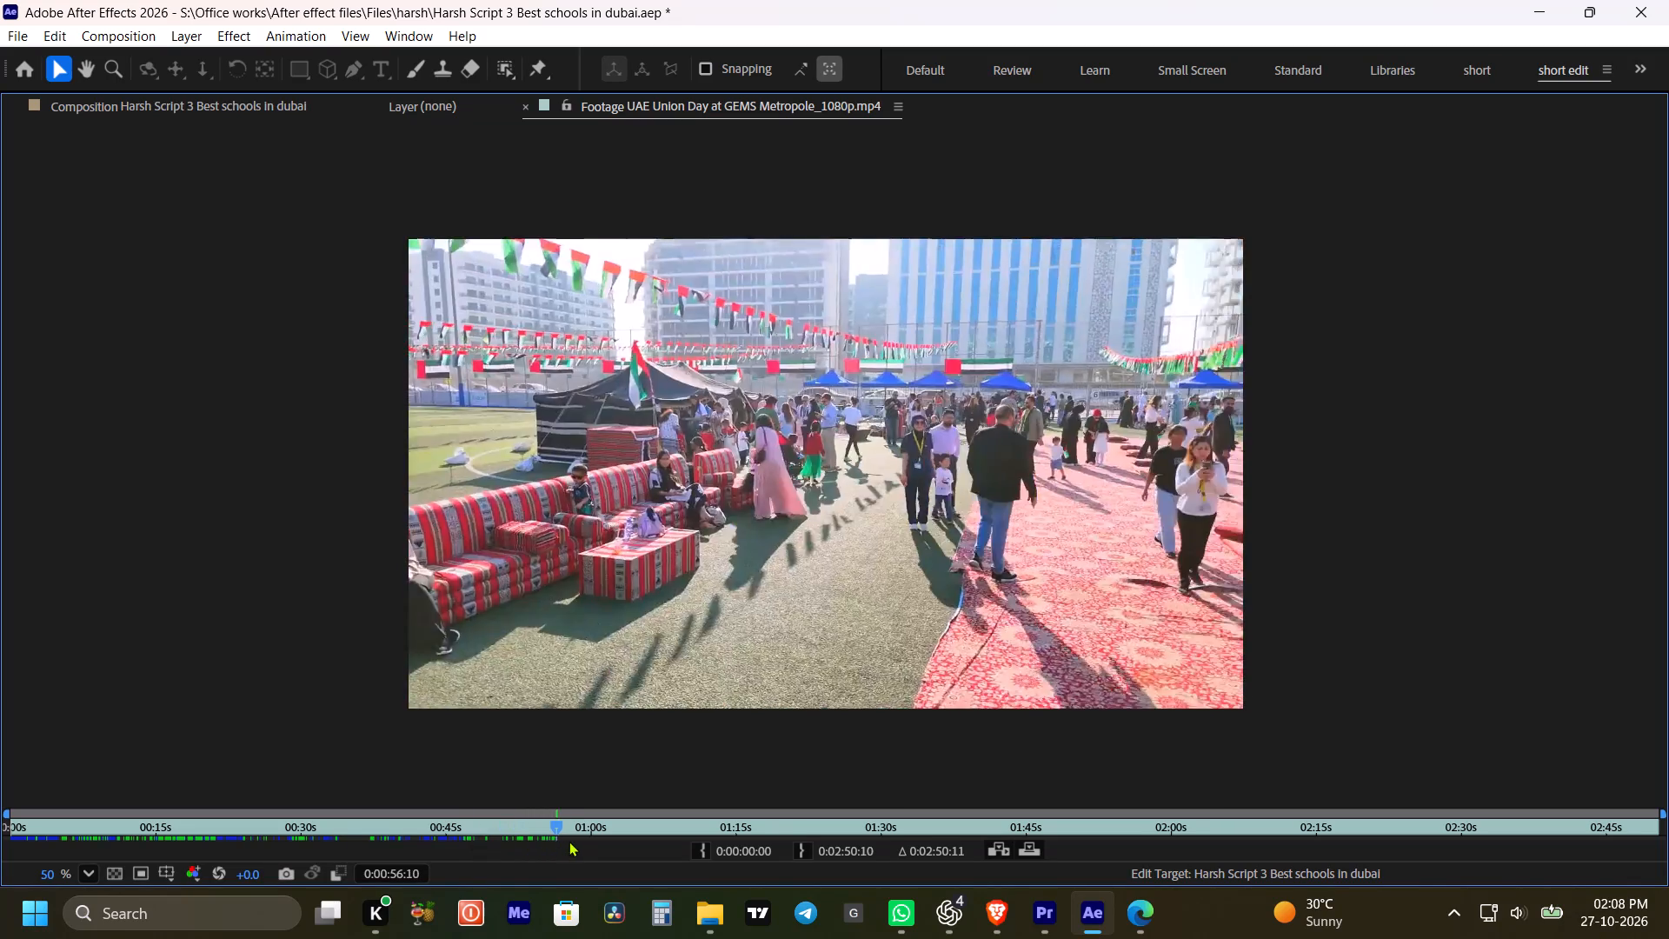
{"action": "left_click_drag", "start_coordinate": [569, 841], "coordinate": [549, 842]}
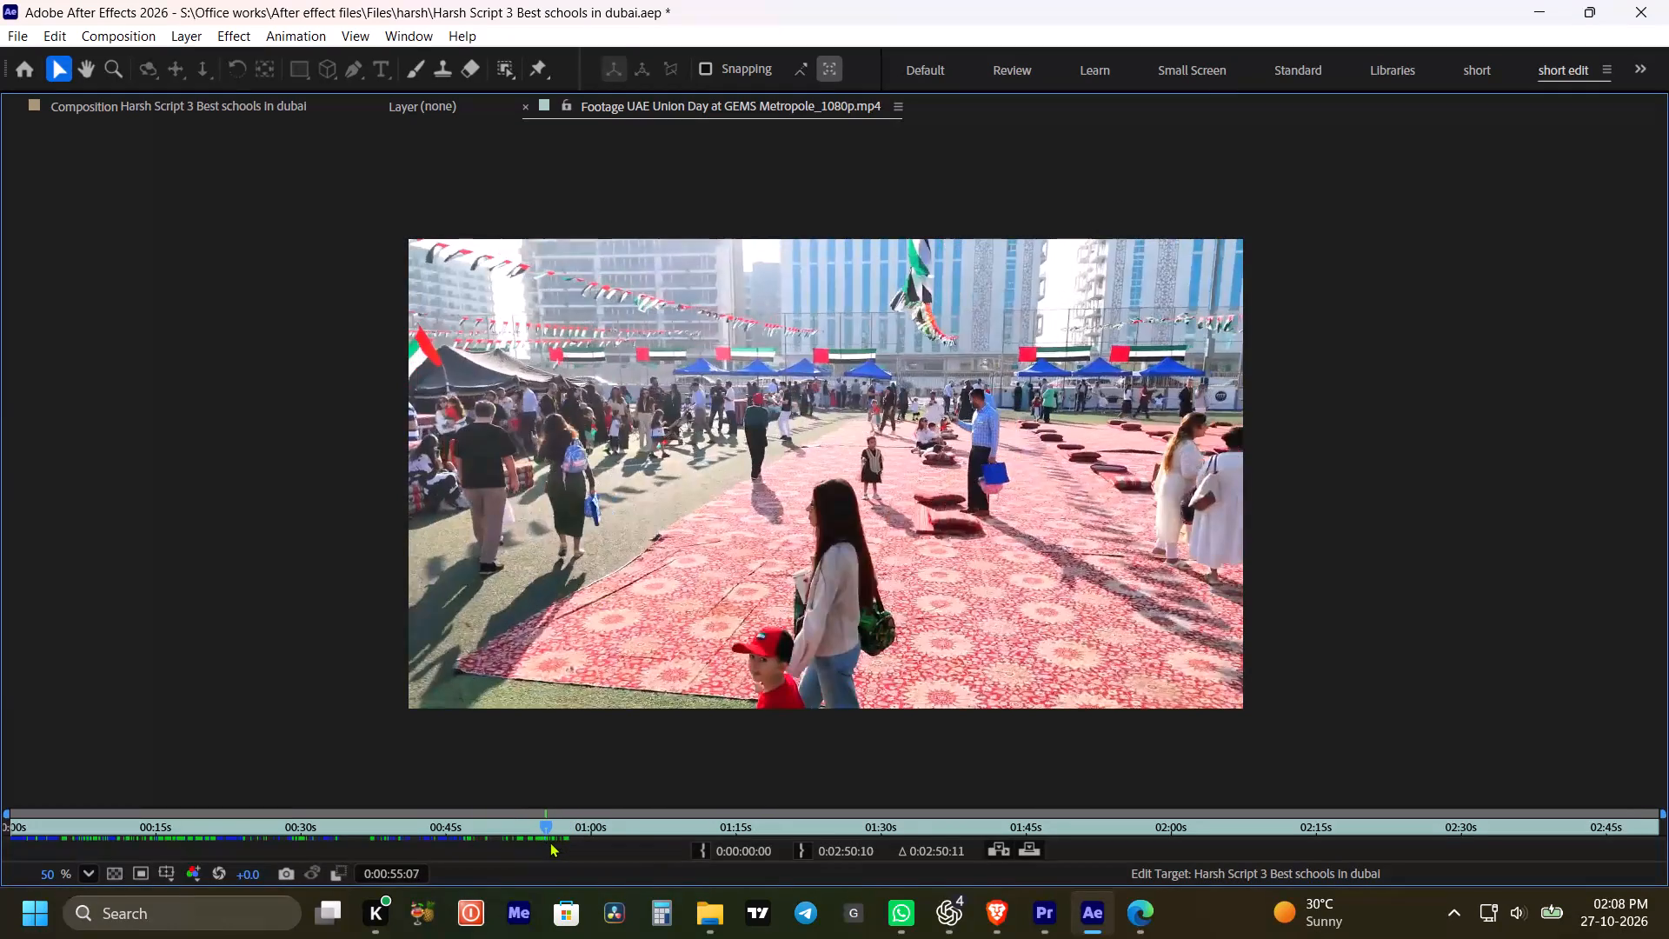
{"action": "left_click_drag", "start_coordinate": [549, 842], "coordinate": [580, 843]}
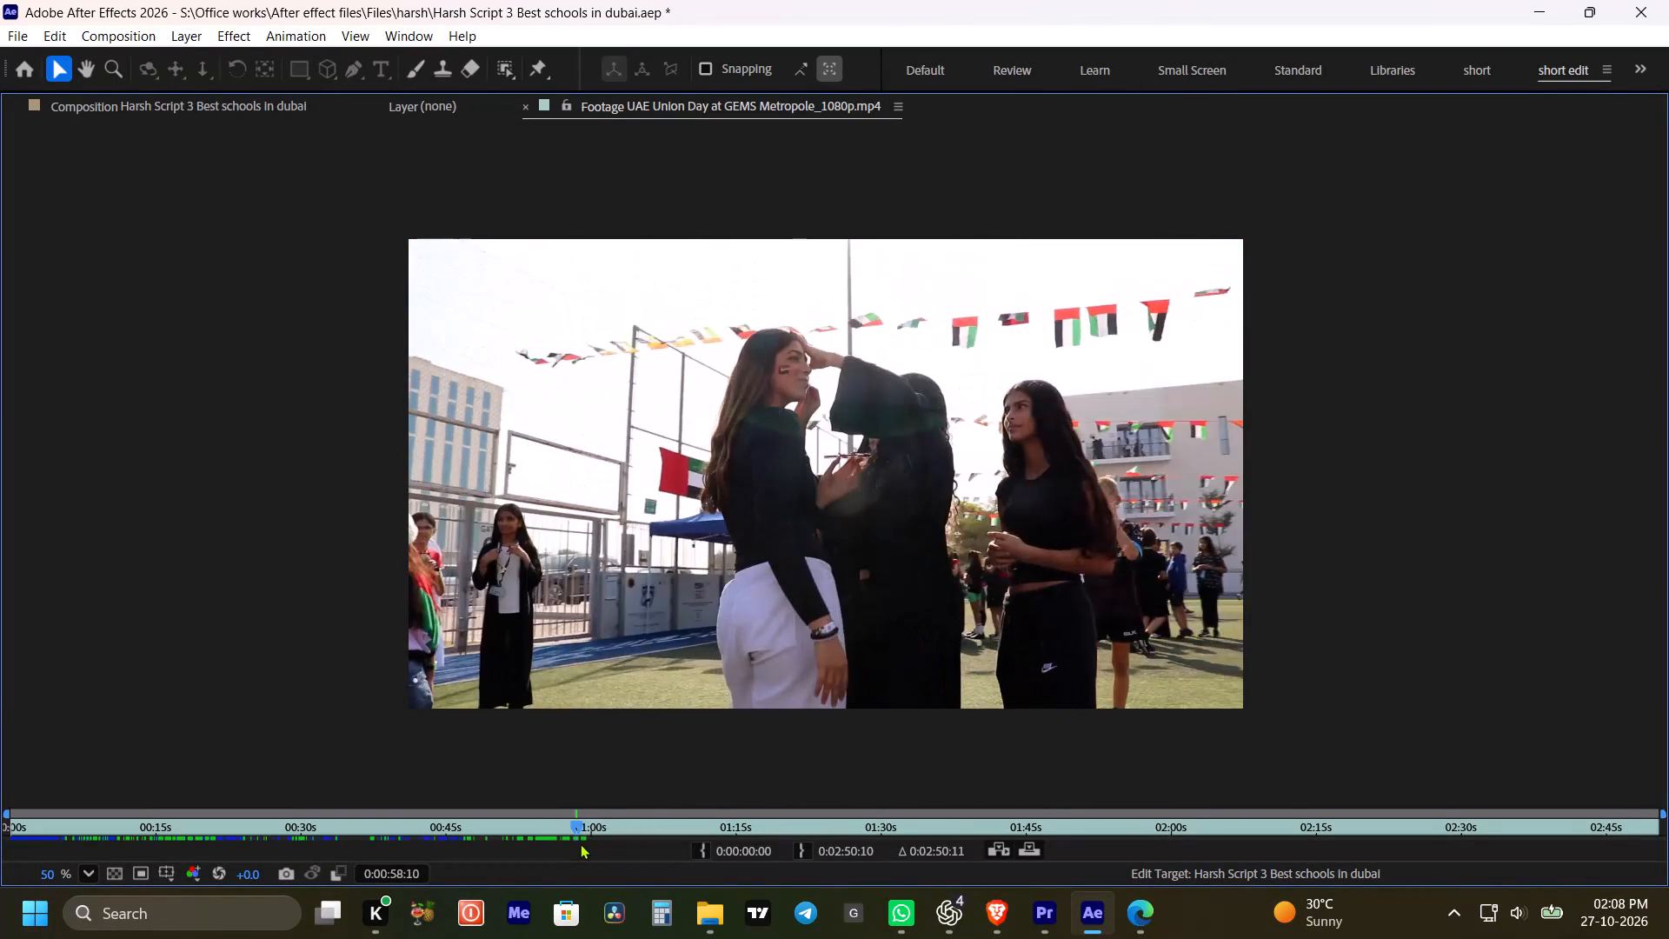
{"action": "left_click_drag", "start_coordinate": [580, 843], "coordinate": [656, 838]}
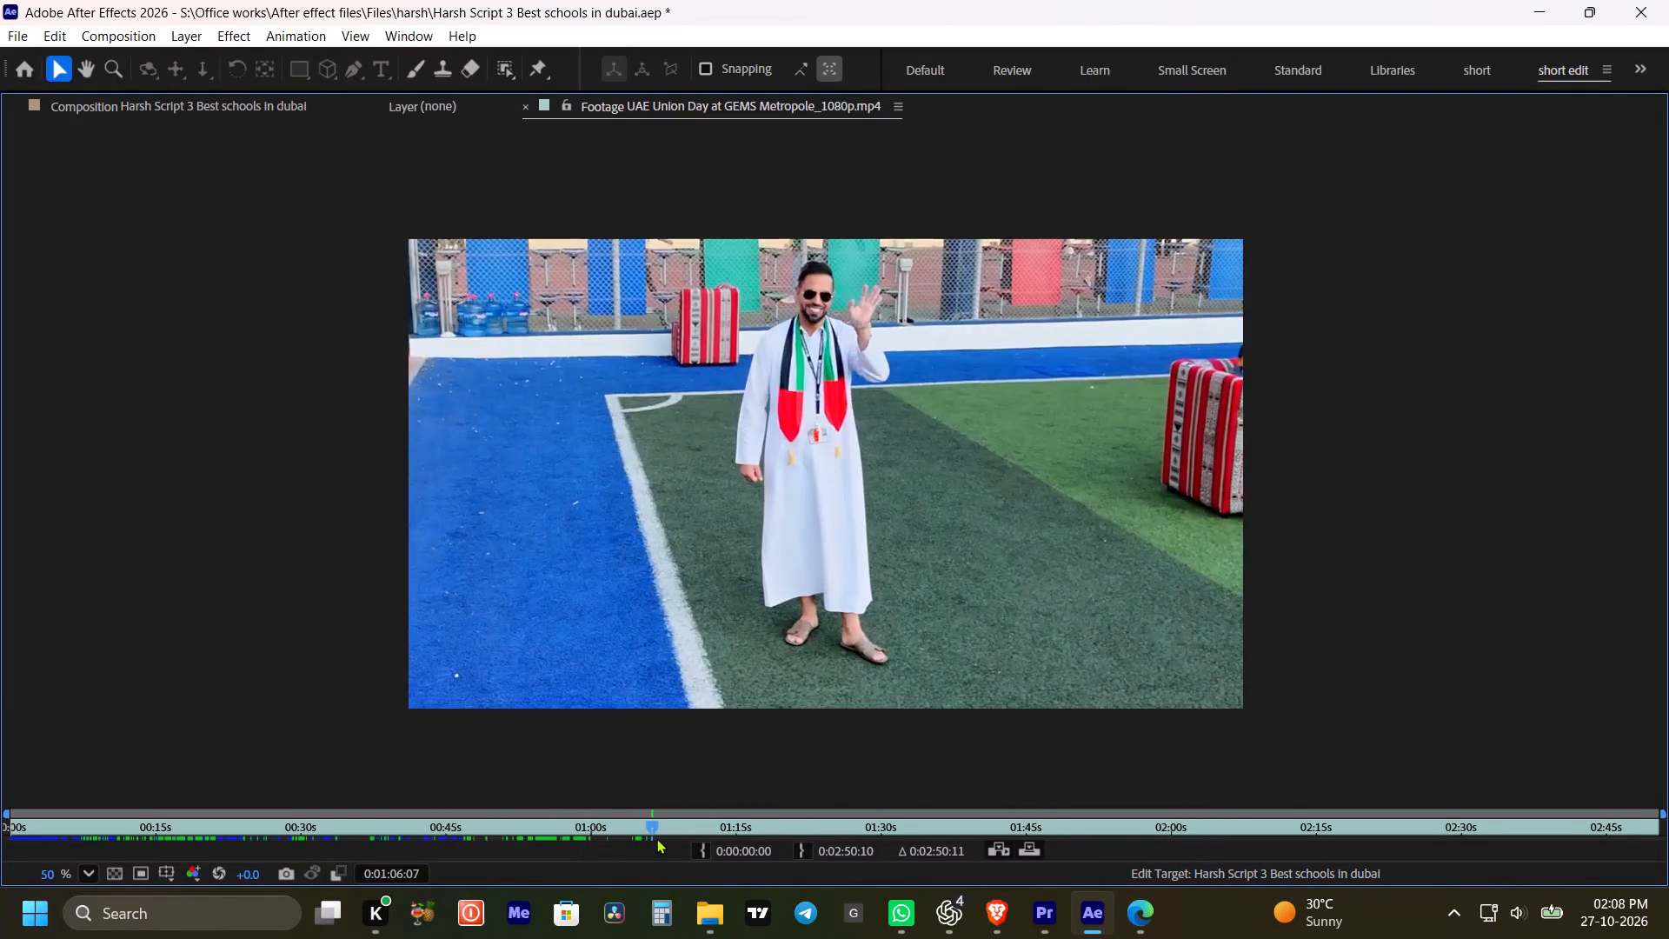
{"action": "left_click_drag", "start_coordinate": [656, 838], "coordinate": [1082, 832]}
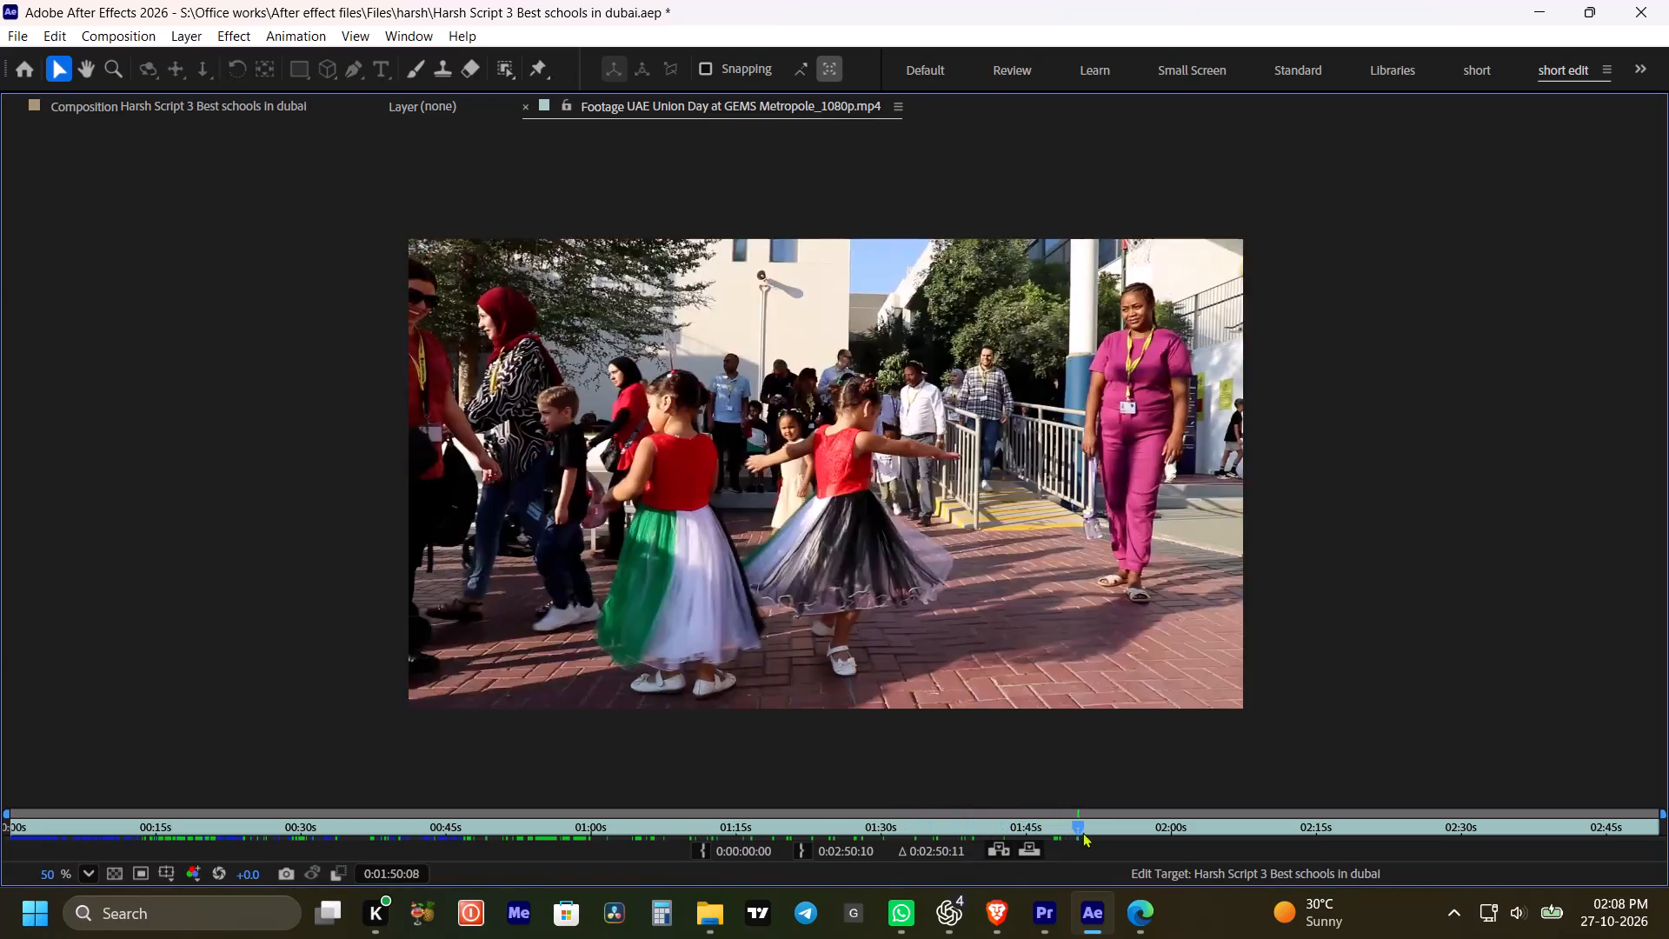
{"action": "left_click_drag", "start_coordinate": [1082, 832], "coordinate": [1095, 828]}
{"action": "left_click_drag", "start_coordinate": [1093, 822], "coordinate": [1155, 829]}
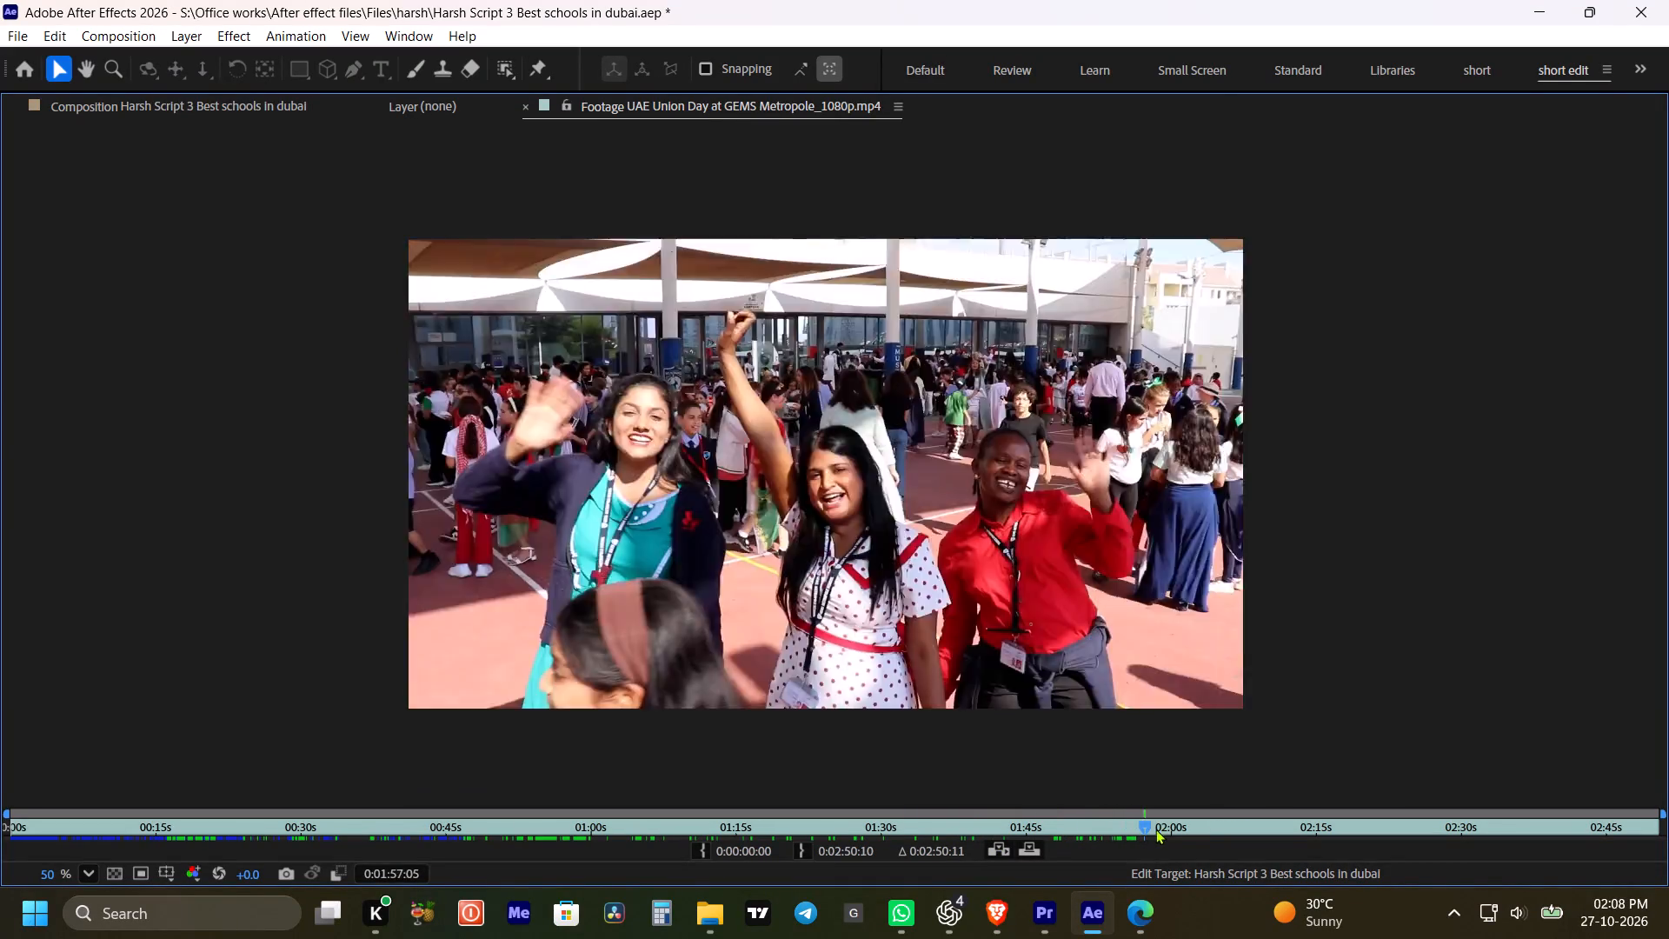
{"action": "left_click_drag", "start_coordinate": [1155, 829], "coordinate": [1247, 841]}
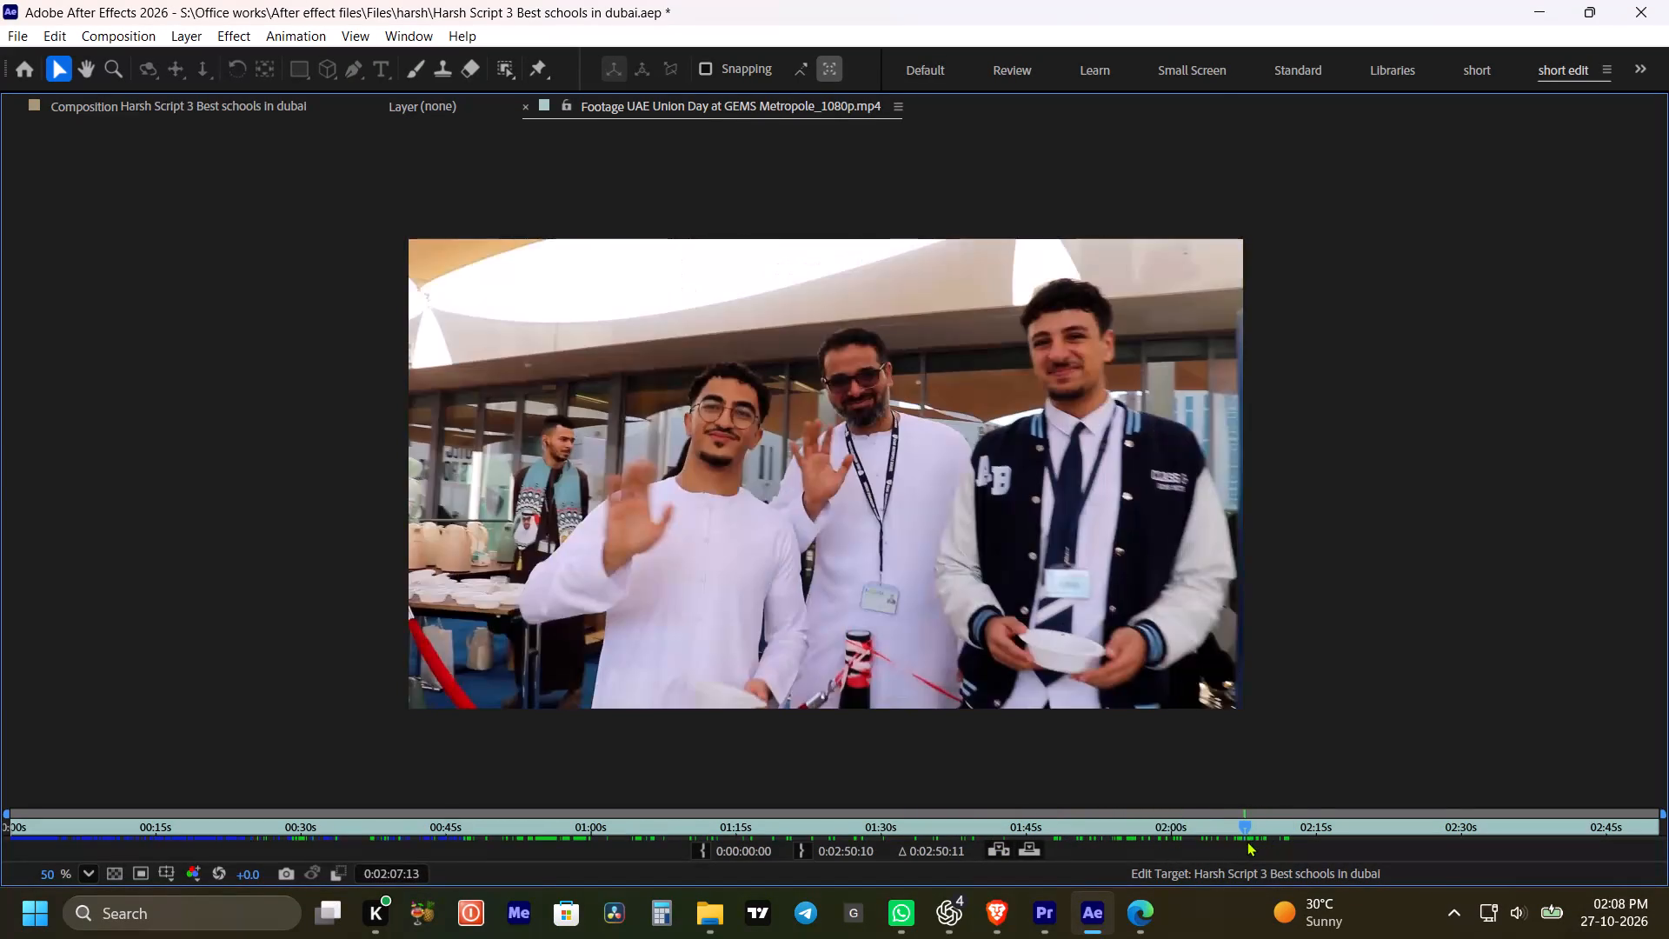
{"action": "left_click_drag", "start_coordinate": [1247, 841], "coordinate": [1393, 839]}
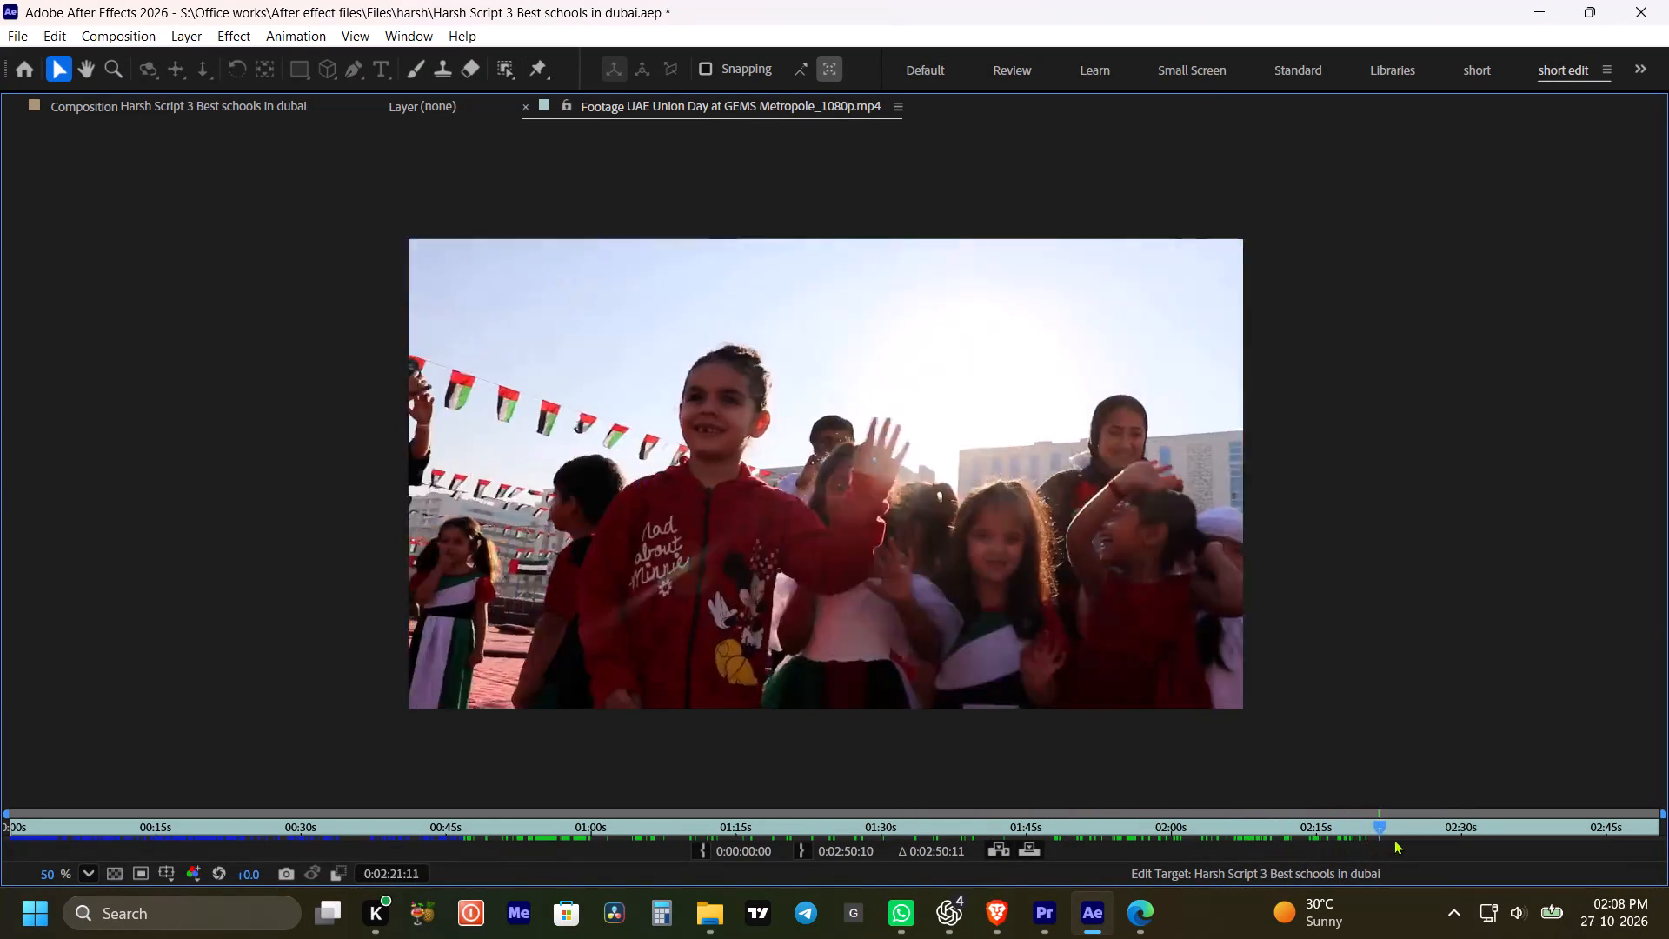
{"action": "left_click_drag", "start_coordinate": [1393, 839], "coordinate": [1546, 849]}
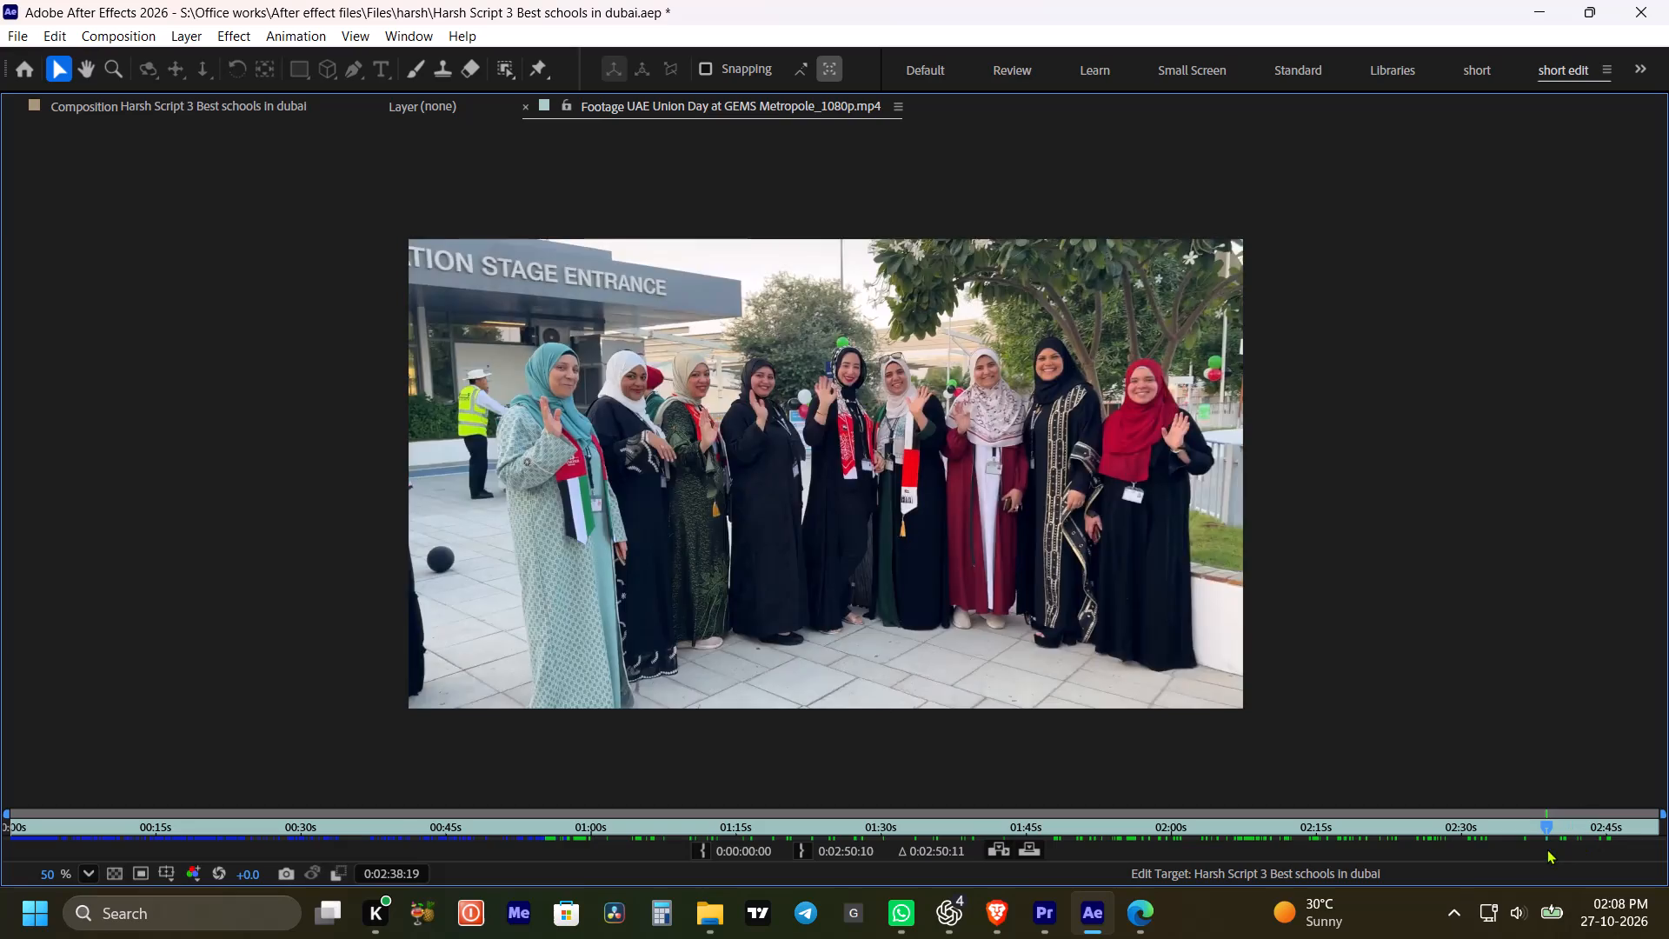
{"action": "left_click_drag", "start_coordinate": [1546, 849], "coordinate": [1608, 848]}
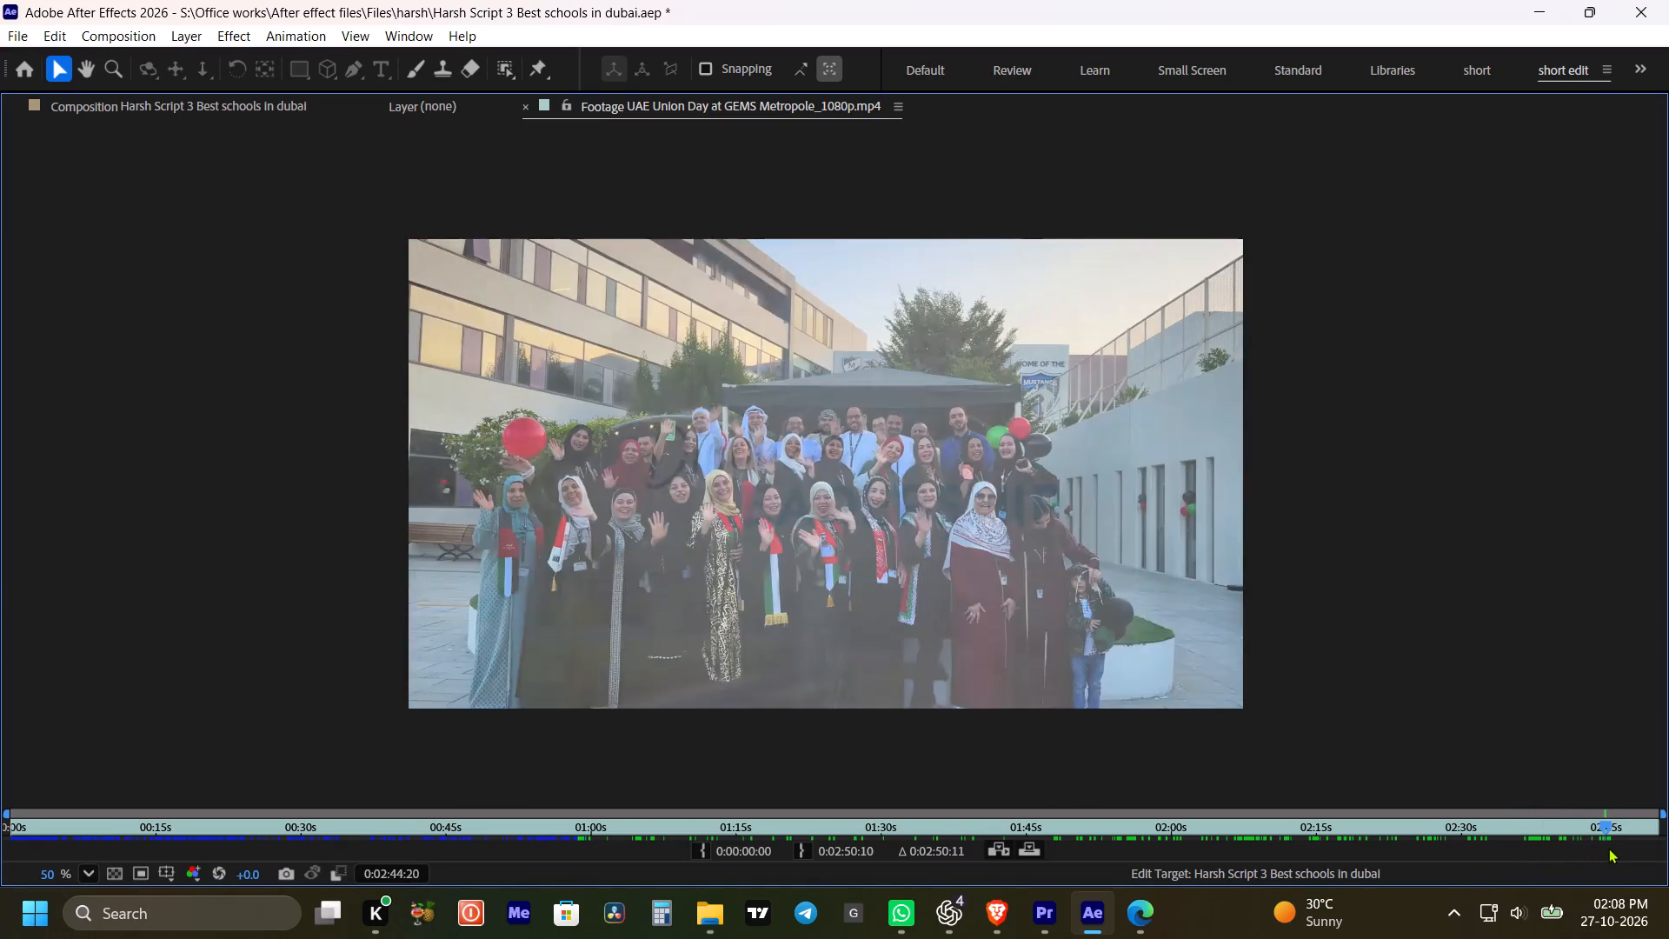
{"action": "left_click_drag", "start_coordinate": [1608, 848], "coordinate": [1659, 842]}
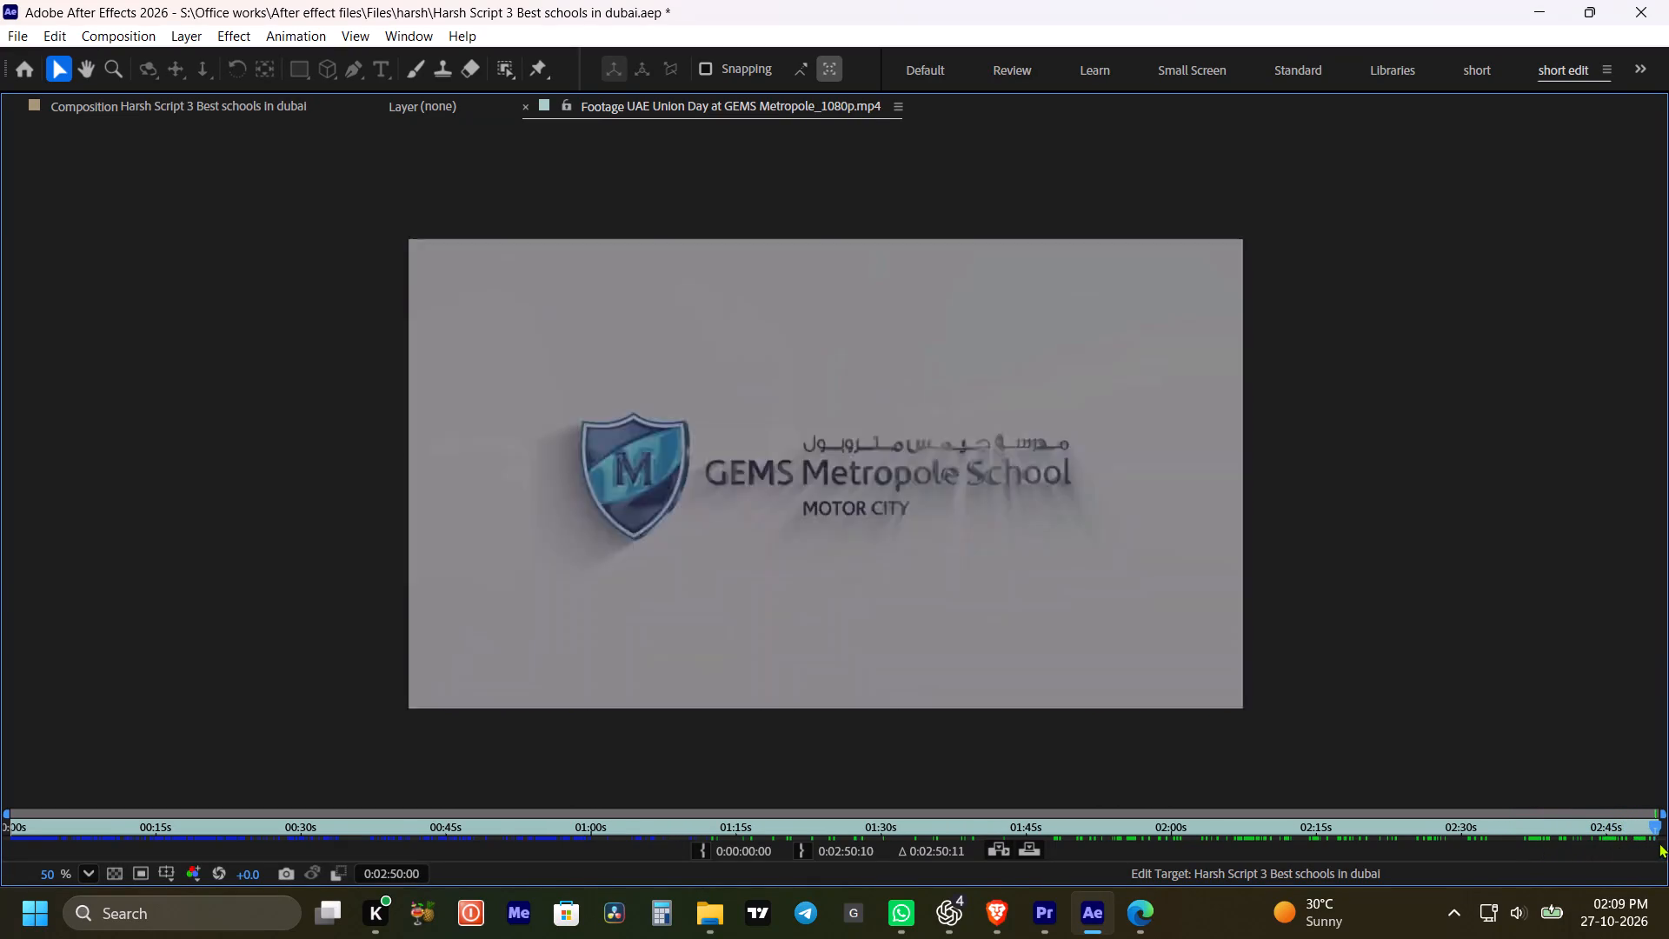
{"action": "left_click_drag", "start_coordinate": [1659, 842], "coordinate": [1663, 840]}
{"action": "key", "text": "grave"}
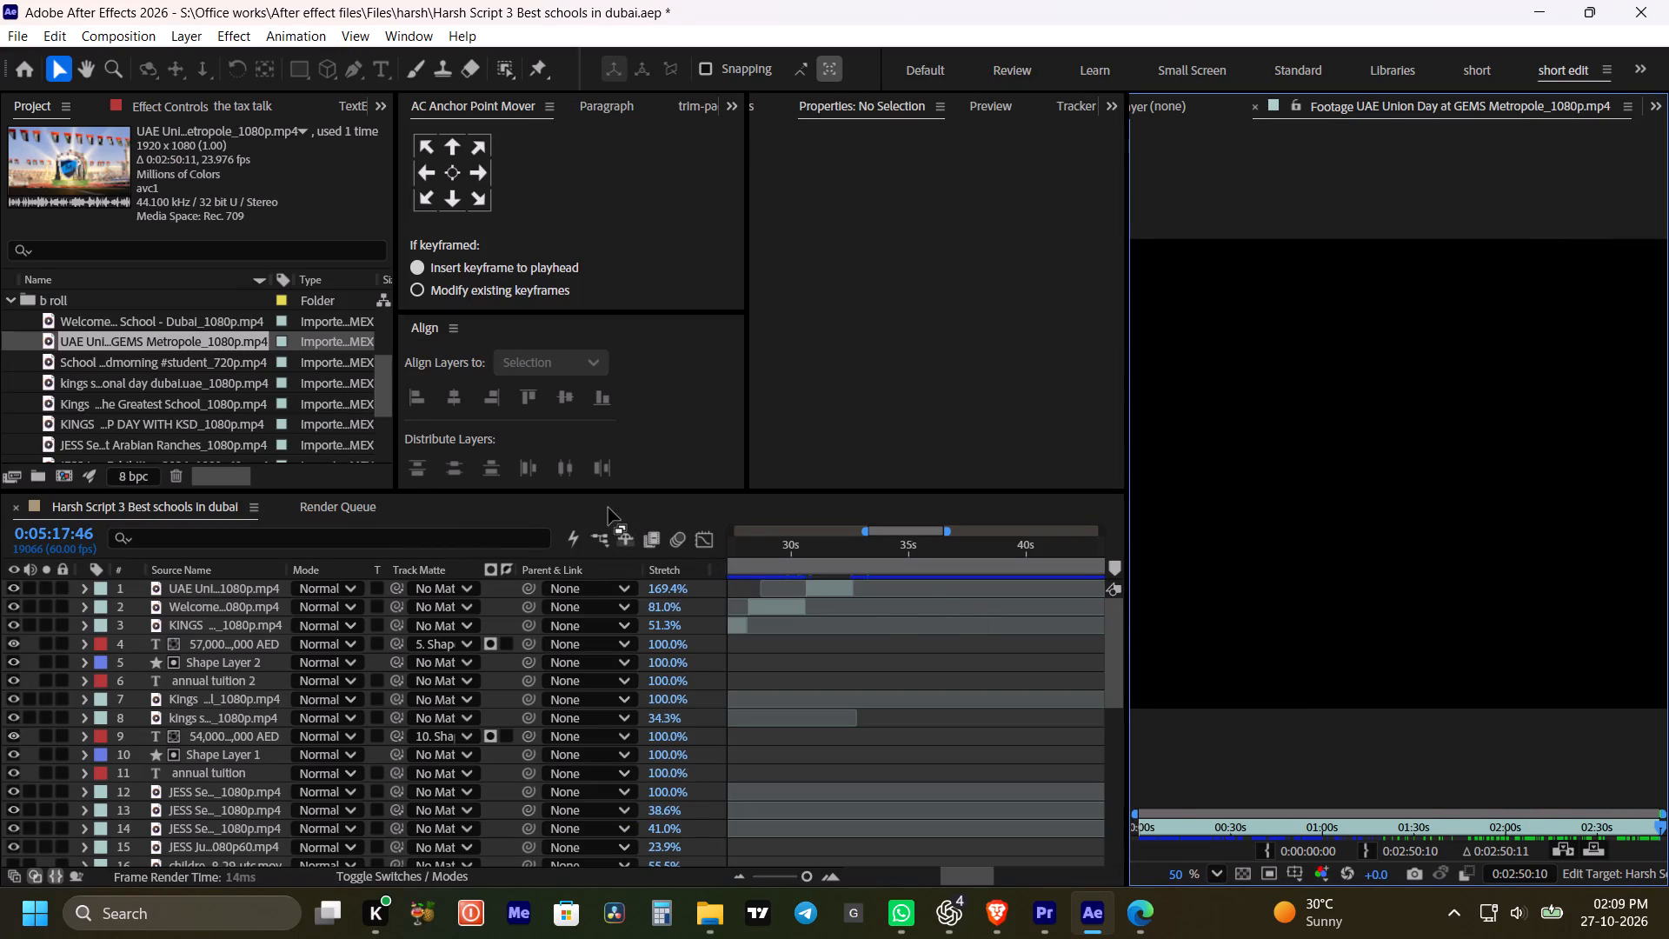
{"action": "left_click", "coordinate": [123, 360]}
{"action": "scroll", "coordinate": [107, 430], "scroll_direction": "down", "scroll_amount": 1}
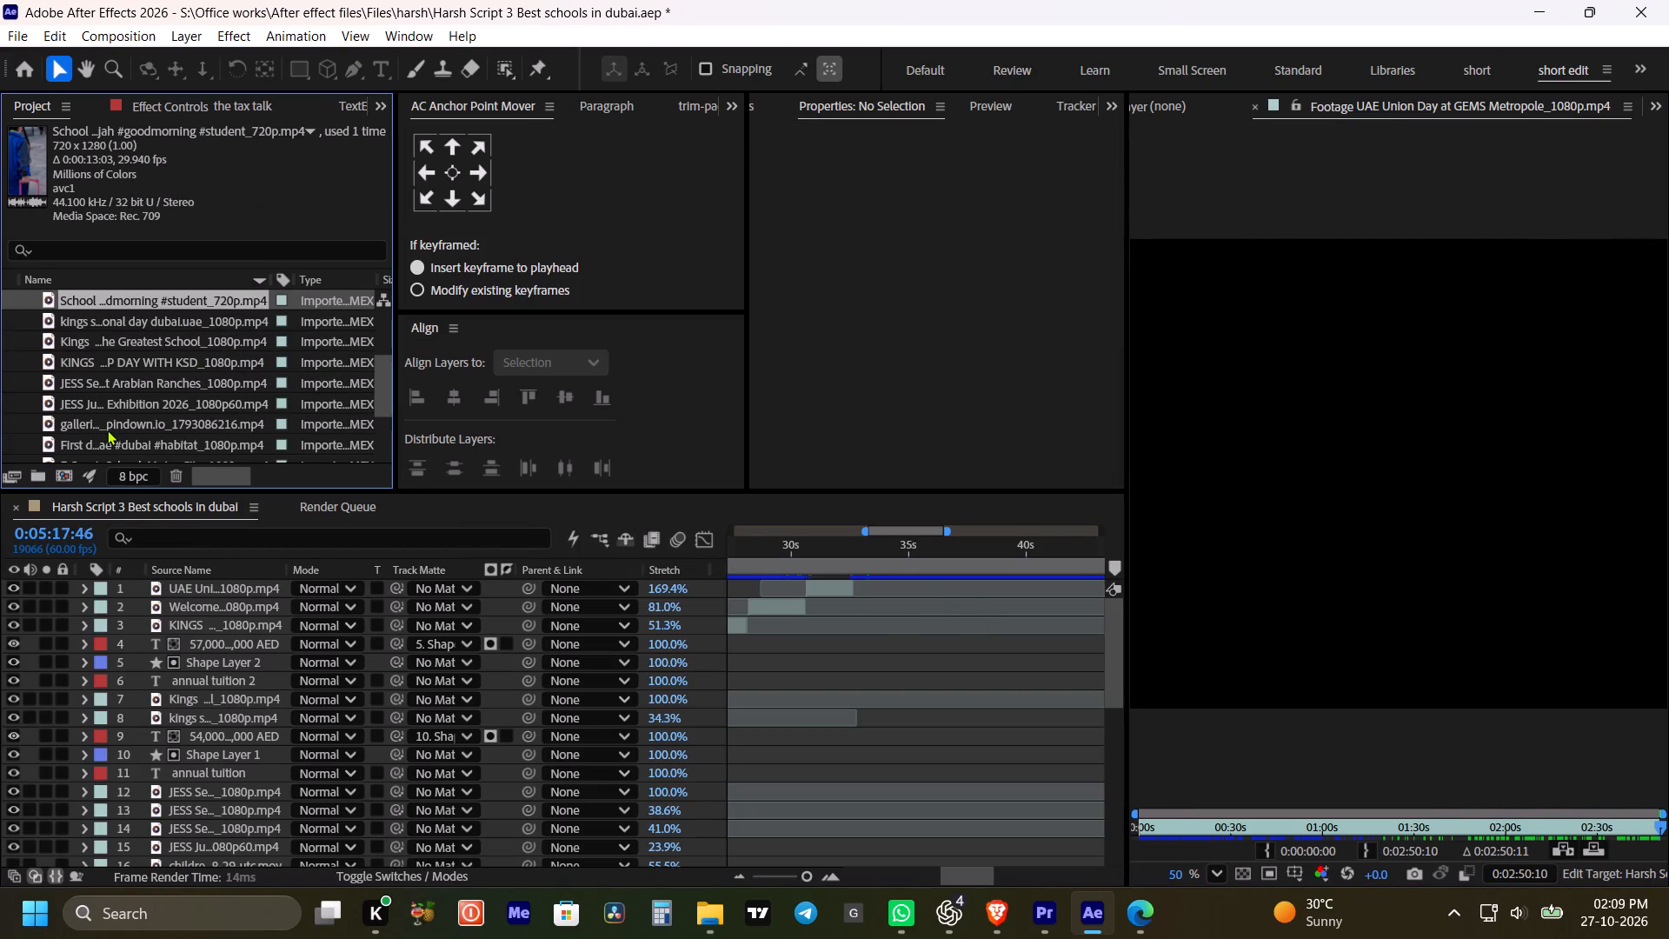
{"action": "scroll", "coordinate": [105, 399], "scroll_direction": "down", "scroll_amount": 1}
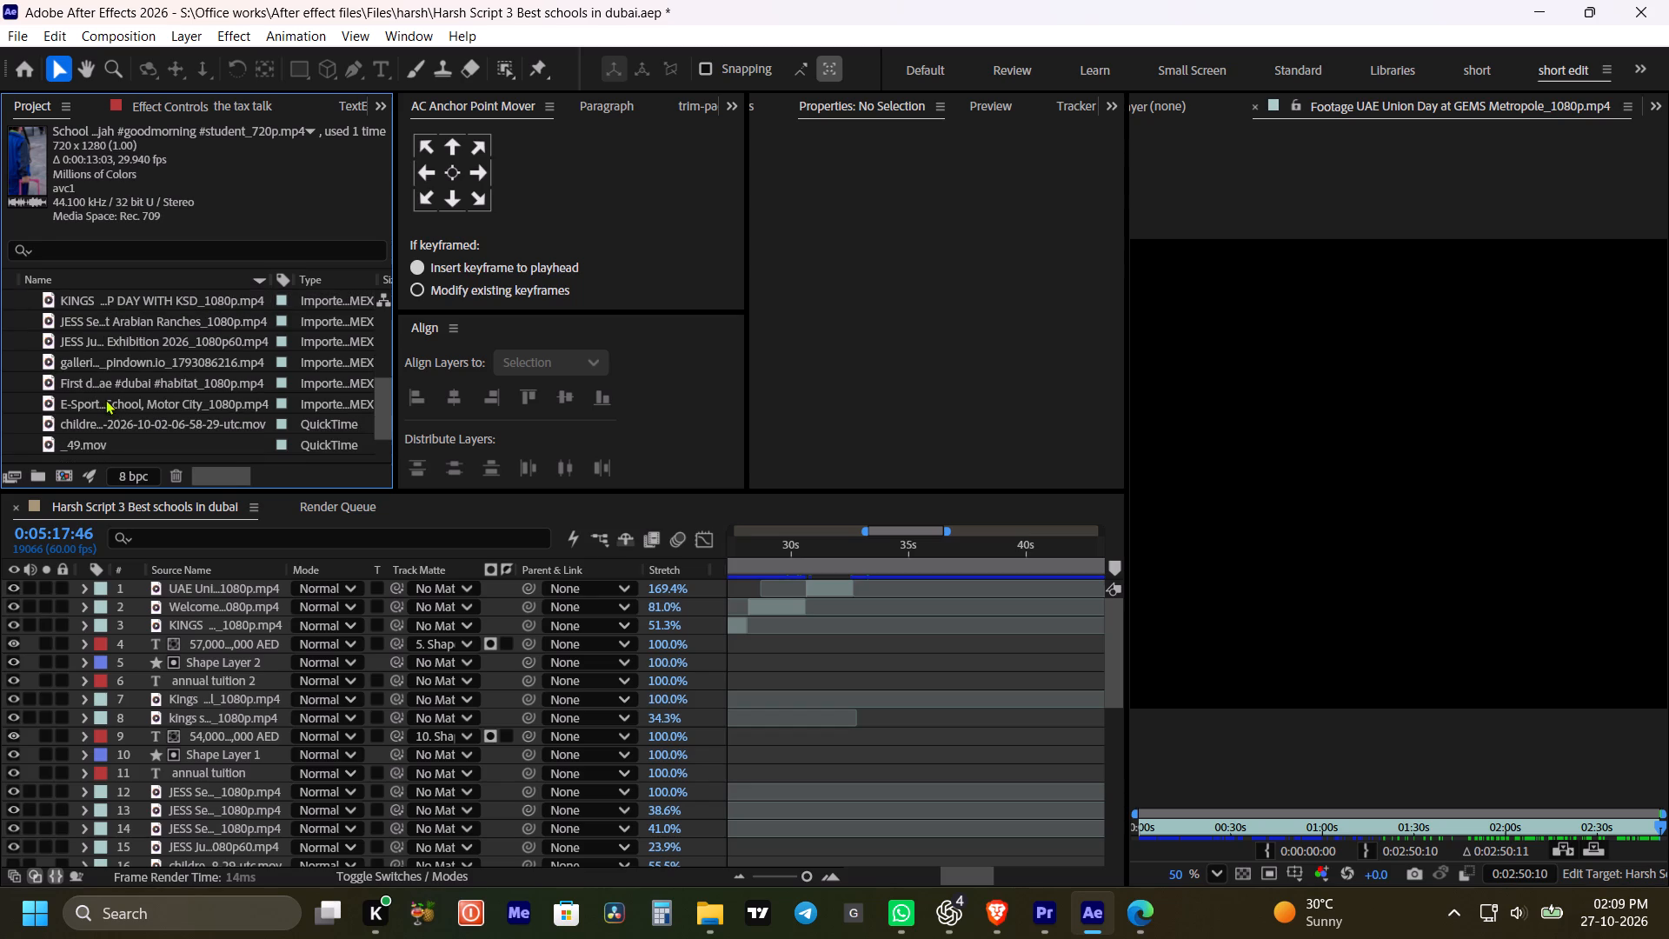
Switch to Edge, return to the YouTube search results, open the "GEMS Metropole Senior School" video and copy its link.
{"action": "left_click", "coordinate": [1154, 922]}
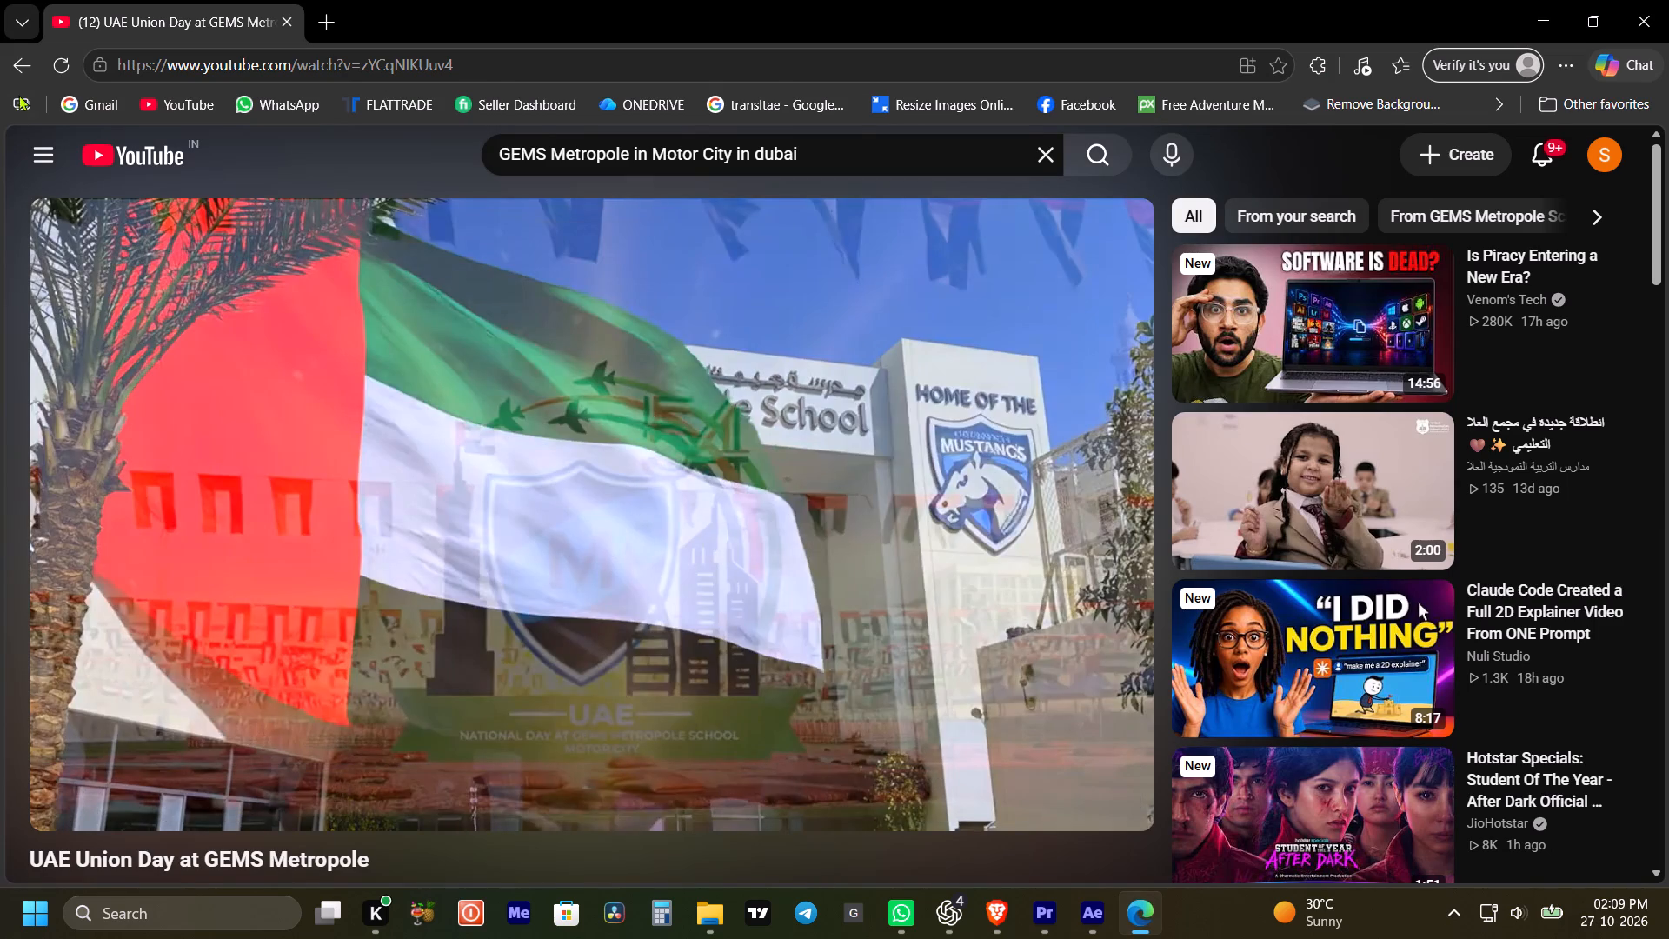
{"action": "left_click", "coordinate": [17, 68]}
{"action": "scroll", "coordinate": [741, 557], "scroll_direction": "down", "scroll_amount": 4}
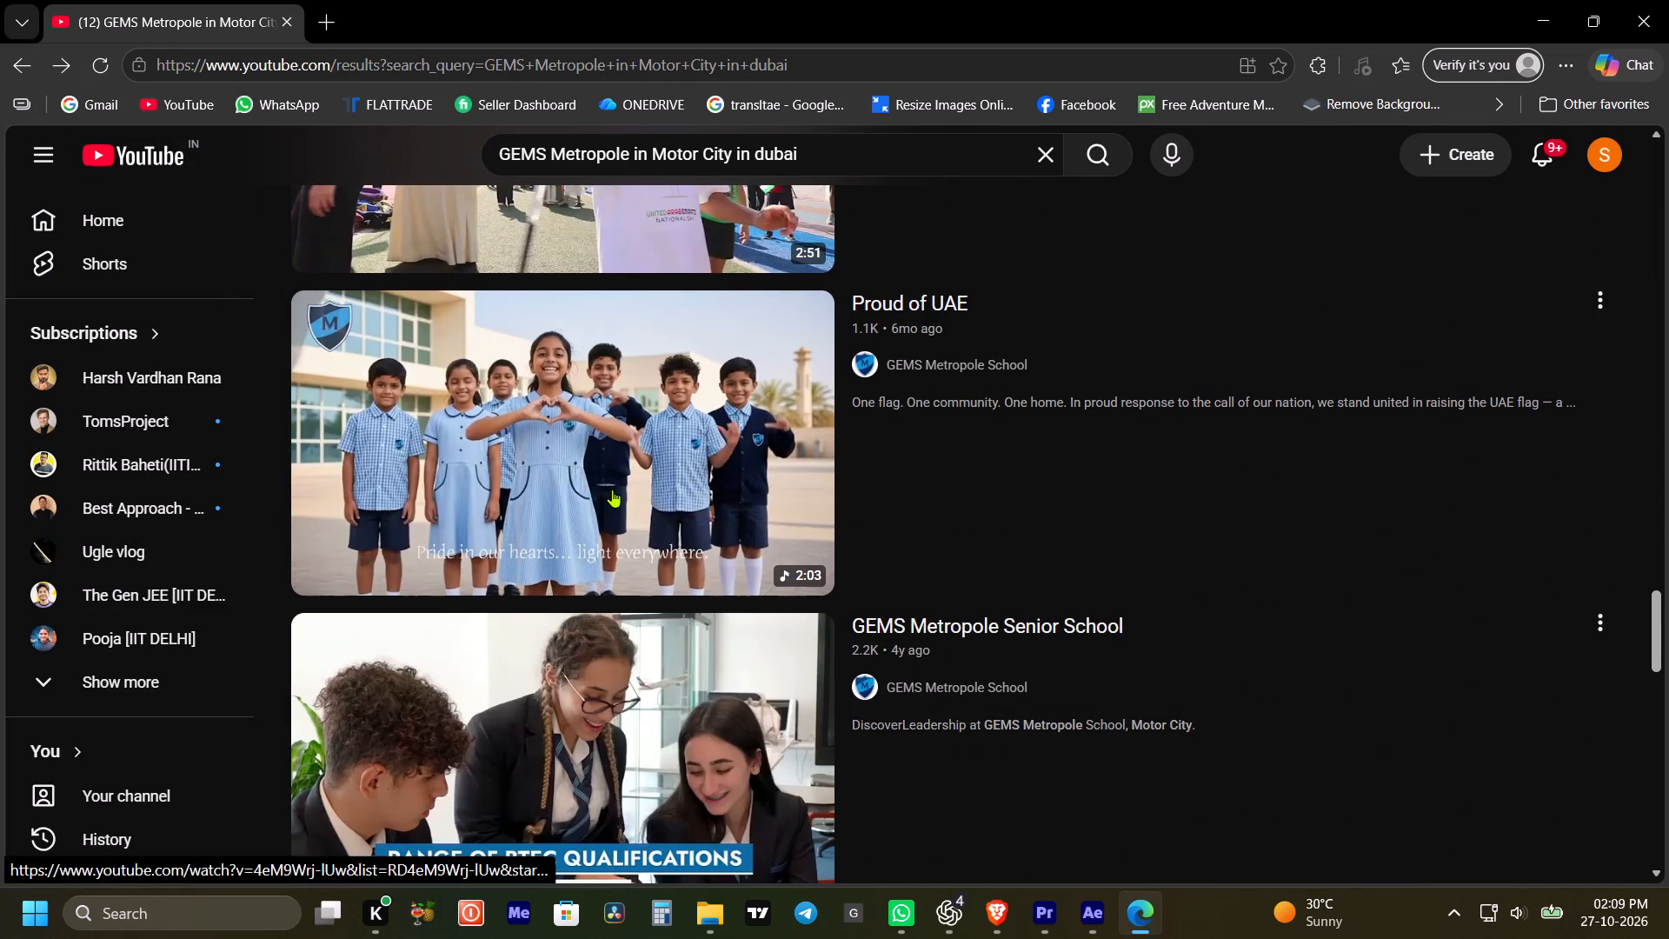
{"action": "scroll", "coordinate": [672, 431], "scroll_direction": "down", "scroll_amount": 3}
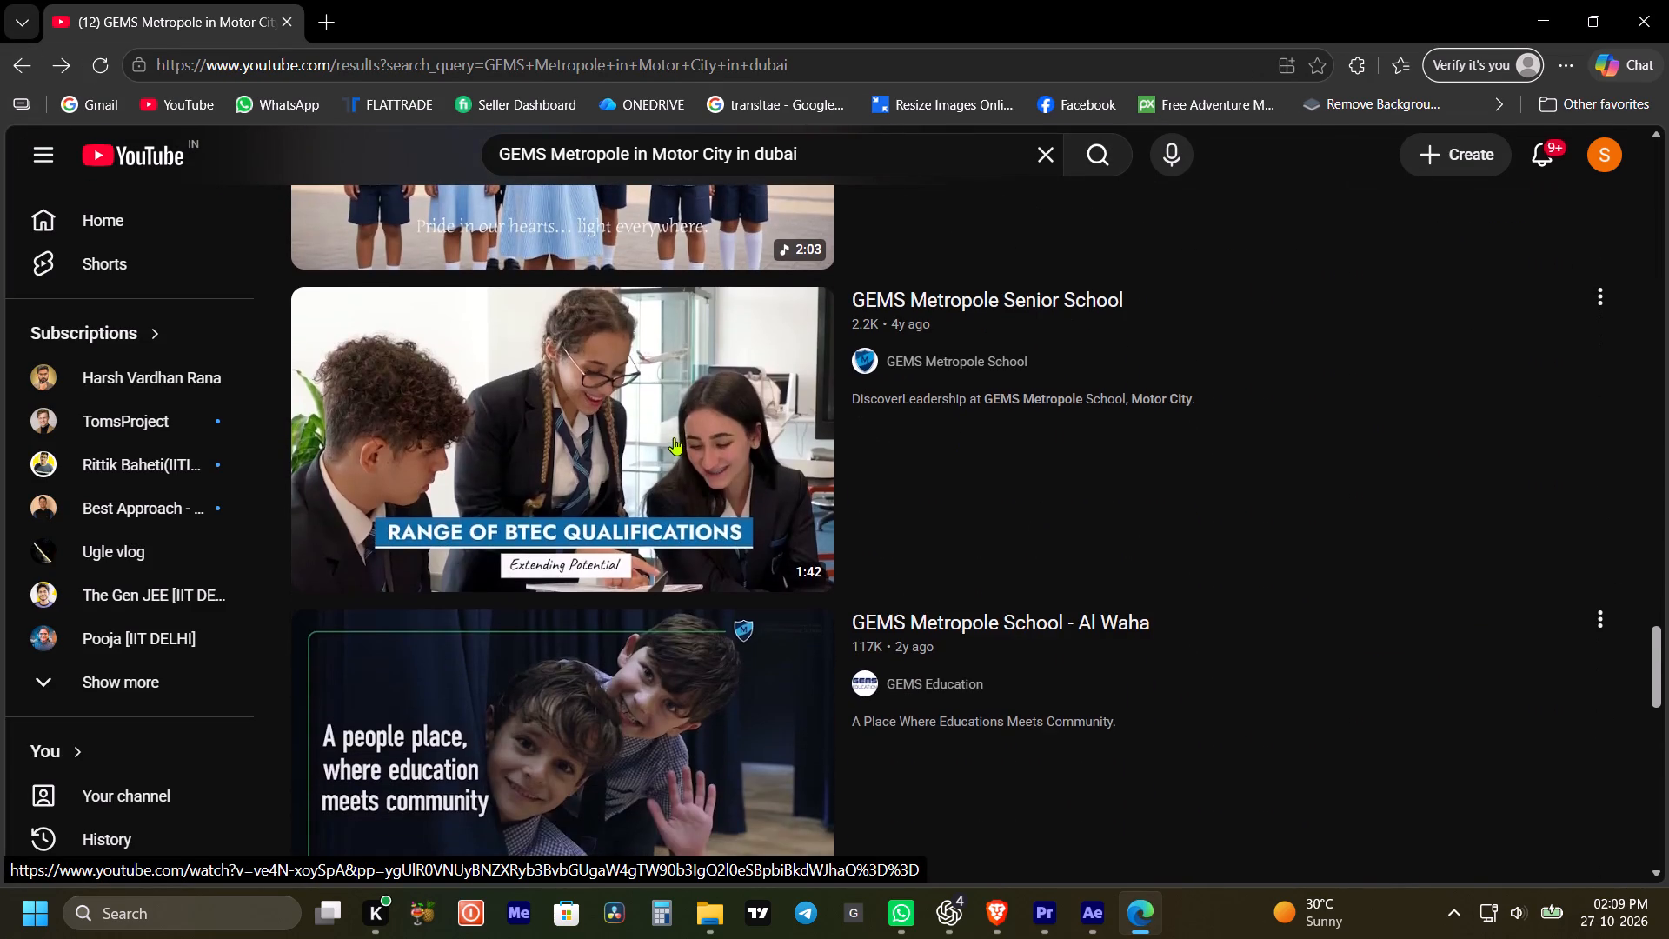
{"action": "left_click", "coordinate": [600, 510]}
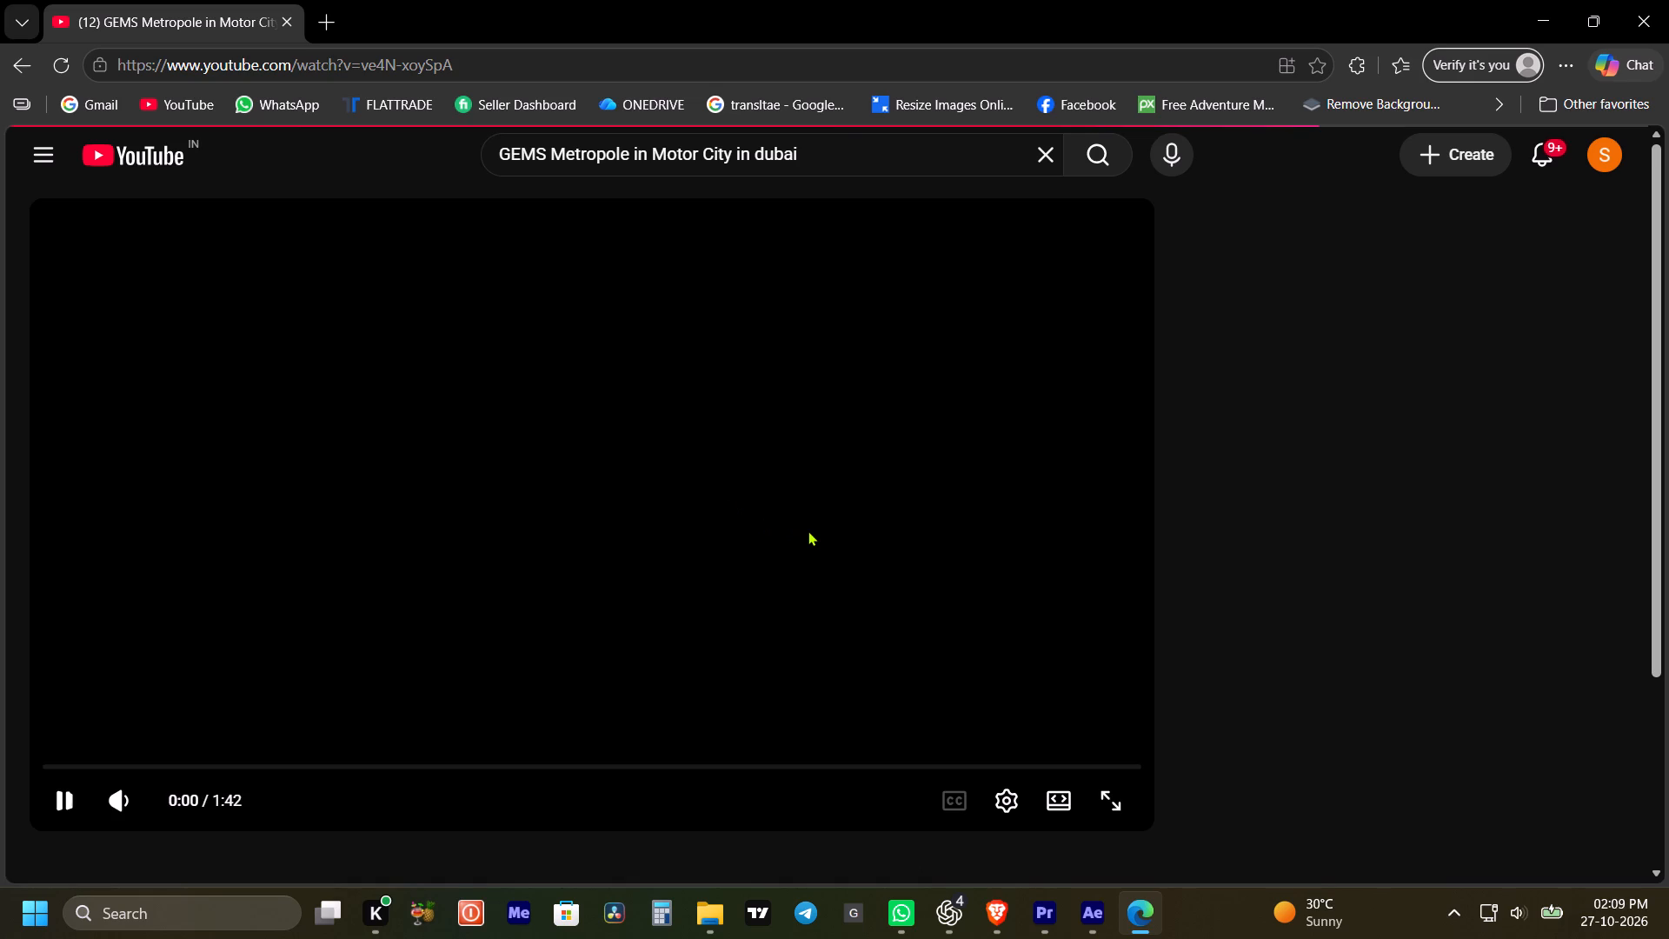
{"action": "left_click", "coordinate": [720, 539]}
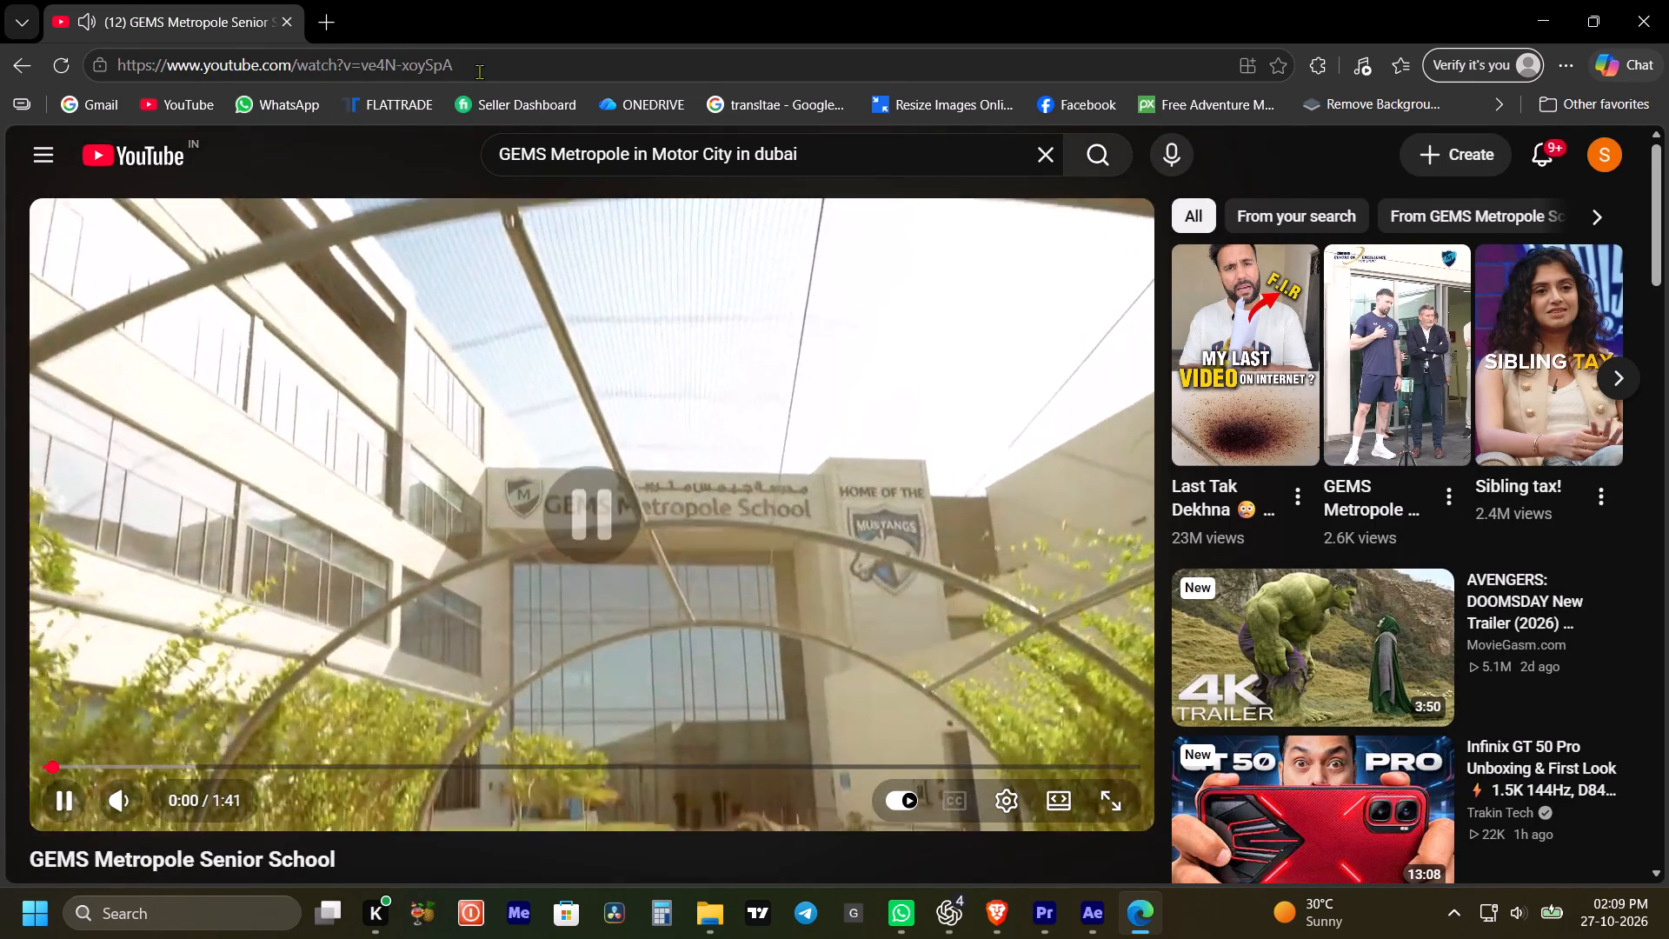
{"action": "left_click", "coordinate": [479, 71]}
{"action": "key", "text": "ctrl+c"}
{"action": "key", "text": "ctrl+c"}
{"action": "left_click", "coordinate": [885, 628]}
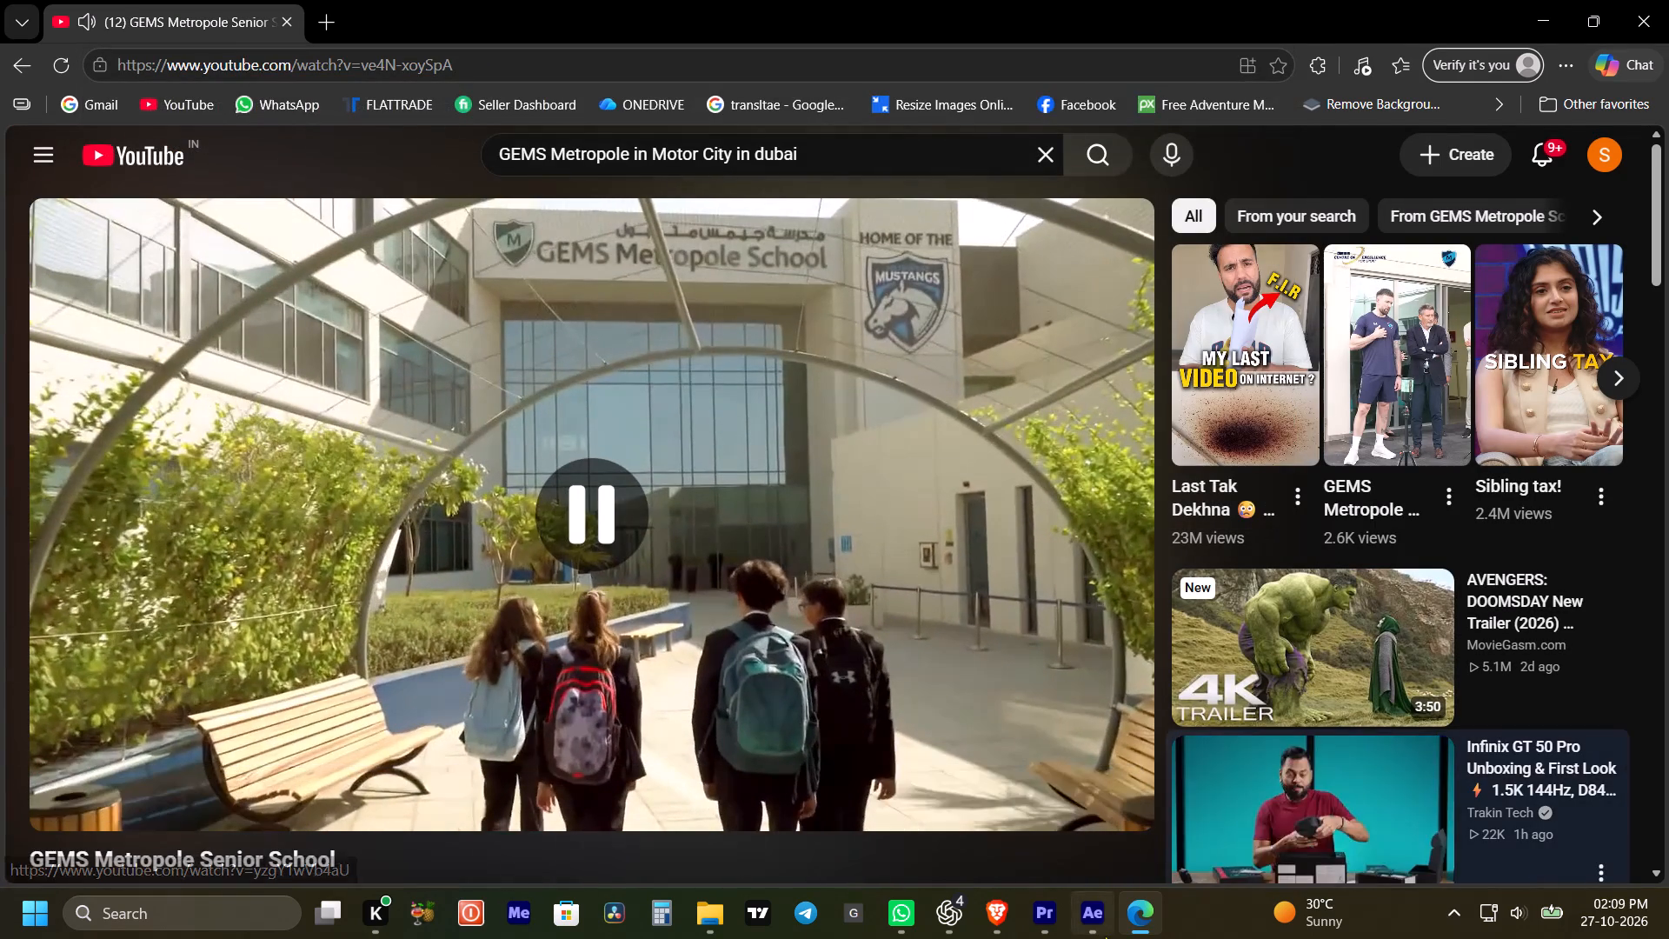
Switch to the YouTube Video Downloader page in Brave, dismiss the previous file's pop-up and submit the copied Senior School video link.
{"action": "left_click", "coordinate": [991, 908]}
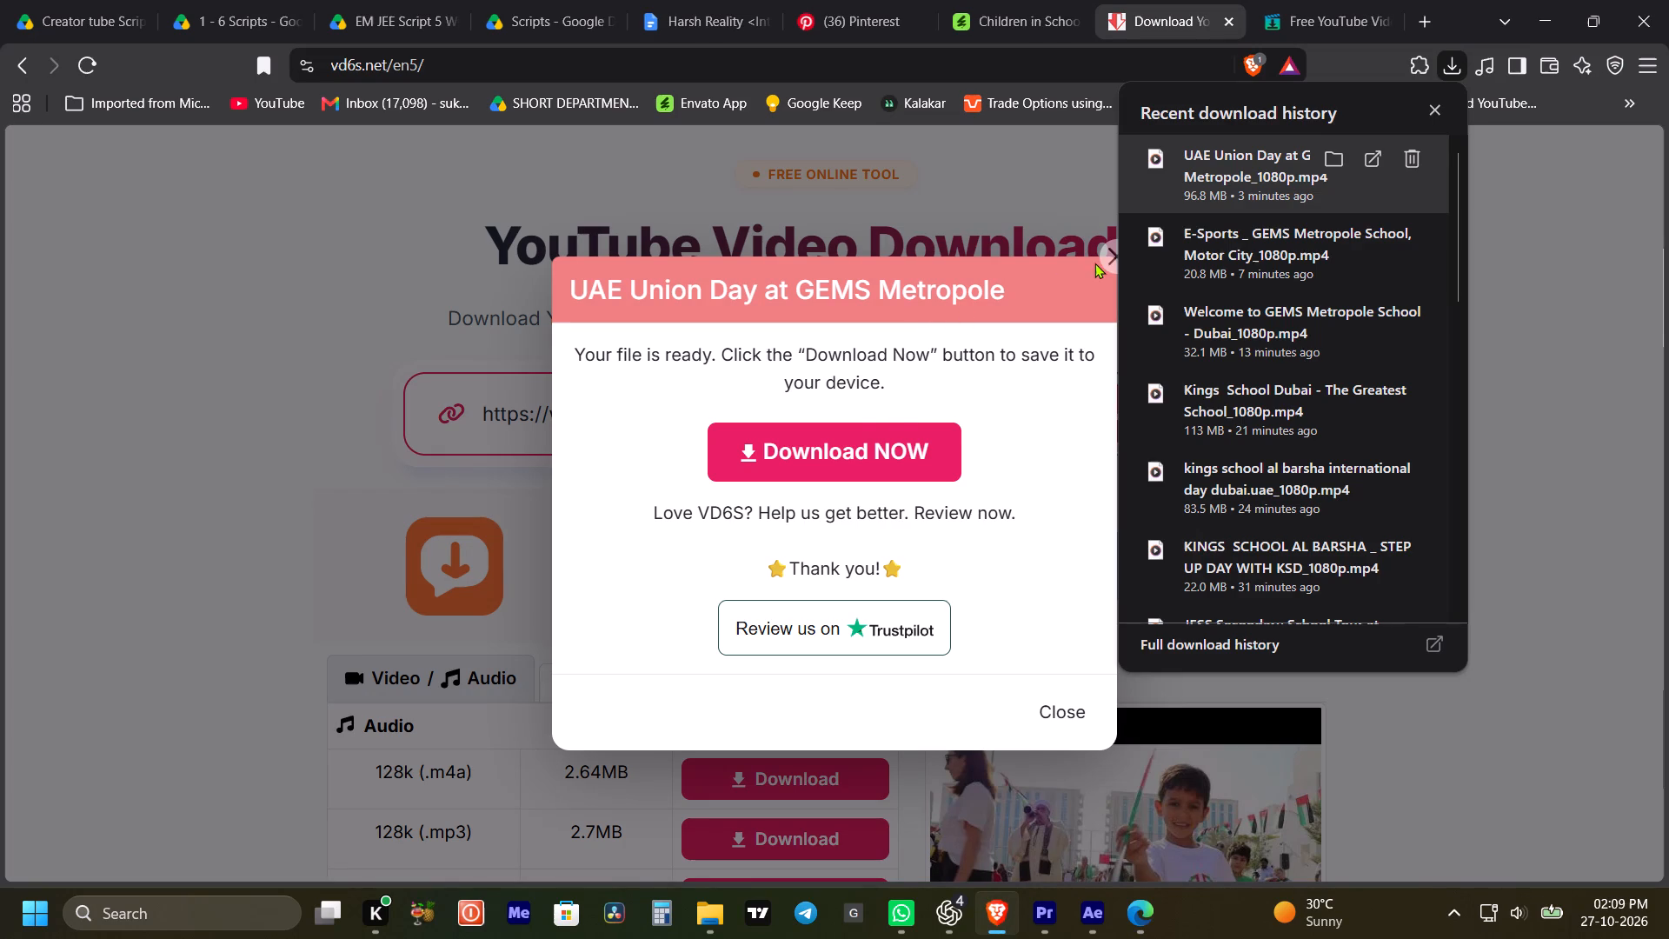
{"action": "left_click", "coordinate": [1096, 262]}
{"action": "left_click", "coordinate": [1104, 262]}
{"action": "left_click", "coordinate": [1129, 264]}
{"action": "left_click", "coordinate": [1100, 256]}
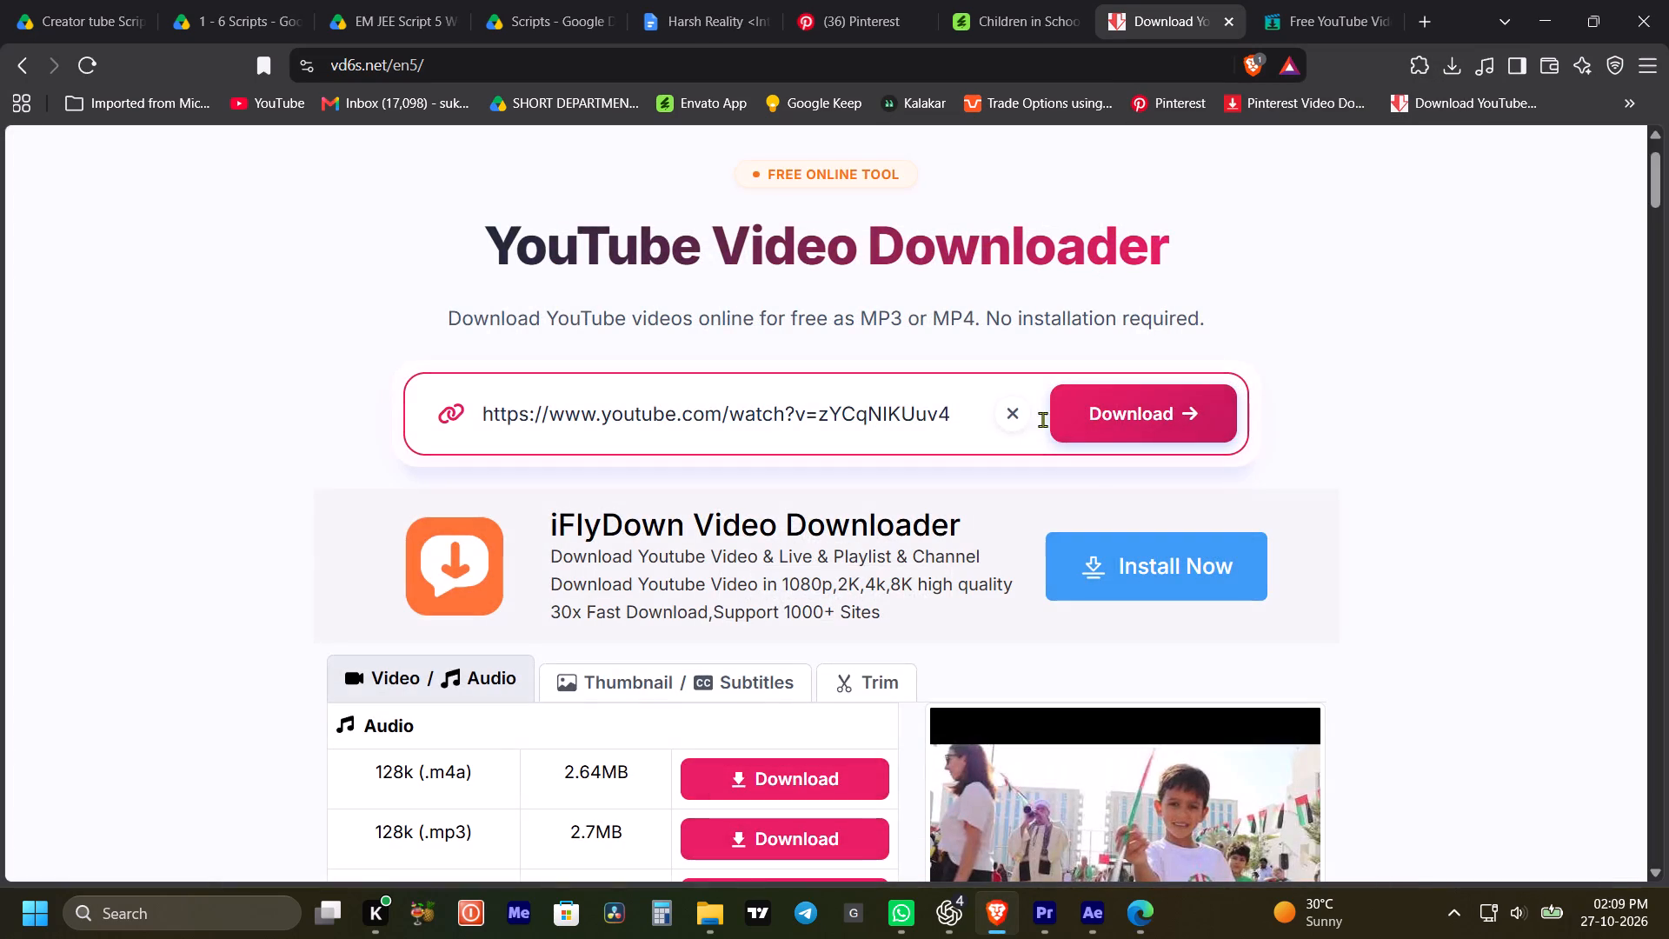
{"action": "left_click", "coordinate": [1032, 415]}
{"action": "left_click", "coordinate": [1006, 415]}
{"action": "left_click", "coordinate": [999, 405]}
{"action": "key", "text": "ctrl+v"}
{"action": "left_click", "coordinate": [1187, 414]}
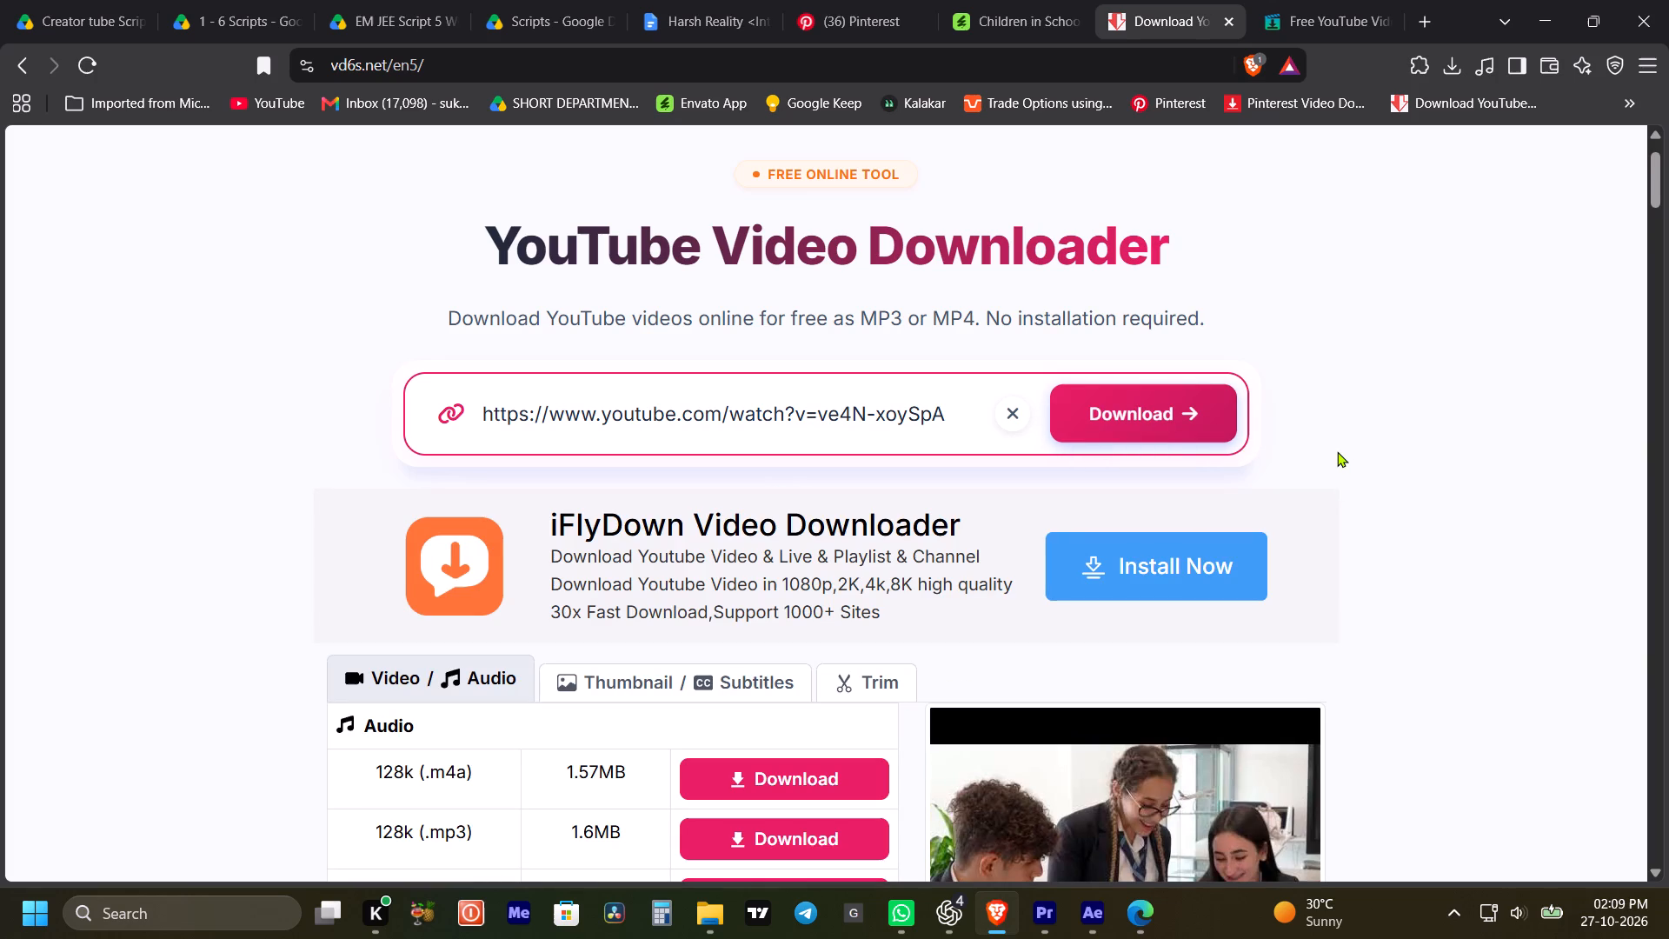
Download the 1080p MP4 with audio and save it as "GEMS Metropole Senior School_1080p" in the video Assits folder.
{"action": "scroll", "coordinate": [823, 539], "scroll_direction": "down", "scroll_amount": 3}
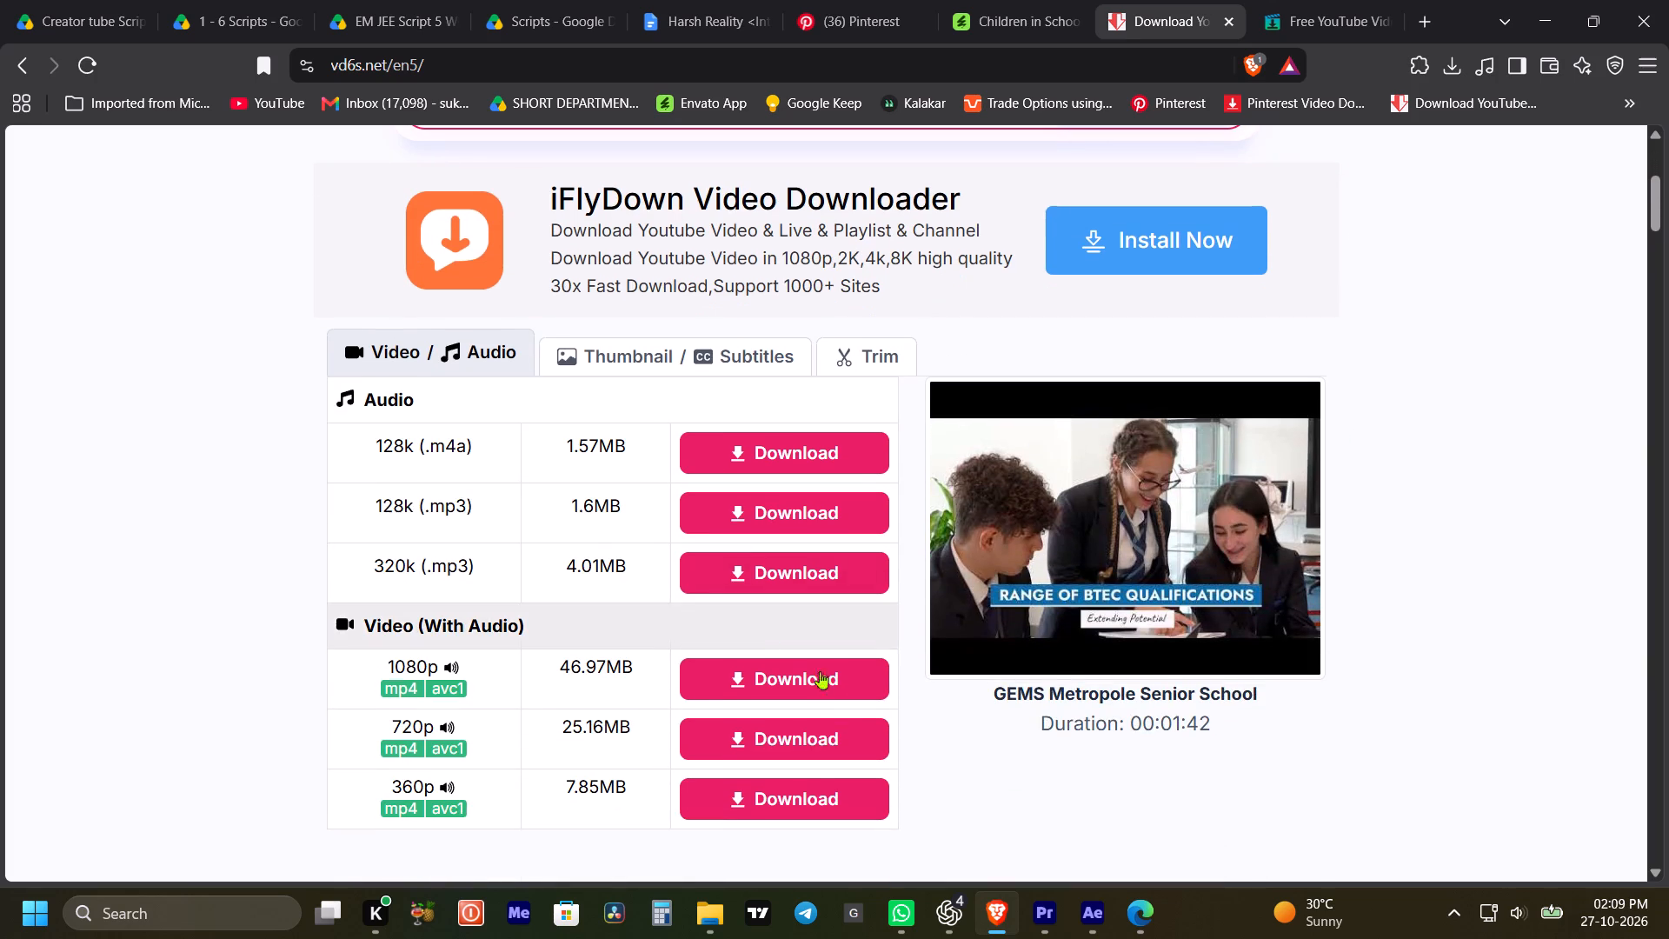
{"action": "left_click", "coordinate": [850, 667]}
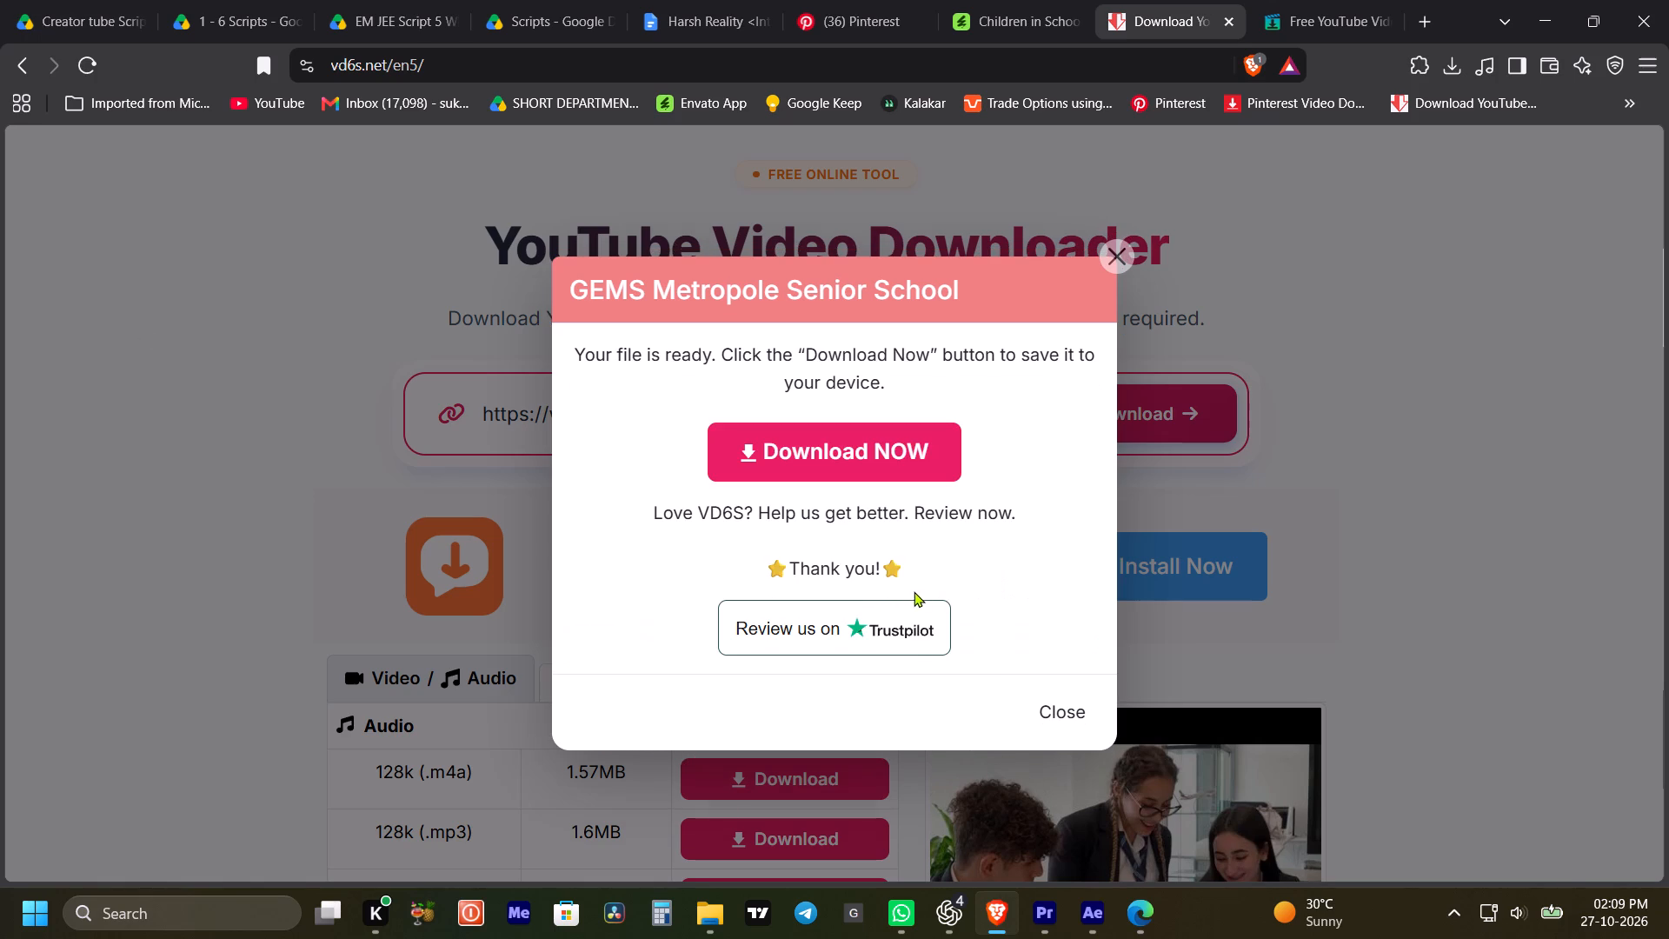
{"action": "left_click", "coordinate": [908, 464]}
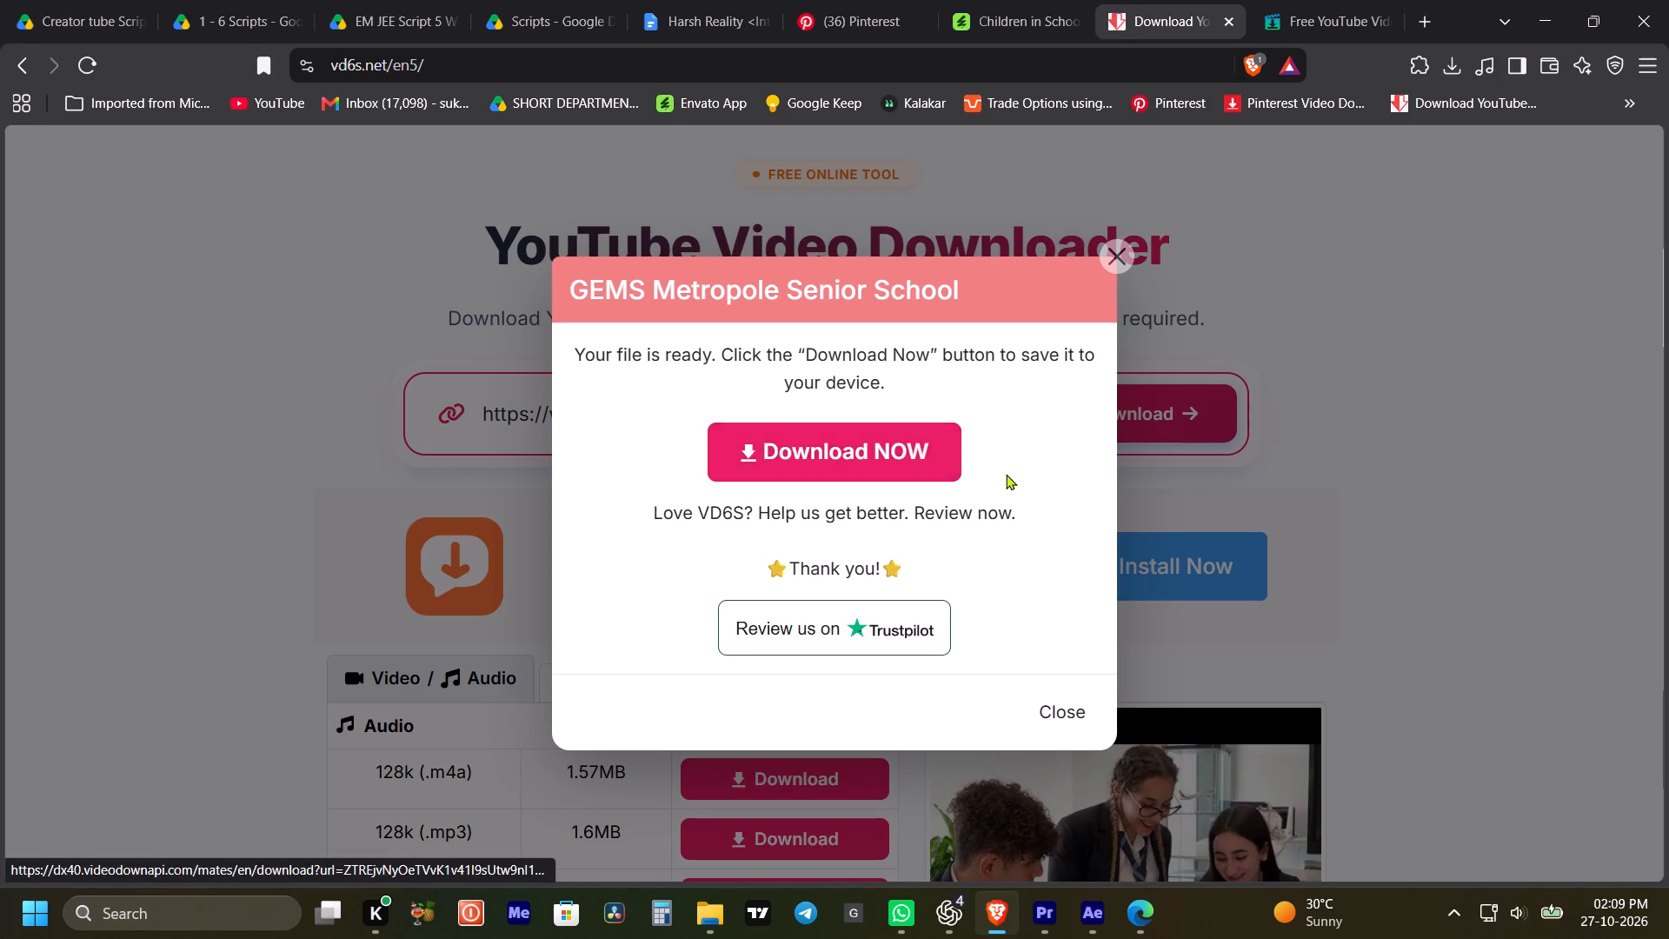
{"action": "key", "text": "ctrl+c"}
{"action": "key", "text": "ctrl+c"}
{"action": "left_click", "coordinate": [1189, 823]}
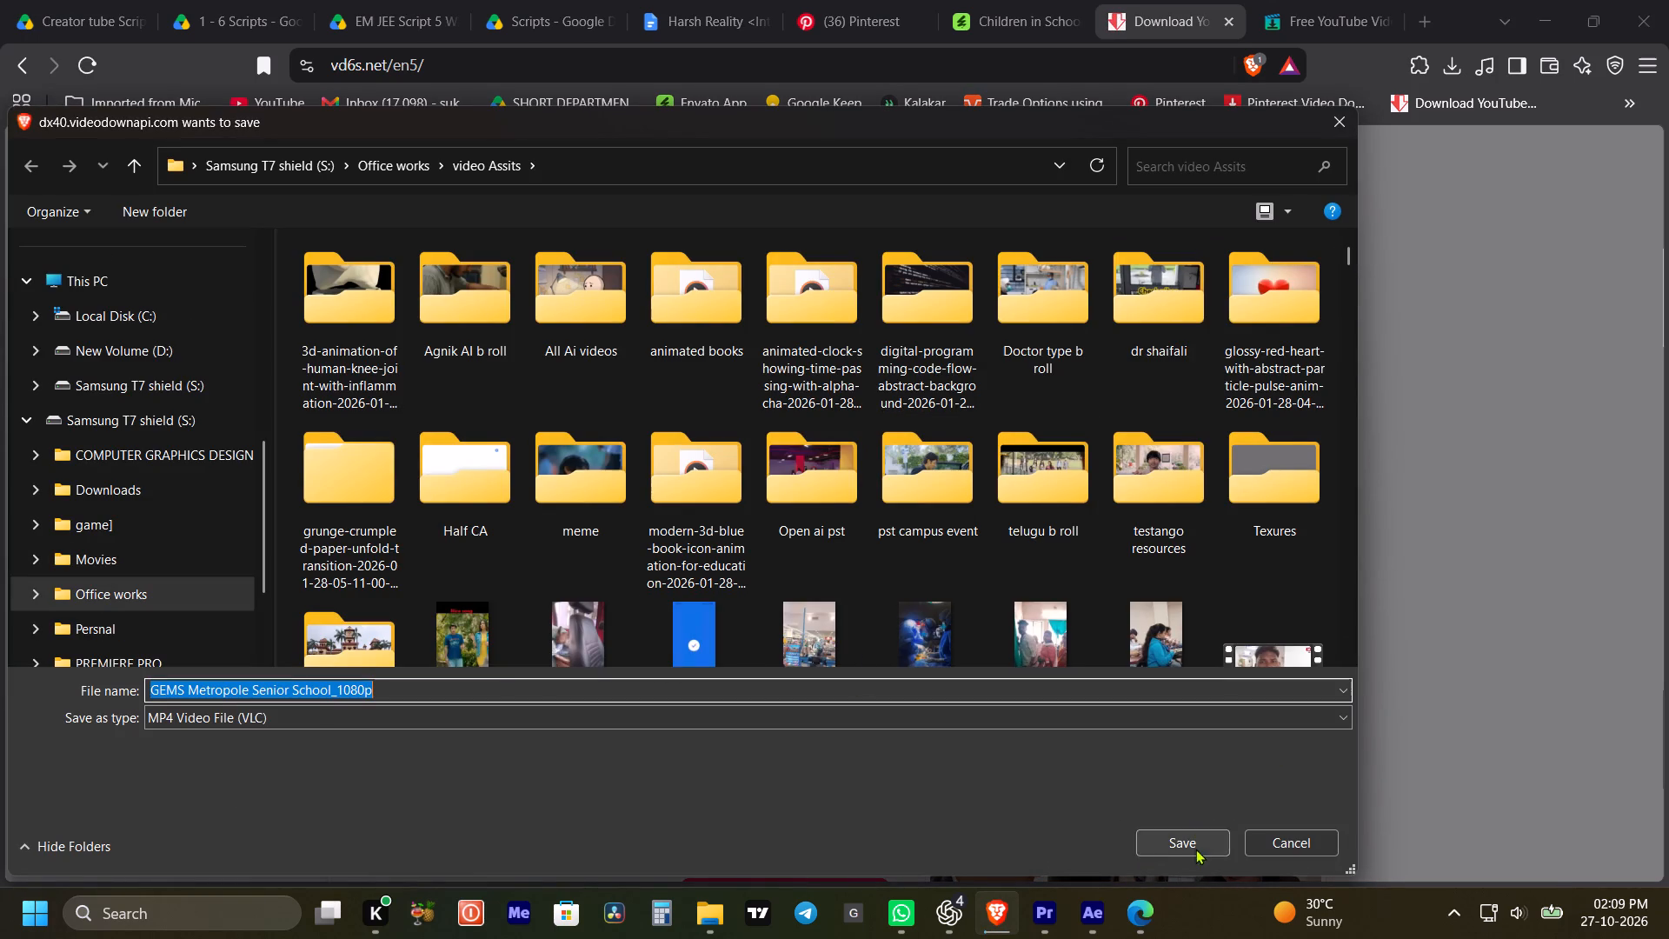
{"action": "left_click", "coordinate": [1195, 849]}
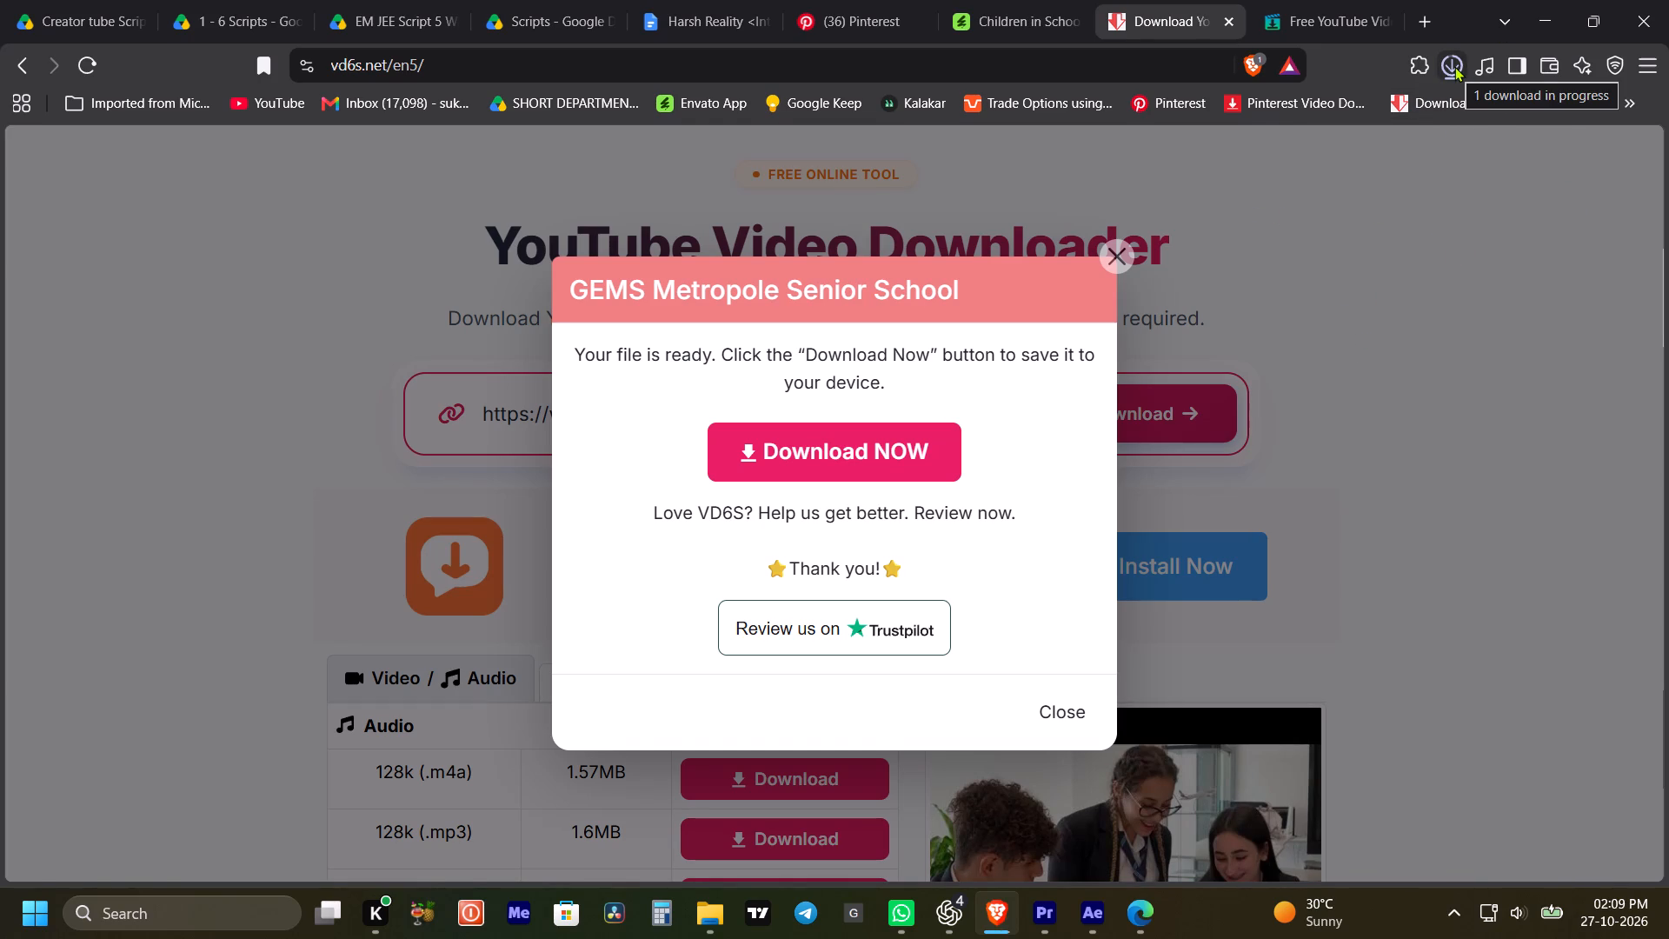
Import the downloaded GEMS Metropole Senior School_1080p.mp4 into the b roll folder of the After Effects project.
{"action": "left_click_drag", "start_coordinate": [1240, 126], "coordinate": [1097, 900]}
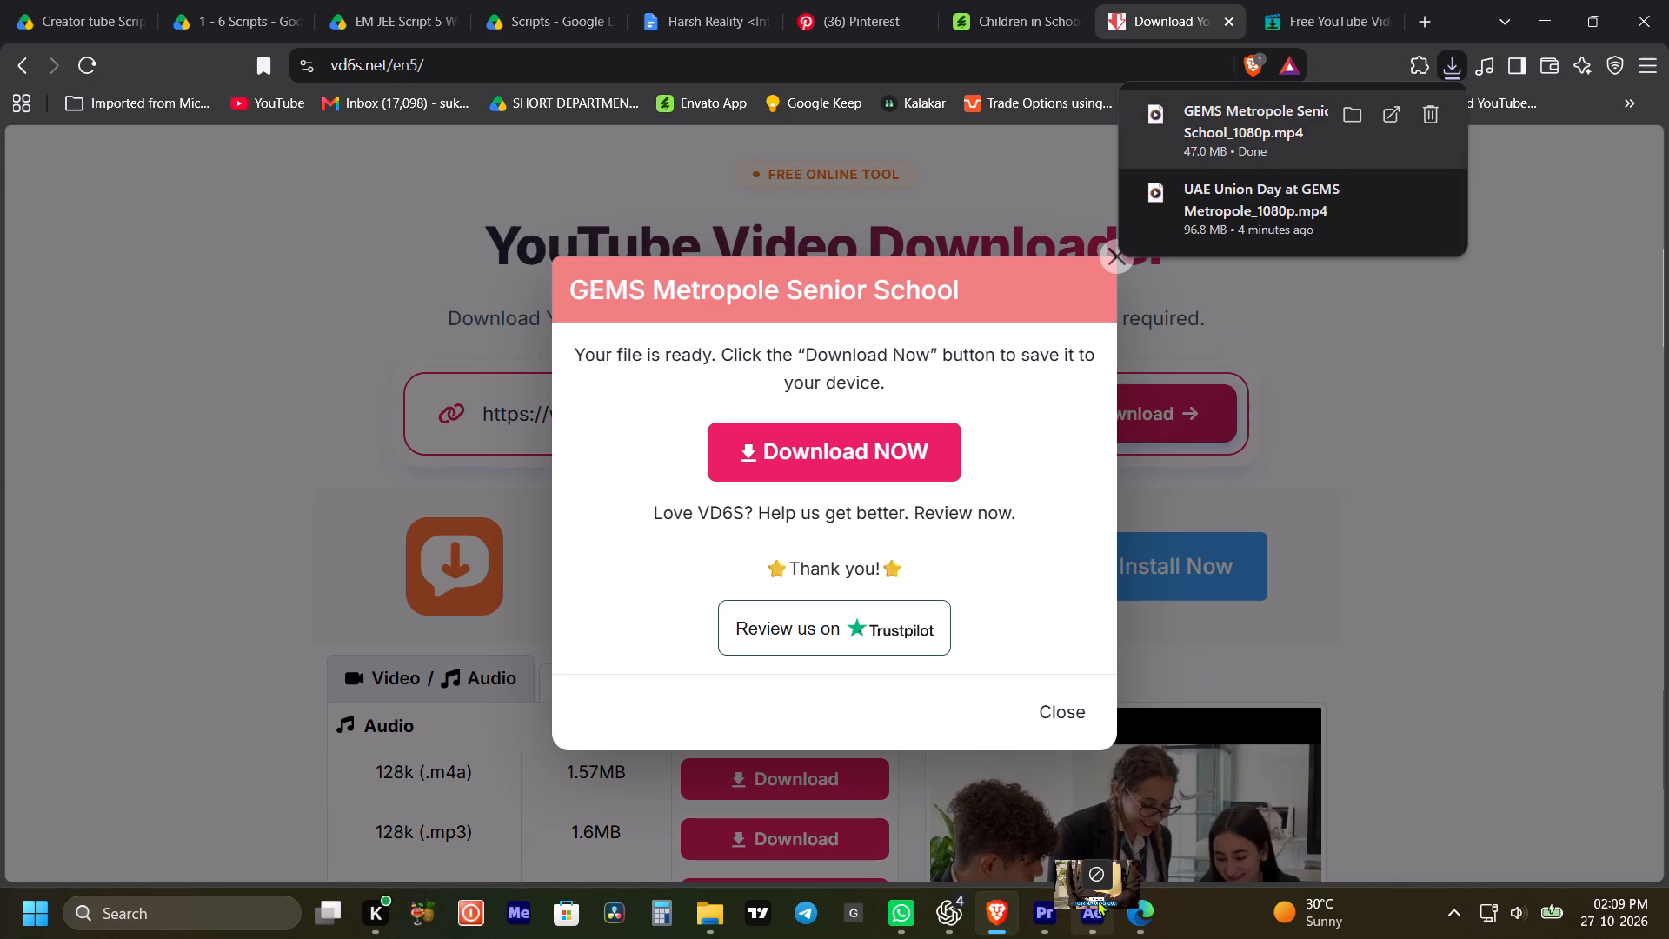
{"action": "left_click_drag", "start_coordinate": [1097, 900], "coordinate": [108, 339]}
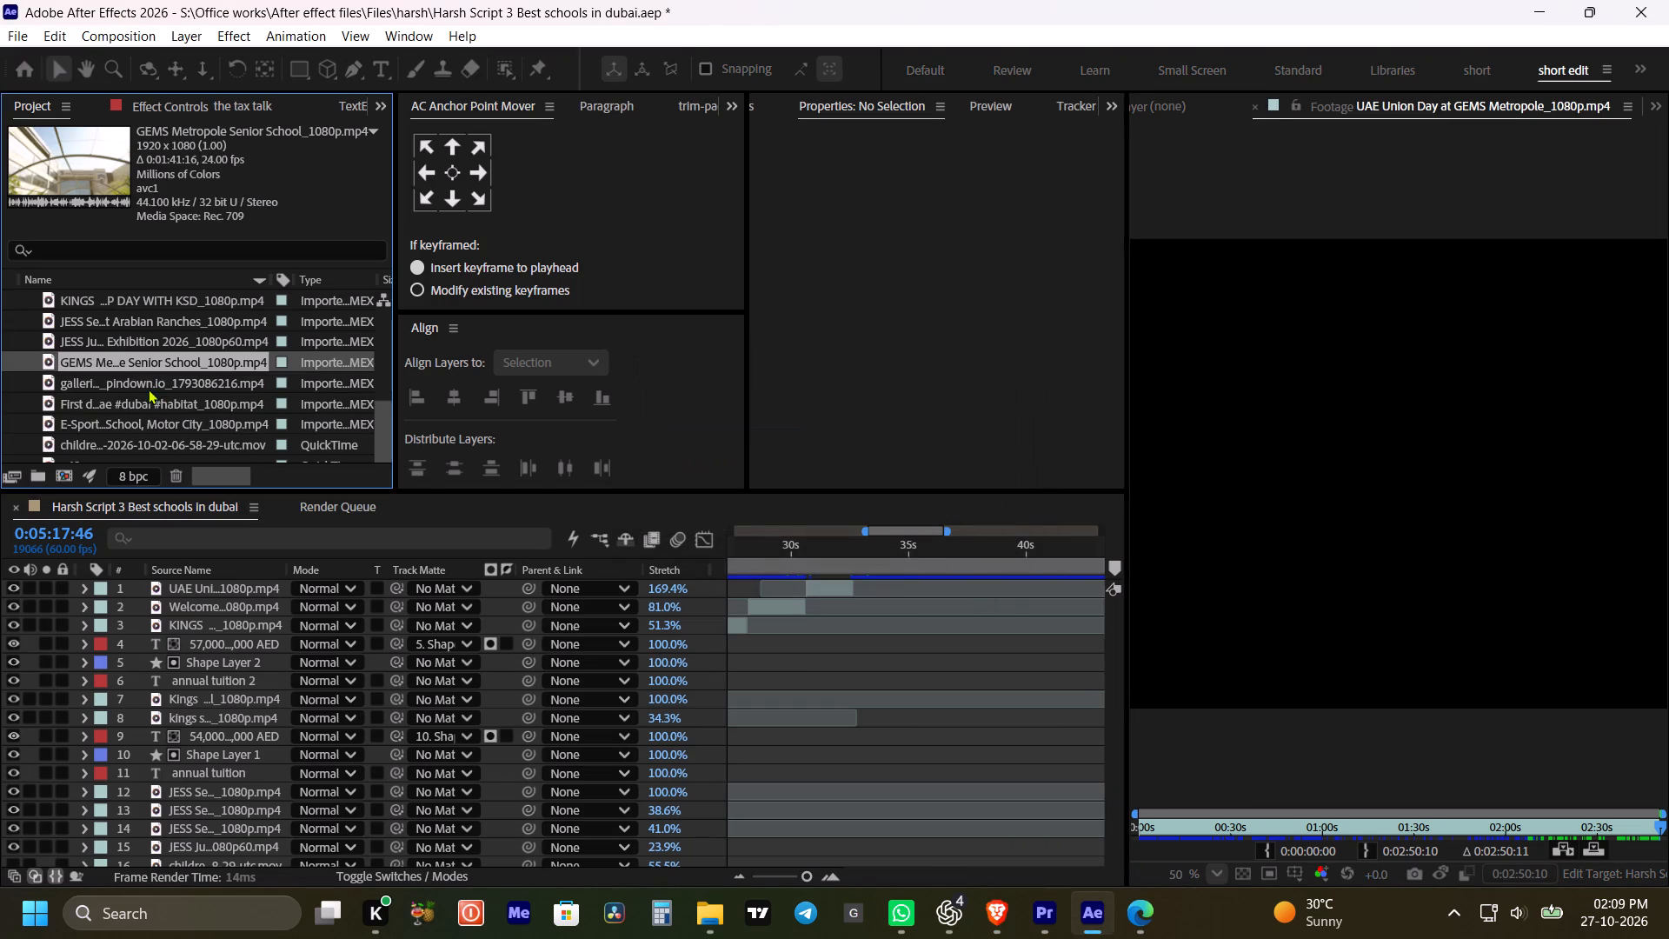
Look through the GEMS Metropole Senior School footage and set its out point at 0:00:02:18, before the title overlay.
{"action": "double_click", "coordinate": [137, 365]}
{"action": "key", "text": "grave"}
{"action": "scroll", "coordinate": [828, 467], "scroll_direction": "down", "scroll_amount": 2}
{"action": "key", "text": "space"}
{"action": "left_click_drag", "start_coordinate": [875, 494], "coordinate": [864, 481]}
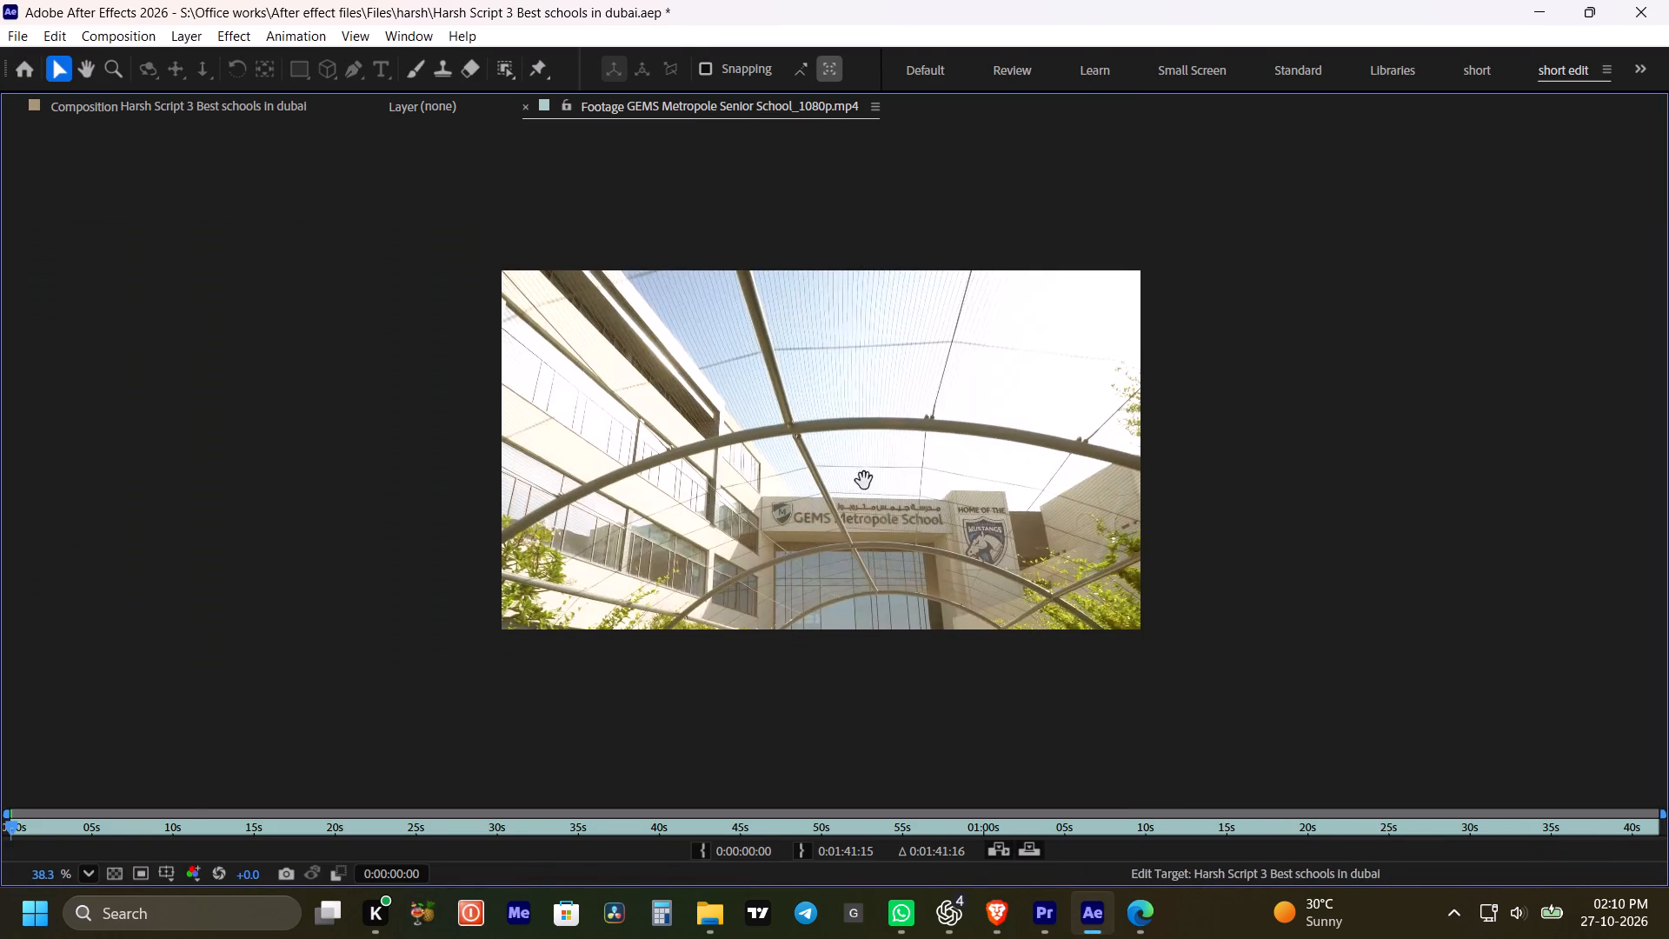
{"action": "left_click_drag", "start_coordinate": [864, 481], "coordinate": [860, 484]}
{"action": "left_click_drag", "start_coordinate": [20, 833], "coordinate": [69, 842]}
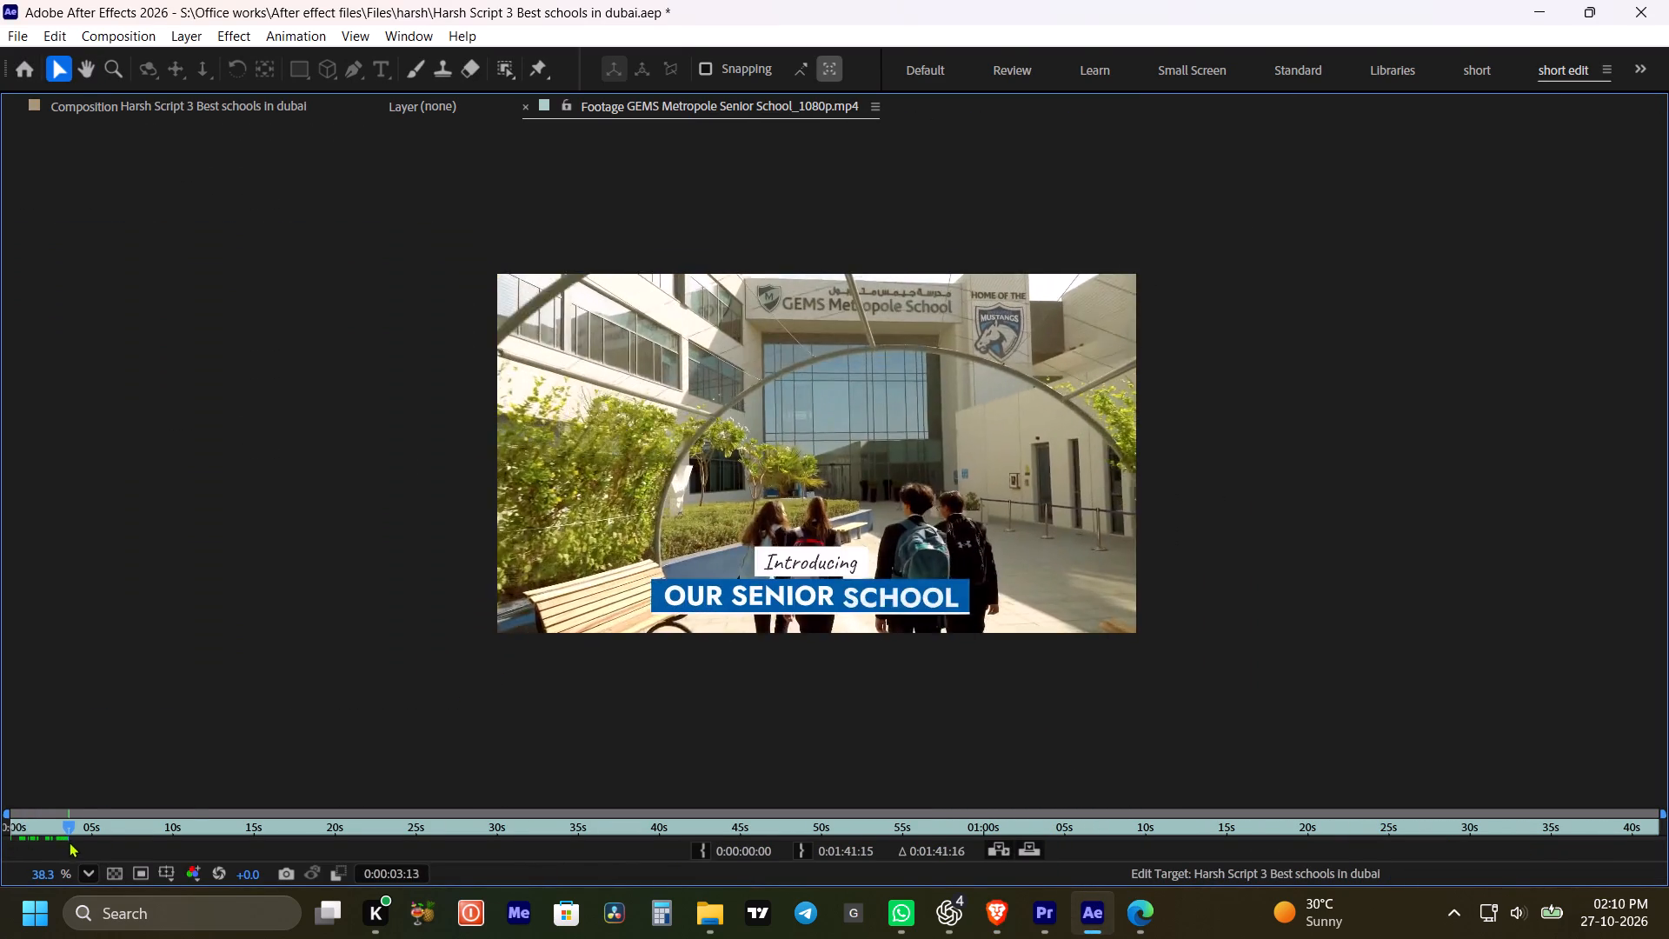
{"action": "left_click_drag", "start_coordinate": [69, 842], "coordinate": [201, 855]}
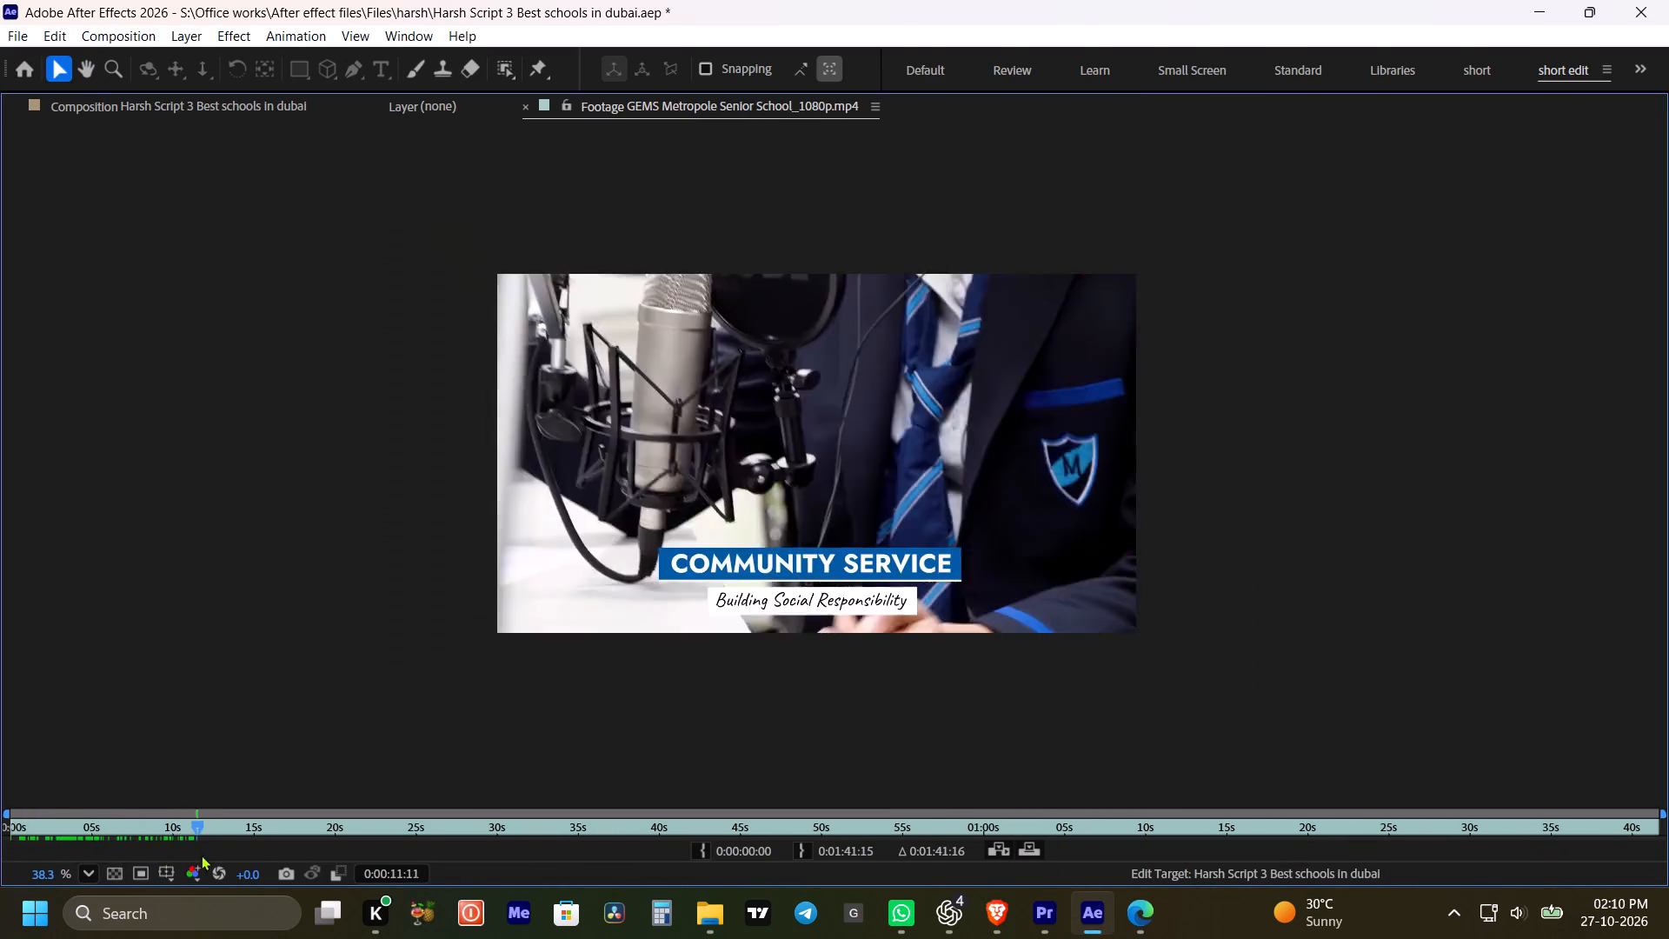
{"action": "left_click_drag", "start_coordinate": [201, 855], "coordinate": [357, 863]}
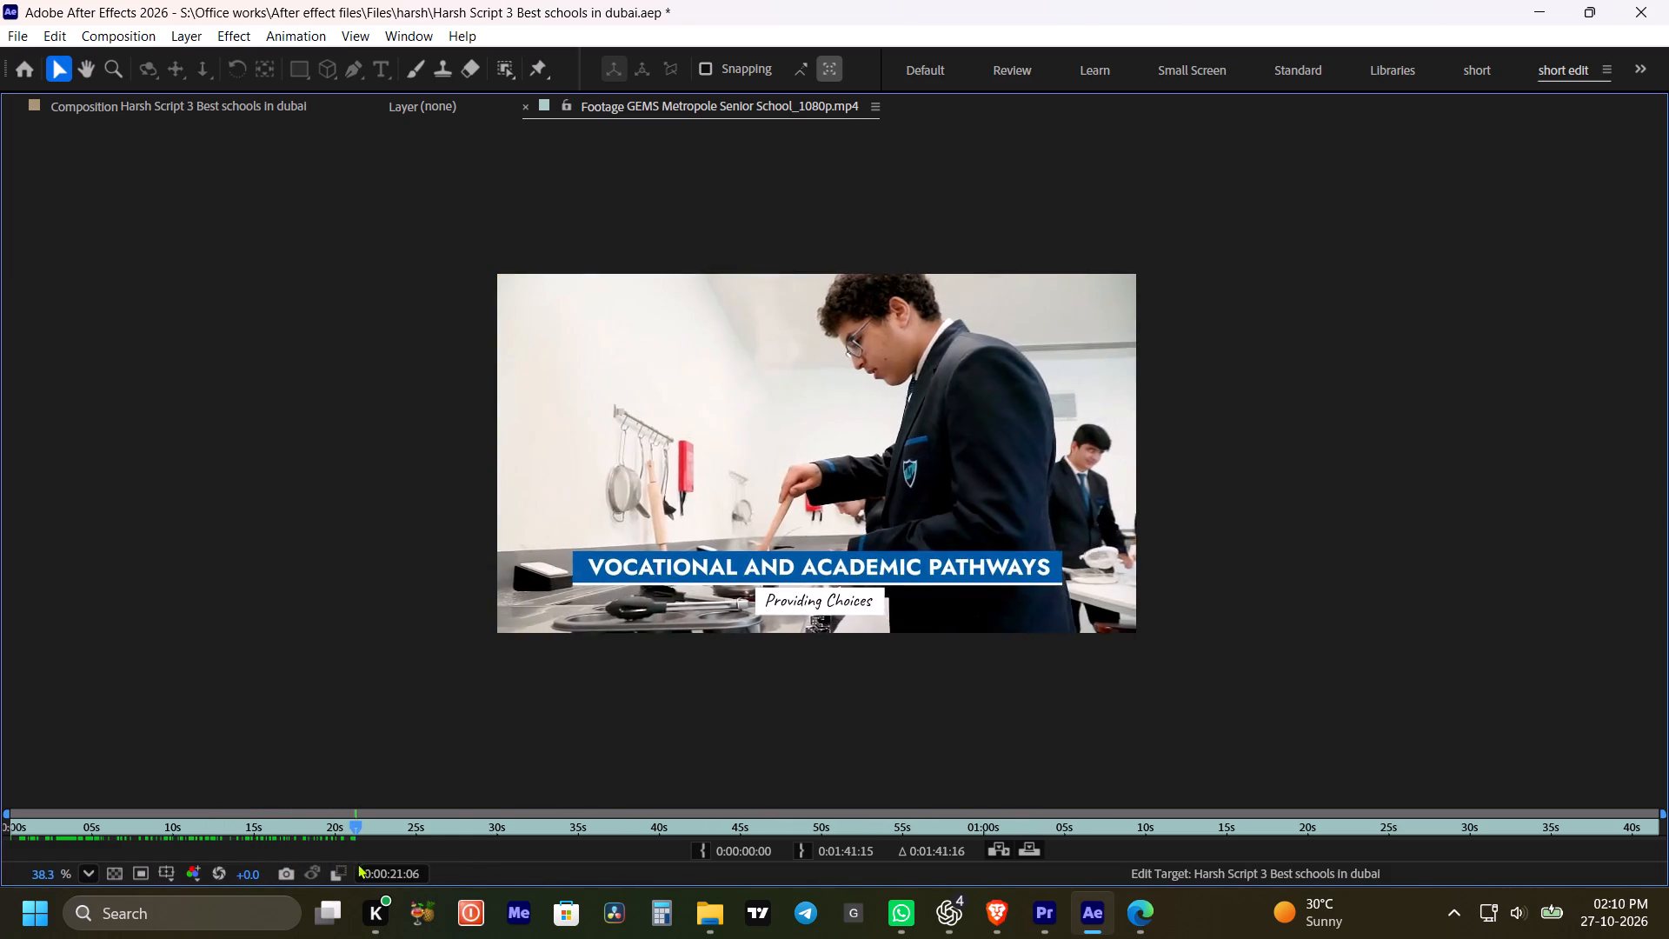
{"action": "left_click_drag", "start_coordinate": [357, 863], "coordinate": [814, 862]}
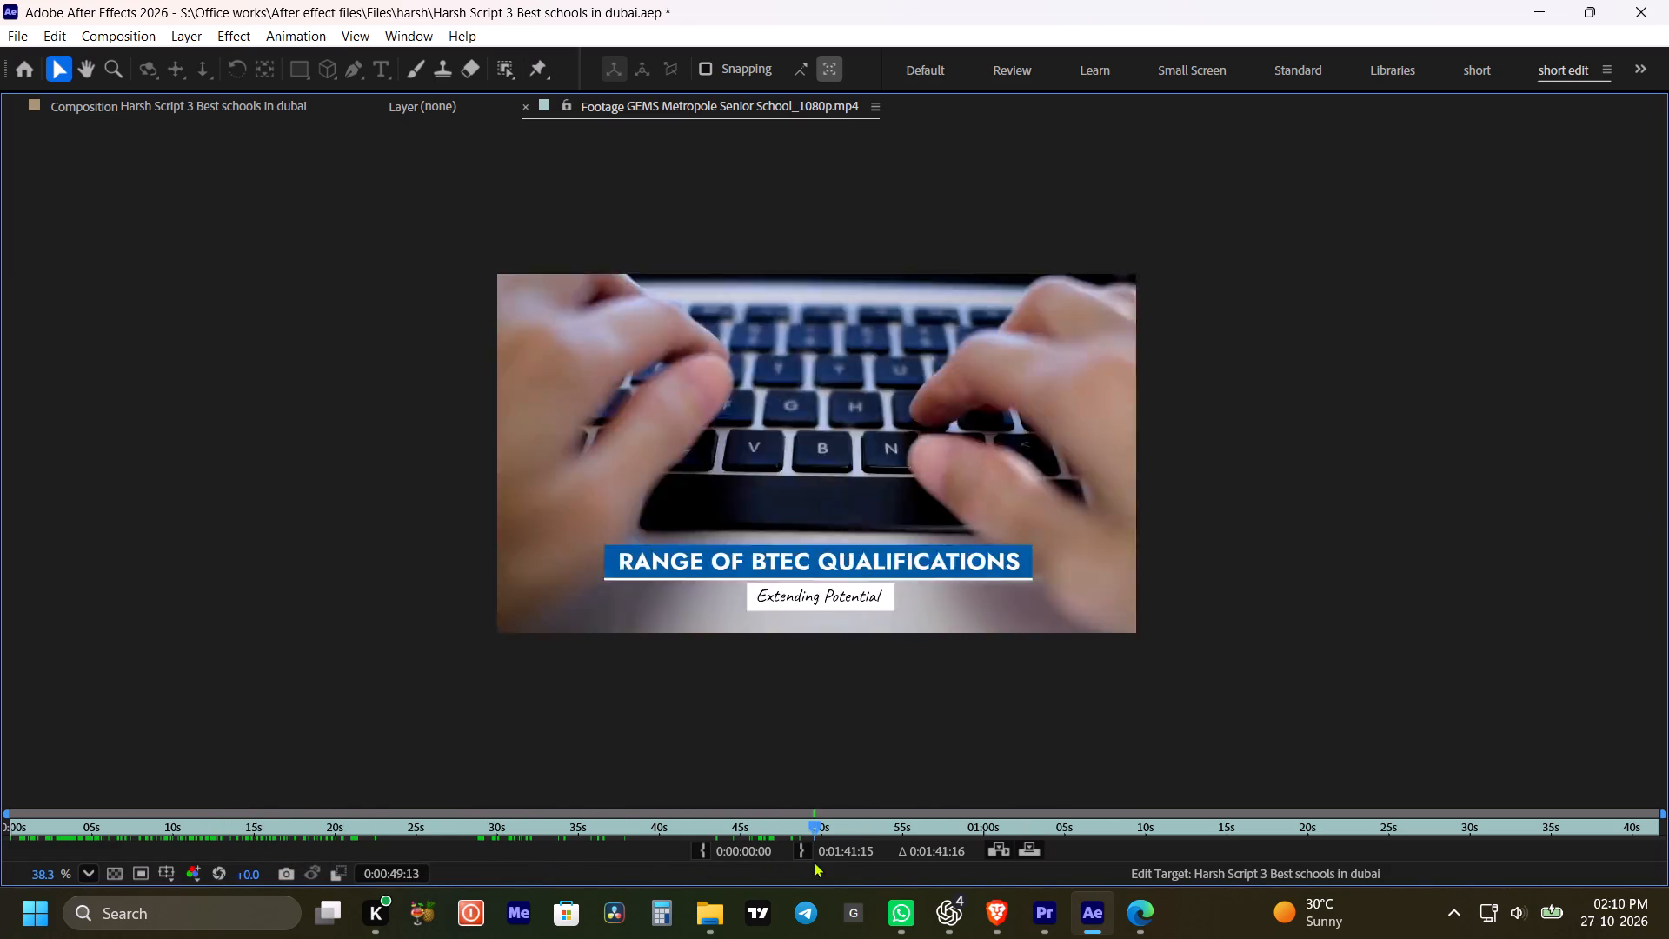
{"action": "left_click_drag", "start_coordinate": [814, 862], "coordinate": [45, 836]}
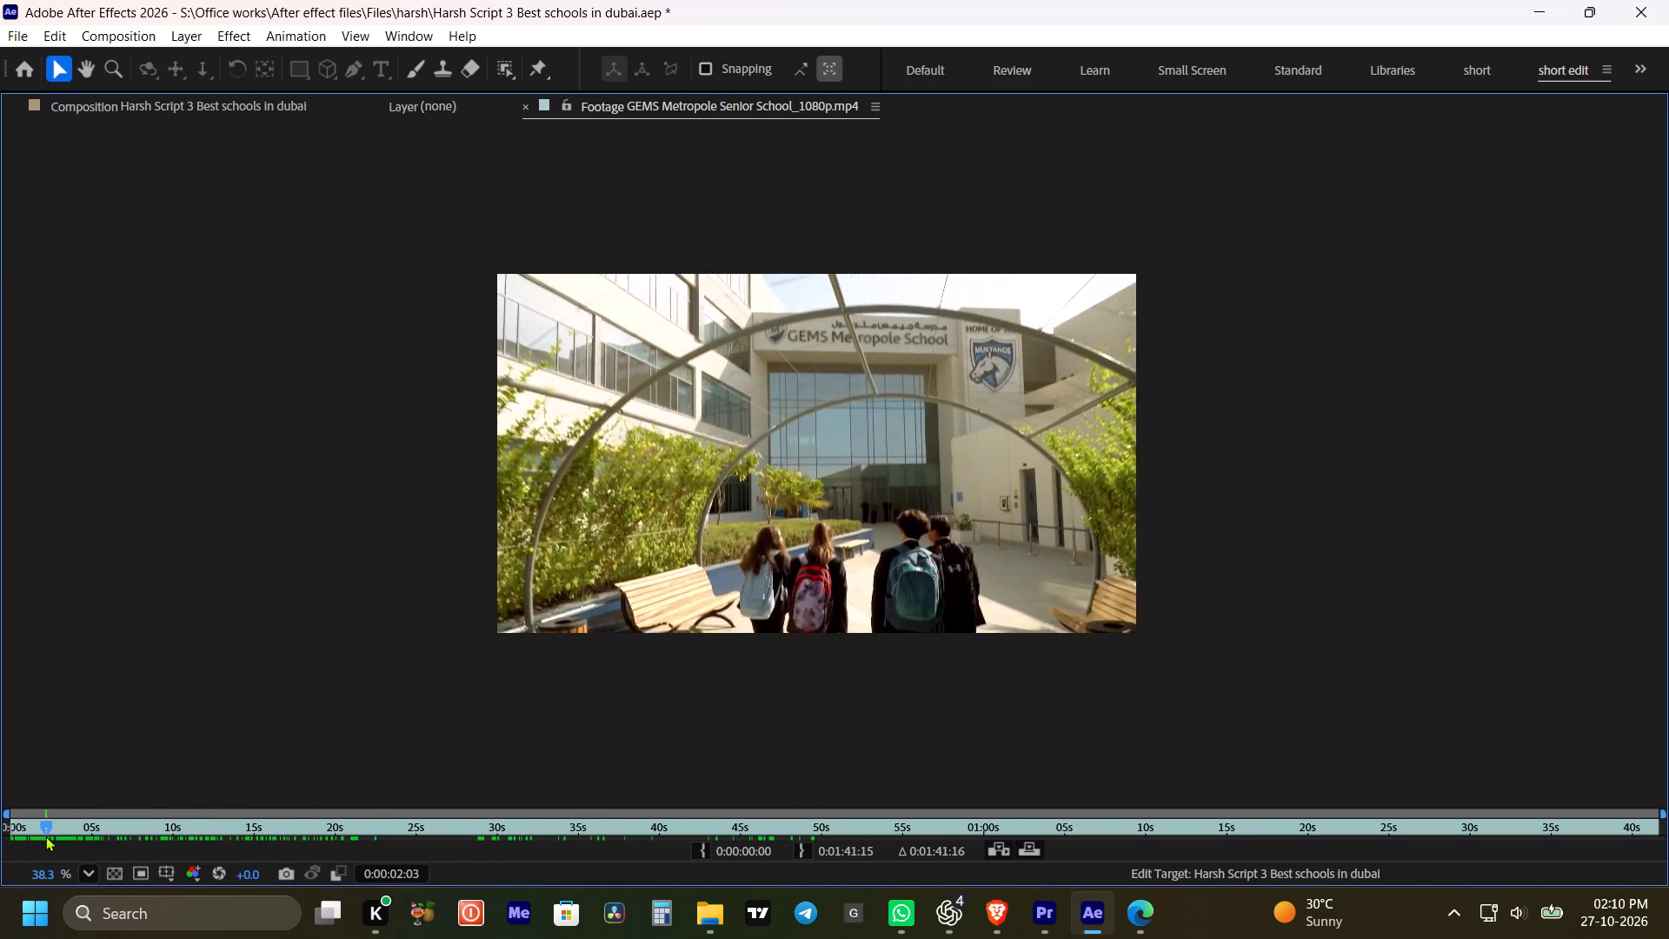
{"action": "left_click_drag", "start_coordinate": [45, 836], "coordinate": [59, 836]}
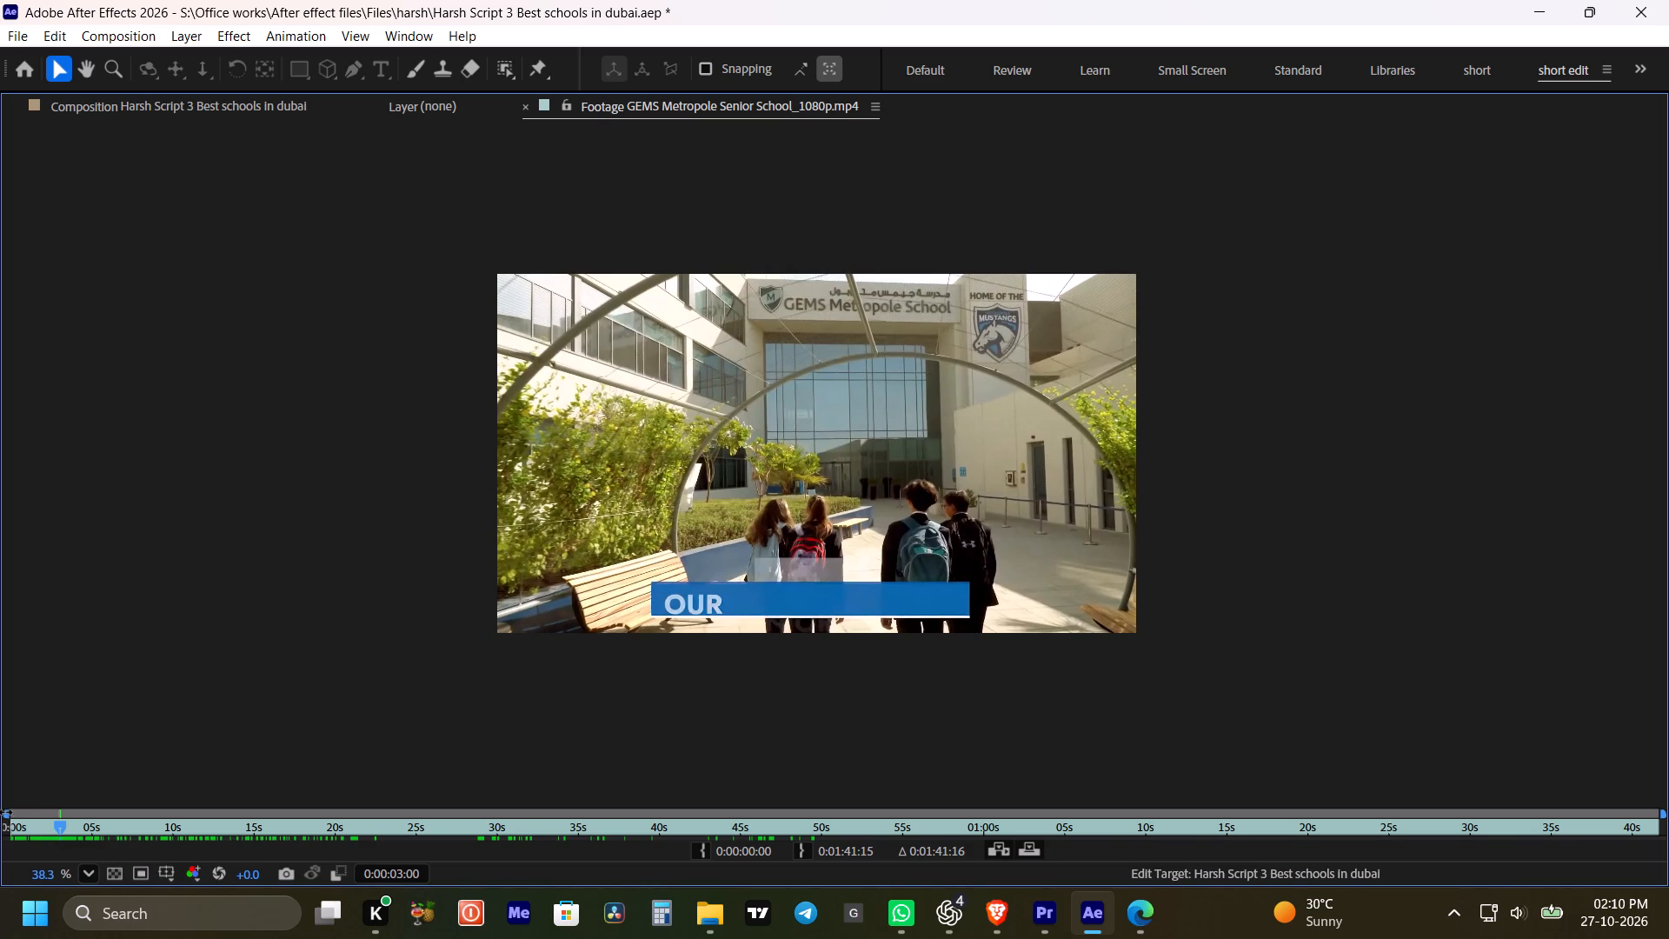
{"action": "scroll", "coordinate": [11, 822], "scroll_direction": "up", "scroll_amount": 1, "text": "alt"}
{"action": "left_click_drag", "start_coordinate": [101, 824], "coordinate": [104, 829]}
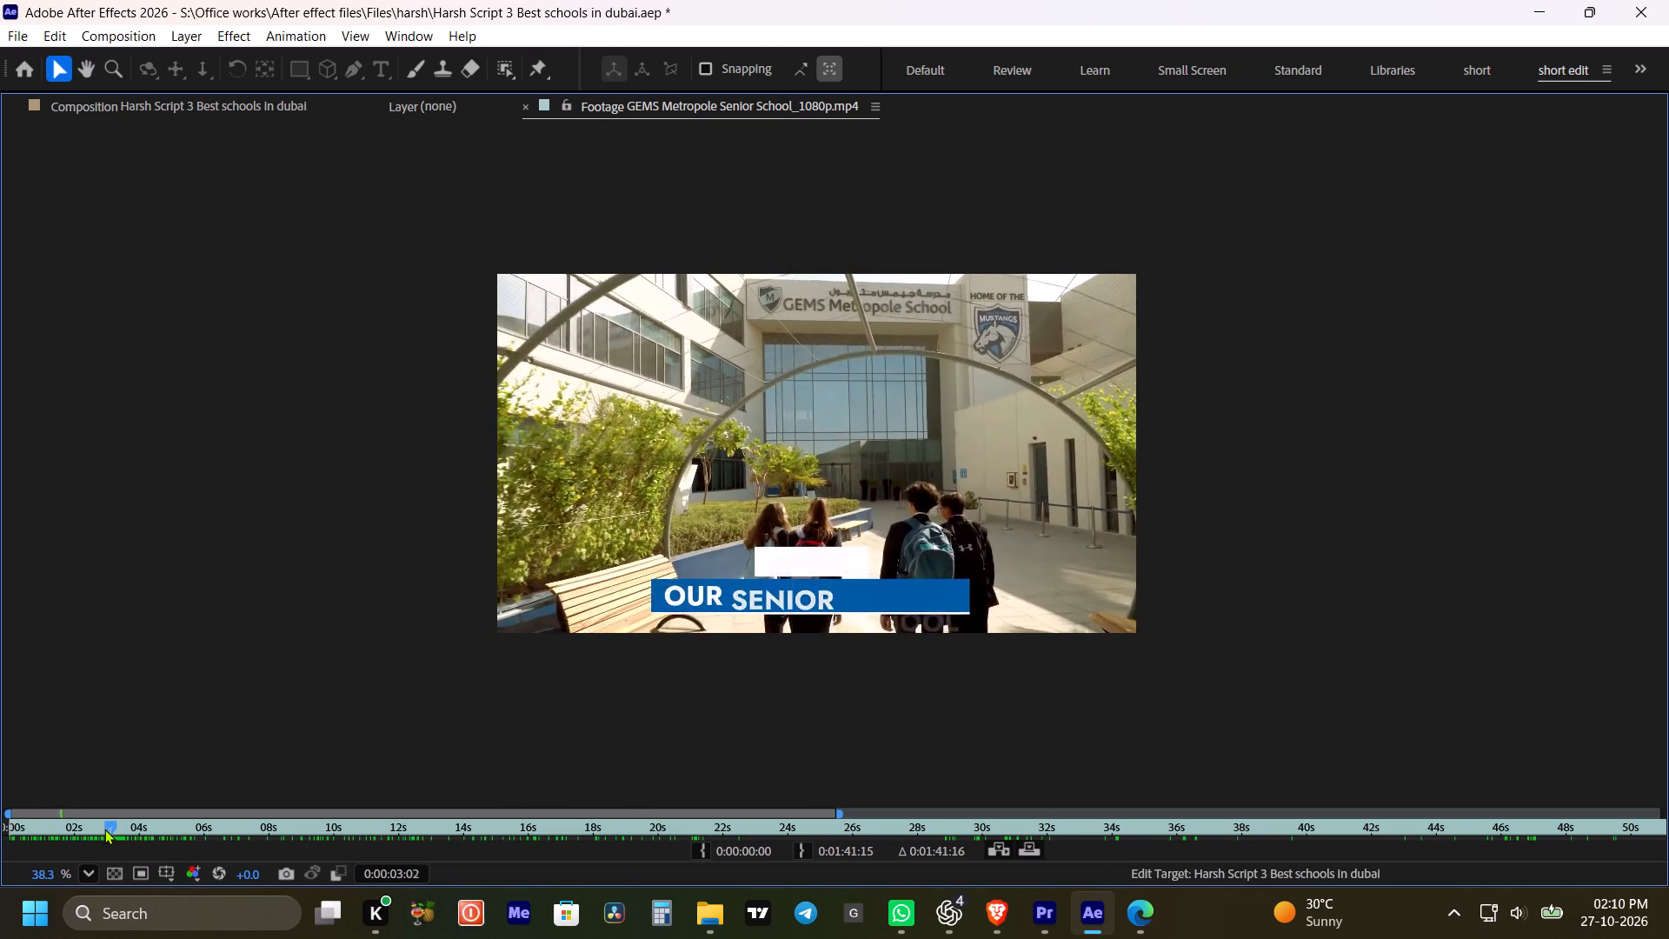
{"action": "left_click_drag", "start_coordinate": [104, 829], "coordinate": [93, 829]}
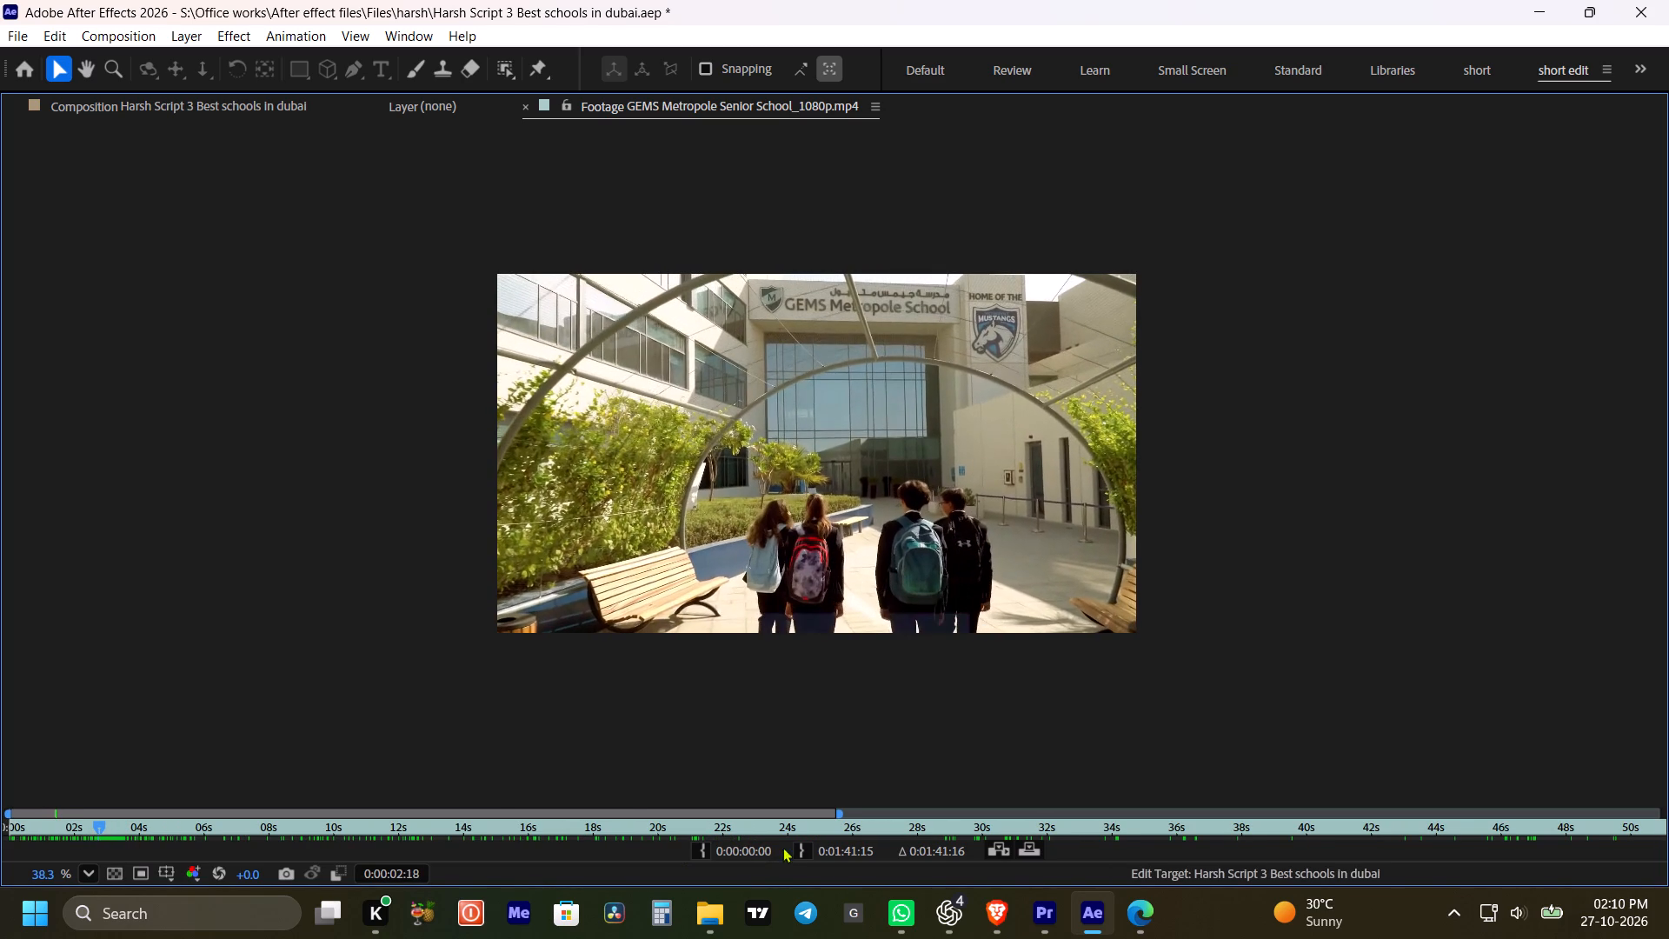
{"action": "left_click", "coordinate": [800, 846]}
{"action": "key", "text": "grave"}
Place the trimmed Senior School clip as the top layer starting at 0:00:32:39 and stretch it to 145.2%.
{"action": "key", "text": "space"}
{"action": "key", "text": "space"}
{"action": "left_click", "coordinate": [856, 660]}
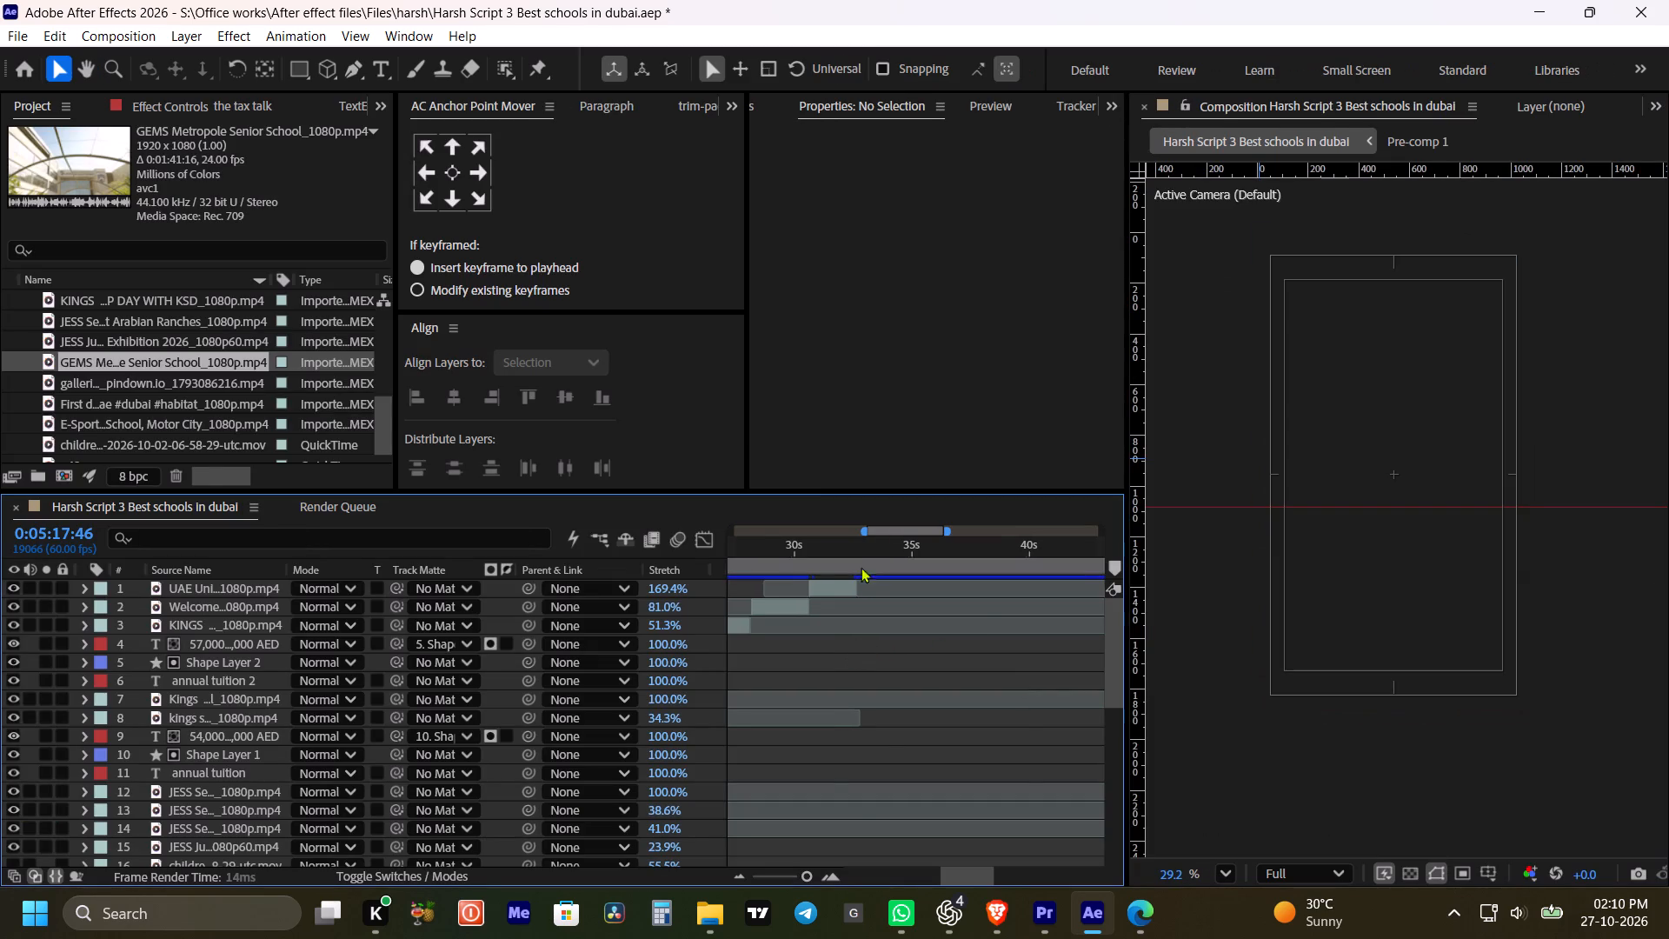
{"action": "left_click_drag", "start_coordinate": [833, 545], "coordinate": [857, 552], "text": "shift"}
{"action": "left_click_drag", "start_coordinate": [84, 360], "coordinate": [848, 557]}
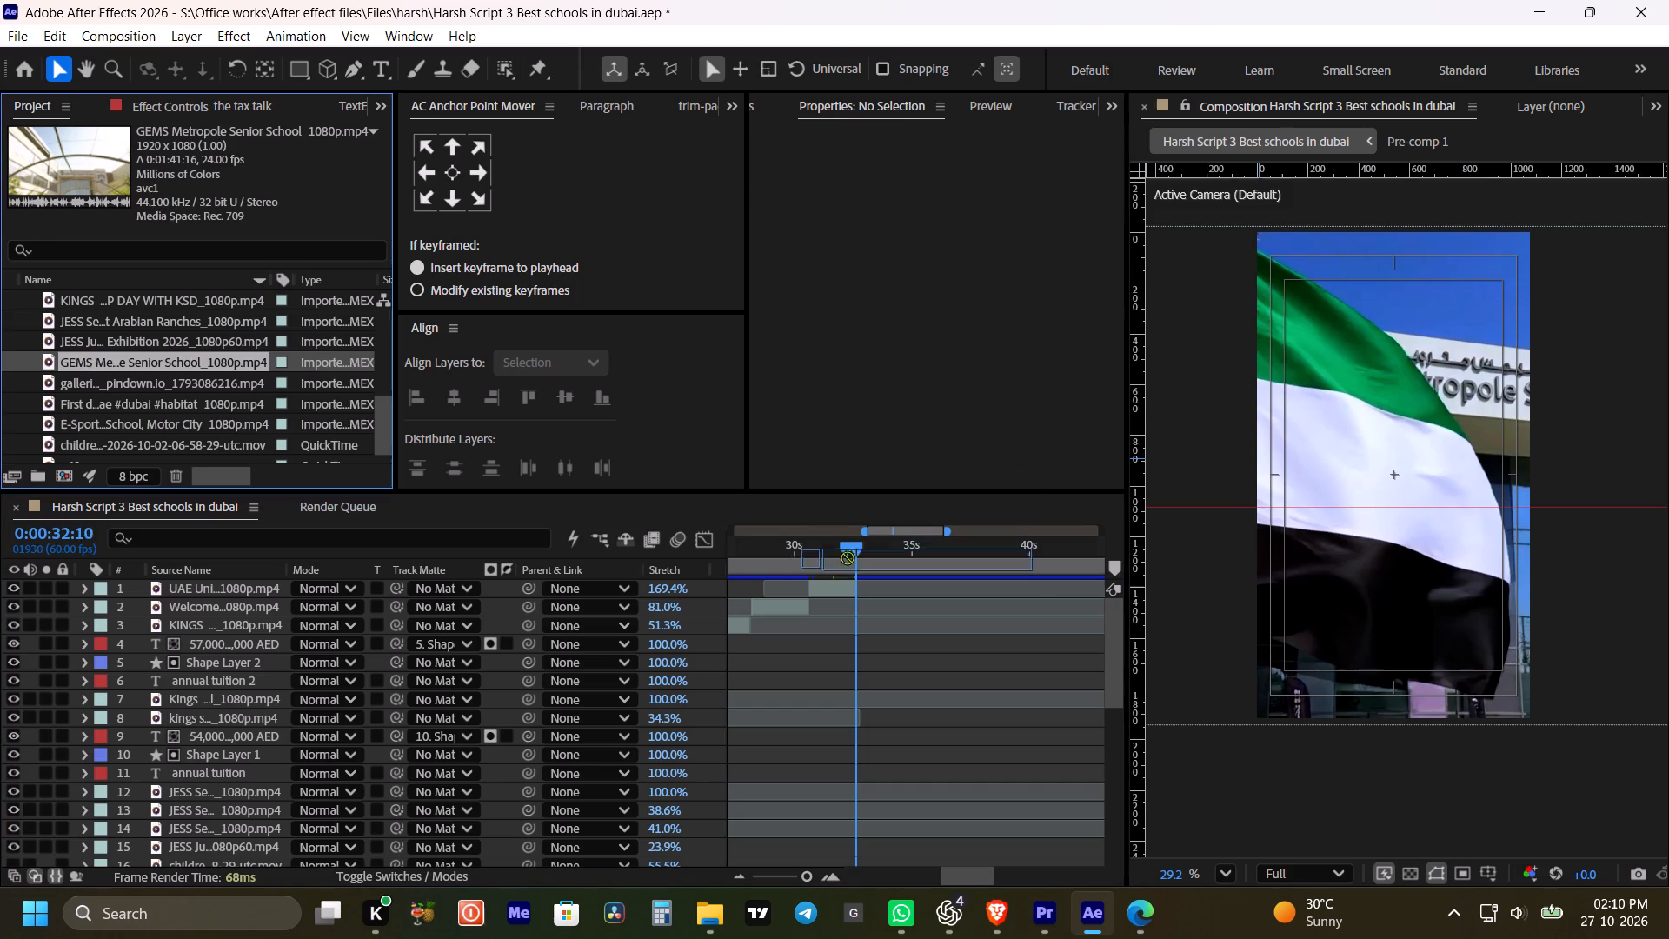
{"action": "left_click_drag", "start_coordinate": [848, 557], "coordinate": [855, 583]}
{"action": "key", "text": "bracketleft"}
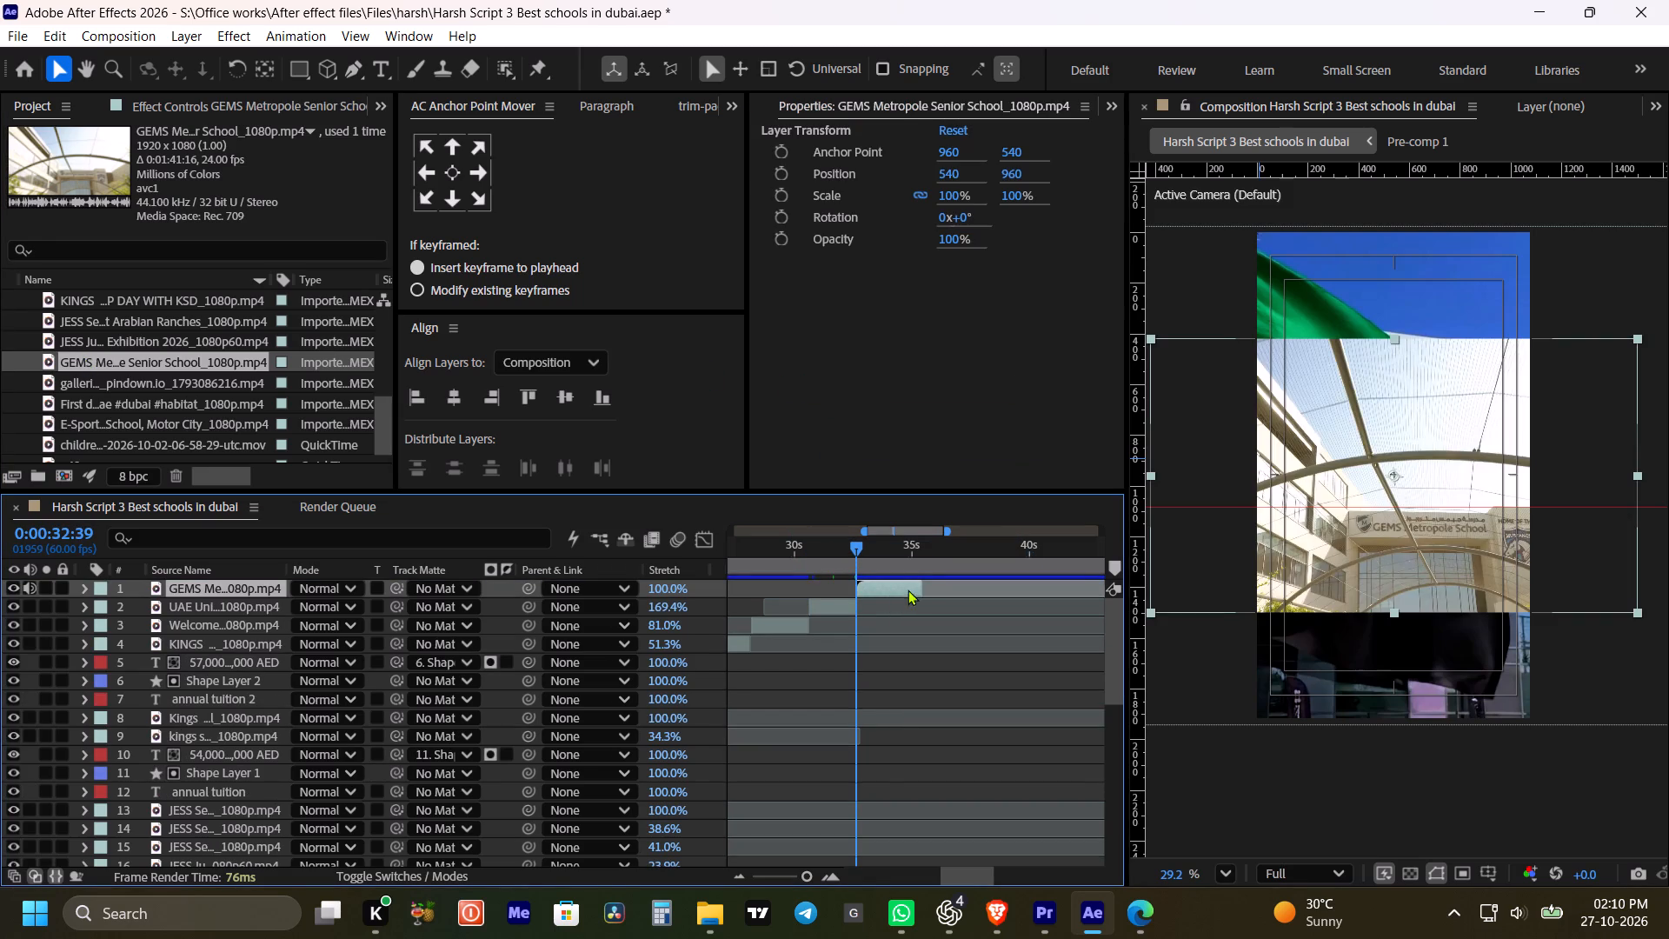
{"action": "left_click_drag", "start_coordinate": [921, 592], "coordinate": [950, 596], "text": "alt"}
{"action": "left_click", "coordinate": [914, 592]}
Reframe the Senior School layer with a scale of 196% and a horizontal position of 257.
{"action": "left_click_drag", "start_coordinate": [956, 195], "coordinate": [1089, 223]}
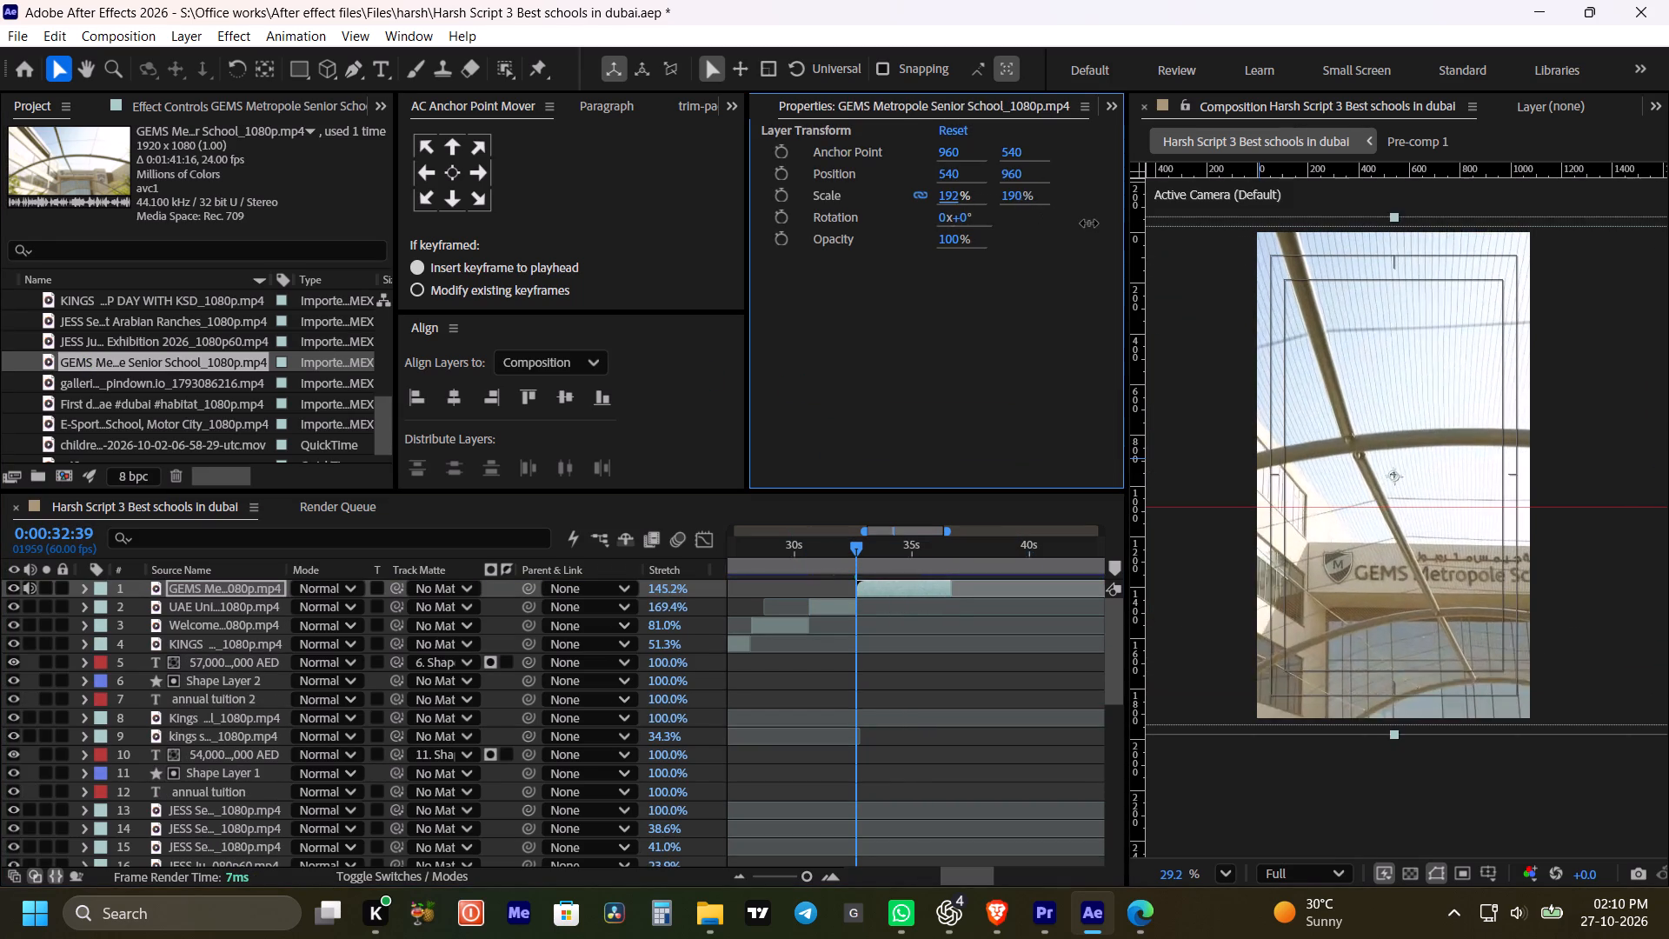
{"action": "left_click_drag", "start_coordinate": [1089, 223], "coordinate": [1094, 225]}
{"action": "left_click_drag", "start_coordinate": [950, 176], "coordinate": [721, 215]}
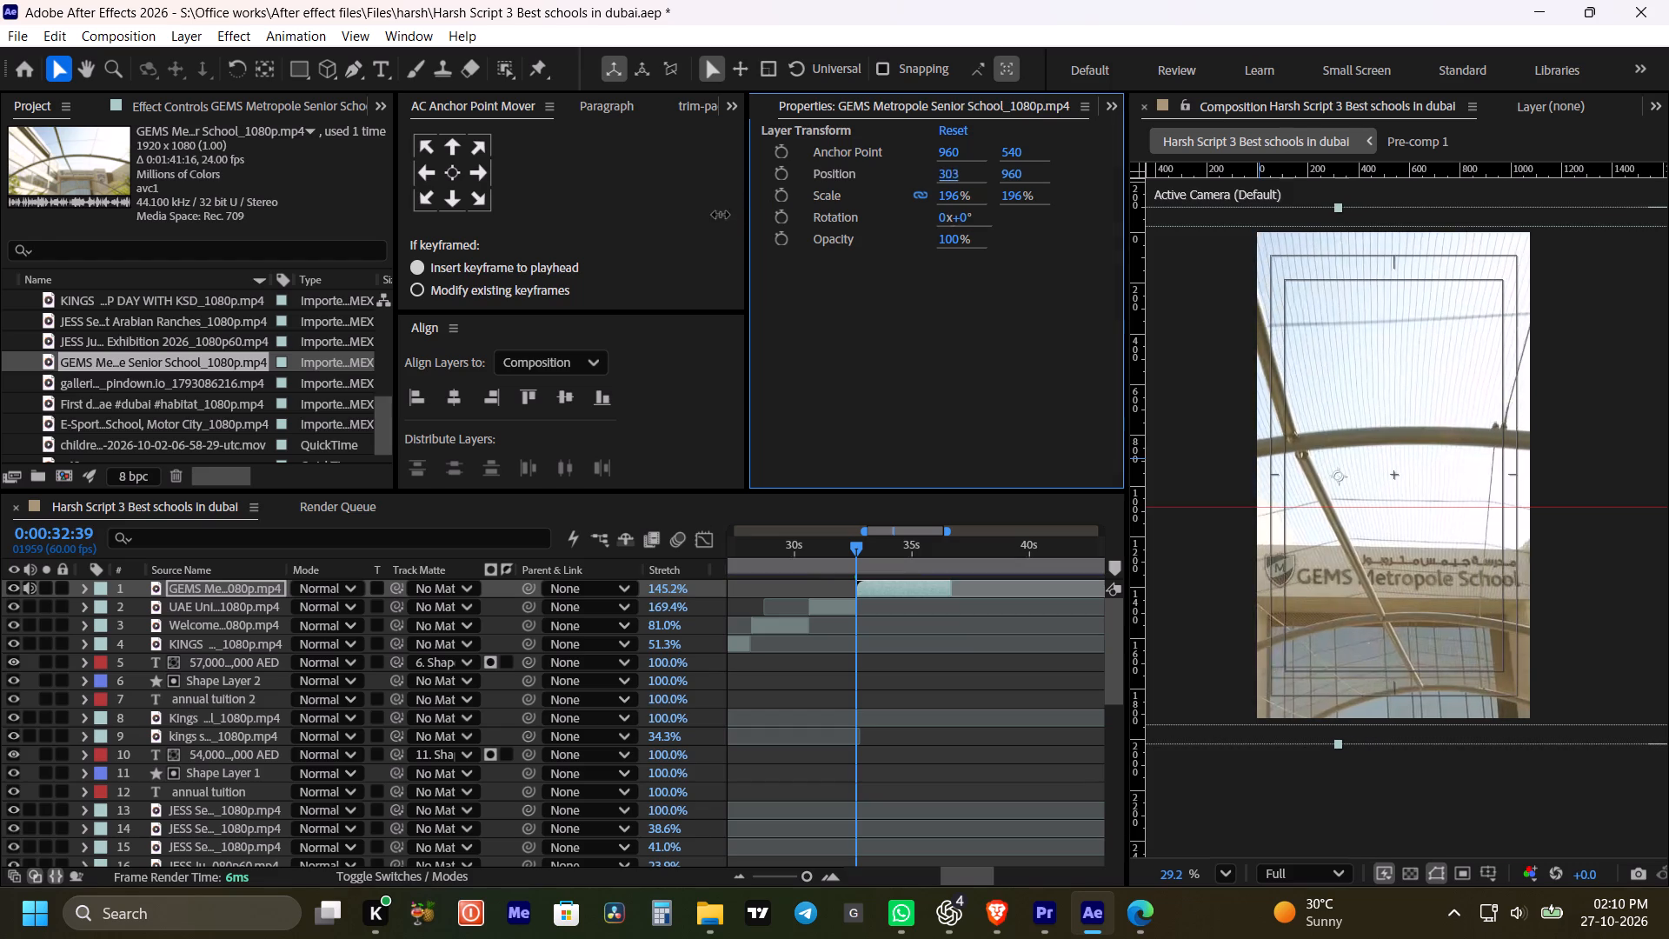
{"action": "left_click_drag", "start_coordinate": [721, 215], "coordinate": [679, 218]}
Mute the Senior School layer's audio and preview the cut from the UAE Union Day clip.
{"action": "left_click", "coordinate": [830, 550]}
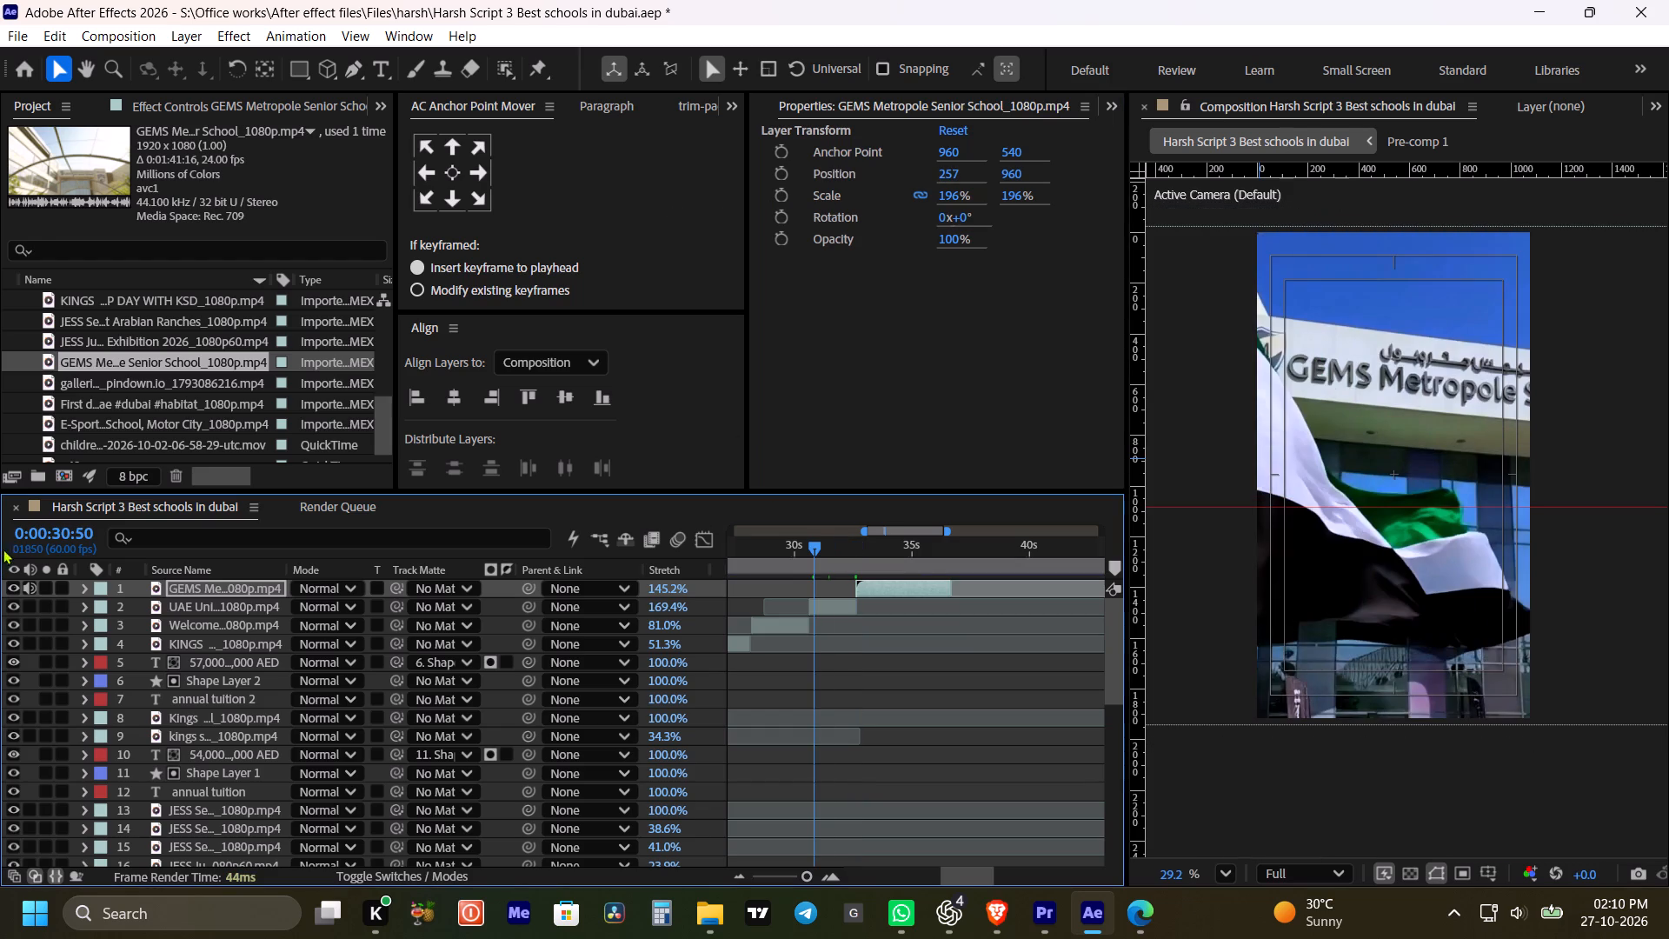
{"action": "left_click", "coordinate": [22, 585]}
{"action": "left_click", "coordinate": [28, 582]}
{"action": "key", "text": "space"}
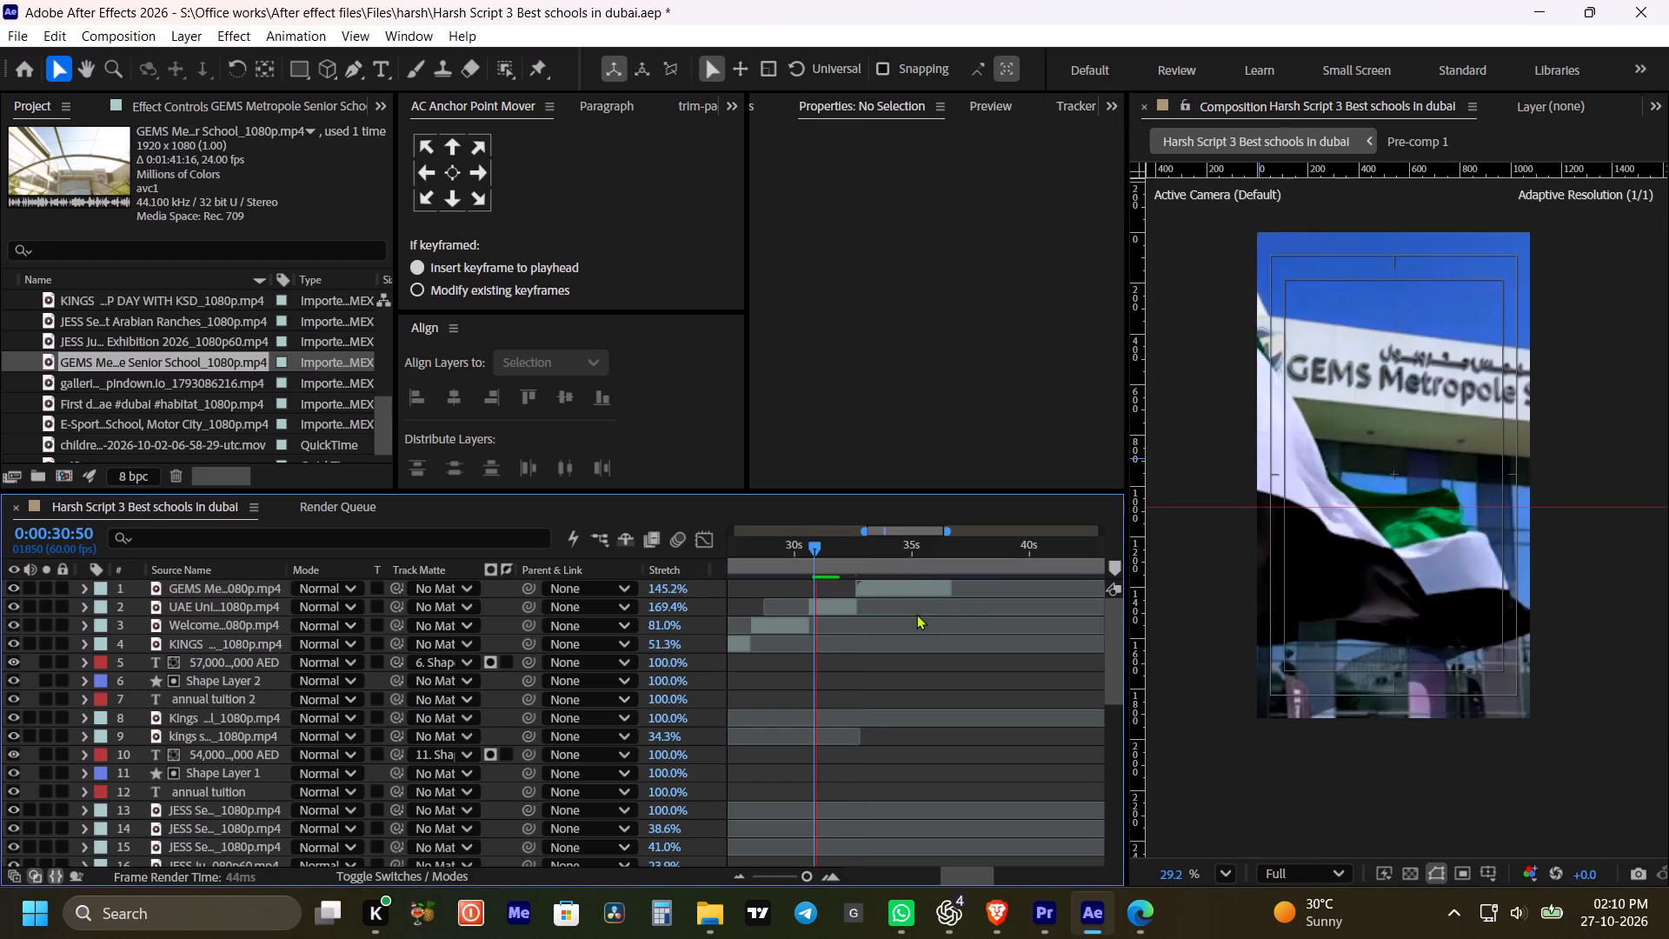
{"action": "key", "text": "space"}
{"action": "left_click_drag", "start_coordinate": [905, 660], "coordinate": [921, 661]}
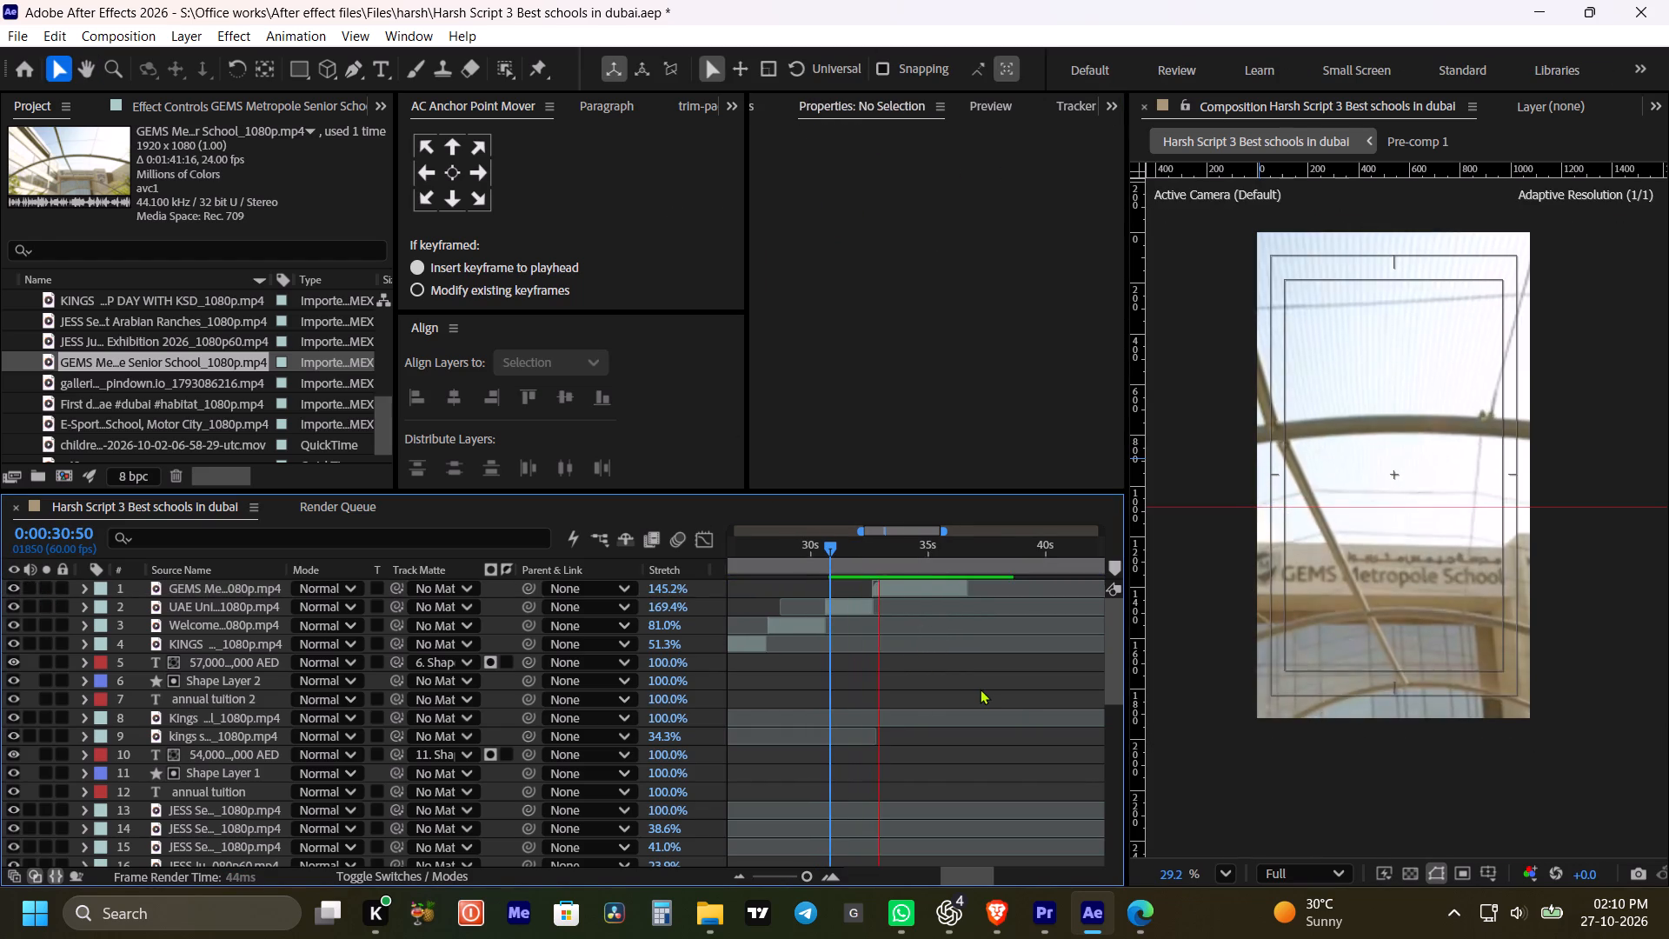
{"action": "key", "text": "space"}
Keyframe the UAE Union Day layer's horizontal position from 527 at 0:00:30:38 to 391 at 0:00:32:39.
{"action": "left_click", "coordinate": [832, 563], "text": "shift"}
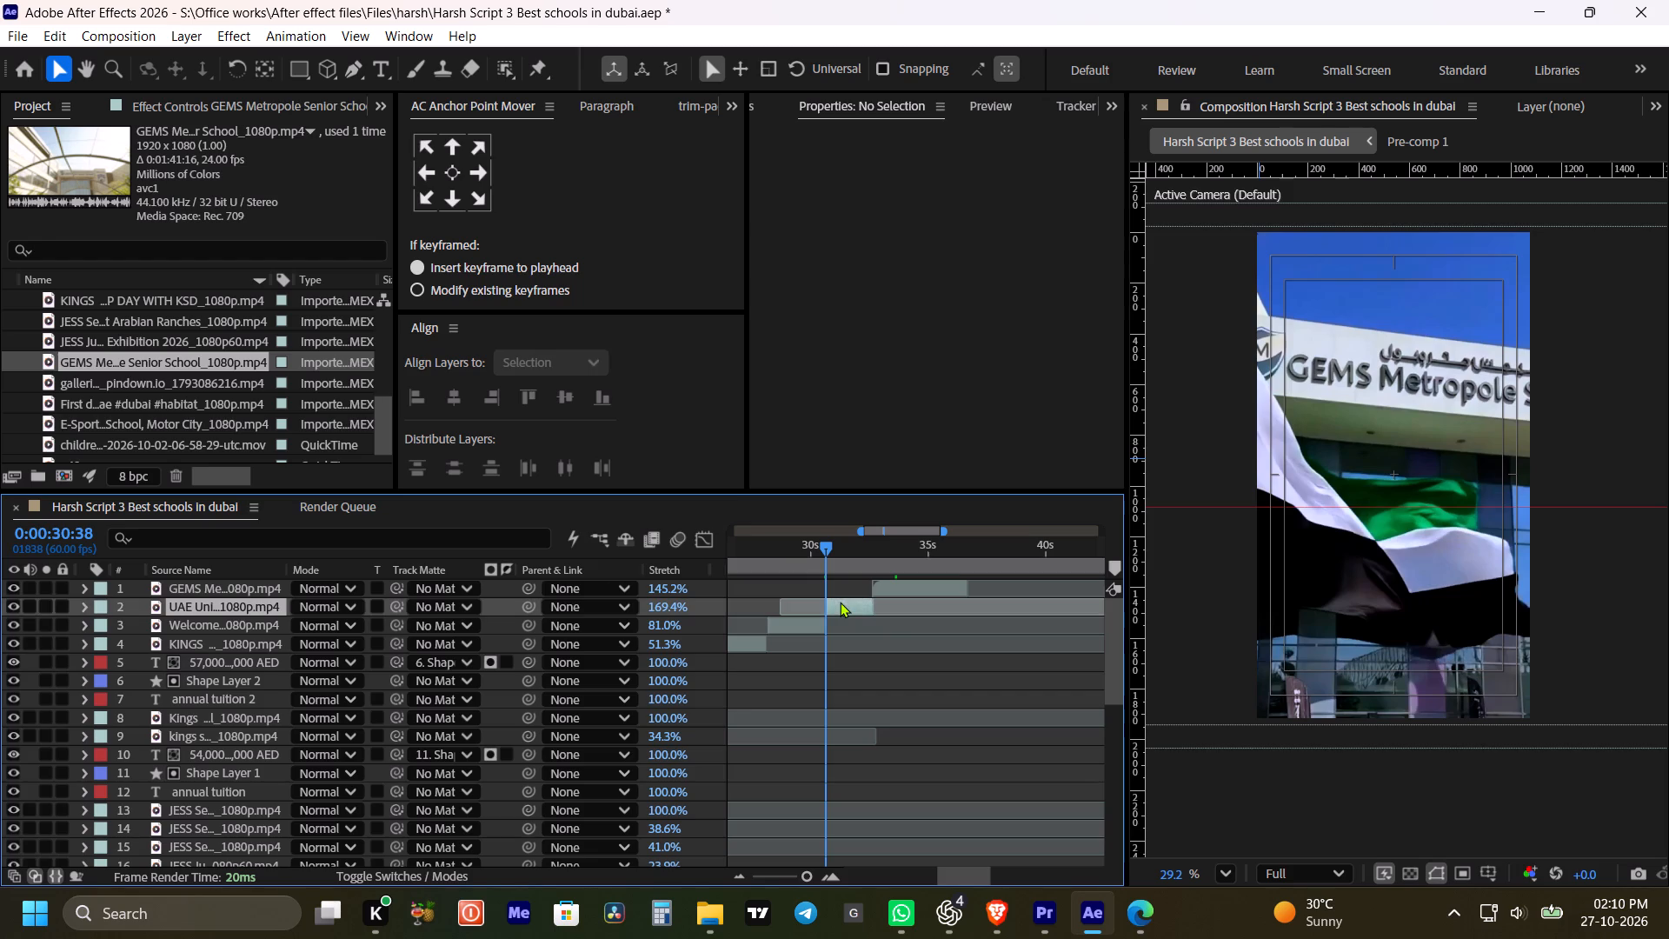
{"action": "left_click", "coordinate": [840, 602]}
{"action": "key", "text": "p"}
{"action": "left_click", "coordinate": [146, 629]}
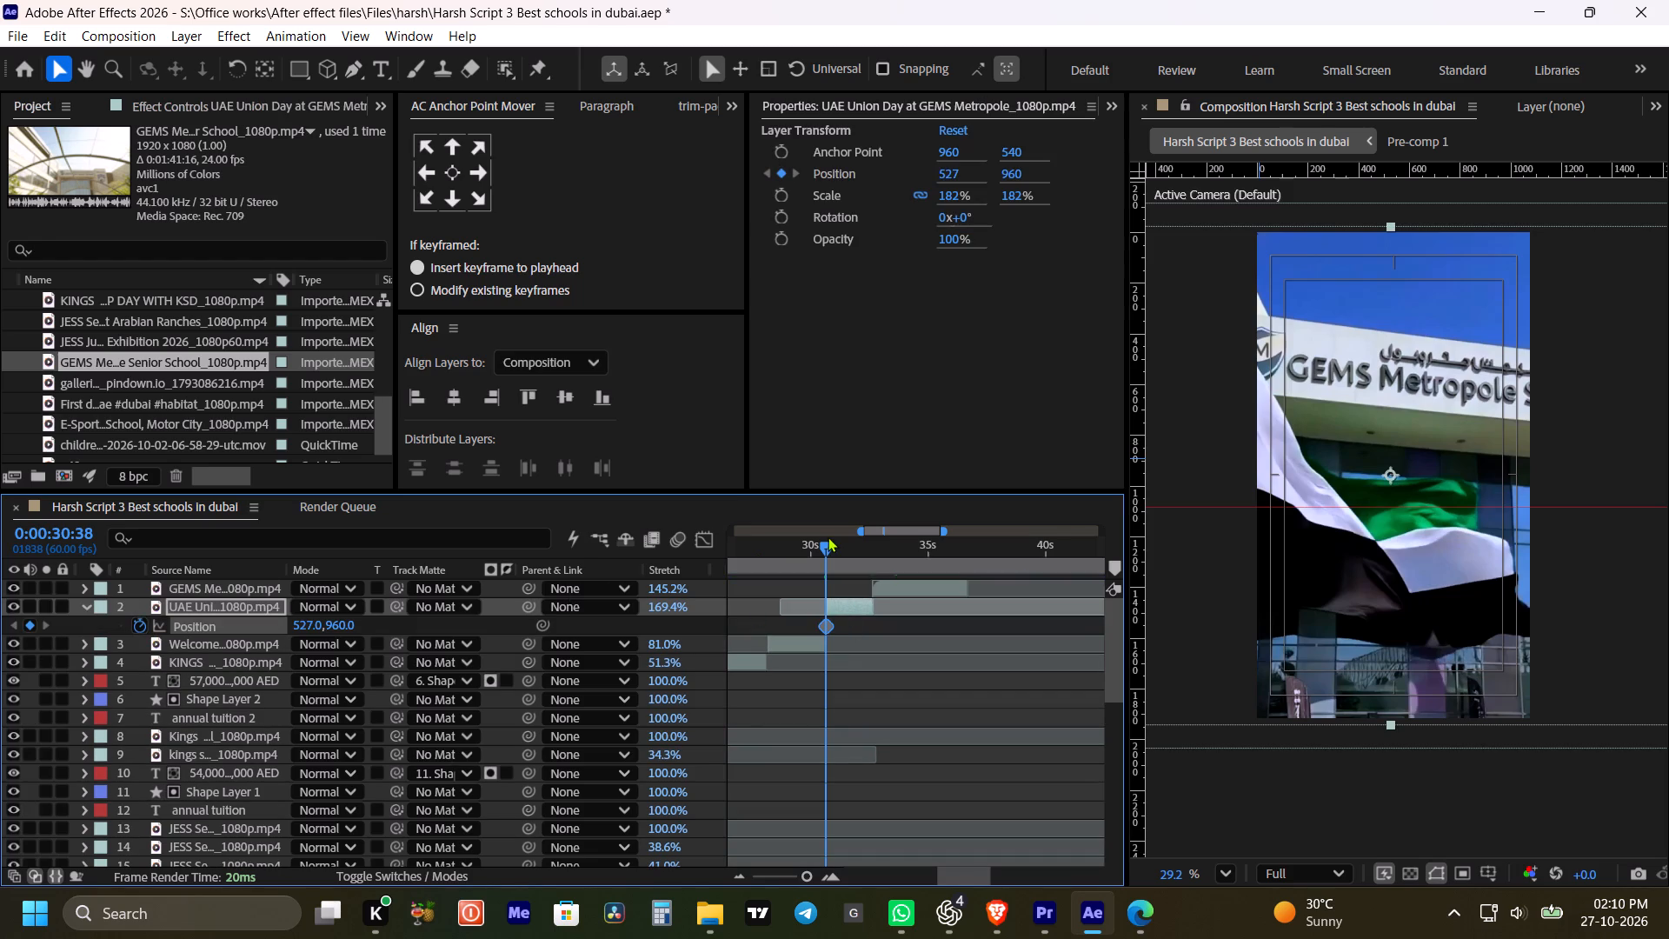
{"action": "left_click_drag", "start_coordinate": [837, 537], "coordinate": [866, 560], "text": "shift"}
{"action": "left_click_drag", "start_coordinate": [948, 175], "coordinate": [881, 203]}
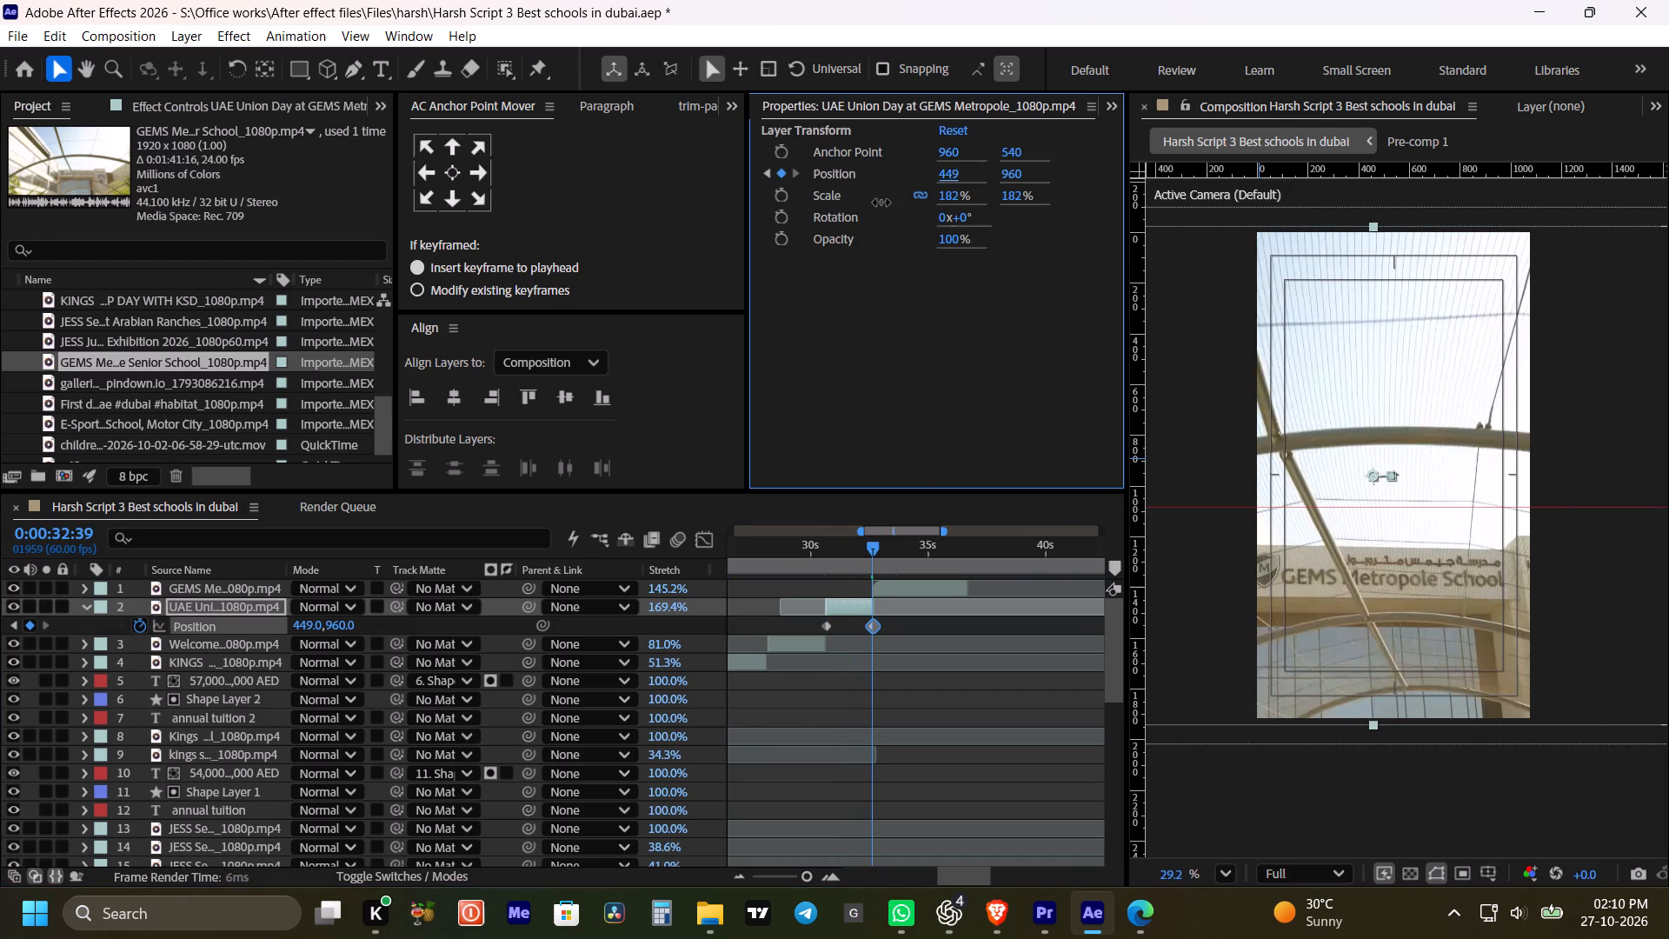
{"action": "left_click_drag", "start_coordinate": [881, 203], "coordinate": [829, 214]}
Play back the UAE Union Day pan and the Senior School clip to check the movement and framing.
{"action": "left_click", "coordinate": [802, 549]}
{"action": "key", "text": "space"}
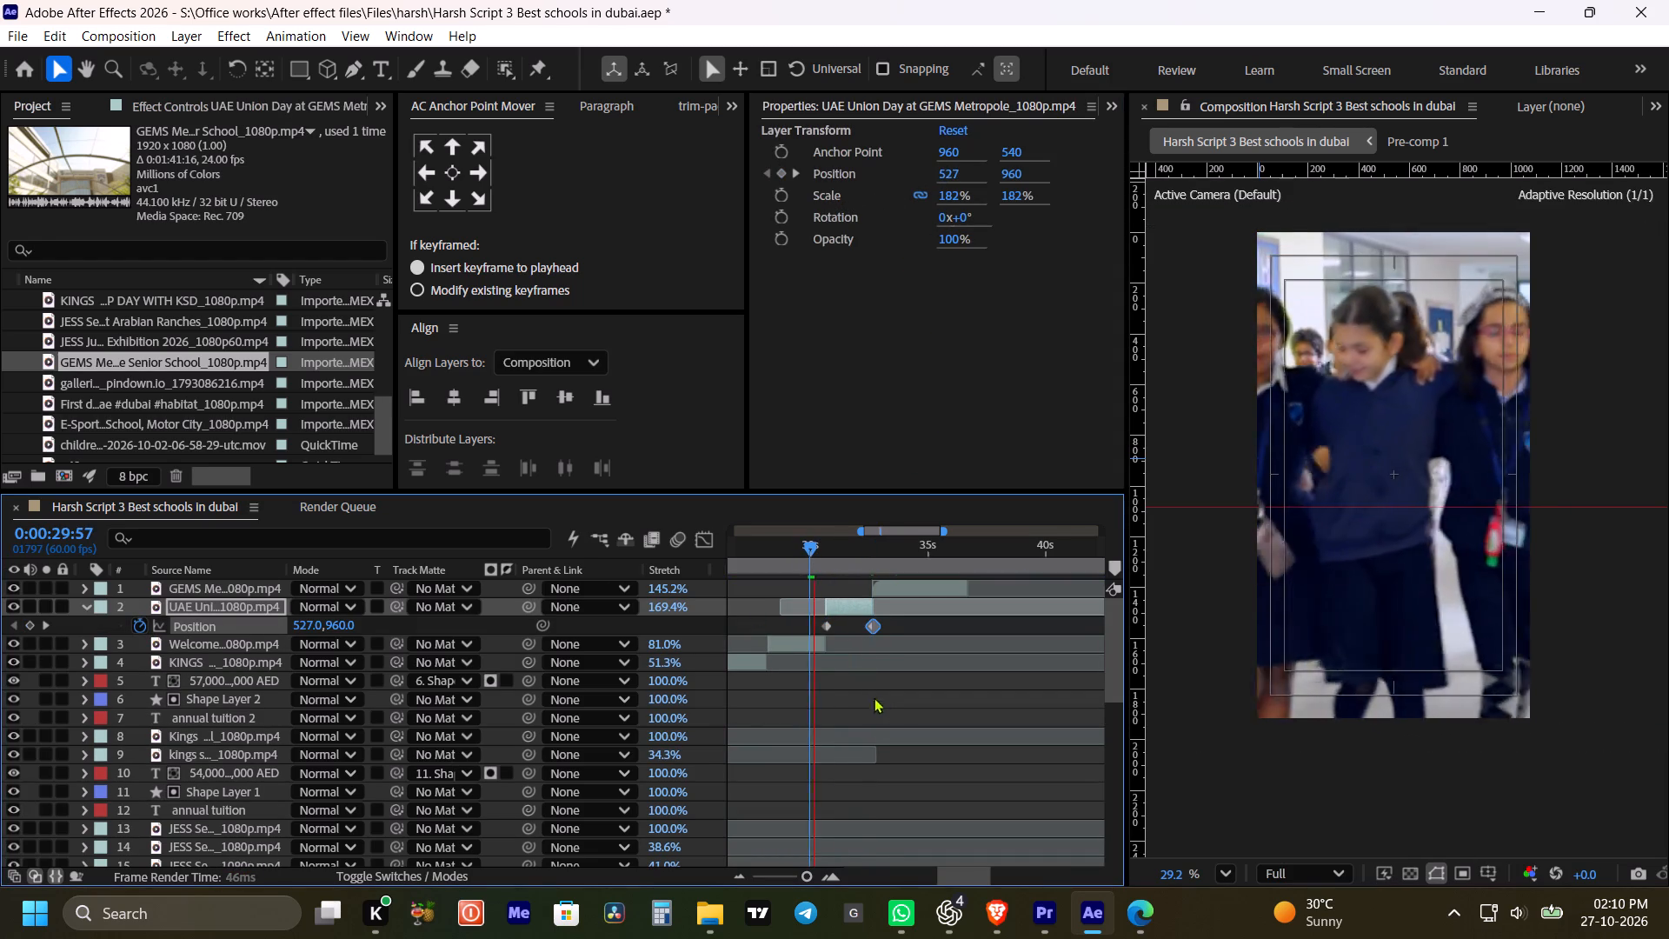
{"action": "left_click", "coordinate": [879, 690]}
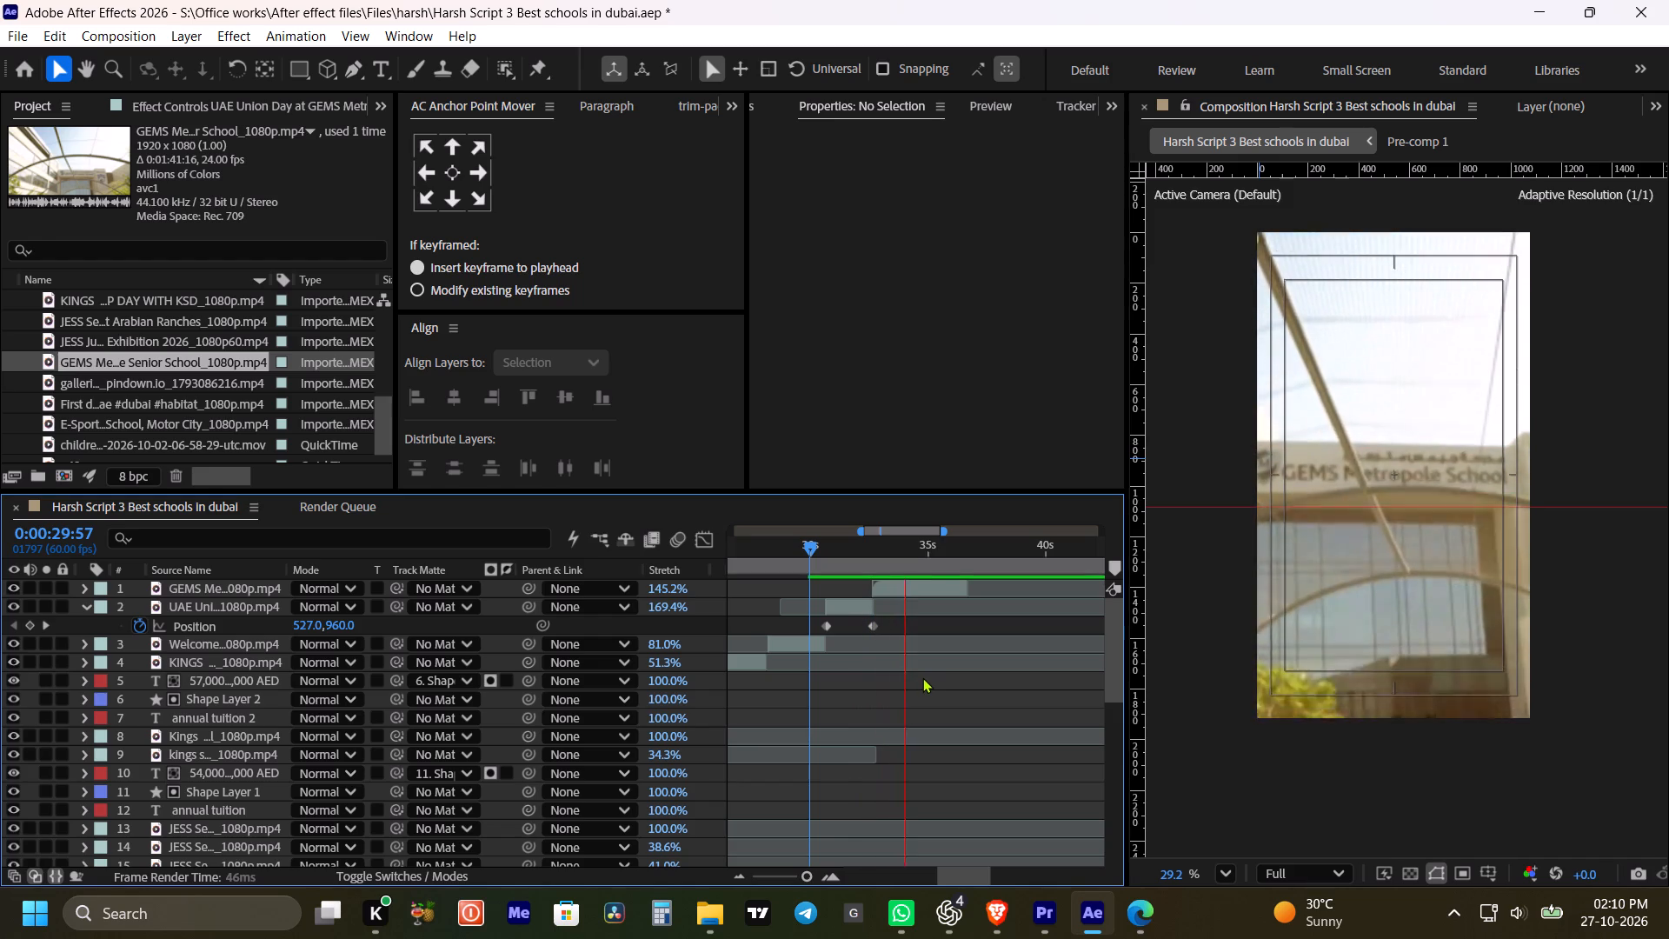
{"action": "key", "text": "space"}
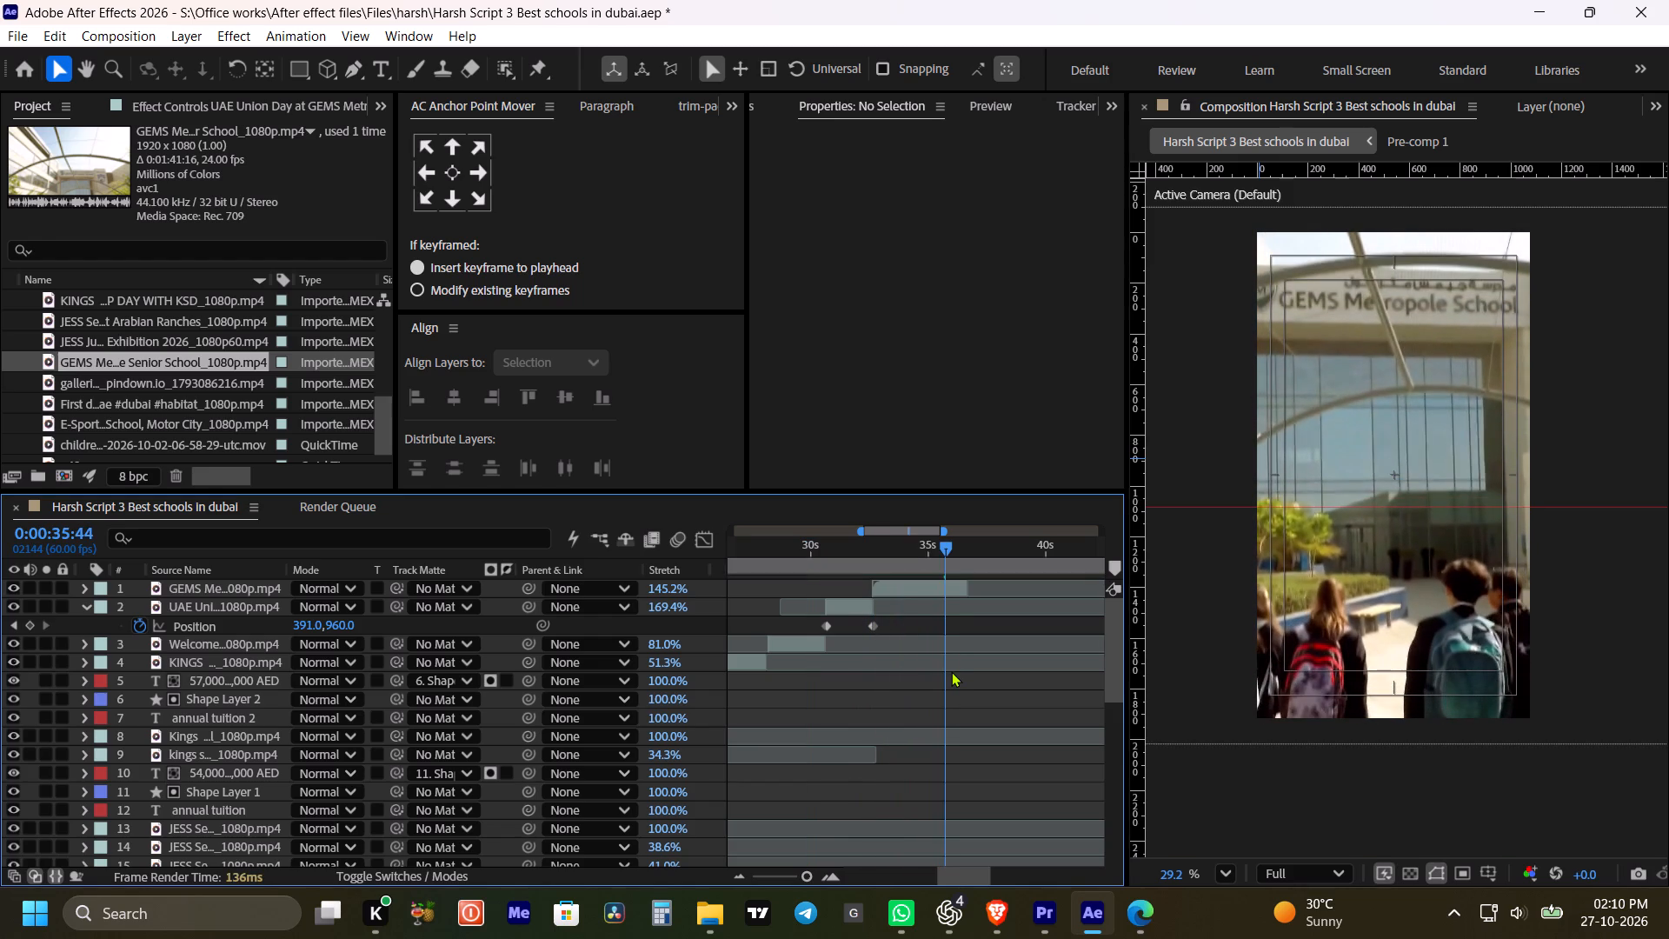
{"action": "key", "text": "space"}
{"action": "key", "text": "space"}
{"action": "key", "text": "space"}
{"action": "scroll", "coordinate": [956, 609], "scroll_direction": "down", "scroll_amount": 1, "text": "alt"}
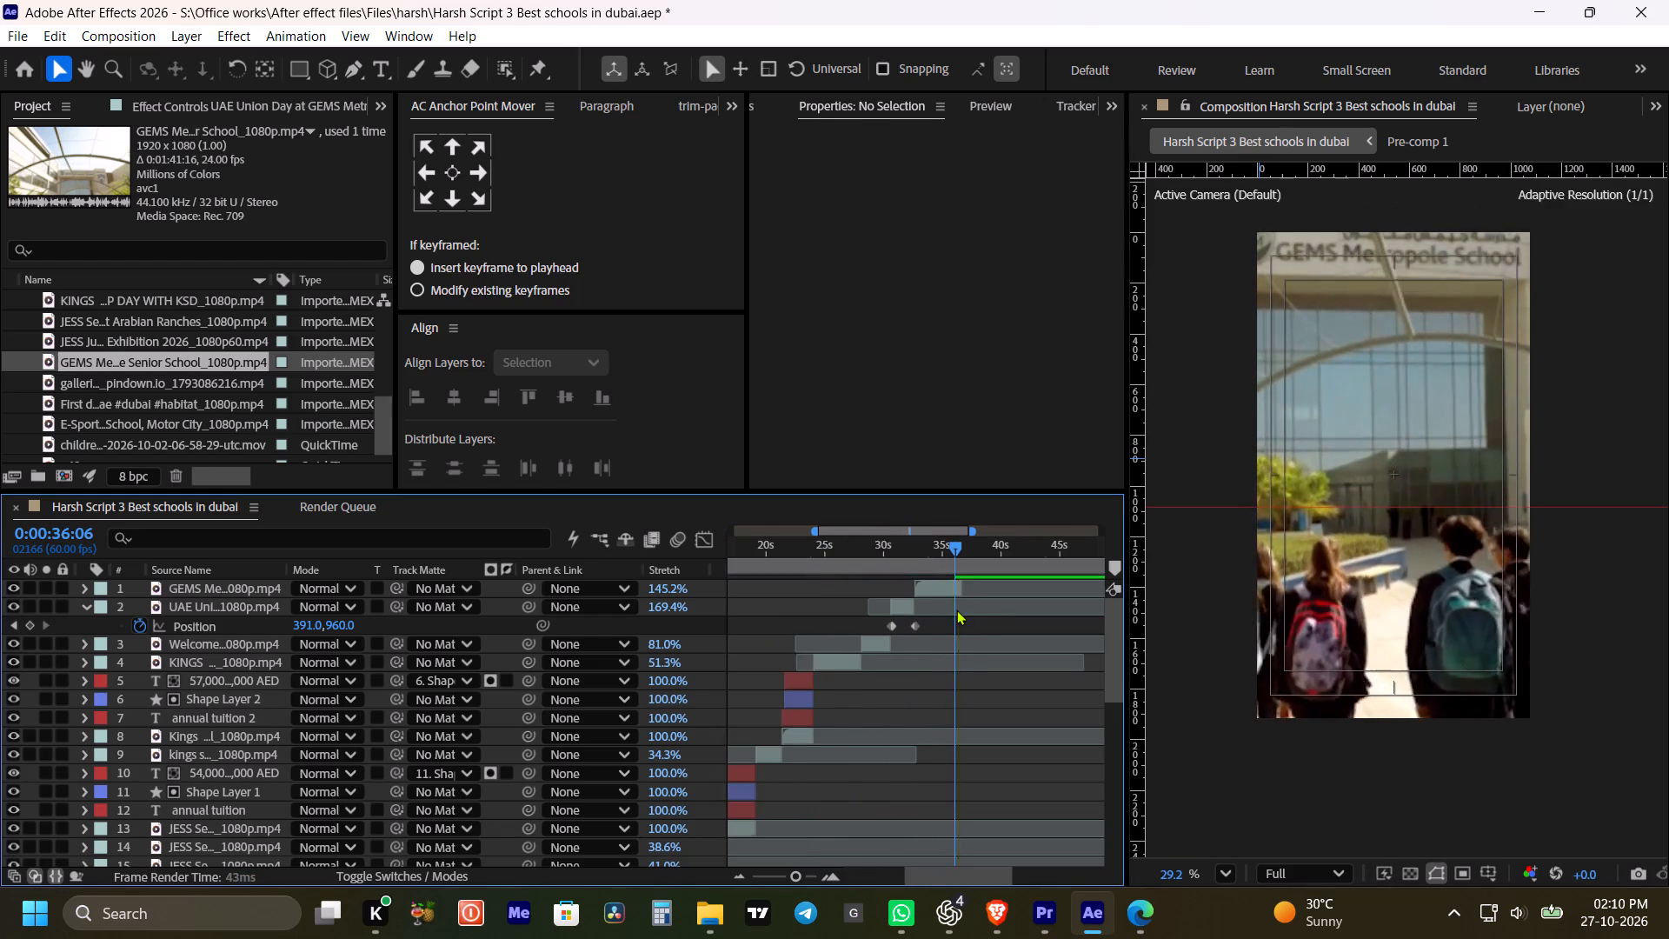
{"action": "key", "text": "space"}
{"action": "left_click", "coordinate": [941, 554]}
{"action": "key", "text": "space"}
{"action": "key", "text": "space"}
{"action": "left_click_drag", "start_coordinate": [1015, 627], "coordinate": [991, 630]}
{"action": "key", "text": "space"}
{"action": "left_click", "coordinate": [998, 624]}
{"action": "key", "text": "m"}
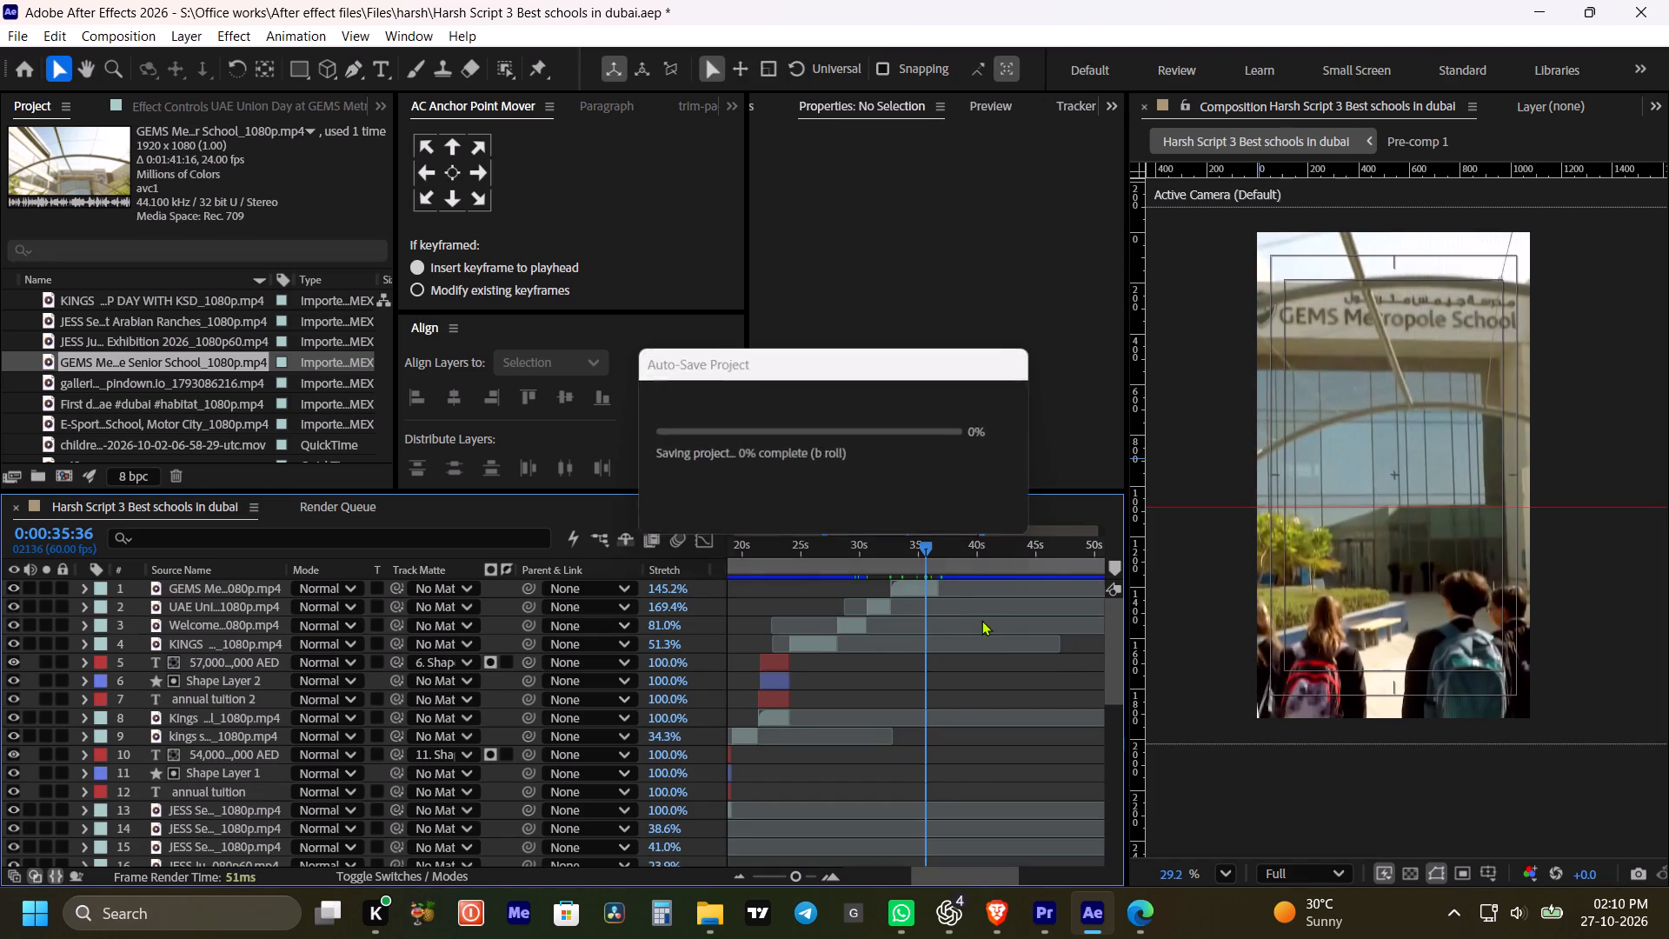
Save the project.
{"action": "key", "text": "ctrl+s"}
{"action": "key", "text": "ctrl+s"}
Replay the Senior School clip and the talking-head section after it to check where further b-roll is needed.
{"action": "left_click", "coordinate": [908, 556]}
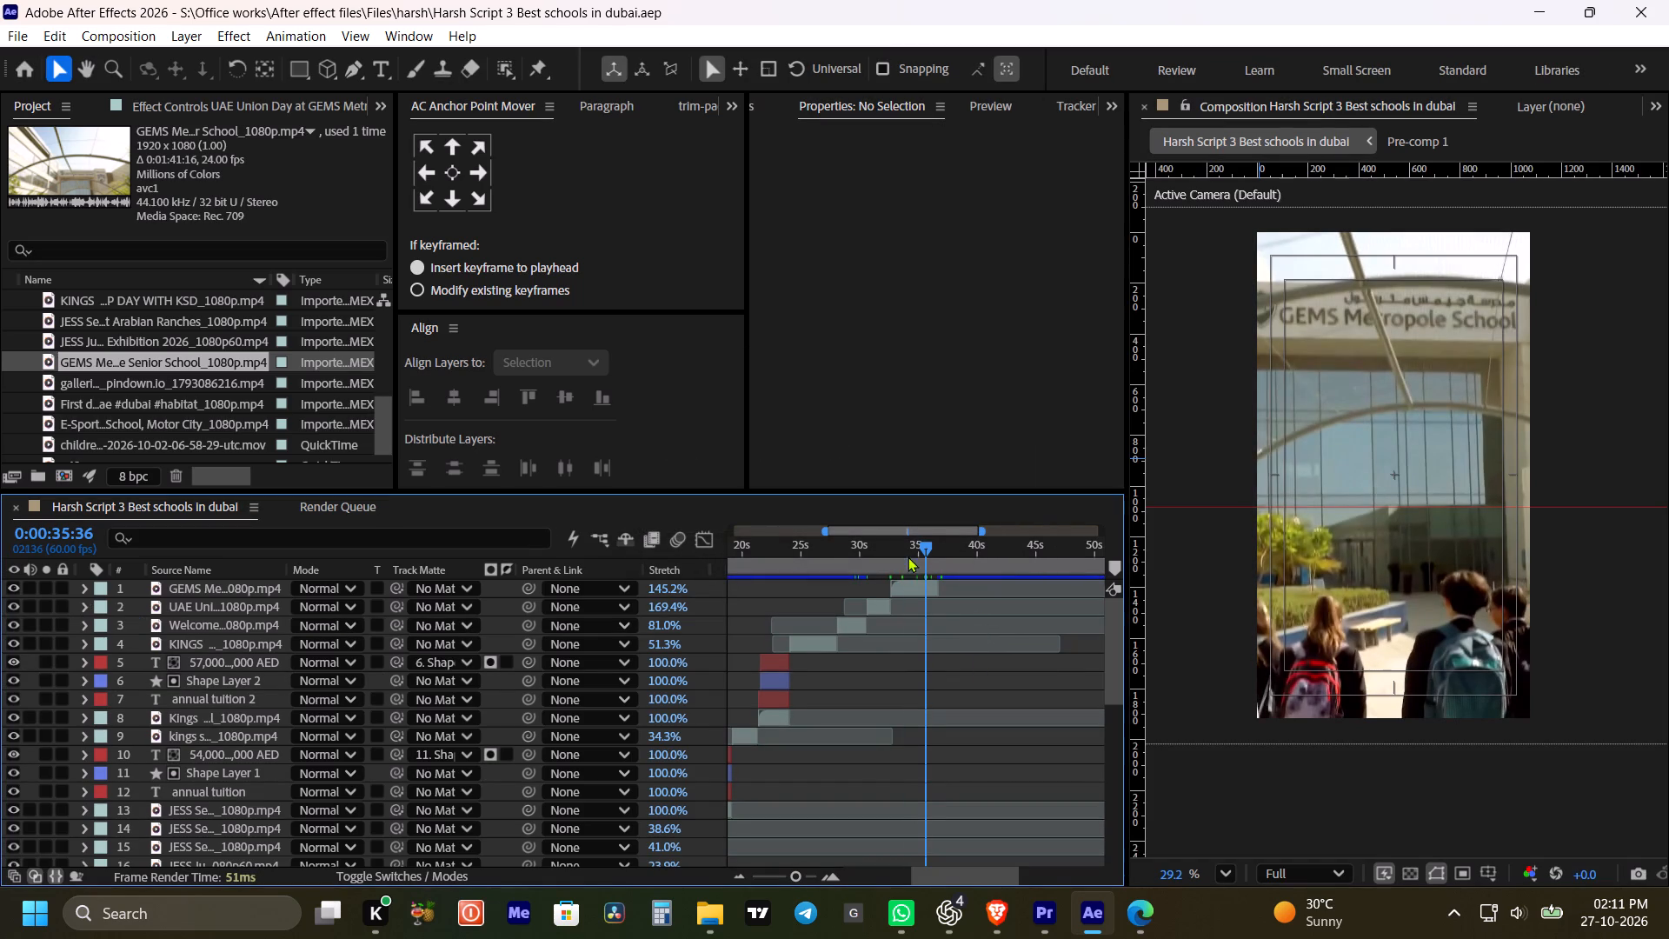
{"action": "key", "text": "space"}
{"action": "scroll", "coordinate": [914, 575], "scroll_direction": "up", "scroll_amount": 1, "text": "alt"}
{"action": "key", "text": "space"}
{"action": "left_click_drag", "start_coordinate": [971, 604], "coordinate": [939, 612]}
{"action": "key", "text": "space"}
{"action": "left_click_drag", "start_coordinate": [970, 614], "coordinate": [964, 616]}
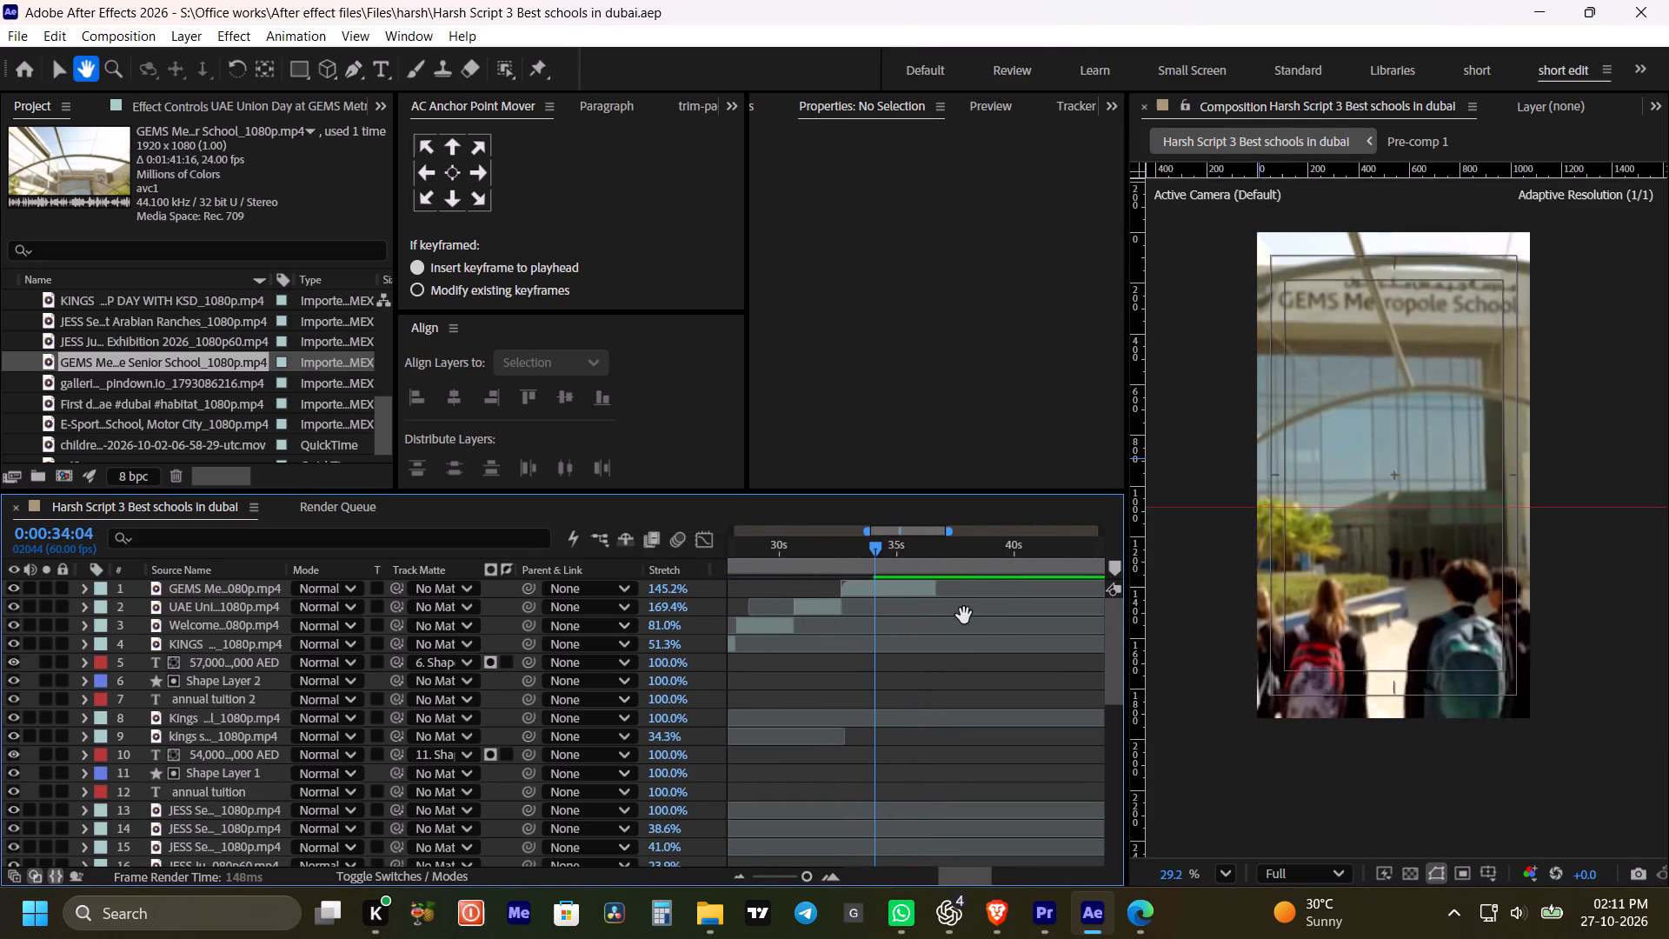
{"action": "left_click_drag", "start_coordinate": [964, 616], "coordinate": [962, 616]}
{"action": "scroll", "coordinate": [959, 616], "scroll_direction": "down", "scroll_amount": 2, "text": "alt"}
{"action": "key", "text": "space"}
{"action": "scroll", "coordinate": [948, 605], "scroll_direction": "up", "scroll_amount": 1, "text": "alt"}
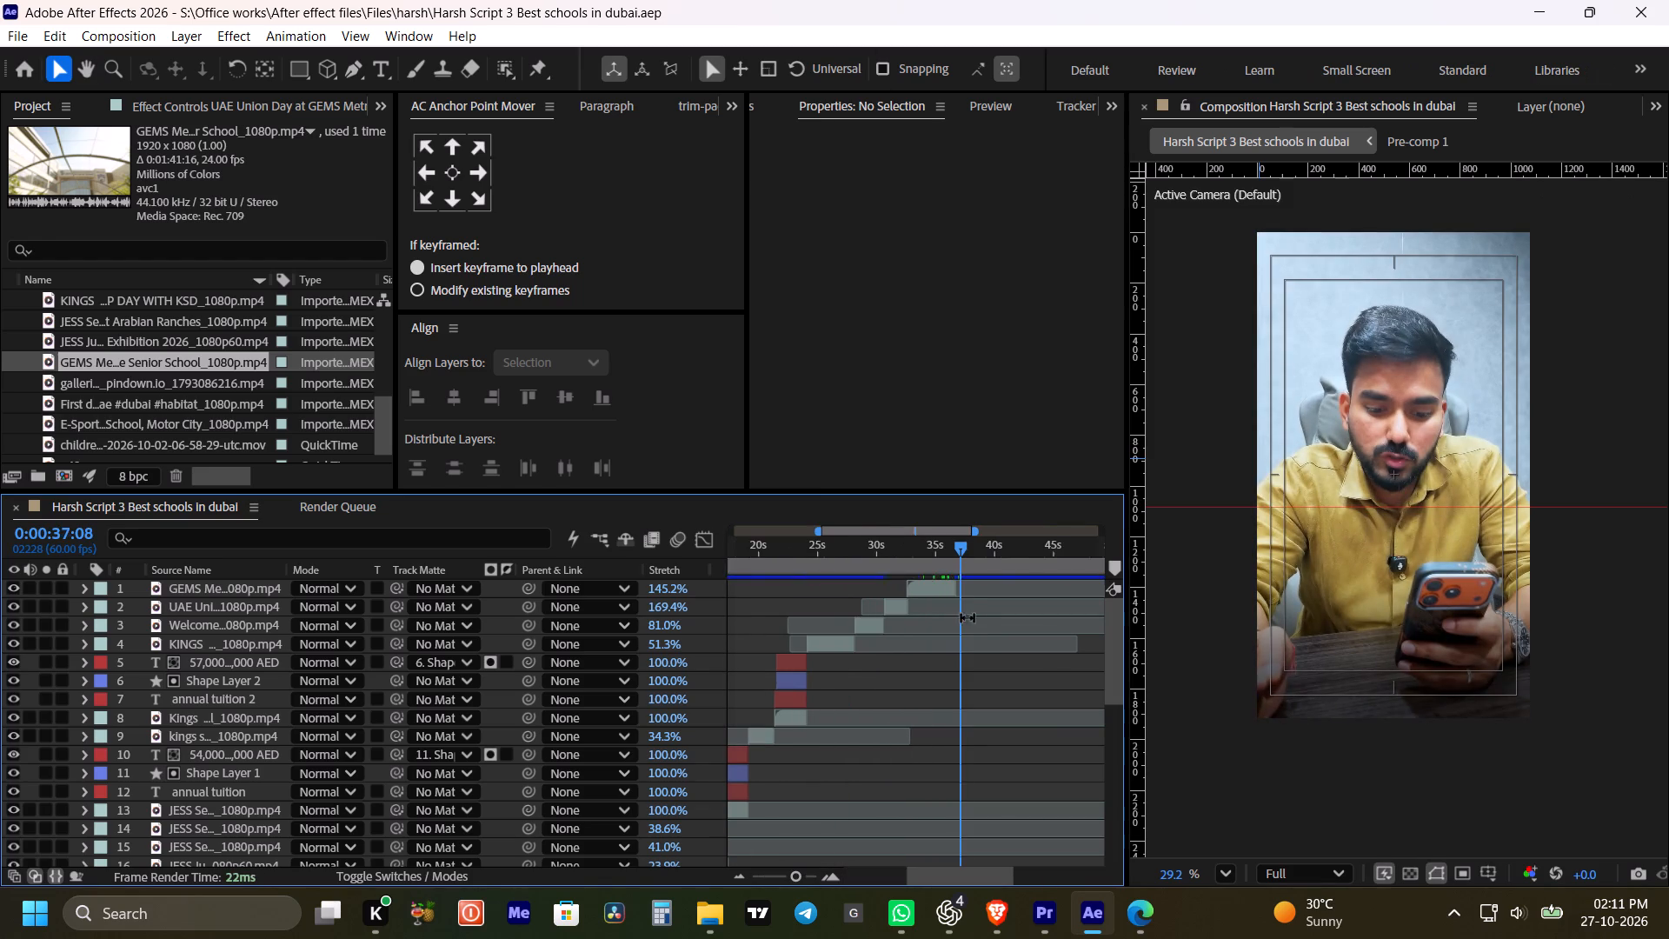
{"action": "key", "text": "space"}
{"action": "key", "text": "space"}
Switch to Edge and scrub through the GEMS Metropole Senior School video for another usable shot.
{"action": "left_click", "coordinate": [1137, 911]}
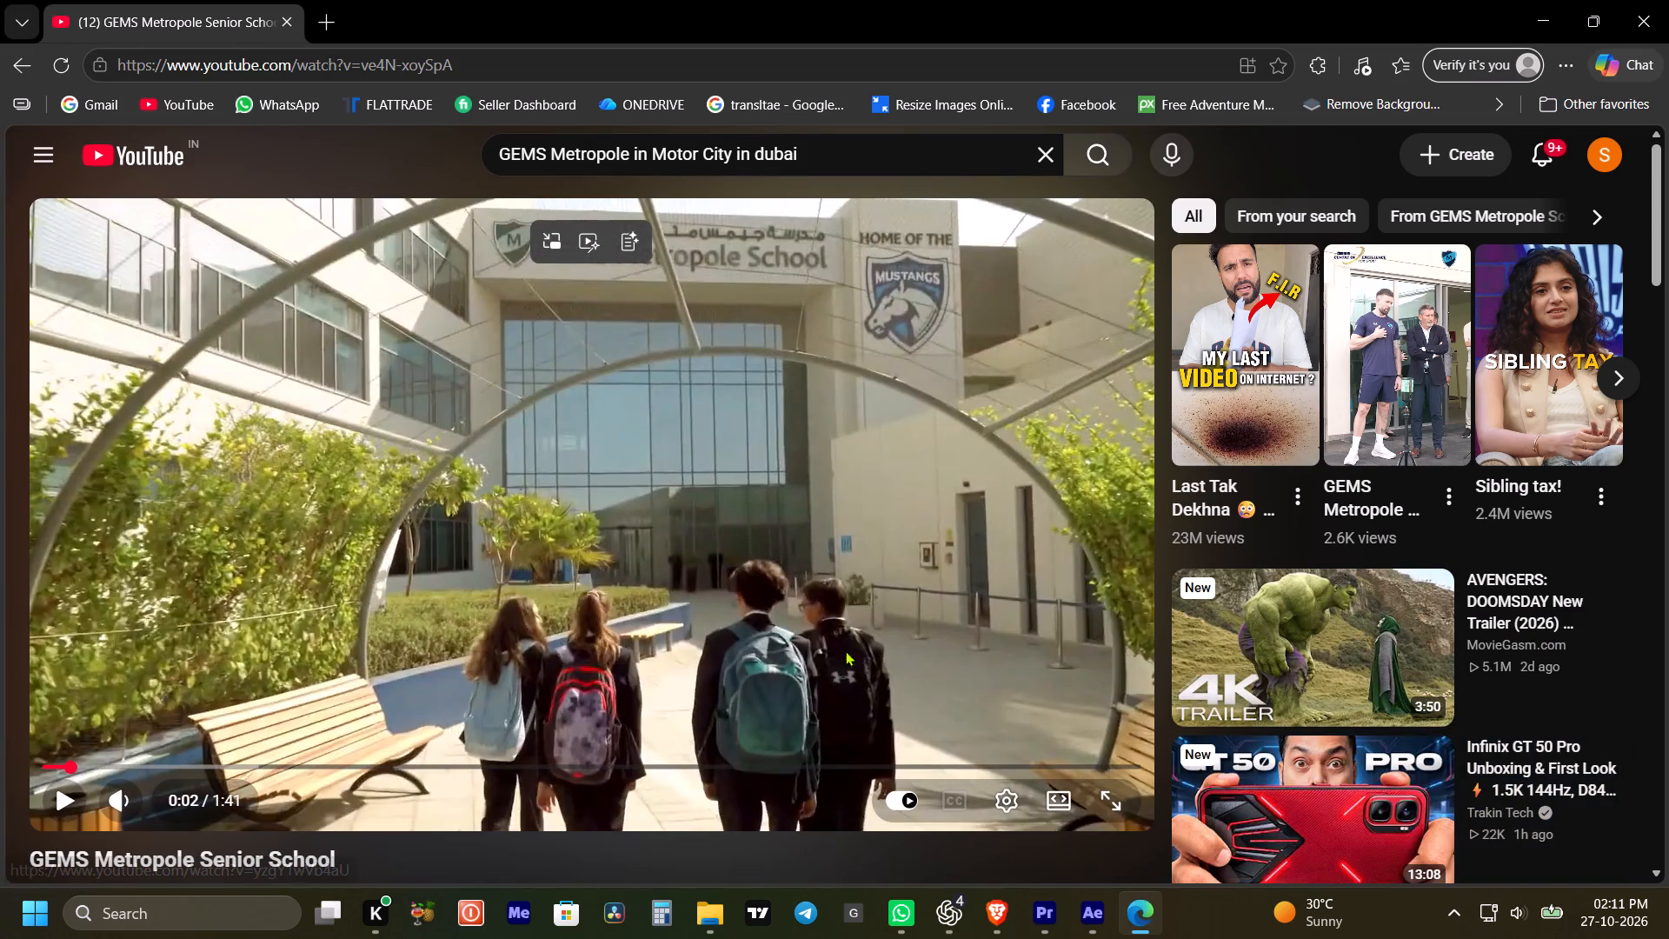
{"action": "left_click_drag", "start_coordinate": [186, 769], "coordinate": [380, 770]}
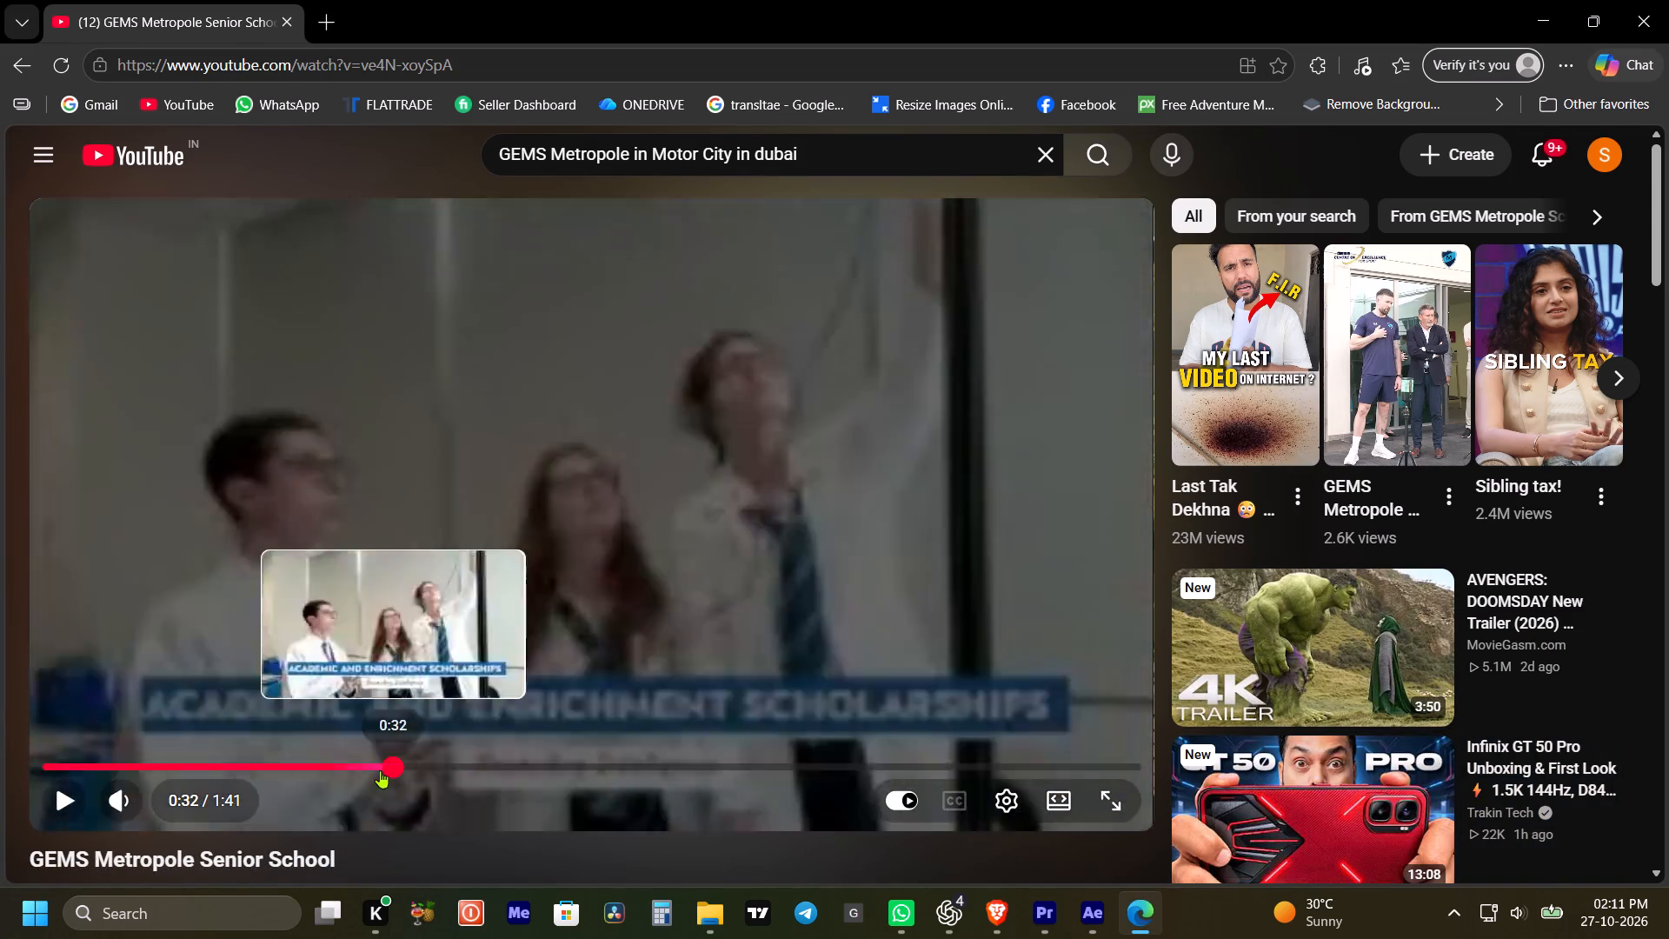
{"action": "left_click_drag", "start_coordinate": [380, 770], "coordinate": [290, 770]}
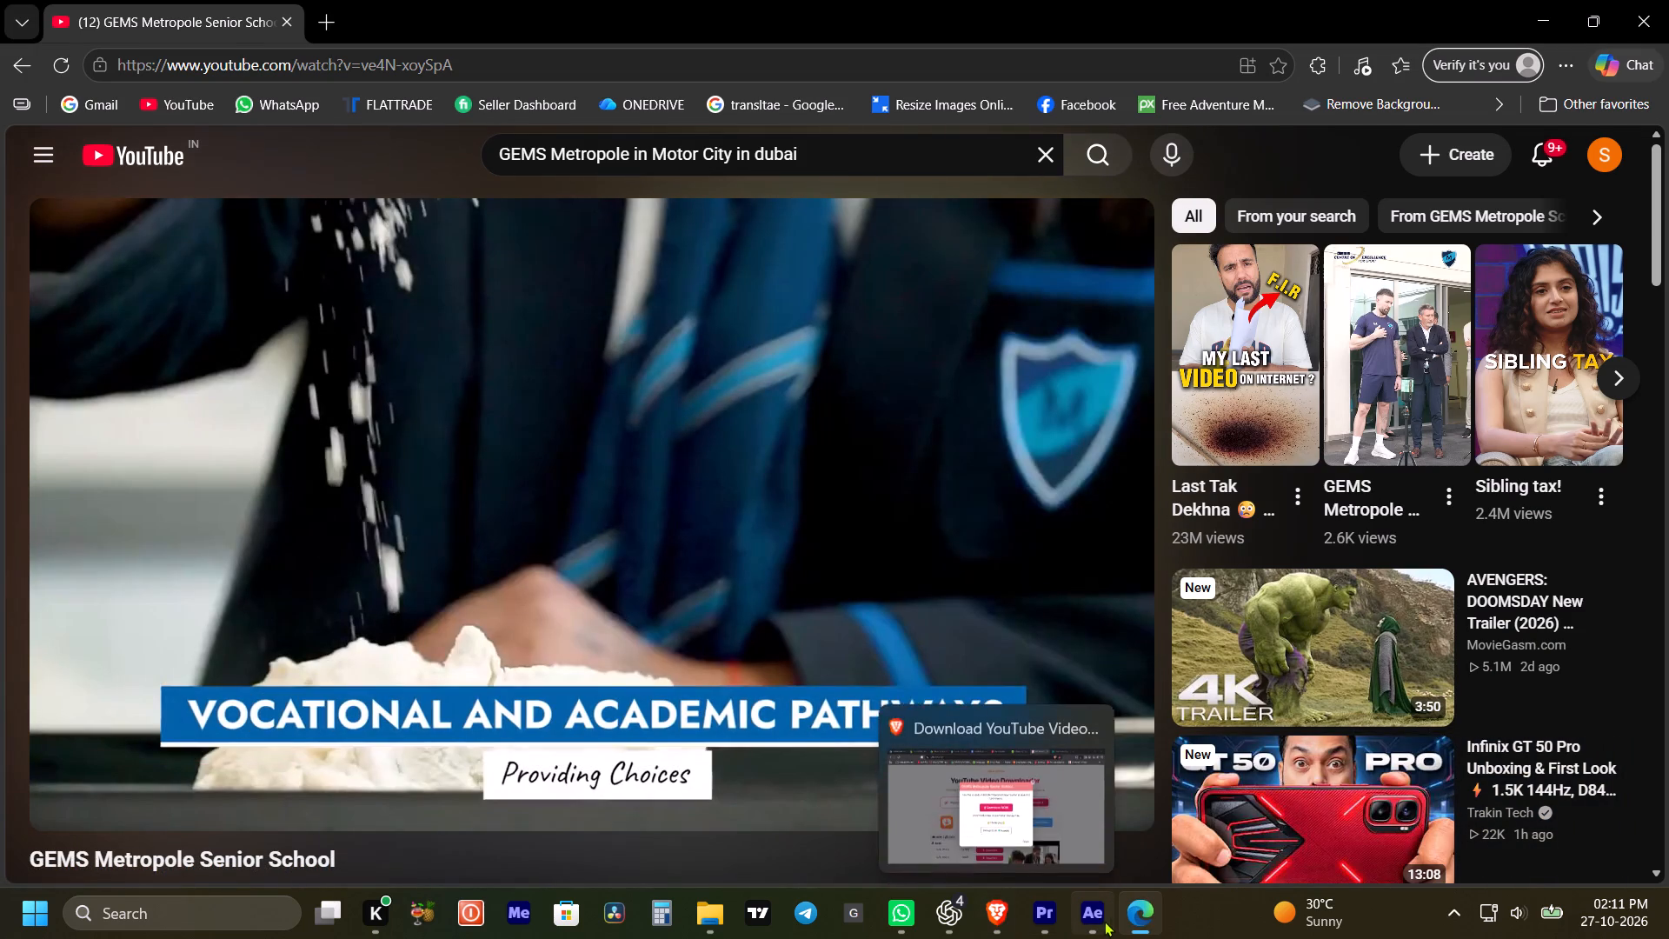
Switch to After Effects, open the GEMS Metropole Senior School footage and set its In point at 0:00:34:13, on the science lab shot.
{"action": "left_click", "coordinate": [1100, 916]}
{"action": "double_click", "coordinate": [165, 362]}
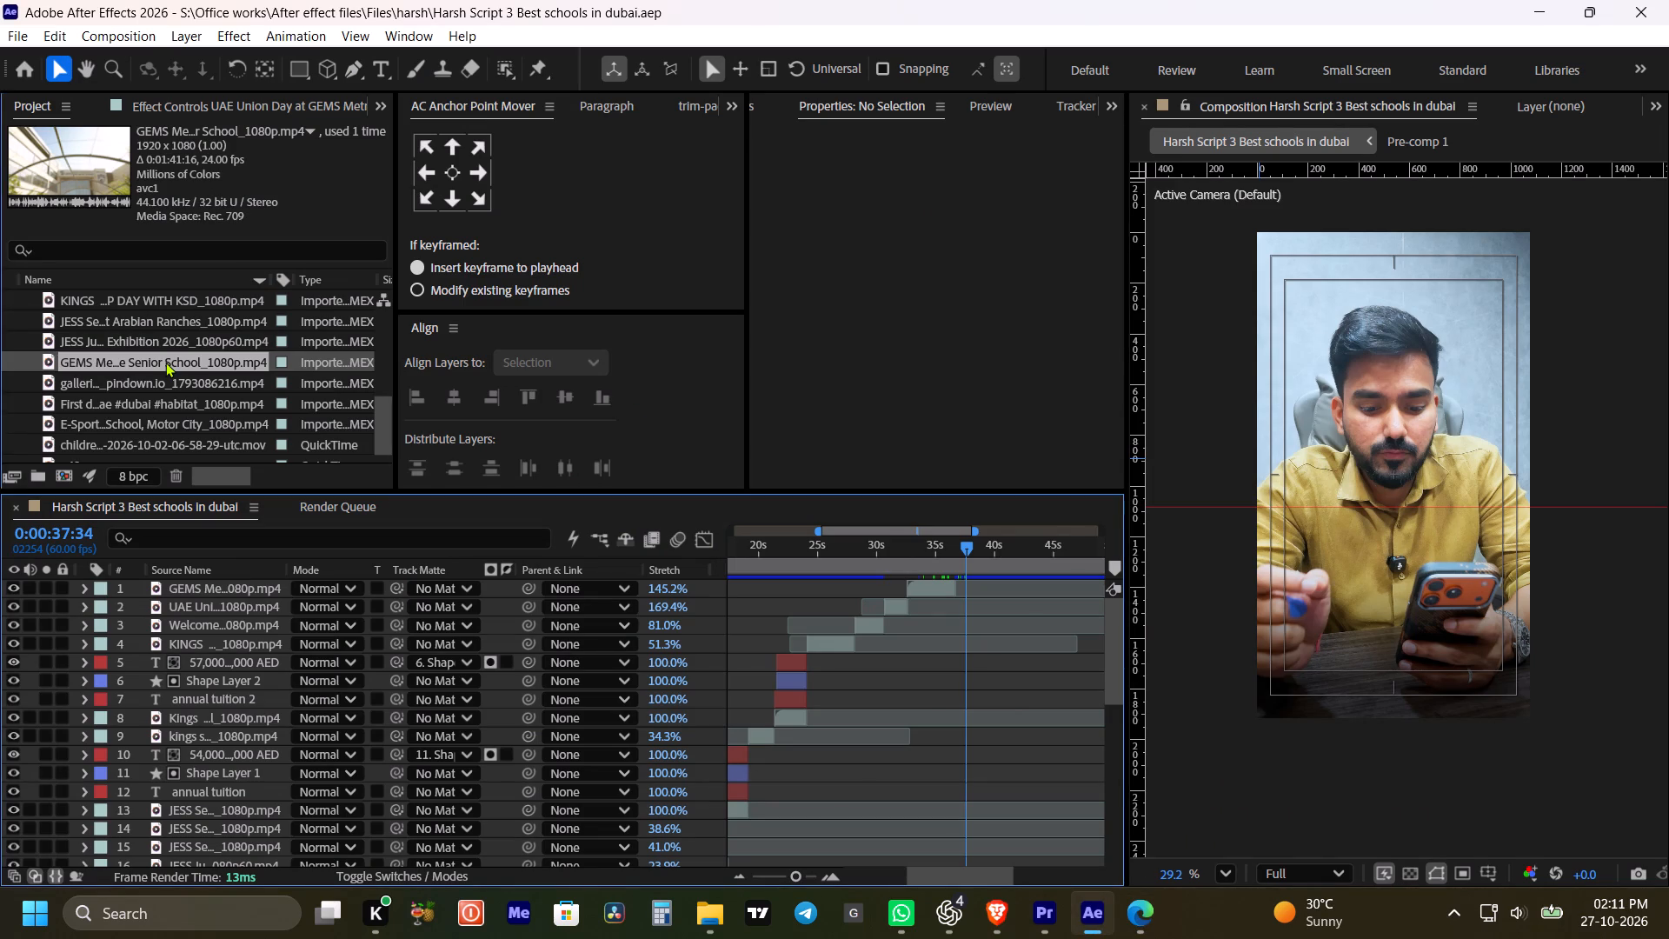
{"action": "key", "text": "grave"}
{"action": "double_click", "coordinate": [62, 829]}
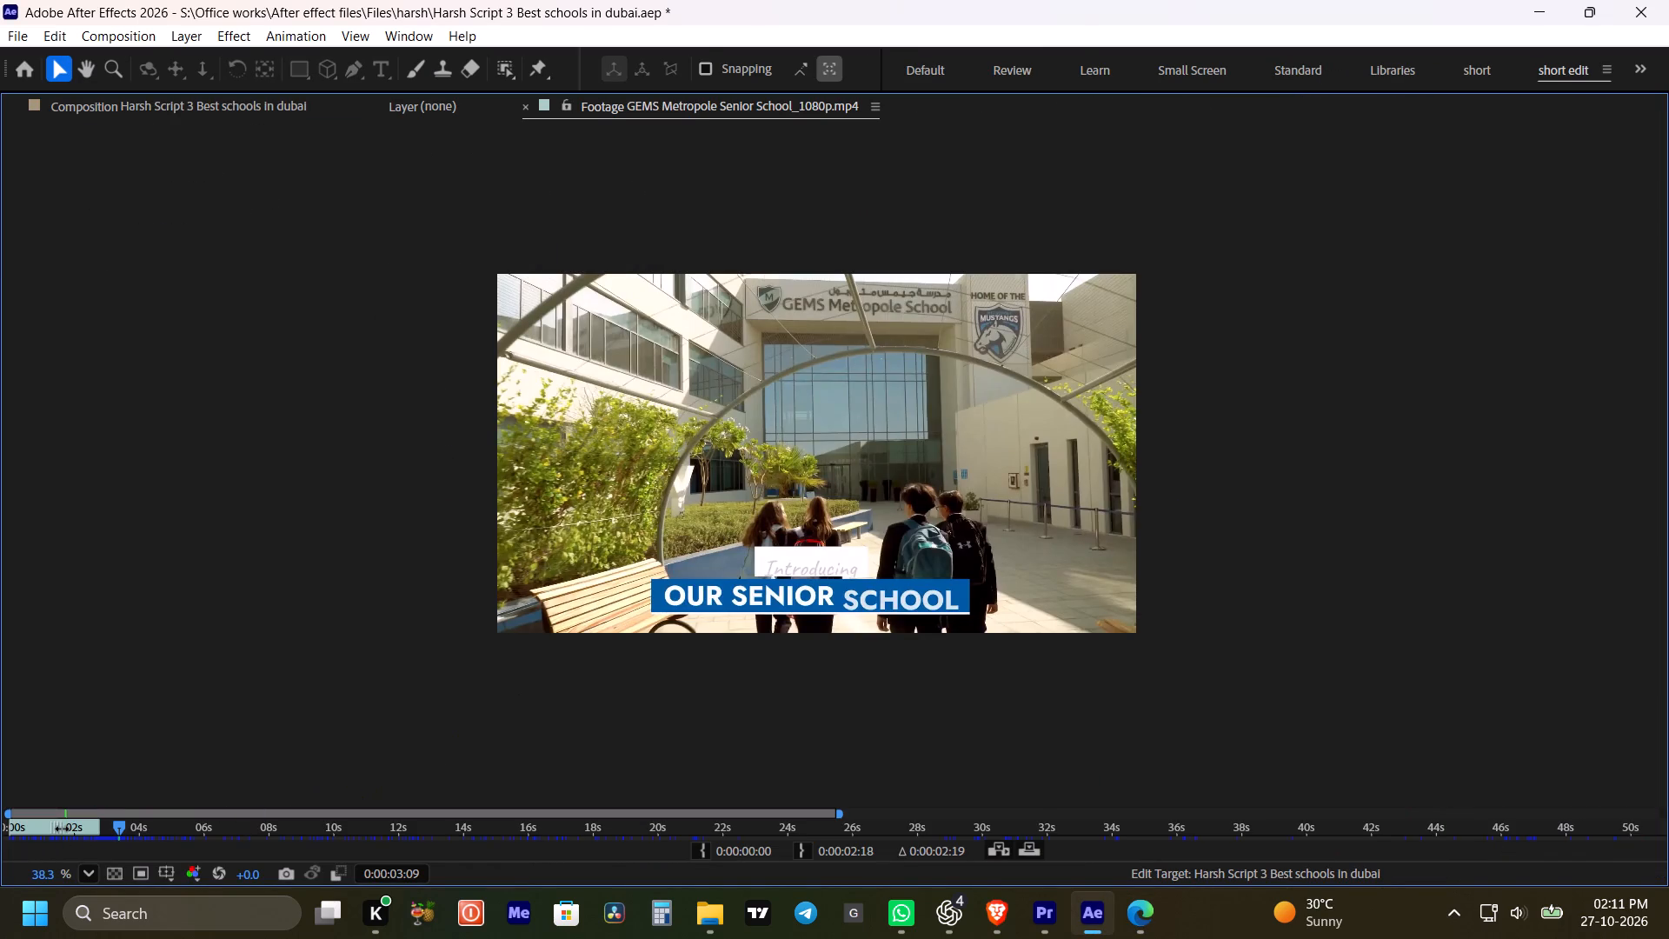
{"action": "left_click_drag", "start_coordinate": [76, 829], "coordinate": [423, 847]}
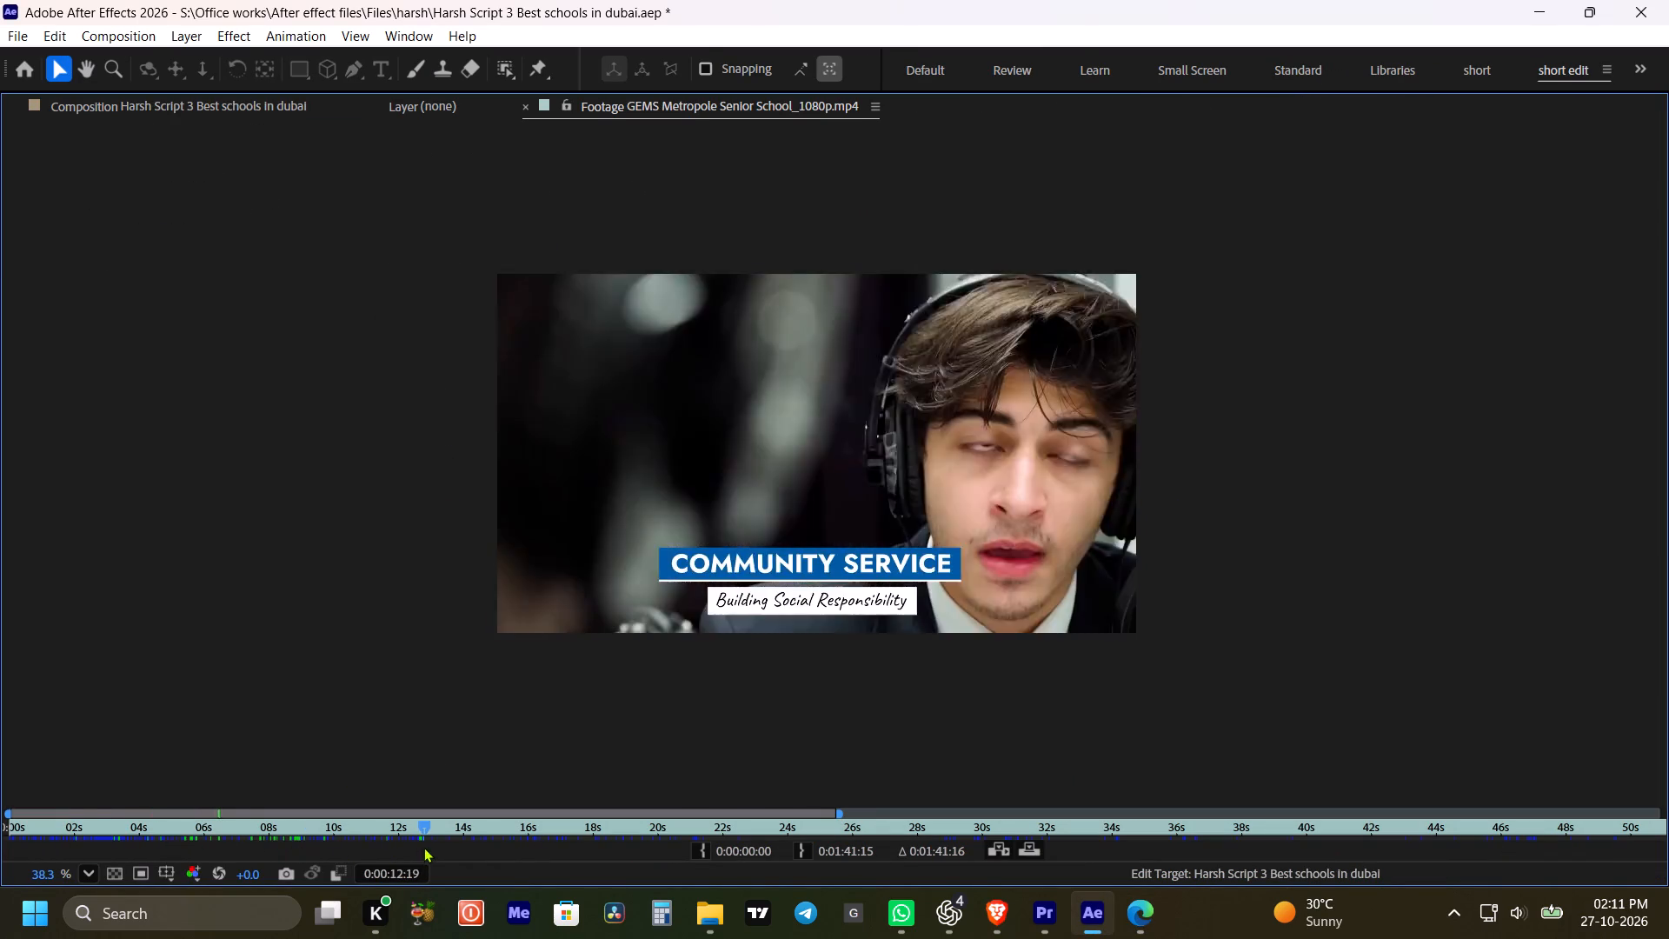
{"action": "left_click_drag", "start_coordinate": [423, 847], "coordinate": [687, 831]}
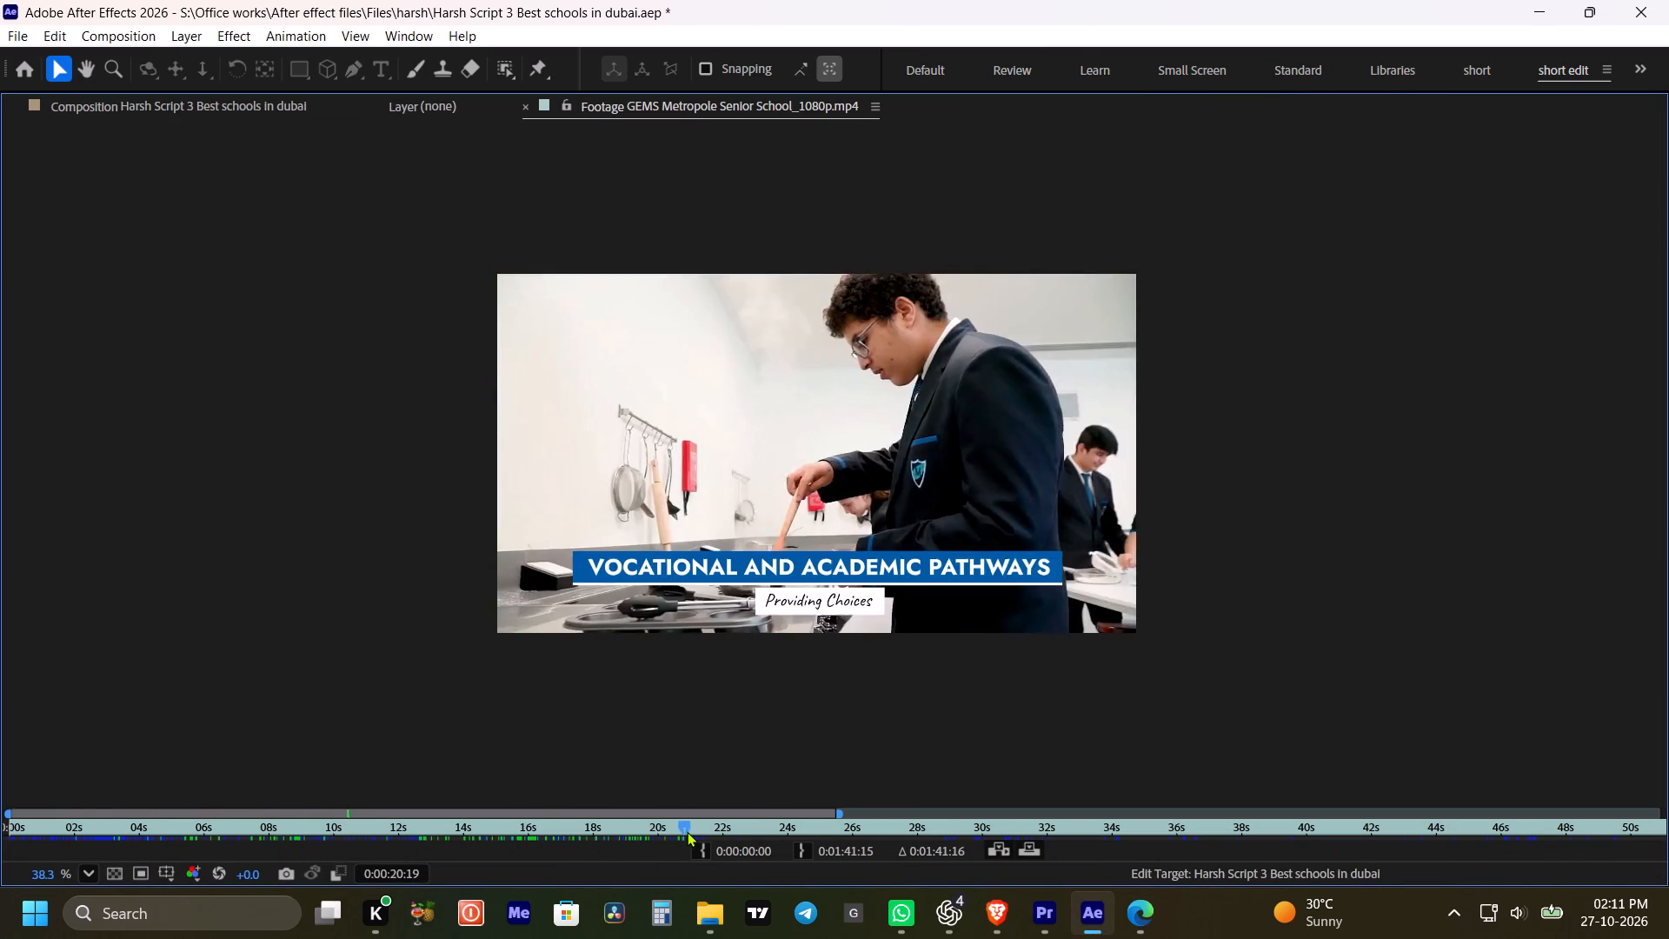
{"action": "left_click_drag", "start_coordinate": [687, 831], "coordinate": [991, 809]}
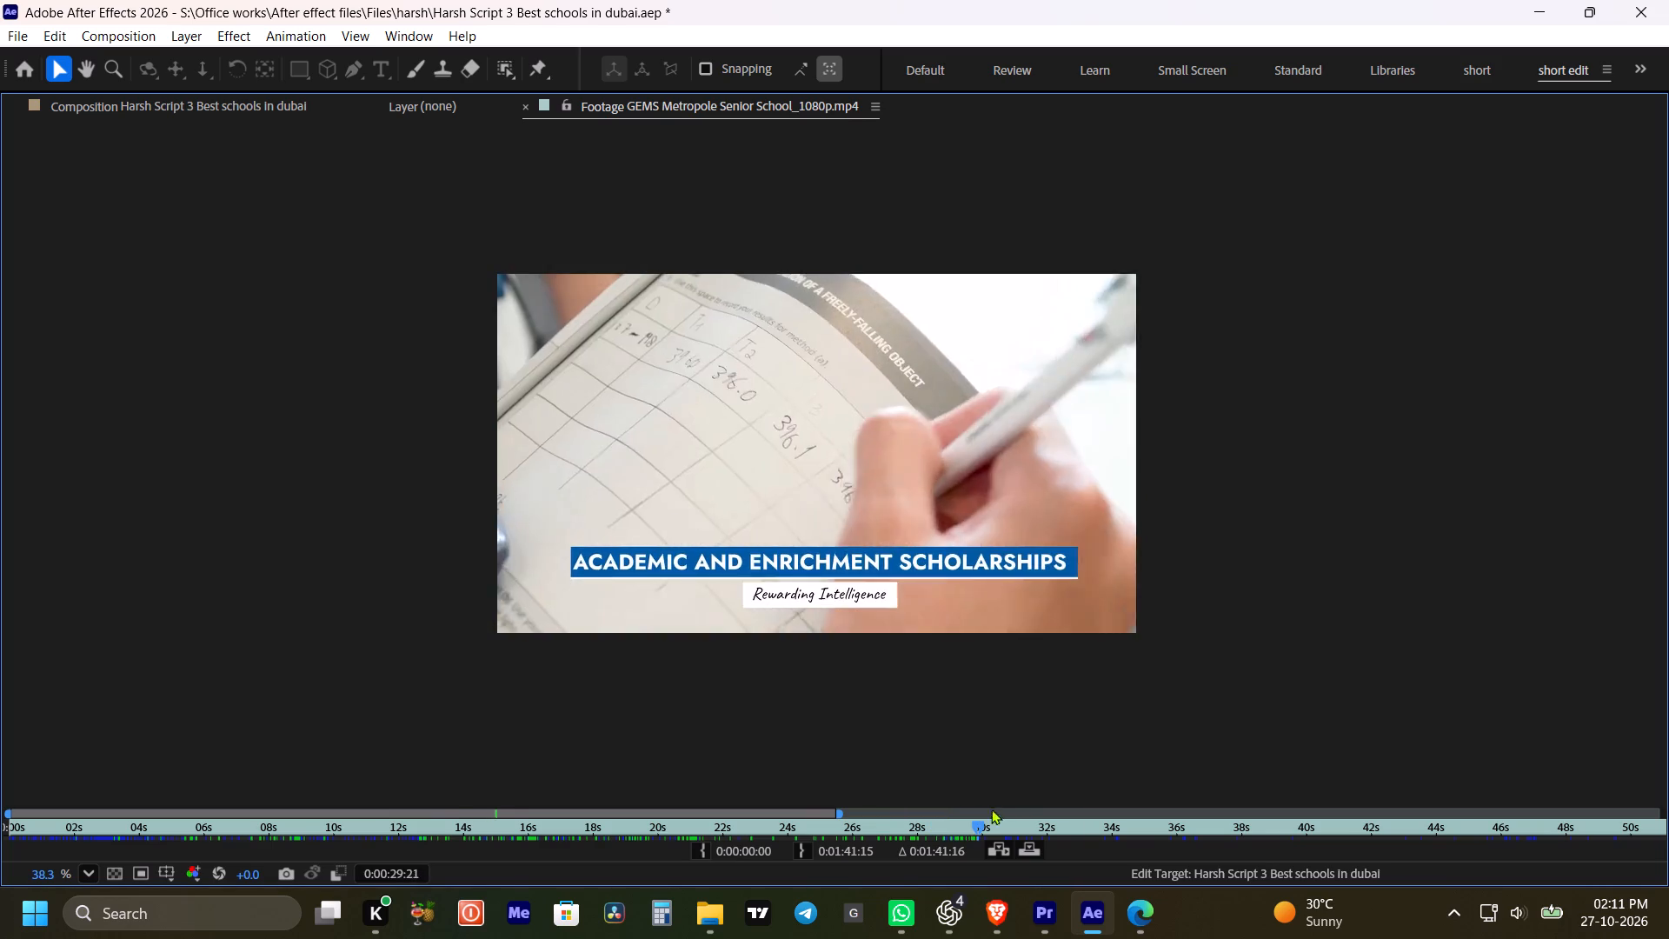
{"action": "left_click_drag", "start_coordinate": [991, 809], "coordinate": [1154, 798]}
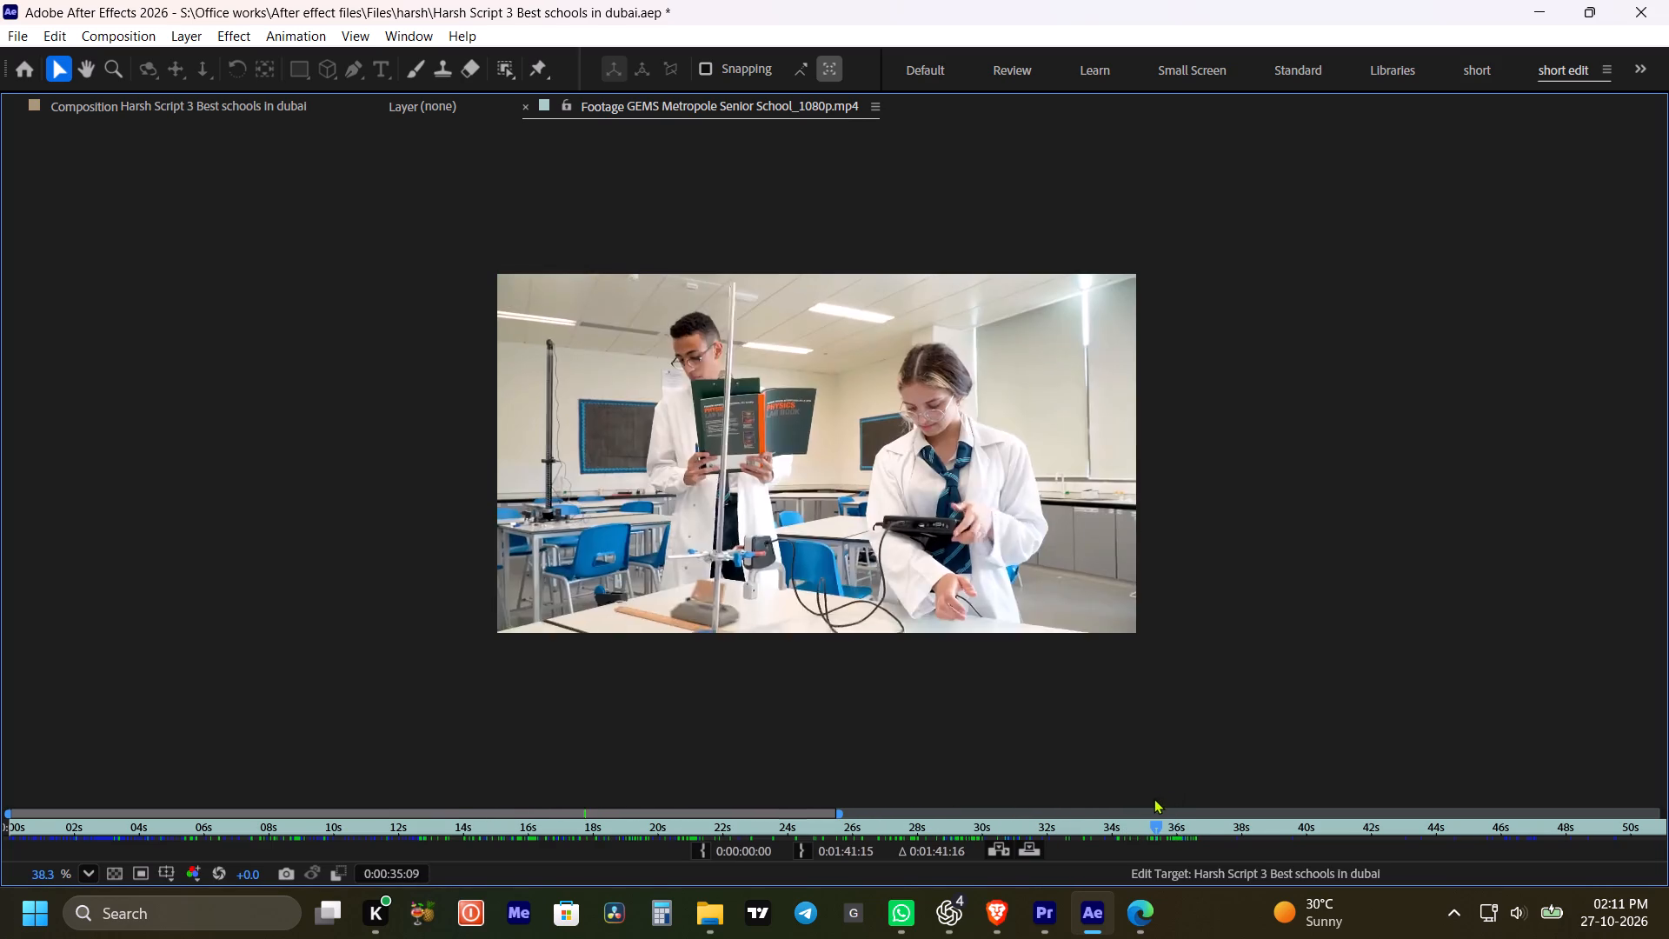
{"action": "left_click_drag", "start_coordinate": [1154, 798], "coordinate": [1119, 808]}
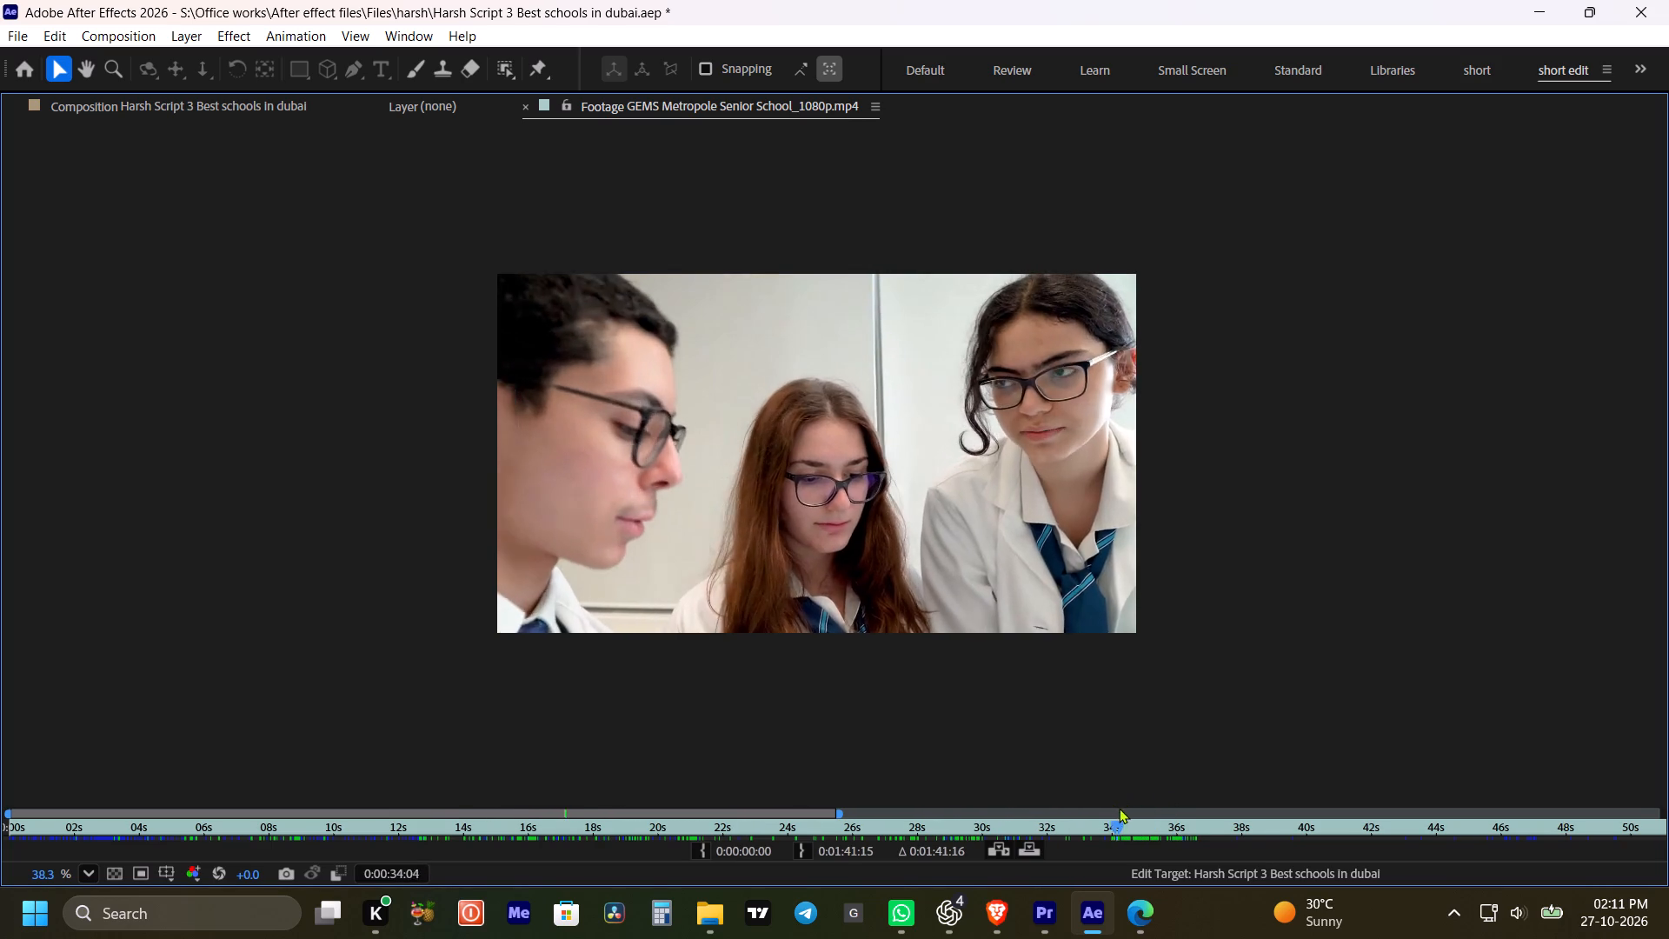
{"action": "left_click_drag", "start_coordinate": [1119, 808], "coordinate": [1130, 810]}
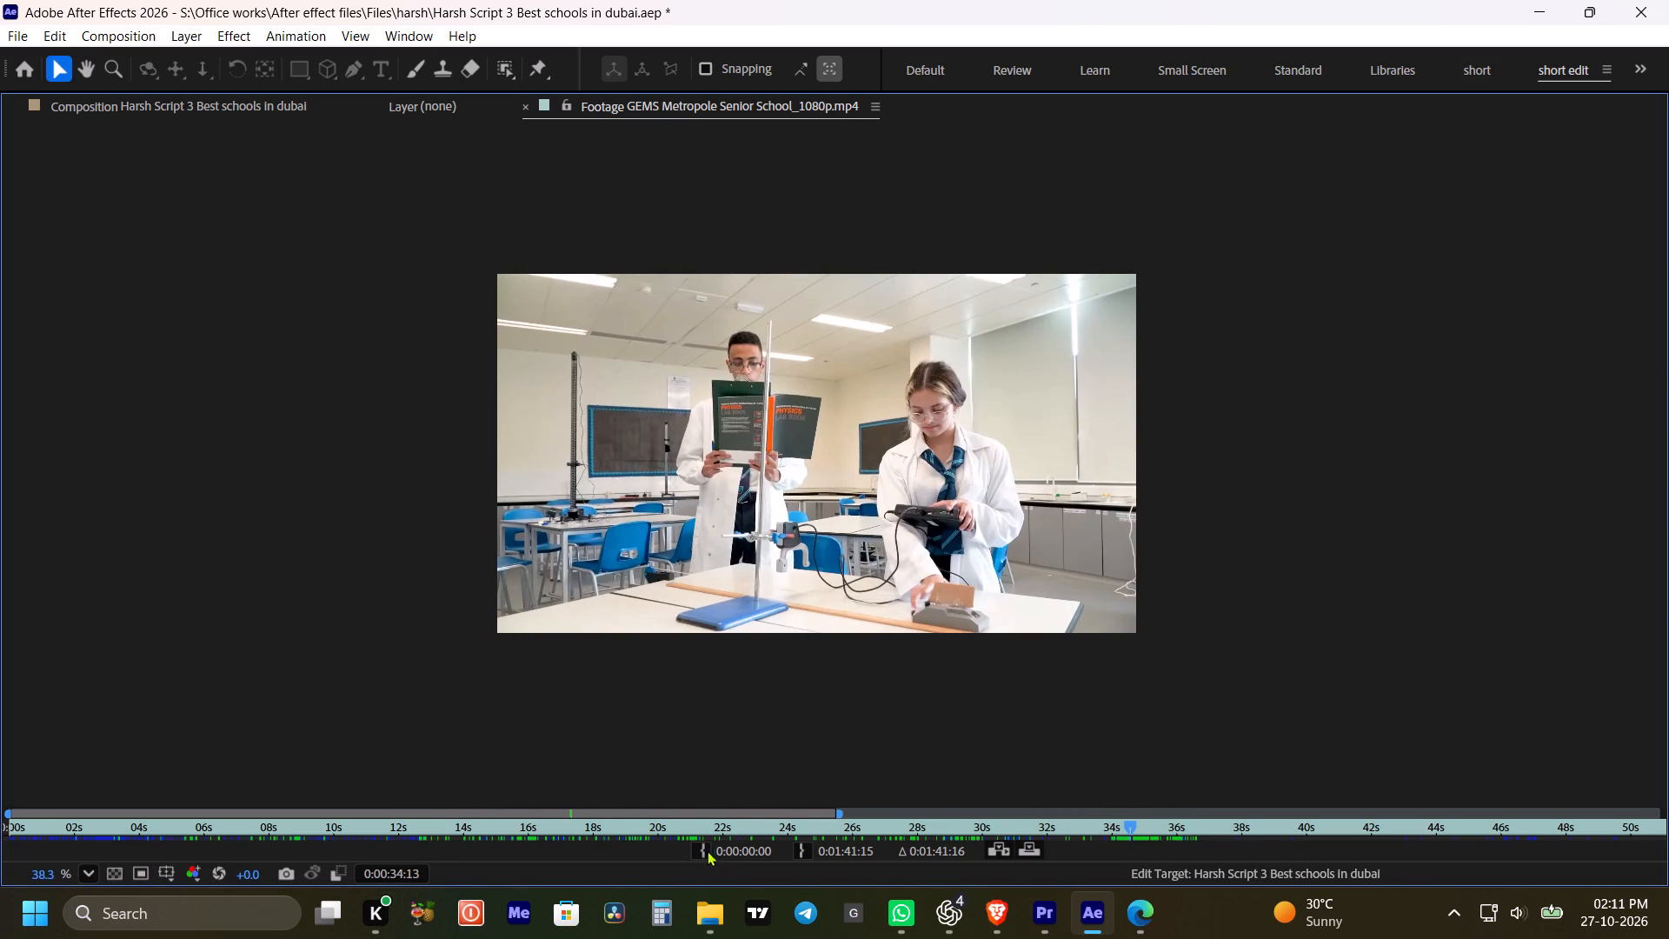
{"action": "left_click", "coordinate": [703, 851]}
Set the Senior School footage's Out point at 0:00:36:03, near the end of the lab shot.
{"action": "left_click_drag", "start_coordinate": [1141, 831], "coordinate": [1214, 829]}
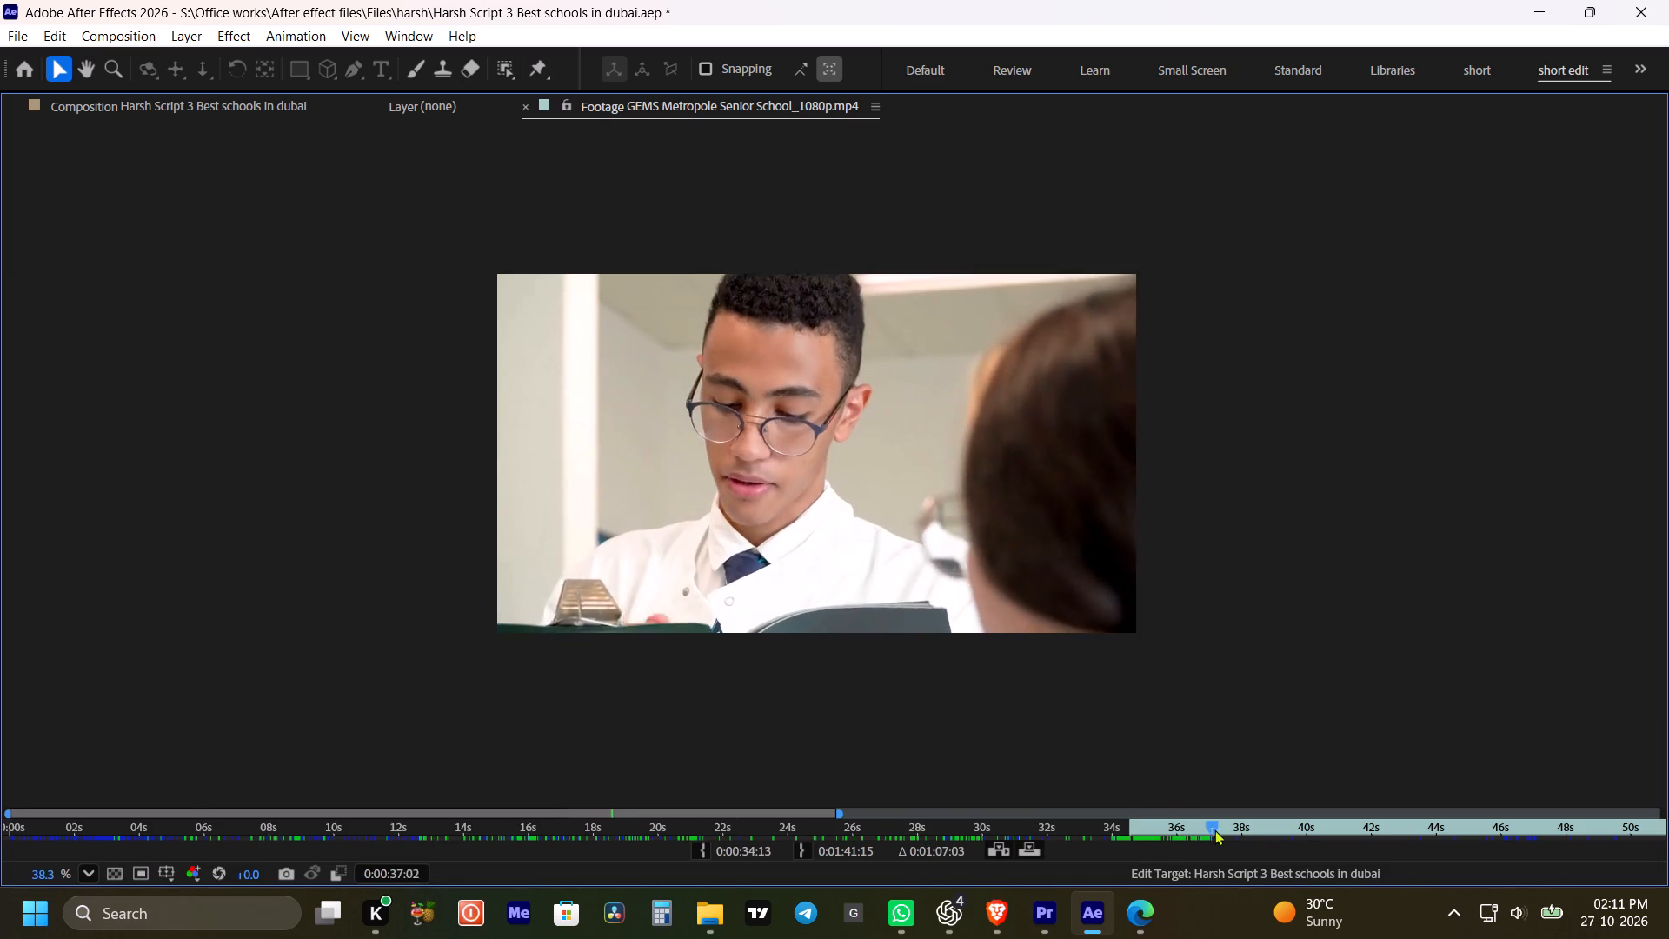
{"action": "left_click_drag", "start_coordinate": [1214, 829], "coordinate": [1167, 844]}
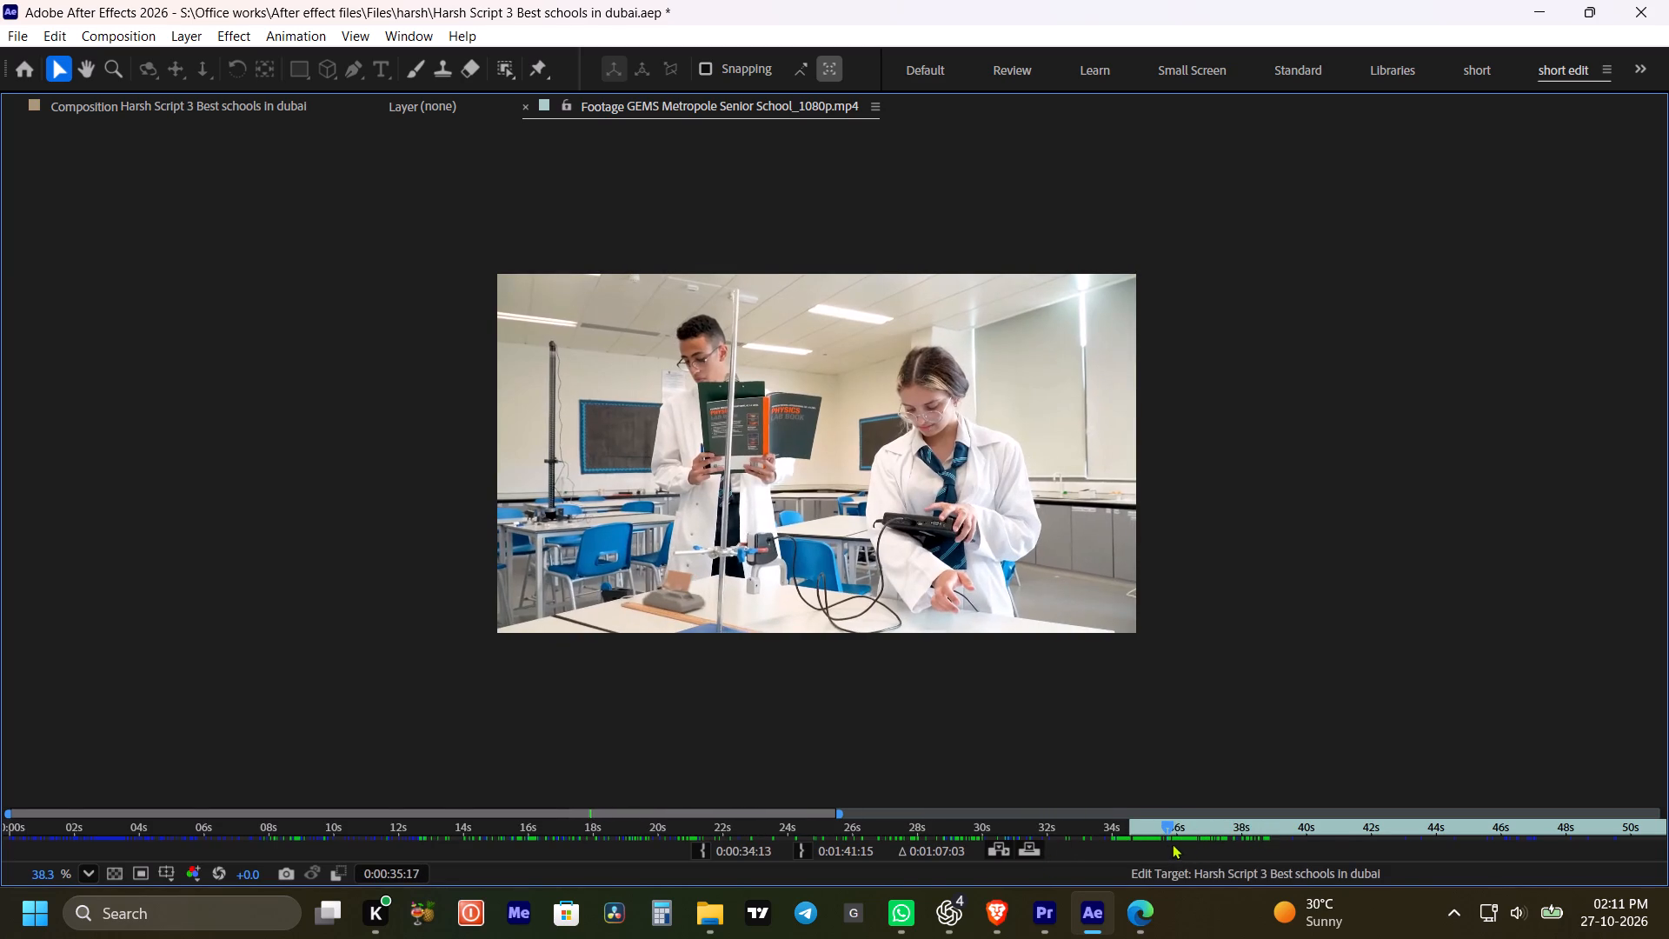
{"action": "scroll", "coordinate": [1219, 822], "scroll_direction": "up", "scroll_amount": 2, "text": "alt"}
{"action": "left_click_drag", "start_coordinate": [1008, 828], "coordinate": [1051, 828]}
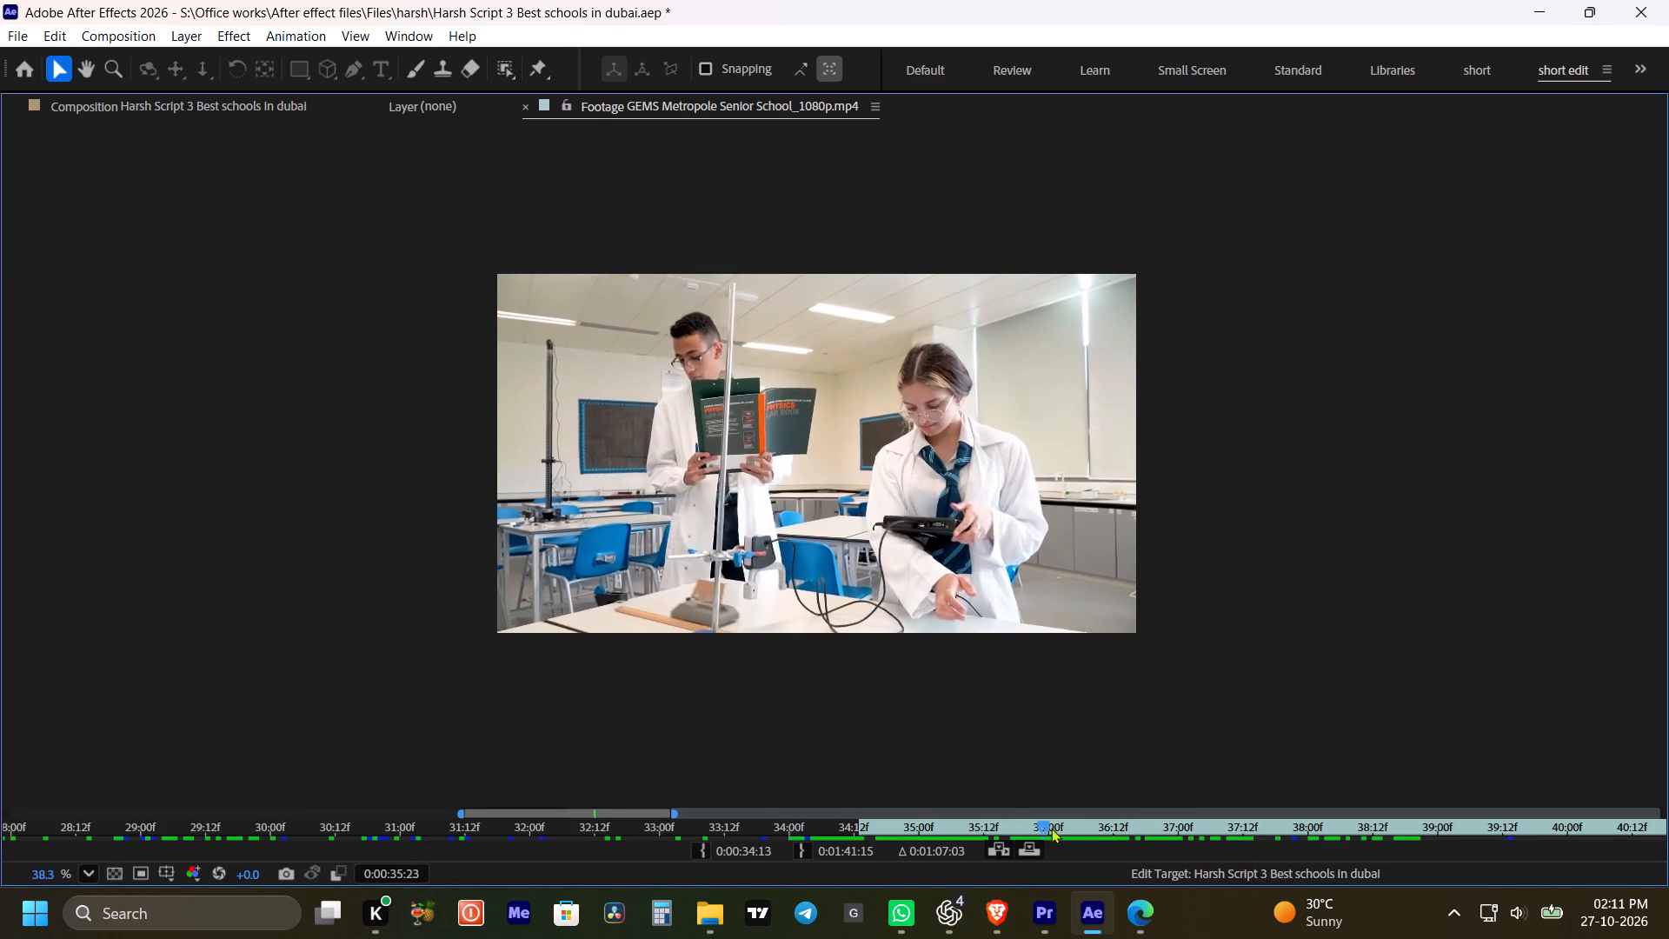
{"action": "left_click_drag", "start_coordinate": [1051, 828], "coordinate": [1063, 837]}
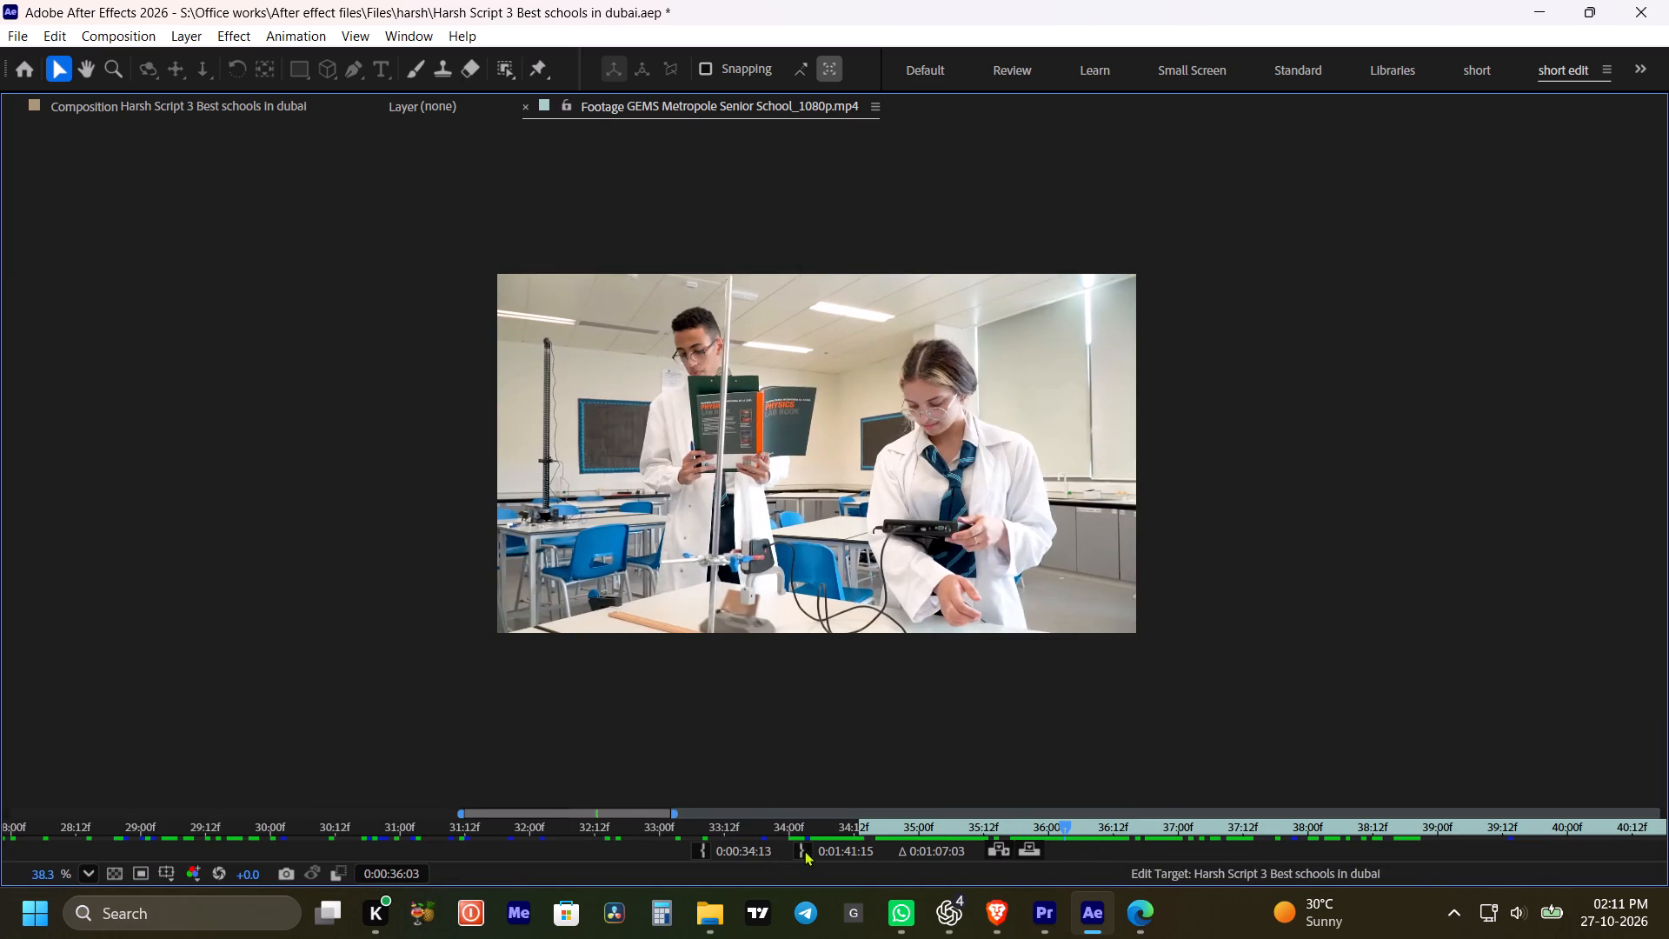
{"action": "left_click", "coordinate": [804, 850]}
{"action": "scroll", "coordinate": [897, 832], "scroll_direction": "down", "scroll_amount": 2, "text": "alt"}
{"action": "key", "text": "grave"}
Add the trimmed lab clip as the top layer starting at 0:00:36:42, directly after the school entrance clip, and time-stretch it to 141.2%.
{"action": "key", "text": "space"}
{"action": "key", "text": "space"}
{"action": "key", "text": "space"}
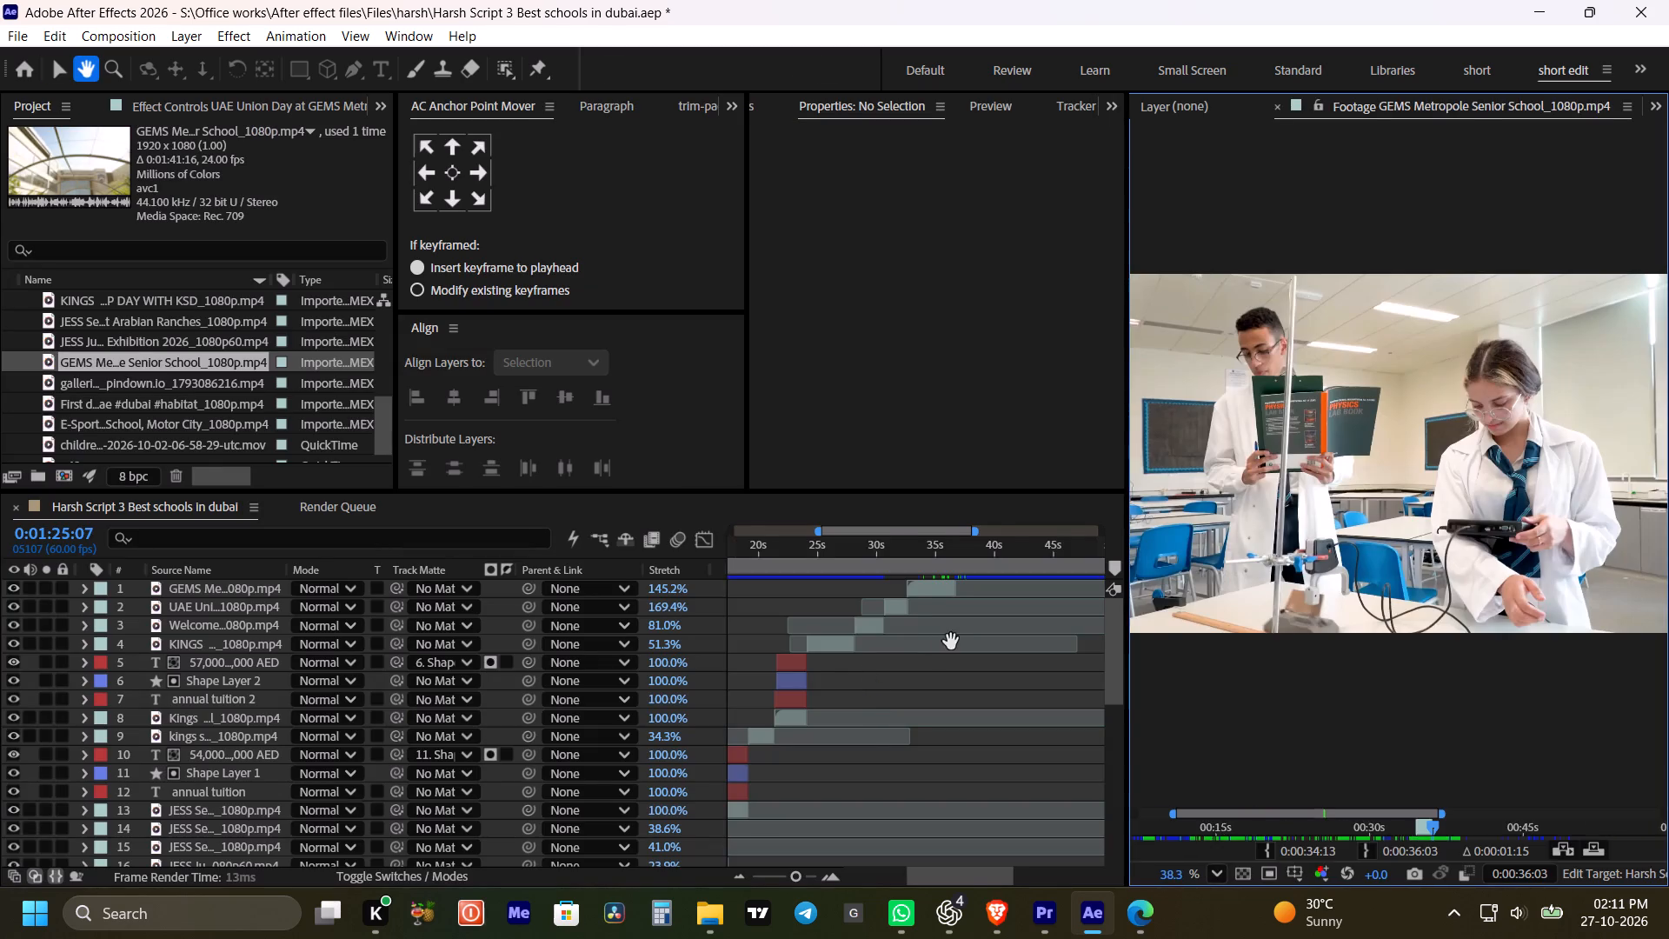
{"action": "left_click_drag", "start_coordinate": [946, 643], "coordinate": [909, 666]}
{"action": "left_click_drag", "start_coordinate": [891, 549], "coordinate": [864, 552]}
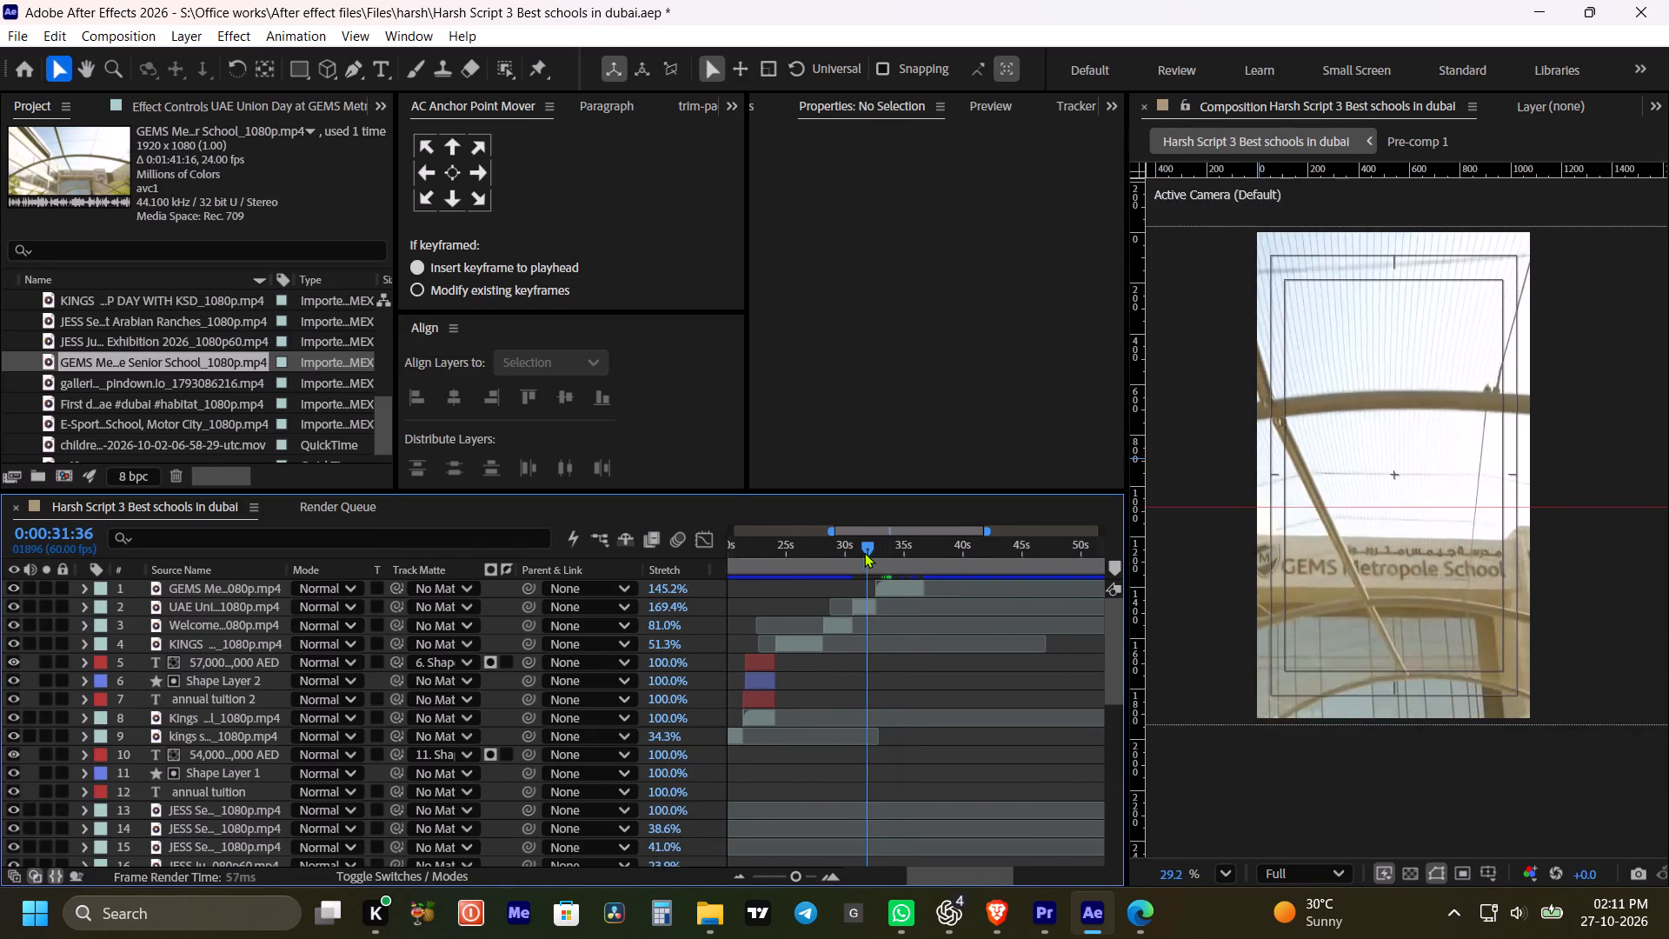
{"action": "left_click_drag", "start_coordinate": [864, 552], "coordinate": [917, 558]}
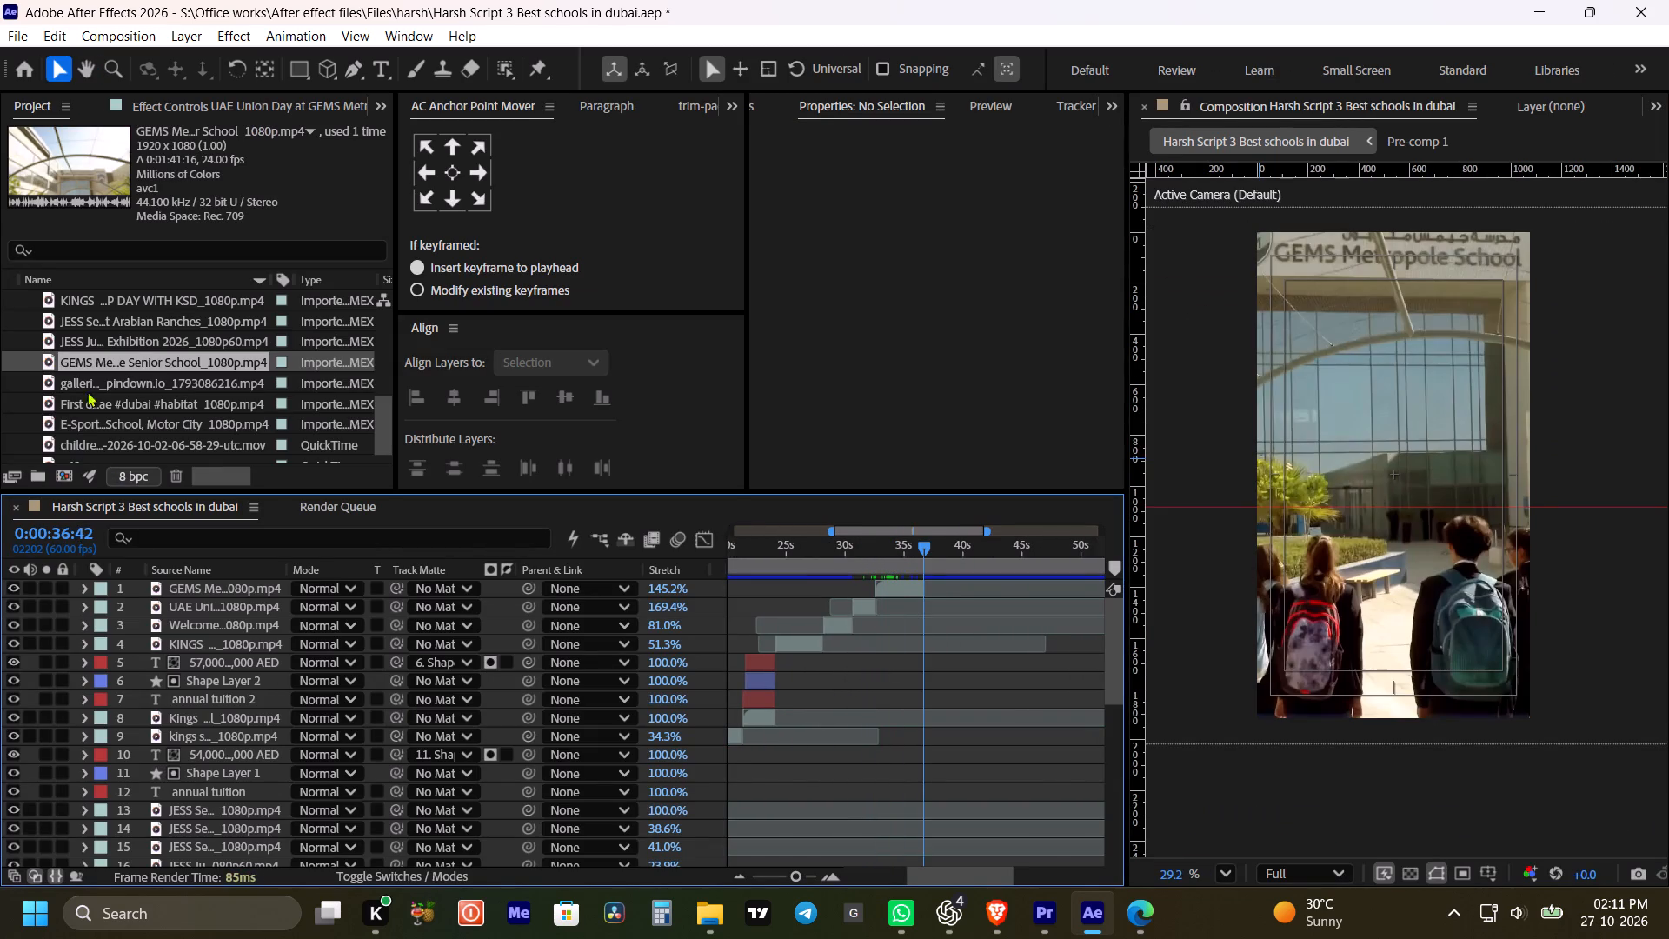
{"action": "left_click_drag", "start_coordinate": [105, 363], "coordinate": [928, 584]}
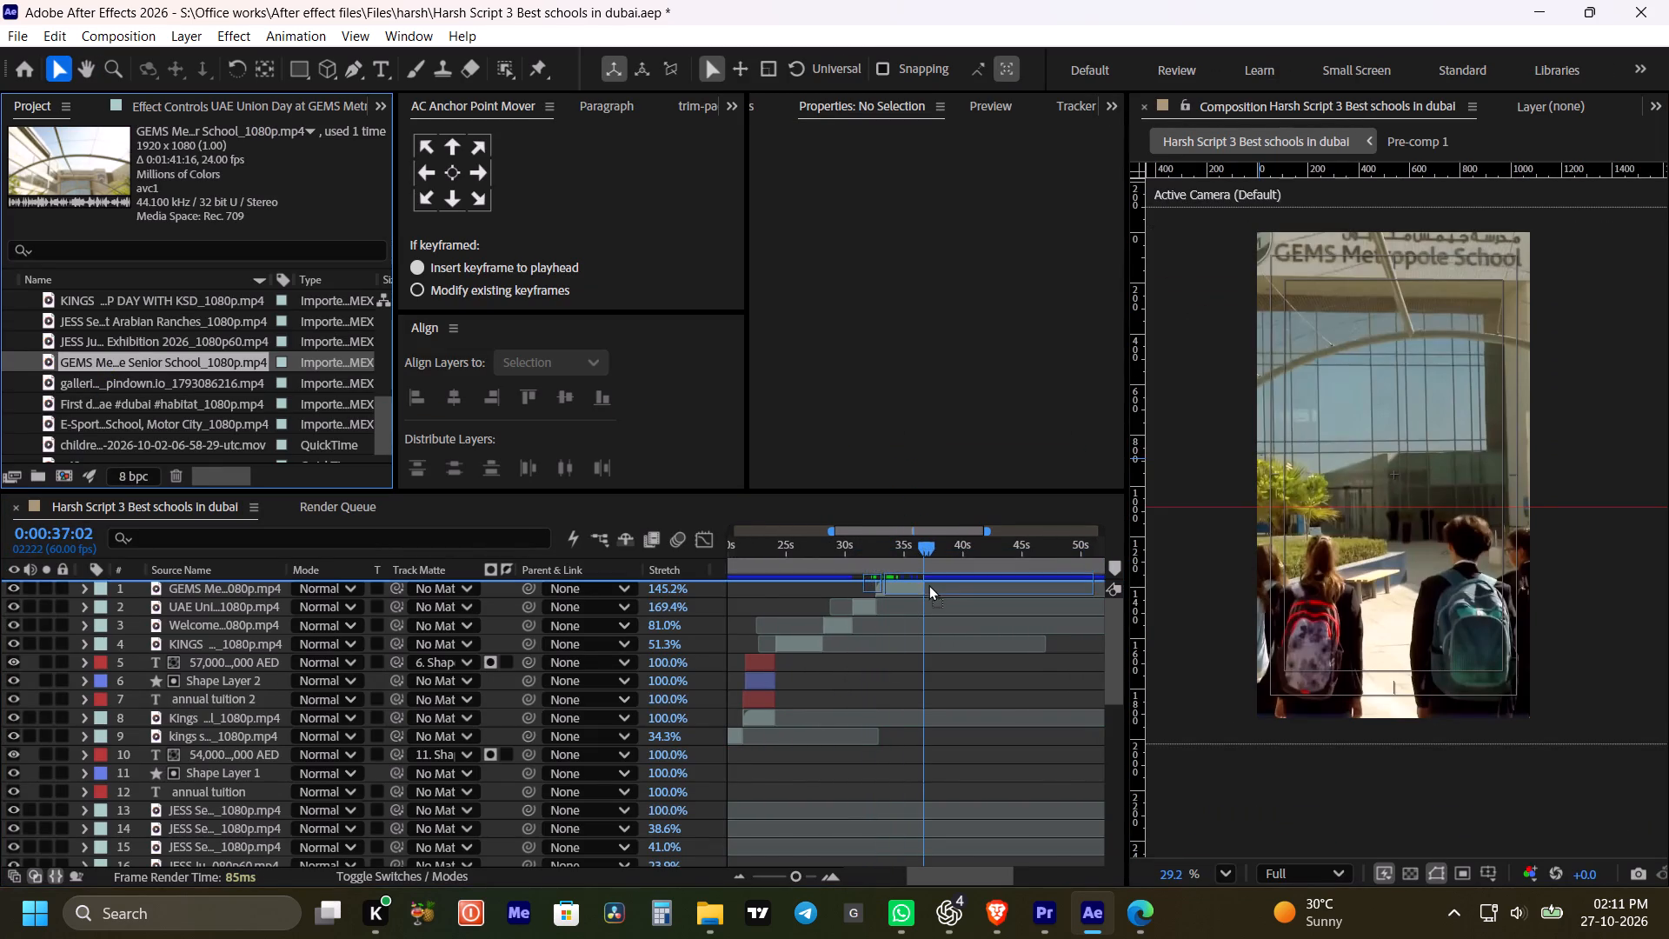
{"action": "left_click_drag", "start_coordinate": [928, 584], "coordinate": [929, 584]}
{"action": "key", "text": "bracketleft"}
{"action": "left_click_drag", "start_coordinate": [945, 589], "coordinate": [953, 589], "text": "alt"}
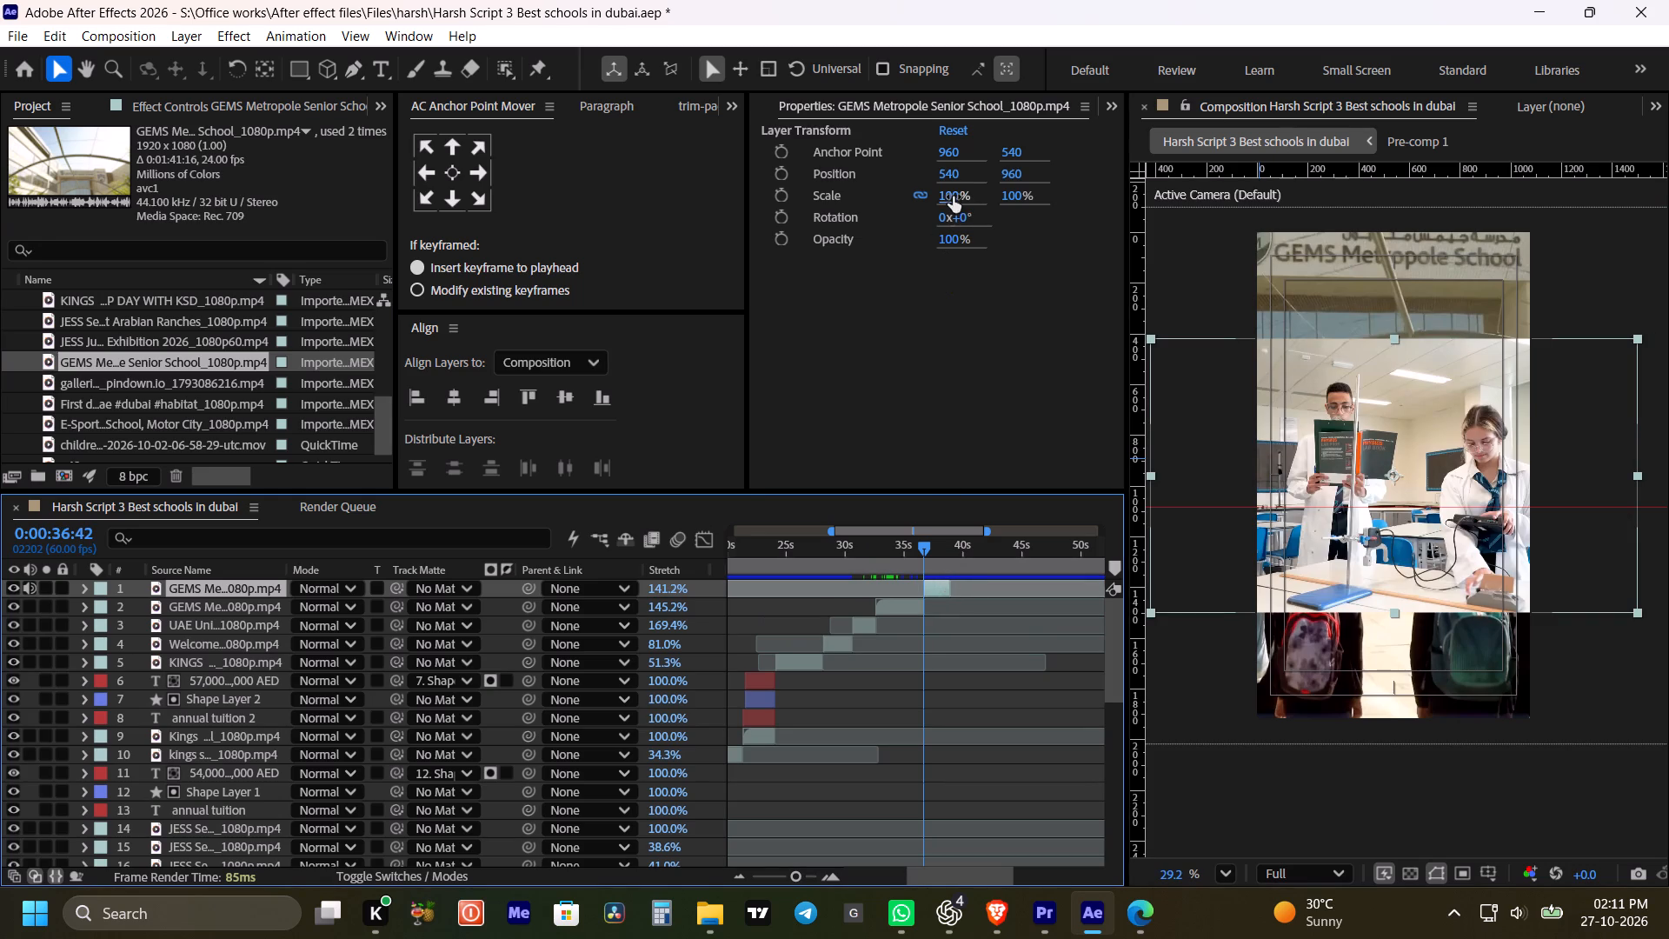
Scale the lab clip to 195% and set its X position to -77 to frame the girl in the lab coat.
{"action": "left_click_drag", "start_coordinate": [953, 196], "coordinate": [1087, 227]}
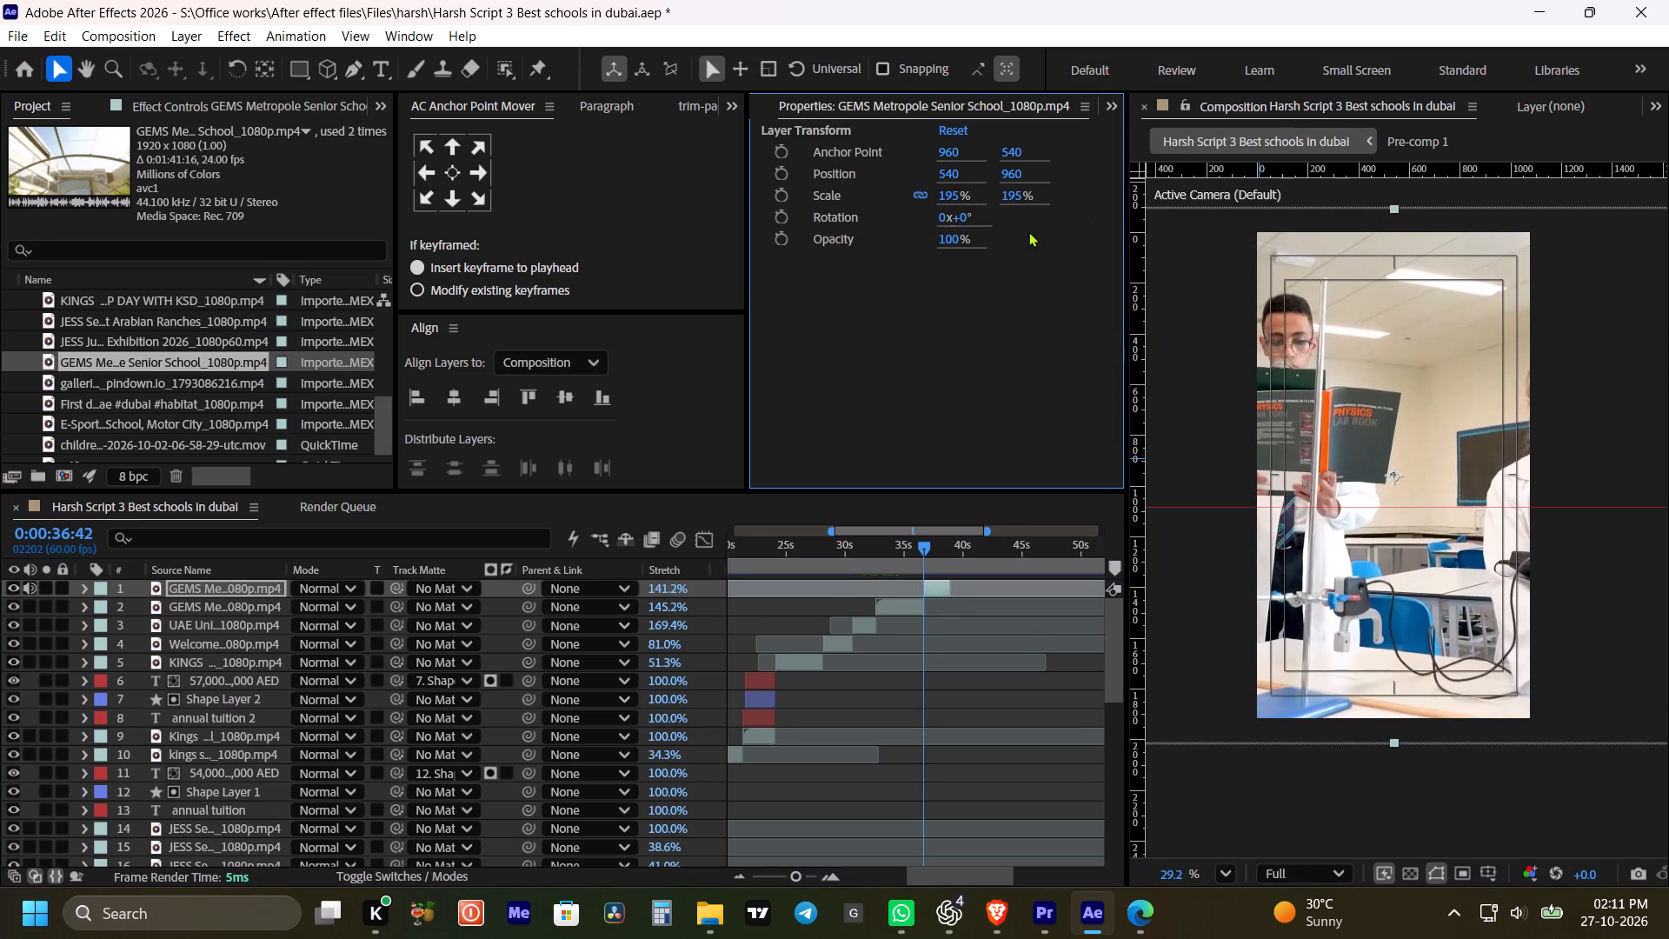
{"action": "left_click_drag", "start_coordinate": [941, 176], "coordinate": [398, 302]}
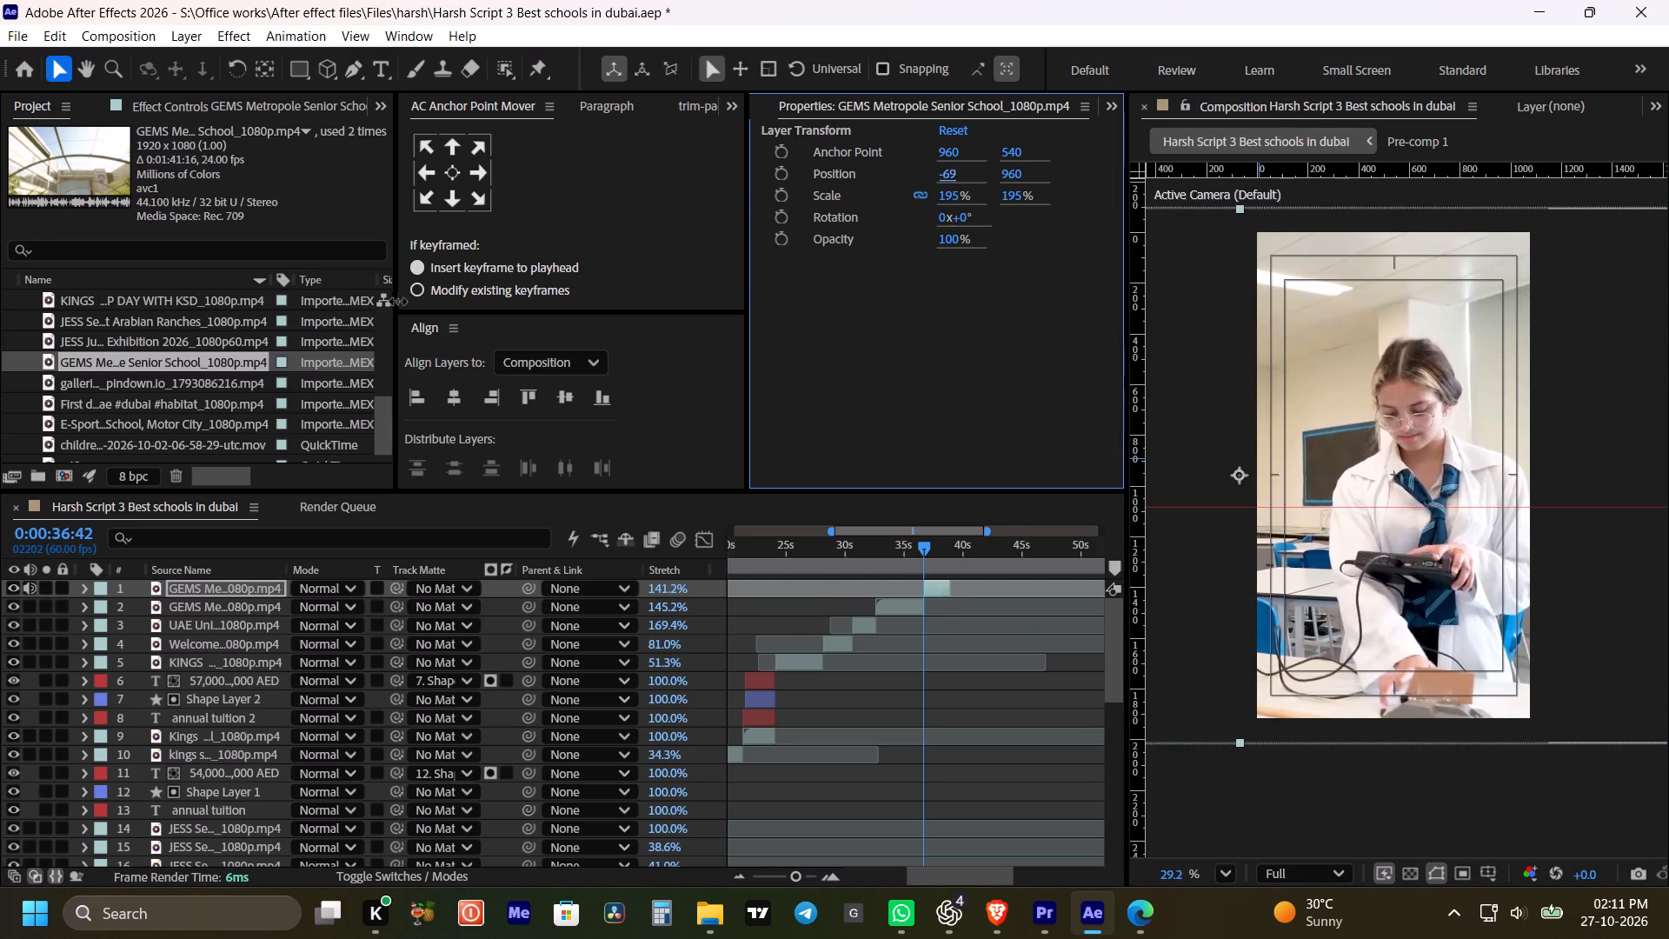
{"action": "left_click_drag", "start_coordinate": [398, 302], "coordinate": [390, 303]}
Play back the school entrance clip into the new lab clip to check the cut and framing.
{"action": "left_click", "coordinate": [895, 549]}
{"action": "key", "text": "space"}
{"action": "scroll", "coordinate": [908, 613], "scroll_direction": "up", "scroll_amount": 1, "text": "alt"}
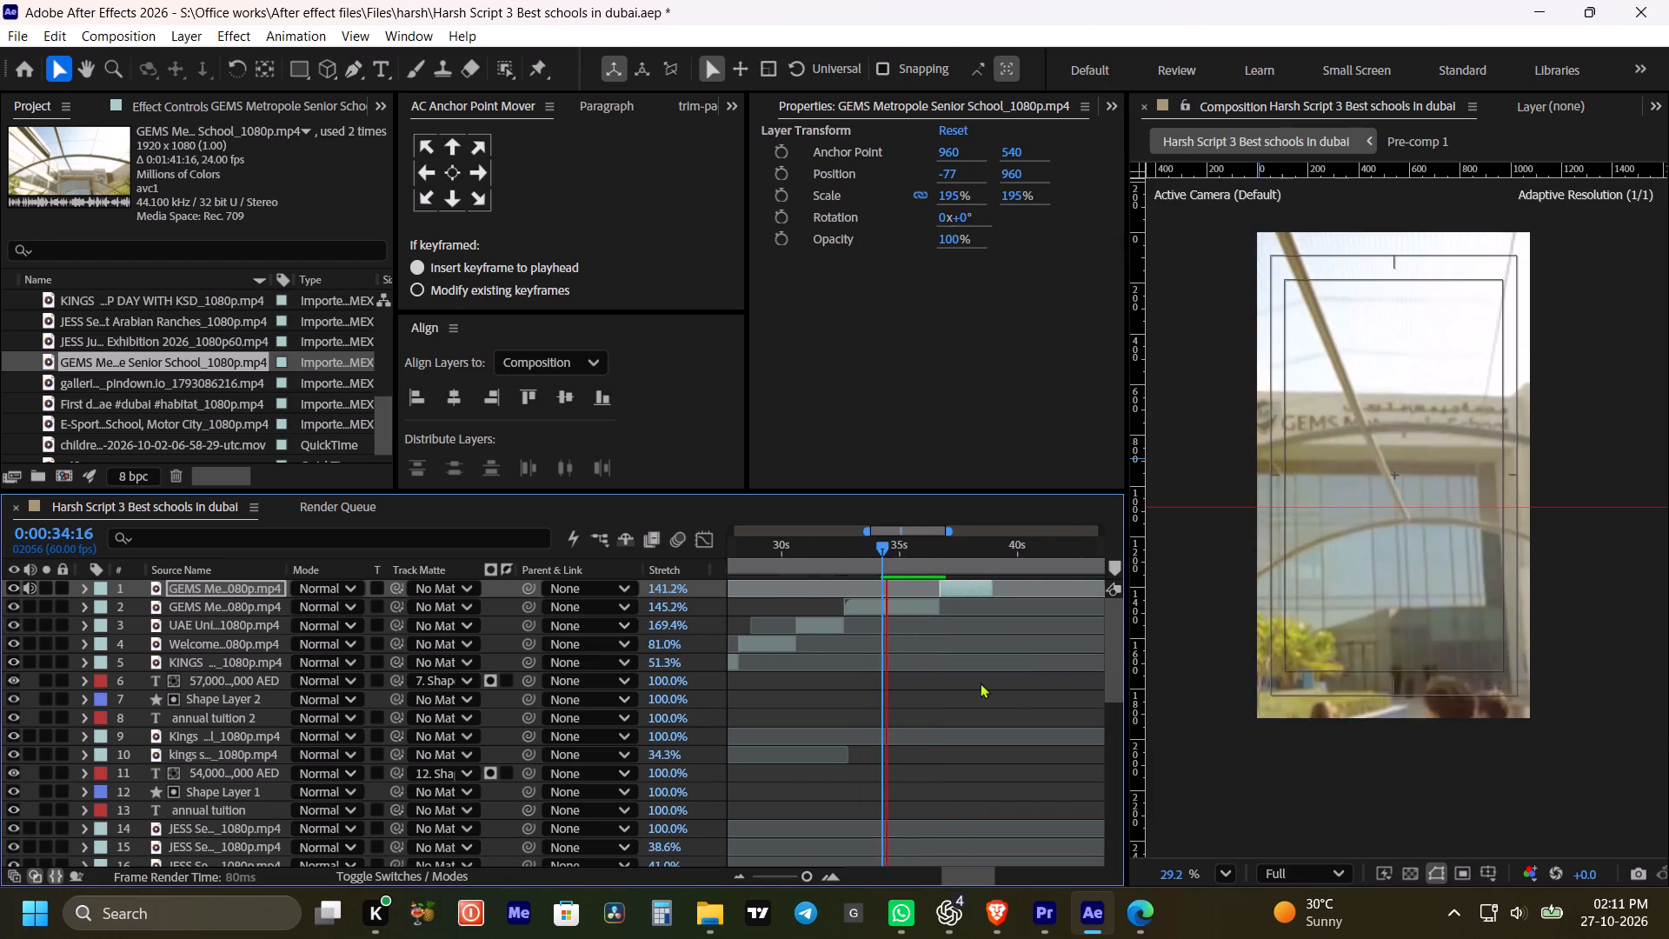
{"action": "key", "text": "space"}
{"action": "left_click_drag", "start_coordinate": [996, 706], "coordinate": [954, 714]}
{"action": "key", "text": "space"}
{"action": "left_click_drag", "start_coordinate": [962, 666], "coordinate": [953, 668]}
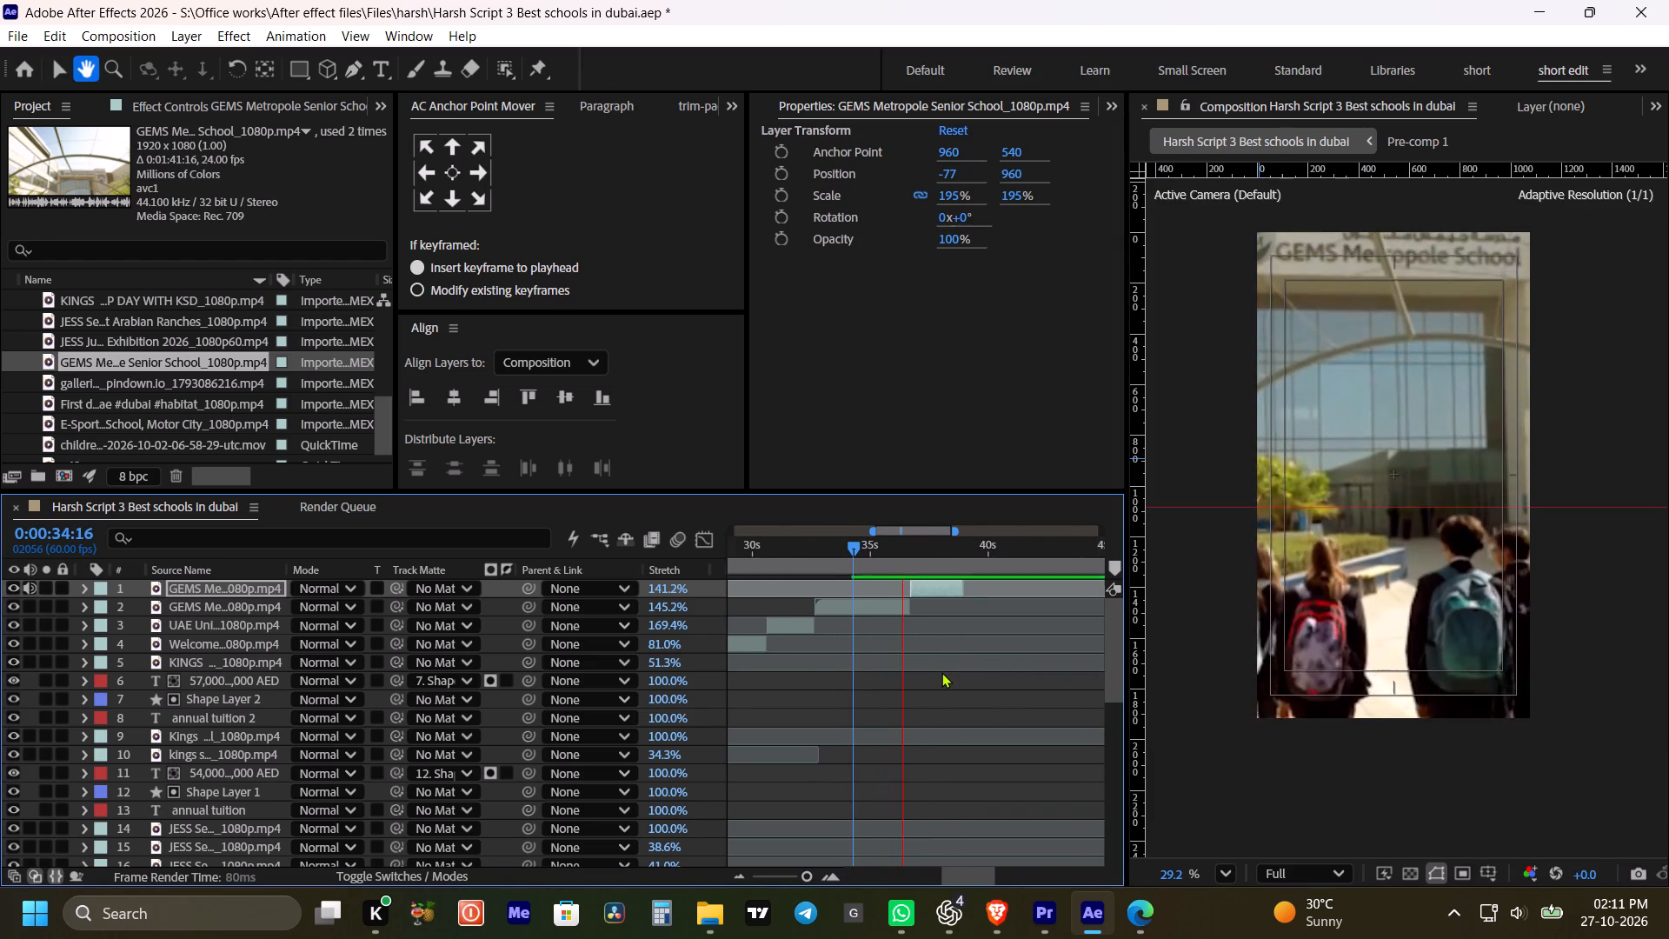
{"action": "scroll", "coordinate": [939, 672], "scroll_direction": "down", "scroll_amount": 1, "text": "alt"}
{"action": "key", "text": "space"}
{"action": "left_click", "coordinate": [967, 666]}
{"action": "key", "text": "space"}
Mute the lab clip's audio and play the clip through.
{"action": "left_click", "coordinate": [29, 586]}
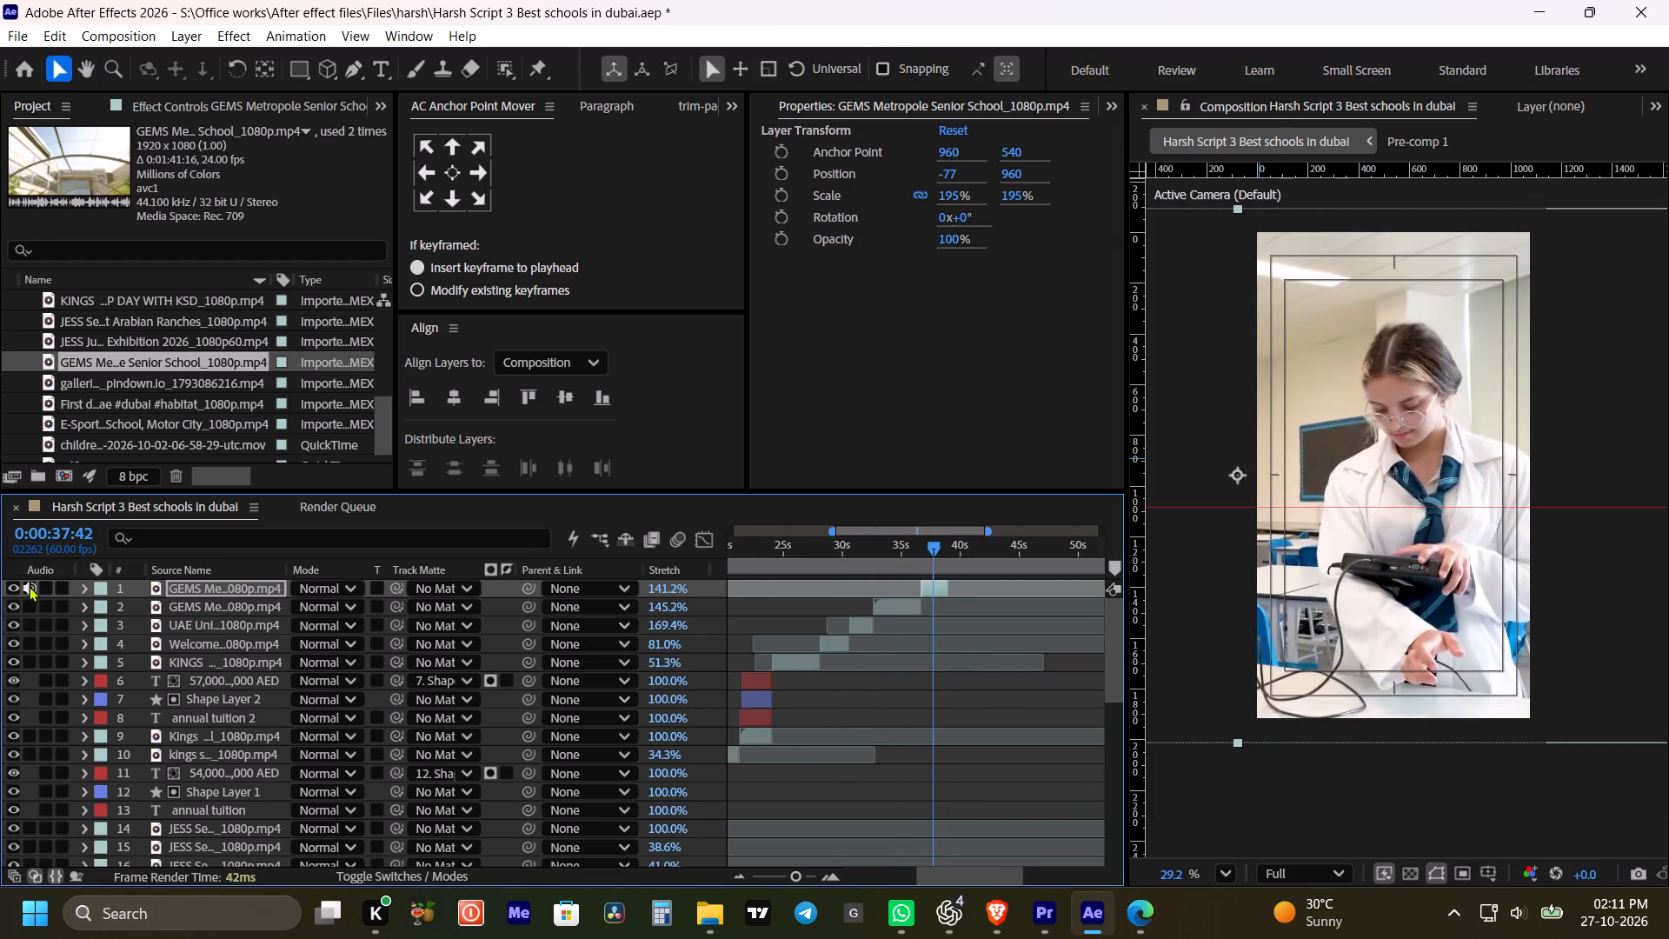
{"action": "key", "text": "space"}
{"action": "key", "text": "space"}
{"action": "key", "text": "space"}
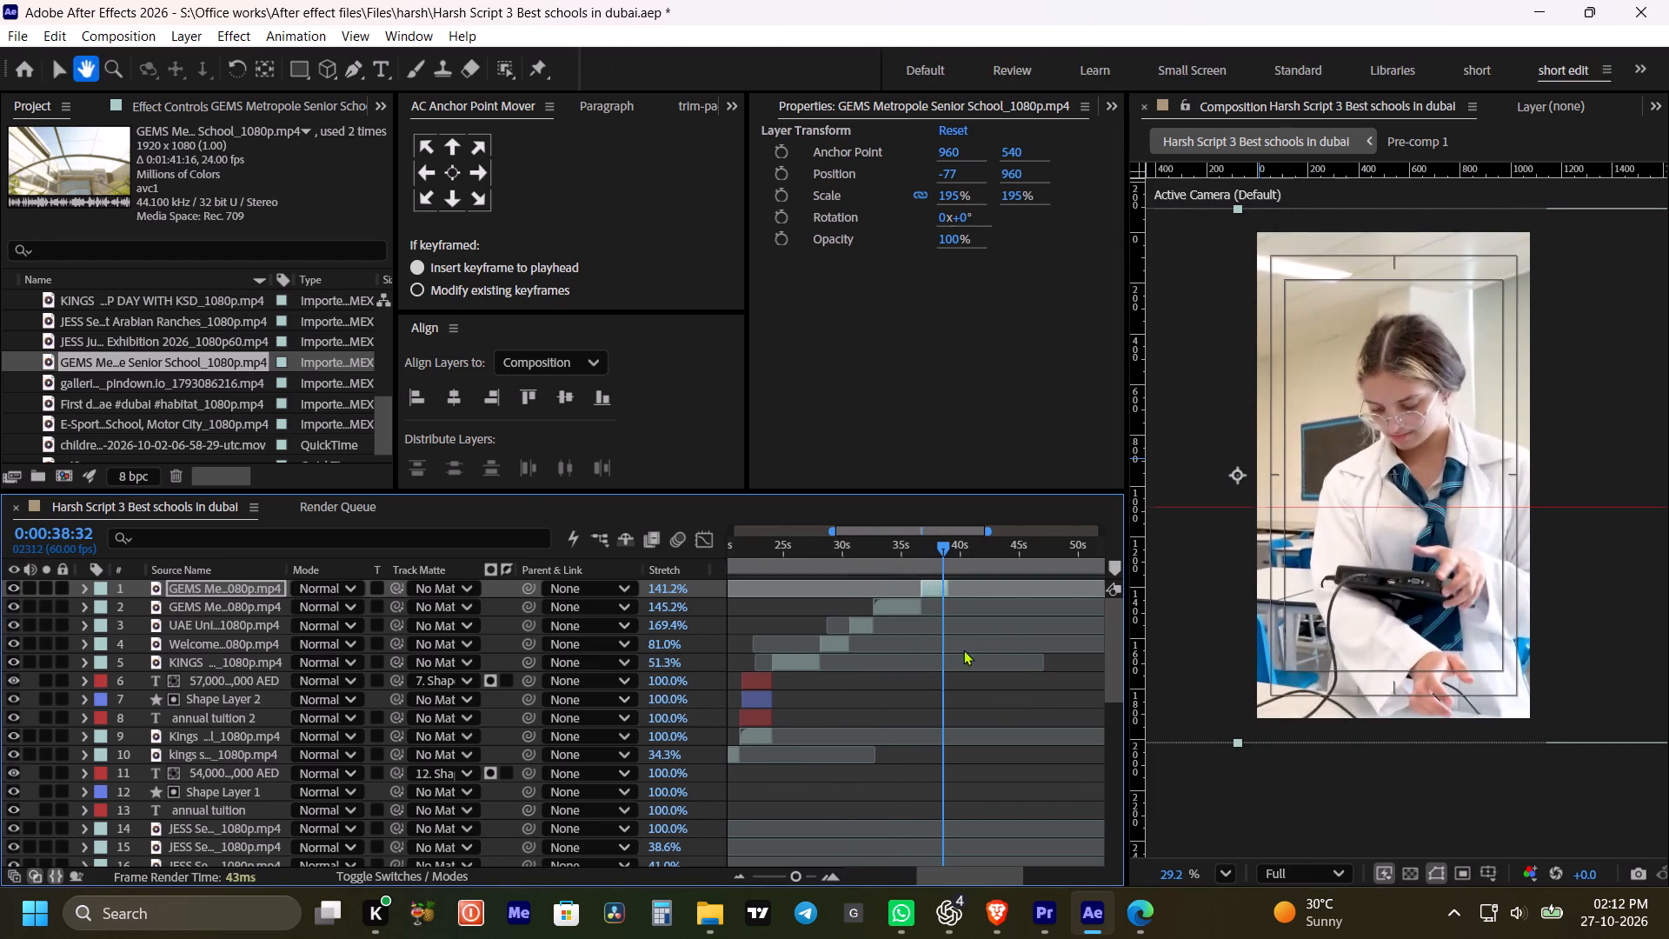
{"action": "key", "text": "space"}
Switch to Edge, return to the YouTube search results and look through them for another GEMS Metropole video.
{"action": "left_click", "coordinate": [1140, 904]}
{"action": "scroll", "coordinate": [770, 476], "scroll_direction": "down", "scroll_amount": 5}
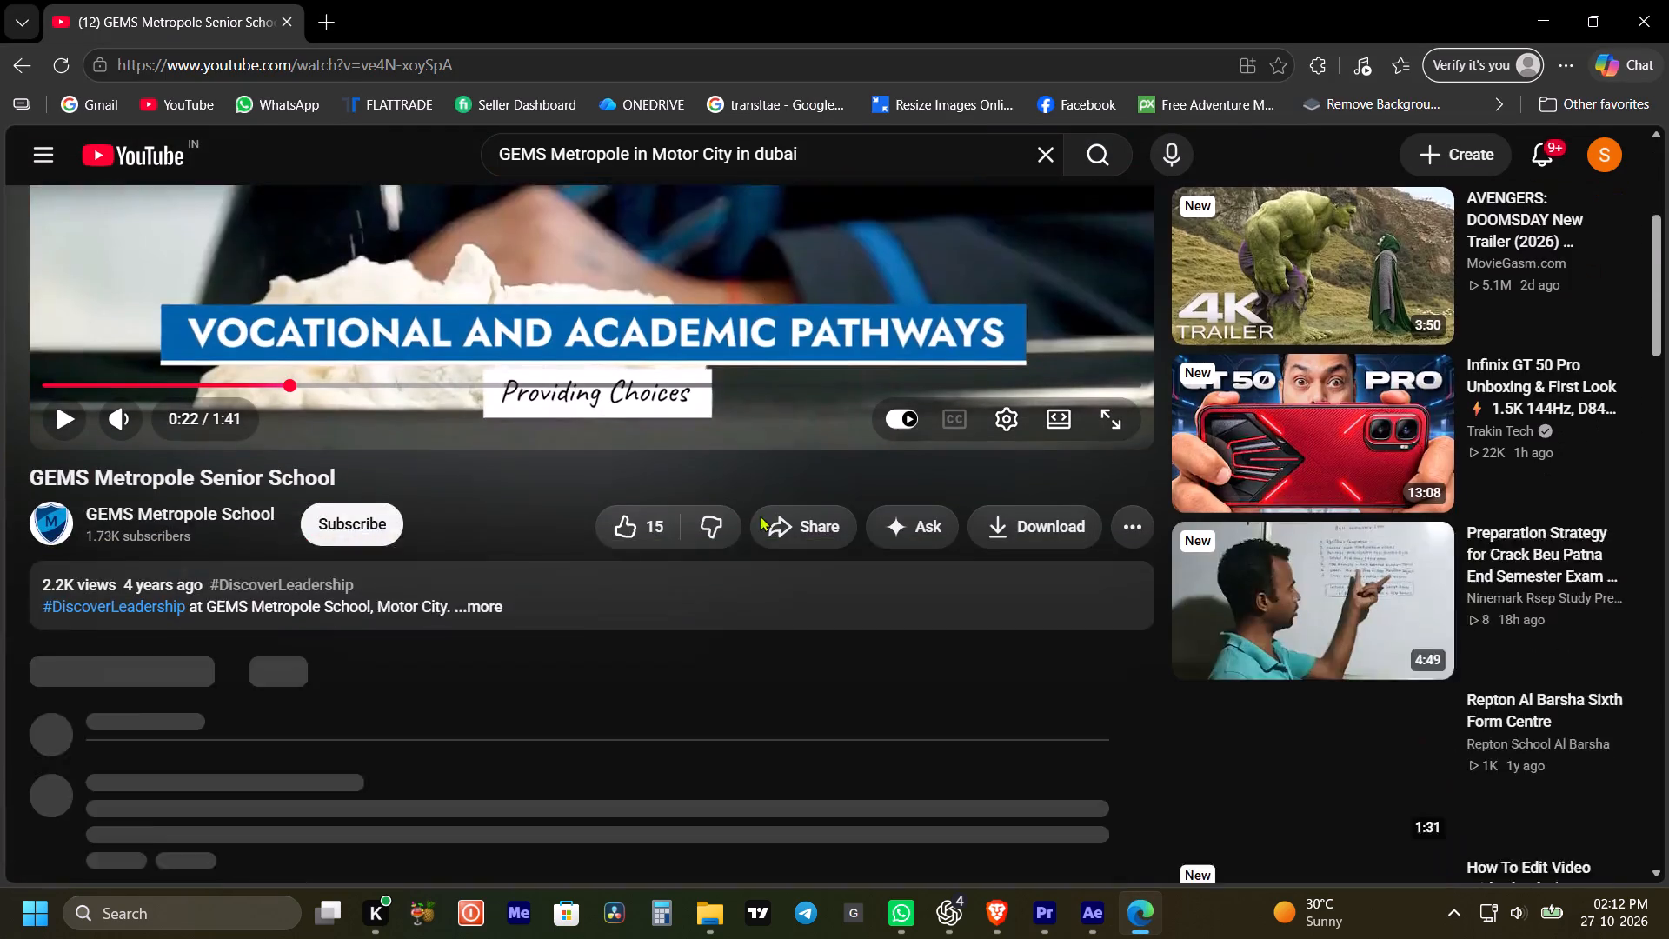
{"action": "scroll", "coordinate": [737, 506], "scroll_direction": "up", "scroll_amount": 3}
{"action": "left_click", "coordinate": [16, 76]}
{"action": "scroll", "coordinate": [676, 487], "scroll_direction": "down", "scroll_amount": 4}
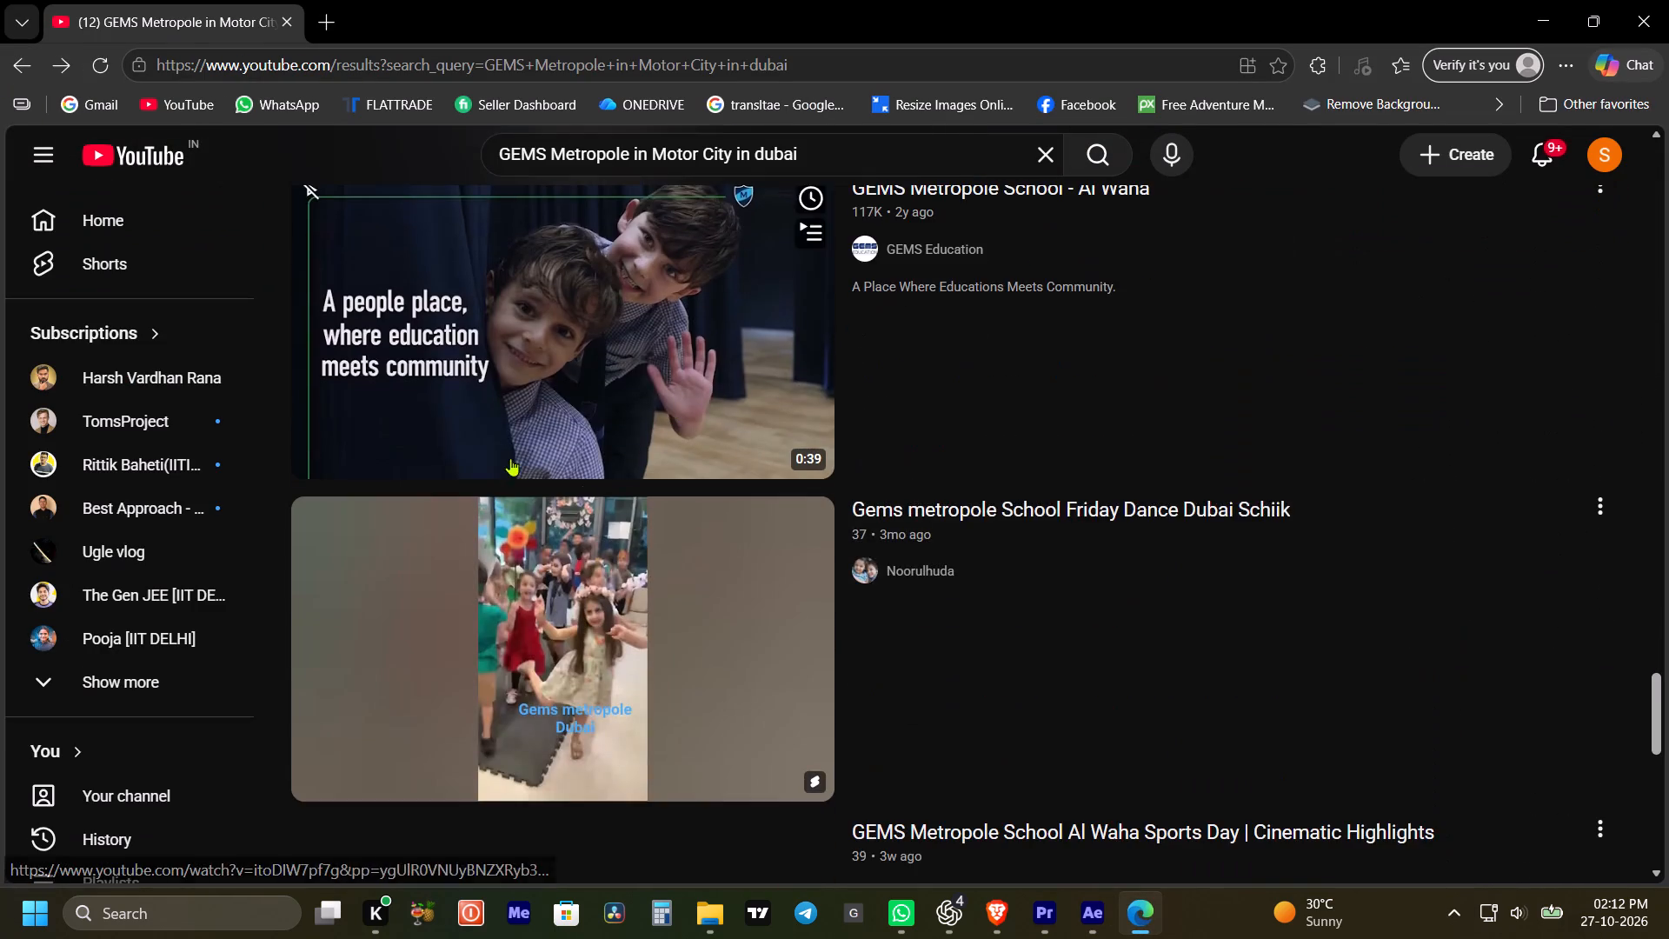
{"action": "scroll", "coordinate": [585, 544], "scroll_direction": "down", "scroll_amount": 3}
{"action": "scroll", "coordinate": [585, 559], "scroll_direction": "up", "scroll_amount": 3}
{"action": "scroll", "coordinate": [588, 556], "scroll_direction": "down", "scroll_amount": 2}
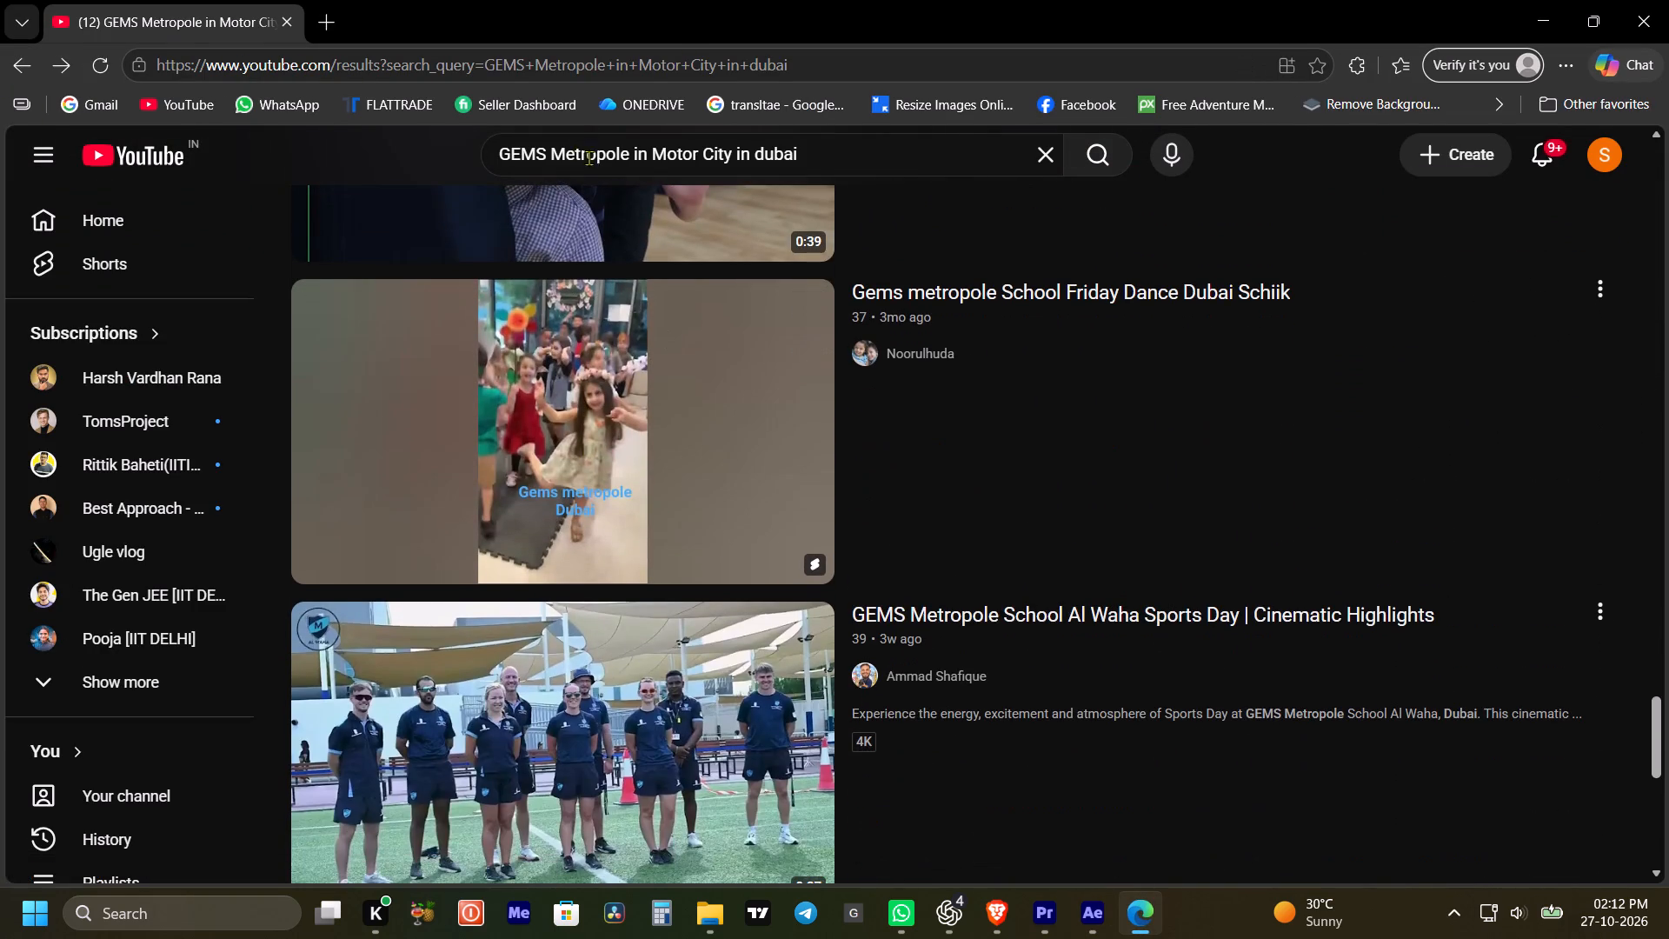
Search YouTube for "inside theGEMS Metropole in Motor City in dubai" and browse the results for usable b-roll.
{"action": "left_click_drag", "start_coordinate": [593, 153], "coordinate": [421, 172]}
{"action": "key", "text": "Left"}
{"action": "type", "text": "inside the"}
{"action": "key", "text": "Return"}
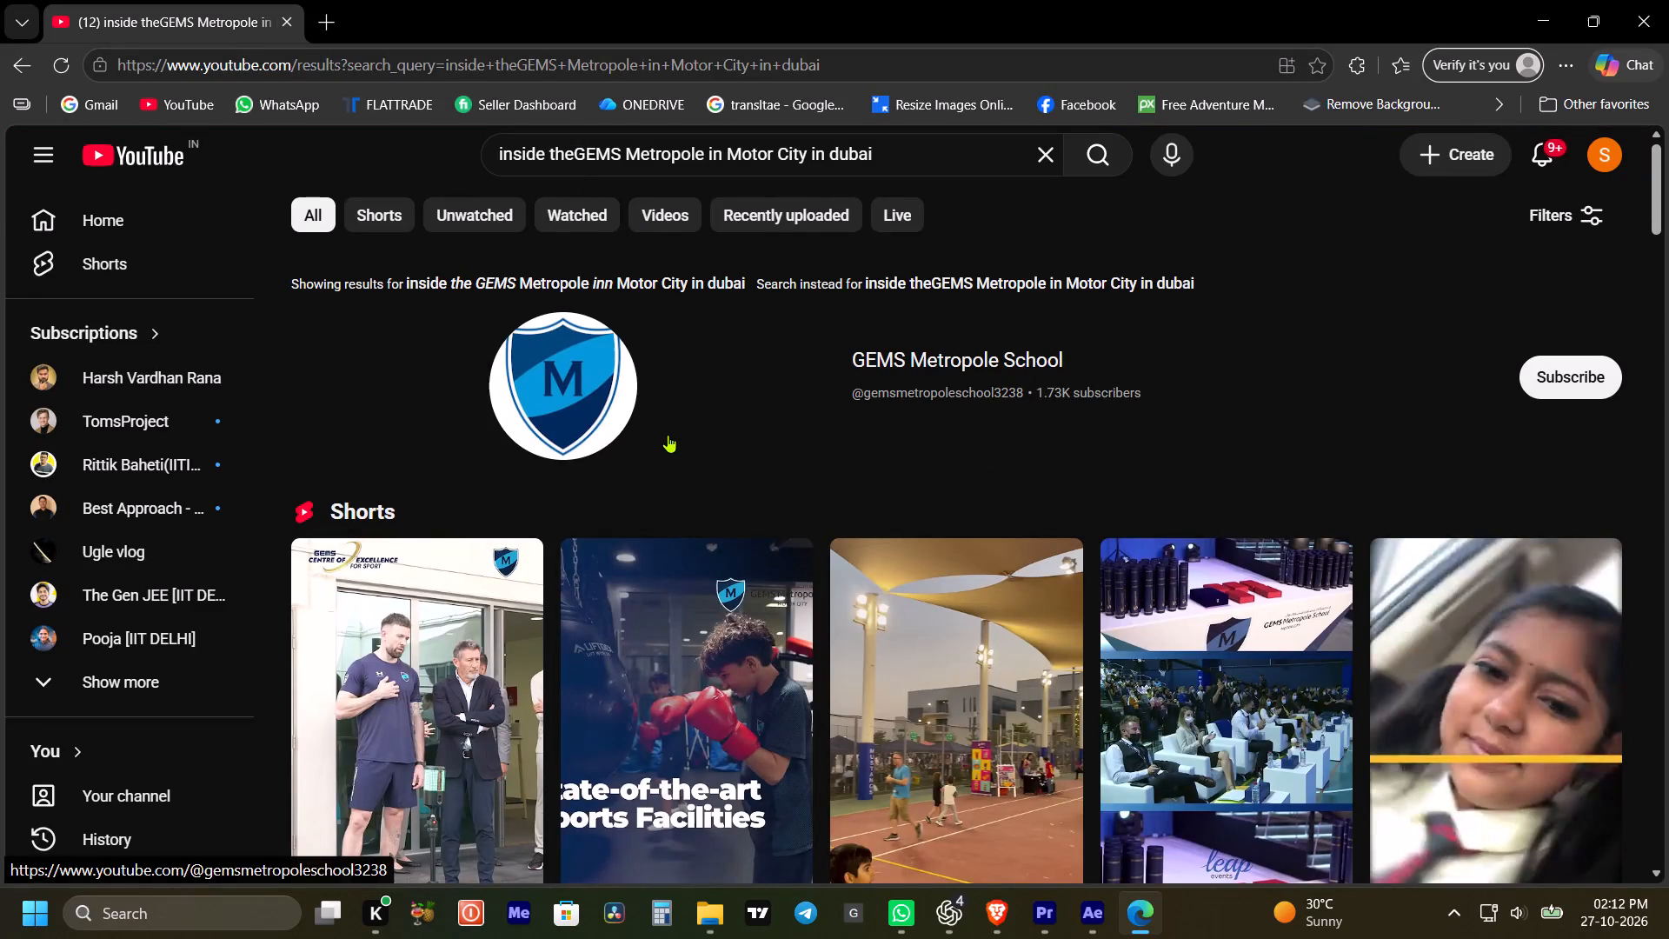
{"action": "scroll", "coordinate": [848, 428], "scroll_direction": "down", "scroll_amount": 4}
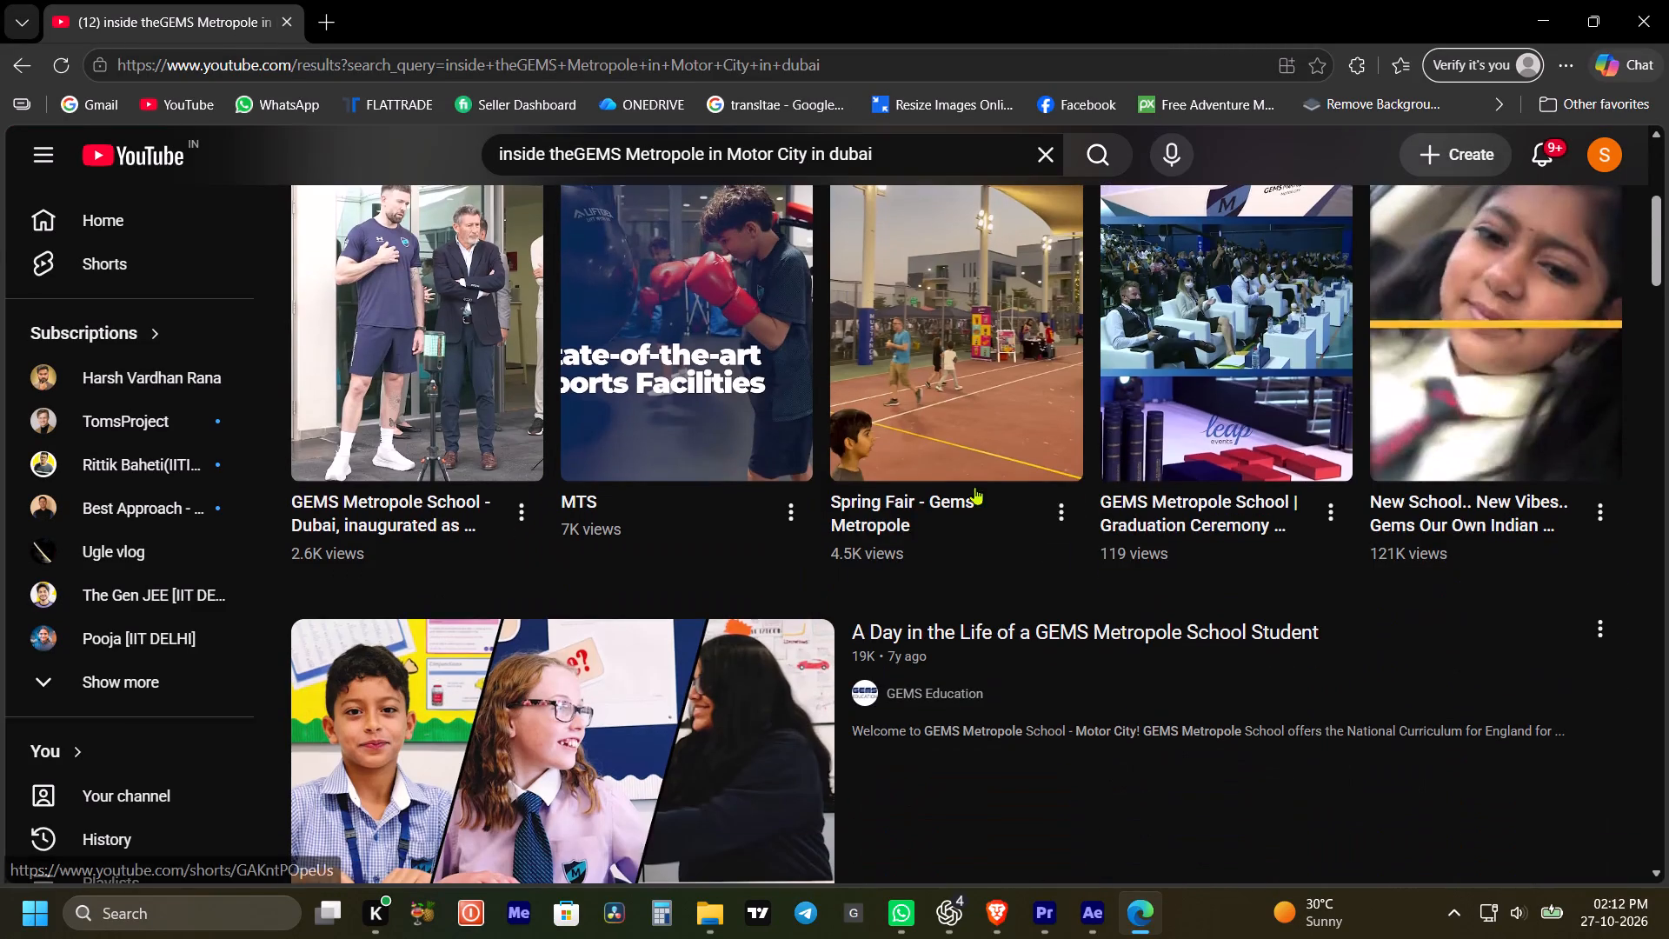
{"action": "scroll", "coordinate": [1217, 392], "scroll_direction": "up", "scroll_amount": 1}
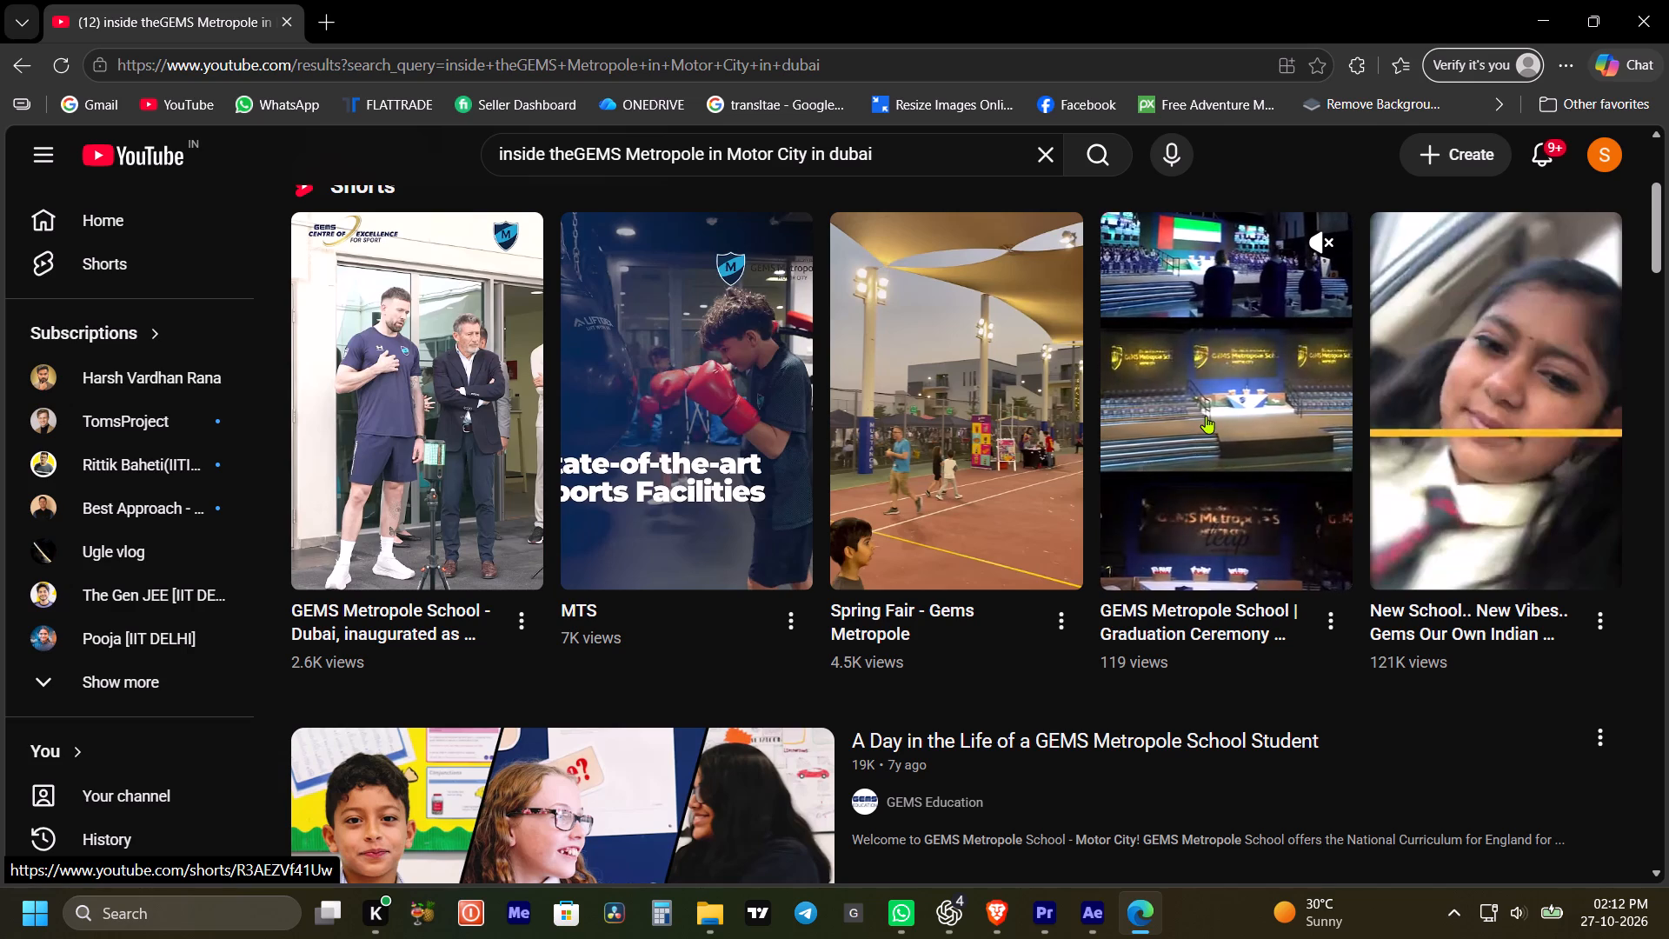
{"action": "scroll", "coordinate": [1206, 420], "scroll_direction": "down", "scroll_amount": 4}
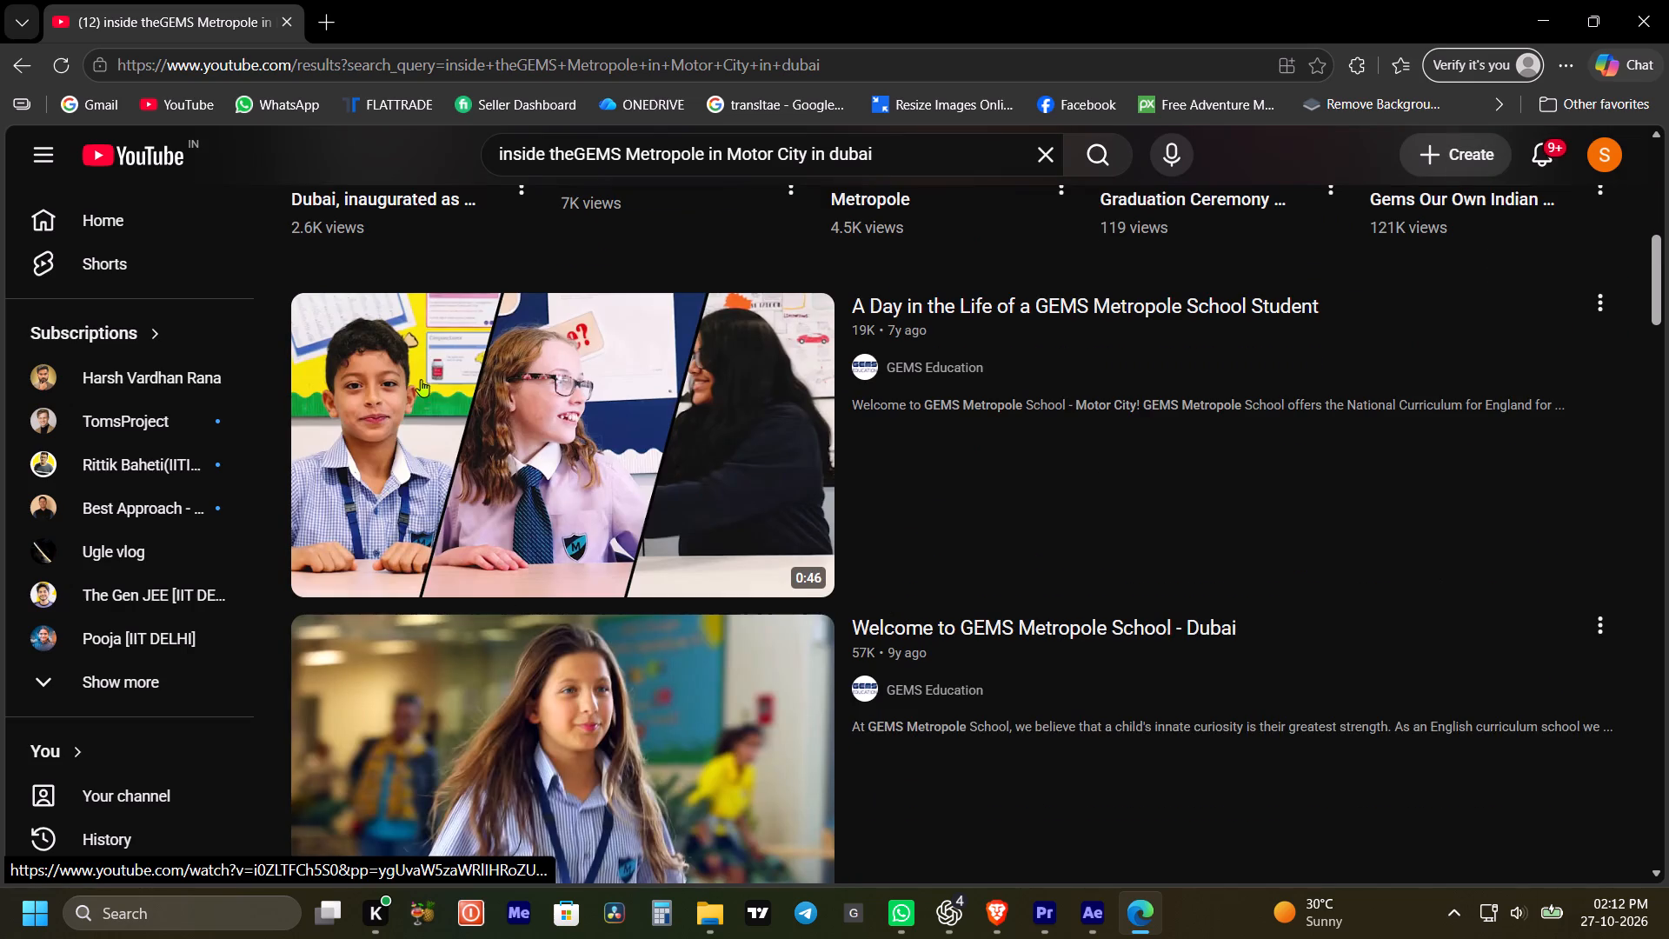
{"action": "scroll", "coordinate": [492, 439], "scroll_direction": "down", "scroll_amount": 9}
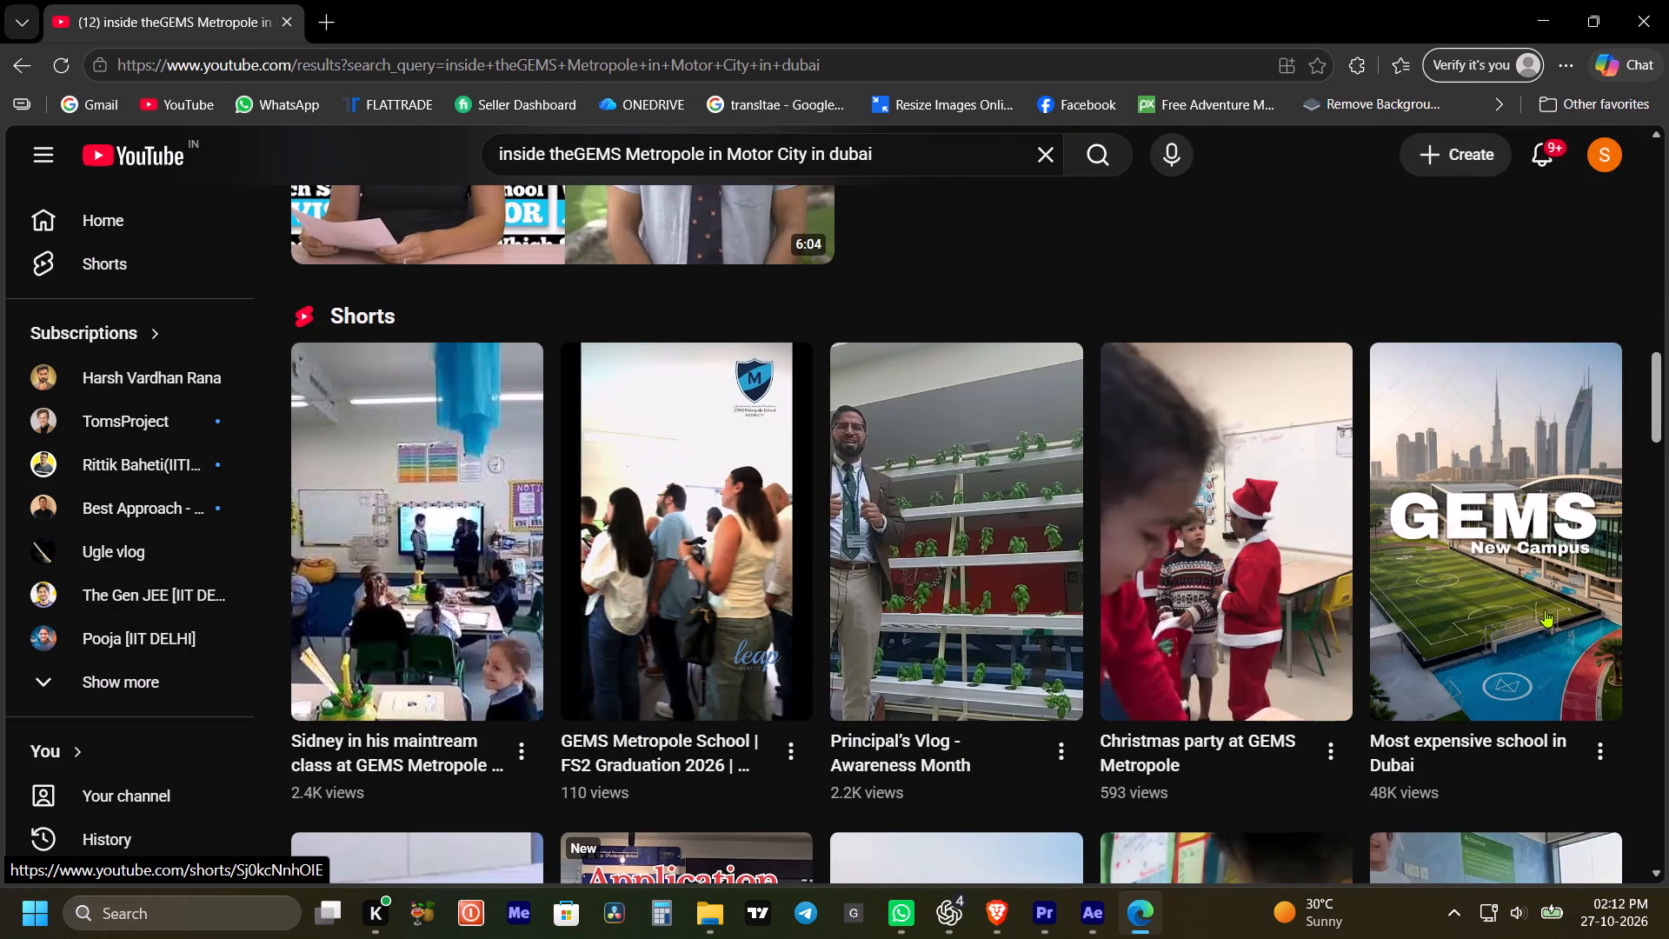
Open the "Most expensive school in Dubai" short, skip through it for usable shots and move on to the following short.
{"action": "left_click", "coordinate": [1479, 602]}
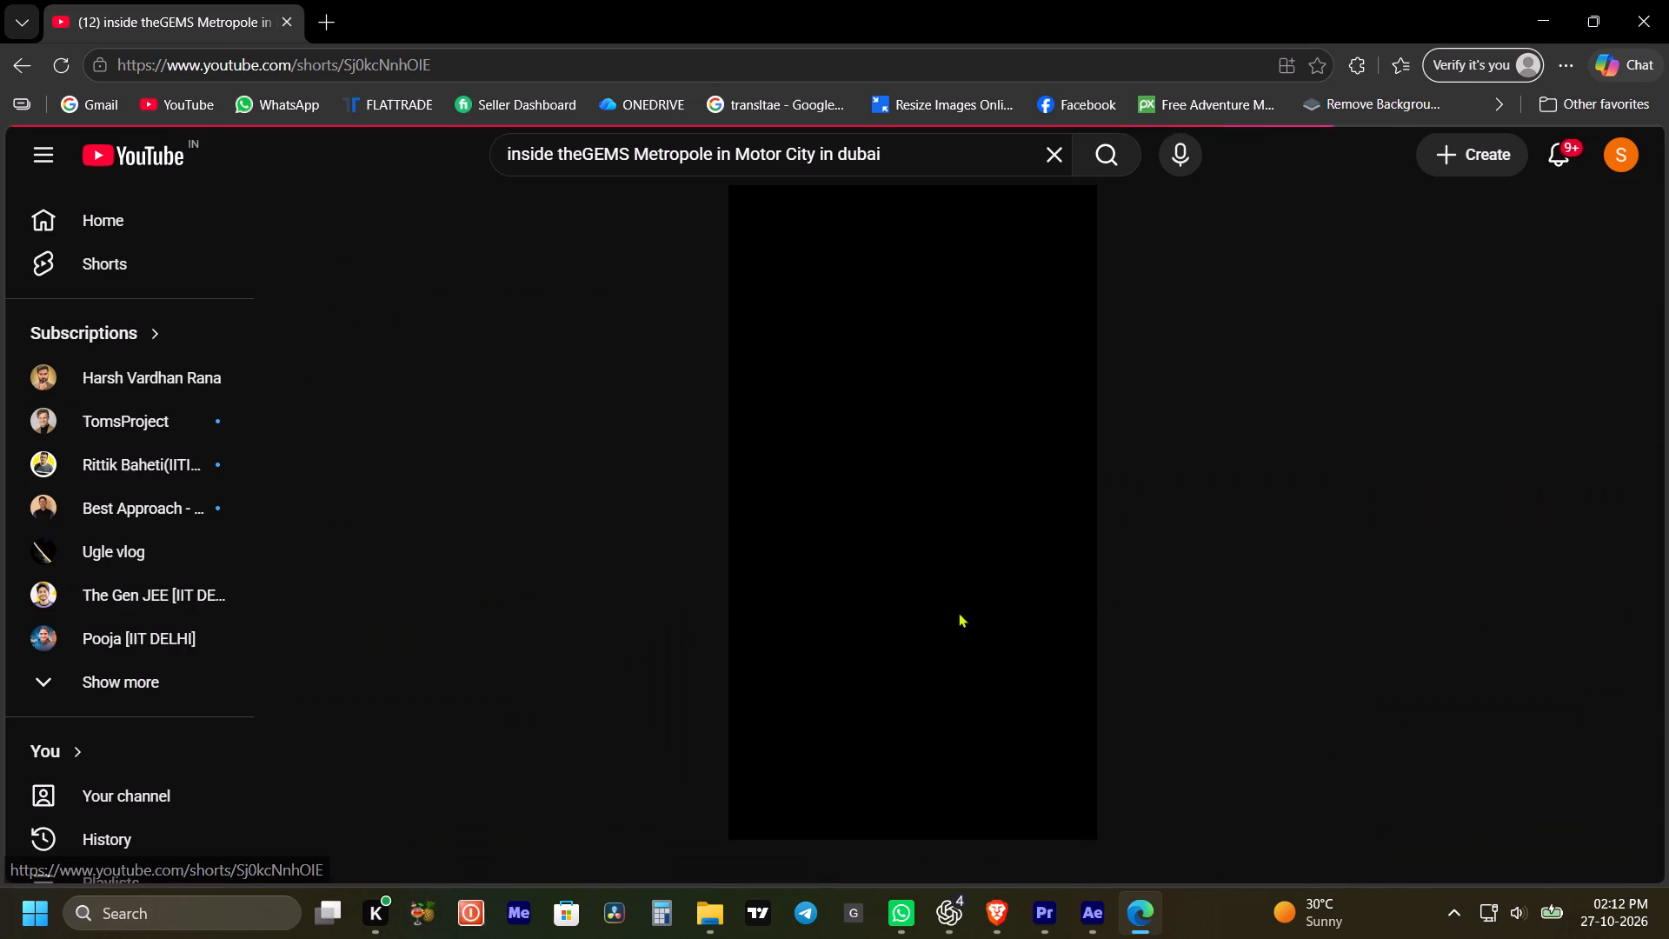
{"action": "left_click", "coordinate": [821, 842]}
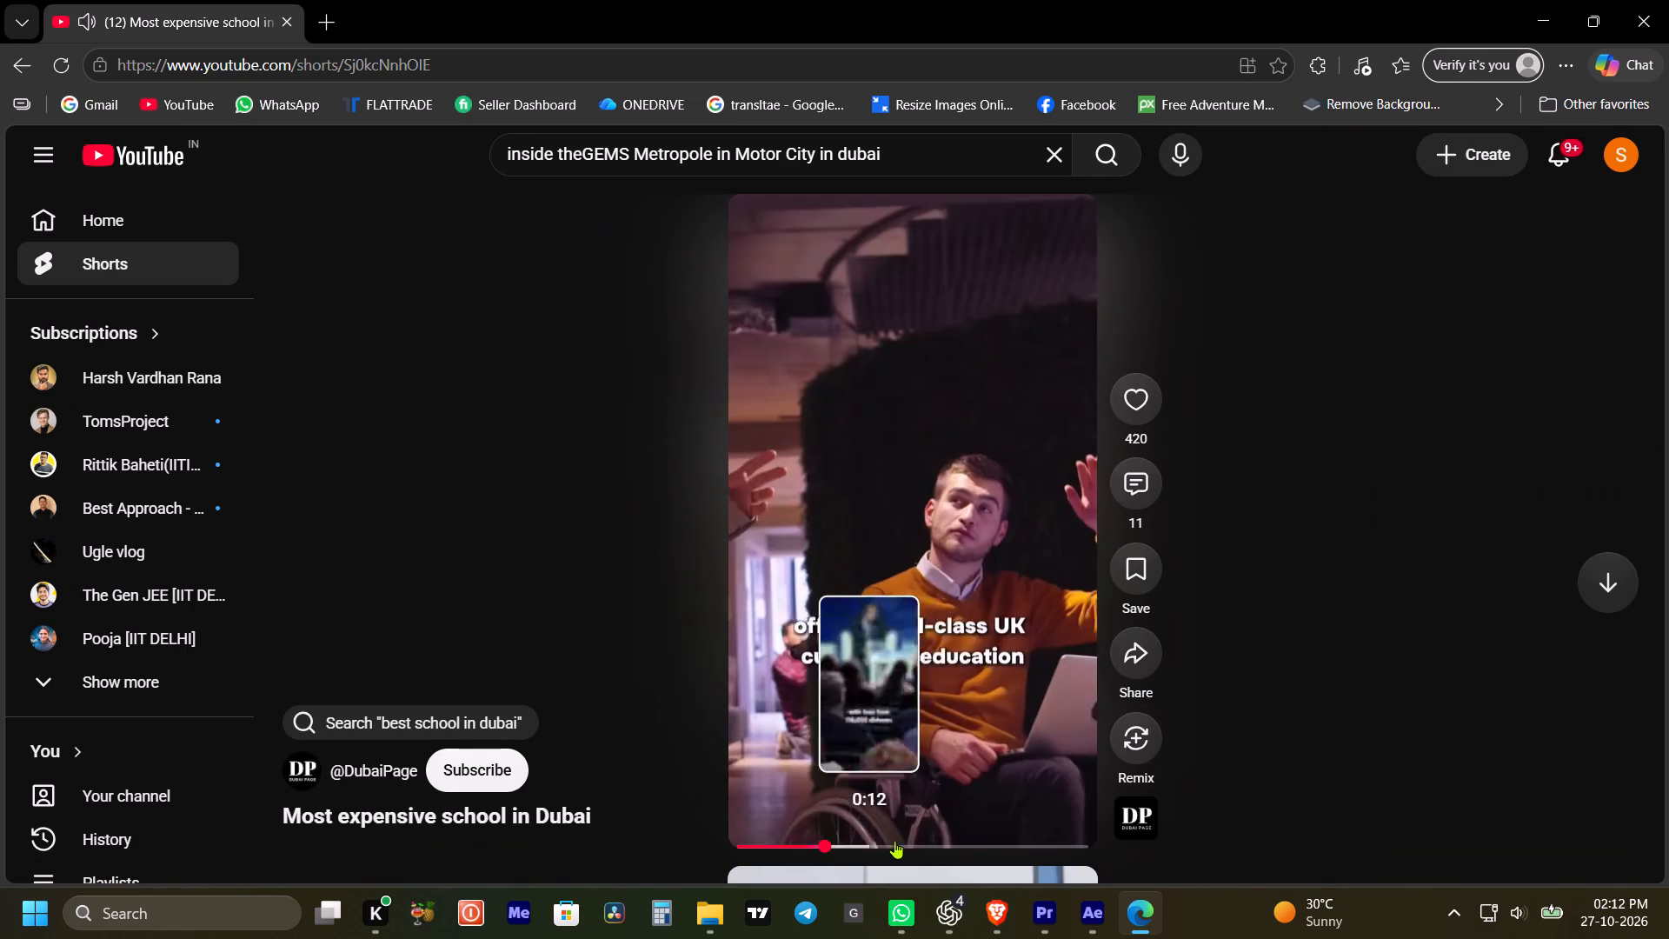
{"action": "left_click", "coordinate": [912, 845]}
{"action": "left_click", "coordinate": [1001, 838]}
{"action": "scroll", "coordinate": [921, 466], "scroll_direction": "down", "scroll_amount": 5}
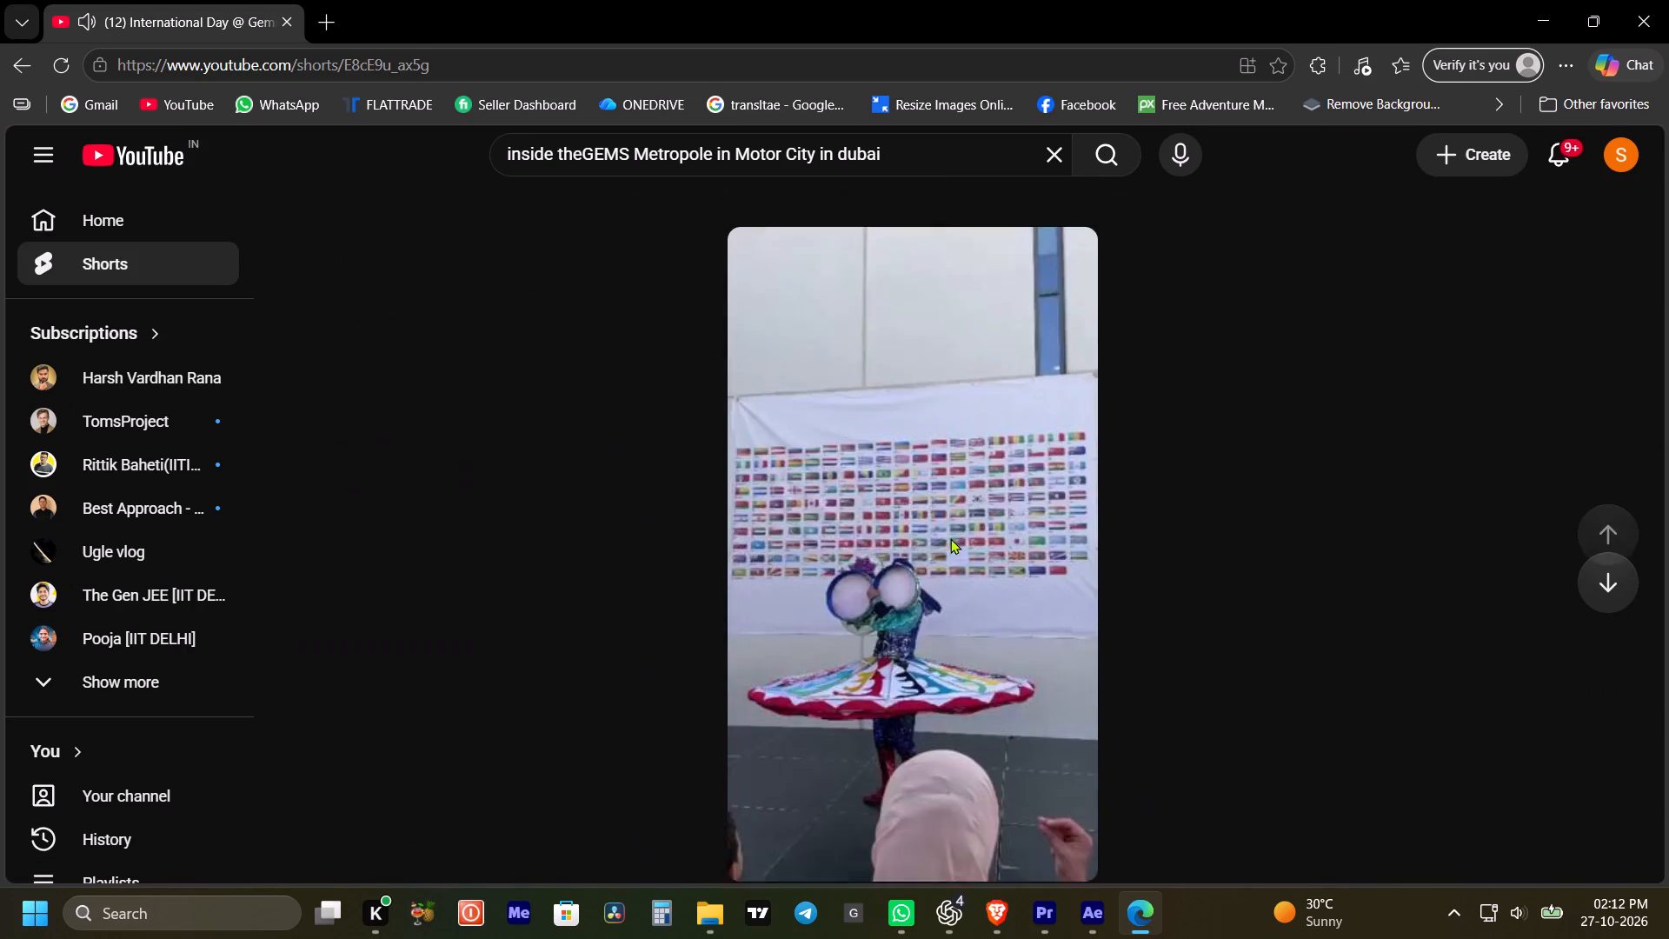
Return to the YouTube search results and expand the list of shorts to look for more GEMS Metropole footage.
{"action": "left_click", "coordinate": [15, 64]}
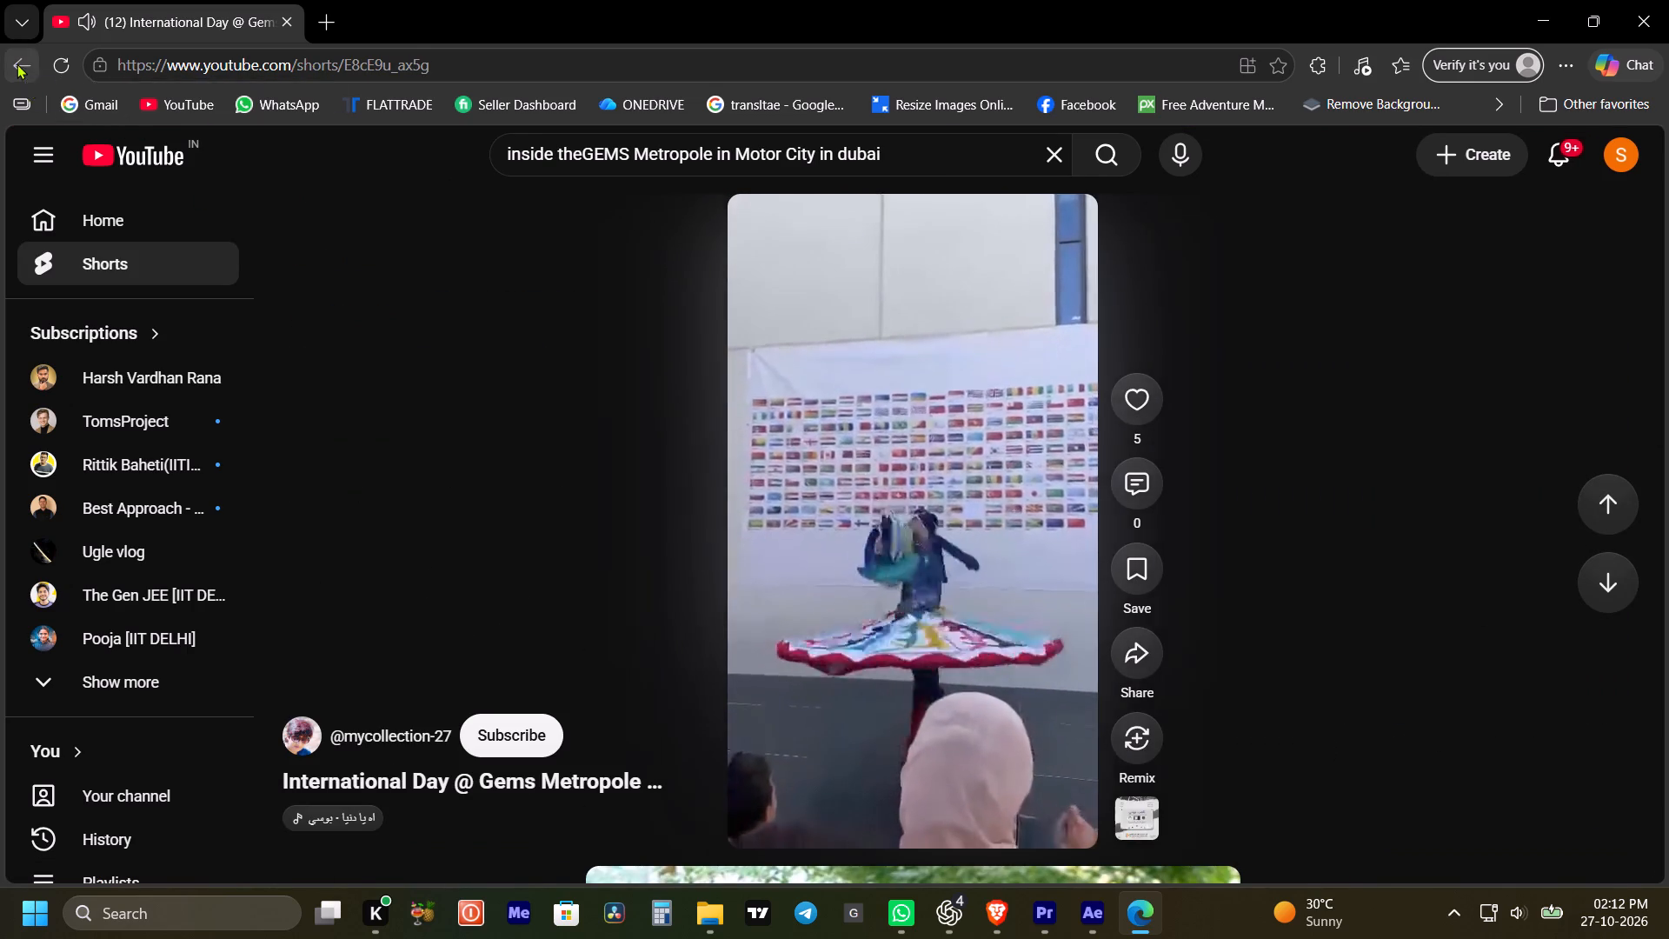
{"action": "scroll", "coordinate": [776, 556], "scroll_direction": "down", "scroll_amount": 11}
{"action": "scroll", "coordinate": [633, 536], "scroll_direction": "down", "scroll_amount": 6}
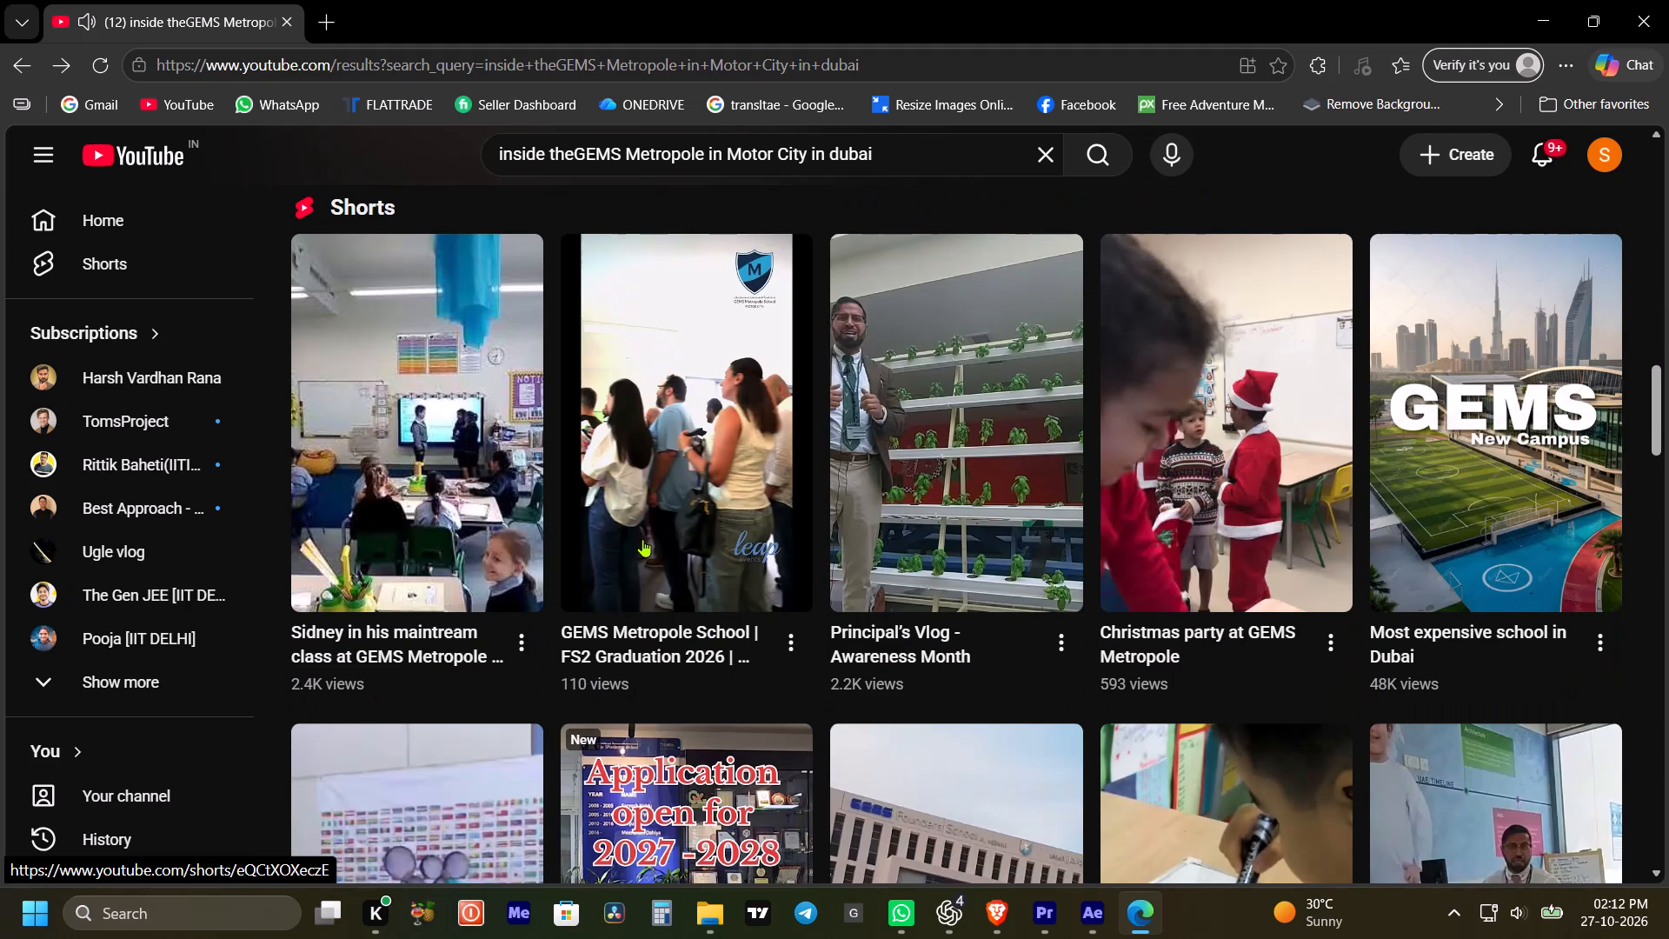
{"action": "scroll", "coordinate": [648, 539], "scroll_direction": "down", "scroll_amount": 6}
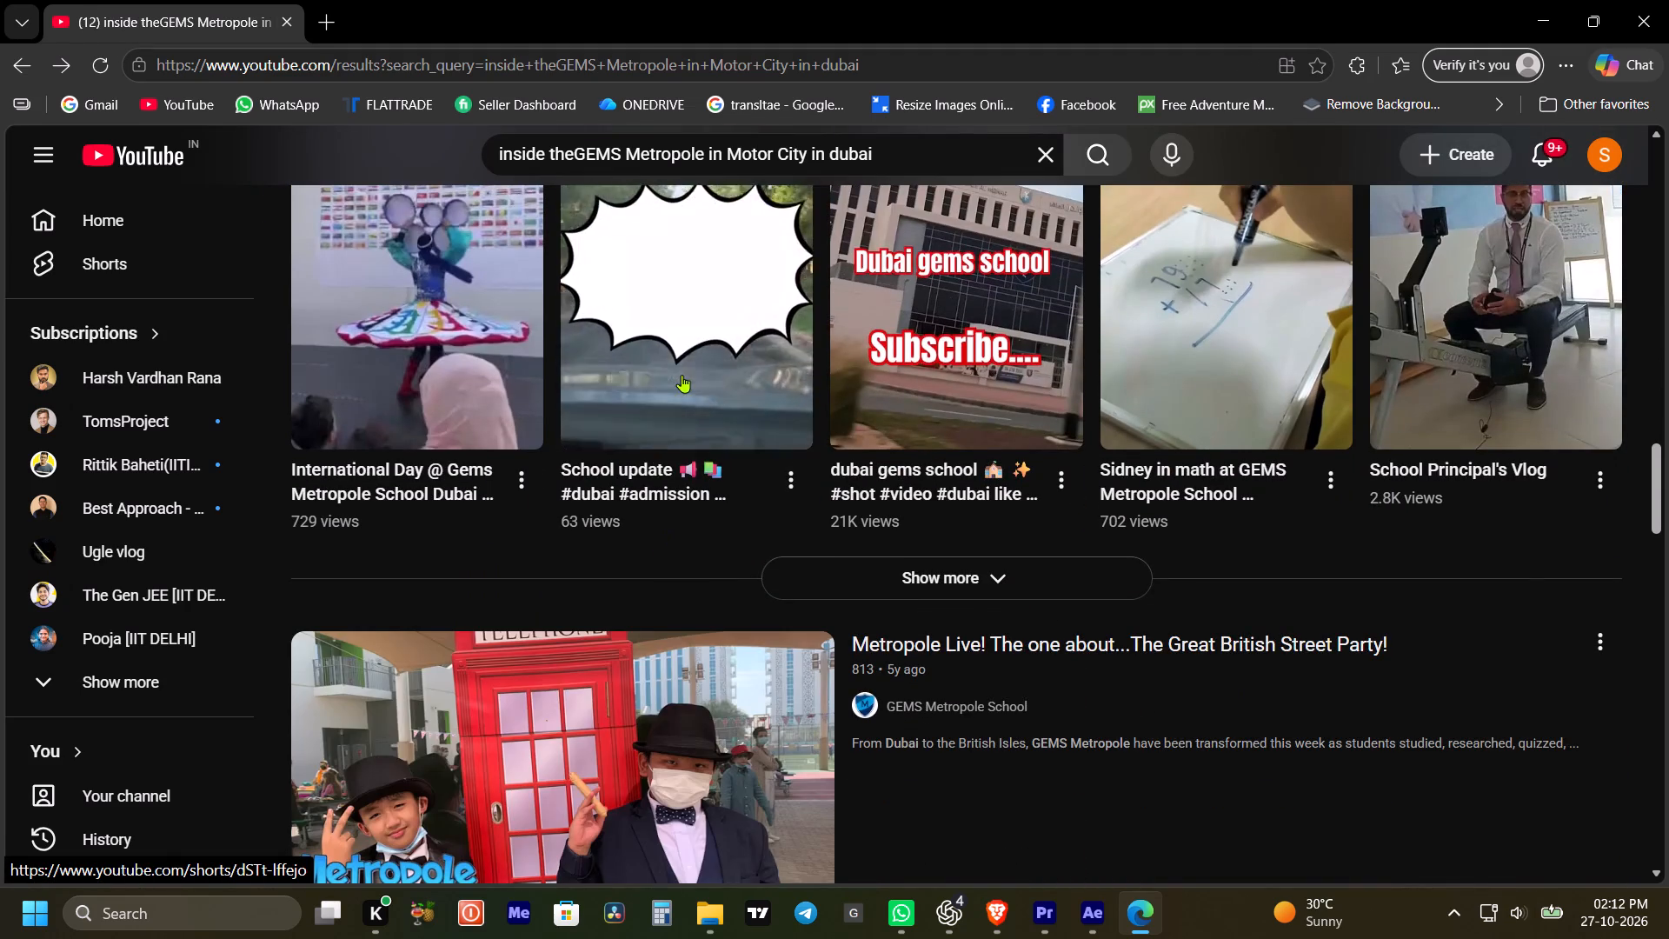
{"action": "scroll", "coordinate": [729, 383], "scroll_direction": "down", "scroll_amount": 5}
{"action": "scroll", "coordinate": [924, 271], "scroll_direction": "up", "scroll_amount": 2}
{"action": "left_click", "coordinate": [959, 252]}
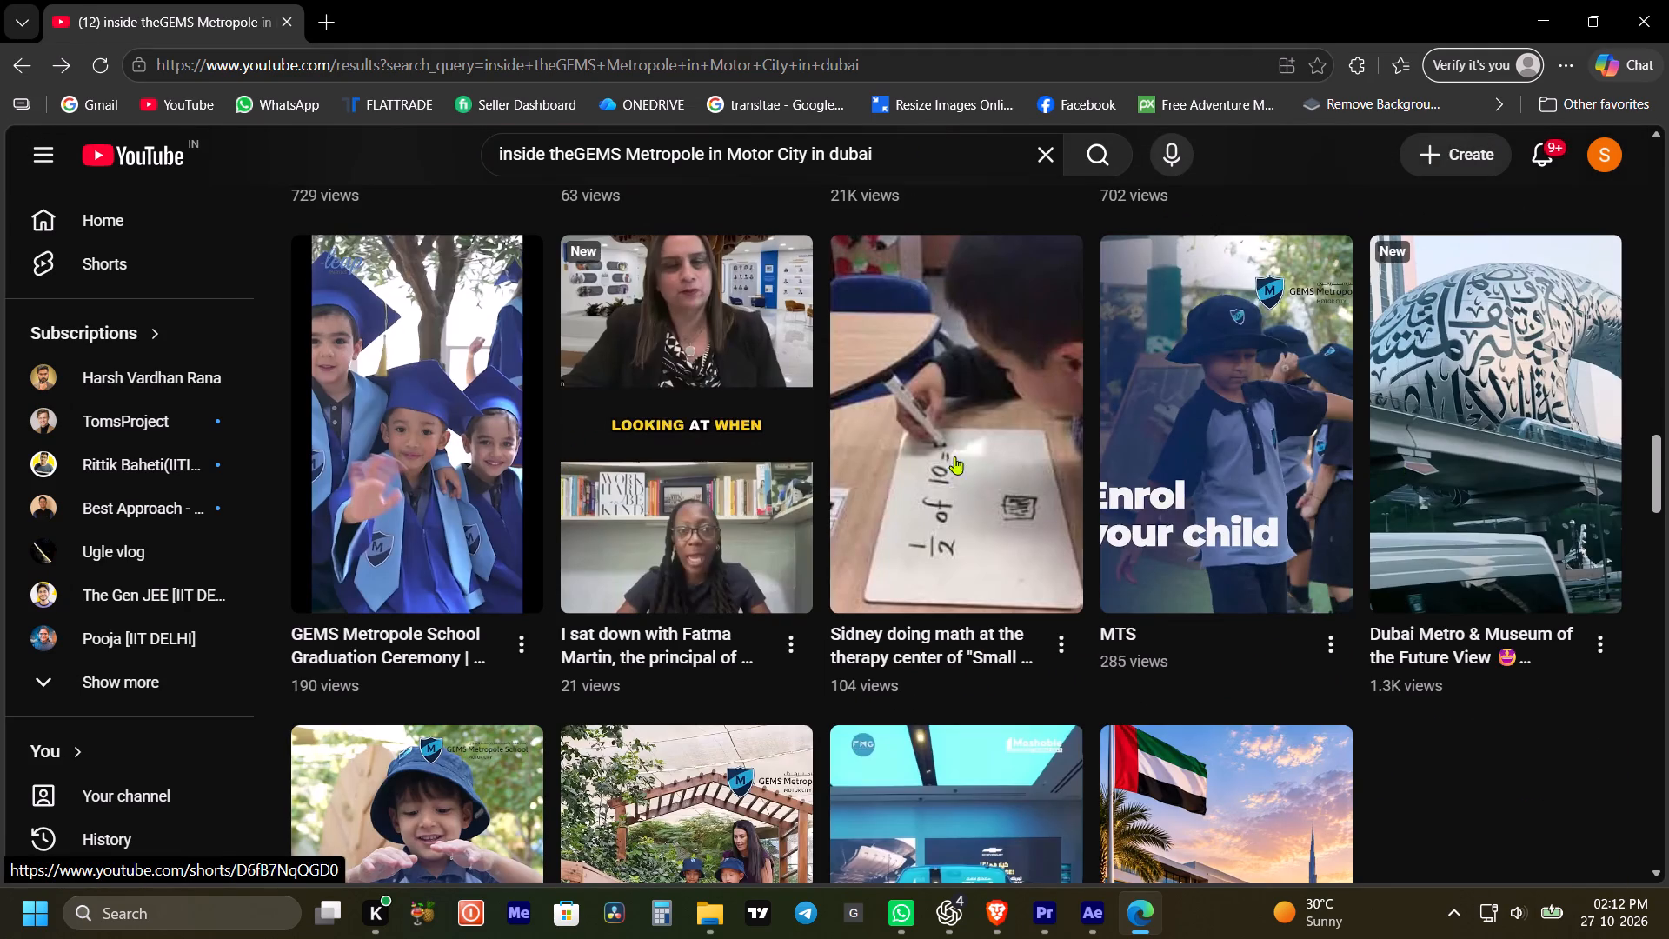
Open the "GEMS Metropole School Graduation Ceremony" short and skip through it for usable shots.
{"action": "left_click", "coordinate": [460, 441]}
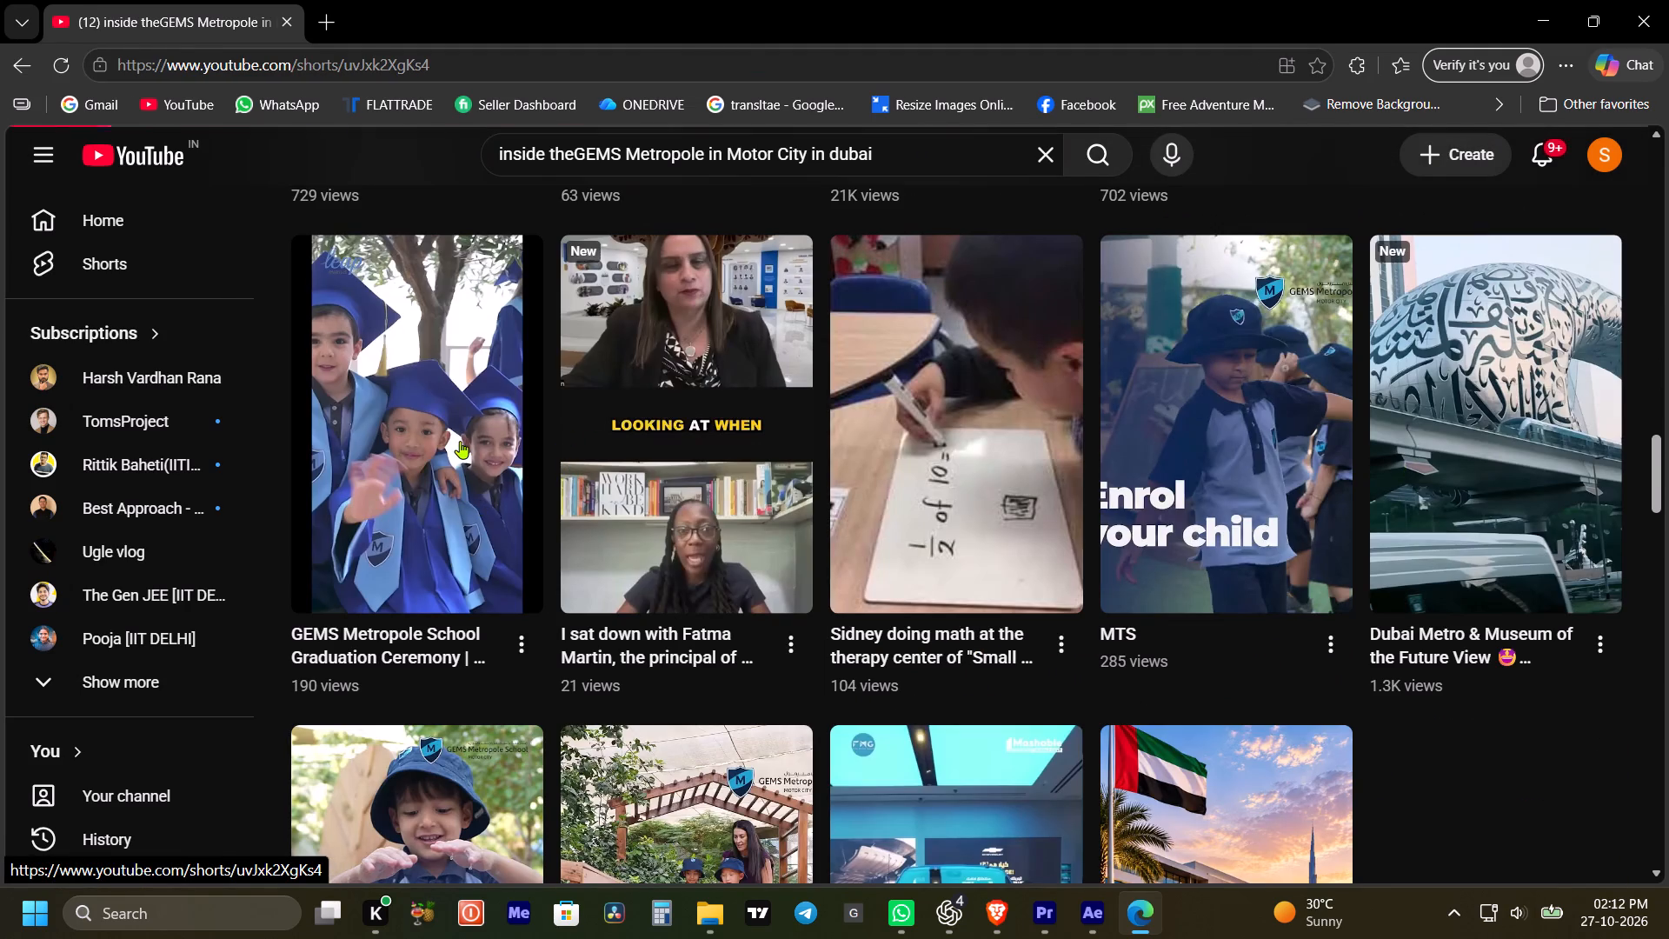
{"action": "left_click", "coordinate": [762, 843]}
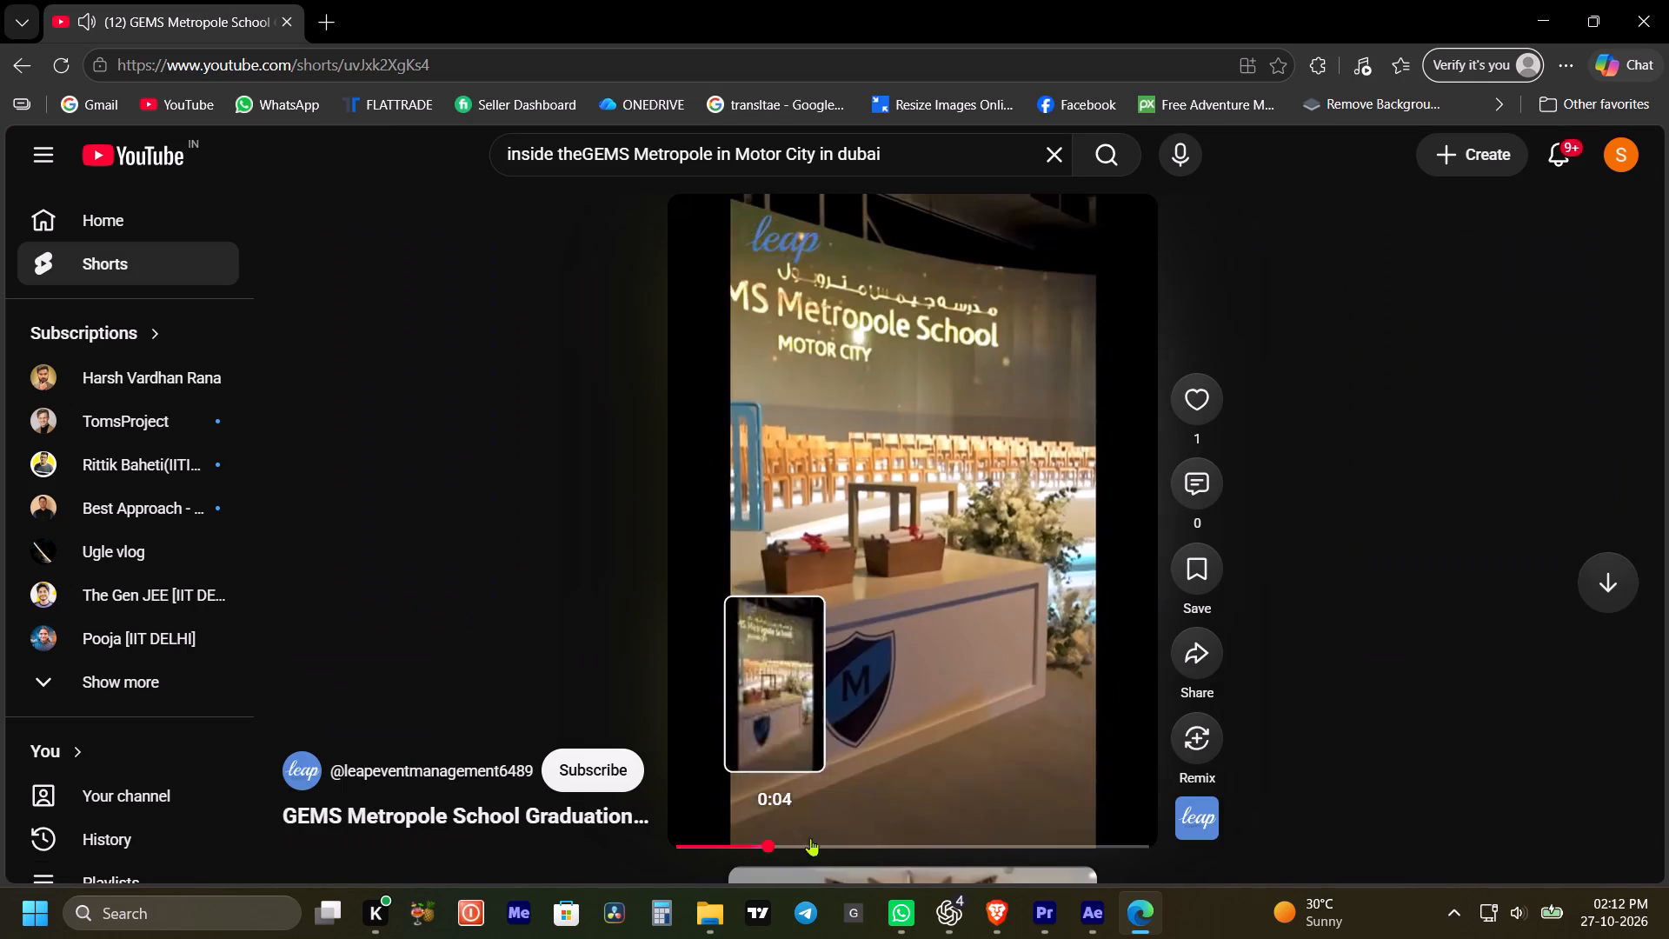
{"action": "left_click", "coordinate": [905, 843]}
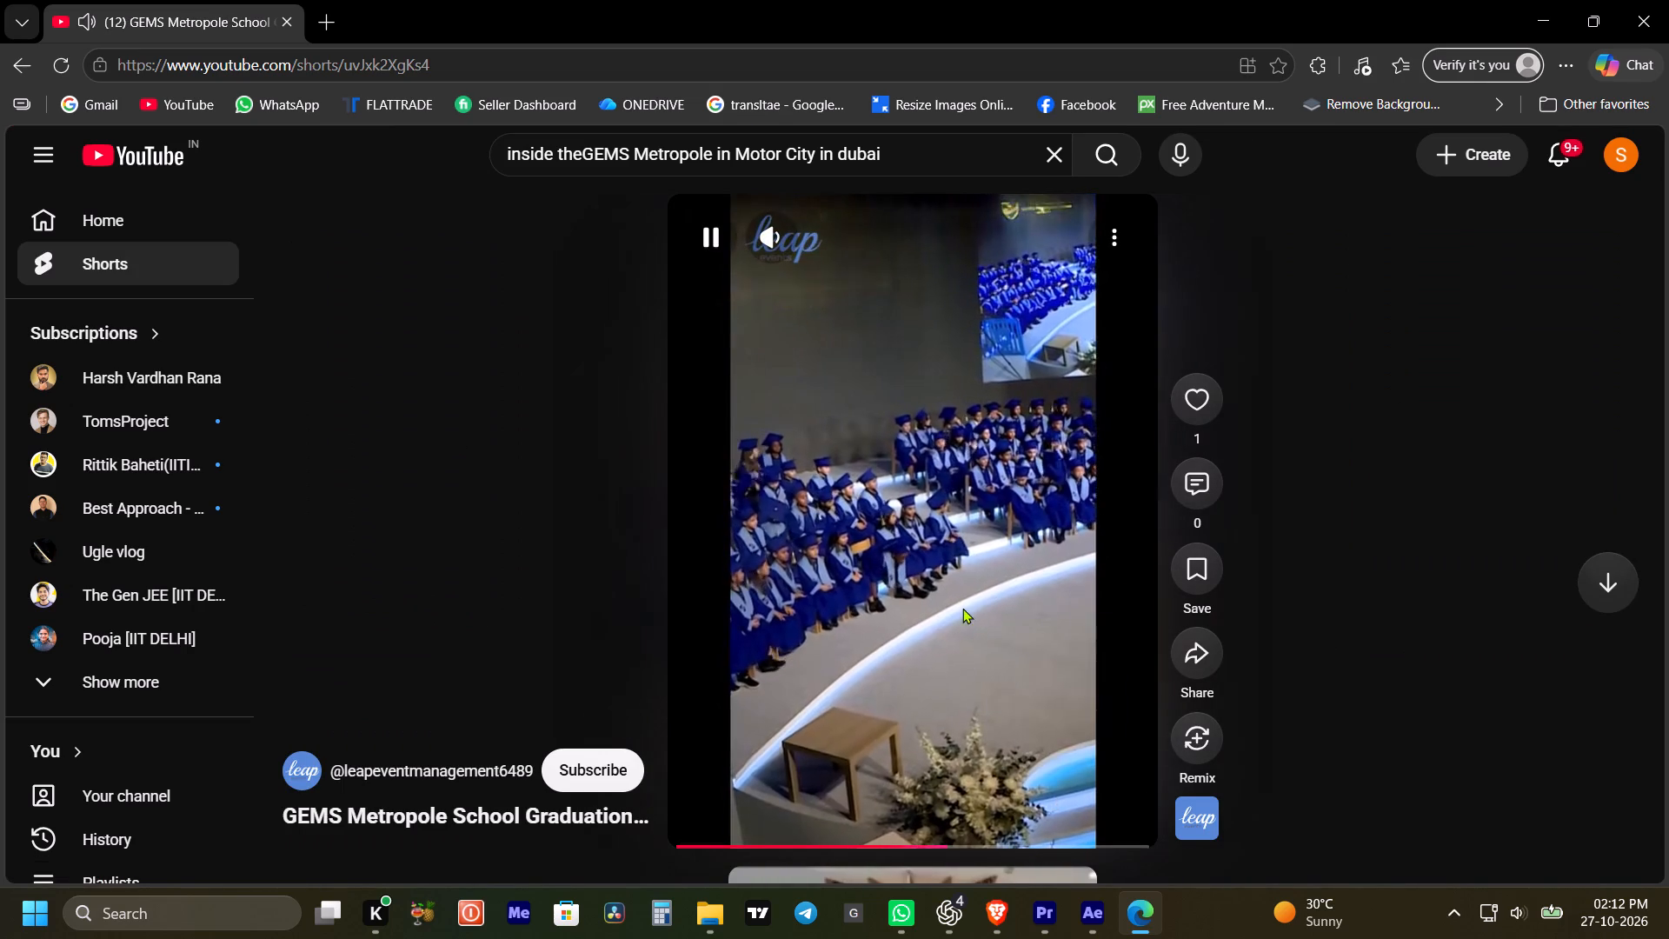
{"action": "left_click", "coordinate": [962, 608]}
Copy the graduation short's link, switch to Brave and load it in the YouTube Video Downloader in place of the old link.
{"action": "left_click", "coordinate": [447, 69]}
{"action": "key", "text": "ctrl+c"}
{"action": "key", "text": "ctrl+c"}
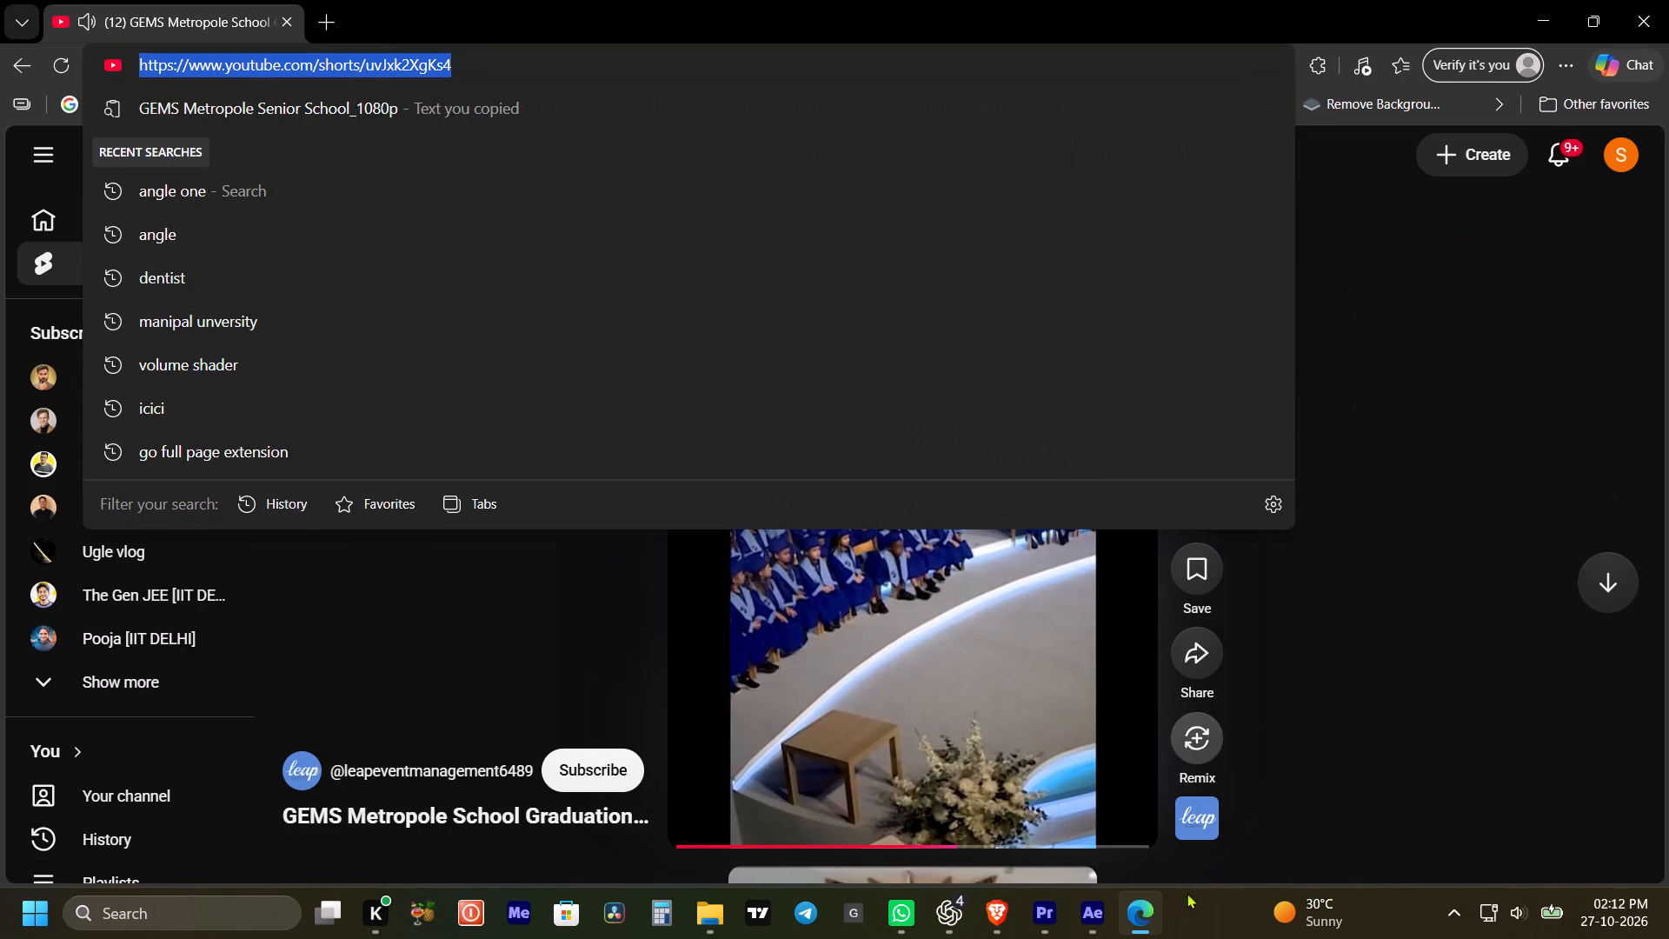
{"action": "key", "text": "ctrl+c"}
{"action": "left_click", "coordinate": [995, 909]}
{"action": "left_click", "coordinate": [1107, 270]}
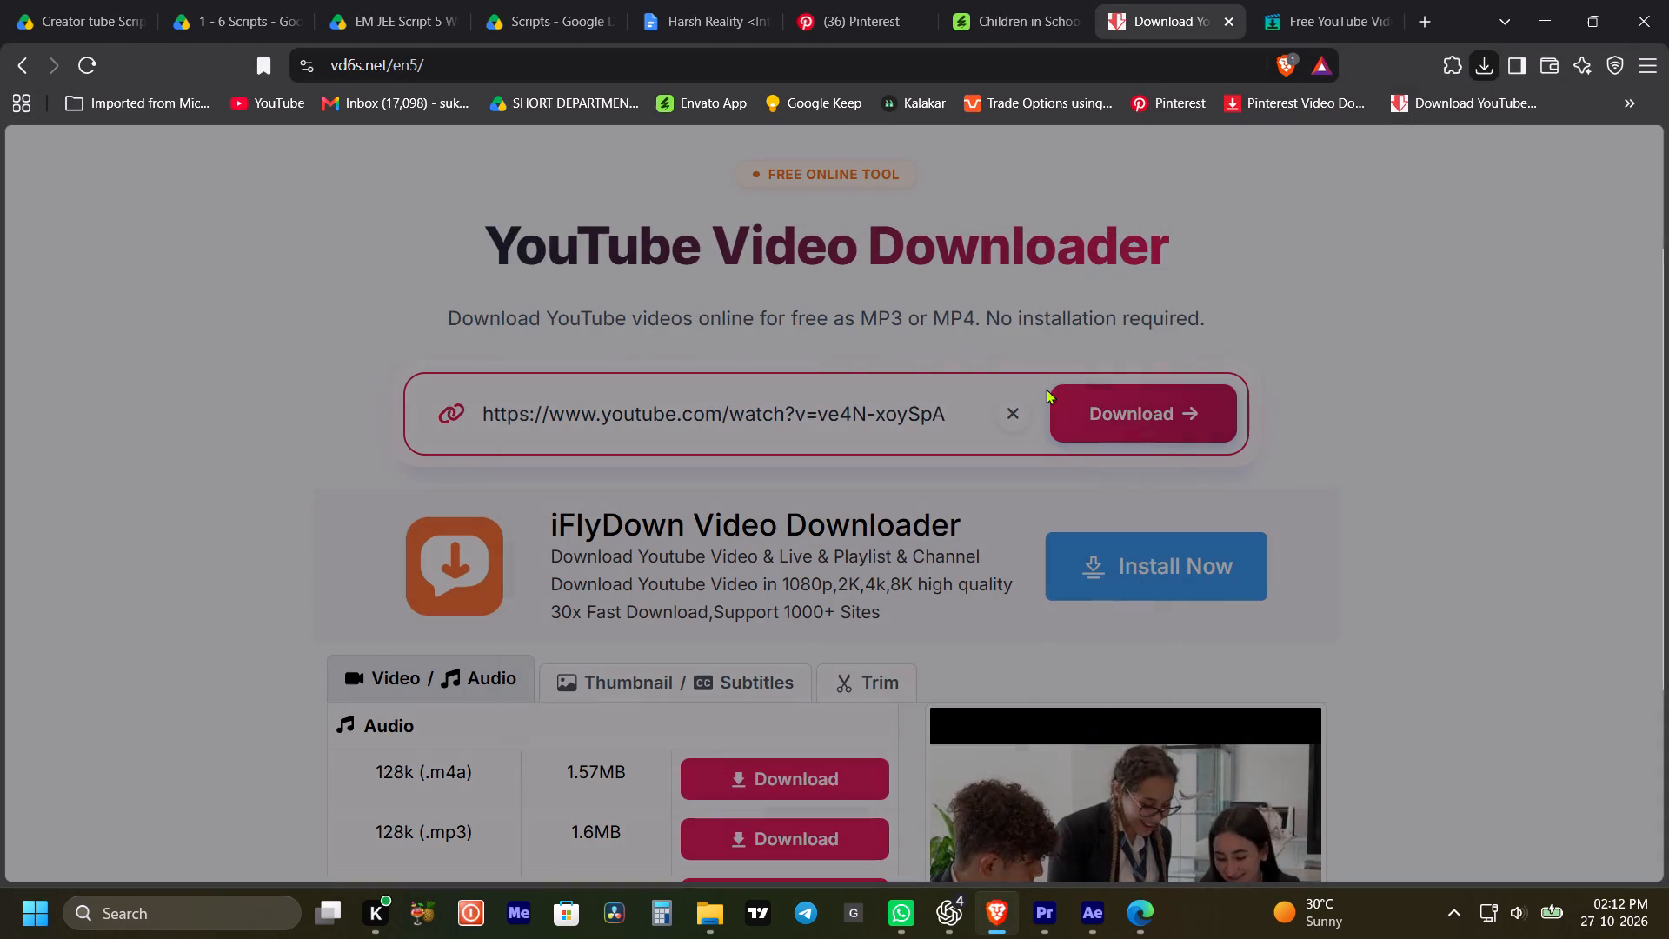
{"action": "left_click", "coordinate": [1014, 415]}
{"action": "left_click", "coordinate": [935, 412]}
{"action": "key", "text": "ctrl+v"}
{"action": "left_click", "coordinate": [1178, 425]}
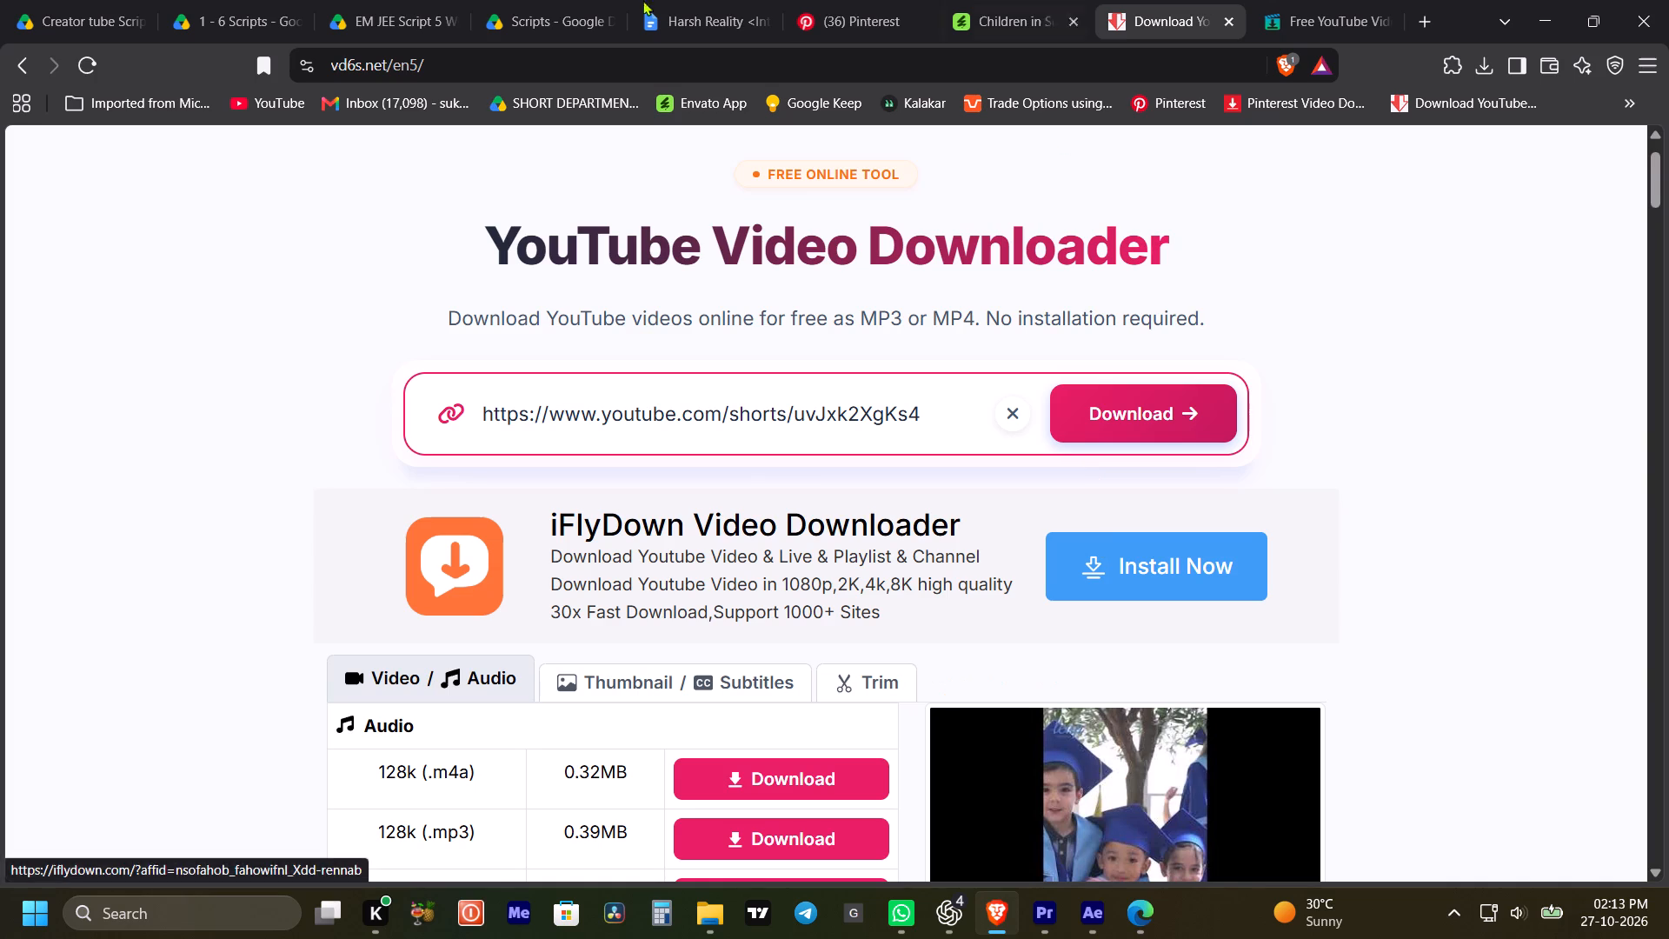
Download the graduation short as a 1080p MP4 with audio and save it under its default name in the "video Assits" folder.
{"action": "scroll", "coordinate": [788, 615], "scroll_direction": "down", "scroll_amount": 3}
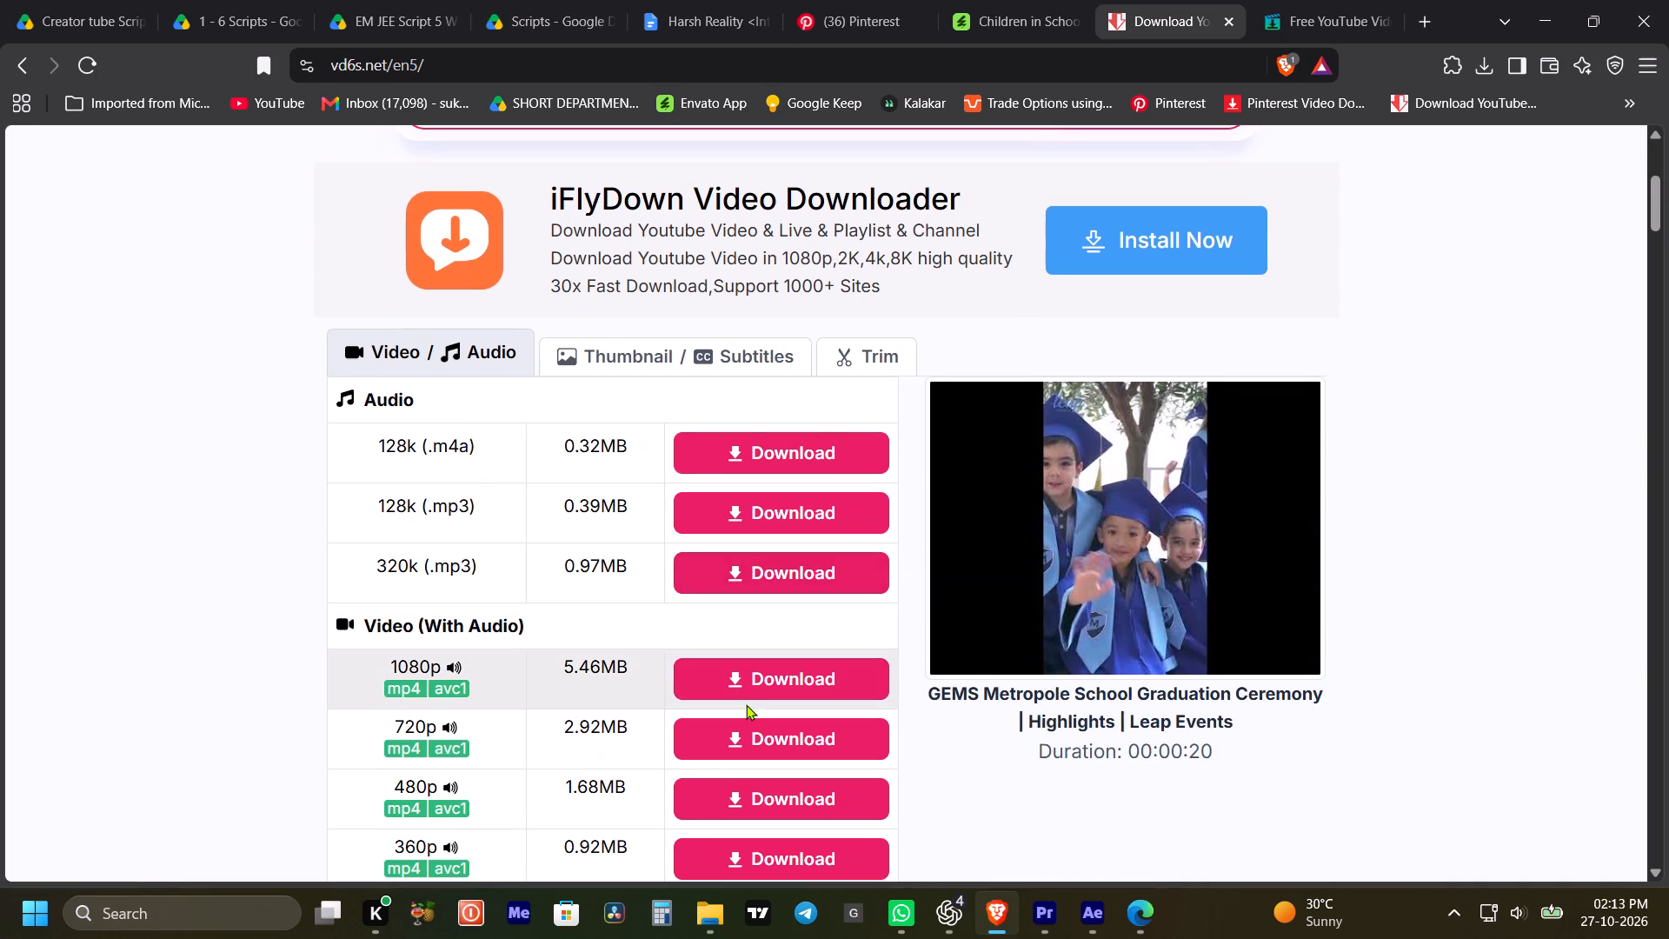
{"action": "left_click", "coordinate": [758, 689]}
{"action": "left_click_drag", "start_coordinate": [884, 600], "coordinate": [939, 606]}
{"action": "left_click", "coordinate": [955, 610]}
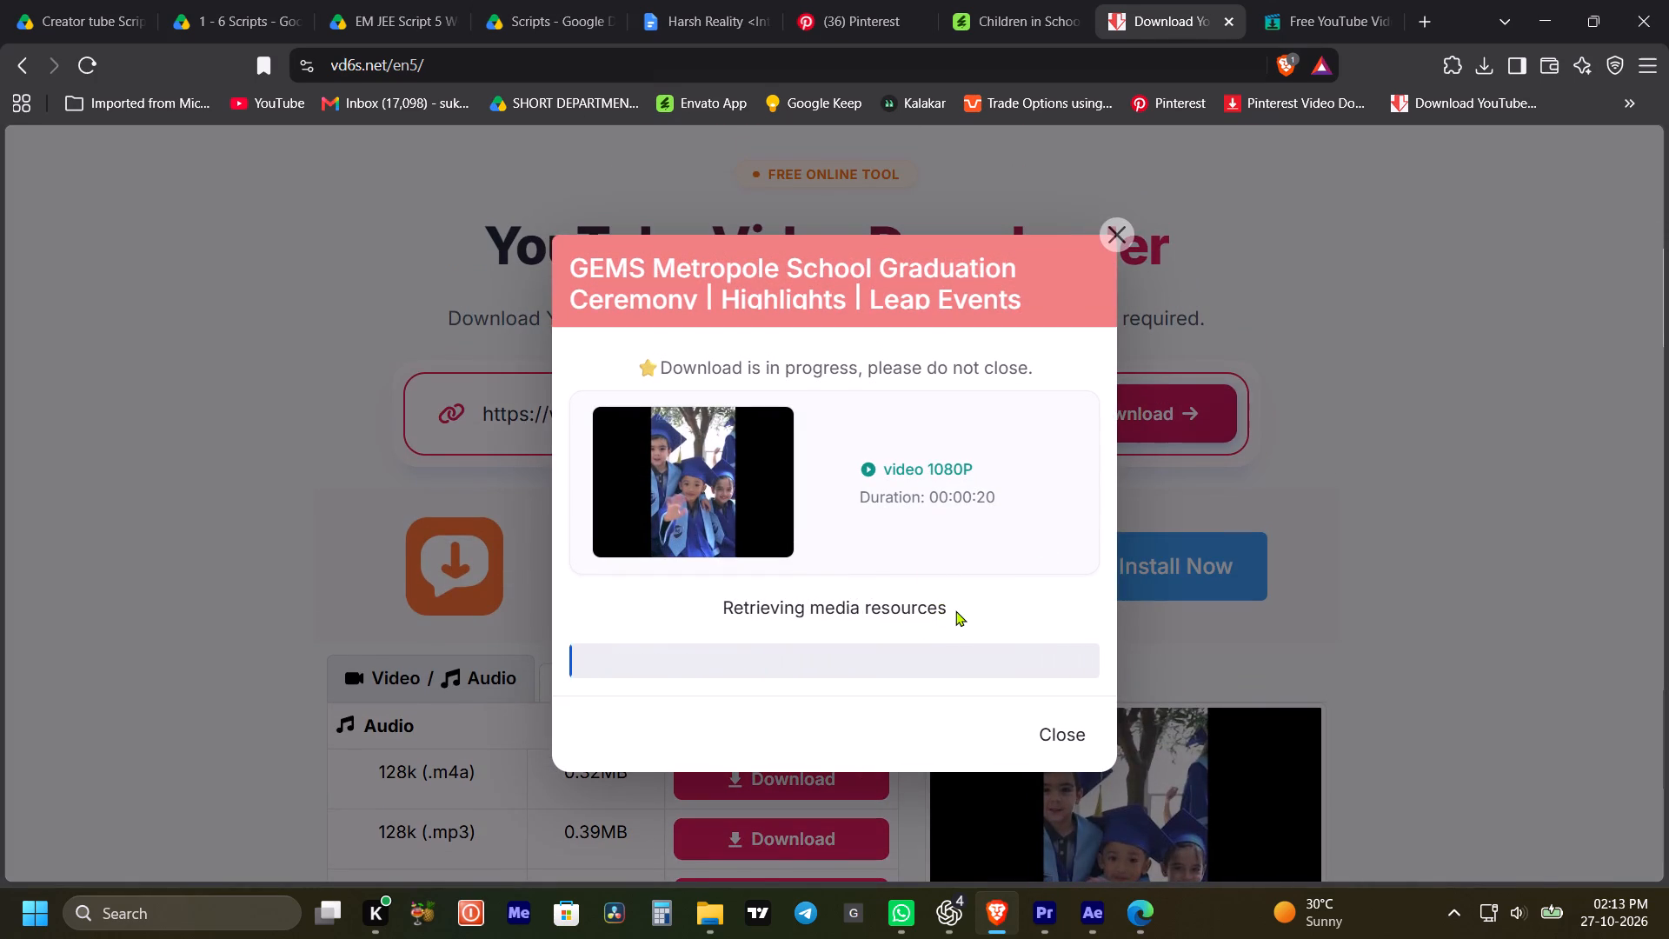
{"action": "left_click_drag", "start_coordinate": [944, 610], "coordinate": [744, 609]}
{"action": "left_click", "coordinate": [1008, 571]}
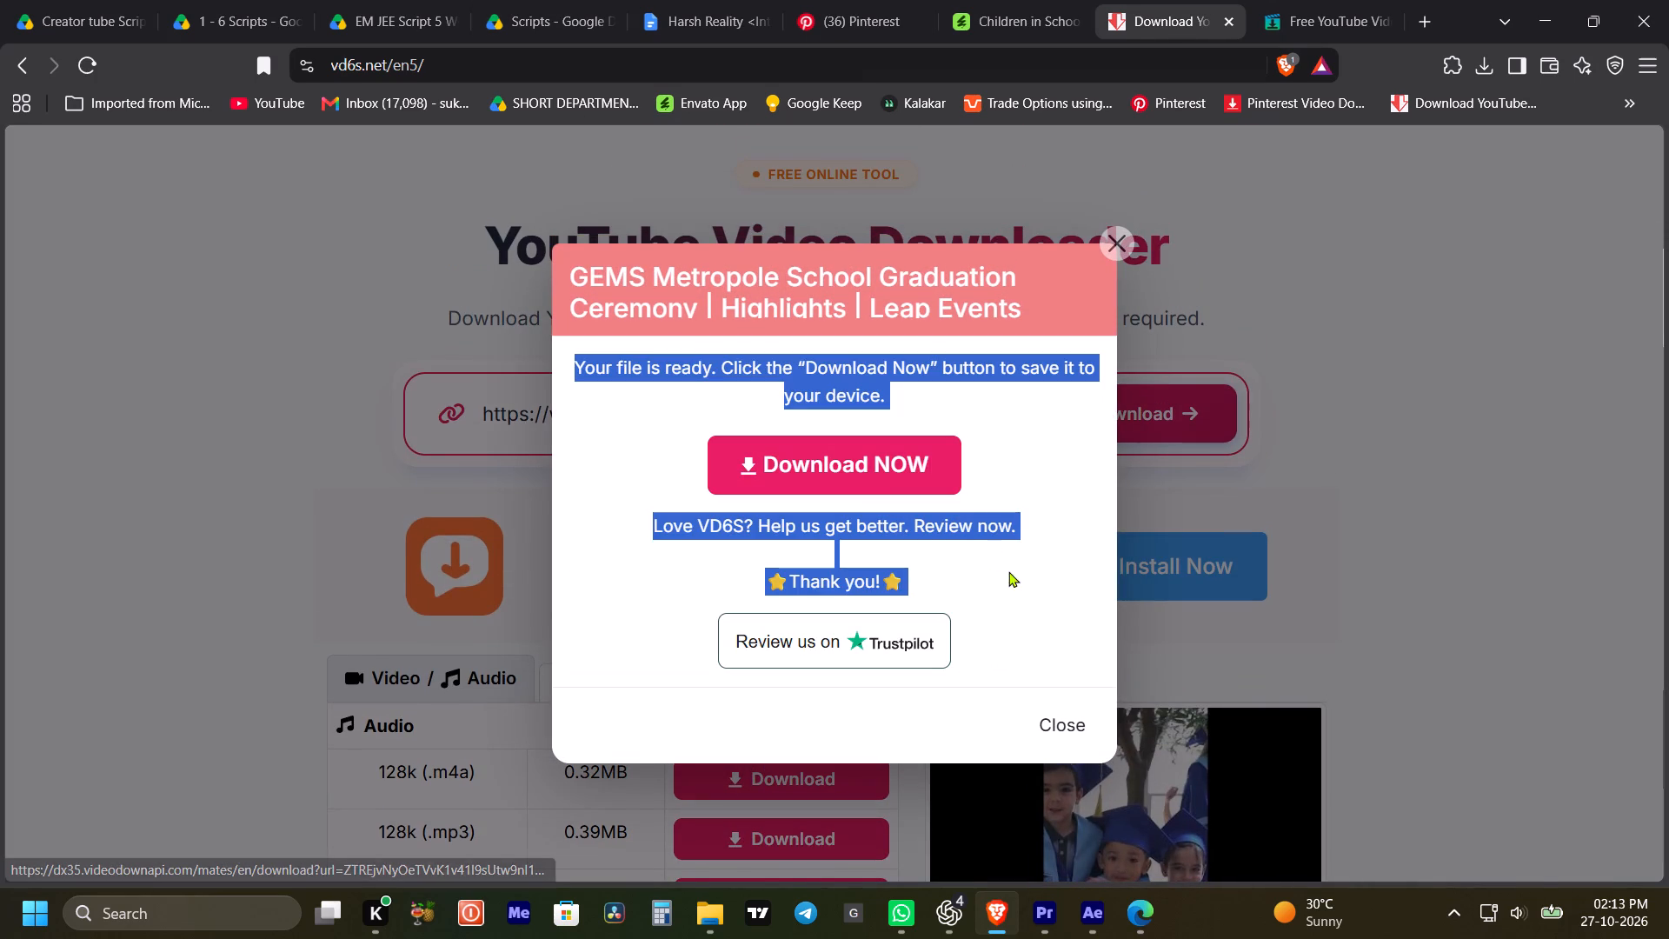
{"action": "left_click", "coordinate": [861, 454]}
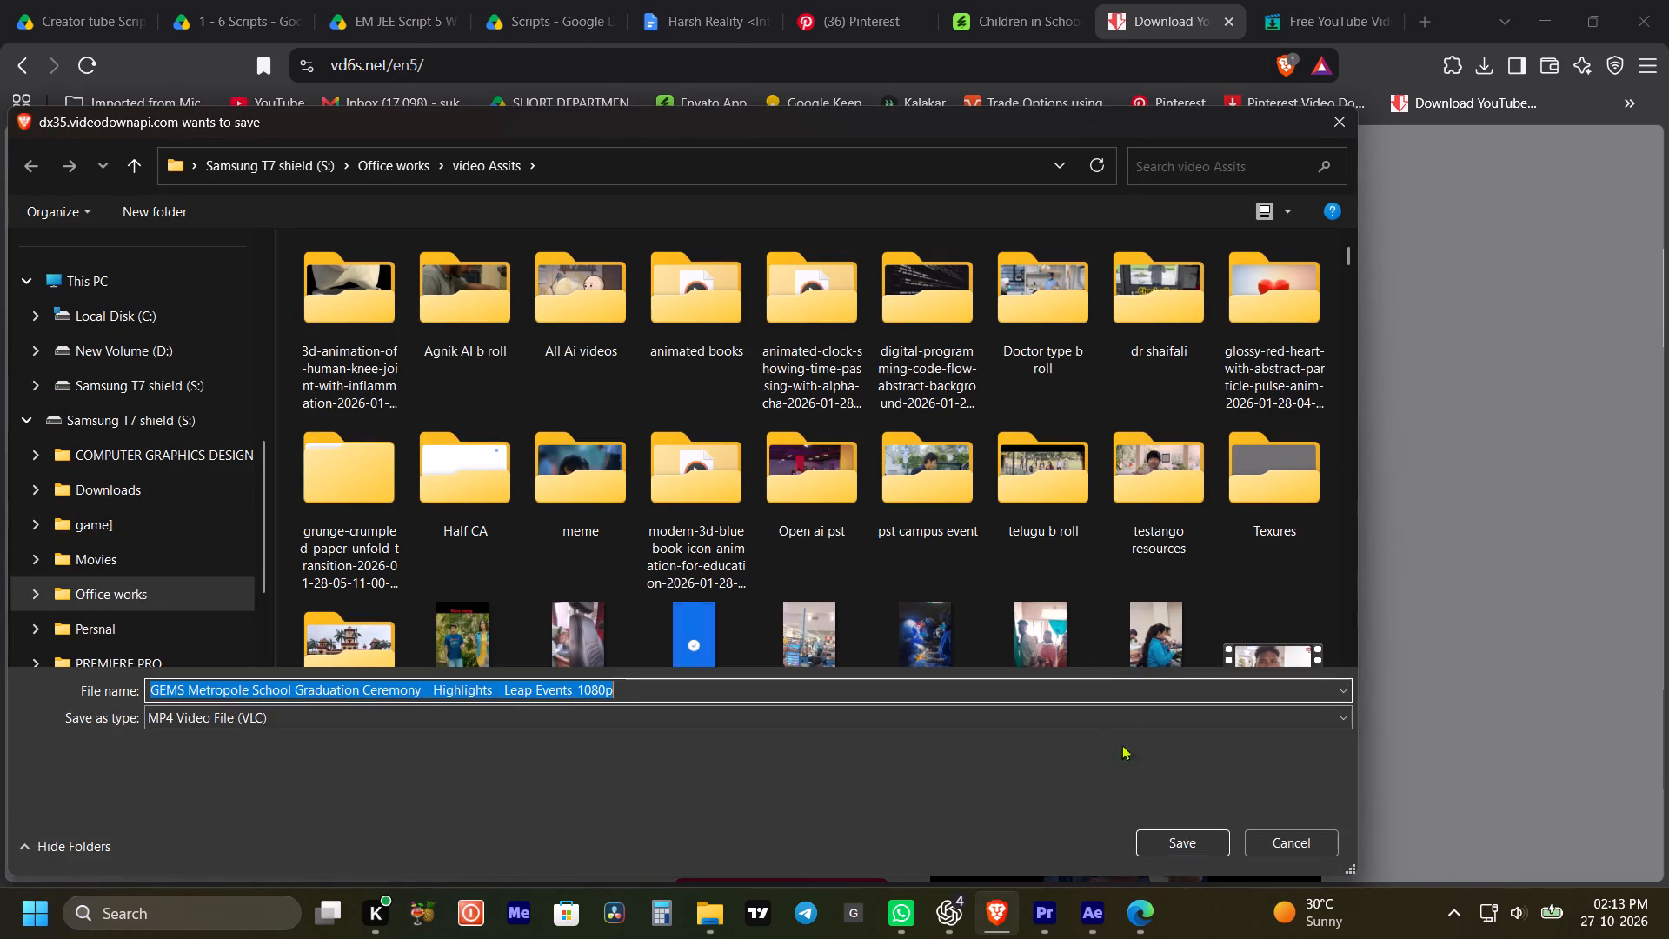
{"action": "key", "text": "ctrl+c"}
{"action": "key", "text": "ctrl+c"}
{"action": "left_click", "coordinate": [1194, 848]}
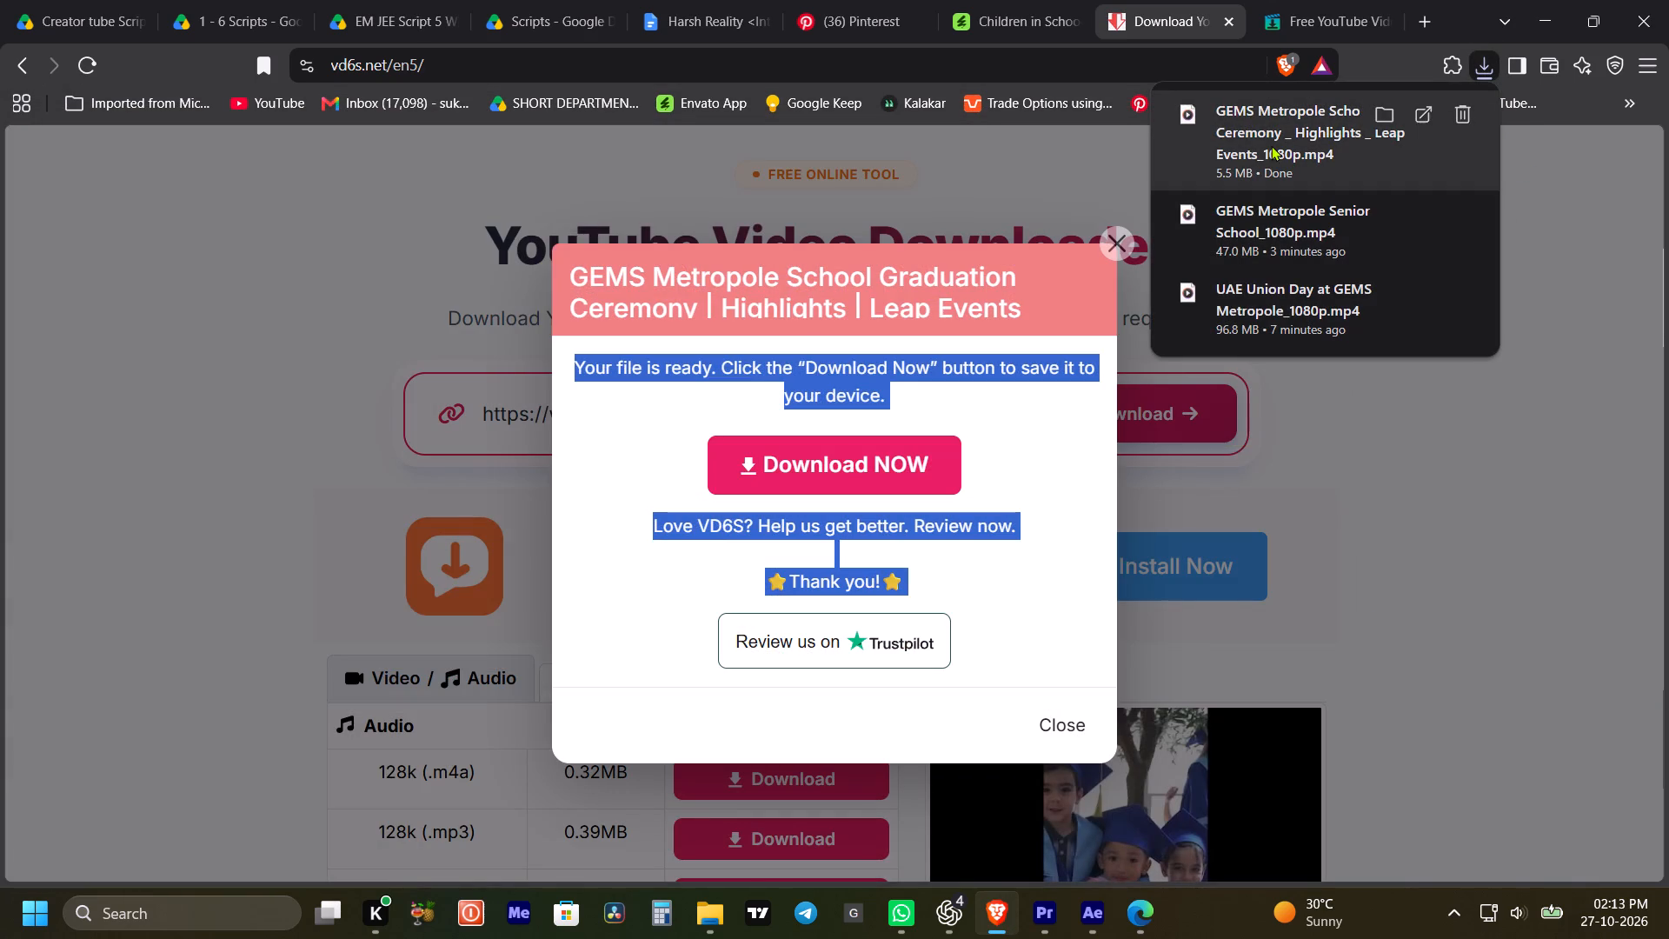
Import the downloaded graduation ceremony video from Brave into the After Effects project.
{"action": "left_click_drag", "start_coordinate": [1267, 137], "coordinate": [277, 444]}
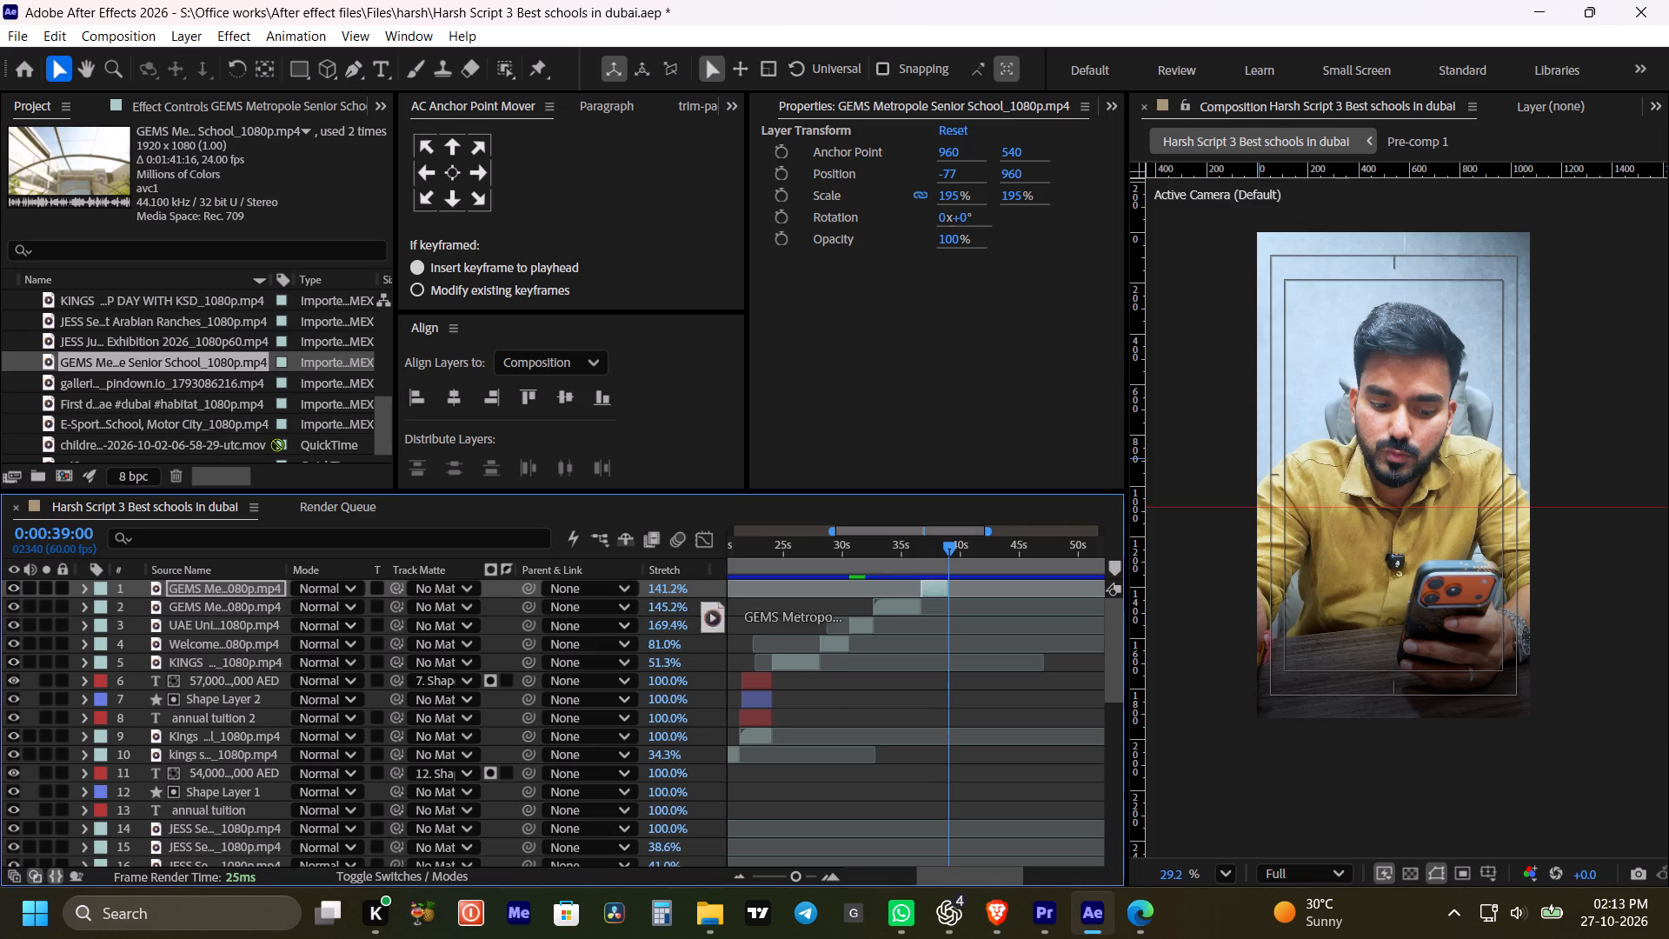
{"action": "left_click_drag", "start_coordinate": [277, 444], "coordinate": [117, 383]}
Open the graduation ceremony footage enlarged, scrub through it and set its in point at 0:00:07:20, on the empty stage shot.
{"action": "scroll", "coordinate": [98, 403], "scroll_direction": "down", "scroll_amount": 2}
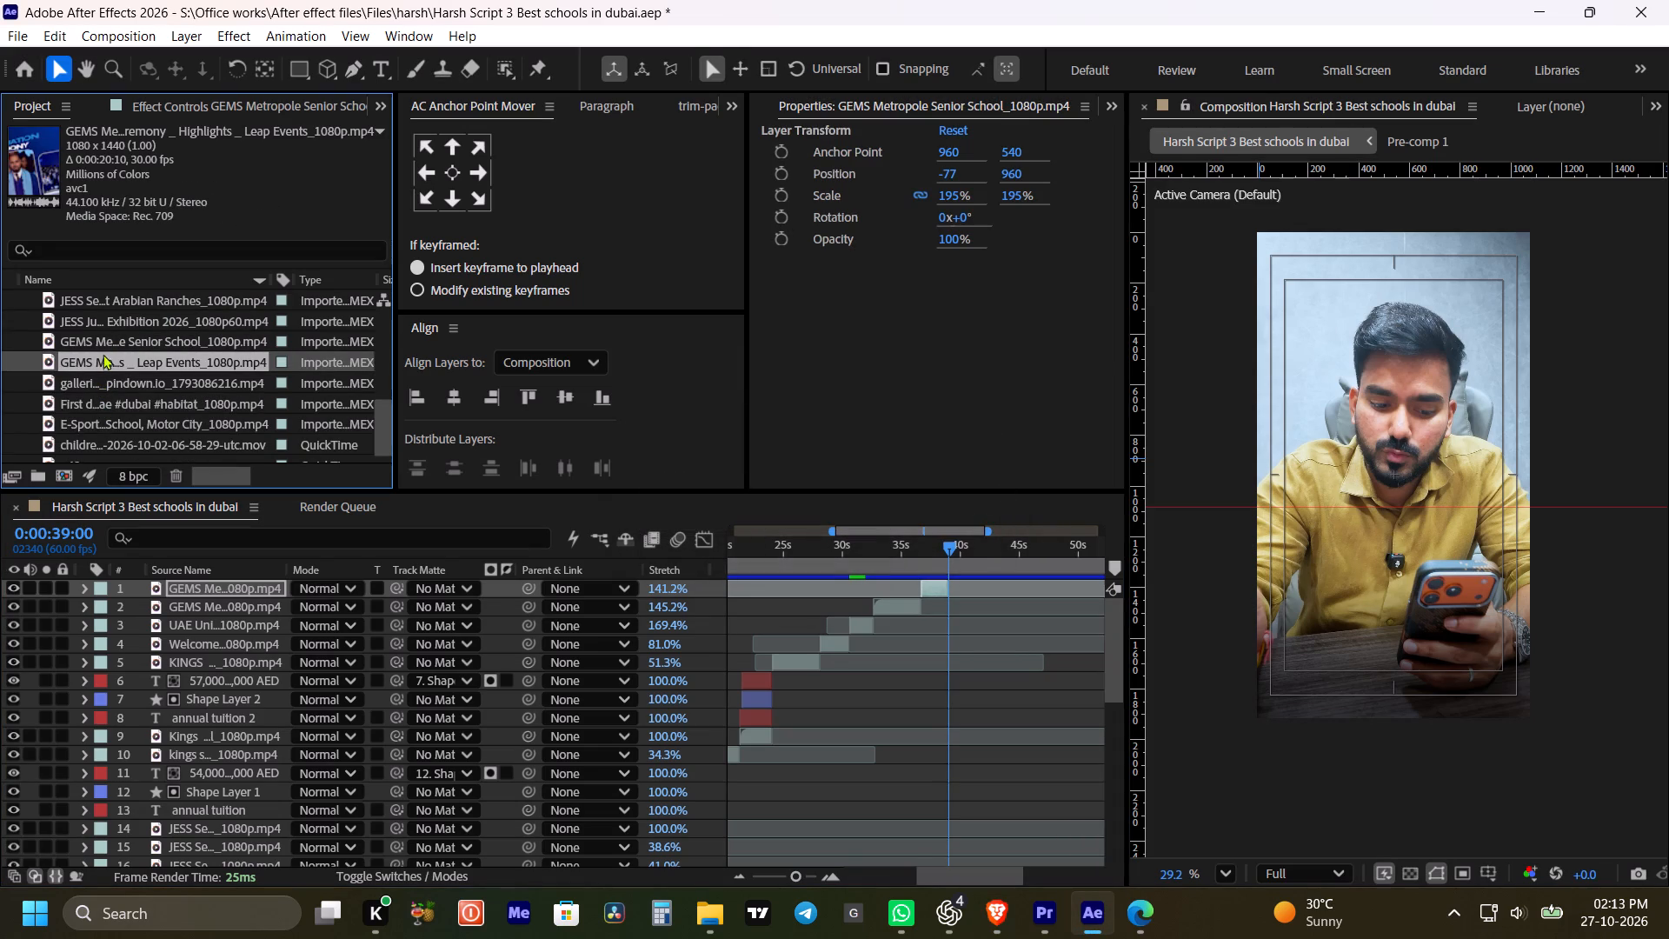
{"action": "double_click", "coordinate": [105, 362]}
{"action": "key", "text": "grave"}
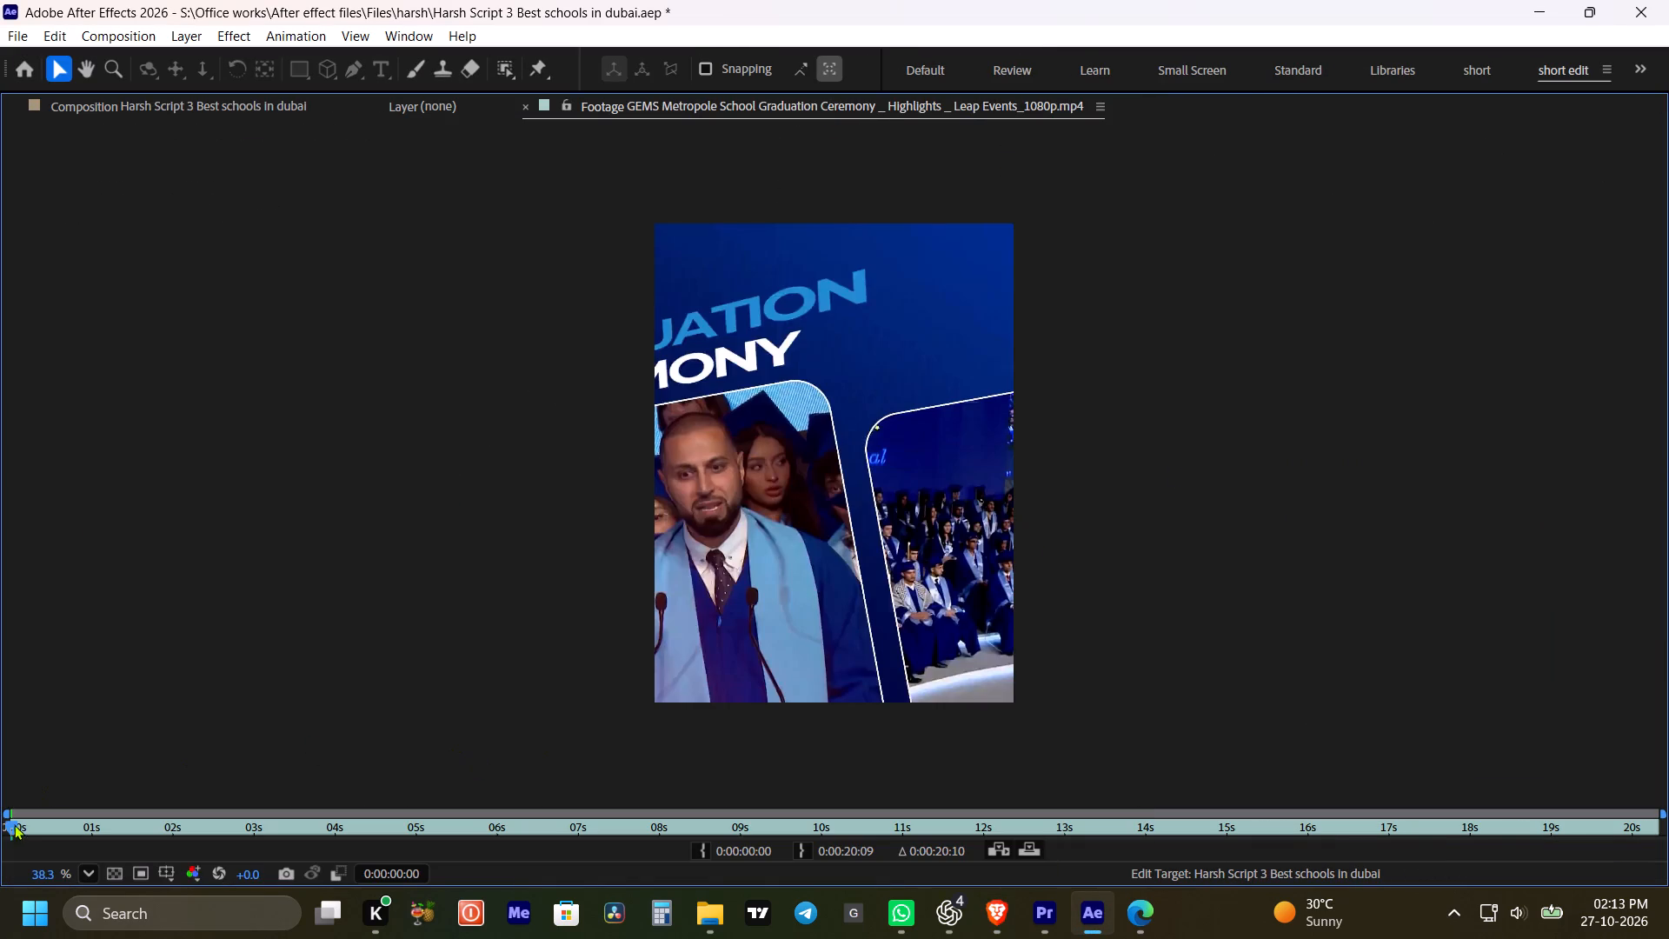
{"action": "left_click_drag", "start_coordinate": [23, 829], "coordinate": [199, 856]}
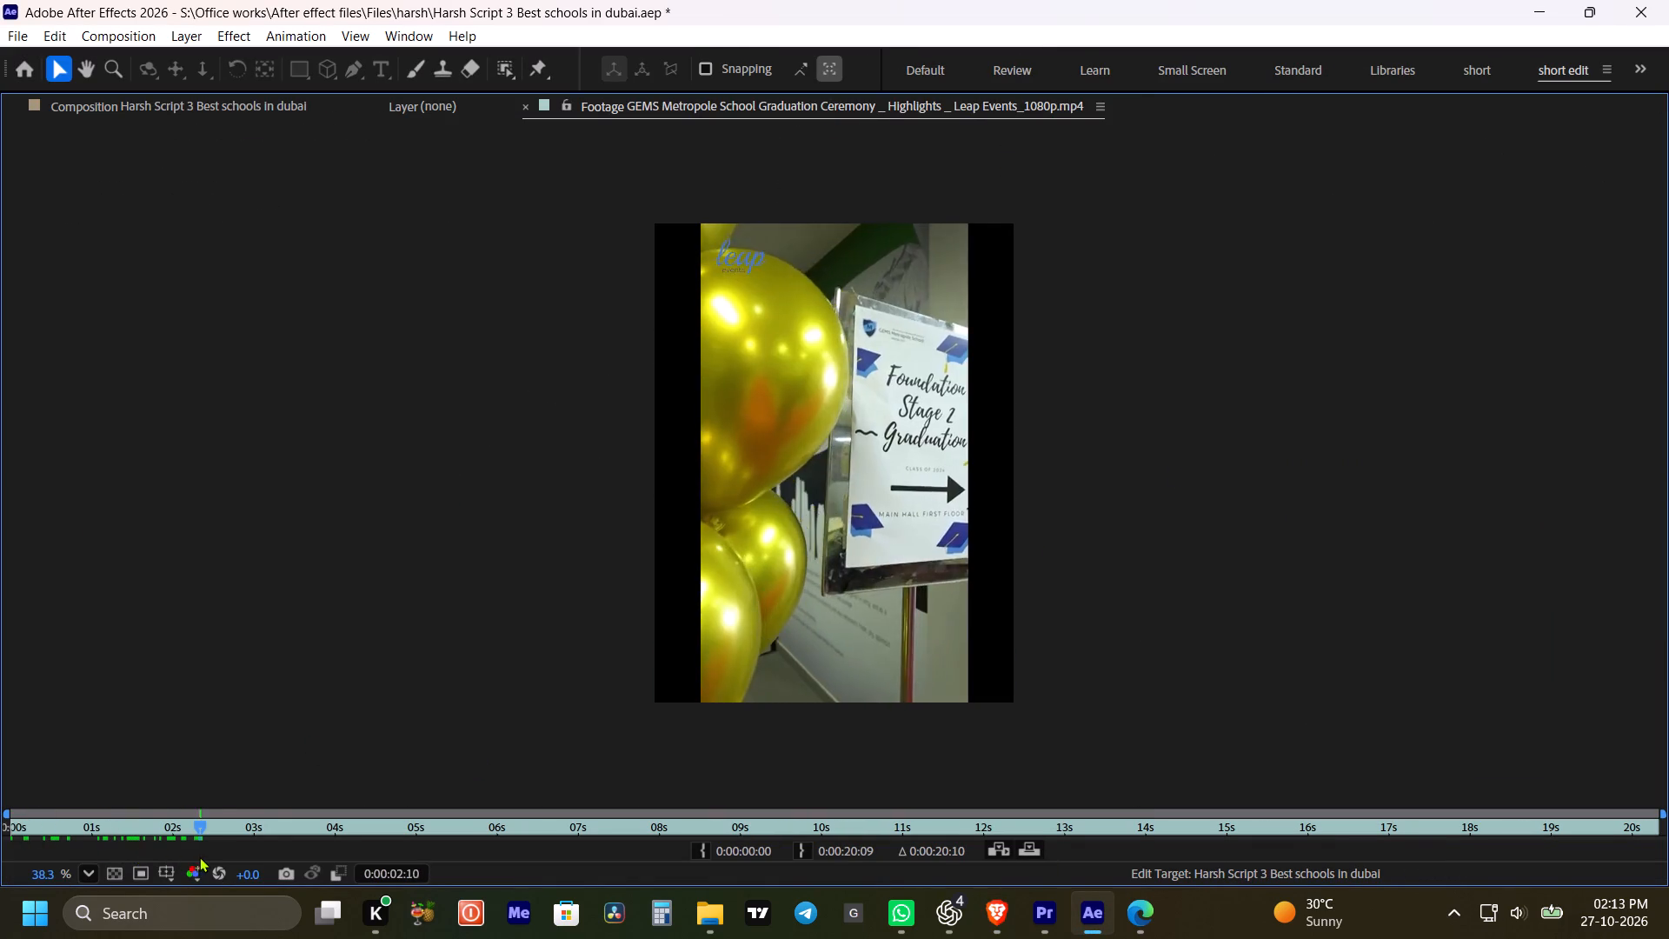
{"action": "left_click_drag", "start_coordinate": [199, 856], "coordinate": [325, 876]}
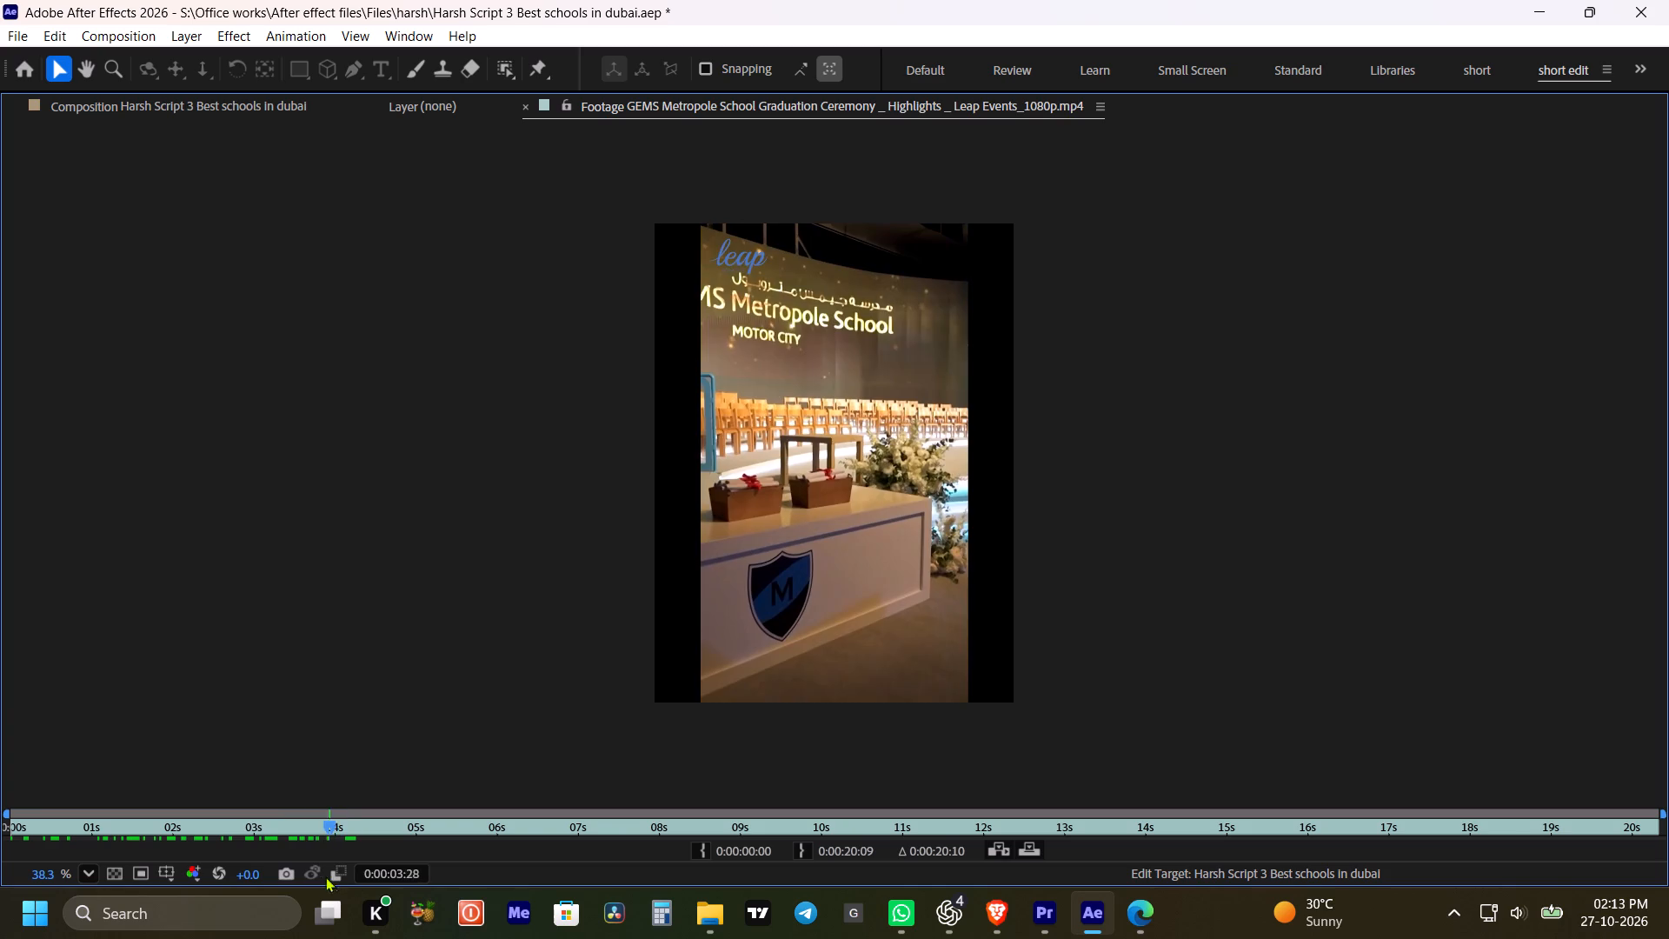
{"action": "left_click_drag", "start_coordinate": [325, 876], "coordinate": [135, 876]}
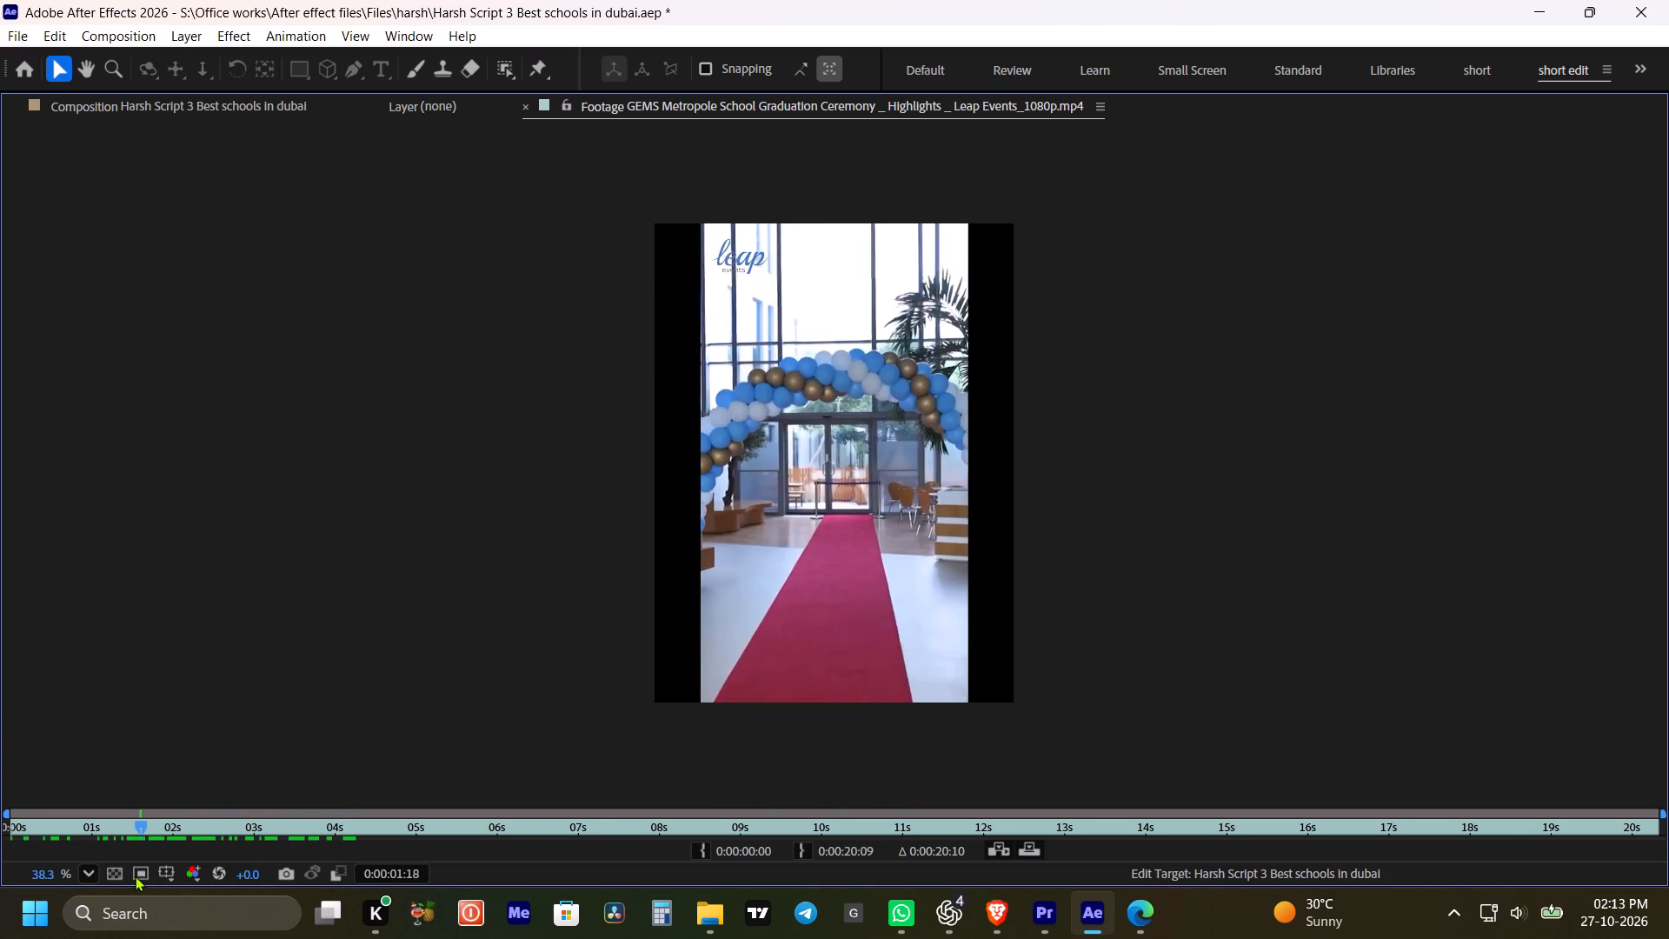
{"action": "left_click_drag", "start_coordinate": [135, 876], "coordinate": [648, 876]}
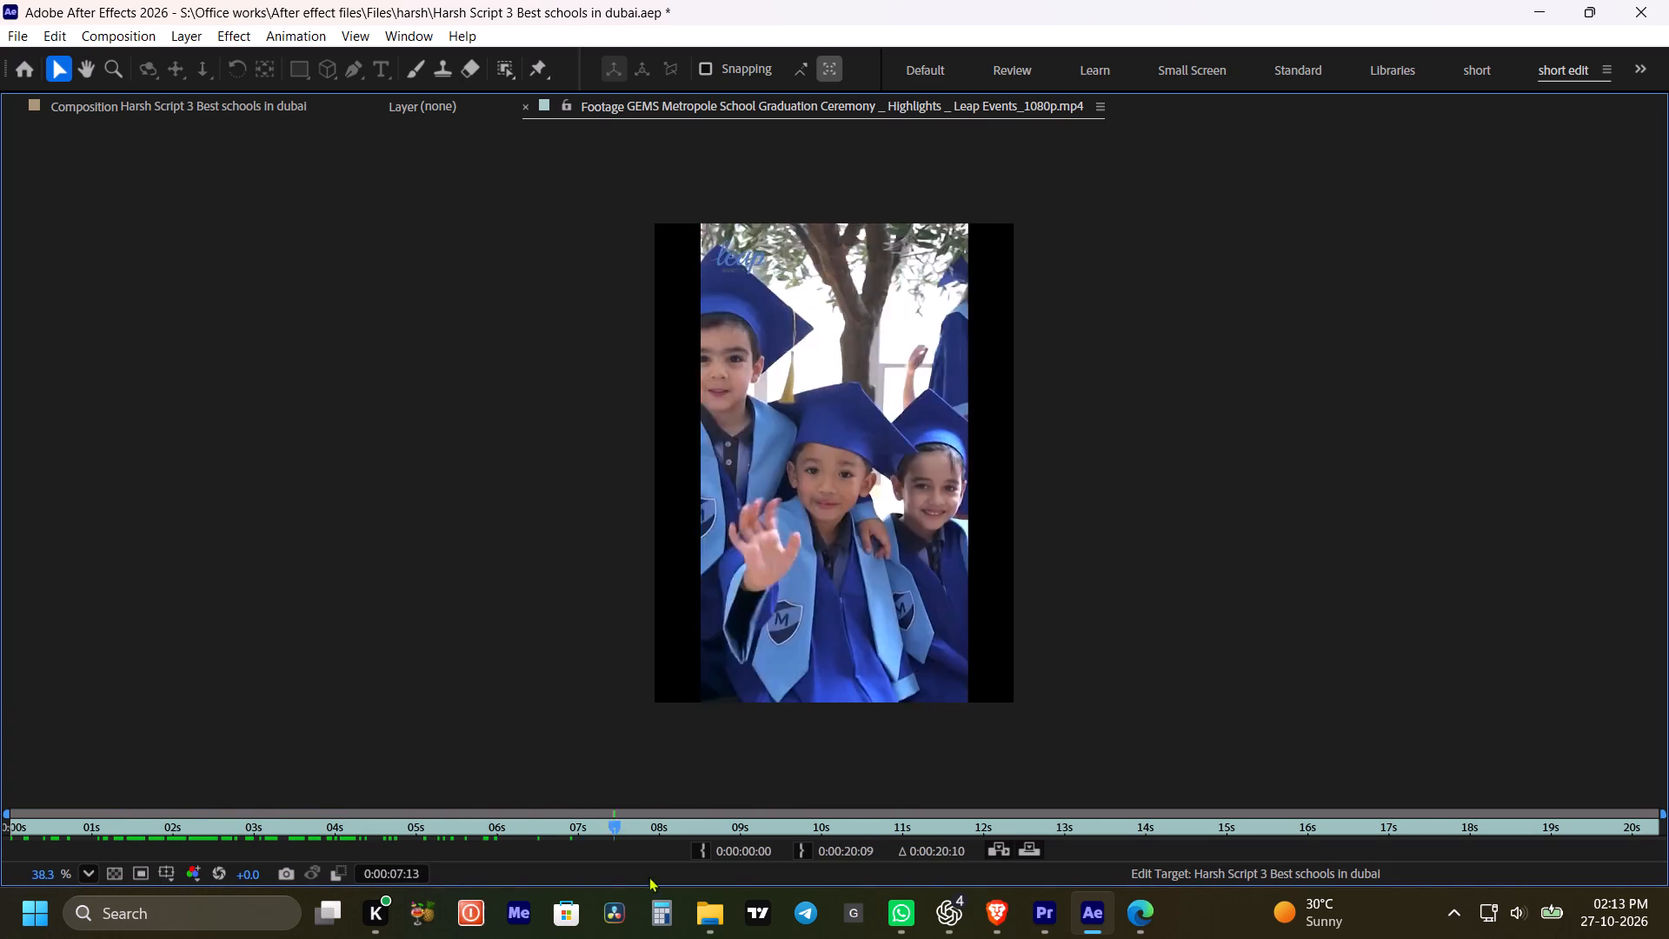
{"action": "left_click_drag", "start_coordinate": [648, 876], "coordinate": [582, 866]}
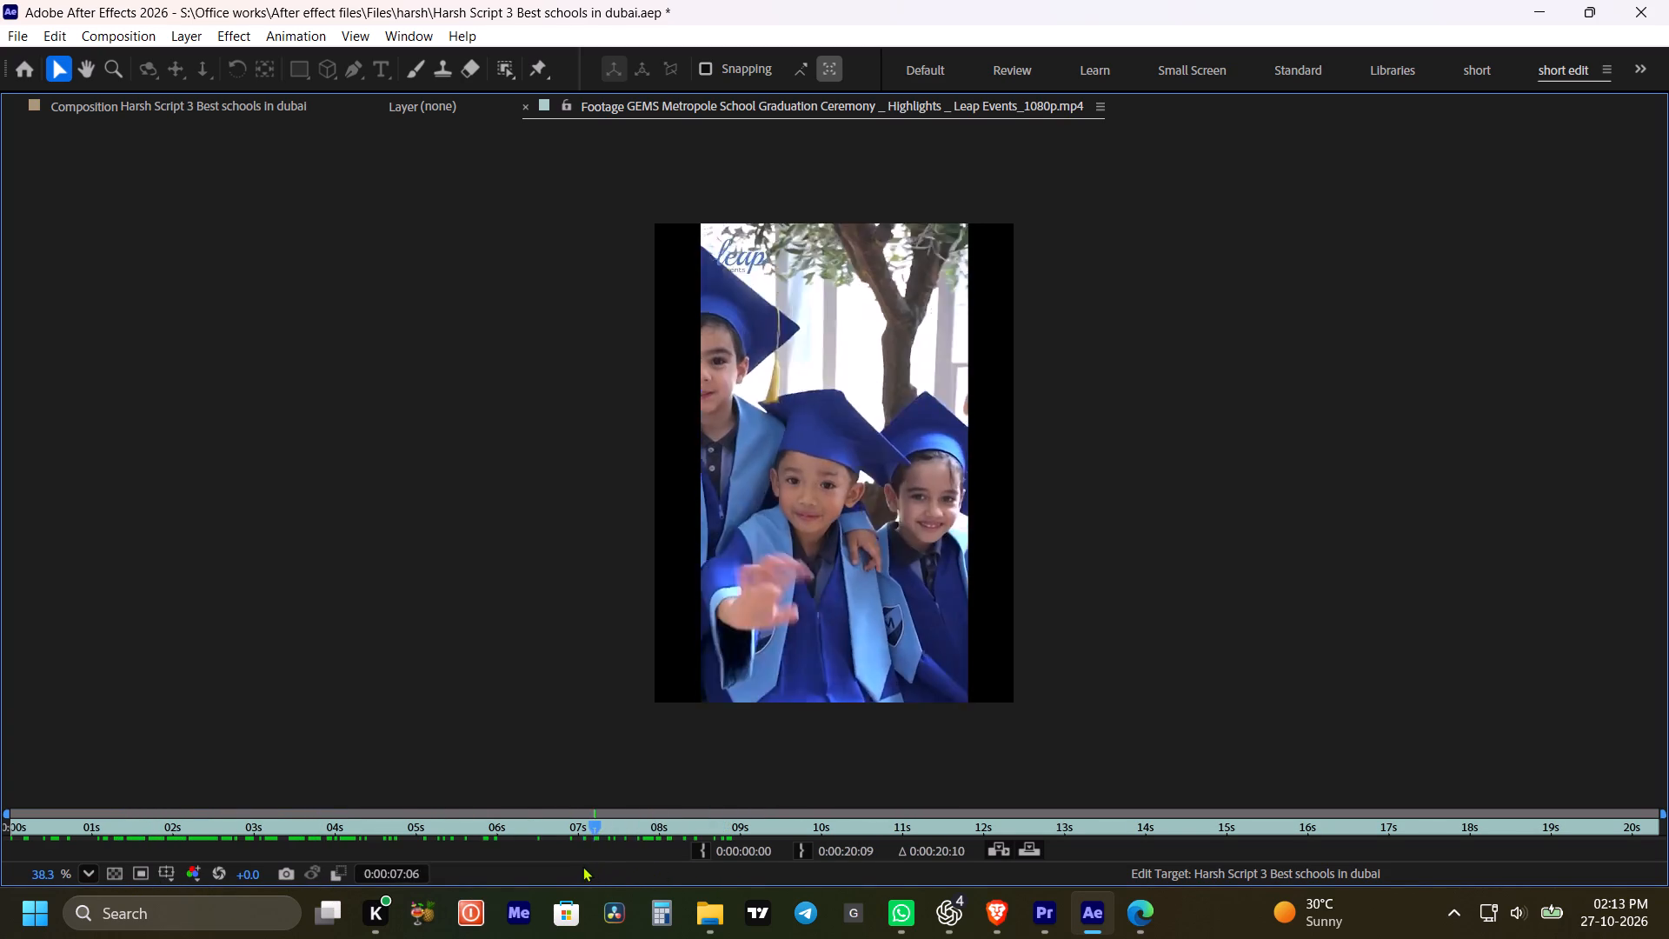
{"action": "left_click_drag", "start_coordinate": [582, 866], "coordinate": [633, 869]}
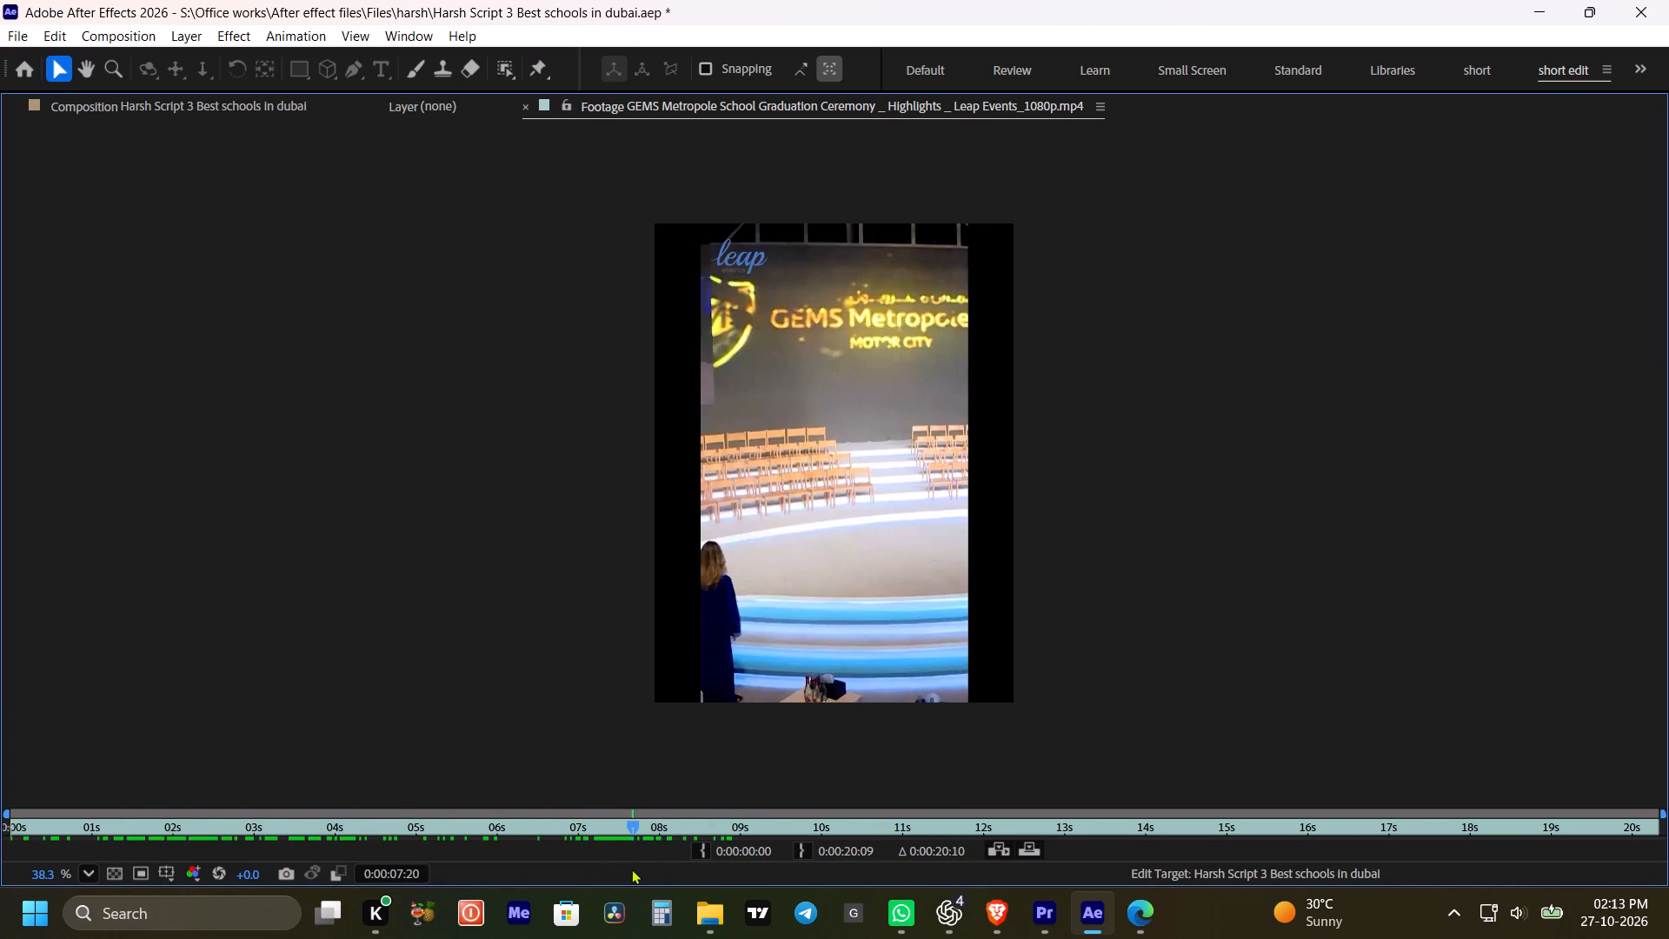
{"action": "left_click", "coordinate": [702, 851]}
Set the graduation footage's out point at 0:00:16:11, before the closing logo, and restore the normal workspace view.
{"action": "left_click_drag", "start_coordinate": [671, 828], "coordinate": [736, 840]}
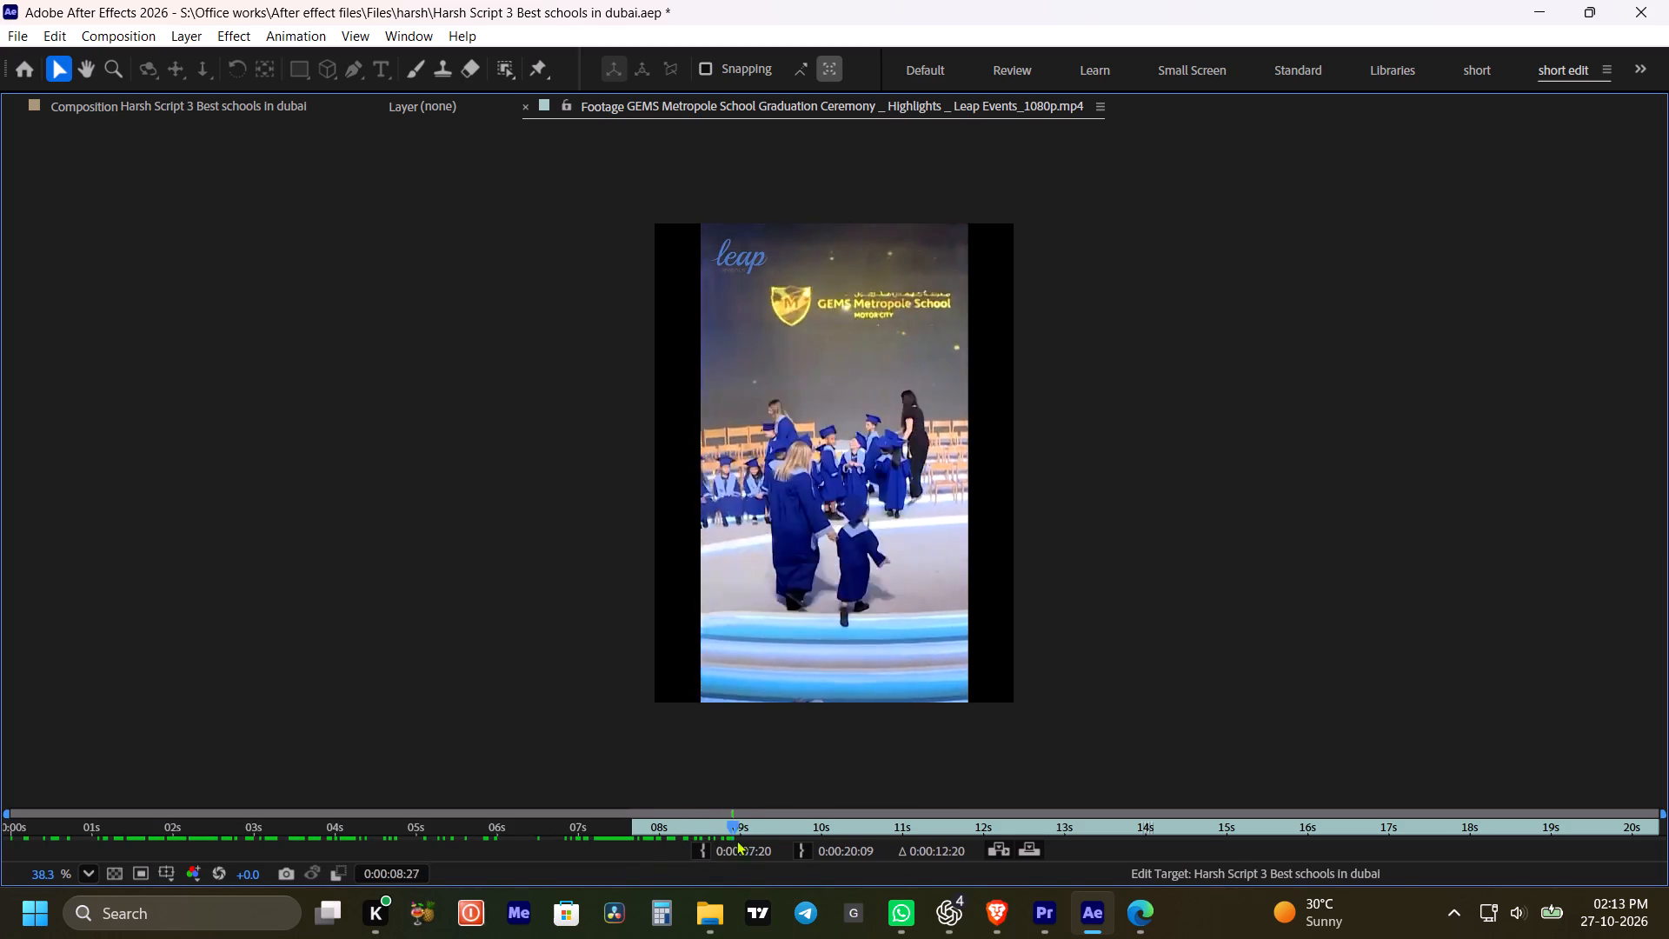
{"action": "left_click_drag", "start_coordinate": [736, 840], "coordinate": [1096, 843]}
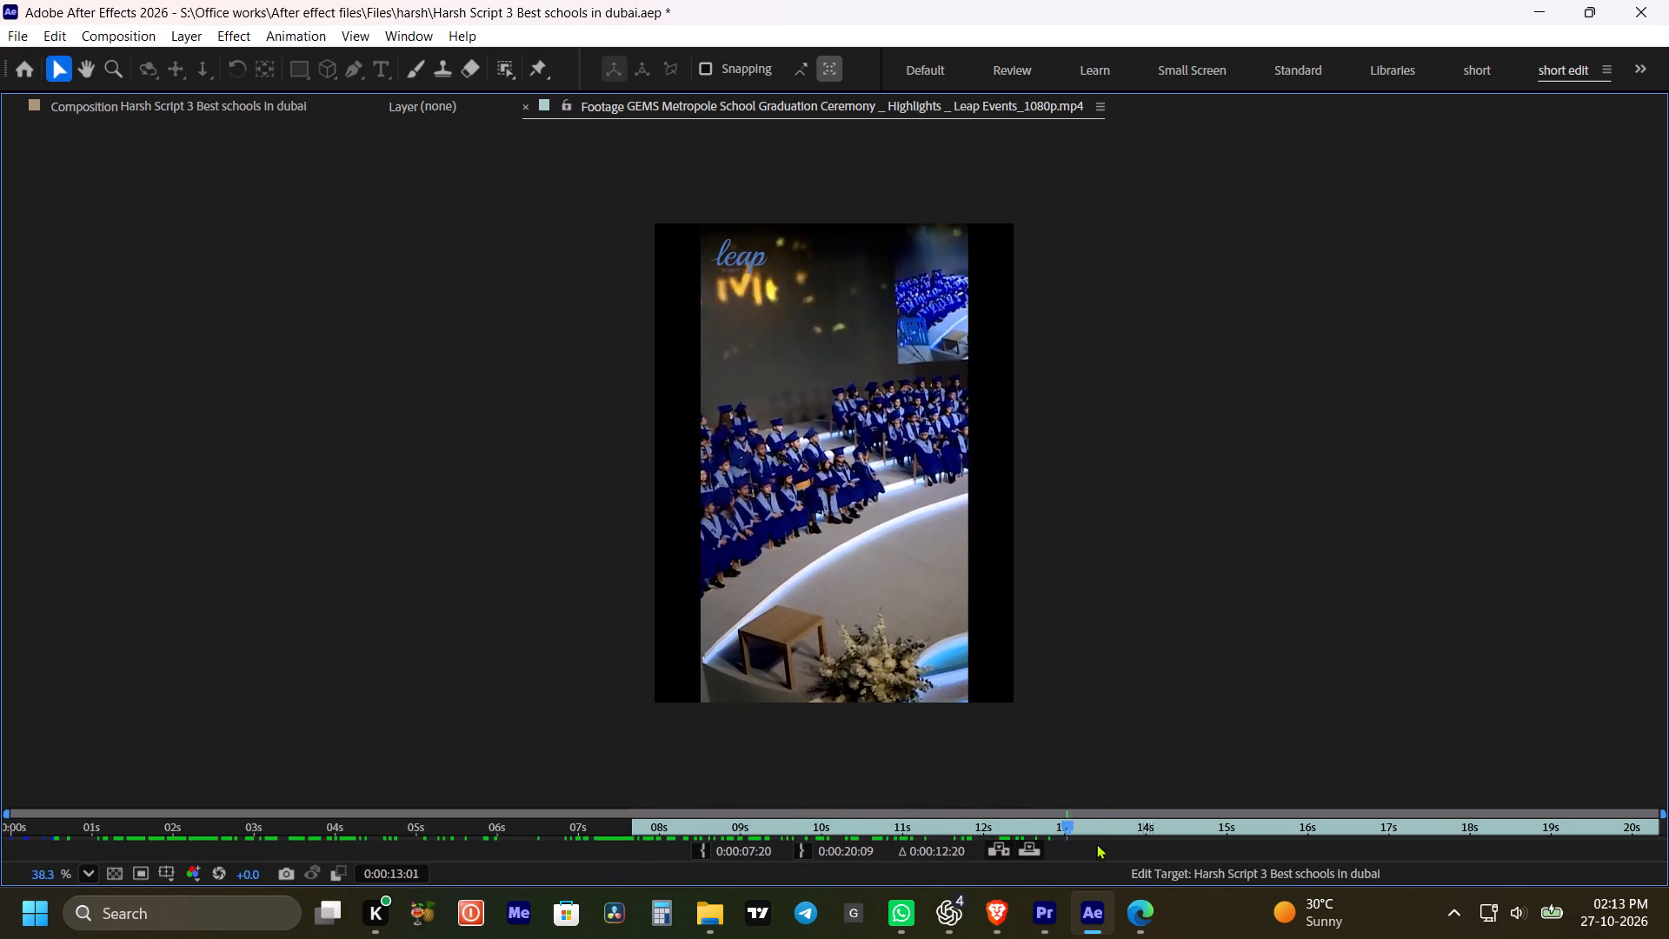
{"action": "left_click_drag", "start_coordinate": [1096, 843], "coordinate": [1475, 848]}
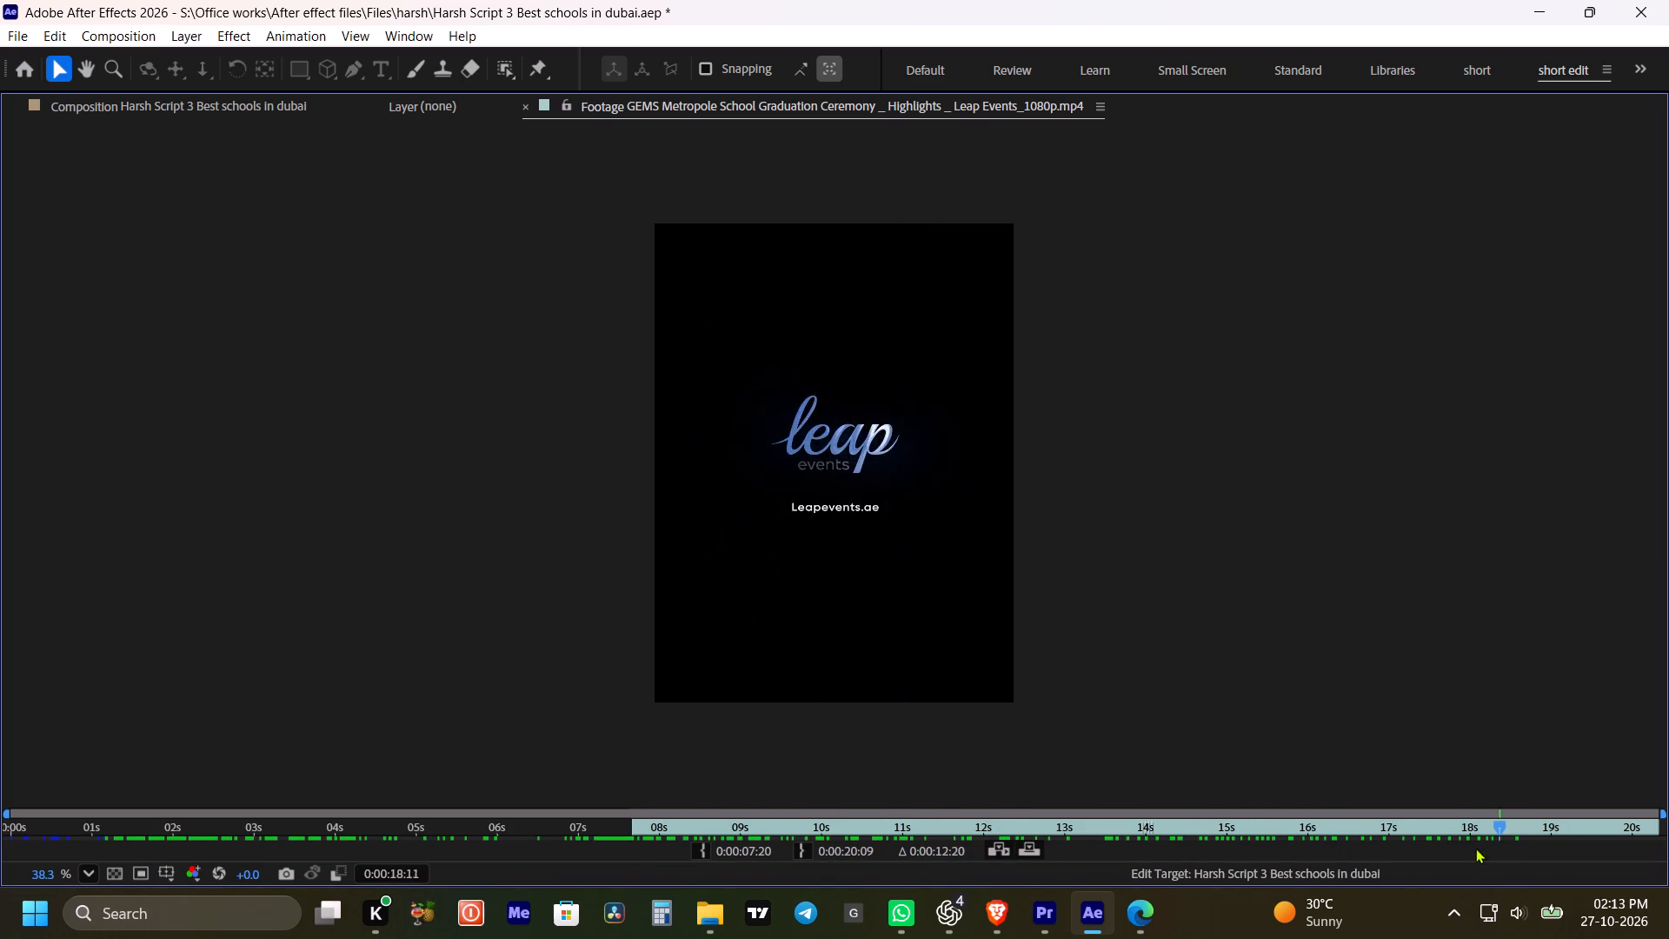
{"action": "left_click_drag", "start_coordinate": [1475, 848], "coordinate": [1339, 864]}
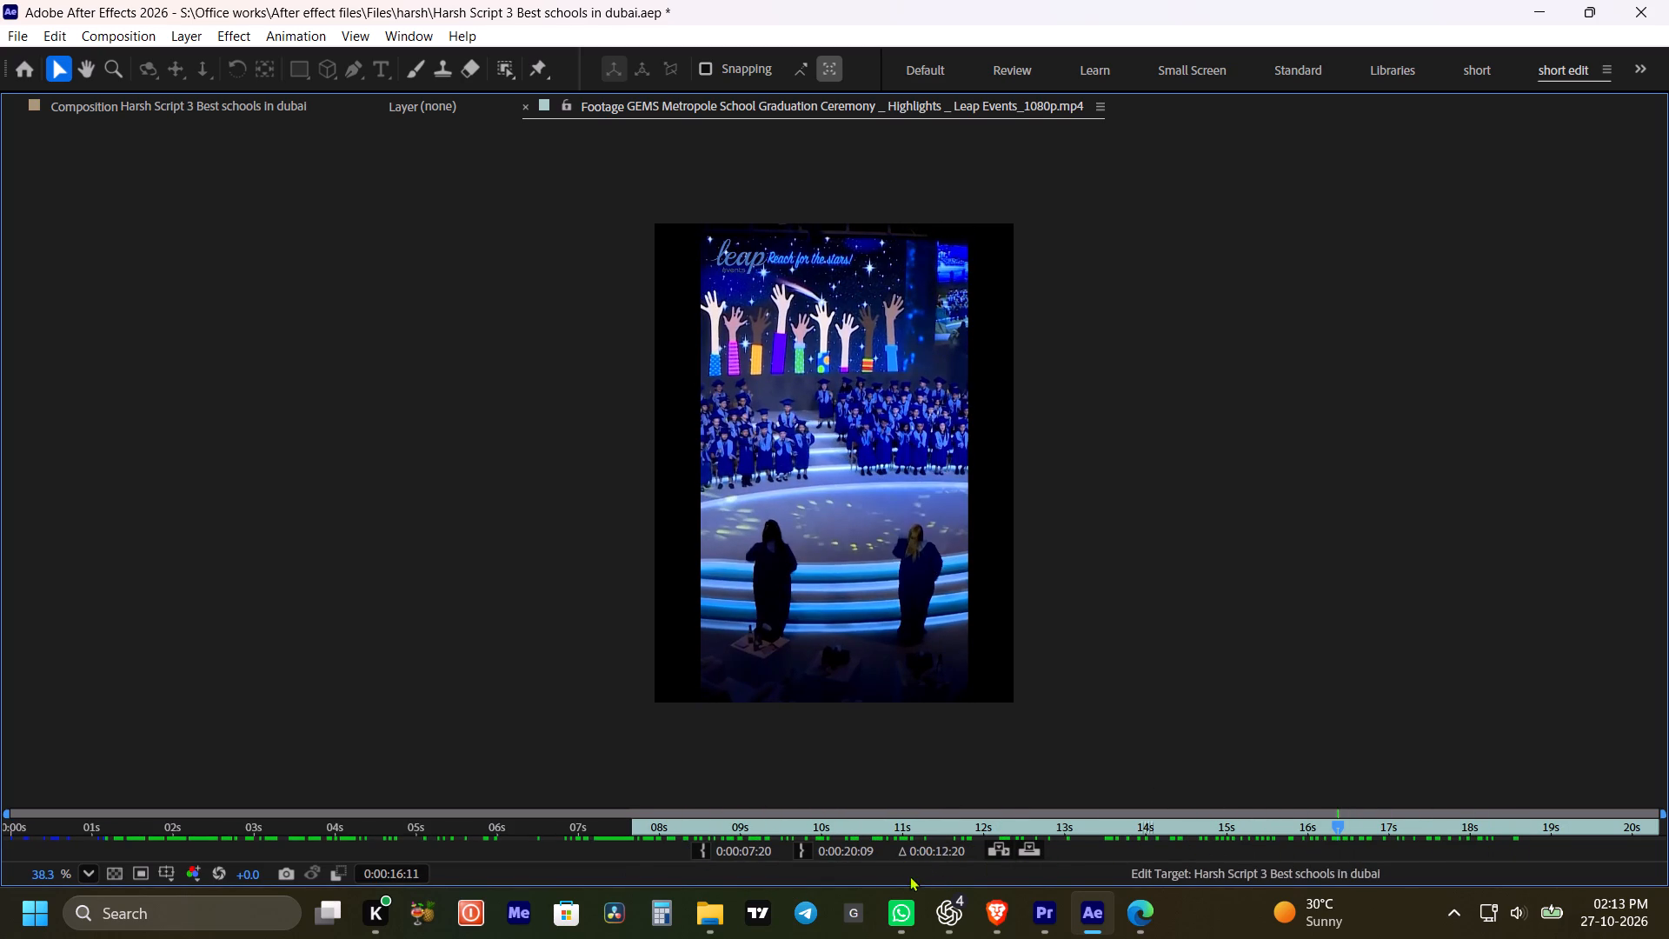
{"action": "left_click", "coordinate": [798, 850]}
{"action": "key", "text": "grave"}
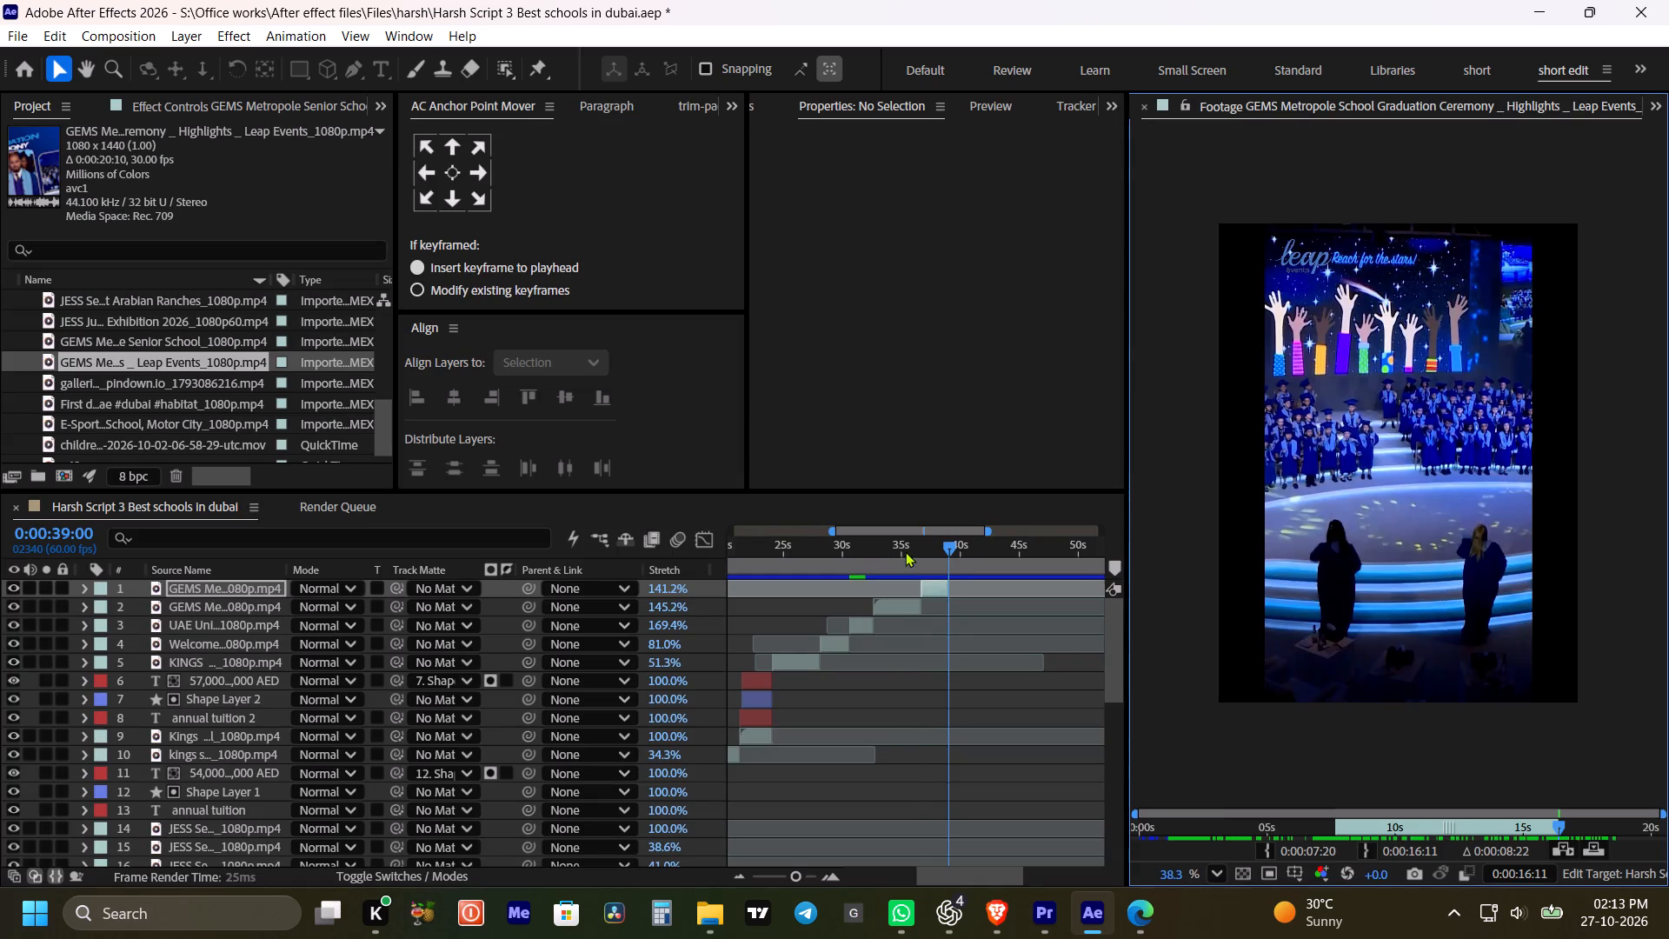
Play the lab clip section of the timeline to find where the graduation footage should go.
{"action": "left_click_drag", "start_coordinate": [909, 554], "coordinate": [918, 557]}
{"action": "key", "text": "space"}
{"action": "key", "text": "space"}
{"action": "key", "text": "space"}
{"action": "key", "text": "space"}
{"action": "key", "text": "space"}
{"action": "key", "text": "space"}
{"action": "left_click_drag", "start_coordinate": [973, 669], "coordinate": [937, 676]}
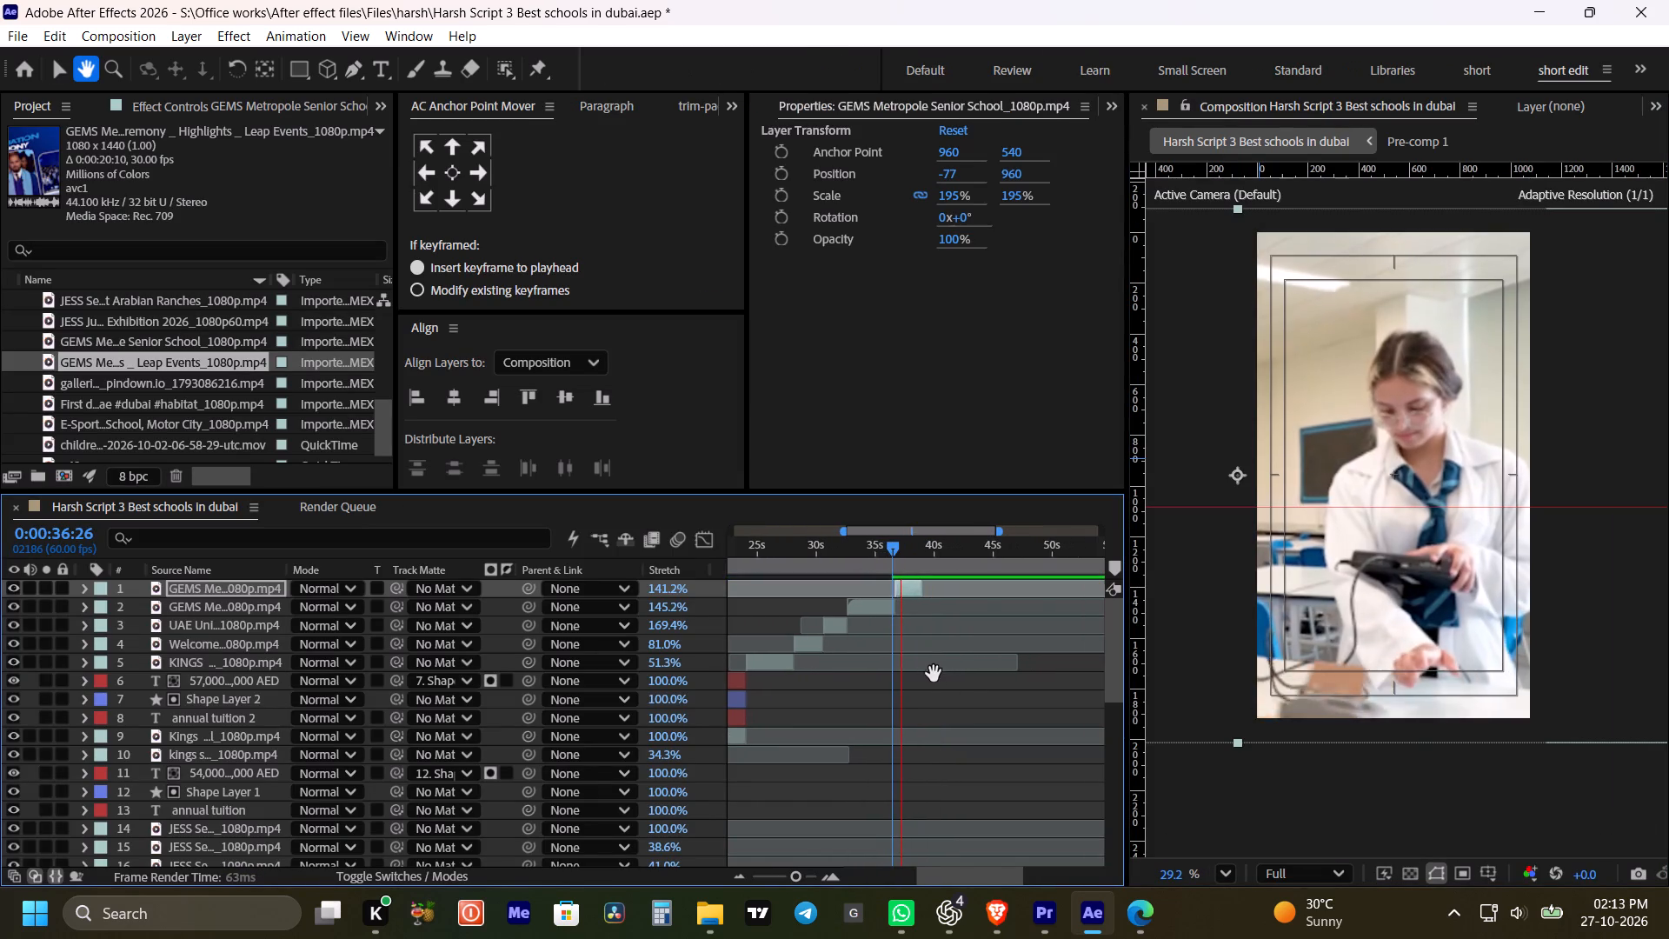
{"action": "key", "text": "space"}
{"action": "key", "text": "space"}
Add the trimmed graduation footage to the timeline below the lab clip, starting at 0:00:36:42.
{"action": "left_click", "coordinate": [85, 369]}
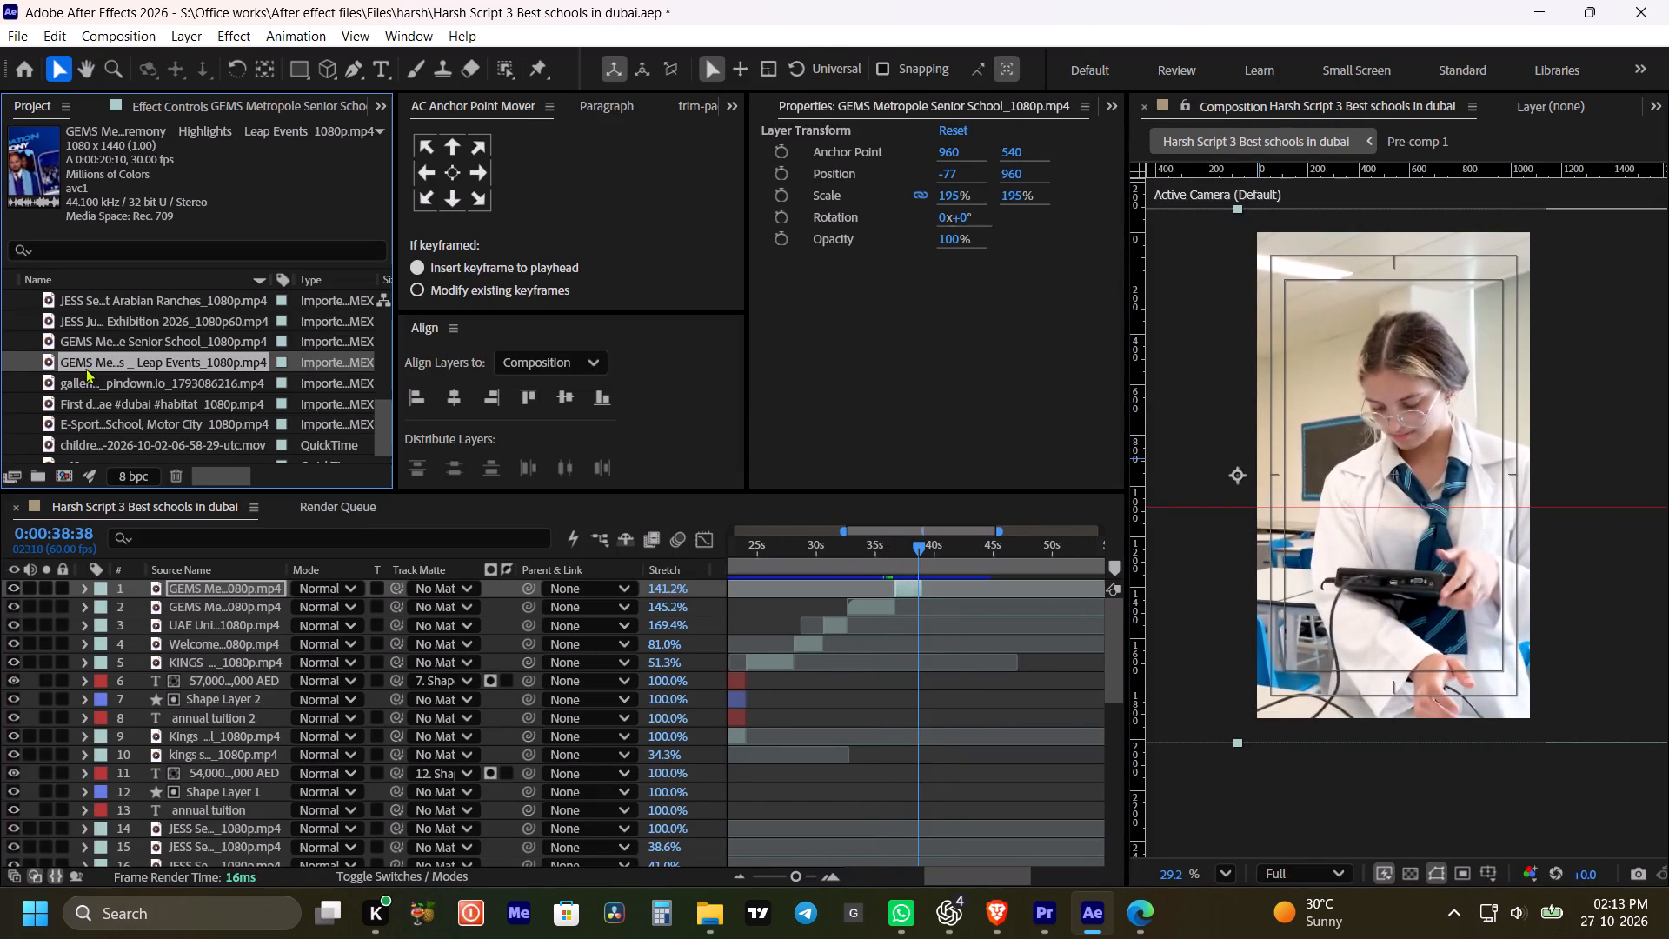
{"action": "left_click_drag", "start_coordinate": [88, 363], "coordinate": [898, 601]}
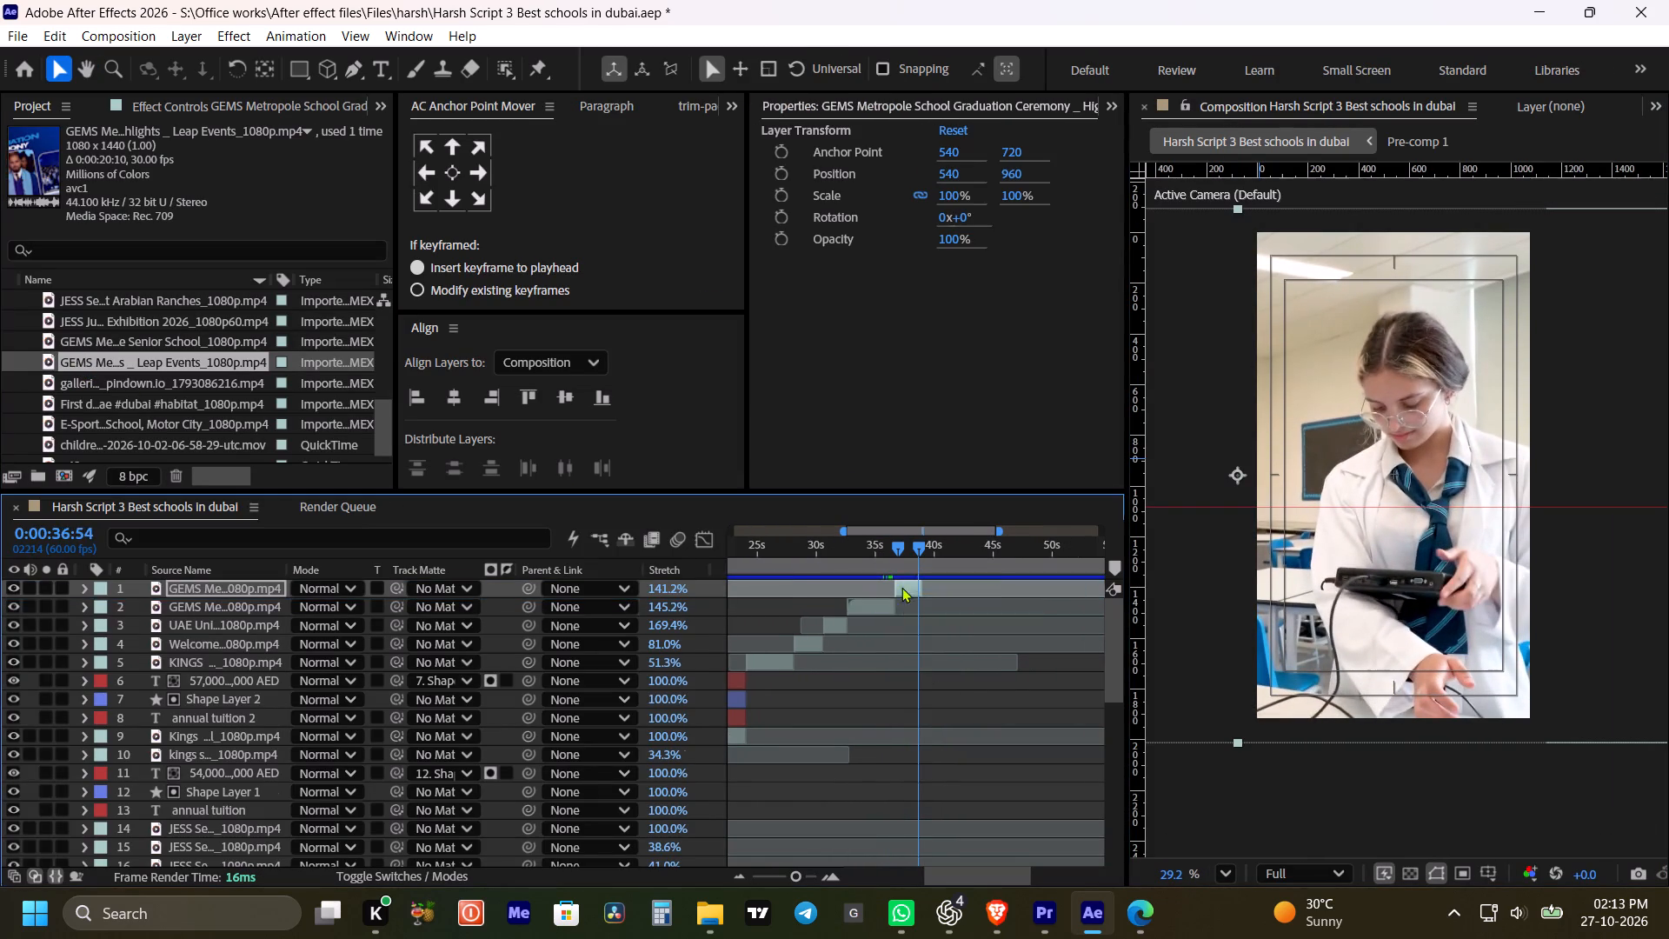
{"action": "left_click_drag", "start_coordinate": [895, 547], "coordinate": [888, 550], "text": "shift"}
{"action": "left_click", "coordinate": [908, 607]}
{"action": "key", "text": "bracketleft"}
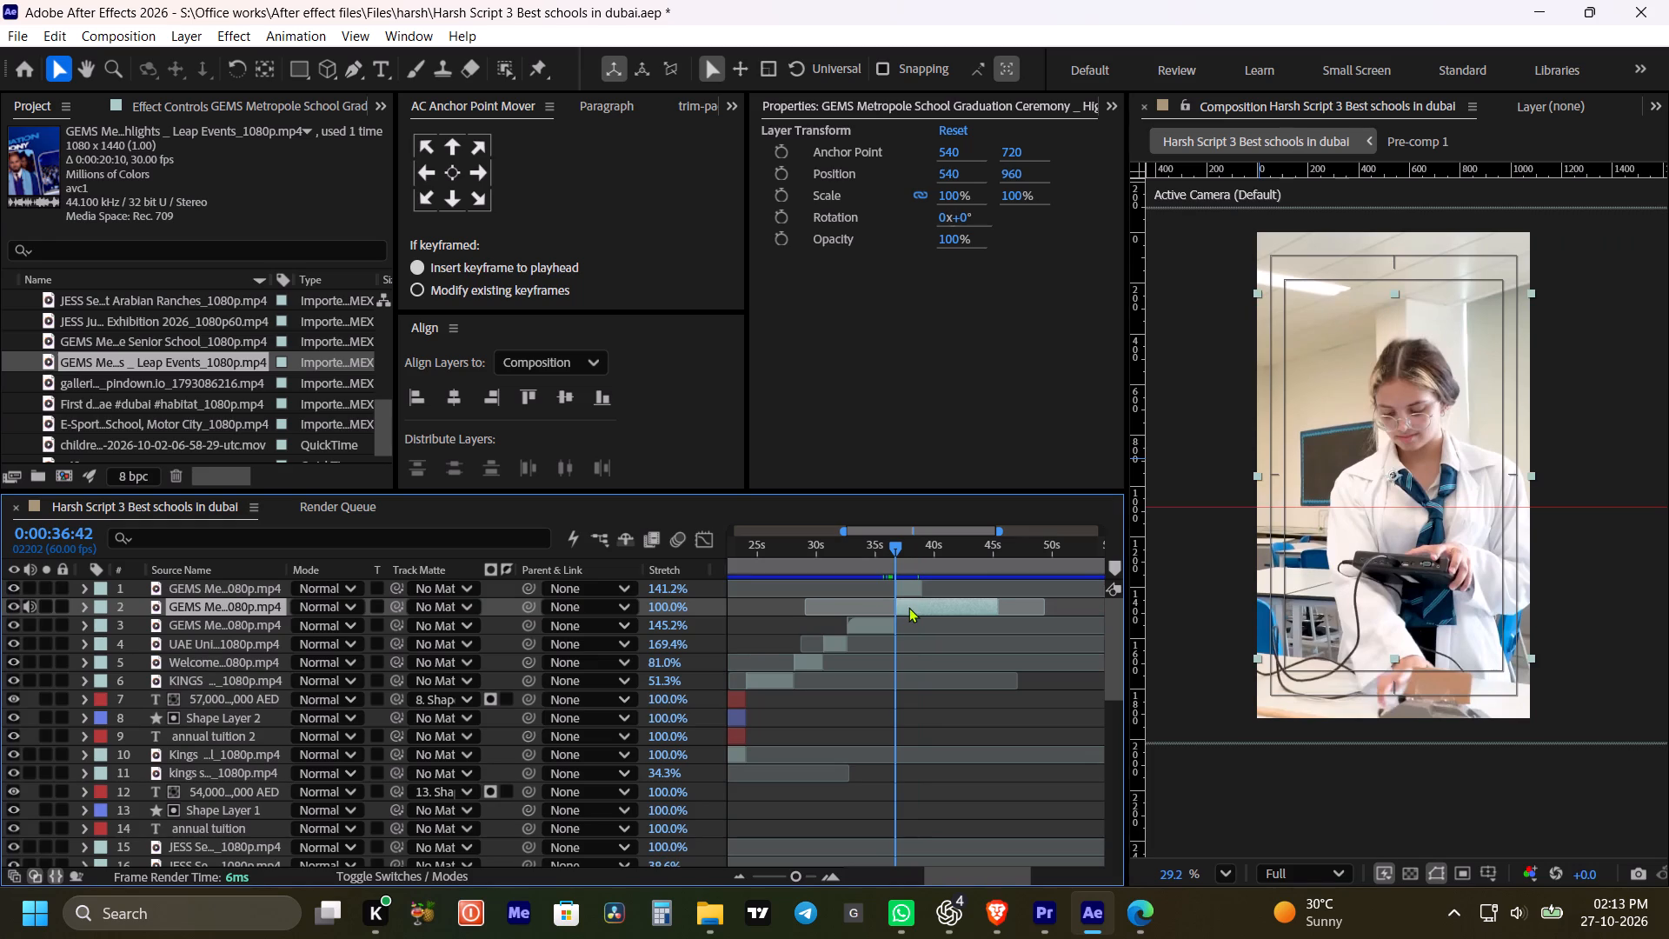
Move the lab clip on the top layer to about 47 s, past the end of the graduation clip.
{"action": "left_click", "coordinate": [908, 607]}
{"action": "left_click_drag", "start_coordinate": [906, 589], "coordinate": [1032, 589]}
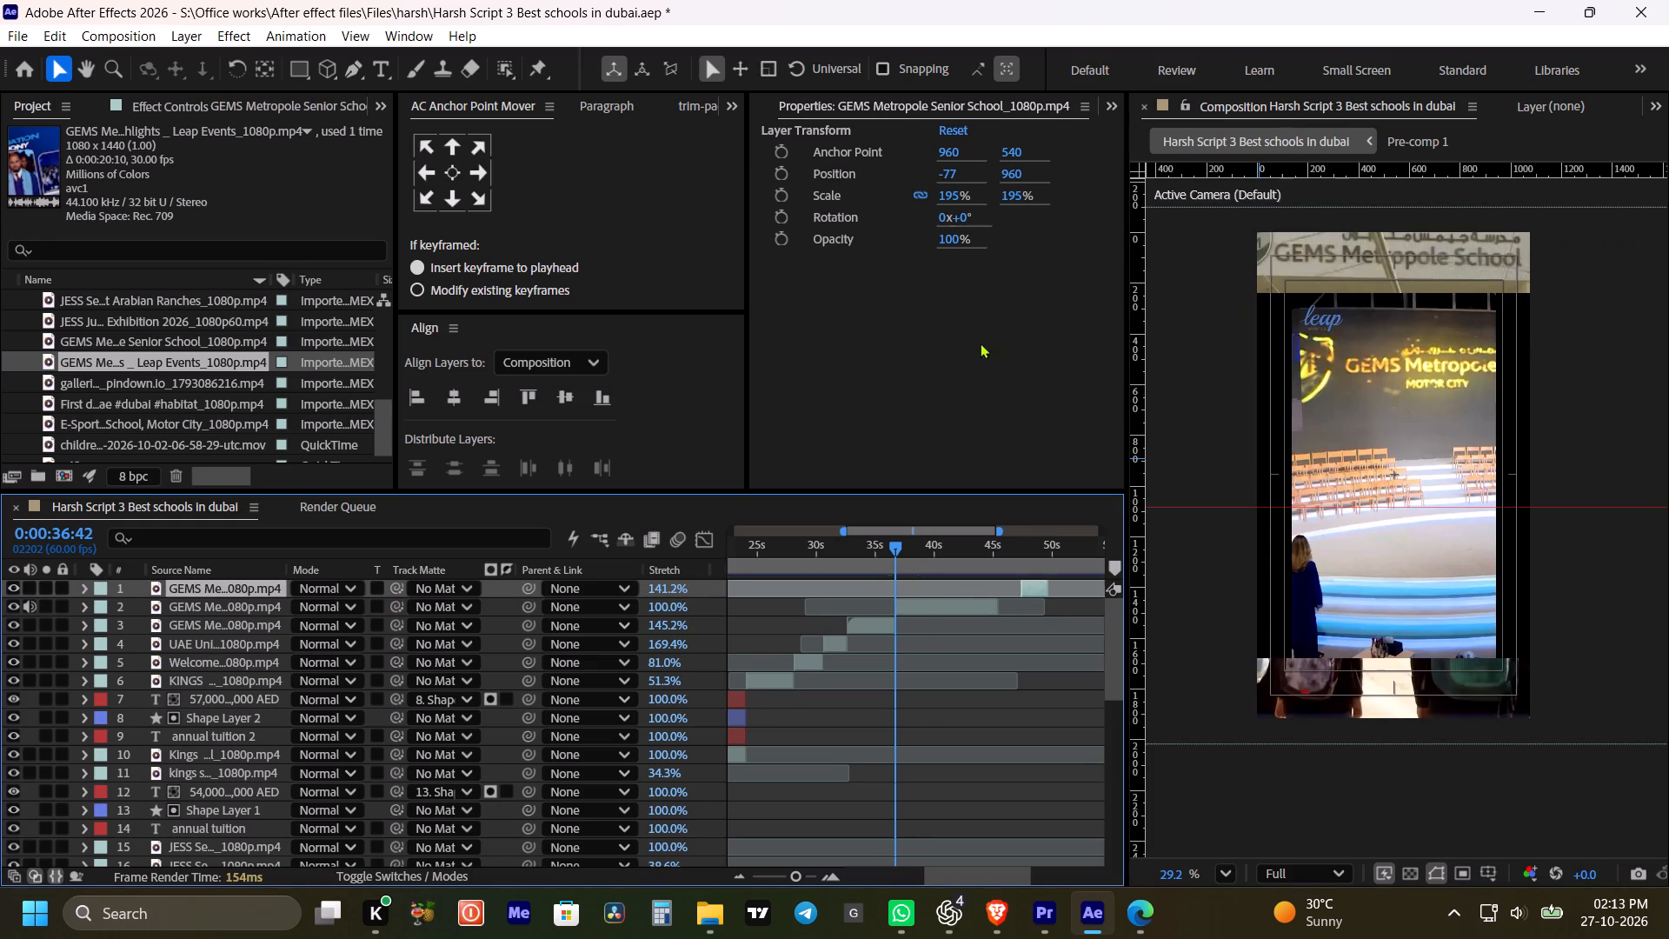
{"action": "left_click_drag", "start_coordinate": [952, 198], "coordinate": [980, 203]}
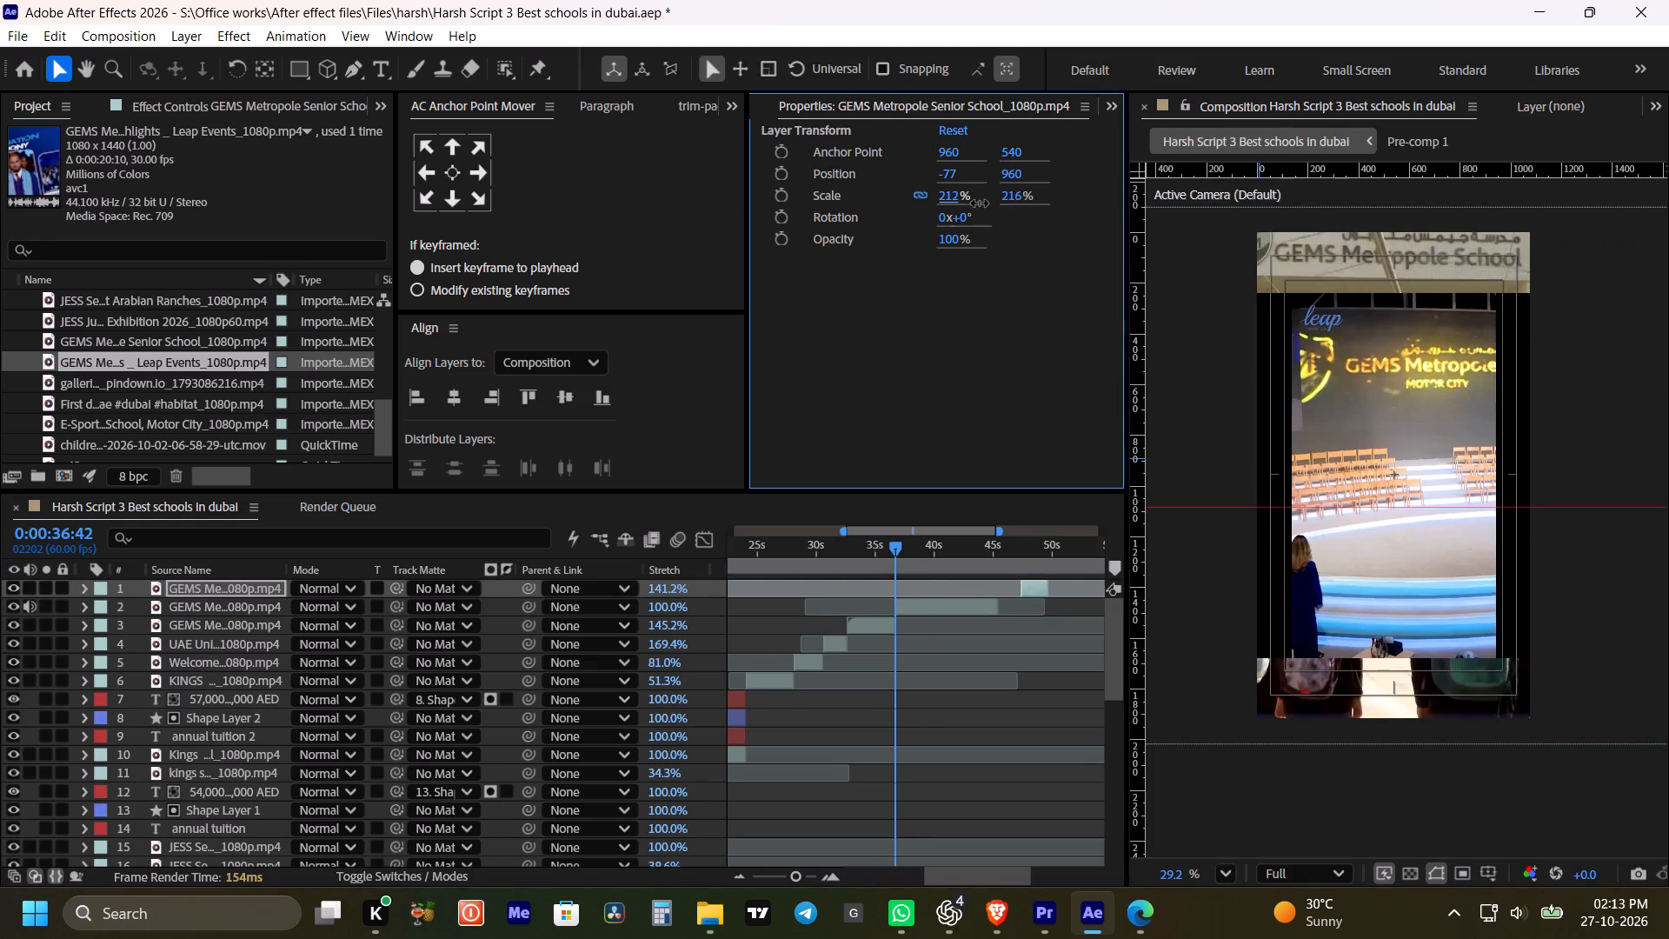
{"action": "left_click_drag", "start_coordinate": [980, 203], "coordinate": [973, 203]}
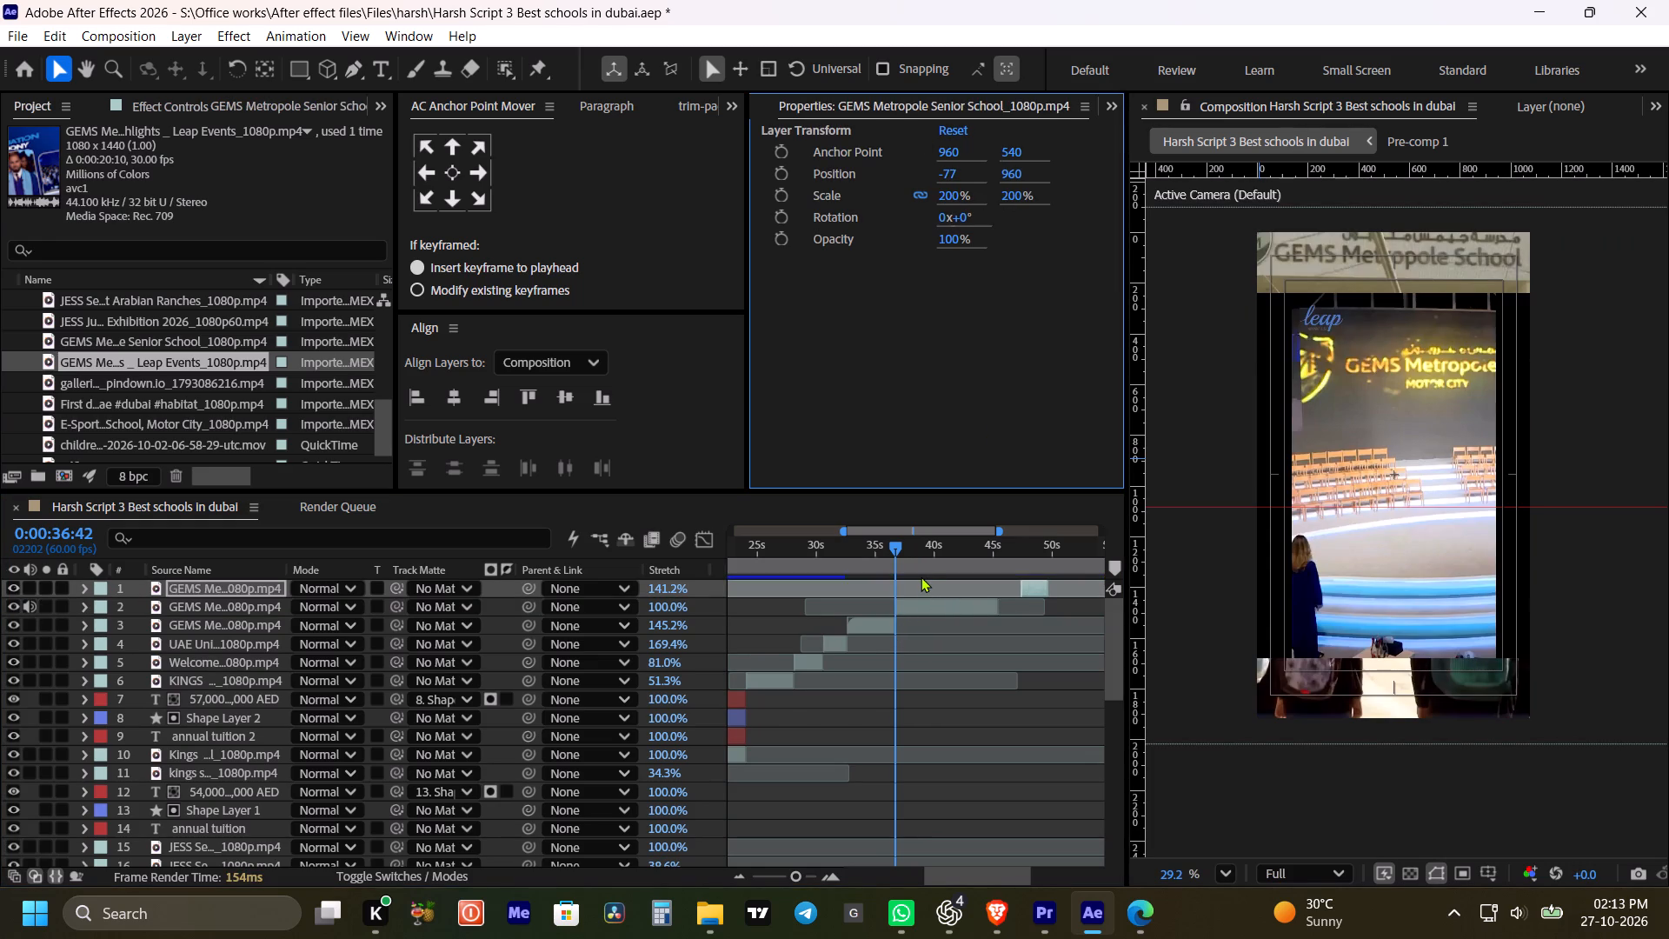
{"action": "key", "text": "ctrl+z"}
Reframe the graduation ceremony clip to fill the frame, with scale 149% and vertical position 846.
{"action": "left_click", "coordinate": [916, 545]}
{"action": "left_click", "coordinate": [921, 603]}
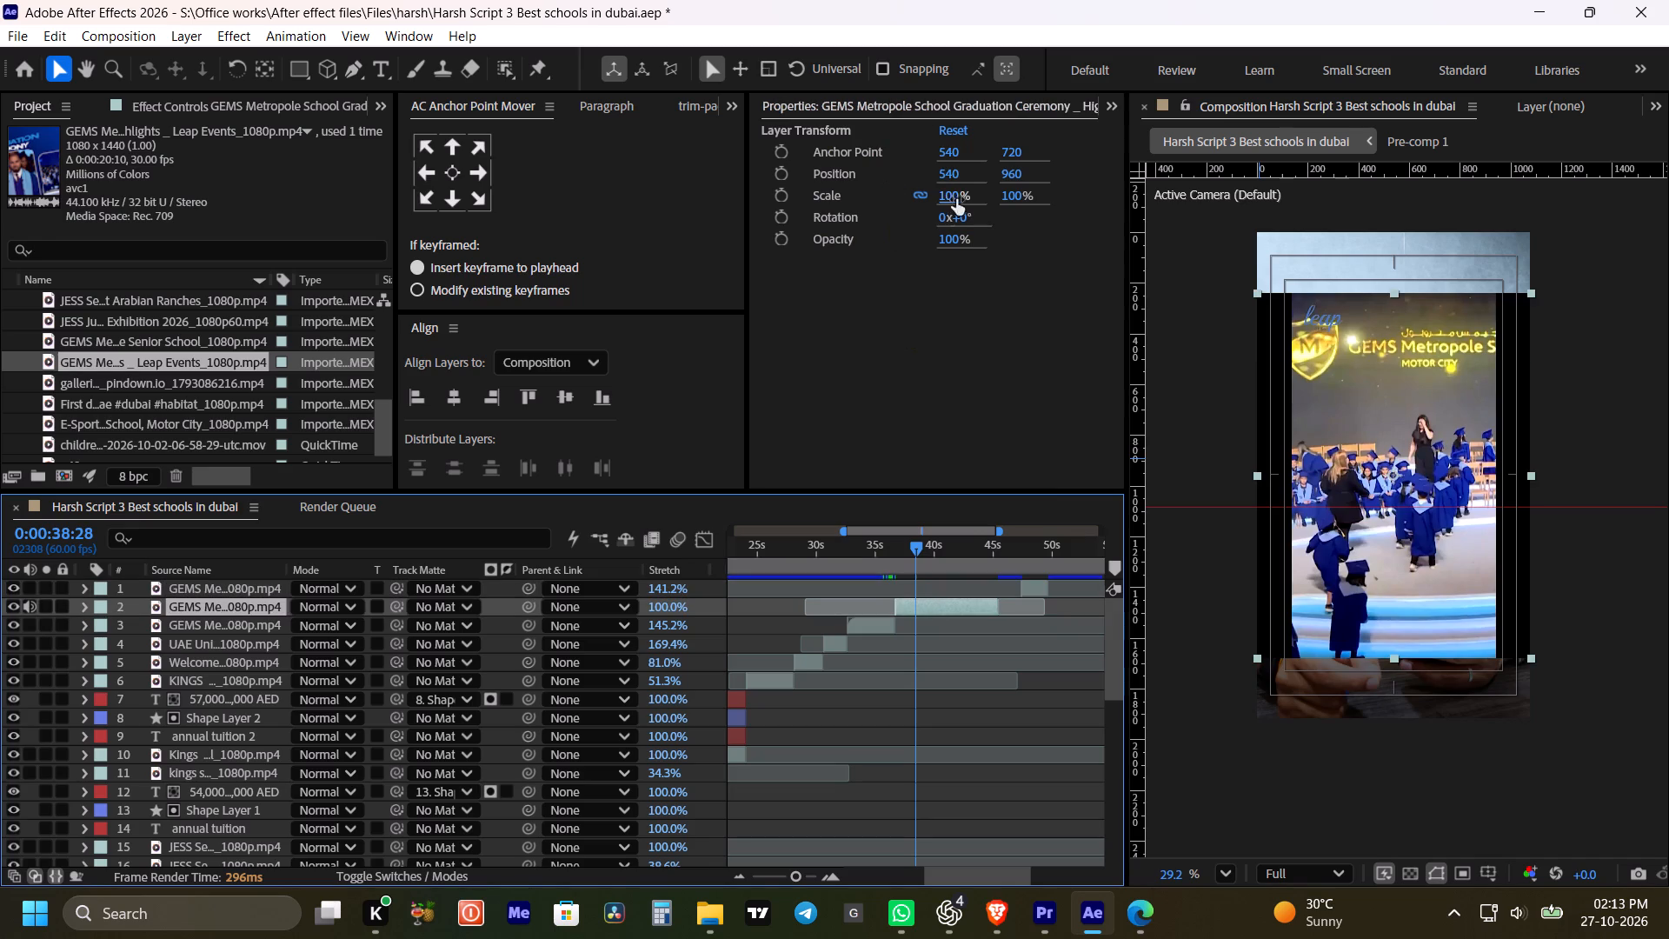
{"action": "left_click_drag", "start_coordinate": [954, 197], "coordinate": [1010, 195]}
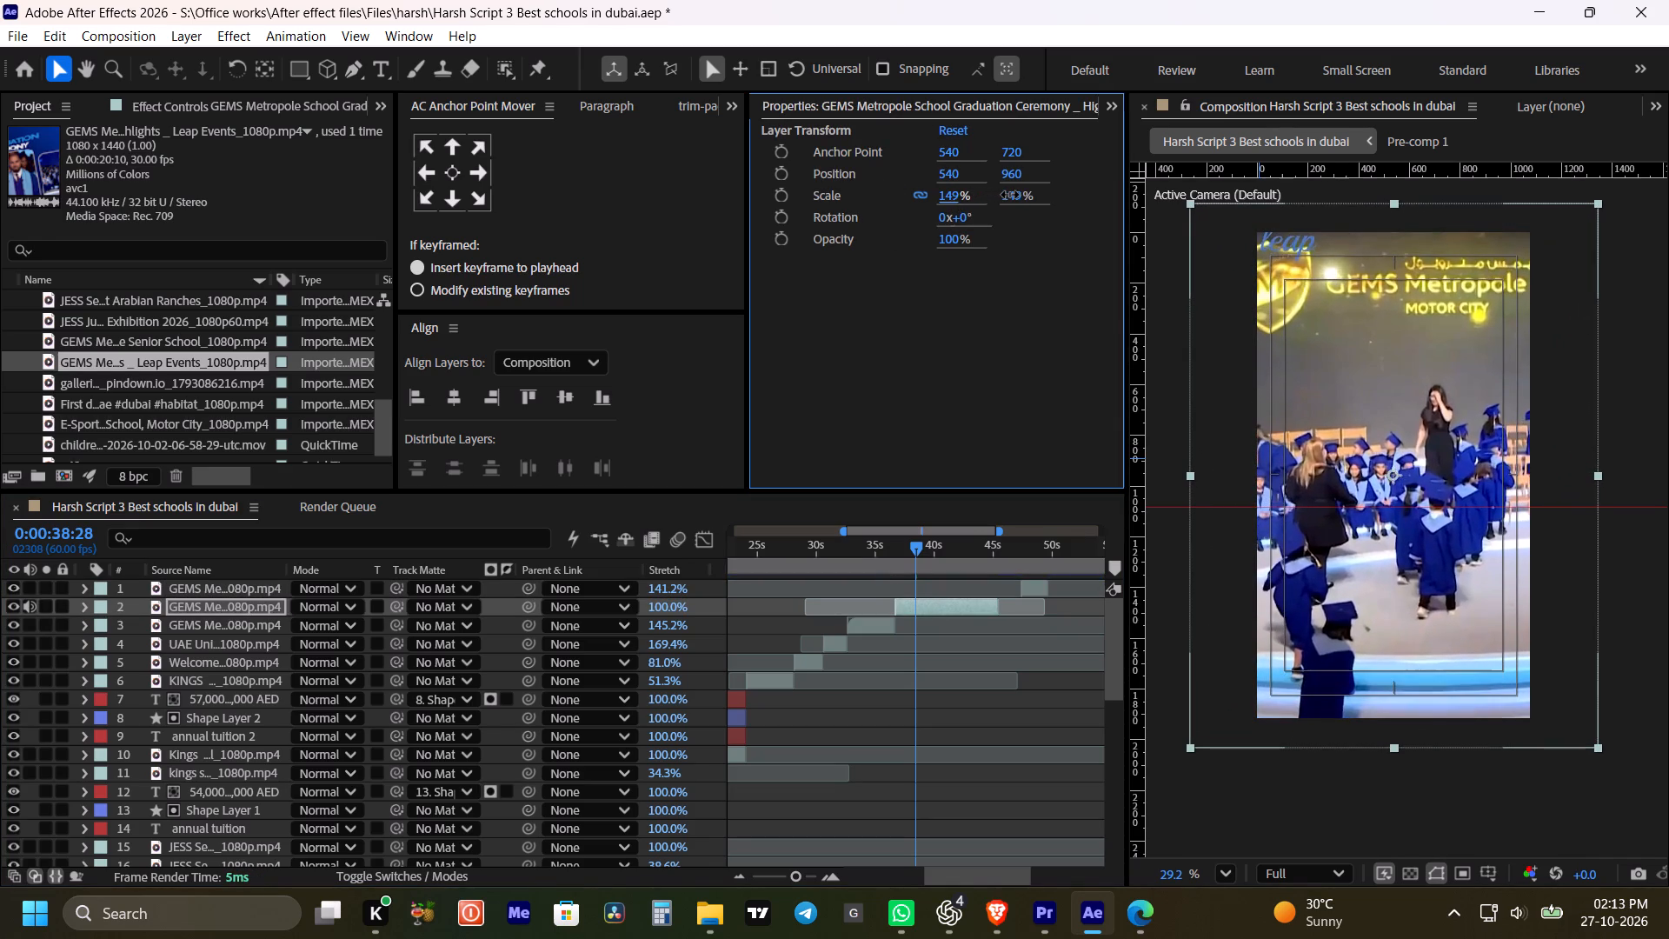
{"action": "left_click_drag", "start_coordinate": [1010, 195], "coordinate": [1010, 196]}
{"action": "left_click_drag", "start_coordinate": [1011, 176], "coordinate": [906, 168]}
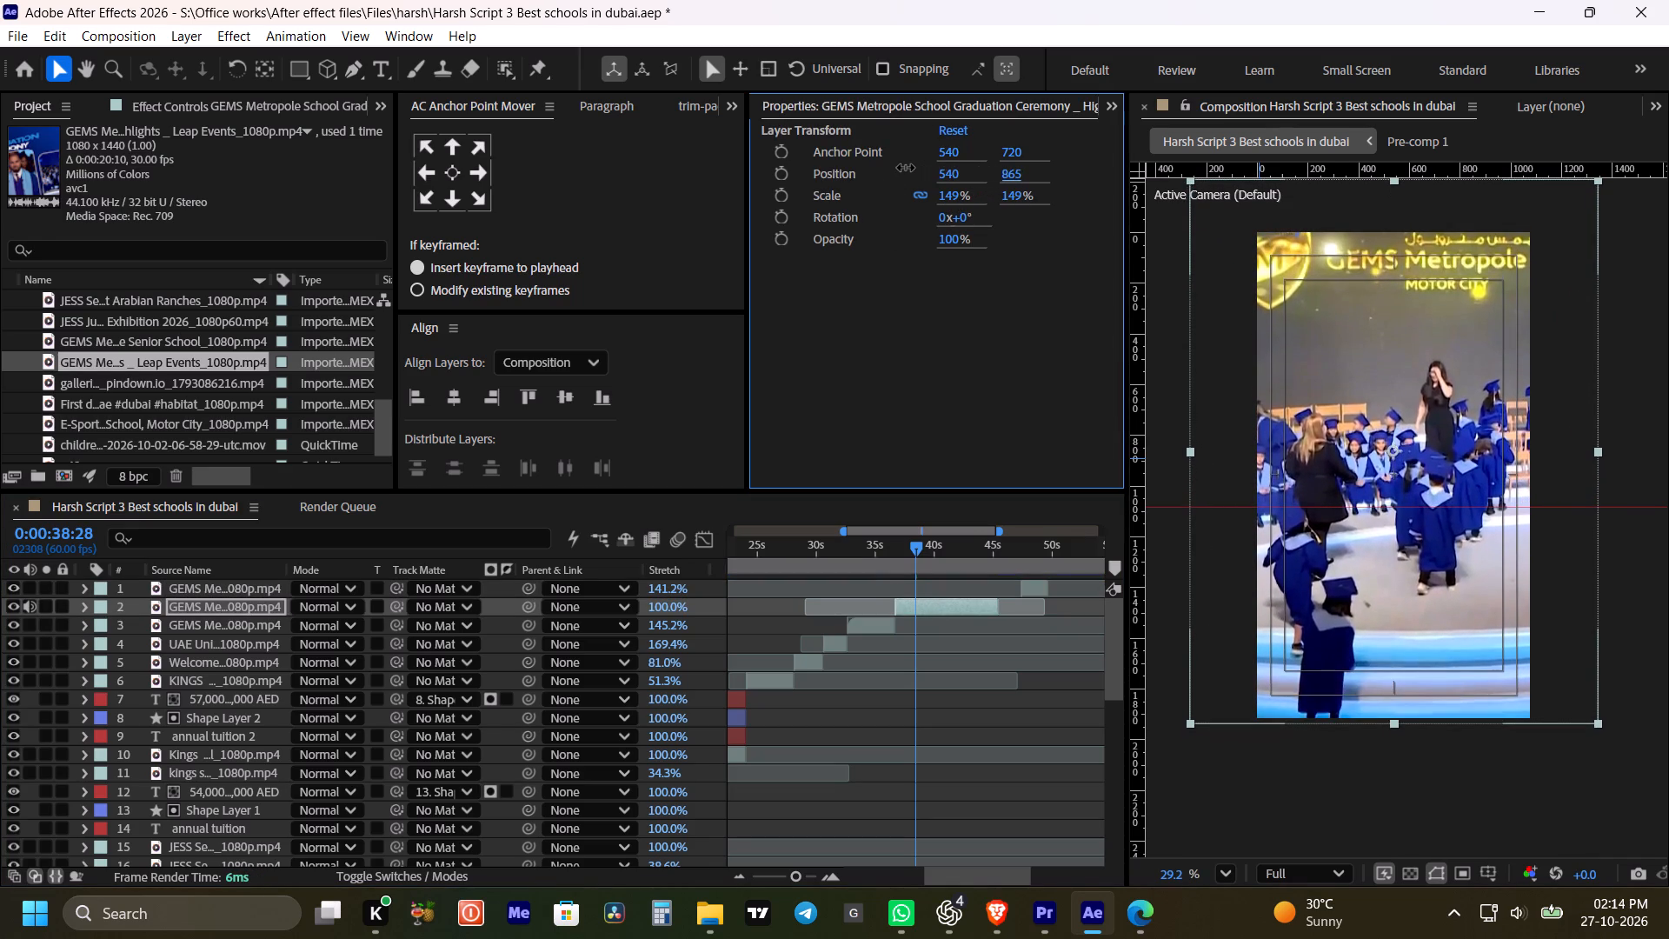
{"action": "left_click_drag", "start_coordinate": [906, 168], "coordinate": [906, 170]}
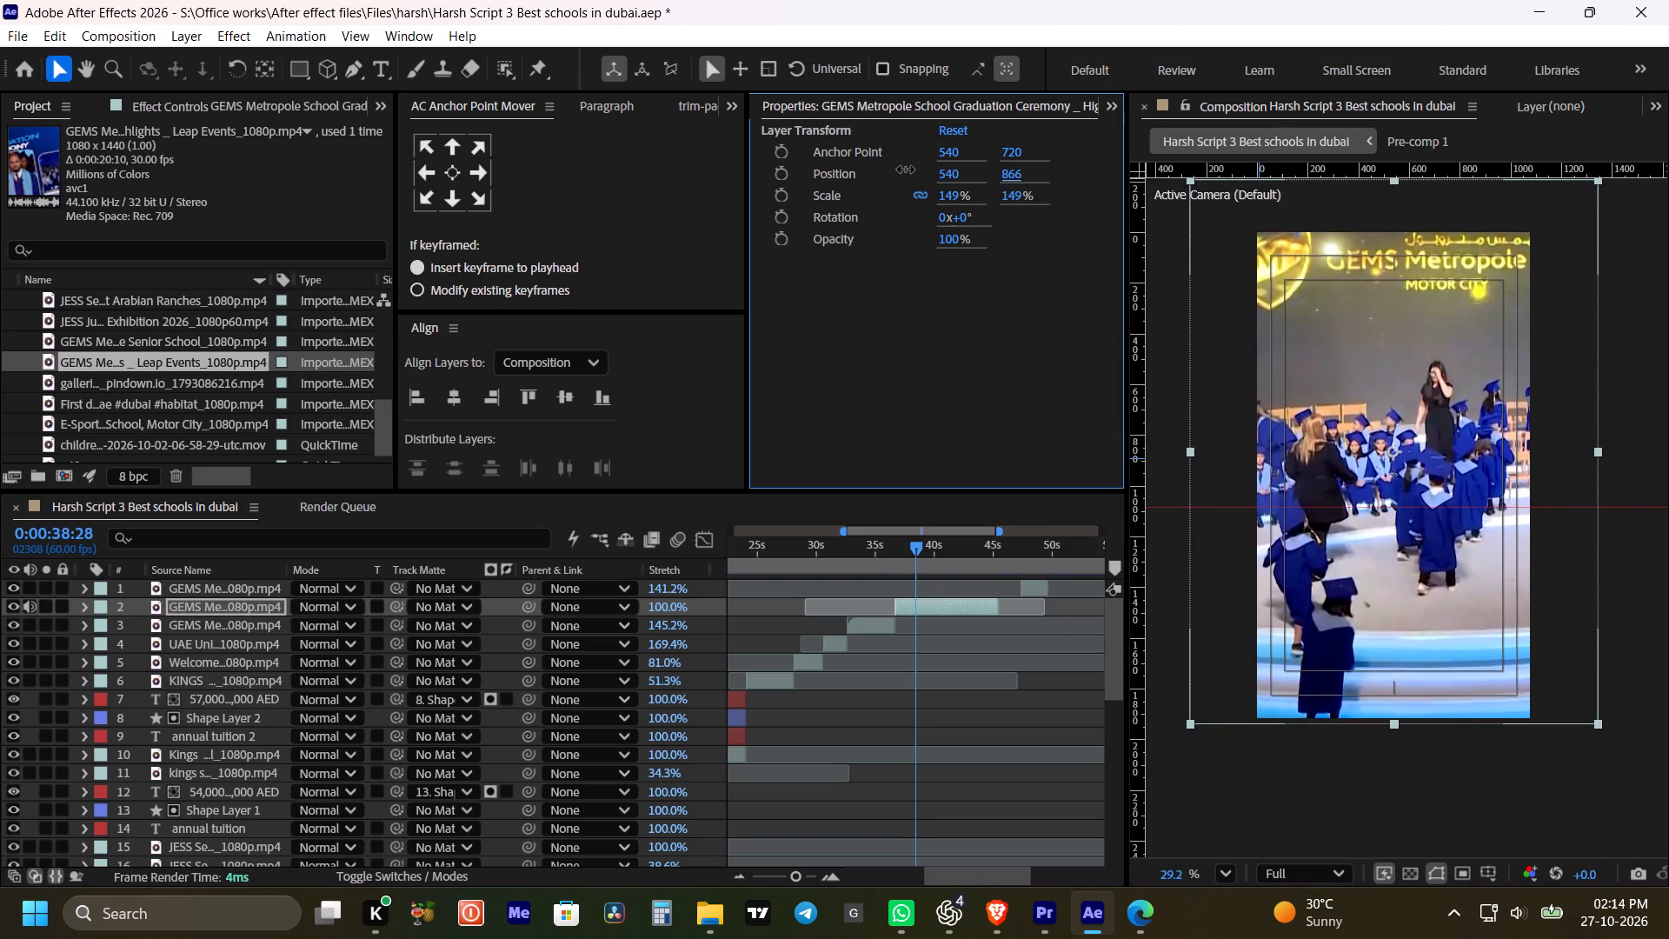
{"action": "left_click_drag", "start_coordinate": [906, 170], "coordinate": [884, 169]}
Play the section leading into the graduation clip and mute the graduation clip's audio.
{"action": "left_click", "coordinate": [860, 549]}
{"action": "key", "text": "space"}
{"action": "key", "text": "space"}
{"action": "left_click_drag", "start_coordinate": [936, 662], "coordinate": [895, 669]}
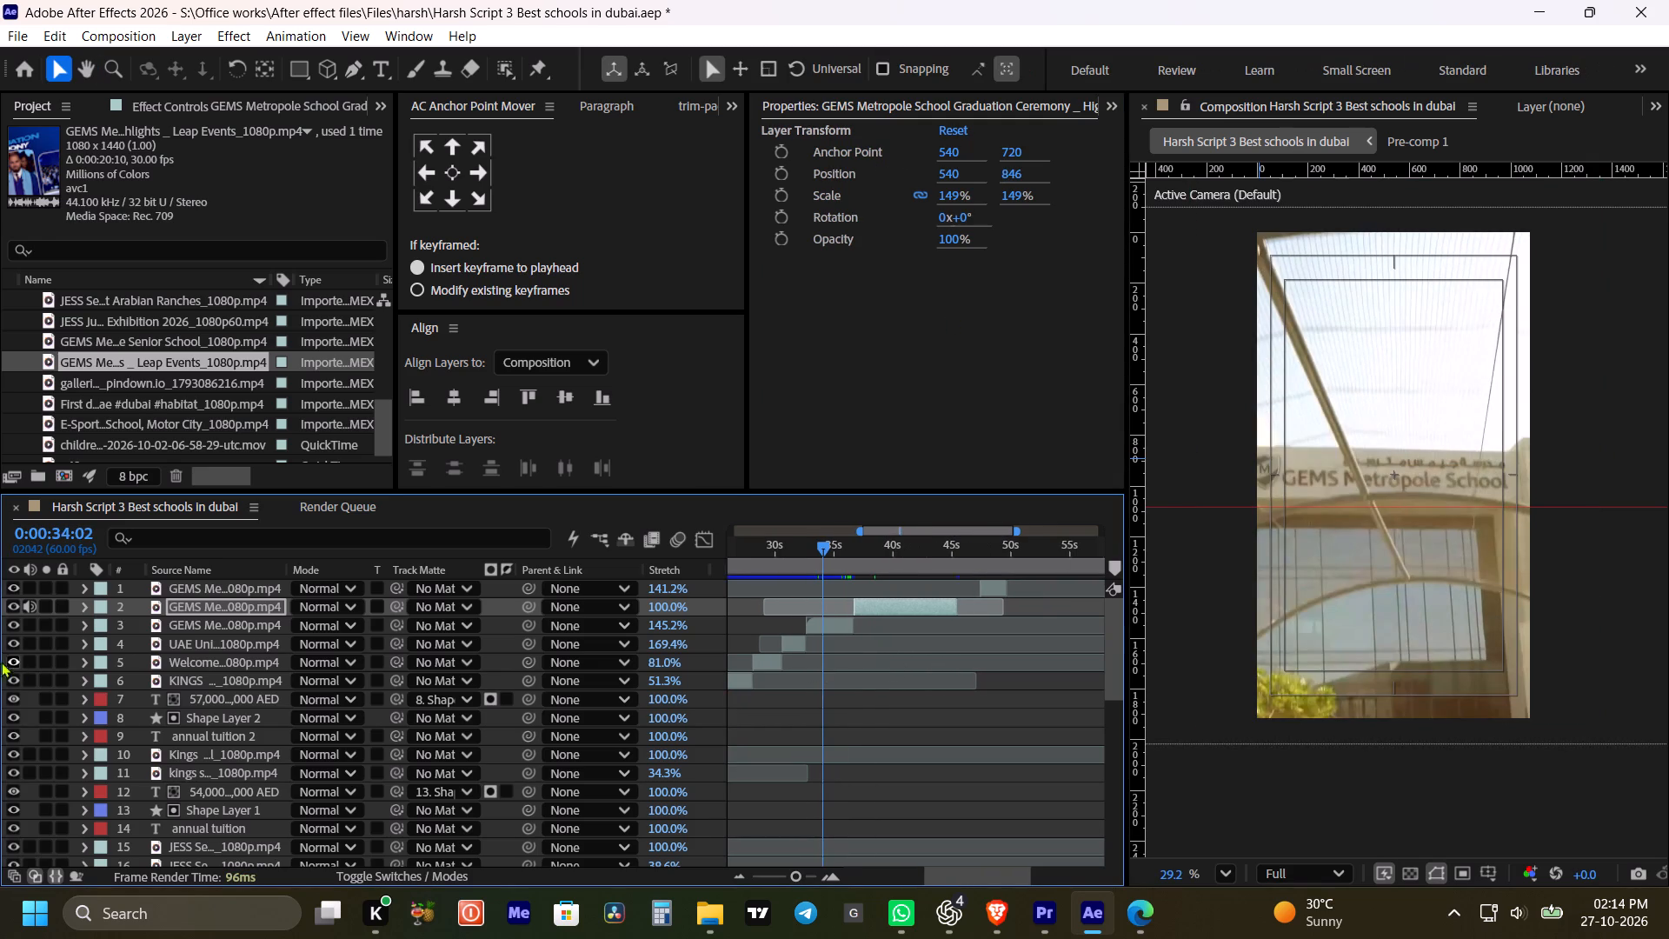
{"action": "left_click", "coordinate": [31, 603]}
Play the change from the school entrance clip into the graduation clip to judge the footage's pace.
{"action": "key", "text": "space"}
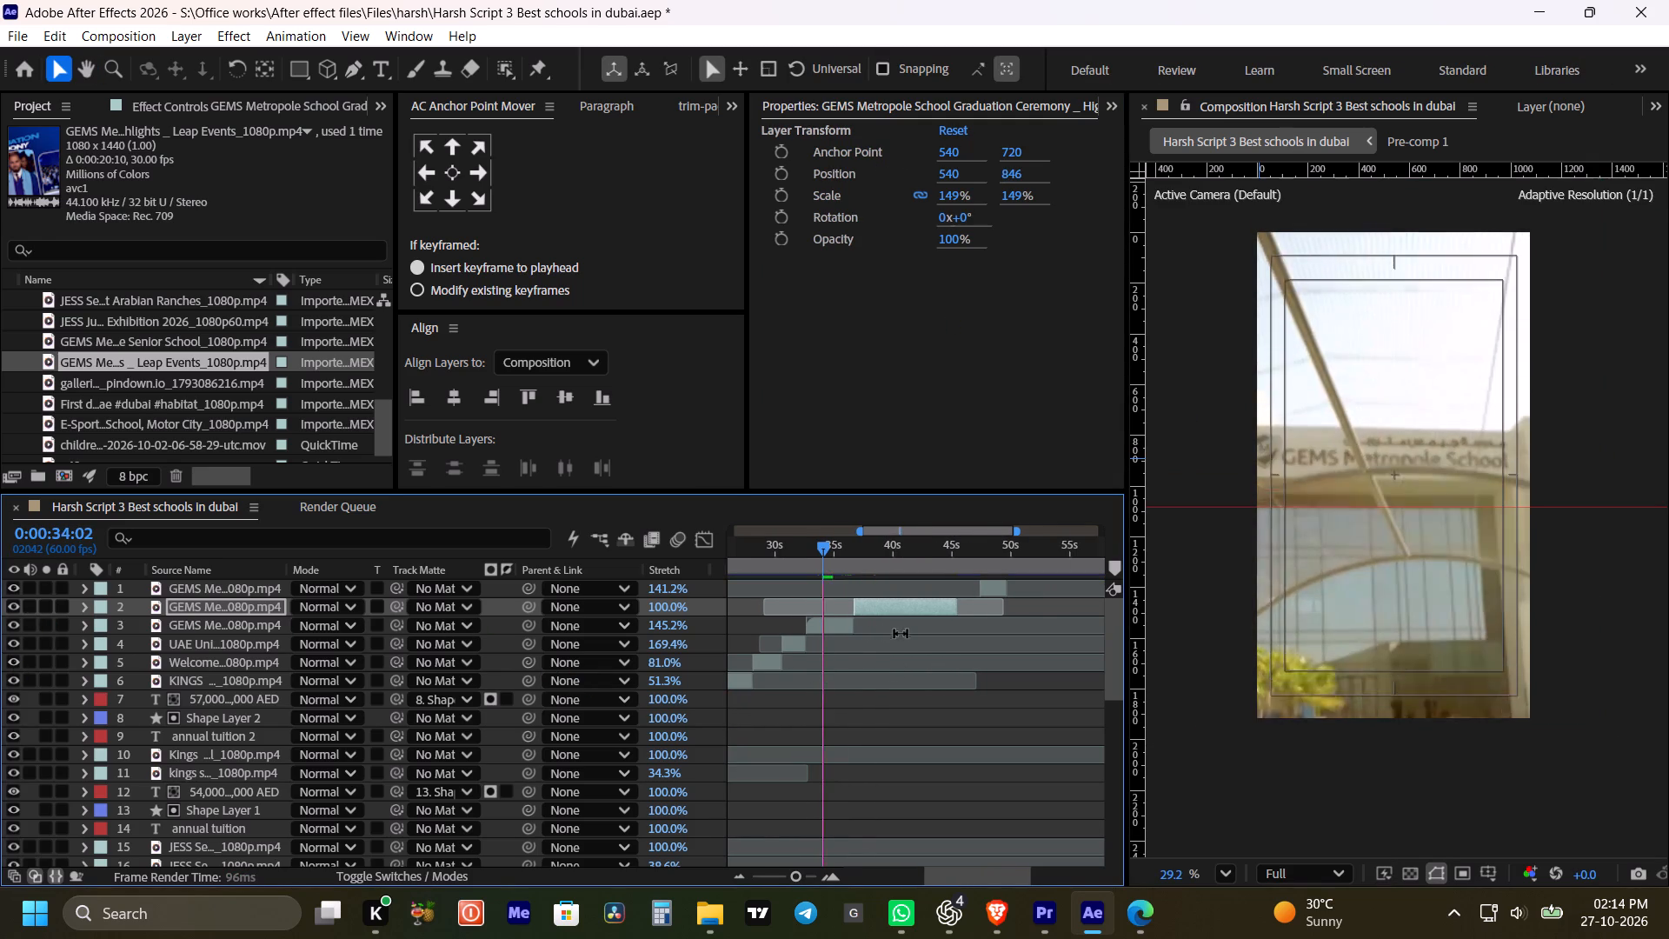
{"action": "scroll", "coordinate": [870, 633], "scroll_direction": "down", "scroll_amount": 1, "text": "alt"}
{"action": "key", "text": "space"}
{"action": "left_click_drag", "start_coordinate": [905, 708], "coordinate": [917, 708]}
{"action": "key", "text": "space"}
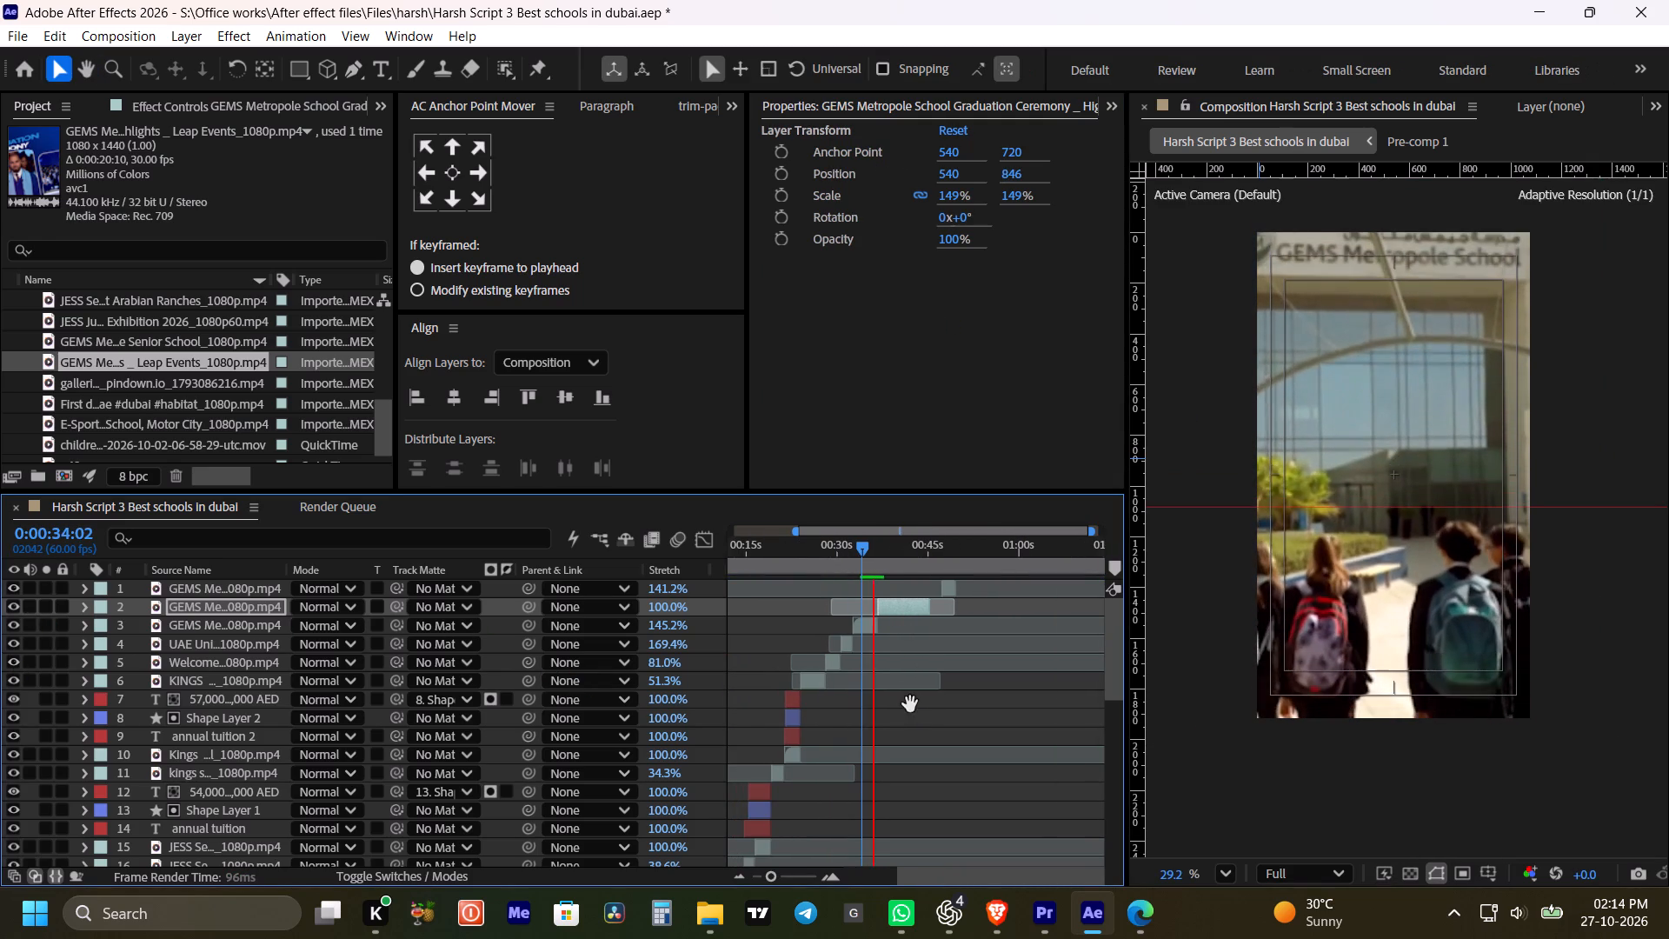
{"action": "key", "text": "space"}
{"action": "key", "text": "space"}
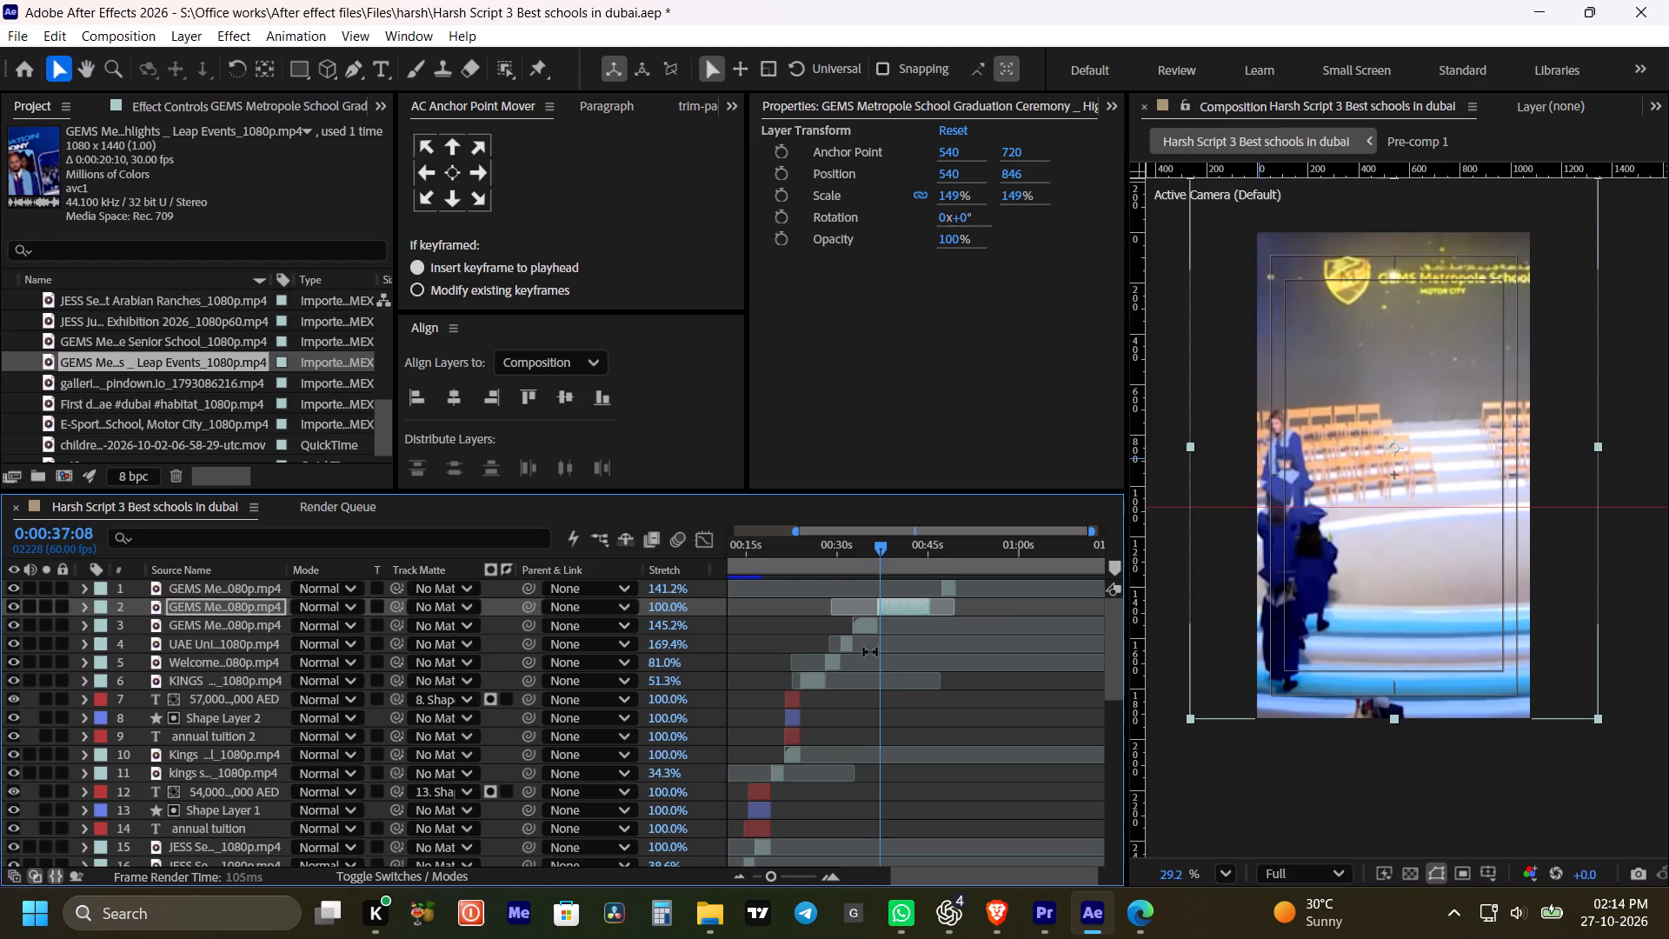
{"action": "key", "text": "space"}
{"action": "scroll", "coordinate": [894, 662], "scroll_direction": "up", "scroll_amount": 1, "text": "alt"}
{"action": "key", "text": "space"}
{"action": "key", "text": "space"}
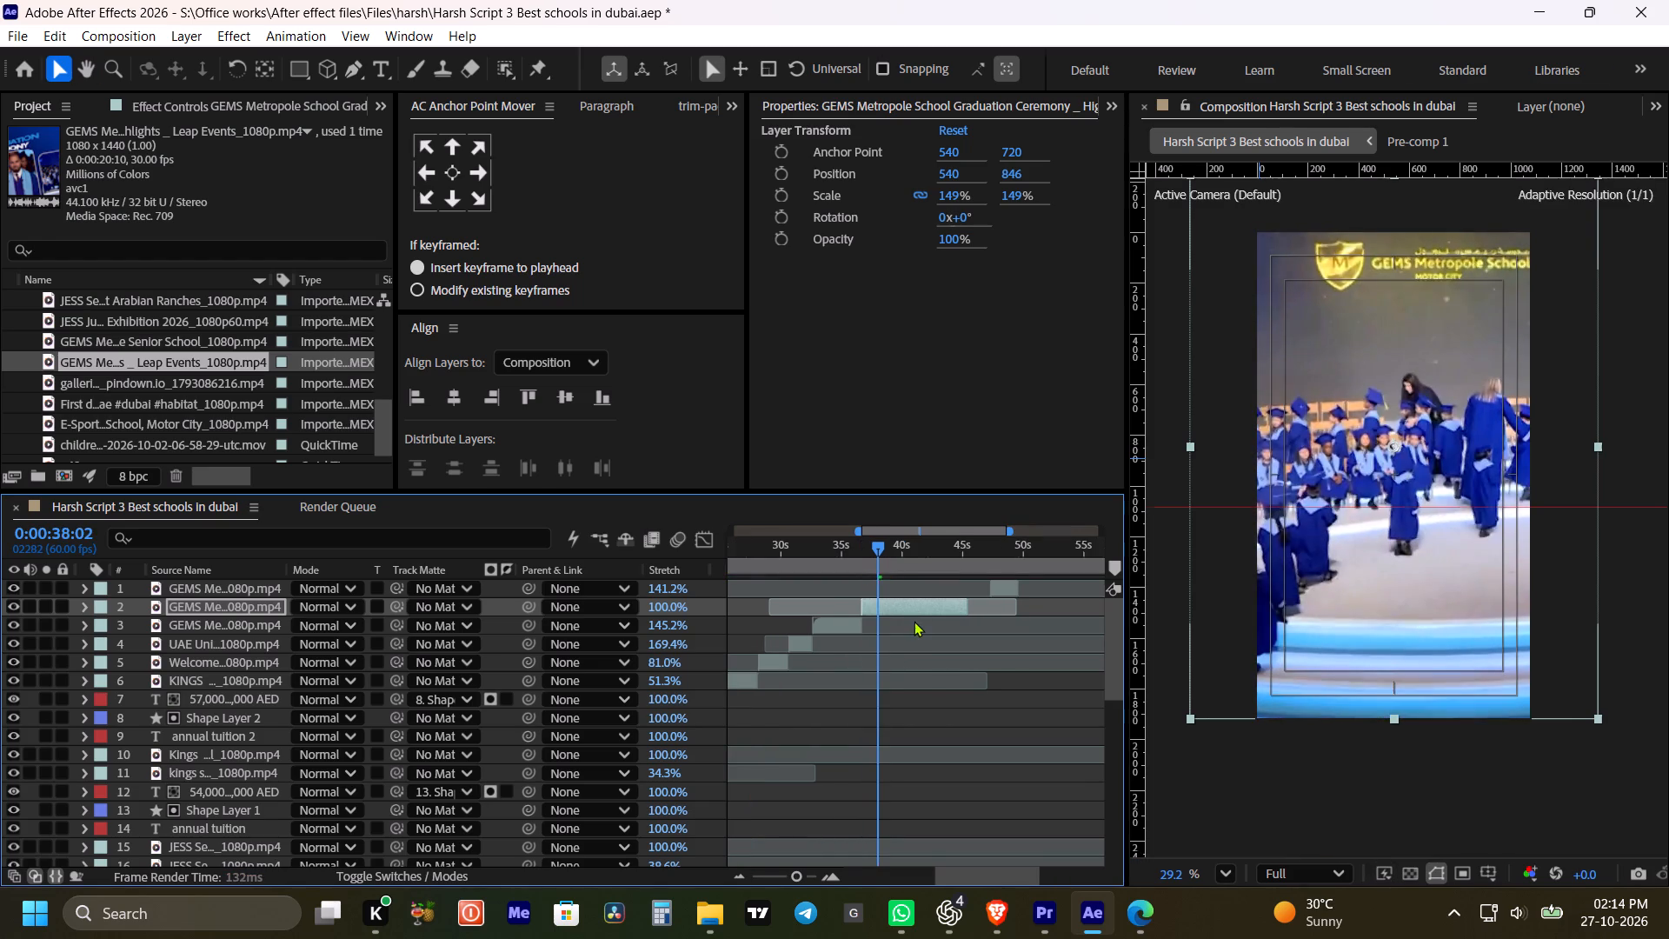
{"action": "key", "text": "space"}
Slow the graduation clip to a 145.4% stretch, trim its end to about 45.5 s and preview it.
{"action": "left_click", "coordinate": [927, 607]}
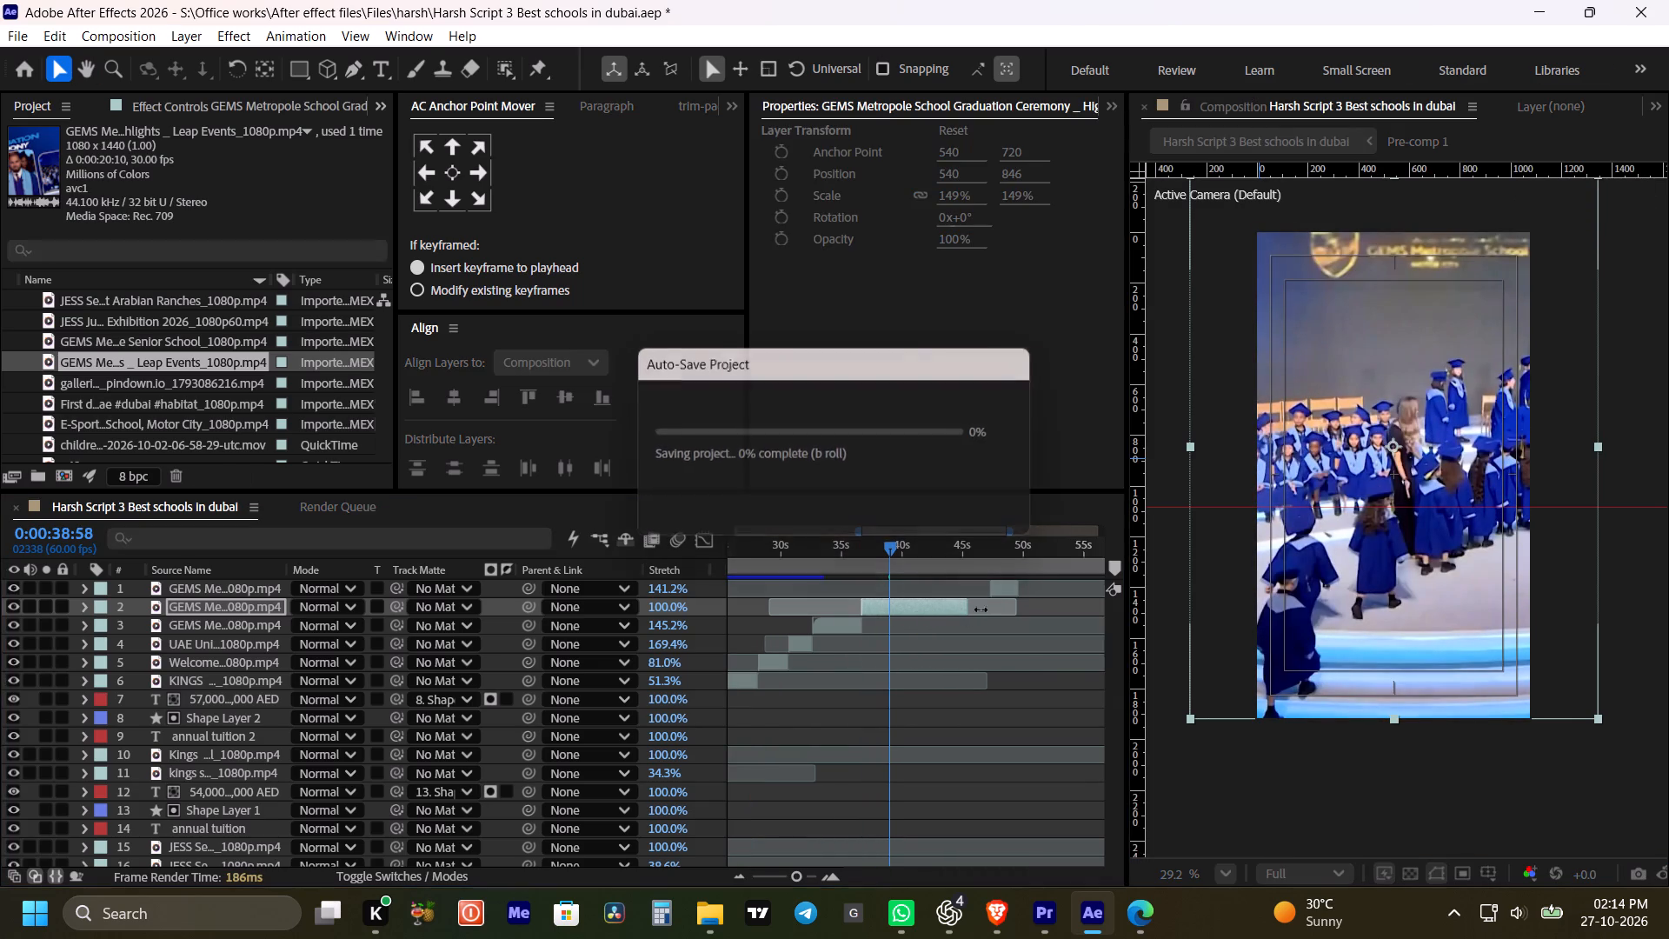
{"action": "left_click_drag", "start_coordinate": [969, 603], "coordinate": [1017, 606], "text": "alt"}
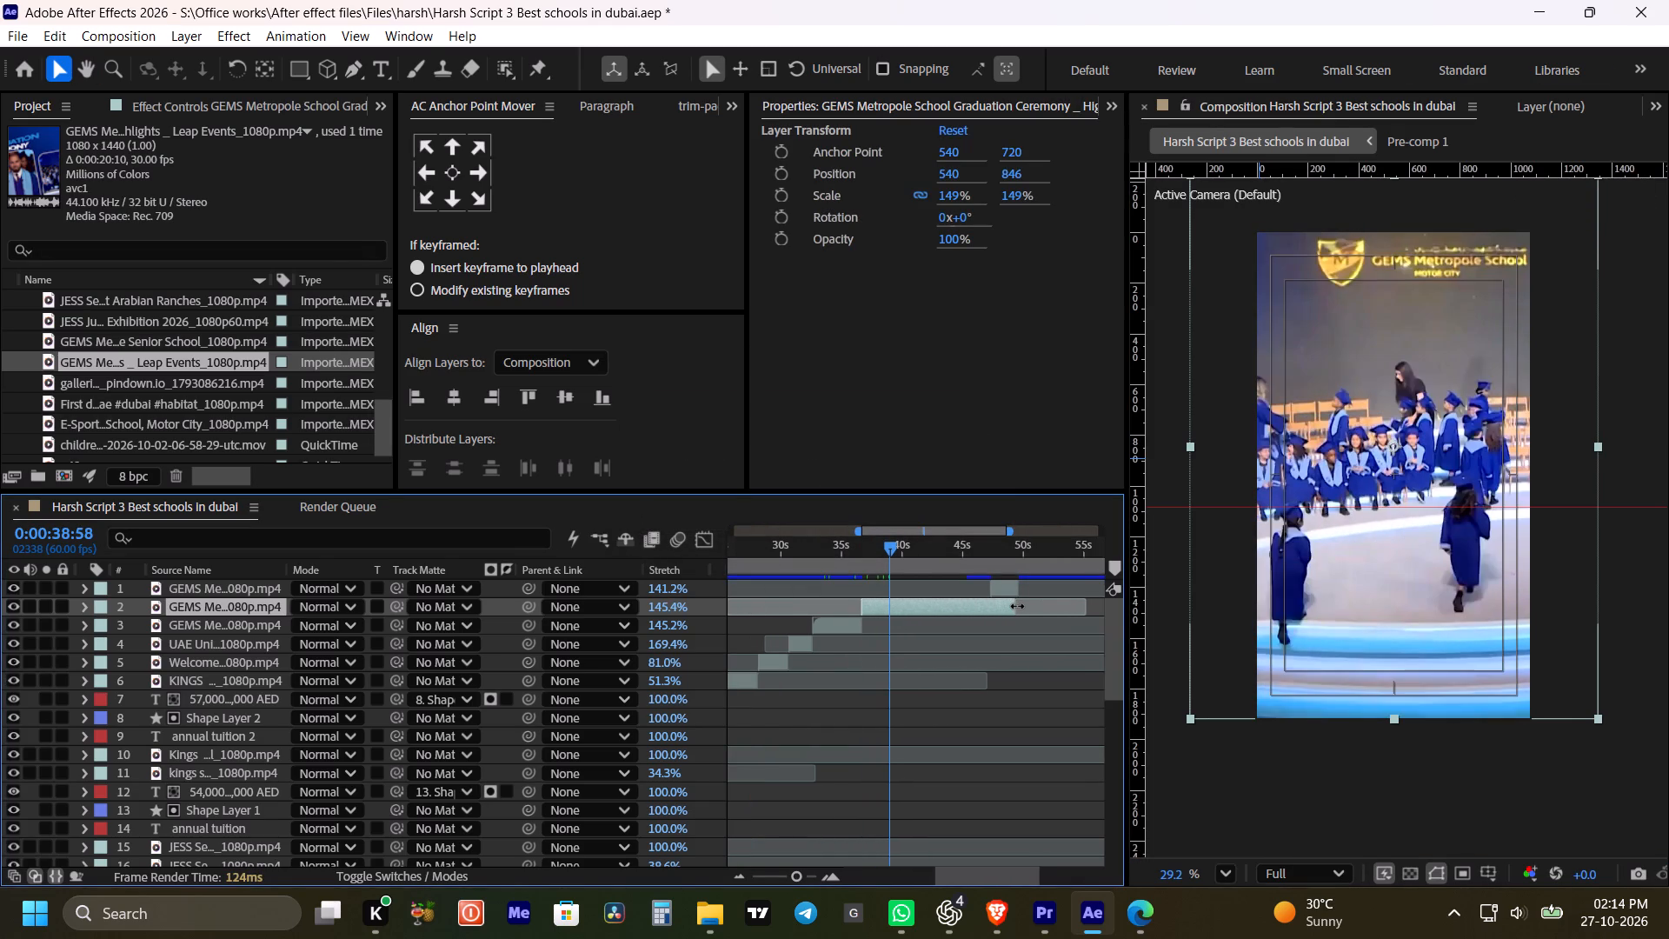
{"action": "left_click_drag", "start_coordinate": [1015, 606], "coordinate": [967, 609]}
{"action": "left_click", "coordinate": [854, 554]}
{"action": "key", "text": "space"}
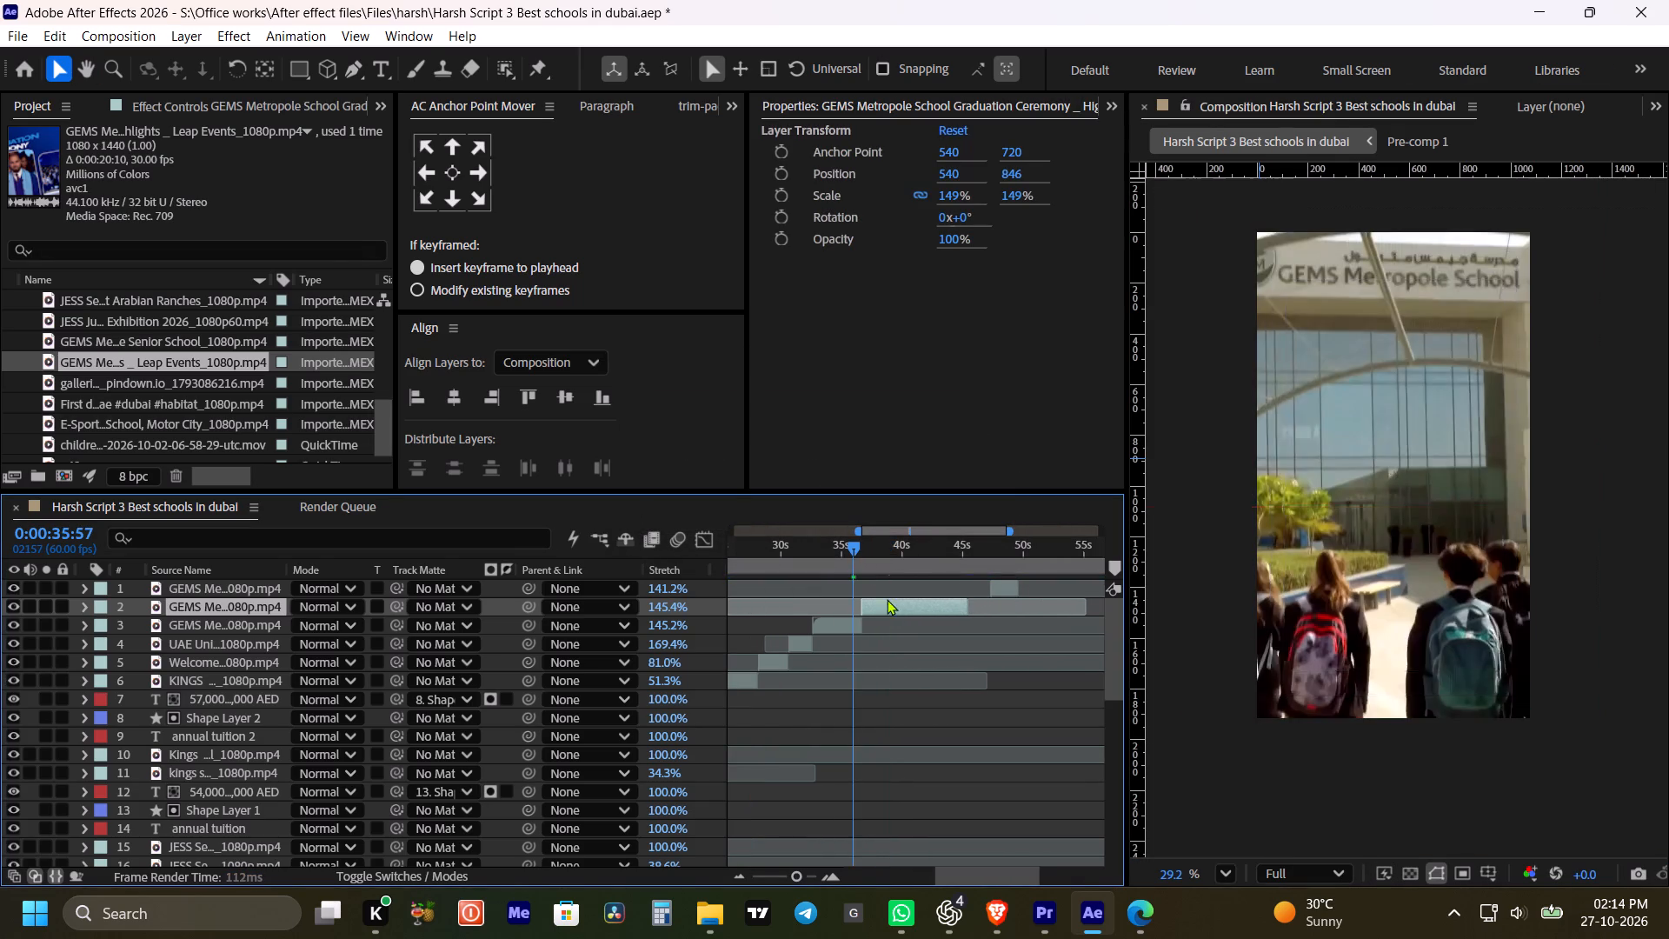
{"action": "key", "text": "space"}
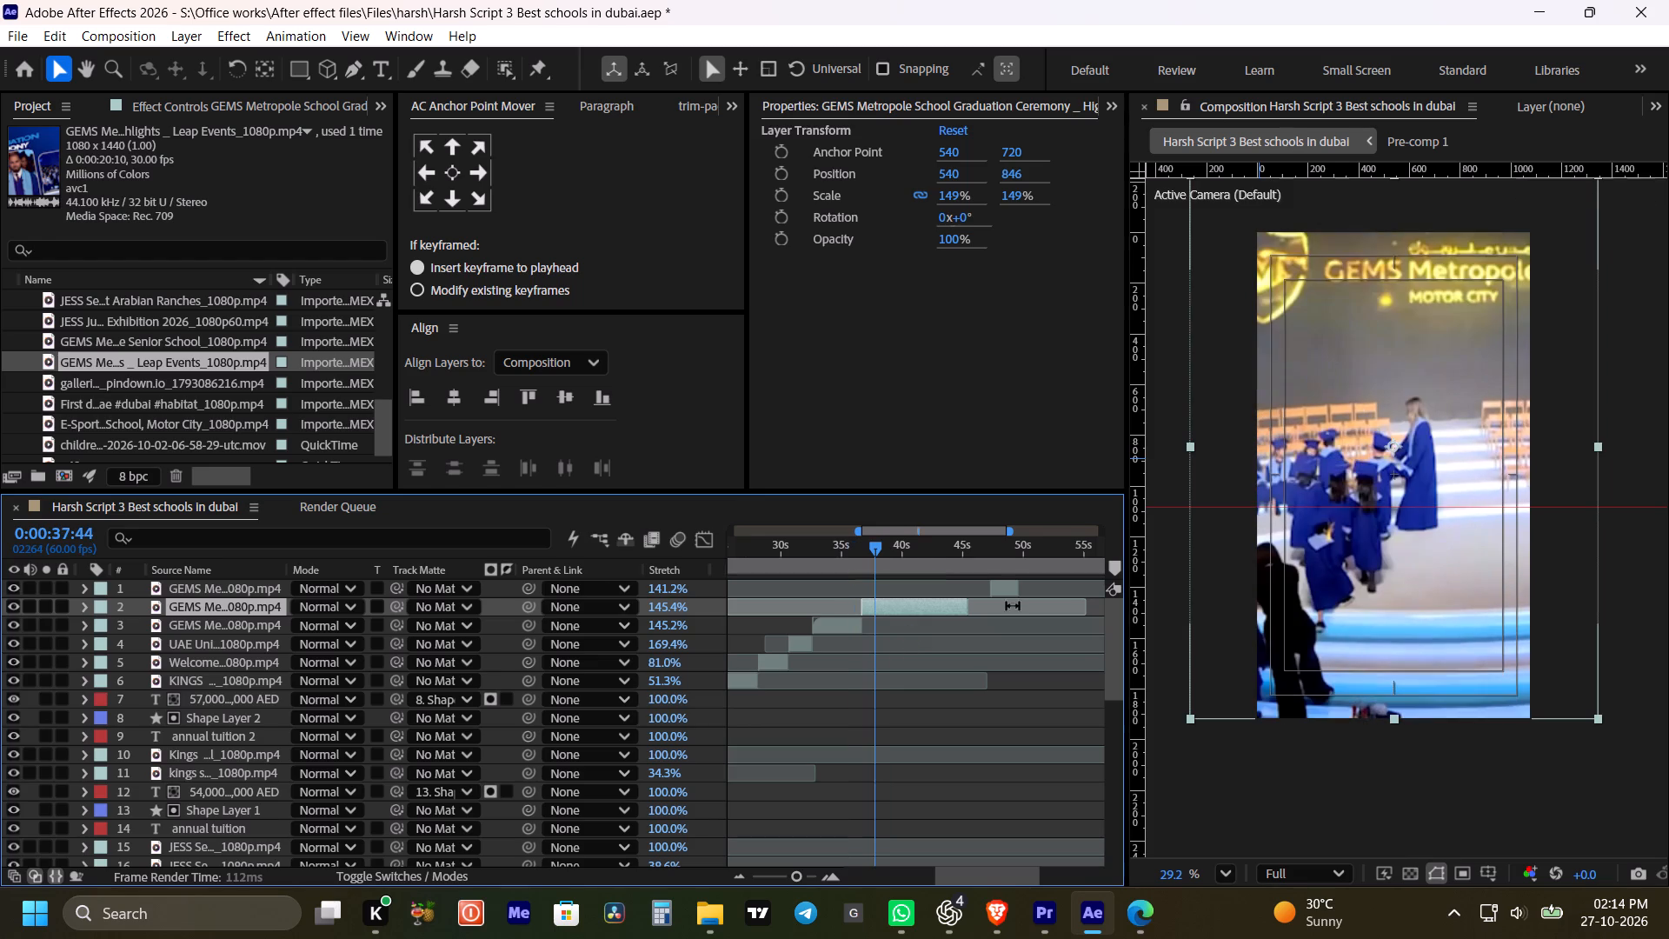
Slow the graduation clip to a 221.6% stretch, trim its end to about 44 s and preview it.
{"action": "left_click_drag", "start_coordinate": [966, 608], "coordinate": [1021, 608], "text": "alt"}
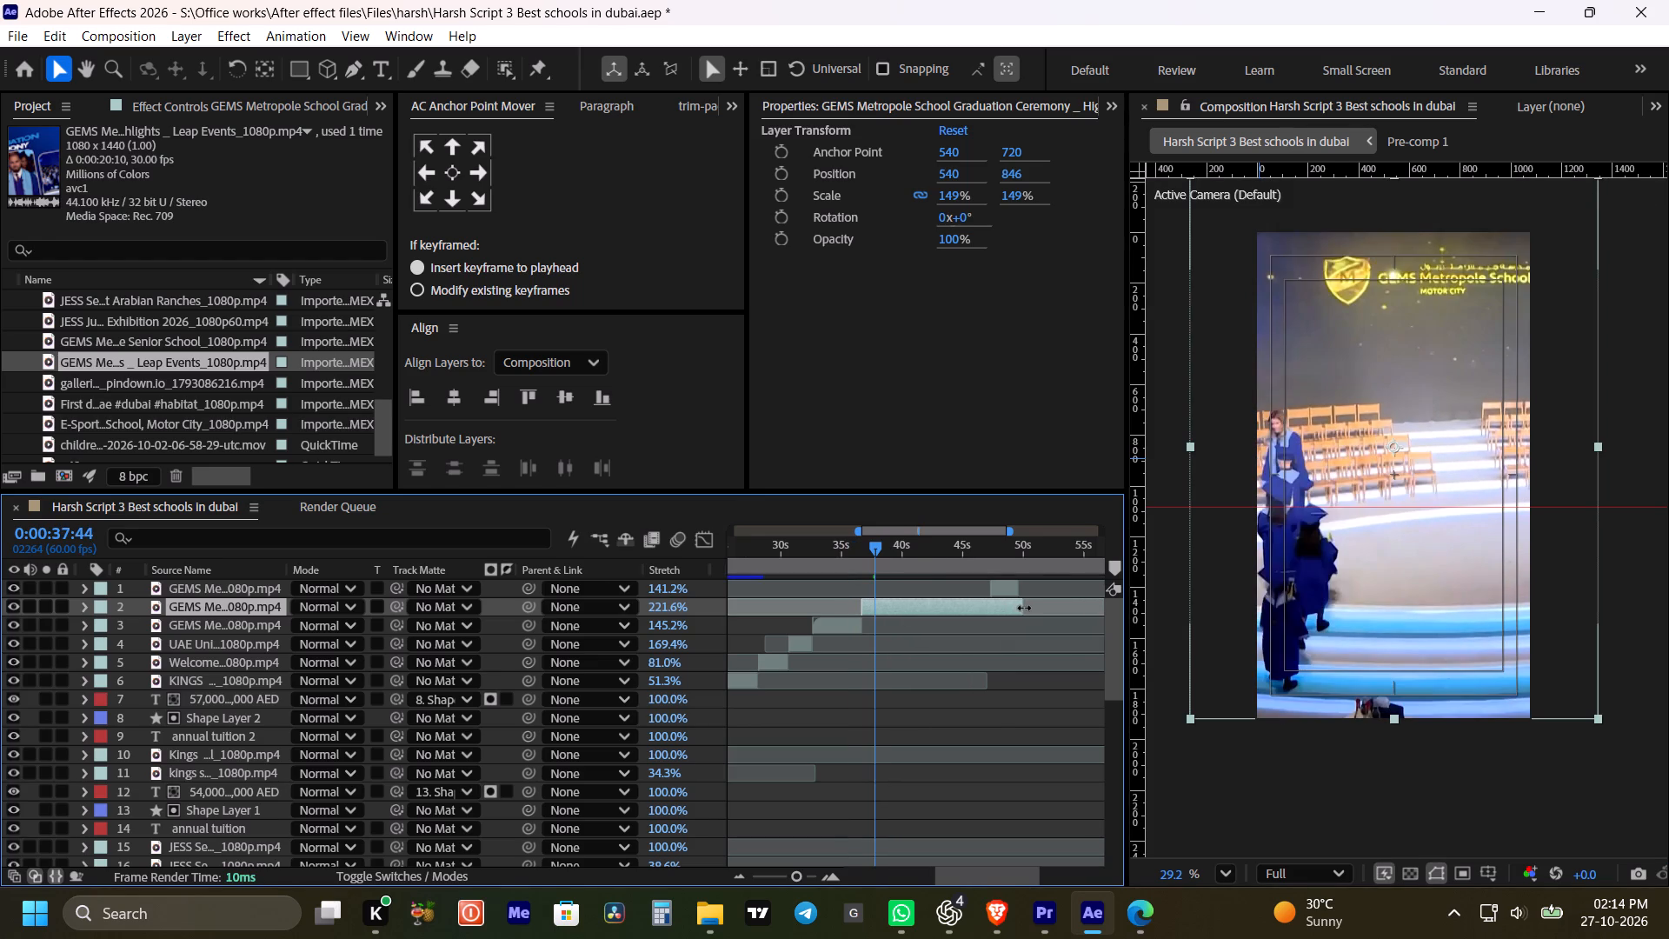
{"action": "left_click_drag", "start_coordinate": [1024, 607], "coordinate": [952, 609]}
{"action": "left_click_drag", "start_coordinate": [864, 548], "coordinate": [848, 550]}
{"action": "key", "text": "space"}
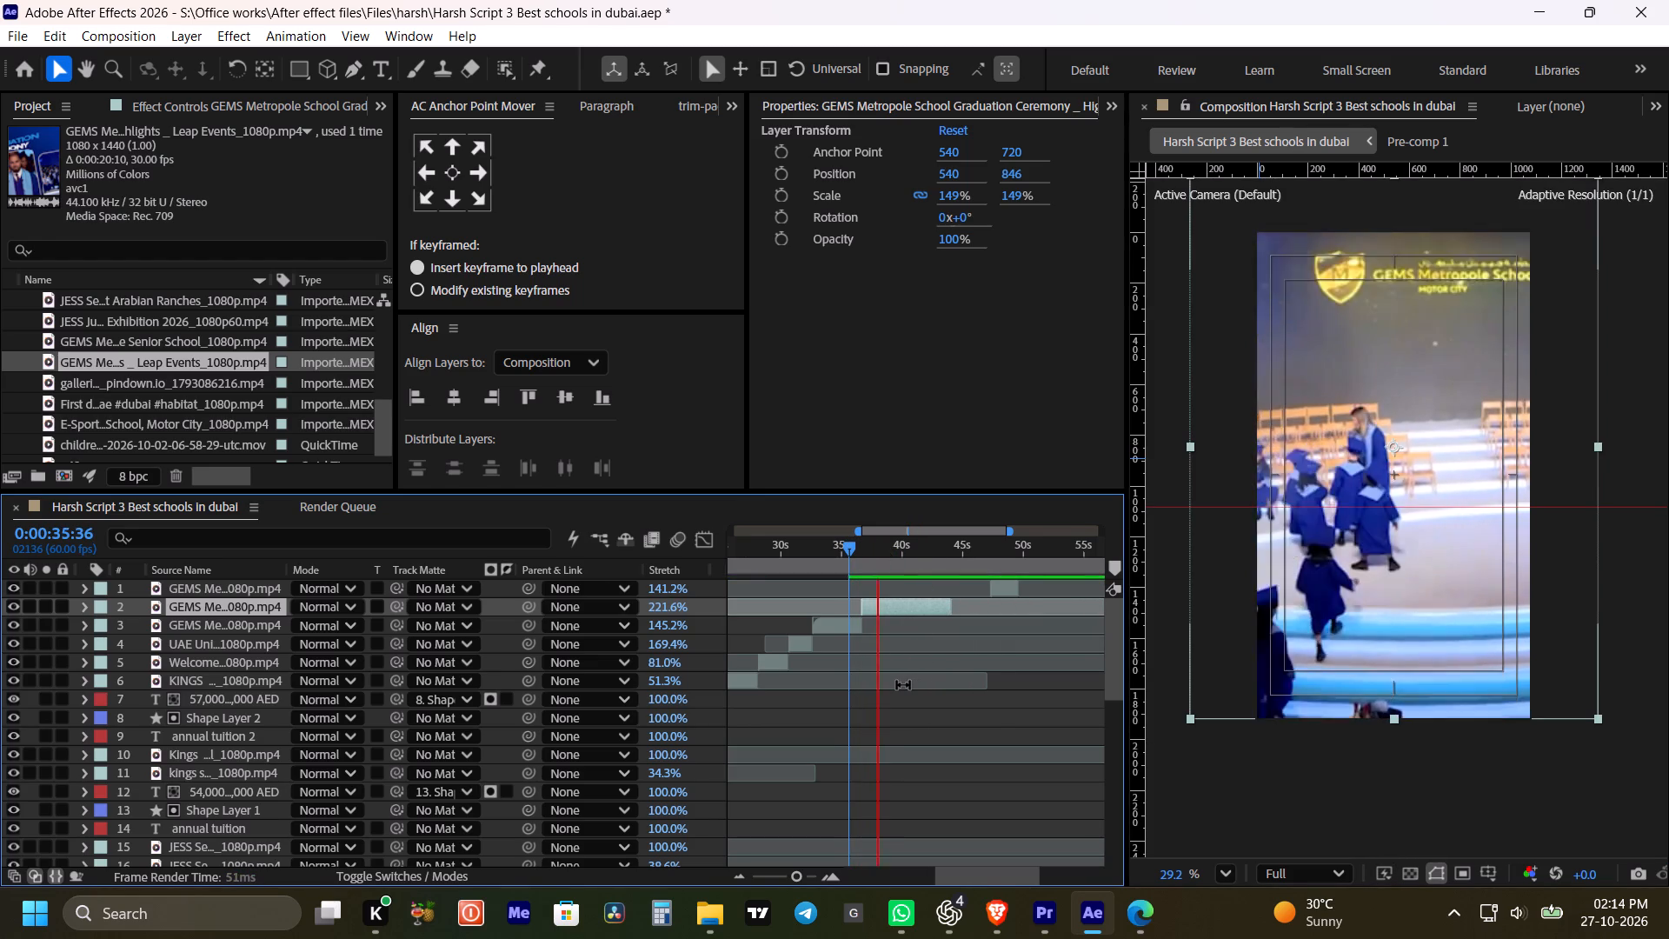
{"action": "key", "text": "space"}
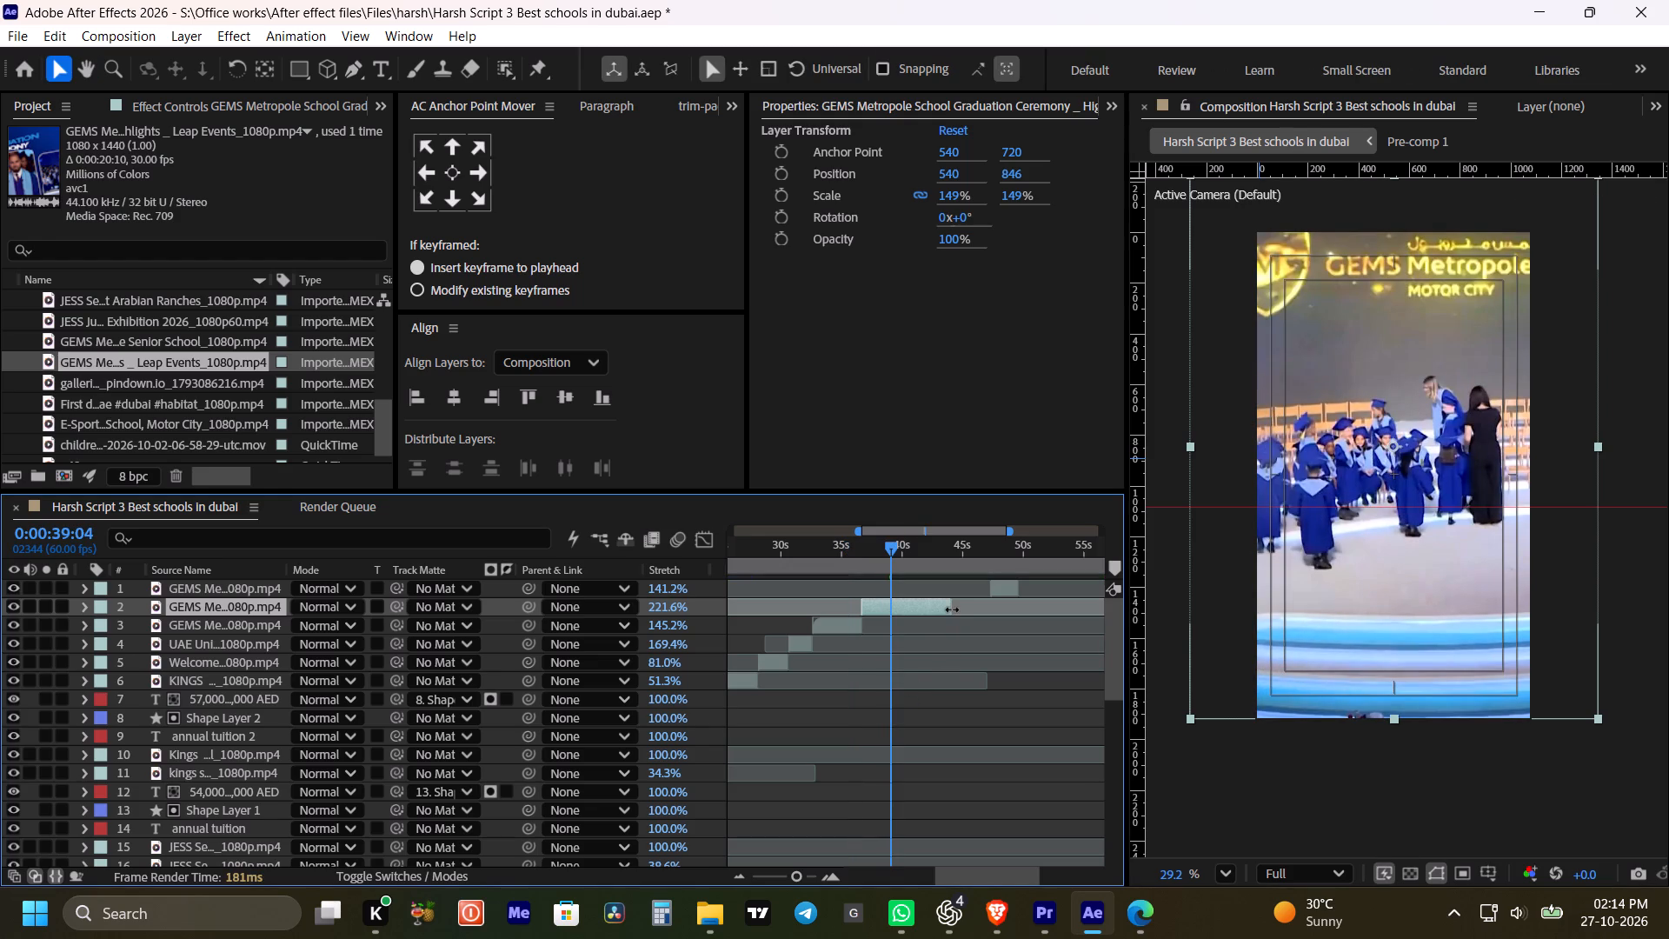
Slow the graduation clip to a 358.5% stretch and preview it from the end of the school entrance clip.
{"action": "left_click_drag", "start_coordinate": [952, 609], "coordinate": [1002, 614], "text": "alt"}
{"action": "left_click", "coordinate": [844, 544]}
{"action": "key", "text": "space"}
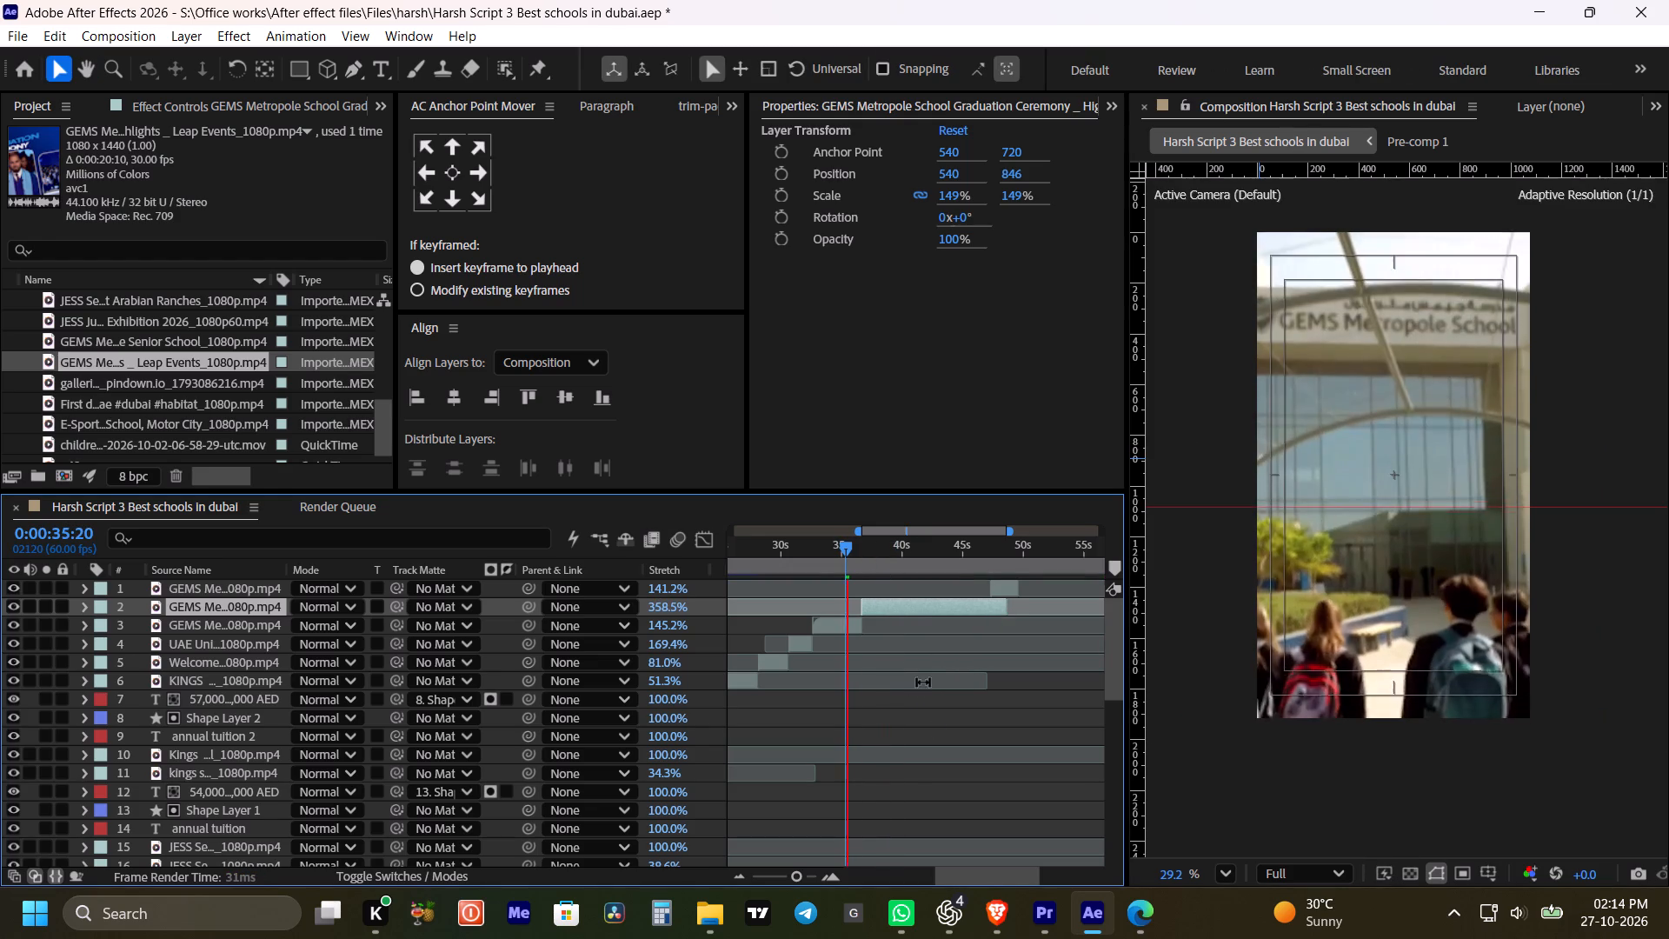
{"action": "left_click", "coordinate": [935, 723]}
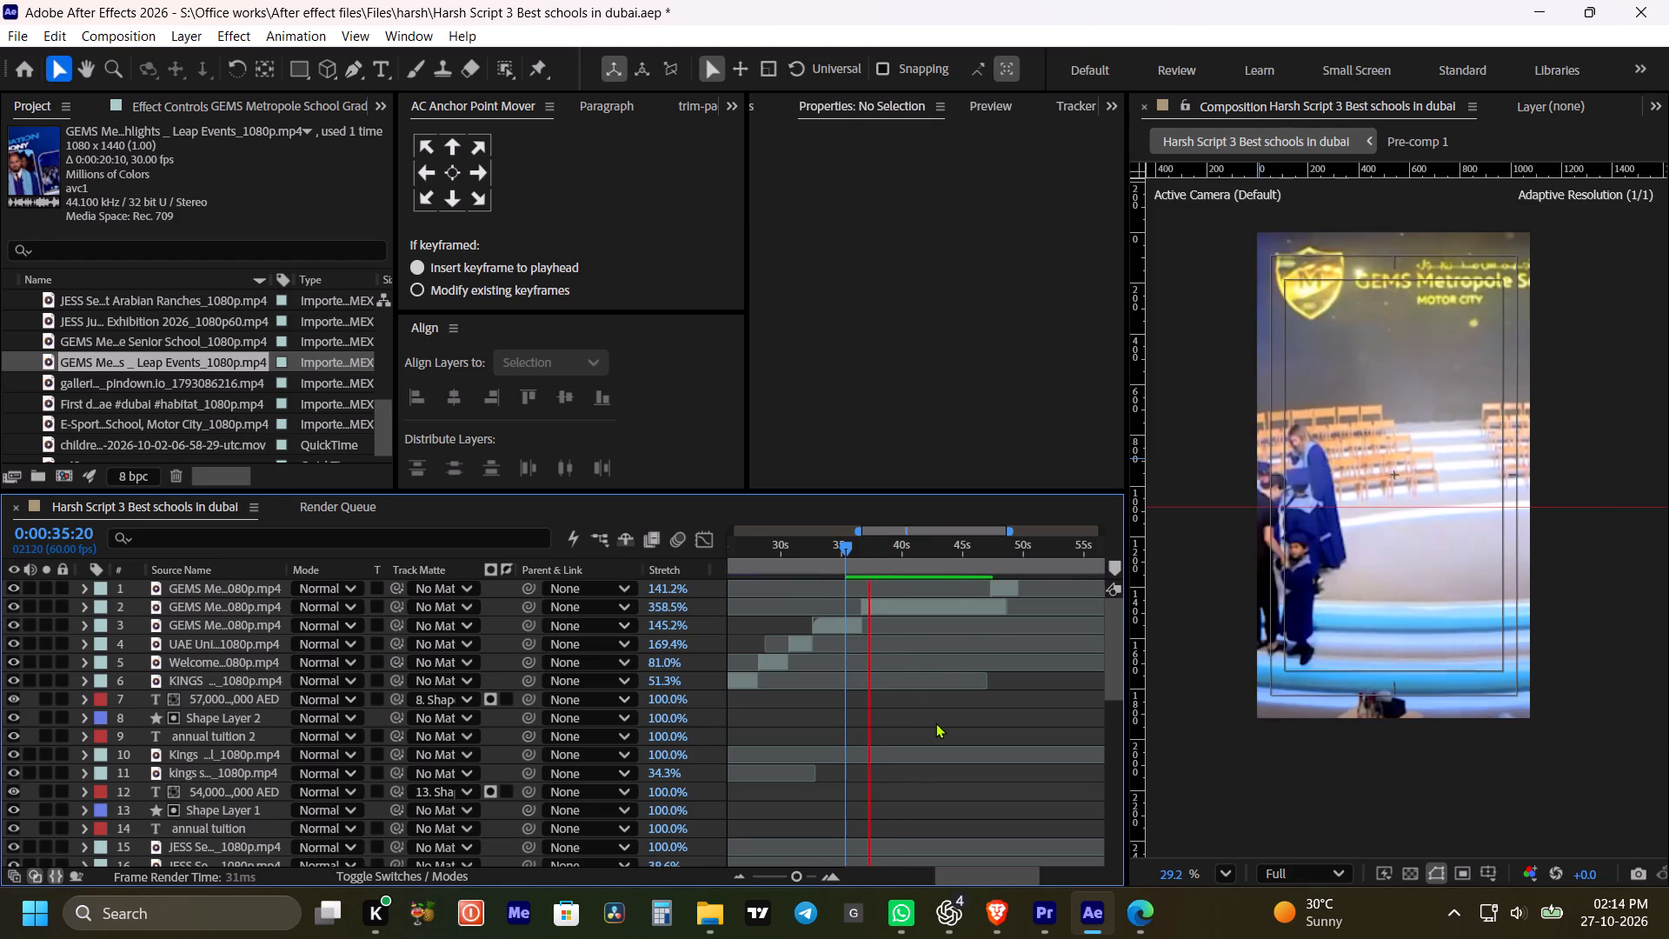
{"action": "key", "text": "space"}
Set the graduation clip's horizontal position to 572 and check the framing.
{"action": "left_click", "coordinate": [933, 603]}
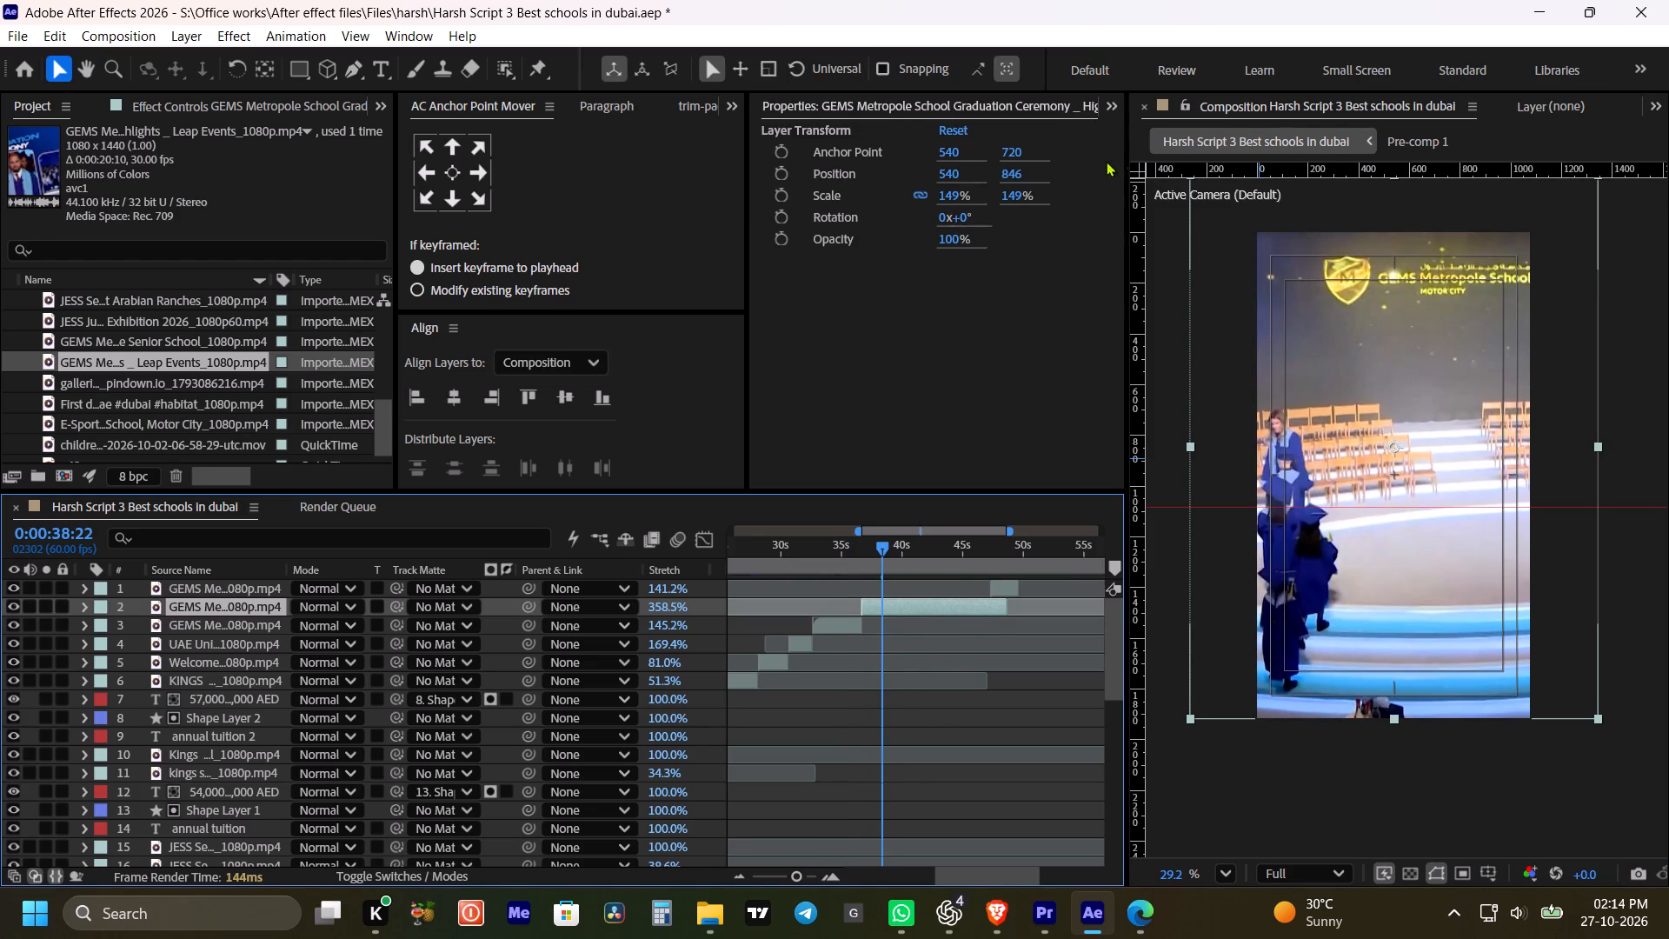
{"action": "left_click_drag", "start_coordinate": [941, 177], "coordinate": [1065, 248]}
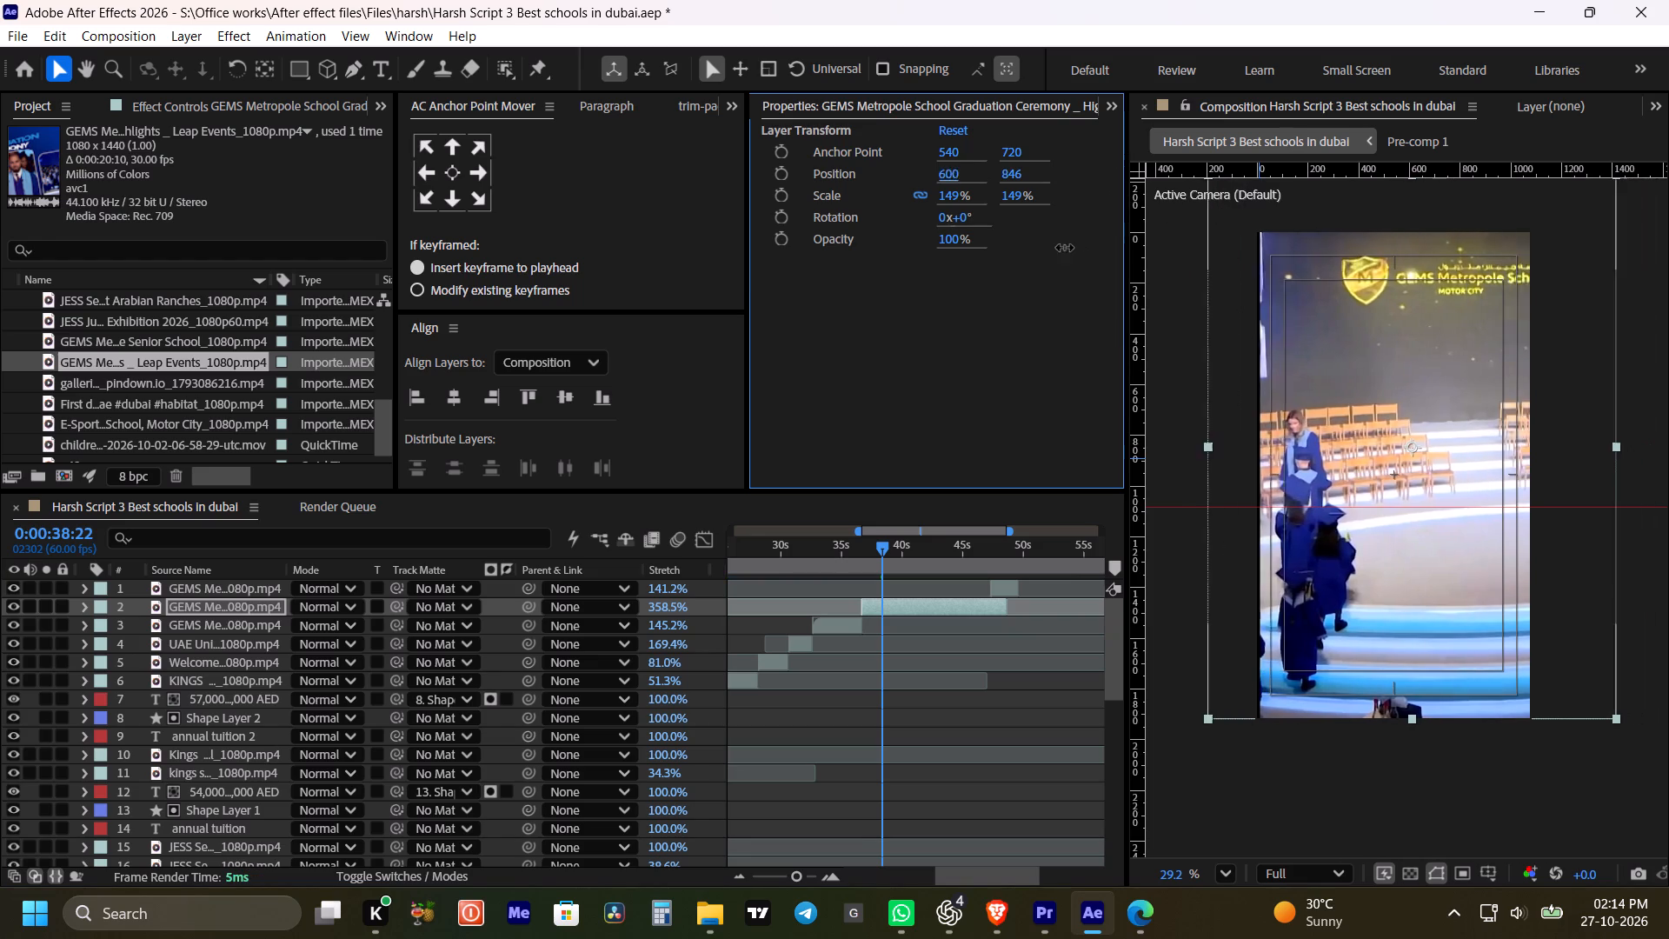
{"action": "left_click_drag", "start_coordinate": [1065, 248], "coordinate": [1057, 254]}
{"action": "key", "text": "space"}
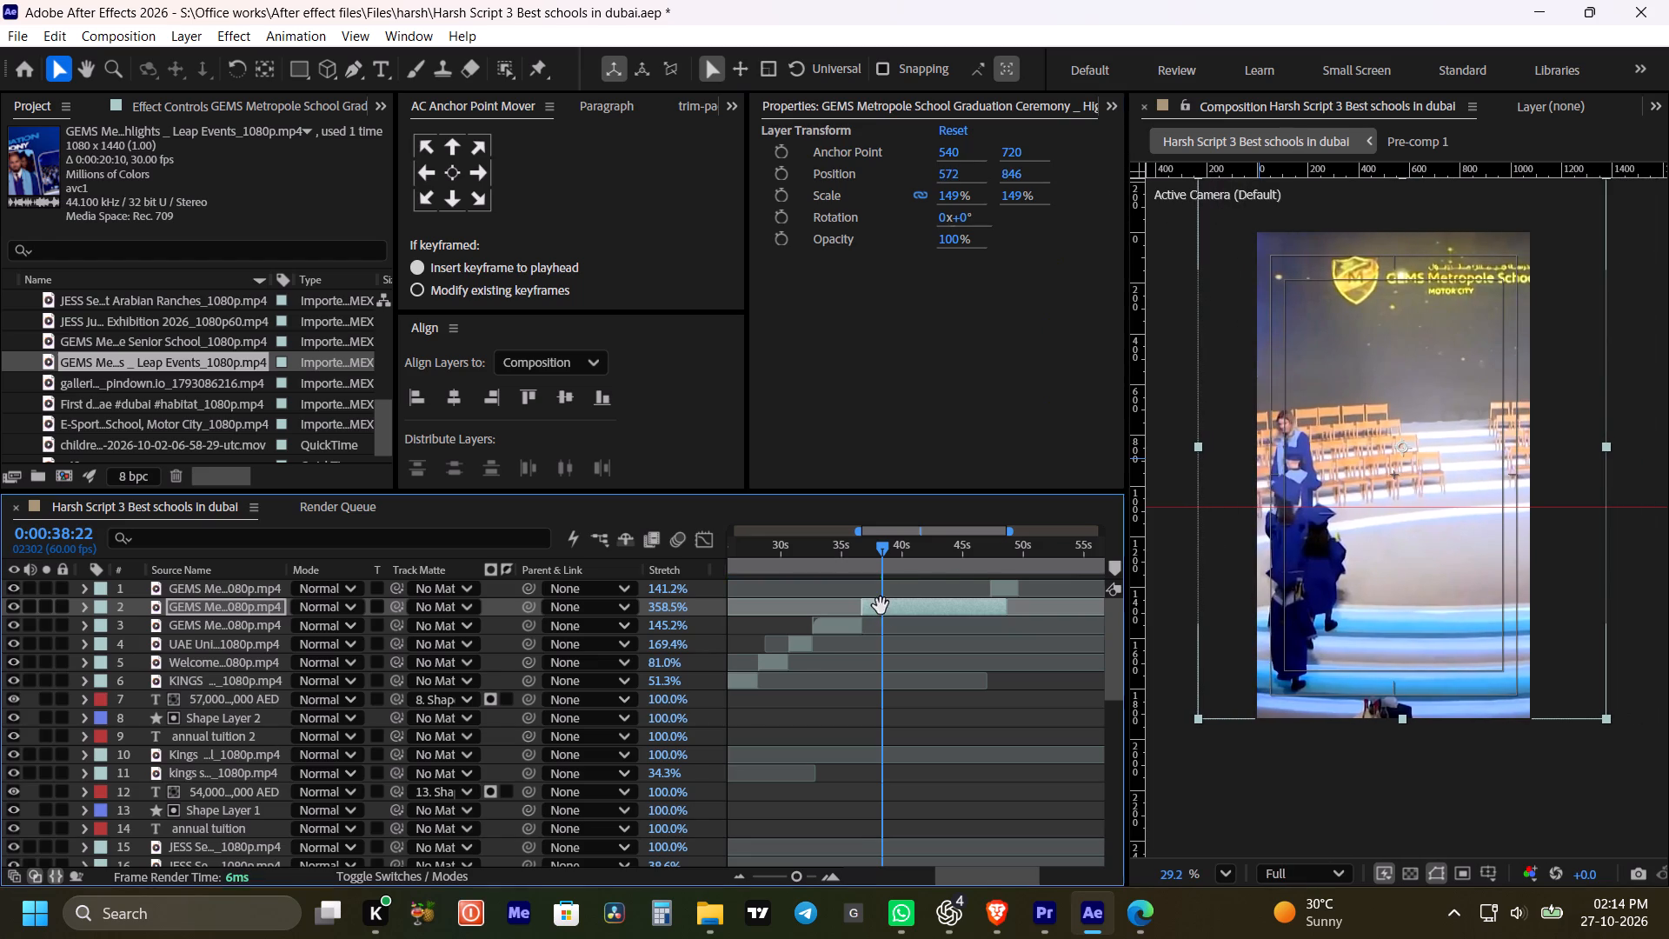
{"action": "key", "text": "space"}
Trim the graduation clip's start to 0:00:40:32 and slide it back to begin right after the school entrance clip.
{"action": "left_click_drag", "start_coordinate": [891, 553], "coordinate": [908, 558]}
{"action": "left_click_drag", "start_coordinate": [864, 608], "coordinate": [914, 610]}
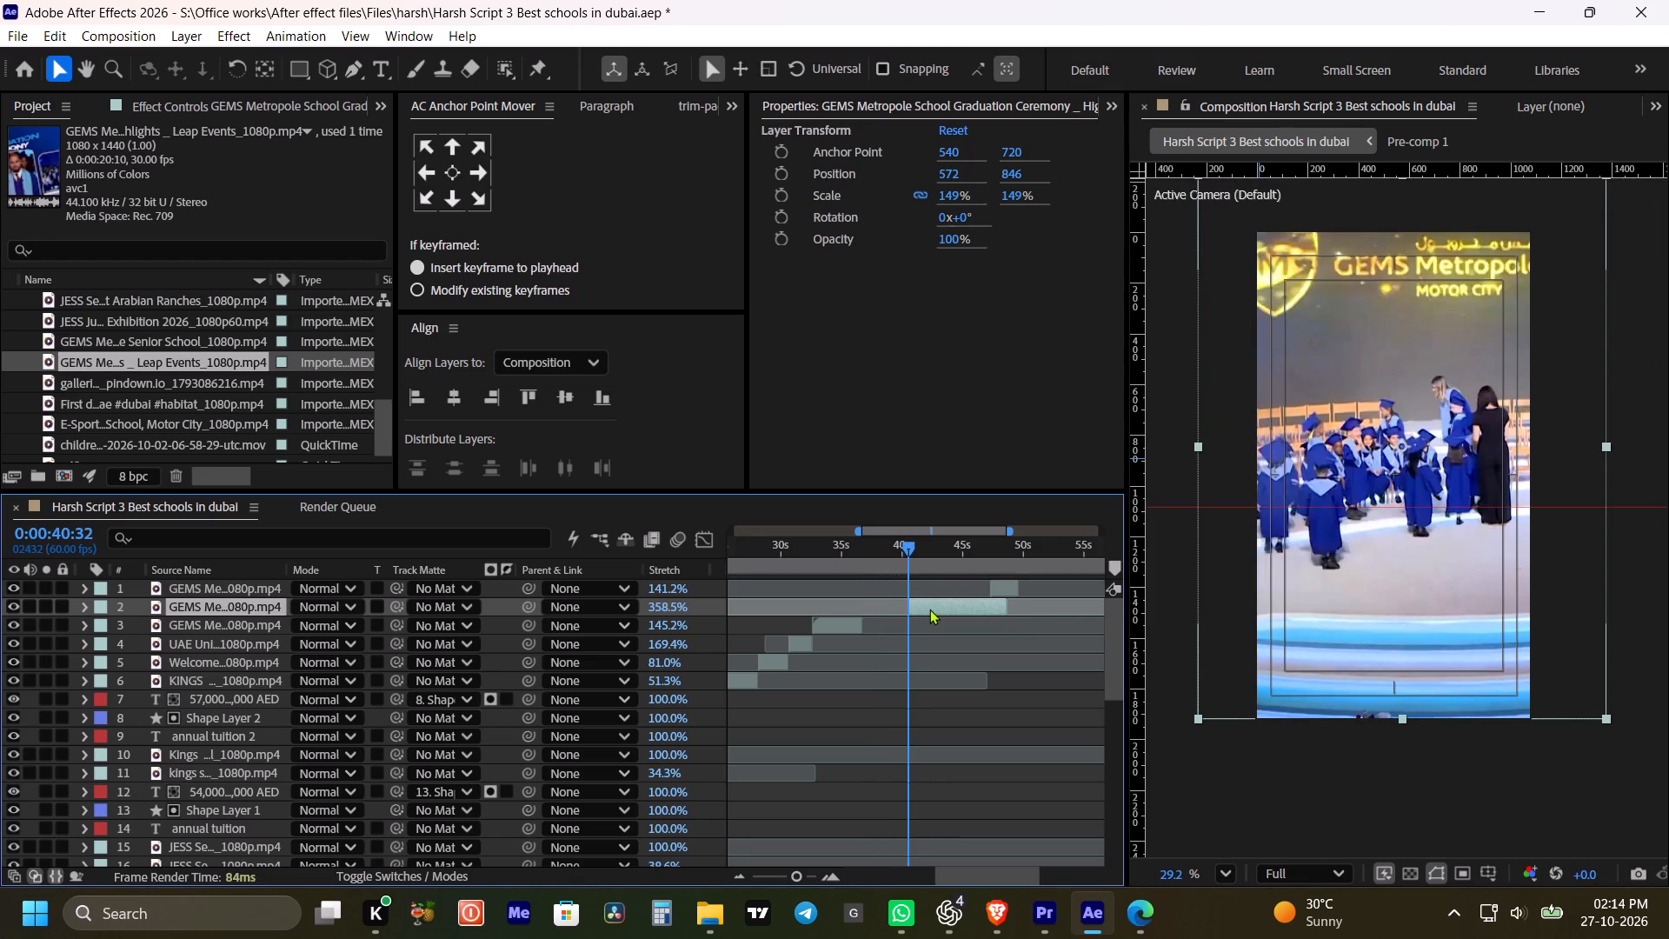
{"action": "left_click_drag", "start_coordinate": [929, 609], "coordinate": [882, 612]}
Play the start of the graduation clip and split it at 0:00:38:44.
{"action": "left_click", "coordinate": [856, 548]}
{"action": "key", "text": "space"}
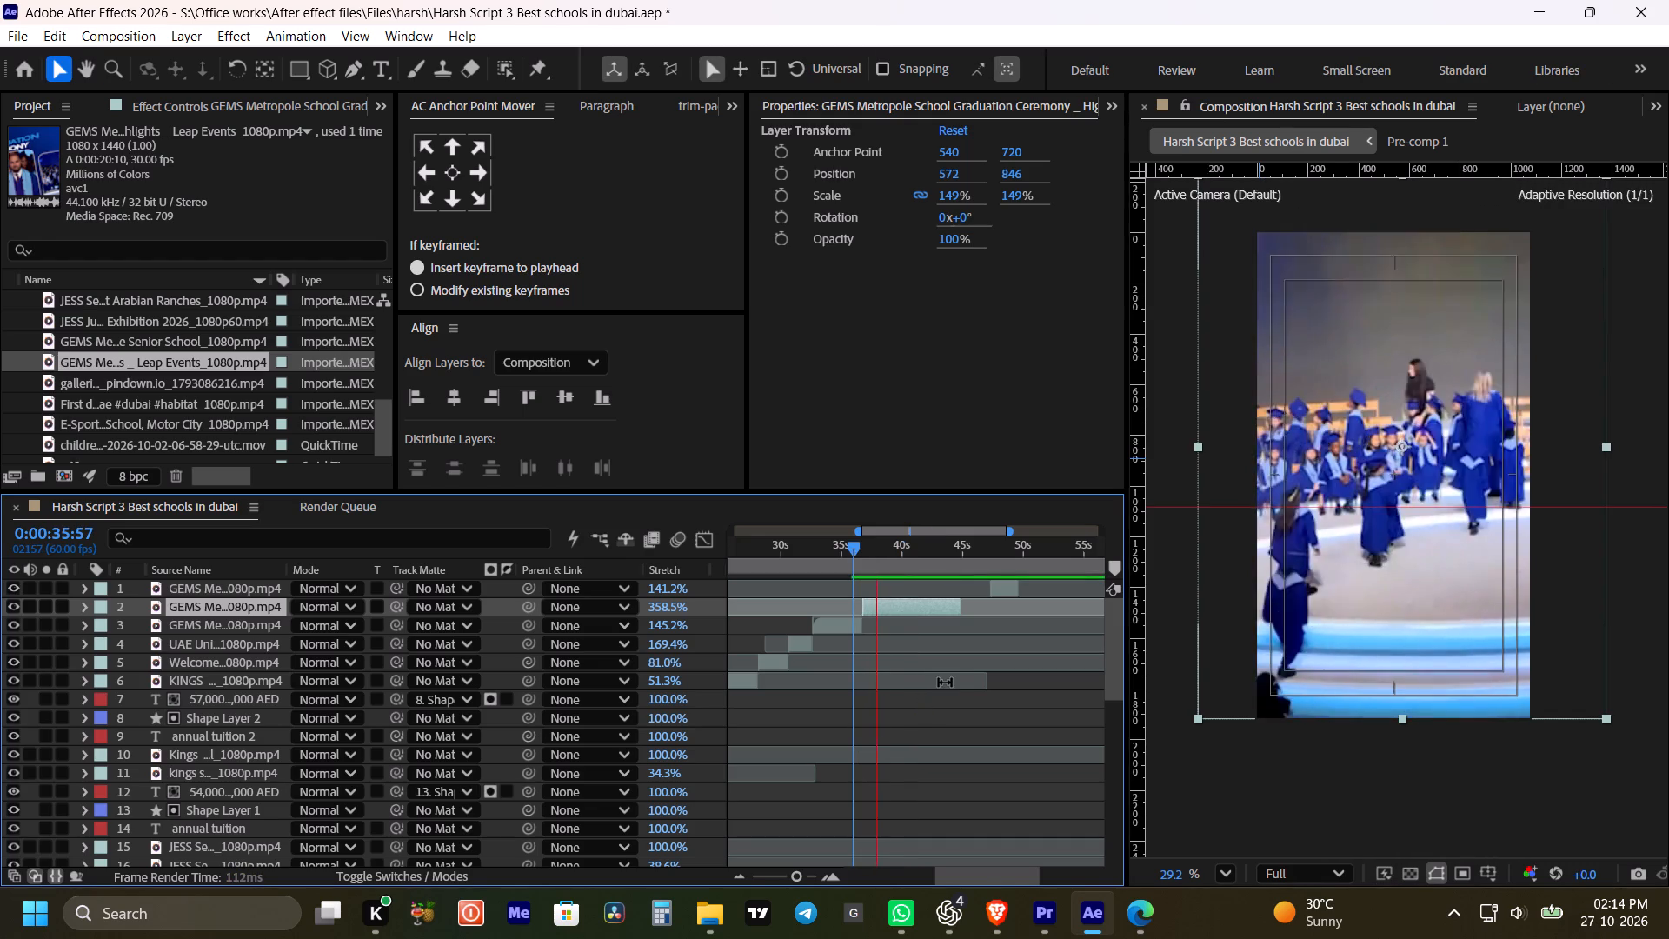
{"action": "key", "text": "space"}
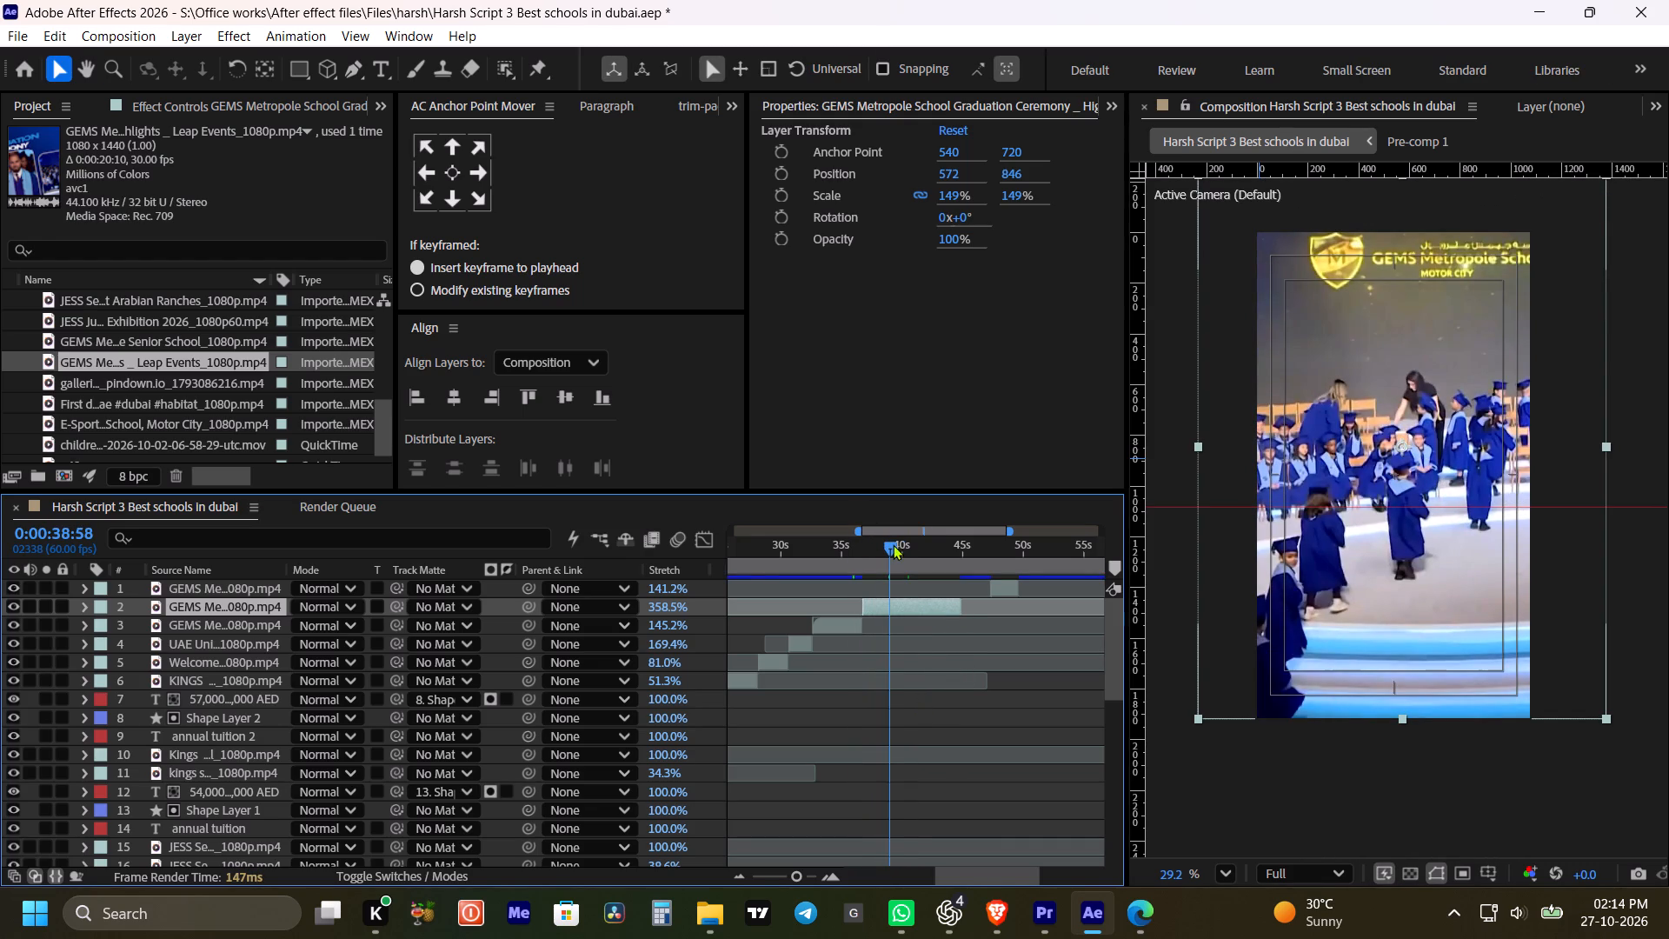
{"action": "left_click", "coordinate": [893, 544]}
{"action": "left_click", "coordinate": [909, 608], "text": "ctrl+shift"}
{"action": "key", "text": "ctrl+shift+d"}
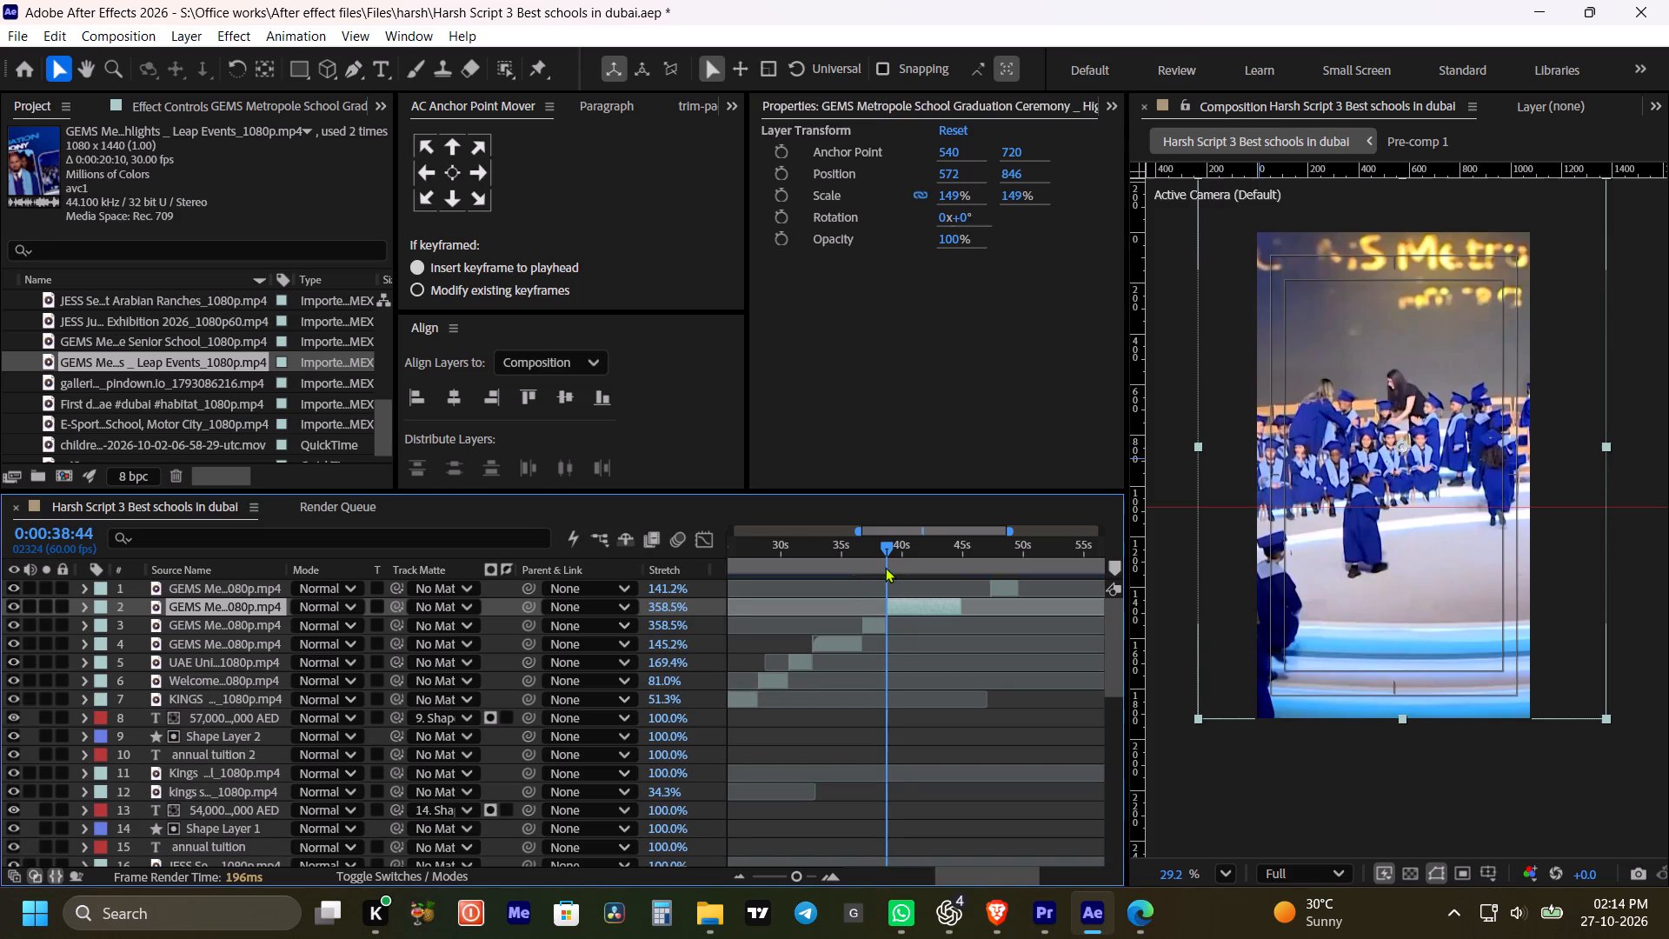
Scrub the second graduation segment and extend its end to about 52 s without changing its stretch.
{"action": "left_click_drag", "start_coordinate": [885, 556], "coordinate": [932, 563]}
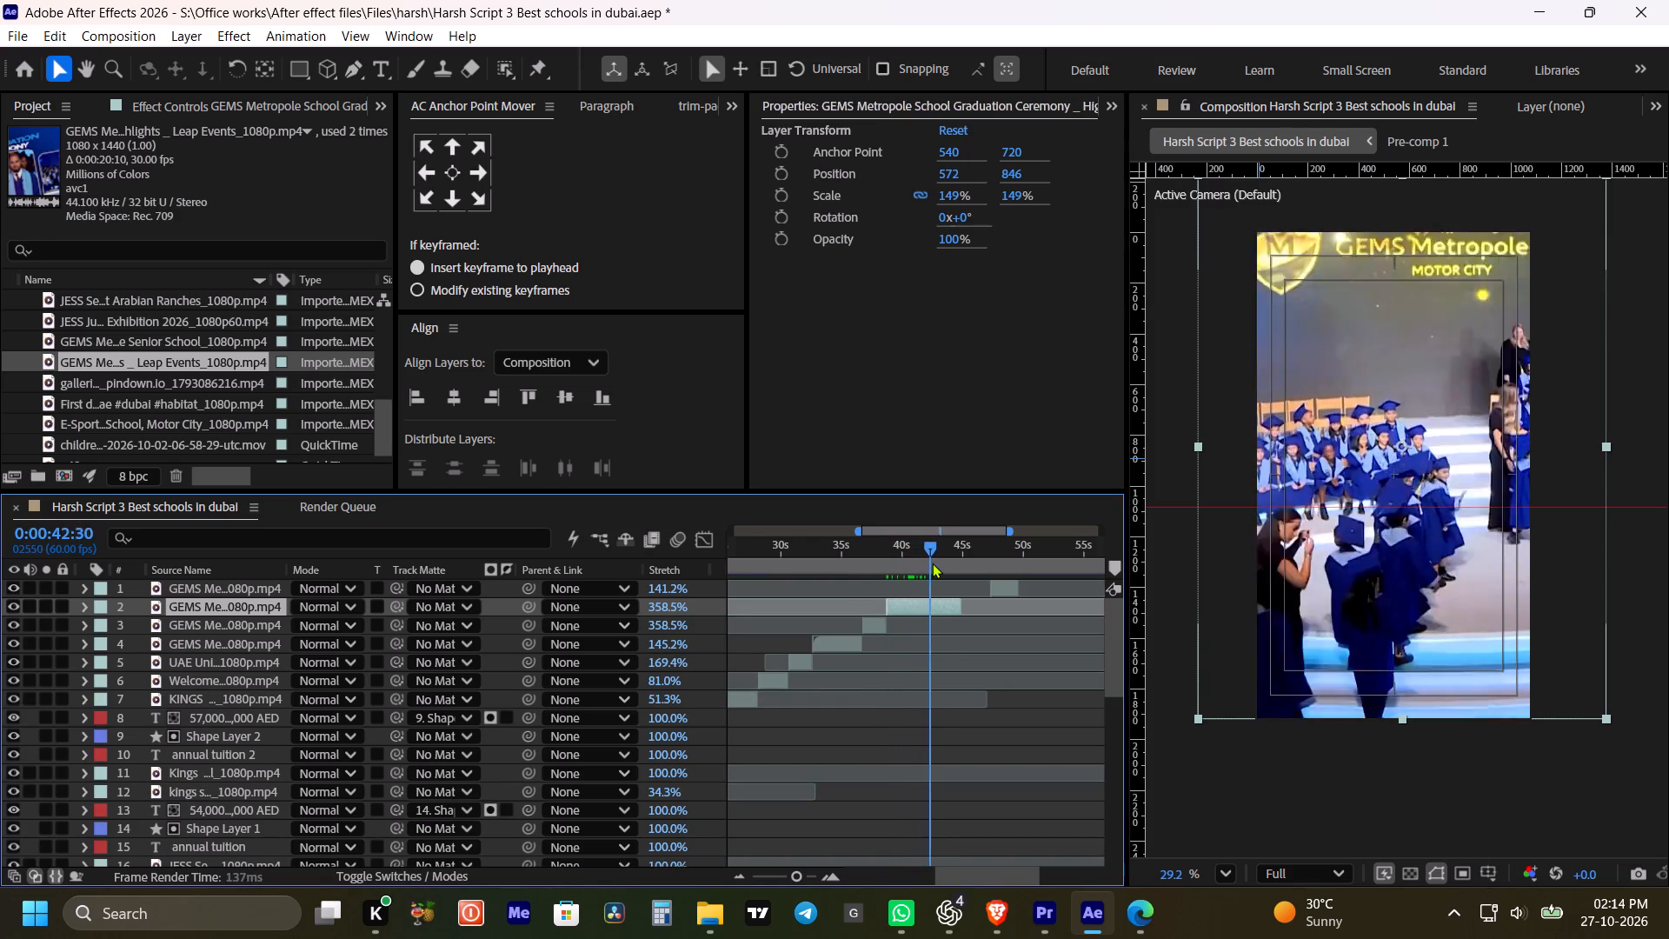
{"action": "left_click_drag", "start_coordinate": [932, 563], "coordinate": [953, 572]}
{"action": "left_click_drag", "start_coordinate": [963, 606], "coordinate": [1046, 608]}
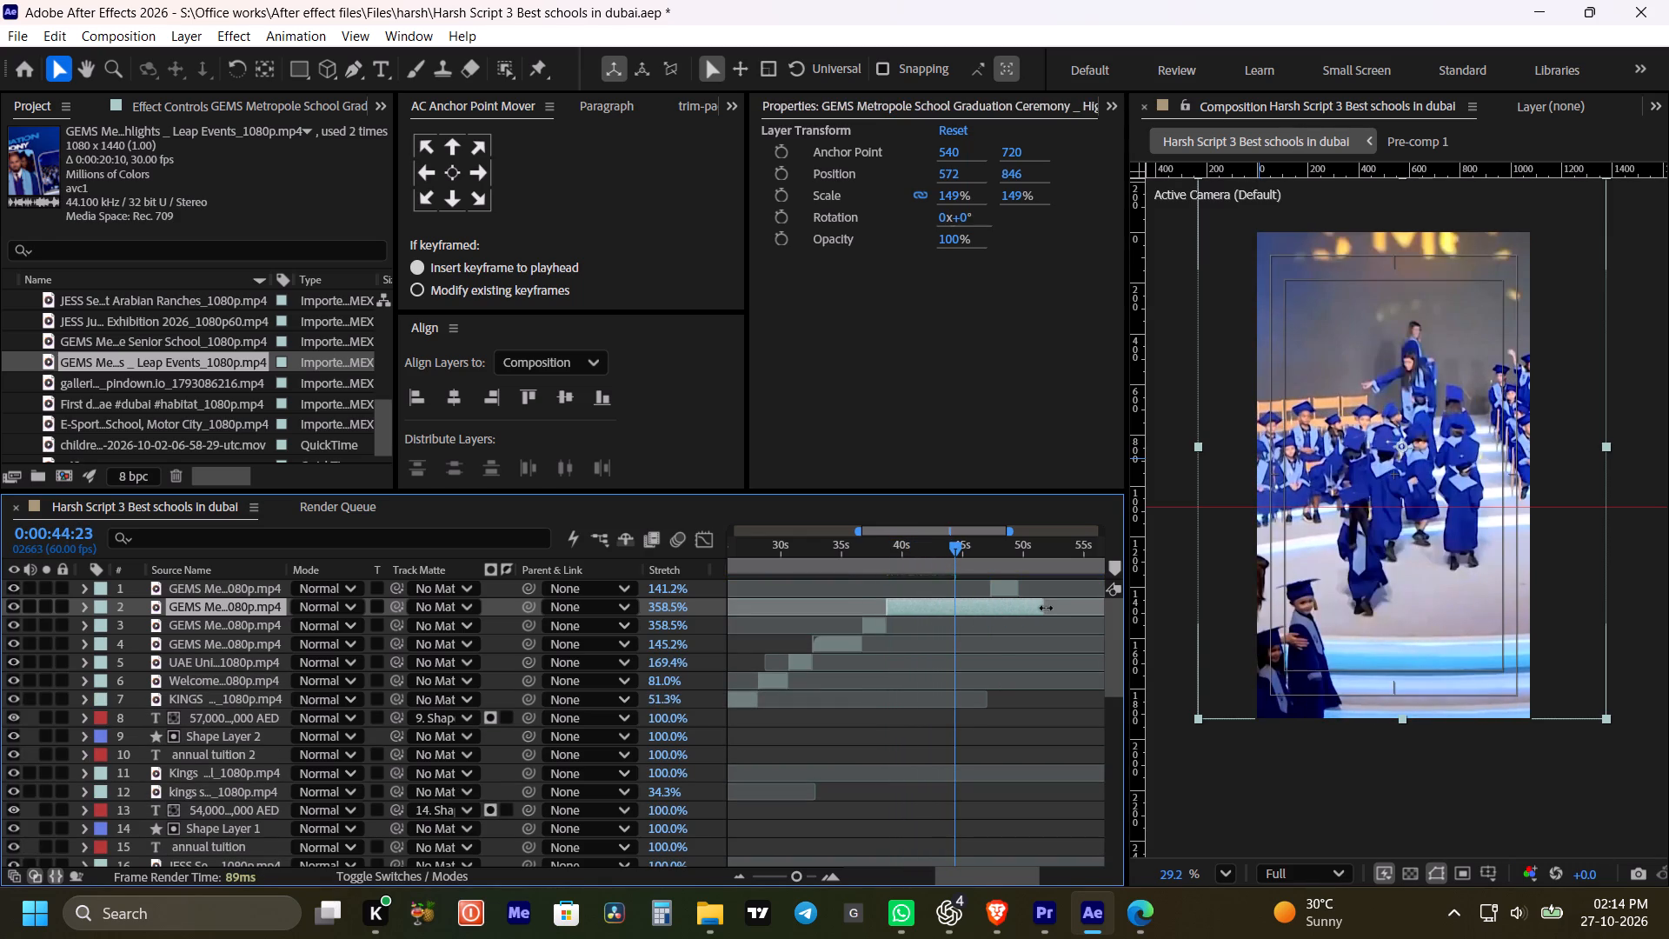
{"action": "left_click_drag", "start_coordinate": [1046, 608], "coordinate": [1047, 609]}
Find the wide shot of the seated graduates and split the second graduation segment at 0:00:46:10.
{"action": "left_click_drag", "start_coordinate": [960, 554], "coordinate": [1015, 572]}
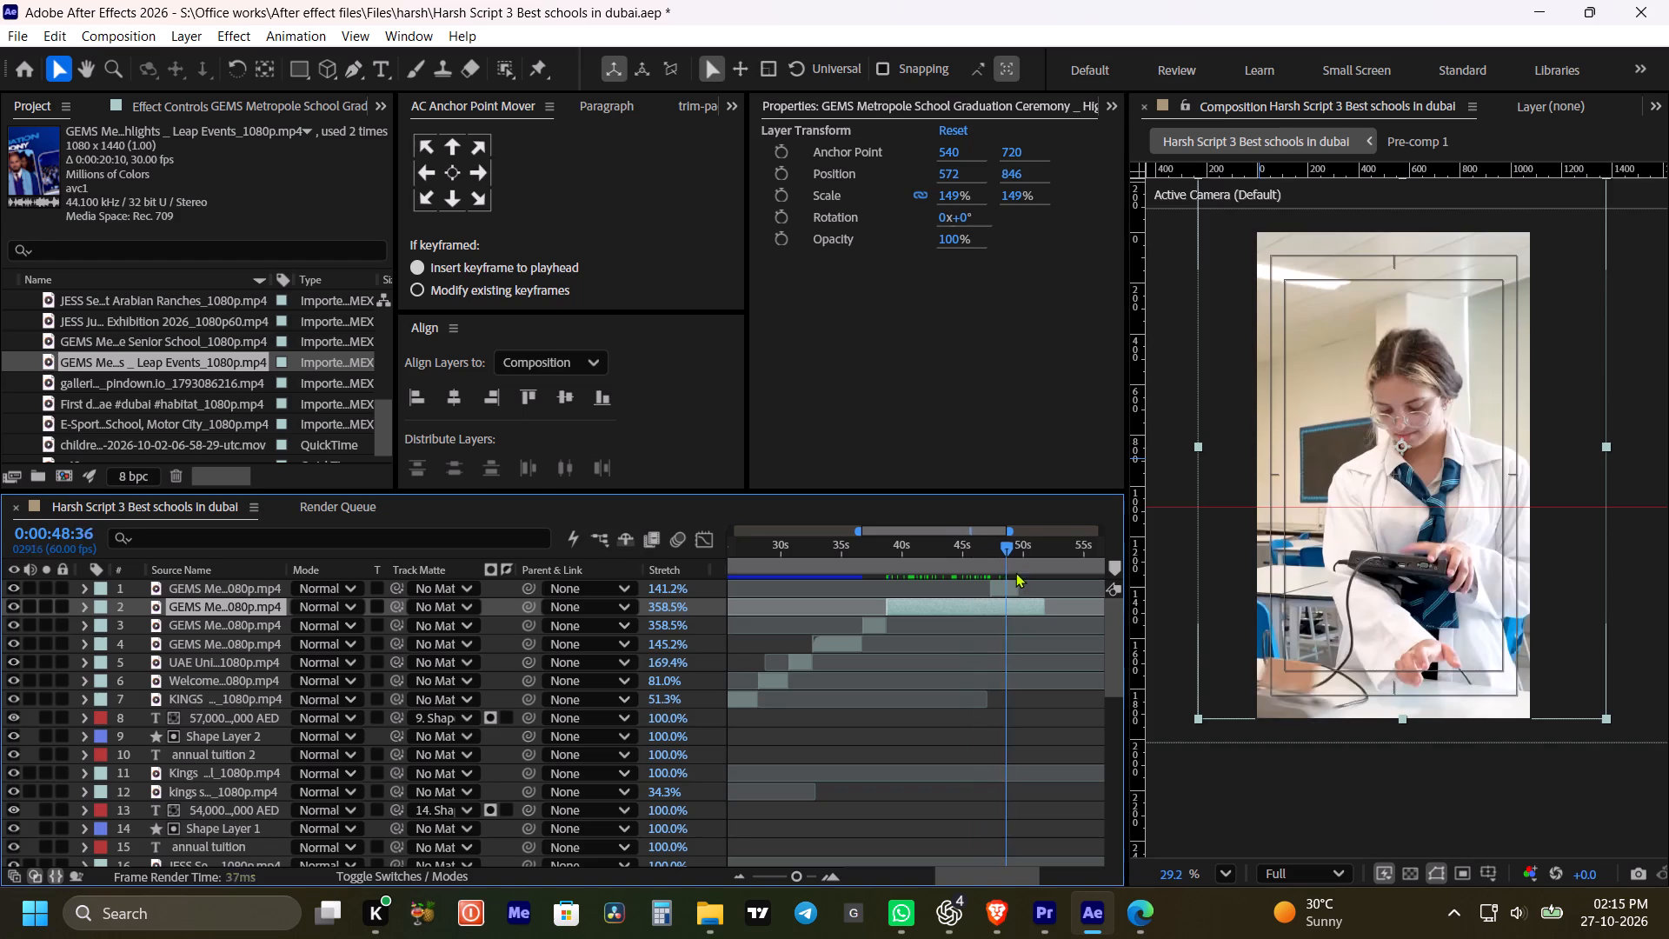
{"action": "left_click_drag", "start_coordinate": [1015, 572], "coordinate": [976, 586]}
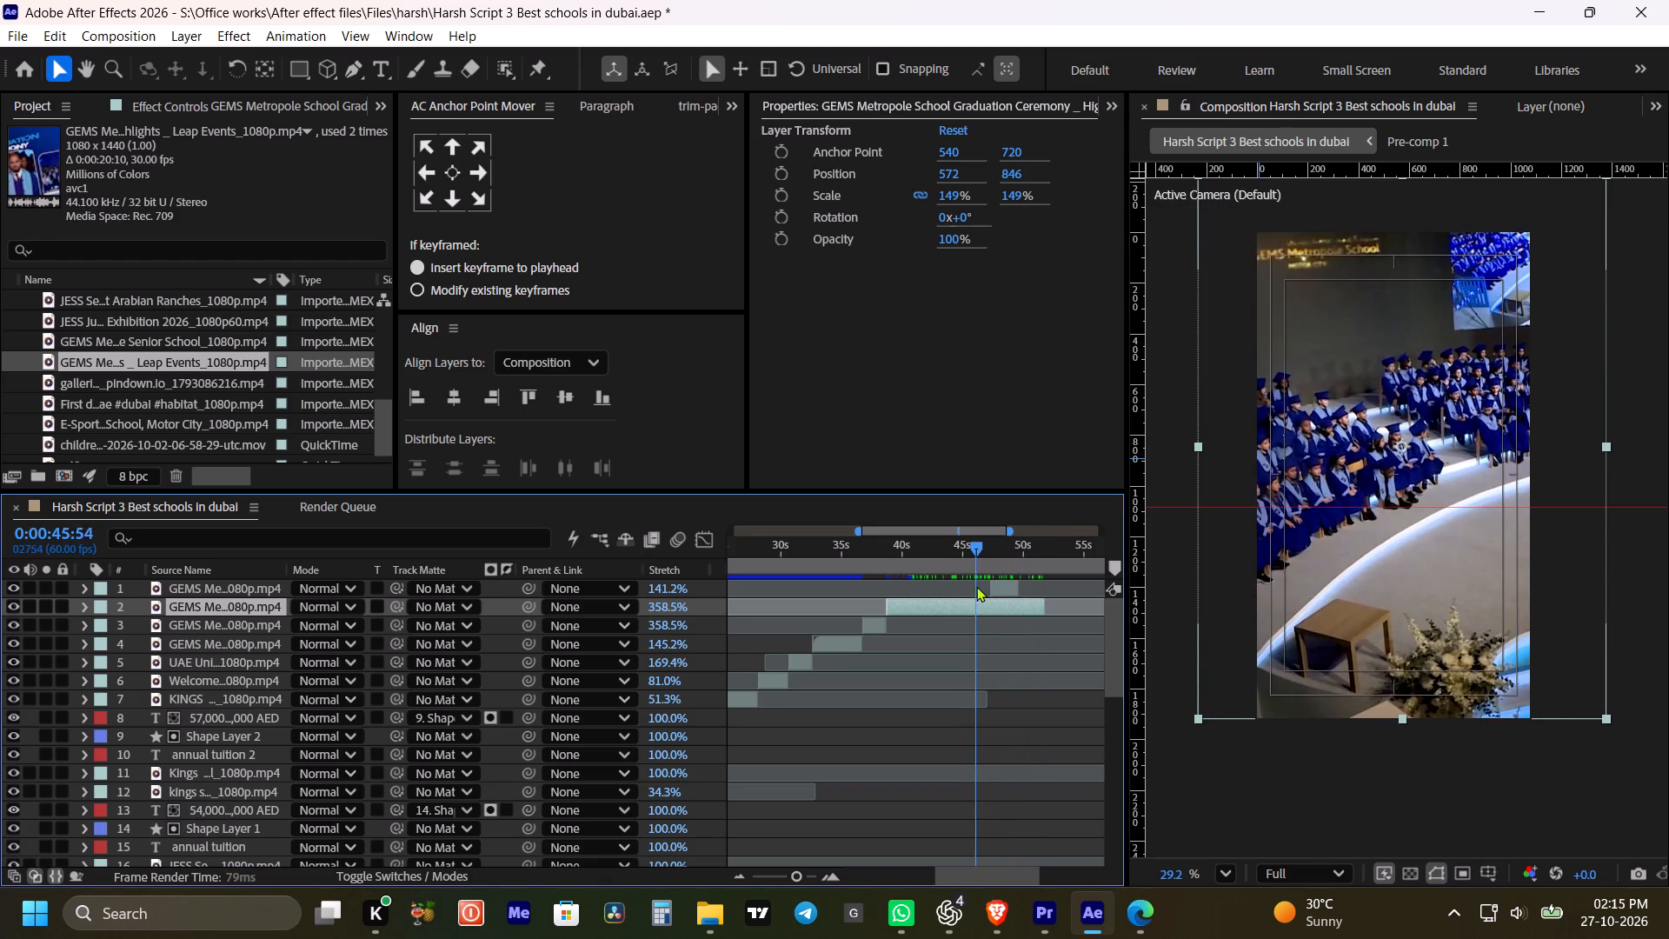
{"action": "left_click_drag", "start_coordinate": [976, 586], "coordinate": [965, 589]}
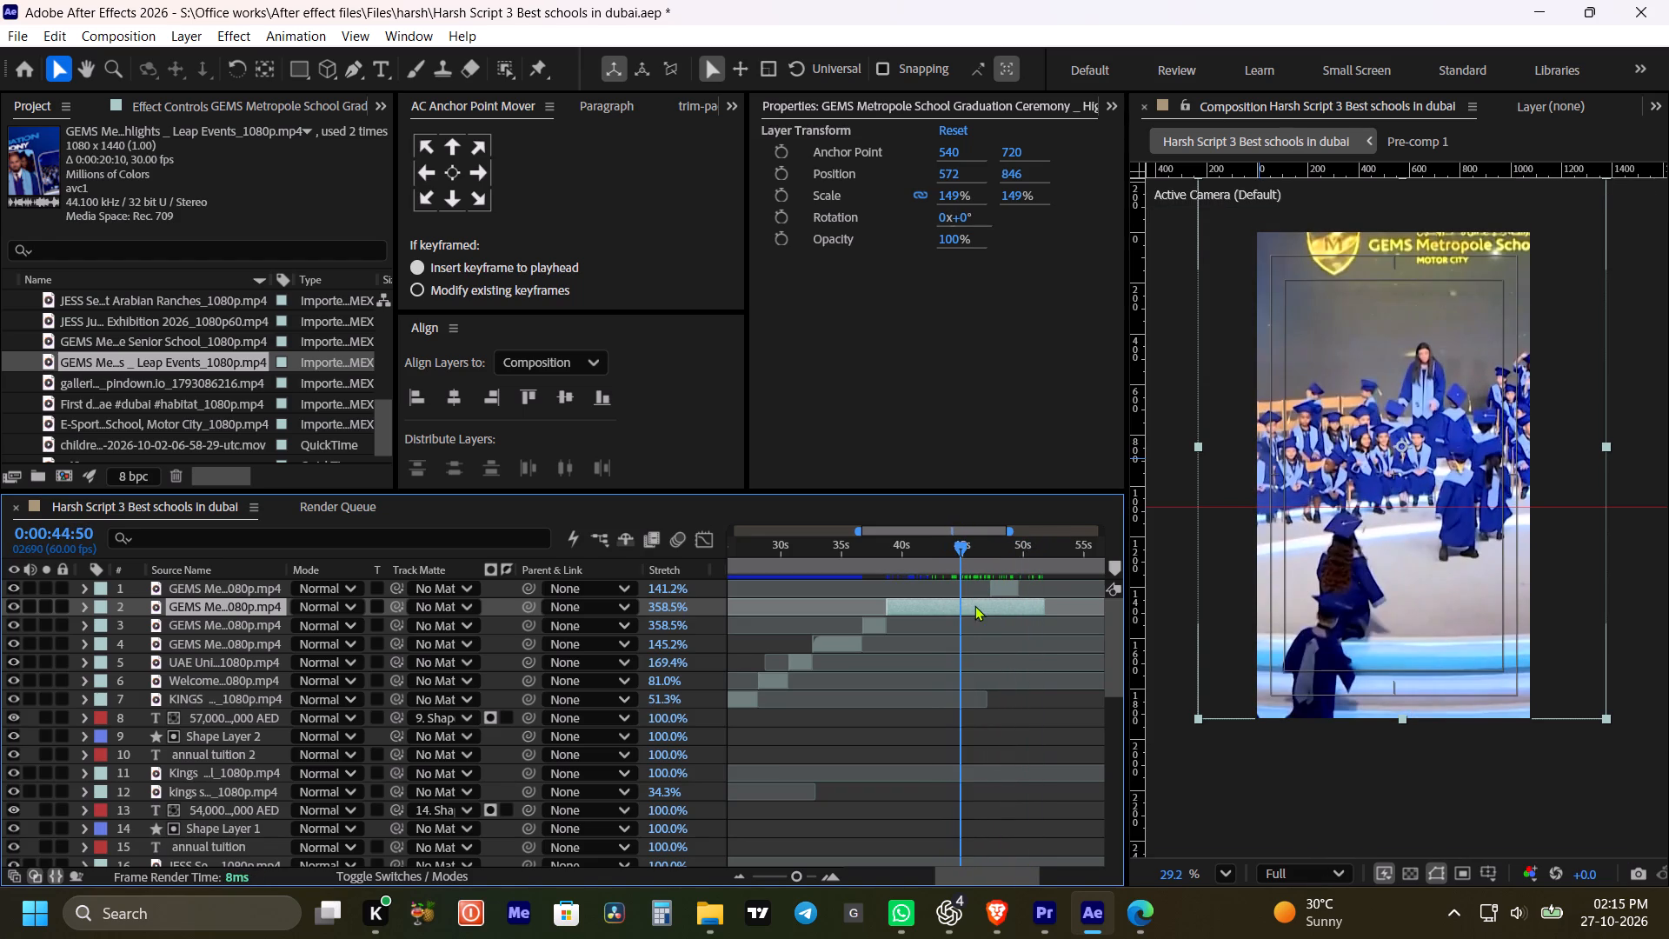
{"action": "left_click_drag", "start_coordinate": [964, 544], "coordinate": [981, 553]}
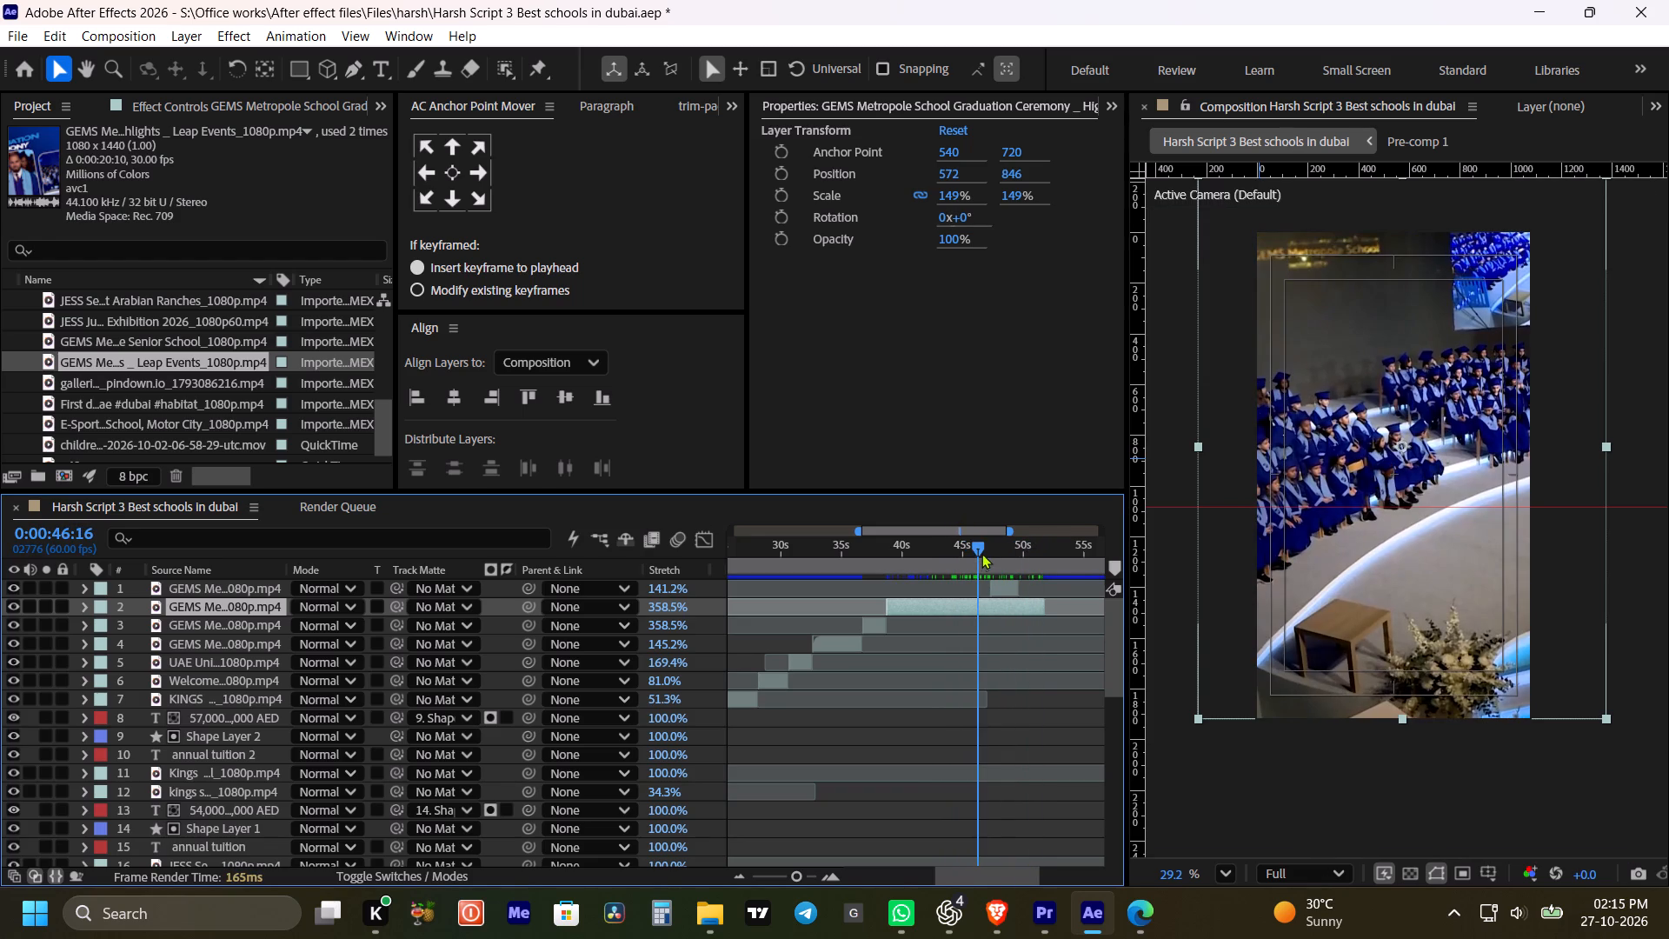
{"action": "left_click_drag", "start_coordinate": [981, 553], "coordinate": [981, 555]}
{"action": "left_click", "coordinate": [982, 605]}
{"action": "key", "text": "ctrl+shift+d"}
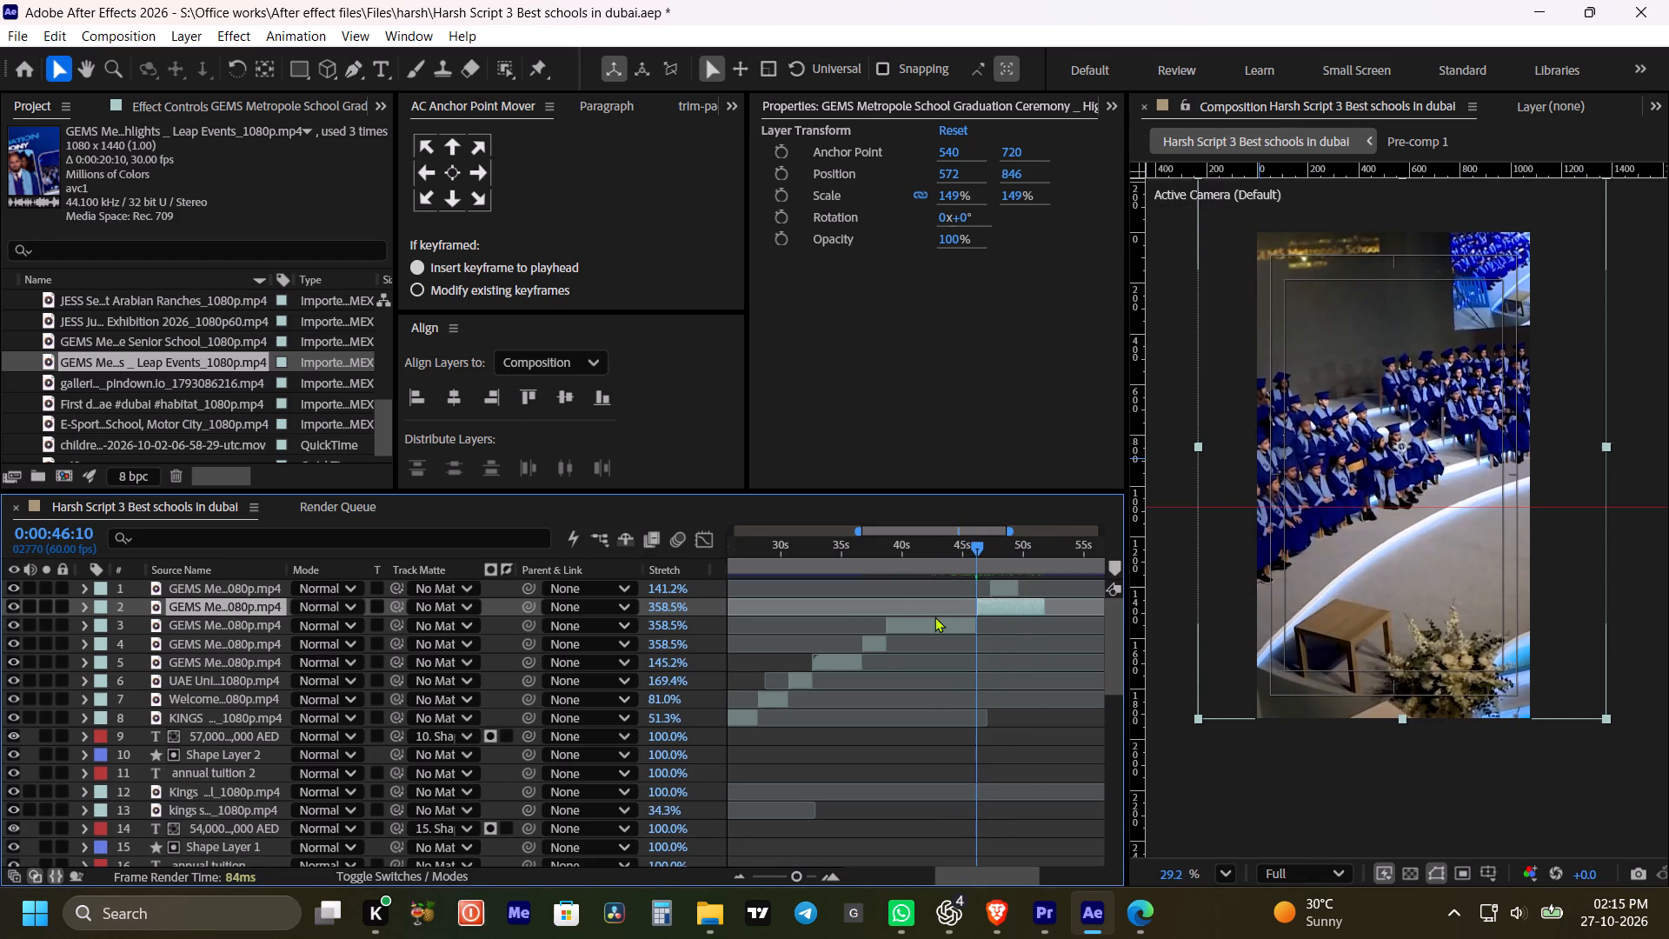
Delete the graduation segment before 0:00:46:10 and move the seated-graduates segment back to start right after the first graduation segment.
{"action": "left_click", "coordinate": [934, 623]}
{"action": "key", "text": "Delete"}
{"action": "left_click_drag", "start_coordinate": [1001, 605], "coordinate": [921, 616]}
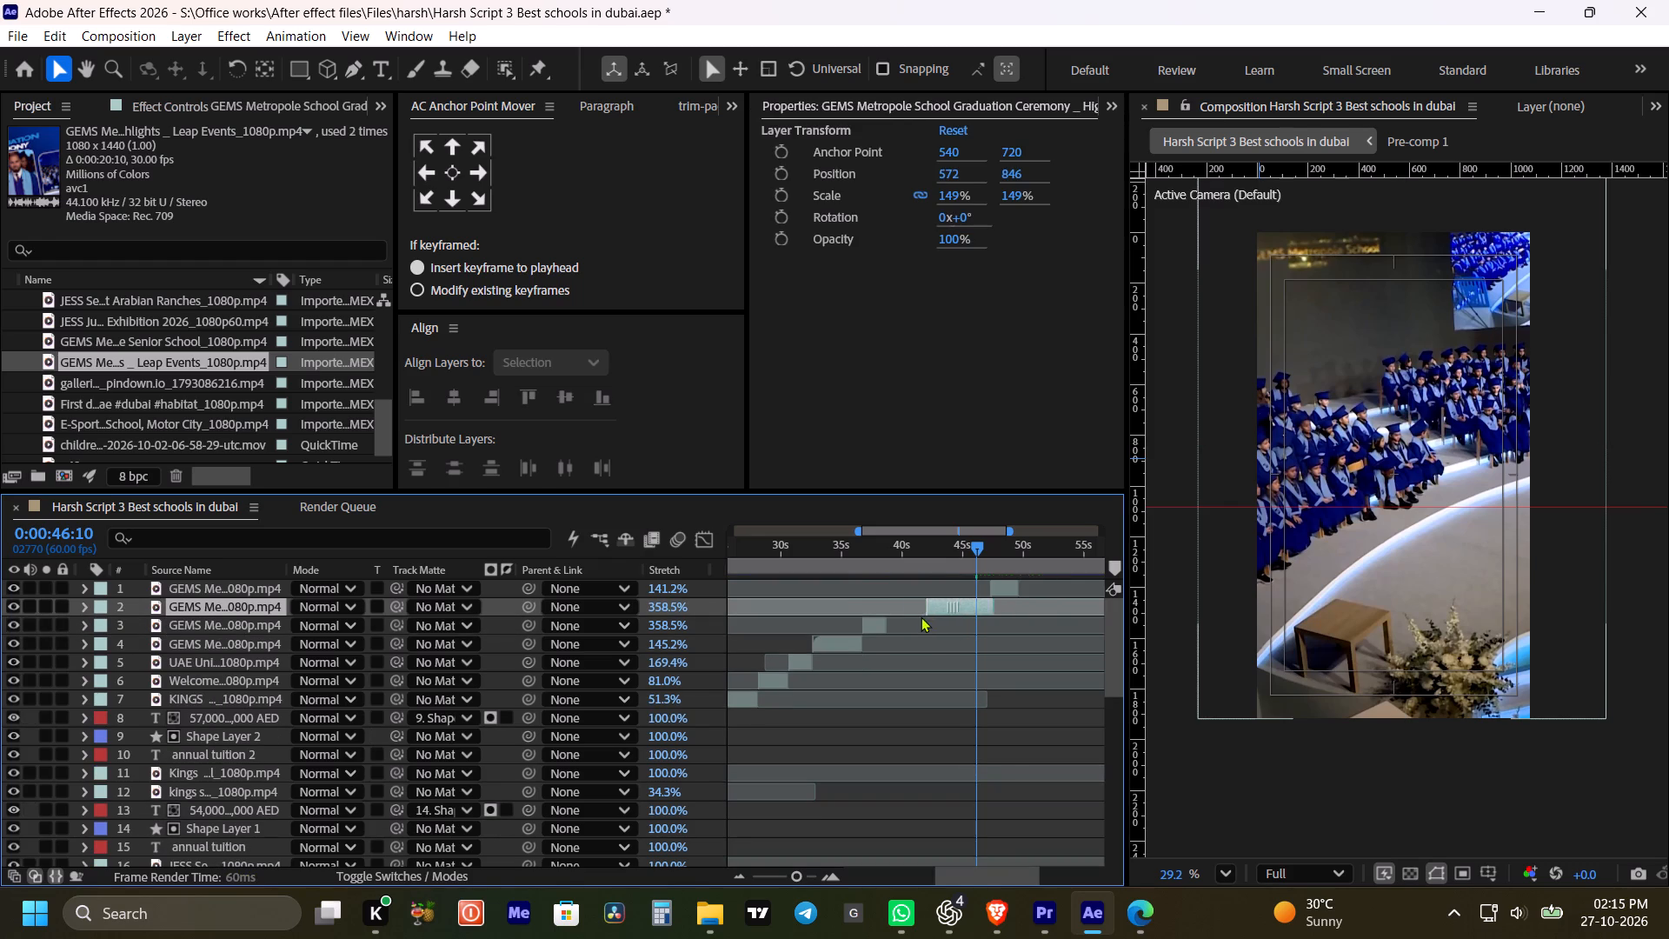
{"action": "left_click_drag", "start_coordinate": [921, 616], "coordinate": [911, 618]}
{"action": "left_click_drag", "start_coordinate": [868, 543], "coordinate": [878, 546]}
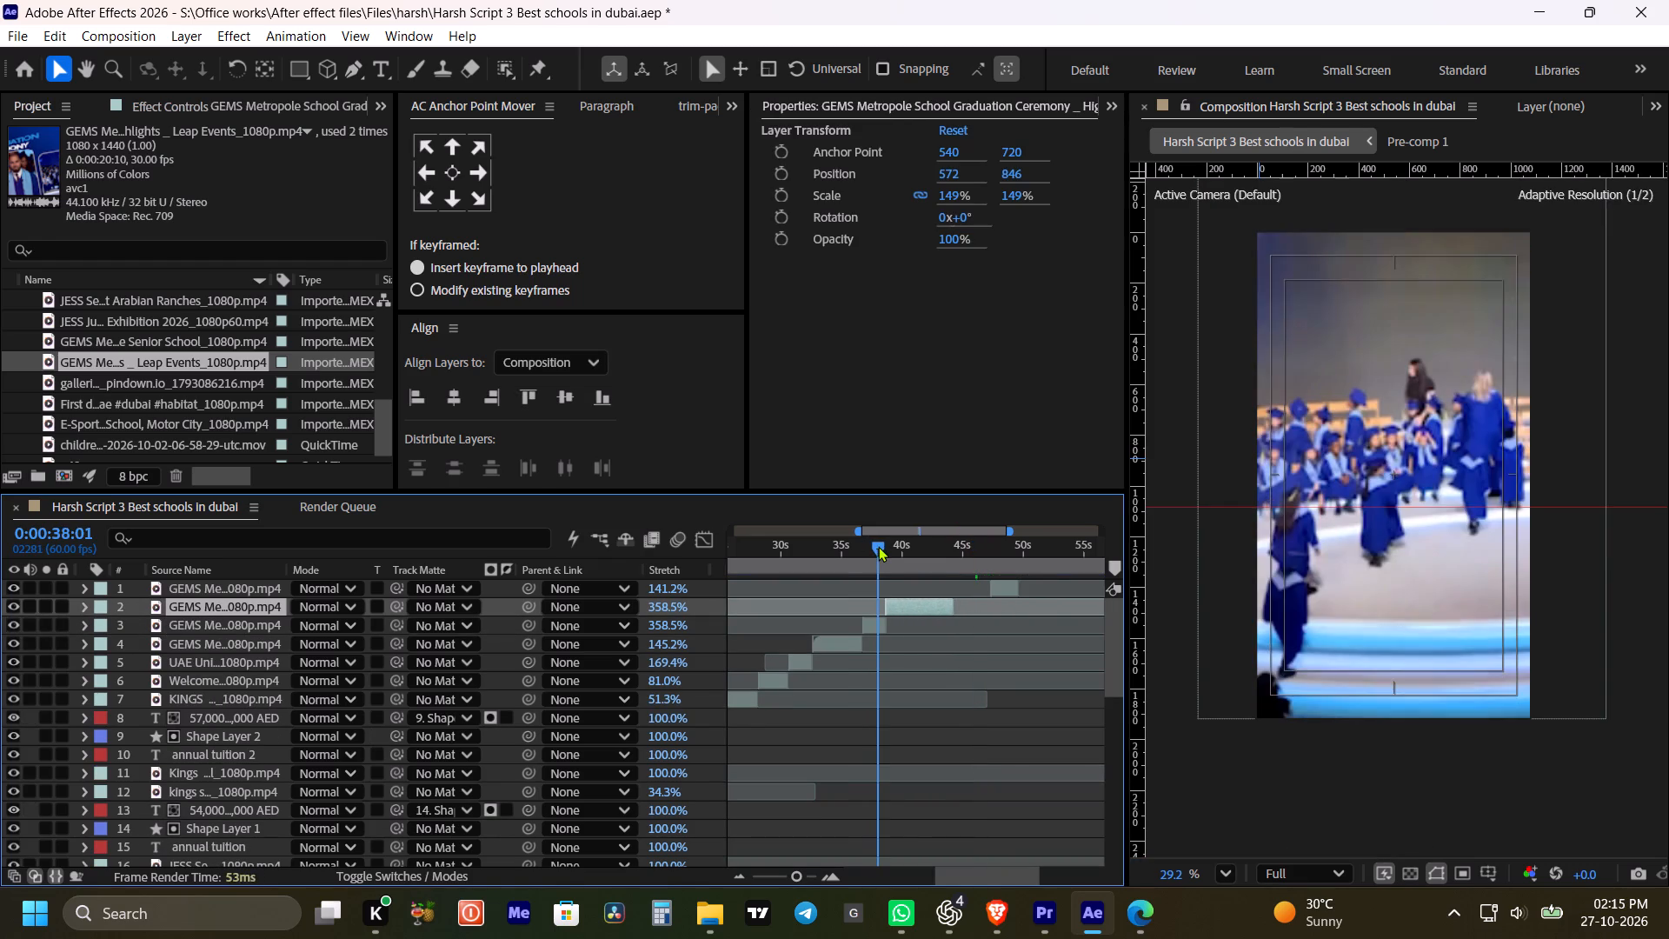
{"action": "key", "text": "space"}
{"action": "key", "text": "space"}
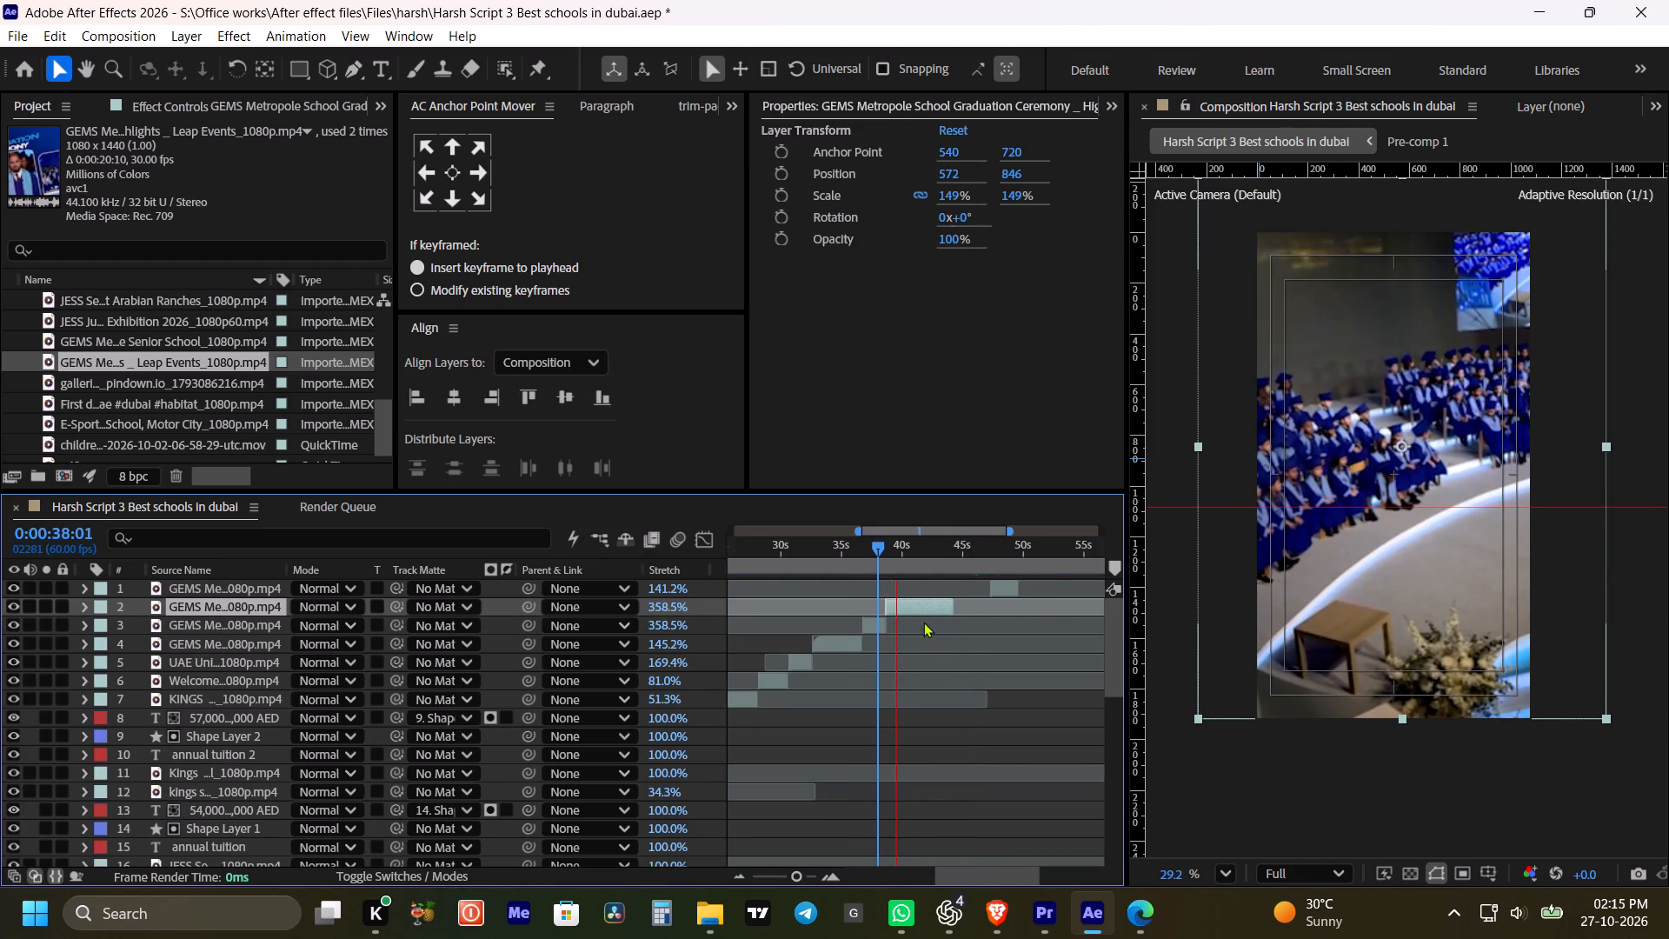
Lower the framing of both graduation shots: set the seated-graduates segment's Y position to 862 and the first segment's to about 854.
{"action": "left_click", "coordinate": [908, 607]}
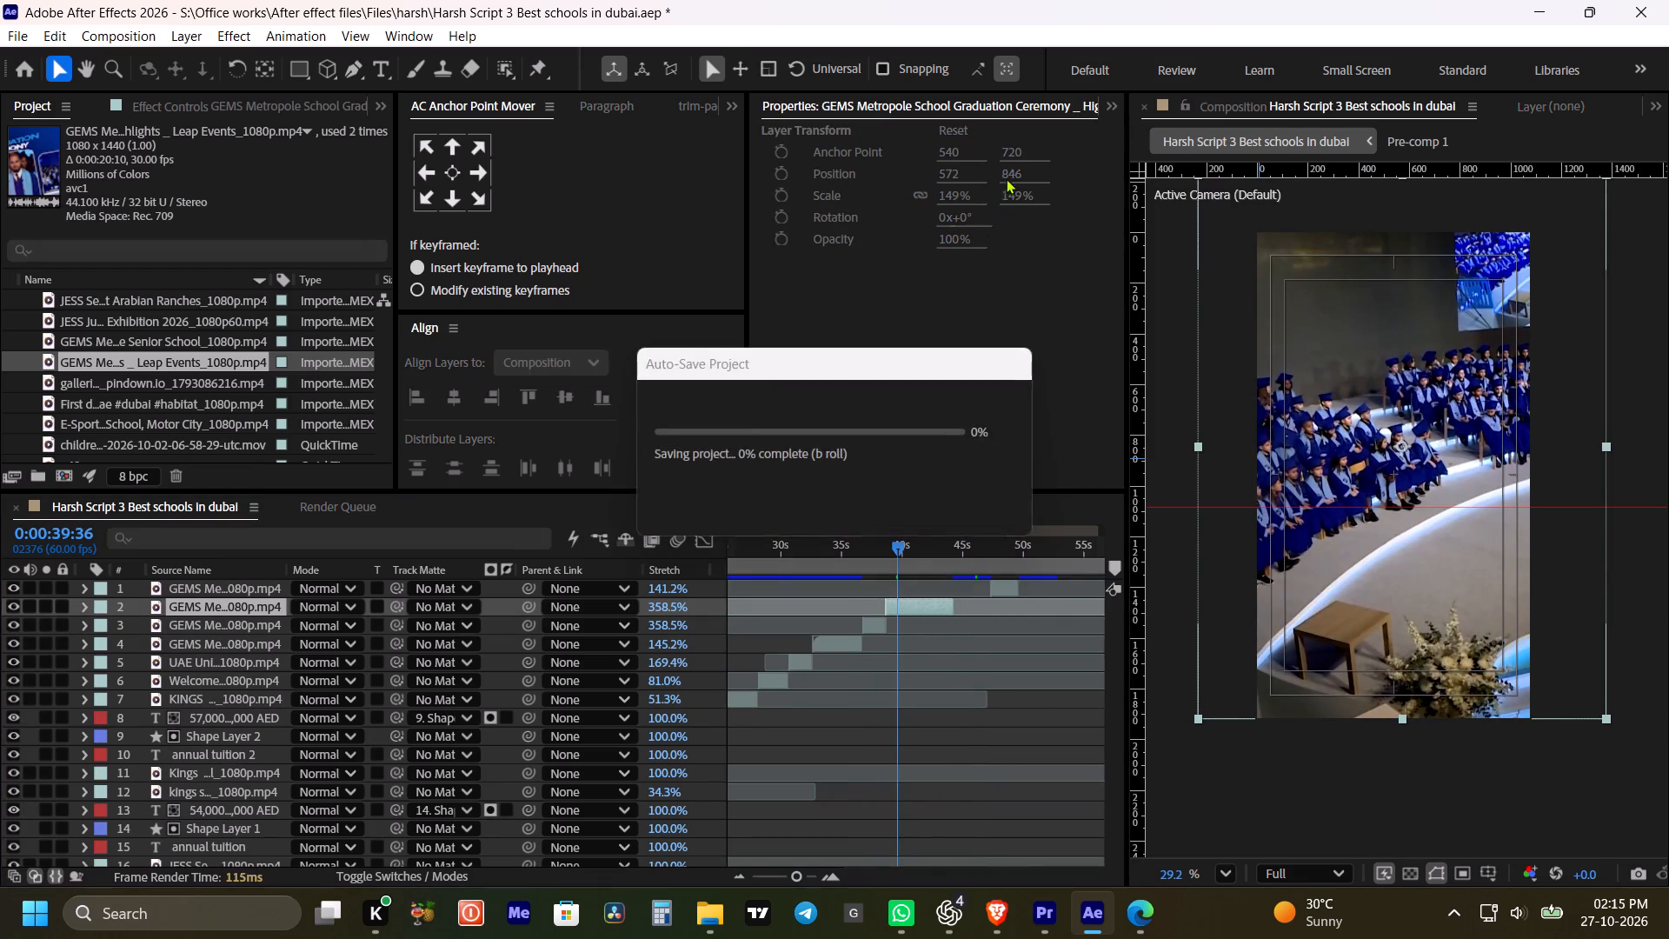
{"action": "left_click_drag", "start_coordinate": [1010, 172], "coordinate": [1031, 174]}
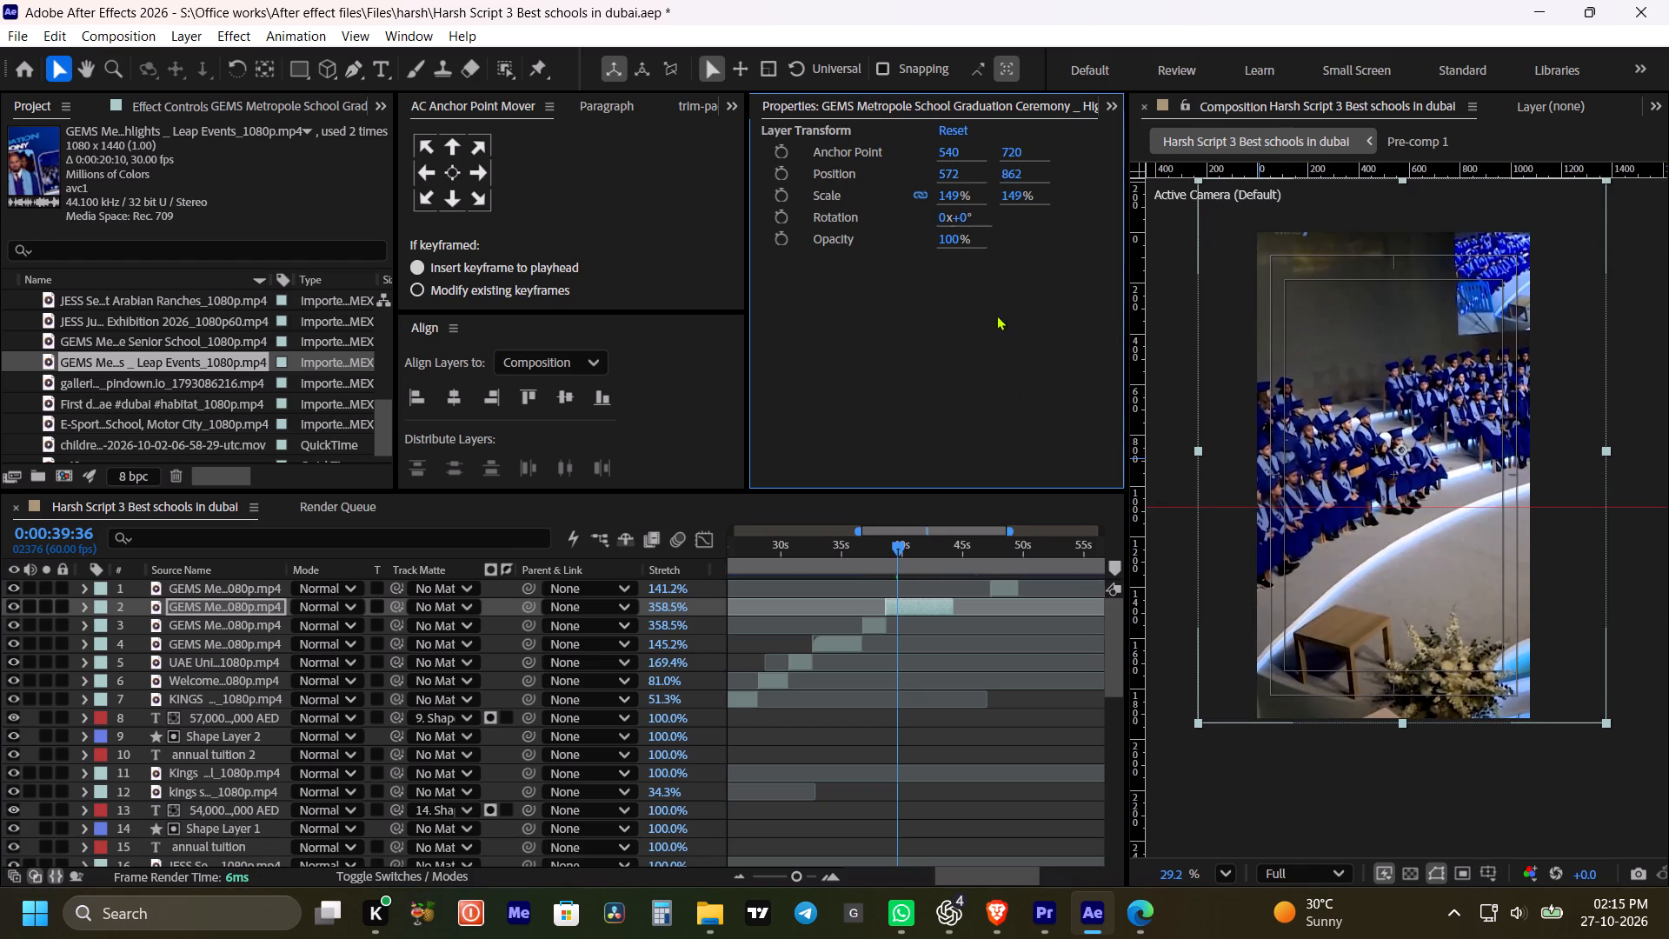
{"action": "left_click", "coordinate": [880, 552]}
{"action": "left_click", "coordinate": [874, 628]}
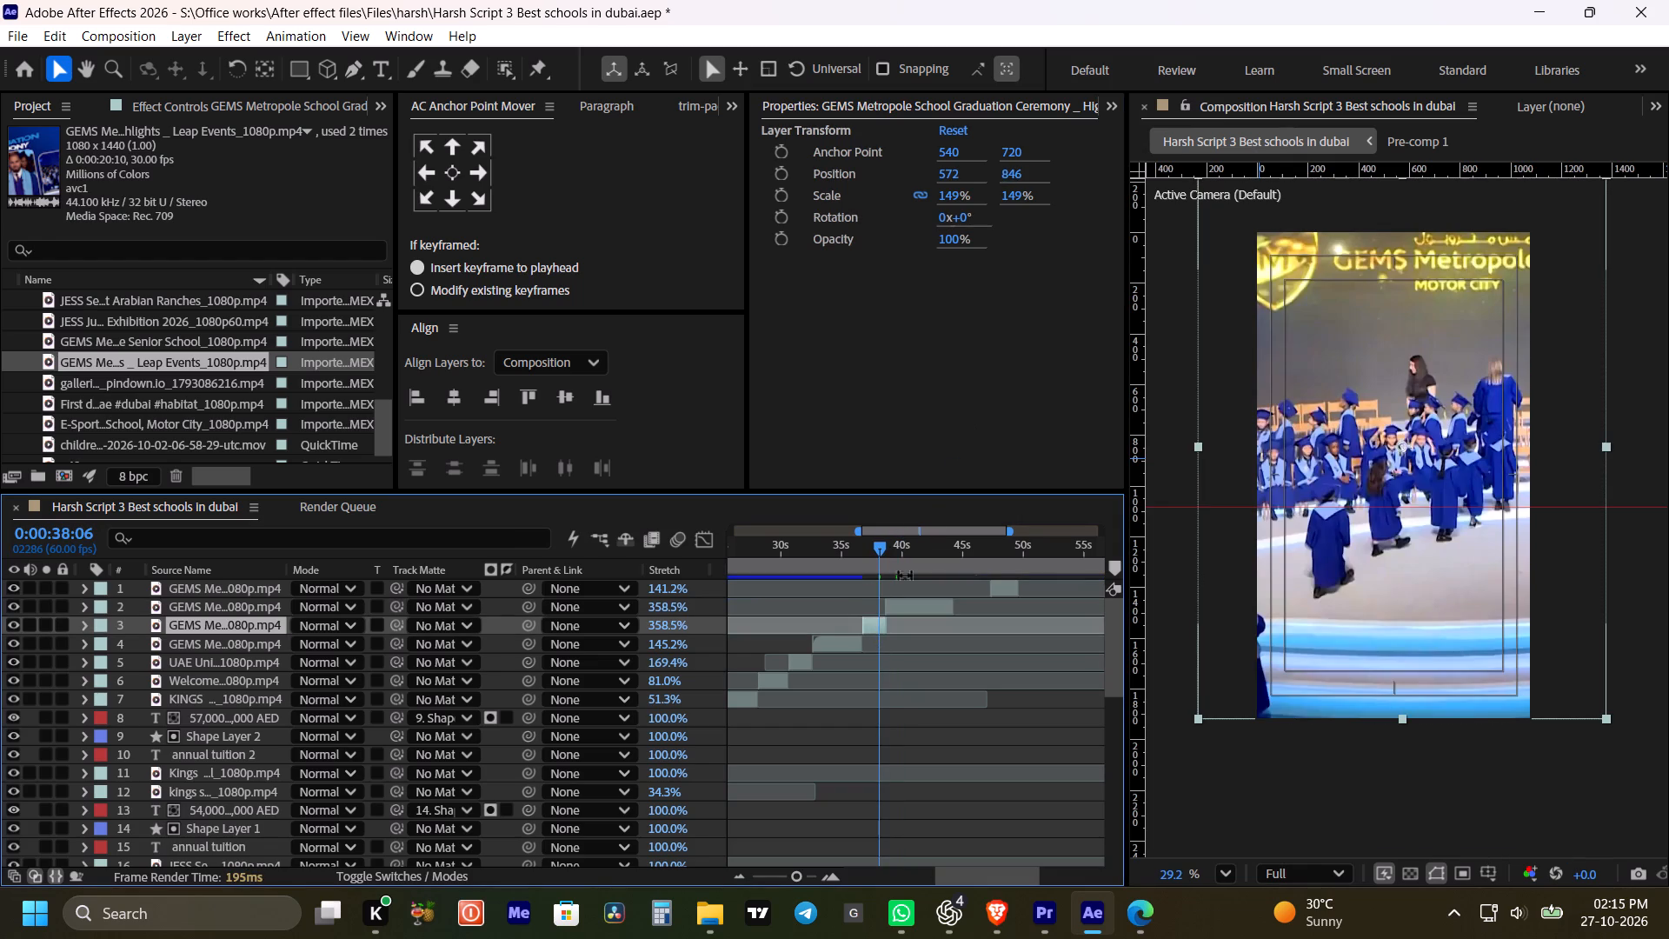
{"action": "left_click_drag", "start_coordinate": [1017, 175], "coordinate": [1030, 174]}
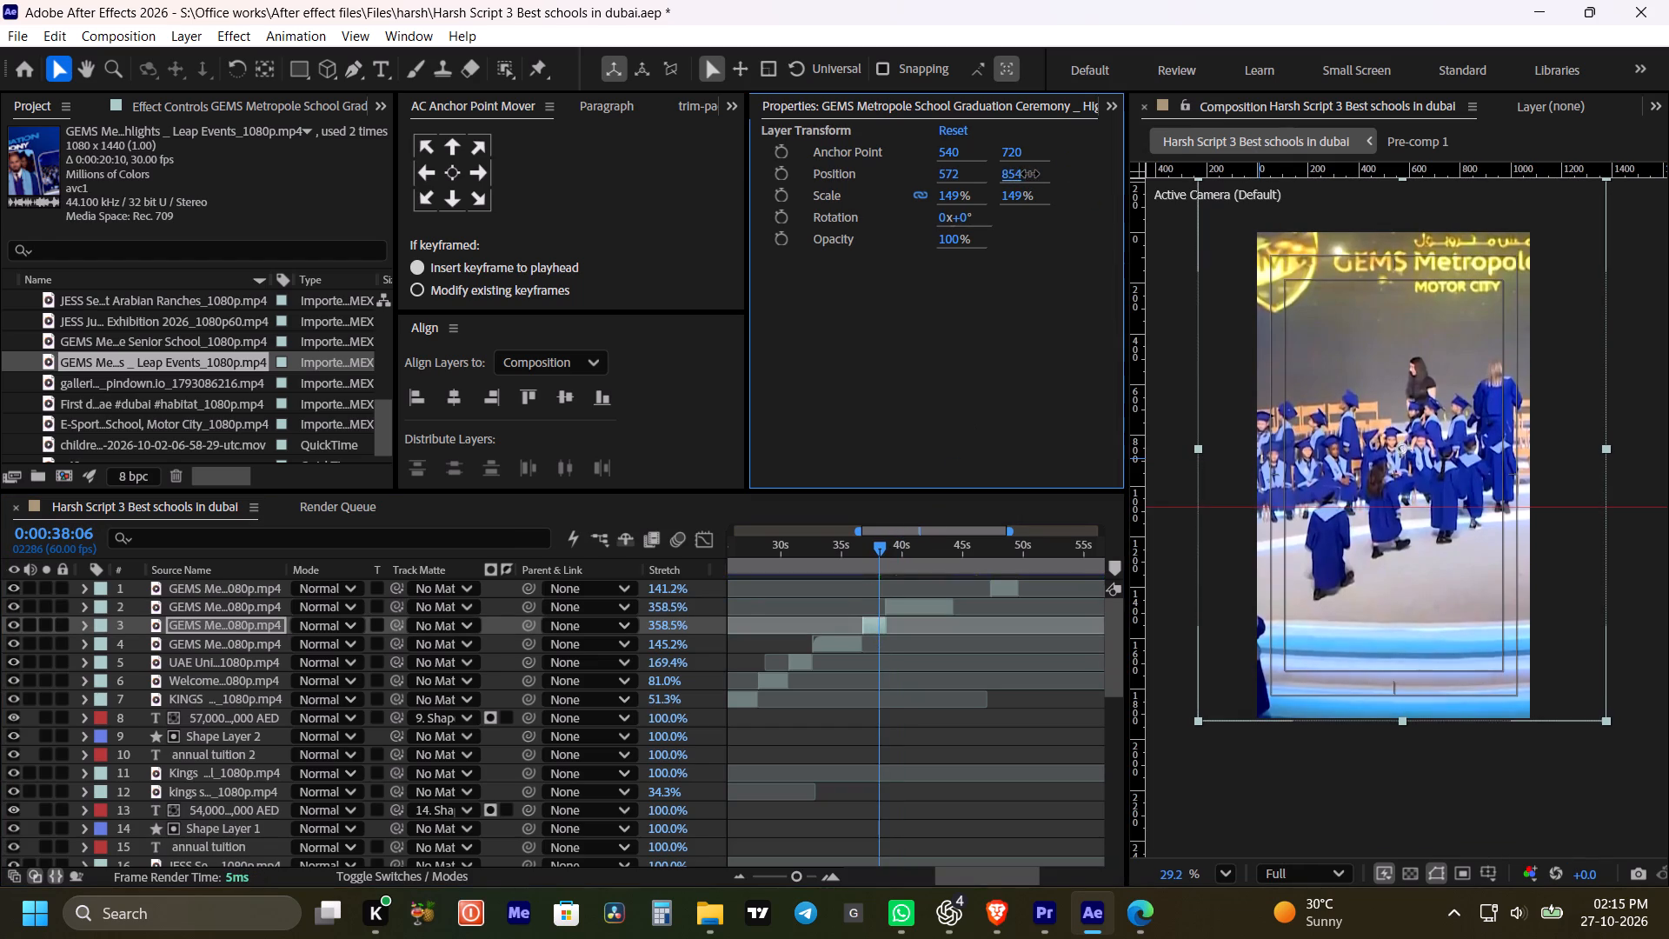
{"action": "left_click_drag", "start_coordinate": [1030, 174], "coordinate": [1032, 174]}
Play the graduation shots and shorten the seated-graduates segment to end at 0:00:41:18 by reducing its stretch to 183%.
{"action": "left_click", "coordinate": [956, 744]}
{"action": "key", "text": "space"}
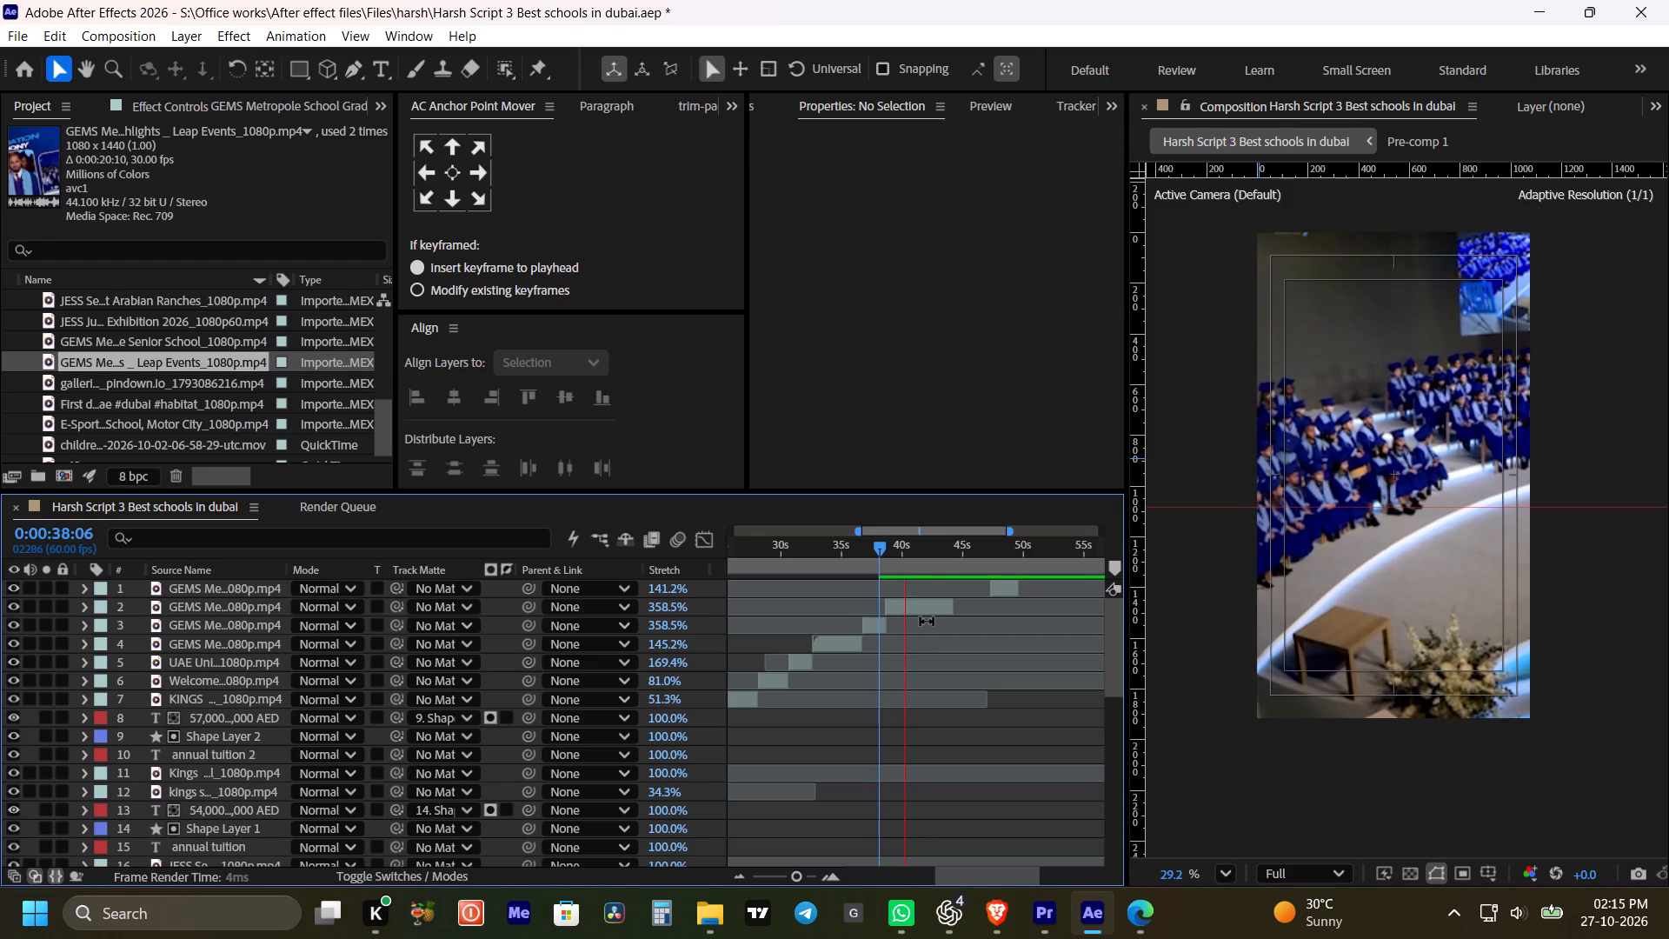
{"action": "key", "text": "space"}
{"action": "key", "text": "space"}
{"action": "key", "text": "space"}
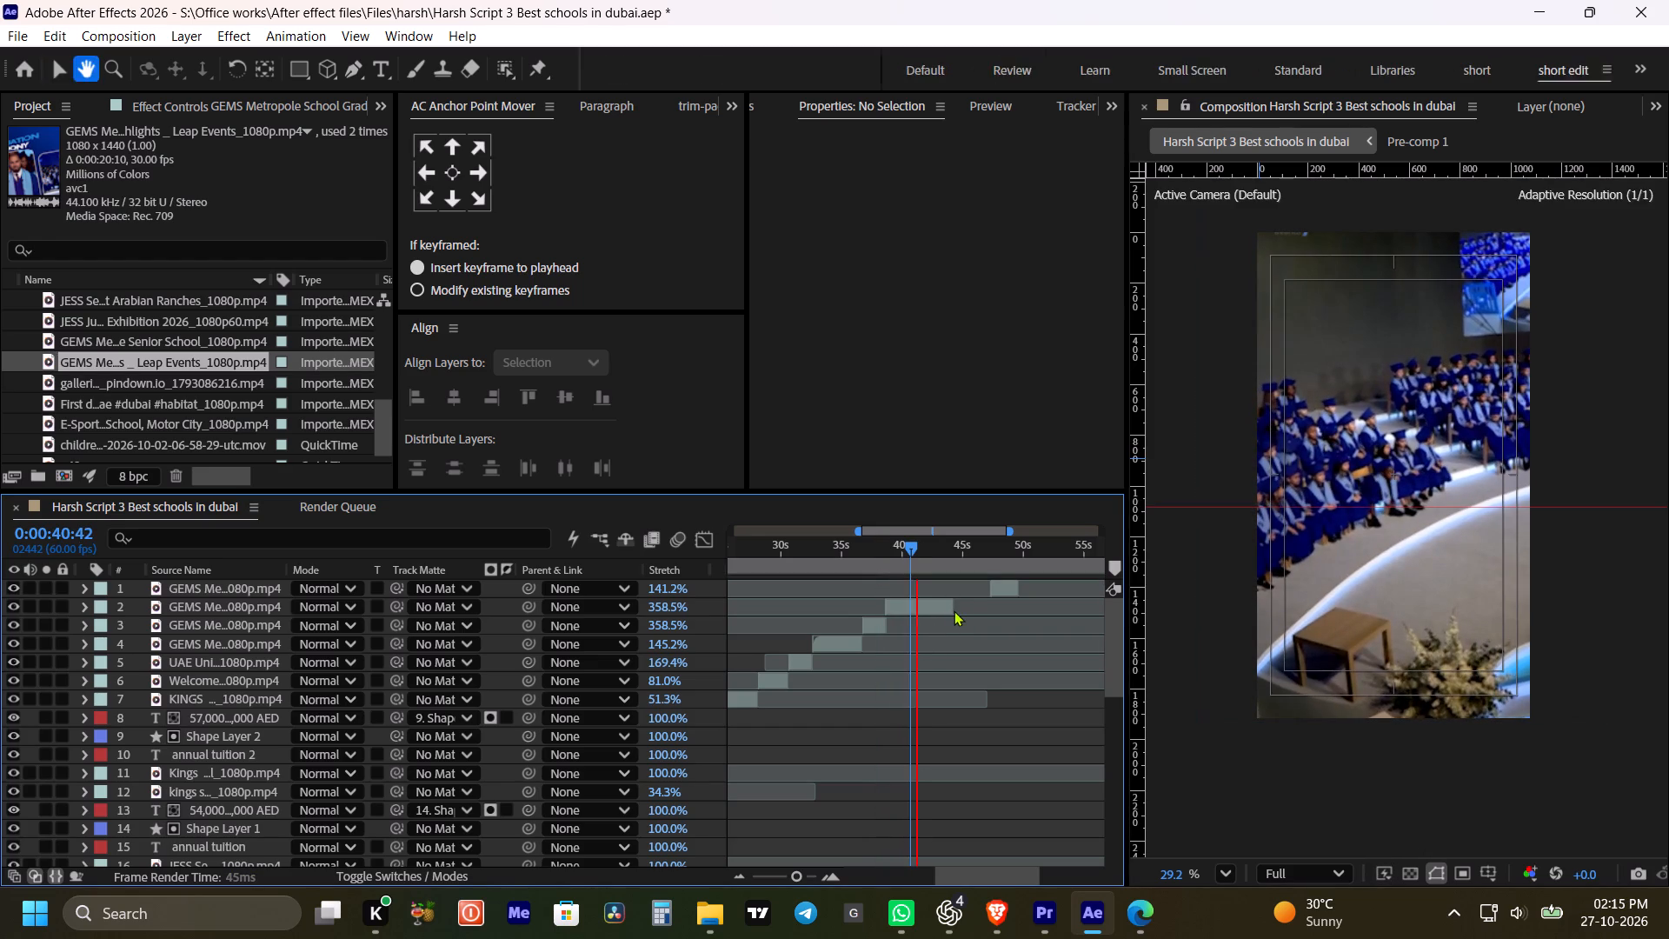
{"action": "left_click", "coordinate": [954, 605], "text": "alt"}
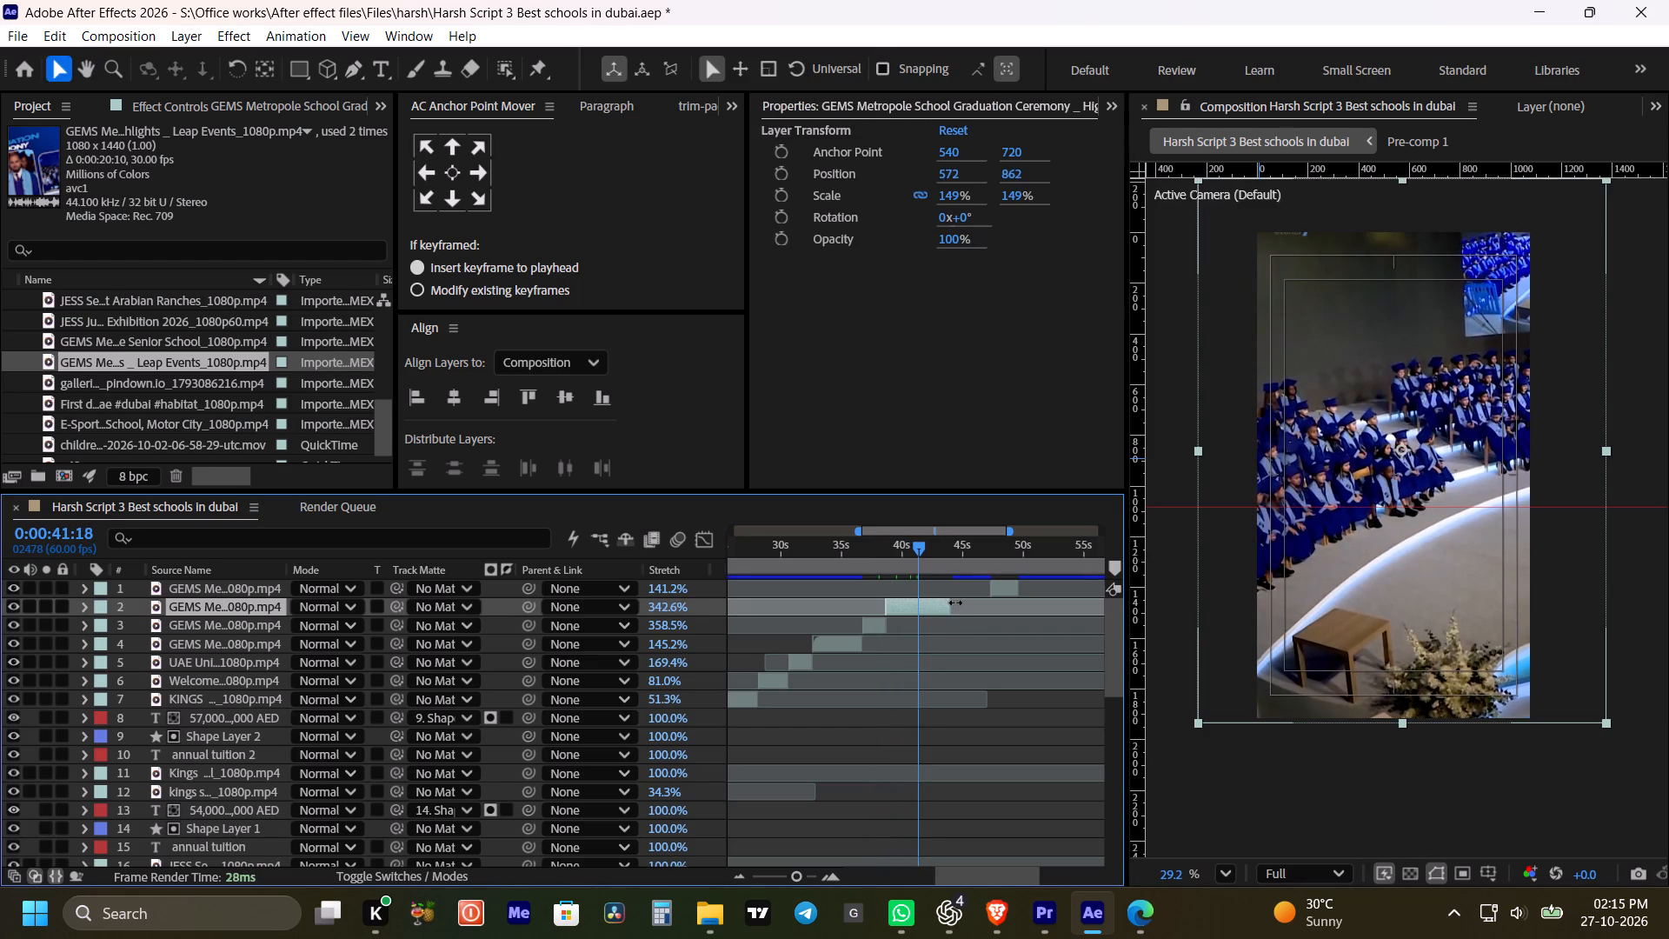
{"action": "left_click_drag", "start_coordinate": [952, 606], "coordinate": [921, 613], "text": "alt"}
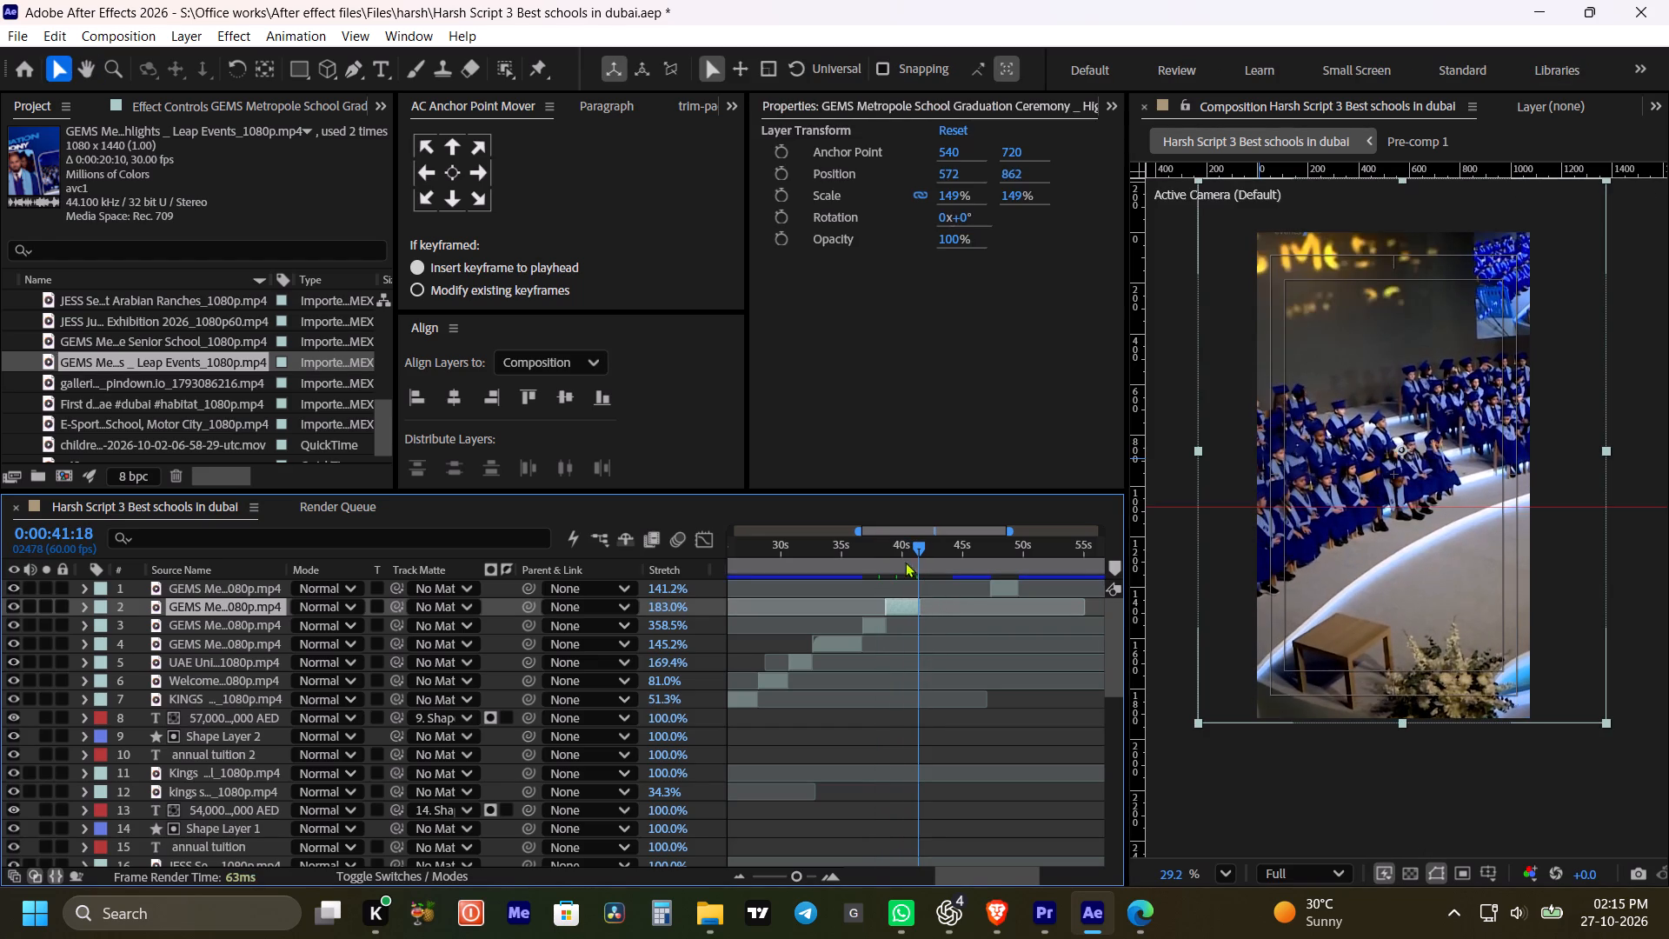
Replay the graduation shots and extend the seated-graduates segment to end at 0:00:41:32 with a 189.4% stretch.
{"action": "left_click", "coordinate": [878, 550]}
{"action": "key", "text": "space"}
{"action": "left_click", "coordinate": [997, 740]}
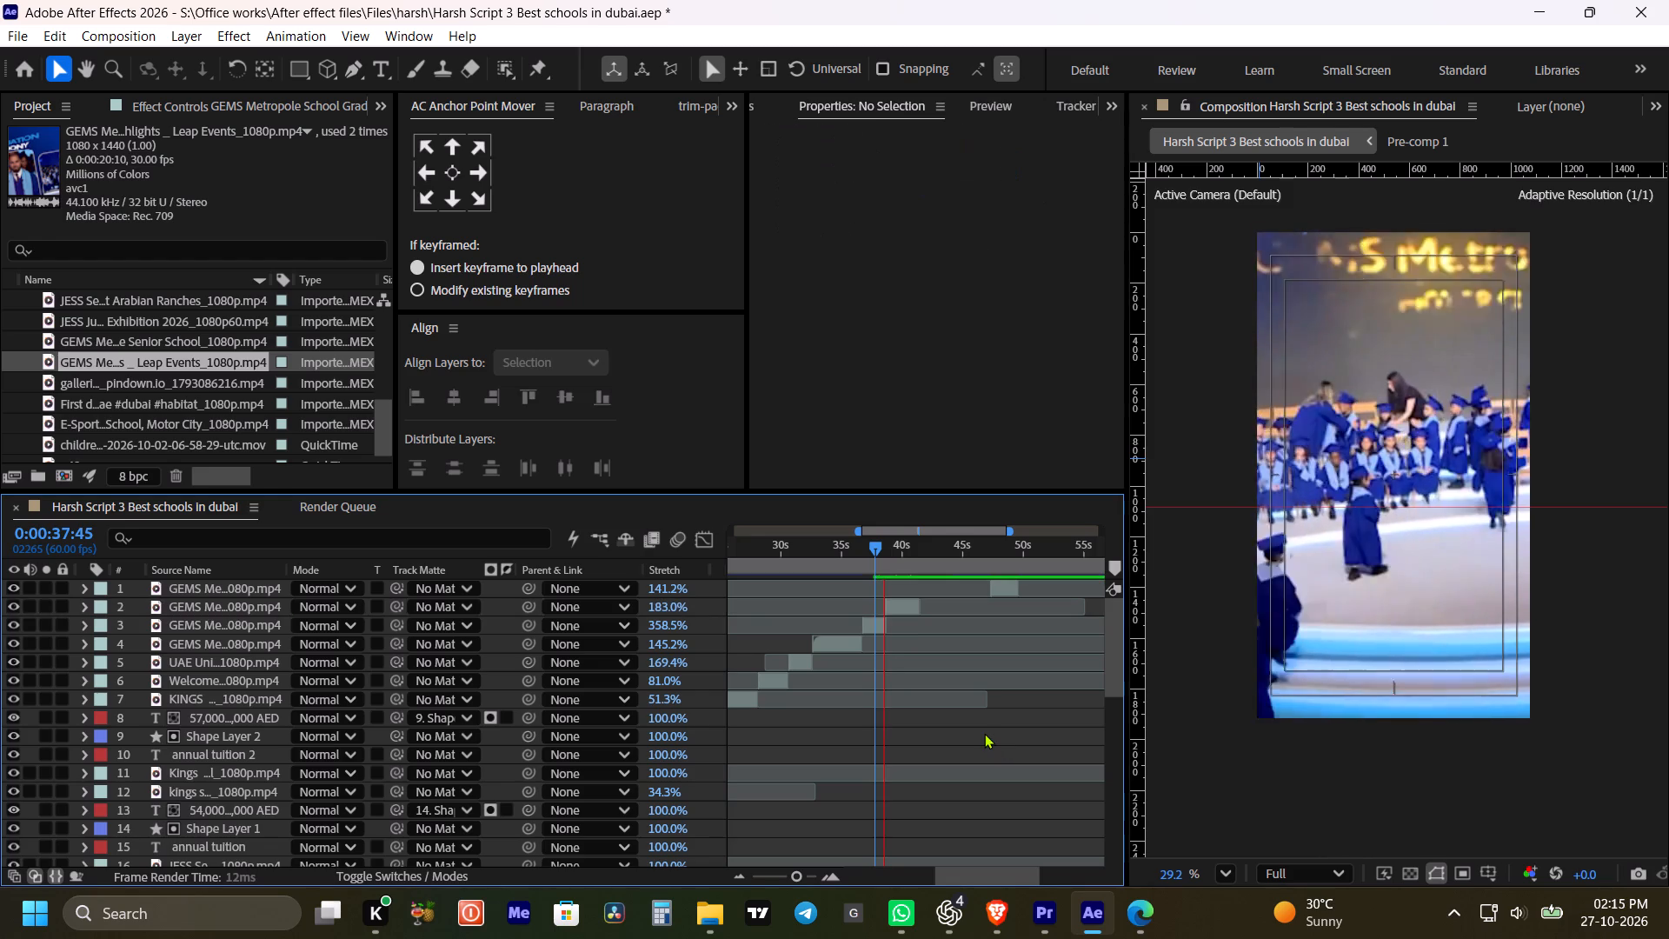
{"action": "key", "text": "space"}
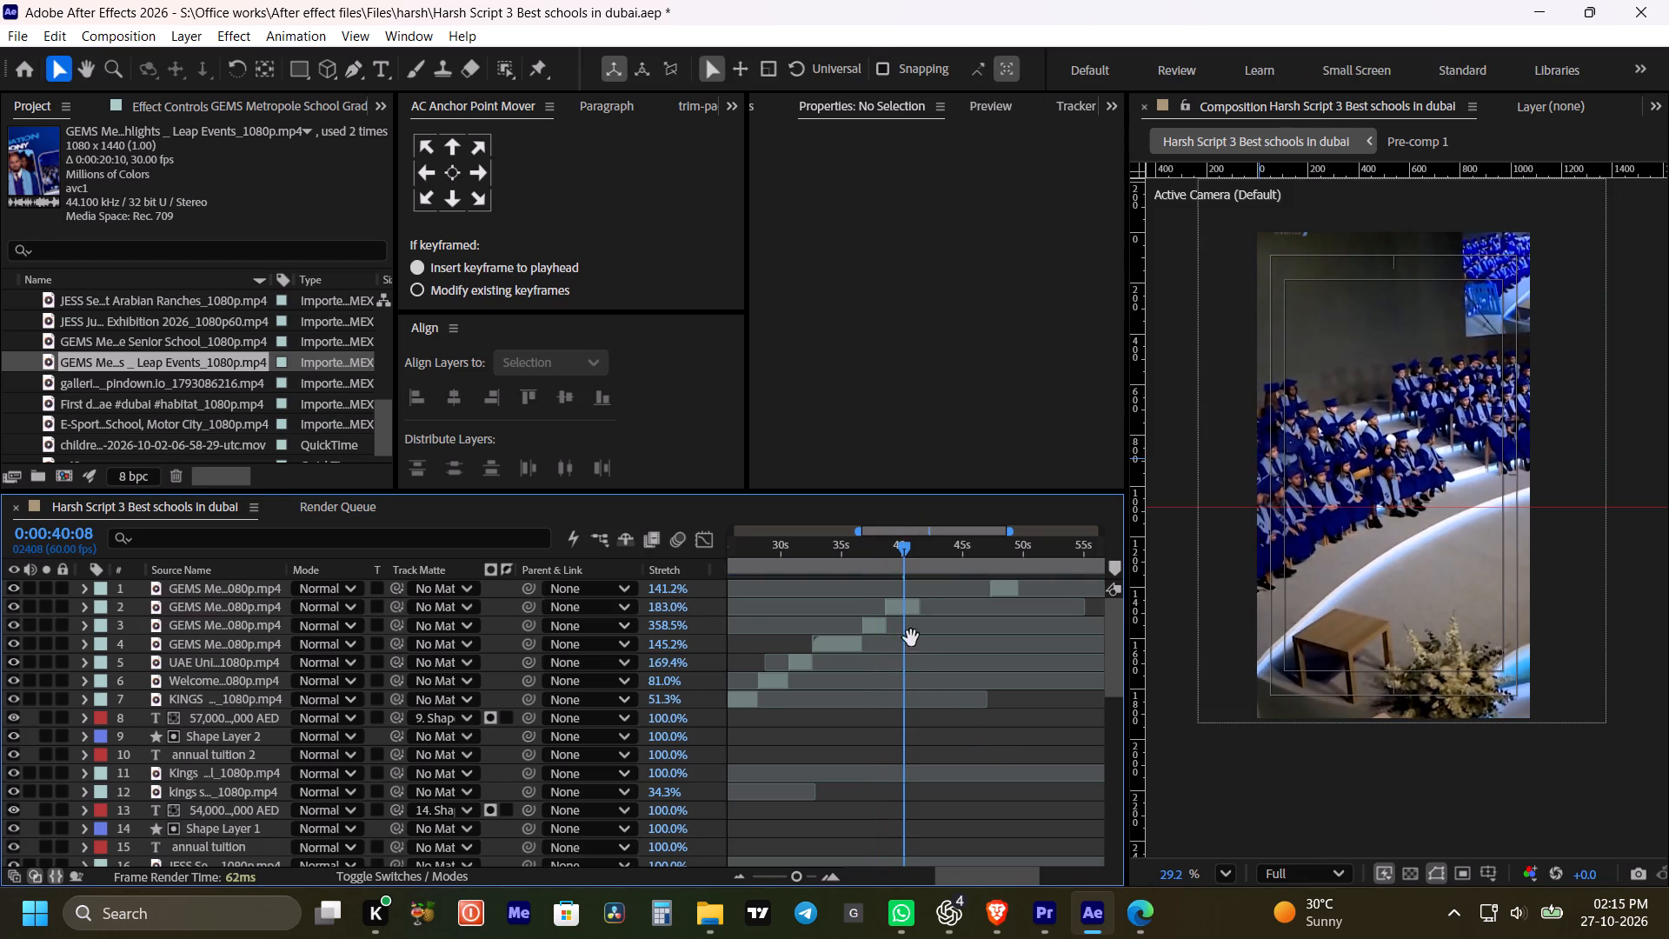
{"action": "key", "text": "space"}
{"action": "key", "text": "space"}
{"action": "key", "text": "space"}
{"action": "key", "text": "space"}
{"action": "key", "text": "space"}
{"action": "key", "text": "space"}
{"action": "left_click_drag", "start_coordinate": [929, 676], "coordinate": [945, 677]}
{"action": "key", "text": "v"}
{"action": "scroll", "coordinate": [937, 681], "scroll_direction": "up", "scroll_amount": 2}
{"action": "key", "text": "space"}
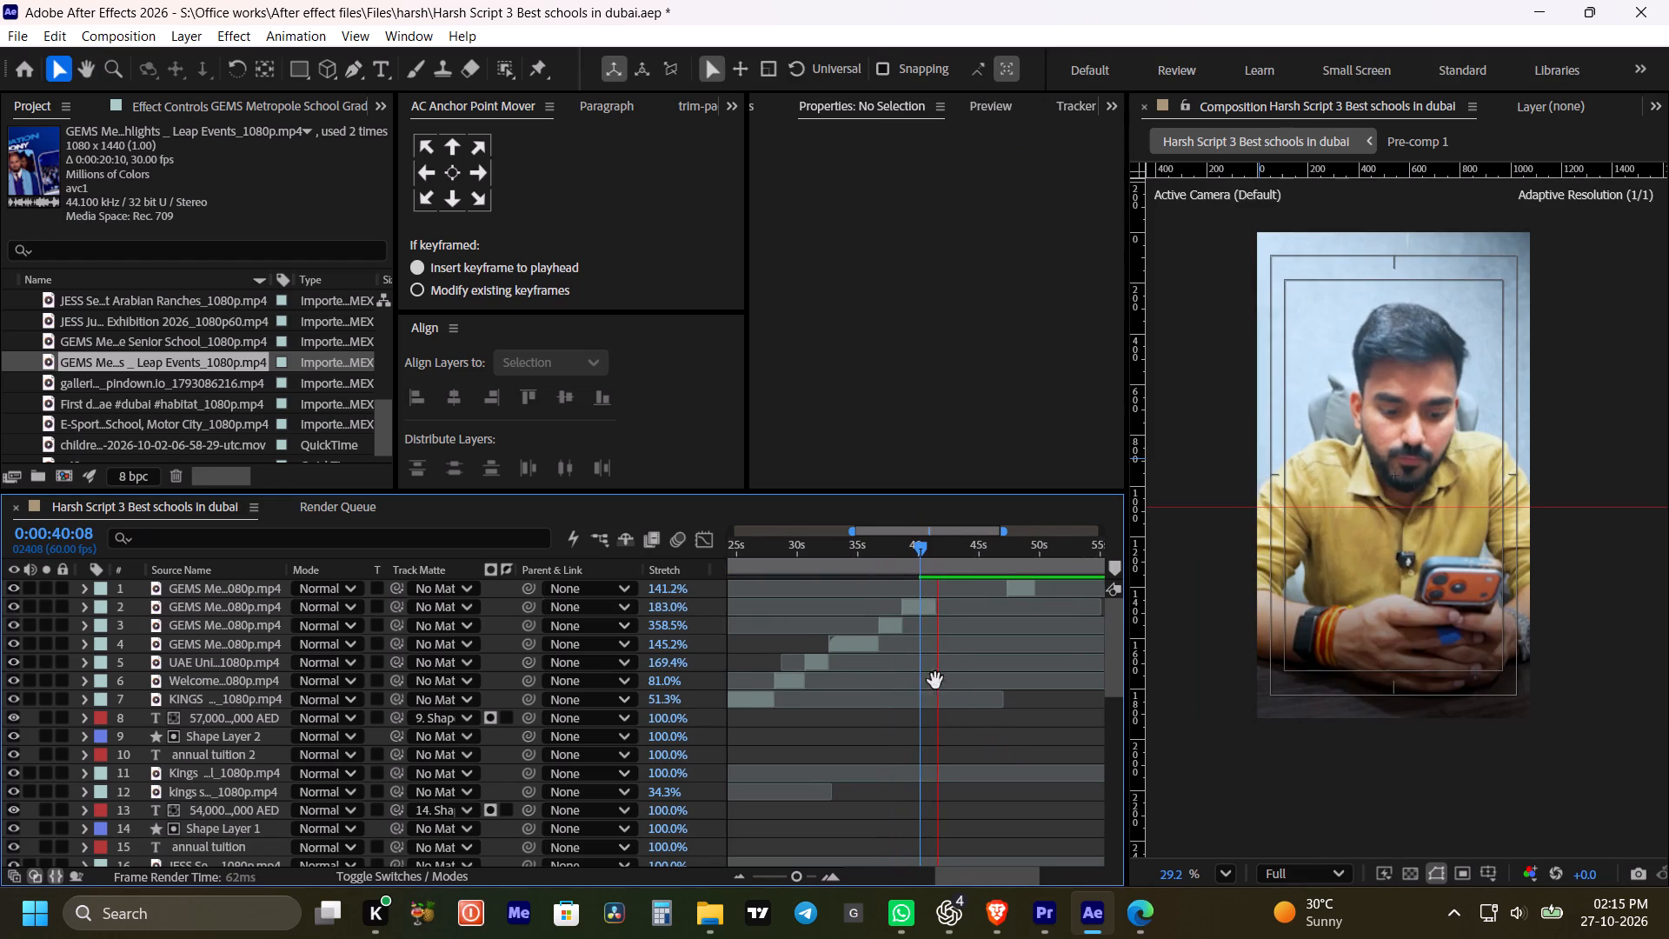
{"action": "left_click", "coordinate": [928, 565]}
{"action": "key", "text": "space"}
{"action": "scroll", "coordinate": [929, 588], "scroll_direction": "up", "scroll_amount": 2, "text": "alt"}
{"action": "key", "text": "space"}
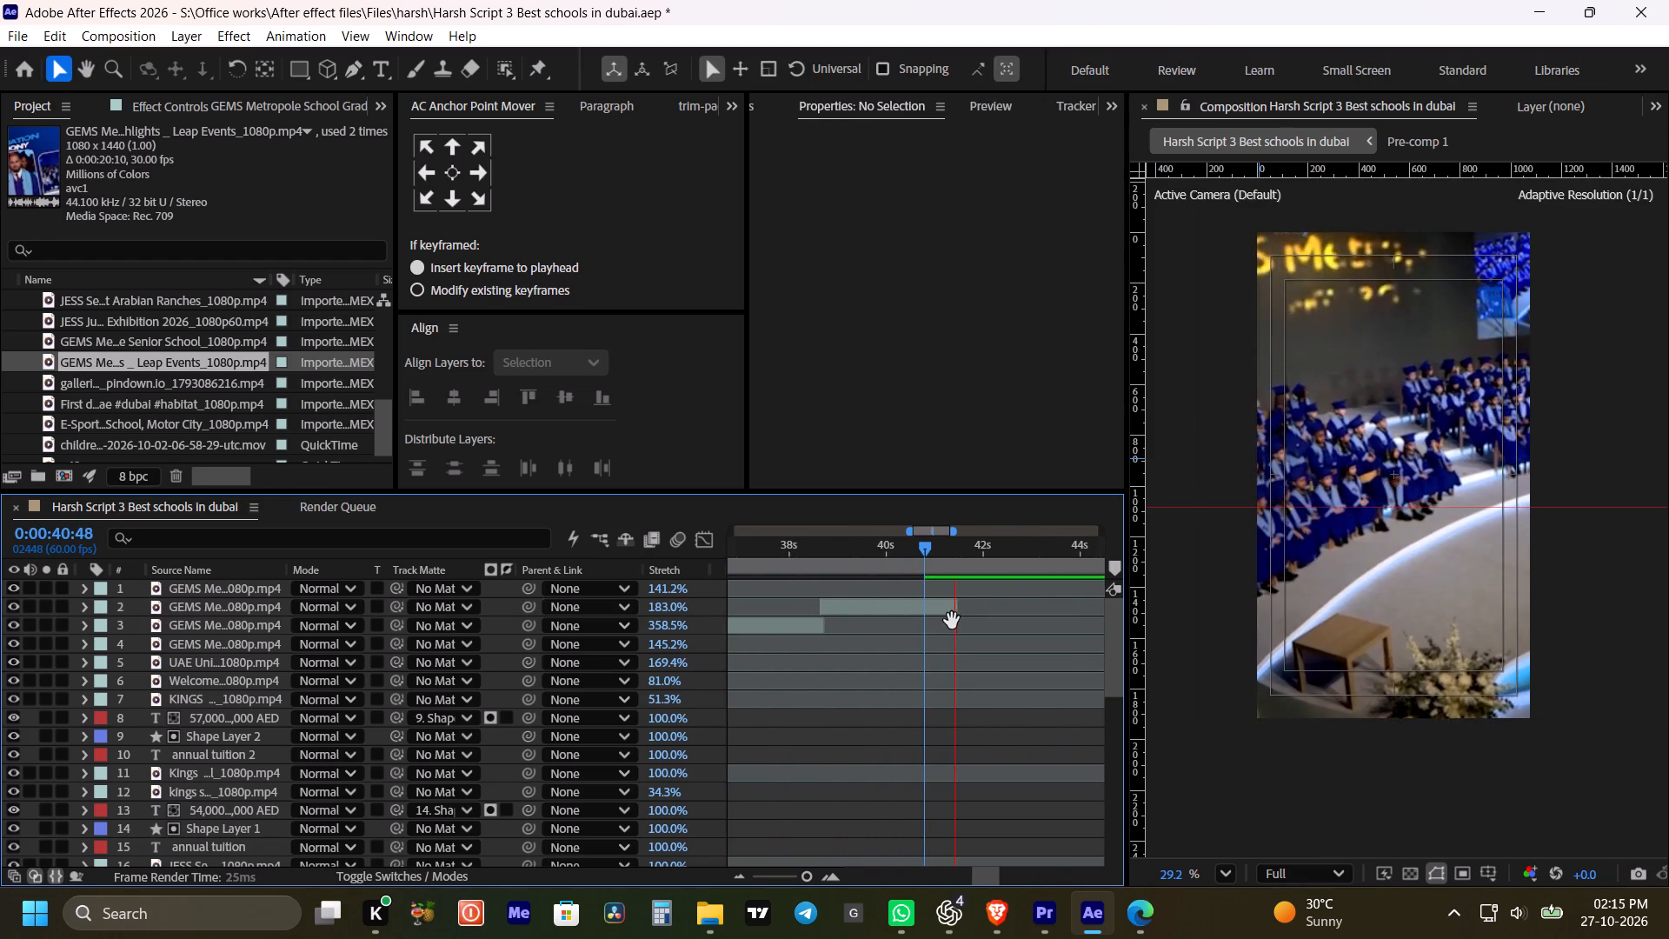
{"action": "left_click", "coordinate": [961, 606], "text": "alt"}
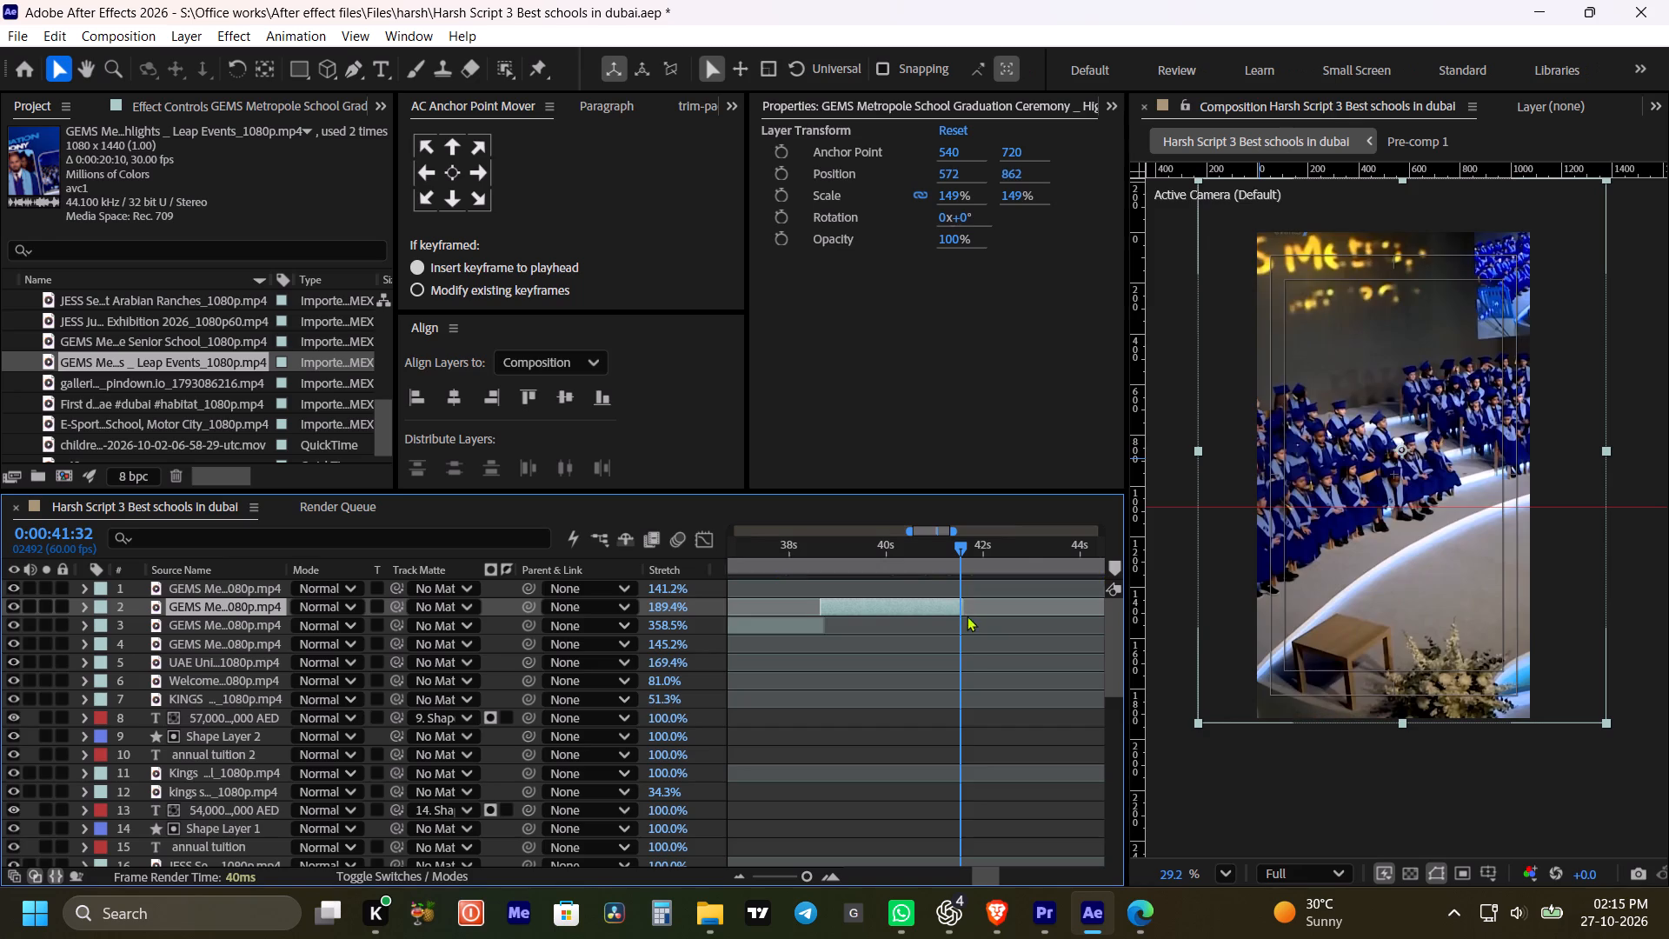
Save the project.
{"action": "key", "text": "ctrl+s"}
{"action": "scroll", "coordinate": [979, 650], "scroll_direction": "down", "scroll_amount": 2, "text": "alt"}
{"action": "key", "text": "ctrl+s"}
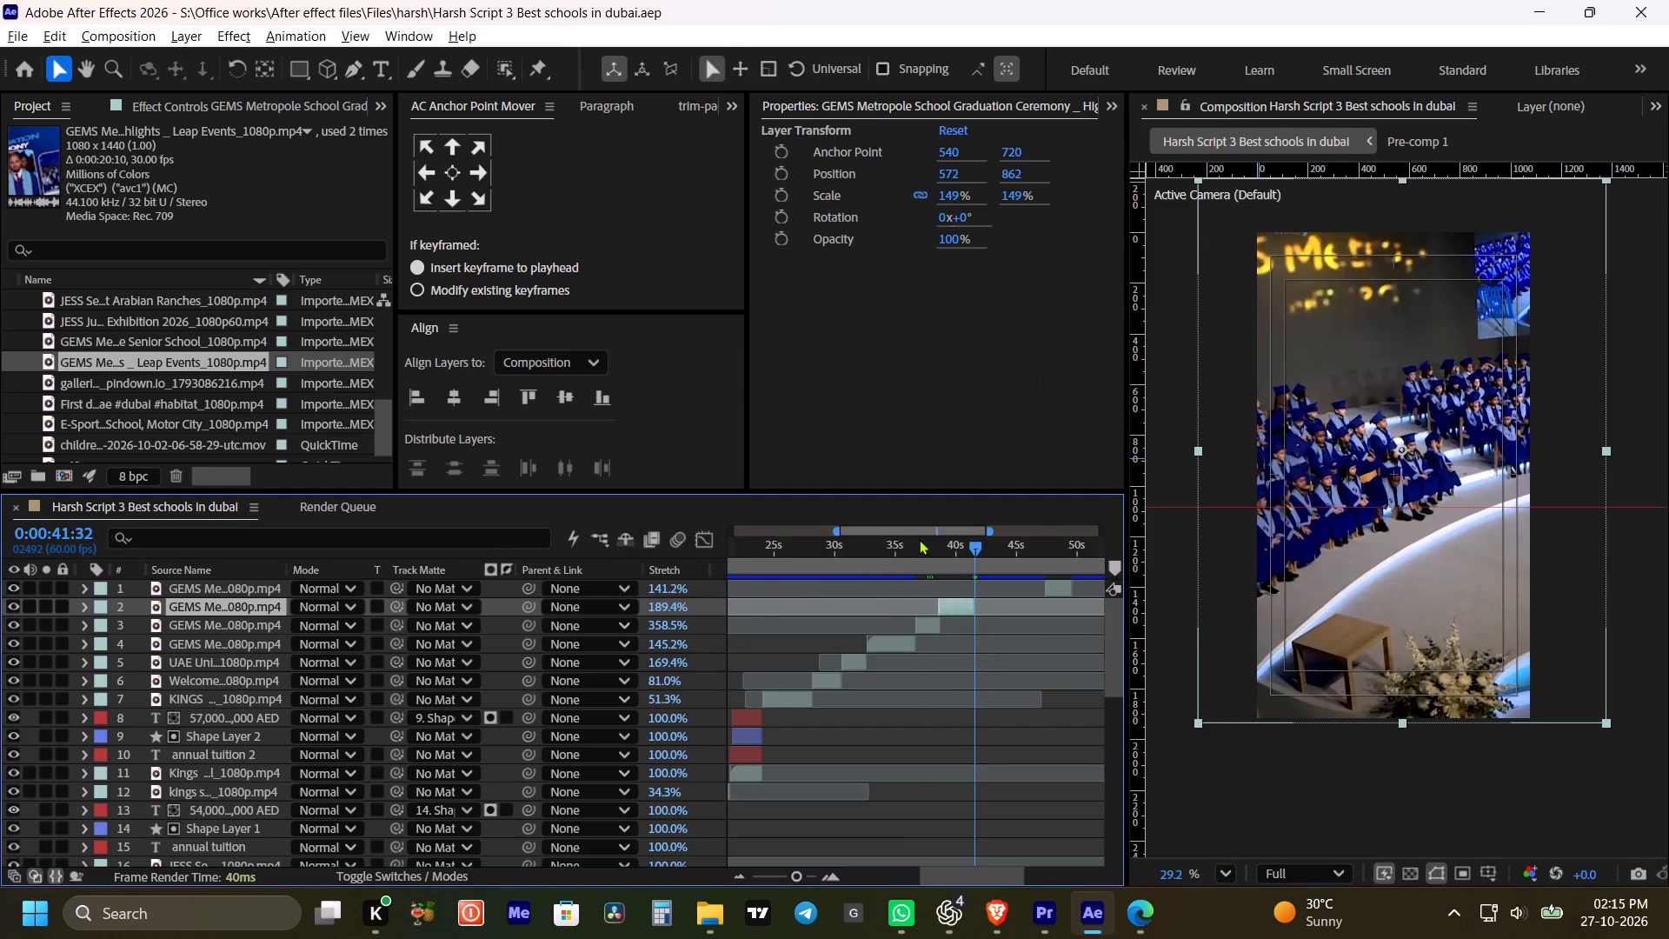
Play back the GEMS Metropole sequence from the school entrance clip into the graduation shots to check the cuts and pacing.
{"action": "left_click", "coordinate": [919, 539], "text": "shift"}
{"action": "scroll", "coordinate": [974, 671], "scroll_direction": "down", "scroll_amount": 1, "text": "alt"}
{"action": "scroll", "coordinate": [961, 615], "scroll_direction": "up", "scroll_amount": 1, "text": "alt"}
{"action": "key", "text": "space"}
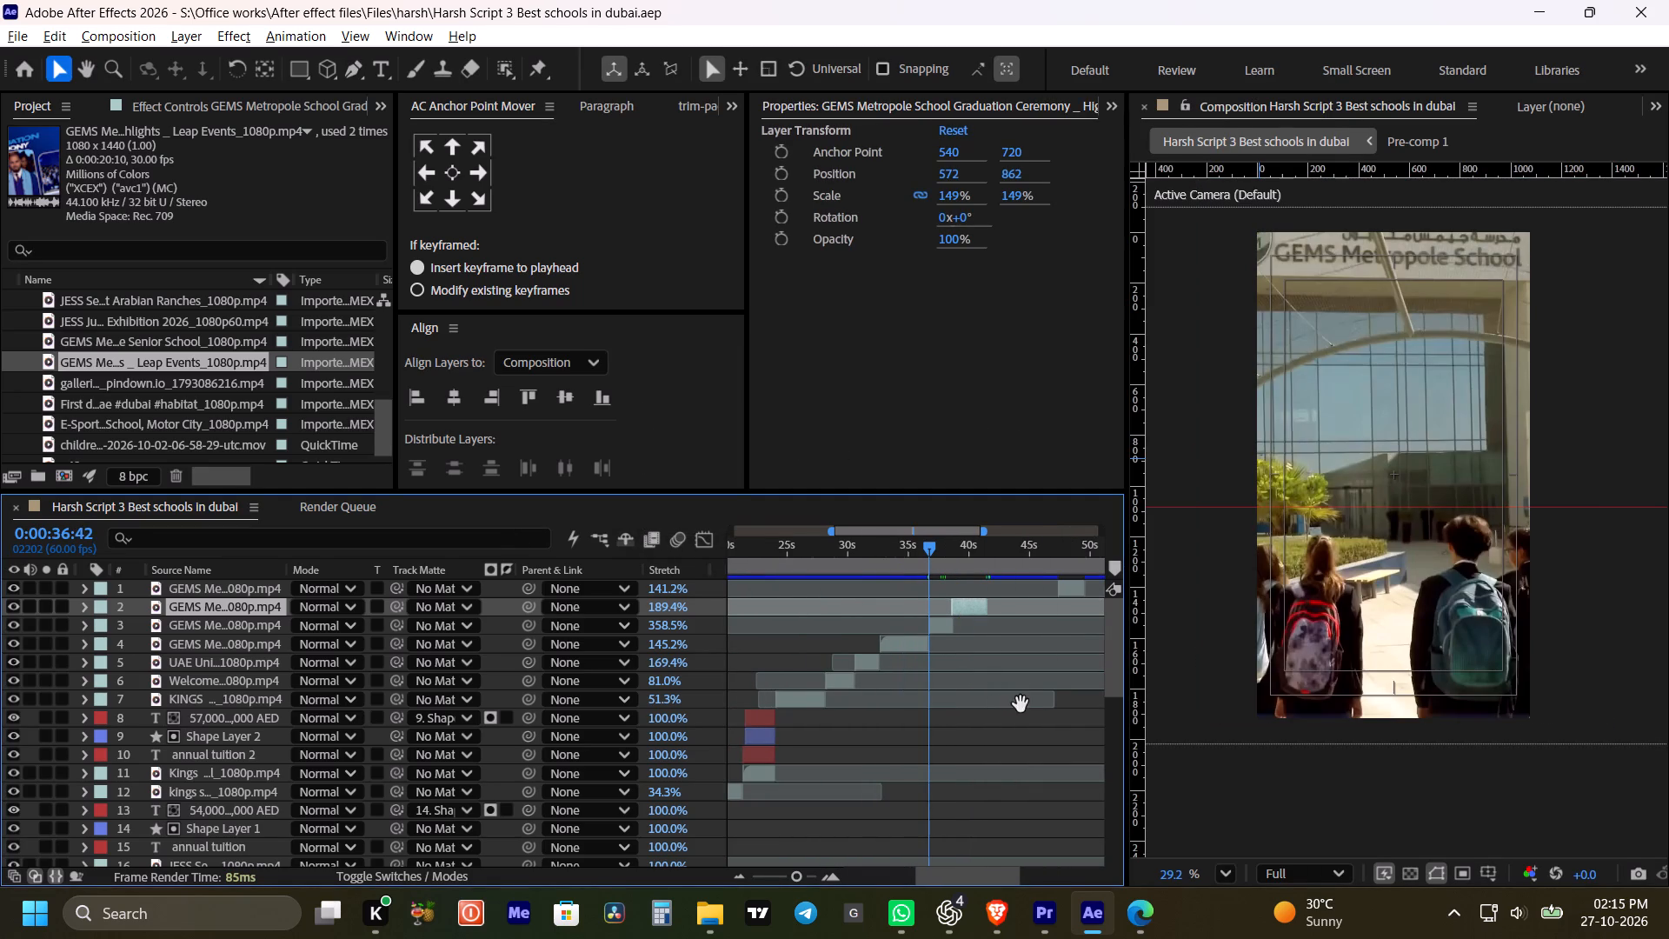
{"action": "left_click_drag", "start_coordinate": [1018, 715], "coordinate": [1004, 716]}
{"action": "left_click", "coordinate": [1011, 740]}
{"action": "key", "text": "space"}
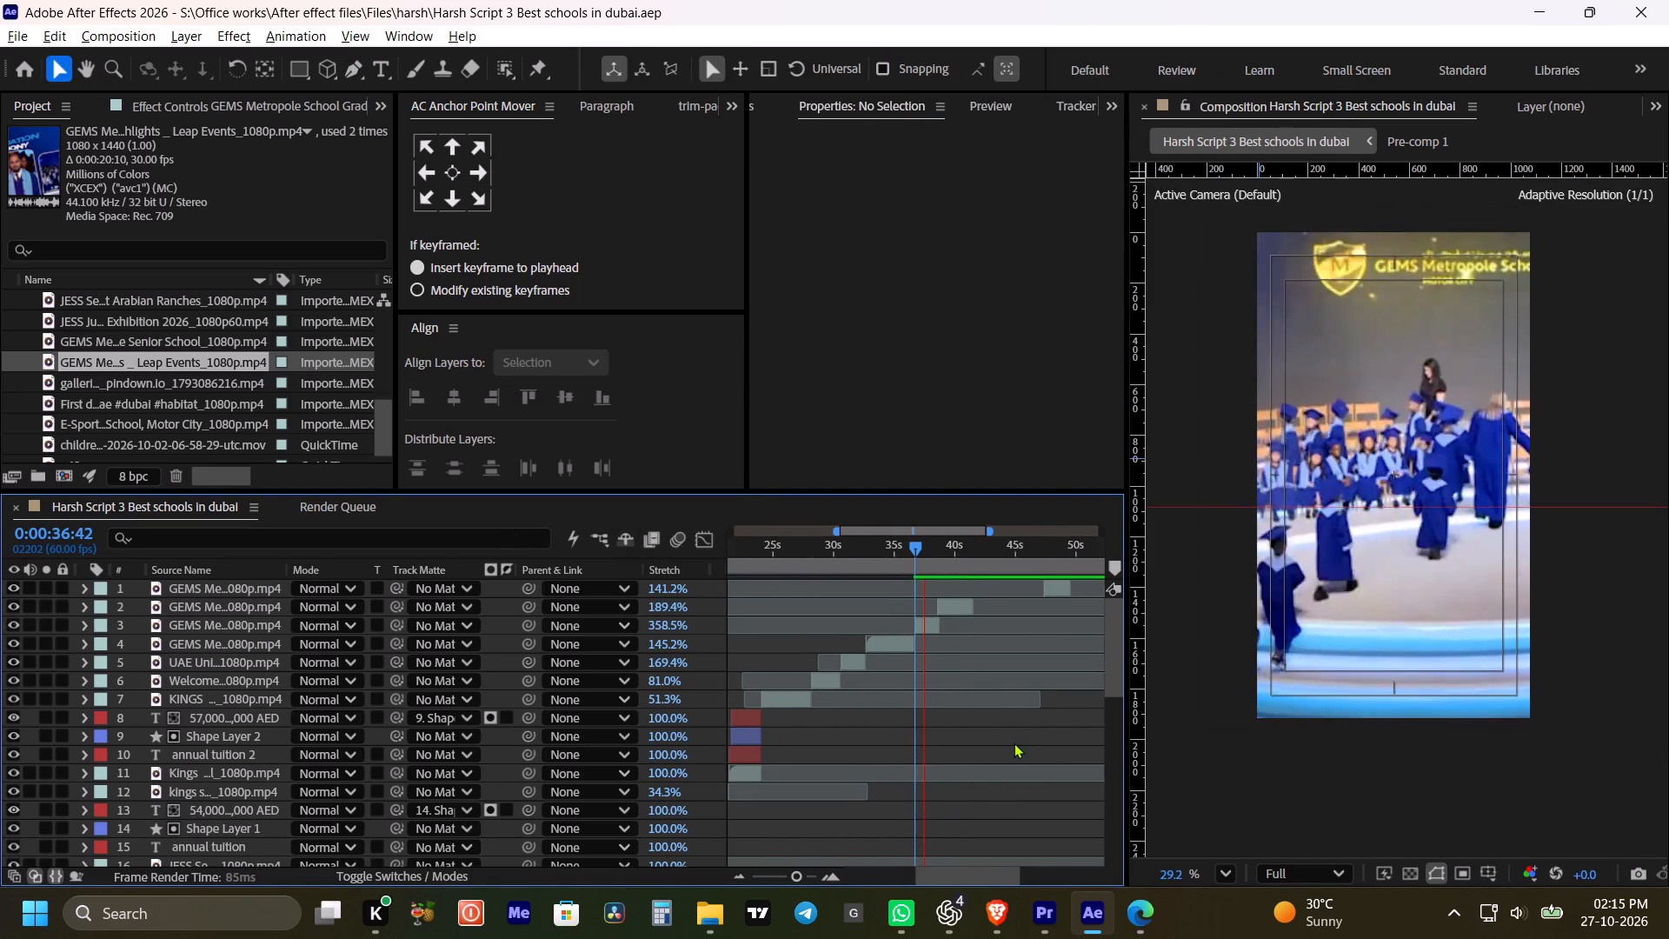
{"action": "key", "text": "space"}
{"action": "left_click_drag", "start_coordinate": [913, 557], "coordinate": [904, 558]}
{"action": "key", "text": "space"}
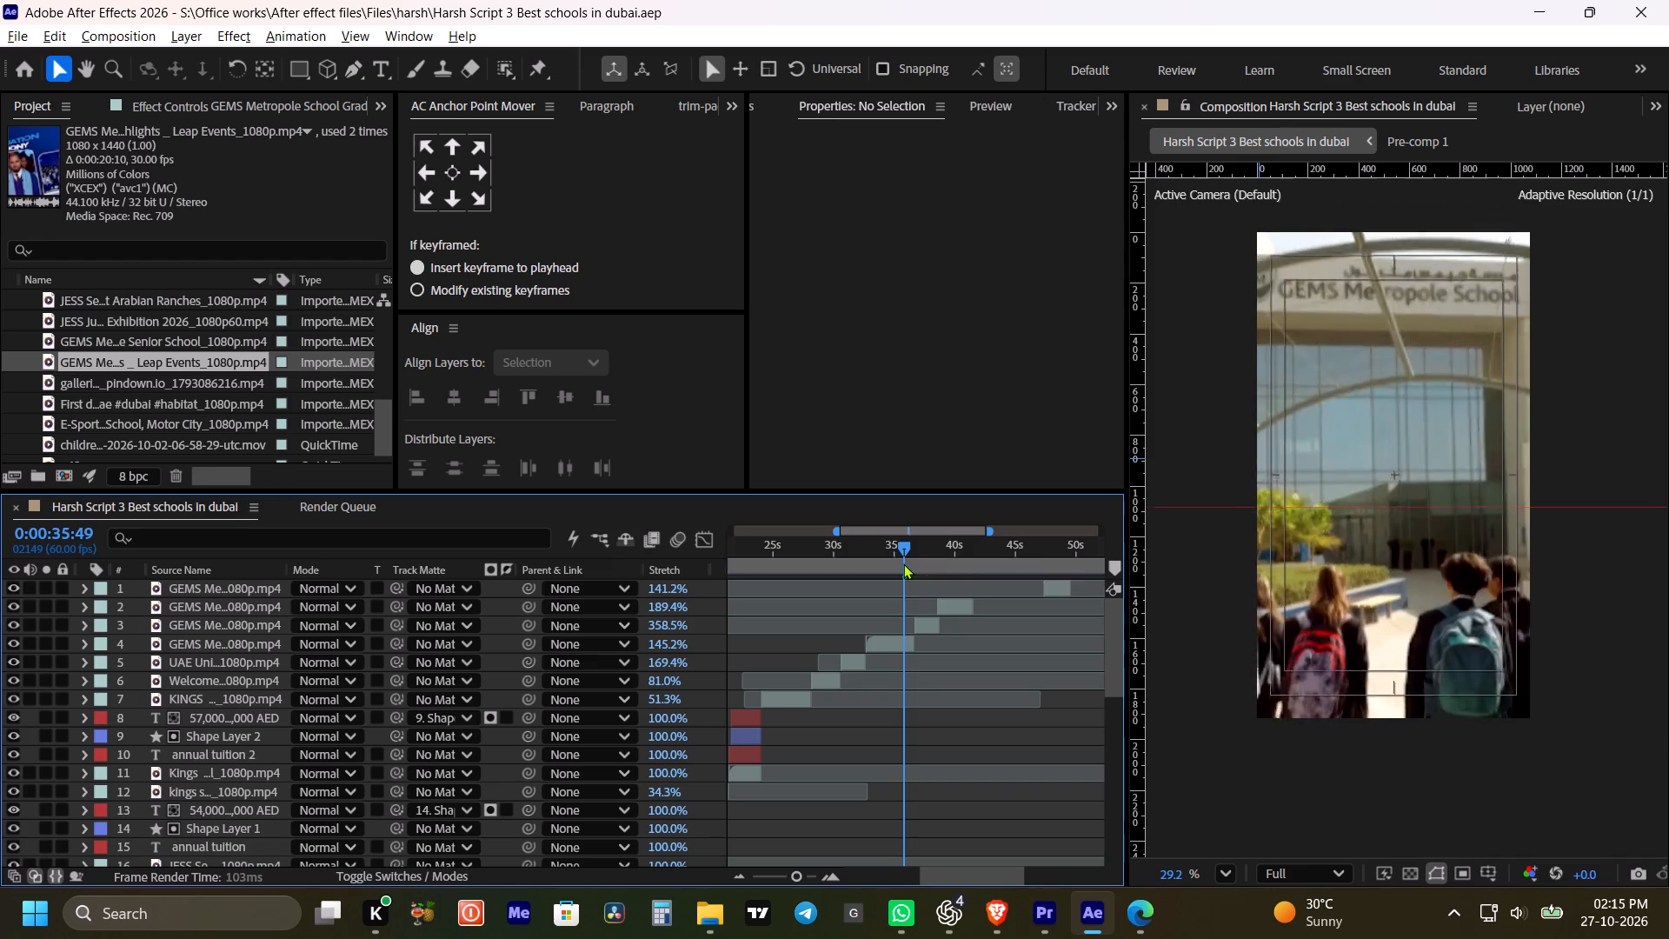
{"action": "key", "text": "space"}
{"action": "left_click", "coordinate": [883, 556]}
{"action": "key", "text": "space"}
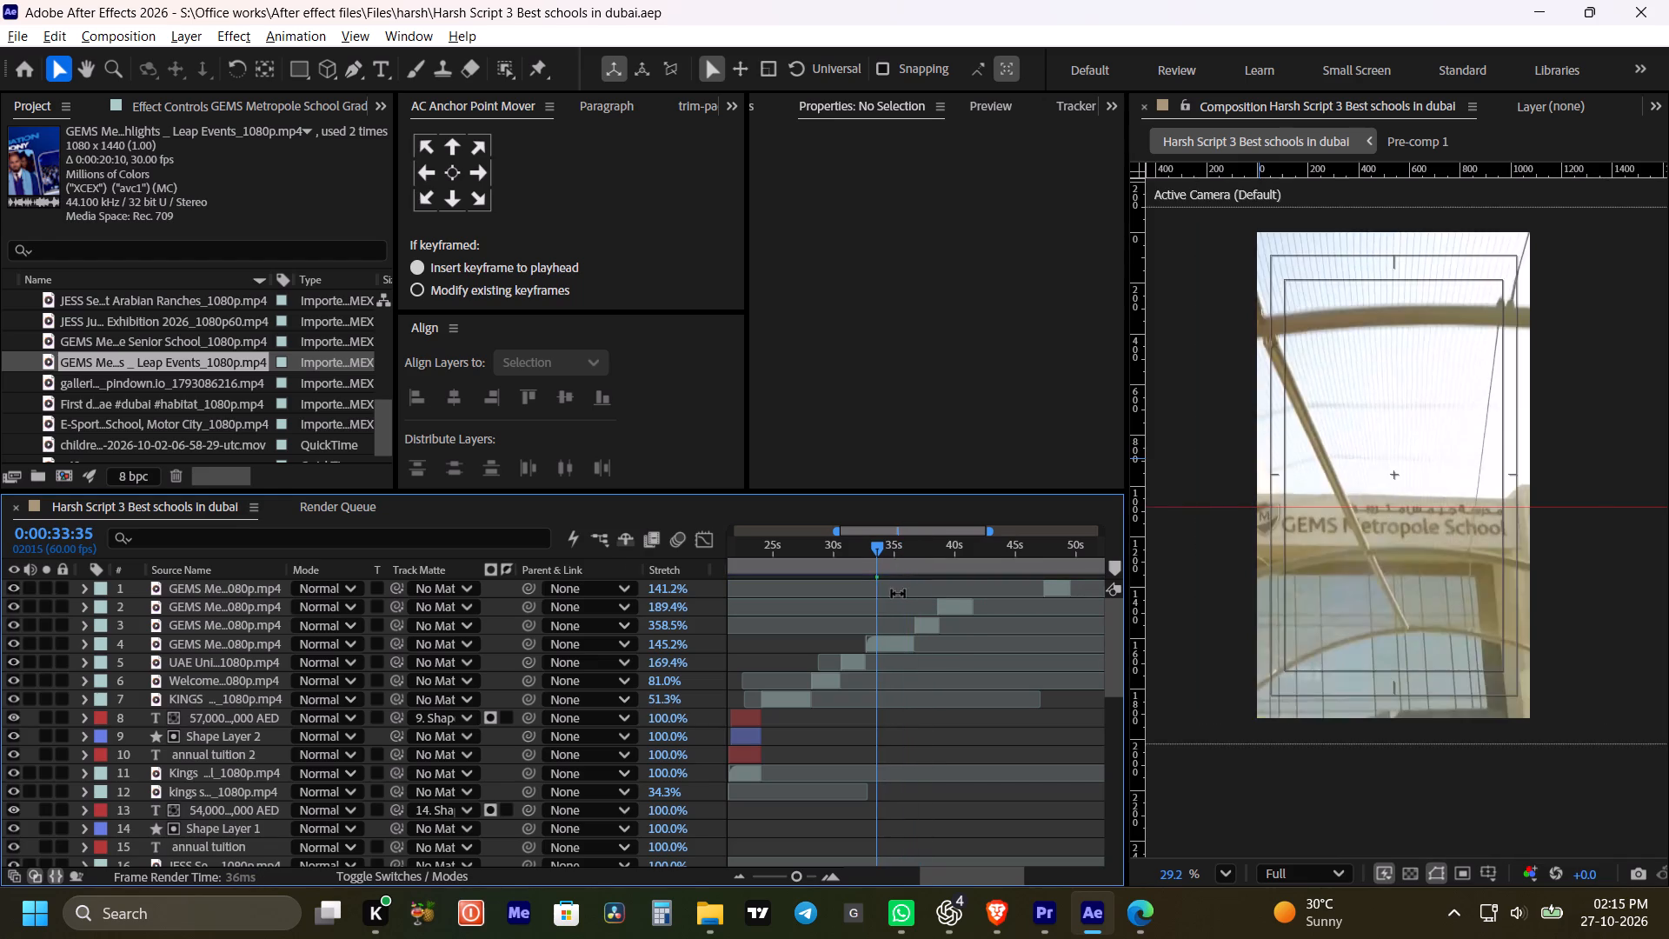
{"action": "key", "text": "space"}
{"action": "key", "text": "space"}
{"action": "key", "text": "space"}
{"action": "key", "text": "space"}
{"action": "left_click_drag", "start_coordinate": [934, 722], "coordinate": [915, 724]}
{"action": "key", "text": "v"}
{"action": "key", "text": "space"}
{"action": "key", "text": "space"}
{"action": "key", "text": "space"}
{"action": "left_click", "coordinate": [935, 723]}
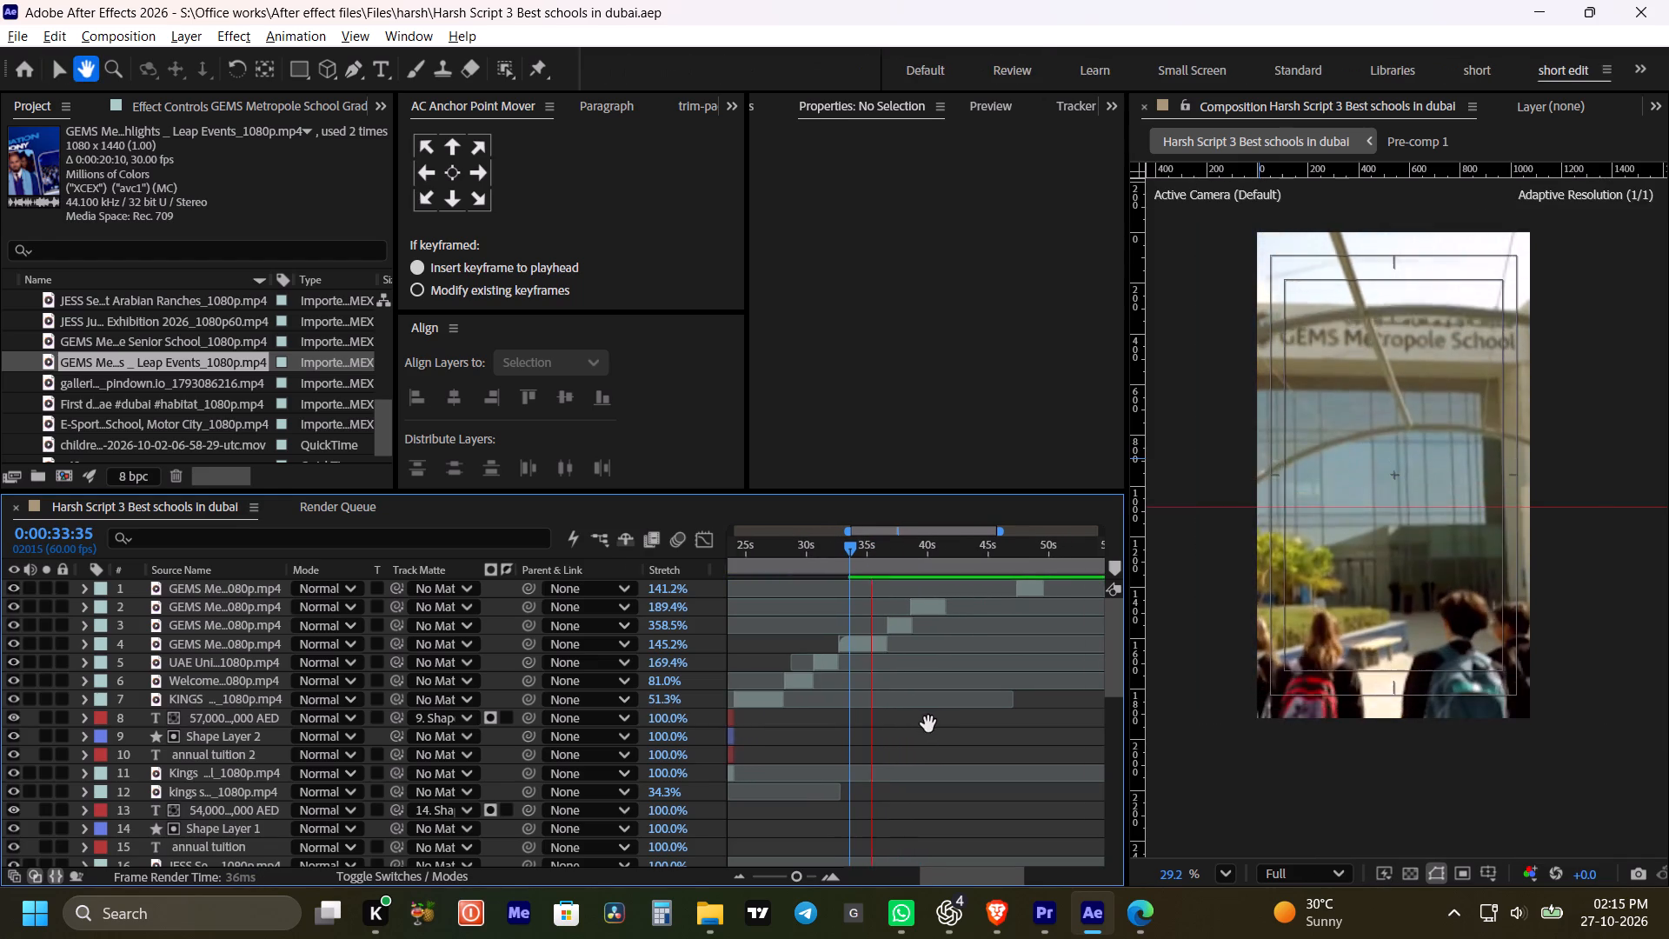
{"action": "key", "text": "space"}
{"action": "left_click", "coordinate": [944, 722]}
{"action": "key", "text": "space"}
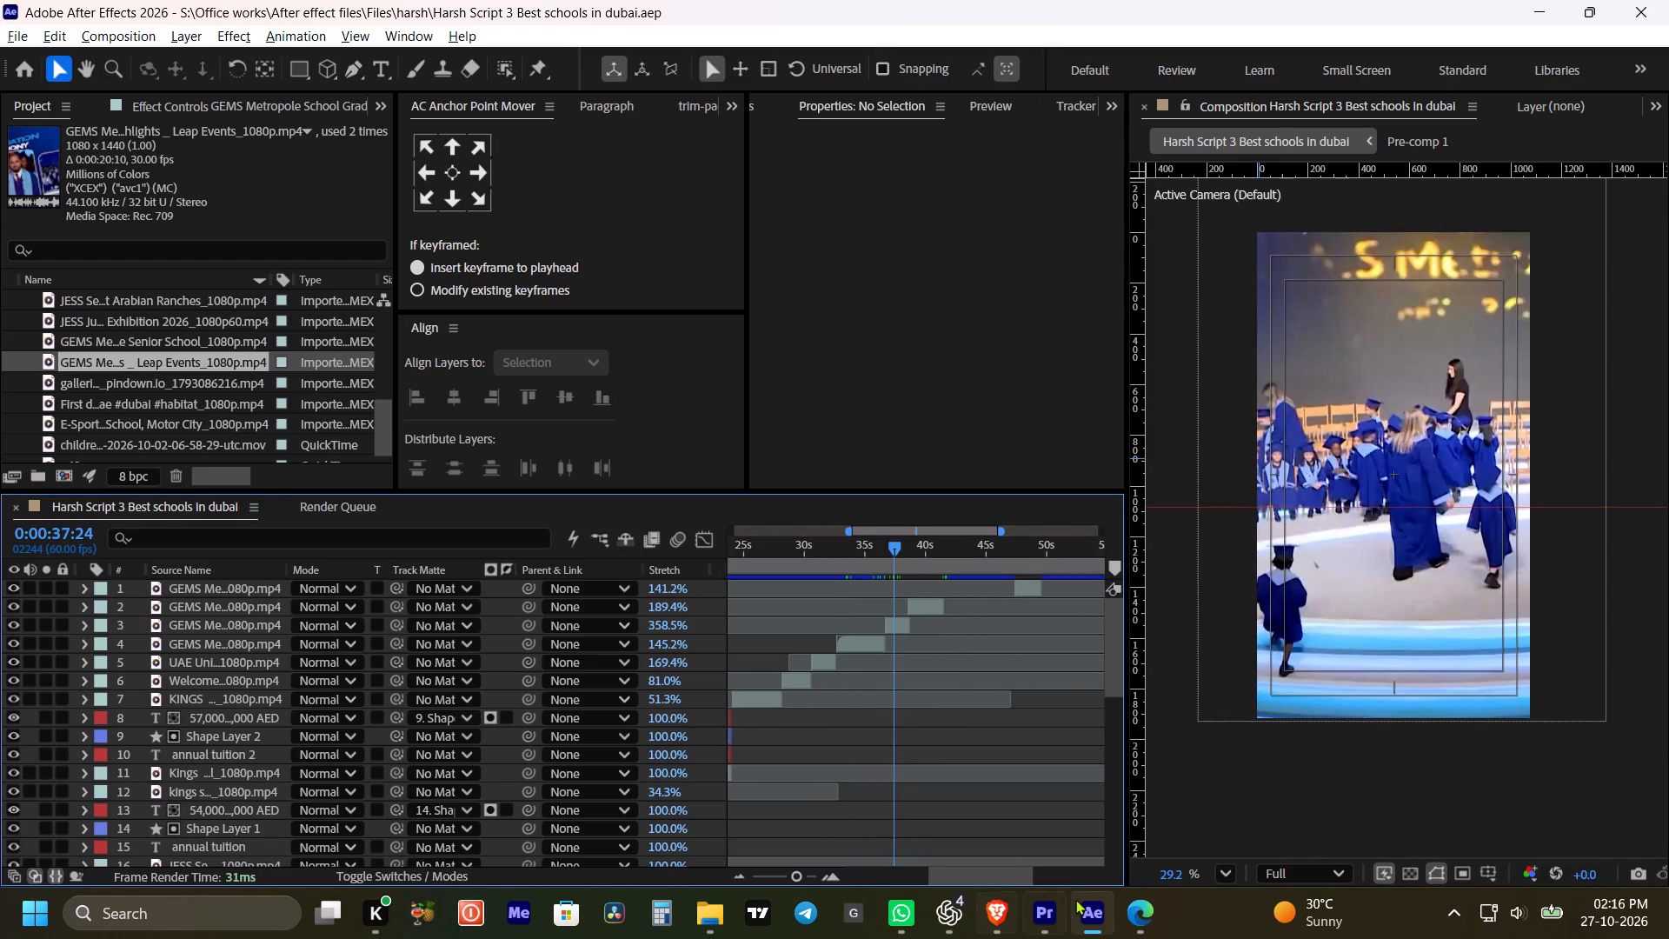
Switch to Microsoft Edge and browse the YouTube results for "inside theGEMS Metropole in Motor City in dubai" for more footage.
{"action": "left_click", "coordinate": [1134, 908]}
{"action": "left_click", "coordinate": [17, 70]}
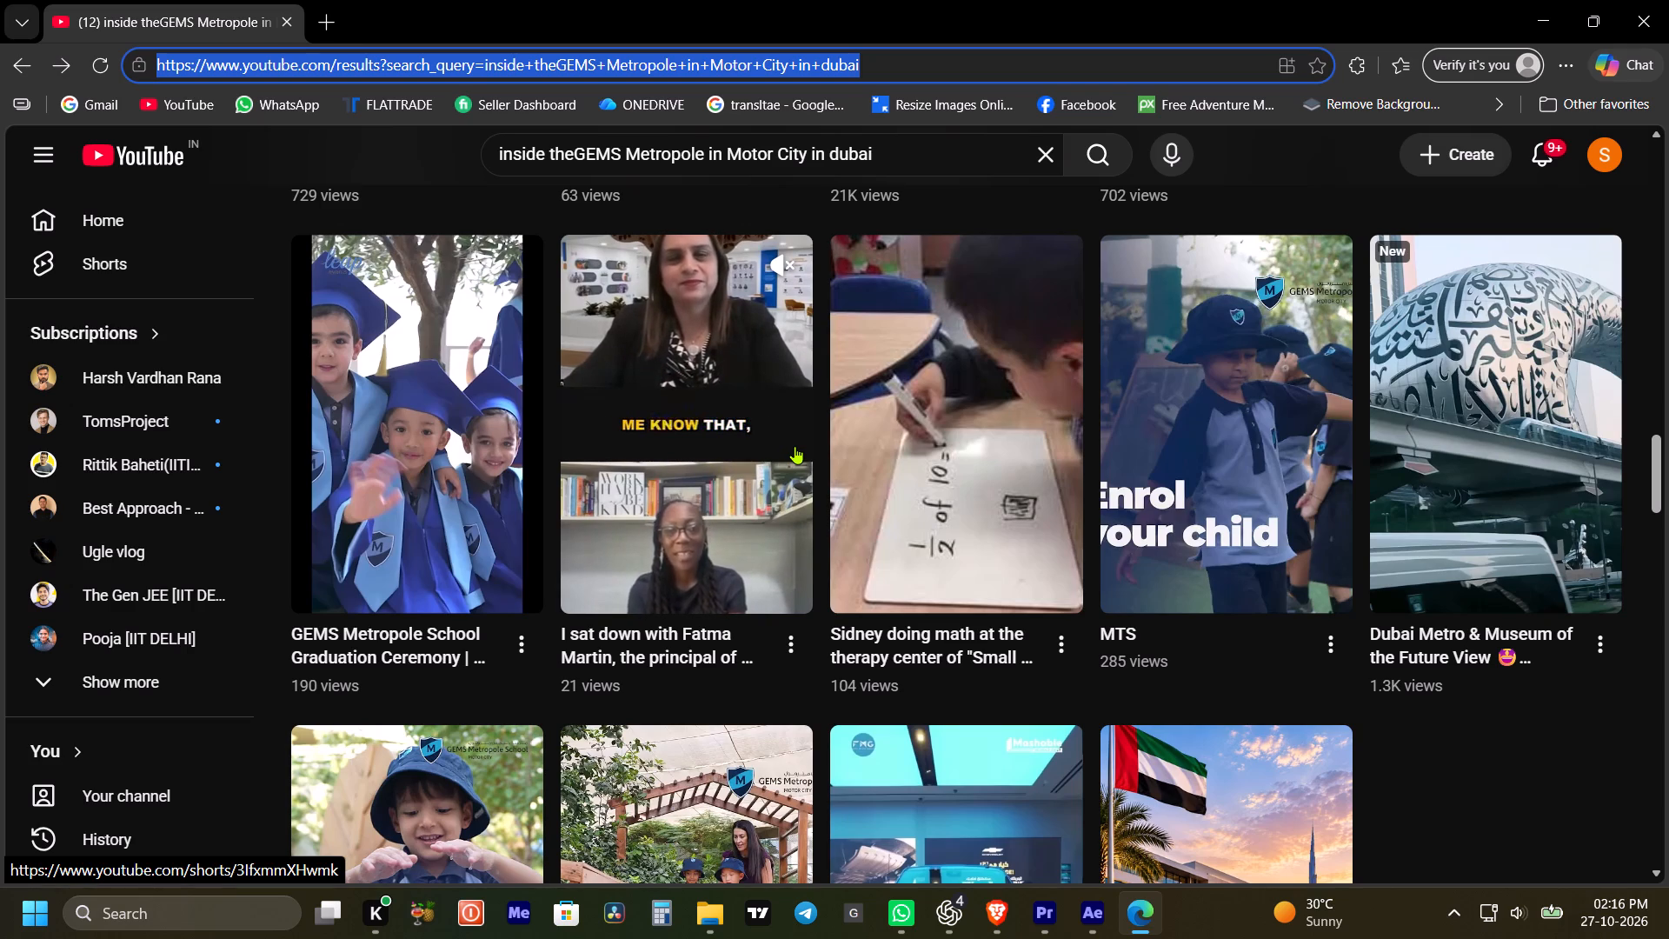
{"action": "scroll", "coordinate": [747, 477], "scroll_direction": "down", "scroll_amount": 1}
{"action": "scroll", "coordinate": [839, 649], "scroll_direction": "down", "scroll_amount": 2}
{"action": "scroll", "coordinate": [934, 627], "scroll_direction": "down", "scroll_amount": 3}
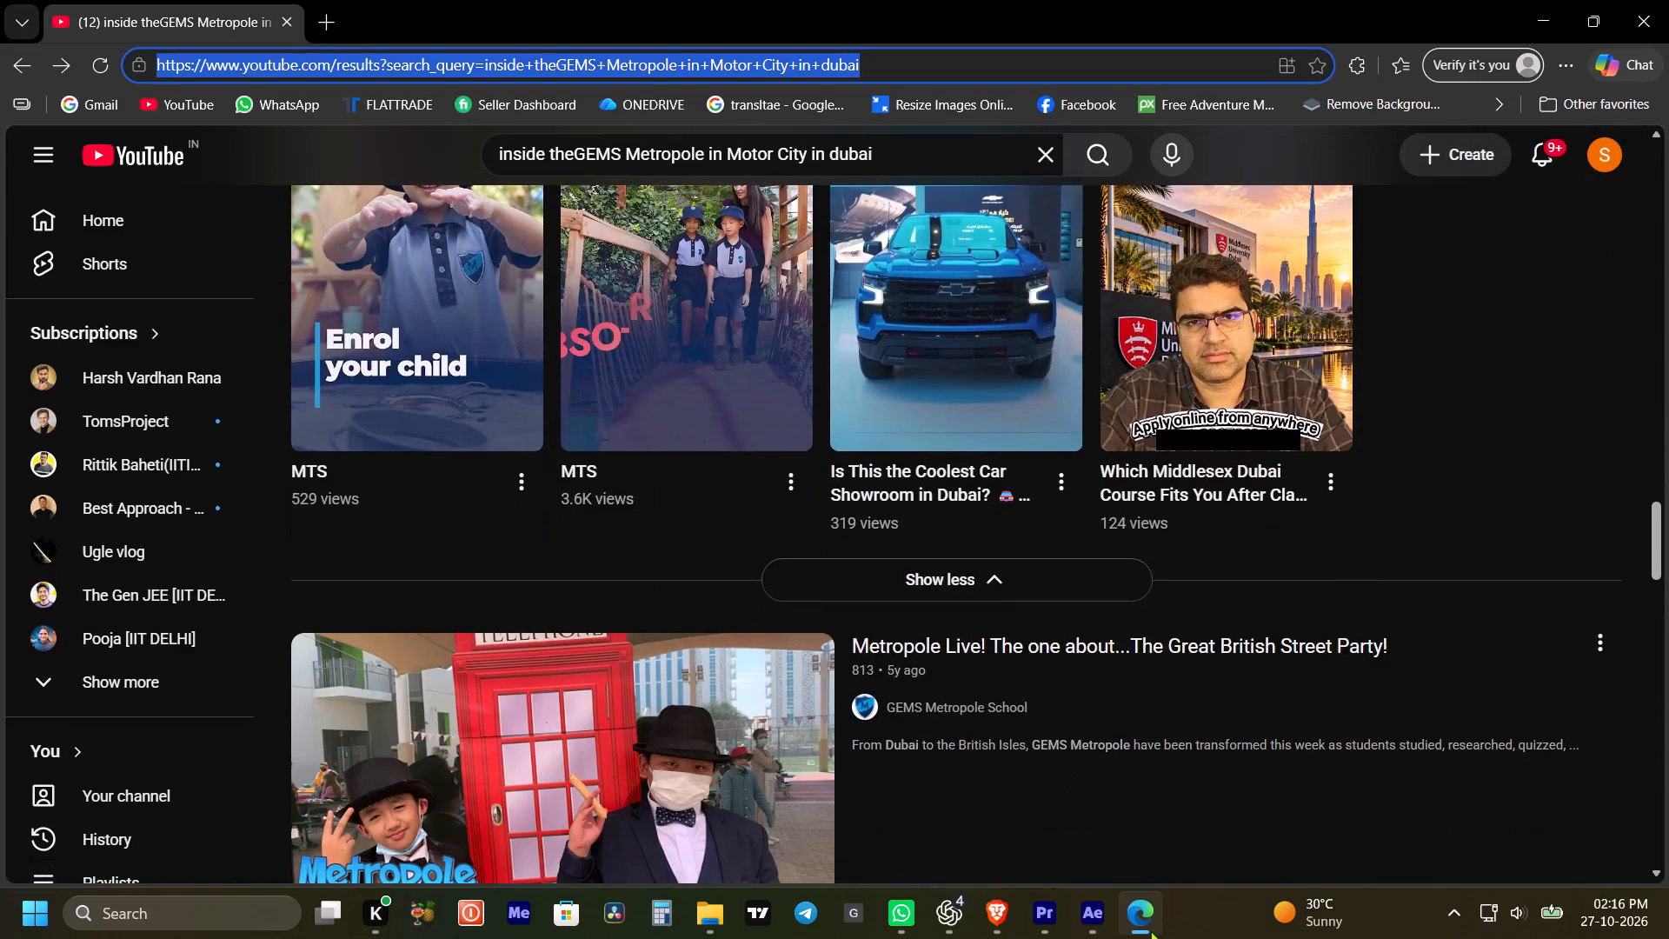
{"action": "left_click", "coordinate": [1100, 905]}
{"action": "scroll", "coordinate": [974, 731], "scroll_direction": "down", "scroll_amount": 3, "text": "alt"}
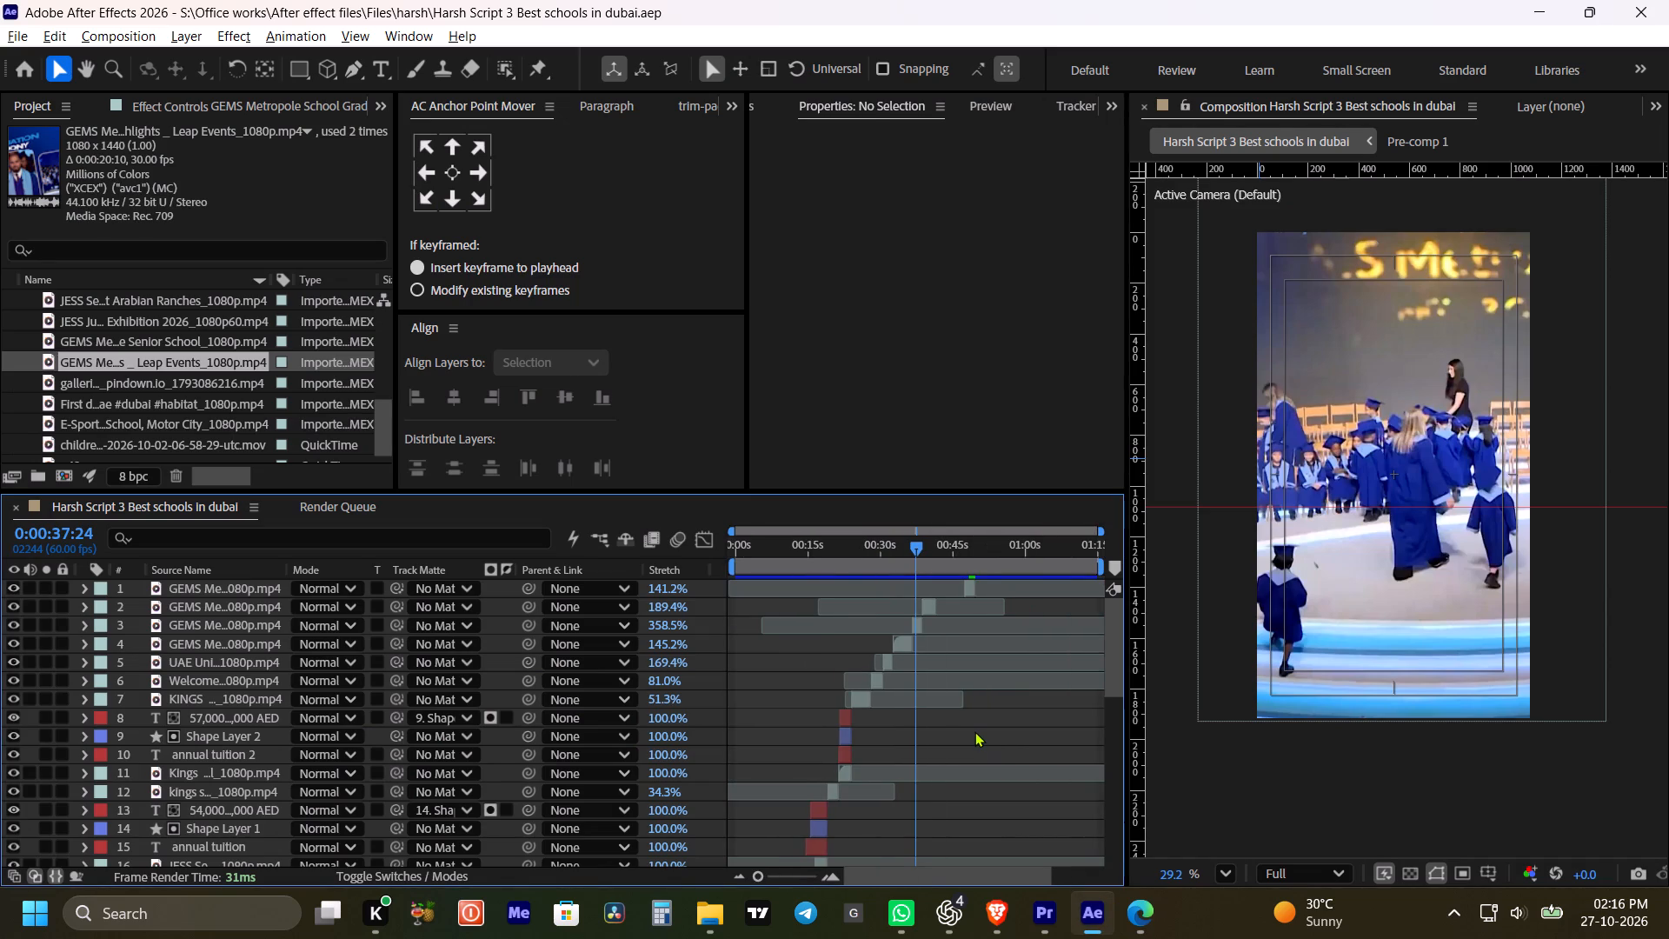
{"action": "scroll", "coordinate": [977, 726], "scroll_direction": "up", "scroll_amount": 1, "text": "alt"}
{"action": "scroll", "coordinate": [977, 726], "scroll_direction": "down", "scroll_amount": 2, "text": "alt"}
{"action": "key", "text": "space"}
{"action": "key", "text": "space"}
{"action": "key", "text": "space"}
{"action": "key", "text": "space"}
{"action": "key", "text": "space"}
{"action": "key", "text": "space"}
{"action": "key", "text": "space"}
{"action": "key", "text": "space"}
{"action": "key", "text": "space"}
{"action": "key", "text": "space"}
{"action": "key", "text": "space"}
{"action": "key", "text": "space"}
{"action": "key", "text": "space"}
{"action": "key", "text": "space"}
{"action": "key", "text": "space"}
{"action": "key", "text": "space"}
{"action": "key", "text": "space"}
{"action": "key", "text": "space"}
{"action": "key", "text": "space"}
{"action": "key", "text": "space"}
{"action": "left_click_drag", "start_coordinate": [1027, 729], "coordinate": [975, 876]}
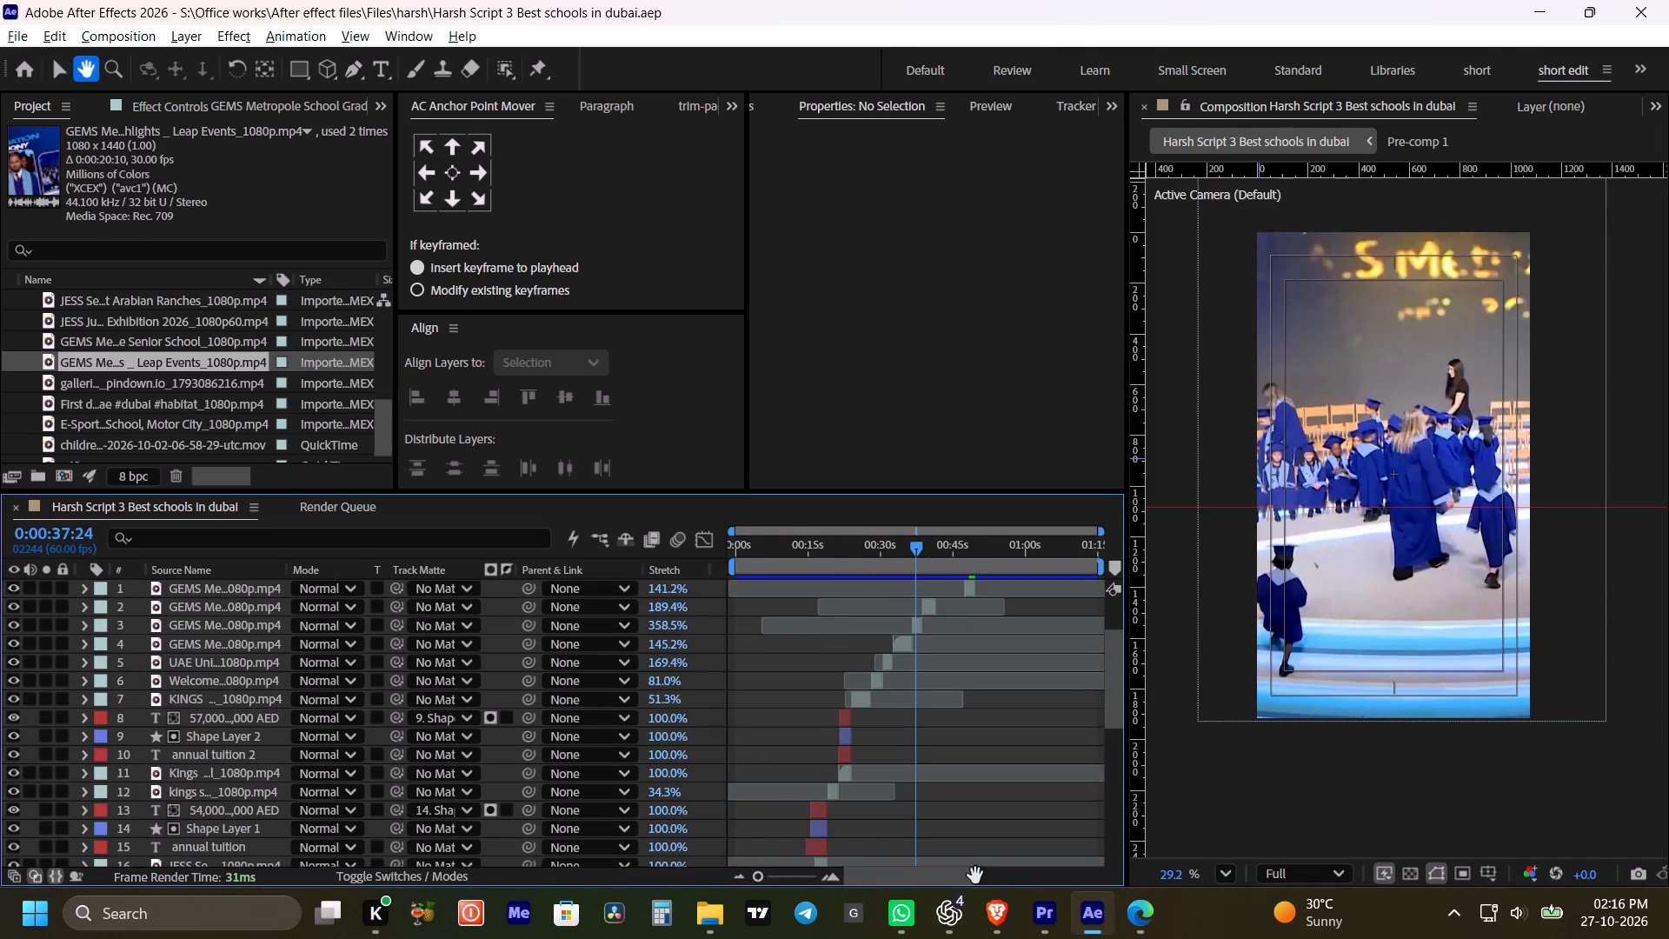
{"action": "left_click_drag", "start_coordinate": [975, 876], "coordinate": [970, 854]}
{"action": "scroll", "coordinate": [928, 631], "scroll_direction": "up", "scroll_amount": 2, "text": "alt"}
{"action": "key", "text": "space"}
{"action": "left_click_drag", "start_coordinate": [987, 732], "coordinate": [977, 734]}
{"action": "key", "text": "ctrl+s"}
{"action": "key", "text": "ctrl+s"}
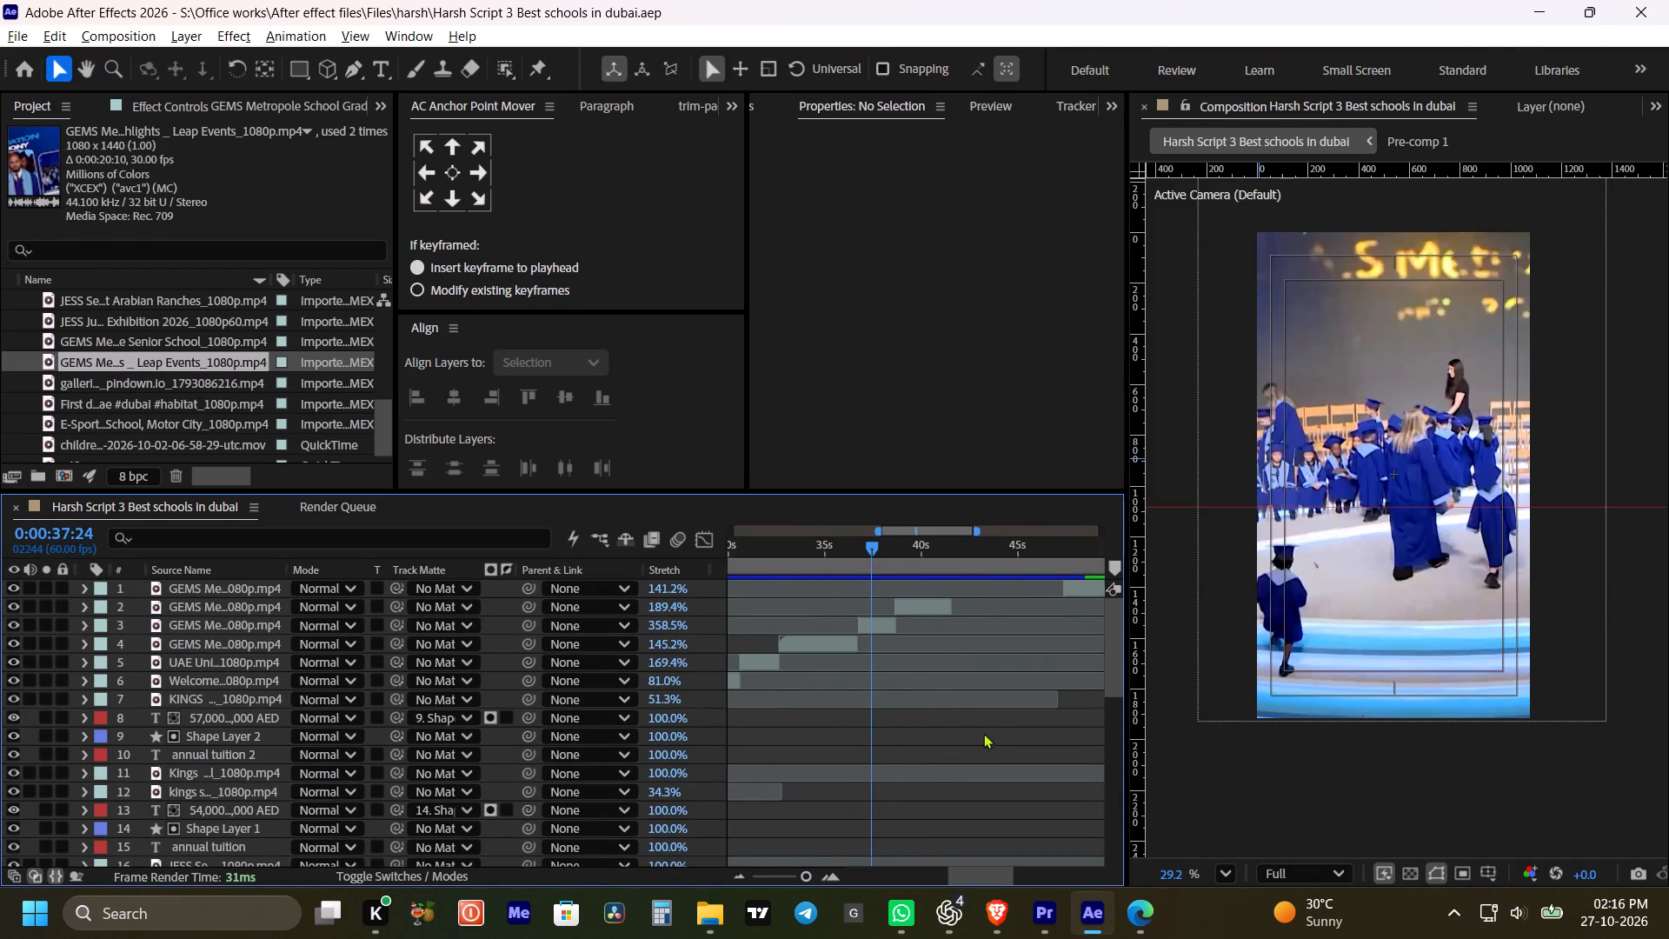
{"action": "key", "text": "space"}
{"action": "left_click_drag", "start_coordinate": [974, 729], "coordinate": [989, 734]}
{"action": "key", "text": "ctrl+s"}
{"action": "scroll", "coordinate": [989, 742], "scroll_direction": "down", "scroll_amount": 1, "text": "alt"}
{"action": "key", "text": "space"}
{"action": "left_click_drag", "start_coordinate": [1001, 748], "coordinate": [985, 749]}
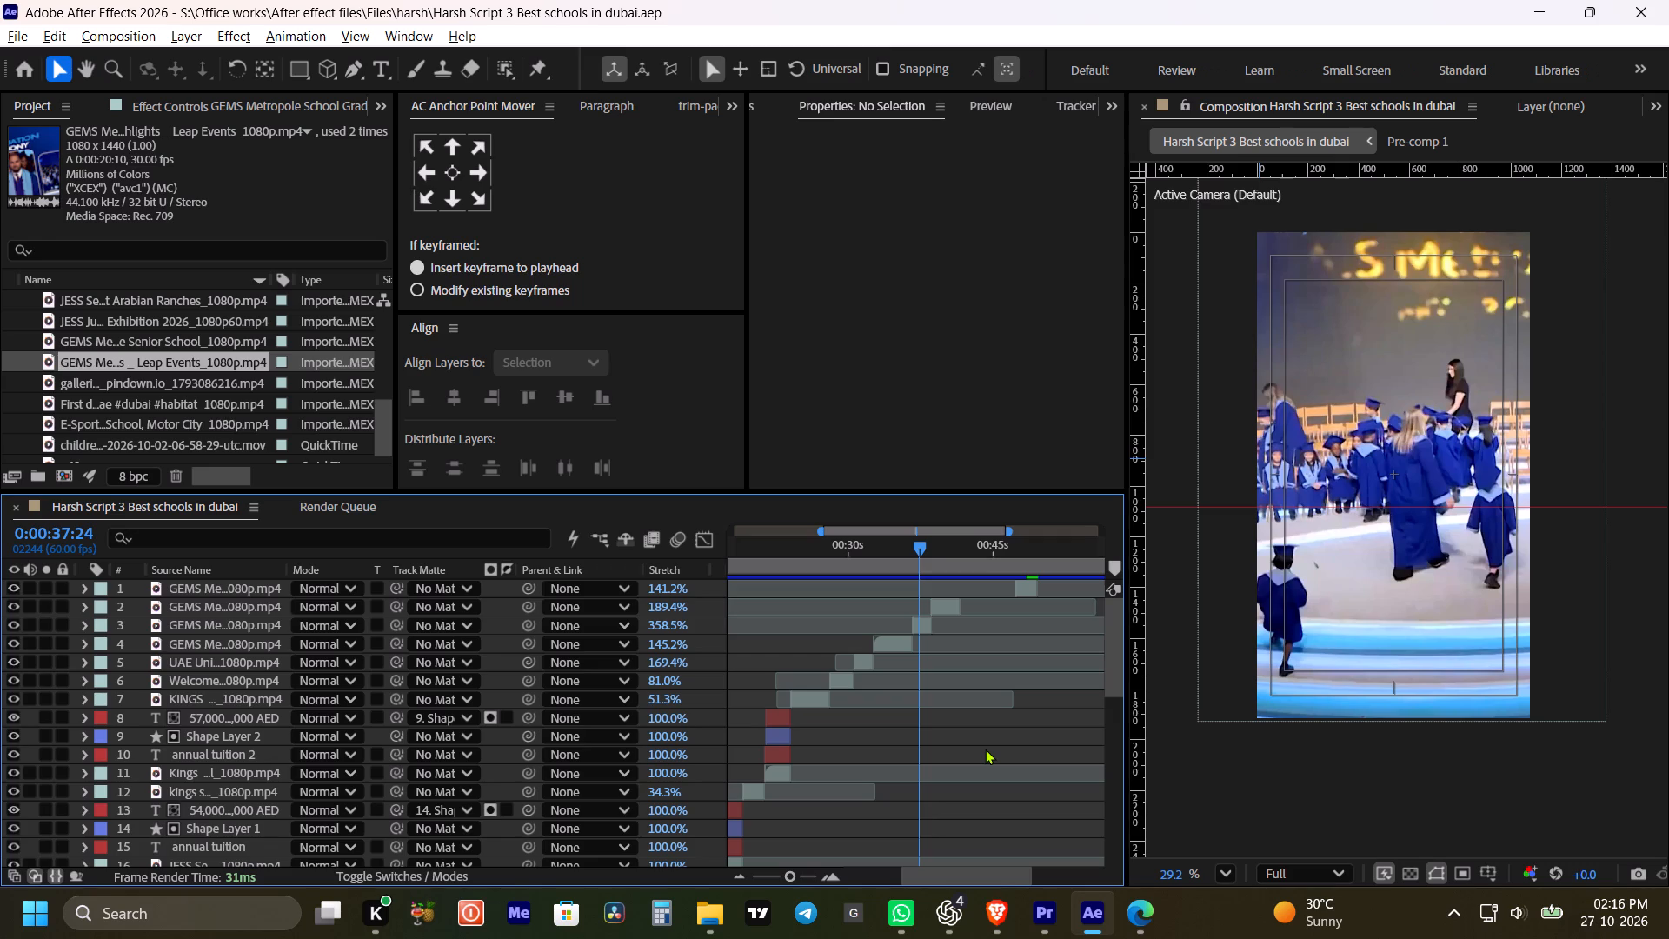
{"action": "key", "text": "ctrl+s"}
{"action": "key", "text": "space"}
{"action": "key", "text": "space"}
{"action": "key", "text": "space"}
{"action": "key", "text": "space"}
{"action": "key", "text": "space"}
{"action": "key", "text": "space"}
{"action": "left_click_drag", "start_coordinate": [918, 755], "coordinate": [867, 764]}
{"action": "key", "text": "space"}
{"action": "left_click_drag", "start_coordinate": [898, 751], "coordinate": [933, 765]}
Switch to Microsoft Edge, browse further YouTube results, and preview the playground shots in the GEMS Metropole "views of students at the School. 2020" video.
{"action": "left_click", "coordinate": [1158, 938]}
{"action": "scroll", "coordinate": [741, 677], "scroll_direction": "down", "scroll_amount": 3}
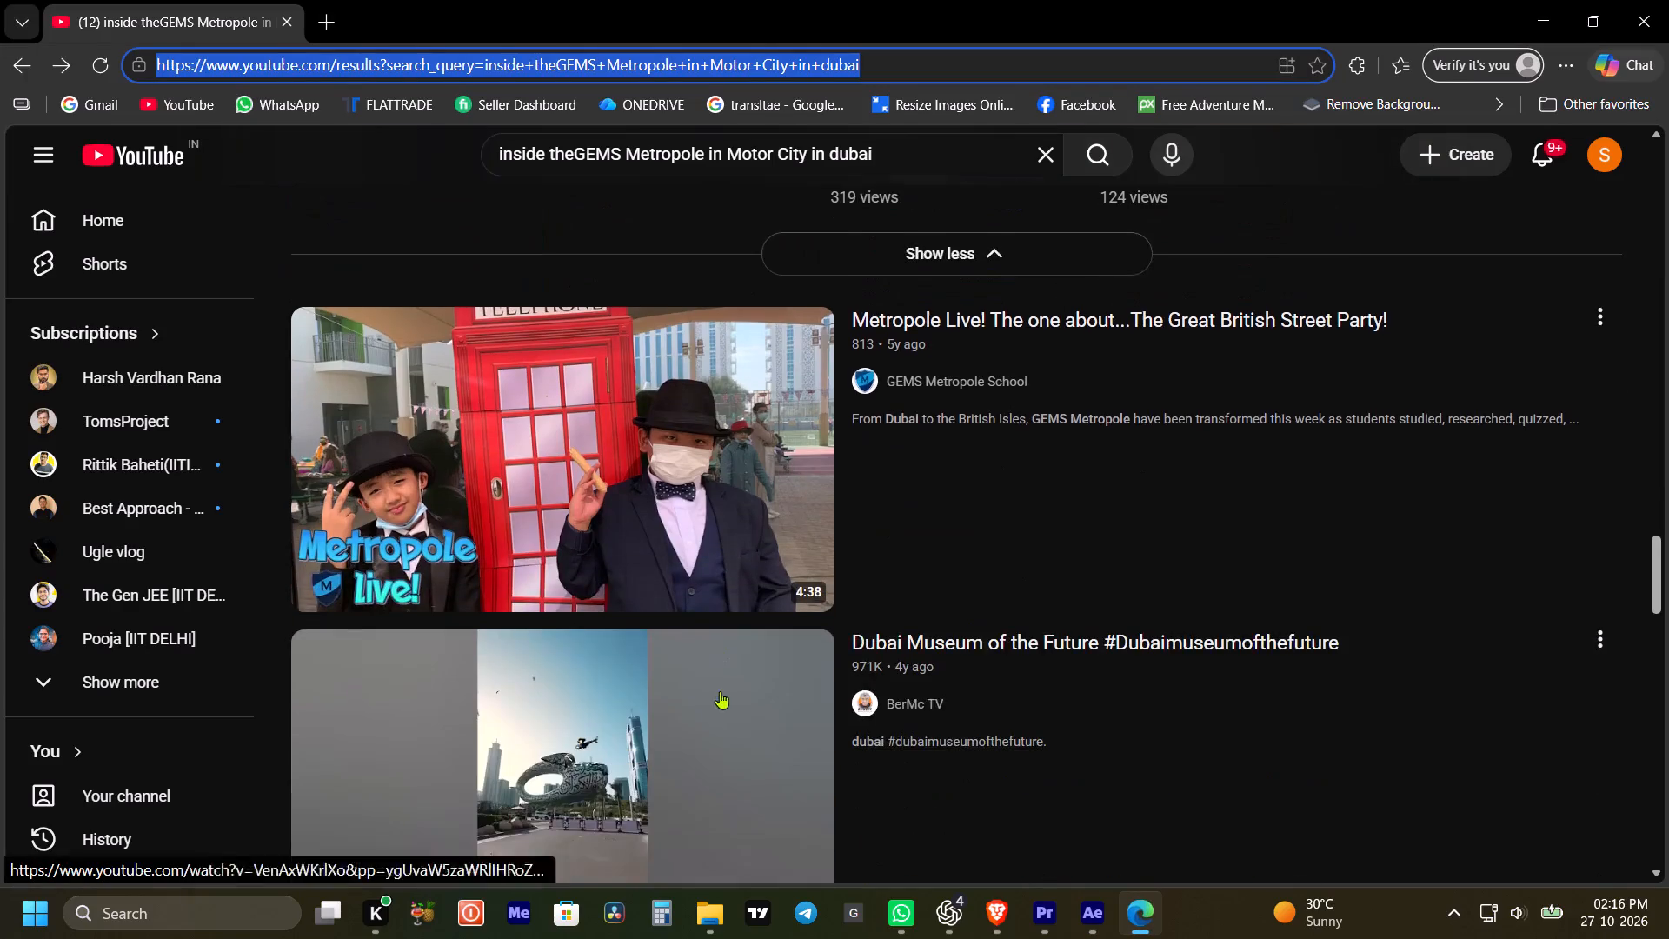
{"action": "scroll", "coordinate": [607, 572], "scroll_direction": "down", "scroll_amount": 4}
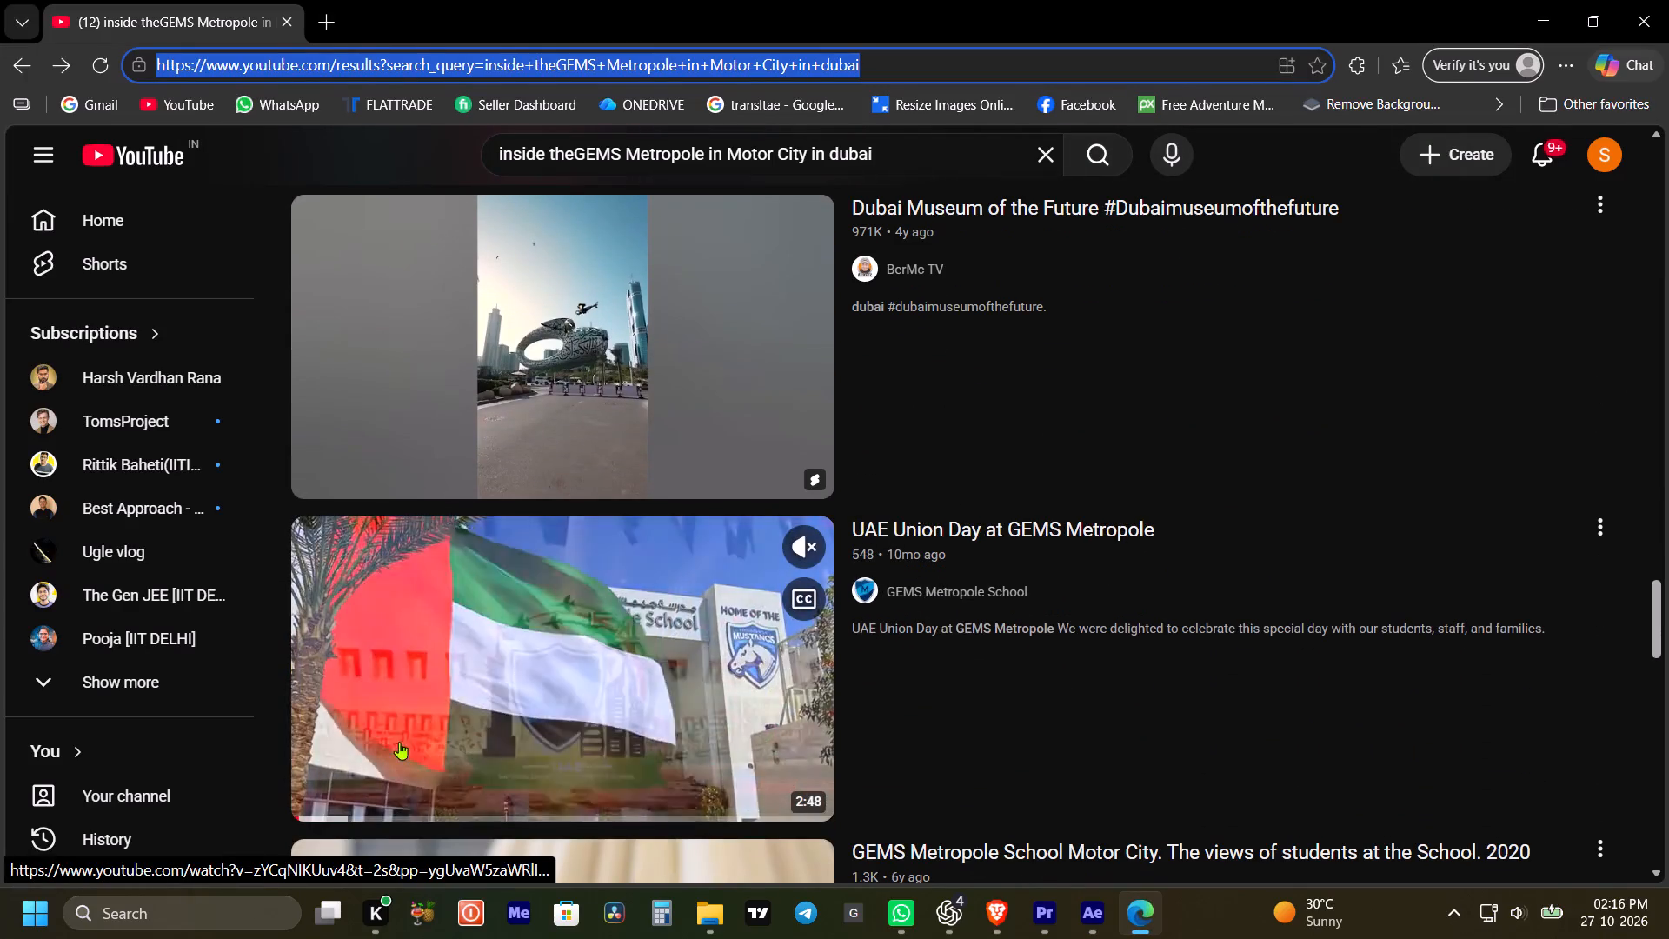
{"action": "scroll", "coordinate": [527, 735], "scroll_direction": "down", "scroll_amount": 5}
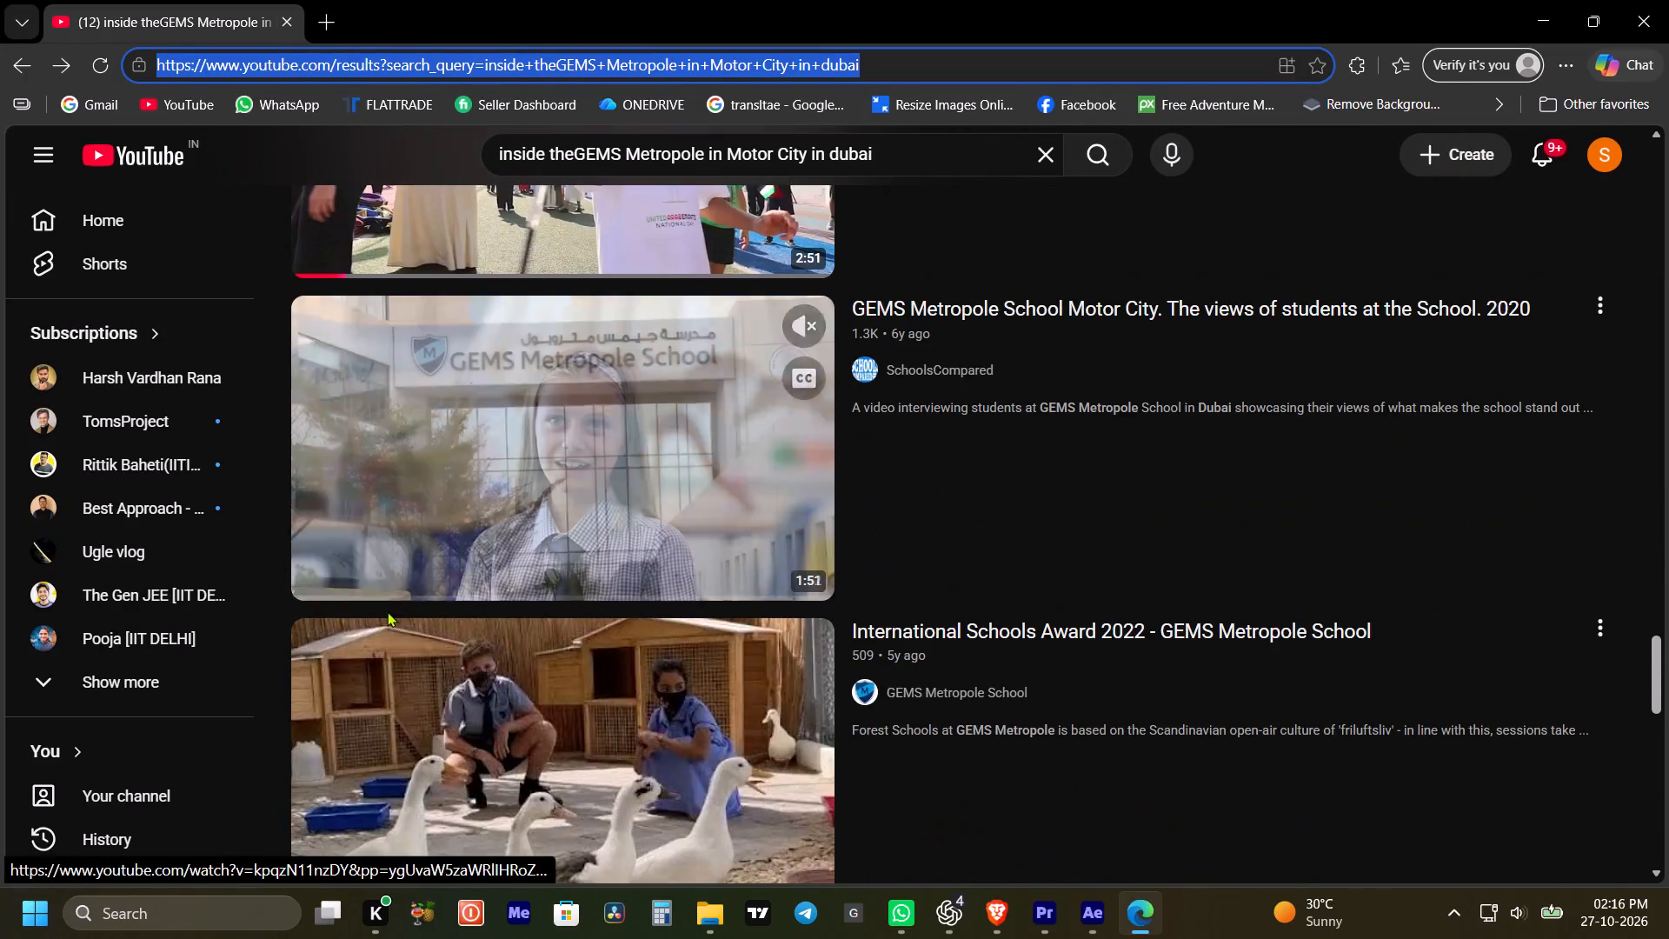
{"action": "left_click_drag", "start_coordinate": [411, 594], "coordinate": [501, 588]}
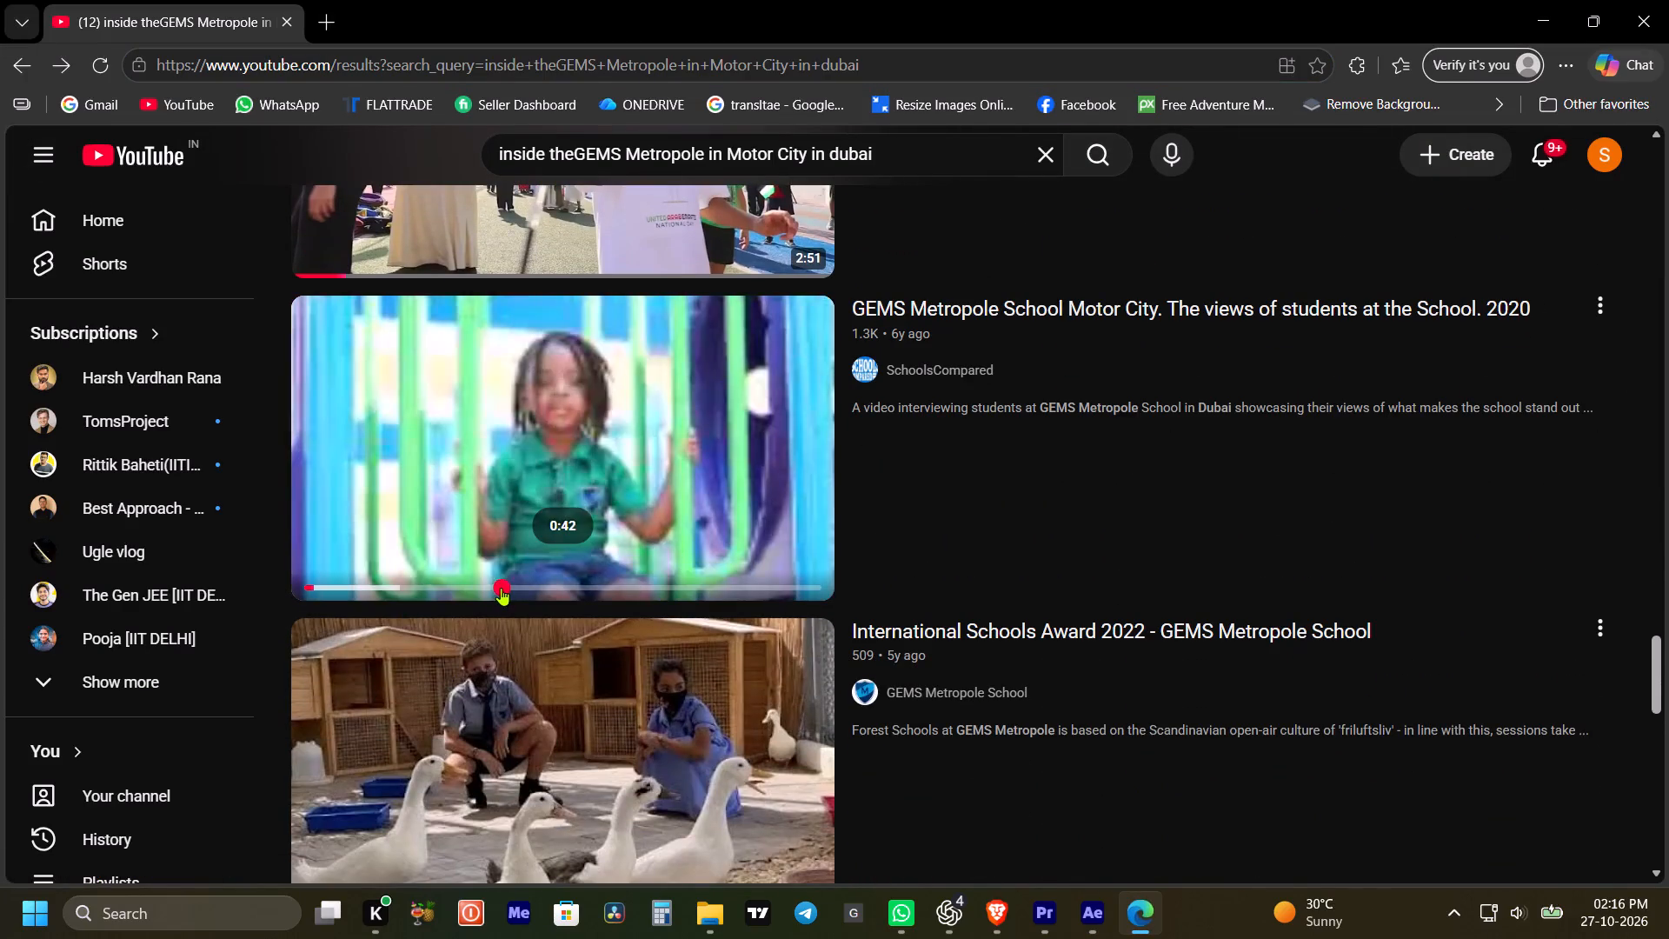
{"action": "left_click_drag", "start_coordinate": [501, 588], "coordinate": [508, 589]}
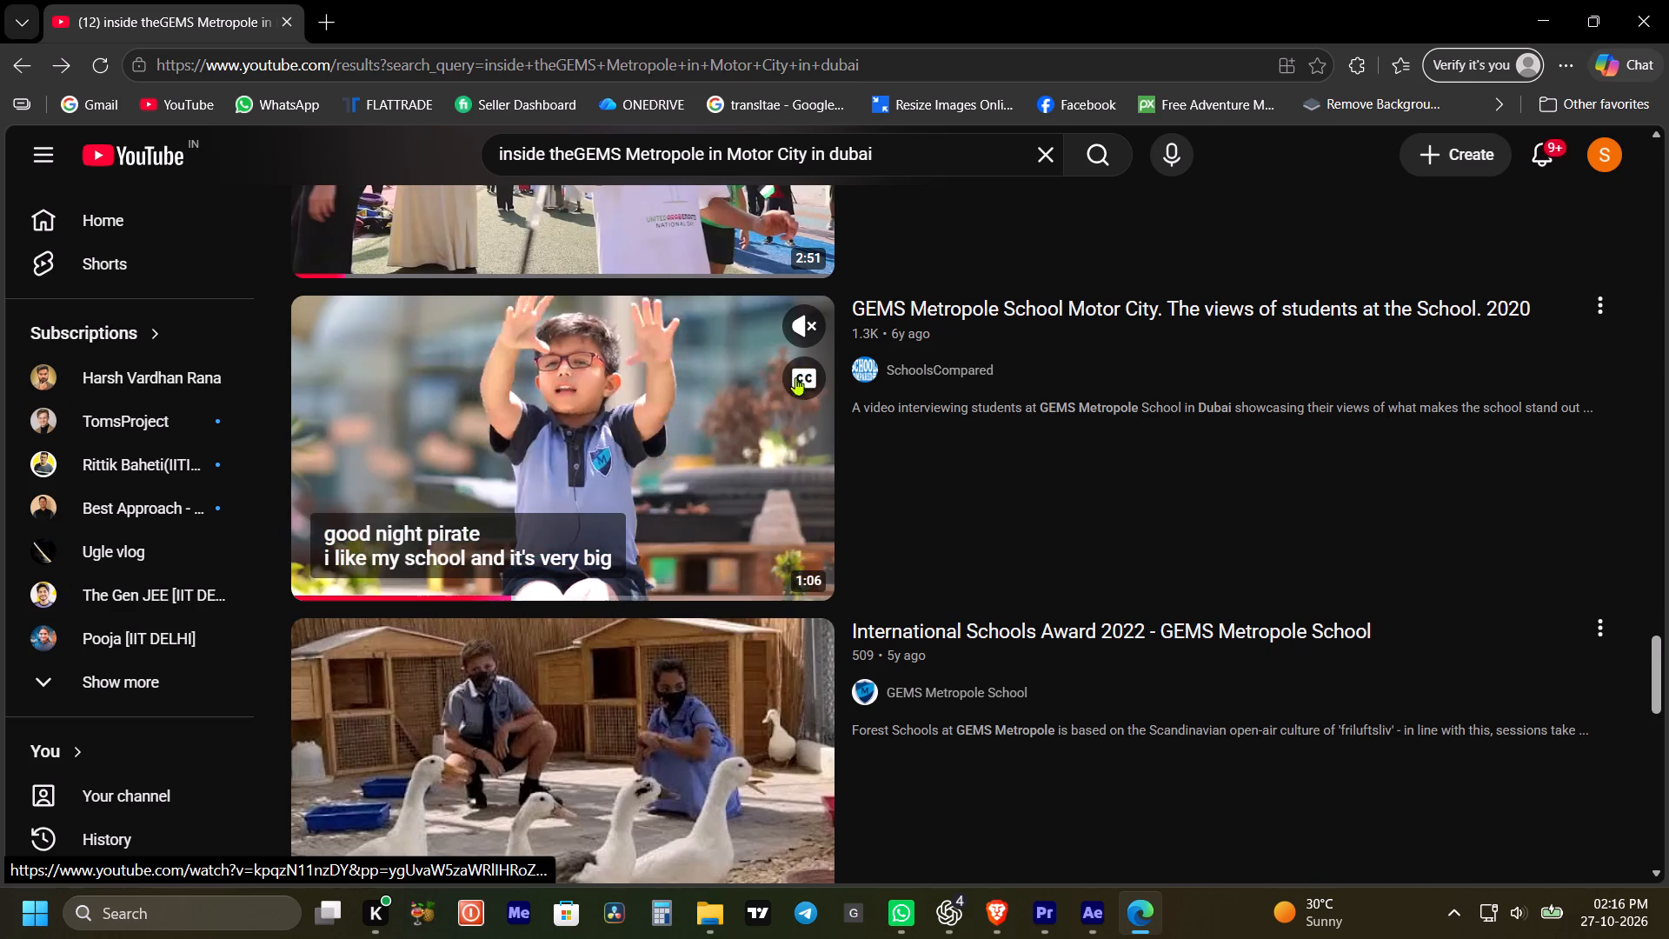
{"action": "left_click", "coordinate": [804, 375]}
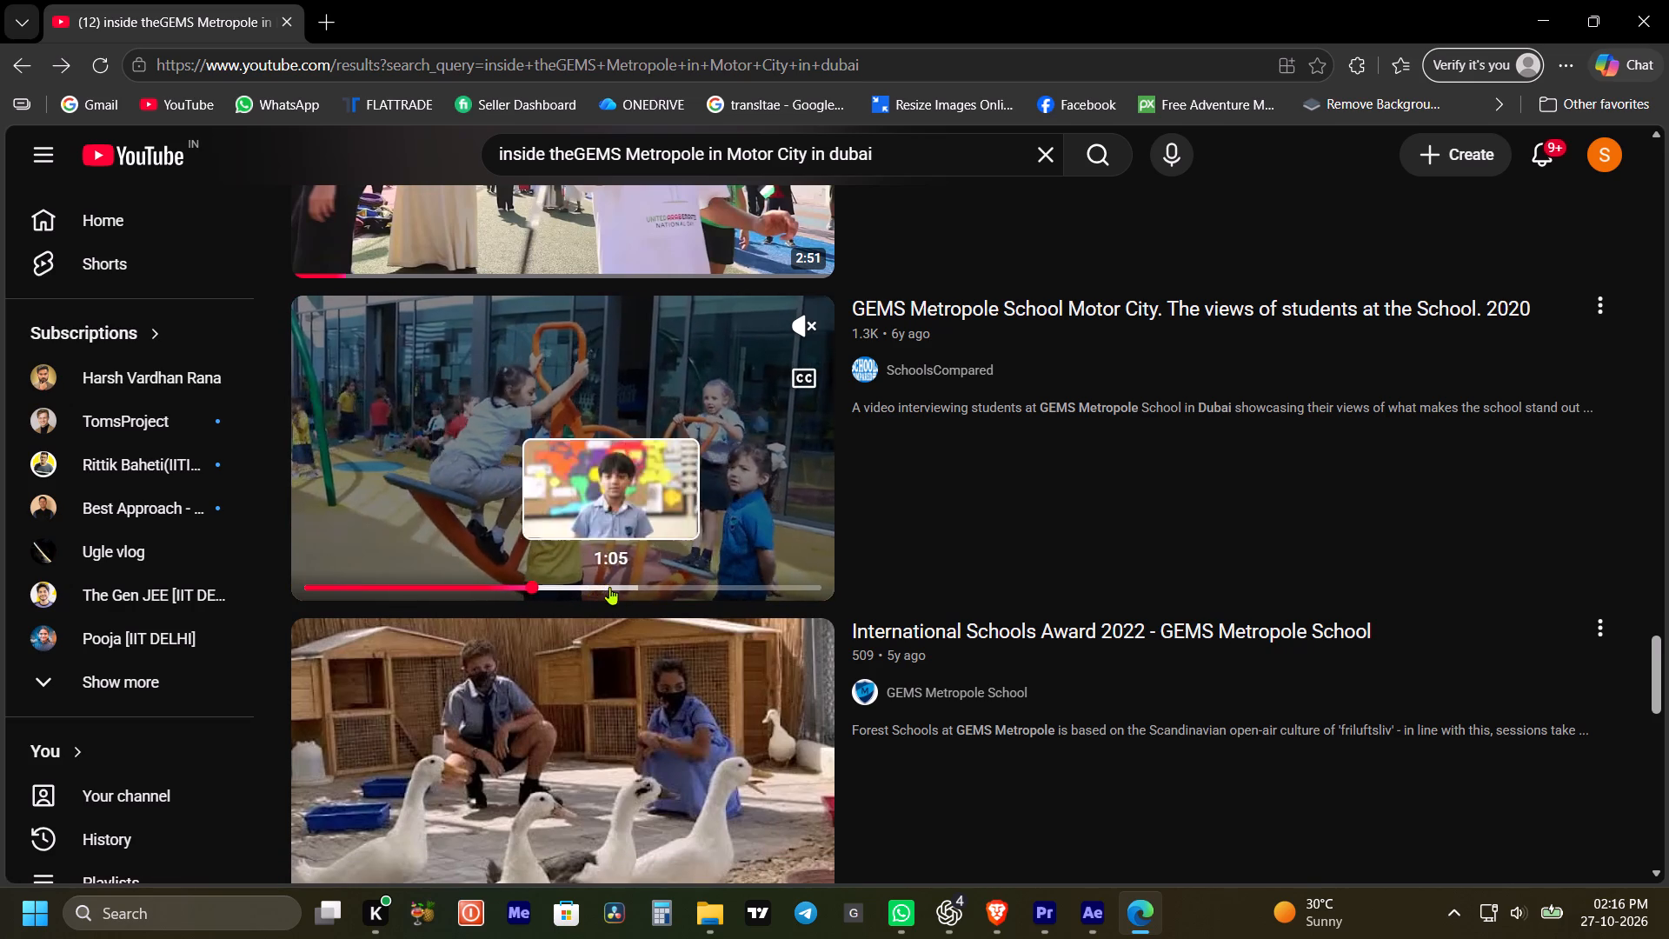
{"action": "left_click", "coordinate": [448, 587]}
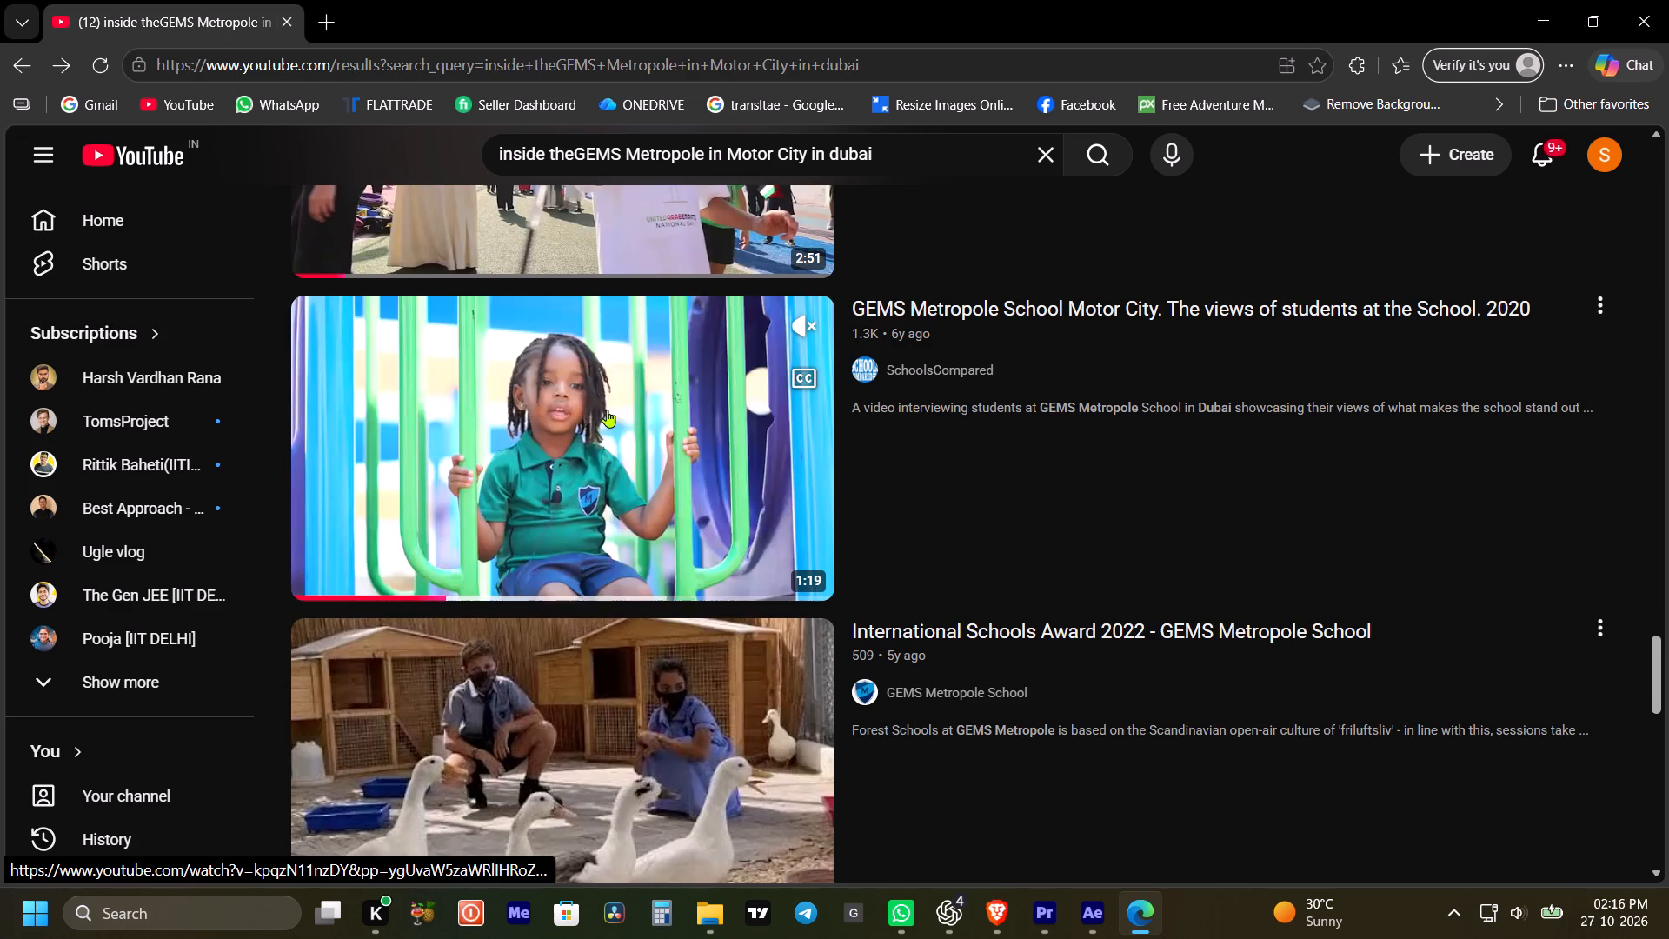
Open the "GEMS Metropole School Motor City. The views of students at the School. 2020" video and copy its link.
{"action": "left_click", "coordinate": [607, 410]}
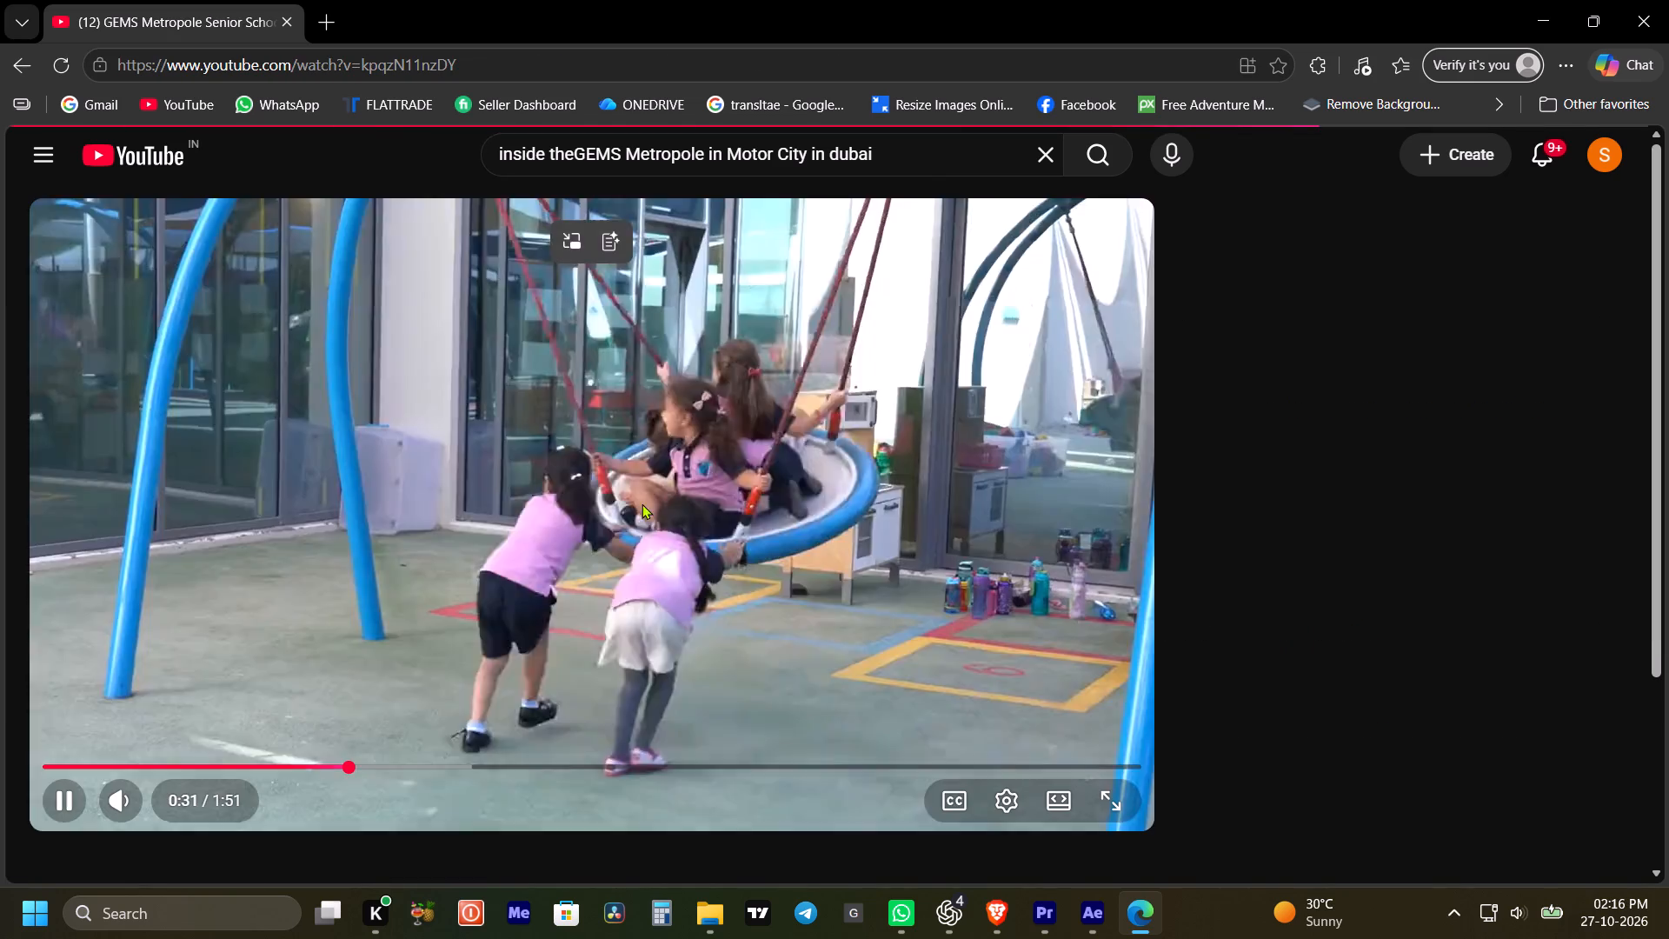
{"action": "left_click", "coordinate": [635, 503]}
{"action": "left_click", "coordinate": [475, 63]}
{"action": "key", "text": "ctrl+c"}
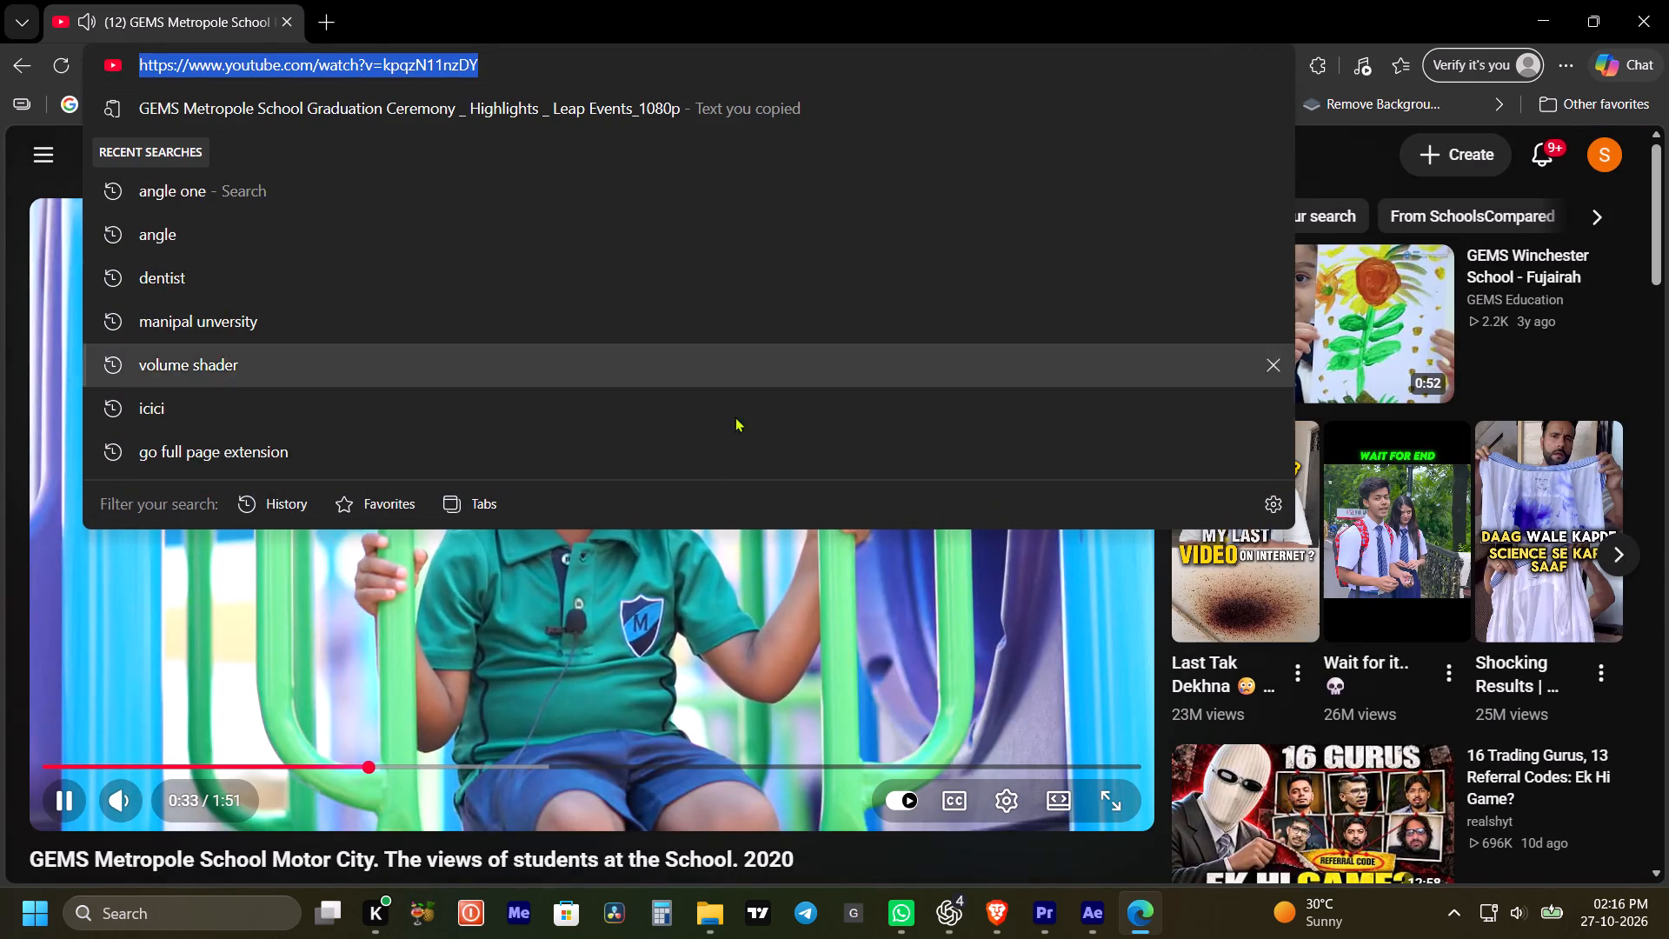
{"action": "key", "text": "ctrl+c"}
{"action": "left_click", "coordinate": [707, 599]}
{"action": "left_click", "coordinate": [746, 434]}
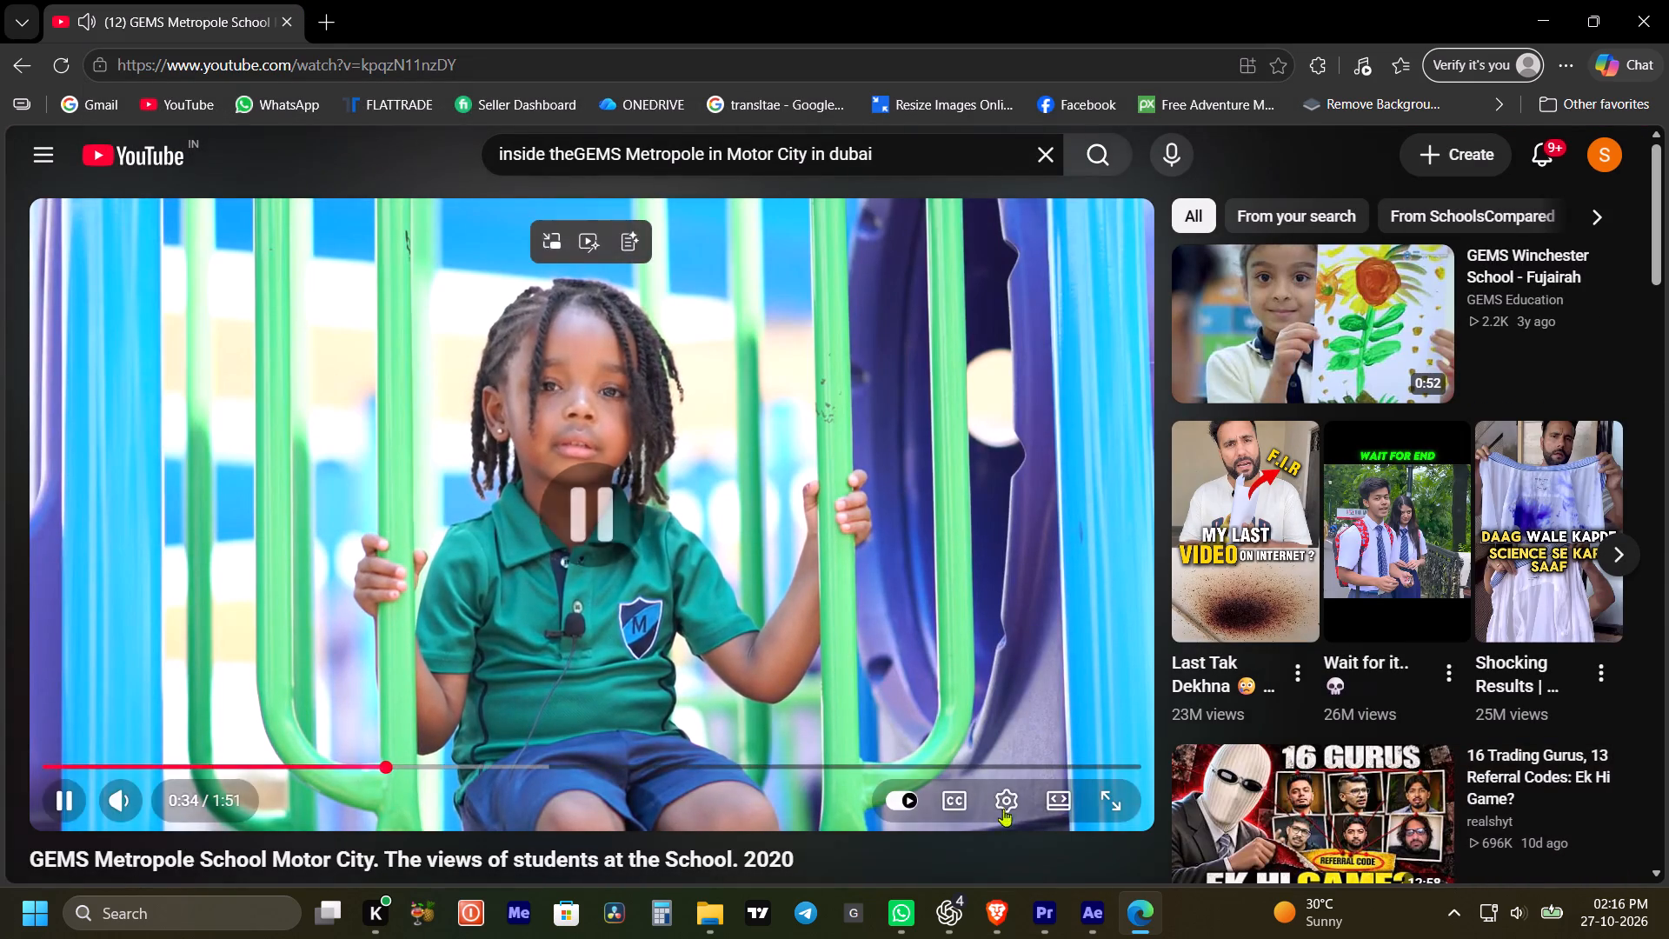
Switch to Brave, dismiss the finished graduation download on vd6s.net, and submit the copied YouTube link to the downloader.
{"action": "left_click", "coordinate": [1005, 920]}
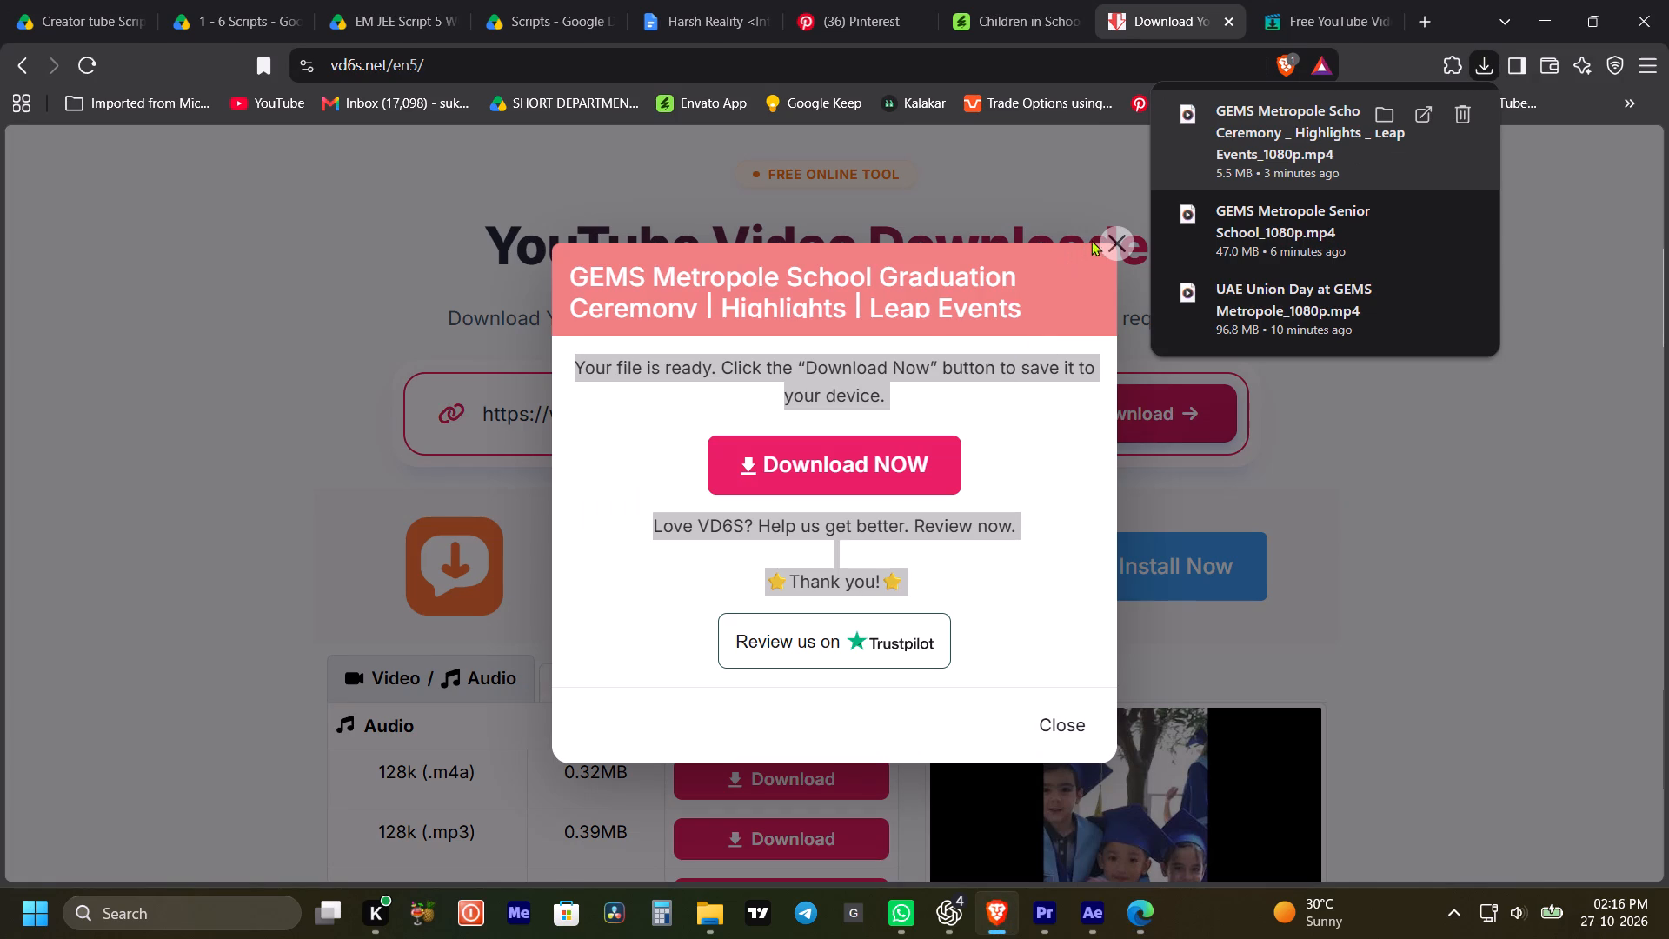
{"action": "left_click", "coordinate": [1097, 236]}
{"action": "left_click", "coordinate": [1113, 237]}
{"action": "left_click_drag", "start_coordinate": [1015, 405], "coordinate": [1004, 413]}
{"action": "left_click", "coordinate": [909, 418]}
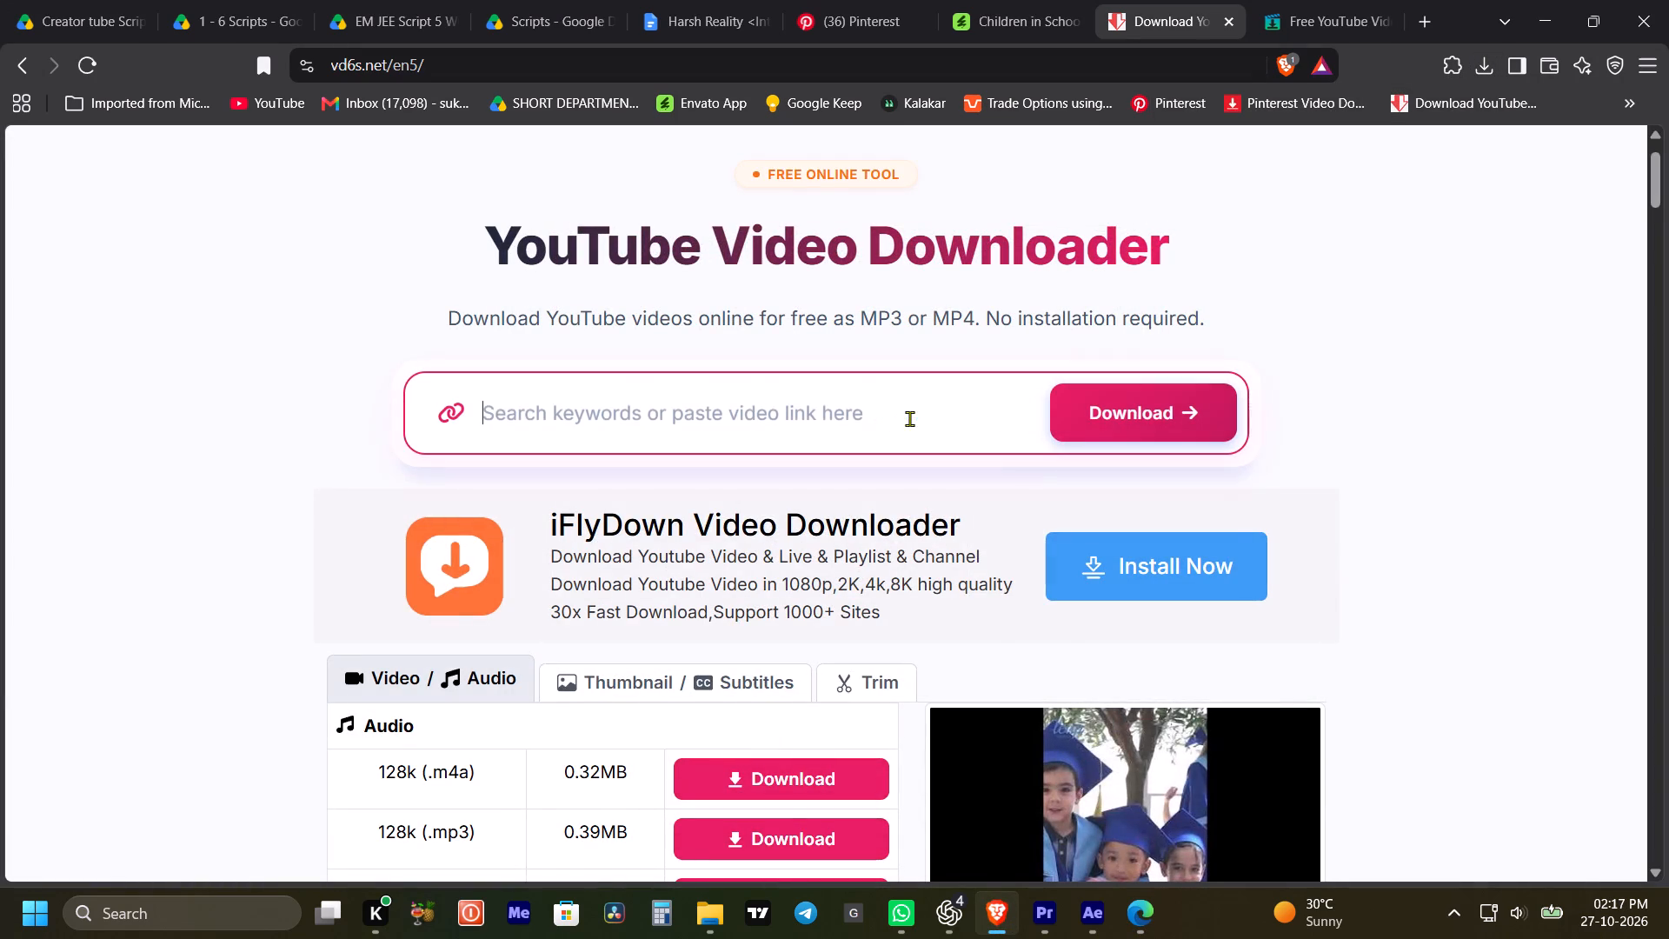
{"action": "key", "text": "ctrl+v"}
{"action": "left_click", "coordinate": [1220, 408]}
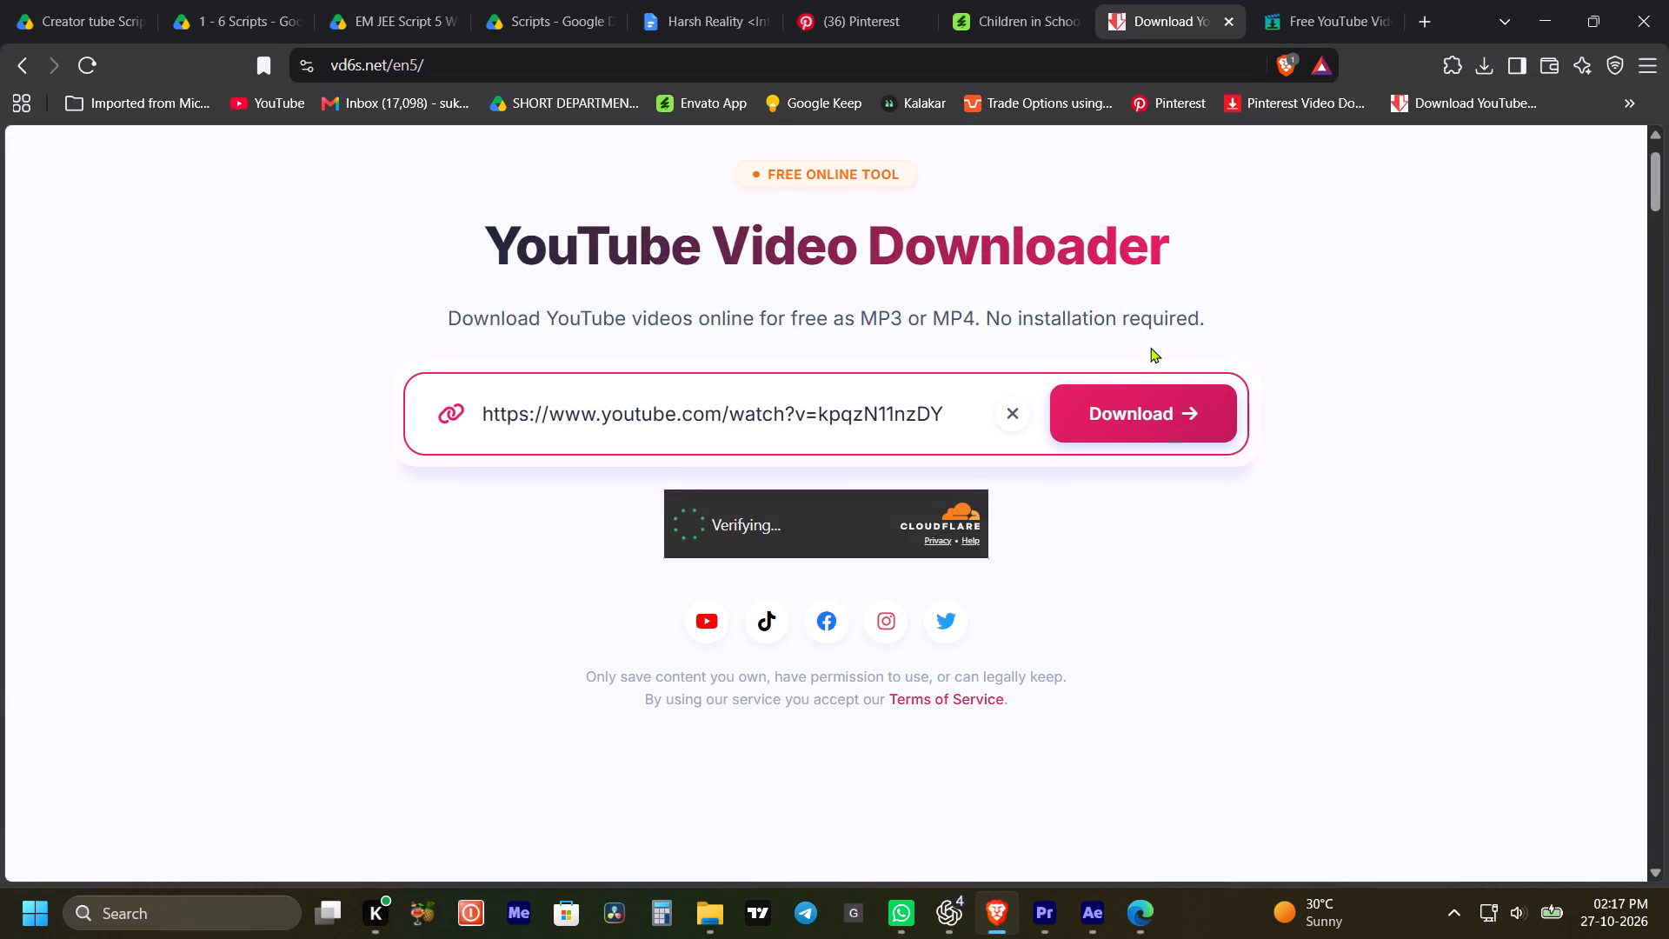
Download the 720p MP4 version with audio of the GEMS Metropole students' views video.
{"action": "left_click_drag", "start_coordinate": [775, 512], "coordinate": [646, 531]}
{"action": "scroll", "coordinate": [846, 546], "scroll_direction": "down", "scroll_amount": 3}
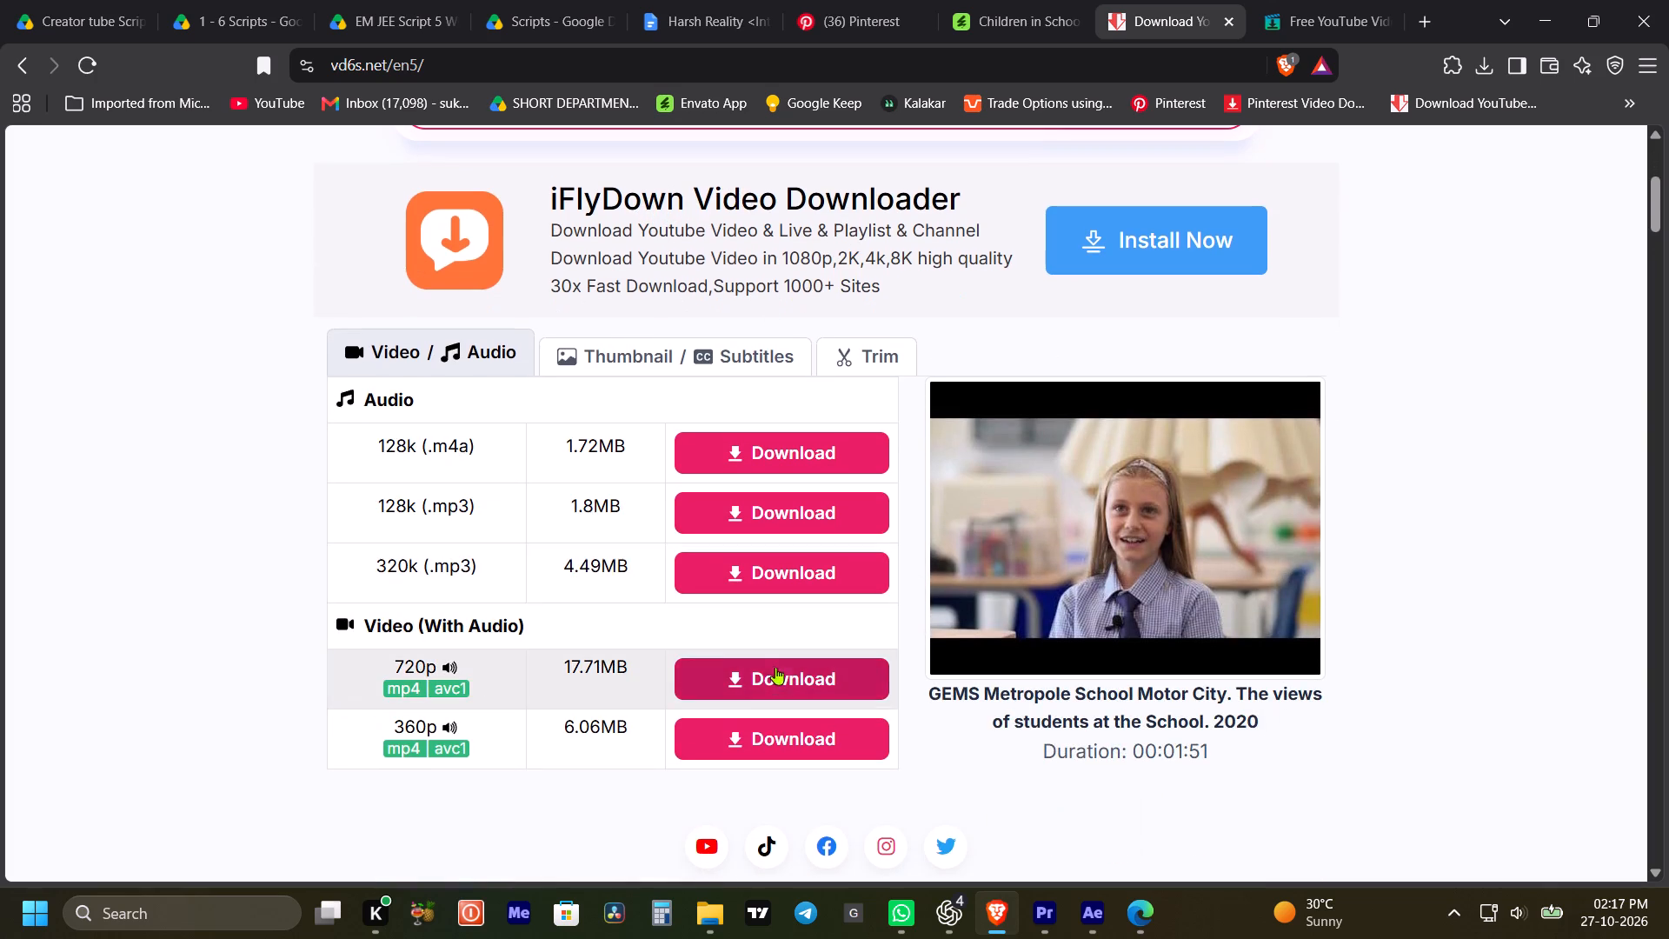
{"action": "left_click", "coordinate": [777, 671]}
{"action": "left_click_drag", "start_coordinate": [868, 609], "coordinate": [954, 603]}
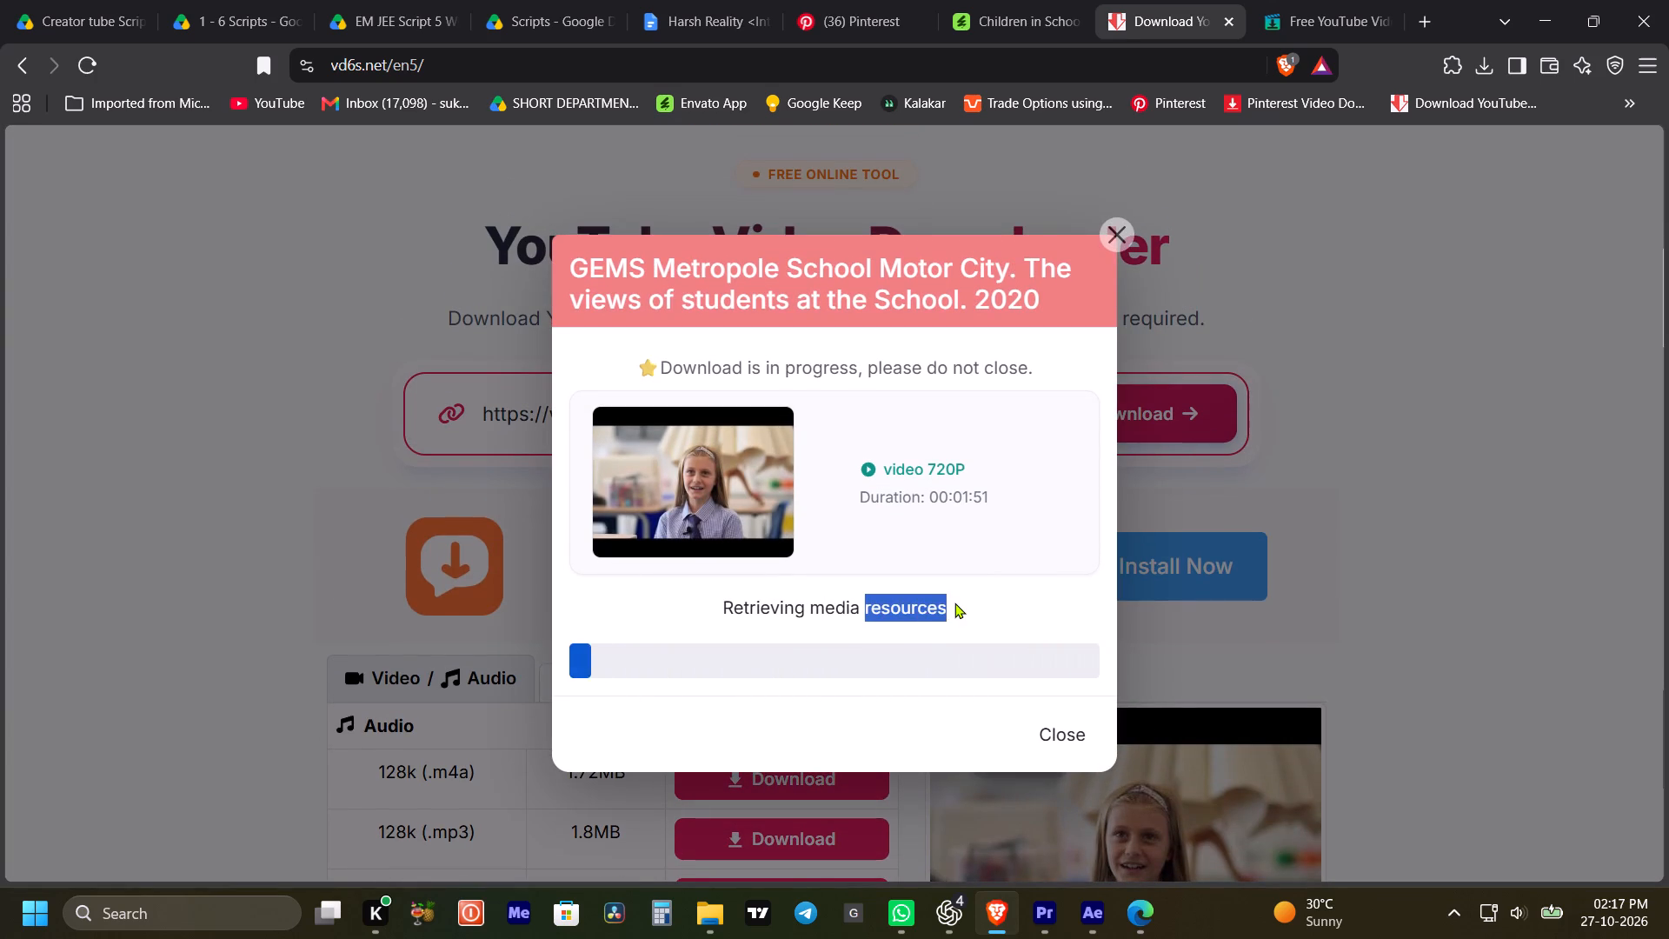
{"action": "left_click_drag", "start_coordinate": [954, 603], "coordinate": [957, 603]}
{"action": "left_click", "coordinate": [846, 610]}
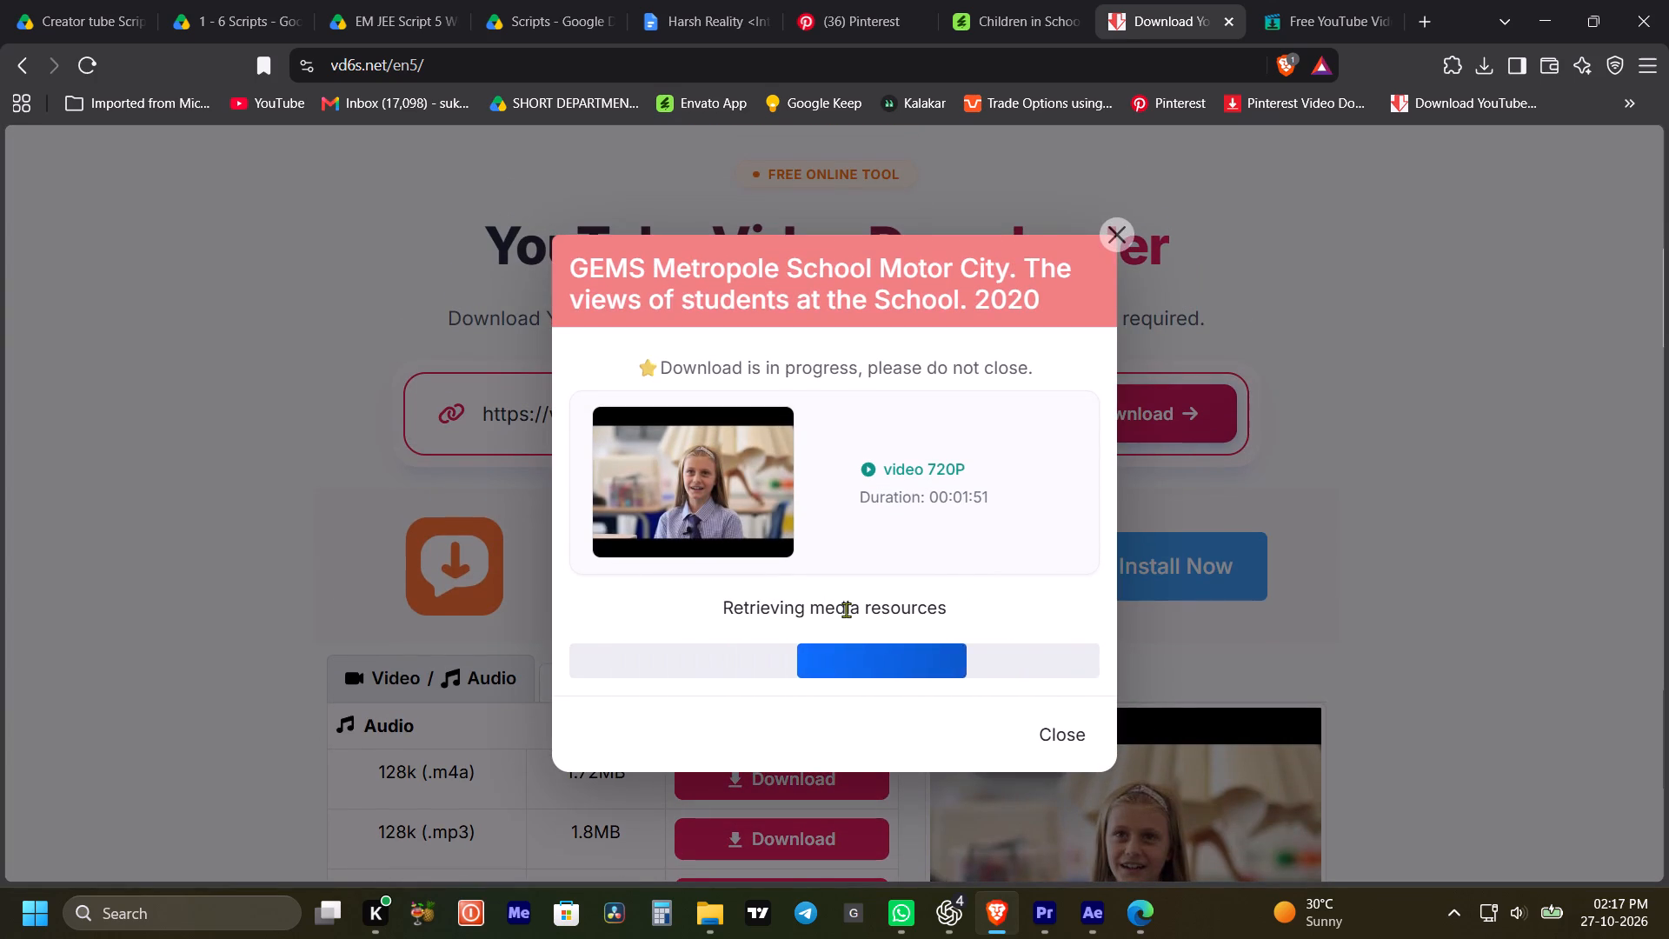
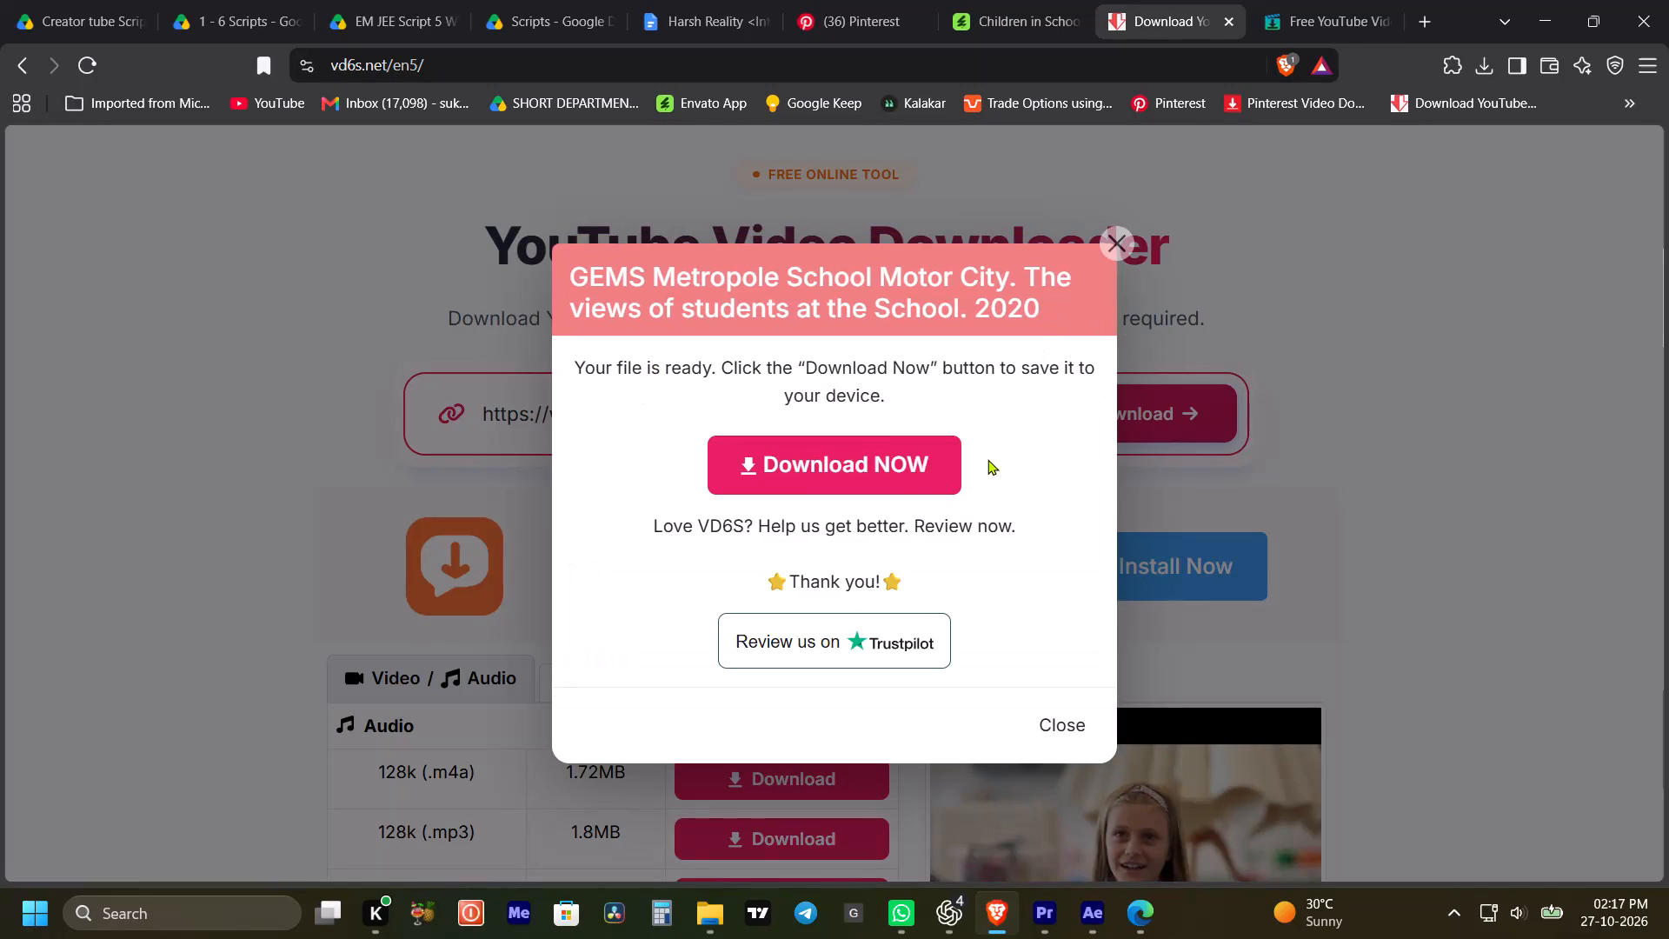
Save the GEMS Metropole students' views video in the video Assits folder and import it into the After Effects project.
{"action": "left_click_drag", "start_coordinate": [974, 462], "coordinate": [951, 469]}
{"action": "left_click", "coordinate": [896, 486]}
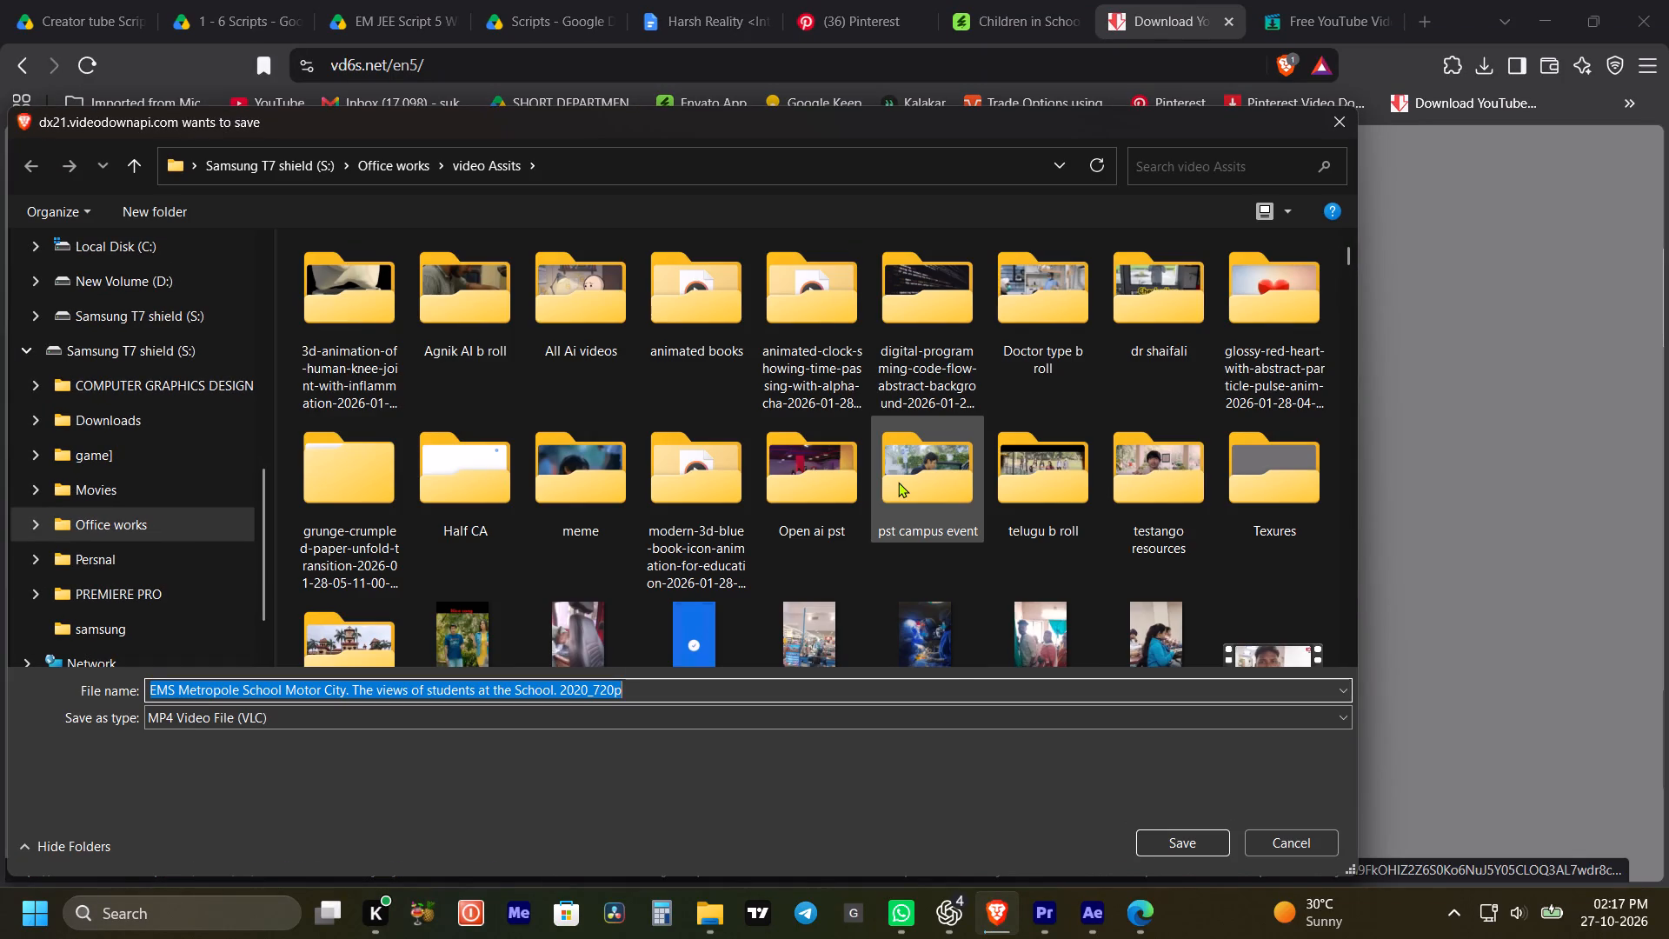
{"action": "left_click", "coordinate": [1185, 845]}
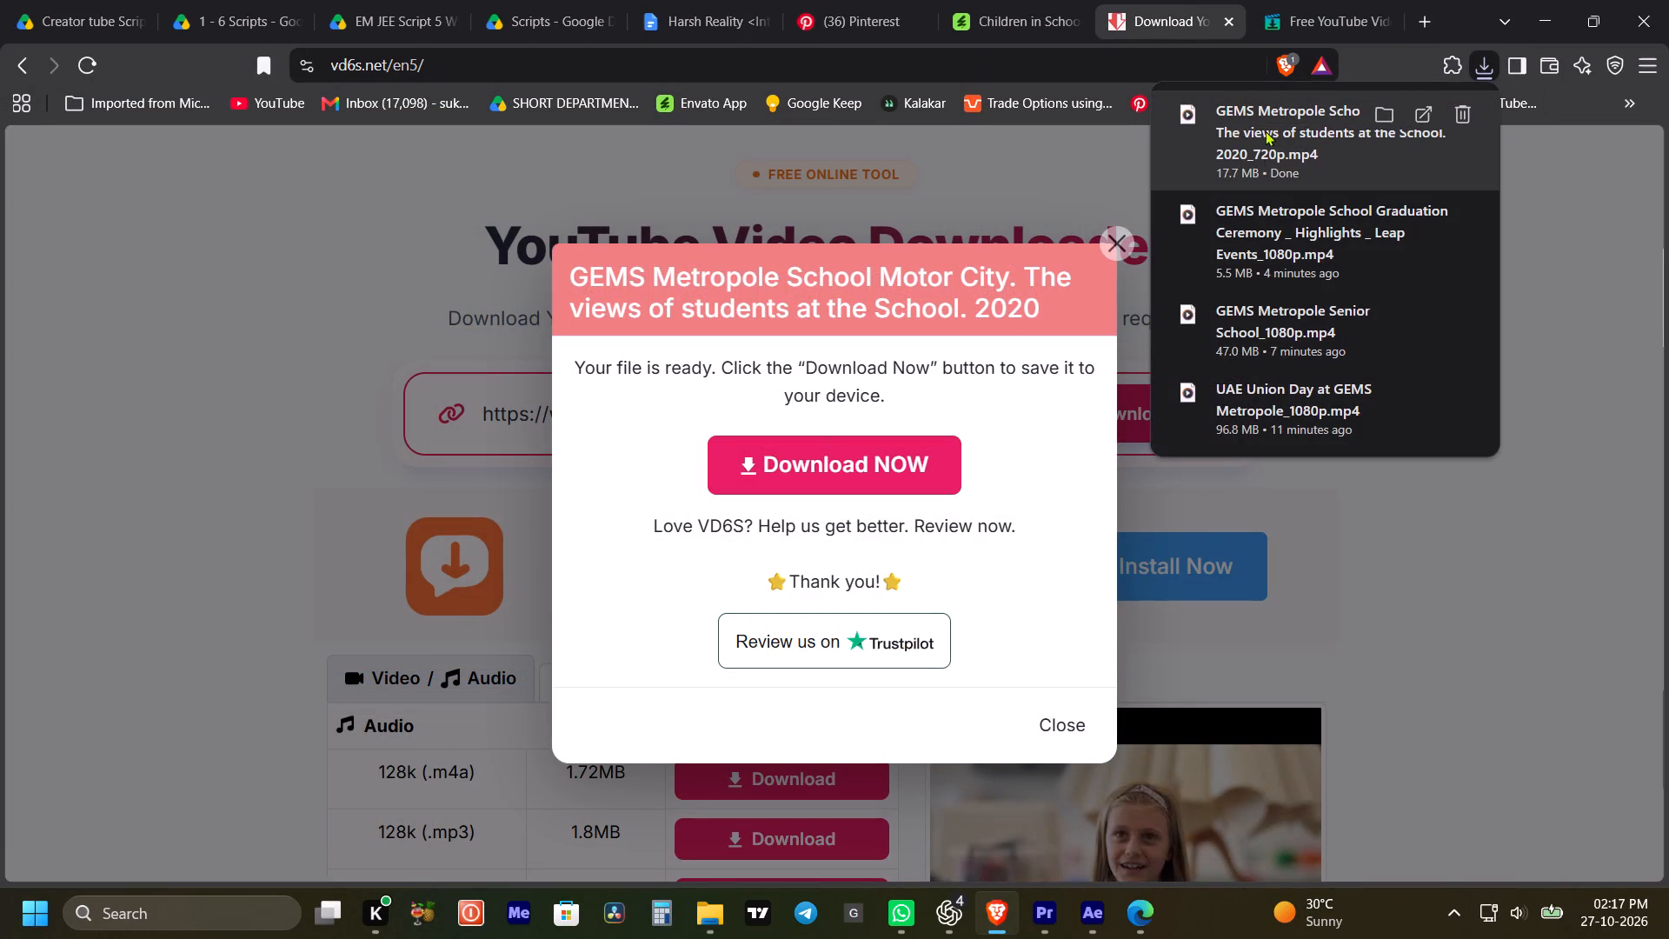
{"action": "left_click_drag", "start_coordinate": [1264, 133], "coordinate": [96, 343]}
Open the GEMS Metropole students' views footage and set its in point at 0:00:35:04, where the classroom shot begins.
{"action": "triple_click", "coordinate": [130, 354]}
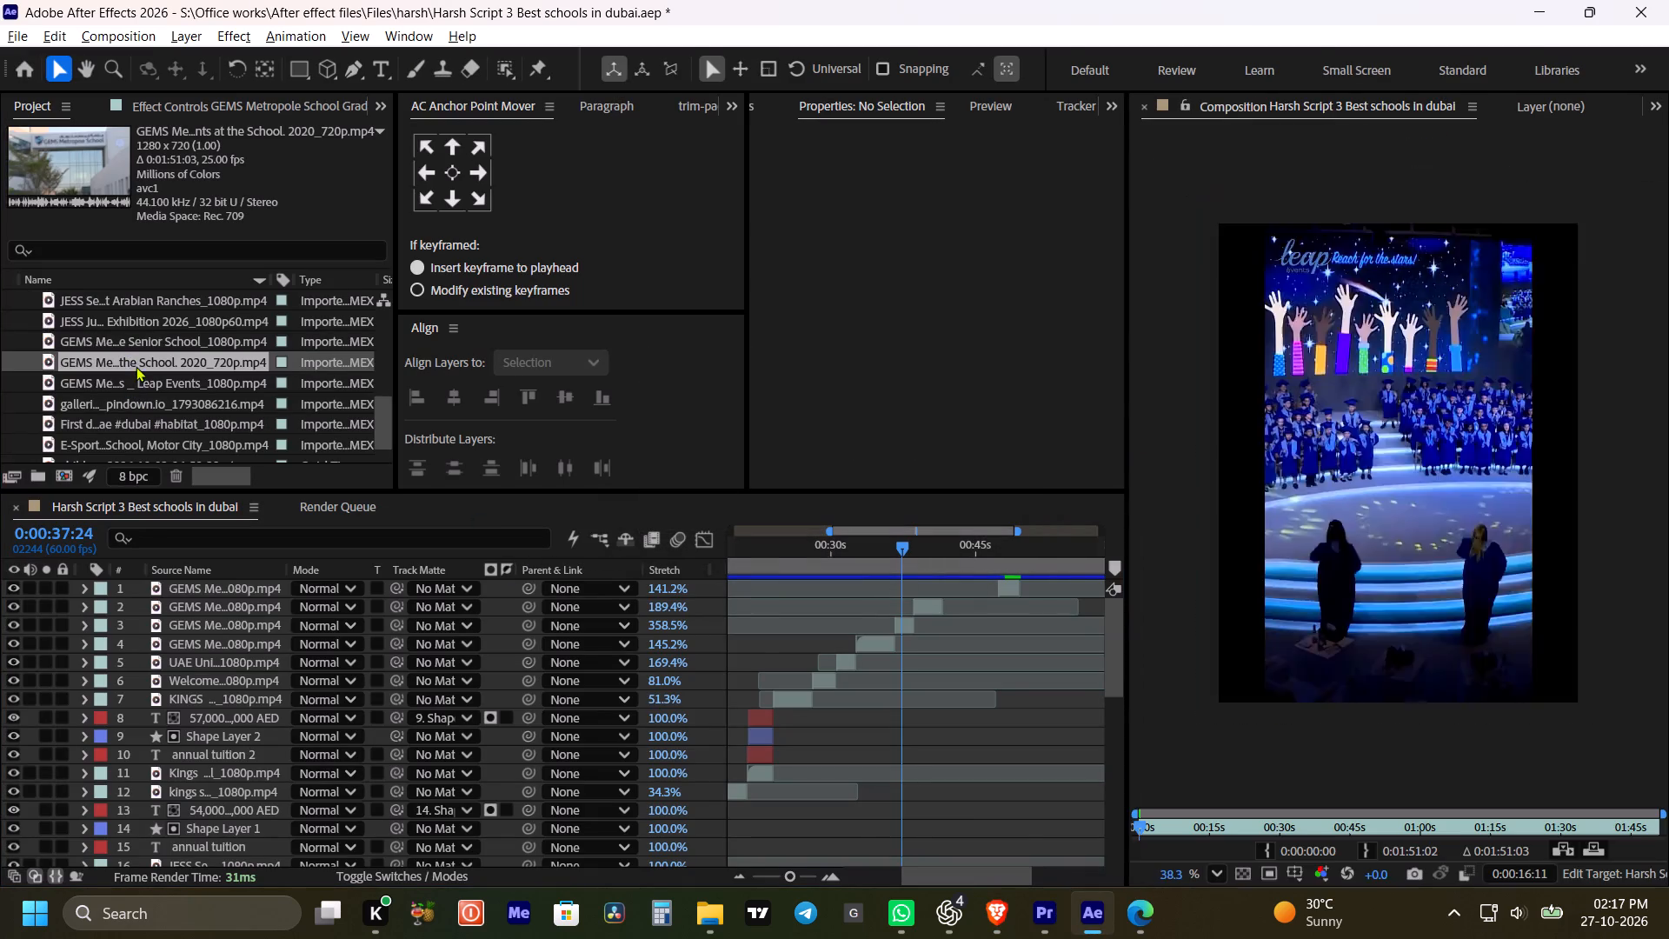
{"action": "key", "text": "grave"}
{"action": "scroll", "coordinate": [662, 543], "scroll_direction": "up", "scroll_amount": 1}
{"action": "left_click_drag", "start_coordinate": [34, 823], "coordinate": [70, 836]}
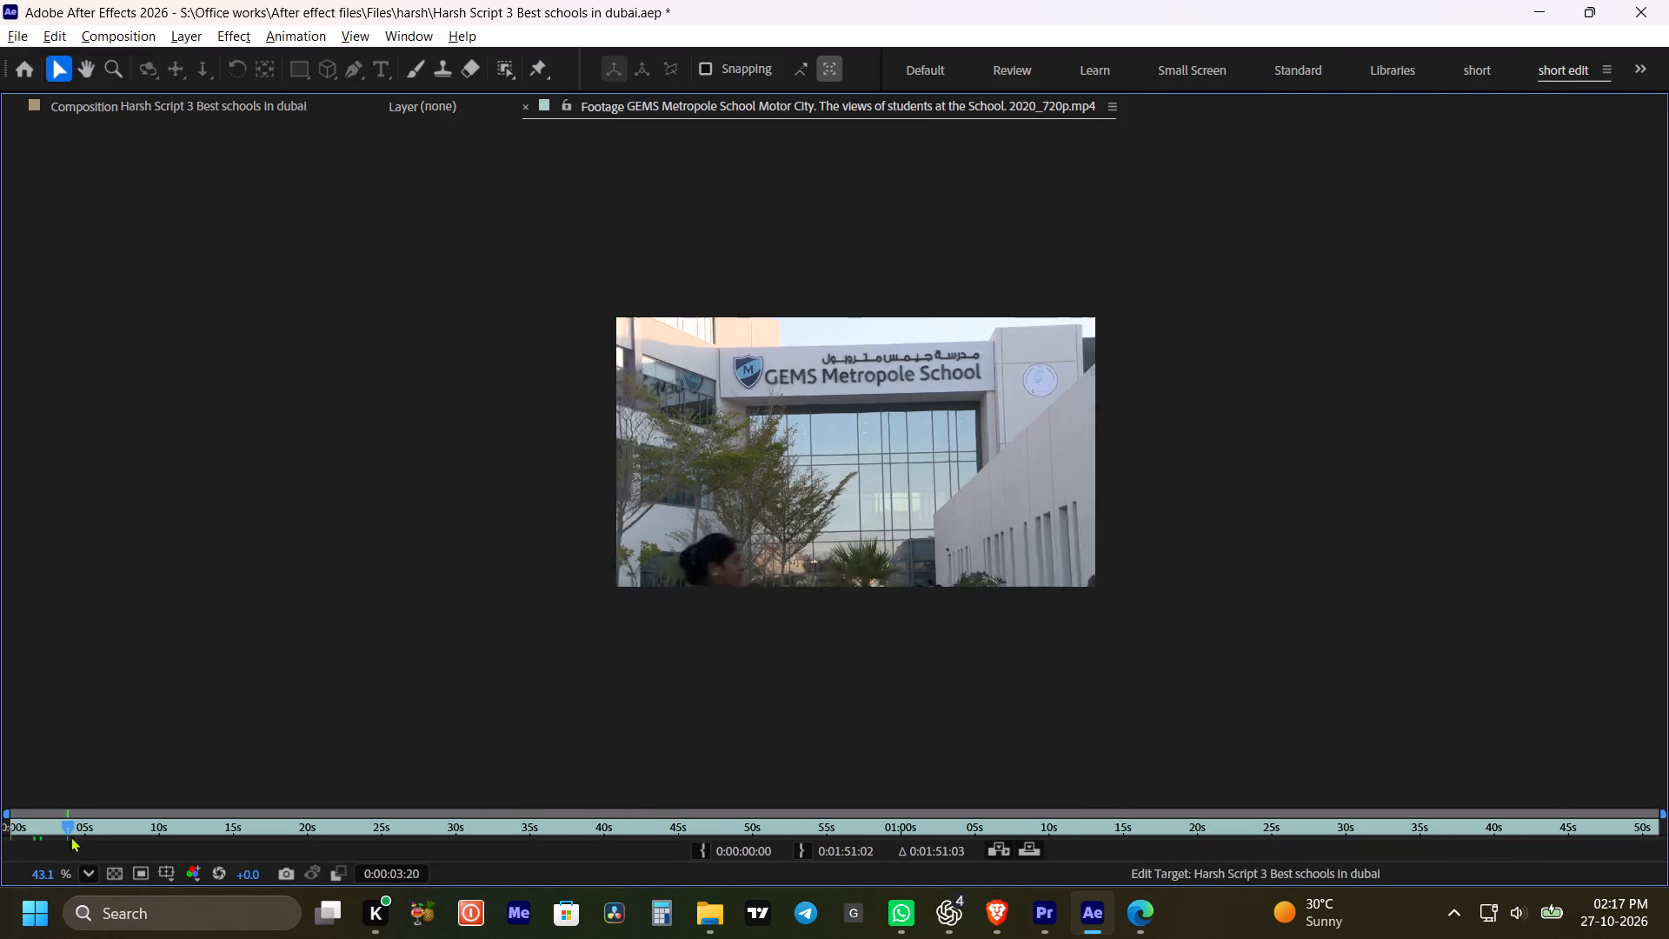
{"action": "left_click_drag", "start_coordinate": [70, 836], "coordinate": [66, 864]}
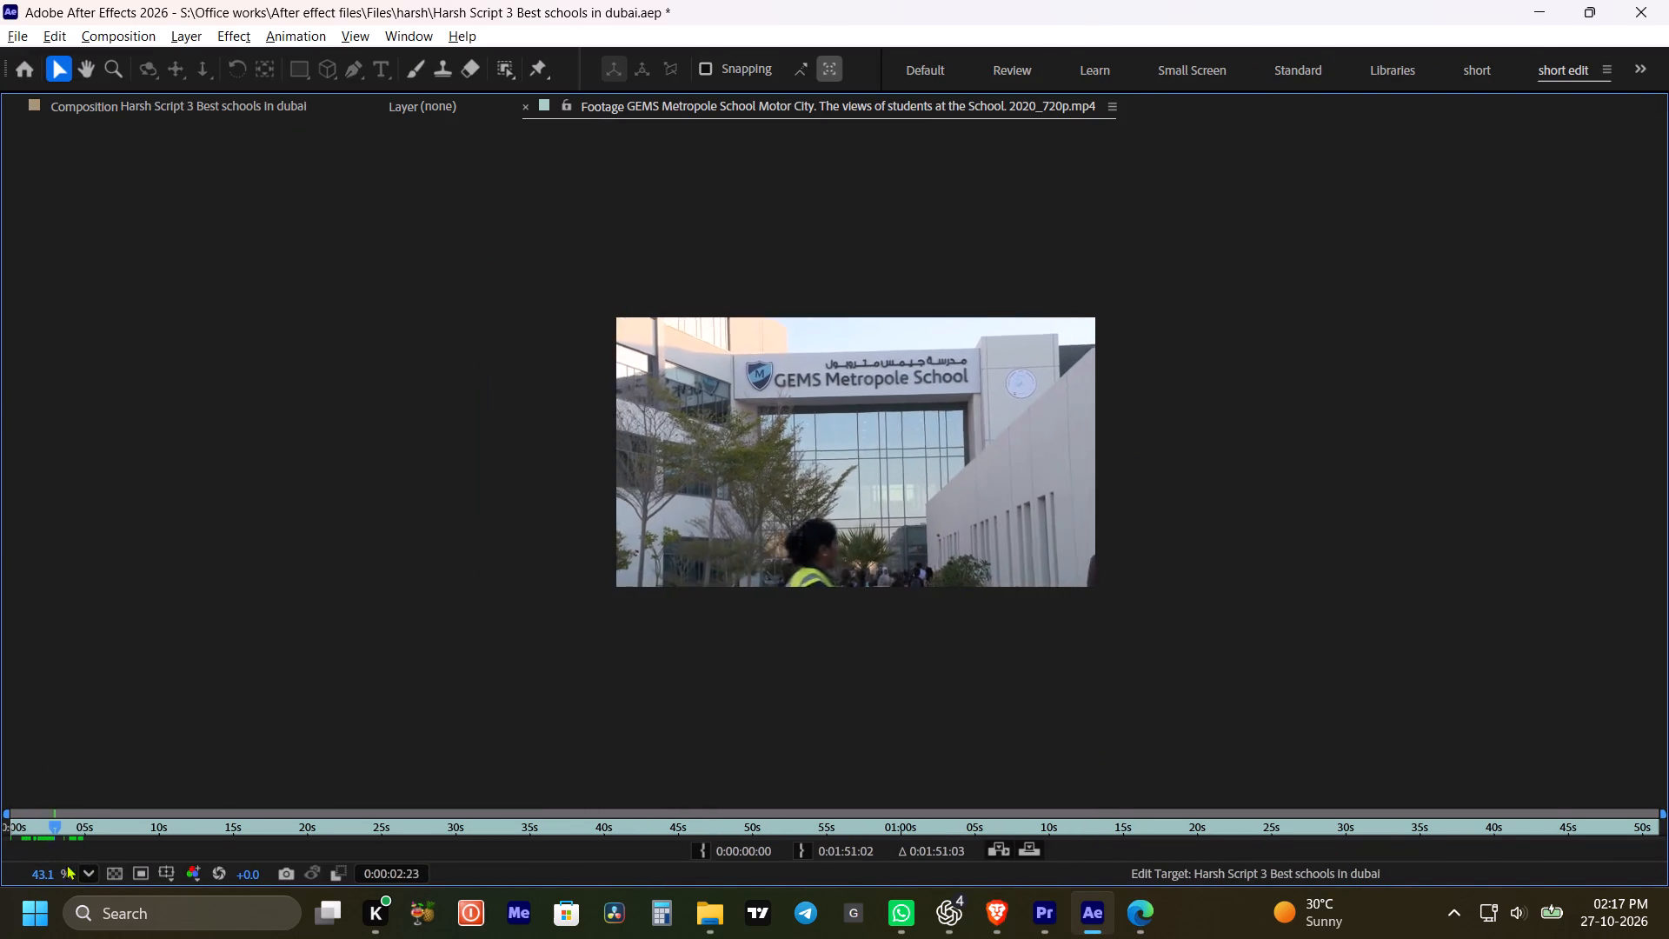
{"action": "left_click_drag", "start_coordinate": [66, 864], "coordinate": [341, 885]}
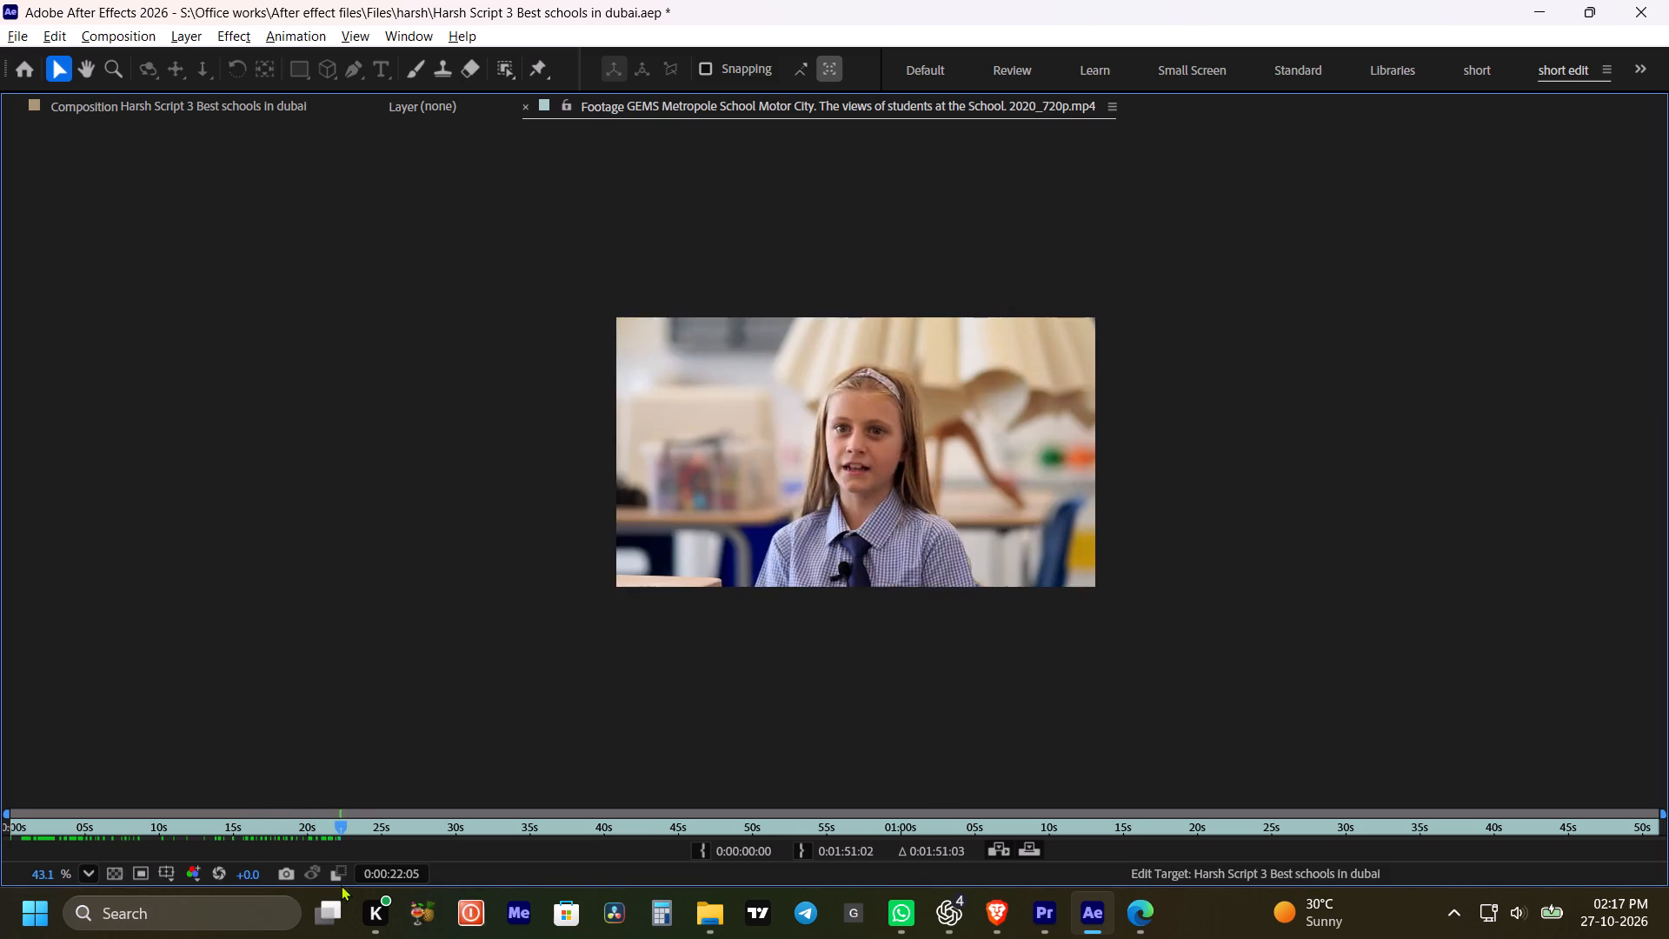
{"action": "left_click_drag", "start_coordinate": [341, 885], "coordinate": [516, 867]}
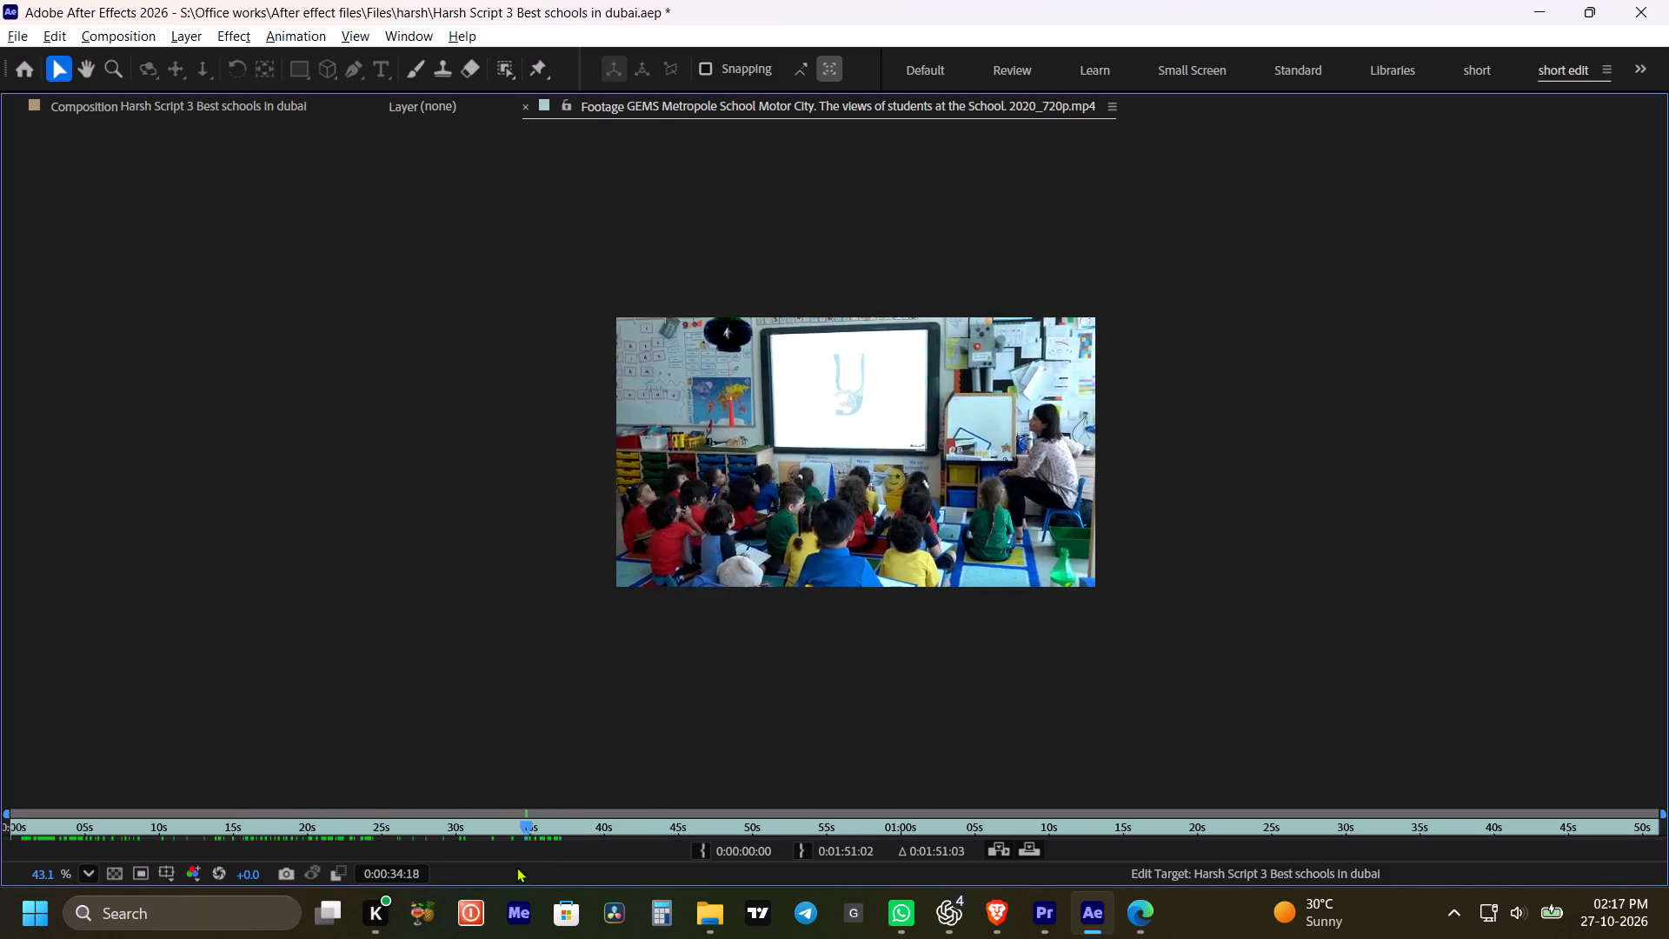
{"action": "left_click_drag", "start_coordinate": [516, 867], "coordinate": [511, 867]}
{"action": "scroll", "coordinate": [512, 828], "scroll_direction": "up", "scroll_amount": 2, "text": "alt"}
{"action": "left_click_drag", "start_coordinate": [512, 828], "coordinate": [413, 822]}
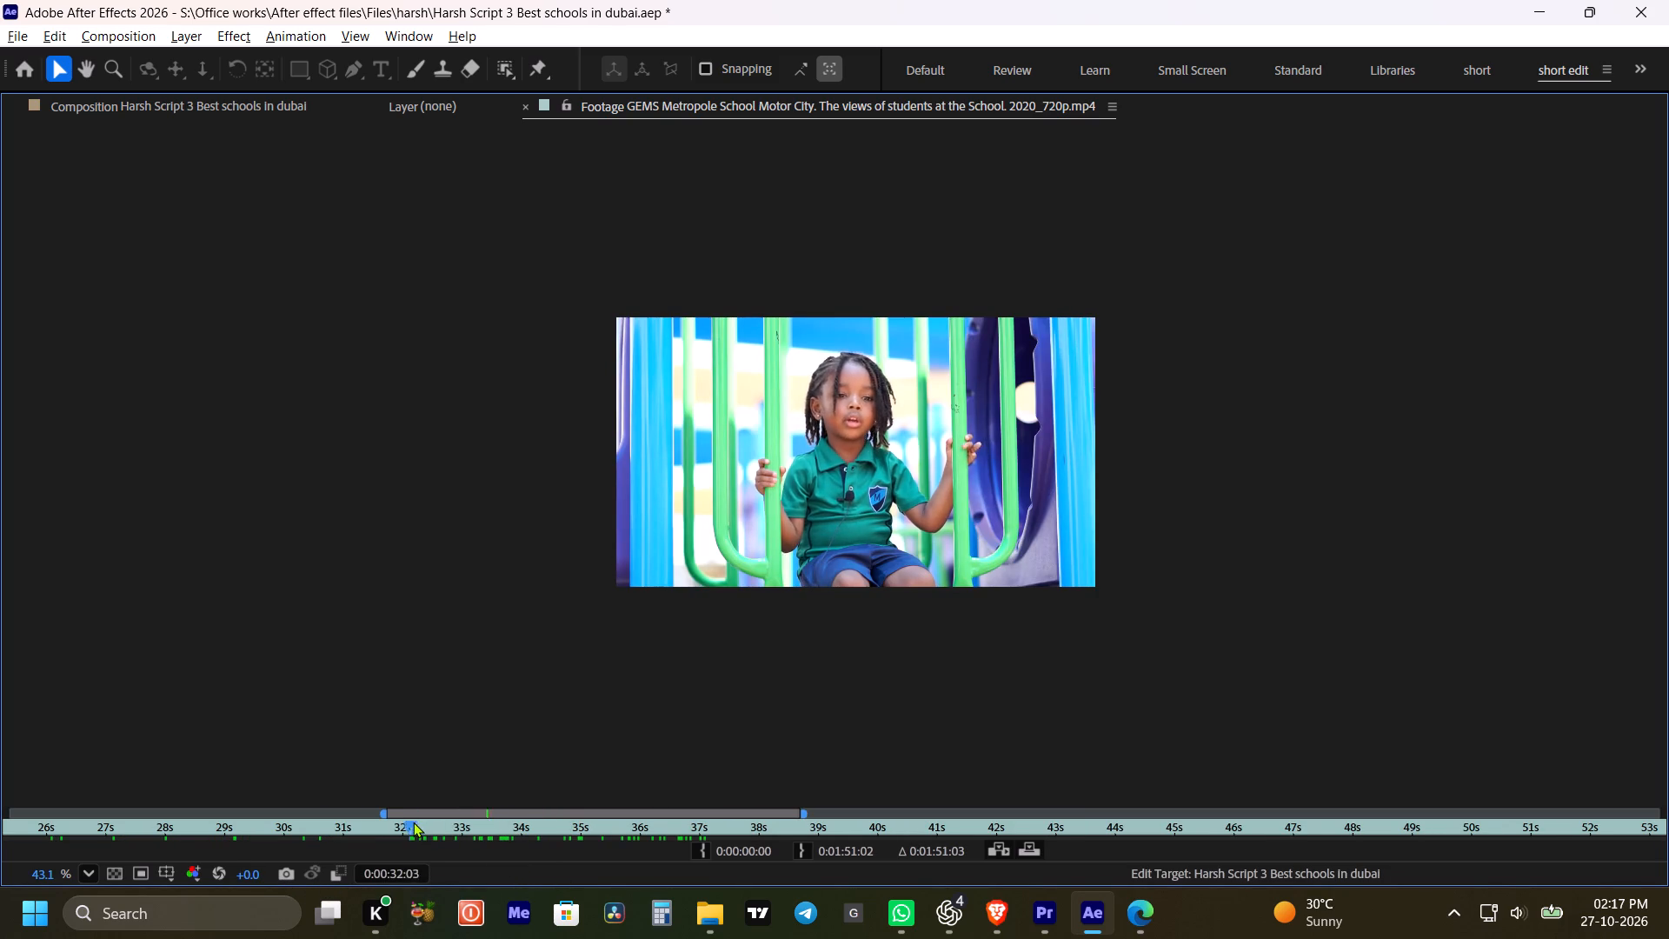
{"action": "left_click_drag", "start_coordinate": [413, 822], "coordinate": [556, 841]}
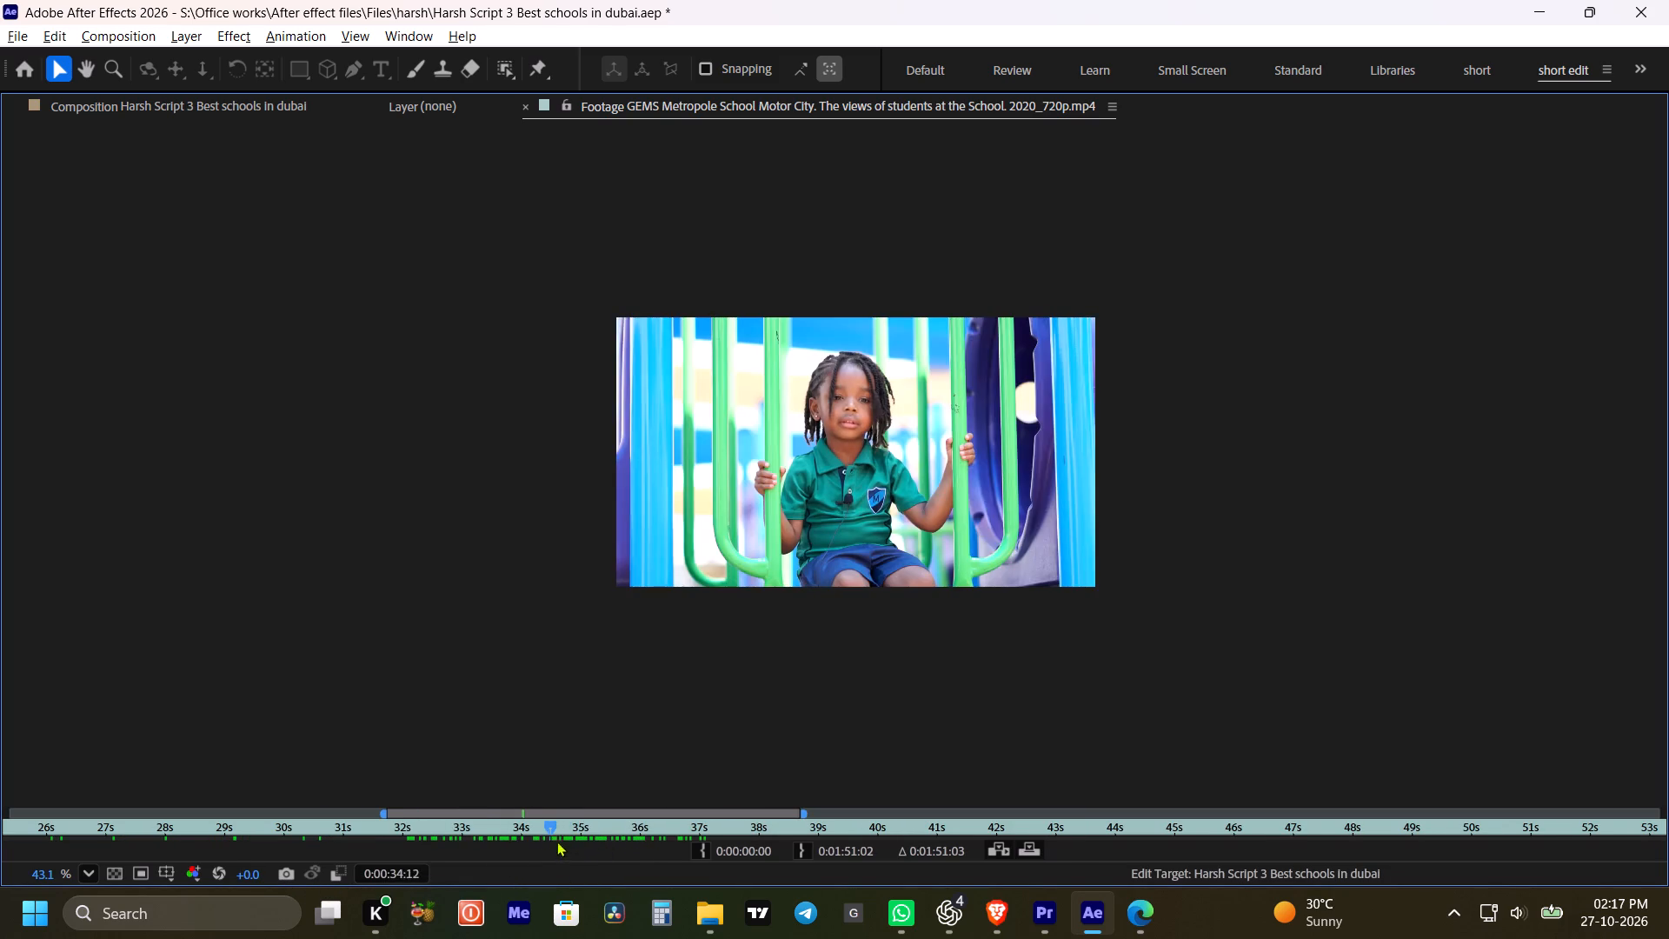
{"action": "left_click_drag", "start_coordinate": [556, 841], "coordinate": [595, 844]}
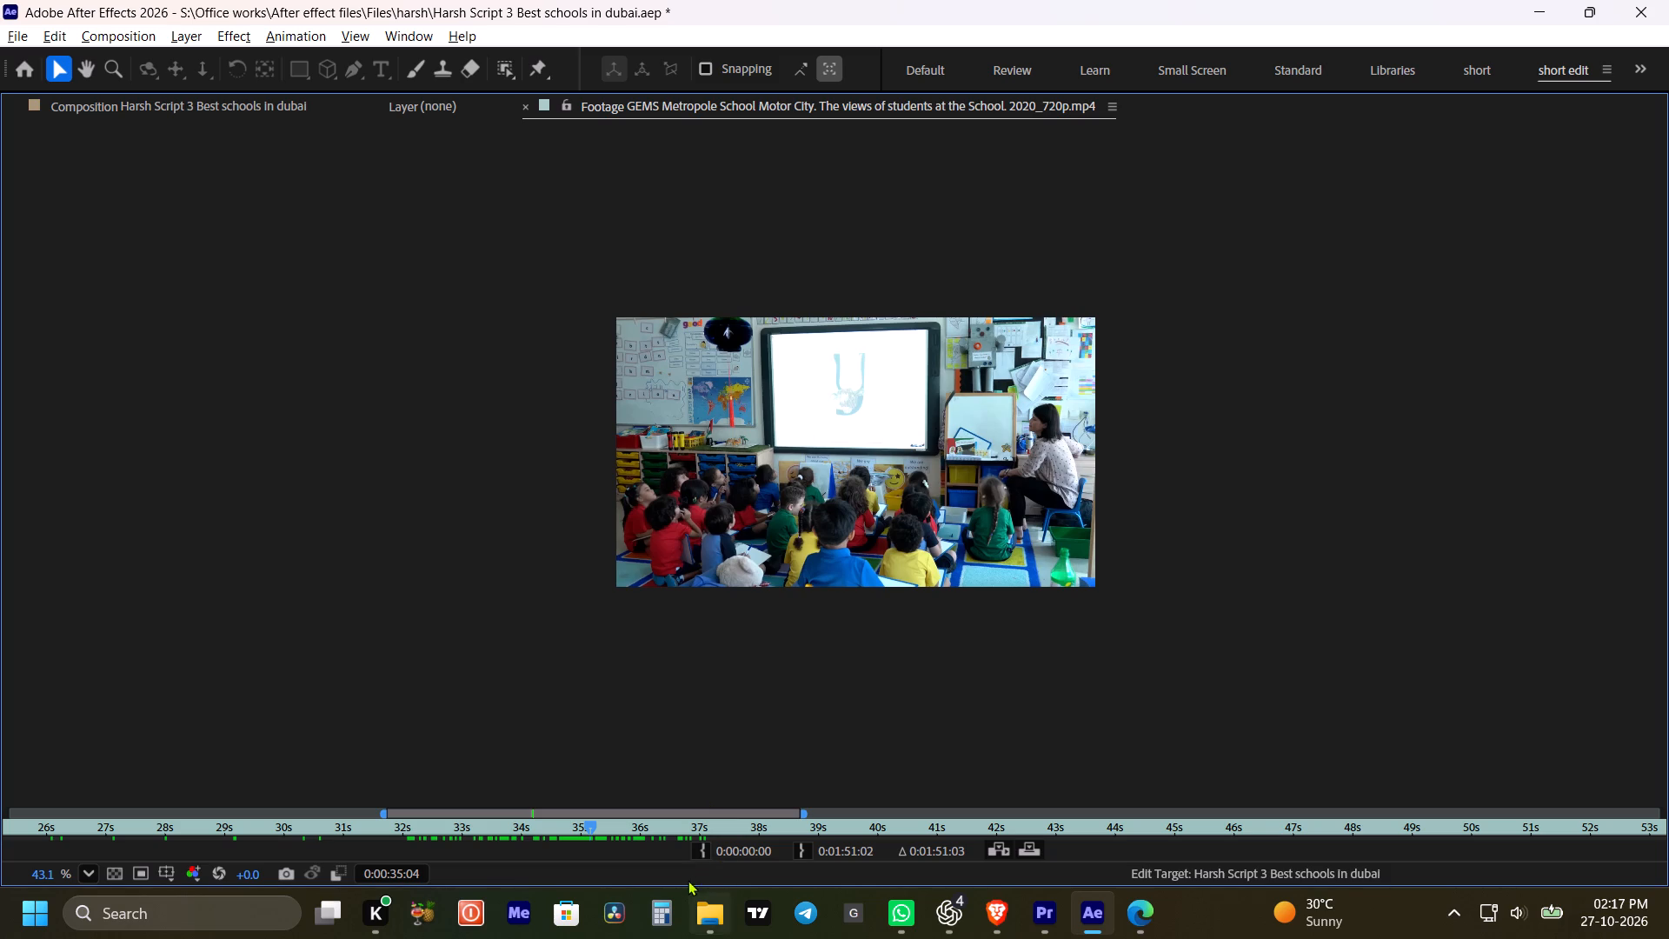
{"action": "left_click", "coordinate": [706, 848]}
Set the classroom shot's out point at about 0:00:36:24 in the footage and return to the full workspace.
{"action": "left_click_drag", "start_coordinate": [602, 823], "coordinate": [725, 832]}
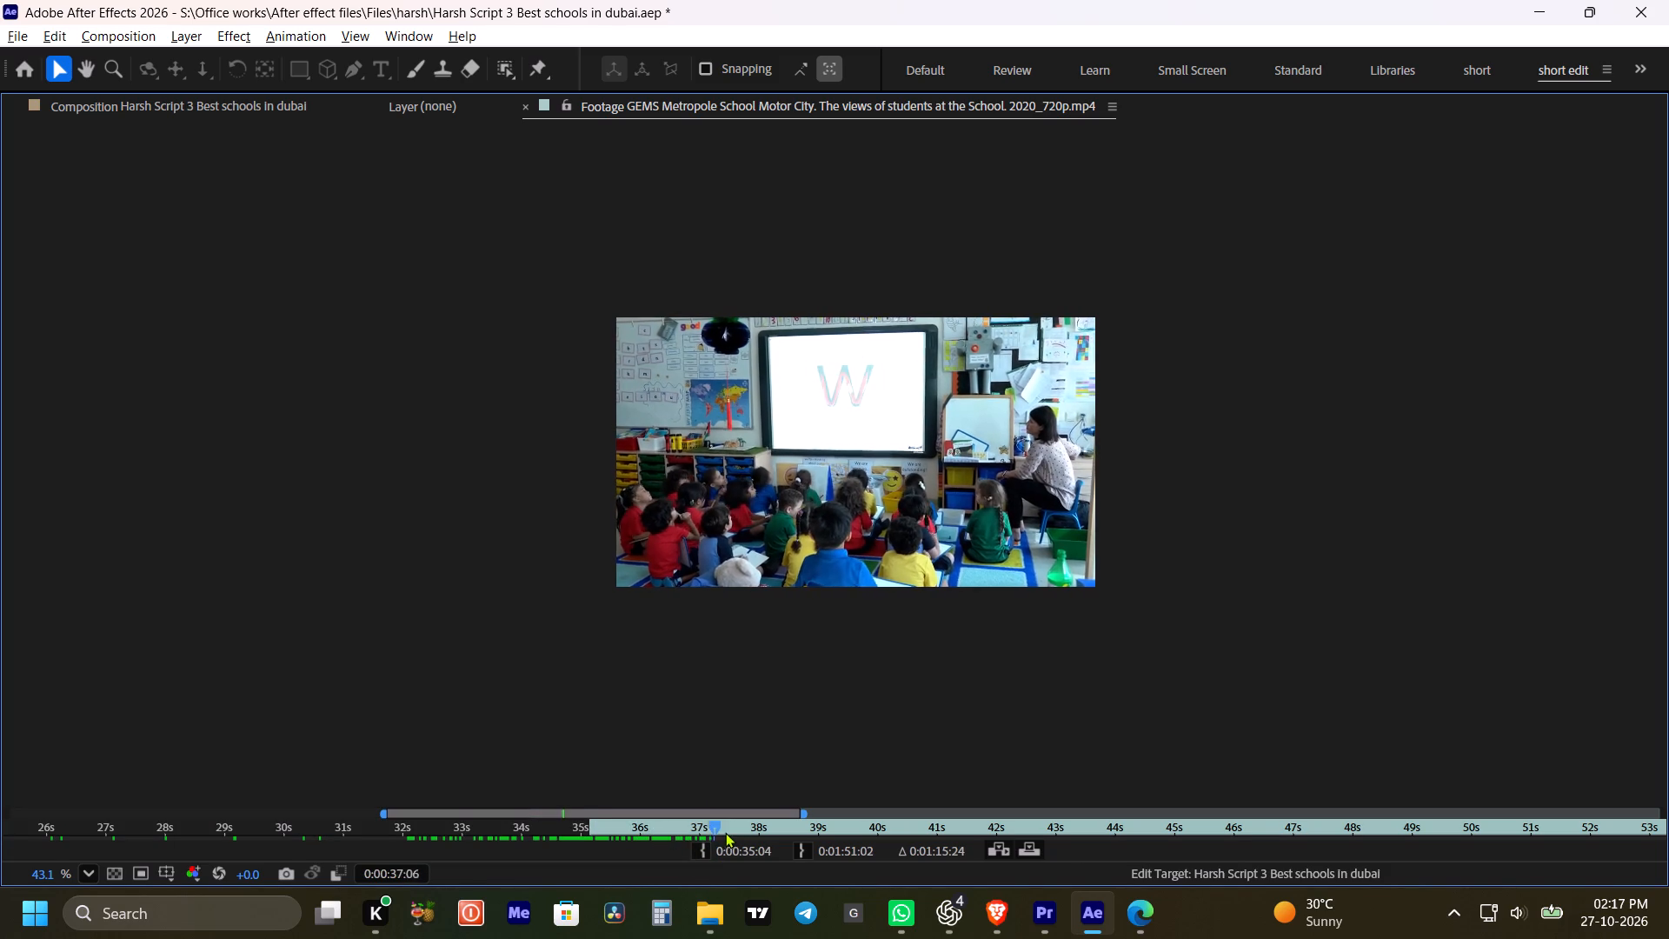
{"action": "left_click_drag", "start_coordinate": [725, 832], "coordinate": [685, 831]}
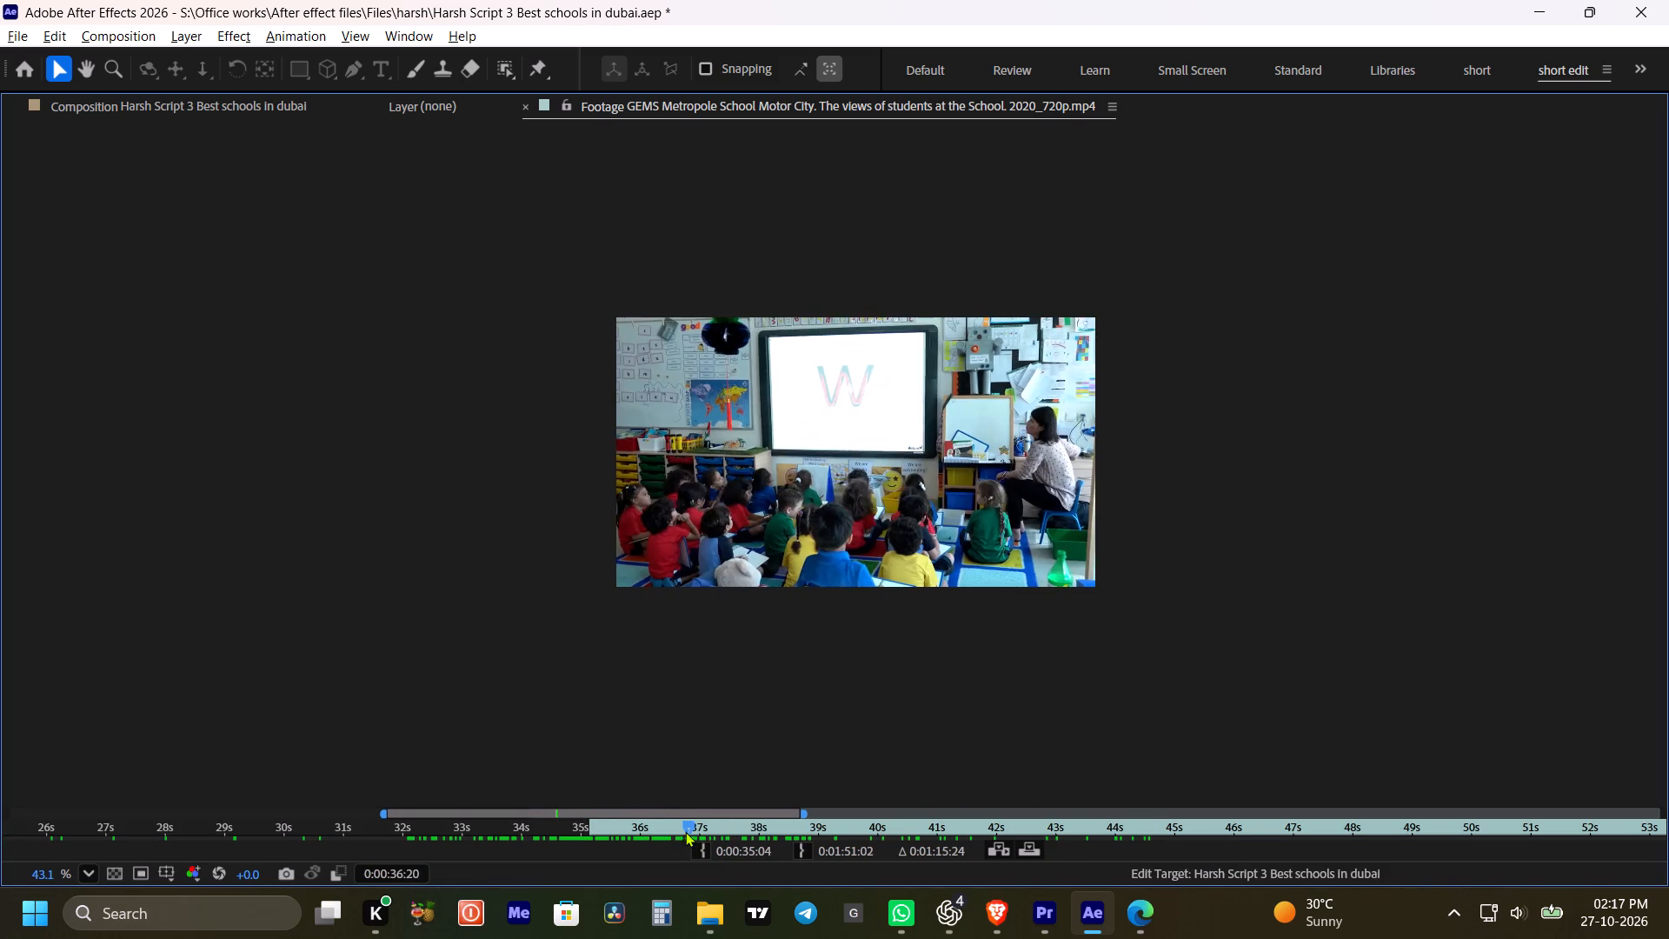
{"action": "left_click_drag", "start_coordinate": [685, 831], "coordinate": [700, 837]}
{"action": "left_click", "coordinate": [800, 849]}
{"action": "key", "text": "Tab"}
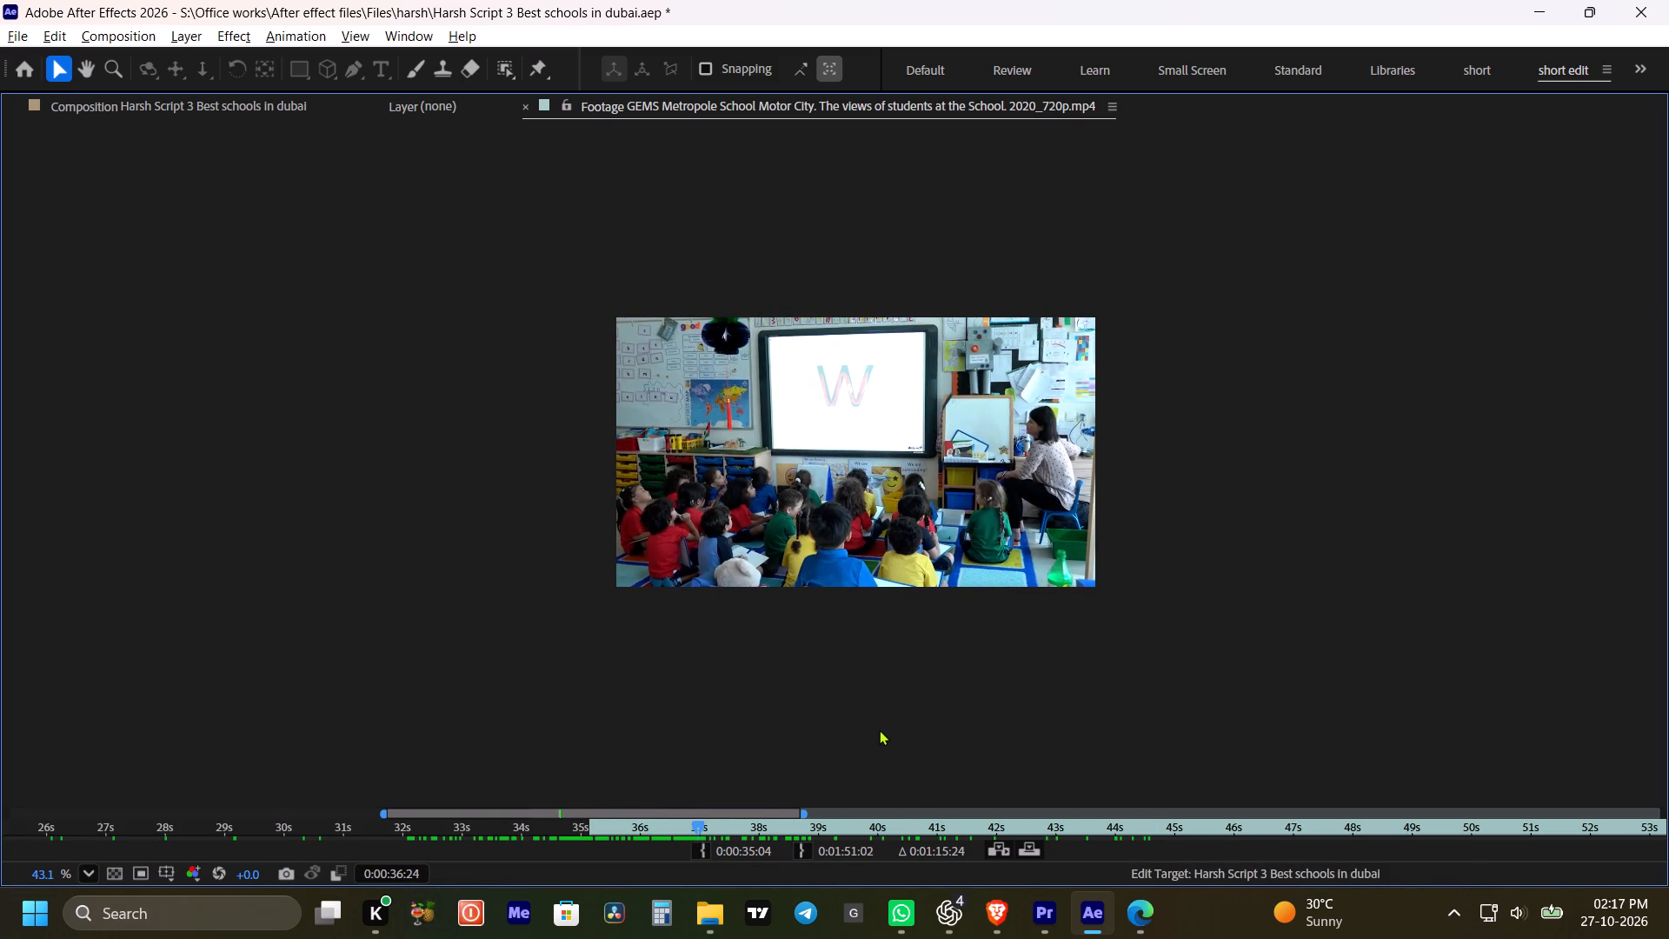
{"action": "key", "text": "grave"}
Play the composition from 0:00:35:13 to review the school entrance and graduation shots before placing the classroom clip.
{"action": "left_click", "coordinate": [881, 551]}
{"action": "key", "text": "space"}
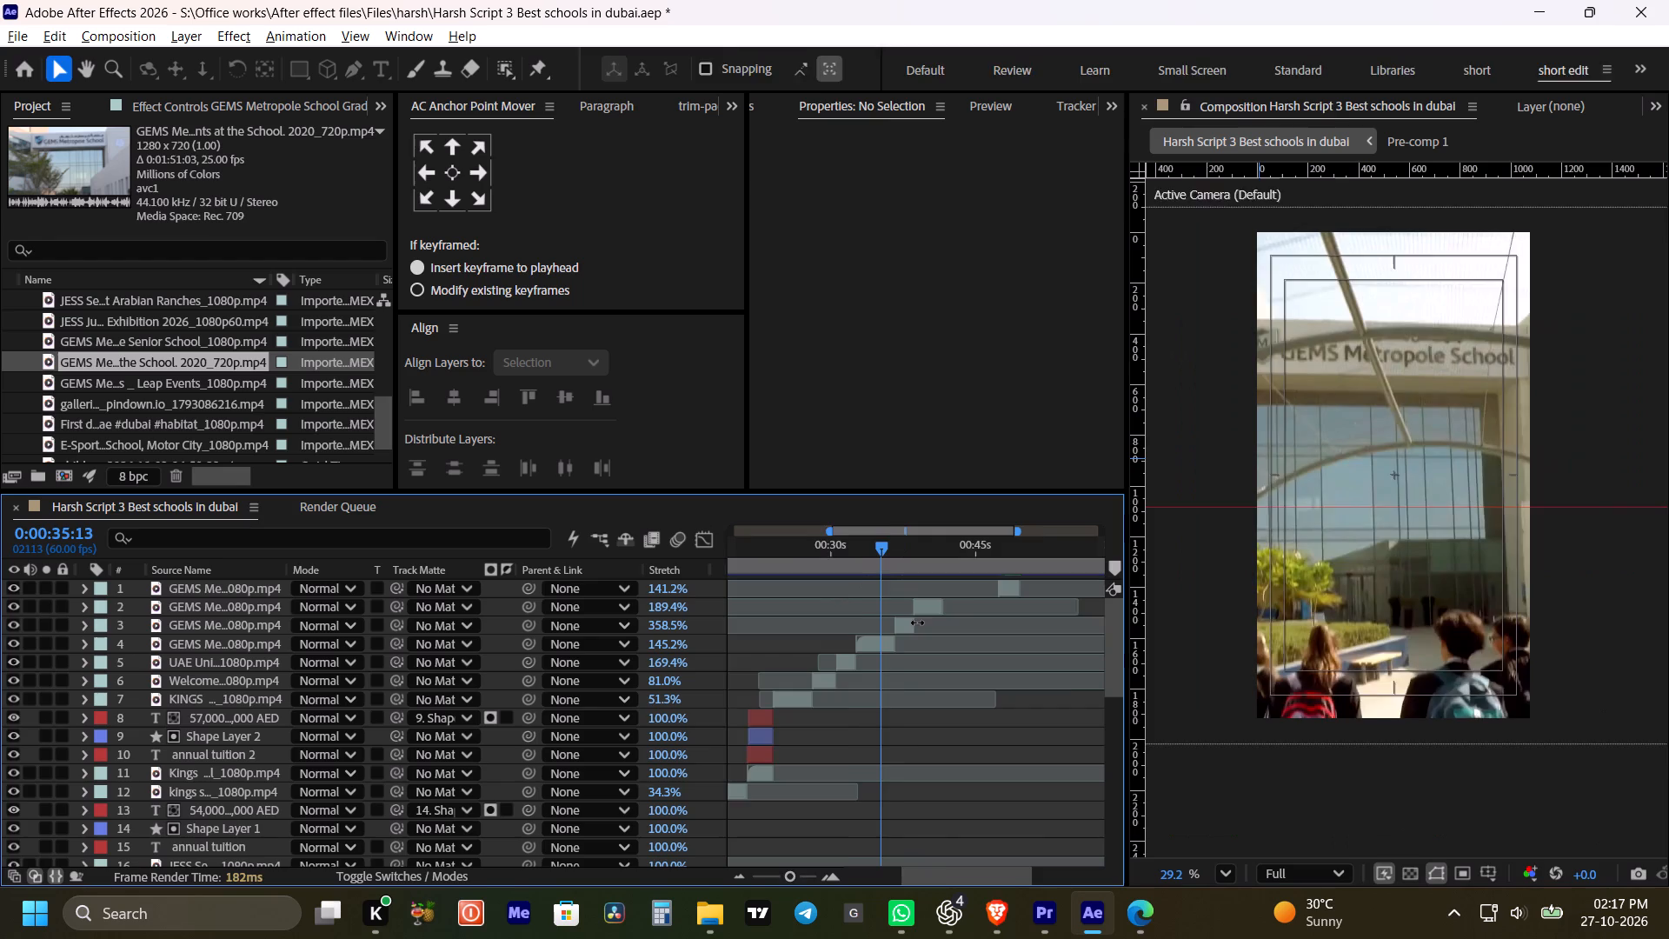
{"action": "scroll", "coordinate": [915, 626], "scroll_direction": "up", "scroll_amount": 1, "text": "alt"}
{"action": "key", "text": "space"}
{"action": "left_click_drag", "start_coordinate": [923, 654], "coordinate": [882, 663]}
{"action": "key", "text": "space"}
{"action": "key", "text": "space"}
{"action": "key", "text": "space"}
{"action": "key", "text": "space"}
{"action": "left_click_drag", "start_coordinate": [900, 656], "coordinate": [896, 662]}
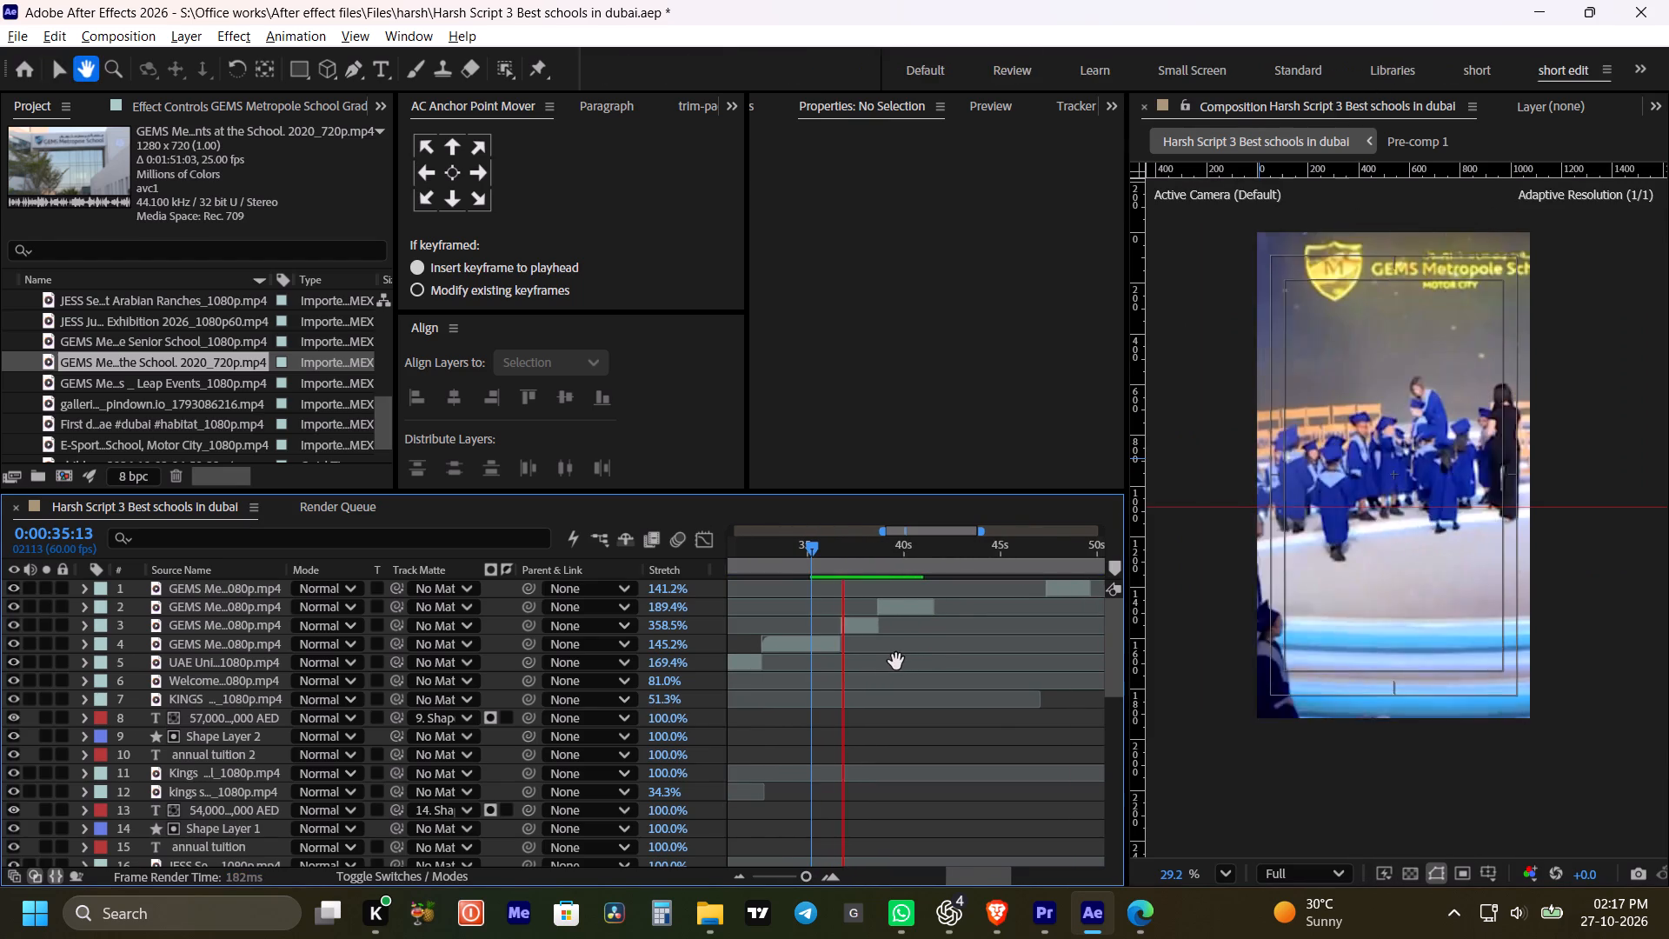
{"action": "left_click_drag", "start_coordinate": [896, 662], "coordinate": [885, 667]}
{"action": "key", "text": "space"}
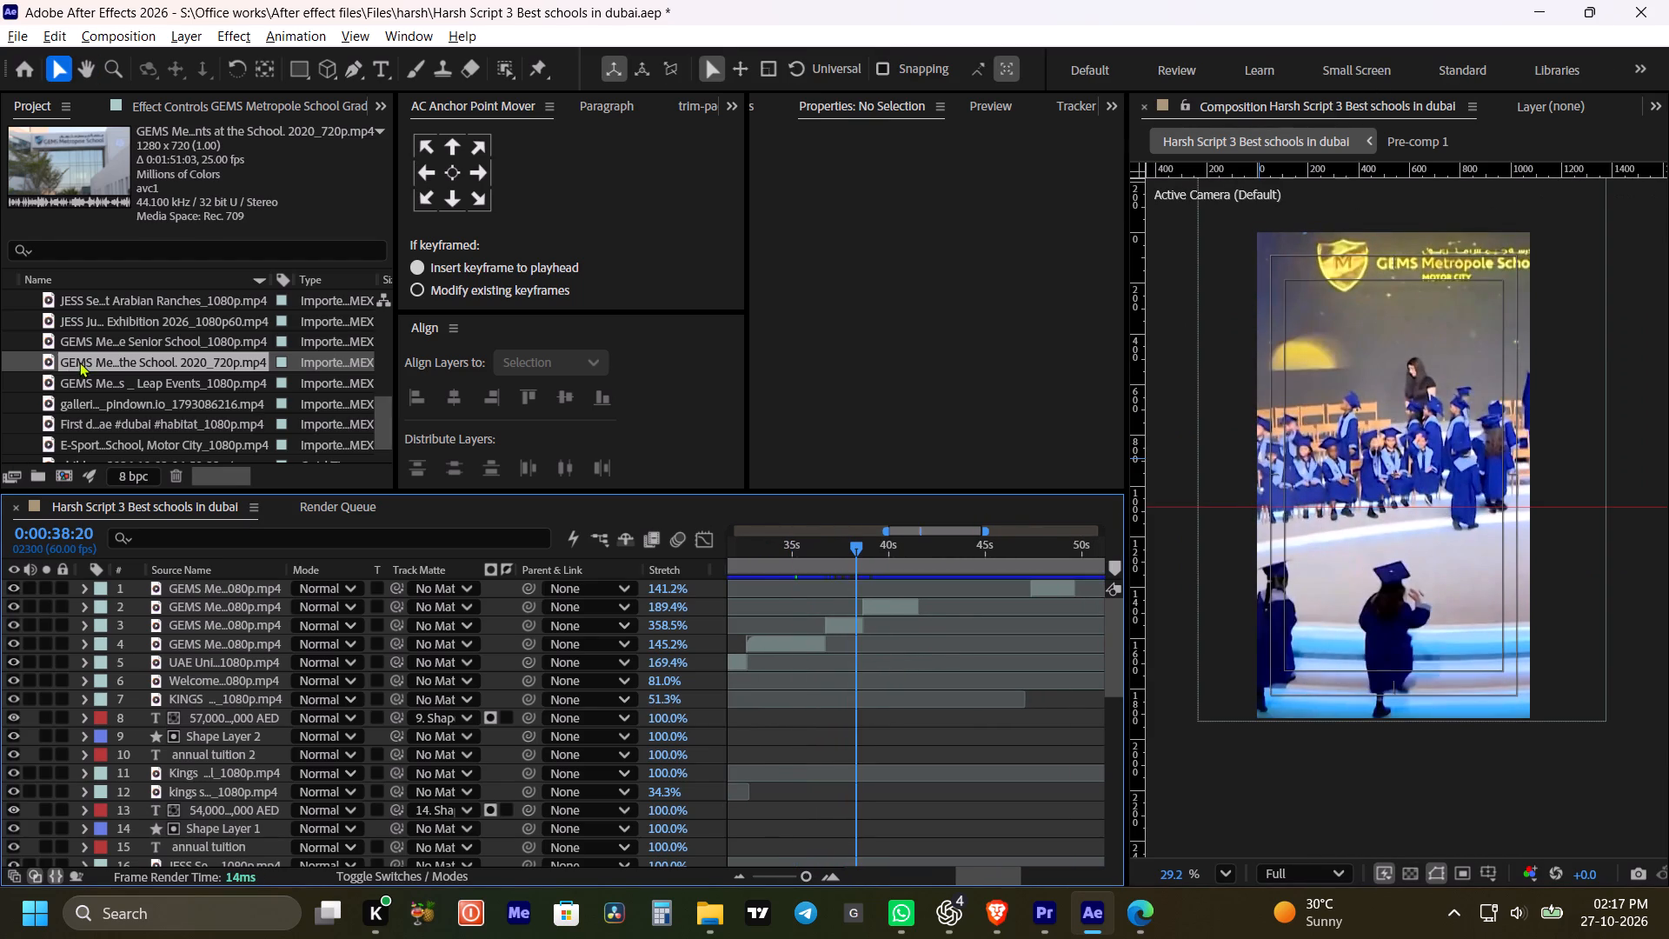
Add the trimmed classroom clip to the composition, starting at 0:00:36:42 and stacked directly above the graduation clip stretched to 358.5%.
{"action": "left_click_drag", "start_coordinate": [79, 362], "coordinate": [974, 628]}
{"action": "key", "text": "space"}
{"action": "key", "text": "space"}
{"action": "key", "text": "space"}
{"action": "key", "text": "space"}
{"action": "key", "text": "space"}
{"action": "key", "text": "space"}
{"action": "left_click_drag", "start_coordinate": [942, 647], "coordinate": [723, 682]}
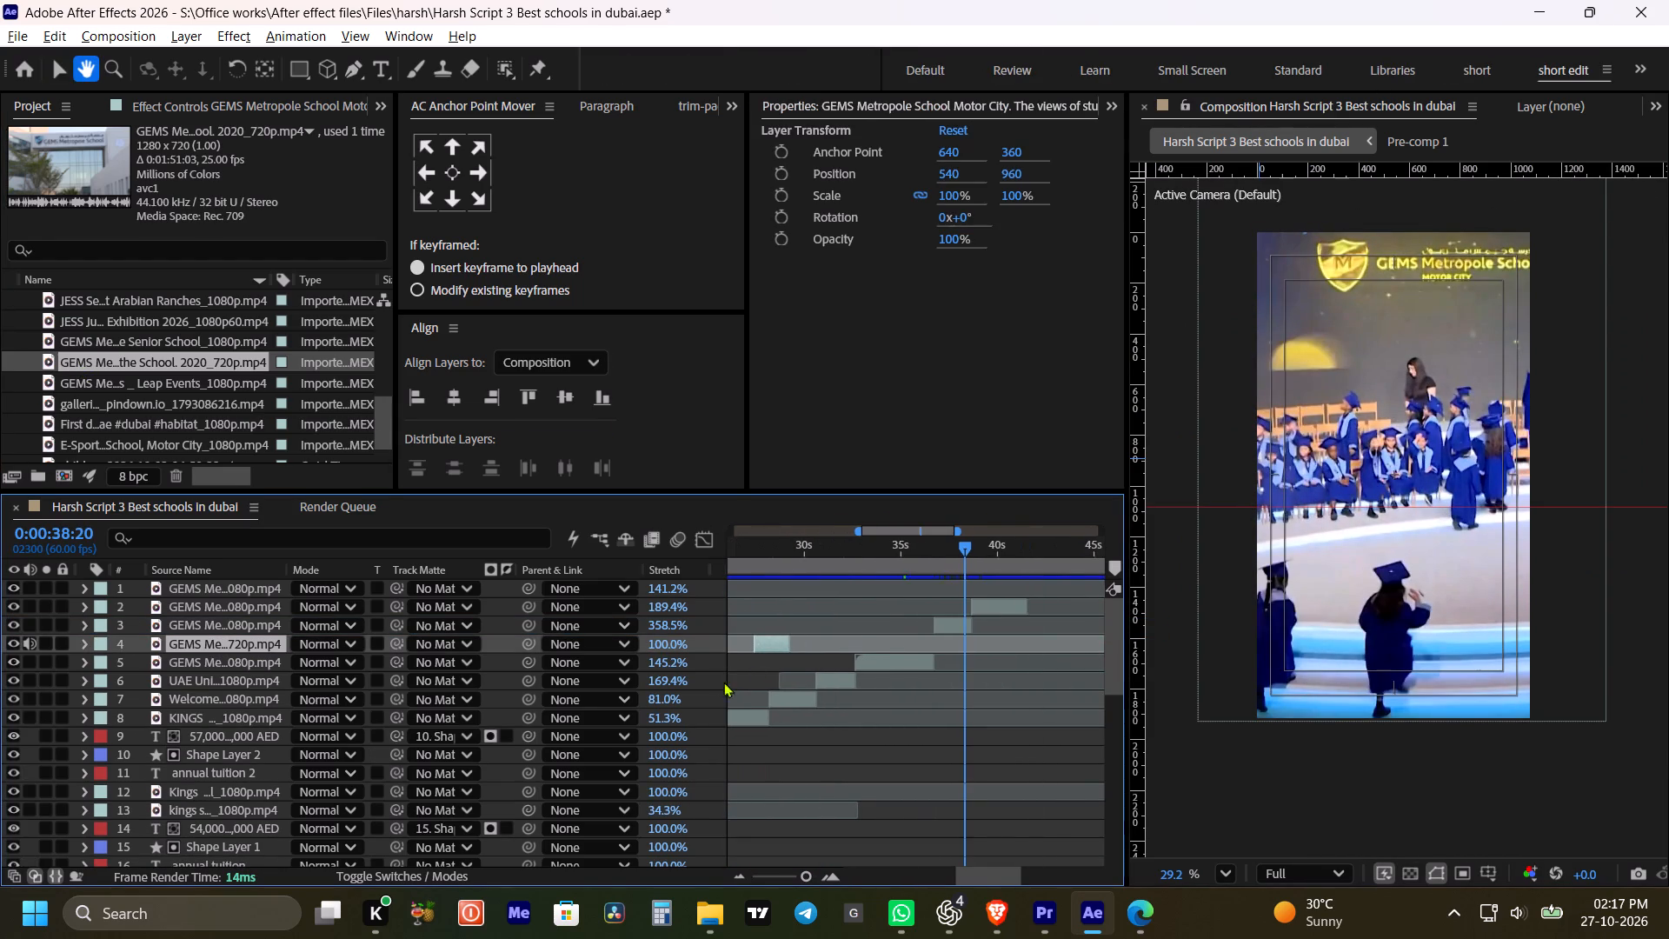
{"action": "left_click_drag", "start_coordinate": [723, 682], "coordinate": [722, 683]}
{"action": "left_click_drag", "start_coordinate": [935, 539], "coordinate": [931, 549], "text": "shift"}
{"action": "key", "text": "bracketleft"}
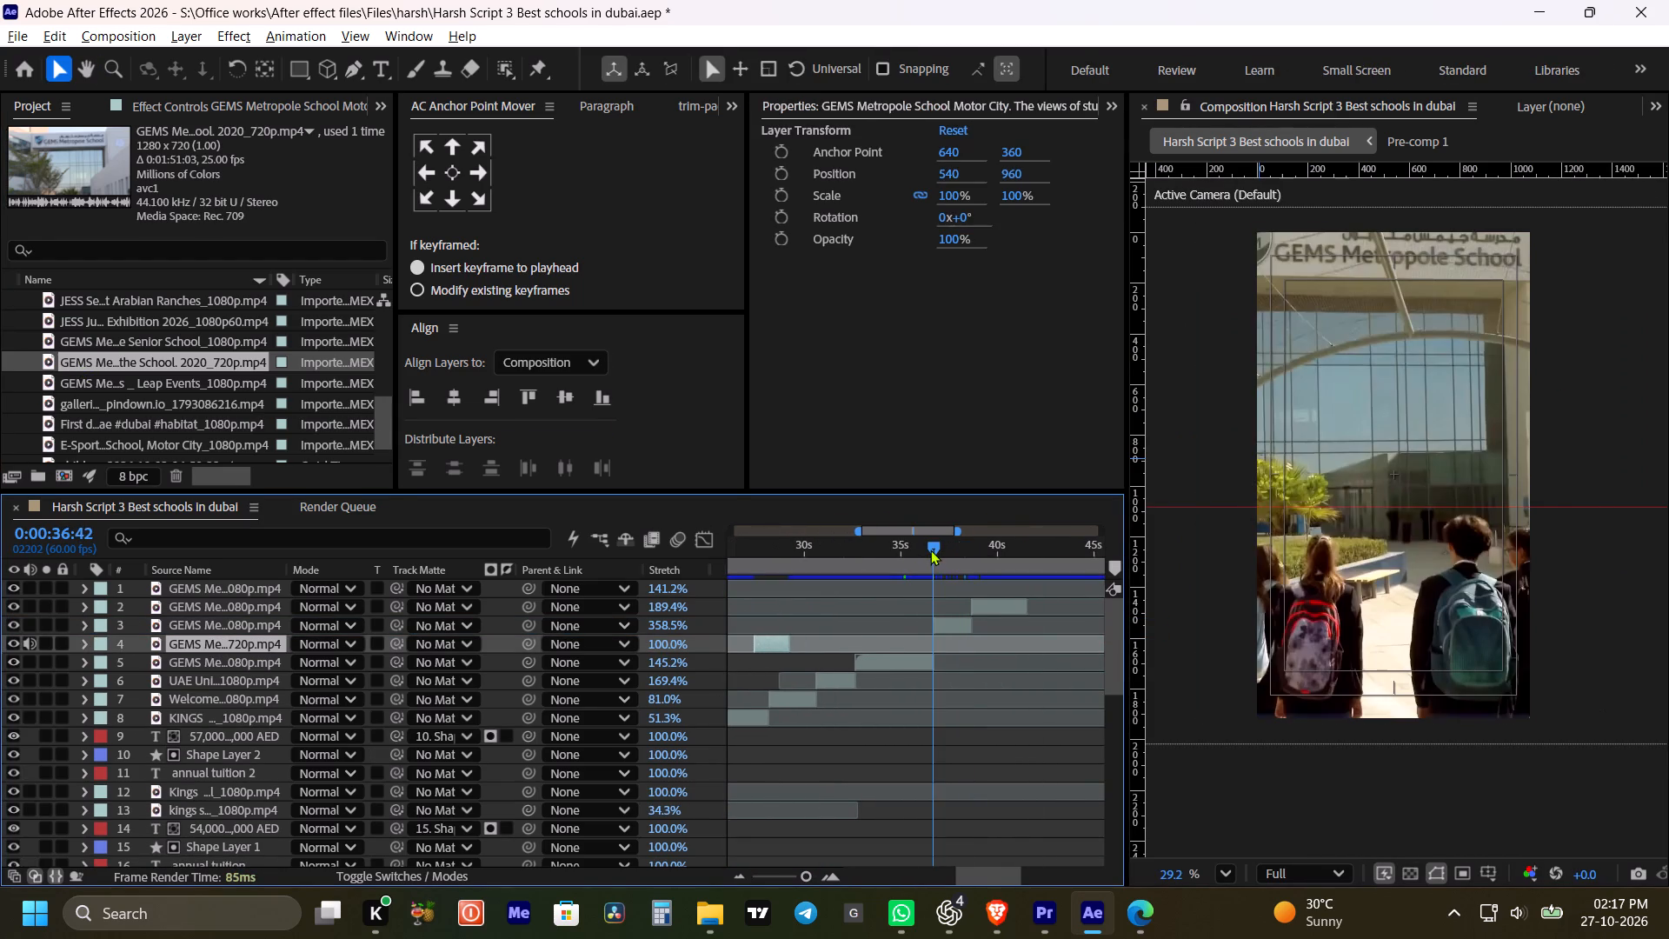
{"action": "left_click_drag", "start_coordinate": [203, 643], "coordinate": [207, 621]}
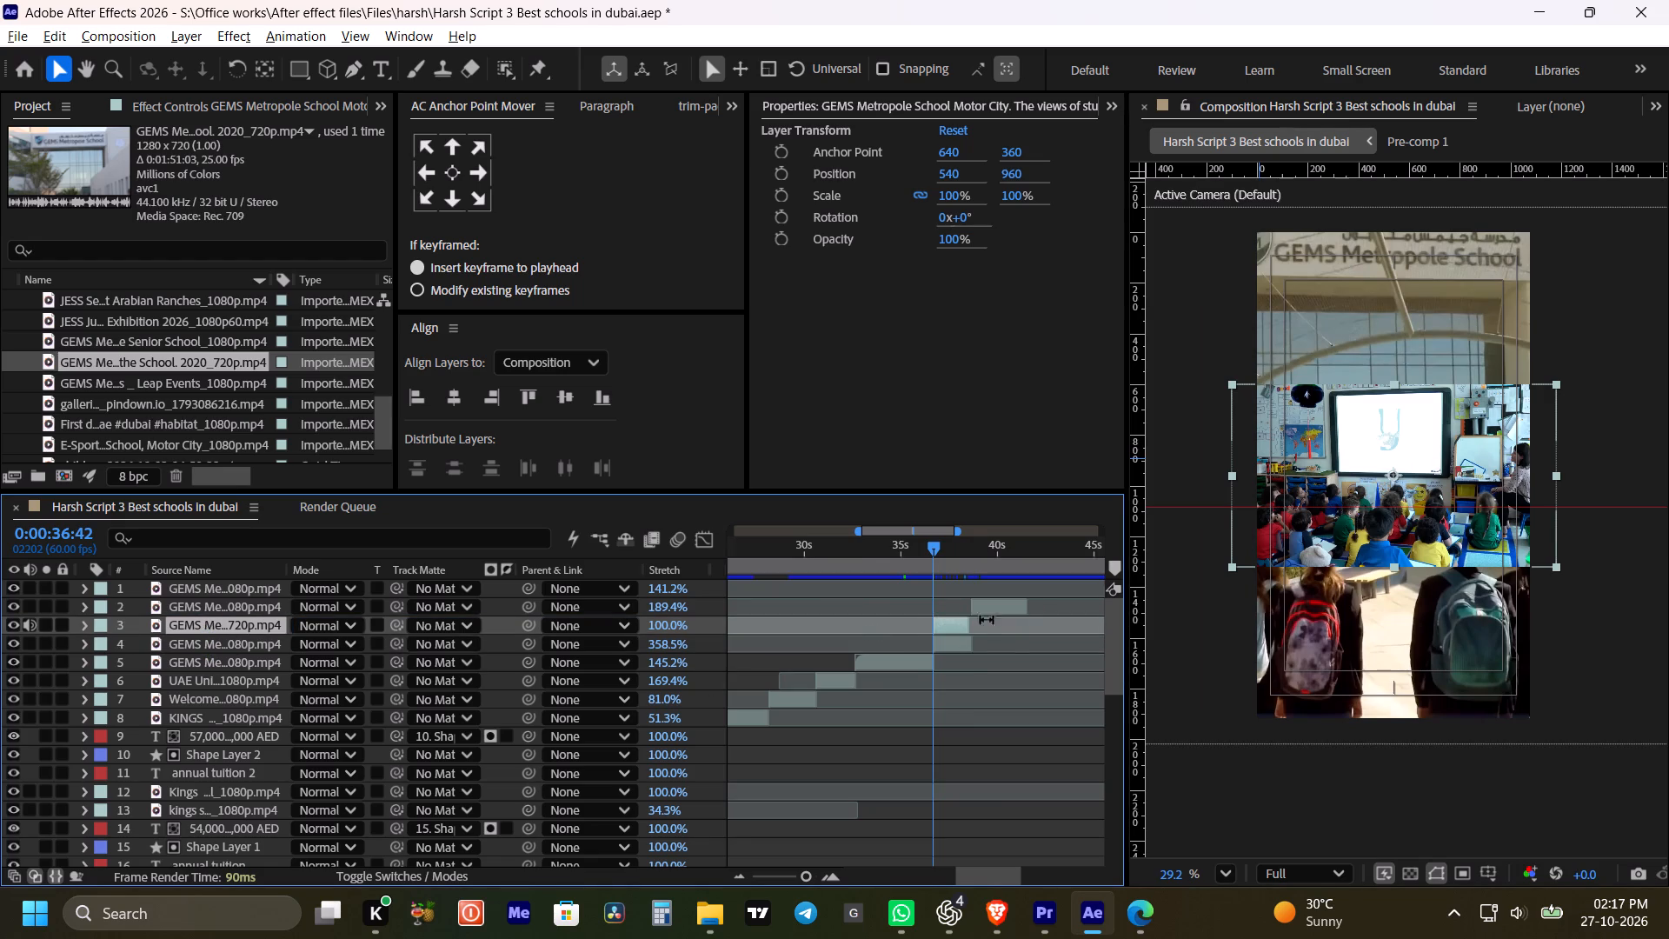
Time-stretch the classroom clip to 110.9% so it ends with the graduation clip beneath it.
{"action": "scroll", "coordinate": [985, 629], "scroll_direction": "up", "scroll_amount": 2, "text": "alt"}
{"action": "left_click_drag", "start_coordinate": [949, 625], "coordinate": [964, 628], "text": "alt"}
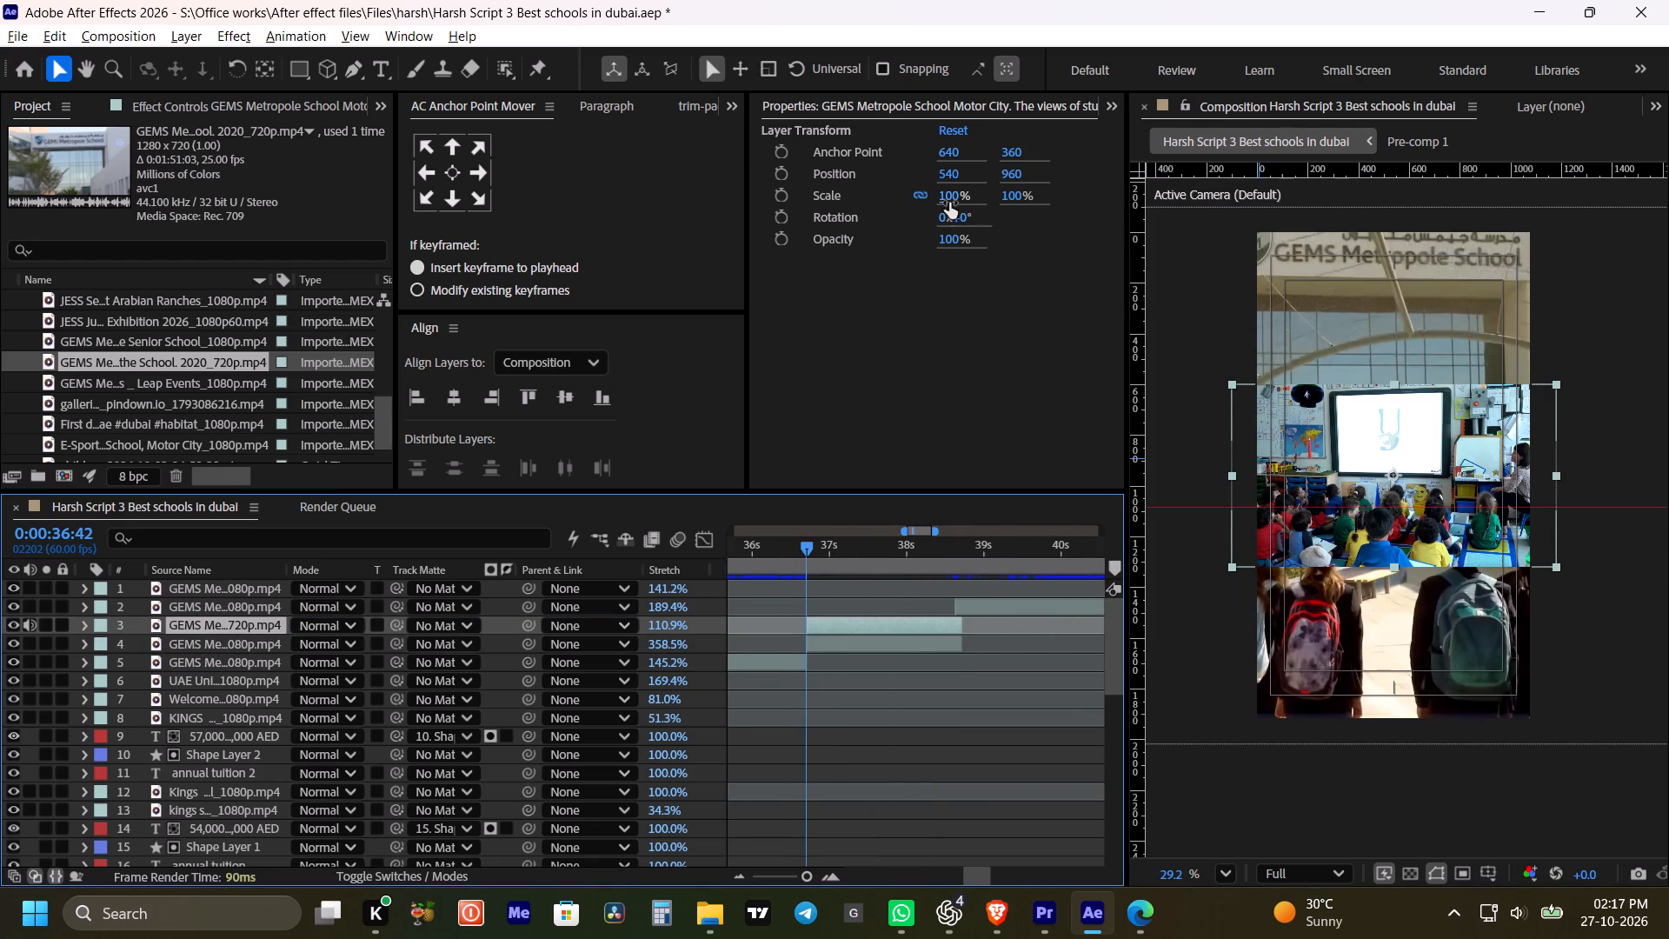
Scale the classroom clip to 284% and set its horizontal position to -405 to frame the teacher's side of the room.
{"action": "left_click_drag", "start_coordinate": [949, 202], "coordinate": [1228, 277]}
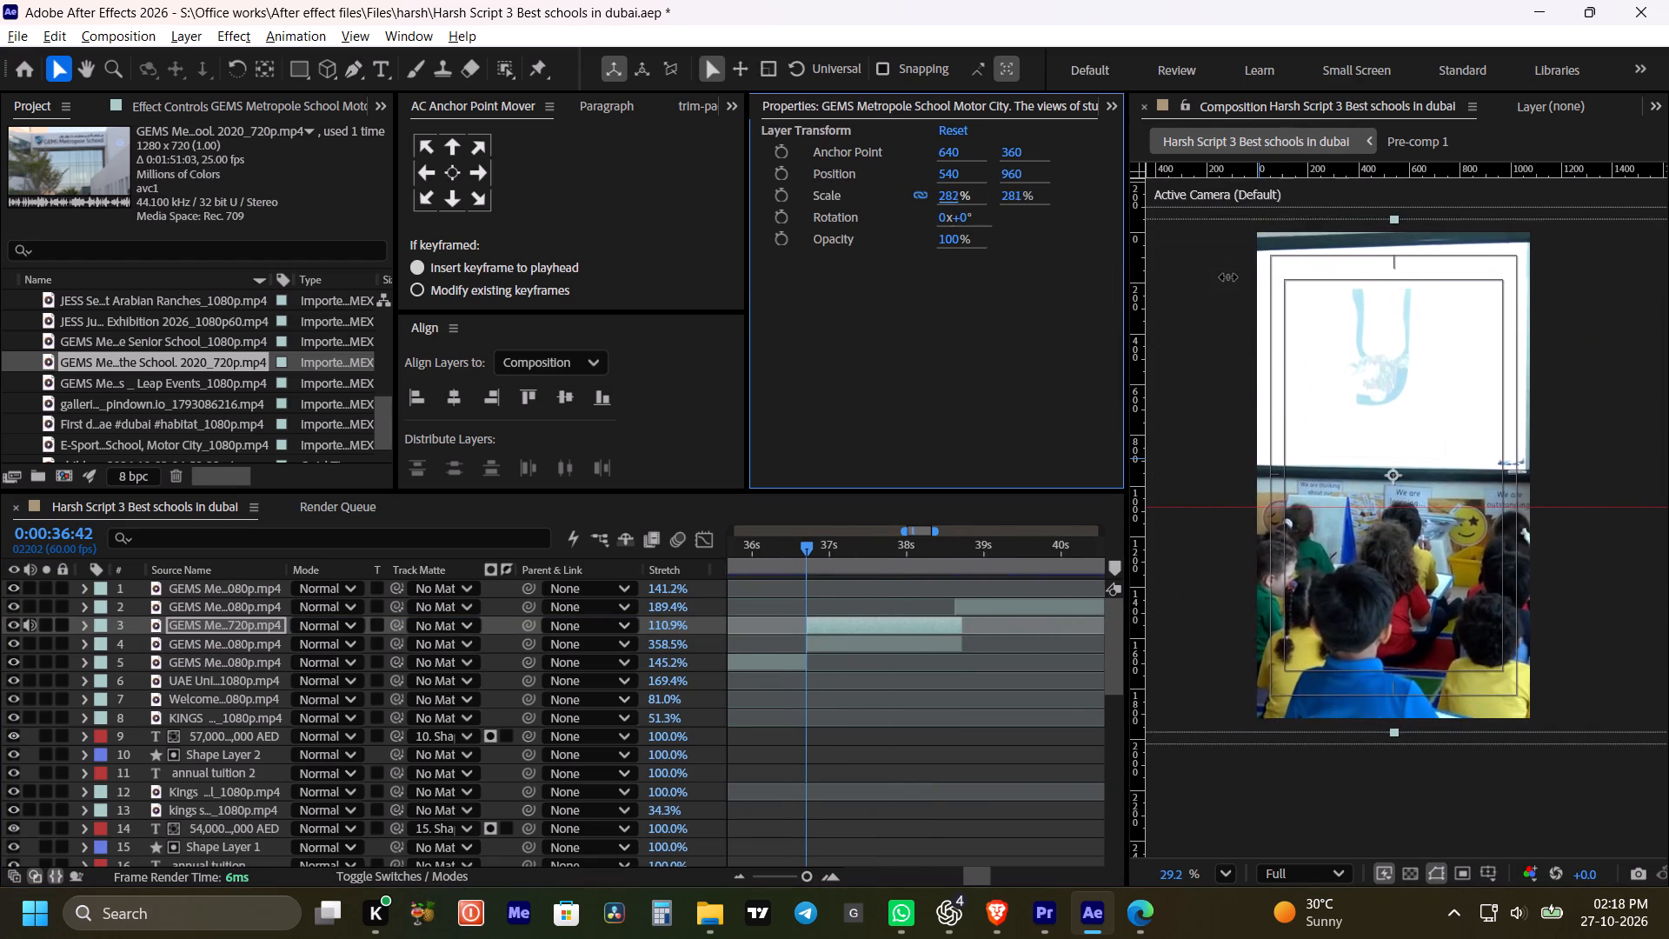
{"action": "left_click_drag", "start_coordinate": [1228, 277], "coordinate": [1232, 278]}
{"action": "left_click_drag", "start_coordinate": [951, 169], "coordinate": [232, 320]}
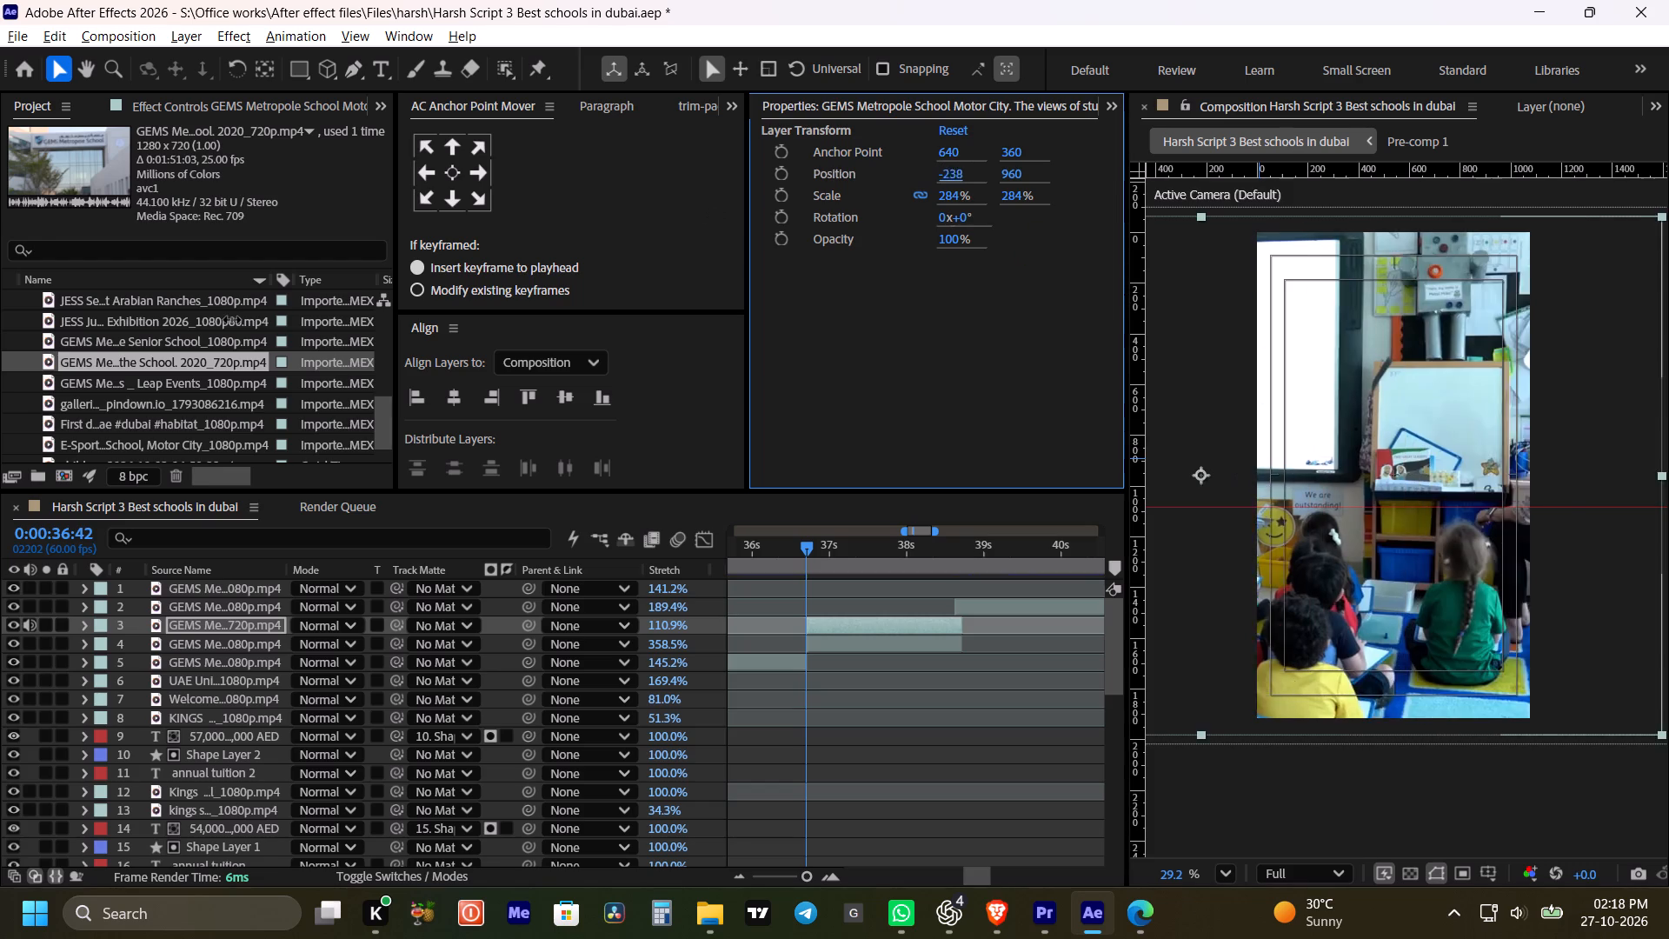
{"action": "left_click_drag", "start_coordinate": [232, 320], "coordinate": [491, 357]}
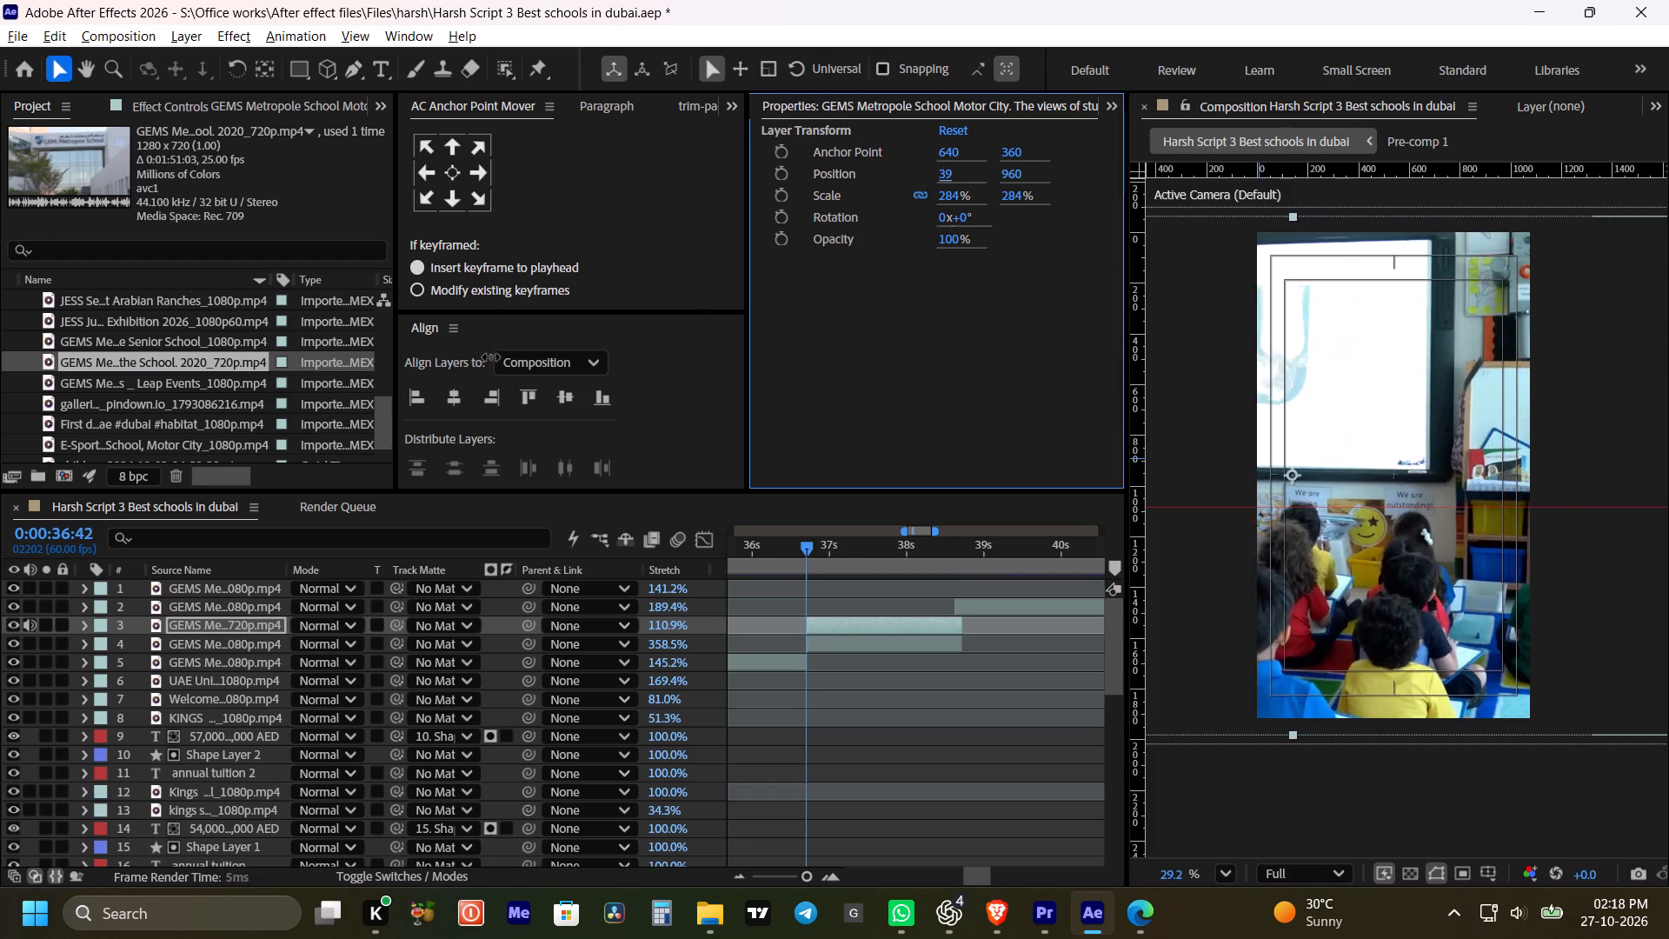
{"action": "left_click_drag", "start_coordinate": [491, 357], "coordinate": [176, 426]}
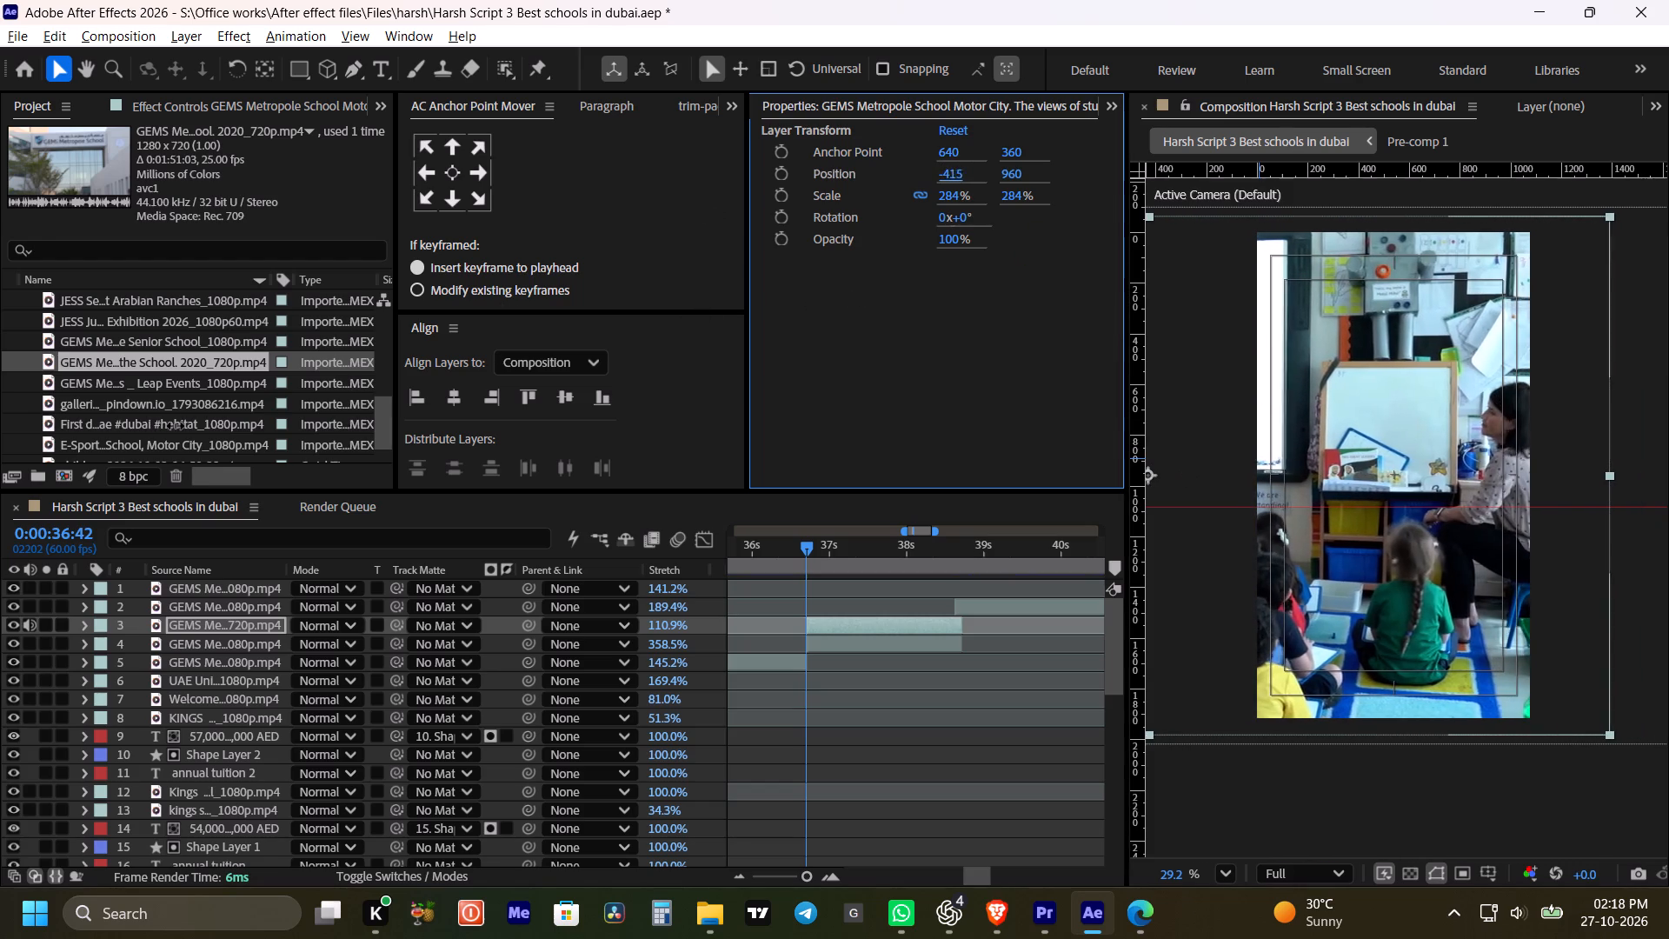
{"action": "left_click_drag", "start_coordinate": [176, 426], "coordinate": [191, 441]}
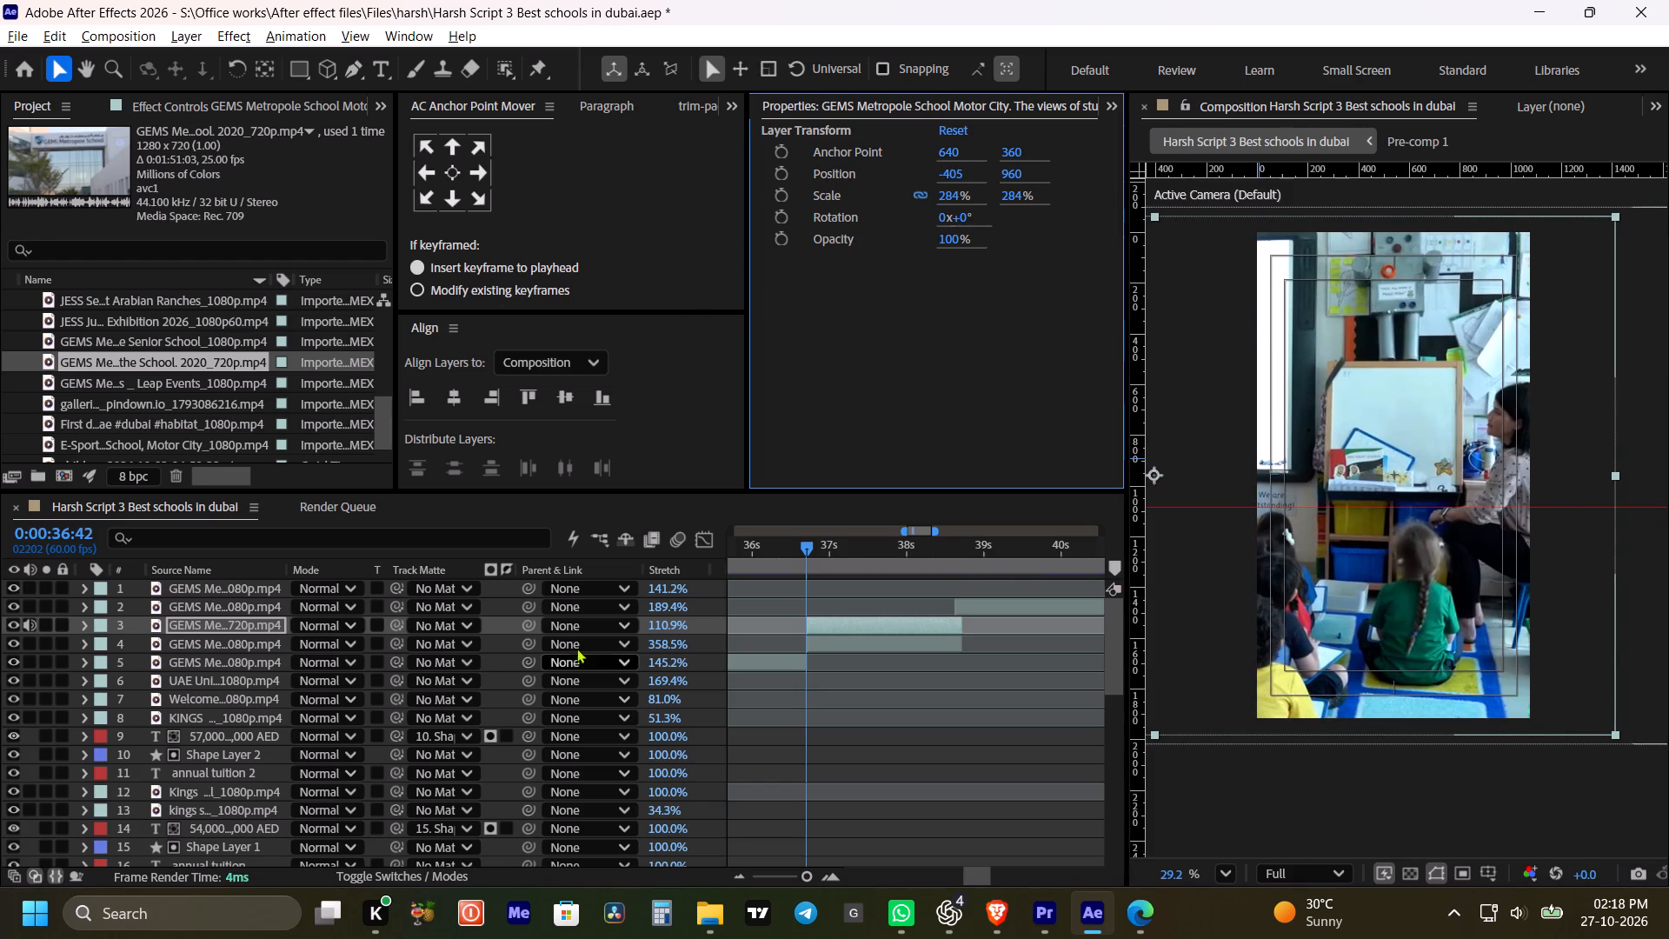
Animate the classroom clip's horizontal position from -405 at 0:00:36:42 to 42 at 0:00:38:37.
{"action": "key", "text": "p"}
{"action": "left_click", "coordinate": [137, 646]}
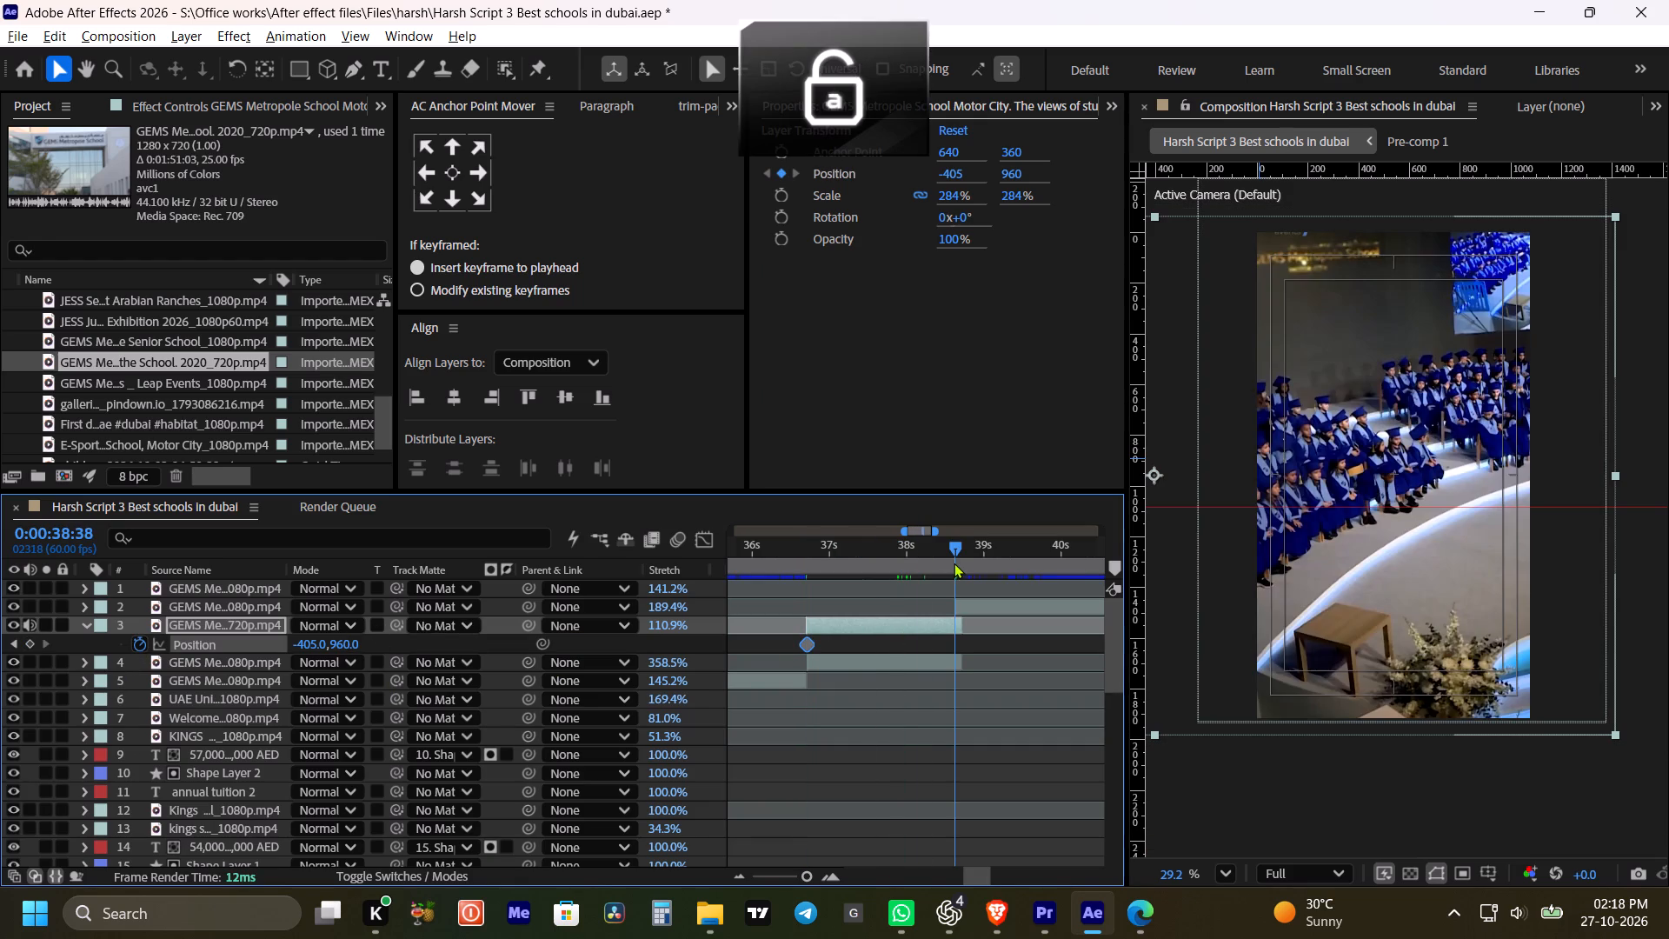
{"action": "key", "text": "ctrl+Left"}
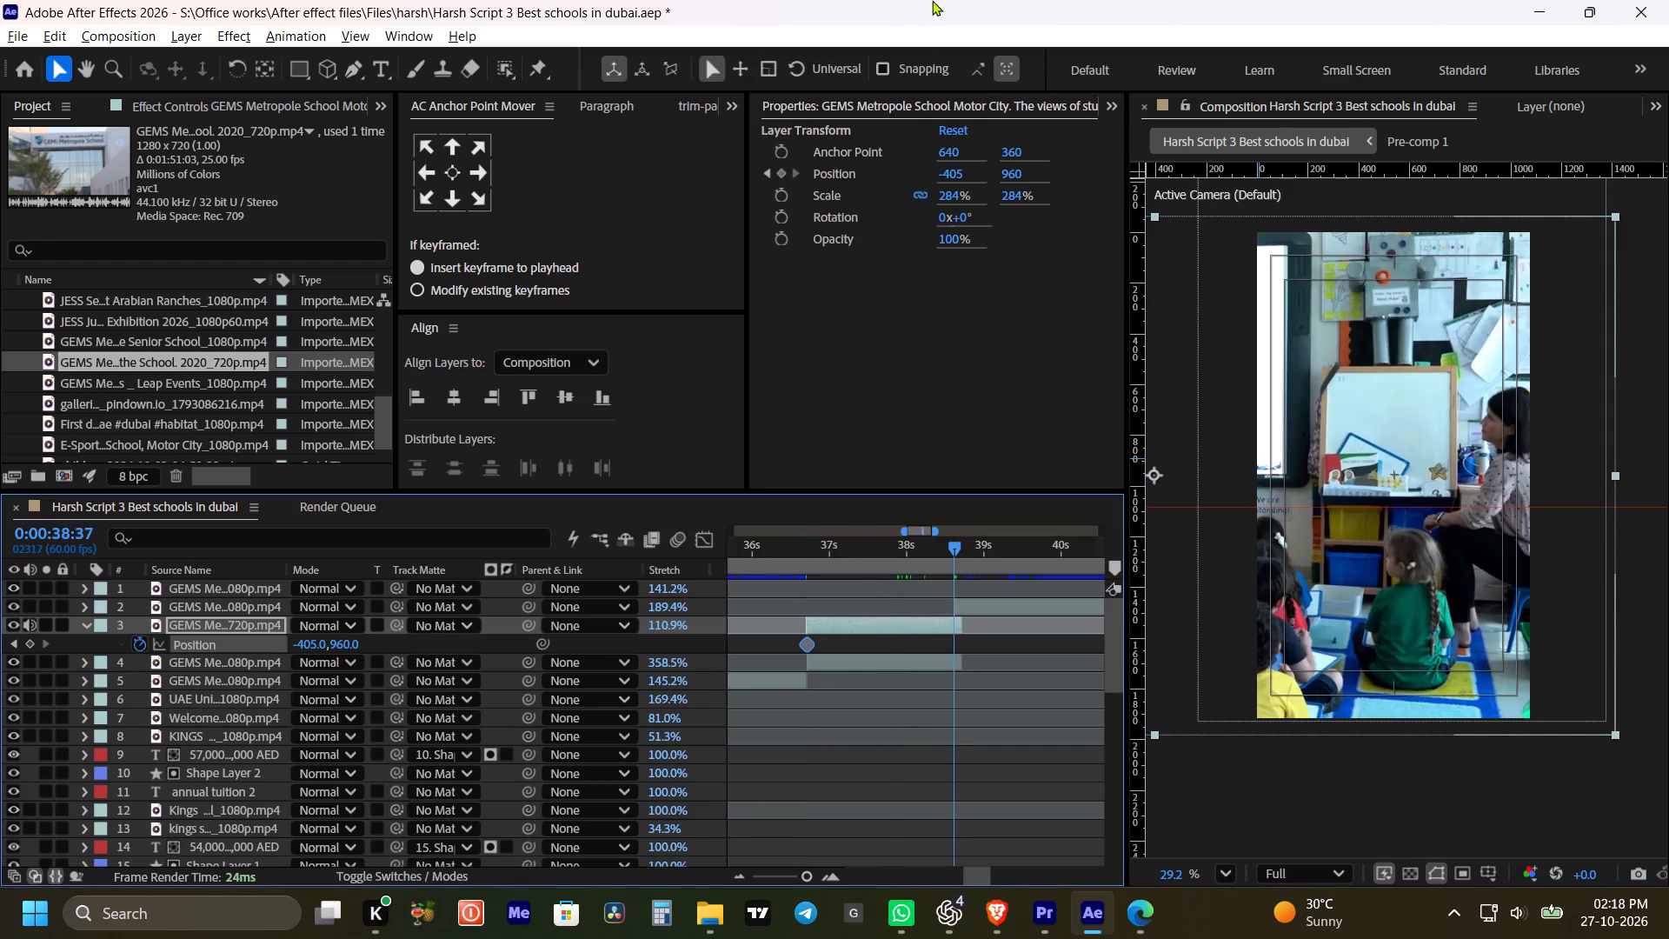
{"action": "left_click_drag", "start_coordinate": [956, 177], "coordinate": [1403, 262]}
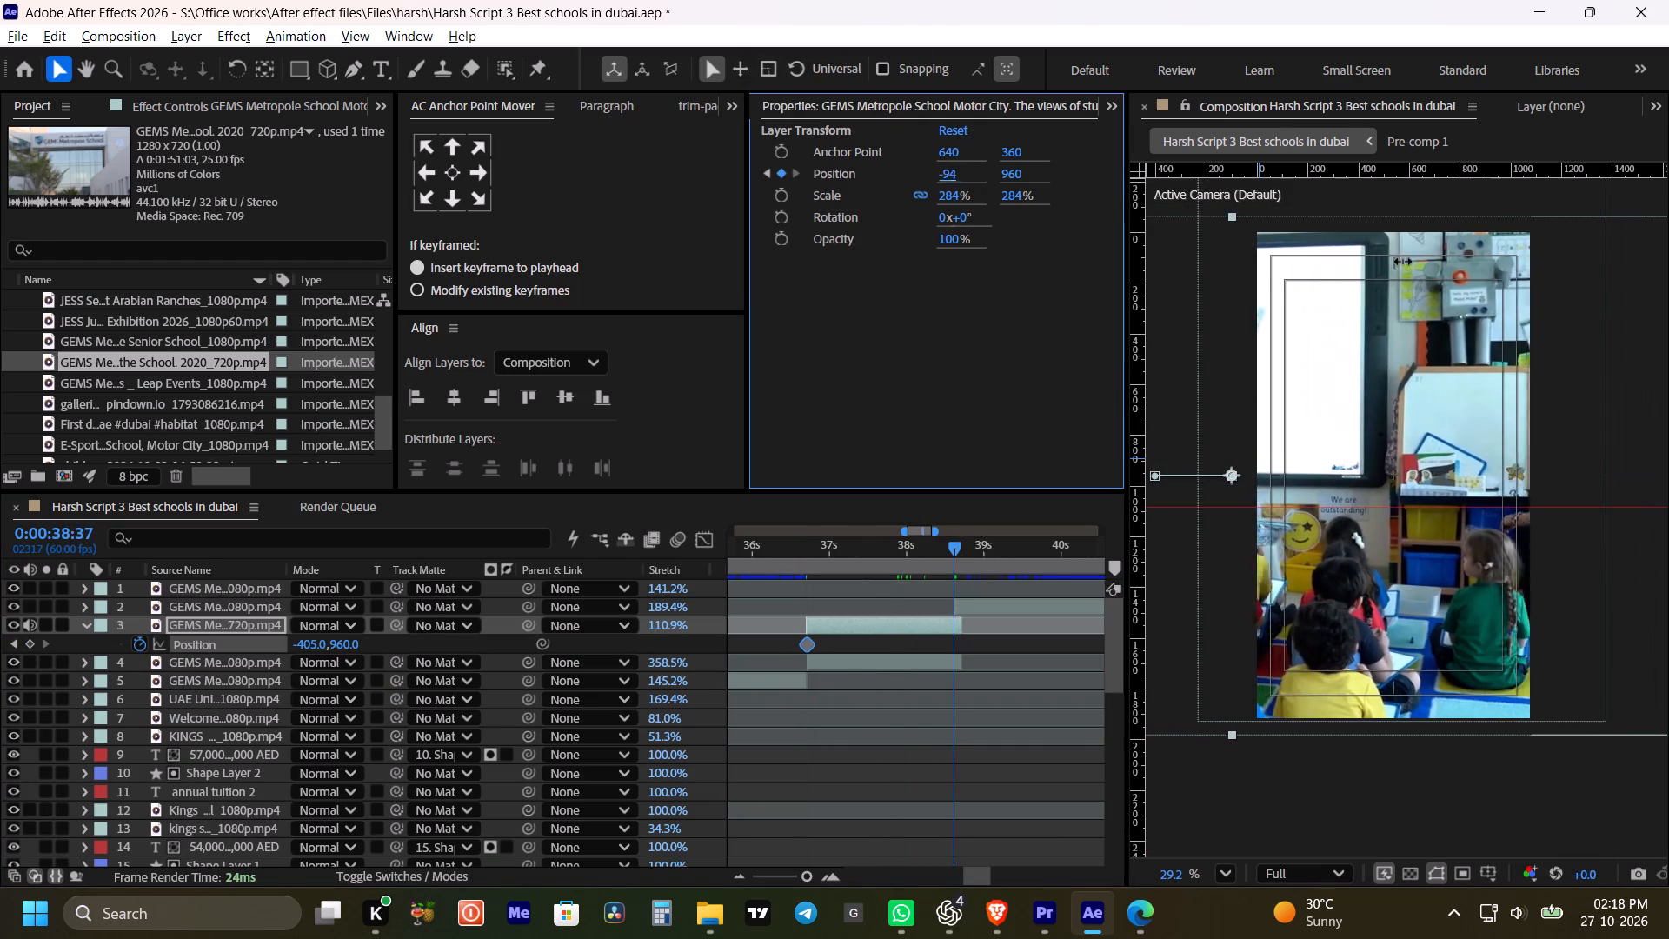
{"action": "left_click_drag", "start_coordinate": [1403, 262], "coordinate": [1482, 270]}
{"action": "left_click_drag", "start_coordinate": [945, 177], "coordinate": [1008, 183]}
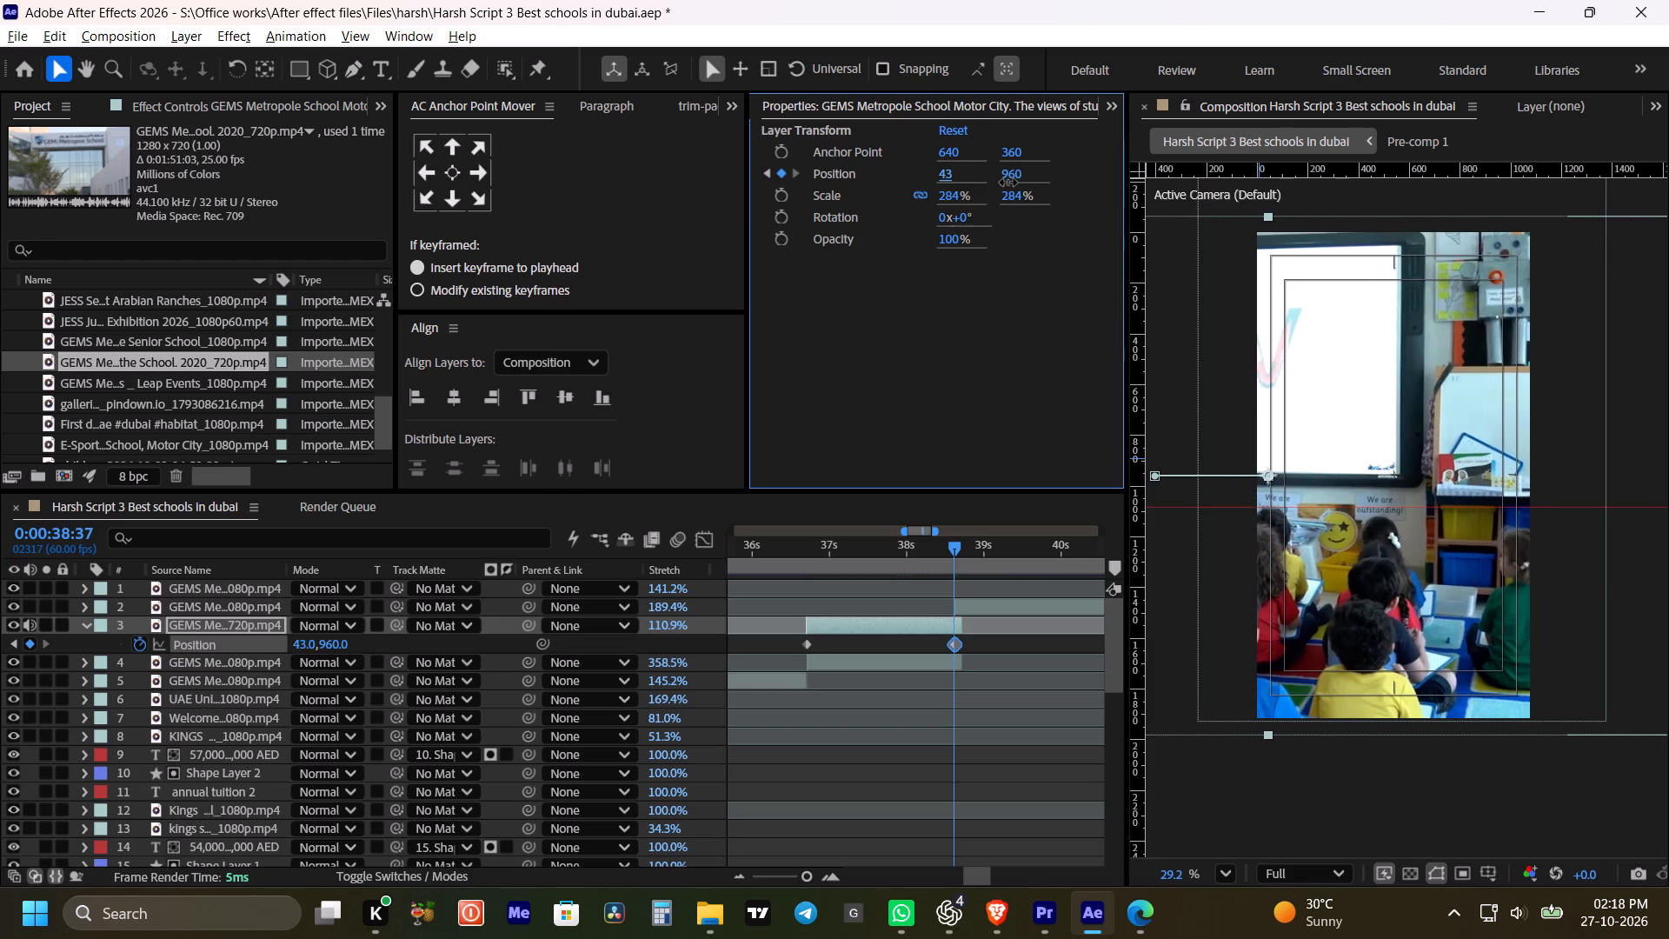
{"action": "left_click_drag", "start_coordinate": [1008, 183], "coordinate": [1004, 187]}
Preview the classroom pan and move its ending position keyframe to the end of the clip.
{"action": "left_click", "coordinate": [795, 545]}
{"action": "key", "text": "space"}
{"action": "key", "text": "space"}
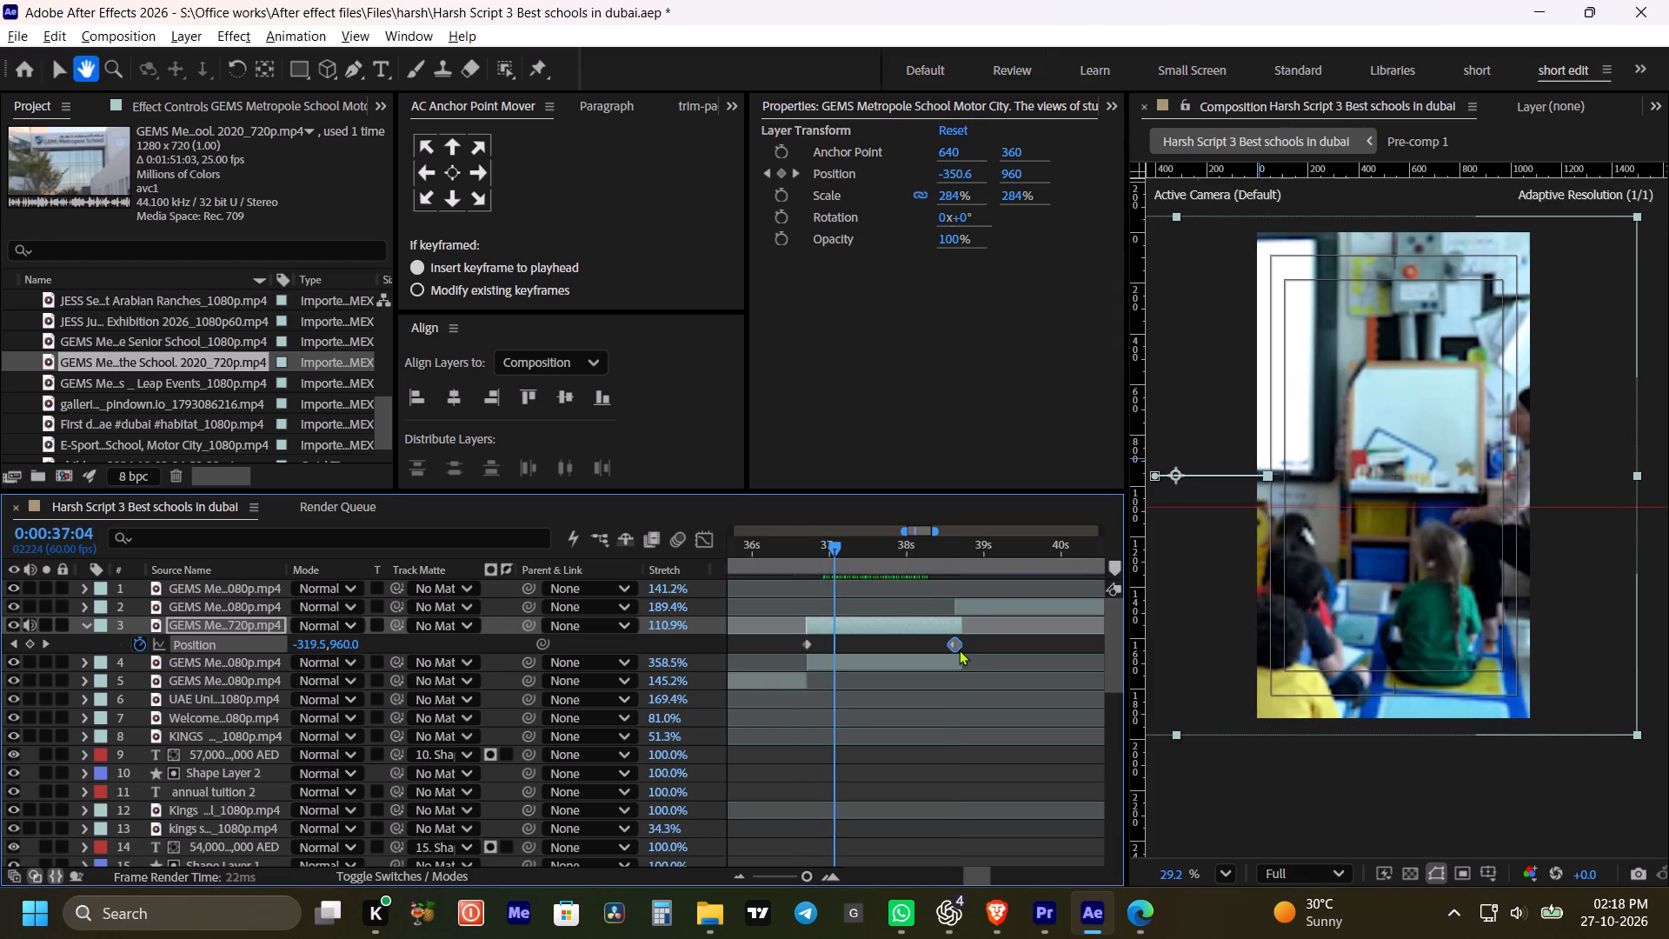
{"action": "left_click", "coordinate": [959, 649]}
{"action": "left_click_drag", "start_coordinate": [955, 643], "coordinate": [964, 645]}
Mute the classroom clip's audio.
{"action": "left_click", "coordinate": [791, 547]}
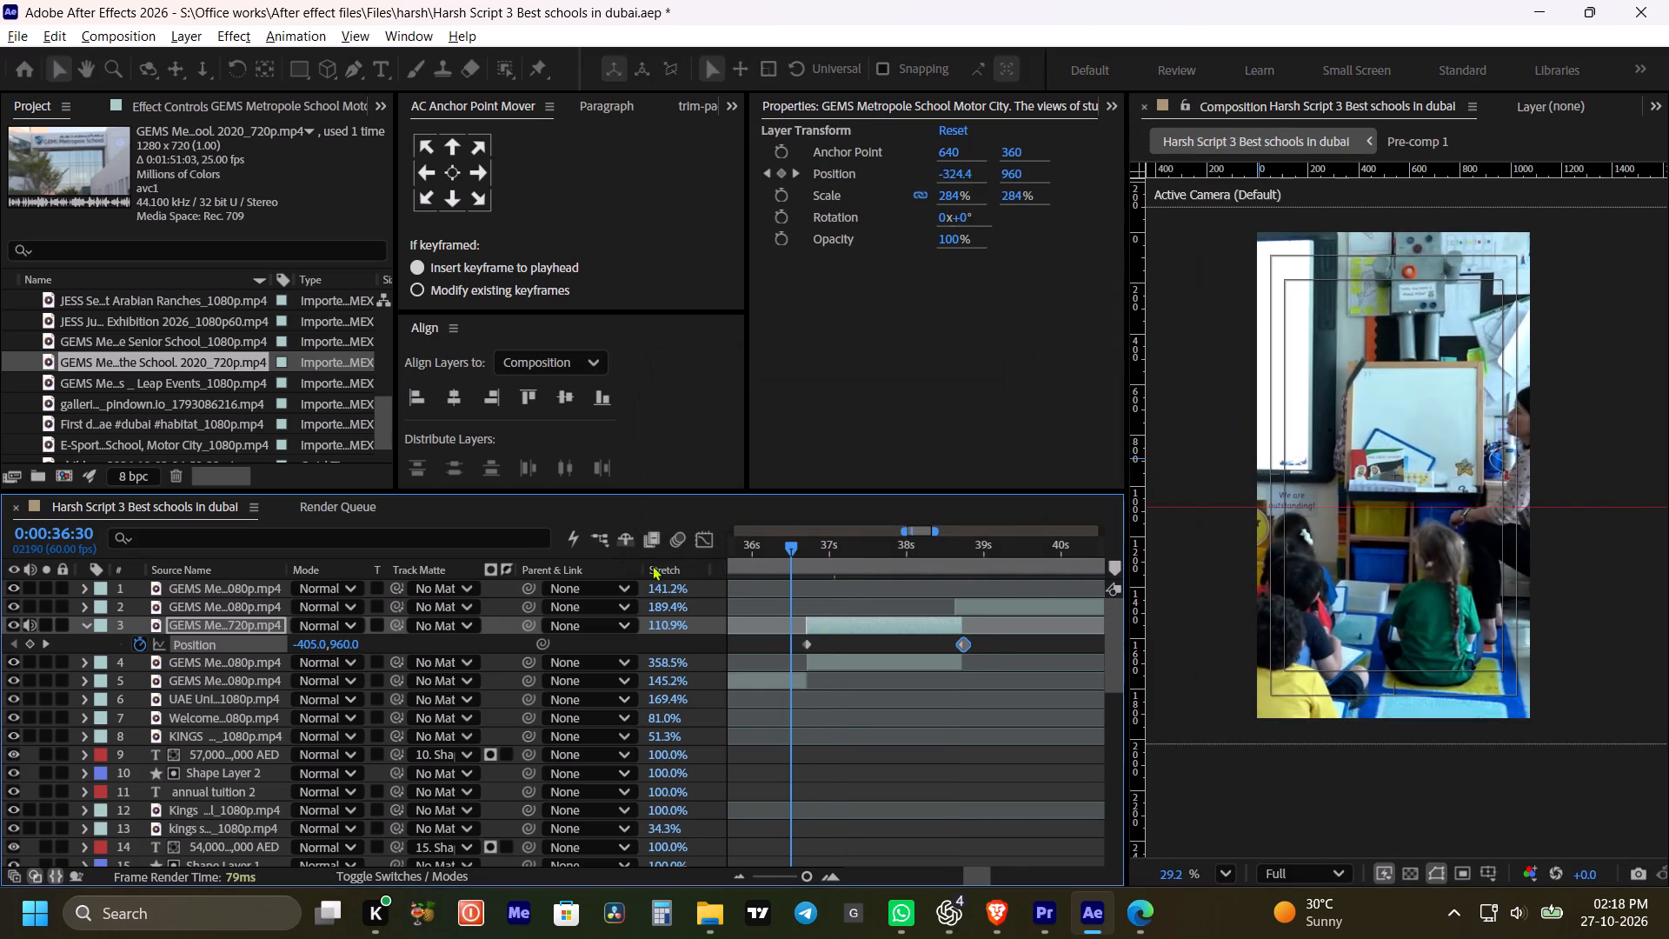
{"action": "left_click", "coordinate": [27, 624]}
Play the sequence from 0:00:36:30 to check the classroom pan and its cut into the graduation shot at about 0:00:38:44.
{"action": "key", "text": "space"}
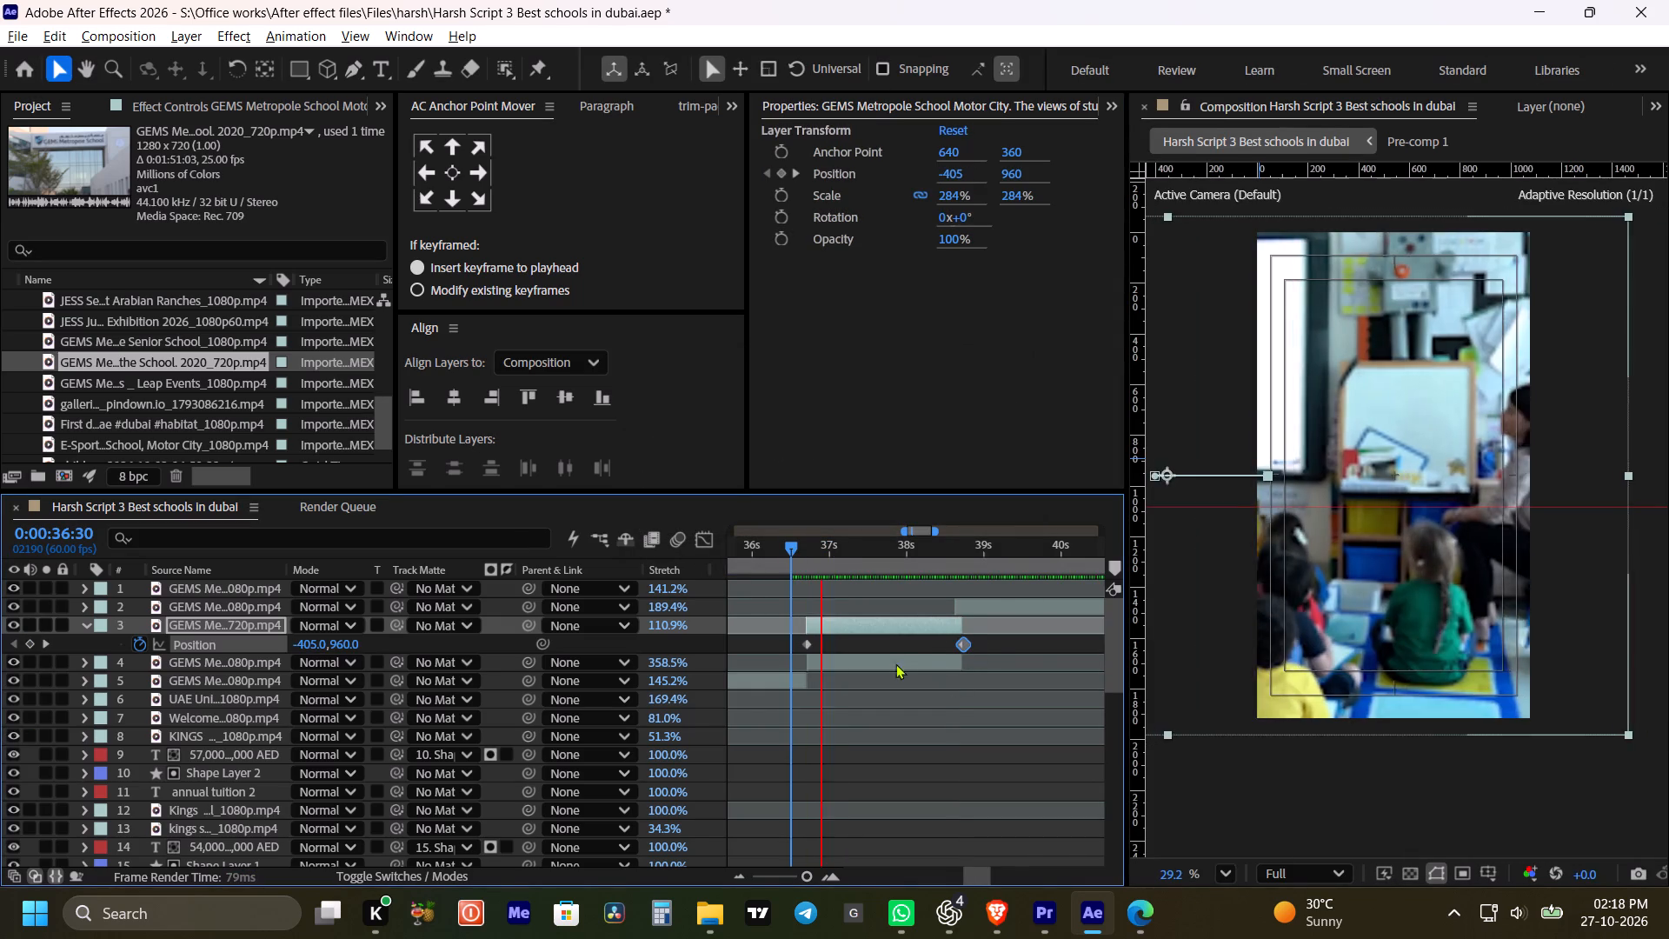
{"action": "scroll", "coordinate": [913, 678], "scroll_direction": "down", "scroll_amount": 1, "text": "alt"}
{"action": "key", "text": "space"}
{"action": "left_click_drag", "start_coordinate": [916, 710], "coordinate": [937, 717]}
{"action": "key", "text": "v"}
{"action": "key", "text": "space"}
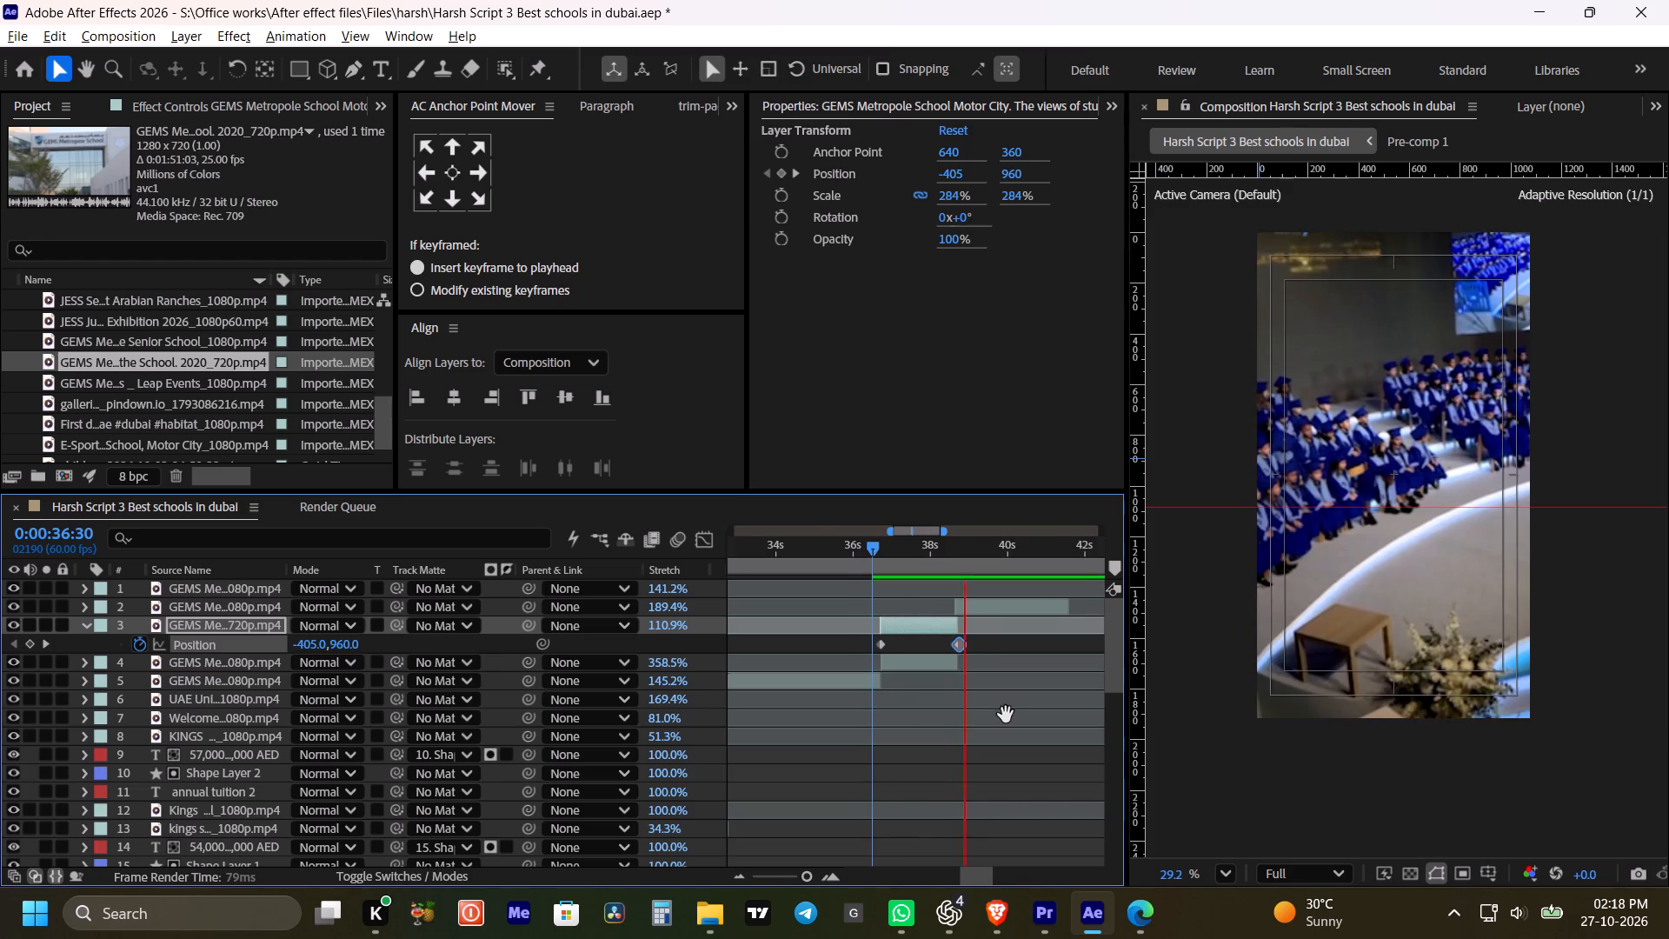
{"action": "left_click_drag", "start_coordinate": [1001, 716], "coordinate": [987, 718]}
{"action": "key", "text": "space"}
{"action": "left_click_drag", "start_coordinate": [1006, 709], "coordinate": [976, 718]}
{"action": "key", "text": "space"}
{"action": "key", "text": "space"}
{"action": "left_click_drag", "start_coordinate": [1000, 641], "coordinate": [988, 643]}
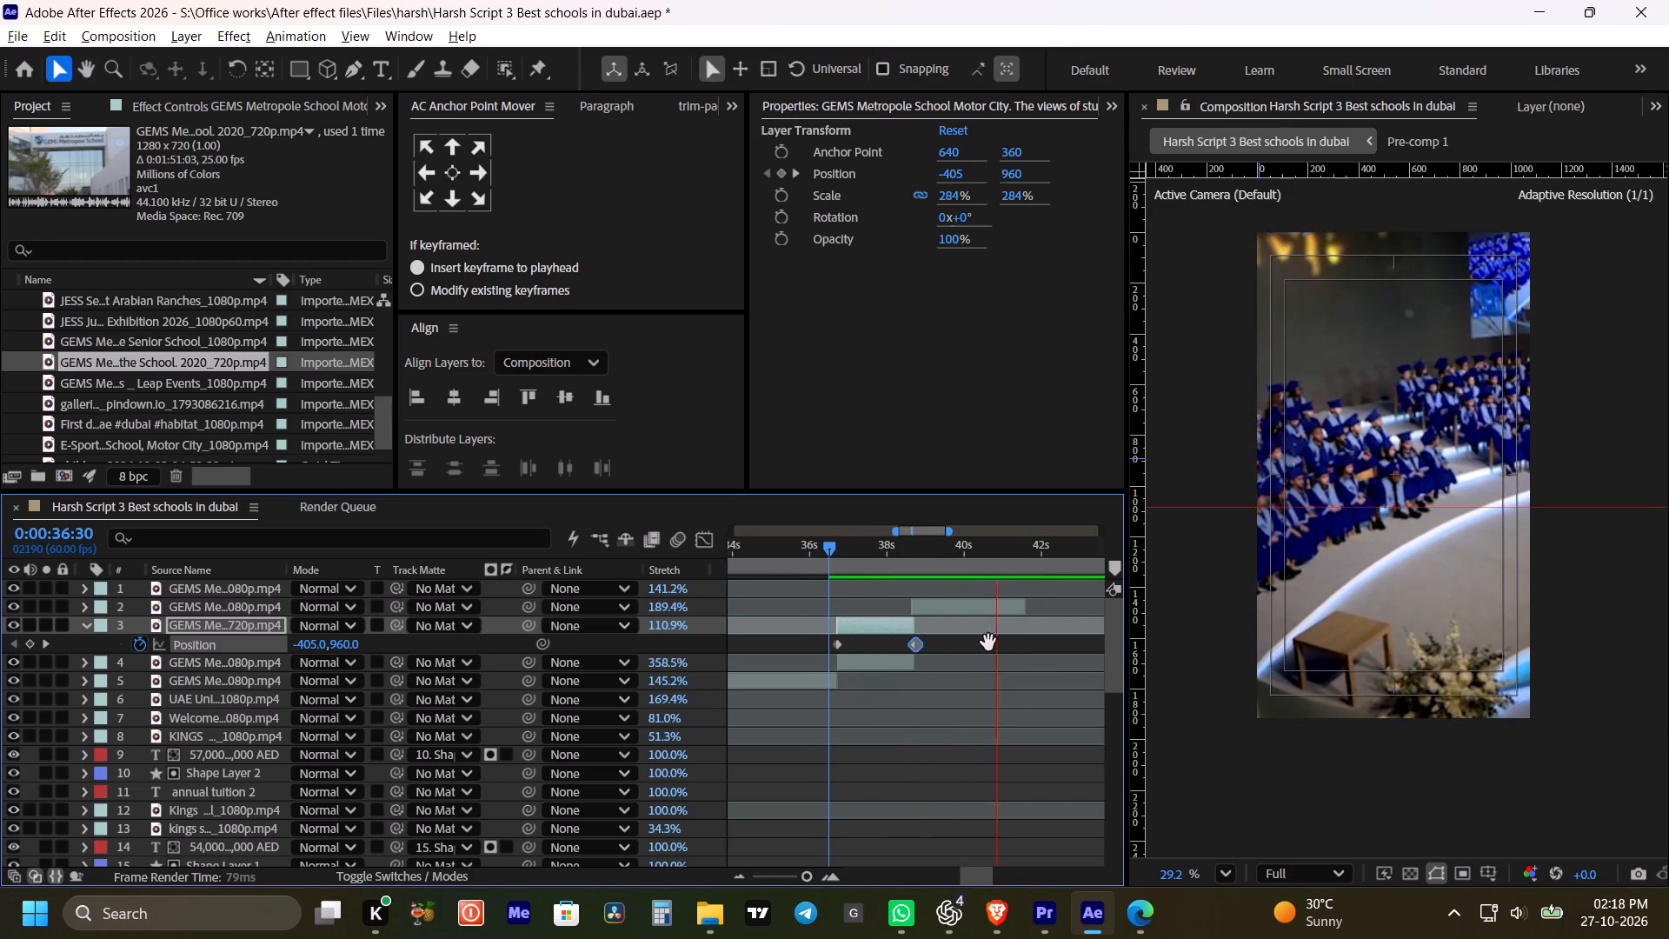
{"action": "left_click_drag", "start_coordinate": [988, 643], "coordinate": [964, 649]}
{"action": "key", "text": "space"}
{"action": "left_click_drag", "start_coordinate": [973, 553], "coordinate": [906, 569], "text": "shift"}
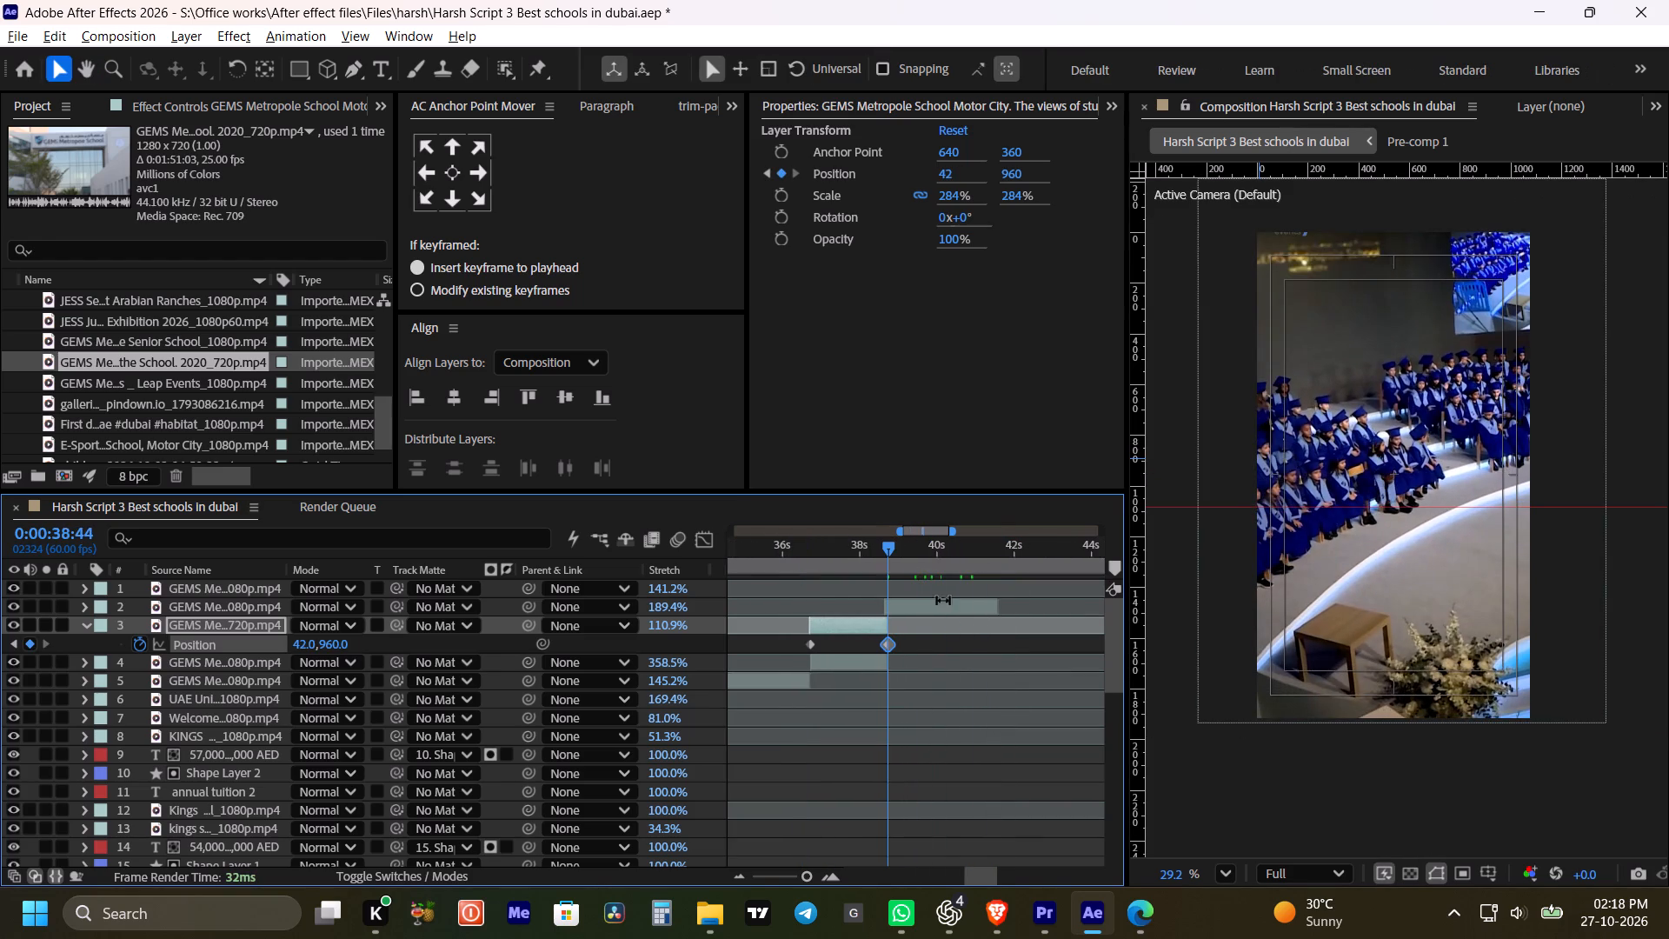
Save the project after the classroom pan edits.
{"action": "left_click", "coordinate": [947, 644]}
{"action": "key", "text": "m"}
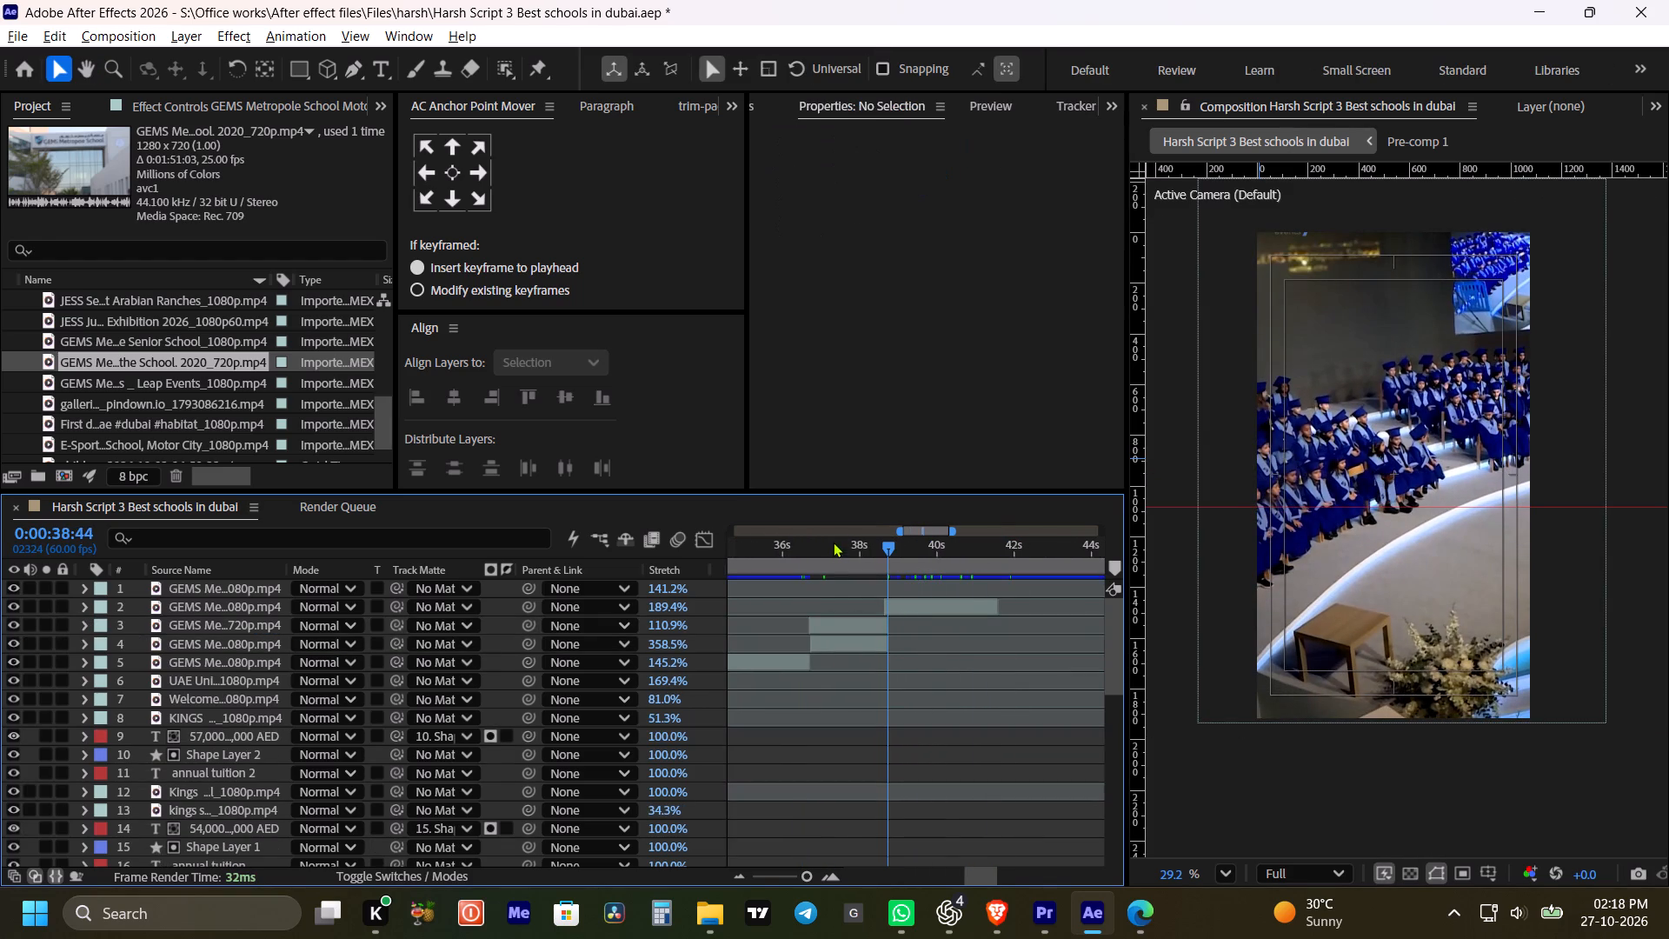
{"action": "left_click_drag", "start_coordinate": [832, 542], "coordinate": [809, 545], "text": "shift"}
{"action": "key", "text": "ctrl+s"}
Copy the 57,000 AED - 106,000 AED text, Shape Layer 2 and annual tuition 2 layers from the Kings' School section.
{"action": "scroll", "coordinate": [907, 716], "scroll_direction": "down", "scroll_amount": 2, "text": "alt"}
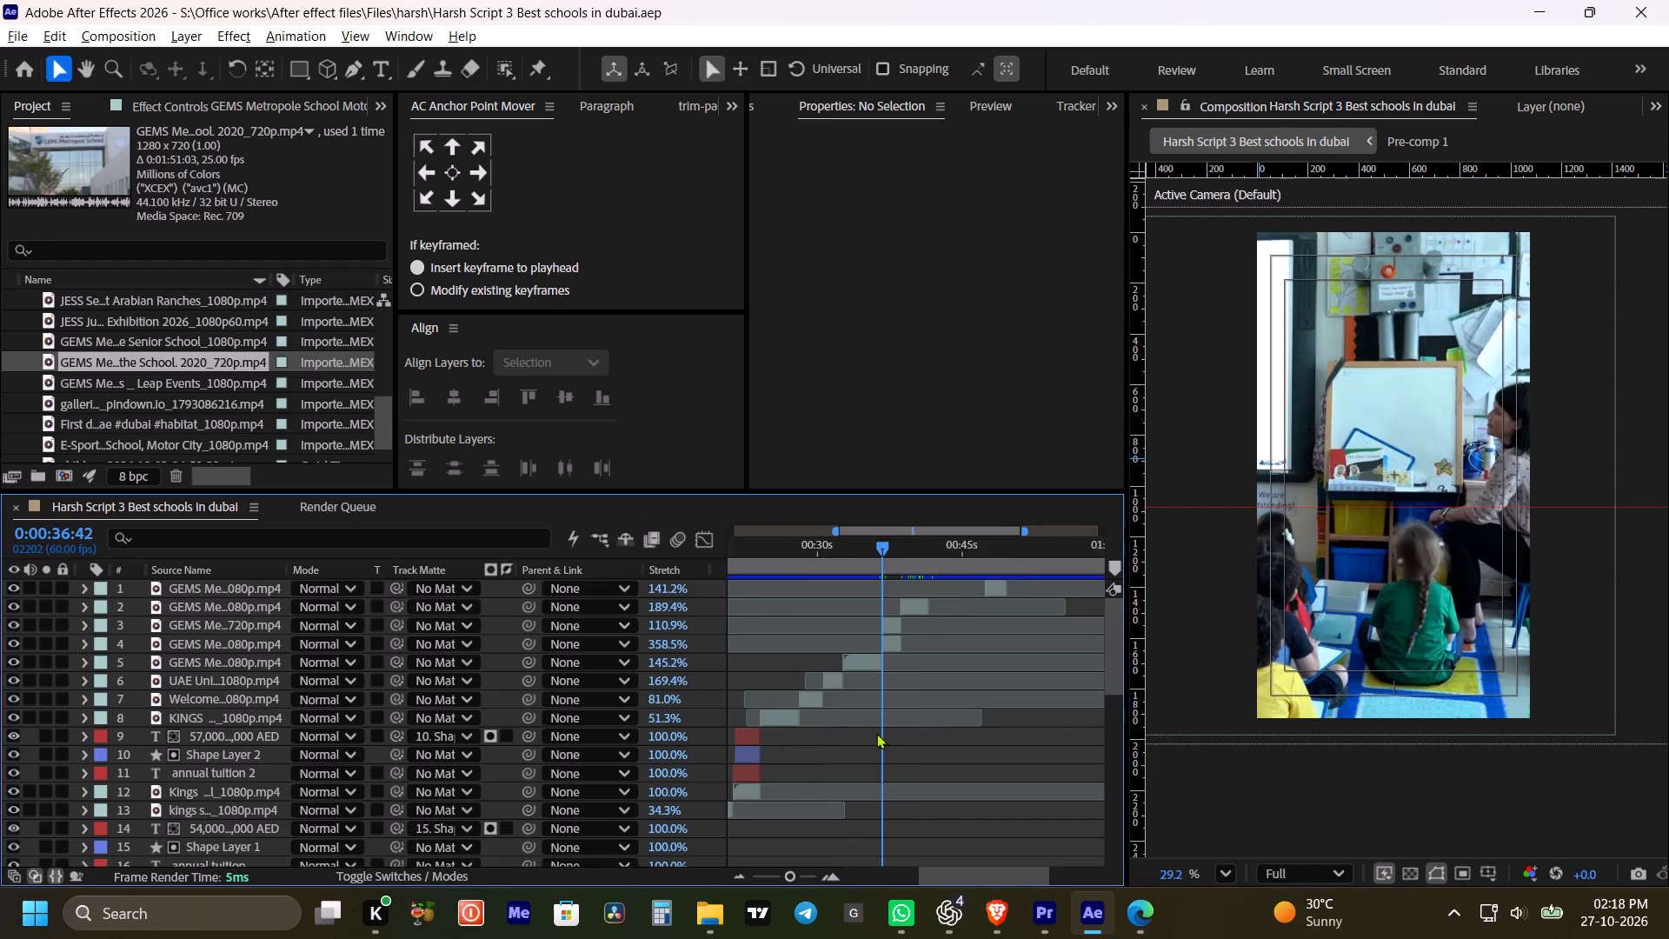
{"action": "key", "text": "space"}
{"action": "key", "text": "space"}
{"action": "key", "text": "space"}
{"action": "left_click_drag", "start_coordinate": [871, 733], "coordinate": [1023, 702]}
{"action": "scroll", "coordinate": [898, 723], "scroll_direction": "up", "scroll_amount": 1, "text": "alt"}
{"action": "key", "text": "space"}
{"action": "left_click_drag", "start_coordinate": [1004, 750], "coordinate": [970, 757]}
{"action": "key", "text": "v"}
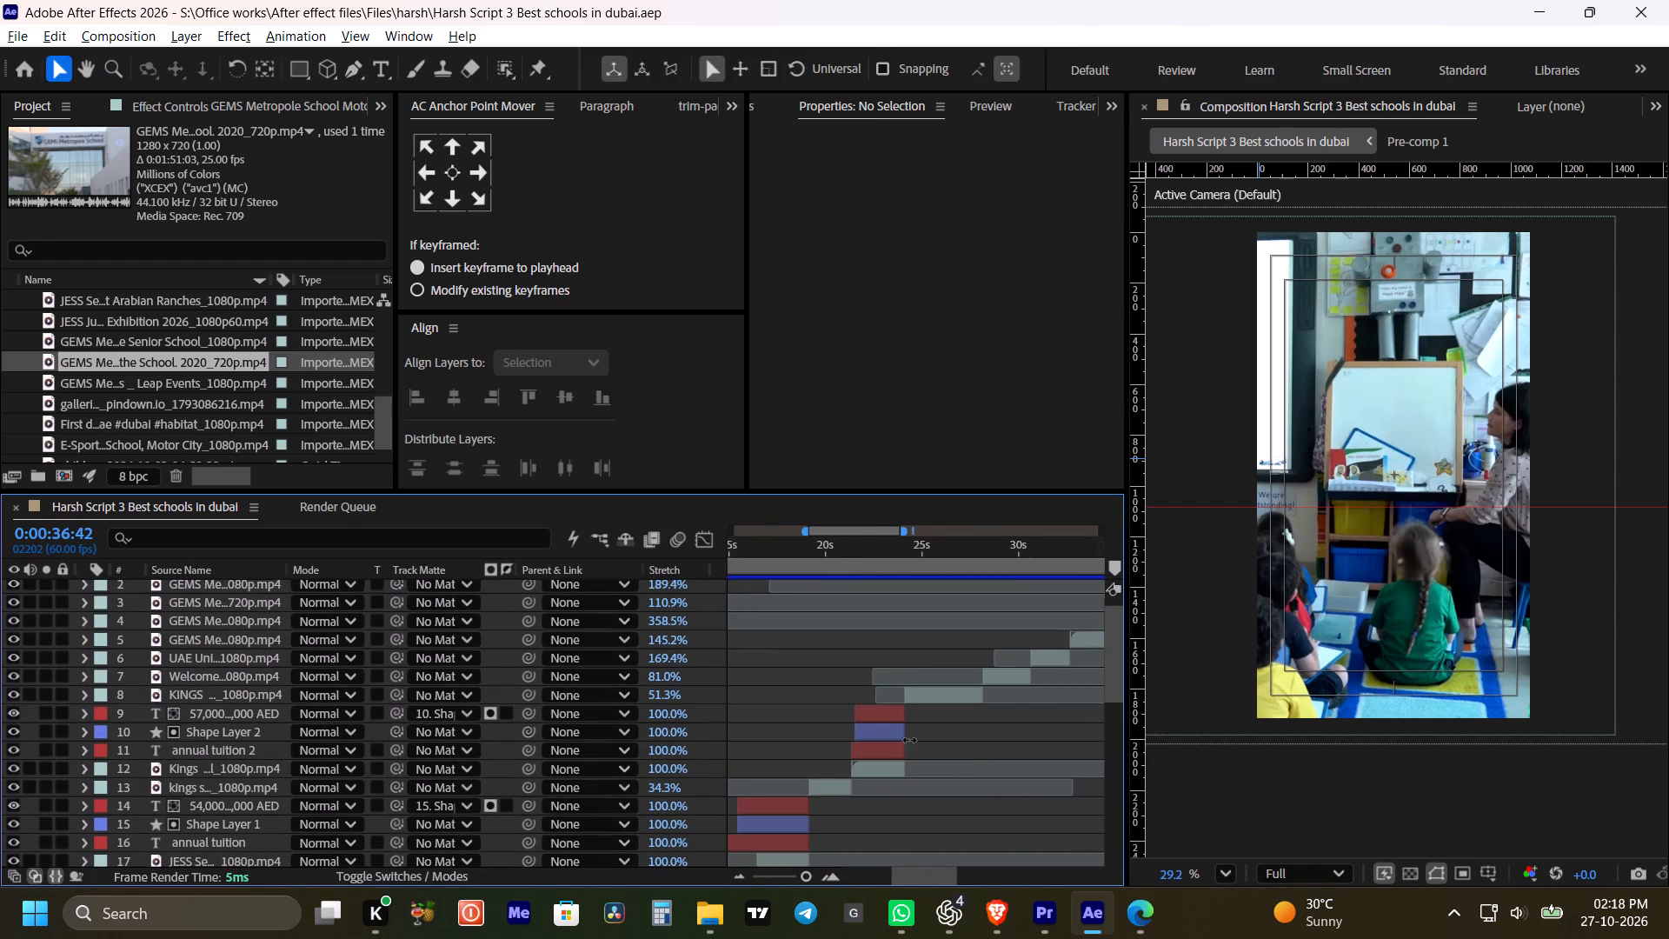
{"action": "left_click", "coordinate": [893, 713]}
{"action": "left_click", "coordinate": [893, 753], "text": "shift"}
{"action": "key", "text": "ctrl+c"}
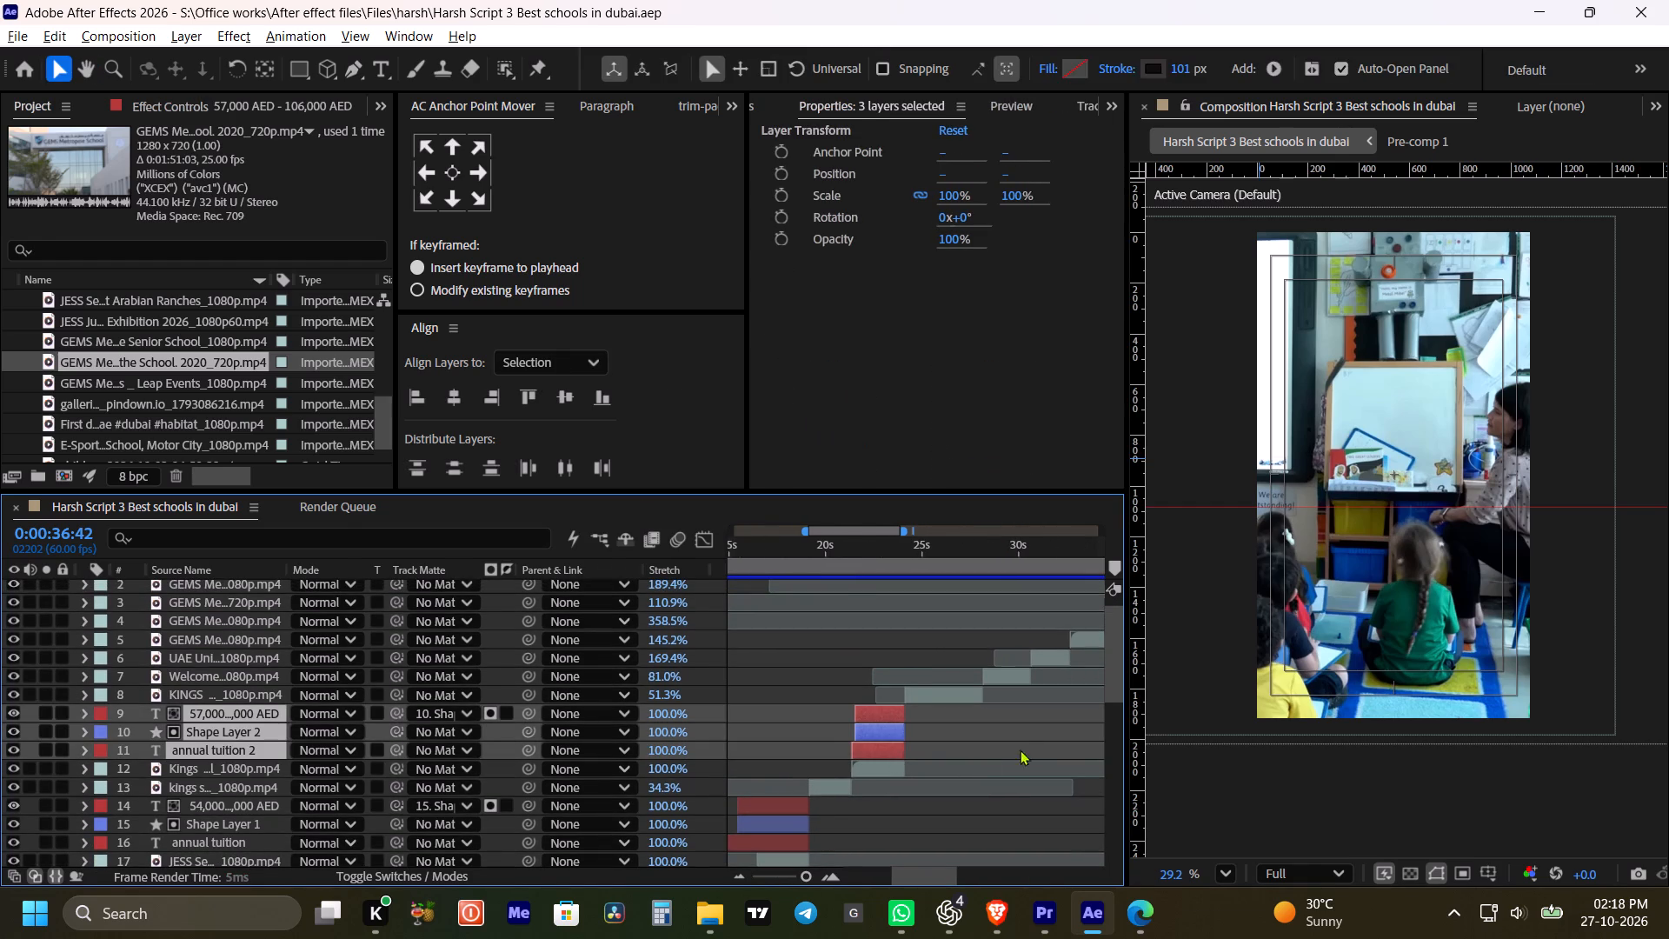
Play the GEMS Metropole section from 0:00:33:55 and again from 0:00:32:47 to listen for the tuition mention.
{"action": "key", "text": "space"}
{"action": "key", "text": "space"}
{"action": "key", "text": "space"}
{"action": "key", "text": "space"}
{"action": "key", "text": "space"}
{"action": "key", "text": "space"}
{"action": "key", "text": "space"}
{"action": "left_click_drag", "start_coordinate": [1027, 723], "coordinate": [824, 794]}
{"action": "left_click_drag", "start_coordinate": [901, 551], "coordinate": [891, 552]}
{"action": "key", "text": "space"}
{"action": "key", "text": "space"}
{"action": "key", "text": "space"}
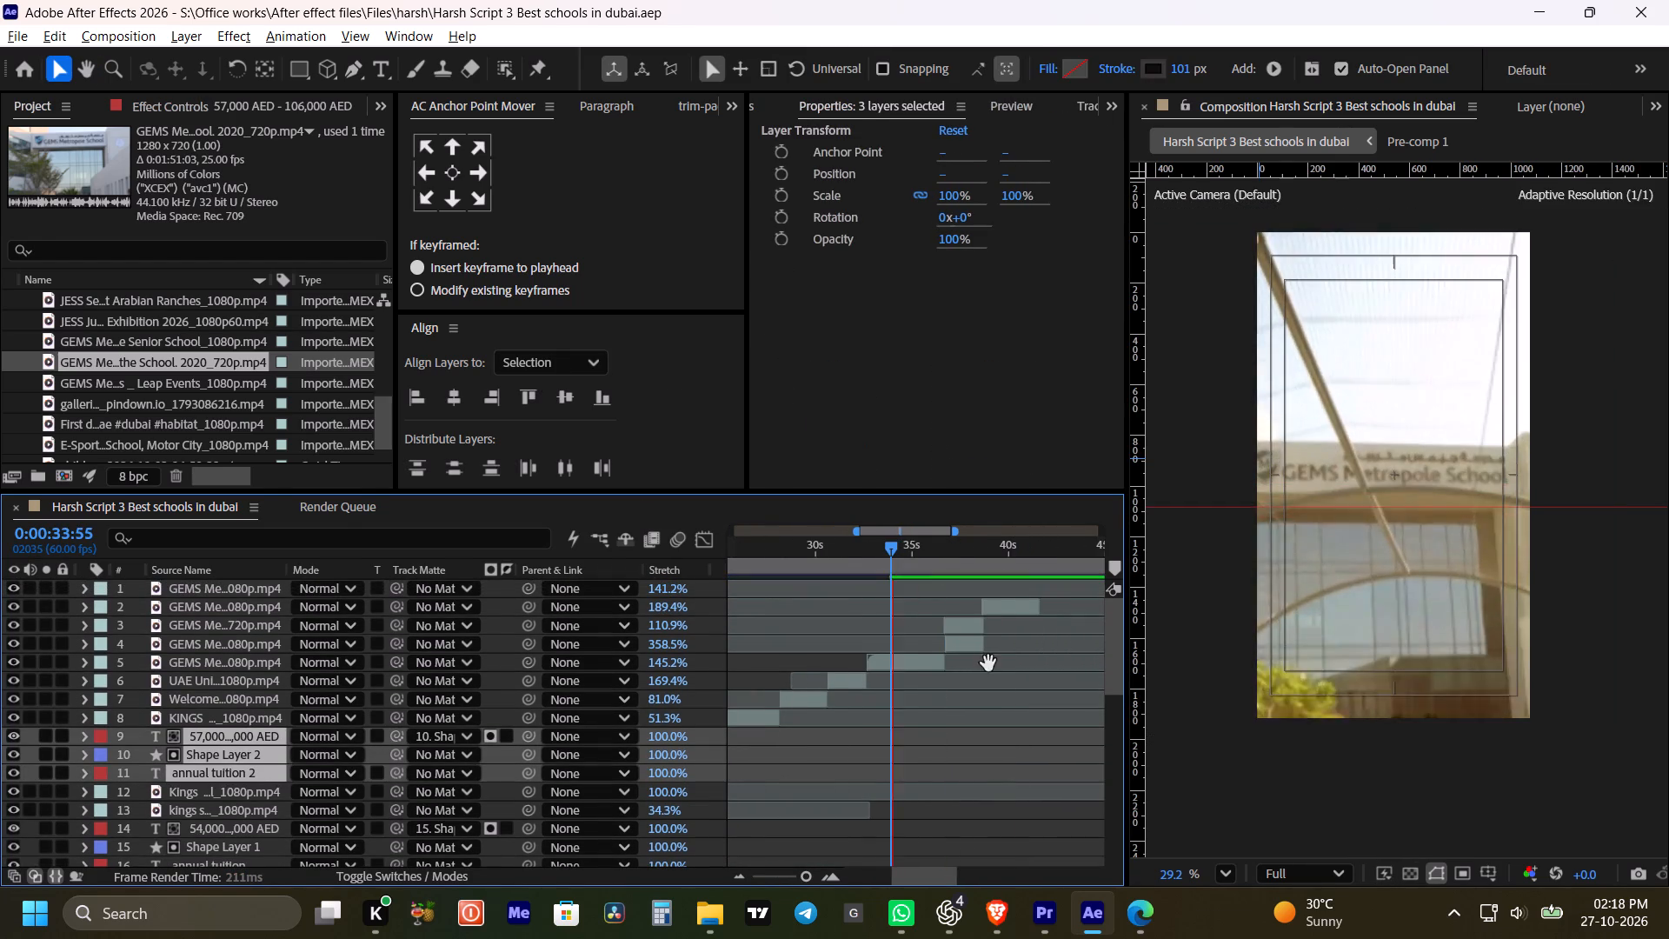
{"action": "left_click_drag", "start_coordinate": [980, 663], "coordinate": [937, 672]}
{"action": "key", "text": "space"}
{"action": "key", "text": "space"}
{"action": "key", "text": "space"}
{"action": "key", "text": "space"}
{"action": "left_click_drag", "start_coordinate": [953, 683], "coordinate": [936, 689]}
{"action": "key", "text": "space"}
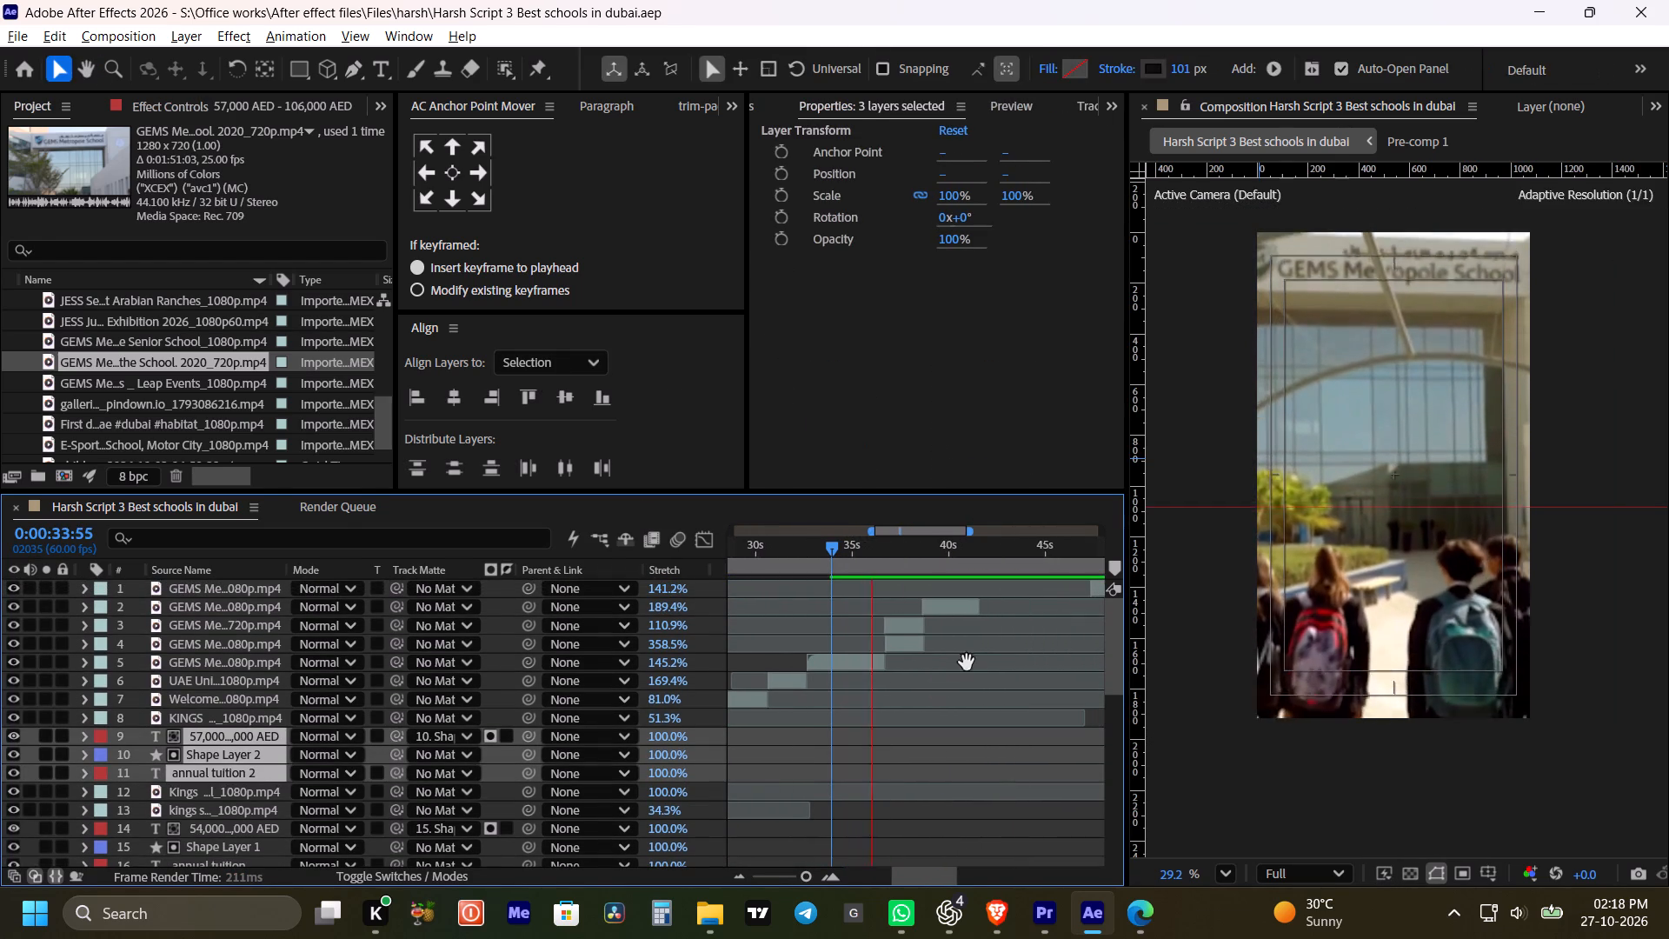
{"action": "left_click", "coordinate": [962, 662]}
{"action": "key", "text": "space"}
{"action": "left_click", "coordinate": [801, 559]}
{"action": "key", "text": "space"}
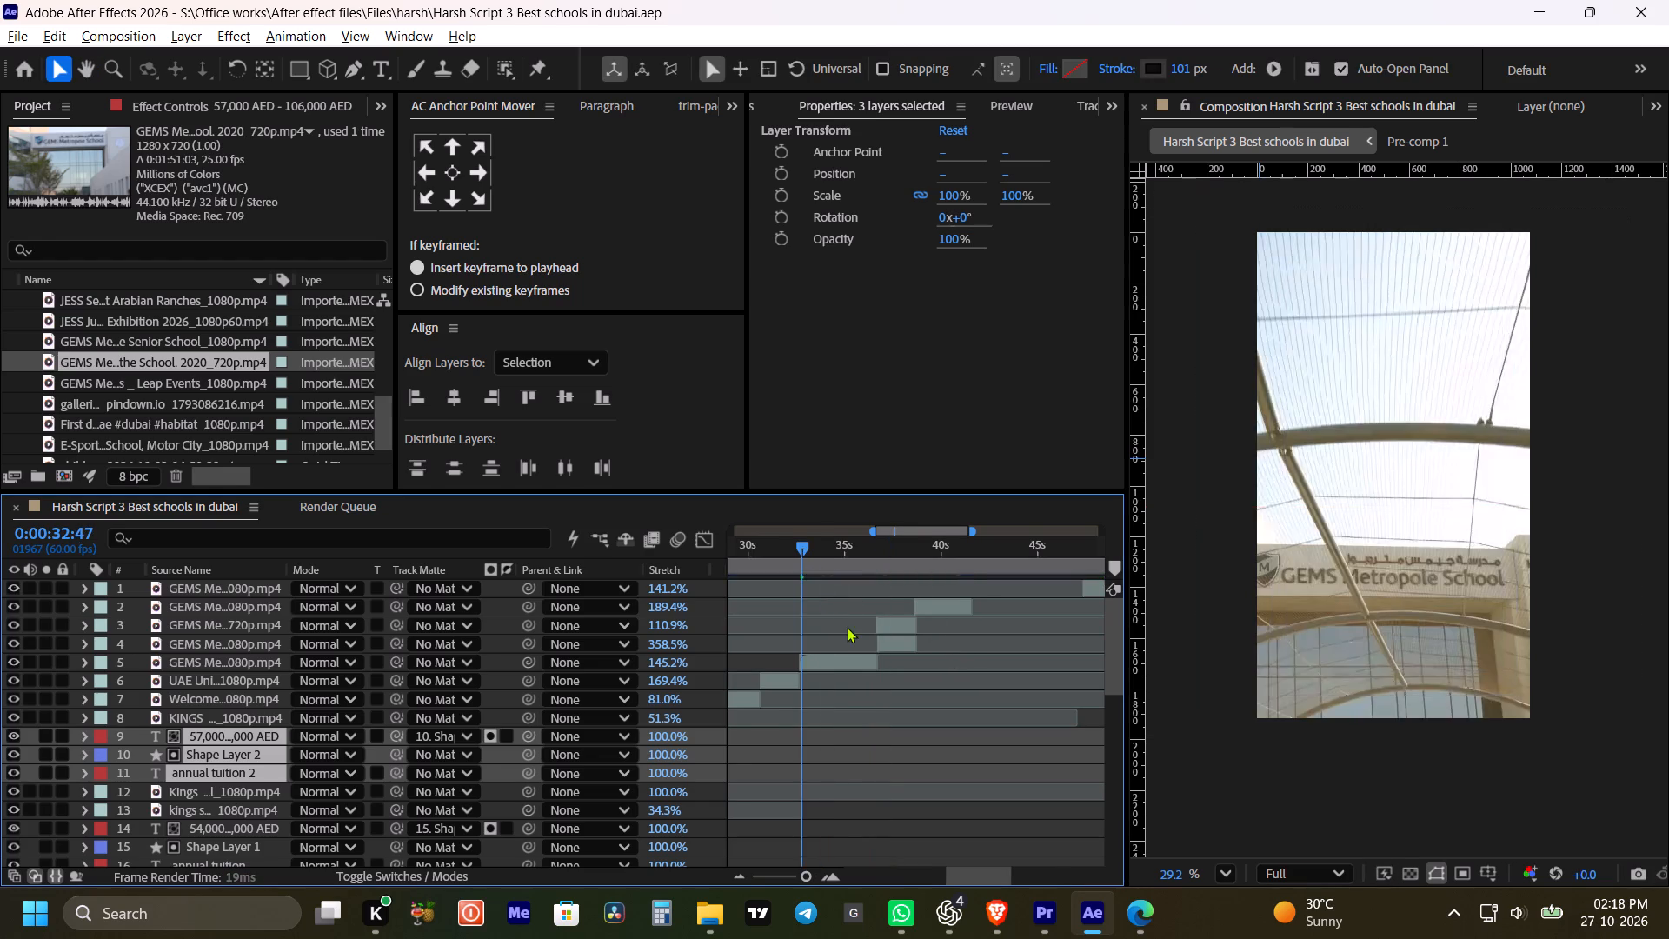
{"action": "scroll", "coordinate": [847, 627], "scroll_direction": "down", "scroll_amount": 1, "text": "alt"}
{"action": "key", "text": "space"}
{"action": "key", "text": "space"}
{"action": "key", "text": "space"}
{"action": "key", "text": "space"}
{"action": "key", "text": "space"}
{"action": "key", "text": "space"}
{"action": "left_click_drag", "start_coordinate": [869, 683], "coordinate": [903, 689]}
{"action": "key", "text": "space"}
{"action": "key", "text": "space"}
{"action": "key", "text": "space"}
{"action": "key", "text": "space"}
{"action": "left_click_drag", "start_coordinate": [955, 663], "coordinate": [934, 671]}
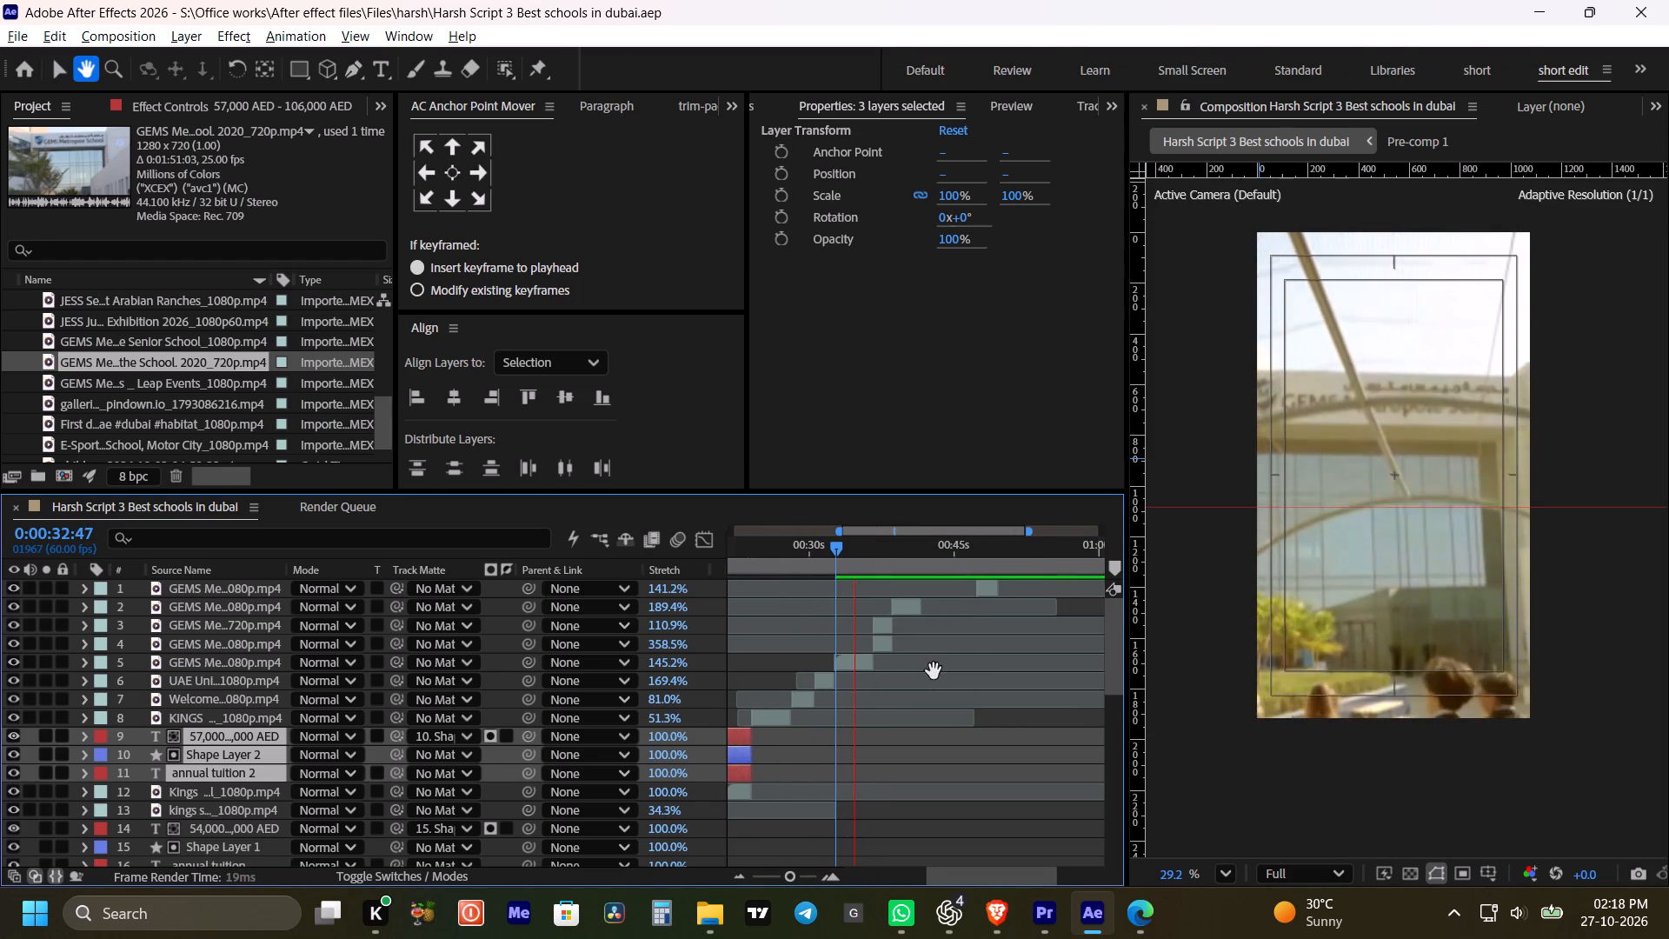
{"action": "key", "text": "space"}
Switch to the Harsh Reality script in Brave and check the GEMS Metropole tuition line.
{"action": "left_click", "coordinate": [1007, 900]}
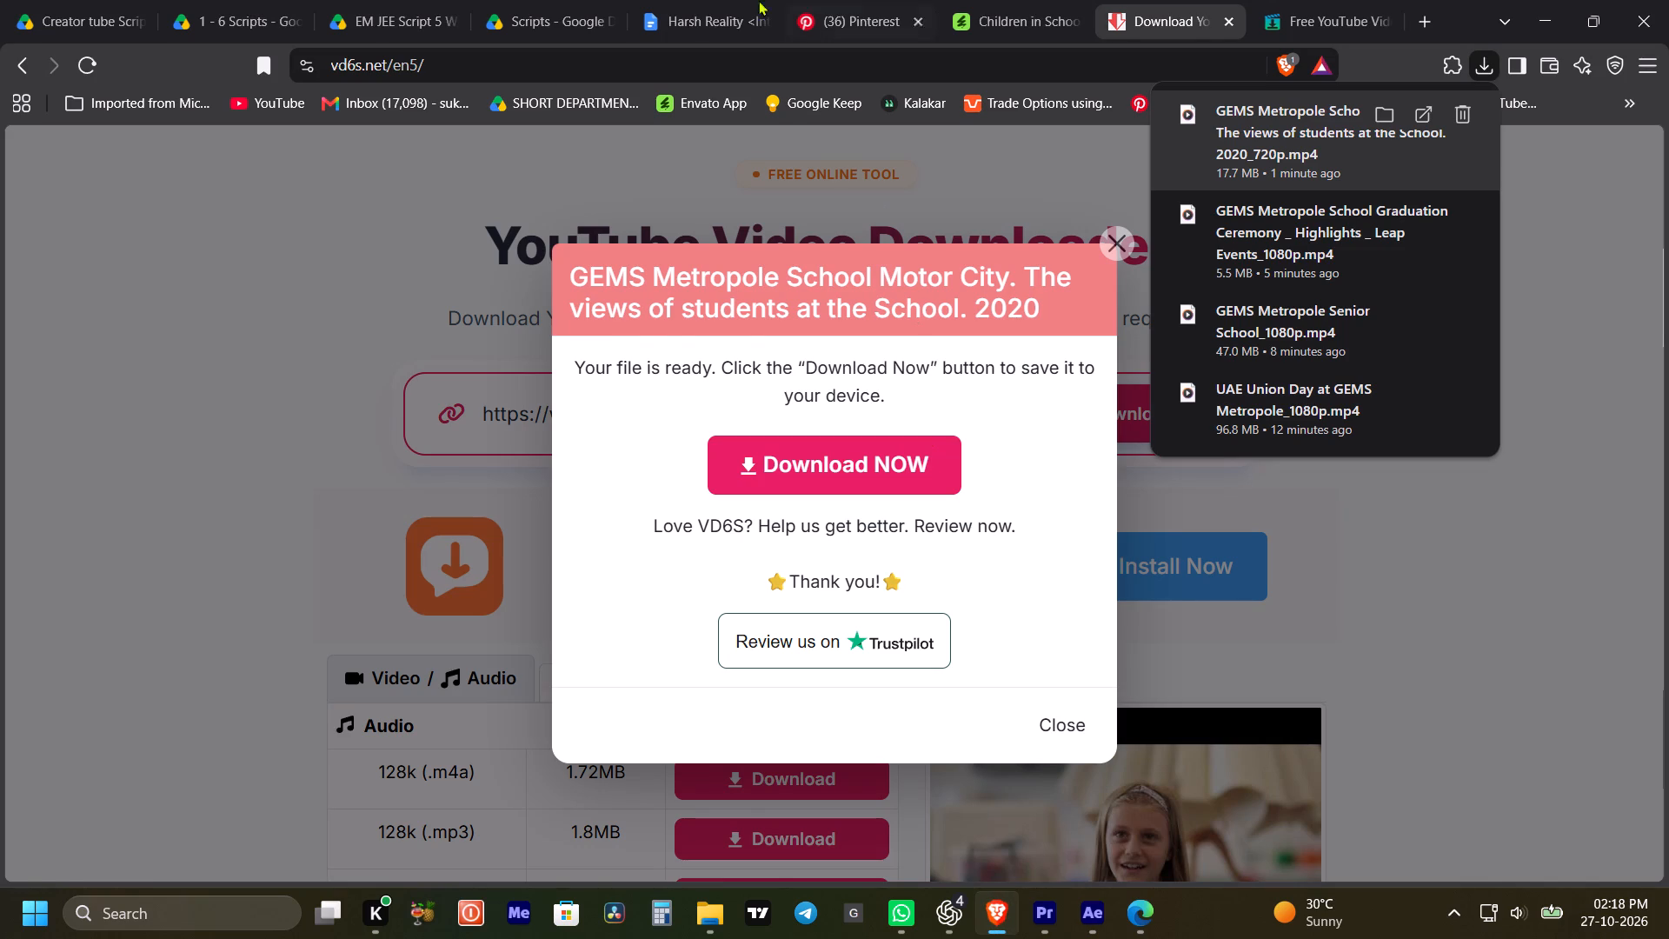
{"action": "left_click", "coordinate": [722, 2]}
{"action": "left_click", "coordinate": [765, 556]}
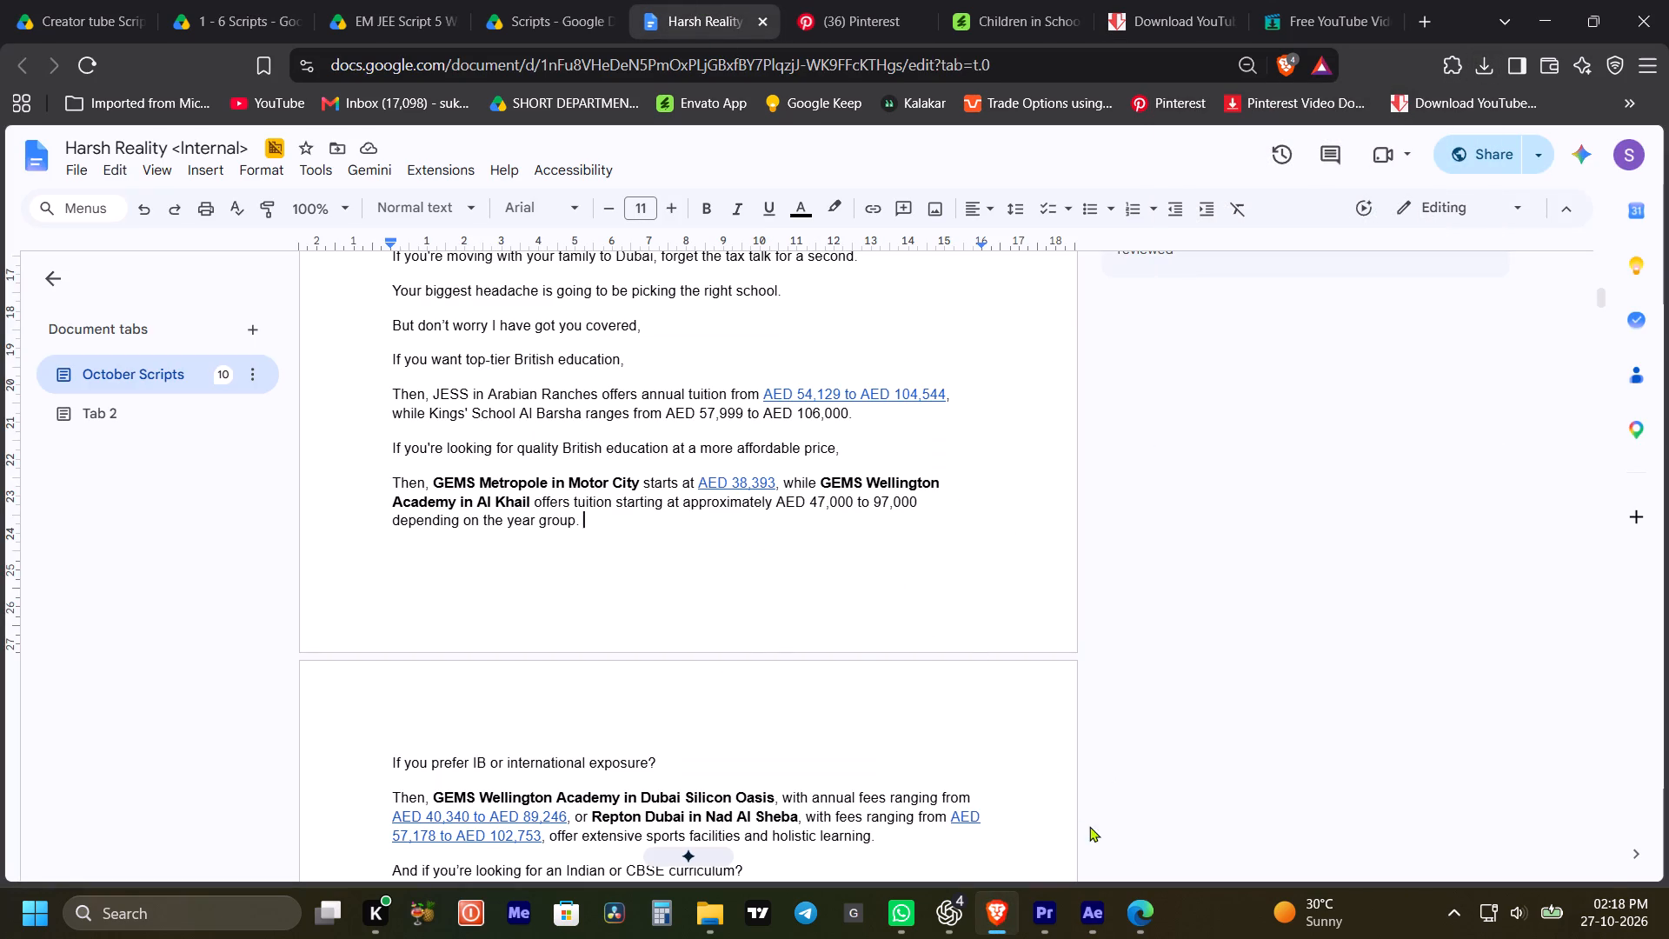
{"action": "left_click", "coordinate": [1106, 914]}
Play the sequence from 0:00:26:06 through the GEMS Metropole introduction to find where the tuition fee is spoken.
{"action": "left_click", "coordinate": [771, 563]}
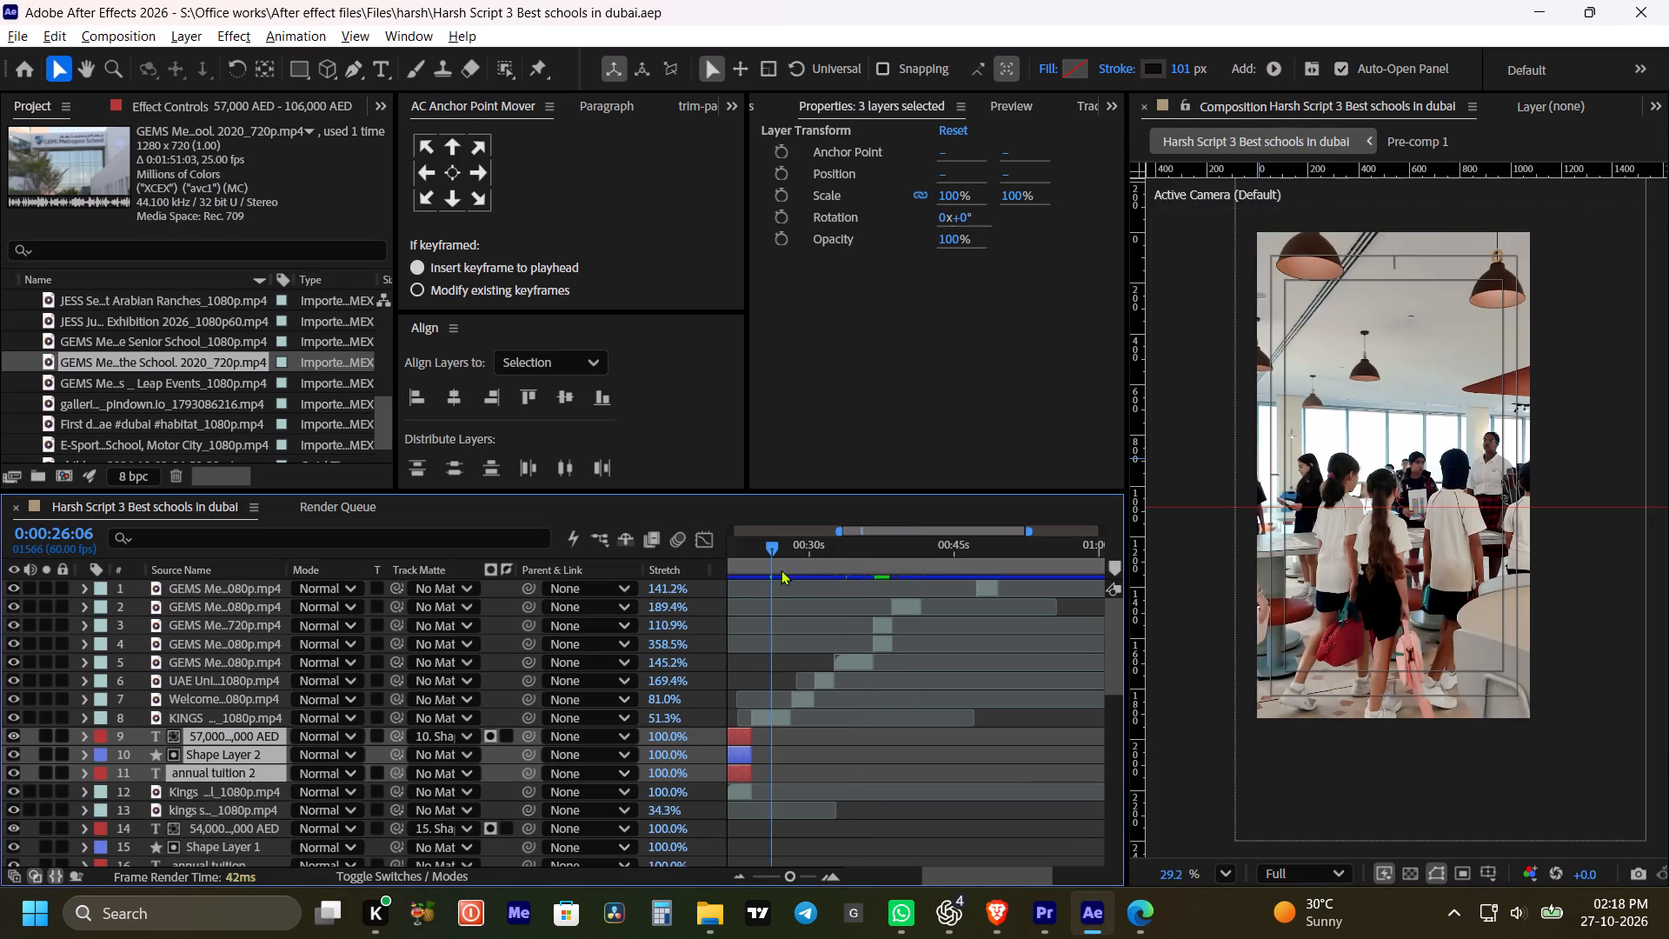
{"action": "key", "text": "space"}
{"action": "key", "text": "space"}
{"action": "key", "text": "space"}
{"action": "key", "text": "space"}
{"action": "key", "text": "space"}
{"action": "key", "text": "space"}
{"action": "key", "text": "space"}
{"action": "key", "text": "space"}
{"action": "key", "text": "space"}
{"action": "key", "text": "space"}
{"action": "key", "text": "space"}
{"action": "key", "text": "space"}
{"action": "key", "text": "space"}
{"action": "key", "text": "space"}
{"action": "key", "text": "space"}
{"action": "key", "text": "space"}
{"action": "key", "text": "space"}
{"action": "key", "text": "space"}
{"action": "key", "text": "space"}
{"action": "key", "text": "space"}
{"action": "key", "text": "space"}
{"action": "left_click_drag", "start_coordinate": [815, 628], "coordinate": [872, 631]}
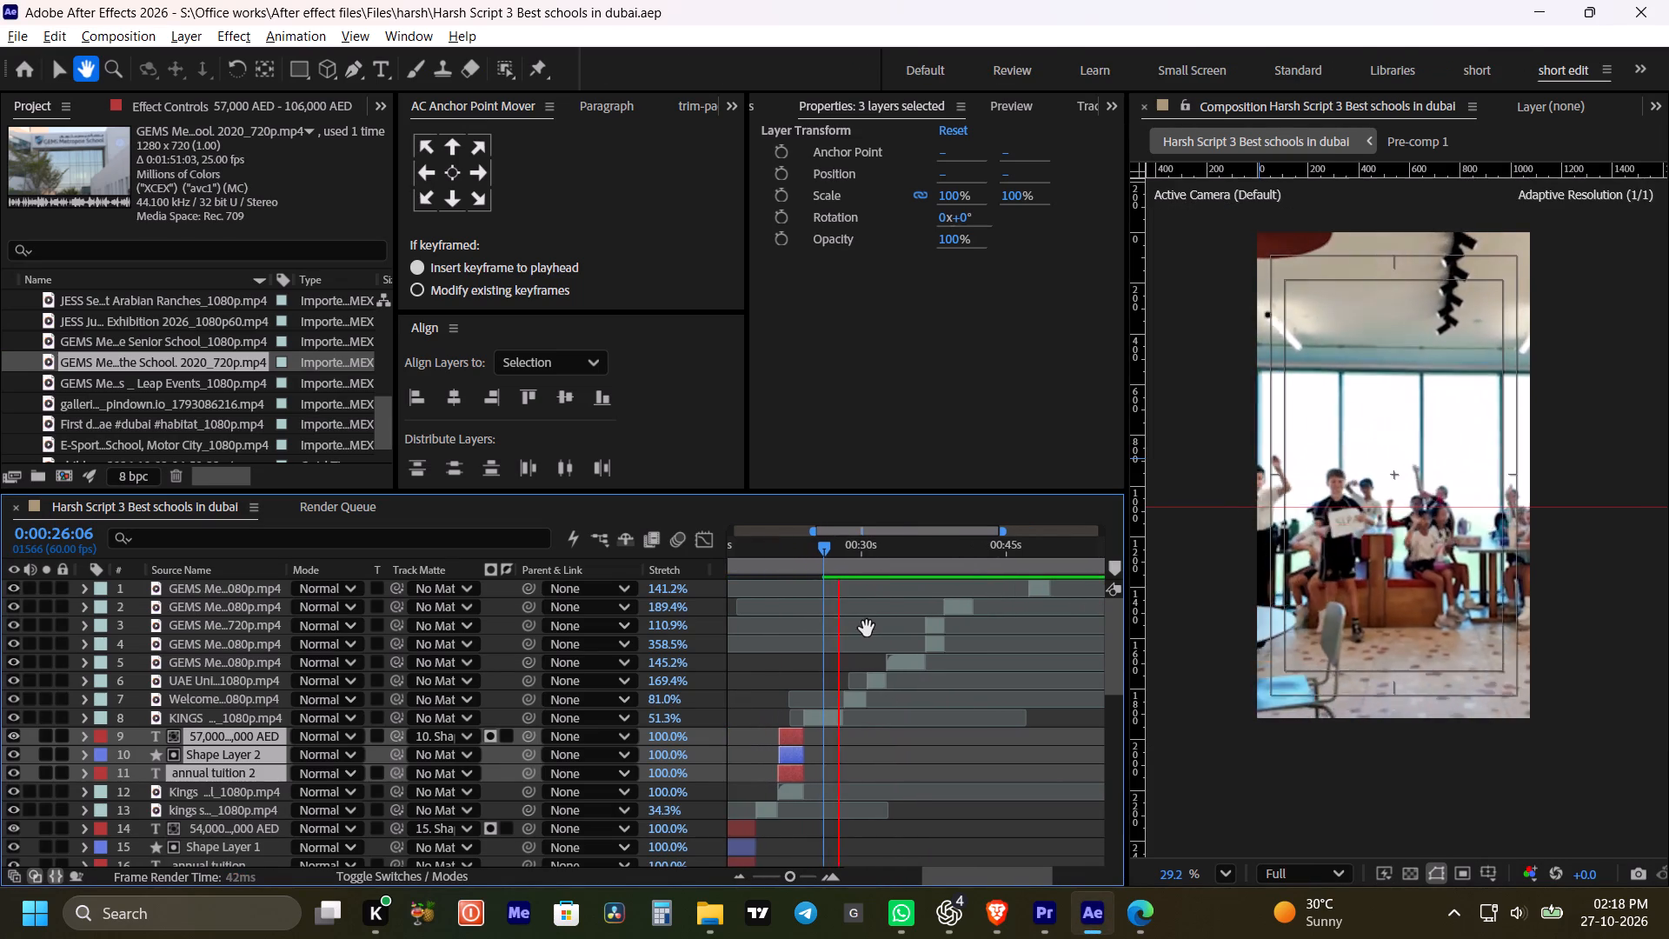
{"action": "left_click_drag", "start_coordinate": [867, 629], "coordinate": [880, 626]}
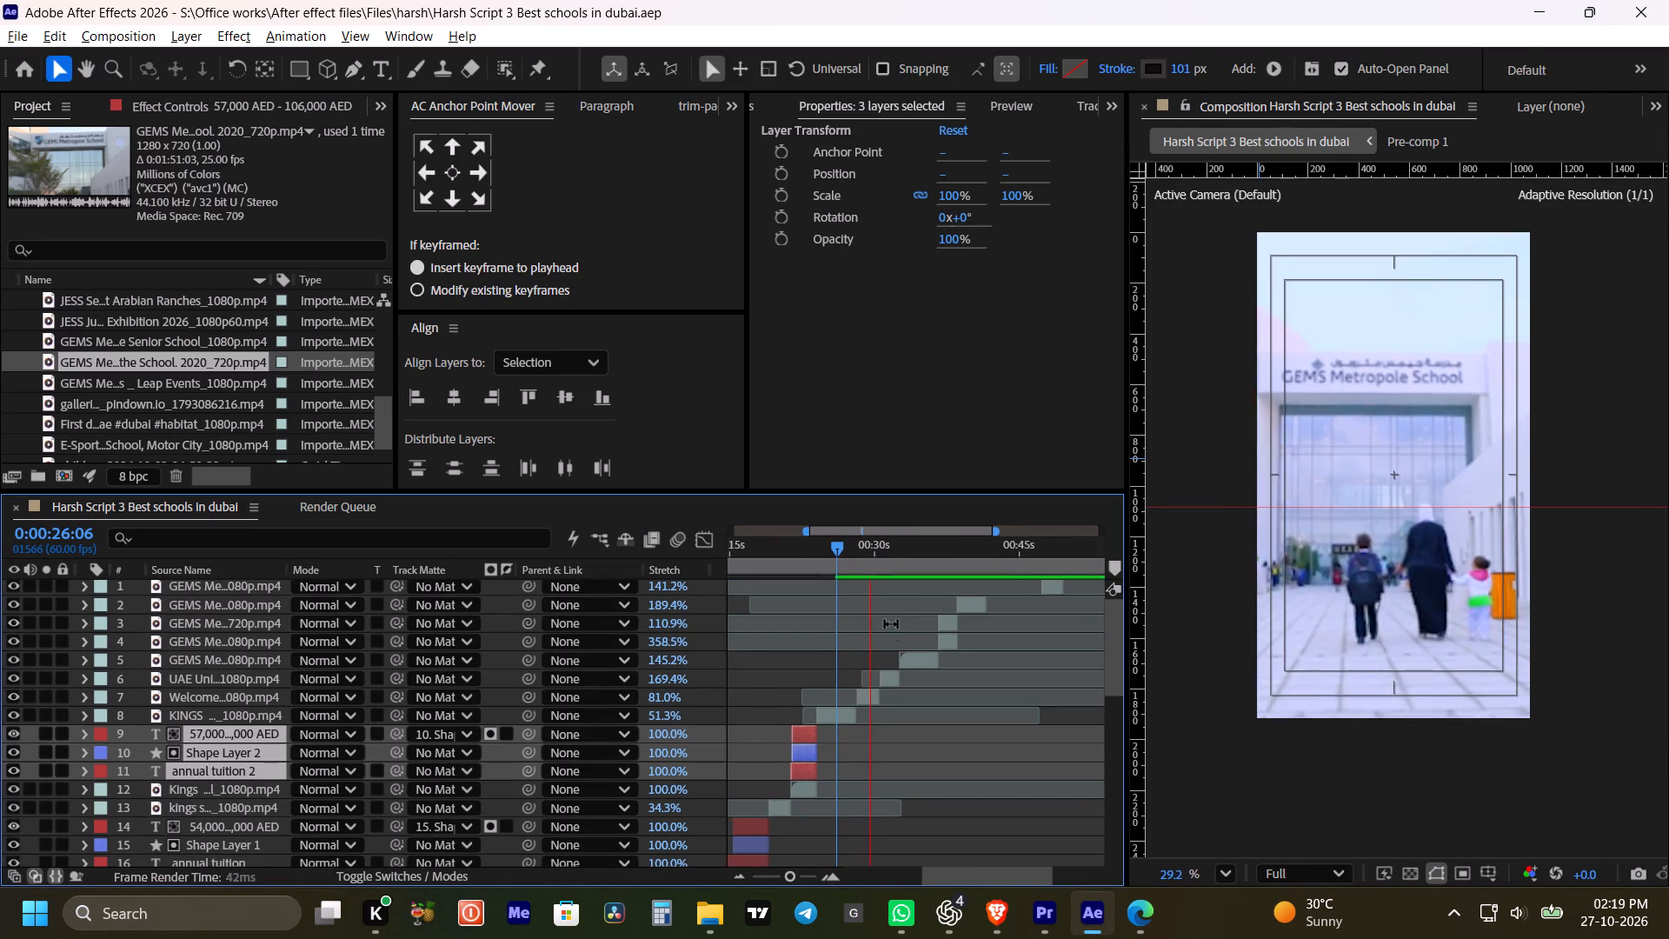
{"action": "key", "text": "space"}
{"action": "key", "text": "space"}
{"action": "key", "text": "space"}
{"action": "key", "text": "space"}
{"action": "key", "text": "space"}
{"action": "key", "text": "space"}
{"action": "key", "text": "space"}
{"action": "key", "text": "space"}
{"action": "key", "text": "space"}
{"action": "key", "text": "space"}
{"action": "key", "text": "space"}
{"action": "key", "text": "space"}
{"action": "key", "text": "space"}
{"action": "key", "text": "space"}
{"action": "key", "text": "space"}
{"action": "key", "text": "space"}
{"action": "key", "text": "space"}
{"action": "key", "text": "space"}
{"action": "key", "text": "space"}
{"action": "key", "text": "space"}
{"action": "left_click_drag", "start_coordinate": [899, 611], "coordinate": [872, 616]}
{"action": "left_click_drag", "start_coordinate": [877, 611], "coordinate": [869, 611]}
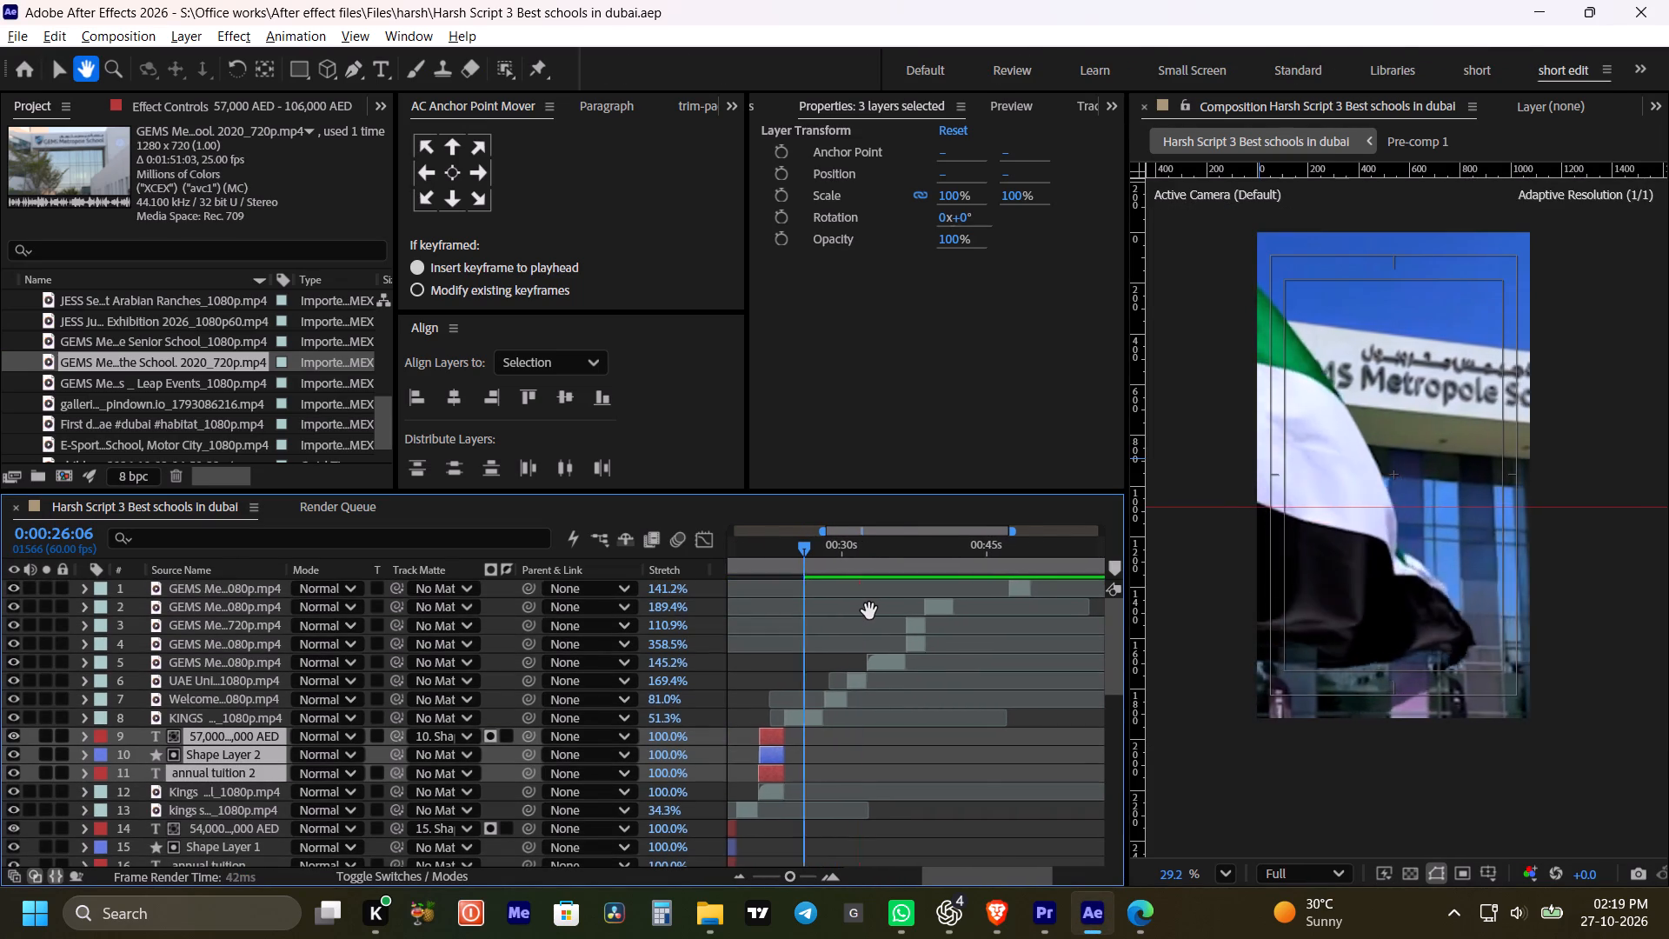
{"action": "left_click_drag", "start_coordinate": [869, 611], "coordinate": [865, 611]}
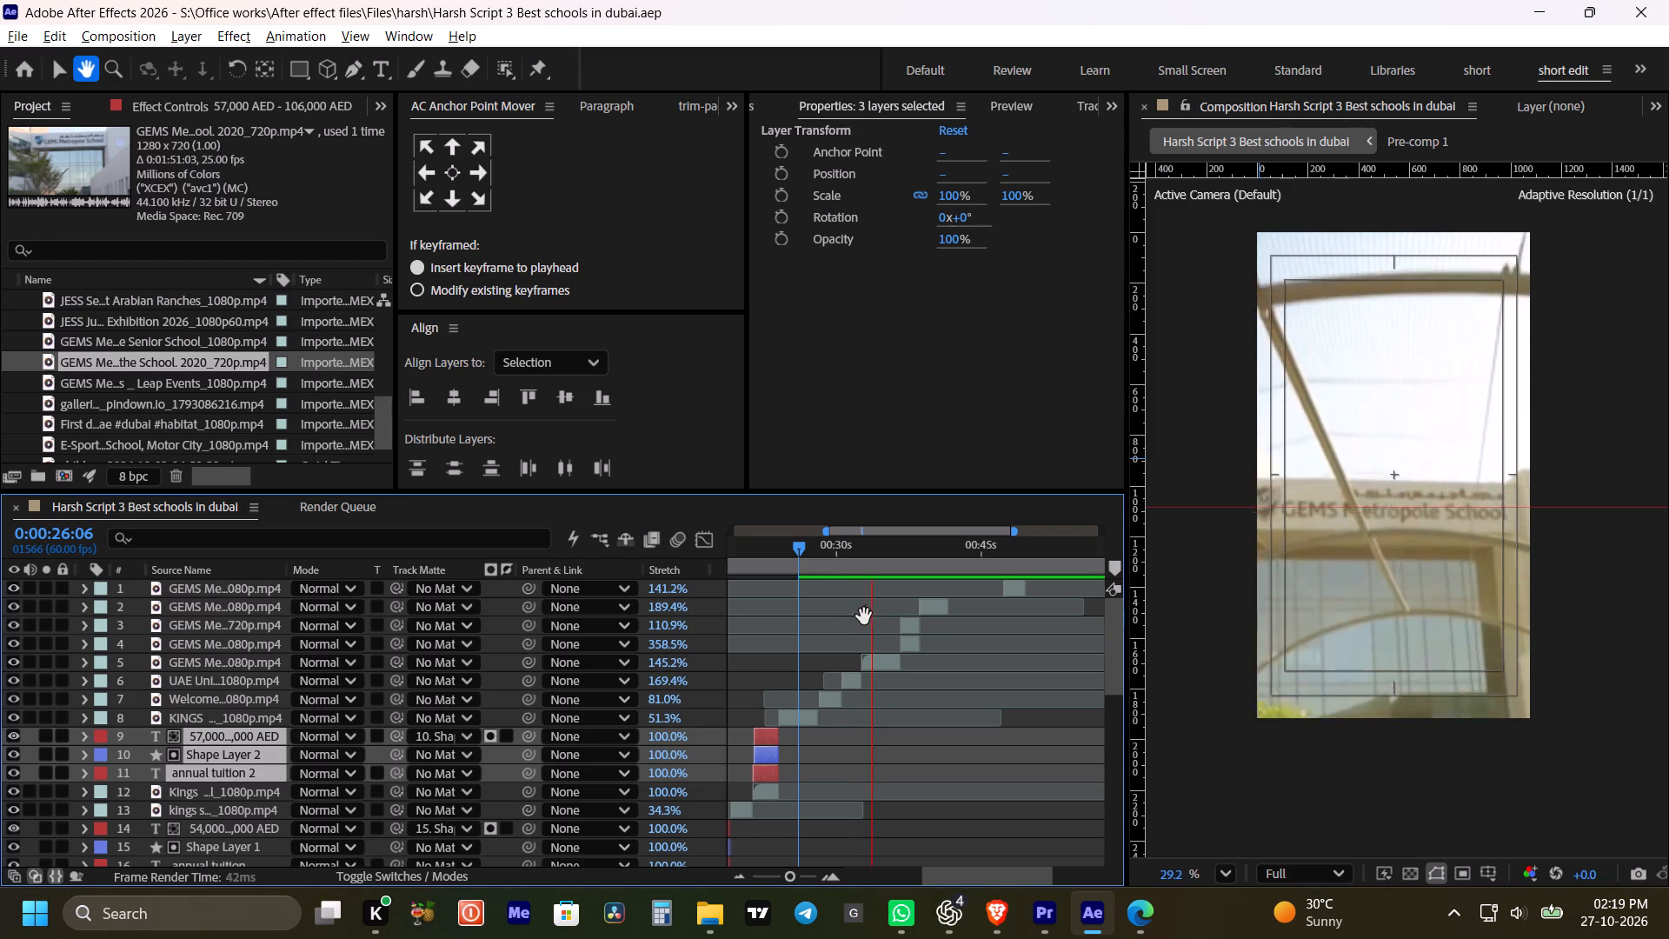
{"action": "key", "text": "space"}
Replay from 0:00:28:14 to pinpoint the start of the tuition line over the UAE flag shot.
{"action": "left_click", "coordinate": [820, 549]}
{"action": "key", "text": "space"}
{"action": "scroll", "coordinate": [841, 604], "scroll_direction": "up", "scroll_amount": 1}
{"action": "key", "text": "space"}
{"action": "key", "text": "space"}
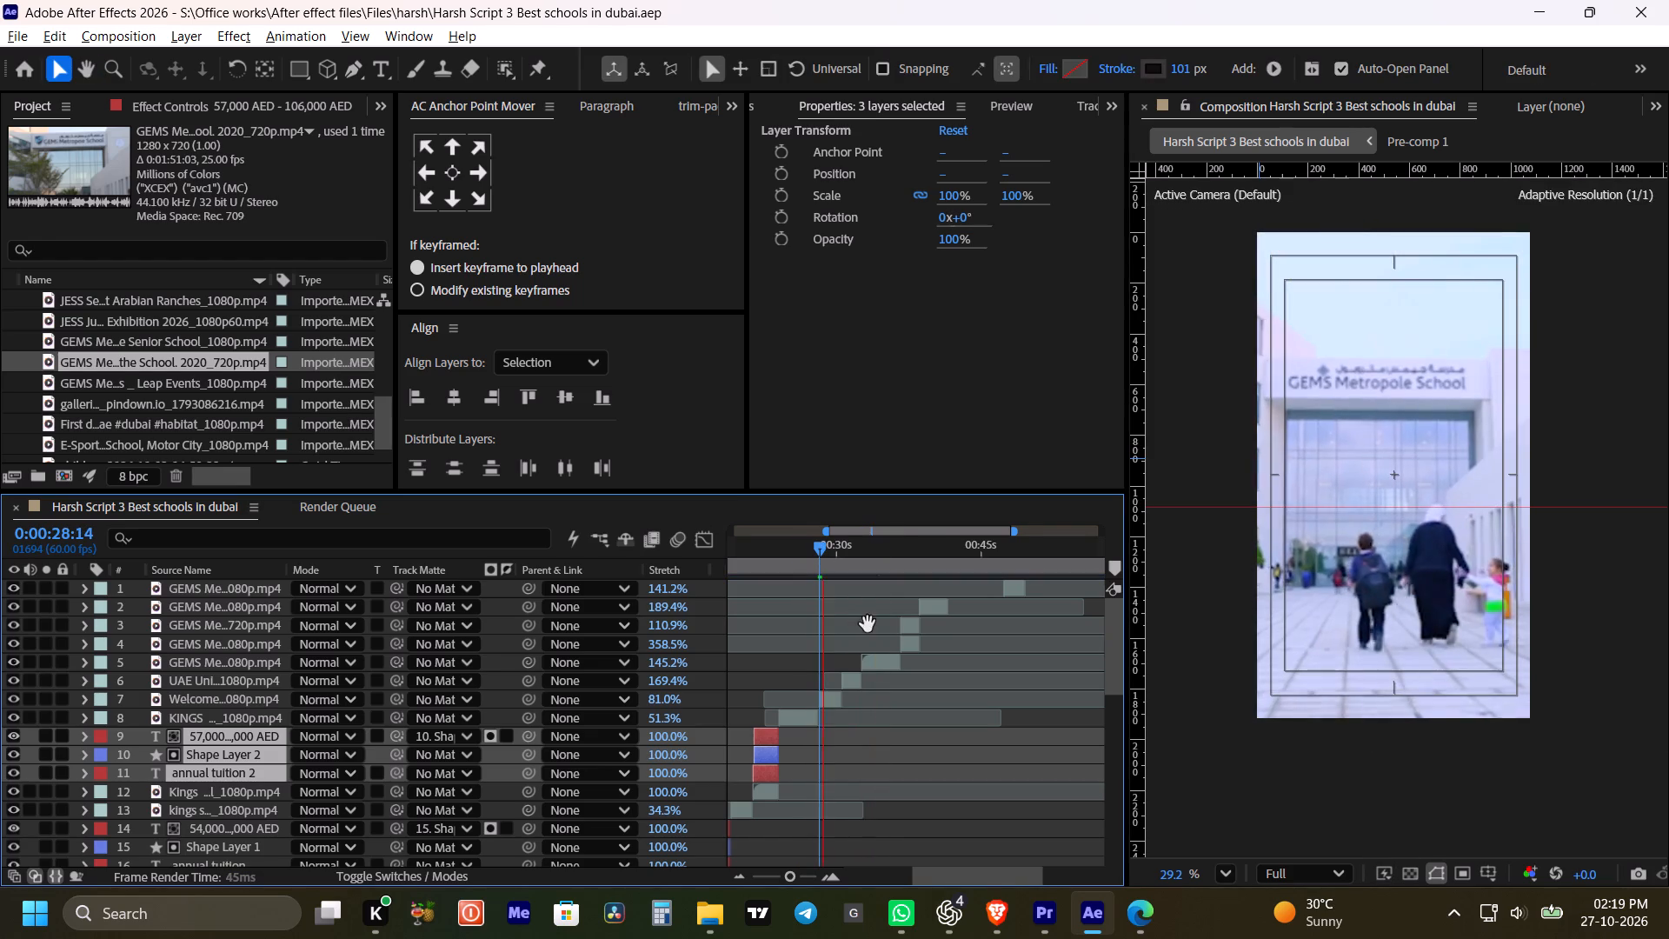
{"action": "left_click_drag", "start_coordinate": [868, 624], "coordinate": [843, 591]}
{"action": "scroll", "coordinate": [845, 608], "scroll_direction": "up", "scroll_amount": 1, "text": "alt"}
{"action": "key", "text": "space"}
{"action": "left_click_drag", "start_coordinate": [827, 626], "coordinate": [859, 646]}
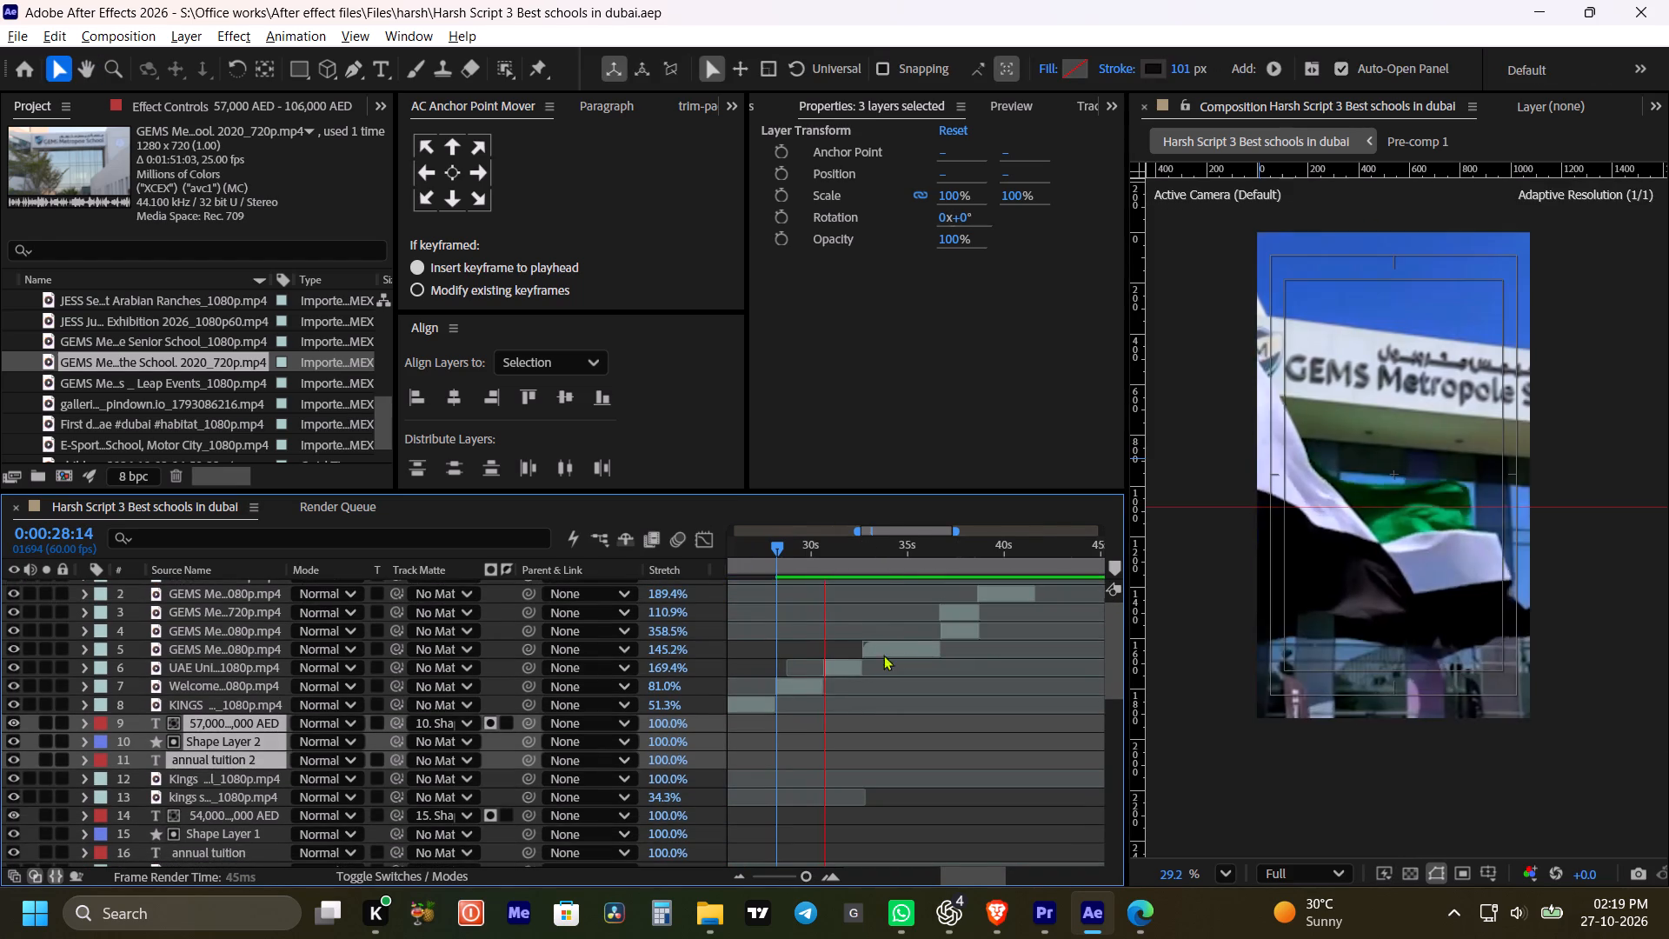
{"action": "key", "text": "space"}
Paste the three annual tuition graphic layers above the UAE Union Day clip and start them at about 0:00:30:38.
{"action": "left_click_drag", "start_coordinate": [833, 546], "coordinate": [824, 547], "text": "shift"}
{"action": "left_click", "coordinate": [840, 662]}
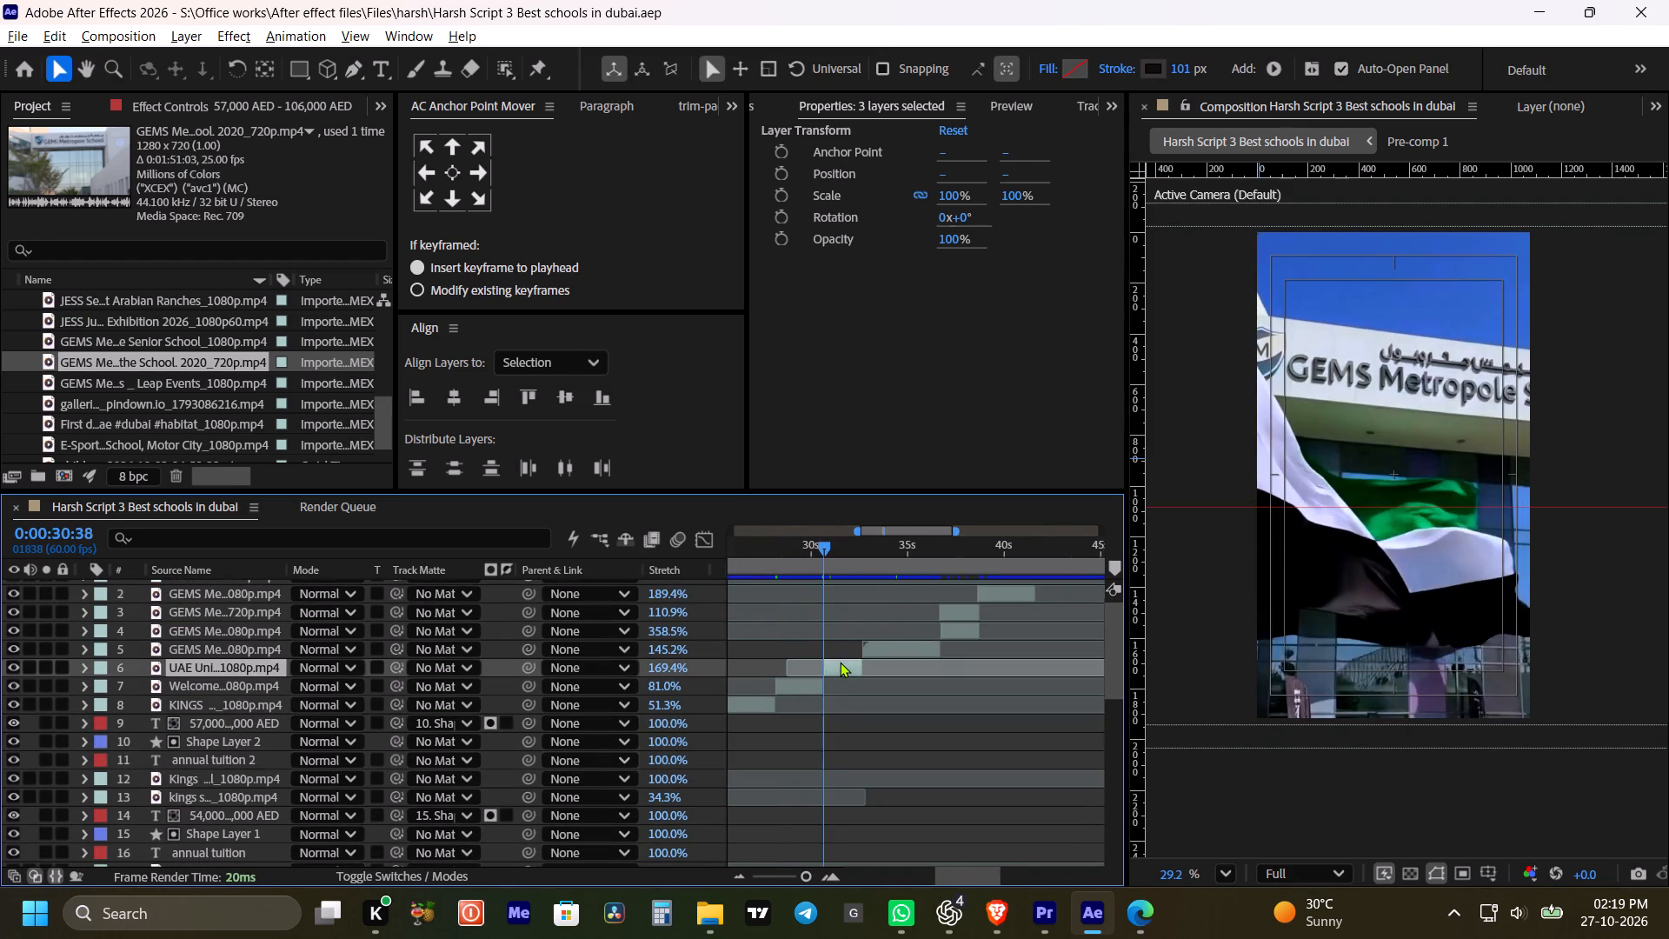
{"action": "key", "text": "ctrl+v"}
{"action": "key", "text": "bracketleft"}
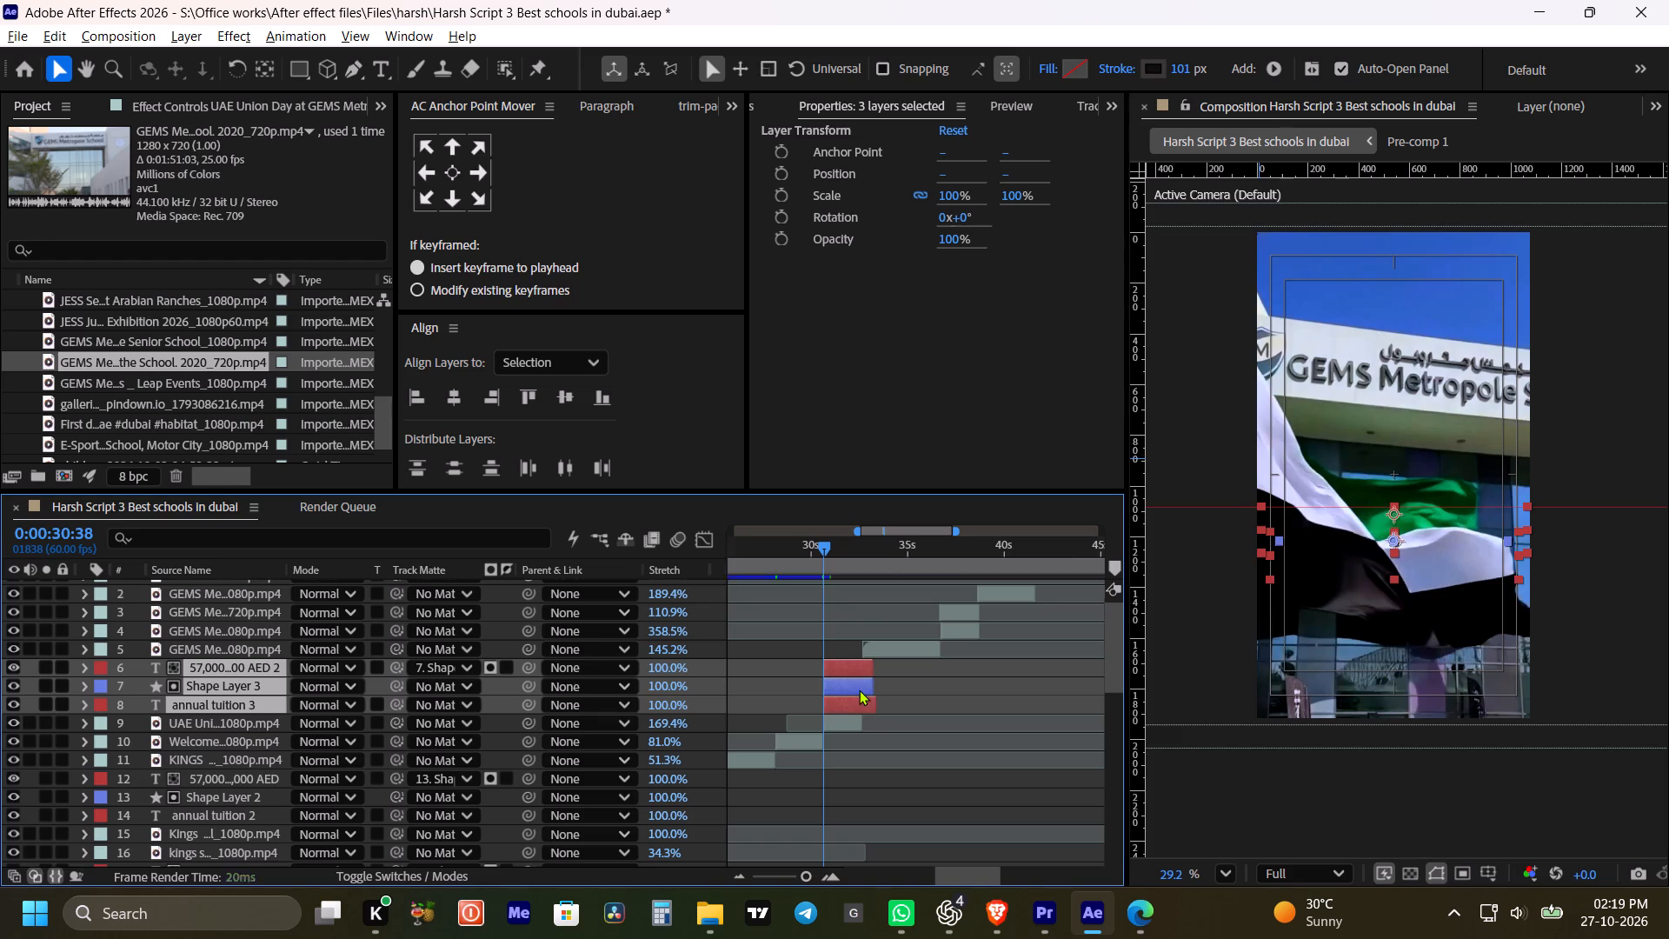
{"action": "key", "text": "bracketright"}
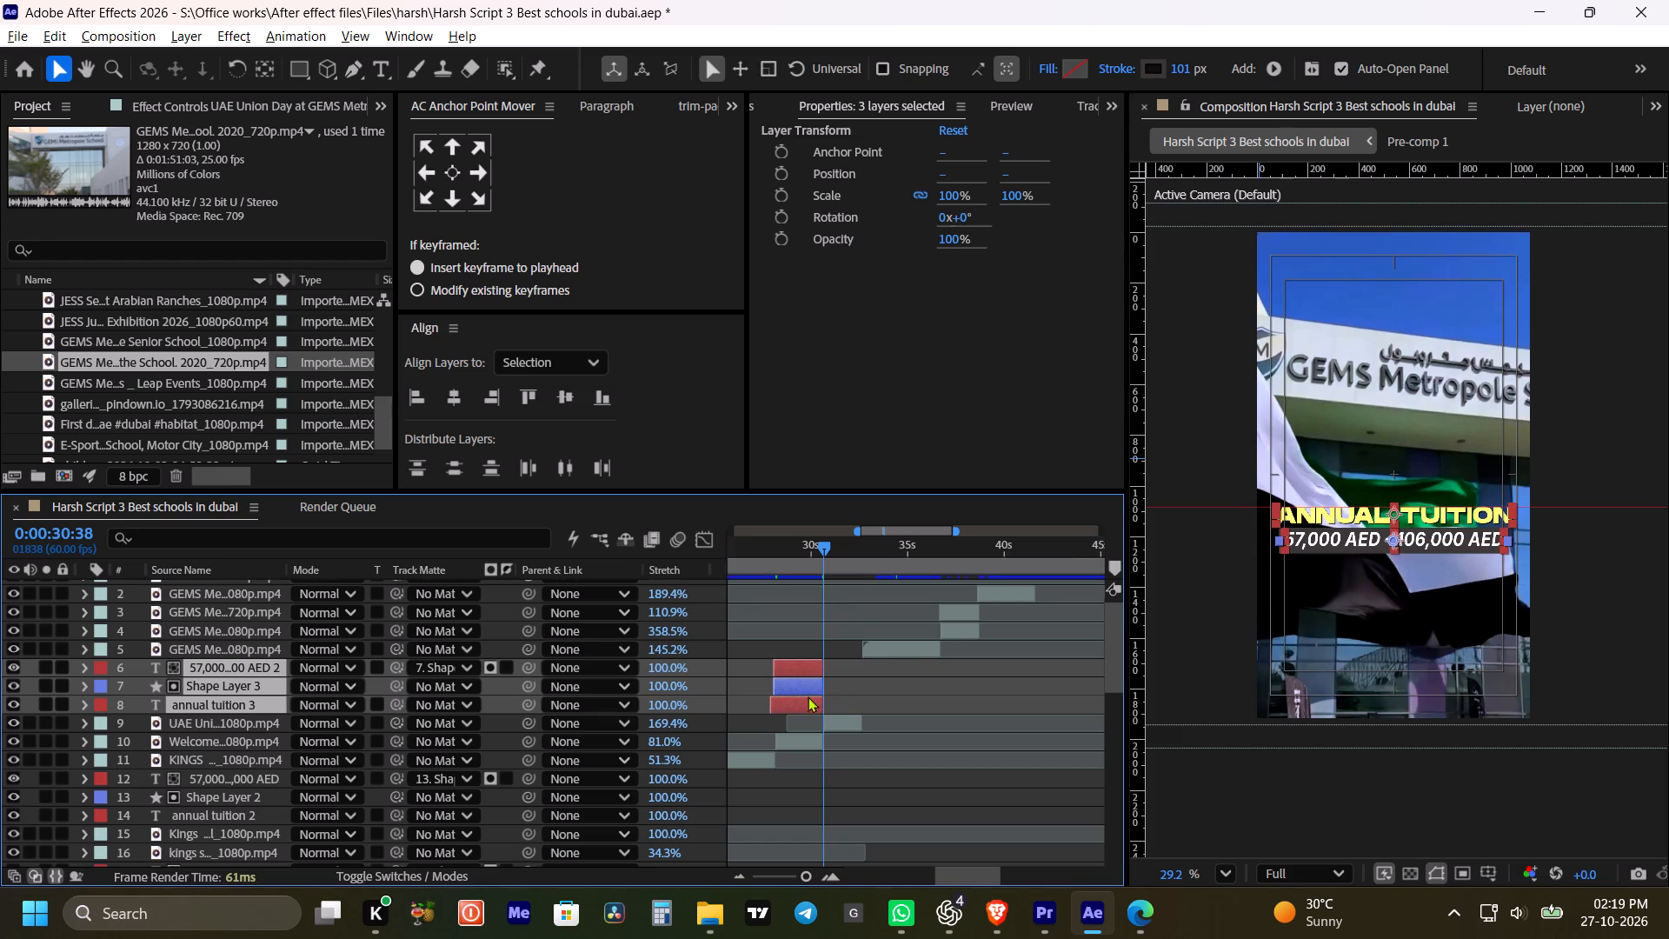
{"action": "left_click_drag", "start_coordinate": [791, 701], "coordinate": [860, 713]}
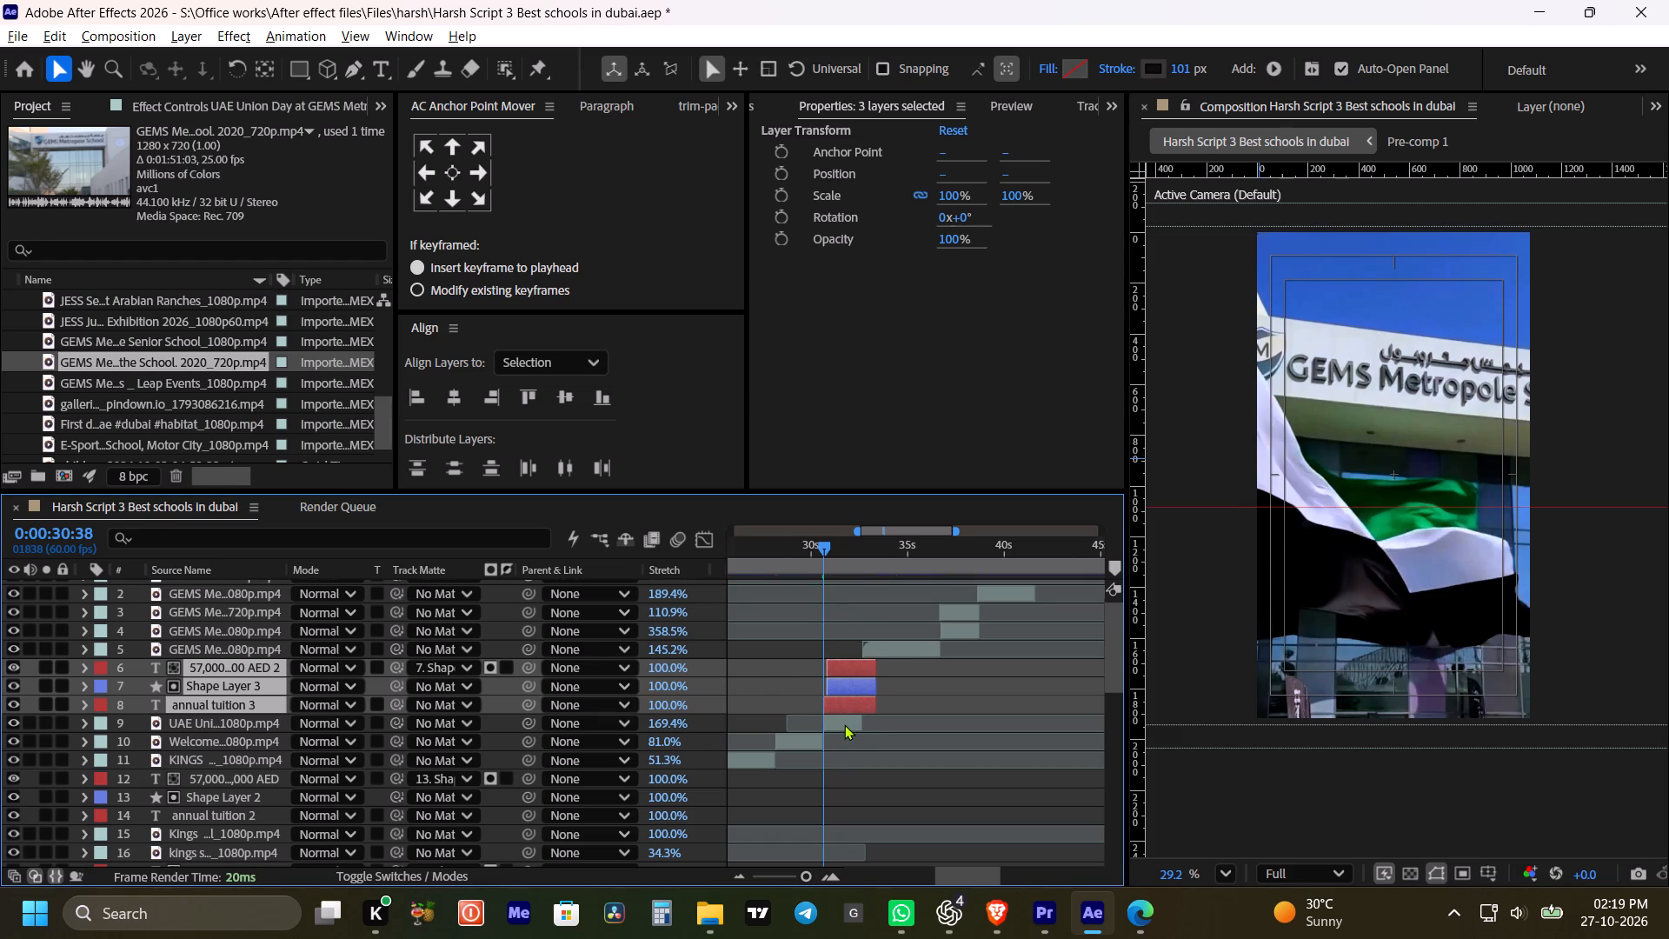
Play from 0:00:30:38 to check the pasted tuition graphic's timing against the flag shot and the following clip.
{"action": "scroll", "coordinate": [844, 724], "scroll_direction": "up", "scroll_amount": 1, "text": "alt"}
{"action": "key", "text": "space"}
{"action": "key", "text": "space"}
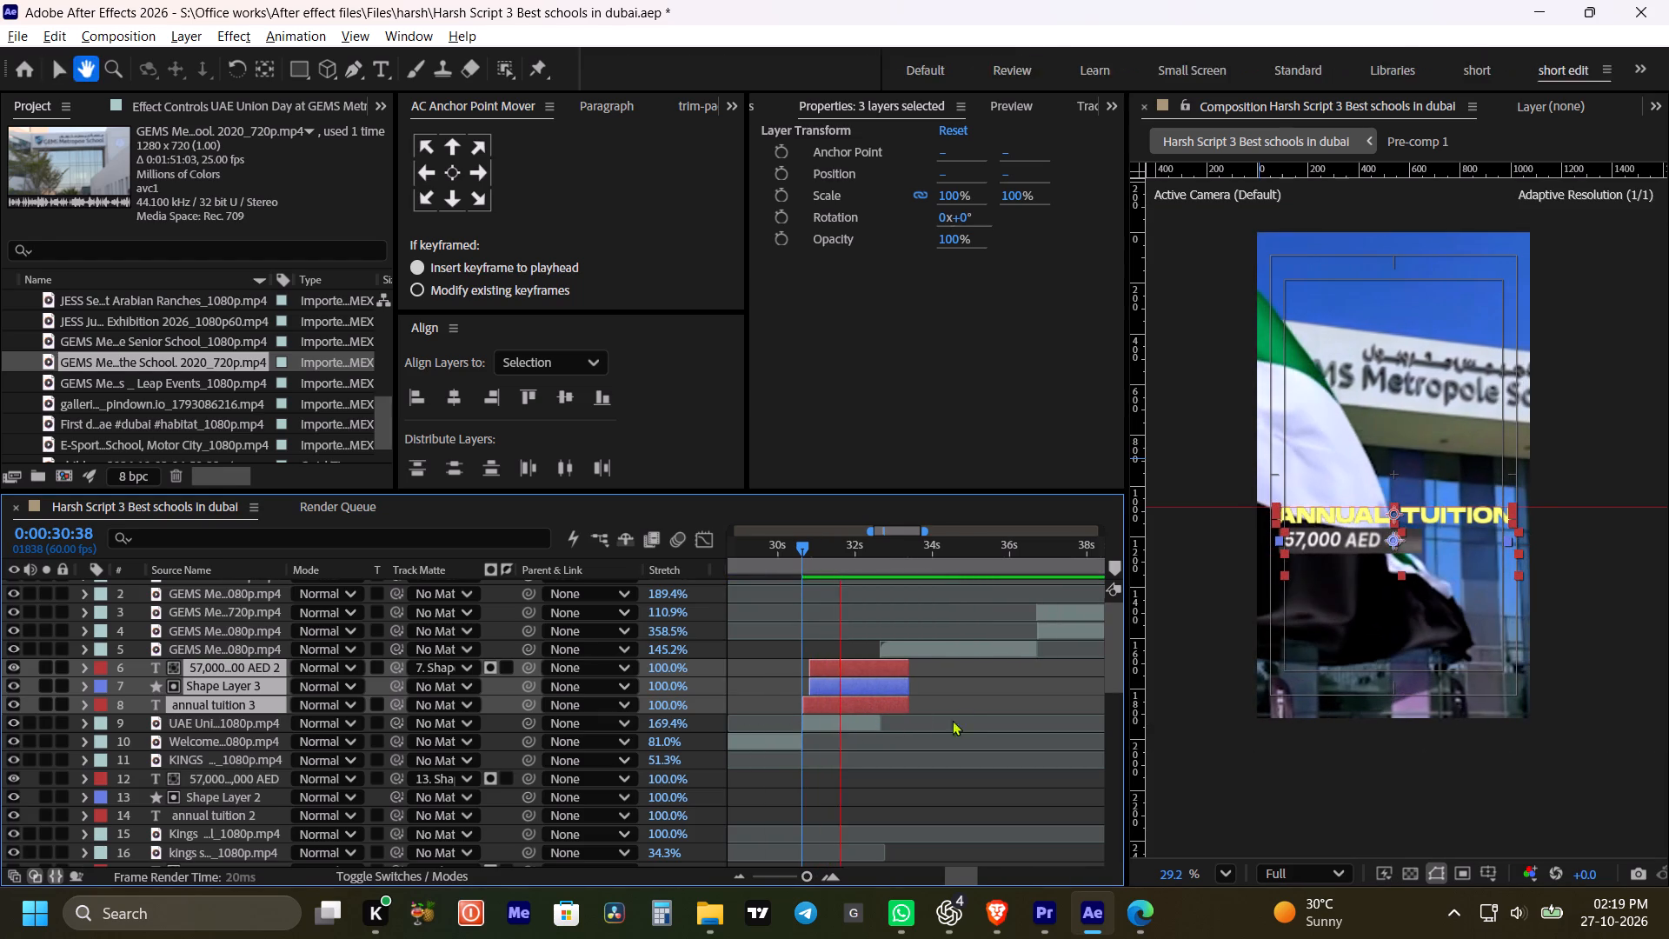
{"action": "left_click", "coordinate": [955, 682]}
{"action": "key", "text": "space"}
{"action": "key", "text": "space"}
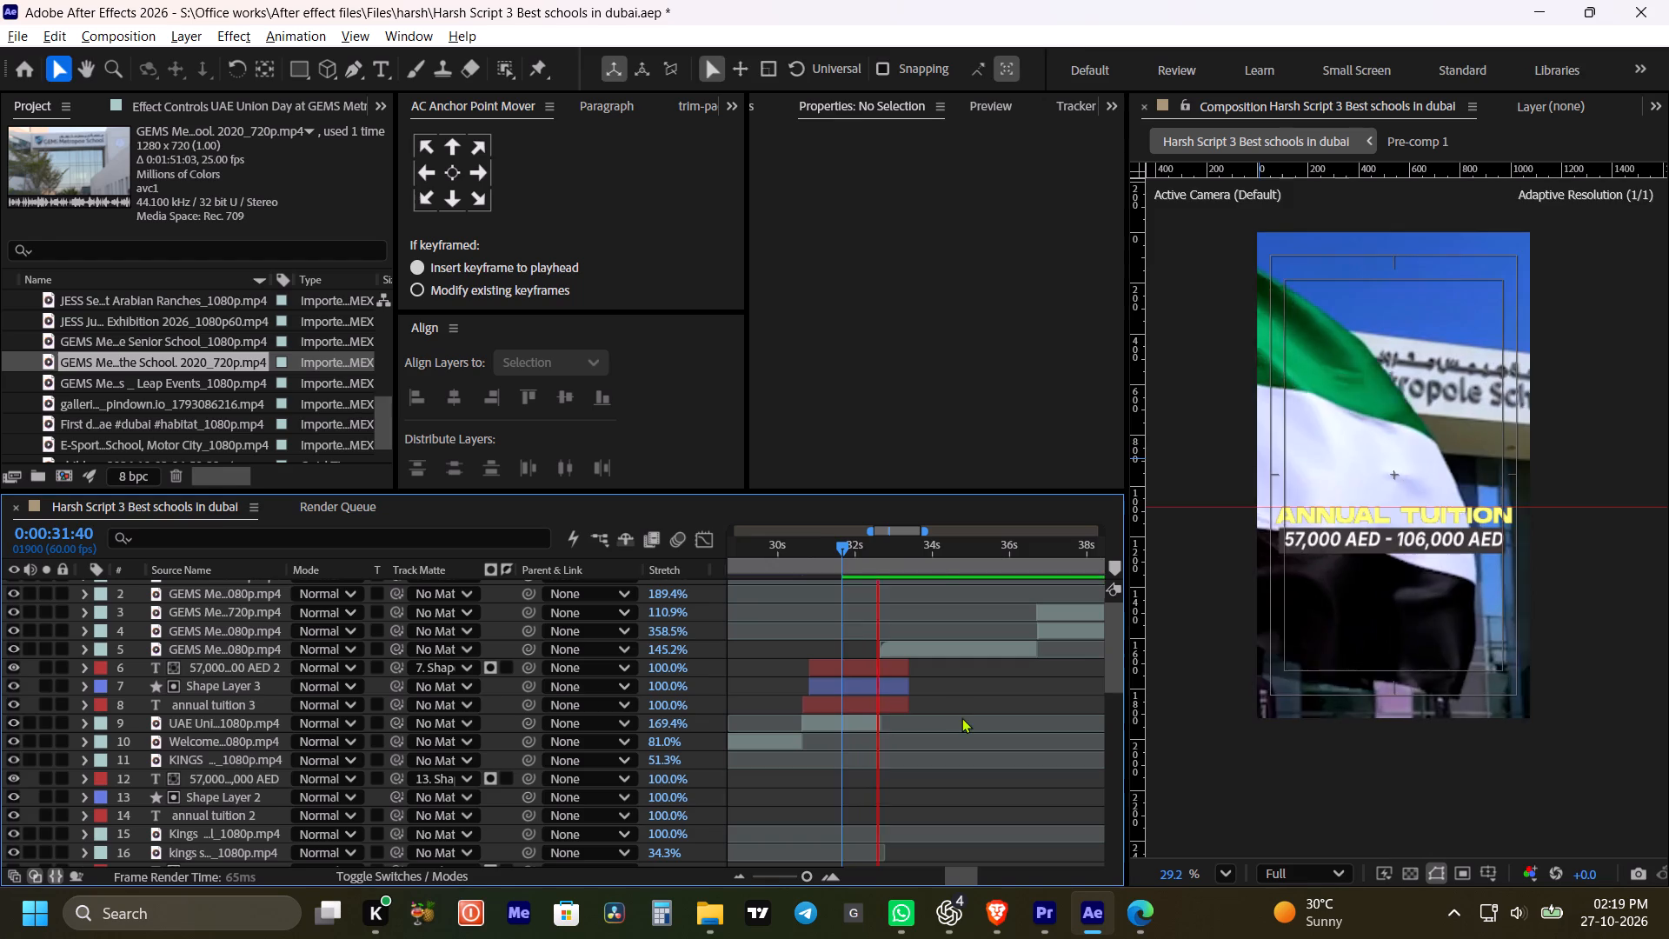
{"action": "key", "text": "space"}
{"action": "key", "text": "space"}
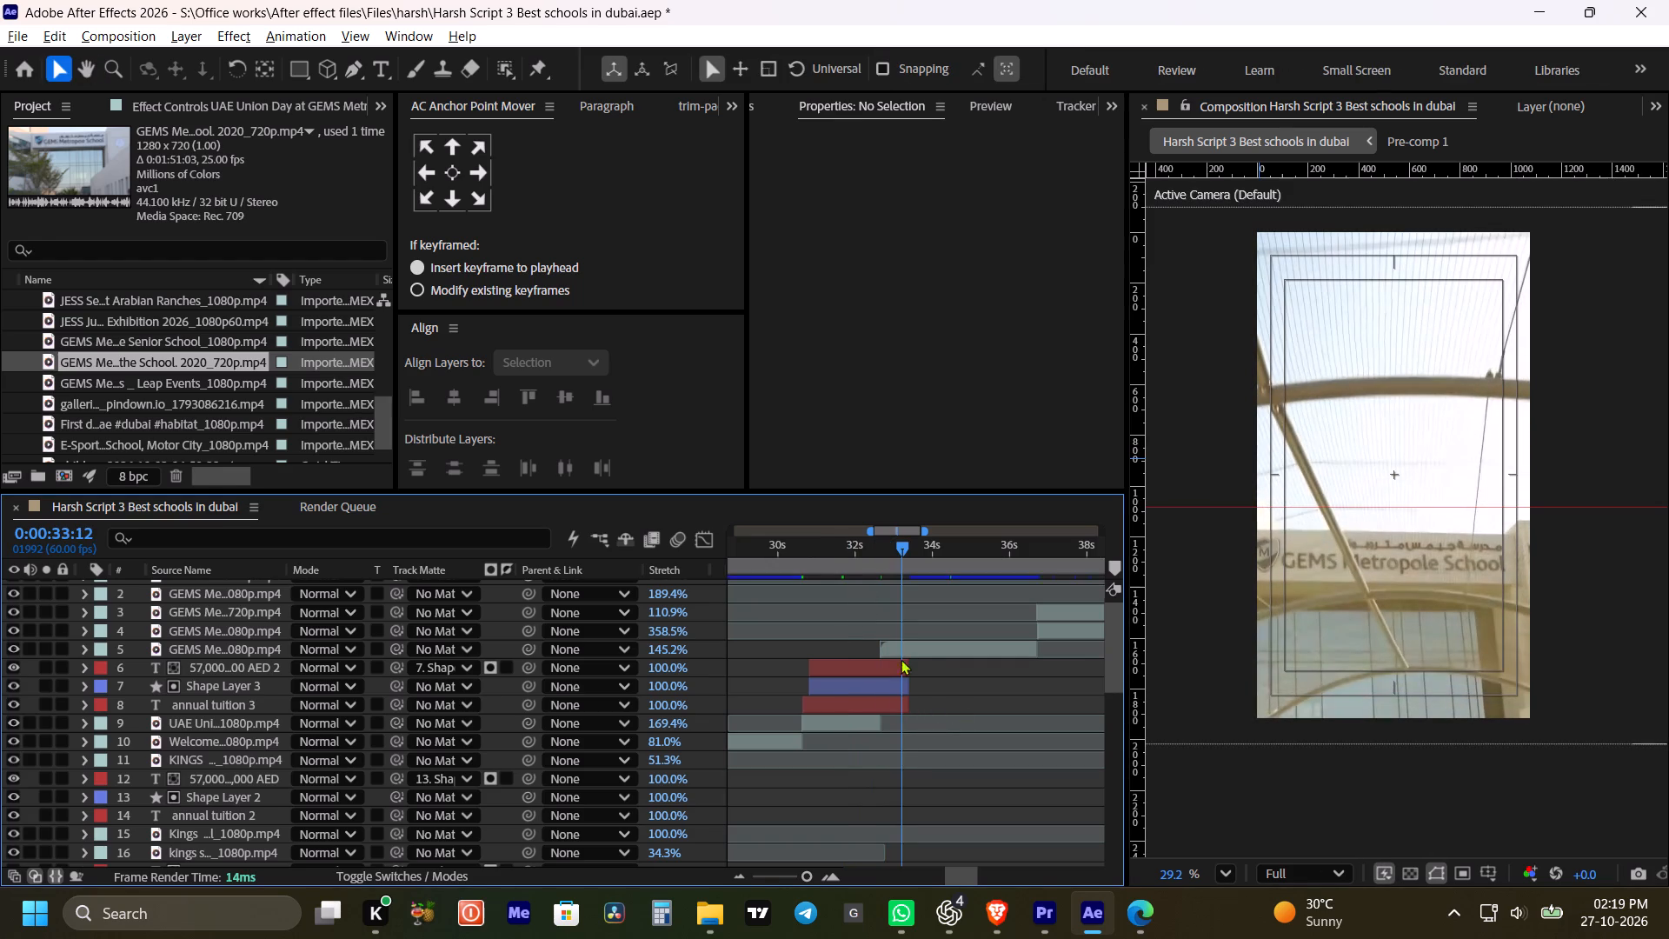
Stretch the UAE Union Day clip to 229.2% so it ends with the tuition graphic, and show its position keyframes.
{"action": "left_click", "coordinate": [847, 725]}
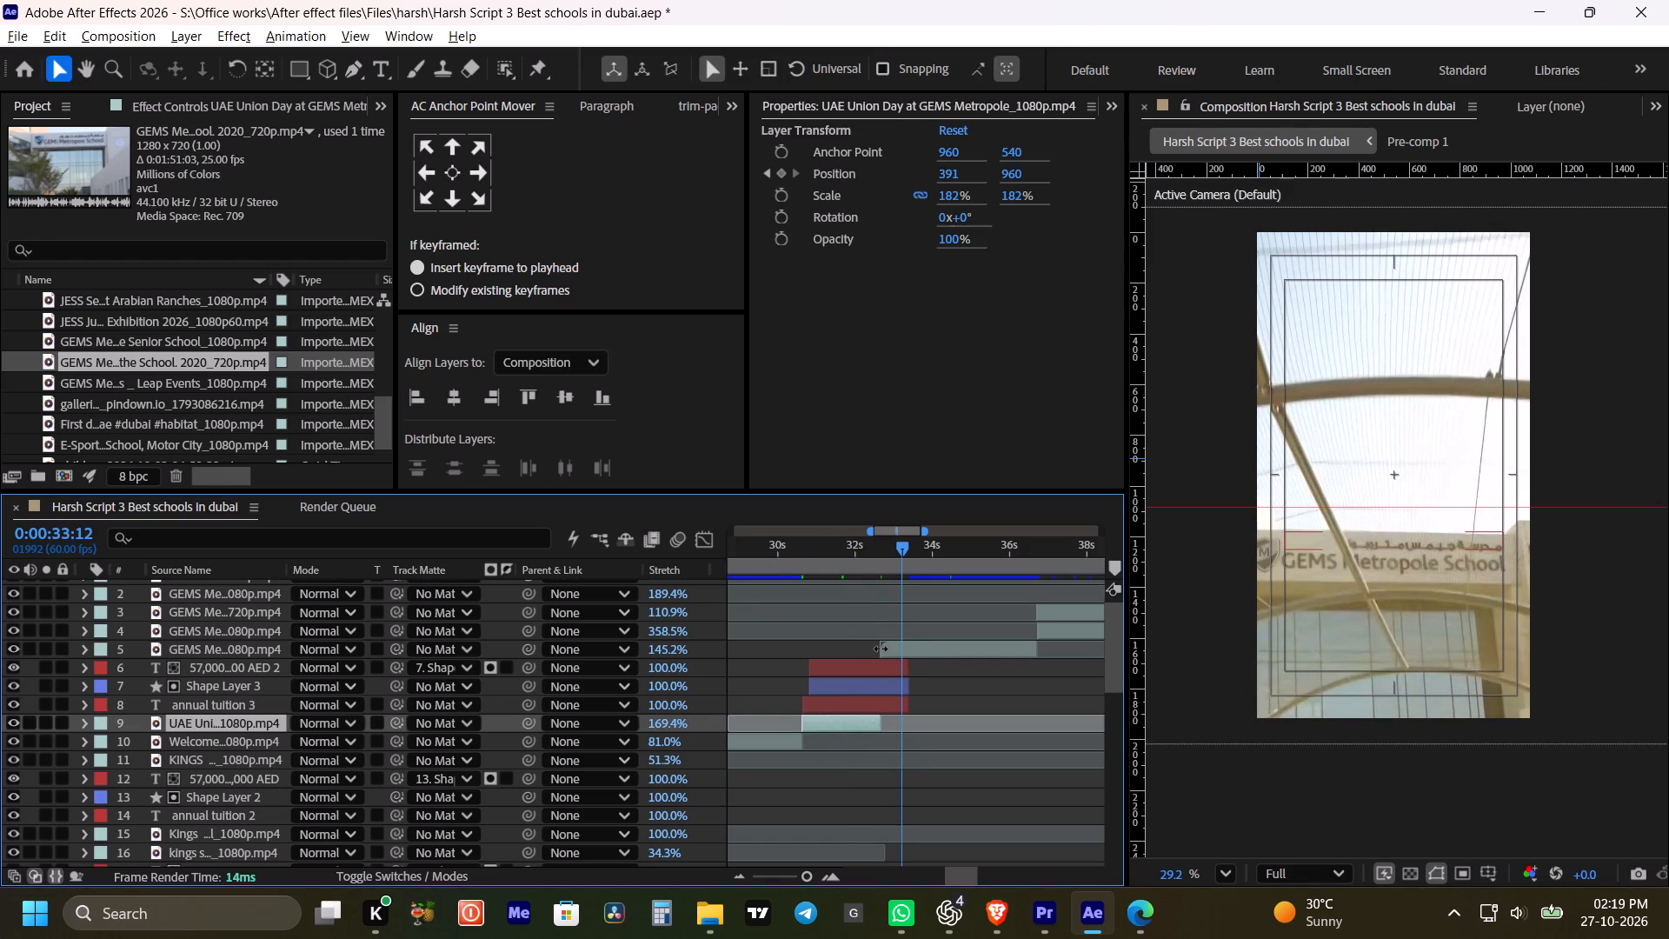
{"action": "left_click_drag", "start_coordinate": [815, 551], "coordinate": [839, 556]}
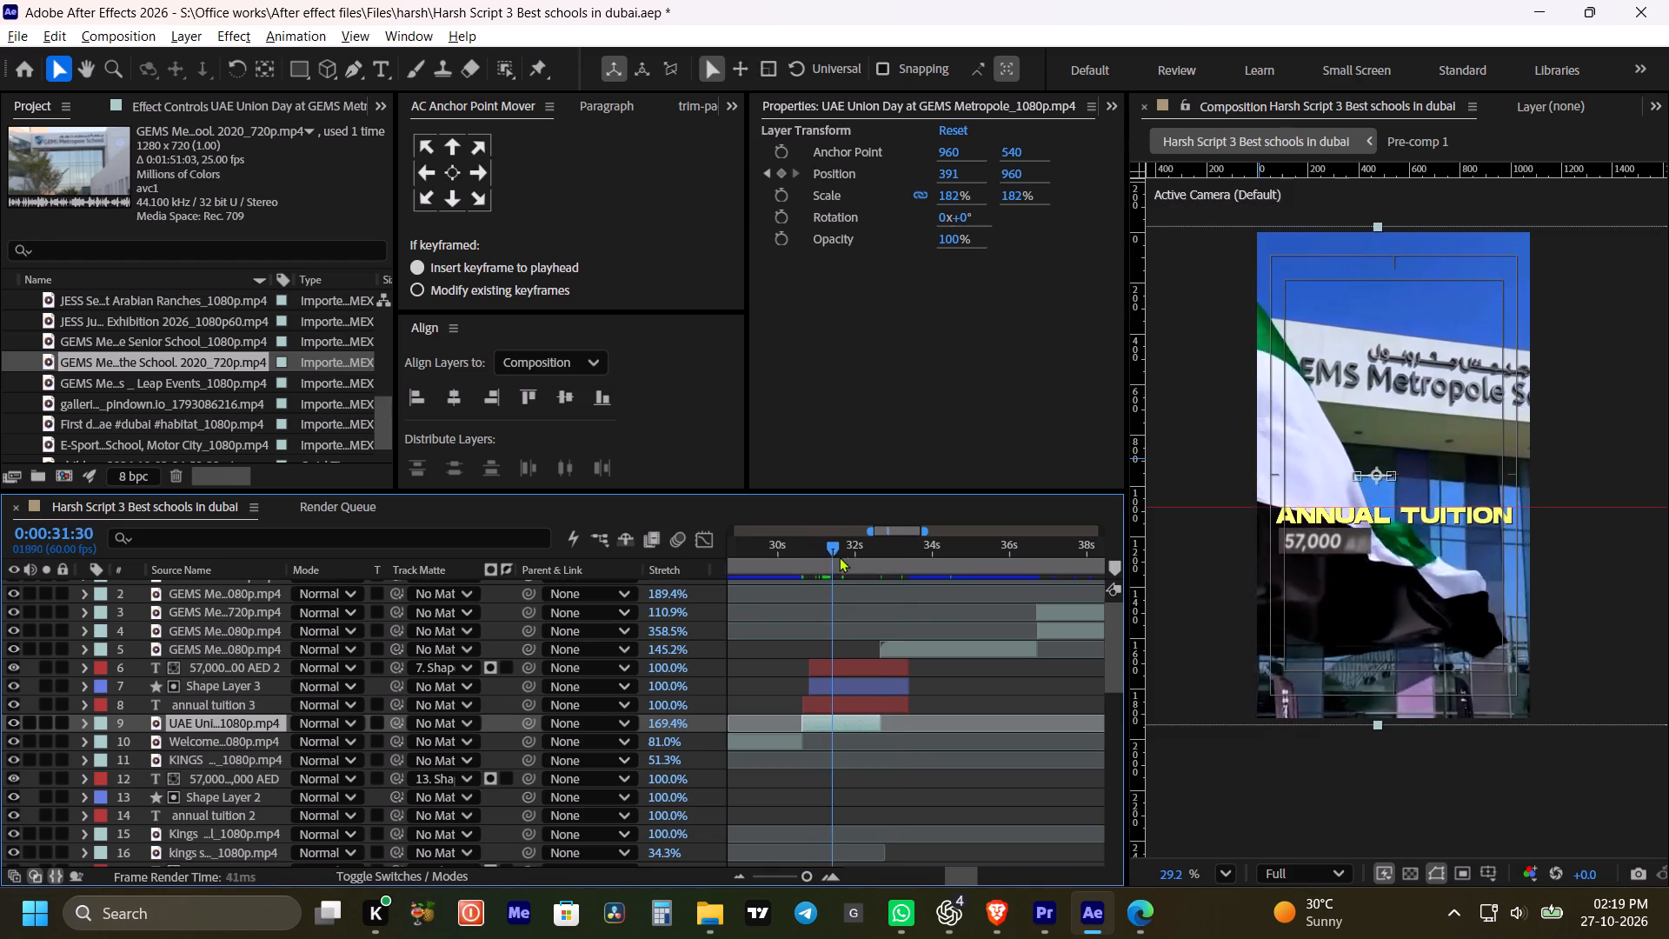
{"action": "left_click_drag", "start_coordinate": [839, 556], "coordinate": [1069, 612]}
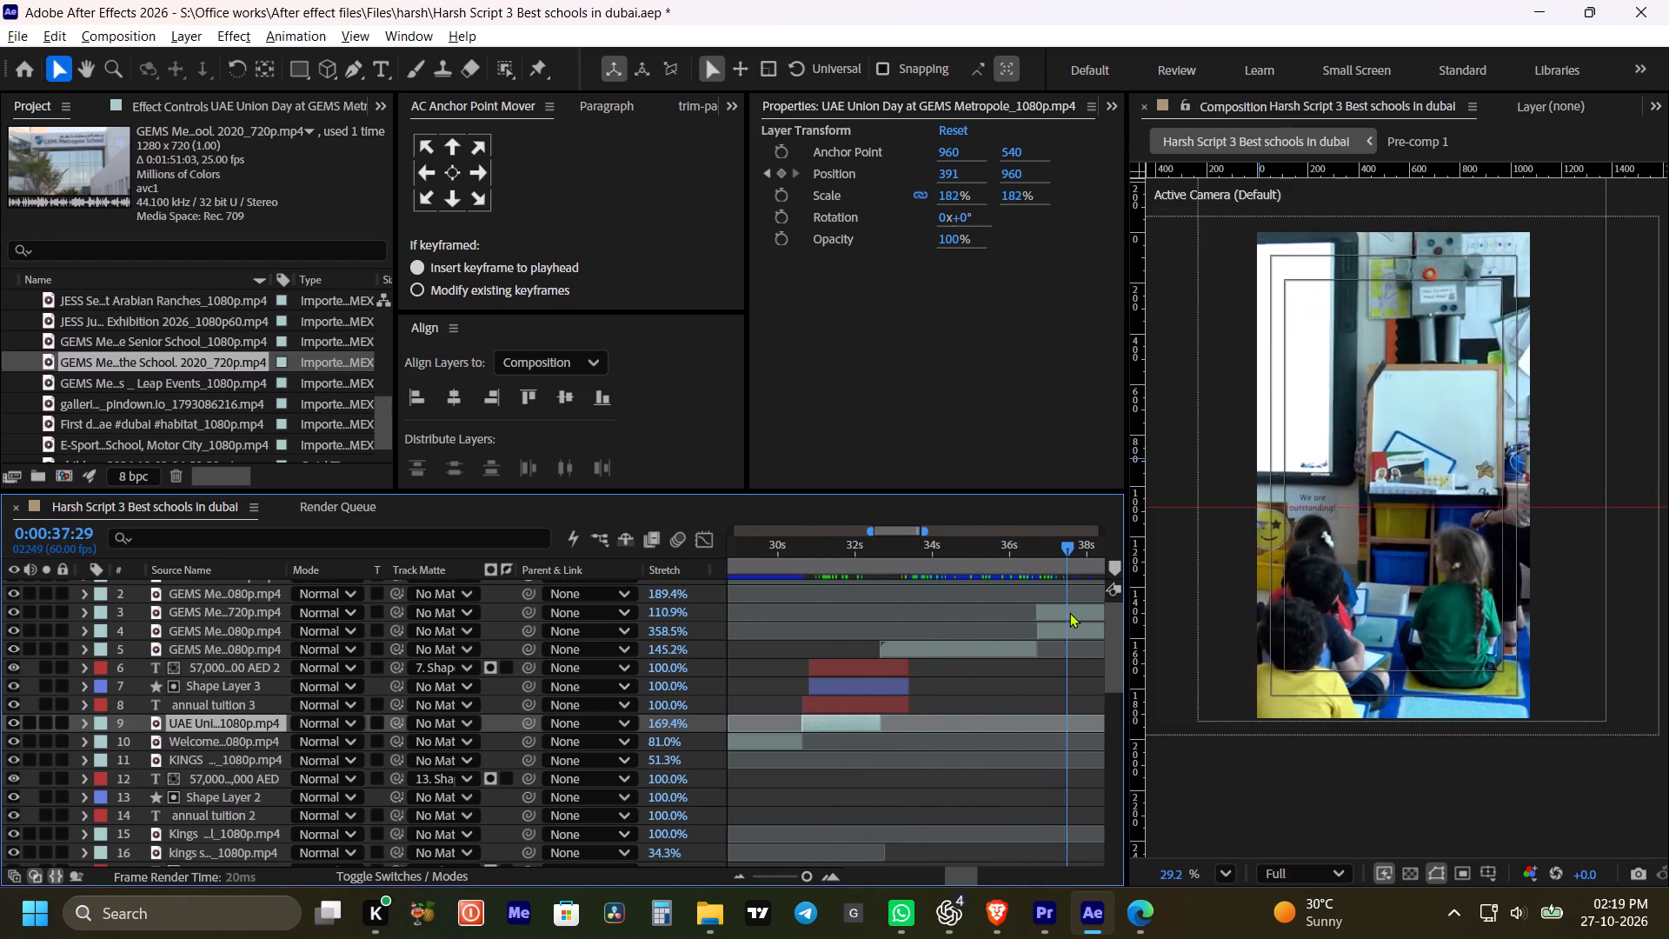
{"action": "left_click_drag", "start_coordinate": [1069, 612], "coordinate": [777, 635]}
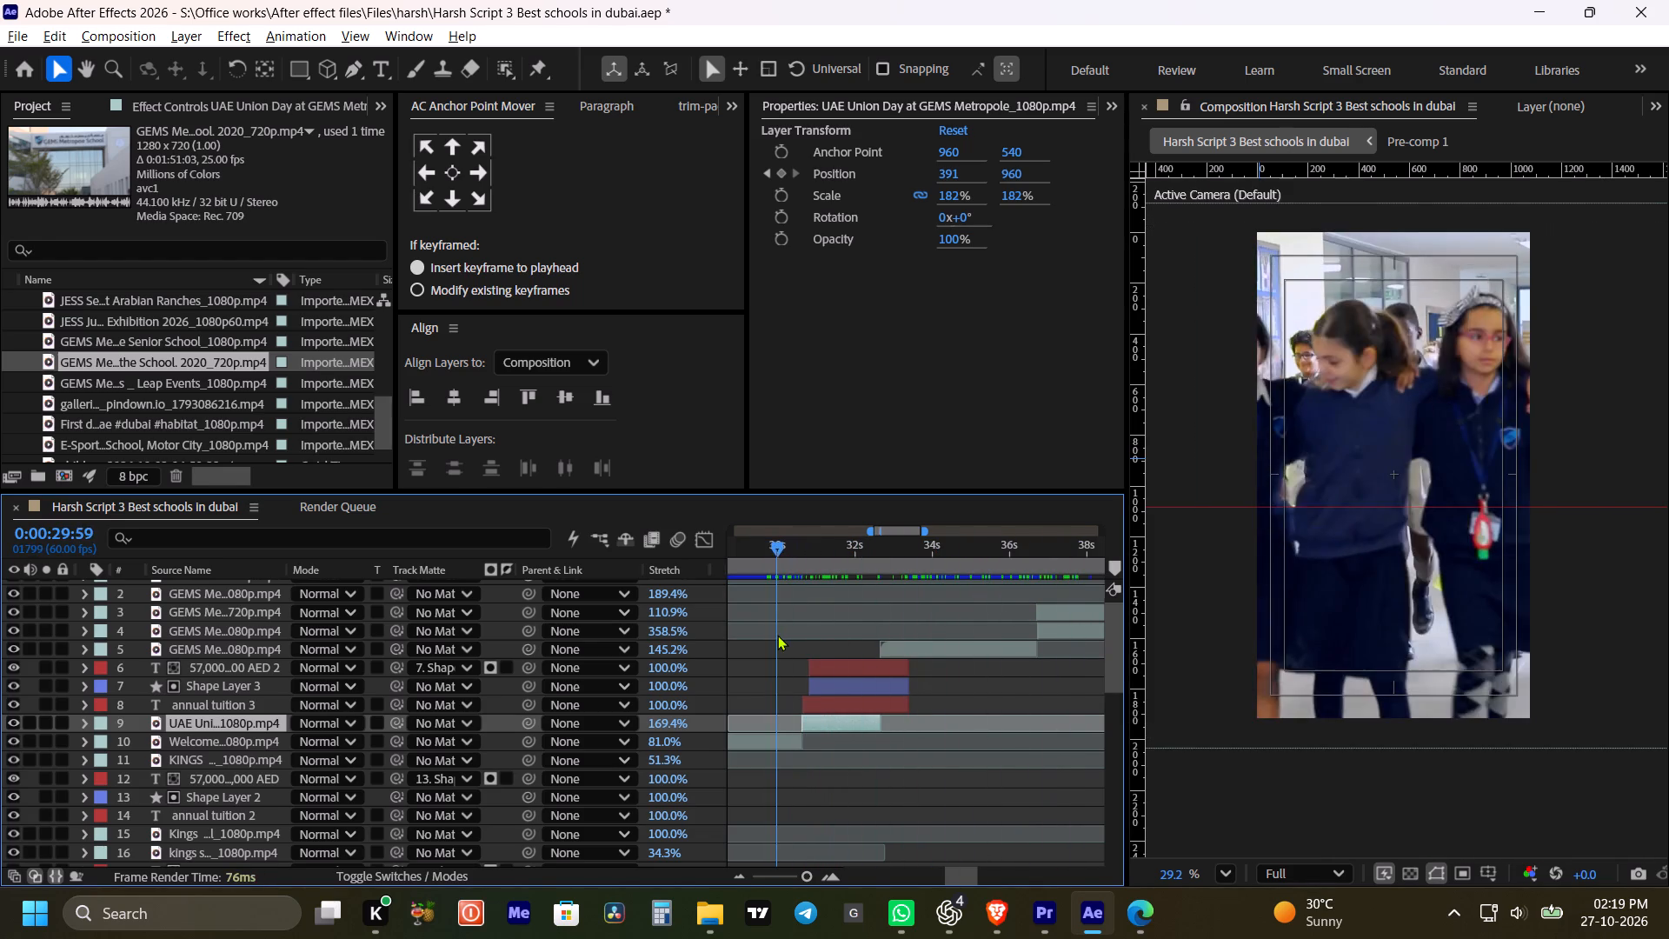
{"action": "left_click_drag", "start_coordinate": [777, 635], "coordinate": [880, 641]}
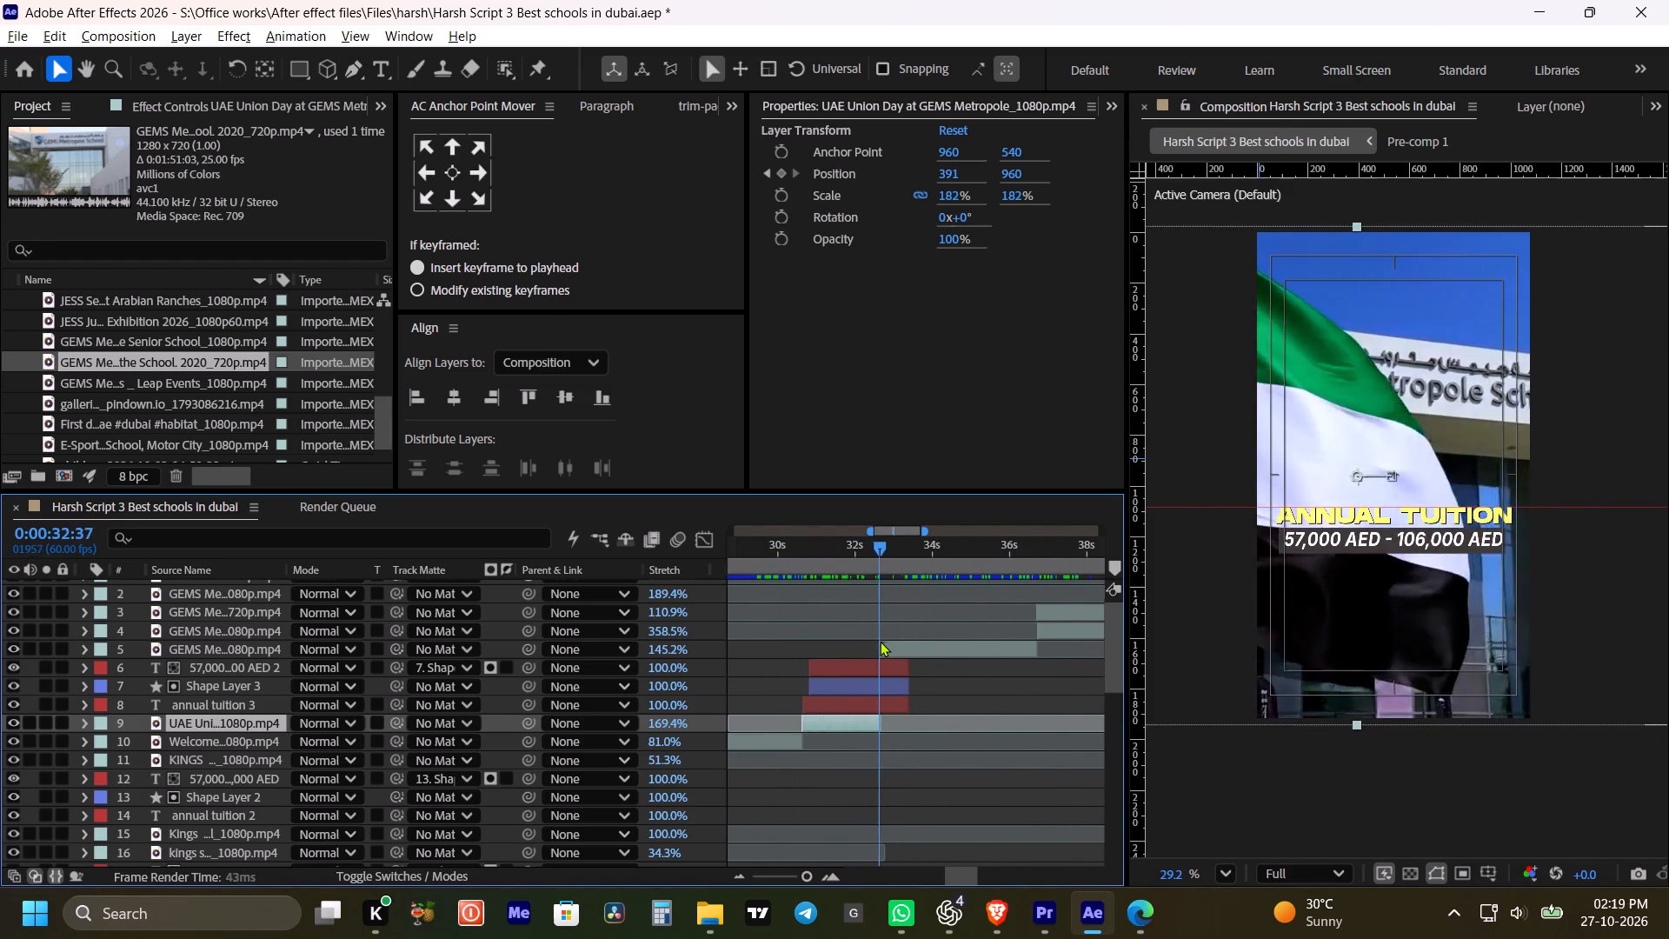
{"action": "left_click_drag", "start_coordinate": [880, 641], "coordinate": [887, 642]}
{"action": "left_click_drag", "start_coordinate": [880, 723], "coordinate": [895, 725], "text": "alt"}
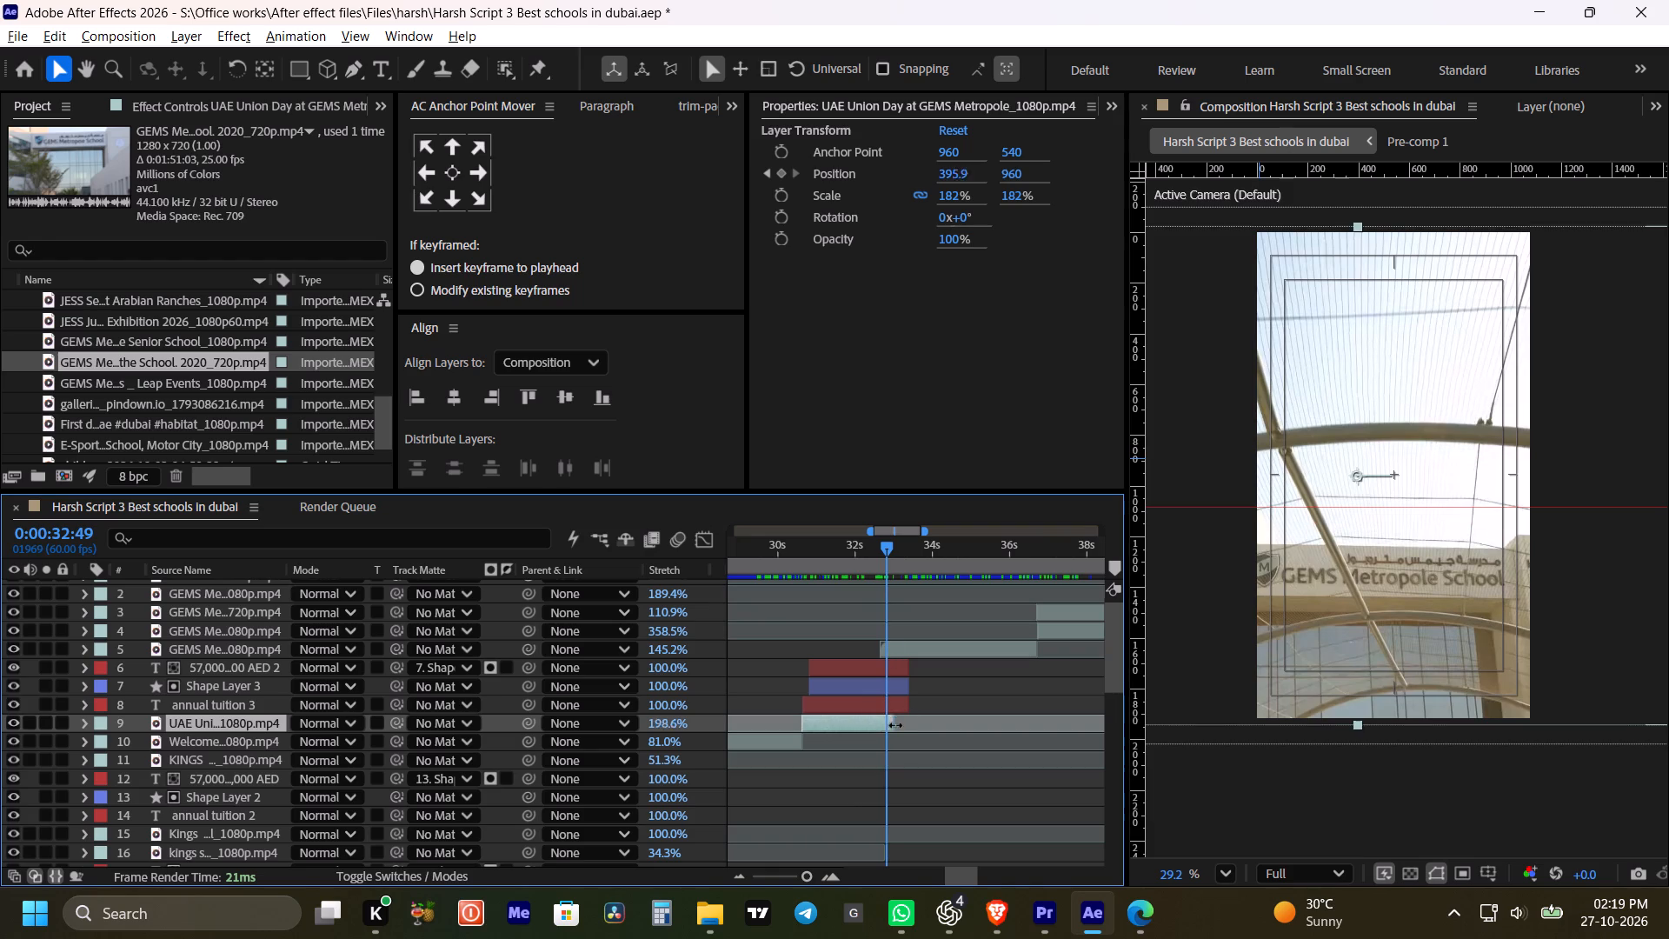
{"action": "left_click_drag", "start_coordinate": [895, 725], "coordinate": [908, 728], "text": "alt"}
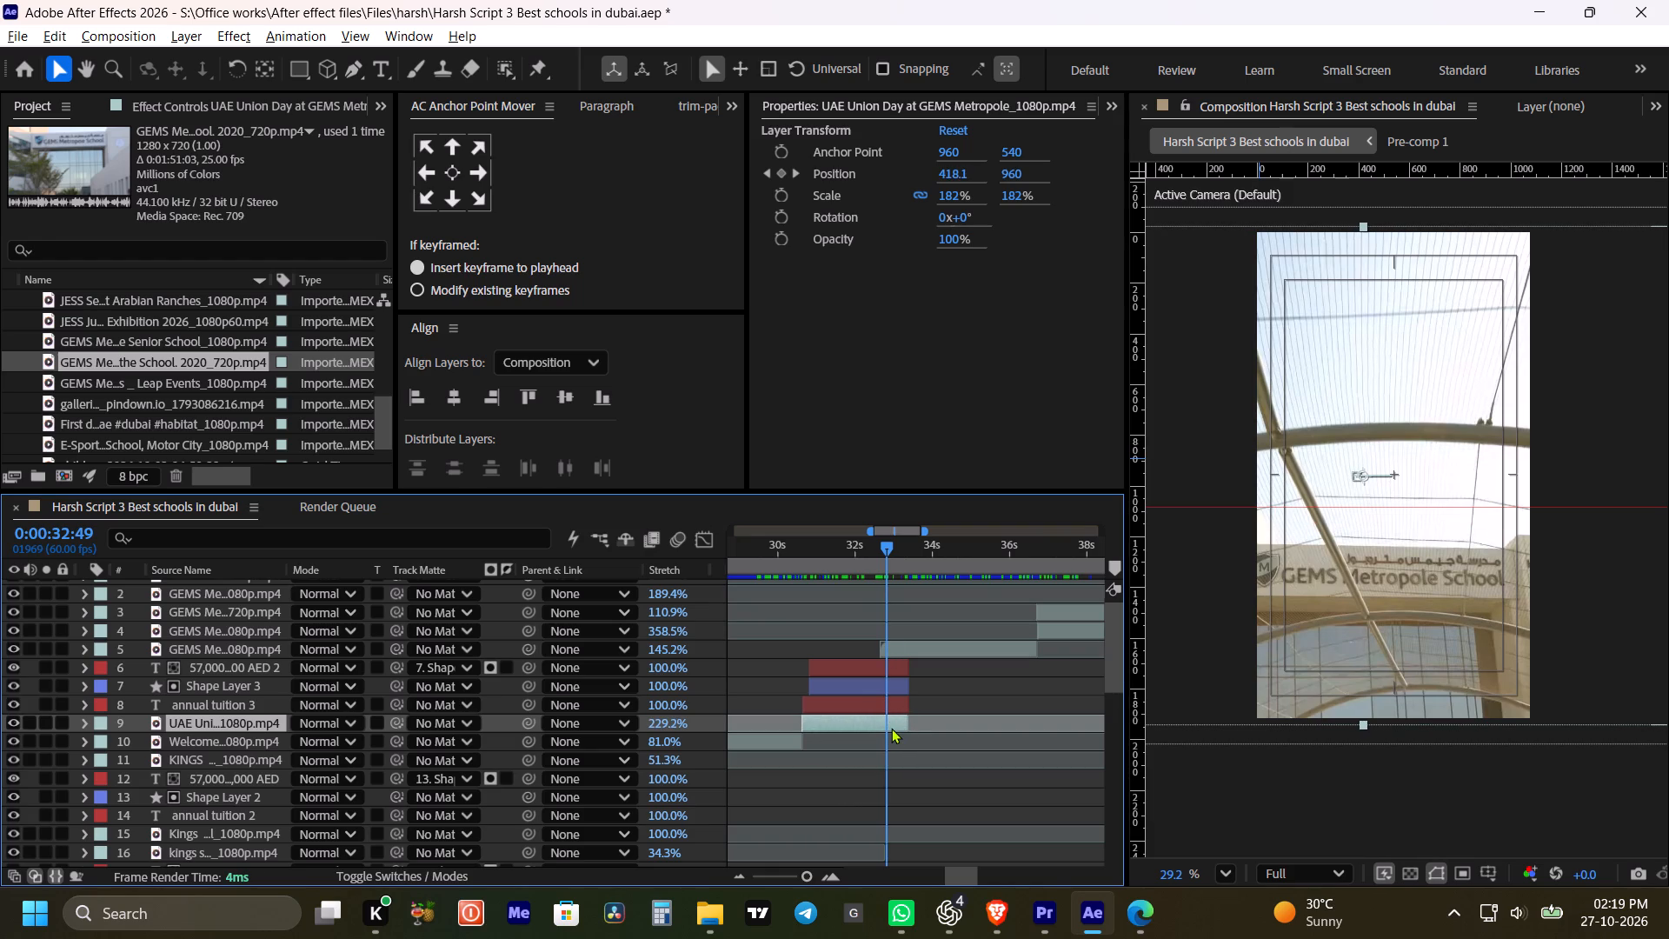
{"action": "left_click", "coordinate": [891, 728]}
{"action": "key", "text": "u"}
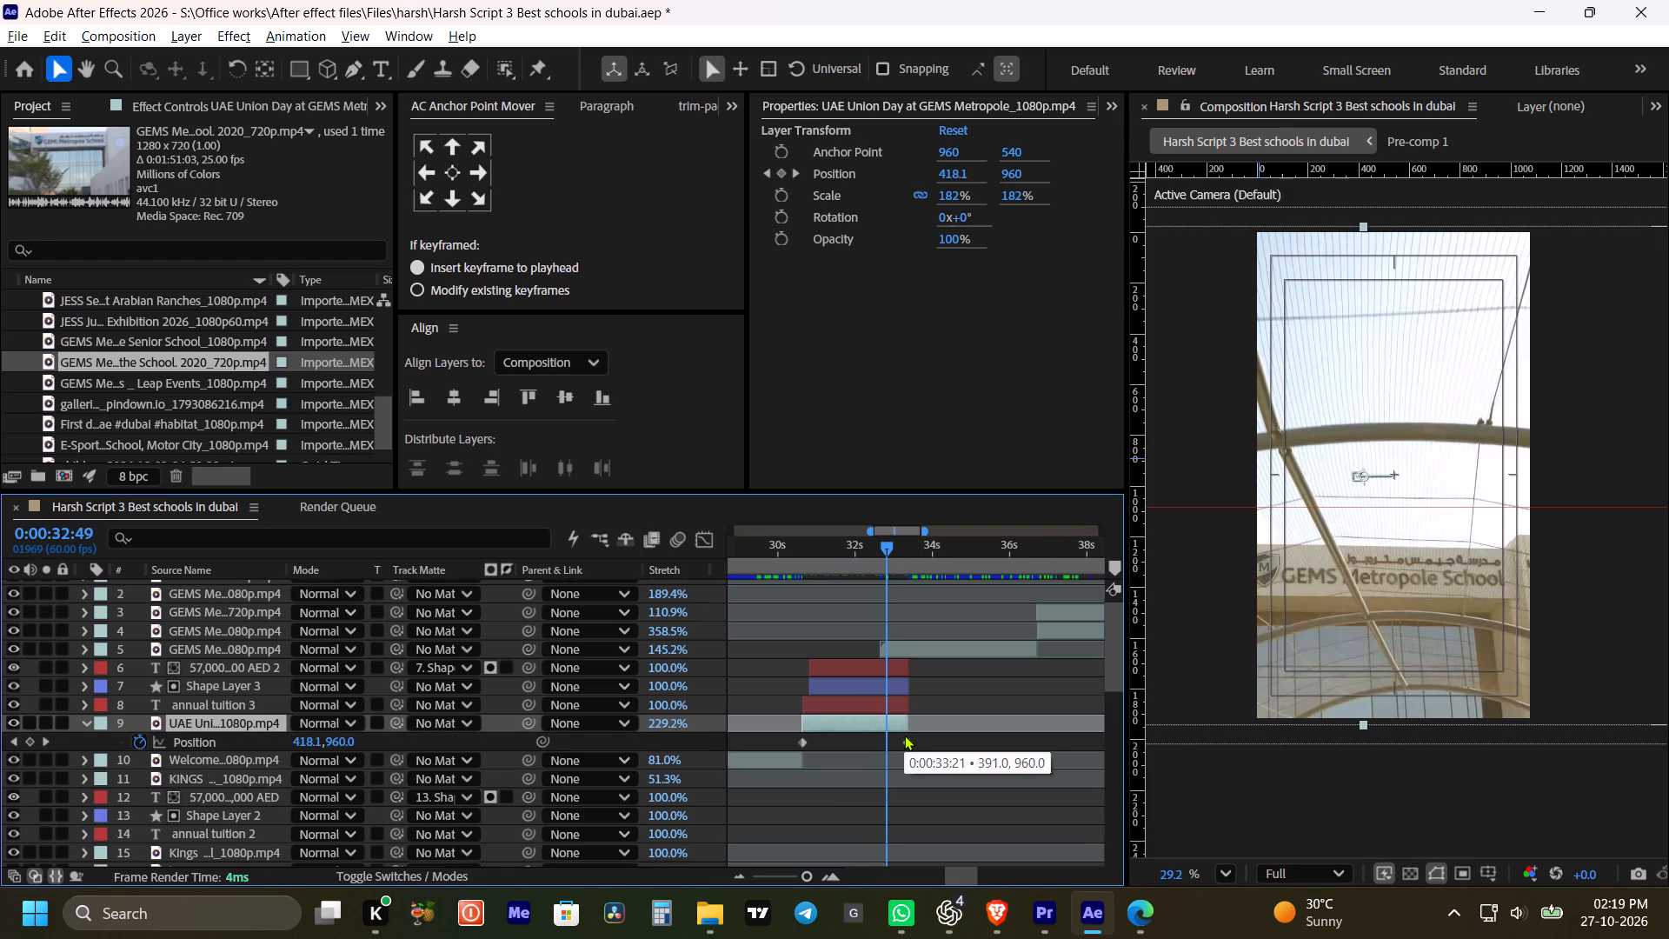
Trim the start of the GEMS Metropole Senior School clip to the end of the UAE Union Day clip.
{"action": "left_click_drag", "start_coordinate": [877, 556], "coordinate": [891, 563]}
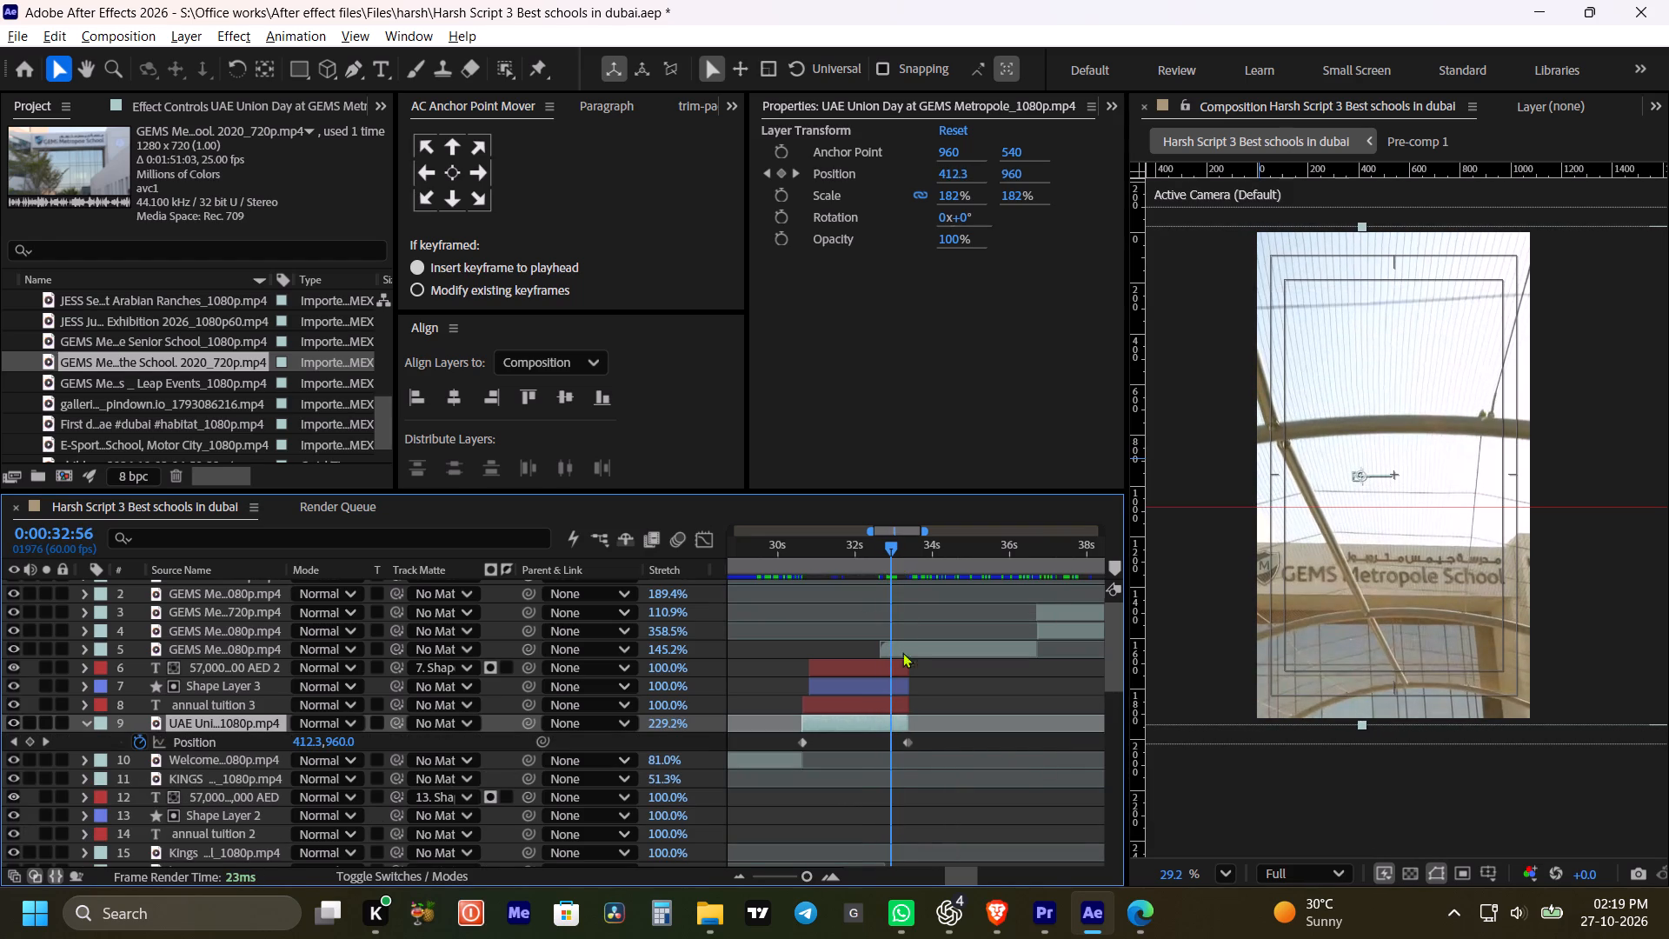
{"action": "left_click_drag", "start_coordinate": [881, 648], "coordinate": [909, 653]}
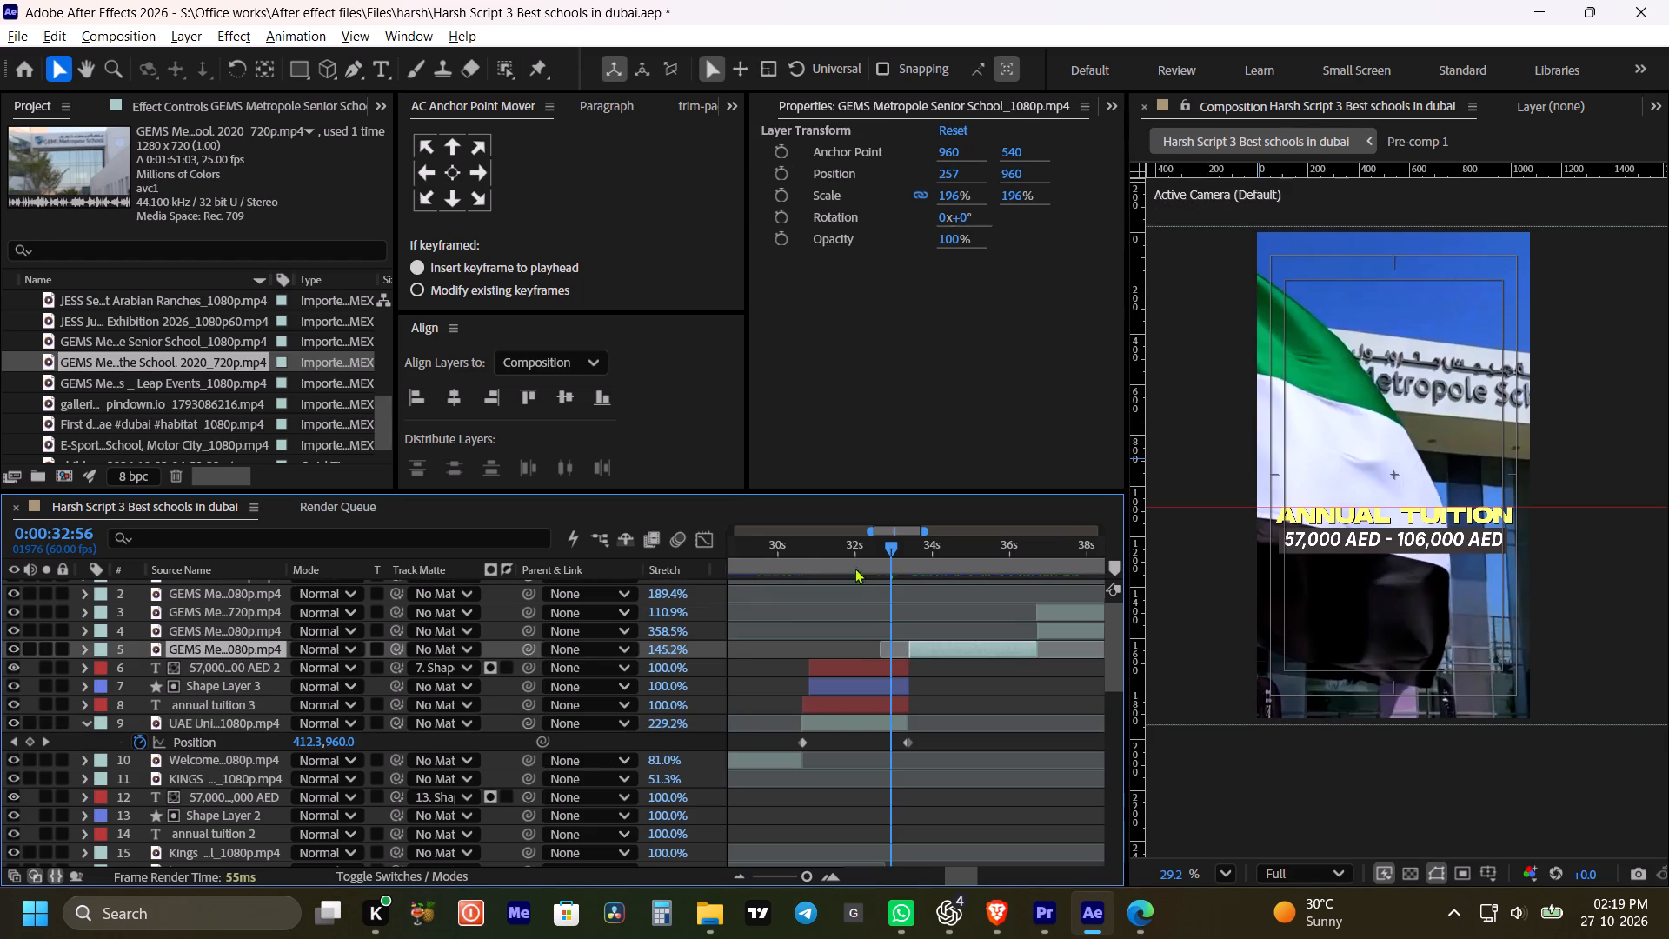
Play the tuition graphic over the UAE Union Day clip from about 0:00:31 and save the project.
{"action": "left_click", "coordinate": [828, 536]}
{"action": "key", "text": "space"}
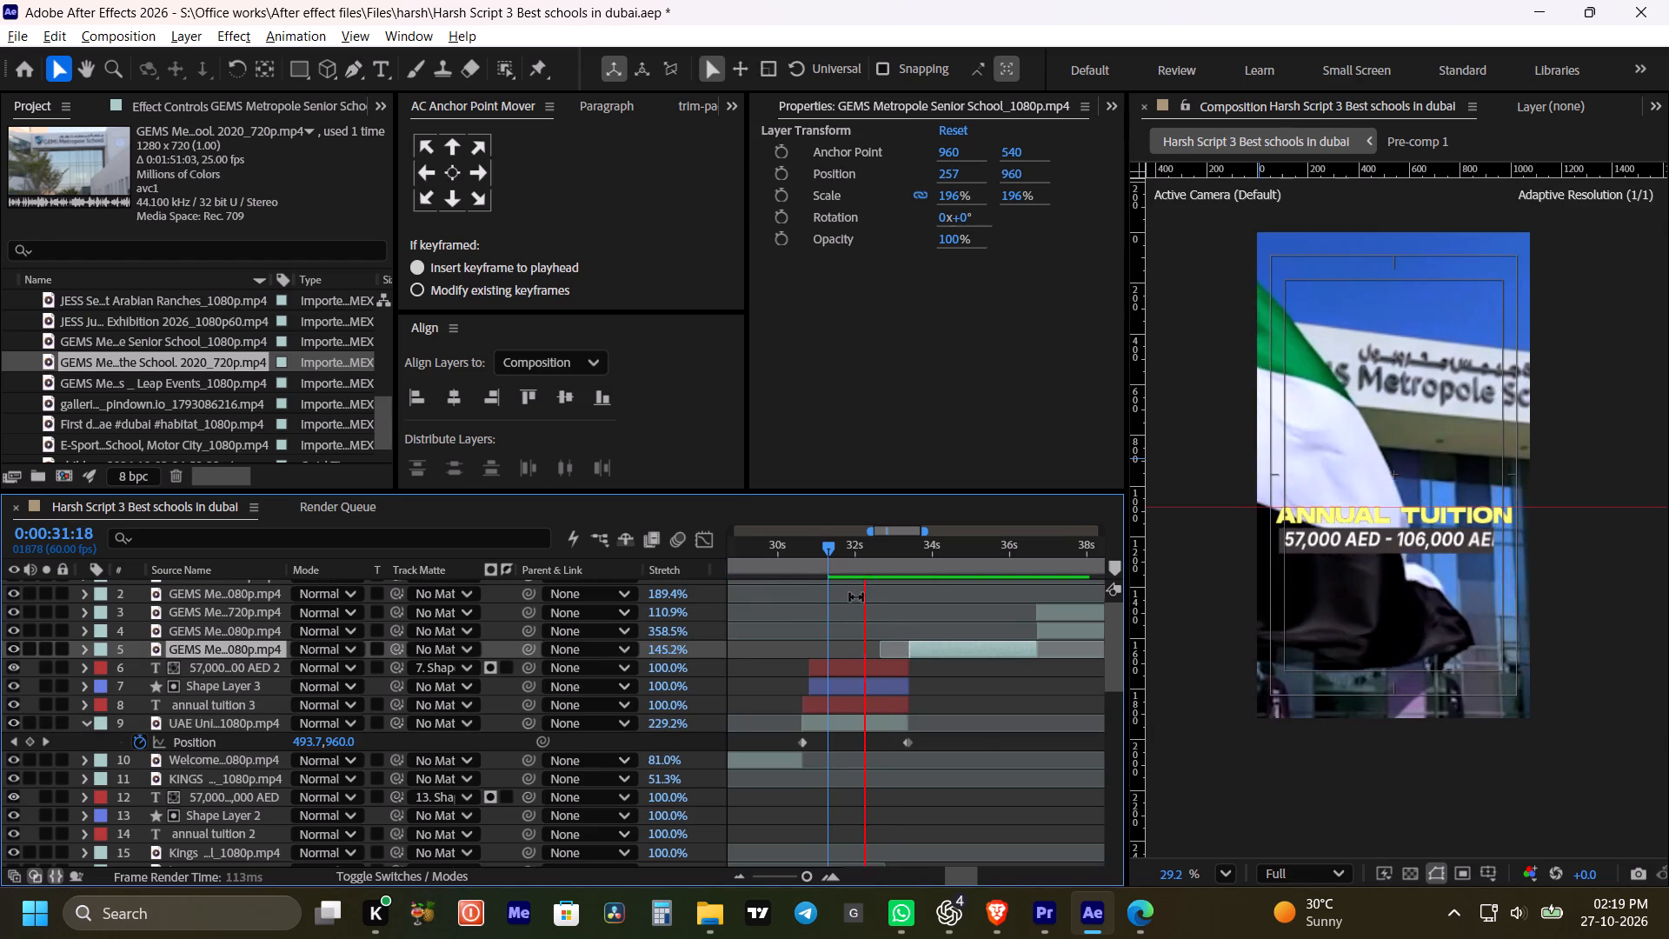
{"action": "key", "text": "space"}
{"action": "key", "text": "space"}
{"action": "key", "text": "space"}
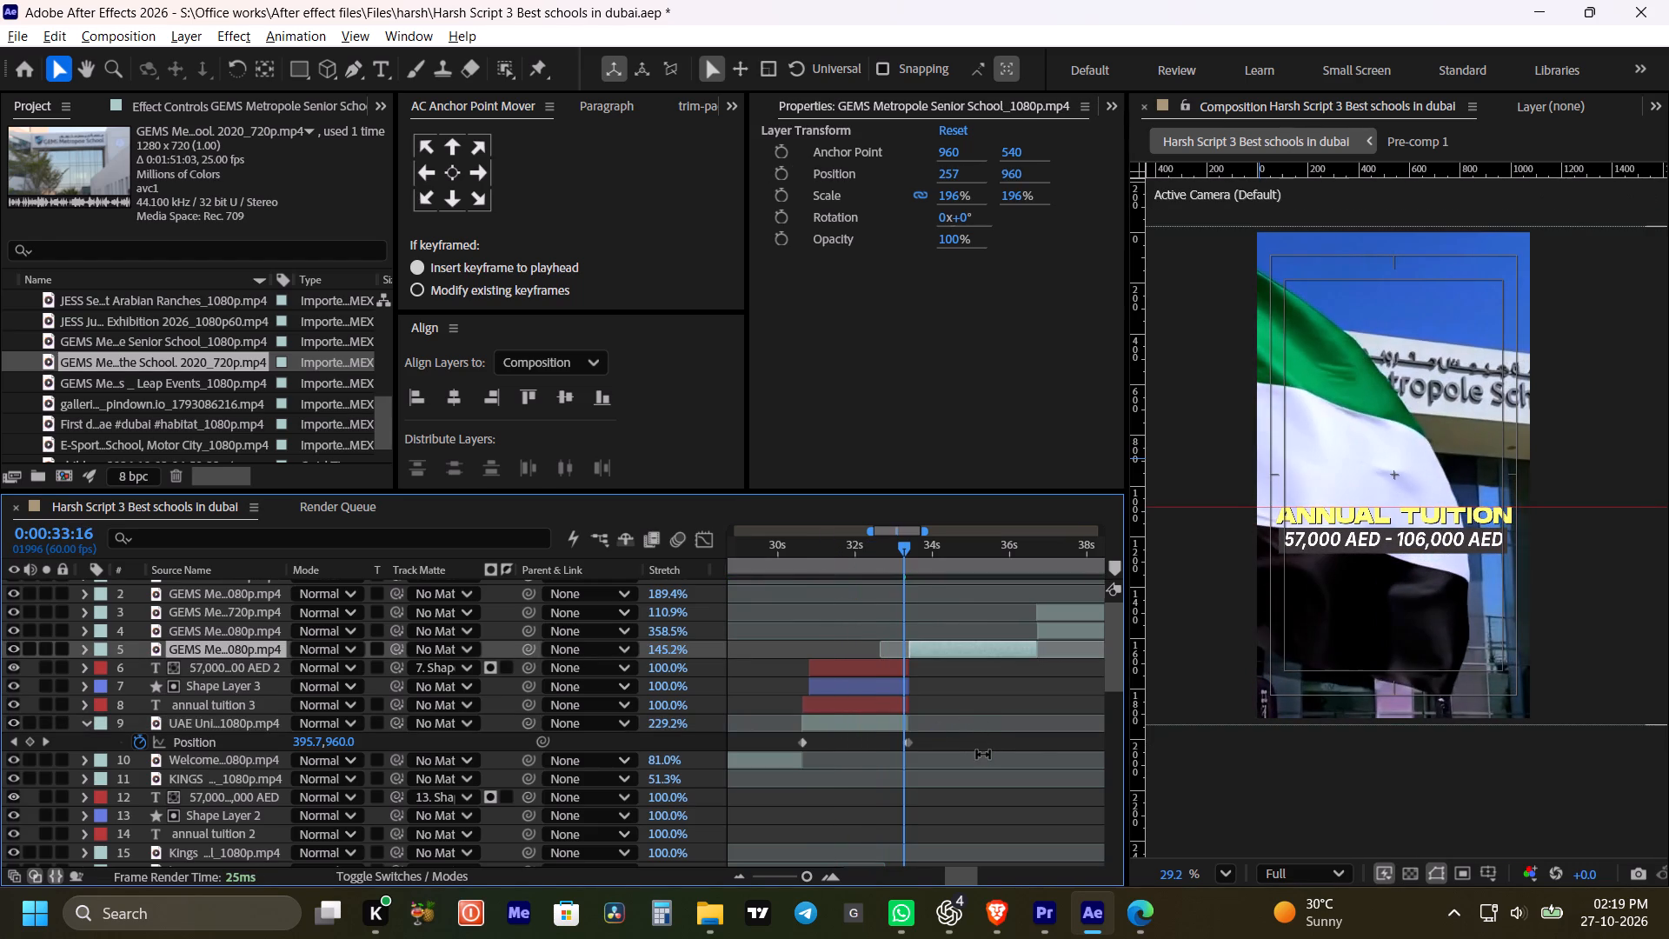
{"action": "left_click", "coordinate": [977, 740]}
{"action": "key", "text": "ctrl+s"}
{"action": "left_click", "coordinate": [816, 554]}
{"action": "key", "text": "space"}
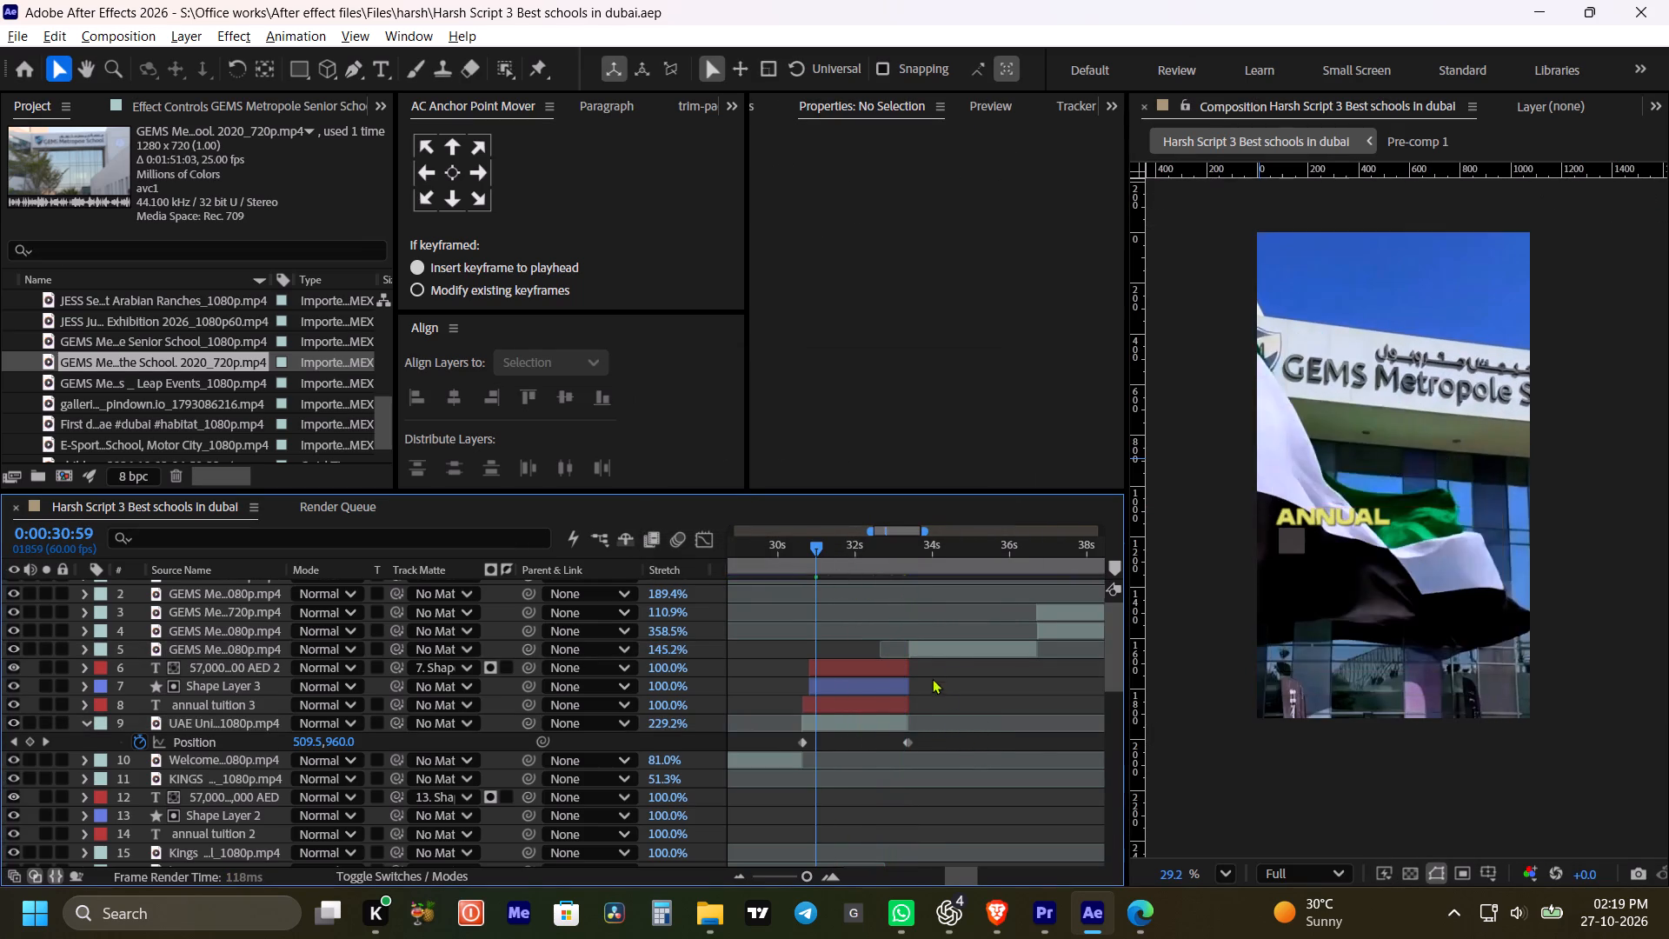
{"action": "key", "text": "space"}
{"action": "left_click", "coordinate": [945, 670]}
{"action": "key", "text": "space"}
In the script document in Brave, look up the GEMS Metropole fee and copy the figure 38,393.
{"action": "left_click", "coordinate": [994, 910]}
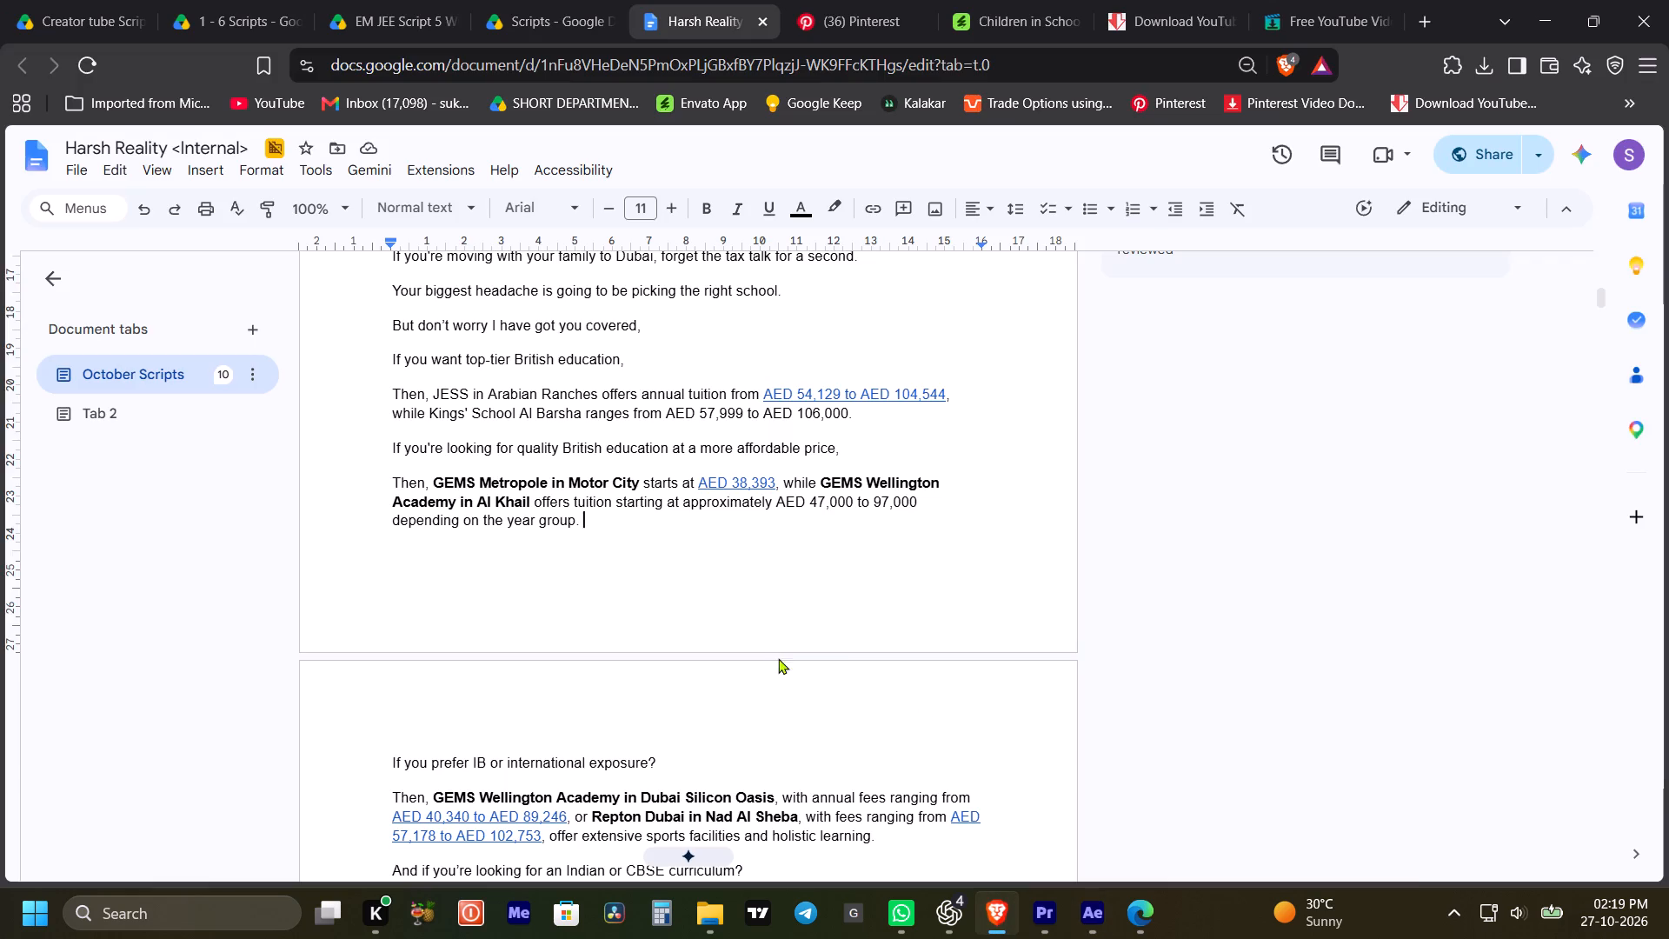
{"action": "left_click_drag", "start_coordinate": [731, 481], "coordinate": [768, 485]}
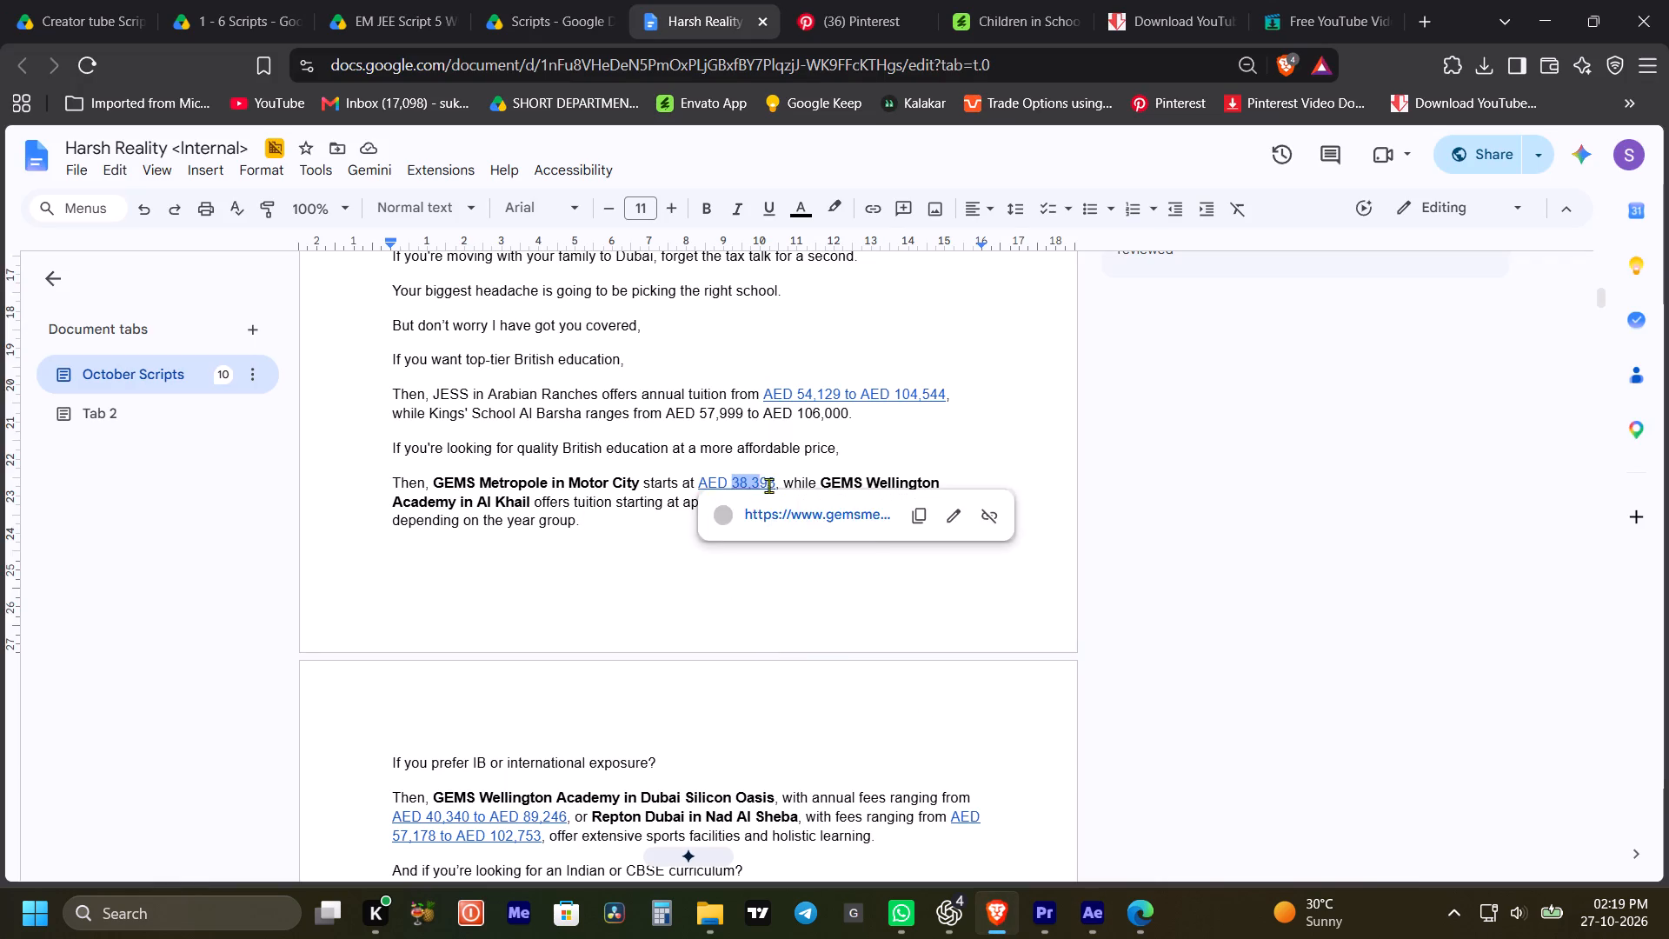
{"action": "left_click_drag", "start_coordinate": [768, 485], "coordinate": [780, 485]}
{"action": "key", "text": "ctrl+c"}
{"action": "key", "text": "ctrl+c"}
{"action": "key", "text": "ctrl+c"}
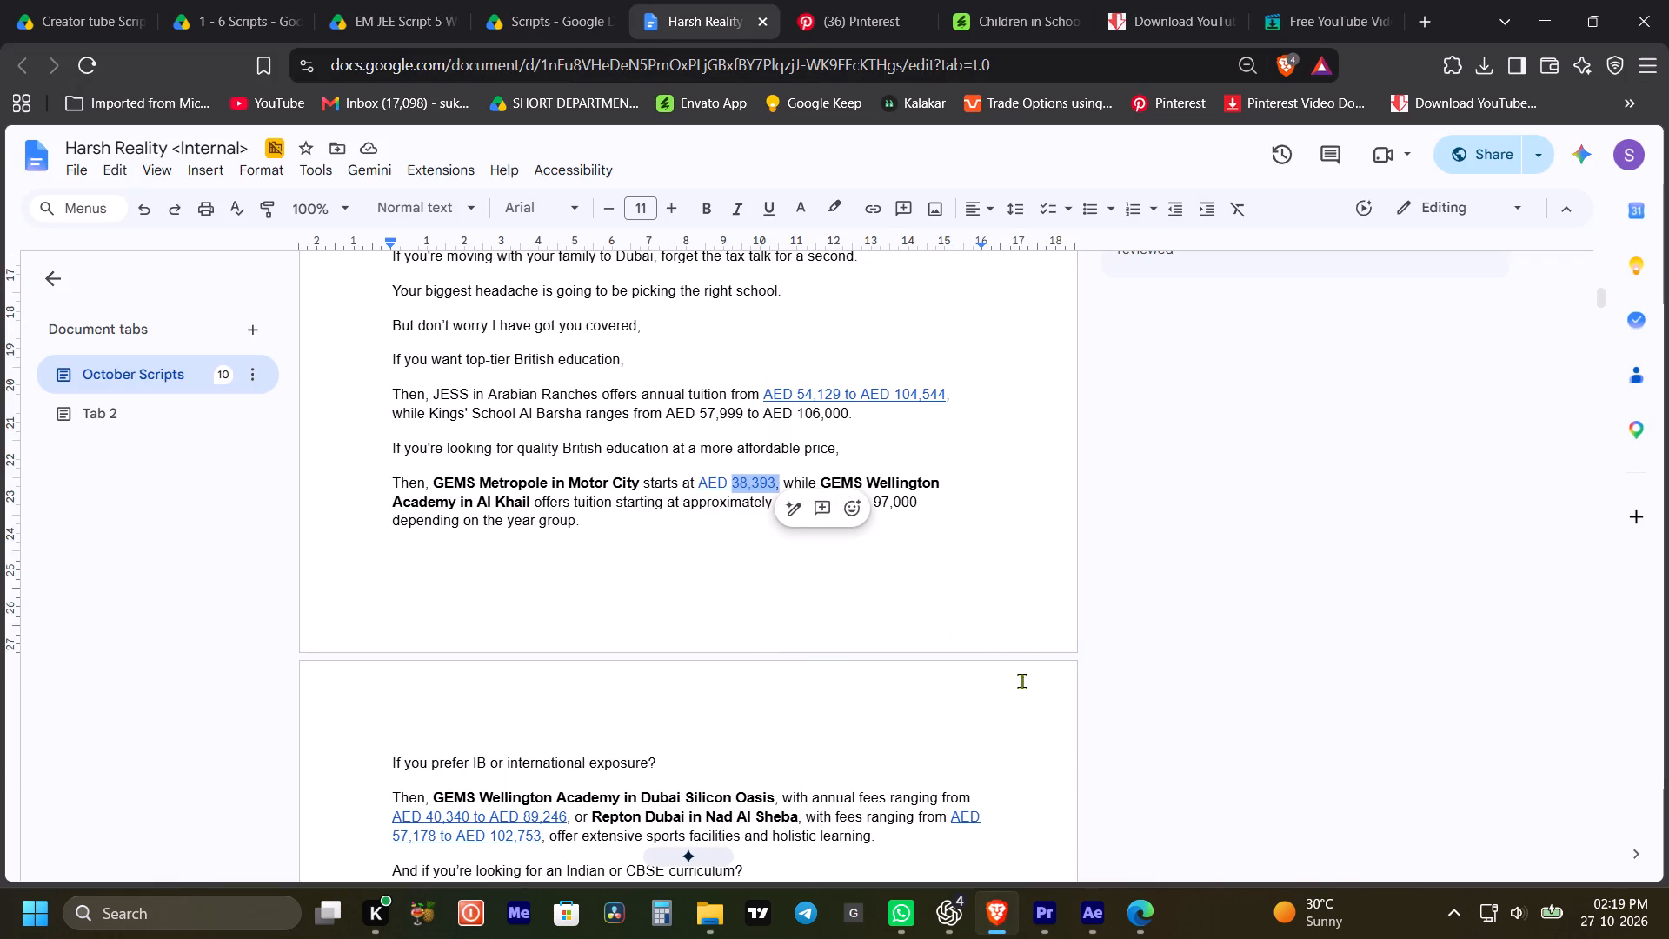
{"action": "left_click", "coordinate": [1107, 650]}
Back in After Effects, replace the fee range in the newest tuition text layer with "38,000 AED".
{"action": "left_click", "coordinate": [1095, 916]}
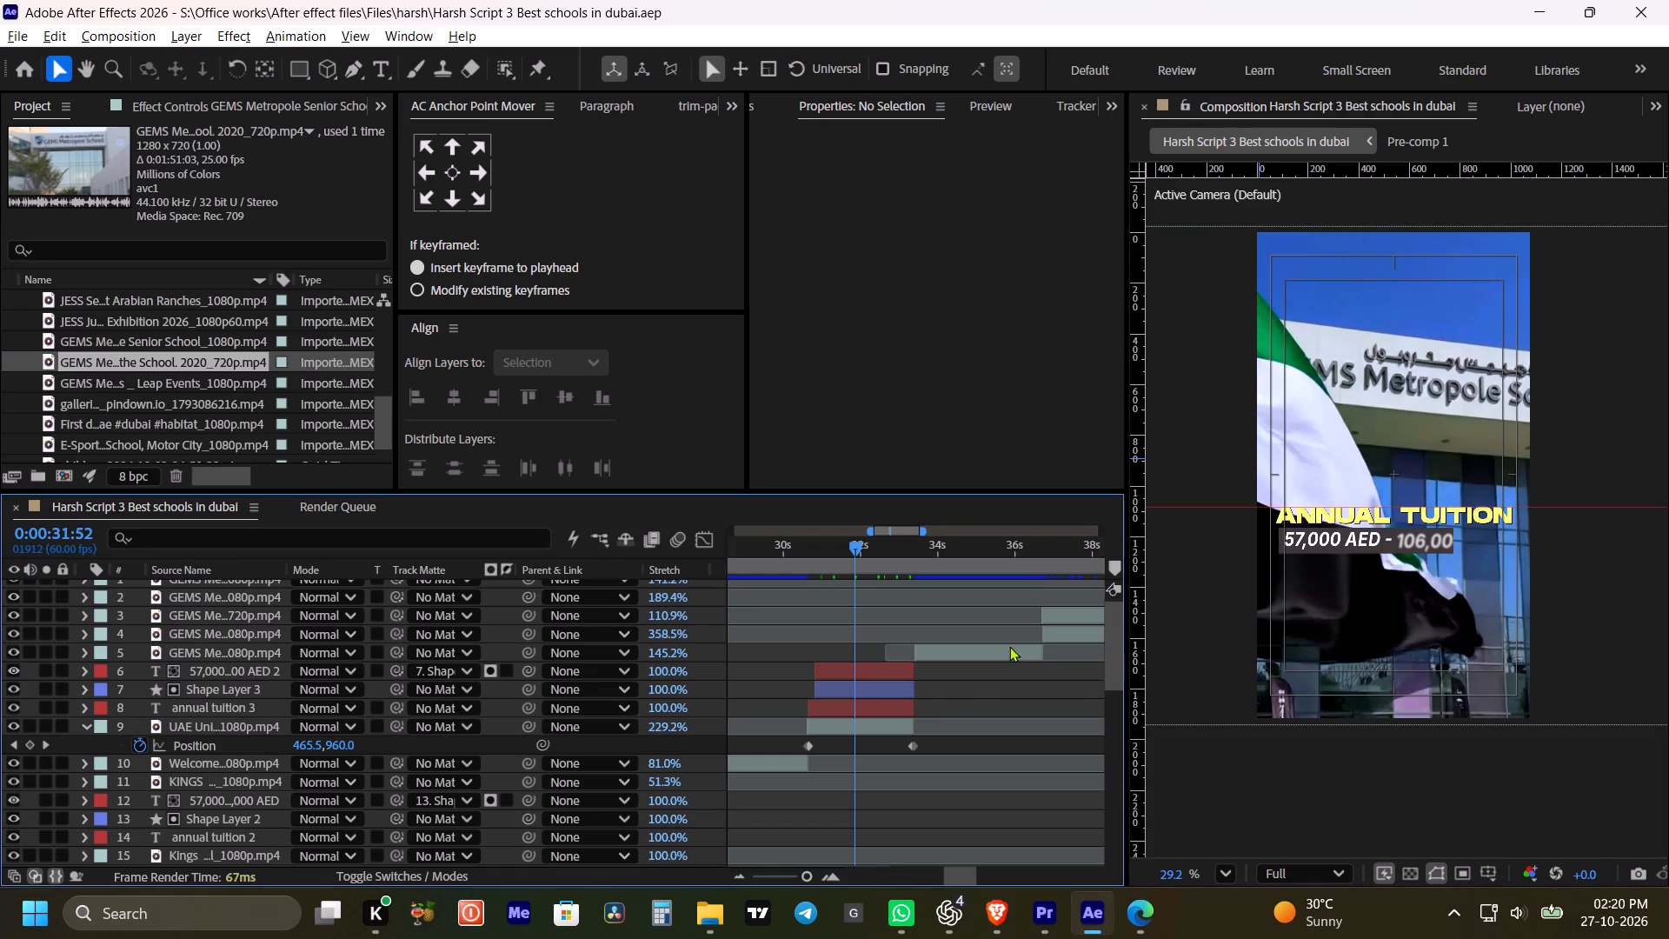
{"action": "double_click", "coordinate": [862, 670]}
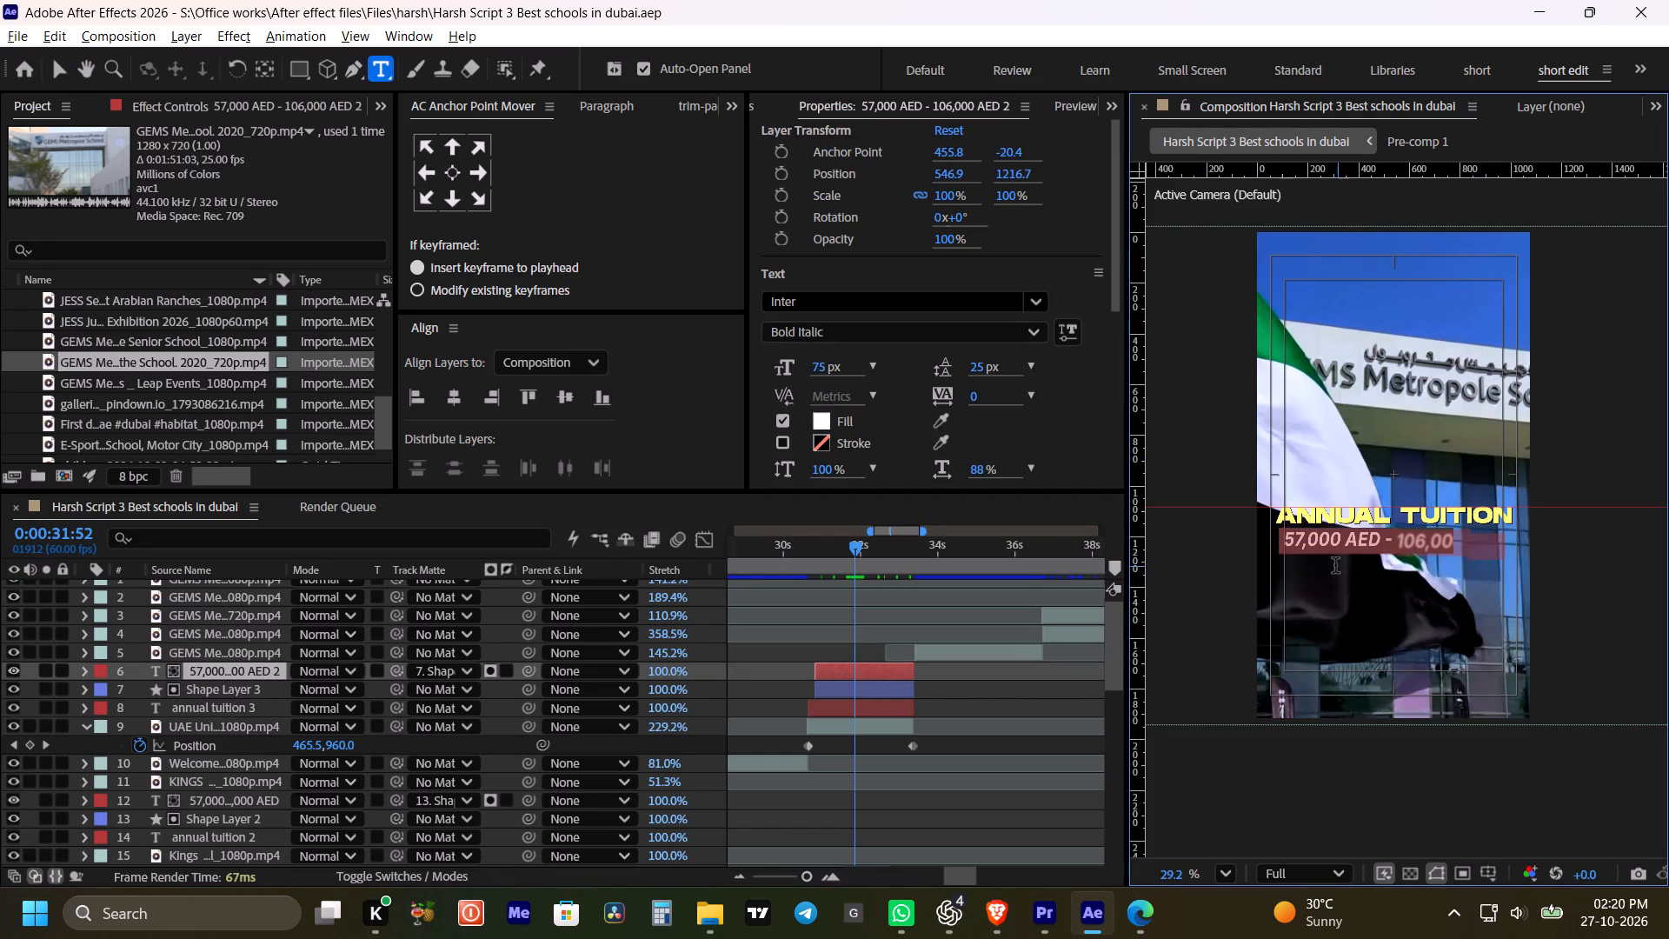
{"action": "left_click", "coordinate": [1343, 534]}
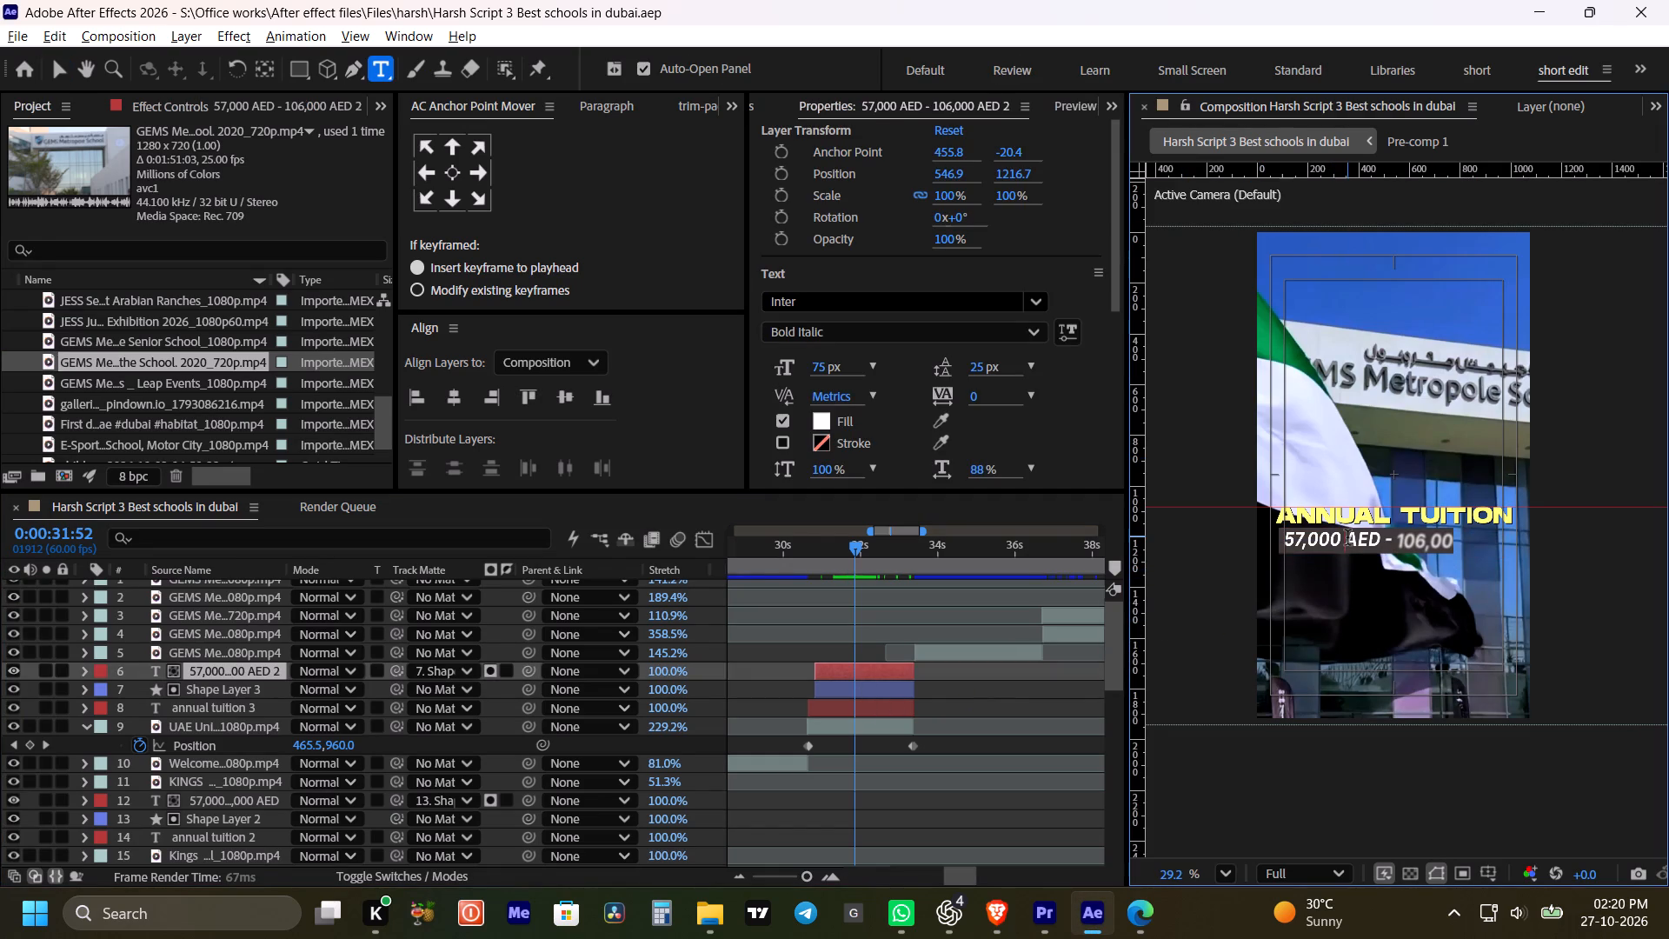
{"action": "left_click_drag", "start_coordinate": [1342, 534], "coordinate": [1280, 543]}
{"action": "key", "text": "3"}
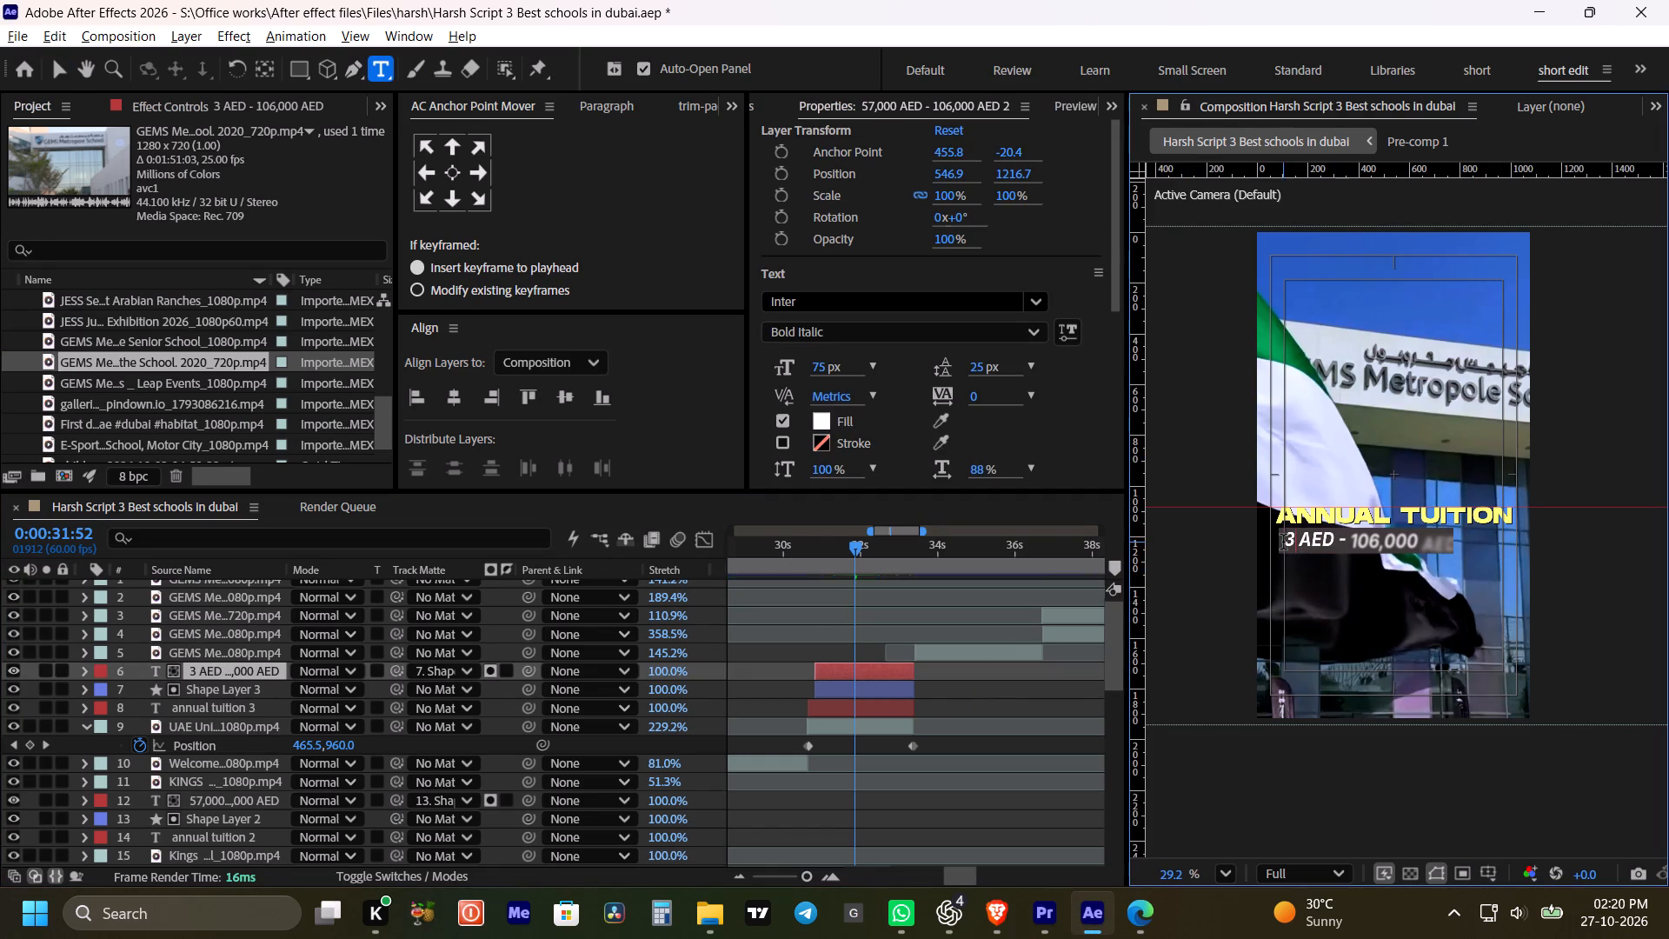
{"action": "key", "text": "8"}
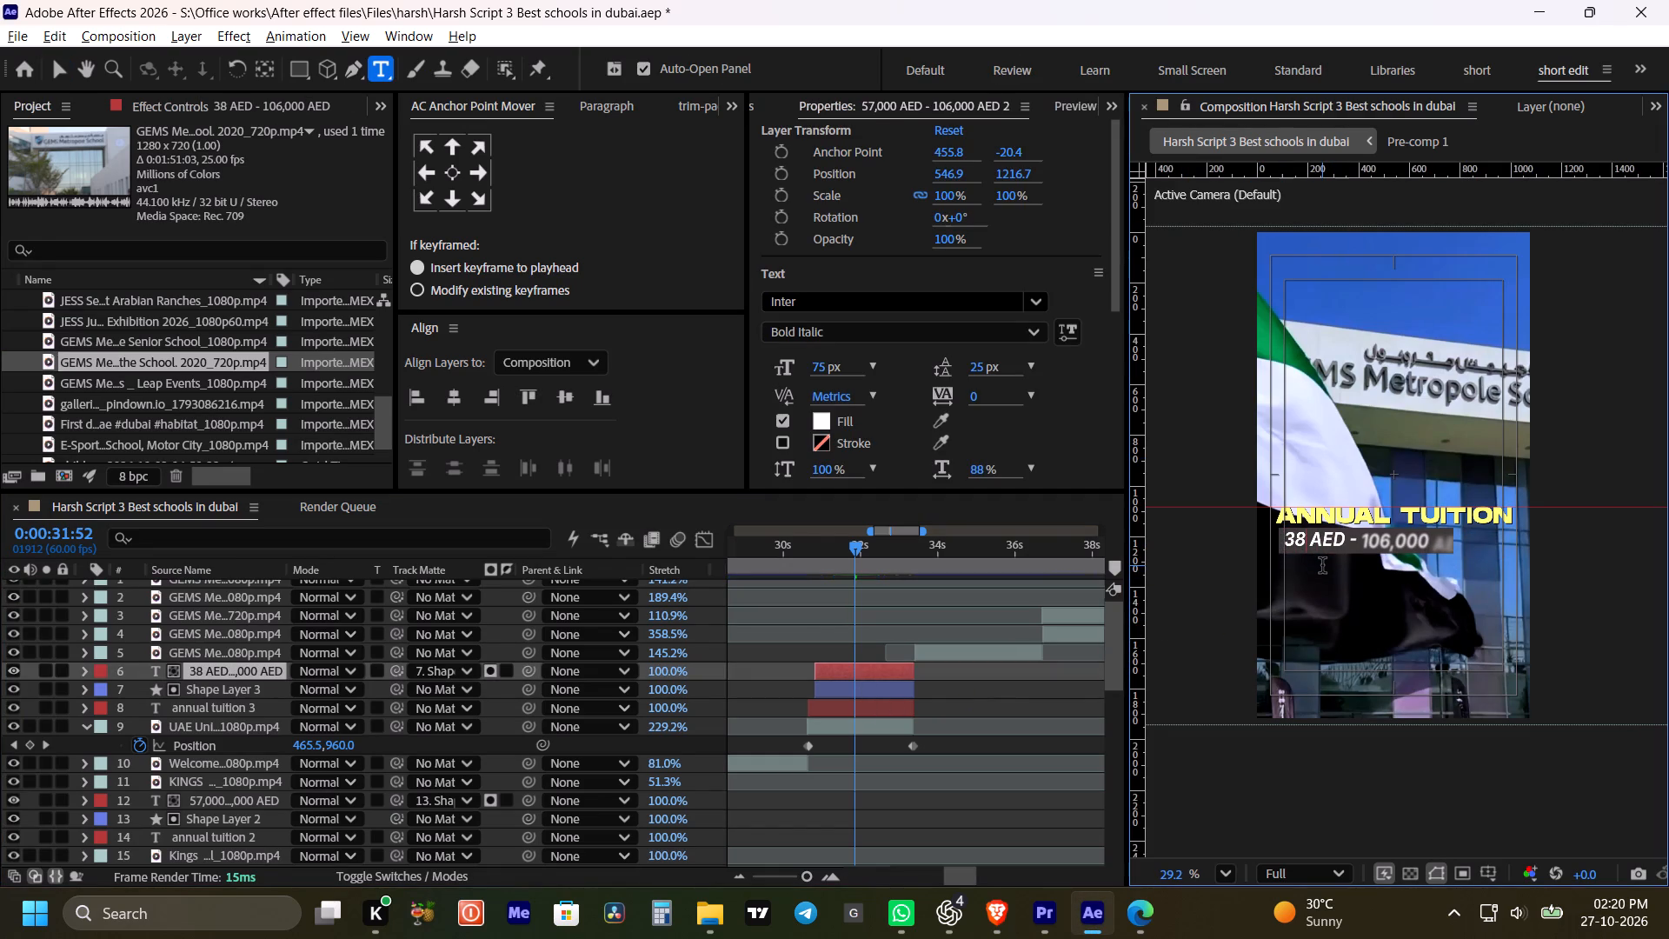
{"action": "key", "text": "comma"}
{"action": "type", "text": "00"}
{"action": "key", "text": "0"}
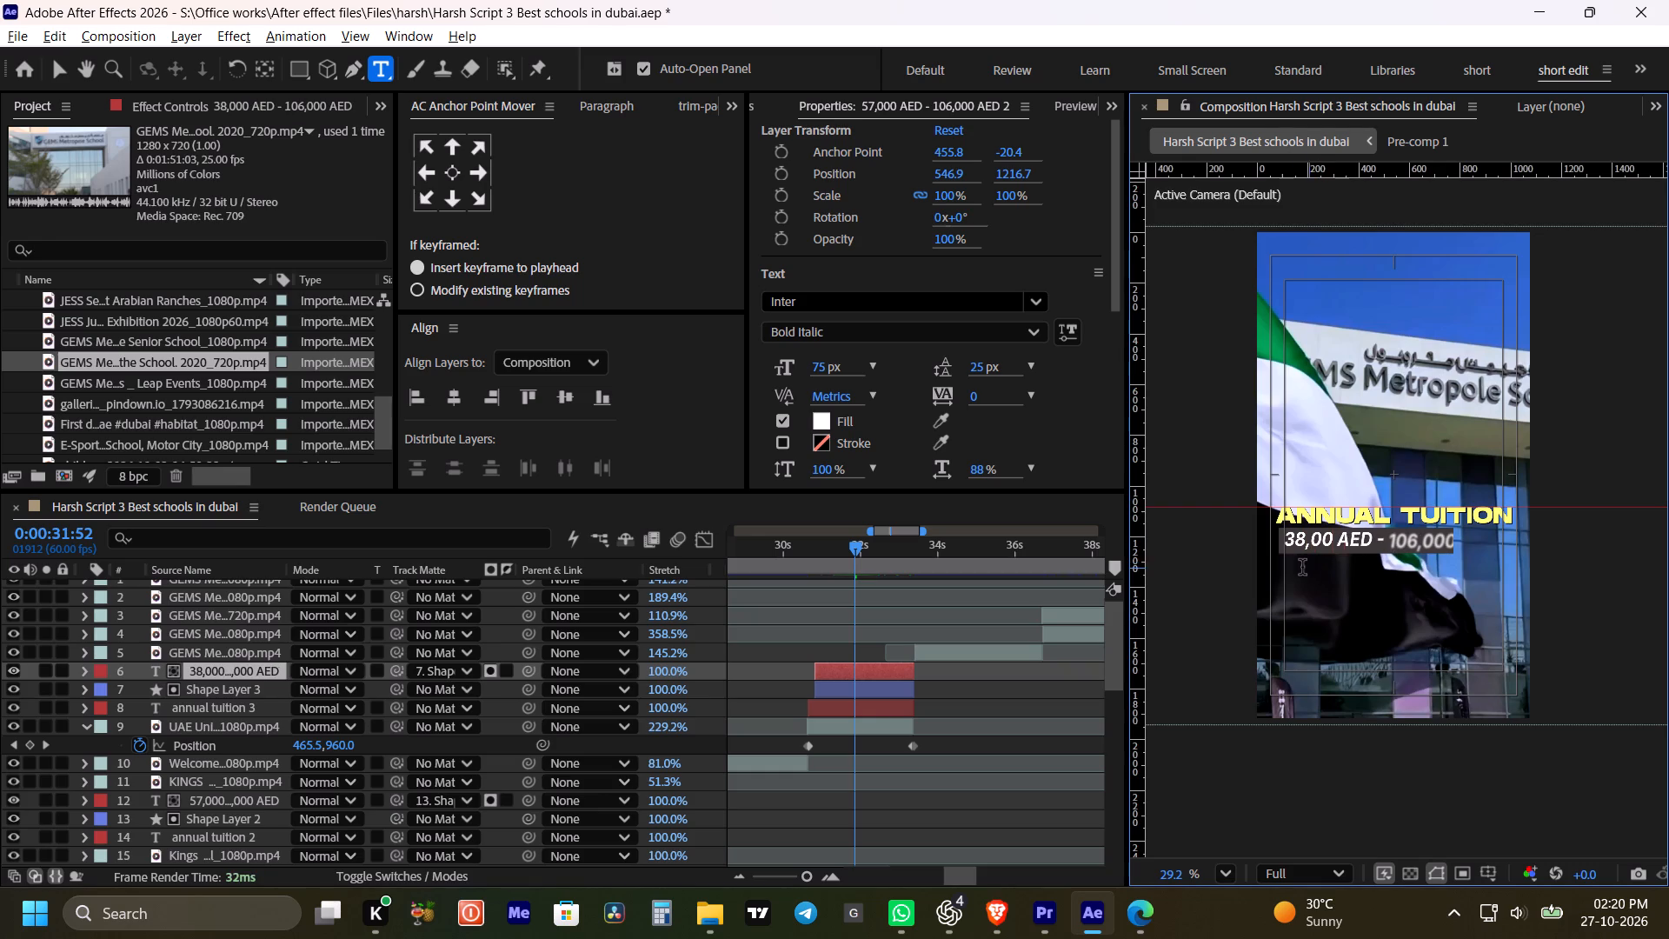
{"action": "left_click_drag", "start_coordinate": [1392, 536], "coordinate": [1668, 536]}
{"action": "key", "text": "BackSpace"}
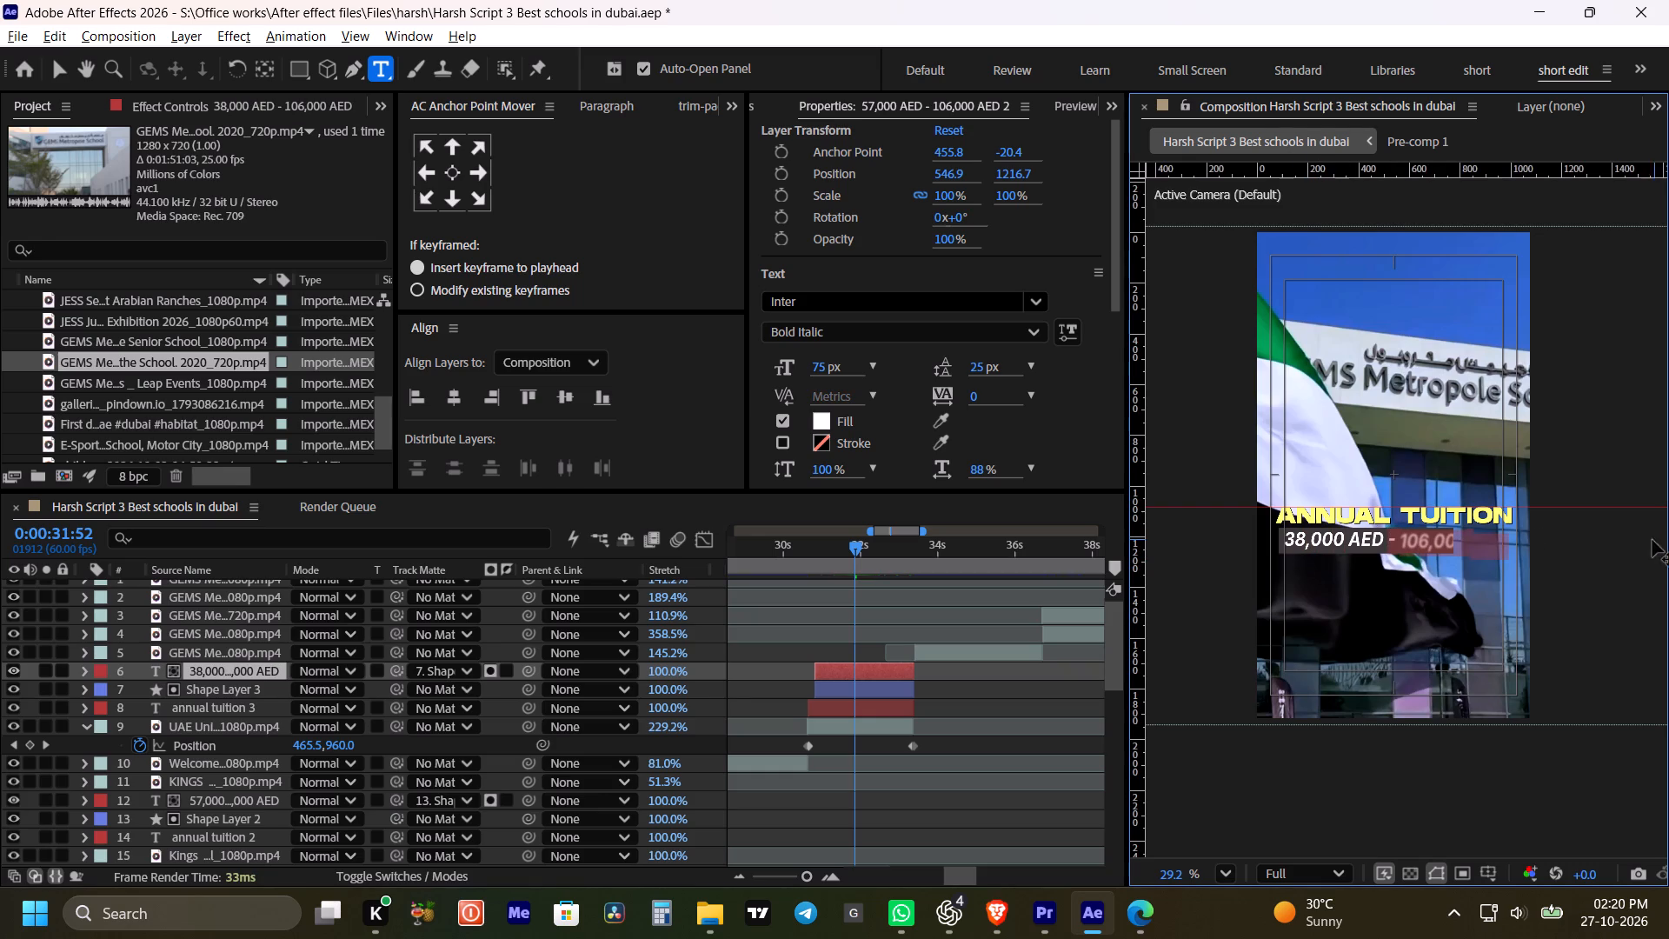
Centre the 38,000 AED text horizontally in the composition, centre its anchor point, and preview the graphic from 0:00:30:26.
{"action": "left_click", "coordinate": [454, 396]}
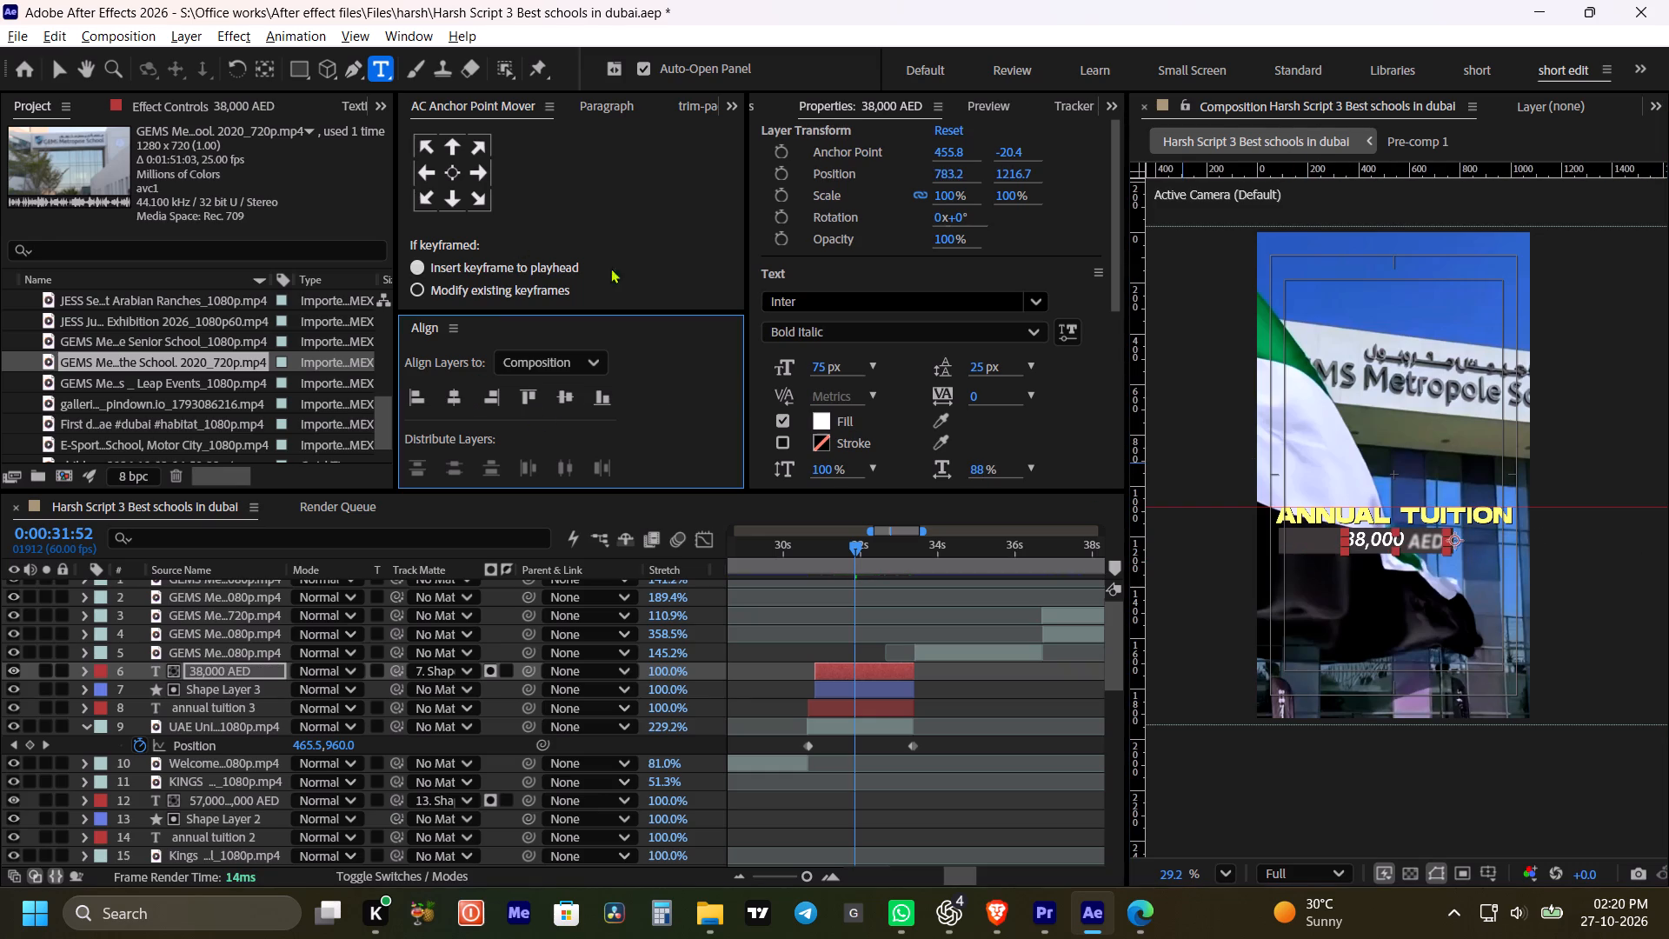
{"action": "left_click", "coordinate": [450, 171]}
{"action": "left_click", "coordinate": [800, 556]}
{"action": "key", "text": "space"}
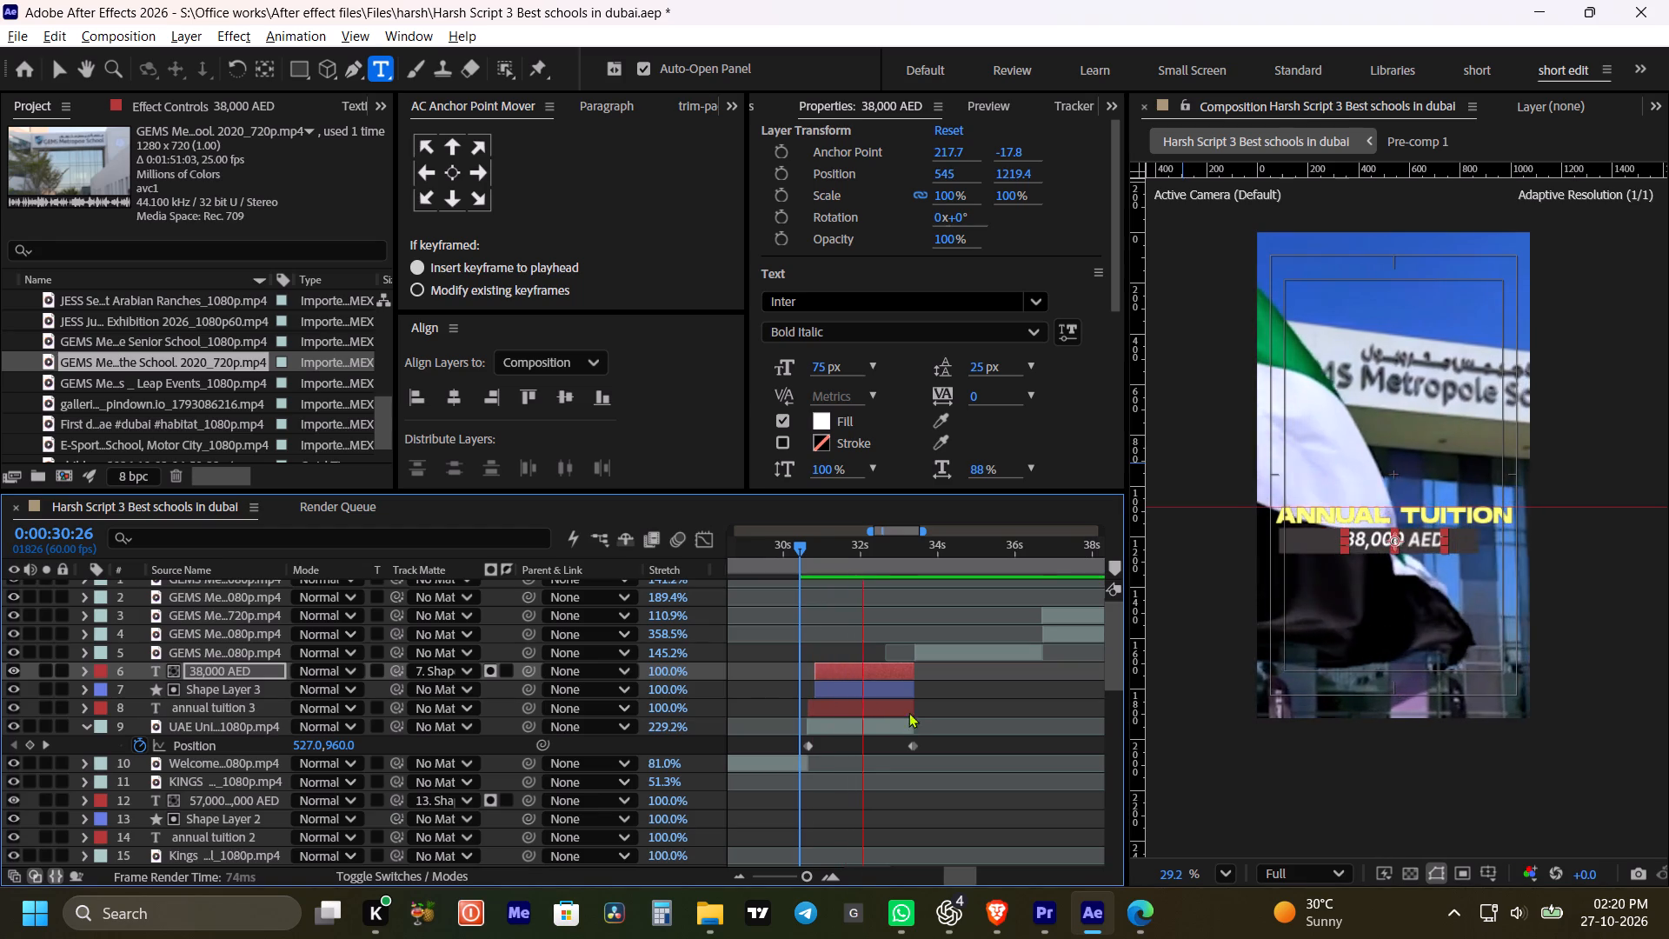
{"action": "key", "text": "space"}
Shorten the Shape Layer 3 backing bar to fit the 38,000 AED text and centre it horizontally in the composition.
{"action": "left_click", "coordinate": [866, 687]}
{"action": "key", "text": "g"}
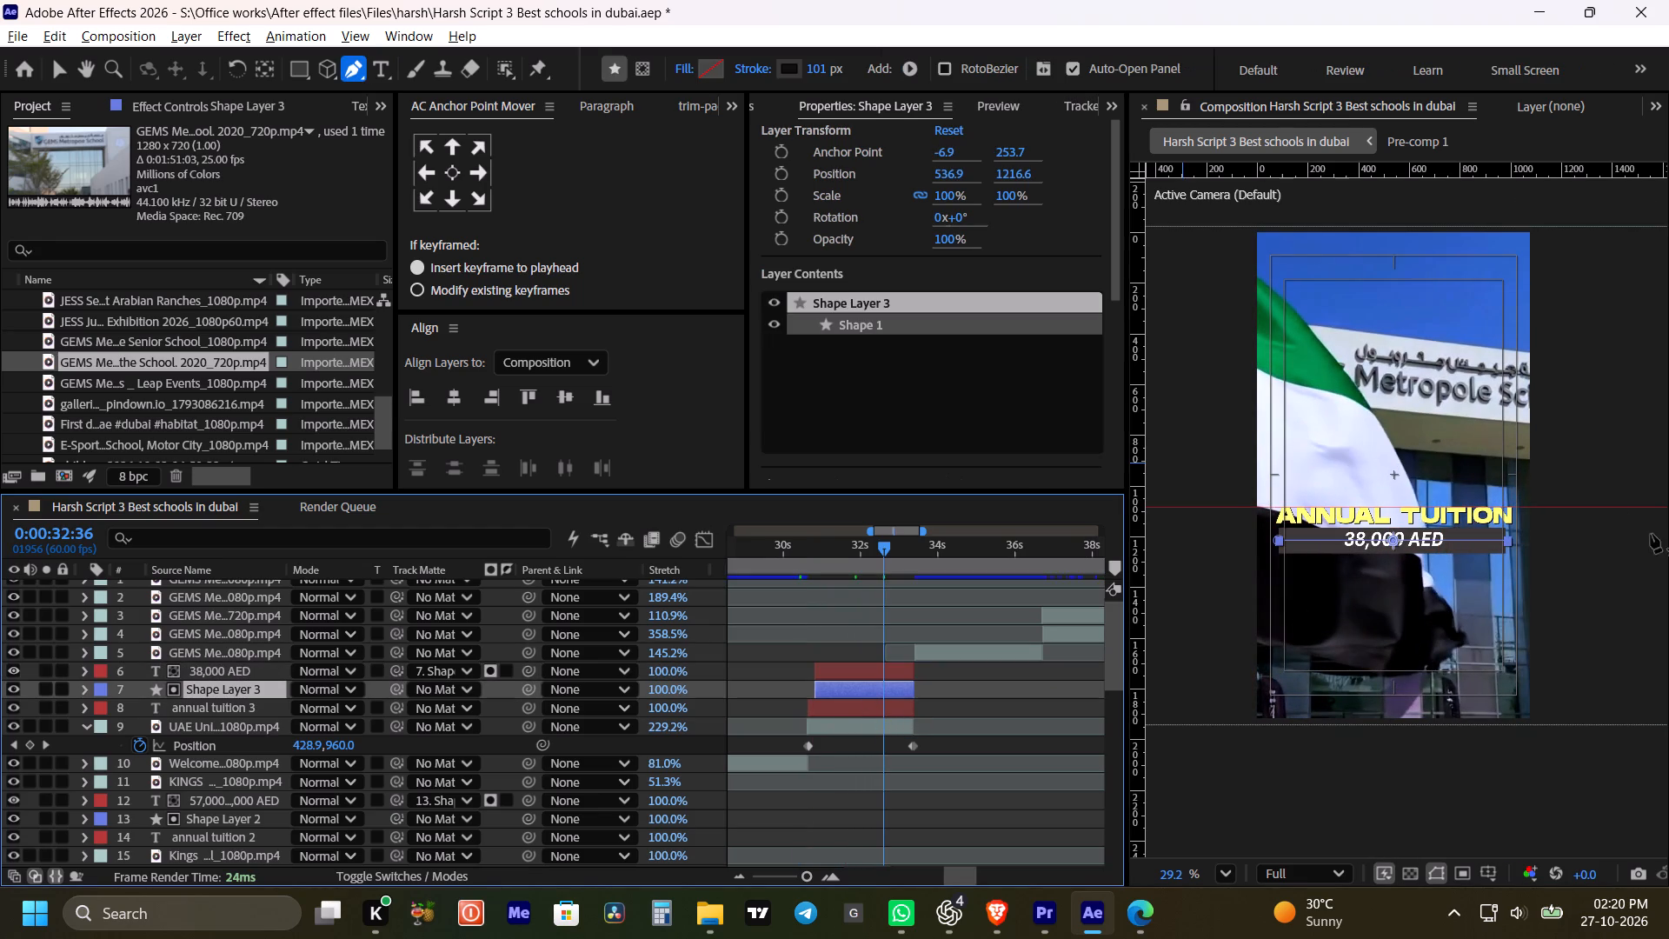
{"action": "left_click_drag", "start_coordinate": [1508, 543], "coordinate": [1444, 545]}
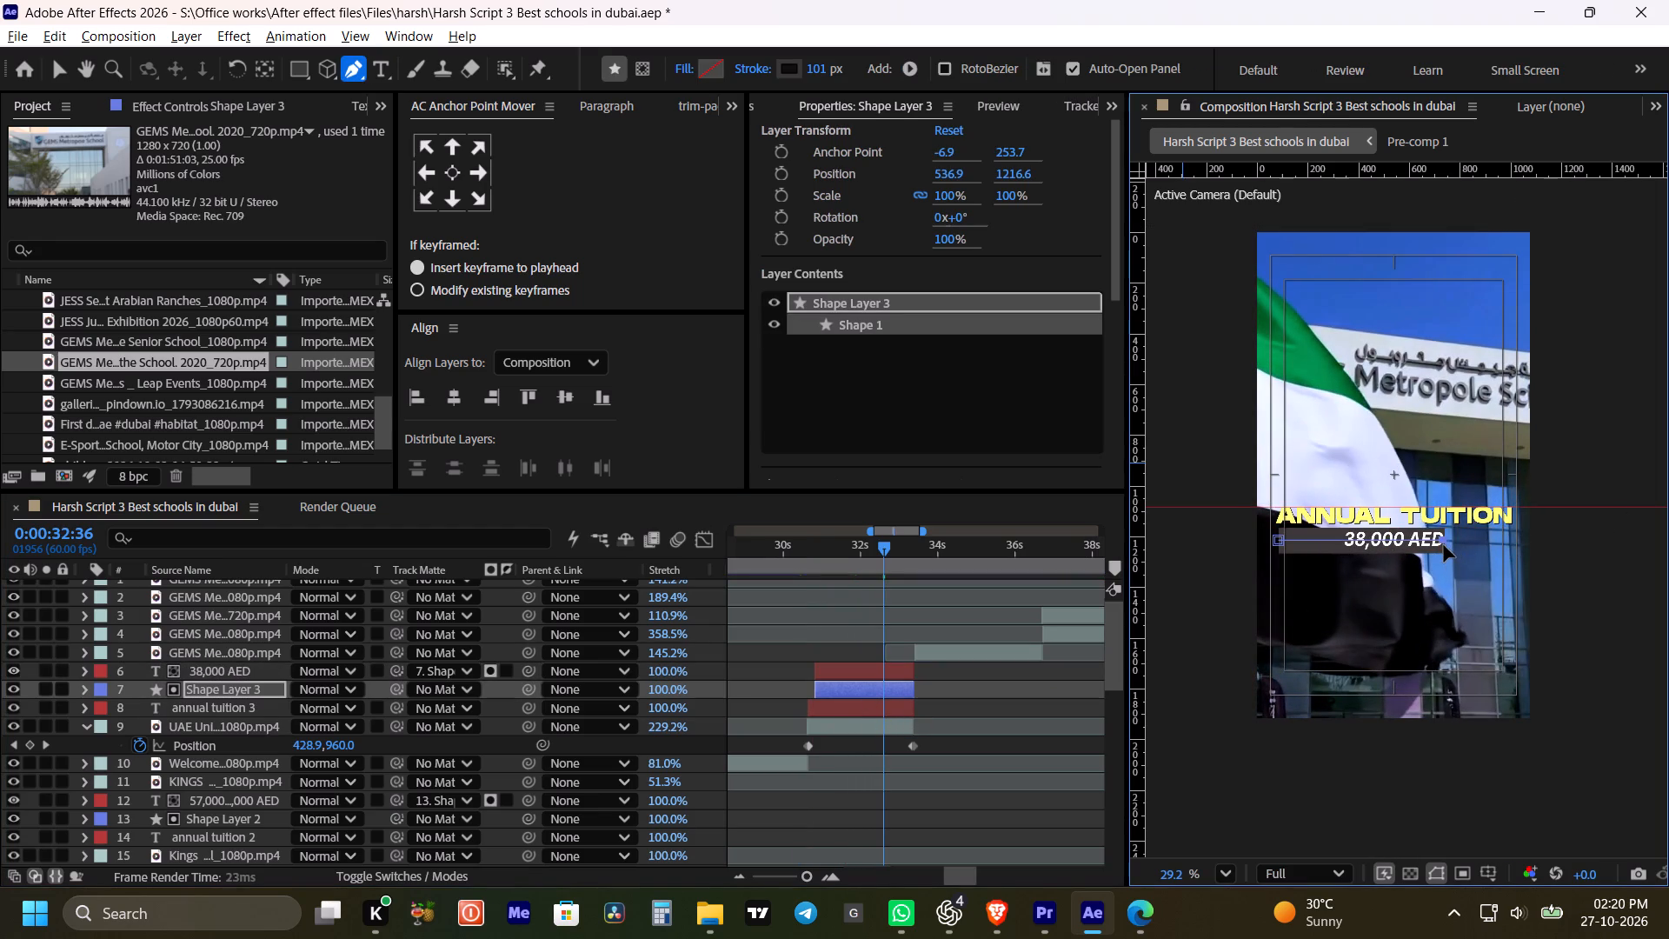
{"action": "left_click_drag", "start_coordinate": [1444, 545], "coordinate": [1438, 544]}
{"action": "left_click", "coordinate": [455, 399]}
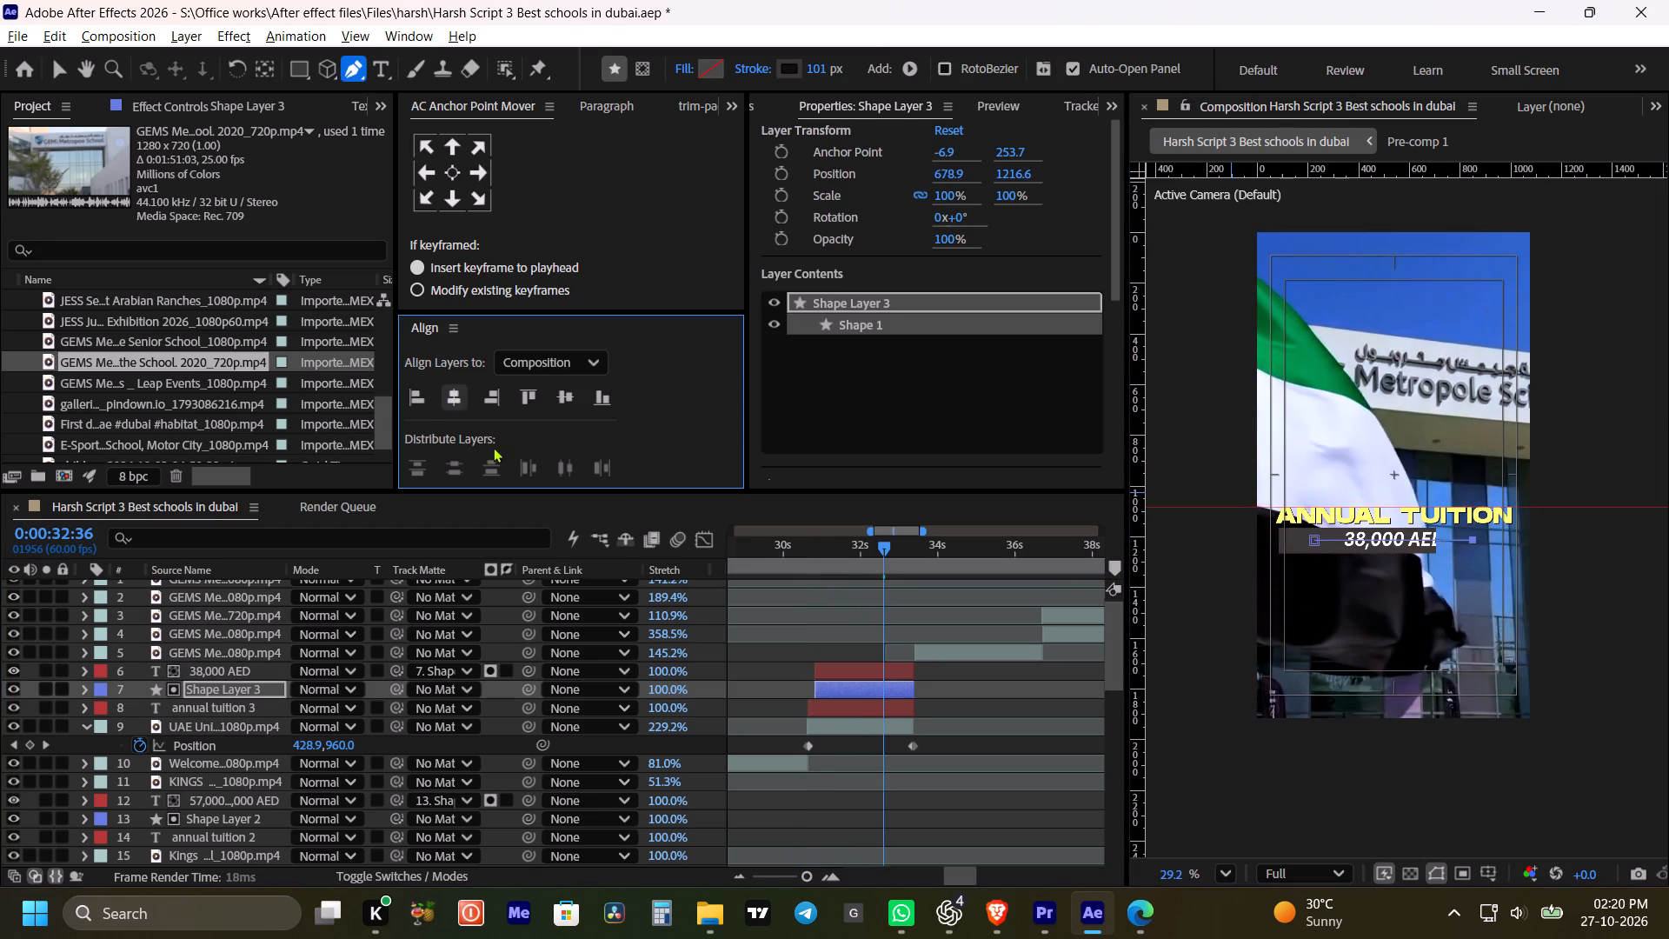
{"action": "left_click", "coordinate": [948, 705]}
Move Shape Layer 3's second End keyframe earlier to about 0:00:32:28 and play back the bar's reveal into the next clip.
{"action": "left_click", "coordinate": [785, 559]}
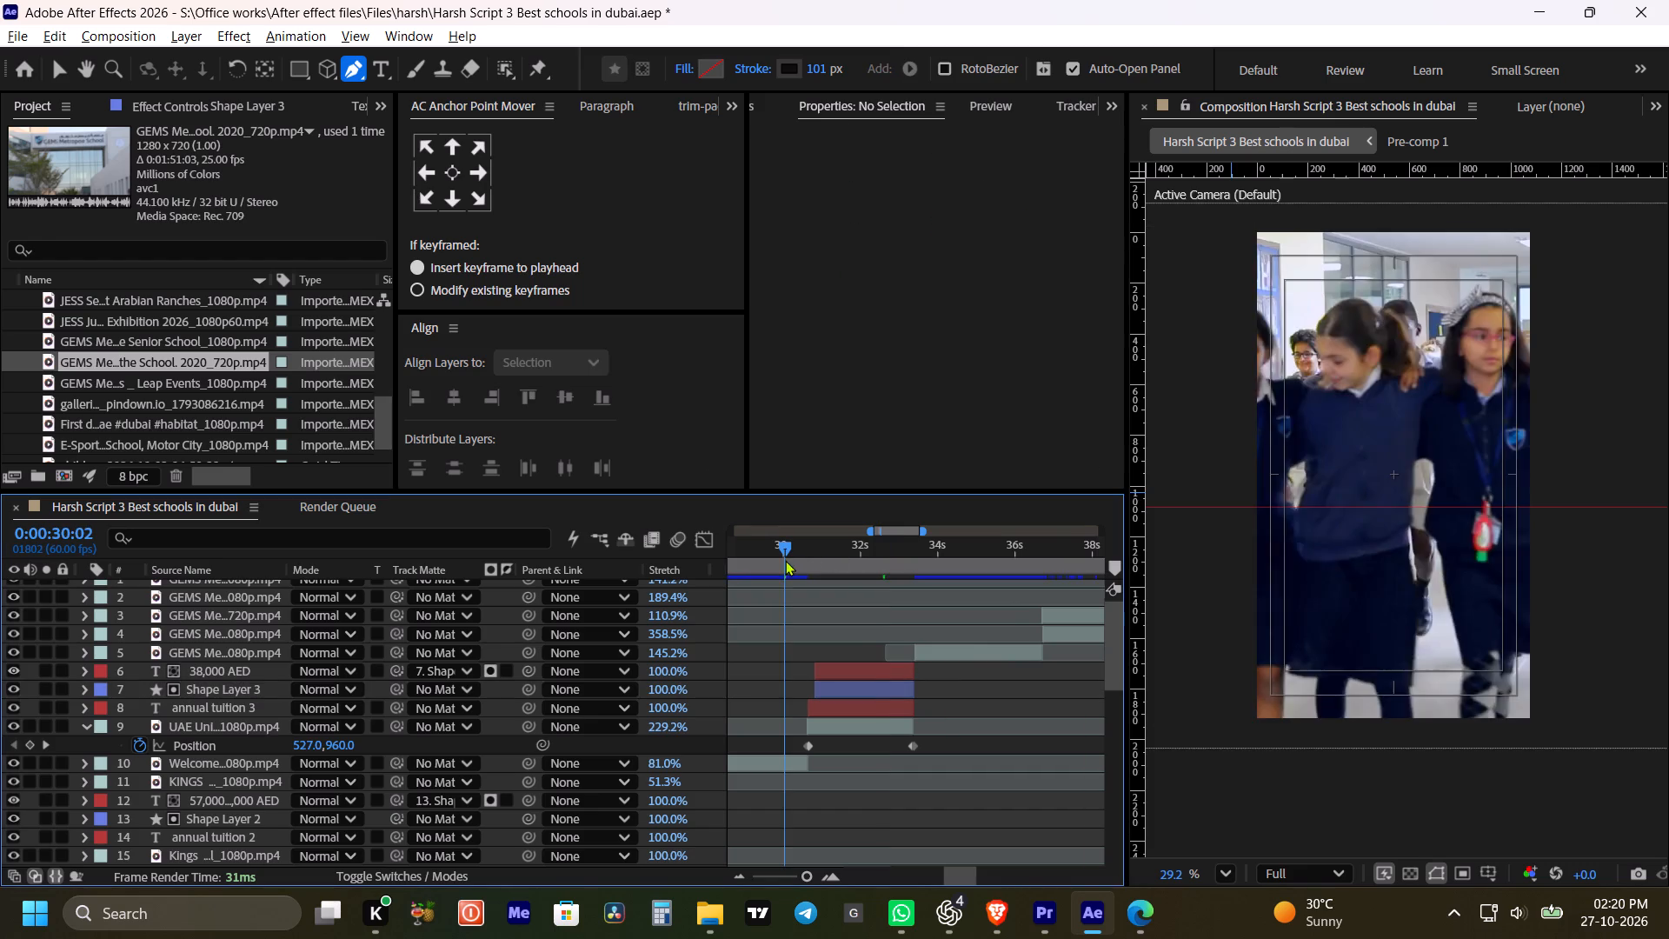
{"action": "key", "text": "space"}
{"action": "key", "text": "space"}
{"action": "left_click", "coordinate": [864, 688]}
{"action": "key", "text": "u"}
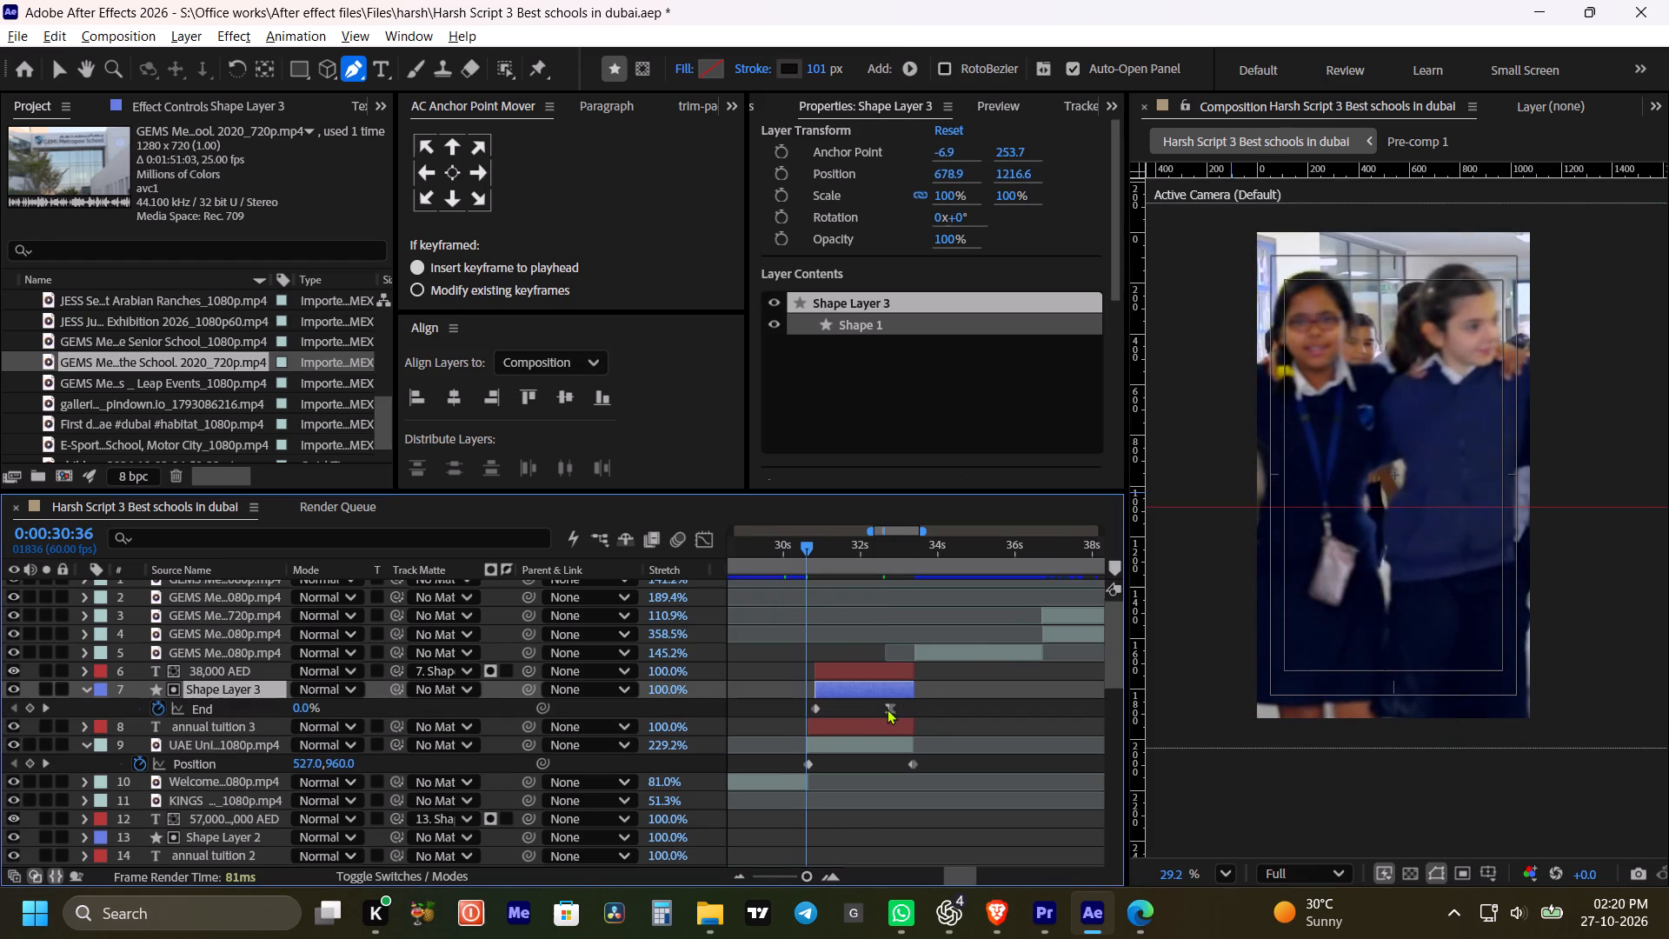
{"action": "left_click_drag", "start_coordinate": [888, 708], "coordinate": [879, 707]}
{"action": "left_click_drag", "start_coordinate": [915, 706], "coordinate": [907, 704]}
{"action": "key", "text": "space"}
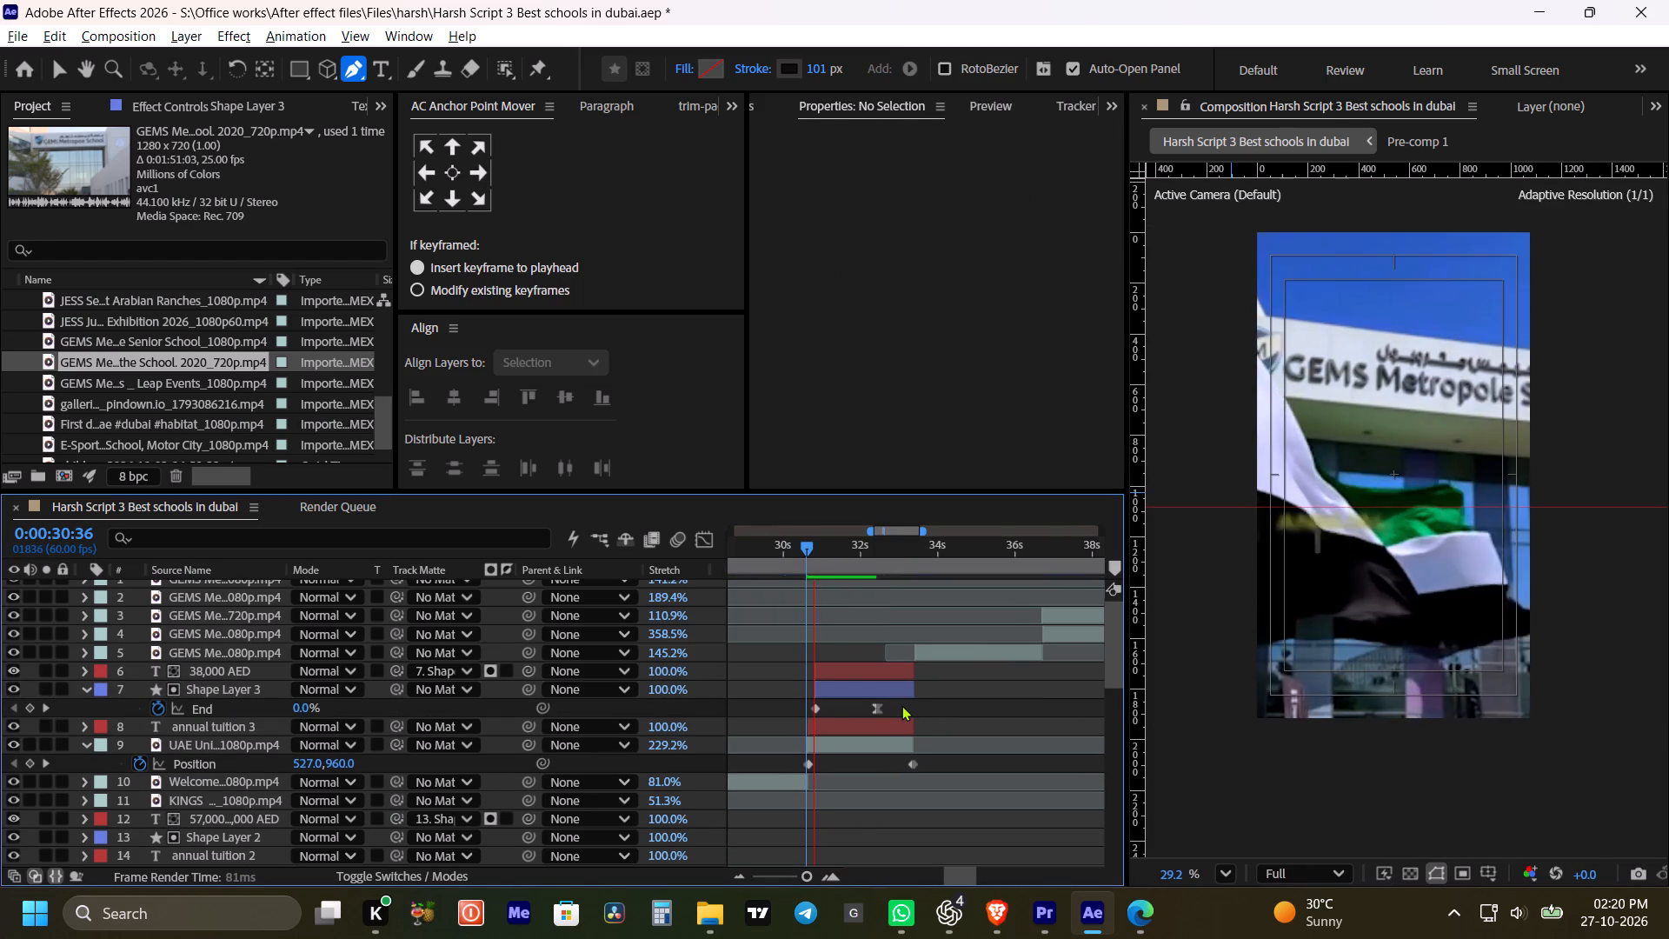
{"action": "key", "text": "space"}
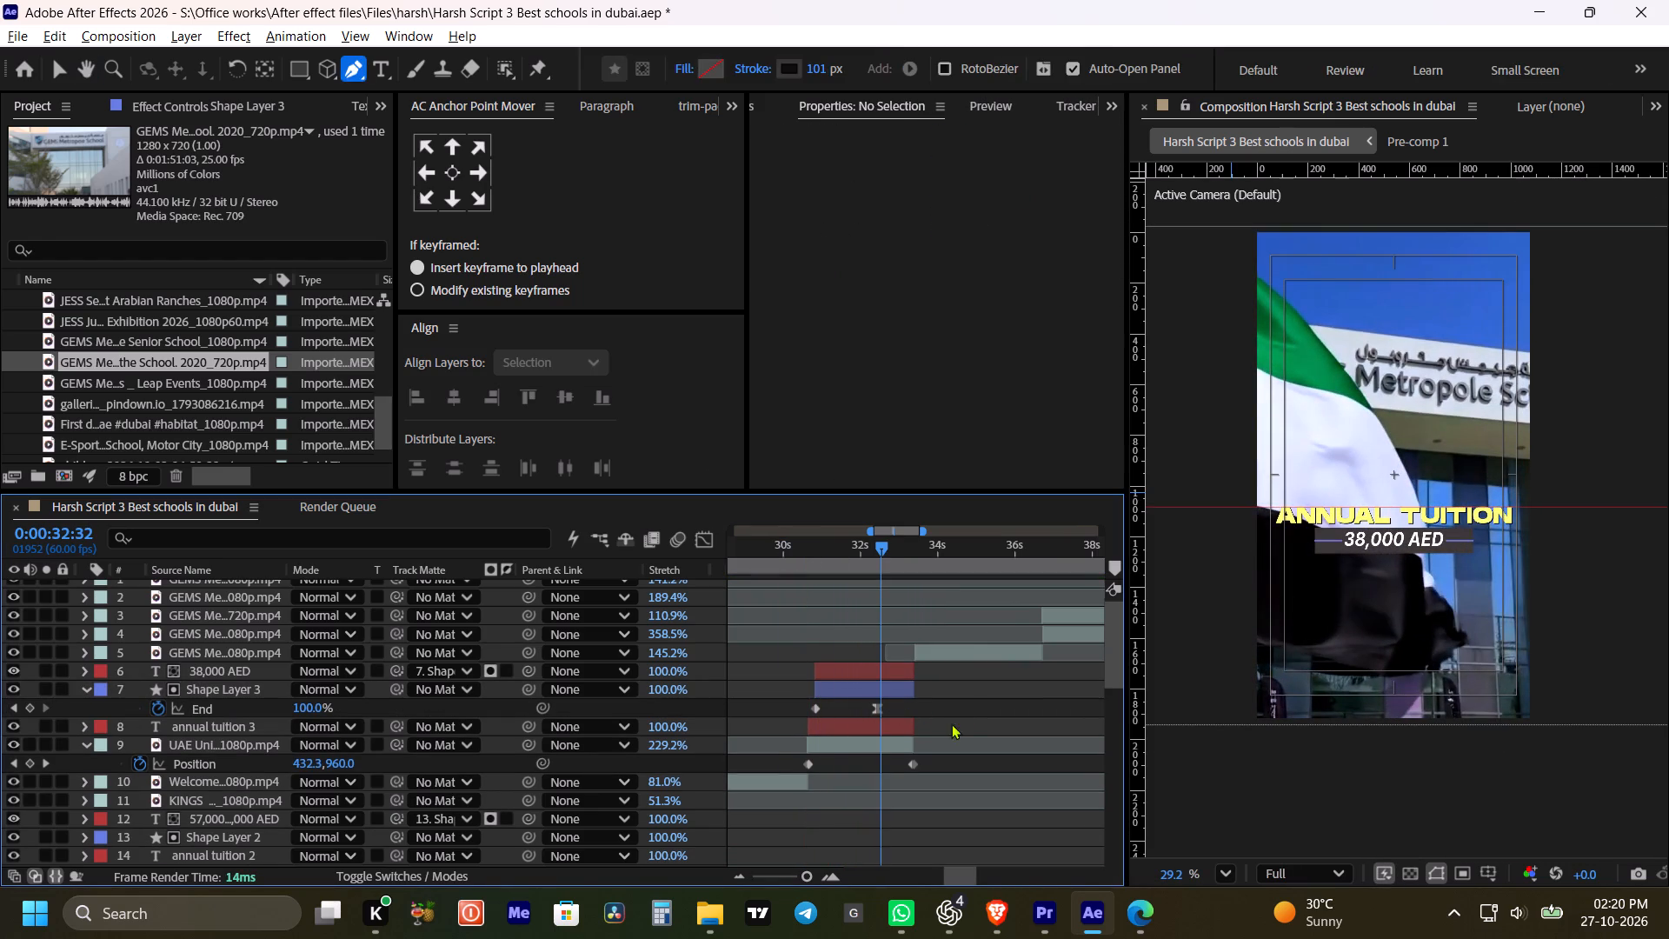
{"action": "key", "text": "space"}
{"action": "key", "text": "space"}
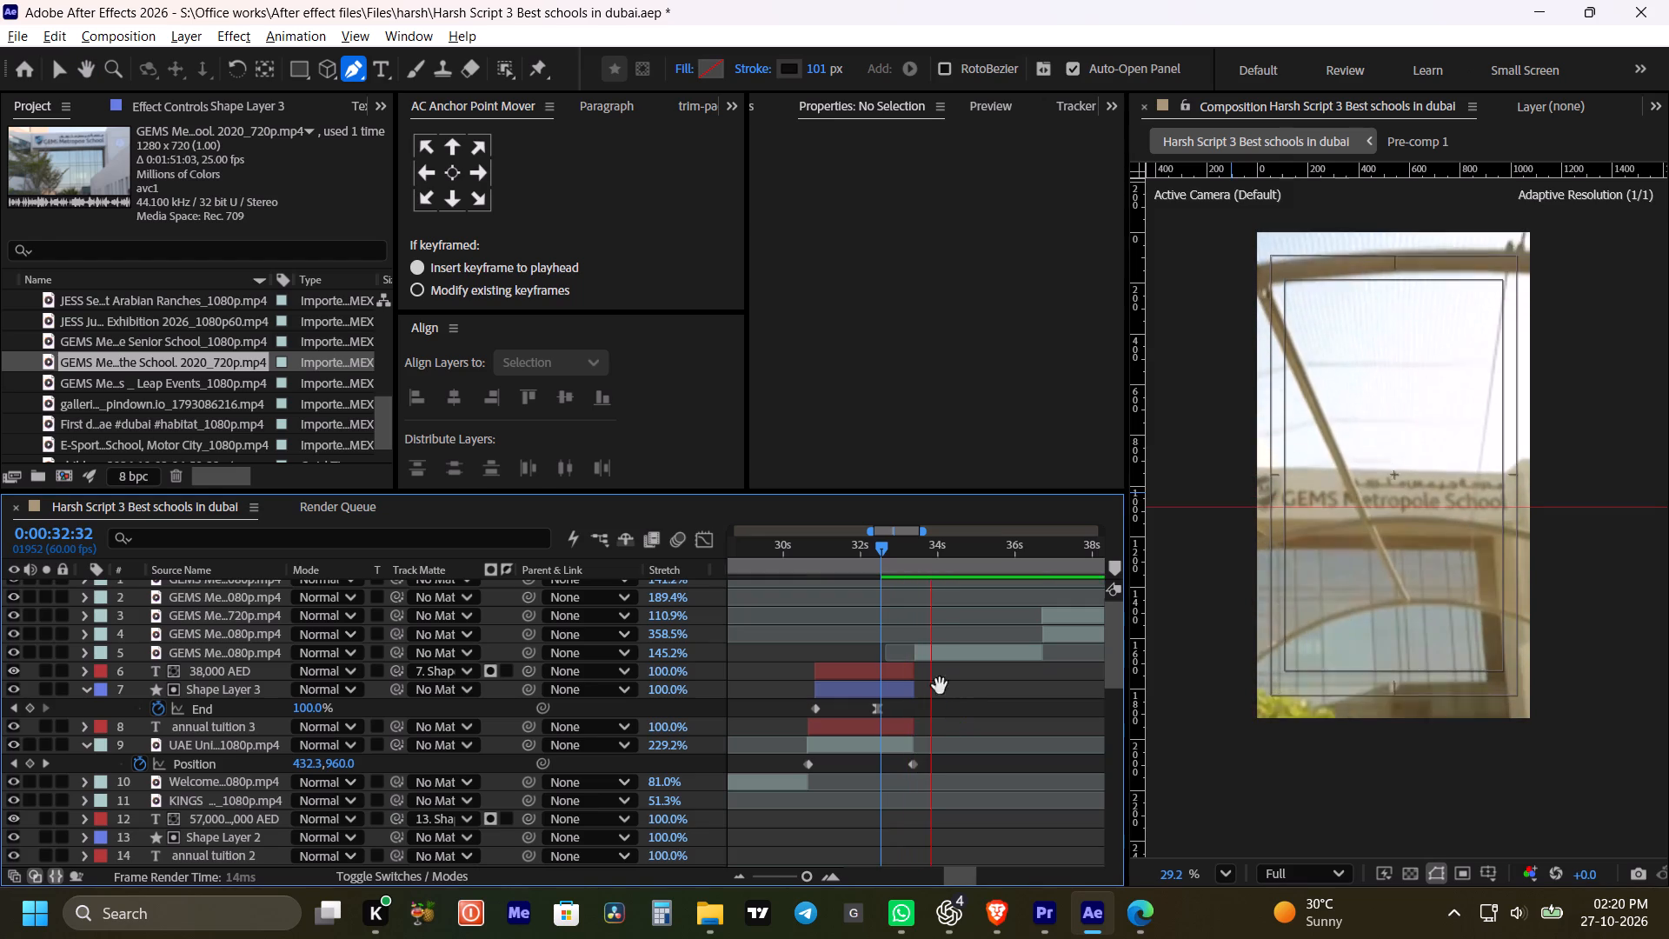
{"action": "key", "text": "space"}
{"action": "key", "text": "space"}
Copy "GEMS Wellington Academy in Al Khail" from the script in Brave and use it in the YouTube search in Edge, keeping "in Motor City in dubai".
{"action": "left_click", "coordinate": [1005, 904]}
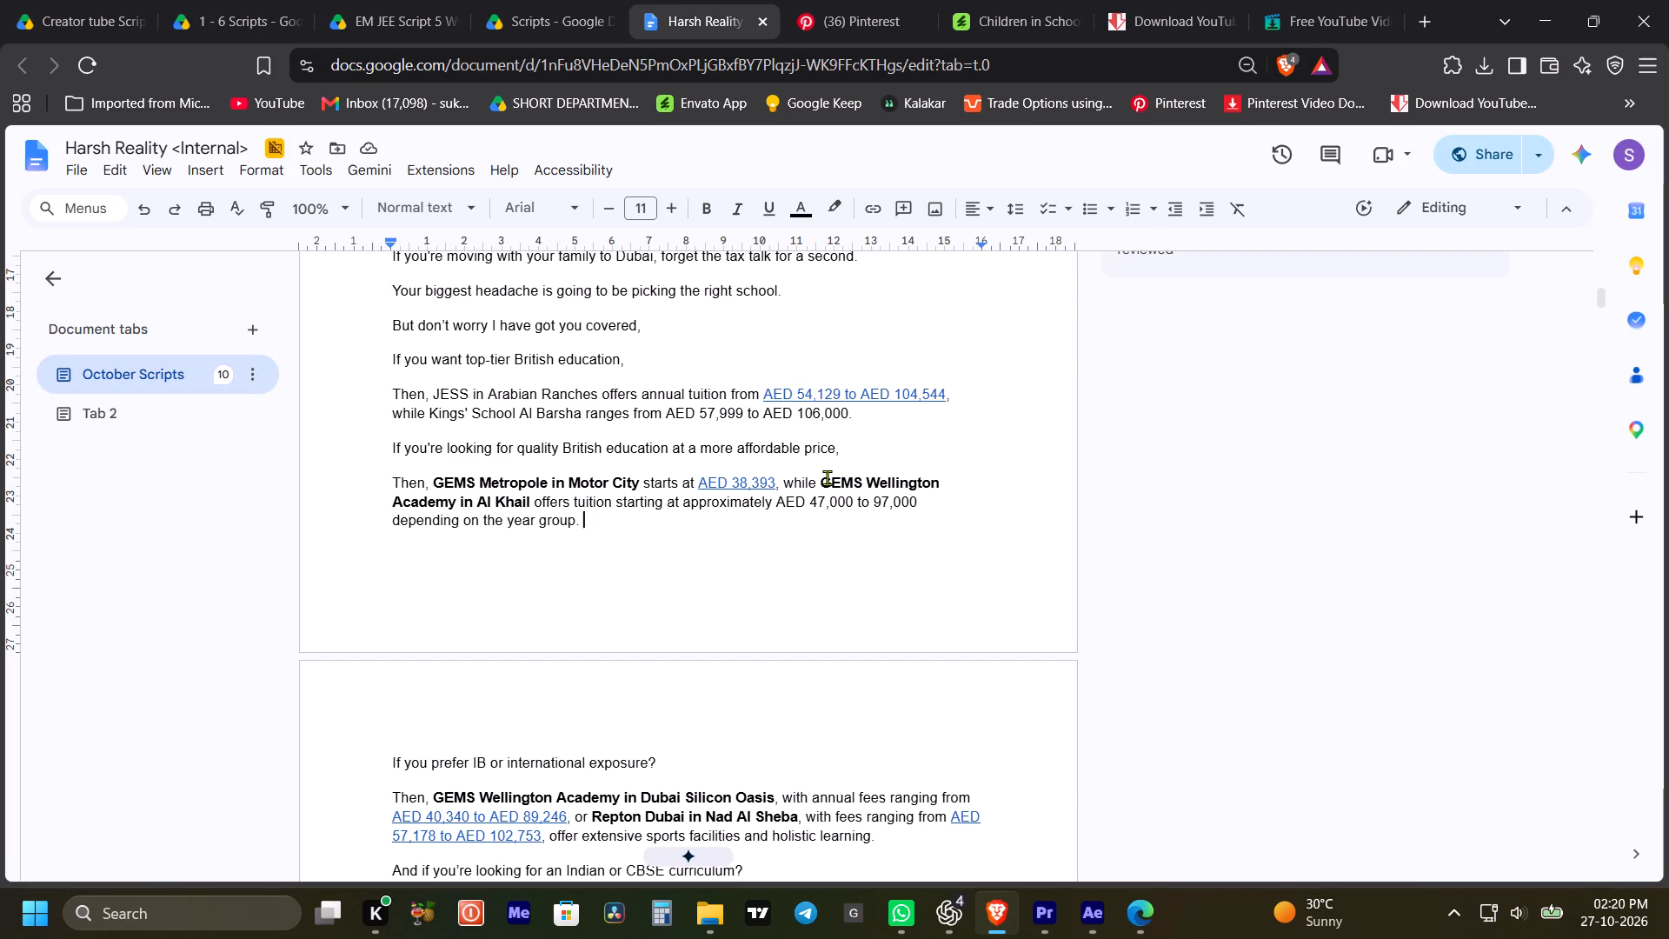
{"action": "left_click_drag", "start_coordinate": [824, 478], "coordinate": [534, 500]}
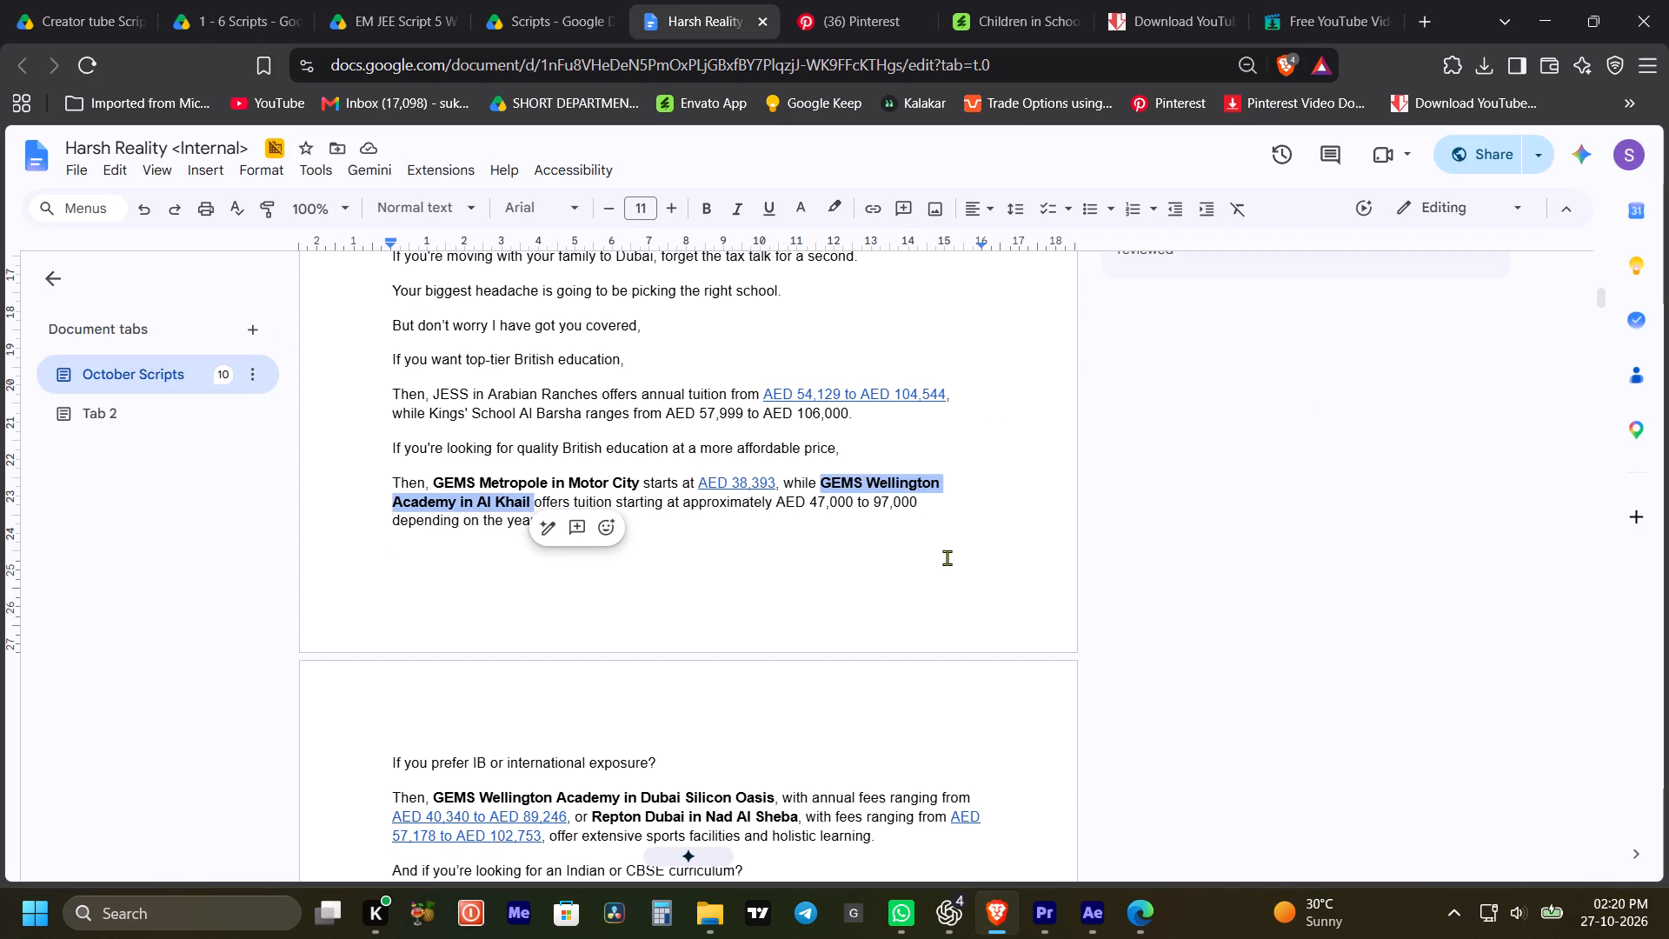
{"action": "key", "text": "ctrl+c"}
{"action": "key", "text": "ctrl+c"}
{"action": "key", "text": "ctrl+c"}
{"action": "left_click", "coordinate": [1145, 915]}
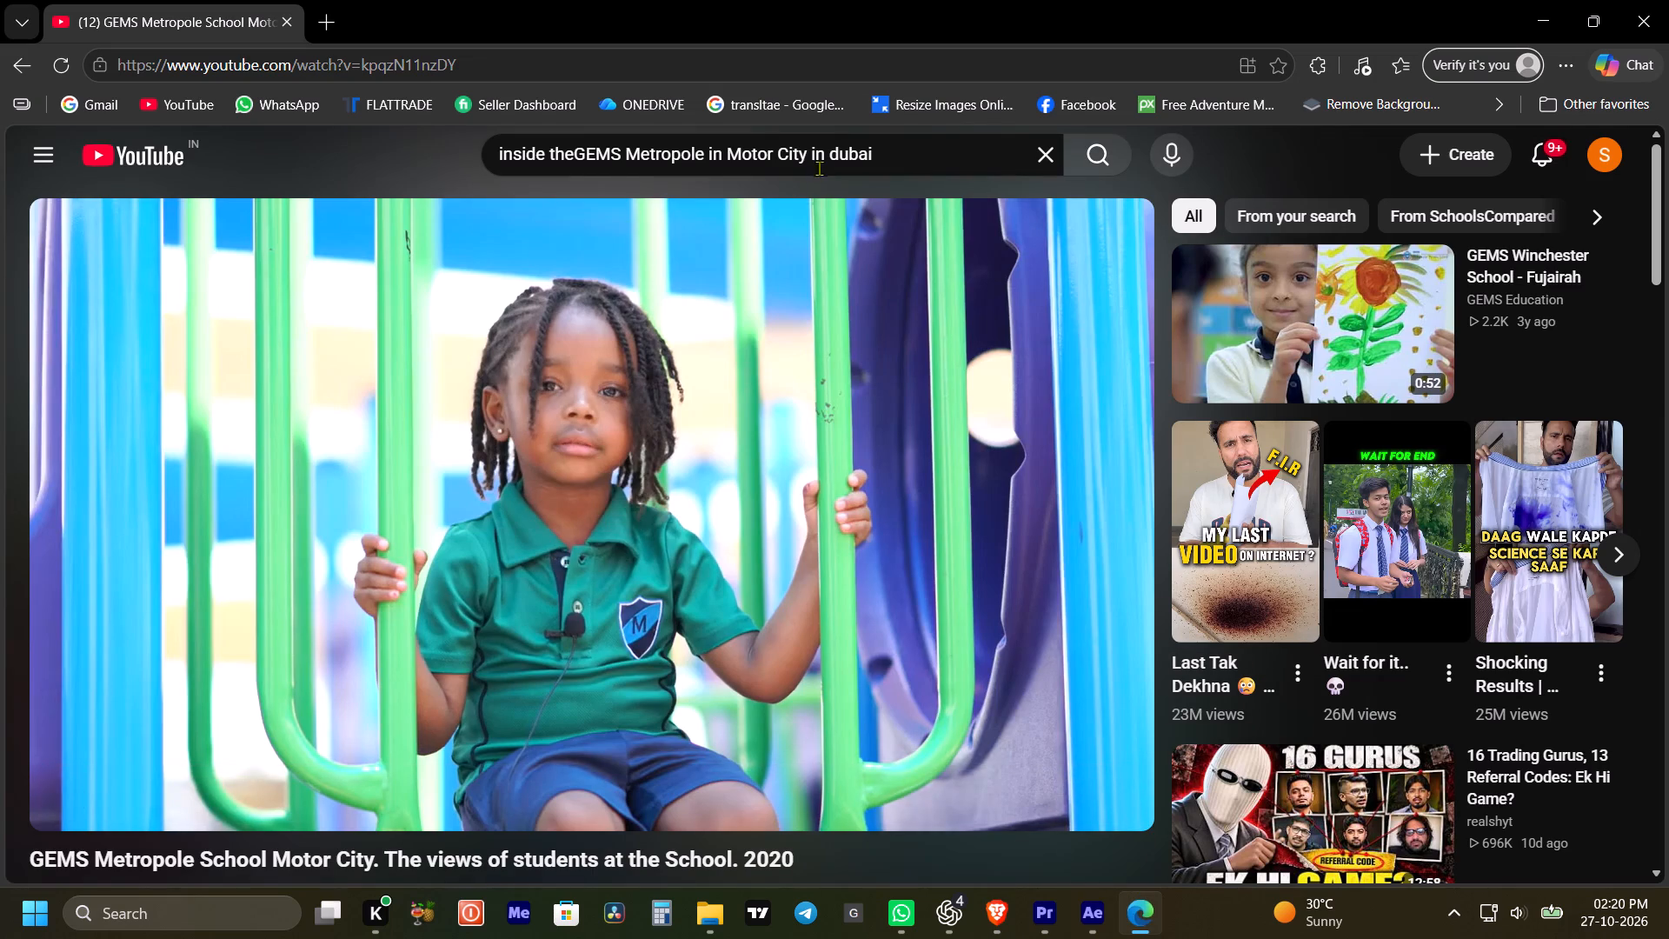
{"action": "left_click_drag", "start_coordinate": [703, 149], "coordinate": [481, 149]}
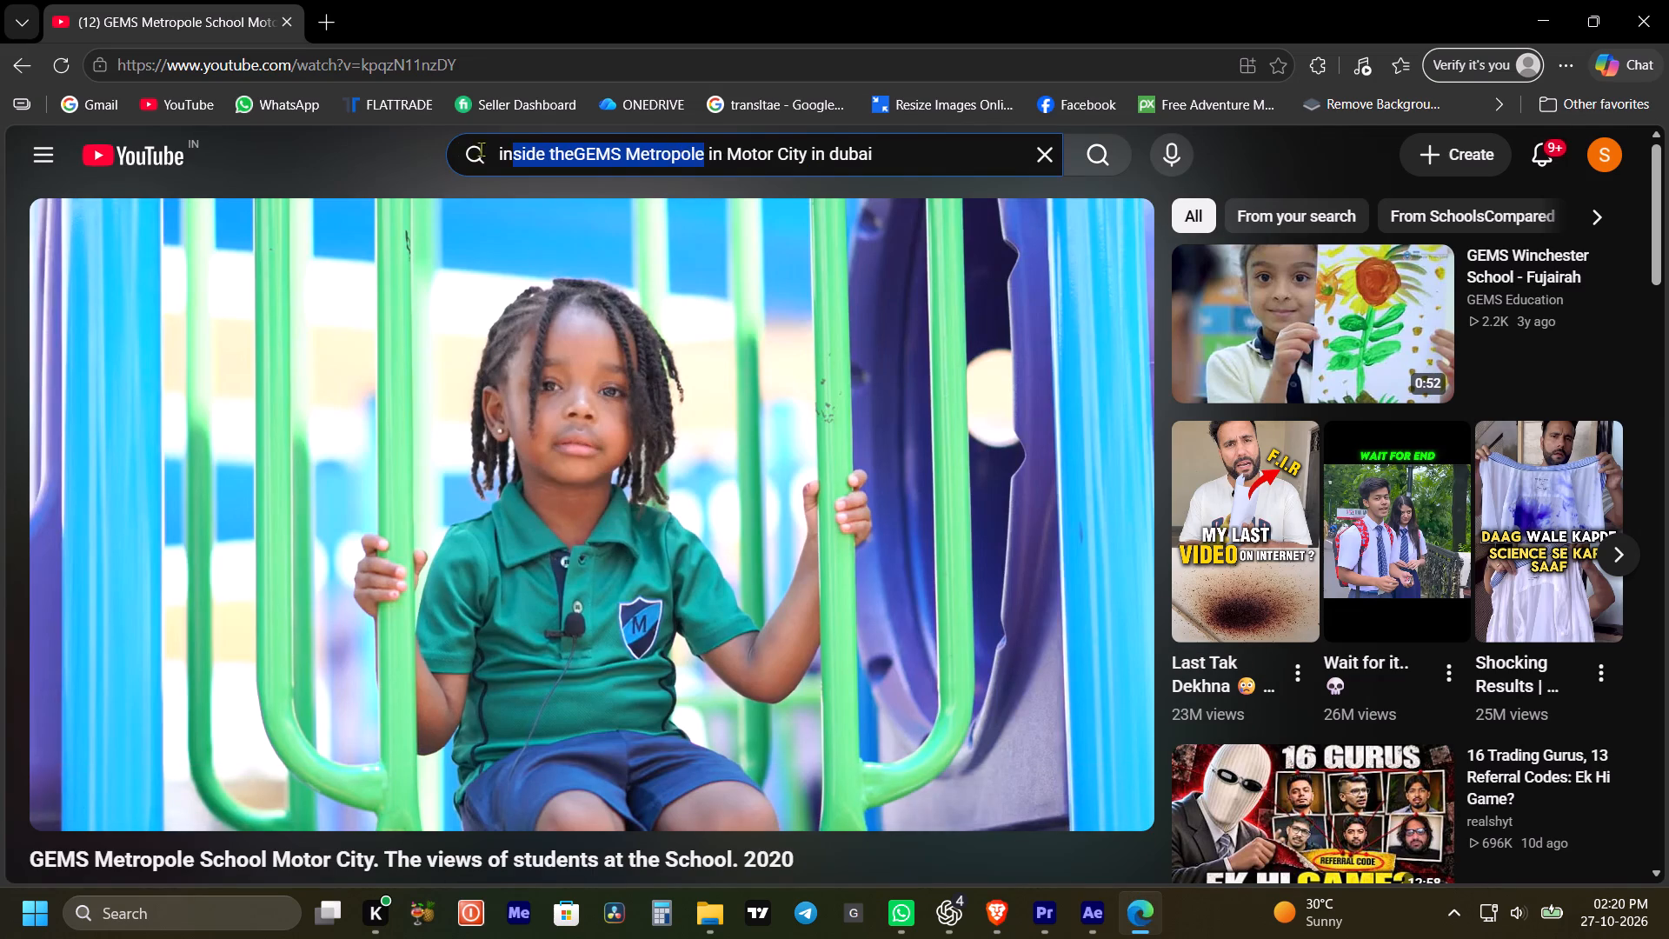
{"action": "left_click_drag", "start_coordinate": [481, 149], "coordinate": [462, 149]}
{"action": "key", "text": "ctrl+v"}
{"action": "key", "text": "Return"}
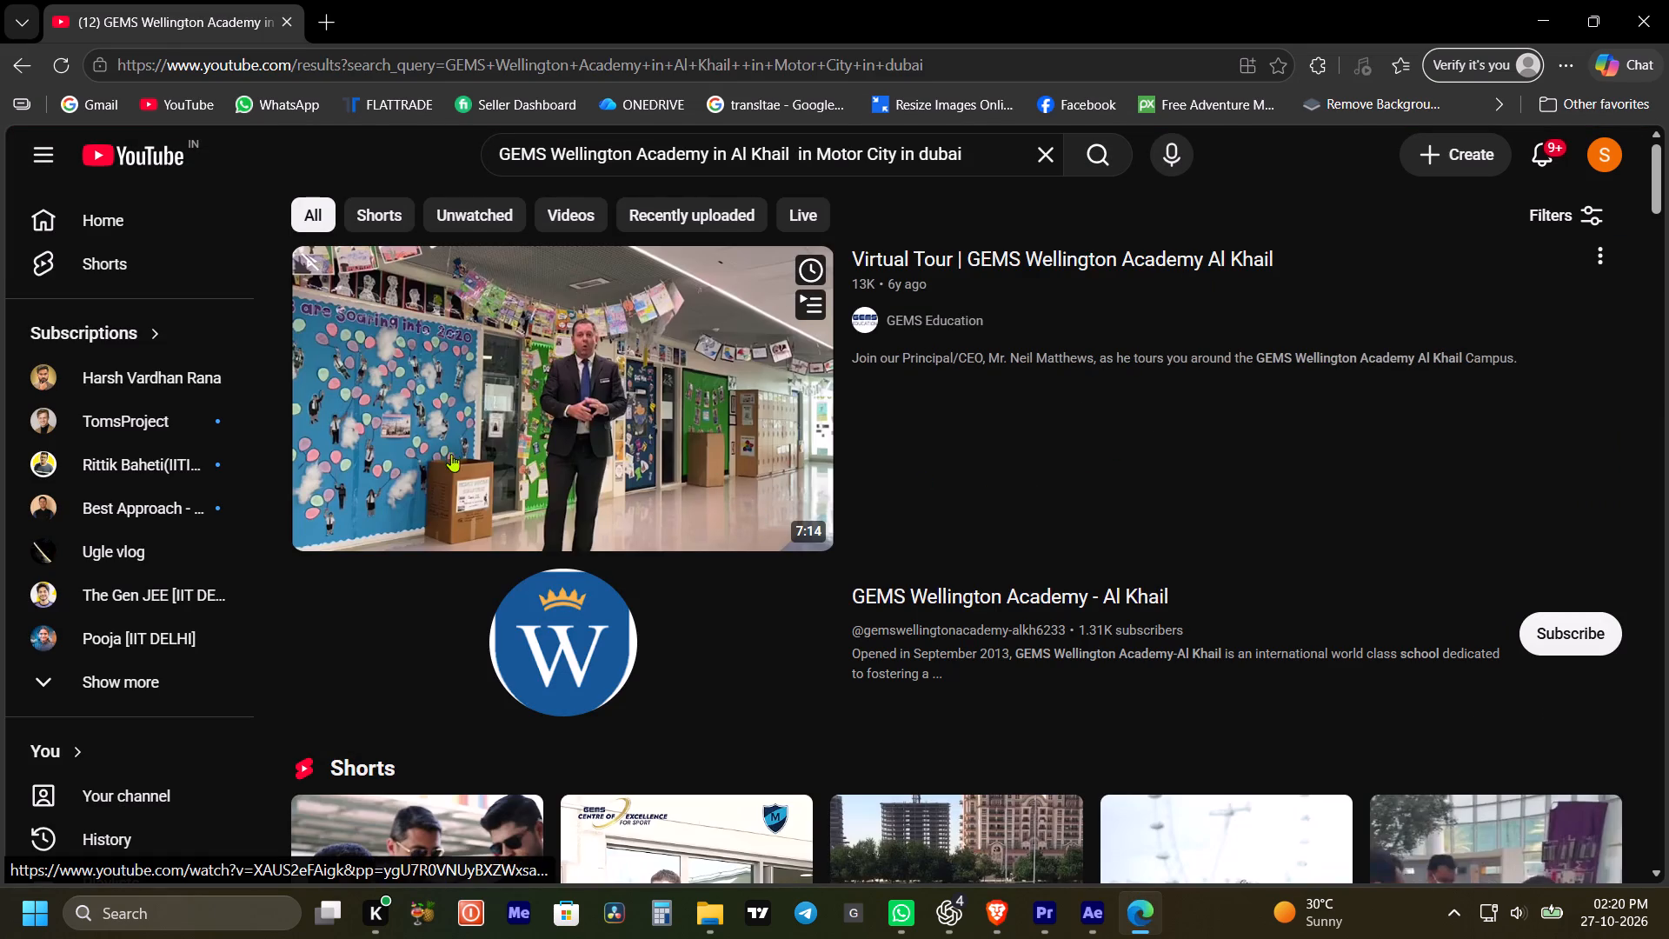
Browse the results for Wellington Academy footage, open "E-Sports | GEMS Wellington Academy, Al Khail" and copy its video link.
{"action": "scroll", "coordinate": [499, 439], "scroll_direction": "down", "scroll_amount": 3}
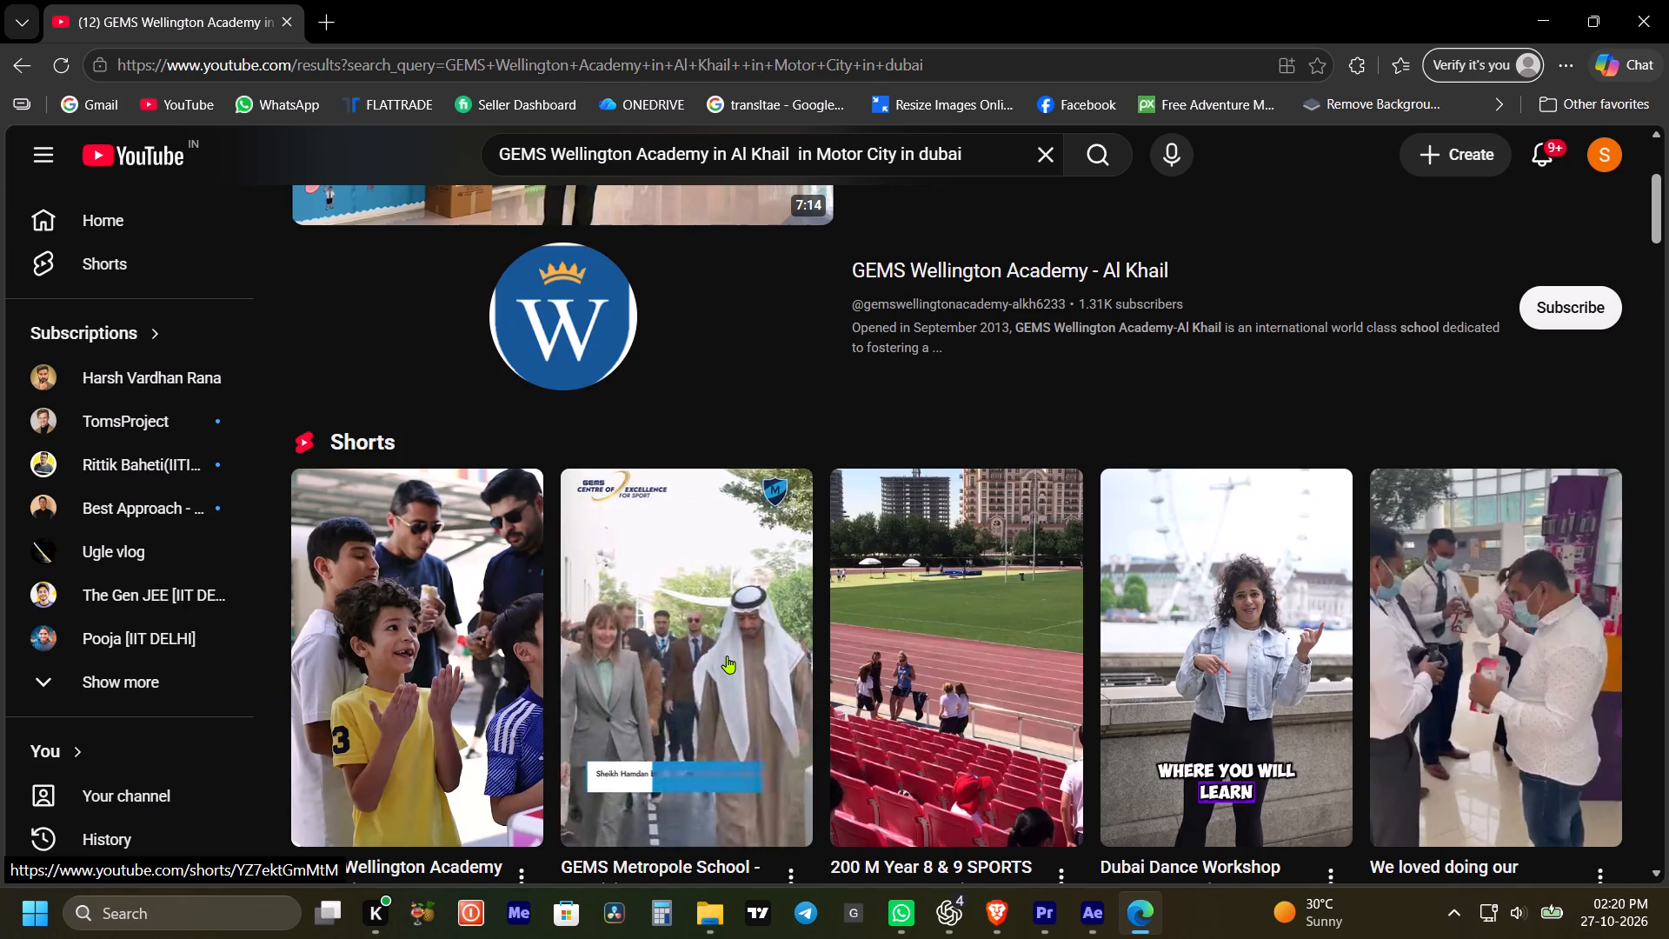
{"action": "scroll", "coordinate": [686, 533], "scroll_direction": "up", "scroll_amount": 2}
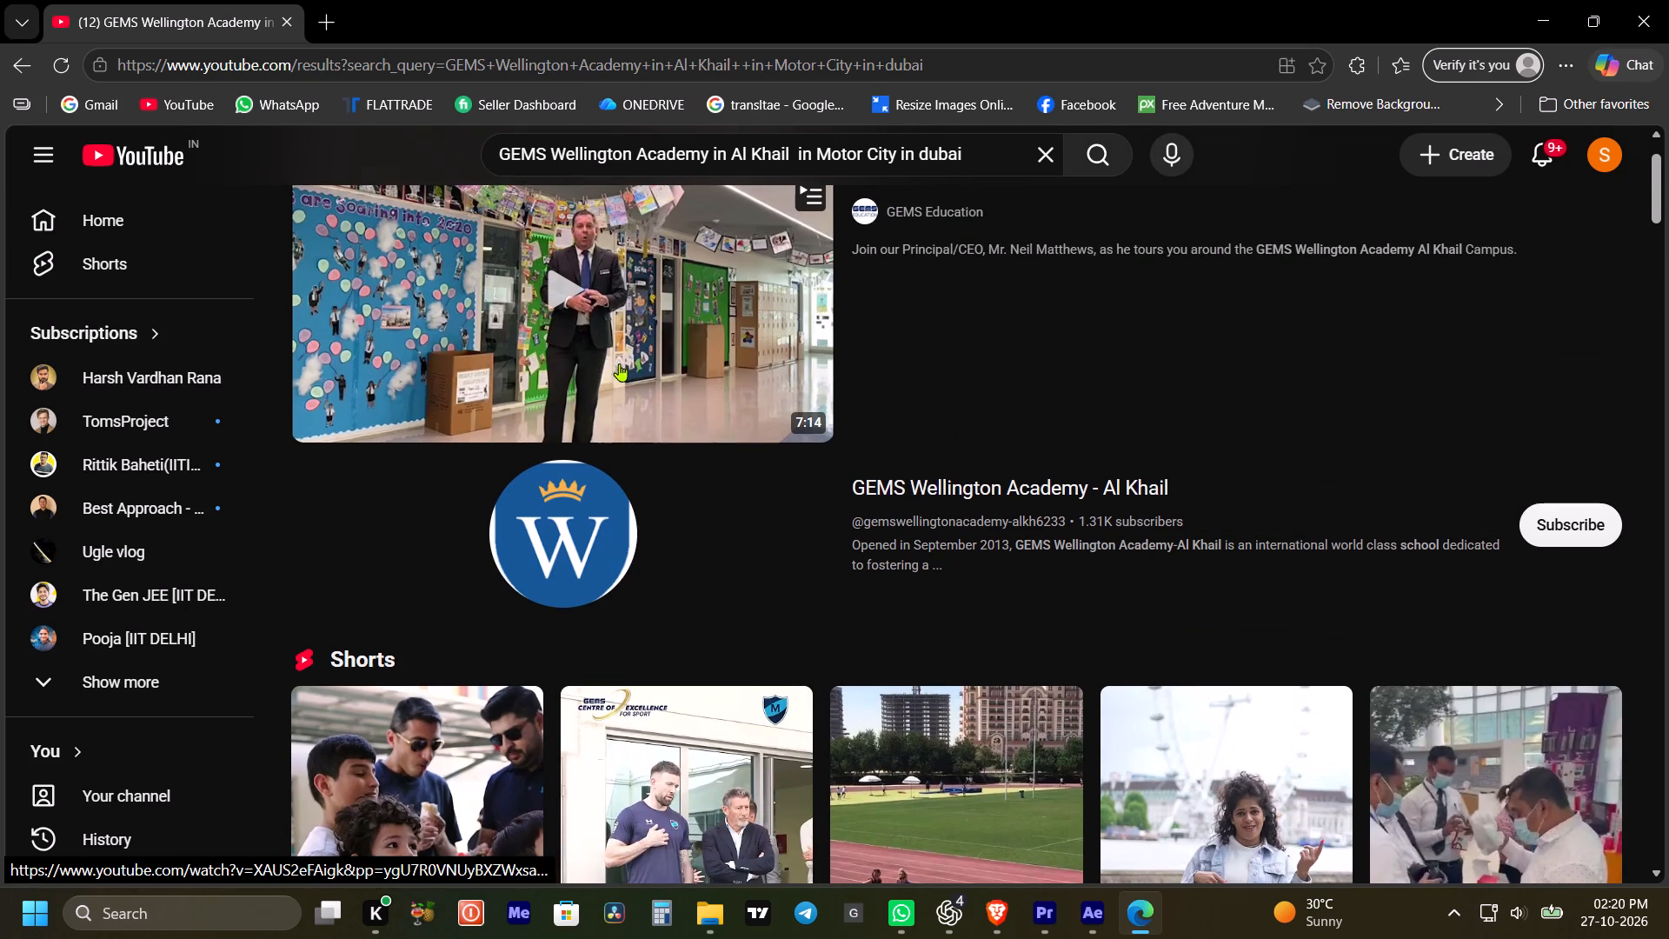
{"action": "scroll", "coordinate": [670, 370], "scroll_direction": "up", "scroll_amount": 2}
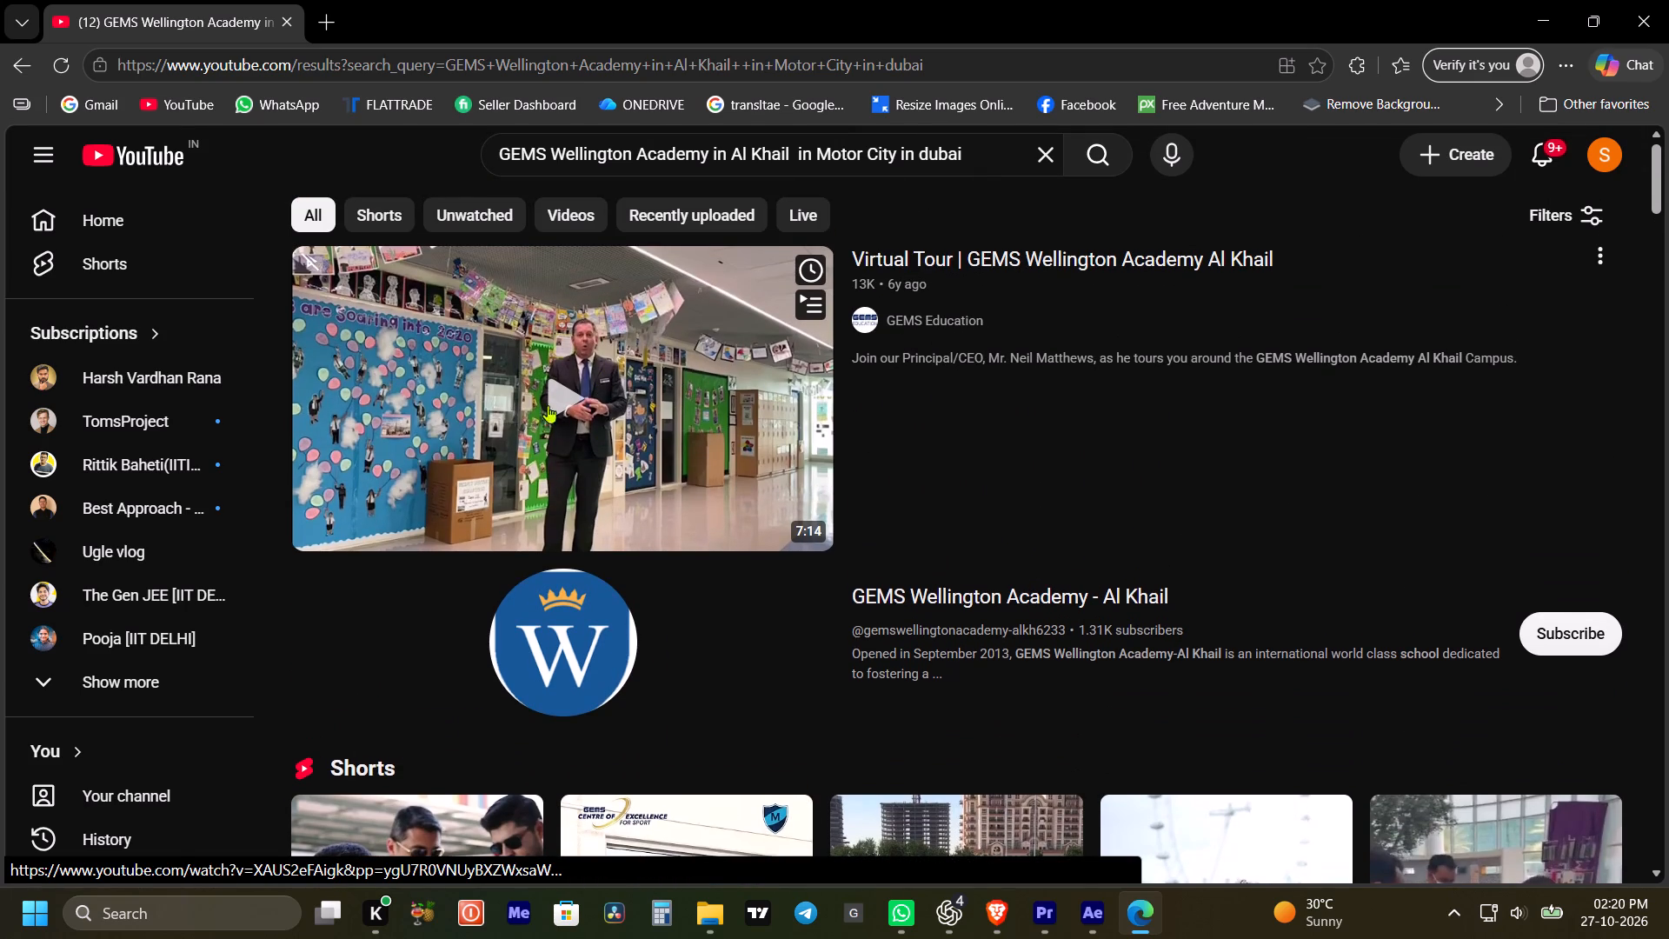
{"action": "scroll", "coordinate": [543, 405], "scroll_direction": "down", "scroll_amount": 12}
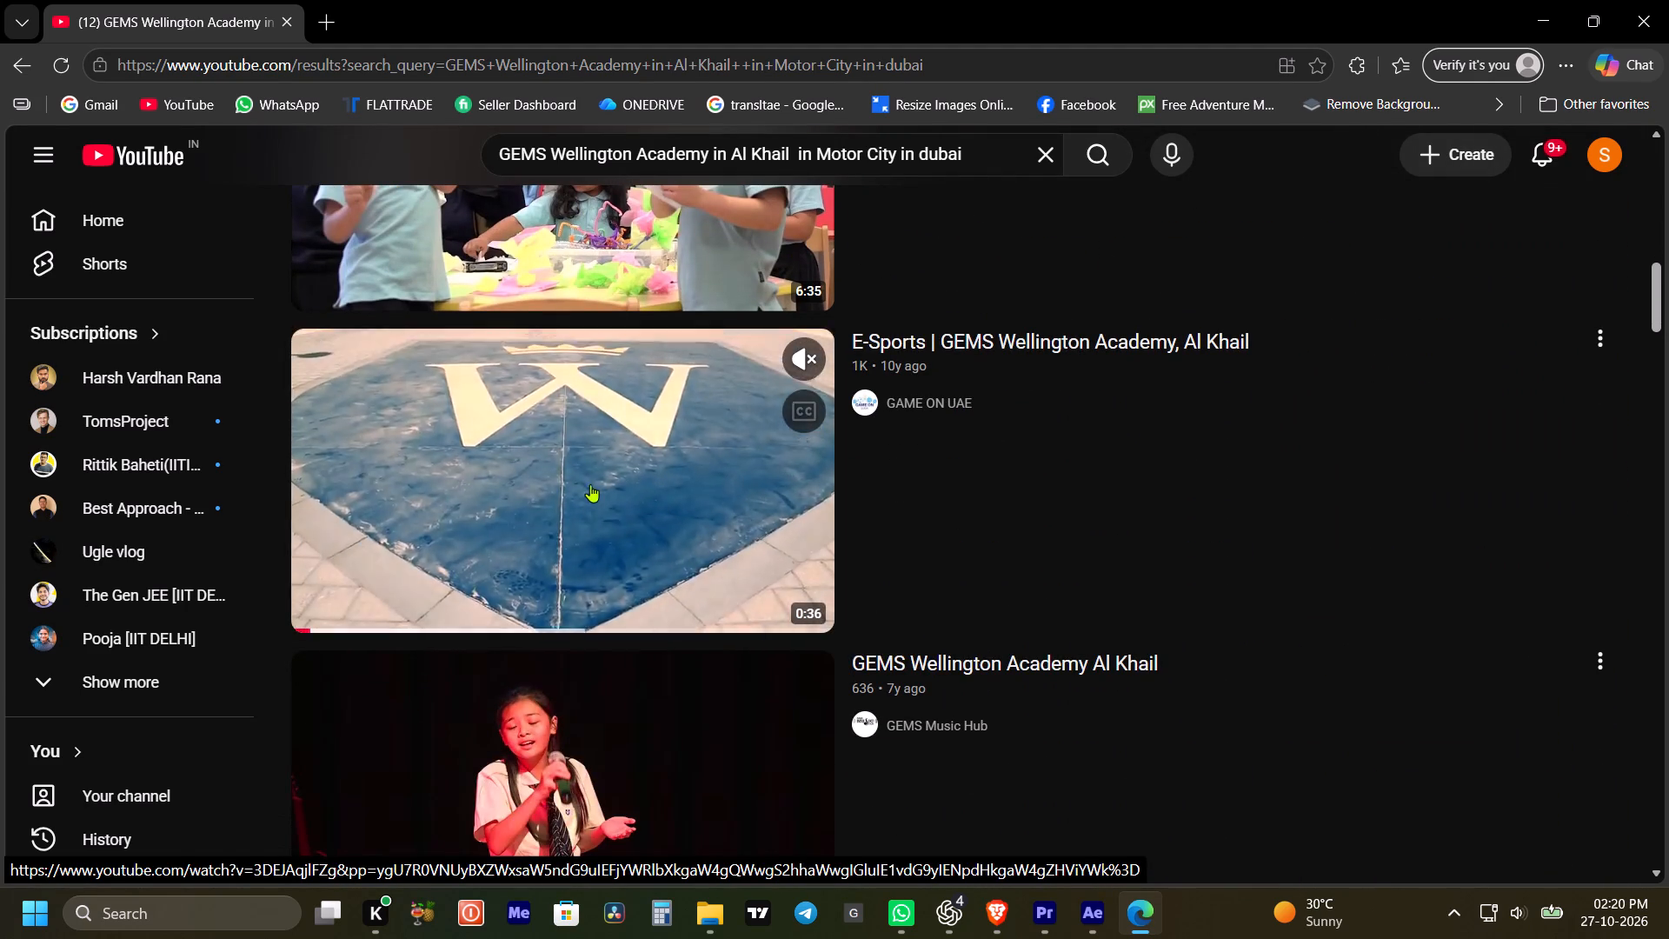
{"action": "left_click", "coordinate": [590, 484]}
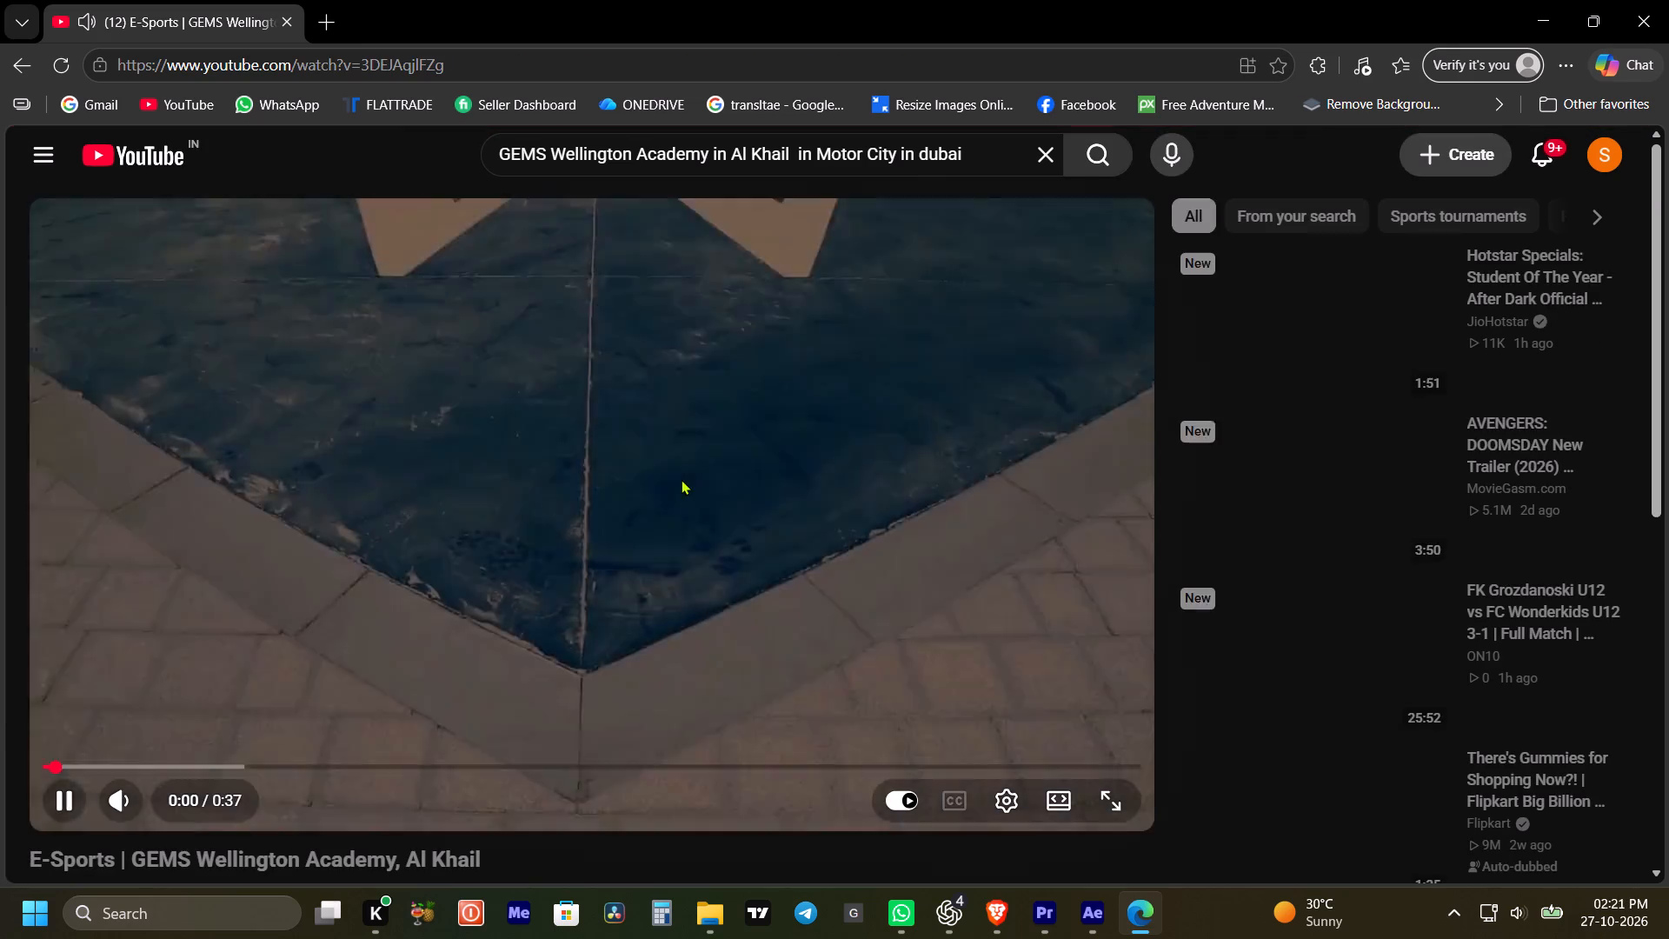
{"action": "left_click", "coordinate": [682, 479]}
{"action": "left_click", "coordinate": [500, 59]}
{"action": "key", "text": "ctrl+c"}
{"action": "key", "text": "ctrl+c"}
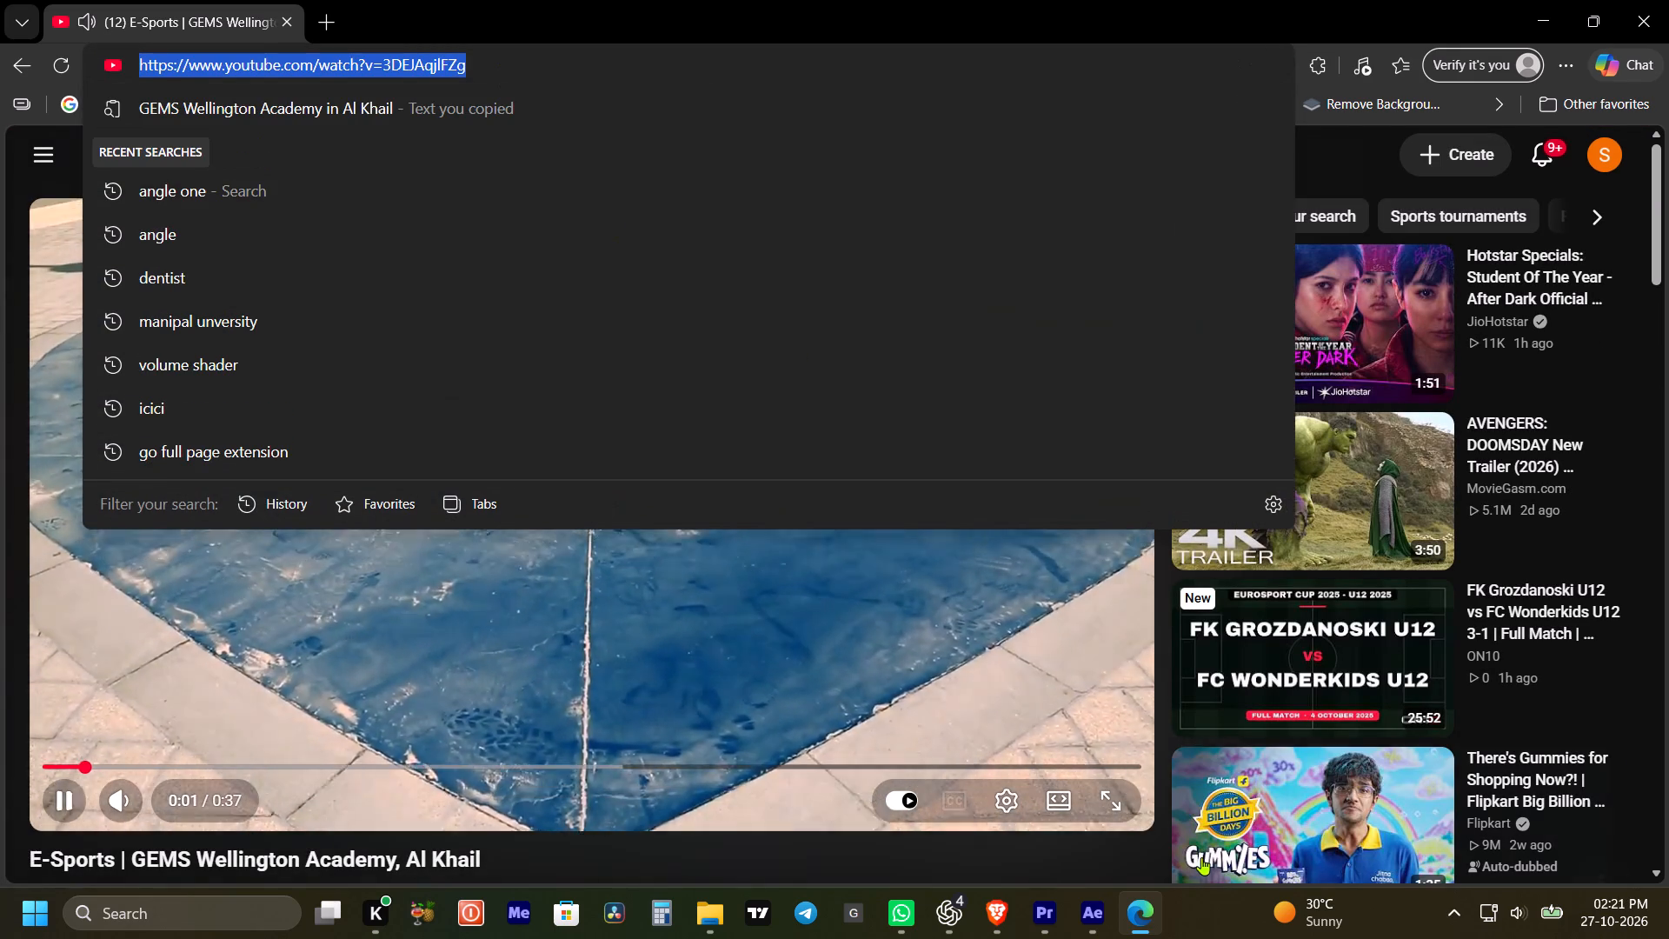
In Brave's YouTube Video Downloader, replace the previous link with the copied Wellington Academy E-Sports link and fetch its download options.
{"action": "left_click", "coordinate": [1012, 901]}
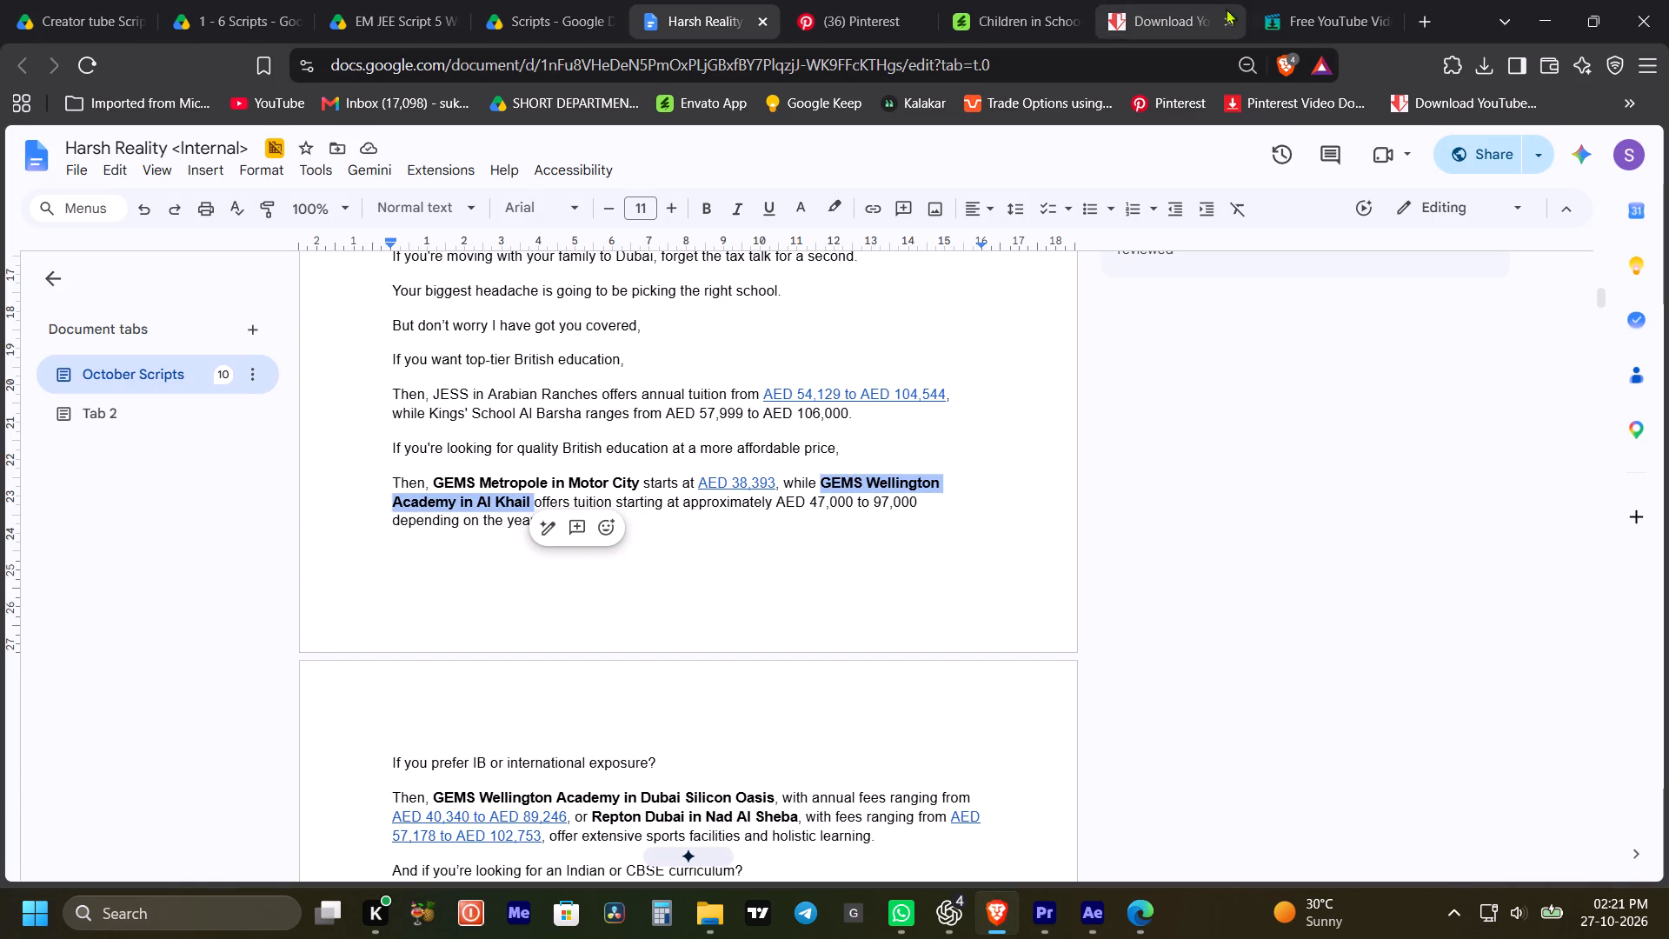
{"action": "left_click", "coordinate": [1173, 10]}
{"action": "left_click", "coordinate": [1106, 241]}
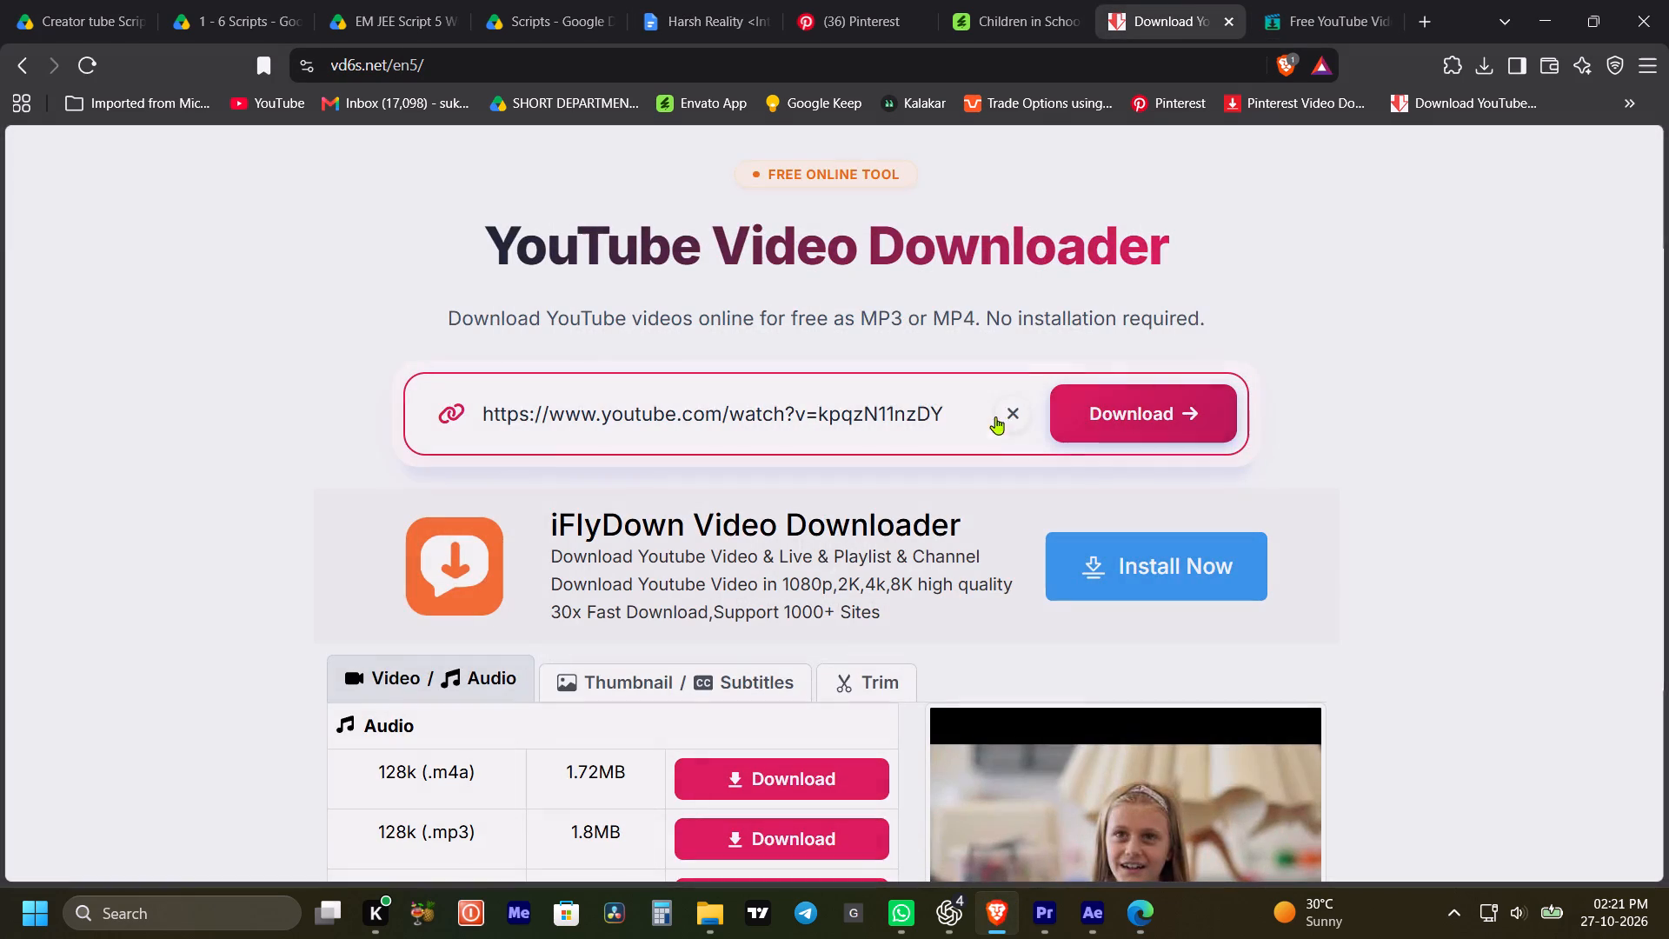
{"action": "left_click", "coordinate": [1008, 411]}
{"action": "key", "text": "ctrl+v"}
{"action": "left_click", "coordinate": [914, 410]}
{"action": "key", "text": "ctrl+v"}
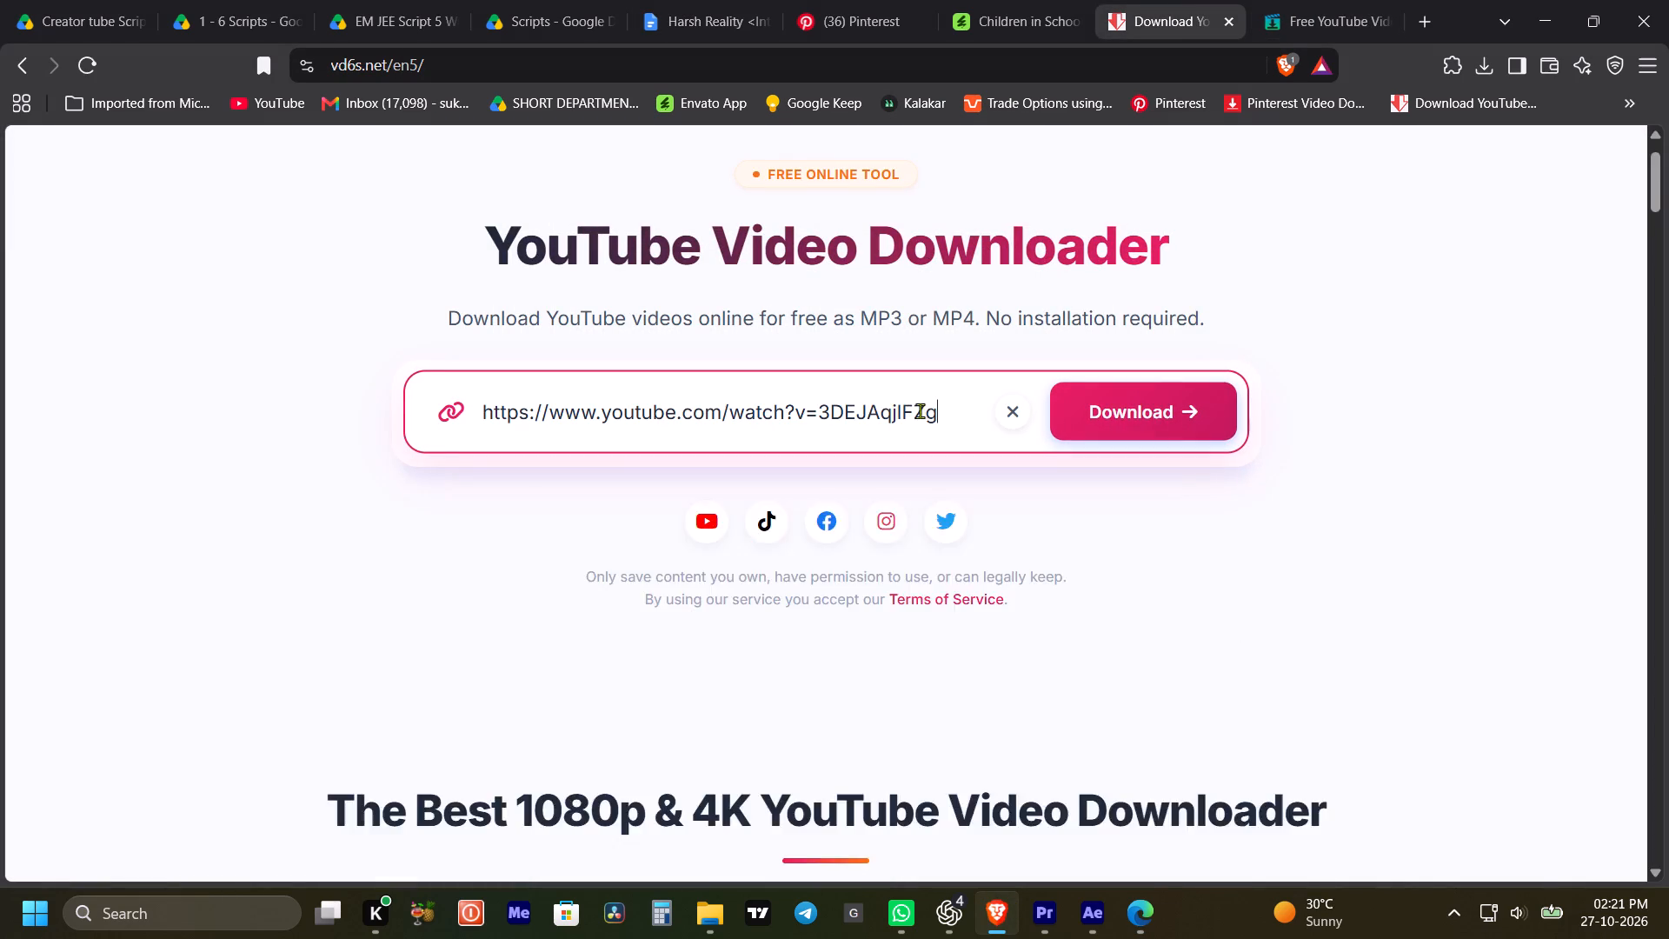
{"action": "left_click", "coordinate": [1111, 411]}
Switch to Edge and pause the Wellington Academy E-Sports video.
{"action": "left_click", "coordinate": [1135, 907]}
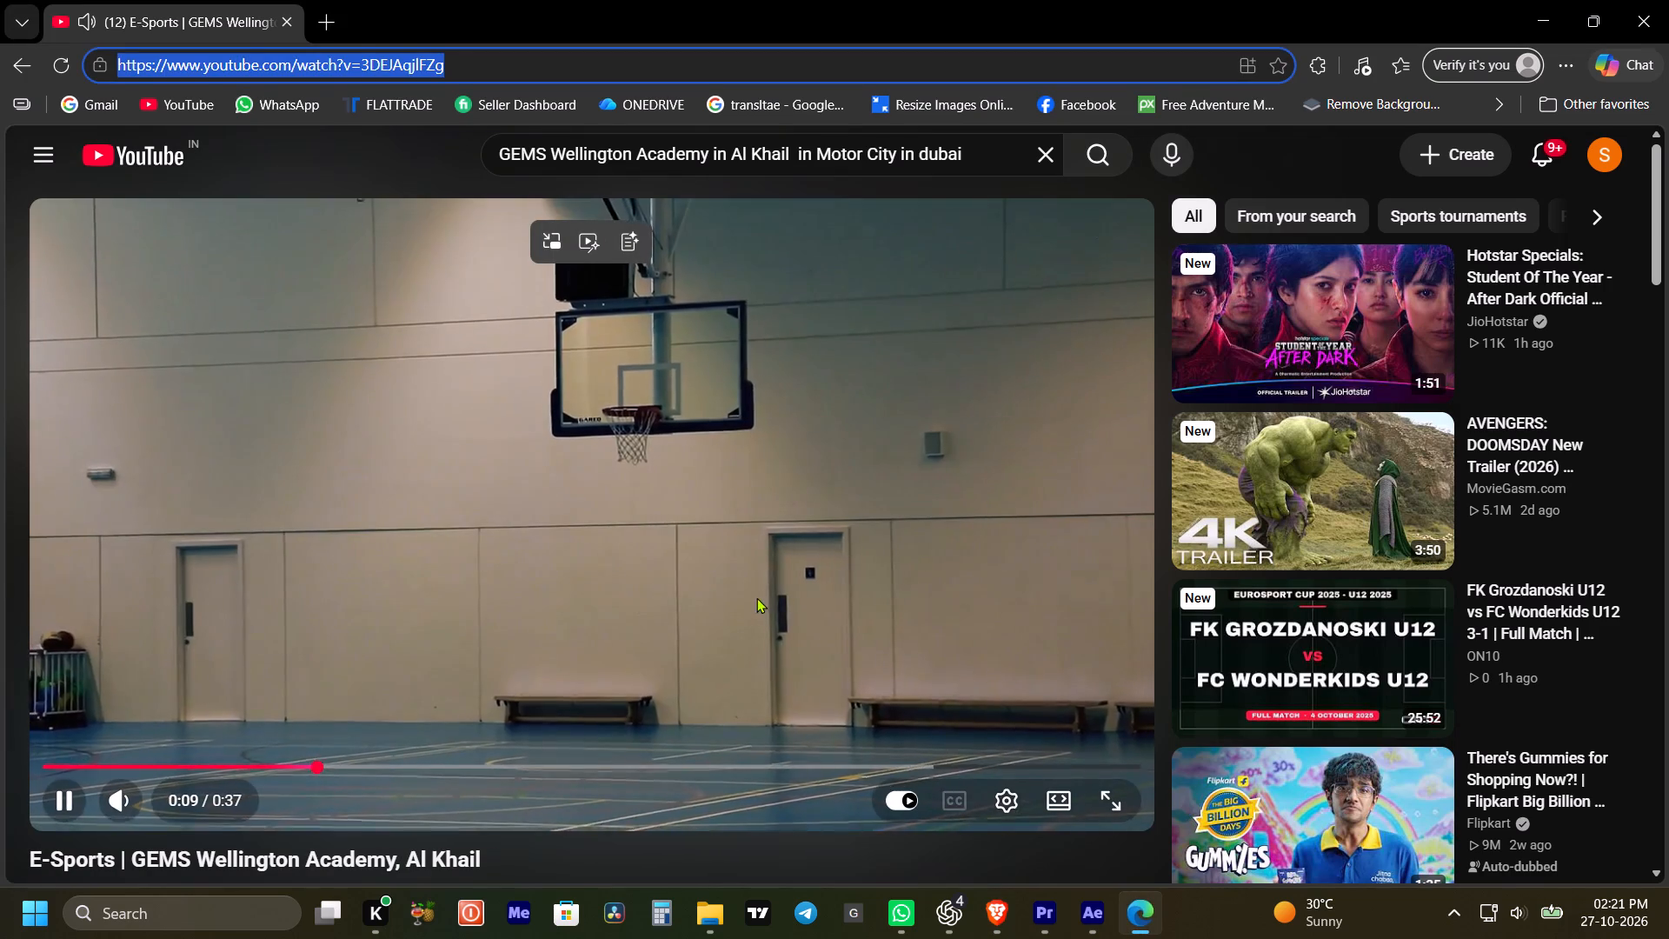
{"action": "left_click_drag", "start_coordinate": [758, 596], "coordinate": [761, 587]}
Back in Brave, download the 1080p version of the E-Sports video and save it in the video Assits folder.
{"action": "left_click", "coordinate": [1004, 917]}
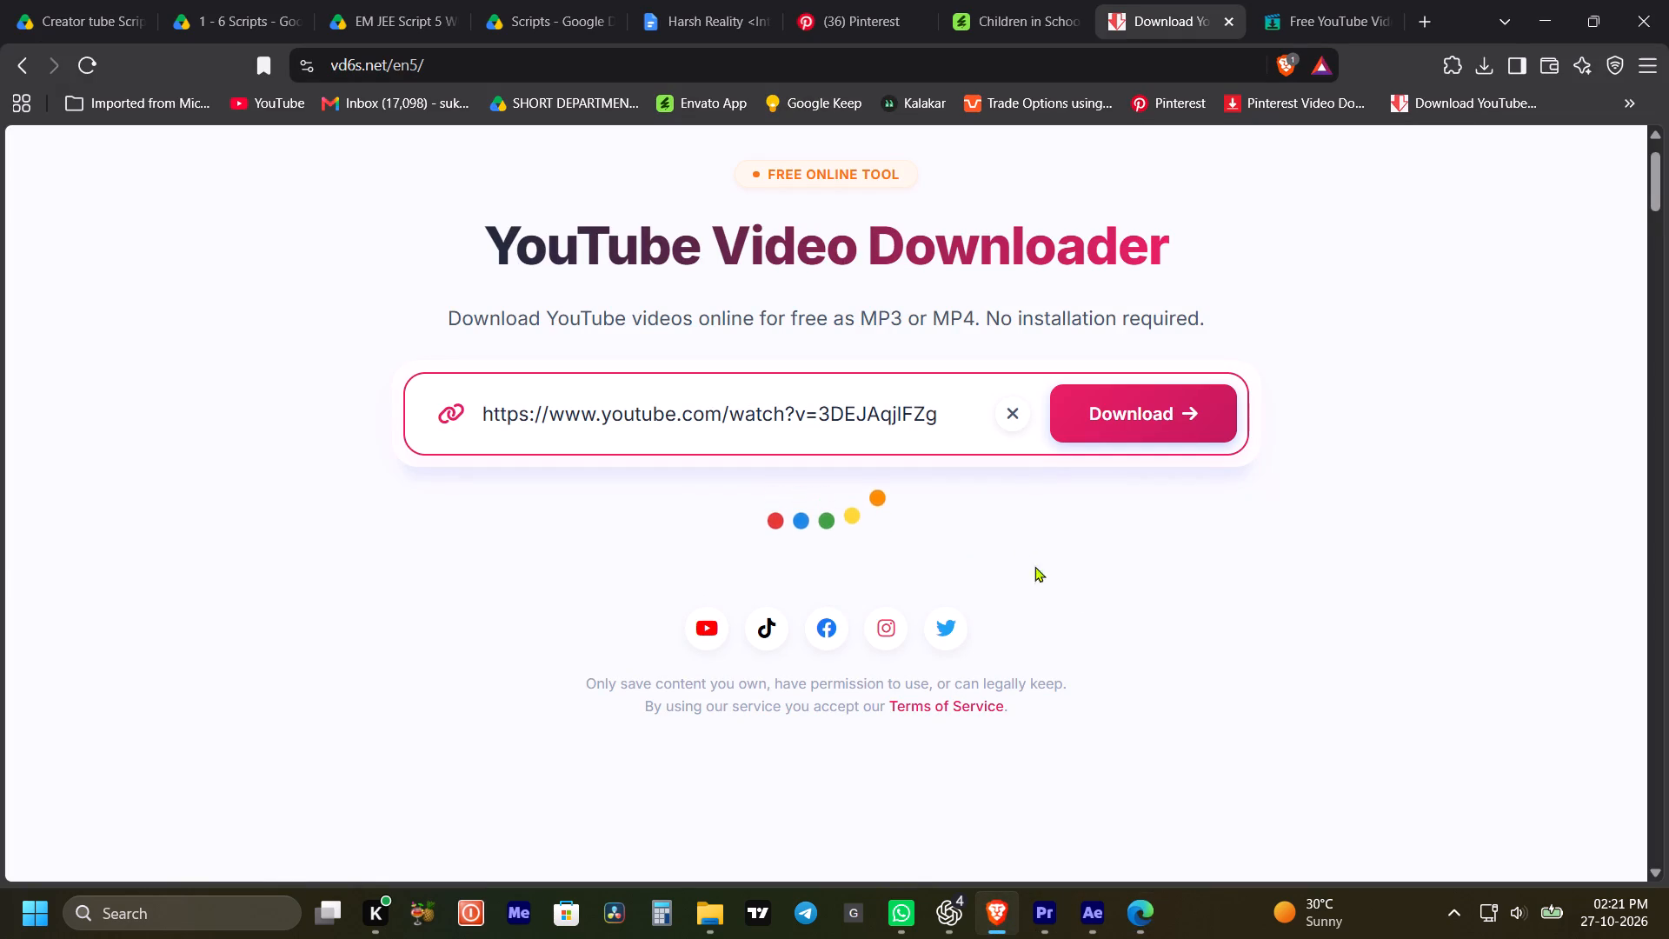
{"action": "scroll", "coordinate": [801, 666], "scroll_direction": "down", "scroll_amount": 3}
{"action": "left_click", "coordinate": [781, 670]}
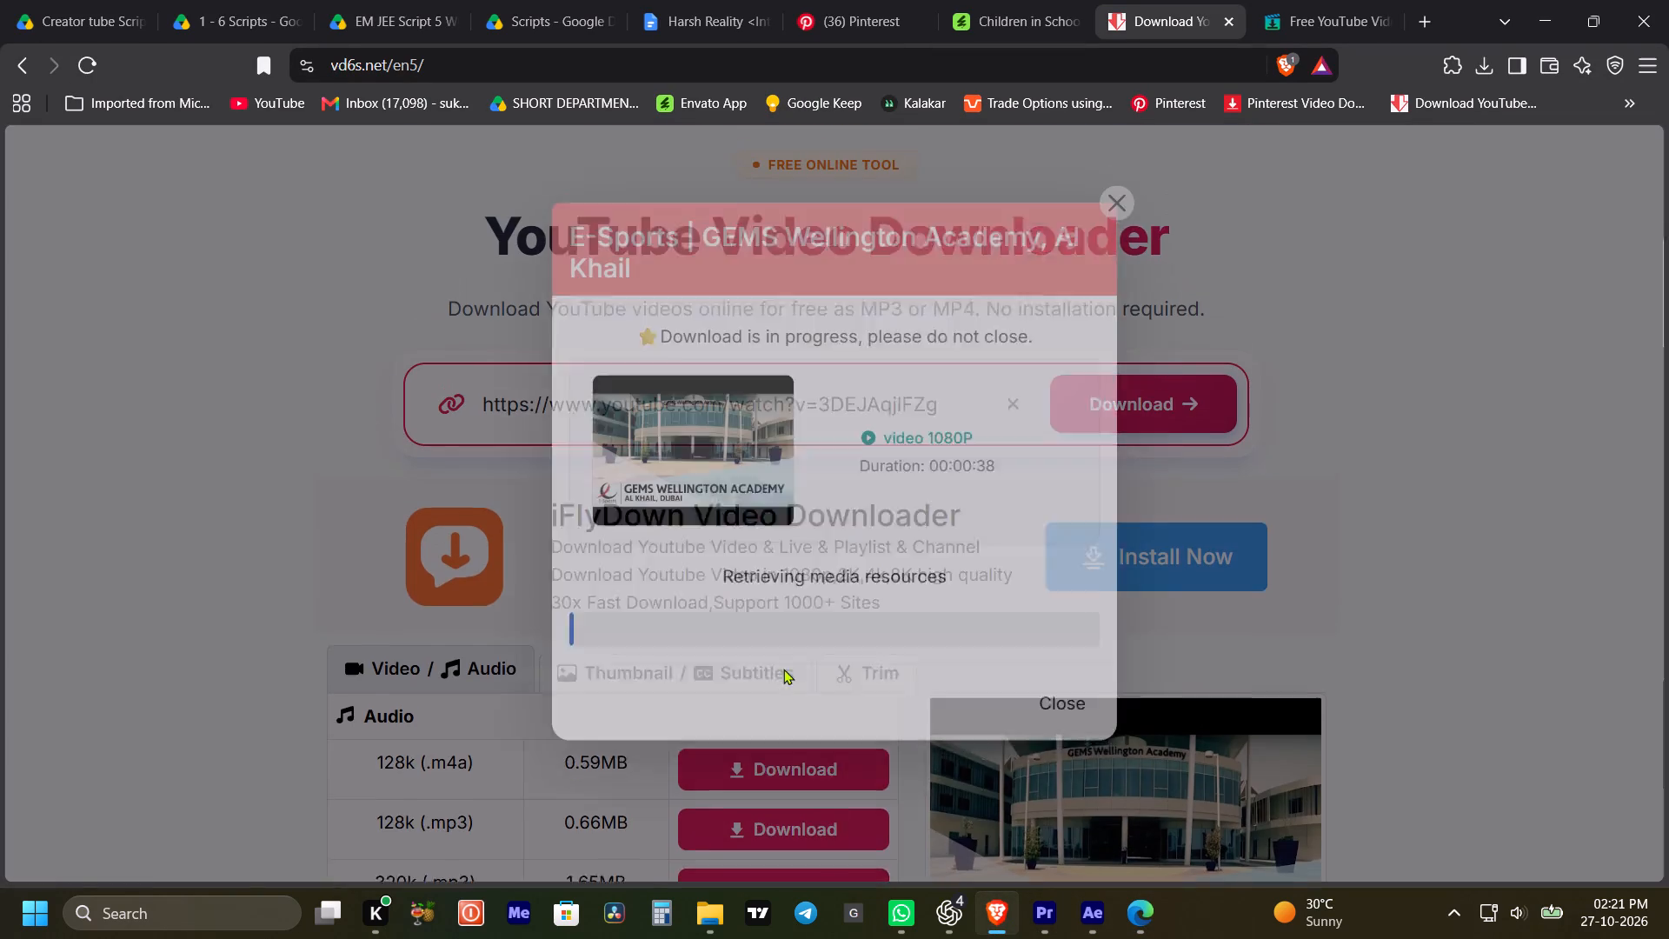
{"action": "left_click", "coordinate": [830, 610]}
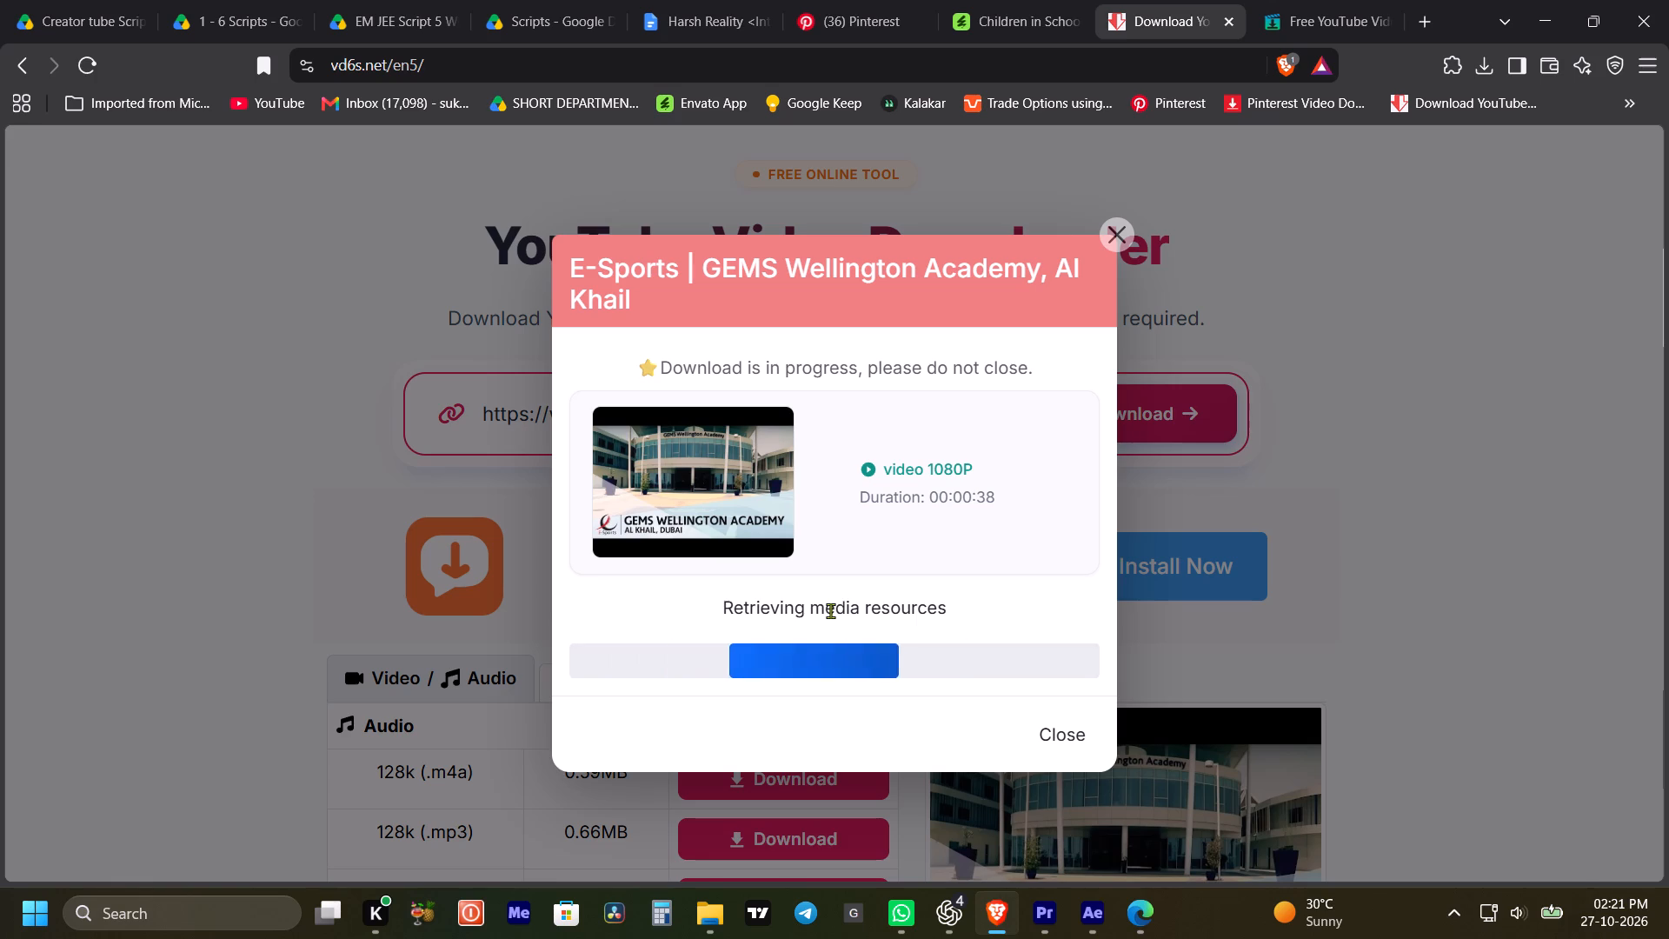
{"action": "left_click", "coordinate": [874, 608]}
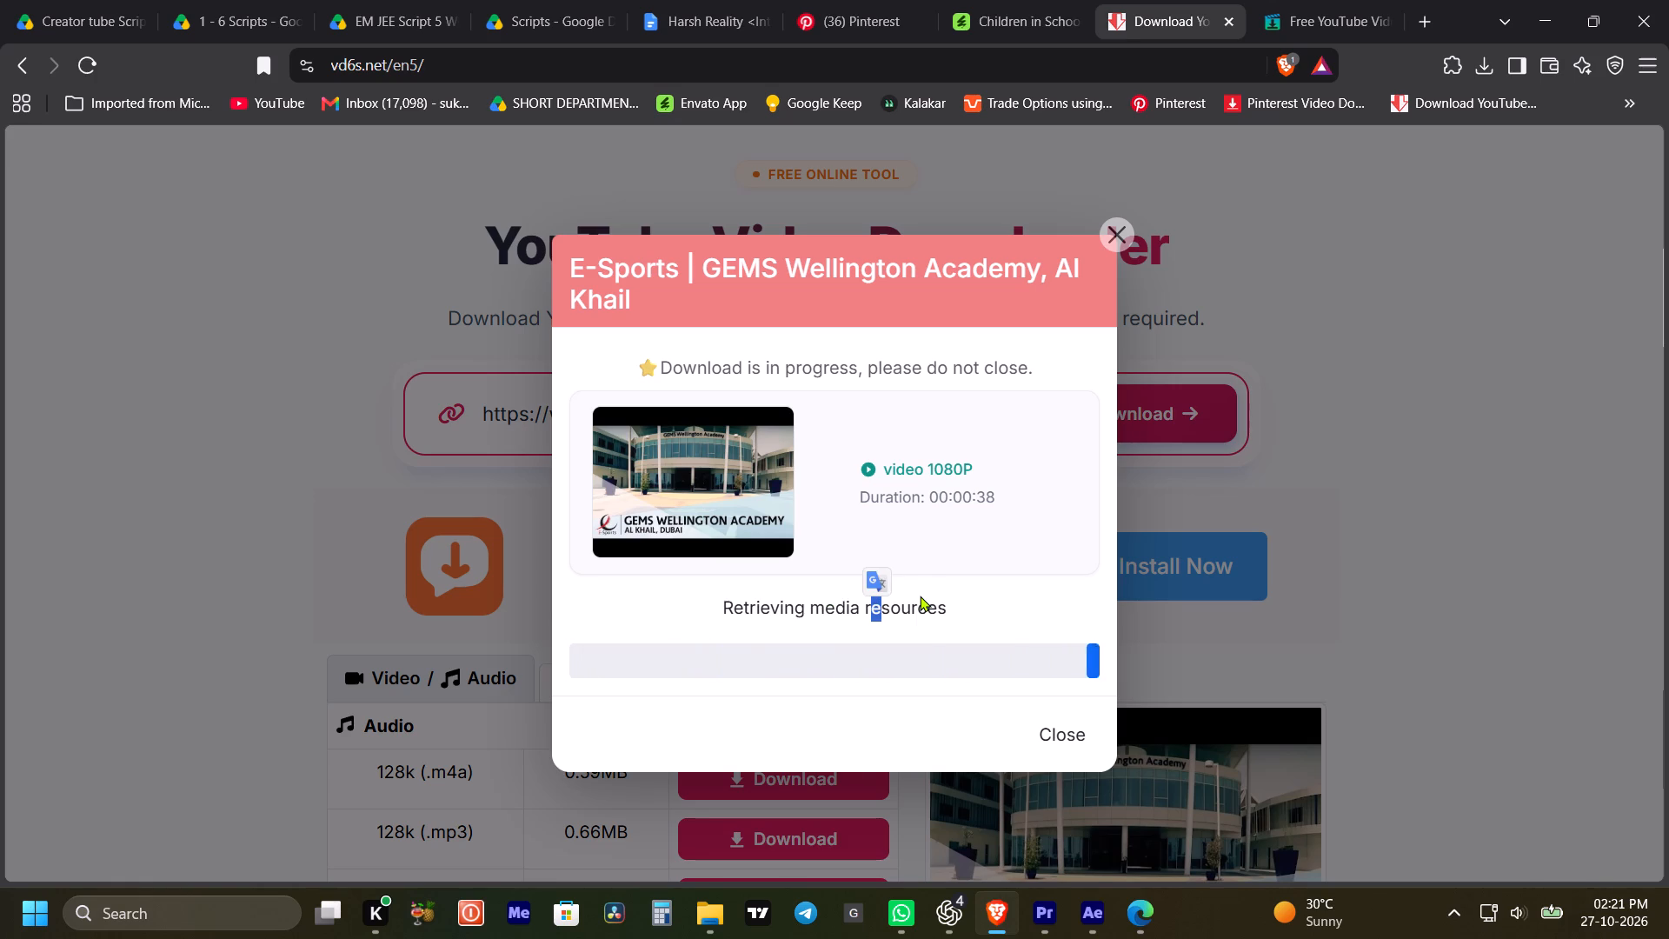
{"action": "left_click", "coordinate": [815, 609]}
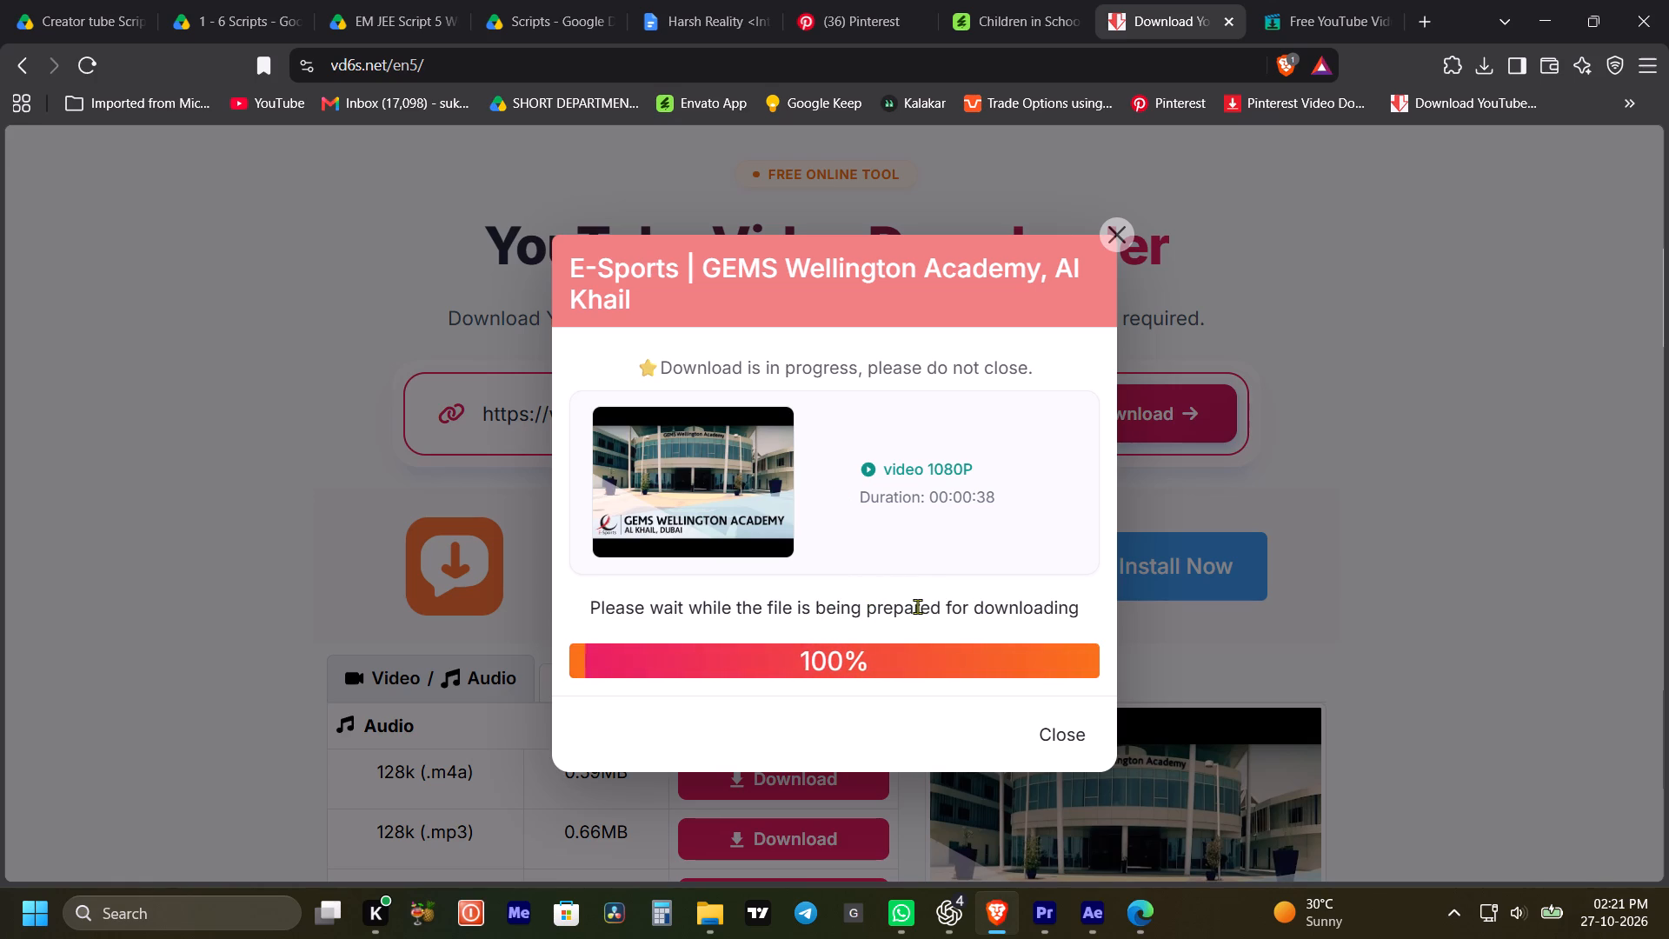
{"action": "left_click_drag", "start_coordinate": [915, 606], "coordinate": [888, 614]}
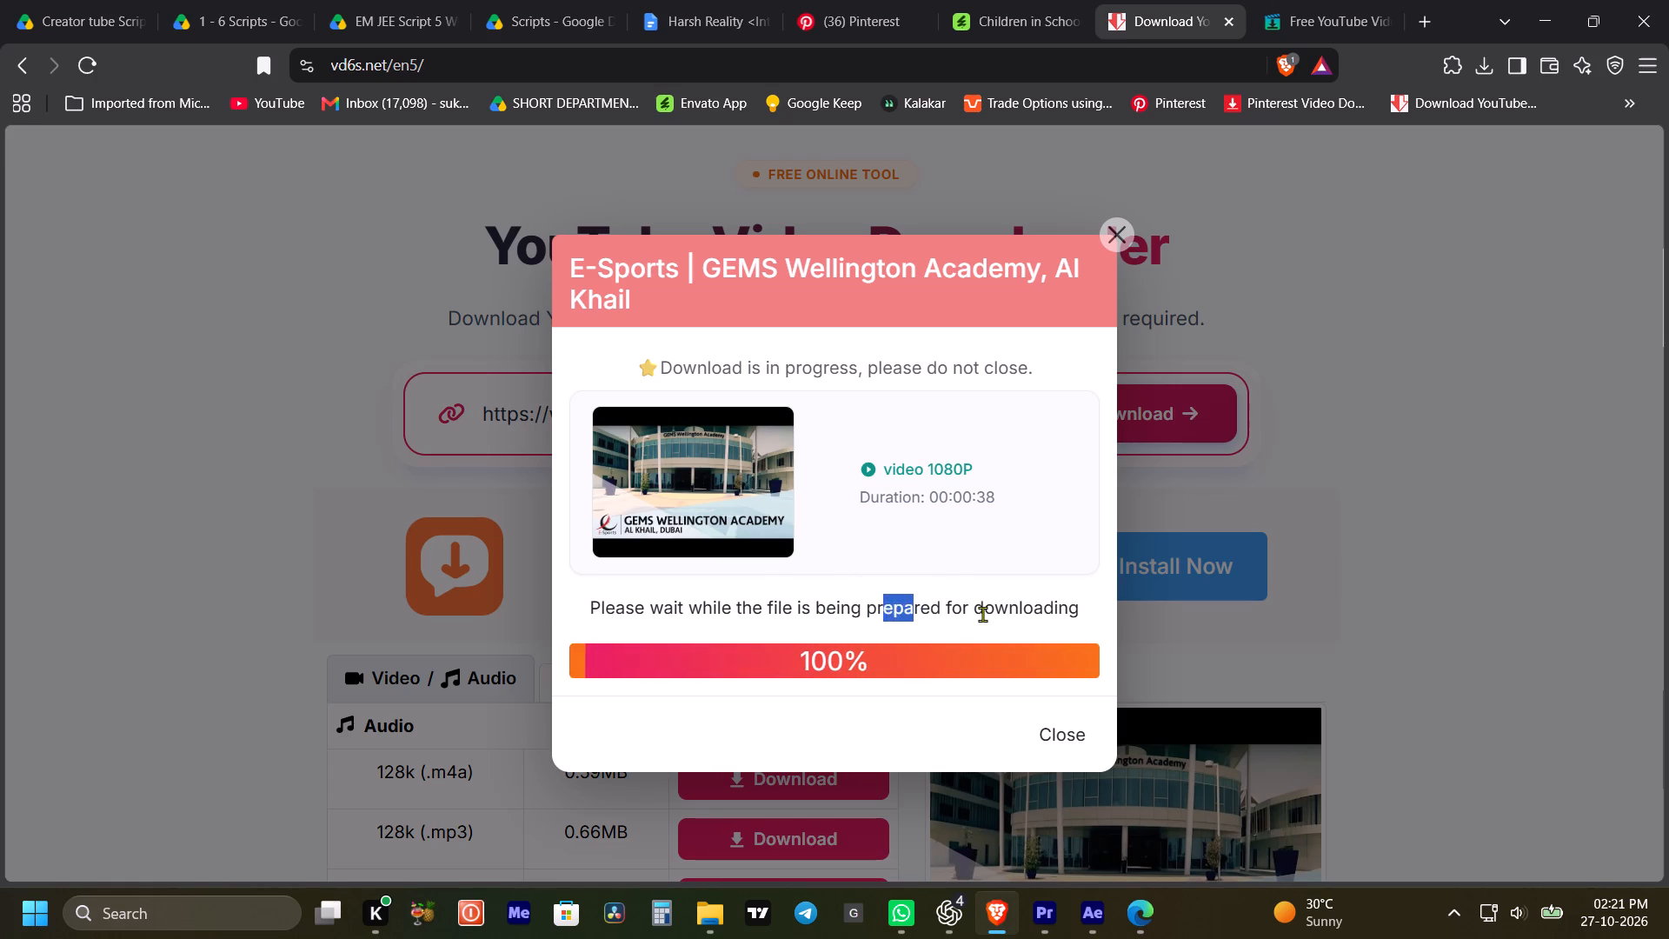
{"action": "left_click", "coordinate": [982, 614]}
{"action": "left_click", "coordinate": [906, 474]}
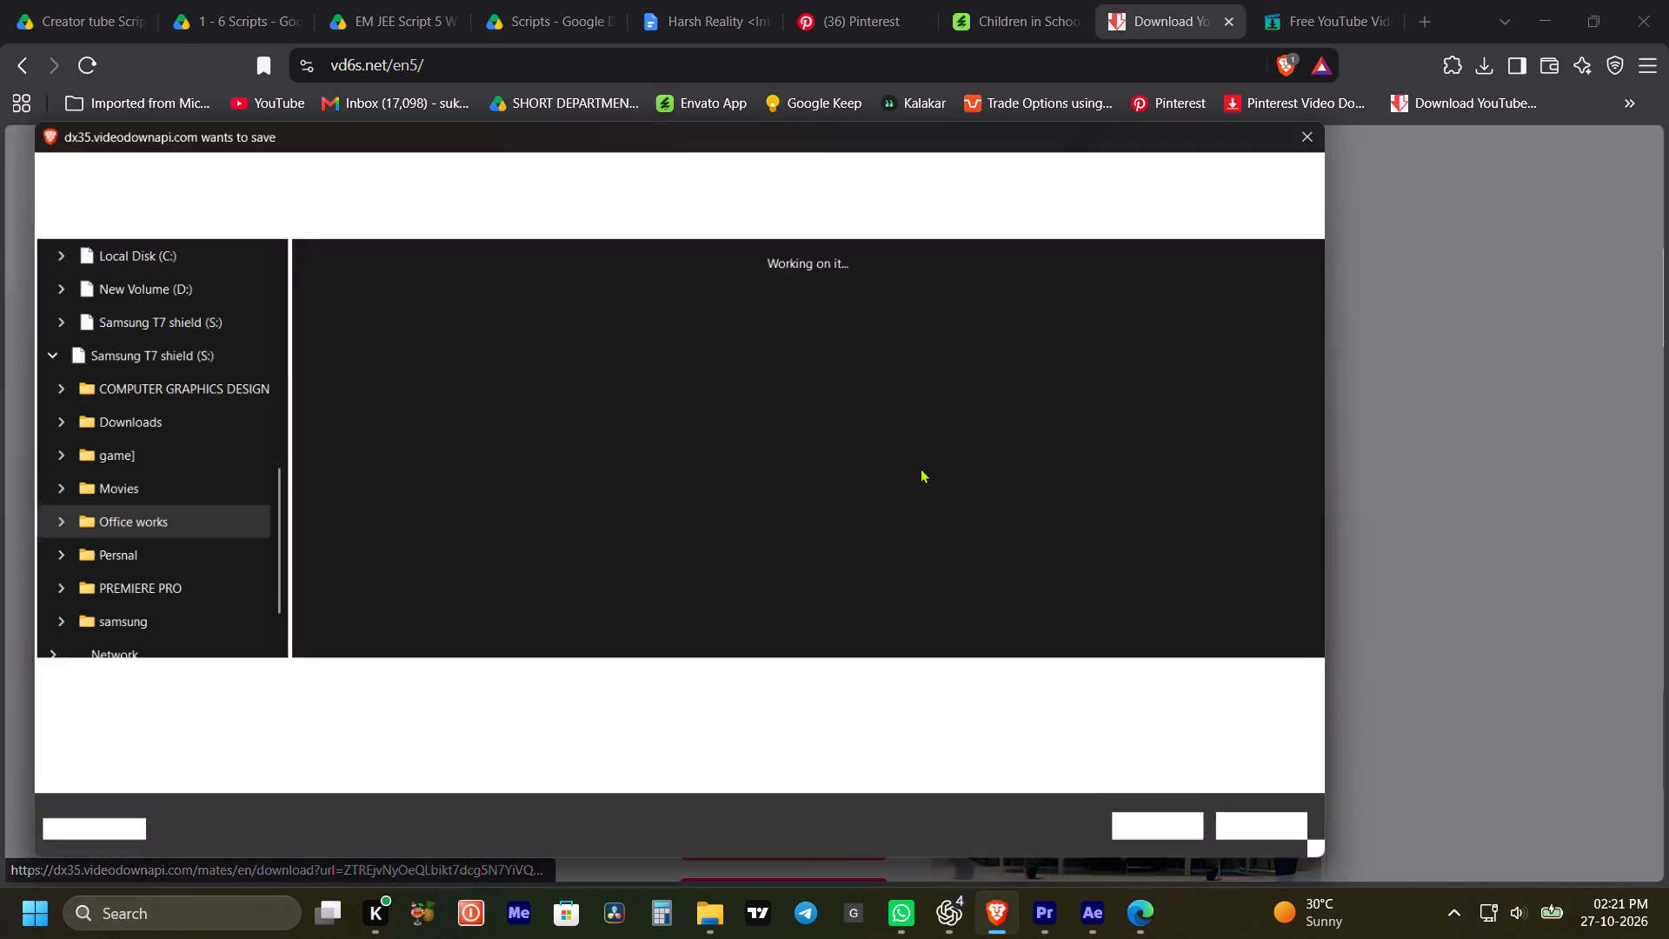
{"action": "key", "text": "ctrl+c"}
{"action": "key", "text": "ctrl+c"}
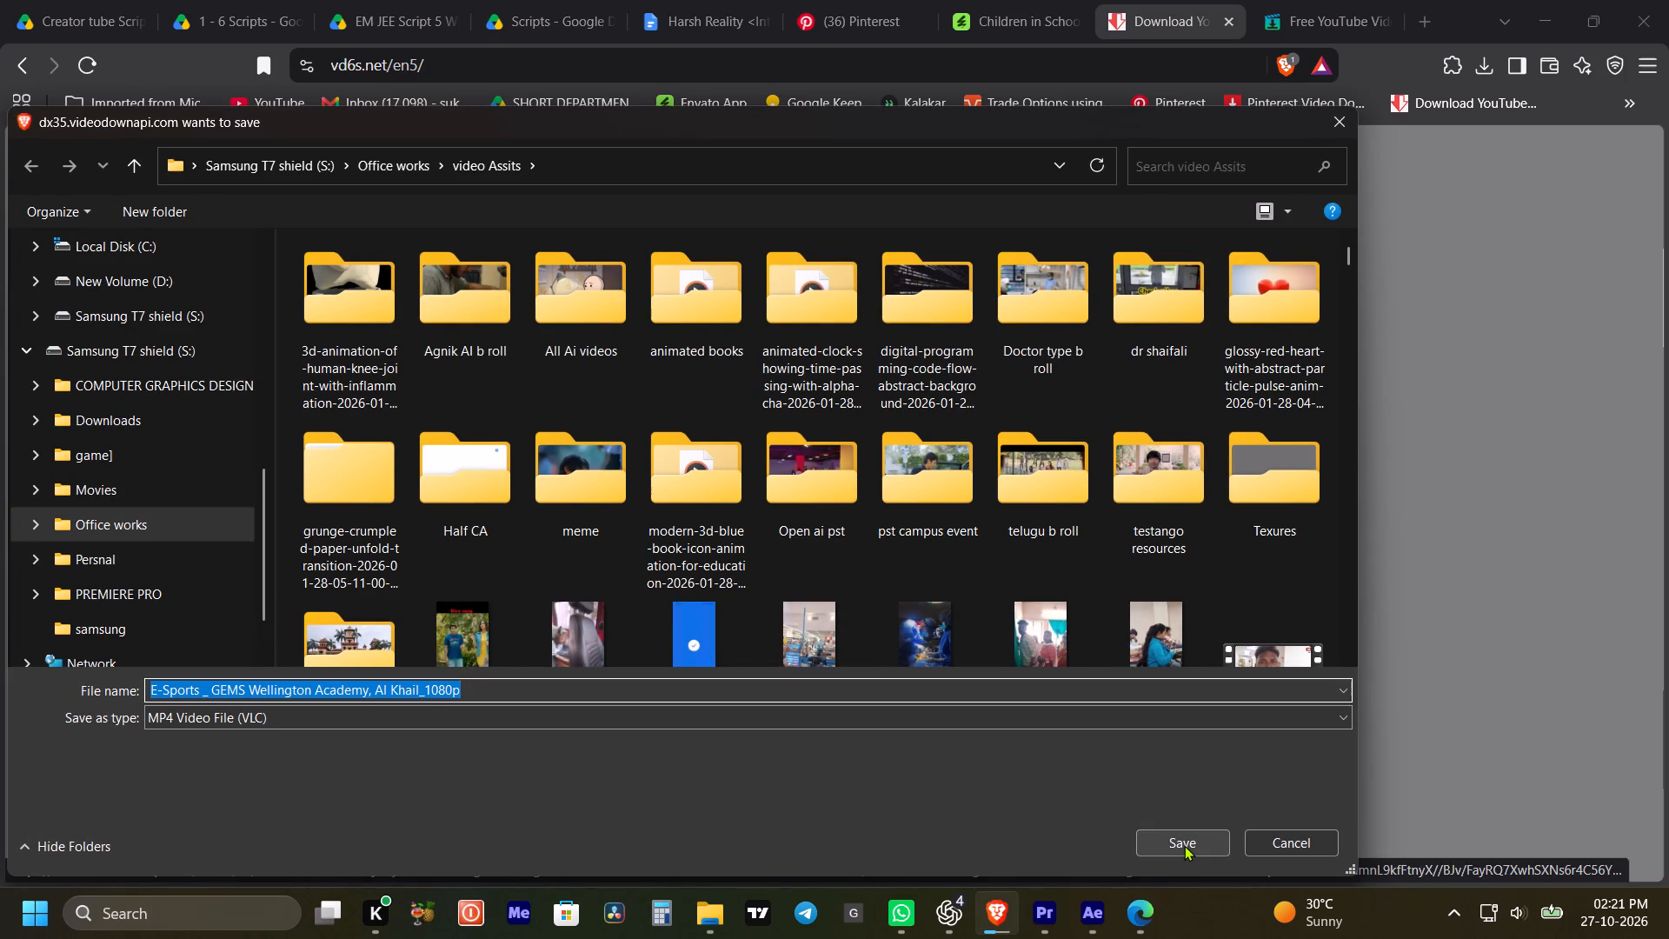
{"action": "left_click", "coordinate": [1184, 845]}
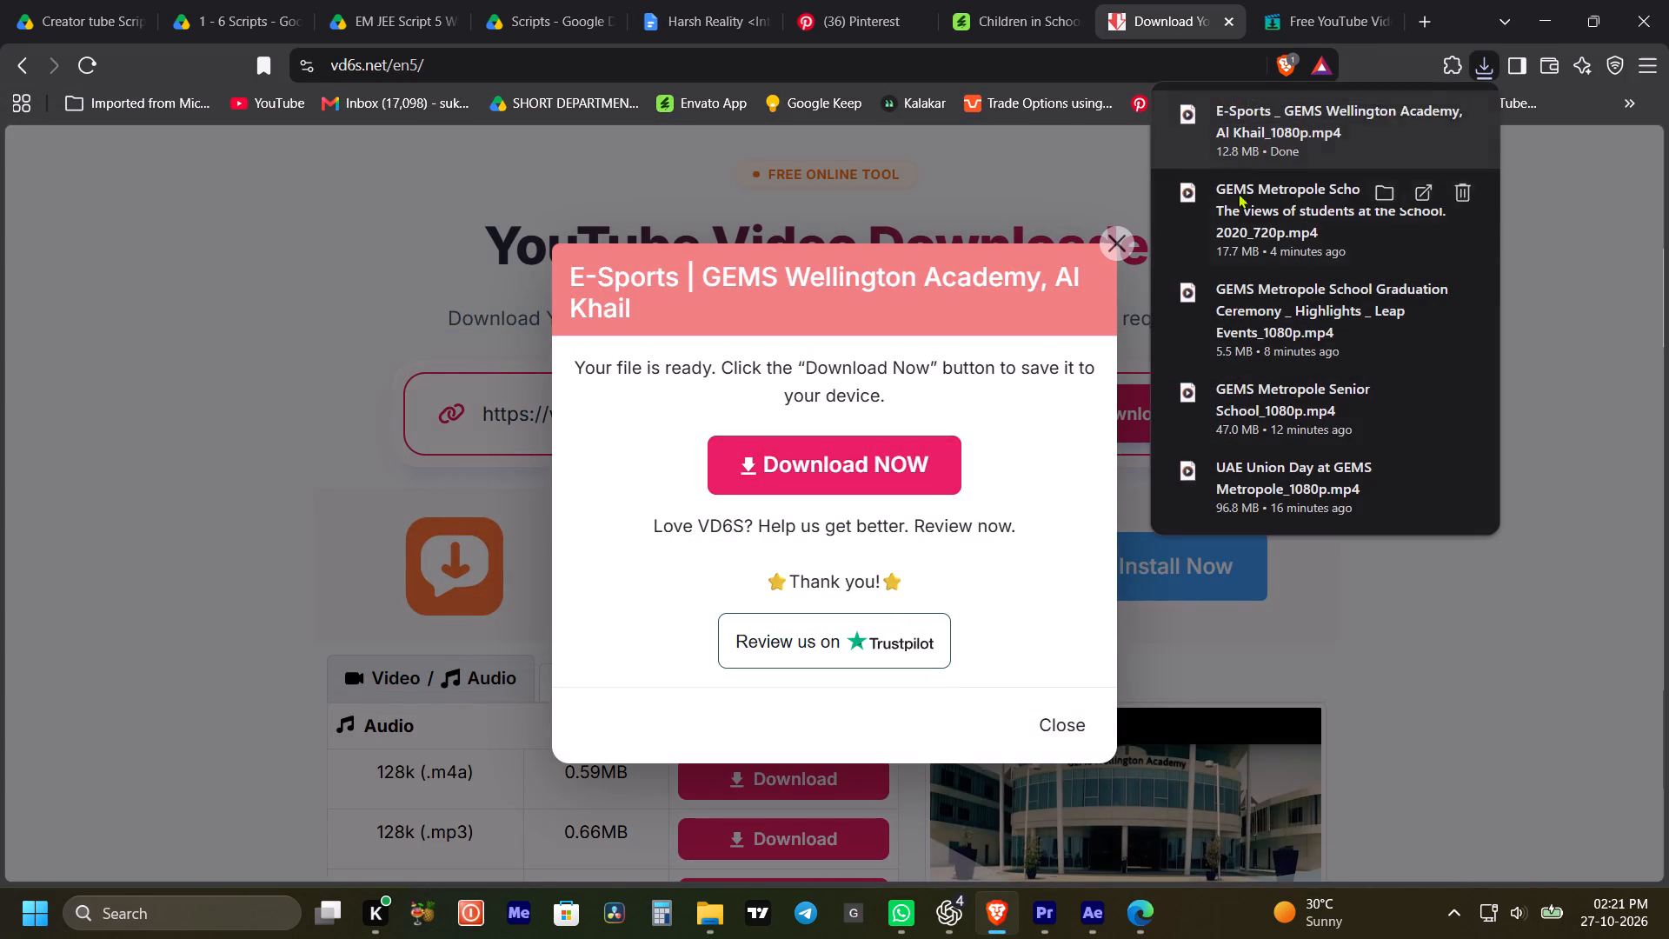
Import the downloaded E-Sports Wellington Academy clip into the After Effects project and open it in the Footage viewer.
{"action": "left_click_drag", "start_coordinate": [1244, 143], "coordinate": [155, 360]}
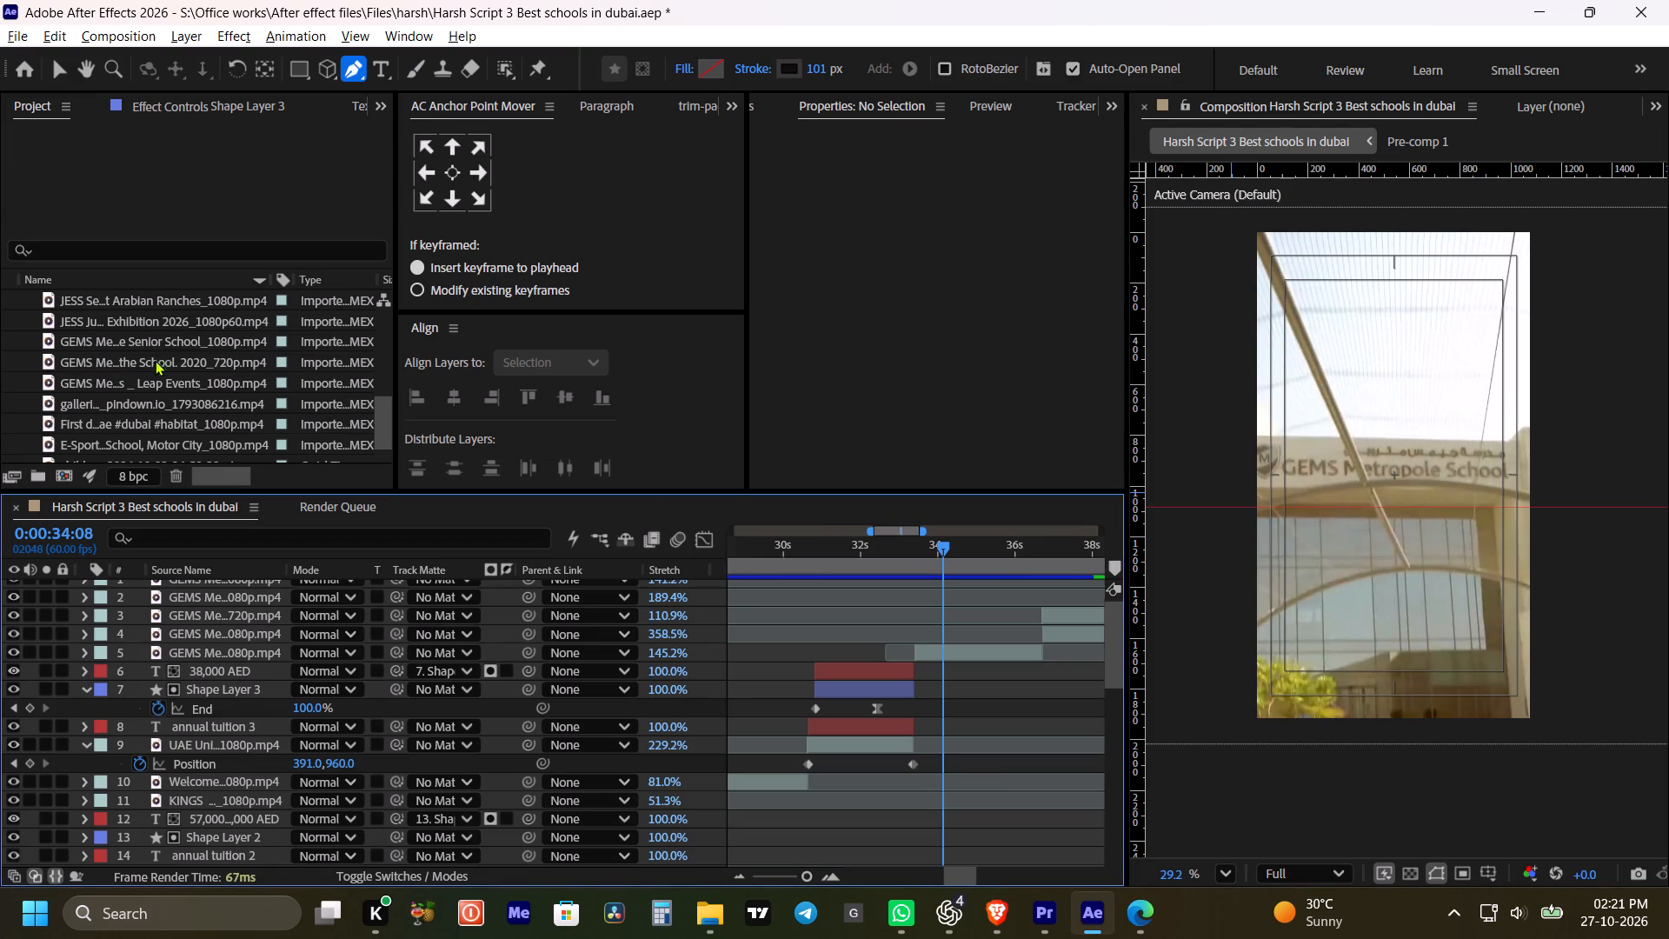
{"action": "scroll", "coordinate": [165, 392], "scroll_direction": "down", "scroll_amount": 1}
{"action": "double_click", "coordinate": [154, 381]}
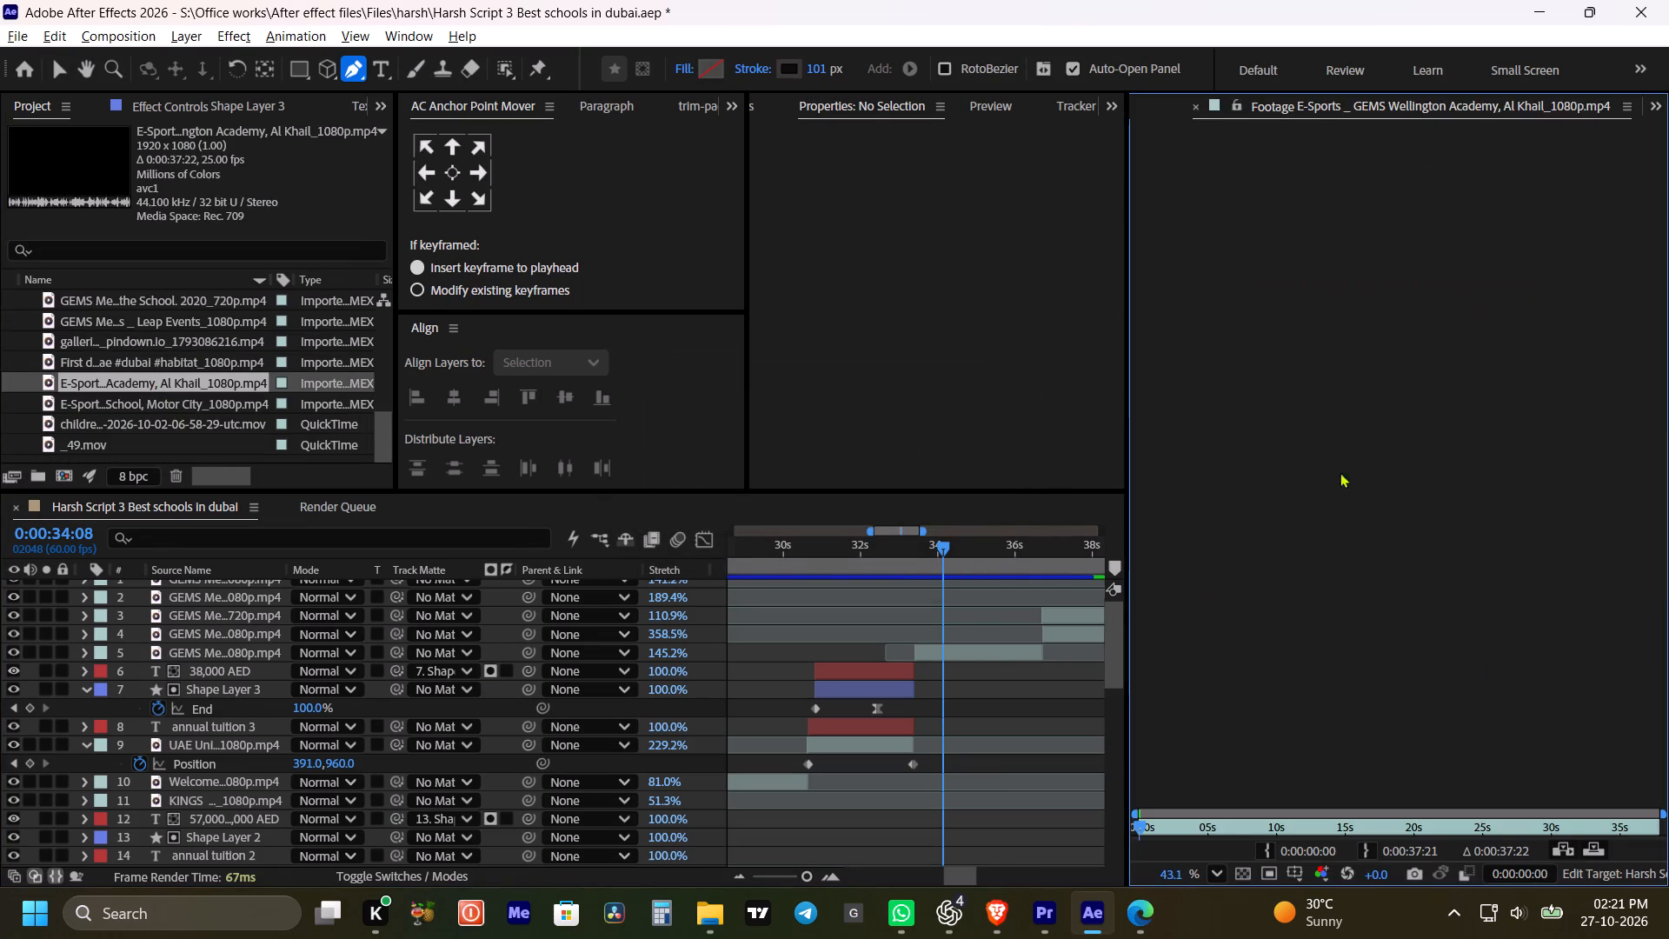
Scrub the E-Sports footage for usable shots and set its In point to 0:00:02:02 and Out point to 0:00:08:18.
{"action": "key", "text": "grave"}
{"action": "scroll", "coordinate": [920, 492], "scroll_direction": "up", "scroll_amount": 2}
{"action": "key", "text": "space"}
{"action": "left_click_drag", "start_coordinate": [981, 390], "coordinate": [963, 396]}
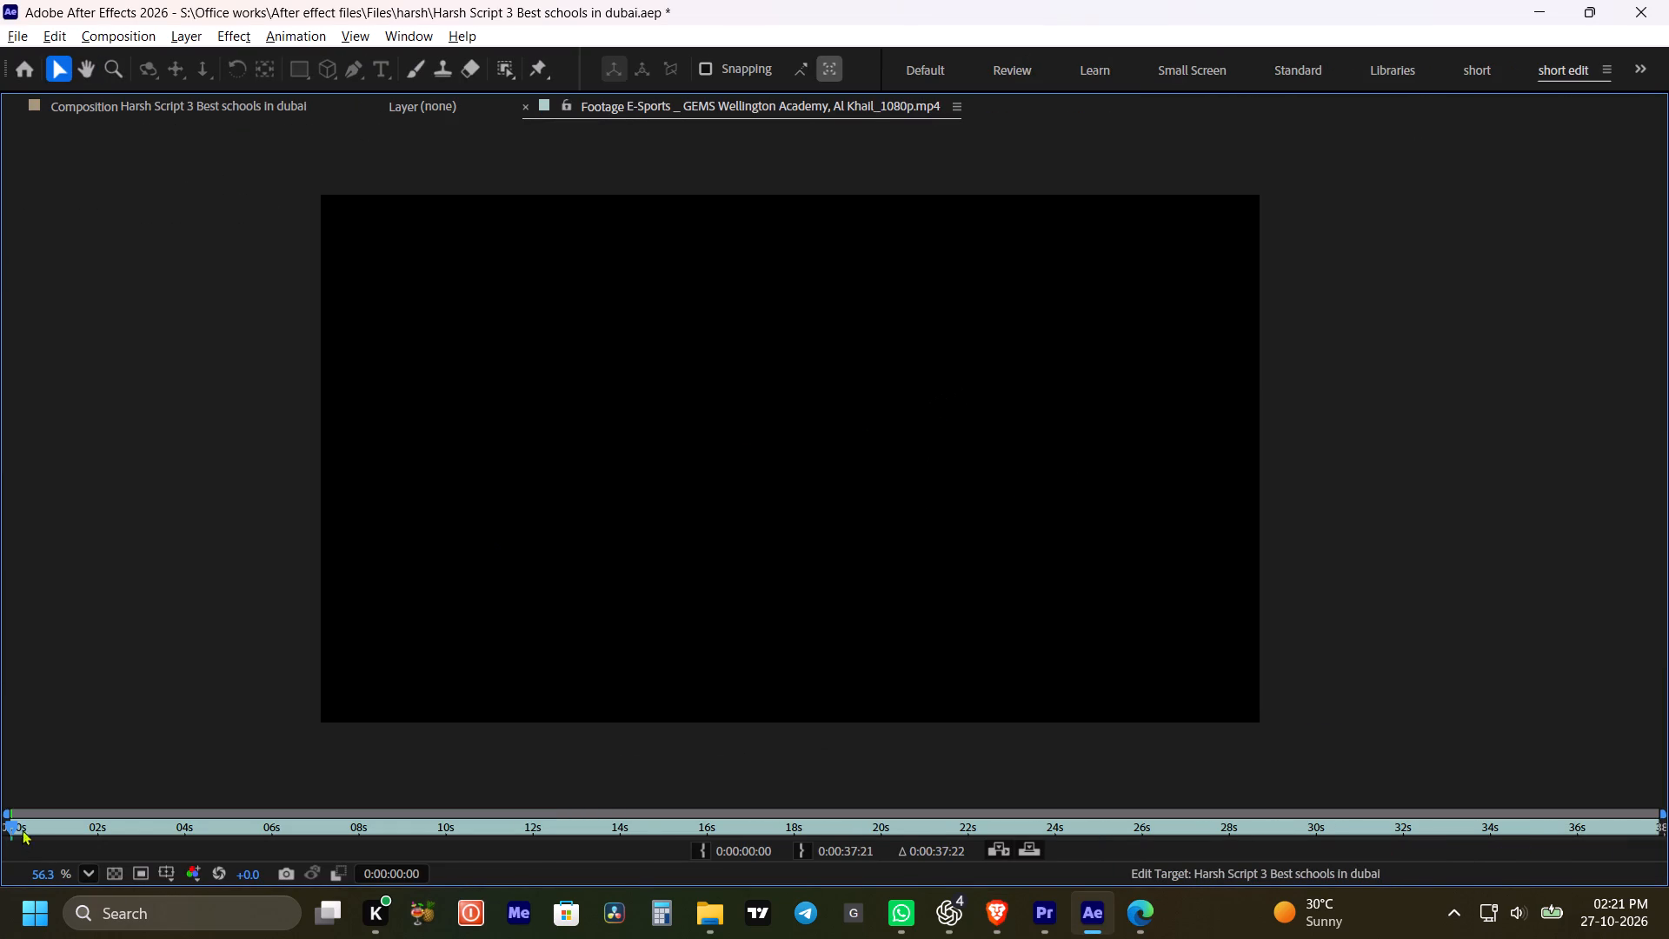
{"action": "left_click_drag", "start_coordinate": [31, 822], "coordinate": [168, 831]}
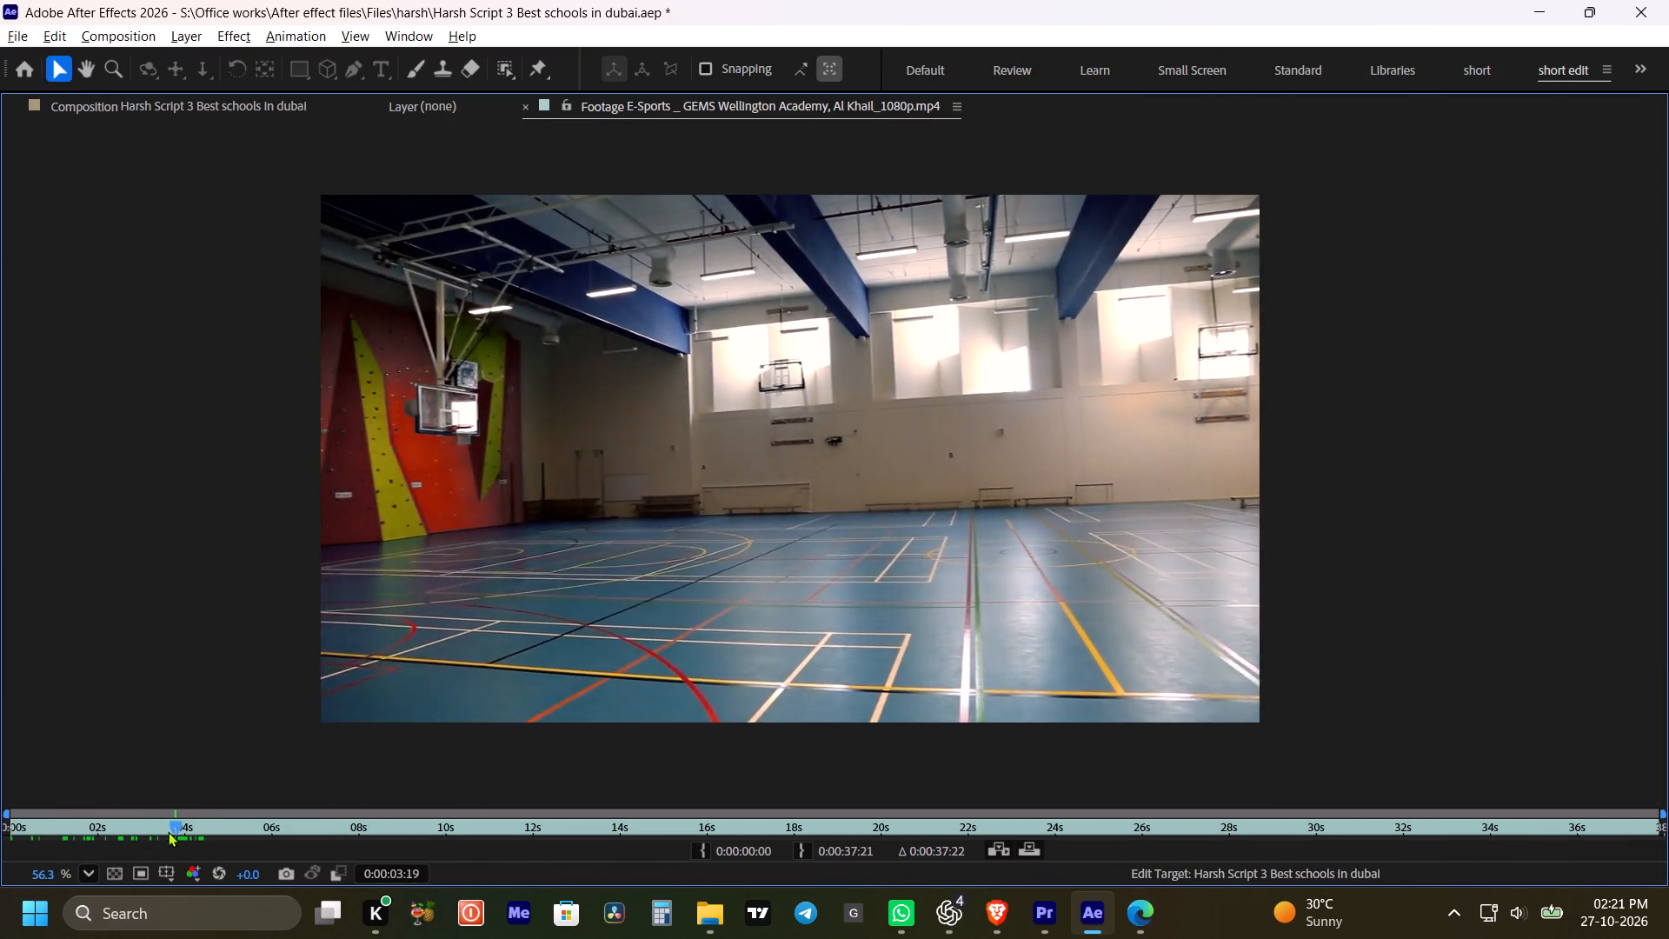
{"action": "left_click_drag", "start_coordinate": [168, 831], "coordinate": [160, 840]}
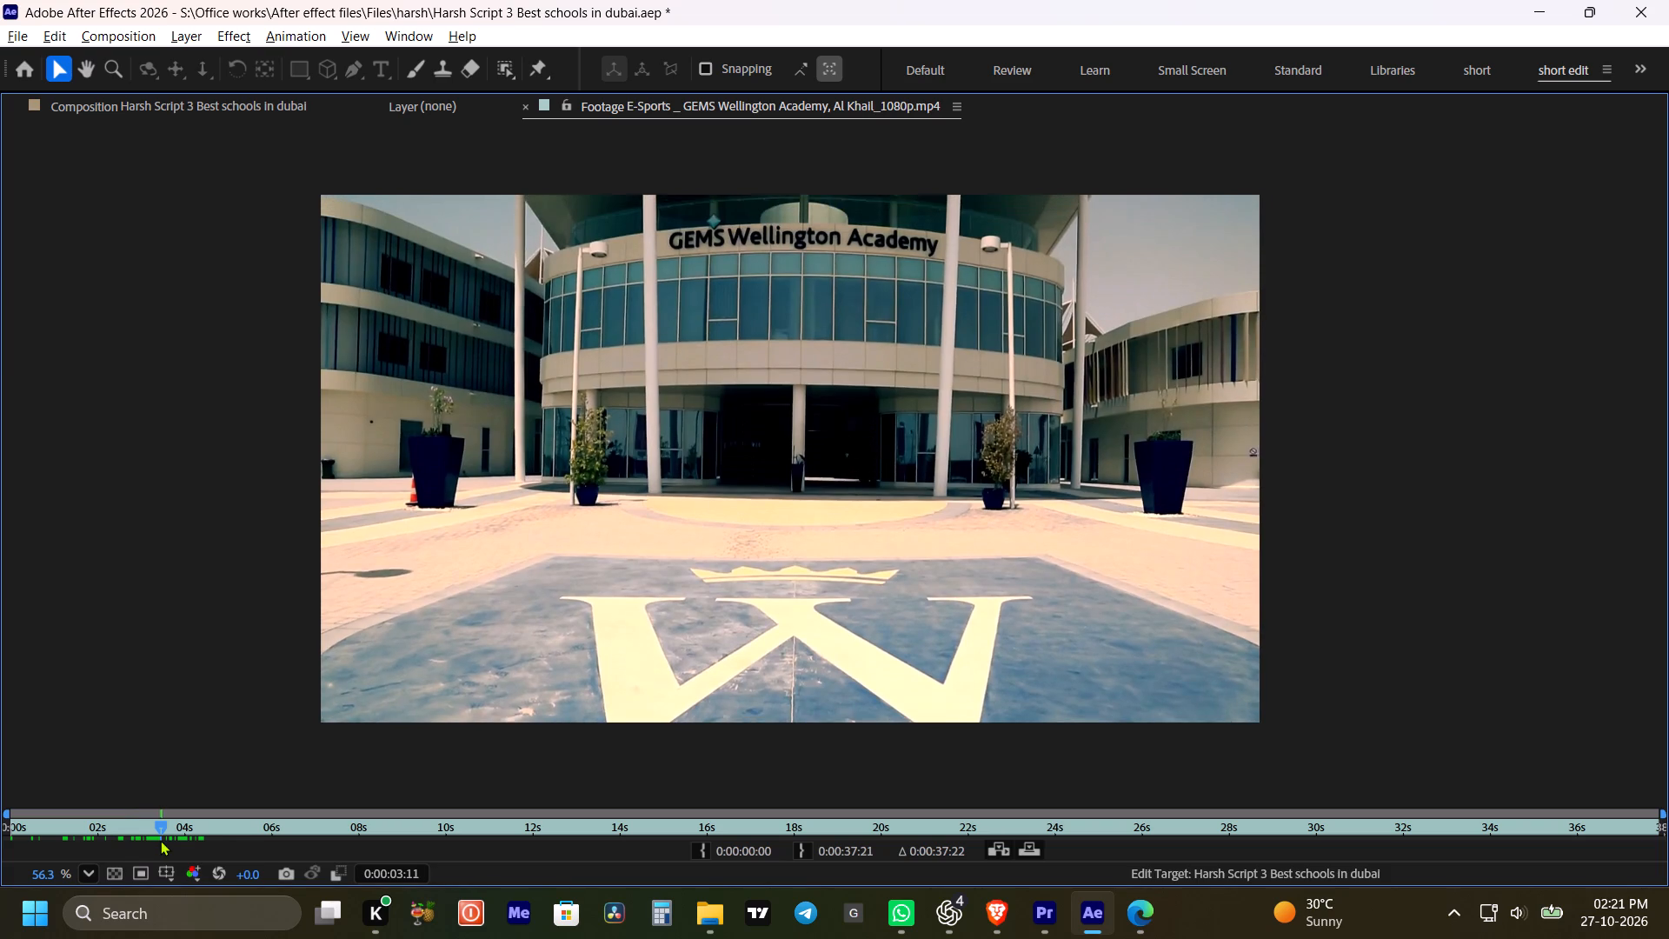
{"action": "left_click_drag", "start_coordinate": [160, 840], "coordinate": [177, 841]}
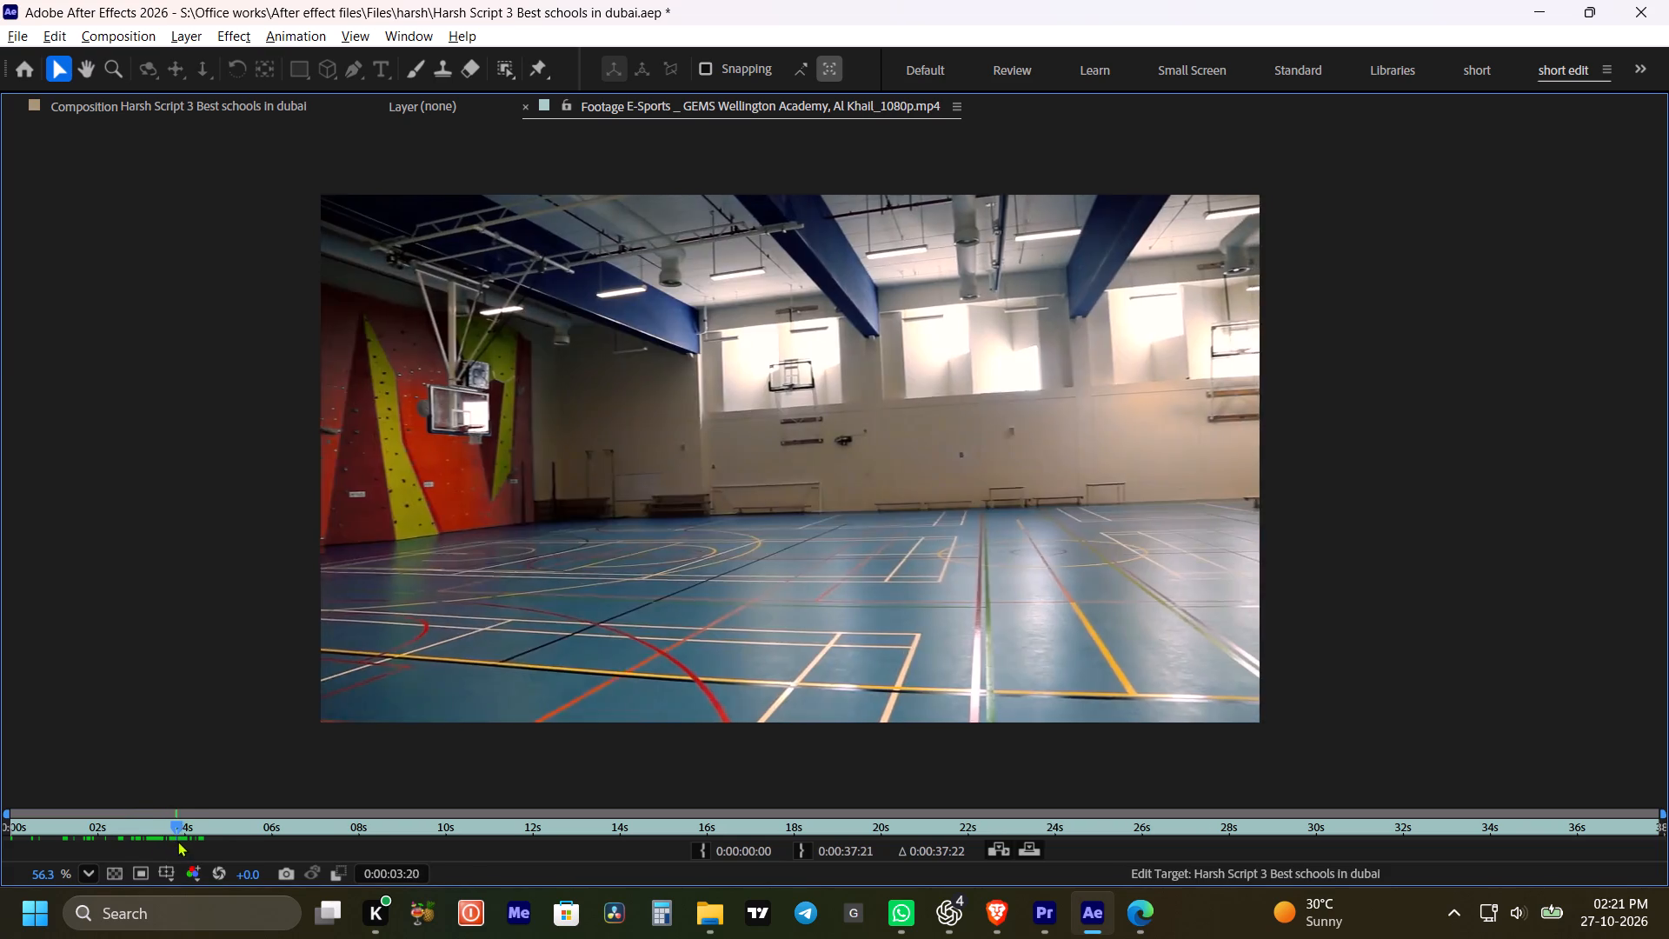
{"action": "left_click_drag", "start_coordinate": [177, 841], "coordinate": [402, 844]}
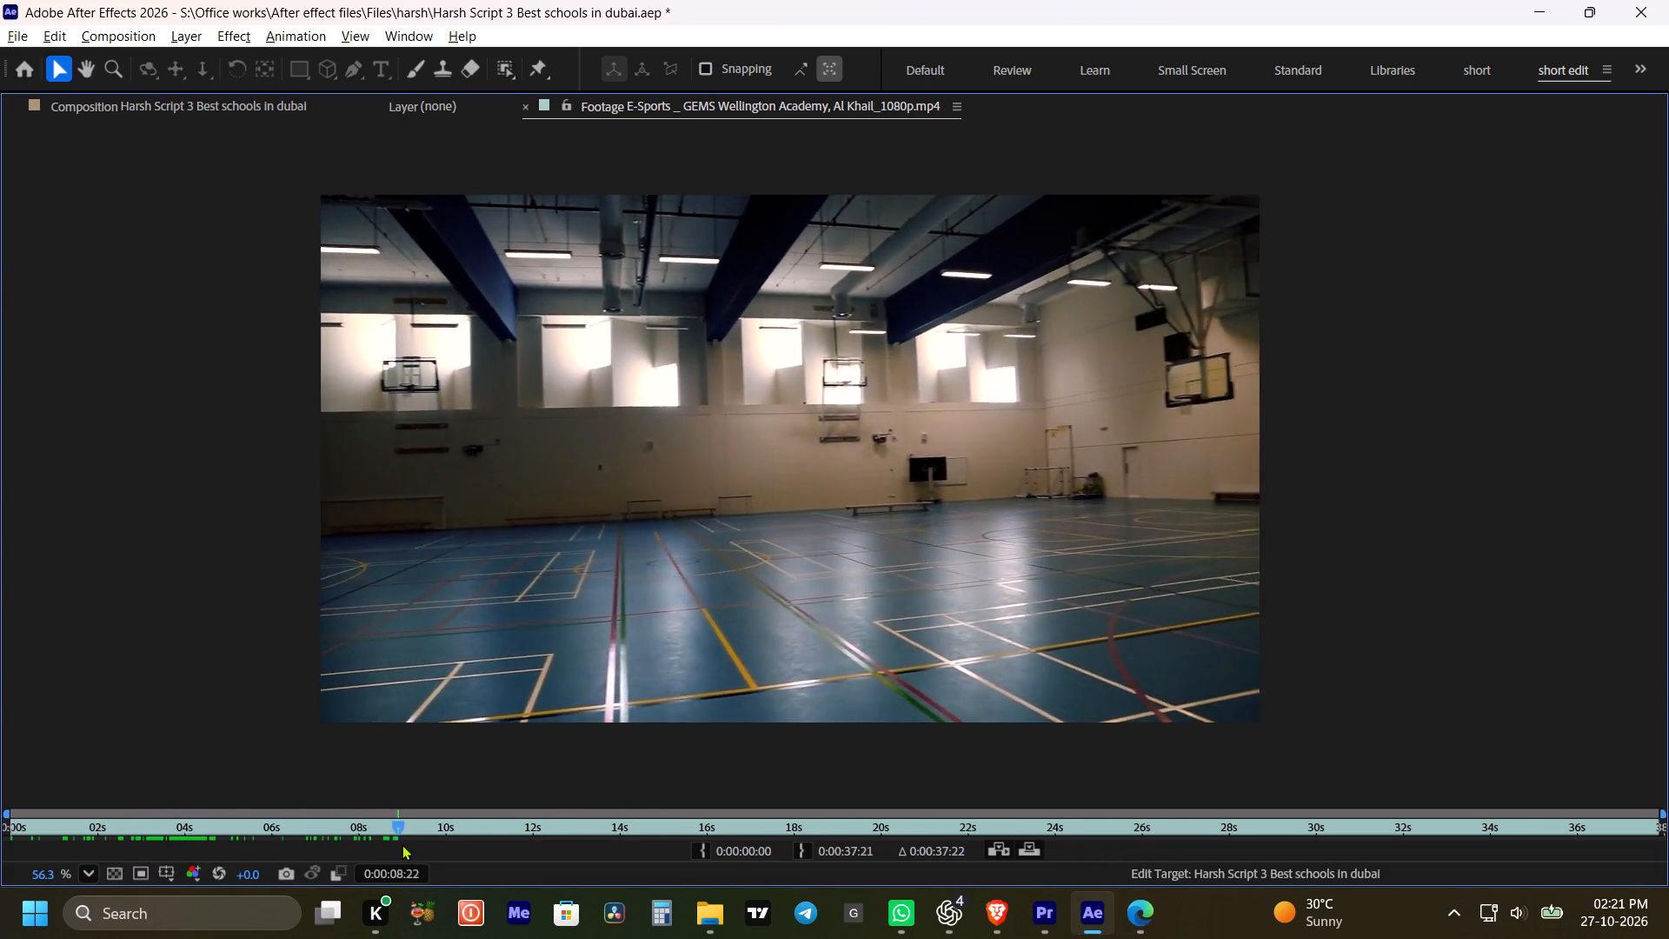
{"action": "left_click_drag", "start_coordinate": [402, 844], "coordinate": [389, 841]}
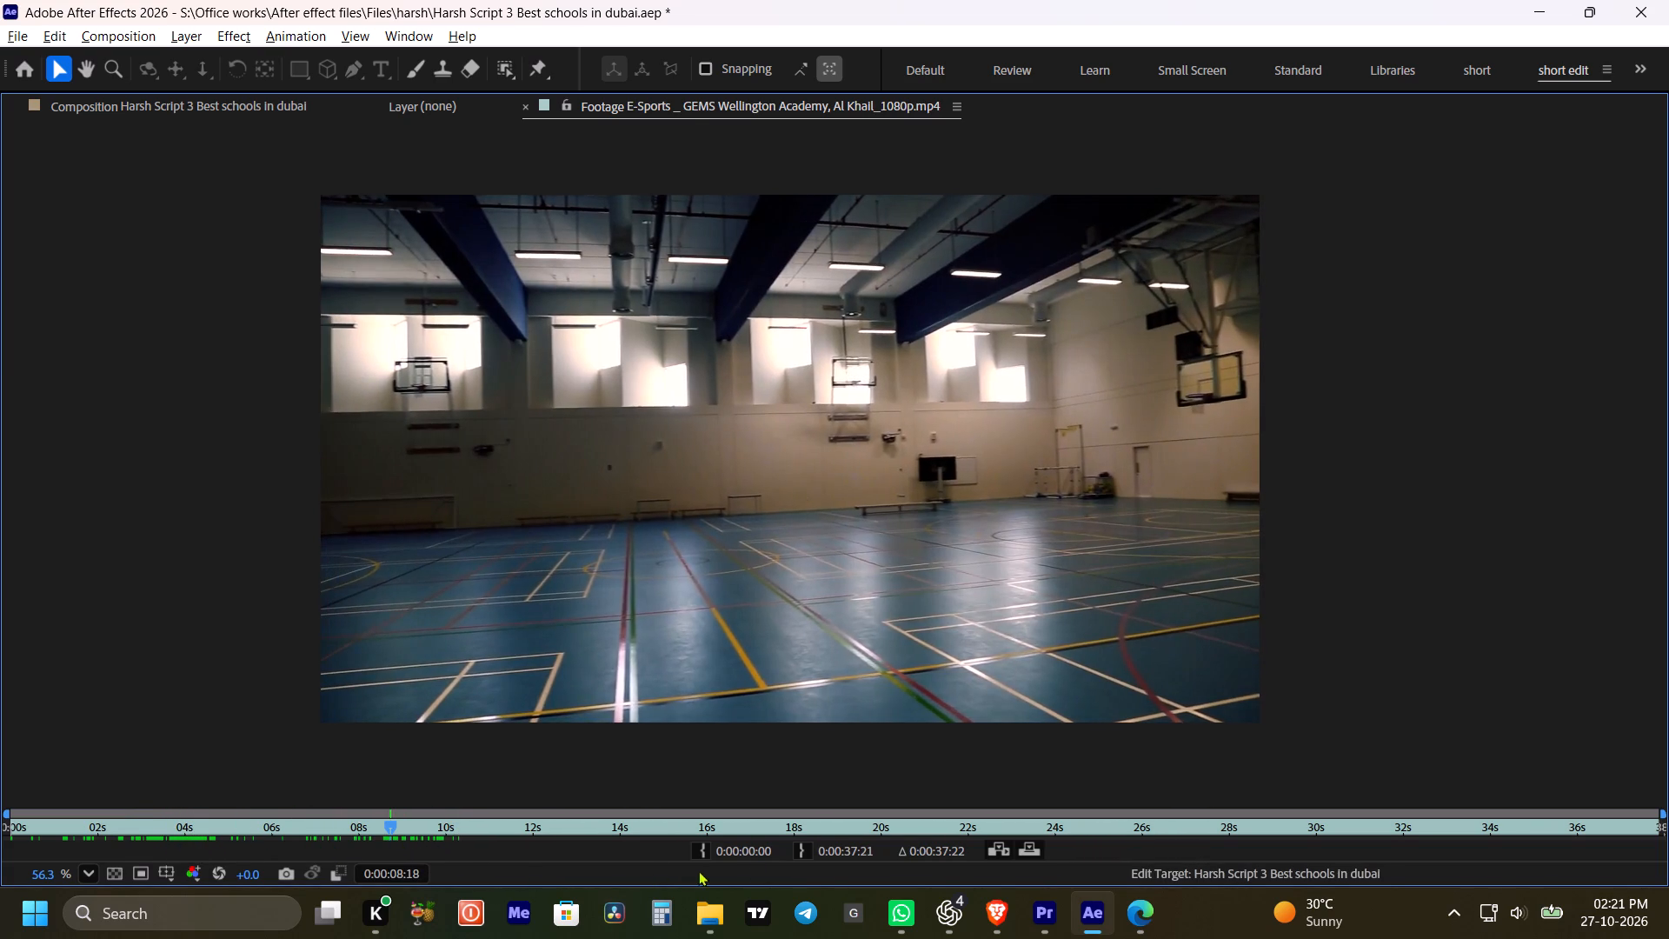
{"action": "left_click", "coordinate": [796, 849]}
{"action": "left_click_drag", "start_coordinate": [321, 829], "coordinate": [31, 843]}
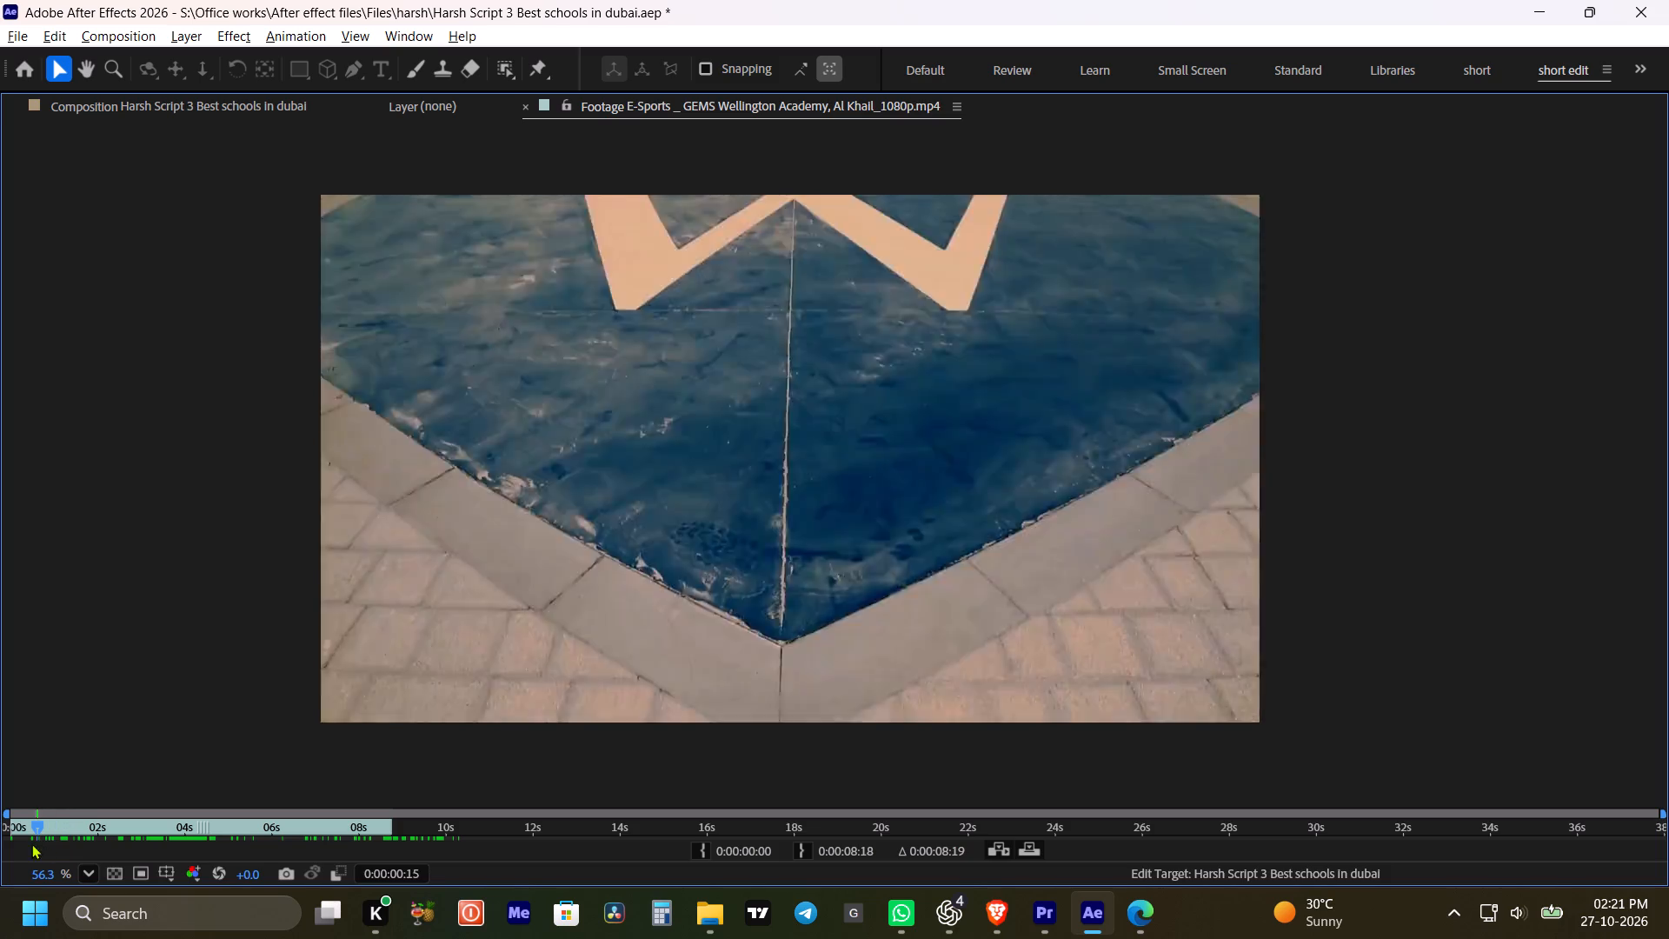
{"action": "left_click_drag", "start_coordinate": [31, 843], "coordinate": [102, 851]}
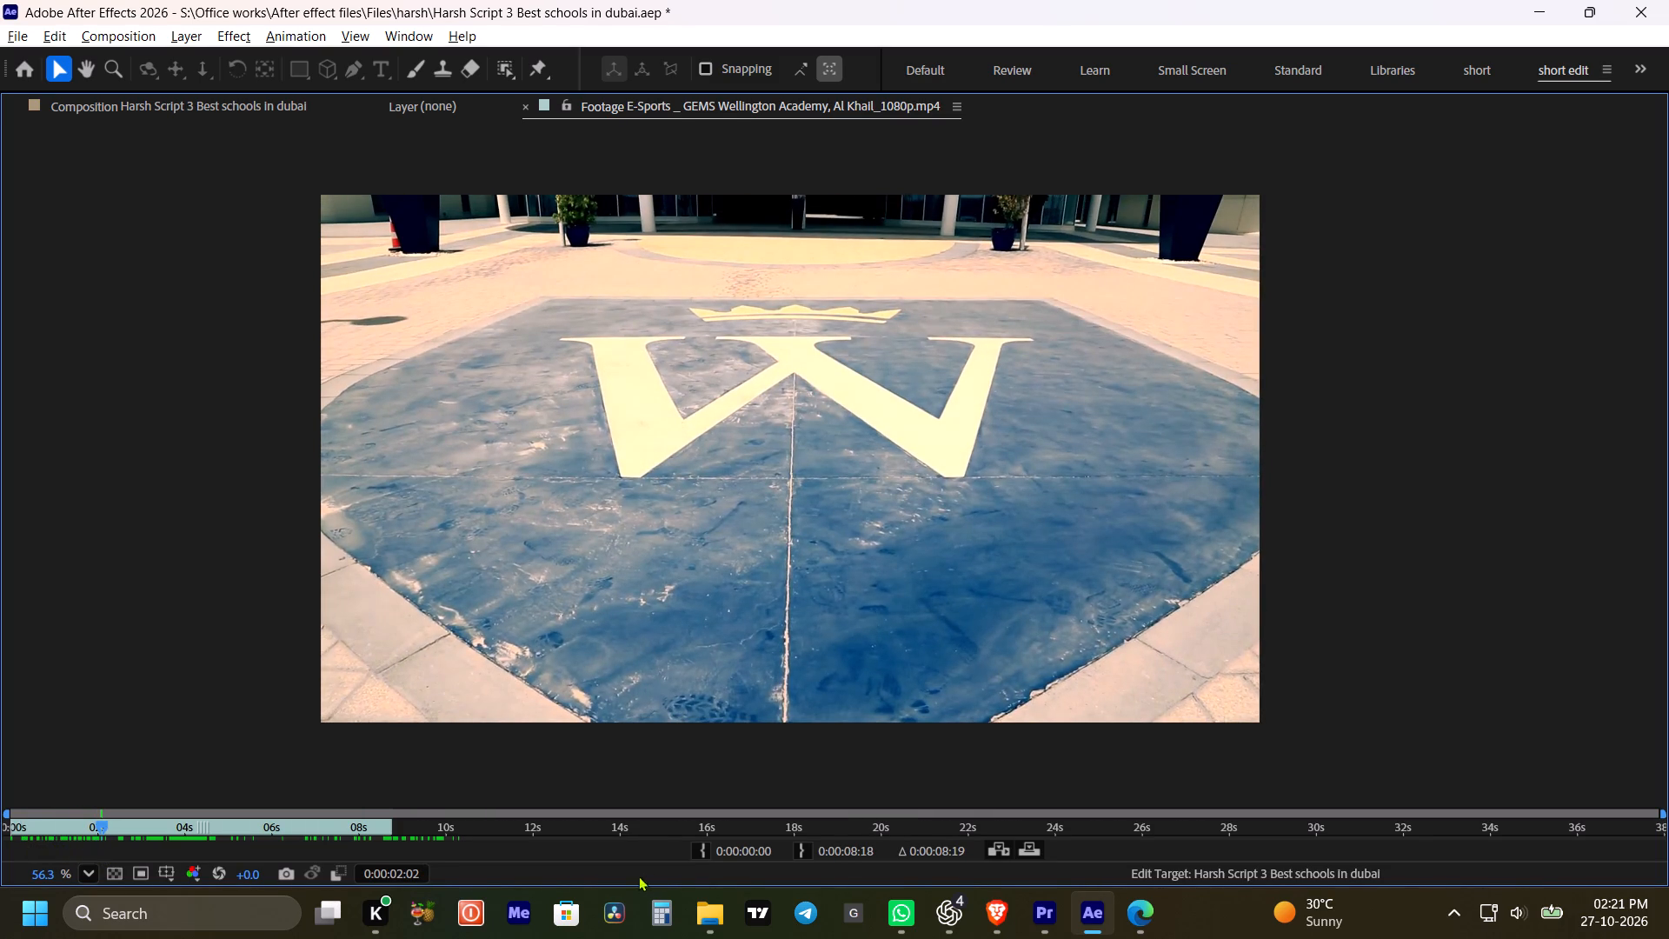
{"action": "left_click", "coordinate": [693, 849]}
{"action": "key", "text": "grave"}
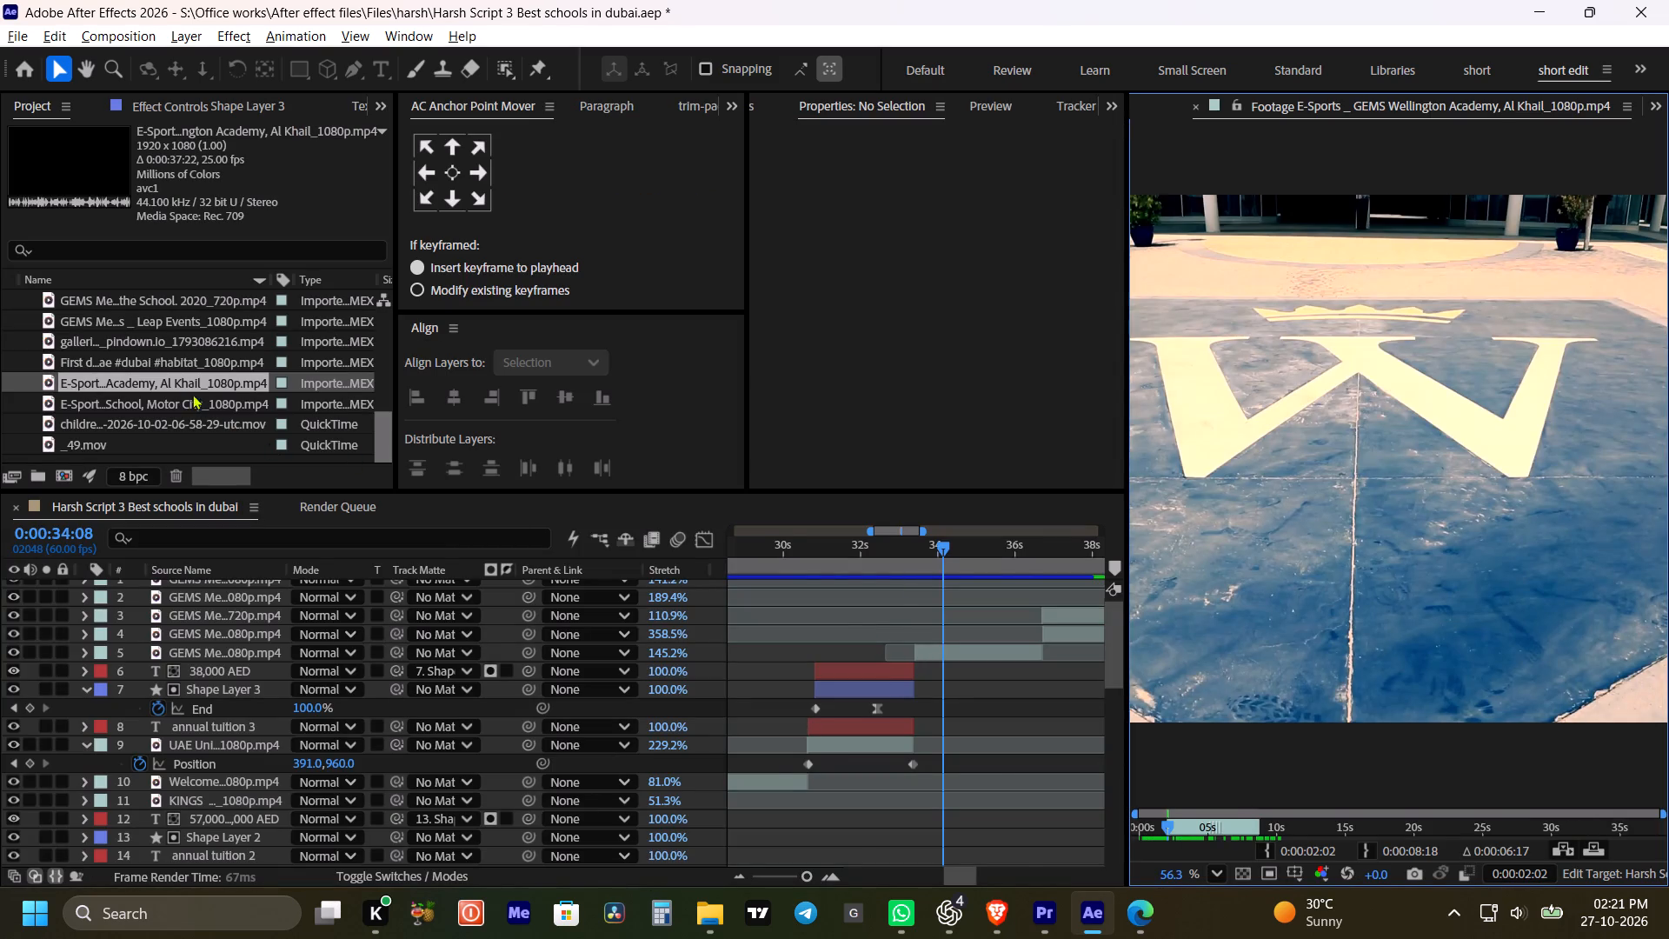
Add the trimmed E-Sports clip to the composition as layer 5 and align its start to 0:00:33:24, where the 38,000 AED graphic ends.
{"action": "left_click_drag", "start_coordinate": [195, 383], "coordinate": [1039, 645]}
{"action": "key", "text": "space"}
{"action": "key", "text": "space"}
{"action": "key", "text": "space"}
{"action": "key", "text": "space"}
{"action": "left_click_drag", "start_coordinate": [1054, 707], "coordinate": [926, 736]}
{"action": "left_click_drag", "start_coordinate": [892, 563], "coordinate": [865, 567], "text": "shift"}
{"action": "left_click", "coordinate": [873, 552], "text": "shift"}
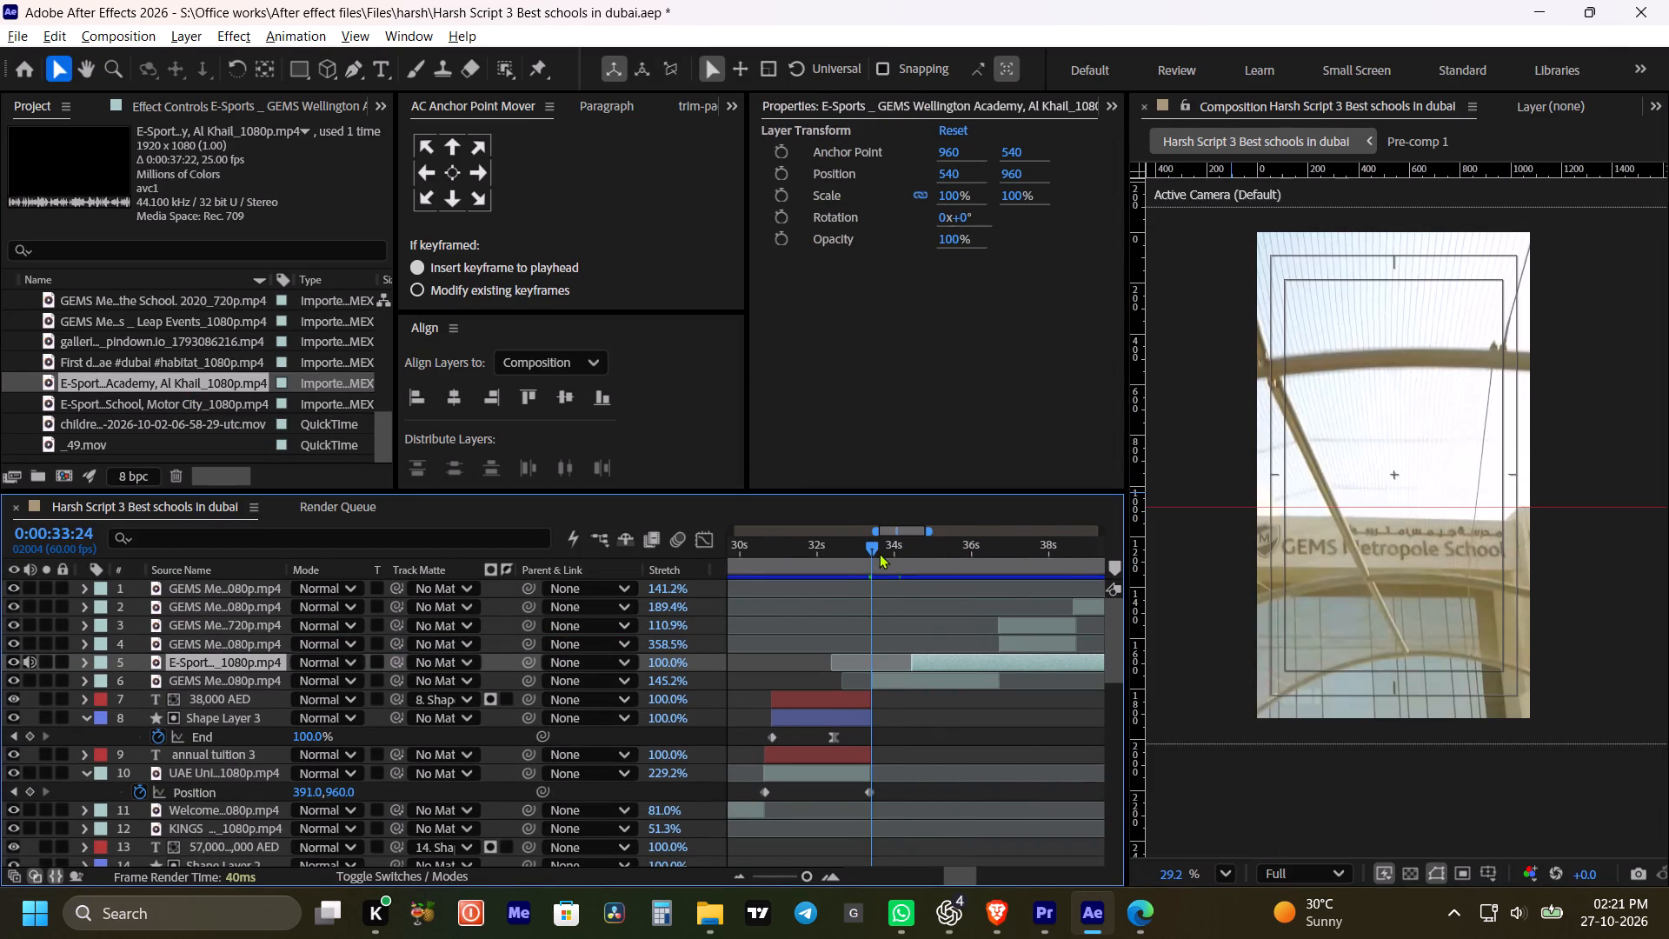
{"action": "left_click", "coordinate": [935, 663]}
{"action": "key", "text": "bracketleft"}
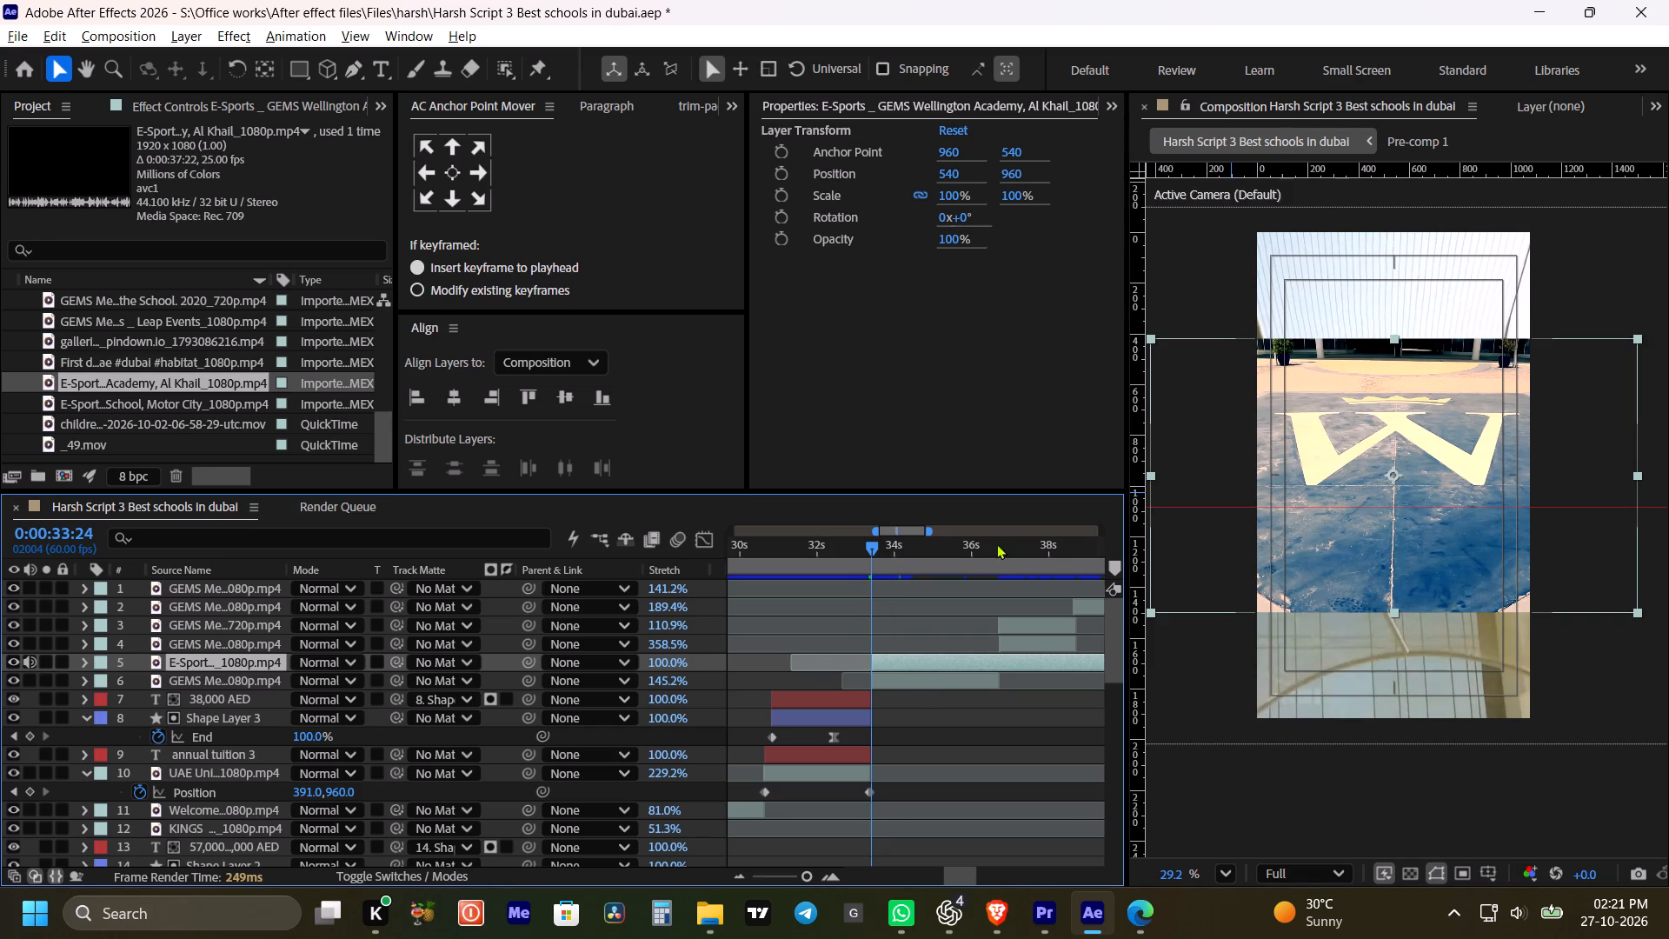
Scale the E-Sports layer to 181% to fill the vertical frame and play back the cut into it.
{"action": "left_click_drag", "start_coordinate": [957, 190], "coordinate": [1077, 210]}
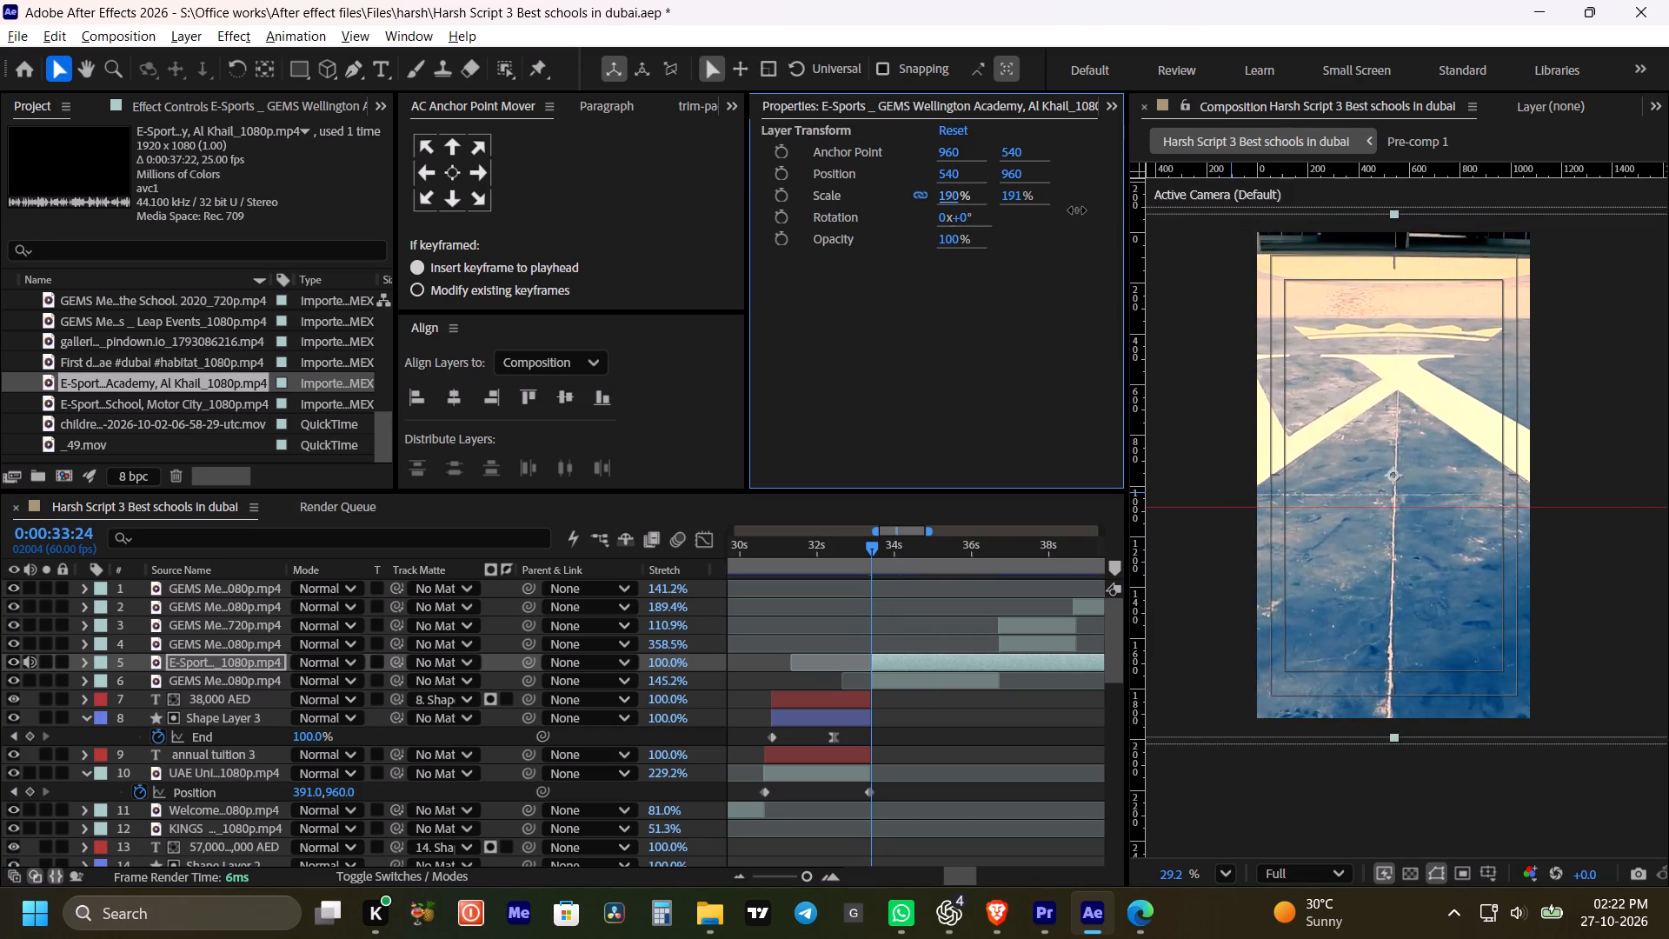
{"action": "left_click_drag", "start_coordinate": [1077, 210], "coordinate": [1070, 211]}
{"action": "left_click", "coordinate": [849, 546]}
{"action": "key", "text": "space"}
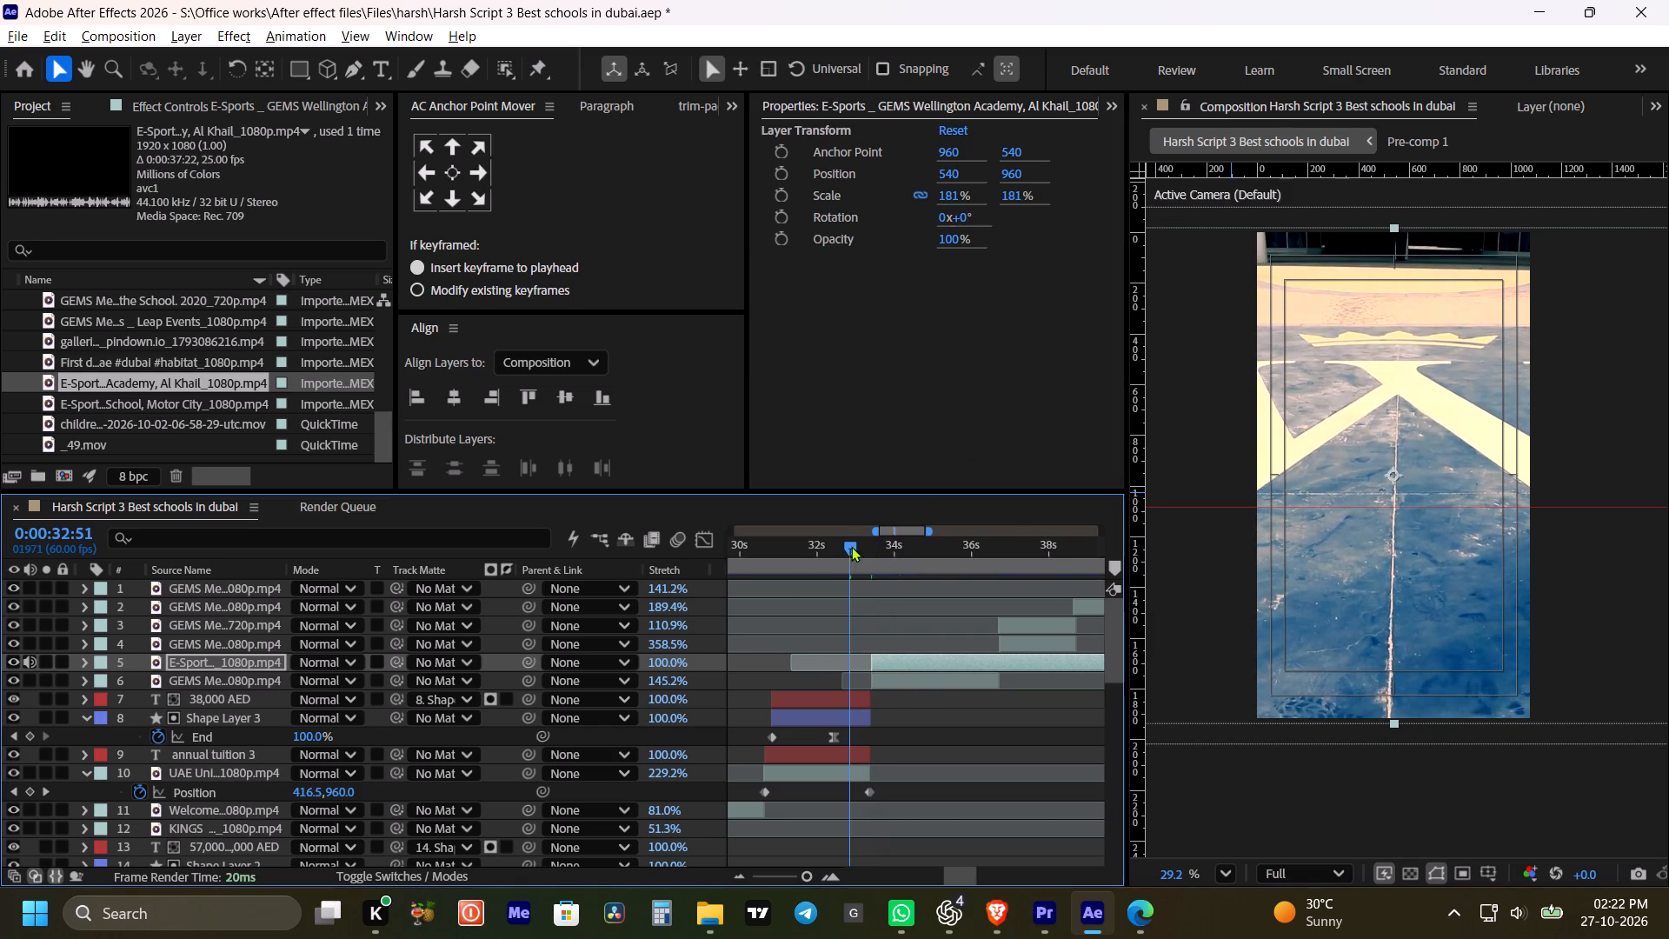
{"action": "scroll", "coordinate": [892, 680], "scroll_direction": "down", "scroll_amount": 1, "text": "alt"}
{"action": "key", "text": "space"}
{"action": "left_click_drag", "start_coordinate": [938, 716], "coordinate": [926, 718]}
{"action": "key", "text": "space"}
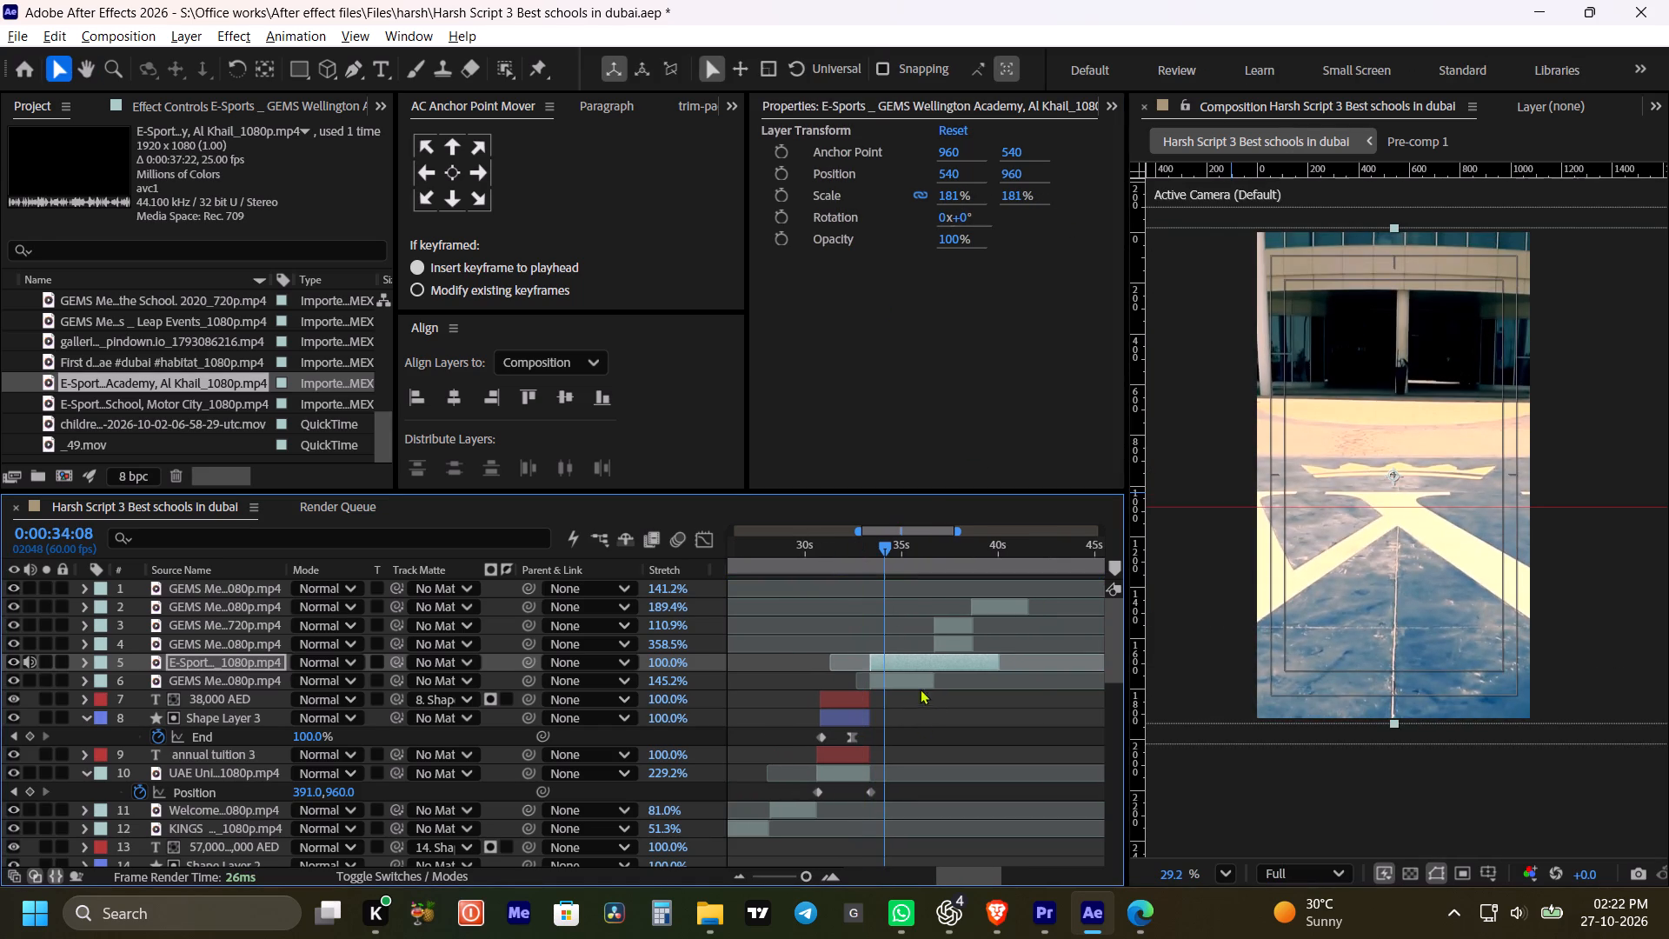
Mute the audio of the E-Sports layer.
{"action": "left_click", "coordinate": [918, 666]}
{"action": "left_click", "coordinate": [34, 661]}
Speed up the E-Sports layer by time-stretching it to 65.8%, keeping its start, and scrub through the change of shot.
{"action": "key", "text": "space"}
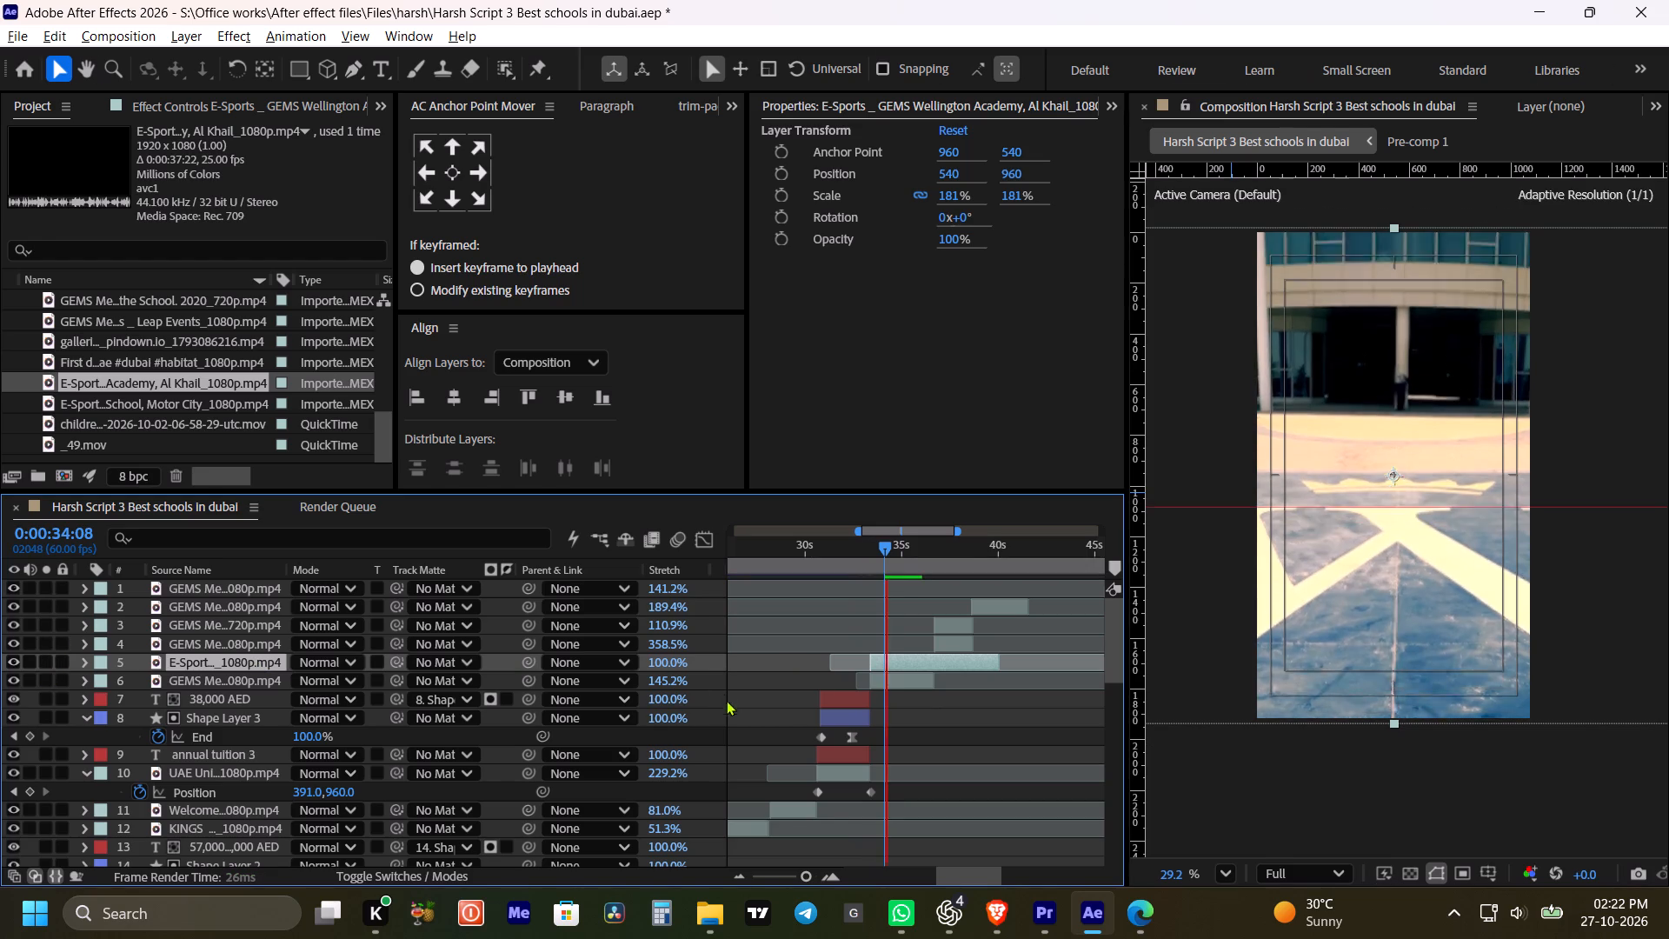
{"action": "key", "text": "space"}
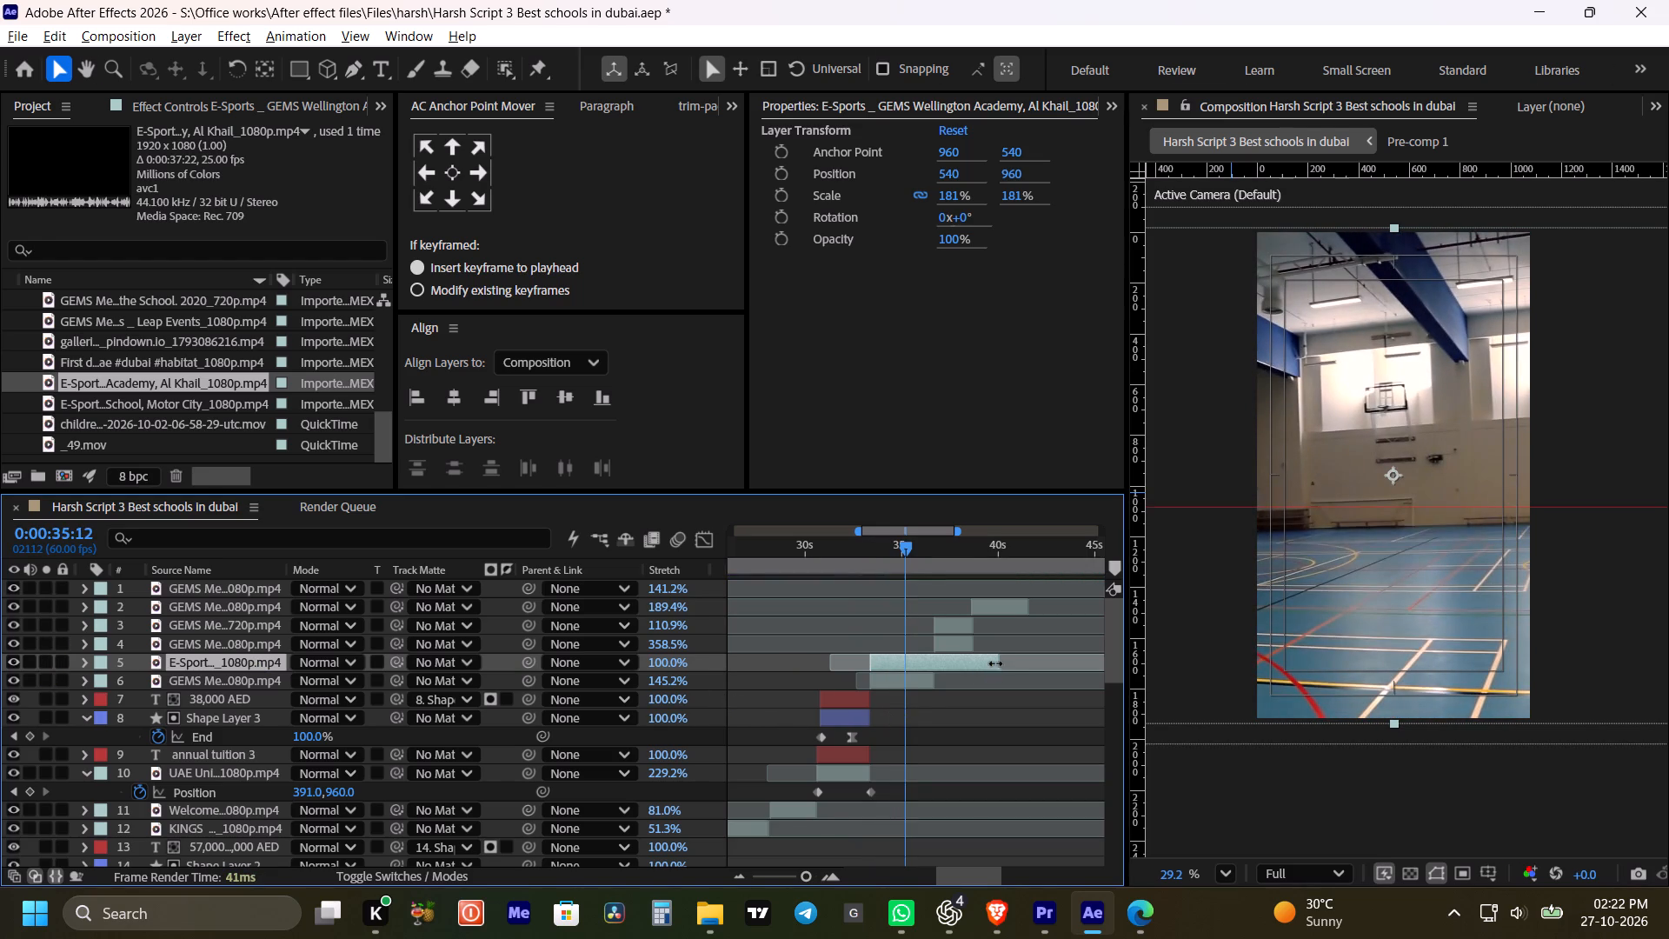
{"action": "left_click_drag", "start_coordinate": [1002, 665], "coordinate": [957, 667], "text": "alt"}
{"action": "left_click_drag", "start_coordinate": [901, 551], "coordinate": [885, 553]}
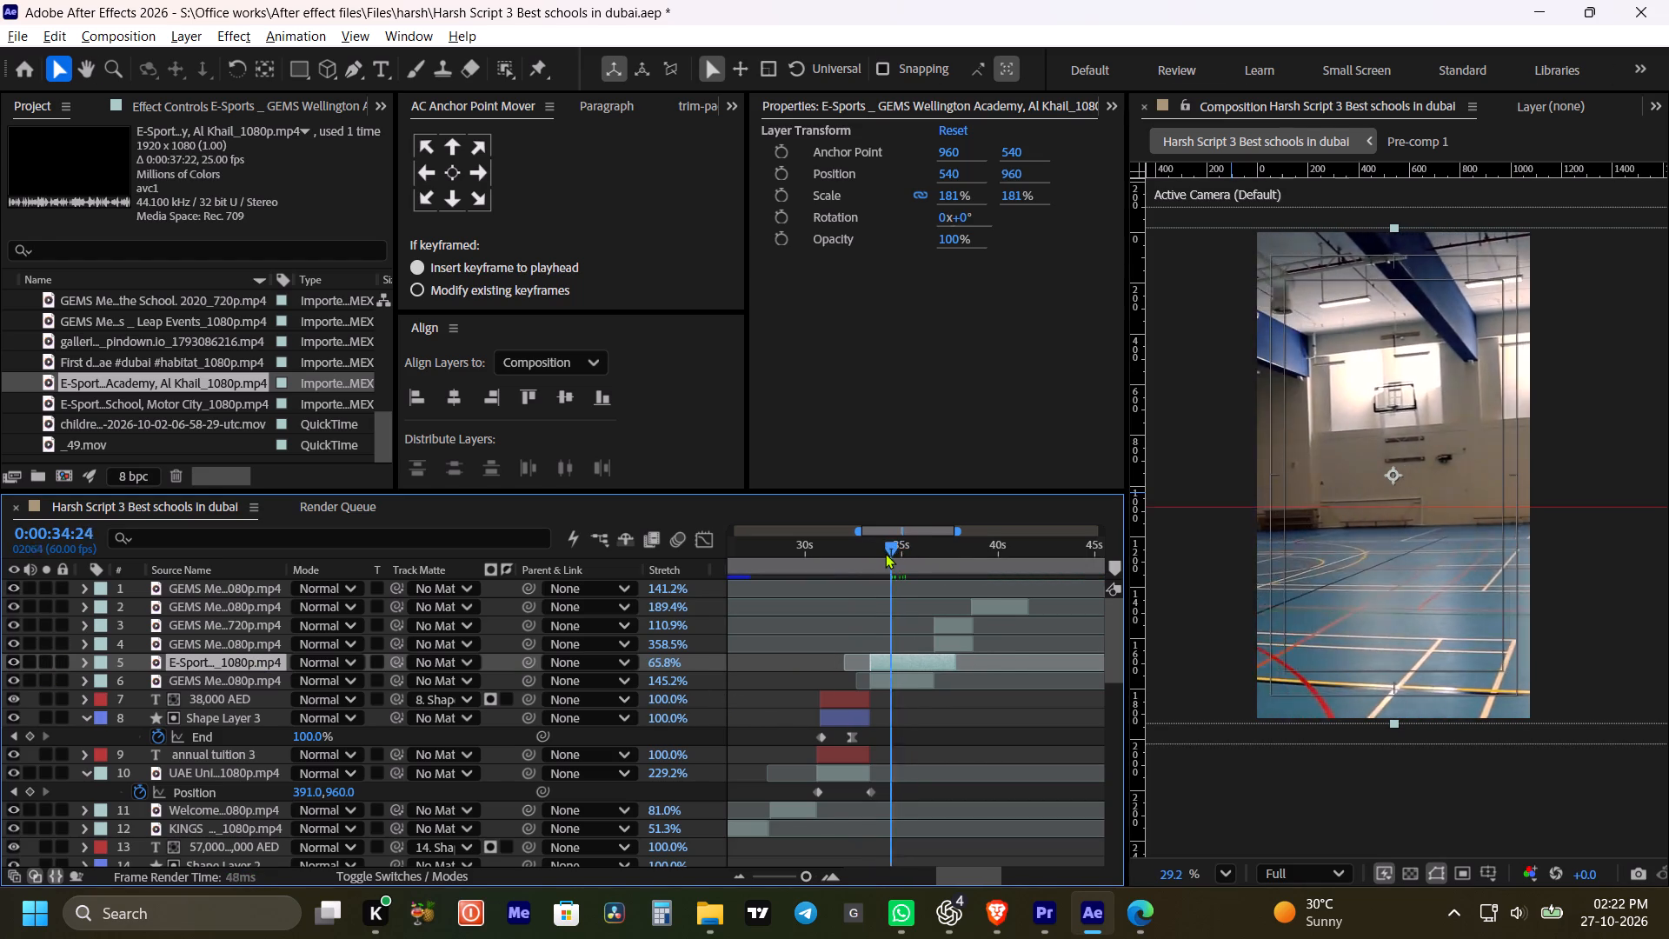
{"action": "left_click_drag", "start_coordinate": [885, 553], "coordinate": [902, 562]}
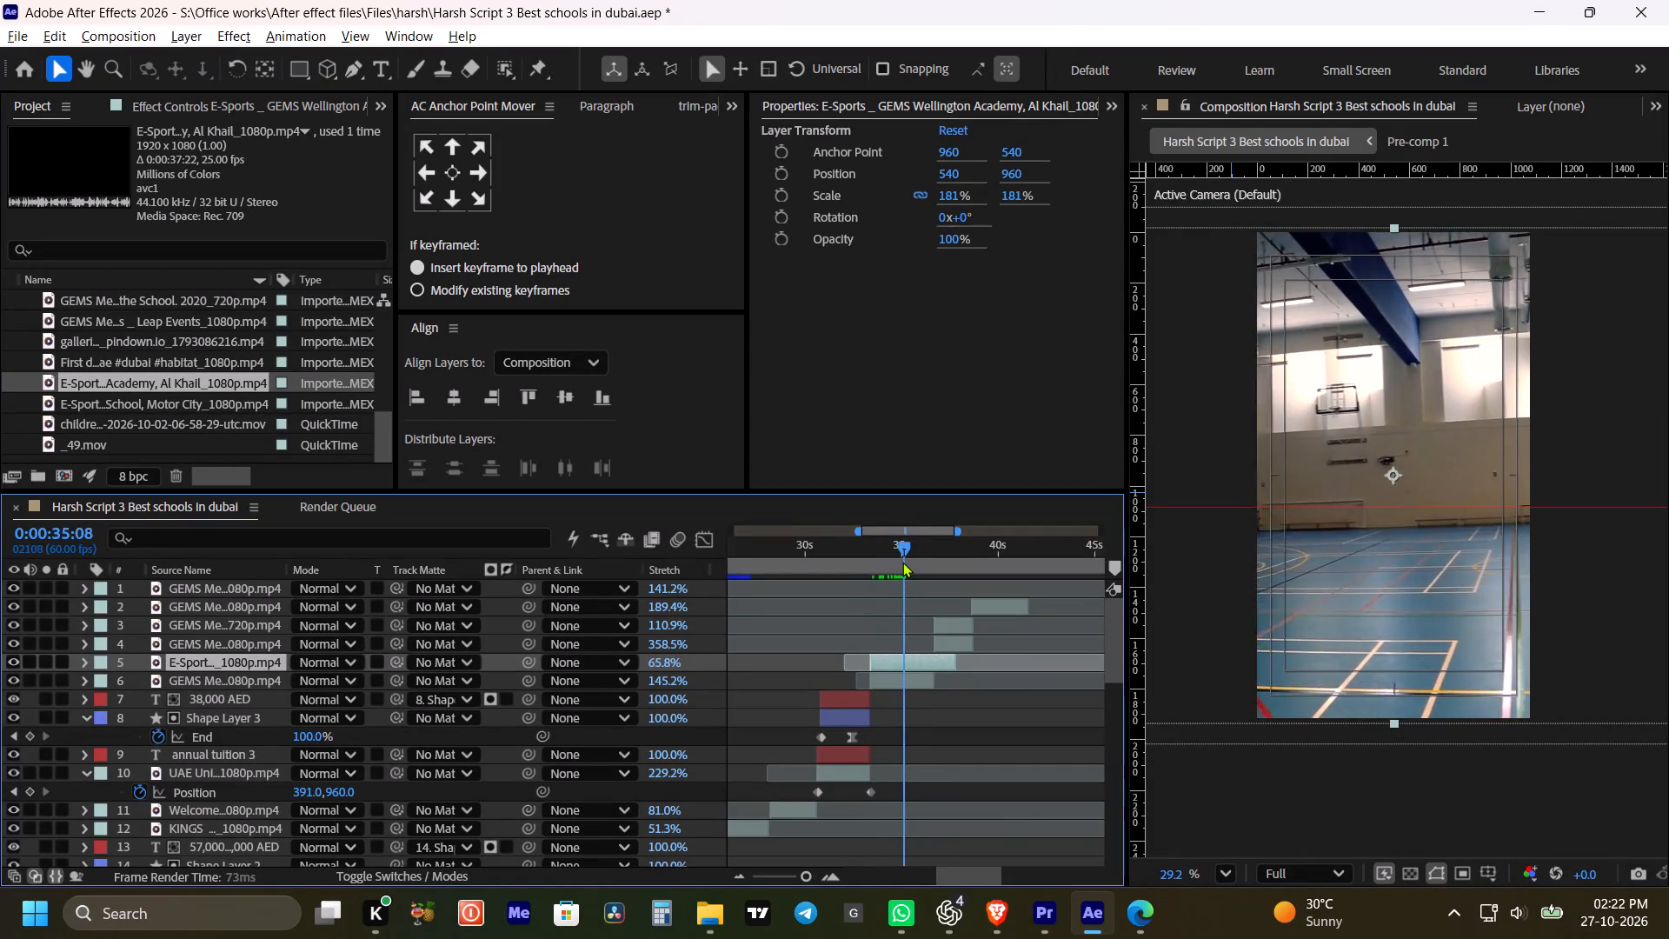
At 0:00:34:17, set the E-Sports layer's X position to 491 so the GEMS Wellington Academy sign fits in frame.
{"action": "left_click_drag", "start_coordinate": [902, 562], "coordinate": [885, 563]}
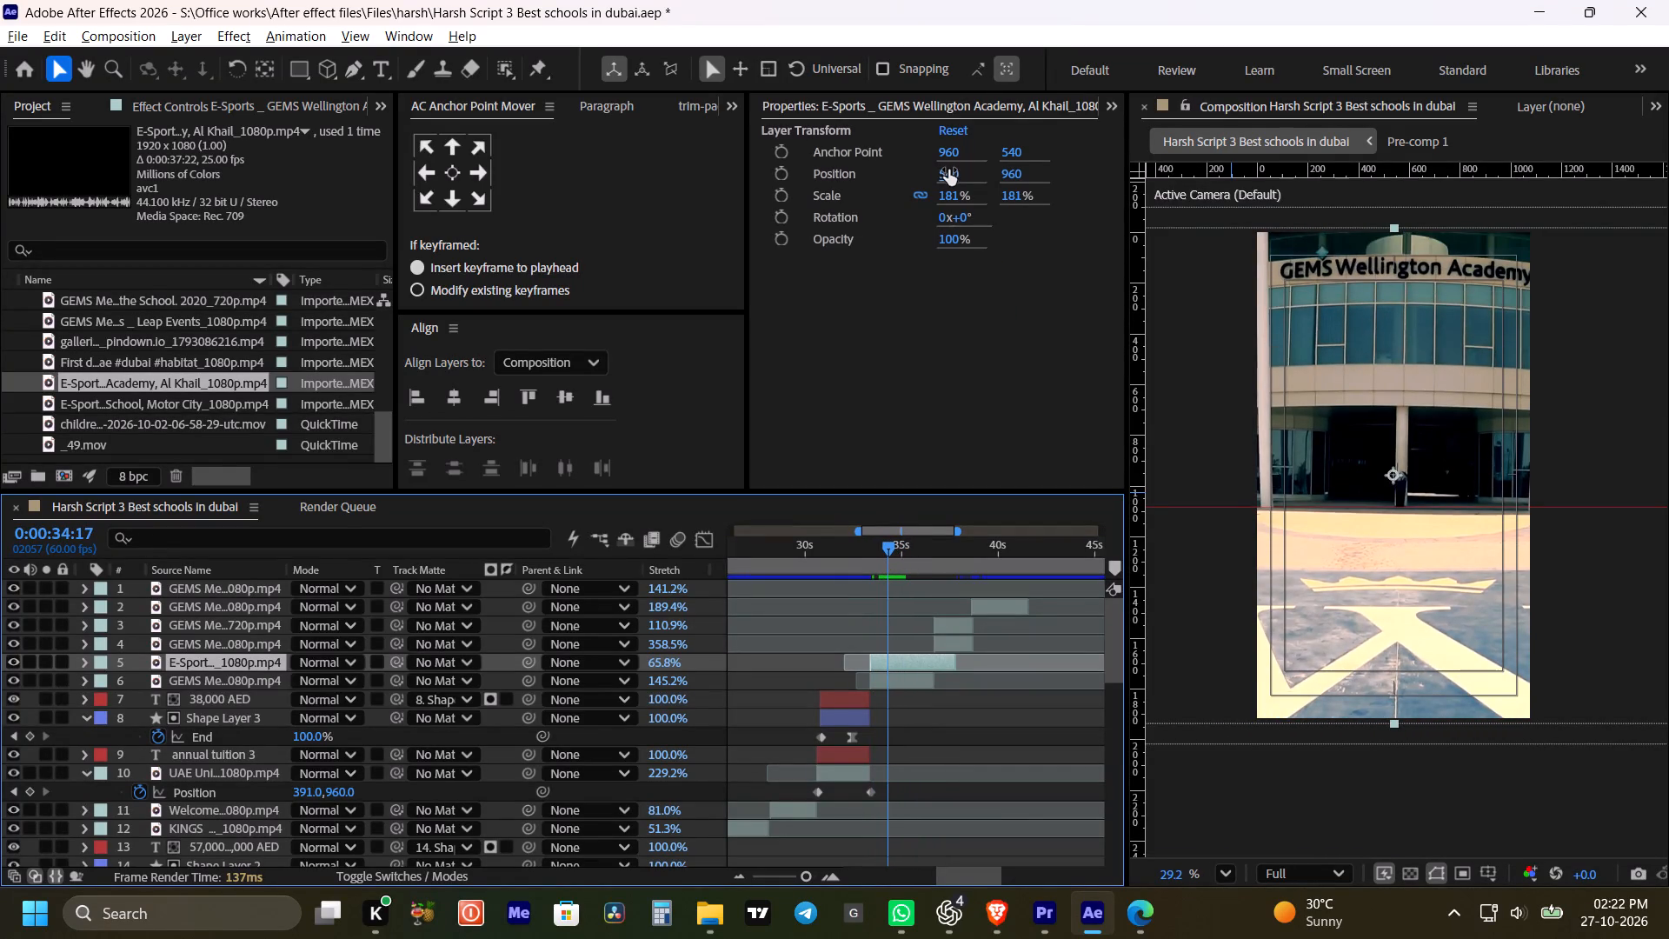
{"action": "left_click_drag", "start_coordinate": [948, 170], "coordinate": [901, 180]}
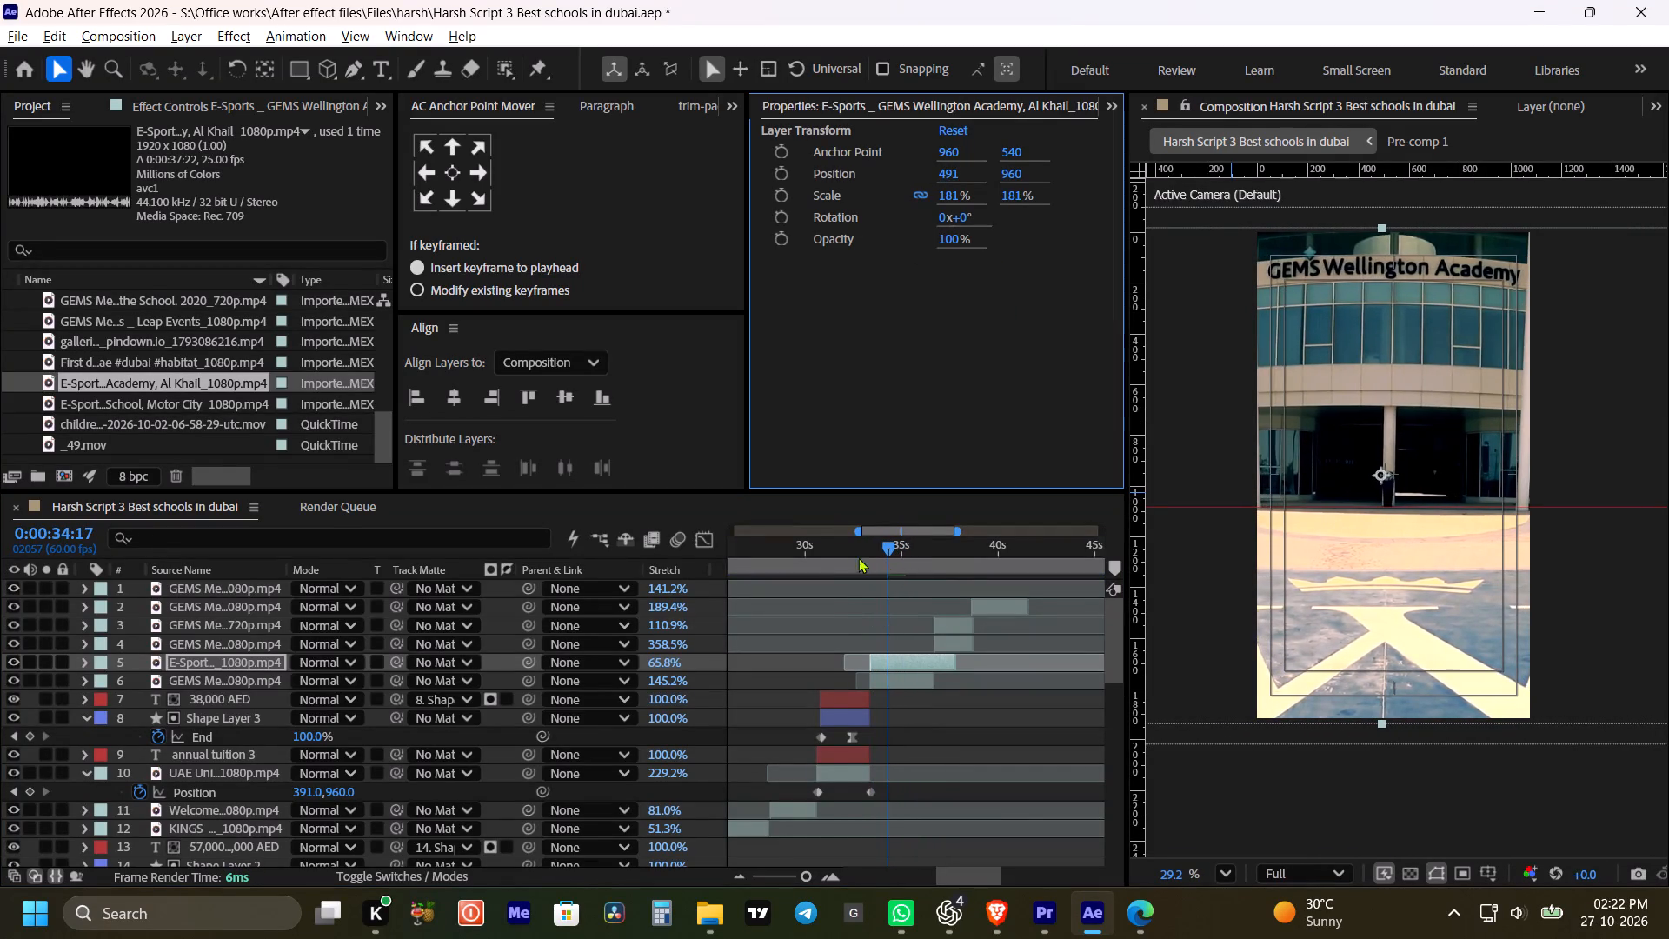
Play back the cut, find the frame at 0:00:34:20 where the E-Sports shot changes to the sports hall, and split the layer there.
{"action": "left_click", "coordinate": [848, 547]}
{"action": "key", "text": "space"}
{"action": "left_click", "coordinate": [936, 736]}
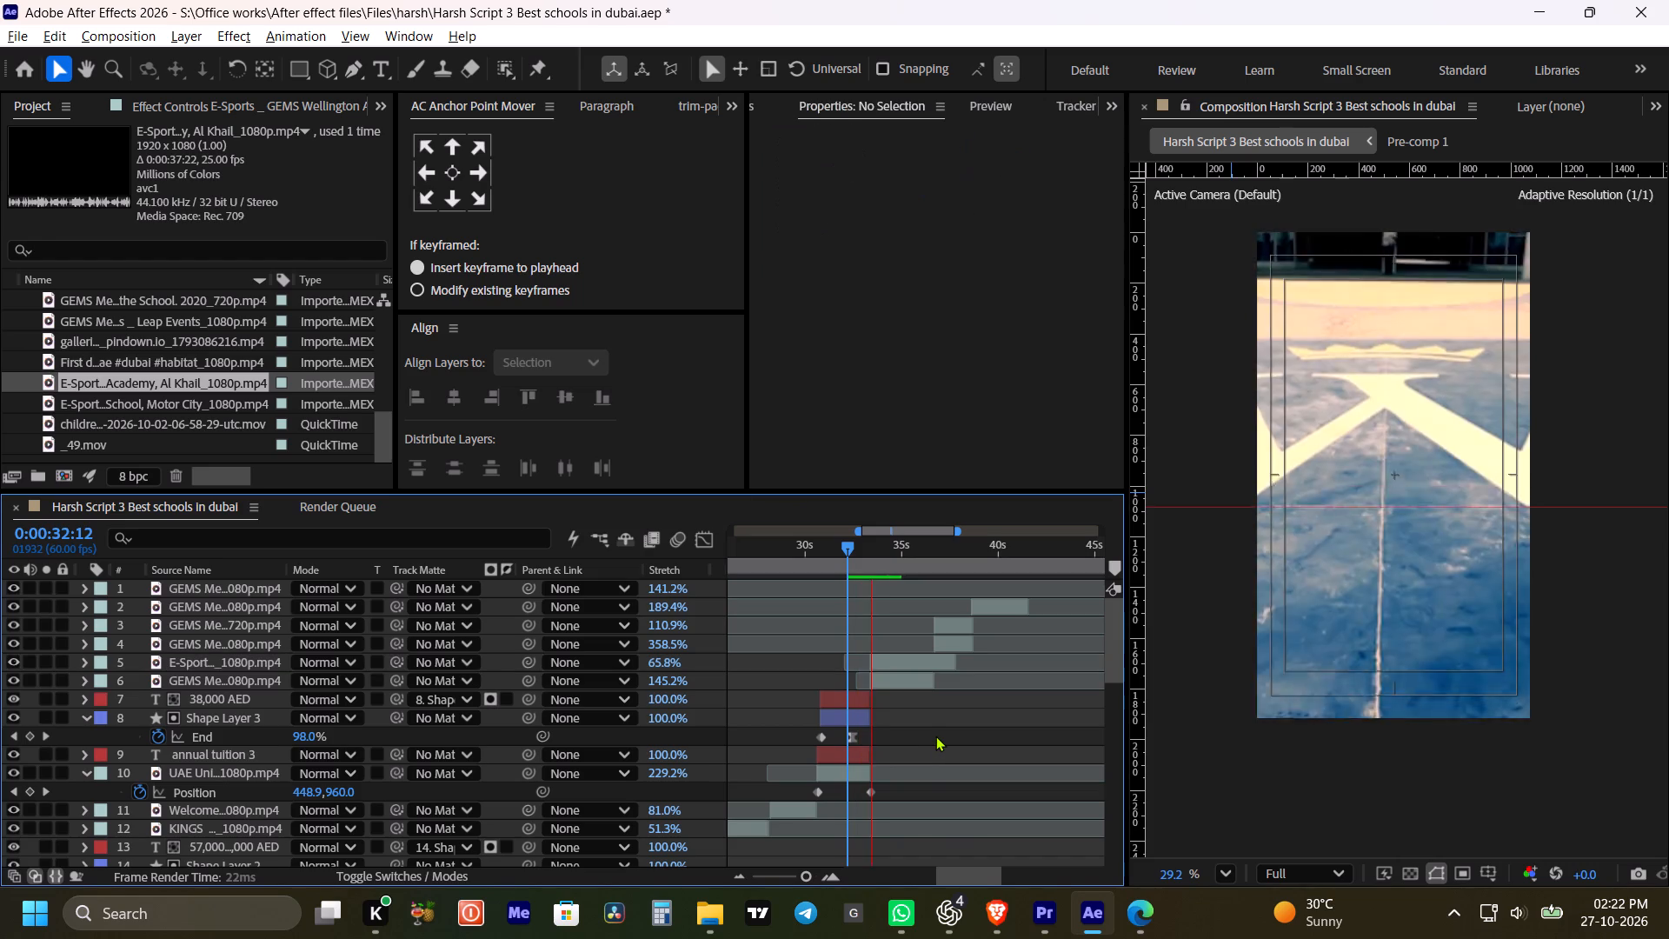
{"action": "key", "text": "space"}
{"action": "key", "text": "space"}
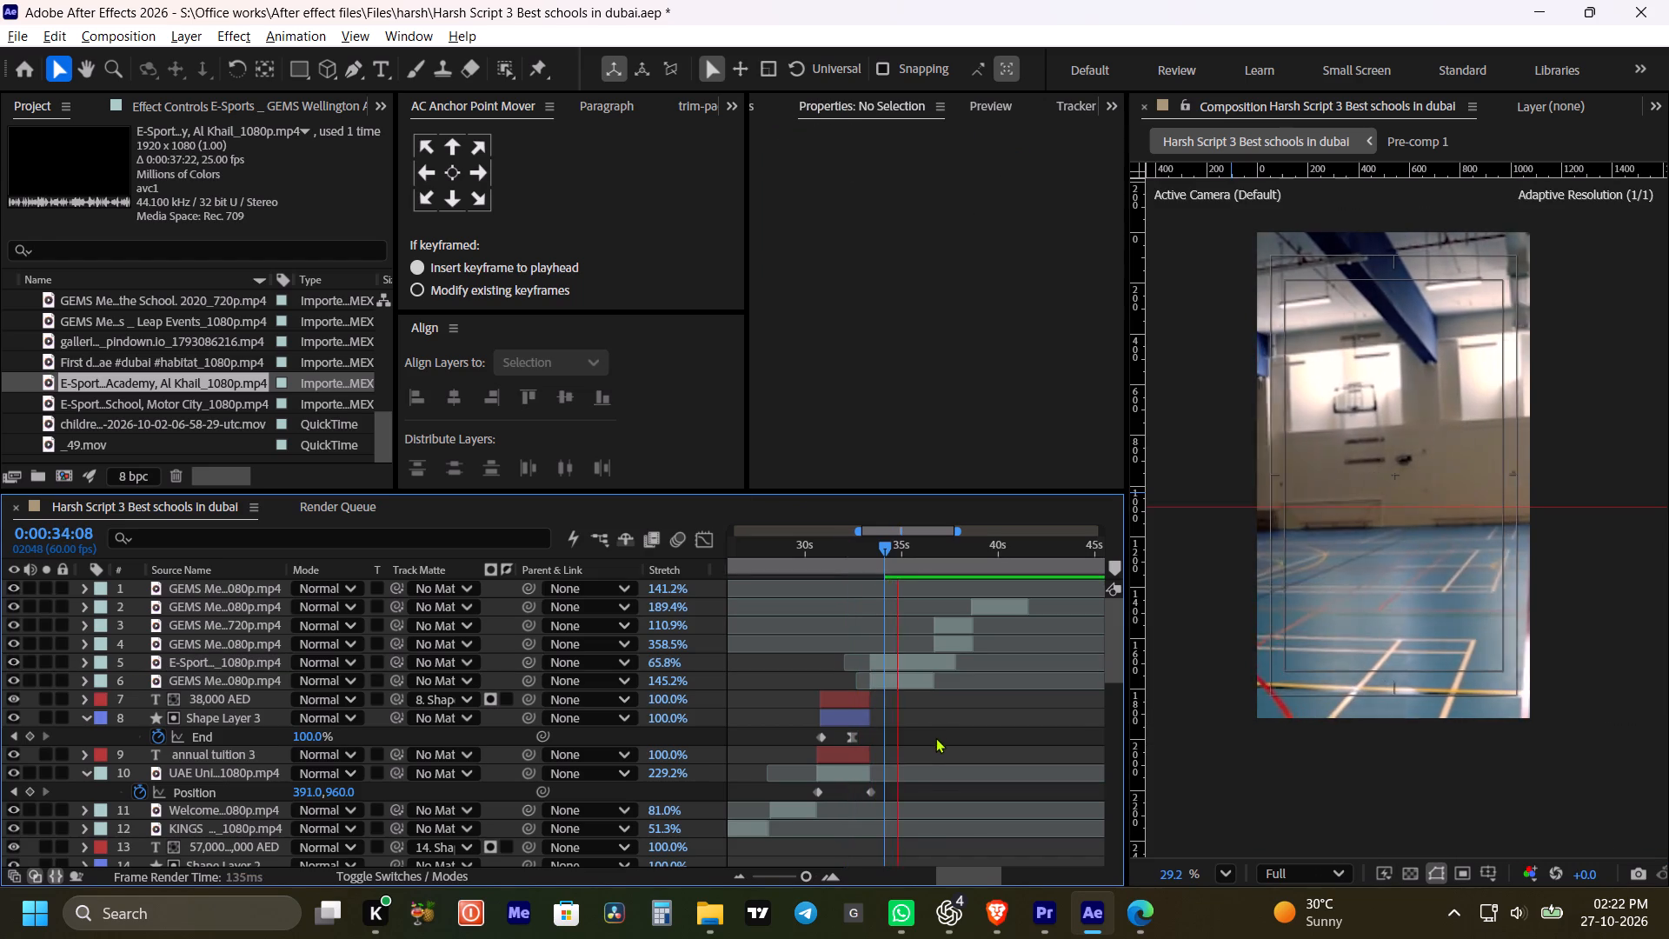
{"action": "key", "text": "space"}
{"action": "left_click", "coordinate": [912, 664]}
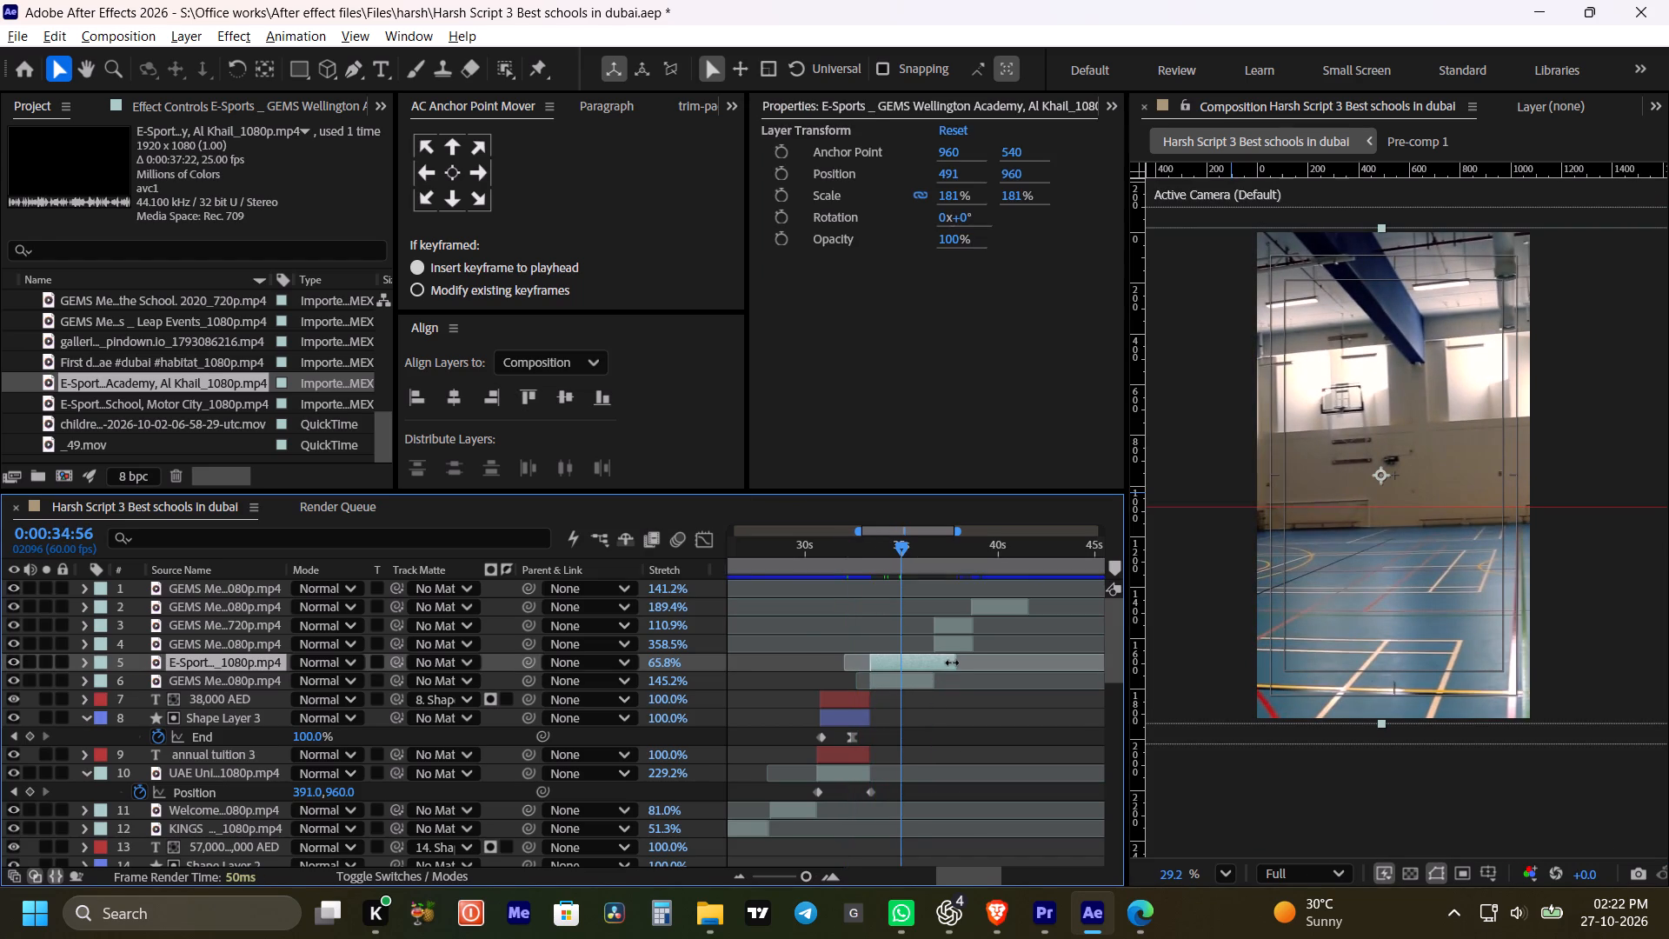
{"action": "key", "text": "ctrl+Left"}
{"action": "key", "text": "ctrl+Left"}
{"action": "key", "text": "ctrl+Left"}
{"action": "key", "text": "ctrl+Left"}
{"action": "key", "text": "ctrl+Left"}
{"action": "key", "text": "ctrl+Left"}
{"action": "key", "text": "ctrl+Left"}
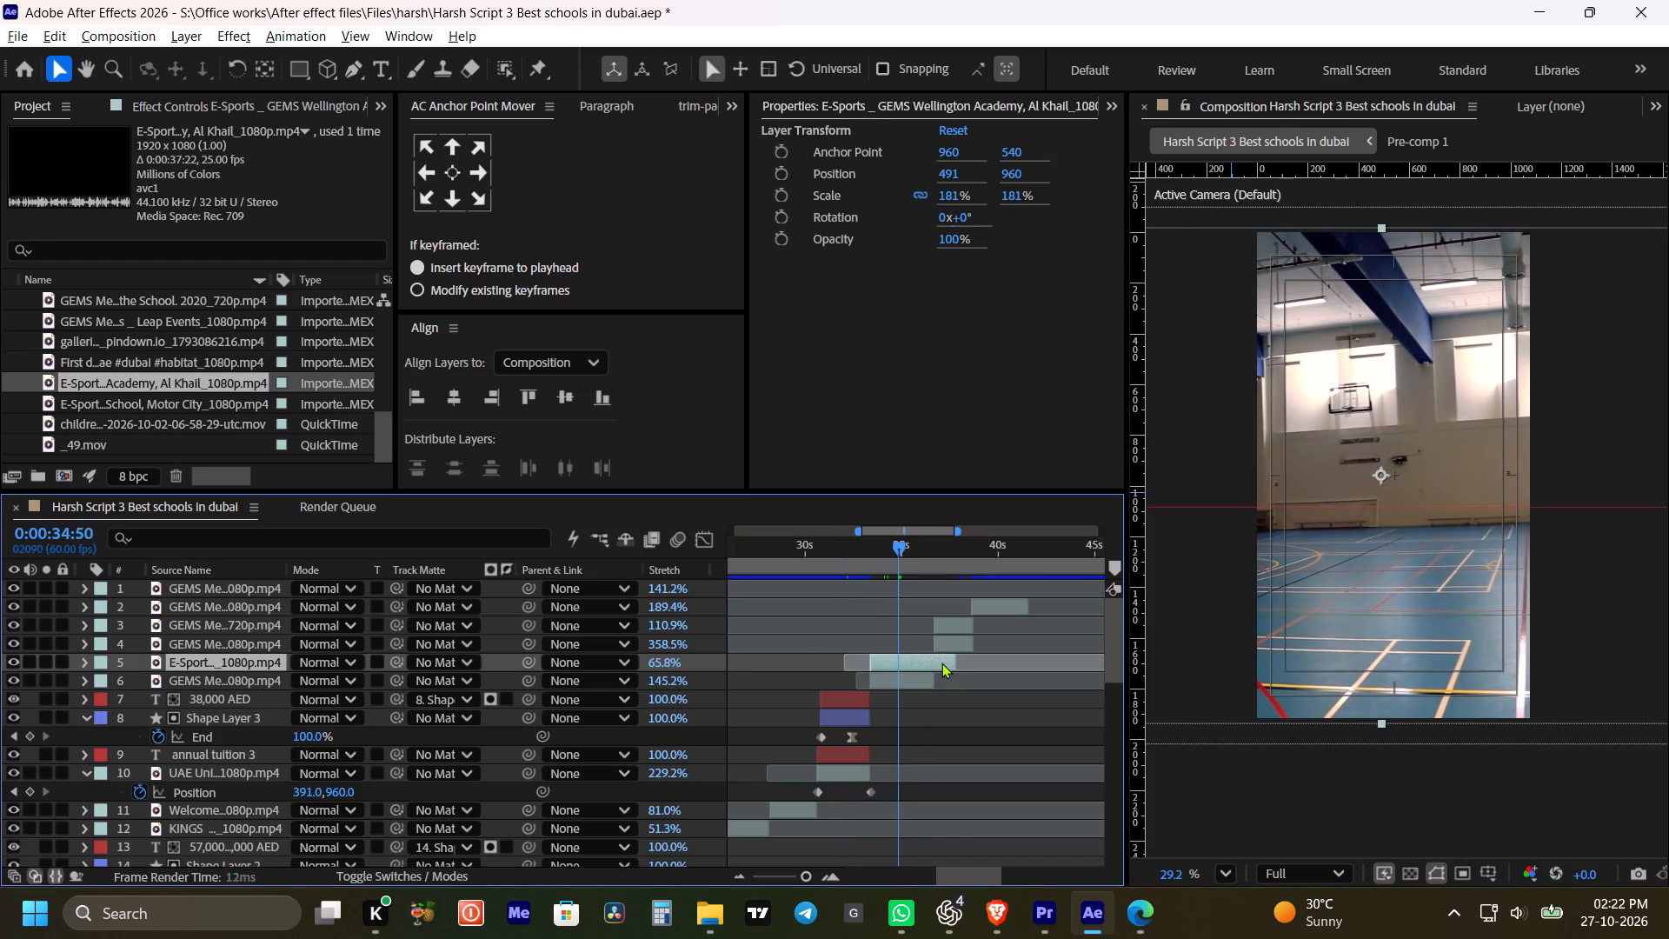
{"action": "key", "text": "ctrl+Left"}
{"action": "key", "text": "ctrl+Left"}
{"action": "key", "text": "ctrl+Left"}
{"action": "key", "text": "ctrl+Left"}
{"action": "key", "text": "ctrl+Left"}
{"action": "key", "text": "ctrl+Left"}
{"action": "key", "text": "ctrl+Left"}
{"action": "key", "text": "ctrl+Left"}
{"action": "key", "text": "ctrl+Left"}
{"action": "key", "text": "ctrl+Left"}
{"action": "key", "text": "ctrl+Left"}
{"action": "key", "text": "ctrl+Left"}
{"action": "key", "text": "ctrl+Left"}
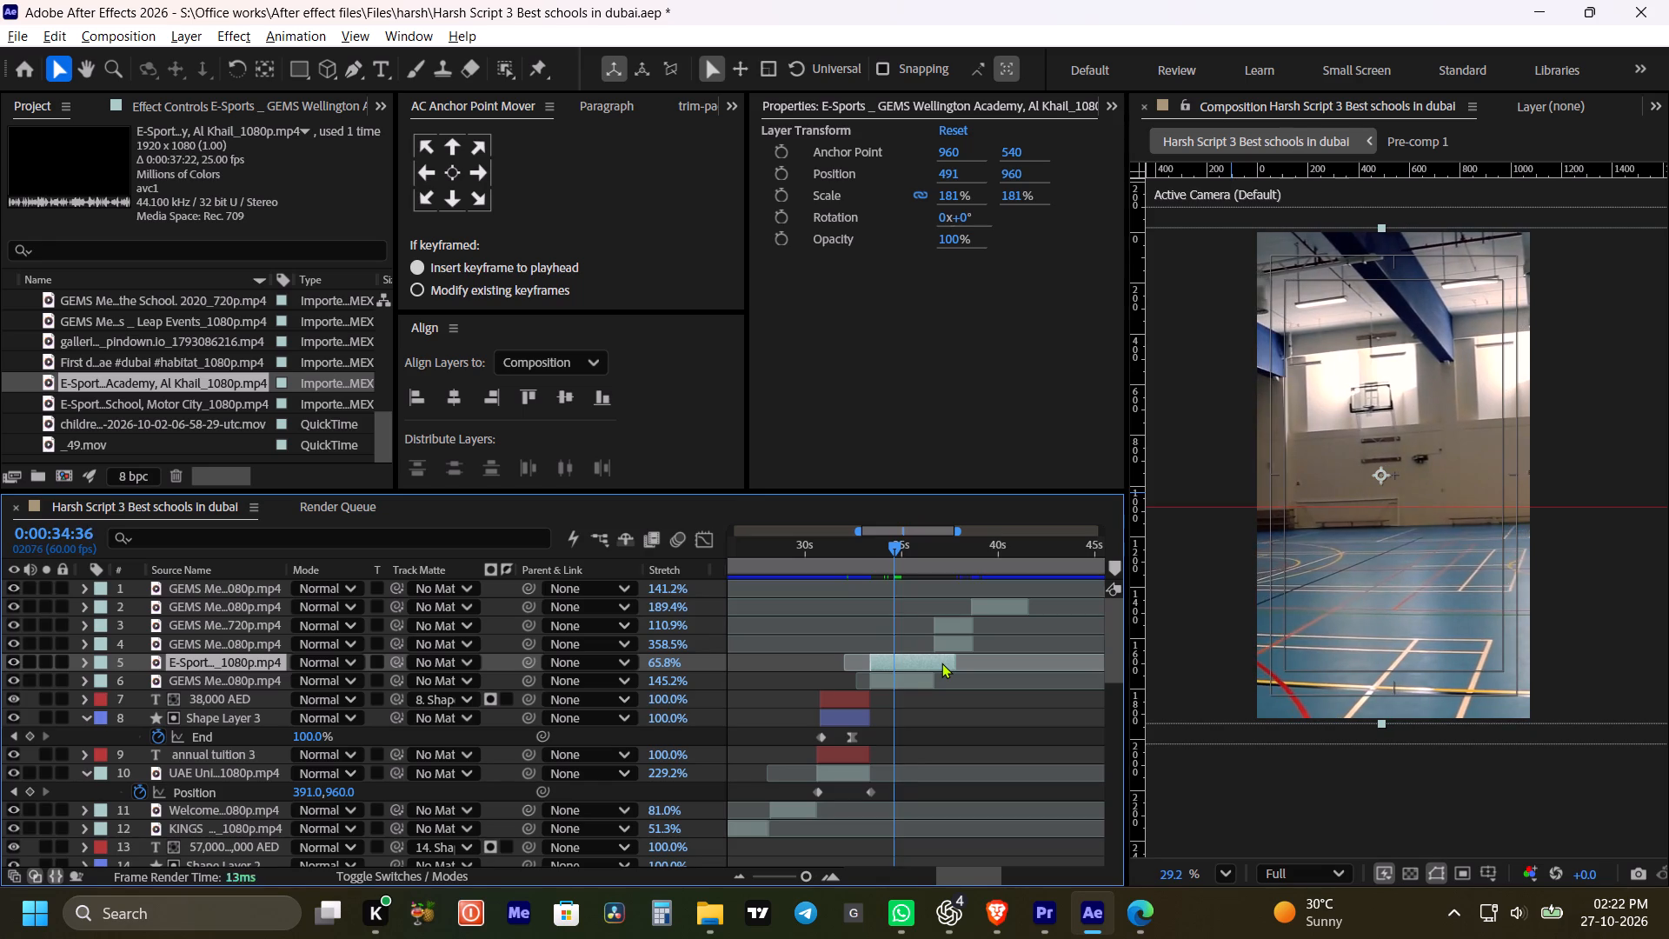
{"action": "key", "text": "ctrl+Left"}
{"action": "key", "text": "ctrl+Left"}
{"action": "key", "text": "ctrl+Left"}
{"action": "key", "text": "ctrl+Left"}
{"action": "key", "text": "ctrl+Left"}
{"action": "key", "text": "ctrl+Left"}
{"action": "key", "text": "ctrl+Left"}
{"action": "key", "text": "ctrl+Left"}
{"action": "key", "text": "ctrl+Left"}
{"action": "key", "text": "ctrl+Left"}
{"action": "key", "text": "ctrl+Left"}
{"action": "key", "text": "ctrl+Left"}
{"action": "key", "text": "ctrl+Left"}
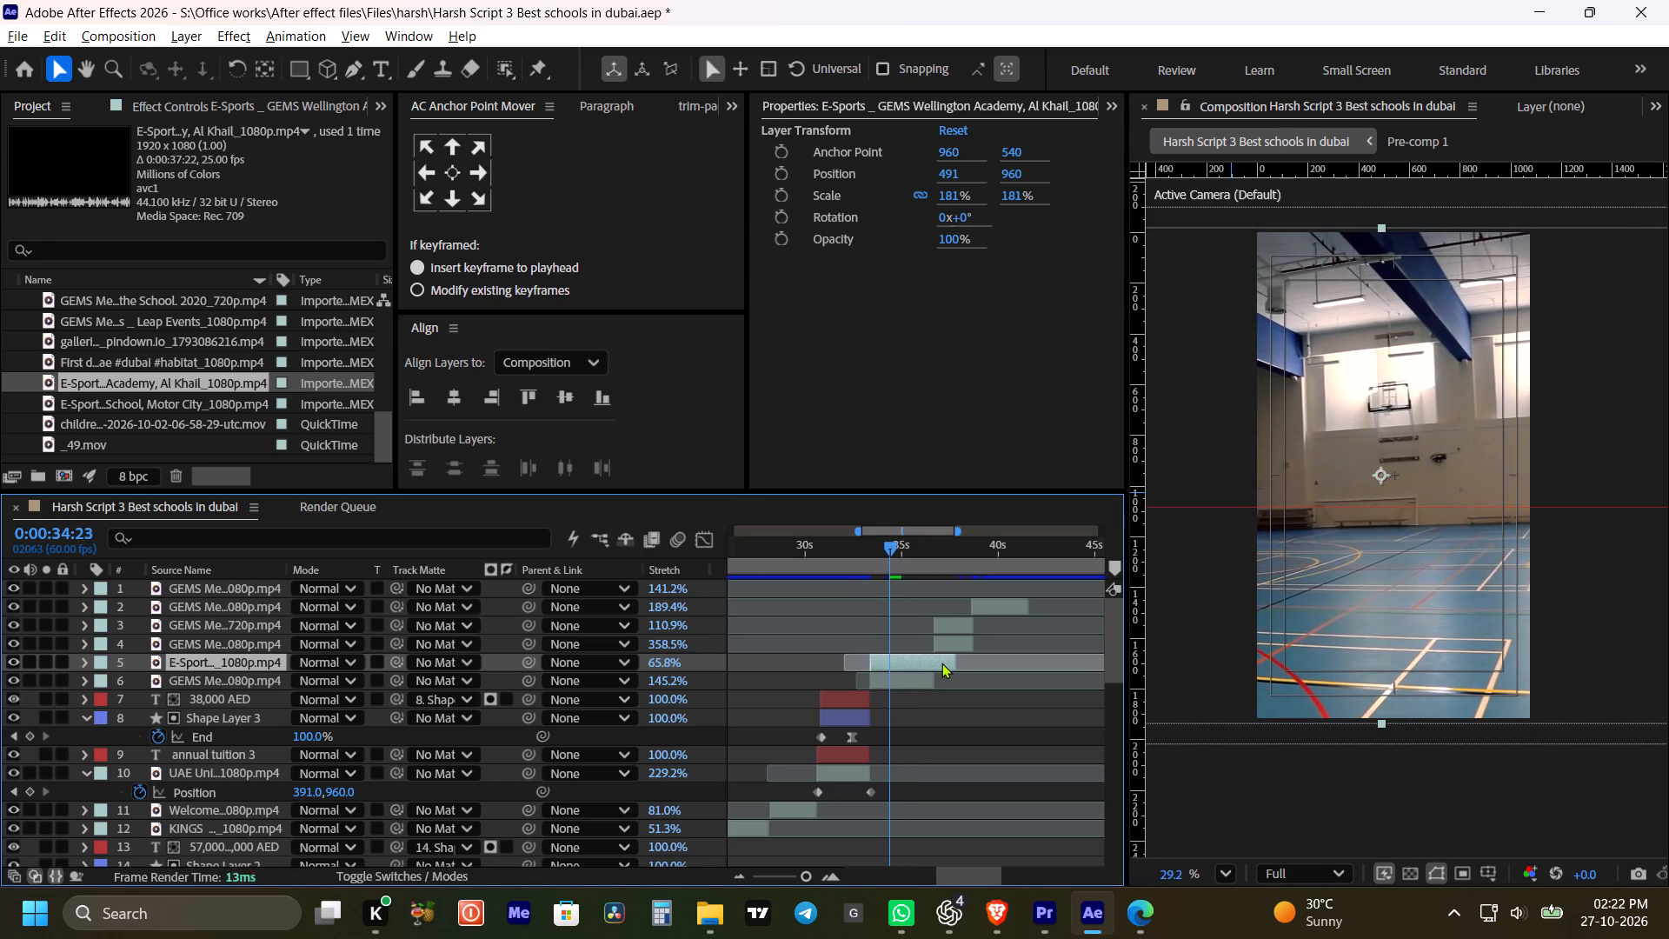
{"action": "key", "text": "ctrl+Left"}
{"action": "key", "text": "ctrl+Left"}
{"action": "key", "text": "ctrl+Left"}
{"action": "key", "text": "ctrl+Left"}
{"action": "key", "text": "ctrl+Left"}
{"action": "key", "text": "ctrl+Left"}
{"action": "key", "text": "ctrl+Left"}
{"action": "key", "text": "ctrl+Left"}
{"action": "key", "text": "ctrl+Left"}
{"action": "key", "text": "ctrl+Left"}
{"action": "key", "text": "ctrl+Left"}
{"action": "key", "text": "ctrl+Left"}
{"action": "key", "text": "ctrl+Left"}
{"action": "key", "text": "ctrl+Left"}
{"action": "key", "text": "ctrl+Left"}
{"action": "key", "text": "ctrl+Left"}
{"action": "key", "text": "ctrl+Left"}
{"action": "key", "text": "ctrl+Left"}
{"action": "key", "text": "ctrl+Left"}
{"action": "key", "text": "ctrl+Left"}
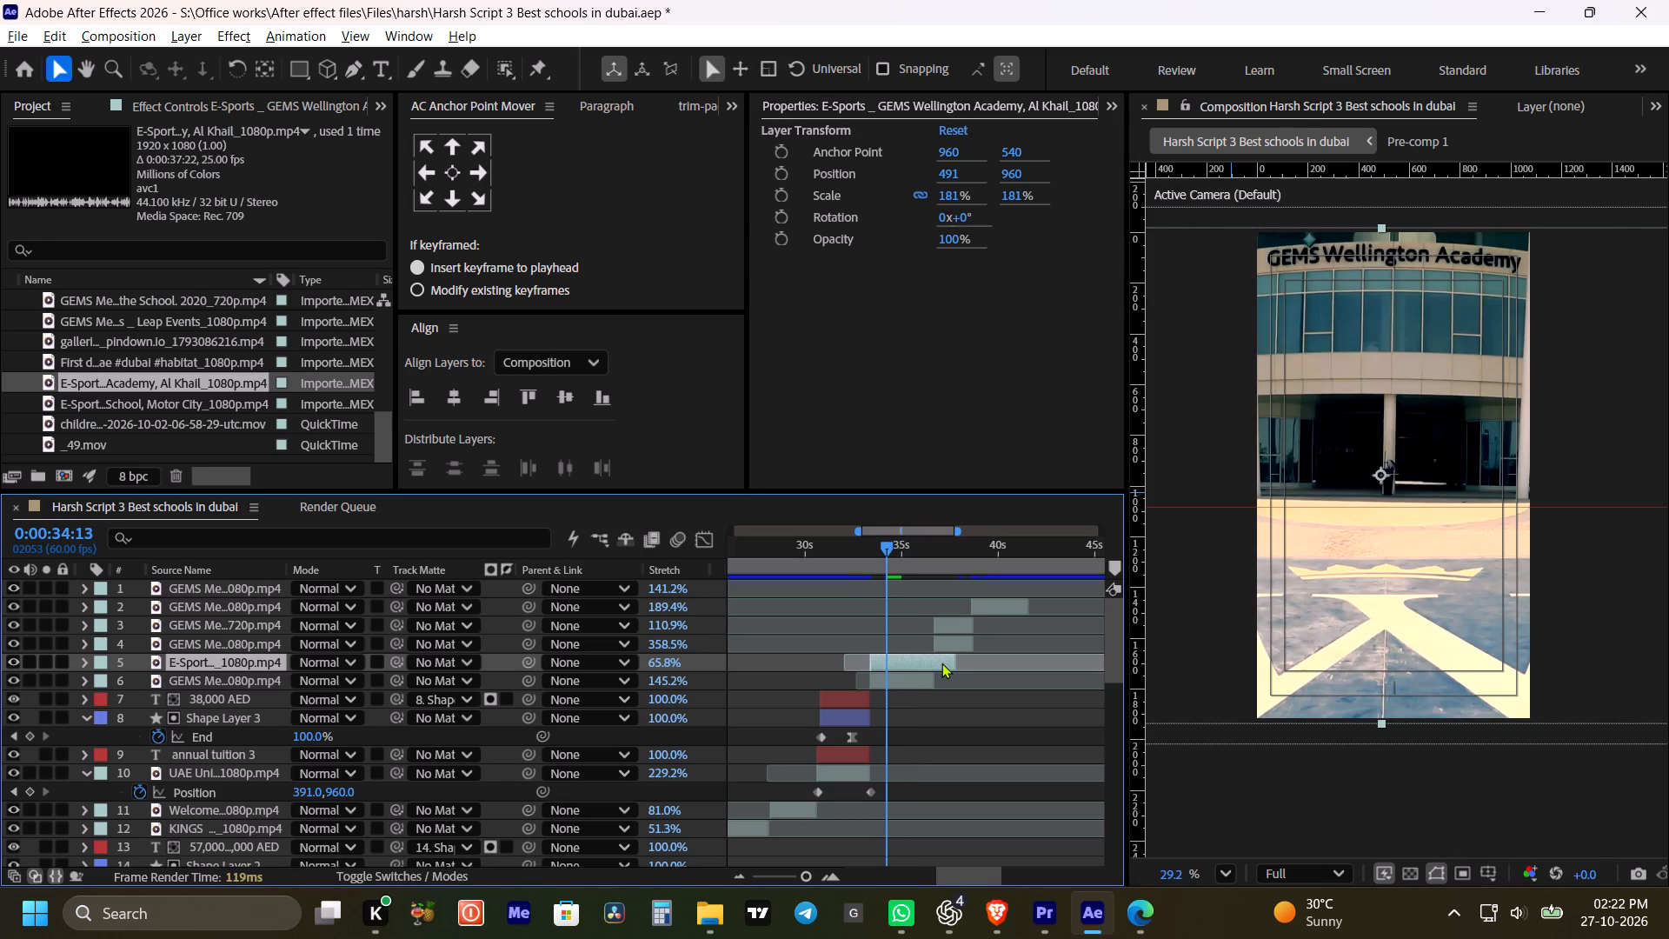
{"action": "key", "text": "ctrl+Right"}
{"action": "key", "text": "ctrl+Right"}
{"action": "key", "text": "ctrl+Right"}
{"action": "key", "text": "ctrl+Right"}
{"action": "key", "text": "ctrl+Right"}
{"action": "key", "text": "ctrl+Right"}
{"action": "key", "text": "ctrl+Right"}
{"action": "key", "text": "ctrl+Right"}
{"action": "key", "text": "ctrl+Right"}
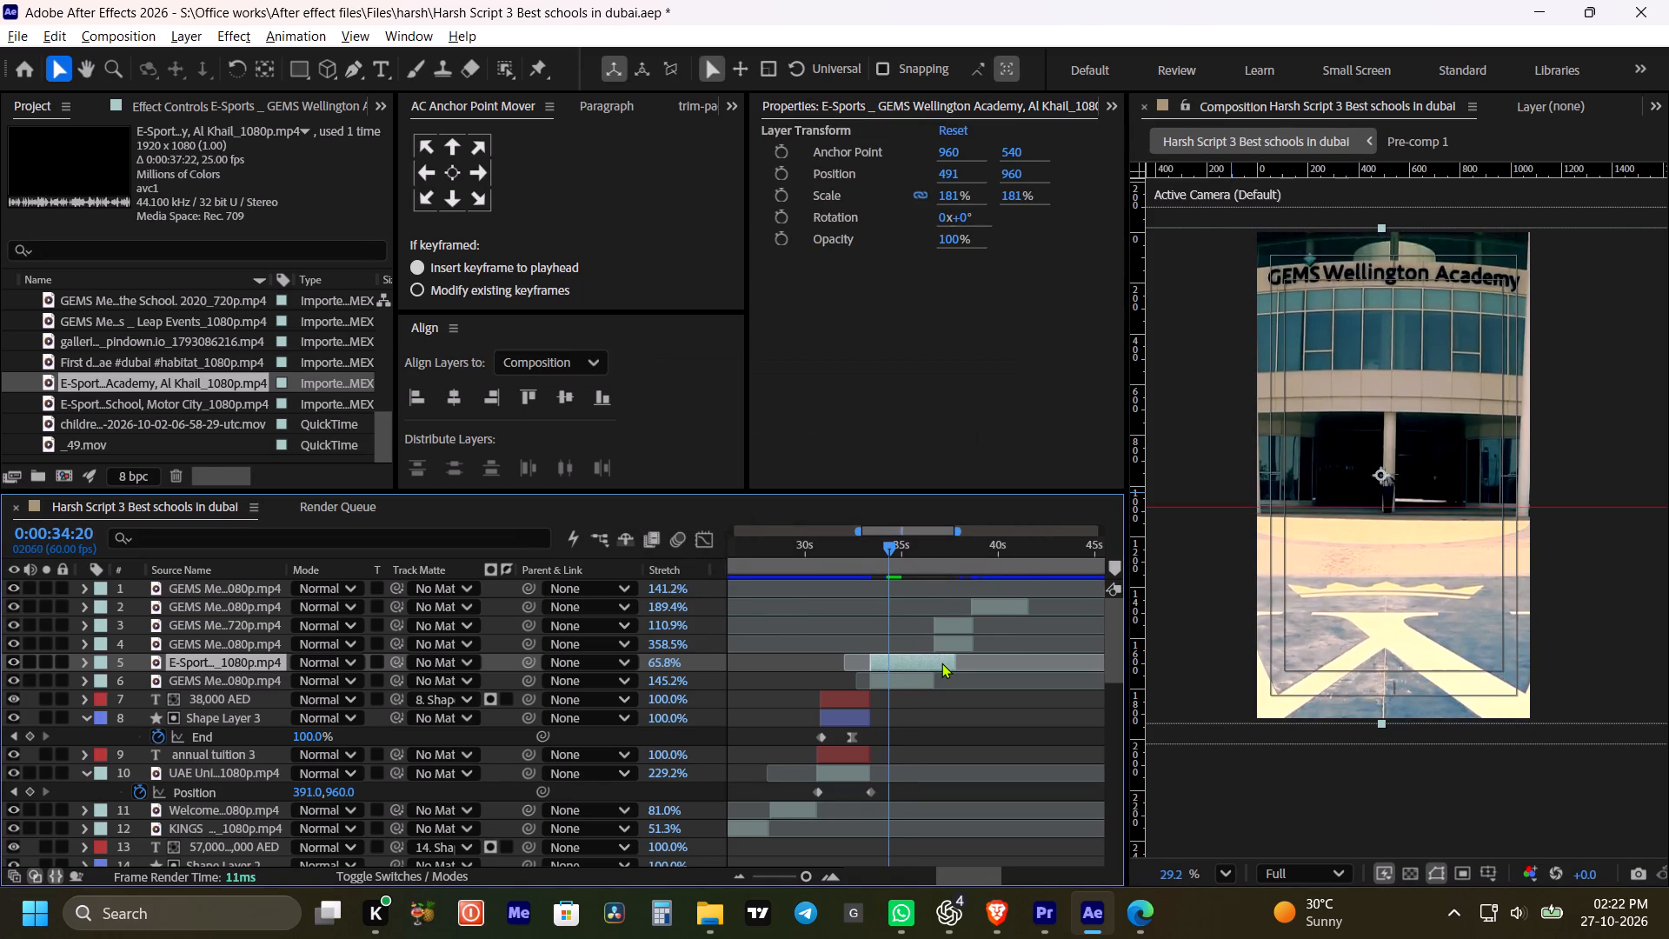
{"action": "key", "text": "ctrl+Right"}
{"action": "key", "text": "ctrl+Left"}
{"action": "key", "text": "ctrl+Left"}
{"action": "key", "text": "ctrl+Left"}
{"action": "key", "text": "ctrl+Right"}
{"action": "key", "text": "ctrl+Right"}
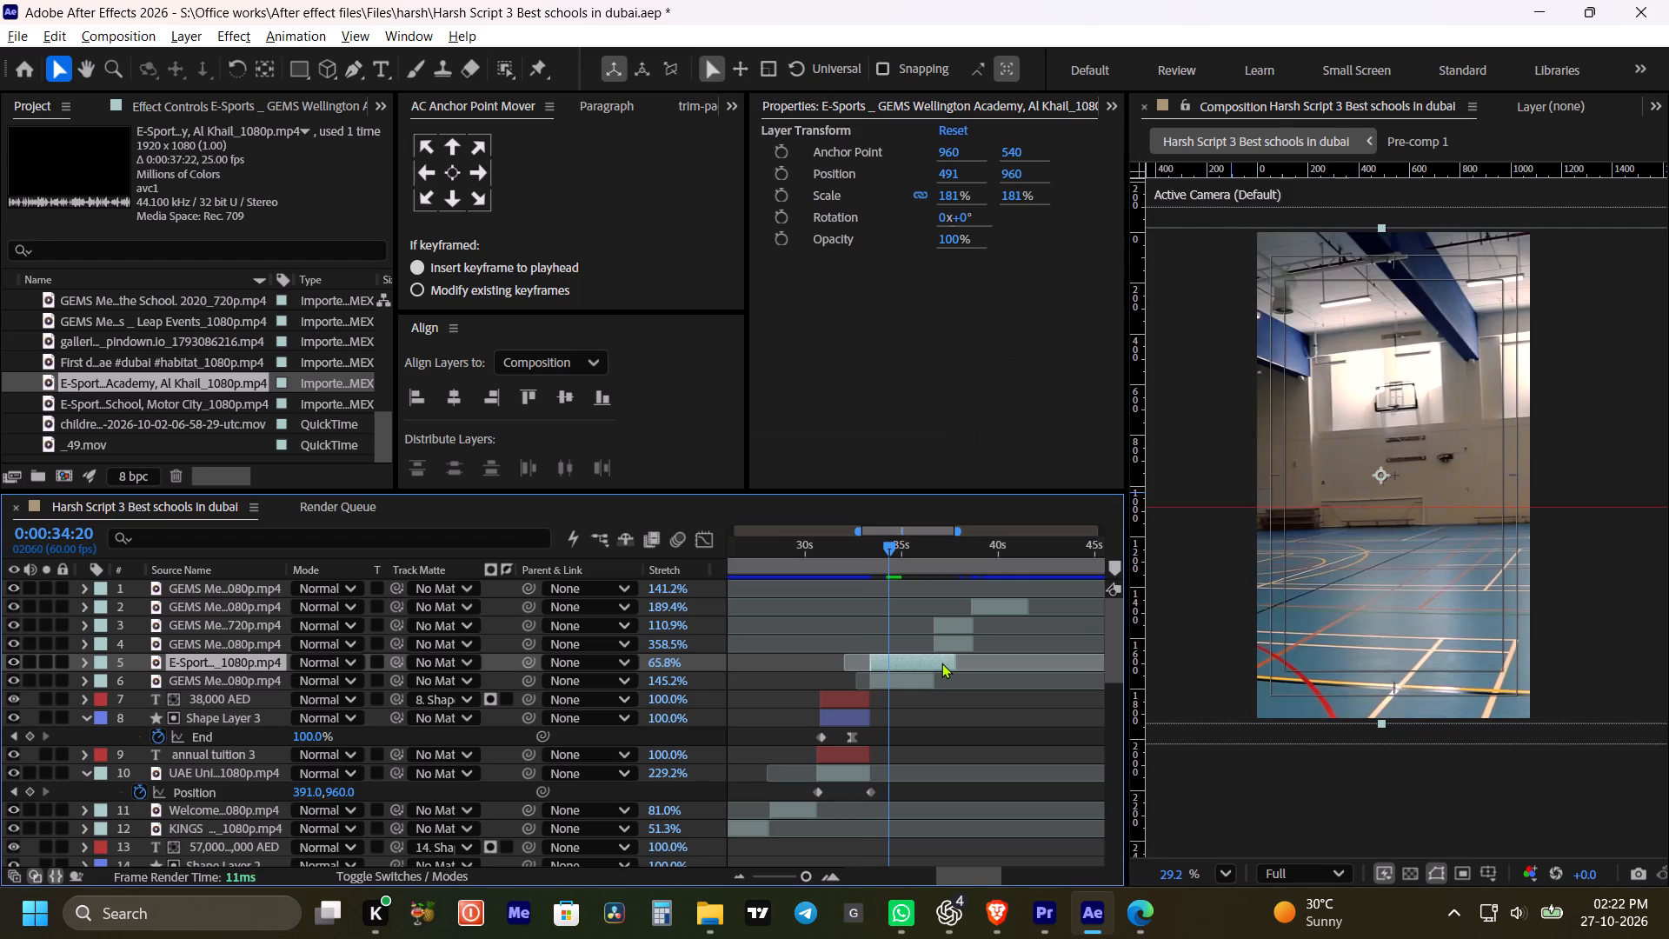
{"action": "key", "text": "ctrl+Left"}
{"action": "key", "text": "ctrl+Right"}
{"action": "key", "text": "ctrl+shift+d"}
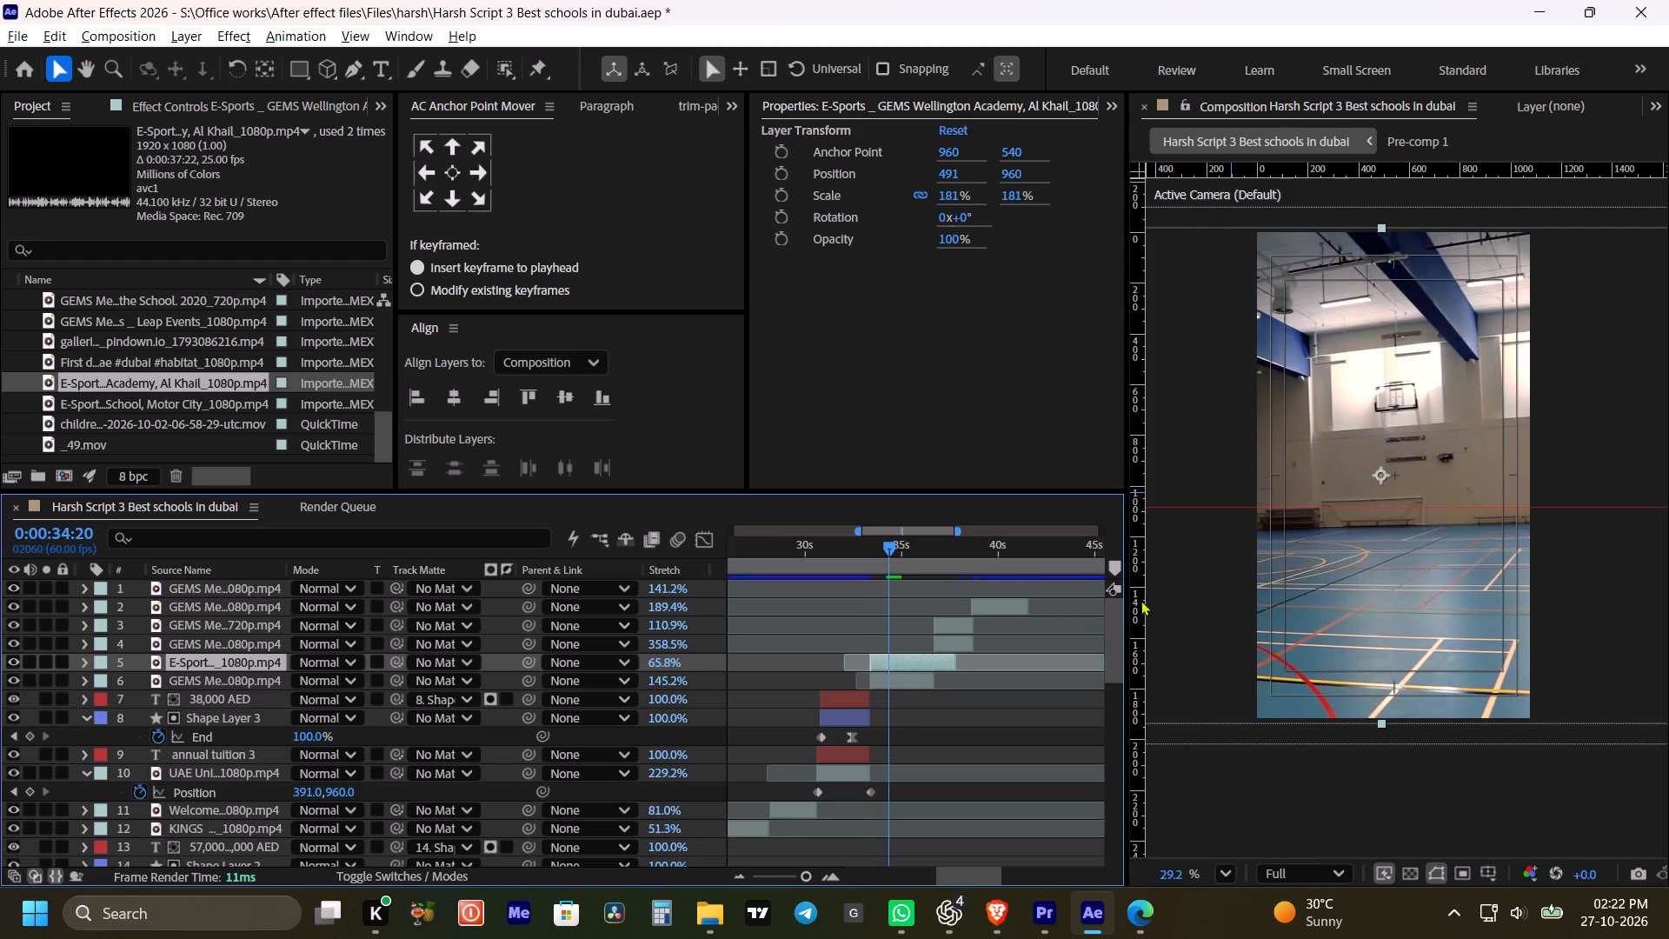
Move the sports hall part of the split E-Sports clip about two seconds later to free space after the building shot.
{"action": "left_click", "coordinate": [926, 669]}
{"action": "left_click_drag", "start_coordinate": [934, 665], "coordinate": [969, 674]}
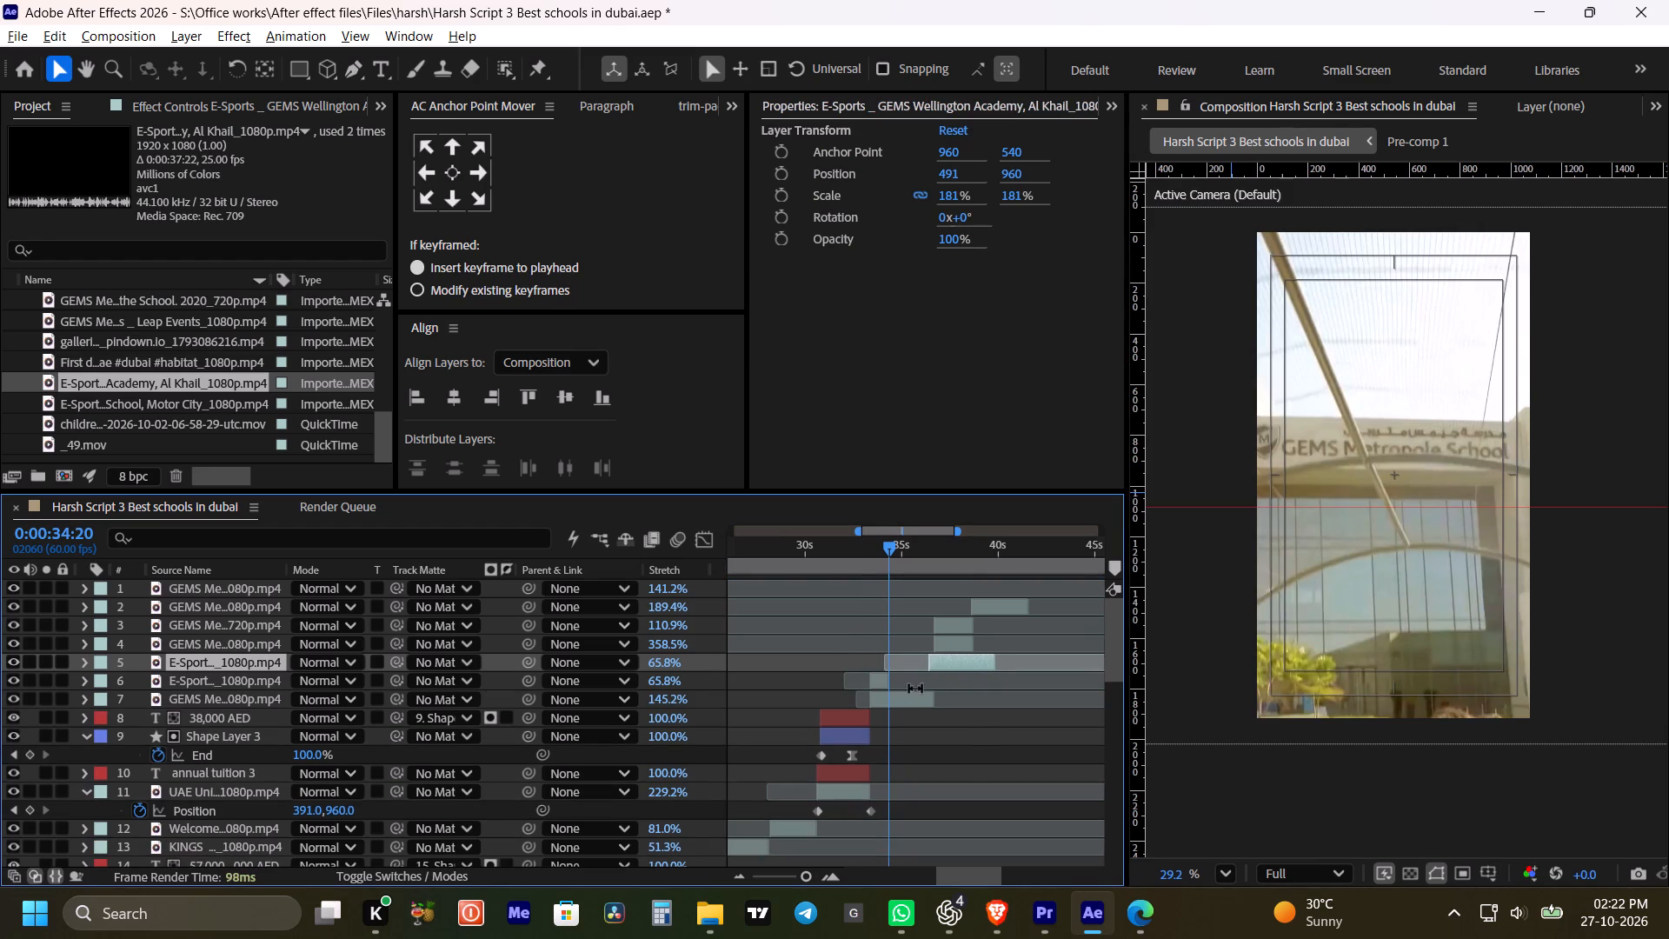
Slow down the building part of the E-Sports clip by time-stretching it to 188.1%, keeping its start, and play back the result.
{"action": "left_click_drag", "start_coordinate": [891, 681], "coordinate": [913, 683], "text": "alt"}
{"action": "left_click", "coordinate": [860, 553]}
{"action": "key", "text": "space"}
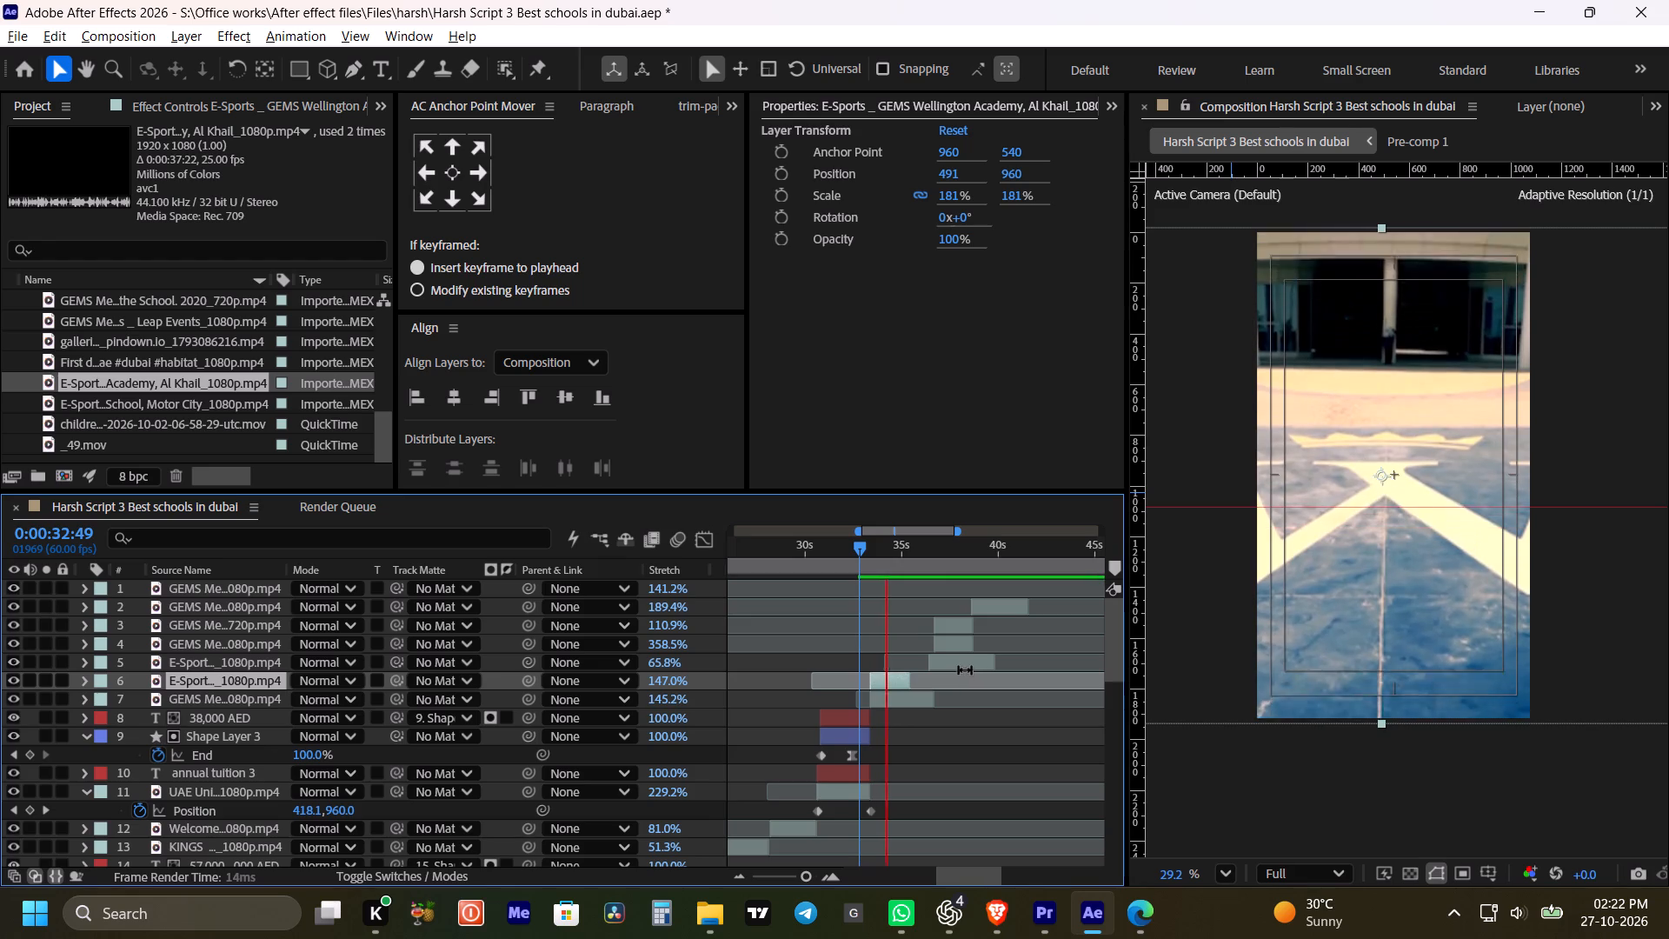
{"action": "key", "text": "space"}
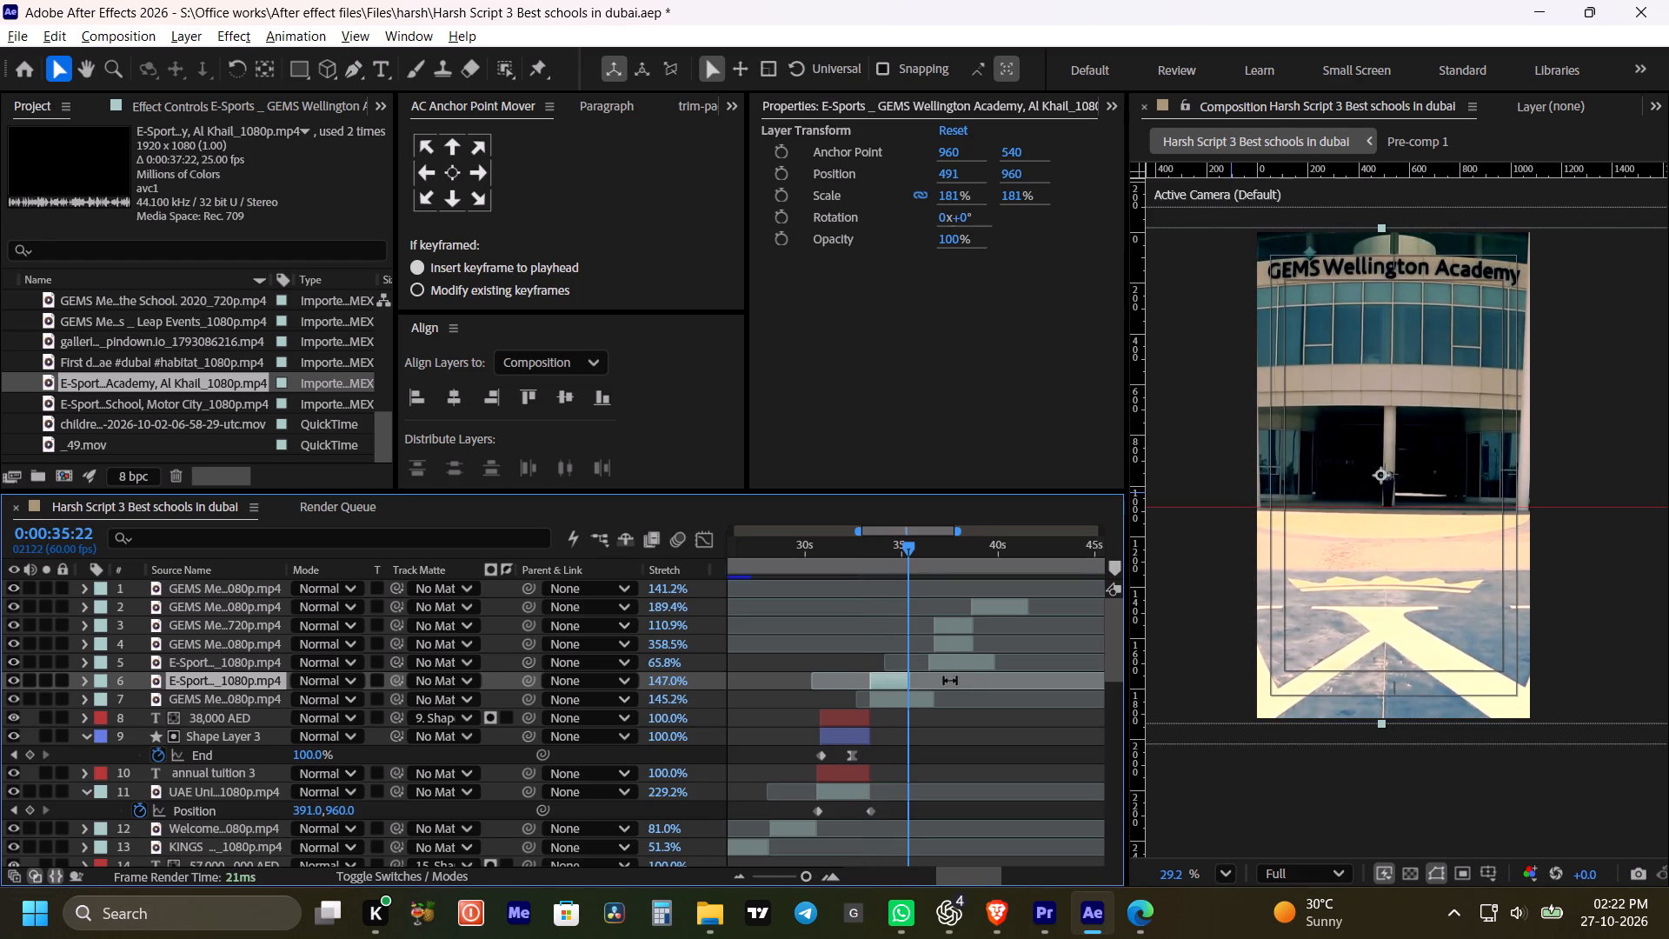
{"action": "left_click_drag", "start_coordinate": [913, 678], "coordinate": [923, 681], "text": "alt"}
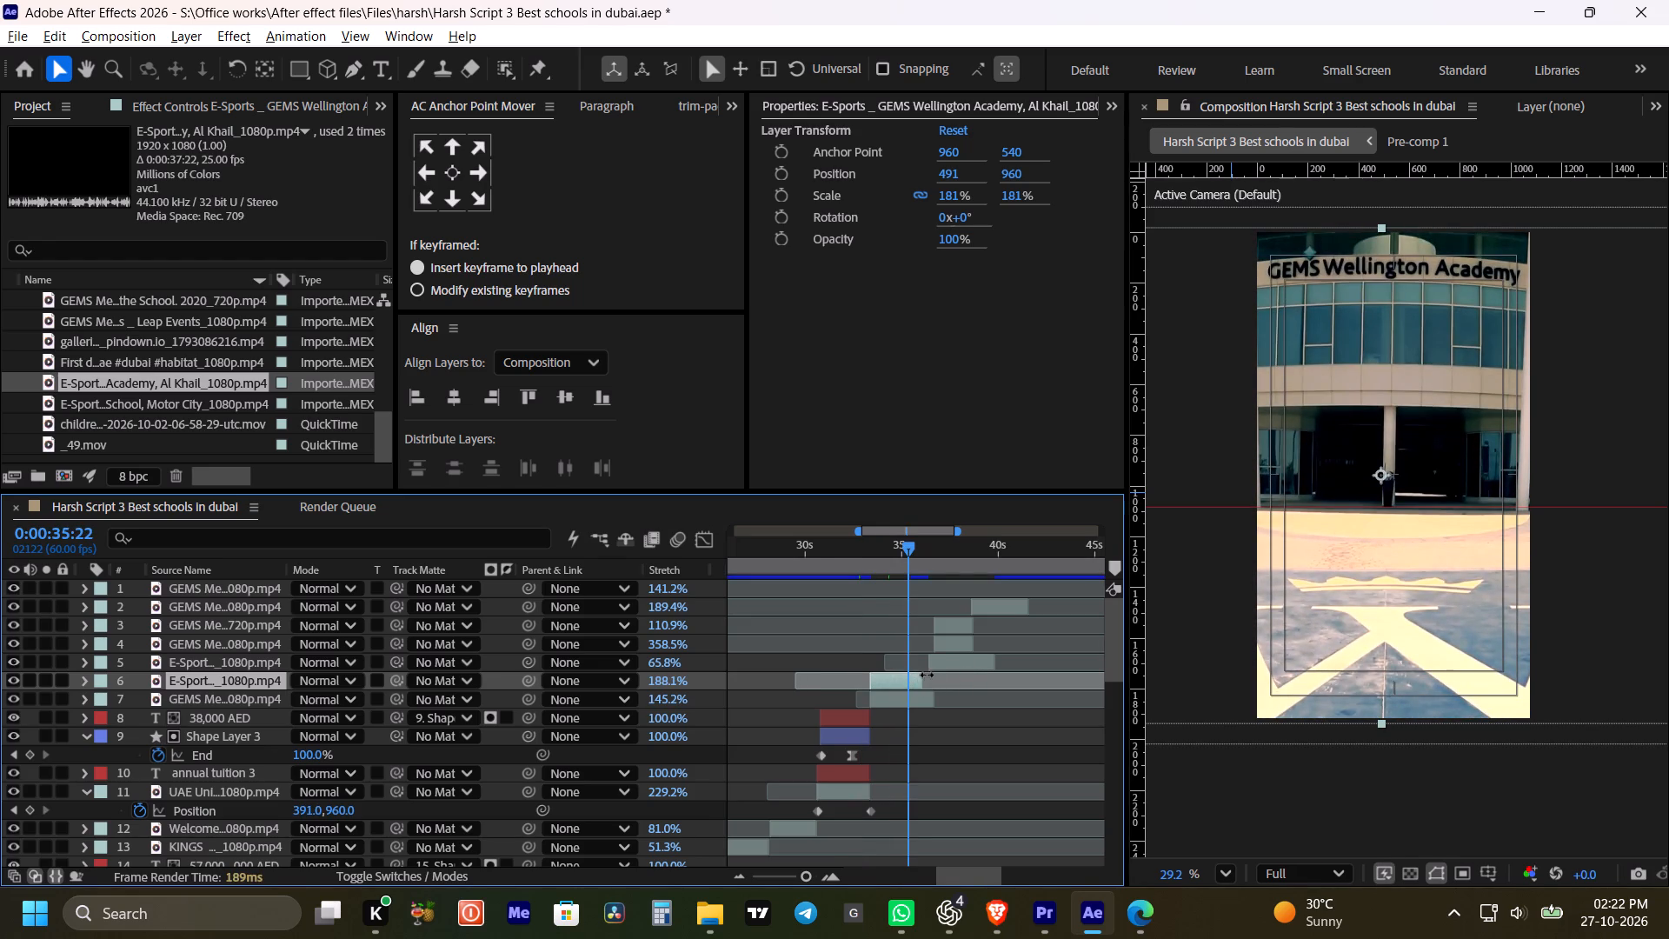
{"action": "key", "text": "space"}
{"action": "key", "text": "space"}
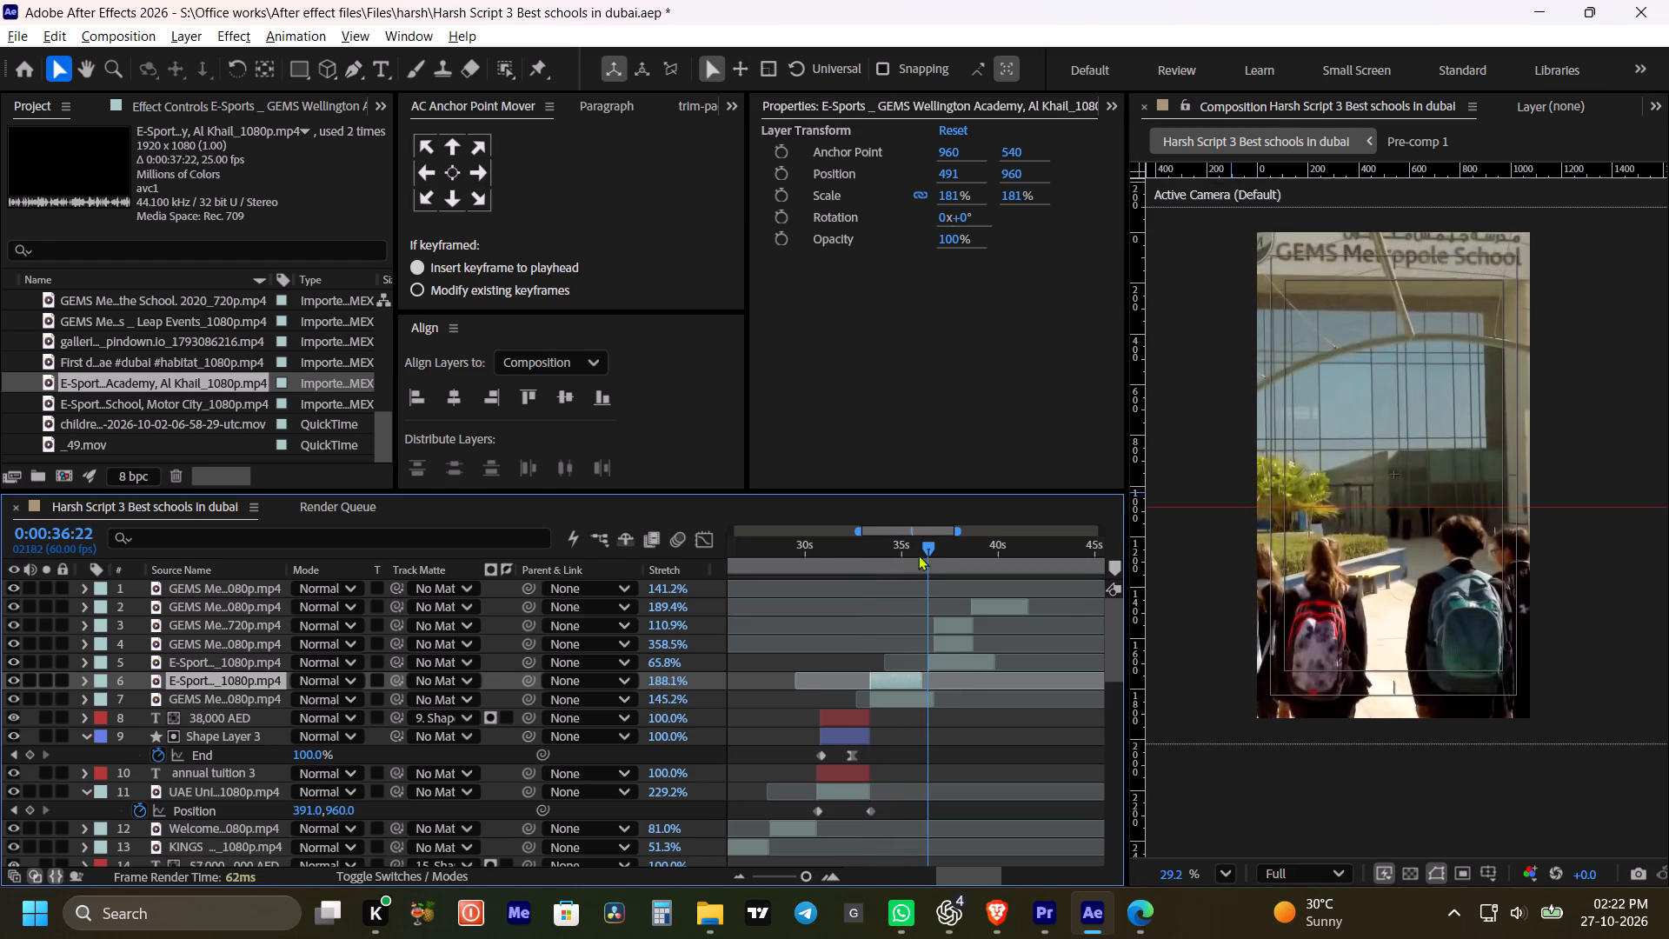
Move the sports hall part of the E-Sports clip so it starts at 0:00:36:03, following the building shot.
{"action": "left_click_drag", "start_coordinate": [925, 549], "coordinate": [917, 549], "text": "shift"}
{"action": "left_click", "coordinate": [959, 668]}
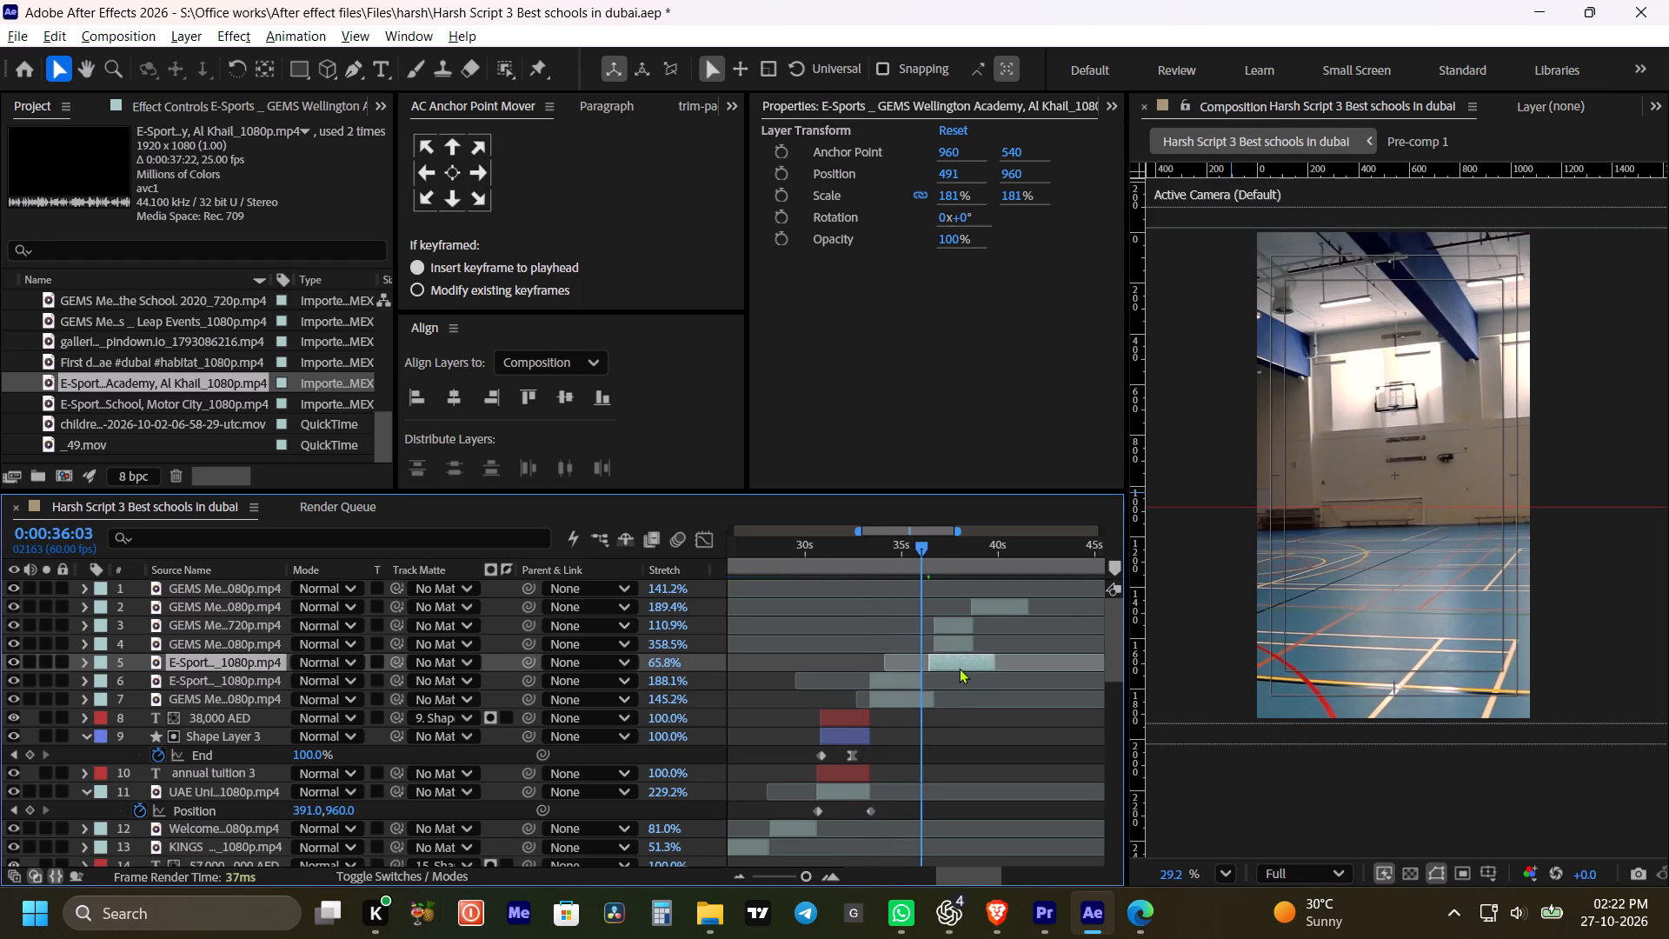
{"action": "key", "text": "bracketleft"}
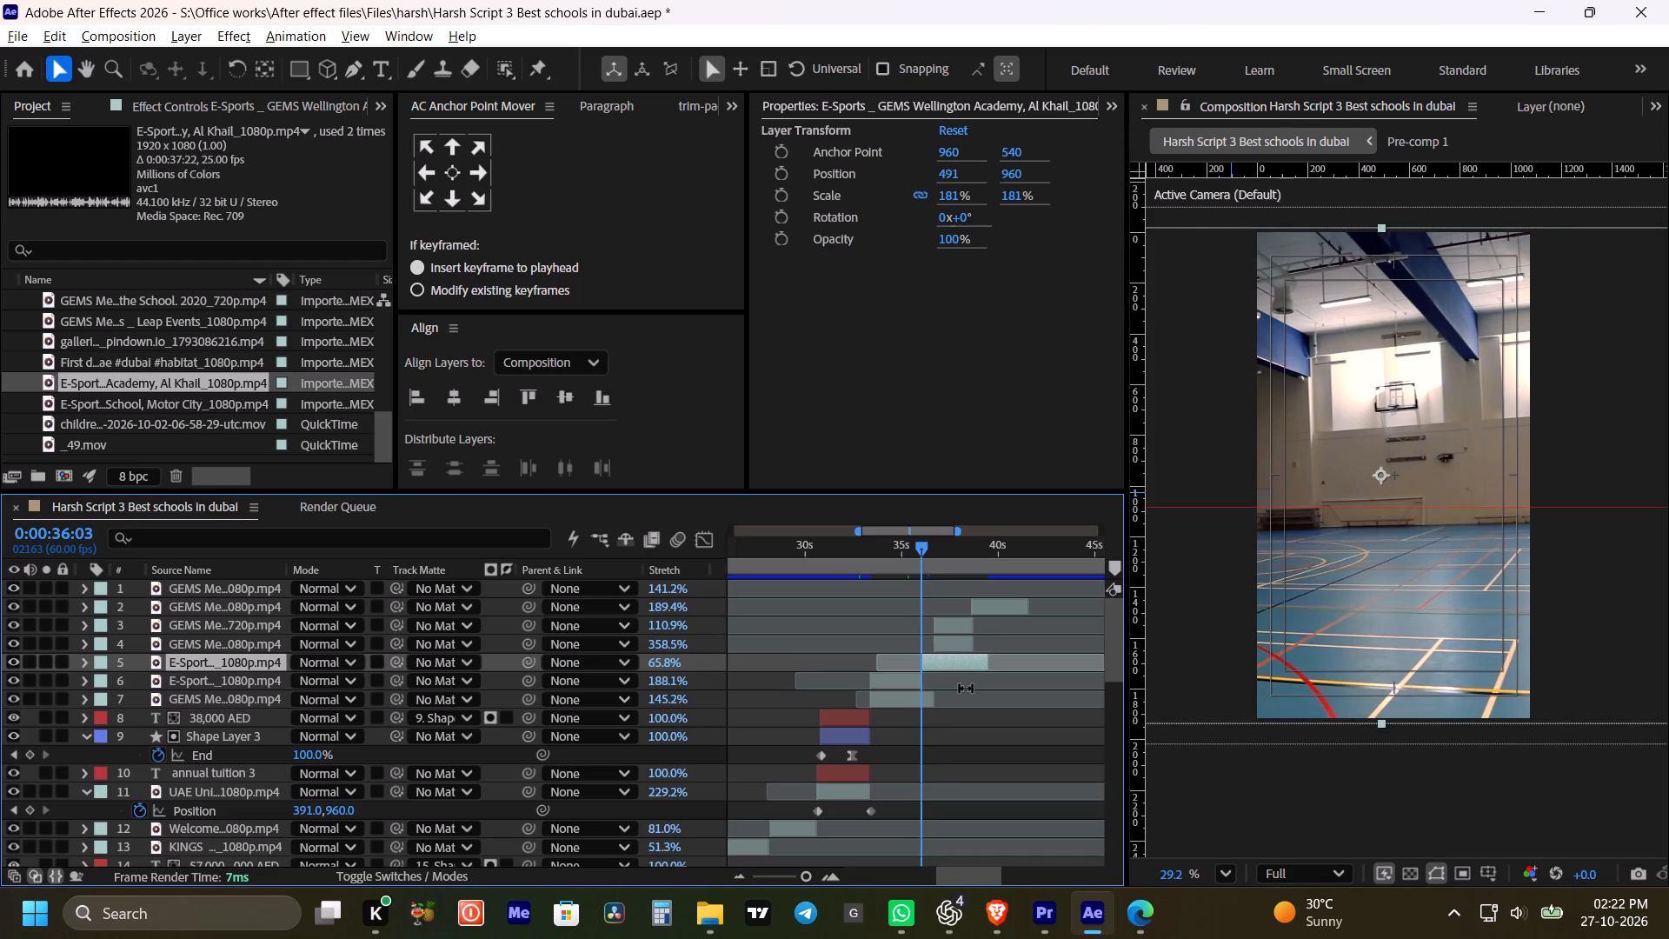
Play back the sequence from 0:00:33:03 into the sports hall shot, and delete the sports hall part of the E-Sports clip.
{"action": "left_click", "coordinate": [864, 564]}
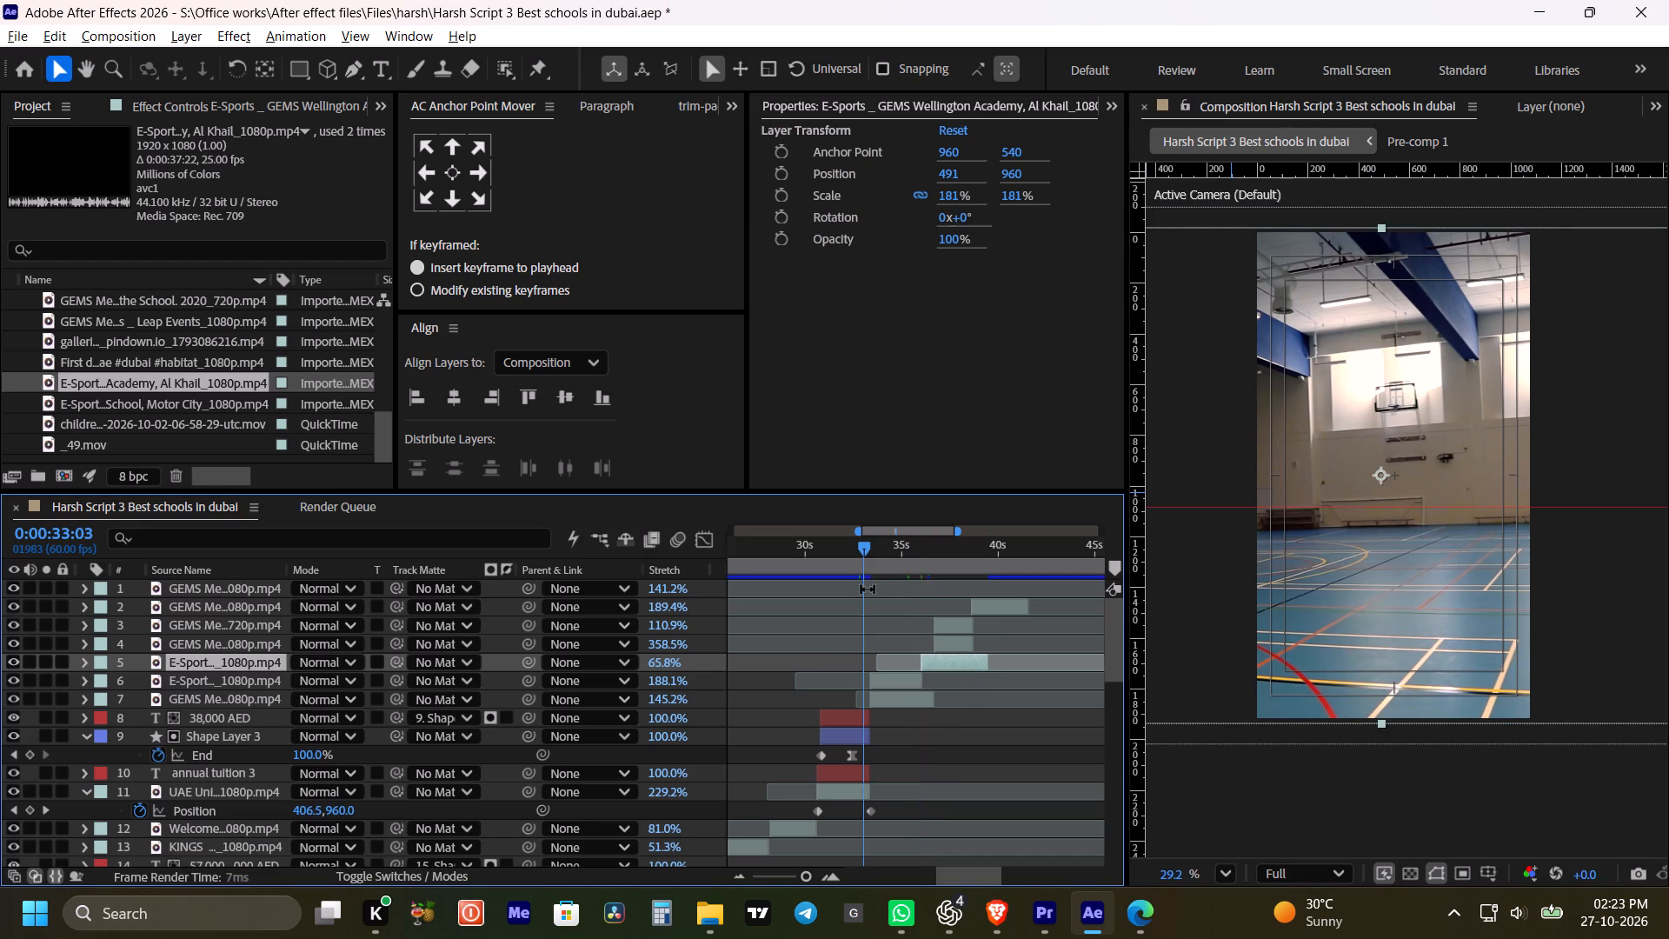
{"action": "key", "text": "space"}
{"action": "left_click", "coordinate": [957, 755]}
{"action": "key", "text": "v"}
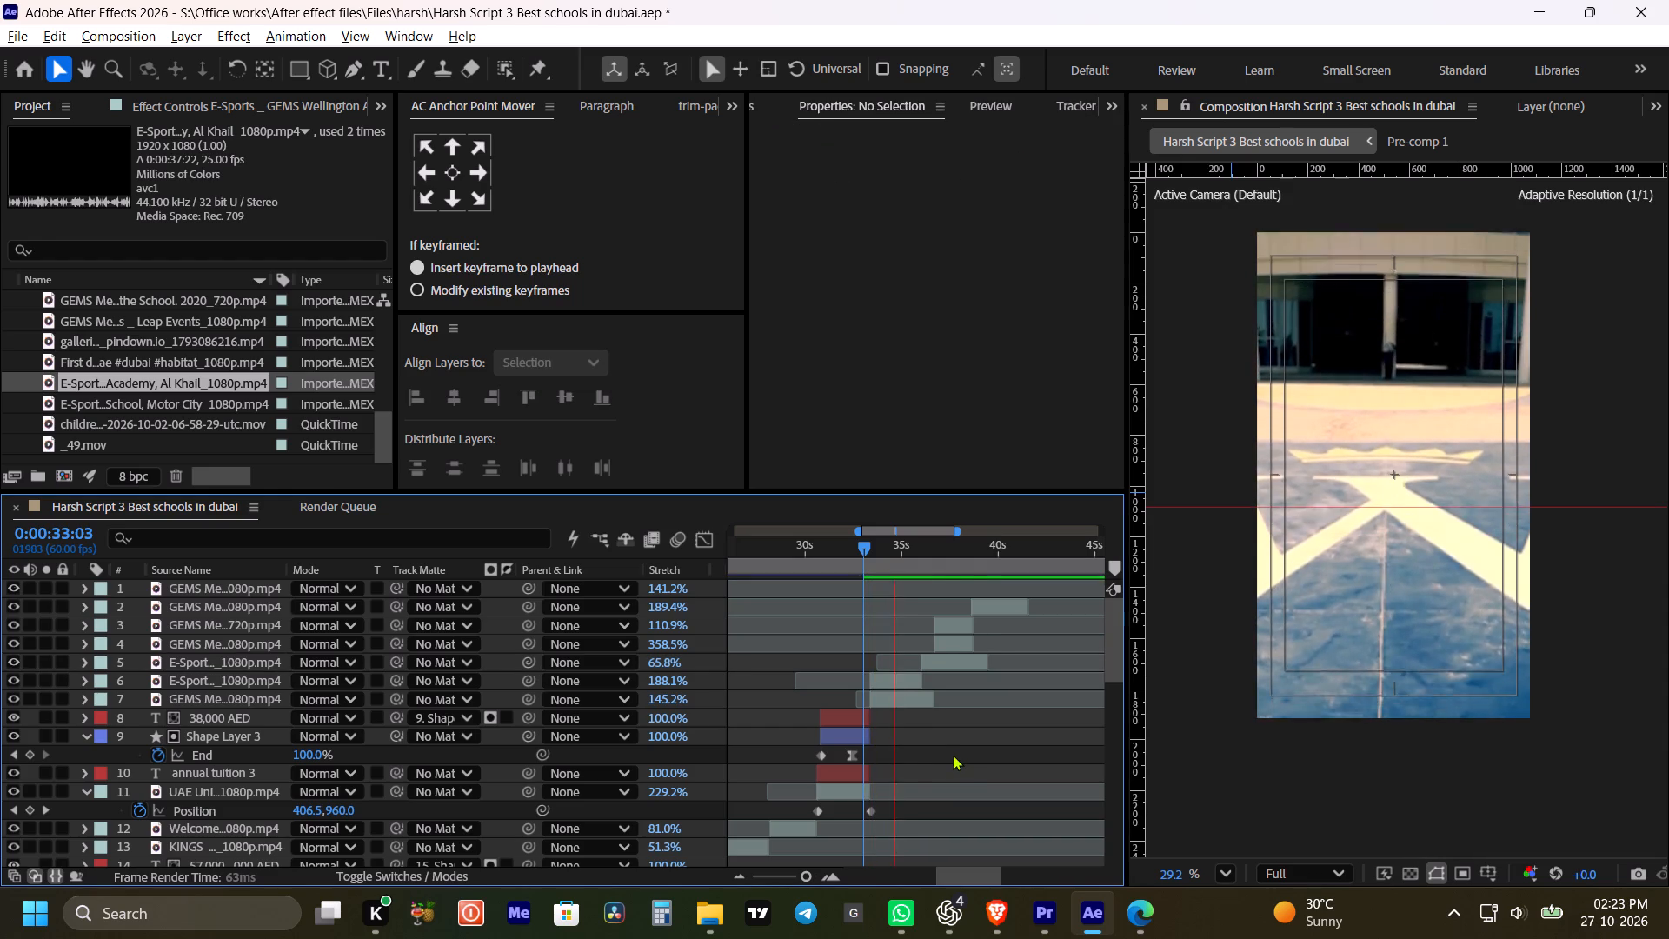
{"action": "key", "text": "space"}
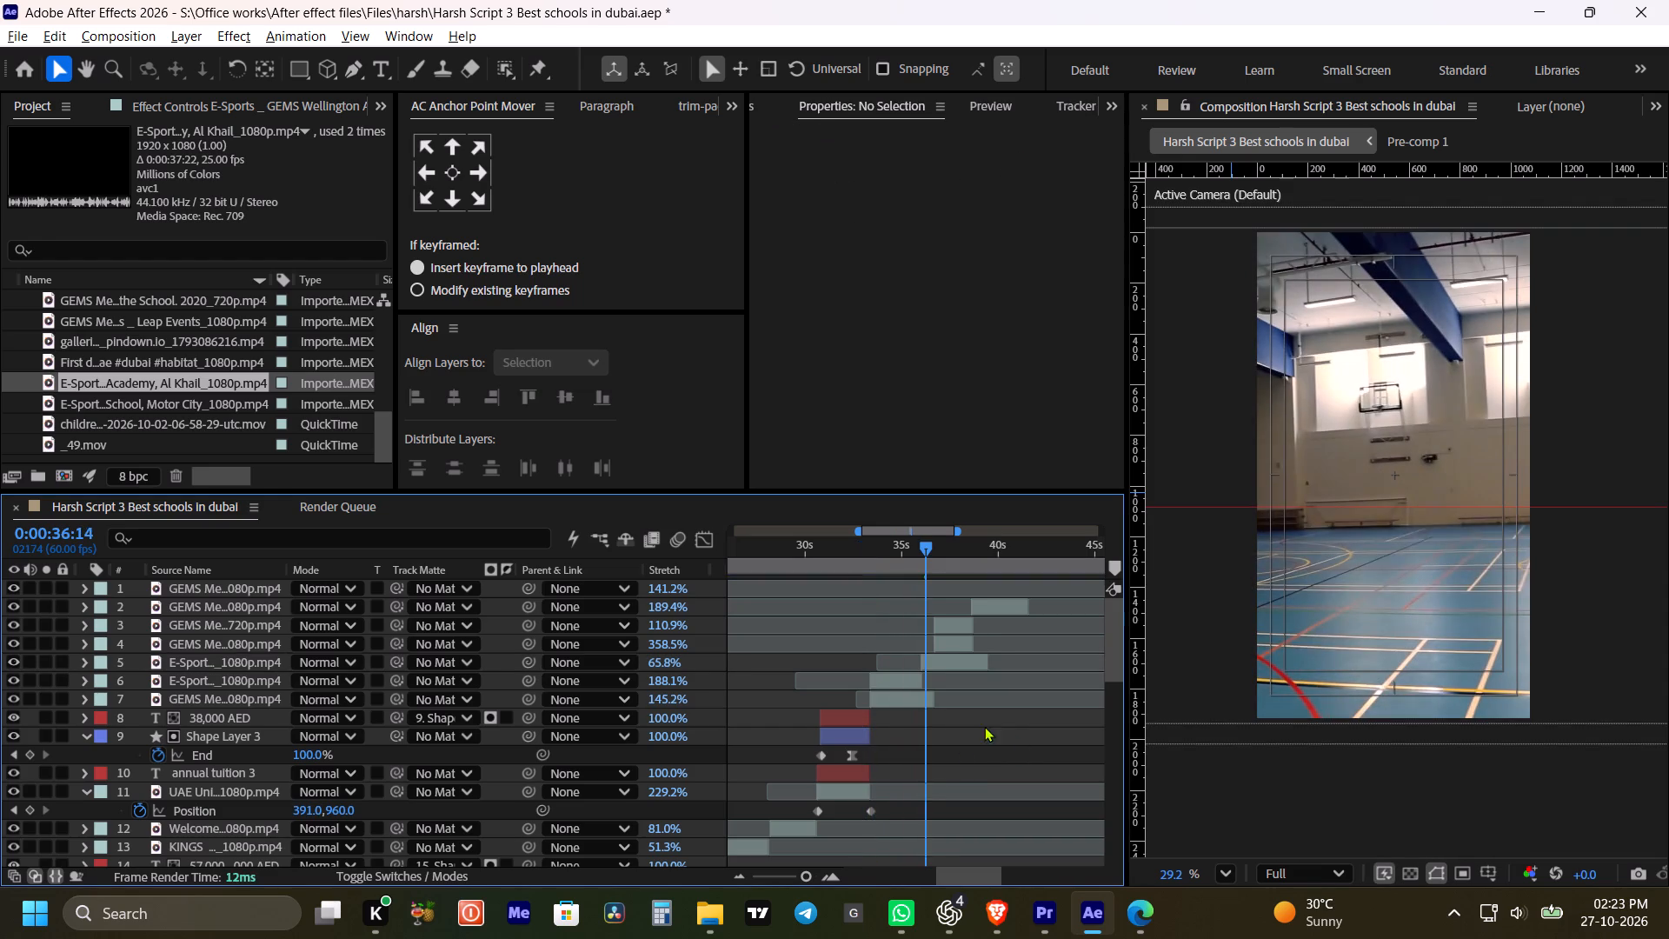
{"action": "key", "text": "space"}
{"action": "key", "text": "space"}
{"action": "left_click", "coordinate": [952, 665]}
{"action": "key", "text": "Delete"}
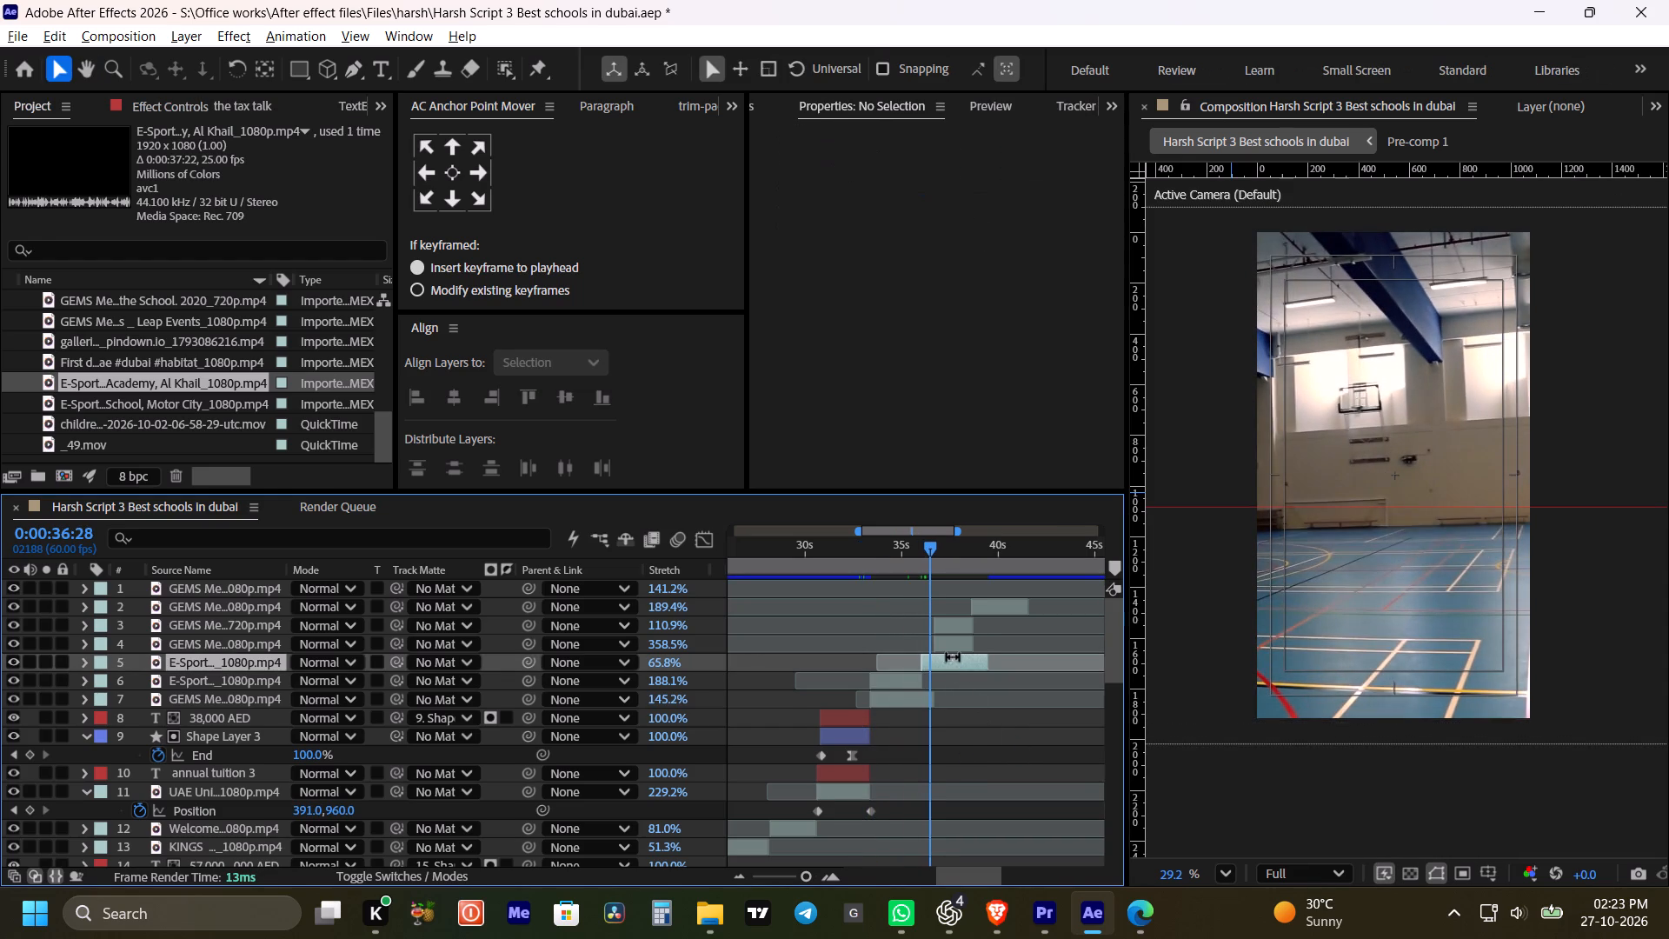
Open the E-Sports source footage enlarged, extend its in/out range to the full clip, and scrub through to the end for other usable shots.
{"action": "double_click", "coordinate": [130, 379]}
{"action": "key", "text": "grave"}
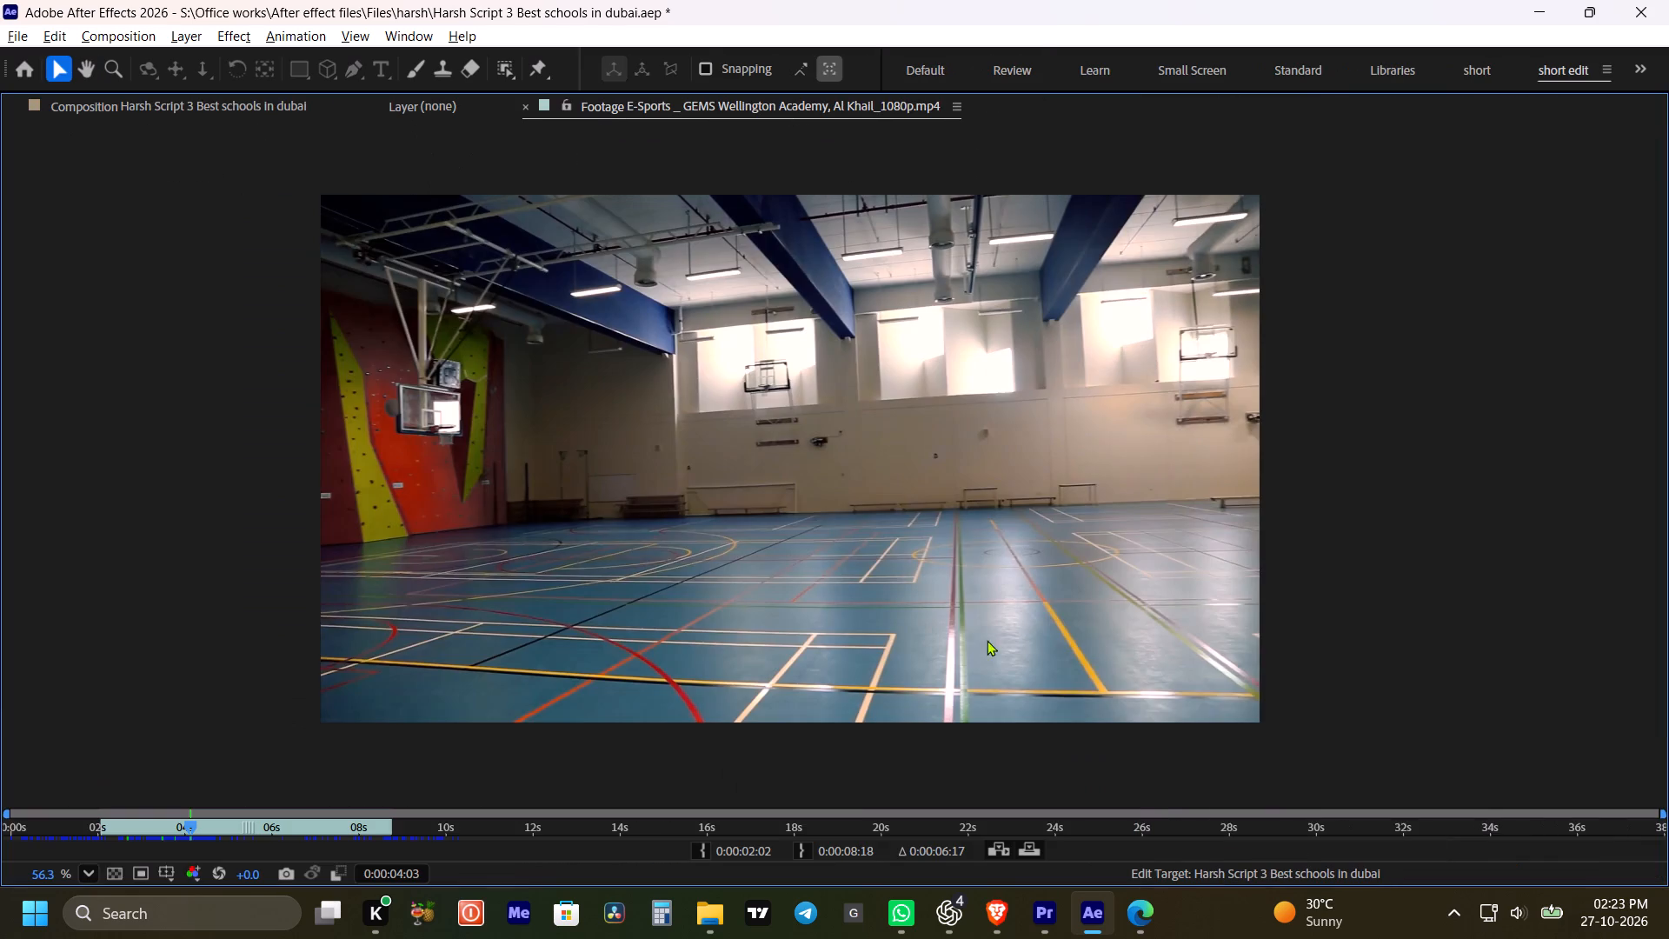
{"action": "double_click", "coordinate": [249, 828]}
{"action": "left_click_drag", "start_coordinate": [249, 827], "coordinate": [600, 829]}
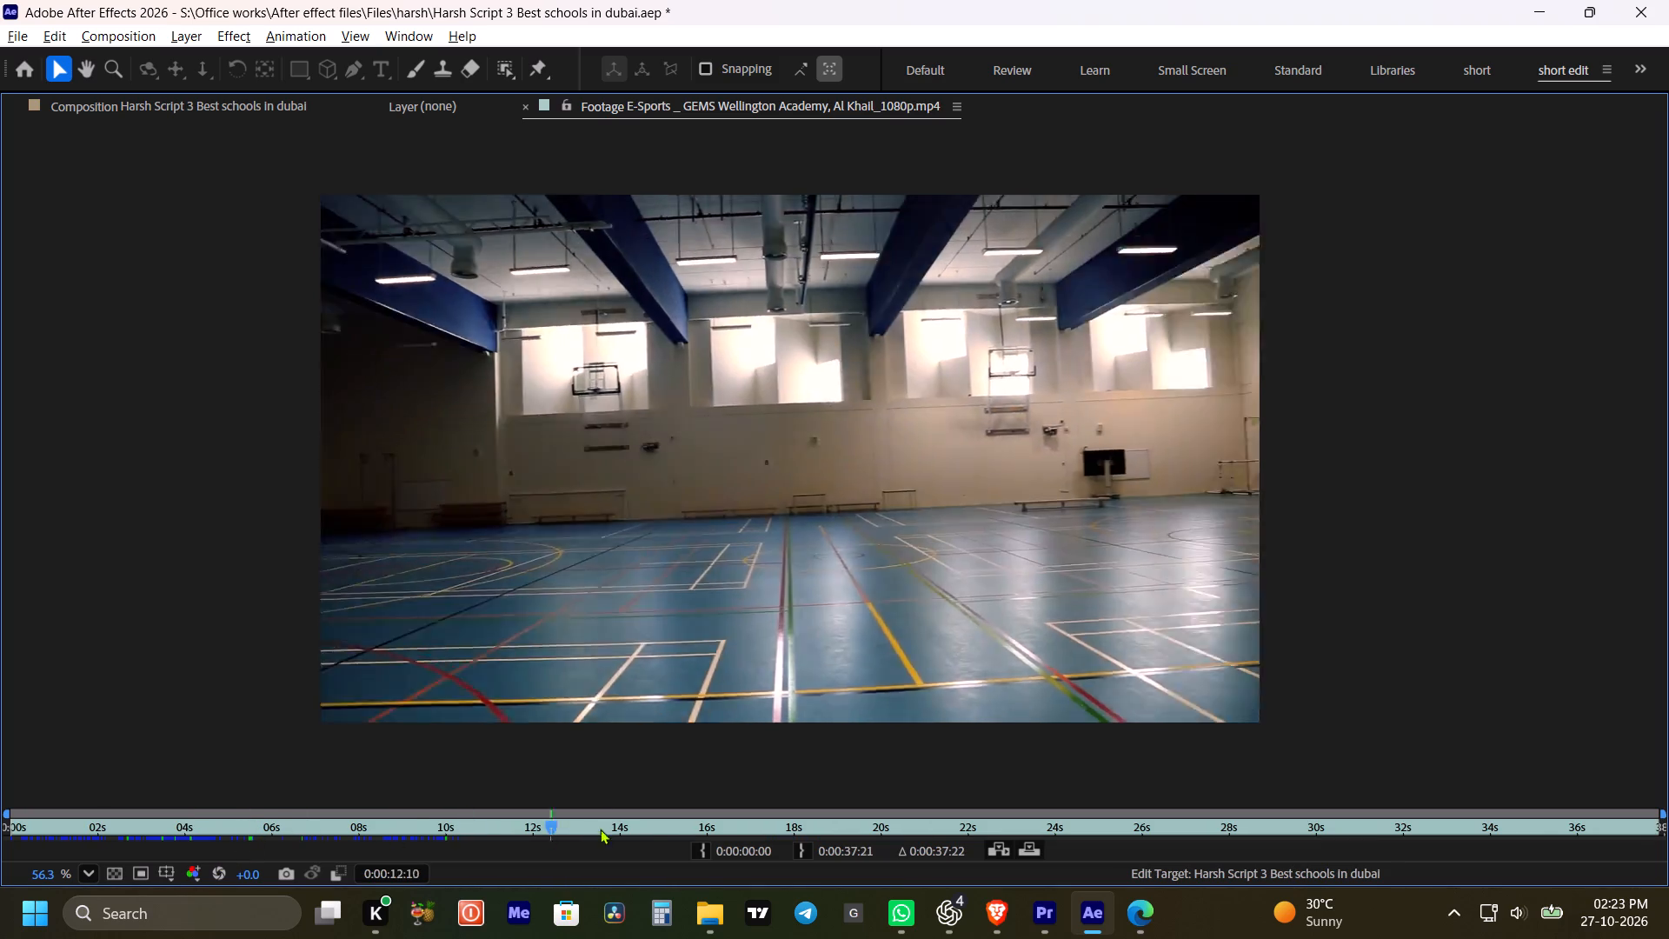
{"action": "left_click_drag", "start_coordinate": [600, 829], "coordinate": [1668, 814]}
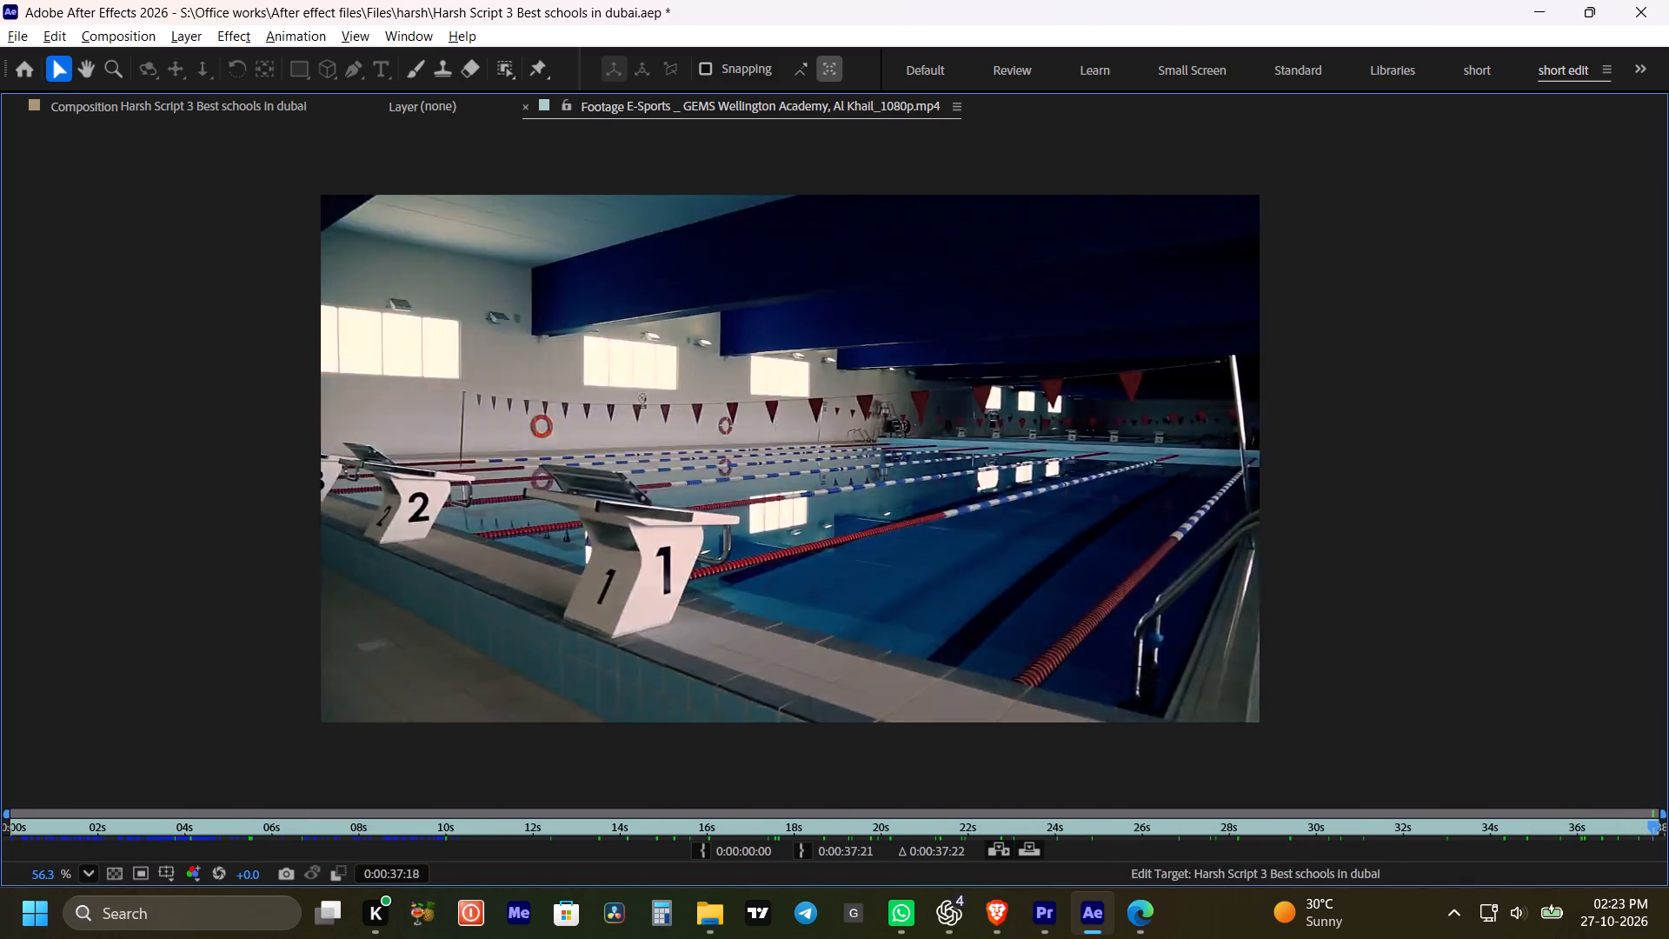
{"action": "left_click_drag", "start_coordinate": [1668, 814], "coordinate": [1664, 810]}
{"action": "key", "text": "grave"}
Switch to Edge, return to the YouTube search results, and look through them for other GEMS Wellington Academy Al Khail videos usable as b-roll.
{"action": "left_click", "coordinate": [1145, 909]}
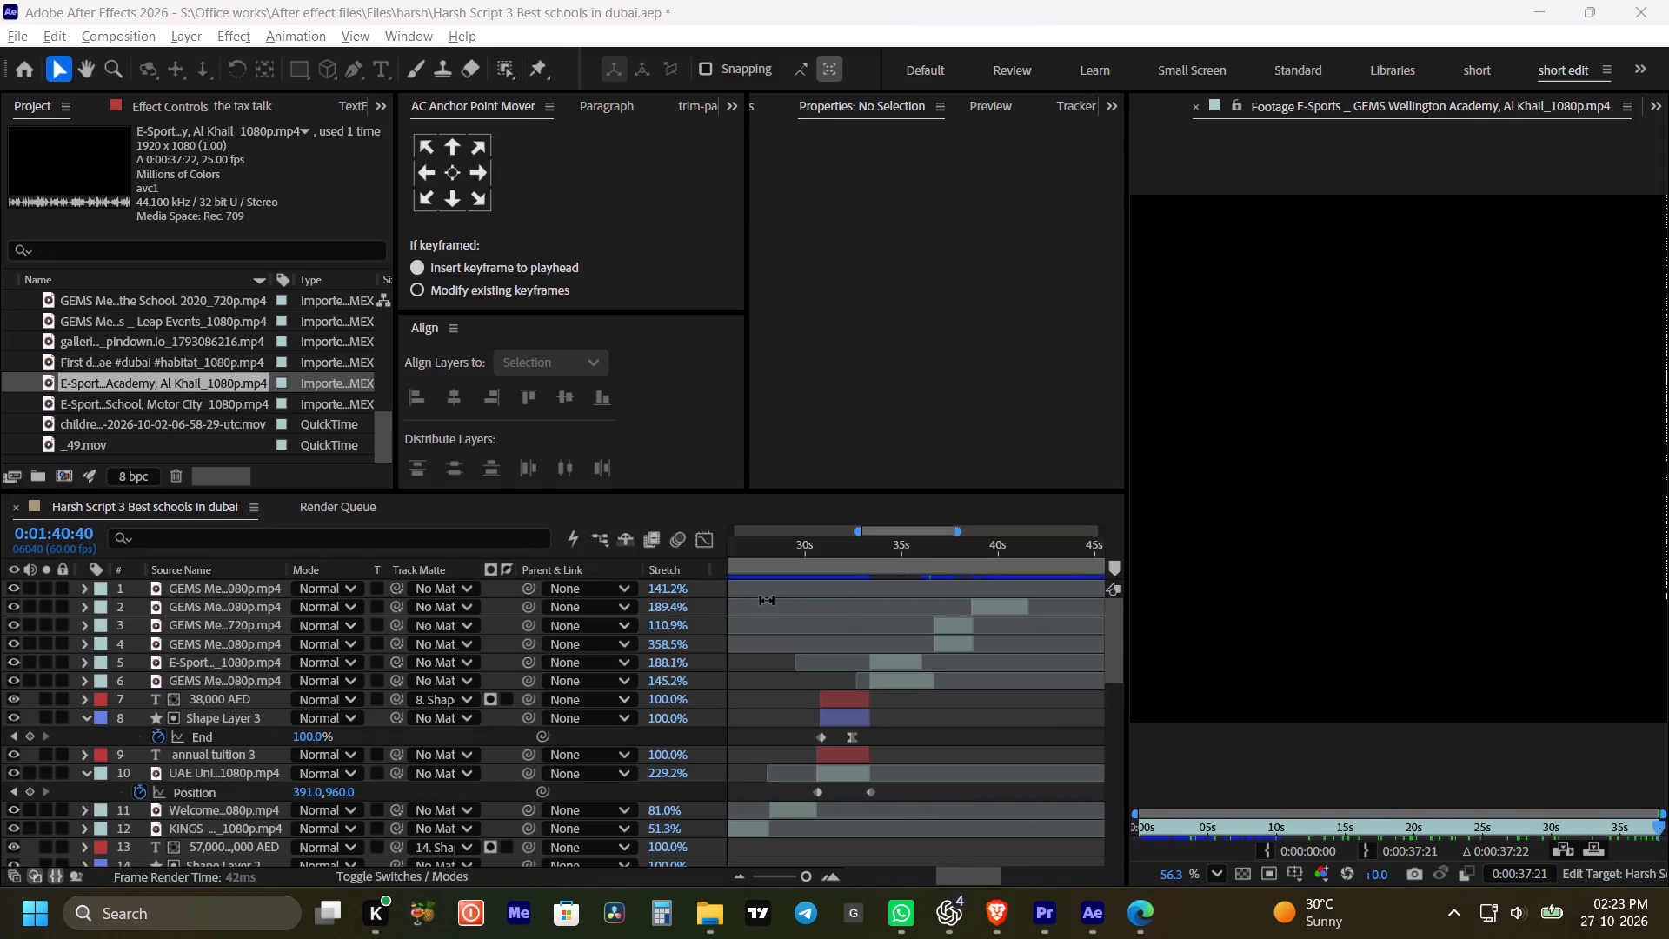
{"action": "left_click", "coordinate": [1127, 914]}
{"action": "scroll", "coordinate": [640, 574], "scroll_direction": "down", "scroll_amount": 3}
{"action": "scroll", "coordinate": [631, 561], "scroll_direction": "up", "scroll_amount": 3}
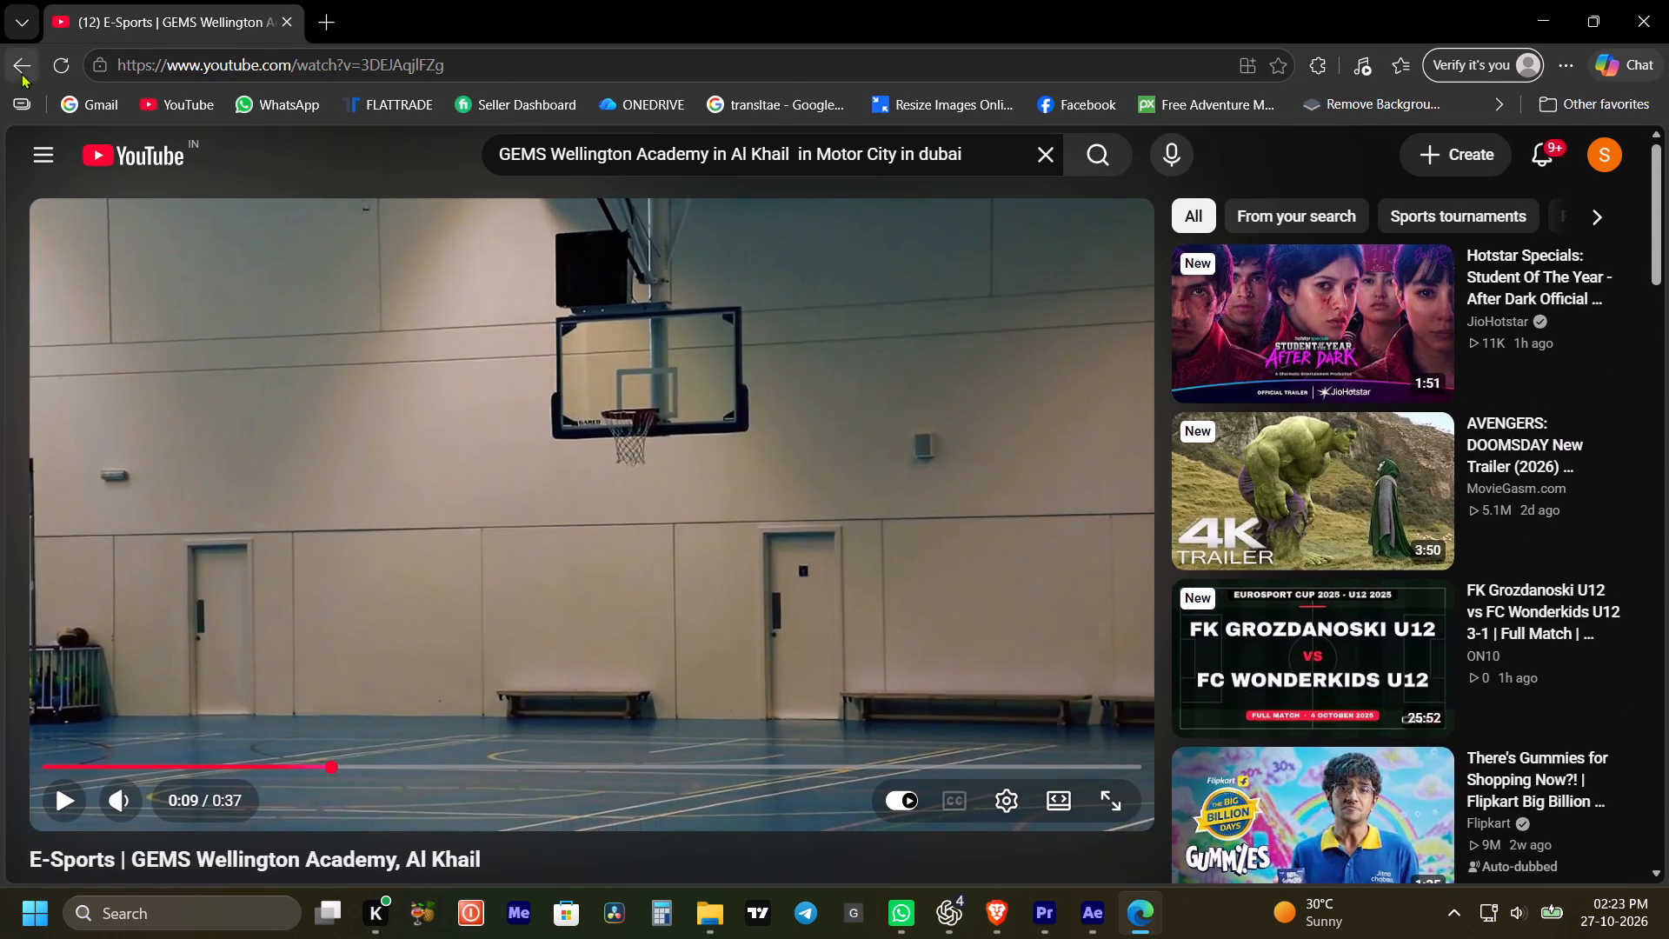
{"action": "left_click", "coordinate": [21, 73]}
{"action": "scroll", "coordinate": [722, 495], "scroll_direction": "down", "scroll_amount": 4}
{"action": "scroll", "coordinate": [598, 383], "scroll_direction": "down", "scroll_amount": 5}
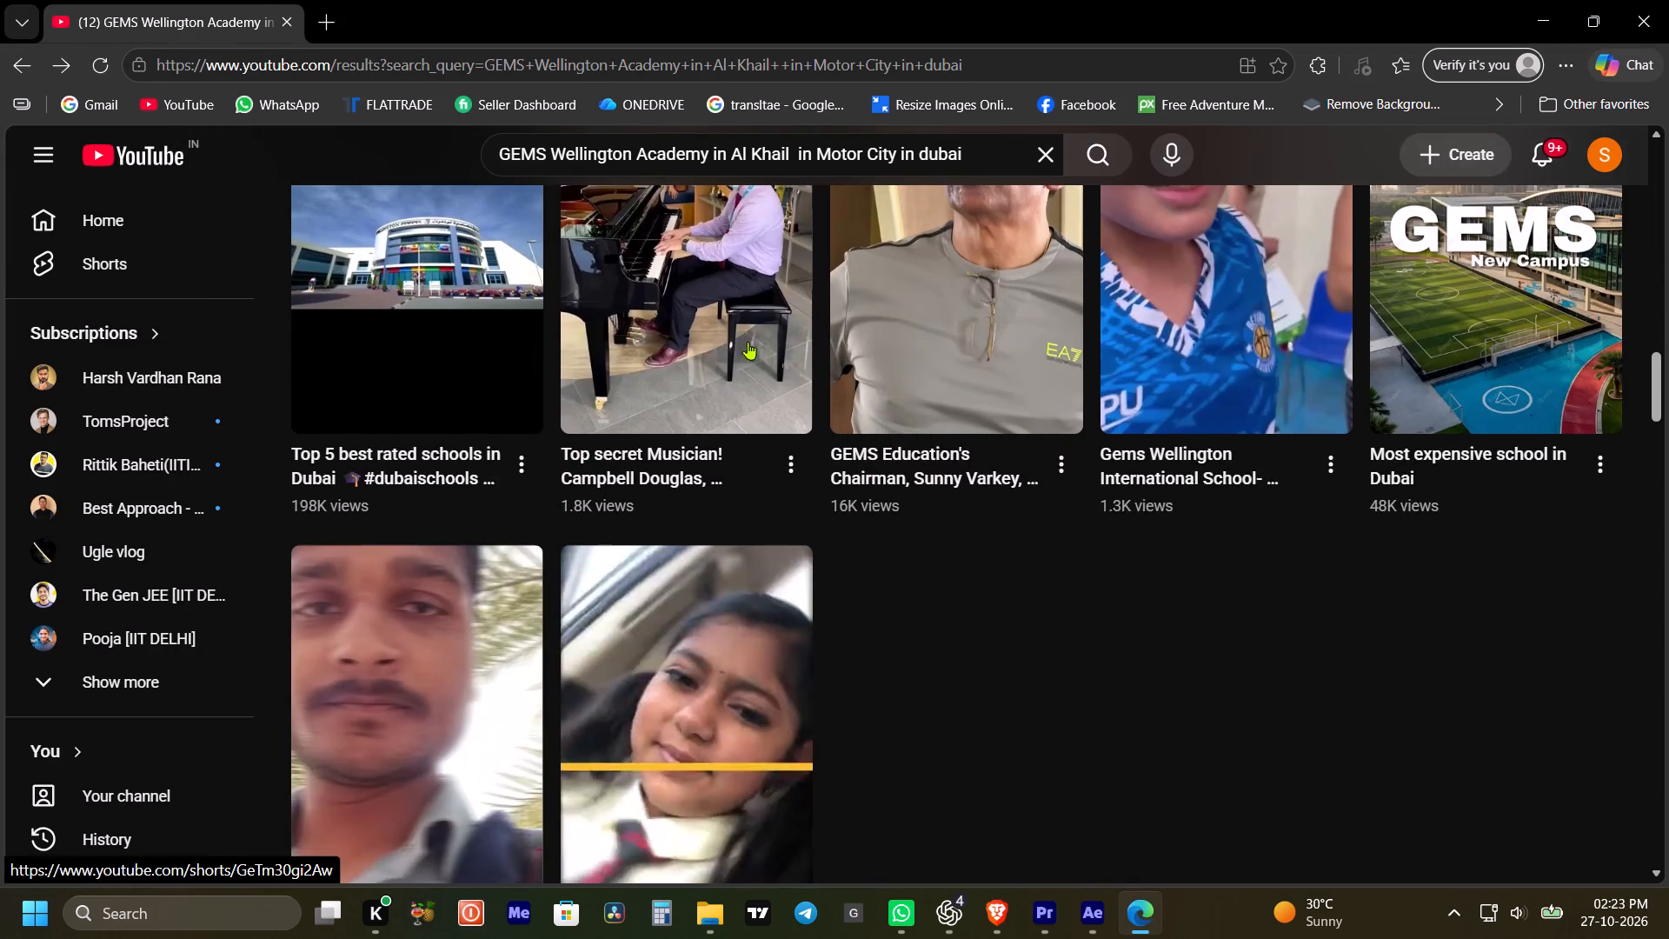
{"action": "scroll", "coordinate": [729, 337], "scroll_direction": "up", "scroll_amount": 3}
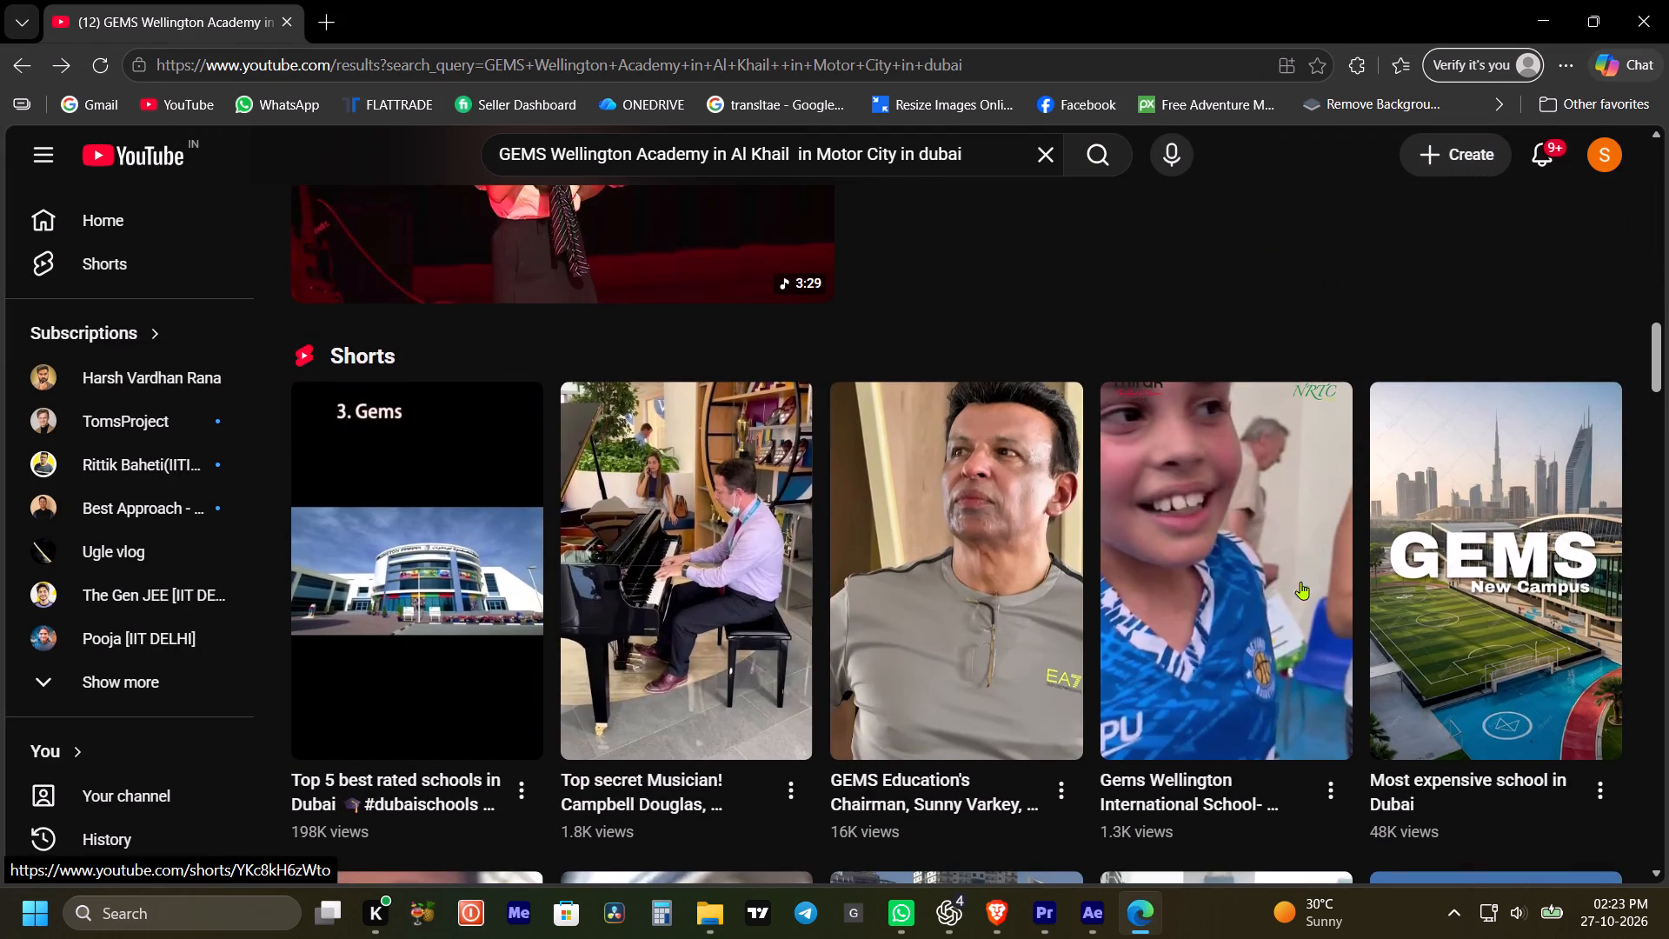
{"action": "scroll", "coordinate": [1046, 575], "scroll_direction": "down", "scroll_amount": 4}
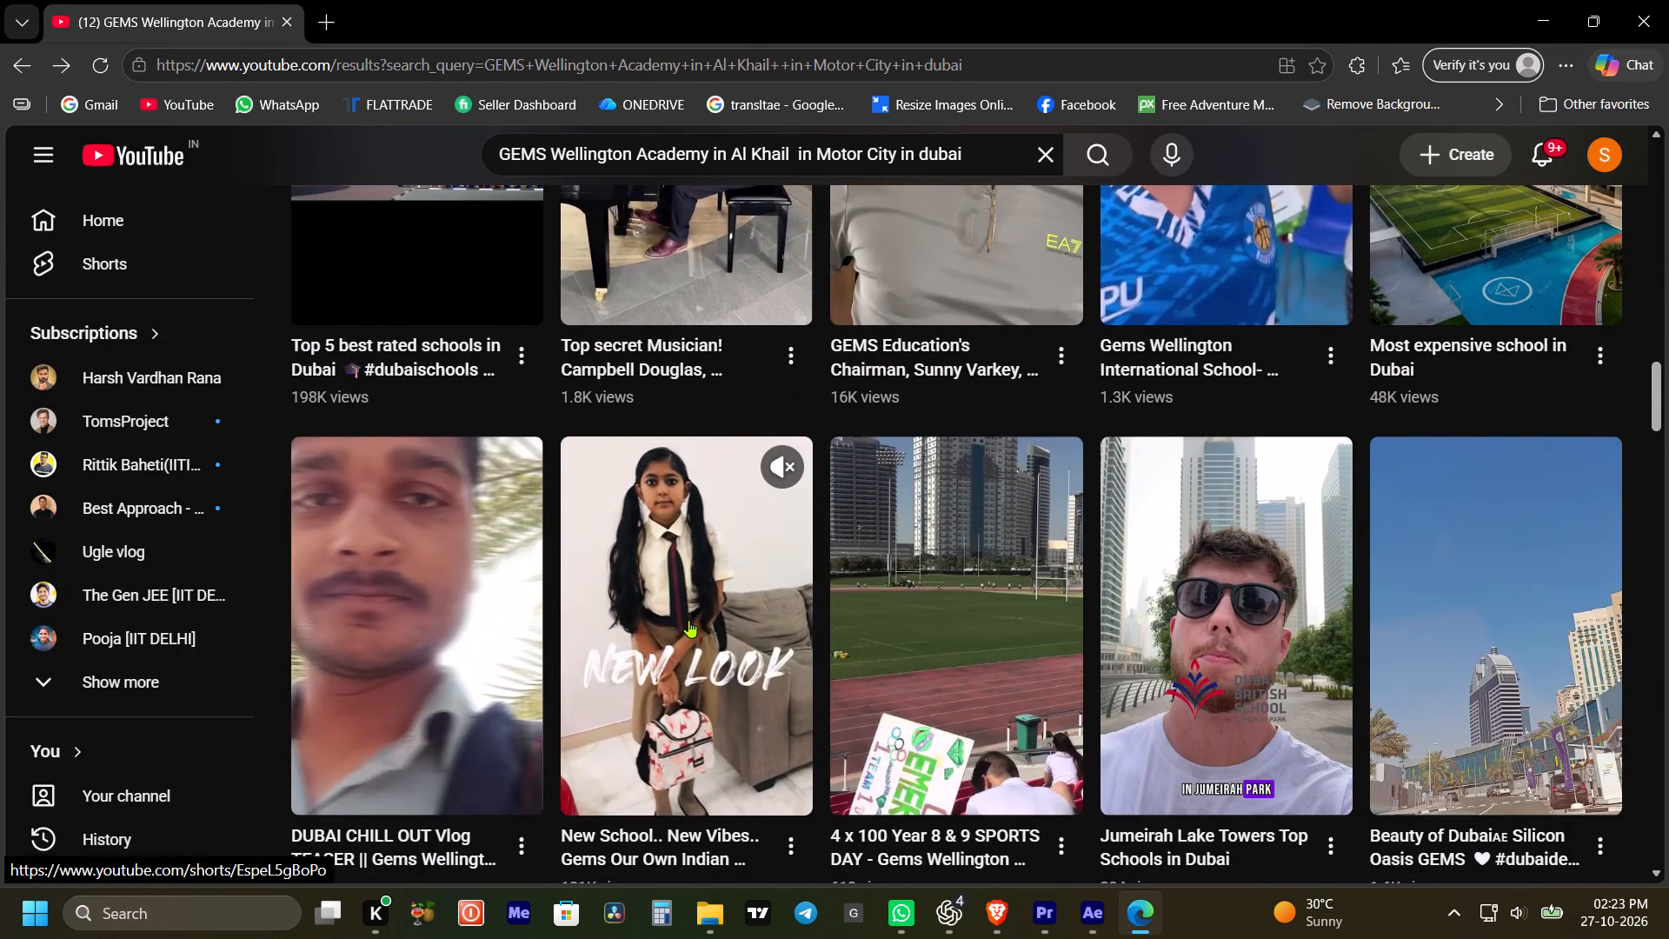
{"action": "scroll", "coordinate": [696, 620], "scroll_direction": "down", "scroll_amount": 5}
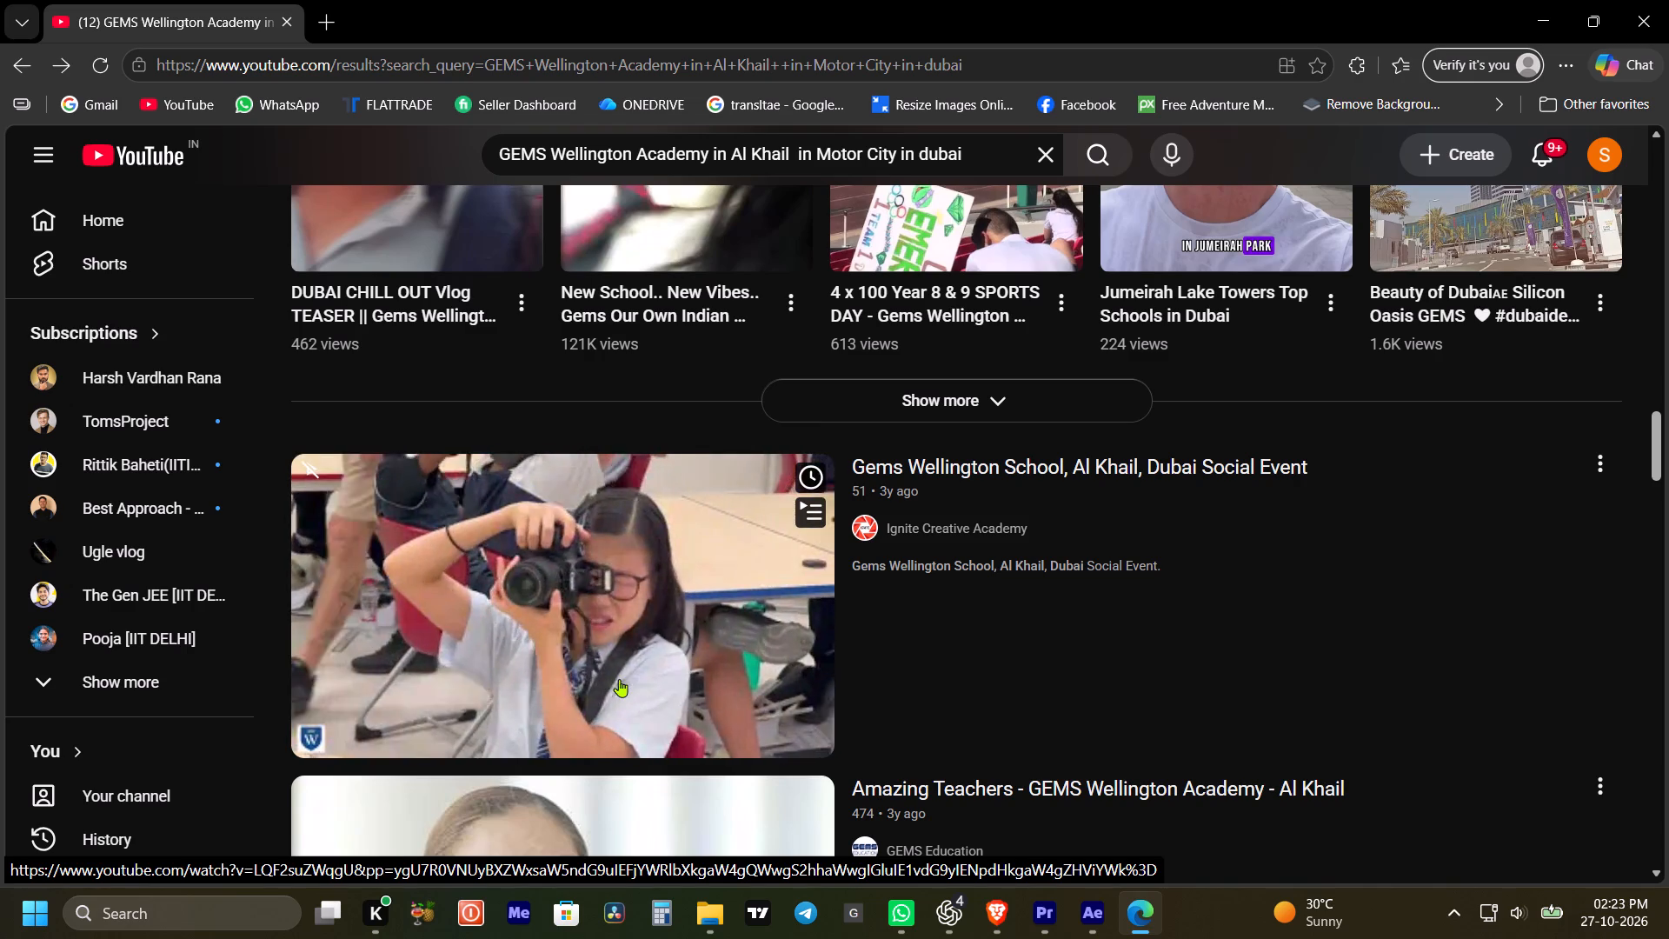
{"action": "scroll", "coordinate": [603, 670], "scroll_direction": "down", "scroll_amount": 3}
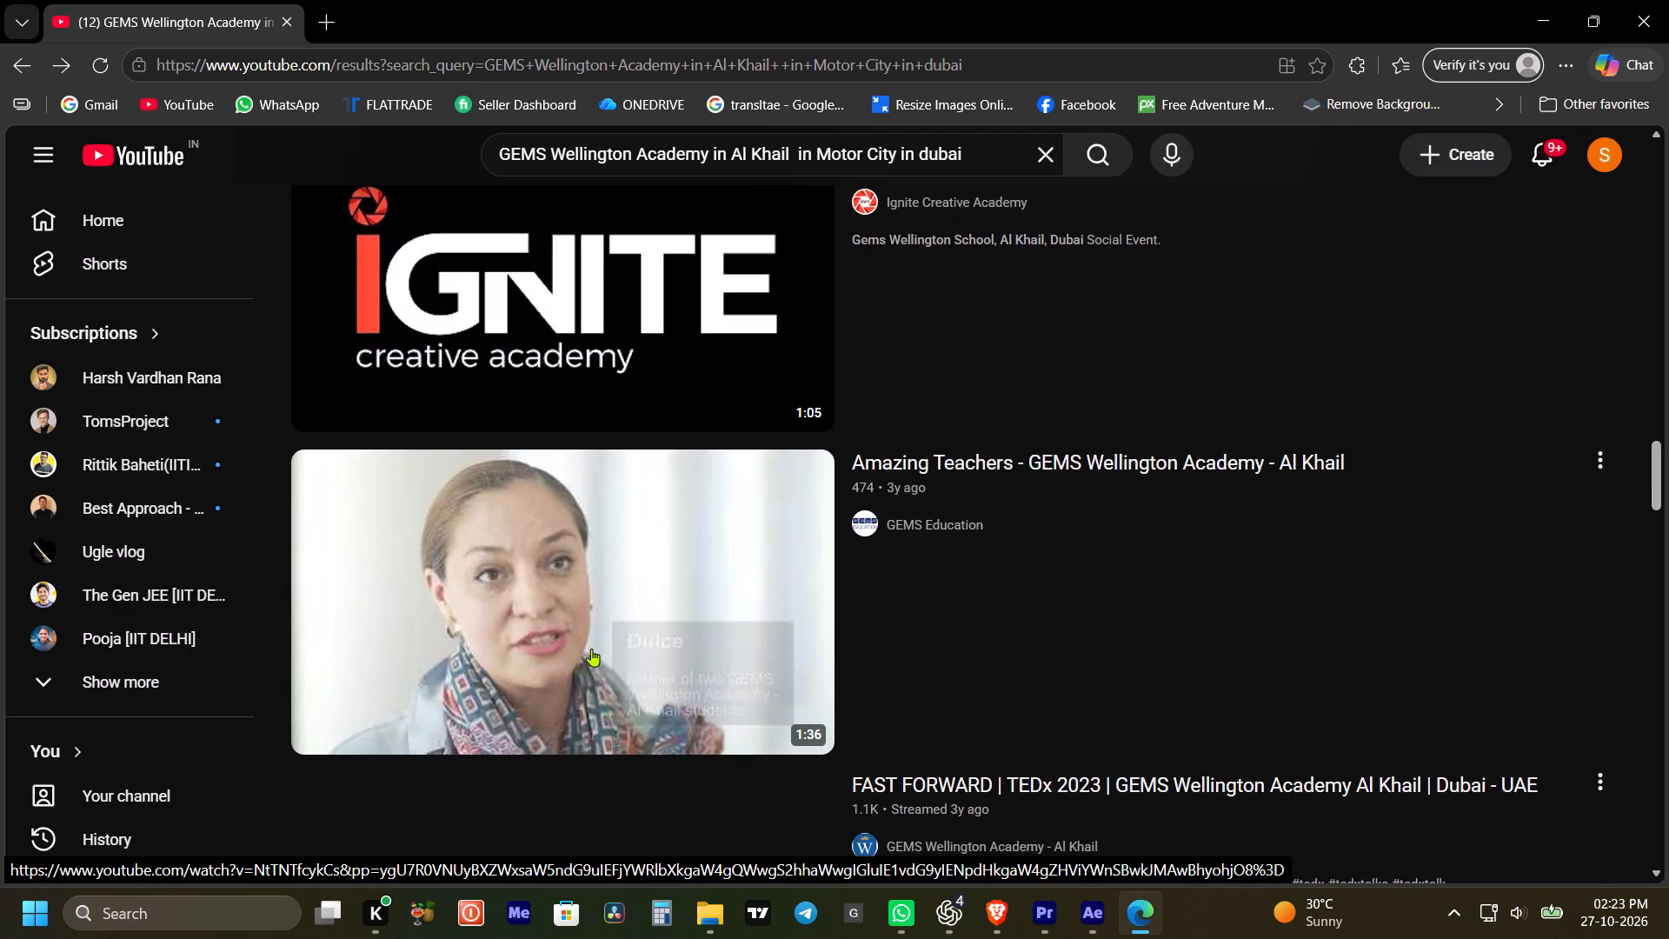
{"action": "scroll", "coordinate": [569, 632], "scroll_direction": "down", "scroll_amount": 3}
{"action": "scroll", "coordinate": [491, 675], "scroll_direction": "down", "scroll_amount": 4}
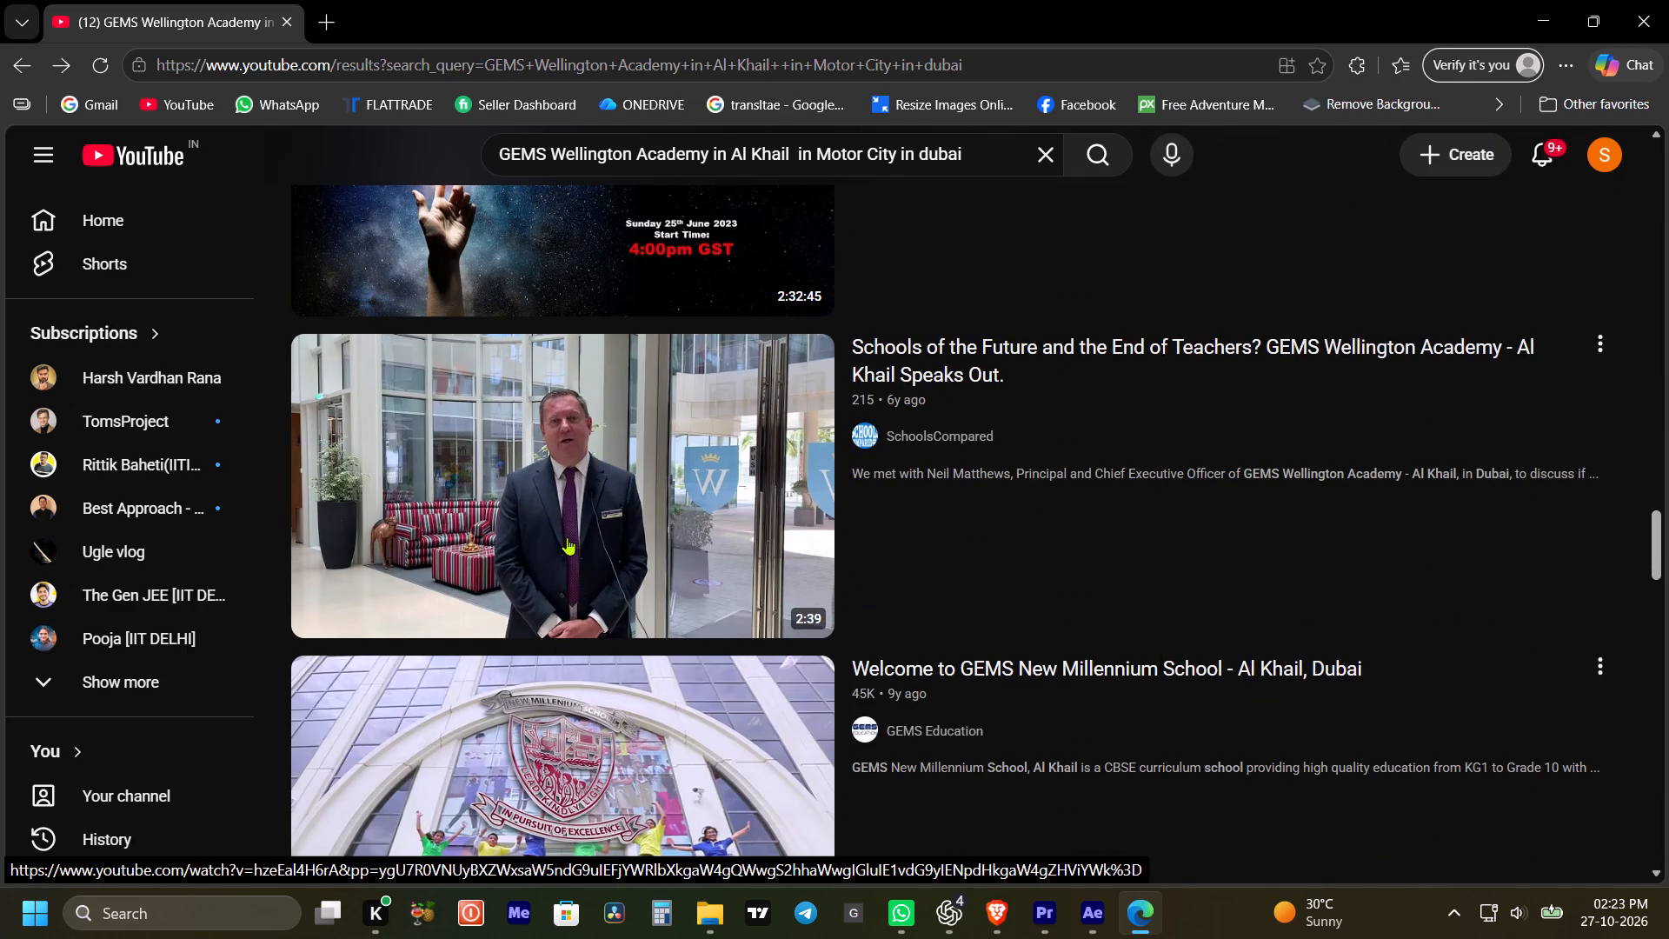
{"action": "scroll", "coordinate": [574, 536], "scroll_direction": "down", "scroll_amount": 3}
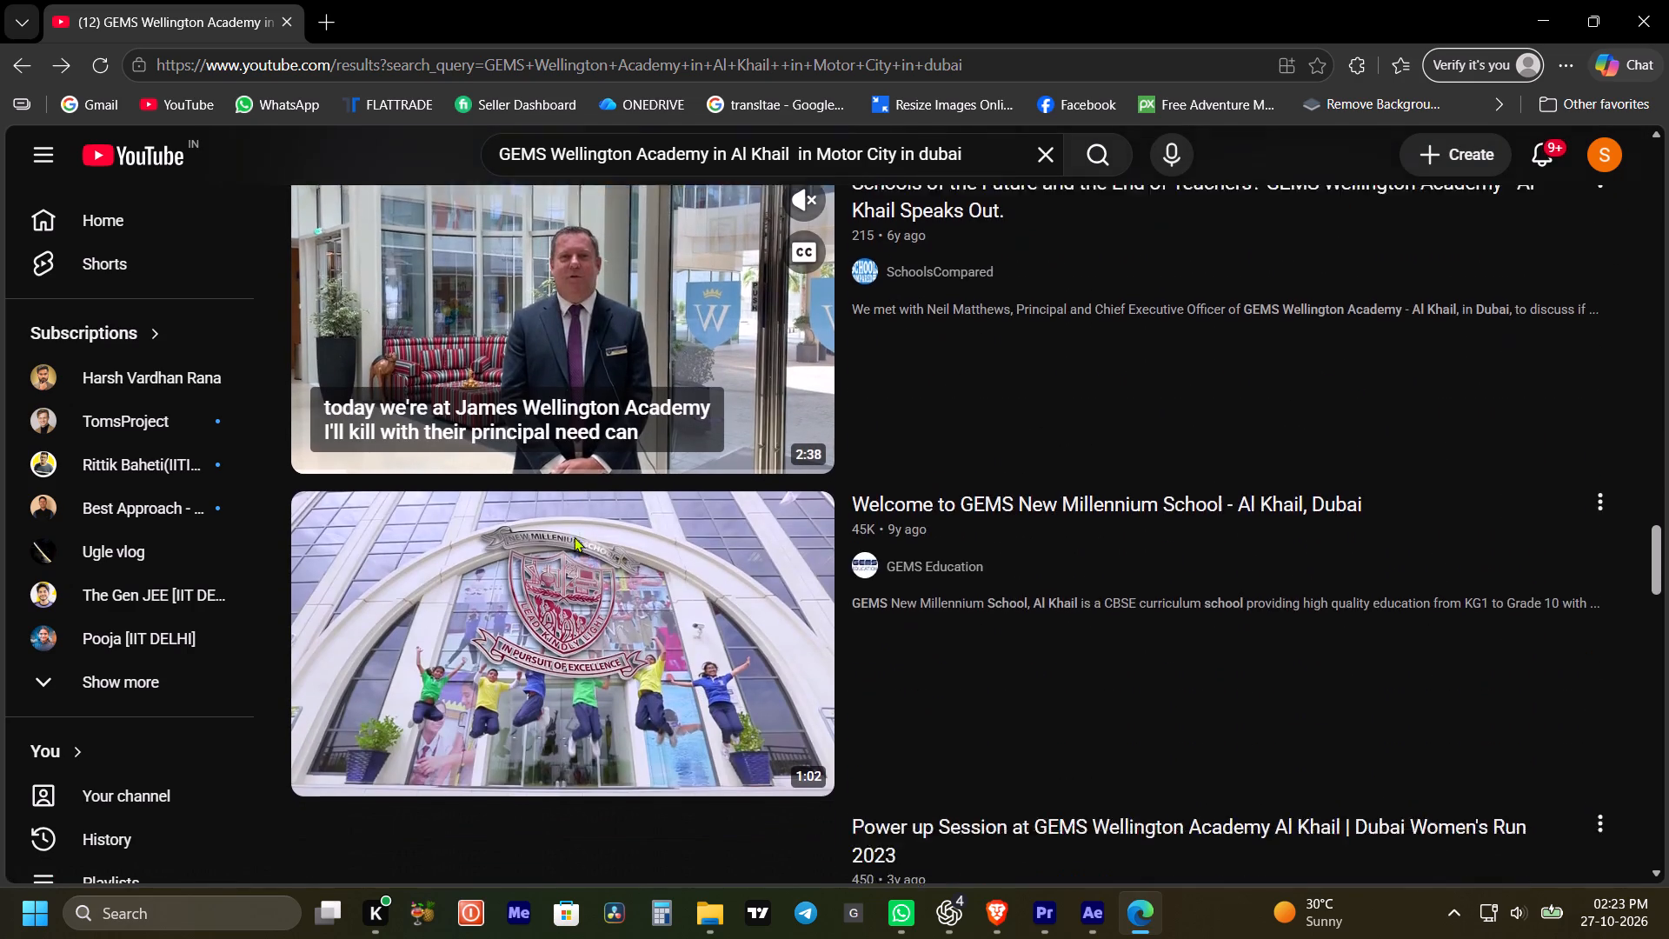
{"action": "scroll", "coordinate": [574, 536], "scroll_direction": "down", "scroll_amount": 3}
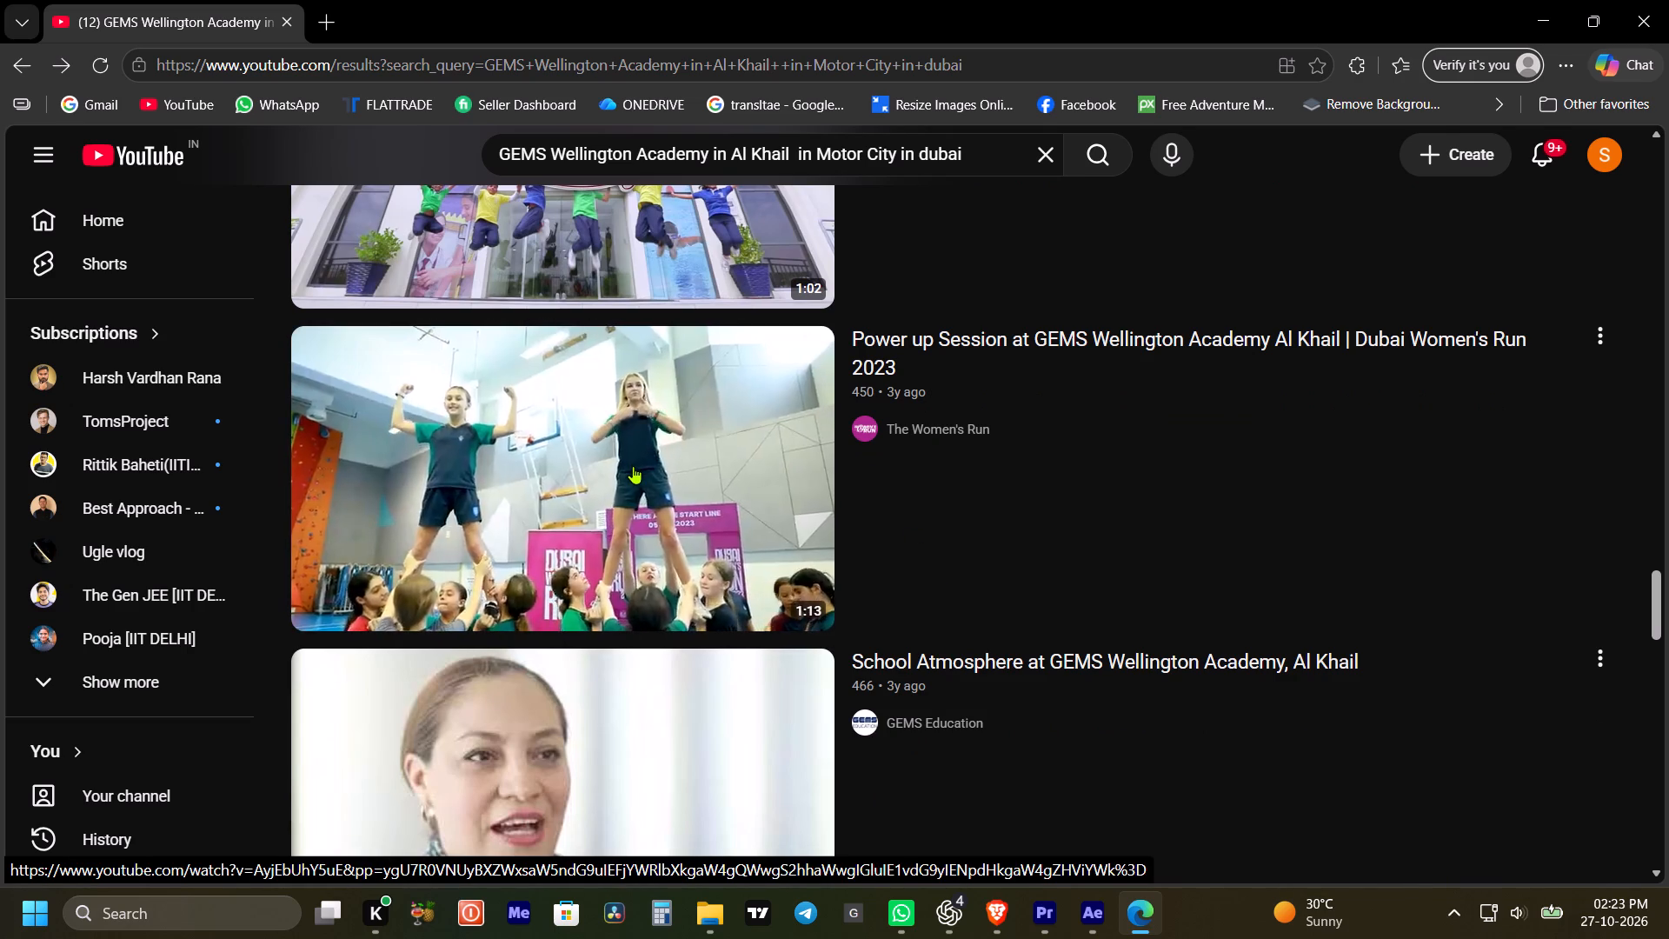
{"action": "scroll", "coordinate": [635, 465], "scroll_direction": "down", "scroll_amount": 7}
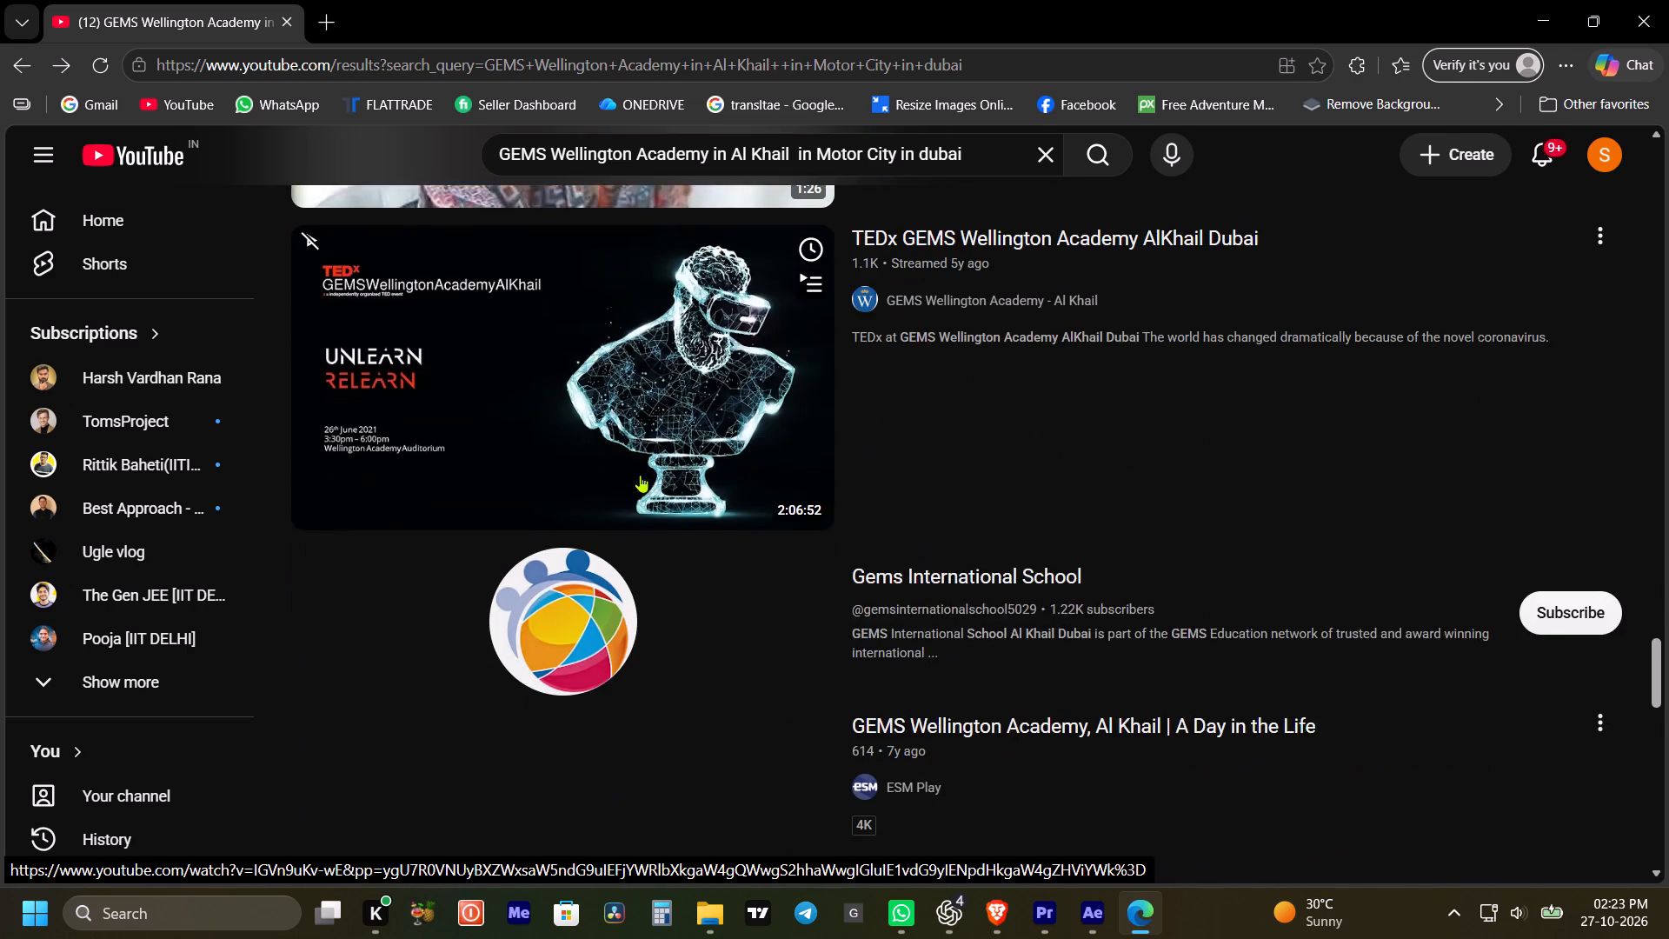
{"action": "scroll", "coordinate": [642, 509], "scroll_direction": "down", "scroll_amount": 2}
{"action": "scroll", "coordinate": [598, 649], "scroll_direction": "down", "scroll_amount": 3}
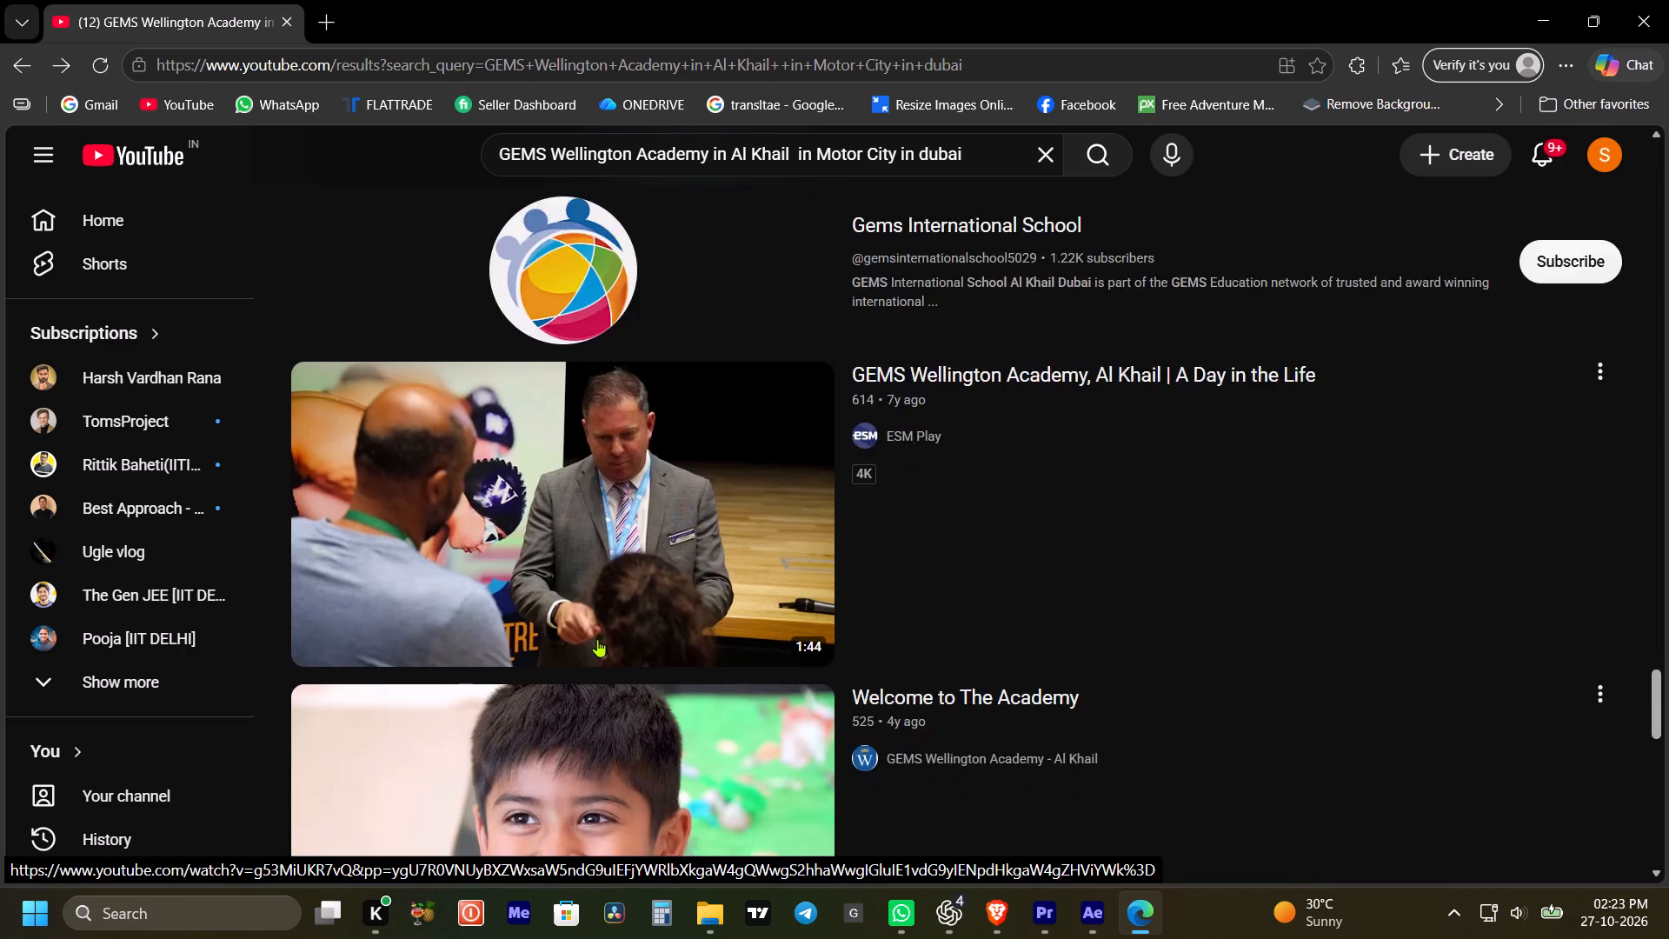
{"action": "scroll", "coordinate": [606, 637], "scroll_direction": "up", "scroll_amount": 10}
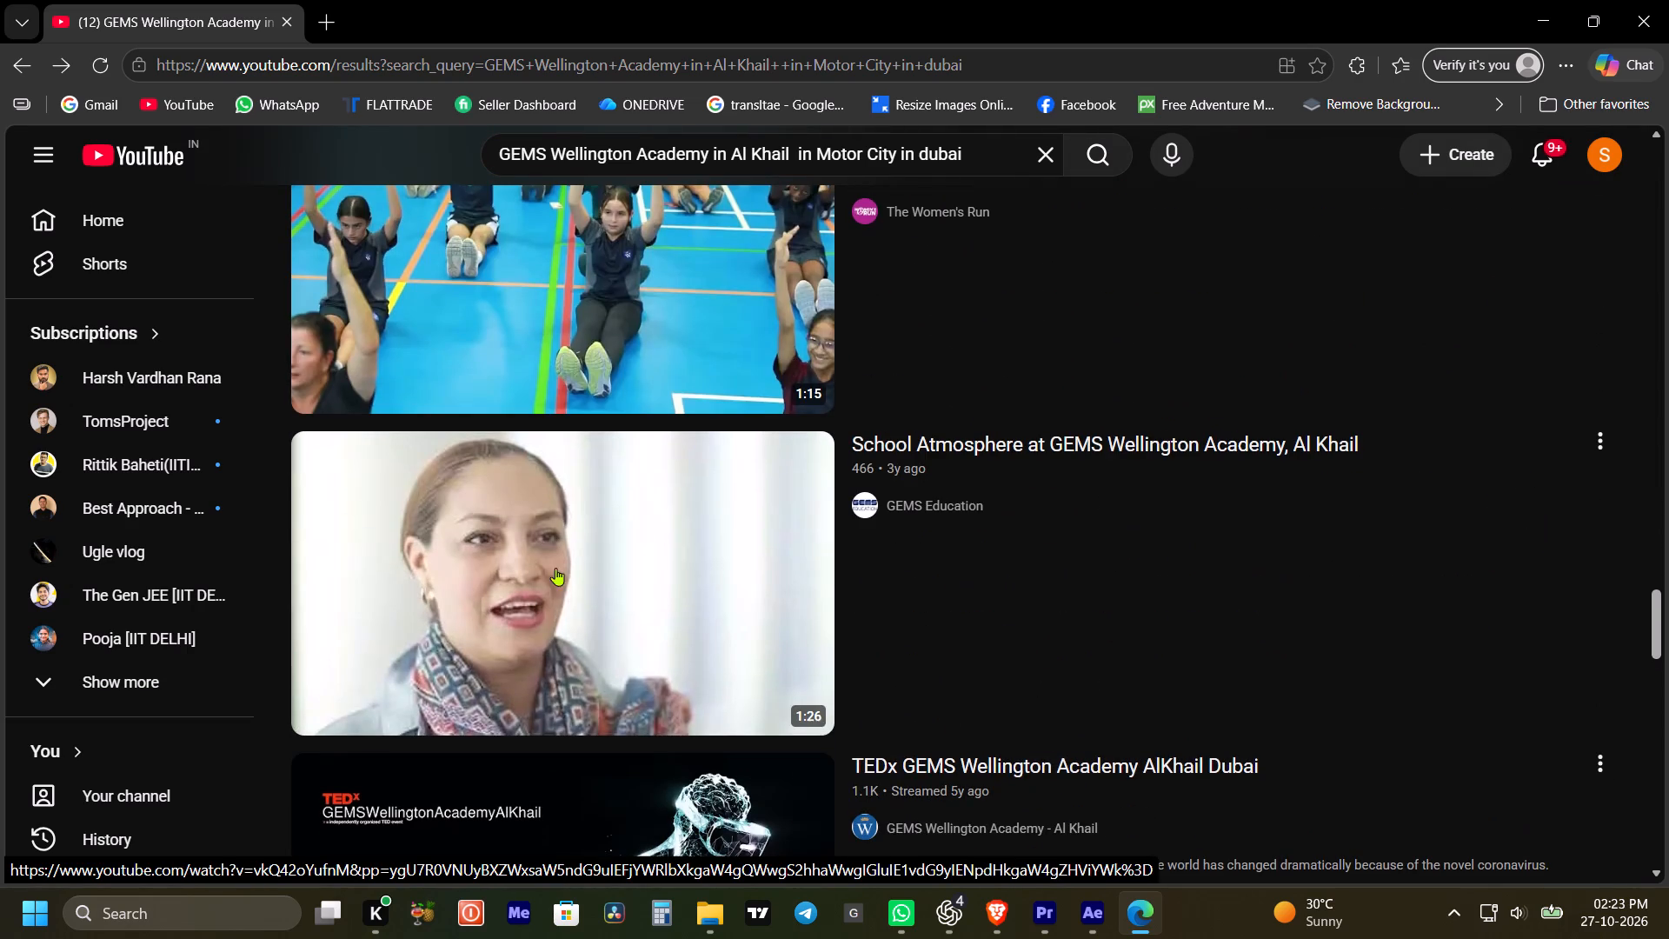
{"action": "scroll", "coordinate": [574, 603], "scroll_direction": "up", "scroll_amount": 3}
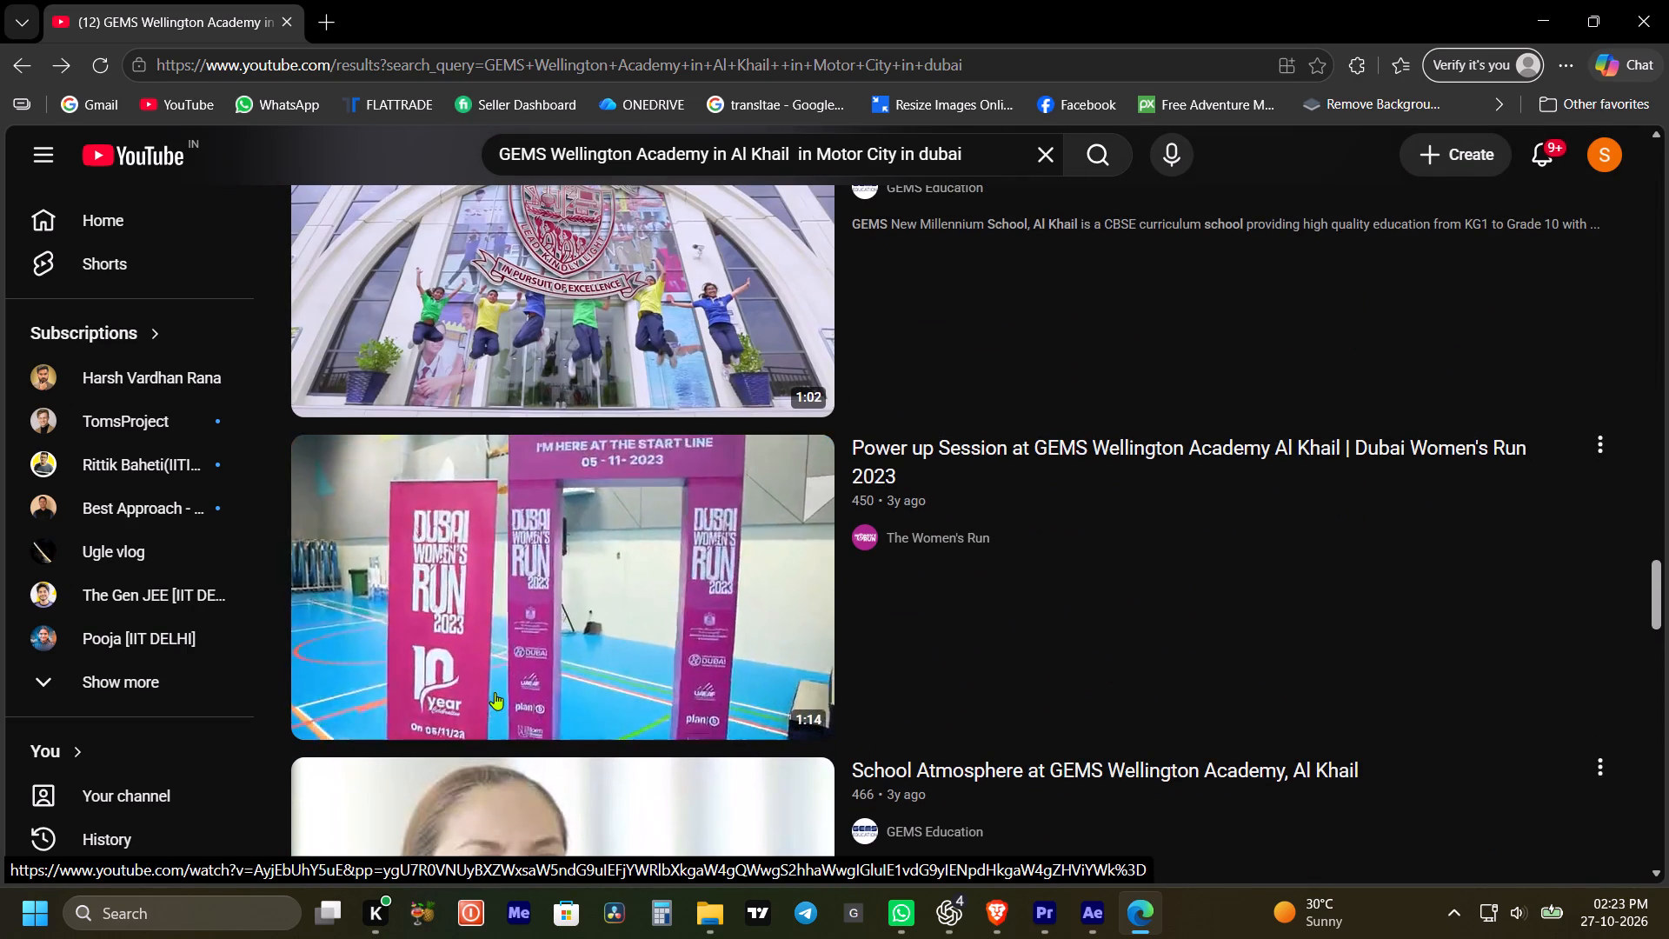
Open the "Power up Session at GEMS Wellington Academy Al Khail" video, skim through it for usable shots, and return to the search results.
{"action": "left_click", "coordinate": [493, 693]}
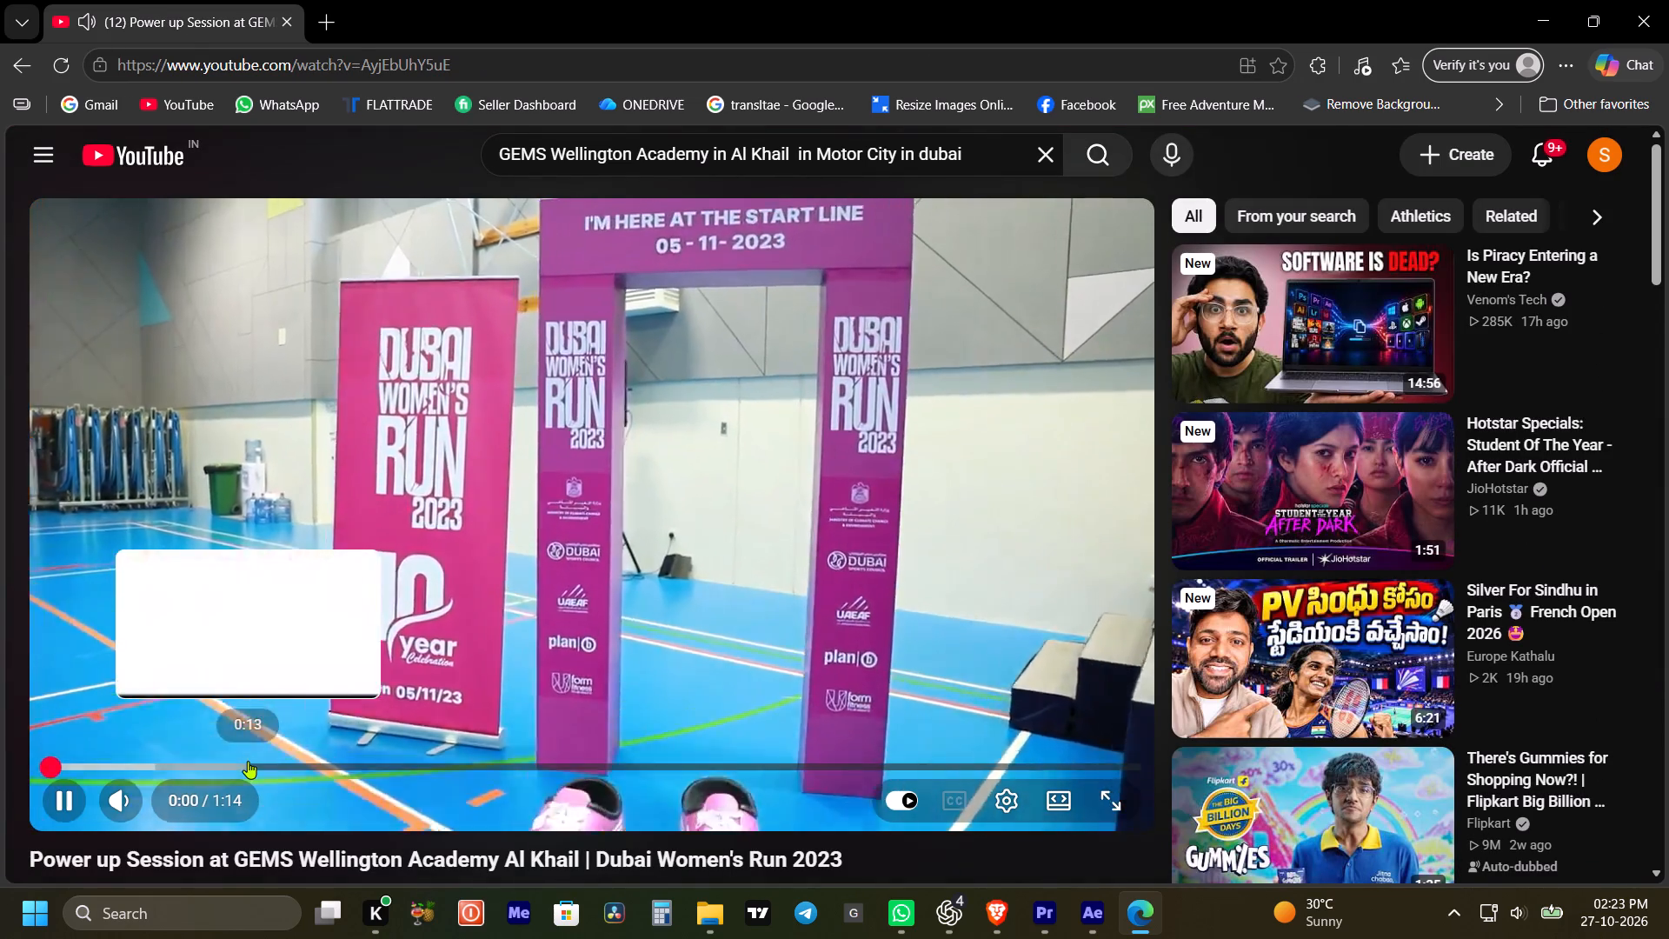
{"action": "left_click", "coordinate": [264, 762]}
{"action": "left_click", "coordinate": [491, 761]}
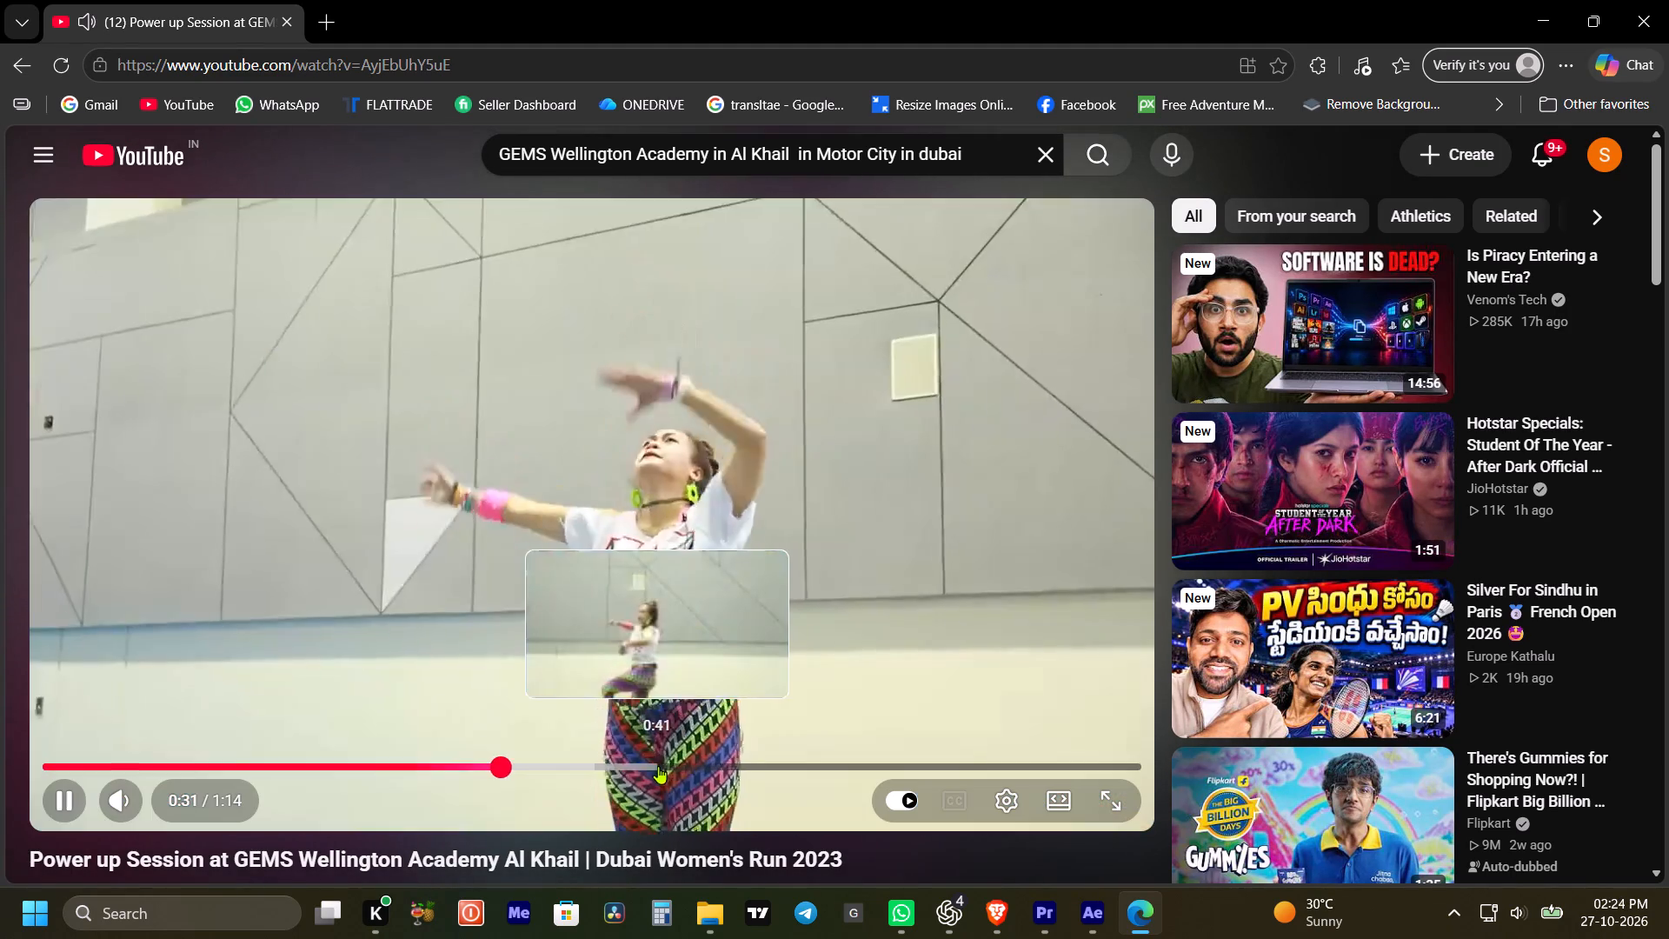
{"action": "left_click", "coordinate": [661, 765]}
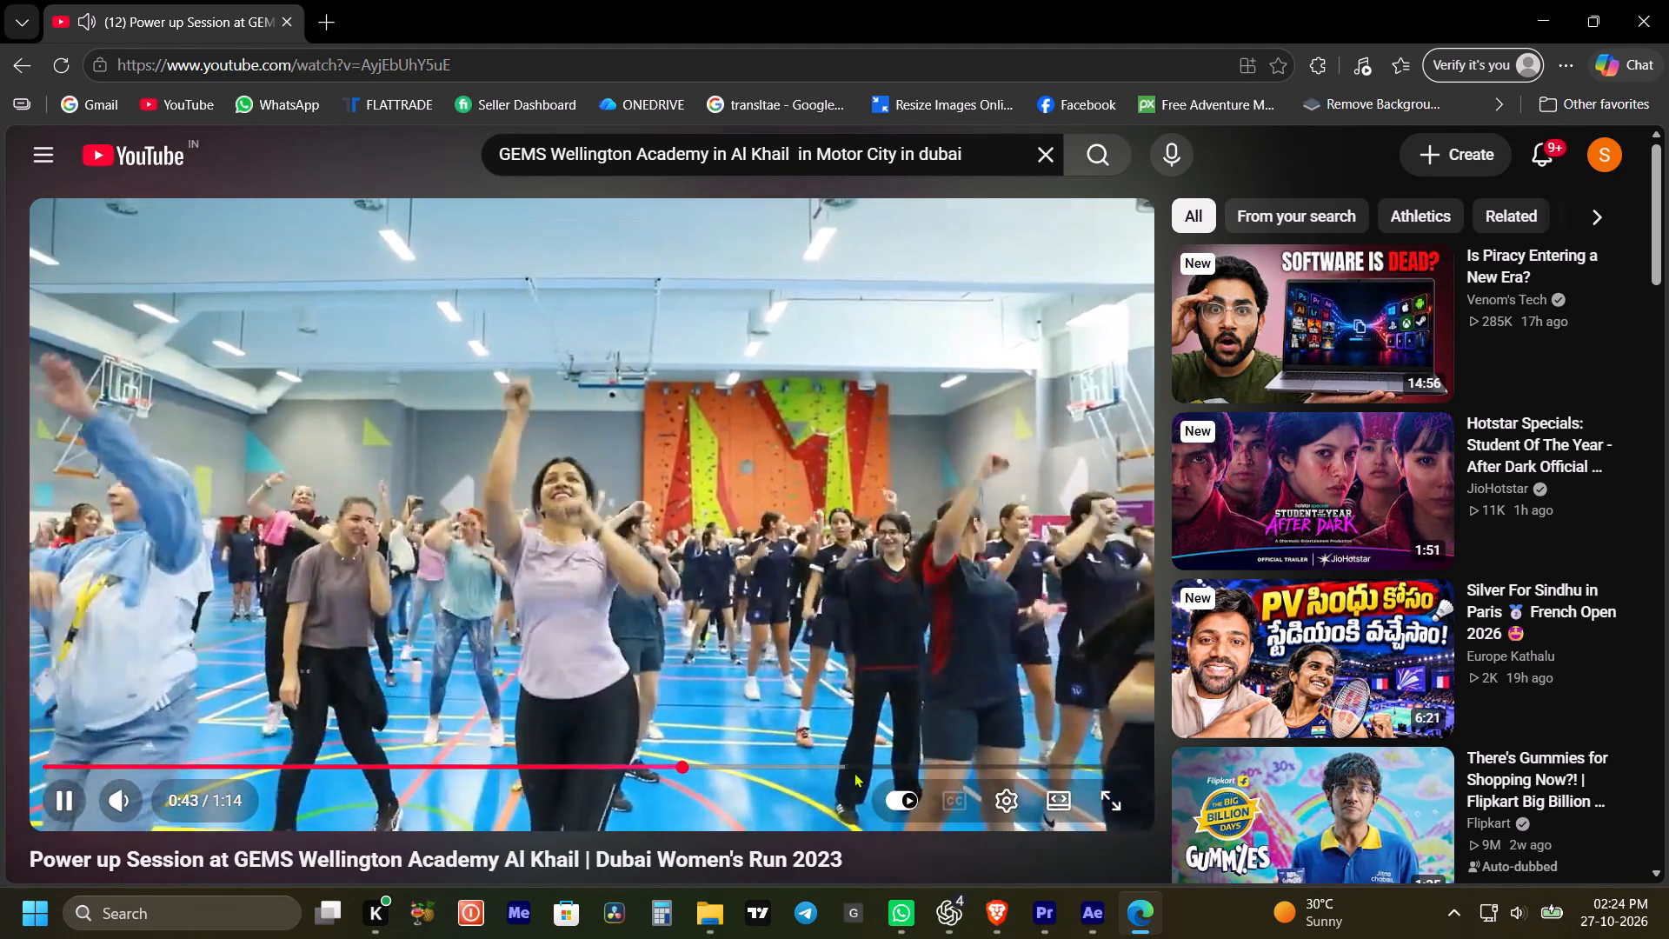
{"action": "left_click", "coordinate": [854, 772]}
{"action": "left_click", "coordinate": [887, 763]}
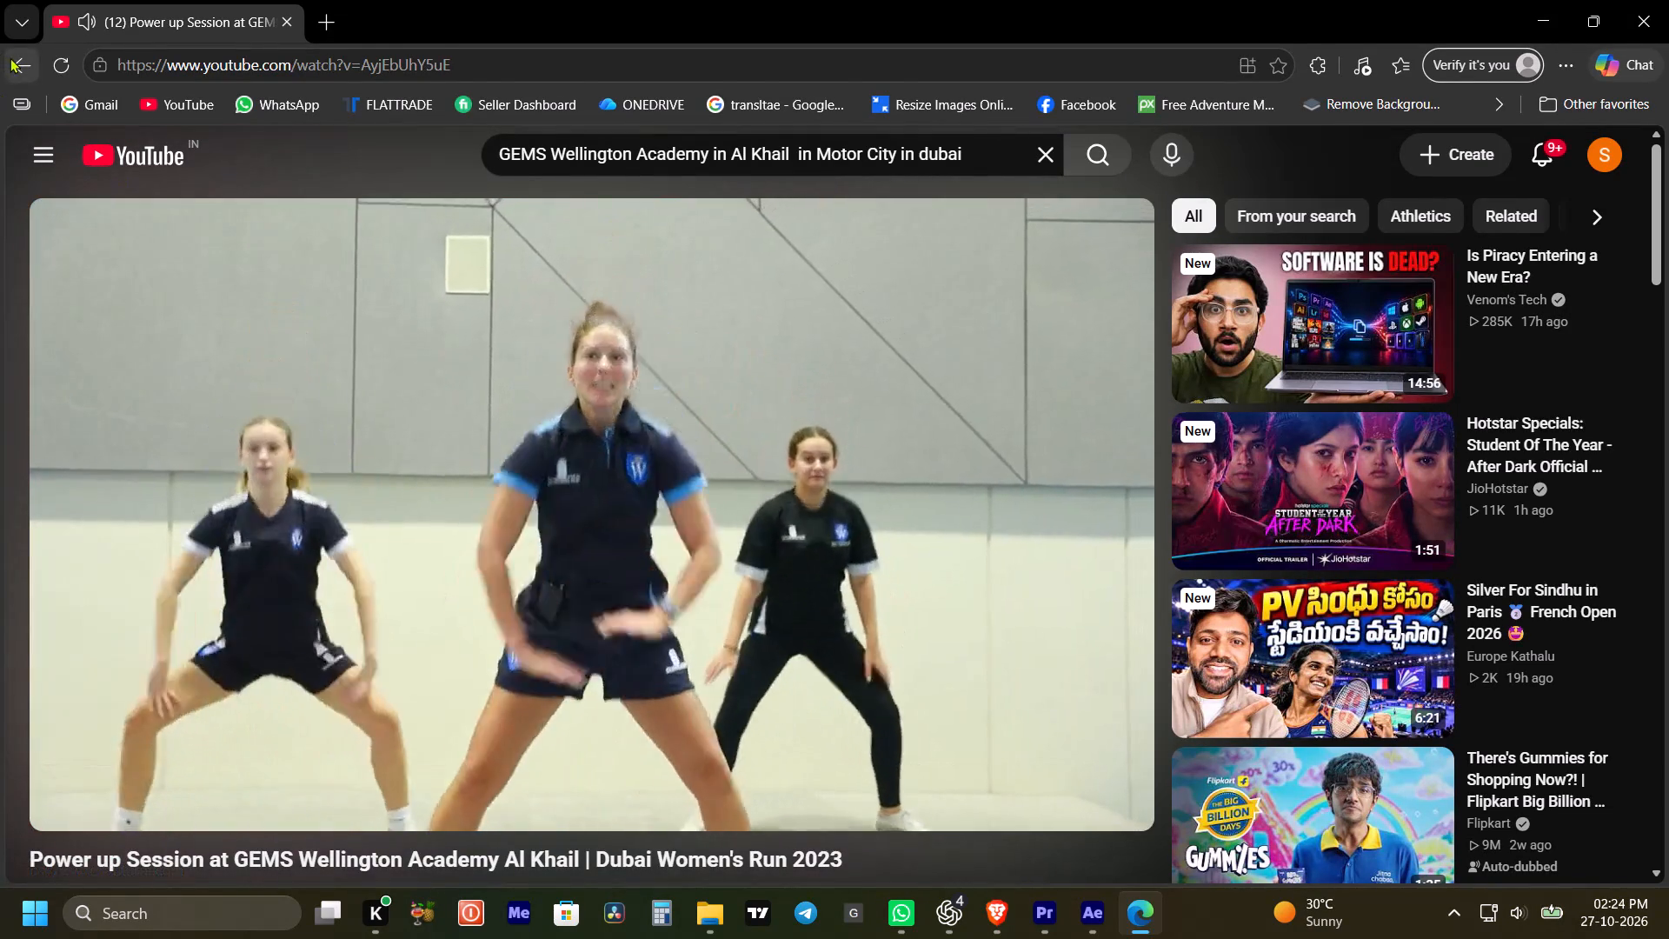
{"action": "left_click", "coordinate": [11, 60]}
Find and open the "Gems Wellington School, Al Khail, Dubai Social Event" video in the results and copy its link.
{"action": "scroll", "coordinate": [683, 583], "scroll_direction": "up", "scroll_amount": 3}
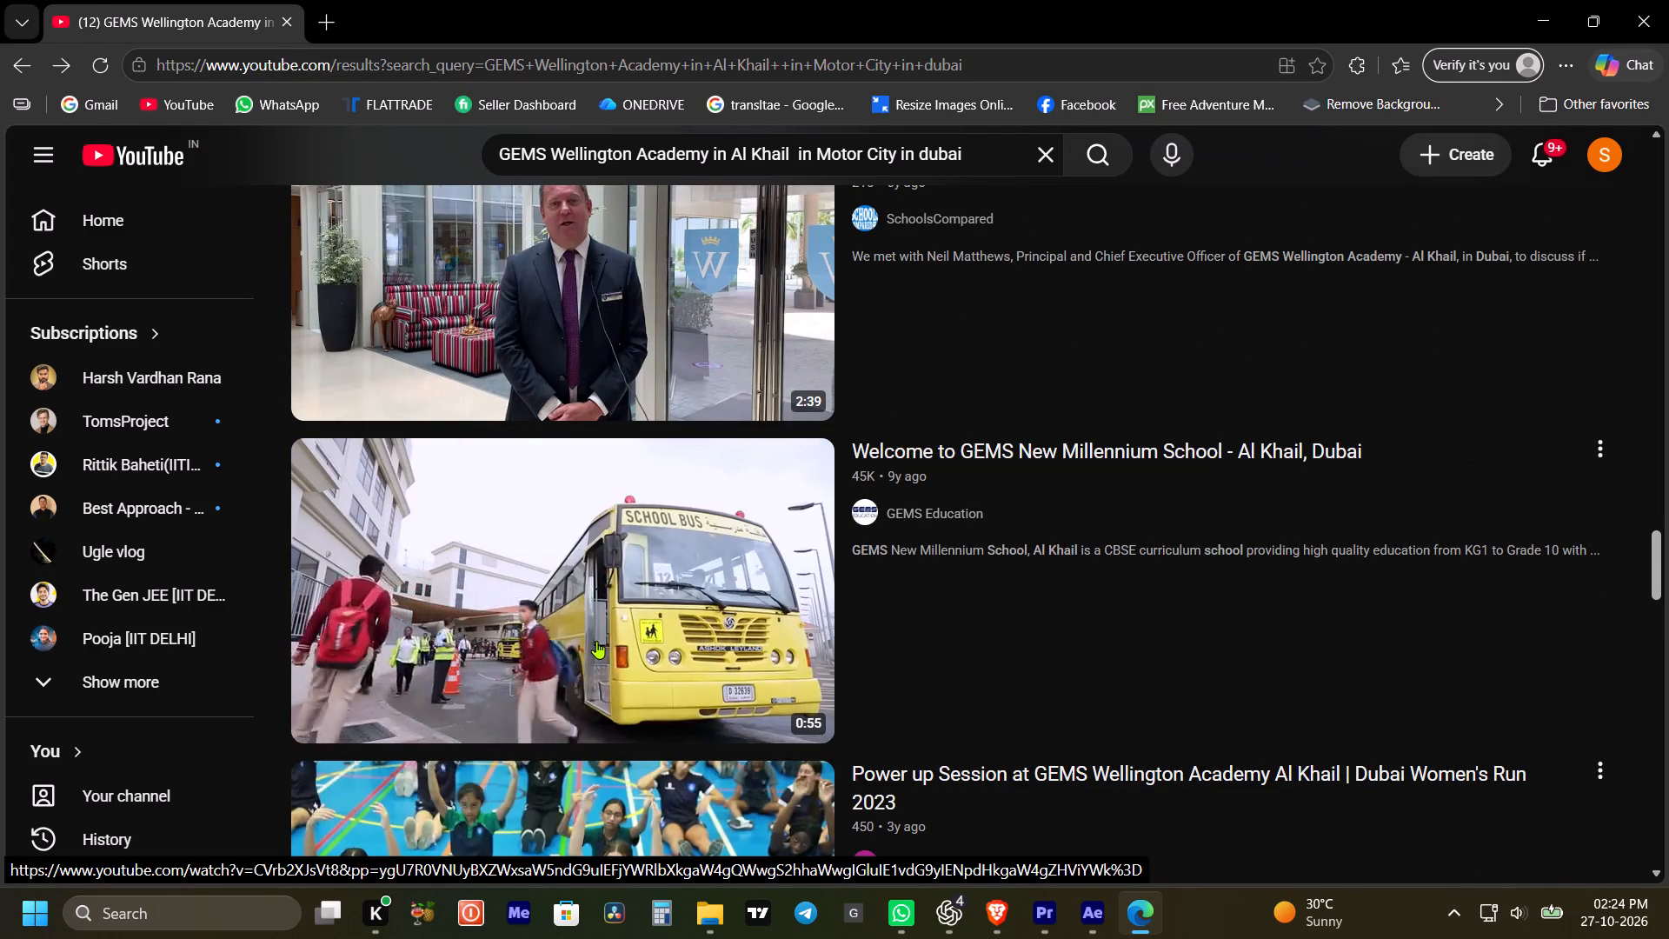
{"action": "scroll", "coordinate": [596, 641], "scroll_direction": "up", "scroll_amount": 5}
{"action": "scroll", "coordinate": [598, 568], "scroll_direction": "up", "scroll_amount": 5}
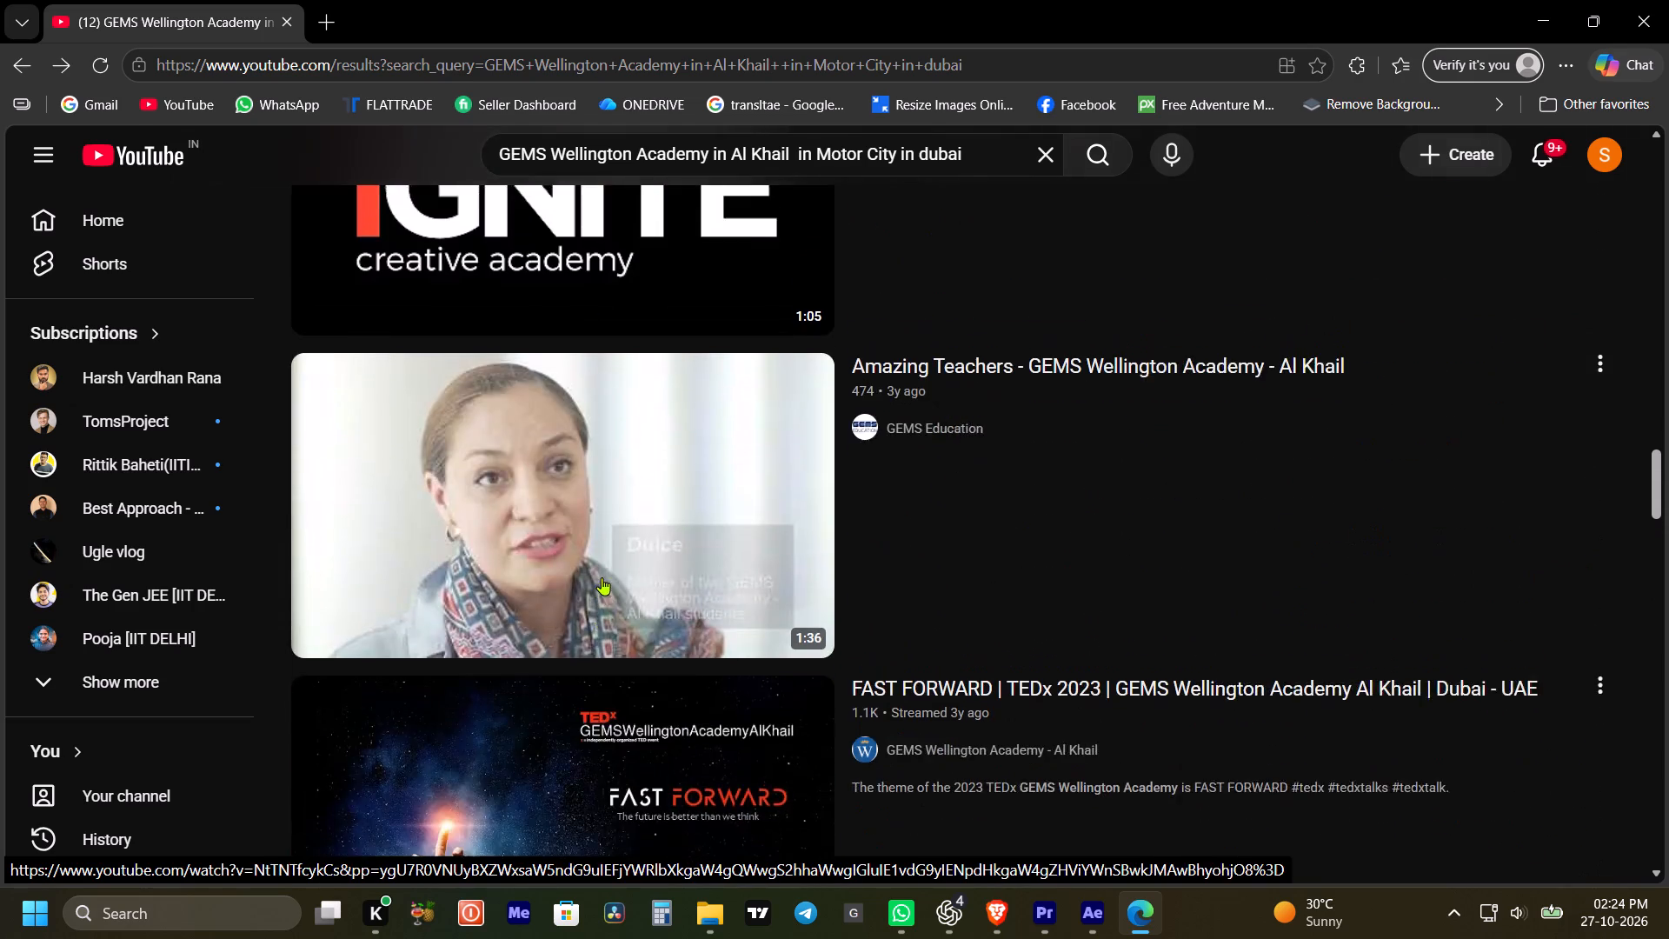
{"action": "scroll", "coordinate": [602, 577], "scroll_direction": "up", "scroll_amount": 3}
{"action": "scroll", "coordinate": [604, 584], "scroll_direction": "down", "scroll_amount": 1}
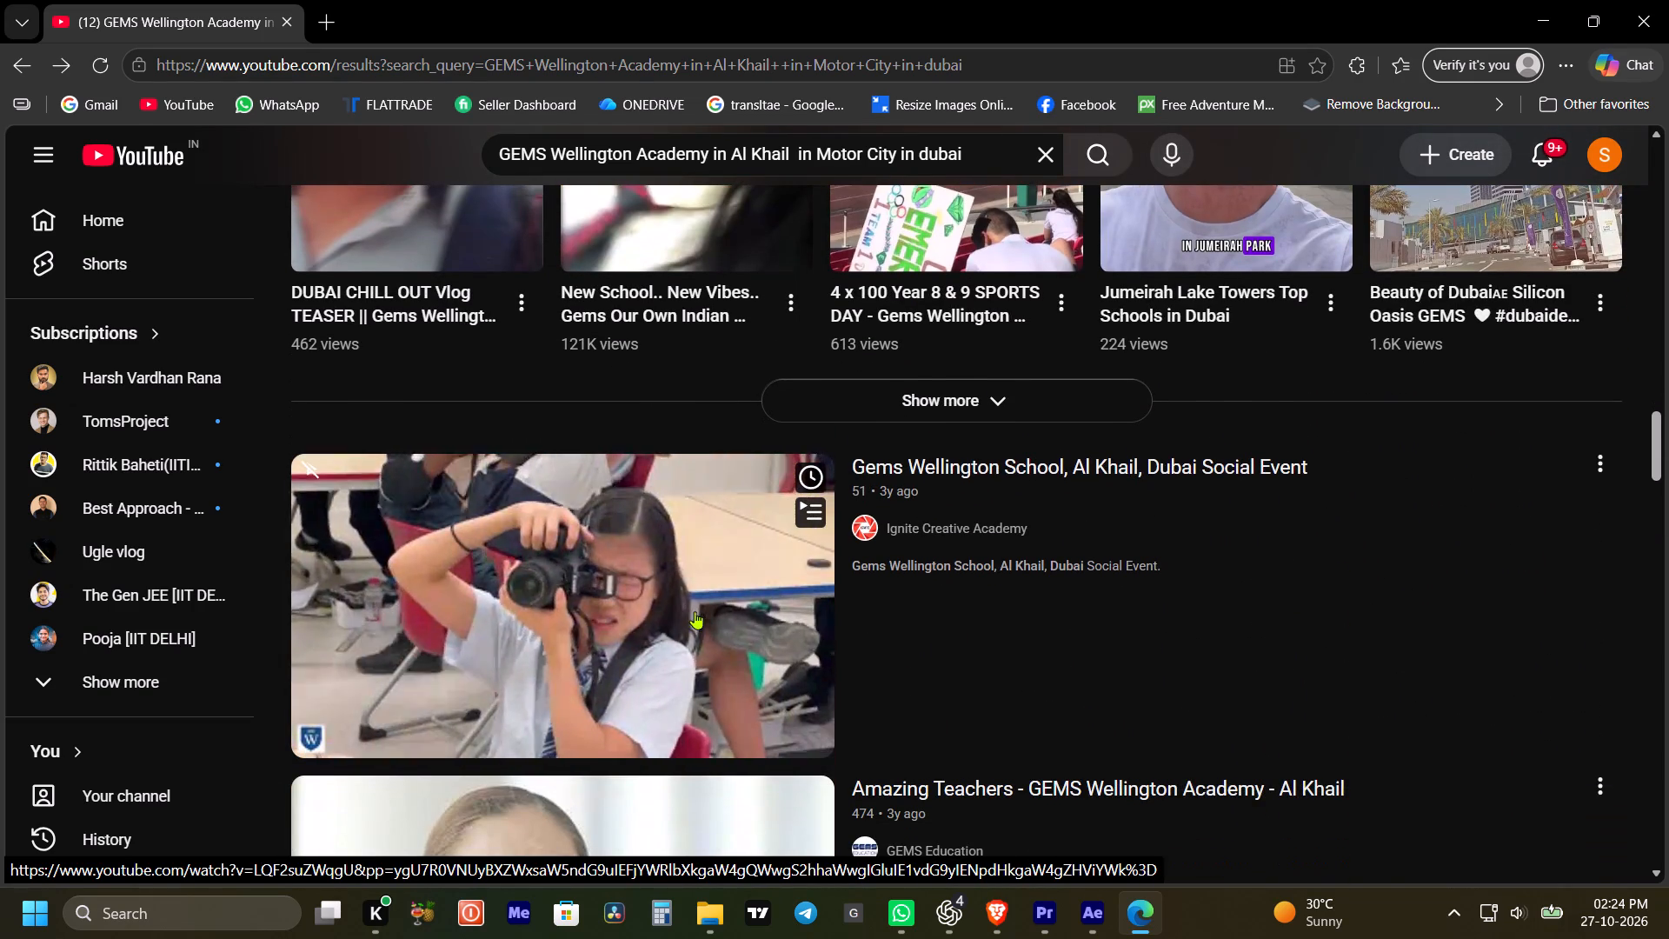
{"action": "left_click", "coordinate": [695, 611]}
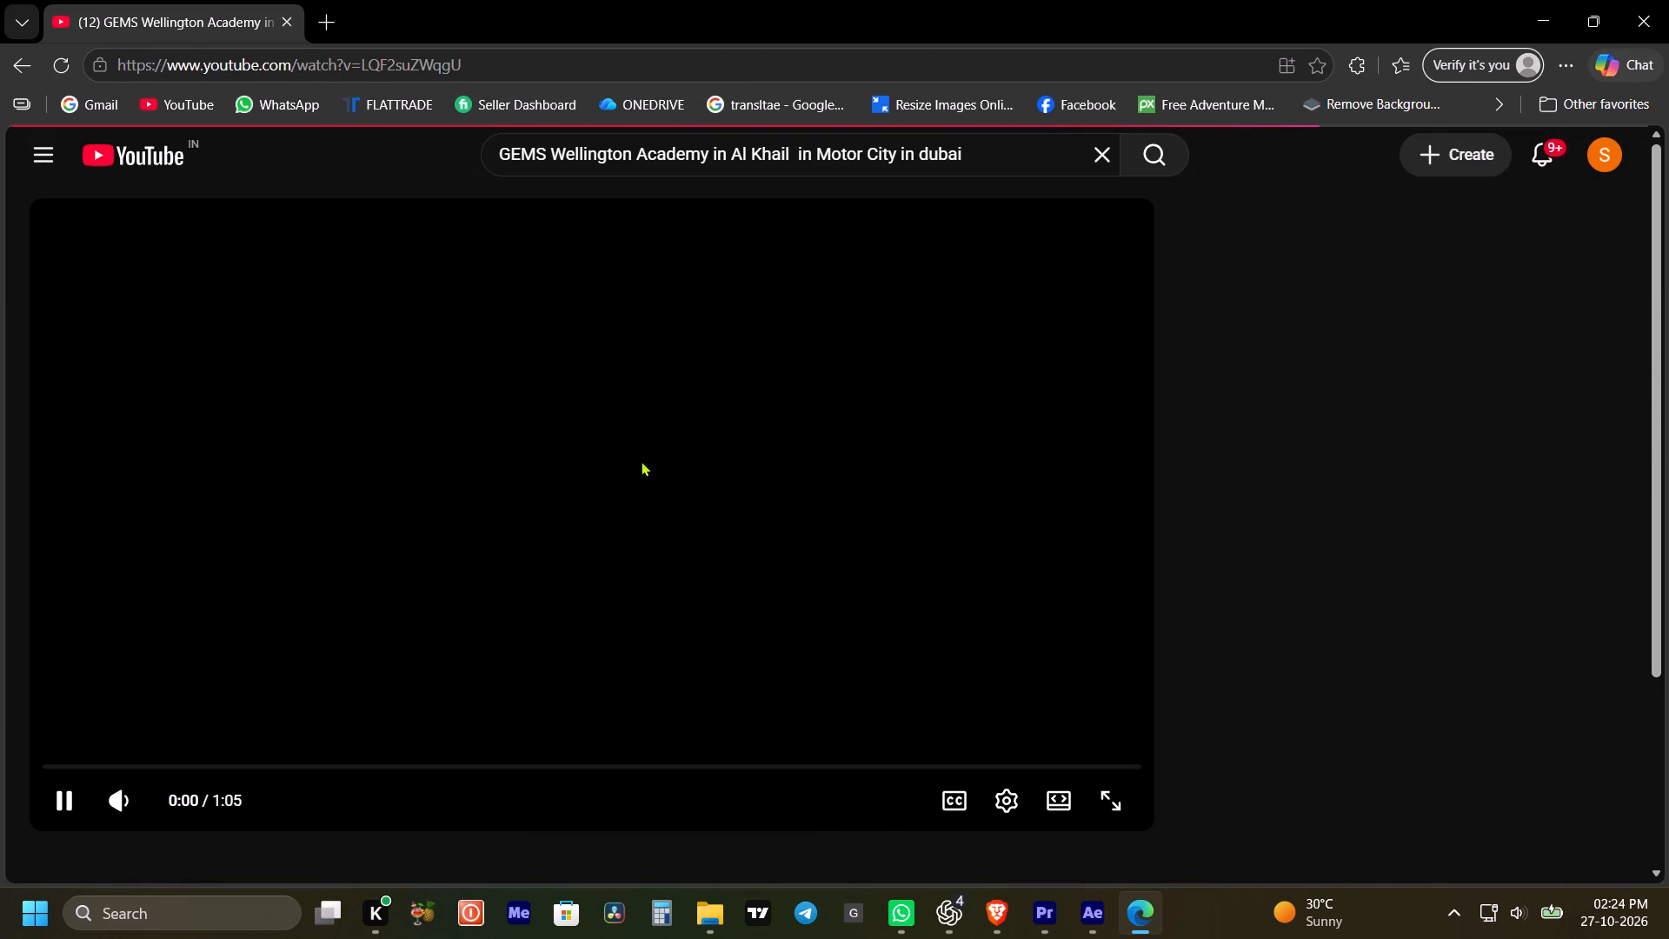
{"action": "left_click", "coordinate": [700, 507]}
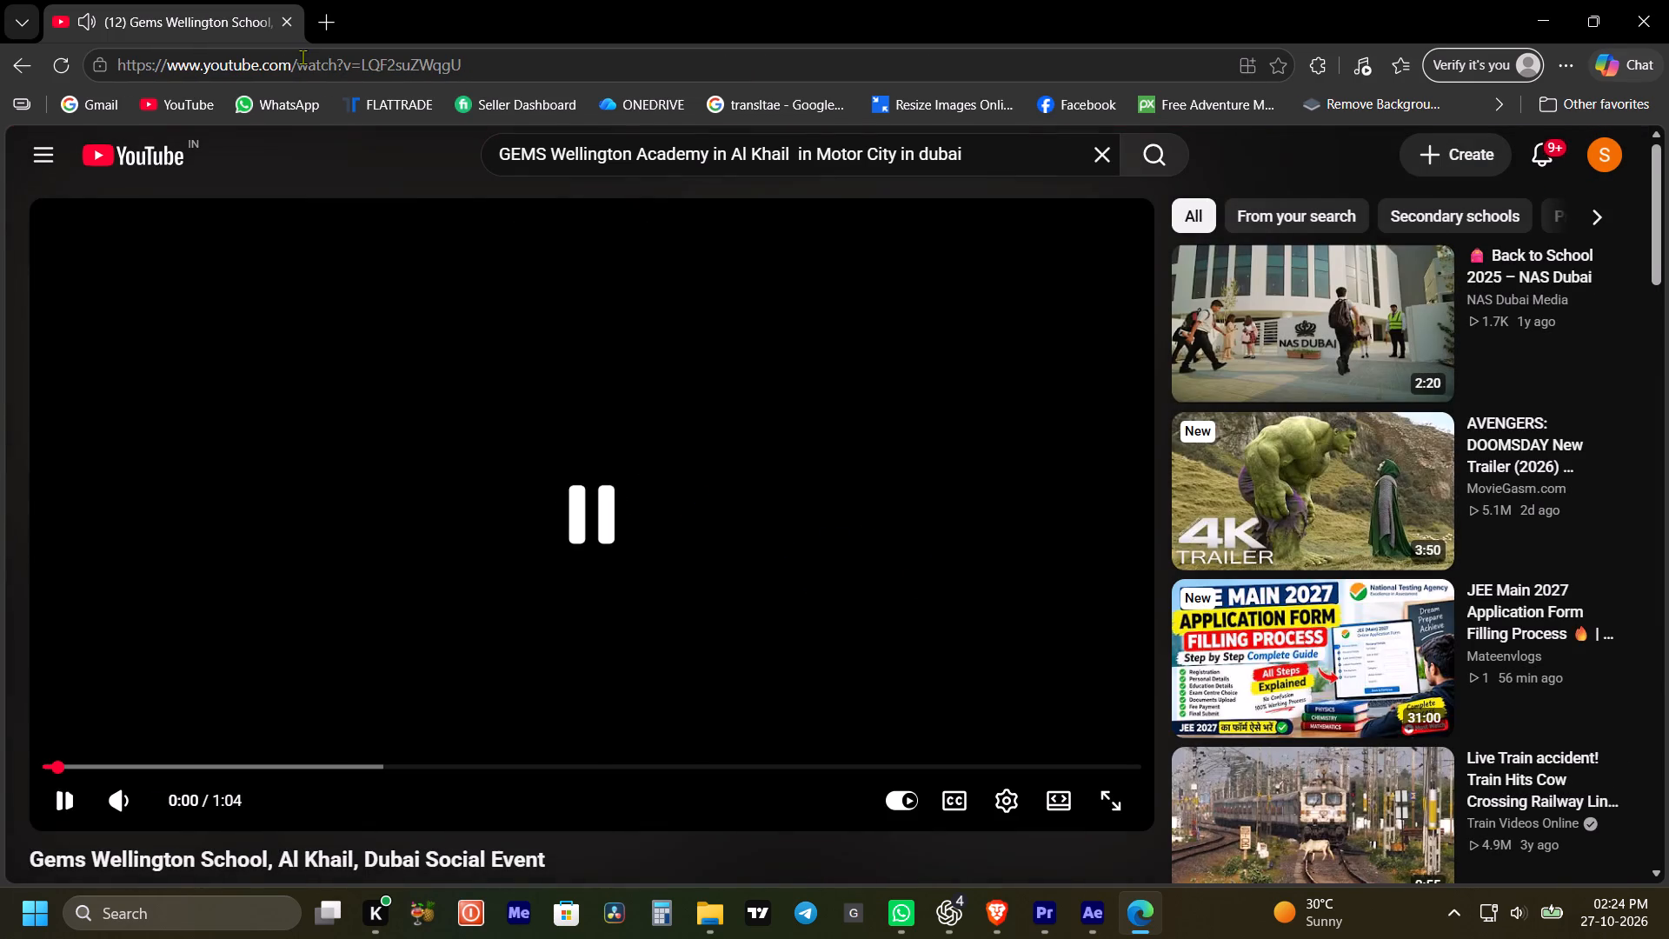
{"action": "left_click", "coordinate": [467, 73]}
{"action": "key", "text": "ctrl+c"}
{"action": "key", "text": "ctrl+c"}
{"action": "key", "text": "ctrl+c"}
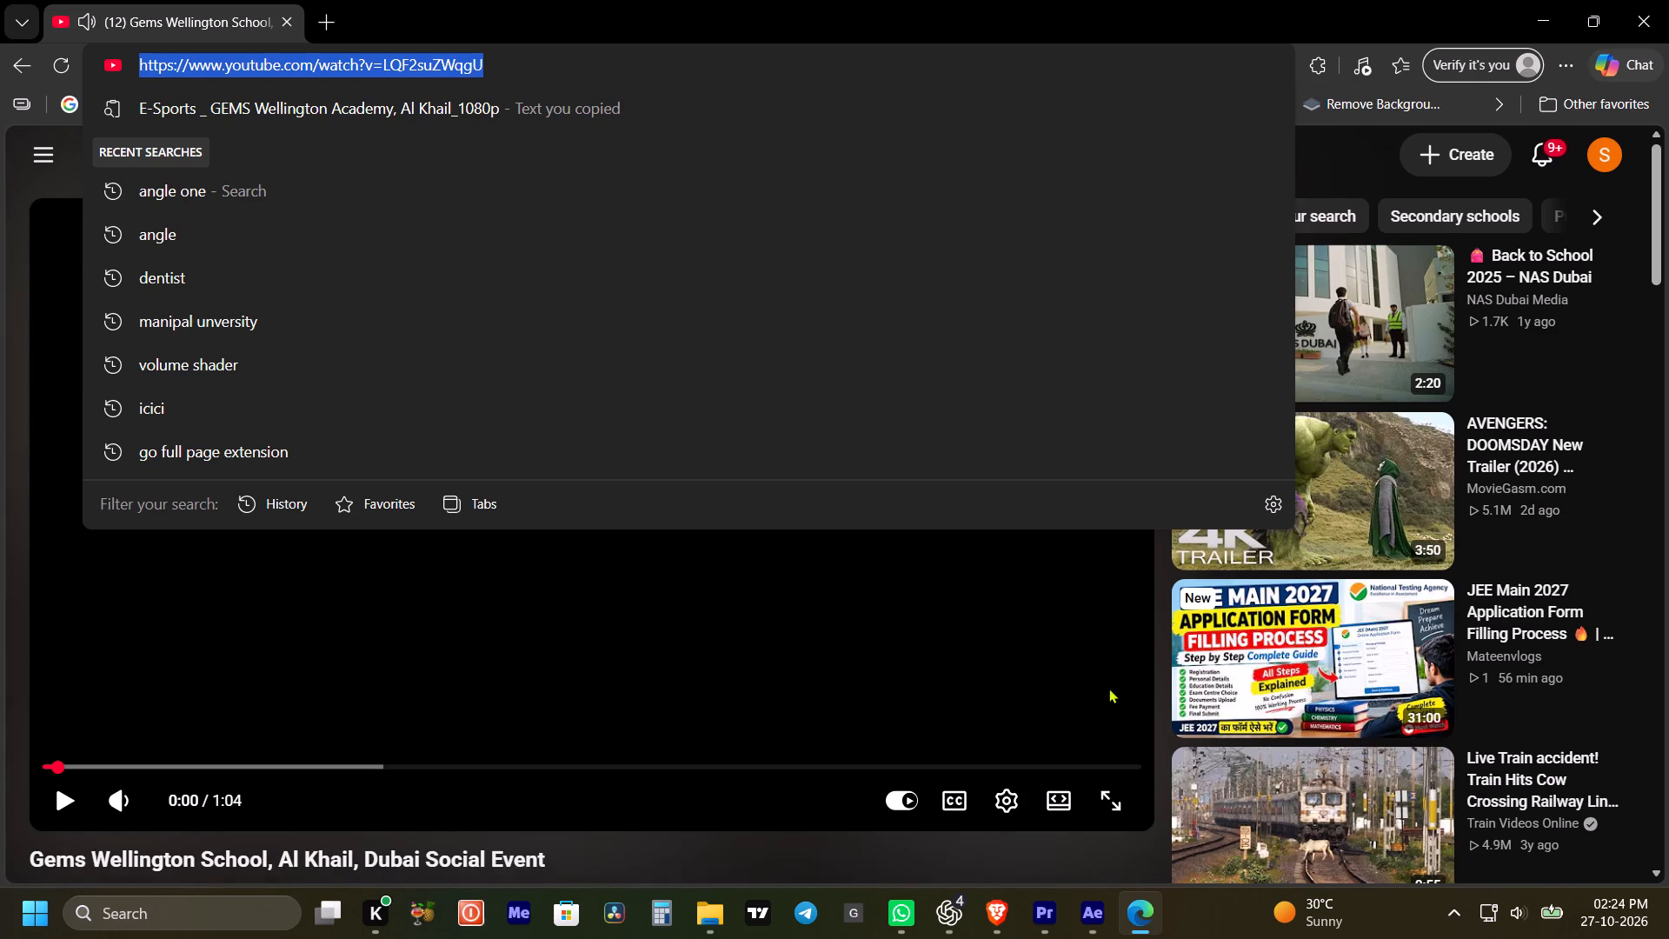
{"action": "key", "text": "ctrl+c"}
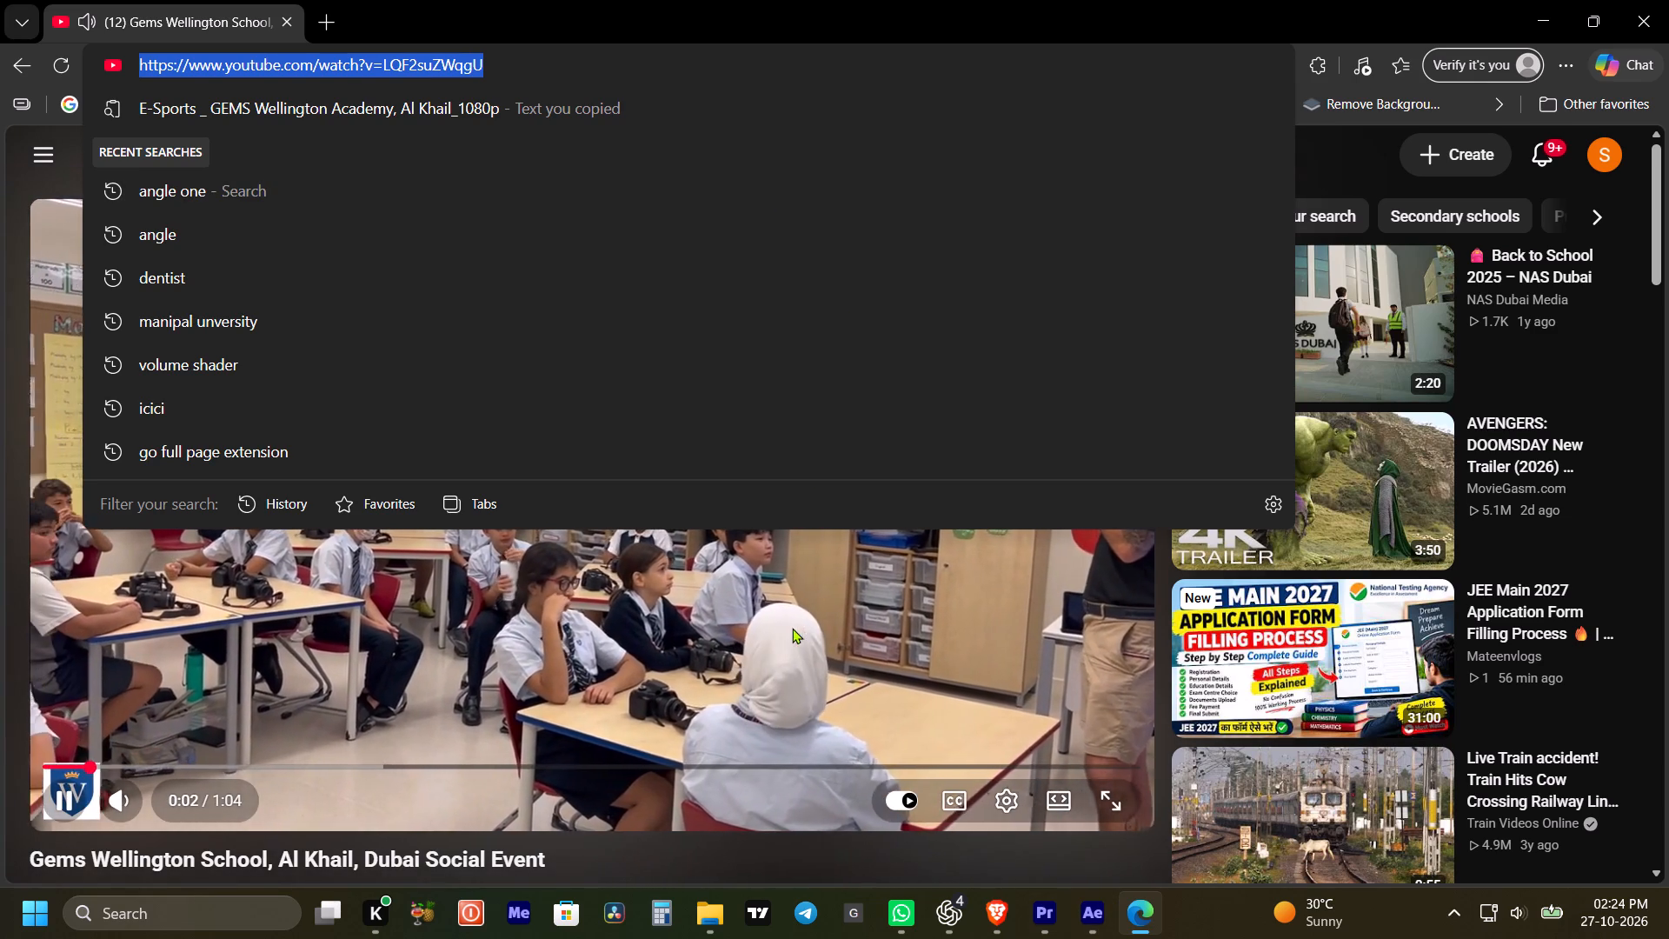
{"action": "left_click", "coordinate": [792, 628]}
In Brave, dismiss the E-Sports download prompt and submit the copied Social Event video link to the YouTube Video Downloader.
{"action": "left_click", "coordinate": [1006, 902]}
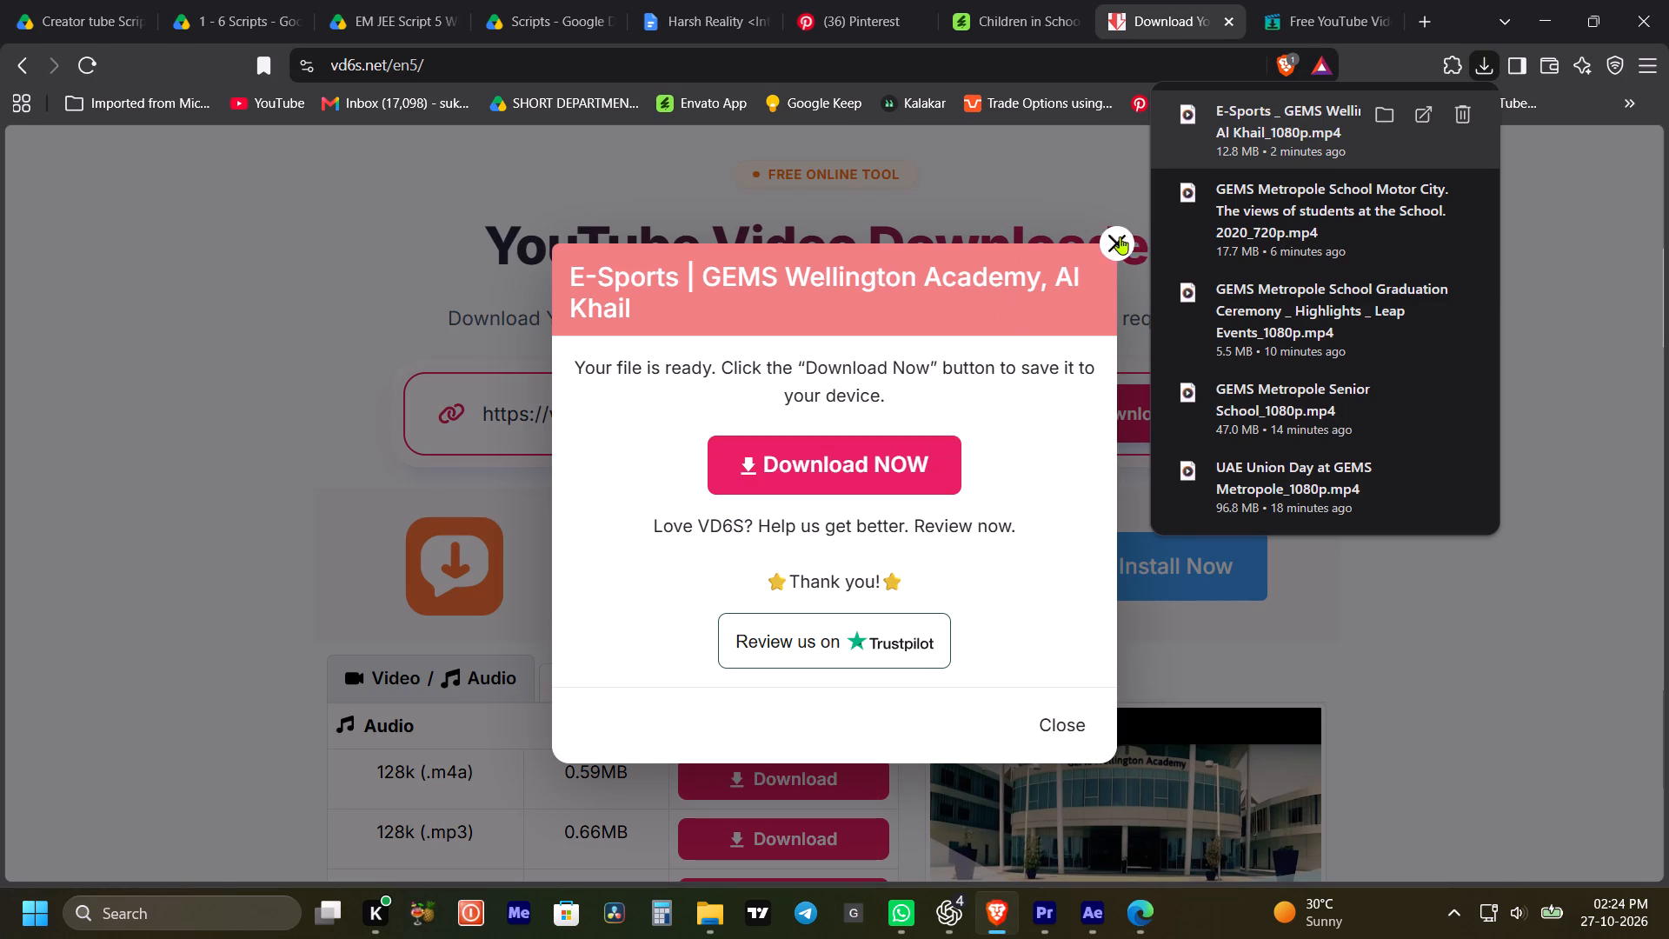
{"action": "left_click", "coordinate": [1118, 236]}
{"action": "left_click", "coordinate": [1007, 410]}
{"action": "left_click", "coordinate": [966, 420]}
{"action": "key", "text": "ctrl+v"}
{"action": "left_click", "coordinate": [1208, 391]}
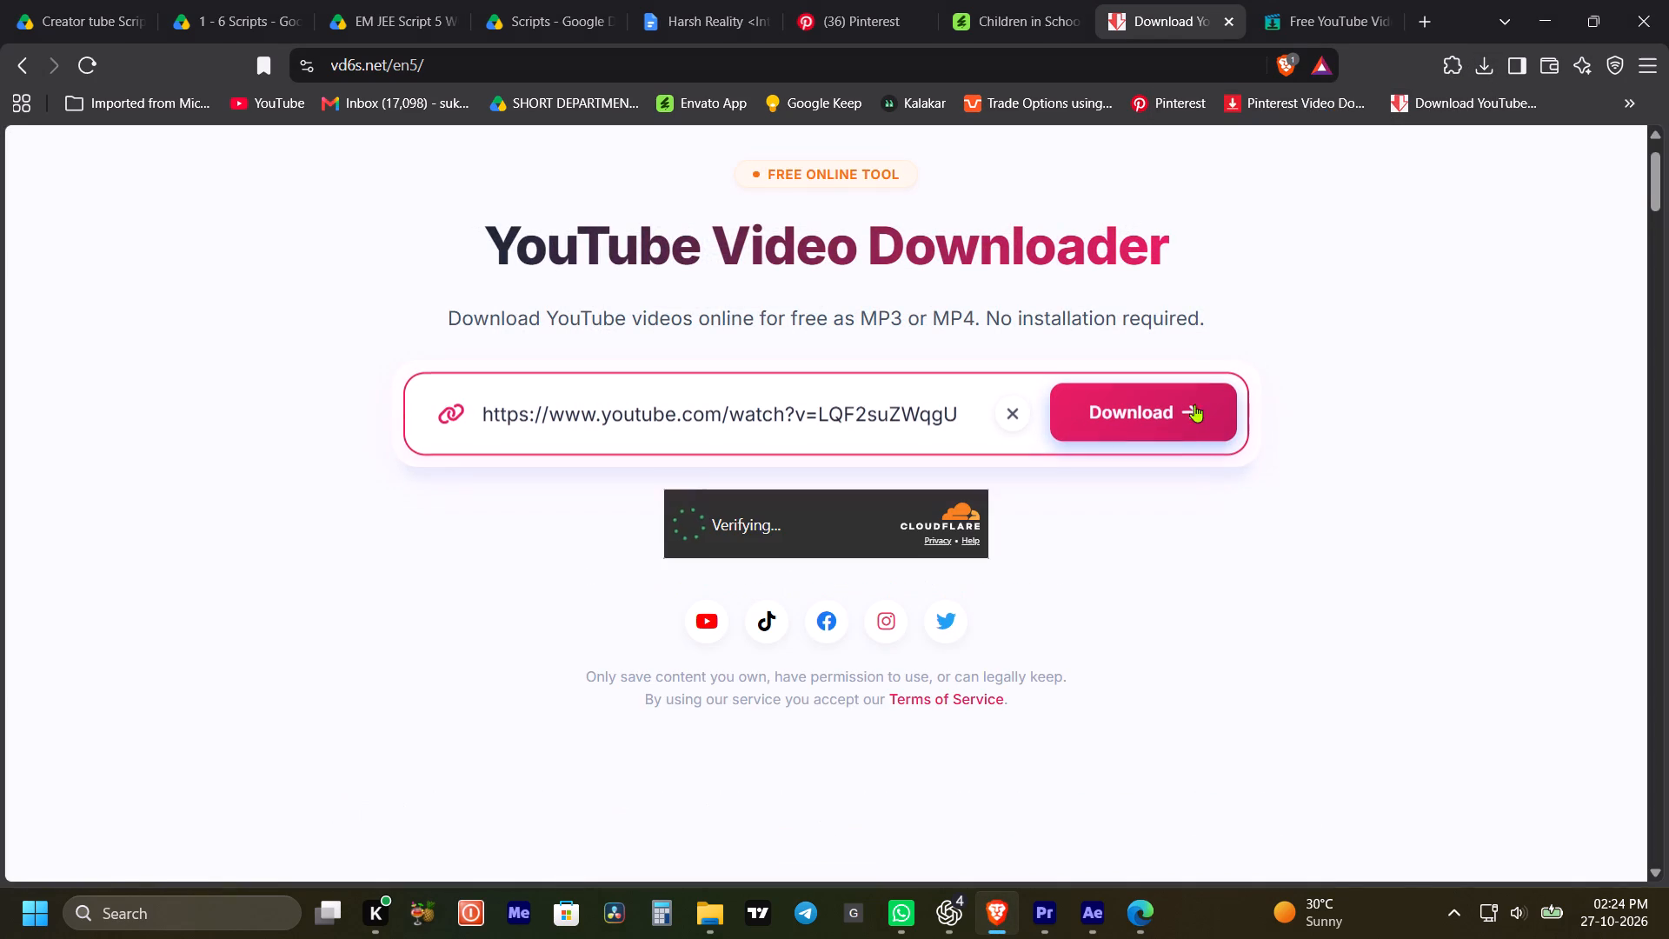
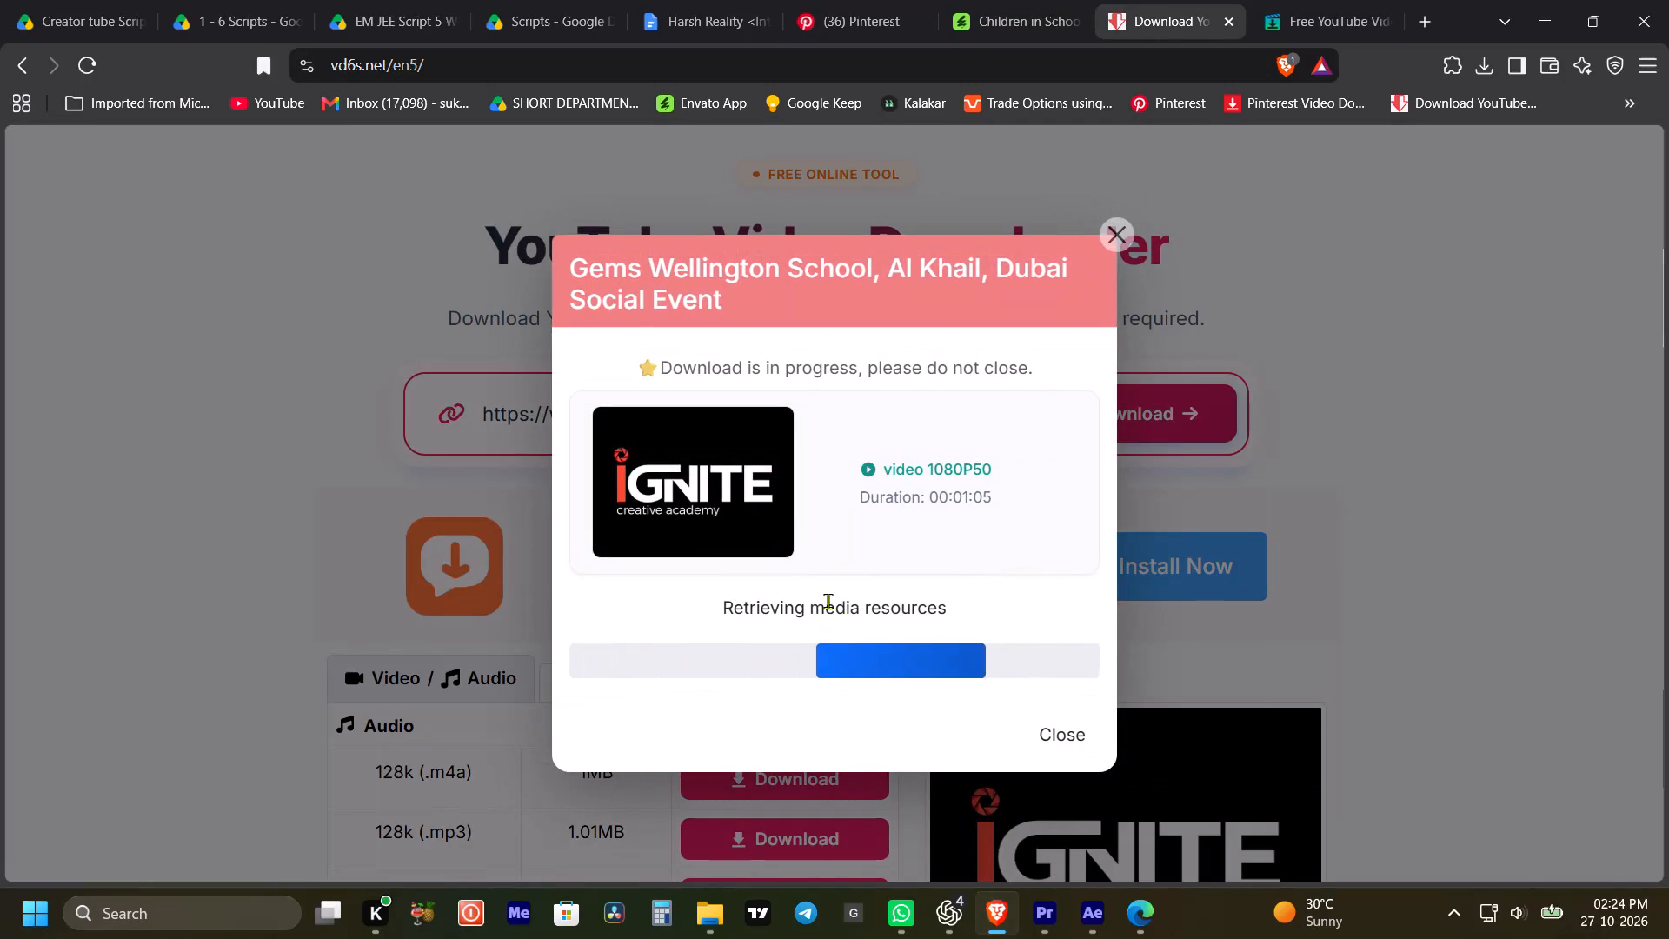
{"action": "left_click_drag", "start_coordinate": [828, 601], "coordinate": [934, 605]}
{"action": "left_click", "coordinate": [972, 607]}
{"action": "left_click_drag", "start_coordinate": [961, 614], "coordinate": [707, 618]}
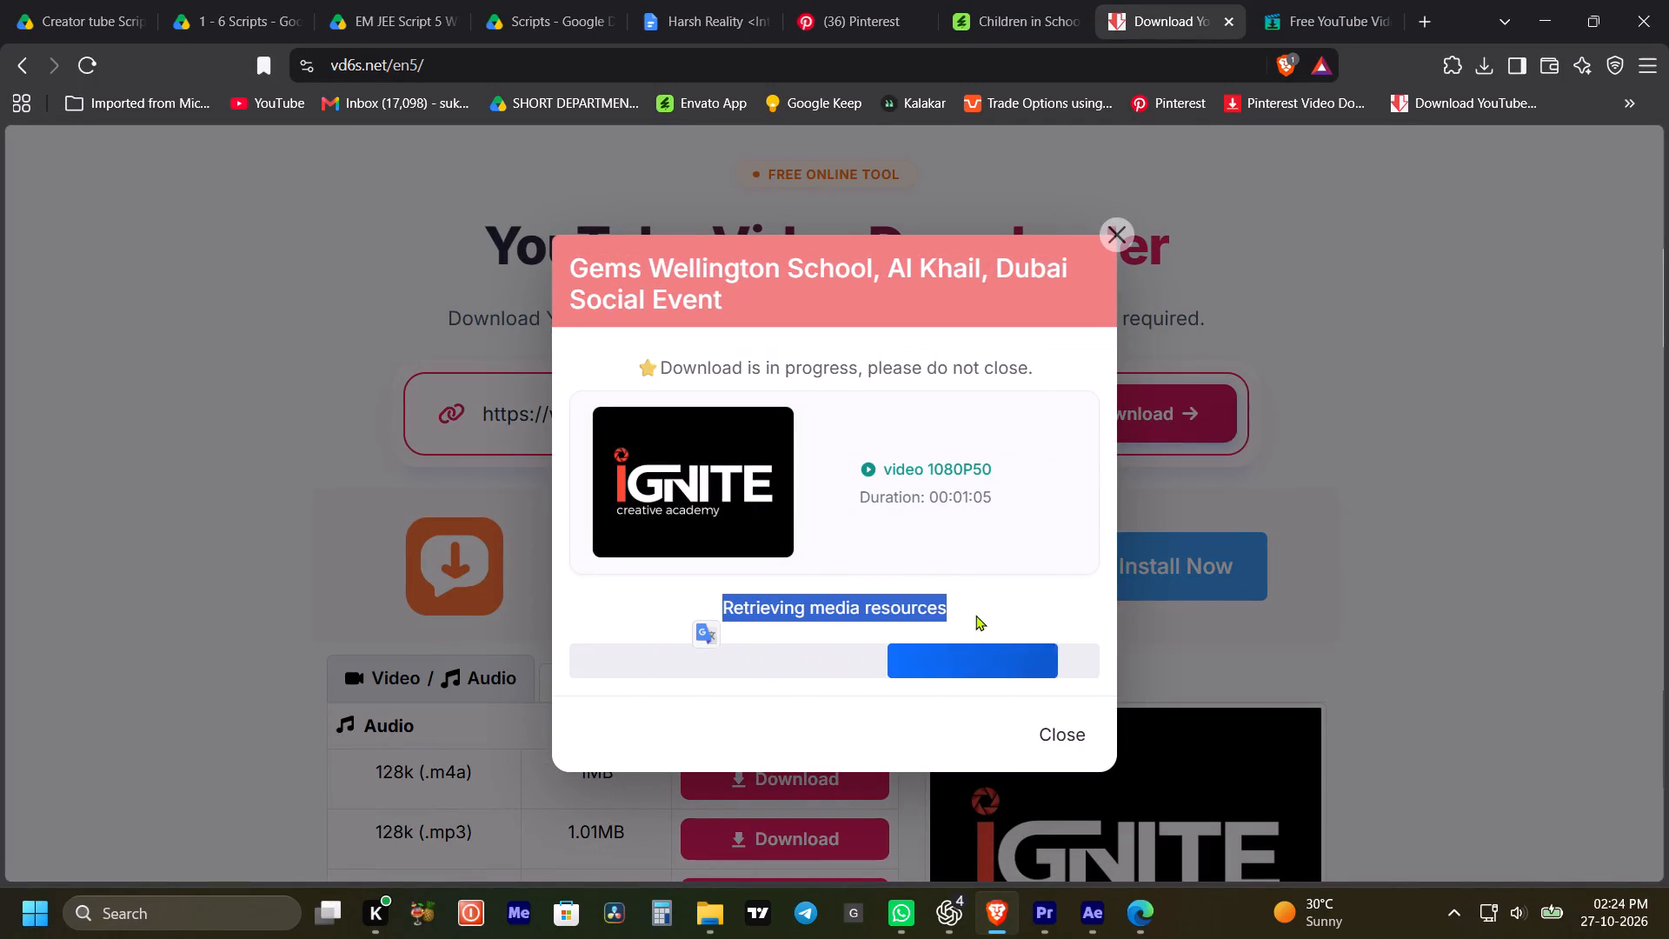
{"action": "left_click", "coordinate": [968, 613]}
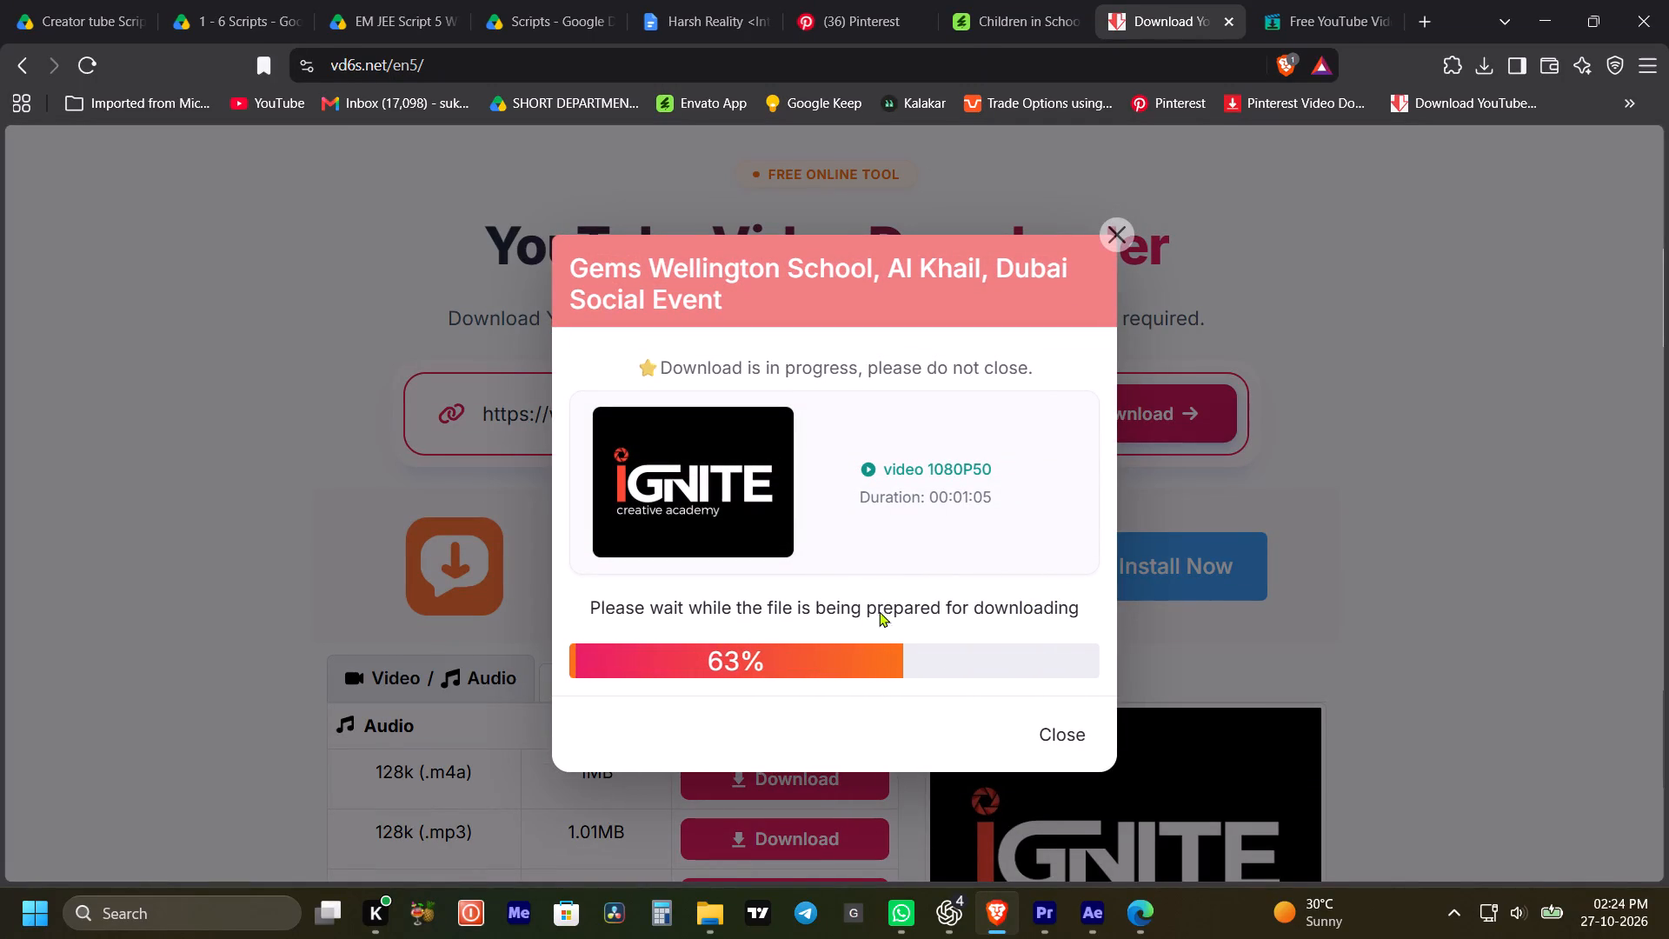
Download the prepared Social Event video and save it to disk.
{"action": "left_click", "coordinate": [882, 489]}
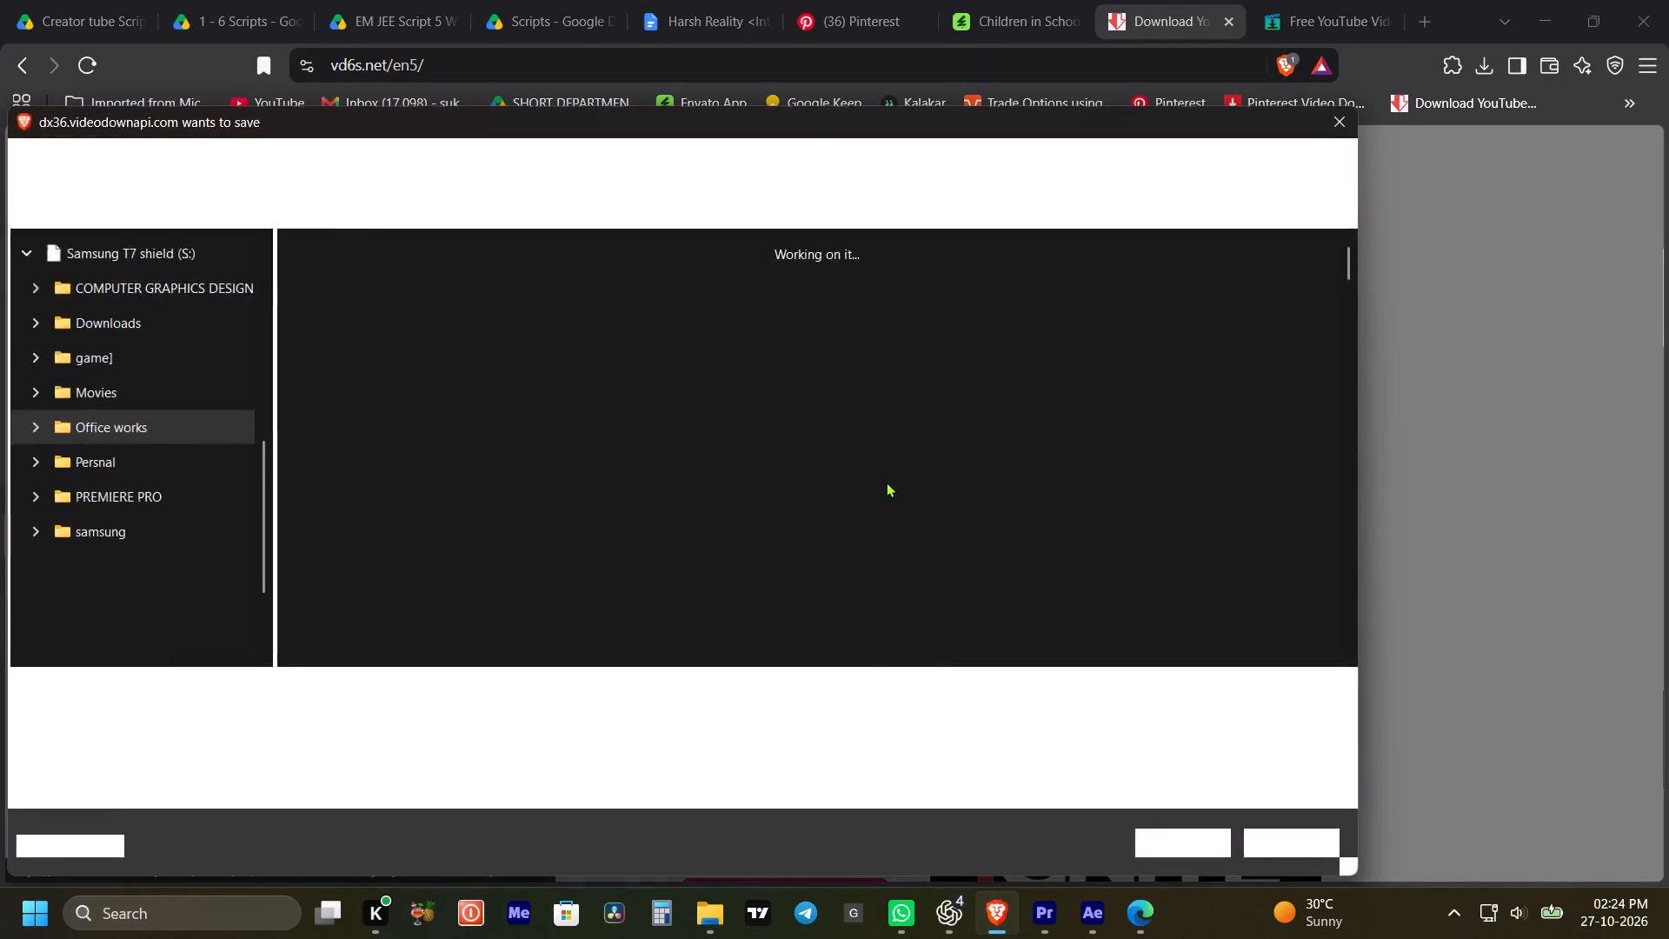
{"action": "key", "text": "ctrl+c"}
{"action": "key", "text": "ctrl+c"}
{"action": "left_click", "coordinate": [1193, 832]}
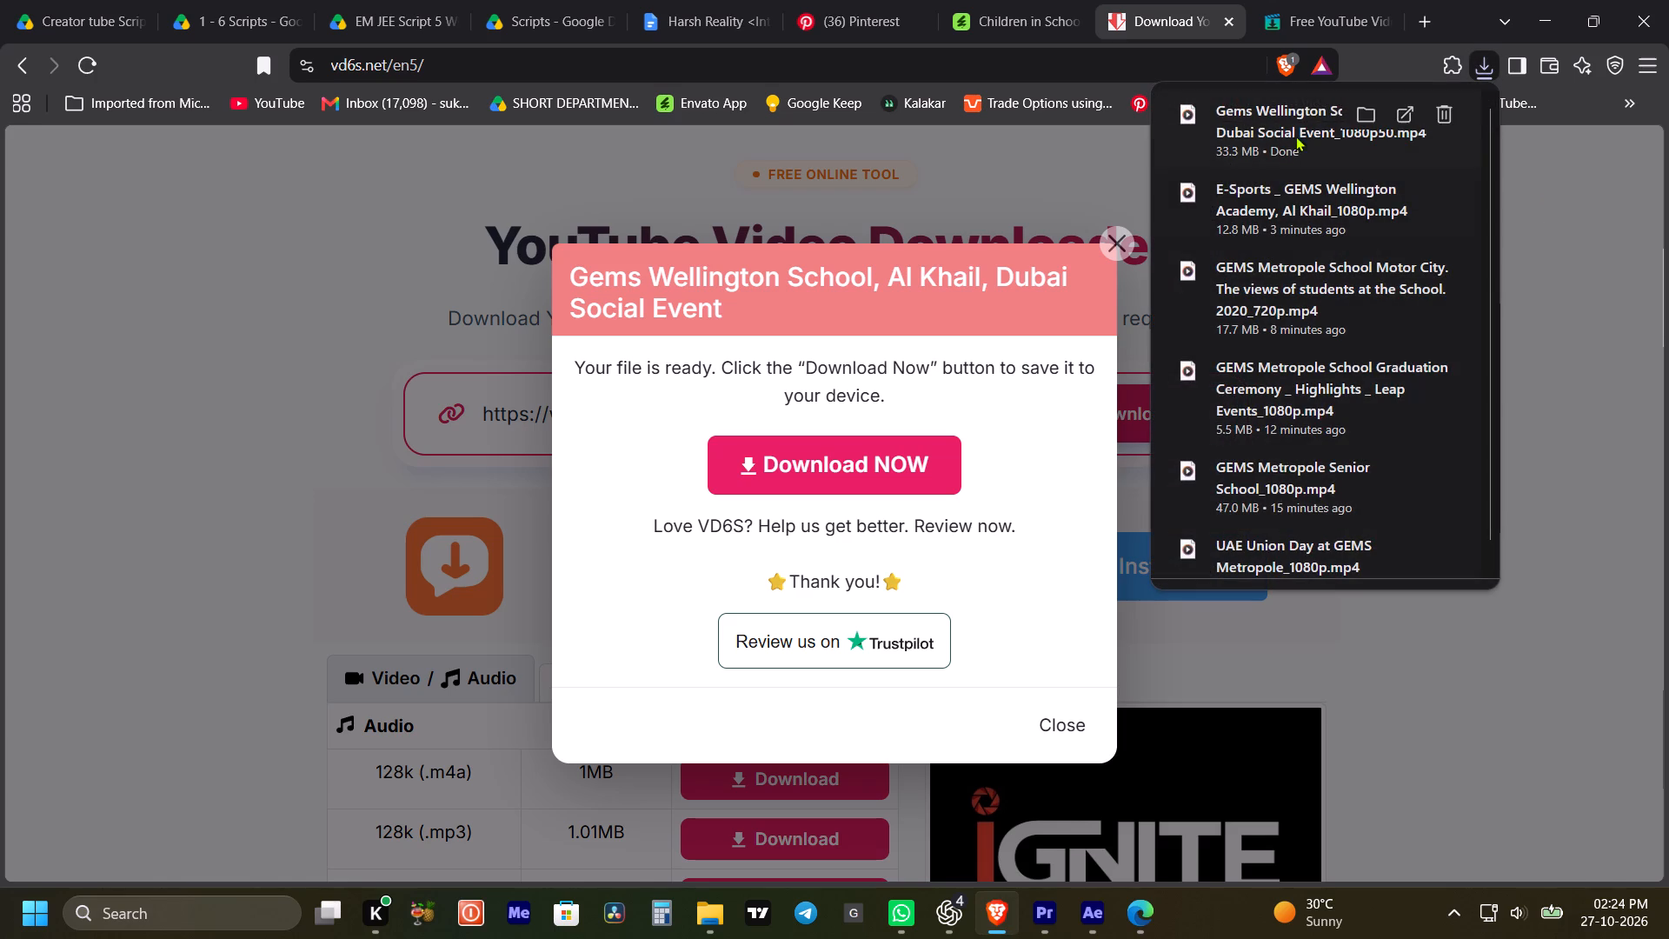
Import the downloaded Social Event video into the After Effects project.
{"action": "left_click_drag", "start_coordinate": [1288, 124], "coordinate": [130, 386]}
{"action": "scroll", "coordinate": [123, 433], "scroll_direction": "down", "scroll_amount": 3}
{"action": "scroll", "coordinate": [123, 433], "scroll_direction": "up", "scroll_amount": 3}
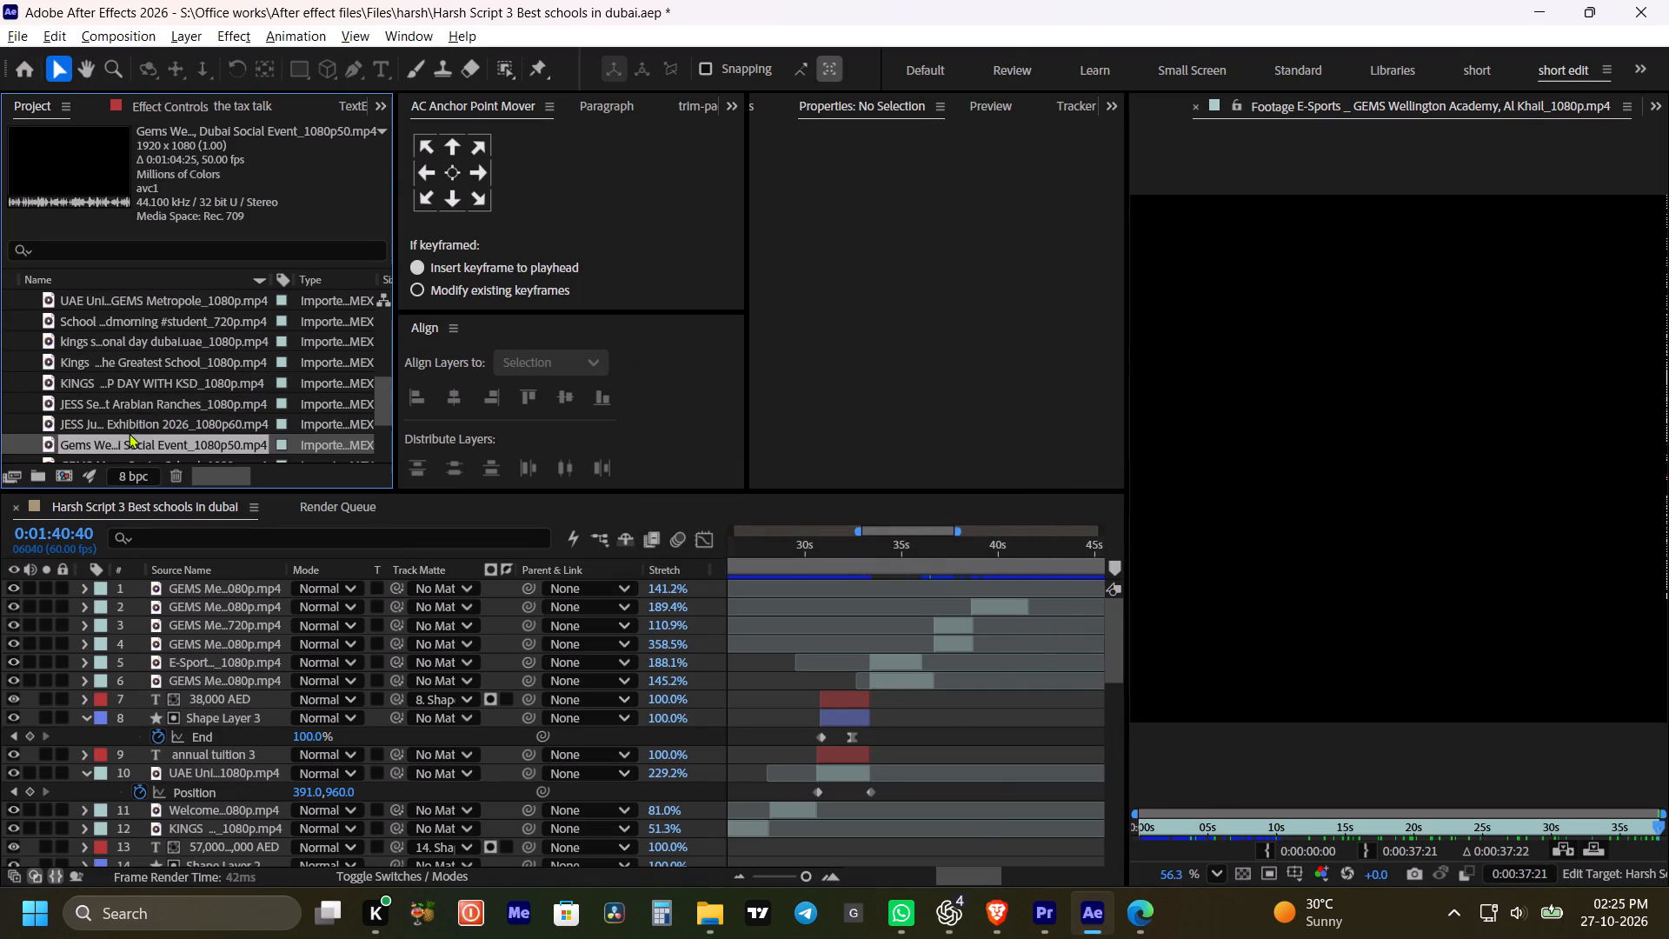
Open the Social Event footage enlarged and set its in point at 0:00:02:06 and out point at 0:00:18:18.
{"action": "double_click", "coordinate": [128, 439]}
{"action": "key", "text": "grave"}
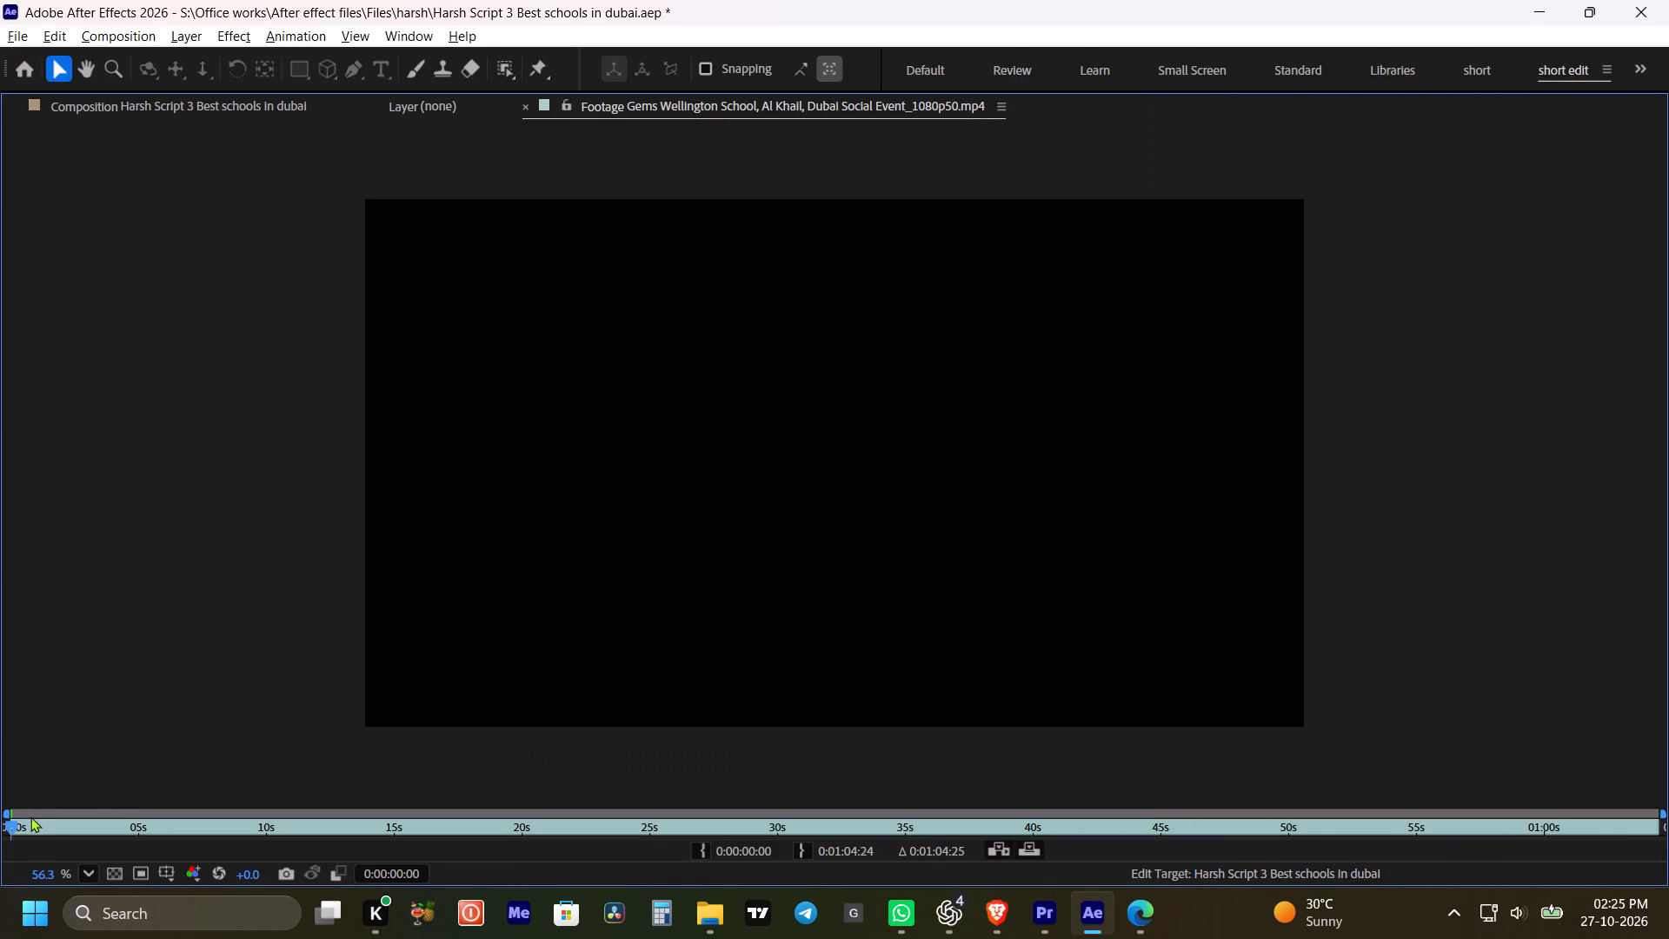
{"action": "left_click_drag", "start_coordinate": [31, 816], "coordinate": [50, 821]}
{"action": "left_click_drag", "start_coordinate": [45, 829], "coordinate": [248, 849]}
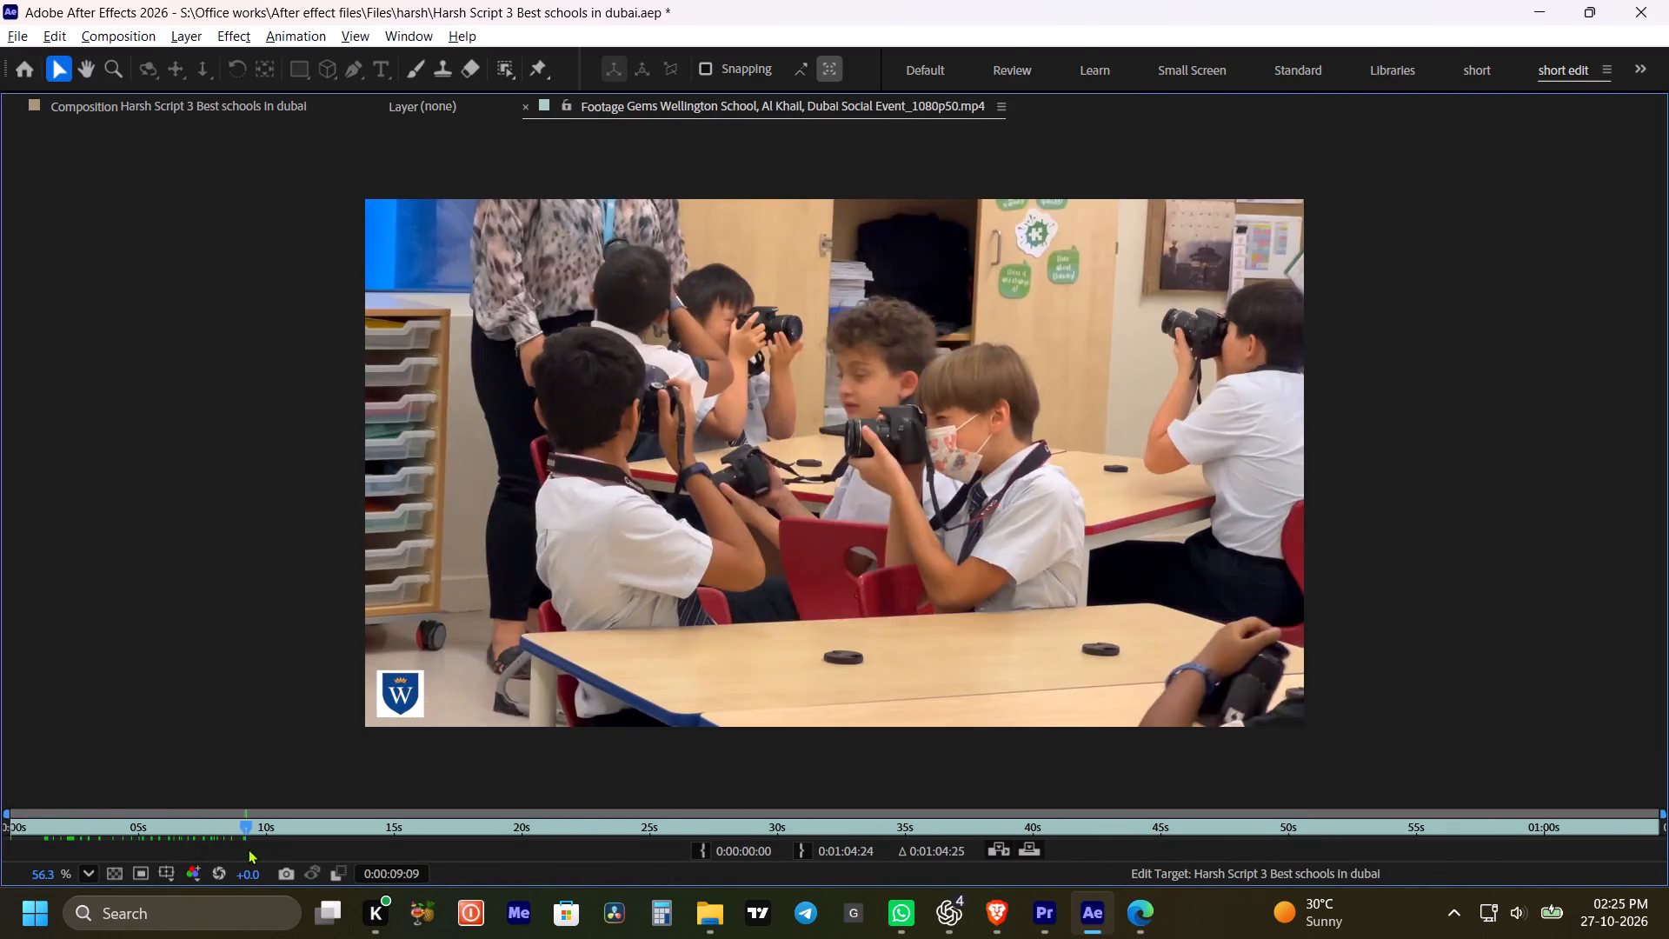
{"action": "left_click_drag", "start_coordinate": [248, 849], "coordinate": [70, 854]}
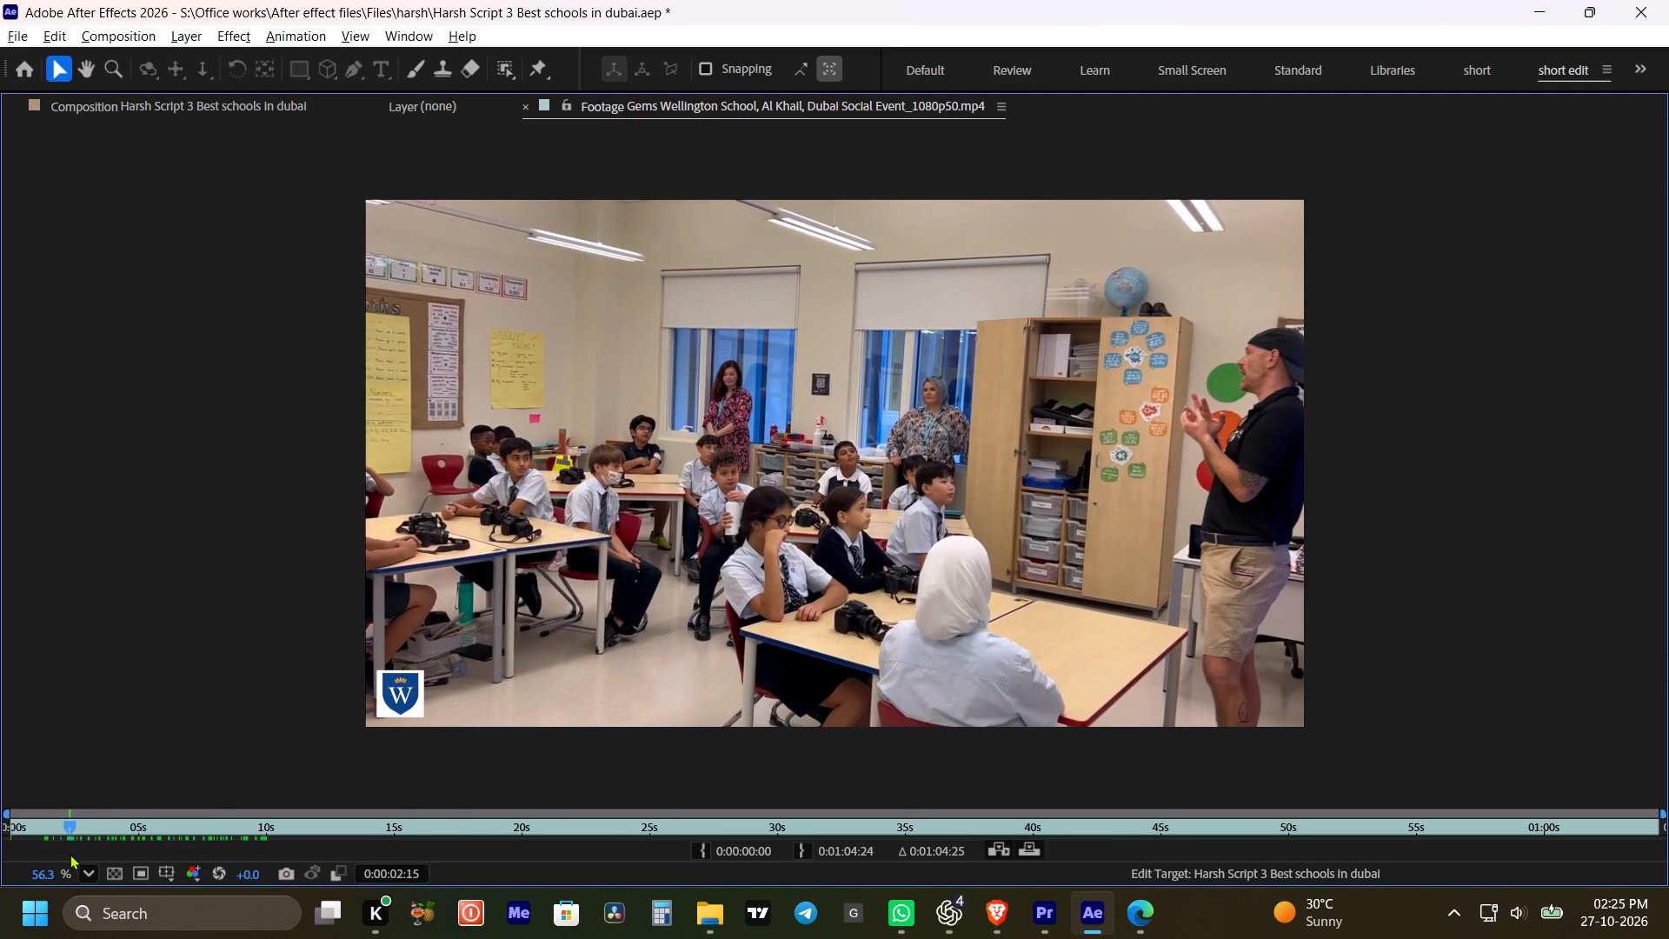
{"action": "left_click_drag", "start_coordinate": [70, 854], "coordinate": [65, 852]}
{"action": "left_click", "coordinate": [703, 854]}
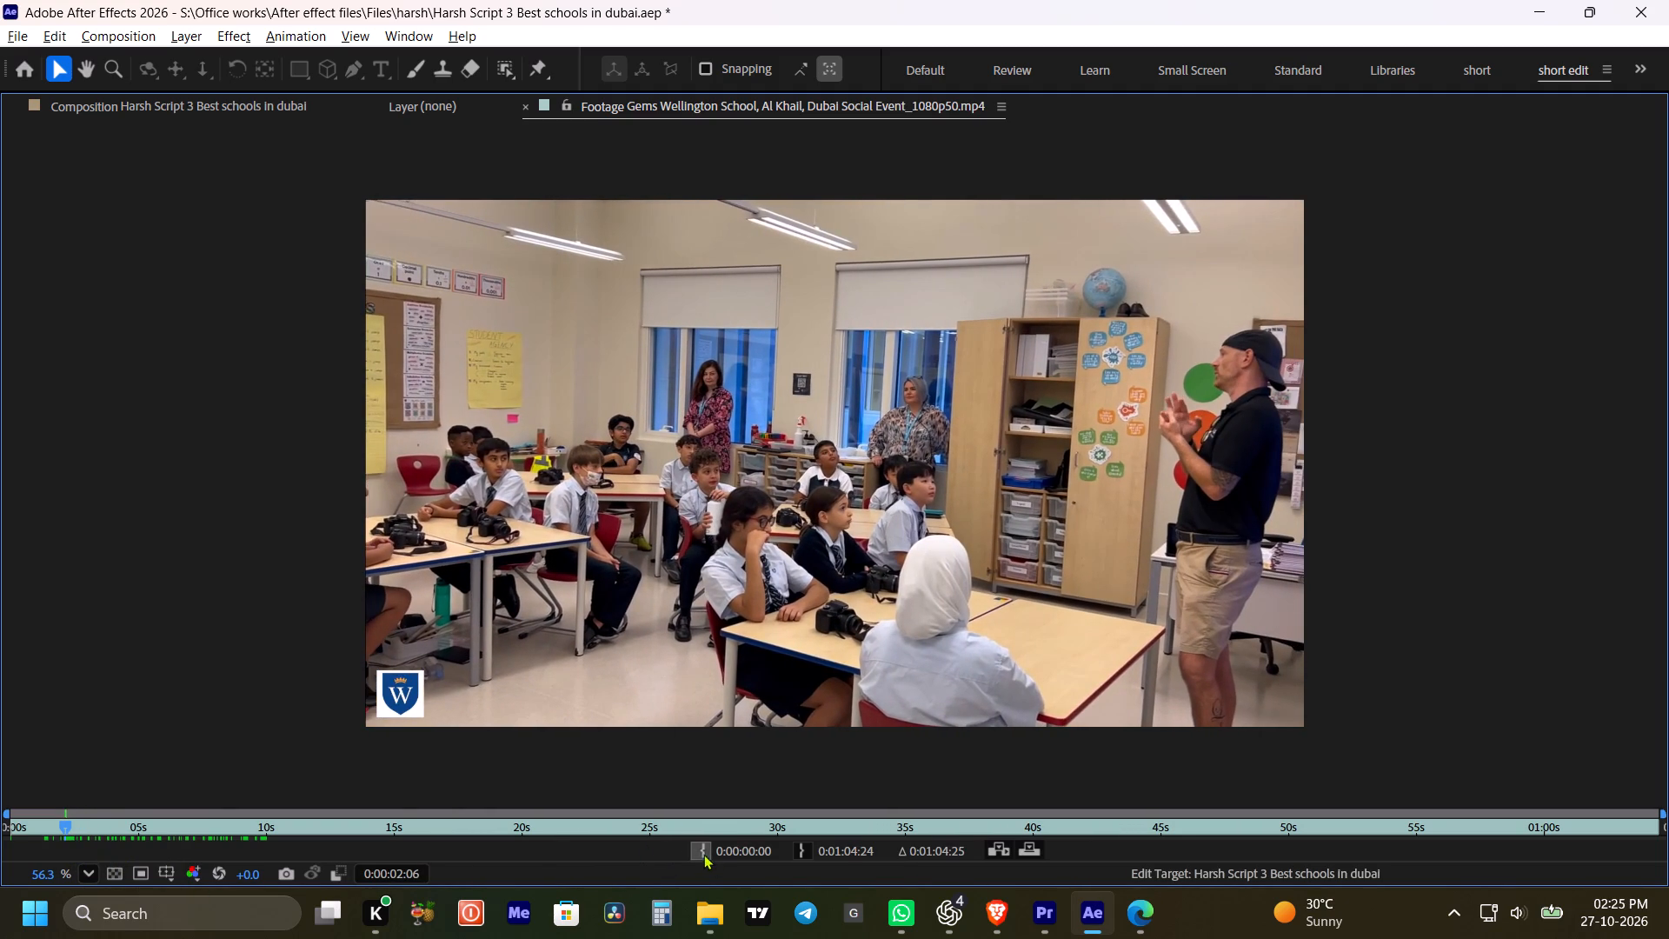
{"action": "left_click_drag", "start_coordinate": [68, 828], "coordinate": [296, 854]}
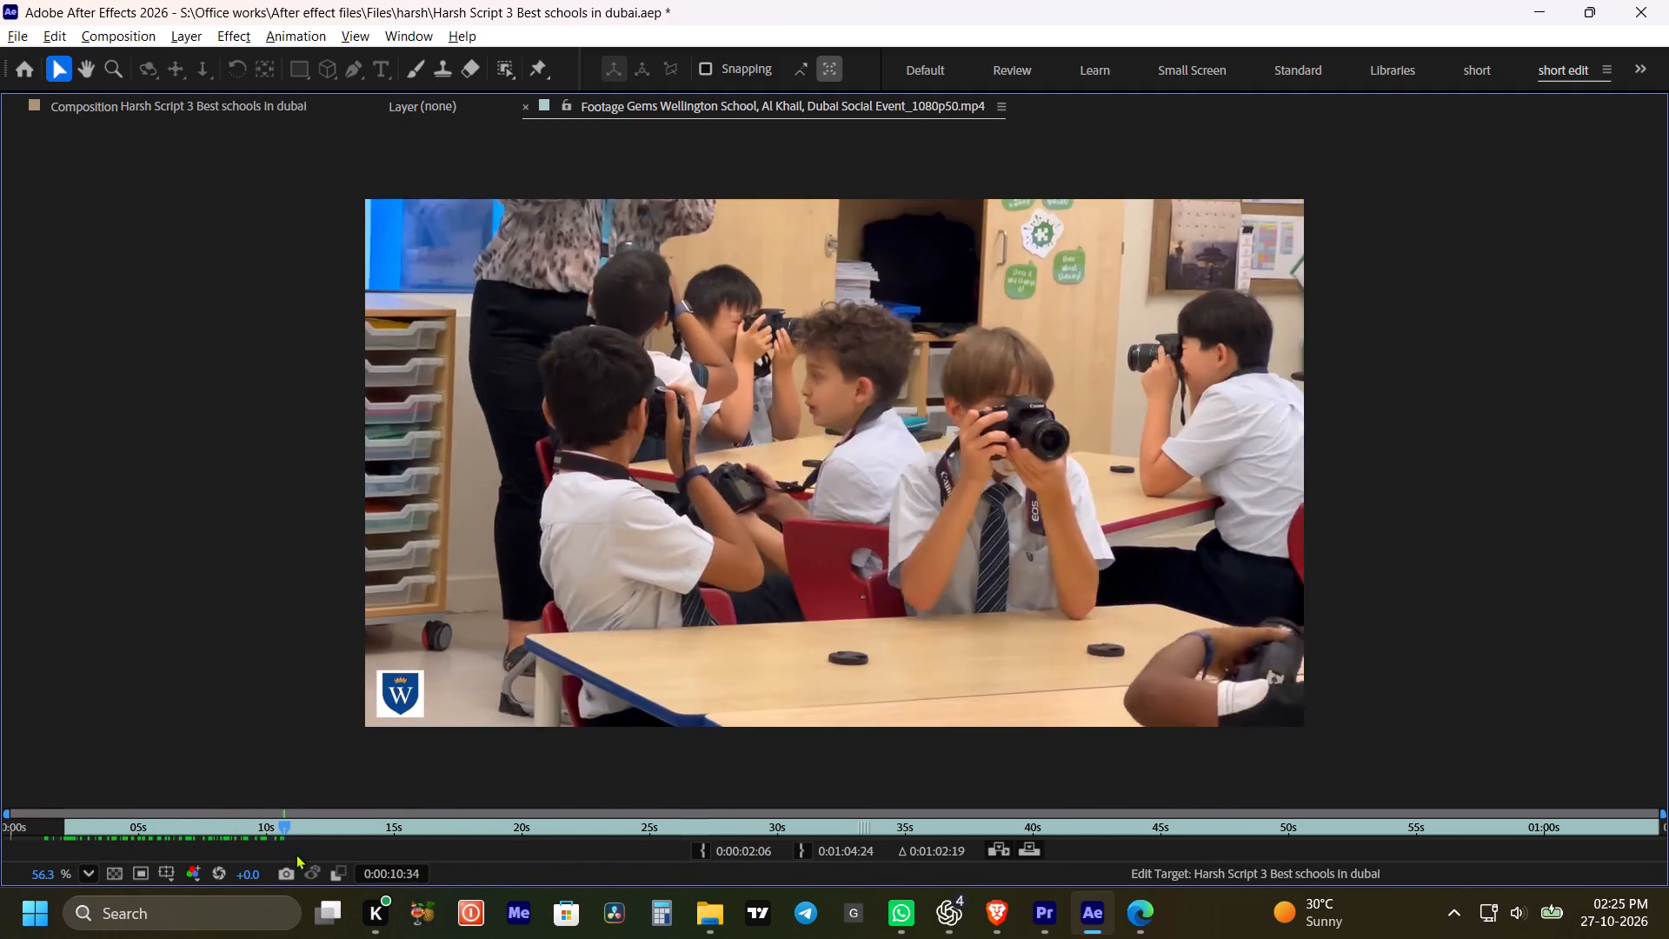
{"action": "left_click_drag", "start_coordinate": [296, 854], "coordinate": [492, 853]}
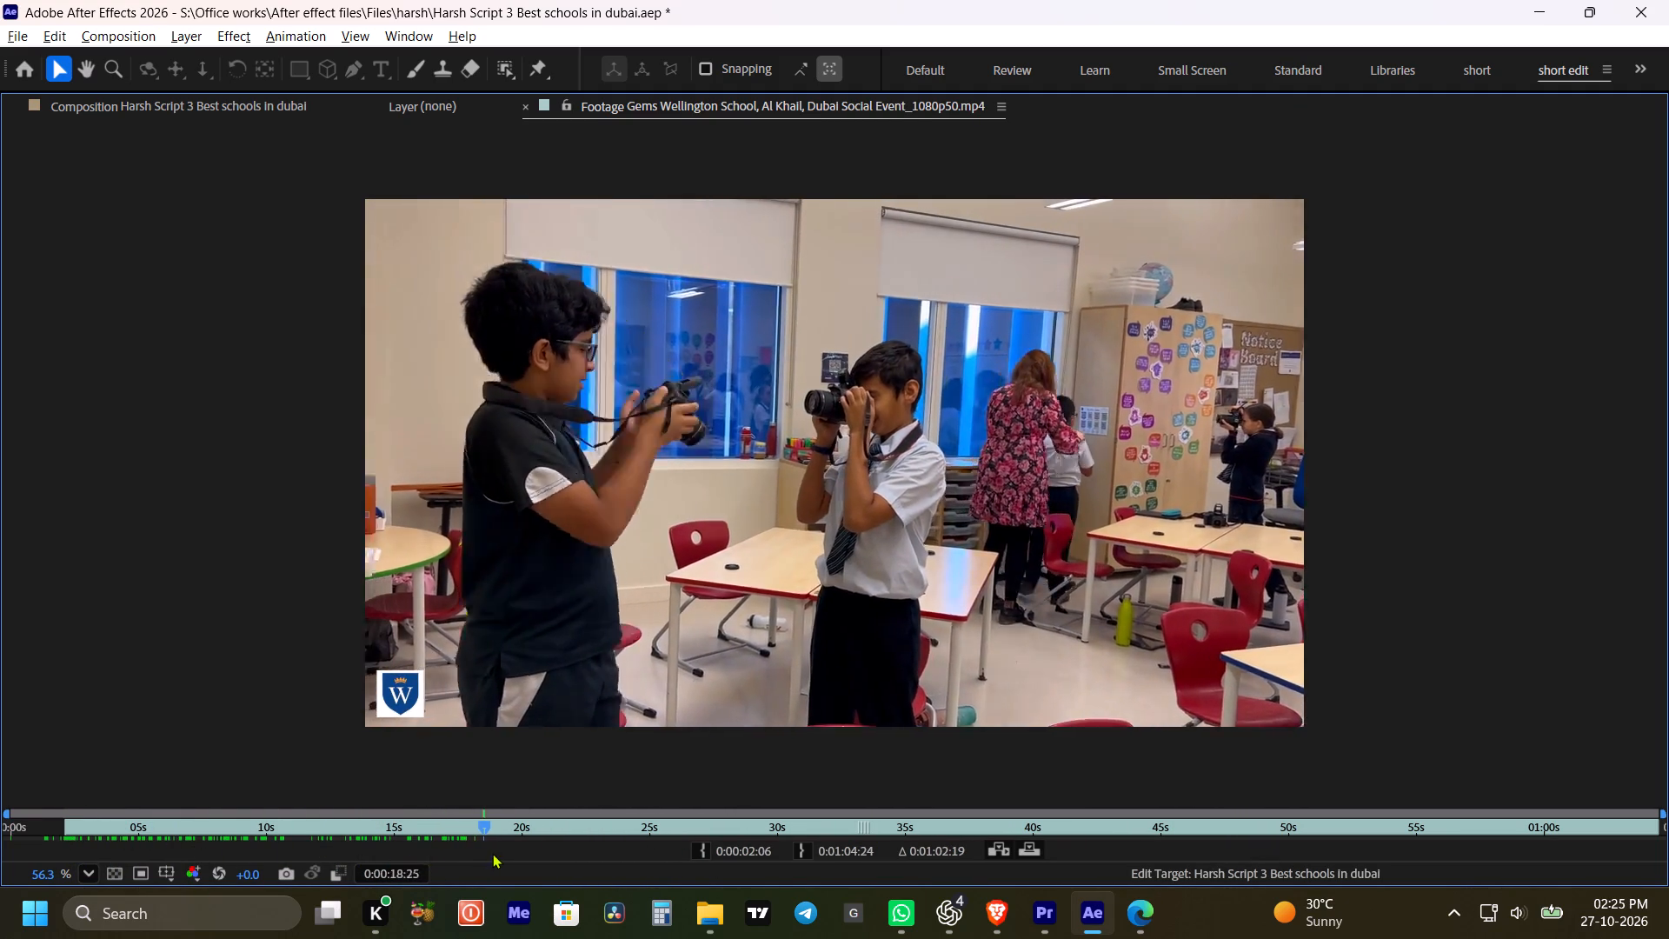
{"action": "left_click_drag", "start_coordinate": [492, 853], "coordinate": [483, 853]}
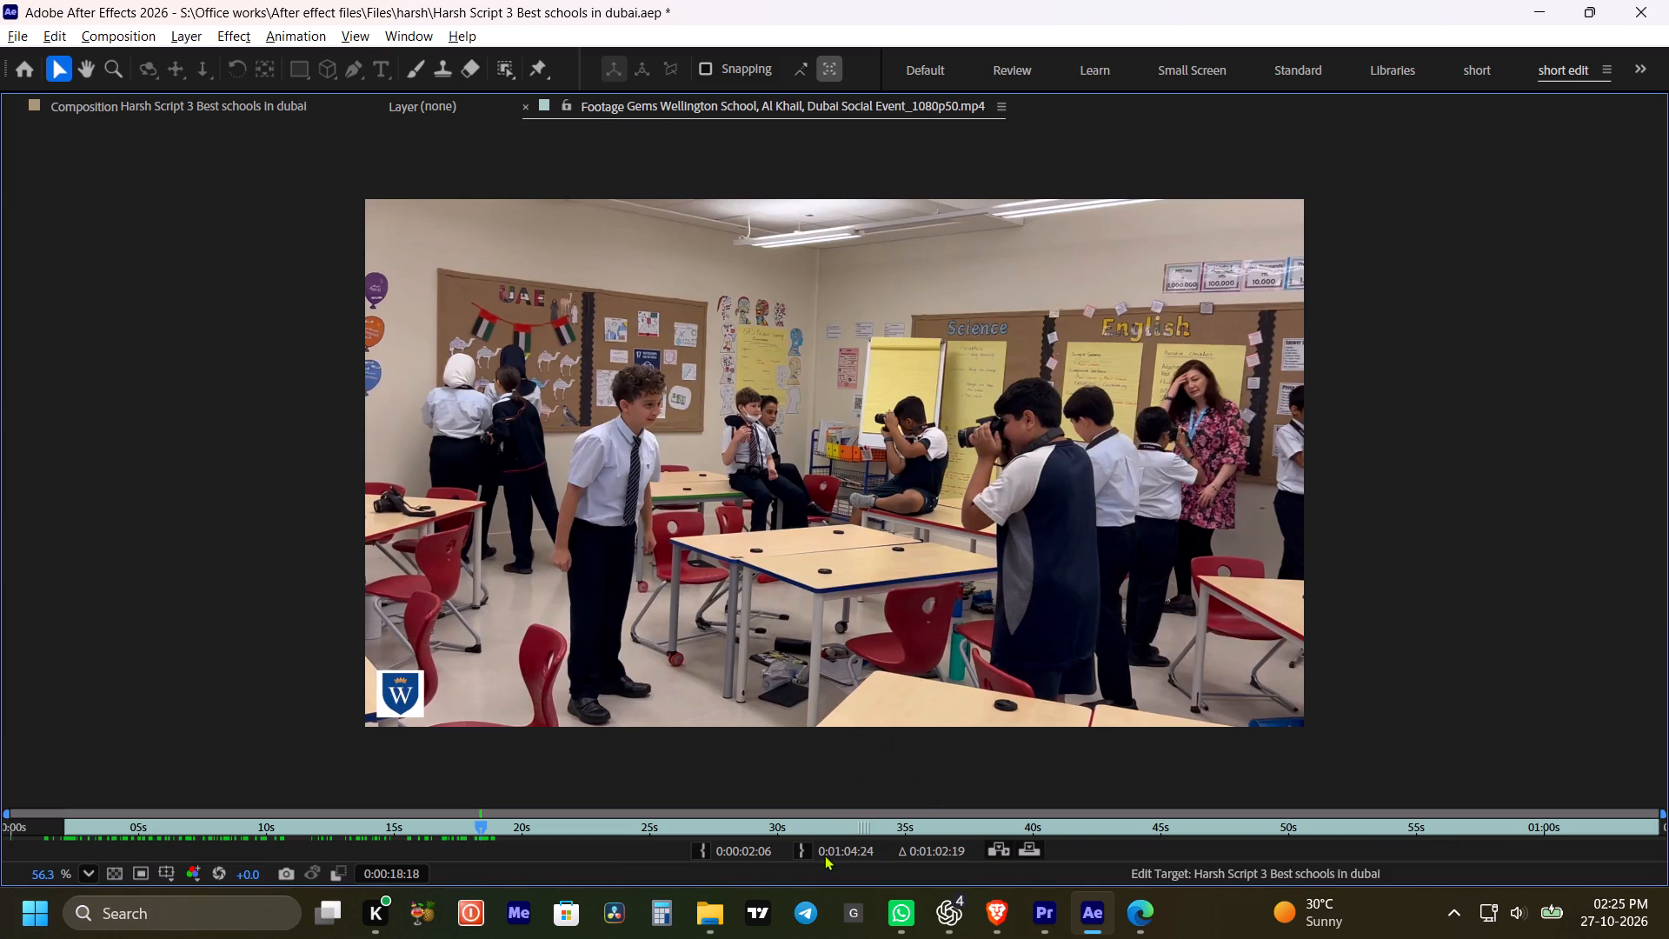
{"action": "left_click", "coordinate": [802, 849]}
Preview the GEMS Wellington section and delete the four leftover GEMS Metropole clips around the E-Sports clip and after it.
{"action": "key", "text": "grave"}
{"action": "left_click", "coordinate": [861, 558]}
{"action": "key", "text": "space"}
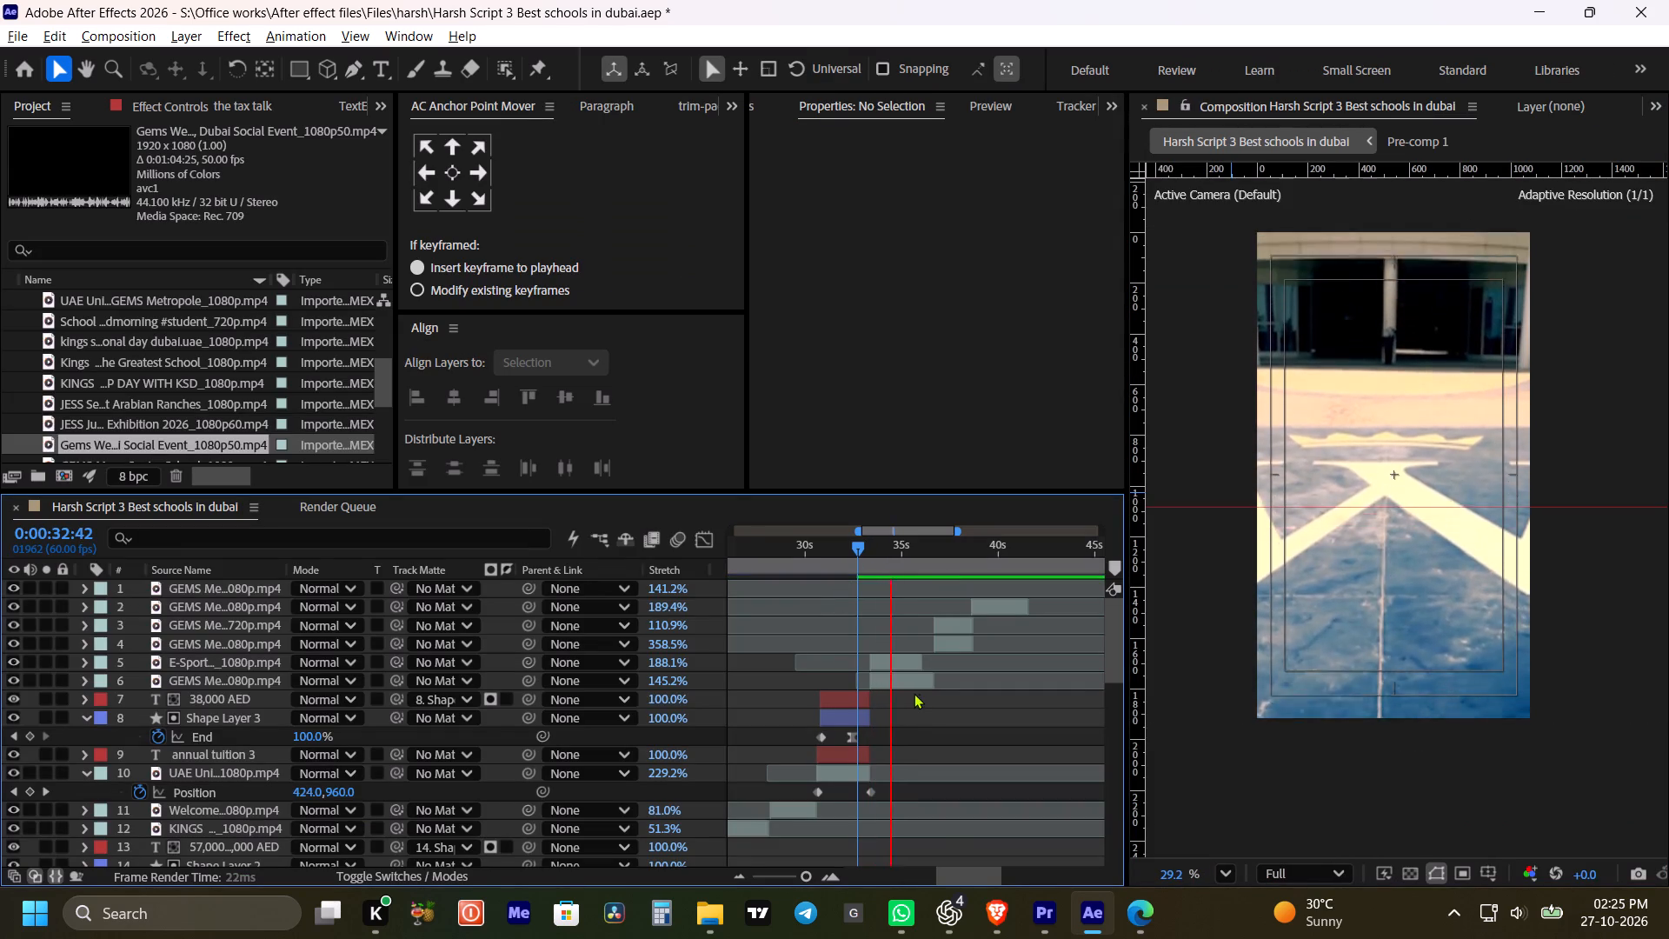
{"action": "key", "text": "space"}
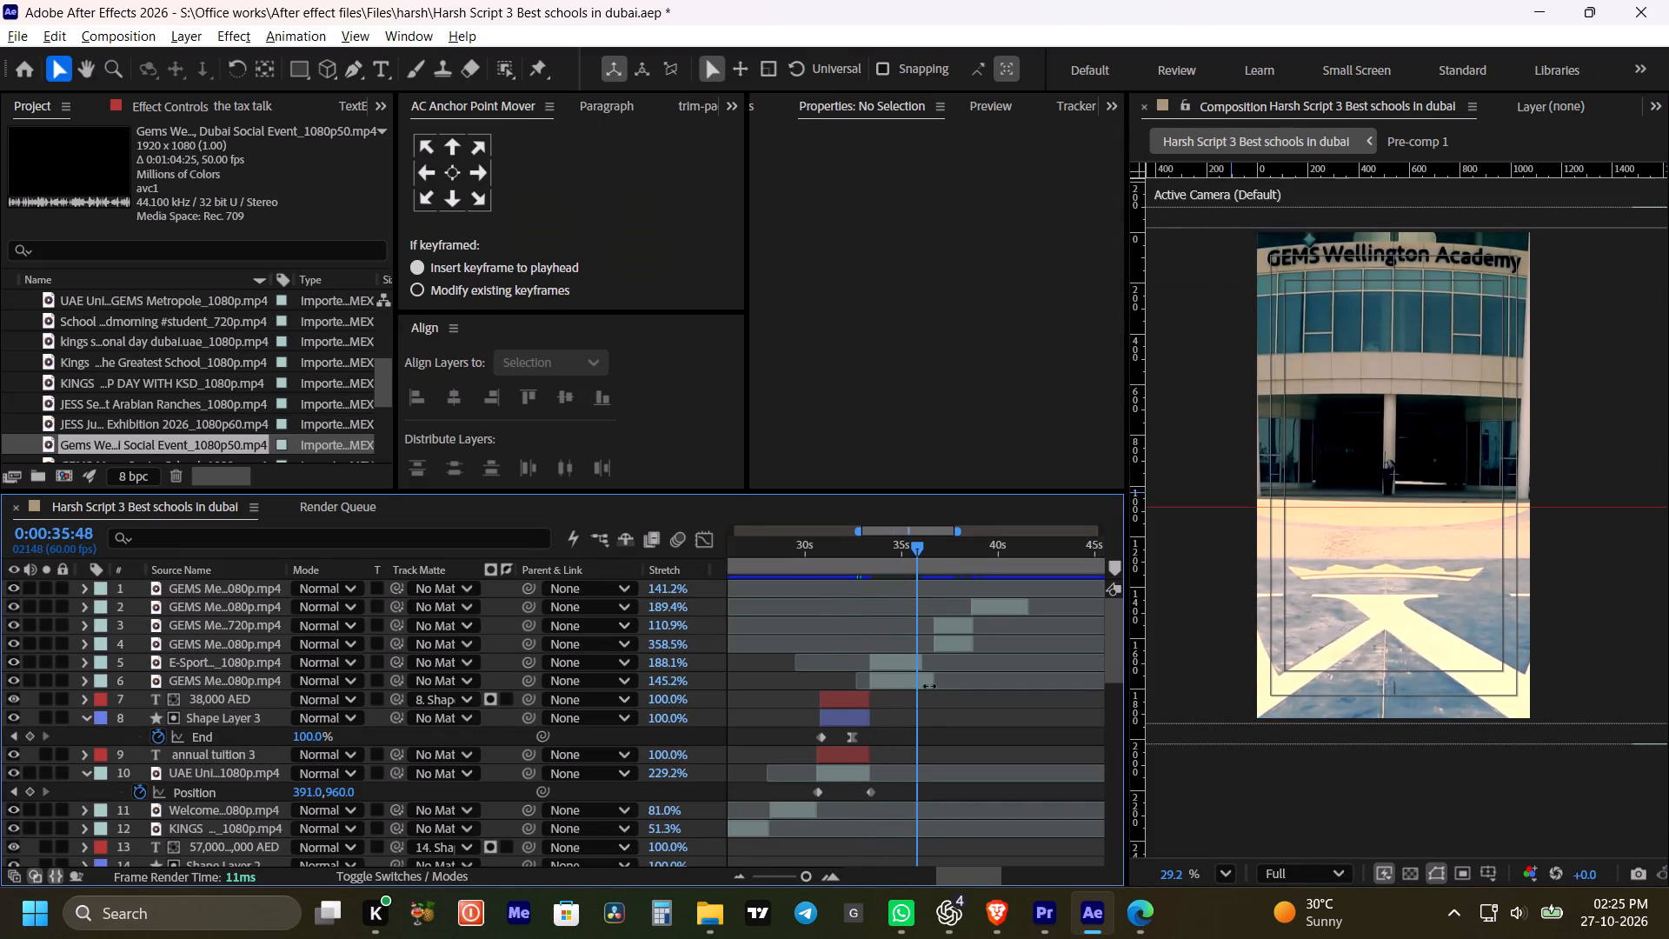
{"action": "key", "text": "space"}
{"action": "key", "text": "space"}
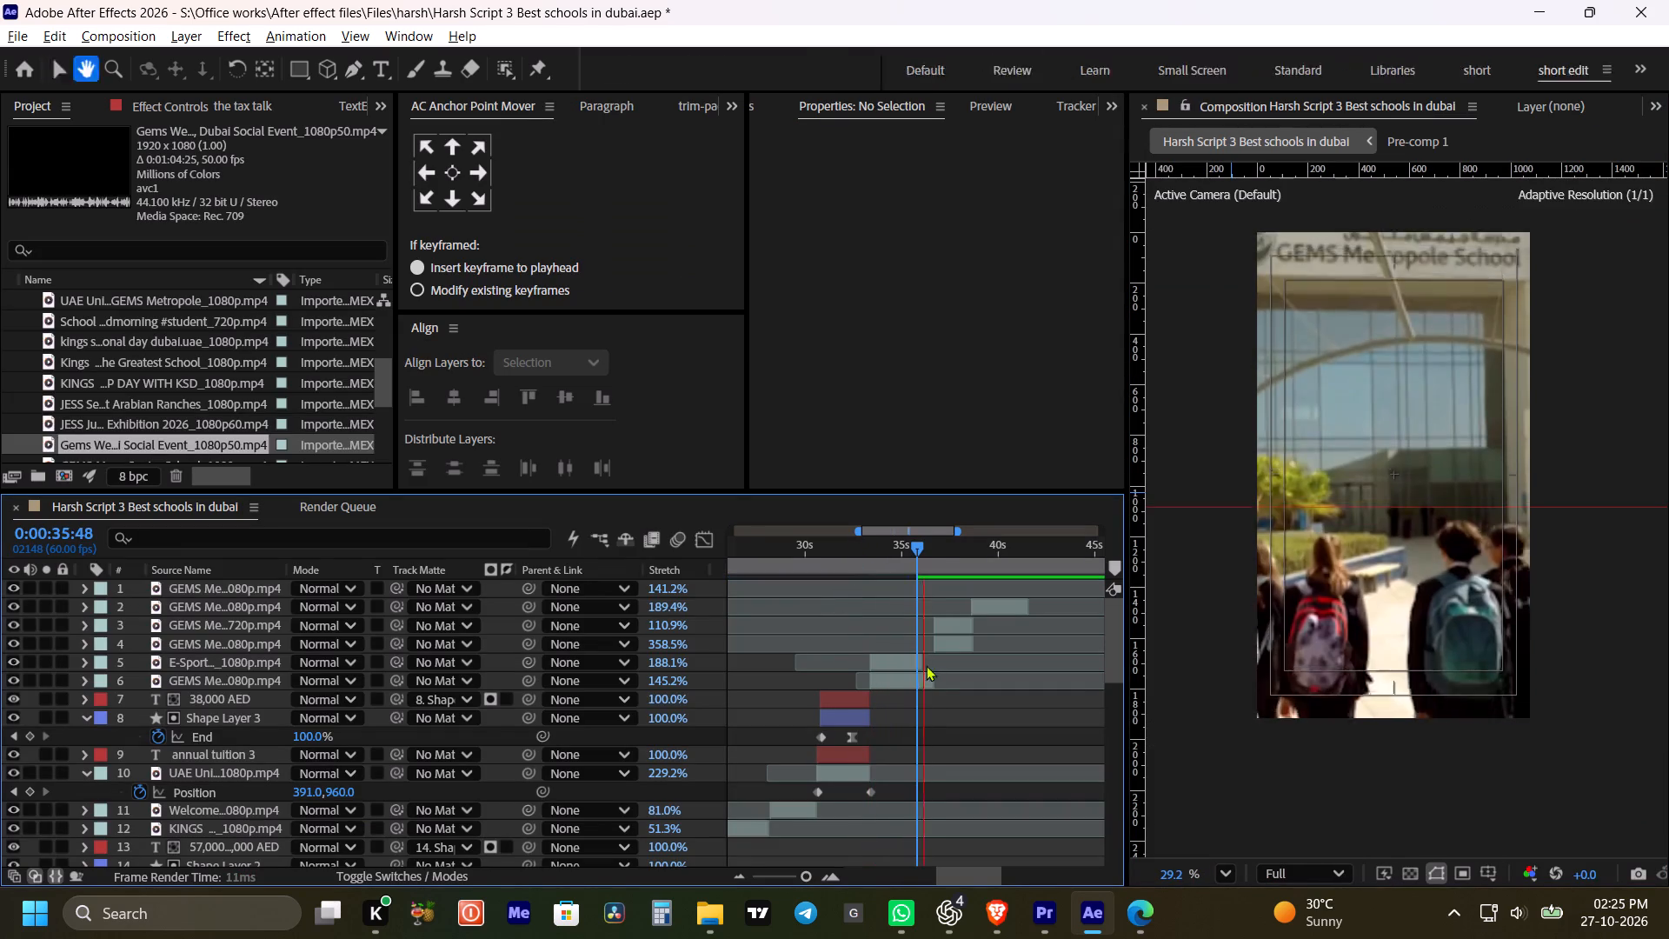
{"action": "left_click", "coordinate": [928, 548], "text": "shift"}
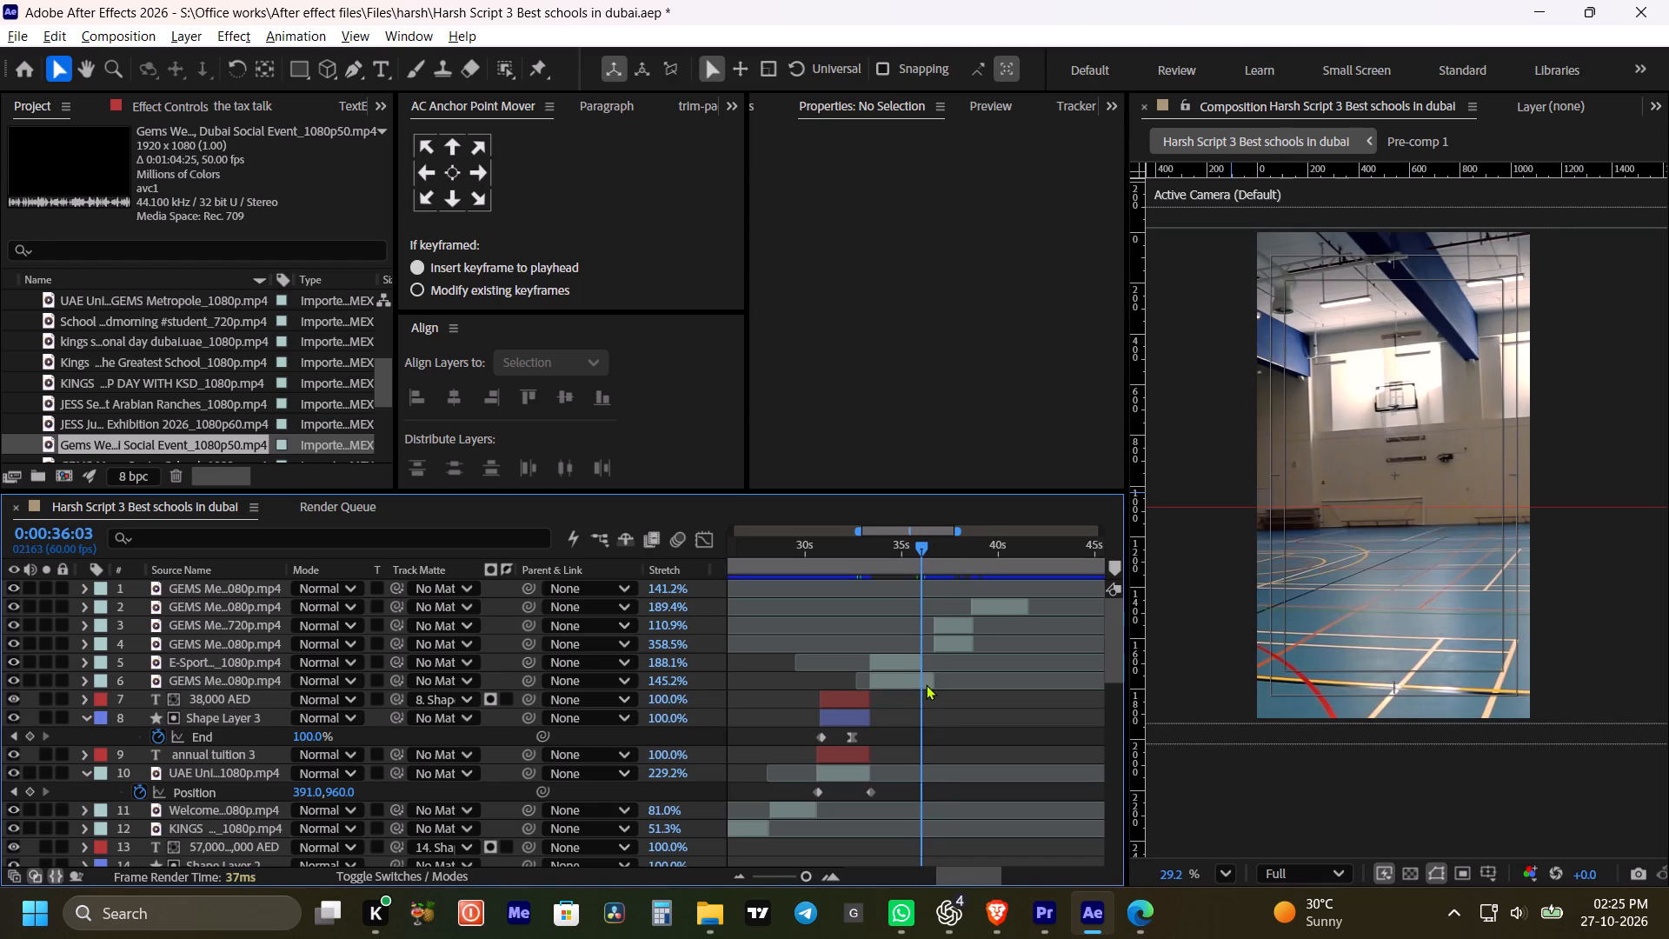
{"action": "left_click", "coordinate": [926, 684]}
{"action": "key", "text": "Delete"}
{"action": "left_click", "coordinate": [947, 640]}
{"action": "left_click", "coordinate": [1011, 613], "text": "shift"}
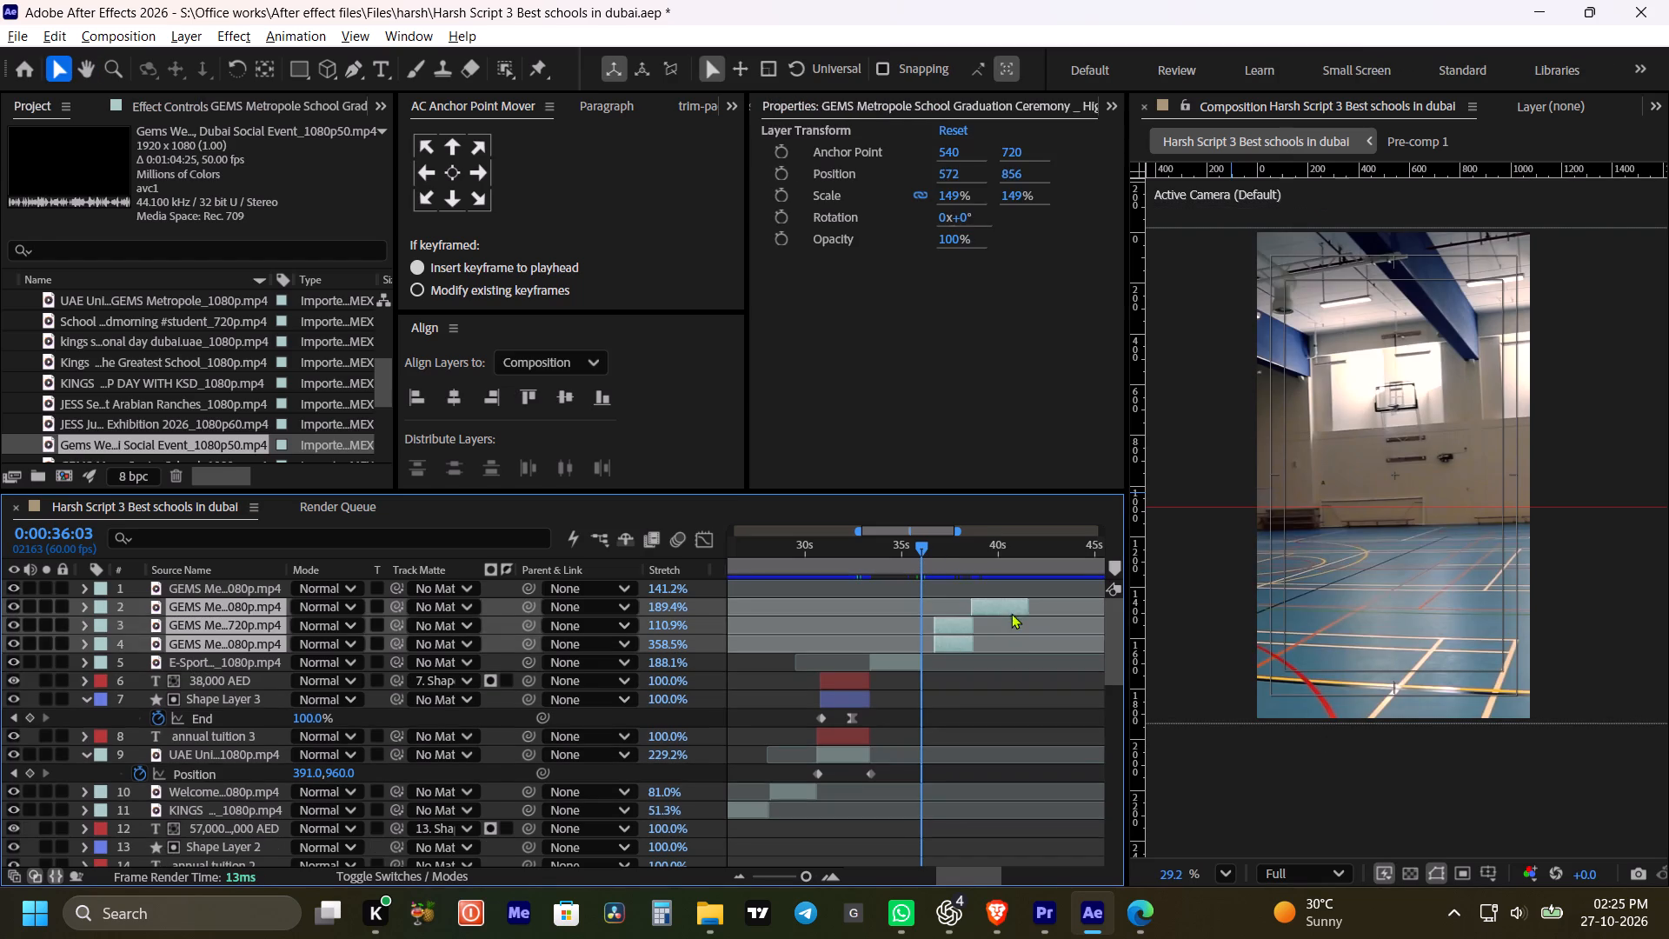
{"action": "key", "text": "Delete"}
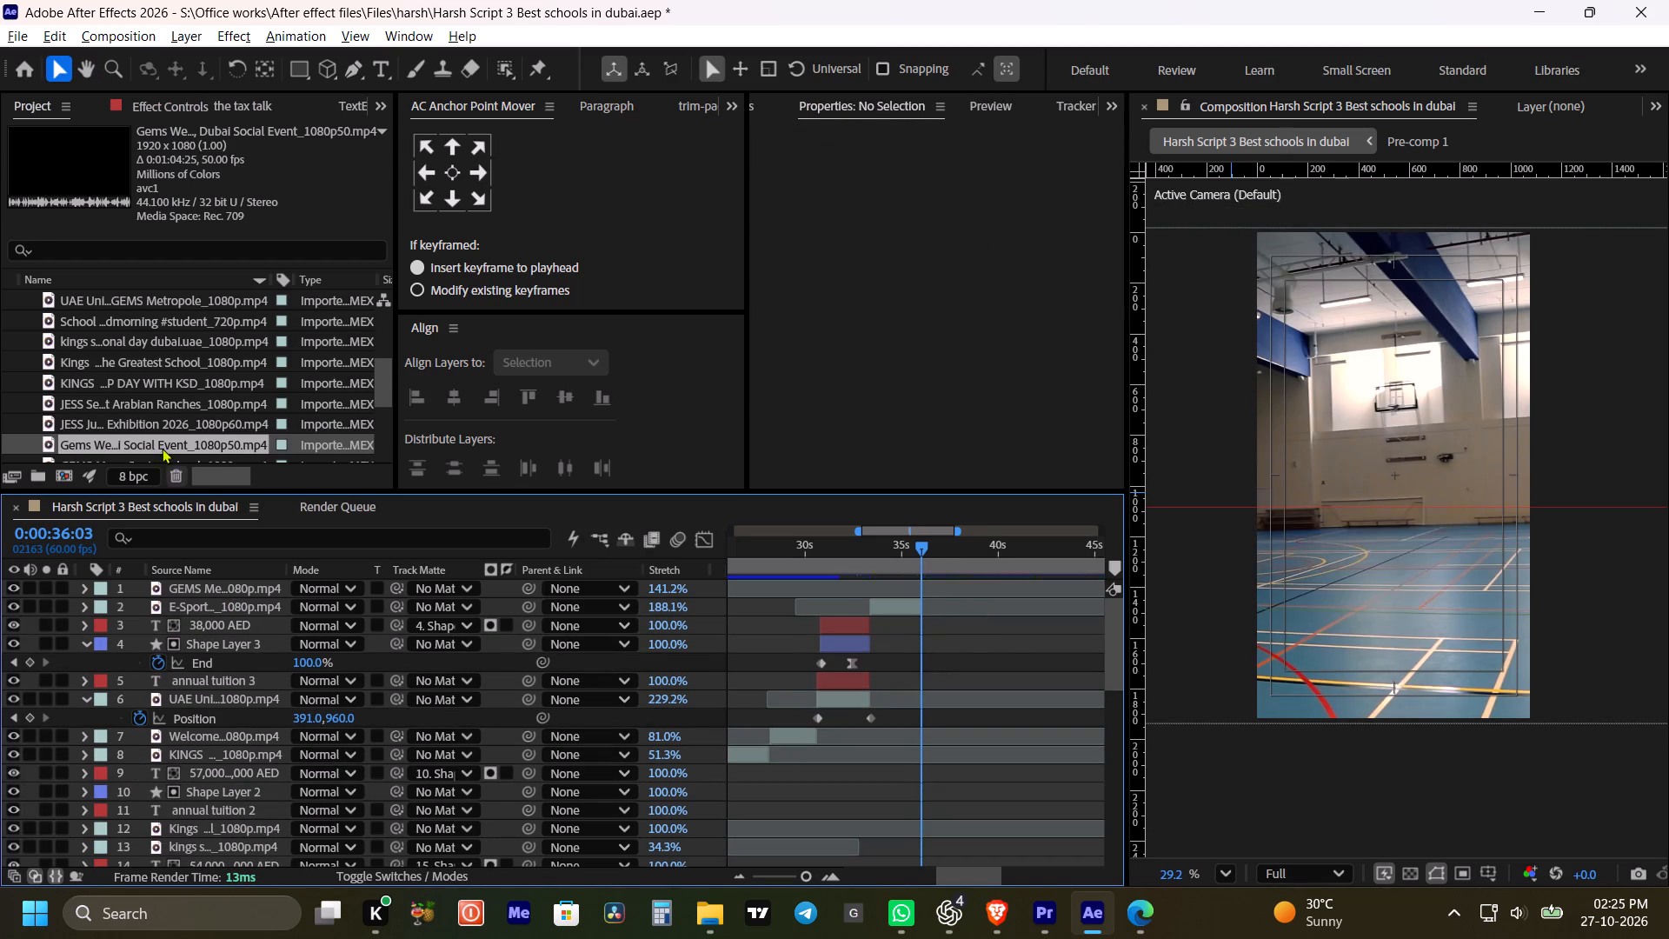
Place the trimmed Social Event clip above the E-Sports layer, starting at 0:00:36:03, and scale it to 183%.
{"action": "left_click_drag", "start_coordinate": [162, 444], "coordinate": [960, 603]}
{"action": "left_click_drag", "start_coordinate": [924, 538], "coordinate": [914, 540], "text": "shift"}
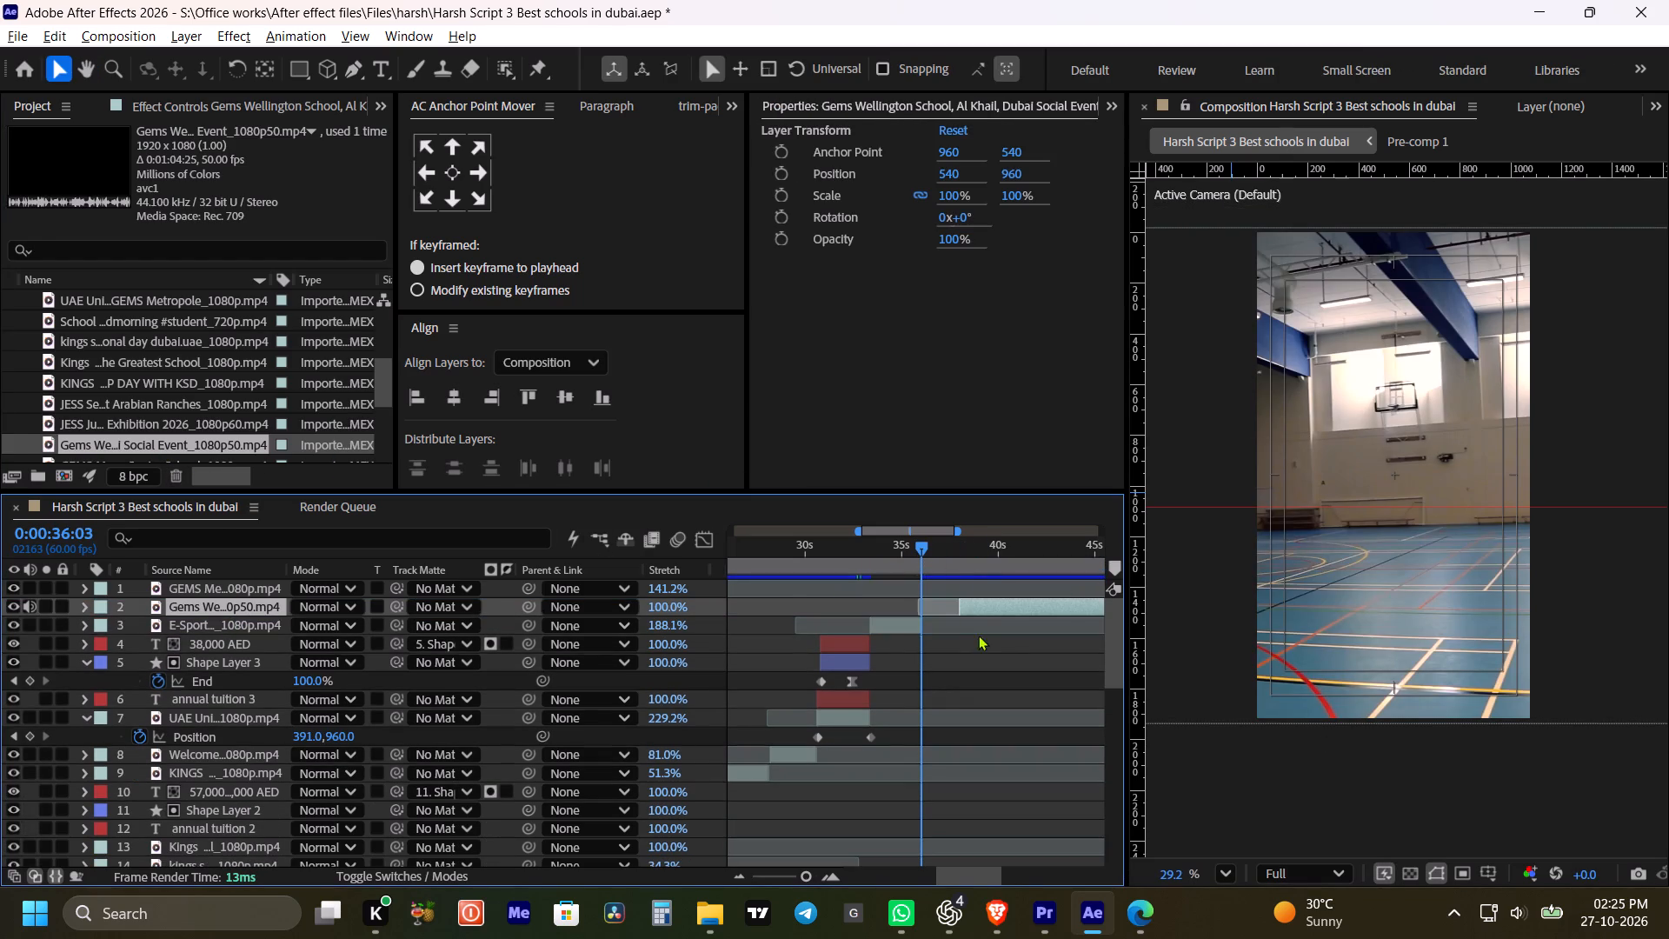
{"action": "left_click", "coordinate": [976, 611]}
{"action": "key", "text": "bracketleft"}
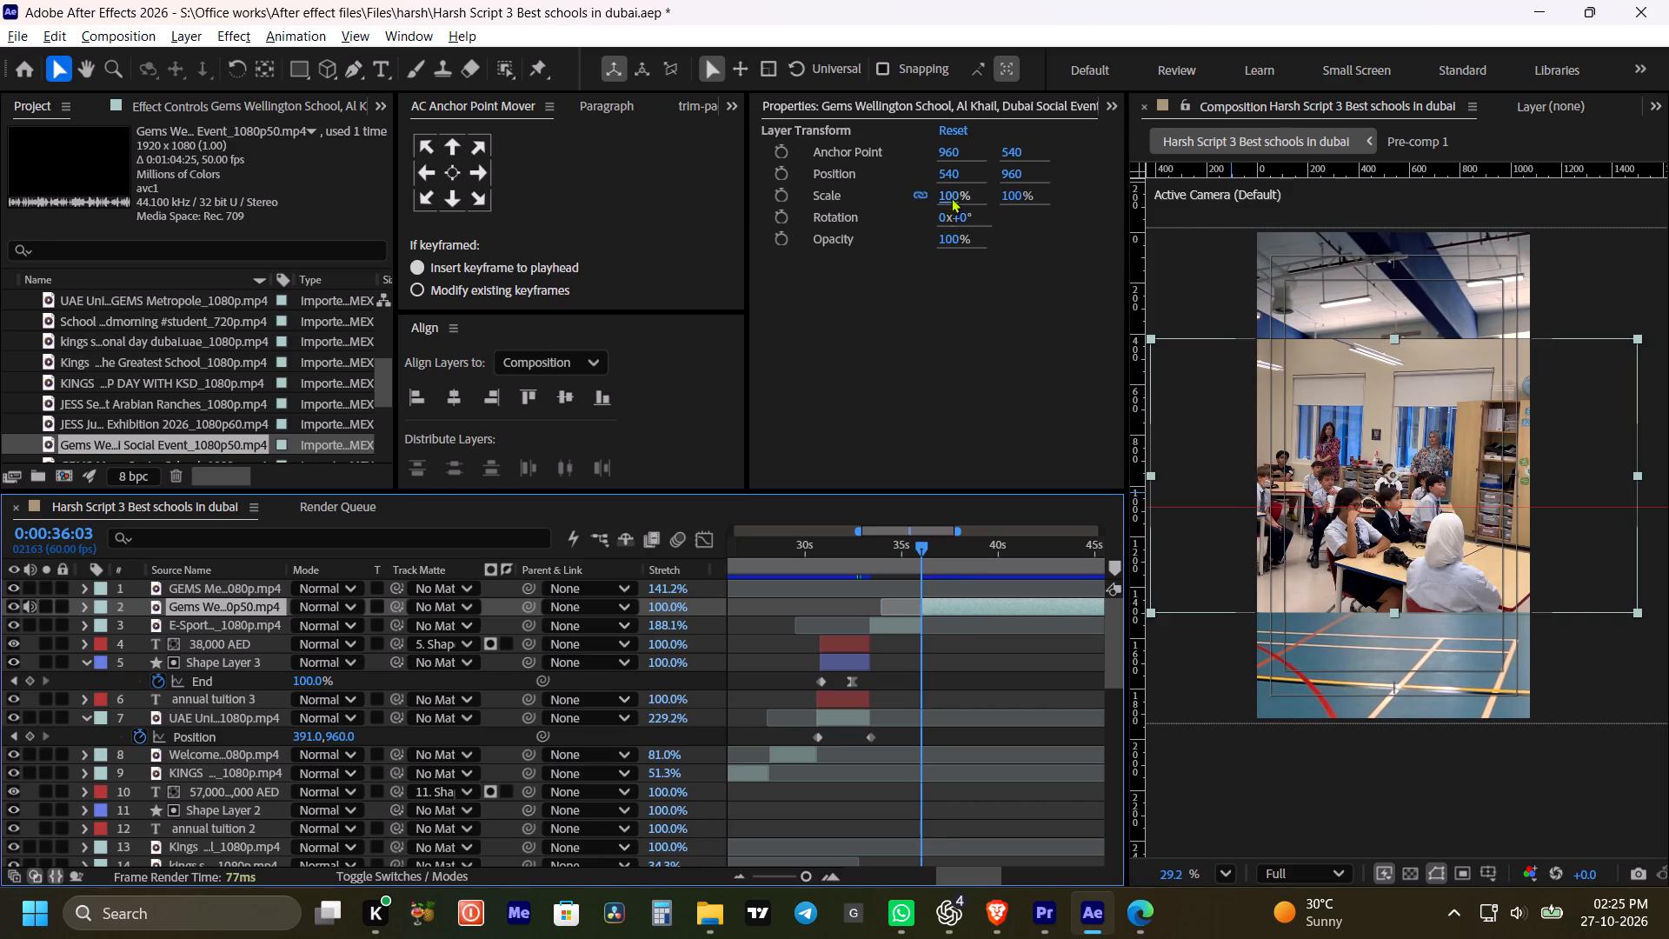
{"action": "left_click_drag", "start_coordinate": [951, 197], "coordinate": [1076, 228]}
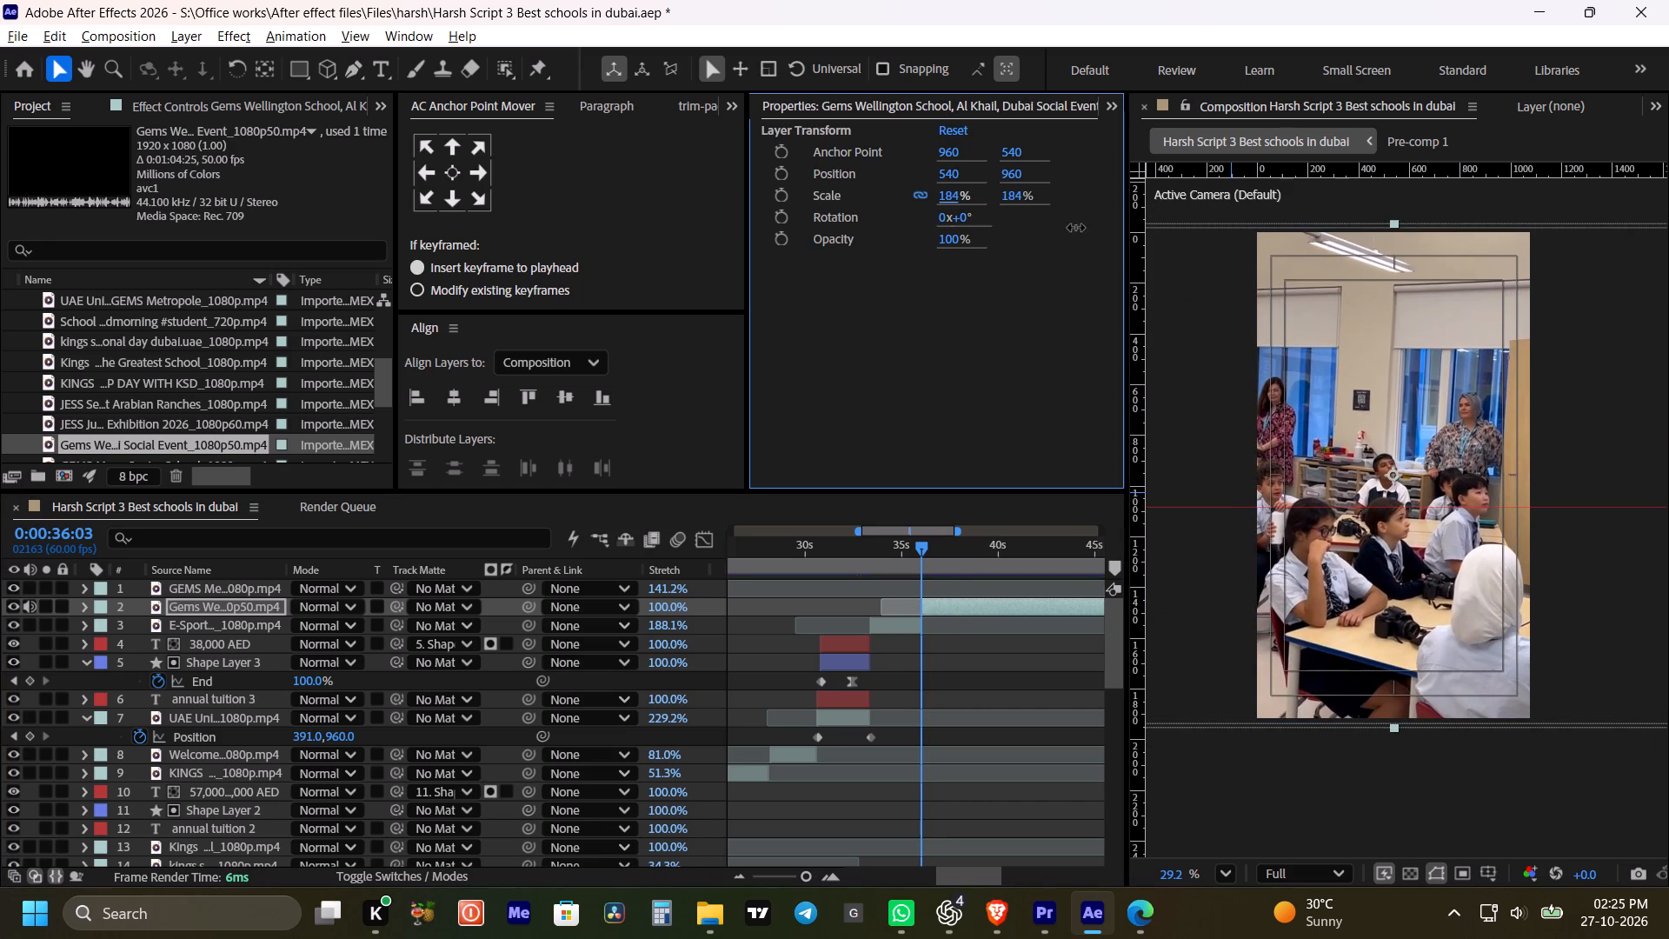
{"action": "left_click_drag", "start_coordinate": [1076, 228], "coordinate": [1073, 229]}
Mute the Social Event layer's audio and play through the cut from the E-Sports clip.
{"action": "left_click", "coordinate": [903, 549]}
{"action": "key", "text": "space"}
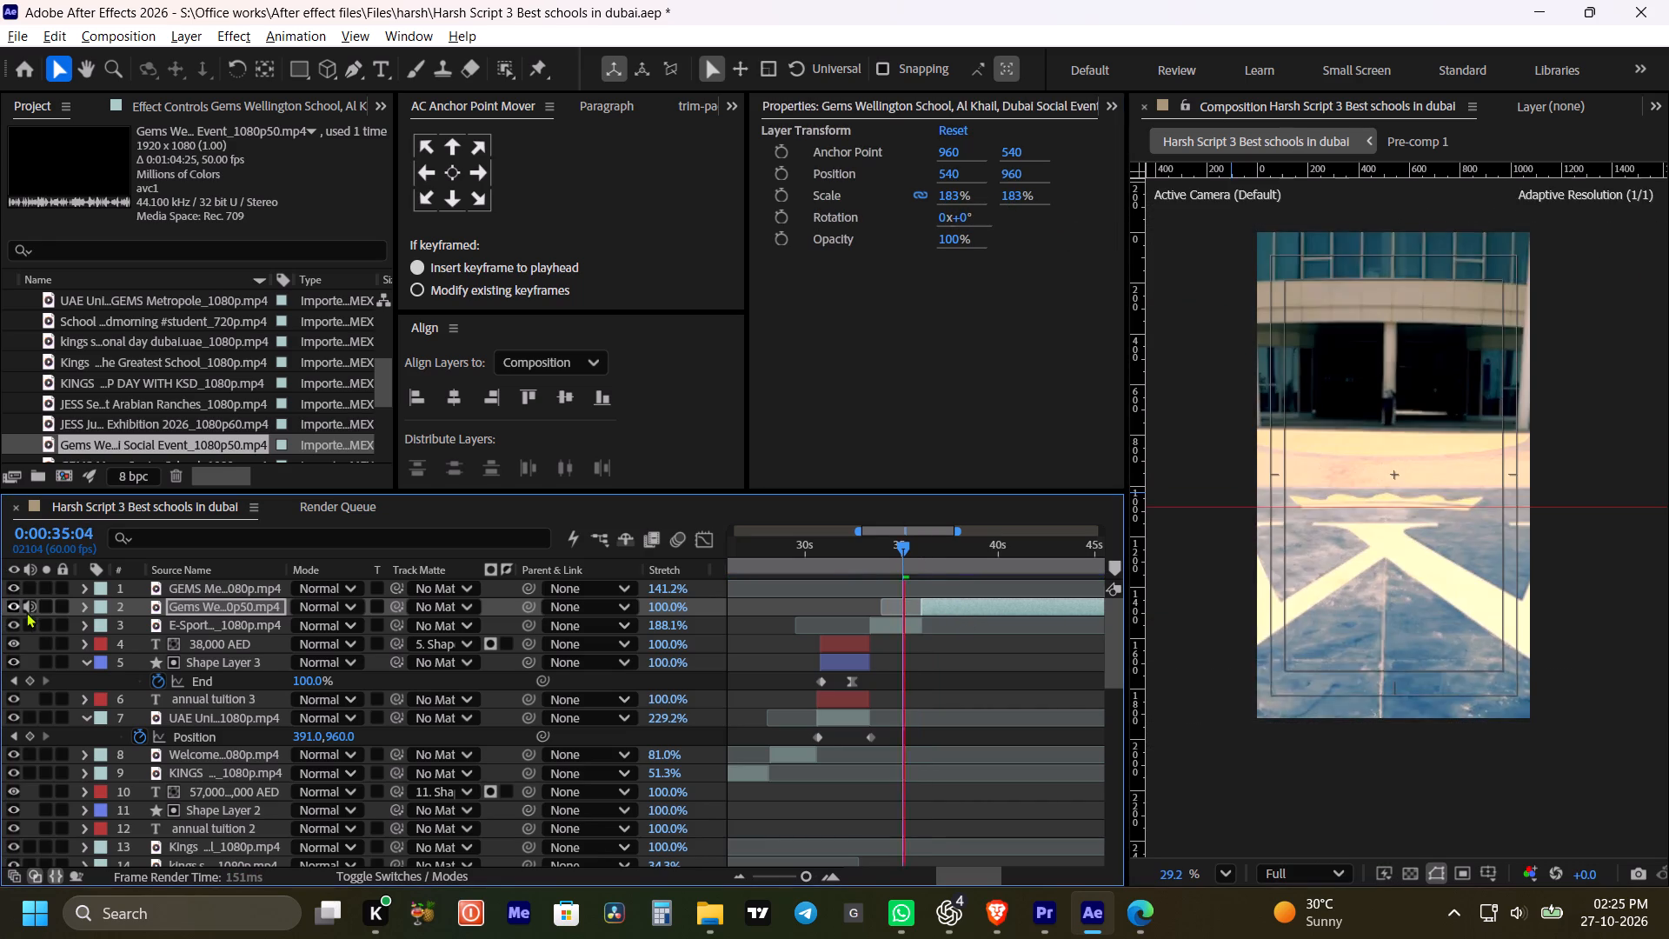
{"action": "key", "text": "space"}
{"action": "left_click", "coordinate": [30, 606]}
{"action": "key", "text": "space"}
{"action": "scroll", "coordinate": [926, 634], "scroll_direction": "down", "scroll_amount": 1, "text": "alt"}
{"action": "key", "text": "space"}
{"action": "left_click_drag", "start_coordinate": [1009, 672], "coordinate": [989, 674]}
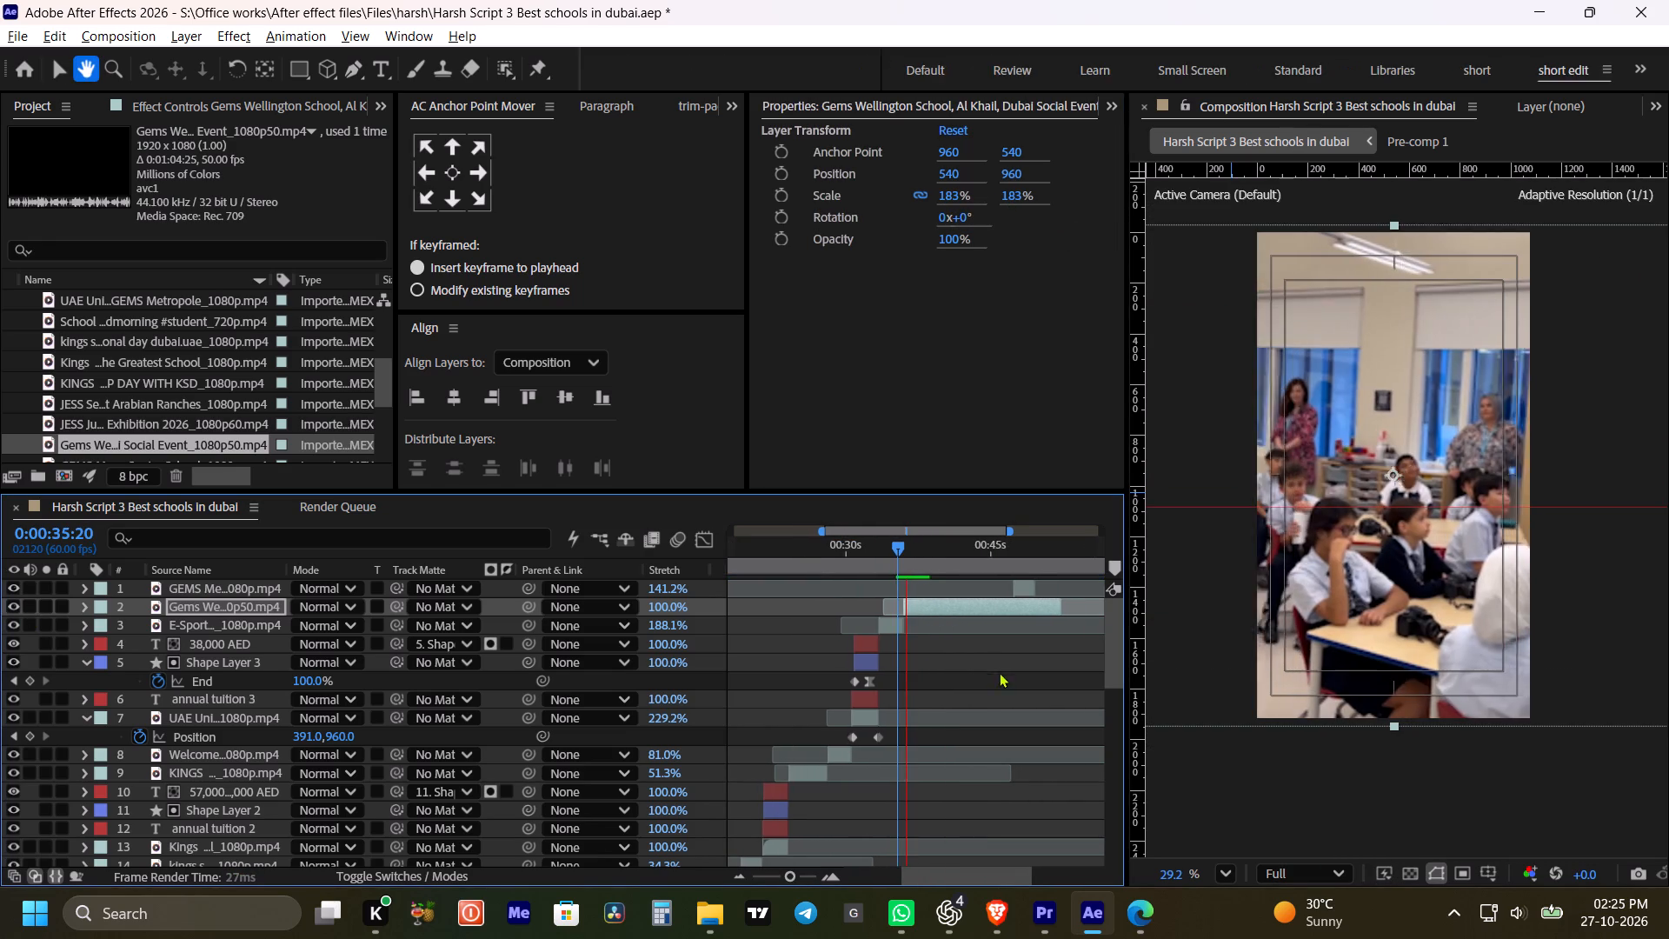
{"action": "key", "text": "space"}
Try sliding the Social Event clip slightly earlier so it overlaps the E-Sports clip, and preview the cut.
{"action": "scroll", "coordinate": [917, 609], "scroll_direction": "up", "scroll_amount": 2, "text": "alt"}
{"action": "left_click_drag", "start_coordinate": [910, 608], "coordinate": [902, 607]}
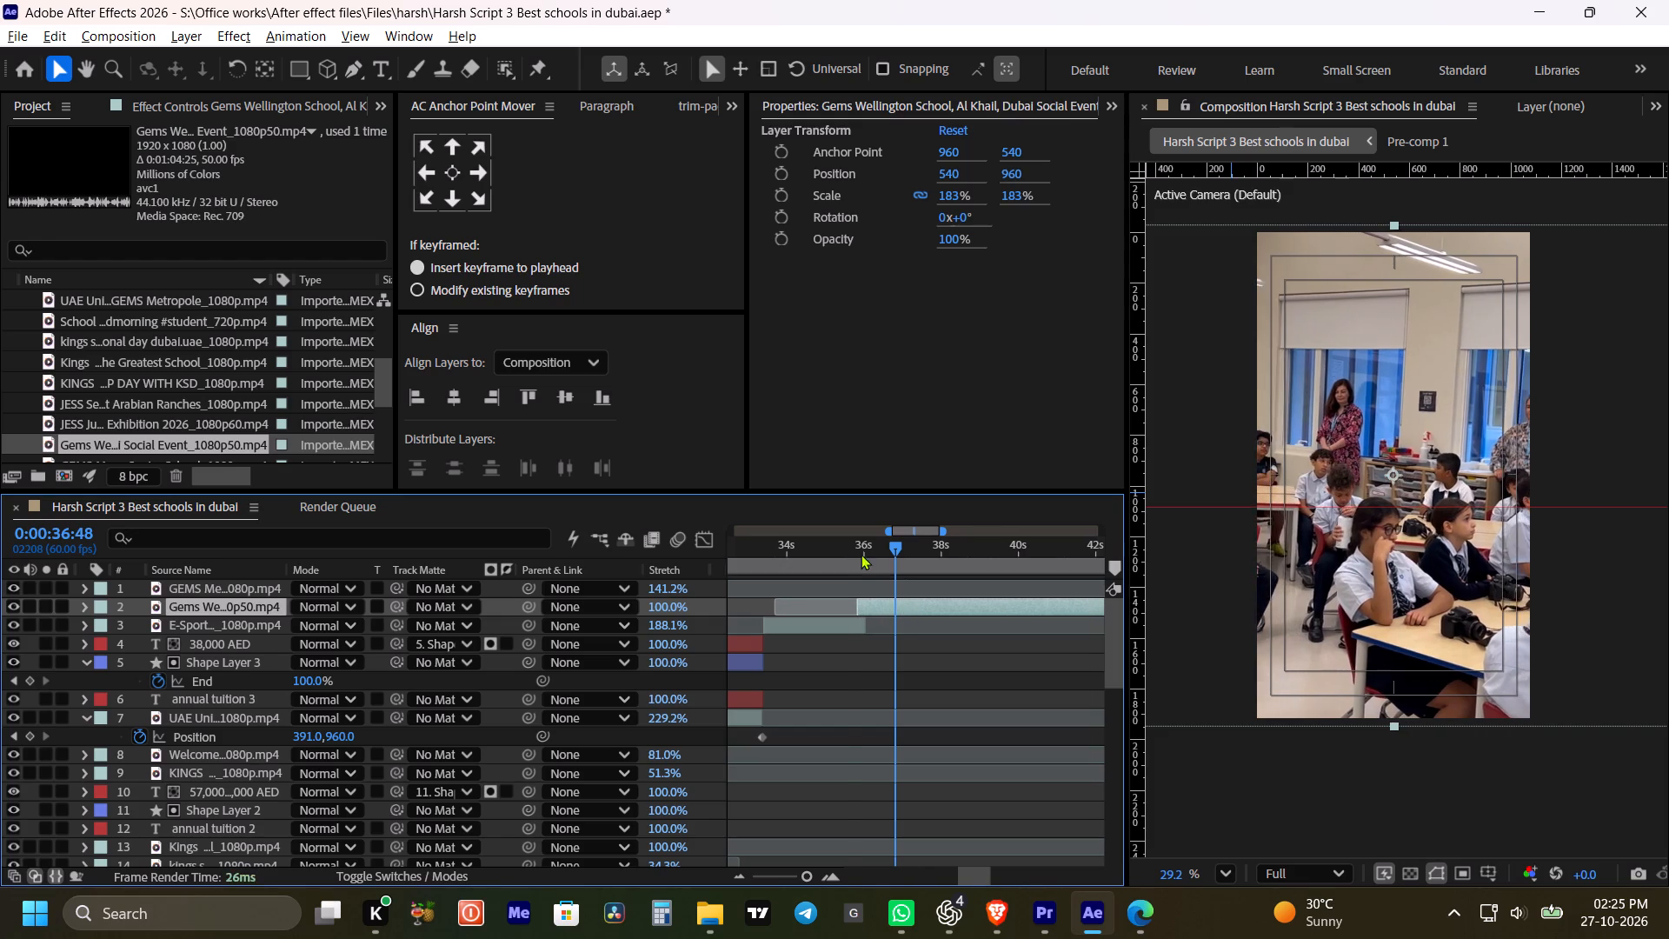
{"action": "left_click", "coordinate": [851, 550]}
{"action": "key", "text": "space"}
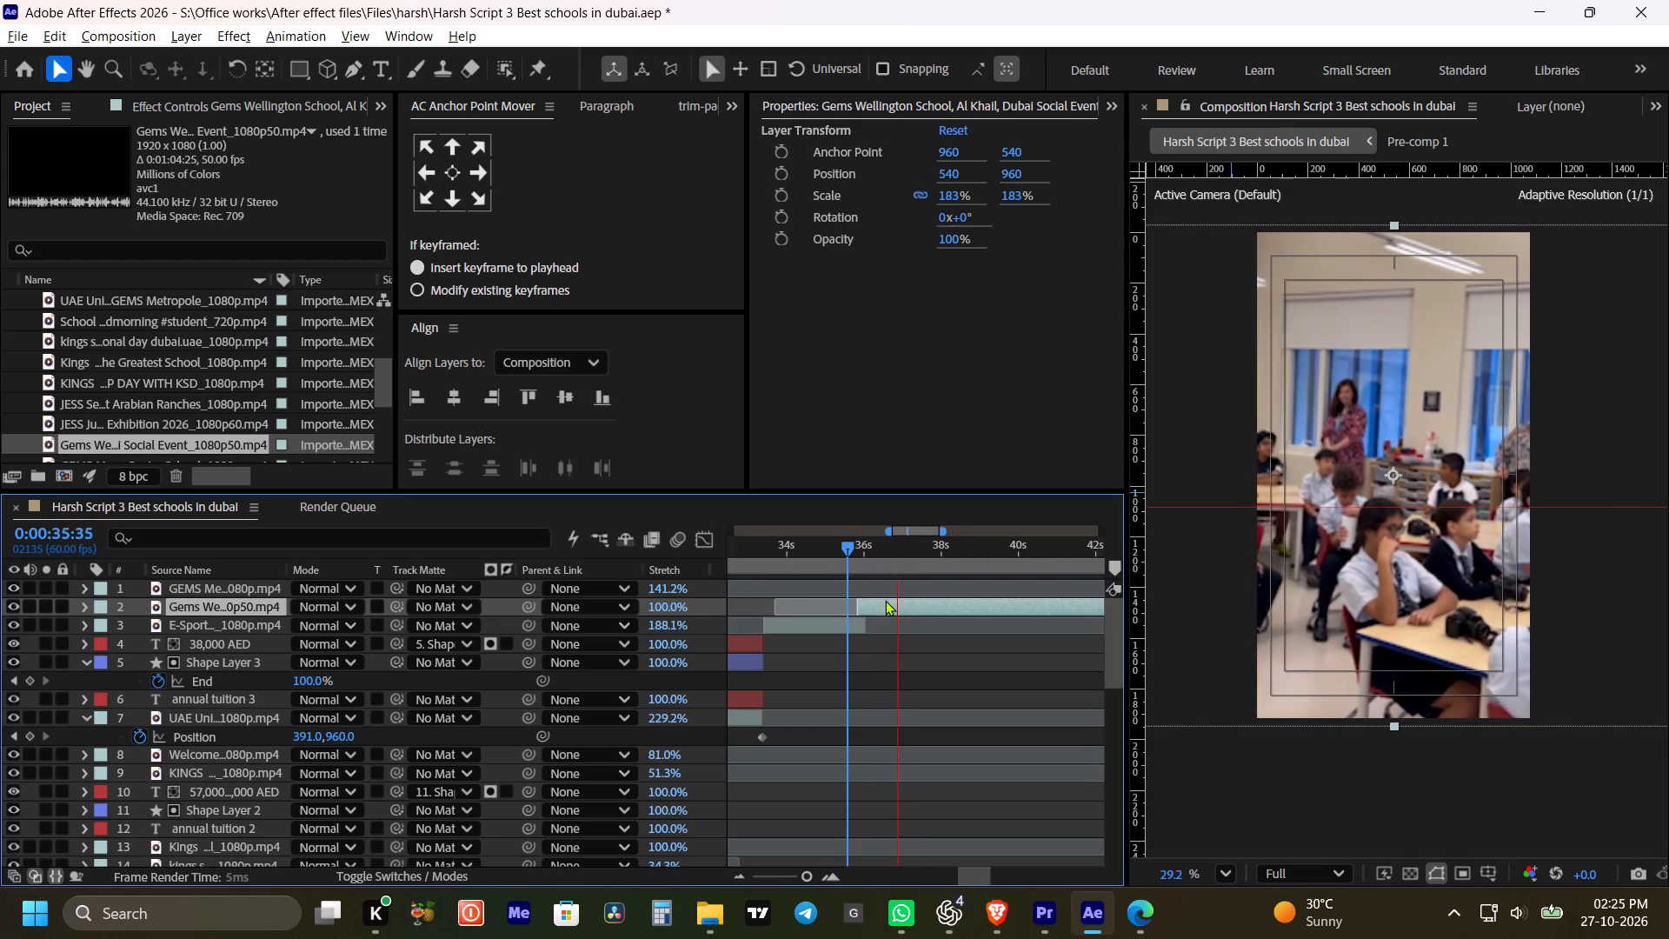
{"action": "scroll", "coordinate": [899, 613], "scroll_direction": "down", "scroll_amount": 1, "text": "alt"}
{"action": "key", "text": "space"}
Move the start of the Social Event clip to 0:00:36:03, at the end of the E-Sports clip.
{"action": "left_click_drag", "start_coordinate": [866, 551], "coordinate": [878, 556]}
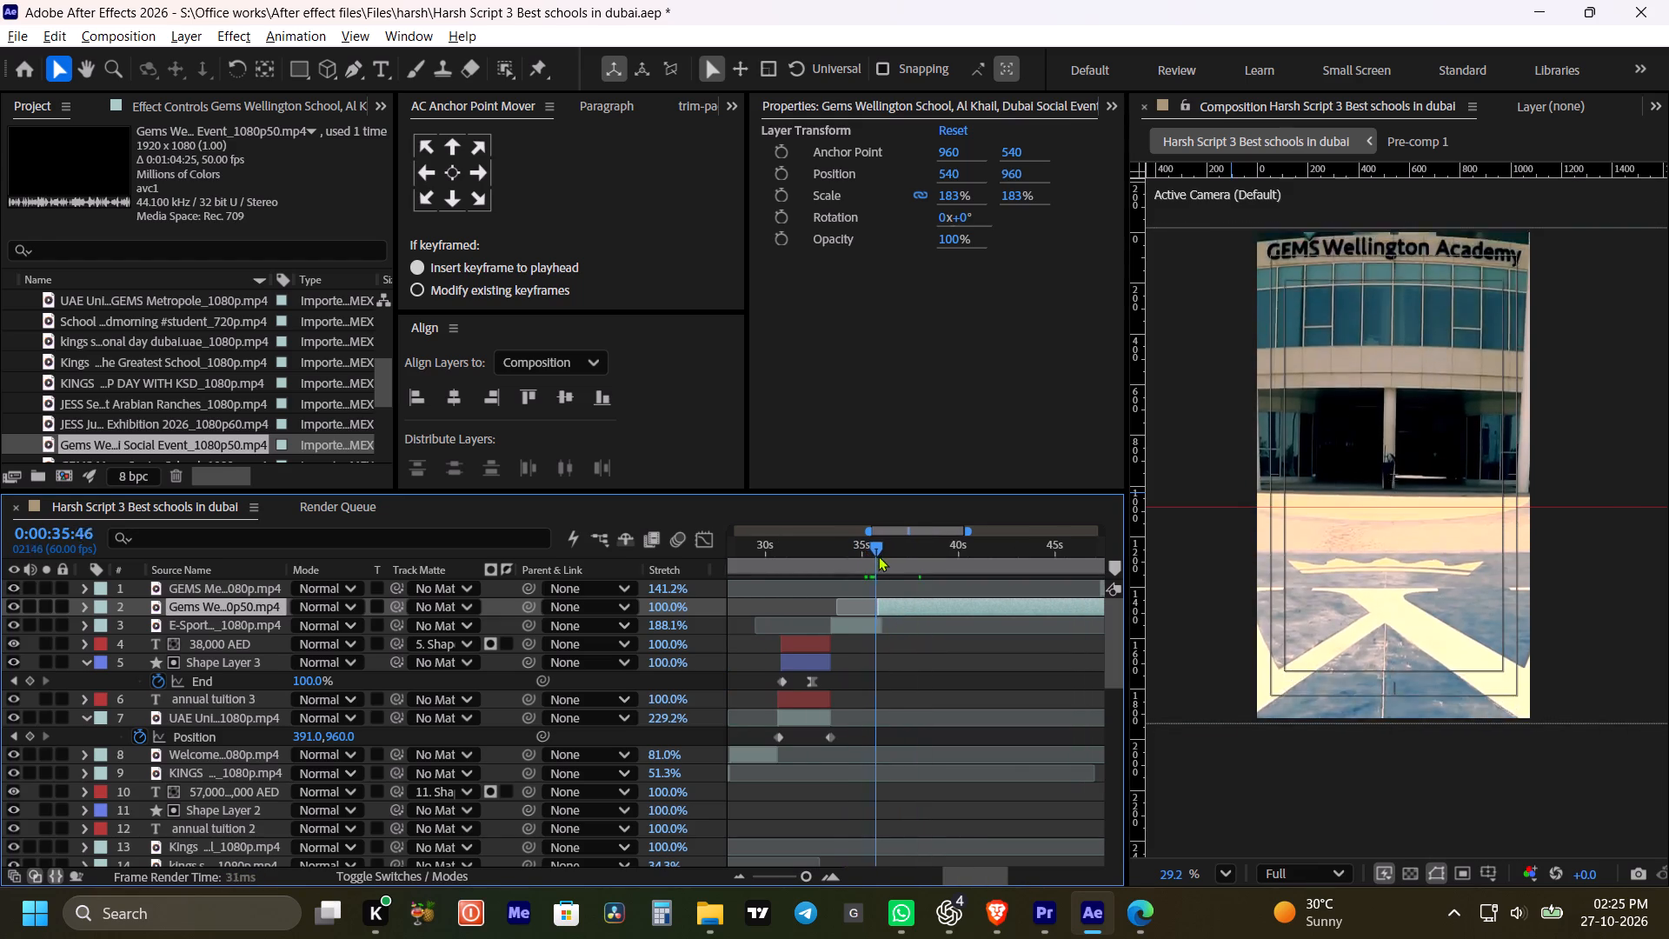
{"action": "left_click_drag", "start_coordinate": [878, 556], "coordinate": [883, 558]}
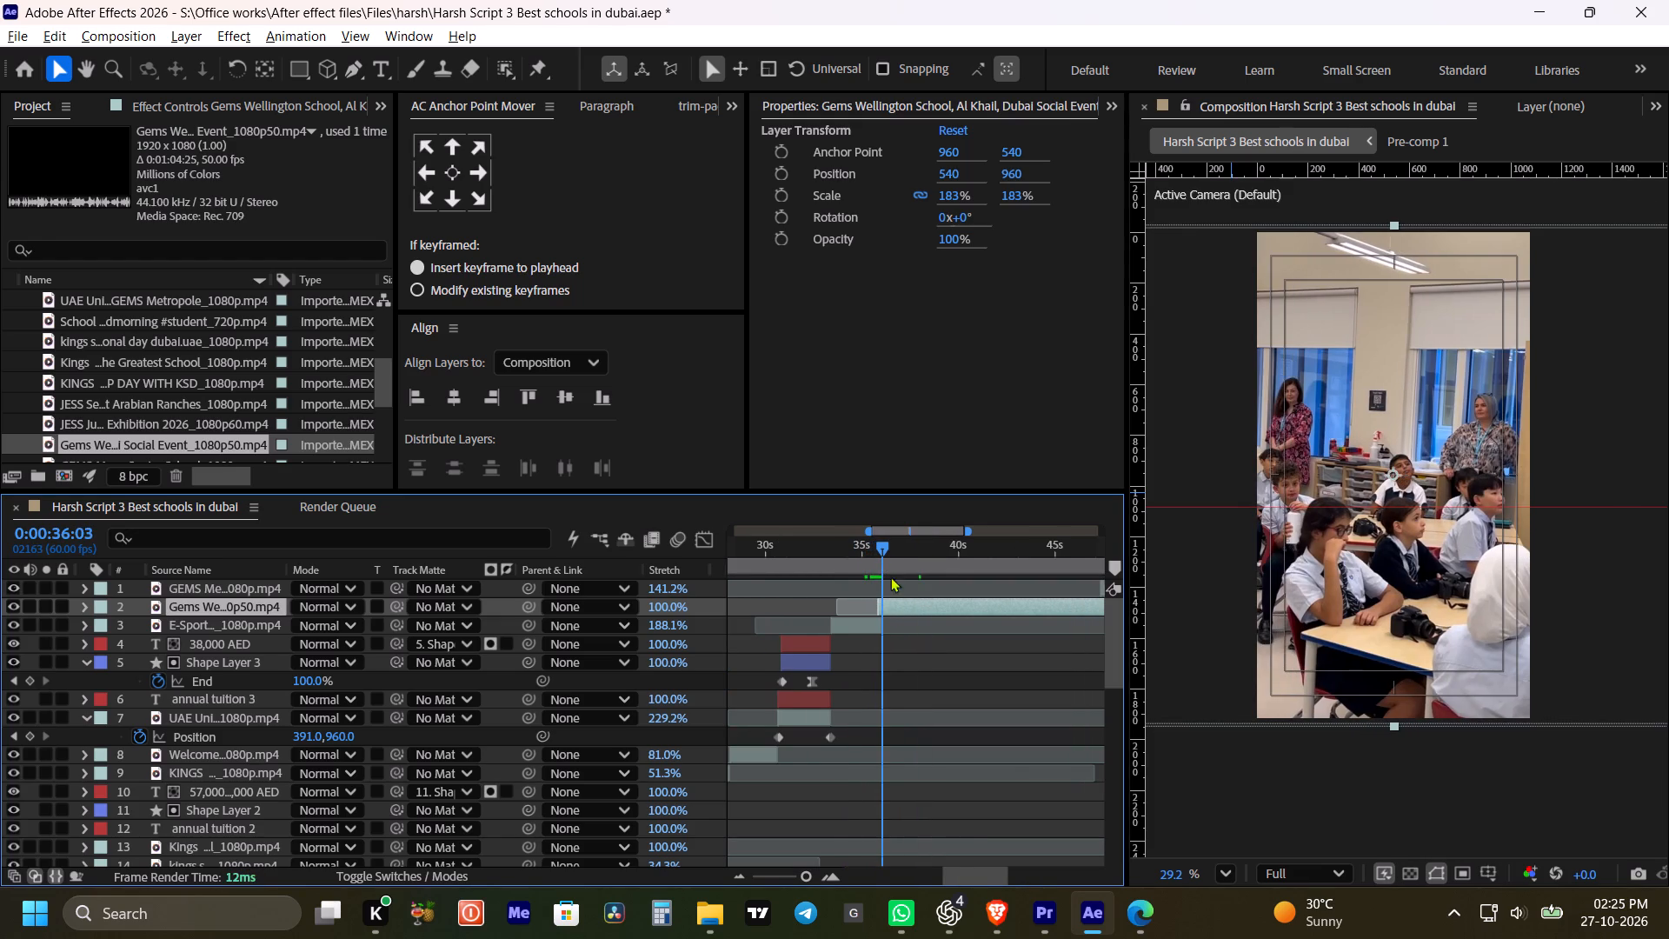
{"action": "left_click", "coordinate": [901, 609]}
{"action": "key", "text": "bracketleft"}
Preview the cut and trim the end of the E-Sports clip at 0:00:36:01.
{"action": "left_click", "coordinate": [868, 551]}
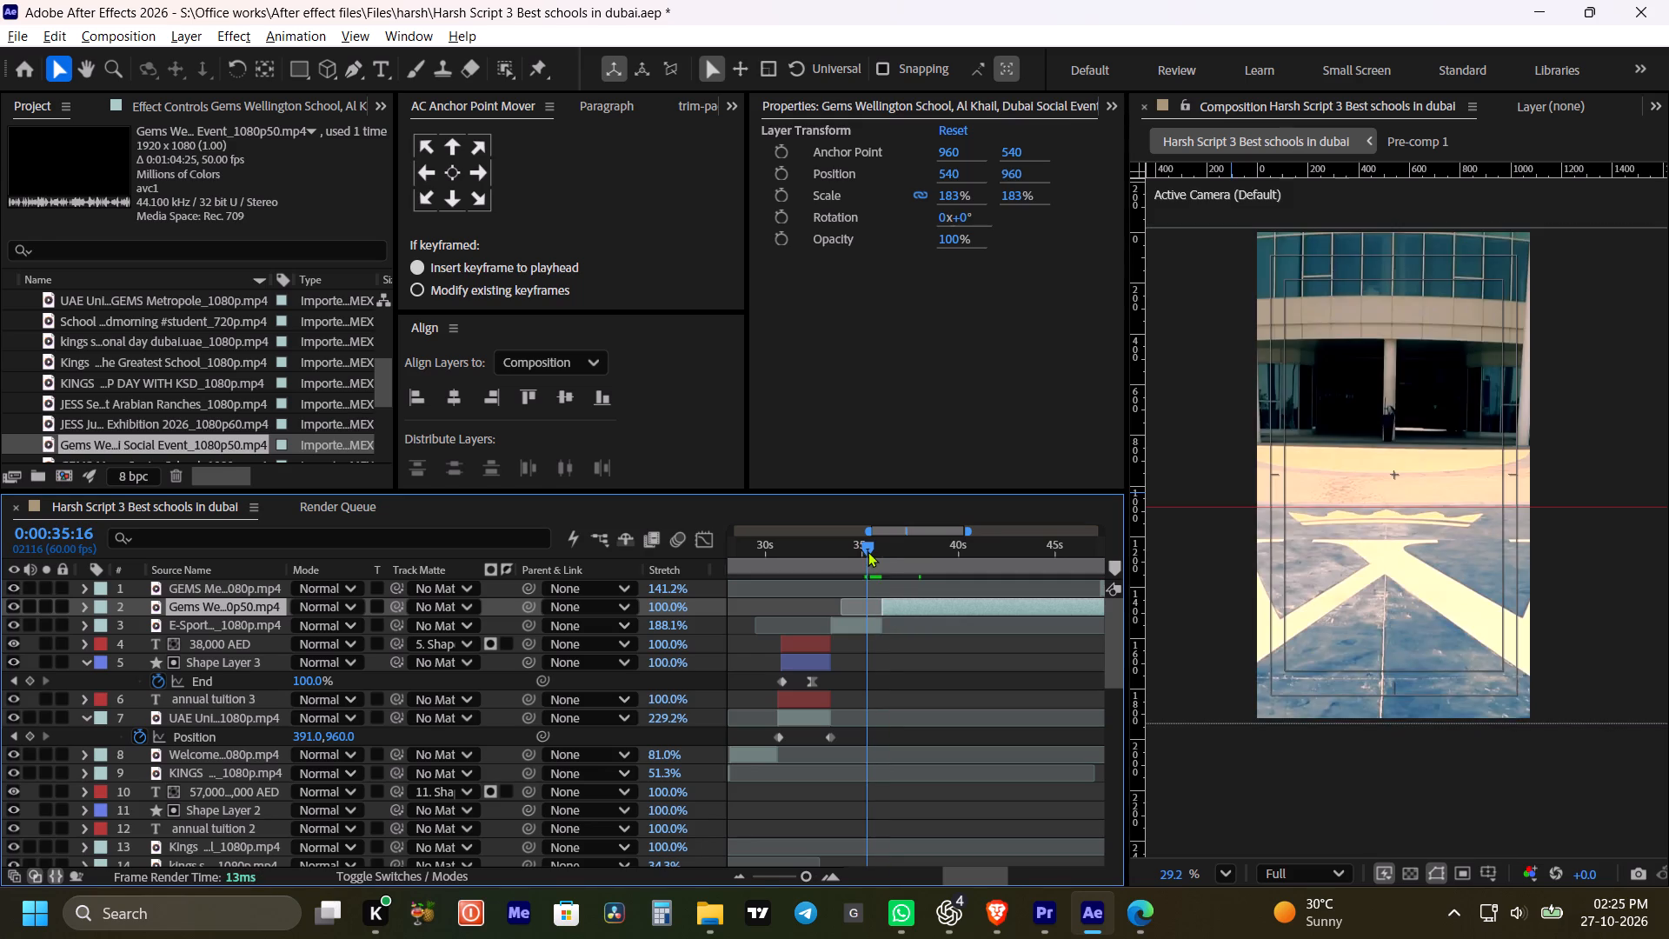
{"action": "key", "text": "space"}
{"action": "key", "text": "space"}
{"action": "key", "text": "space"}
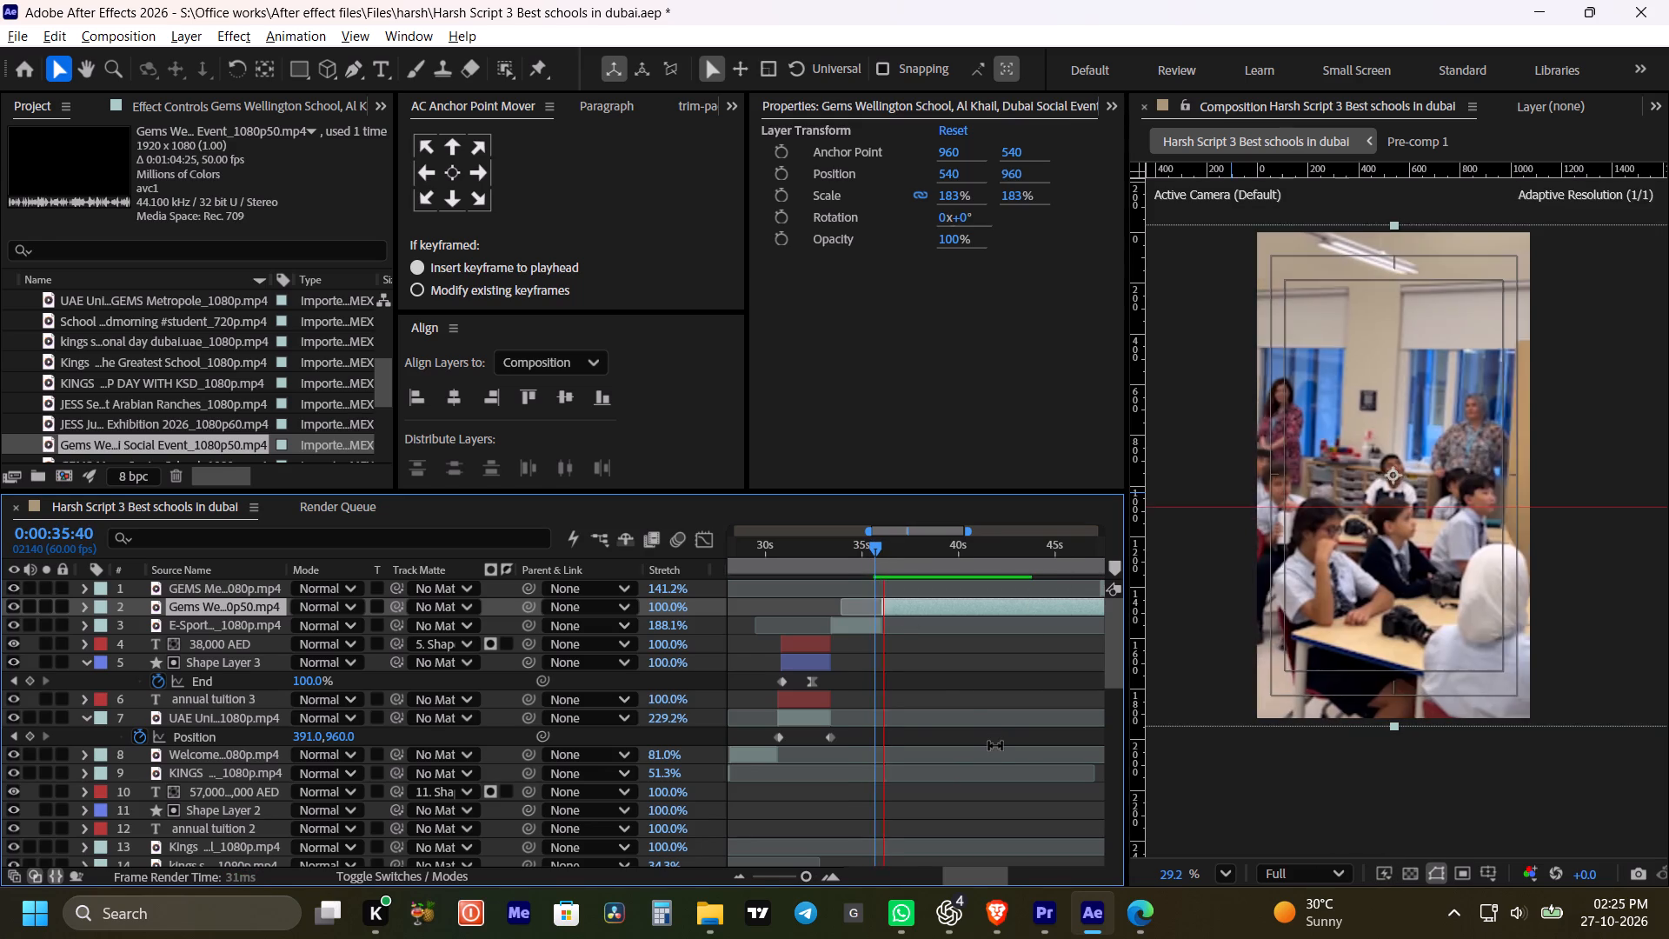
{"action": "key", "text": "space"}
{"action": "left_click", "coordinate": [897, 549], "text": "shift"}
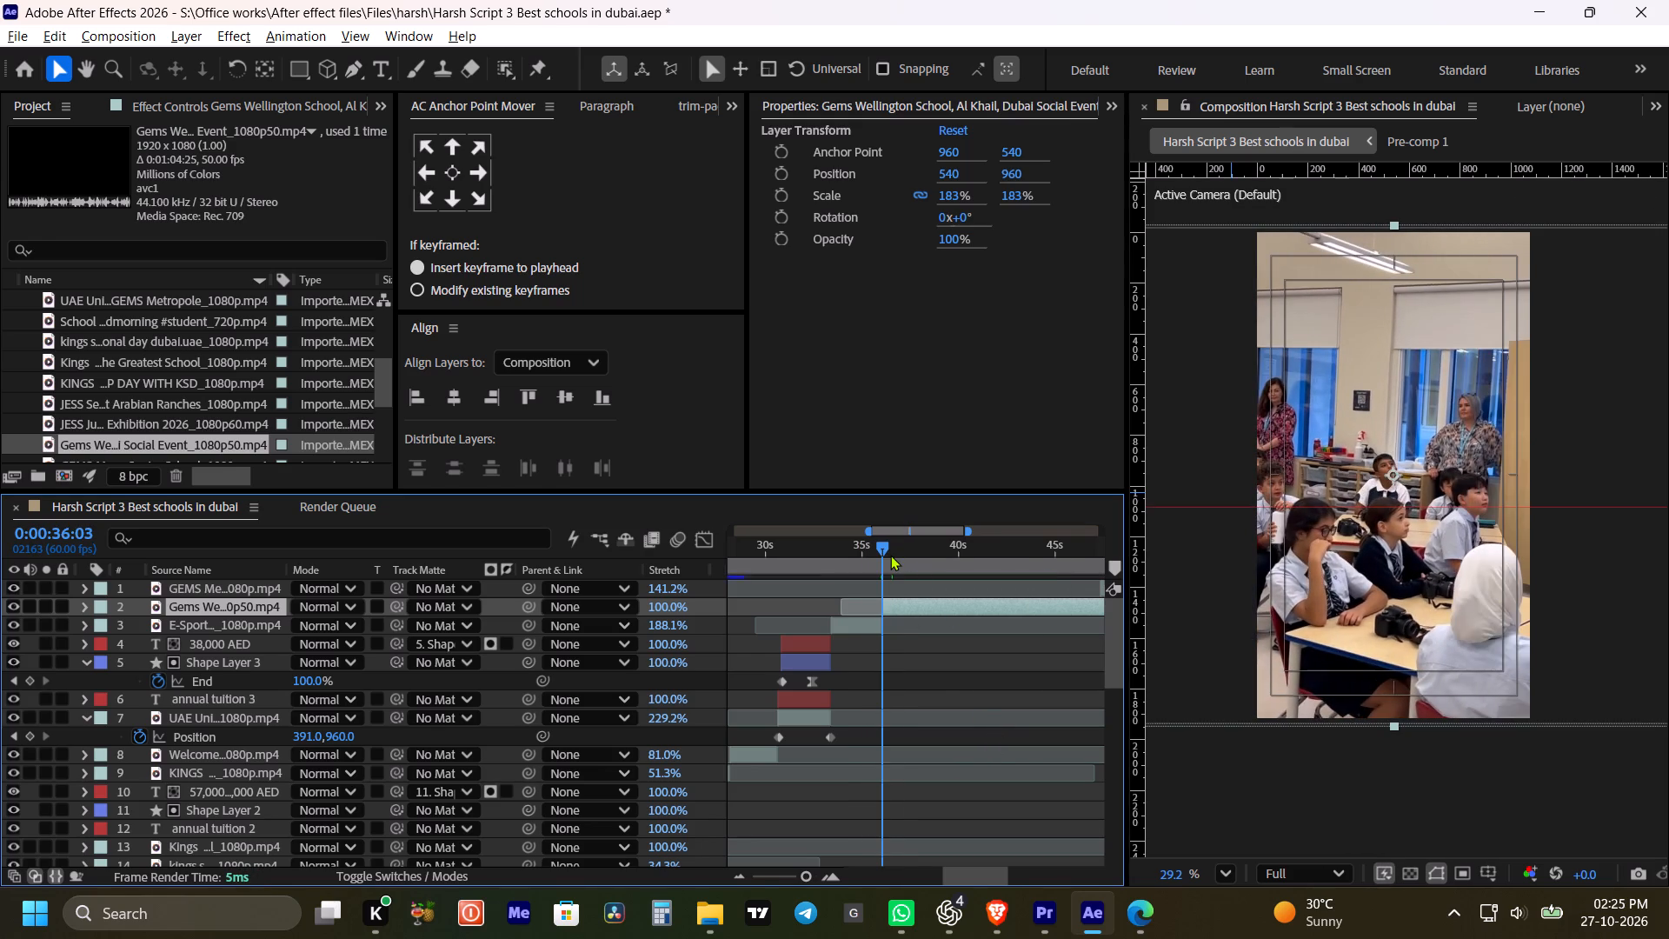
{"action": "key", "text": "ctrl+Left"}
{"action": "key", "text": "ctrl+Left"}
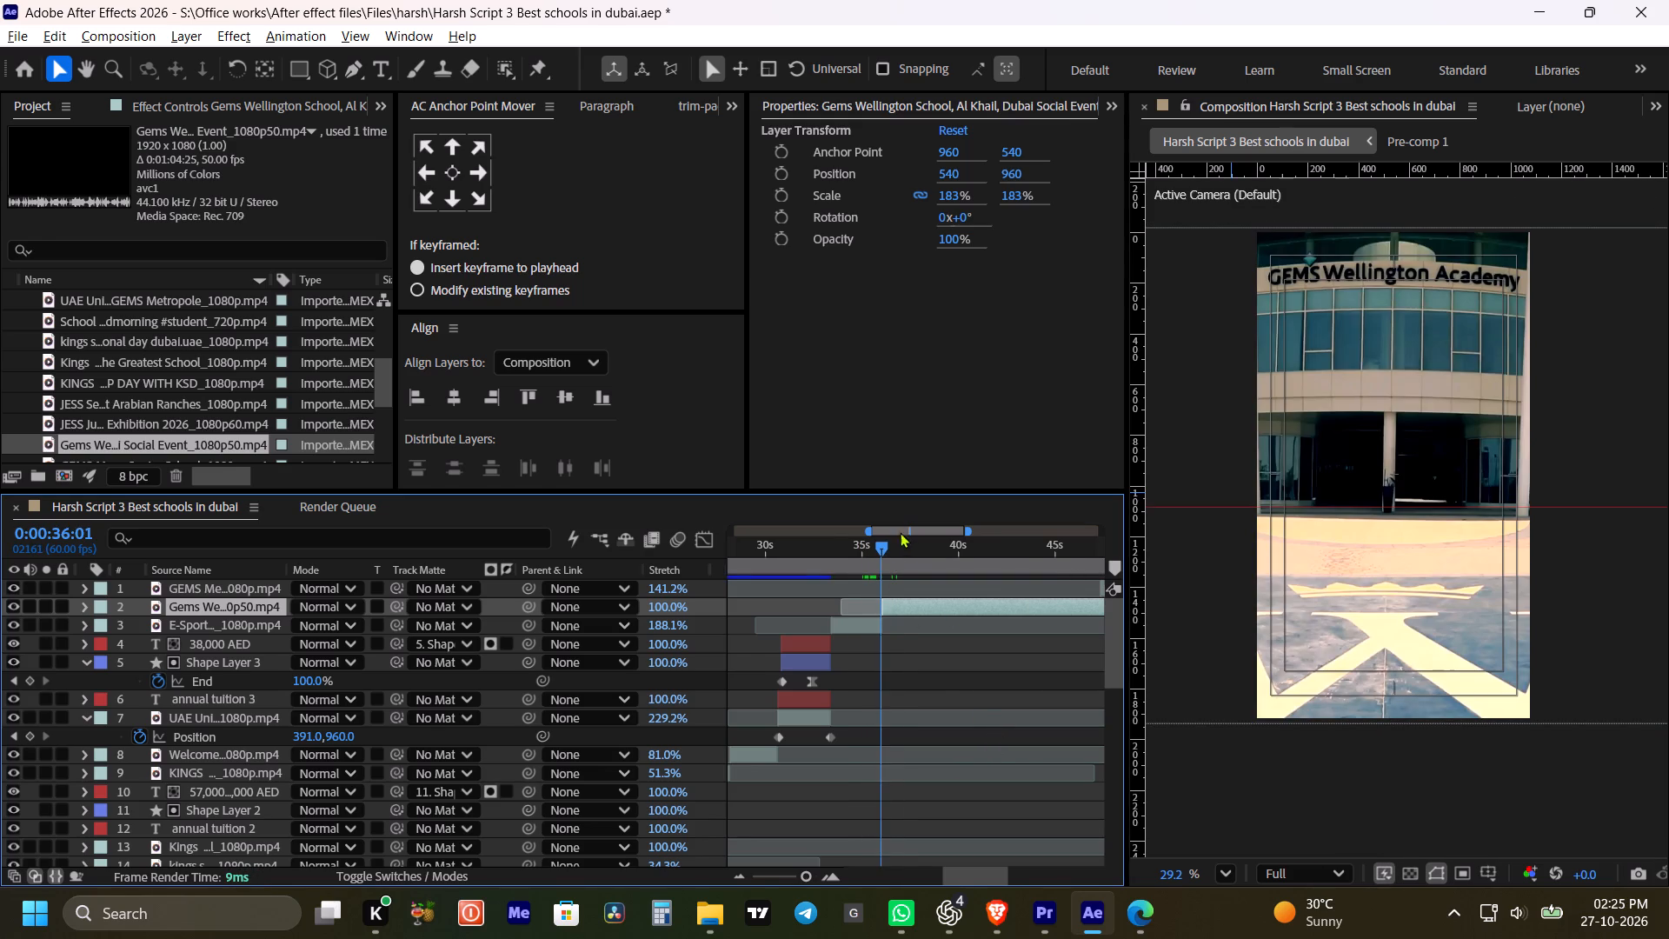
{"action": "scroll", "coordinate": [892, 612], "scroll_direction": "up", "scroll_amount": 2, "text": "alt"}
{"action": "scroll", "coordinate": [822, 626], "scroll_direction": "up", "scroll_amount": 2, "text": "alt"}
{"action": "left_click", "coordinate": [911, 623]}
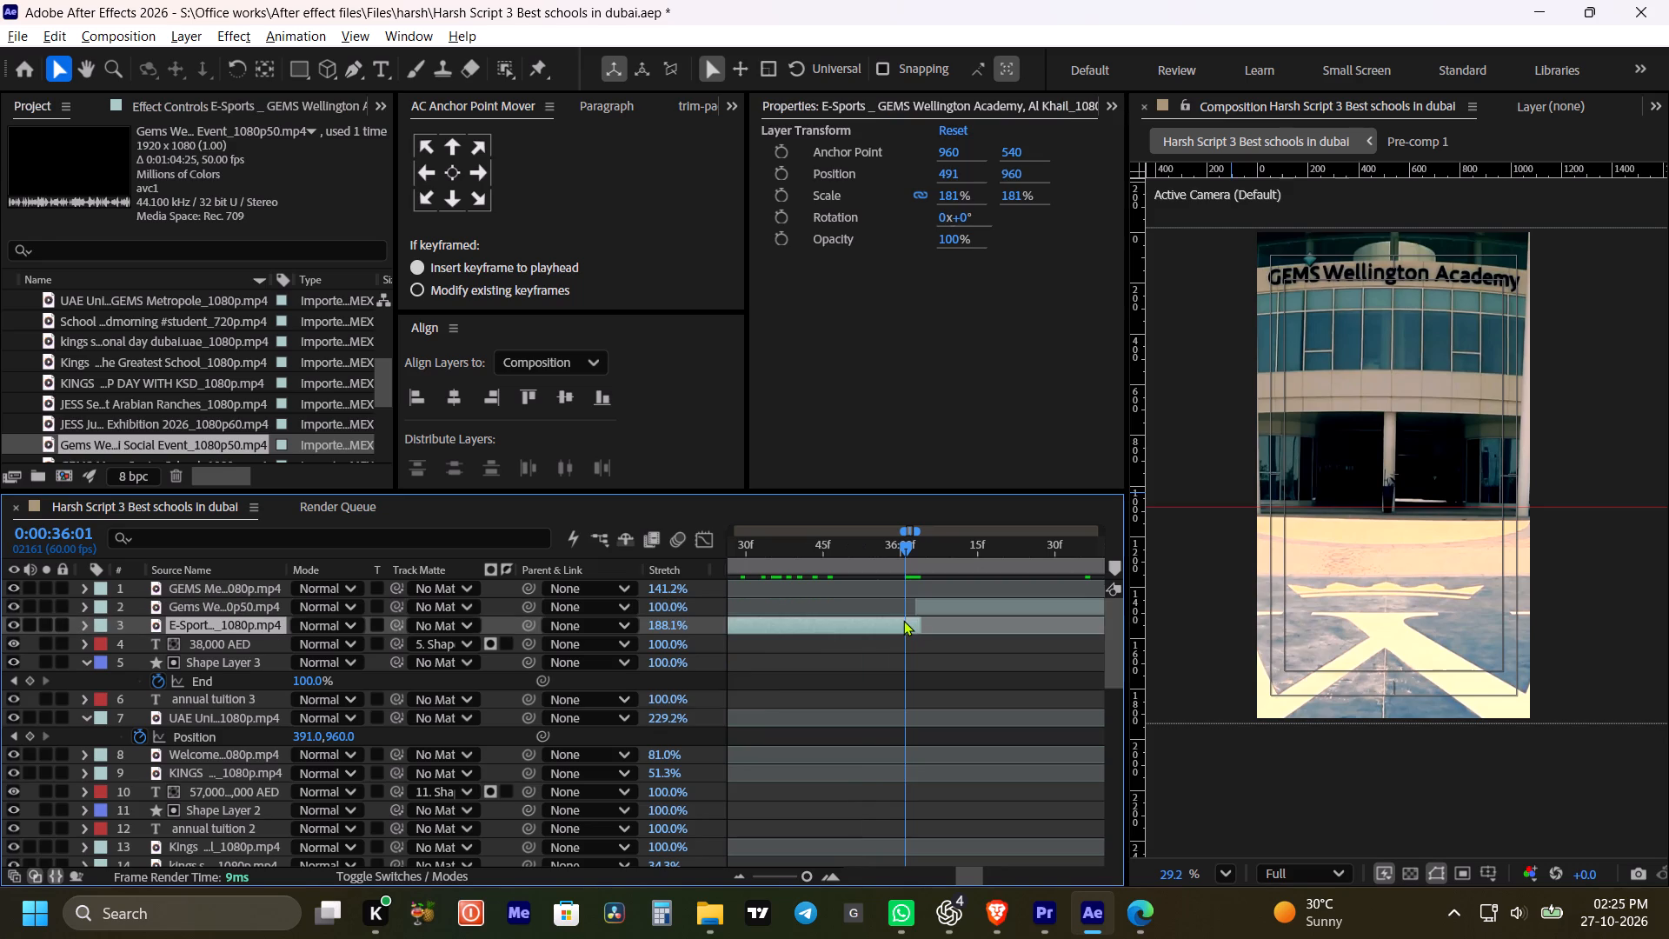
{"action": "key", "text": "alt+bracketright"}
Move the Social Event clip to start at 0:00:36:02, directly after the trimmed E-Sports clip.
{"action": "scroll", "coordinate": [922, 616], "scroll_direction": "up", "scroll_amount": 2, "text": "alt"}
{"action": "left_click_drag", "start_coordinate": [931, 609], "coordinate": [911, 610]}
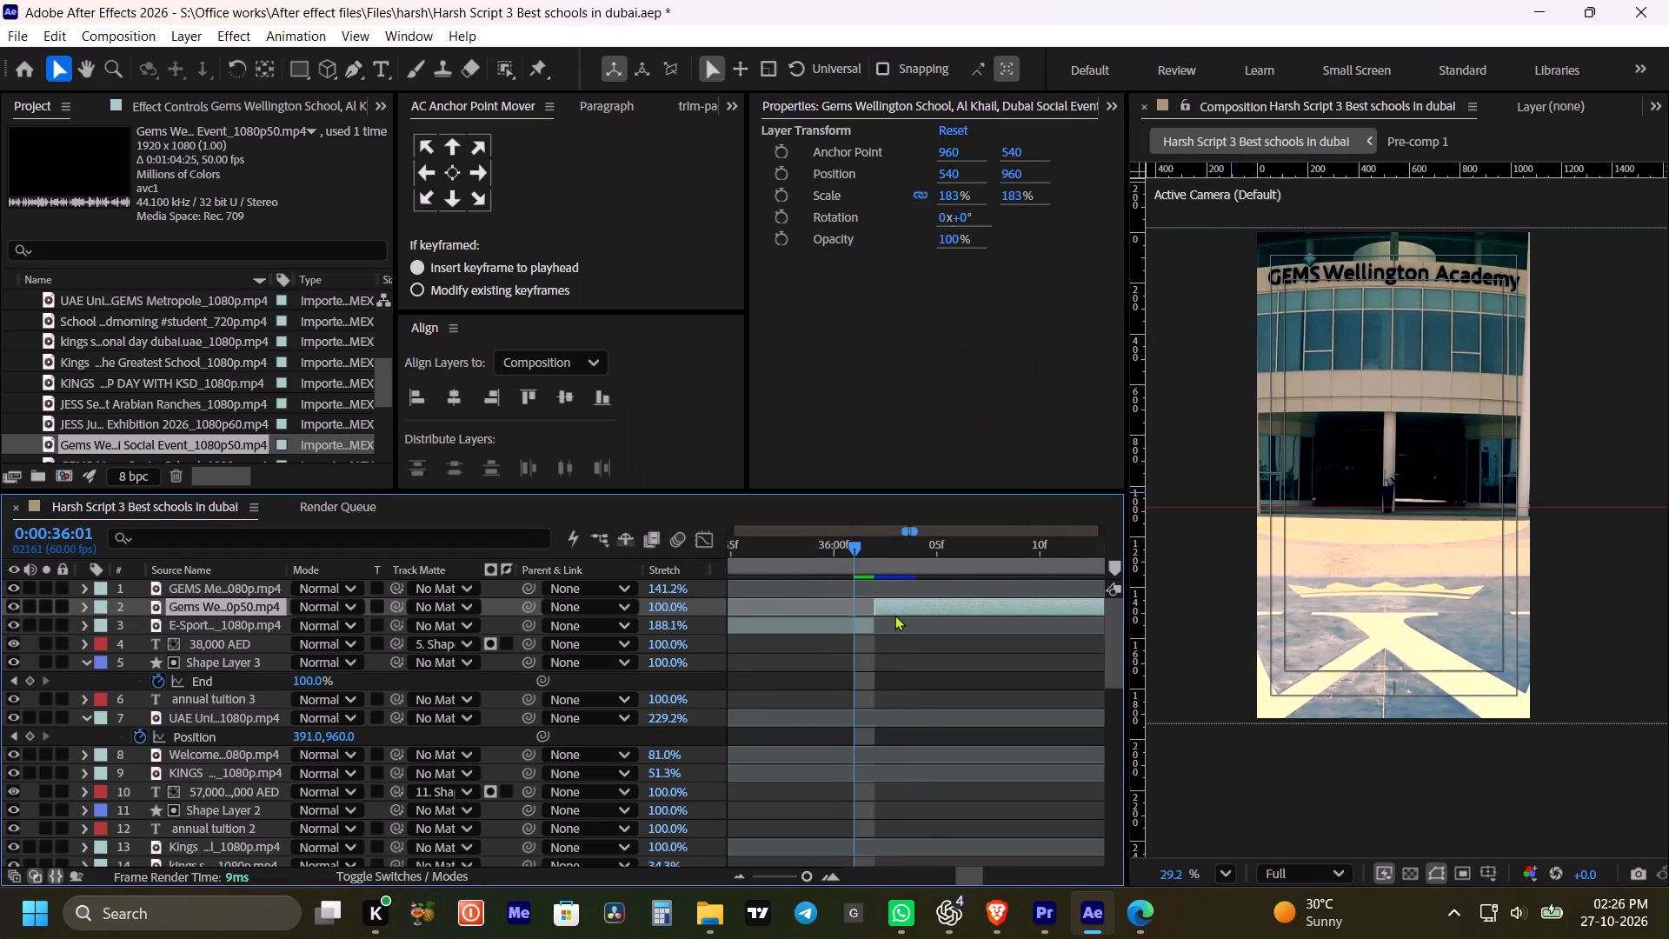
{"action": "key", "text": "ctrl+Right"}
{"action": "scroll", "coordinate": [892, 629], "scroll_direction": "down", "scroll_amount": 4, "text": "alt"}
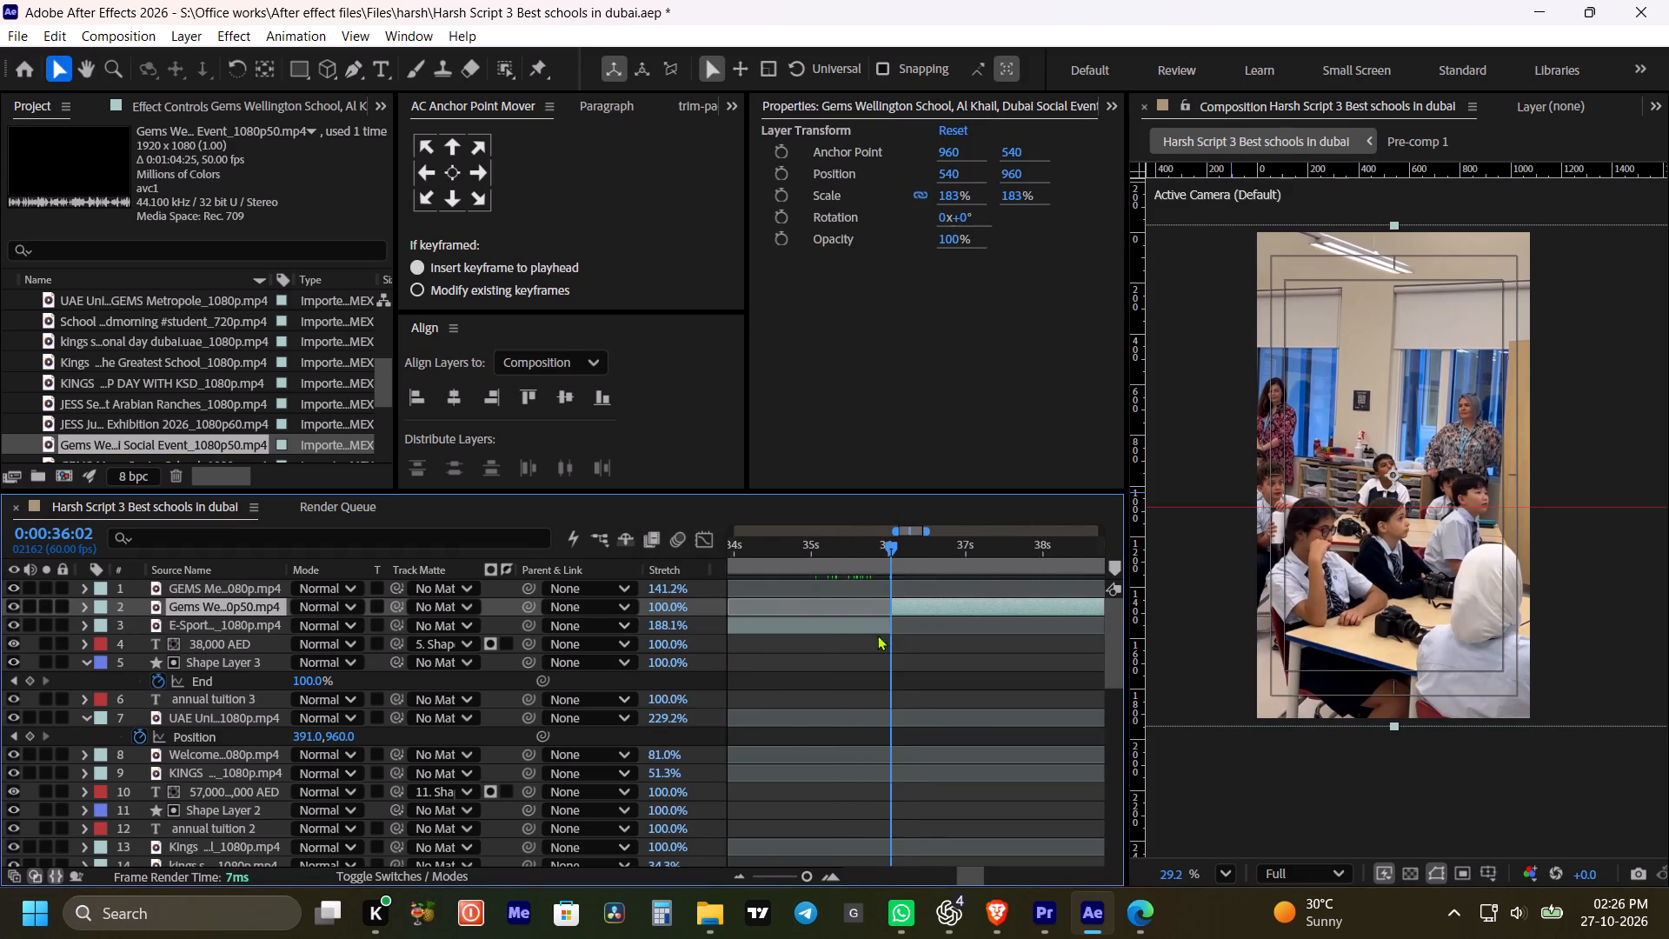
Shorten the Social Event clip by time-stretching it to 37.8% so it ends at about 0:00:42, and preview the cut.
{"action": "key", "text": "space"}
{"action": "scroll", "coordinate": [895, 635], "scroll_direction": "down", "scroll_amount": 3, "text": "alt"}
{"action": "key", "text": "space"}
{"action": "left_click_drag", "start_coordinate": [974, 656], "coordinate": [930, 665]}
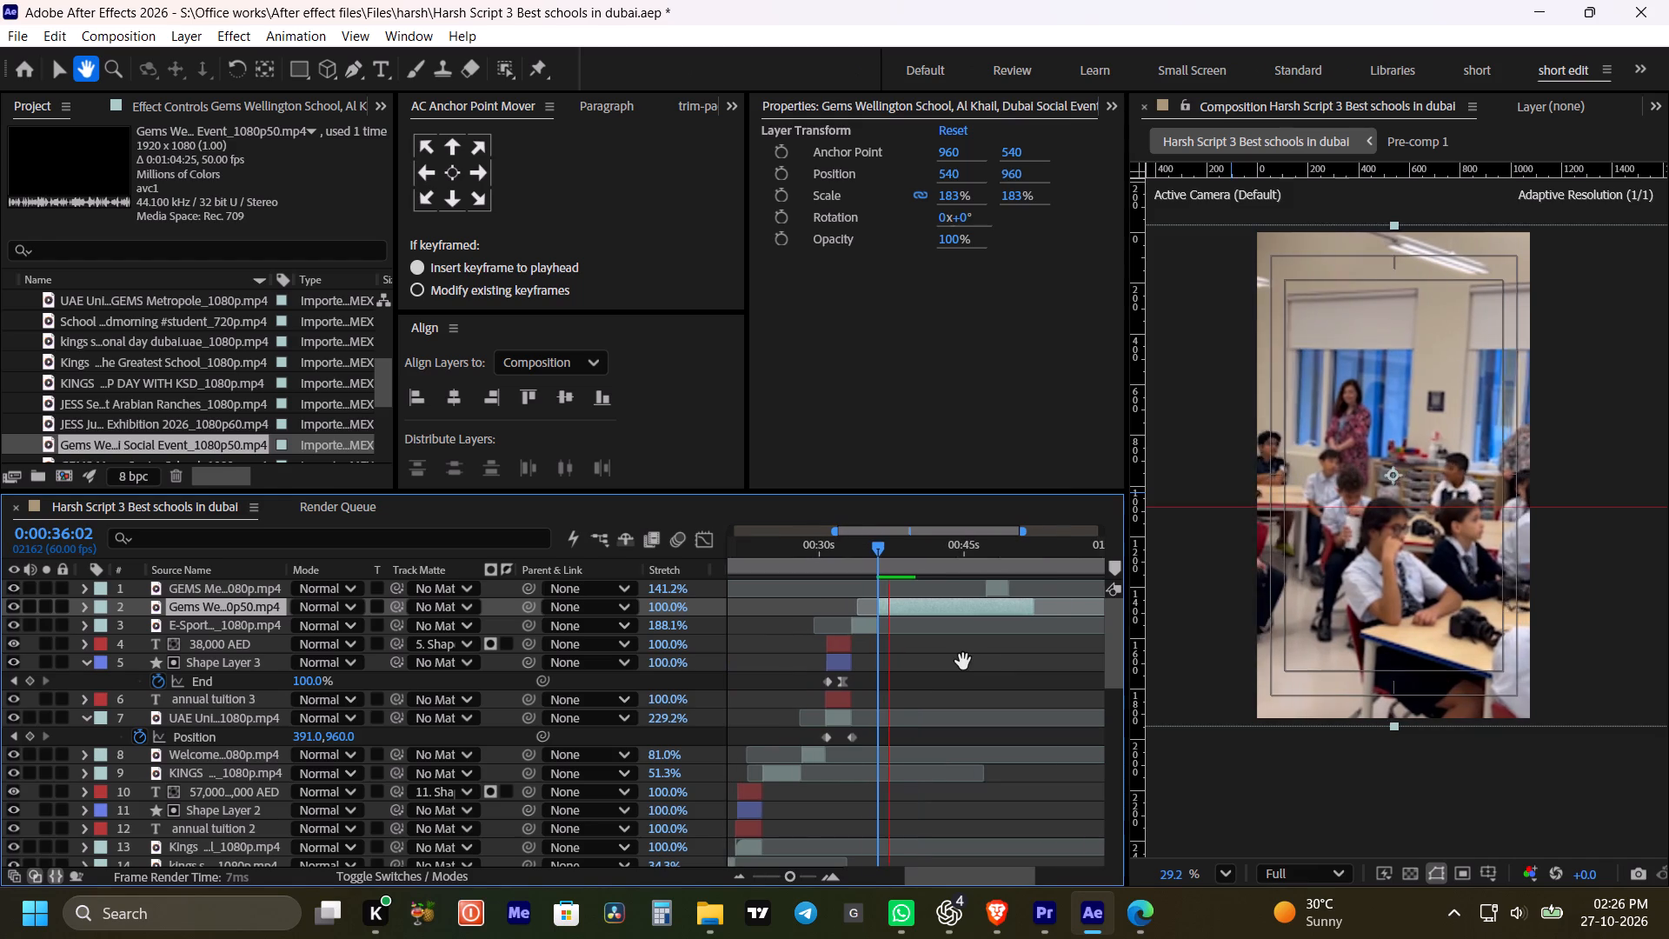
{"action": "key", "text": "space"}
{"action": "left_click_drag", "start_coordinate": [968, 669], "coordinate": [955, 669]}
{"action": "key", "text": "space"}
{"action": "left_click_drag", "start_coordinate": [1039, 609], "coordinate": [941, 609], "text": "alt"}
{"action": "scroll", "coordinate": [943, 607], "scroll_direction": "up", "scroll_amount": 1, "text": "alt"}
{"action": "left_click", "coordinate": [796, 561]}
{"action": "key", "text": "space"}
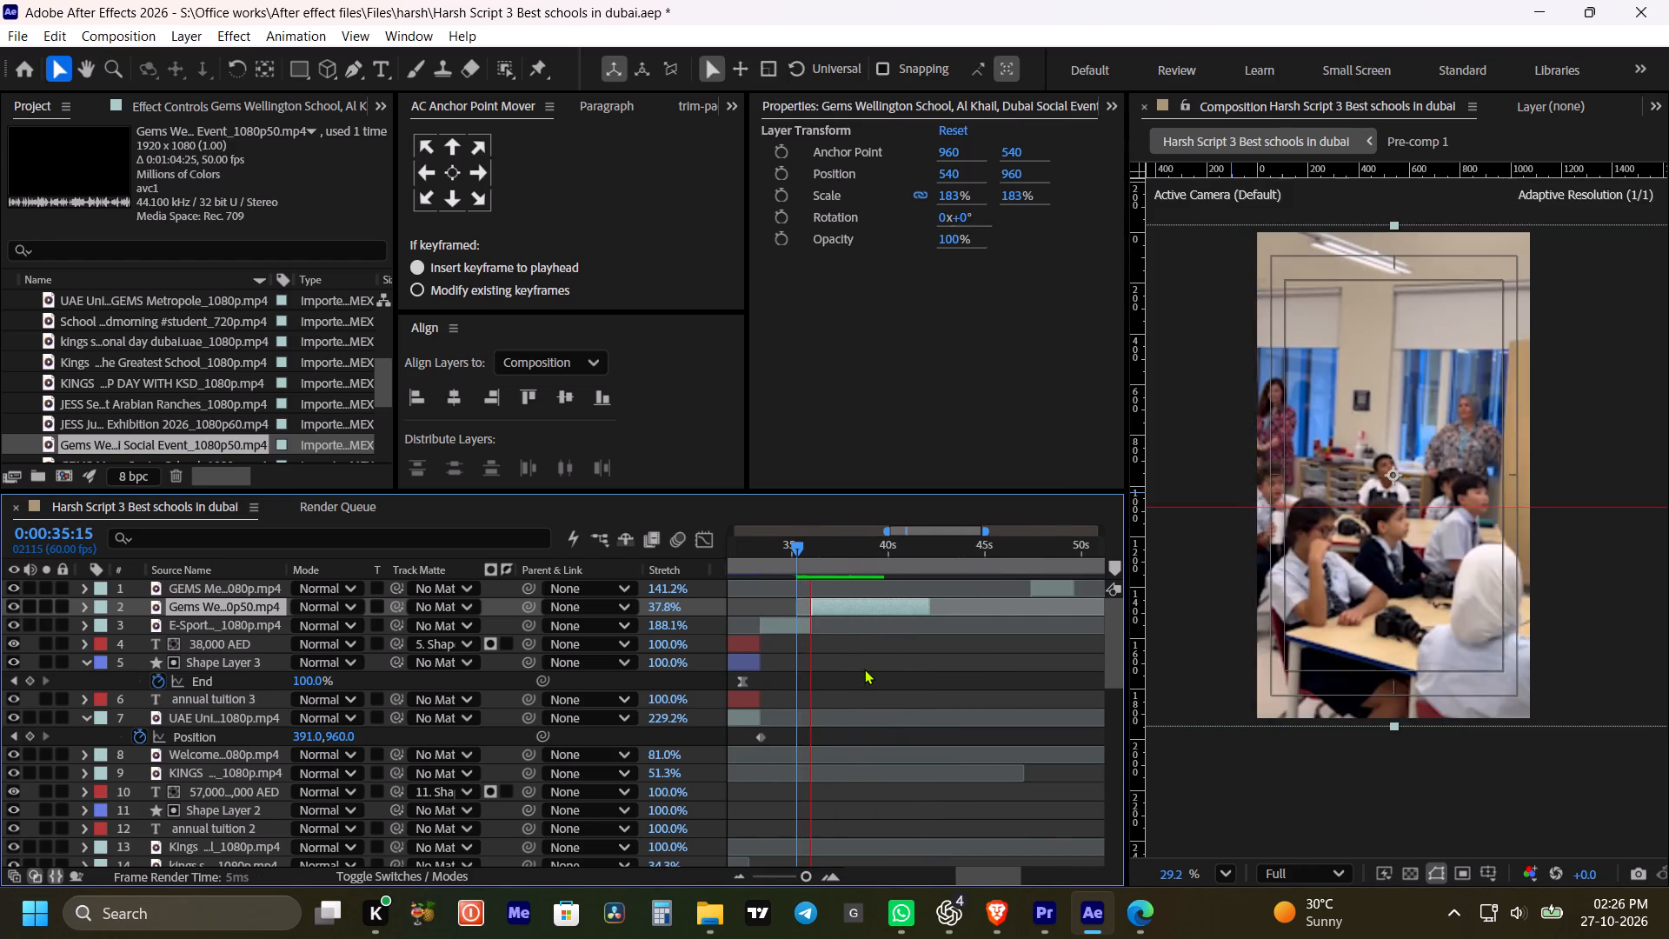
{"action": "key", "text": "space"}
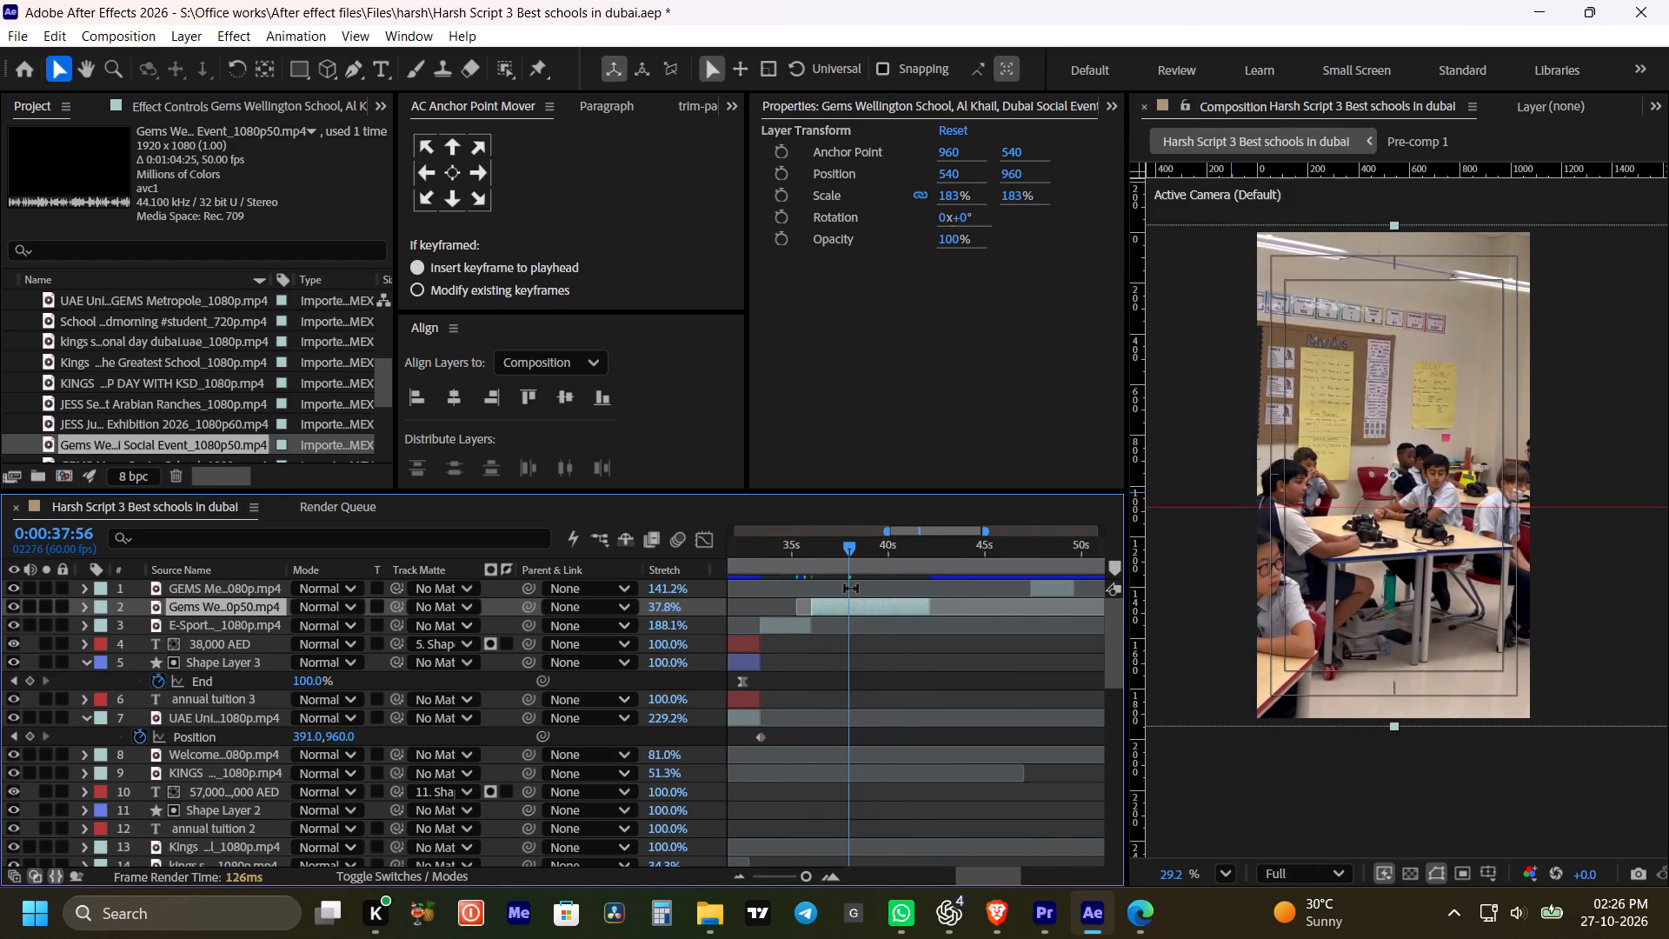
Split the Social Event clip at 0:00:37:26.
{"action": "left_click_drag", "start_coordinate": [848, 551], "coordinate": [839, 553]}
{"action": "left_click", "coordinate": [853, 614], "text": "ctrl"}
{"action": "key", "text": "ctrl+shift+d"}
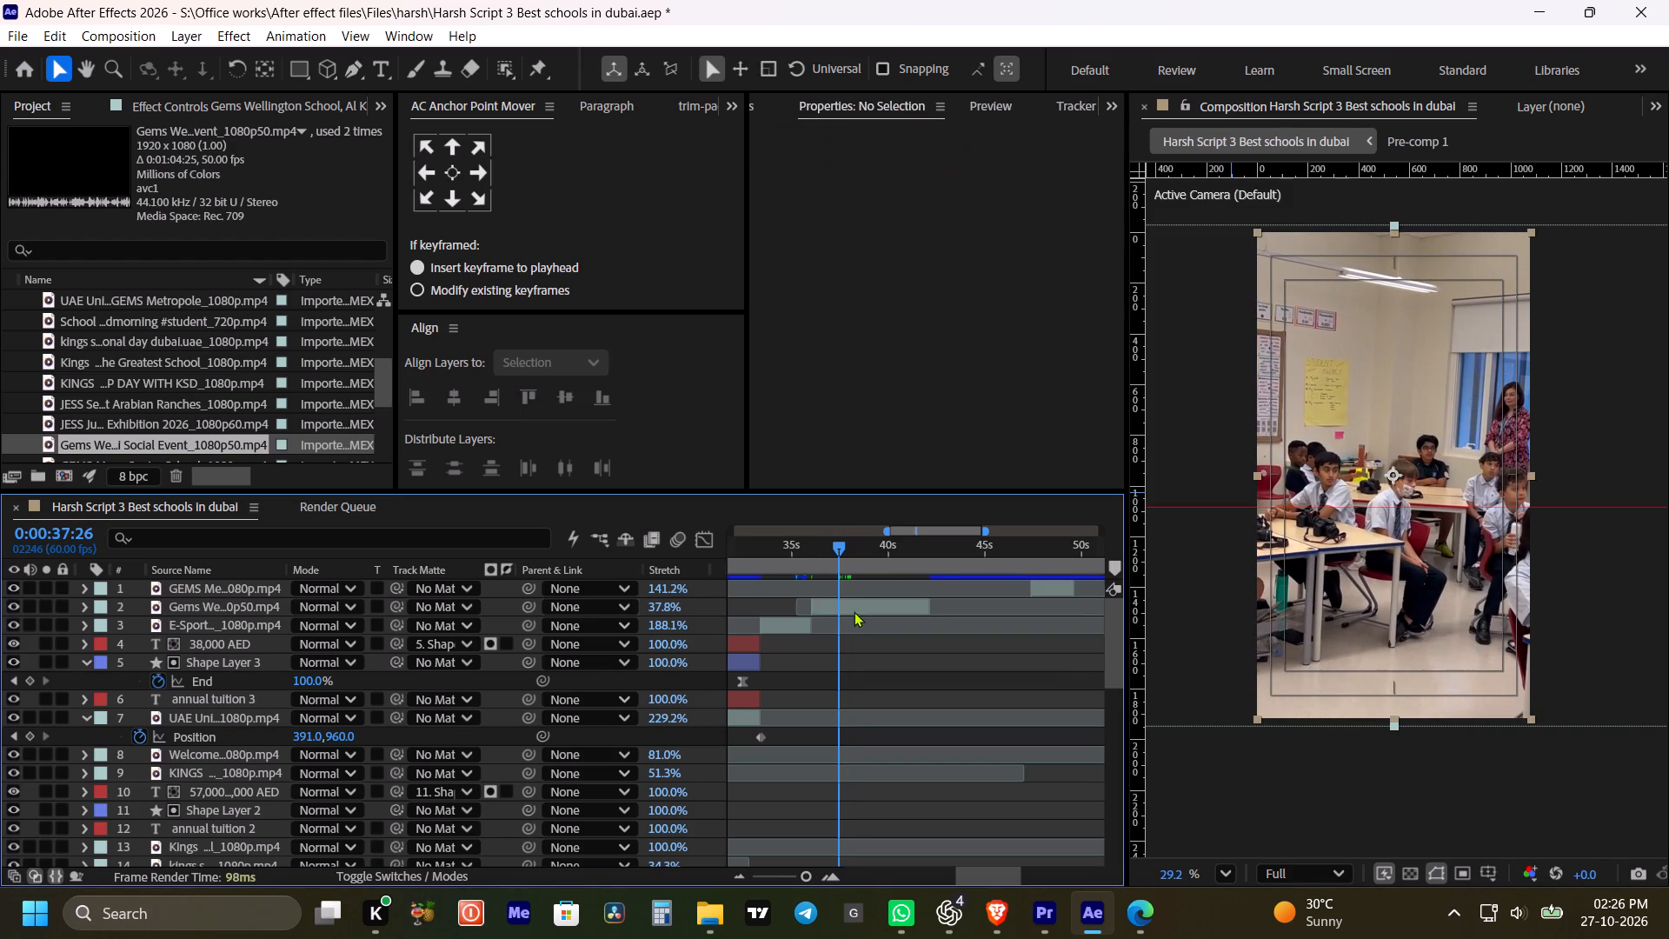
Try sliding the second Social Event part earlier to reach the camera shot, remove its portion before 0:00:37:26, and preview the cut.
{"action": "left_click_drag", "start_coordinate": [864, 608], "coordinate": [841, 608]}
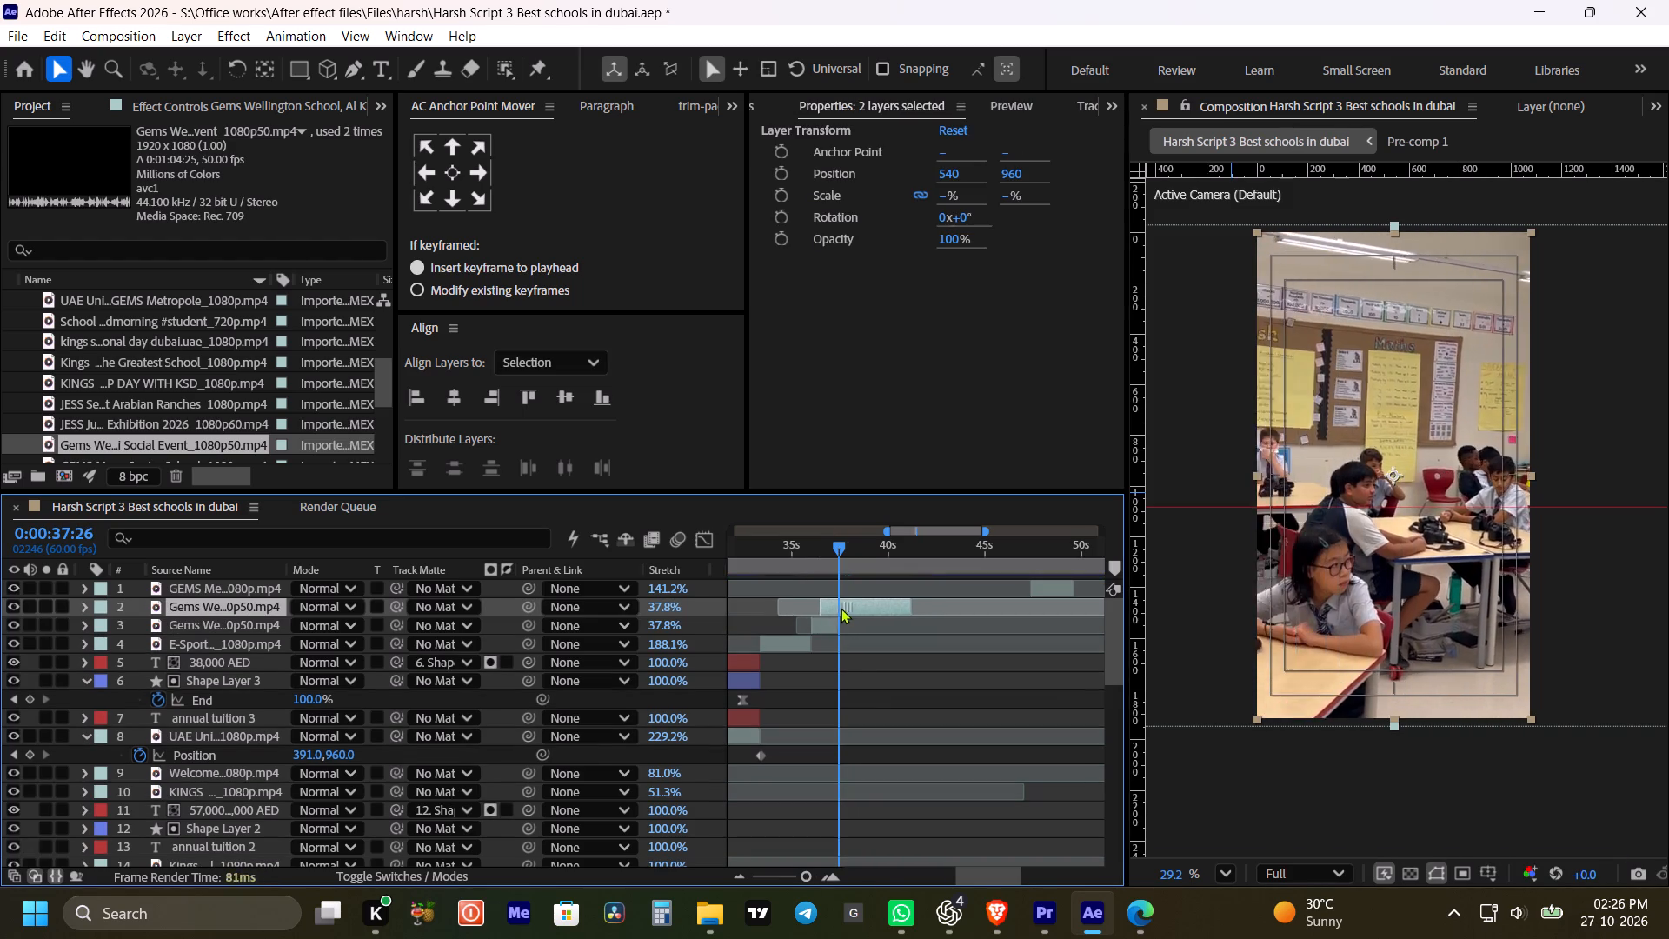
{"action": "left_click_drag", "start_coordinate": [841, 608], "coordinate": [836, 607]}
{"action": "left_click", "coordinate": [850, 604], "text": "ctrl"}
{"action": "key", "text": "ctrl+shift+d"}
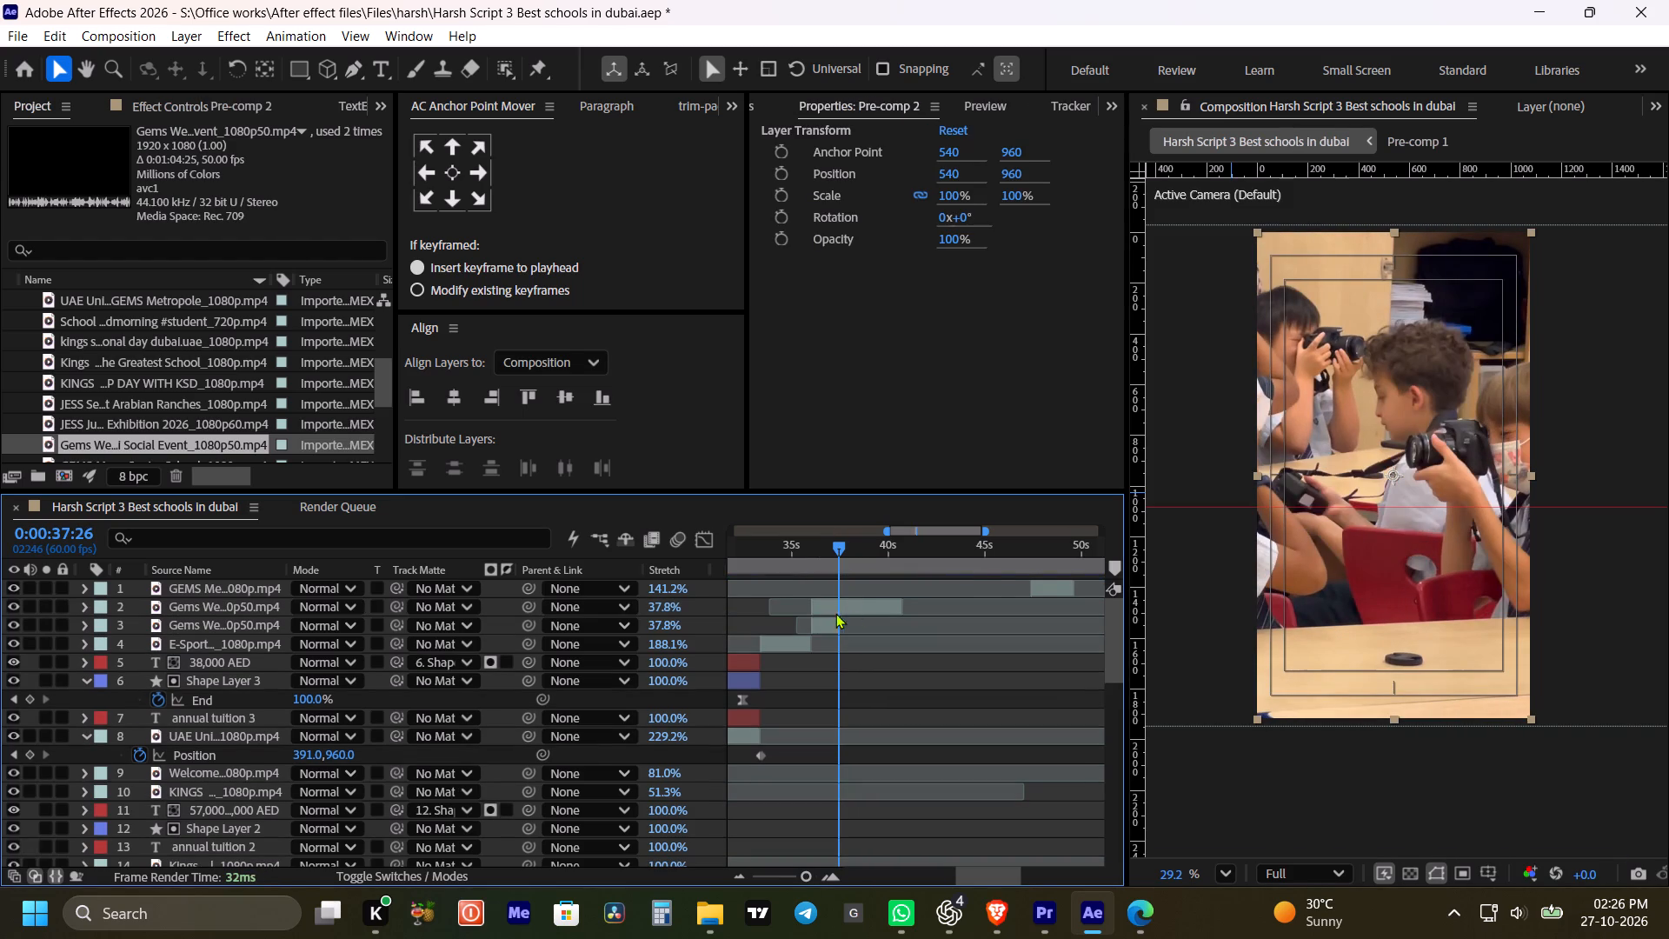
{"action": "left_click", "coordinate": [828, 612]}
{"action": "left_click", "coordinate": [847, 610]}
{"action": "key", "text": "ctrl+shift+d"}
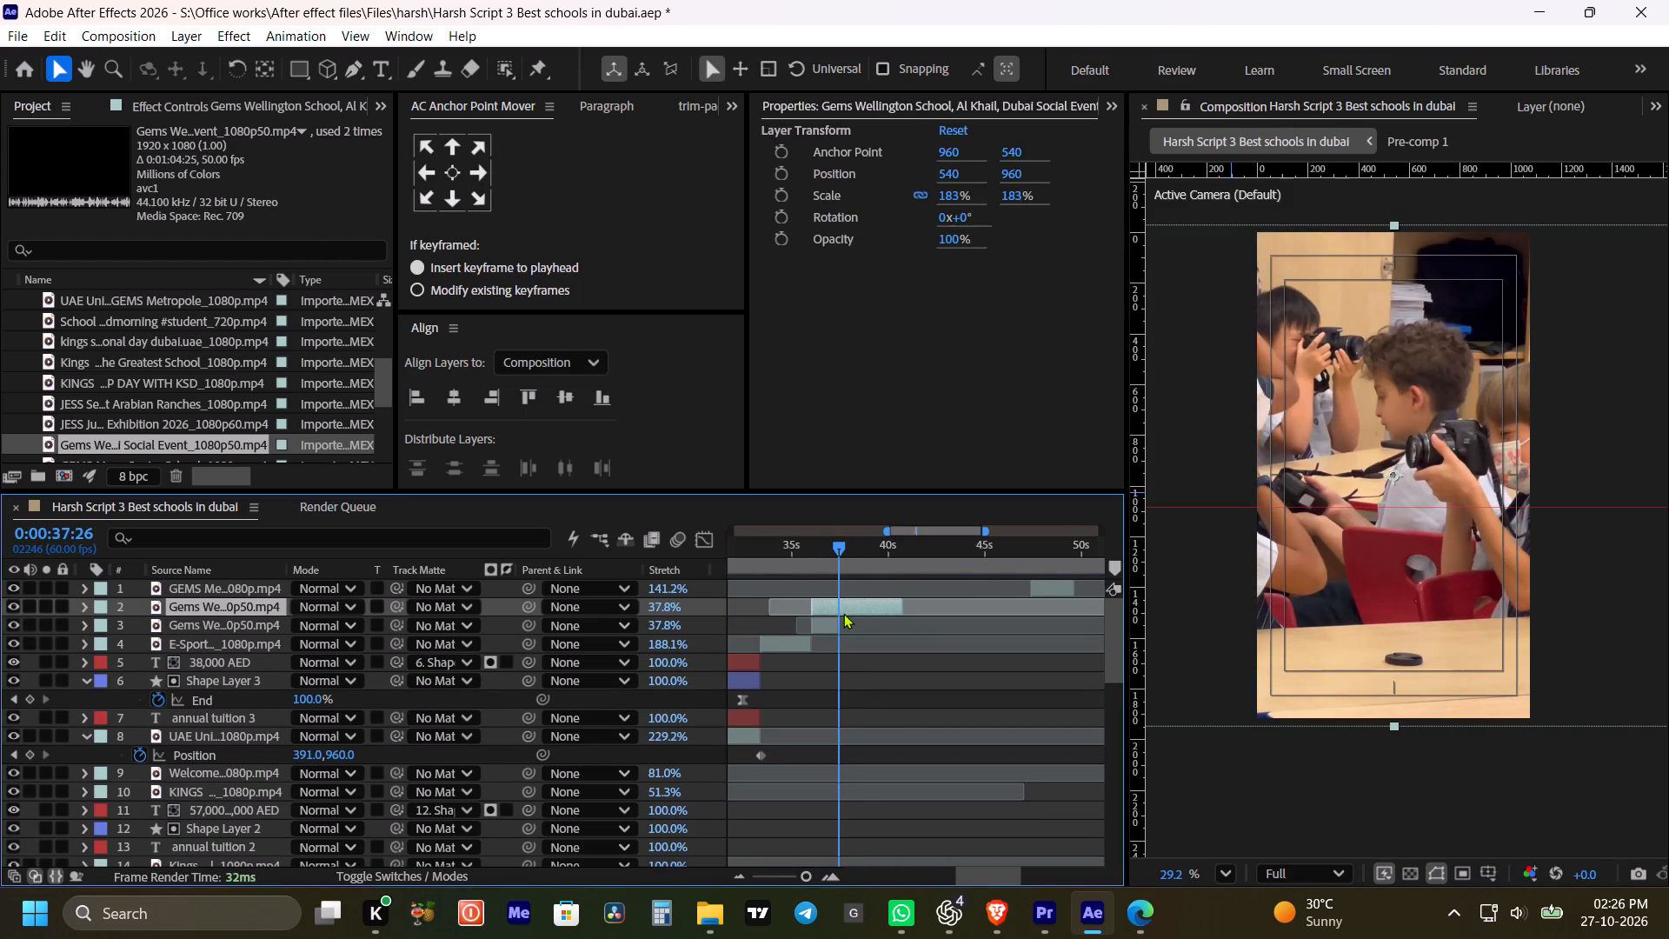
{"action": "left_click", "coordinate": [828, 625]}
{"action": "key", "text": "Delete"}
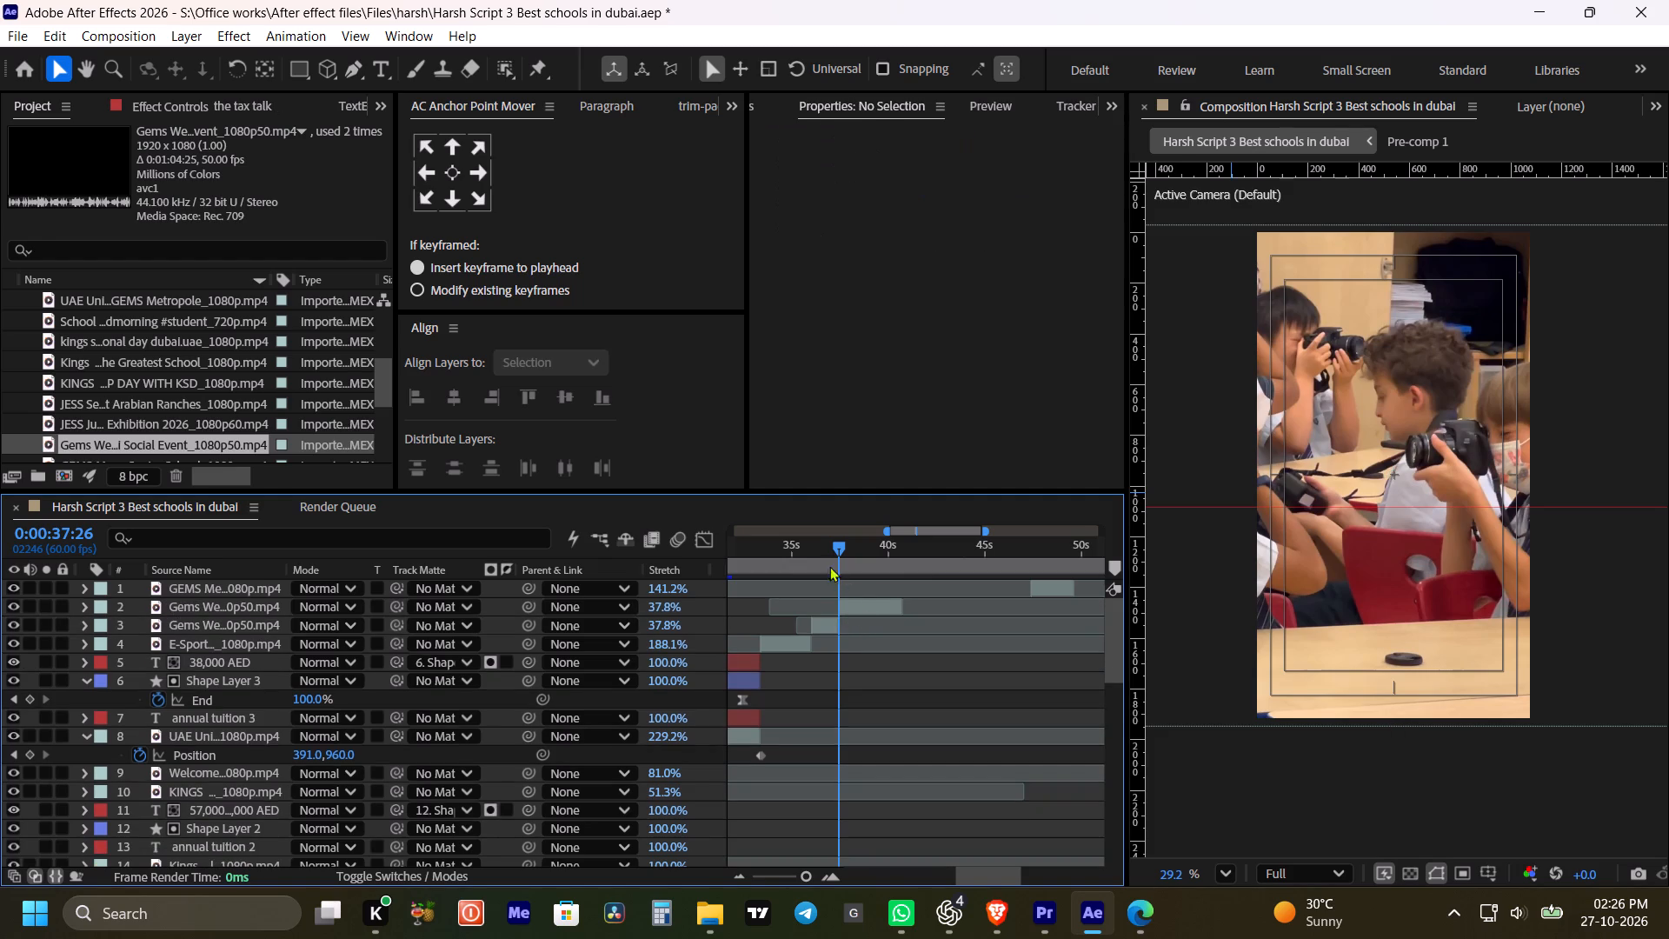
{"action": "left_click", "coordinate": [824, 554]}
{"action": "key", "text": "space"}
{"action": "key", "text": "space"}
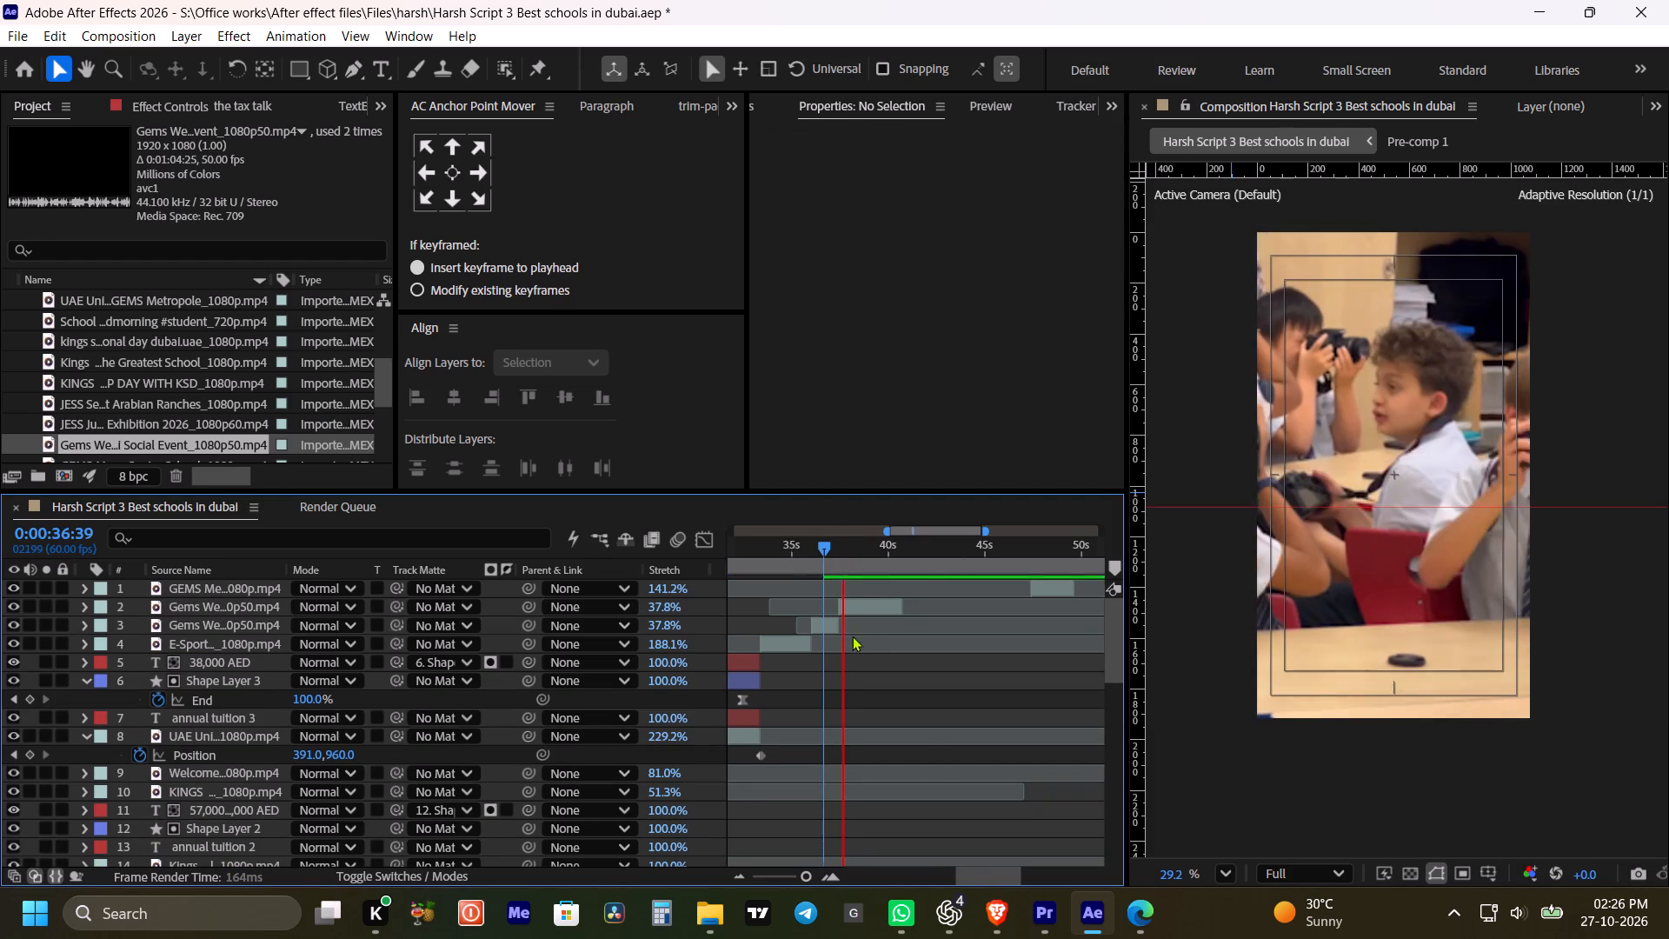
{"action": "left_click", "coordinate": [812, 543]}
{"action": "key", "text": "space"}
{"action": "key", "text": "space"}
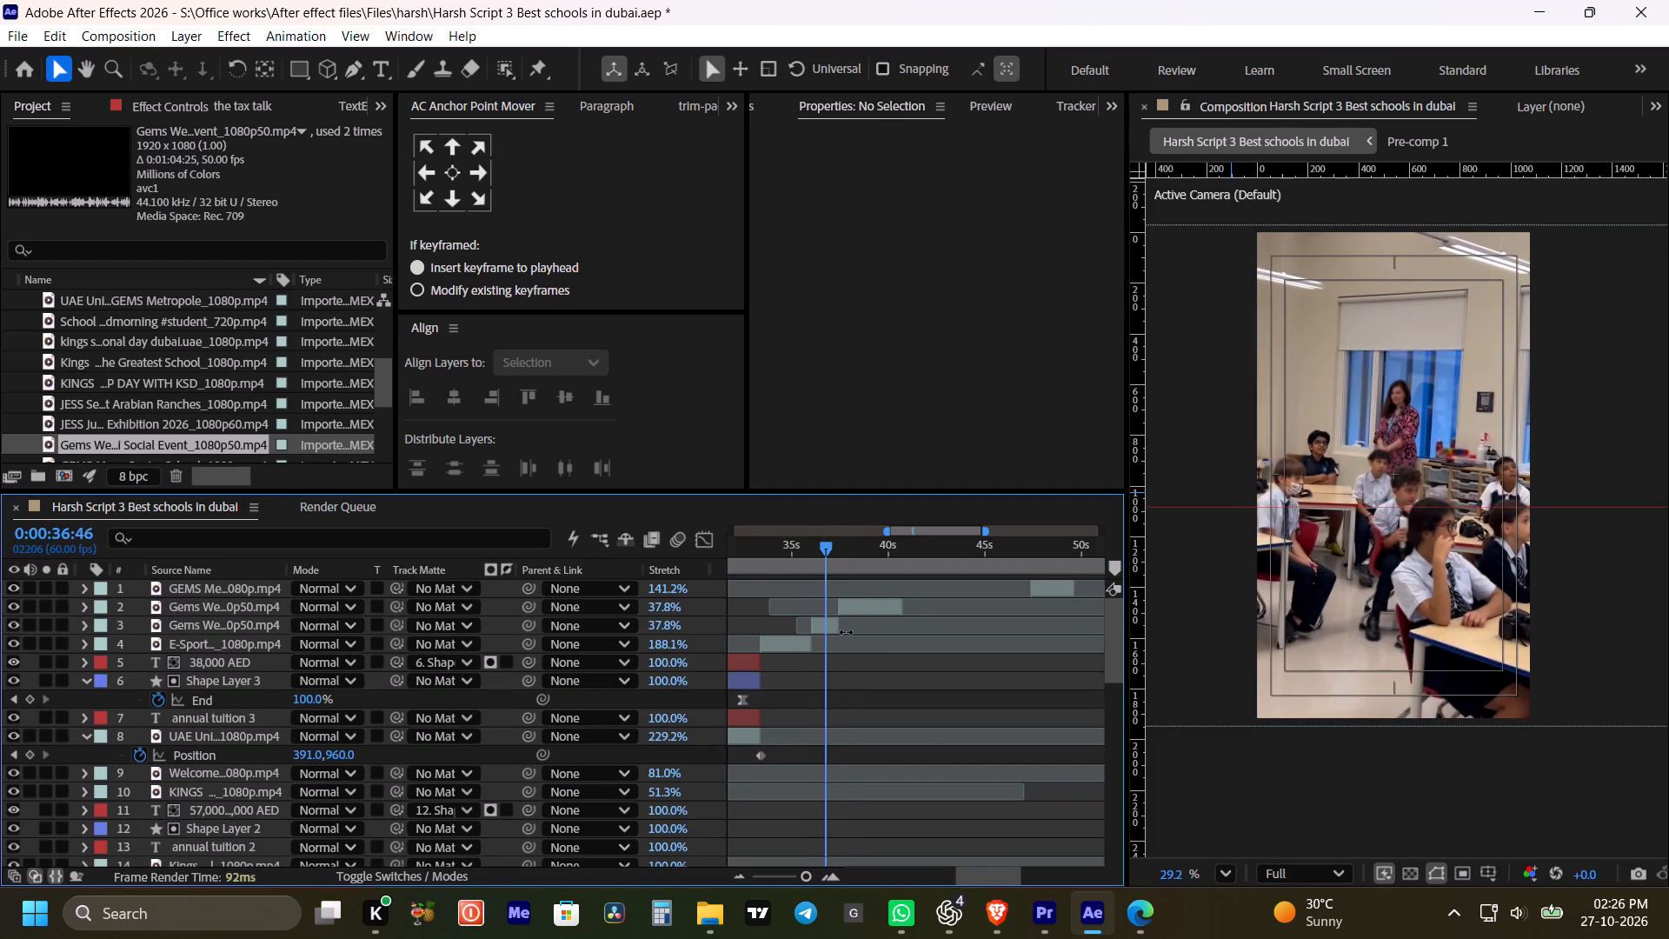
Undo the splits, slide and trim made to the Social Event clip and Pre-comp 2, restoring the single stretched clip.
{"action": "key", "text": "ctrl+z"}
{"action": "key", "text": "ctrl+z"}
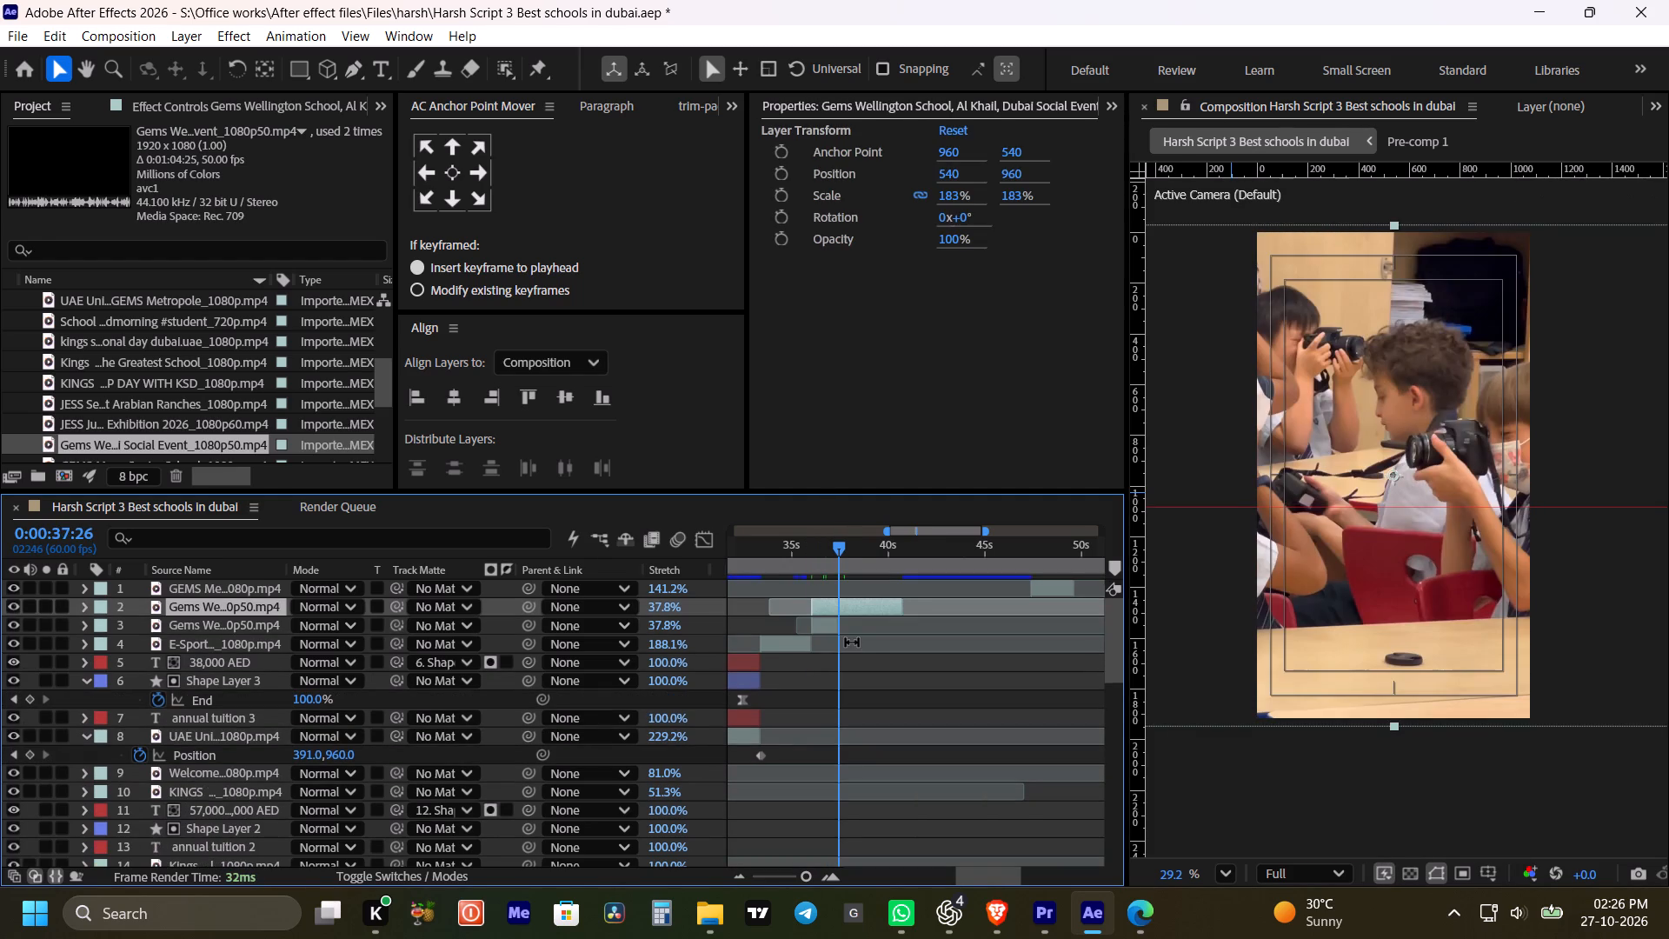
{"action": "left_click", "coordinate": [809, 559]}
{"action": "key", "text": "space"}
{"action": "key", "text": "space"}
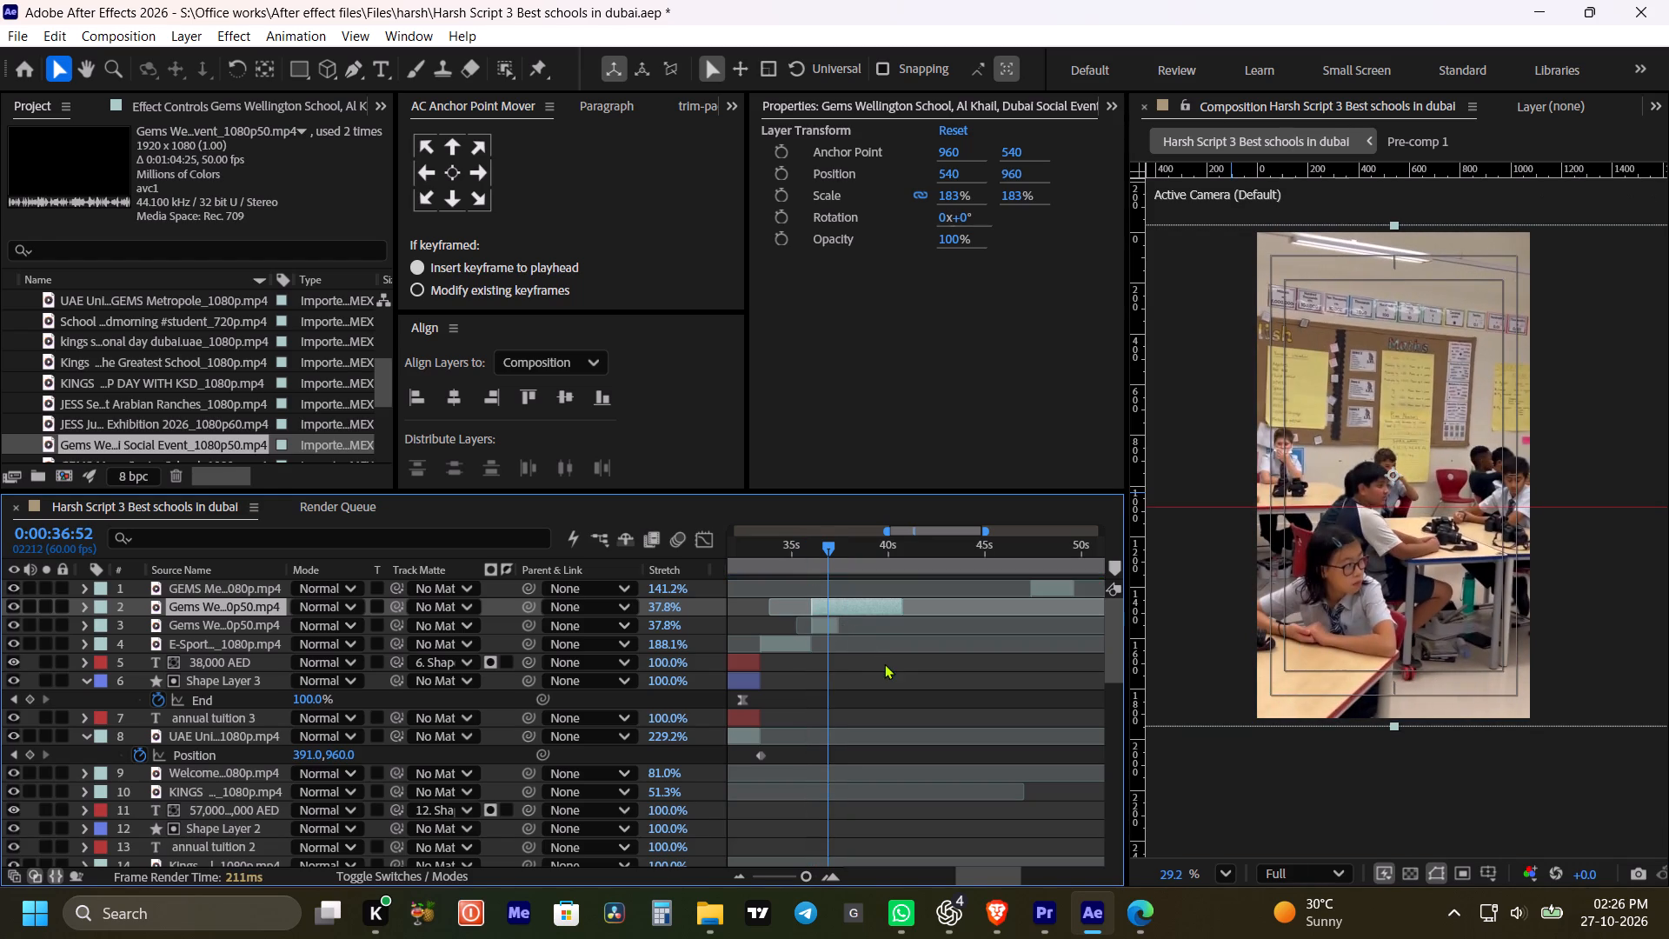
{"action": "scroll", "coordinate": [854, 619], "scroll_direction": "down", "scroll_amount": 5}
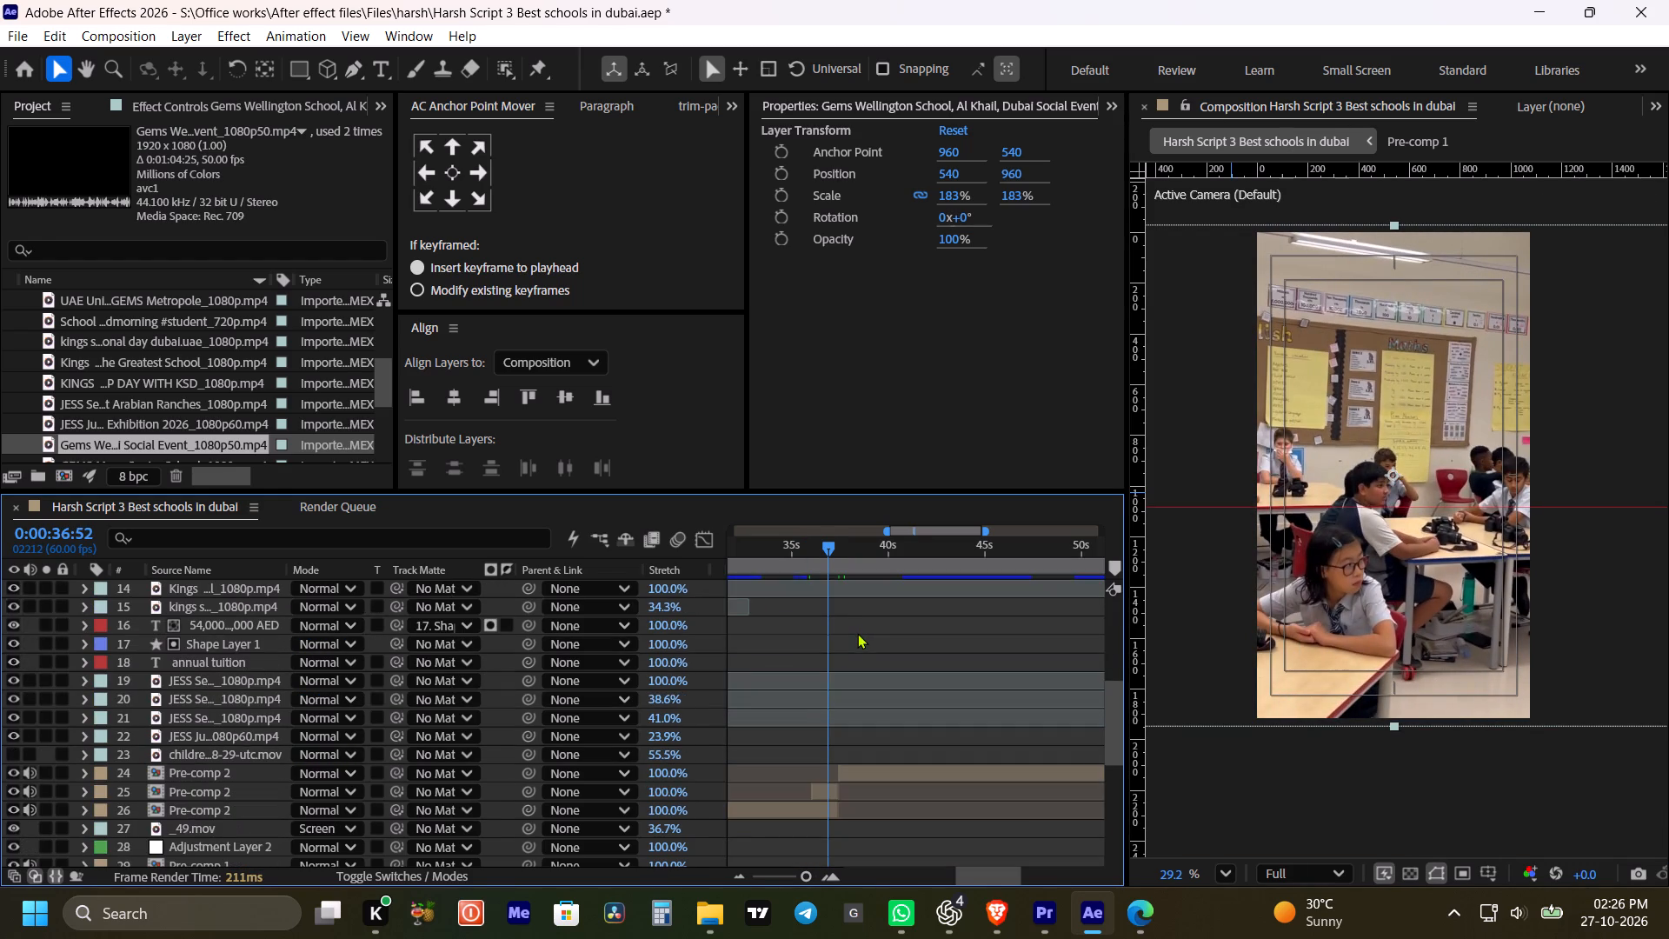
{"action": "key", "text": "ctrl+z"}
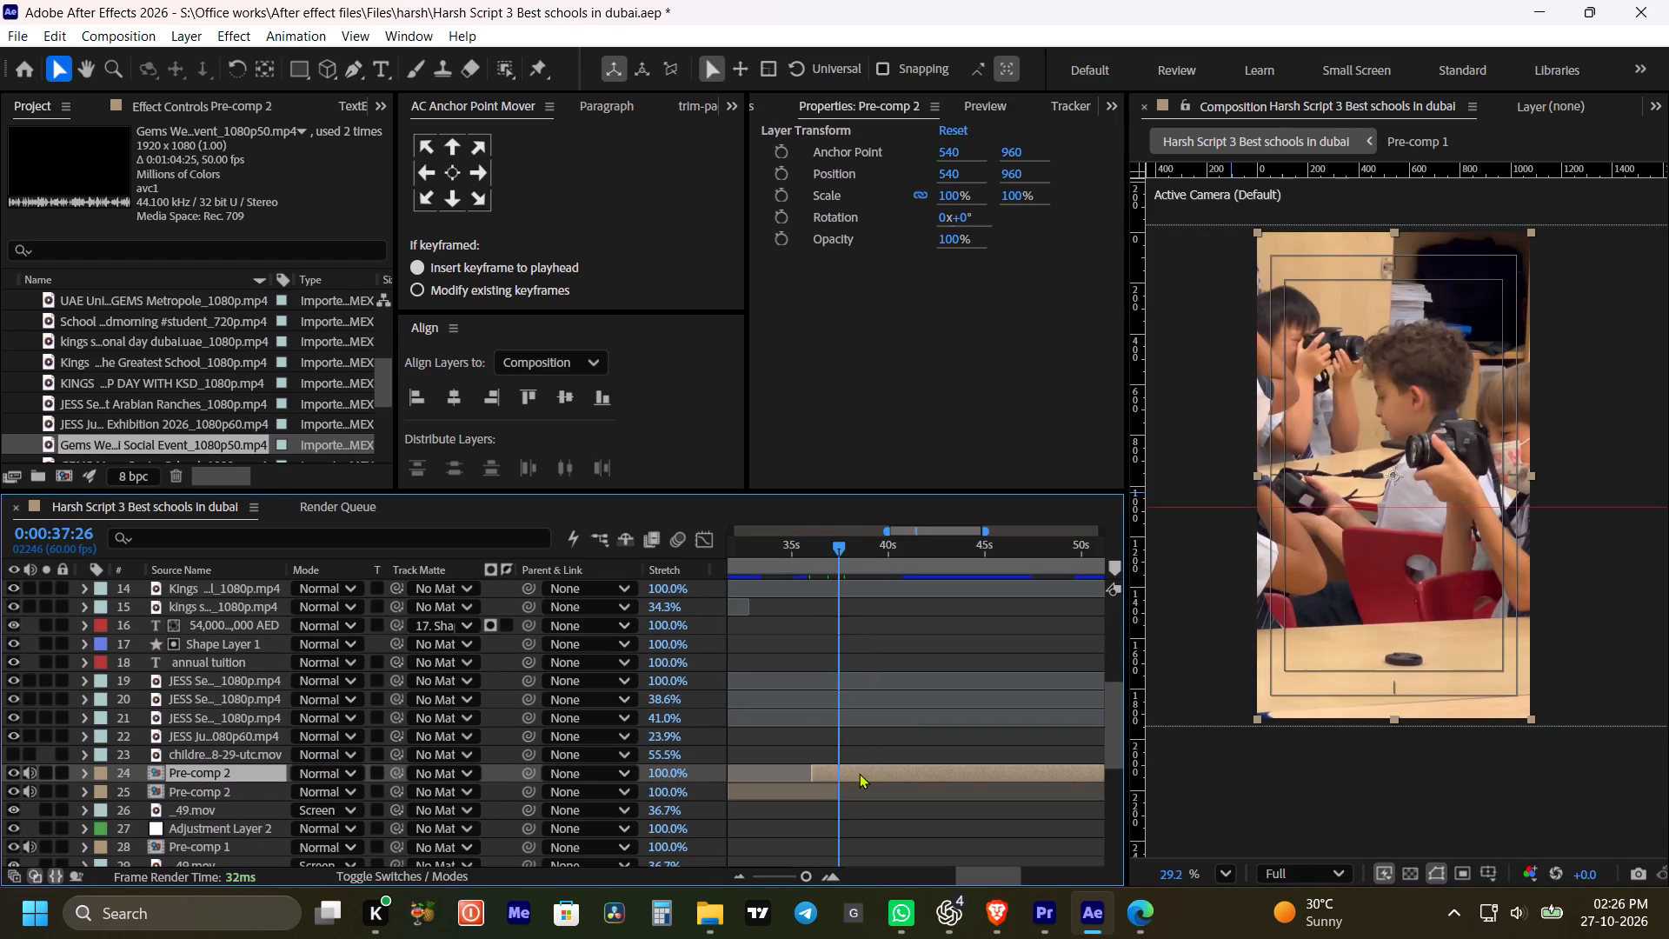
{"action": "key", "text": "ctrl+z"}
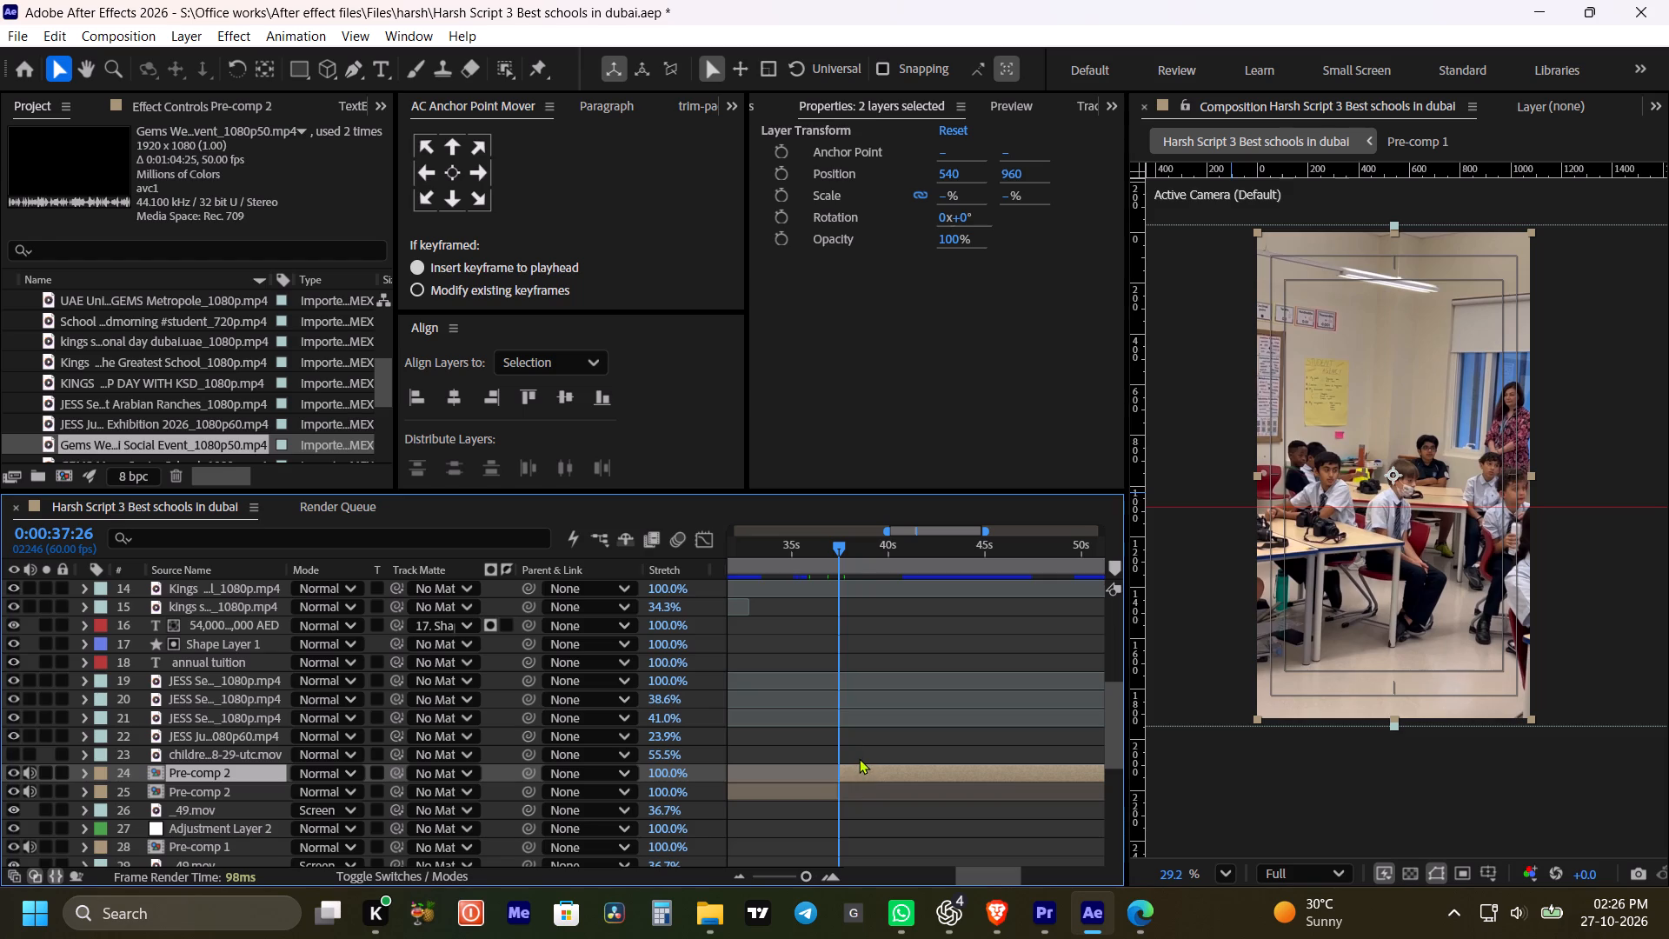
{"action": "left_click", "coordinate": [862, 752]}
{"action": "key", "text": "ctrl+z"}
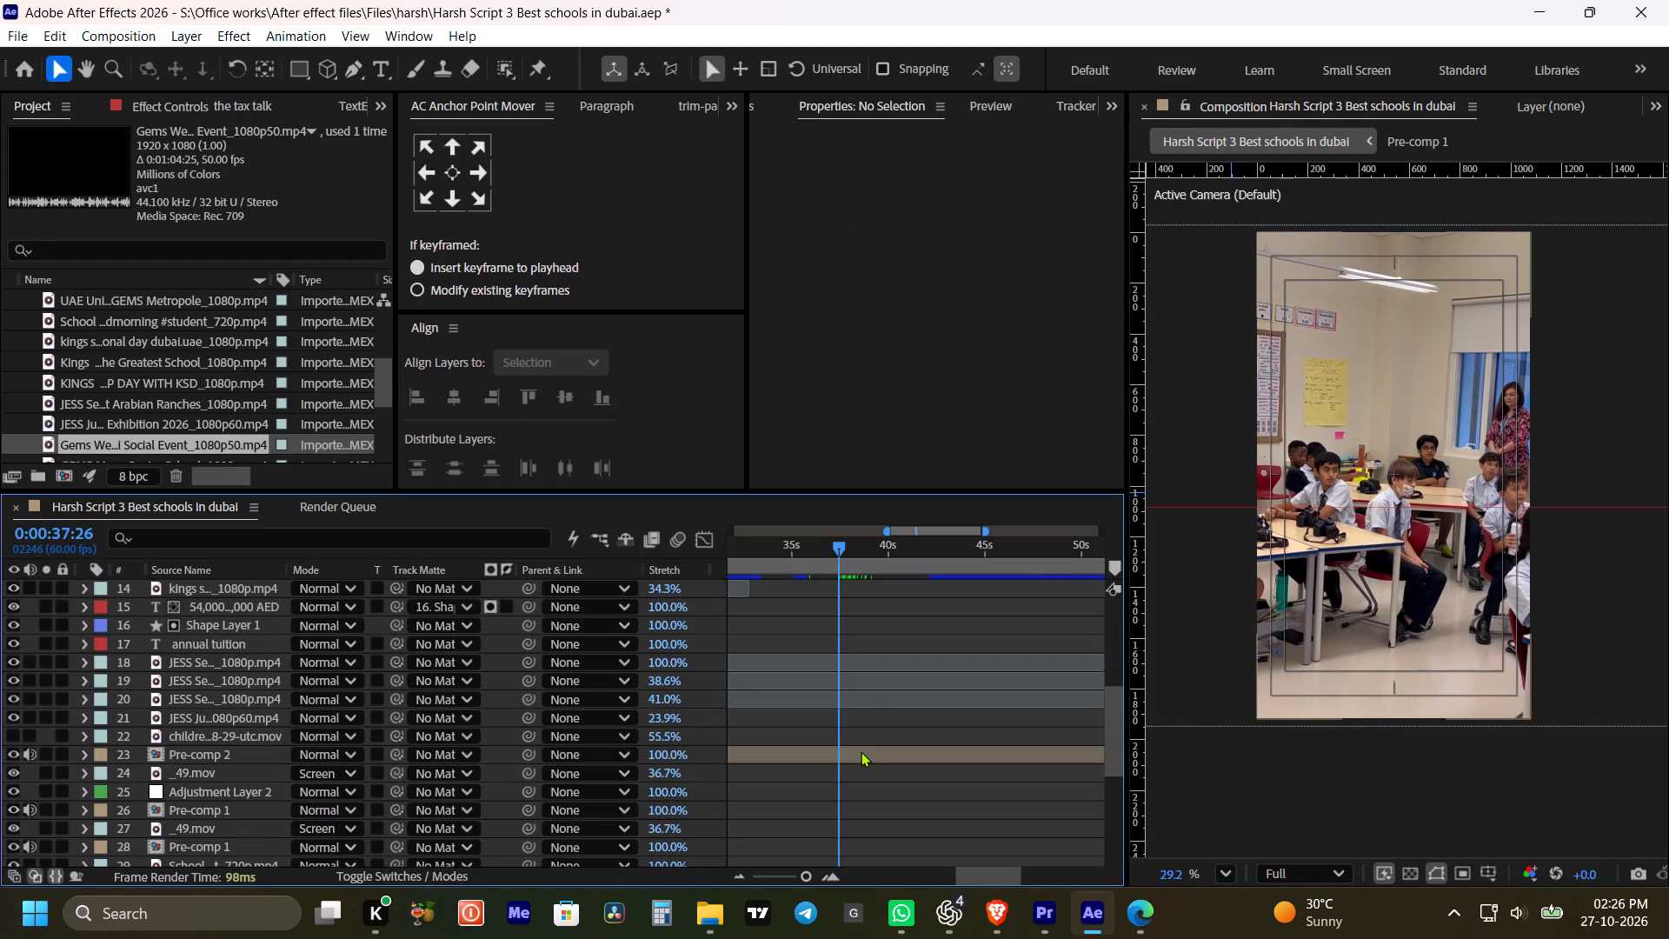
Preview the cut from 0:00:35:11 and split the Social Event clip at 0:00:37:04.
{"action": "scroll", "coordinate": [861, 751], "scroll_direction": "up", "scroll_amount": 11}
{"action": "left_click_drag", "start_coordinate": [806, 556], "coordinate": [795, 556]}
{"action": "key", "text": "space"}
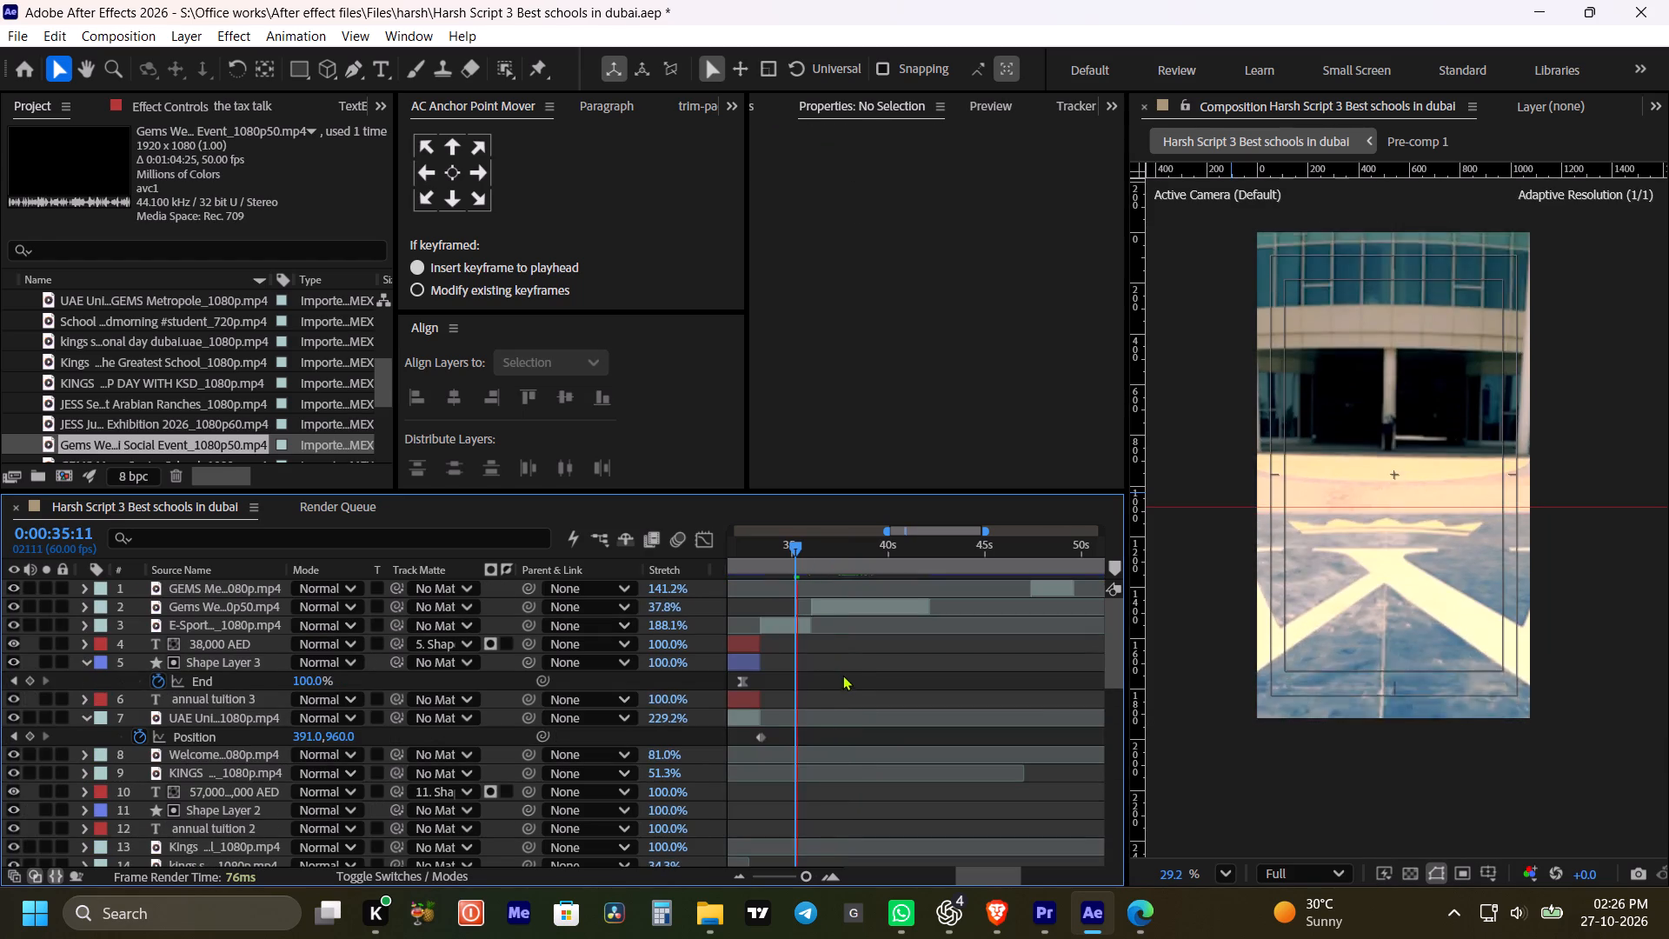
{"action": "key", "text": "space"}
{"action": "key", "text": "space"}
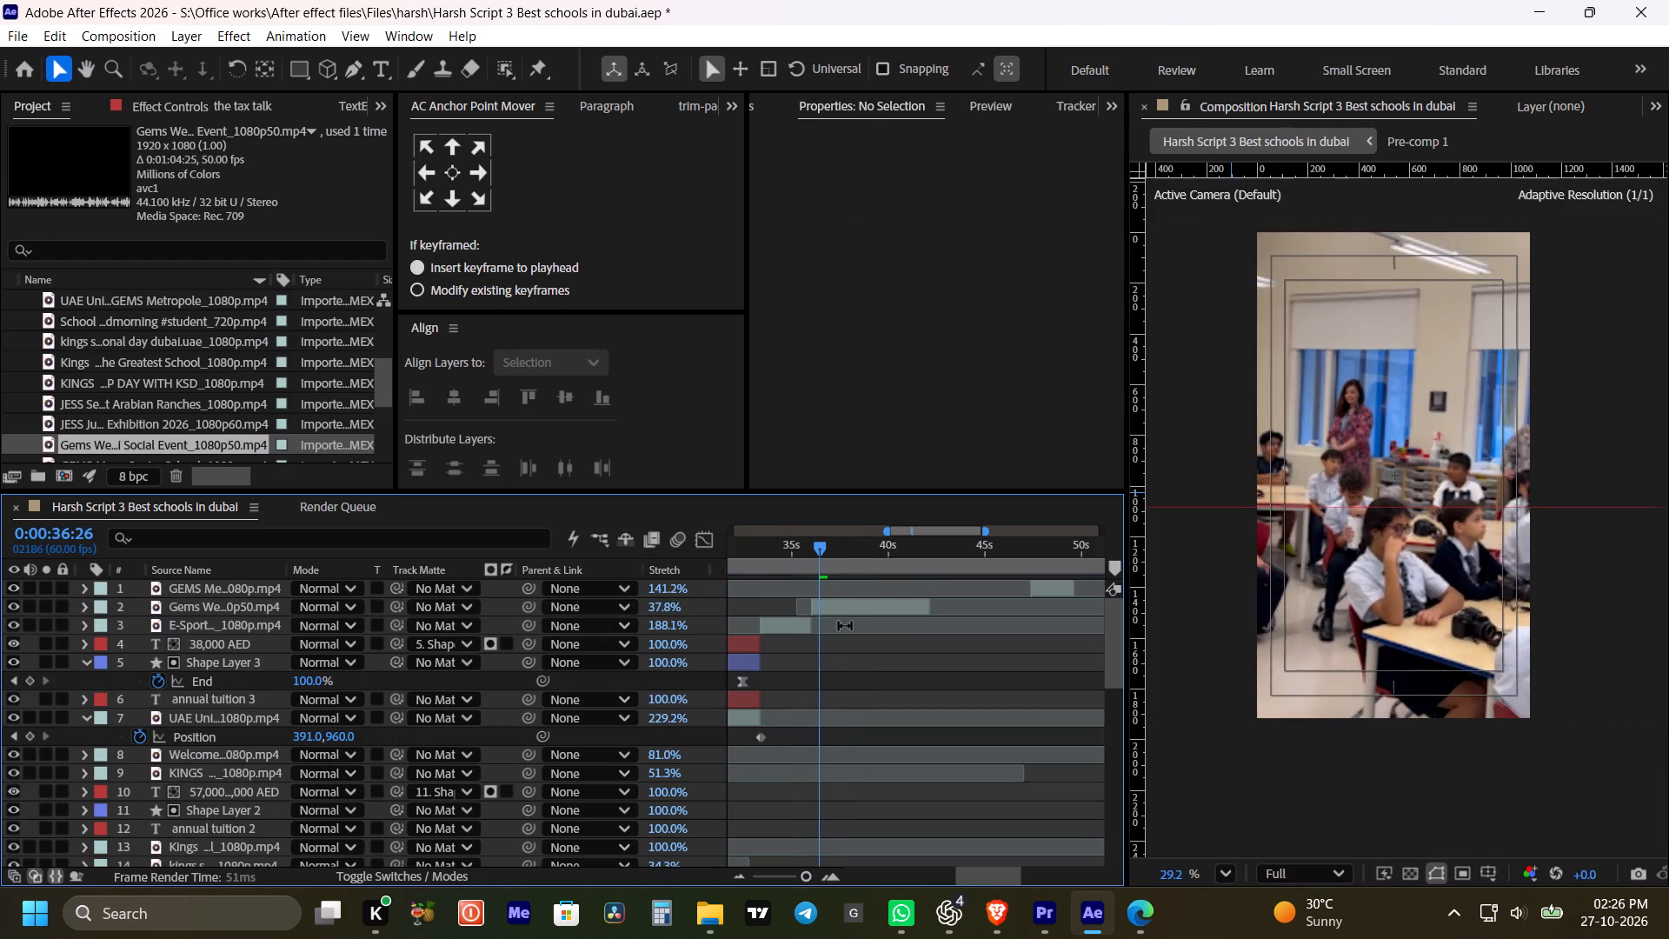
{"action": "key", "text": "space"}
{"action": "left_click", "coordinate": [850, 609]}
{"action": "key", "text": "ctrl+shift+d"}
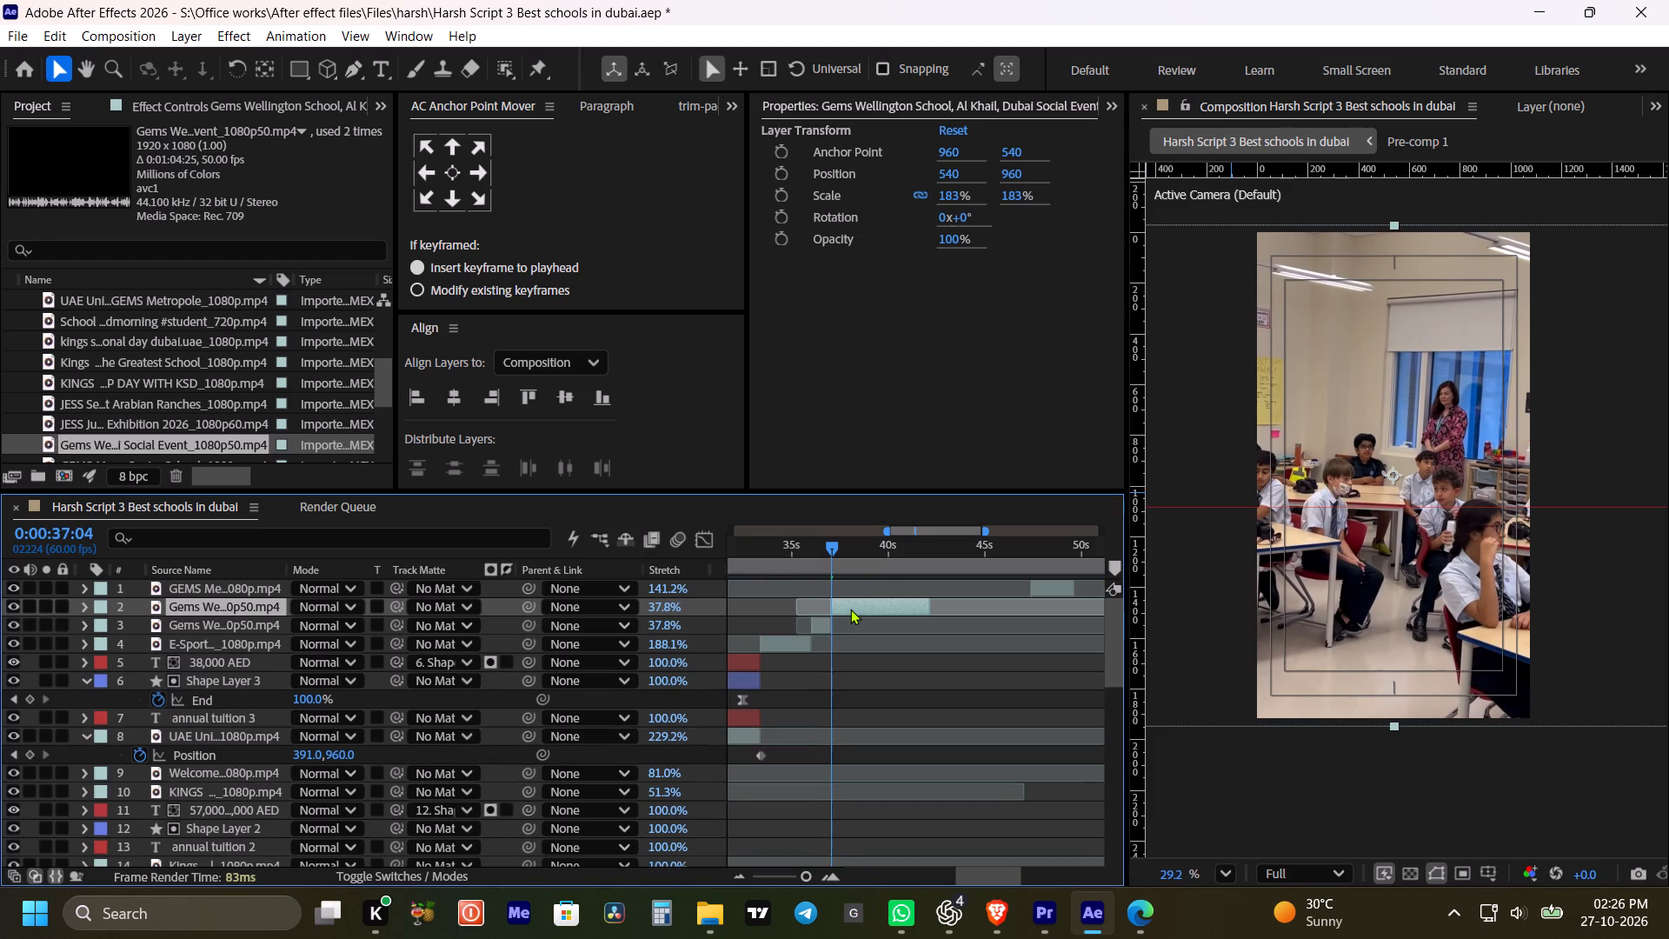
Slide the second Social Event part earlier so the camera shot falls at 0:00:37:04, split it there and delete the leftover before it.
{"action": "scroll", "coordinate": [859, 609], "scroll_direction": "down", "scroll_amount": 7}
{"action": "scroll", "coordinate": [860, 615], "scroll_direction": "up", "scroll_amount": 6}
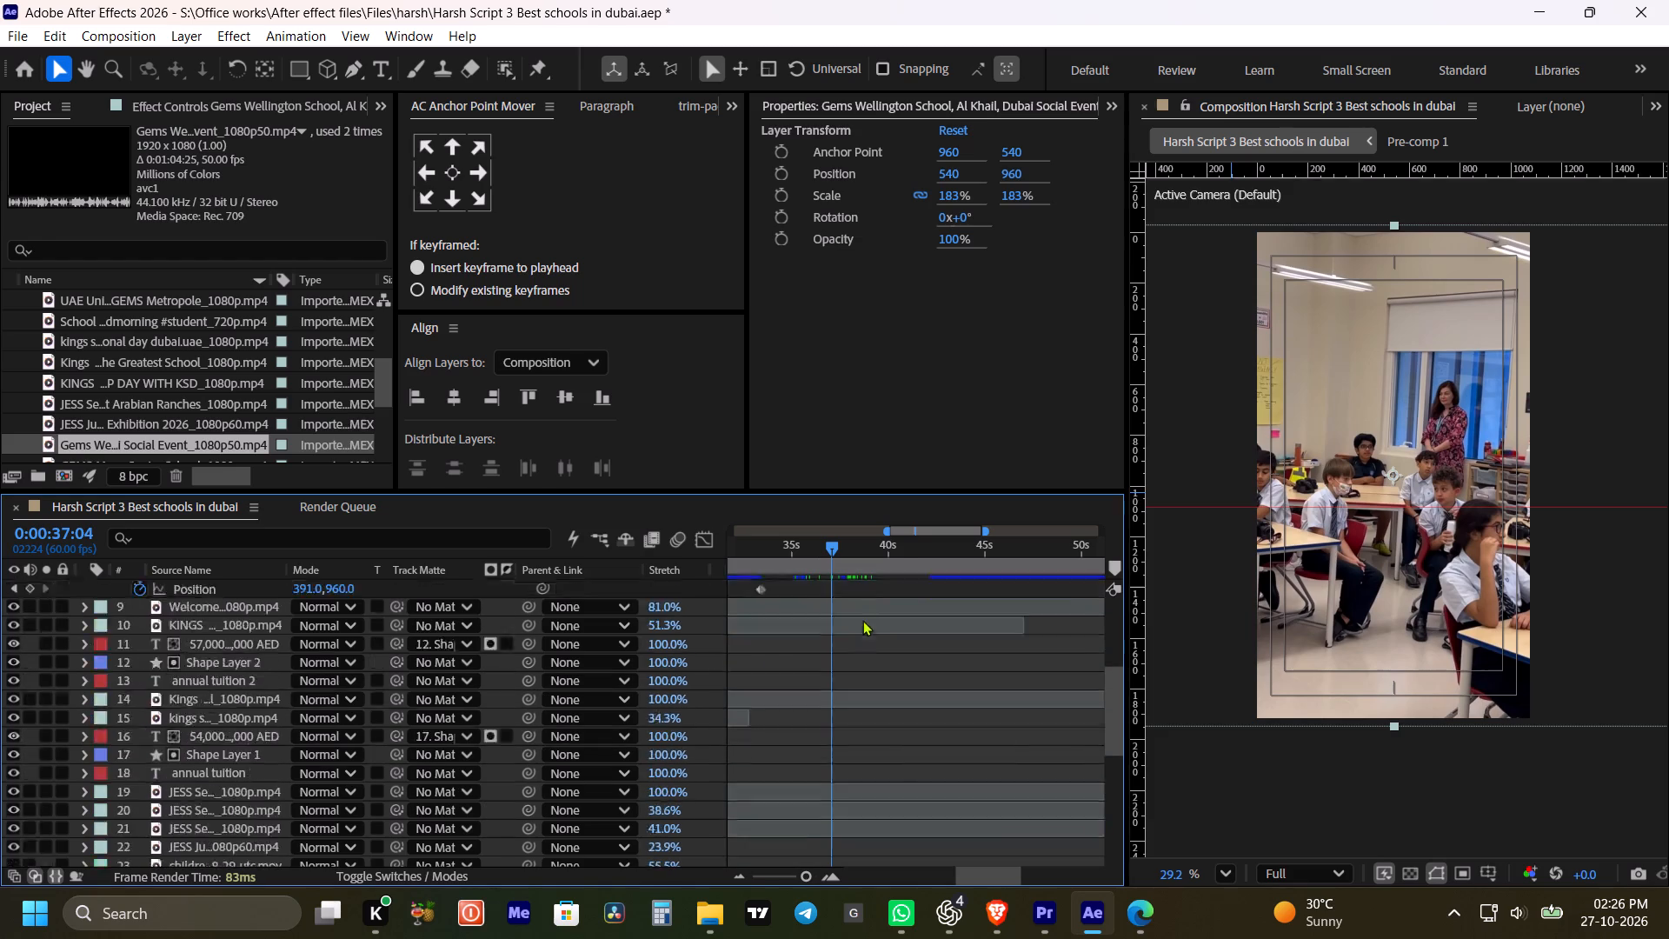
{"action": "scroll", "coordinate": [862, 620], "scroll_direction": "up", "scroll_amount": 2}
{"action": "left_click_drag", "start_coordinate": [863, 607], "coordinate": [847, 606]}
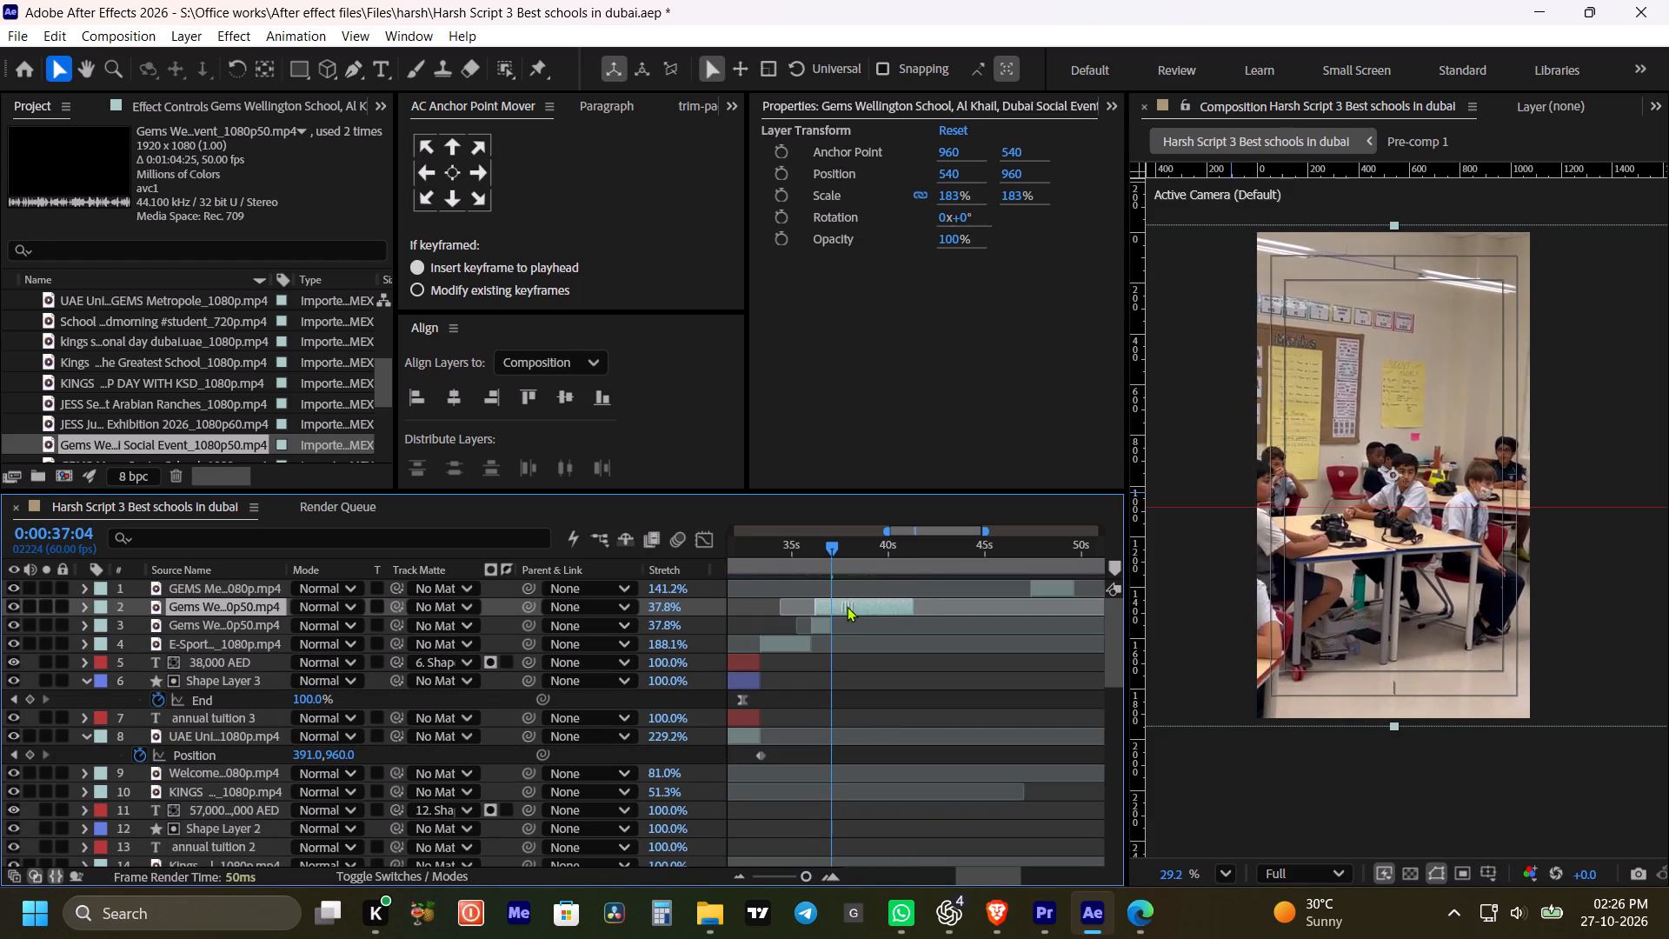
{"action": "left_click_drag", "start_coordinate": [847, 606], "coordinate": [835, 606]}
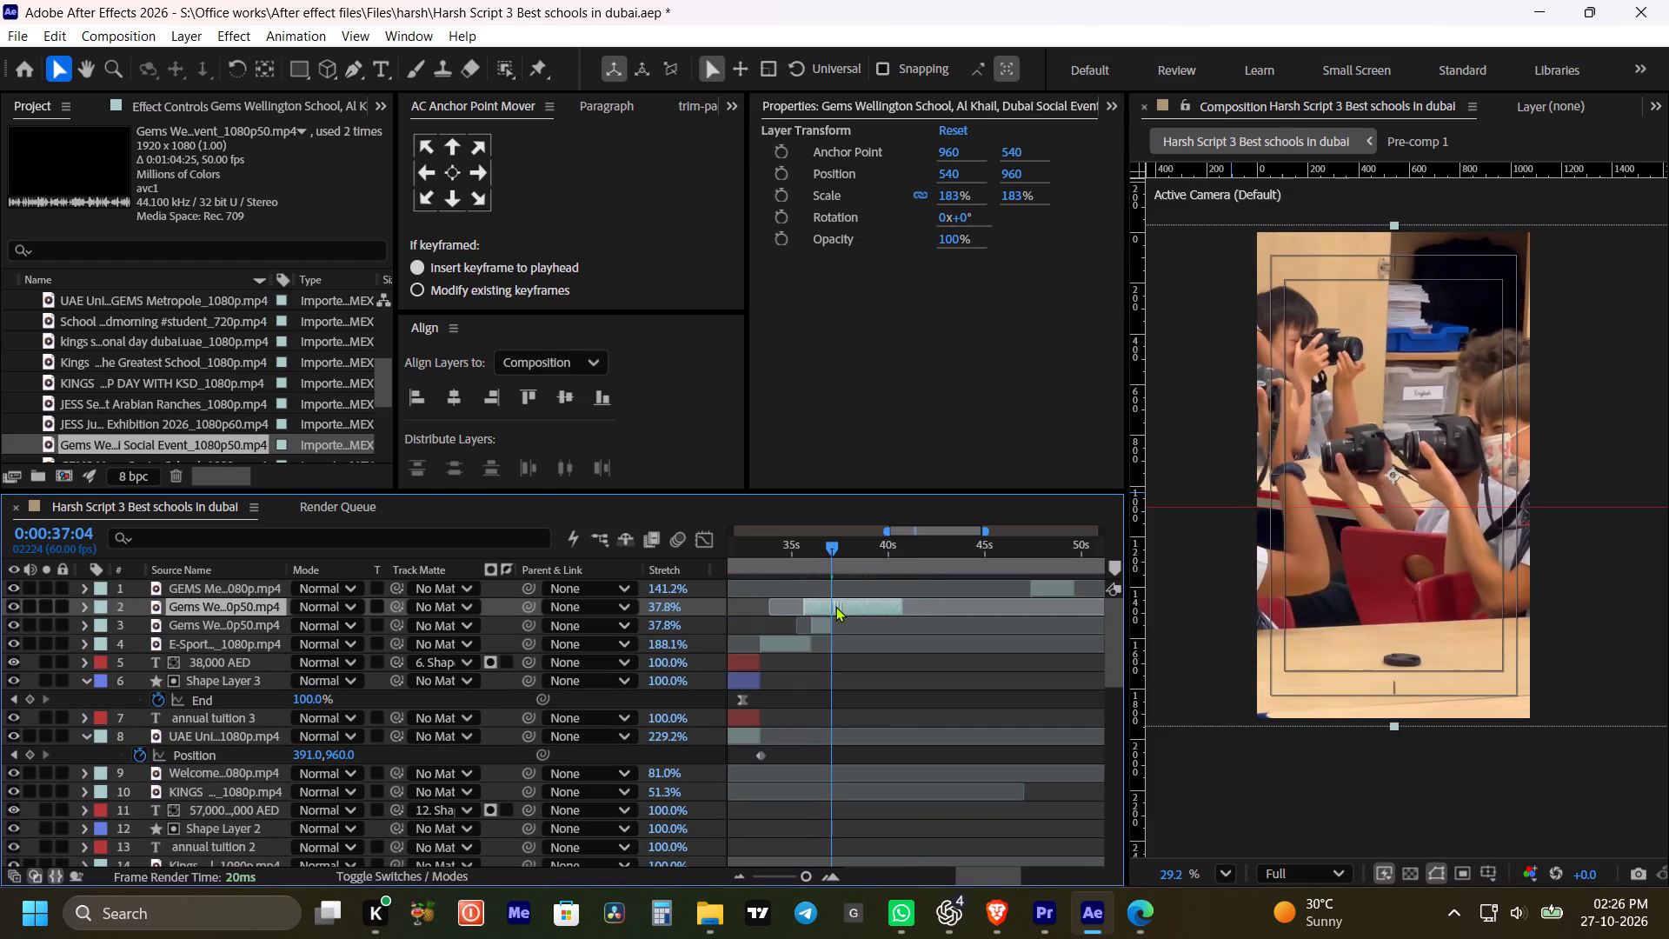
{"action": "left_click_drag", "start_coordinate": [835, 606], "coordinate": [838, 609]}
{"action": "left_click", "coordinate": [849, 609]}
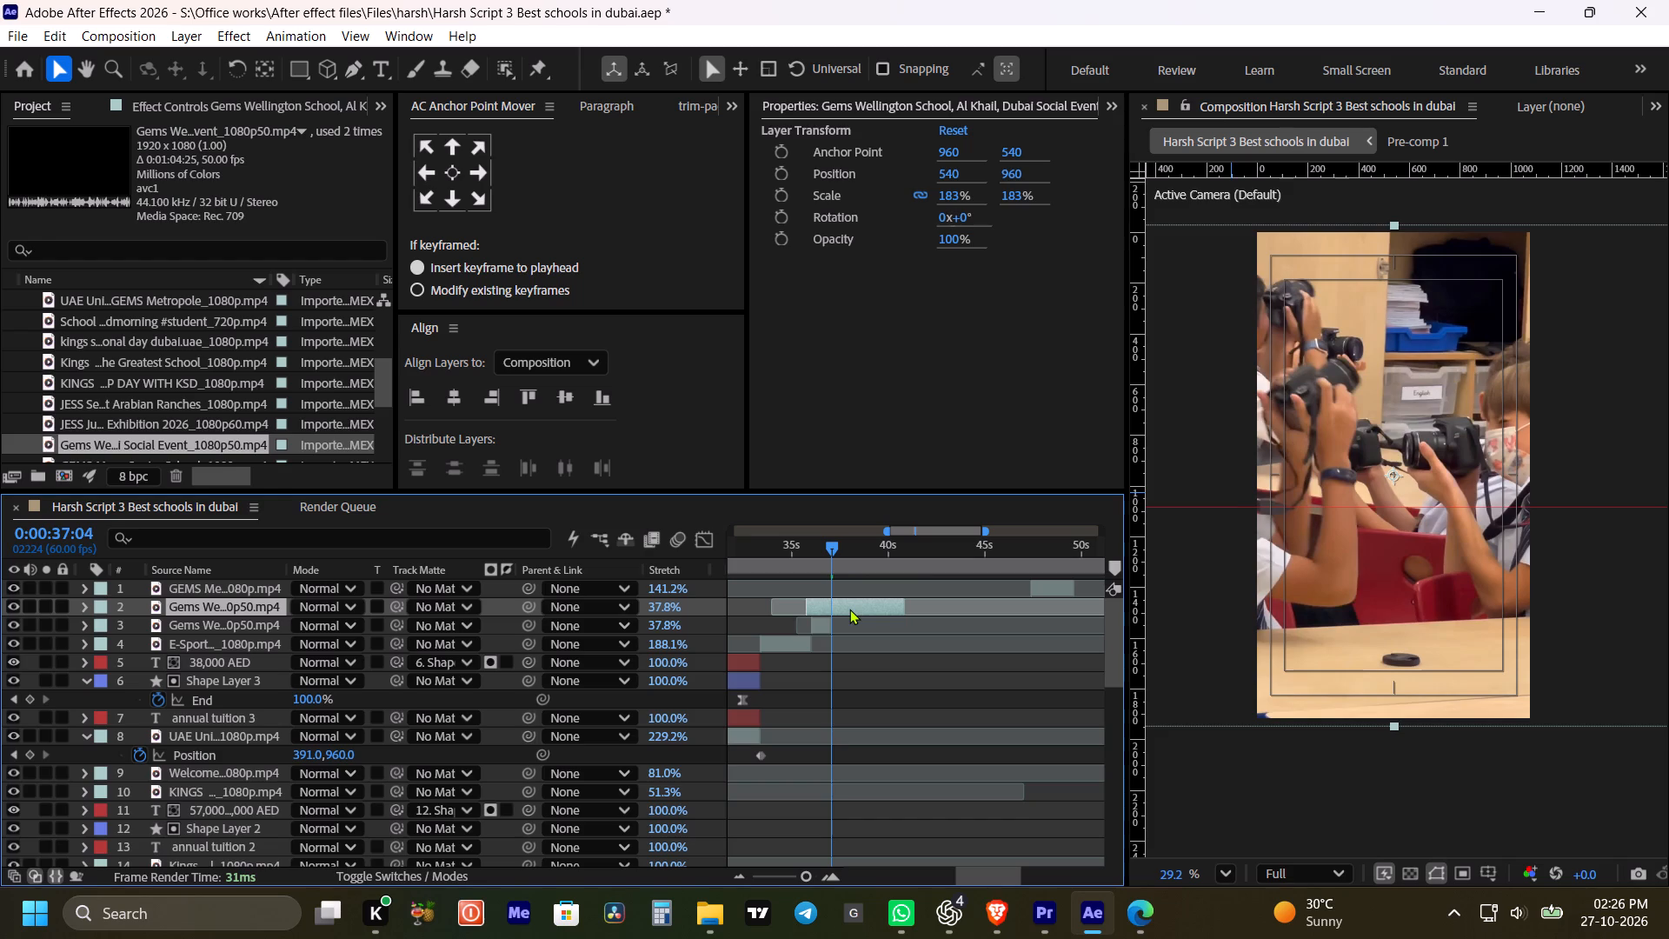
{"action": "key", "text": "ctrl+shift+d"}
{"action": "left_click", "coordinate": [819, 623]}
{"action": "key", "text": "Delete"}
Preview the two Social Event shots from 0:00:35:45 through the end of the second one and into the talking-head footage.
{"action": "left_click", "coordinate": [814, 561]}
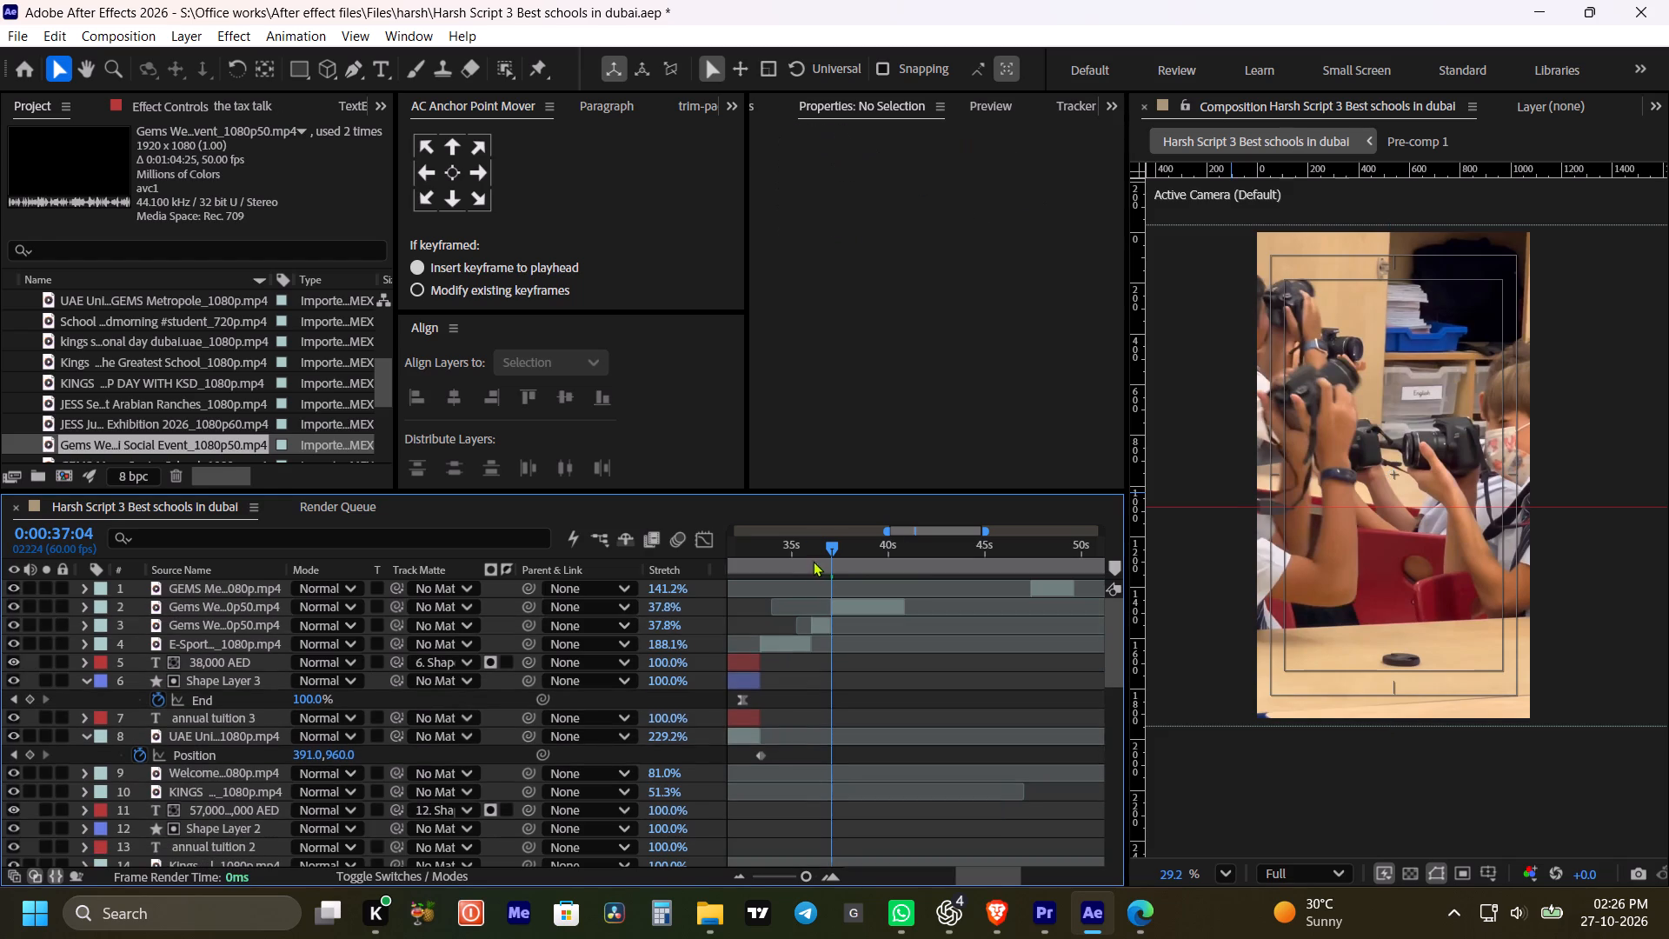
{"action": "key", "text": "space"}
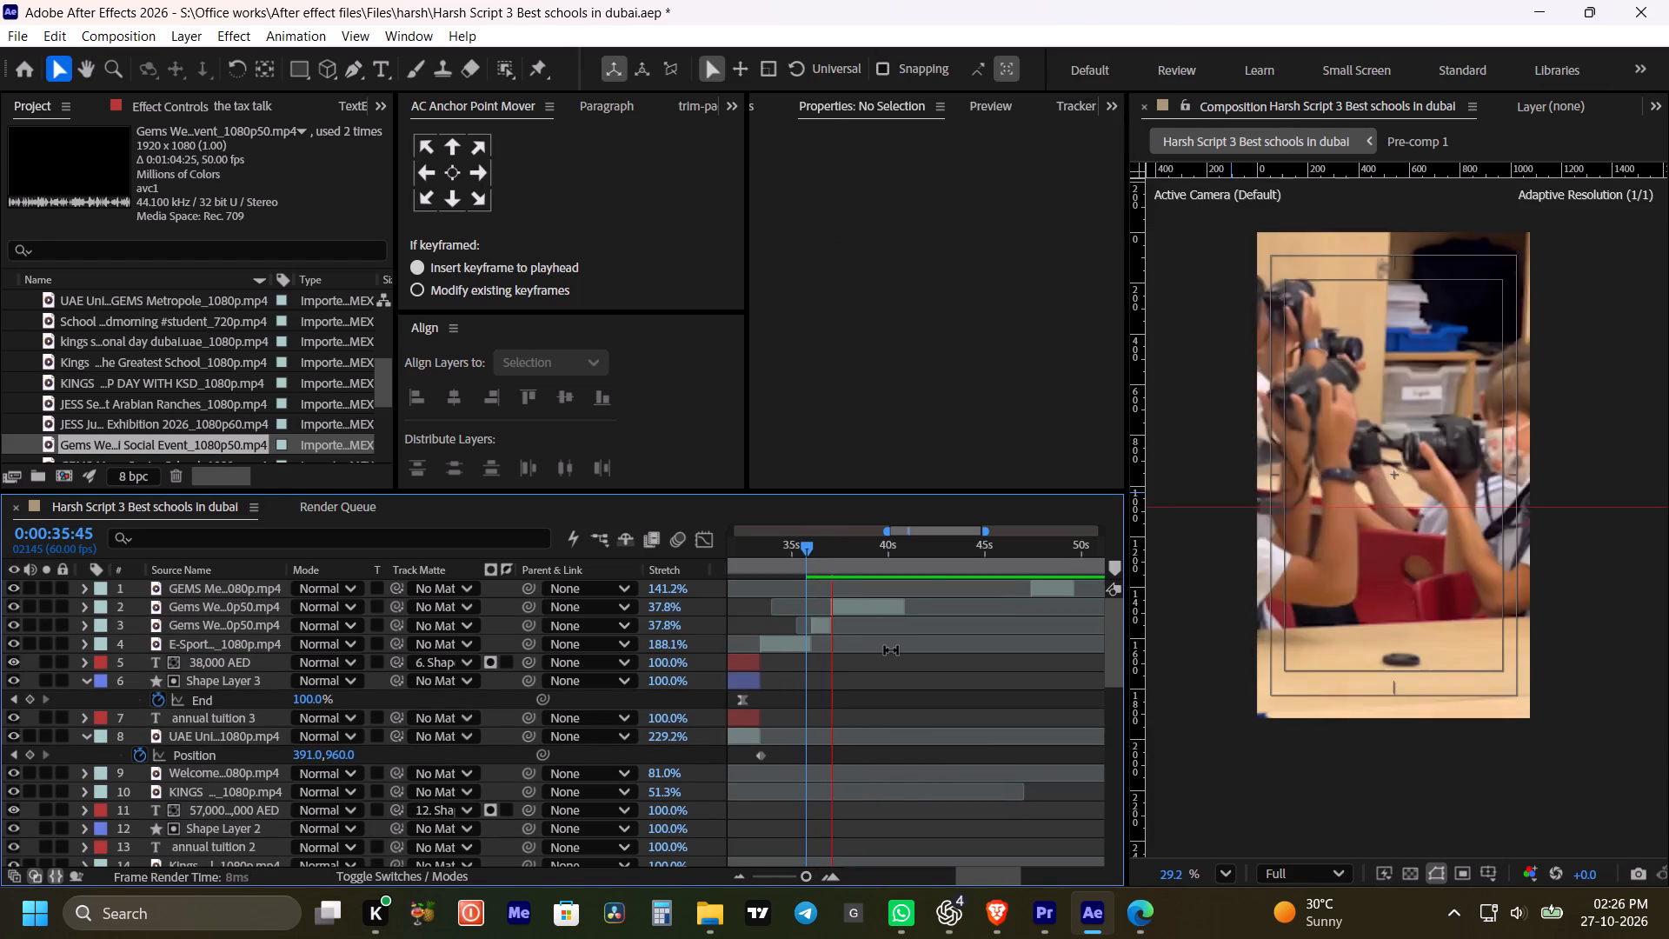
{"action": "key", "text": "space"}
{"action": "key", "text": "space"}
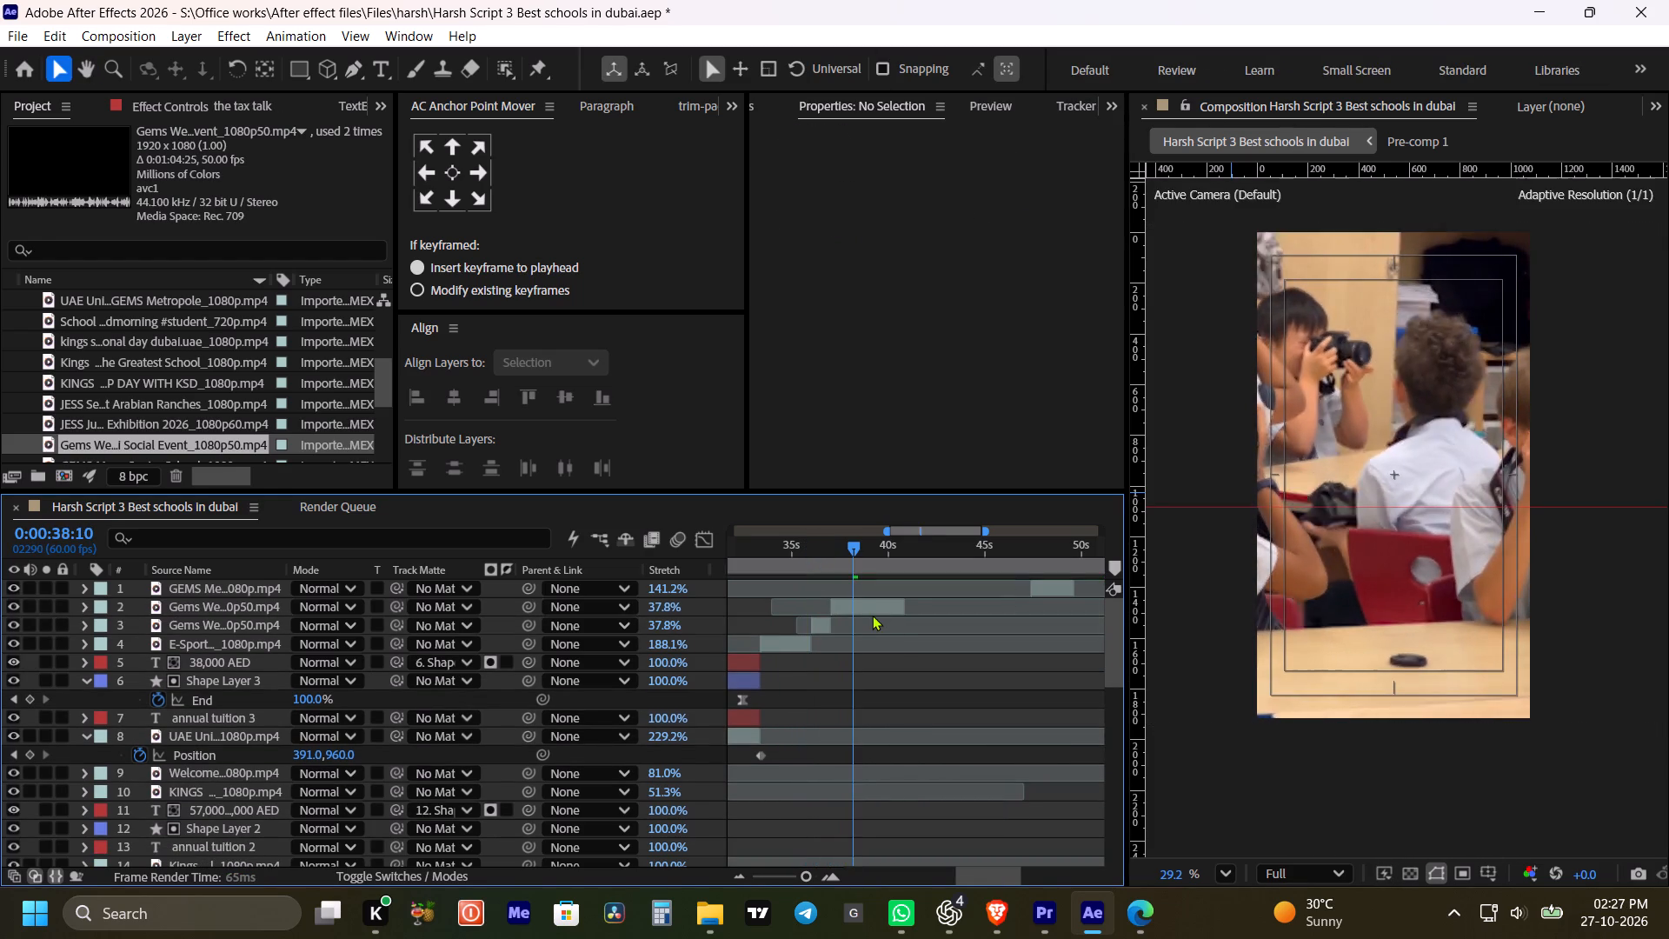
{"action": "key", "text": "space"}
{"action": "key", "text": "space"}
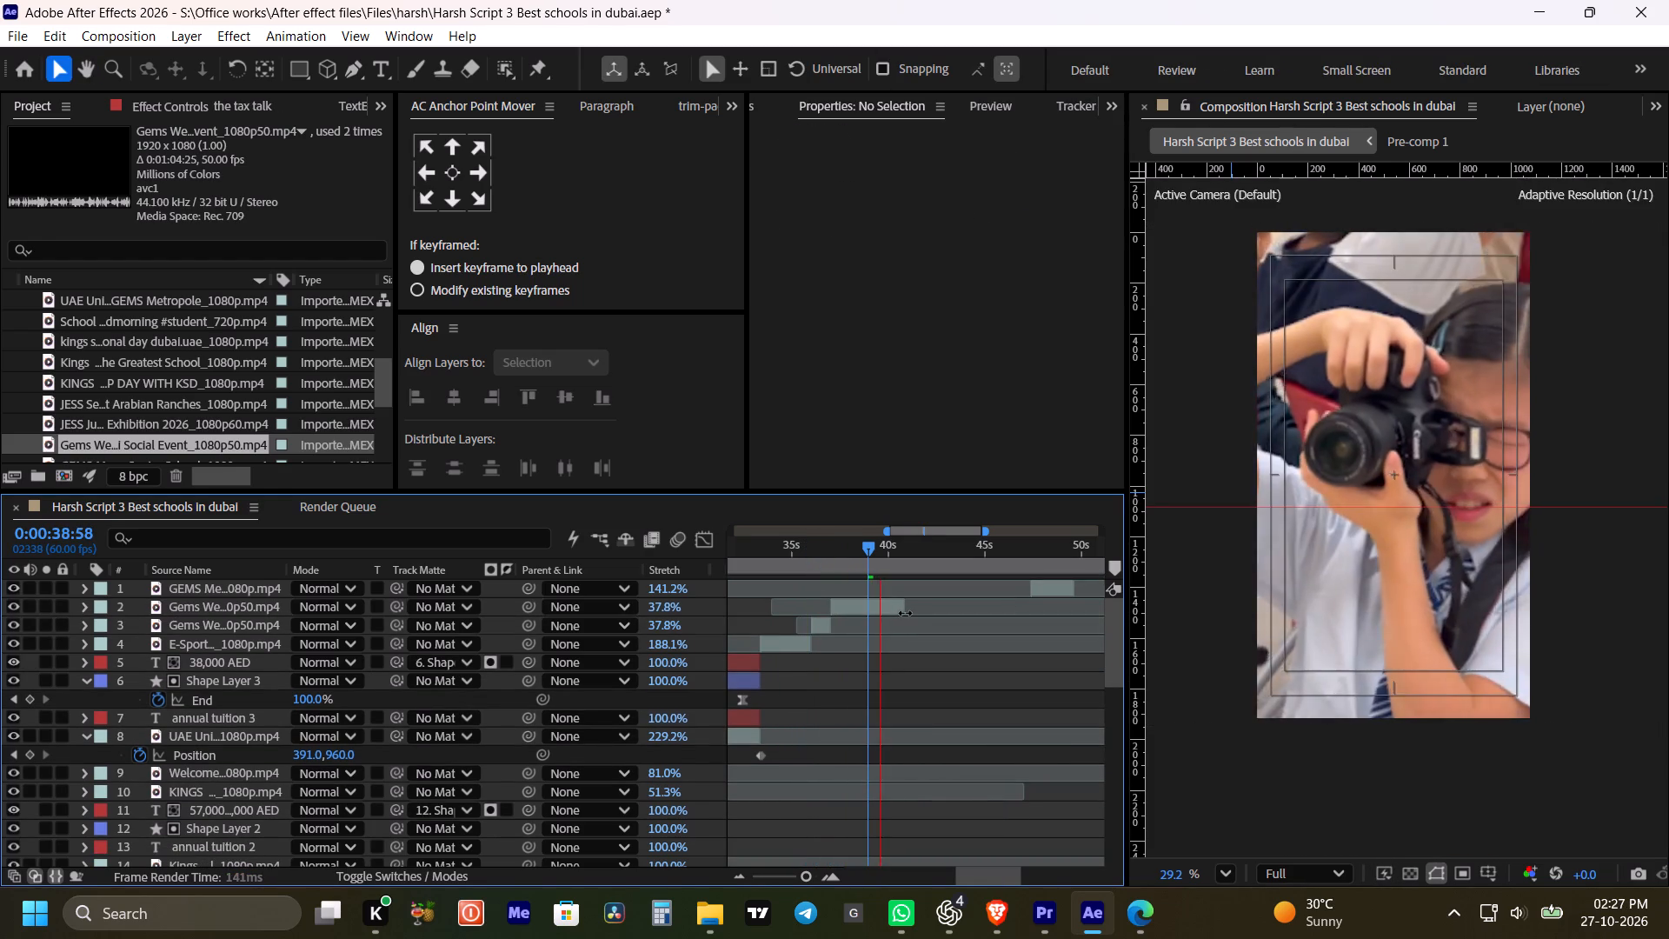
{"action": "key", "text": "space"}
{"action": "key", "text": "space"}
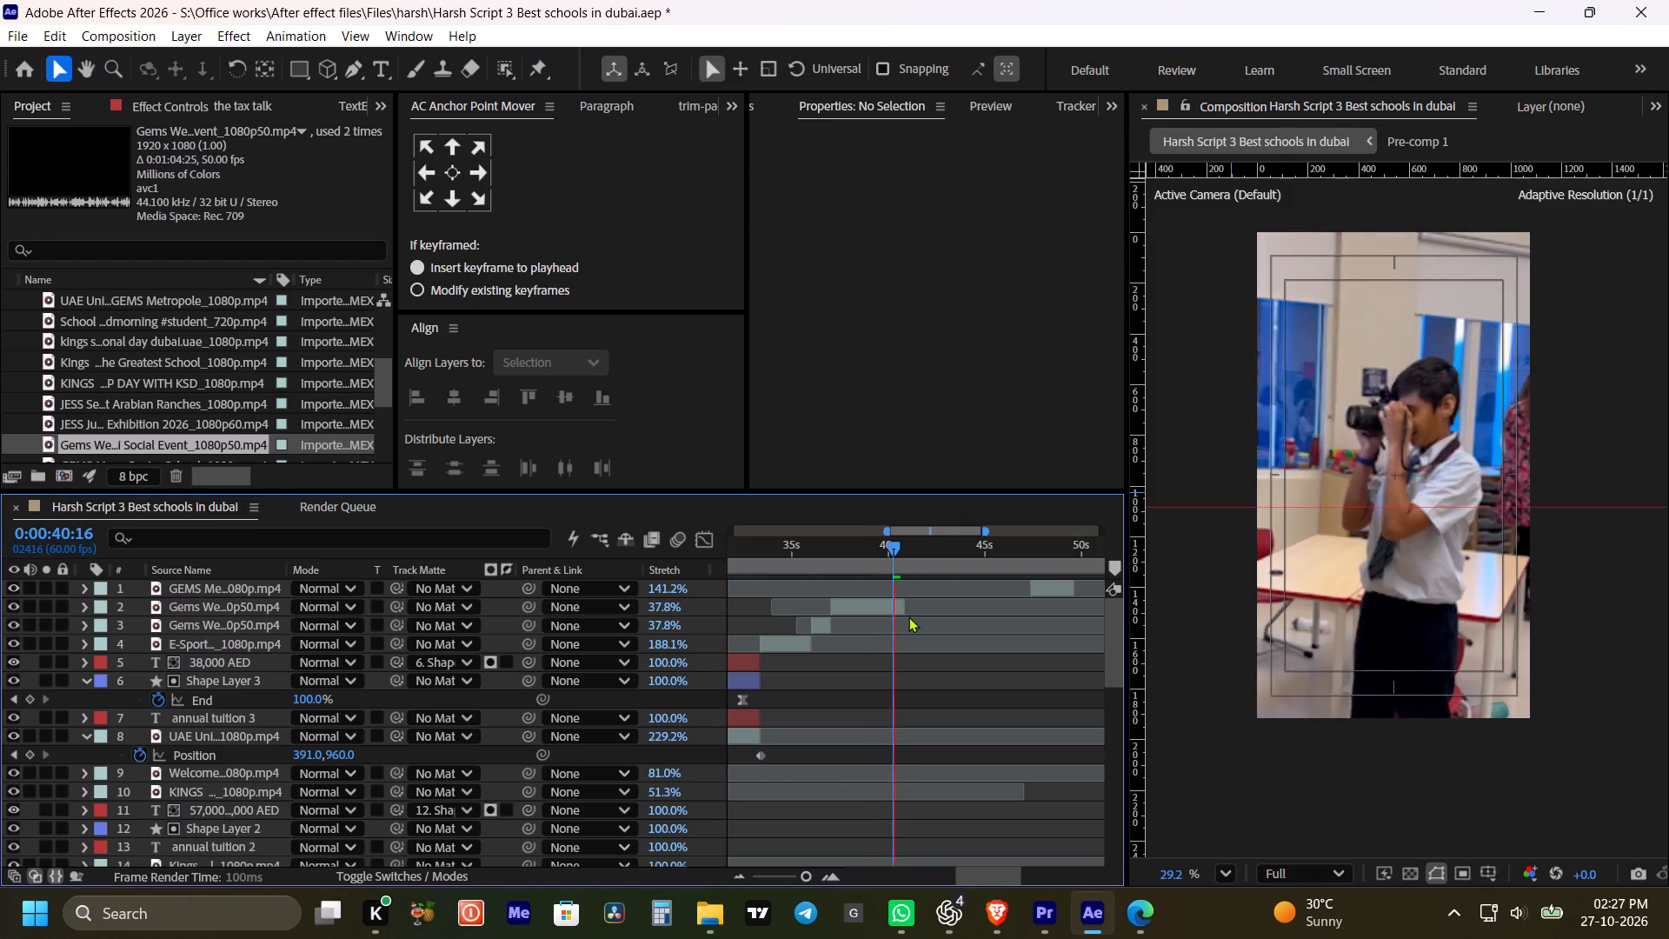
{"action": "key", "text": "space"}
{"action": "key", "text": "space"}
{"action": "key", "text": "space"}
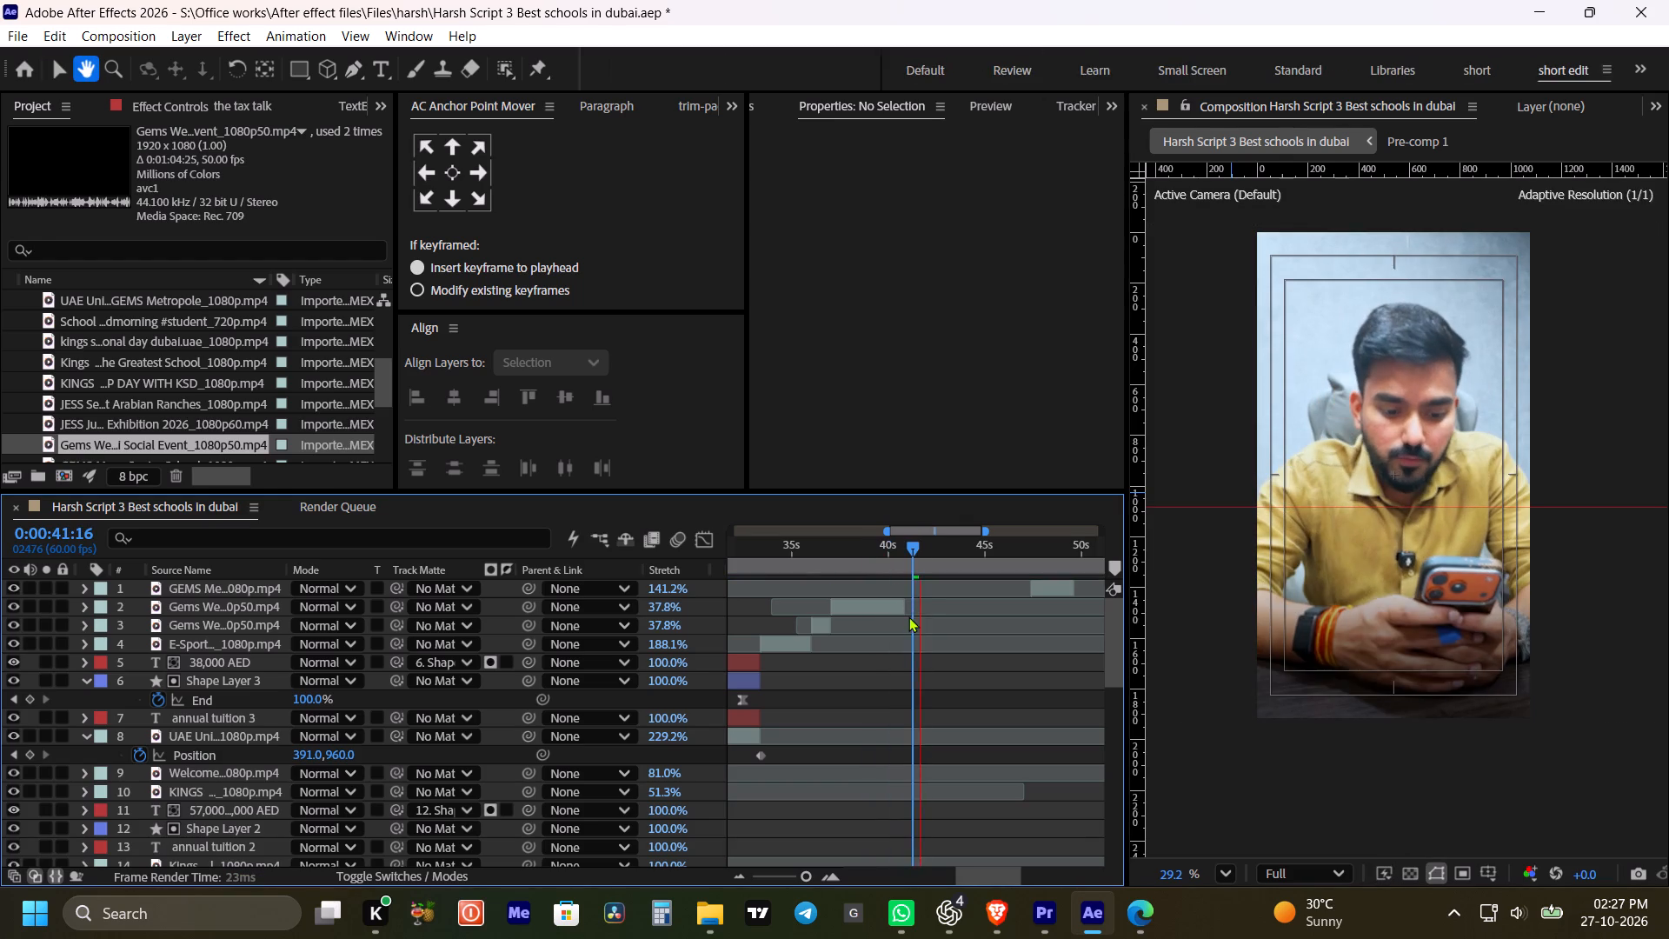
Time-stretch the second Social Event clip to 45.2% so it extends to 0:00:41:36.
{"action": "key", "text": "ctrl+Left"}
{"action": "key", "text": "ctrl+Left"}
{"action": "key", "text": "ctrl+Left"}
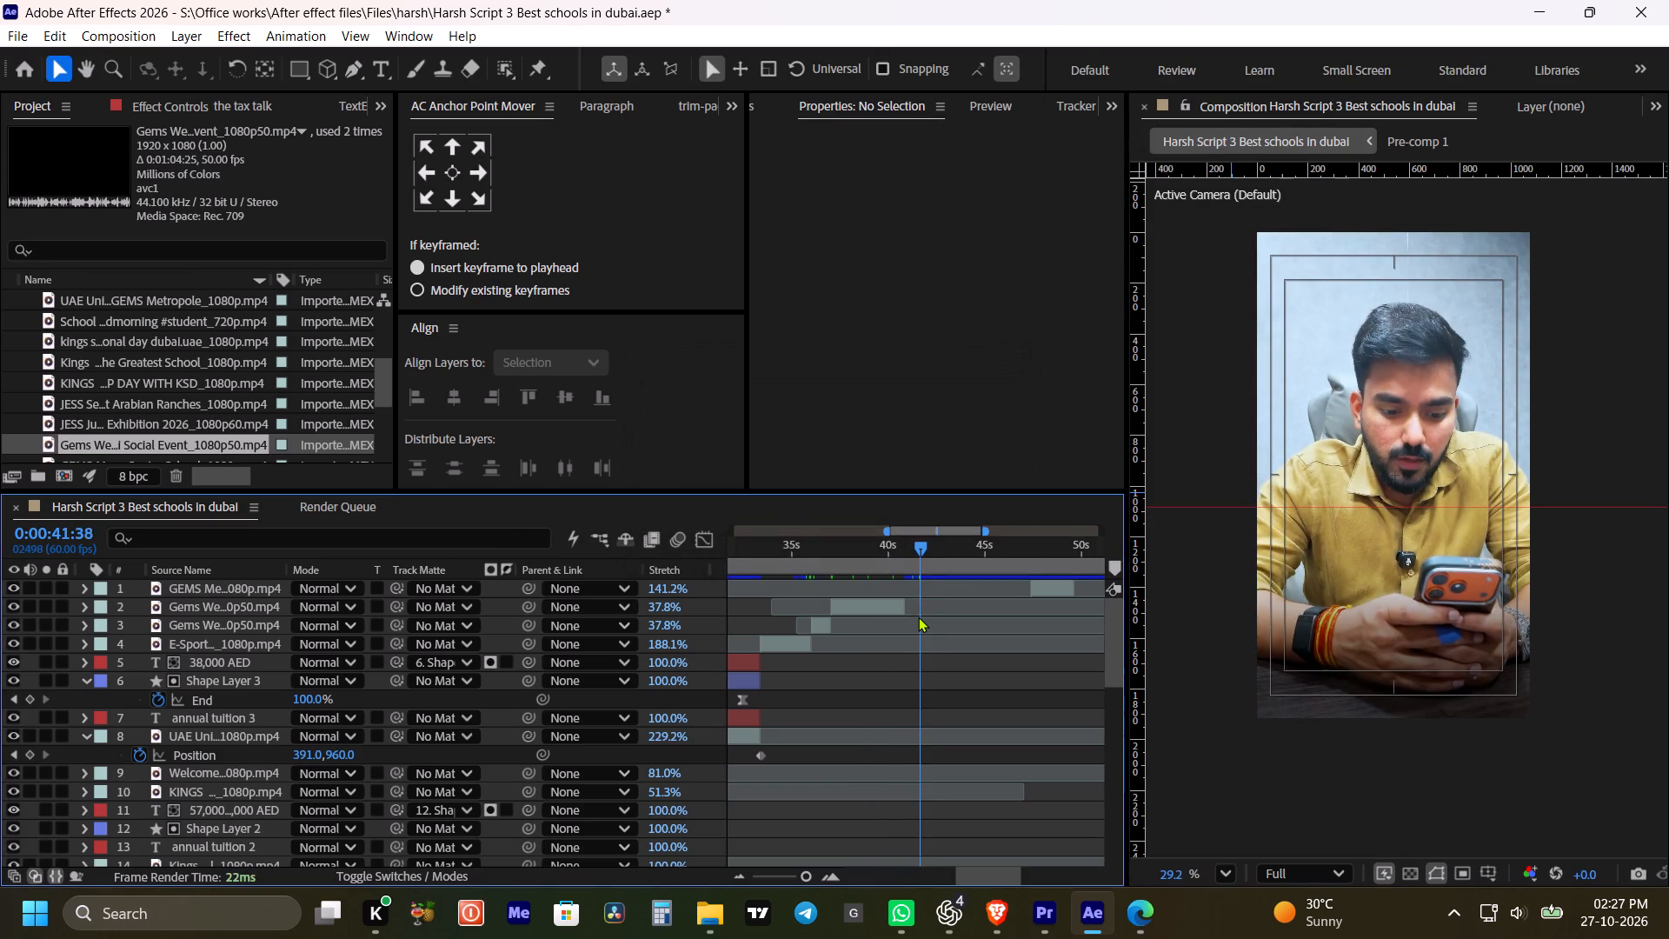
{"action": "key", "text": "ctrl+Left"}
{"action": "key", "text": "ctrl+Left"}
{"action": "key", "text": "ctrl+Right"}
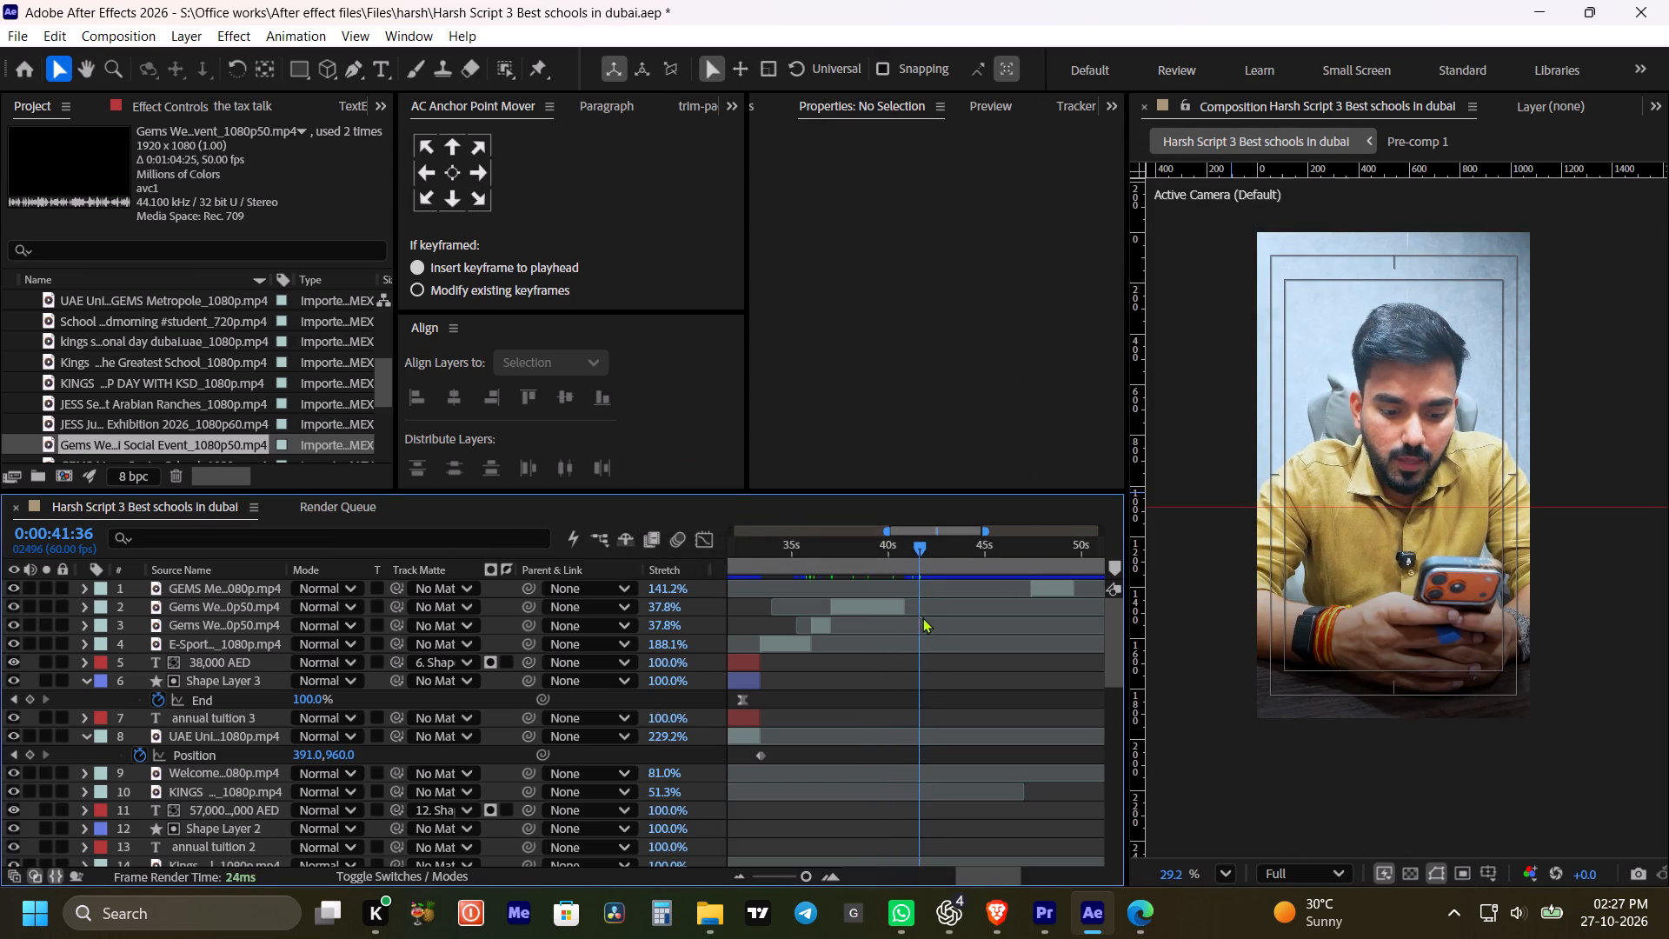
{"action": "left_click", "coordinate": [904, 608]}
{"action": "left_click_drag", "start_coordinate": [906, 605], "coordinate": [921, 607], "text": "alt"}
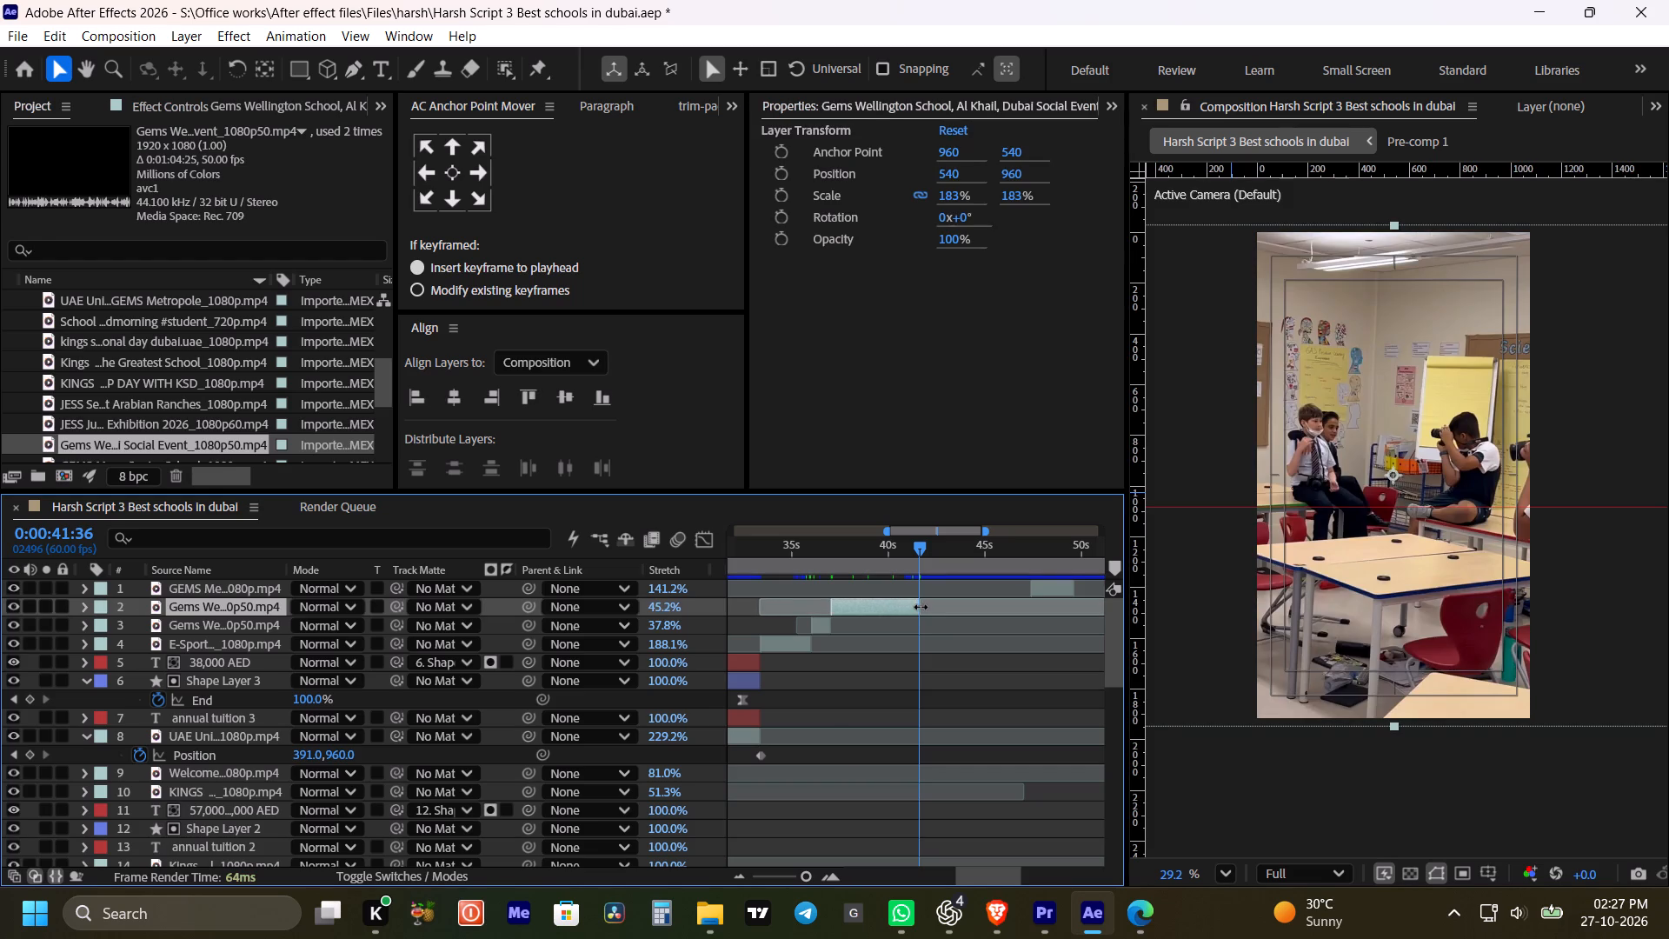
Pull the end of the second Social Event clip back slightly, to just before 0:00:41:36.
{"action": "scroll", "coordinate": [914, 606], "scroll_direction": "up", "scroll_amount": 8}
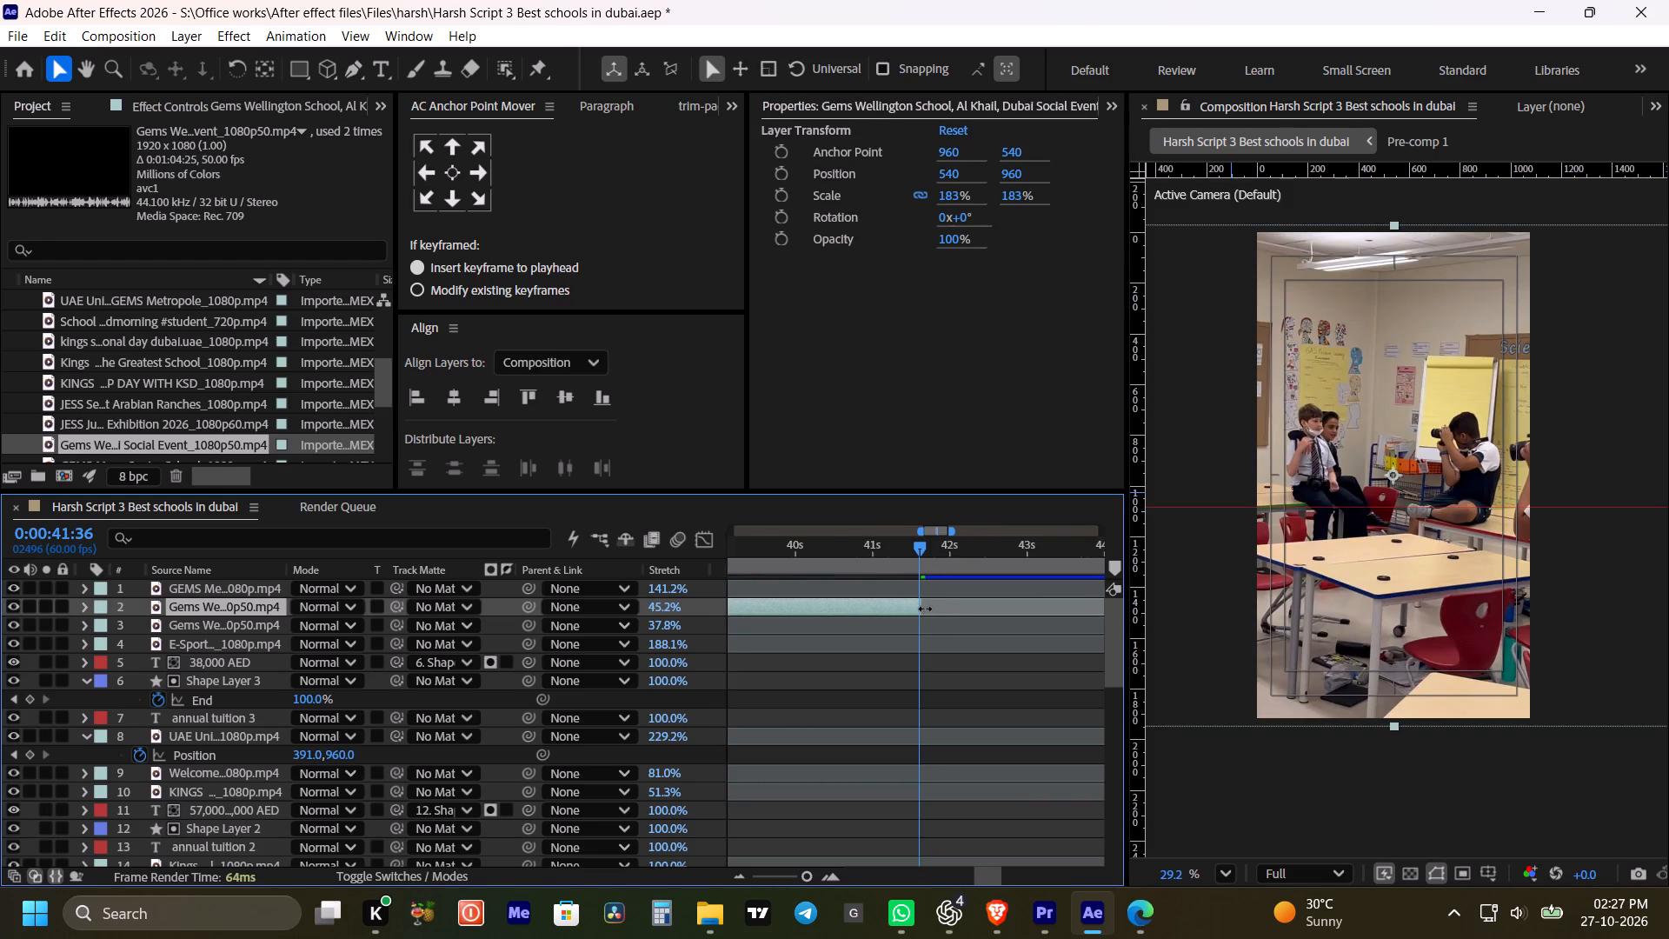
{"action": "scroll", "coordinate": [926, 609], "scroll_direction": "up", "scroll_amount": 3}
{"action": "left_click_drag", "start_coordinate": [911, 605], "coordinate": [902, 604]}
Preview the transition into the Social Event shots from 0:00:35:17, and park the playhead at 0:00:36:02.
{"action": "scroll", "coordinate": [909, 605], "scroll_direction": "down", "scroll_amount": 6, "text": "alt"}
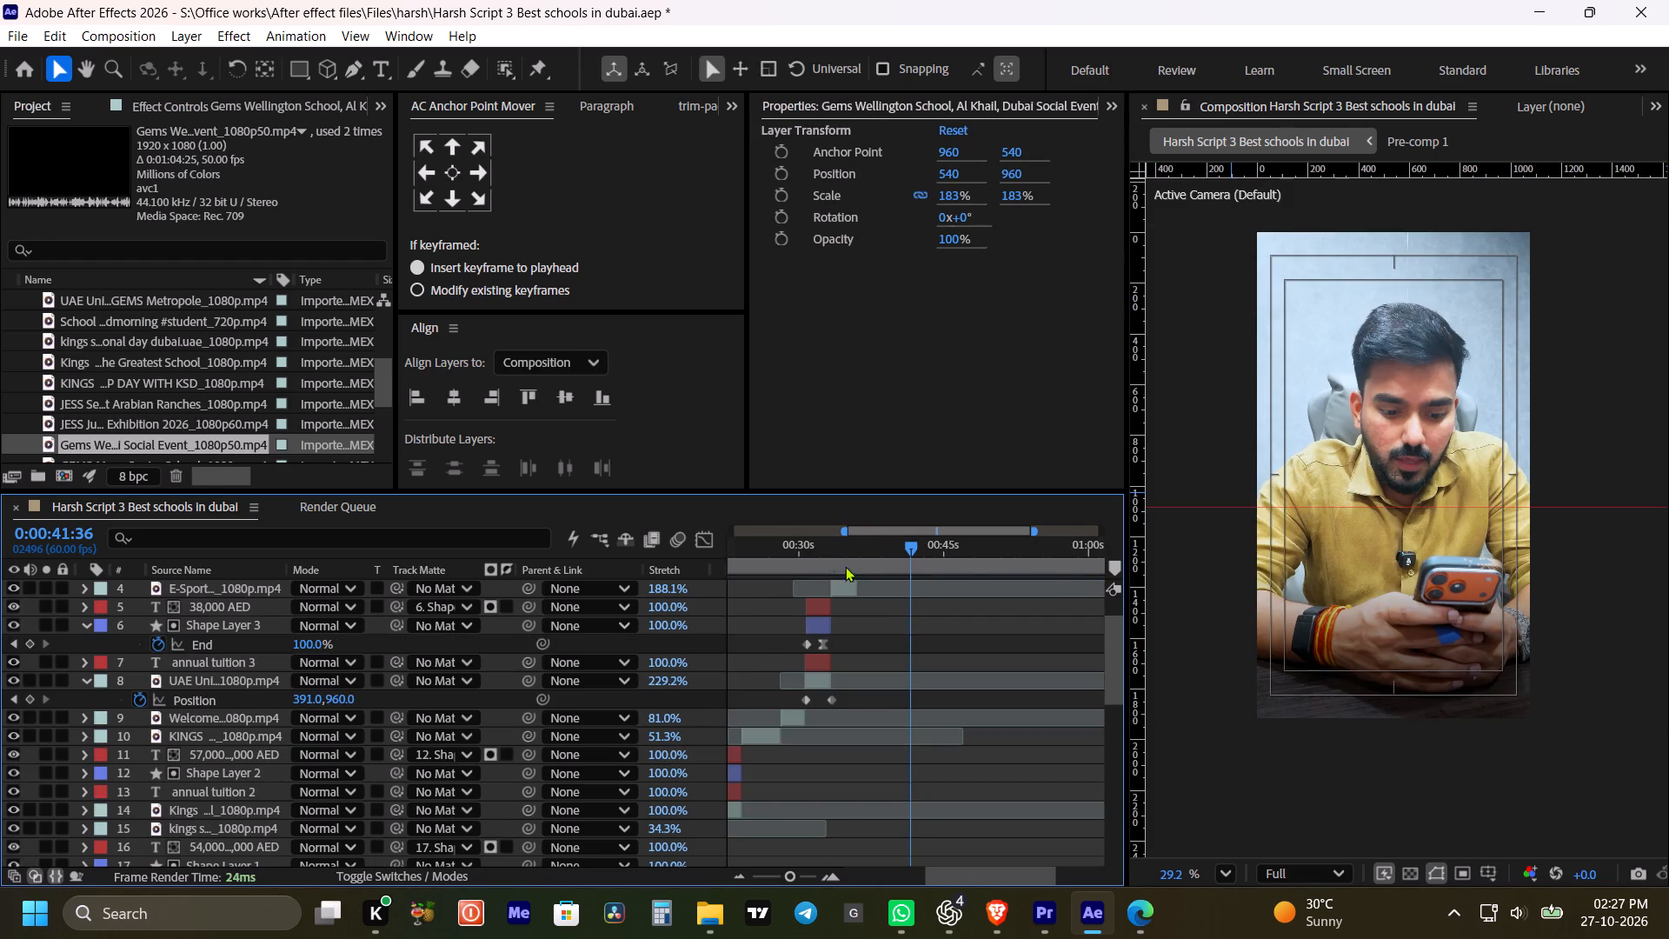
{"action": "scroll", "coordinate": [854, 593], "scroll_direction": "up", "scroll_amount": 5}
{"action": "left_click", "coordinate": [850, 554]}
{"action": "key", "text": "space"}
{"action": "scroll", "coordinate": [854, 585], "scroll_direction": "up", "scroll_amount": 2, "text": "alt"}
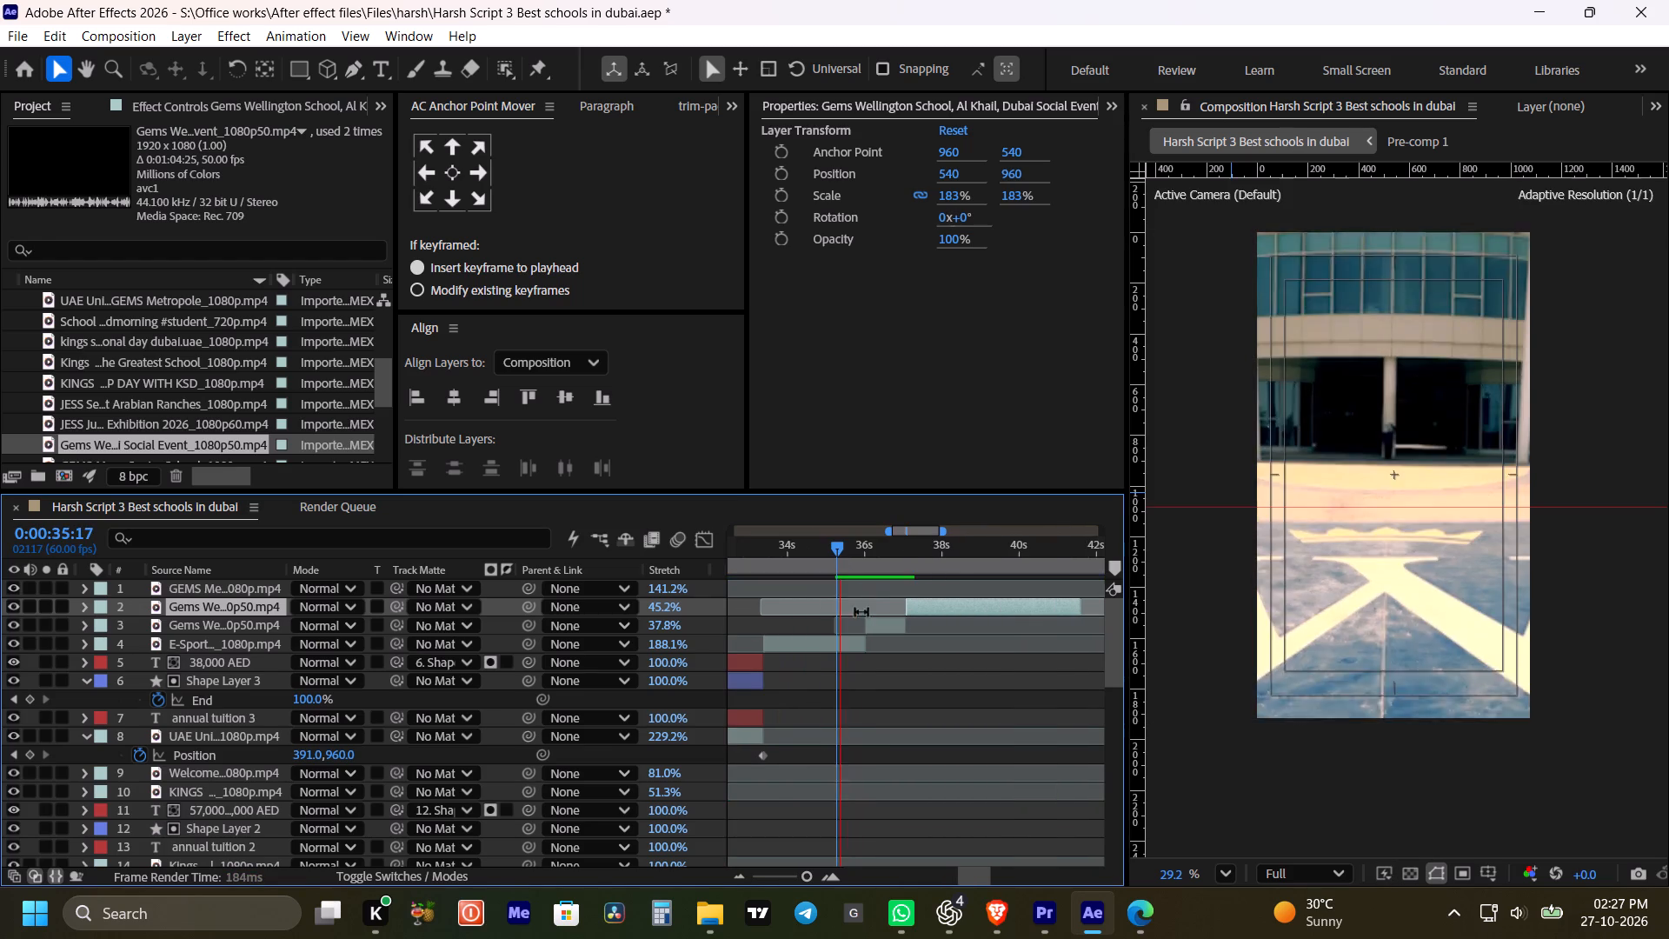
{"action": "key", "text": "space"}
{"action": "key", "text": "space"}
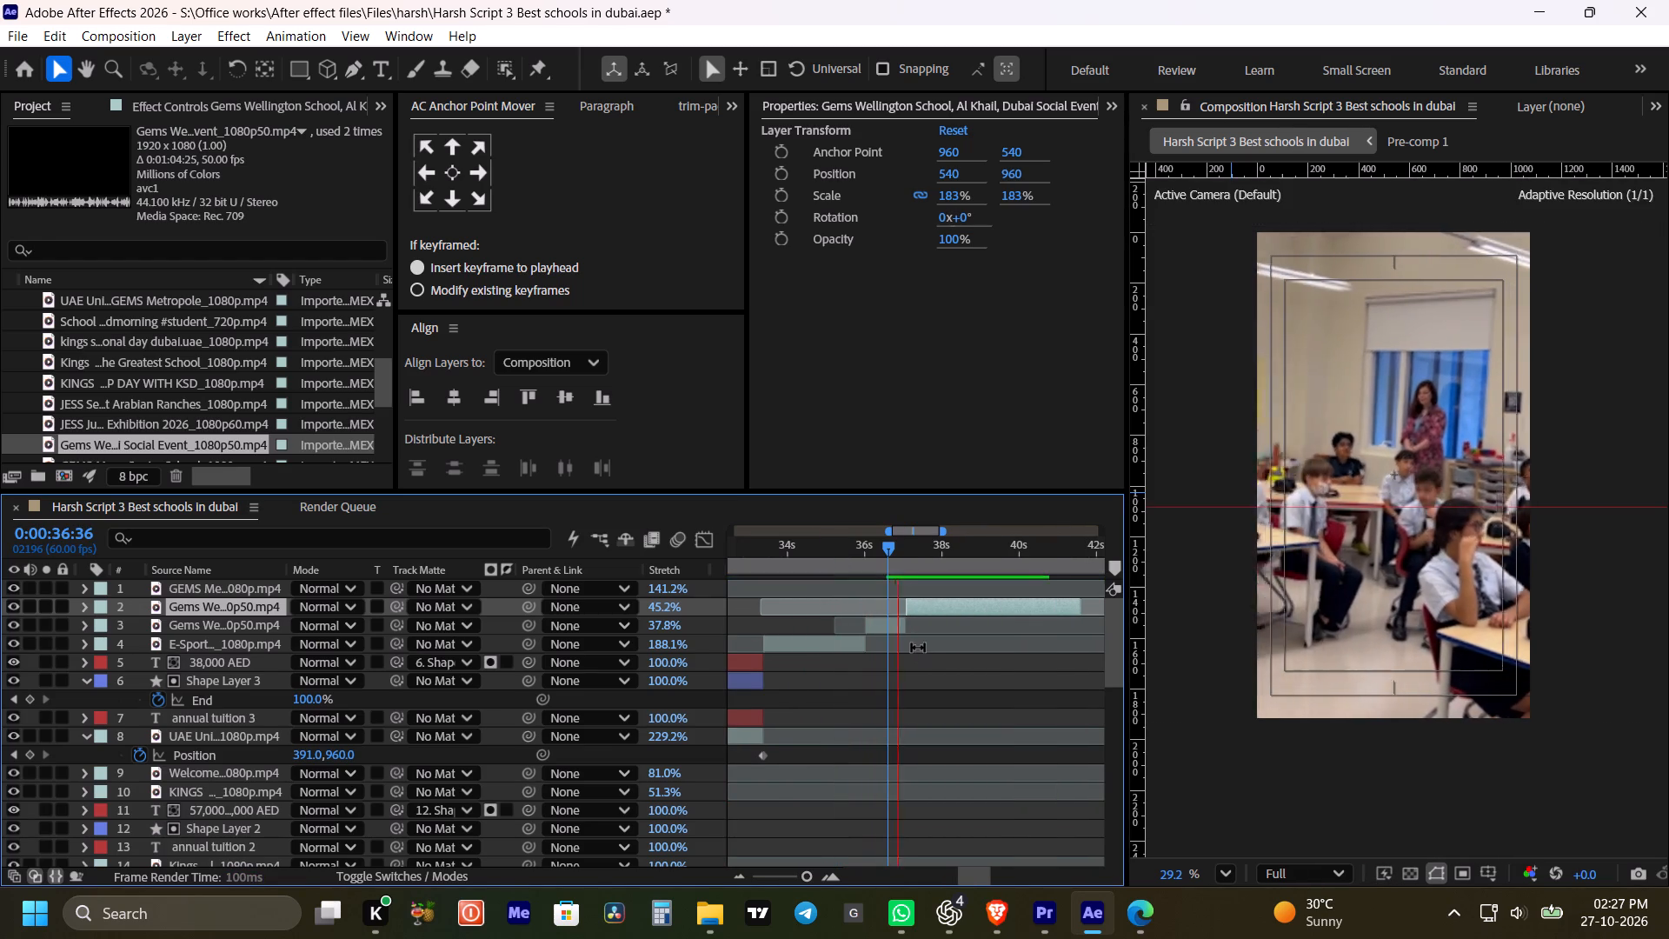
{"action": "key", "text": "space"}
{"action": "left_click_drag", "start_coordinate": [892, 551], "coordinate": [878, 552], "text": "shift"}
Save the project.
{"action": "key", "text": "ctrl+s"}
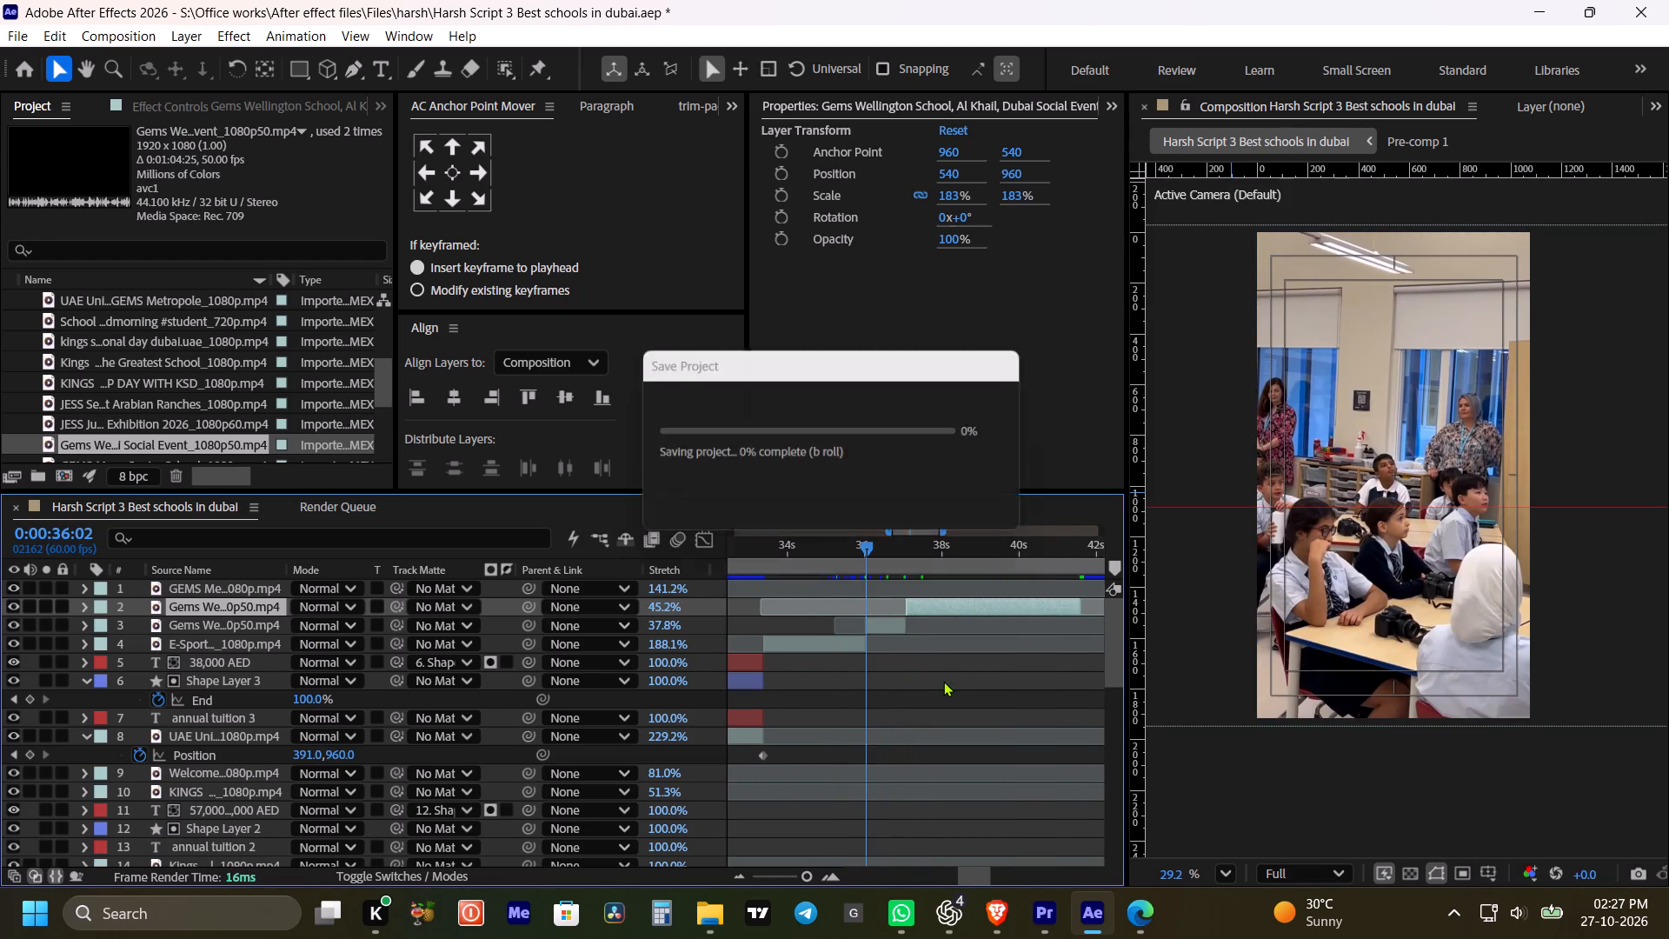
Duplicate the annual tuition 3 title above the second Social Event clip, starting shortly after 0:00:36:02 and extended to that clip's end.
{"action": "scroll", "coordinate": [943, 689], "scroll_direction": "down", "scroll_amount": 2, "text": "alt"}
{"action": "key", "text": "space"}
{"action": "left_click_drag", "start_coordinate": [920, 686], "coordinate": [926, 678]}
{"action": "left_click", "coordinate": [924, 685]}
{"action": "key", "text": "m"}
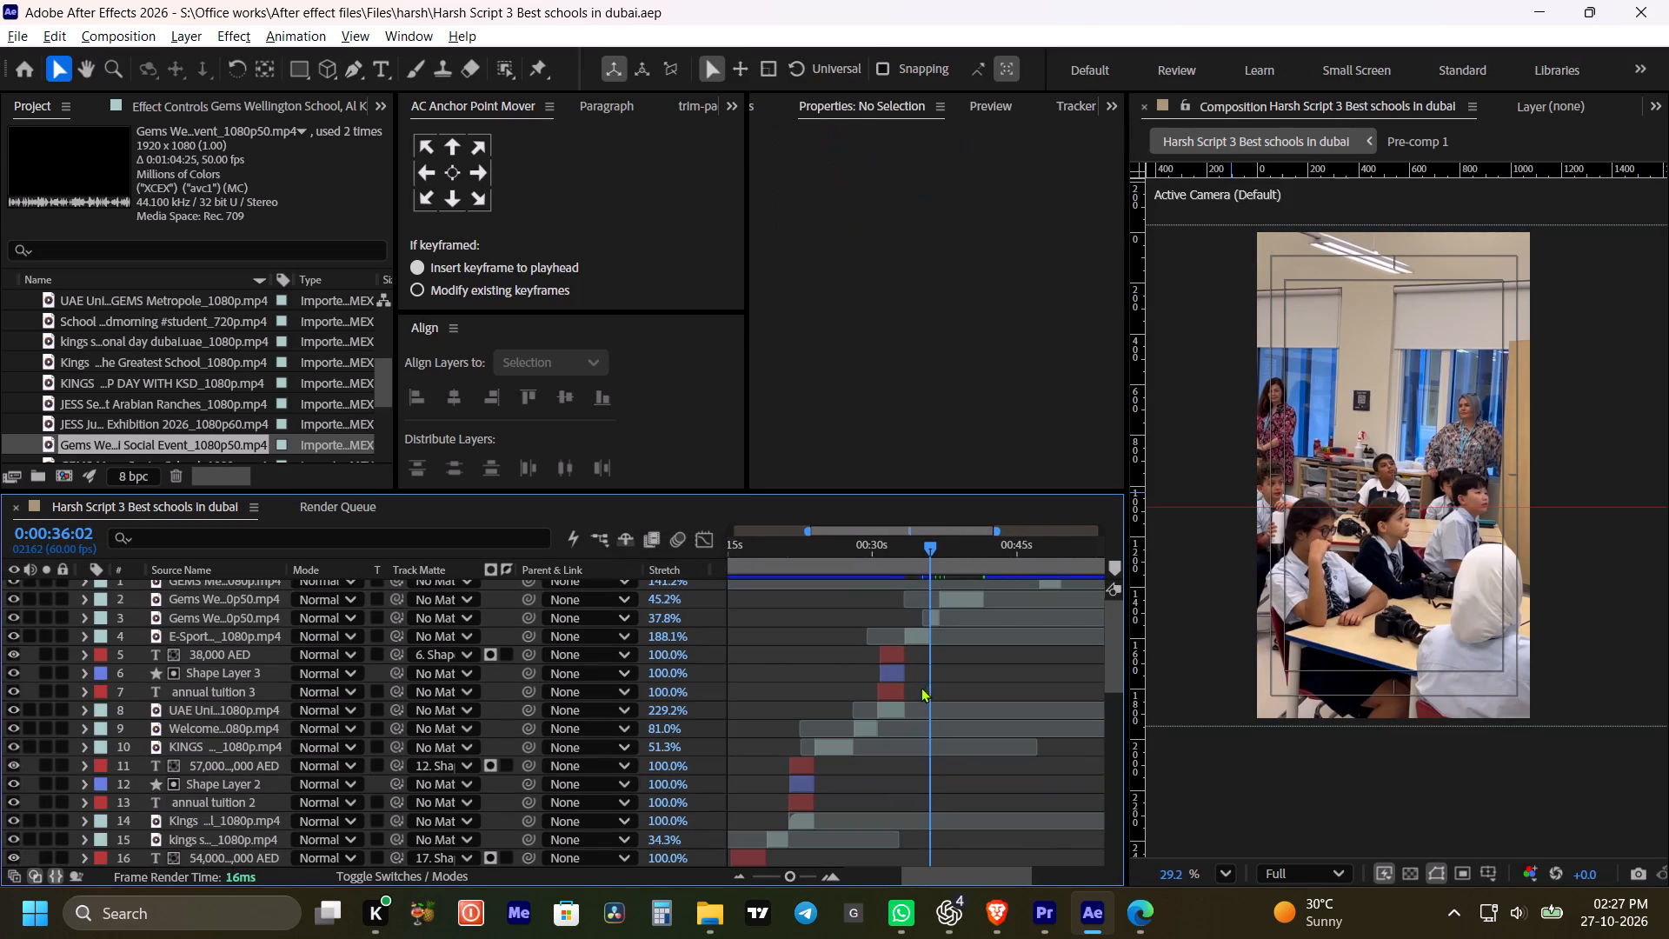
{"action": "left_click", "coordinate": [901, 689]}
{"action": "key", "text": "ctrl+c"}
{"action": "scroll", "coordinate": [961, 683], "scroll_direction": "up", "scroll_amount": 3}
{"action": "scroll", "coordinate": [958, 672], "scroll_direction": "up", "scroll_amount": 1, "text": "alt"}
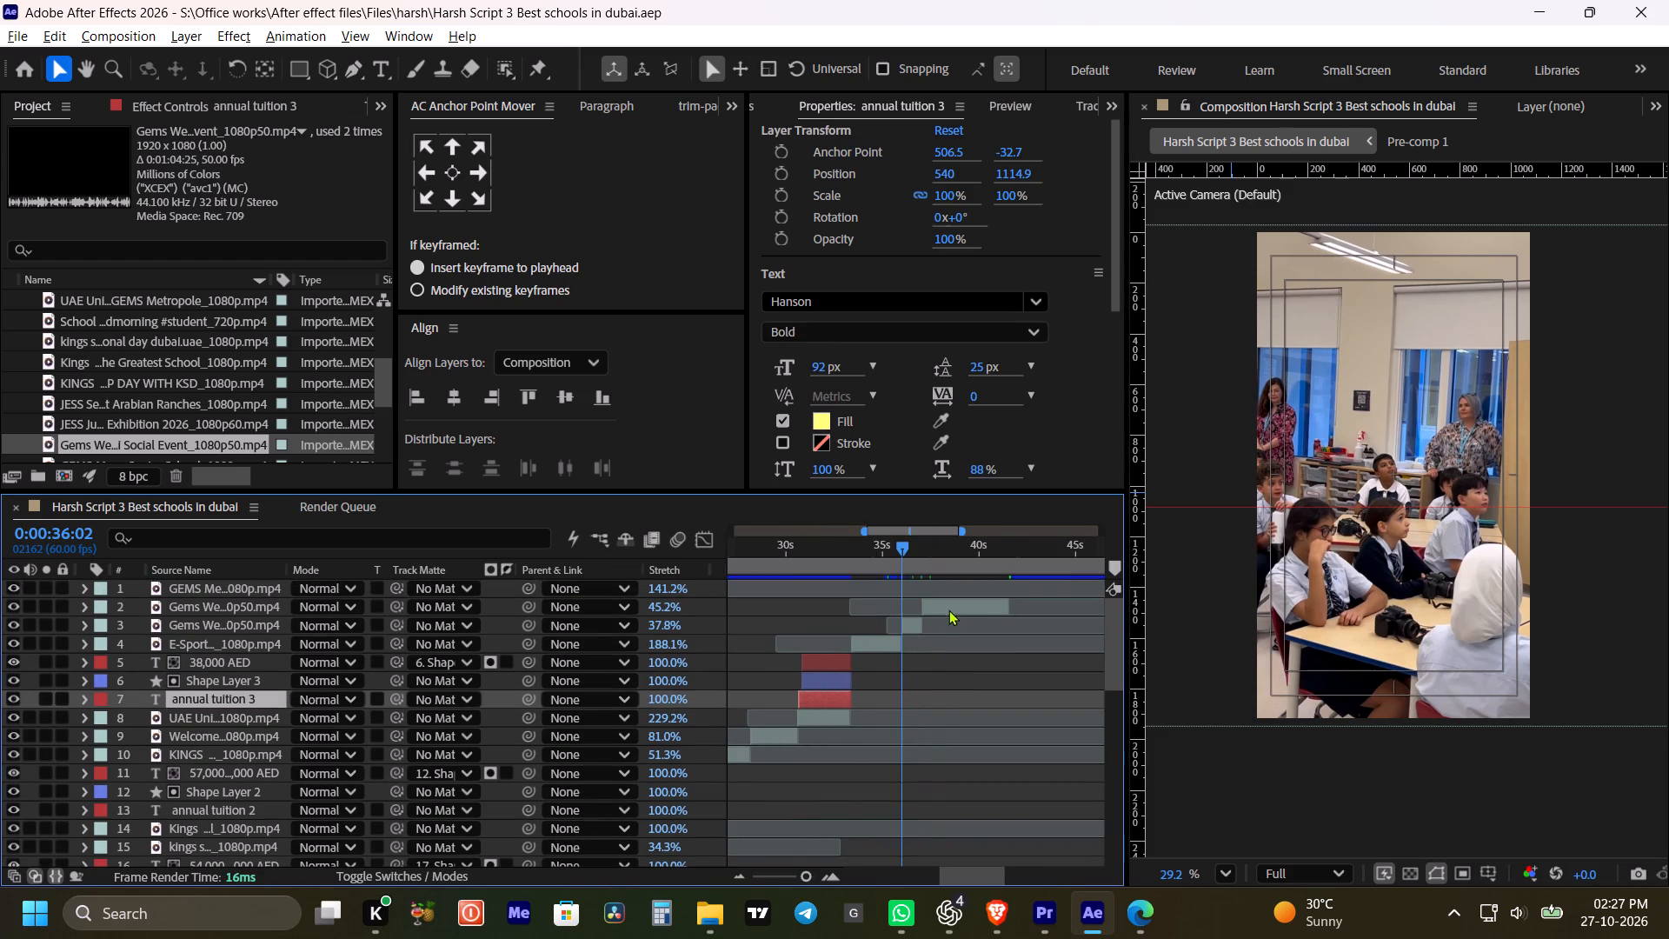
{"action": "left_click", "coordinate": [948, 607]}
{"action": "key", "text": "ctrl+v"}
{"action": "key", "text": "bracketleft"}
{"action": "left_click", "coordinate": [930, 604]}
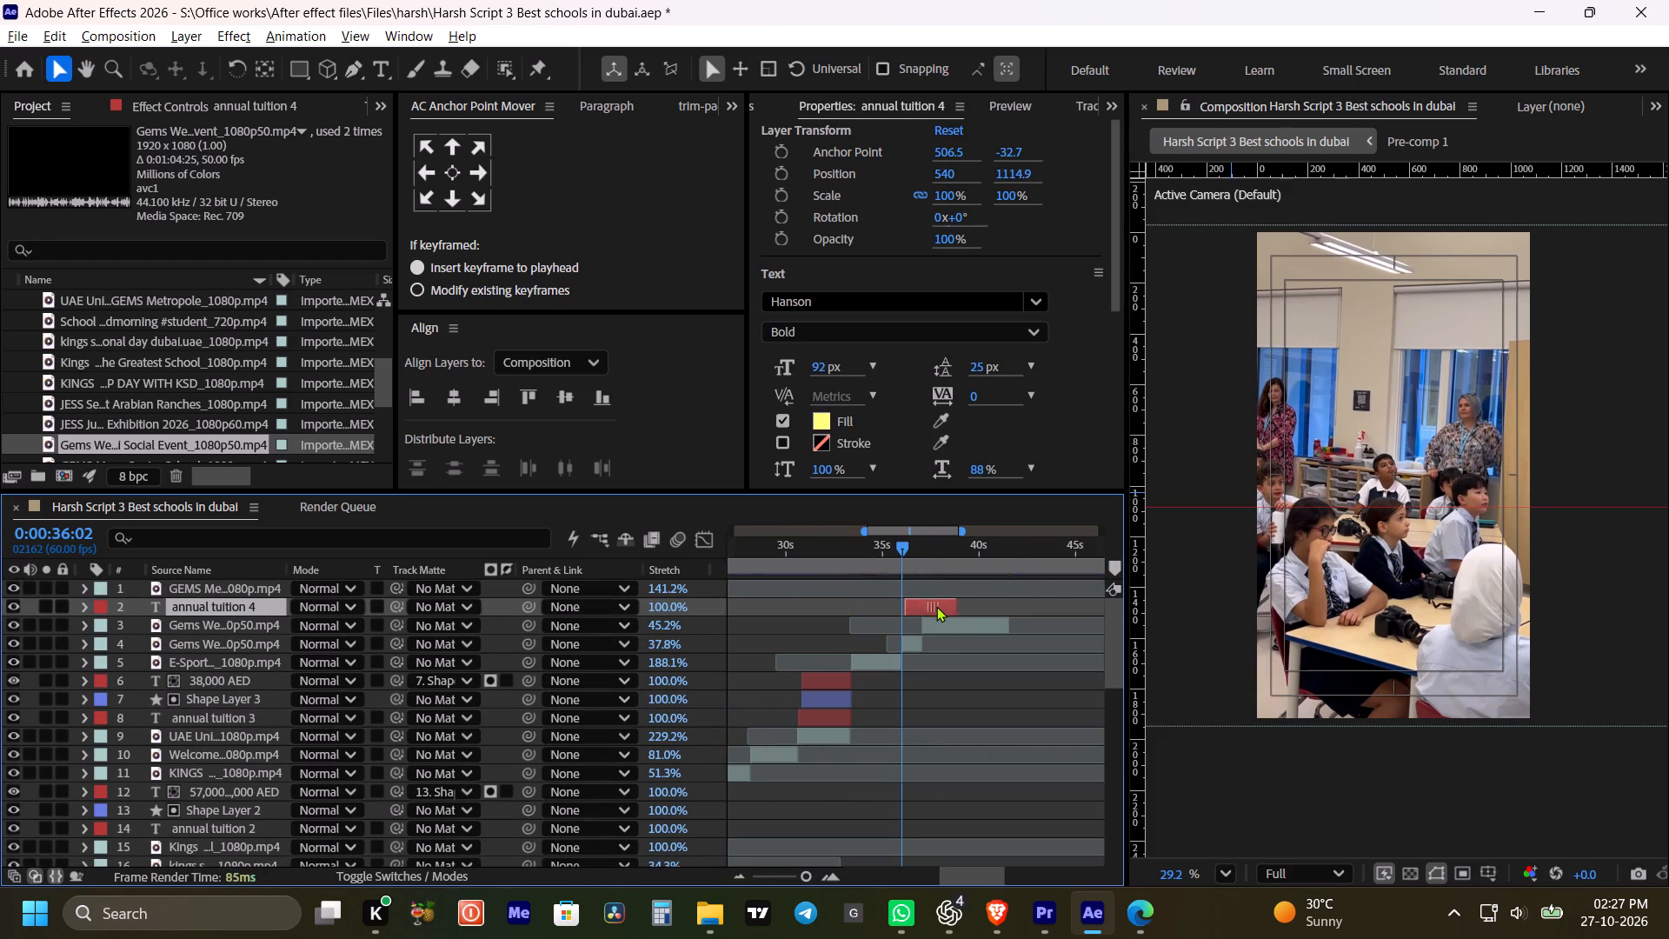
{"action": "left_click_drag", "start_coordinate": [961, 604], "coordinate": [1000, 609], "text": "shift"}
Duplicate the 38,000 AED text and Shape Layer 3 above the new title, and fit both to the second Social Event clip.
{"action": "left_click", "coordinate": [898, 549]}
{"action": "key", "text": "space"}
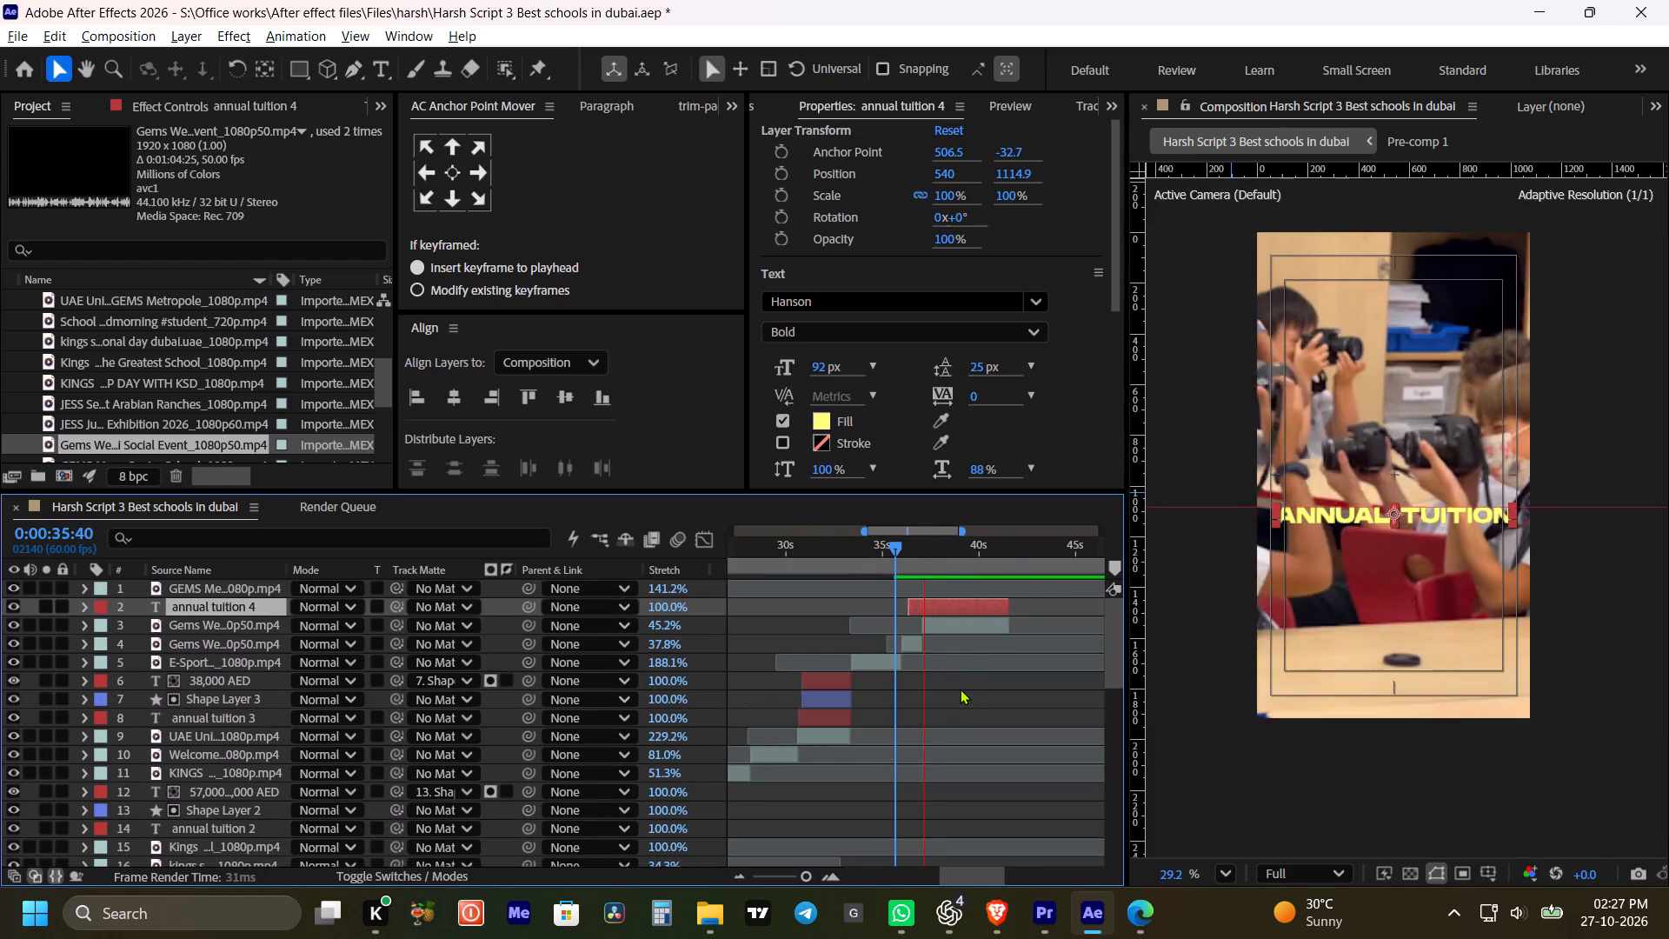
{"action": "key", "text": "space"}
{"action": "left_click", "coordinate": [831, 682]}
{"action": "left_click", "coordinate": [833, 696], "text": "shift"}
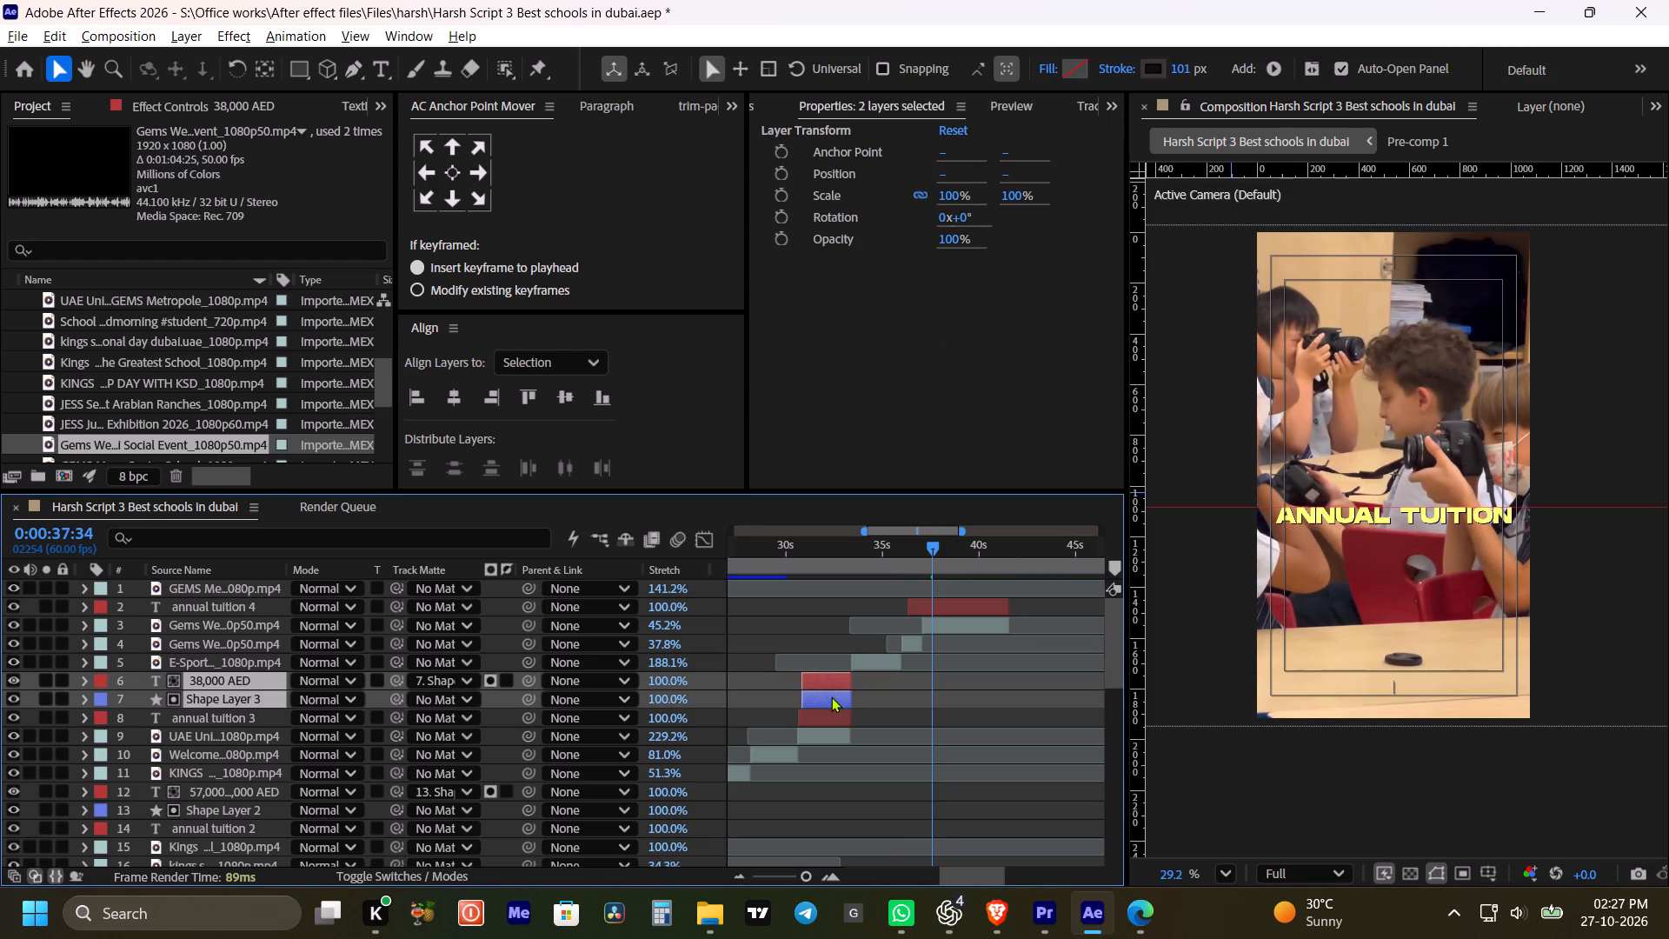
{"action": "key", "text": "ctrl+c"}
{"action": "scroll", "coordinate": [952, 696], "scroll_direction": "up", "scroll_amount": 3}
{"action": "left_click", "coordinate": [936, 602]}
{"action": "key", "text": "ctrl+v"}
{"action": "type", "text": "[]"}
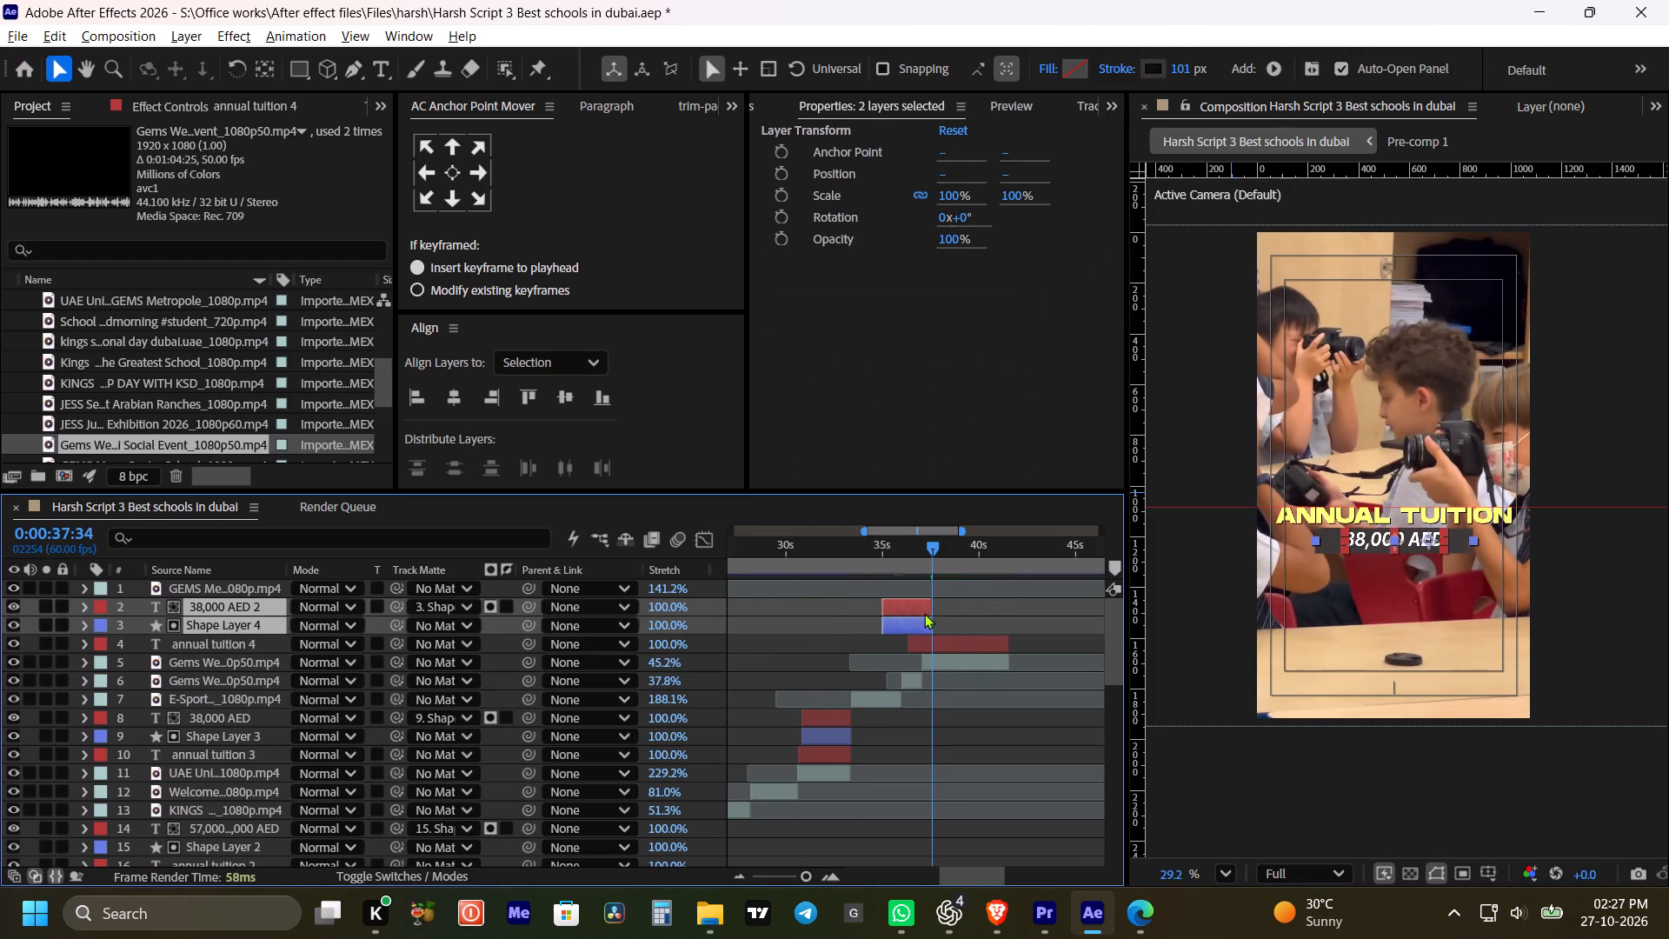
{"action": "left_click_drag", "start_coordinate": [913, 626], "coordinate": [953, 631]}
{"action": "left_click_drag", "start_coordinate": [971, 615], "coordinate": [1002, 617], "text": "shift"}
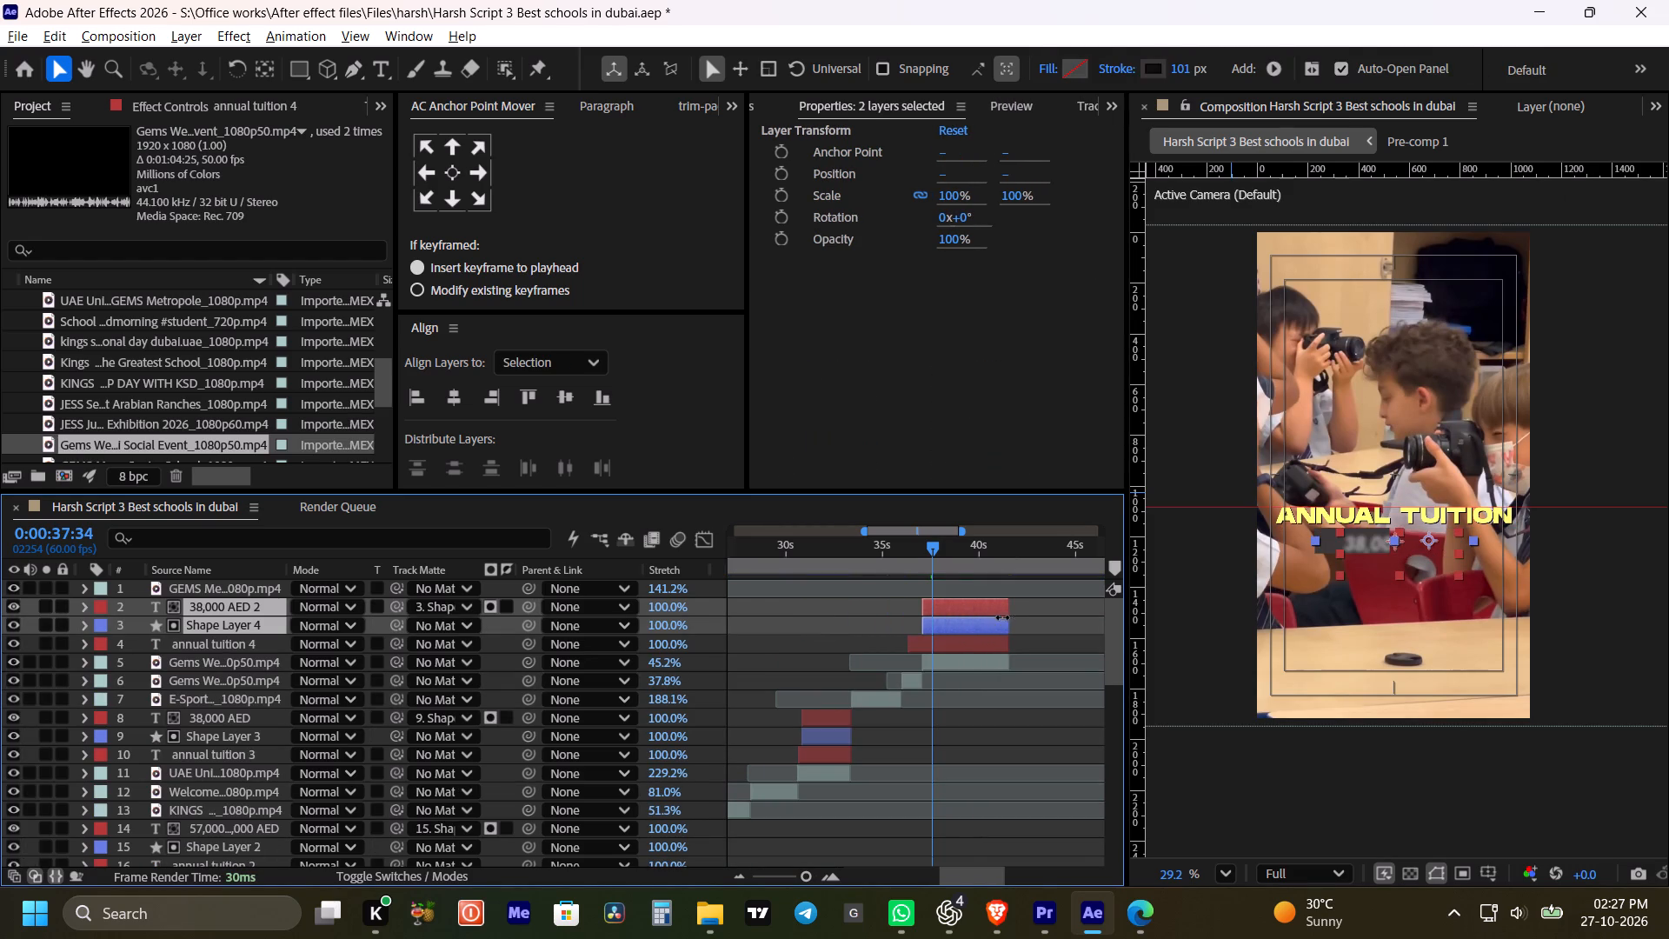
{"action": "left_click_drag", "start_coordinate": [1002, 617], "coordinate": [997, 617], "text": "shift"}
Preview the tuition title and price text over the Social Event shots.
{"action": "left_click", "coordinate": [908, 551]}
{"action": "key", "text": "space"}
{"action": "key", "text": "space"}
{"action": "left_click_drag", "start_coordinate": [964, 685], "coordinate": [919, 696]}
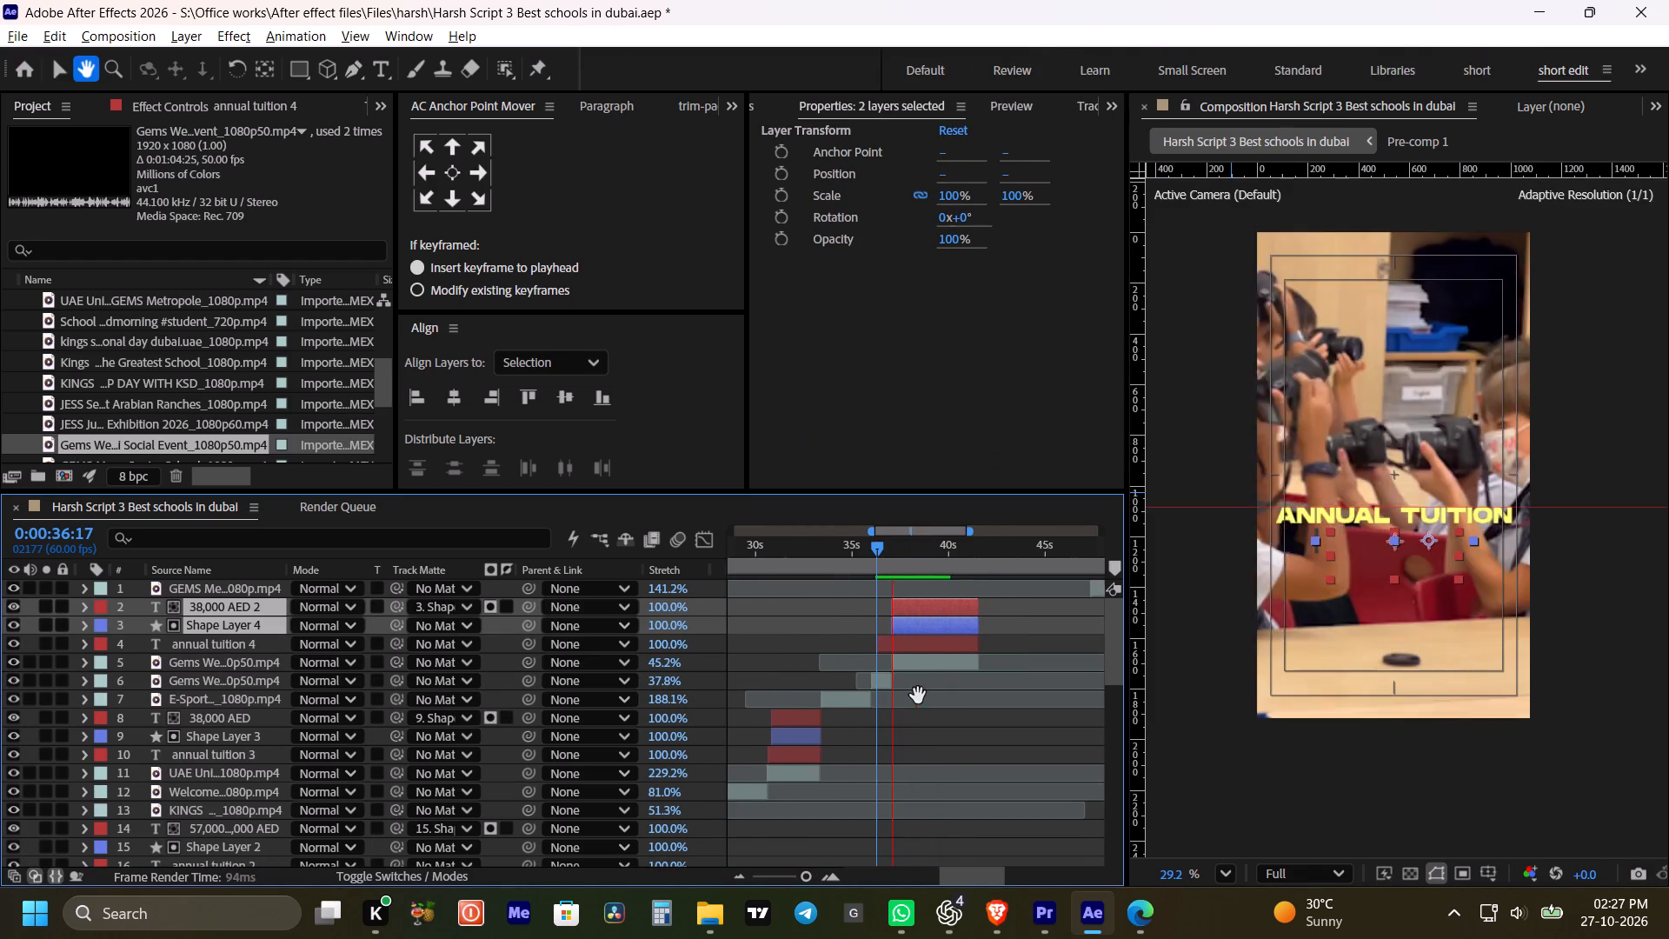
{"action": "key", "text": "space"}
{"action": "key", "text": "space"}
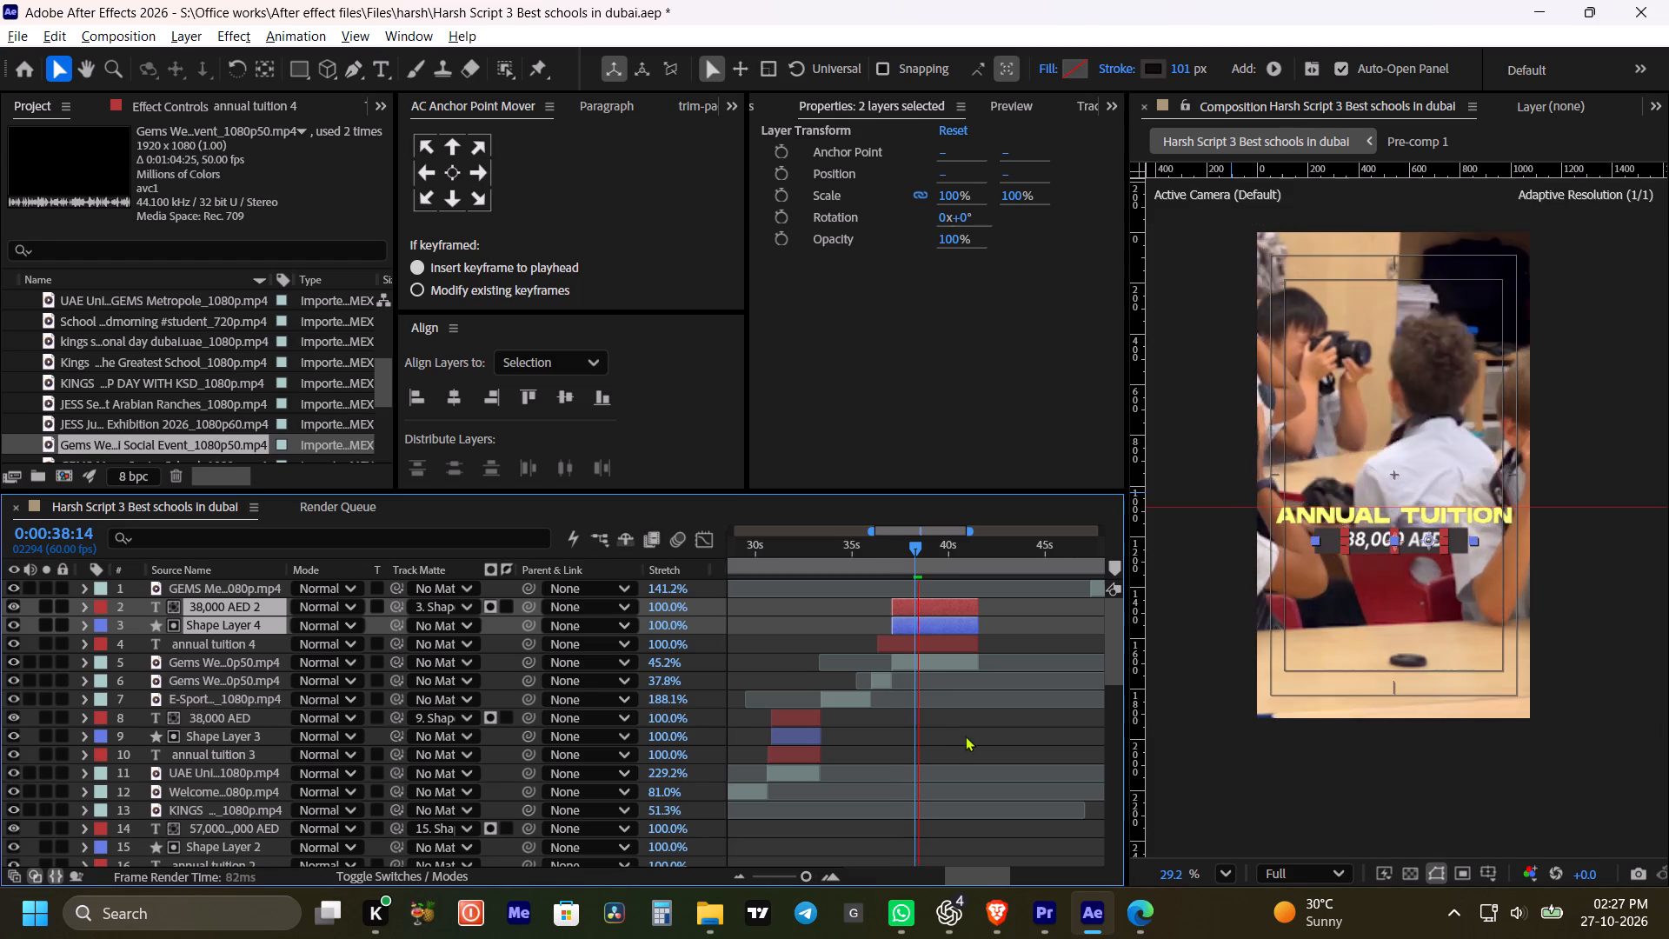
{"action": "key", "text": "space"}
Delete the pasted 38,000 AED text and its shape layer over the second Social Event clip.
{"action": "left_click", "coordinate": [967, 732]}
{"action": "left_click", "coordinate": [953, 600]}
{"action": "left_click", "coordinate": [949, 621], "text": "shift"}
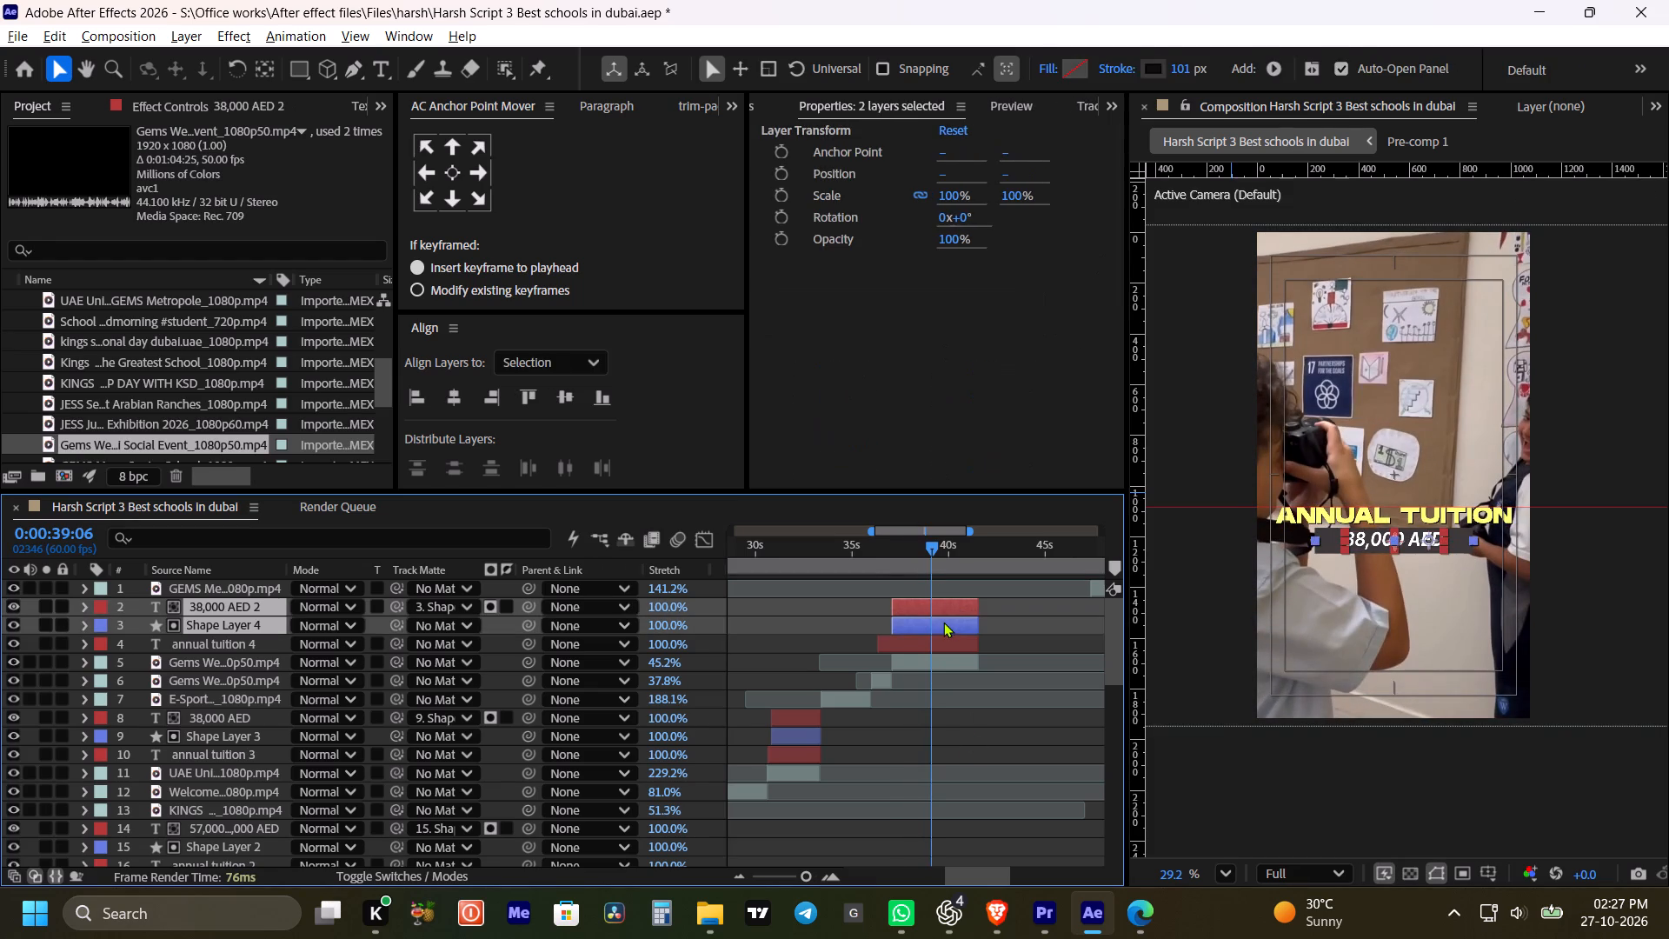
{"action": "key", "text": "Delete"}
Duplicate the 57,000 AED - 106,000 AED text and Shape Layer 2 above annual tuition 4, starting at 0:00:38:16.
{"action": "scroll", "coordinate": [951, 664], "scroll_direction": "down", "scroll_amount": 1}
{"action": "scroll", "coordinate": [951, 664], "scroll_direction": "down", "scroll_amount": 1, "text": "alt"}
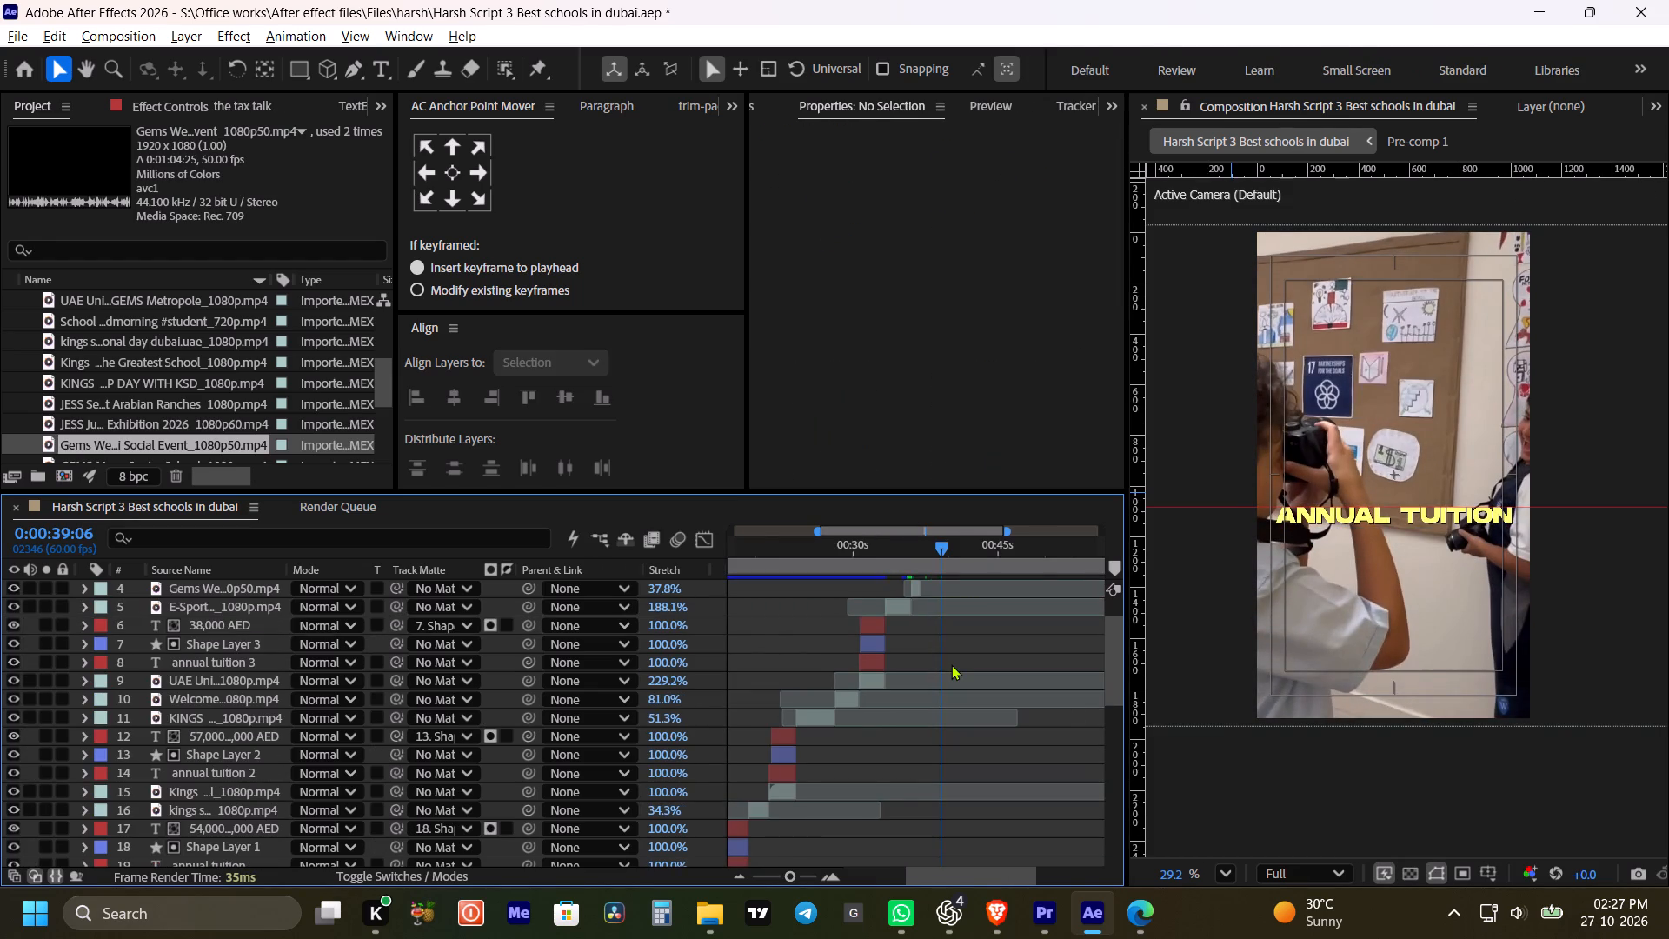
{"action": "left_click", "coordinate": [794, 737]}
{"action": "left_click", "coordinate": [795, 749], "text": "shift"}
{"action": "key", "text": "ctrl+c"}
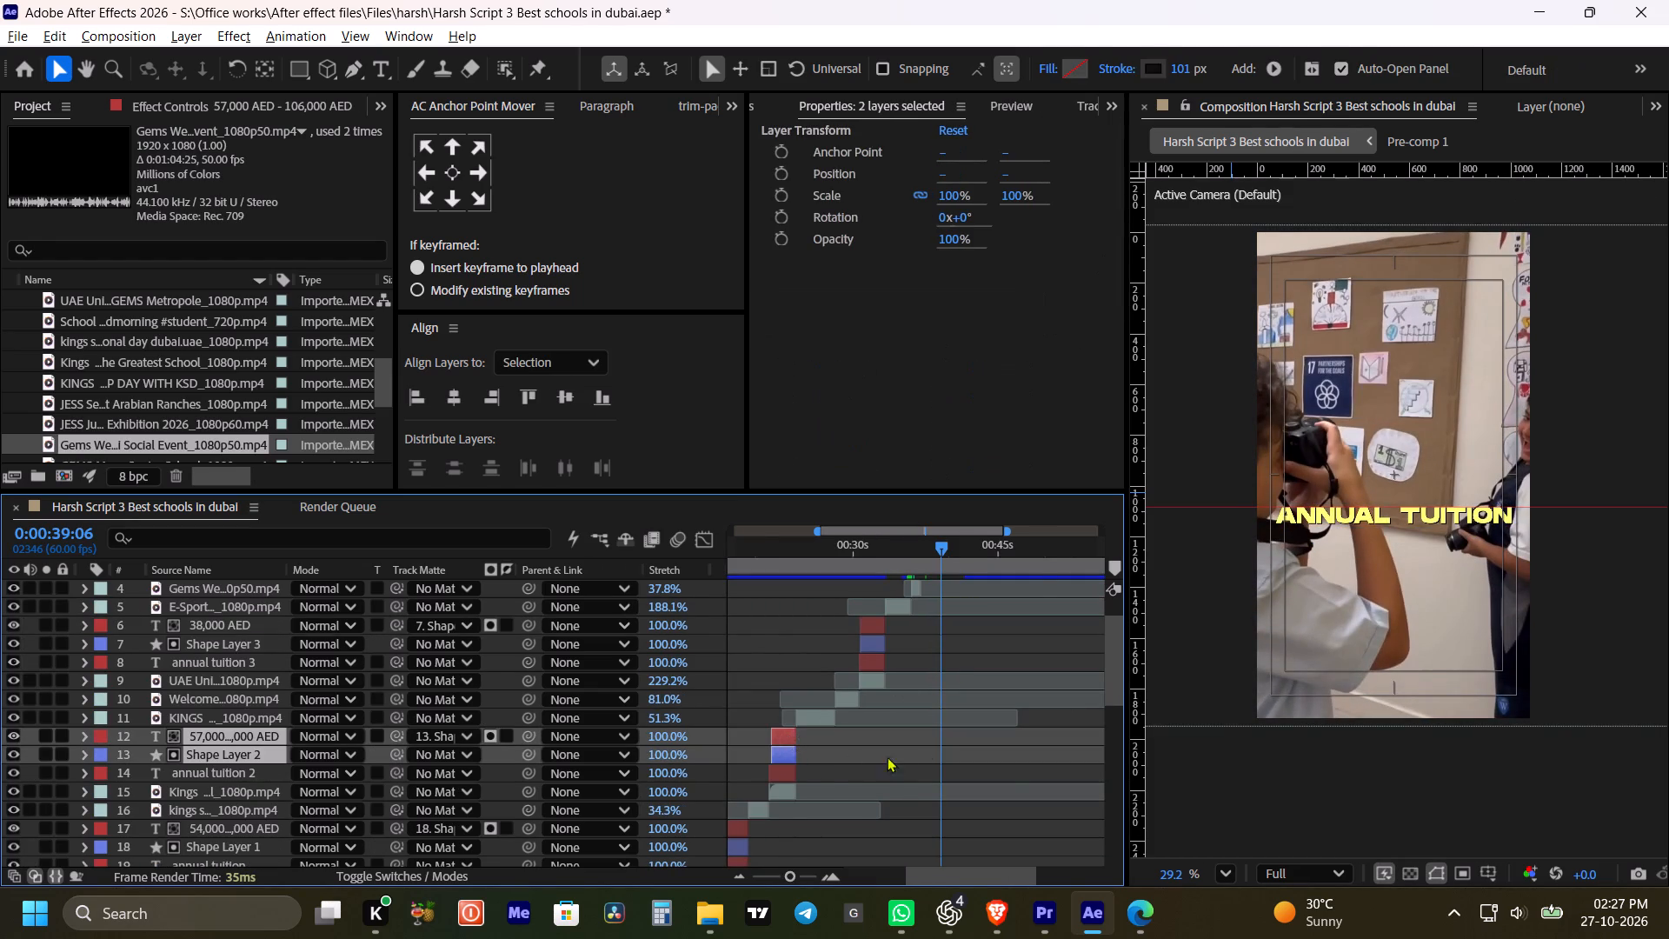
{"action": "scroll", "coordinate": [936, 724], "scroll_direction": "up", "scroll_amount": 7}
{"action": "key", "text": "space"}
{"action": "left_click_drag", "start_coordinate": [954, 698], "coordinate": [938, 702]}
{"action": "left_click", "coordinate": [906, 547]}
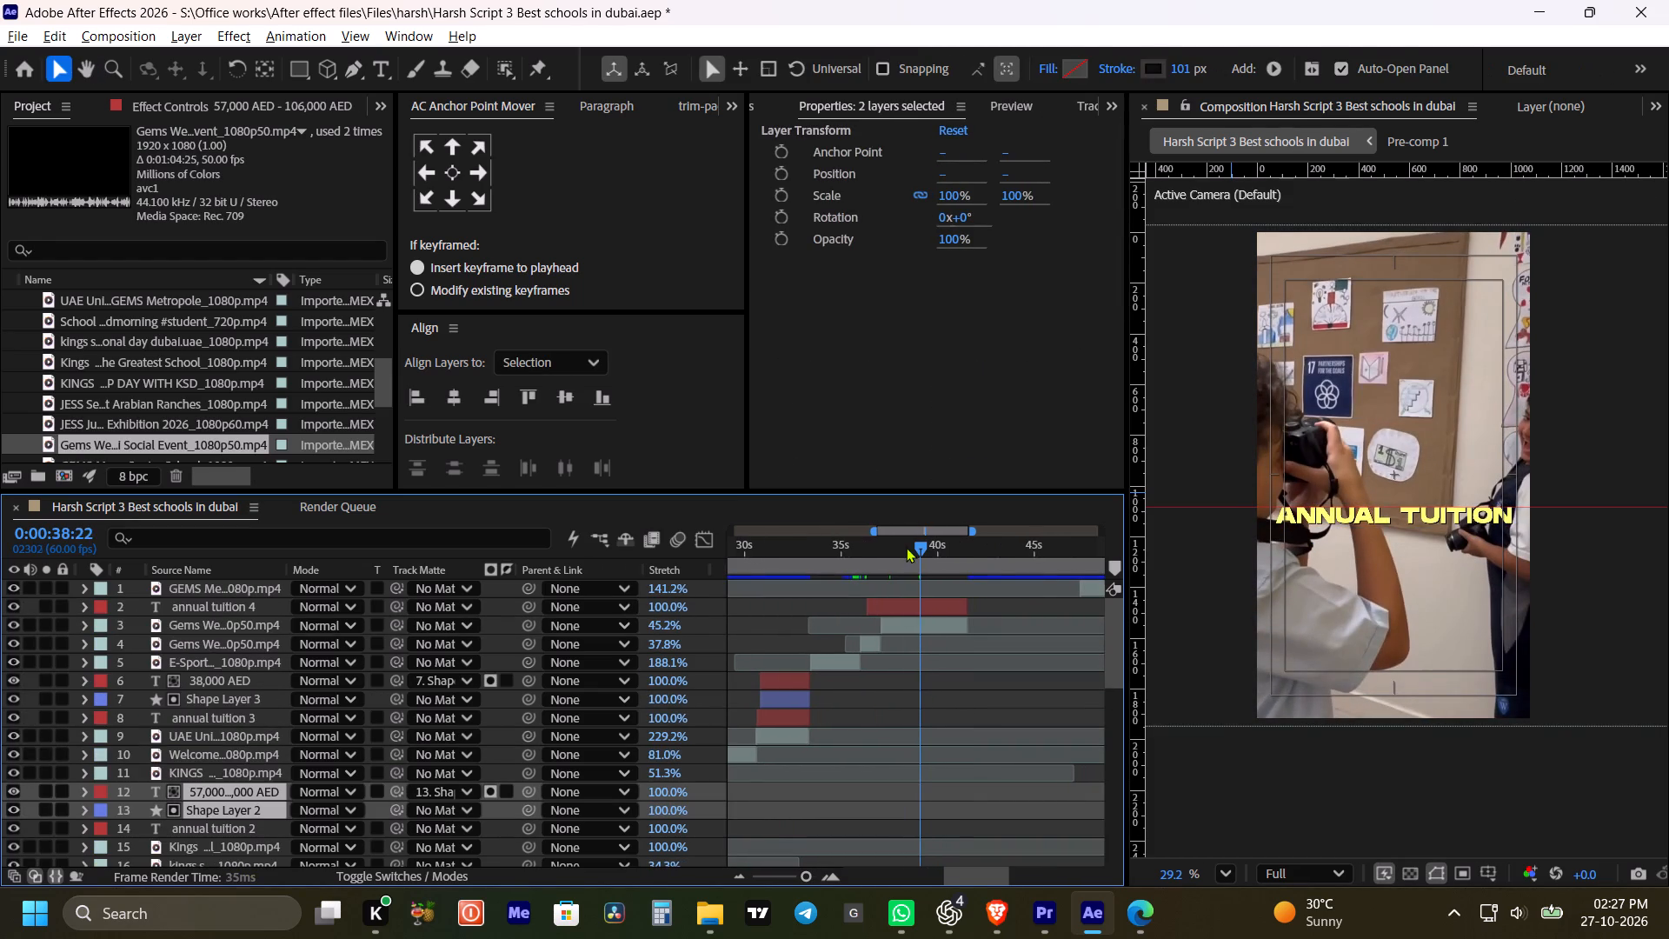
{"action": "left_click", "coordinate": [913, 605]}
{"action": "key", "text": "ctrl+v"}
{"action": "key", "text": "bracketleft"}
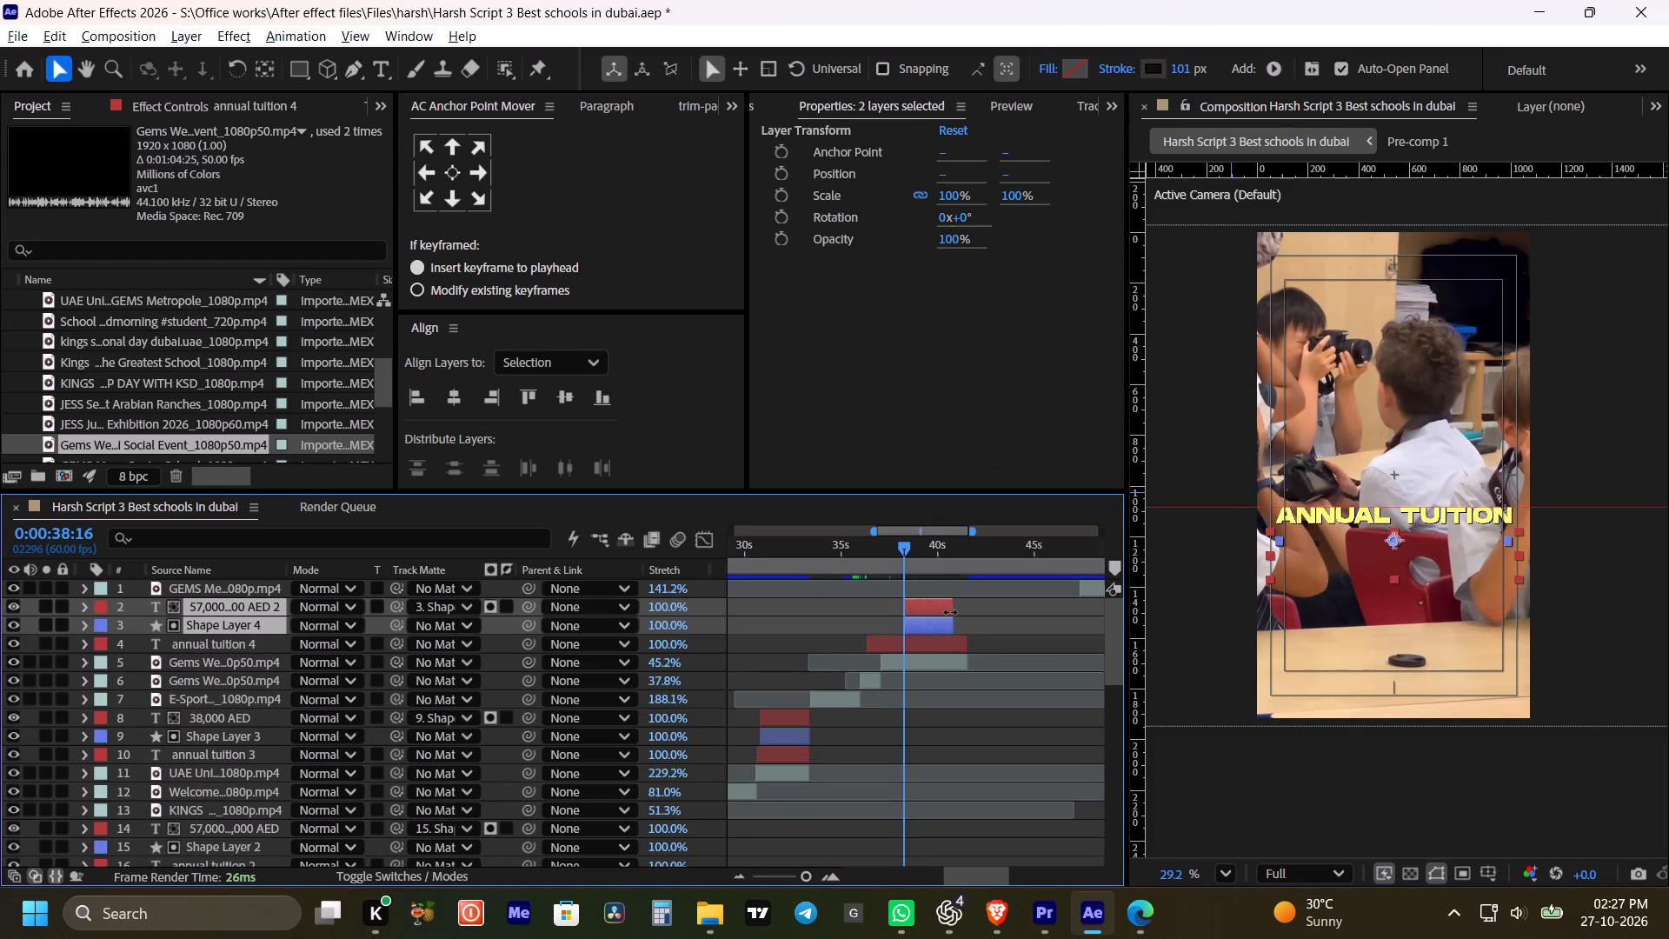
Move the new price text and shape earlier to just after the second Social Event clip starts, and extend both to its end.
{"action": "left_click_drag", "start_coordinate": [950, 612], "coordinate": [958, 614], "text": "shift"}
{"action": "left_click_drag", "start_coordinate": [895, 549], "coordinate": [885, 549]}
{"action": "key", "text": "space"}
{"action": "key", "text": "space"}
{"action": "left_click_drag", "start_coordinate": [959, 613], "coordinate": [941, 613]}
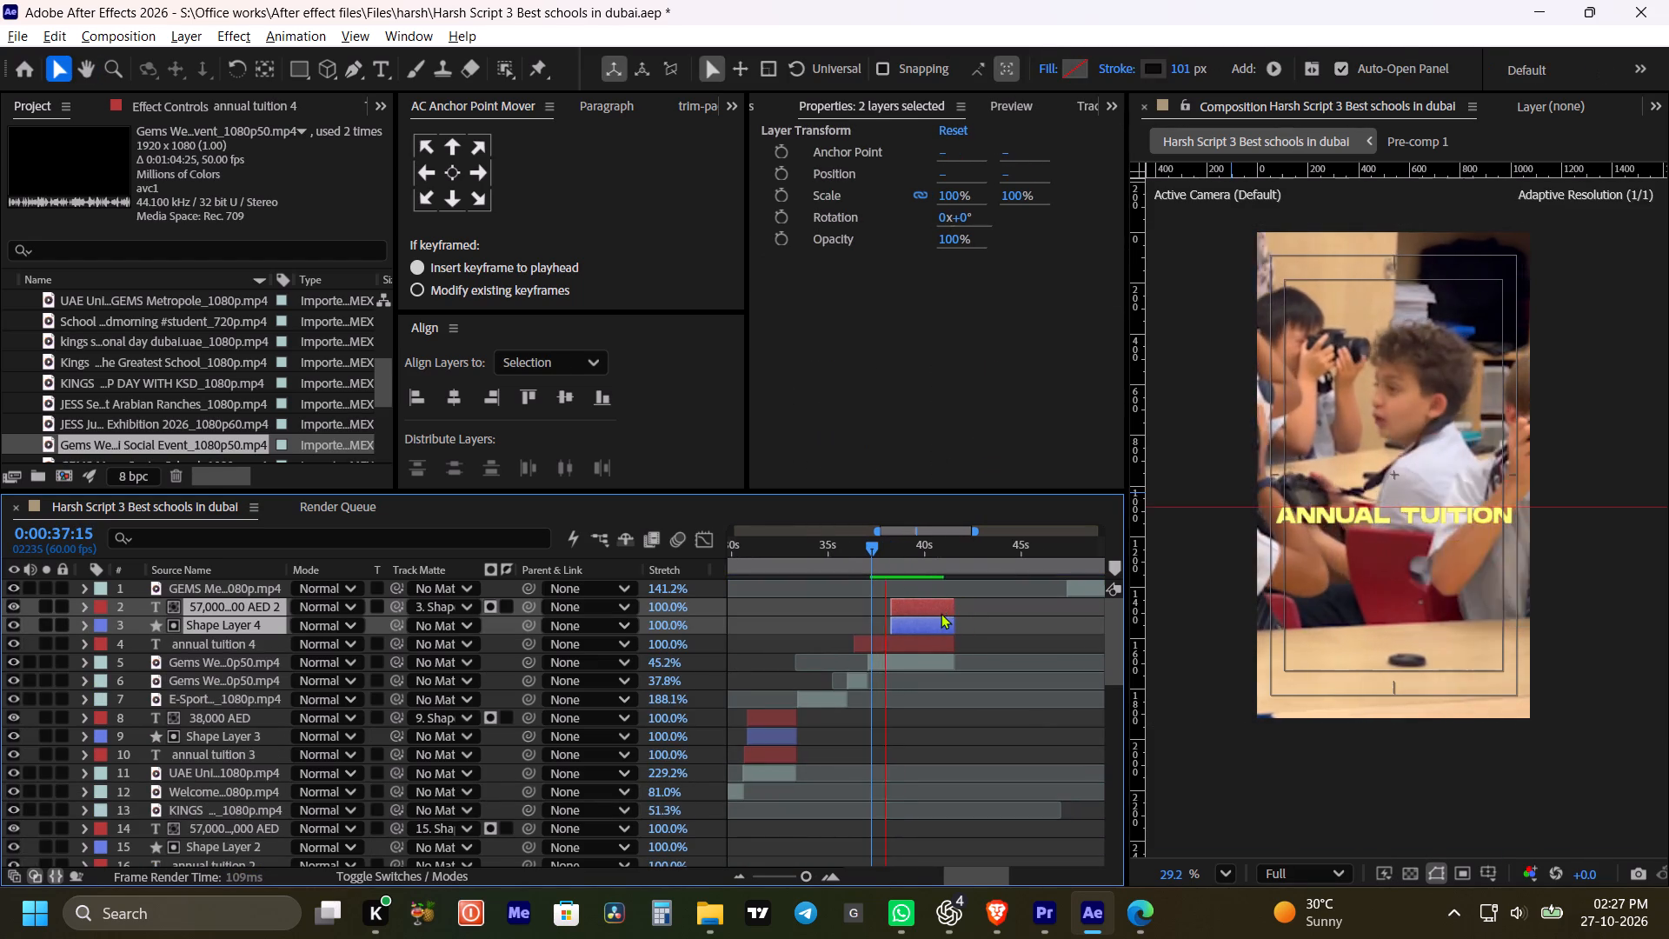
{"action": "key", "text": "space"}
{"action": "left_click_drag", "start_coordinate": [914, 614], "coordinate": [898, 615]}
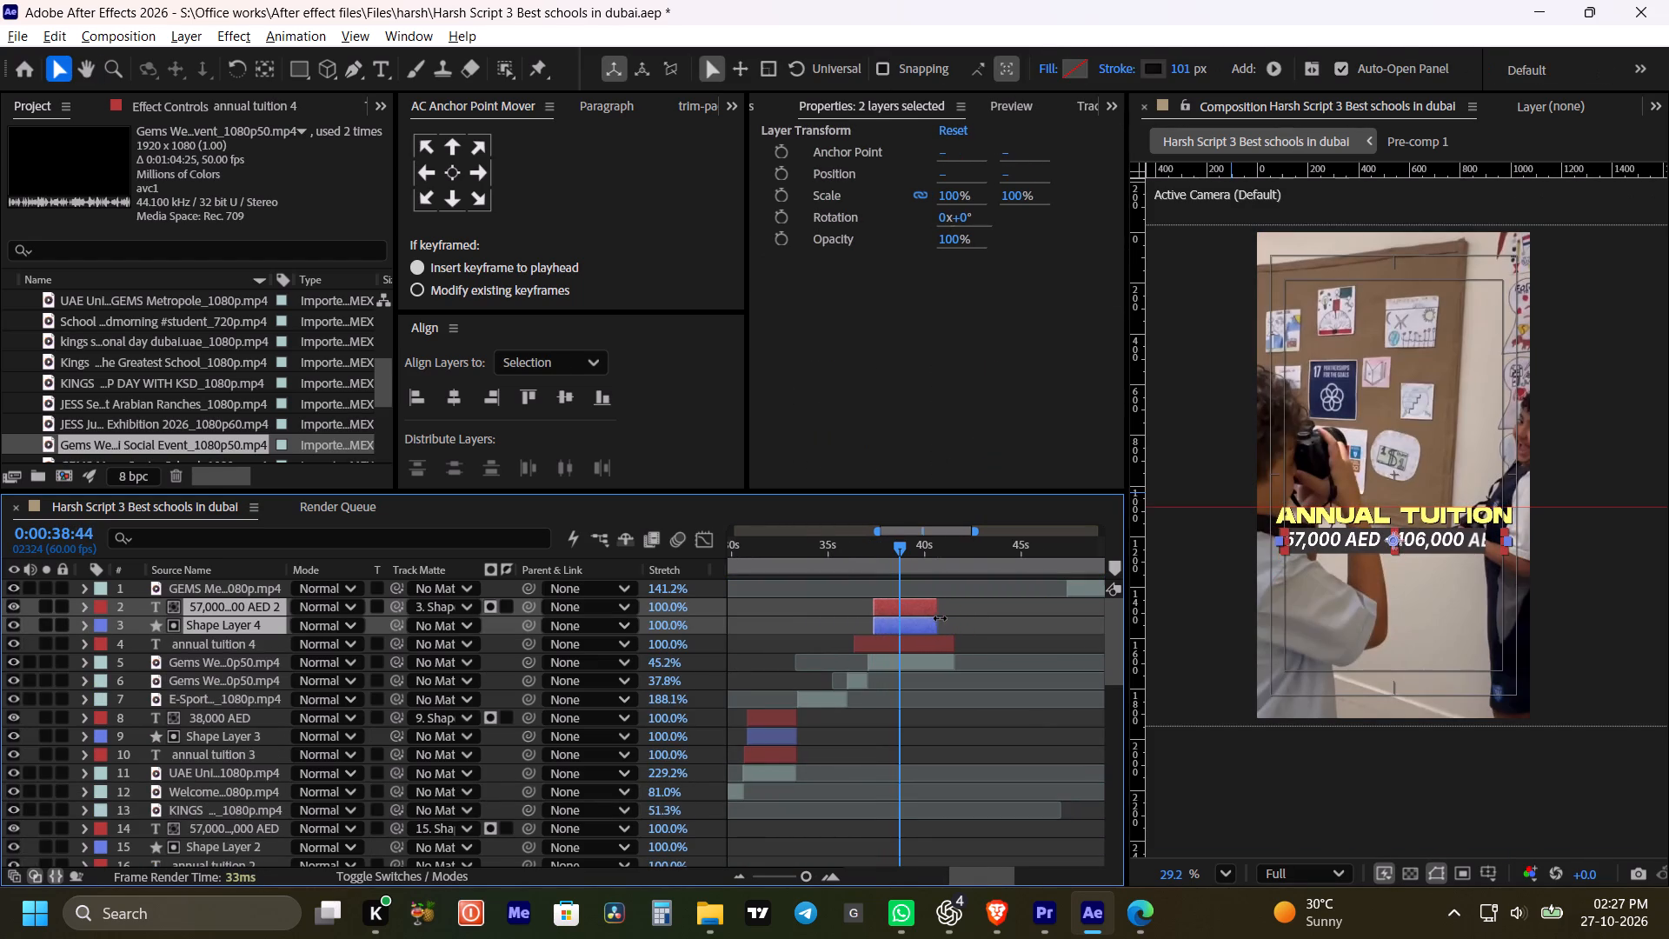
{"action": "left_click_drag", "start_coordinate": [938, 617], "coordinate": [948, 617], "text": "shift"}
Preview the tuition title and price range from 0:00:37:15, stopping at 0:00:39:56.
{"action": "left_click", "coordinate": [874, 541]}
{"action": "key", "text": "space"}
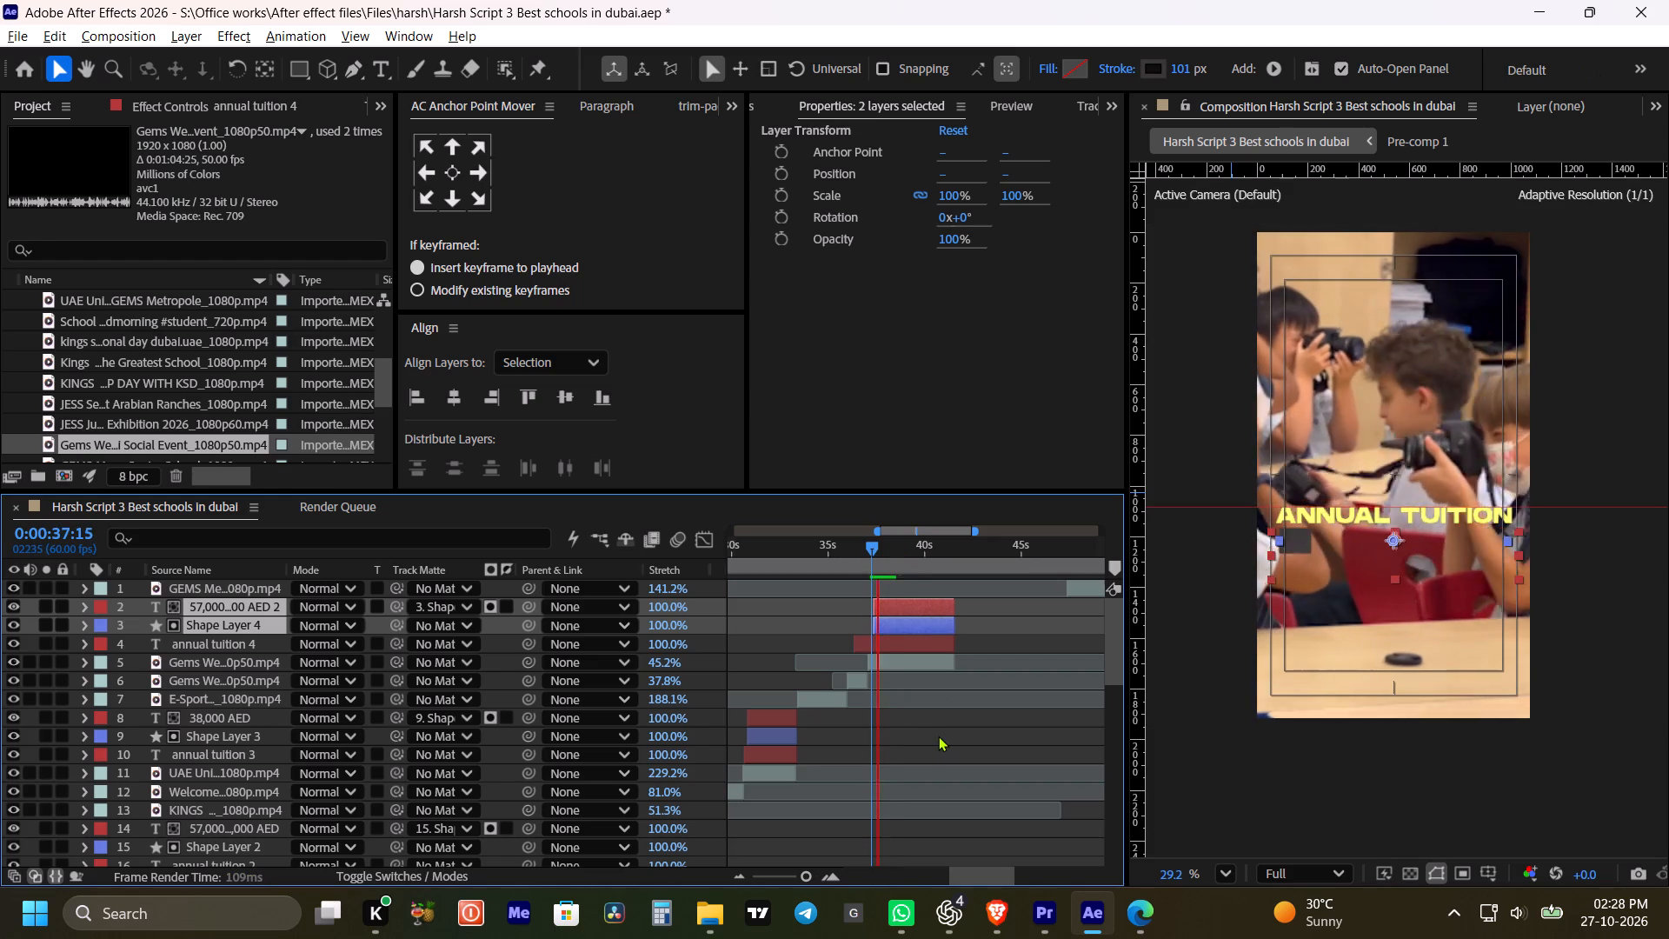
{"action": "left_click", "coordinate": [938, 736]}
{"action": "key", "text": "space"}
{"action": "key", "text": "space"}
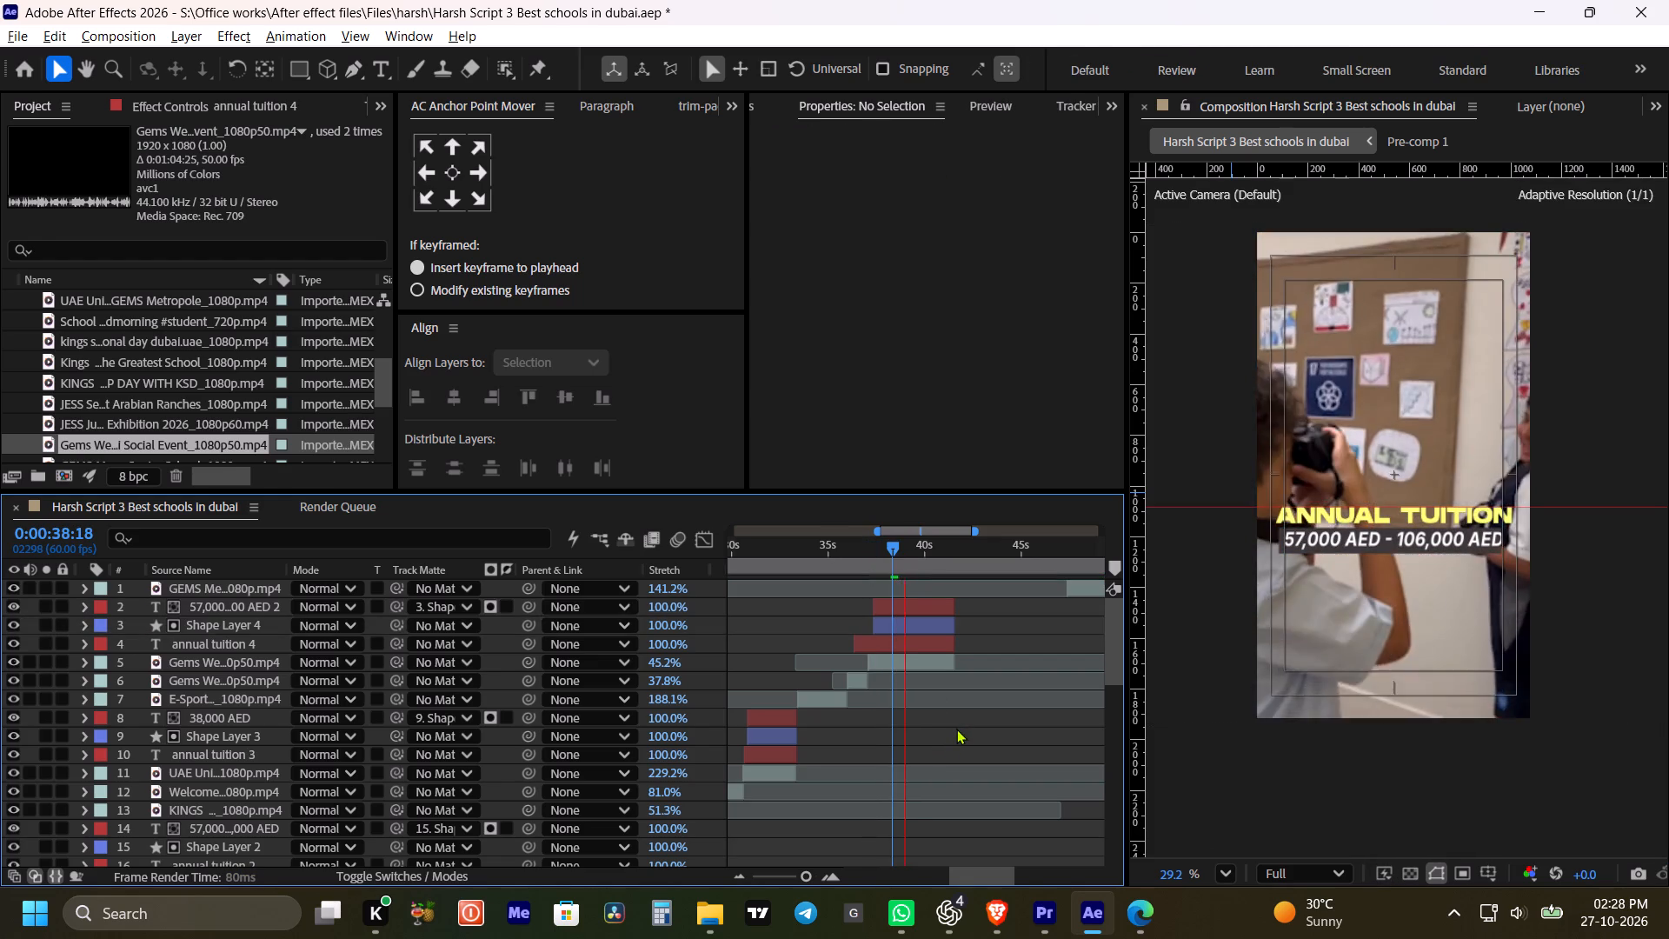
{"action": "key", "text": "space"}
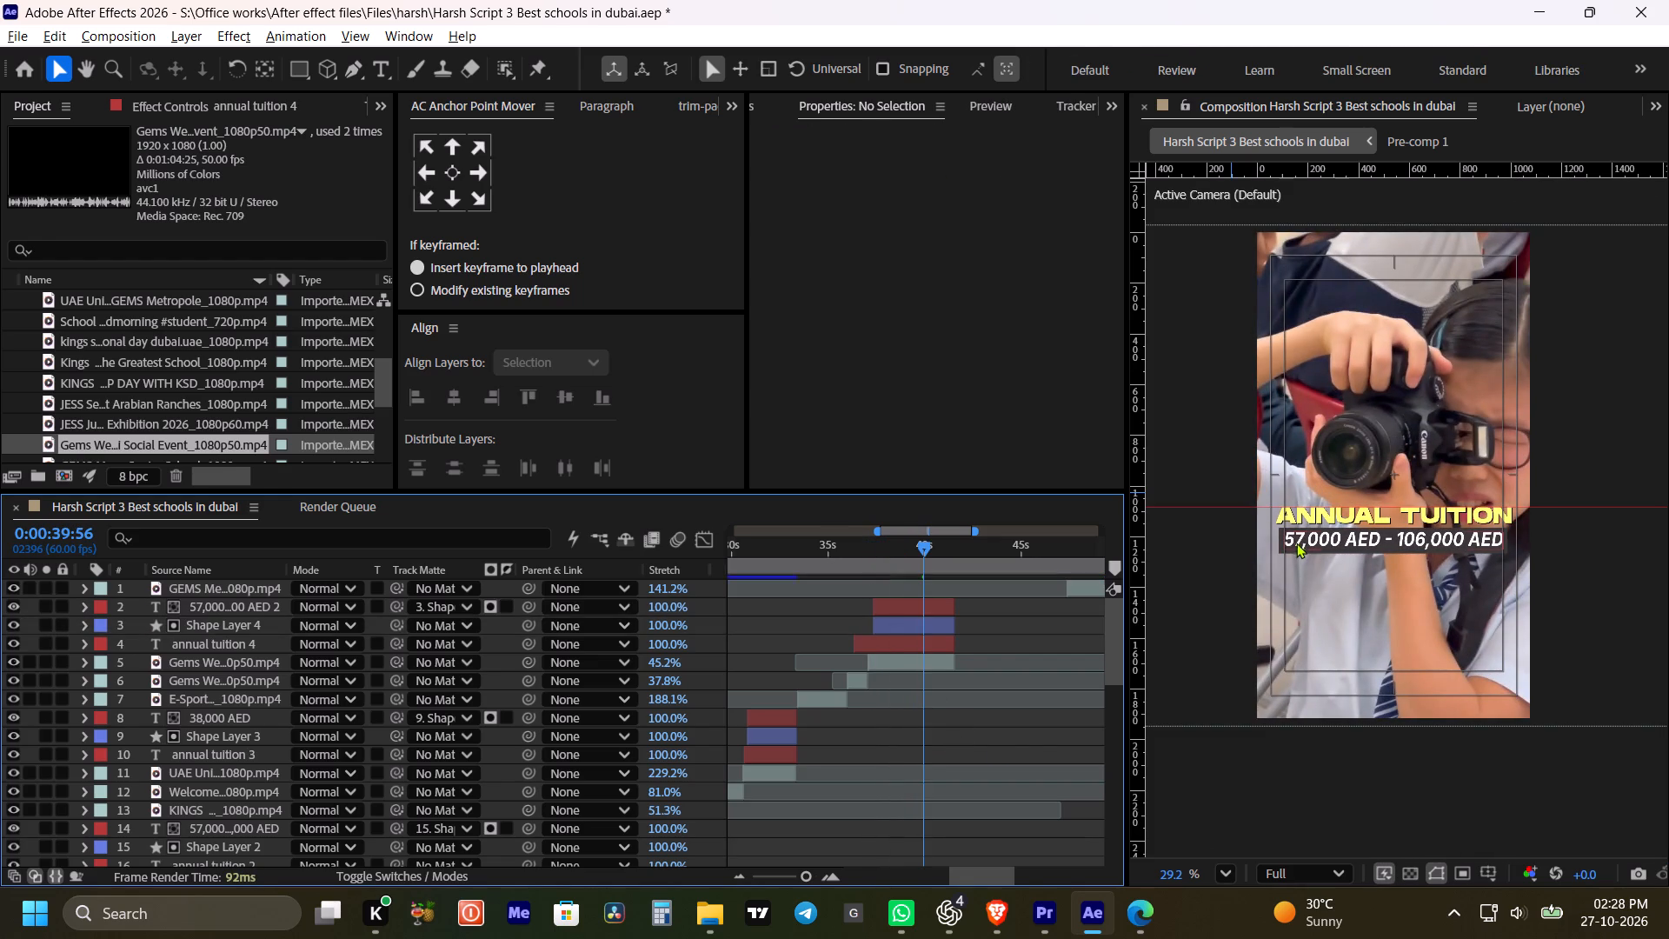
Change the new price text to 47,000 AED - 97,000 AED.
{"action": "double_click", "coordinate": [920, 606]}
{"action": "left_click", "coordinate": [1292, 541]}
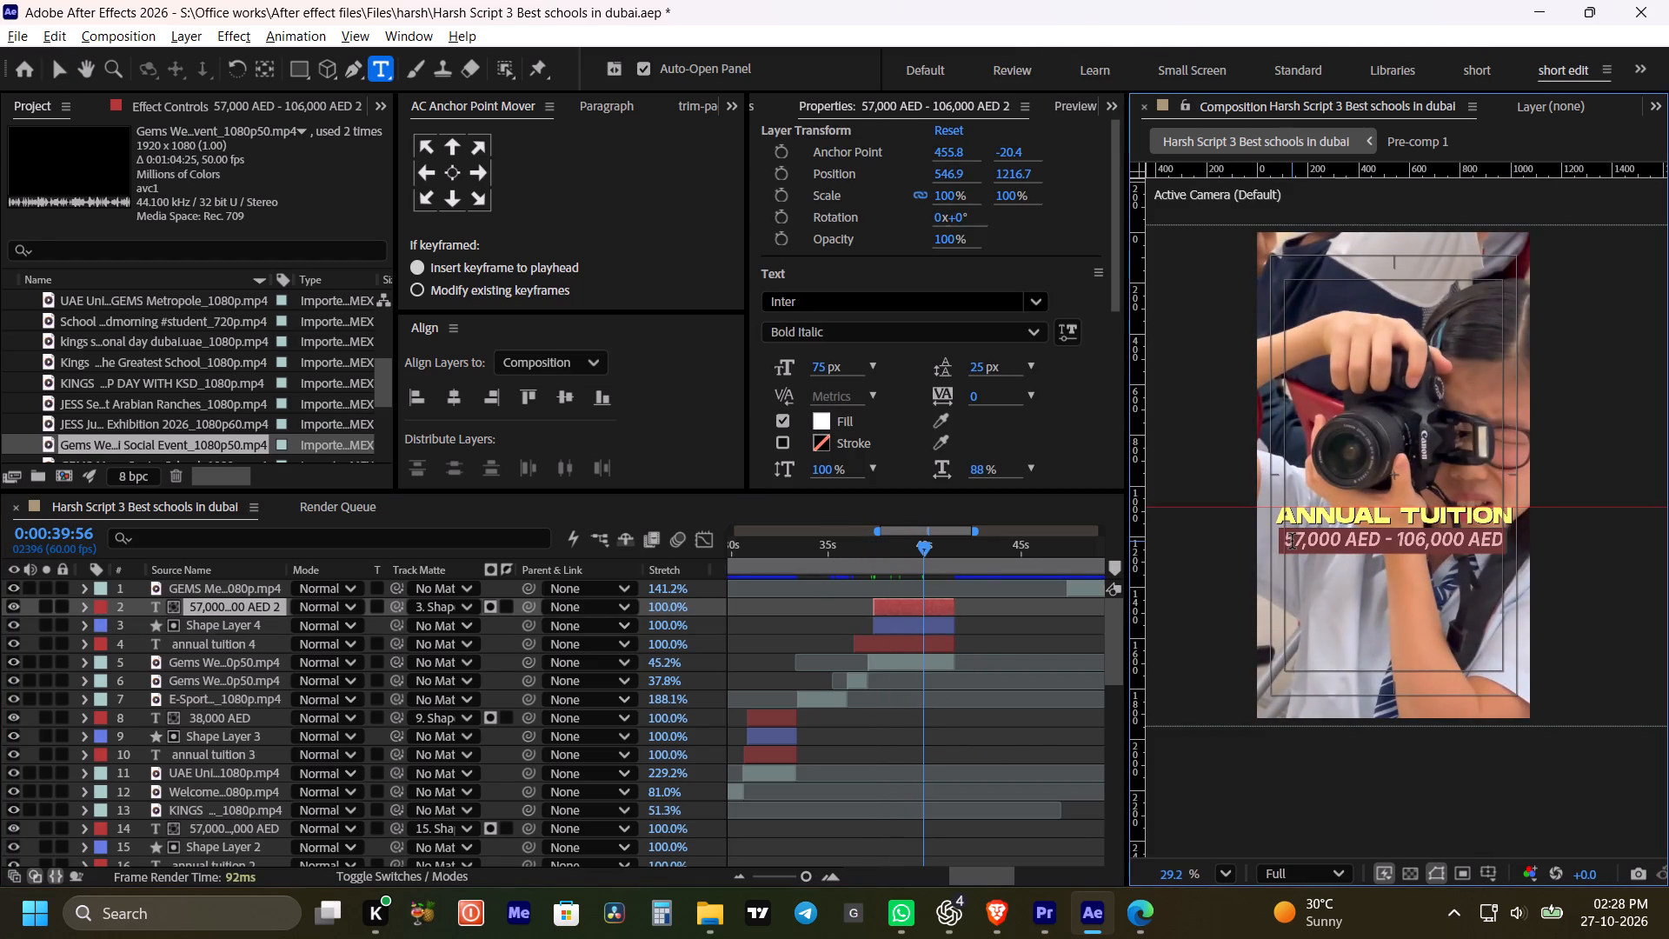
{"action": "key", "text": "BackSpace"}
{"action": "key", "text": "4"}
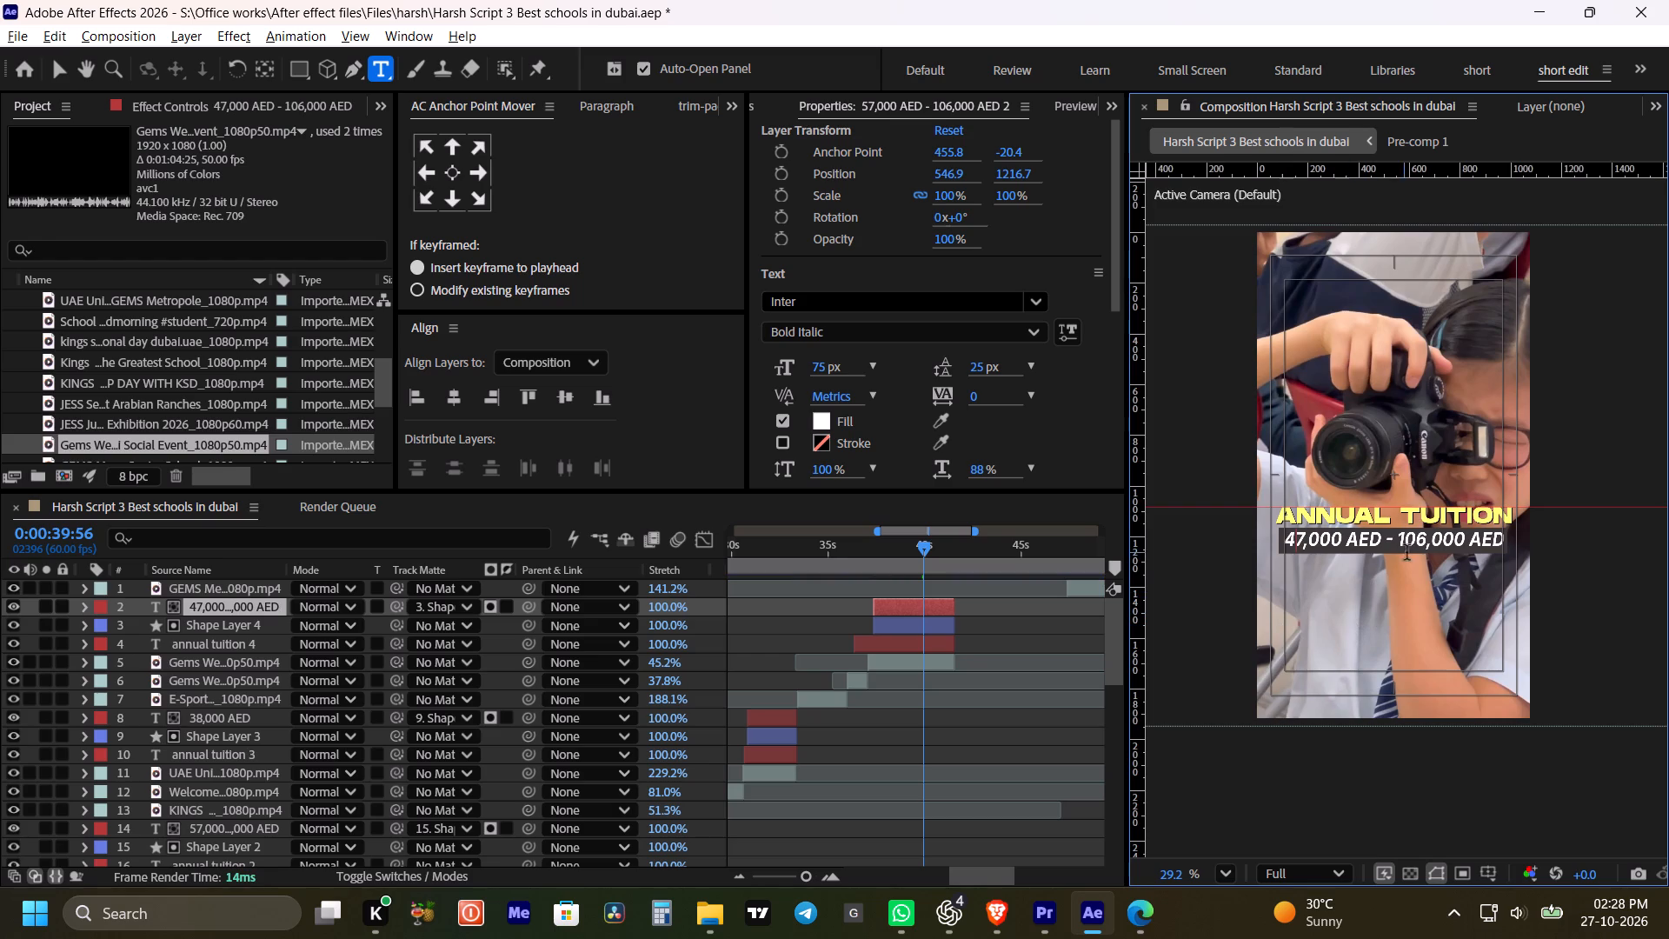
{"action": "left_click_drag", "start_coordinate": [1426, 538], "coordinate": [1399, 538]}
{"action": "key", "text": "9"}
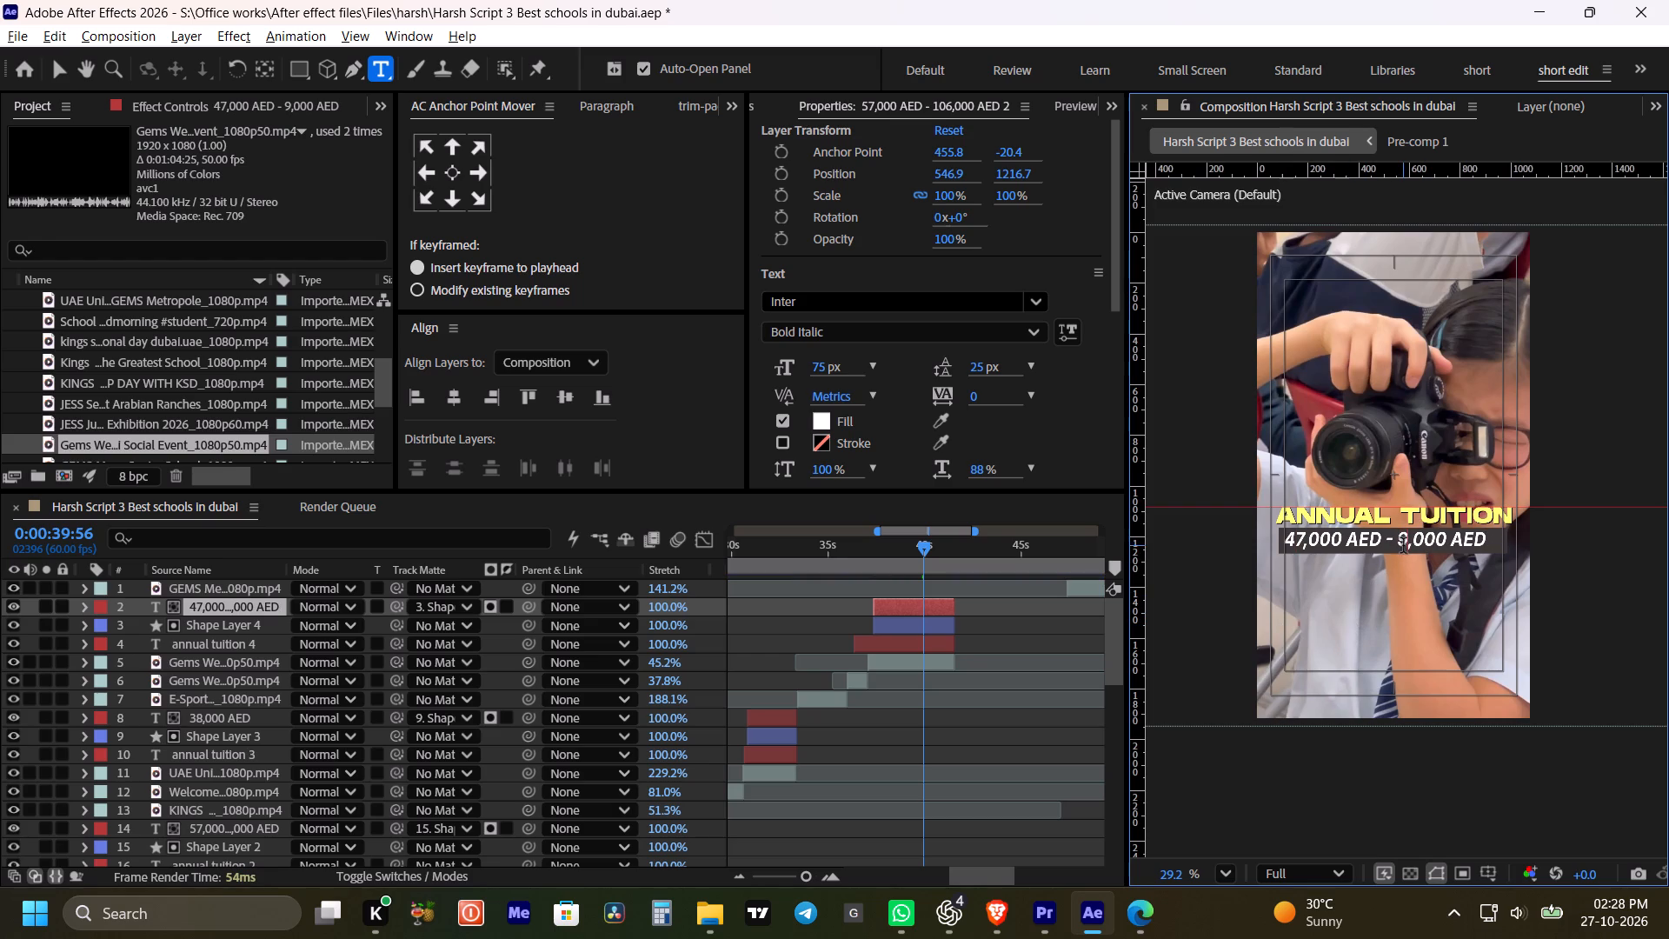
{"action": "key", "text": "7"}
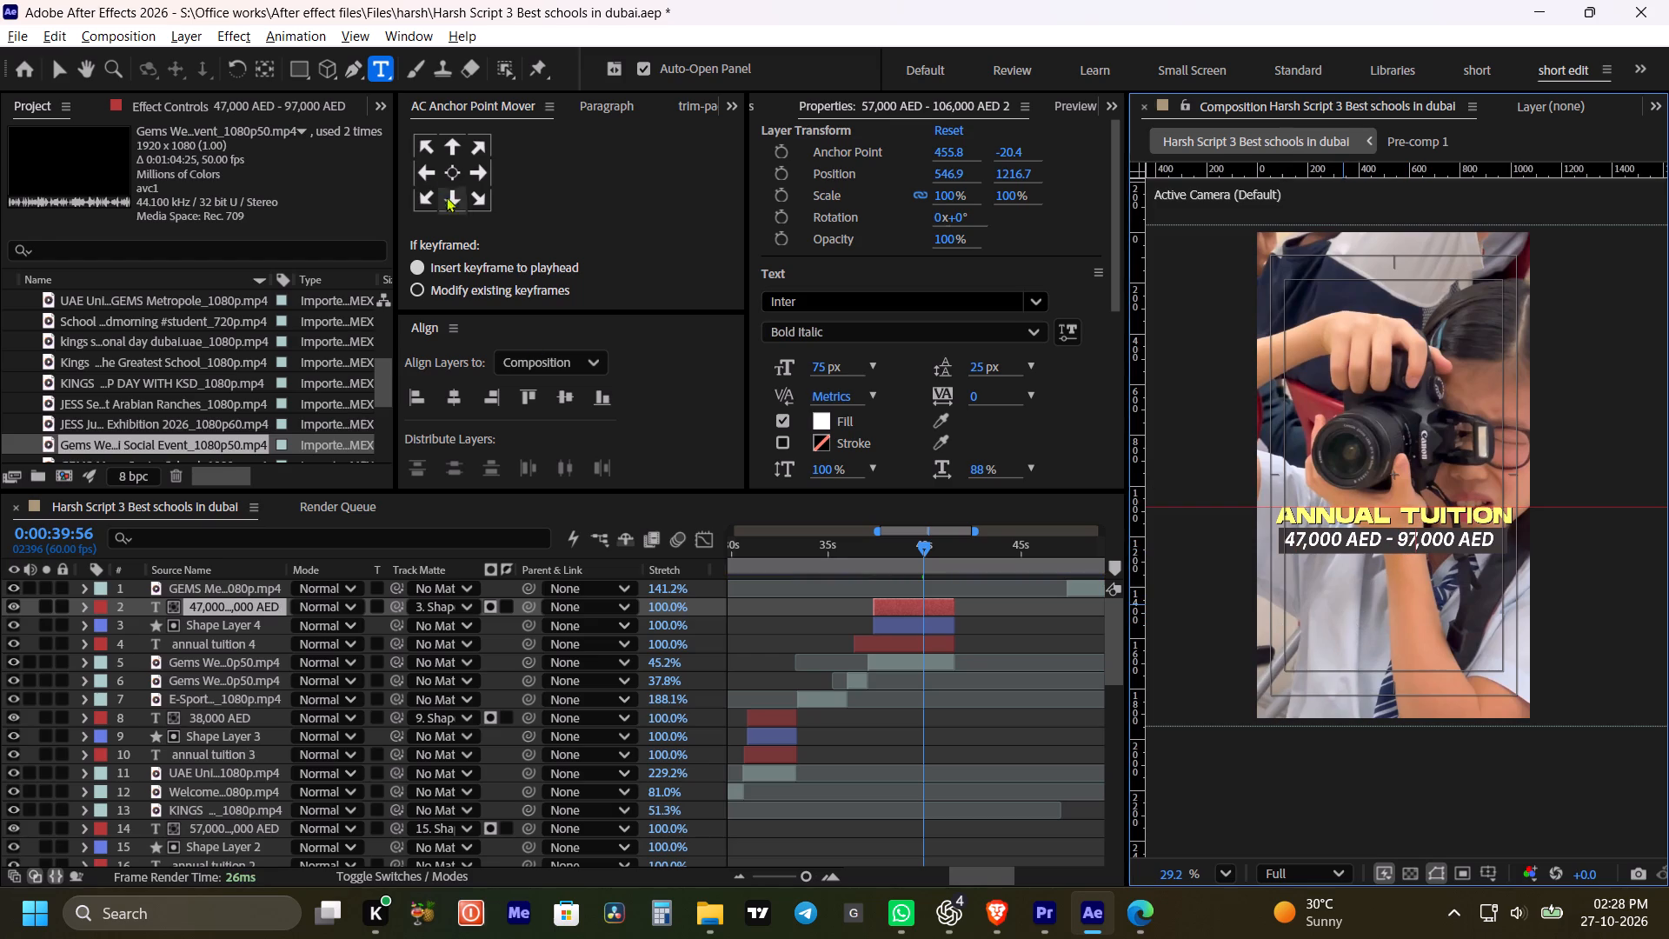
Centre the price text's anchor point and align the text horizontally to the centre of the composition.
{"action": "left_click", "coordinate": [442, 176]}
{"action": "left_click", "coordinate": [453, 393]}
{"action": "left_click", "coordinate": [954, 751]}
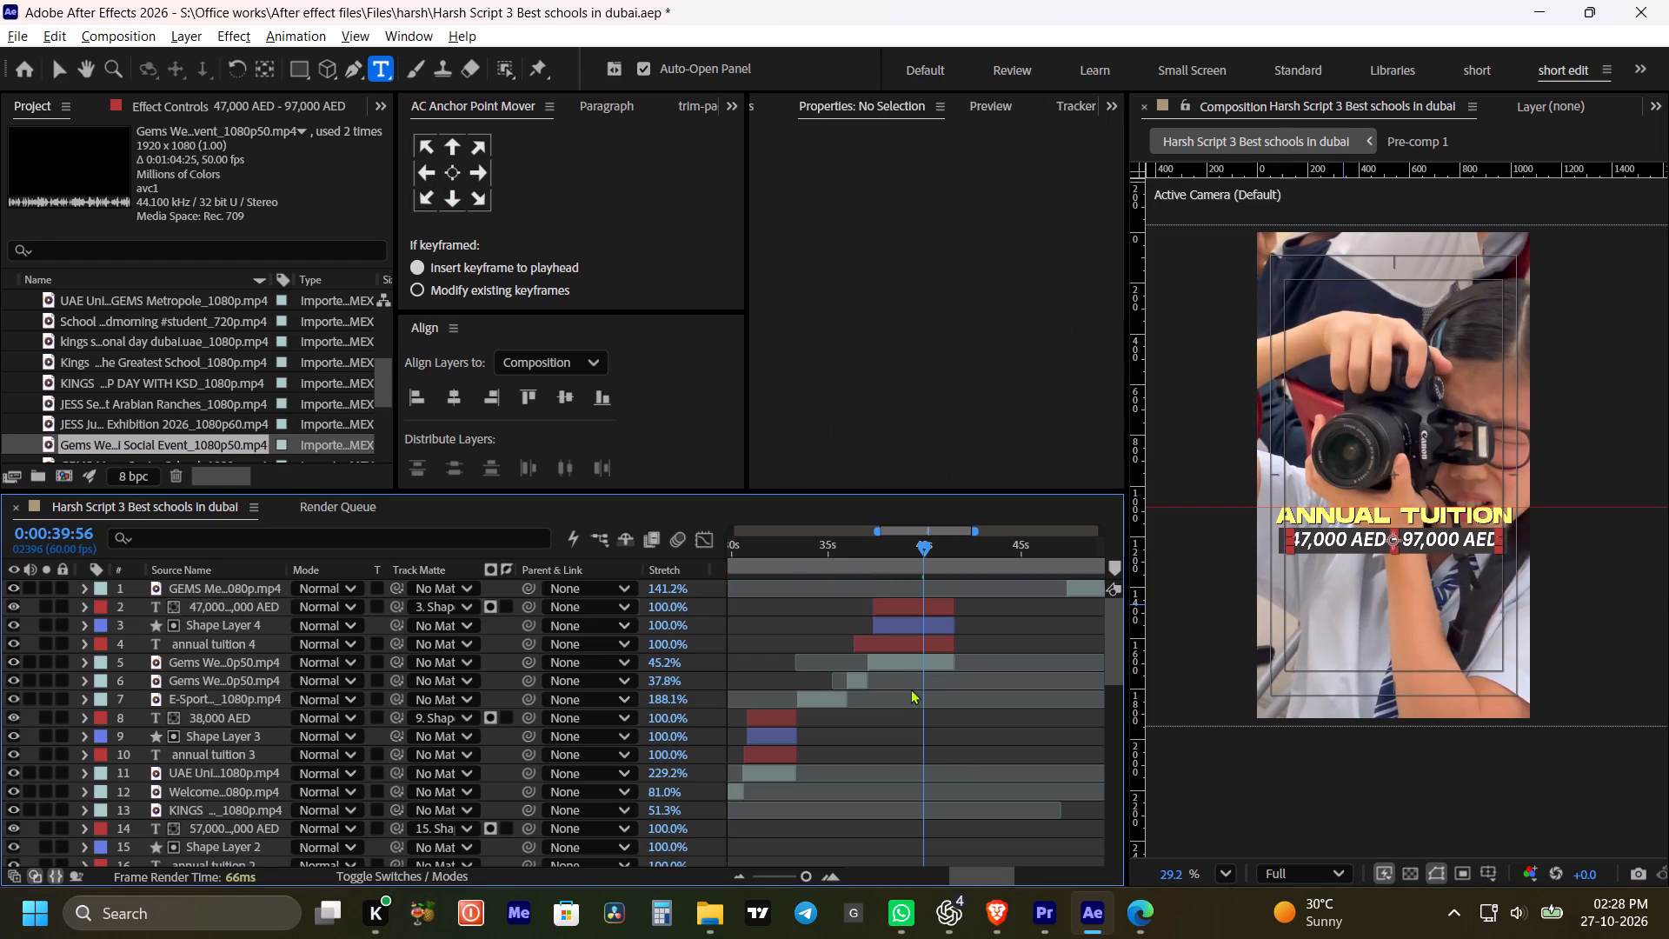
Preview the tuition titles from 0:00:36:48 and on through the talking-head footage to 0:00:44:18.
{"action": "left_click", "coordinate": [863, 566]}
{"action": "key", "text": "space"}
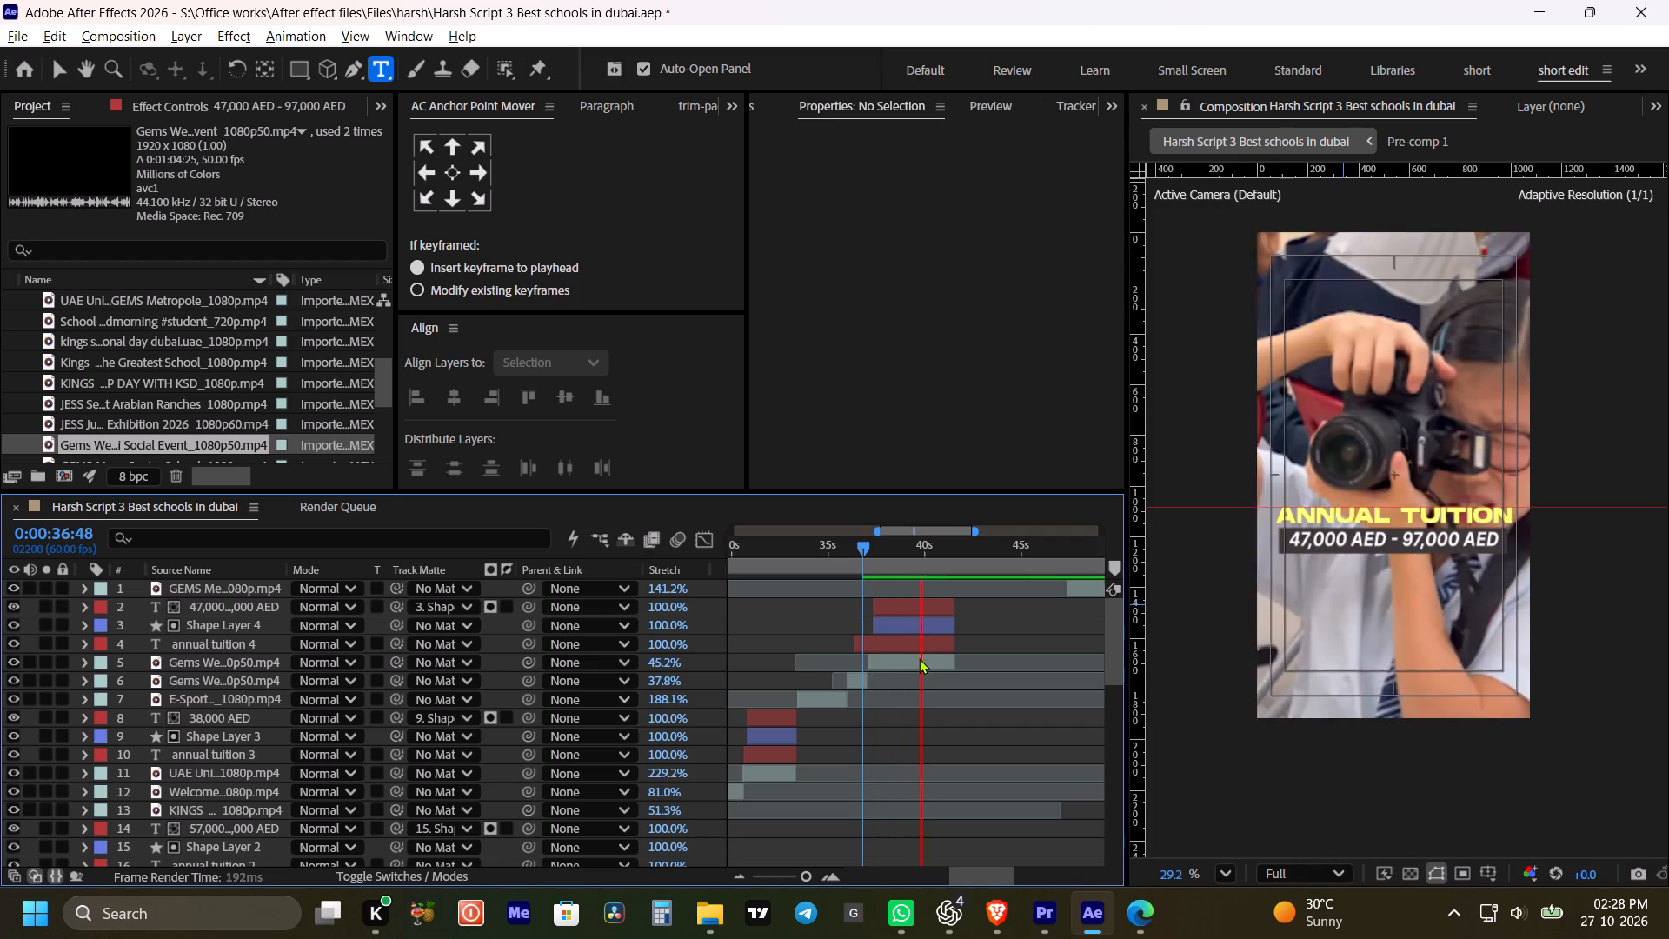
{"action": "key", "text": "space"}
{"action": "key", "text": "space"}
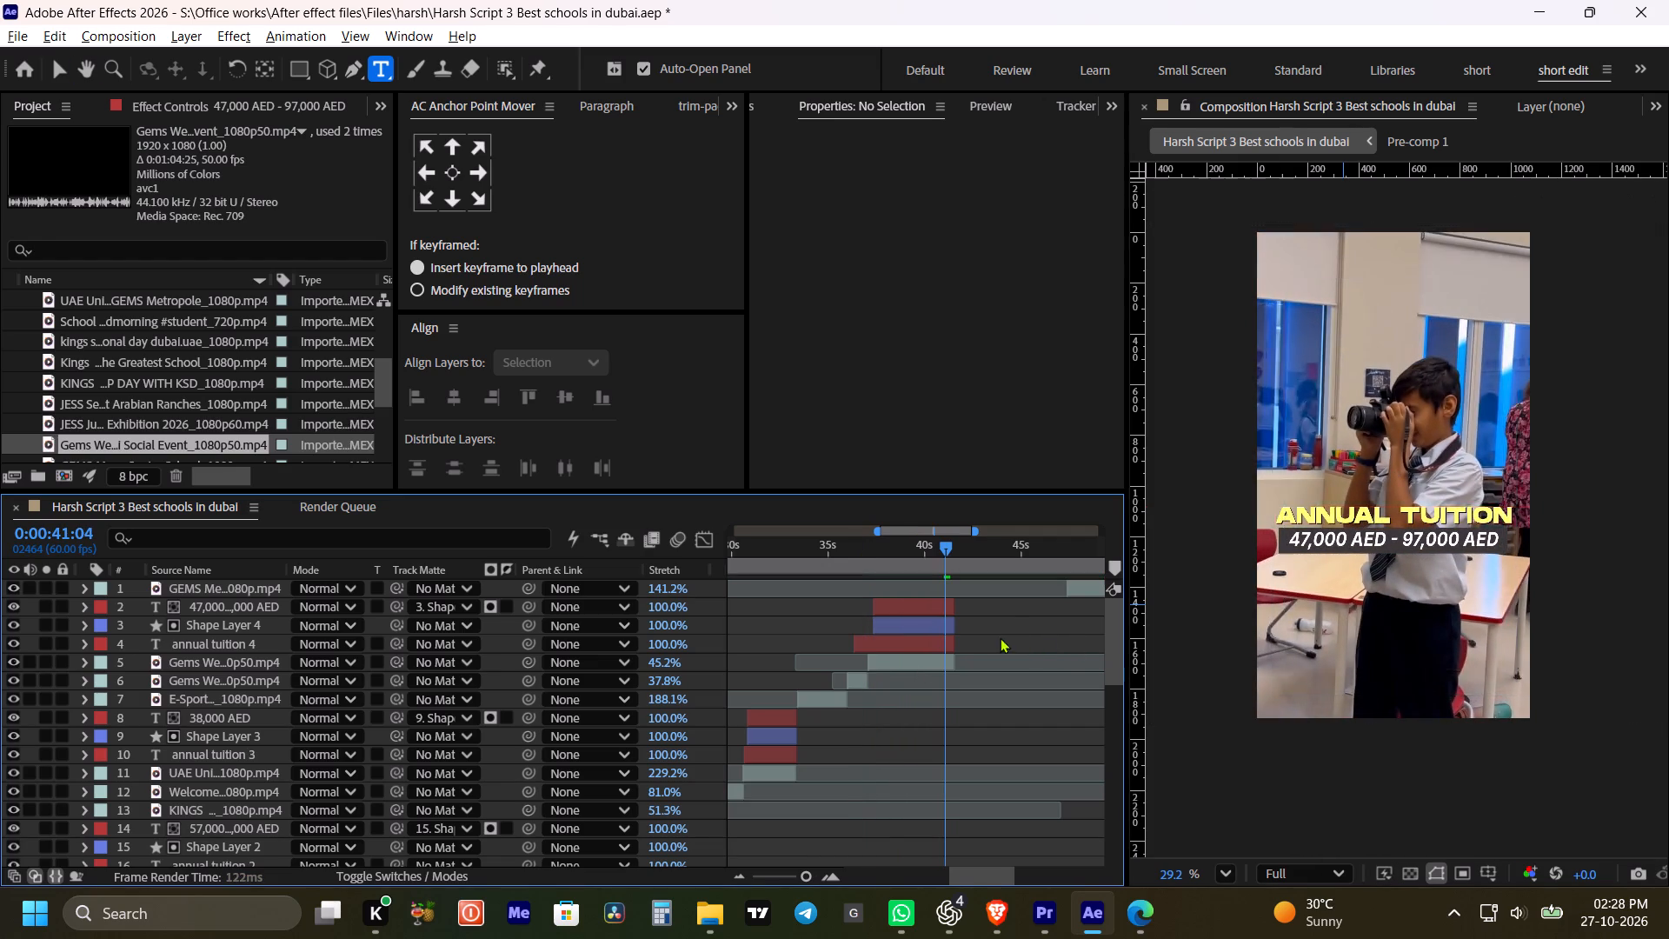
{"action": "key", "text": "space"}
{"action": "key", "text": "space"}
{"action": "key", "text": "space"}
{"action": "left_click_drag", "start_coordinate": [1007, 621], "coordinate": [980, 625]}
{"action": "key", "text": "space"}
{"action": "key", "text": "space"}
{"action": "scroll", "coordinate": [949, 613], "scroll_direction": "down", "scroll_amount": 1, "text": "alt"}
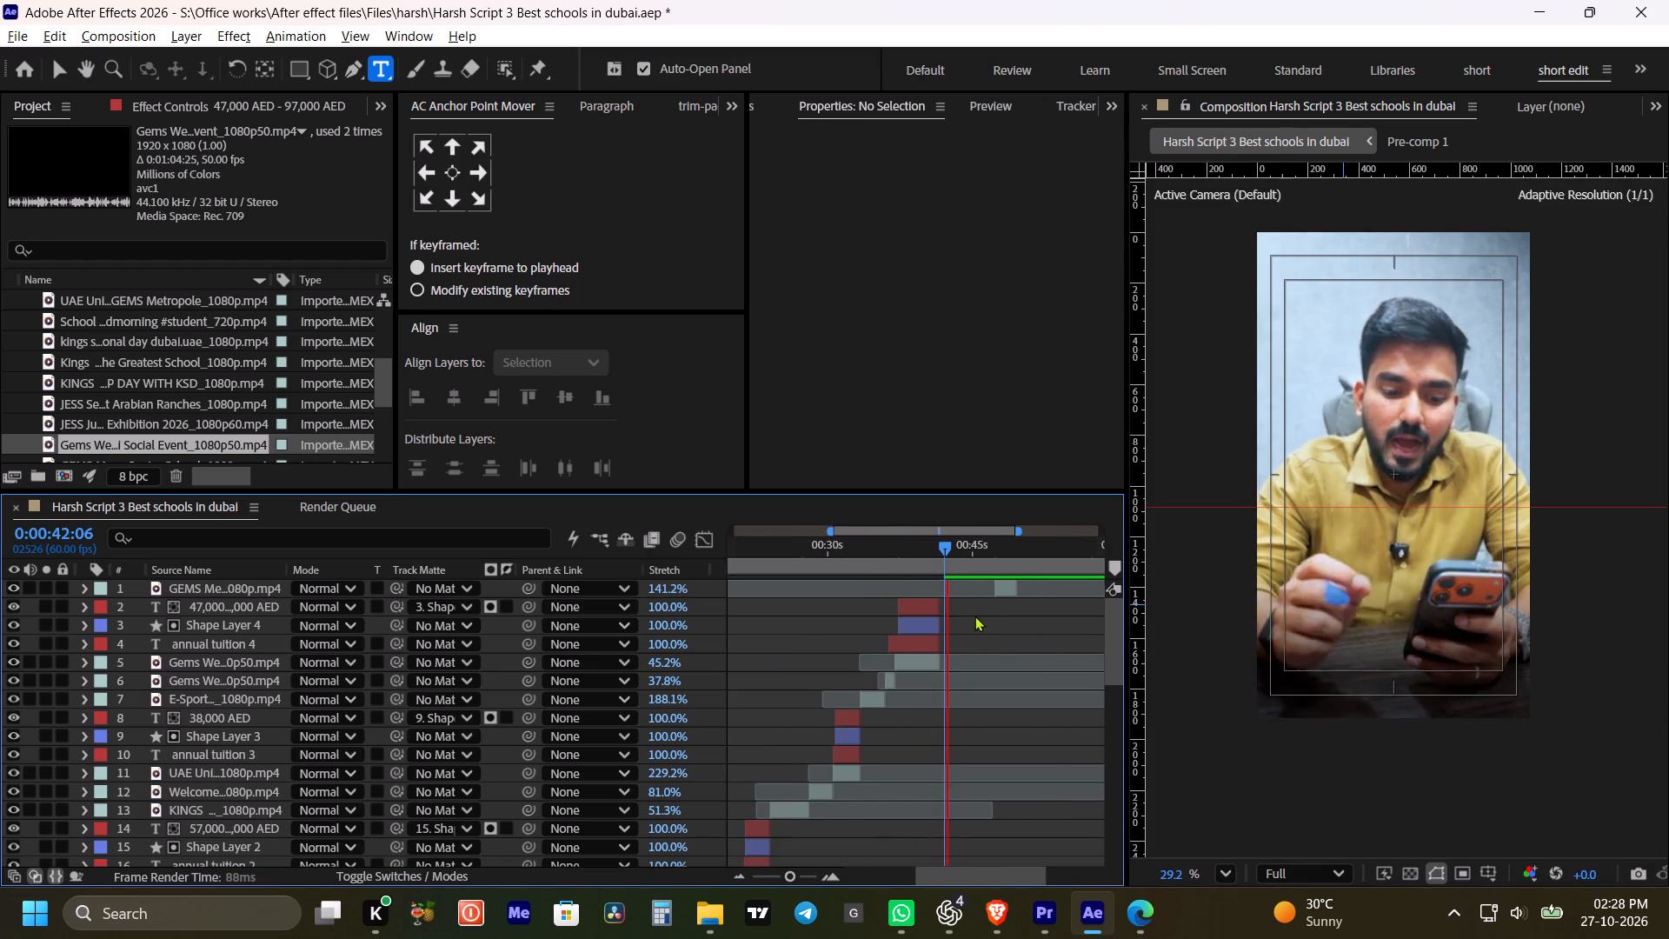
{"action": "key", "text": "space"}
{"action": "left_click_drag", "start_coordinate": [981, 616], "coordinate": [935, 626]}
{"action": "scroll", "coordinate": [916, 619], "scroll_direction": "up", "scroll_amount": 1, "text": "alt"}
{"action": "key", "text": "space"}
{"action": "left_click_drag", "start_coordinate": [908, 613], "coordinate": [924, 620]}
{"action": "key", "text": "space"}
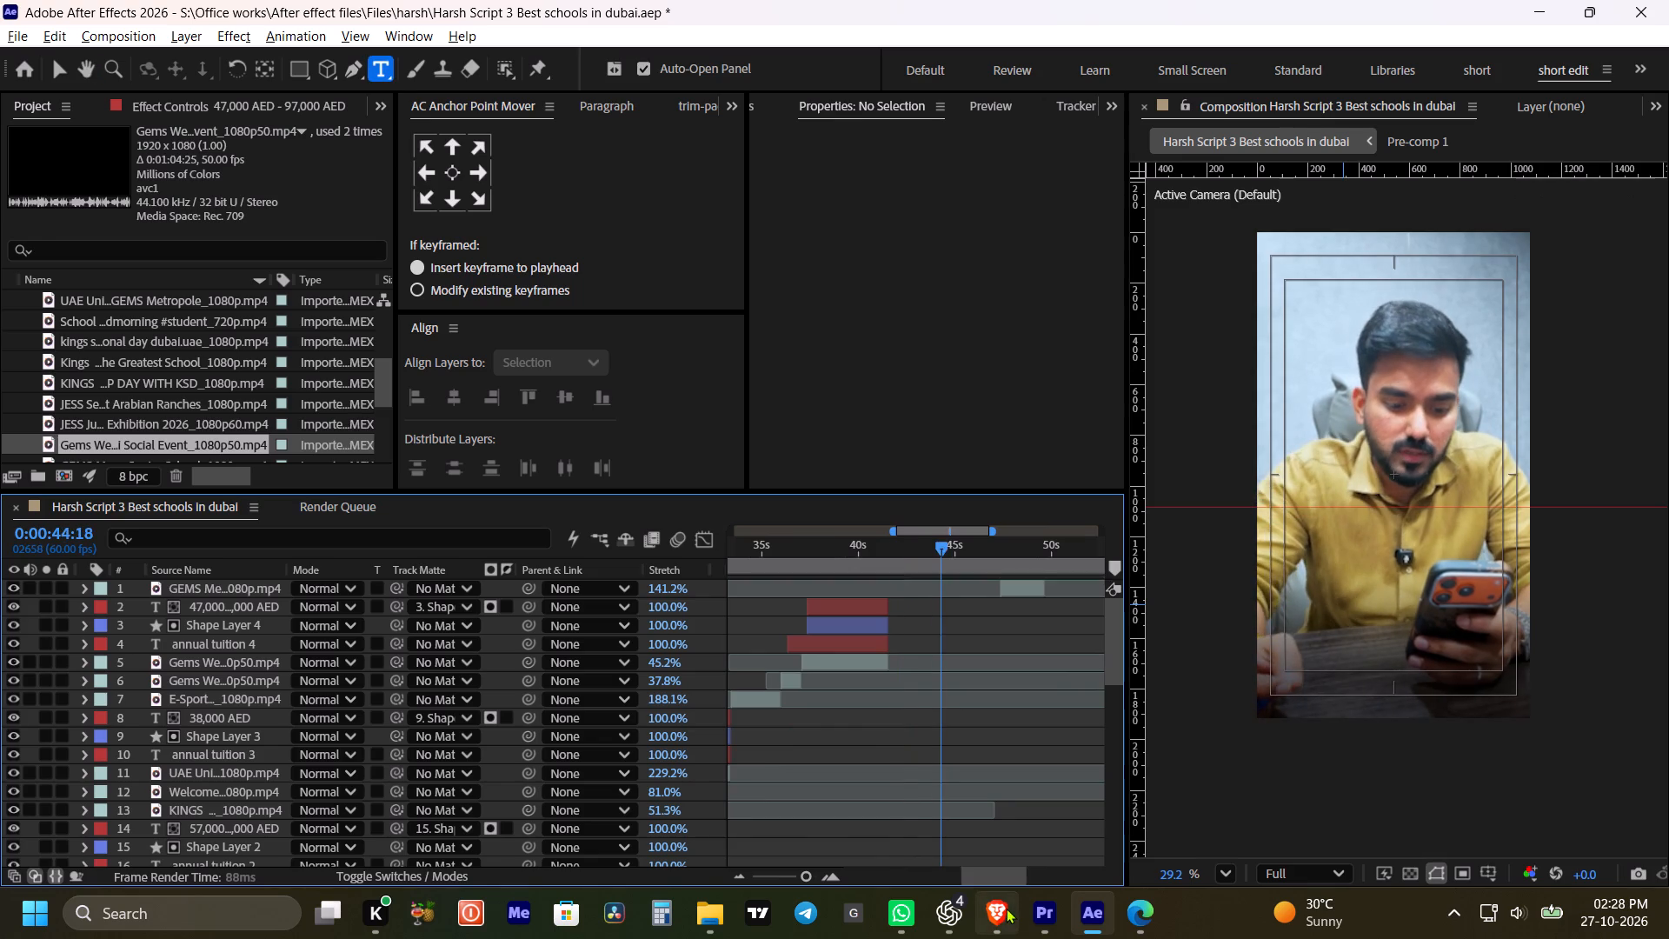
Switch to the October Scripts document in Brave and read the IB or international exposure section and what follows it.
{"action": "left_click", "coordinate": [1006, 908]}
{"action": "left_click", "coordinate": [690, 0]}
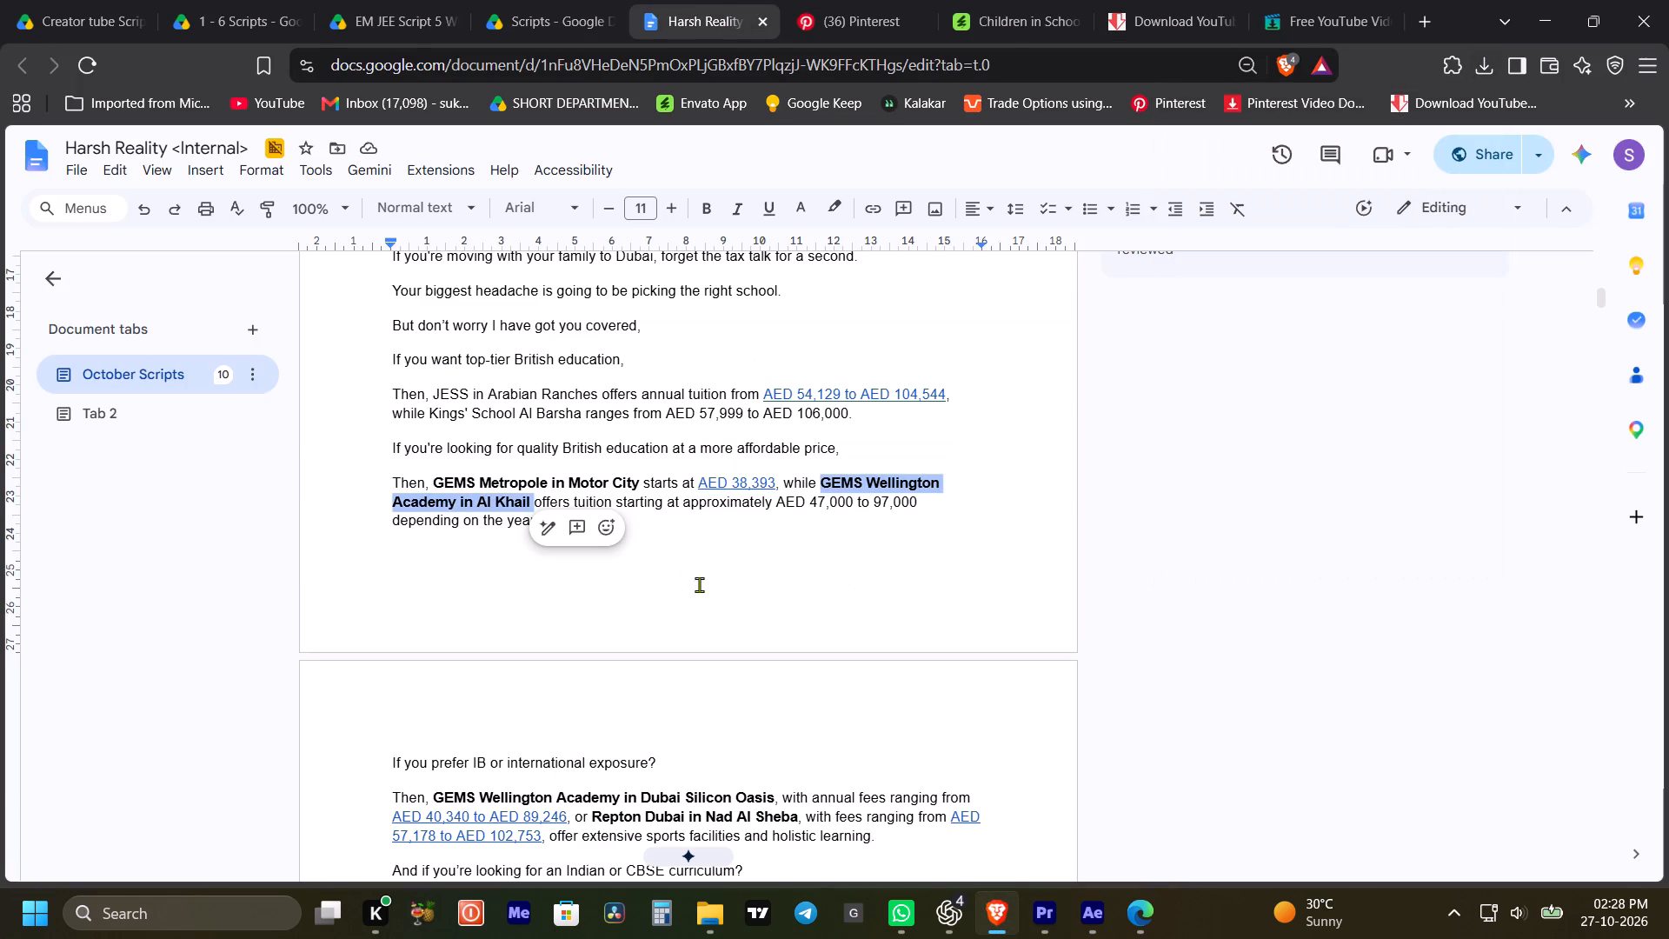
{"action": "left_click", "coordinate": [704, 580]}
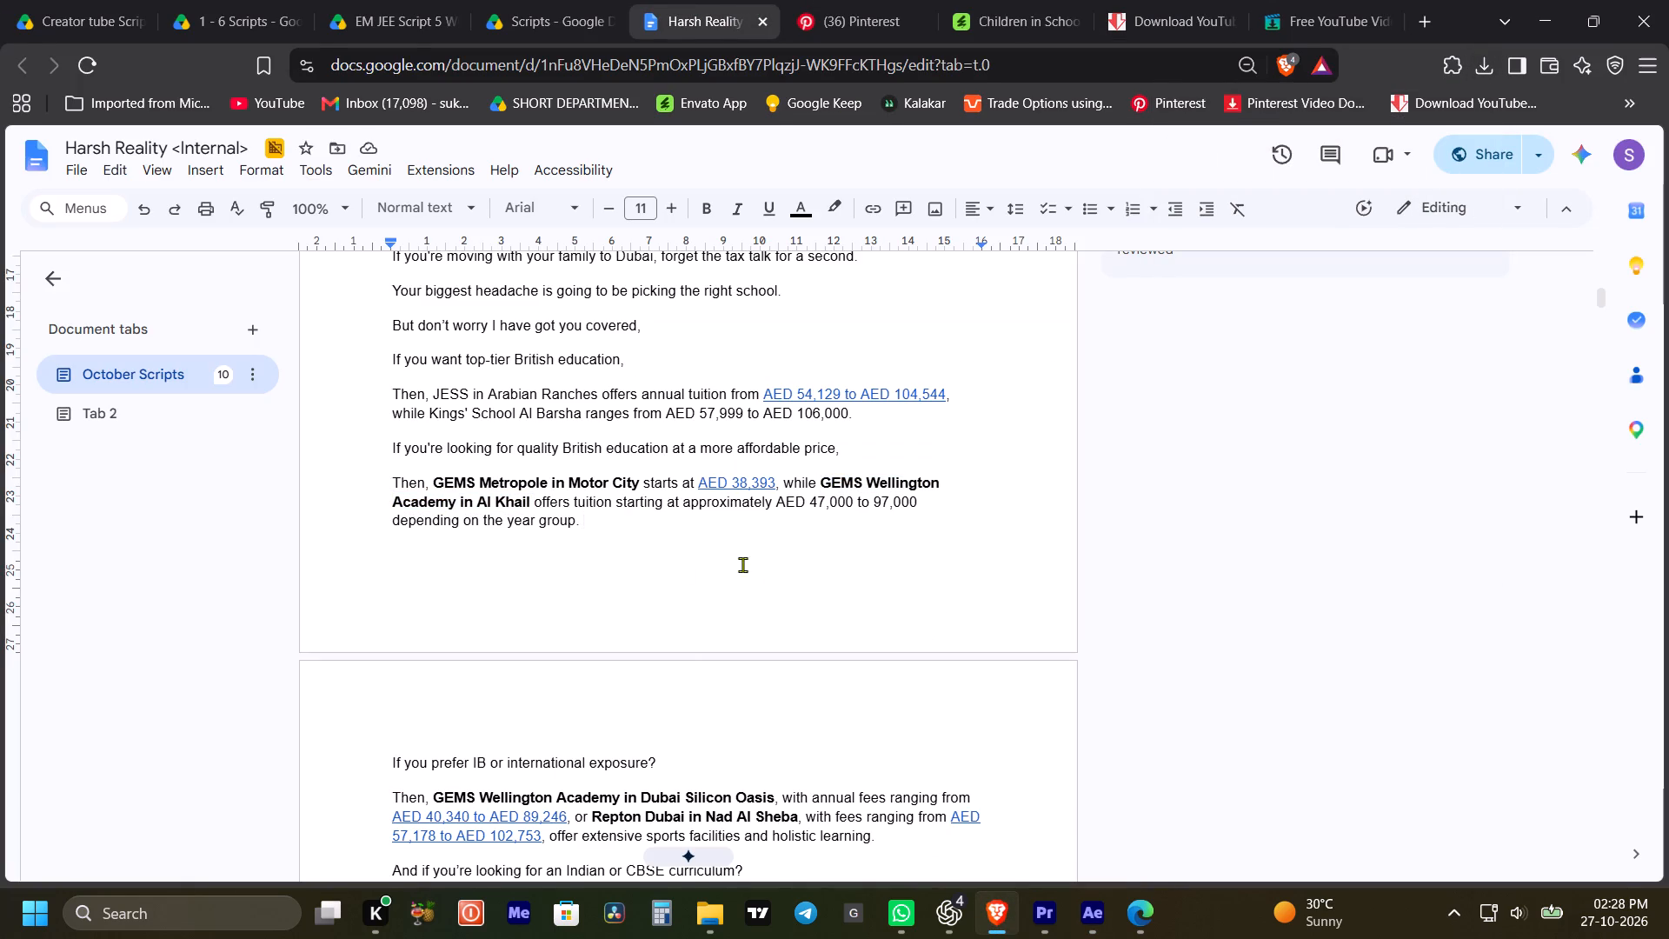
{"action": "scroll", "coordinate": [648, 576], "scroll_direction": "down", "scroll_amount": 1}
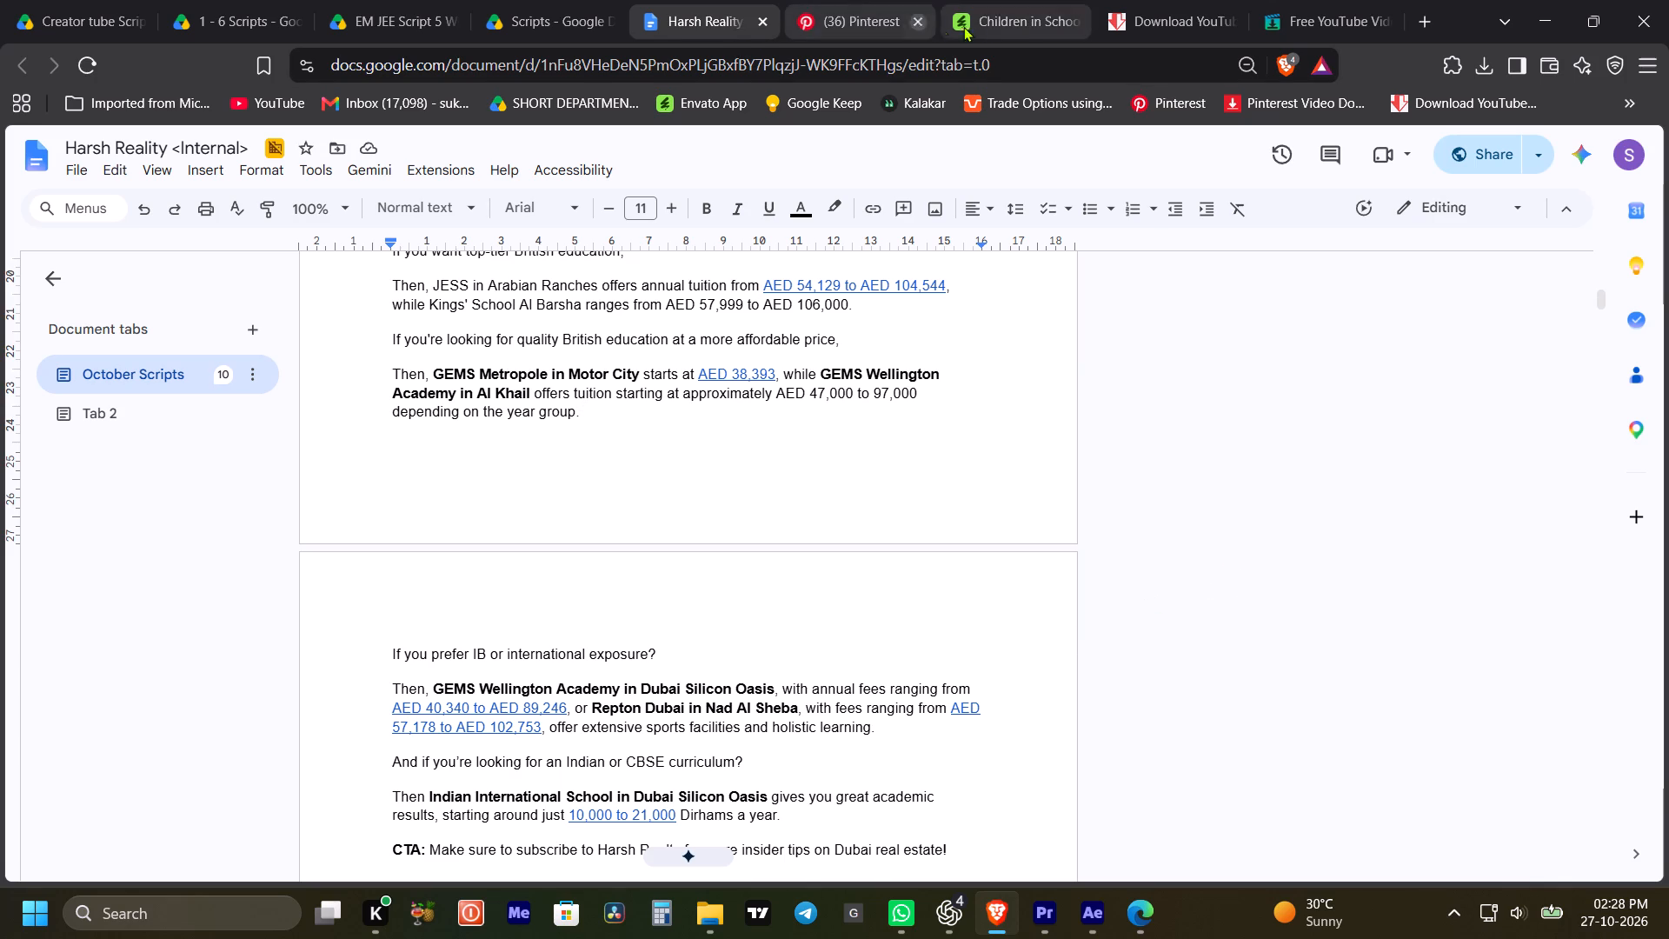
Switch to Envato, close the schoolyard clip's preview, and search the vertical stock videos for "internation school exposure", browsing the clips found.
{"action": "left_click", "coordinate": [991, 16]}
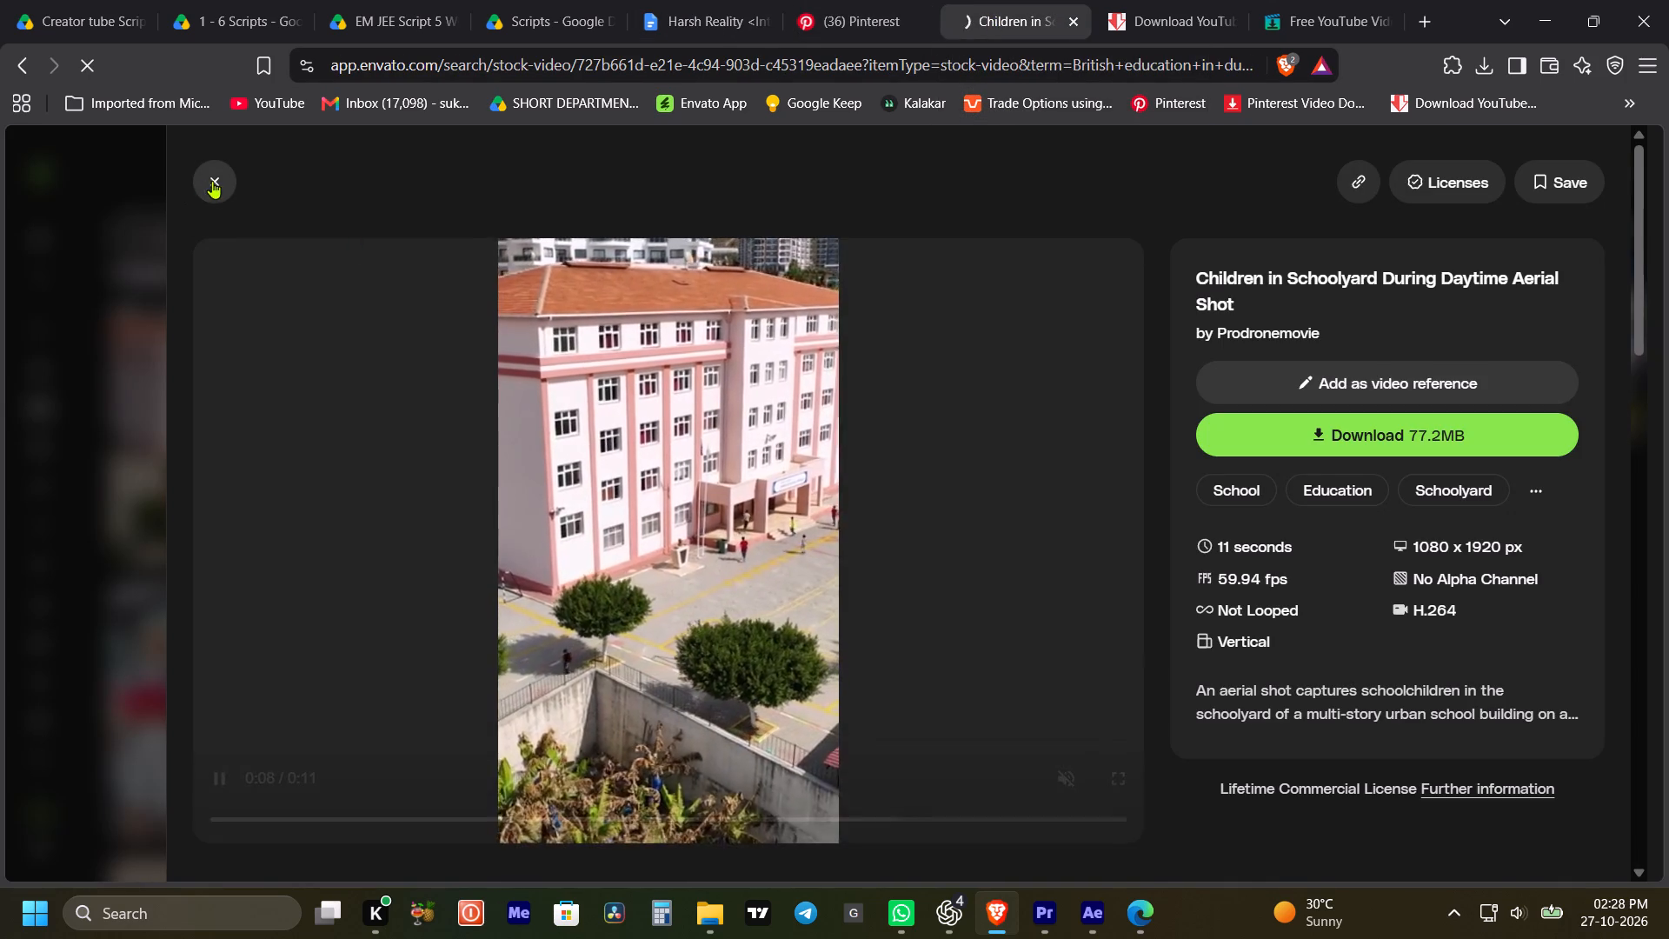
{"action": "left_click", "coordinate": [216, 185]}
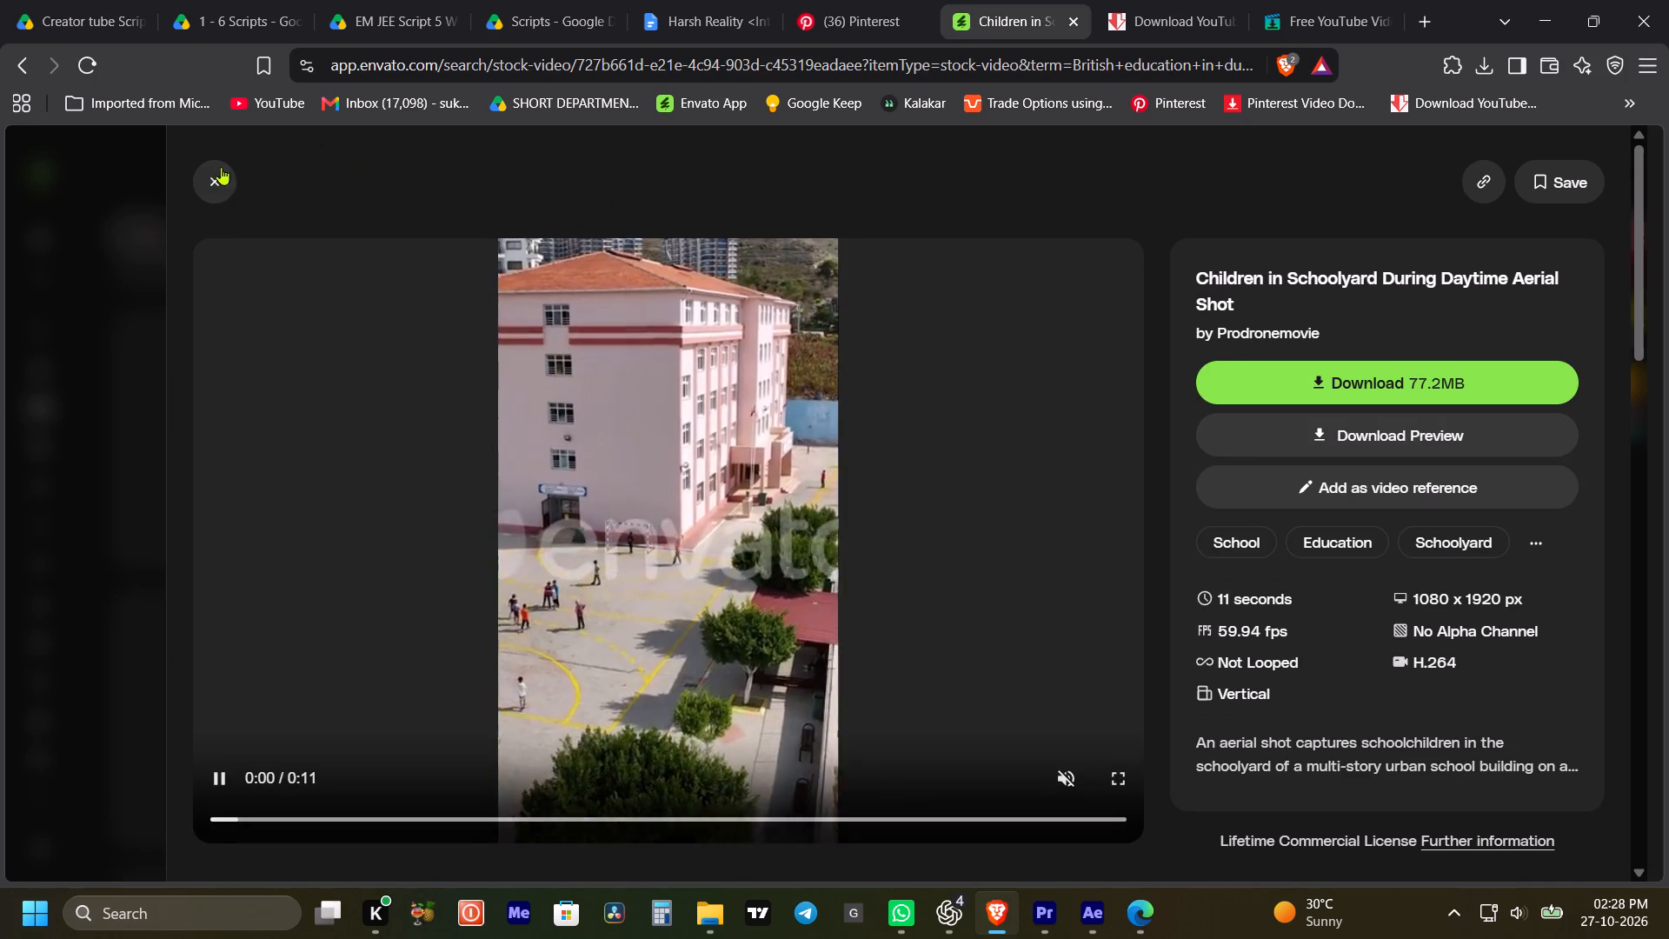
{"action": "left_click", "coordinate": [218, 176]}
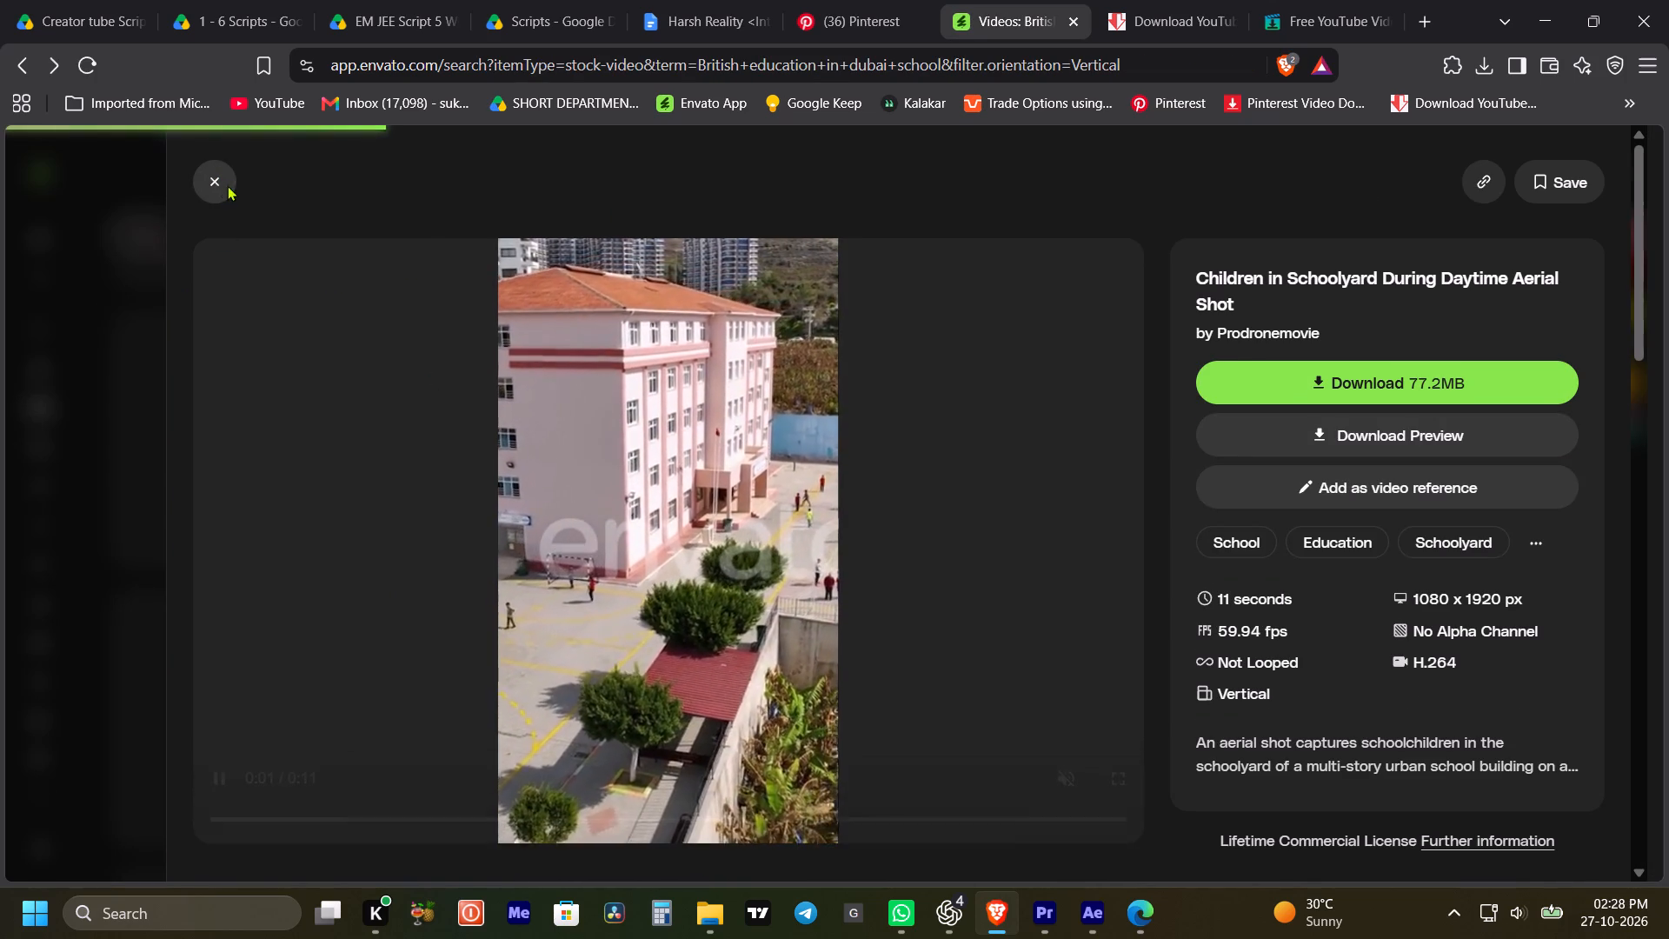
{"action": "left_click_drag", "start_coordinate": [853, 163], "coordinate": [535, 169]}
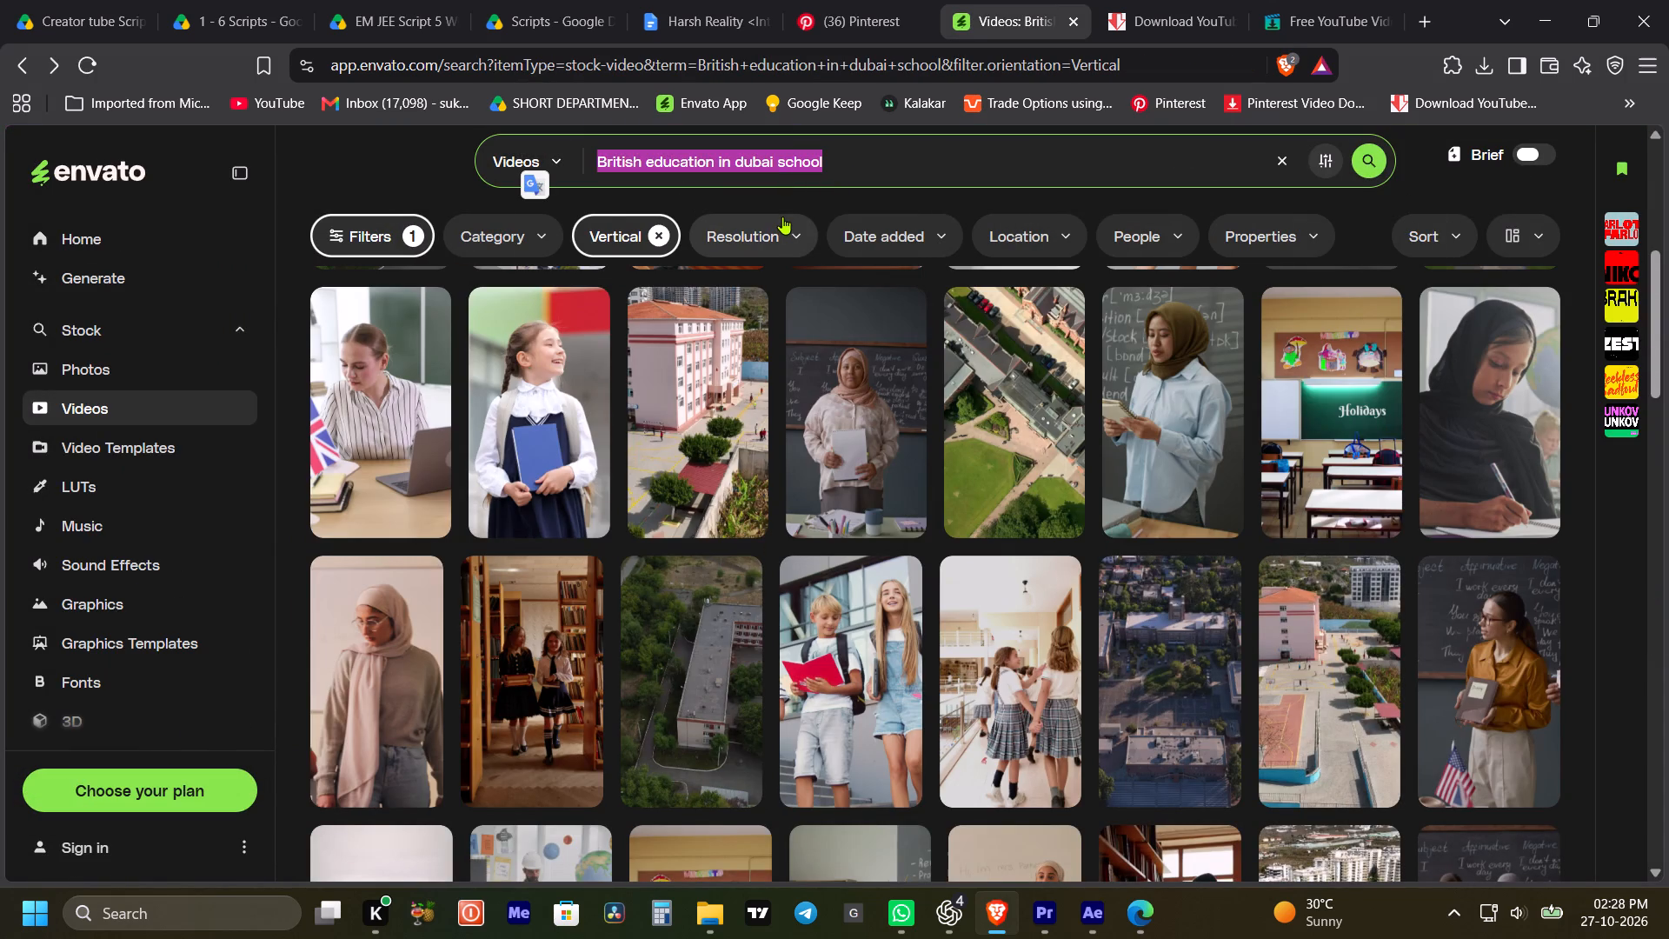
{"action": "type", "text": "internation sc"}
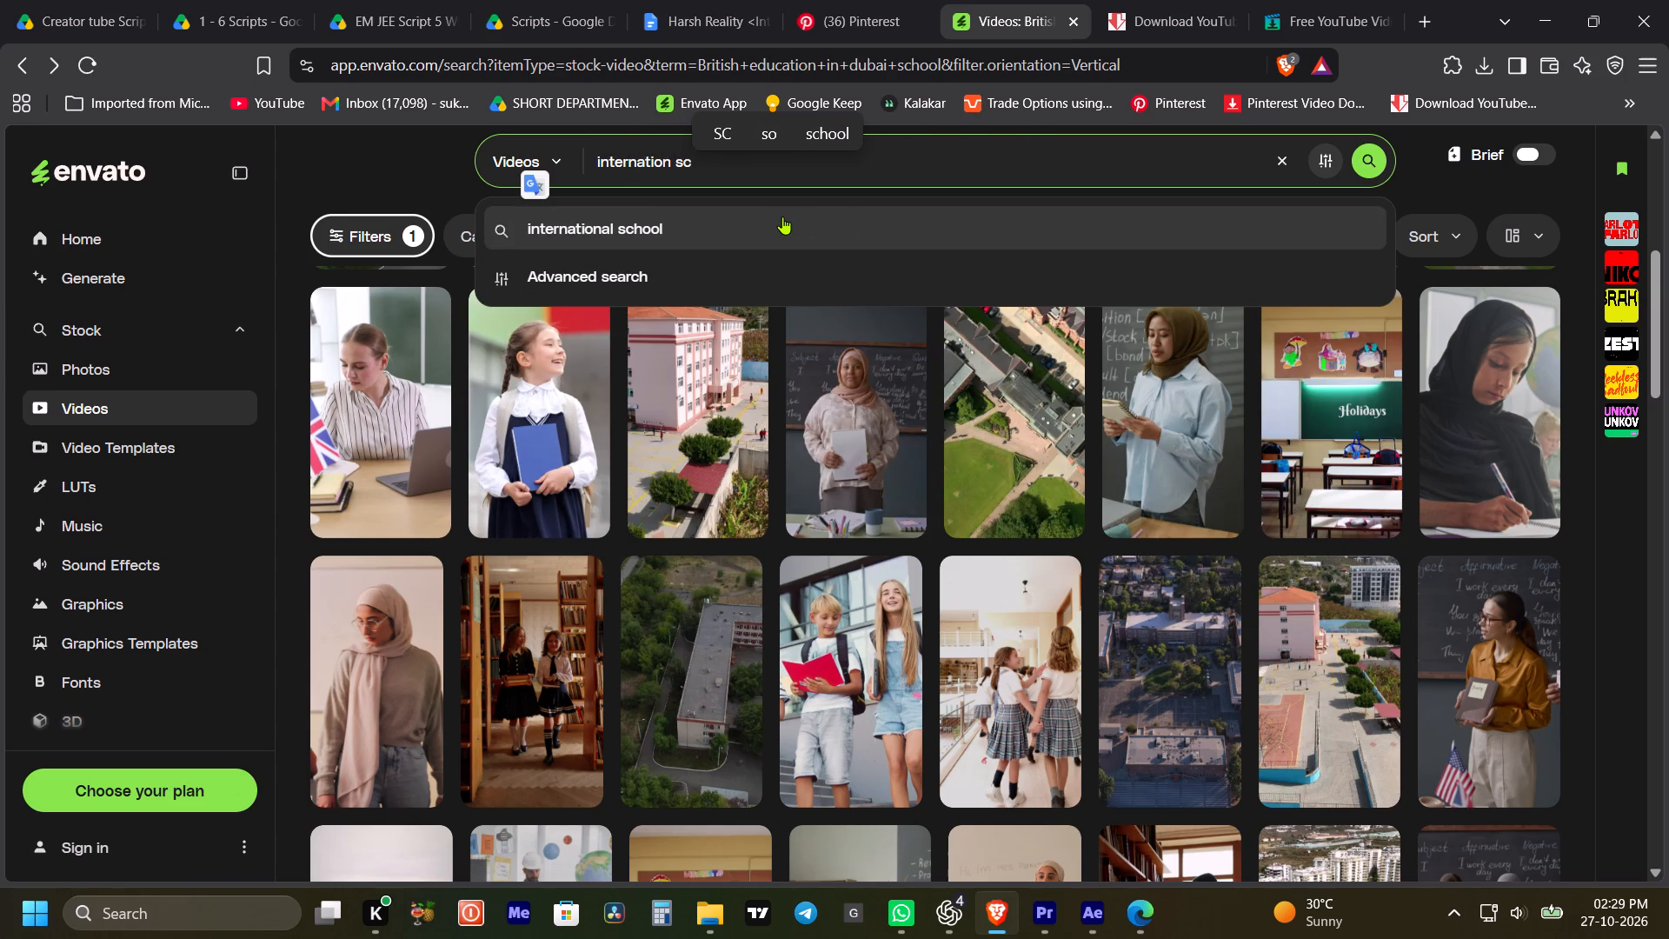
{"action": "type", "text": "hool expo"}
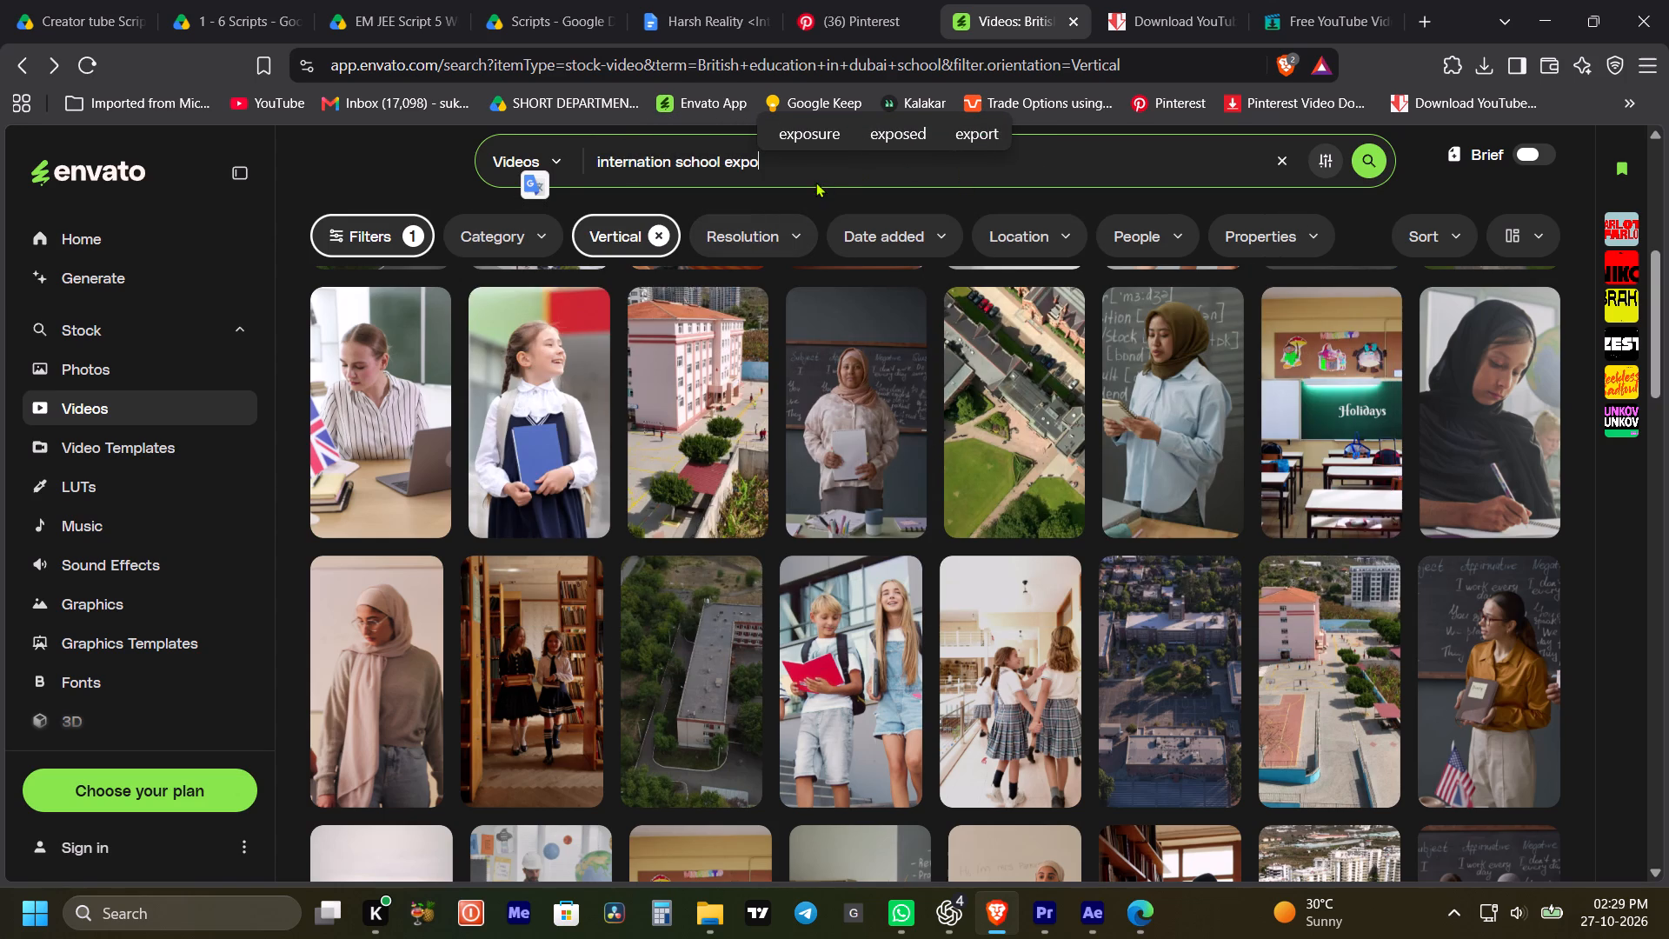
{"action": "left_click", "coordinate": [828, 135]}
{"action": "key", "text": "Return"}
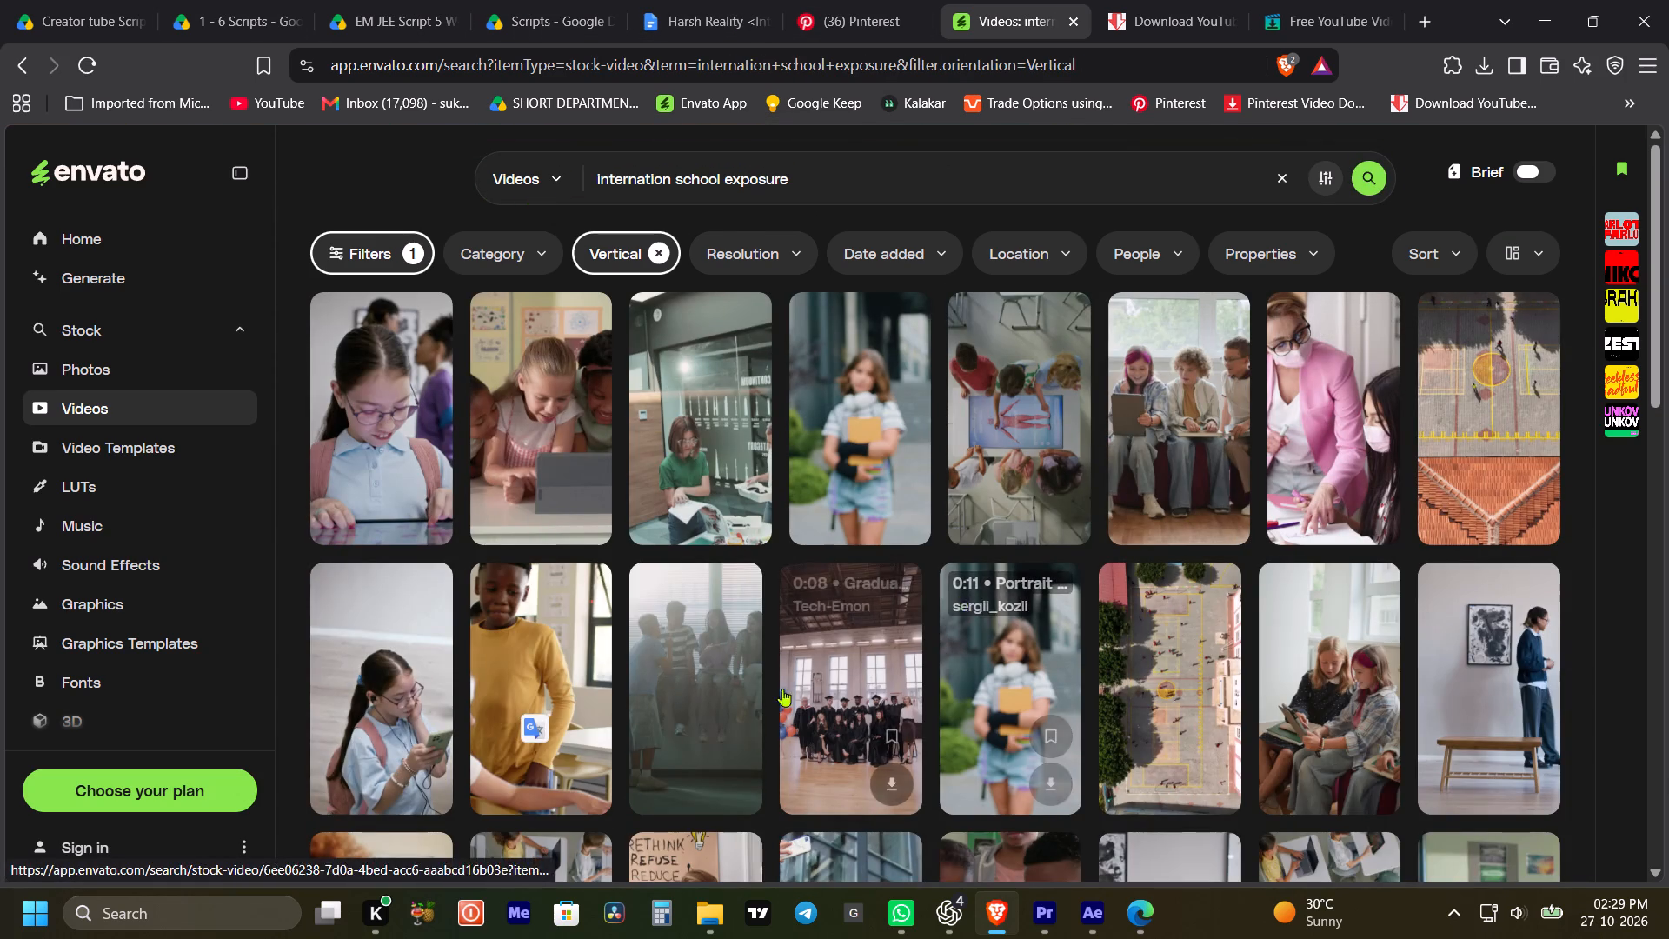
{"action": "scroll", "coordinate": [590, 550], "scroll_direction": "down", "scroll_amount": 2}
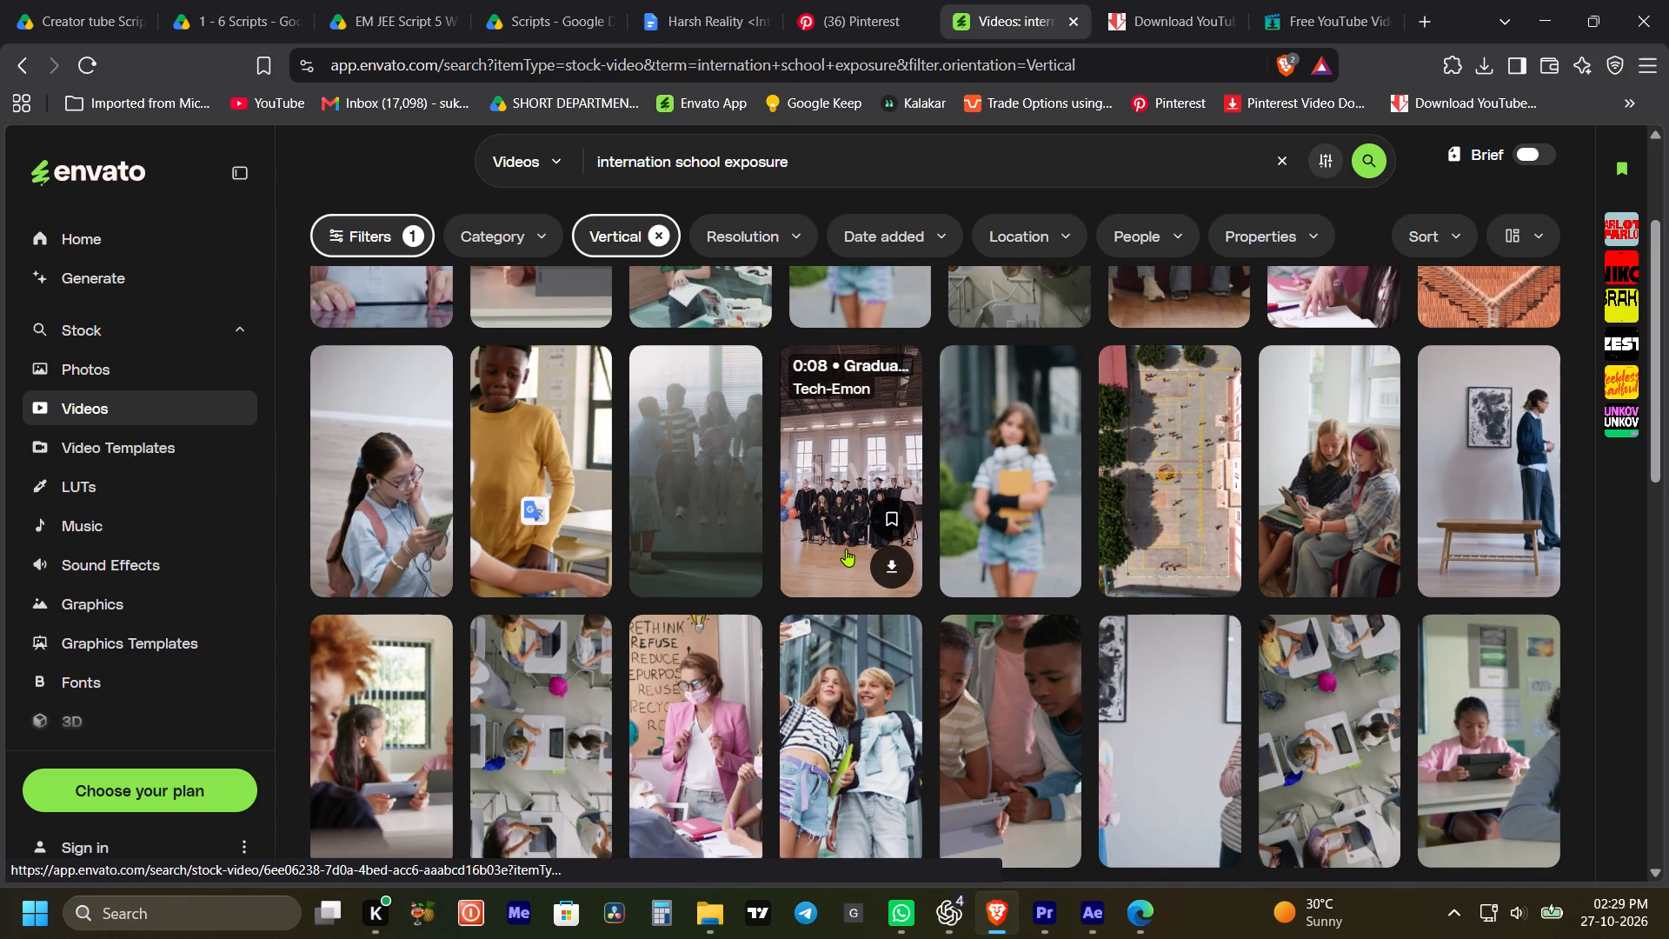
Open the stock video search term for editing.
{"action": "left_click", "coordinate": [825, 158]}
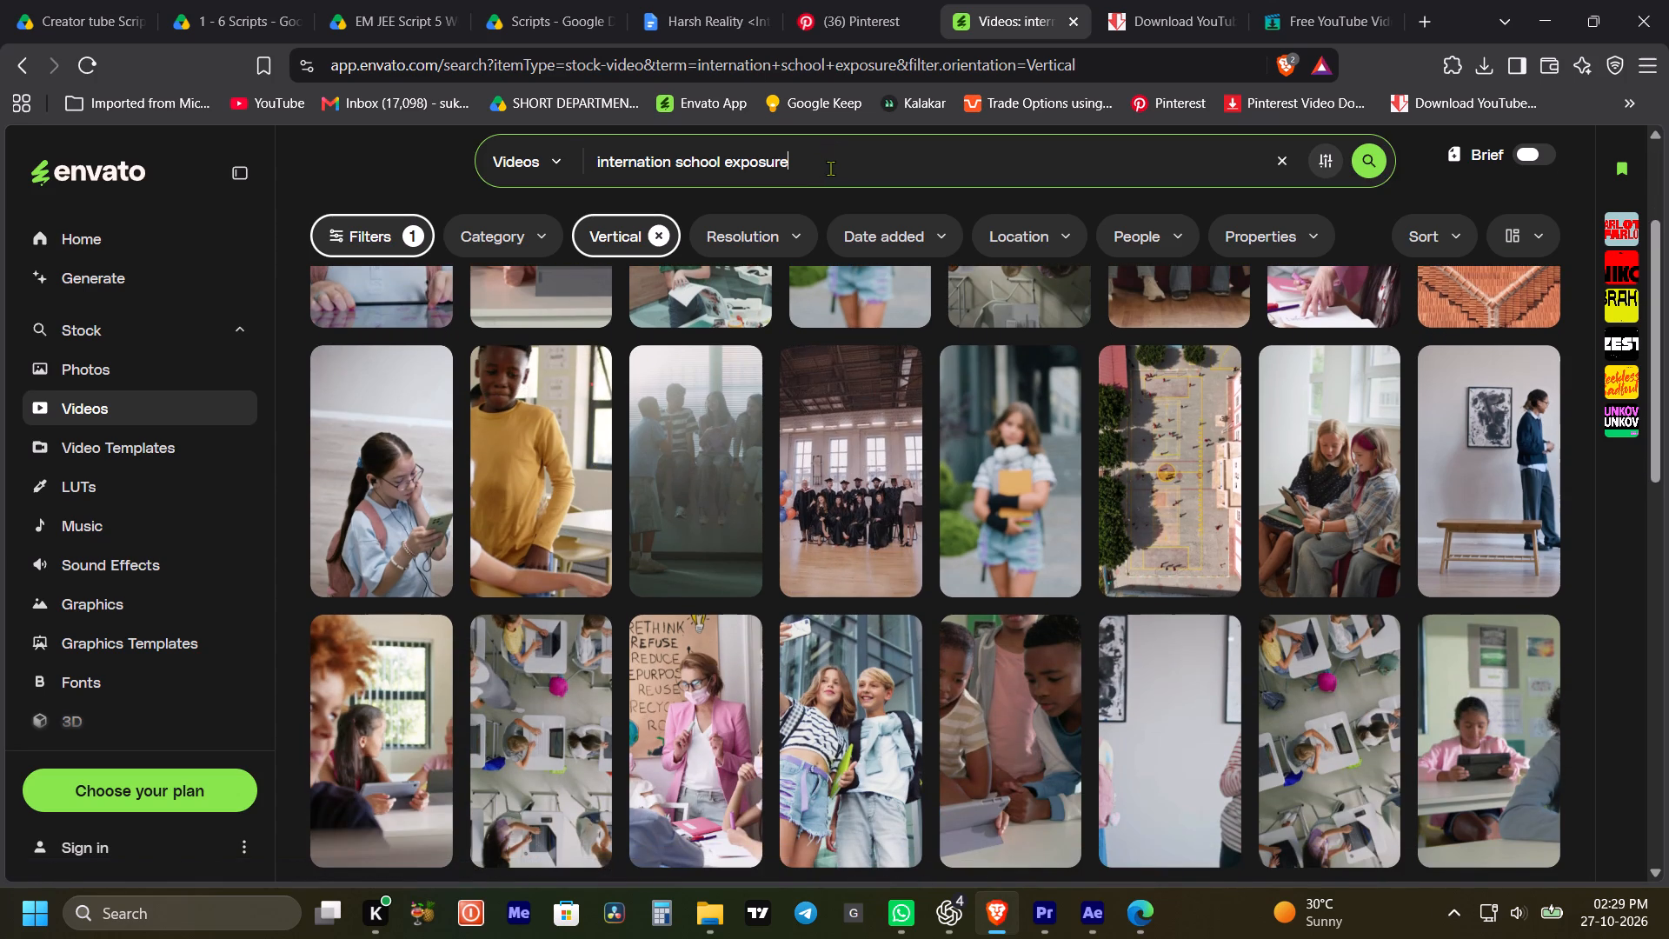
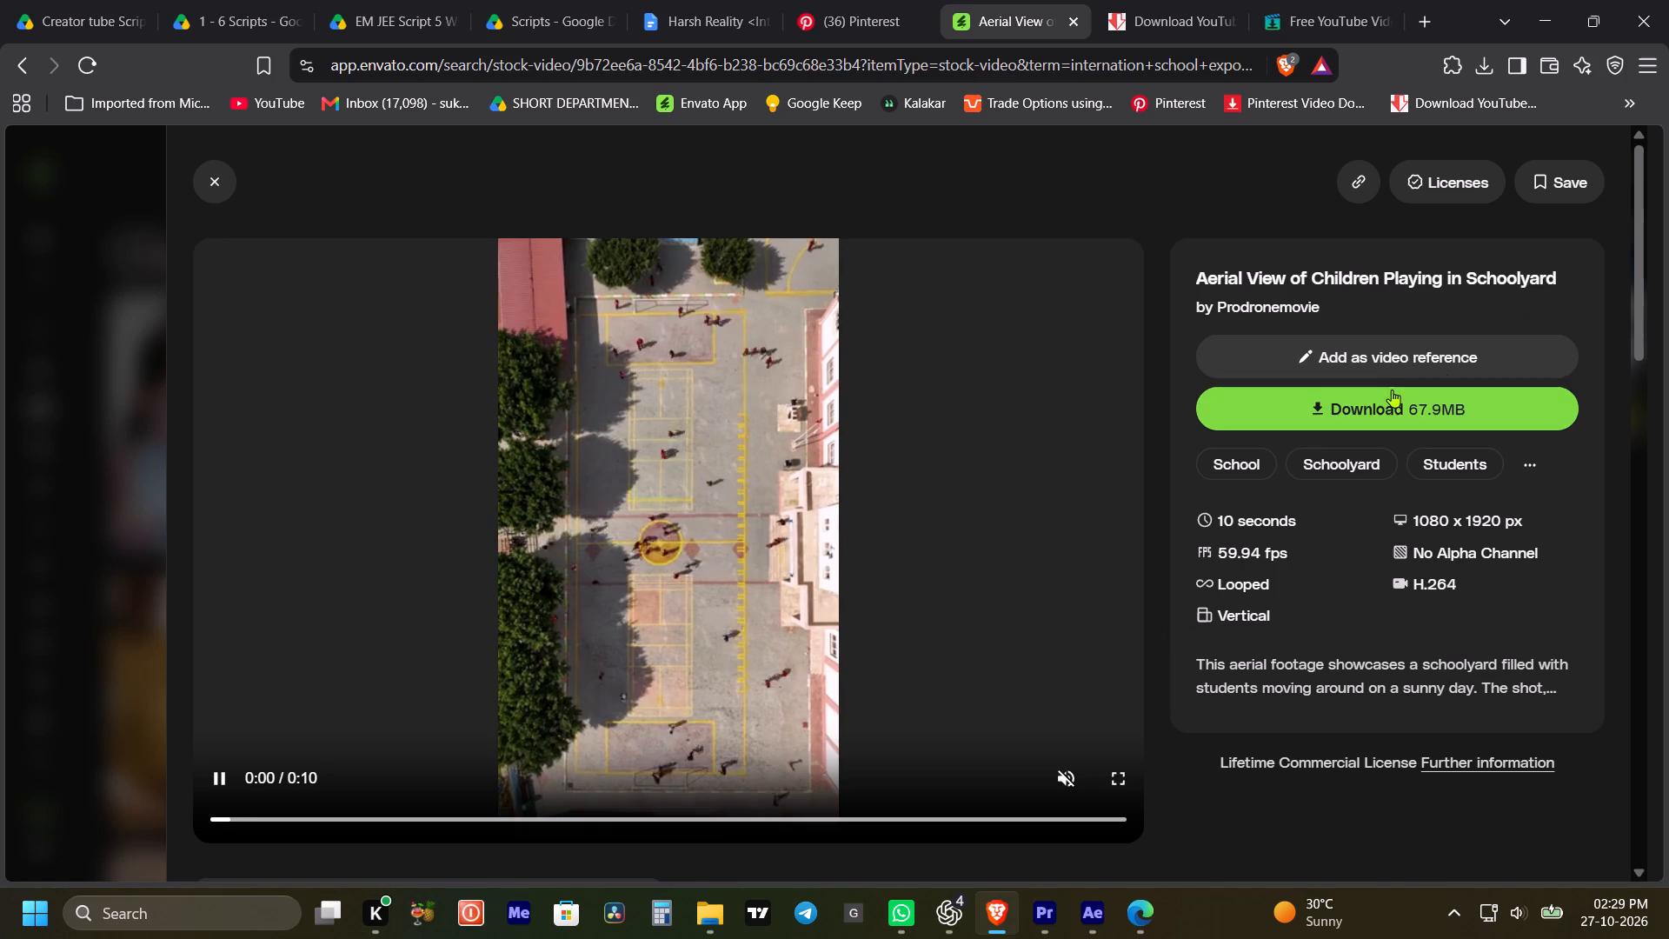
Download the Aerial View of Children Playing in Schoolyard clip and close its preview.
{"action": "left_click", "coordinate": [1390, 402]}
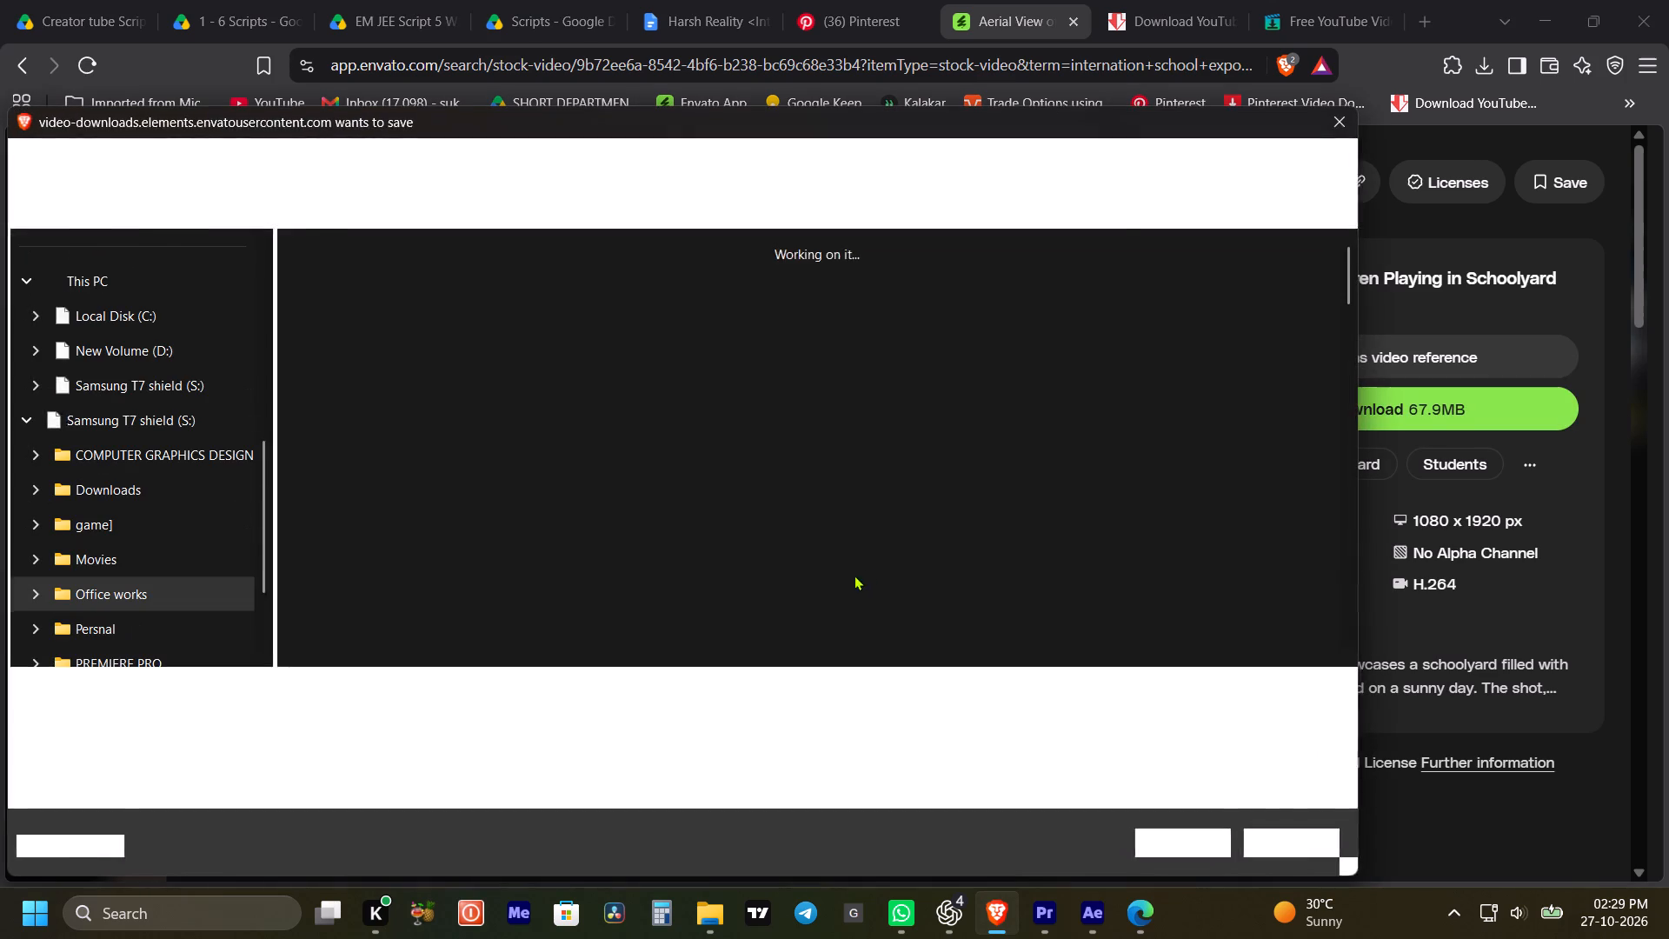
{"action": "key", "text": "ctrl+c"}
{"action": "key", "text": "ctrl+c"}
{"action": "key", "text": "ctrl+c"}
{"action": "left_click", "coordinate": [1161, 830]}
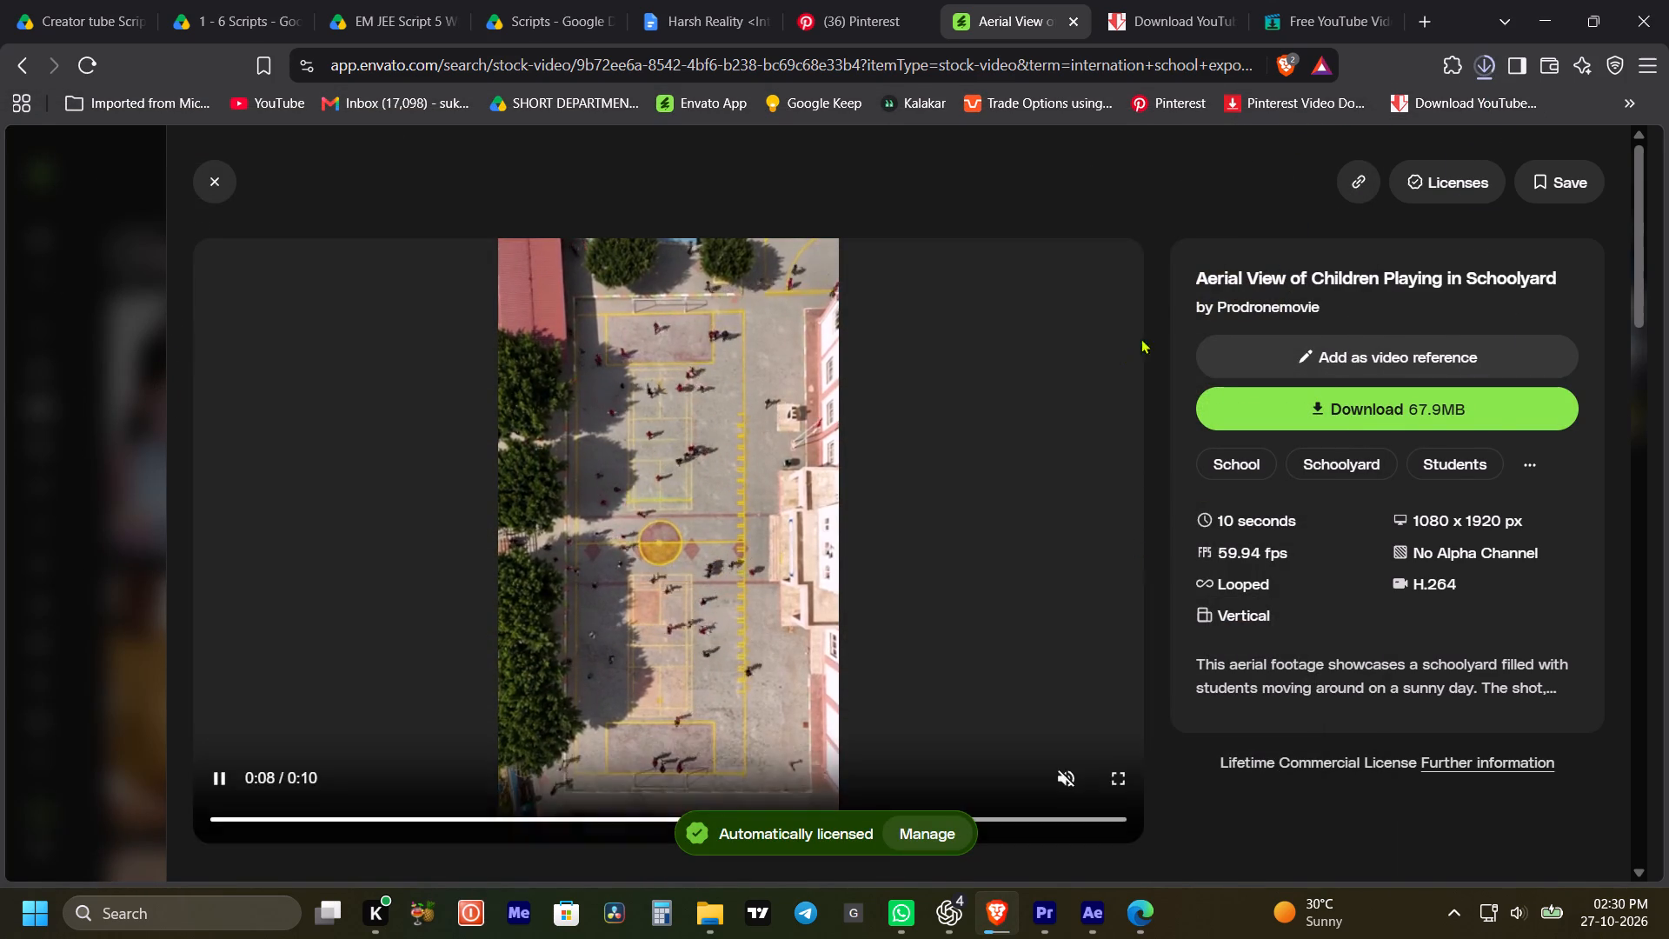
{"action": "left_click", "coordinate": [210, 174]}
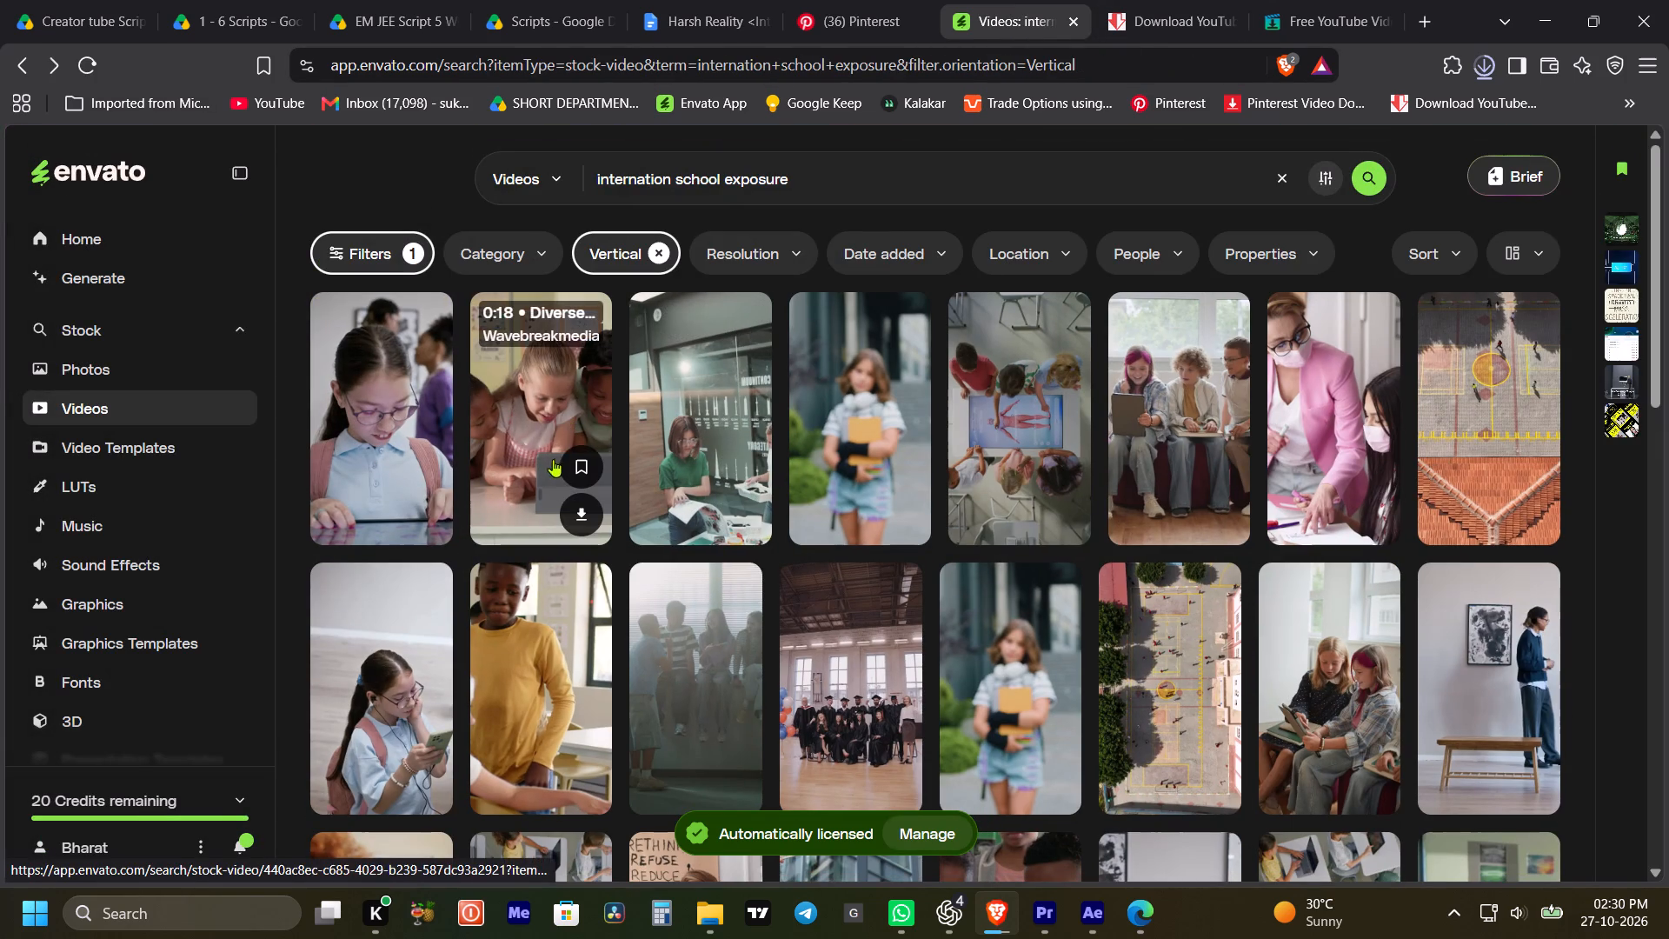
Browse further through the vertical stock video results for another school exposure clip.
{"action": "scroll", "coordinate": [535, 457], "scroll_direction": "down", "scroll_amount": 1}
{"action": "scroll", "coordinate": [588, 581], "scroll_direction": "down", "scroll_amount": 2}
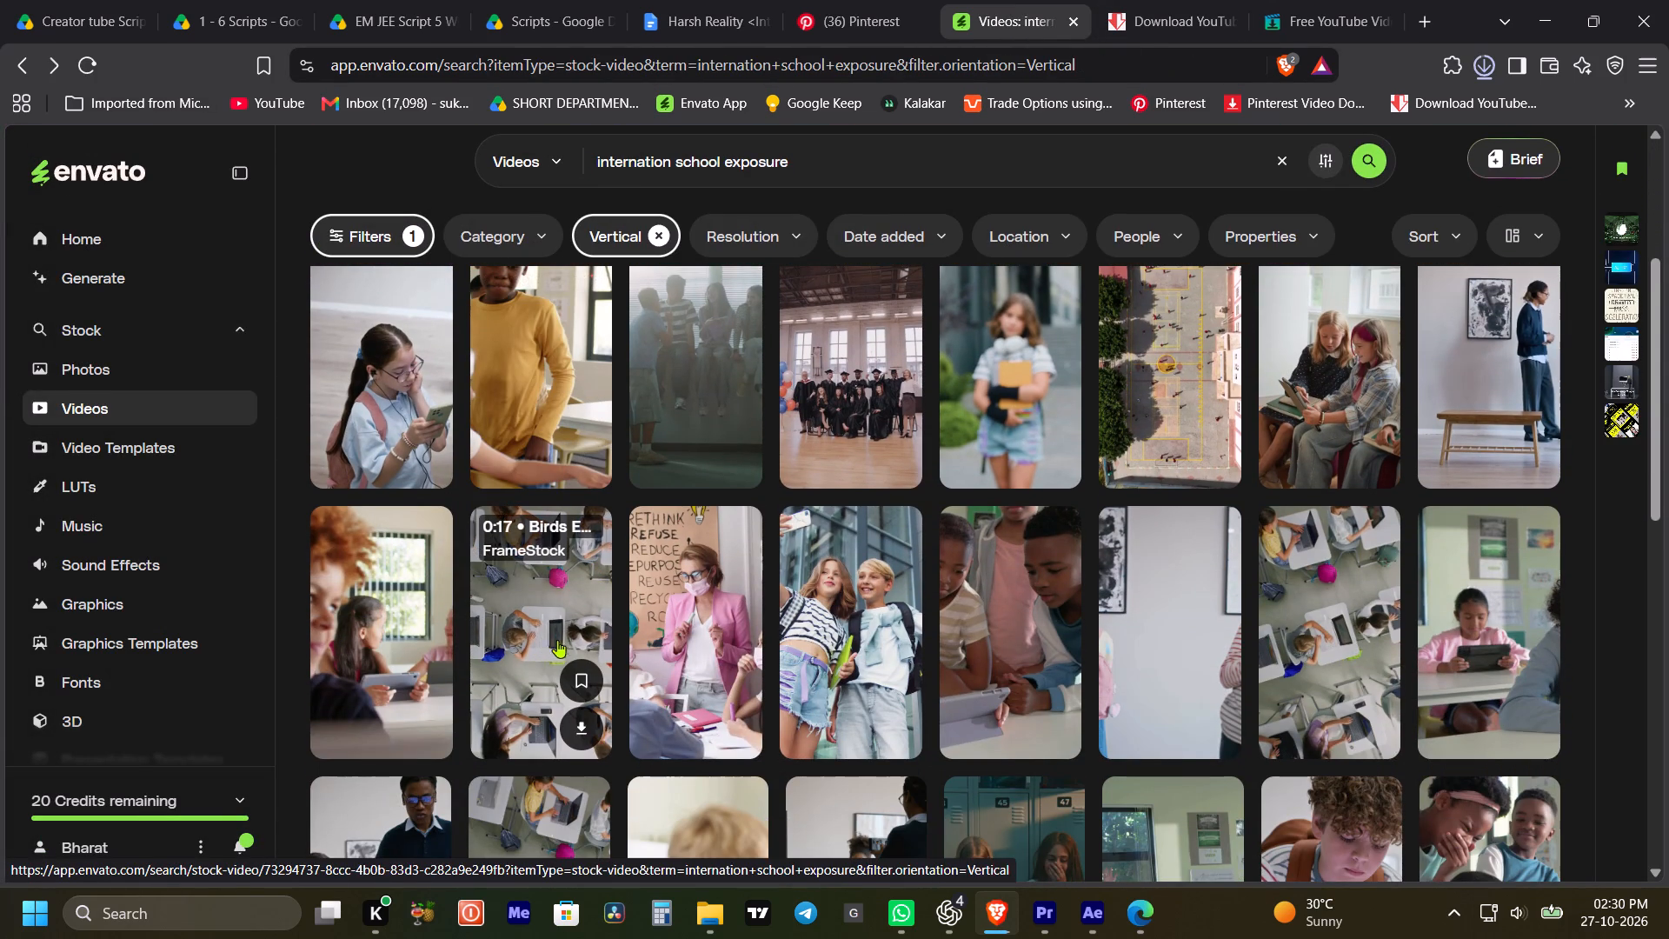
{"action": "scroll", "coordinate": [424, 619], "scroll_direction": "down", "scroll_amount": 2}
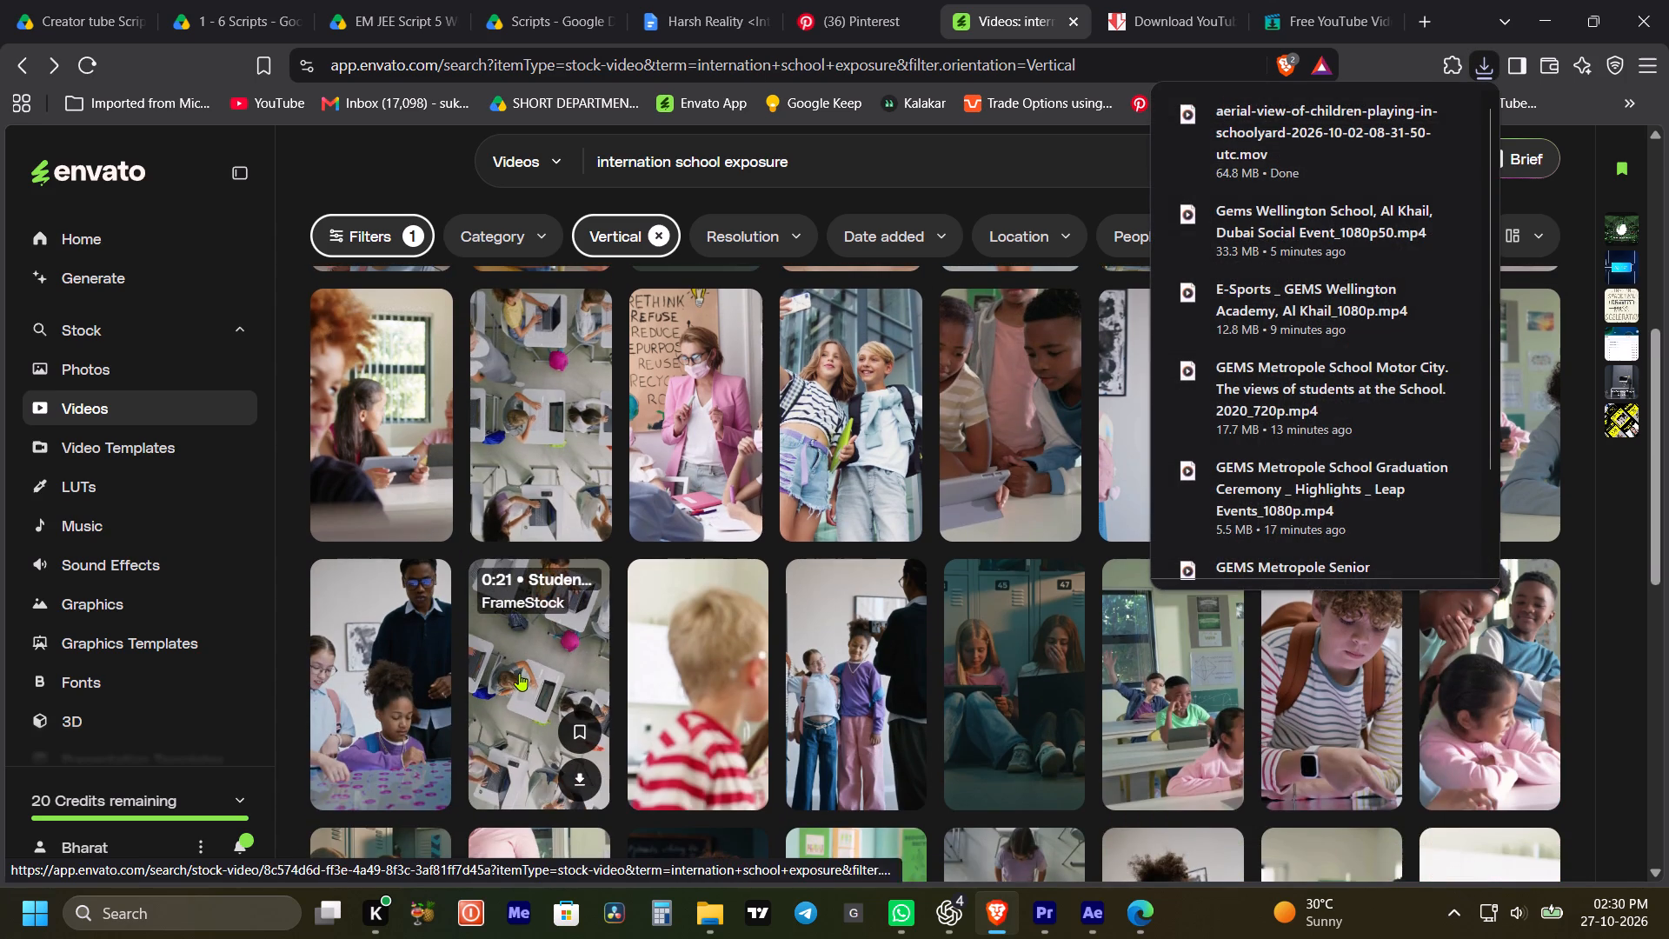
{"action": "scroll", "coordinate": [521, 673], "scroll_direction": "down", "scroll_amount": 2}
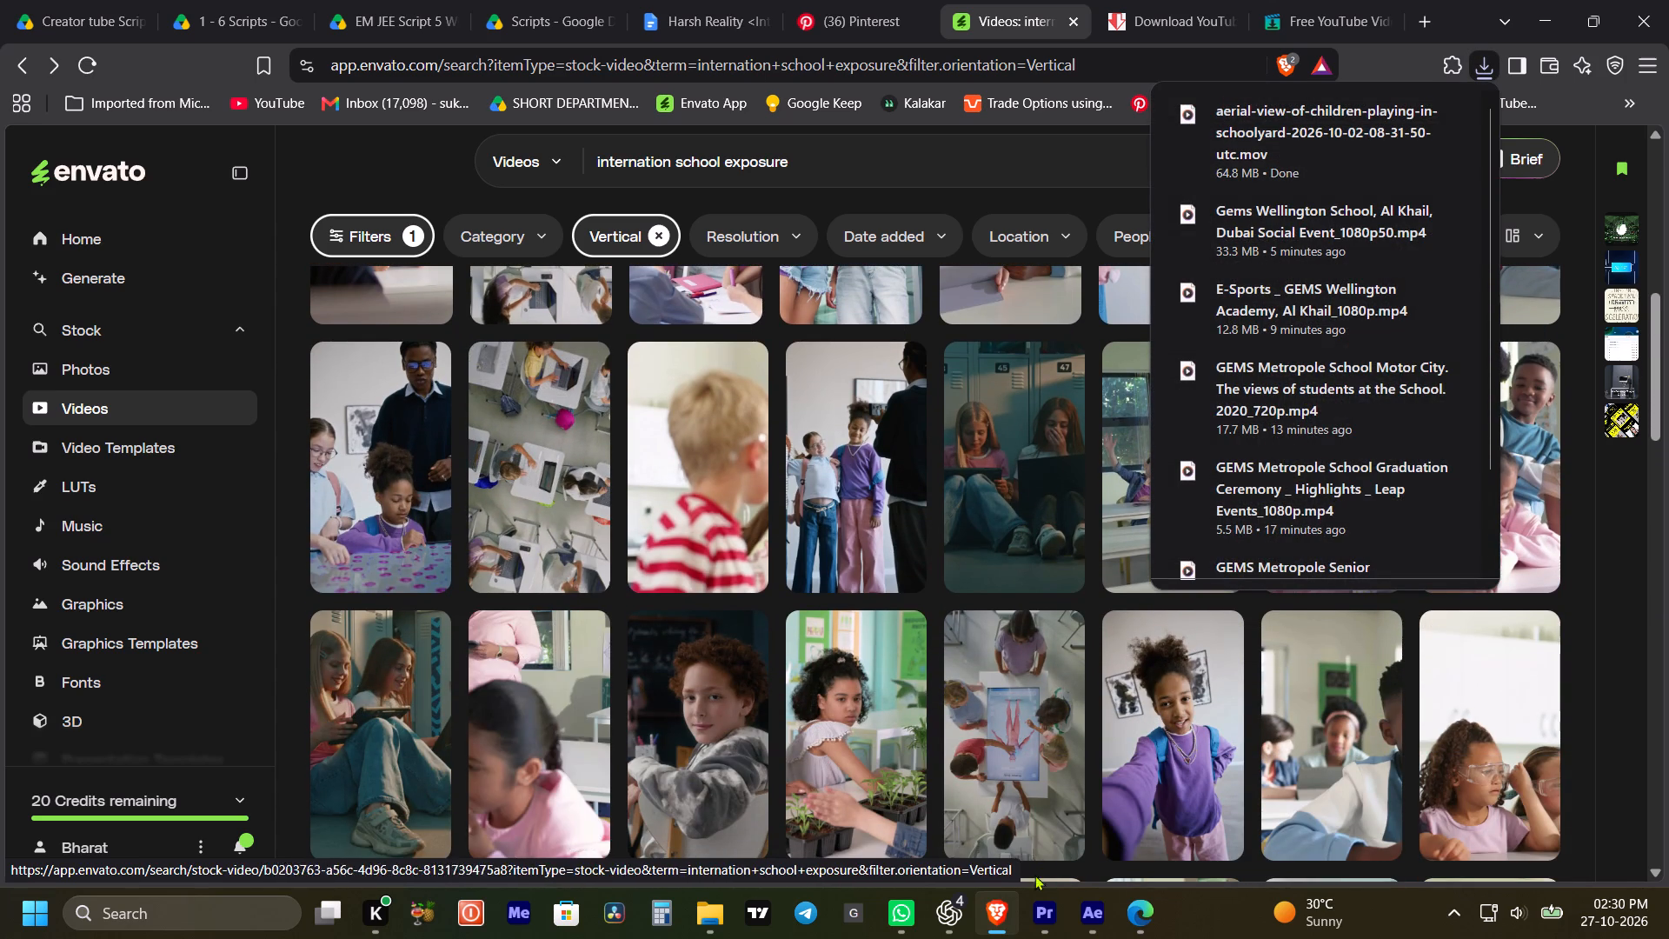
{"action": "left_click", "coordinate": [658, 19]}
{"action": "left_click", "coordinate": [1354, 609]}
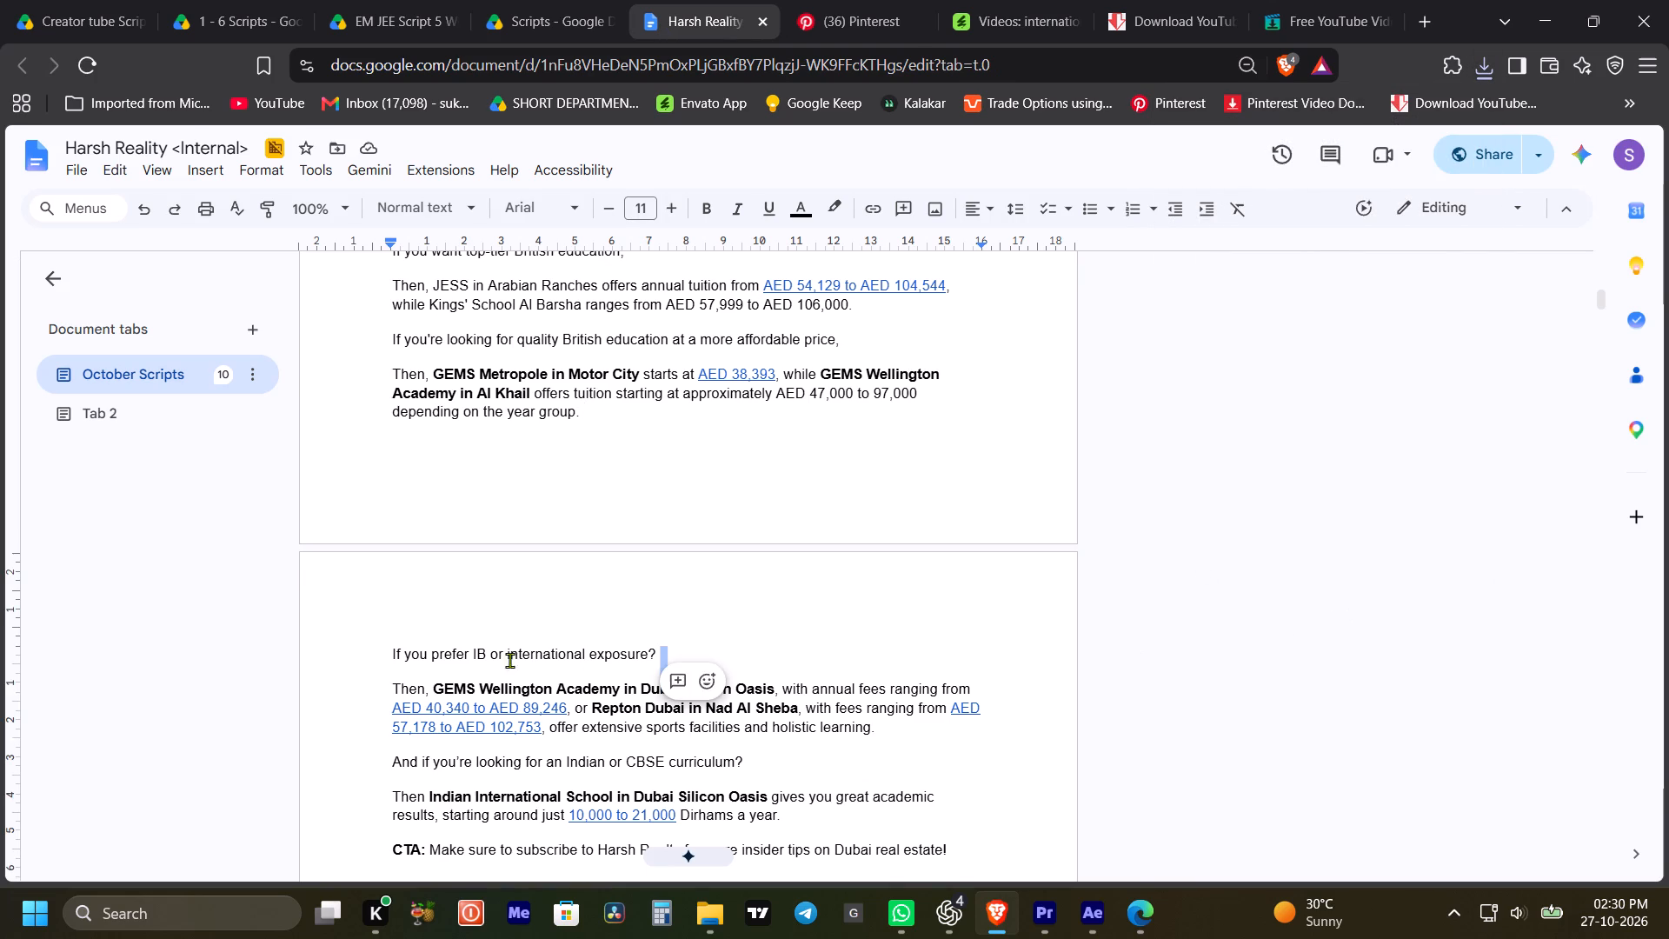
{"action": "left_click_drag", "start_coordinate": [381, 649], "coordinate": [687, 642]}
{"action": "key", "text": "ctrl+c"}
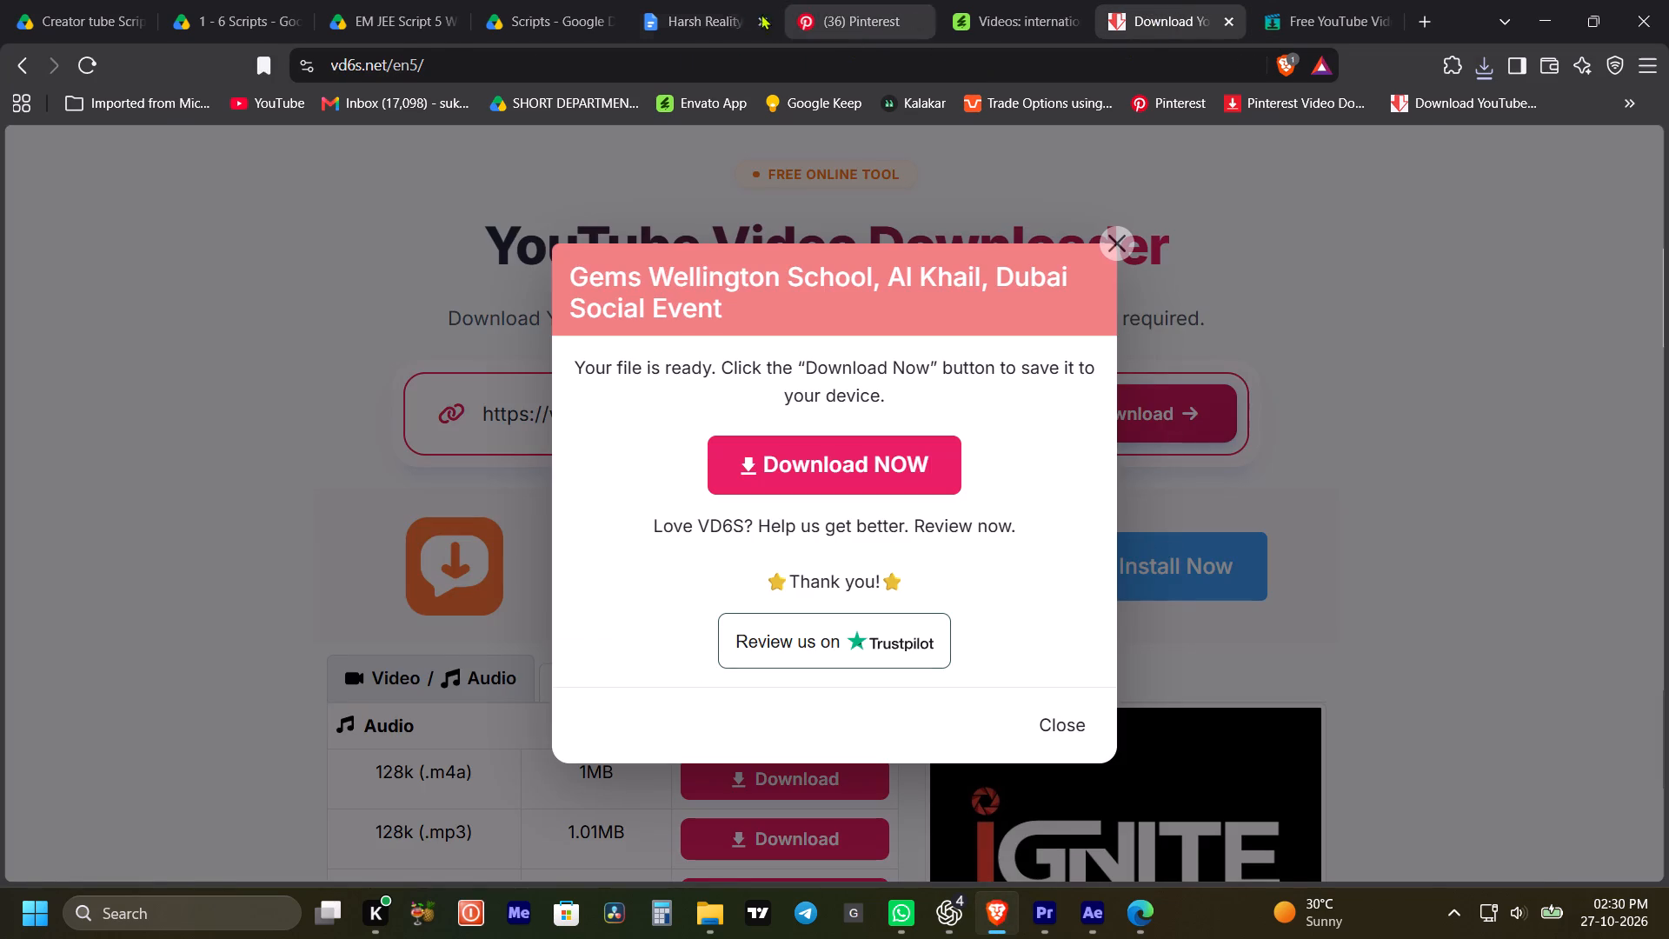
{"action": "left_click", "coordinate": [998, 26]}
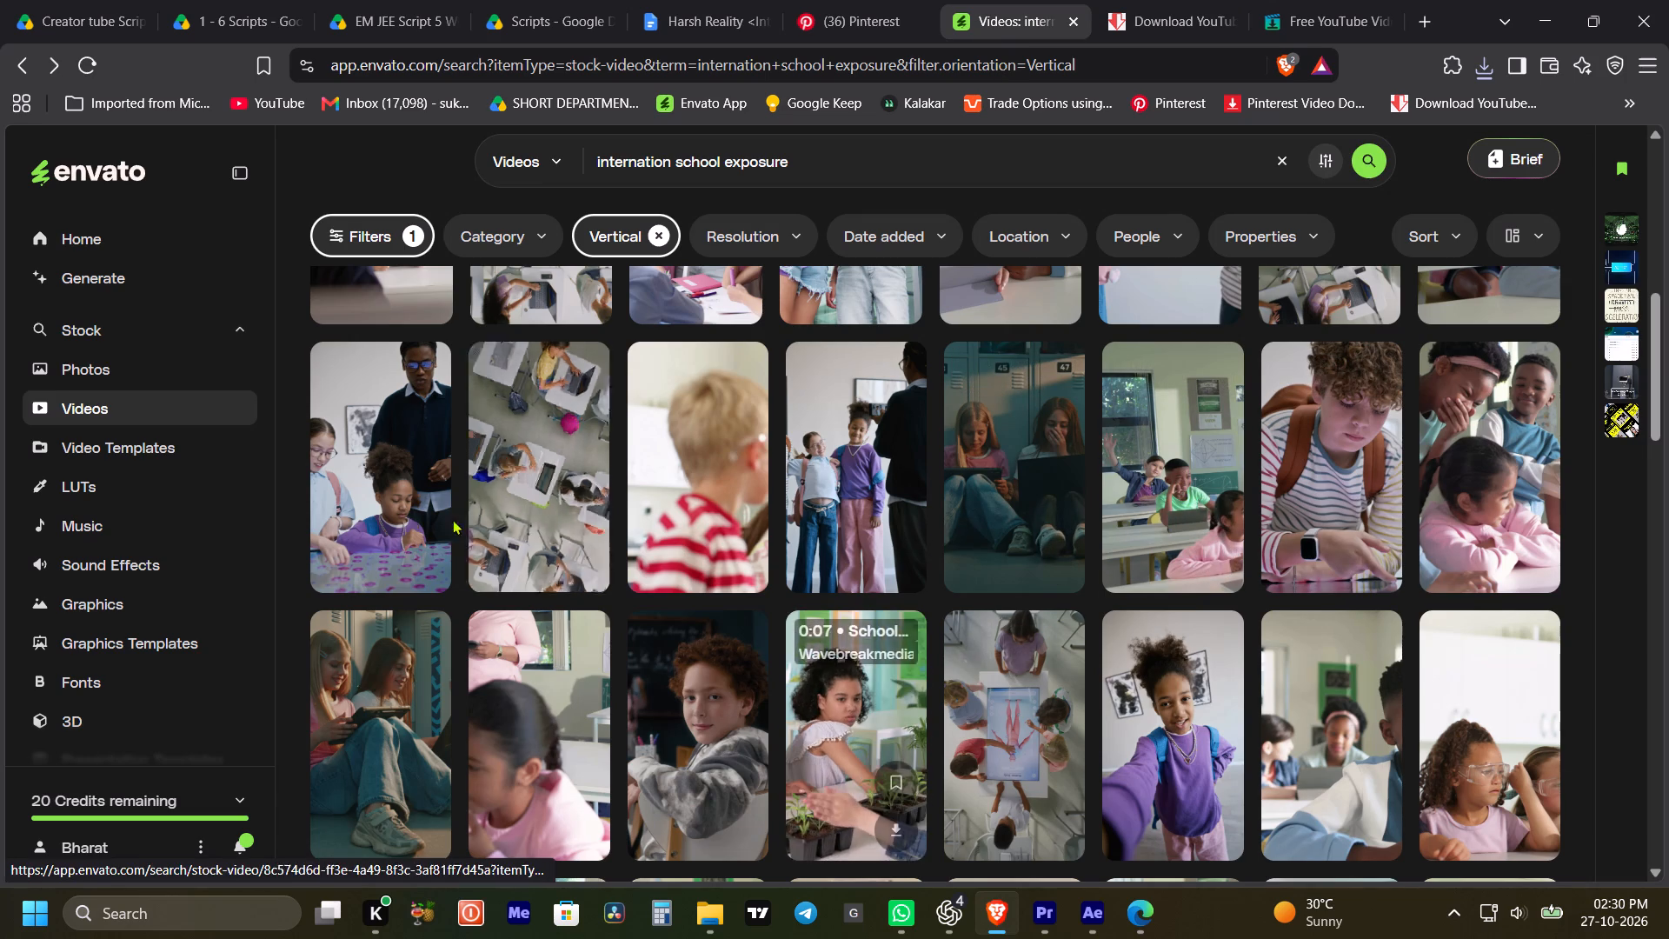
{"action": "scroll", "coordinate": [409, 520], "scroll_direction": "up", "scroll_amount": 1}
{"action": "scroll", "coordinate": [554, 569], "scroll_direction": "up", "scroll_amount": 1}
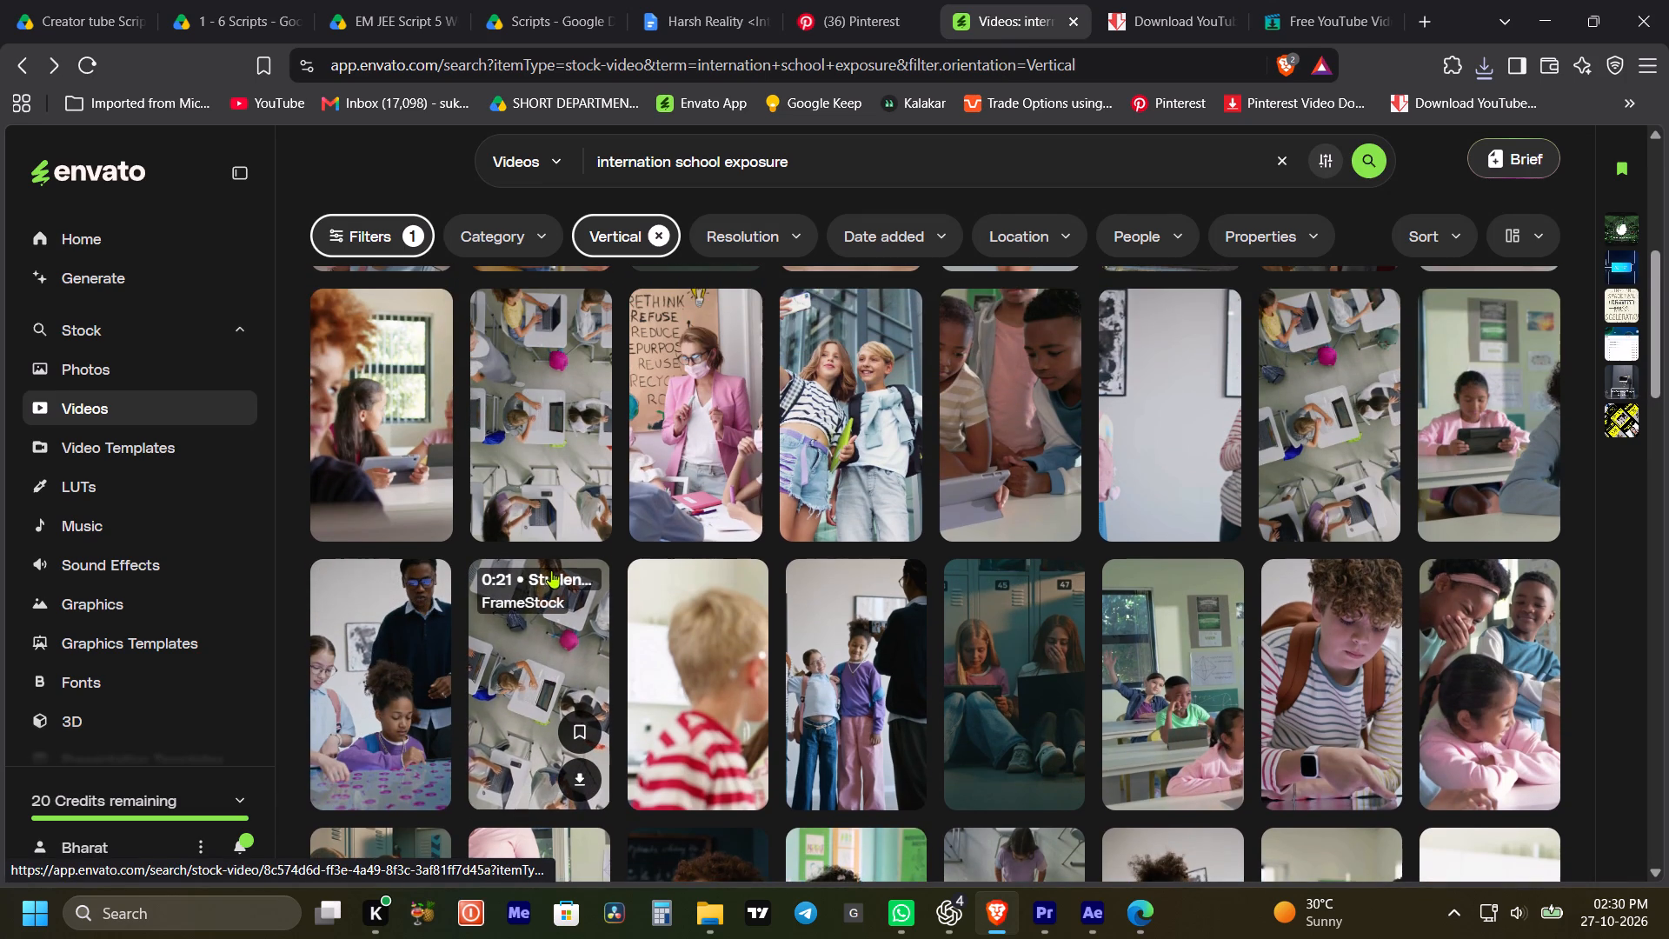
{"action": "scroll", "coordinate": [549, 582], "scroll_direction": "down", "scroll_amount": 4}
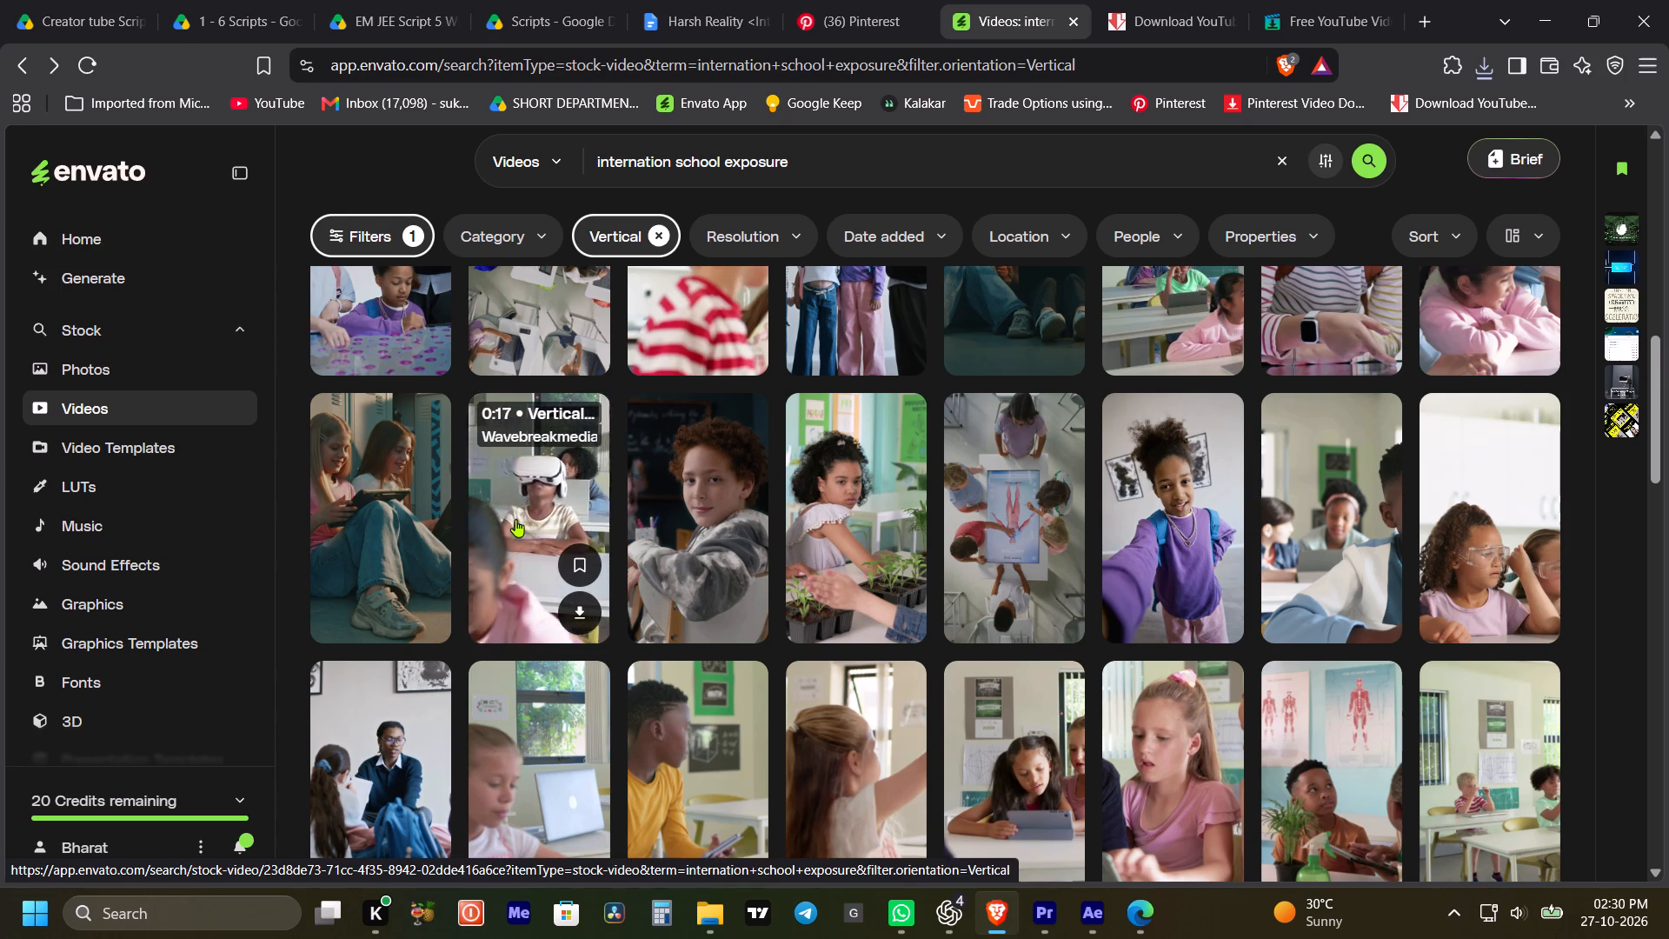
{"action": "scroll", "coordinate": [515, 519], "scroll_direction": "down", "scroll_amount": 2}
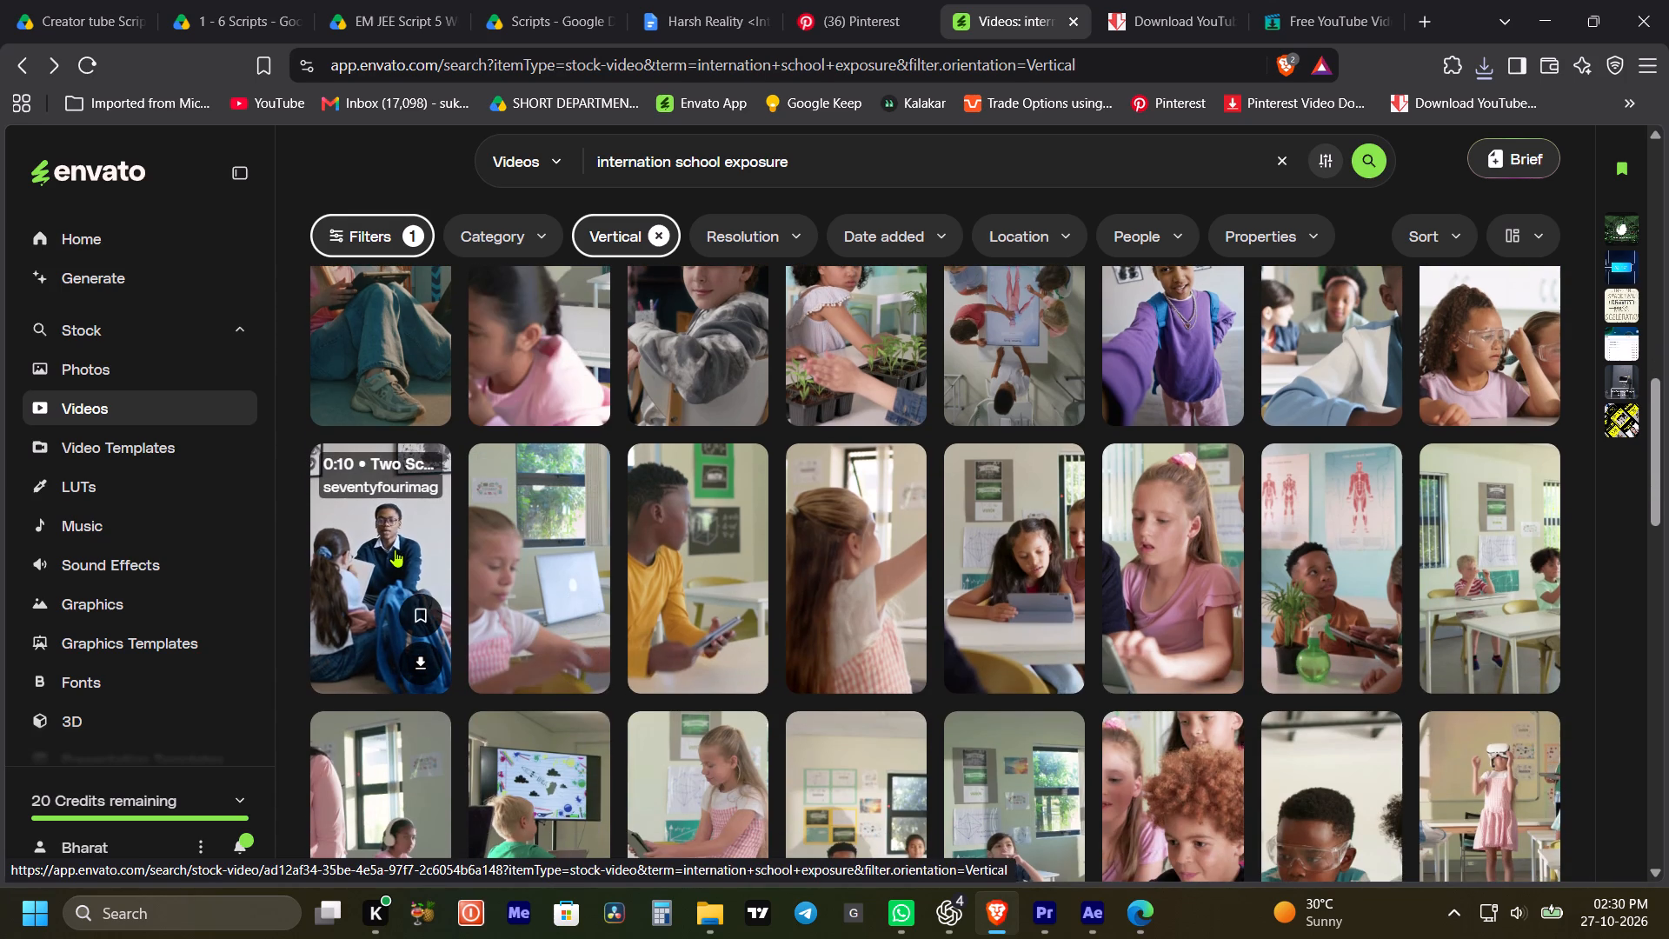
{"action": "scroll", "coordinate": [474, 543], "scroll_direction": "up", "scroll_amount": 2}
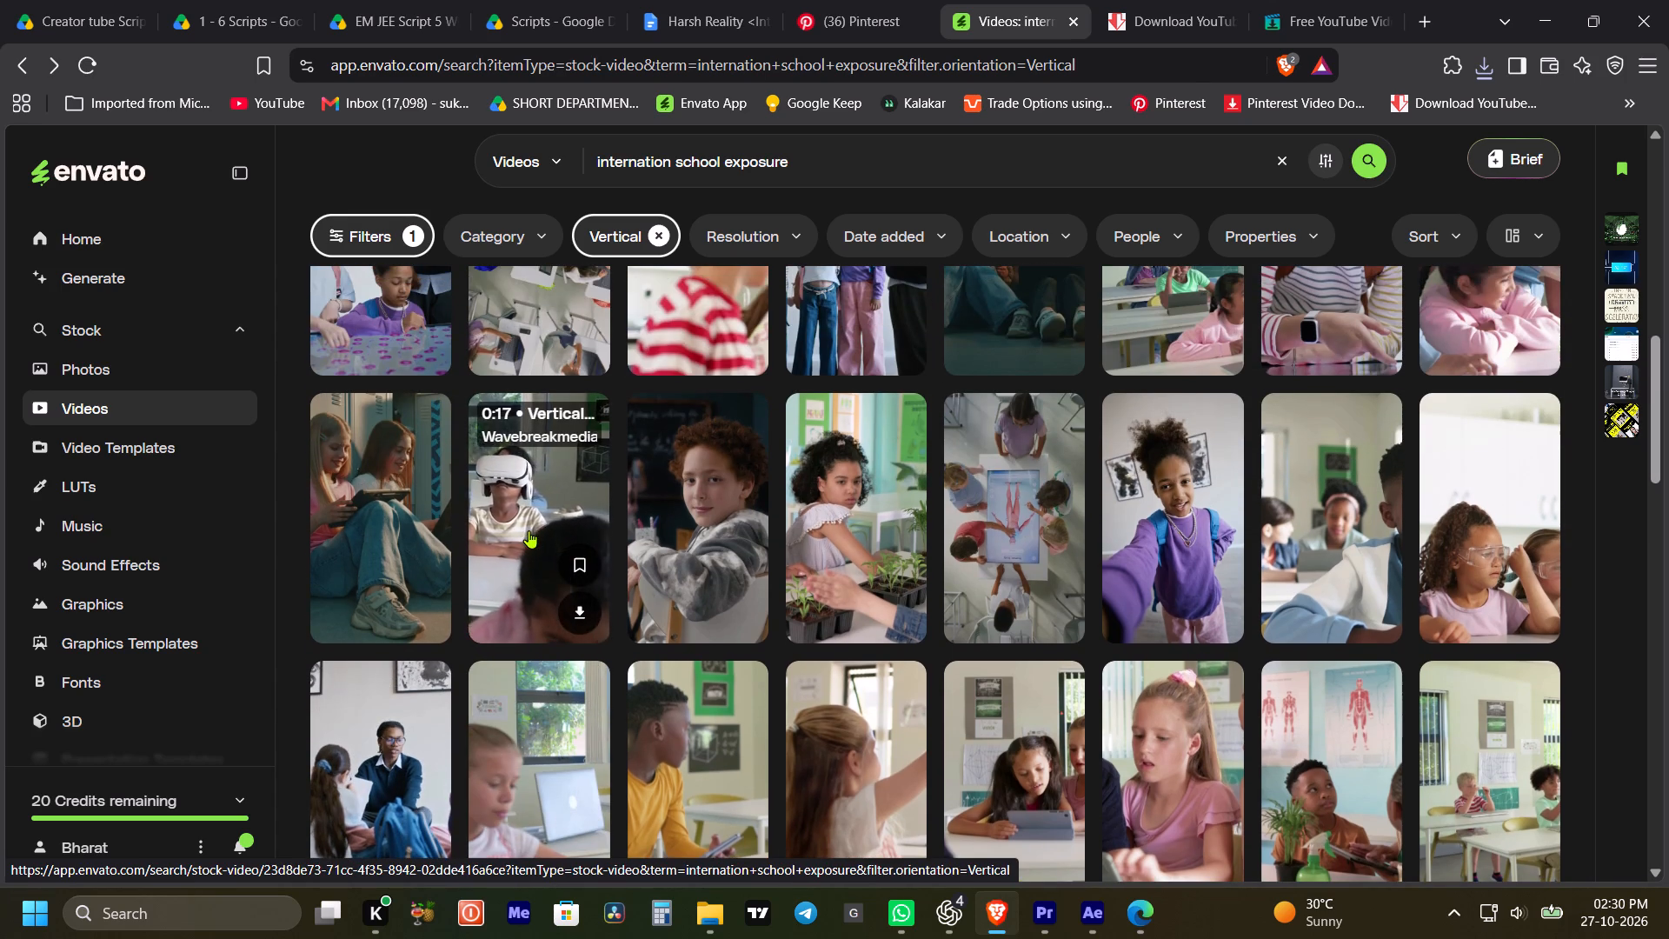
{"action": "left_click", "coordinate": [529, 530]}
{"action": "left_click", "coordinate": [1482, 461]}
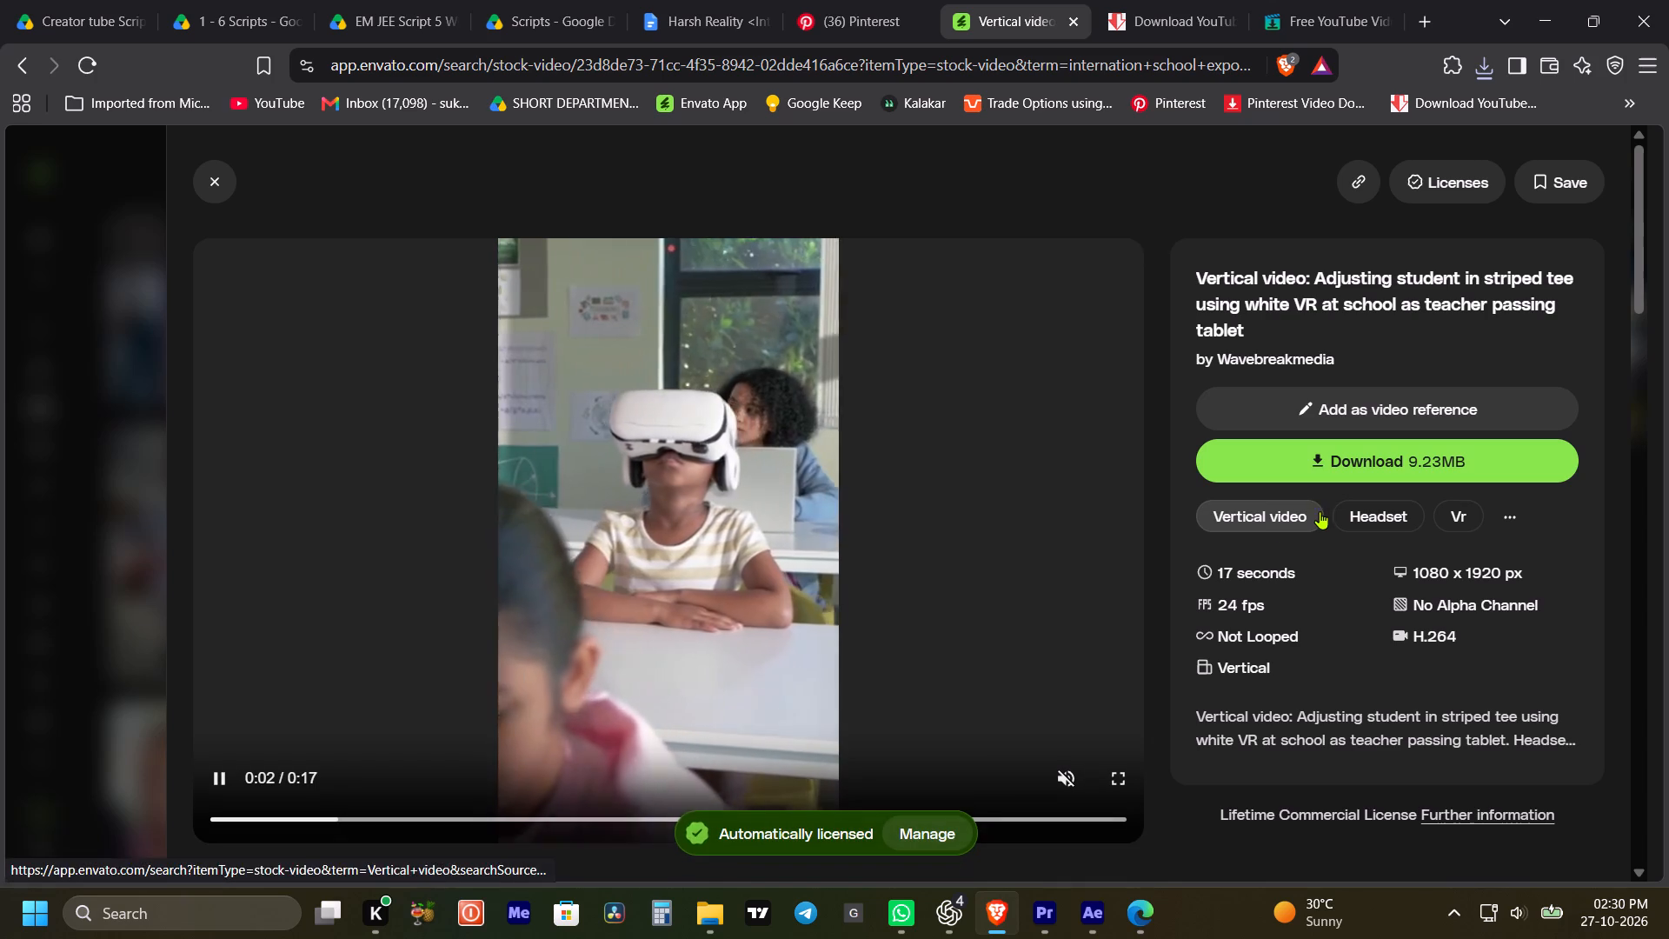
{"action": "key", "text": "ctrl+c"}
{"action": "key", "text": "ctrl+c"}
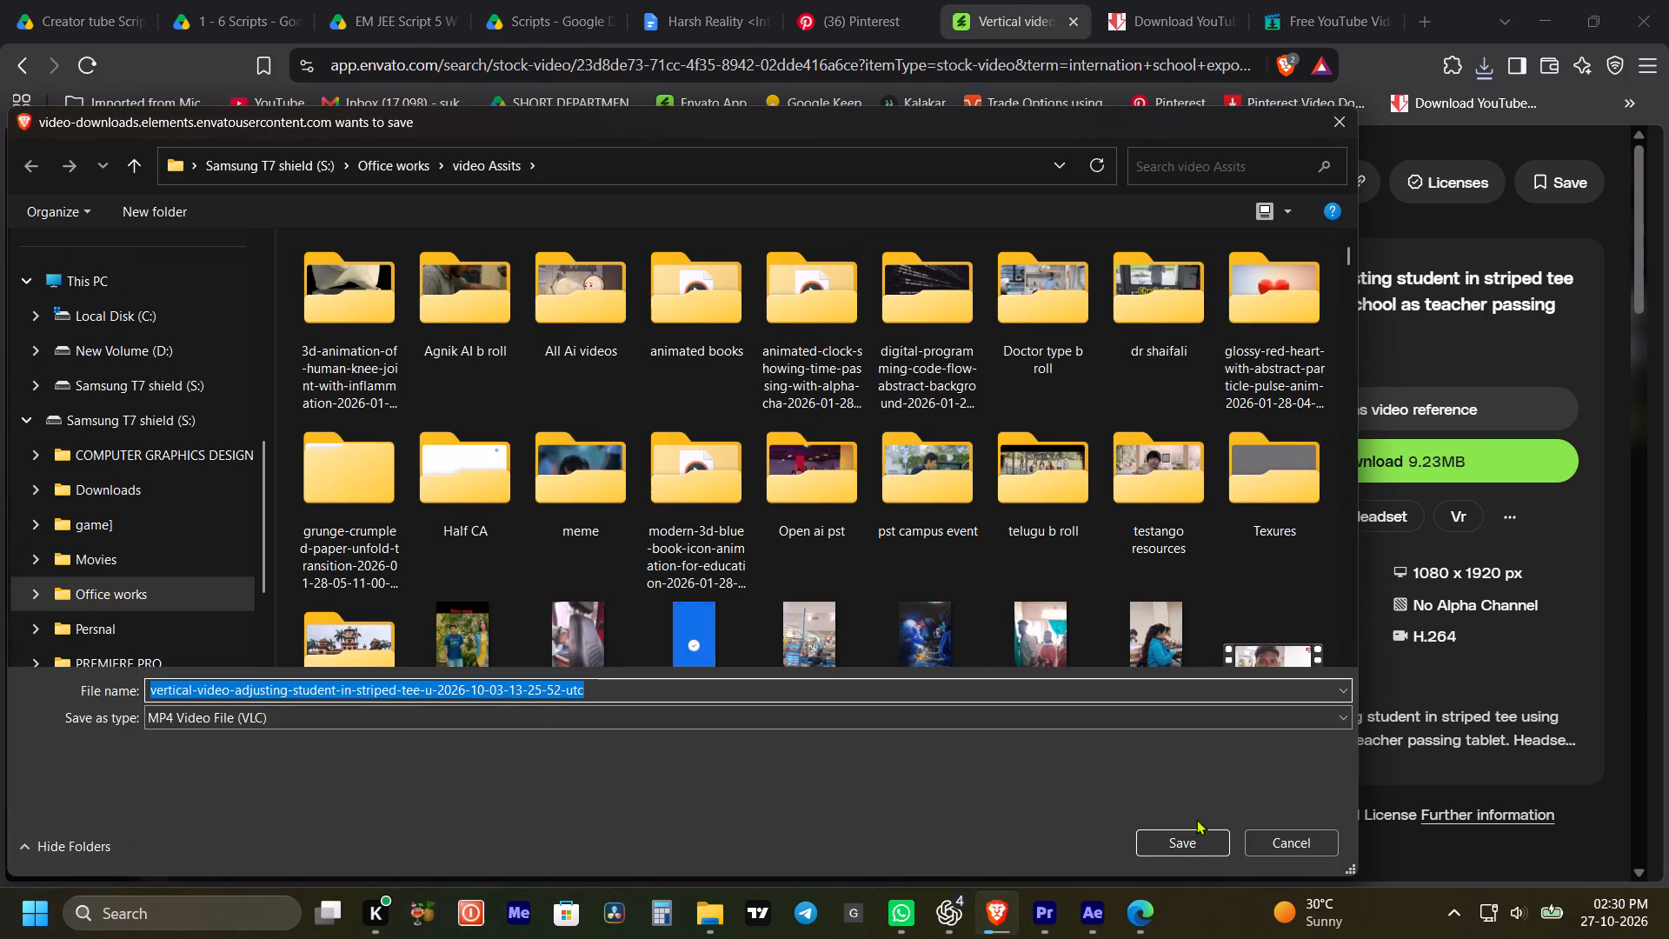
{"action": "left_click", "coordinate": [1189, 836]}
Import the downloaded VR headset clip into the After Effects project.
{"action": "left_click_drag", "start_coordinate": [1283, 129], "coordinate": [1128, 874]}
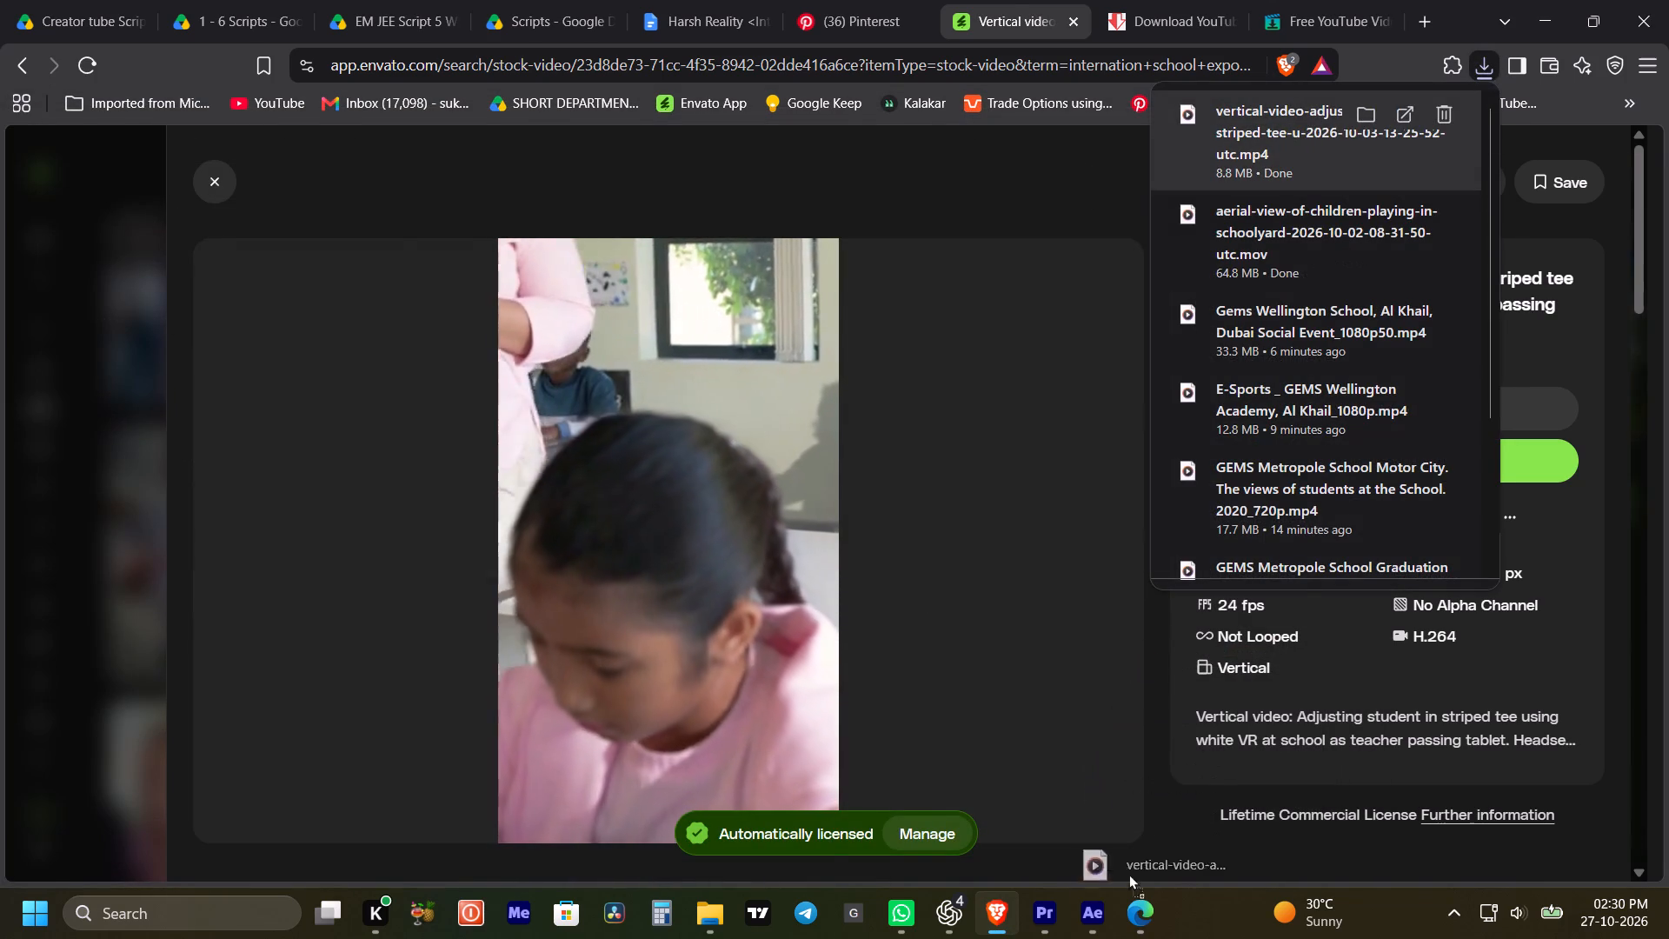
{"action": "left_click_drag", "start_coordinate": [1128, 874], "coordinate": [149, 370]}
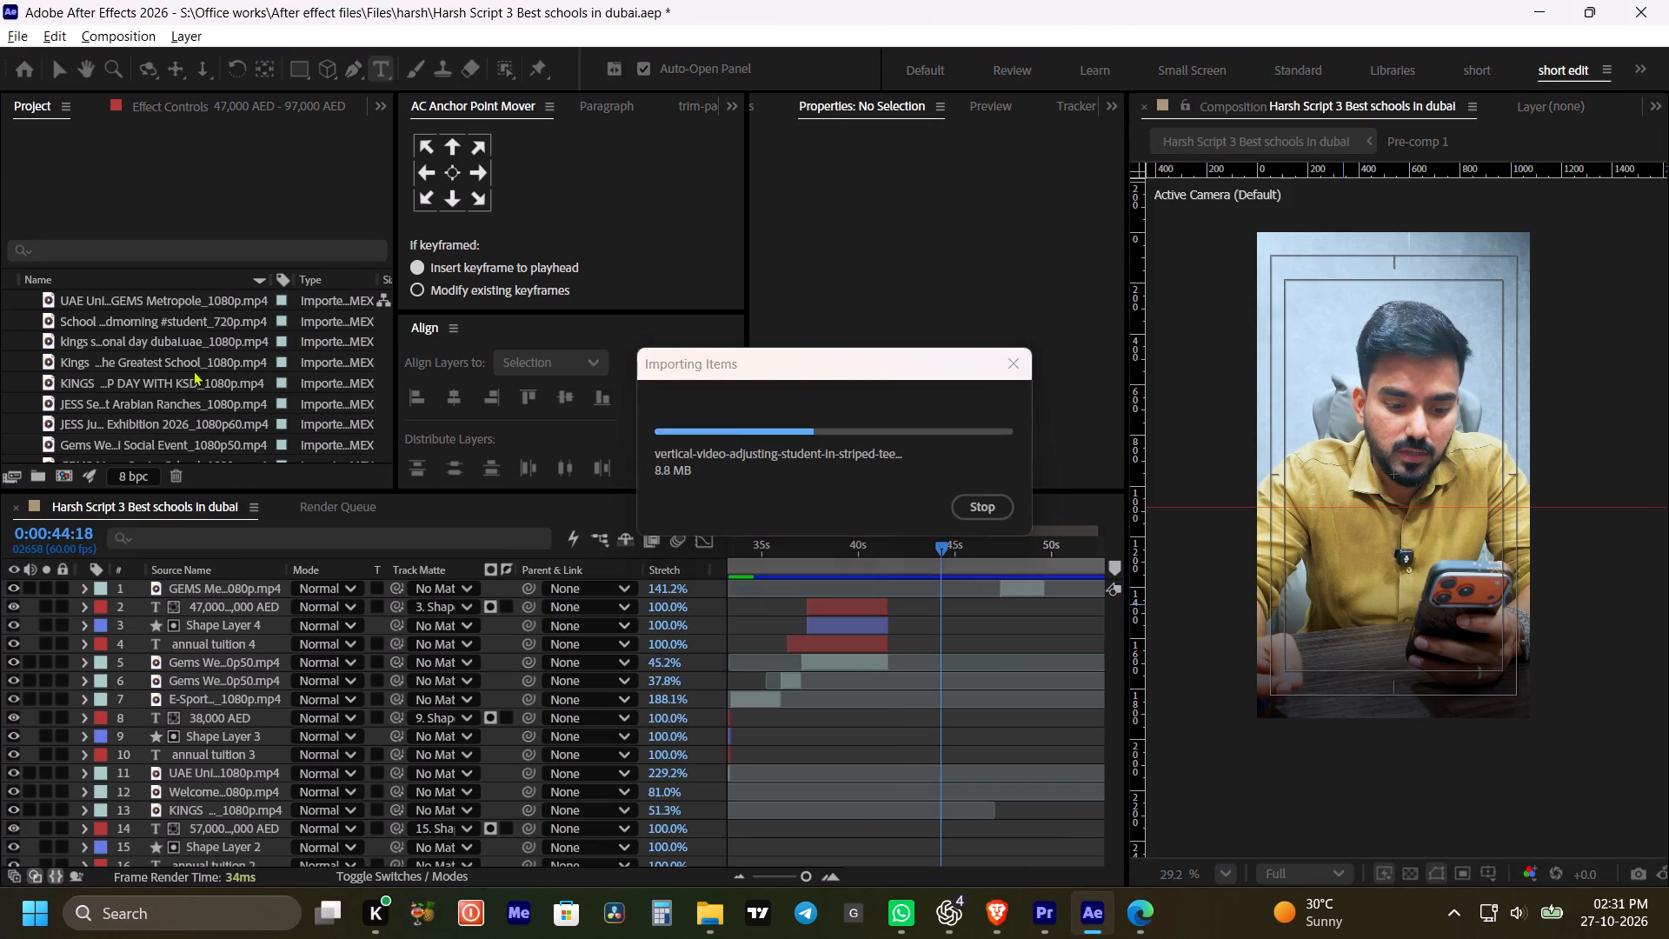
Open the VR headset footage, scrub through it, and set its out point at 0:00:02:13.
{"action": "double_click", "coordinate": [138, 302]}
{"action": "key", "text": "grave"}
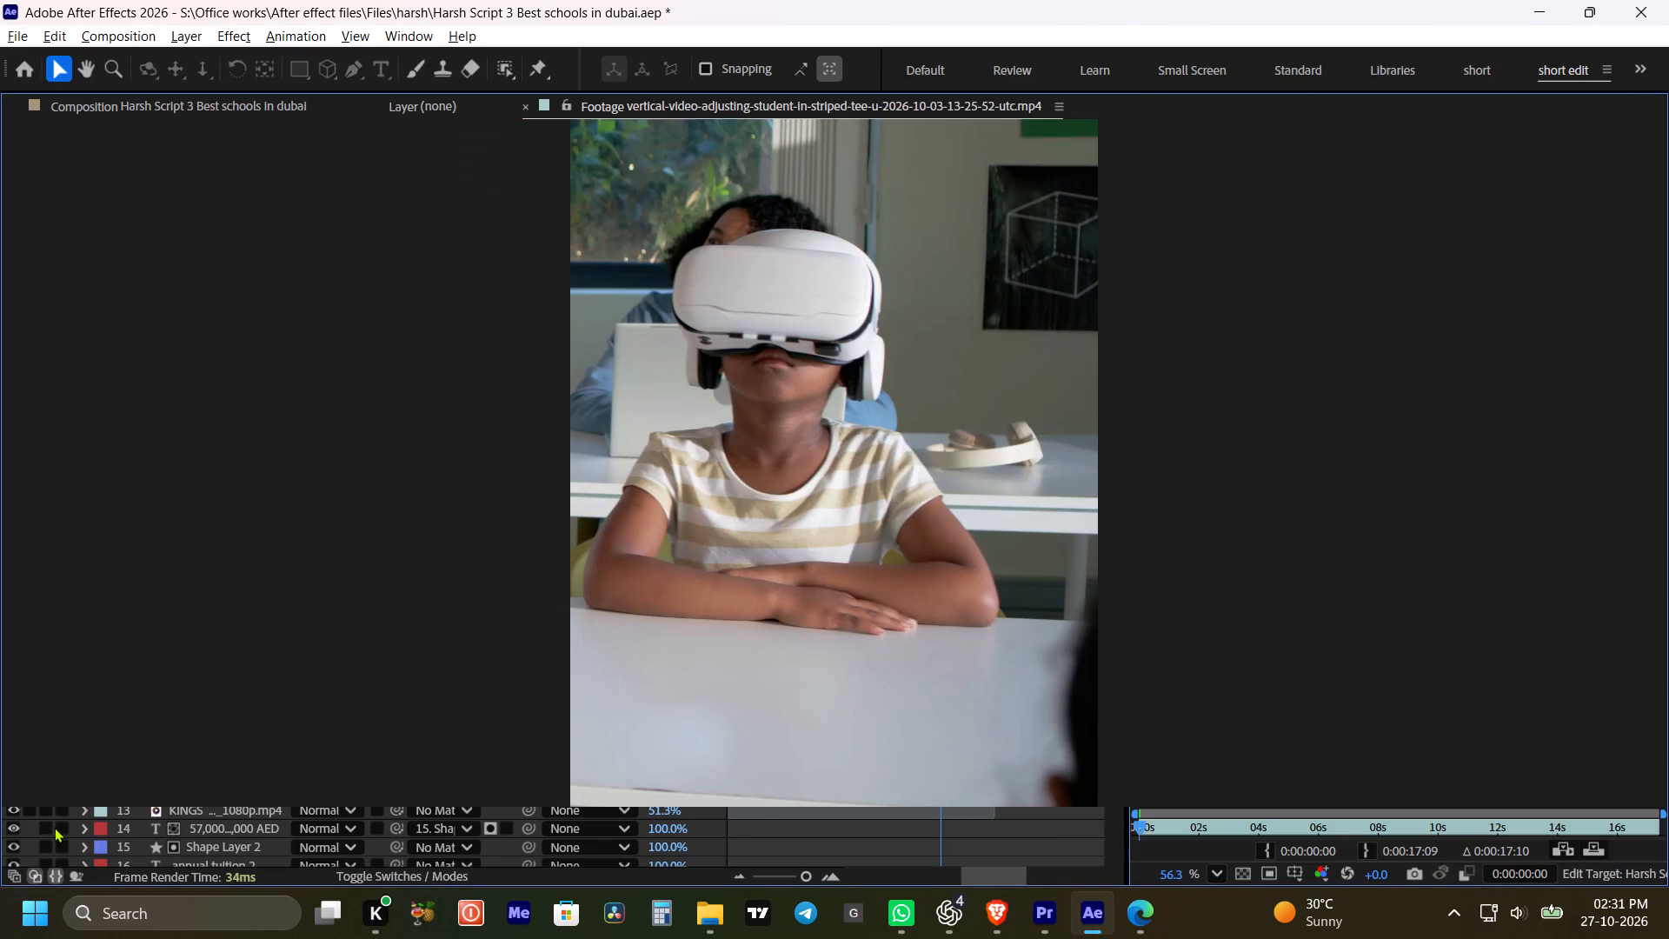
{"action": "left_click_drag", "start_coordinate": [51, 822], "coordinate": [480, 861]}
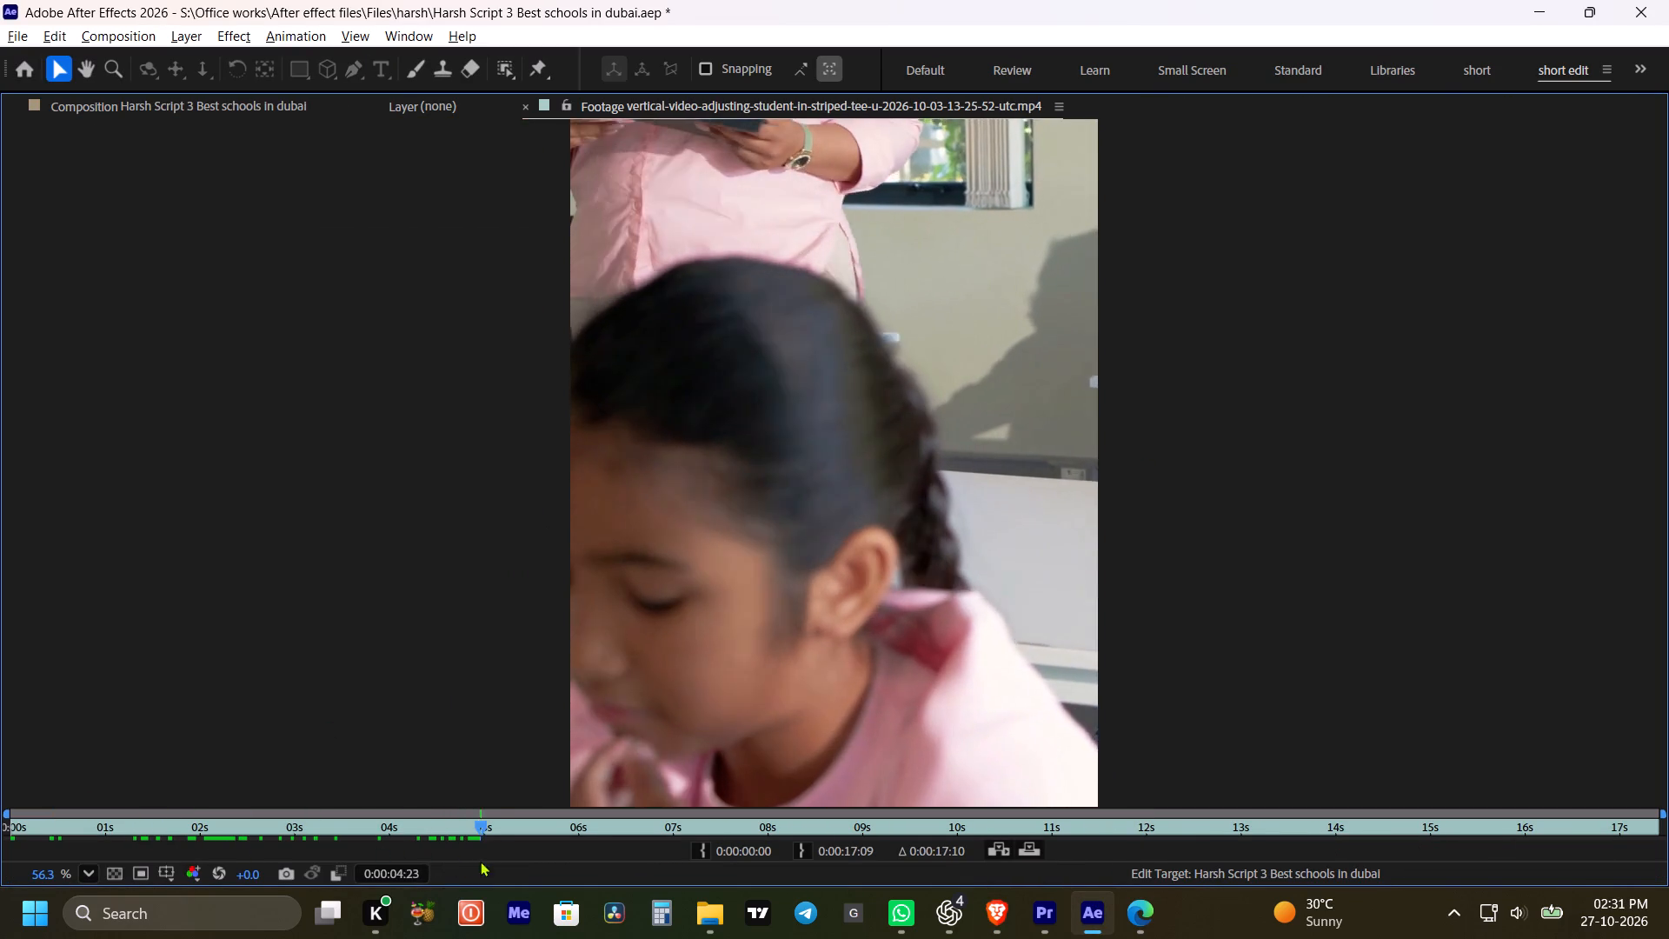
{"action": "left_click_drag", "start_coordinate": [480, 861], "coordinate": [247, 884]}
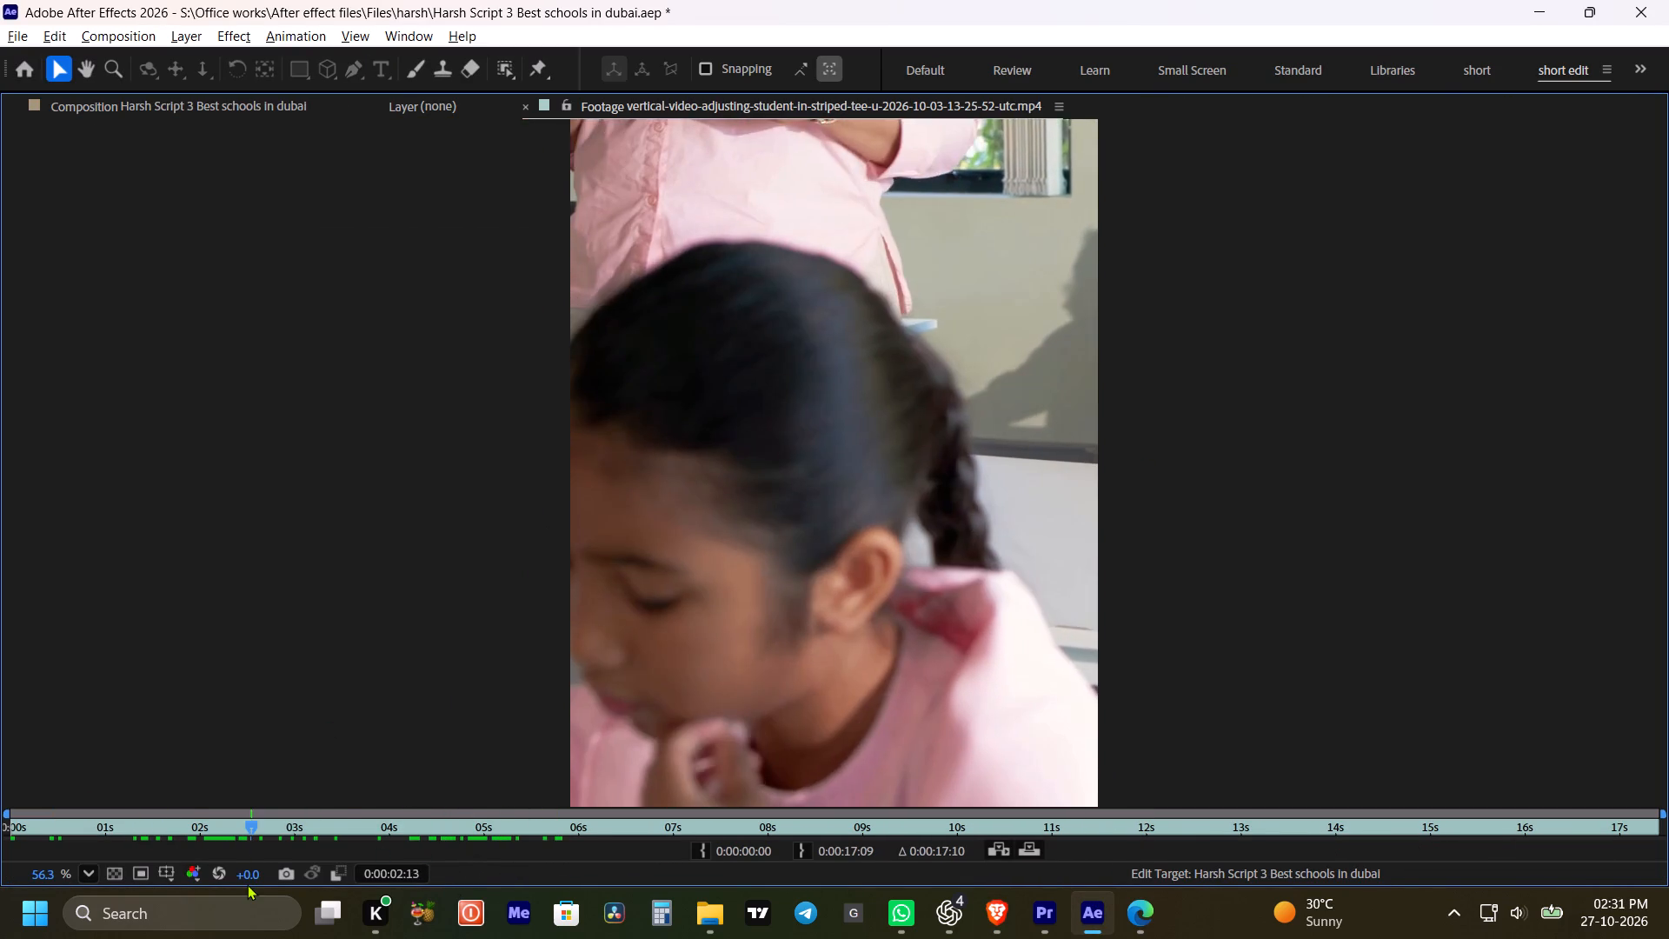
{"action": "left_click_drag", "start_coordinate": [247, 884], "coordinate": [252, 884]}
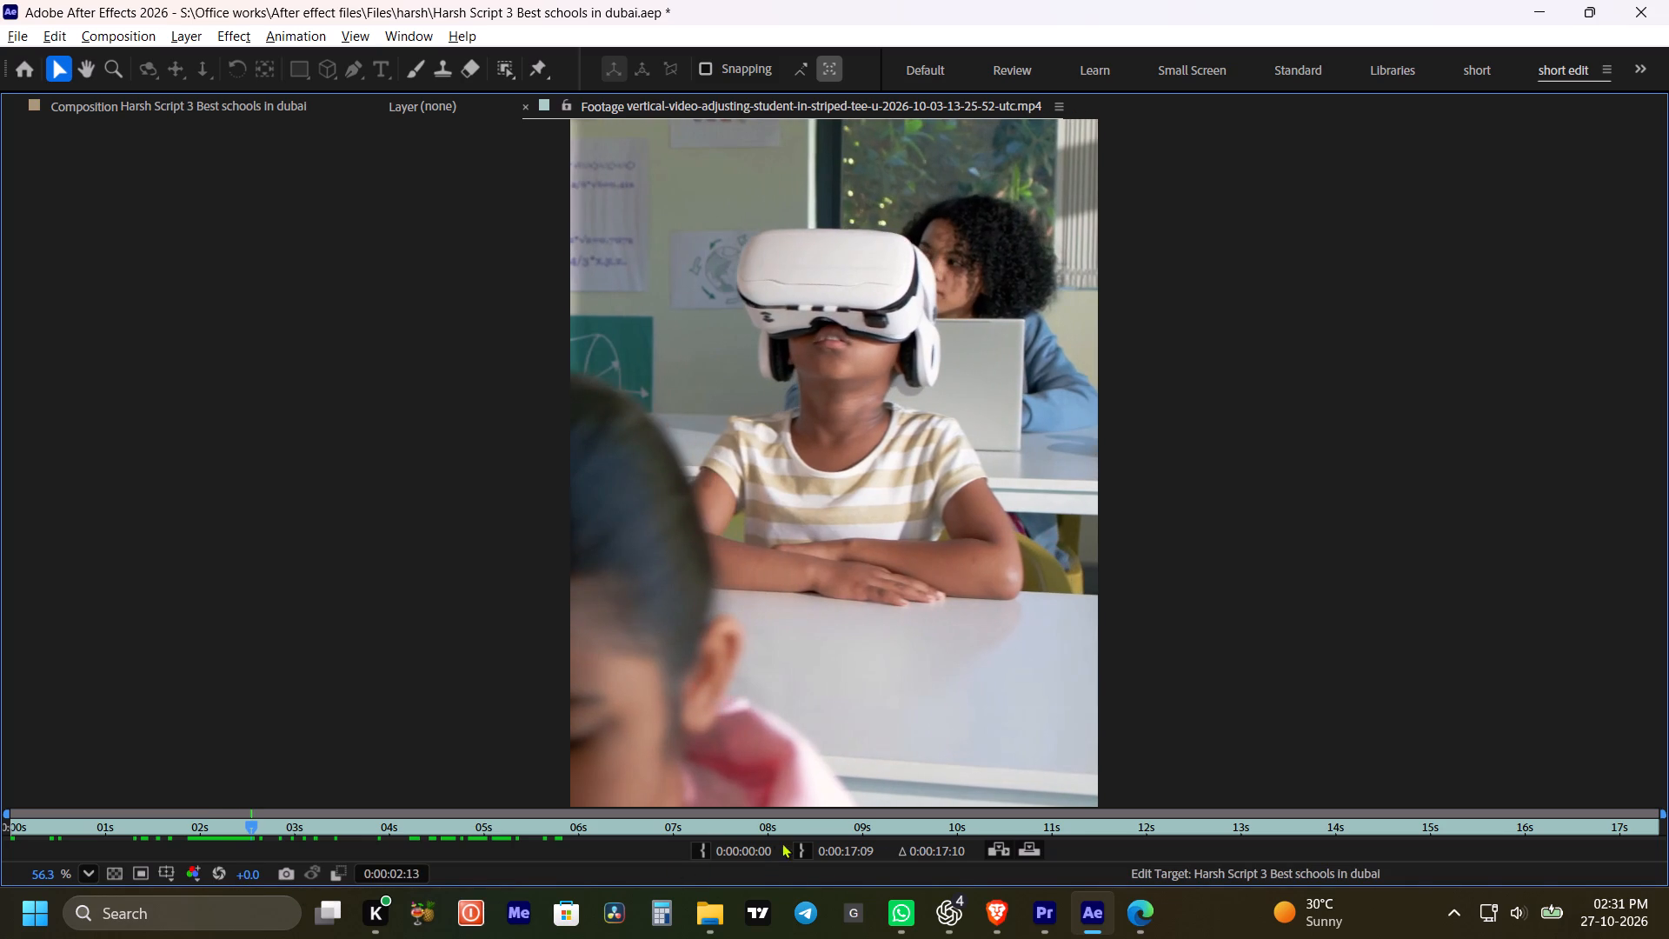
{"action": "left_click", "coordinate": [801, 848]}
{"action": "key", "text": "grave"}
Place the trimmed VR clip in the composition above the 47,000 AED - 97,000 AED title layer, starting at 0:00:41:35.
{"action": "left_click_drag", "start_coordinate": [164, 298], "coordinate": [220, 327]}
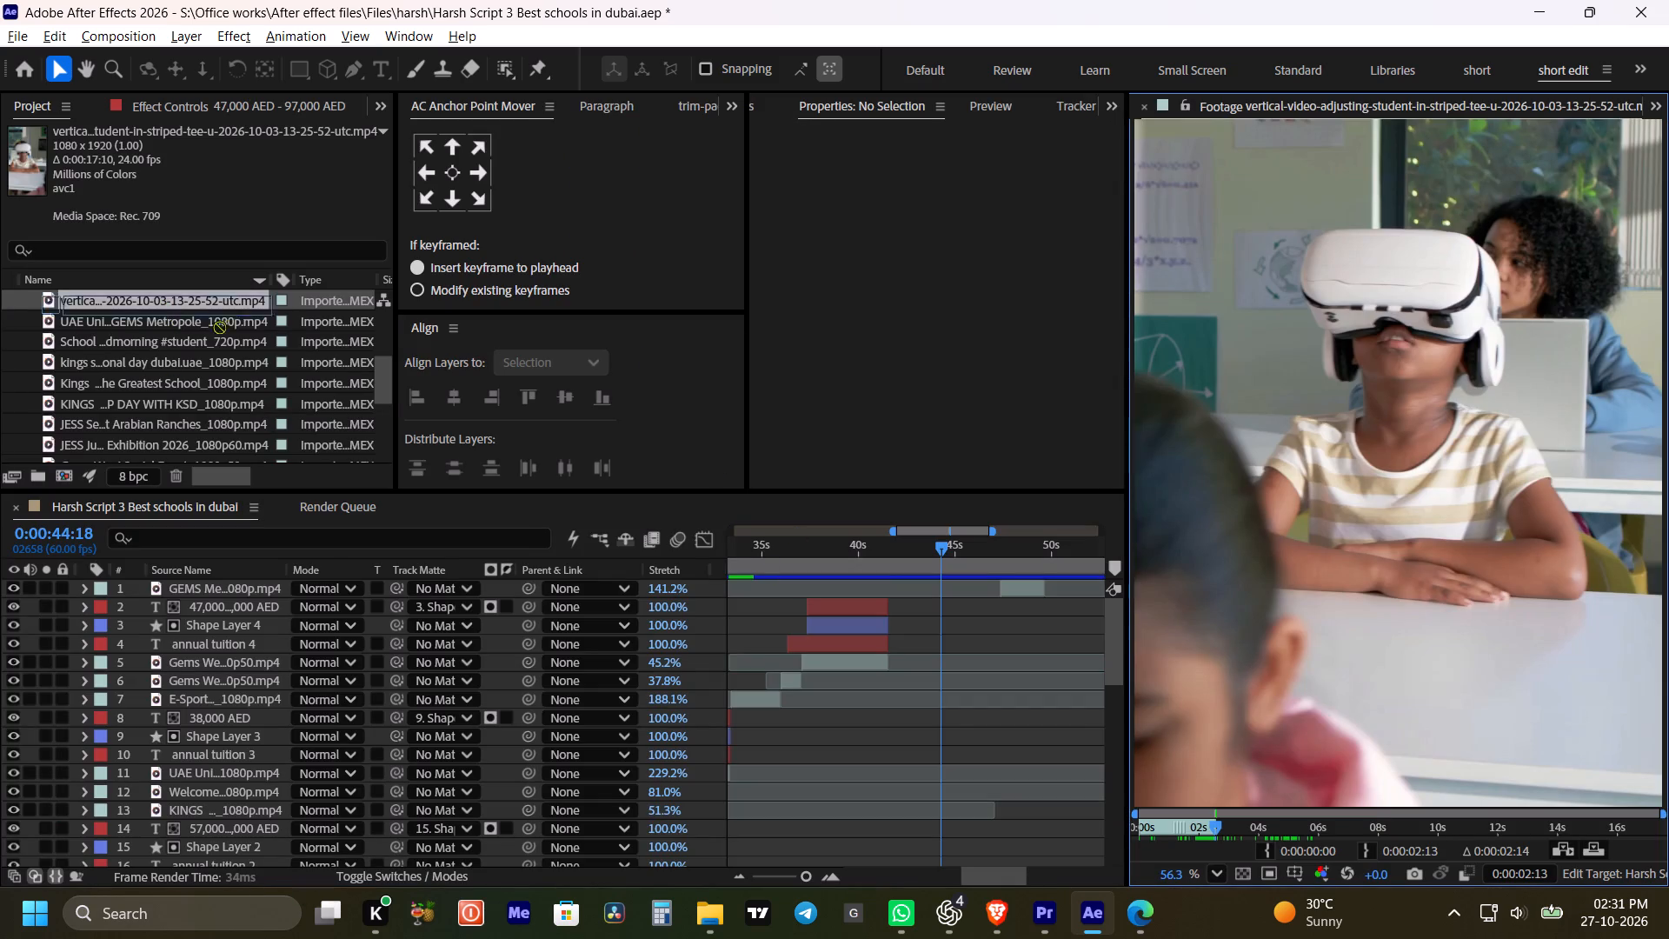
{"action": "left_click_drag", "start_coordinate": [220, 327], "coordinate": [908, 609]}
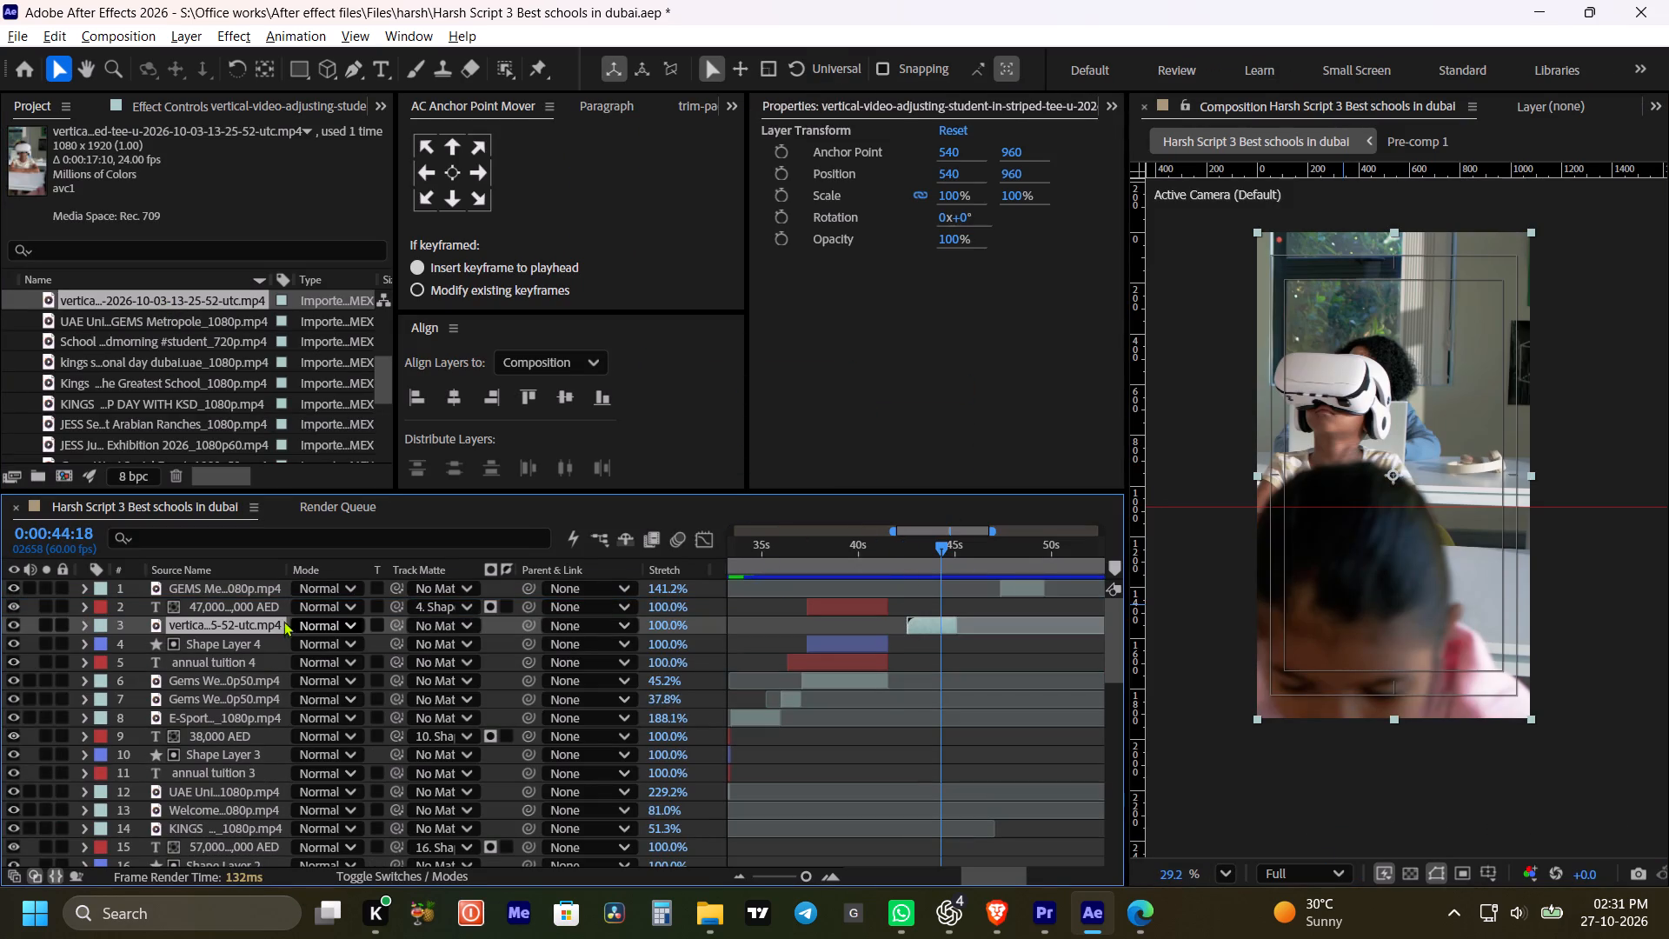
{"action": "left_click_drag", "start_coordinate": [271, 626], "coordinate": [274, 604]}
{"action": "left_click_drag", "start_coordinate": [903, 557], "coordinate": [895, 557], "text": "shift"}
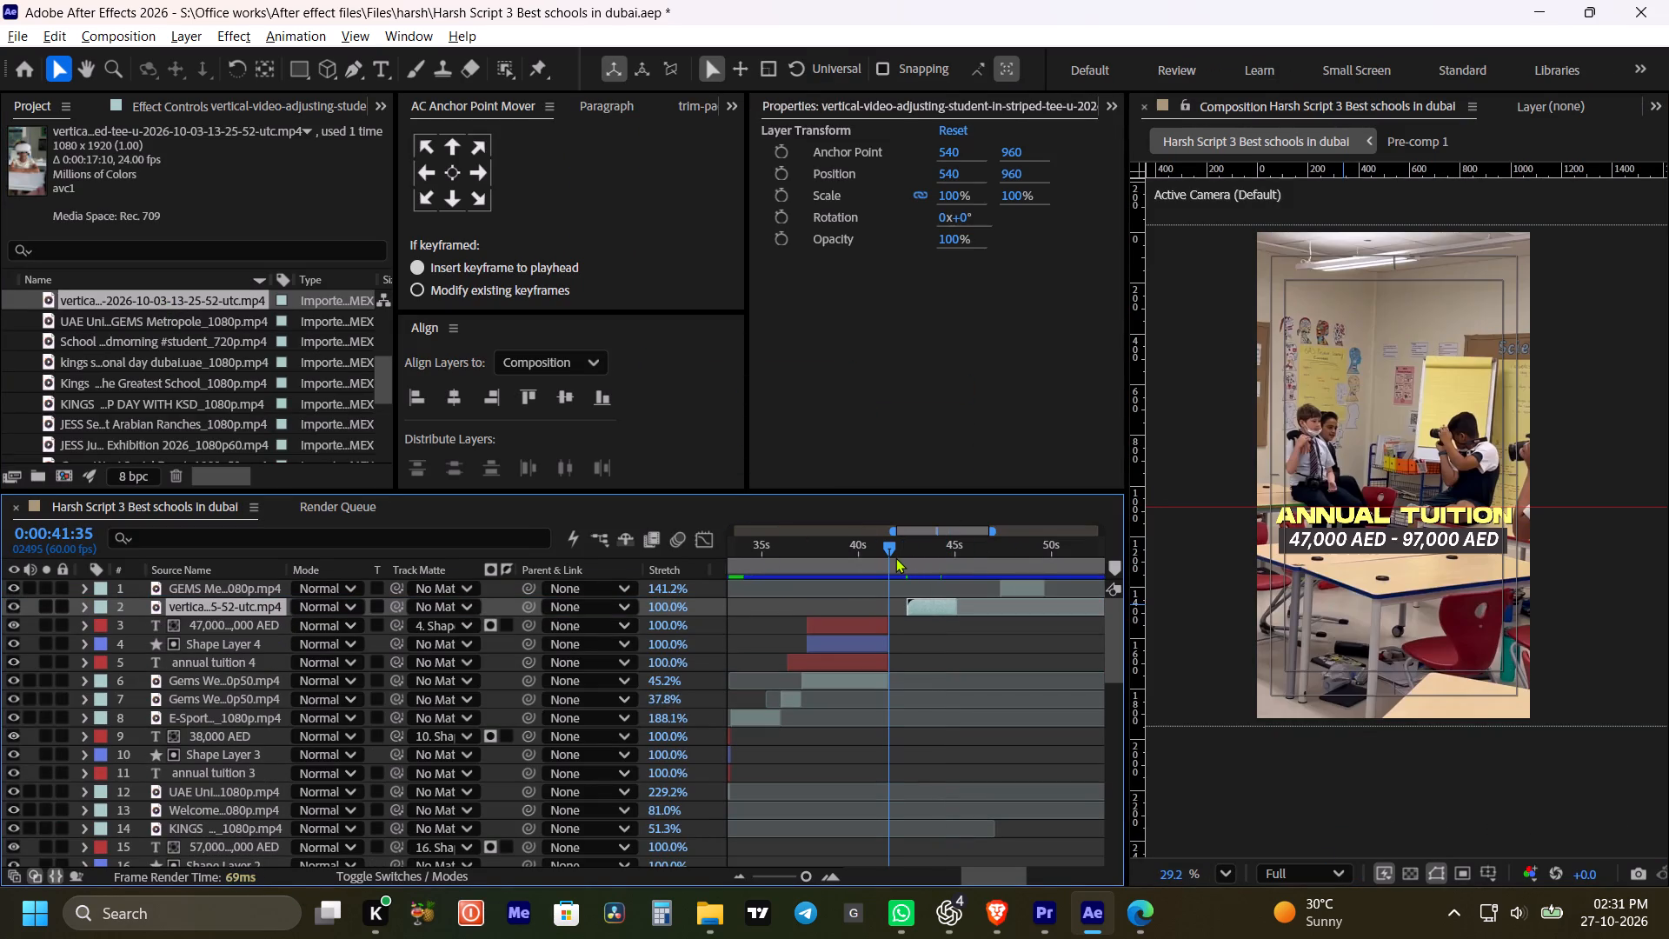
{"action": "left_click_drag", "start_coordinate": [895, 557], "coordinate": [893, 557], "text": "shift"}
{"action": "left_click", "coordinate": [923, 606]}
{"action": "key", "text": "bracketleft"}
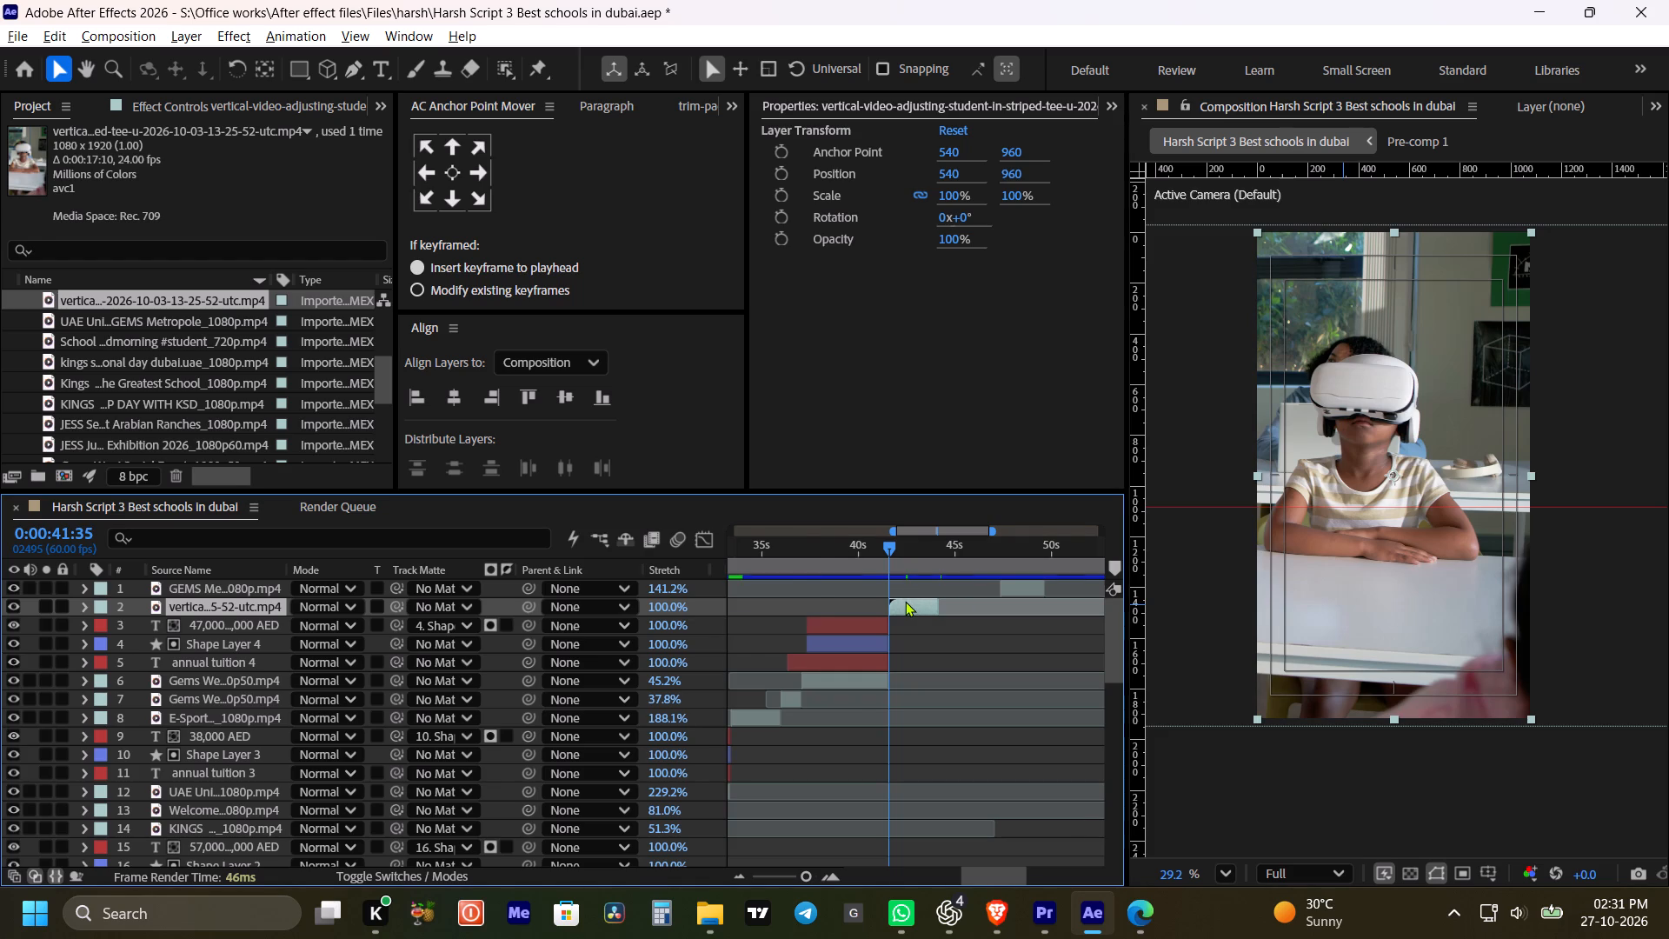
Scale the VR clip to 109%, shift its horizontal position to 556, and save the project.
{"action": "scroll", "coordinate": [905, 601], "scroll_direction": "up", "scroll_amount": 3, "text": "alt"}
{"action": "scroll", "coordinate": [820, 617], "scroll_direction": "down", "scroll_amount": 3, "text": "alt"}
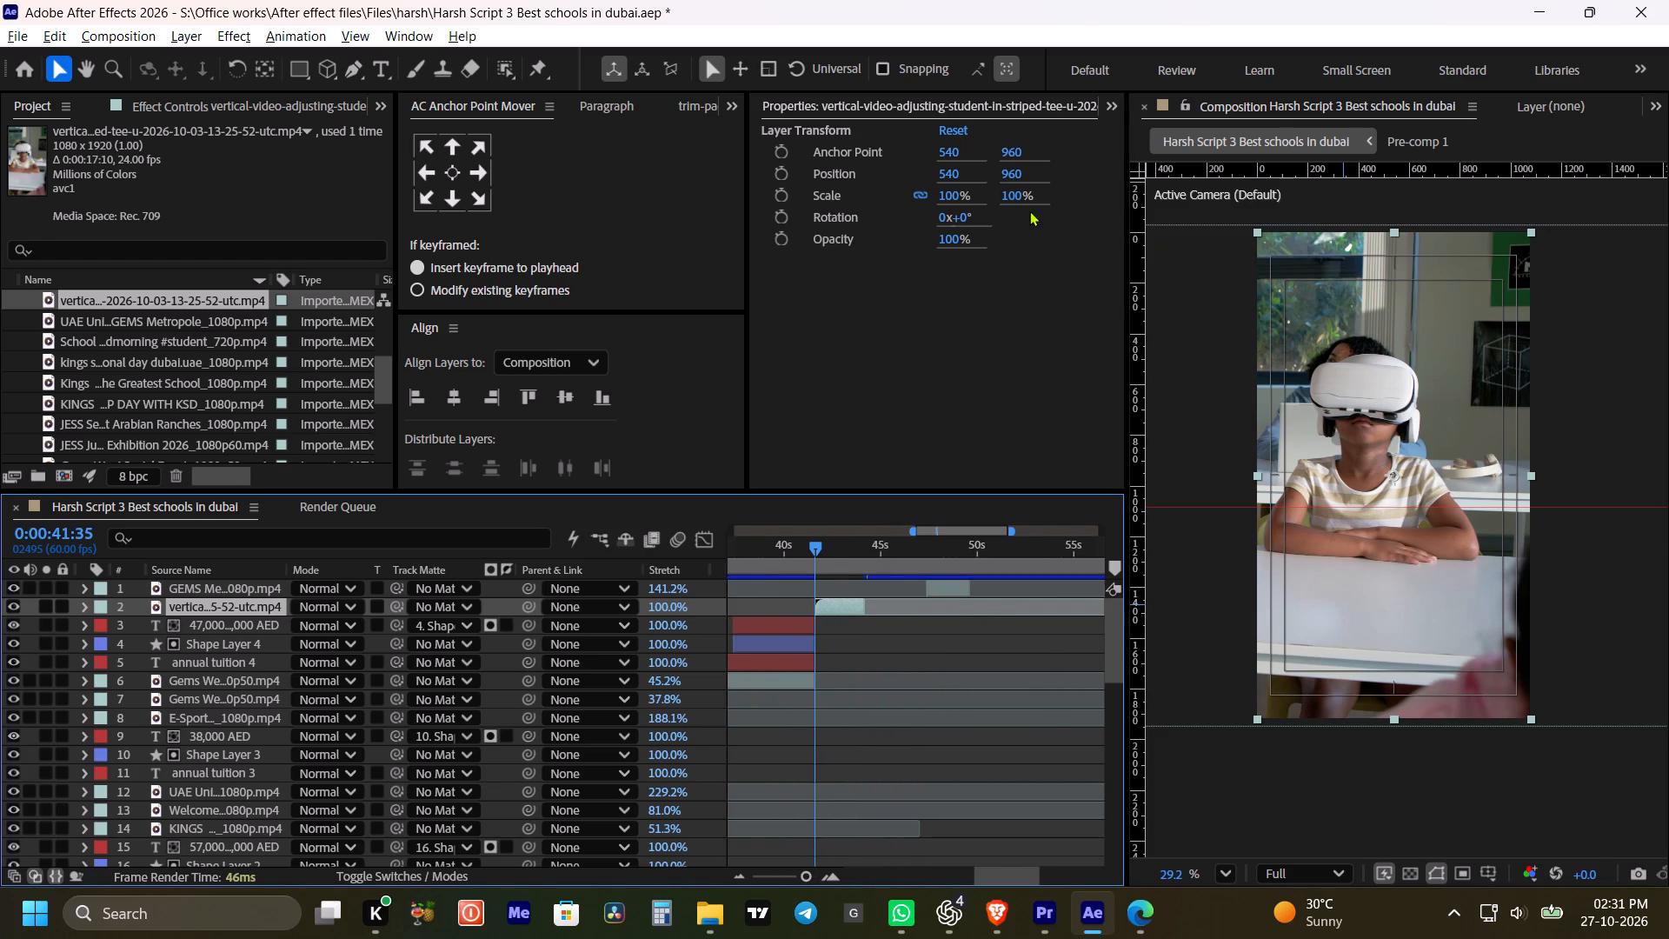
{"action": "left_click_drag", "start_coordinate": [950, 190], "coordinate": [968, 195]}
{"action": "left_click_drag", "start_coordinate": [948, 167], "coordinate": [950, 166]}
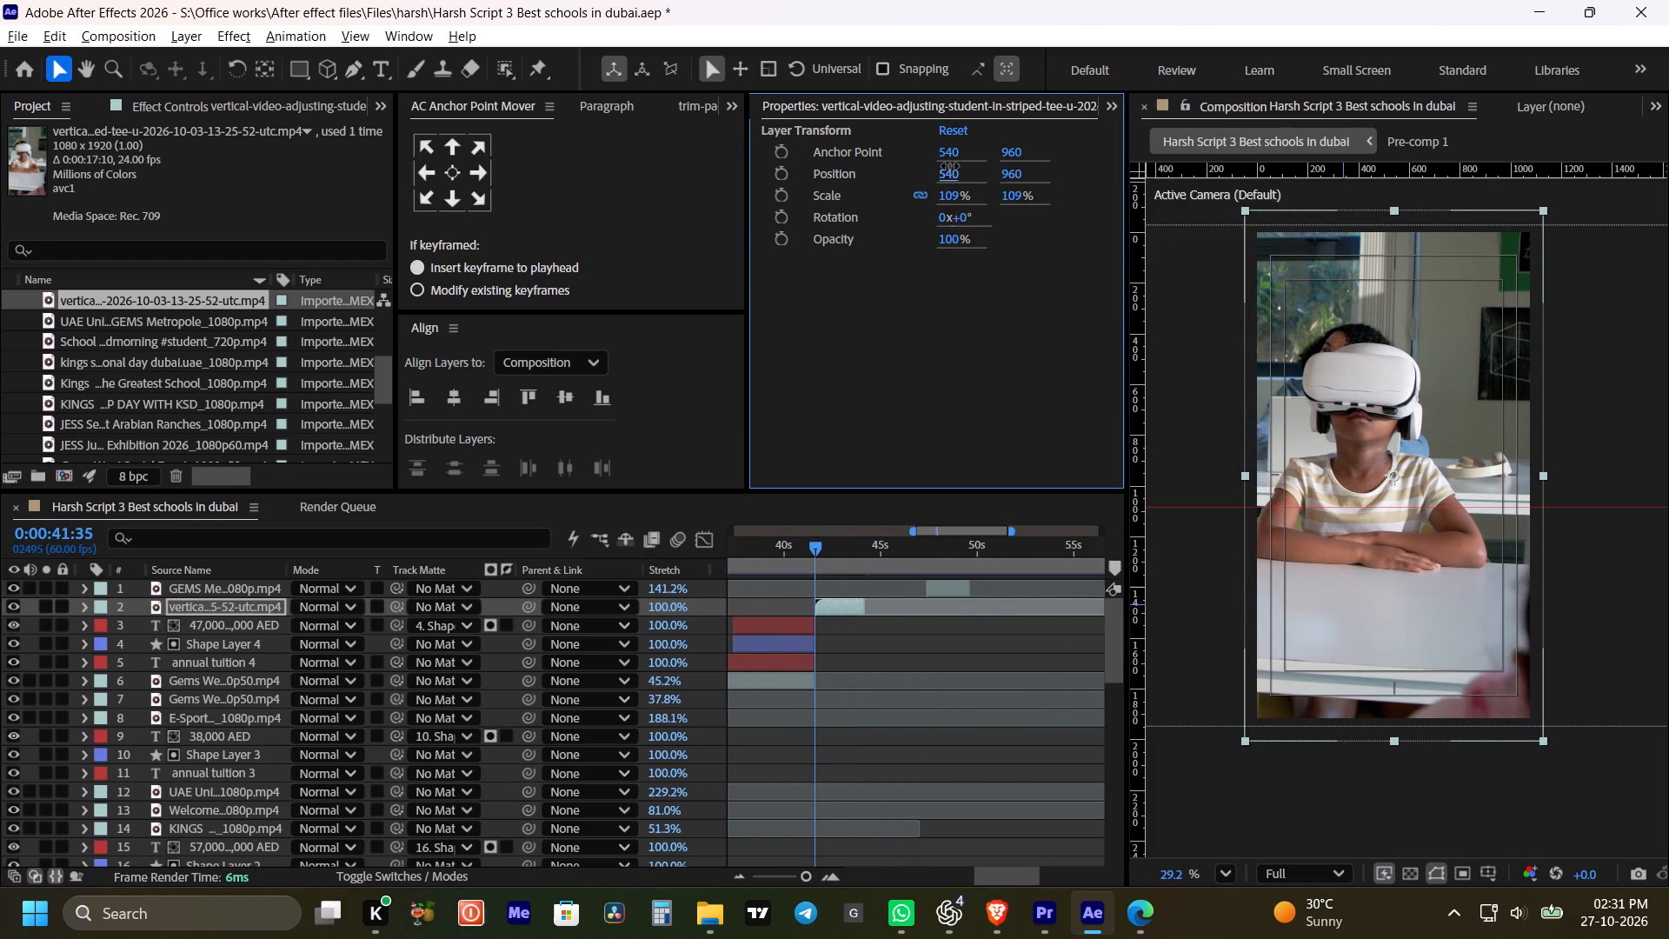
{"action": "left_click_drag", "start_coordinate": [950, 166], "coordinate": [999, 175]}
{"action": "left_click_drag", "start_coordinate": [953, 169], "coordinate": [933, 173]}
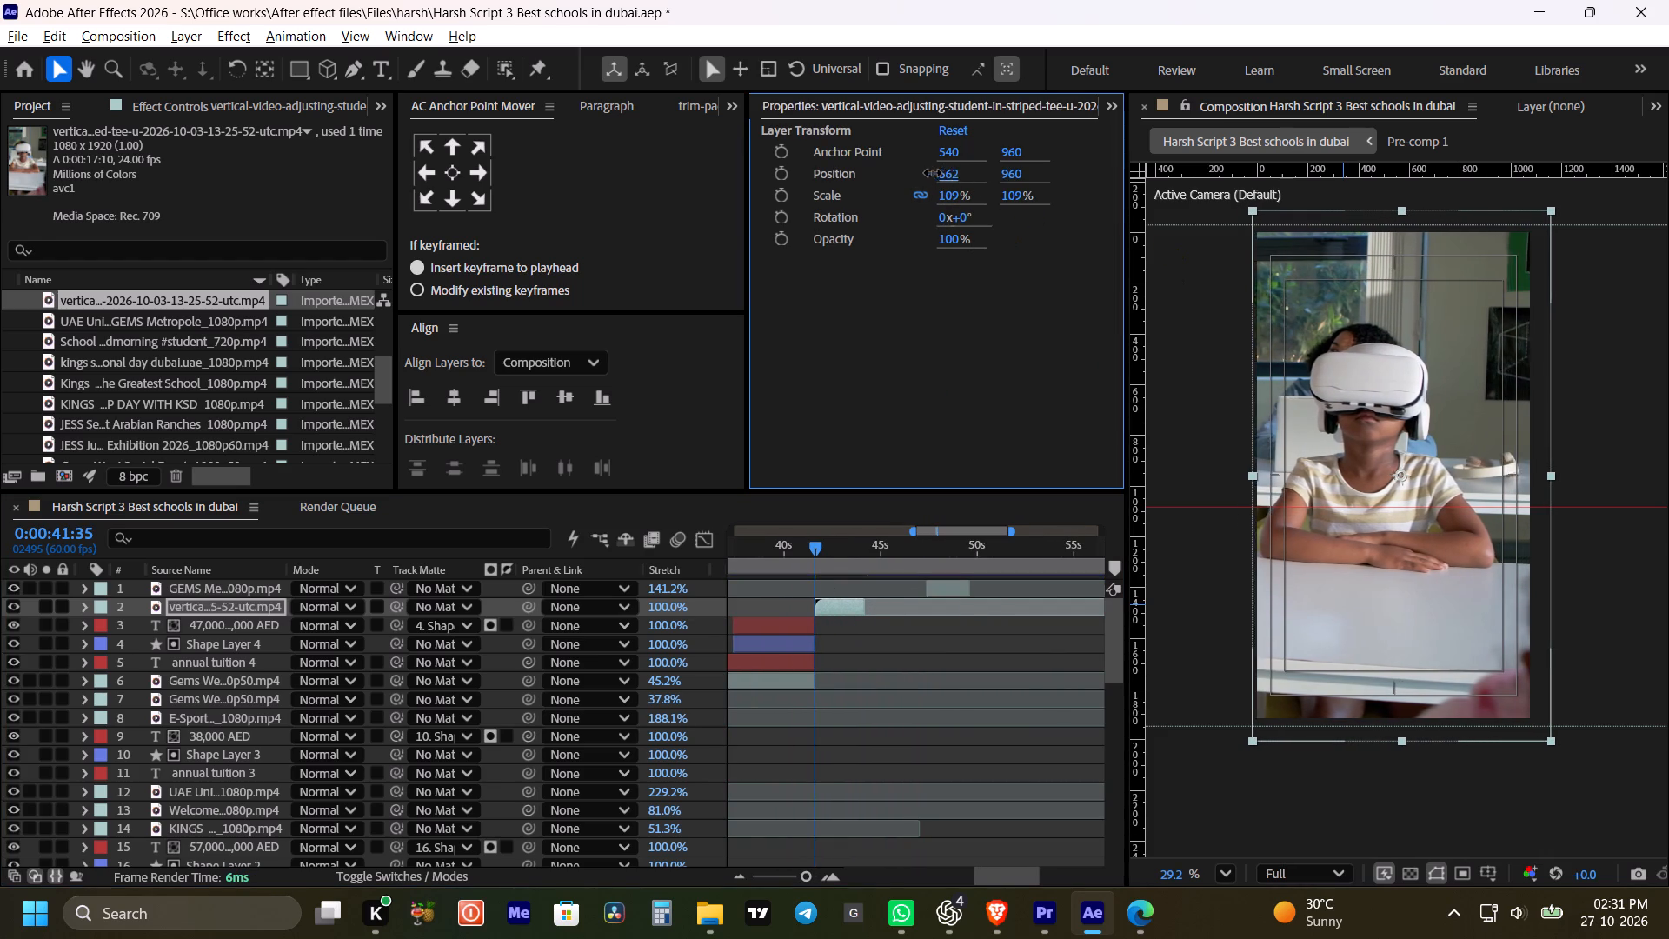
{"action": "left_click_drag", "start_coordinate": [933, 173], "coordinate": [928, 176]}
{"action": "key", "text": "ctrl+s"}
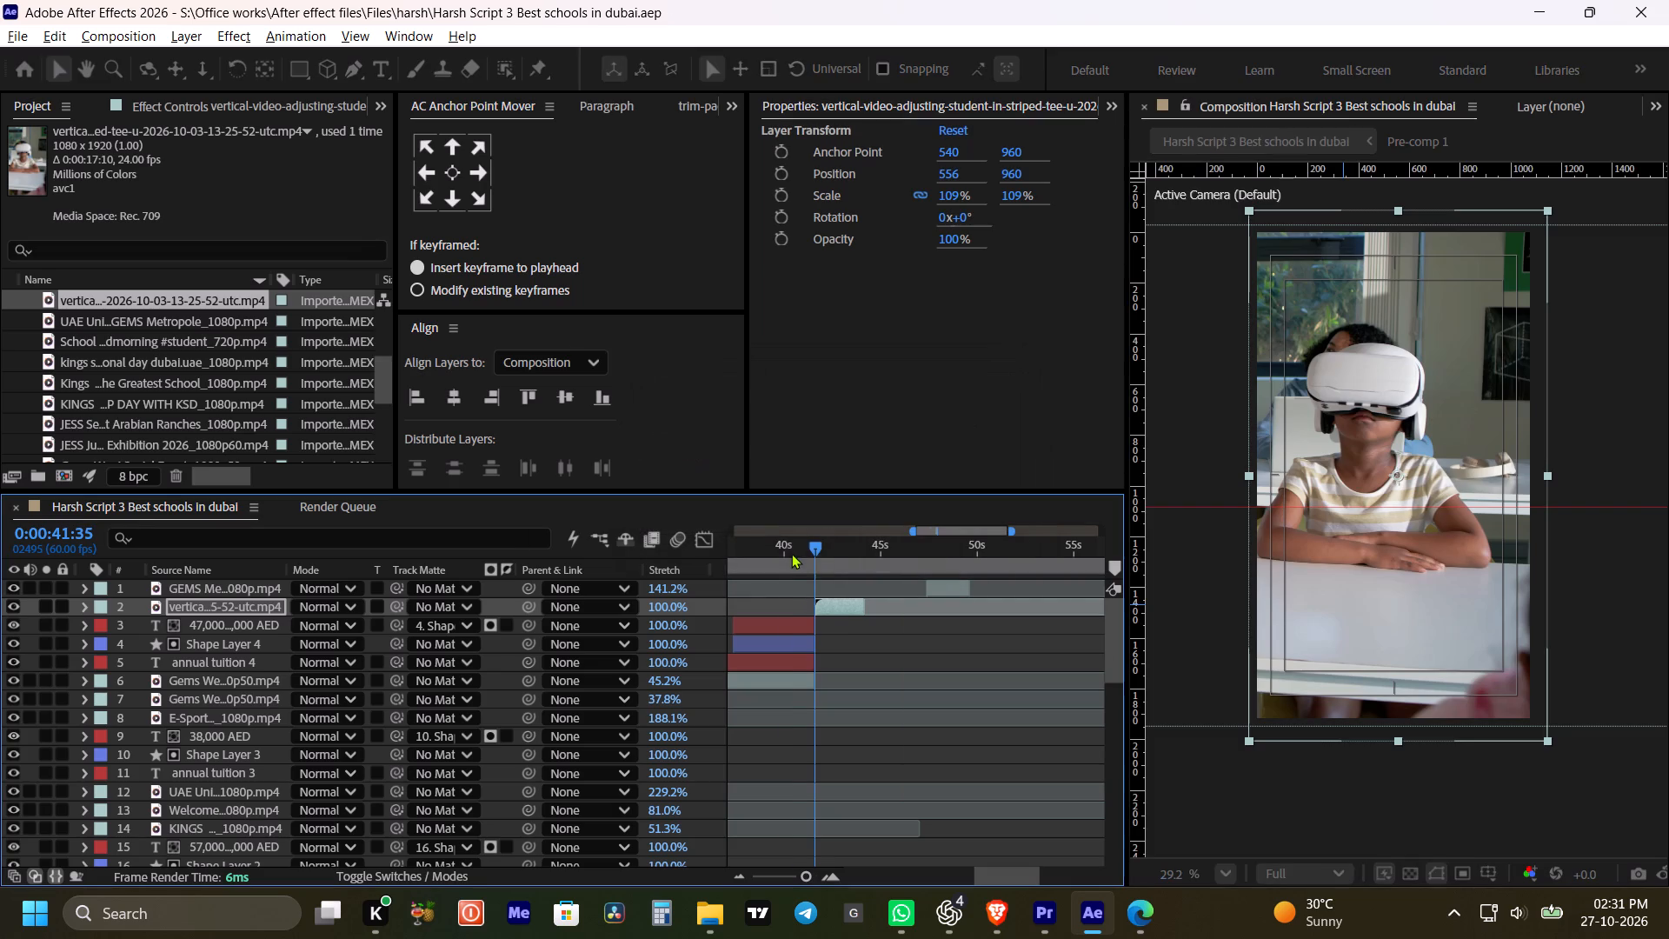
Preview the transition from the tuition title into the VR clip from about 0:00:40:28, and return the playhead to 0:00:41:35.
{"action": "left_click", "coordinate": [791, 553]}
{"action": "key", "text": "space"}
{"action": "key", "text": "space"}
{"action": "key", "text": "space"}
{"action": "left_click_drag", "start_coordinate": [863, 630], "coordinate": [876, 631]}
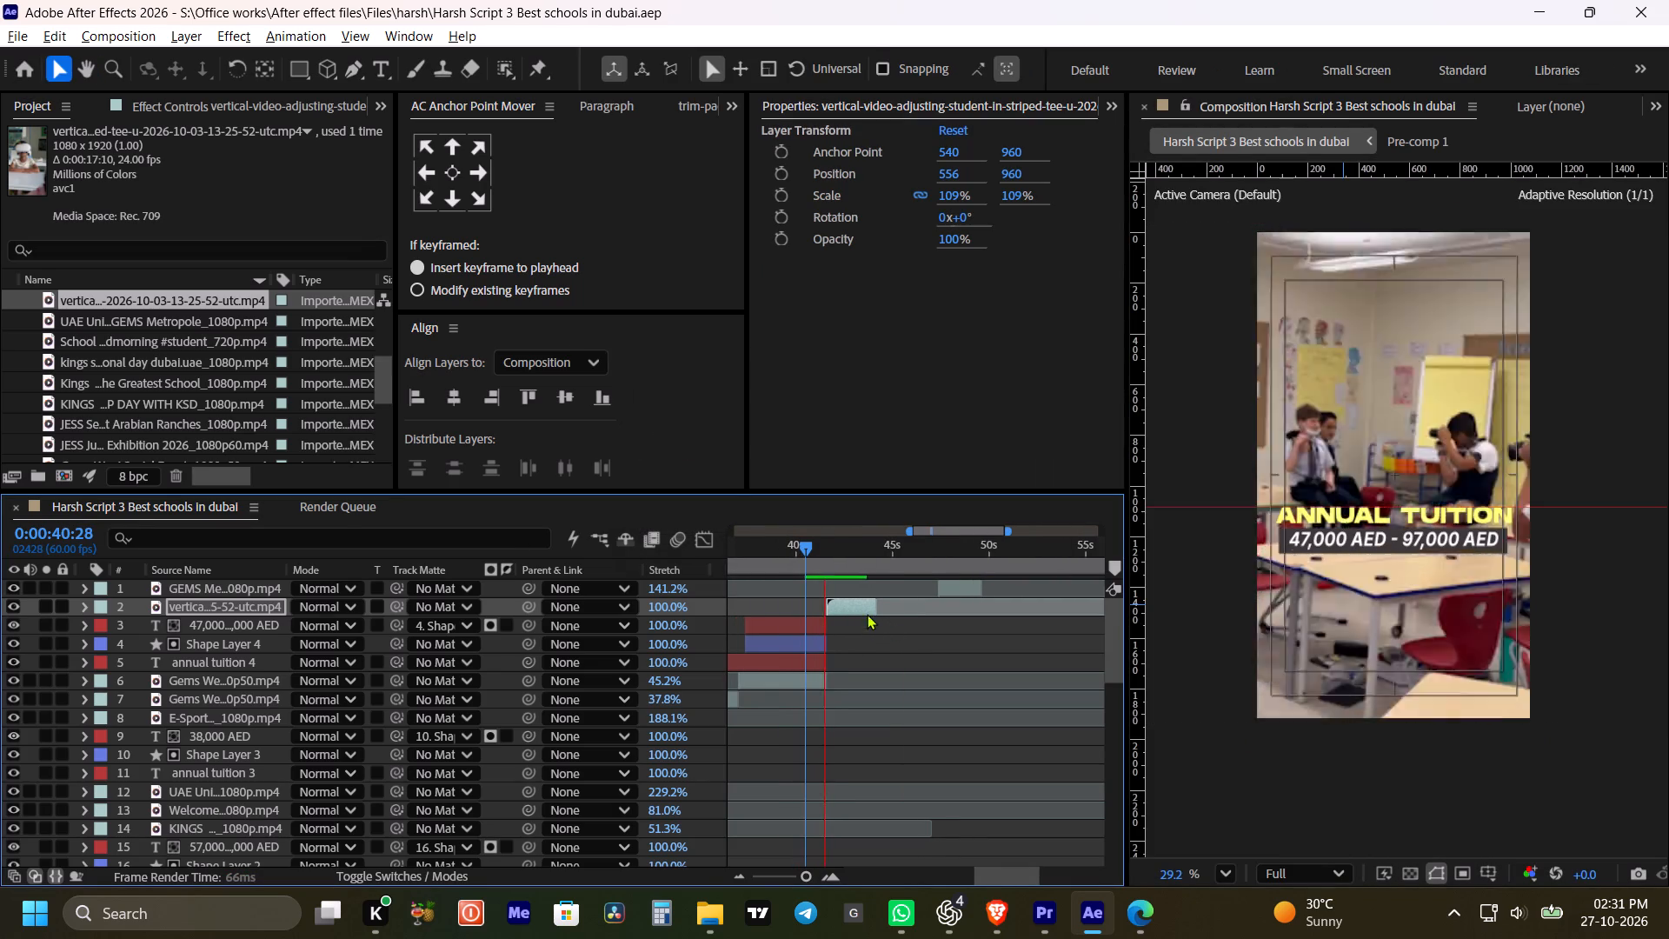
{"action": "key", "text": "space"}
{"action": "left_click", "coordinate": [833, 556], "text": "shift"}
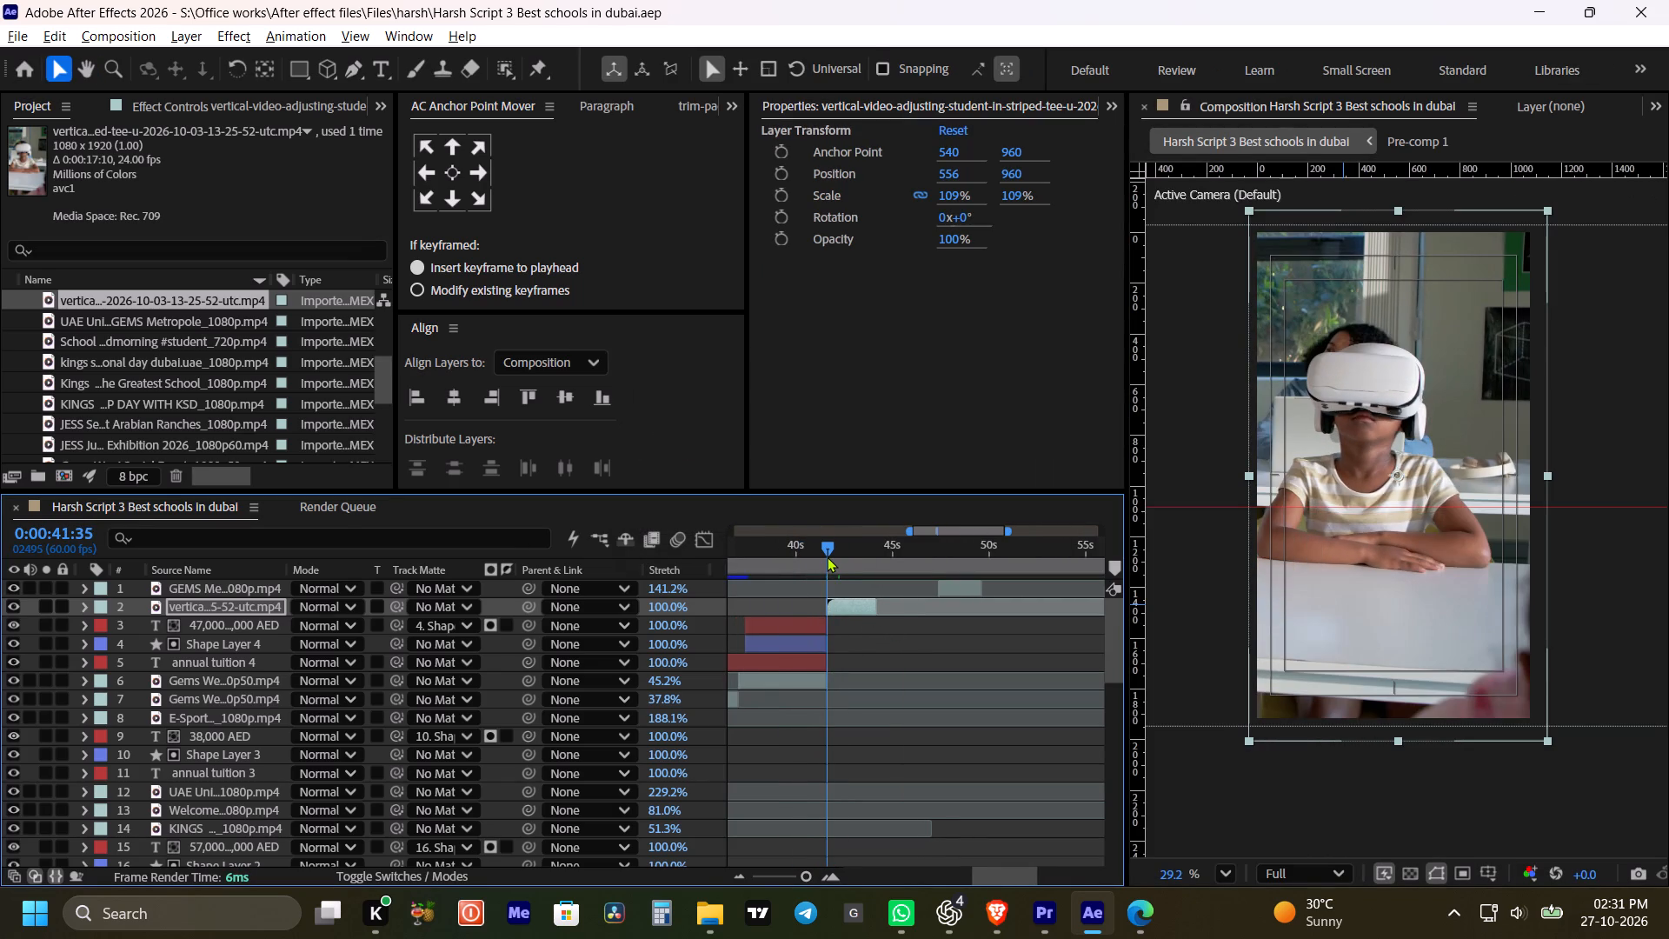
Shift the VR clip to start at 0:00:41:32, directly after the tuition title, and preview the cut from 0:00:41:14.
{"action": "key", "text": "ctrl+Left"}
{"action": "key", "text": "ctrl+Left"}
{"action": "key", "text": "ctrl+Left"}
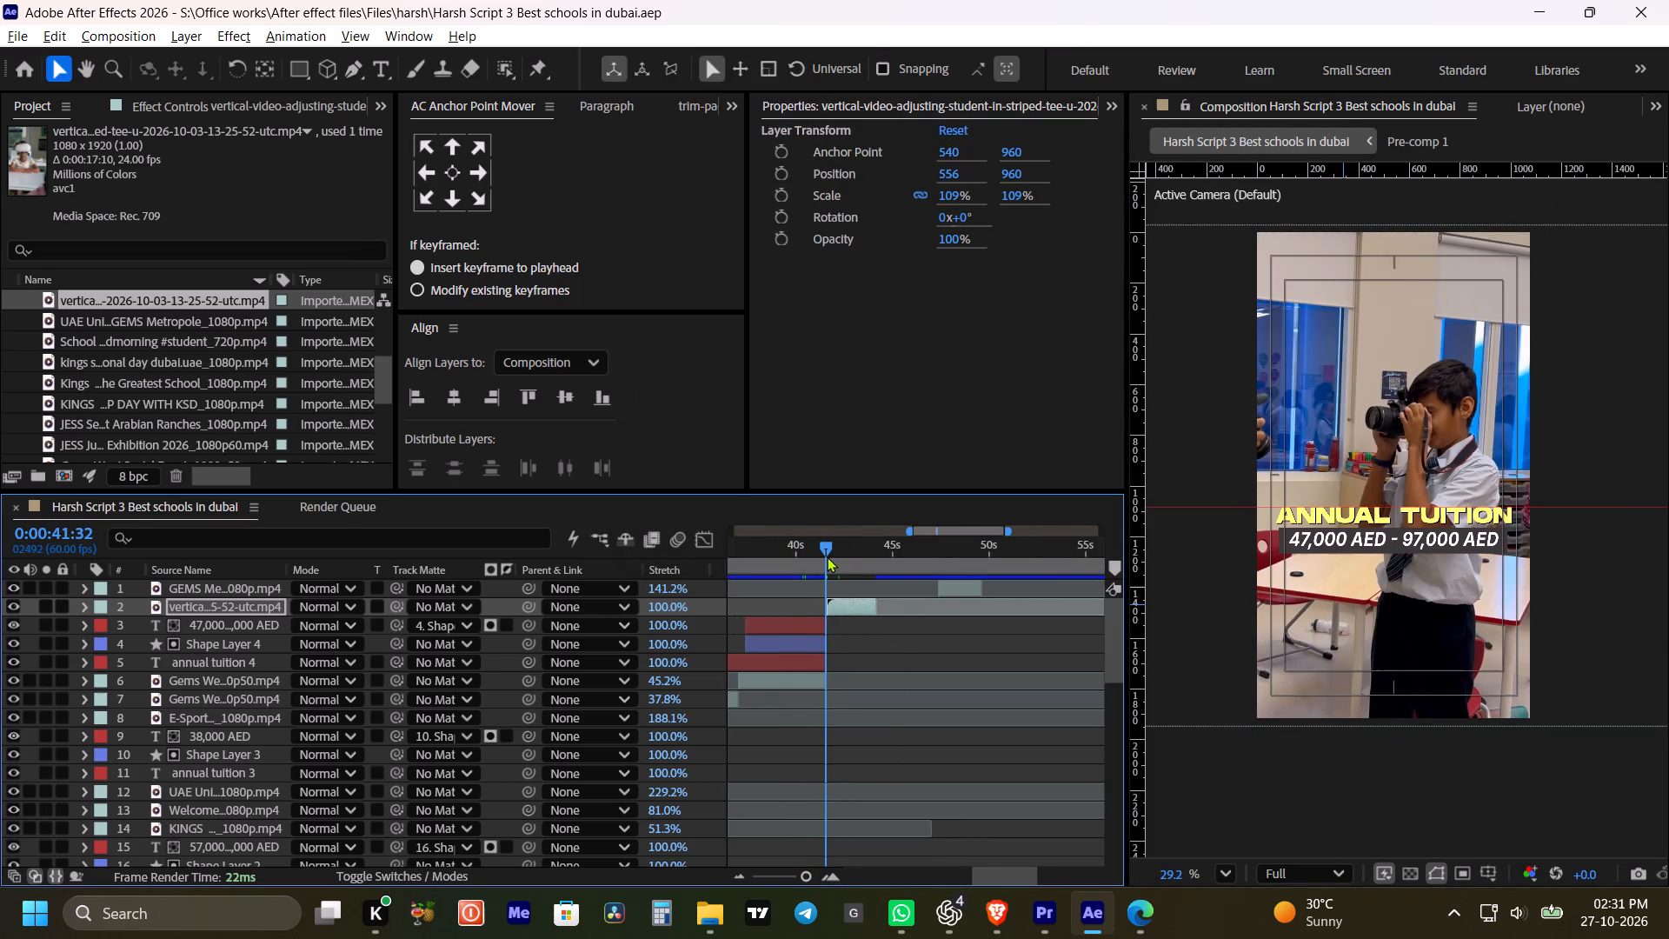
{"action": "scroll", "coordinate": [842, 616], "scroll_direction": "up", "scroll_amount": 1, "text": "alt"}
{"action": "left_click", "coordinate": [834, 609]}
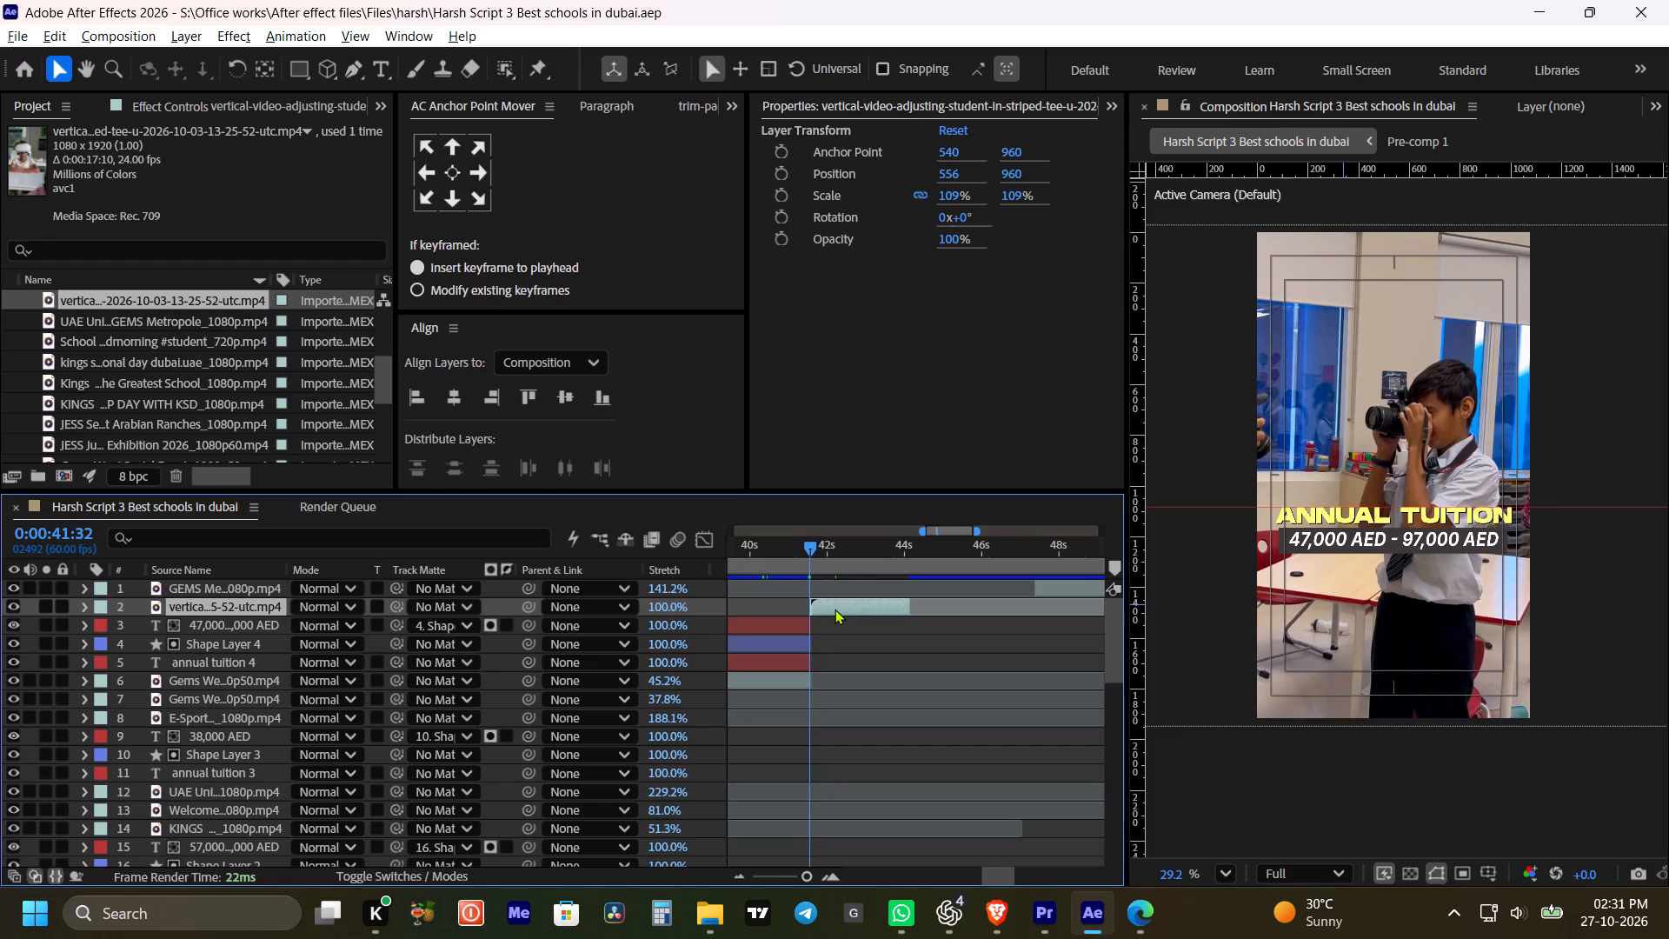
{"action": "key", "text": "bracketleft"}
{"action": "left_click", "coordinate": [797, 552]}
{"action": "key", "text": "space"}
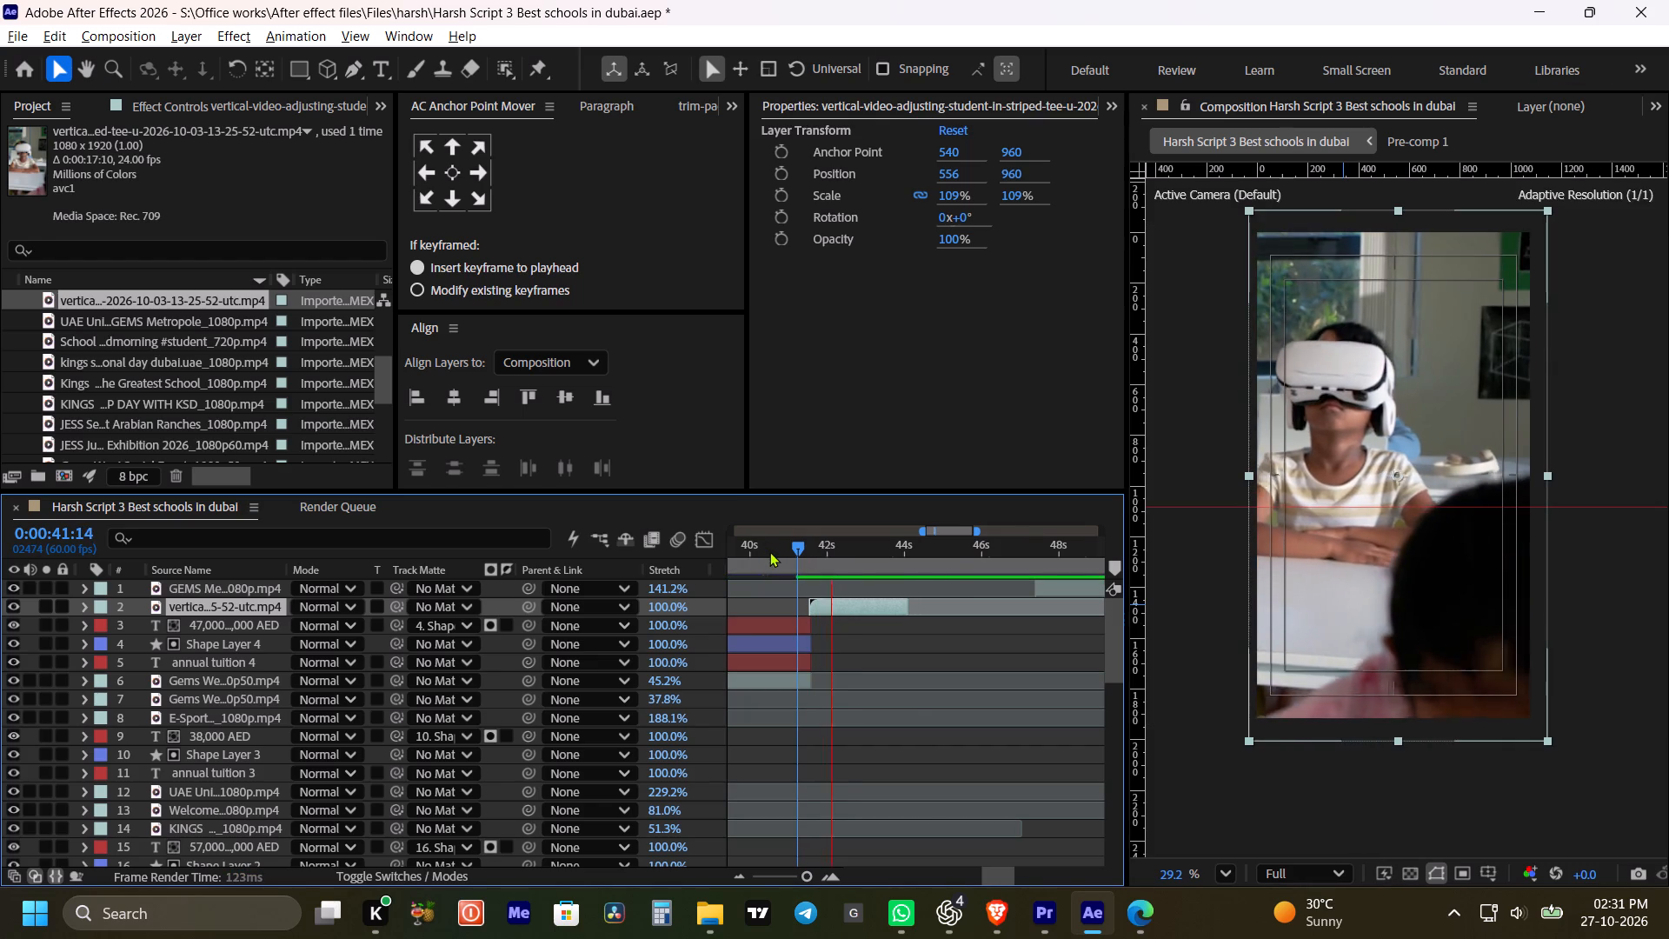
{"action": "scroll", "coordinate": [811, 612], "scroll_direction": "down", "scroll_amount": 1, "text": "alt"}
{"action": "key", "text": "space"}
{"action": "left_click", "coordinate": [875, 629]}
{"action": "key", "text": "space"}
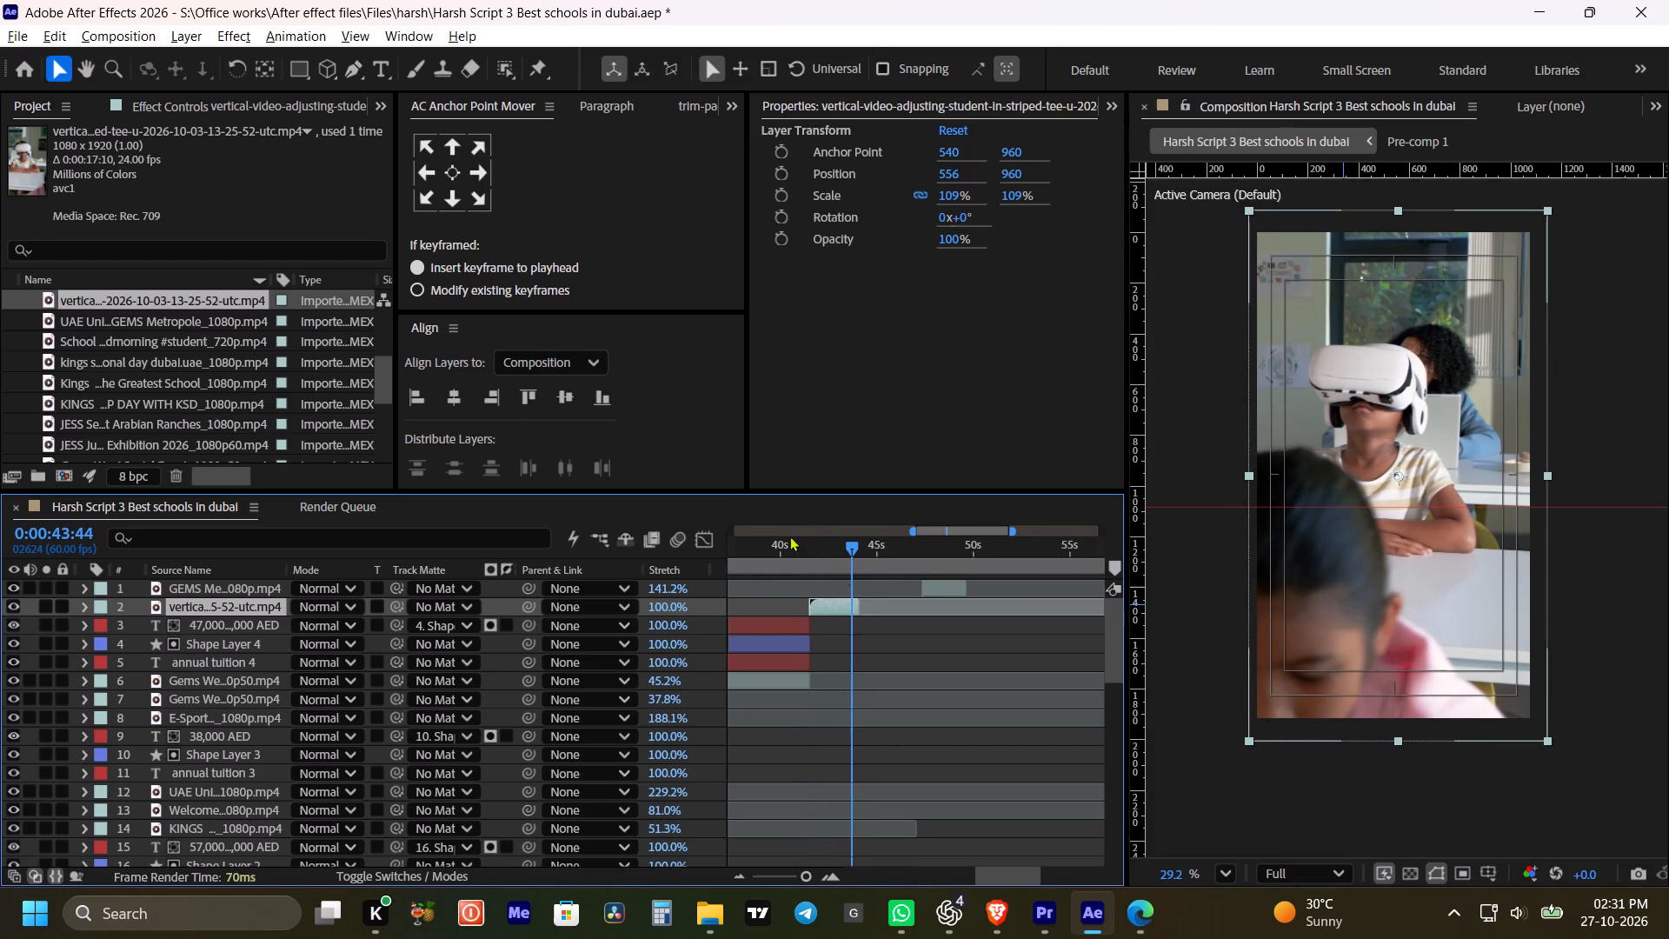
Switch to Brave, close the VR video's page, and look through the vertical Envato results for "internation school exposure".
{"action": "left_click", "coordinate": [990, 914]}
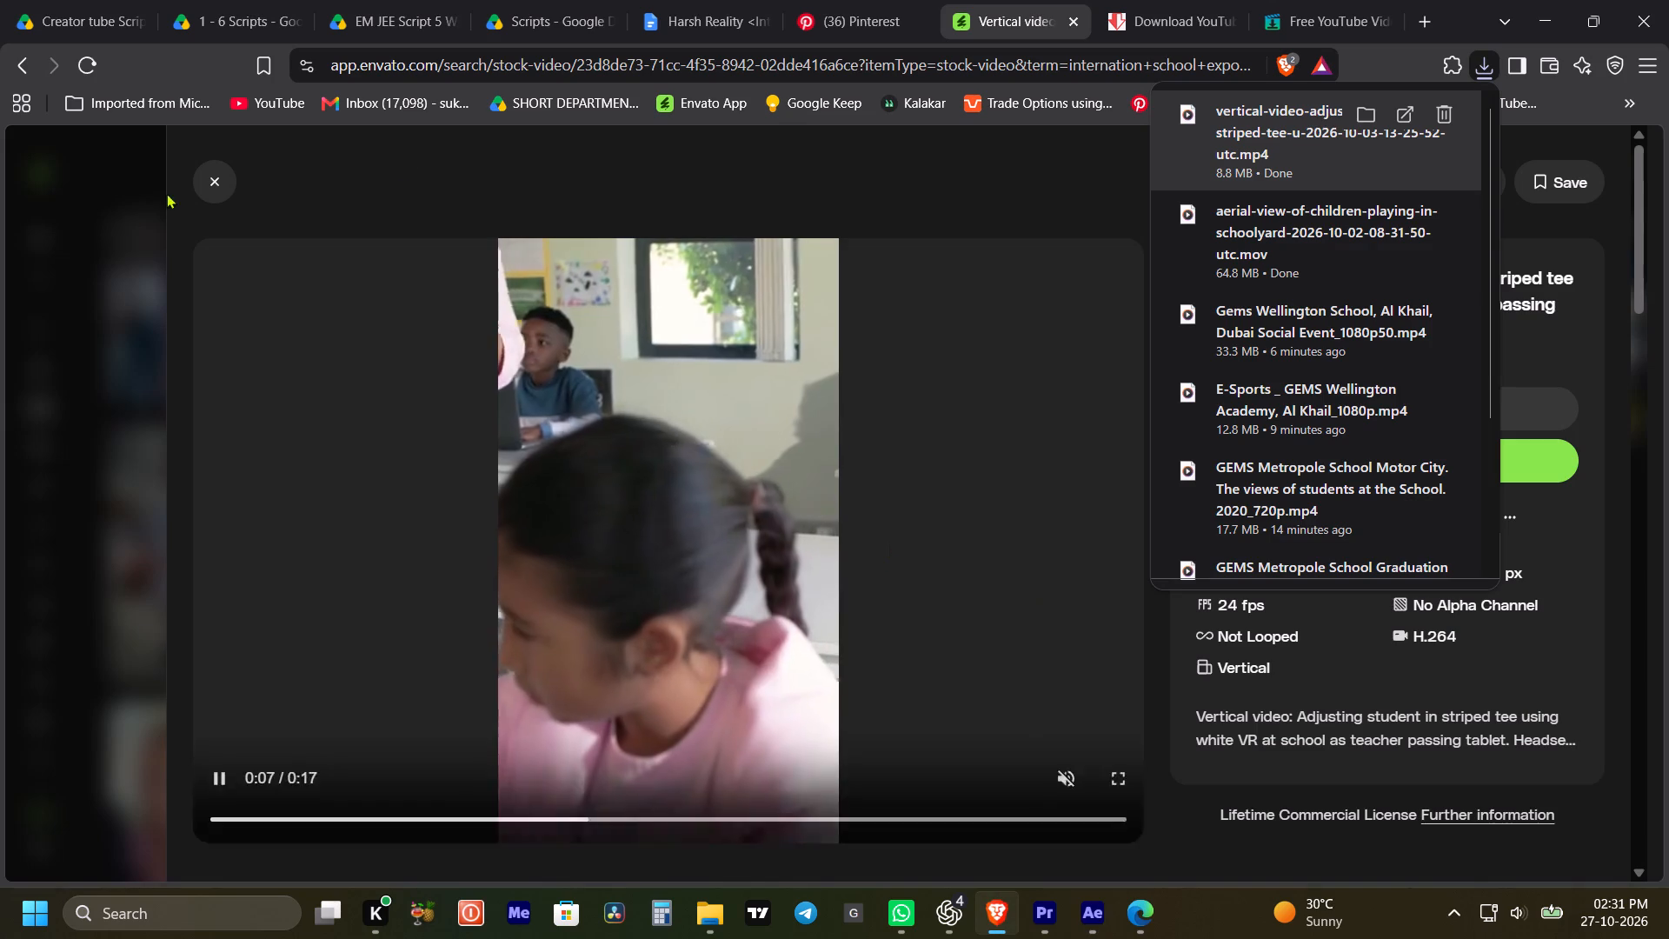
{"action": "left_click", "coordinate": [199, 185]}
{"action": "left_click", "coordinate": [207, 187]}
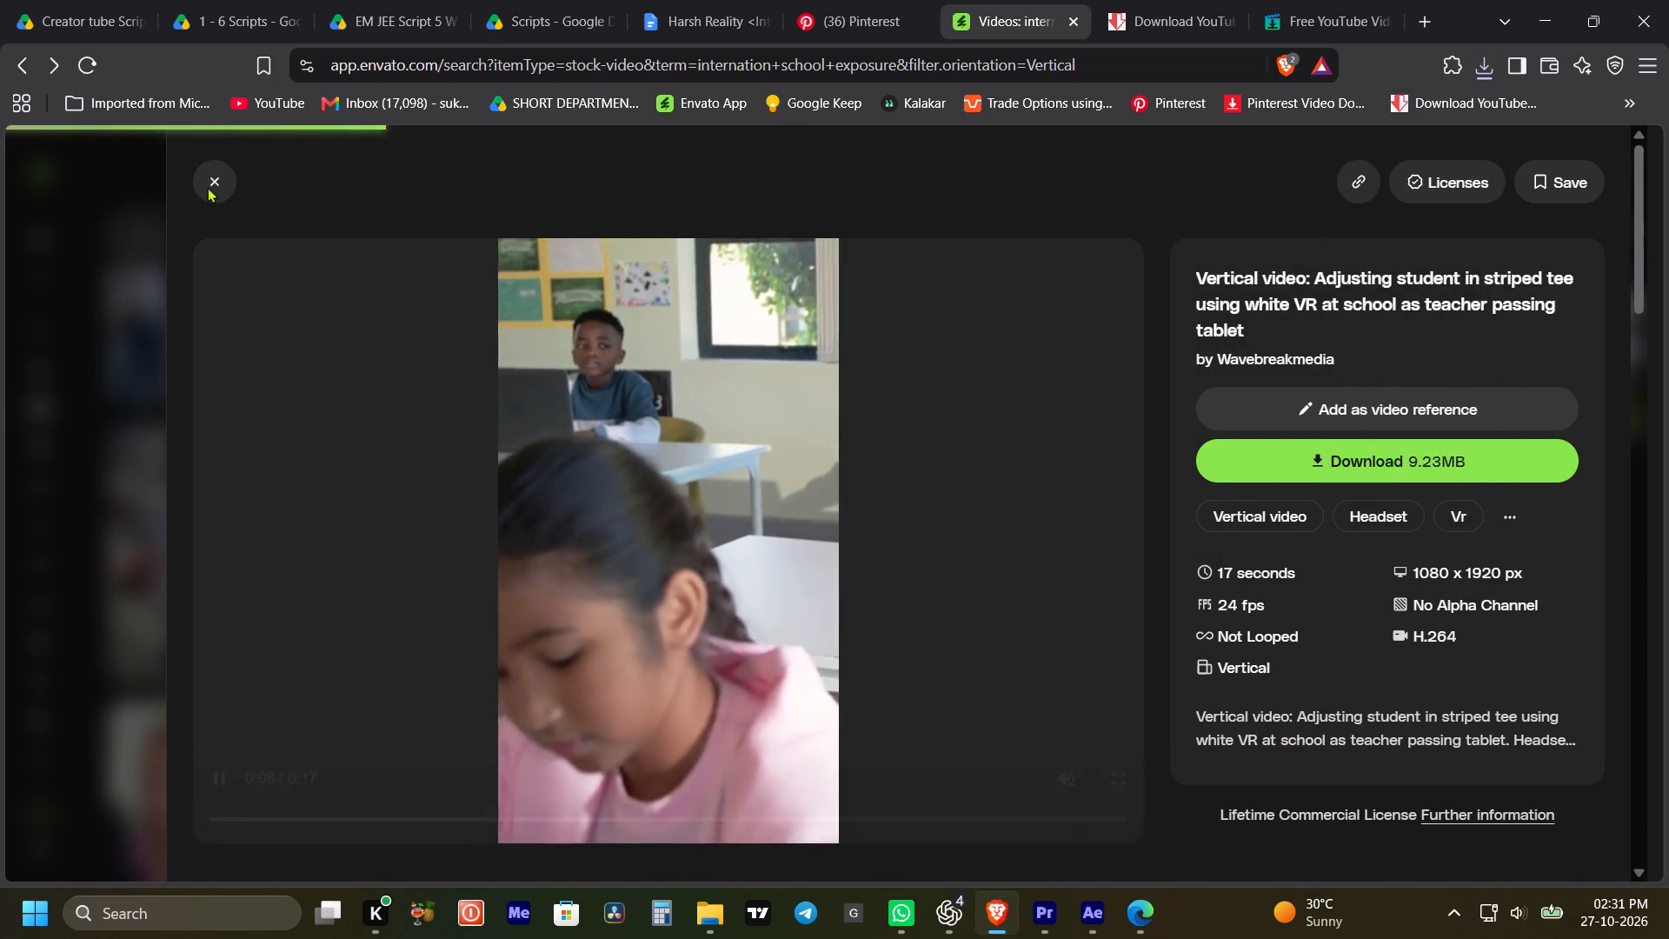
{"action": "scroll", "coordinate": [1161, 582], "scroll_direction": "down", "scroll_amount": 3}
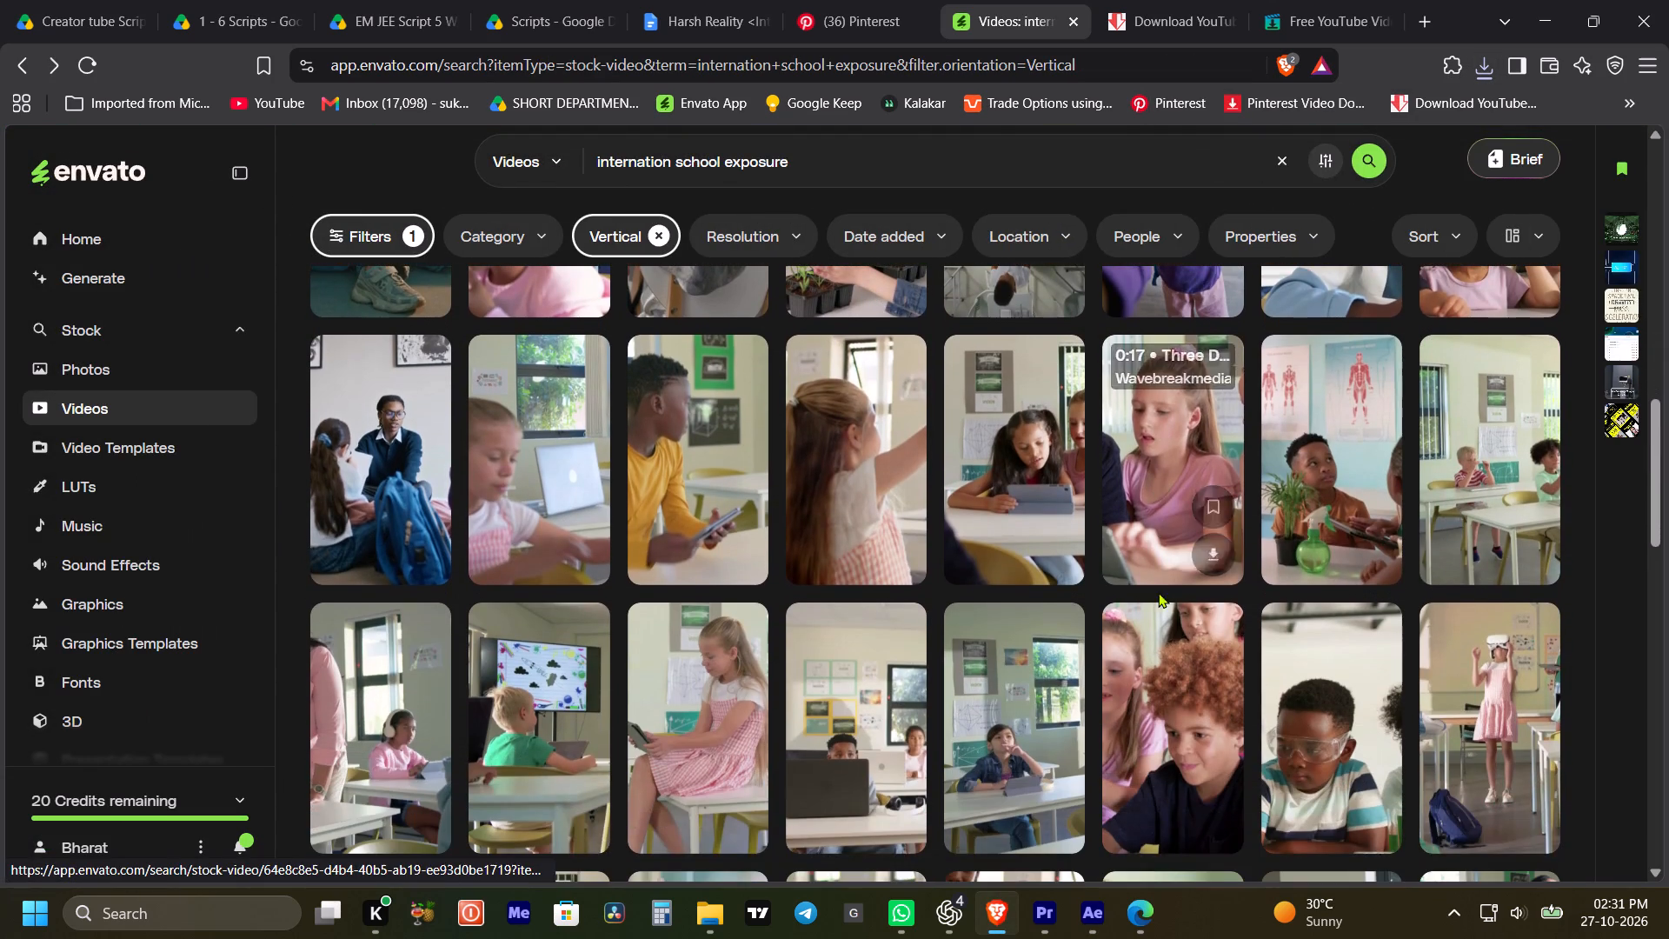
{"action": "scroll", "coordinate": [1008, 700], "scroll_direction": "up", "scroll_amount": 8}
{"action": "scroll", "coordinate": [1094, 536], "scroll_direction": "up", "scroll_amount": 3}
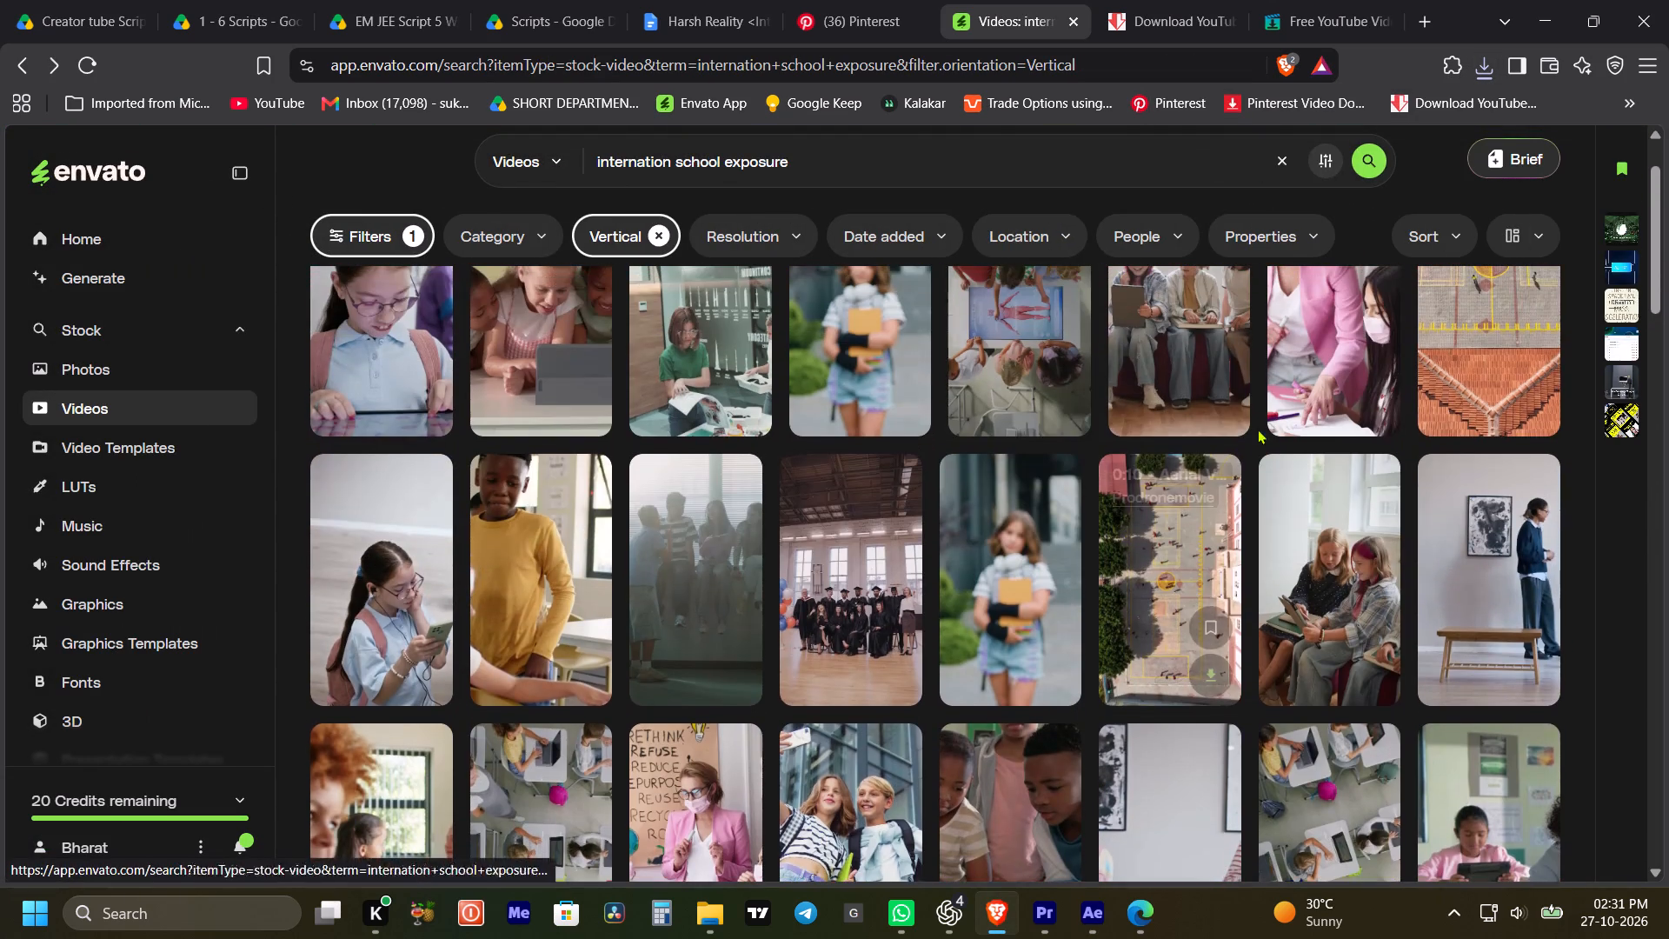
Import the downloaded aerial-view-of-children-playing-in-schoolyard clip from the browser's recent downloads into the After Effects project.
{"action": "left_click", "coordinate": [1484, 71]}
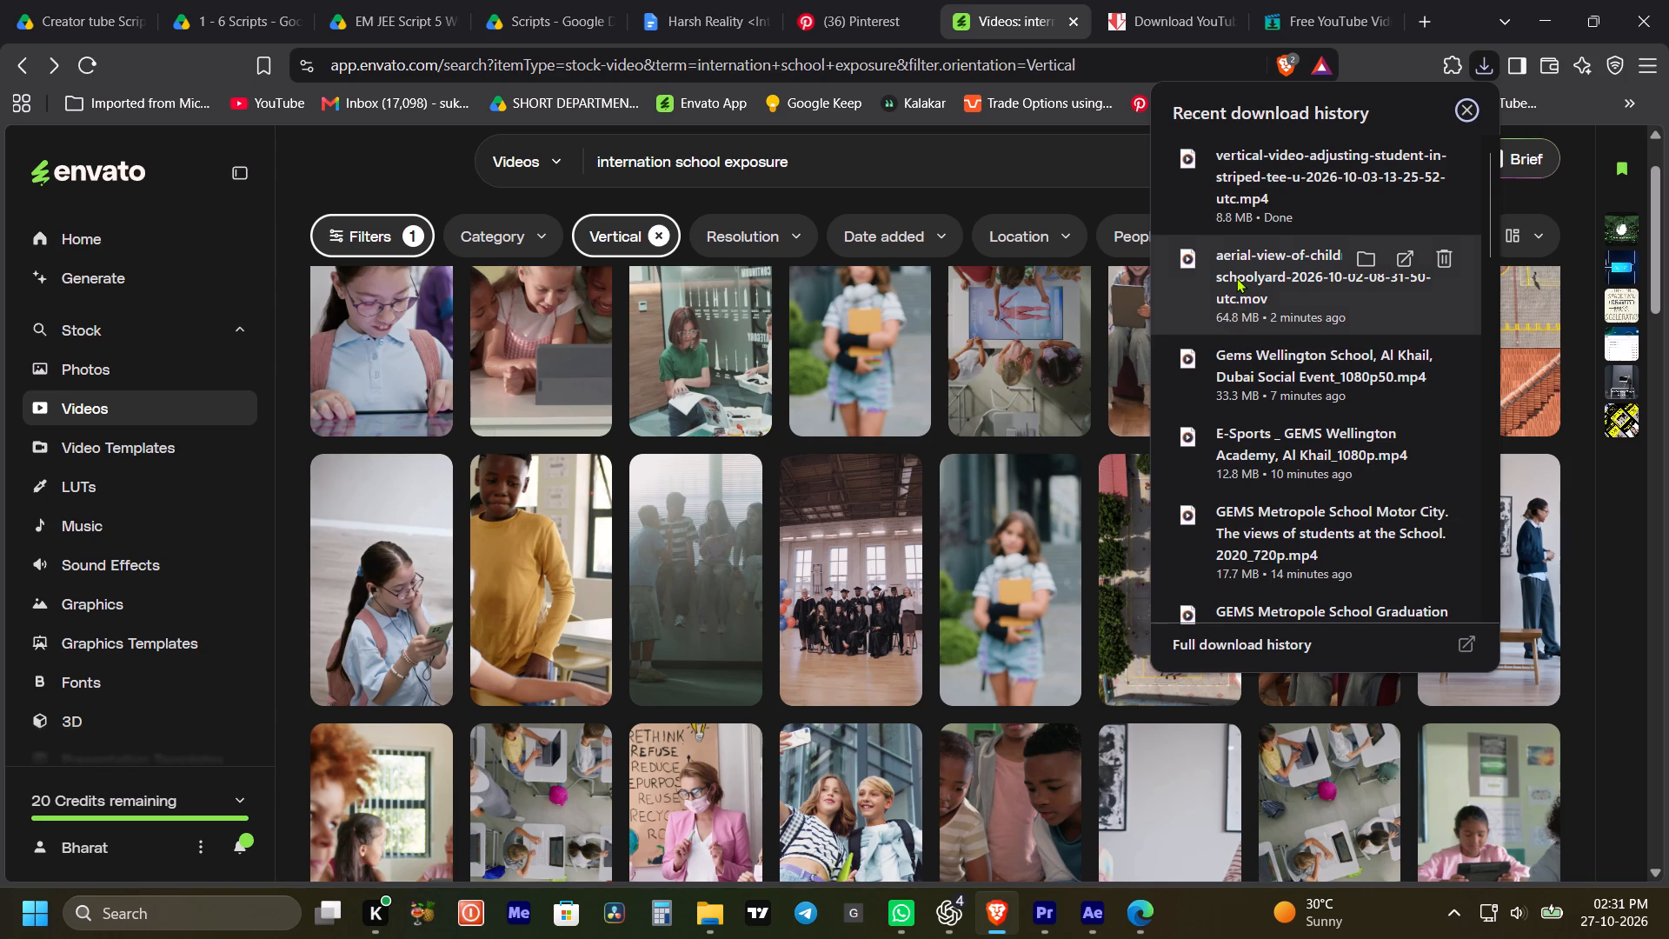
{"action": "left_click_drag", "start_coordinate": [1235, 282], "coordinate": [1096, 896]}
{"action": "left_click_drag", "start_coordinate": [1096, 896], "coordinate": [206, 356]}
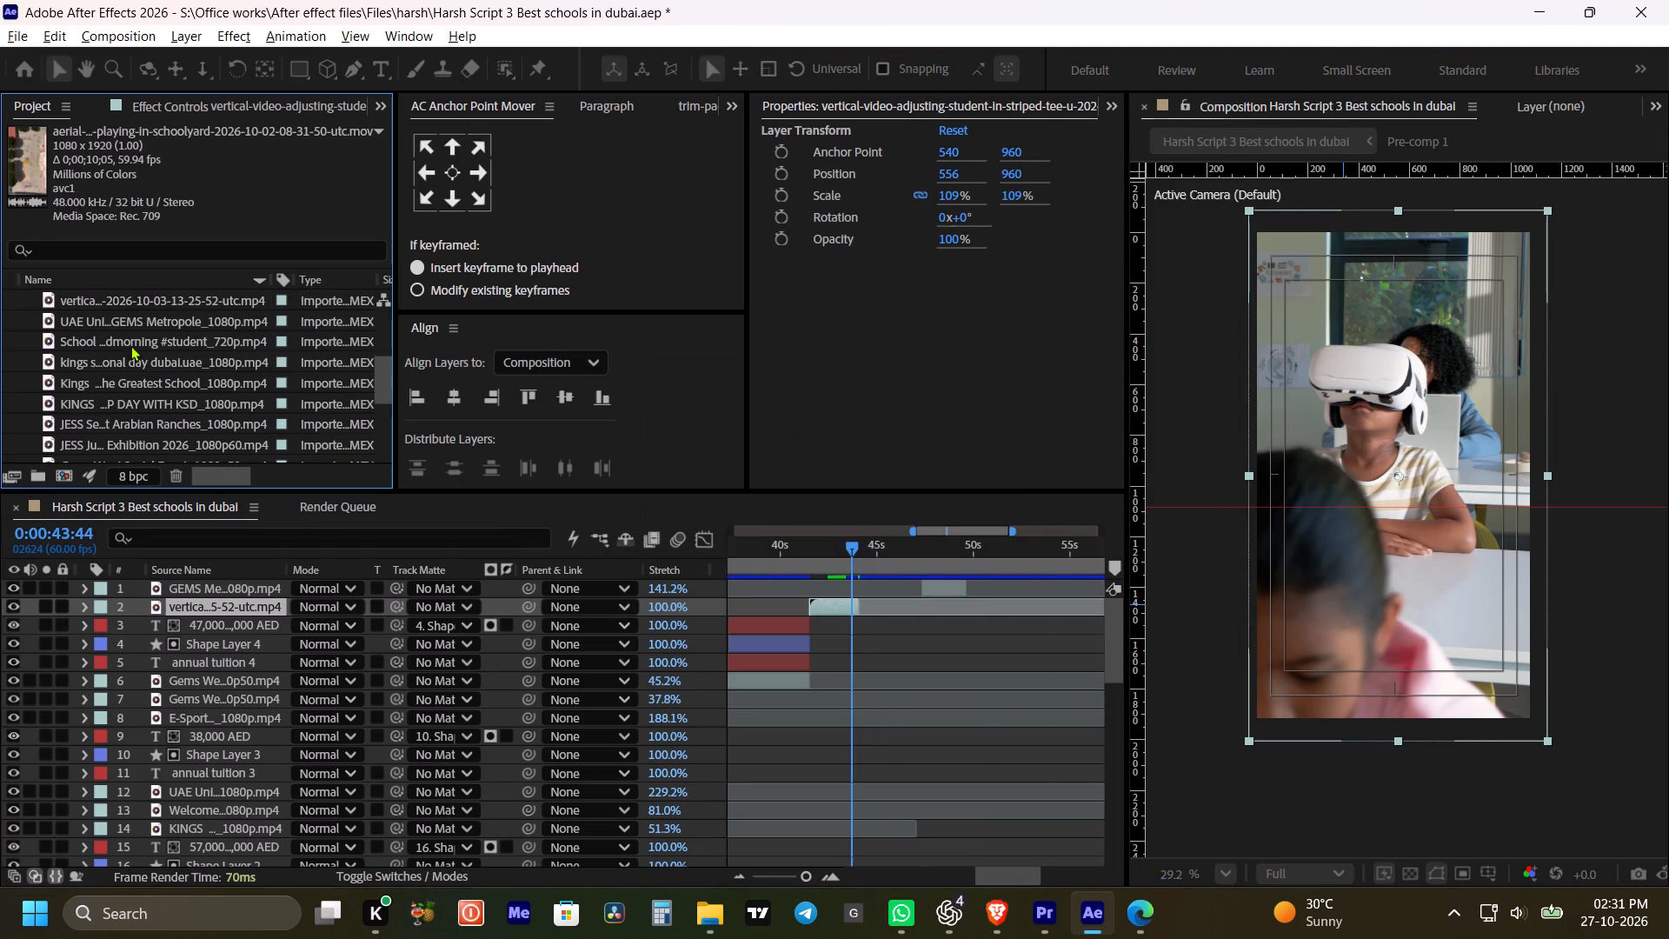
Open the aerial schoolyard footage, scrub through it, and set its in point at 0;00;01;35 and out point at 0;00;04;38.
{"action": "scroll", "coordinate": [127, 356], "scroll_direction": "down", "scroll_amount": 4}
{"action": "double_click", "coordinate": [124, 424]}
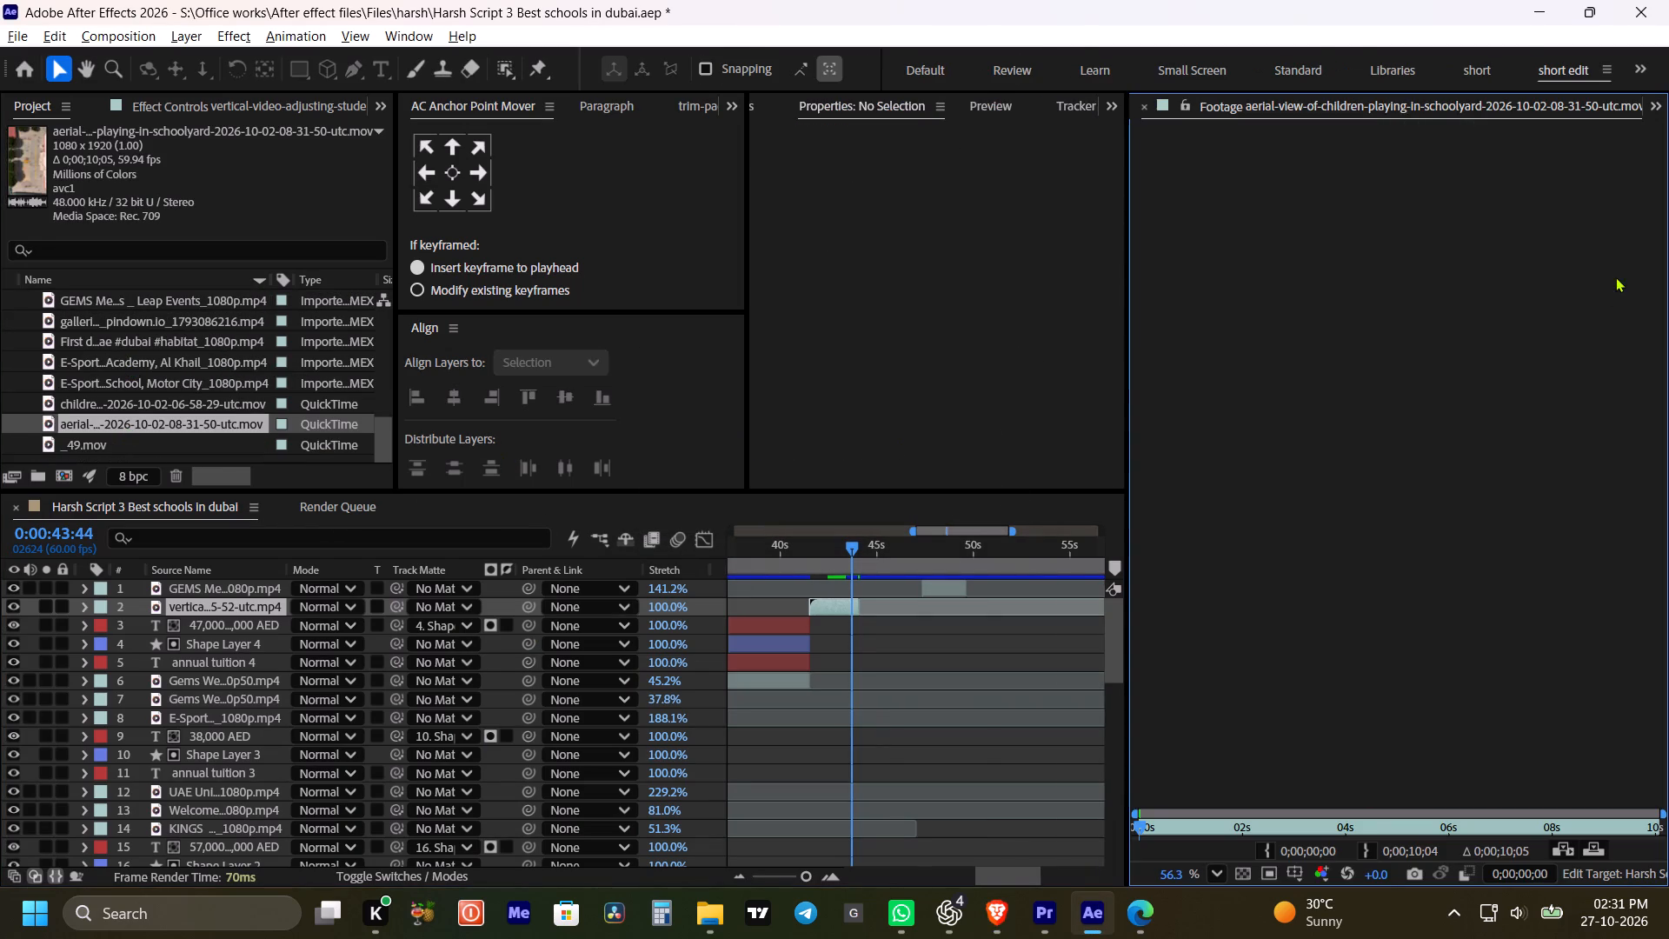
{"action": "key", "text": "grave"}
{"action": "left_click_drag", "start_coordinate": [64, 829], "coordinate": [203, 830]}
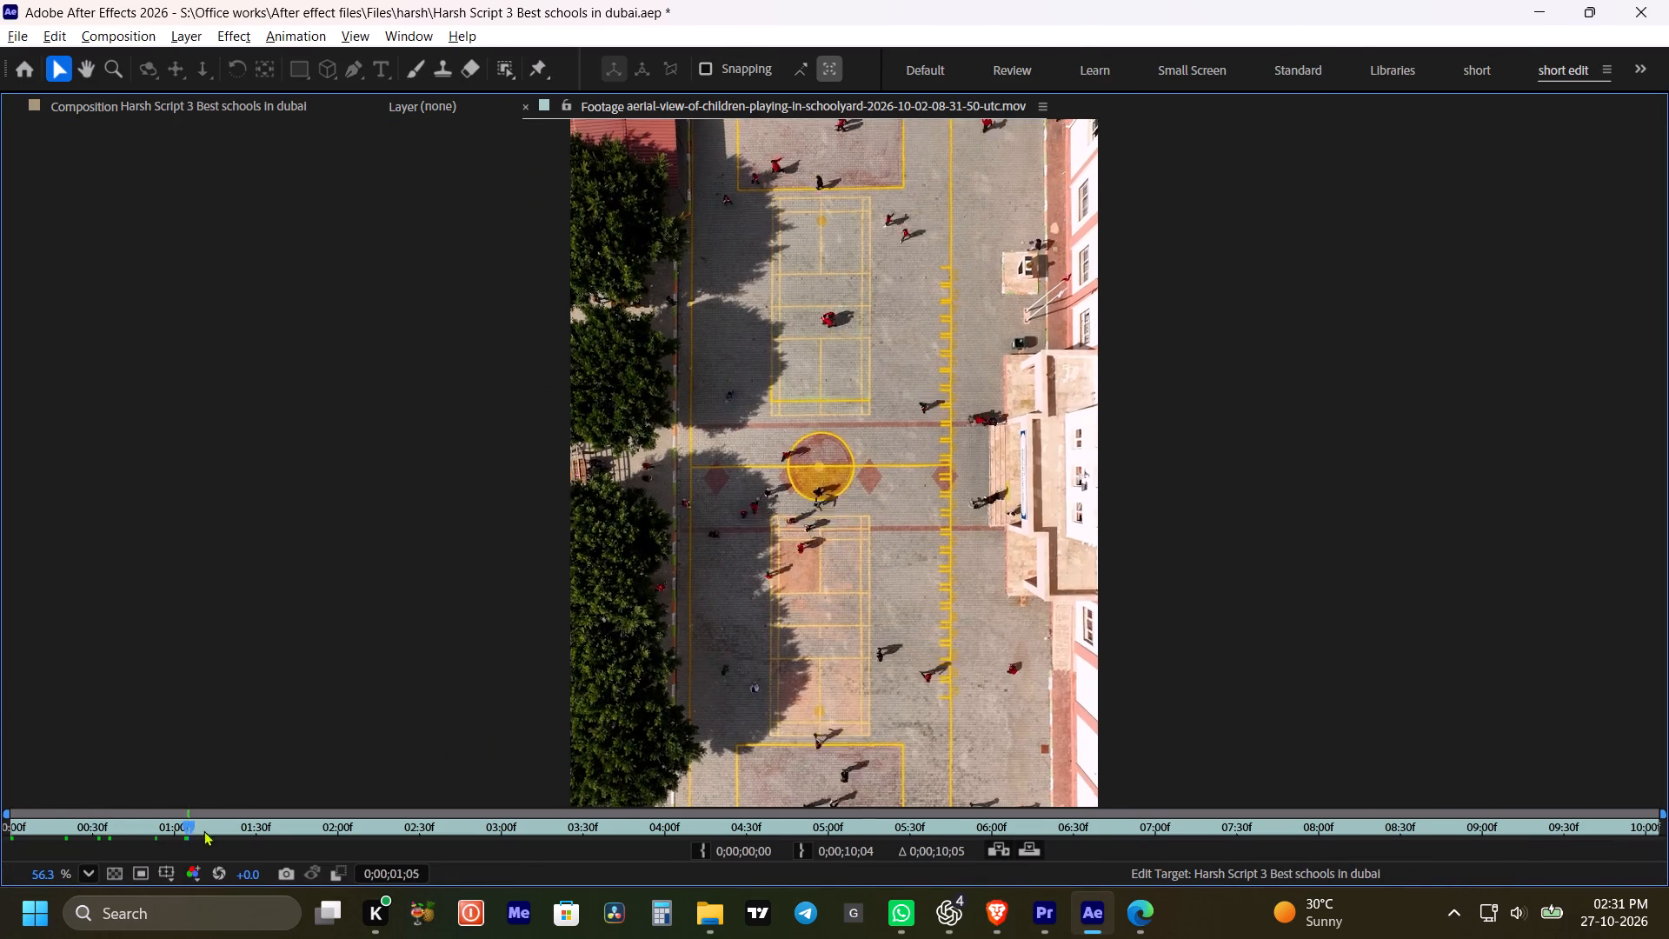
{"action": "left_click_drag", "start_coordinate": [203, 830], "coordinate": [276, 836]}
{"action": "left_click", "coordinate": [701, 849]}
{"action": "left_click_drag", "start_coordinate": [386, 825], "coordinate": [458, 826]}
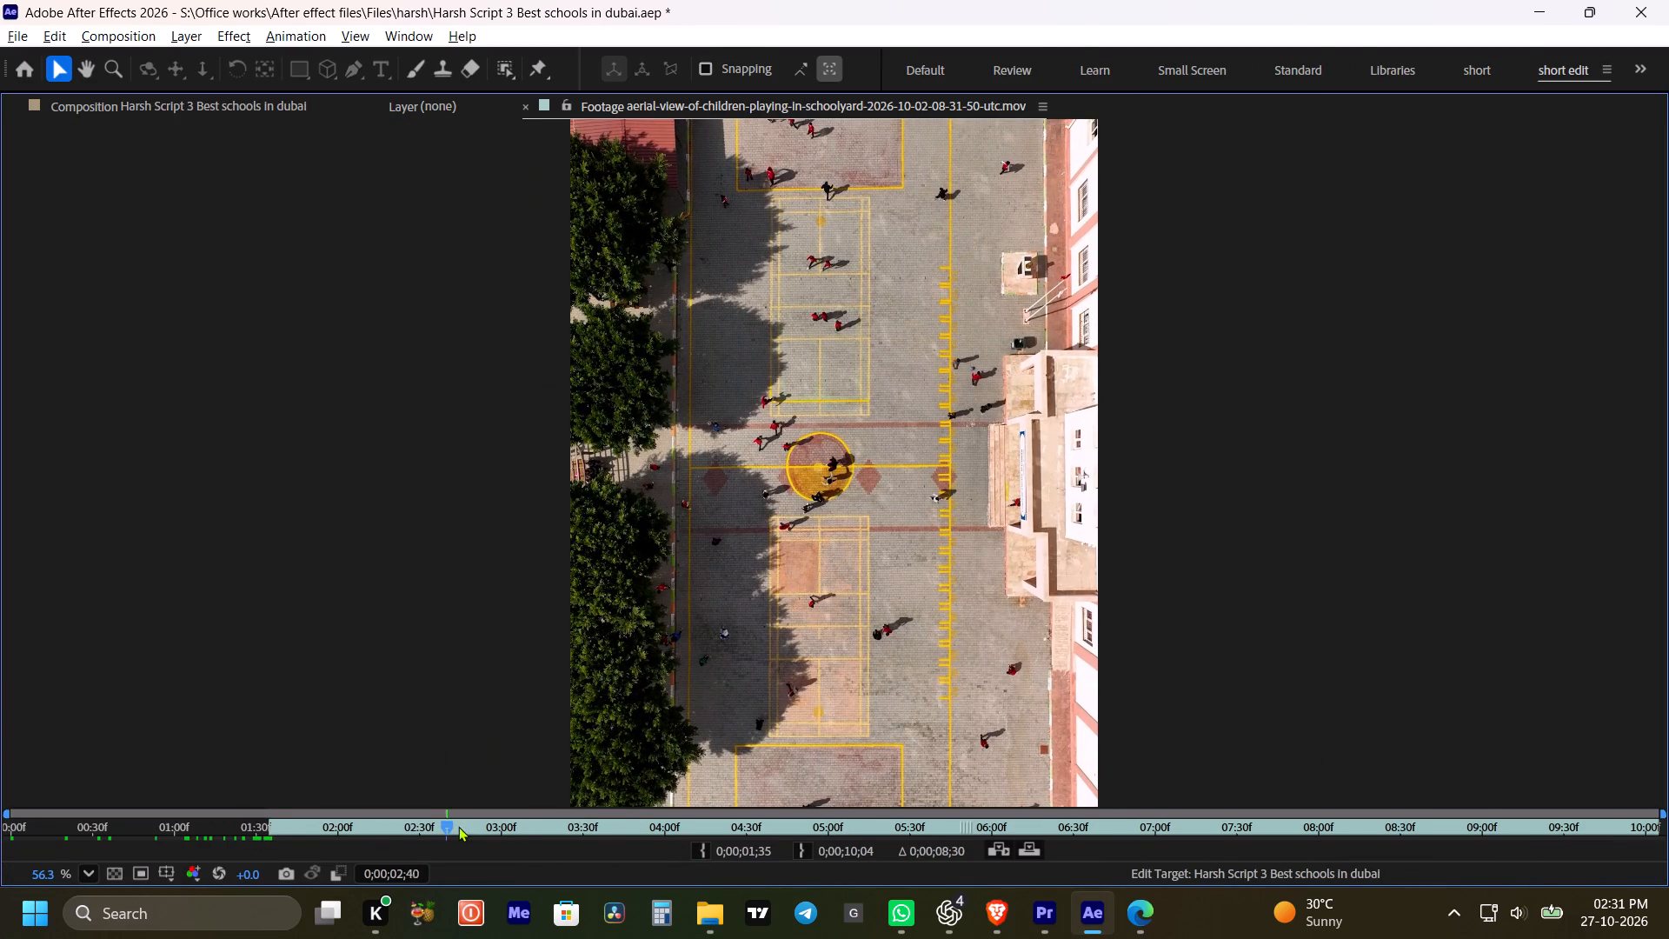
{"action": "left_click_drag", "start_coordinate": [458, 826], "coordinate": [768, 825]}
{"action": "left_click", "coordinate": [795, 842]}
{"action": "key", "text": "grave"}
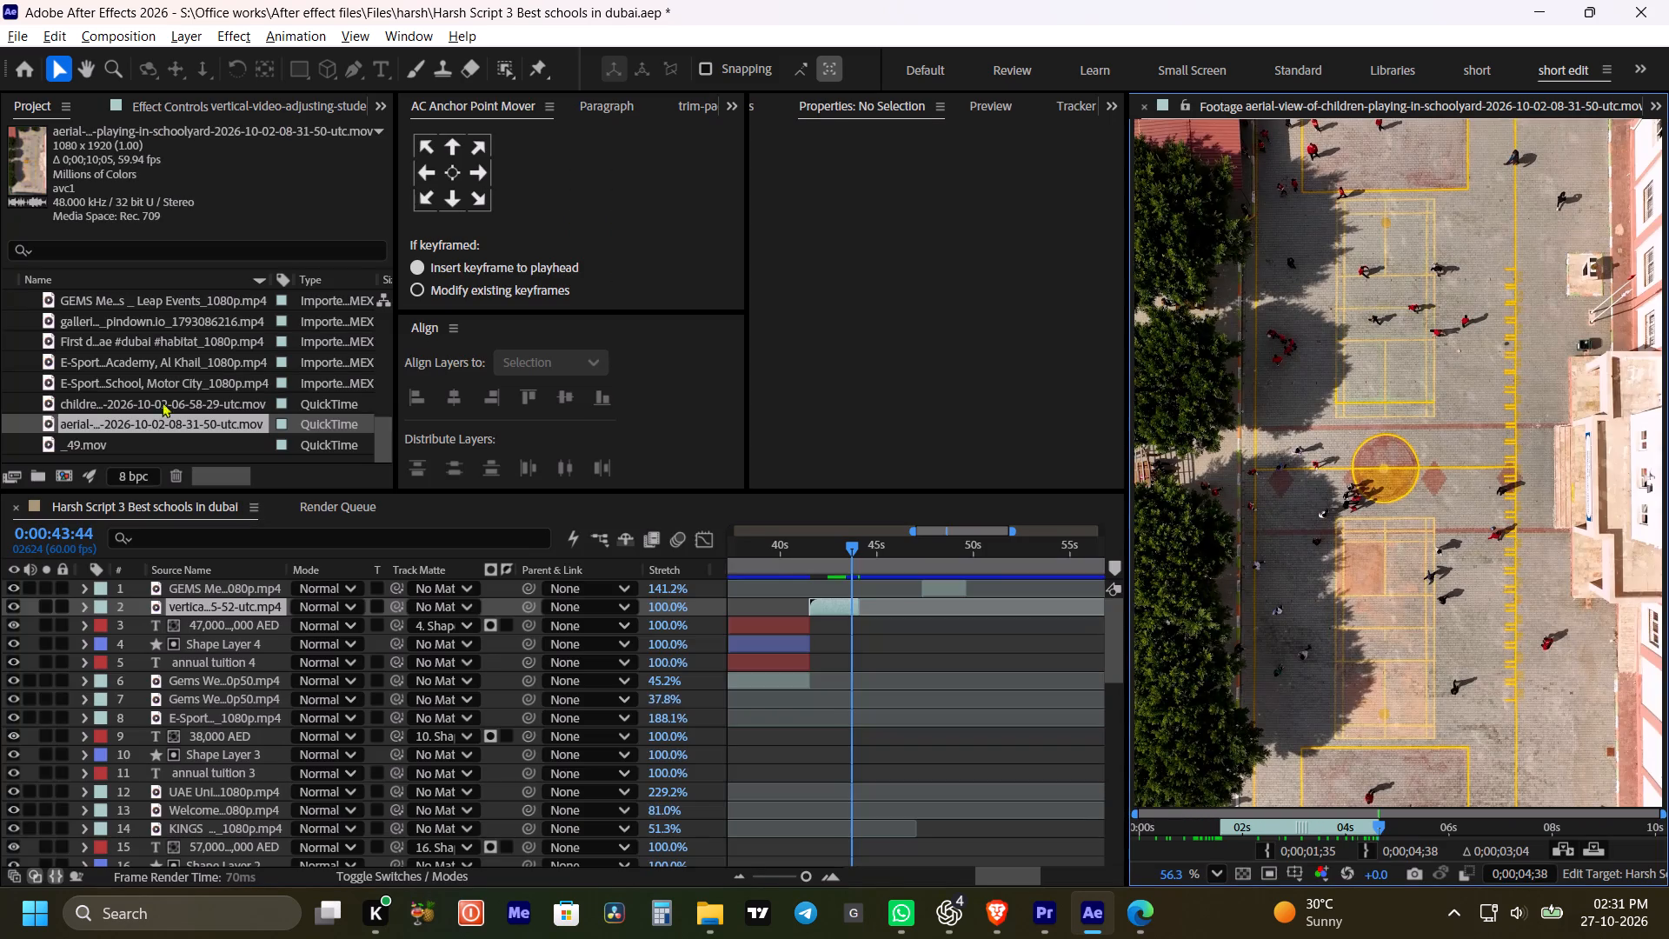
Place the trimmed aerial clip above the VR clip layer, starting at 0:00:44:06 where the VR clip ends.
{"action": "left_click_drag", "start_coordinate": [151, 424], "coordinate": [868, 598]}
{"action": "left_click_drag", "start_coordinate": [874, 559], "coordinate": [863, 559], "text": "shift"}
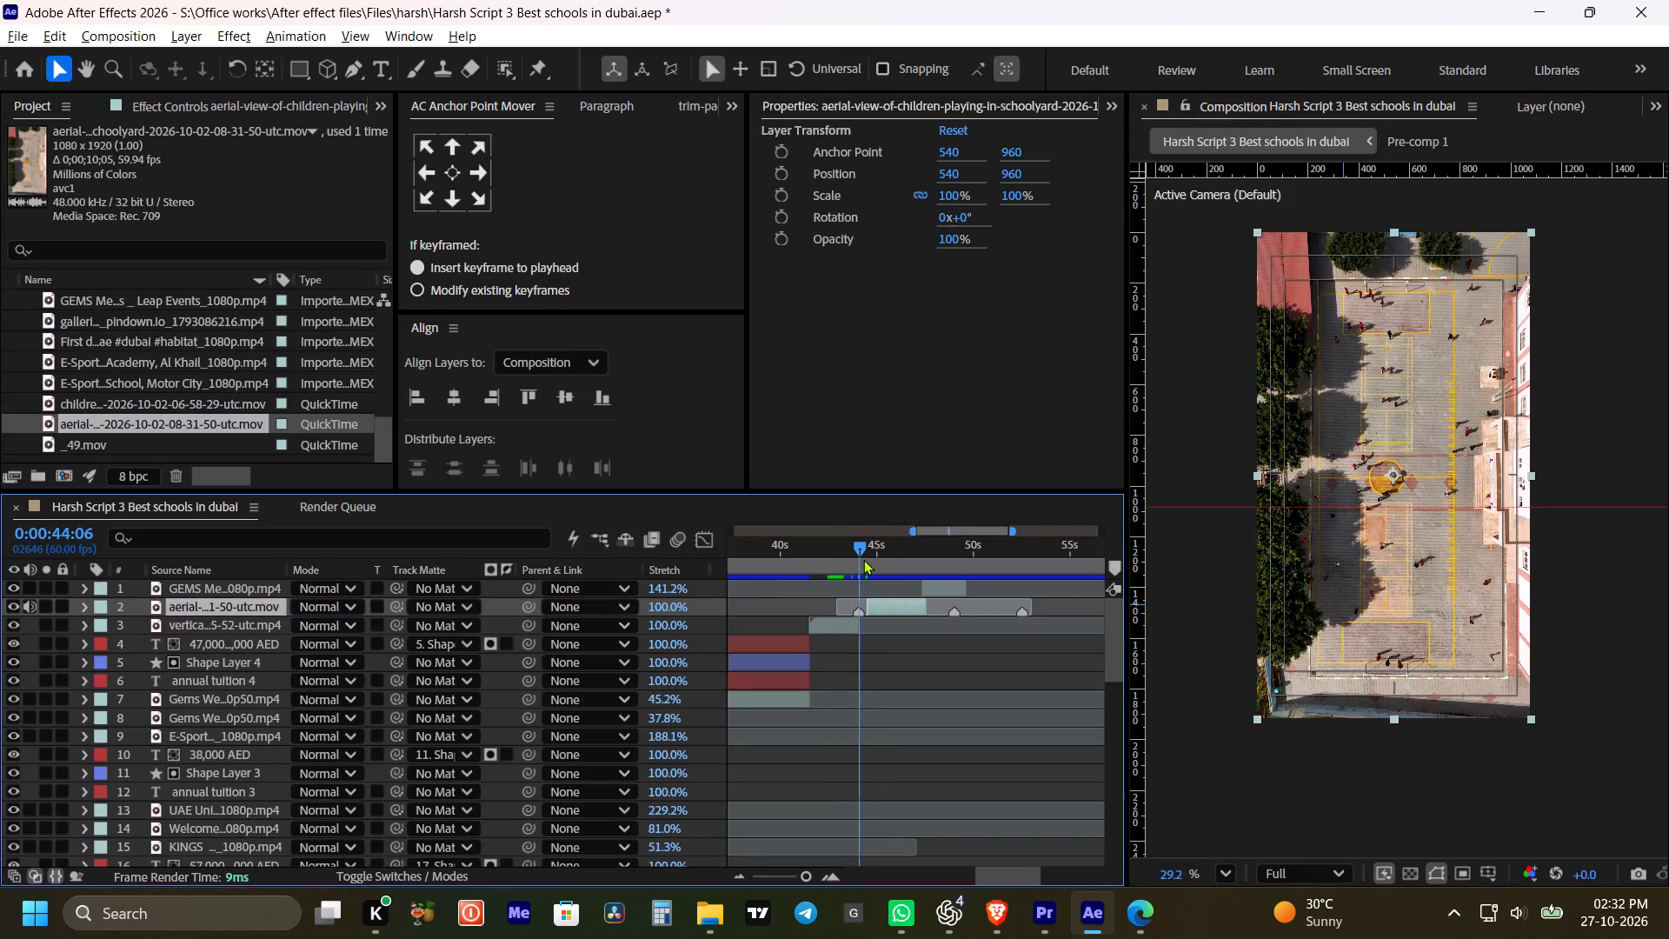
{"action": "left_click_drag", "start_coordinate": [863, 559], "coordinate": [861, 560], "text": "shift"}
{"action": "left_click", "coordinate": [880, 606]}
{"action": "key", "text": "p"}
{"action": "key", "text": "bracketleft"}
Delete the three layer markers from the aerial clip and collapse its revealed Position property.
{"action": "left_click", "coordinate": [886, 607]}
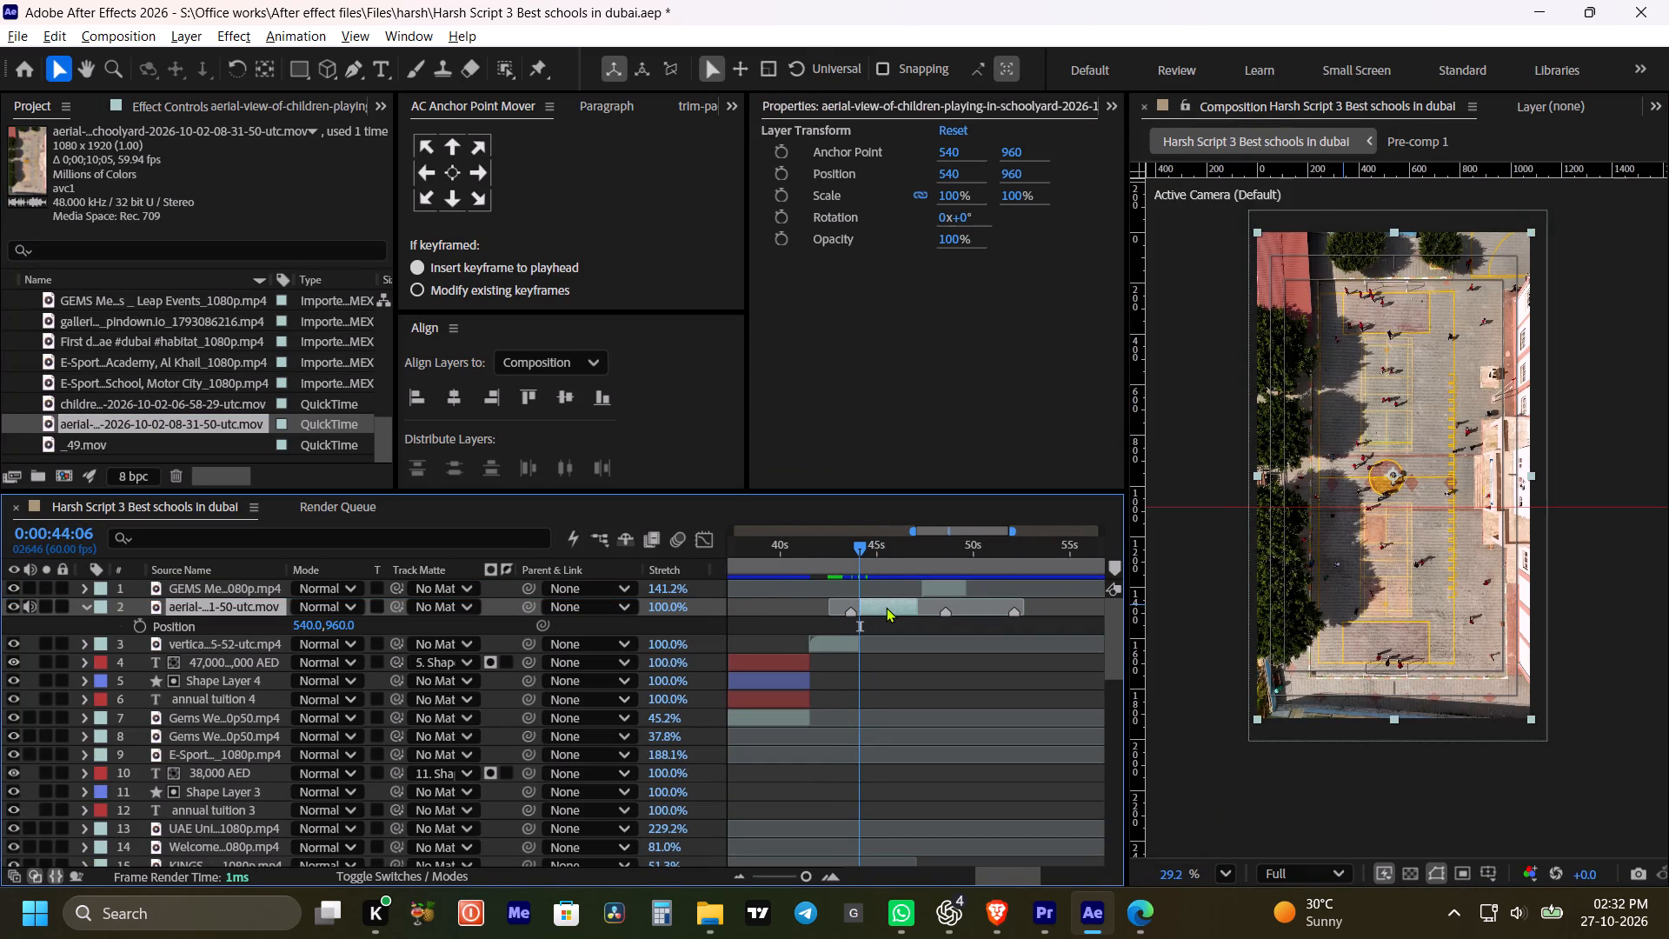
{"action": "left_click", "coordinate": [852, 613], "text": "ctrl"}
{"action": "left_click_drag", "start_coordinate": [943, 613], "coordinate": [955, 613], "text": "ctrl"}
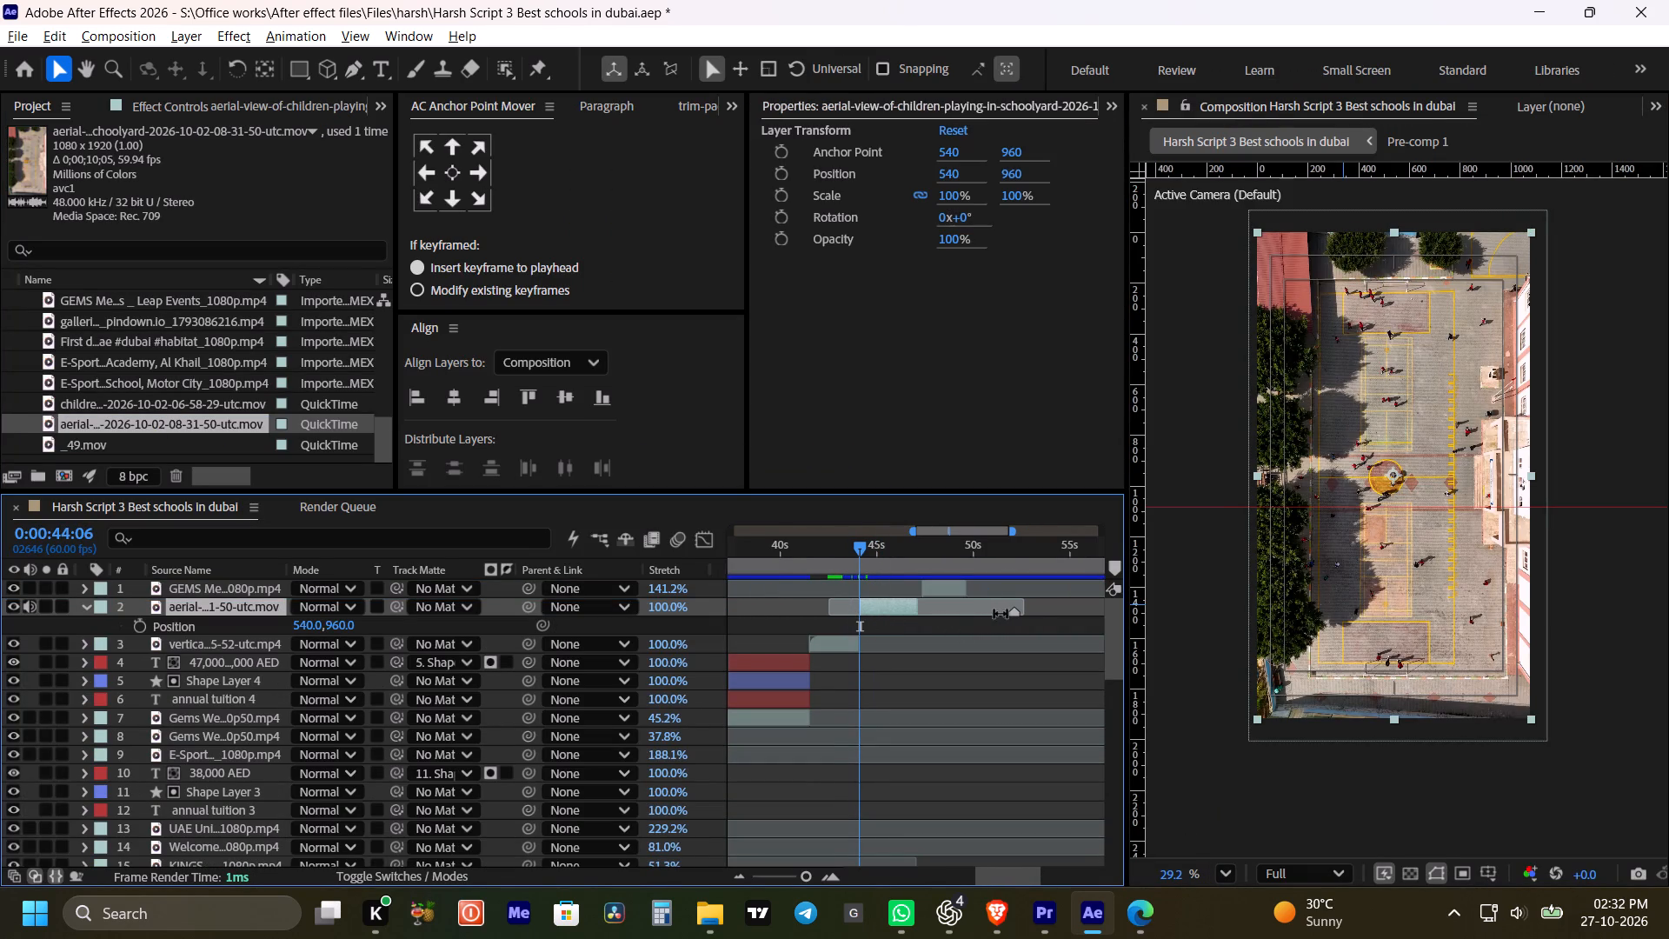
{"action": "left_click", "coordinate": [1015, 613], "text": "ctrl"}
{"action": "left_click", "coordinate": [901, 611]}
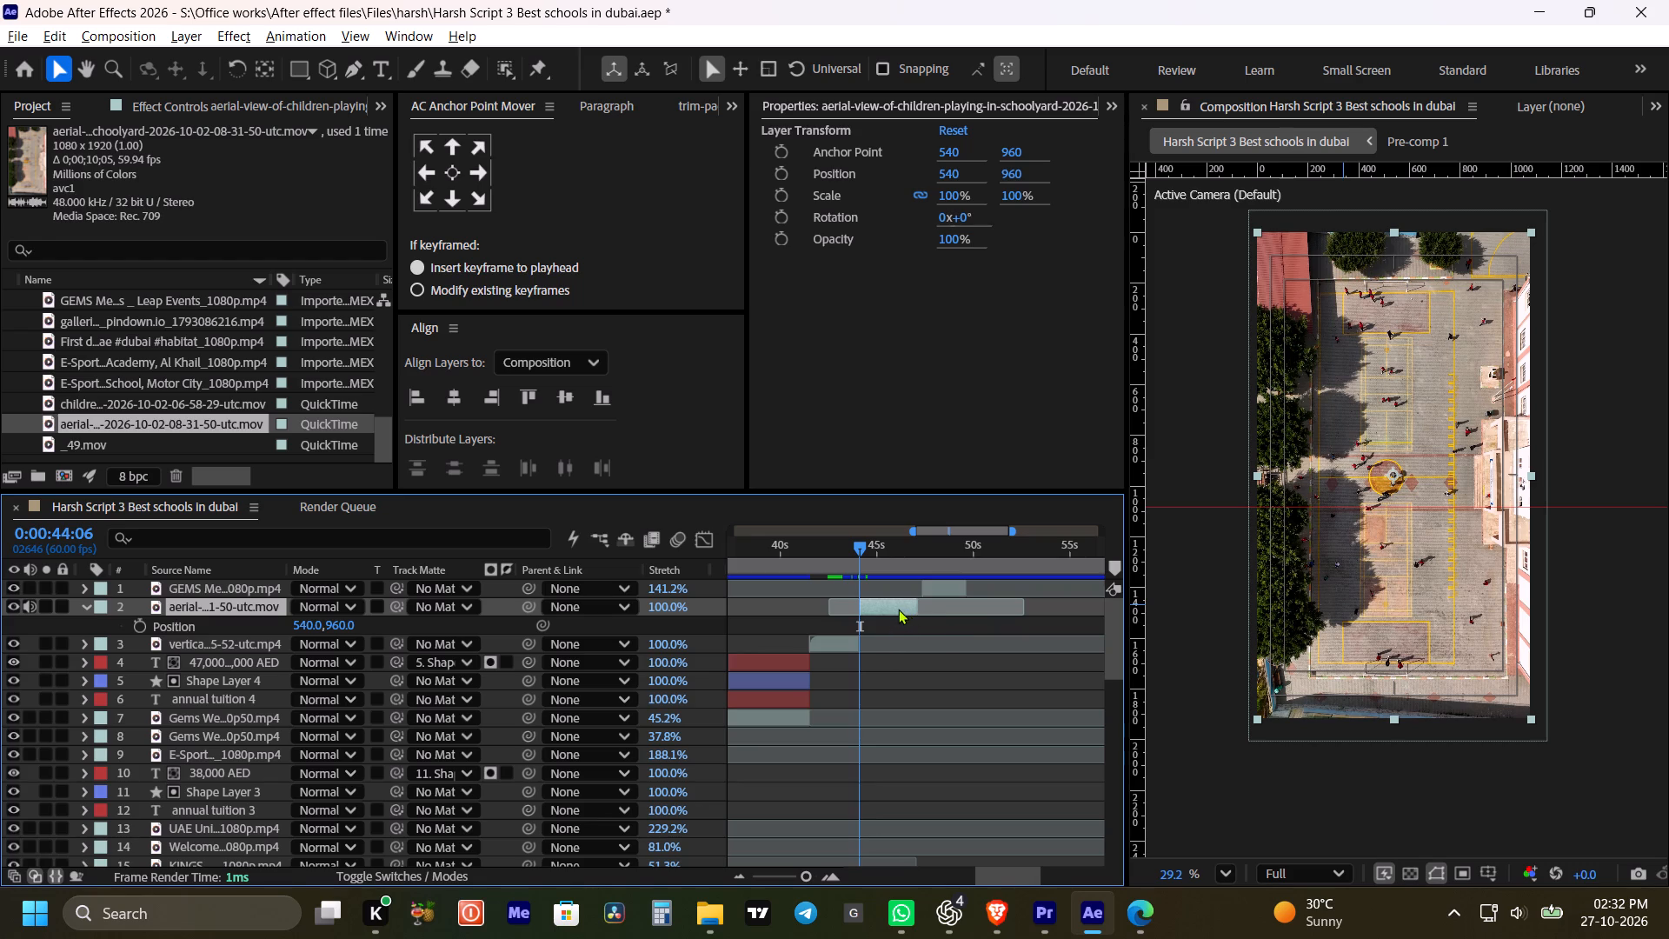
{"action": "left_click", "coordinate": [894, 609]}
{"action": "key", "text": "m"}
Preview the cut from 0:00:43:22 and slide the aerial clip earlier, to about 0:00:43, so it overlaps the VR clip.
{"action": "left_click", "coordinate": [848, 549]}
{"action": "key", "text": "space"}
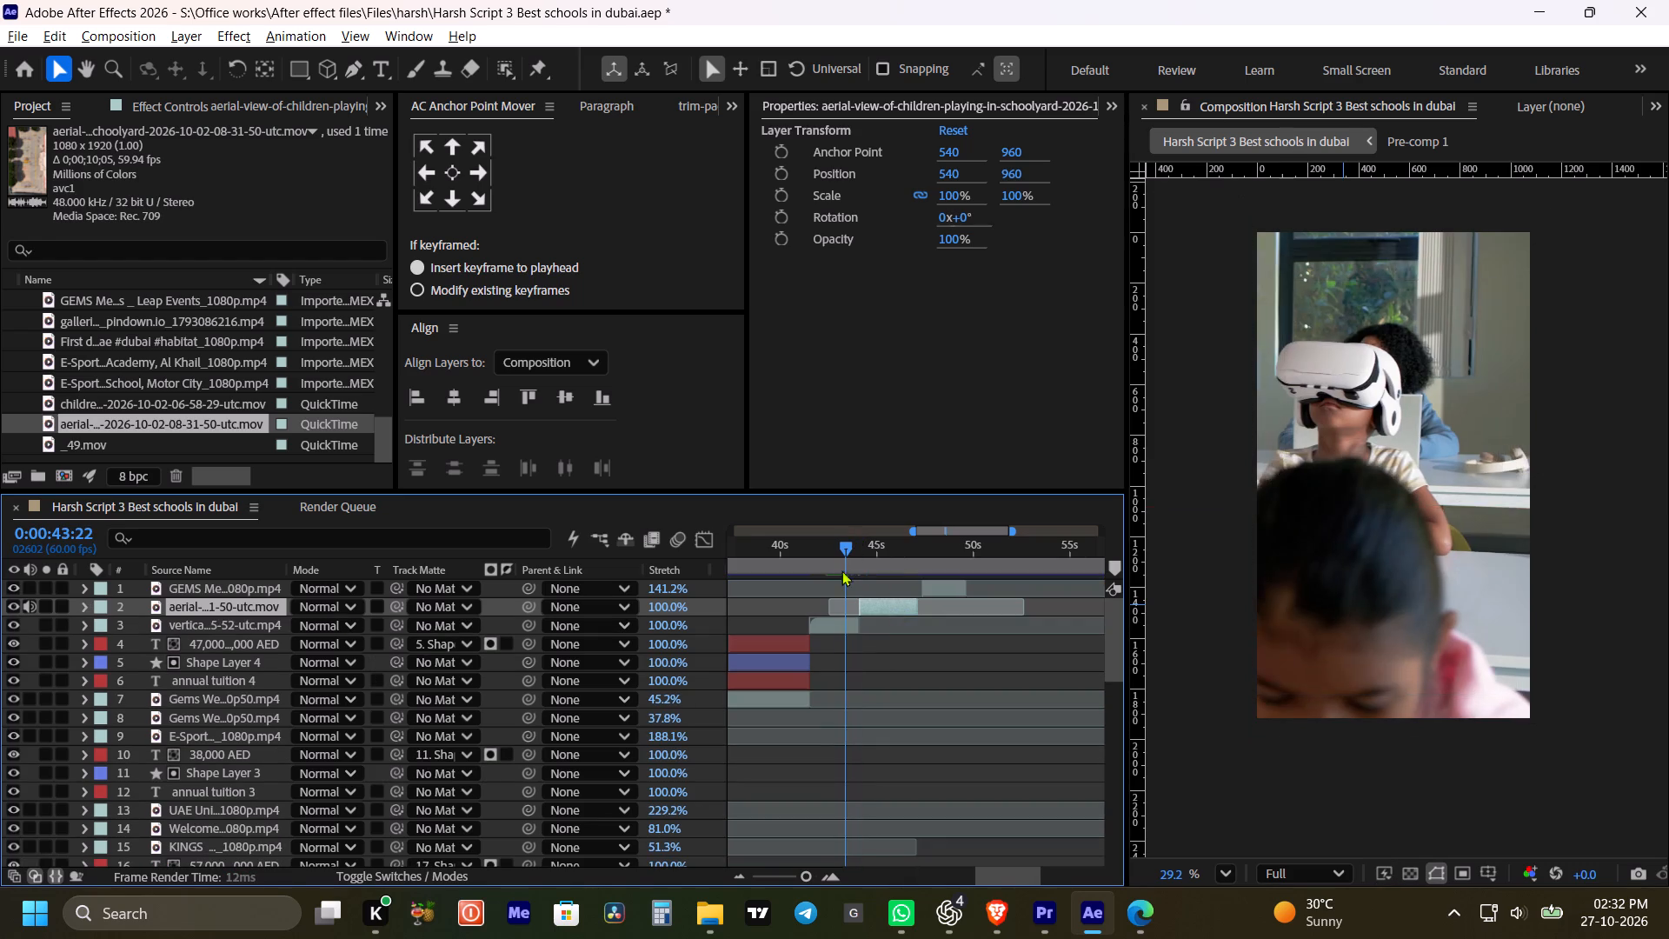
{"action": "key", "text": "space"}
{"action": "left_click", "coordinate": [874, 605]}
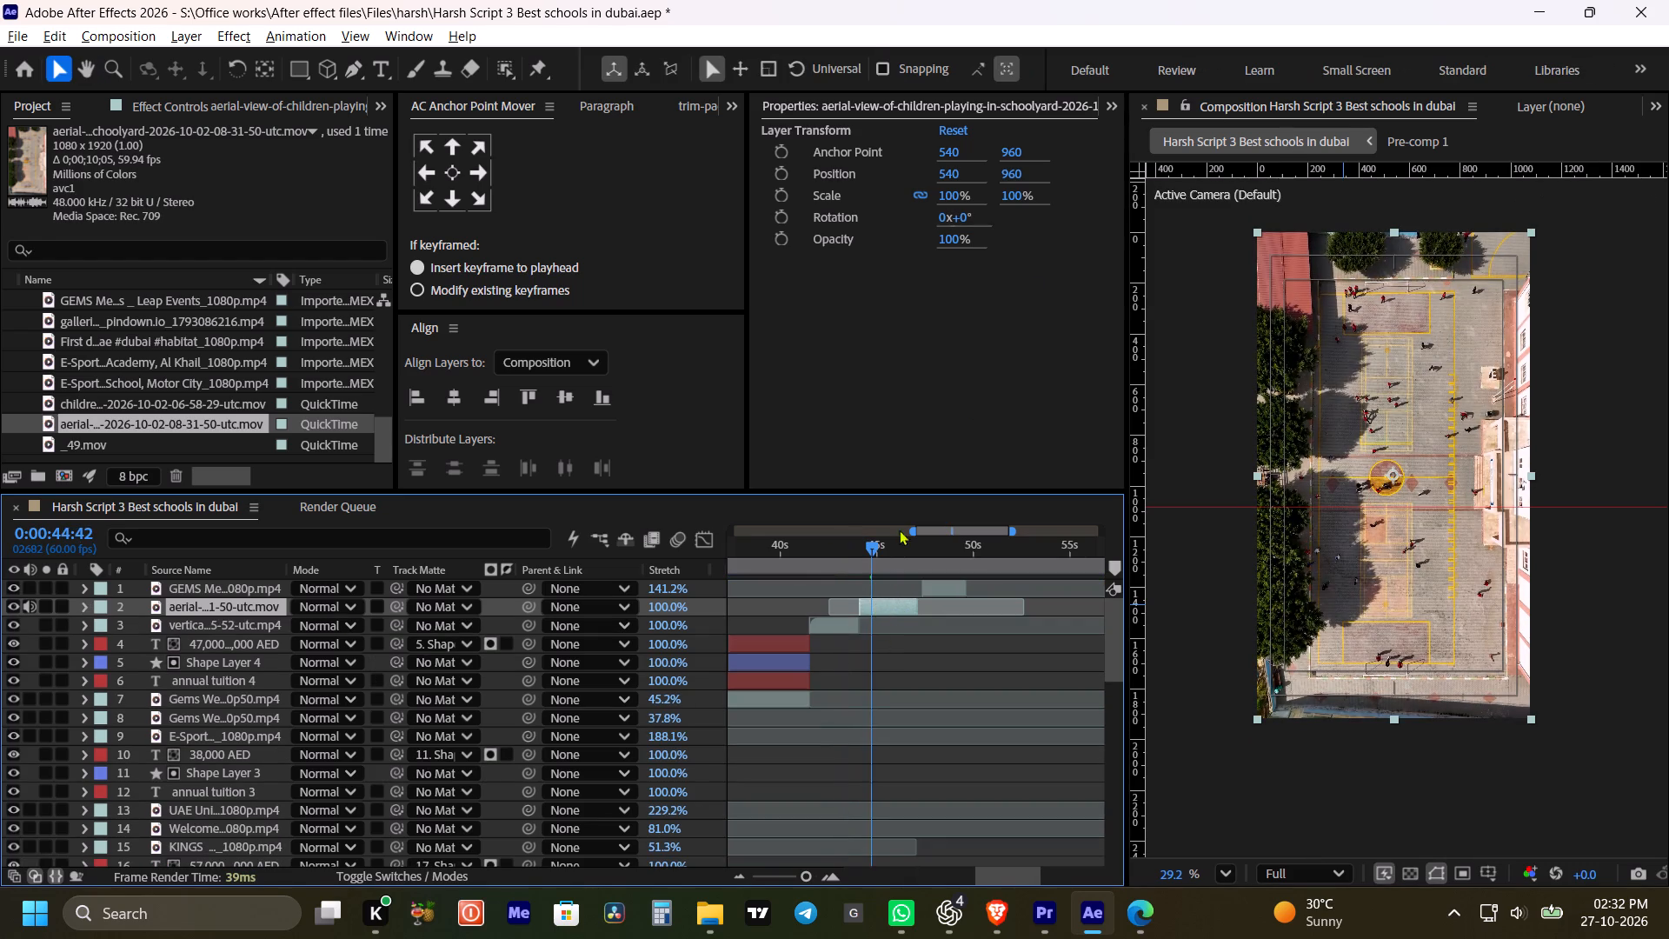
{"action": "left_click_drag", "start_coordinate": [877, 604], "coordinate": [859, 604]}
Preview from 0:00:41:14 and nudge the aerial clip slightly earlier, to start at about 0:00:42:50.
{"action": "left_click", "coordinate": [809, 549]}
{"action": "key", "text": "space"}
{"action": "key", "text": "space"}
{"action": "key", "text": "space"}
{"action": "left_click_drag", "start_coordinate": [868, 657], "coordinate": [880, 657]}
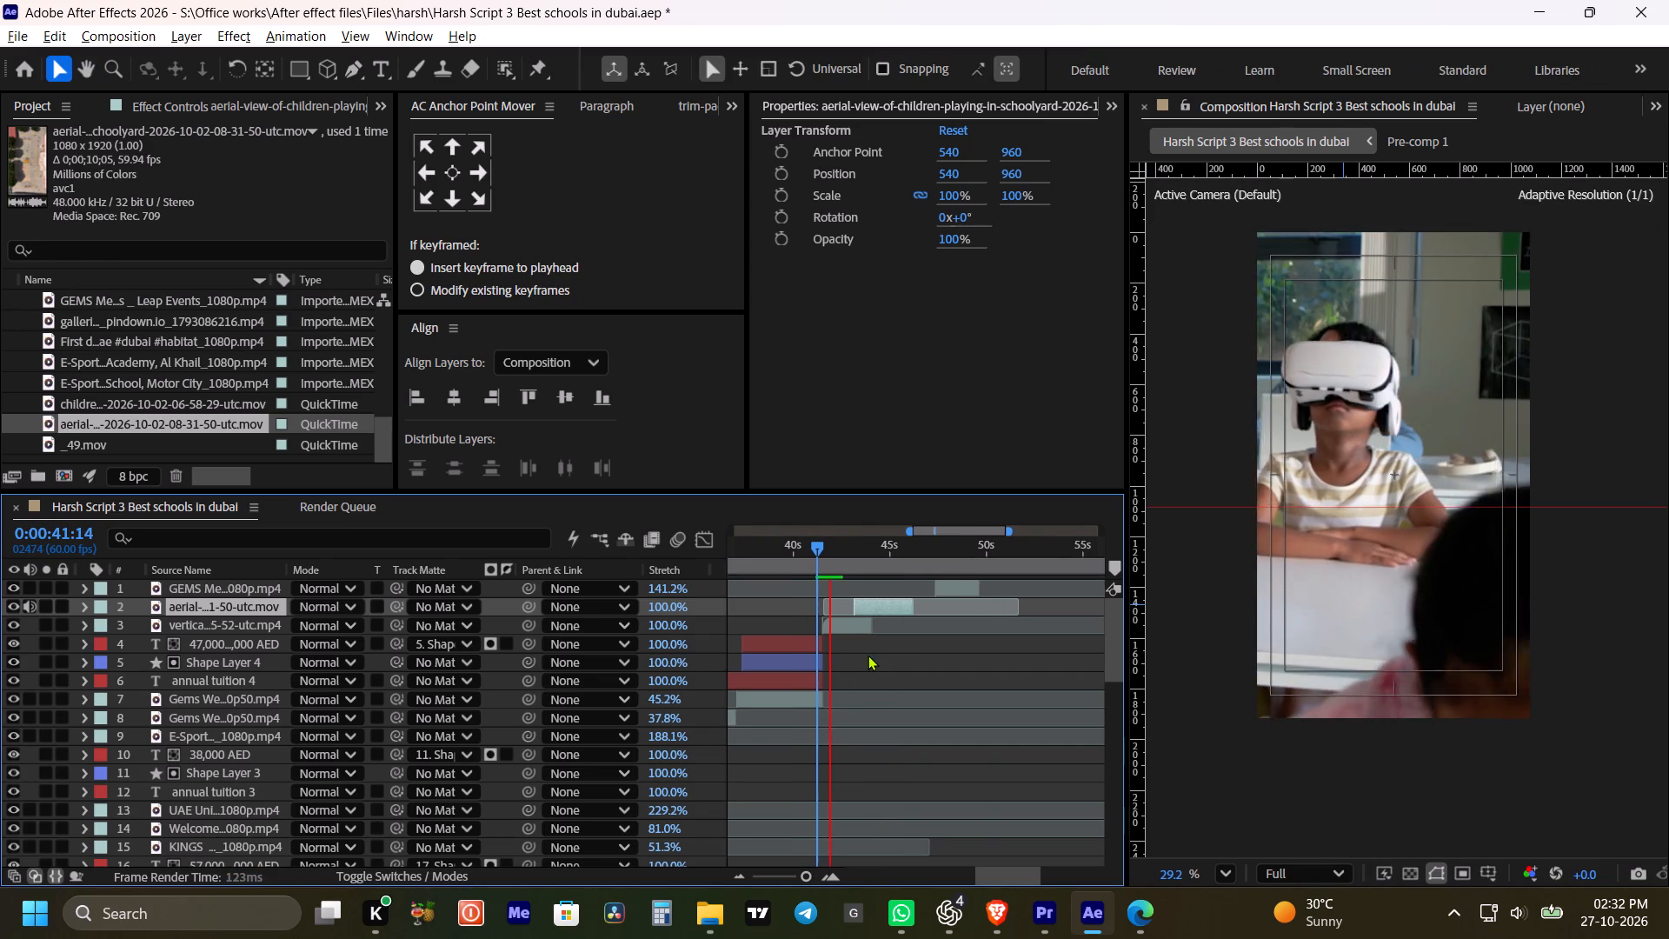
{"action": "key", "text": "v"}
{"action": "key", "text": "space"}
{"action": "left_click", "coordinate": [894, 643]}
{"action": "key", "text": "space"}
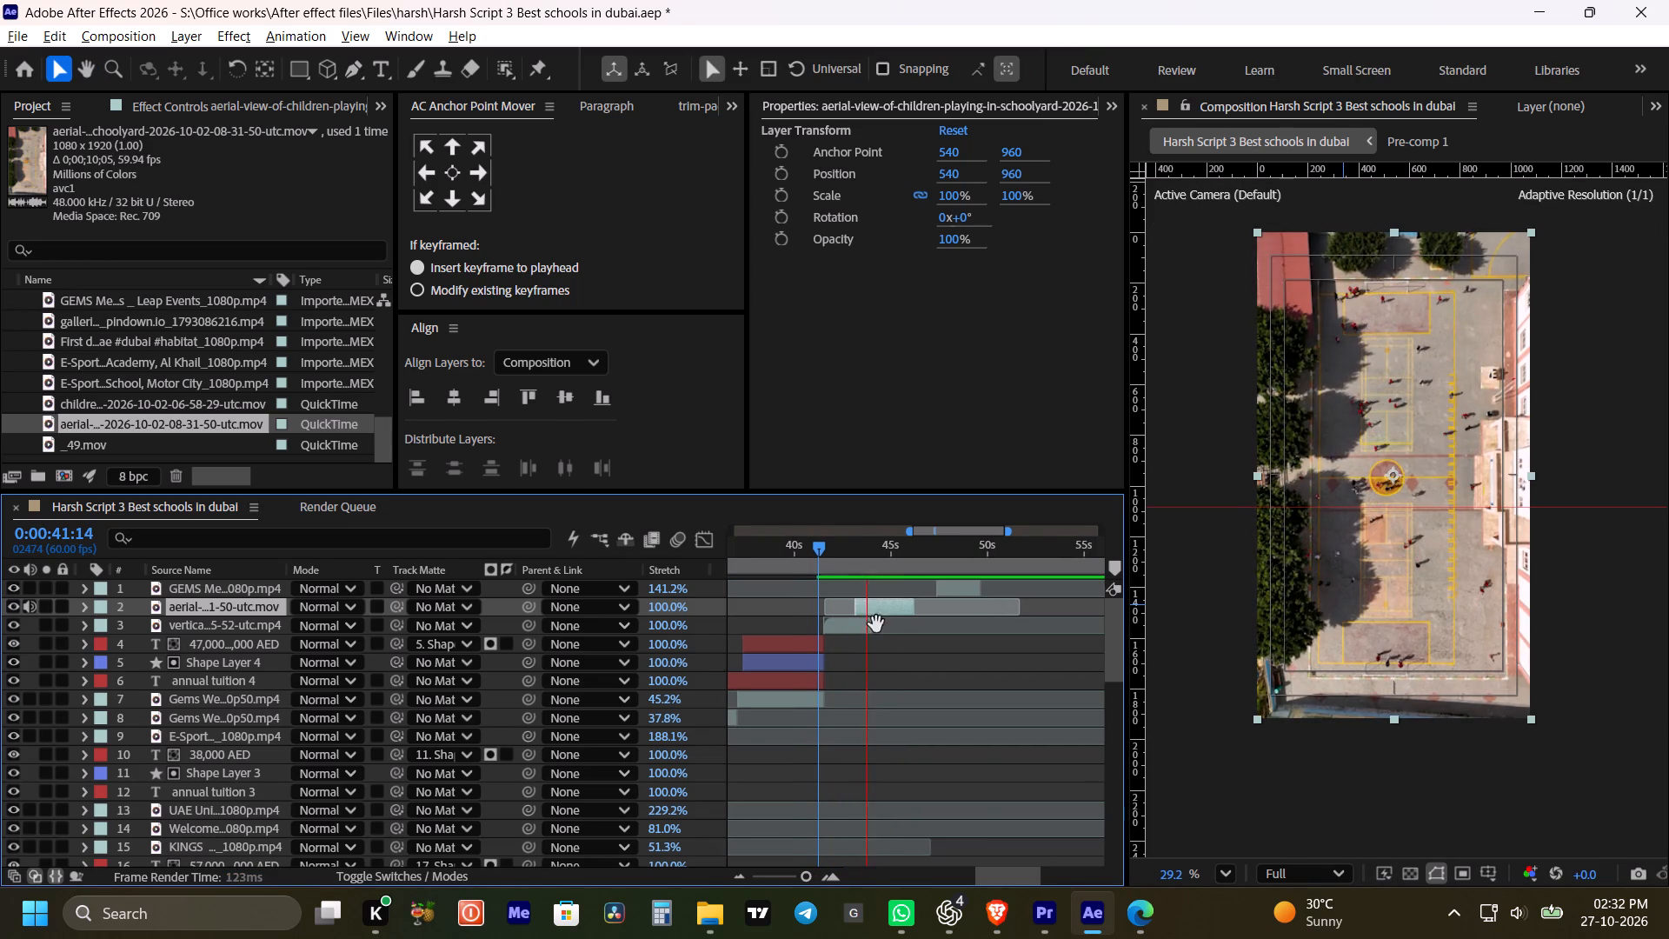
{"action": "key", "text": "space"}
{"action": "key", "text": "space"}
{"action": "left_click", "coordinate": [886, 605]}
Preview the transition from the VR clip to the aerial clip from 0:00:41:58.
{"action": "left_click_drag", "start_coordinate": [841, 547], "coordinate": [838, 547]}
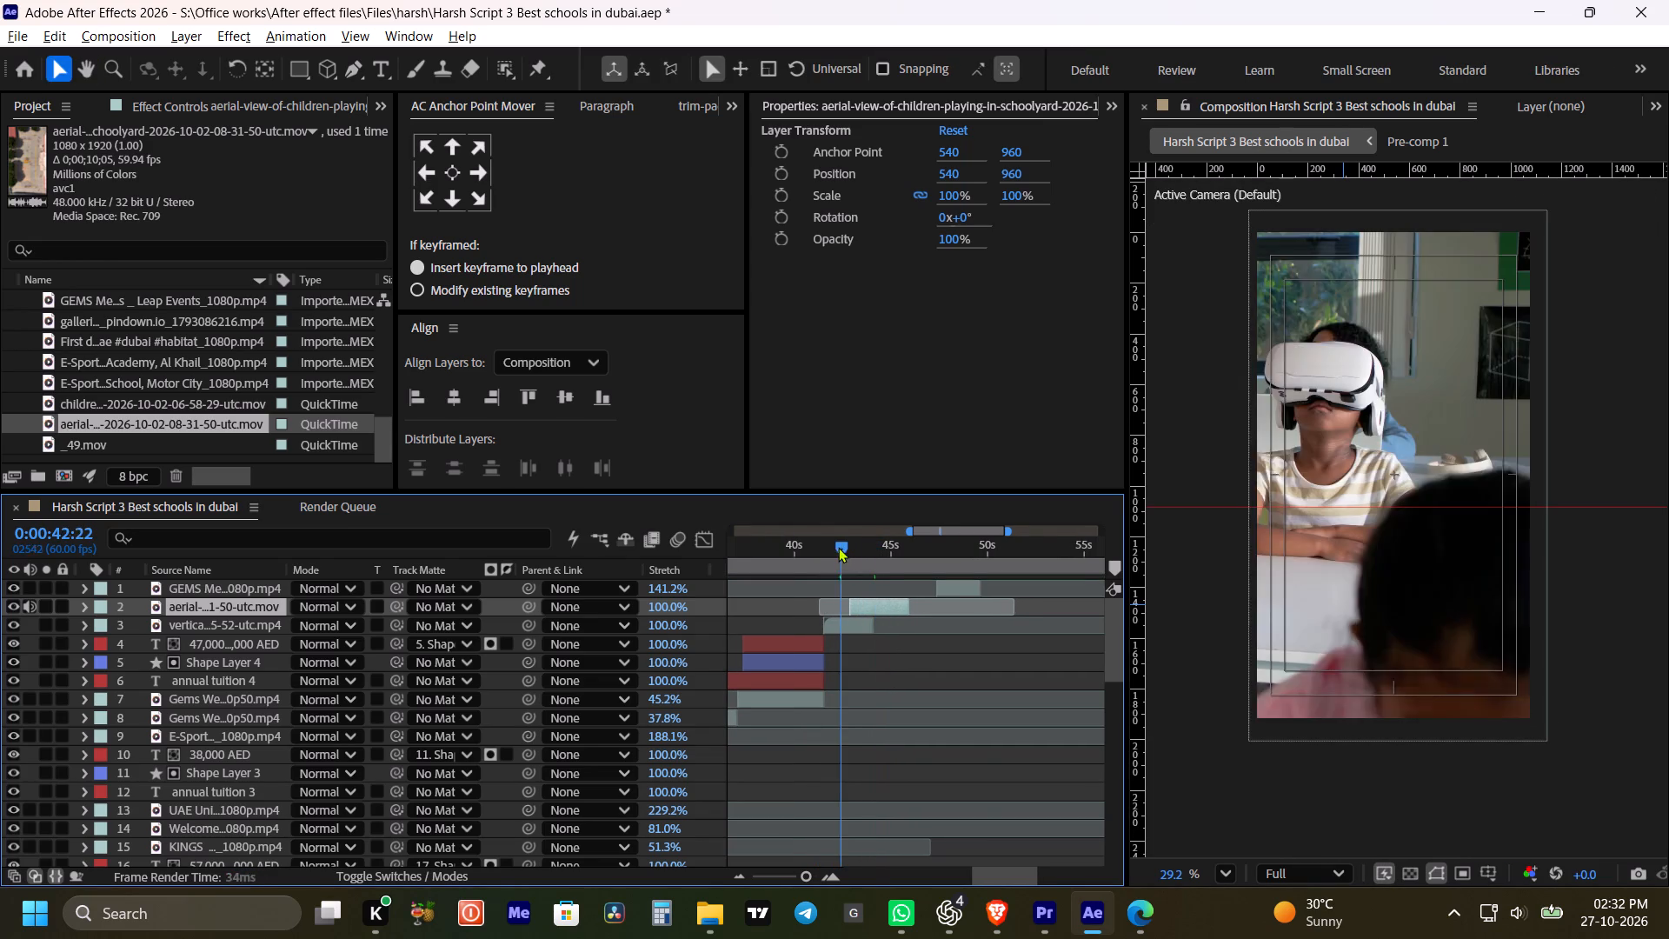
{"action": "left_click_drag", "start_coordinate": [838, 547], "coordinate": [833, 548]}
{"action": "key", "text": "space"}
{"action": "key", "text": "space"}
{"action": "left_click_drag", "start_coordinate": [890, 659], "coordinate": [901, 661]}
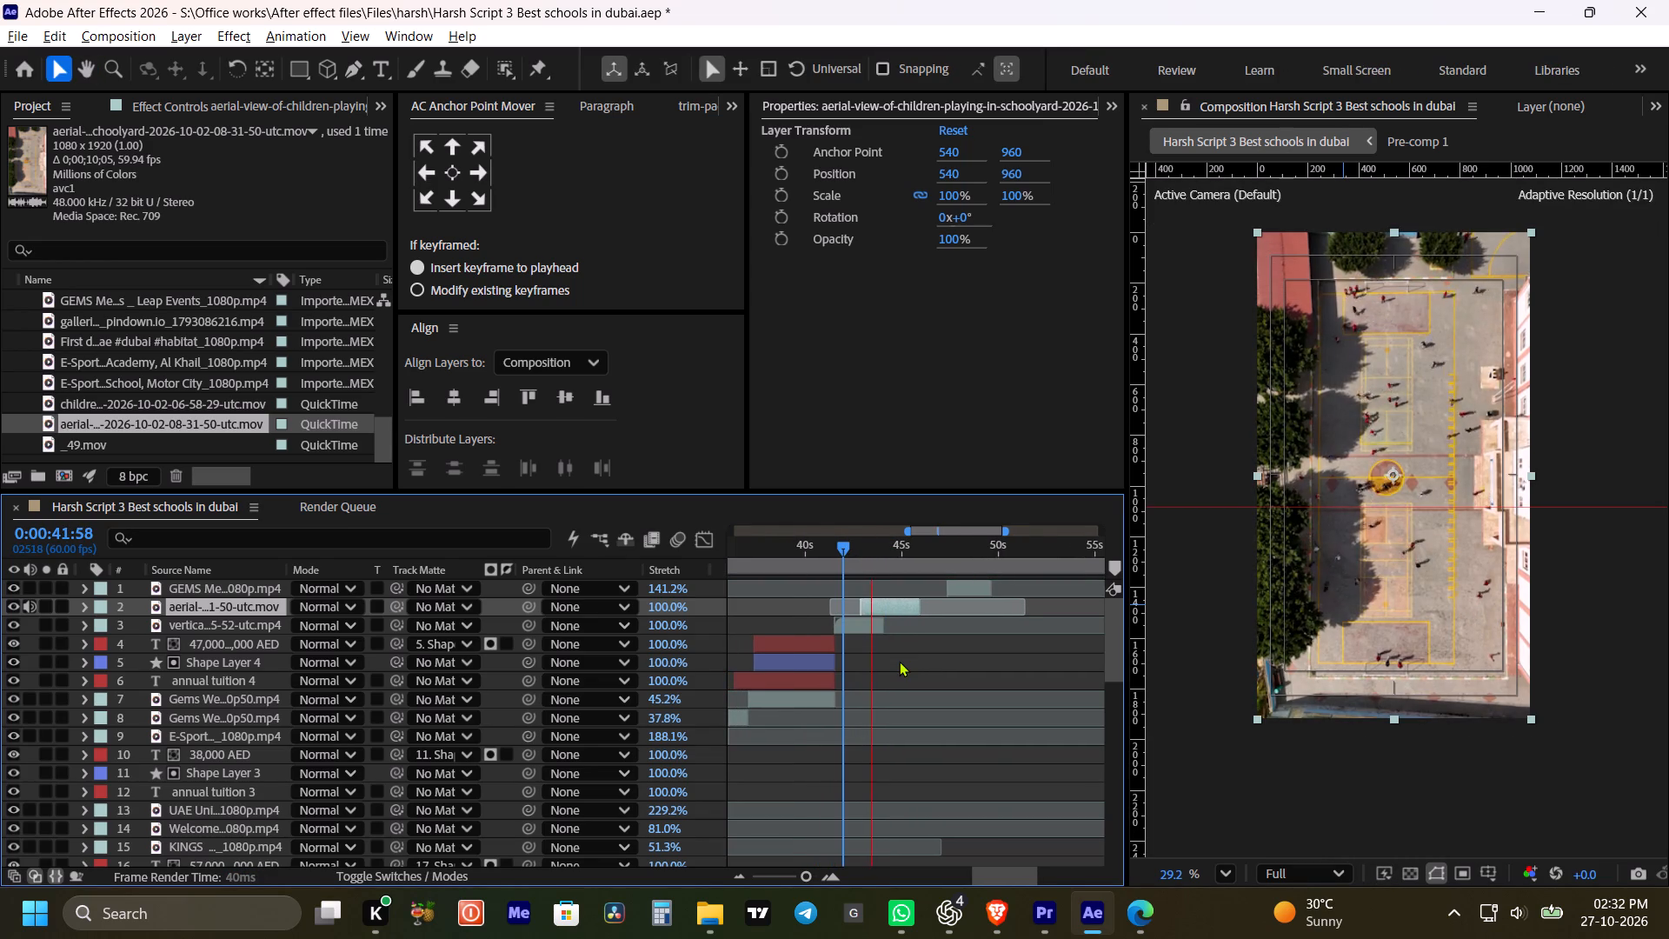
{"action": "key", "text": "space"}
{"action": "key", "text": "space"}
{"action": "key", "text": "space"}
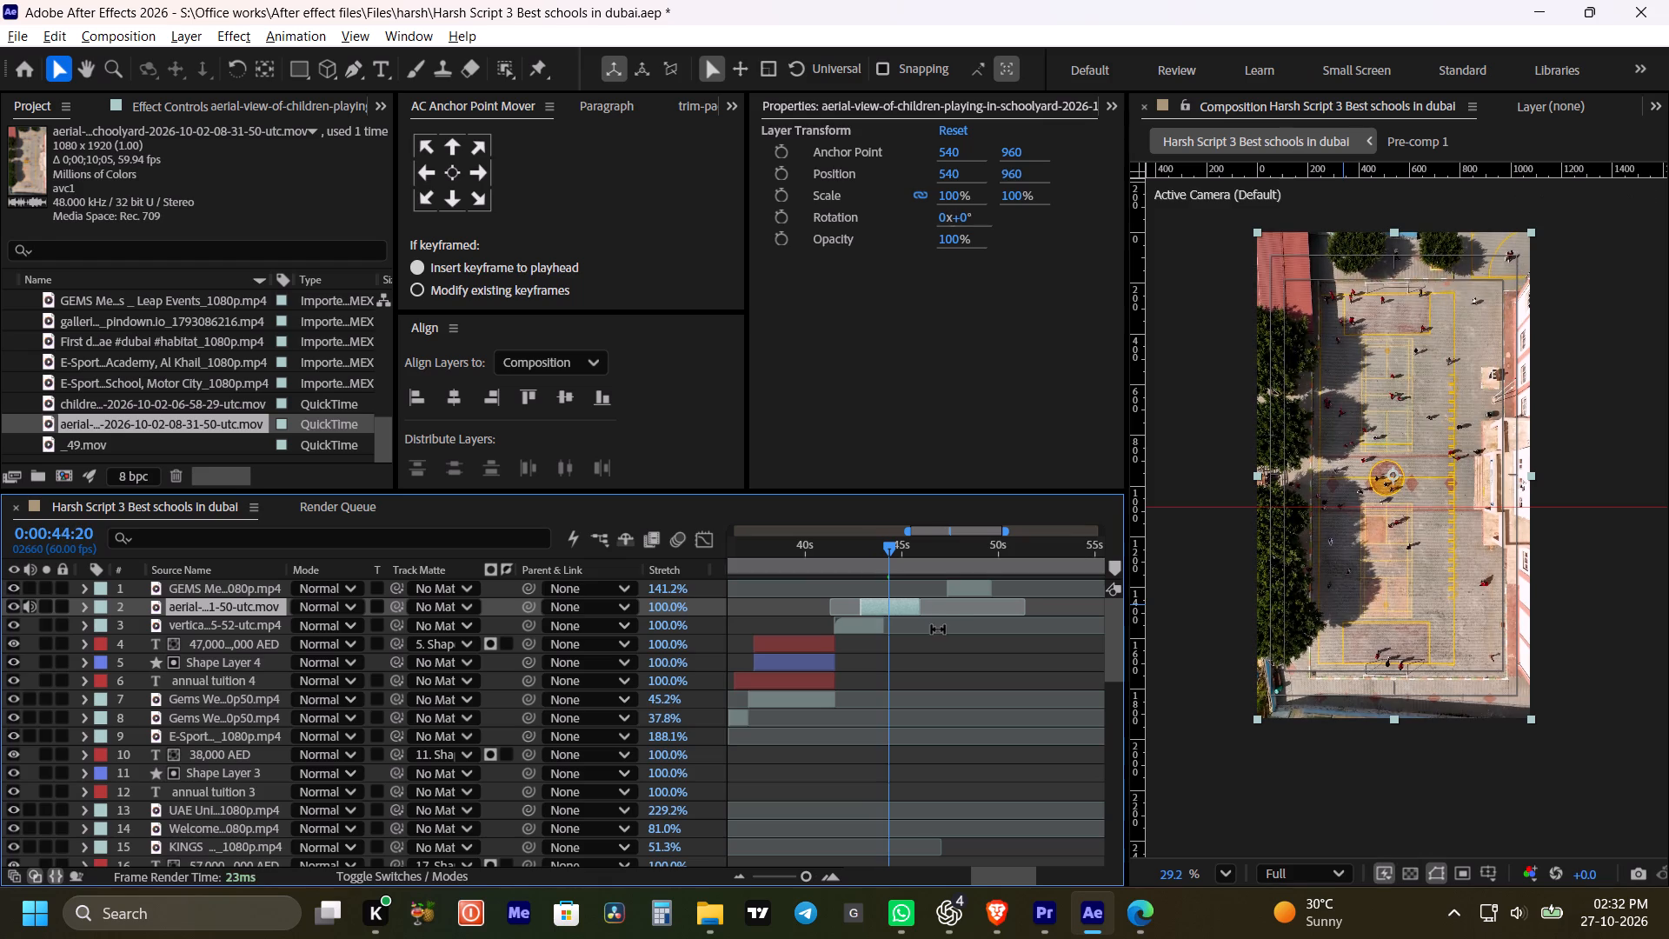
Play on to the end of the phrase, trim the aerial clip's end to 0:00:44:42, and preview the cut back to the speaker.
{"action": "key", "text": "space"}
{"action": "key", "text": "space"}
{"action": "left_click_drag", "start_coordinate": [921, 603], "coordinate": [919, 603]}
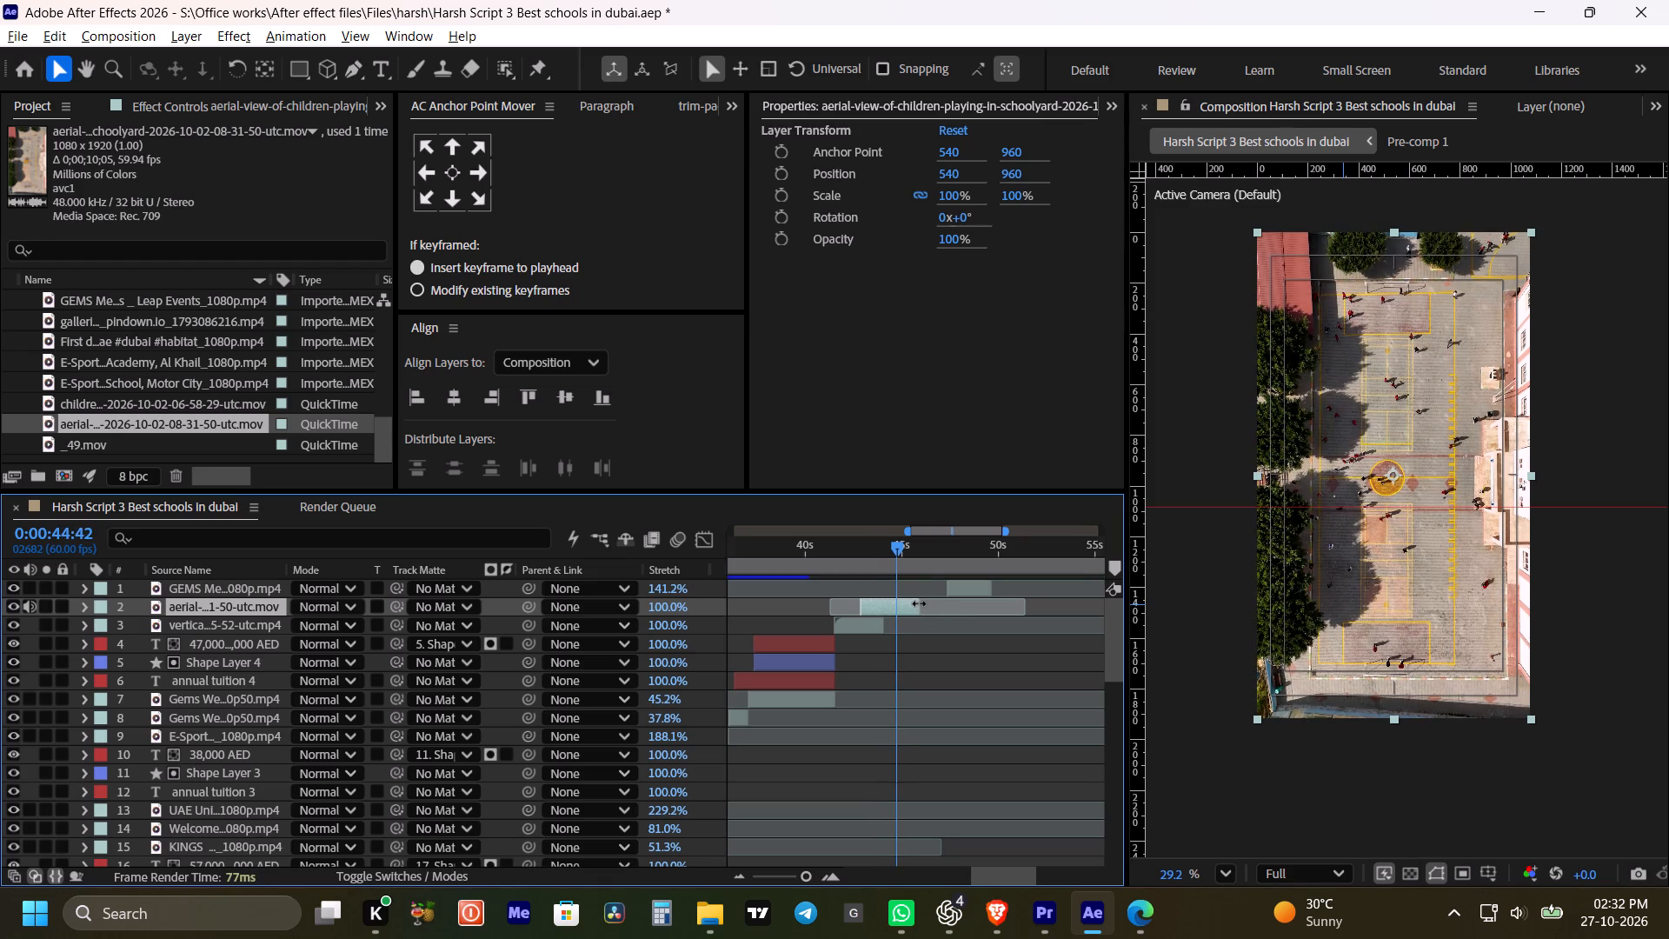
{"action": "left_click_drag", "start_coordinate": [919, 603], "coordinate": [902, 606]}
{"action": "left_click", "coordinate": [921, 640]}
{"action": "key", "text": "space"}
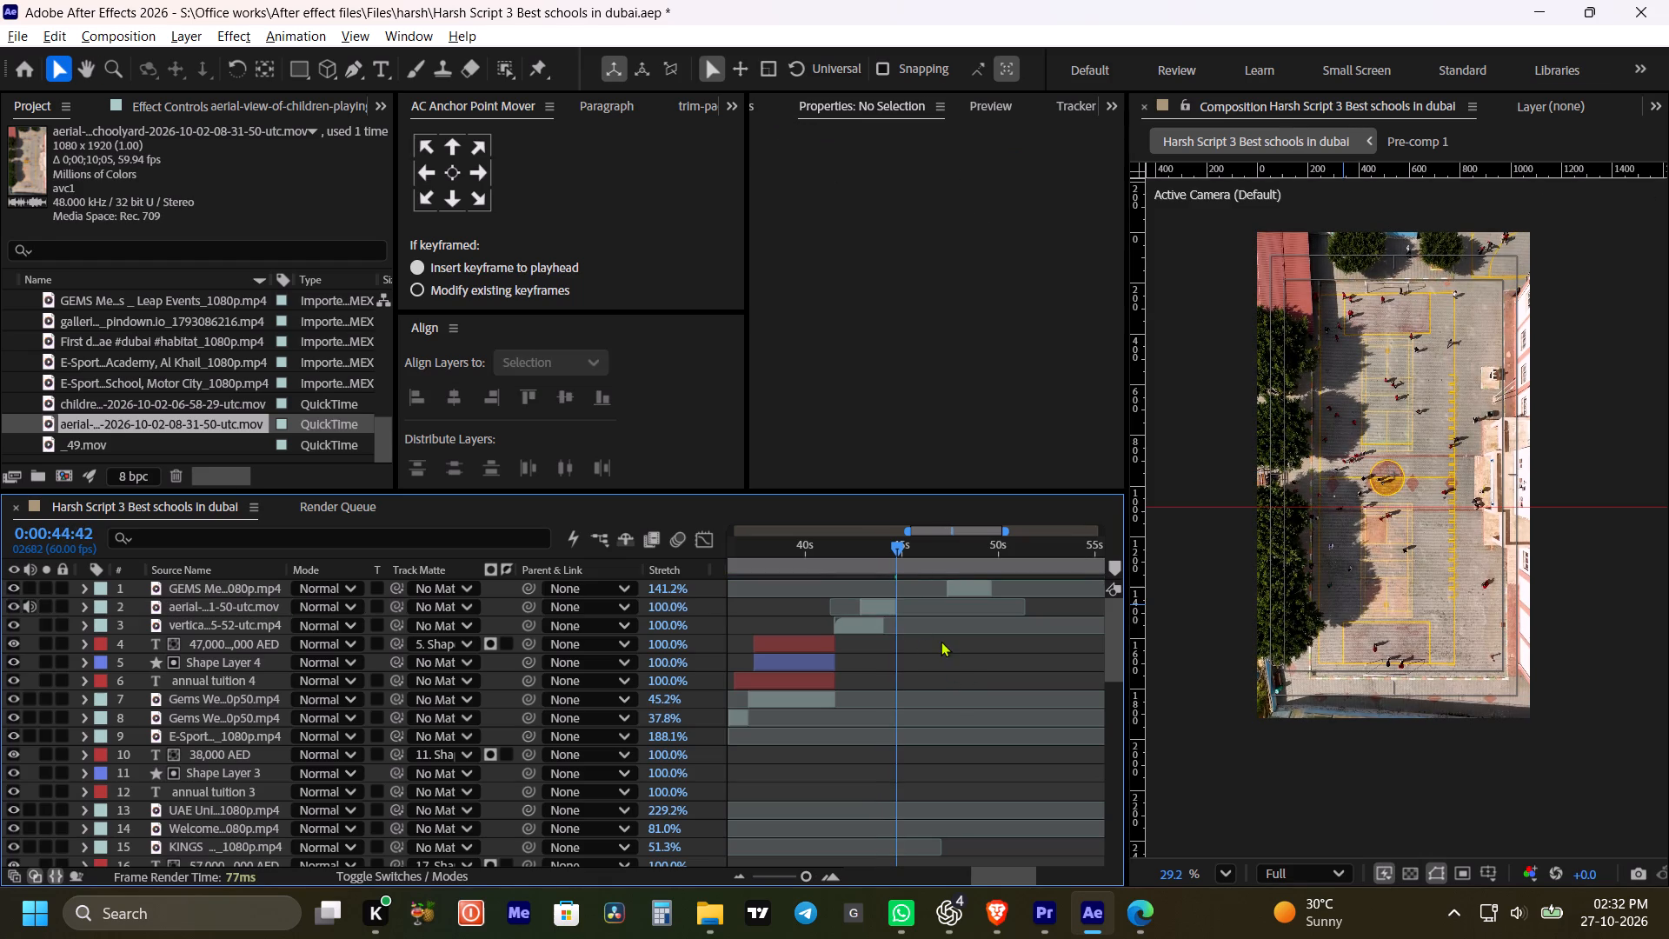
{"action": "left_click", "coordinate": [941, 641]}
{"action": "key", "text": "space"}
{"action": "key", "text": "space"}
Switch to the Harsh Reality script document in Brave and copy the phrase "GEMS Wellington Academy in Dubai Silicon Oasis".
{"action": "left_click", "coordinate": [1012, 908]}
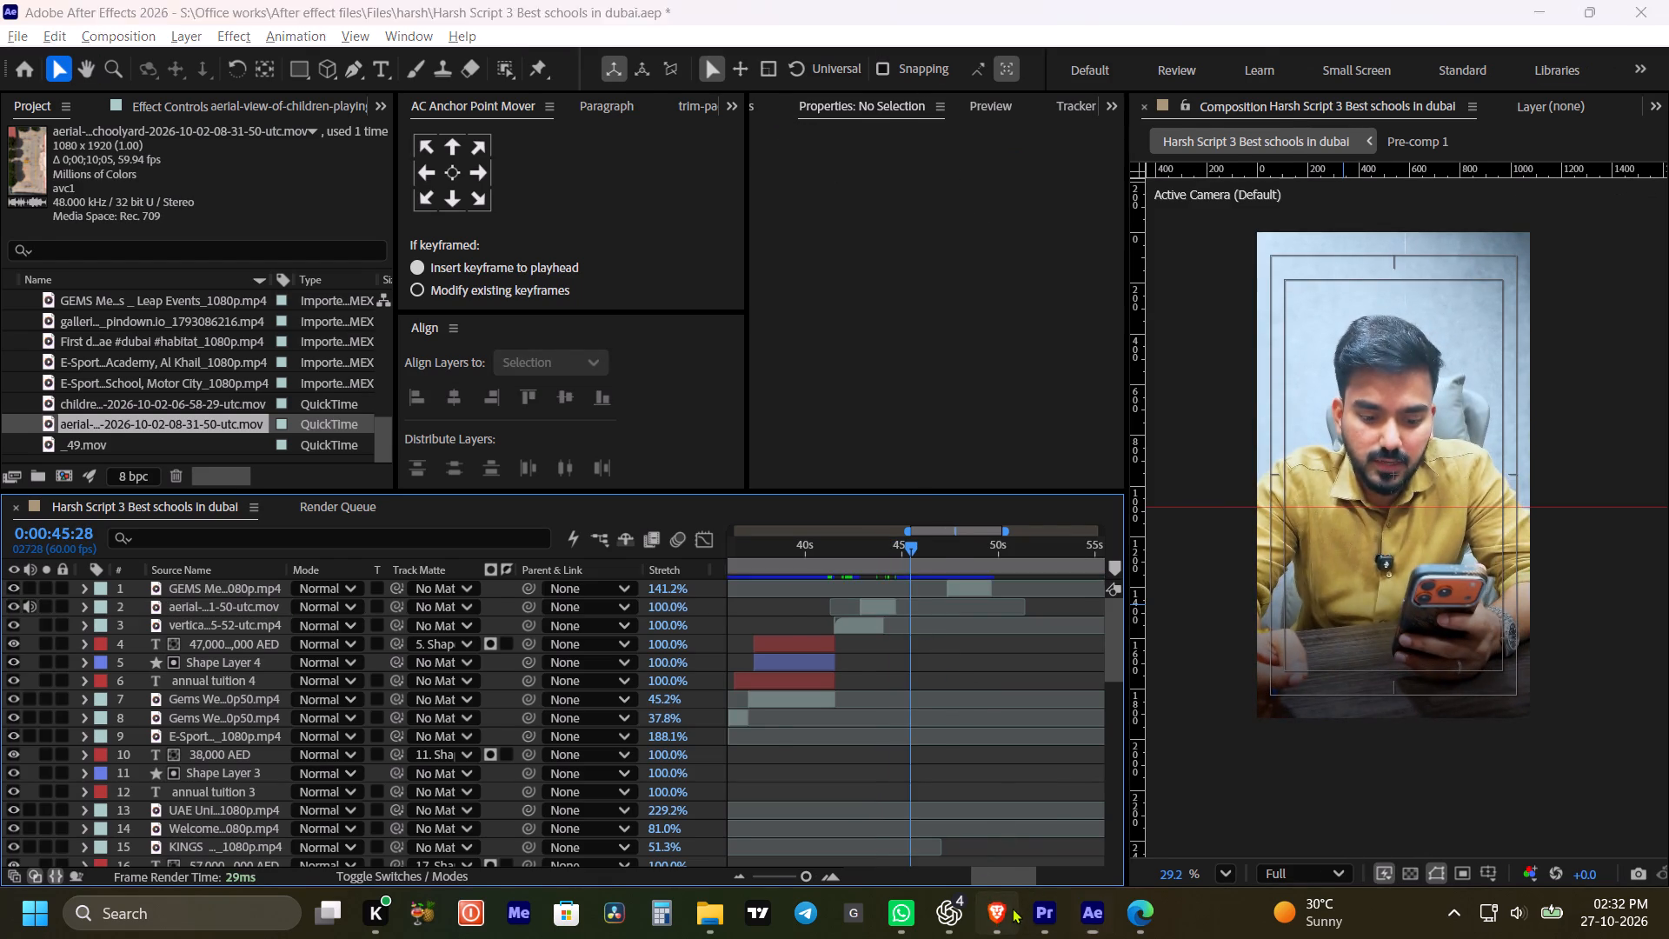
{"action": "left_click", "coordinate": [657, 9]}
{"action": "left_click", "coordinate": [837, 482]}
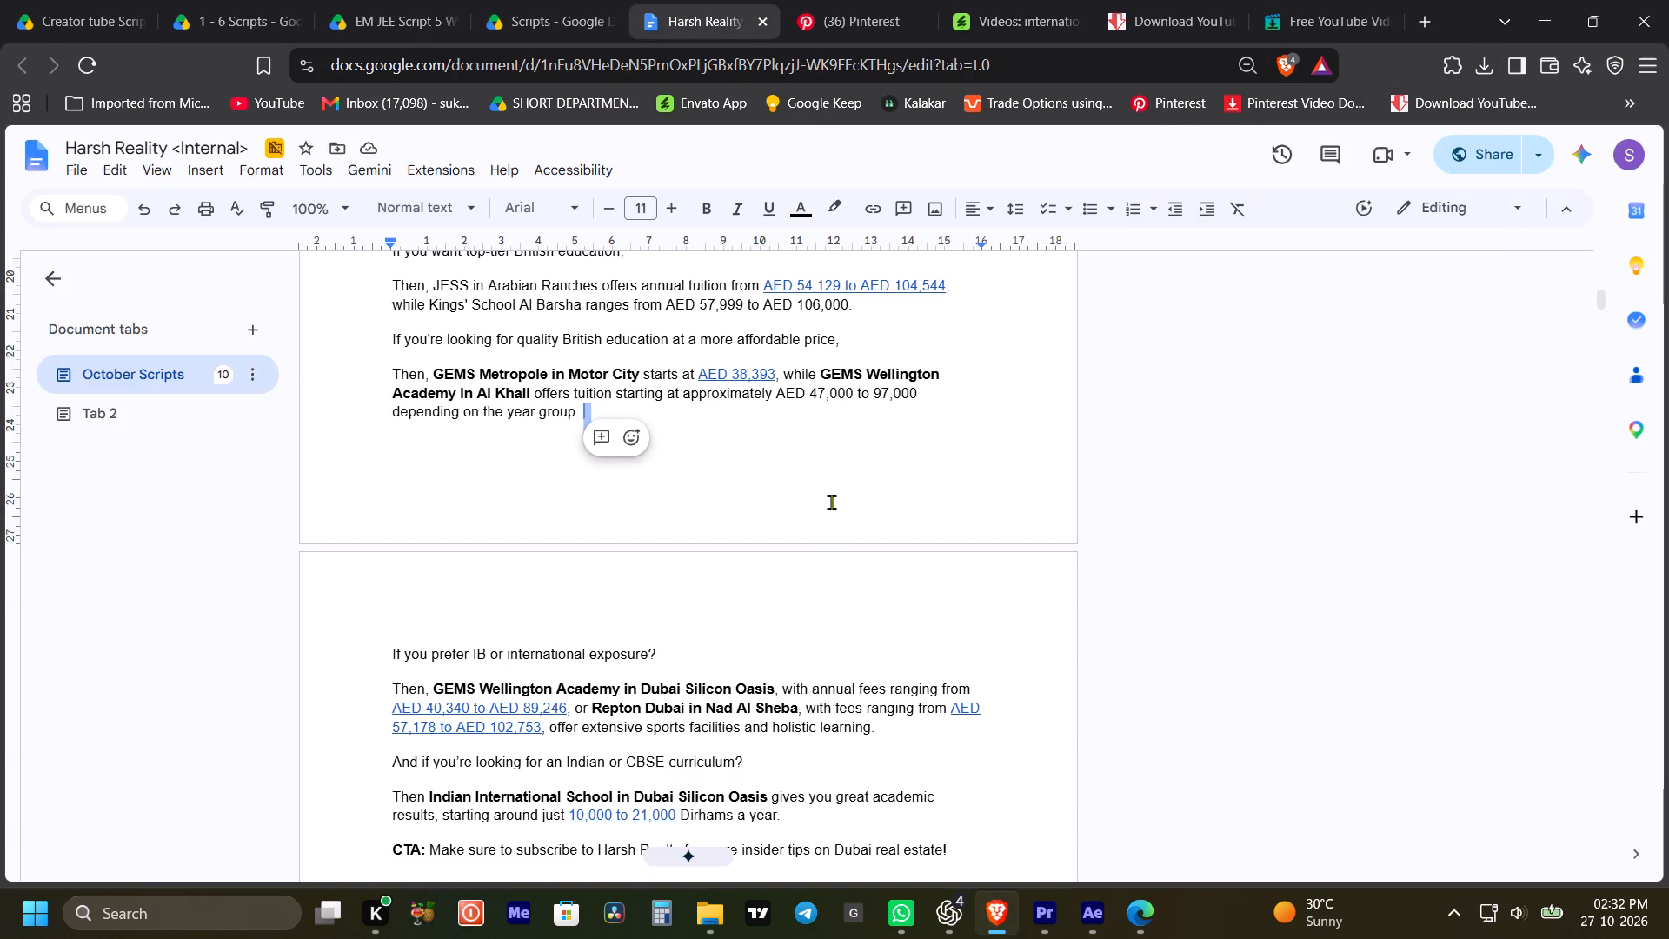
{"action": "scroll", "coordinate": [540, 659], "scroll_direction": "down", "scroll_amount": 1}
{"action": "left_click_drag", "start_coordinate": [433, 576], "coordinate": [585, 578]}
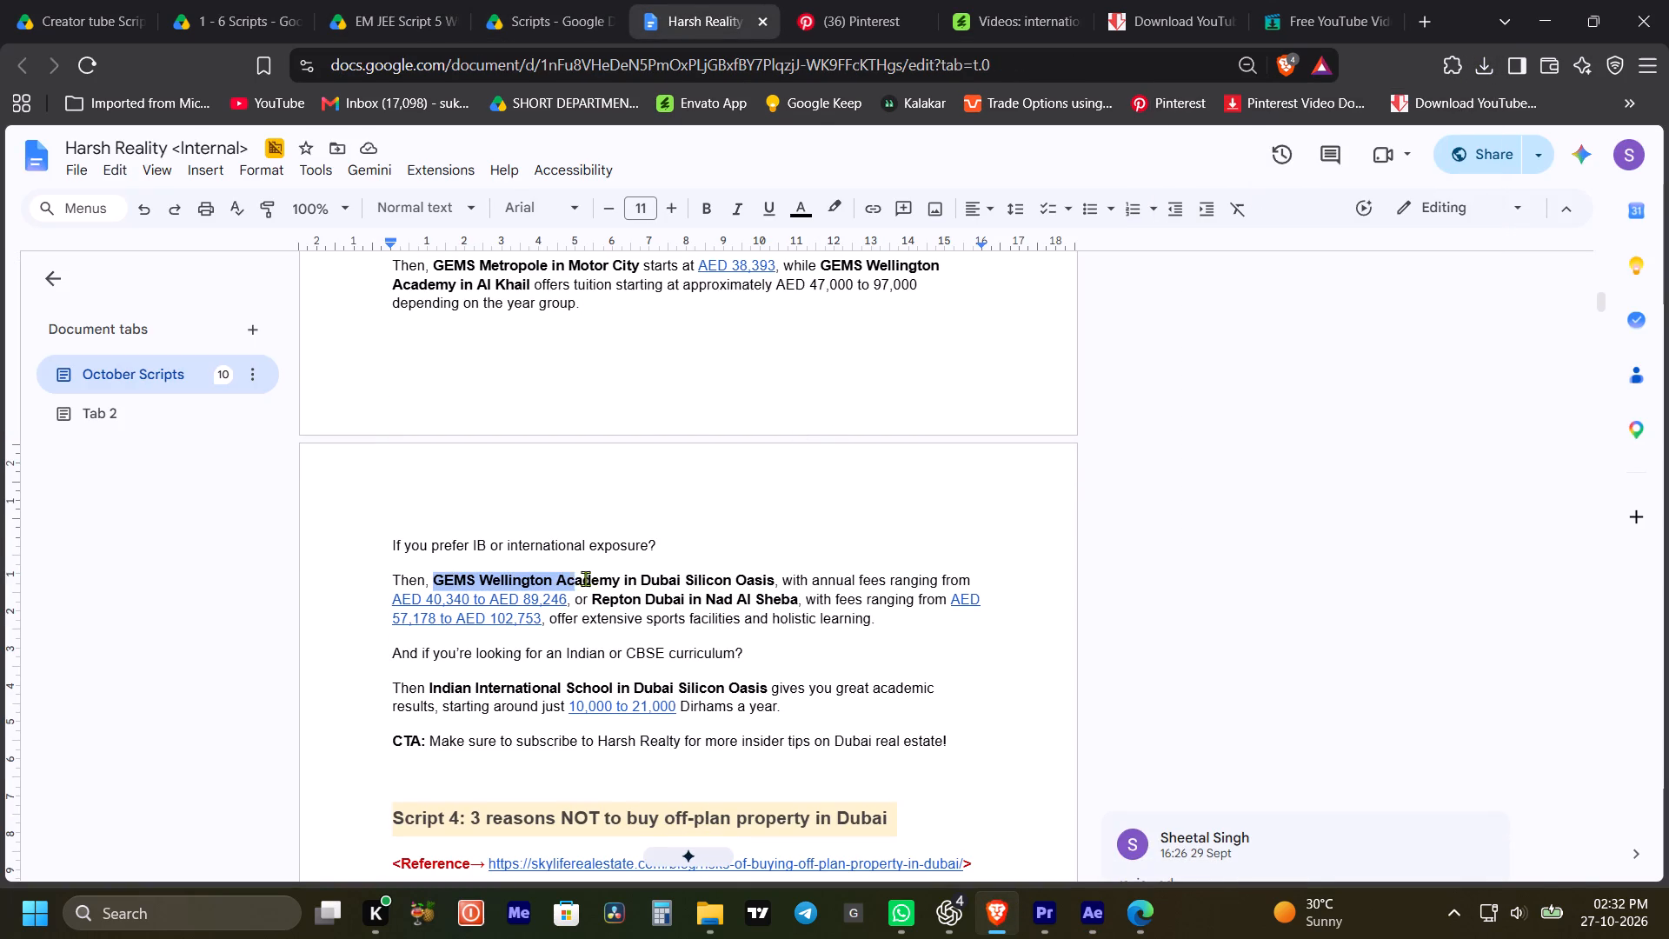
{"action": "left_click_drag", "start_coordinate": [585, 578], "coordinate": [774, 576]}
{"action": "key", "text": "ctrl+c"}
{"action": "key", "text": "ctrl+c"}
{"action": "key", "text": "ctrl+c"}
{"action": "key", "text": "ctrl+c"}
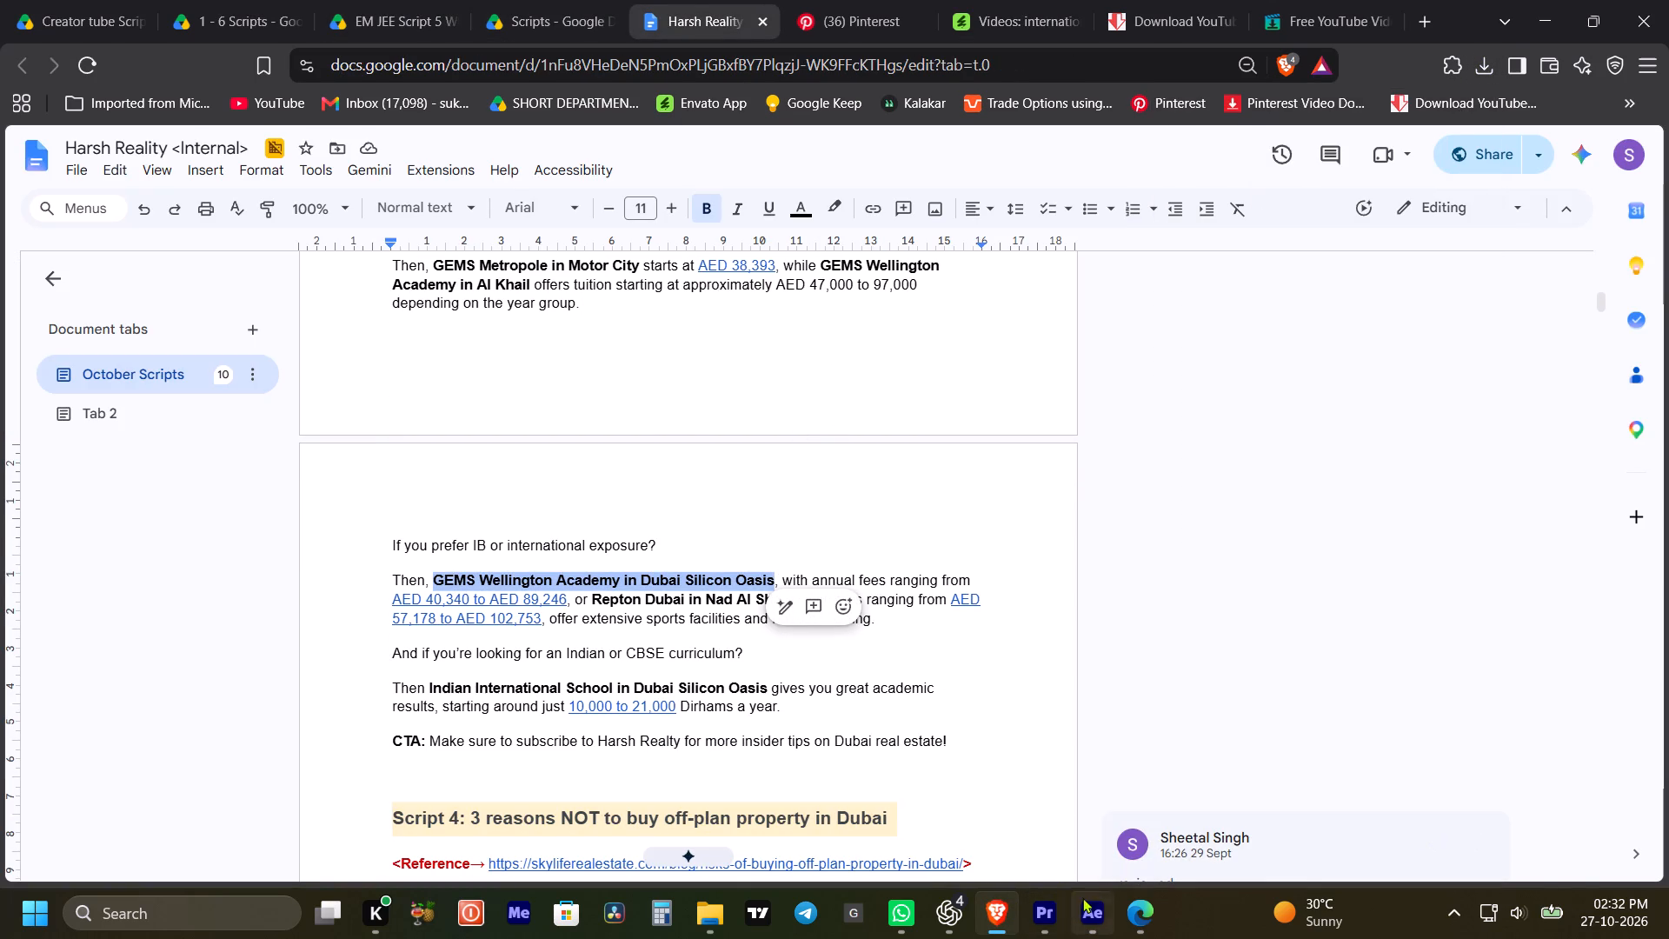
Switch to YouTube in Edge and search for "GEMS Wellington Academy in Dubai Silicon Oasis".
{"action": "left_click", "coordinate": [1128, 920]}
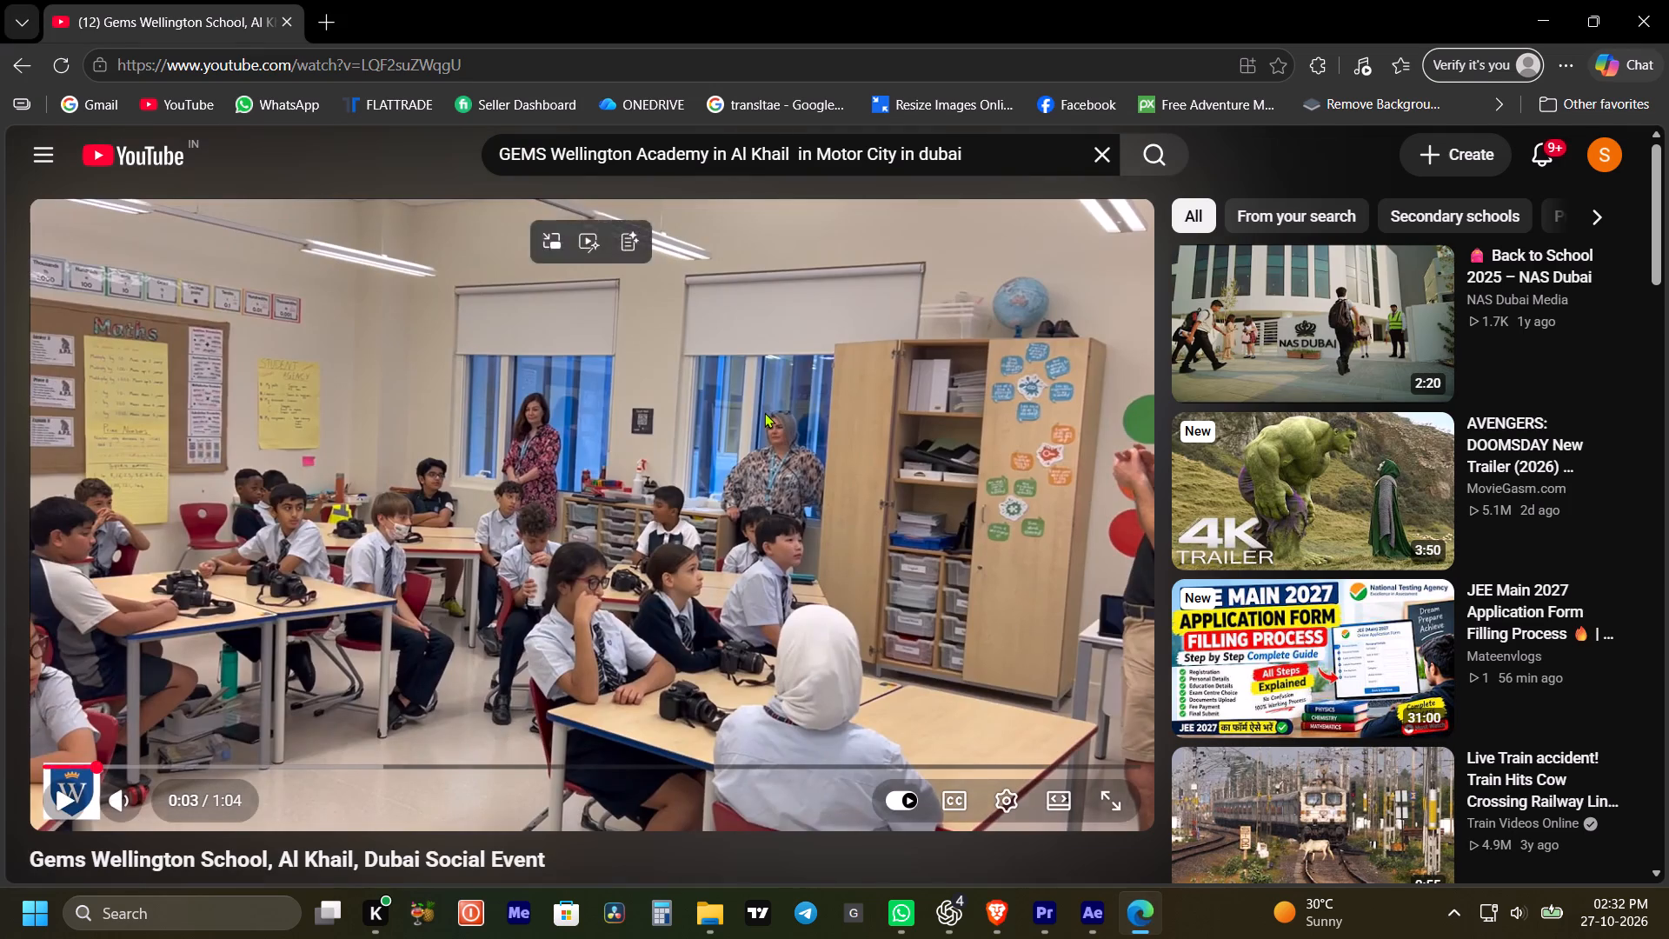
{"action": "scroll", "coordinate": [766, 413], "scroll_direction": "up", "scroll_amount": 3}
{"action": "left_click", "coordinate": [1001, 160]}
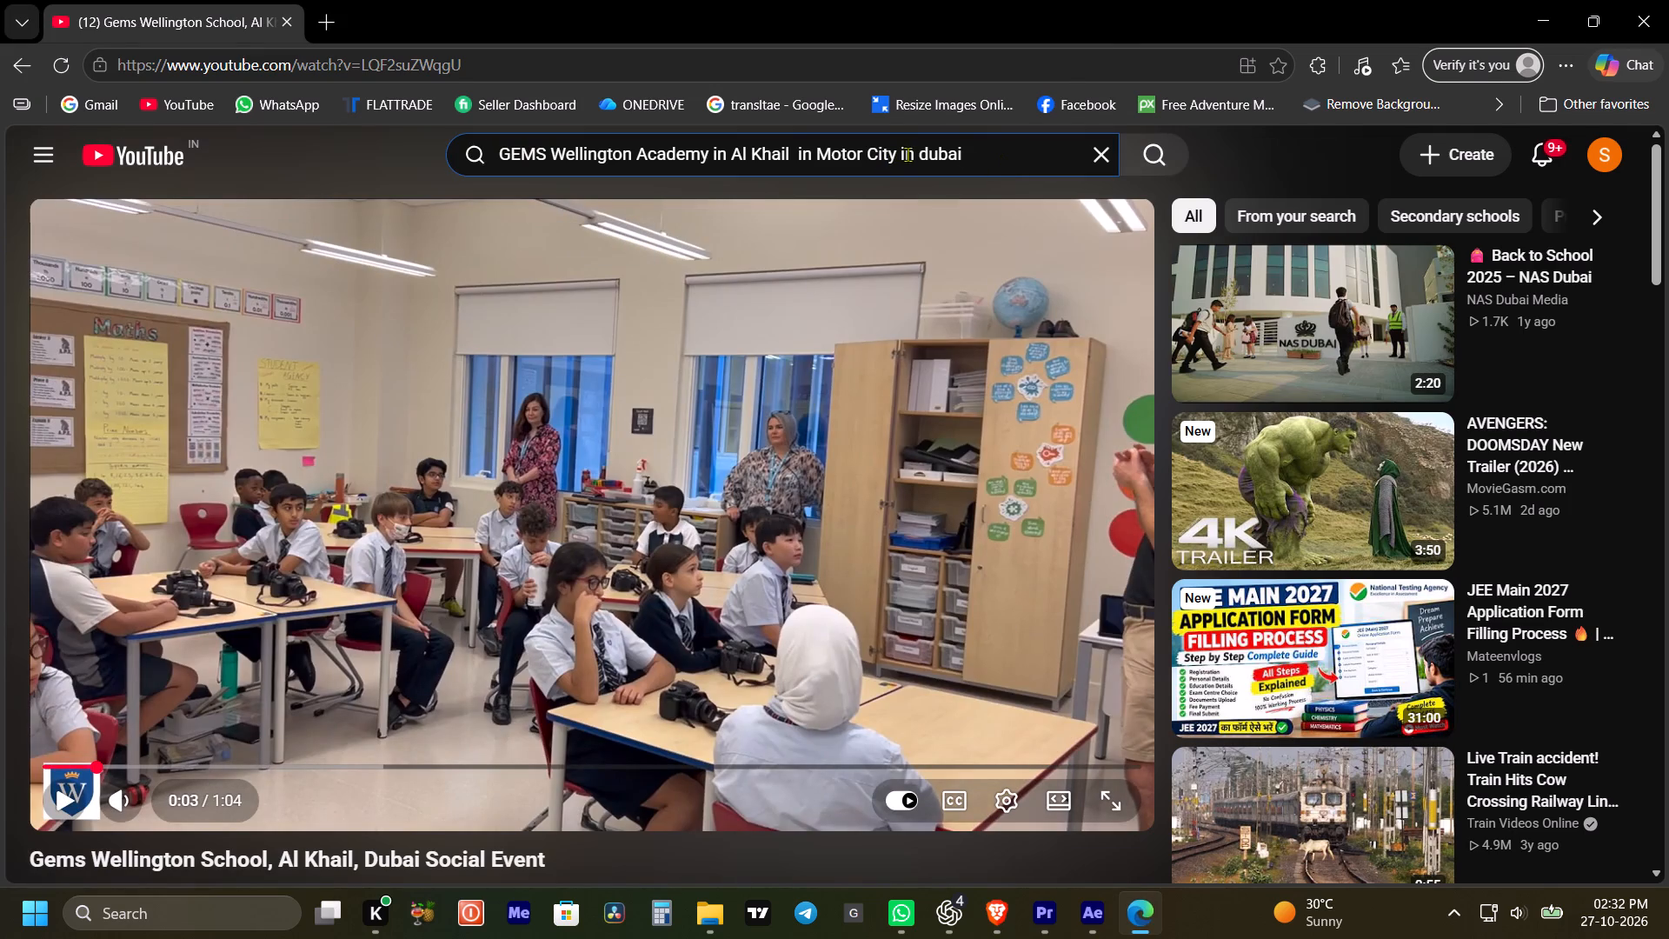
{"action": "left_click_drag", "start_coordinate": [988, 158], "coordinate": [434, 168]}
{"action": "key", "text": "ctrl+v"}
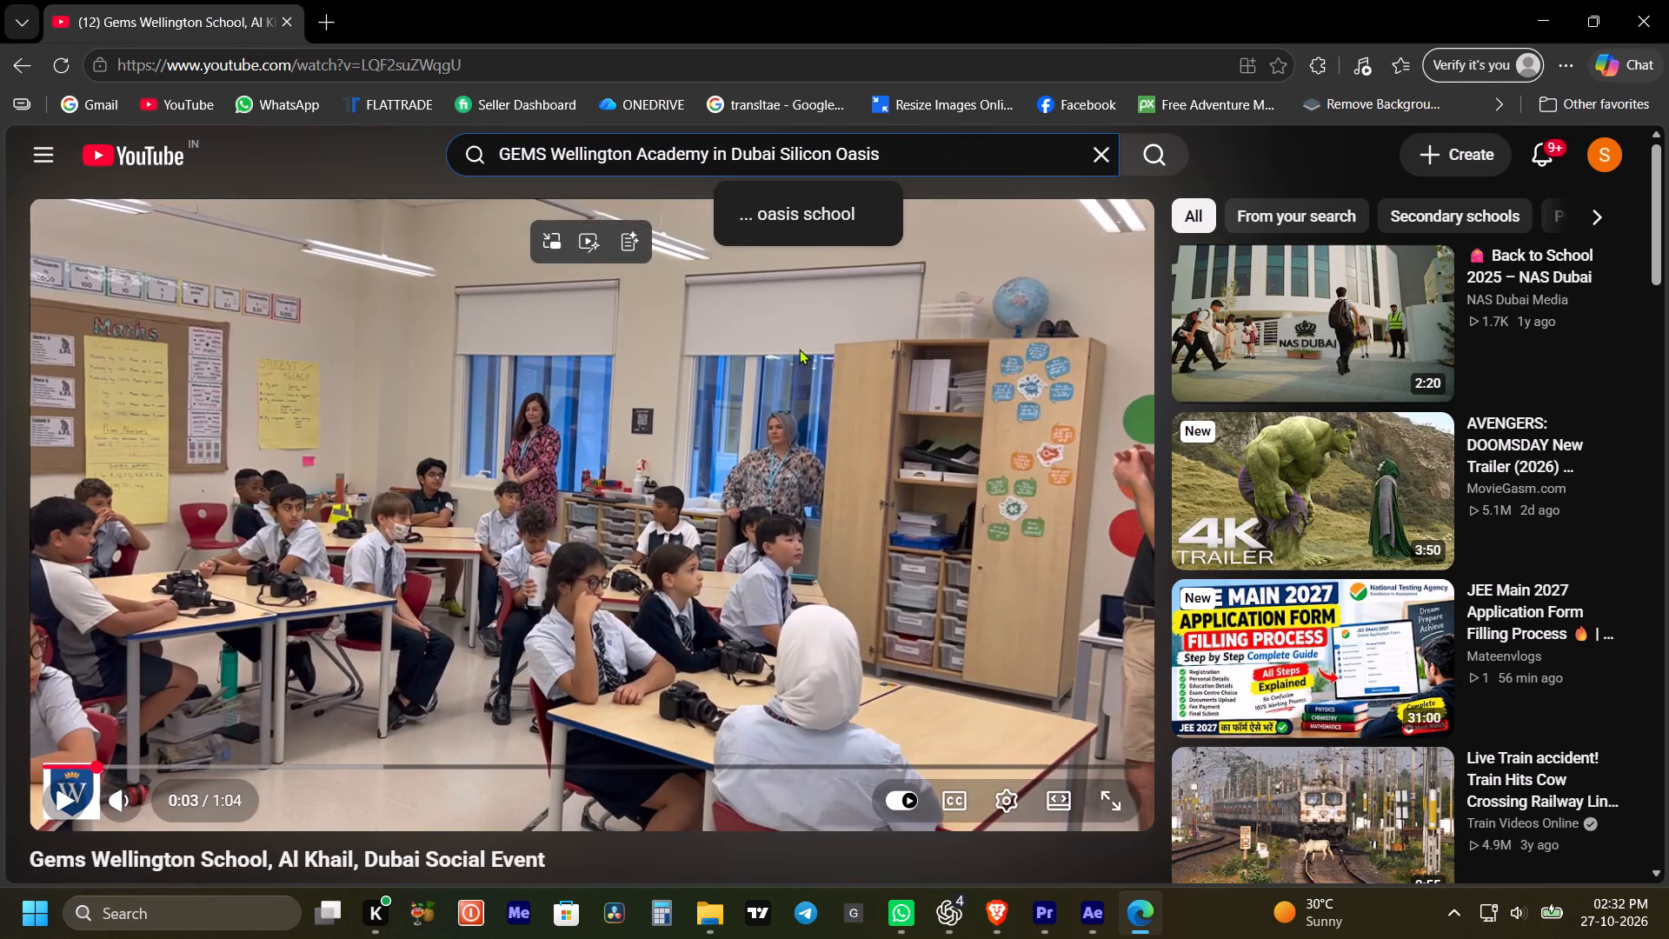
{"action": "key", "text": "Return"}
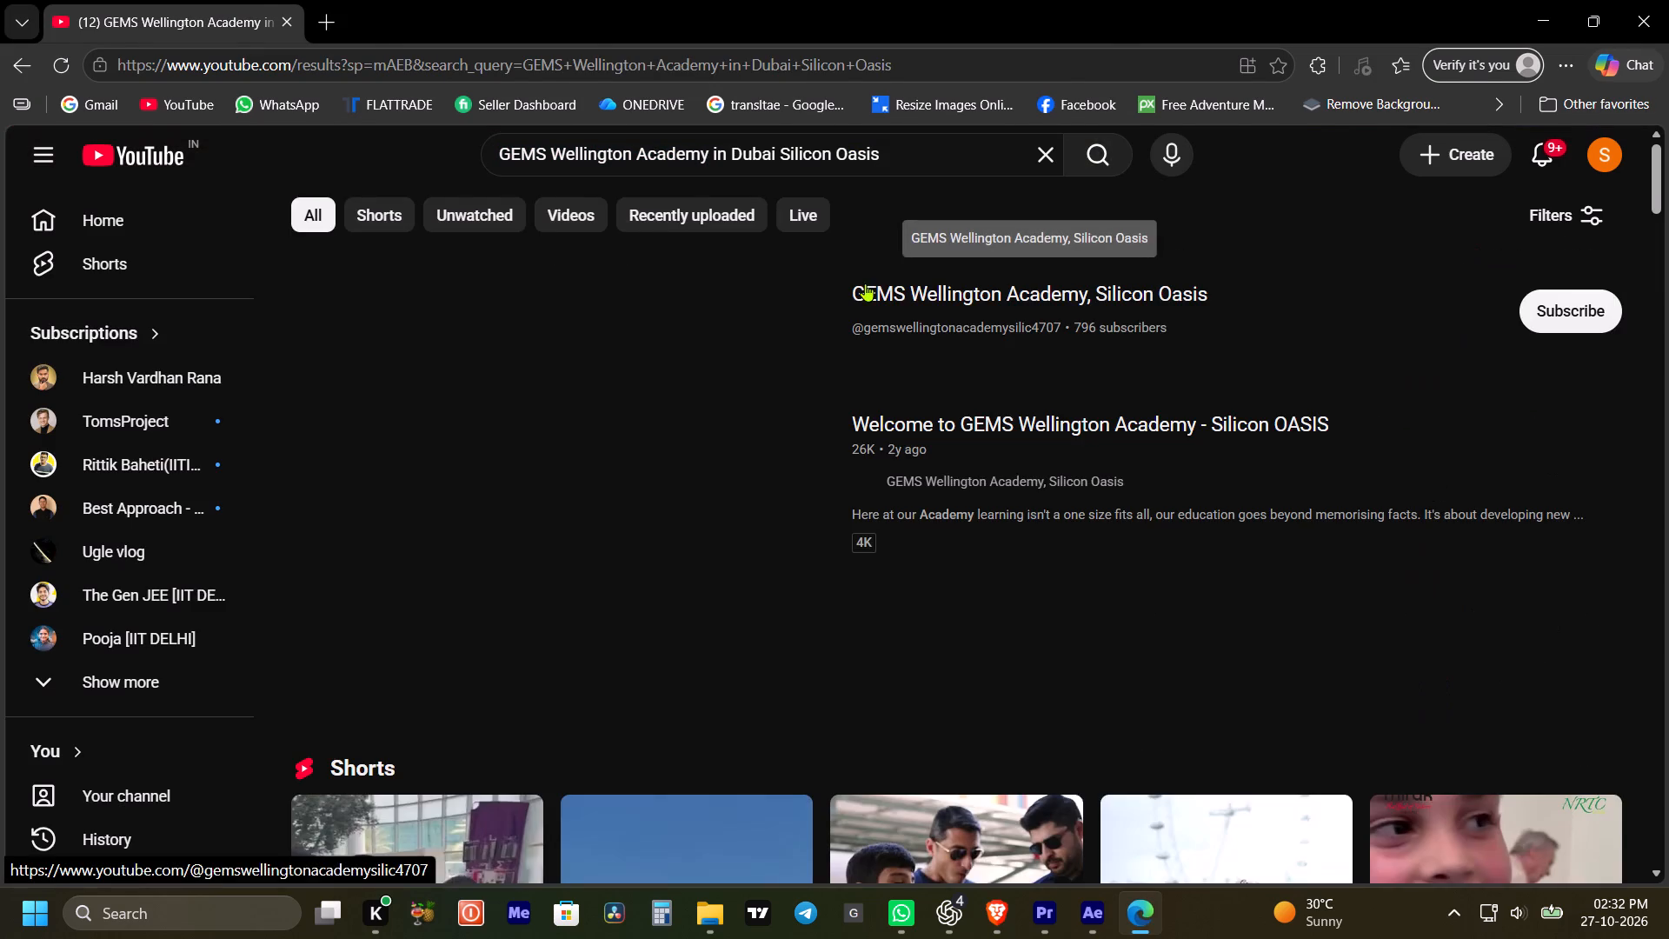
Browse the search results for exterior school footage and open "Unified Champion School - GEMS Wellington Academy - Silicon Oasis".
{"action": "scroll", "coordinate": [557, 448], "scroll_direction": "down", "scroll_amount": 4}
{"action": "scroll", "coordinate": [662, 461], "scroll_direction": "down", "scroll_amount": 1}
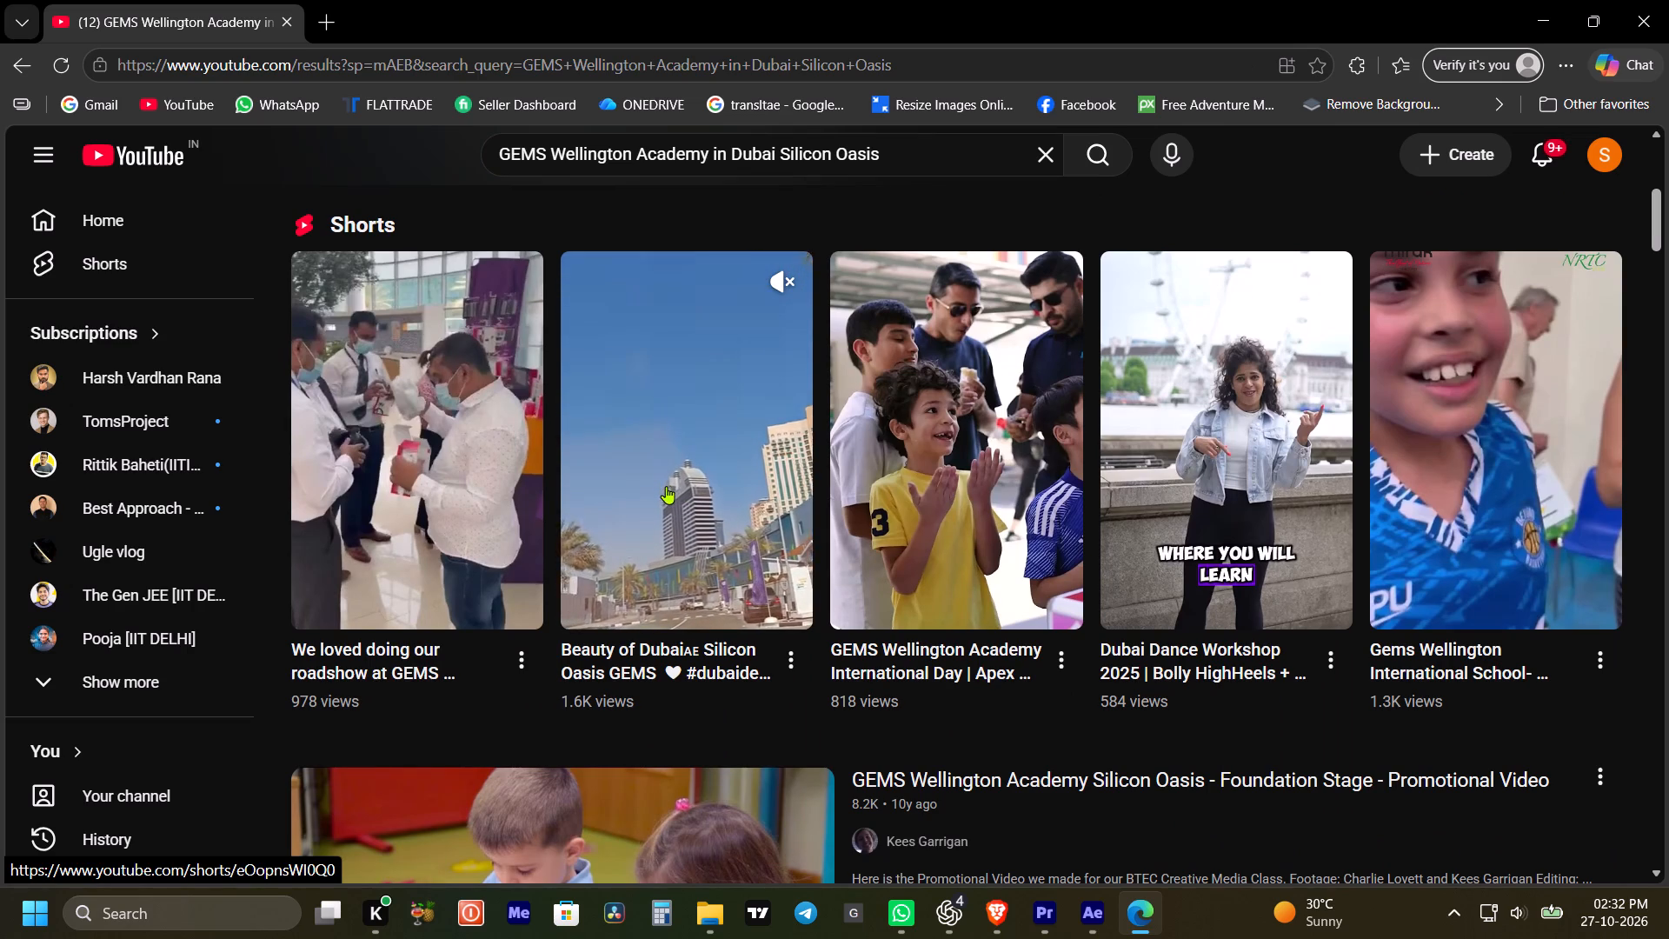
{"action": "scroll", "coordinate": [667, 486], "scroll_direction": "down", "scroll_amount": 8}
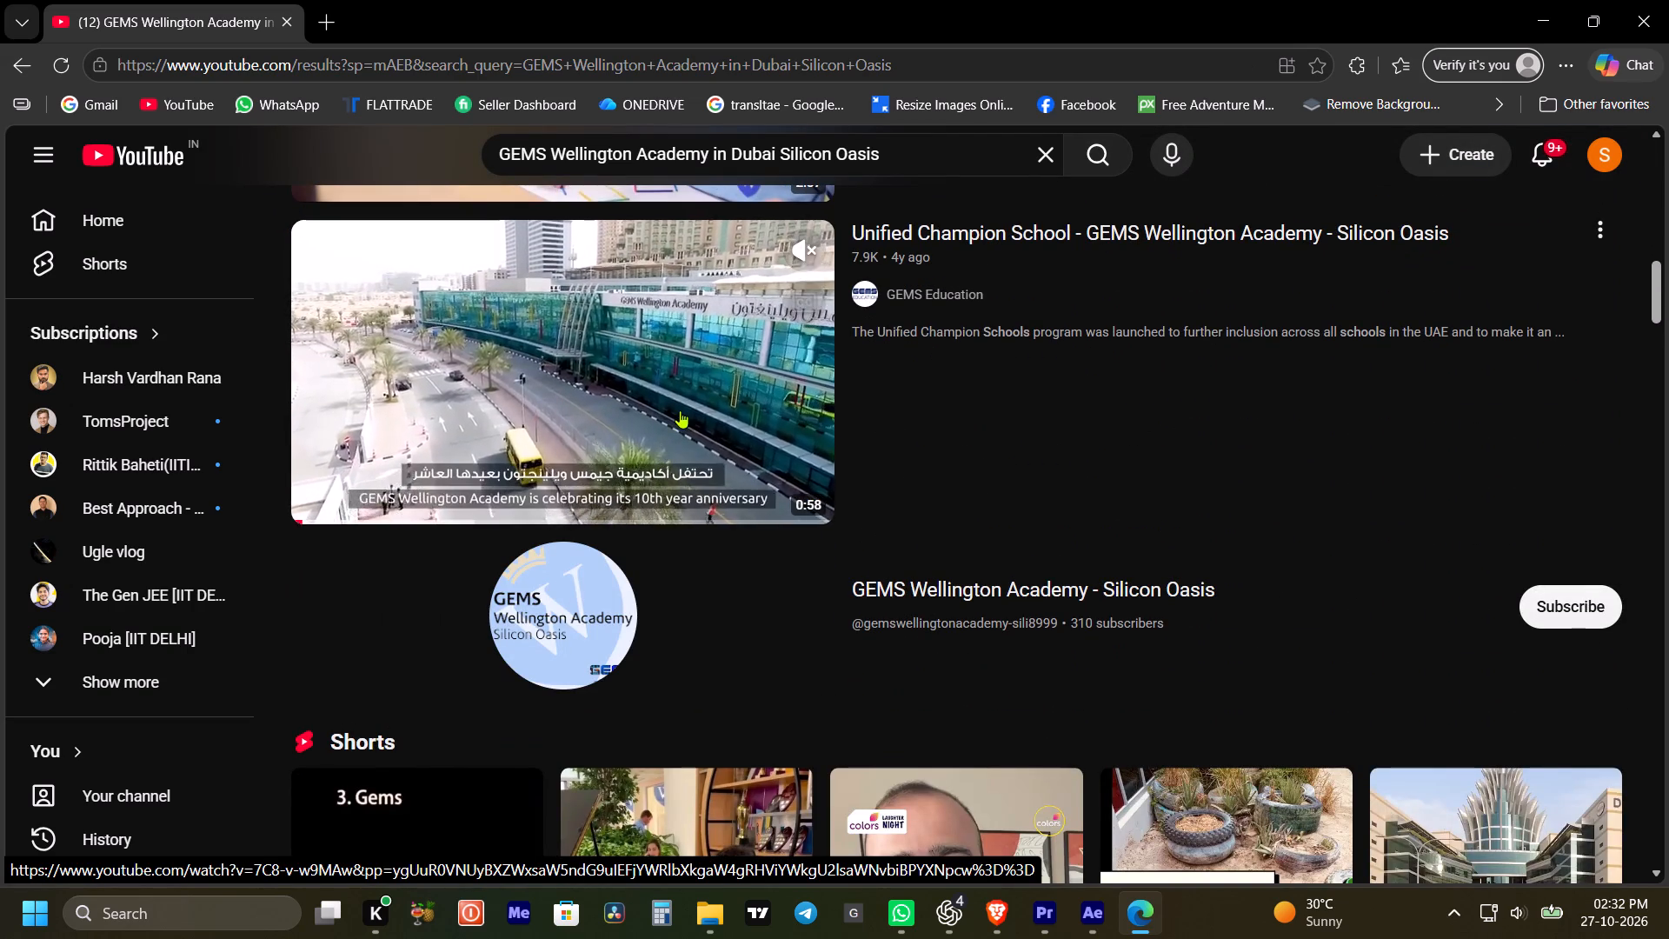
{"action": "left_click", "coordinate": [722, 404]}
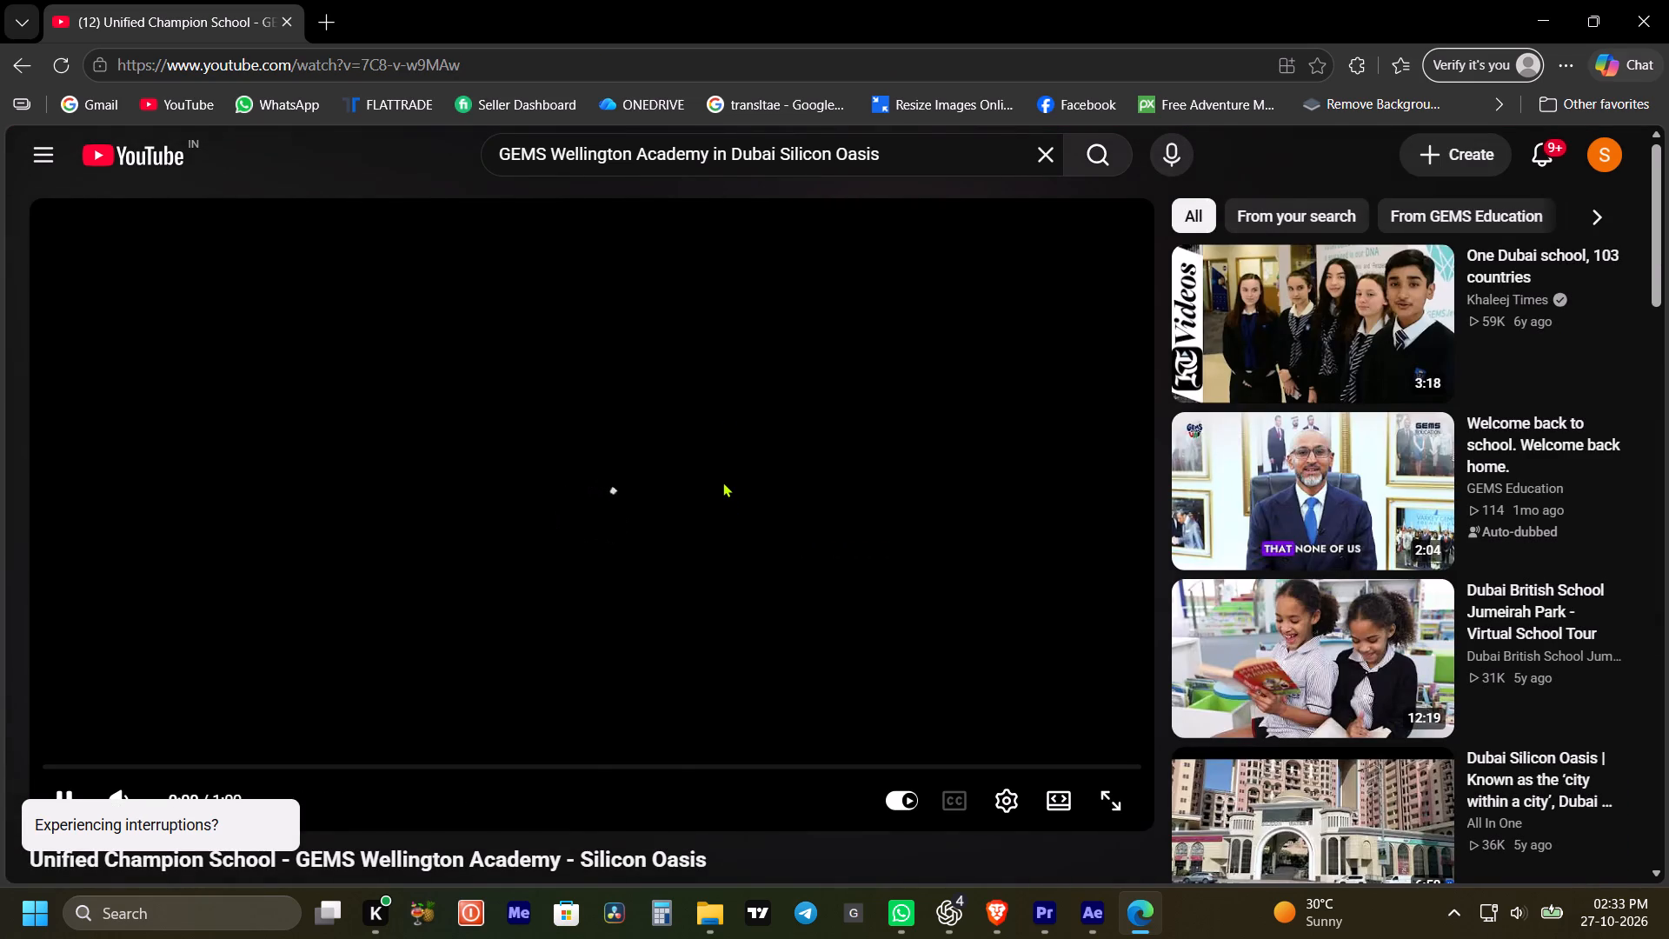
Copy the Unified Champion School video's link and briefly check its opening building shots, leaving playback paused.
{"action": "left_click", "coordinate": [493, 71]}
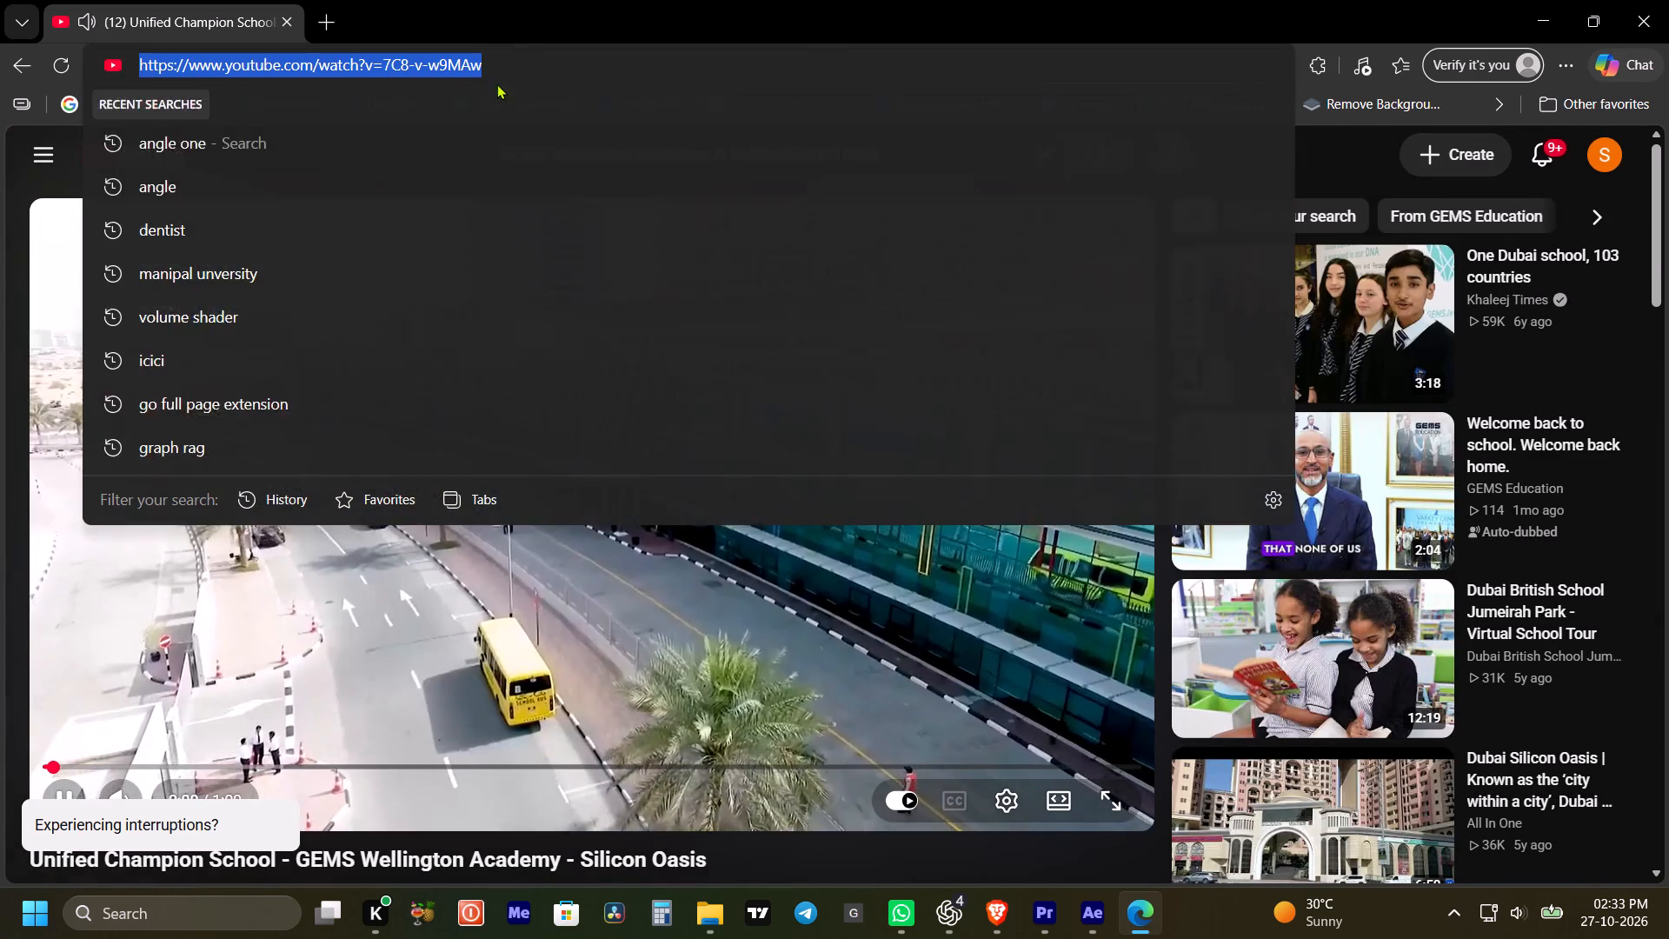
{"action": "key", "text": "ctrl+c"}
{"action": "key", "text": "ctrl+c"}
{"action": "left_click", "coordinate": [731, 609]}
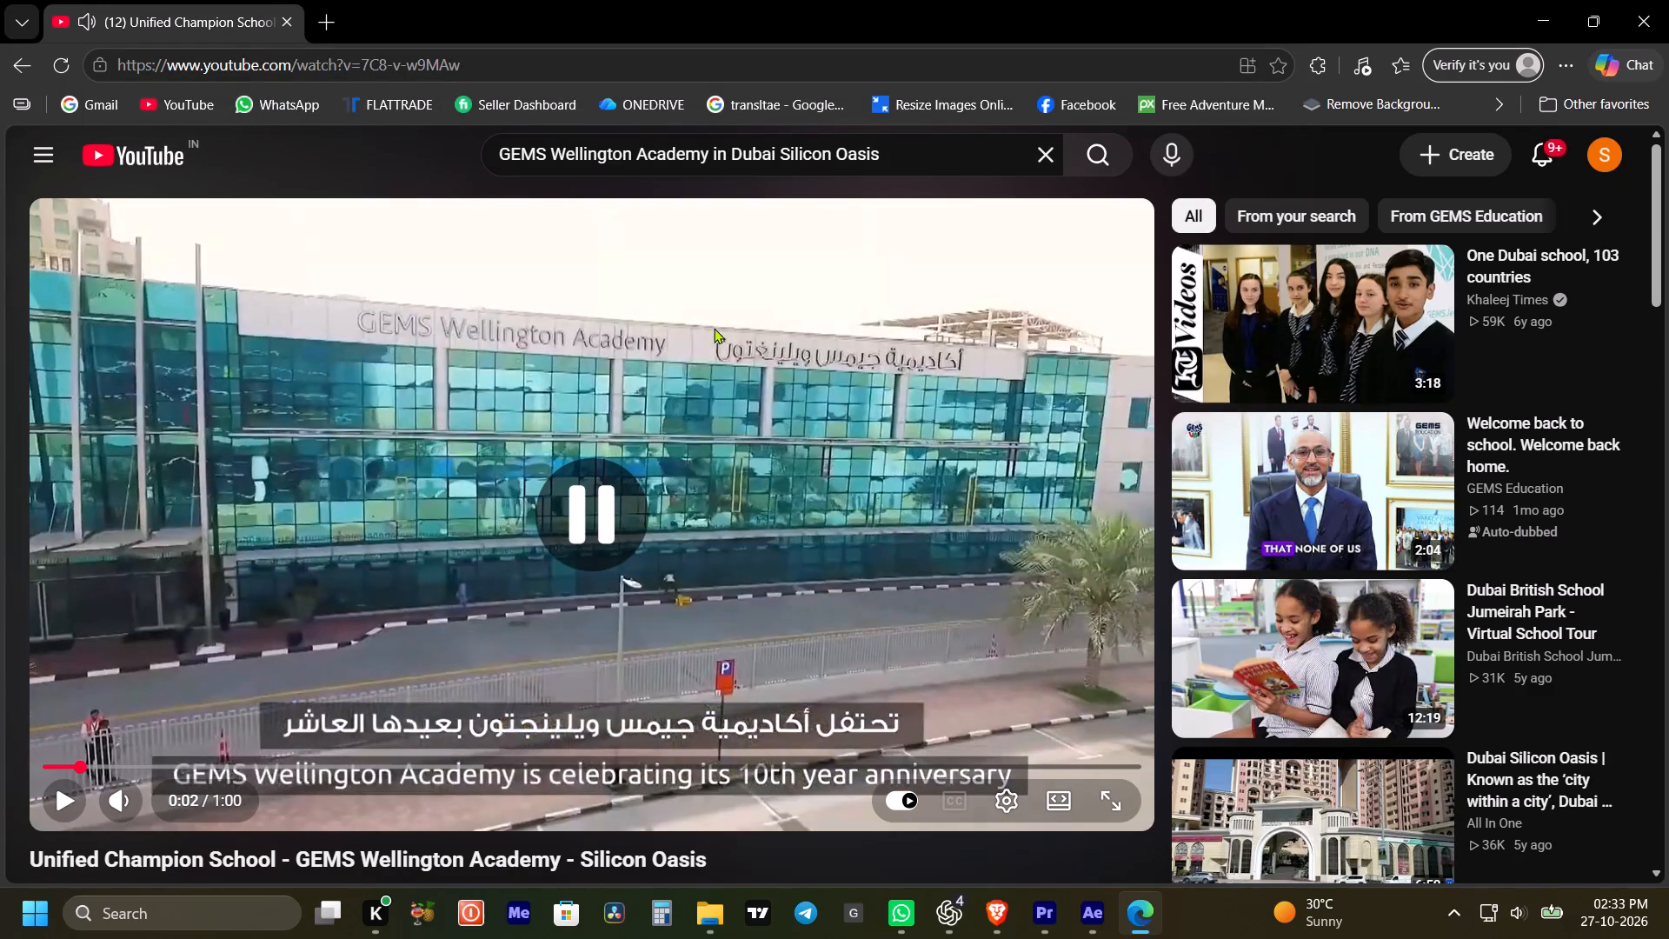
{"action": "left_click", "coordinate": [829, 339]}
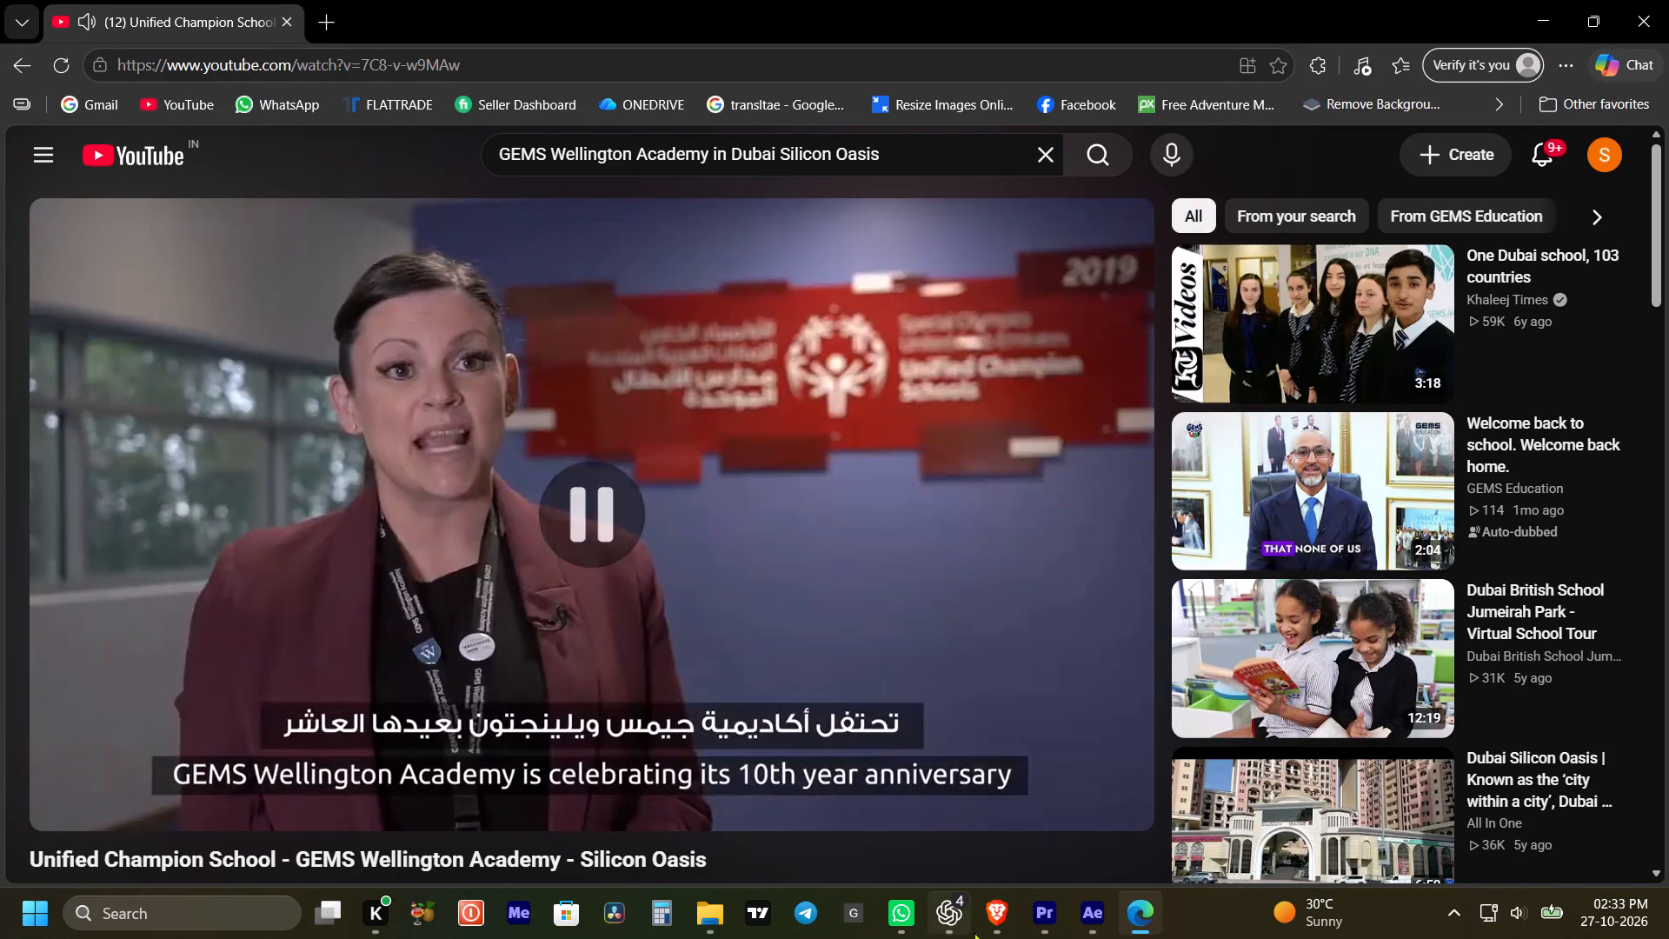
Switch to the YouTube Video Downloader page in Brave, replace the old link with the copied one and submit it.
{"action": "left_click", "coordinate": [996, 920]}
{"action": "left_click", "coordinate": [1007, 911]}
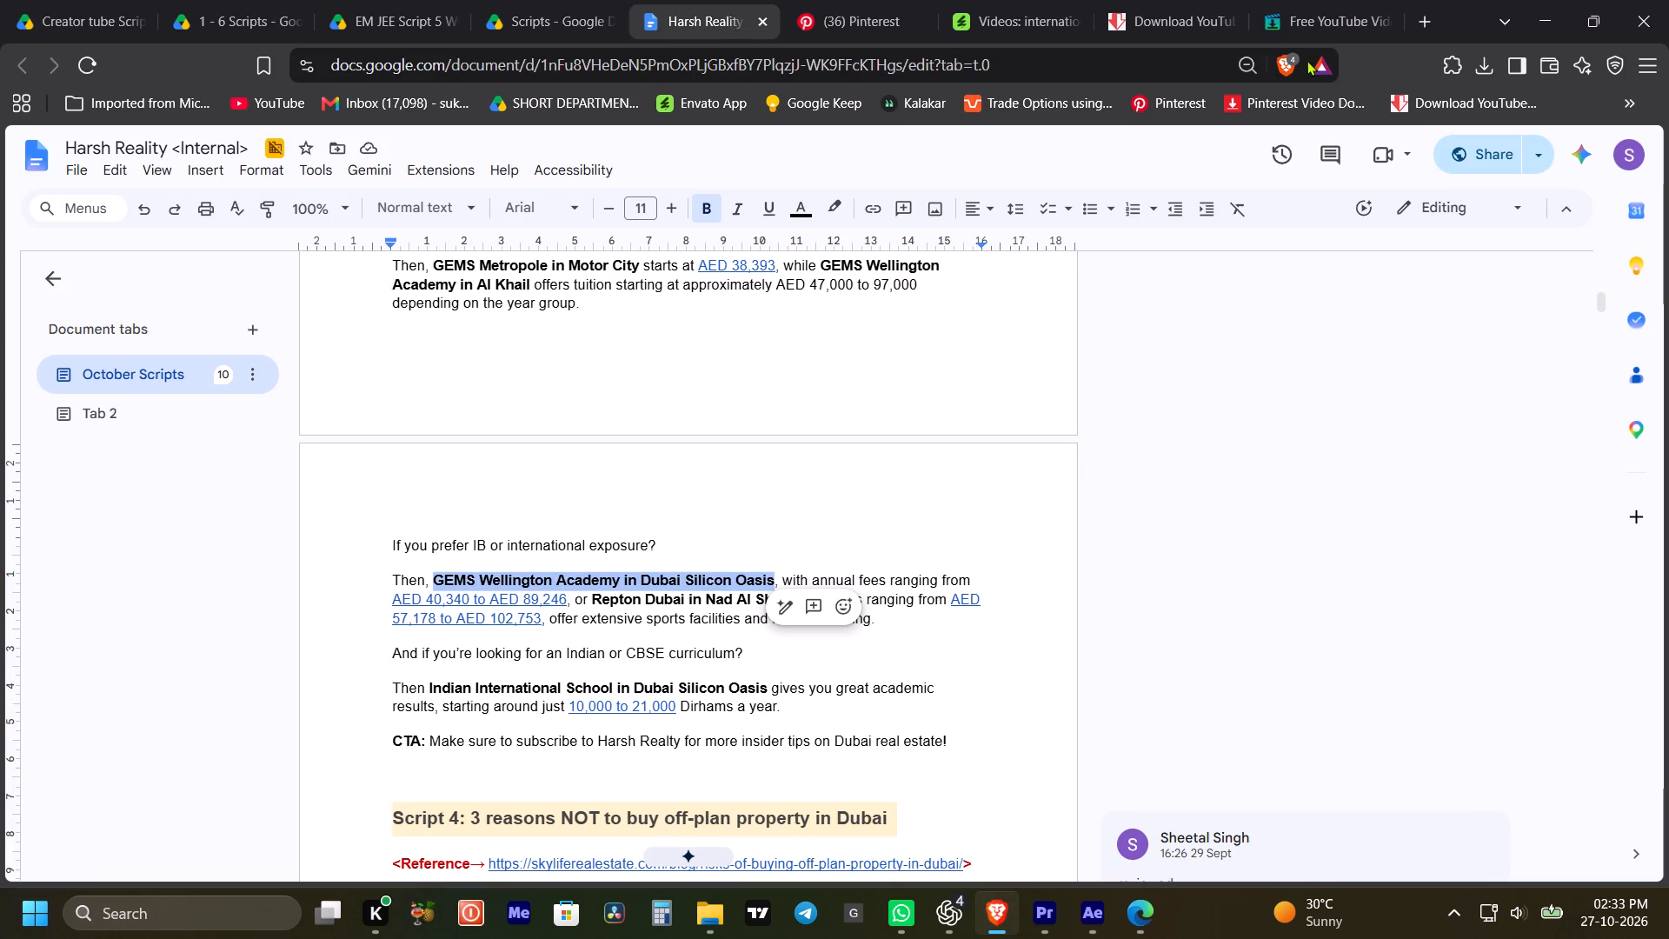
{"action": "left_click", "coordinate": [1183, 10]}
{"action": "left_click", "coordinate": [1116, 238]}
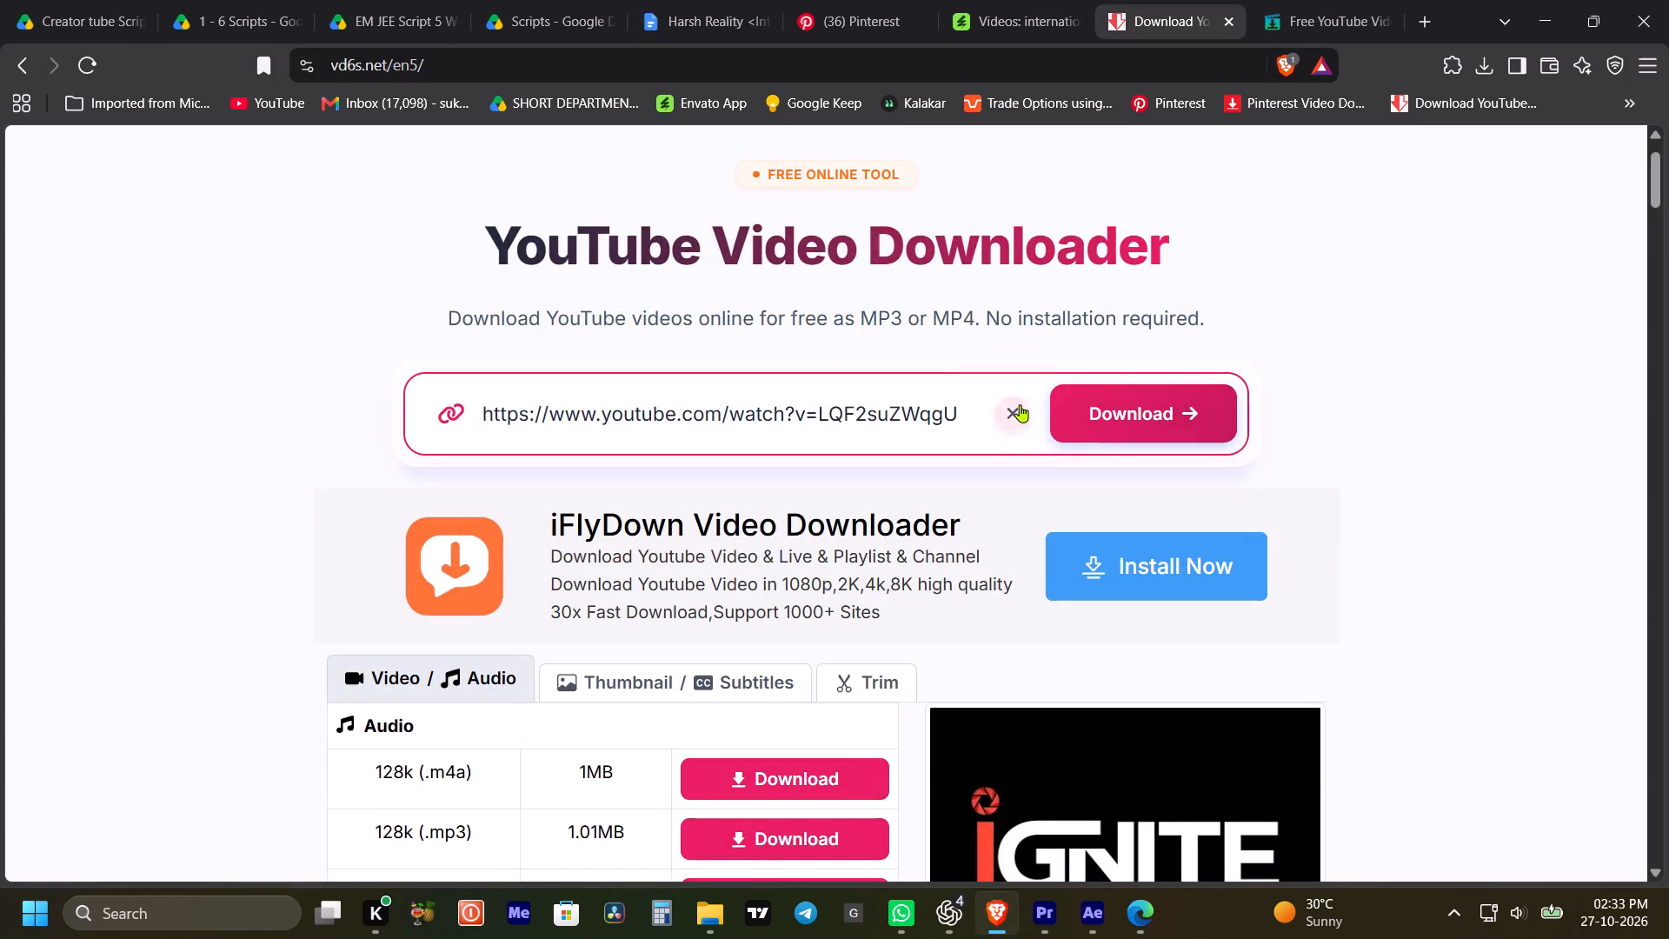
{"action": "left_click", "coordinate": [1013, 409]}
{"action": "left_click", "coordinate": [924, 419]}
{"action": "key", "text": "ctrl+v"}
{"action": "left_click", "coordinate": [1120, 421]}
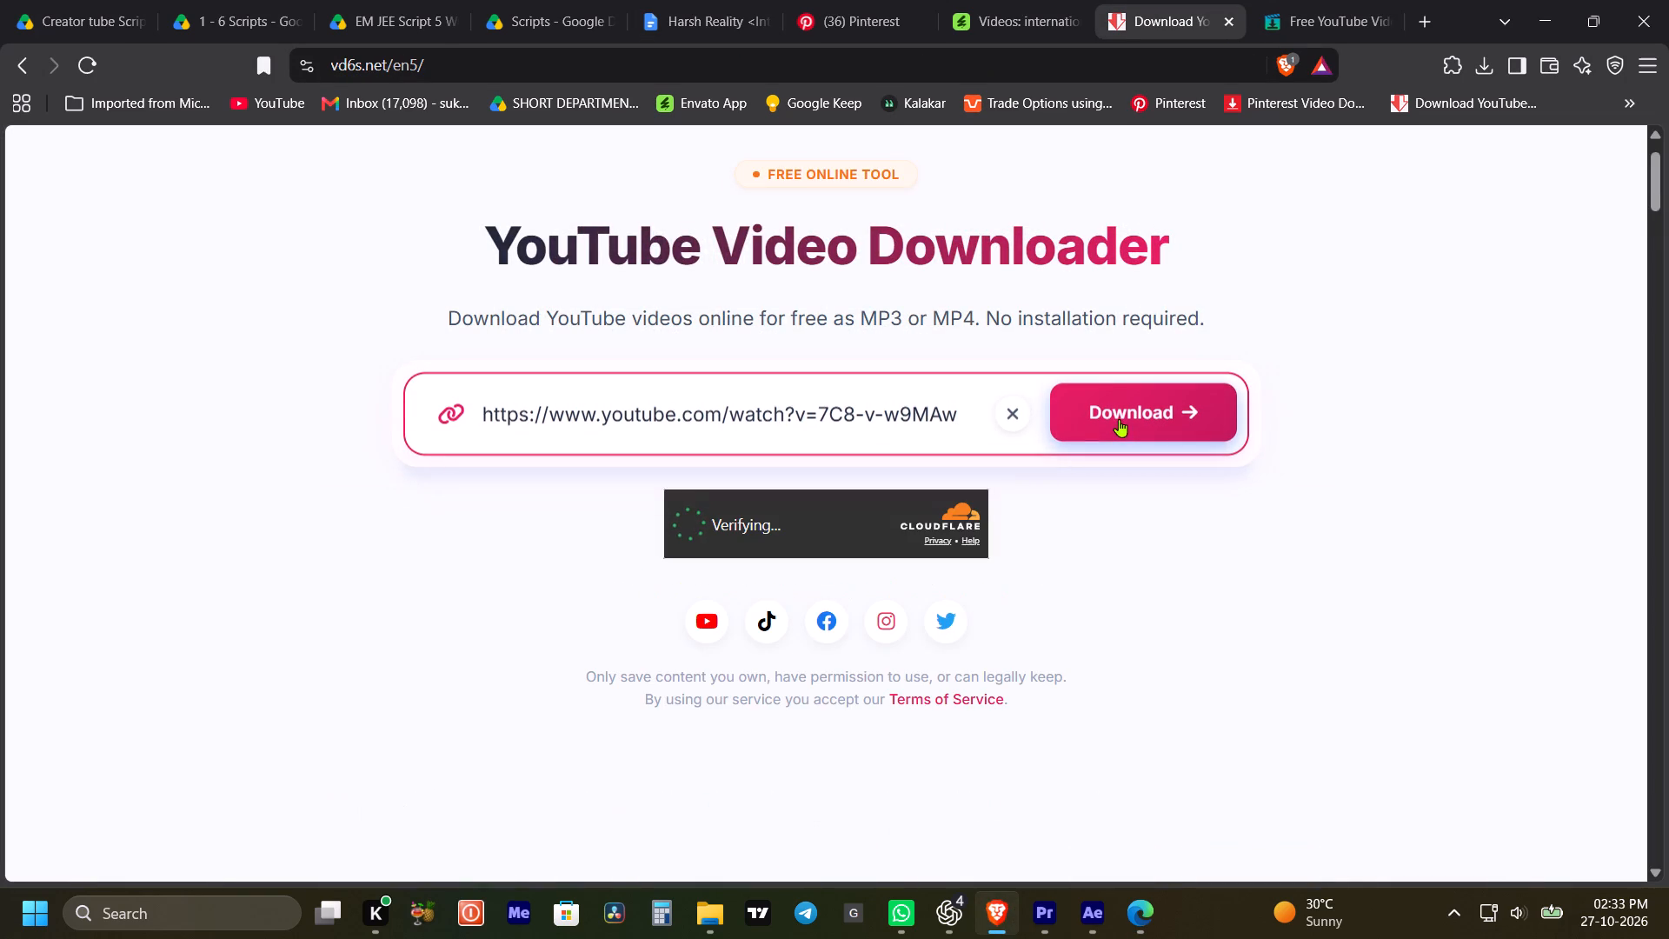
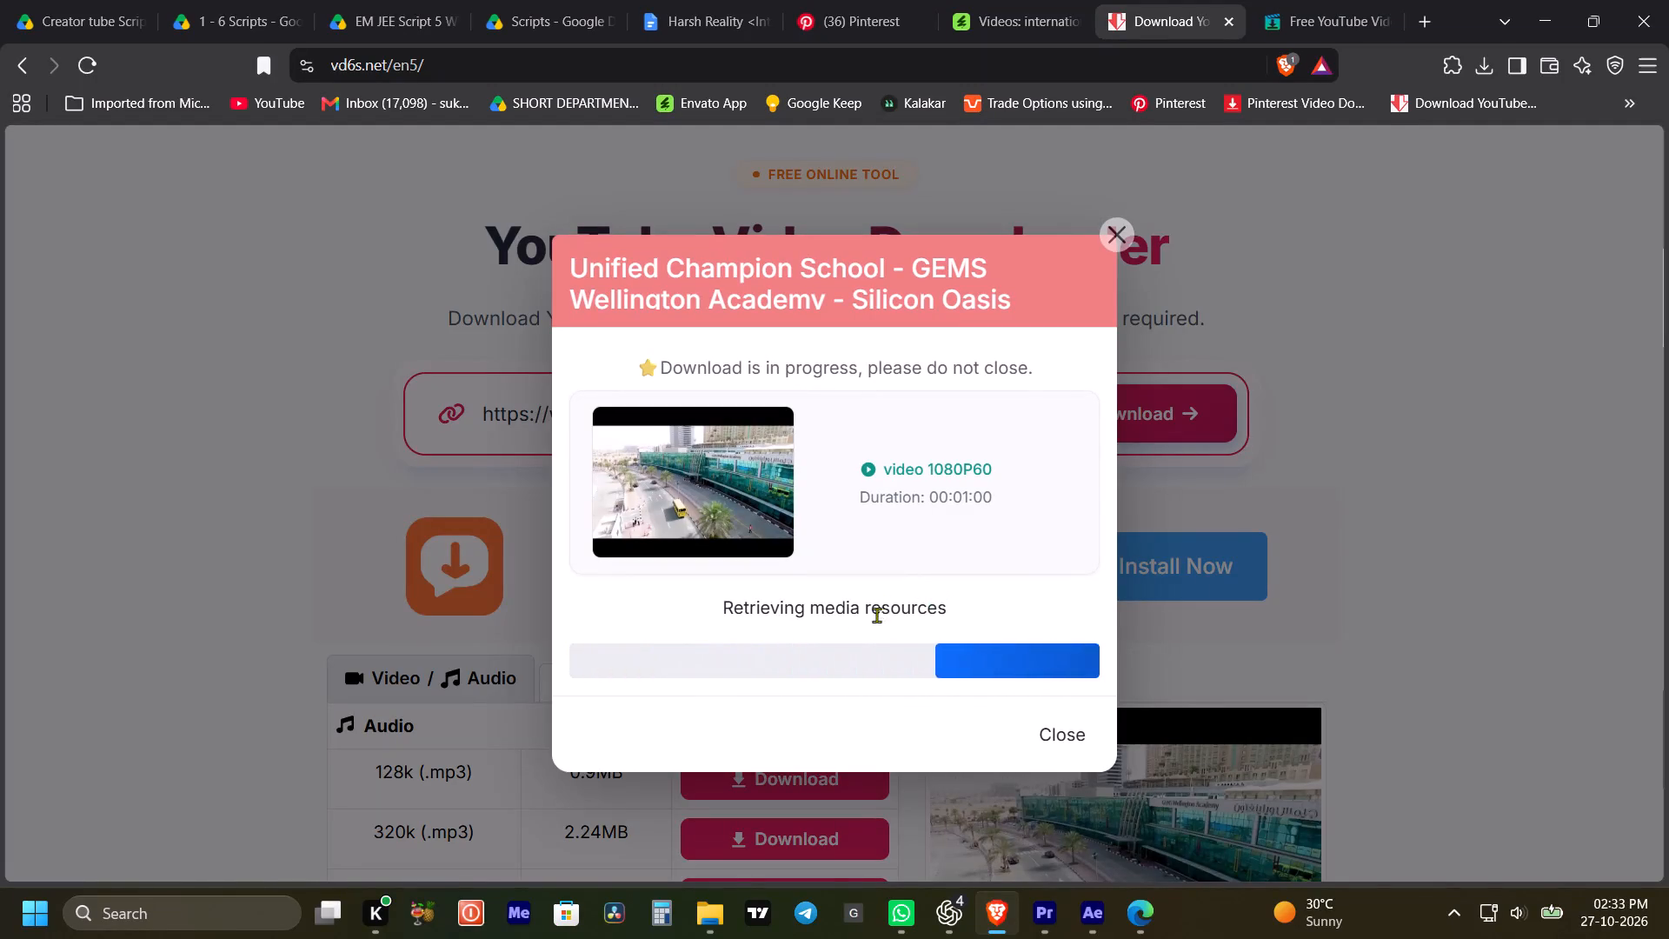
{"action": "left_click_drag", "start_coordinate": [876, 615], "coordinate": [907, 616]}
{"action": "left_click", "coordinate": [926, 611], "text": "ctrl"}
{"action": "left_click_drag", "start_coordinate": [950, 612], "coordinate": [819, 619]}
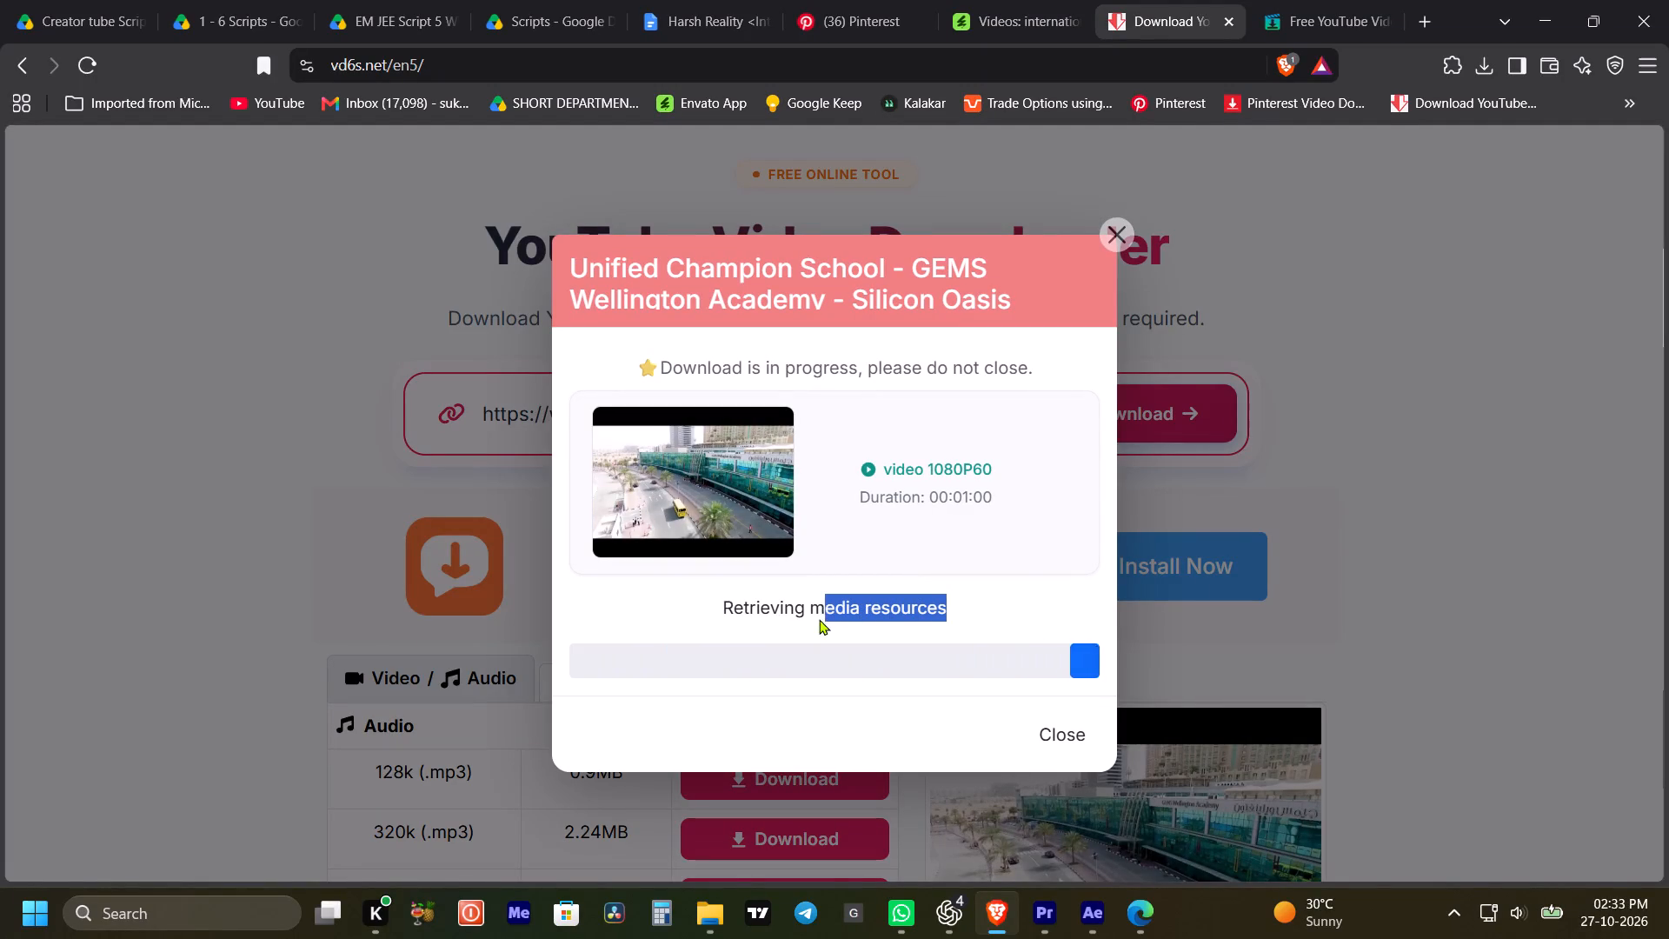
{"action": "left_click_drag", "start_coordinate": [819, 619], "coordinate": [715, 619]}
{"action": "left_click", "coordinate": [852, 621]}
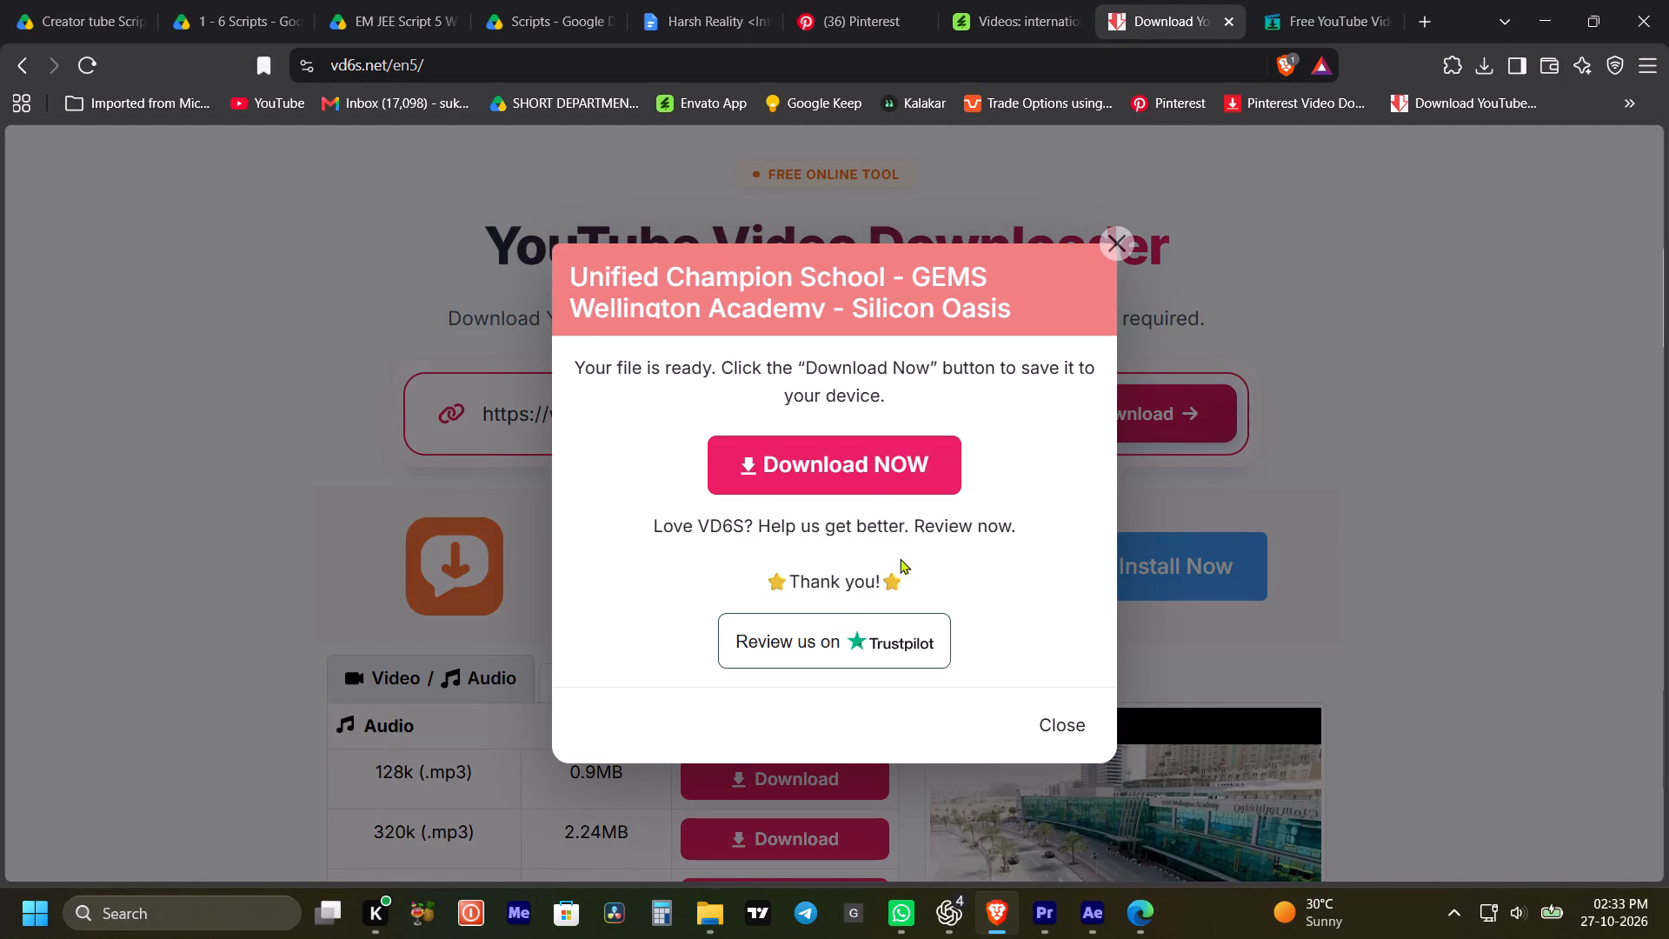
Save the 1080p60 Unified Champion School – GEMS Wellington Academy video in the video Assits folder under its suggested name.
{"action": "left_click", "coordinate": [871, 475]}
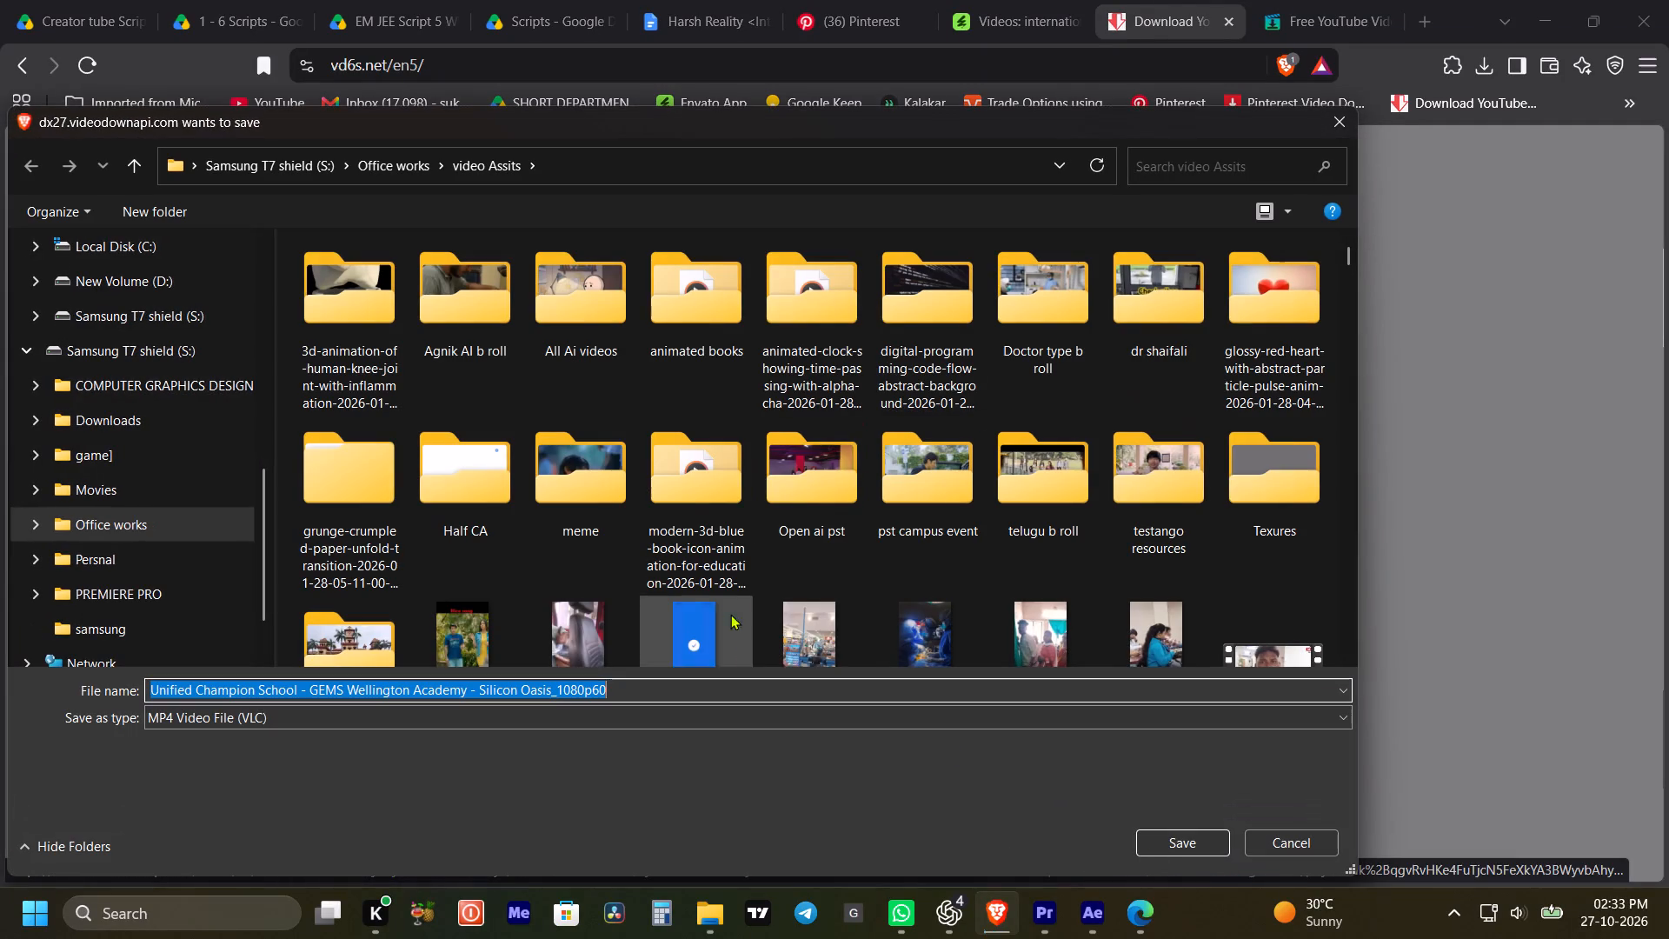
{"action": "key", "text": "ctrl+c"}
{"action": "key", "text": "ctrl+c"}
{"action": "key", "text": "ctrl+c"}
{"action": "scroll", "coordinate": [1250, 529], "scroll_direction": "down", "scroll_amount": 2}
{"action": "left_click", "coordinate": [1216, 840]}
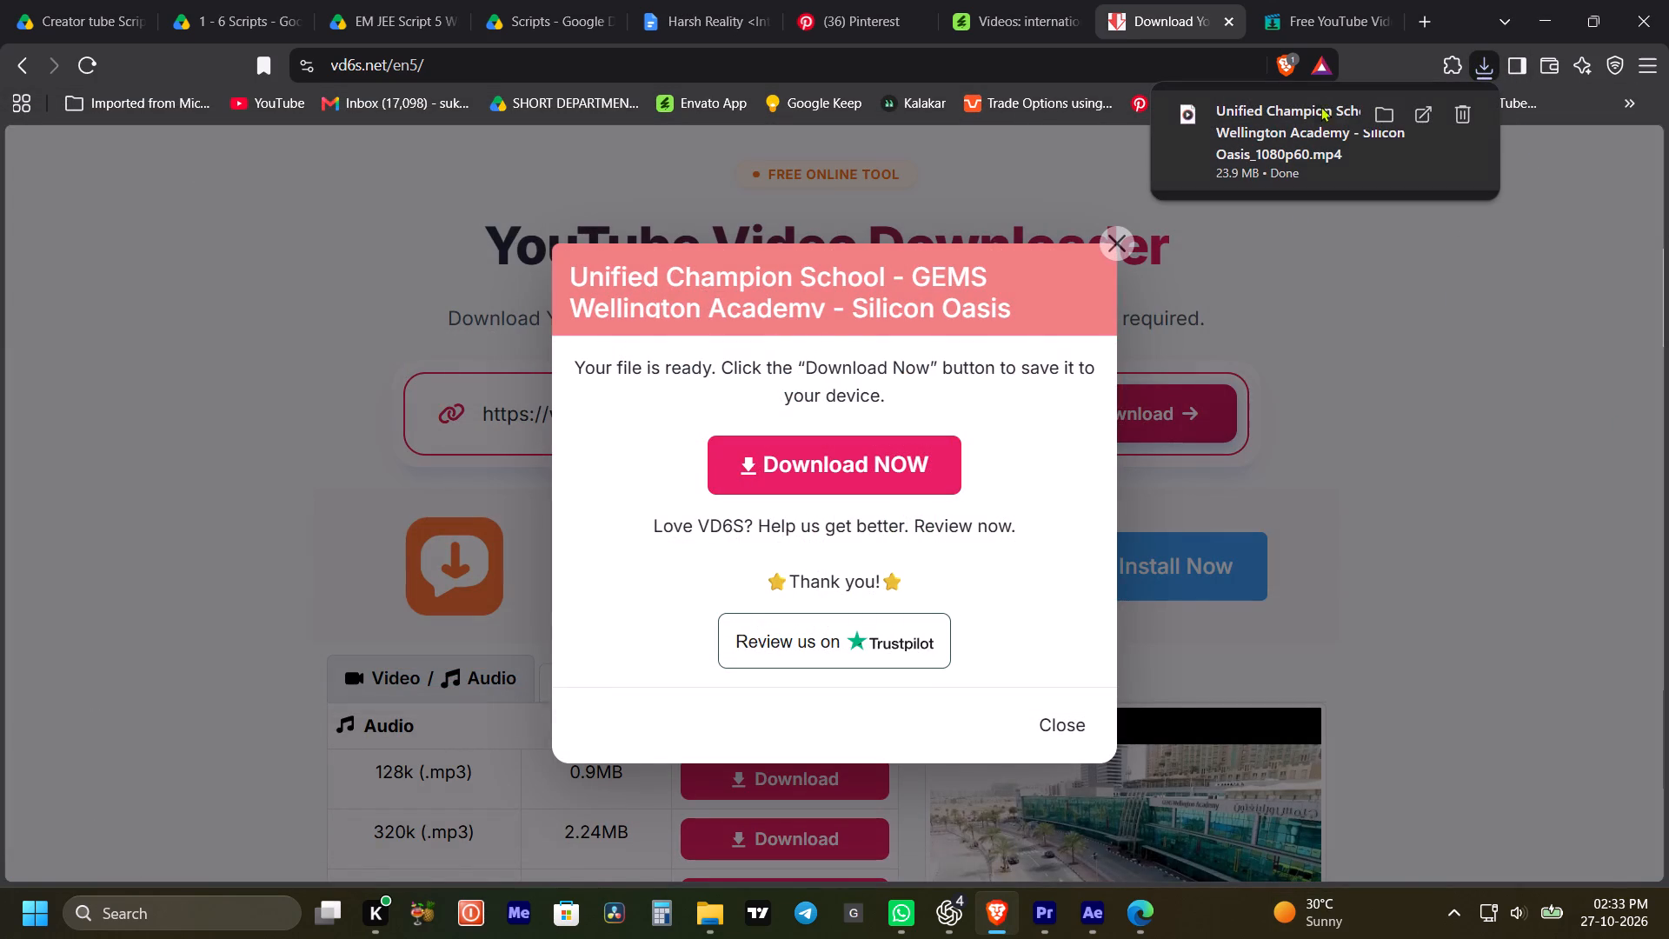
Import the downloaded GEMS Wellington Academy video into the After Effects project.
{"action": "left_click_drag", "start_coordinate": [1317, 117], "coordinate": [213, 373]}
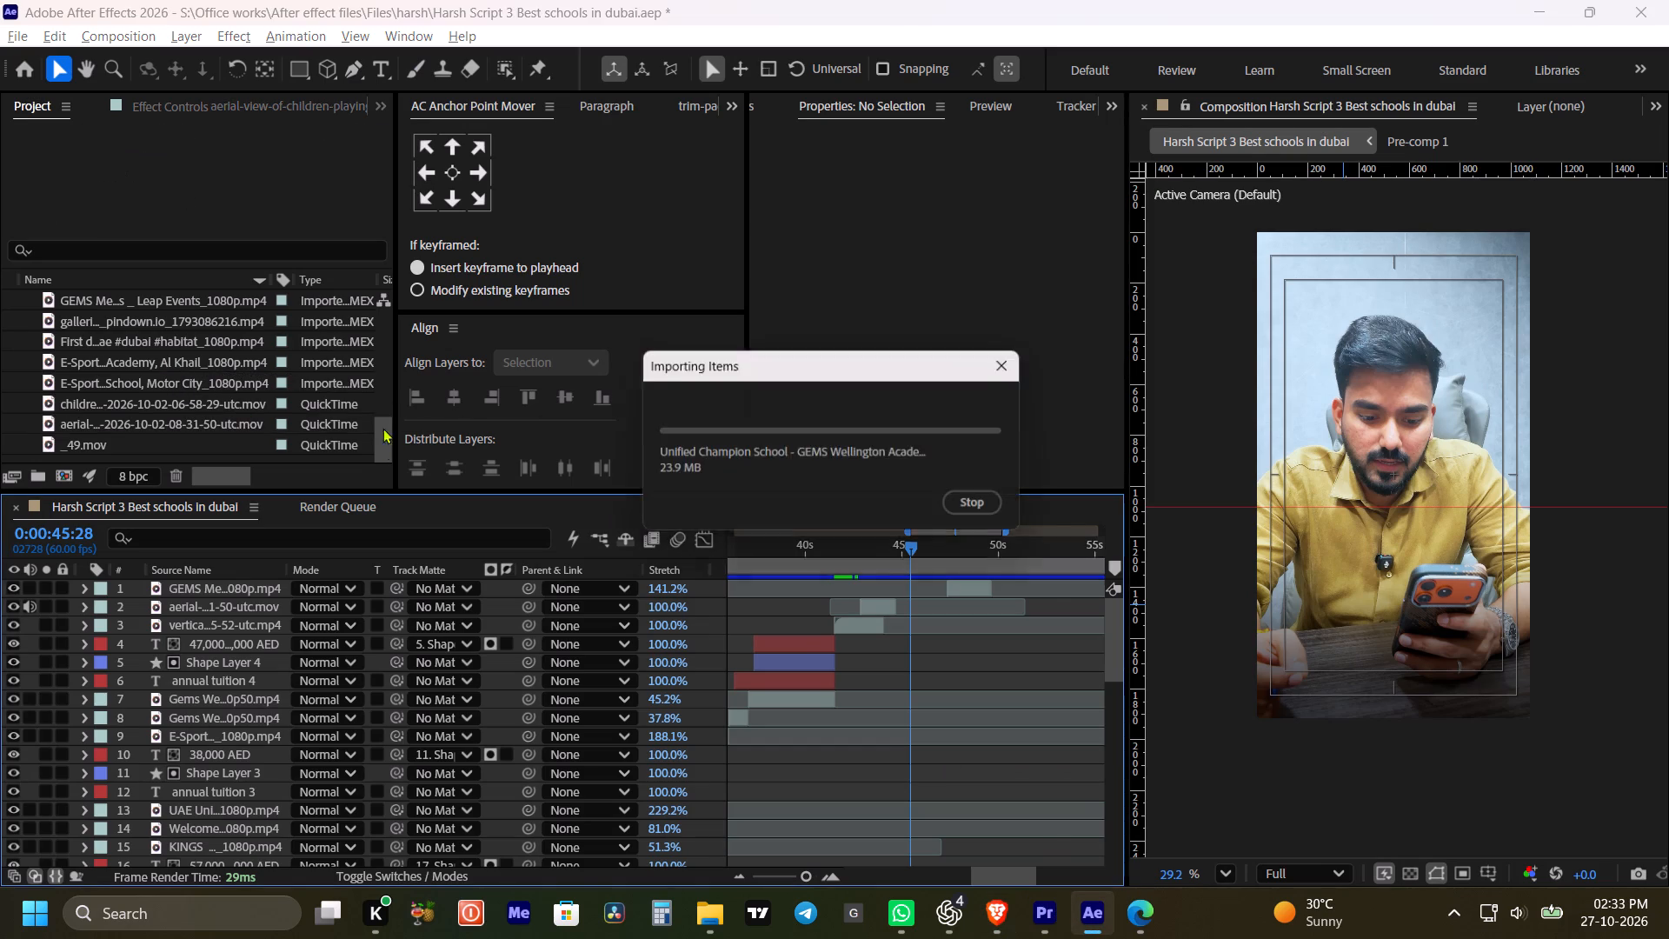
Open the imported GEMS Wellington Academy footage, scrub through its opening building shots, and set its out point at 0:00:02:51.
{"action": "scroll", "coordinate": [156, 396], "scroll_direction": "down", "scroll_amount": 3}
{"action": "scroll", "coordinate": [155, 397], "scroll_direction": "up", "scroll_amount": 4}
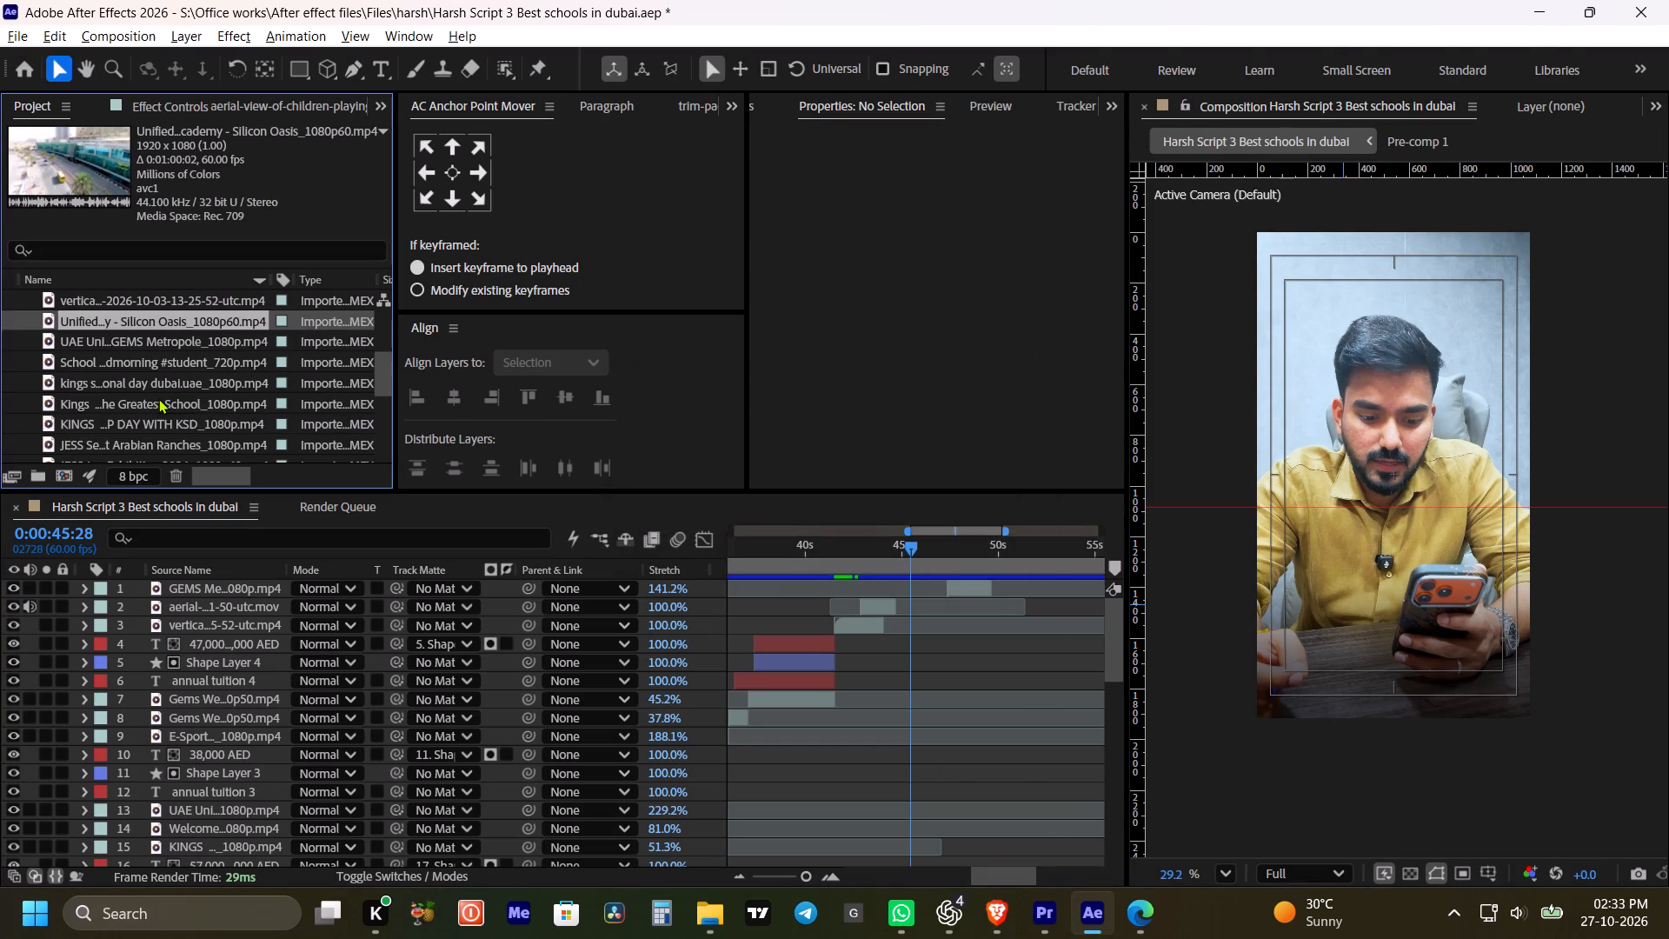
{"action": "double_click", "coordinate": [155, 320]}
{"action": "key", "text": "grave"}
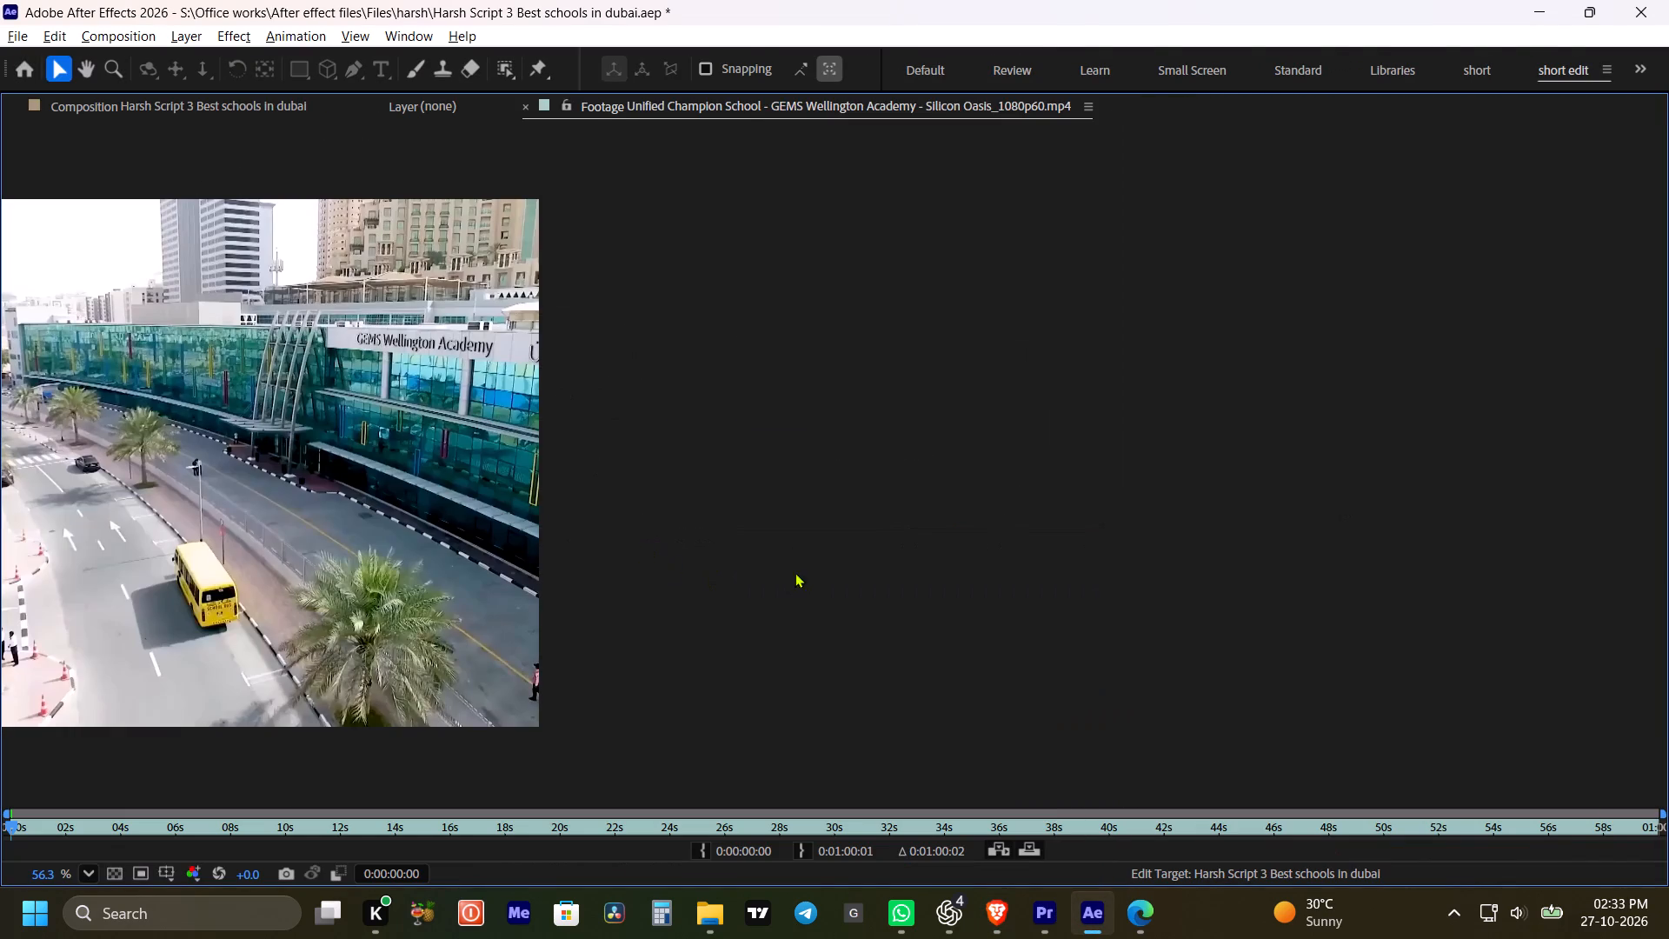
{"action": "left_click_drag", "start_coordinate": [31, 825], "coordinate": [72, 831]}
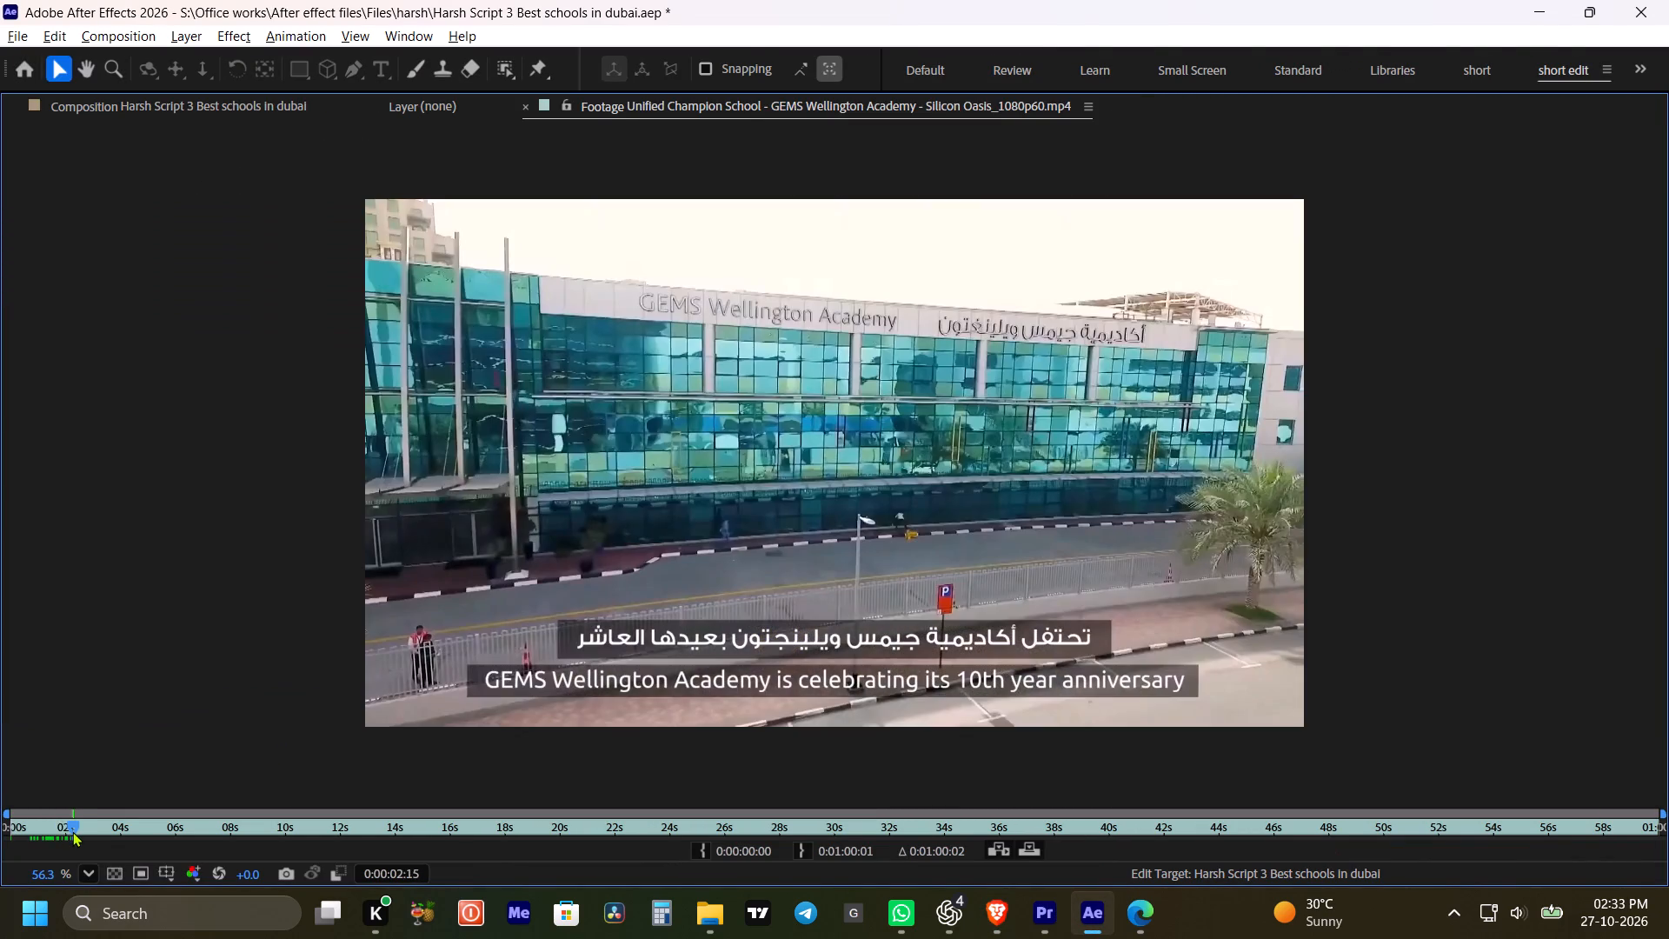
{"action": "left_click_drag", "start_coordinate": [72, 831], "coordinate": [82, 833]}
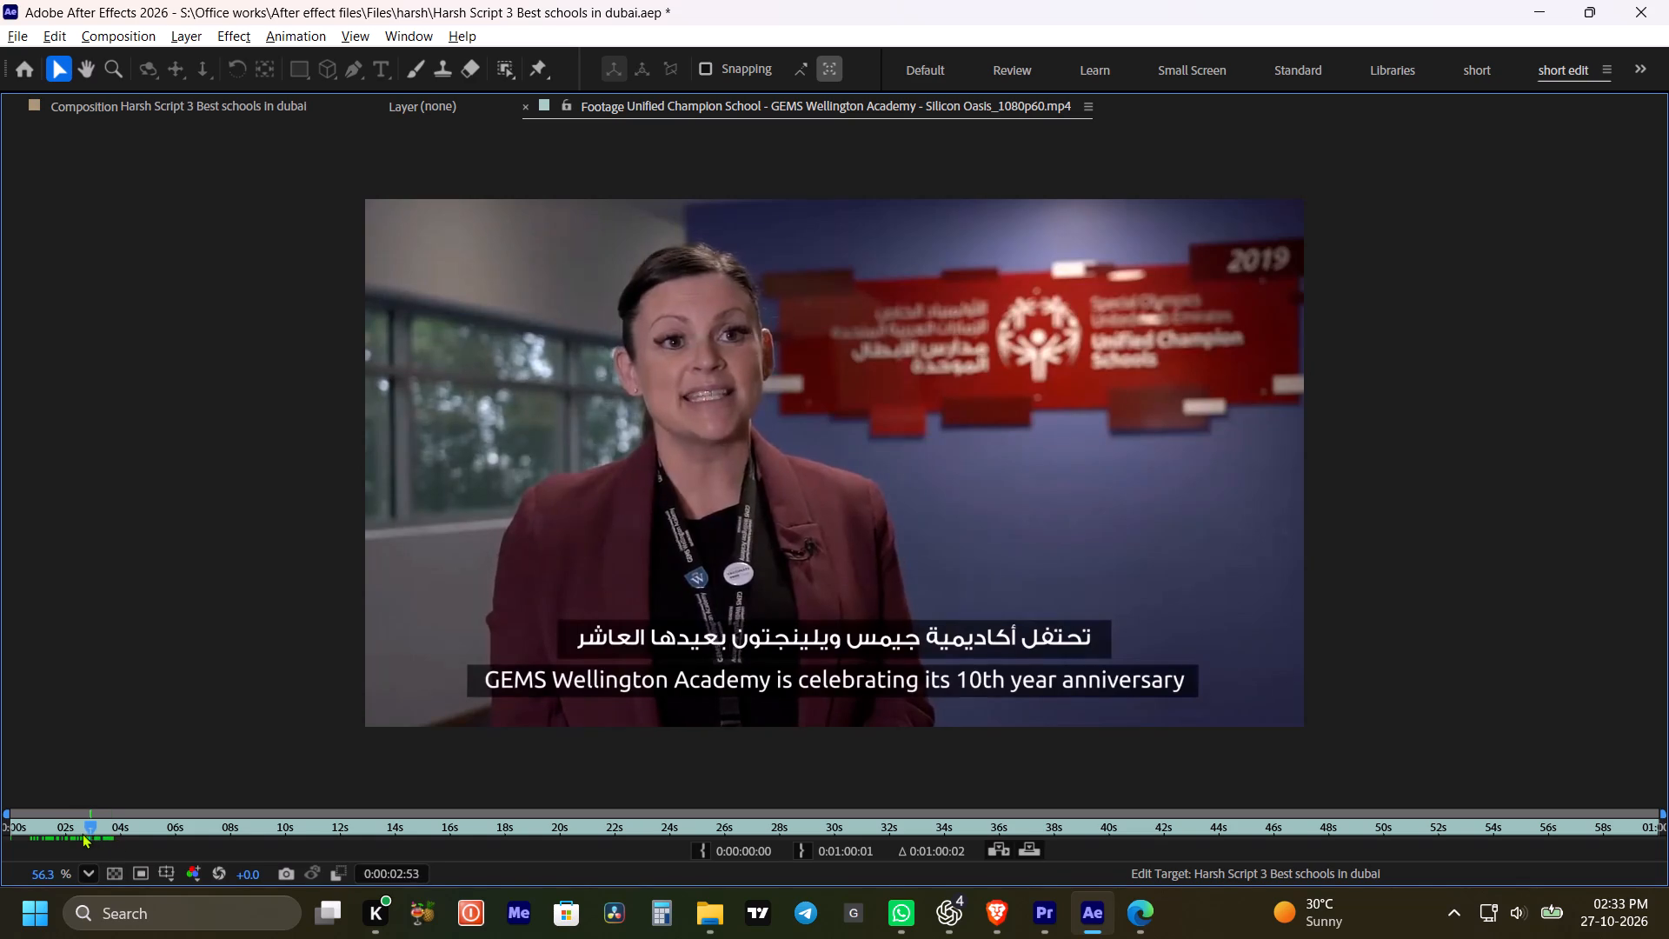
{"action": "left_click_drag", "start_coordinate": [82, 833], "coordinate": [67, 829]}
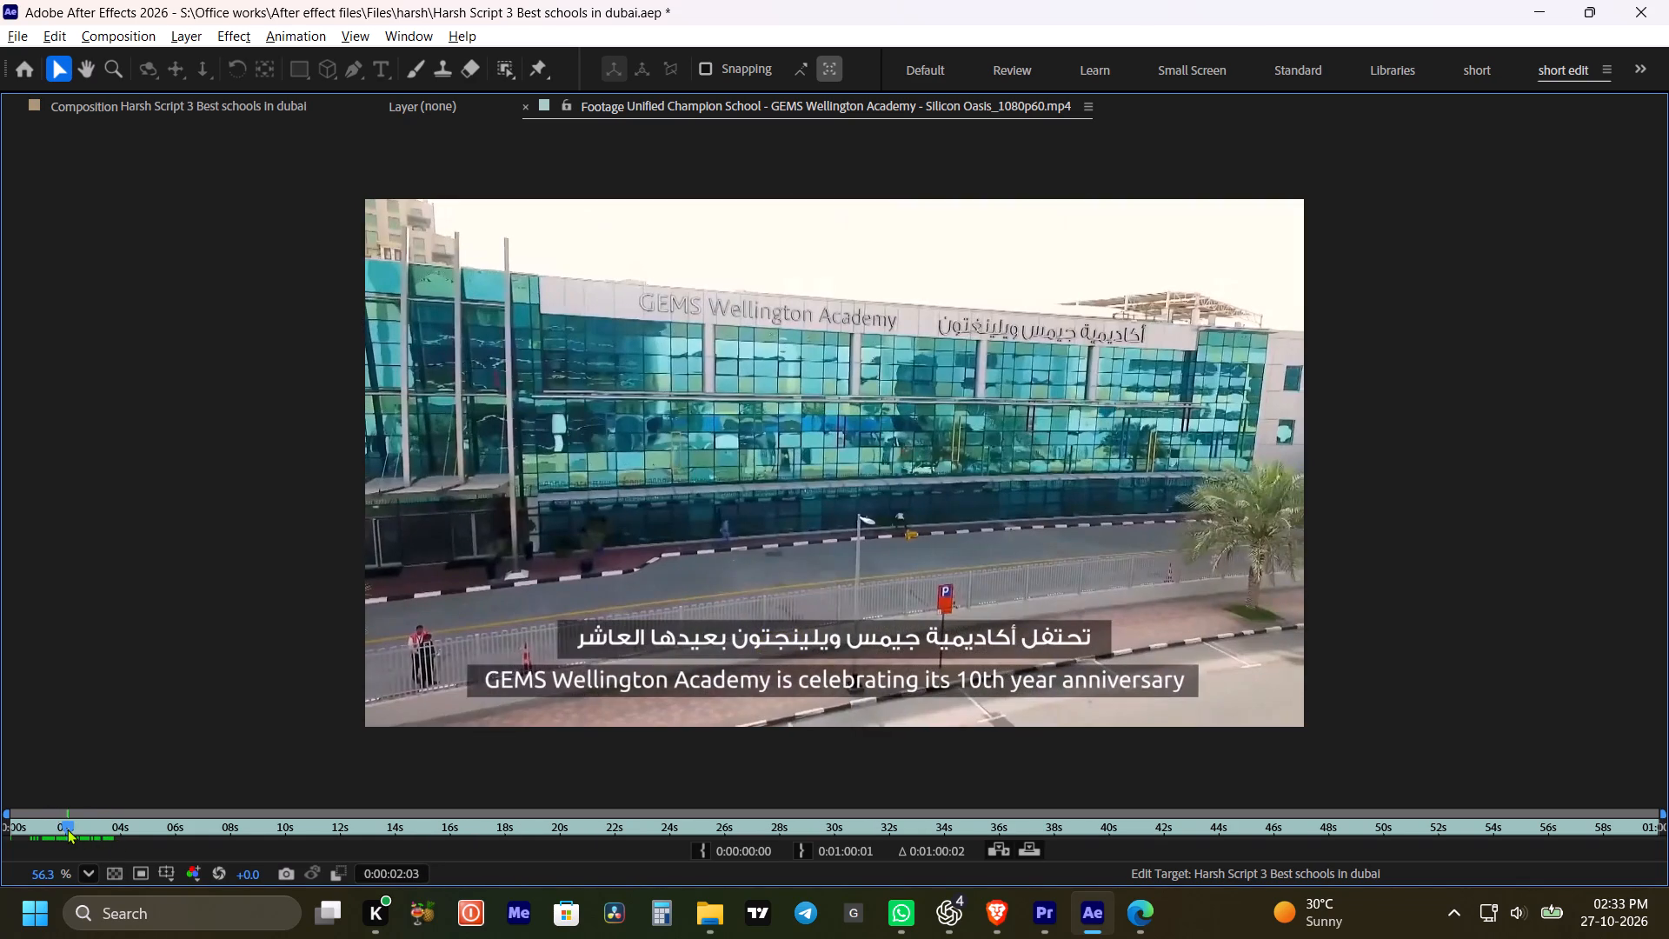
{"action": "left_click_drag", "start_coordinate": [67, 829], "coordinate": [98, 829]}
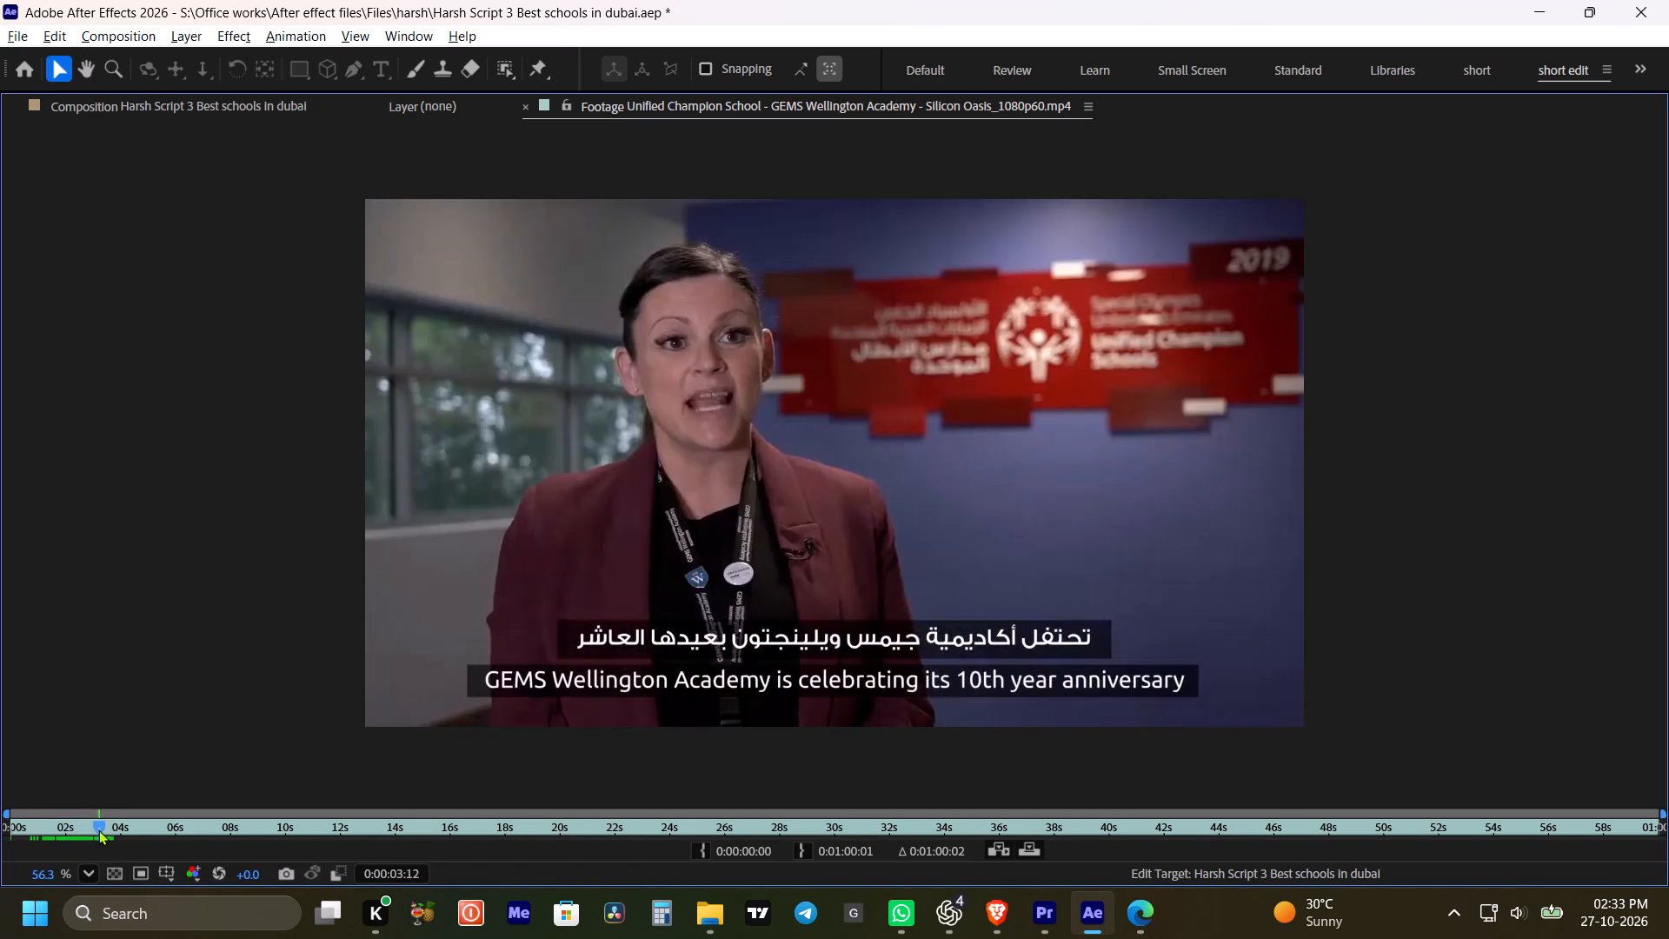
{"action": "left_click_drag", "start_coordinate": [98, 829], "coordinate": [89, 829]}
{"action": "left_click", "coordinate": [805, 849]}
{"action": "key", "text": "grave"}
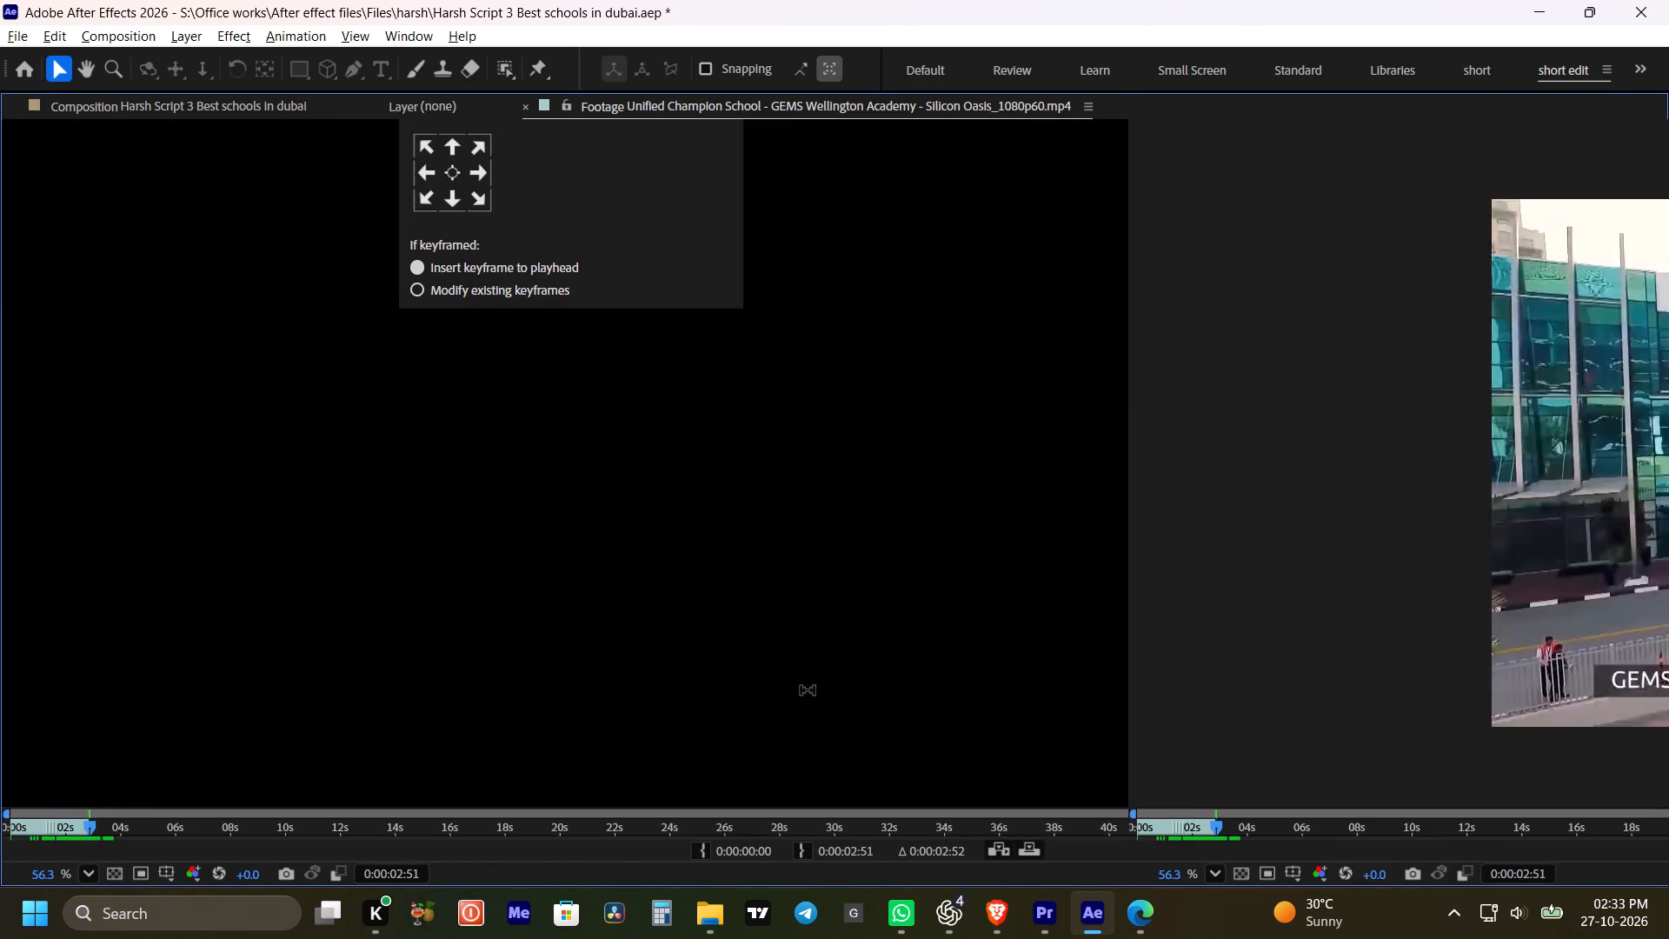
Add the trimmed GEMS Wellington Academy clip above the aerial-view layer and start it at 0:00:44:42.
{"action": "left_click_drag", "start_coordinate": [163, 317], "coordinate": [932, 594]}
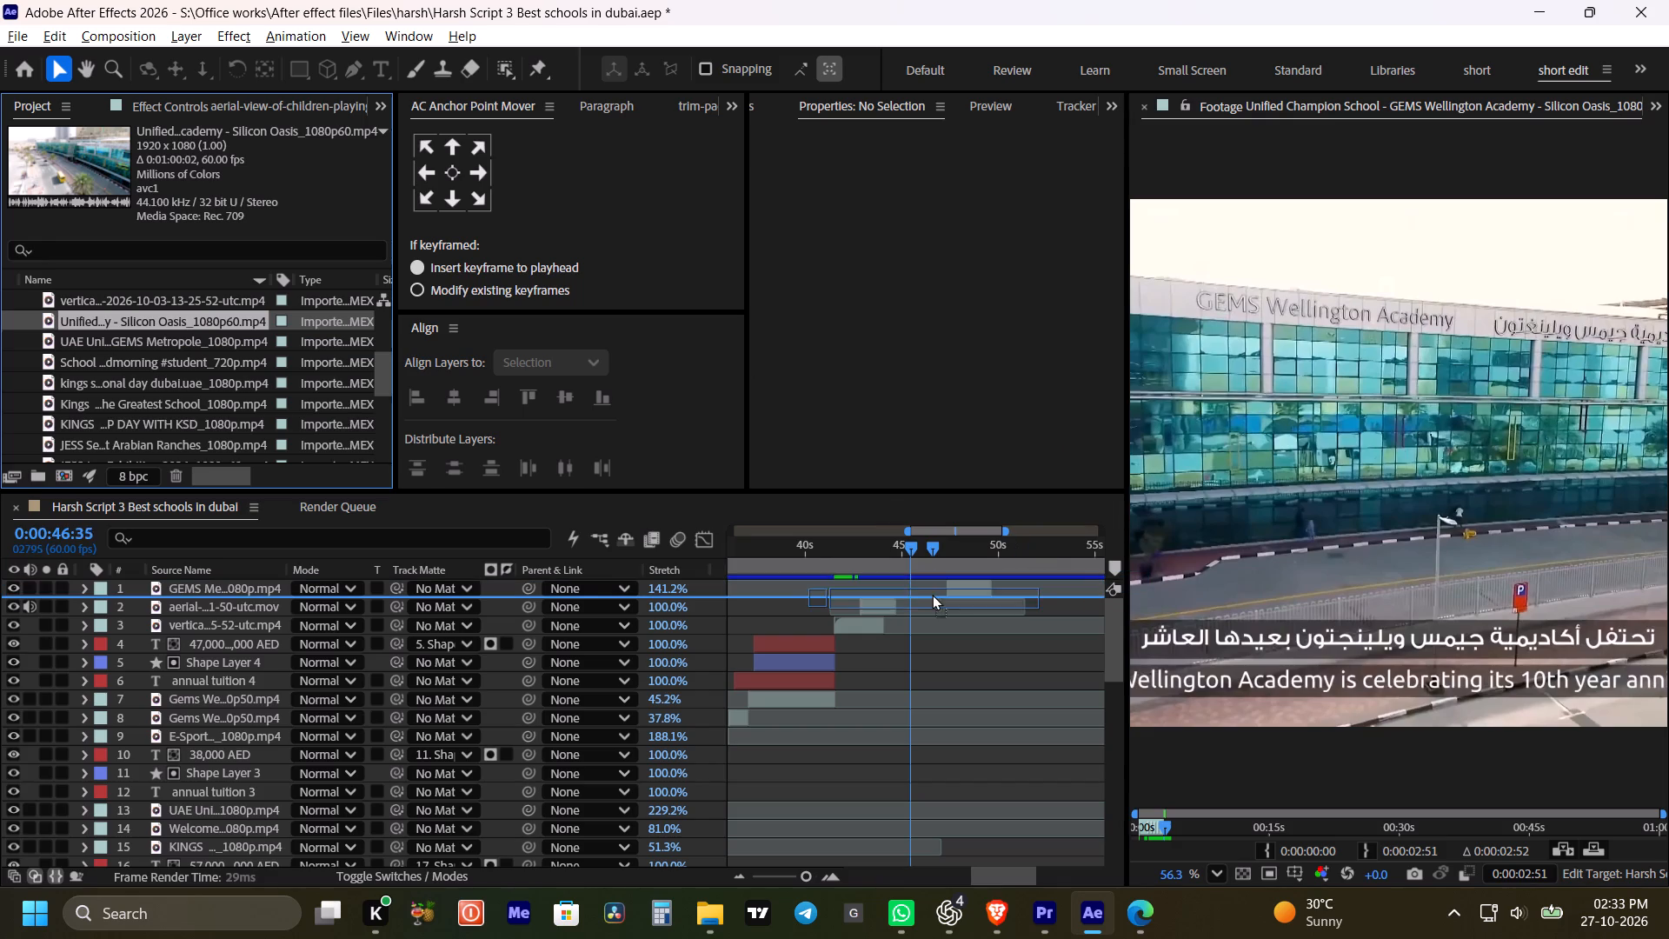
{"action": "left_click_drag", "start_coordinate": [932, 594], "coordinate": [928, 598]}
{"action": "left_click_drag", "start_coordinate": [917, 567], "coordinate": [901, 567], "text": "shift"}
{"action": "left_click", "coordinate": [948, 605]}
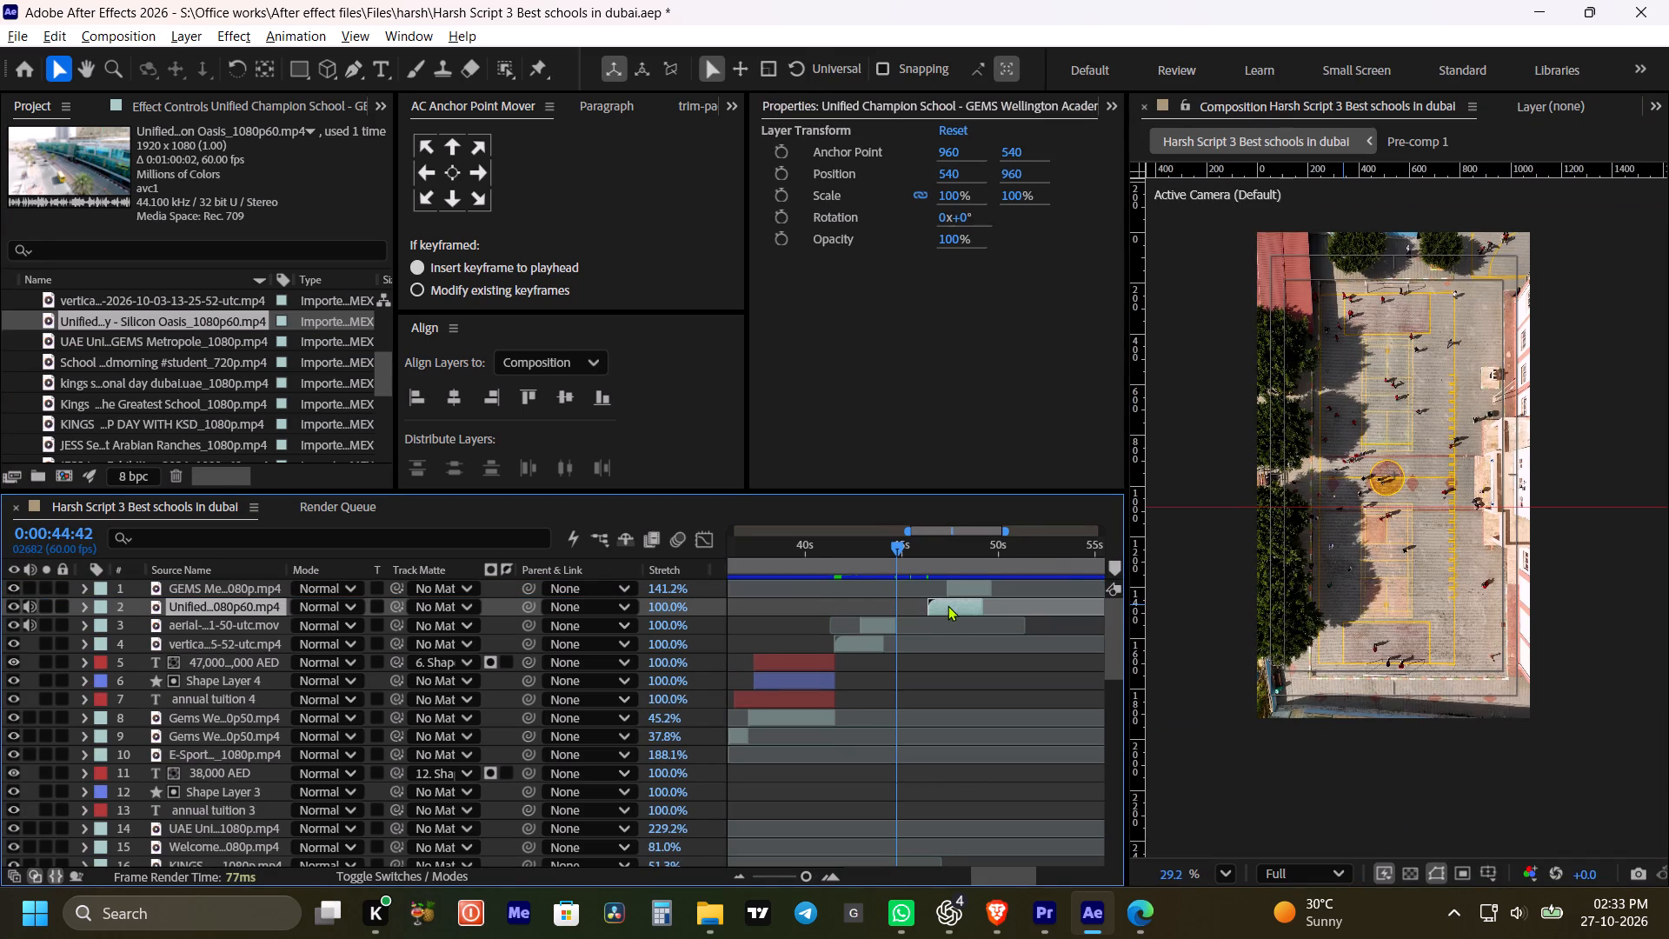
{"action": "key", "text": "bracketleft"}
Scale the GEMS Wellington Academy clip to 197% and set its horizontal position to -158, framing the school name.
{"action": "left_click_drag", "start_coordinate": [1019, 195], "coordinate": [1112, 210]}
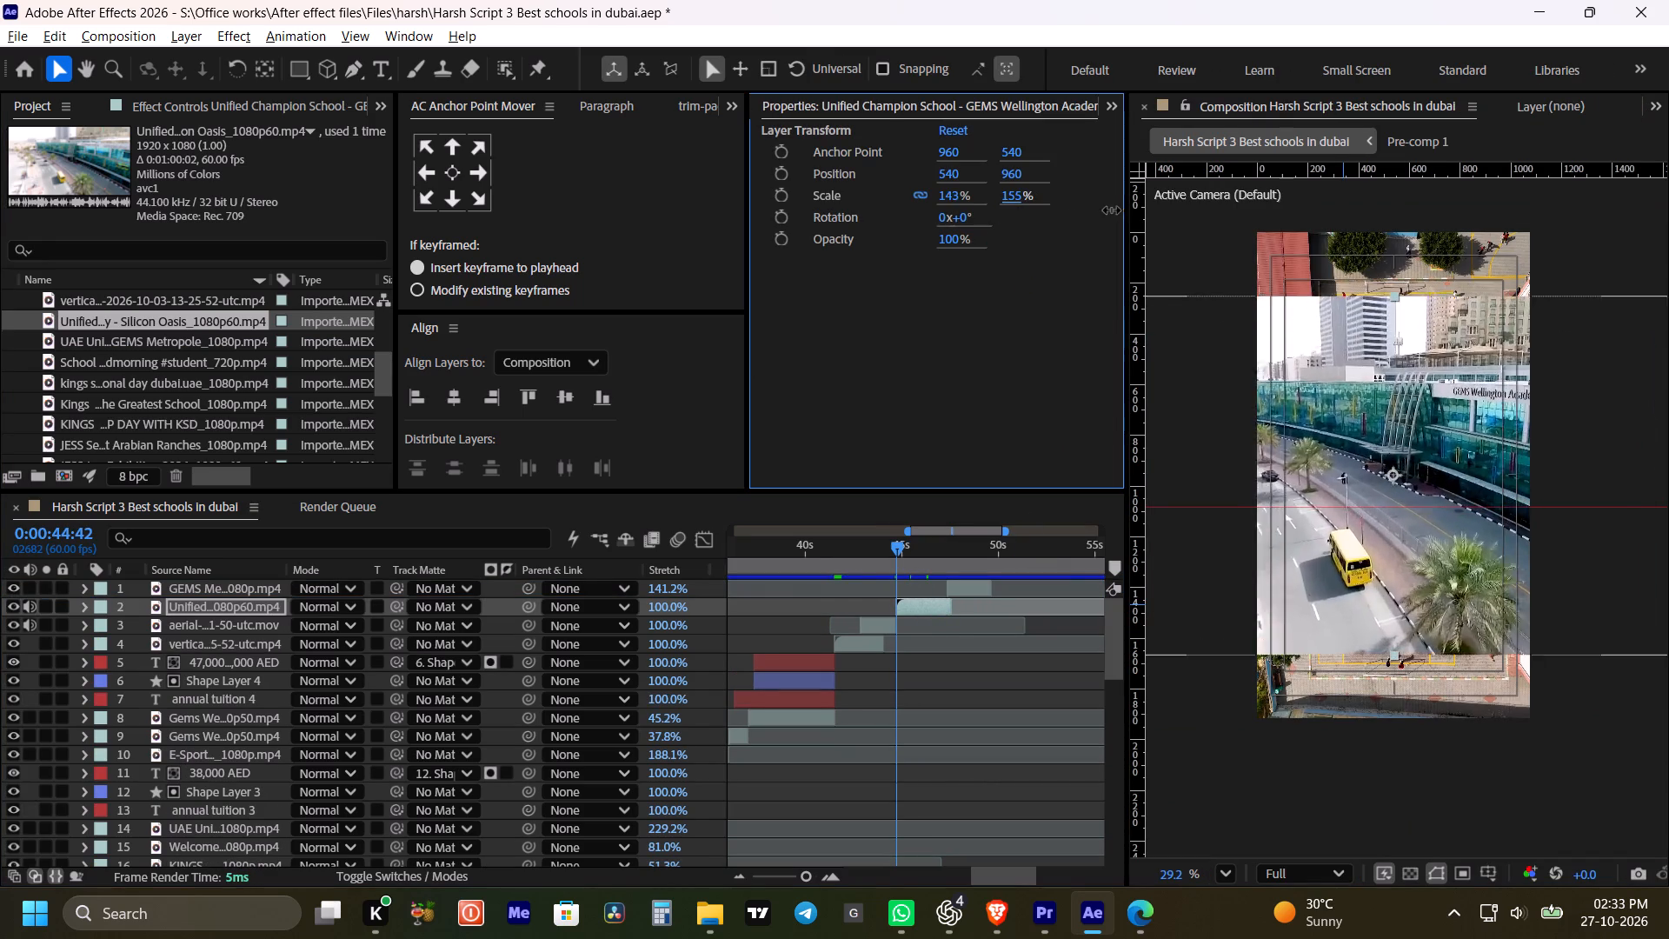
{"action": "left_click_drag", "start_coordinate": [1112, 210], "coordinate": [1160, 224]}
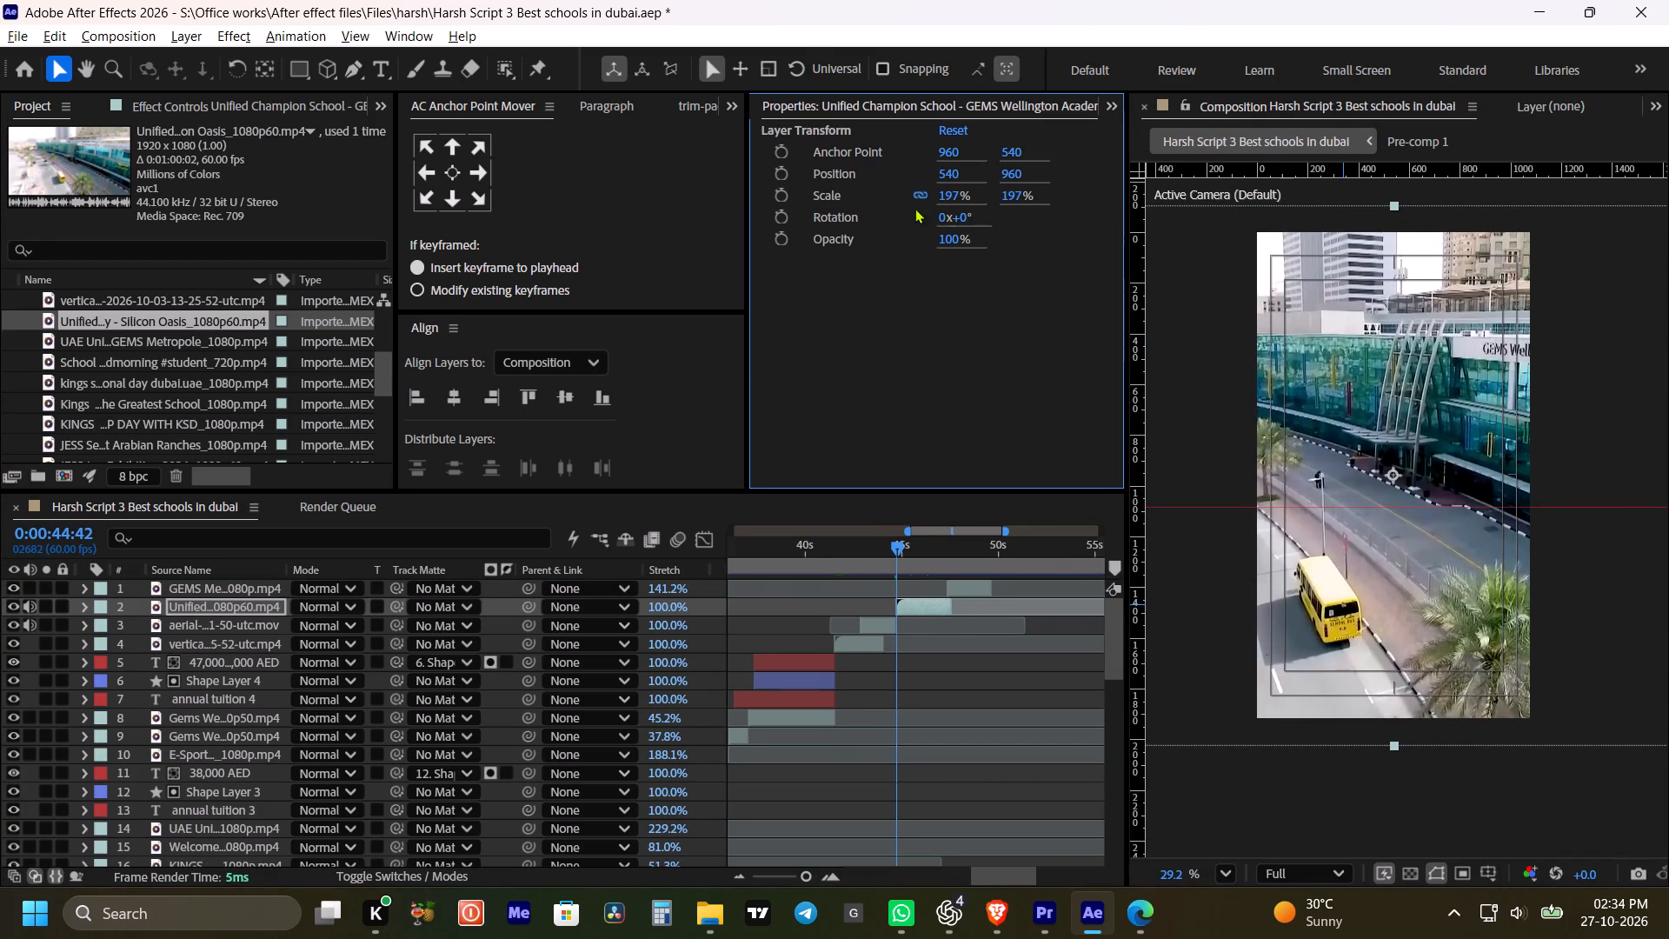
{"action": "left_click_drag", "start_coordinate": [948, 172], "coordinate": [306, 307]}
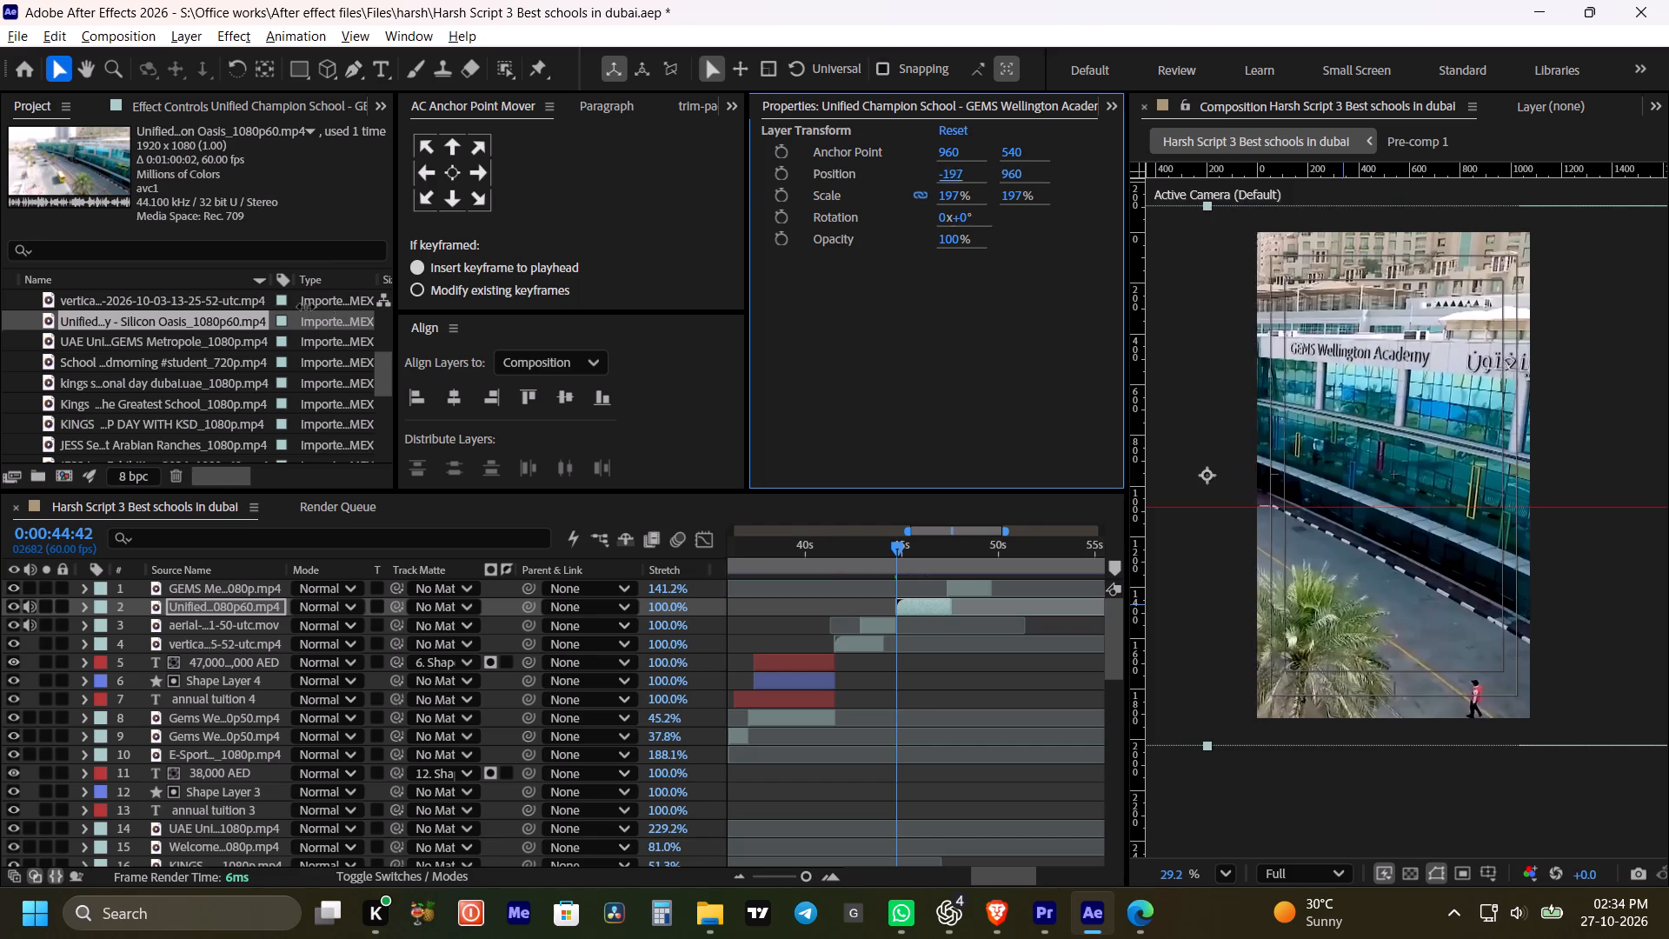
{"action": "left_click_drag", "start_coordinate": [306, 307], "coordinate": [328, 316]}
Play back the transition into the new clip and mute the audio of the GEMS Wellington and aerial-view layers.
{"action": "left_click", "coordinate": [891, 552]}
{"action": "key", "text": "space"}
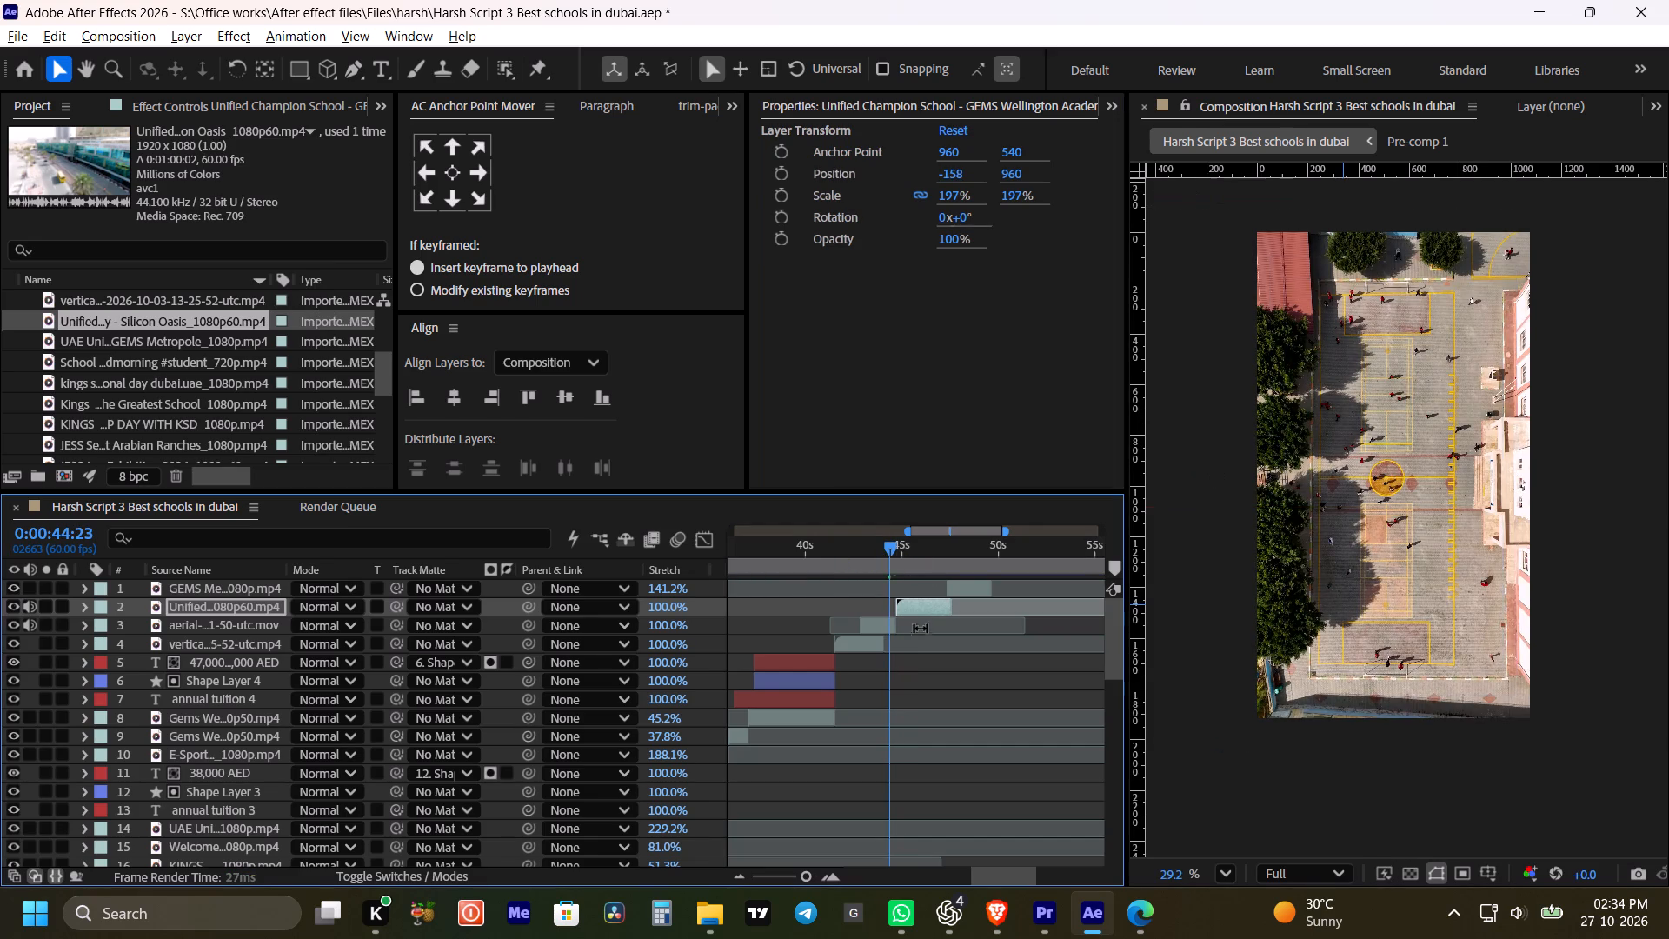
{"action": "key", "text": "space"}
{"action": "left_click", "coordinate": [923, 605]}
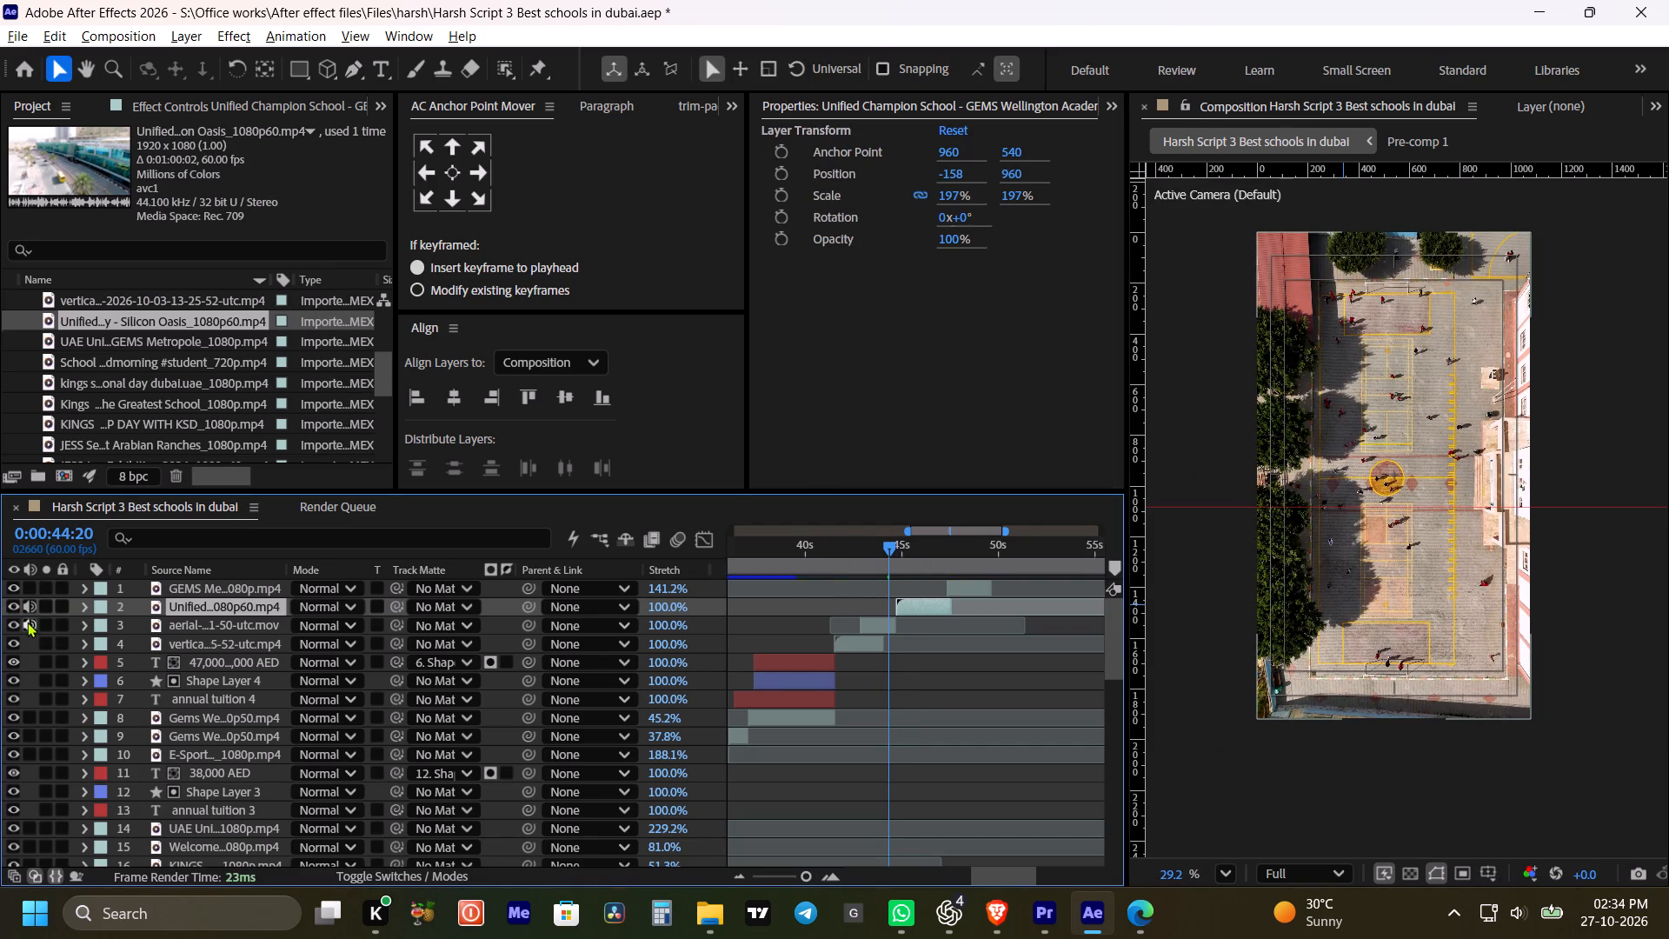
{"action": "left_click_drag", "start_coordinate": [29, 624], "coordinate": [29, 607]}
Reframe the GEMS Wellington clip by scaling it to 229% and setting its vertical position to 1225, pushing the captions out of frame.
{"action": "key", "text": "space"}
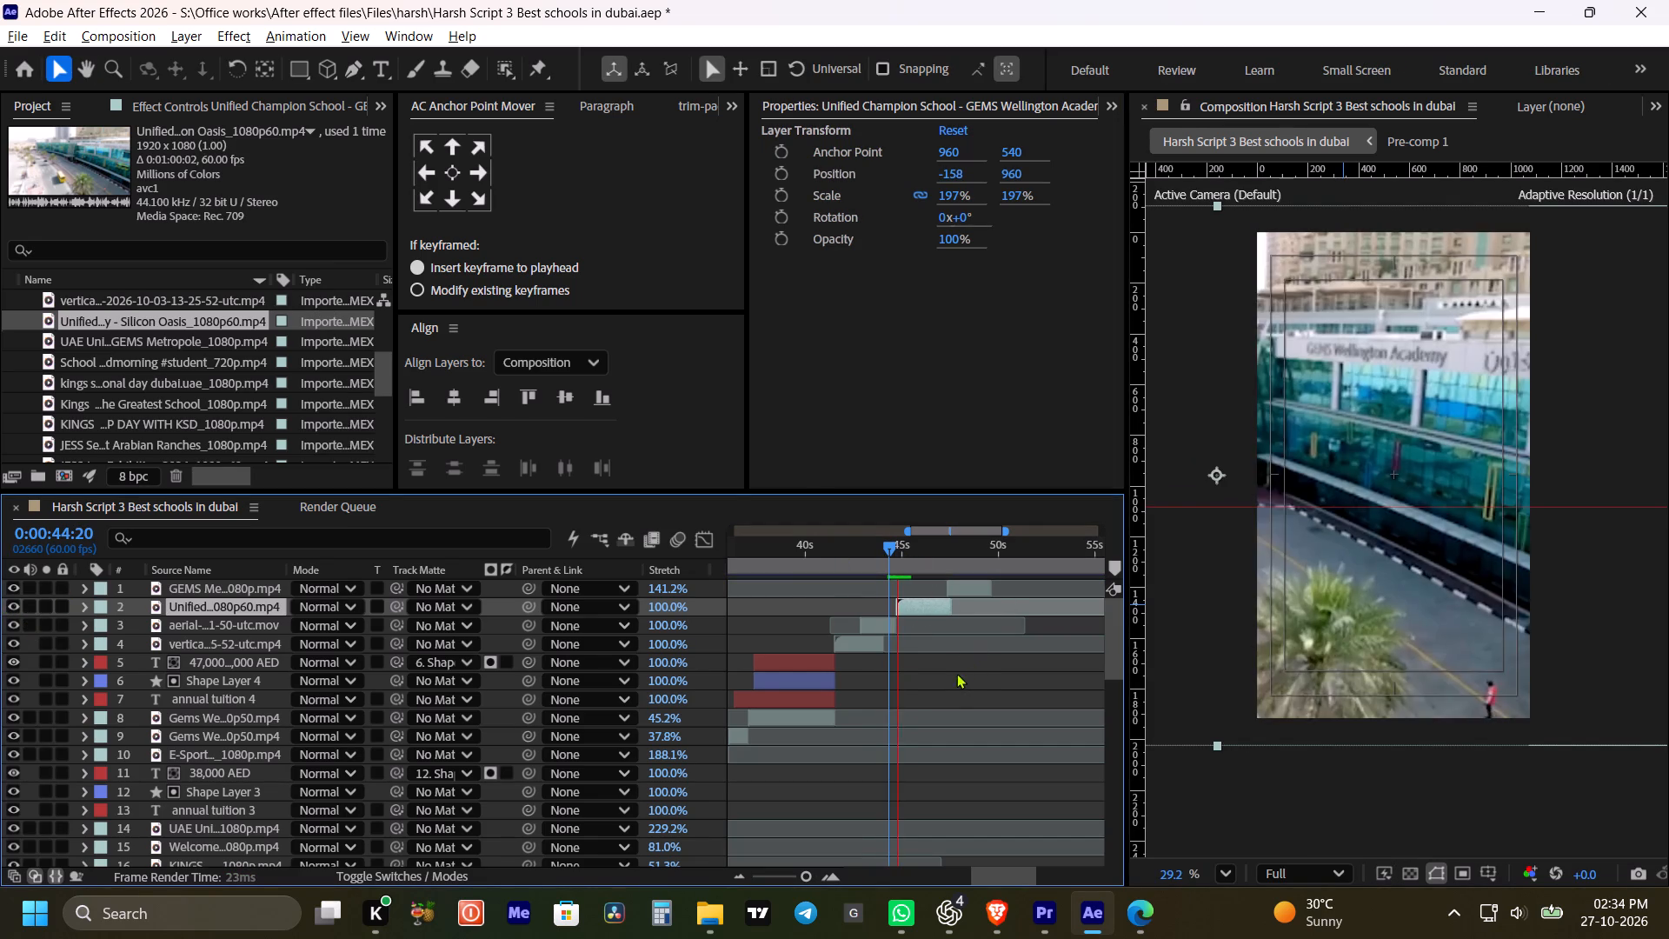
{"action": "key", "text": "space"}
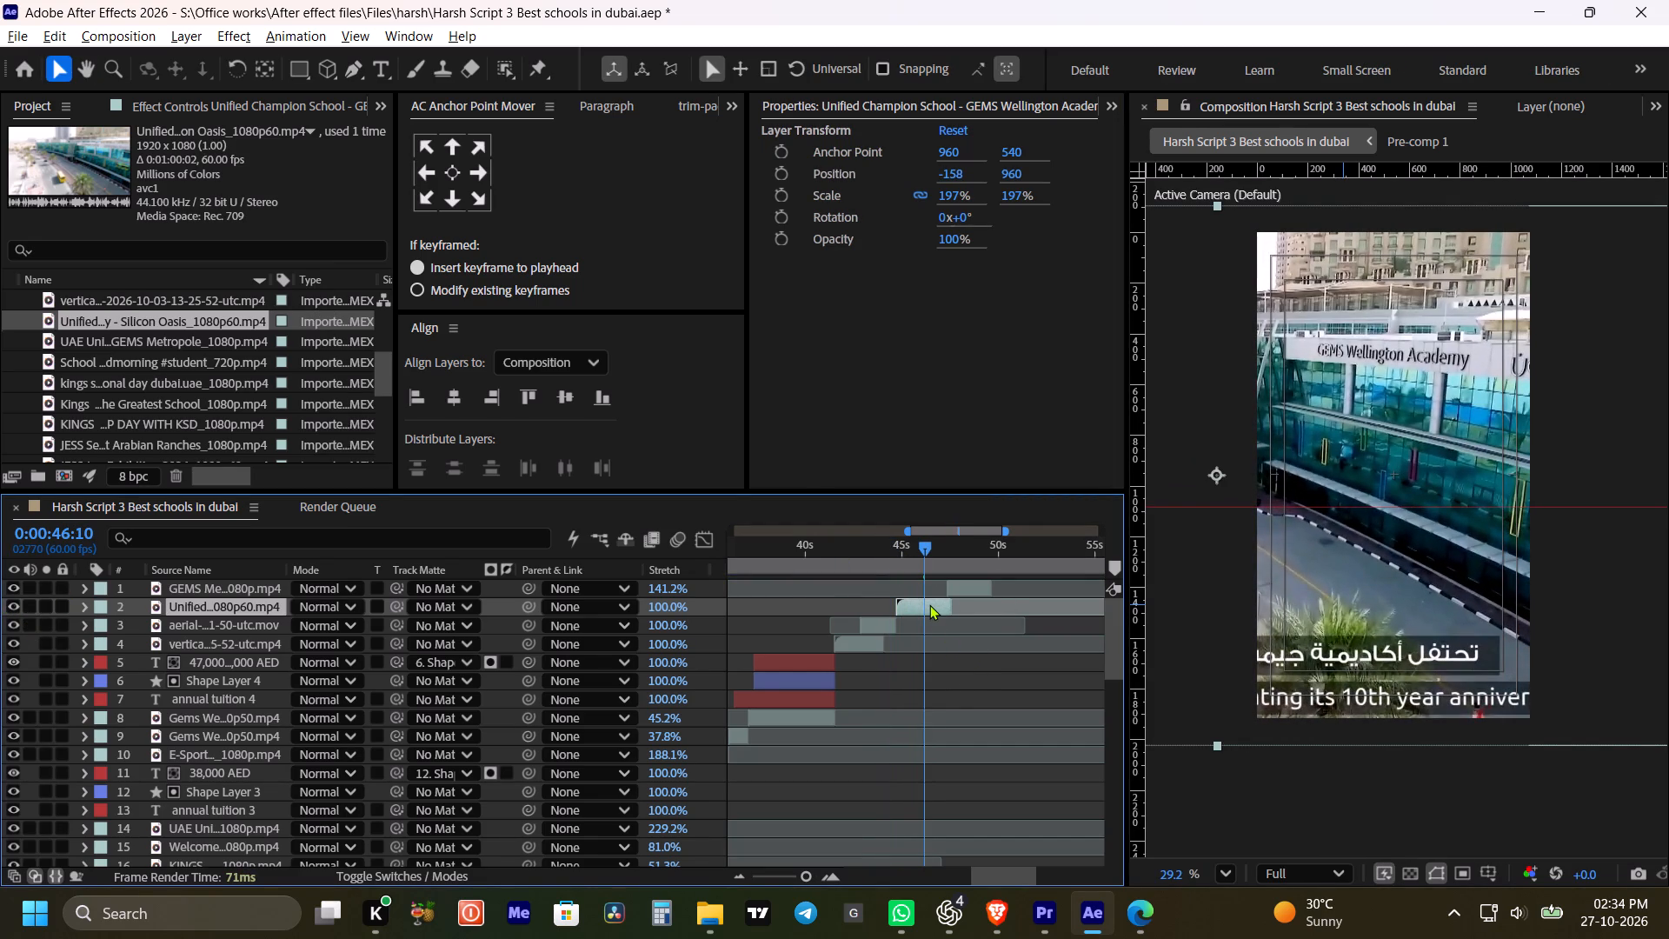
{"action": "left_click", "coordinate": [929, 604]}
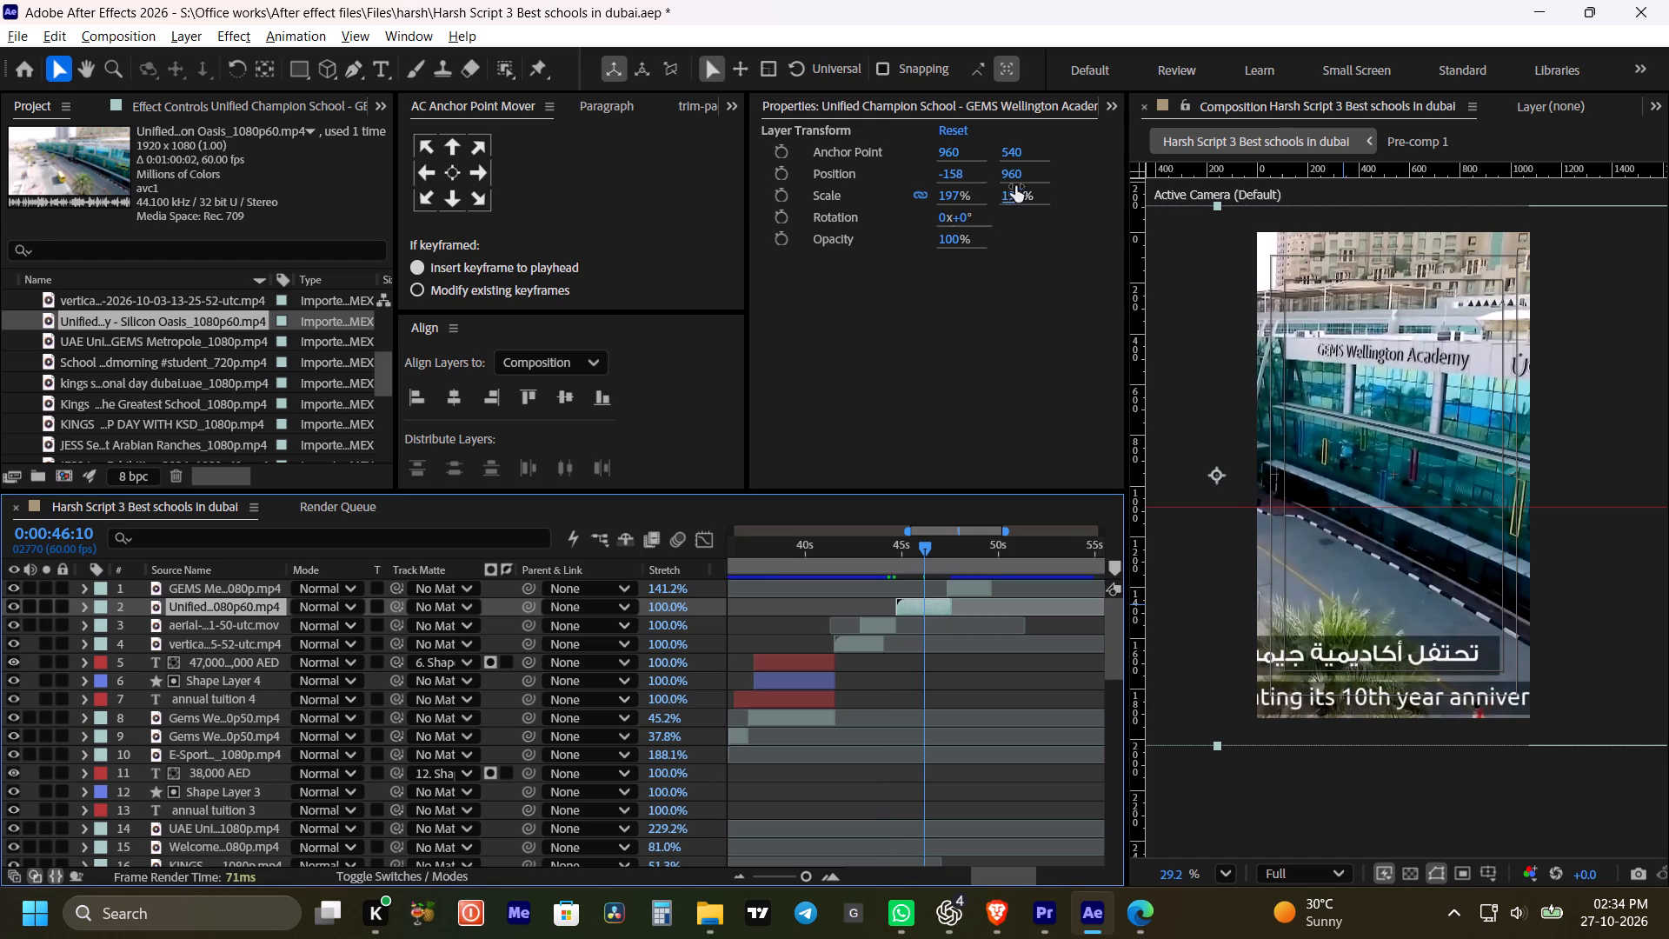
{"action": "left_click_drag", "start_coordinate": [1010, 174], "coordinate": [1087, 190]}
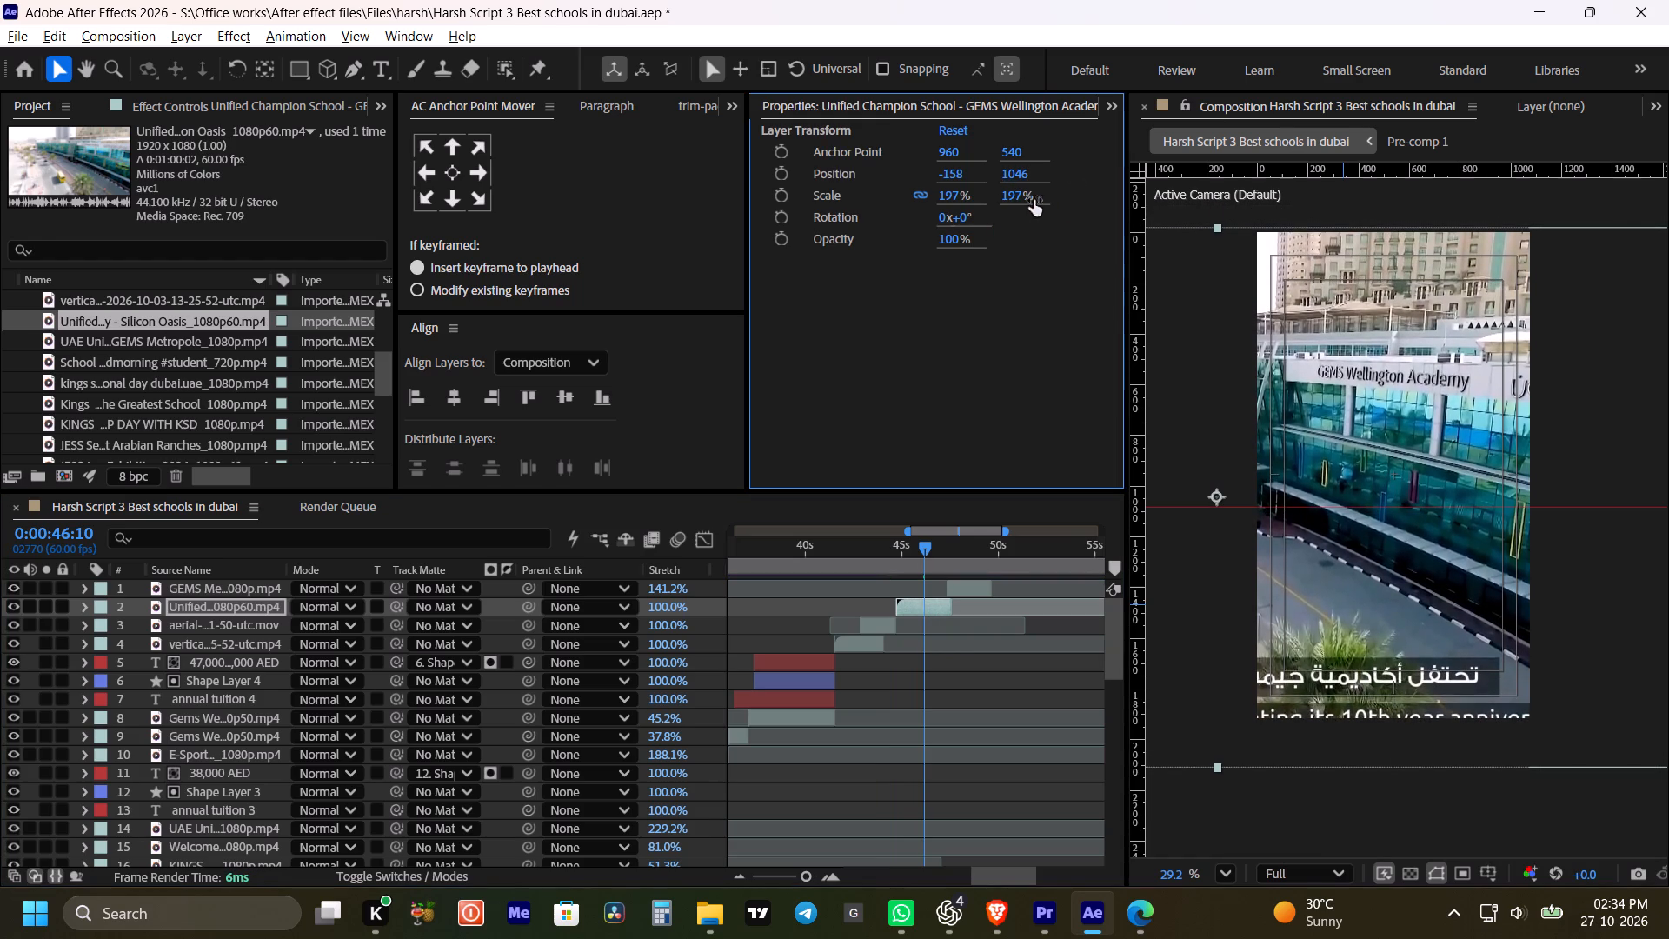
{"action": "left_click_drag", "start_coordinate": [952, 196], "coordinate": [991, 196]}
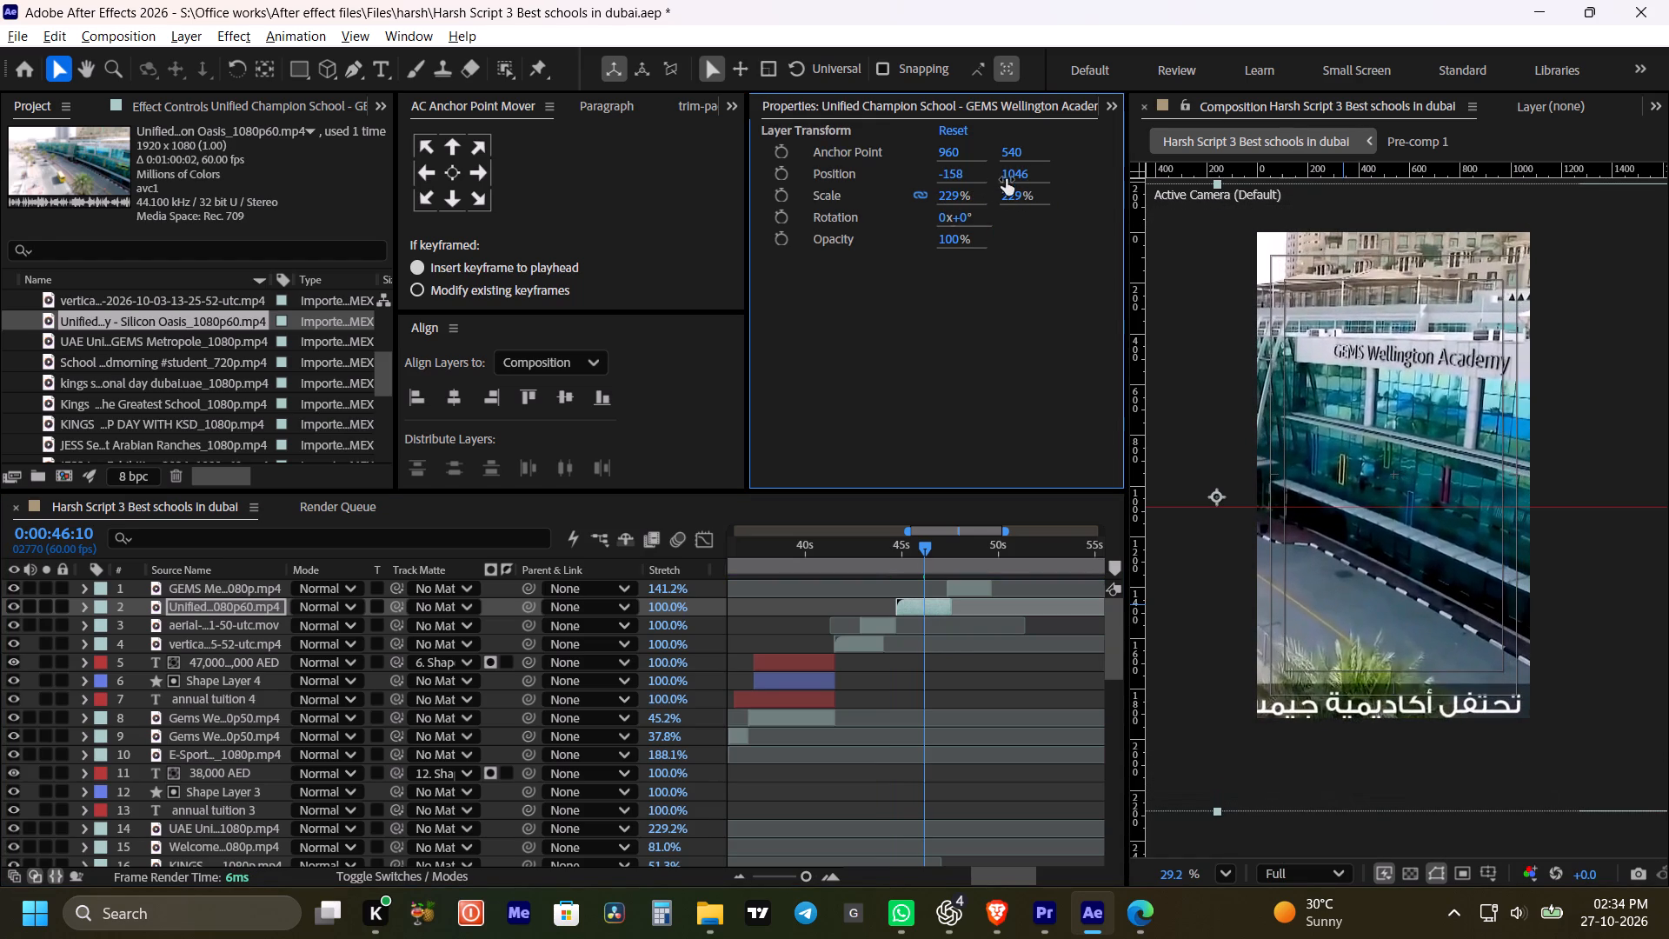
{"action": "left_click_drag", "start_coordinate": [1008, 176], "coordinate": [1154, 222]}
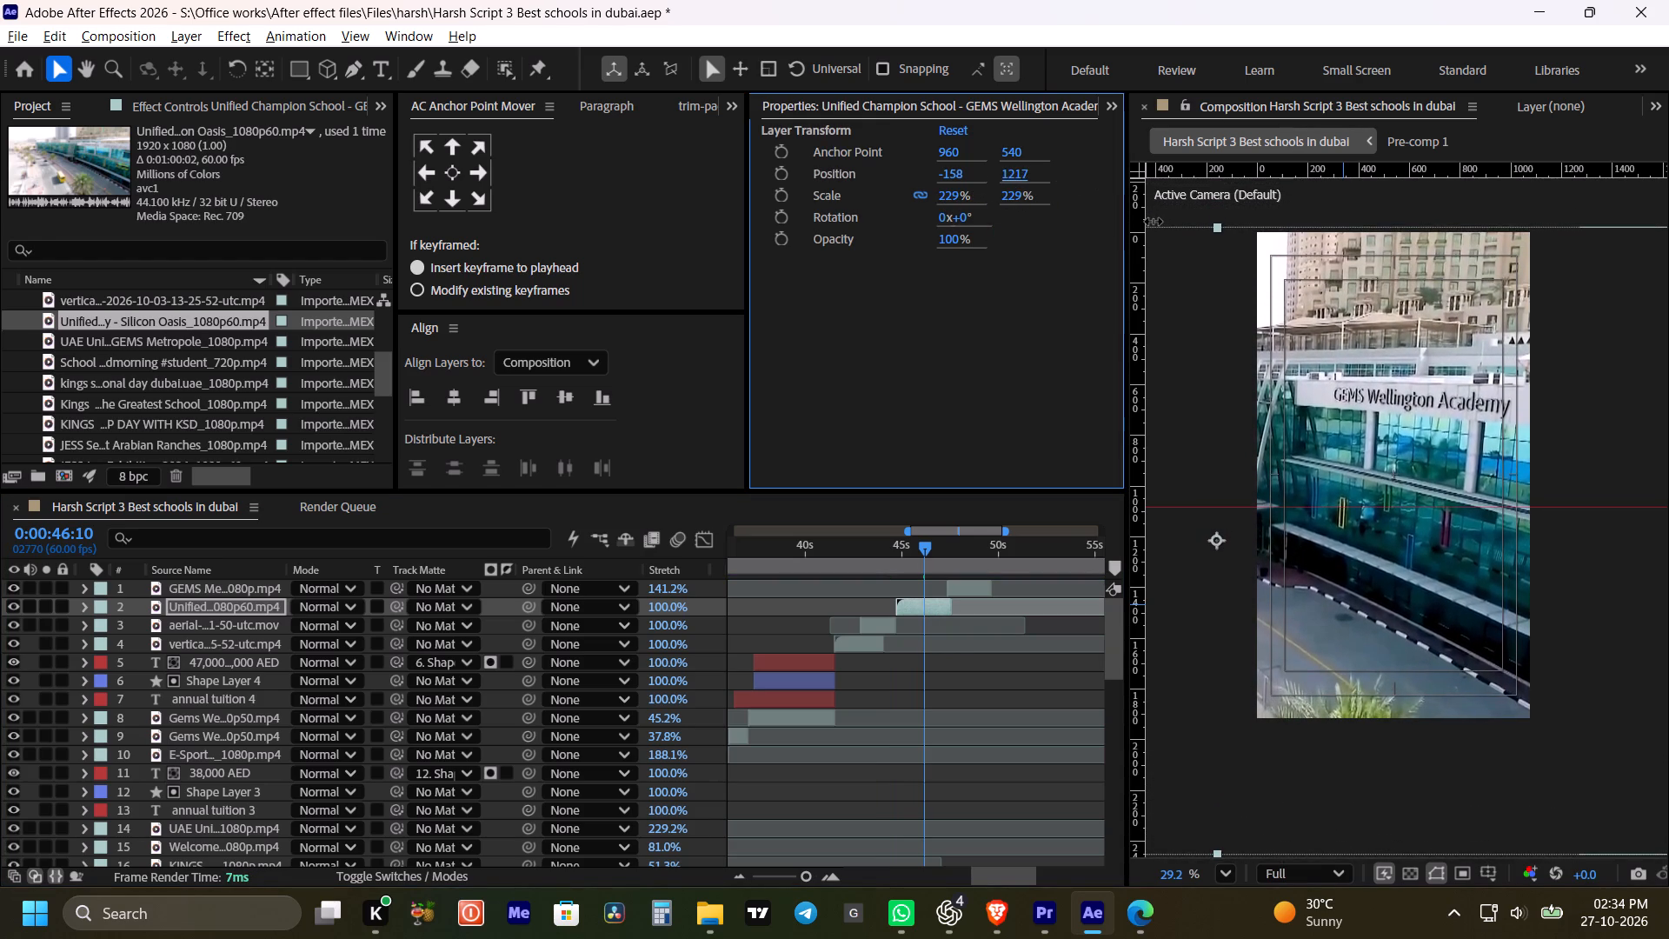
{"action": "left_click_drag", "start_coordinate": [1154, 222], "coordinate": [1163, 222]}
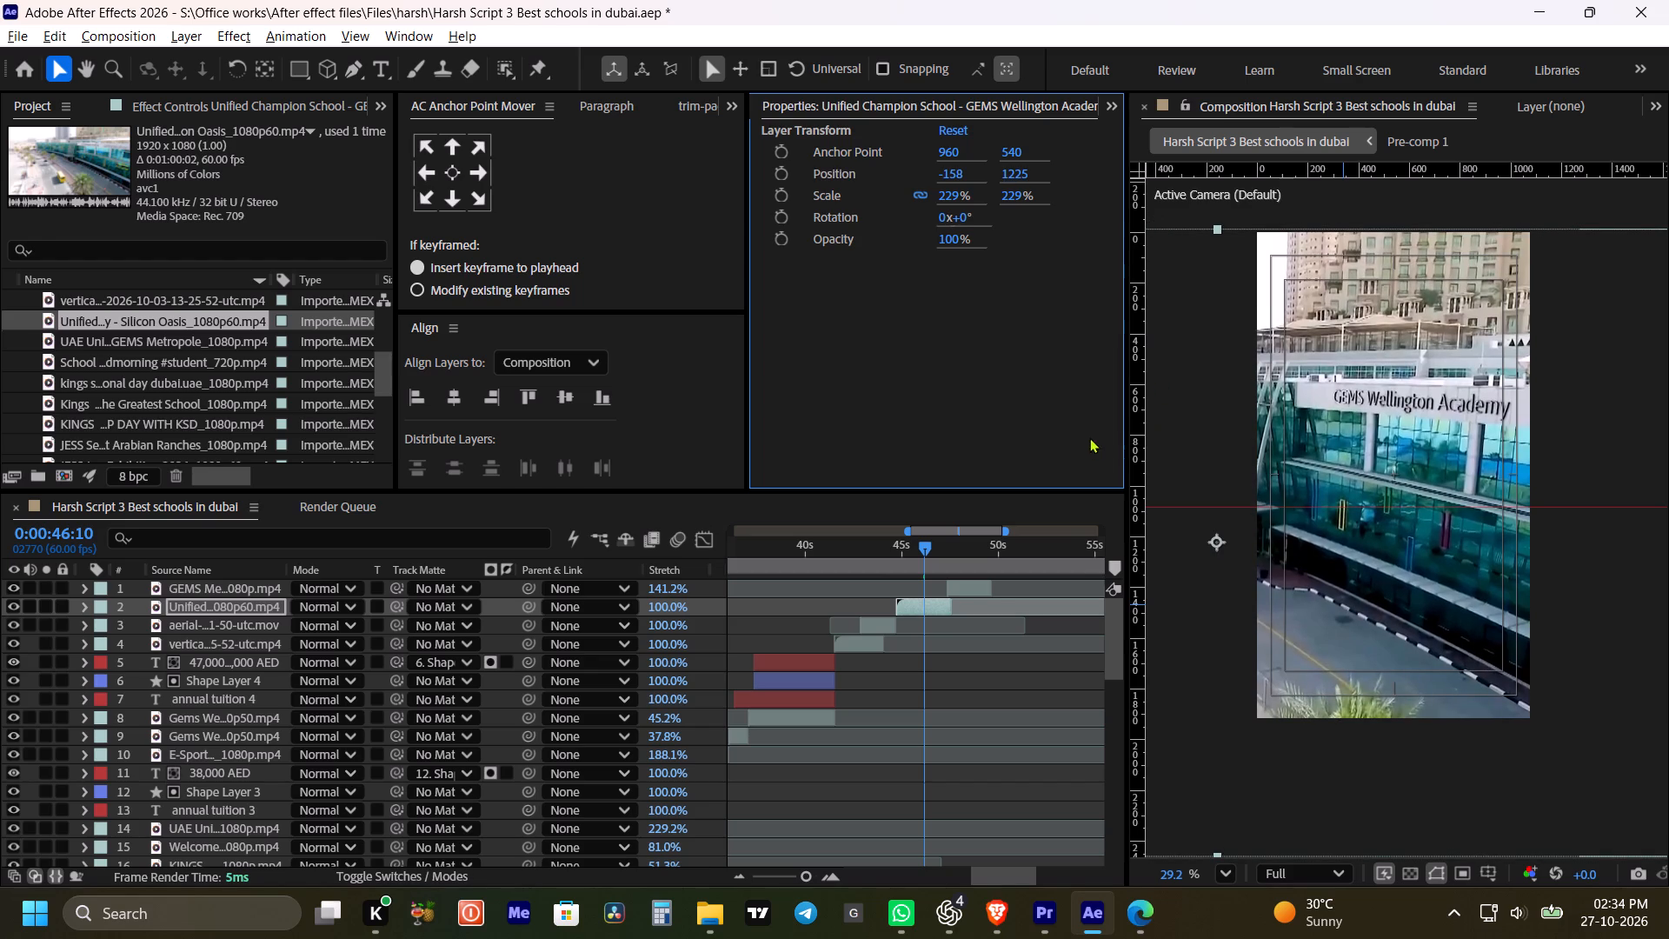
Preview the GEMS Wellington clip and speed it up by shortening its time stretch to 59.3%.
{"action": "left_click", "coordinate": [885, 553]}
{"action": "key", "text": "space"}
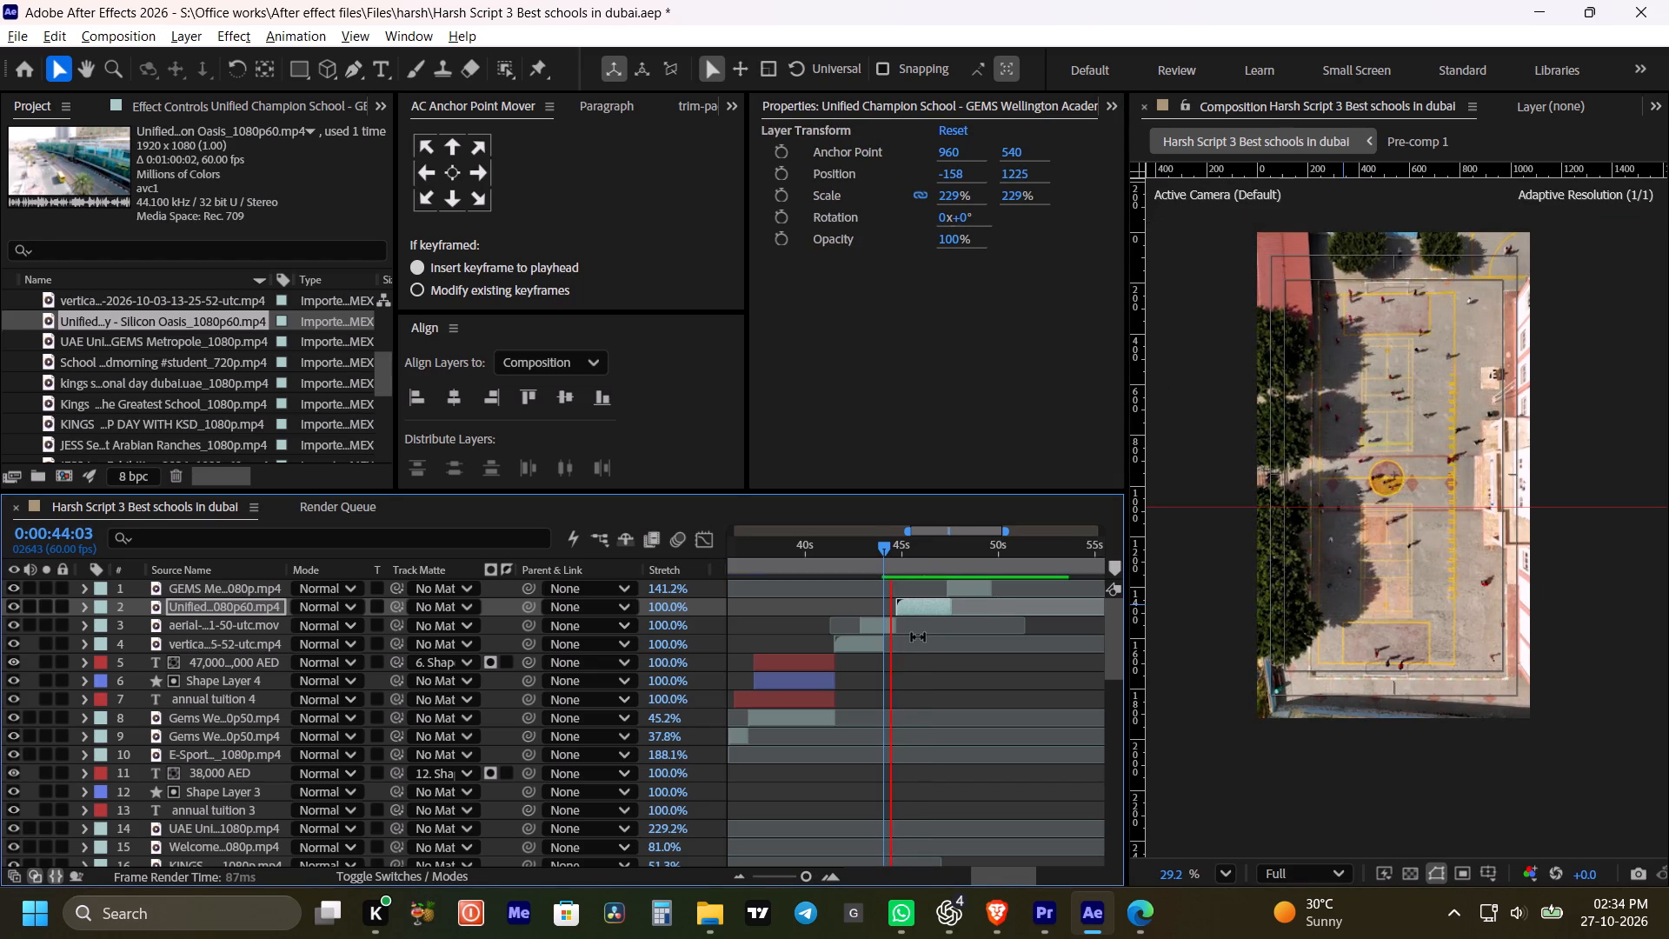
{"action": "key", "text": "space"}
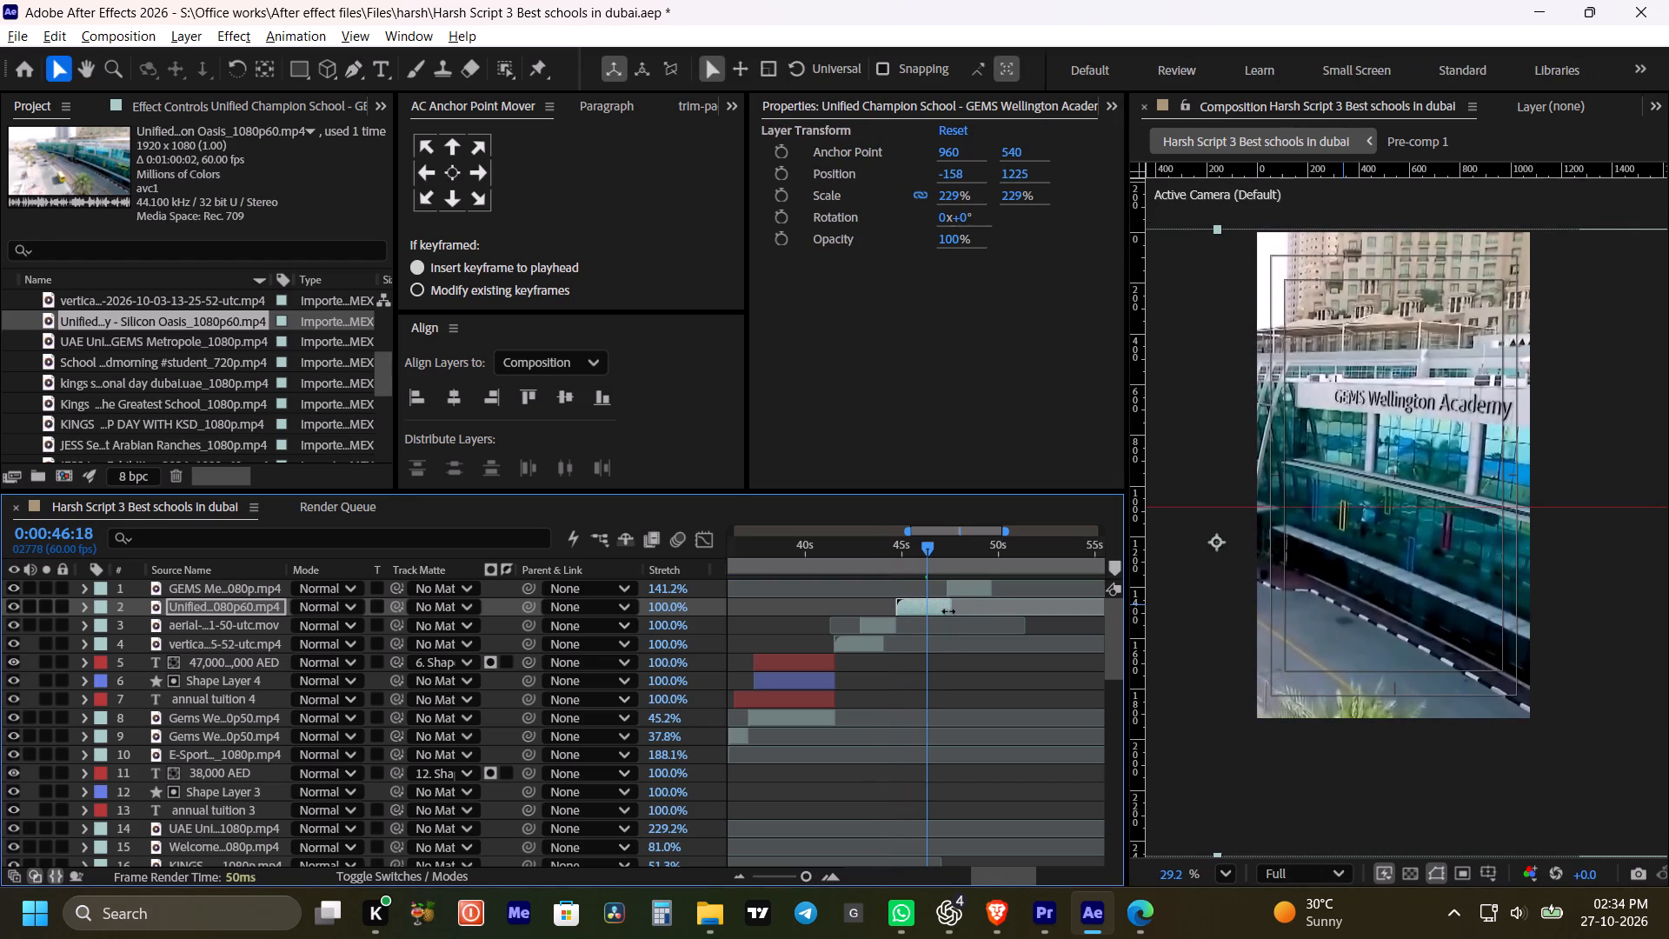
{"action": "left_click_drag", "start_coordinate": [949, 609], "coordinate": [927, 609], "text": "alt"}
Play back the sped-up GEMS Wellington clip and set its time stretch to 75.6%.
{"action": "left_click", "coordinate": [896, 554]}
{"action": "key", "text": "space"}
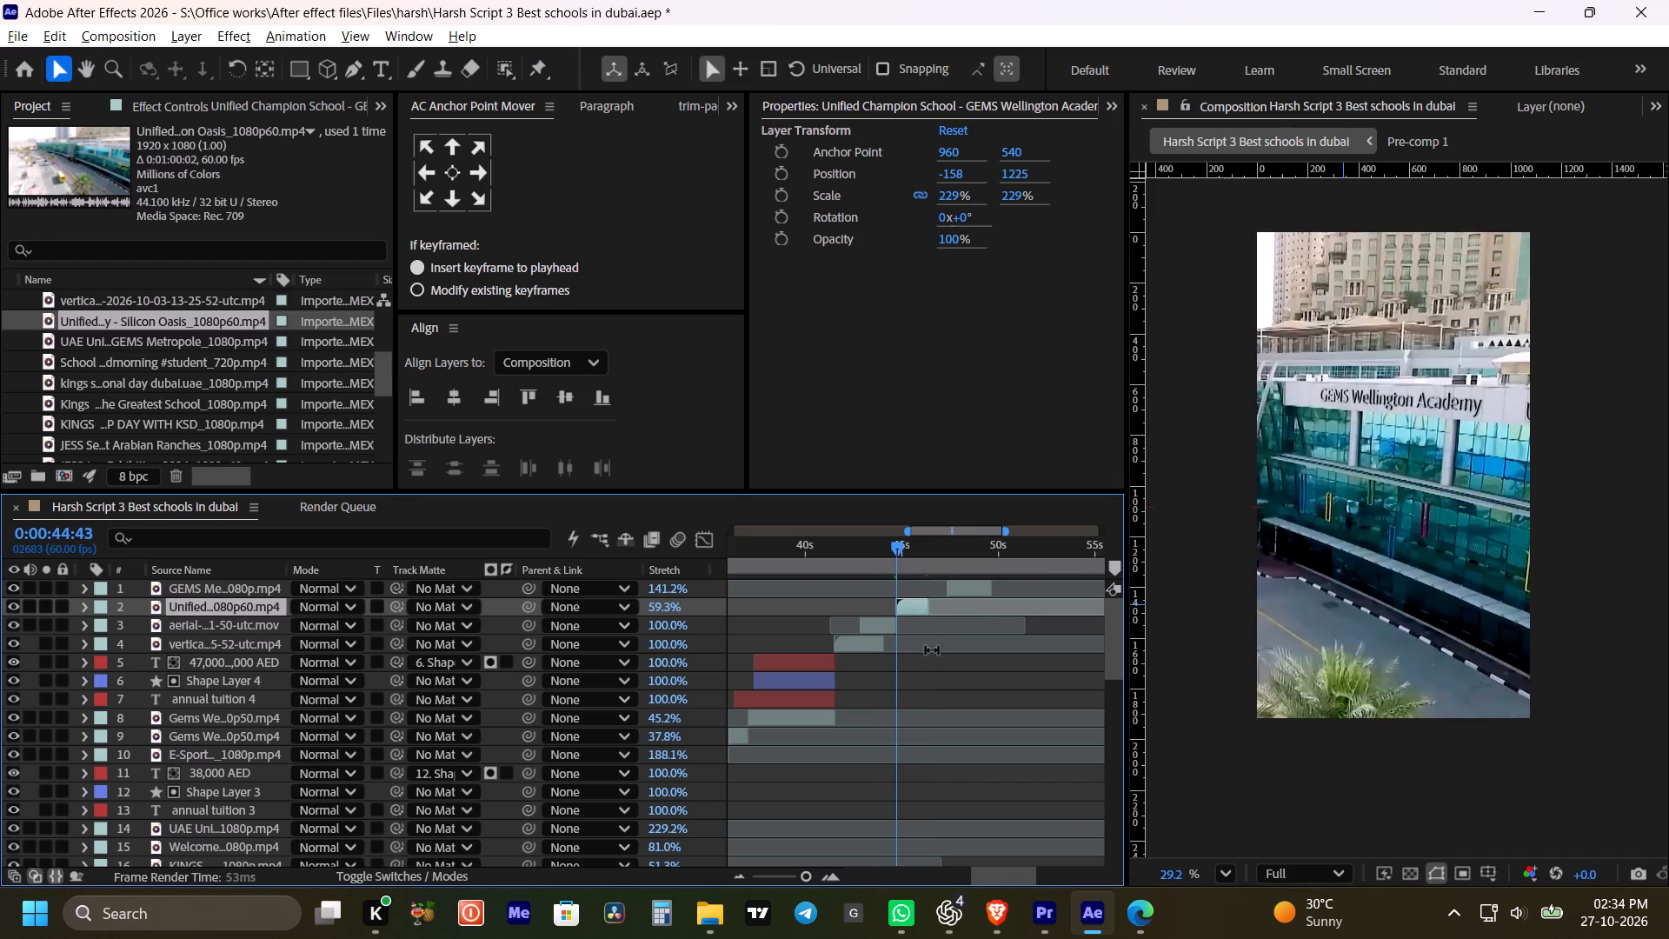
{"action": "key", "text": "space"}
{"action": "left_click_drag", "start_coordinate": [947, 676], "coordinate": [935, 676]}
{"action": "key", "text": "space"}
{"action": "left_click", "coordinate": [934, 672]}
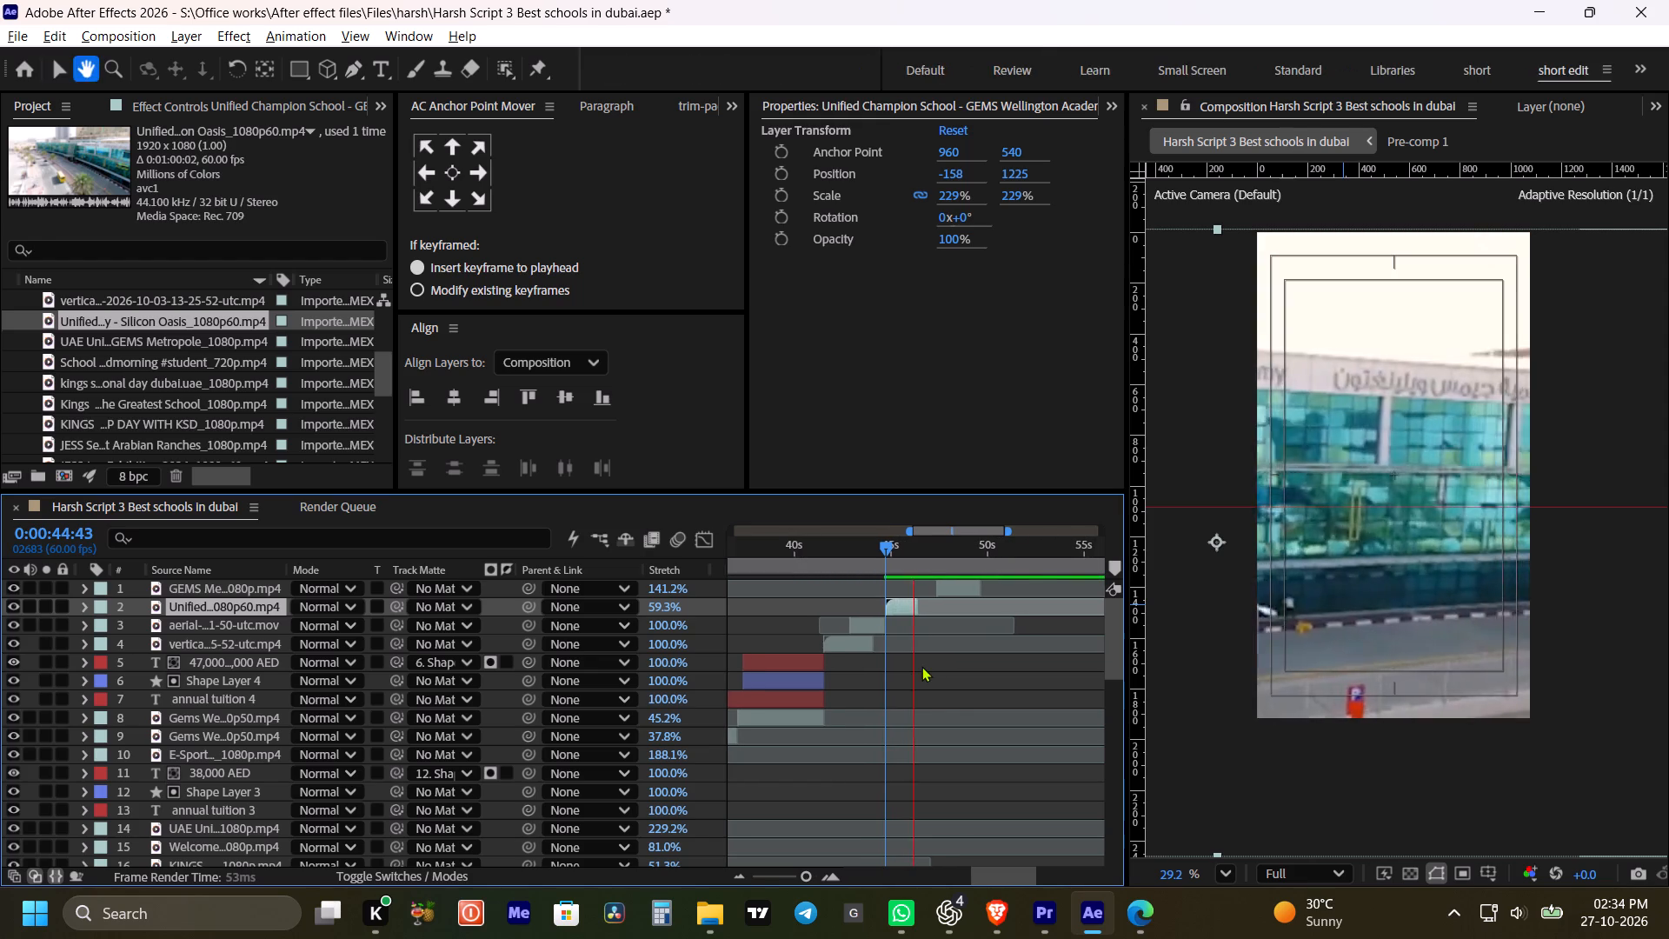
{"action": "key", "text": "space"}
{"action": "left_click_drag", "start_coordinate": [920, 609], "coordinate": [928, 609], "text": "alt"}
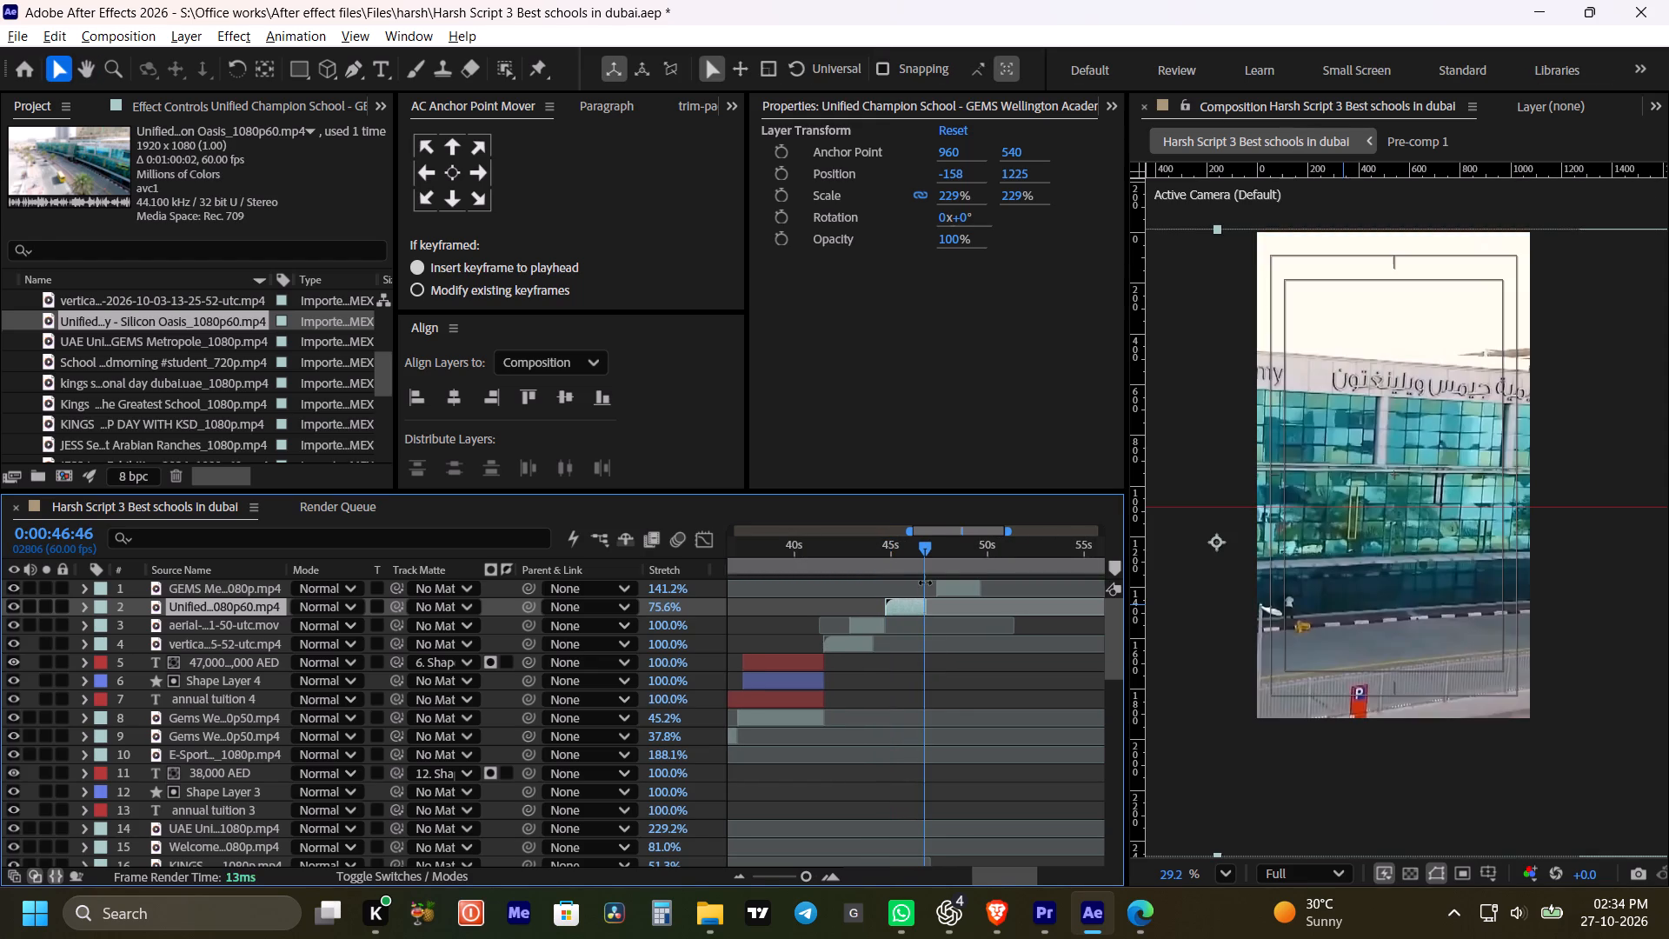
Scrub and play the sped-up GEMS Wellington clip around 46 seconds to examine where its building shots change.
{"action": "left_click", "coordinate": [917, 558]}
{"action": "key", "text": "space"}
{"action": "key", "text": "space"}
{"action": "left_click_drag", "start_coordinate": [919, 554], "coordinate": [915, 554]}
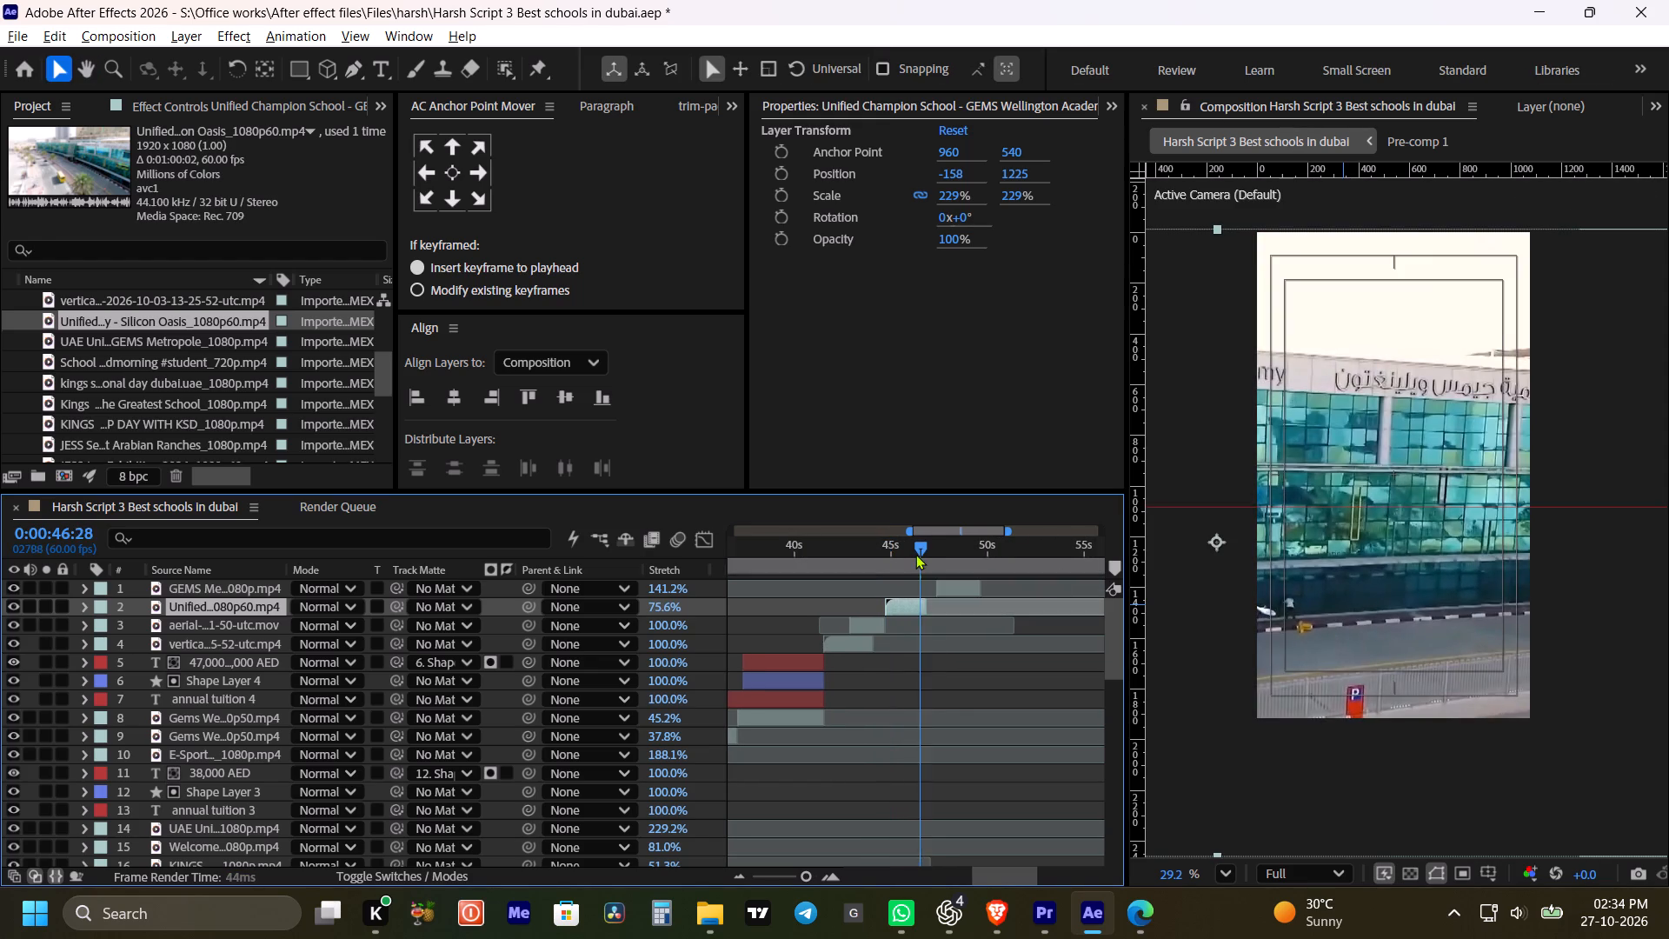
{"action": "left_click_drag", "start_coordinate": [915, 554], "coordinate": [914, 560]}
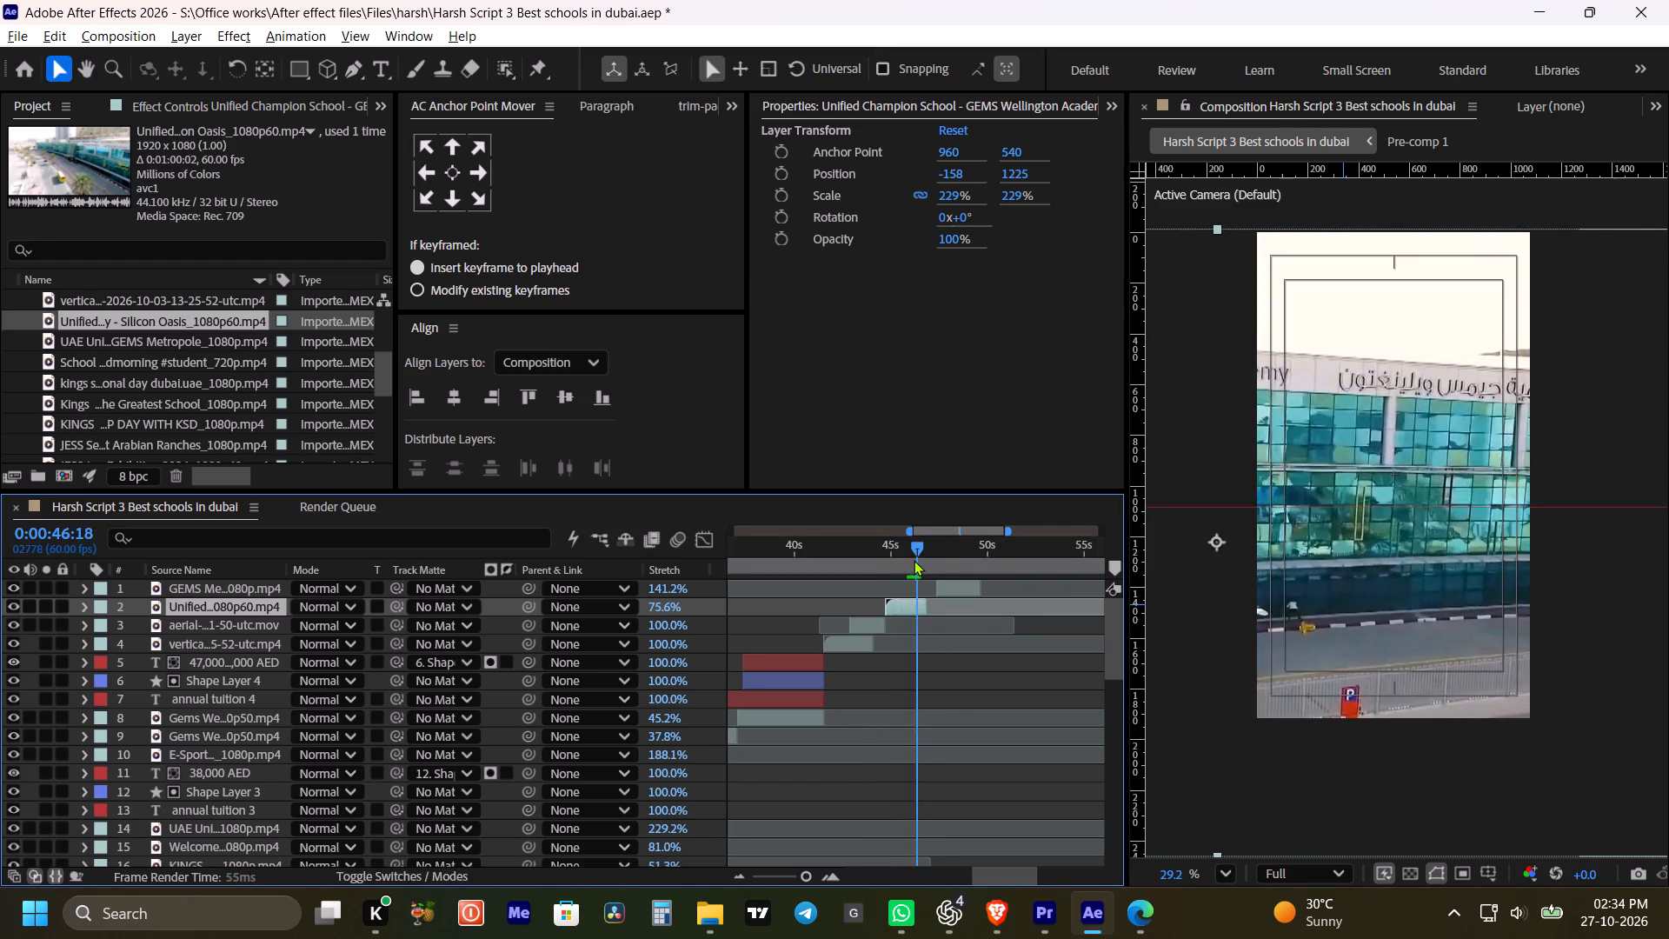
{"action": "left_click_drag", "start_coordinate": [914, 560], "coordinate": [908, 560]}
{"action": "key", "text": "space"}
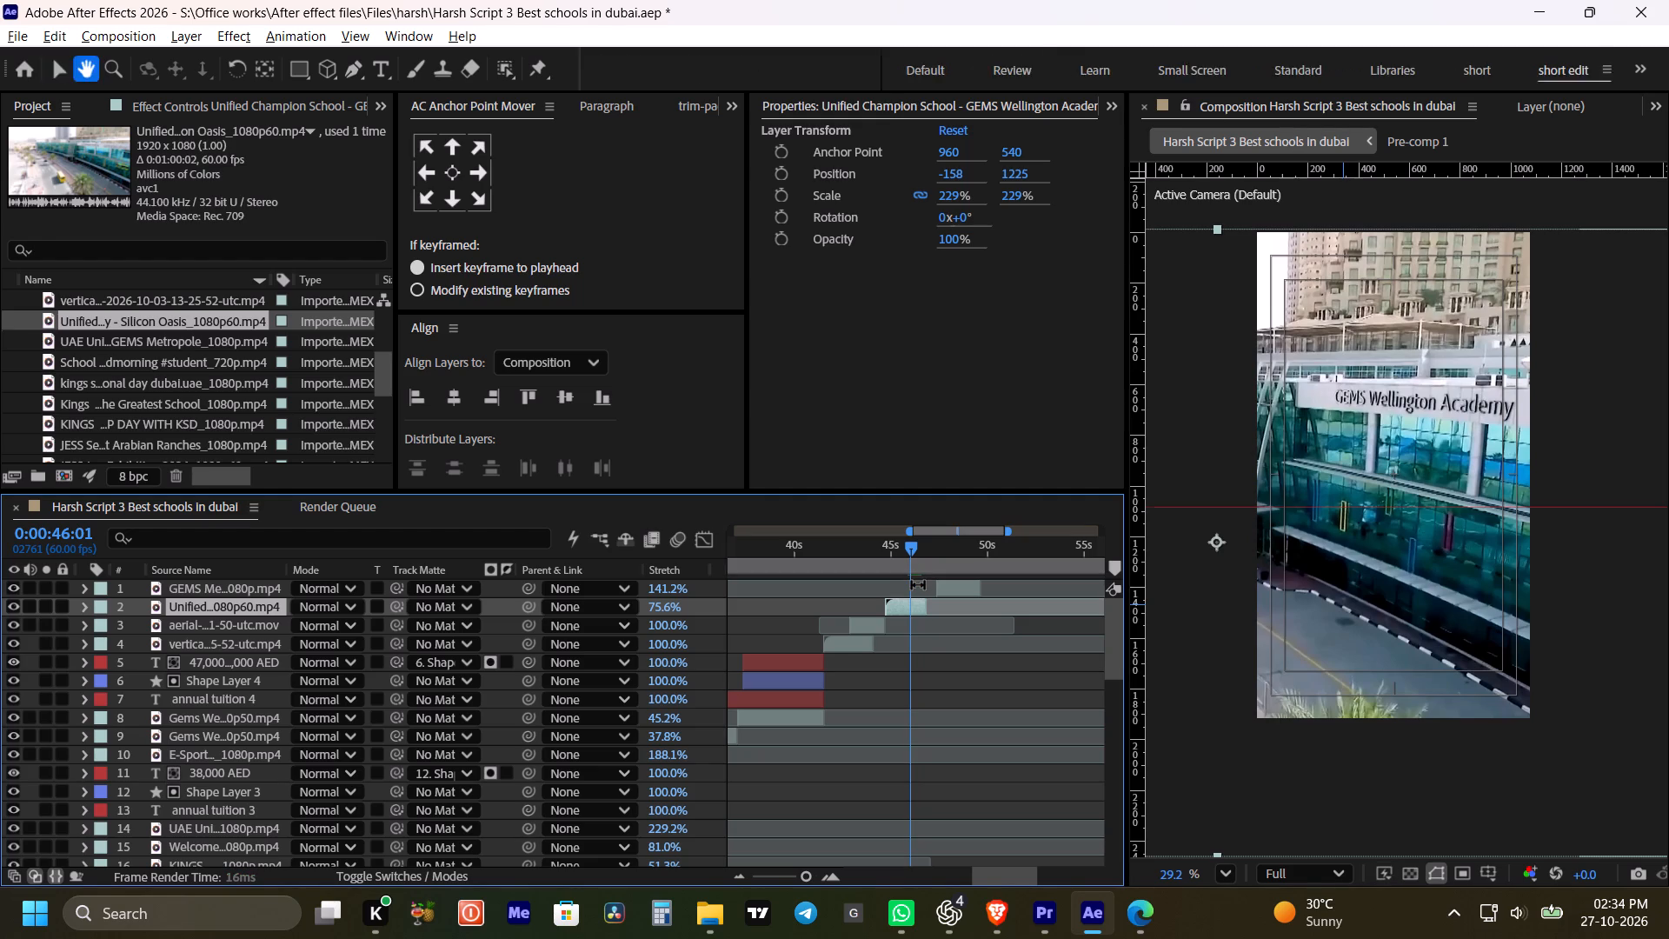
{"action": "key", "text": "space"}
Split the GEMS Wellington clip at 0:00:46:04, where its second building shot begins.
{"action": "key", "text": "ctrl+Left"}
{"action": "key", "text": "ctrl+Left"}
{"action": "key", "text": "ctrl+Left"}
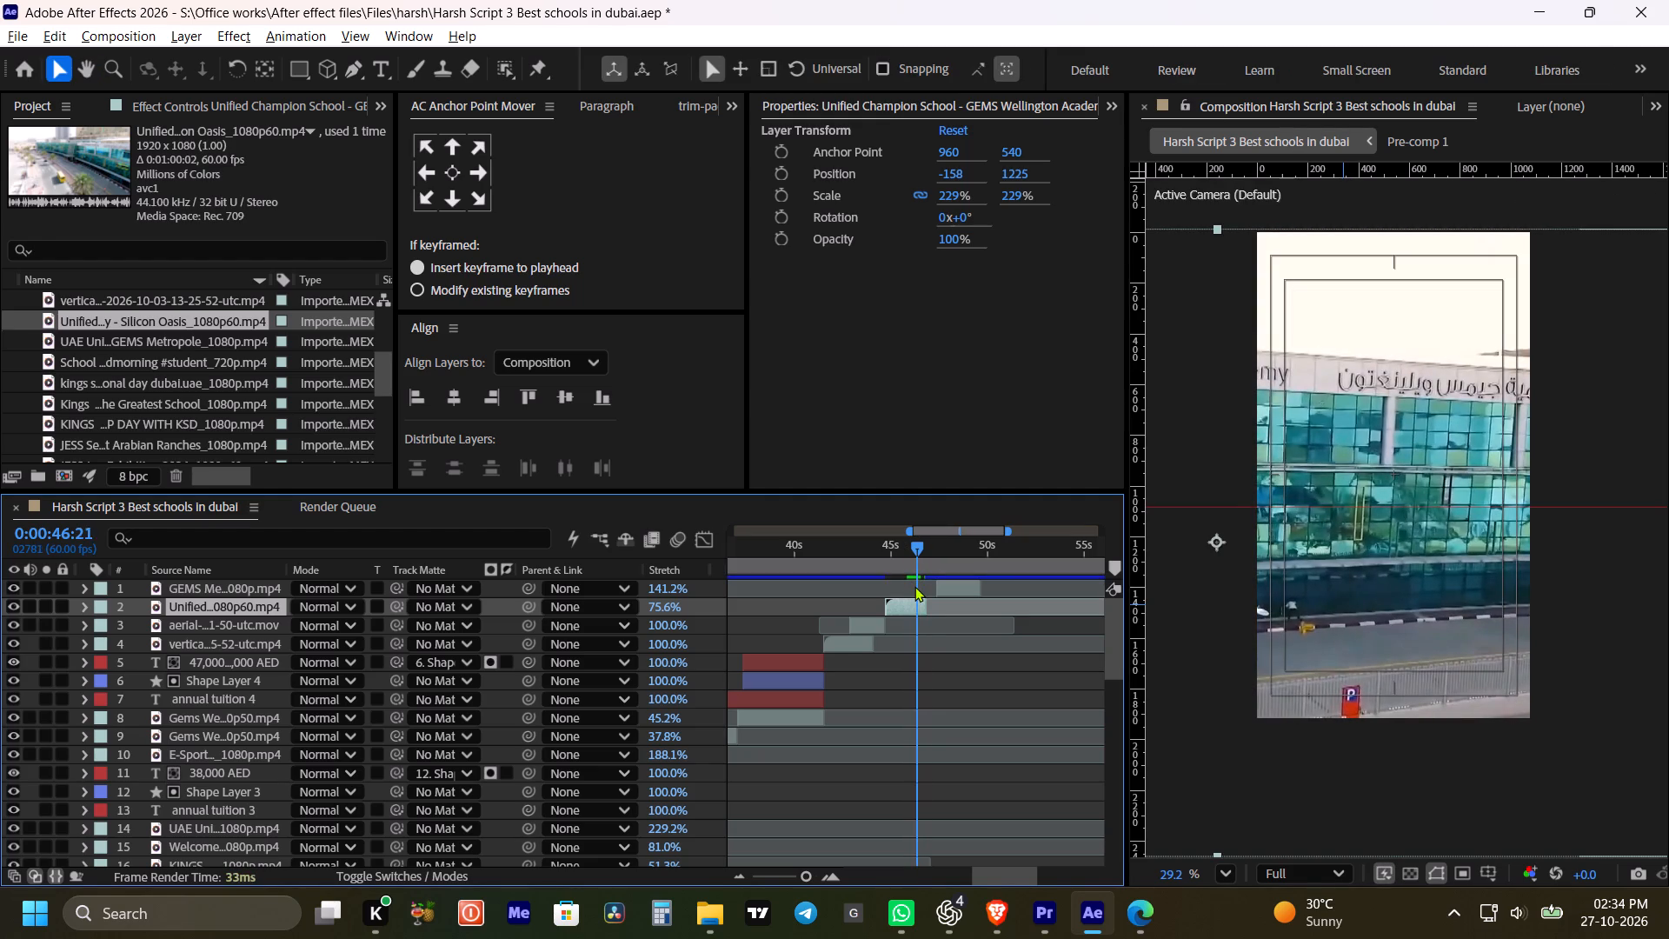
{"action": "key", "text": "ctrl+Left"}
{"action": "key", "text": "ctrl+Left"}
{"action": "key", "text": "ctrl+Left"}
{"action": "key", "text": "ctrl+Left"}
{"action": "key", "text": "ctrl+Left"}
{"action": "key", "text": "ctrl+Left"}
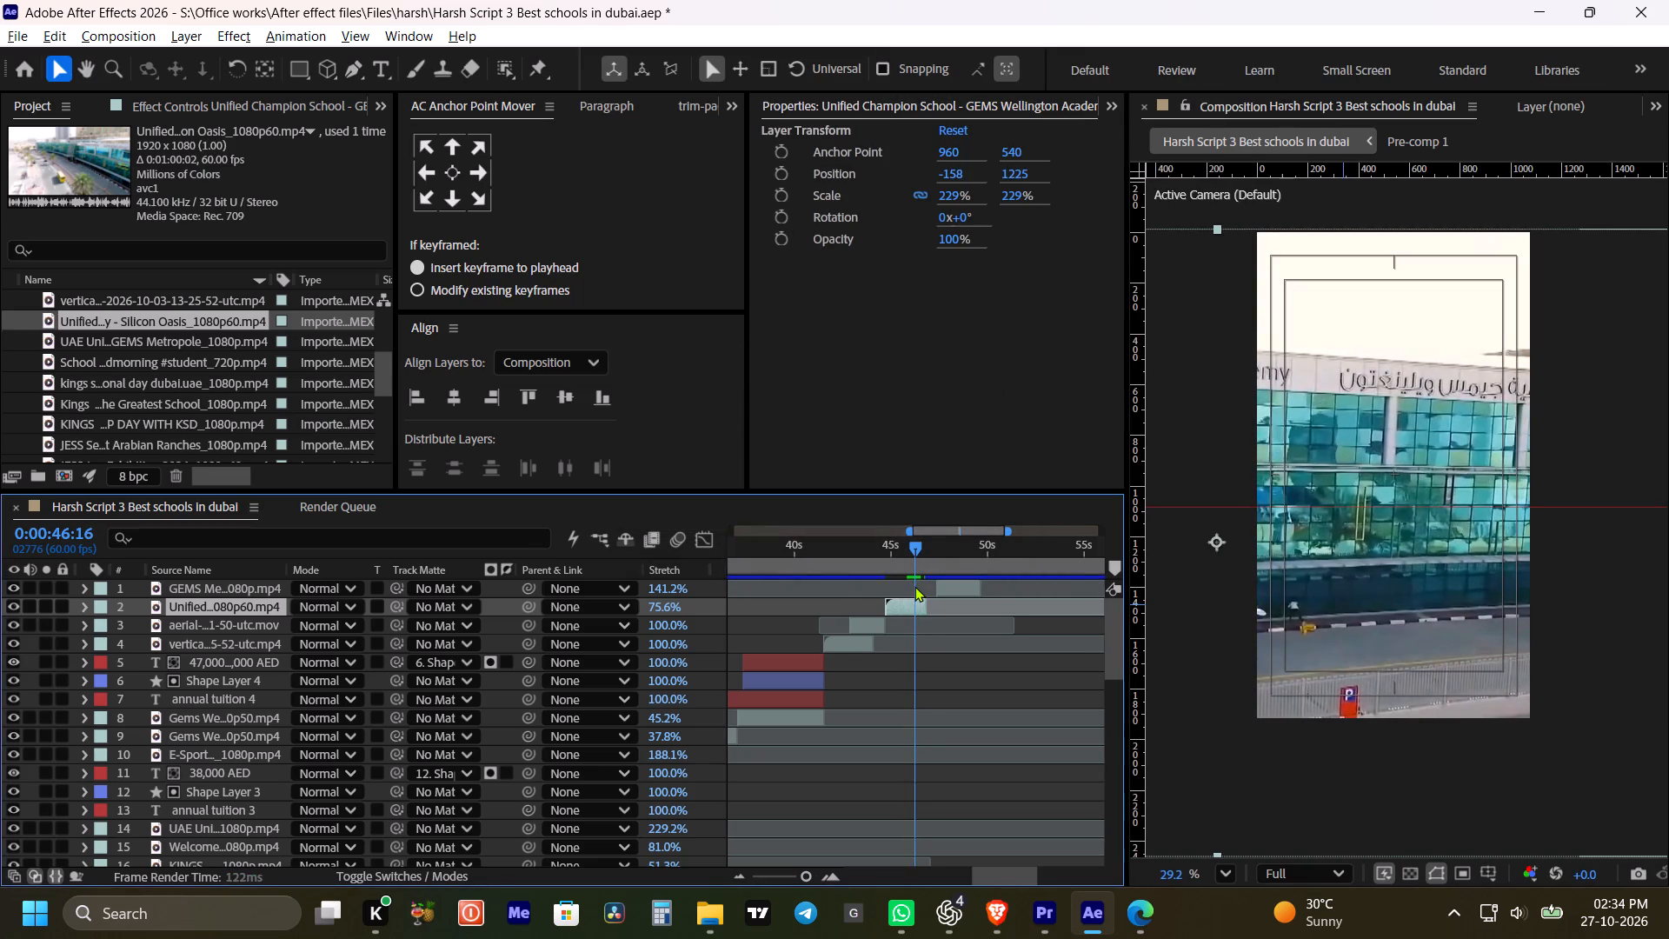
{"action": "key", "text": "ctrl+Left"}
{"action": "key", "text": "ctrl+Left"}
{"action": "key", "text": "ctrl+Left"}
{"action": "key", "text": "ctrl+Left"}
{"action": "key", "text": "ctrl+Left"}
{"action": "key", "text": "ctrl+Left"}
{"action": "key", "text": "ctrl+Left"}
{"action": "key", "text": "ctrl+Left"}
{"action": "key", "text": "ctrl+Left"}
{"action": "key", "text": "ctrl+Left"}
{"action": "key", "text": "ctrl+Left"}
{"action": "key", "text": "ctrl+Left"}
{"action": "key", "text": "ctrl+Left"}
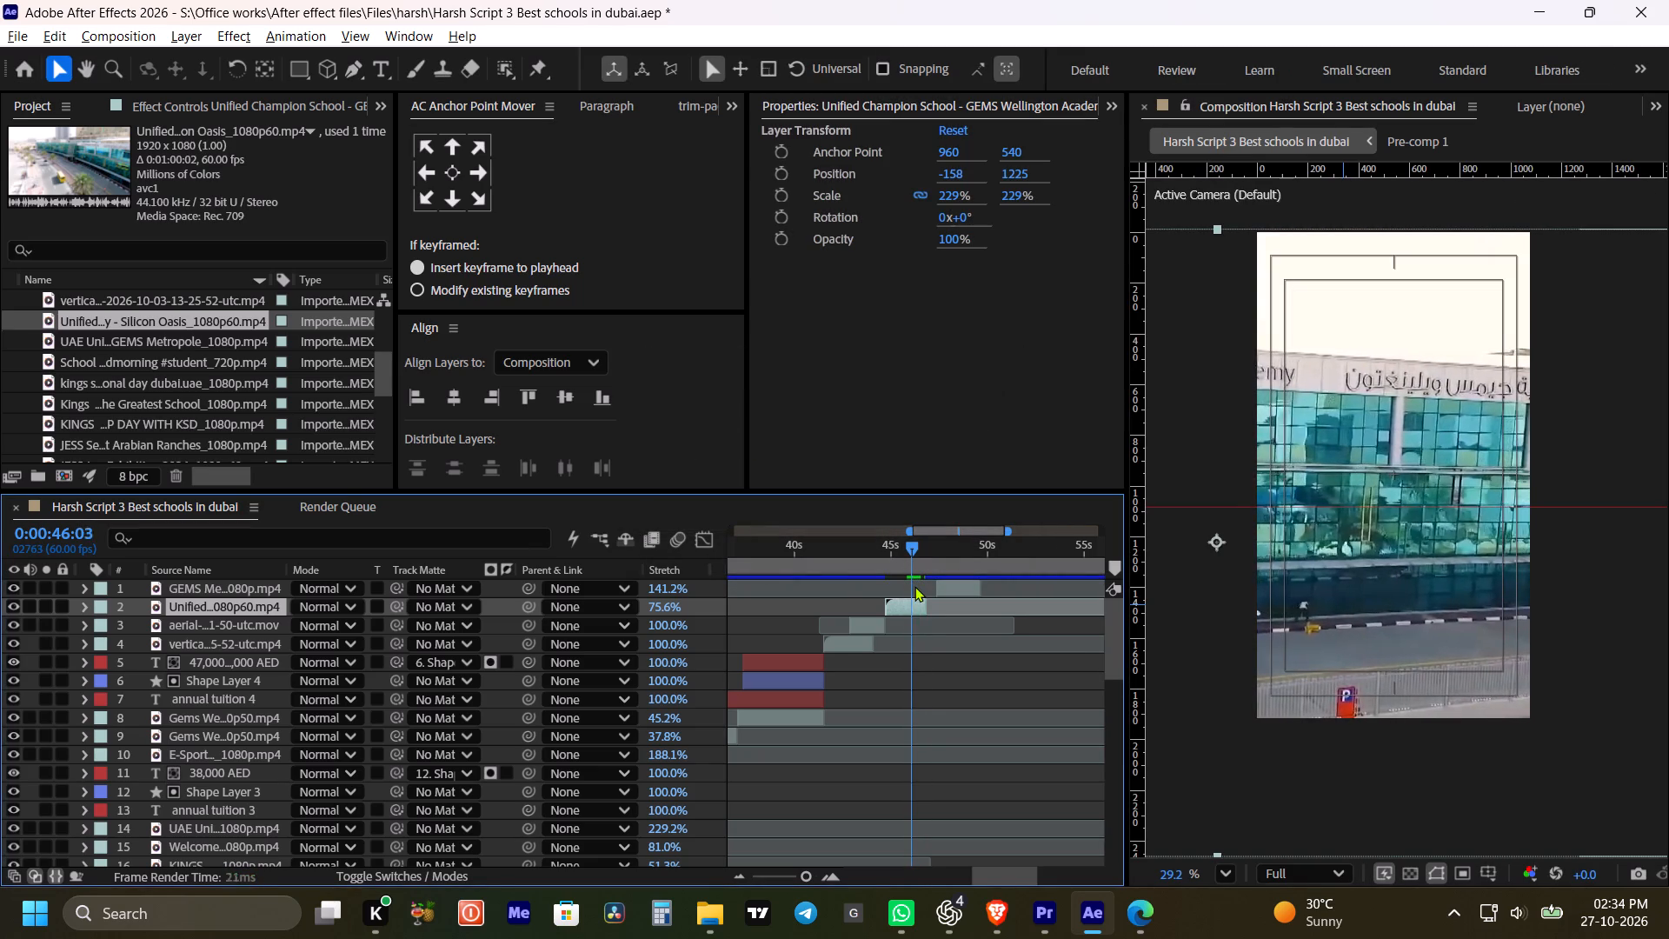
{"action": "key", "text": "ctrl+Left"}
{"action": "key", "text": "ctrl+Left"}
{"action": "key", "text": "ctrl+Right"}
{"action": "key", "text": "ctrl+Right"}
{"action": "key", "text": "ctrl+Right"}
{"action": "key", "text": "ctrl+Left"}
{"action": "key", "text": "ctrl+Right"}
{"action": "key", "text": "ctrl+shift+d"}
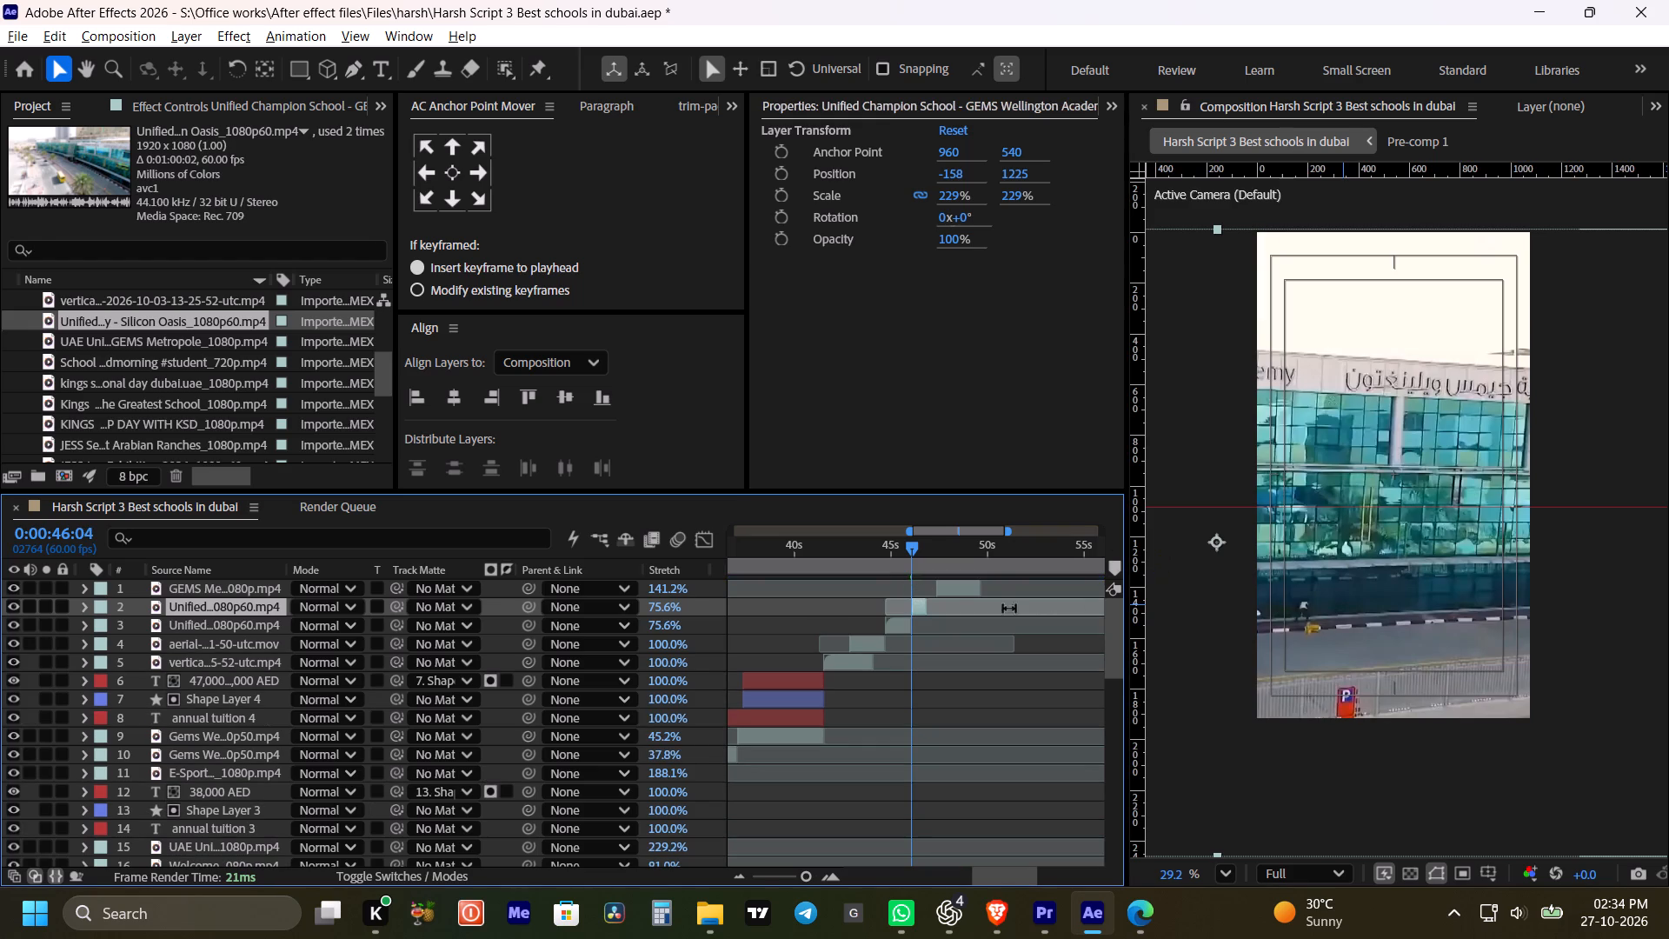
Reframe the second part of the split GEMS Wellington clip by setting its horizontal position to 1011, bringing the academy sign into frame.
{"action": "left_click", "coordinate": [914, 547]}
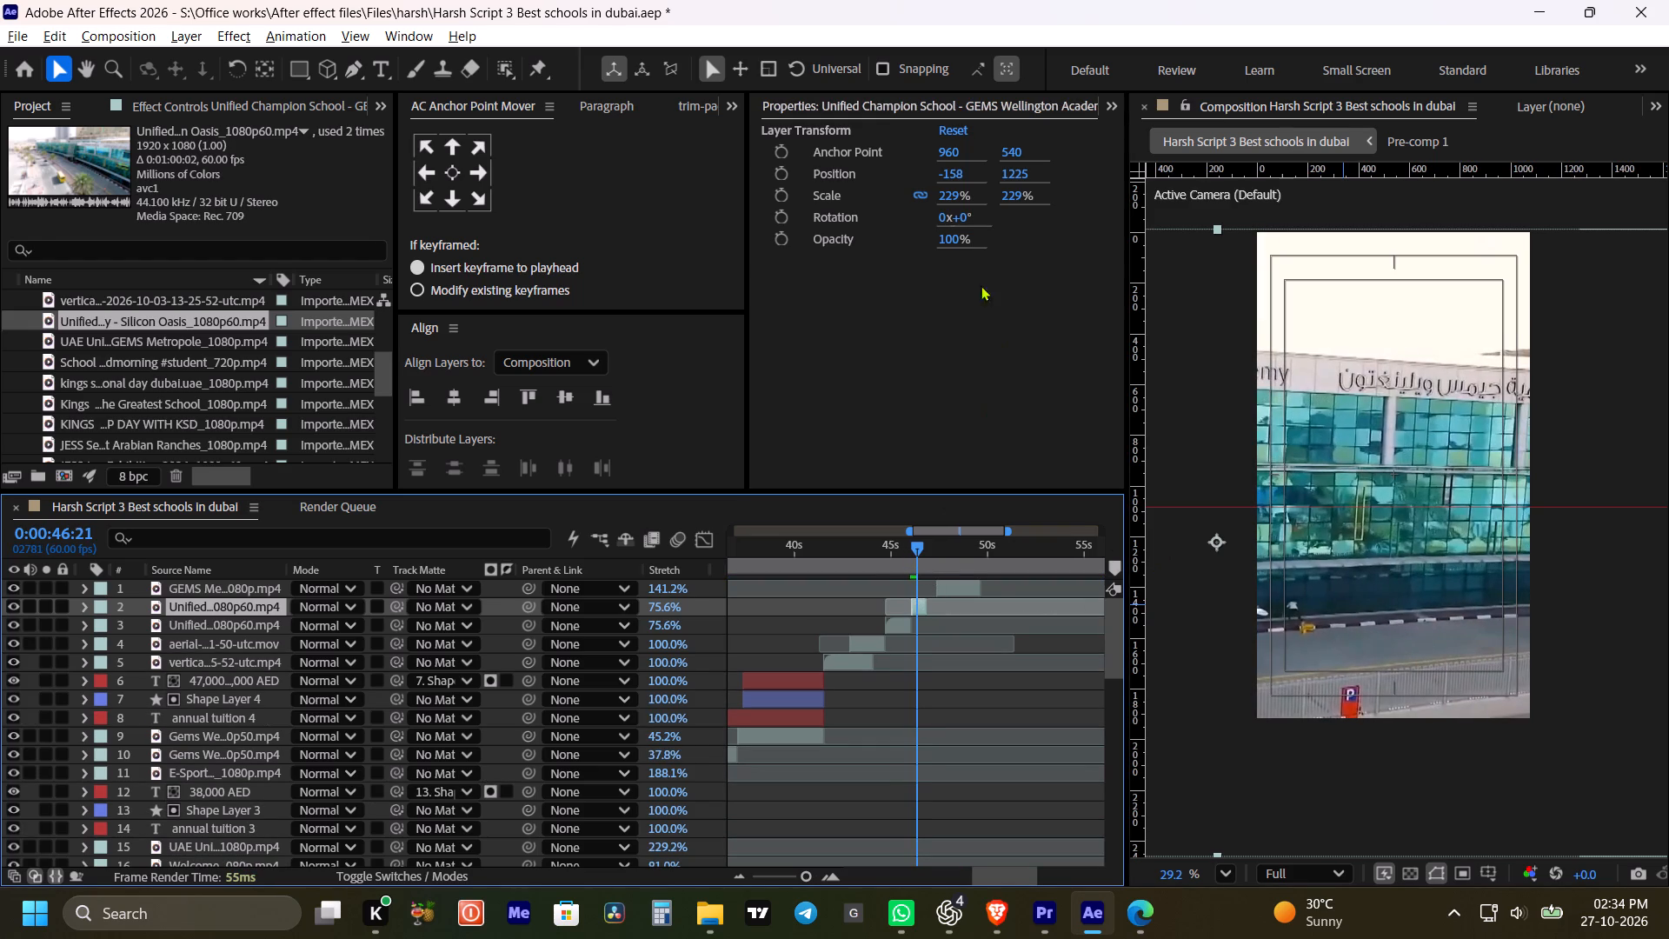
{"action": "left_click_drag", "start_coordinate": [953, 178], "coordinate": [1668, 279]}
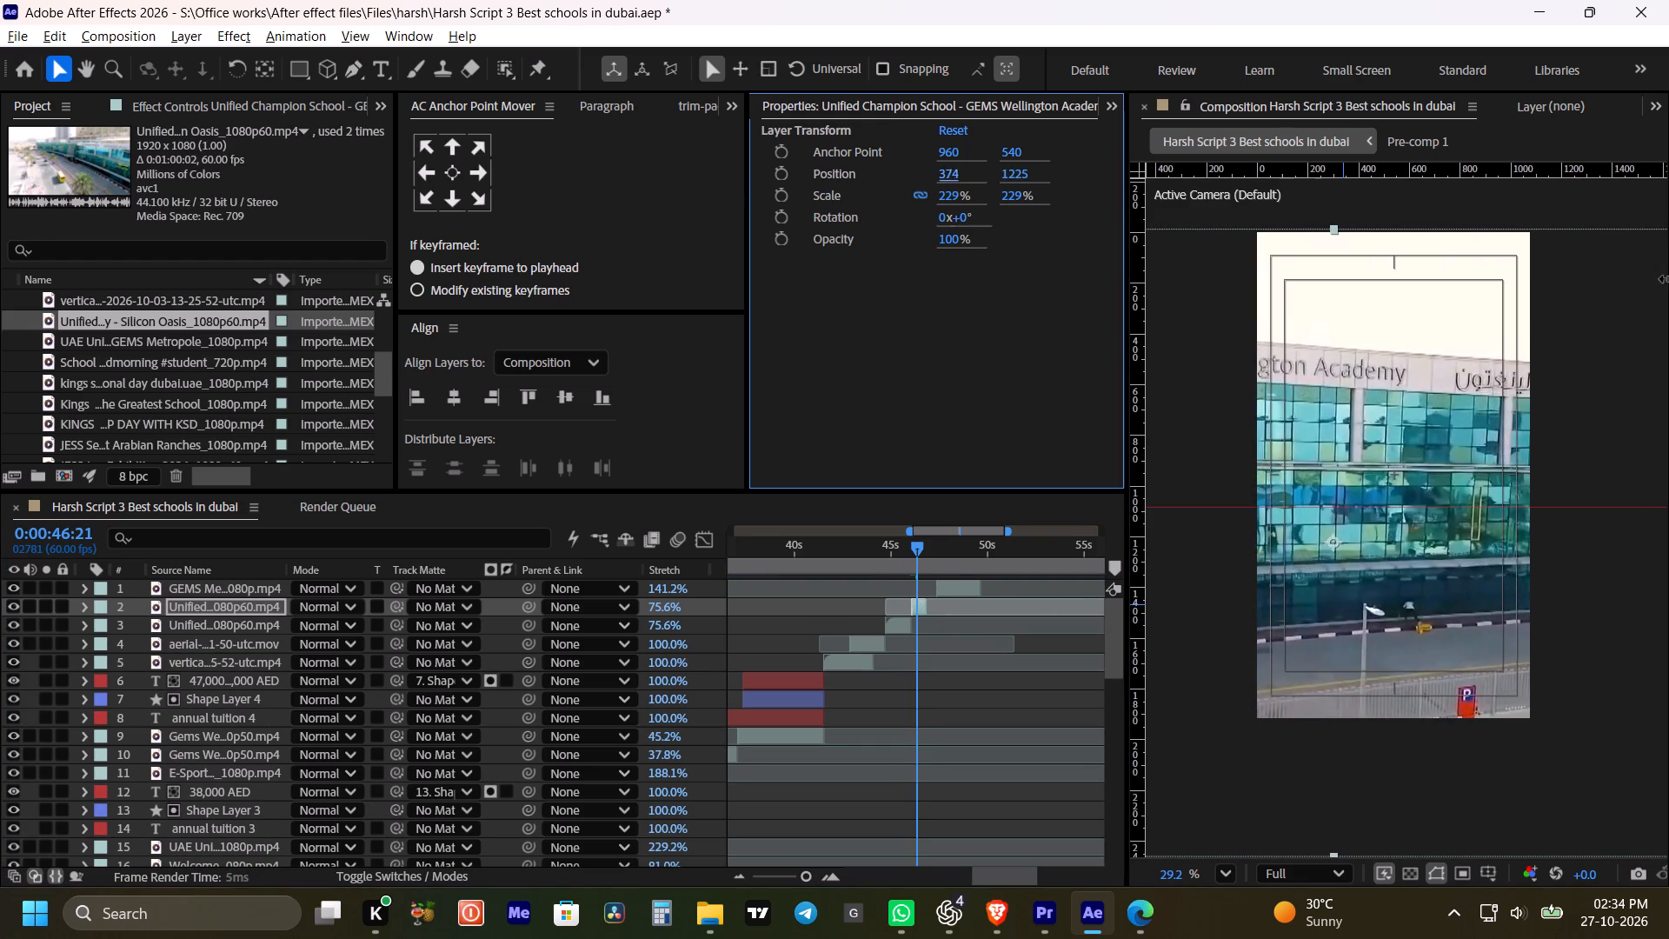
{"action": "left_click_drag", "start_coordinate": [1668, 279], "coordinate": [1649, 428]}
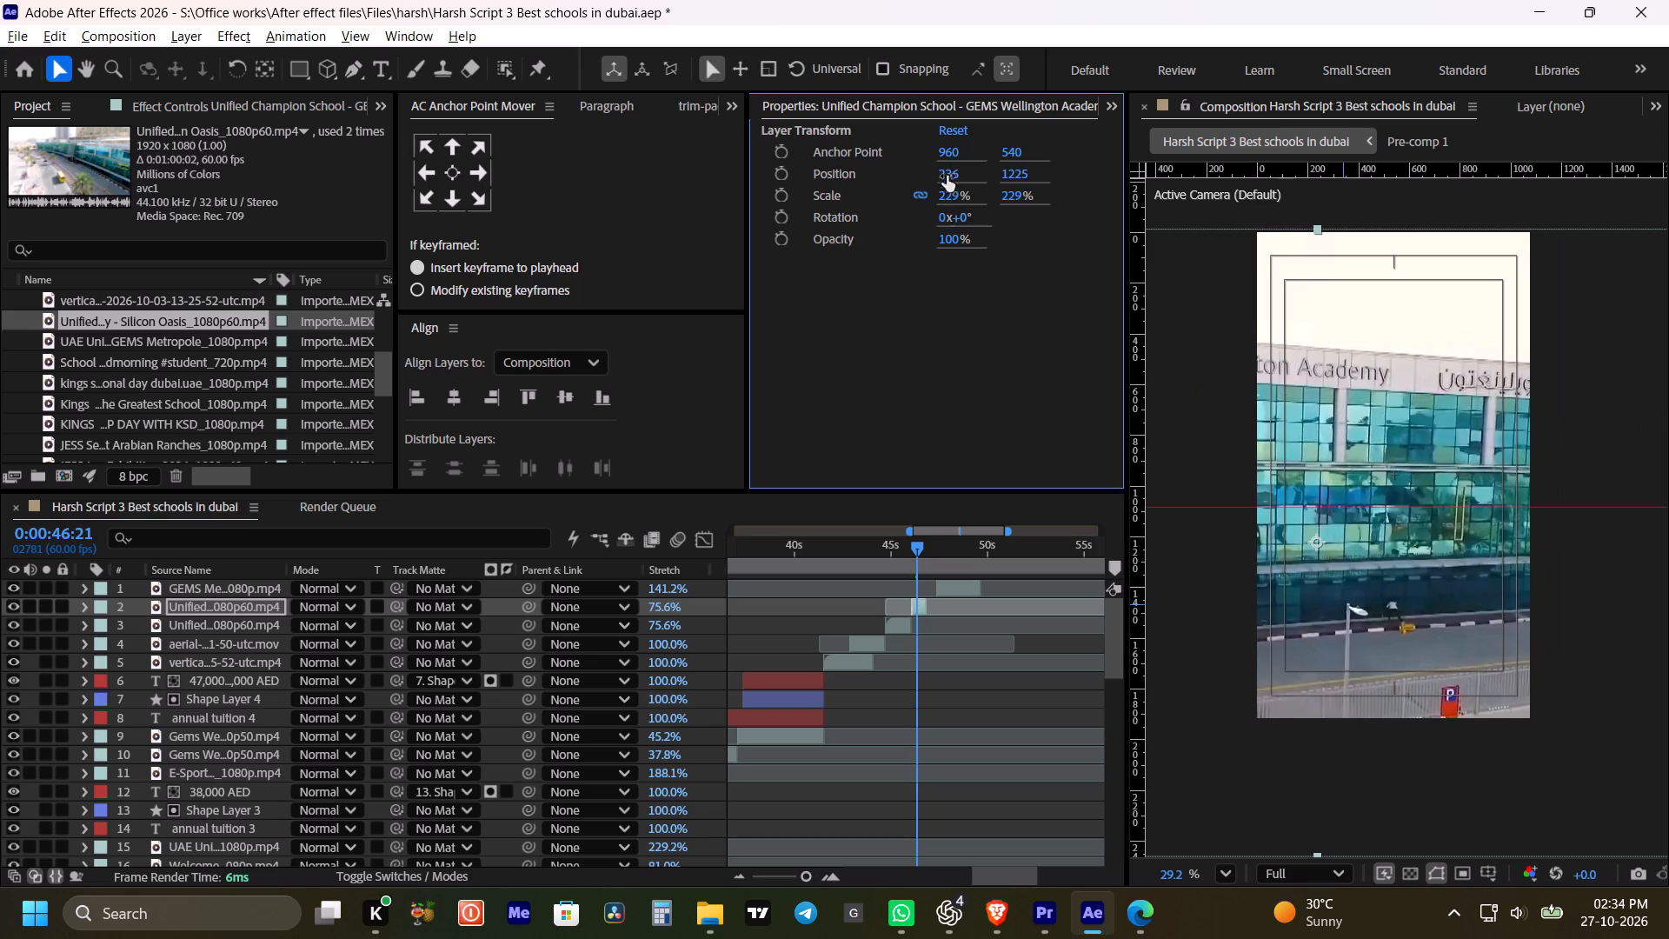
{"action": "left_click_drag", "start_coordinate": [944, 172], "coordinate": [1668, 180]}
{"action": "left_click_drag", "start_coordinate": [943, 176], "coordinate": [944, 176]}
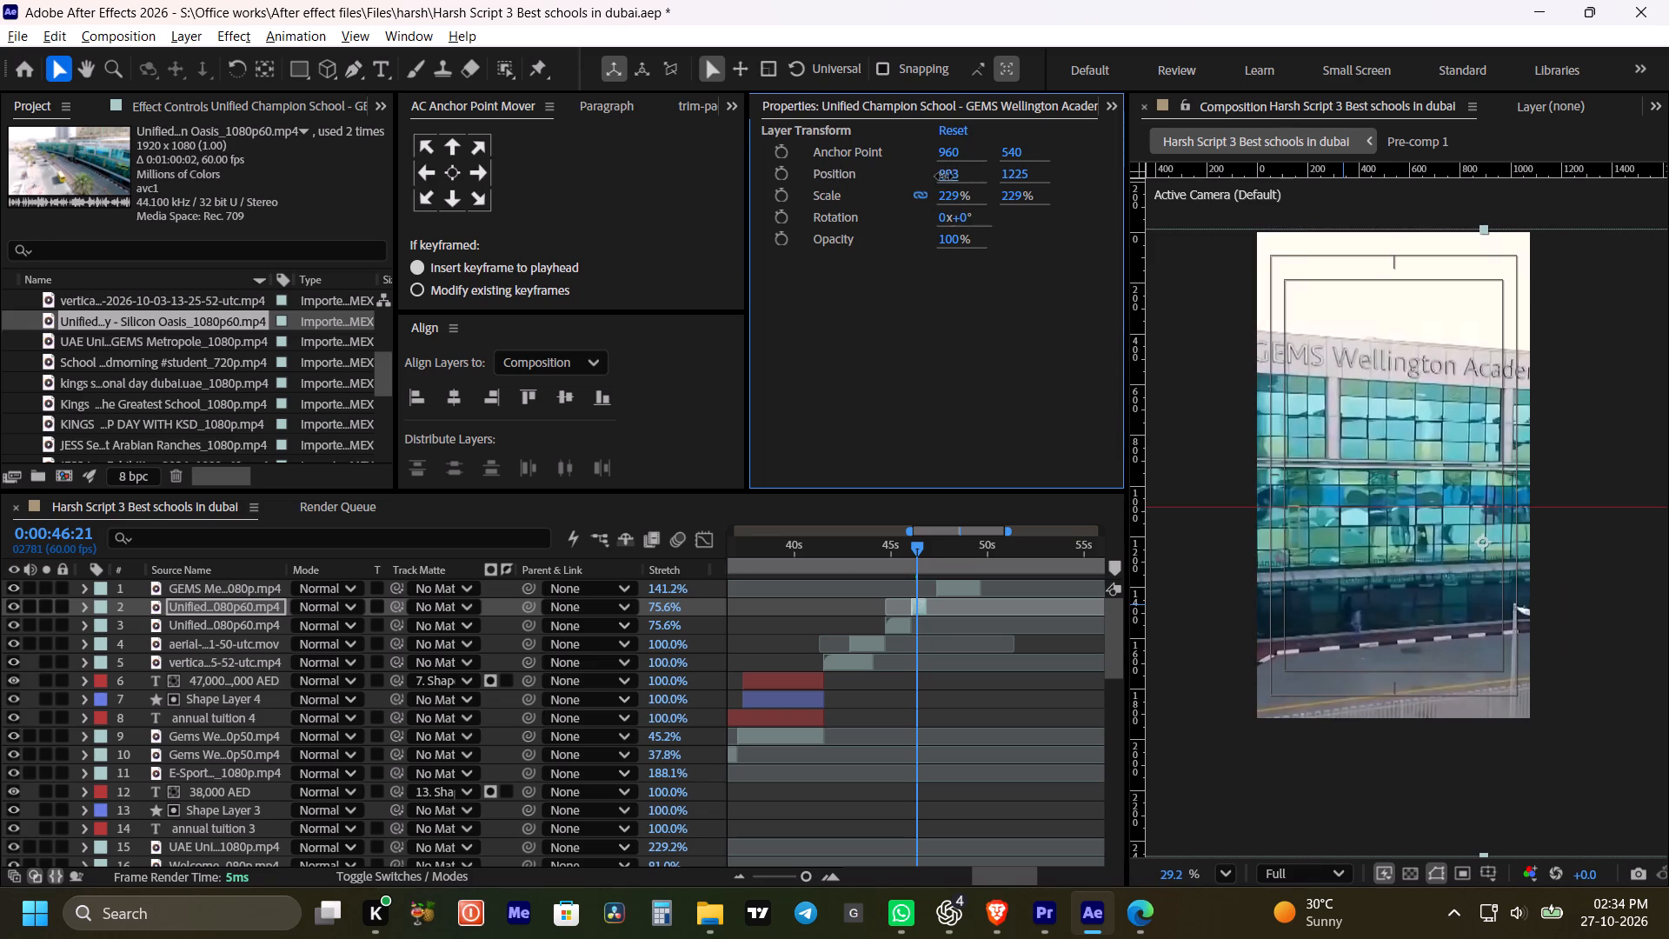
{"action": "left_click_drag", "start_coordinate": [944, 176], "coordinate": [1159, 257]}
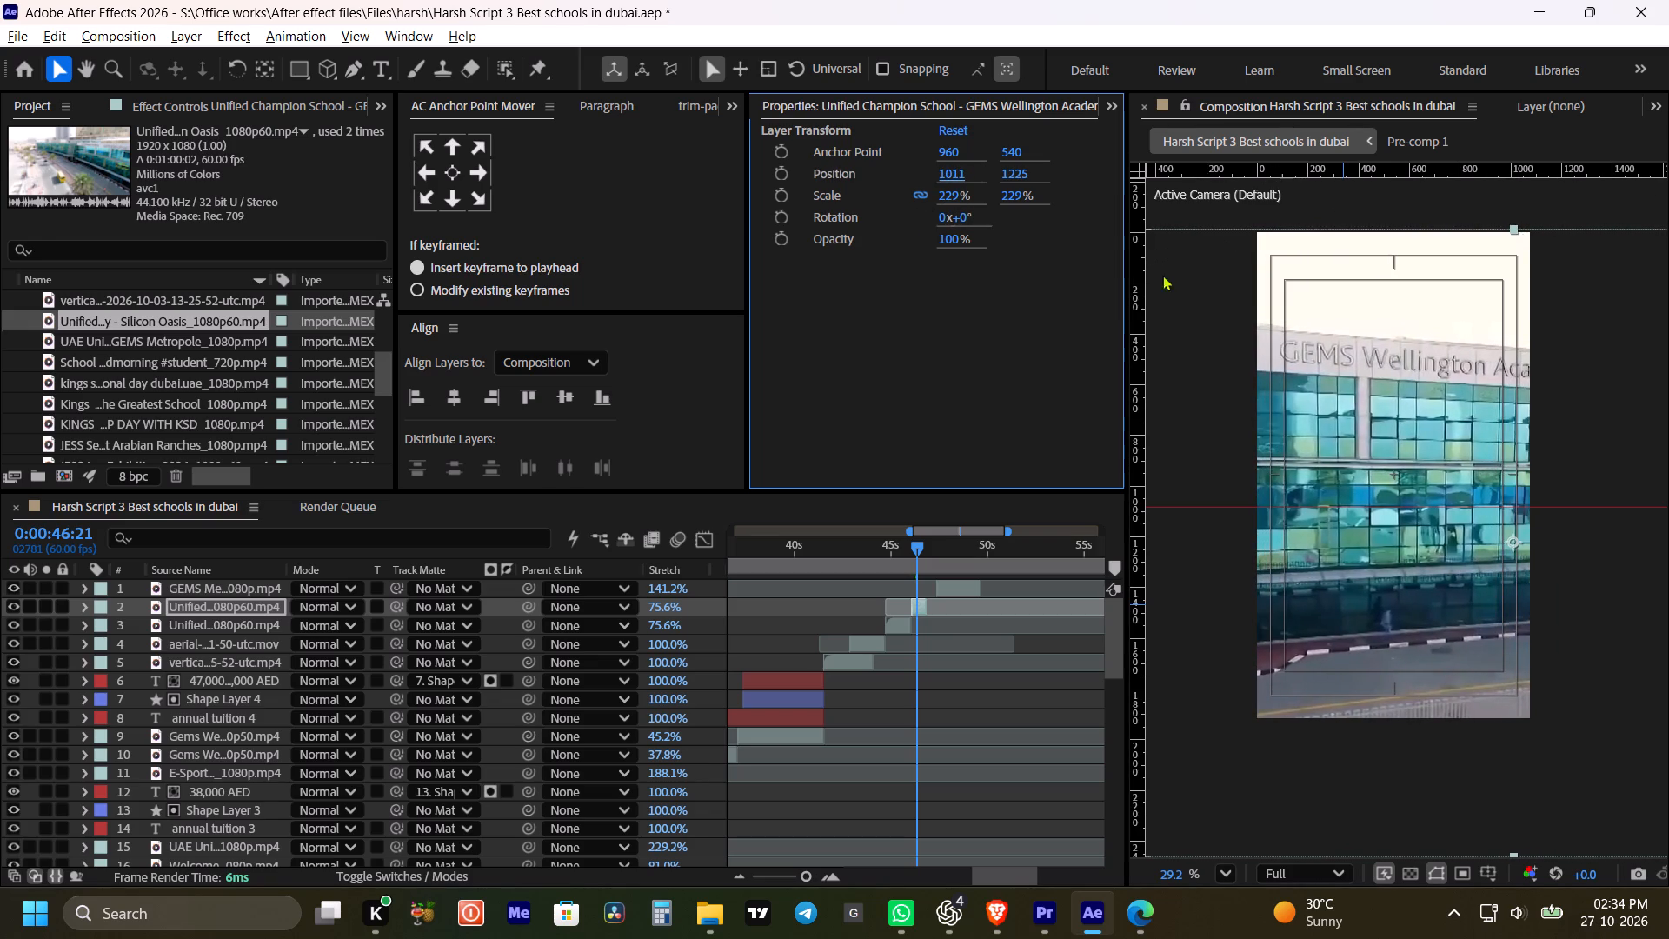
Play back the split clip from about 45 seconds and extend the second part's end past 47 seconds.
{"action": "left_click", "coordinate": [889, 550]}
{"action": "key", "text": "space"}
{"action": "key", "text": "space"}
{"action": "key", "text": "space"}
{"action": "left_click_drag", "start_coordinate": [961, 686], "coordinate": [938, 689]}
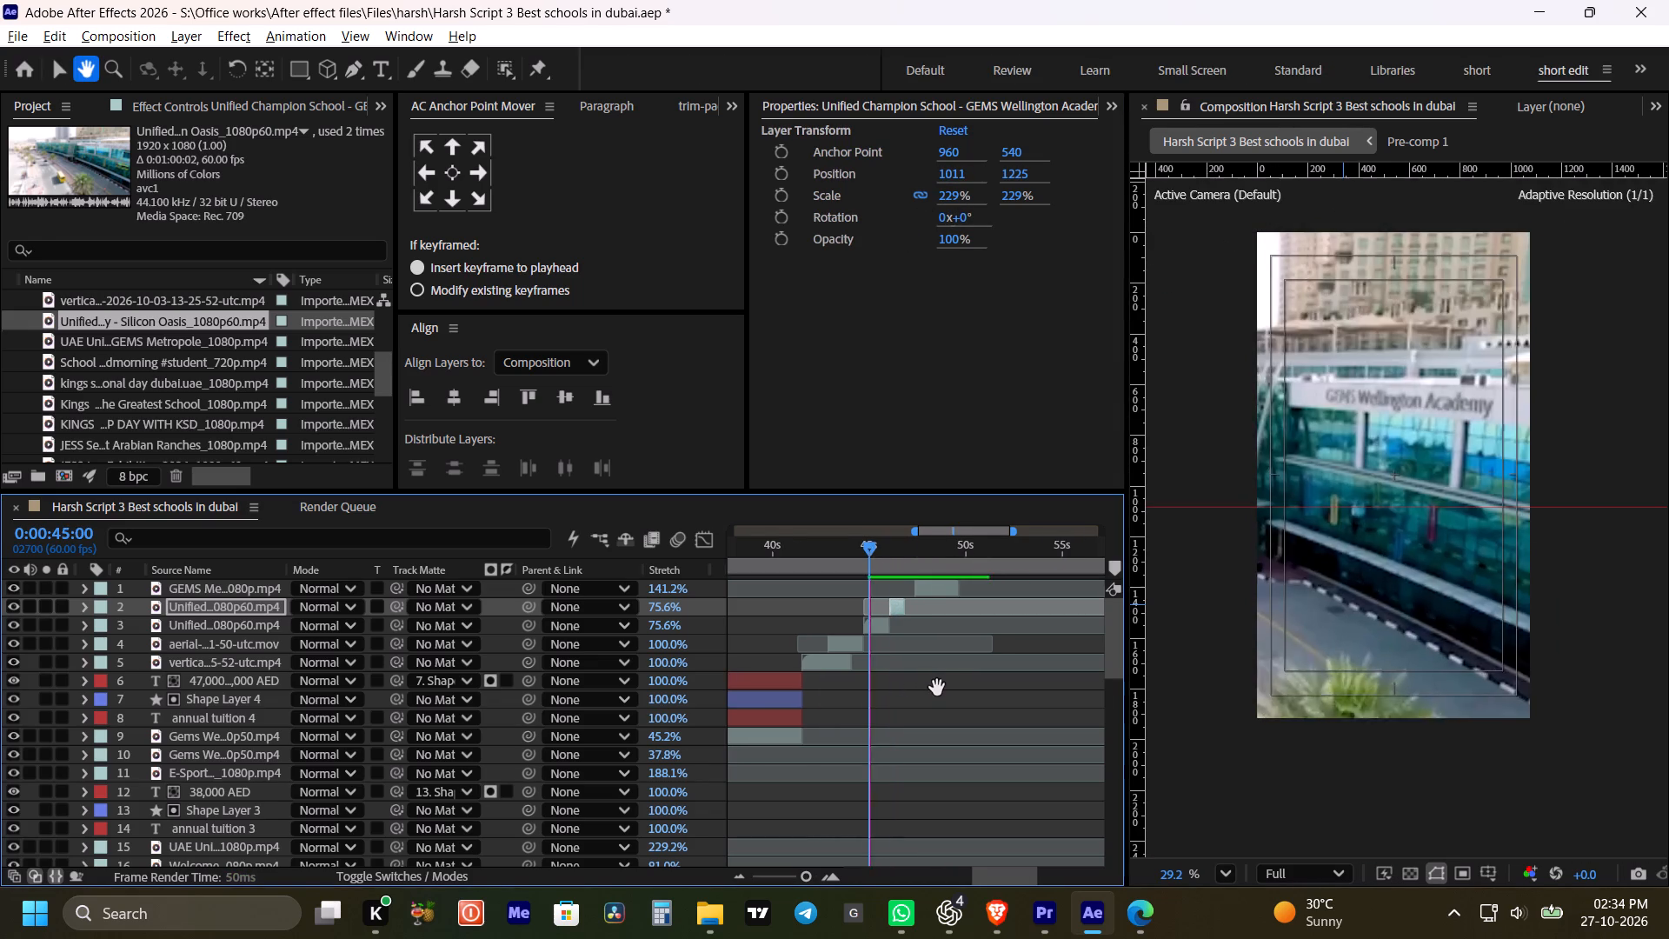
{"action": "key", "text": "space"}
{"action": "left_click_drag", "start_coordinate": [904, 609], "coordinate": [916, 610]}
{"action": "key", "text": "space"}
{"action": "key", "text": "space"}
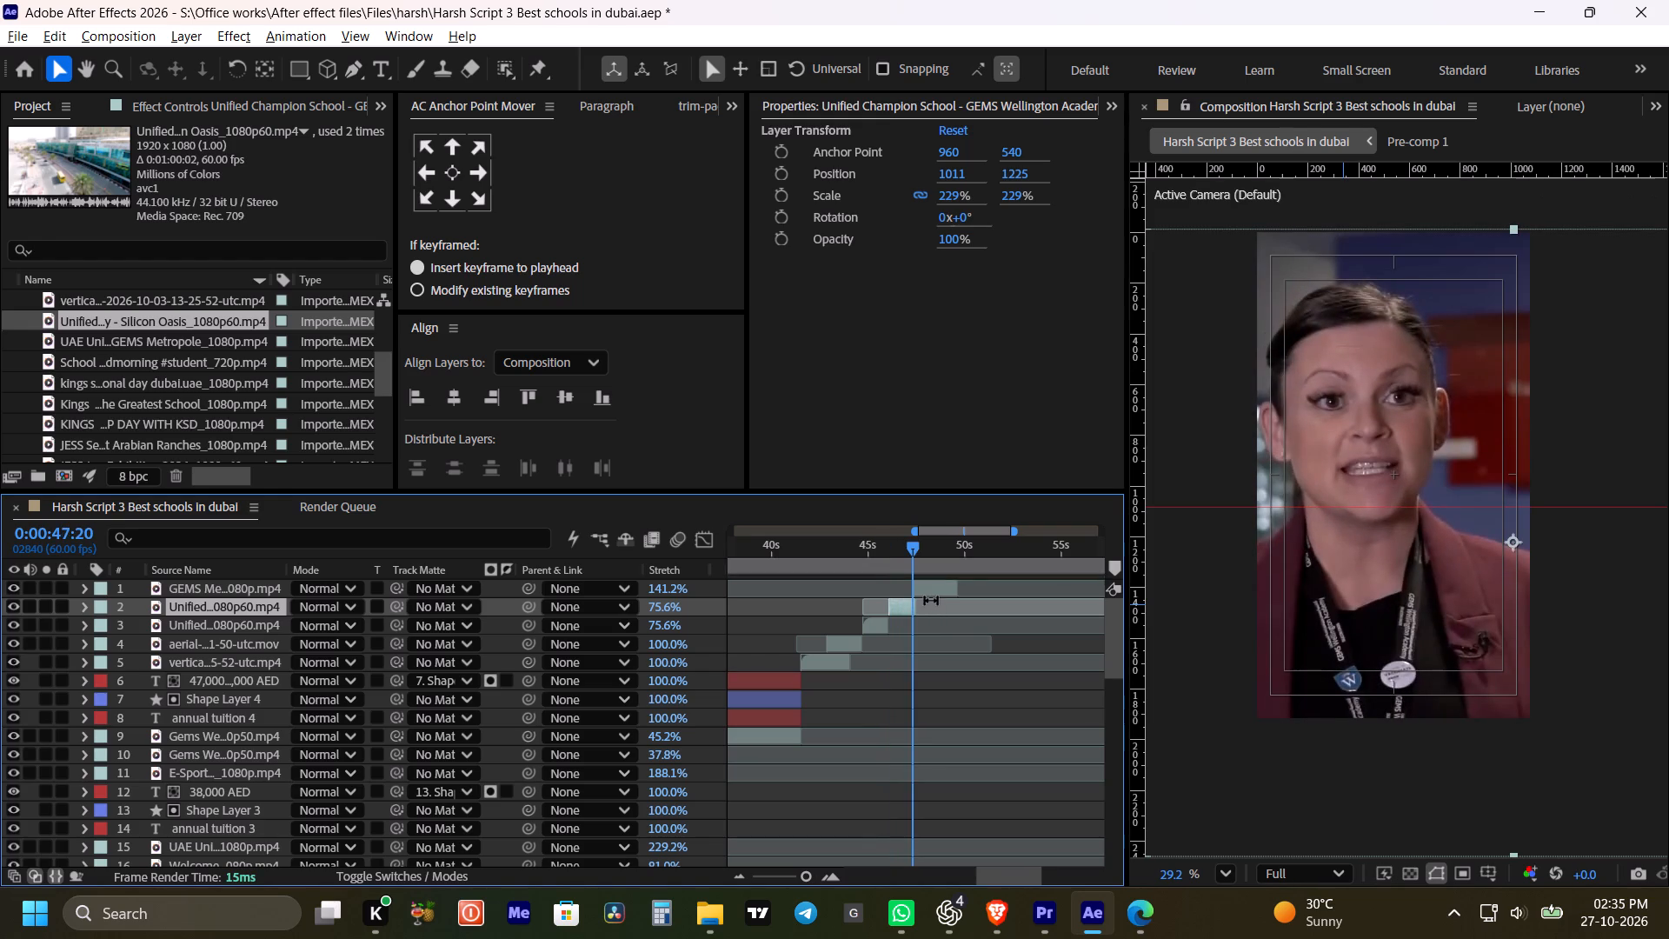
Trim the end of the second GEMS Wellington part at 0:00:46:58, cutting out the interview shot, and save the project.
{"action": "key", "text": "ctrl+Left"}
{"action": "key", "text": "ctrl+Left"}
{"action": "key", "text": "ctrl+Left"}
{"action": "key", "text": "ctrl+Left"}
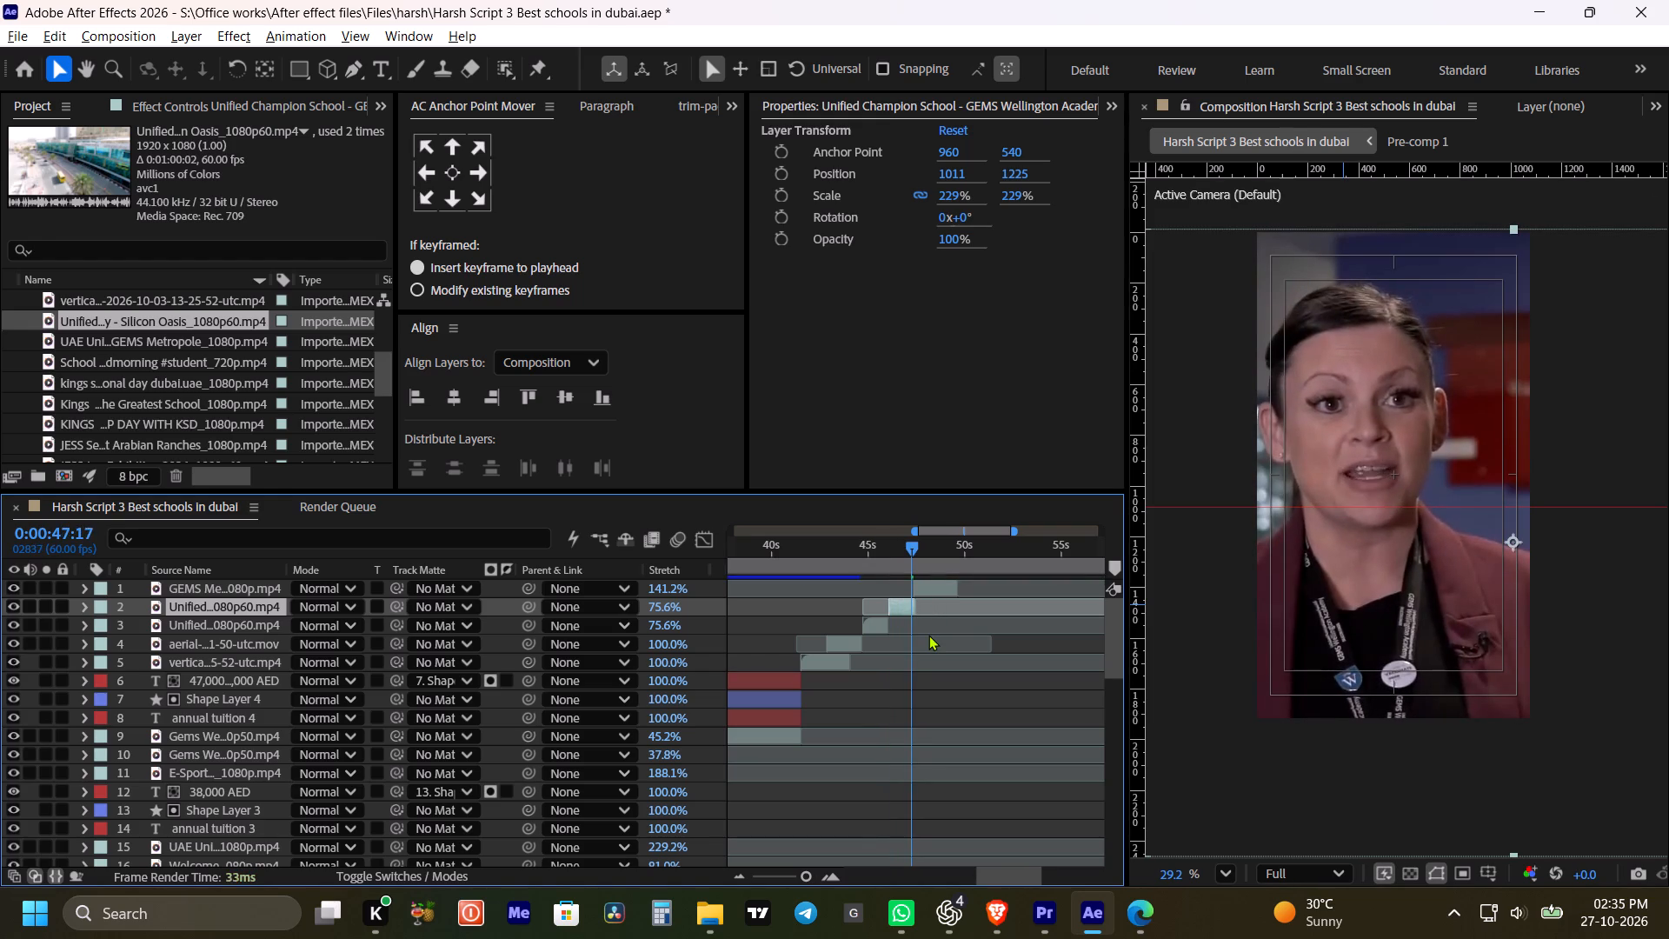
{"action": "key", "text": "ctrl+Left"}
{"action": "key", "text": "ctrl+Left"}
{"action": "key", "text": "ctrl+Left"}
{"action": "key", "text": "ctrl+Left"}
{"action": "key", "text": "ctrl+Left"}
{"action": "key", "text": "ctrl+Left"}
{"action": "key", "text": "ctrl+Left"}
{"action": "key", "text": "ctrl+Left"}
{"action": "key", "text": "ctrl+Left"}
{"action": "key", "text": "ctrl+Left"}
{"action": "key", "text": "ctrl+Left"}
{"action": "key", "text": "ctrl+Left"}
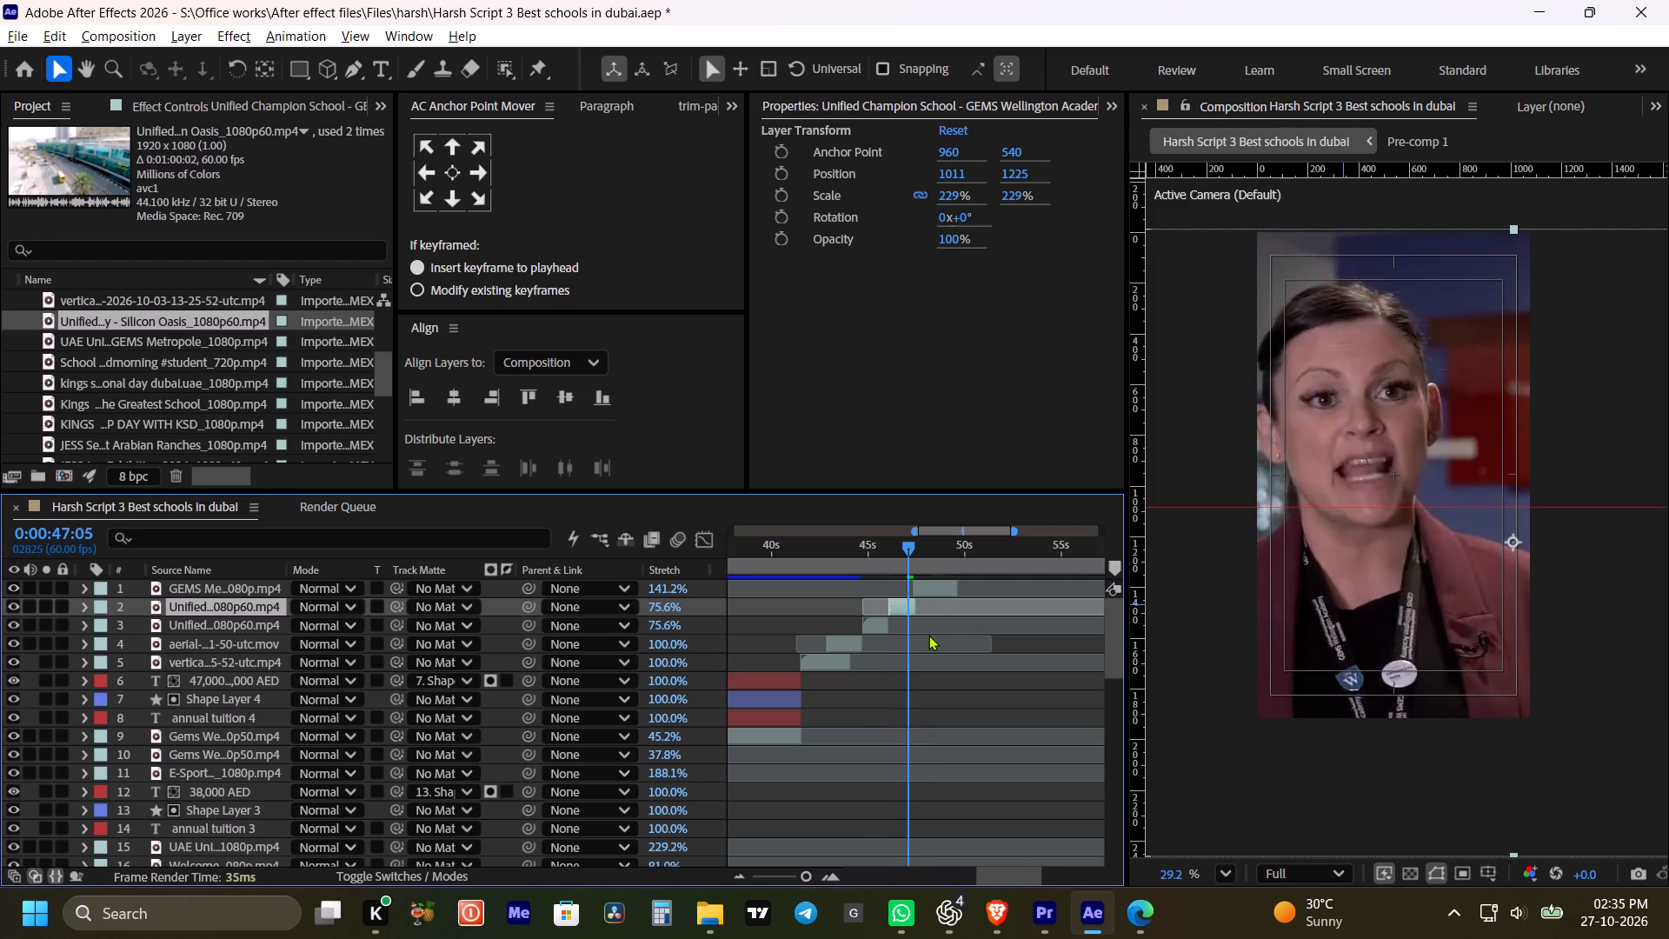
{"action": "key", "text": "ctrl+Left"}
{"action": "key", "text": "ctrl+Left"}
{"action": "key", "text": "ctrl+Left"}
{"action": "key", "text": "ctrl+Left"}
{"action": "key", "text": "ctrl+Left"}
{"action": "key", "text": "ctrl+Left"}
{"action": "key", "text": "ctrl+Left"}
{"action": "key", "text": "ctrl+Left"}
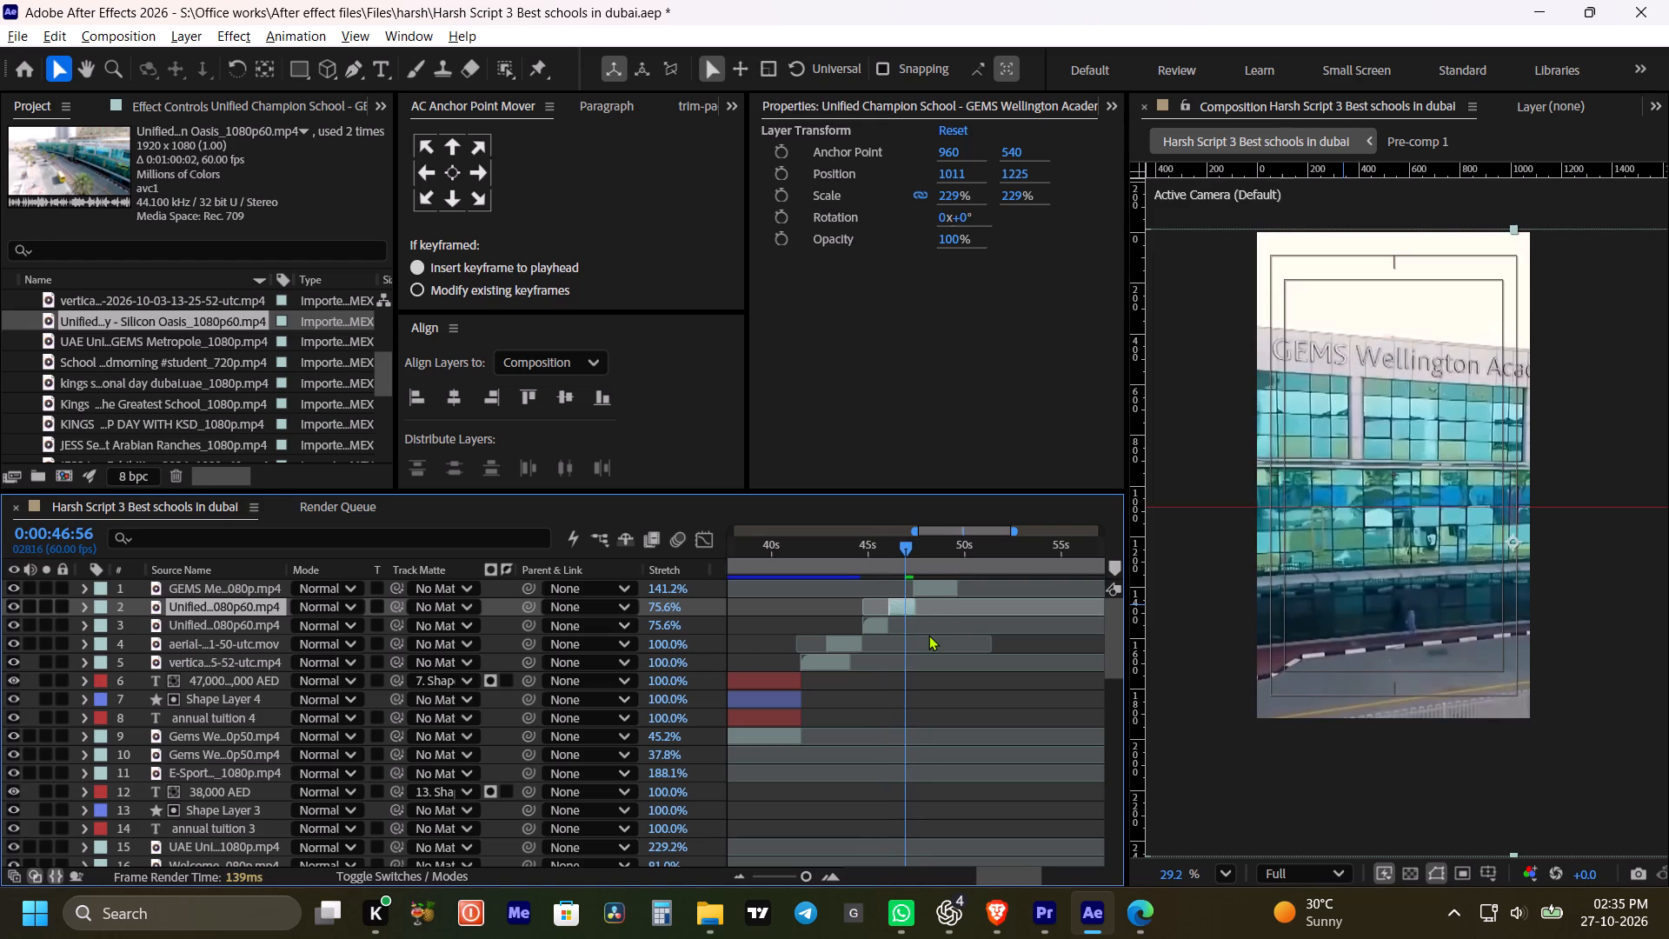
{"action": "key", "text": "ctrl+Right"}
{"action": "key", "text": "ctrl+Right"}
{"action": "key", "text": "ctrl+Right"}
{"action": "key", "text": "ctrl+Left"}
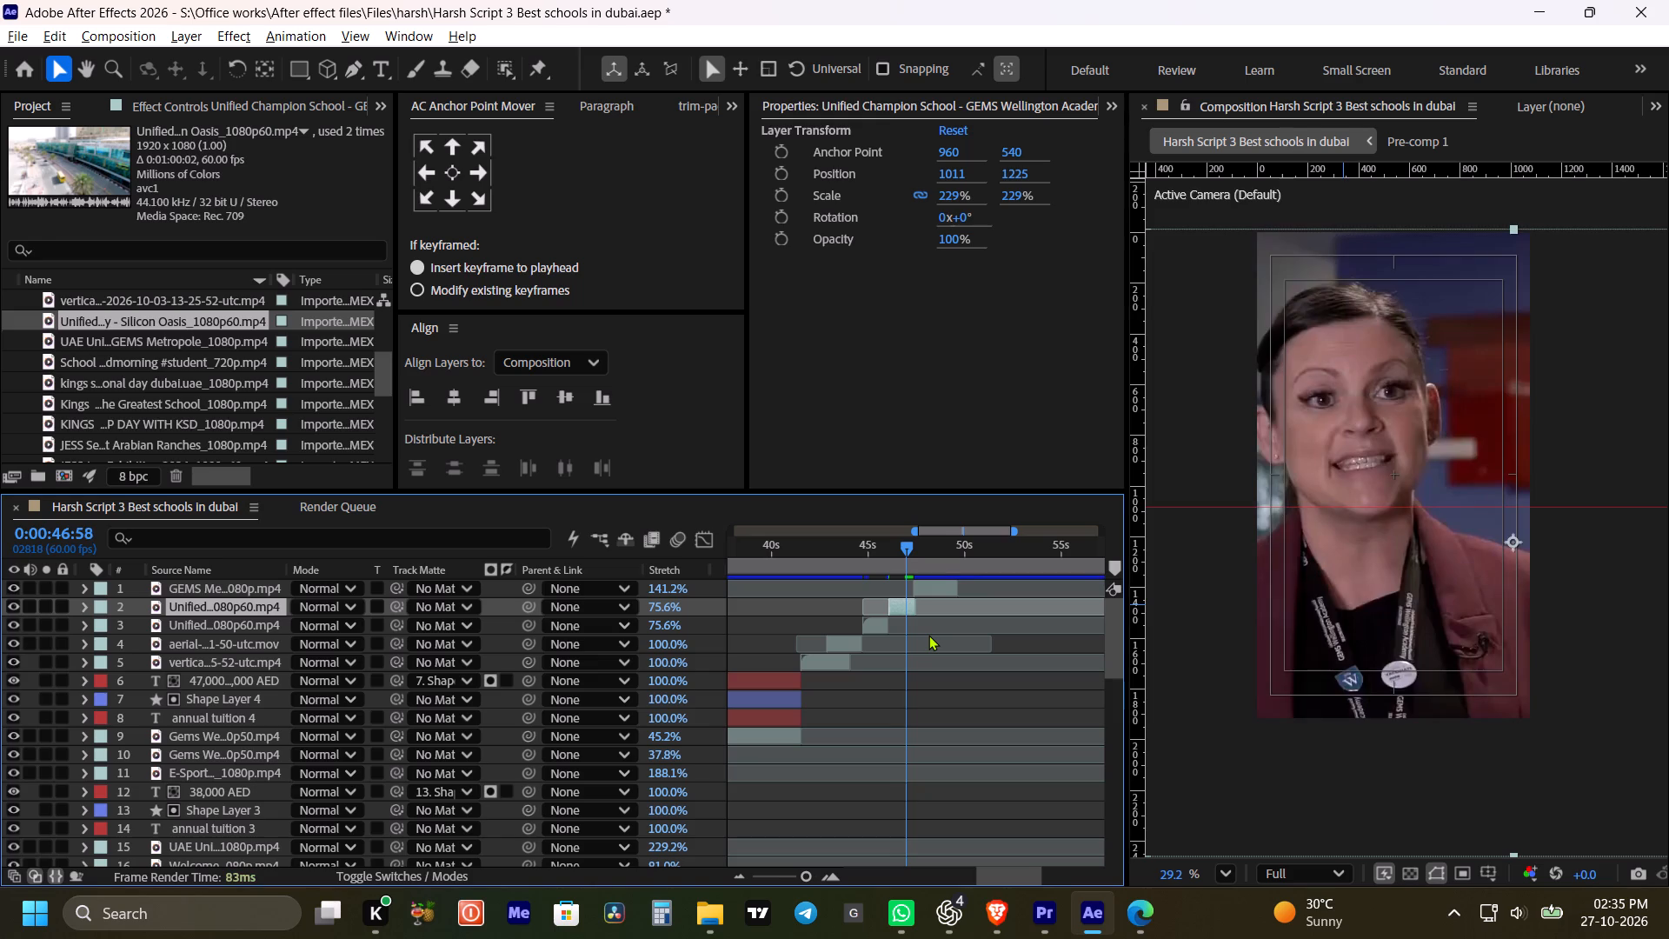
{"action": "key", "text": "alt+bracketright"}
{"action": "key", "text": "ctrl+s"}
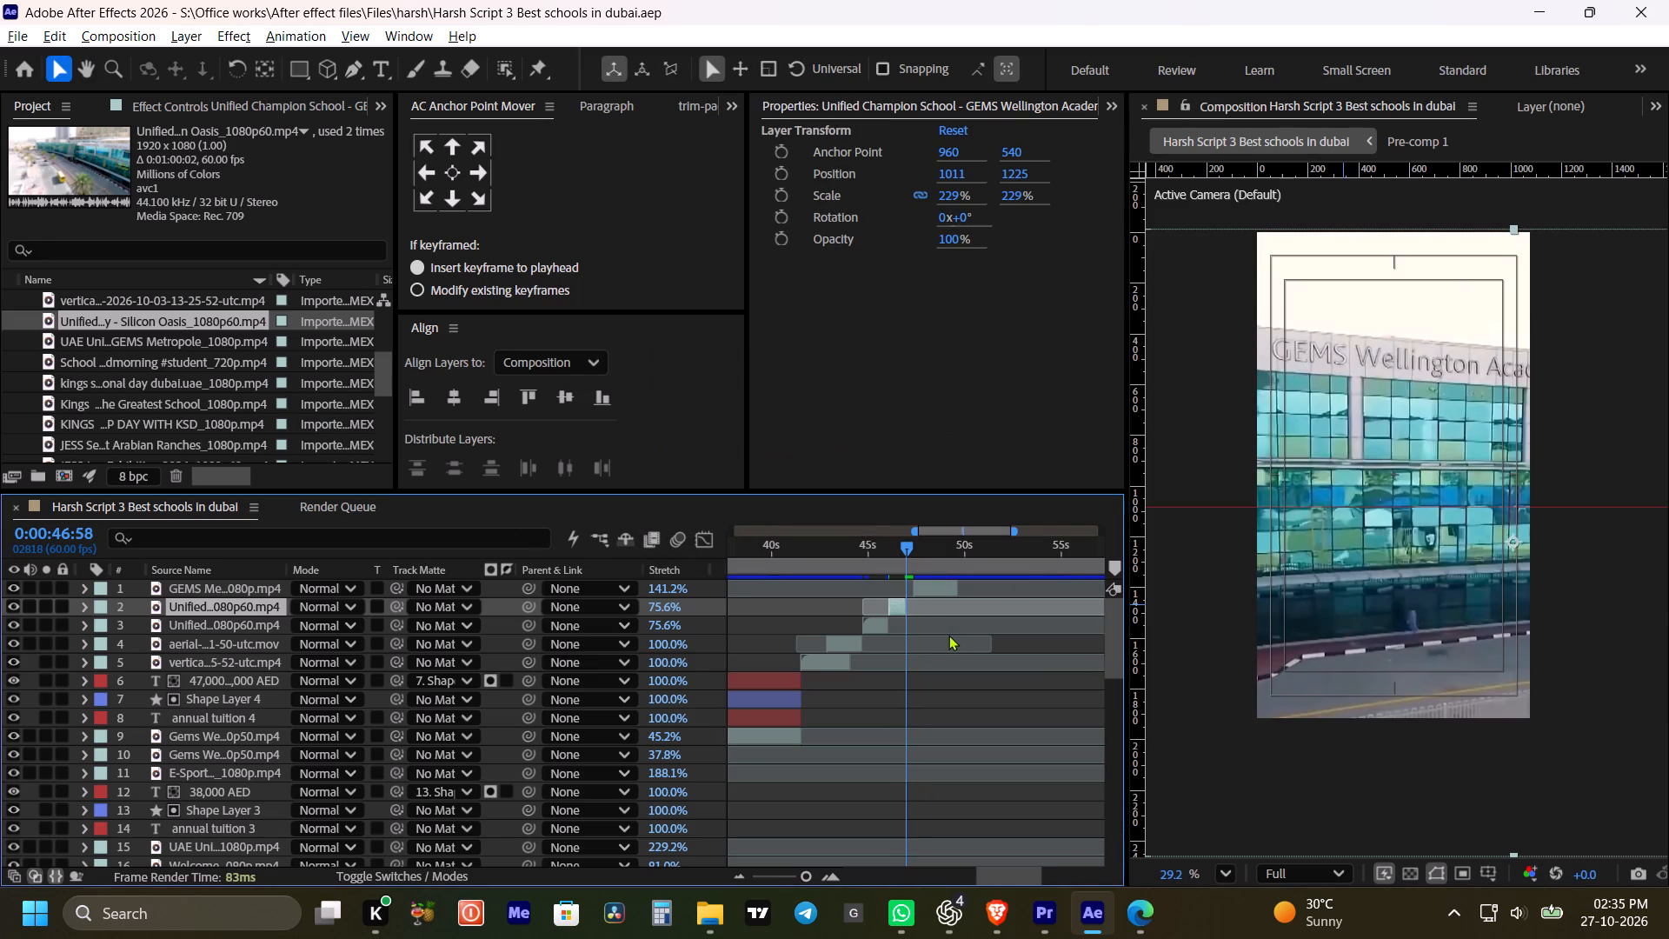
Slow the second GEMS Wellington part to a 103.1% time stretch and play back the result.
{"action": "scroll", "coordinate": [920, 610], "scroll_direction": "up", "scroll_amount": 1, "text": "alt"}
{"action": "left_click_drag", "start_coordinate": [890, 610], "coordinate": [901, 611], "text": "alt"}
{"action": "left_click", "coordinate": [846, 549]}
{"action": "key", "text": "space"}
{"action": "left_click", "coordinate": [900, 692]}
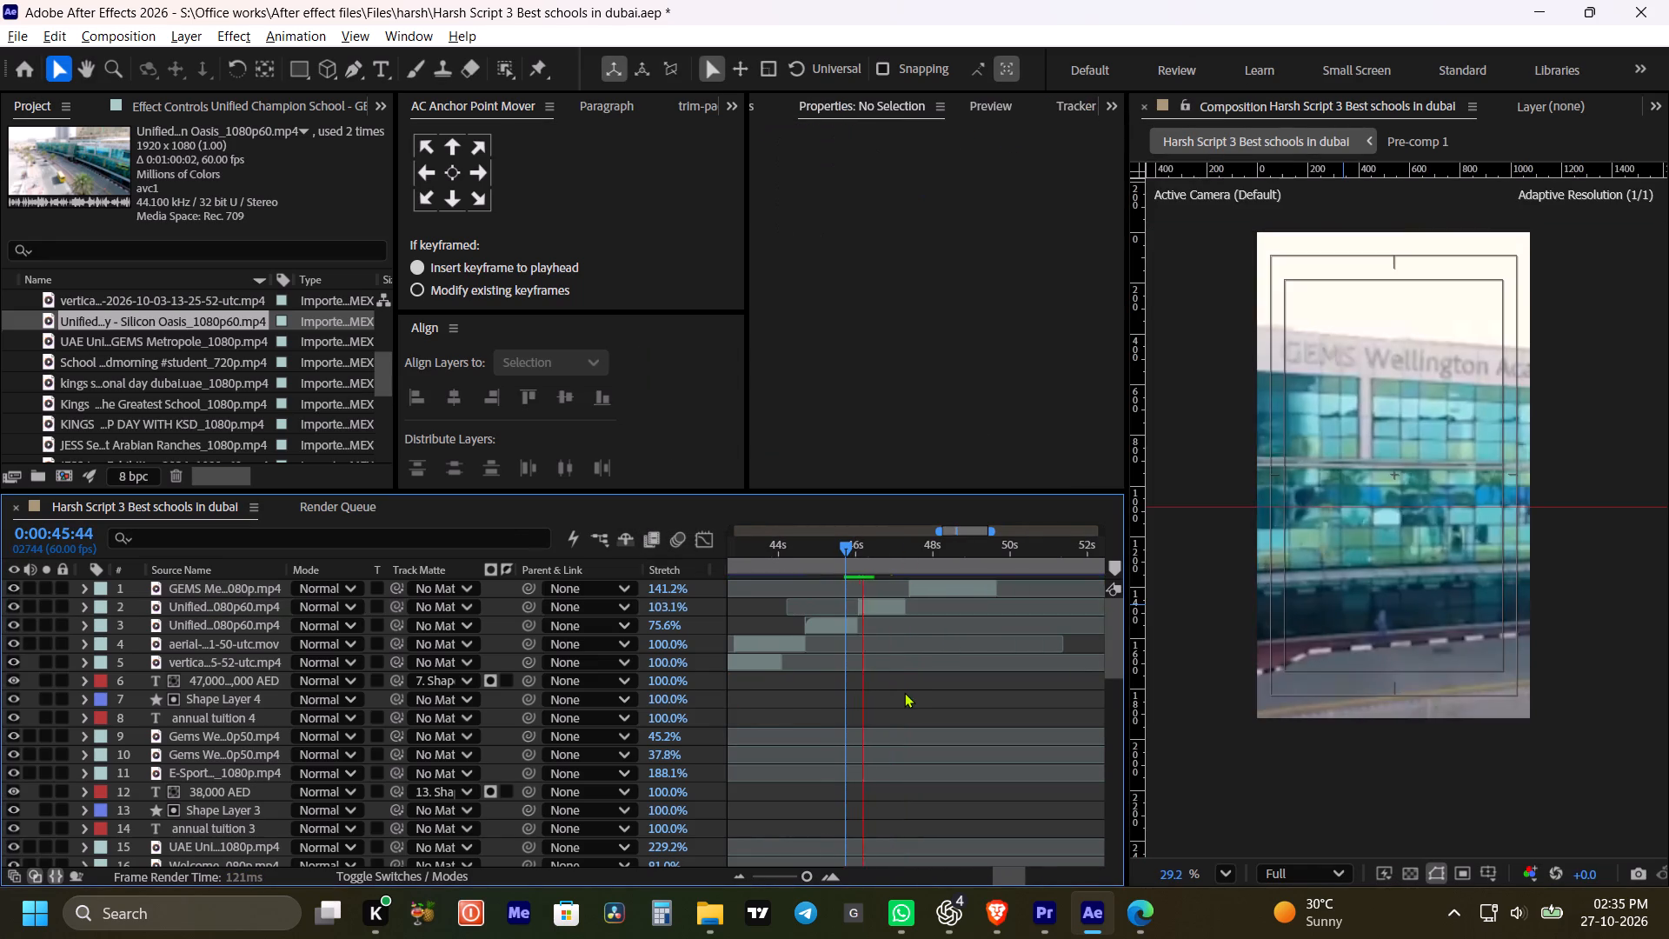
{"action": "key", "text": "space"}
Delete the GEMS Metropole clip that follows the Wellington building shots and play back the ending.
{"action": "left_click", "coordinate": [921, 591]}
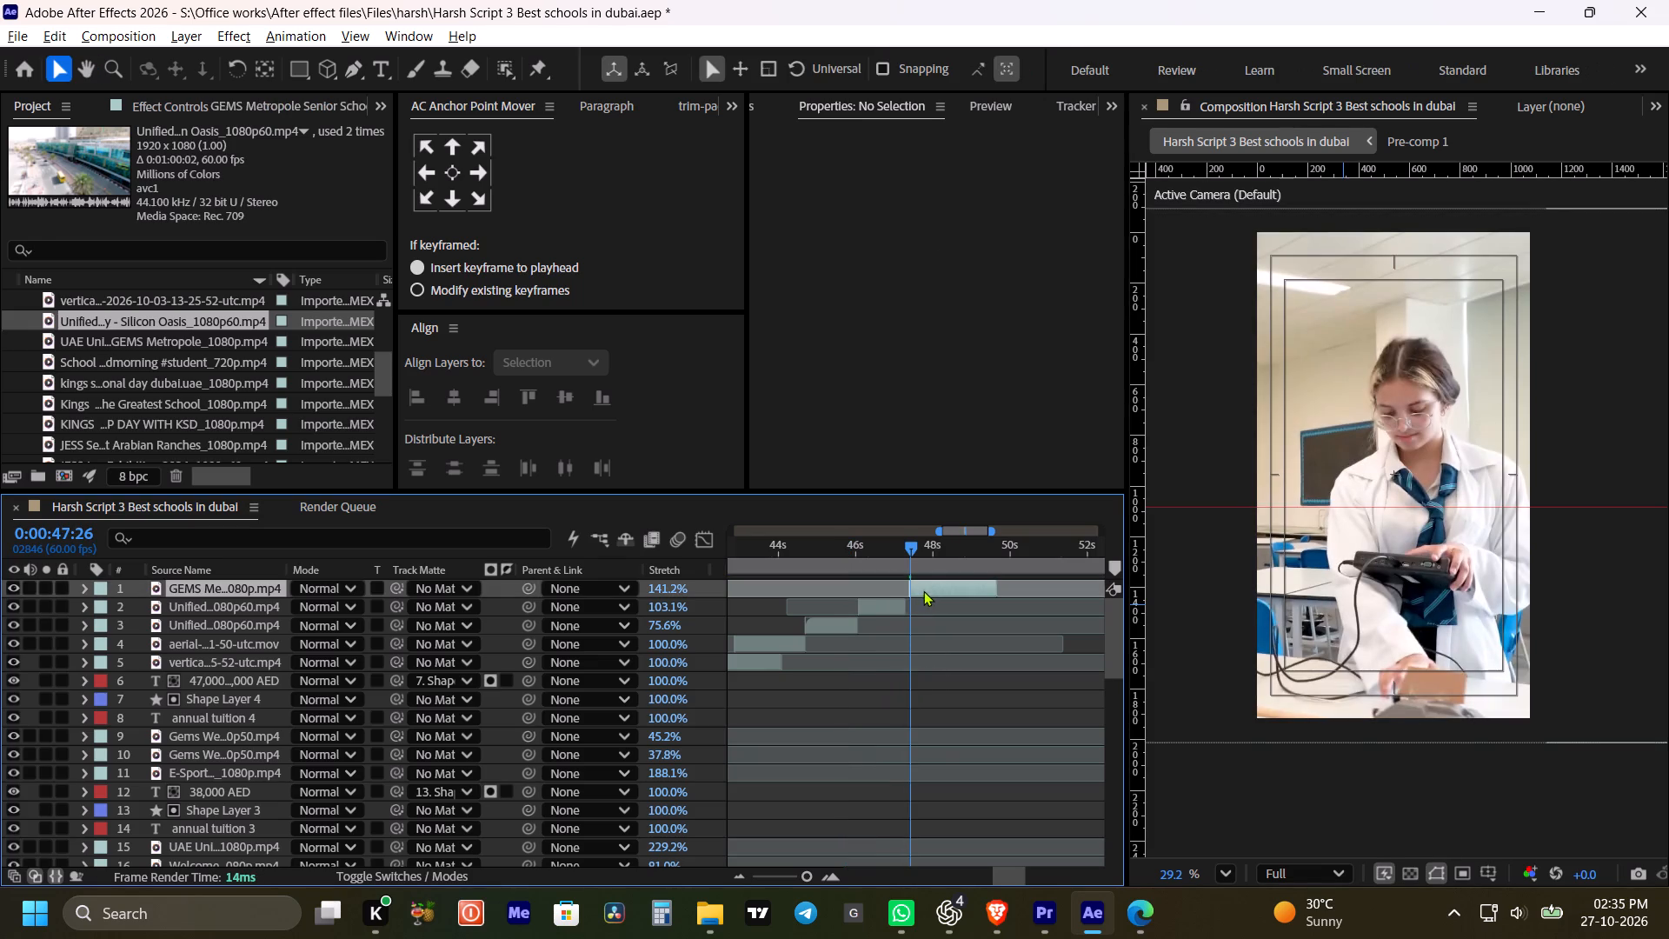
{"action": "key", "text": "Delete"}
{"action": "left_click", "coordinate": [888, 558]}
{"action": "key", "text": "space"}
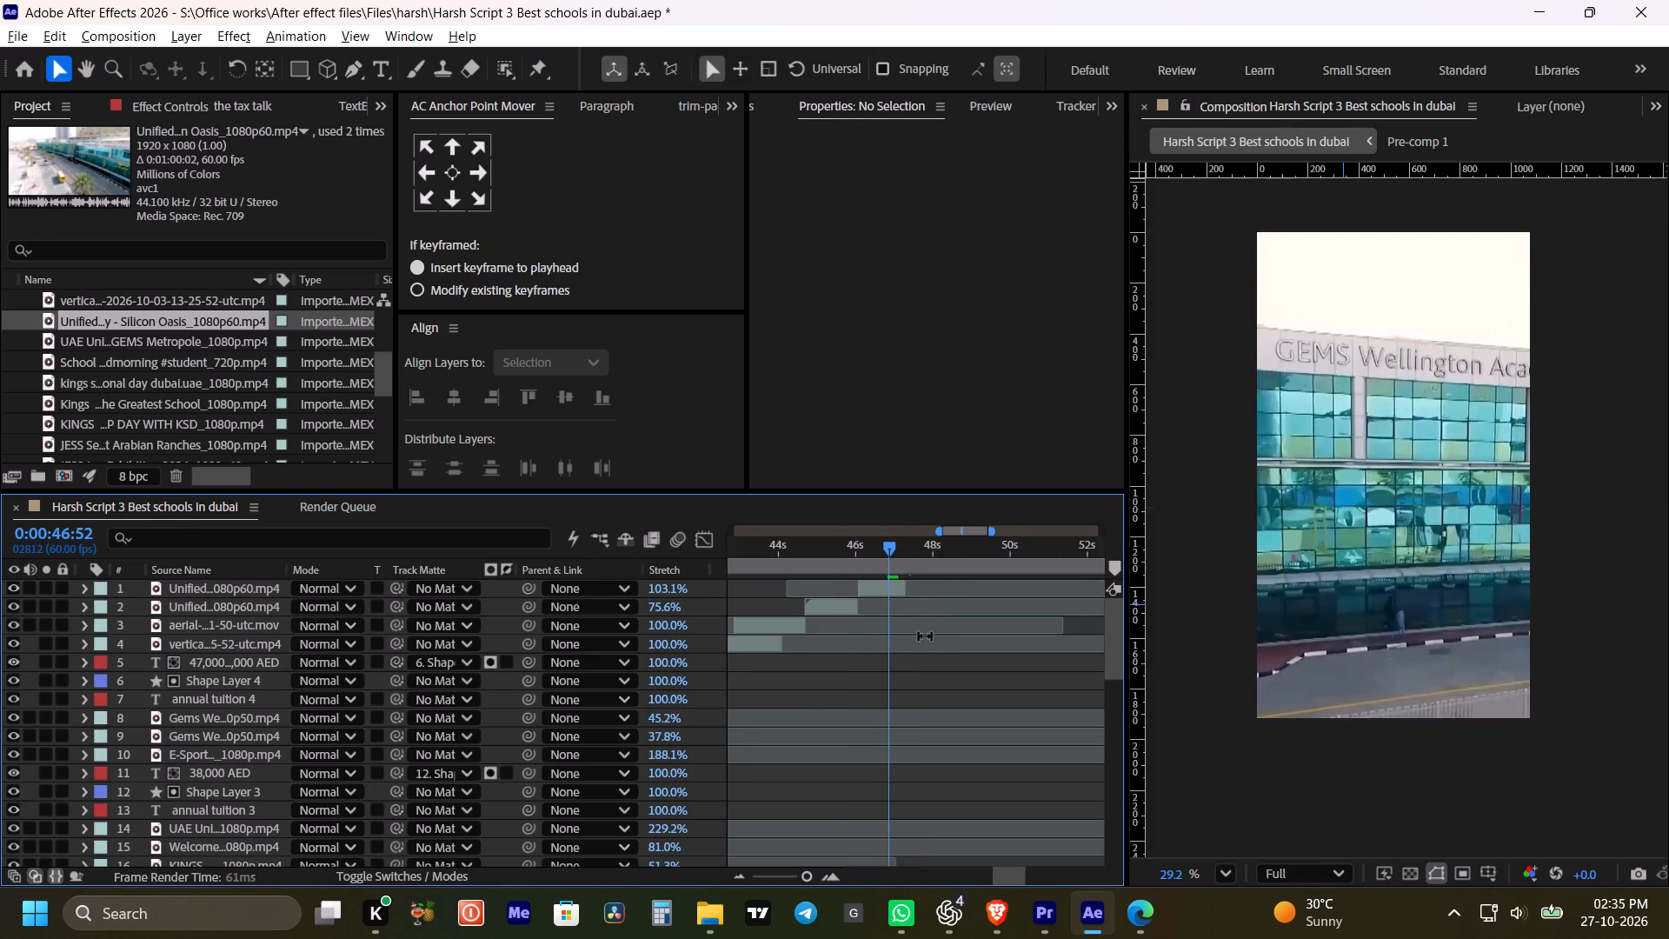
{"action": "scroll", "coordinate": [925, 636], "scroll_direction": "down", "scroll_amount": 1, "text": "alt"}
{"action": "key", "text": "space"}
Switch to Edge and skim the Unified Champion School YouTube video for more usable GEMS Wellington footage.
{"action": "left_click", "coordinate": [1147, 913]}
{"action": "scroll", "coordinate": [755, 552], "scroll_direction": "down", "scroll_amount": 3}
{"action": "scroll", "coordinate": [756, 549], "scroll_direction": "up", "scroll_amount": 4}
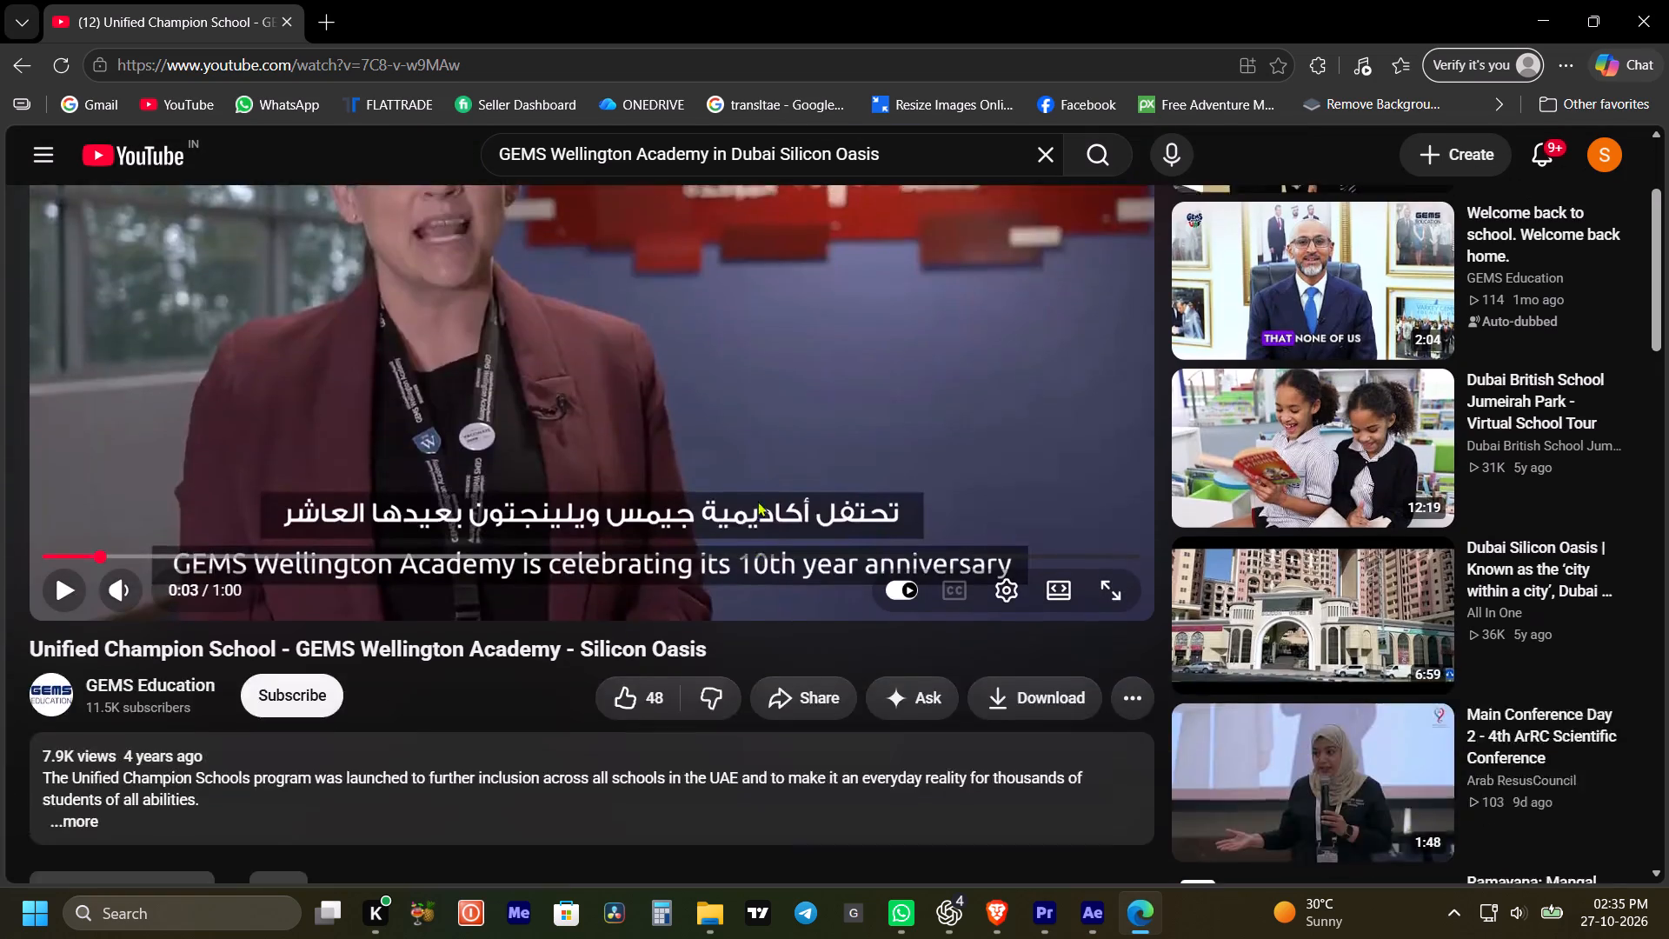
{"action": "scroll", "coordinate": [750, 483], "scroll_direction": "down", "scroll_amount": 1}
{"action": "scroll", "coordinate": [750, 483], "scroll_direction": "up", "scroll_amount": 4}
{"action": "scroll", "coordinate": [754, 547], "scroll_direction": "down", "scroll_amount": 2}
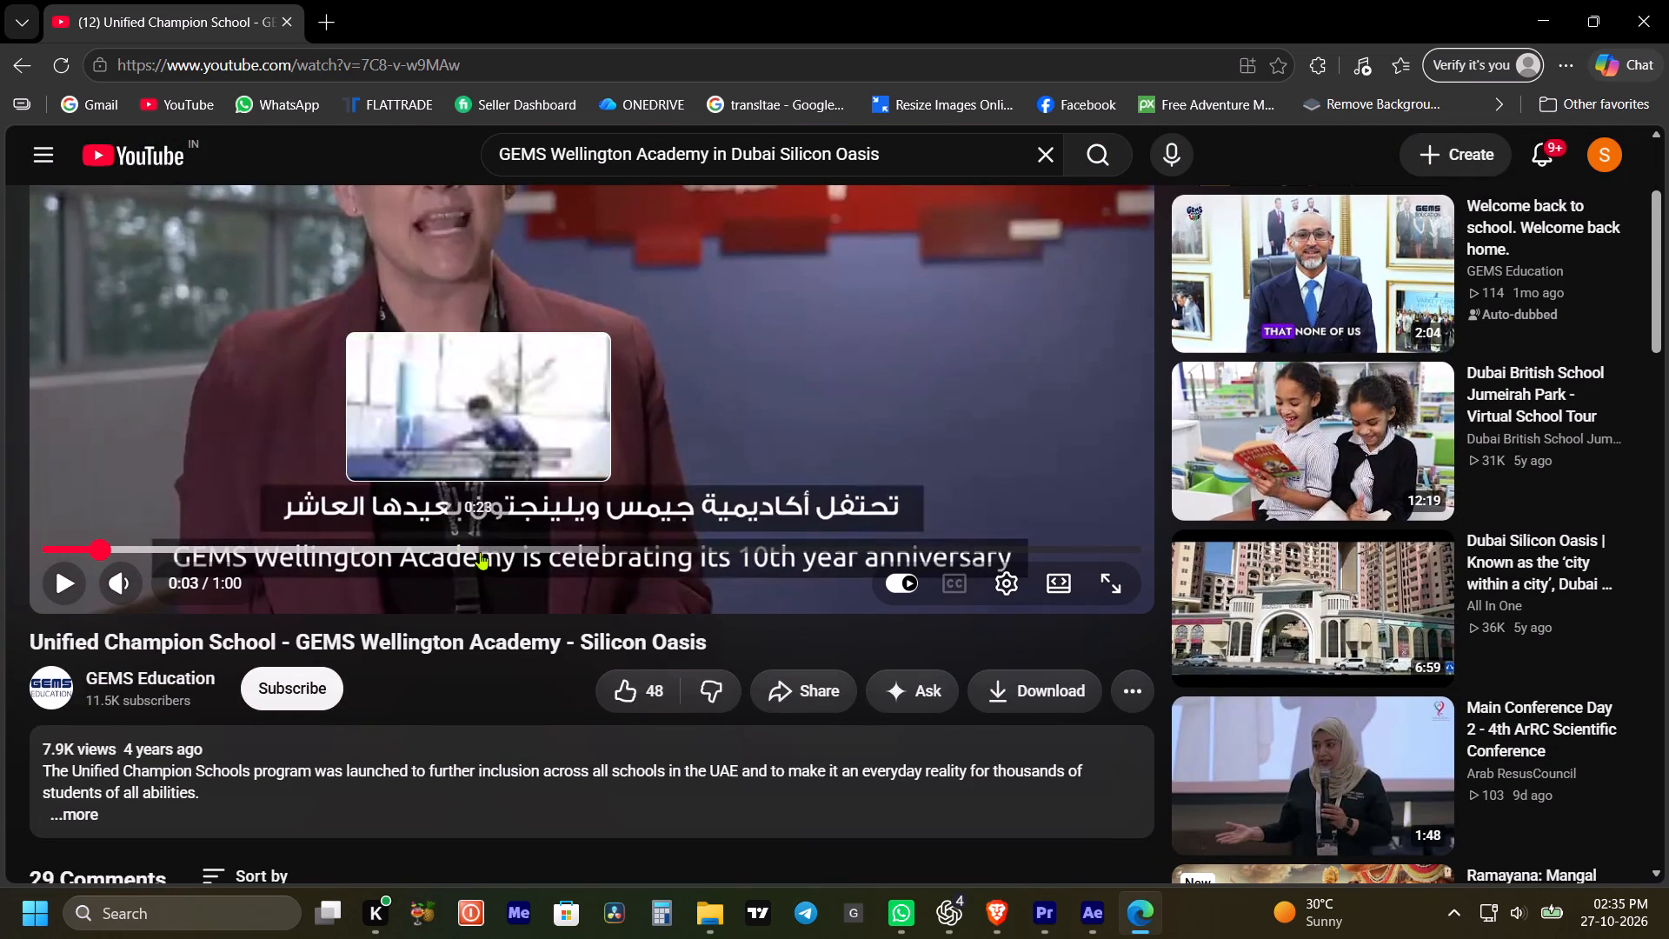
{"action": "left_click", "coordinate": [486, 543]}
{"action": "scroll", "coordinate": [735, 489], "scroll_direction": "up", "scroll_amount": 2}
{"action": "left_click_drag", "start_coordinate": [242, 769], "coordinate": [722, 755]}
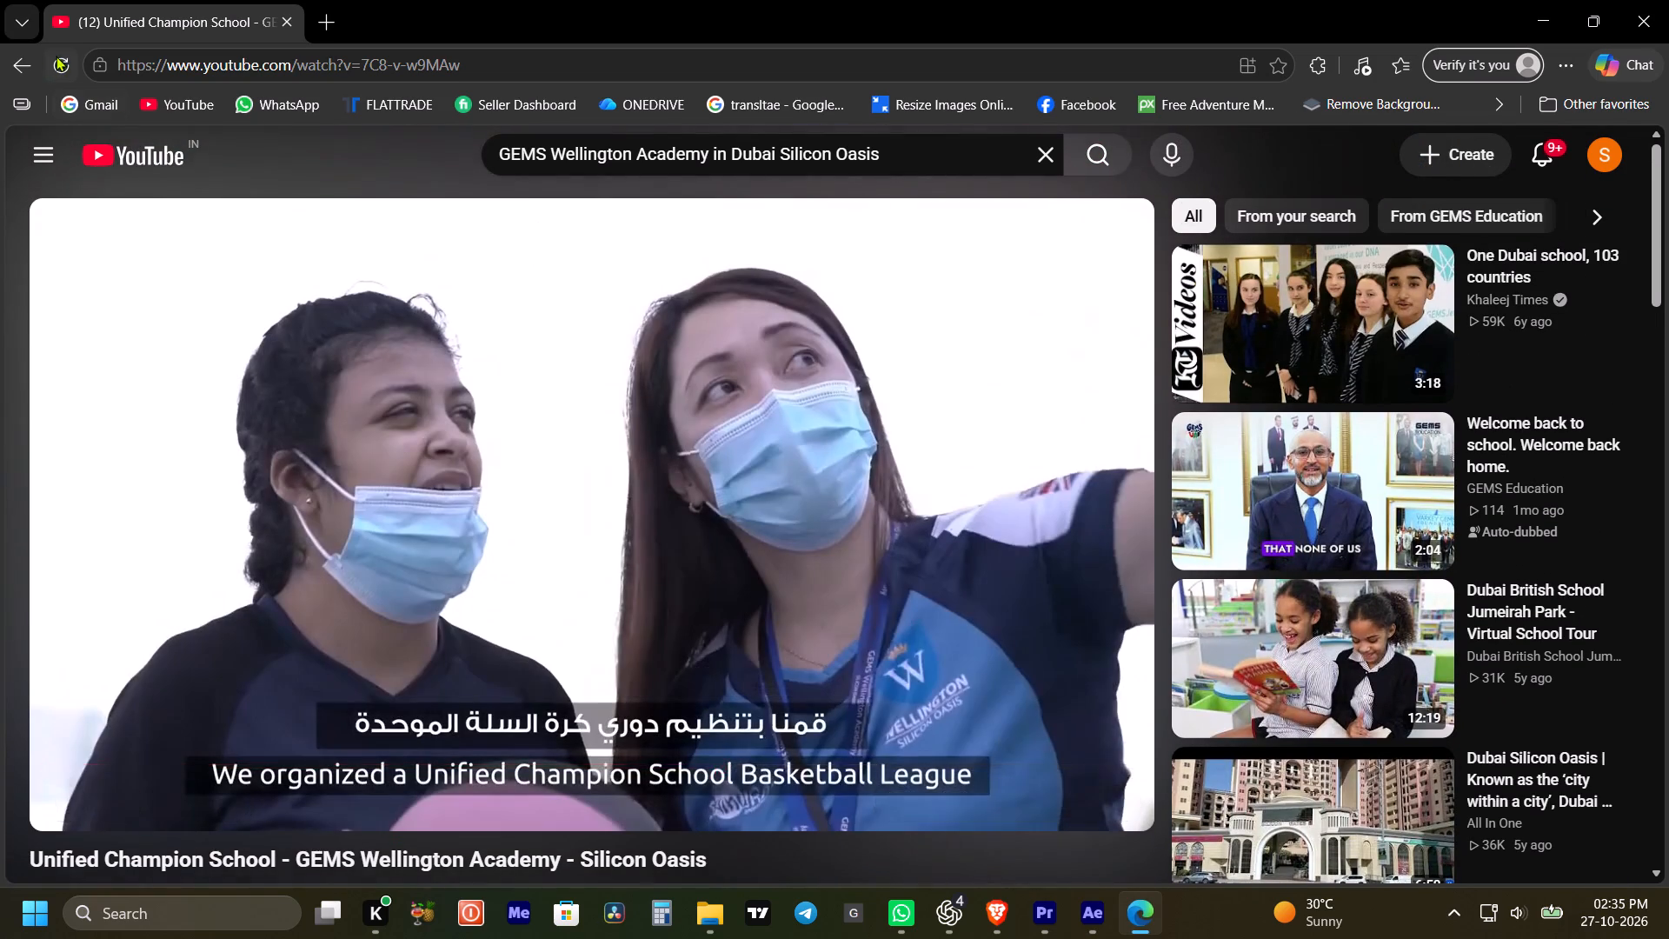
Return to the YouTube results for GEMS Wellington Academy in Dubai Silicon Oasis and look through the expanded Shorts for usable footage.
{"action": "left_click", "coordinate": [29, 64]}
{"action": "scroll", "coordinate": [661, 487], "scroll_direction": "down", "scroll_amount": 4}
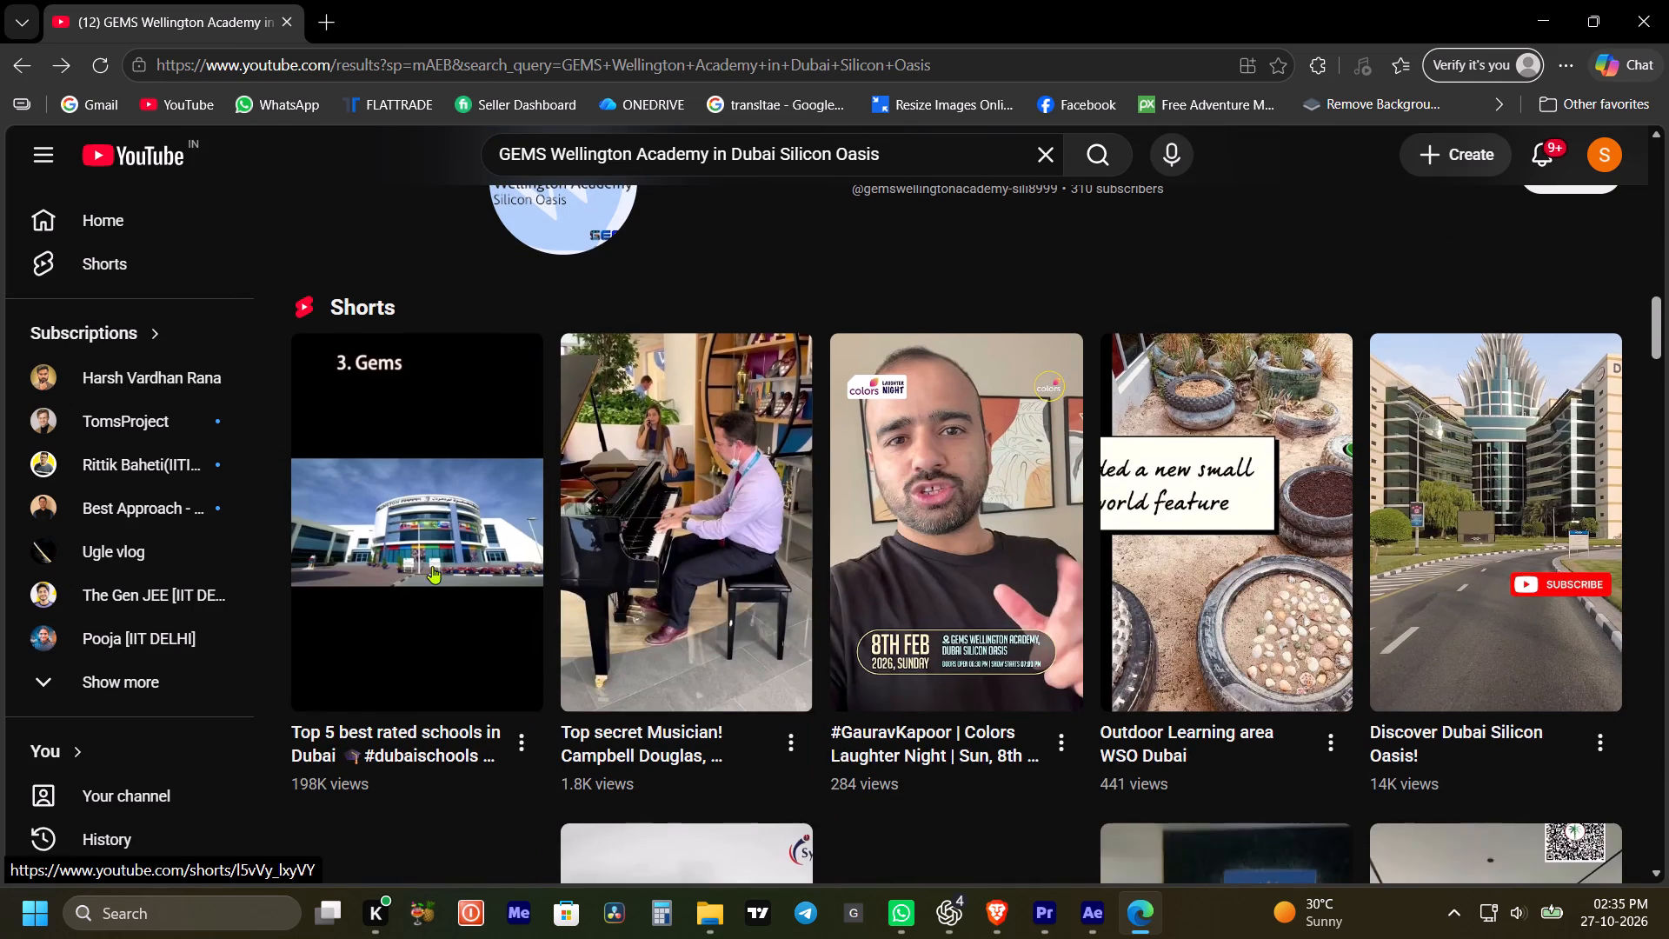
{"action": "scroll", "coordinate": [1484, 566], "scroll_direction": "down", "scroll_amount": 2}
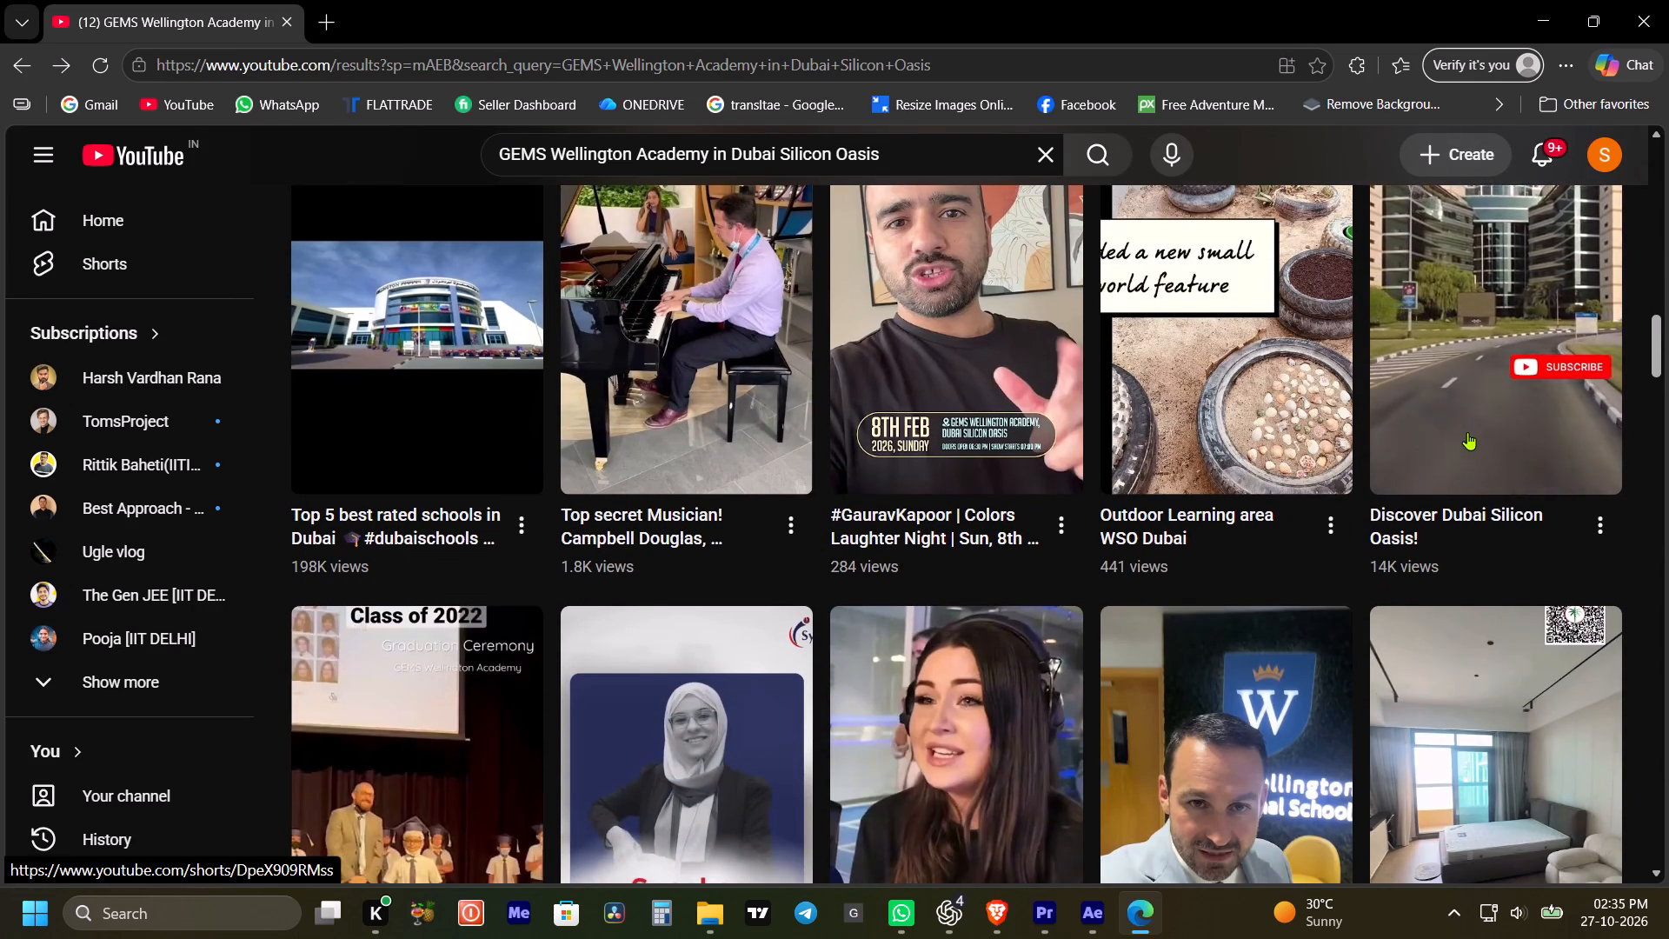
{"action": "scroll", "coordinate": [1465, 431], "scroll_direction": "down", "scroll_amount": 6}
{"action": "left_click", "coordinate": [967, 466]}
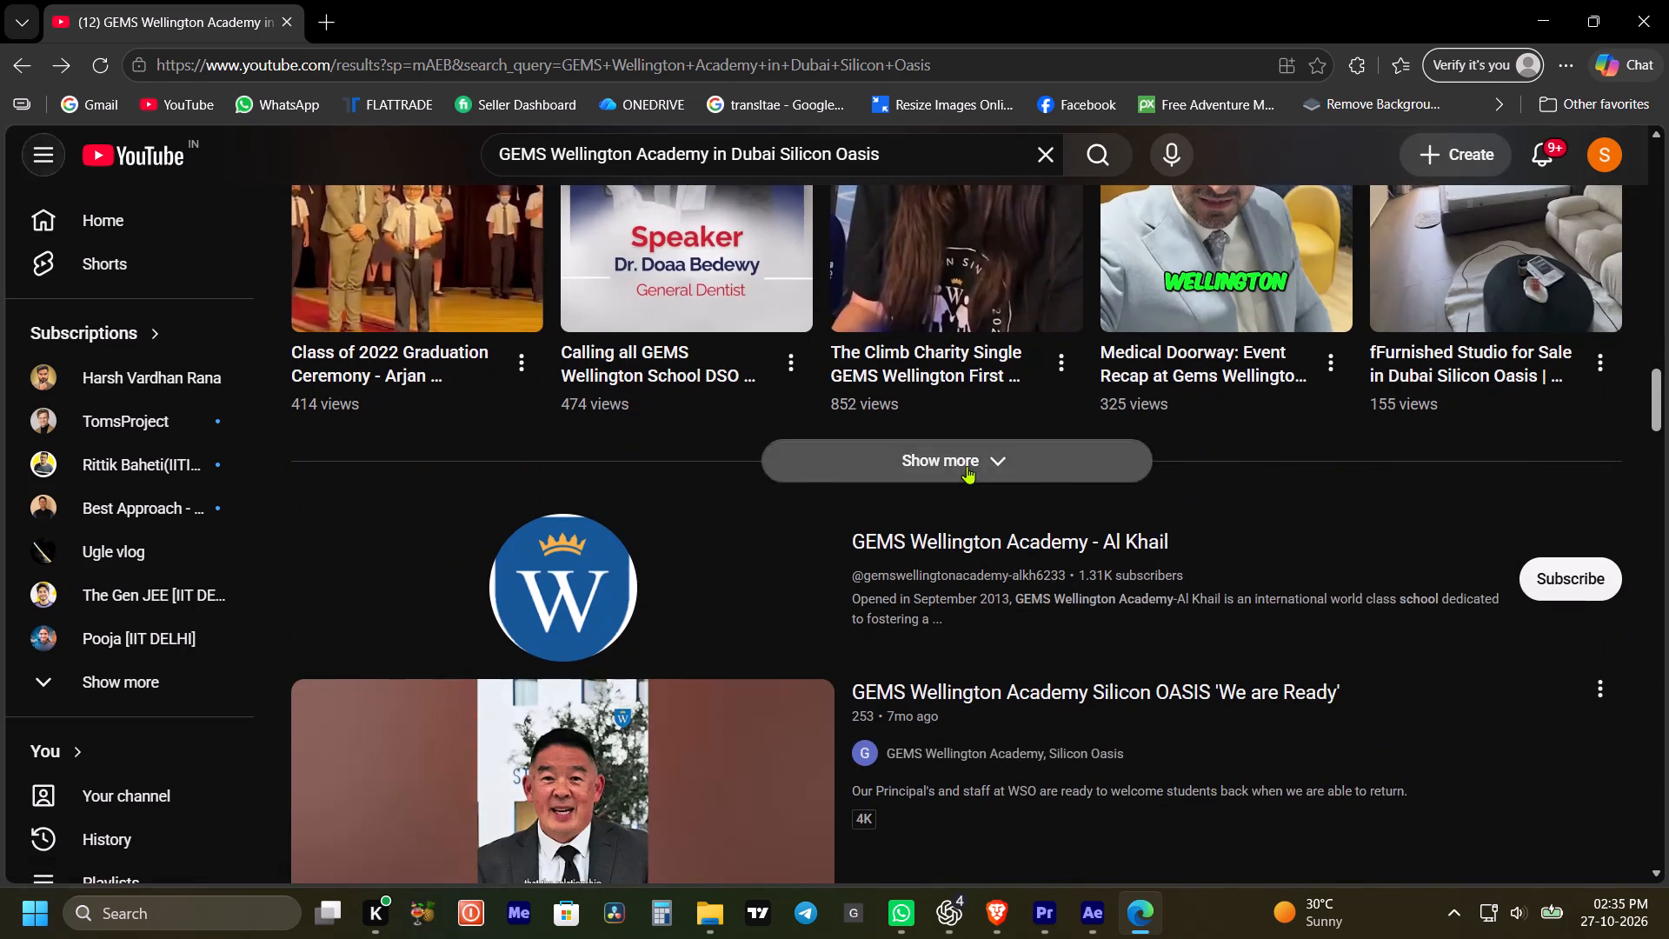
{"action": "scroll", "coordinate": [1133, 529], "scroll_direction": "down", "scroll_amount": 4}
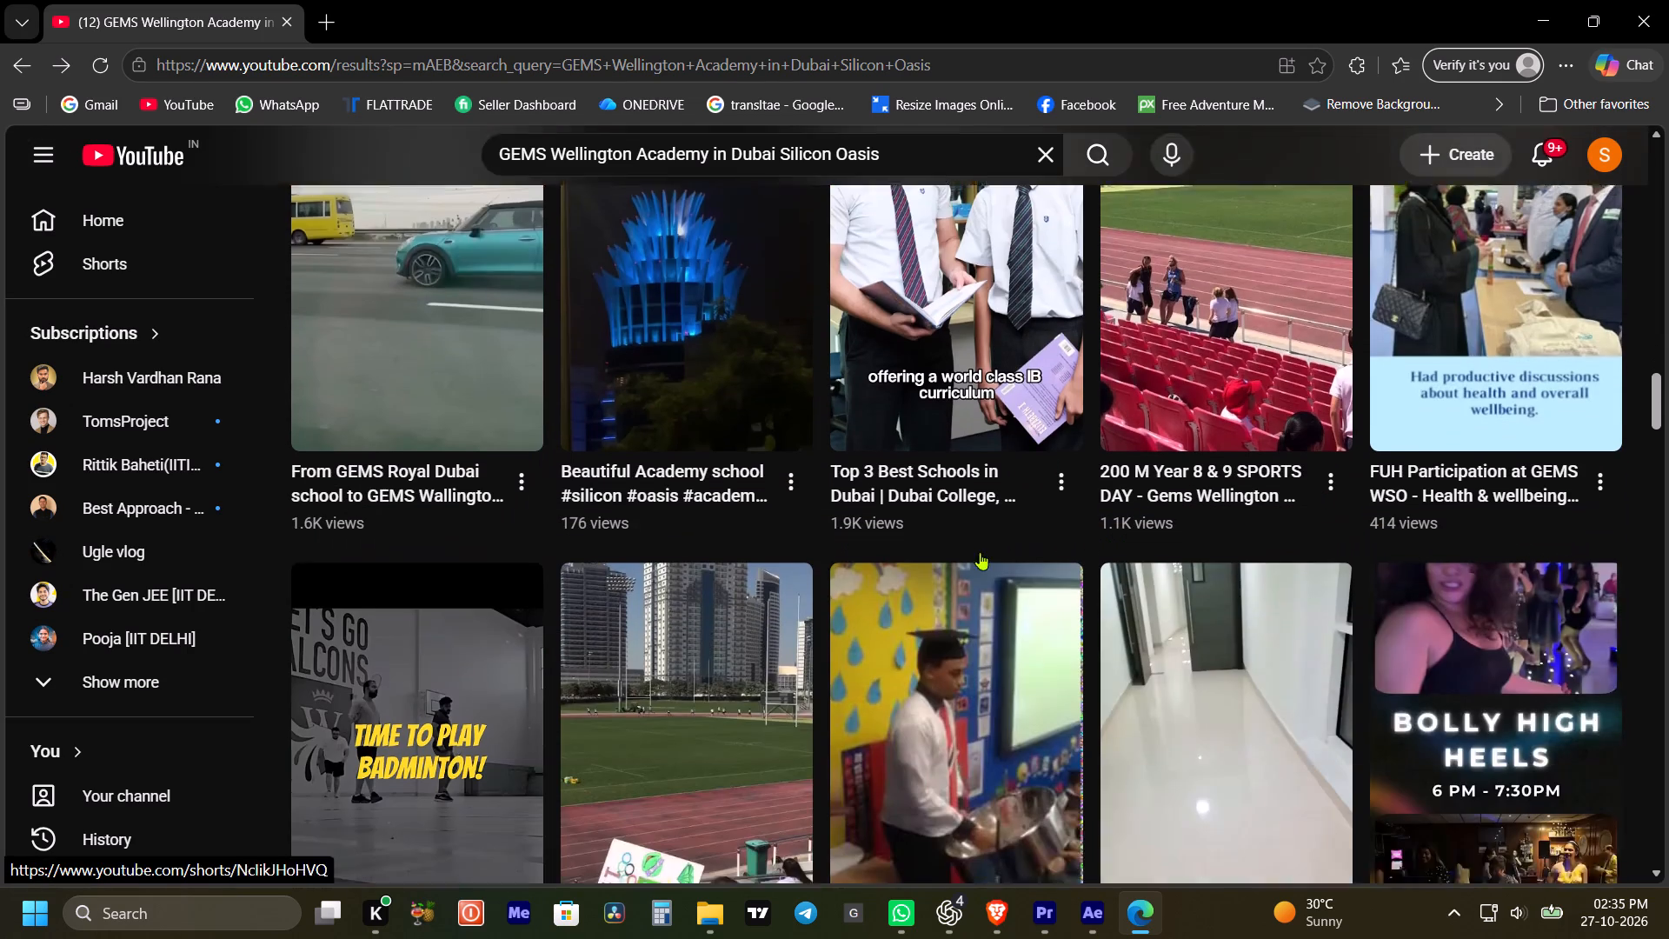
{"action": "scroll", "coordinate": [958, 600], "scroll_direction": "down", "scroll_amount": 3}
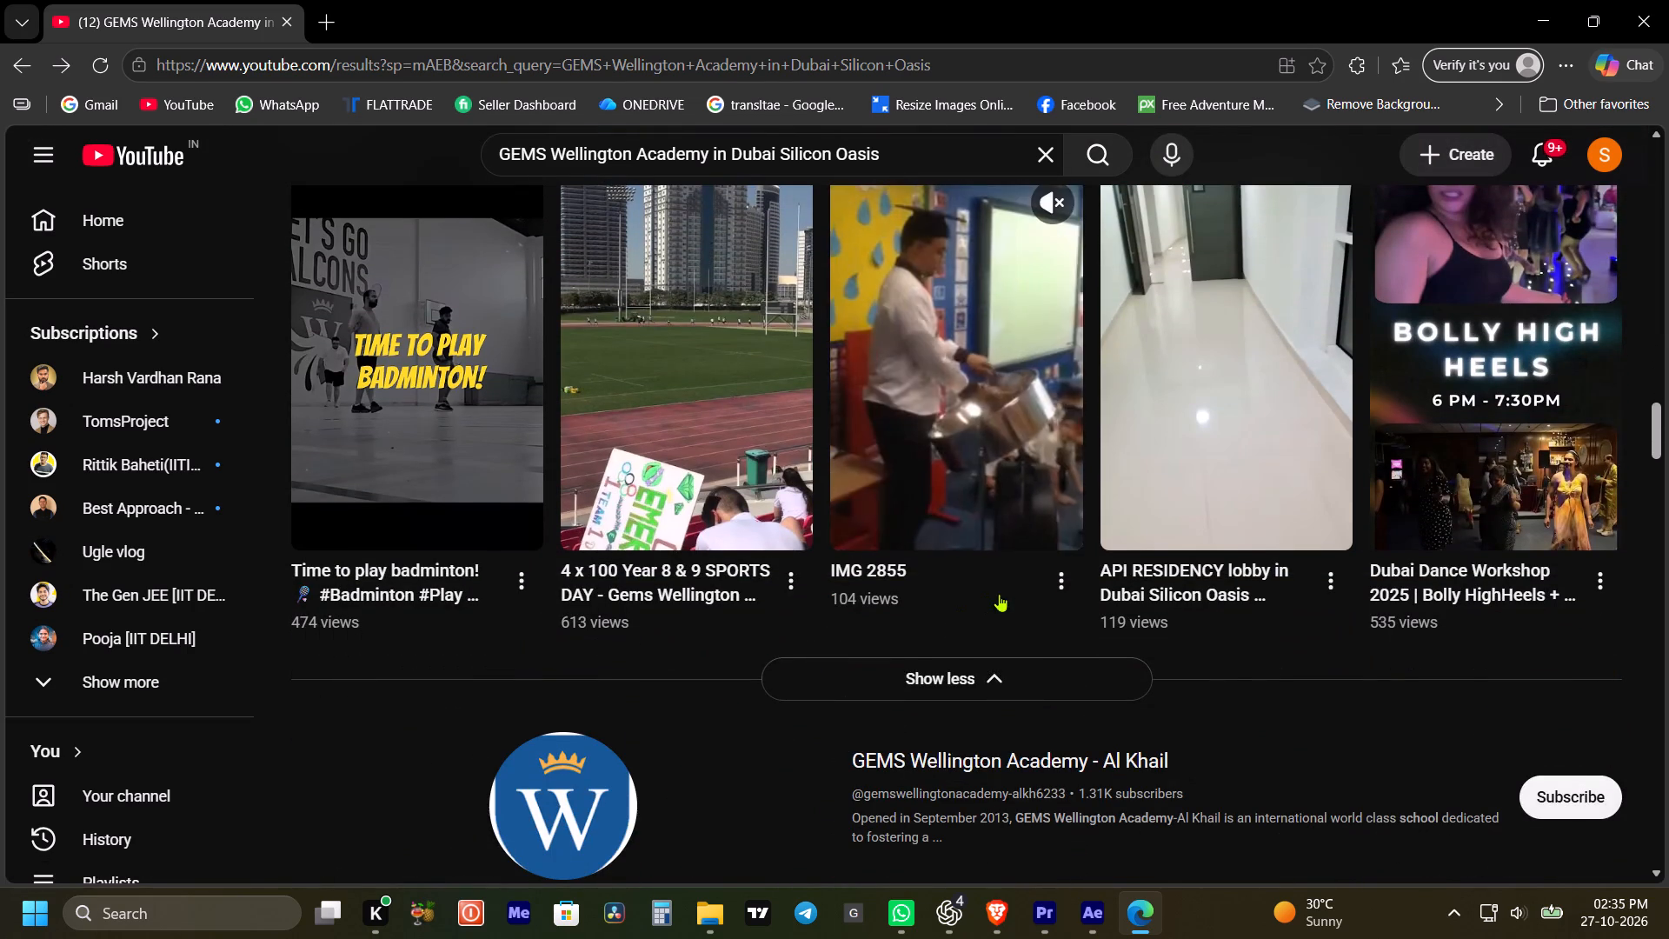
{"action": "scroll", "coordinate": [880, 563], "scroll_direction": "down", "scroll_amount": 4}
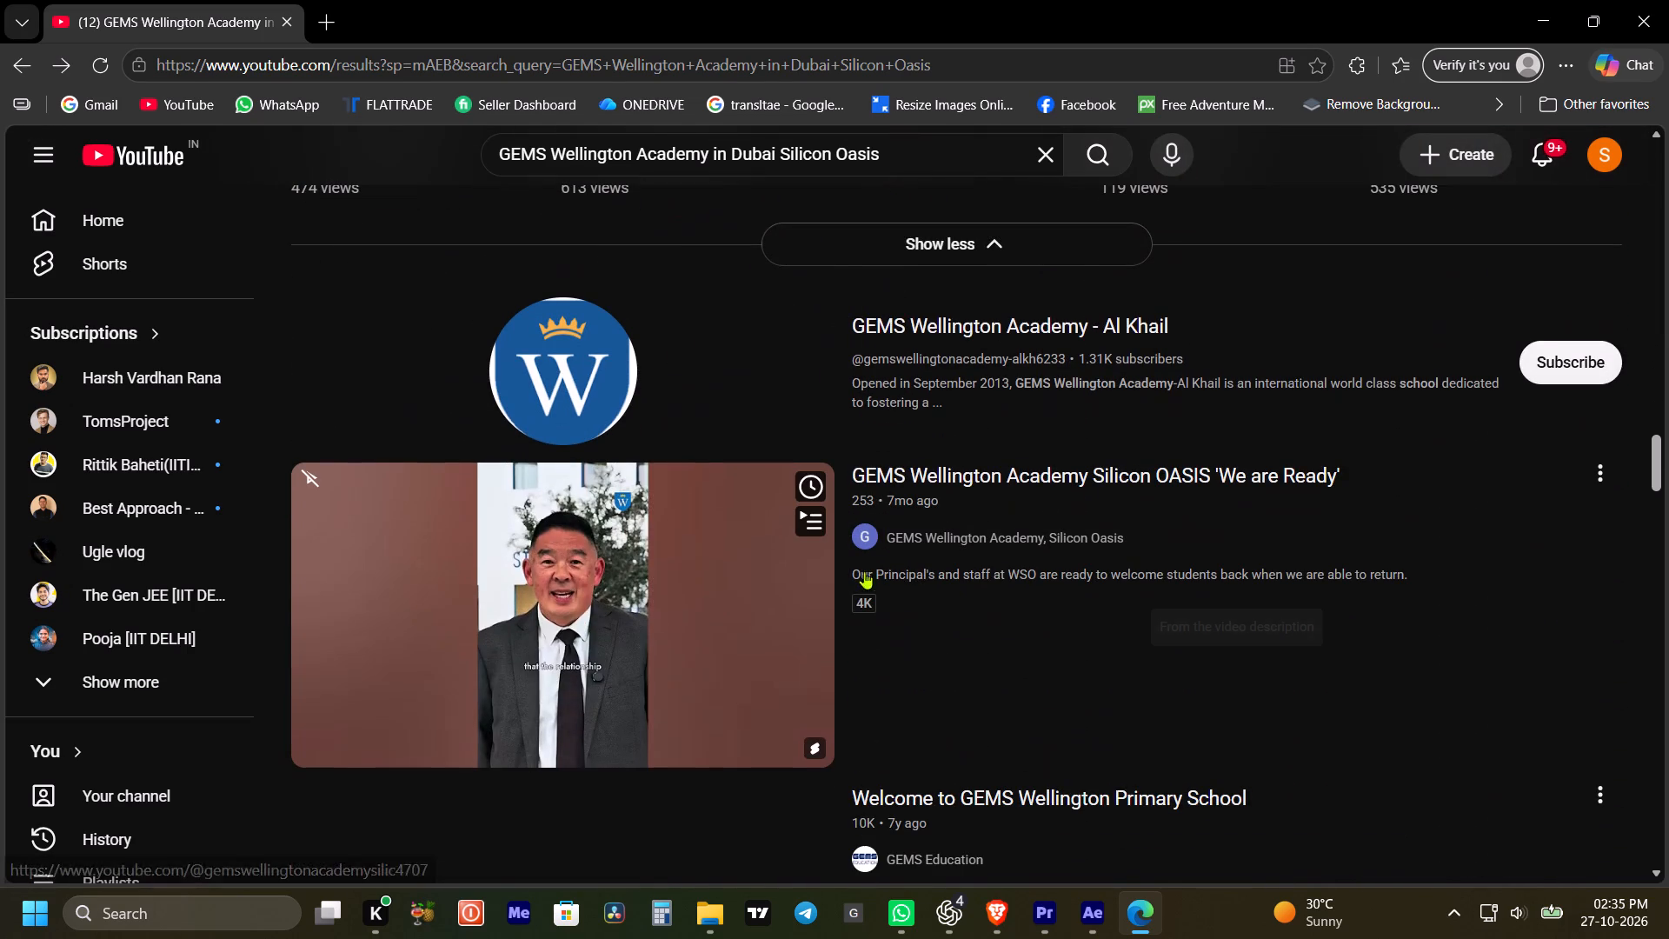
Look through the remaining video results for GEMS Wellington Academy Silicon Oasis footage that could serve as B-roll.
{"action": "scroll", "coordinate": [626, 538], "scroll_direction": "down", "scroll_amount": 4}
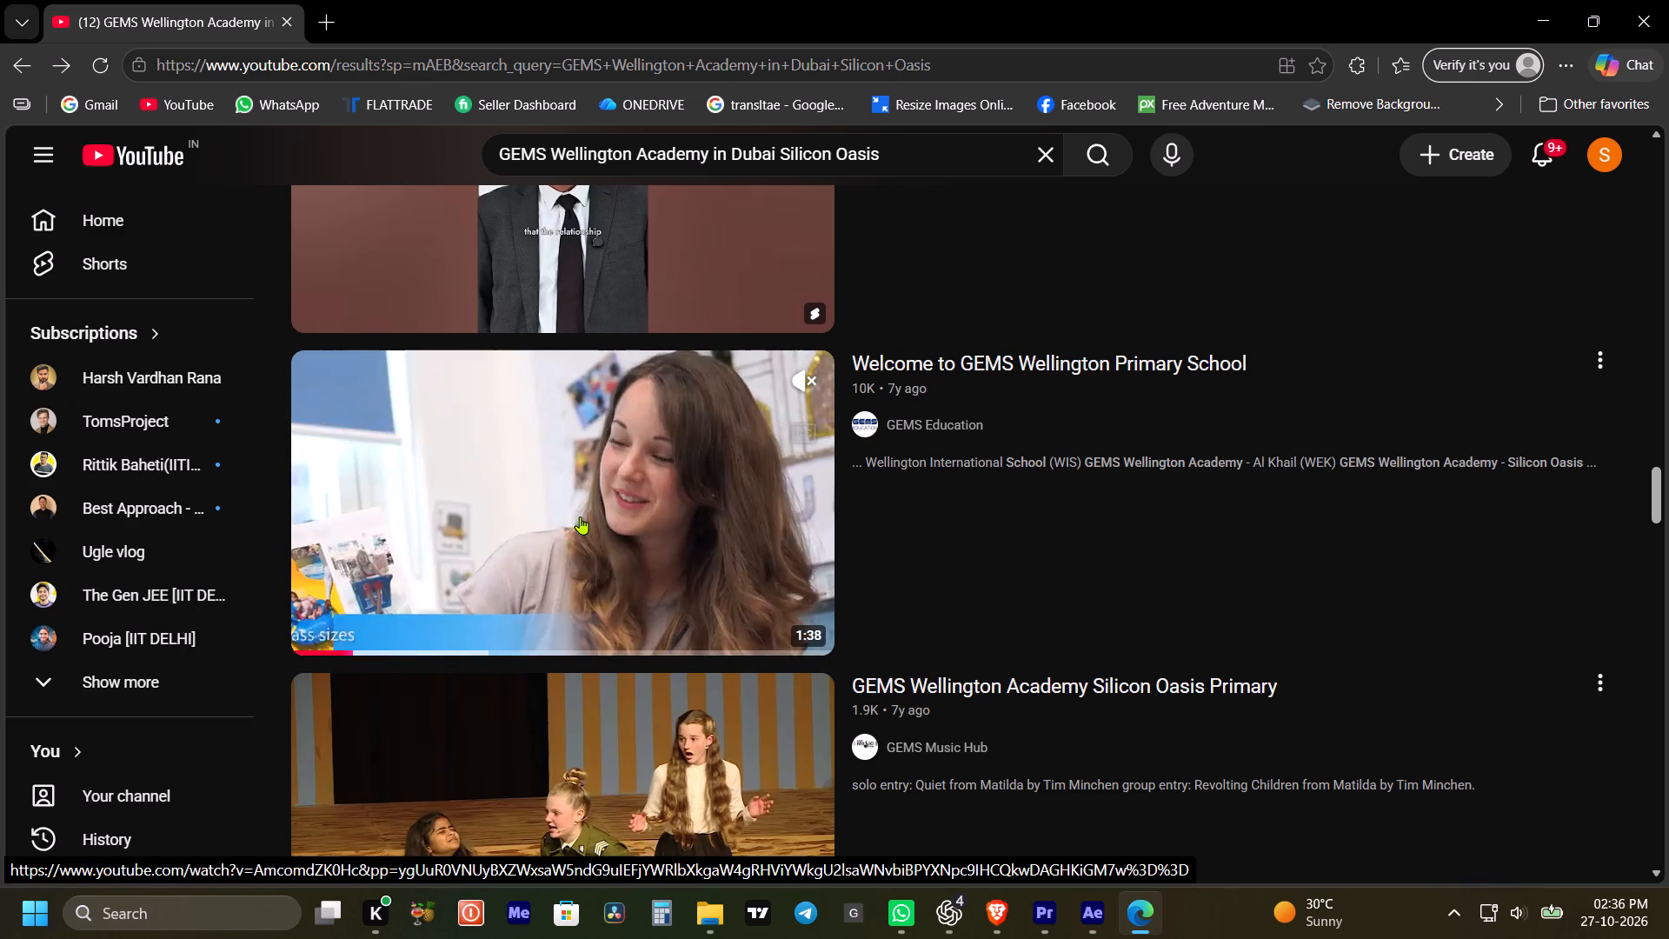
{"action": "scroll", "coordinate": [592, 530], "scroll_direction": "down", "scroll_amount": 4}
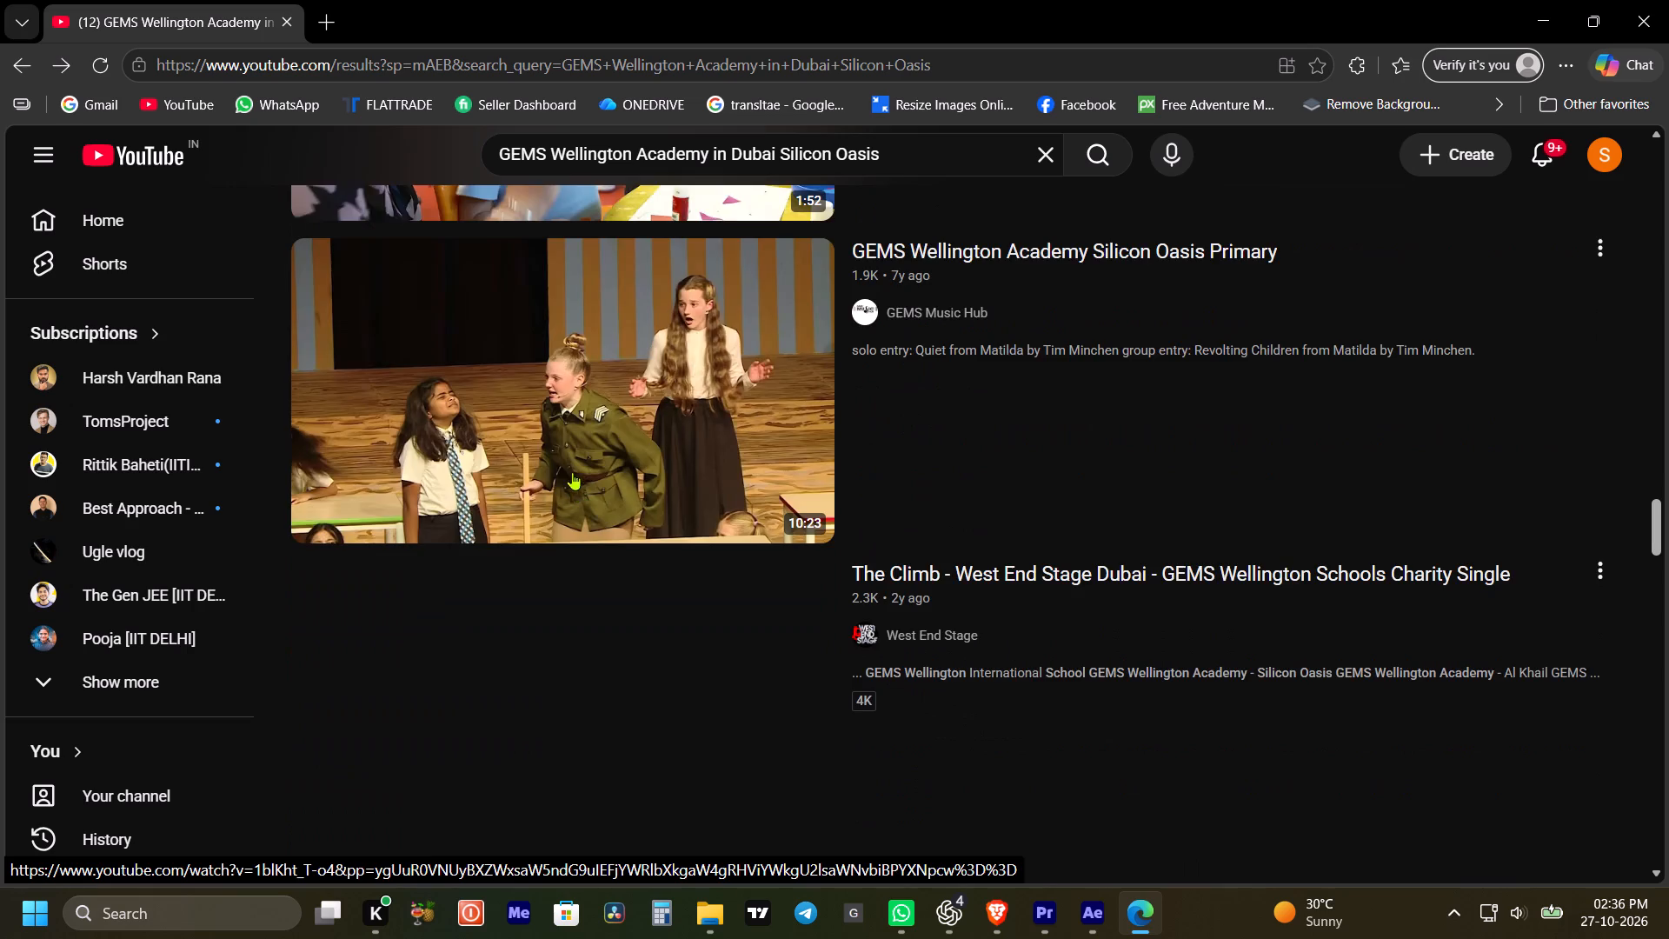
{"action": "scroll", "coordinate": [572, 472], "scroll_direction": "down", "scroll_amount": 4}
{"action": "scroll", "coordinate": [595, 364], "scroll_direction": "up", "scroll_amount": 1}
{"action": "scroll", "coordinate": [596, 368], "scroll_direction": "down", "scroll_amount": 8}
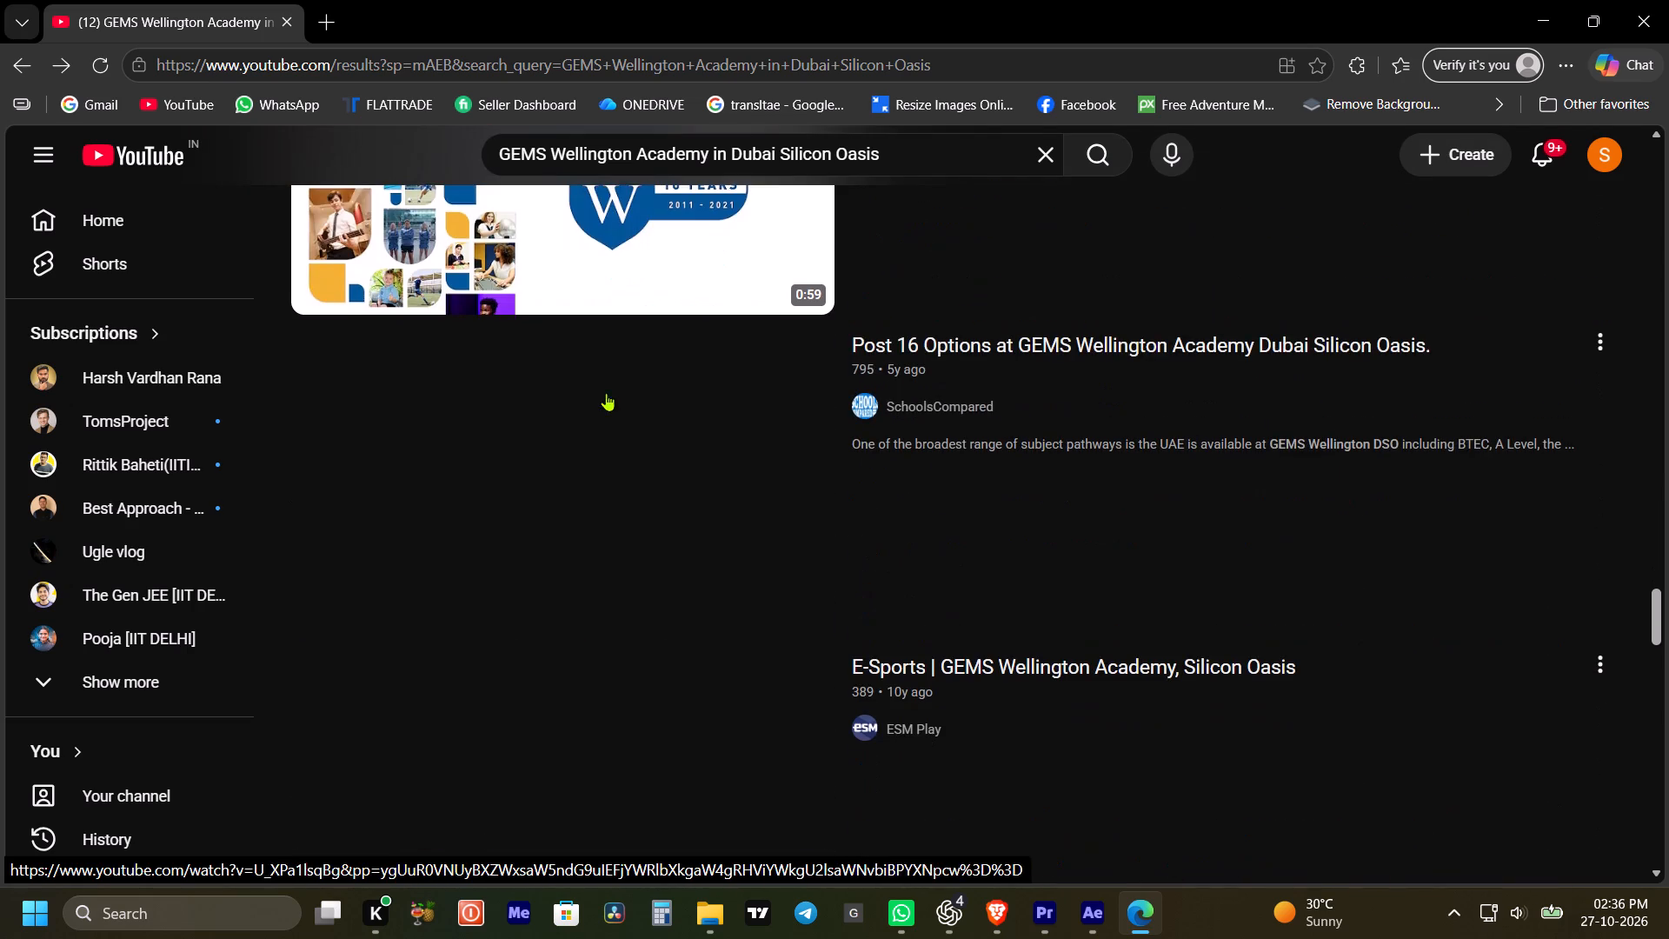
{"action": "scroll", "coordinate": [615, 256], "scroll_direction": "down", "scroll_amount": 3}
{"action": "scroll", "coordinate": [615, 330], "scroll_direction": "down", "scroll_amount": 4}
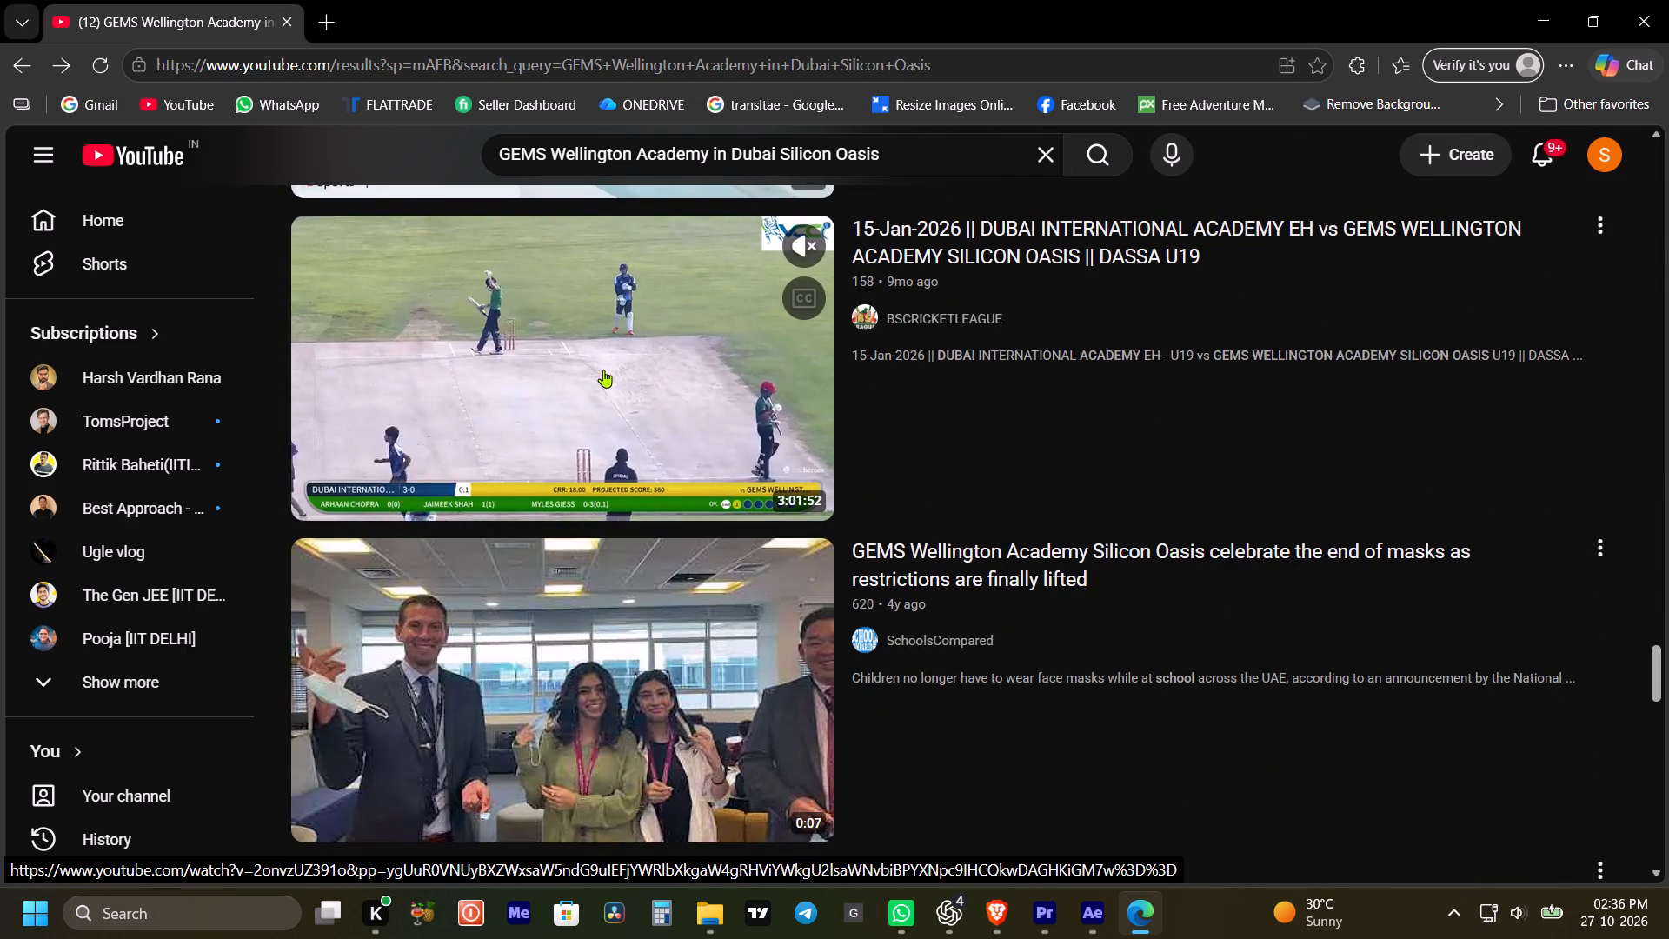
{"action": "scroll", "coordinate": [683, 489], "scroll_direction": "down", "scroll_amount": 2}
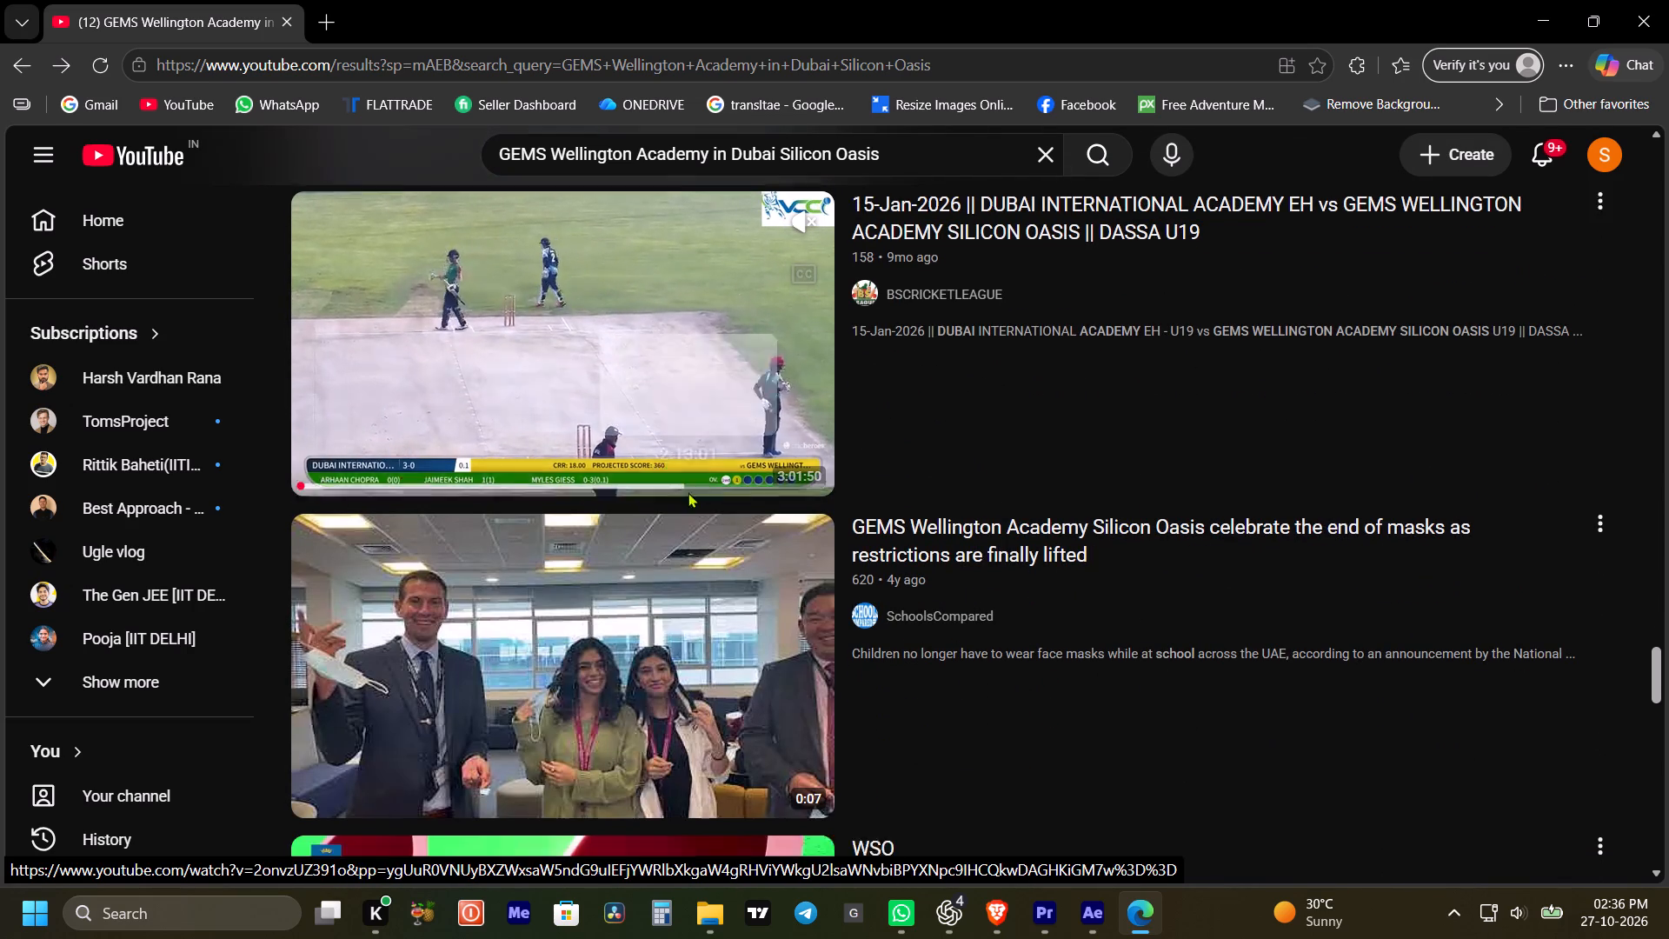
{"action": "scroll", "coordinate": [558, 454], "scroll_direction": "down", "scroll_amount": 3}
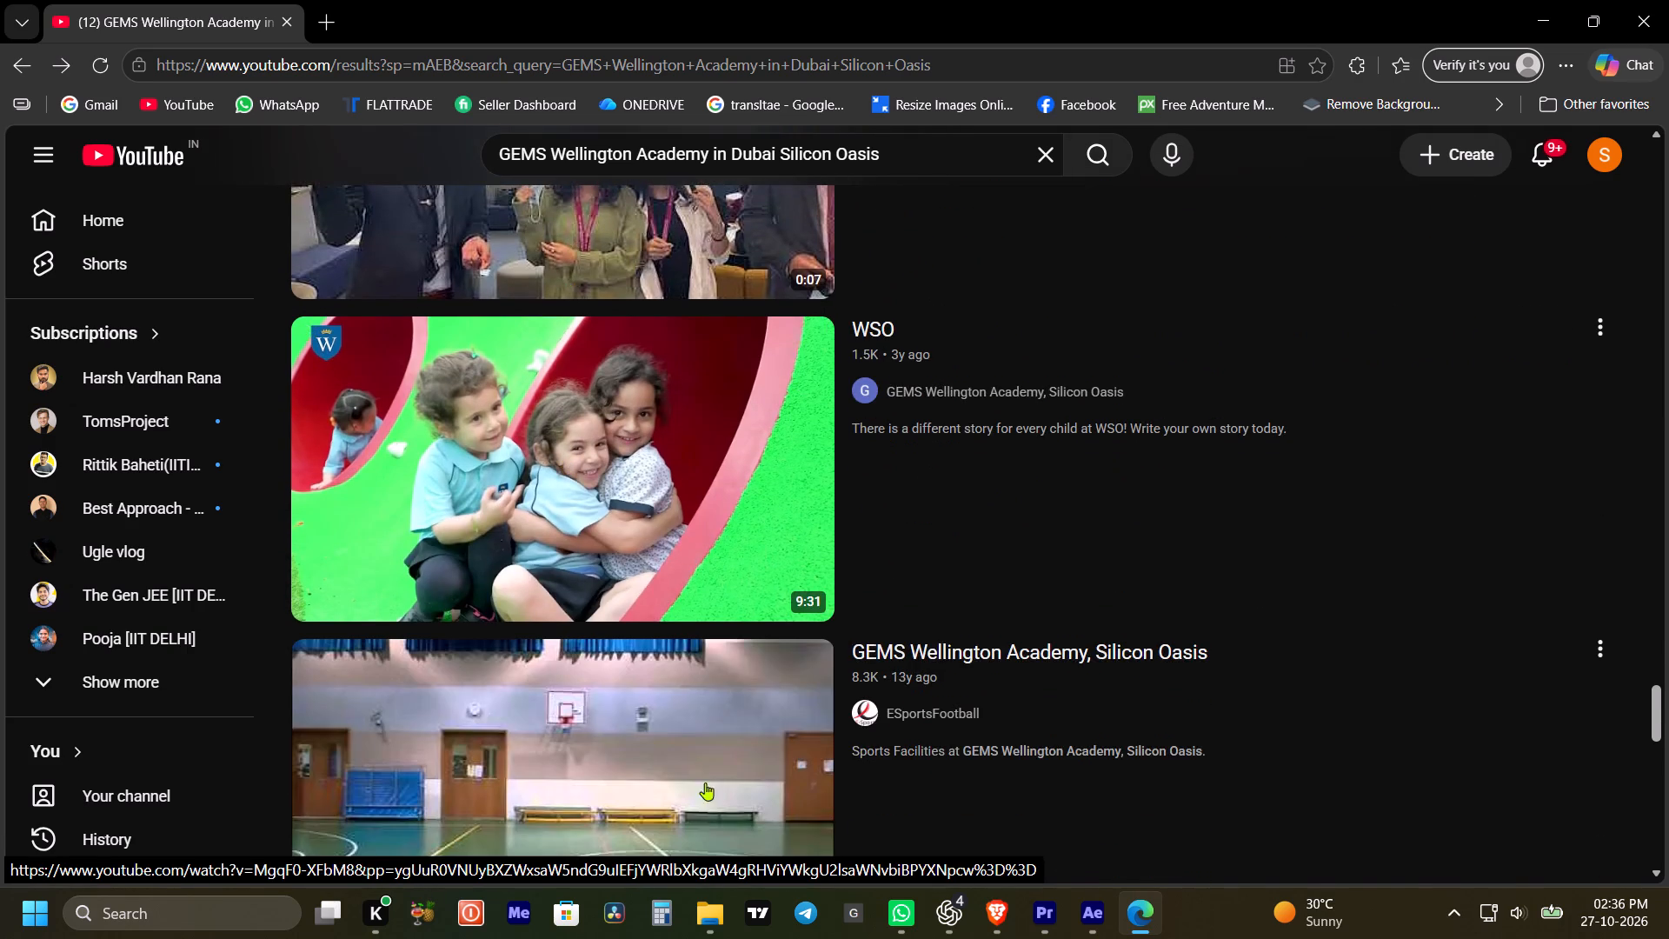
{"action": "scroll", "coordinate": [655, 723], "scroll_direction": "down", "scroll_amount": 2}
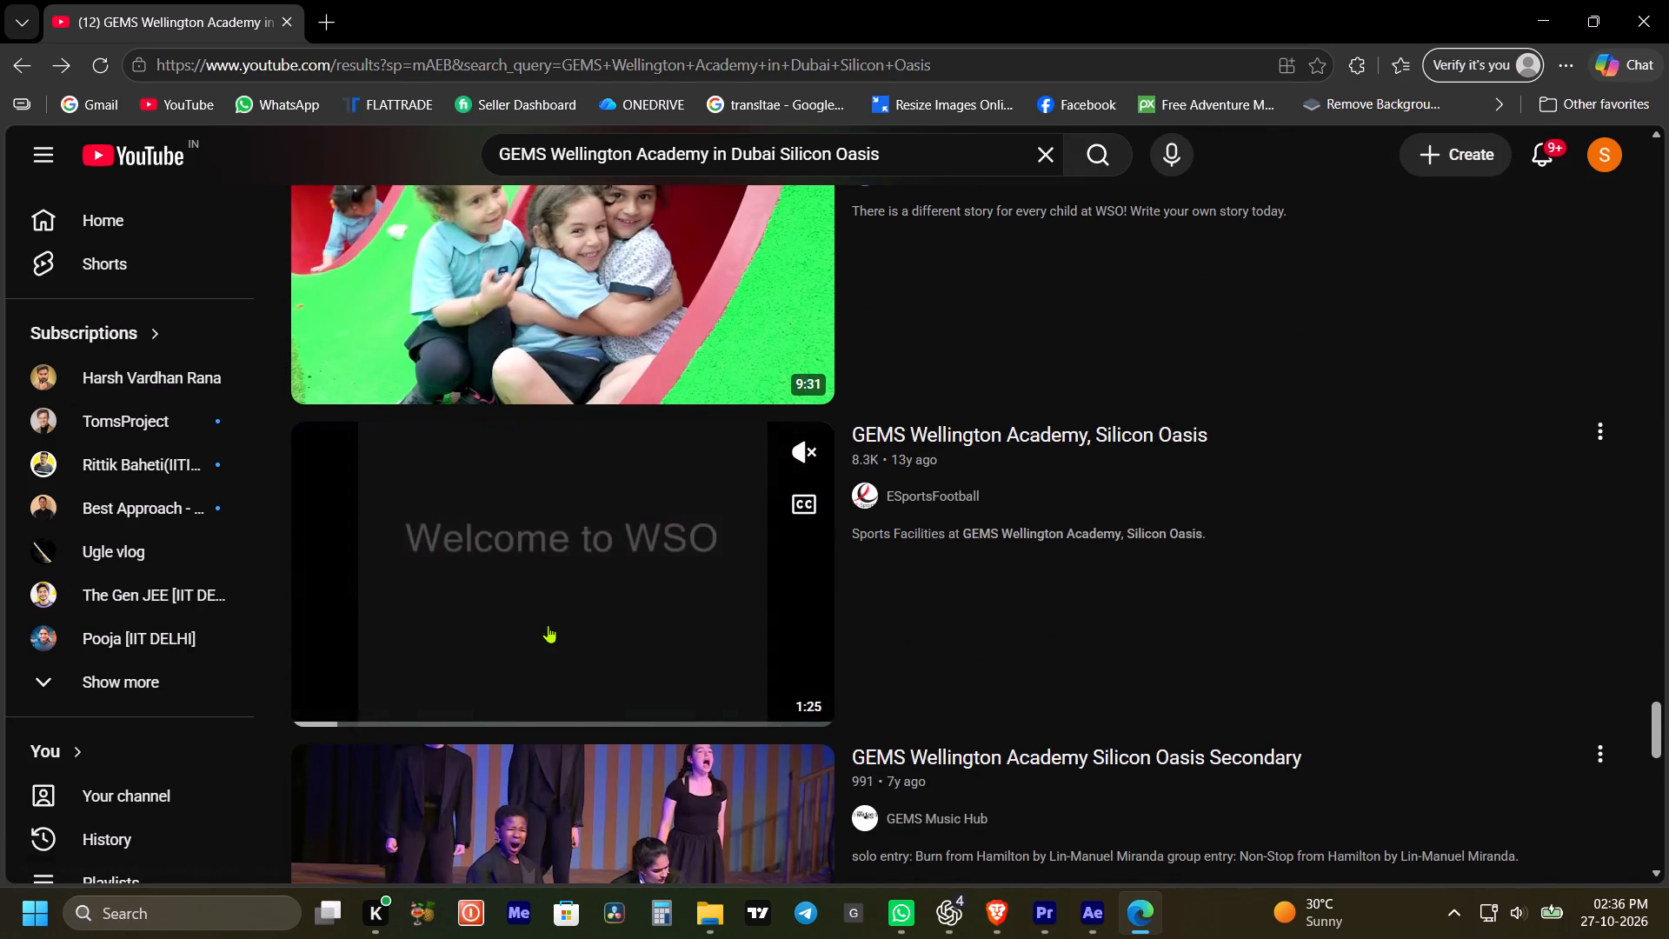
{"action": "left_click", "coordinate": [380, 712]}
{"action": "scroll", "coordinate": [795, 610], "scroll_direction": "down", "scroll_amount": 2}
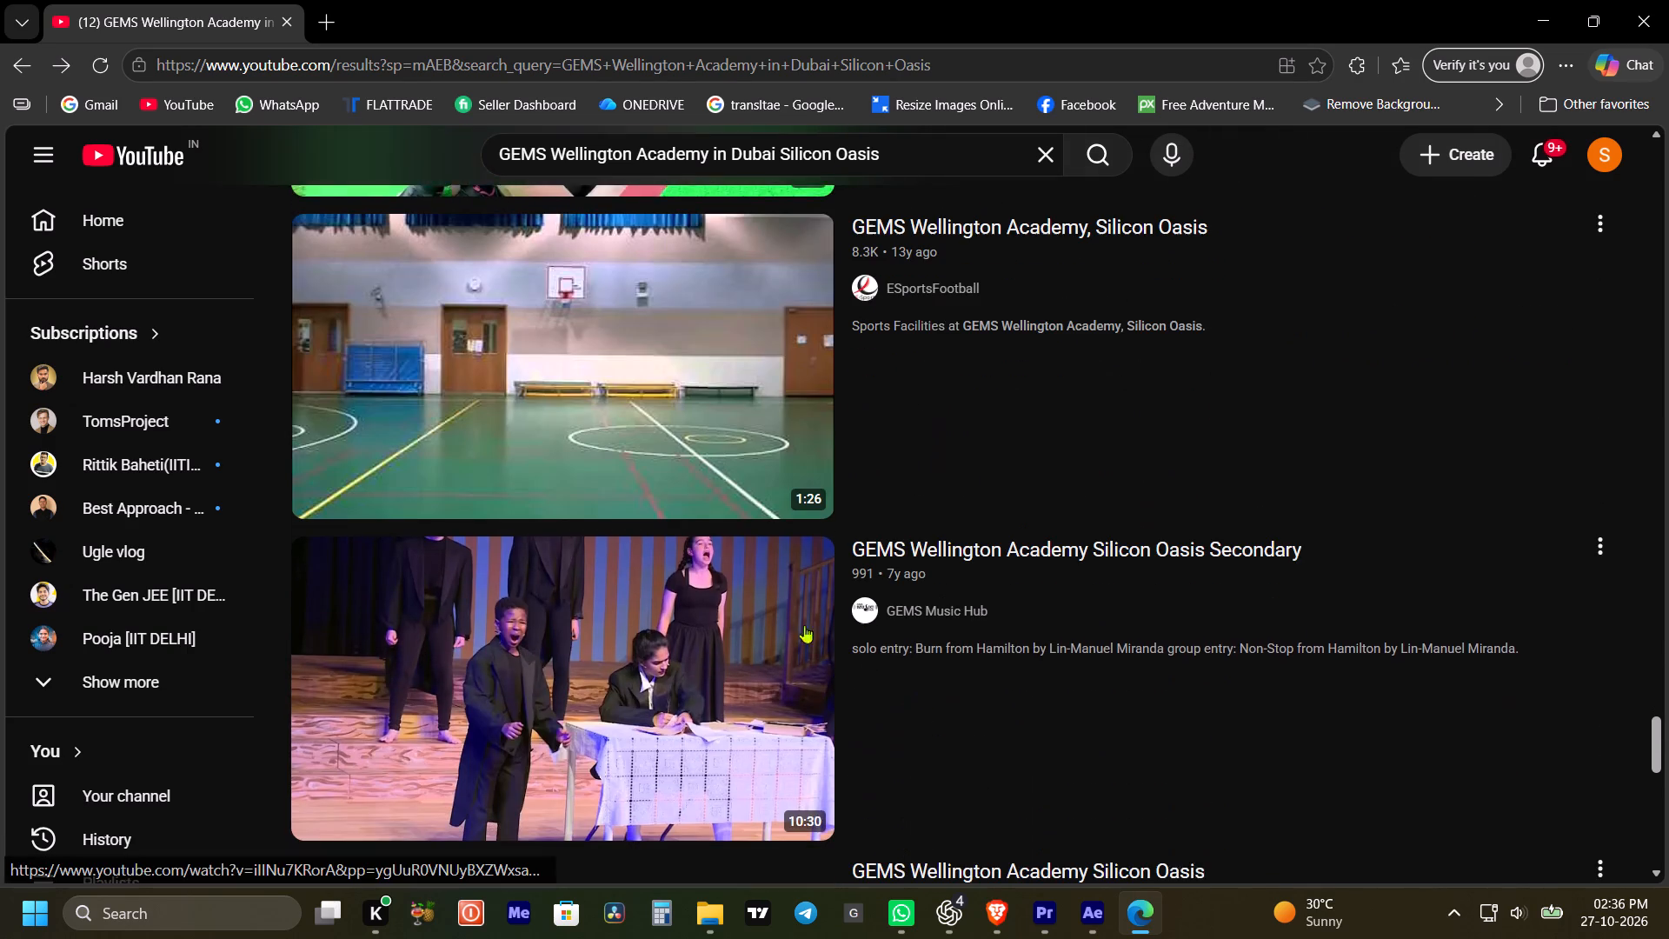
{"action": "scroll", "coordinate": [769, 631], "scroll_direction": "down", "scroll_amount": 1}
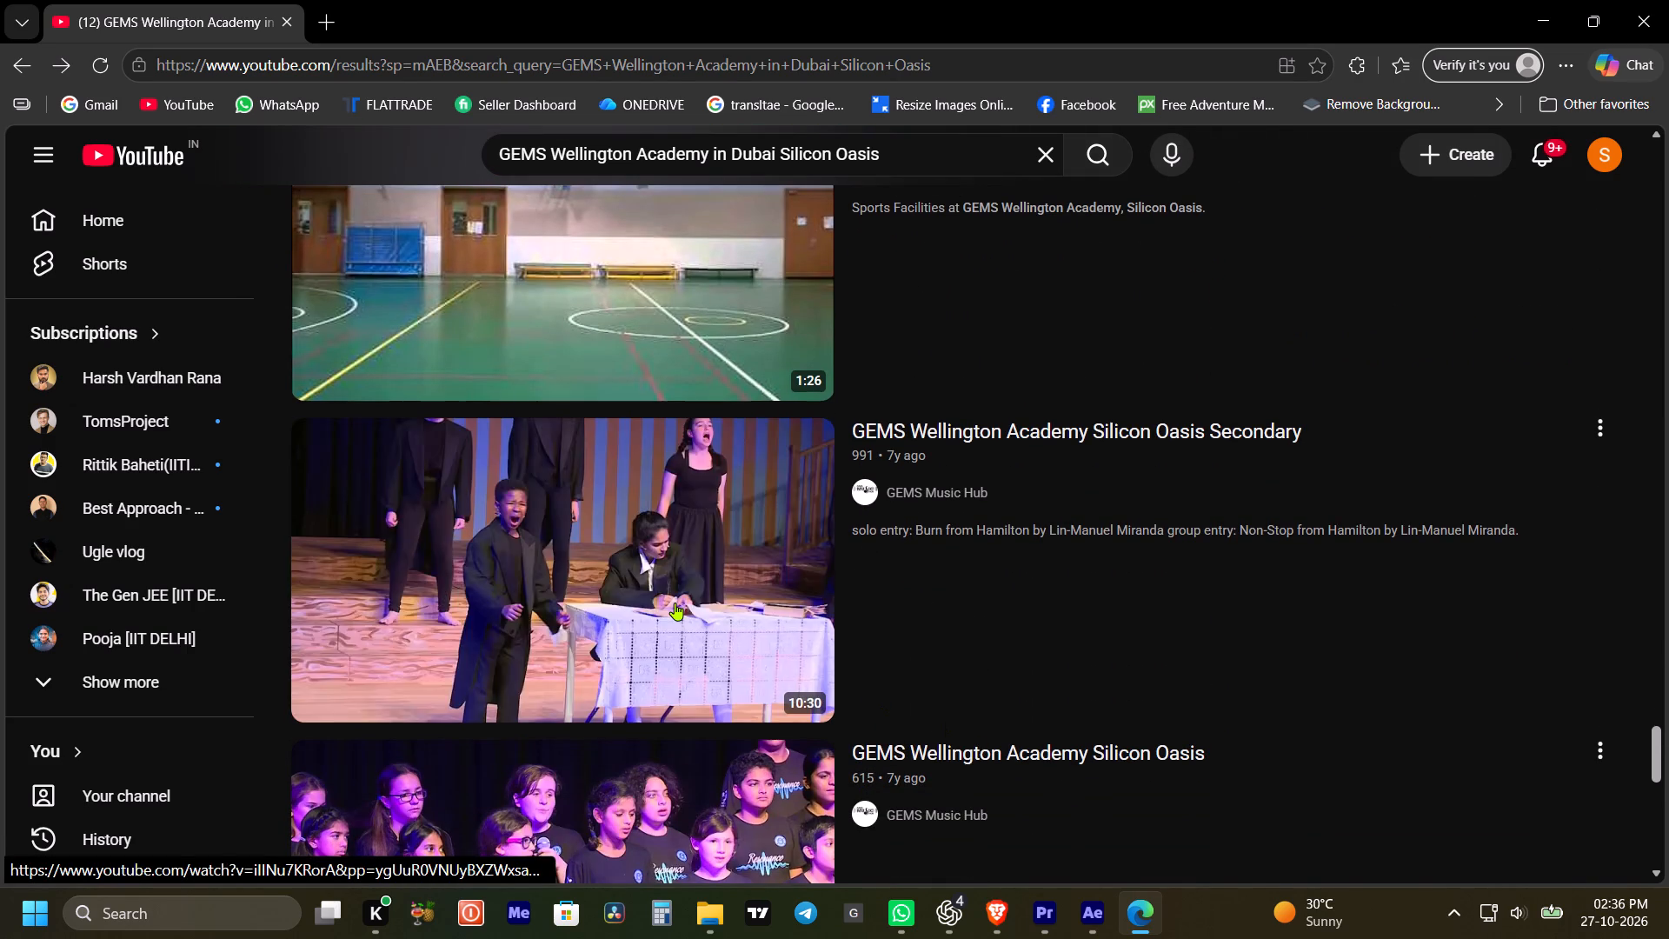
{"action": "scroll", "coordinate": [676, 616], "scroll_direction": "down", "scroll_amount": 6}
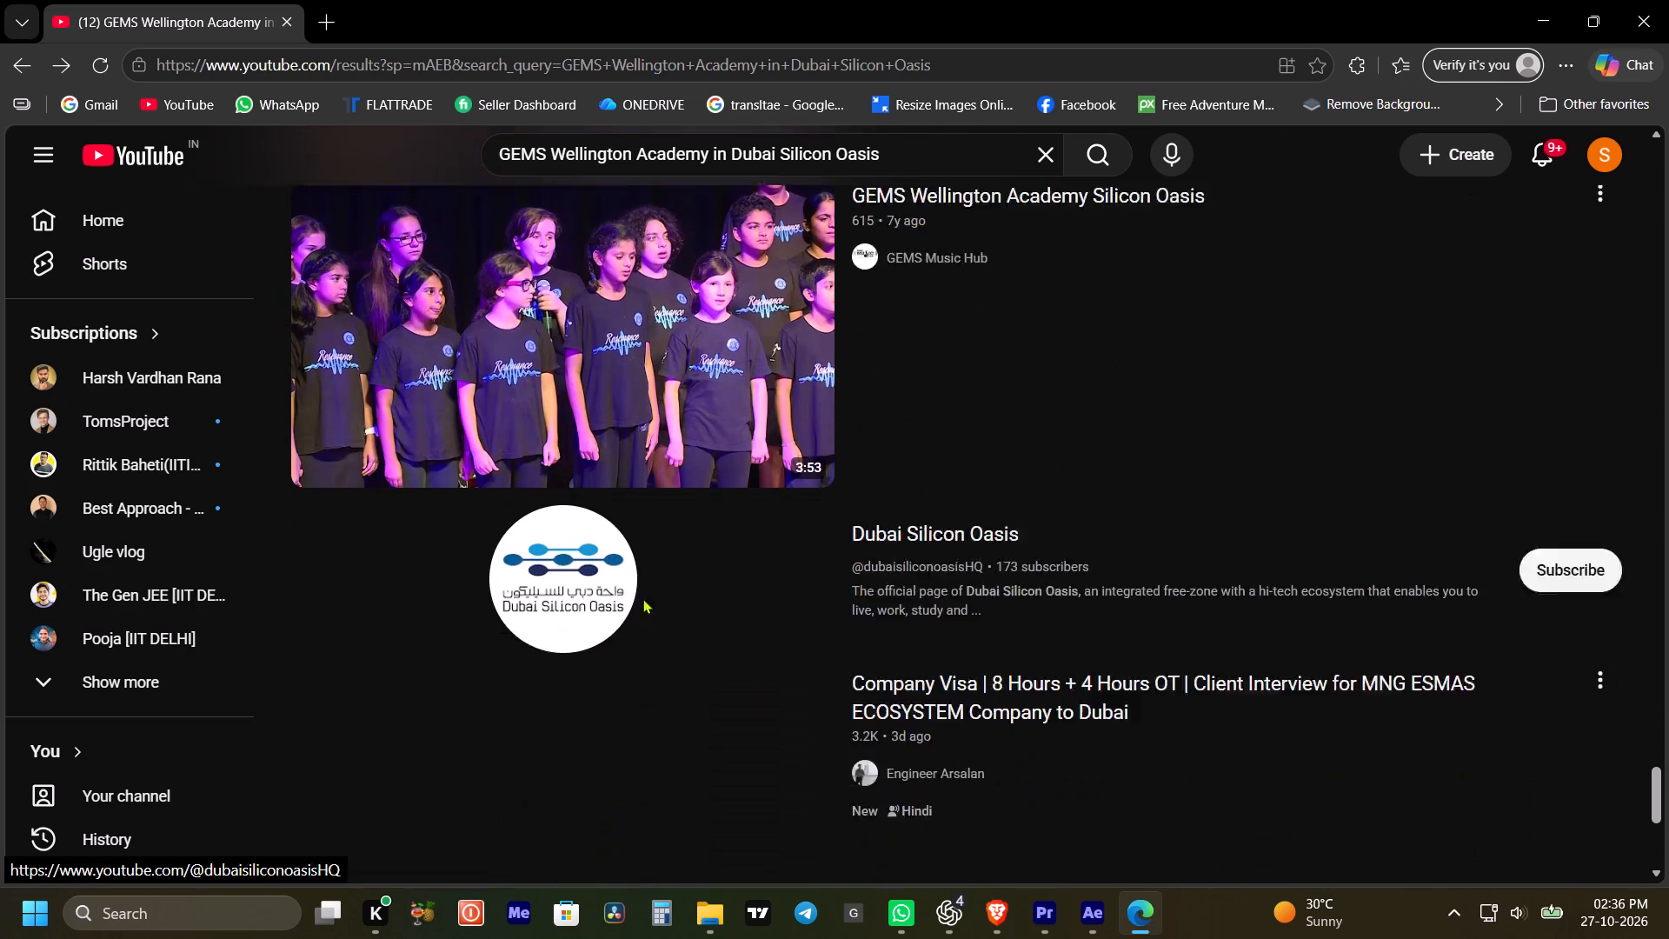
{"action": "scroll", "coordinate": [643, 598], "scroll_direction": "down", "scroll_amount": 8}
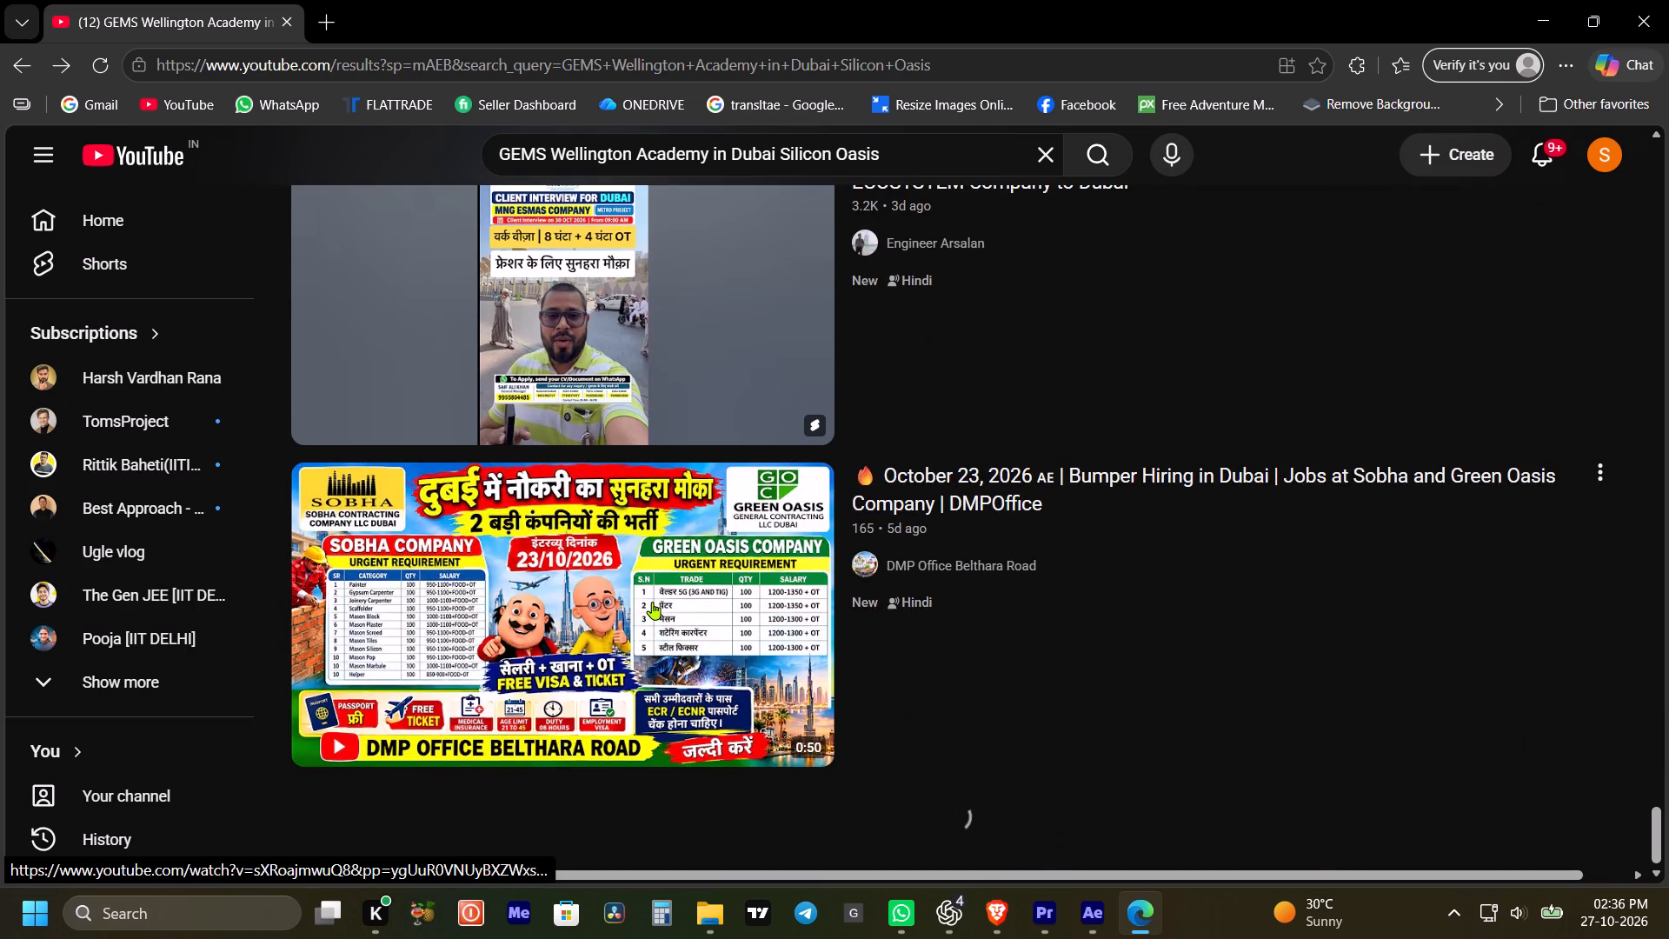
{"action": "scroll", "coordinate": [661, 621], "scroll_direction": "down", "scroll_amount": 1}
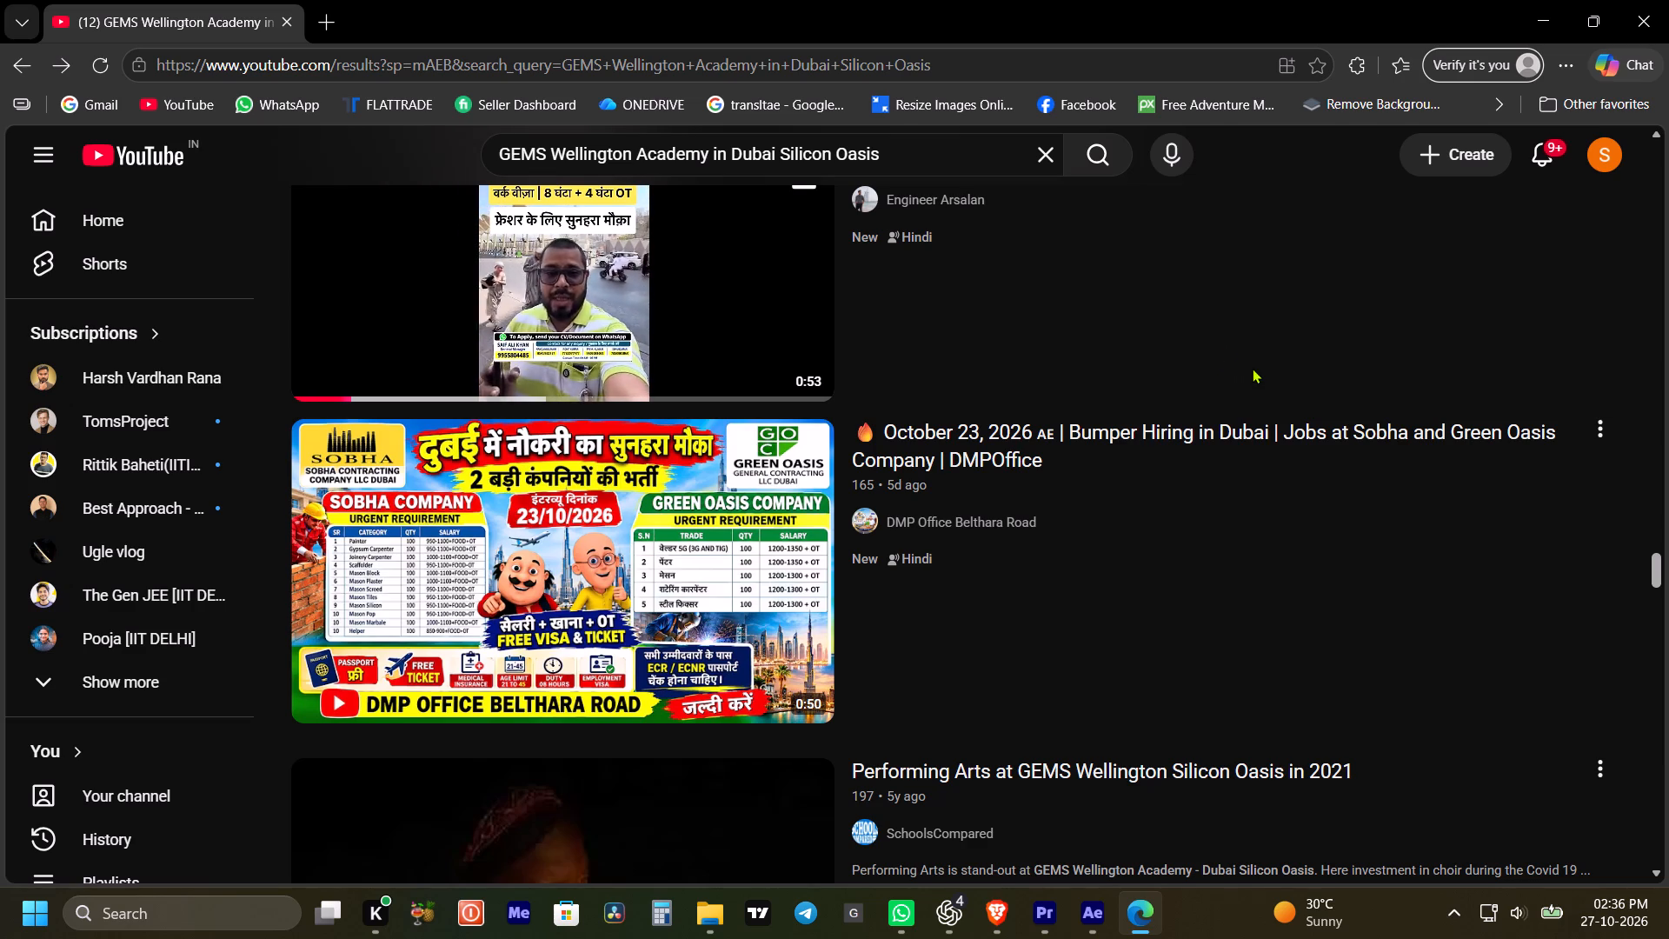
{"action": "scroll", "coordinate": [1180, 352], "scroll_direction": "down", "scroll_amount": 3}
{"action": "scroll", "coordinate": [740, 499], "scroll_direction": "down", "scroll_amount": 6}
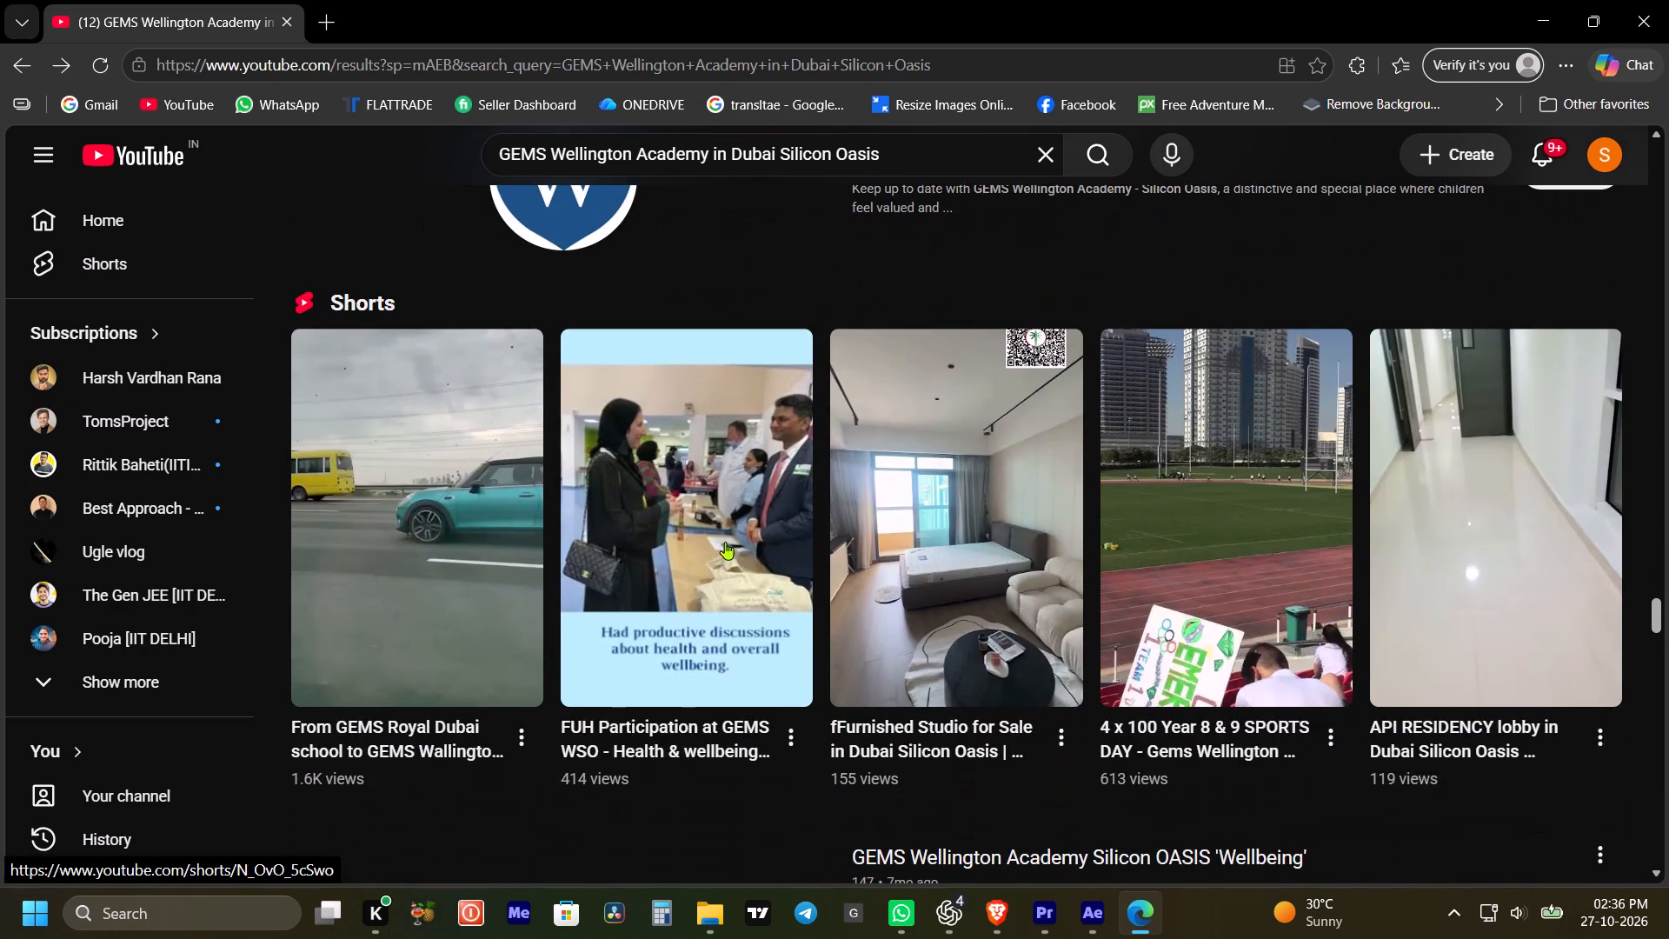
Go back to the "Welcome to GEMS Wellington Primary School" result, preview its opening seconds and open the video.
{"action": "scroll", "coordinate": [1245, 562], "scroll_direction": "up", "scroll_amount": 13}
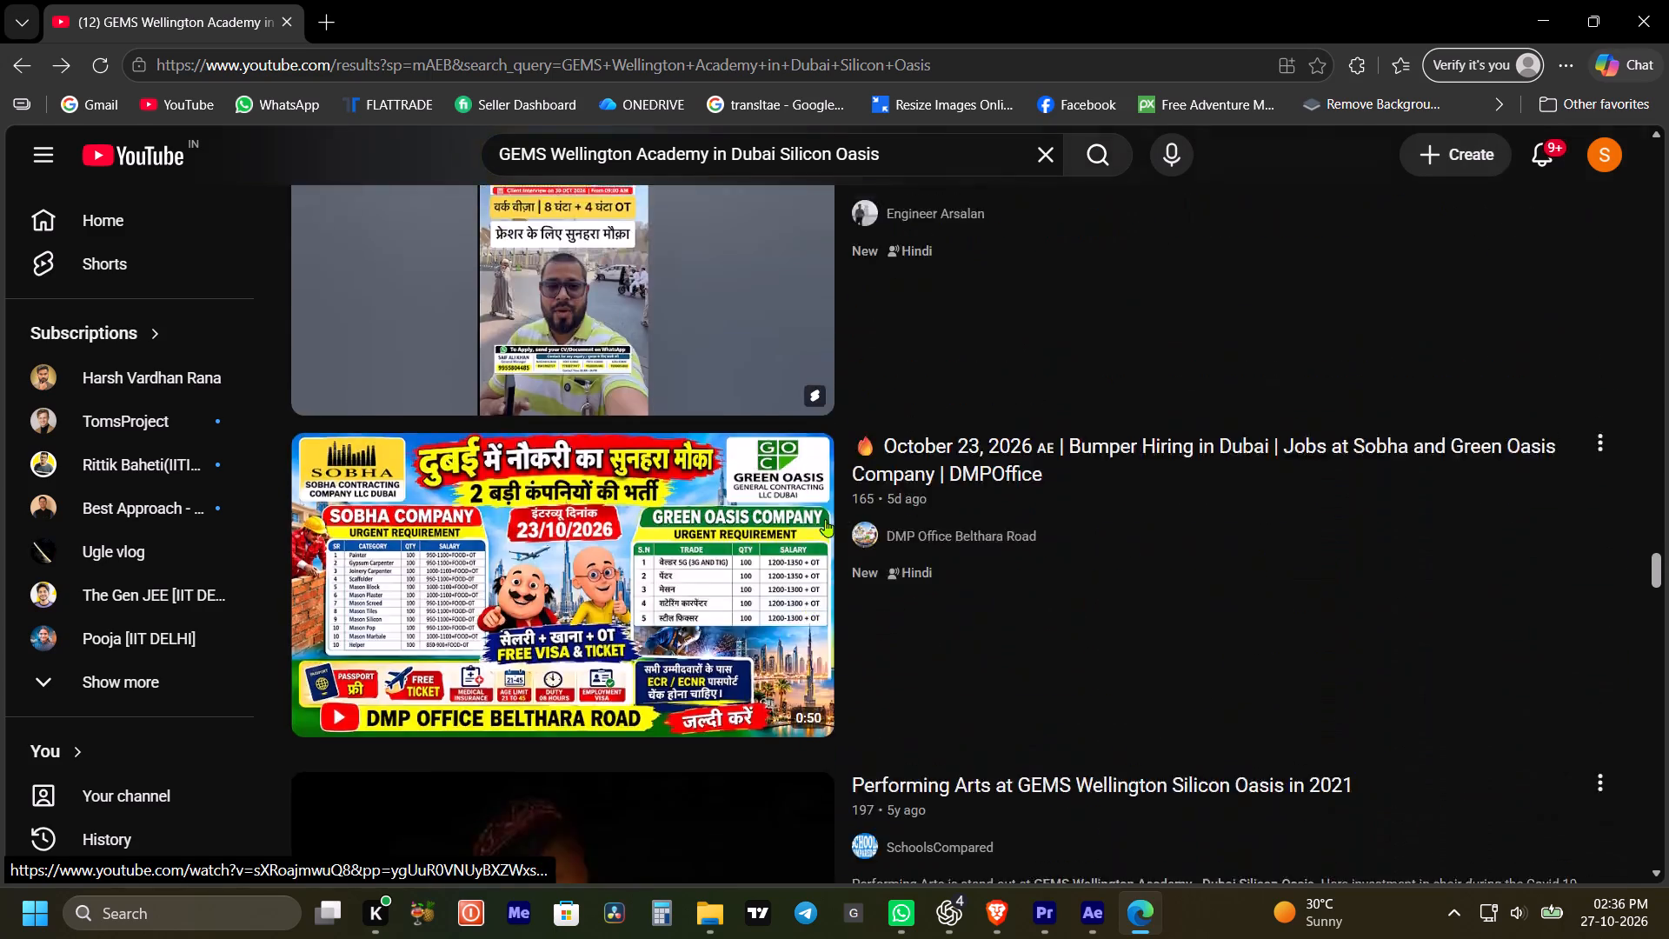
{"action": "scroll", "coordinate": [825, 519], "scroll_direction": "up", "scroll_amount": 12}
{"action": "scroll", "coordinate": [719, 493], "scroll_direction": "up", "scroll_amount": 5}
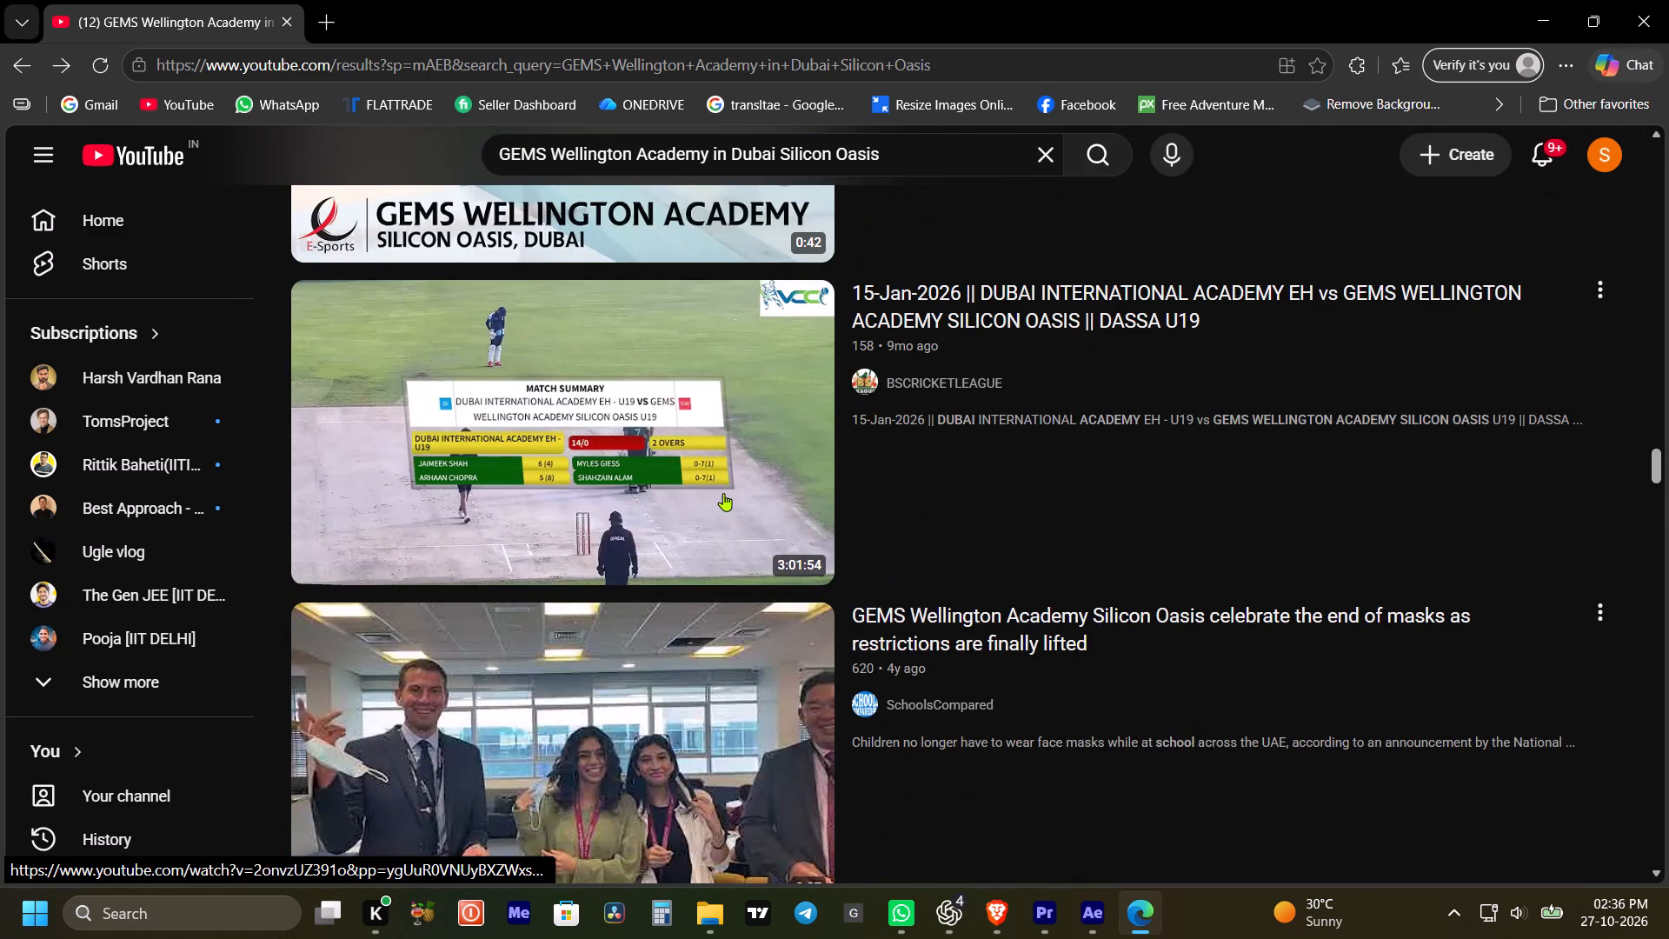
{"action": "scroll", "coordinate": [728, 497], "scroll_direction": "up", "scroll_amount": 12}
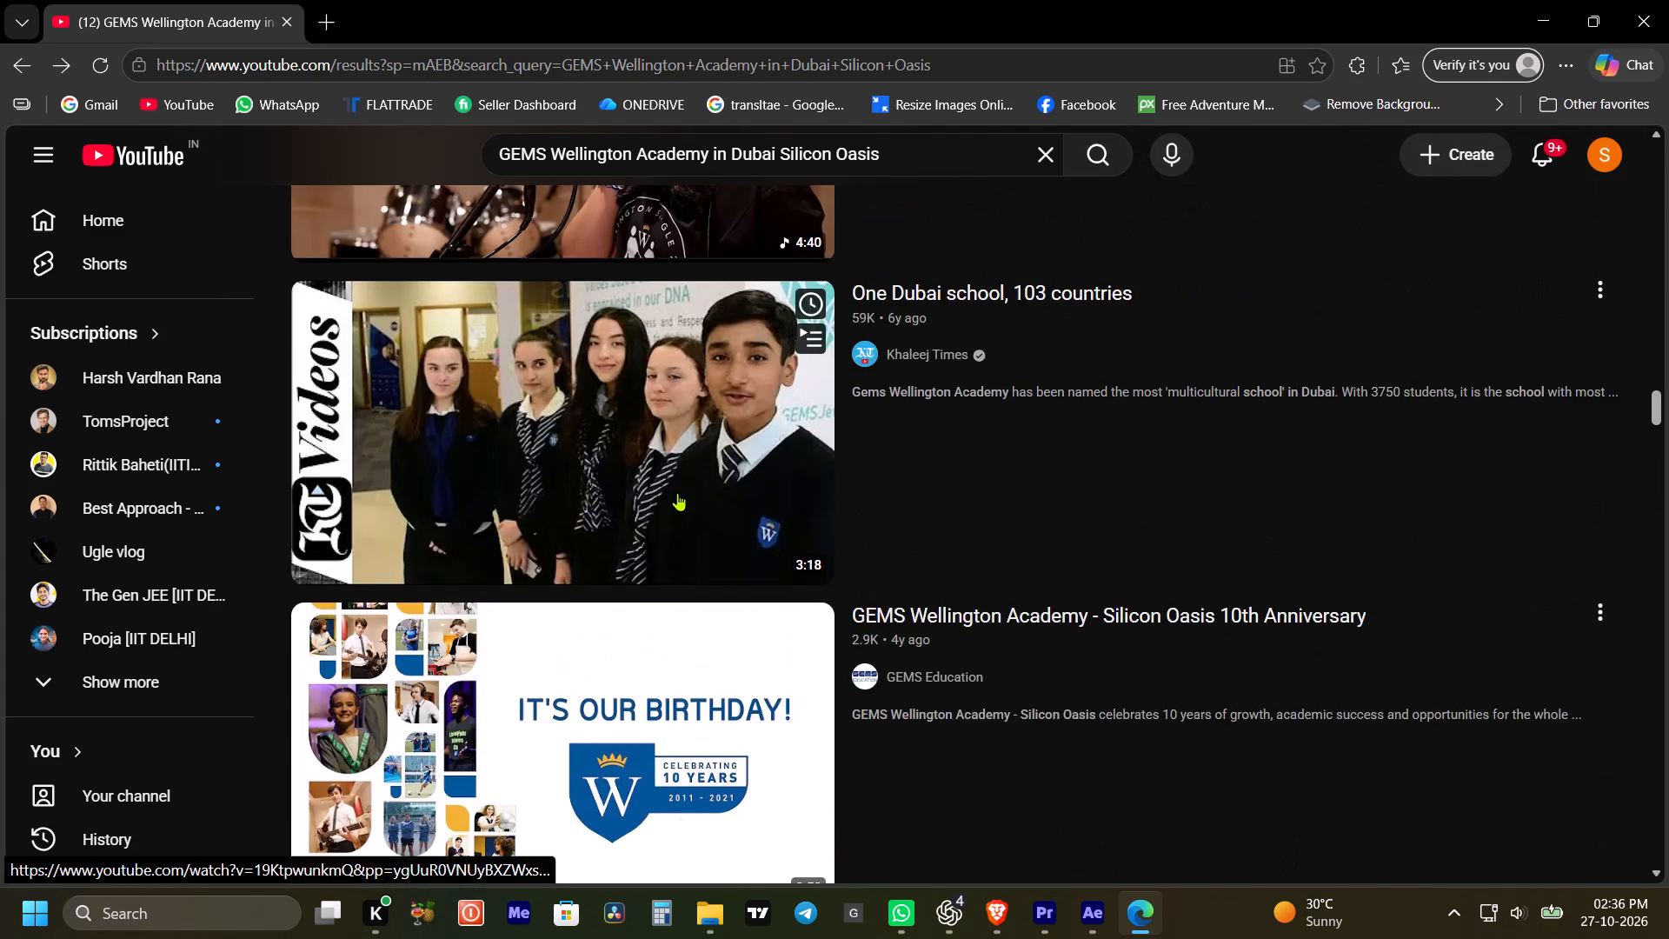
{"action": "scroll", "coordinate": [675, 497], "scroll_direction": "up", "scroll_amount": 6}
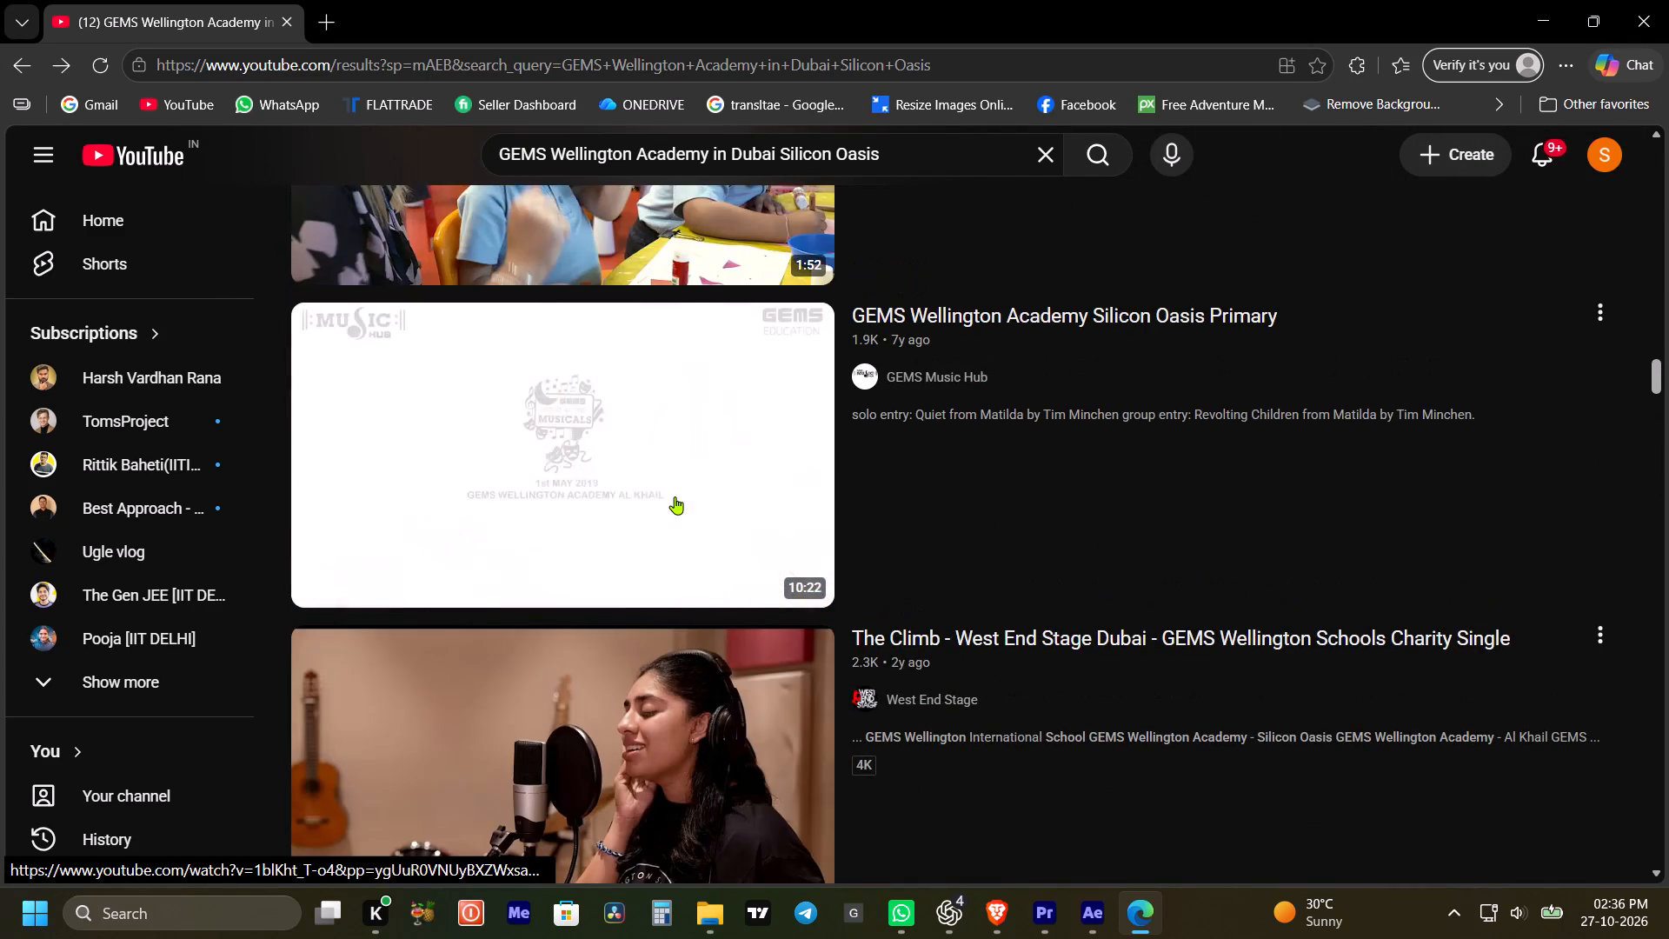
{"action": "scroll", "coordinate": [671, 497], "scroll_direction": "up", "scroll_amount": 4}
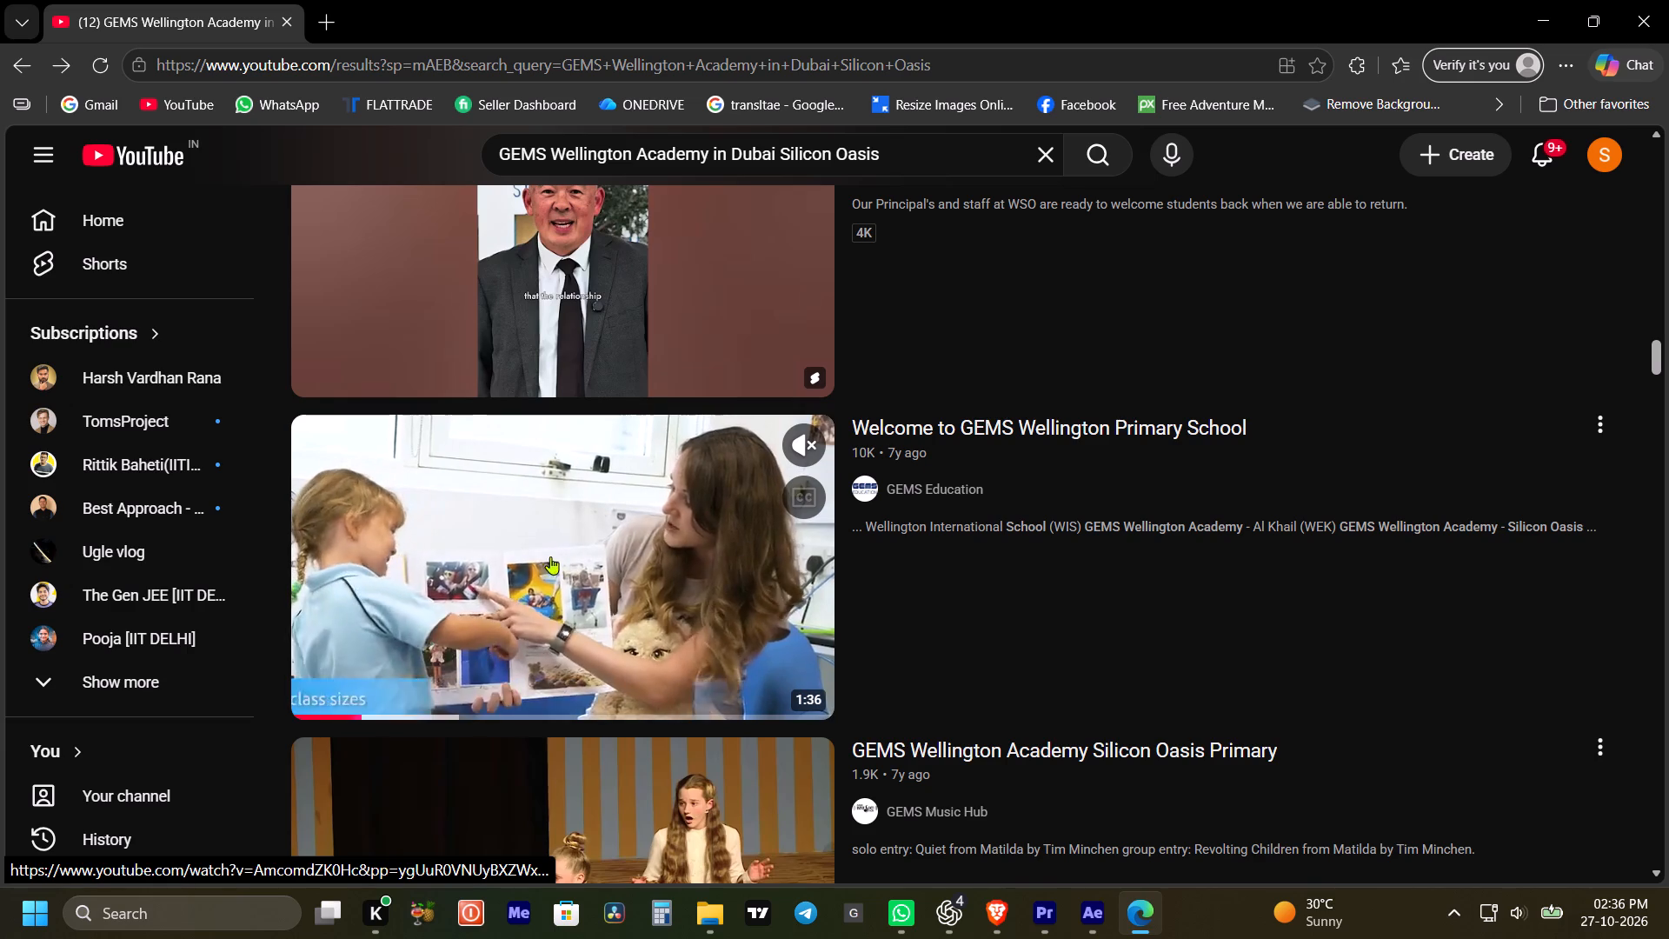
{"action": "left_click", "coordinate": [322, 703]}
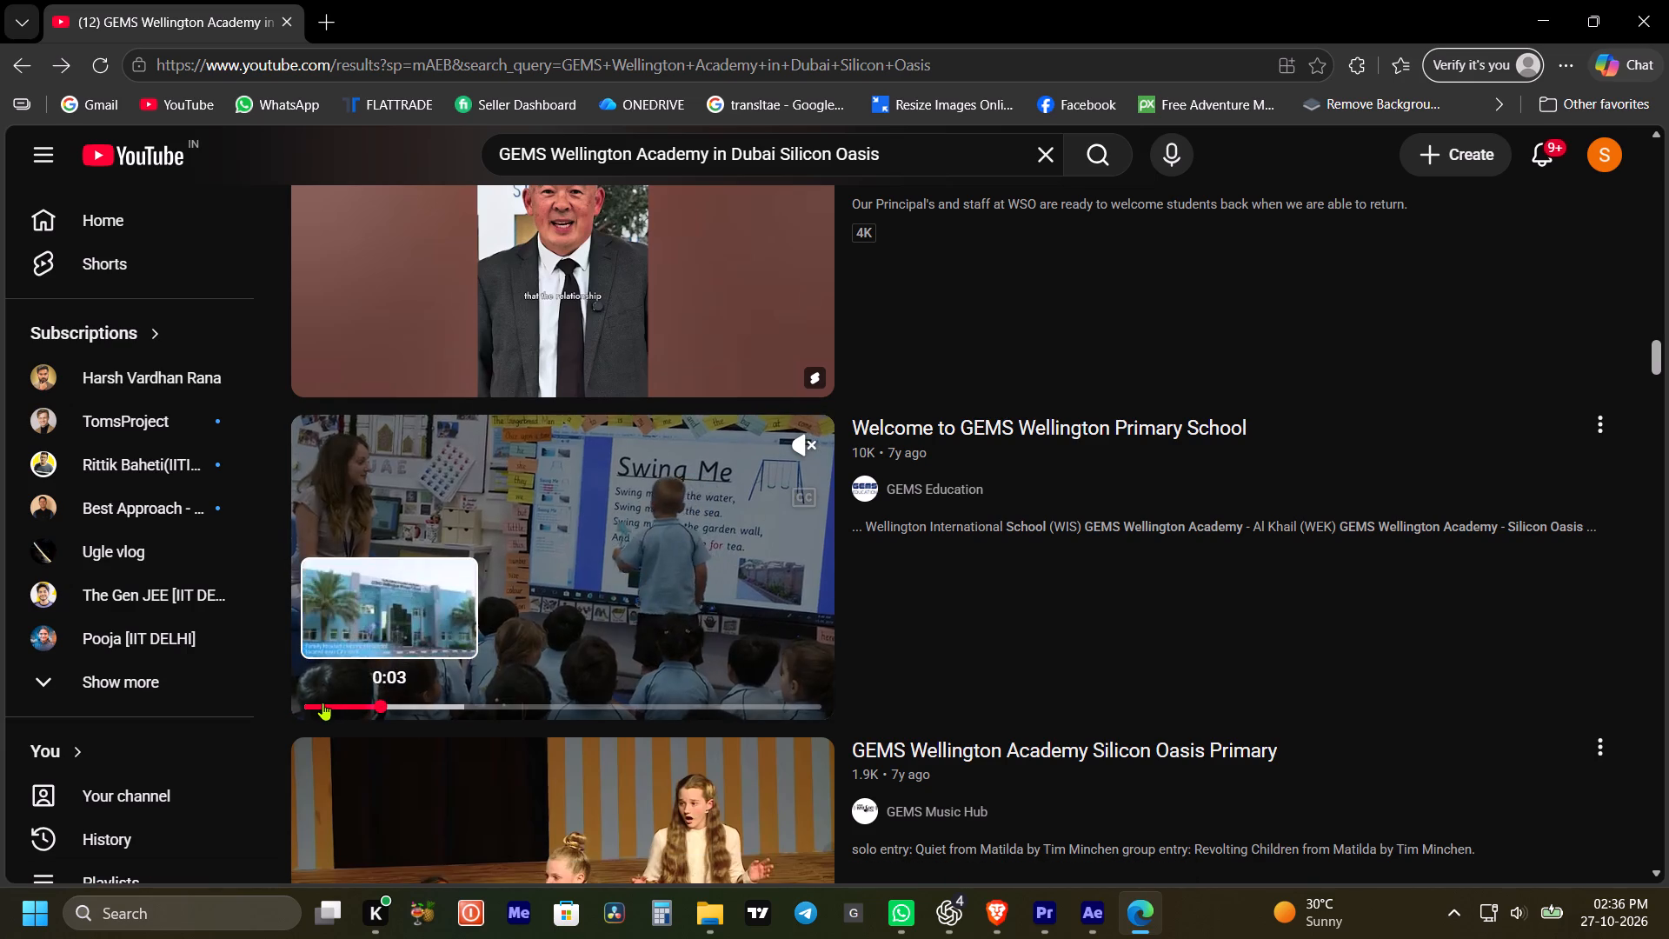
{"action": "left_click", "coordinate": [597, 592]}
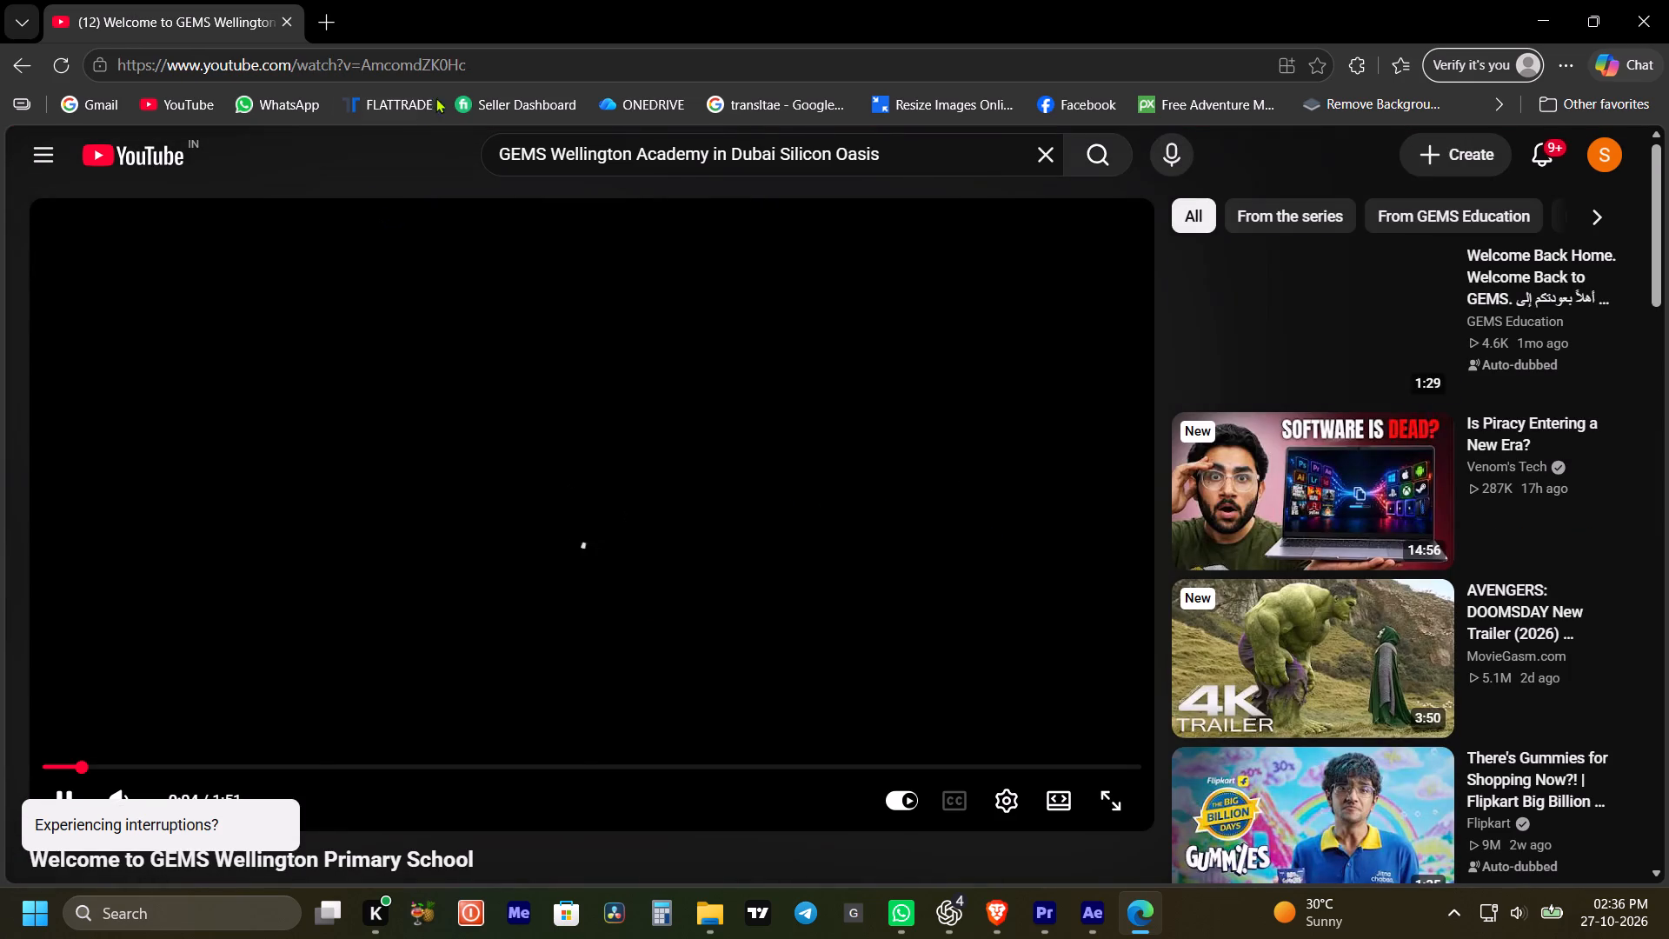
Copy the Welcome to GEMS Wellington Primary School video link and submit it to the YouTube Video Downloader in Brave.
{"action": "left_click", "coordinate": [480, 69]}
{"action": "key", "text": "ctrl+c"}
{"action": "key", "text": "ctrl+c"}
{"action": "left_click", "coordinate": [695, 611]}
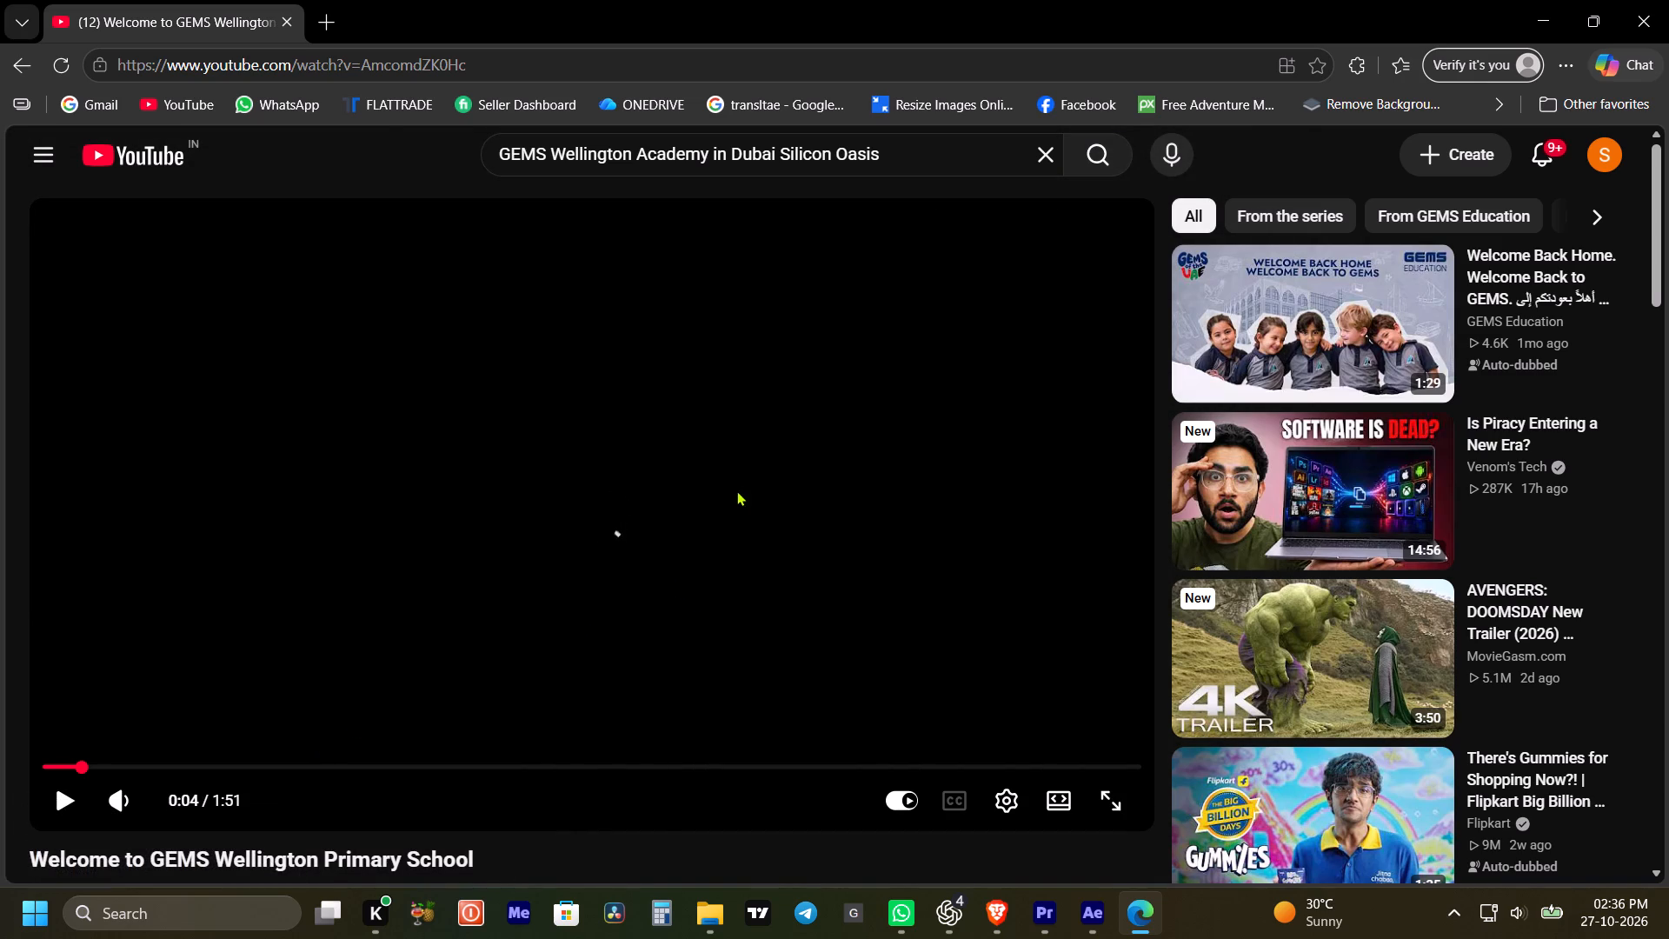
{"action": "left_click", "coordinate": [1011, 908]}
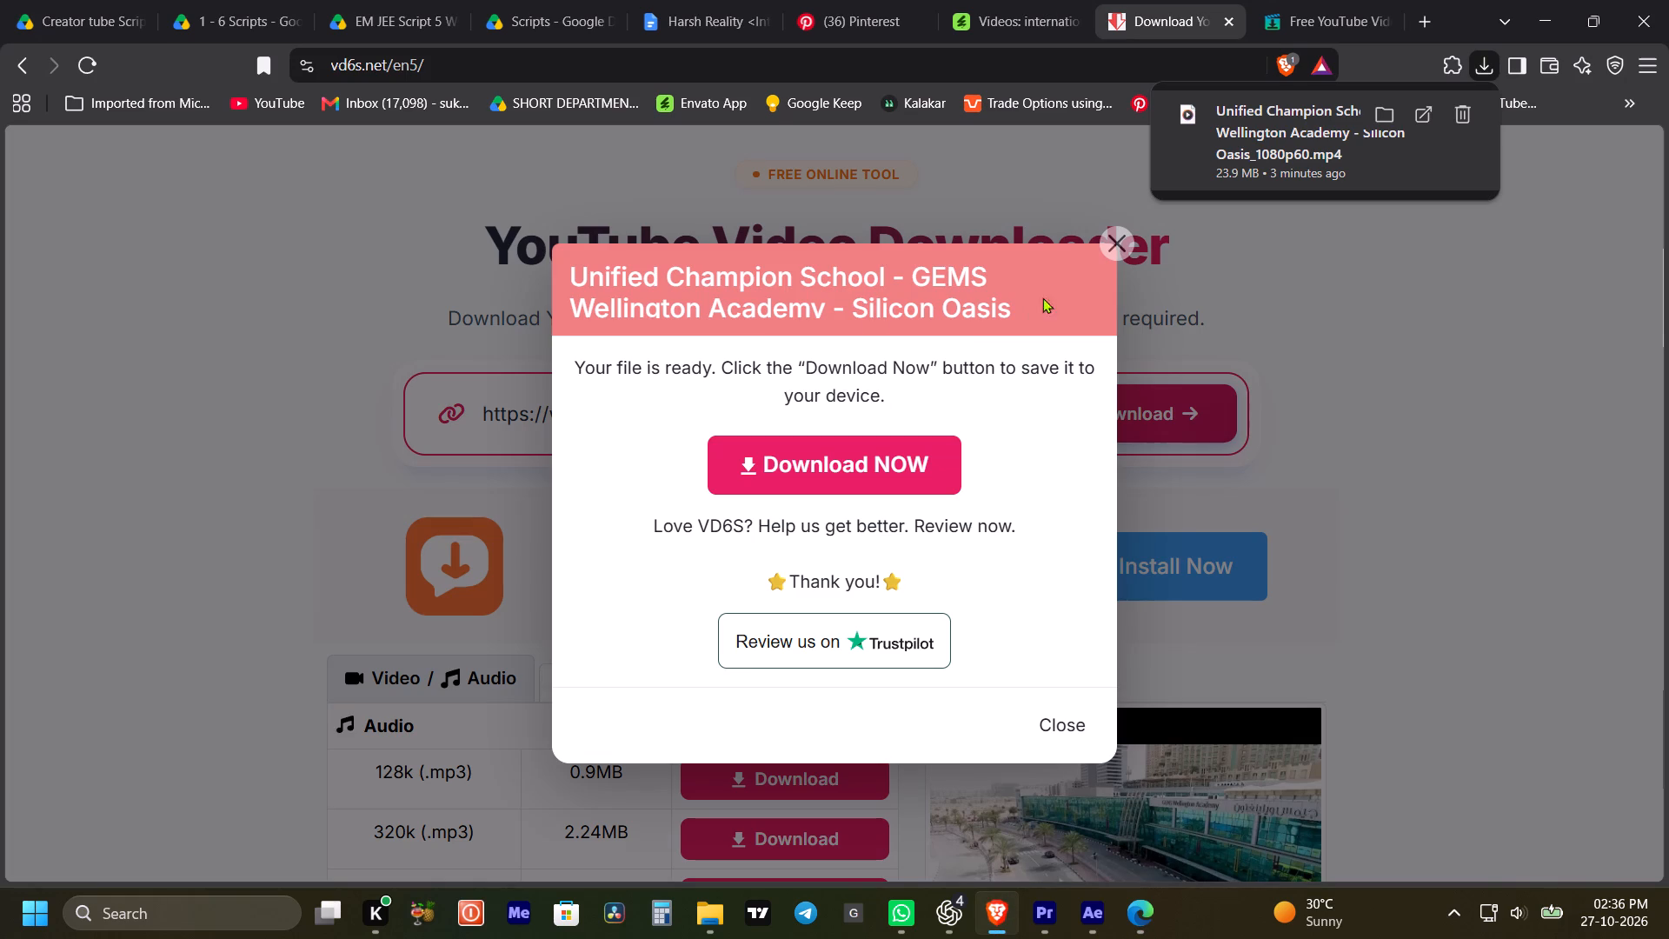
{"action": "left_click", "coordinate": [1123, 250]}
{"action": "left_click", "coordinate": [1021, 399]}
{"action": "key", "text": "ctrl+v"}
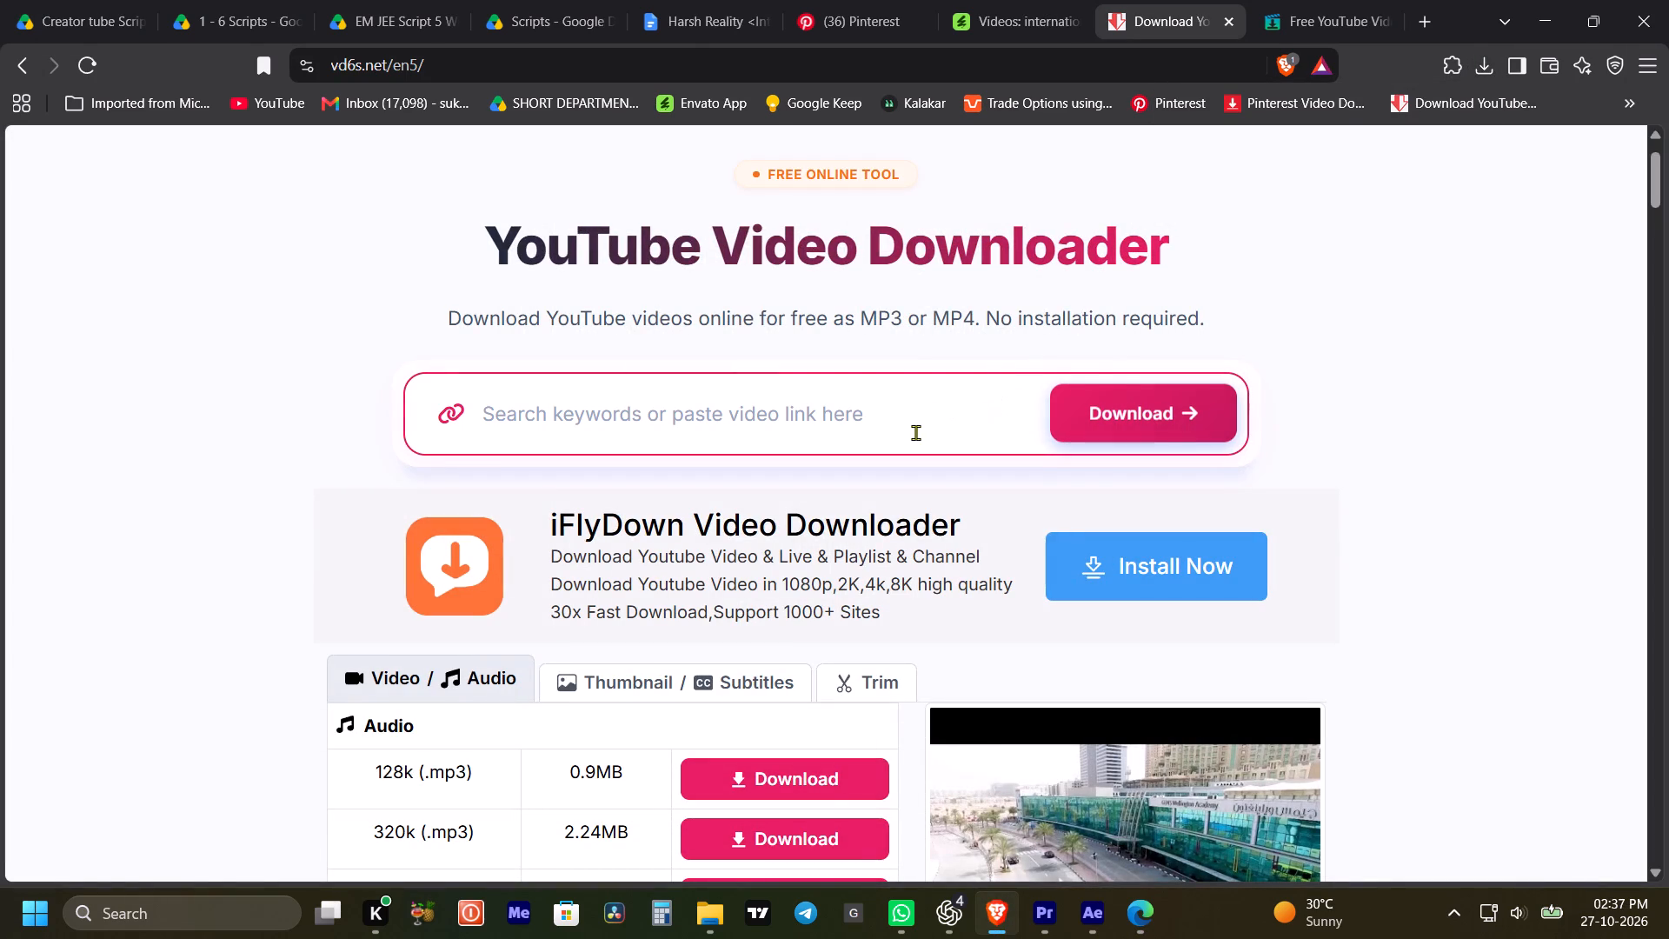
{"action": "left_click", "coordinate": [884, 426]}
{"action": "key", "text": "ctrl+v"}
{"action": "left_click", "coordinate": [1108, 402]}
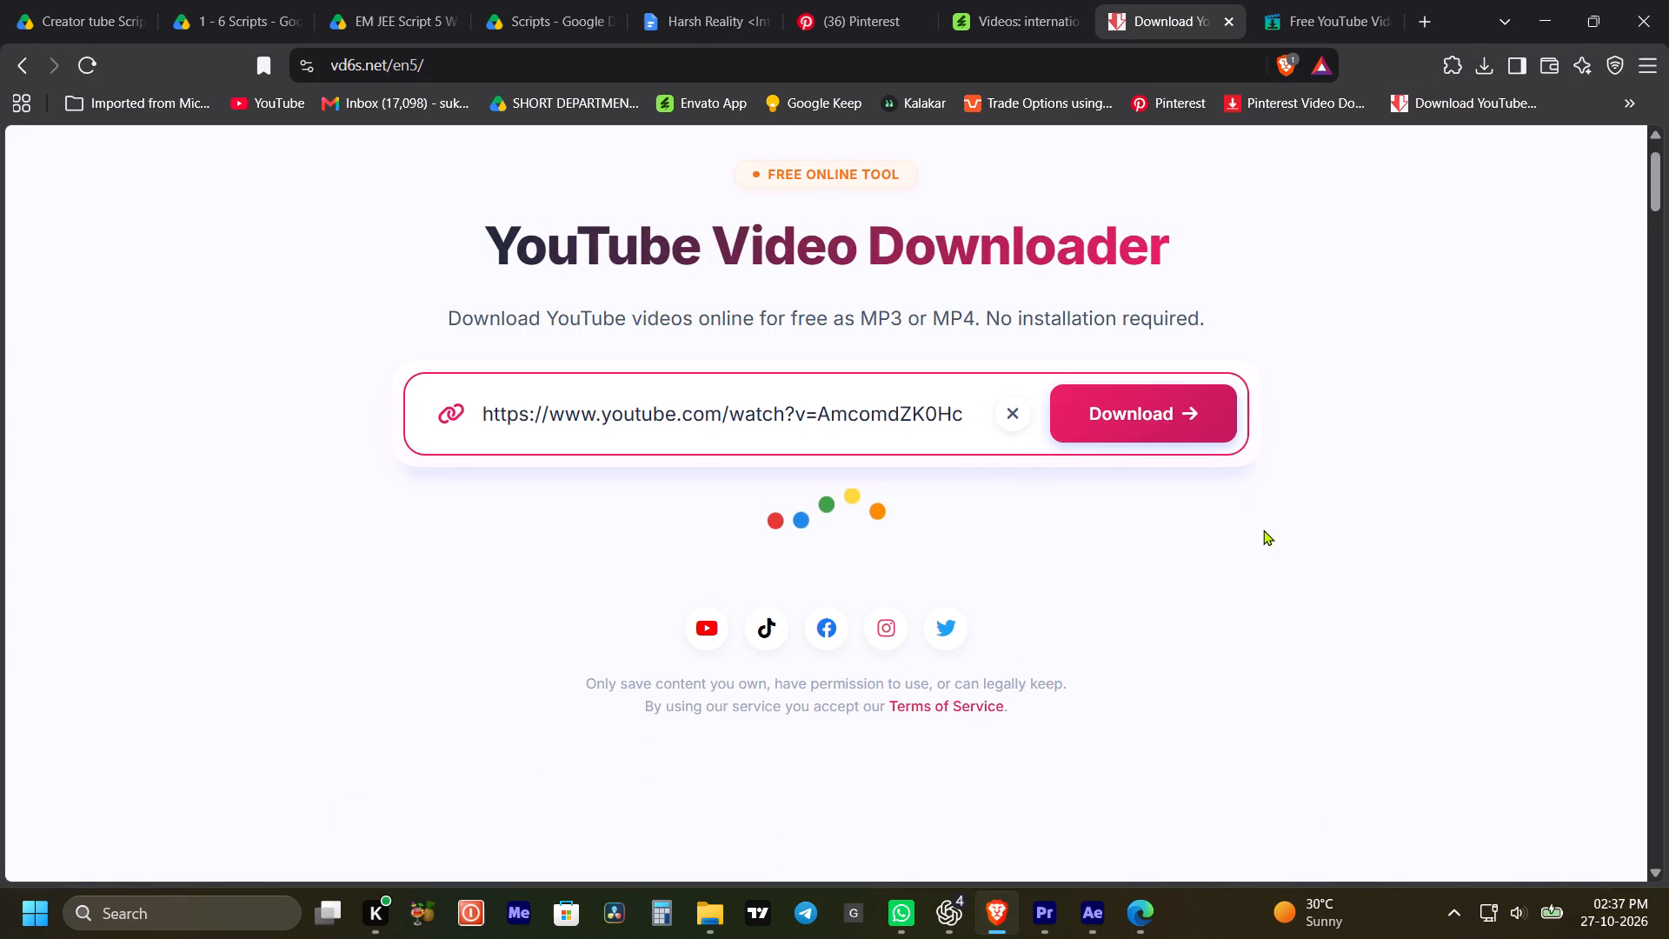
Switch to Edge and pause the Welcome to GEMS Wellington Primary School video.
{"action": "left_click", "coordinate": [1141, 916]}
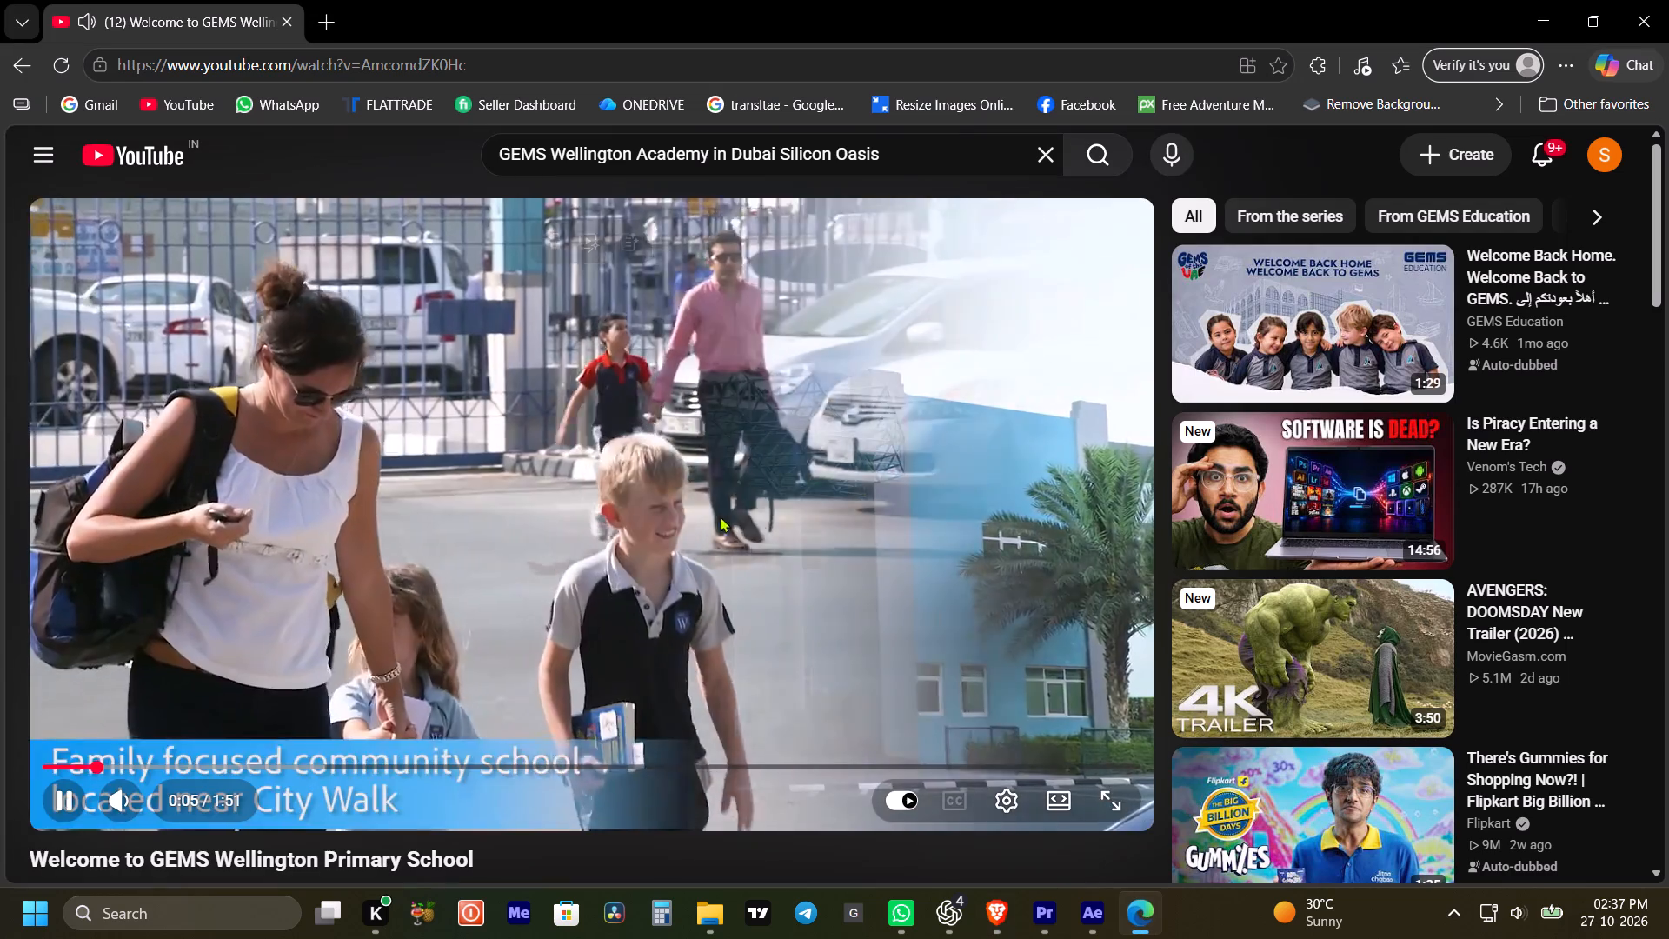
{"action": "left_click", "coordinate": [710, 509]}
Switch to Brave and request the 1080p50 MP4 of Welcome to GEMS Wellington Primary School from the YouTube Video Downloader.
{"action": "left_click", "coordinate": [1006, 909]}
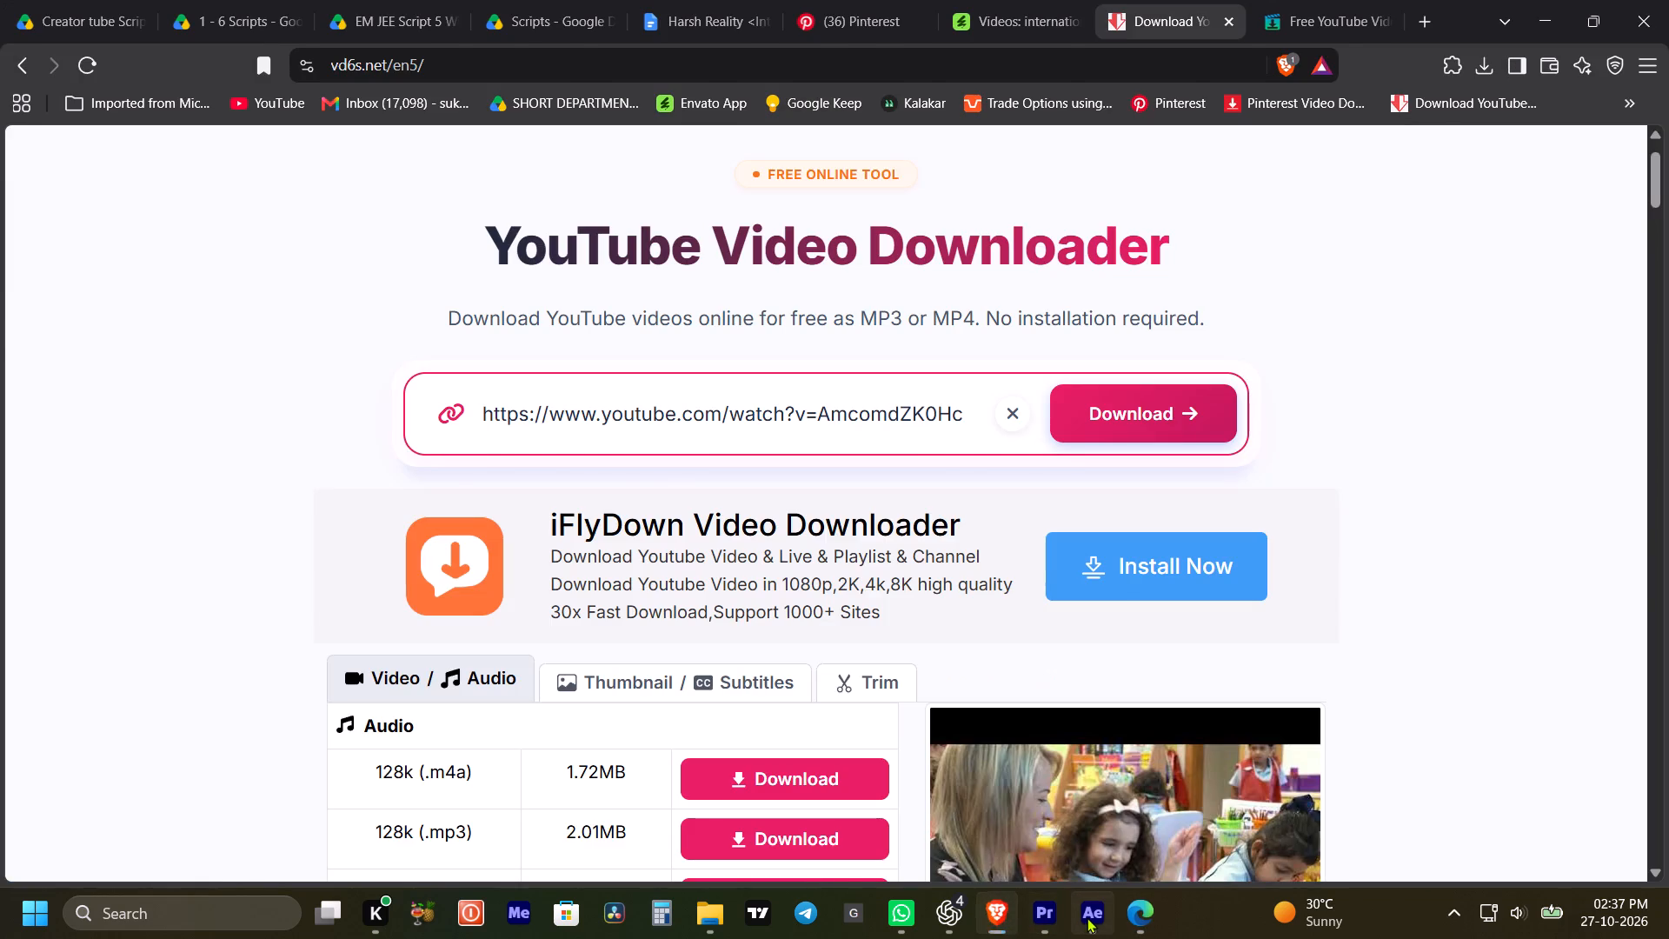
{"action": "left_click", "coordinate": [1087, 917]}
{"action": "left_click", "coordinate": [1126, 909]}
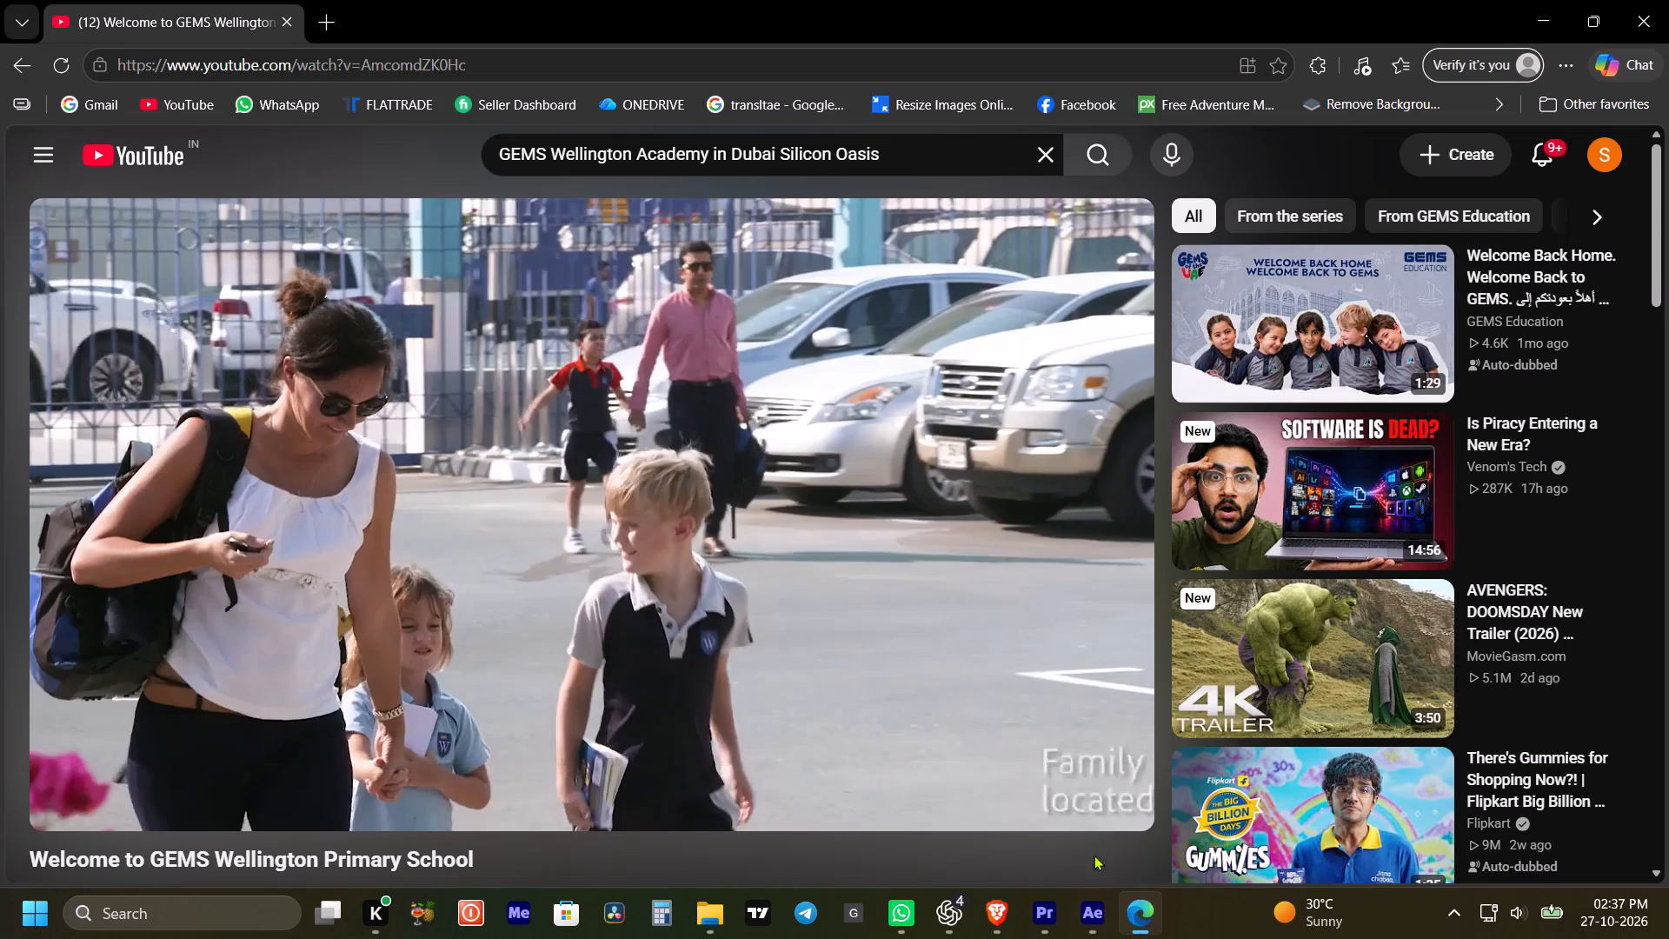
{"action": "left_click", "coordinate": [998, 916]}
{"action": "scroll", "coordinate": [874, 544], "scroll_direction": "down", "scroll_amount": 4}
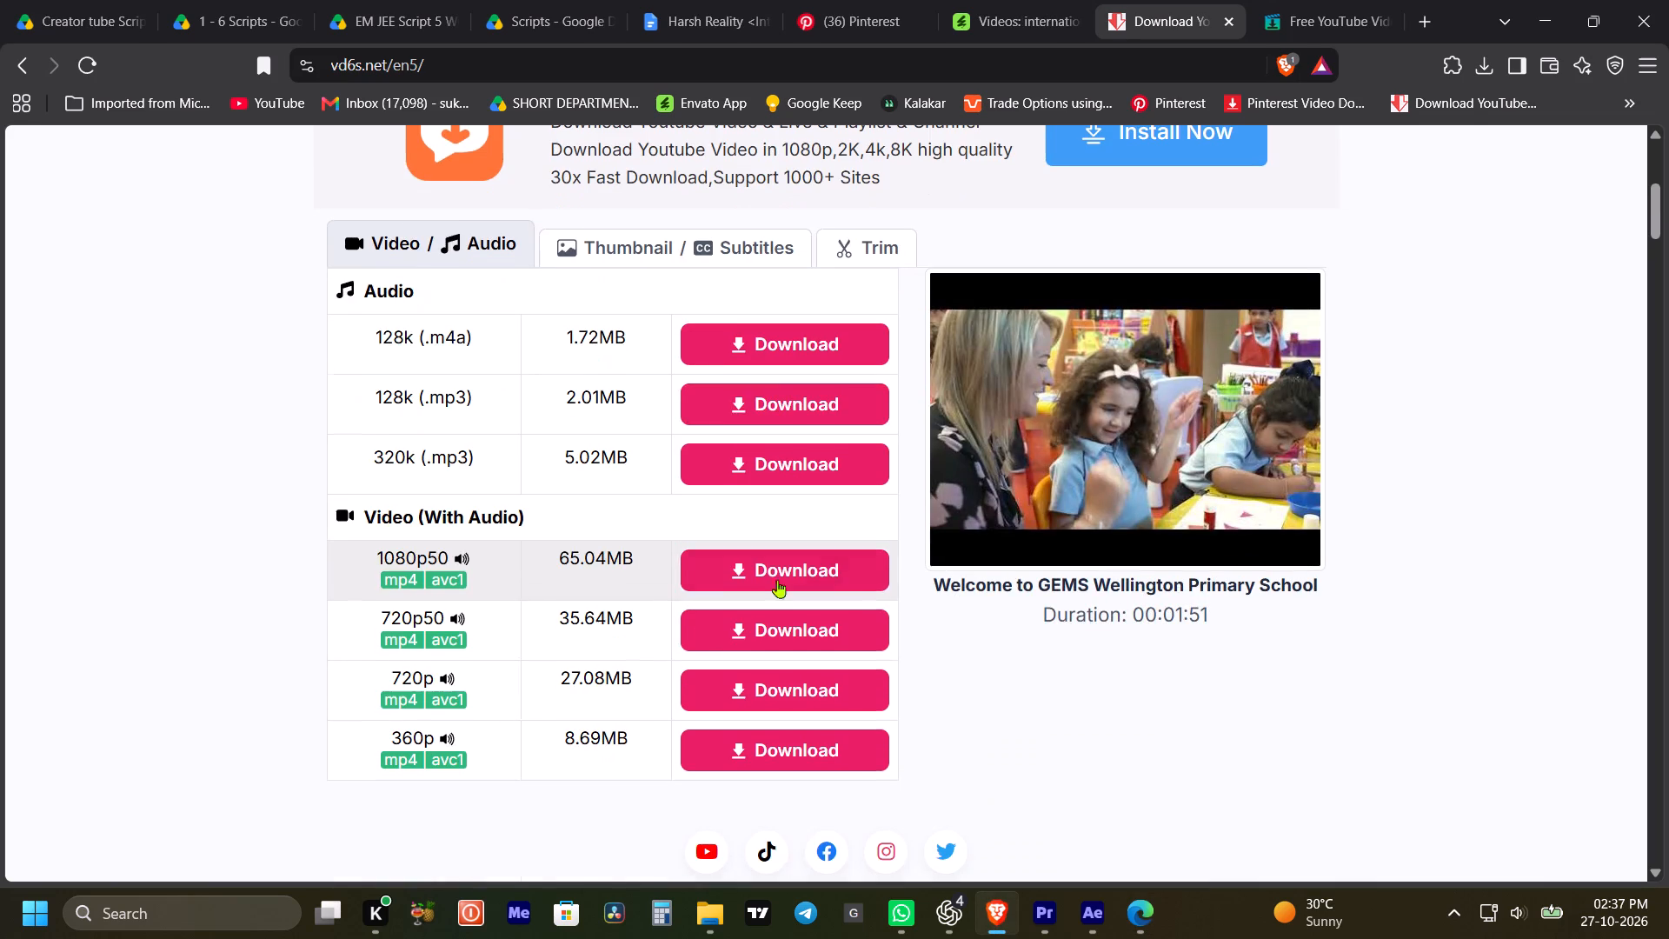
{"action": "left_click", "coordinate": [776, 576]}
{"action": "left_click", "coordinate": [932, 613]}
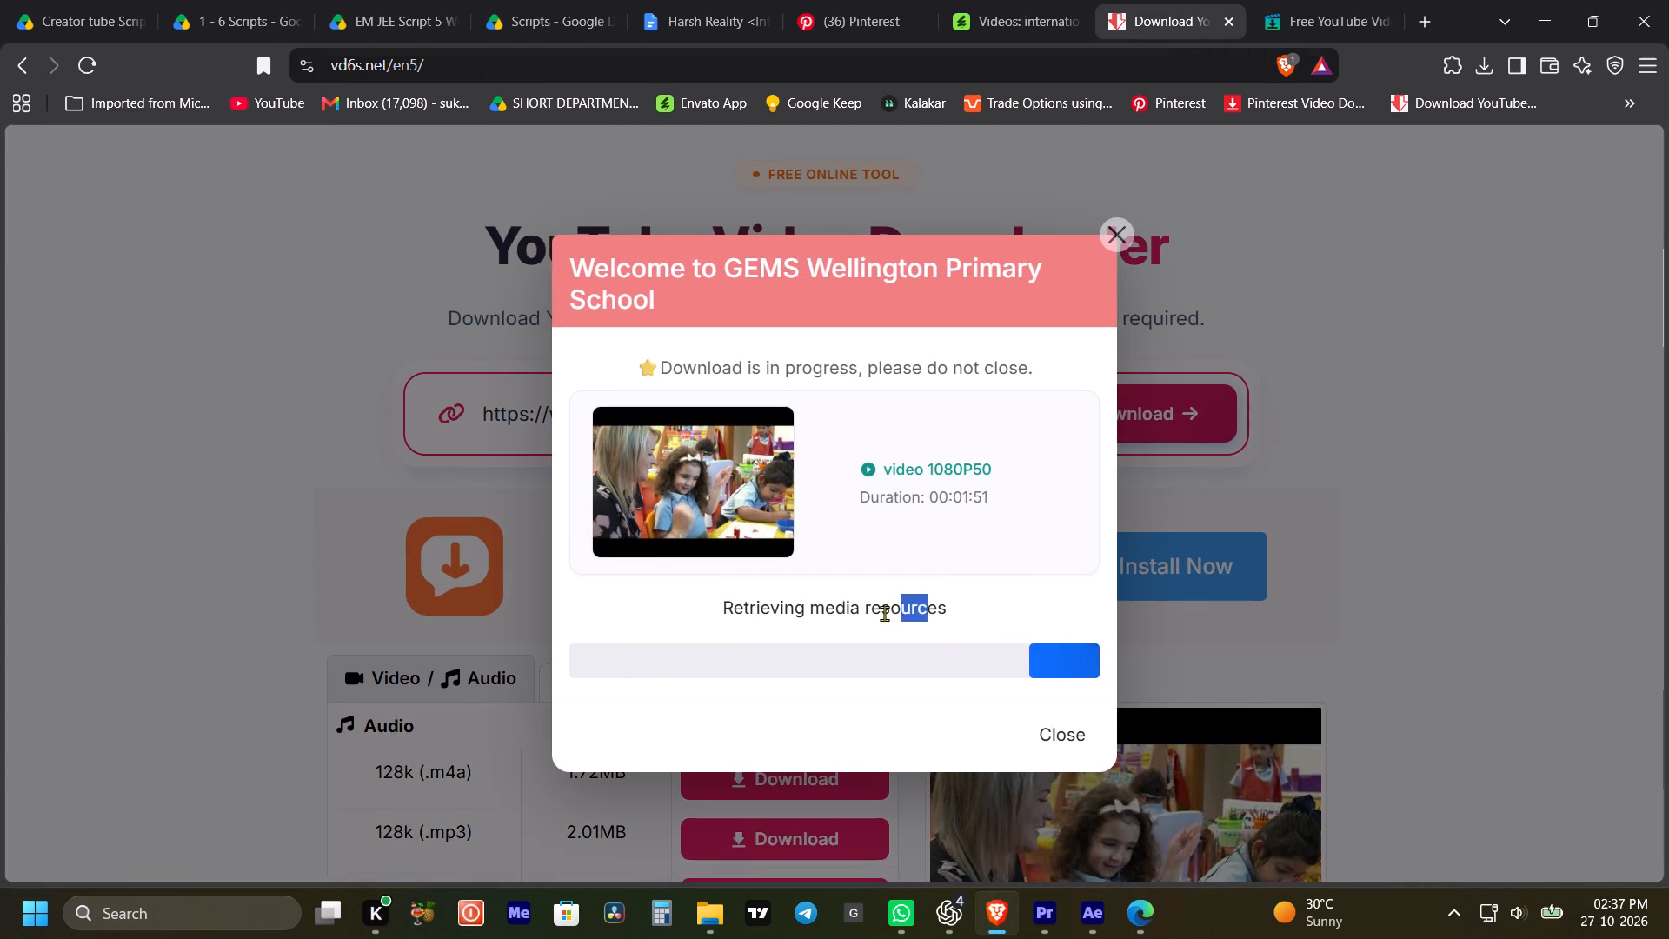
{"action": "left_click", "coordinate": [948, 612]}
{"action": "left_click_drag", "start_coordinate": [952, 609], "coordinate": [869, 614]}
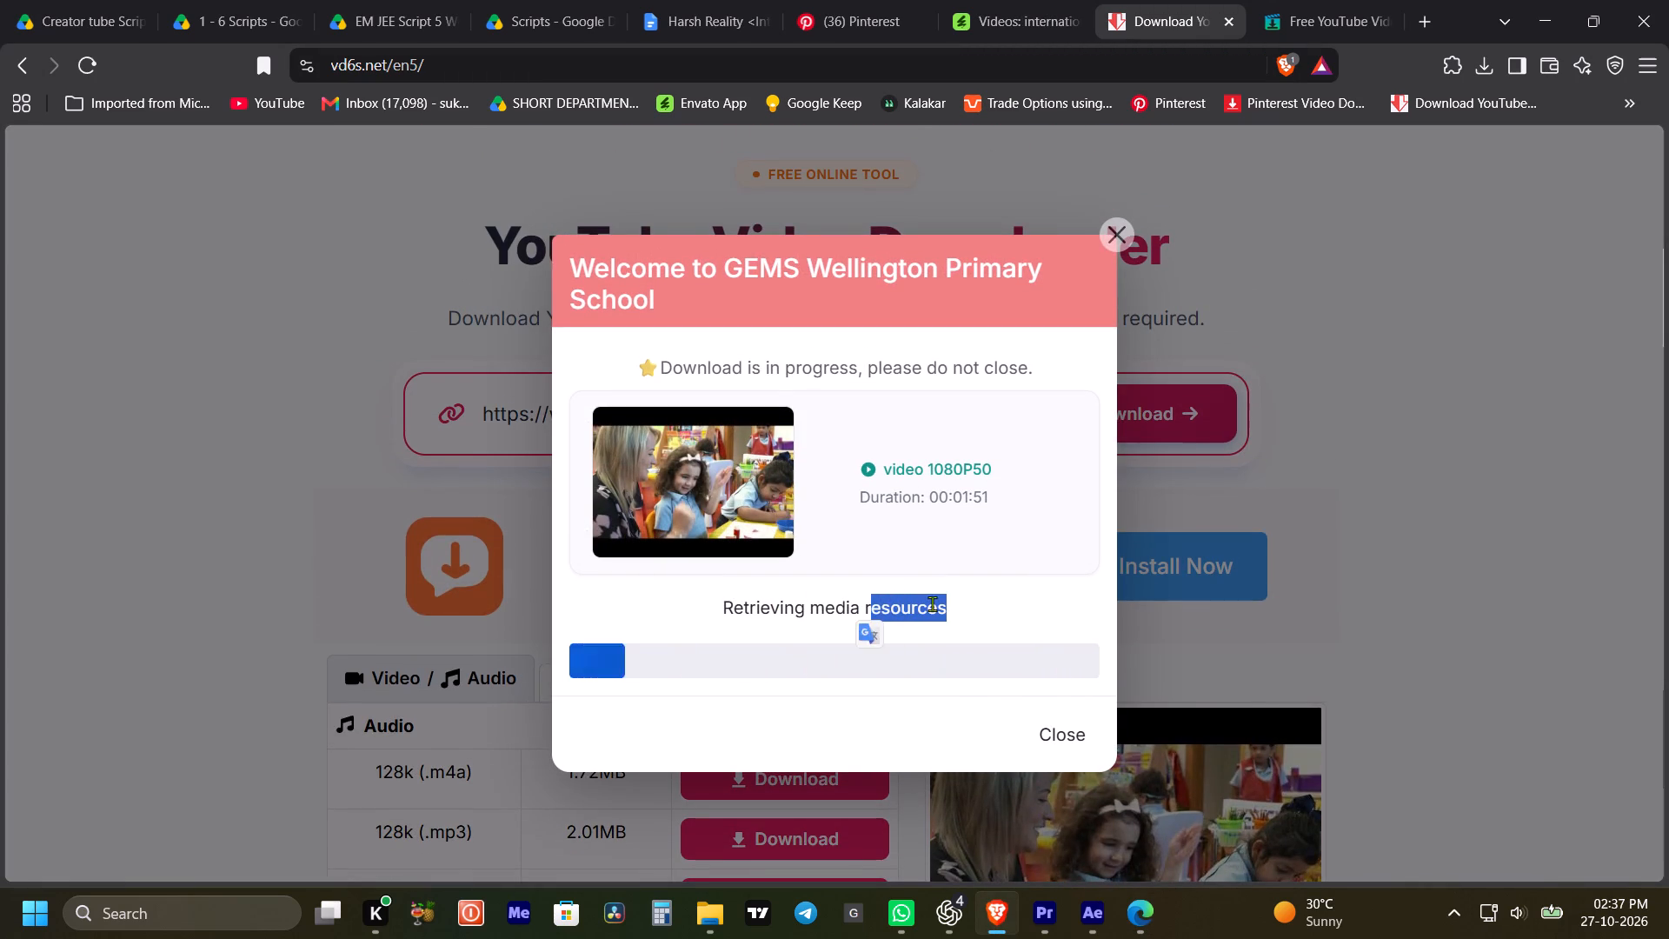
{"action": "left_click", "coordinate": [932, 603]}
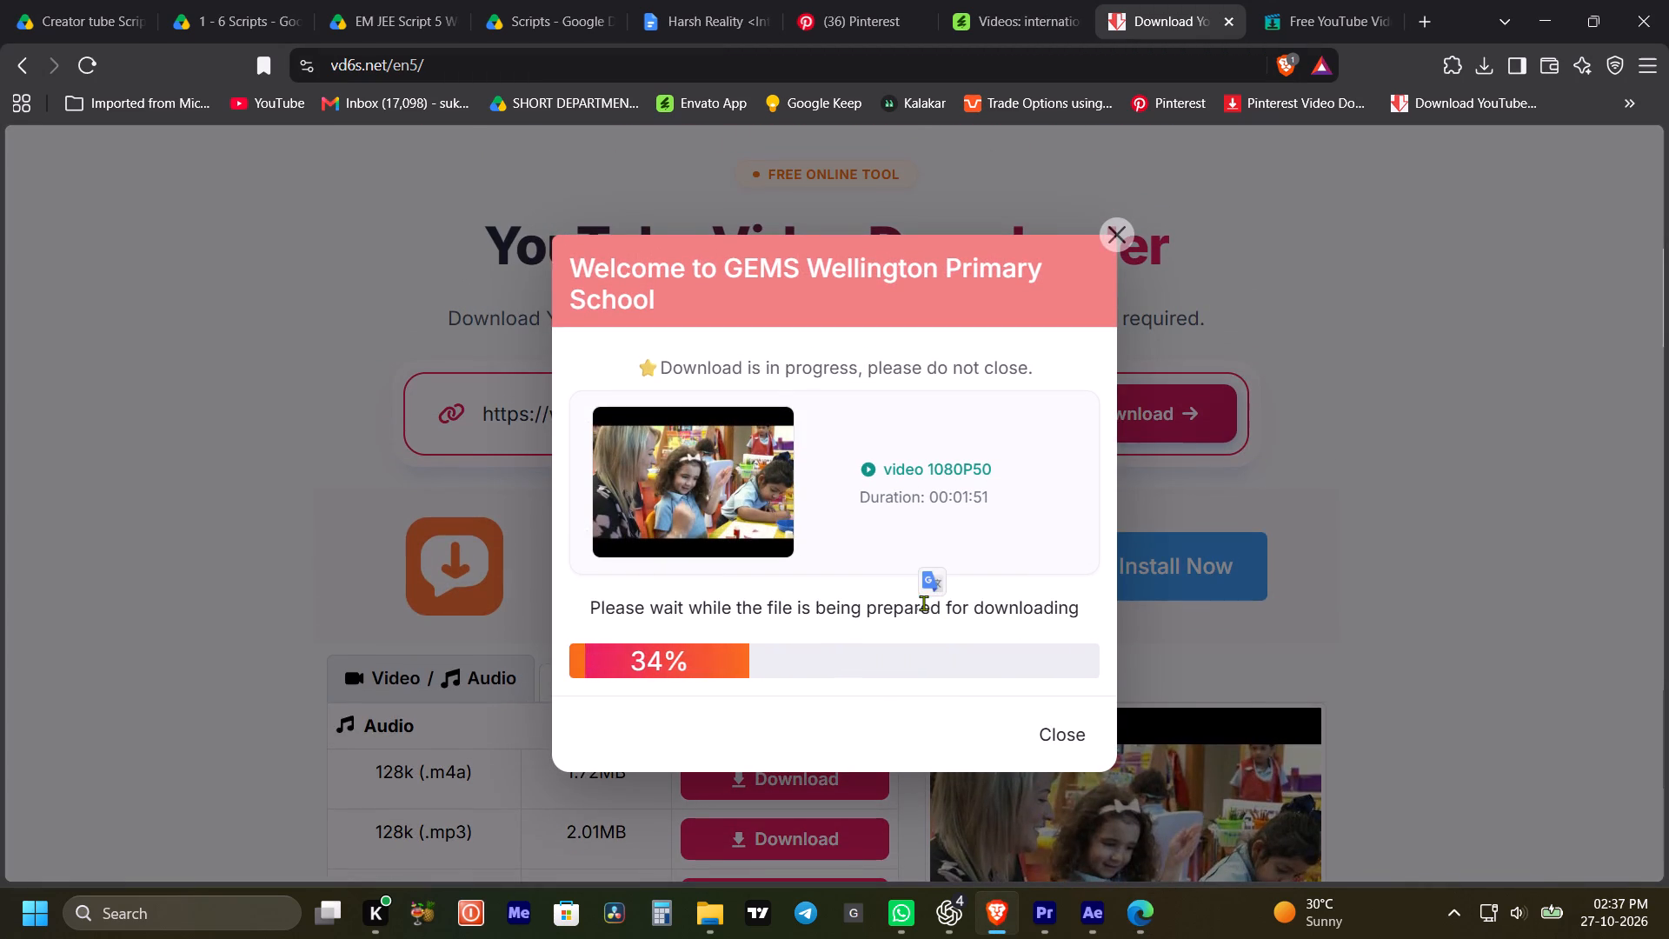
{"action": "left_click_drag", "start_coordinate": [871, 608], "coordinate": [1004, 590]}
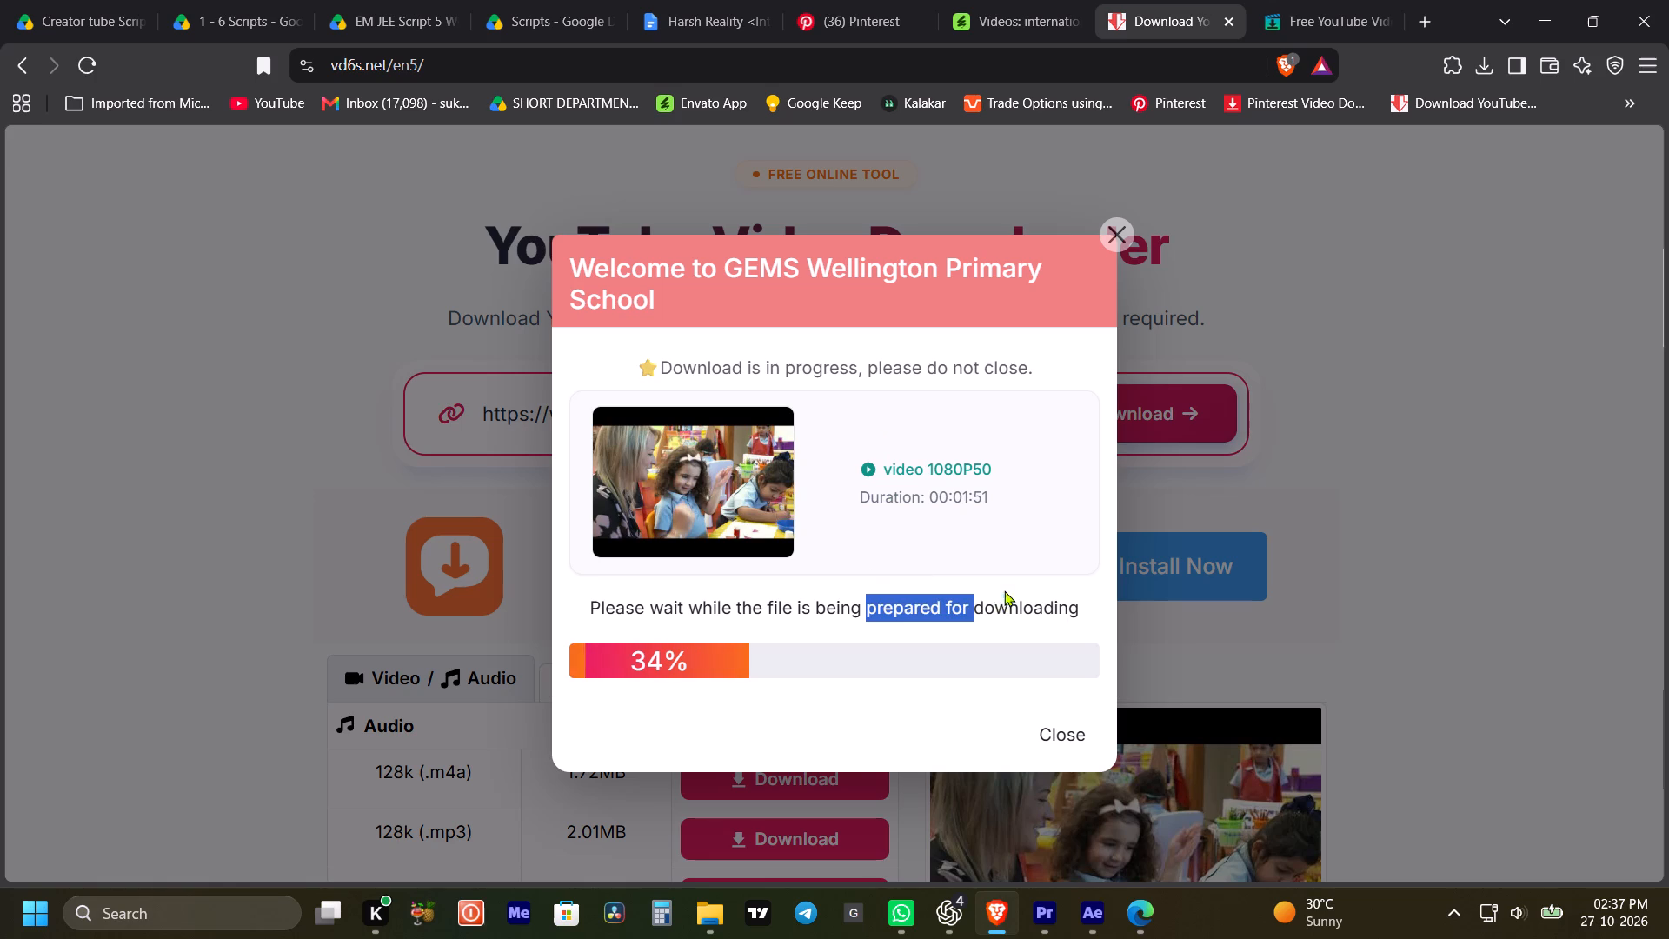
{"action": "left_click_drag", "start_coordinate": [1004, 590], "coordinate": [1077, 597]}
Save the prepared Welcome to GEMS Wellington Primary School_1080p50 video in the video Assits folder and check its download progress.
{"action": "left_click", "coordinate": [876, 436]}
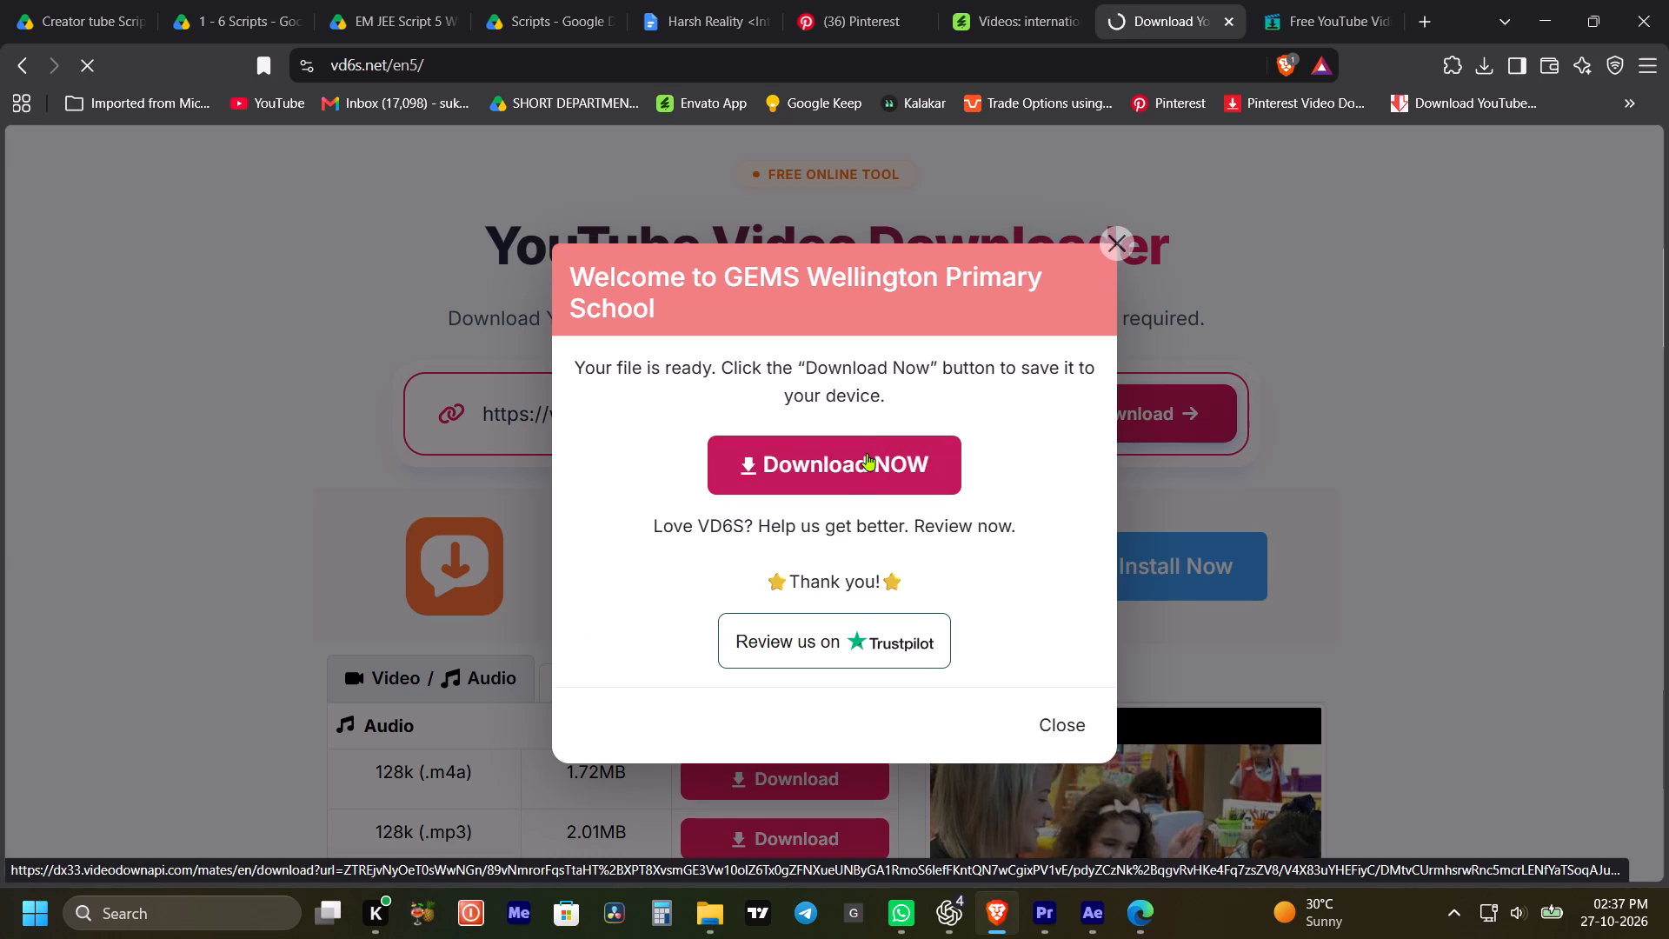
{"action": "key", "text": "ctrl+c"}
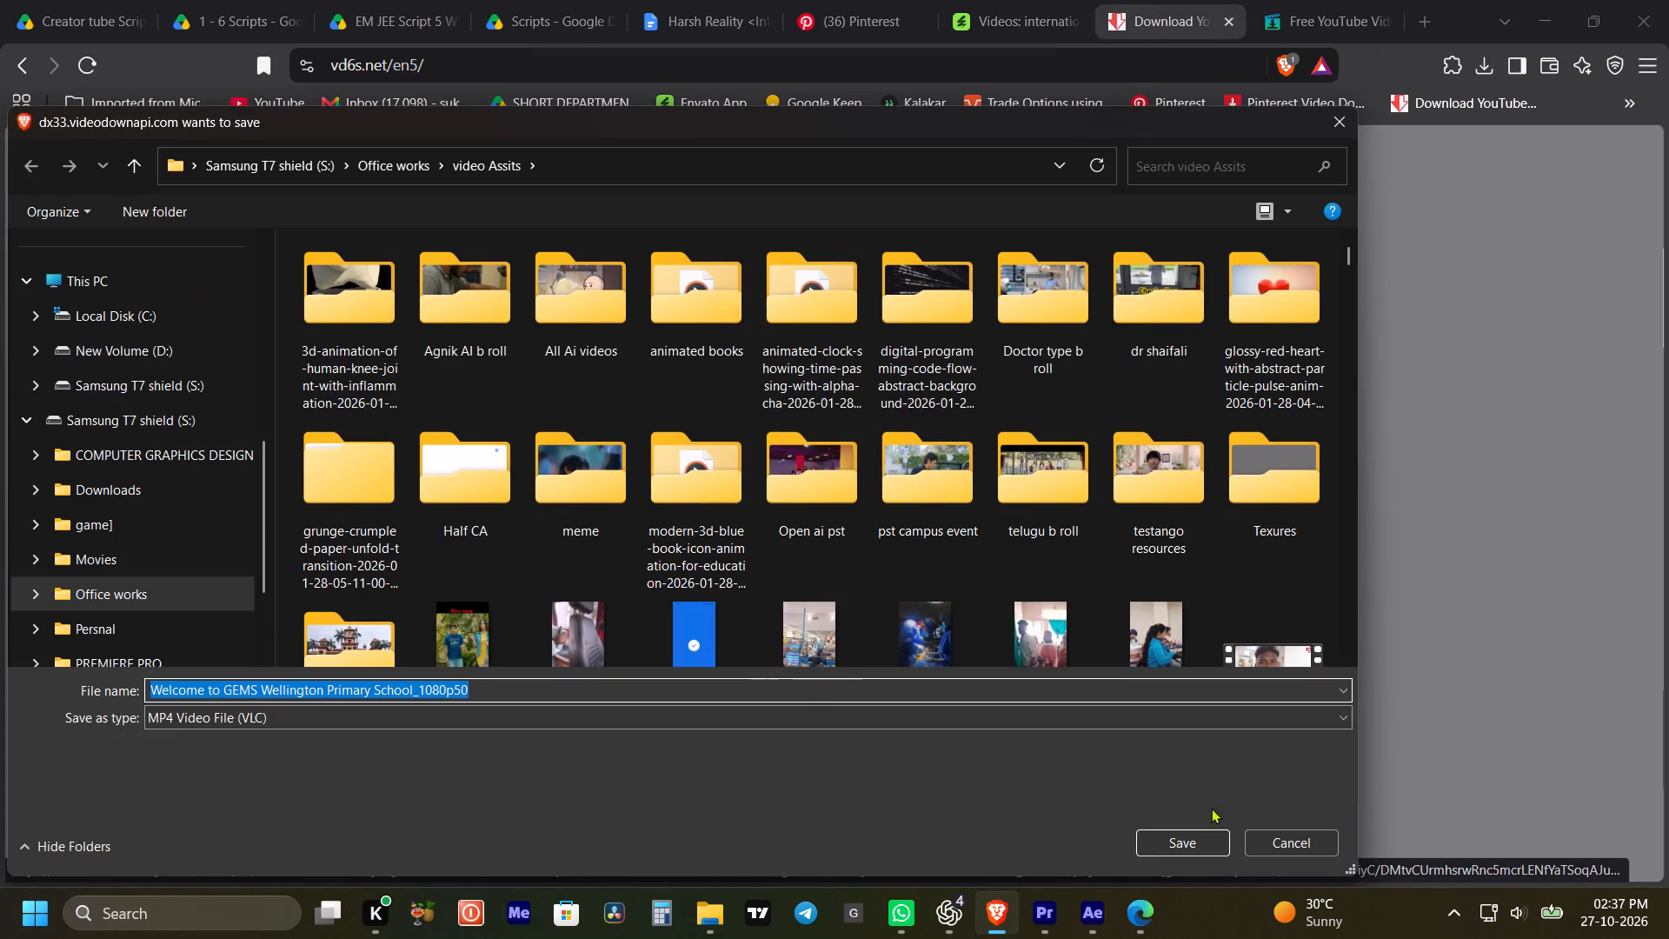
{"action": "key", "text": "ctrl+c"}
{"action": "left_click", "coordinate": [1187, 838]}
{"action": "left_click", "coordinate": [1486, 68]}
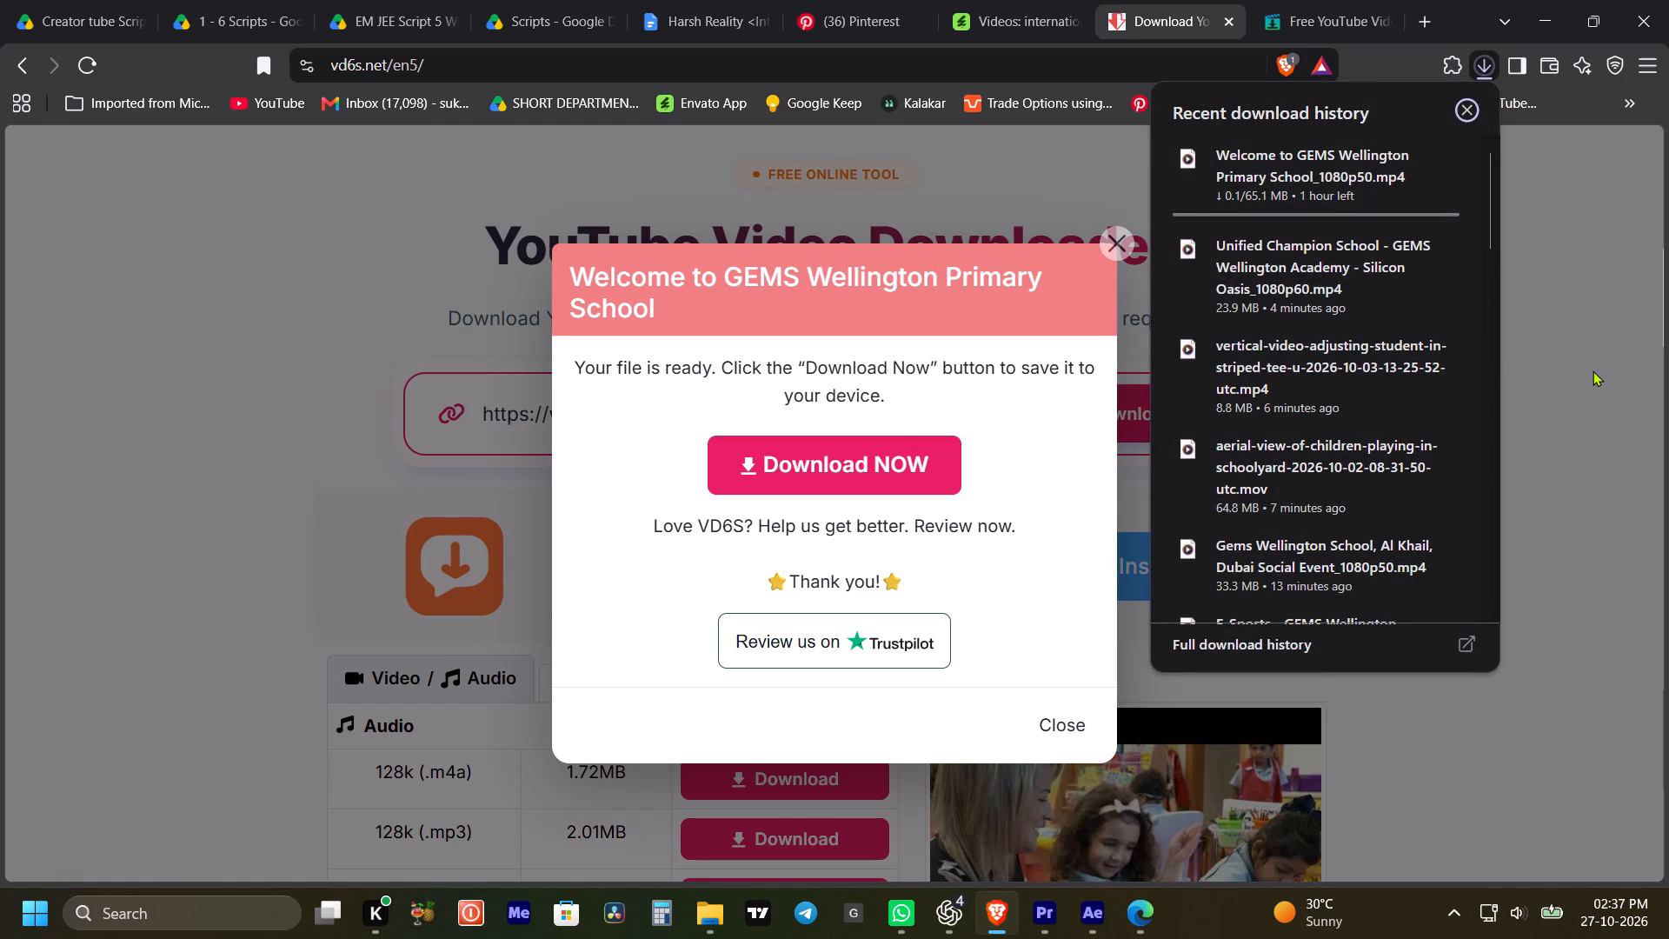
Submit the copied Welcome to GEMS Wellington Primary School YouTube link to the vidssave.com downloader.
{"action": "left_click", "coordinate": [1313, 0]}
{"action": "scroll", "coordinate": [983, 402], "scroll_direction": "up", "scroll_amount": 2}
{"action": "left_click_drag", "start_coordinate": [1069, 360], "coordinate": [235, 363]}
{"action": "key", "text": "ctrl+v"}
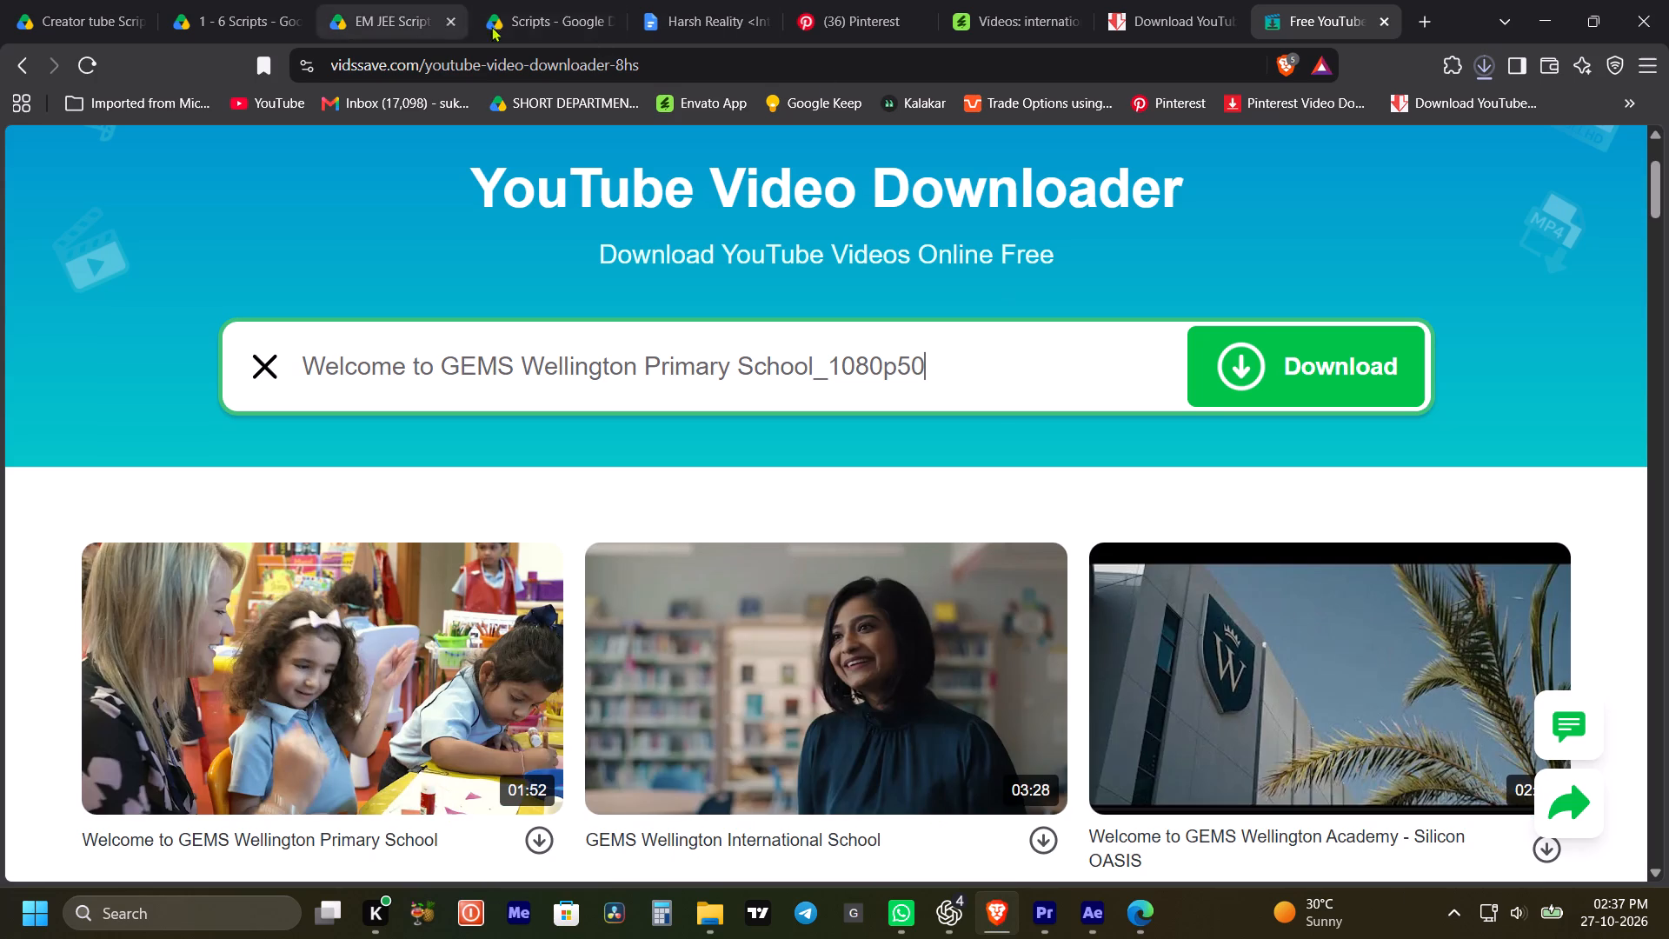
{"action": "left_click_drag", "start_coordinate": [1017, 375], "coordinate": [256, 362]}
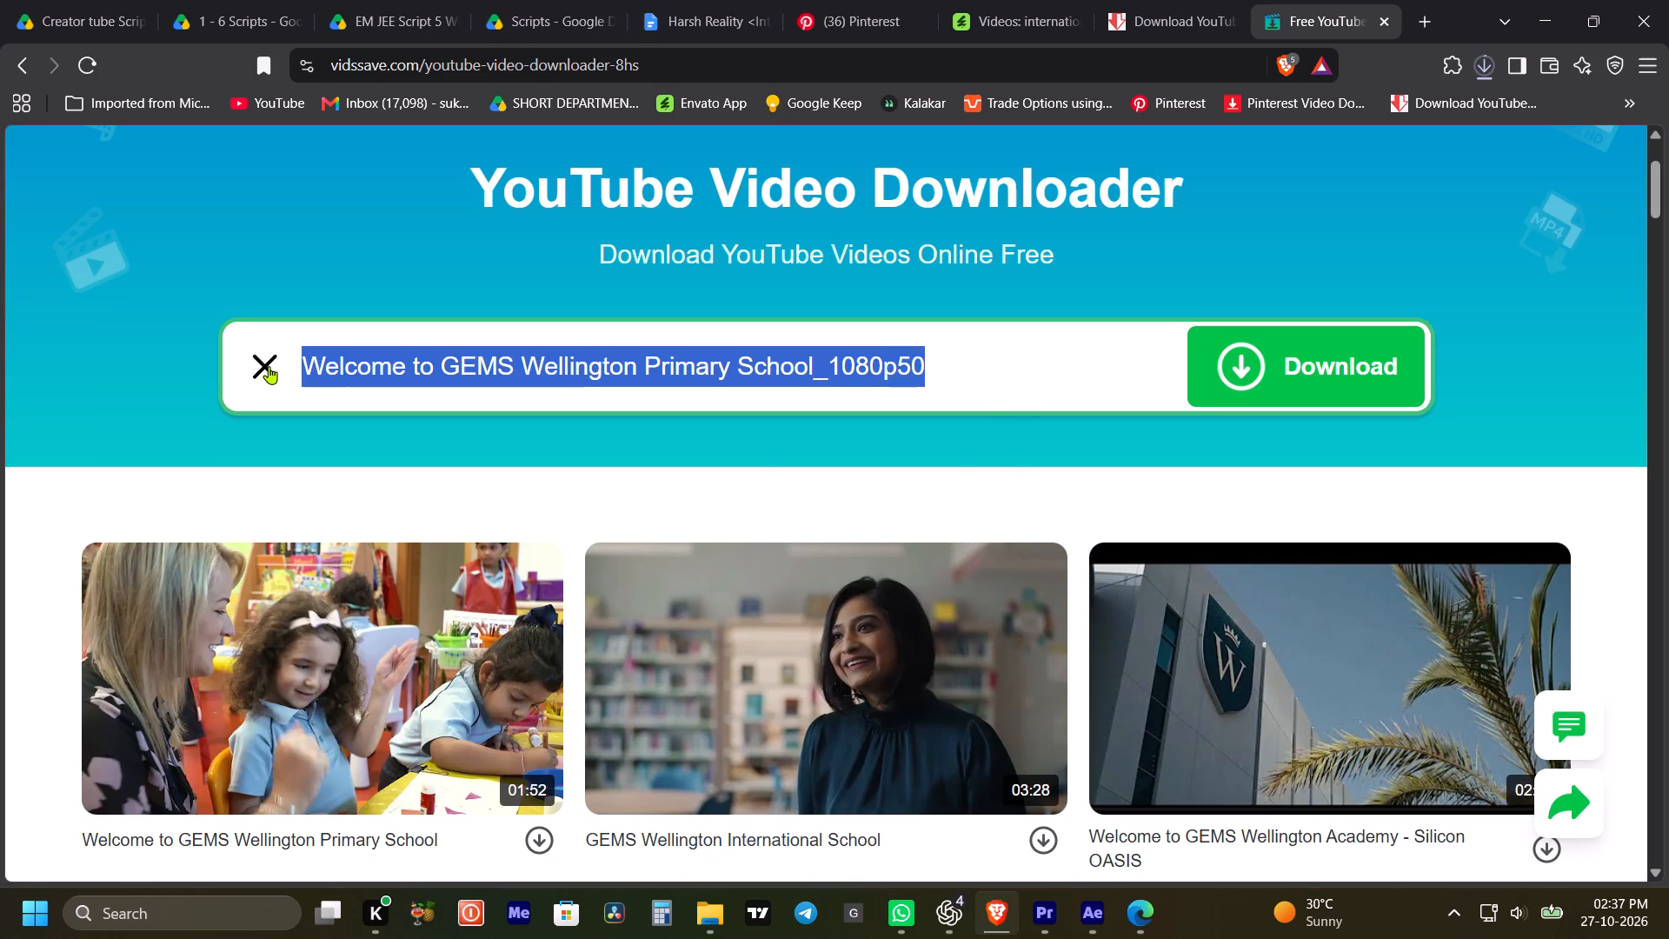
{"action": "key", "text": "super+v"}
{"action": "left_click", "coordinate": [392, 692]}
{"action": "key", "text": "ctrl+v"}
{"action": "left_click", "coordinate": [1263, 363]}
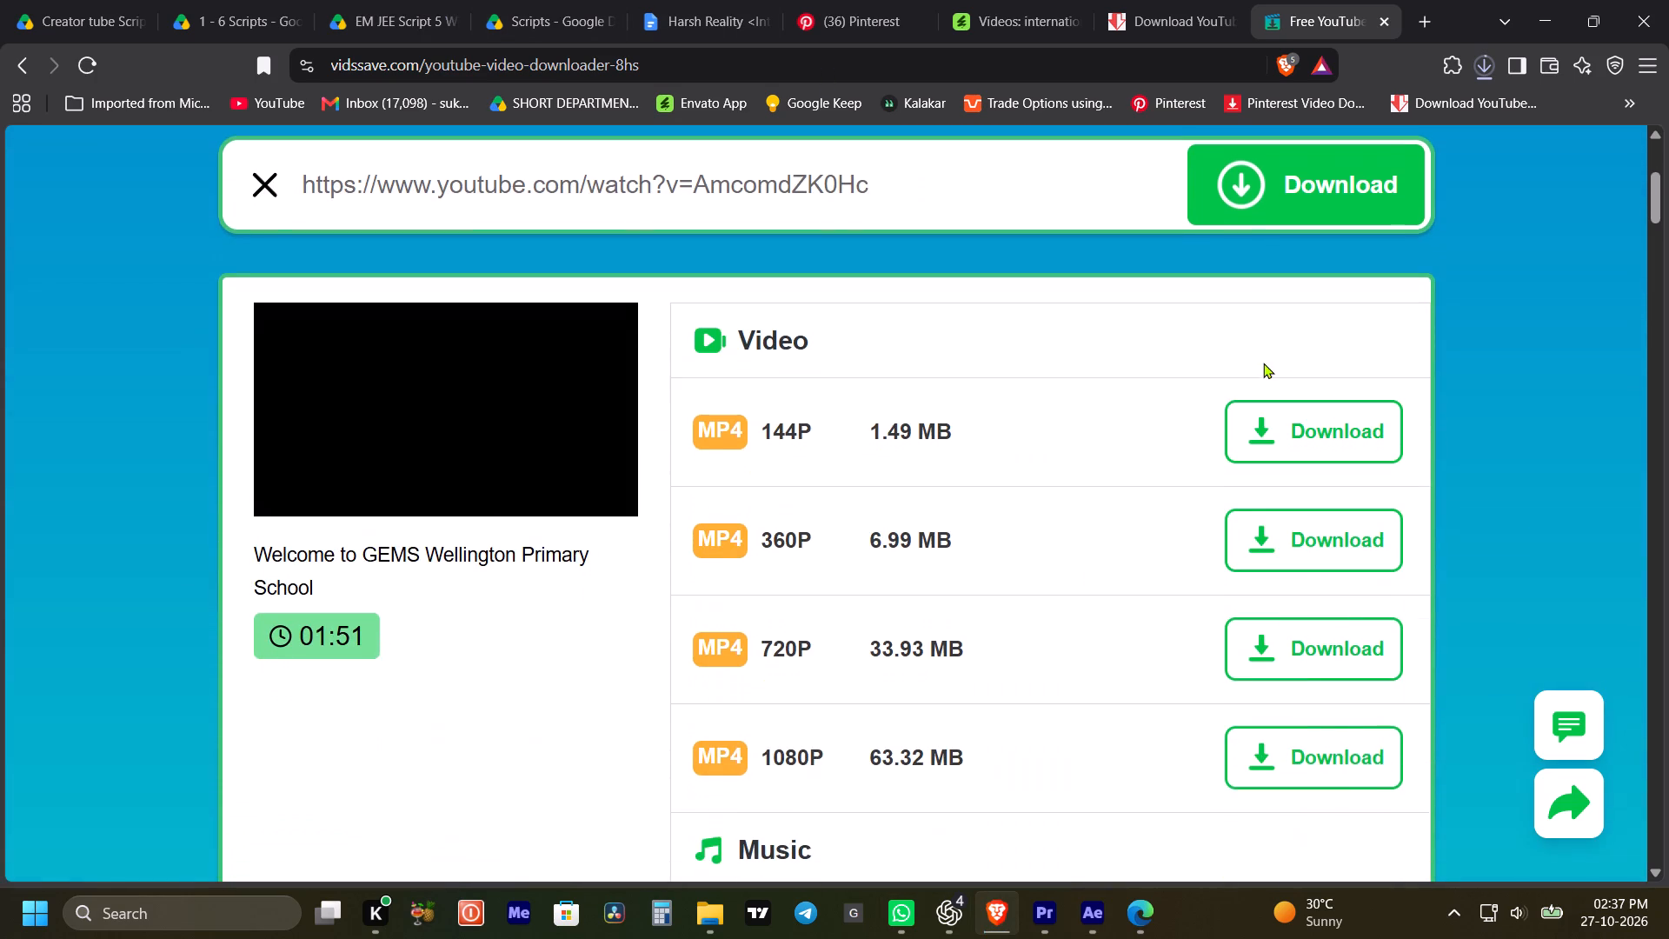
Start downloading the 1080P MP4 version of Welcome to GEMS Wellington Primary School from vidssave.com.
{"action": "scroll", "coordinate": [1032, 470], "scroll_direction": "down", "scroll_amount": 2}
{"action": "left_click", "coordinate": [1258, 536]}
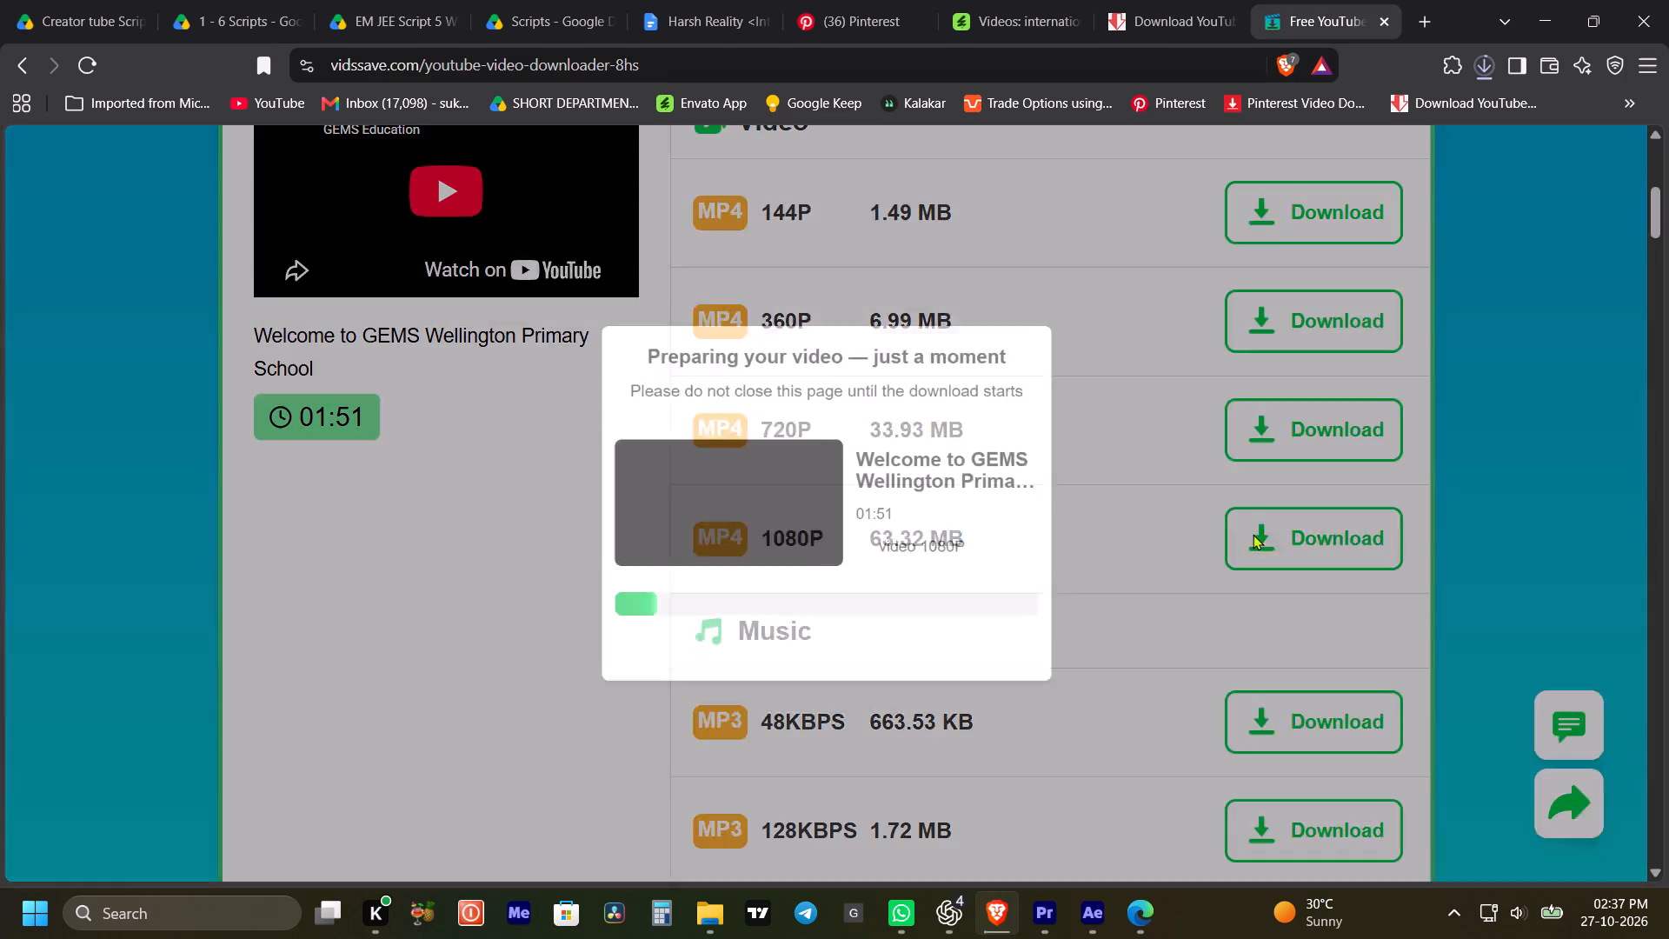
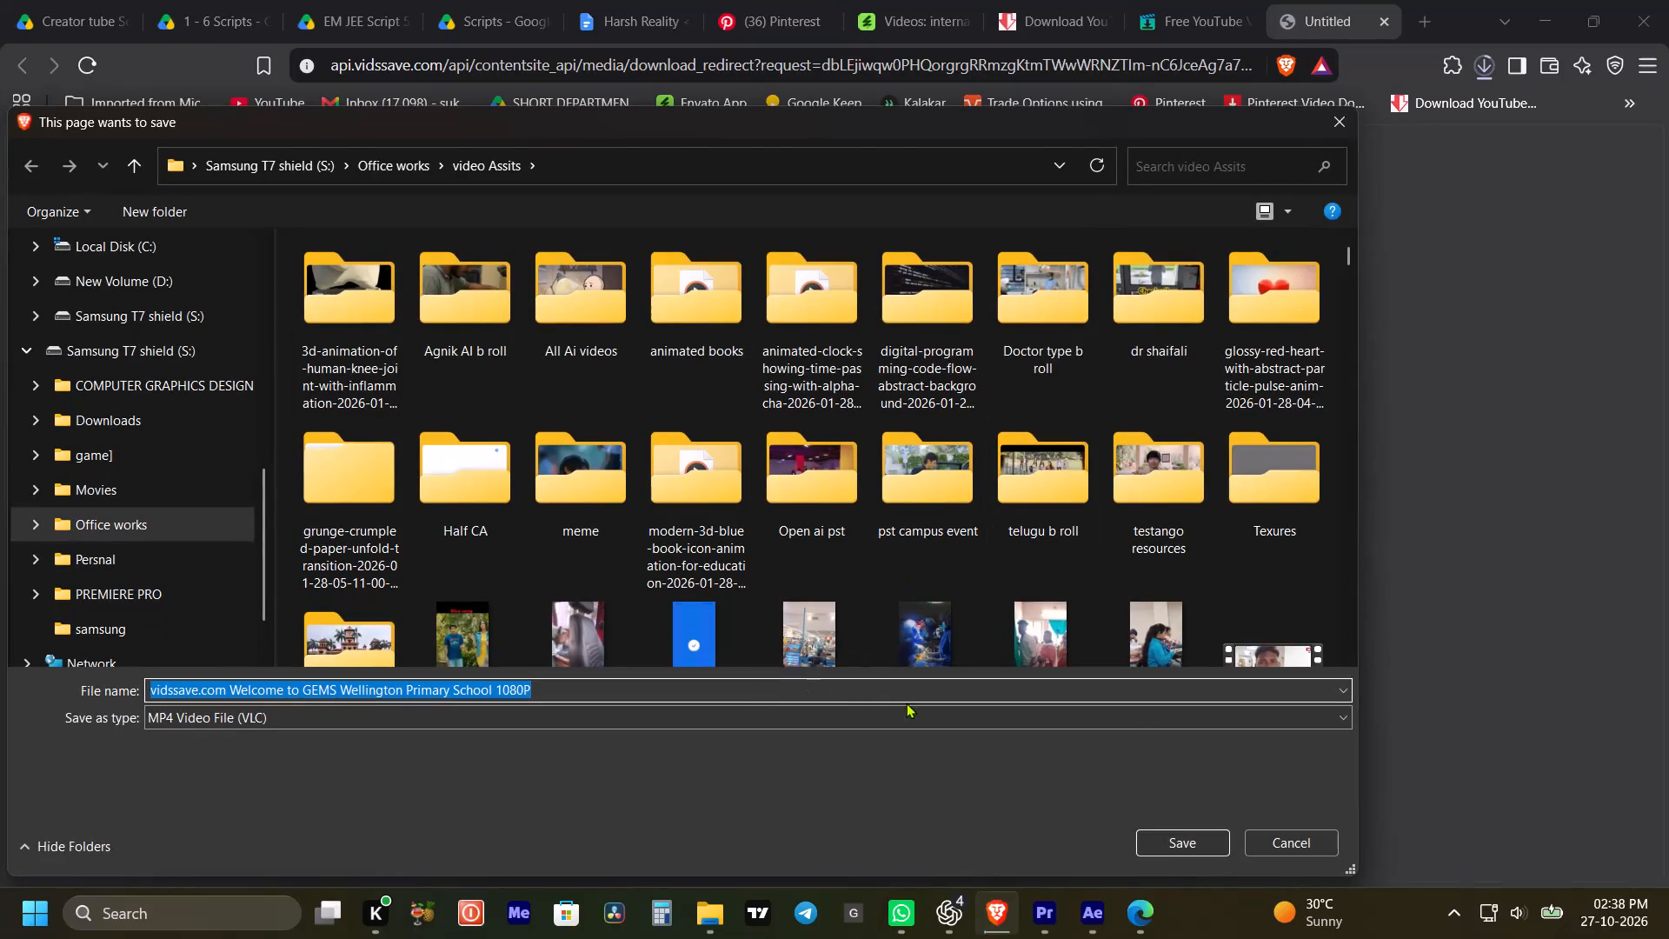
Save the vidssave.com Welcome to GEMS Wellington Primary School 1080P video in the video Assits folder.
{"action": "key", "text": "ctrl+c"}
{"action": "left_click", "coordinate": [1142, 842]}
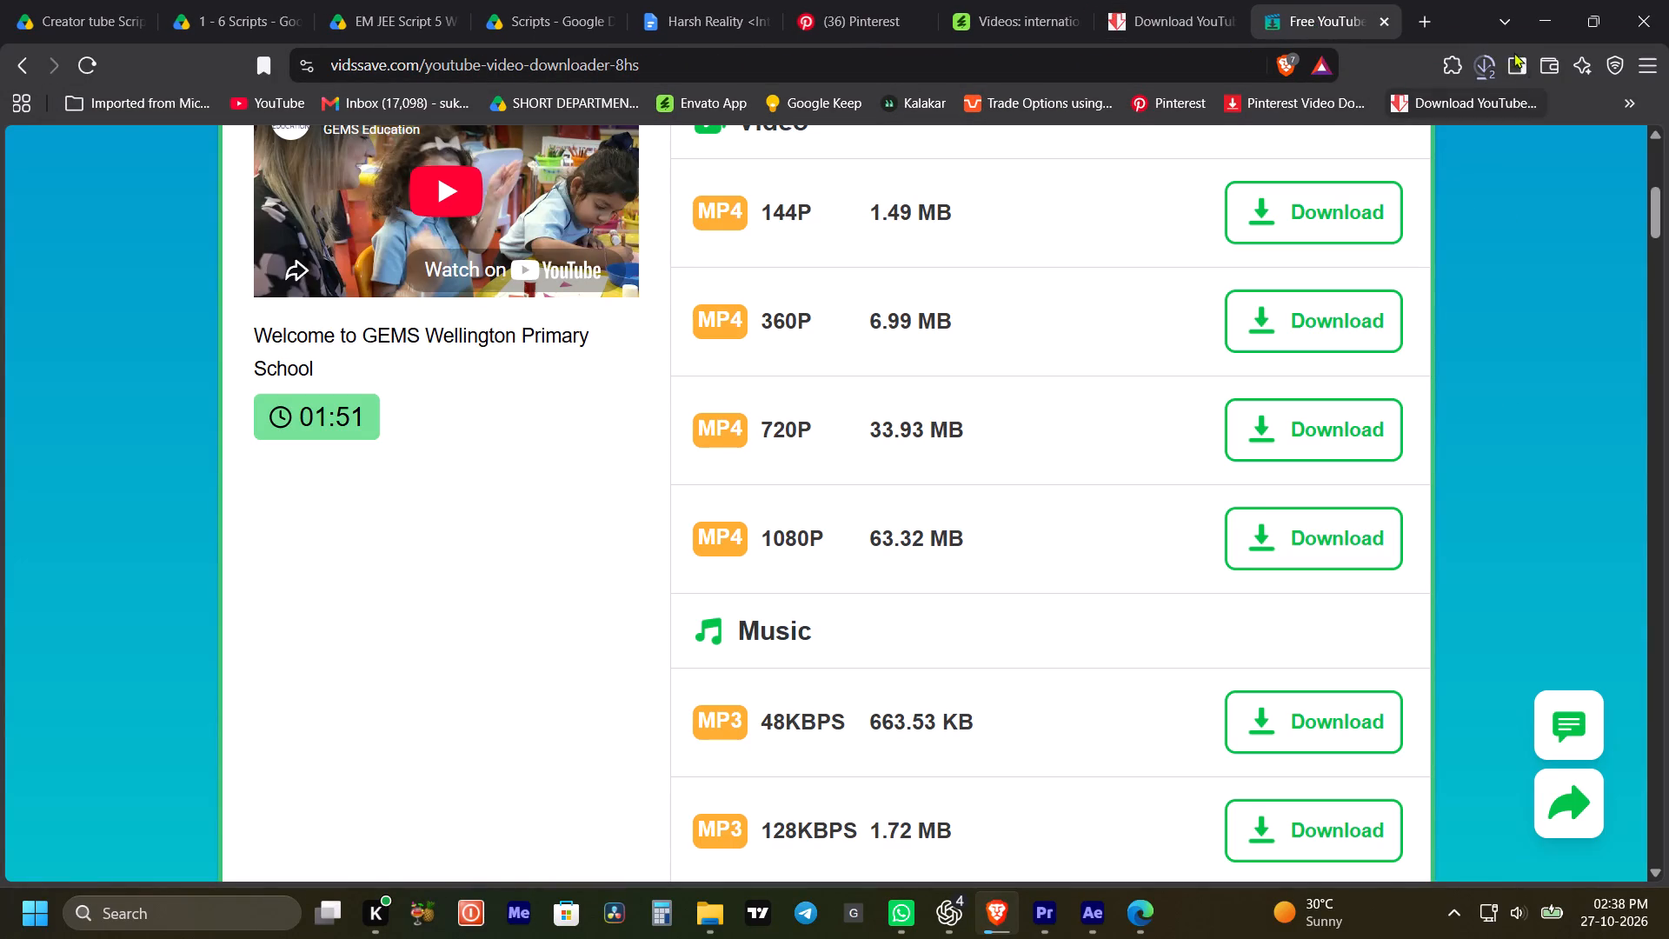
Cancel the slower, still-running Welcome to GEMS Wellington Primary School_1080p50 download.
{"action": "left_click", "coordinate": [1474, 57]}
{"action": "left_click", "coordinate": [1446, 276]}
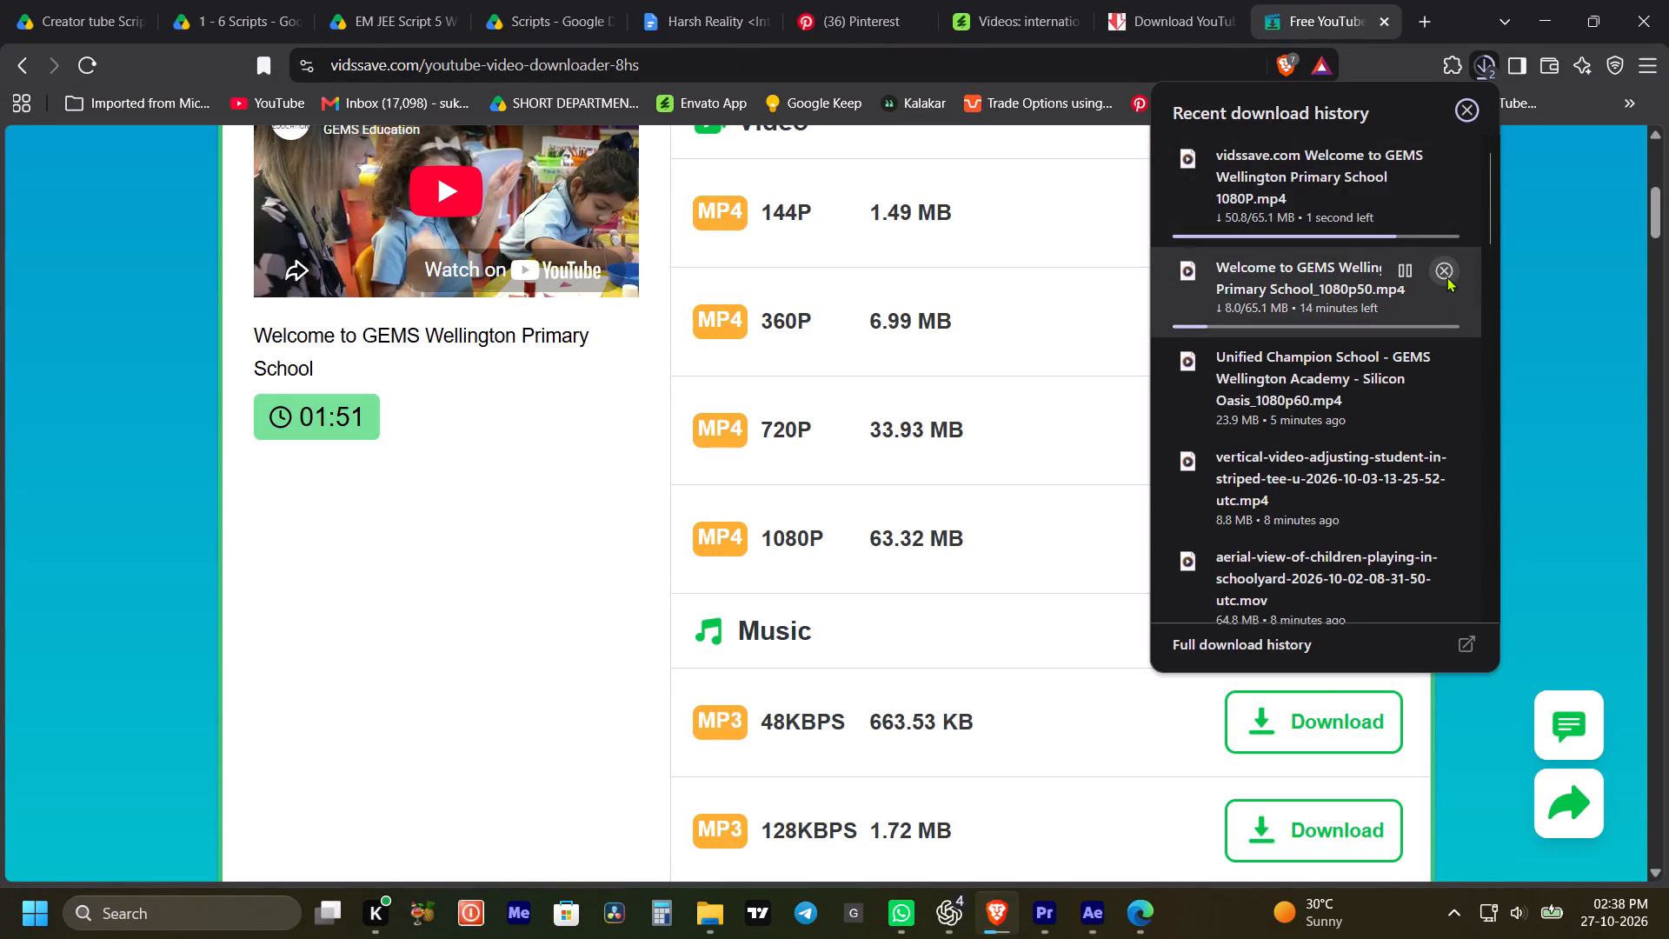
Switch to After Effects and import the downloaded vidssave.com Welcome to GEMS Wellington Primary School 1080P video into the project.
{"action": "left_click_drag", "start_coordinate": [1245, 190], "coordinate": [1107, 915]}
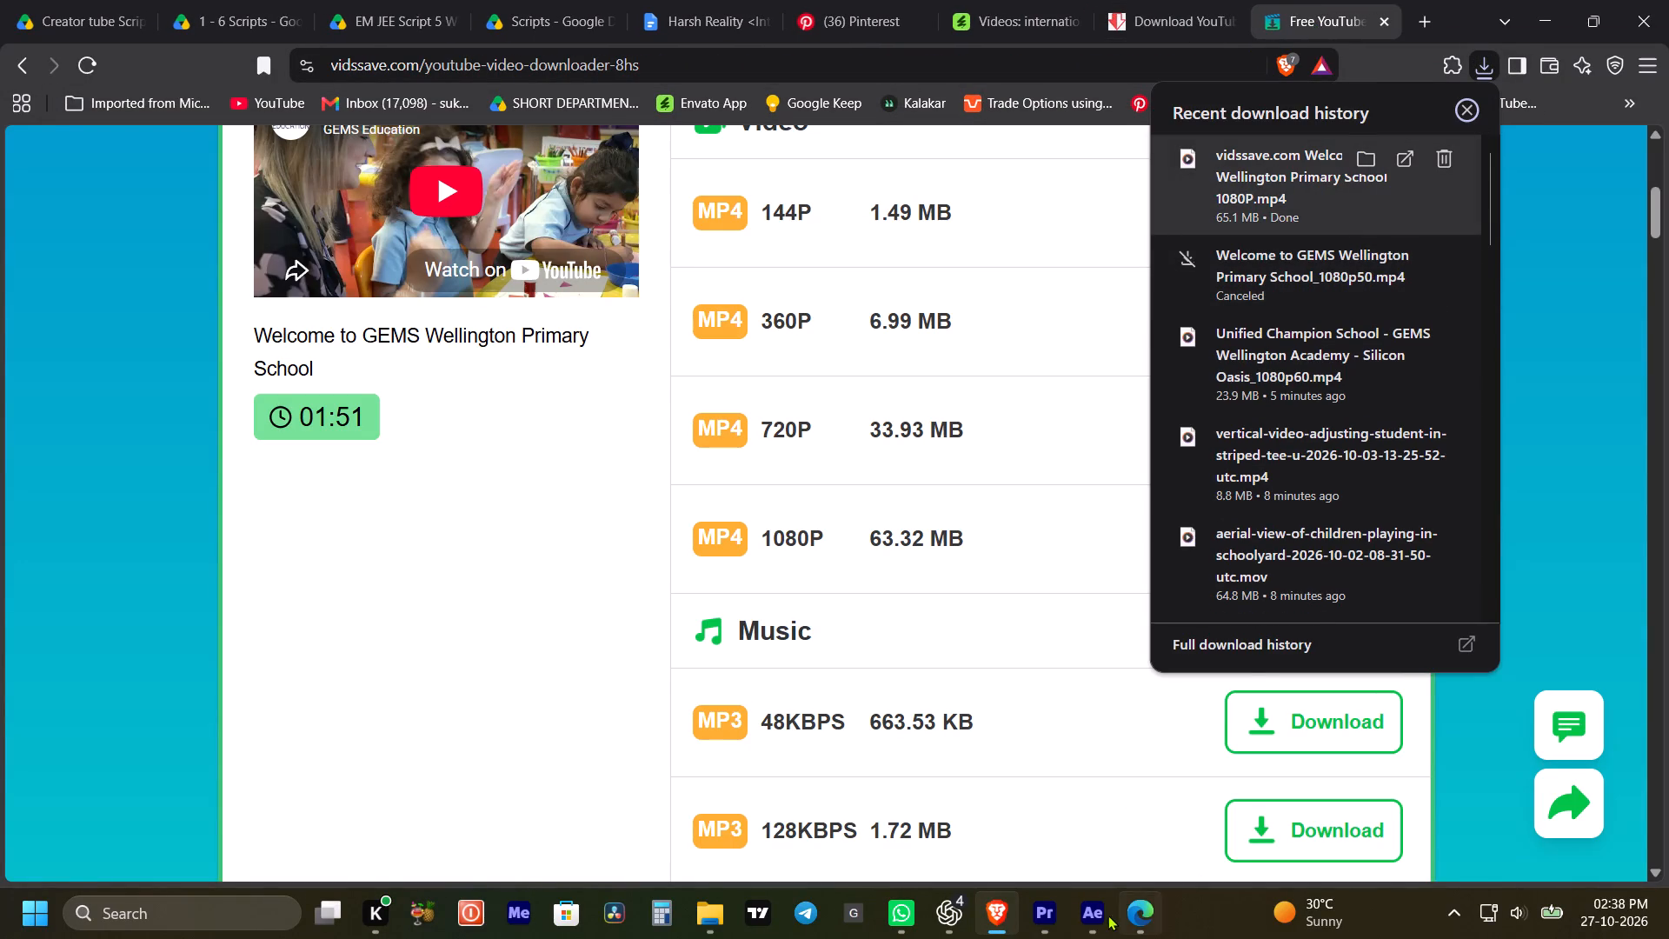
{"action": "left_click_drag", "start_coordinate": [1107, 915], "coordinate": [117, 340]}
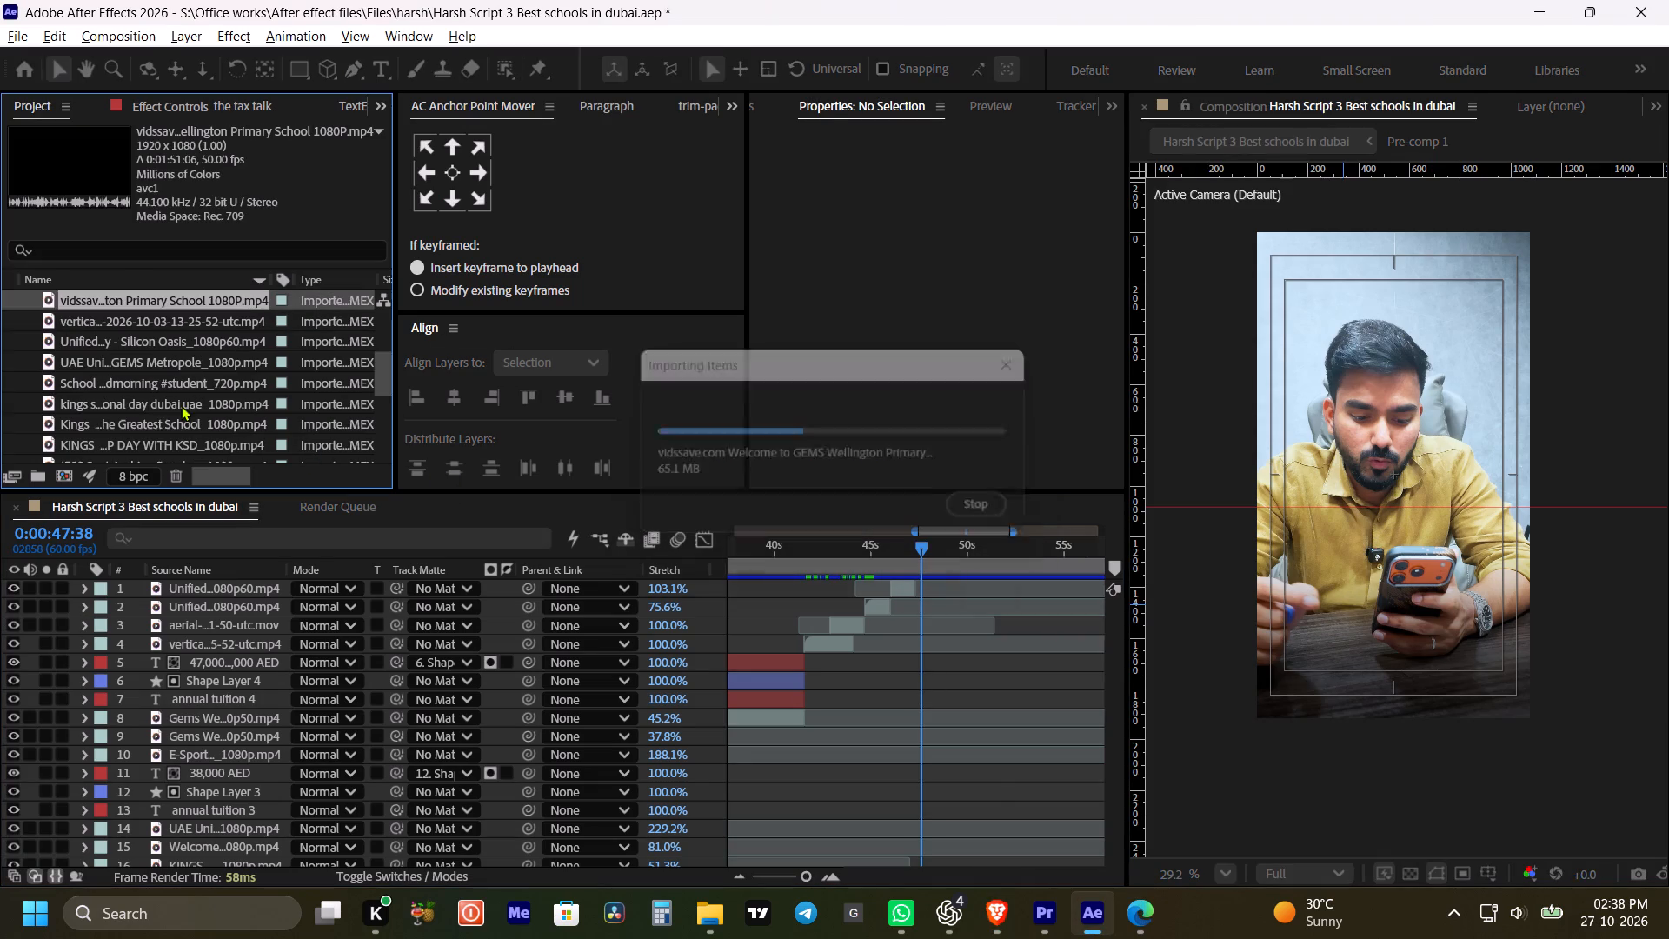
Set the Welcome to GEMS Wellington Primary School footage's in point at 0:00:09:00, on the mother walking with children.
{"action": "left_click", "coordinate": [888, 555]}
{"action": "key", "text": "space"}
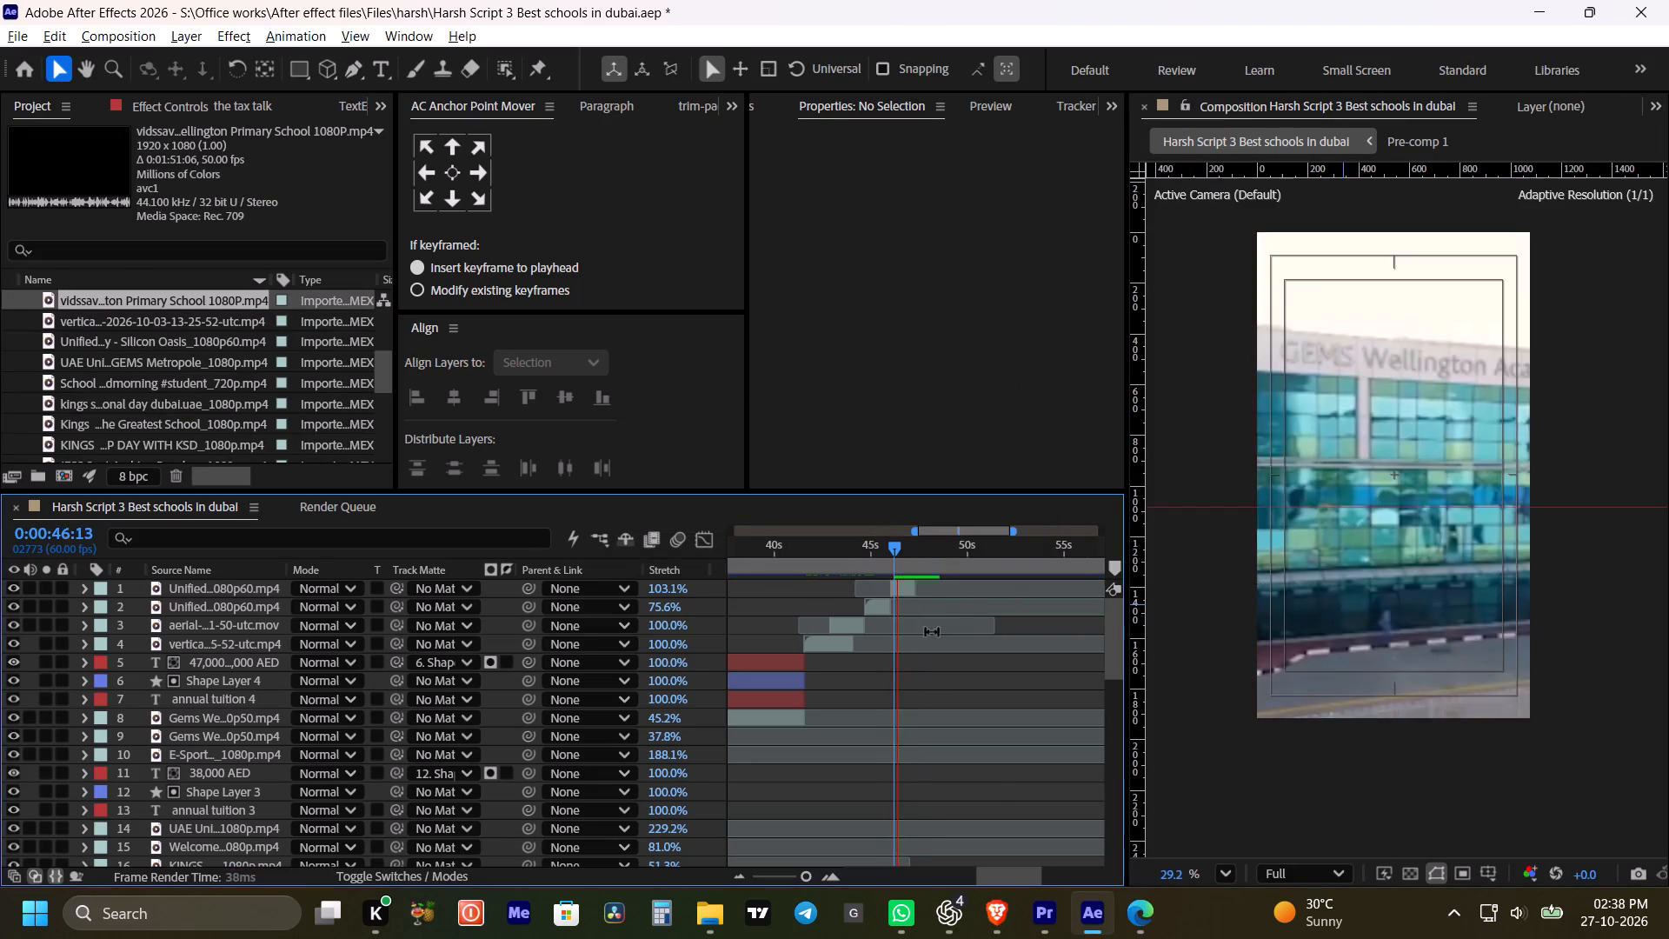
{"action": "key", "text": "space"}
{"action": "left_click_drag", "start_coordinate": [955, 612], "coordinate": [932, 613]}
{"action": "key", "text": "space"}
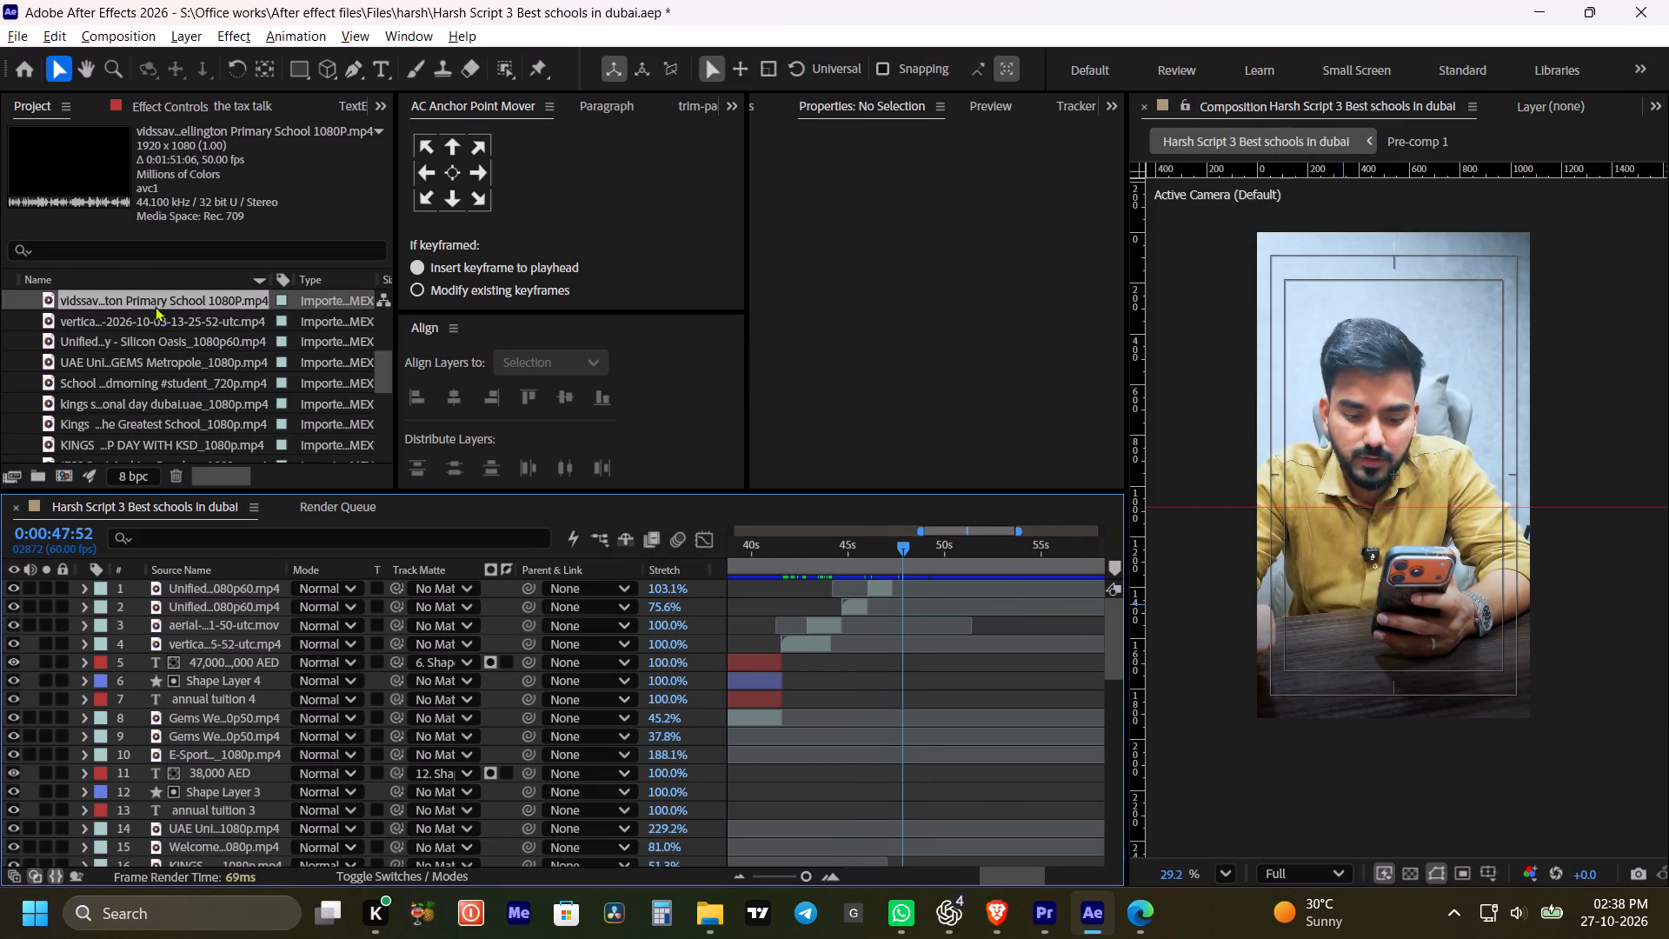
{"action": "double_click", "coordinate": [158, 298]}
{"action": "key", "text": "grave"}
{"action": "left_click_drag", "start_coordinate": [27, 827], "coordinate": [39, 827]}
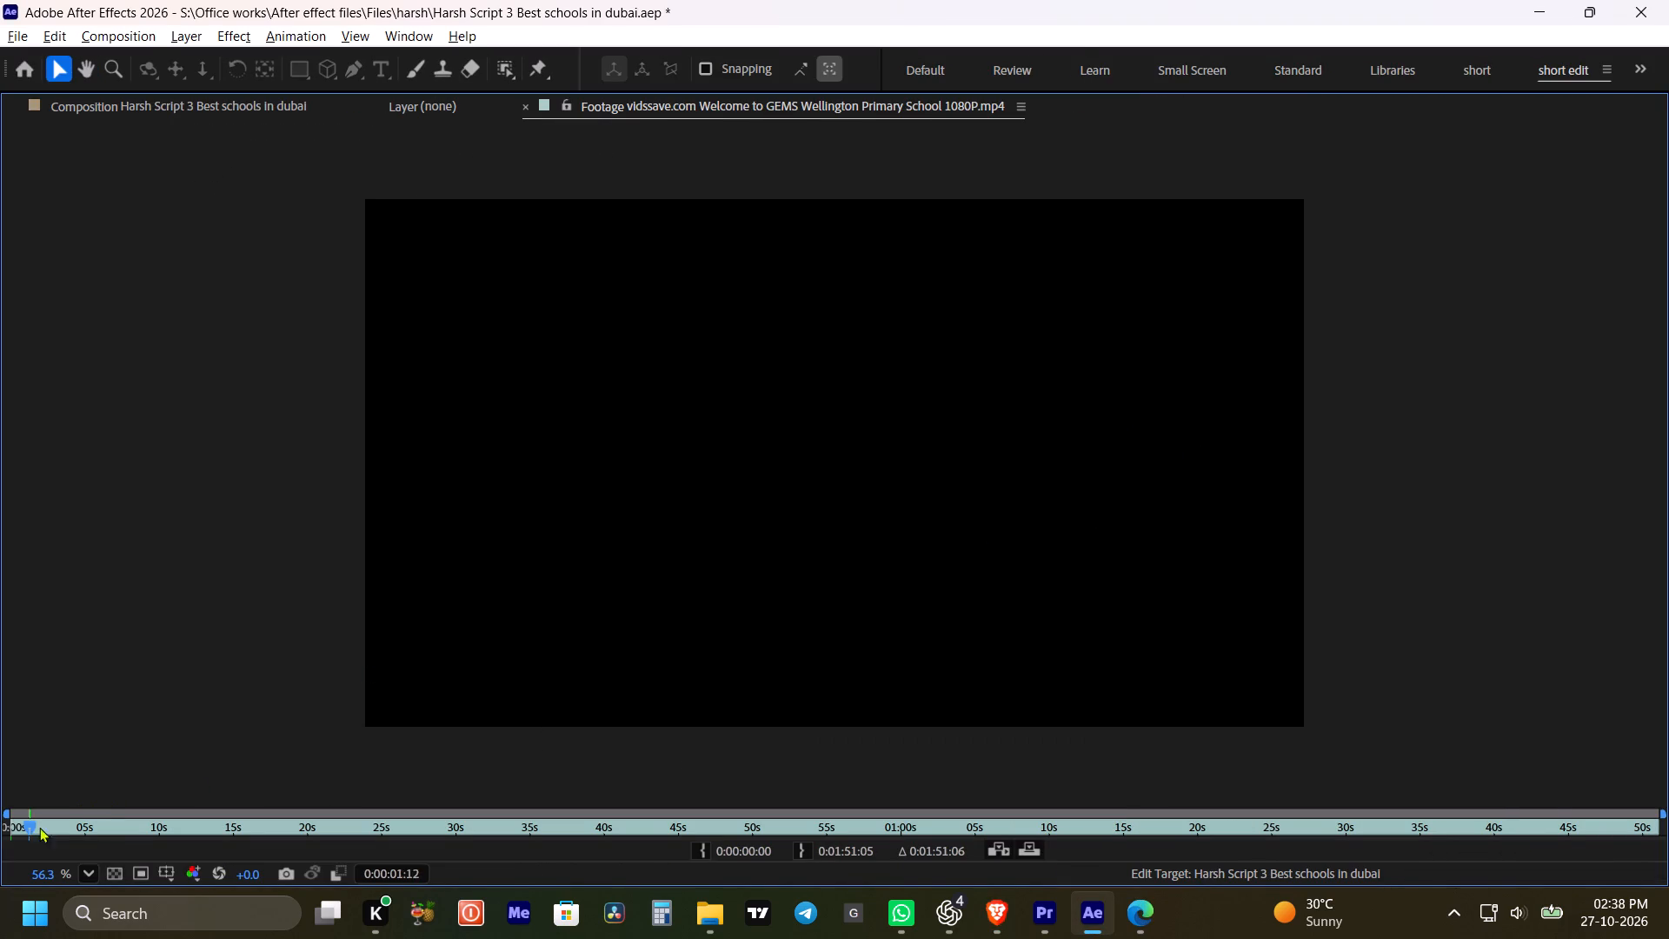
{"action": "left_click_drag", "start_coordinate": [39, 827], "coordinate": [59, 837]}
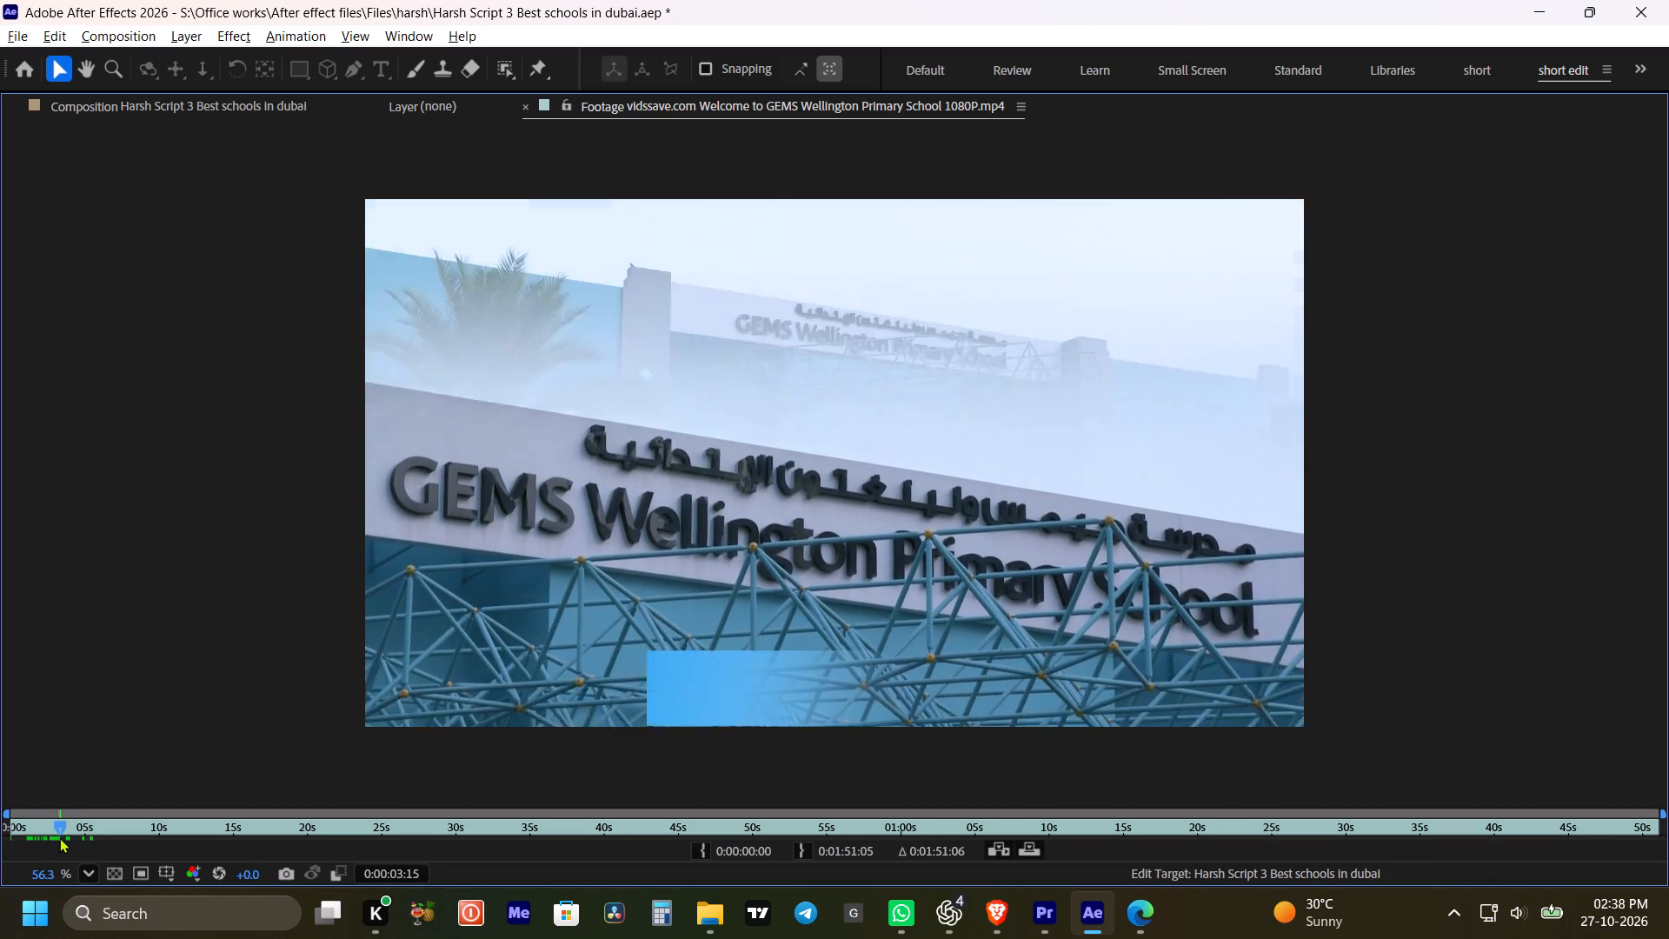
{"action": "left_click_drag", "start_coordinate": [59, 837], "coordinate": [204, 853]}
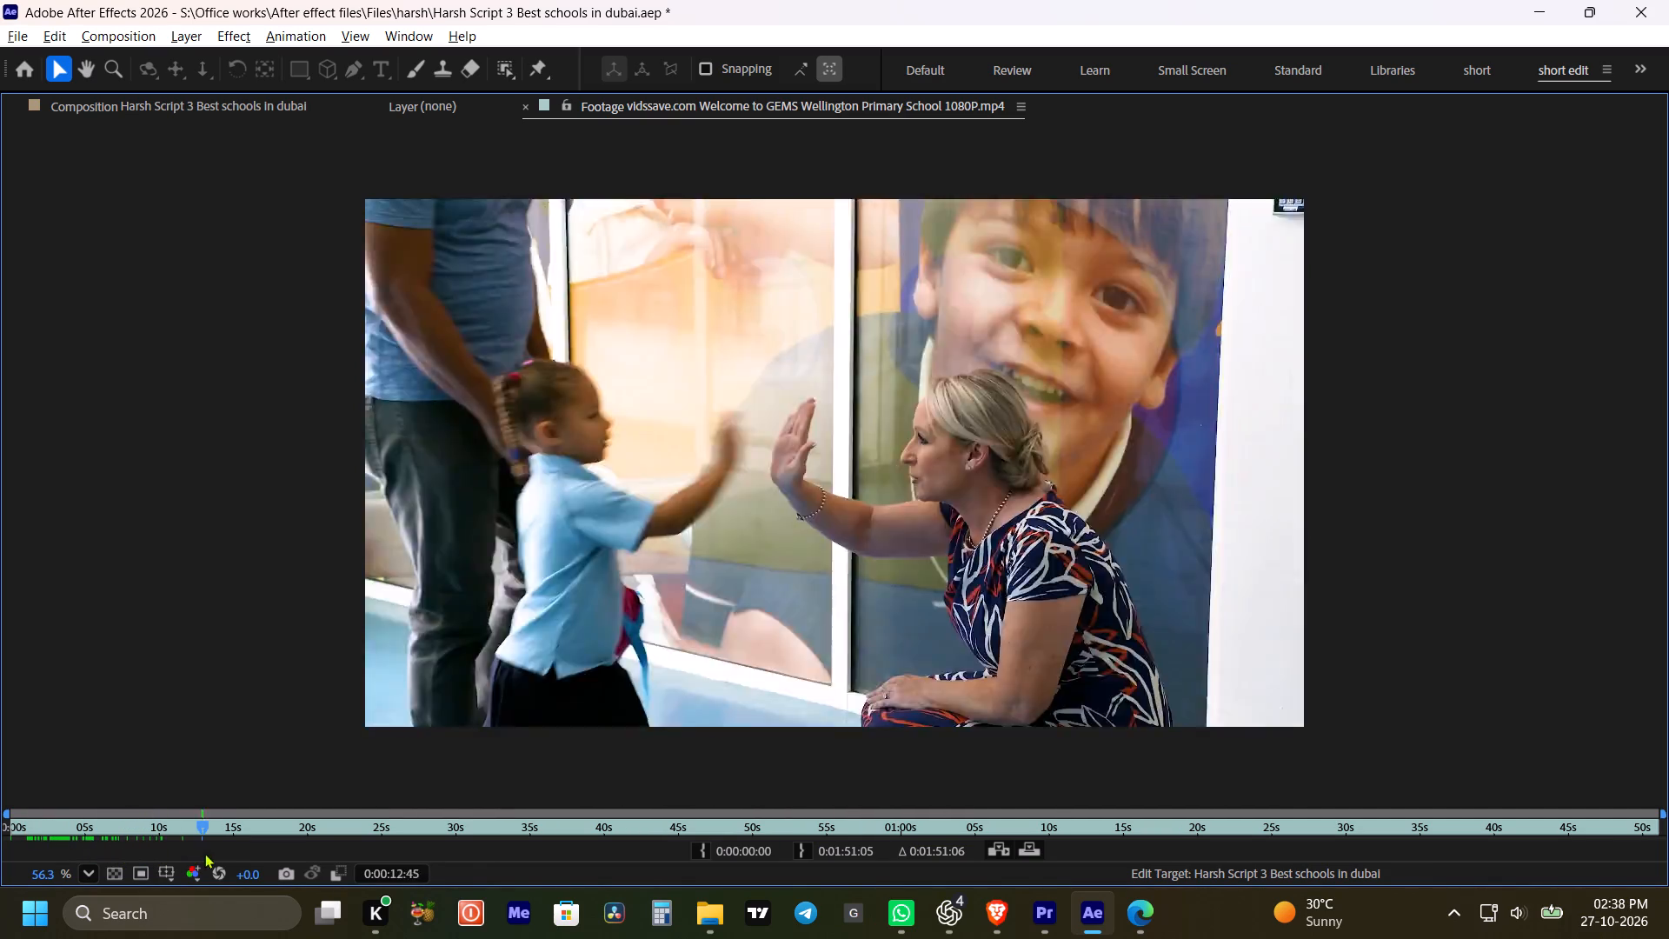
{"action": "left_click_drag", "start_coordinate": [204, 853], "coordinate": [206, 856]}
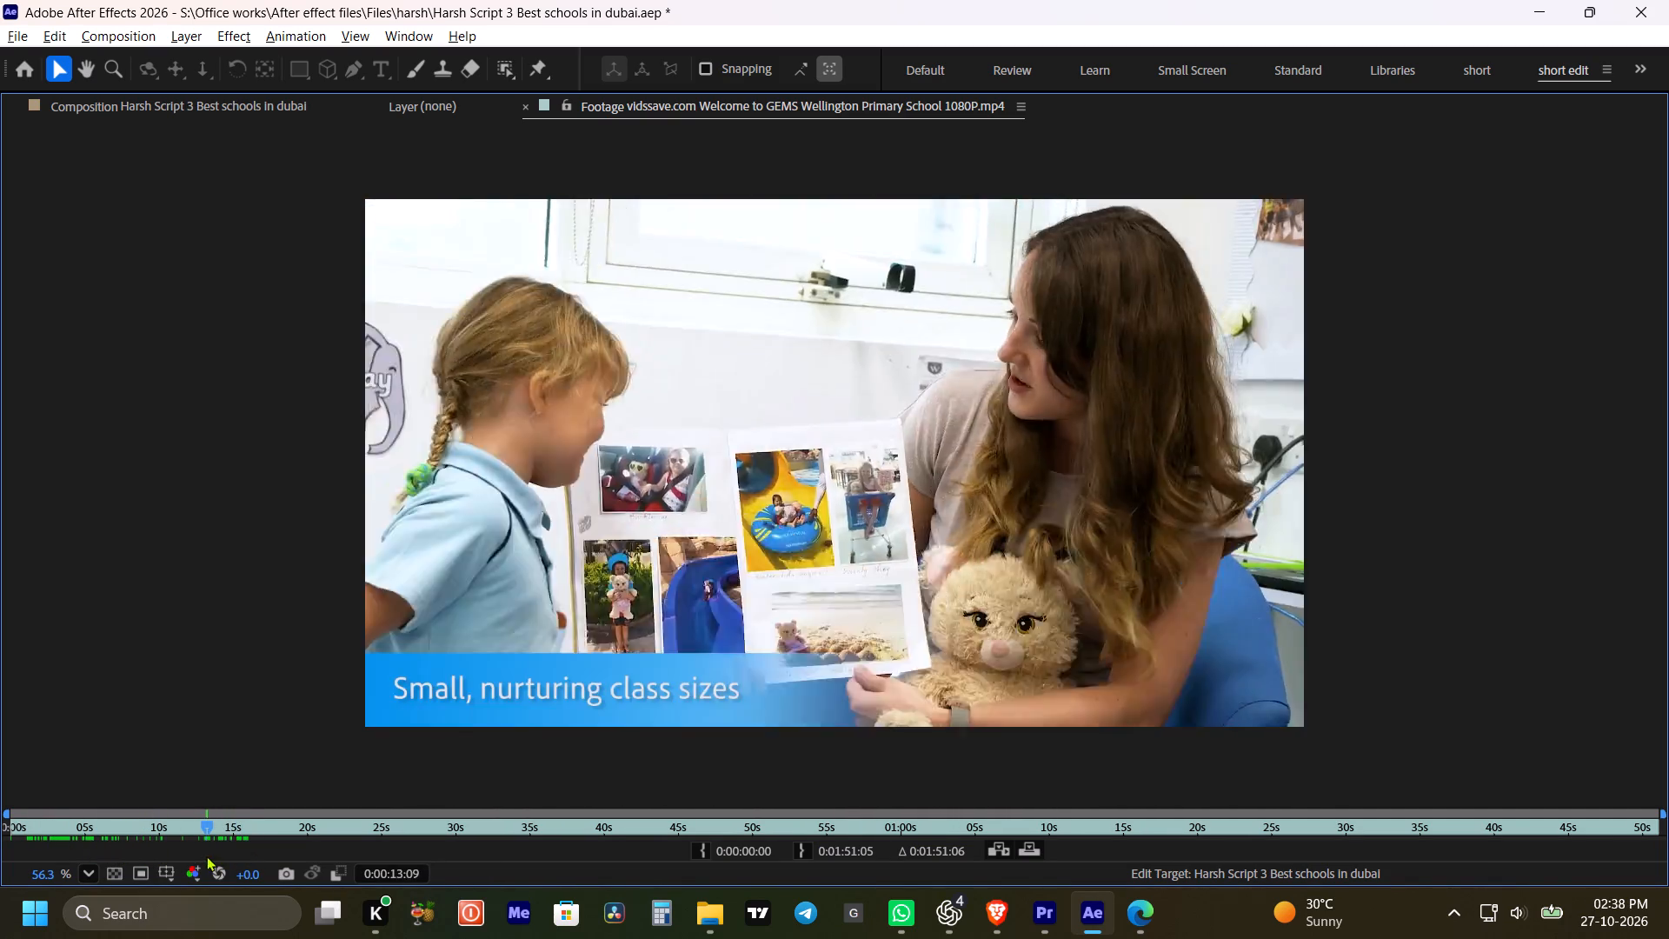
{"action": "left_click_drag", "start_coordinate": [206, 856], "coordinate": [183, 853]}
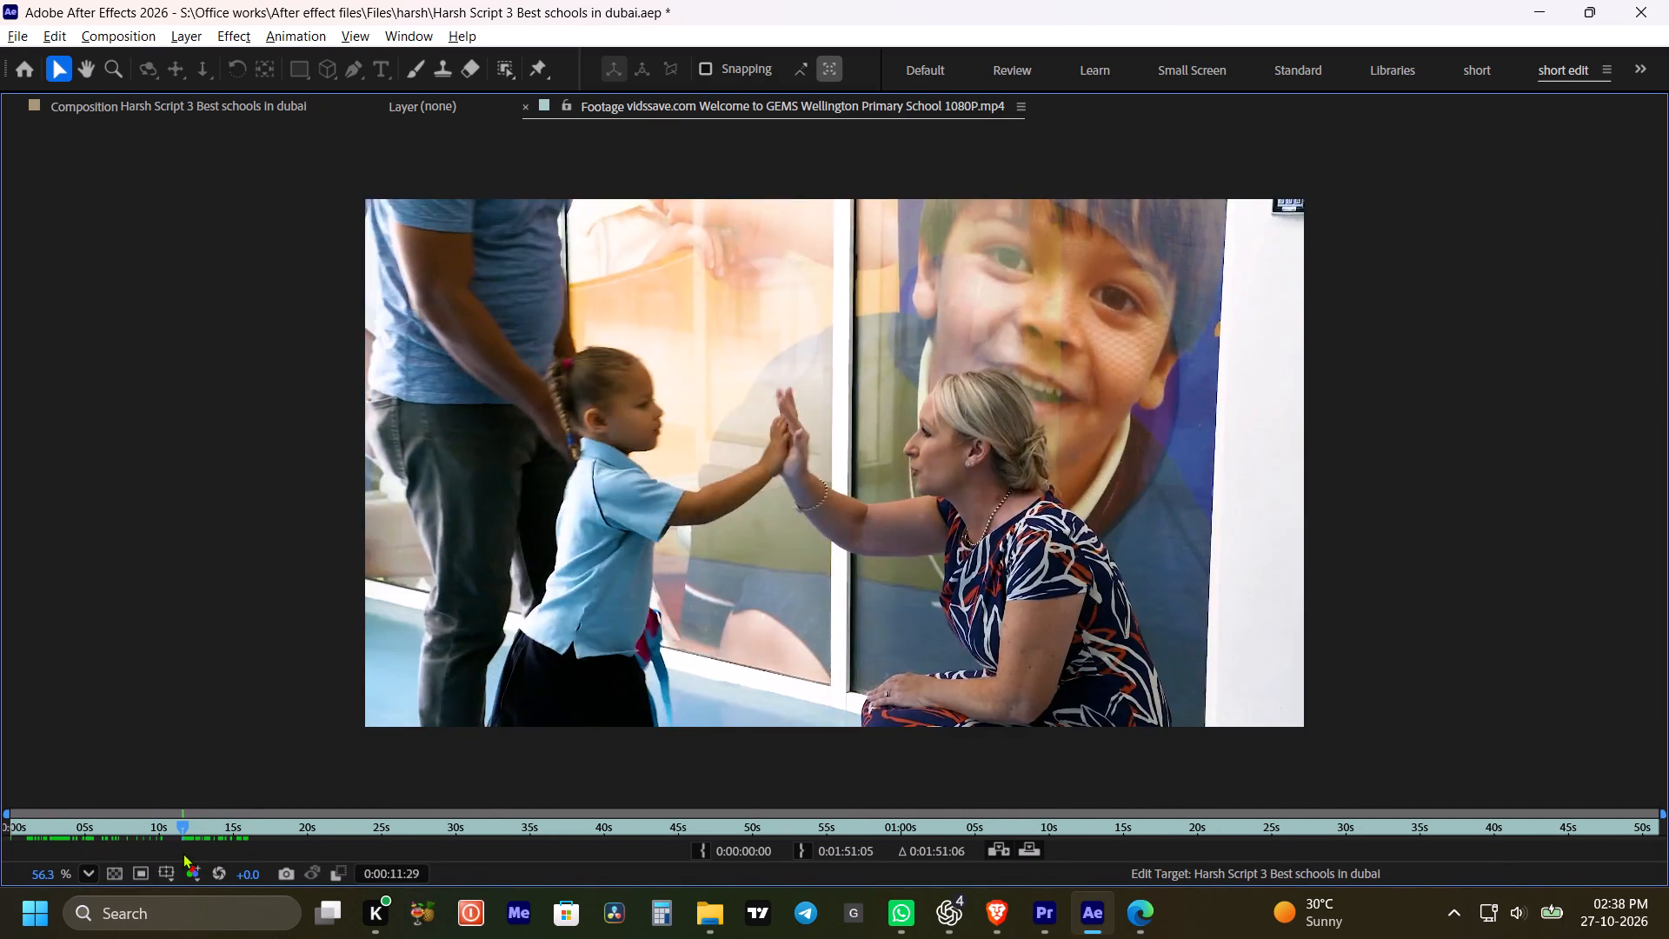
{"action": "left_click_drag", "start_coordinate": [183, 853], "coordinate": [160, 853]}
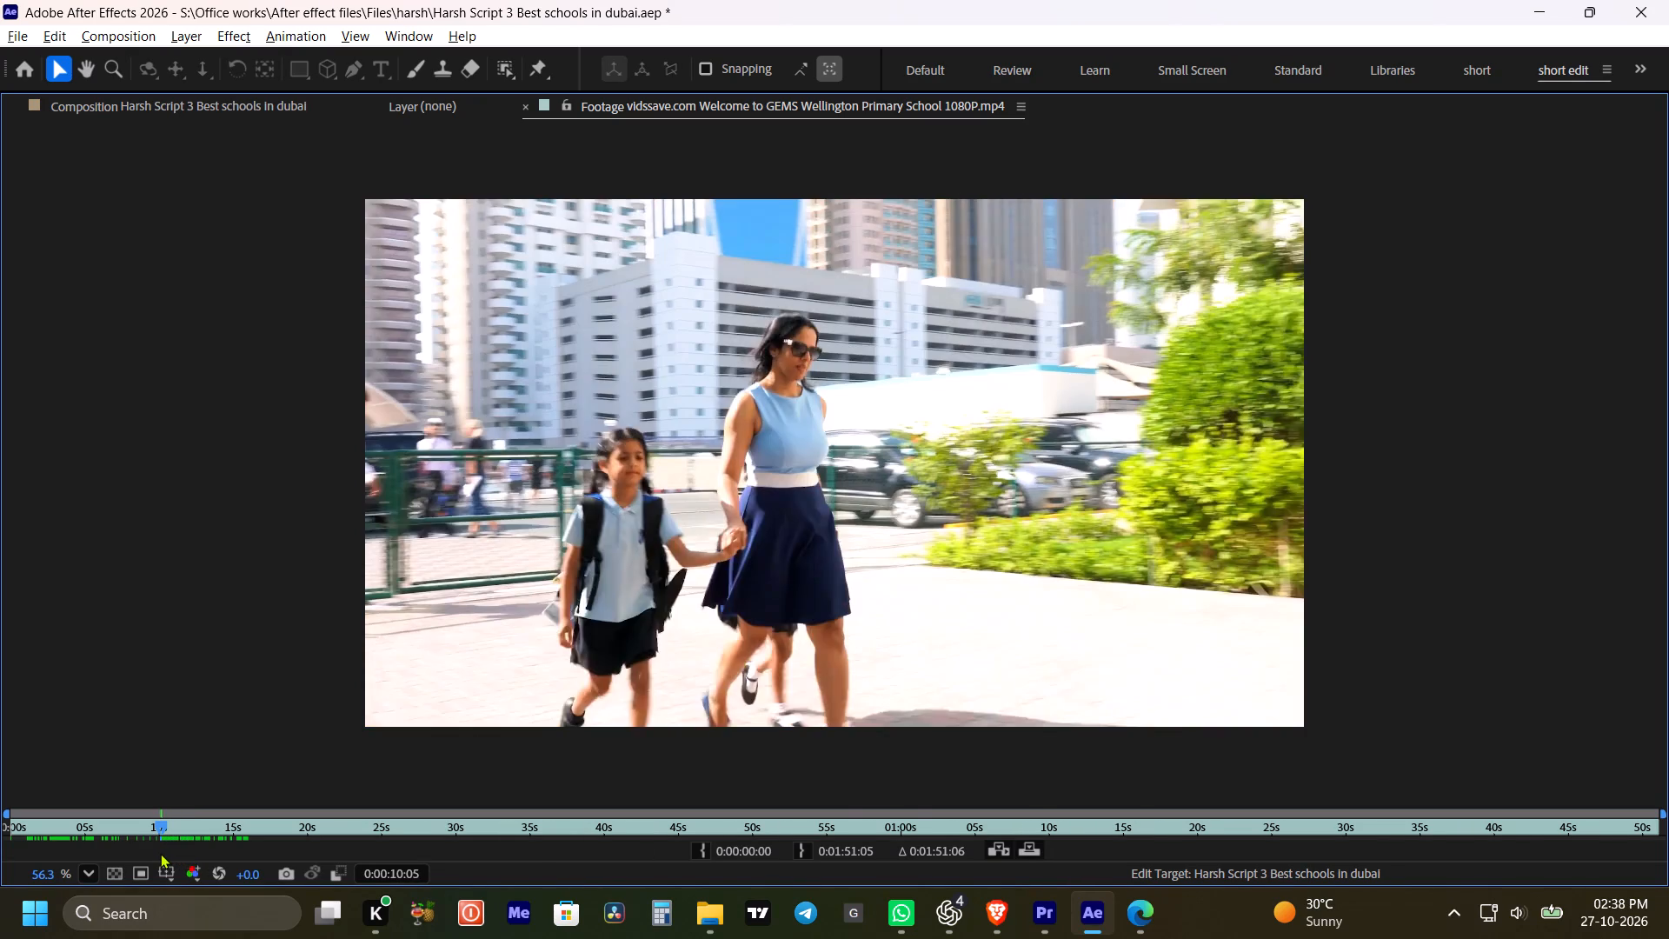
{"action": "left_click_drag", "start_coordinate": [160, 853], "coordinate": [143, 848]}
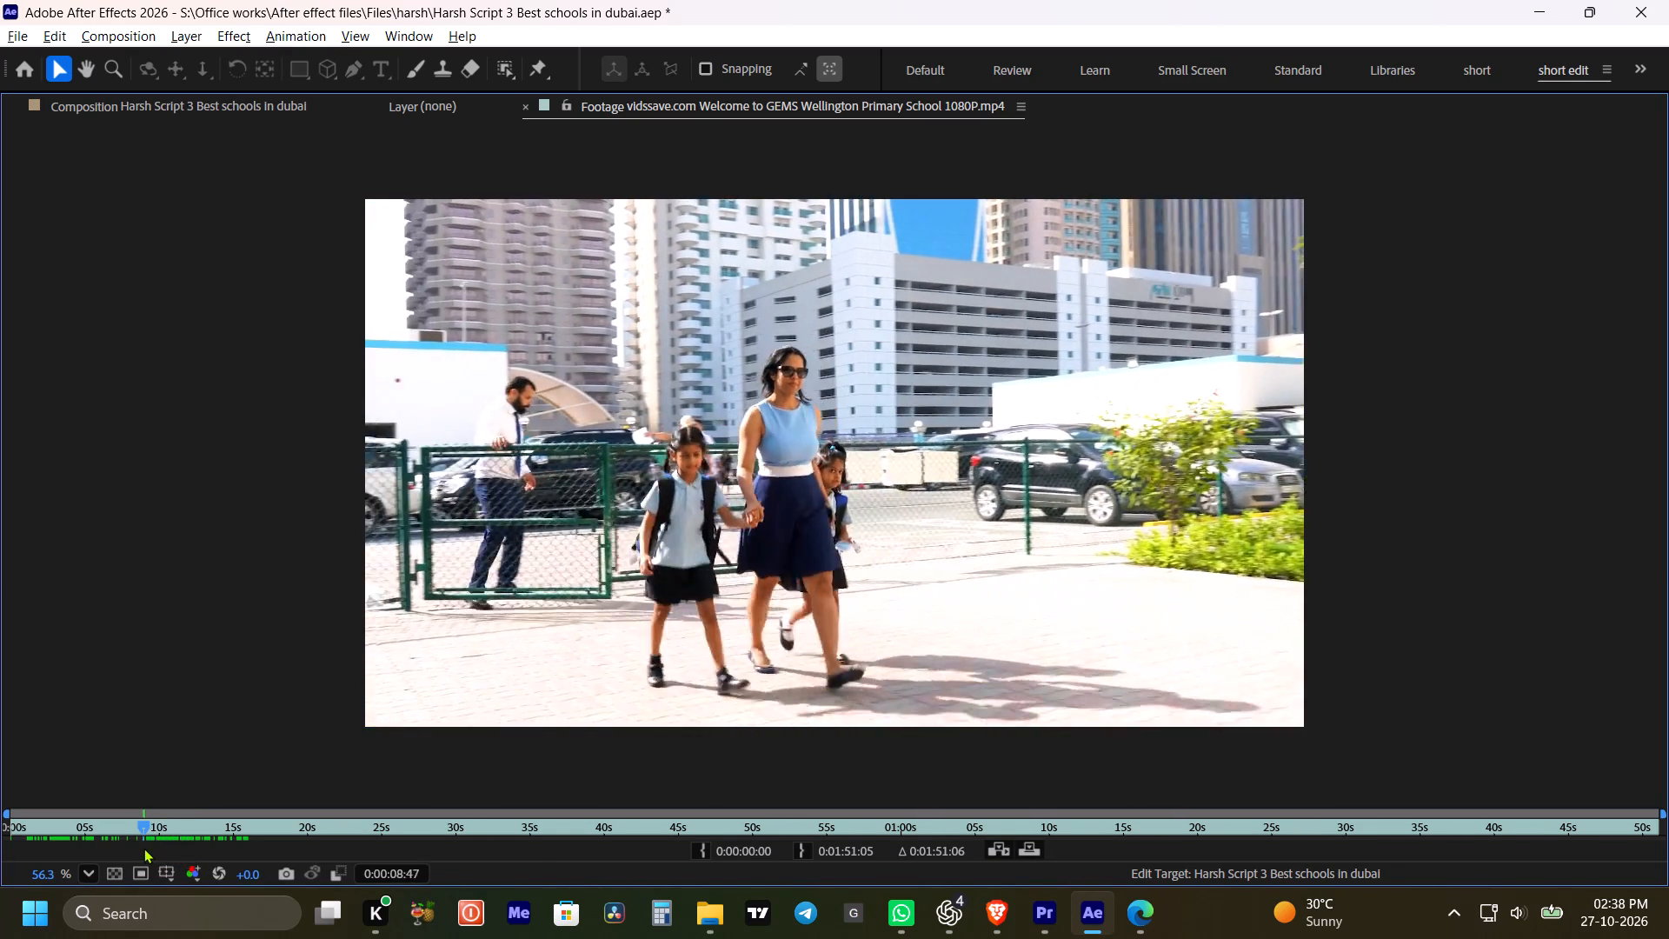
{"action": "left_click_drag", "start_coordinate": [143, 848], "coordinate": [144, 849]}
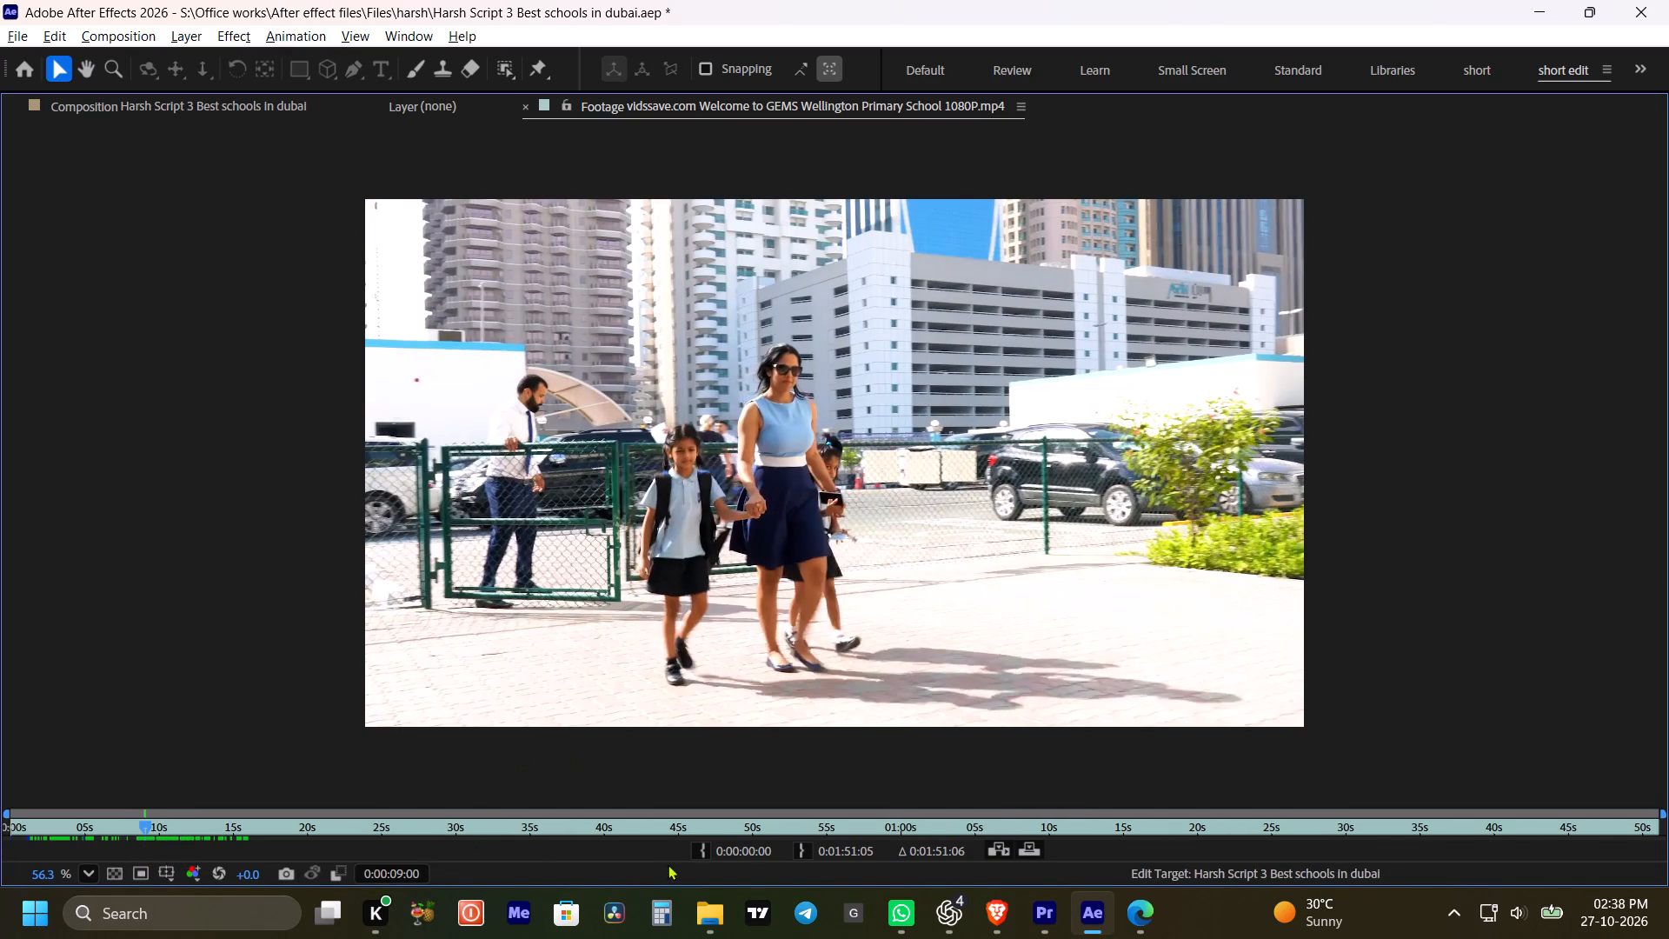
{"action": "left_click", "coordinate": [691, 852]}
Set the footage's out point at 0:00:12:19, on the classroom shot with seated children.
{"action": "left_click_drag", "start_coordinate": [163, 828], "coordinate": [204, 829]}
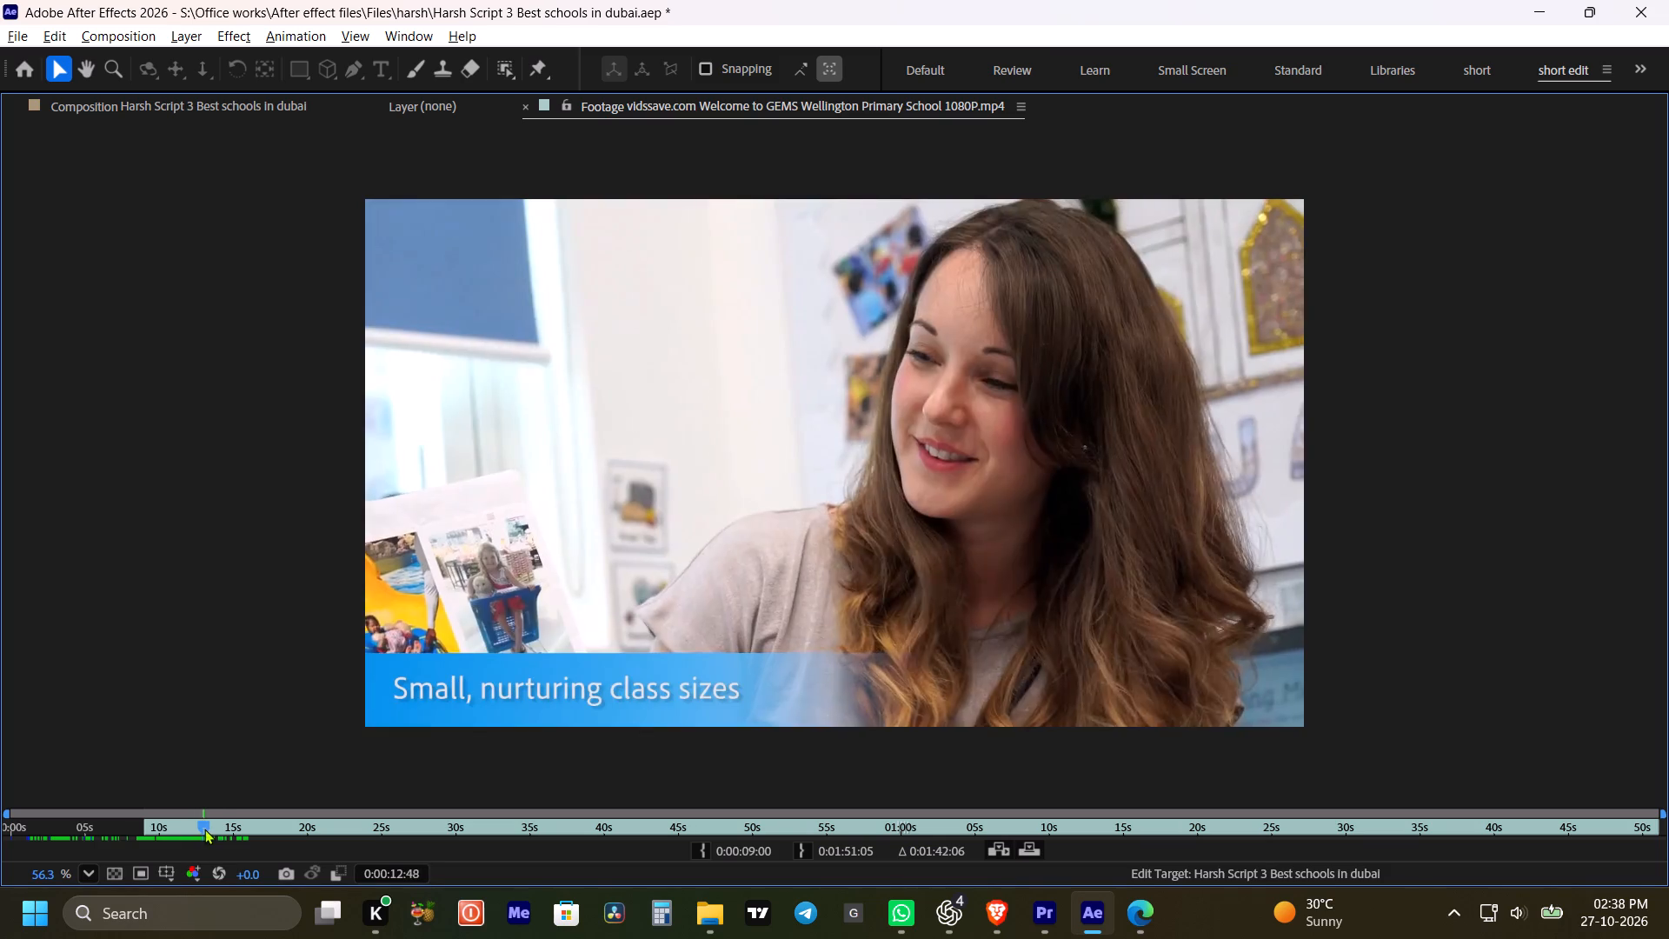
{"action": "left_click_drag", "start_coordinate": [204, 829], "coordinate": [209, 831]}
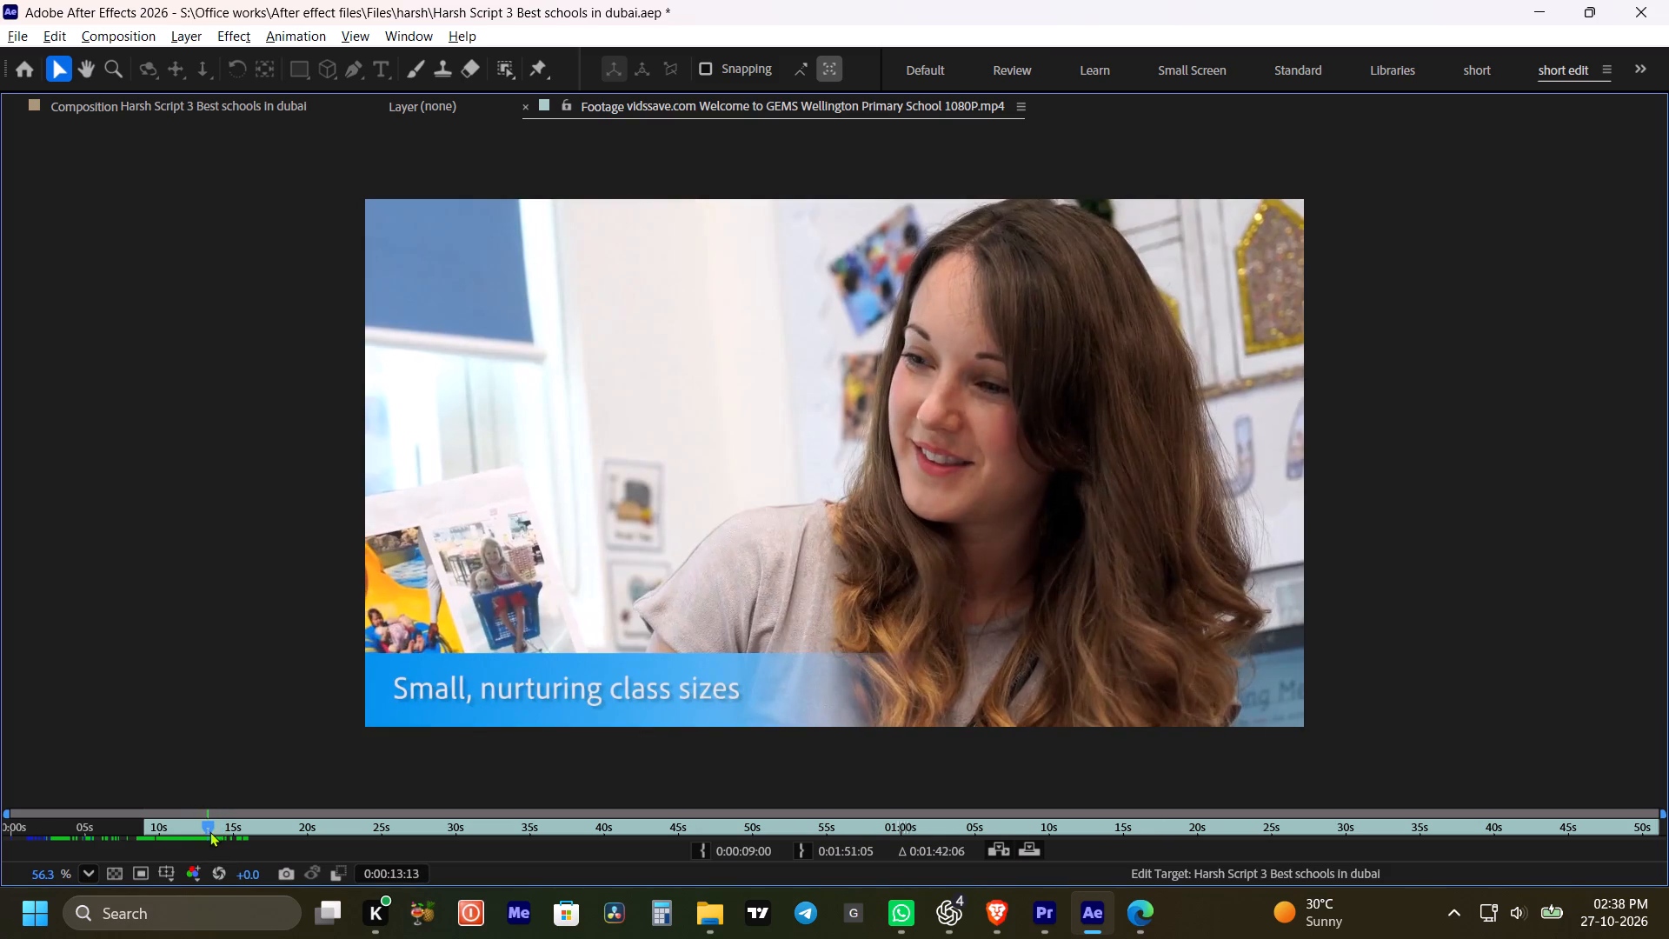
{"action": "left_click_drag", "start_coordinate": [209, 831], "coordinate": [227, 832]}
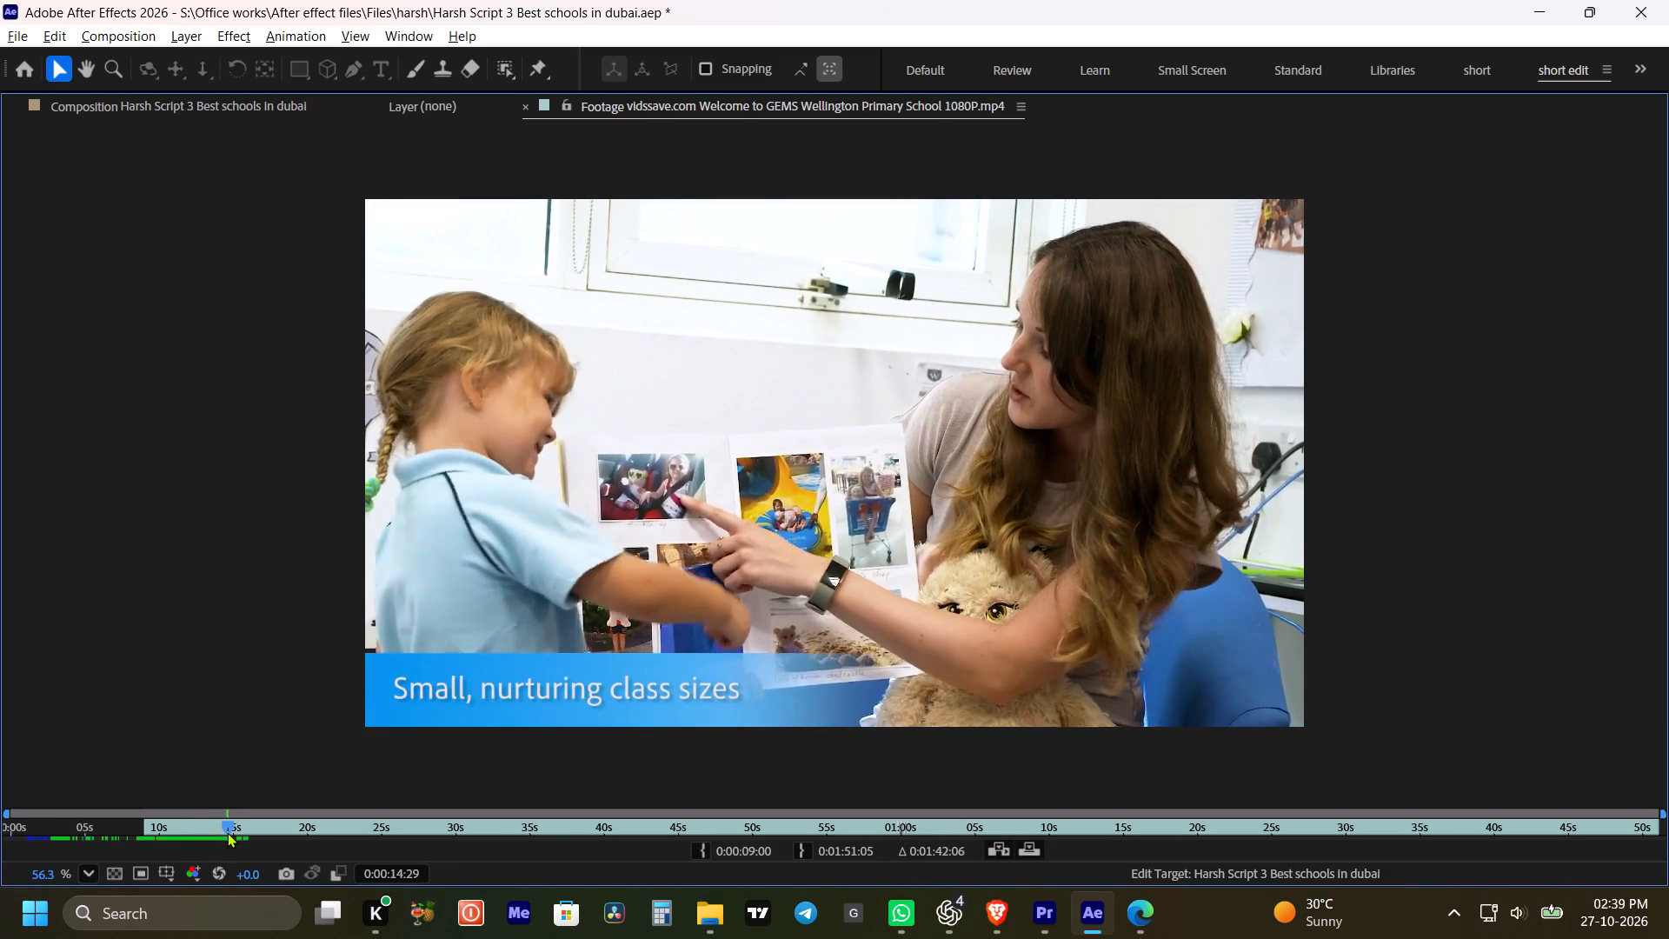
{"action": "left_click_drag", "start_coordinate": [227, 832], "coordinate": [193, 835]}
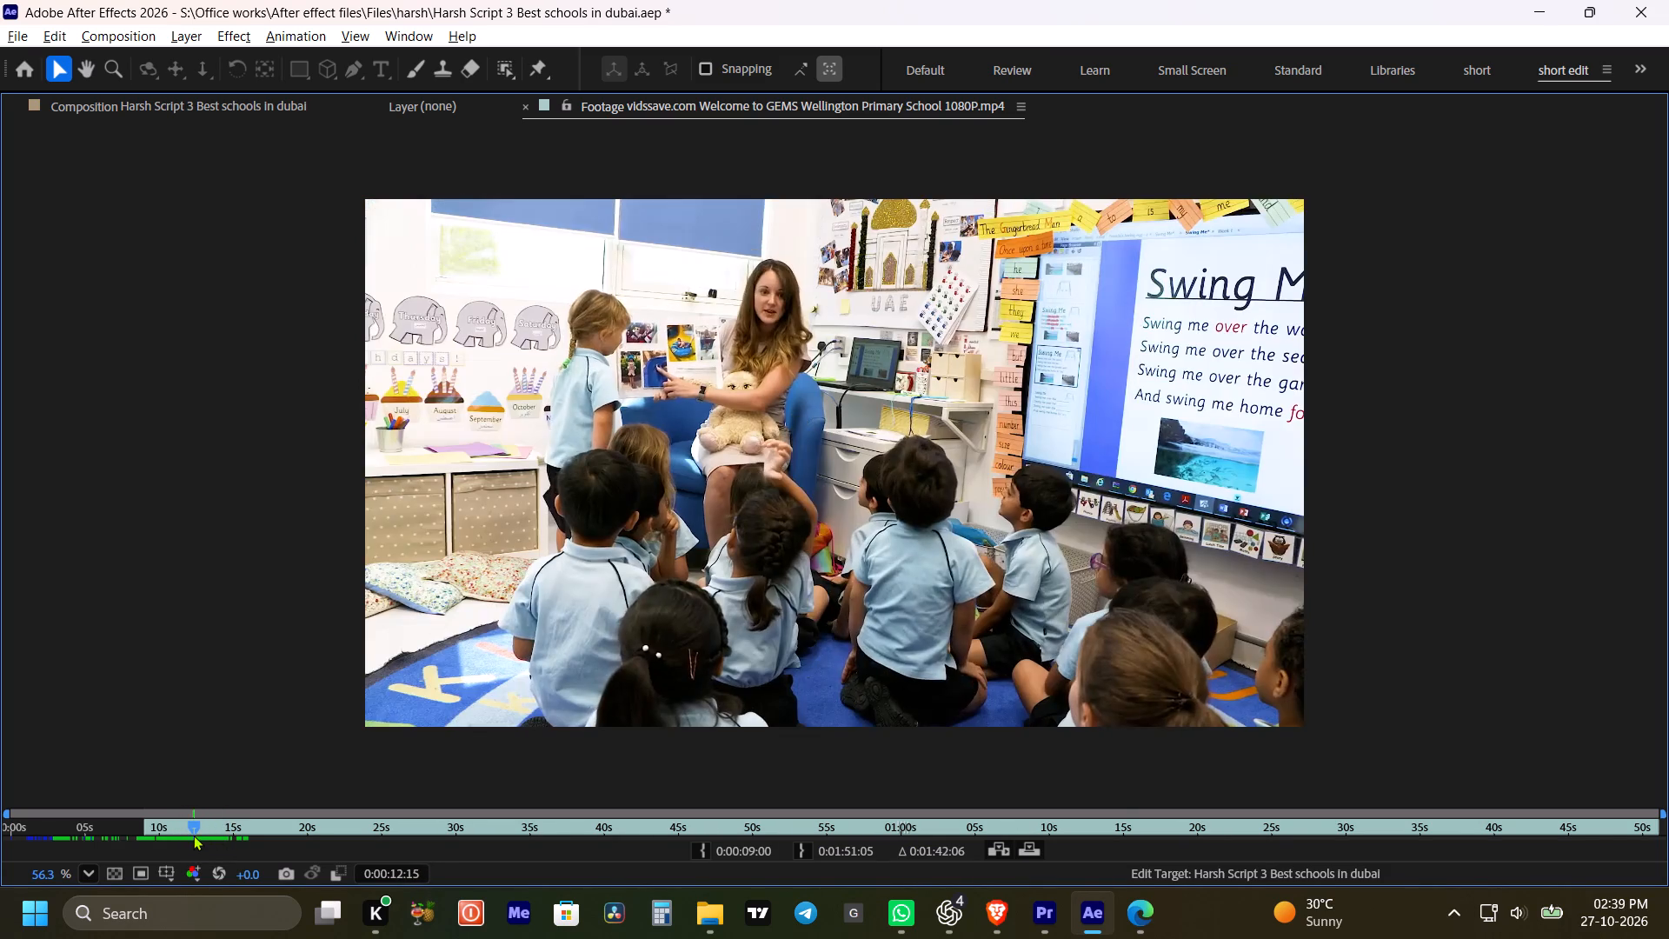
{"action": "left_click_drag", "start_coordinate": [193, 835], "coordinate": [195, 835]}
{"action": "left_click", "coordinate": [800, 844]}
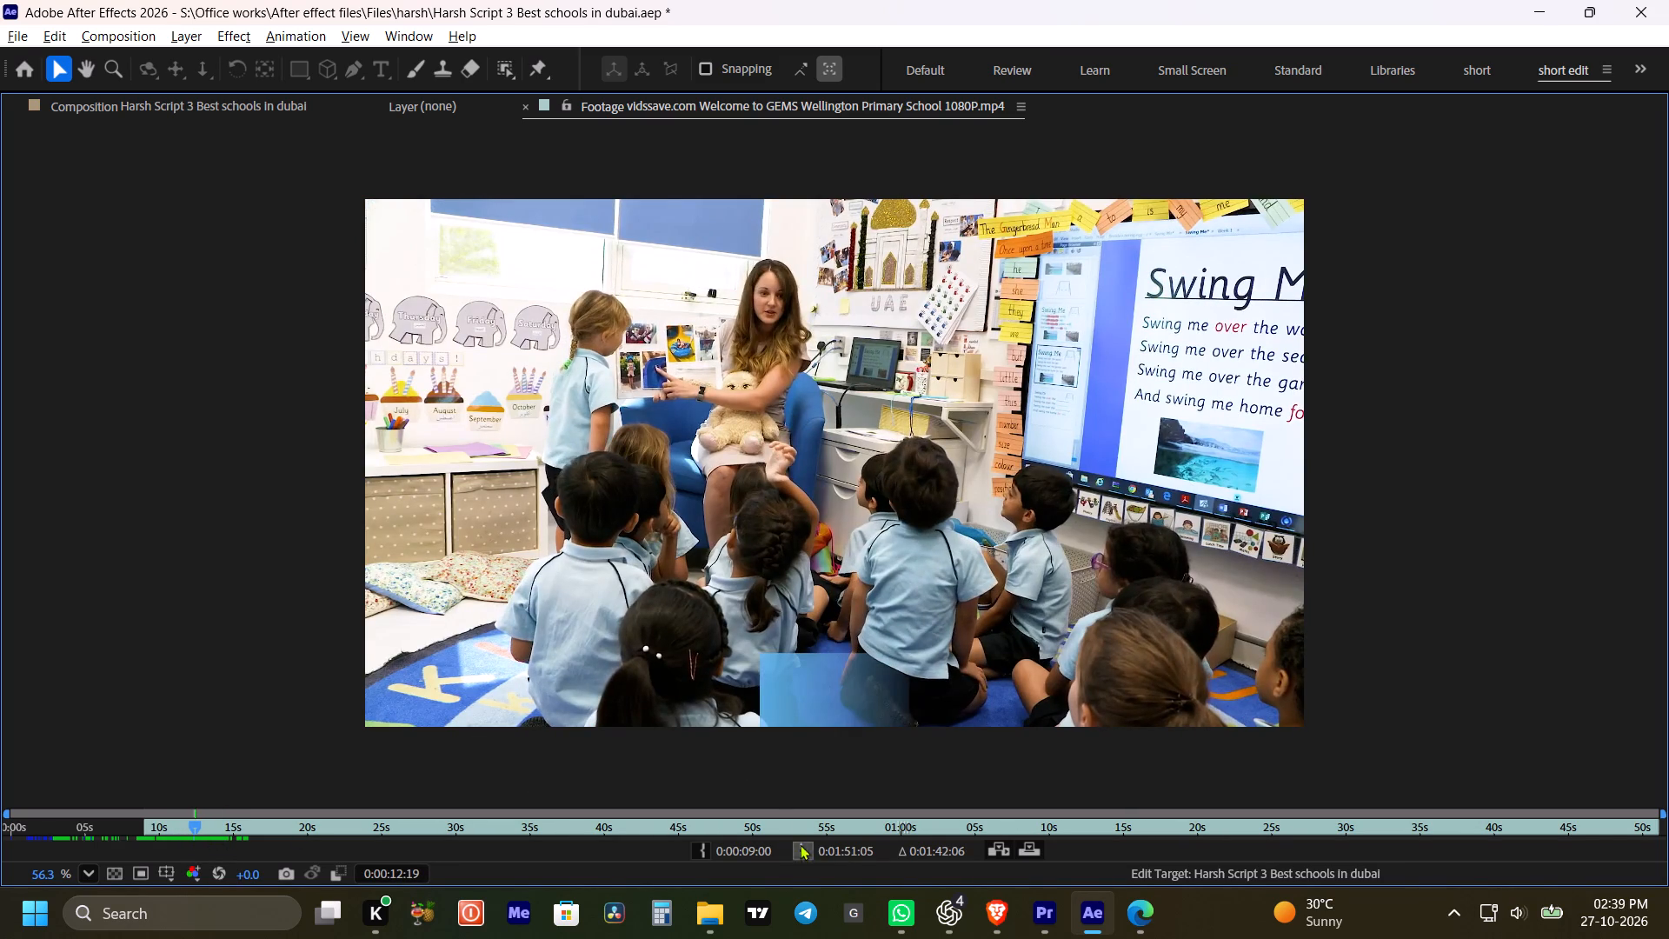
Add the trimmed footage as the top layer of the Best schools composition, starting at 0:00:47:18 where the previous B-roll ends.
{"action": "key", "text": "grave"}
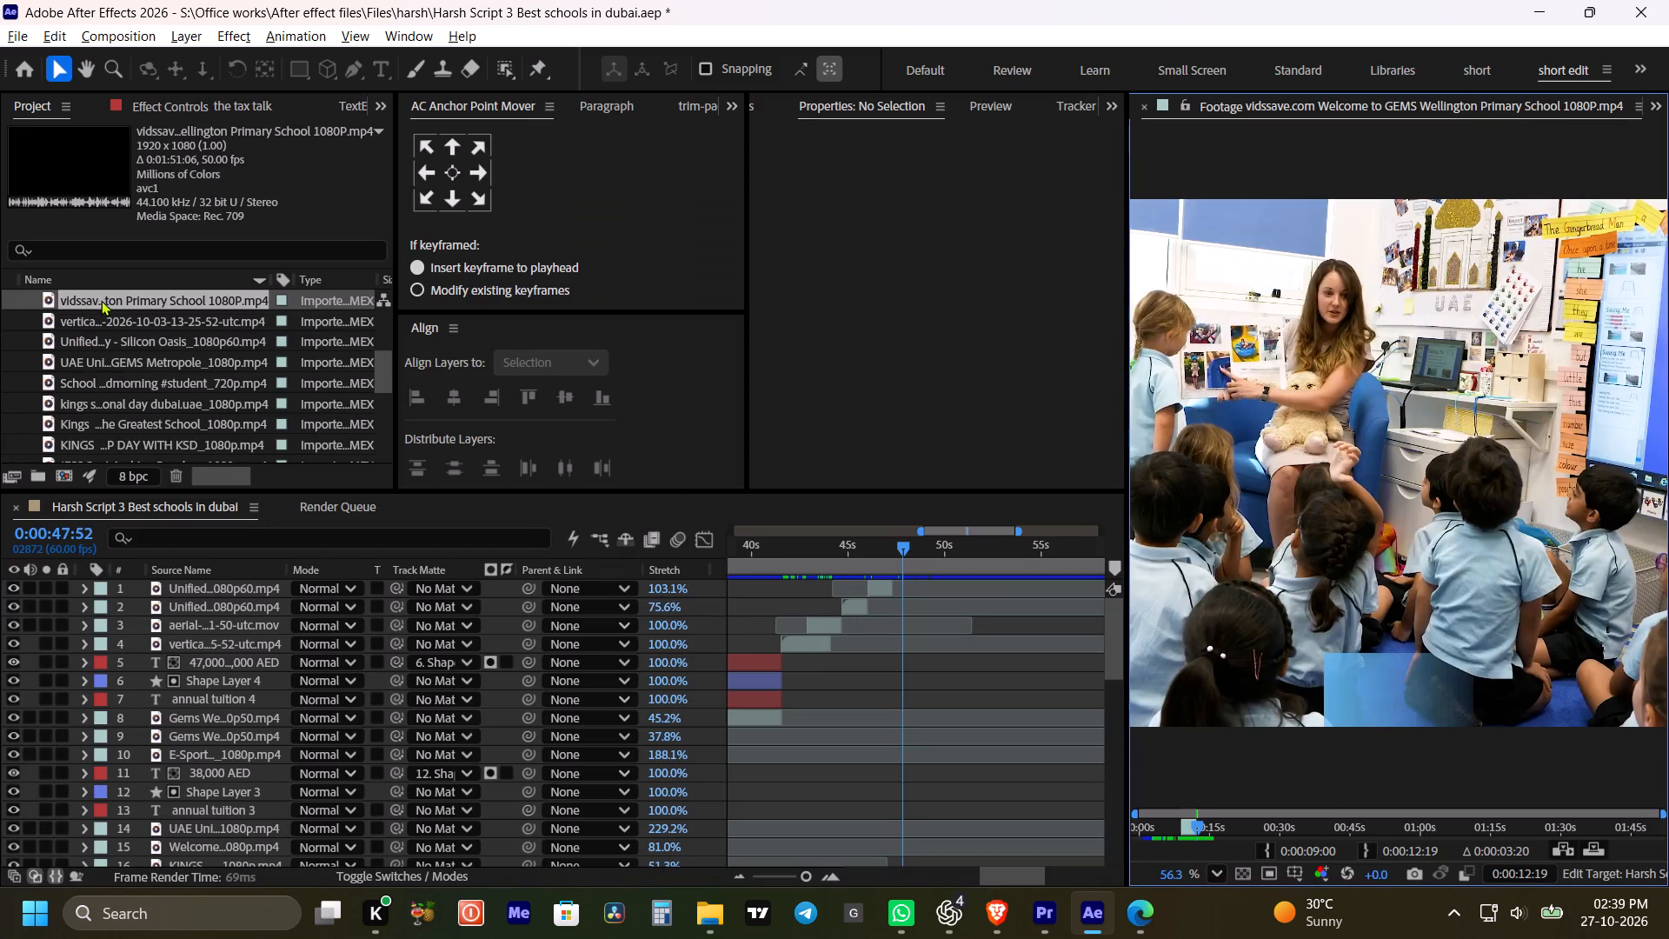
{"action": "left_click_drag", "start_coordinate": [102, 299], "coordinate": [845, 585]}
{"action": "scroll", "coordinate": [890, 596], "scroll_direction": "up", "scroll_amount": 2, "text": "alt"}
{"action": "left_click_drag", "start_coordinate": [907, 553], "coordinate": [897, 553], "text": "shift"}
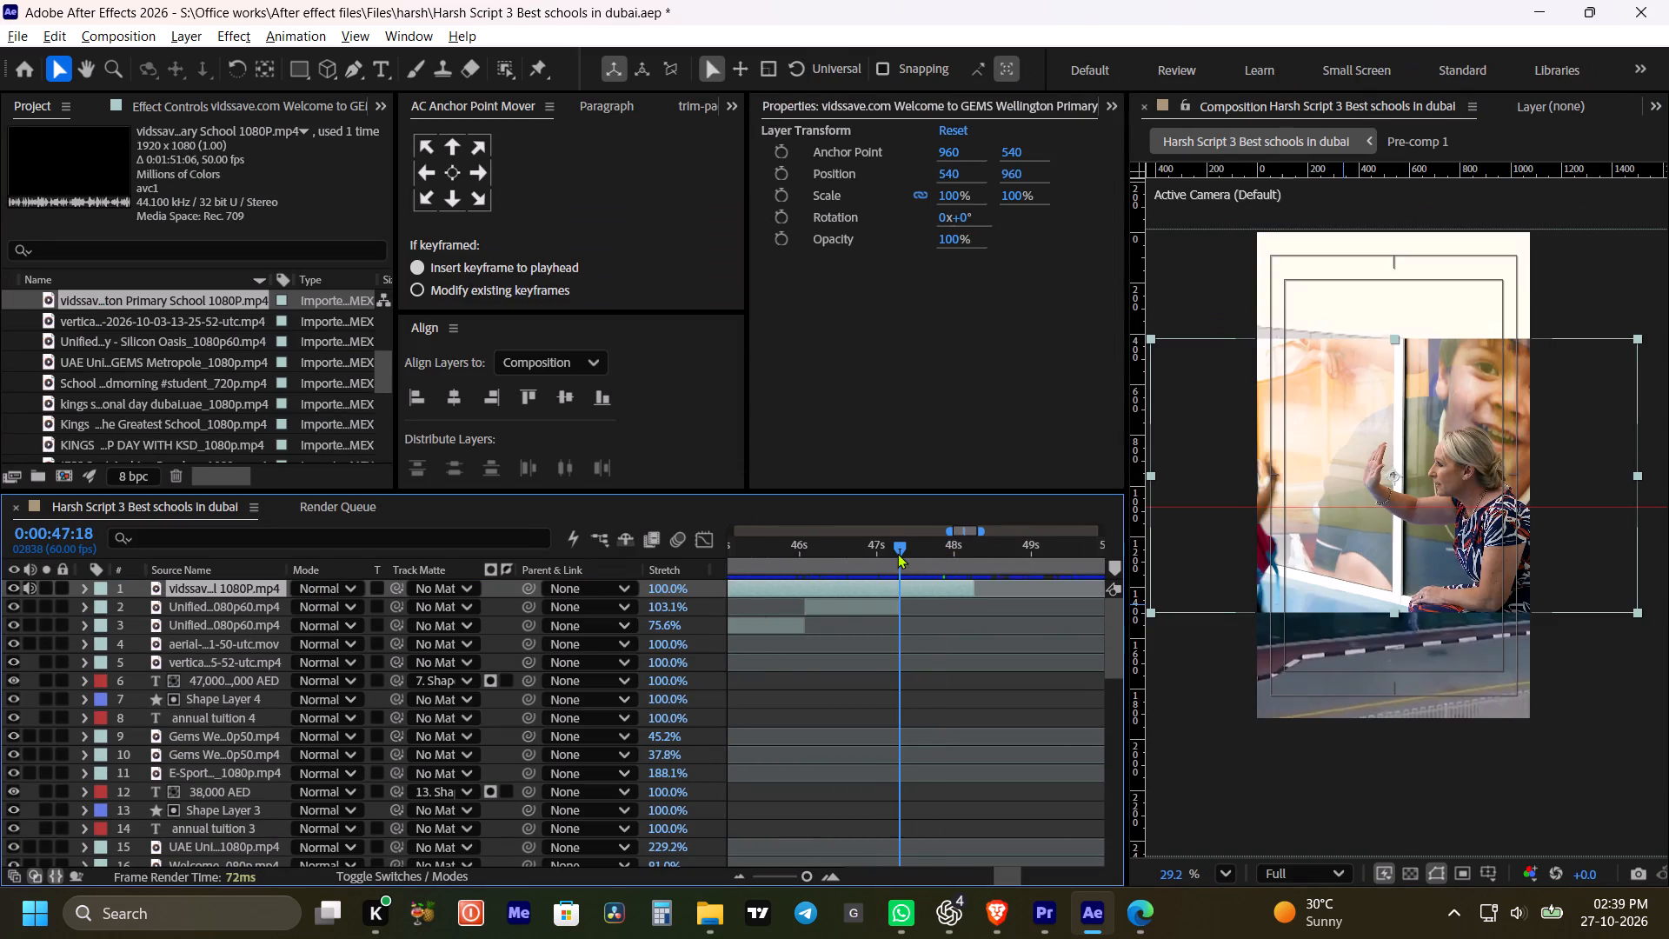
{"action": "left_click_drag", "start_coordinate": [897, 553], "coordinate": [897, 555], "text": "shift"}
{"action": "left_click", "coordinate": [910, 589]}
{"action": "key", "text": "bracketleft"}
{"action": "scroll", "coordinate": [922, 615], "scroll_direction": "down", "scroll_amount": 1, "text": "alt"}
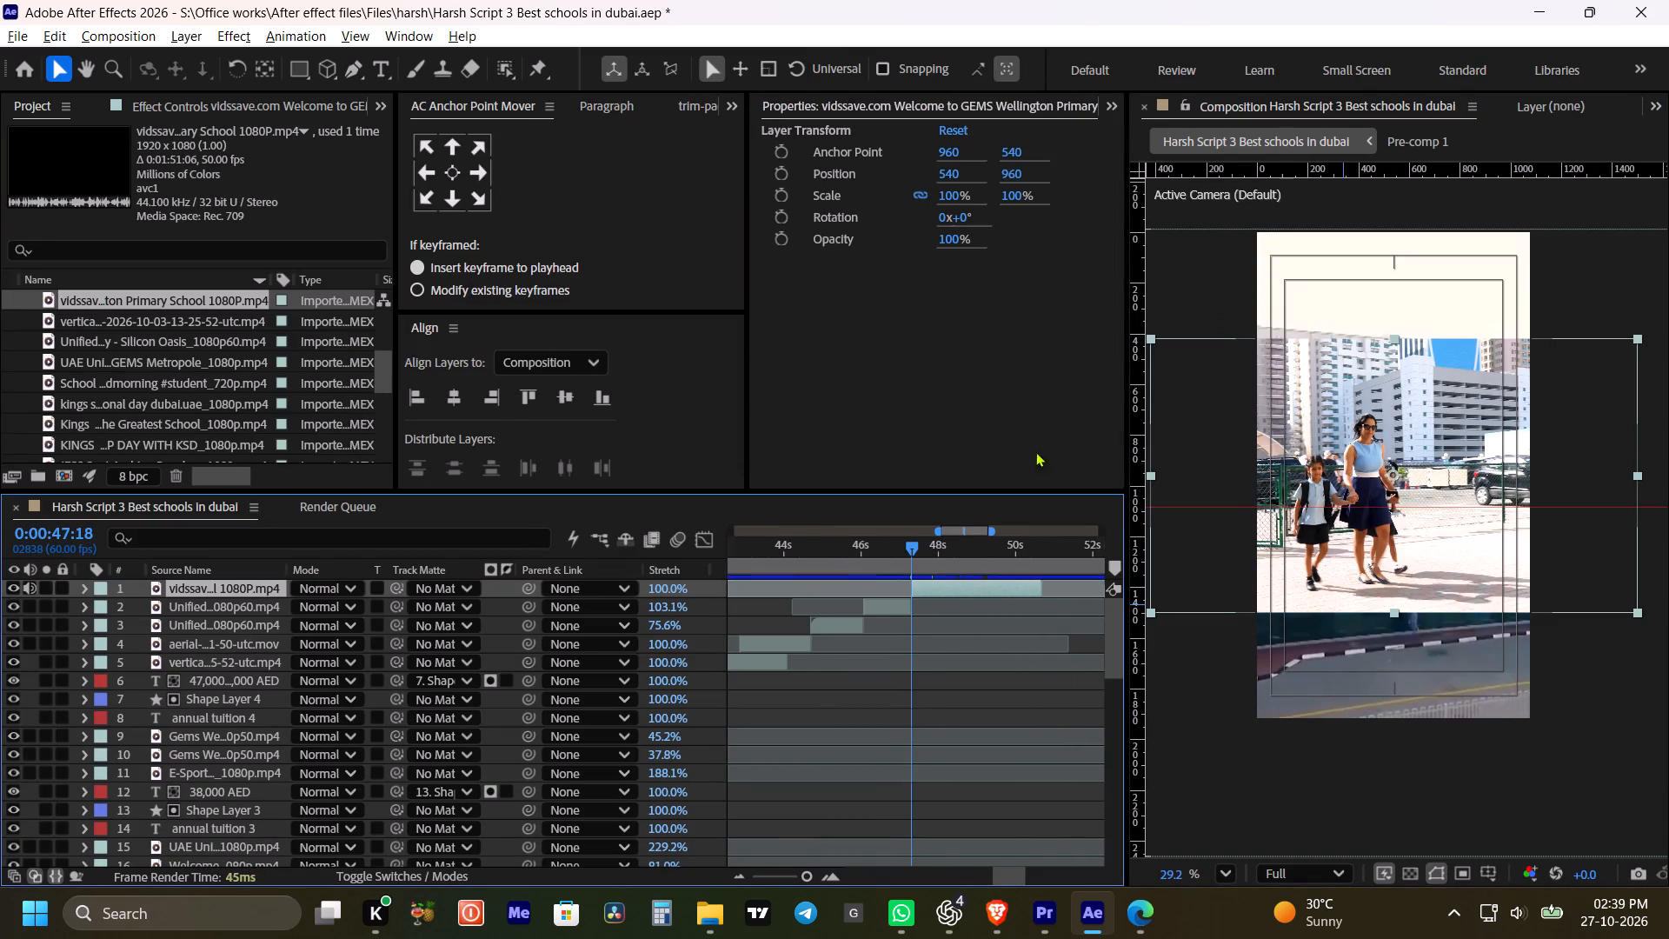
Scale the new GEMS Wellington Primary School layer to 196% and set its X position to 833.
{"action": "left_click_drag", "start_coordinate": [952, 197], "coordinate": [1081, 217]}
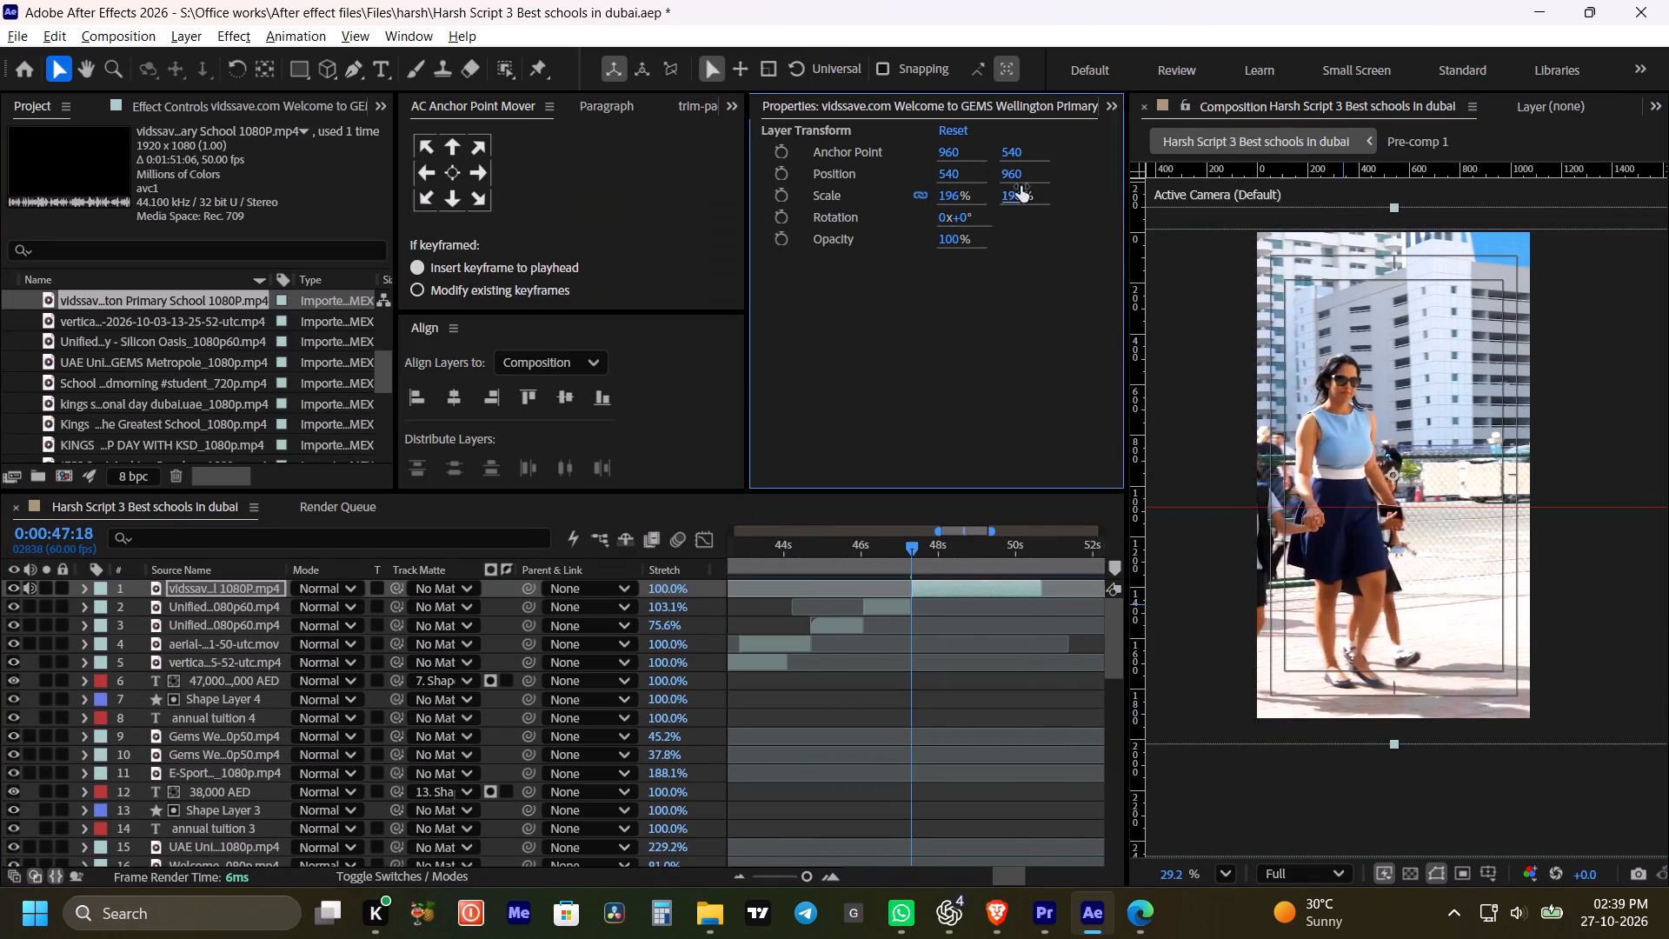
{"action": "left_click_drag", "start_coordinate": [944, 174], "coordinate": [1312, 216]}
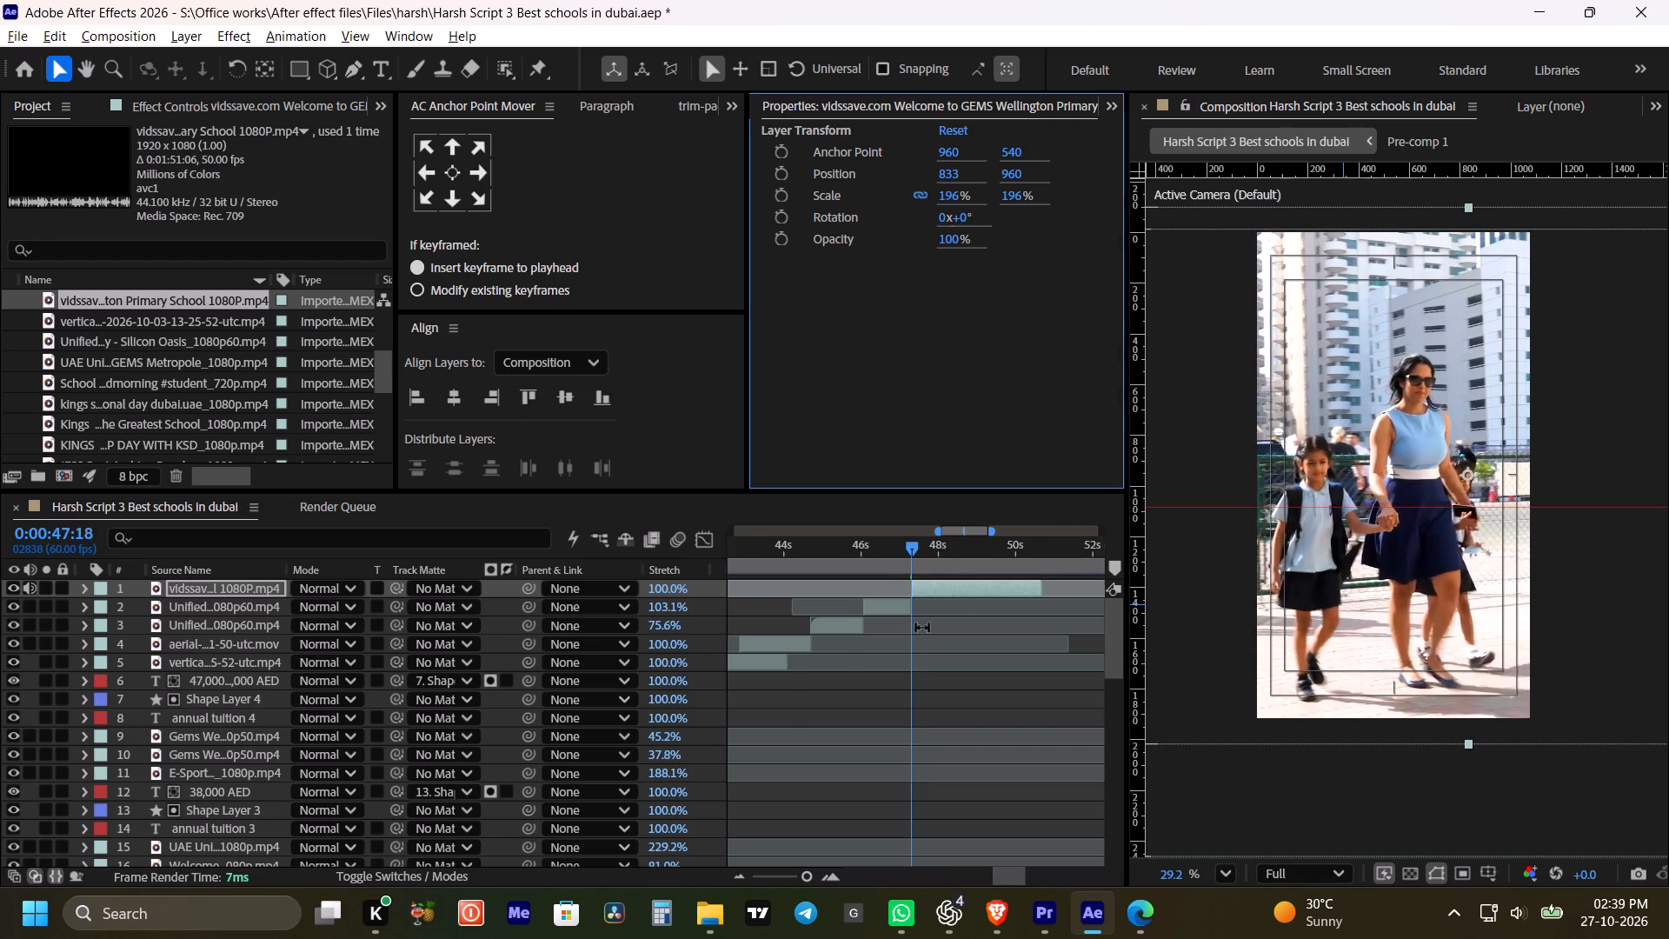
Preview the transition into the new GEMS Wellington Primary School layer and mute that layer's audio.
{"action": "scroll", "coordinate": [897, 634], "scroll_direction": "down", "scroll_amount": 1, "text": "alt"}
{"action": "key", "text": "space"}
{"action": "left_click_drag", "start_coordinate": [970, 640], "coordinate": [911, 667]}
{"action": "left_click", "coordinate": [837, 563]}
{"action": "key", "text": "space"}
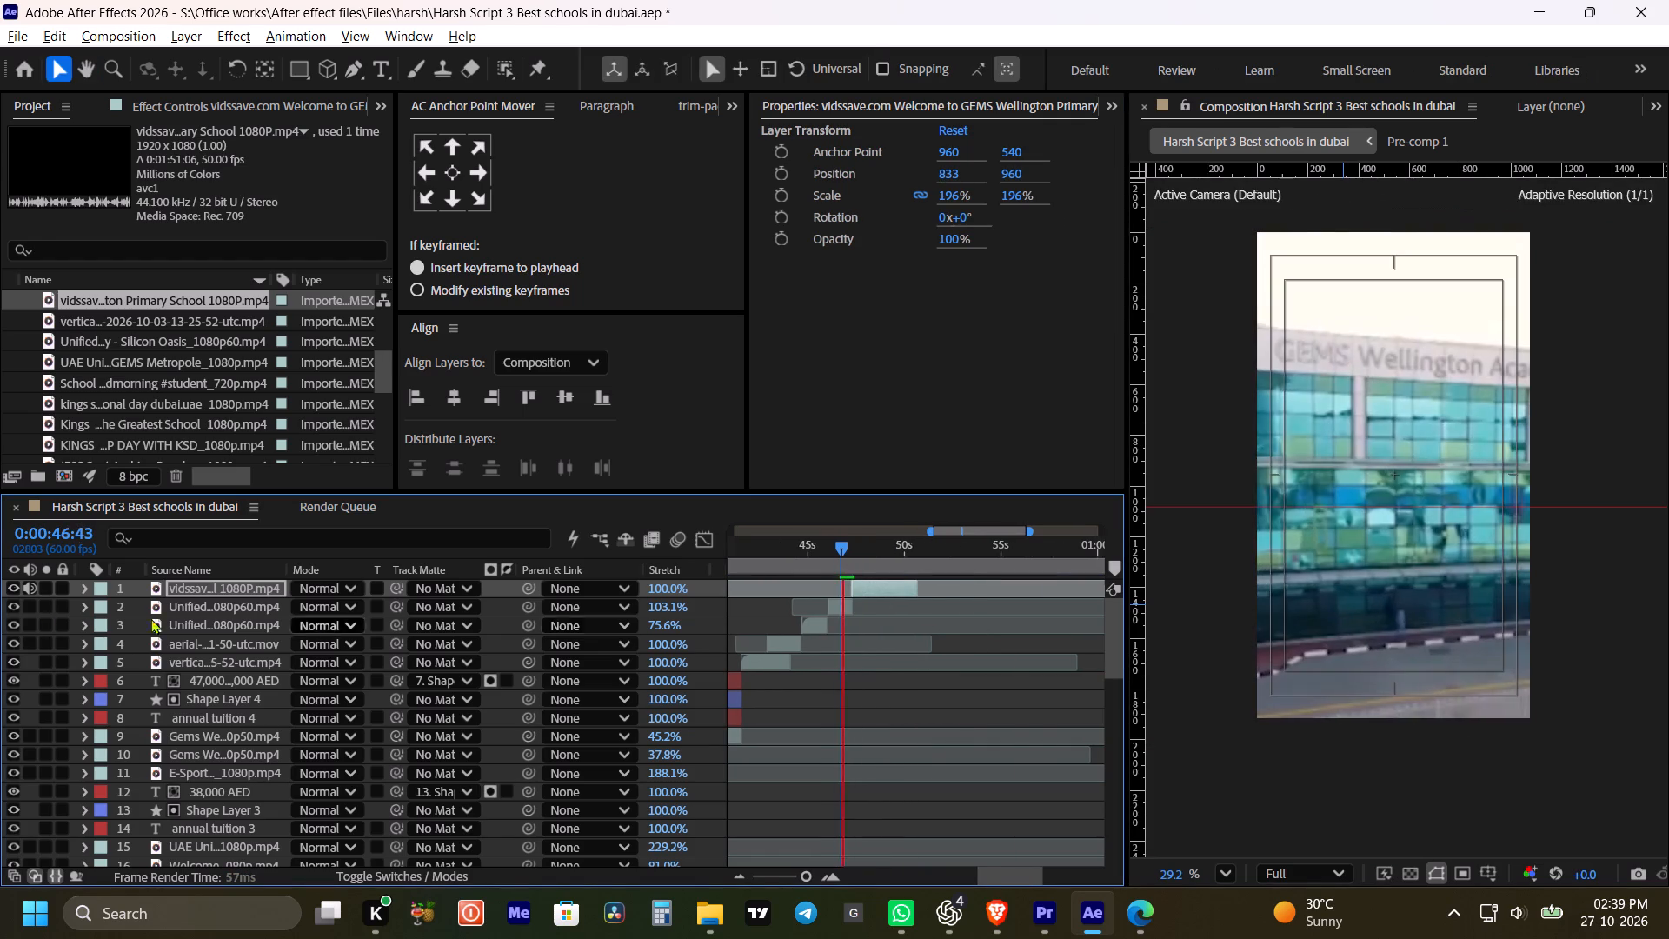
{"action": "key", "text": "space"}
{"action": "left_click", "coordinate": [30, 589]}
Play back the muted GEMS Wellington Primary School layer to check its framing and shot changes.
{"action": "key", "text": "space"}
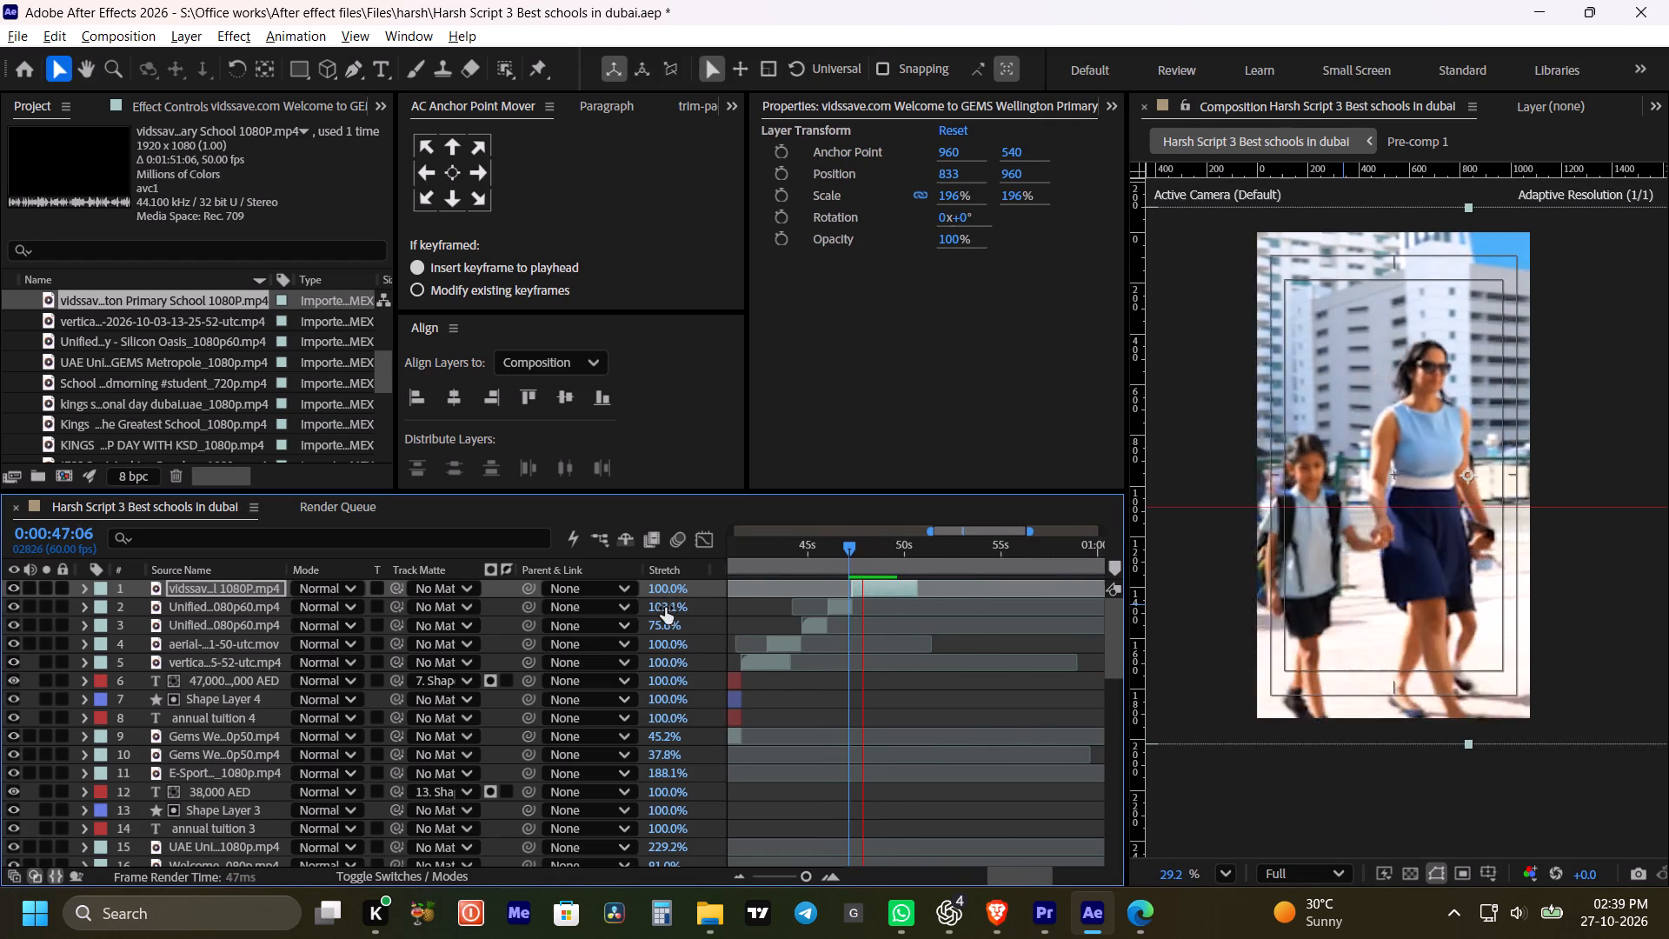
{"action": "key", "text": "space"}
{"action": "key", "text": "space"}
{"action": "key", "text": "space"}
{"action": "key", "text": "space"}
{"action": "key", "text": "space"}
{"action": "key", "text": "space"}
{"action": "key", "text": "space"}
{"action": "key", "text": "space"}
{"action": "key", "text": "space"}
{"action": "key", "text": "space"}
{"action": "key", "text": "space"}
{"action": "key", "text": "space"}
{"action": "key", "text": "space"}
{"action": "key", "text": "space"}
{"action": "key", "text": "space"}
{"action": "key", "text": "space"}
{"action": "key", "text": "space"}
{"action": "key", "text": "space"}
{"action": "key", "text": "space"}
{"action": "left_click_drag", "start_coordinate": [900, 634], "coordinate": [881, 643]}
{"action": "key", "text": "space"}
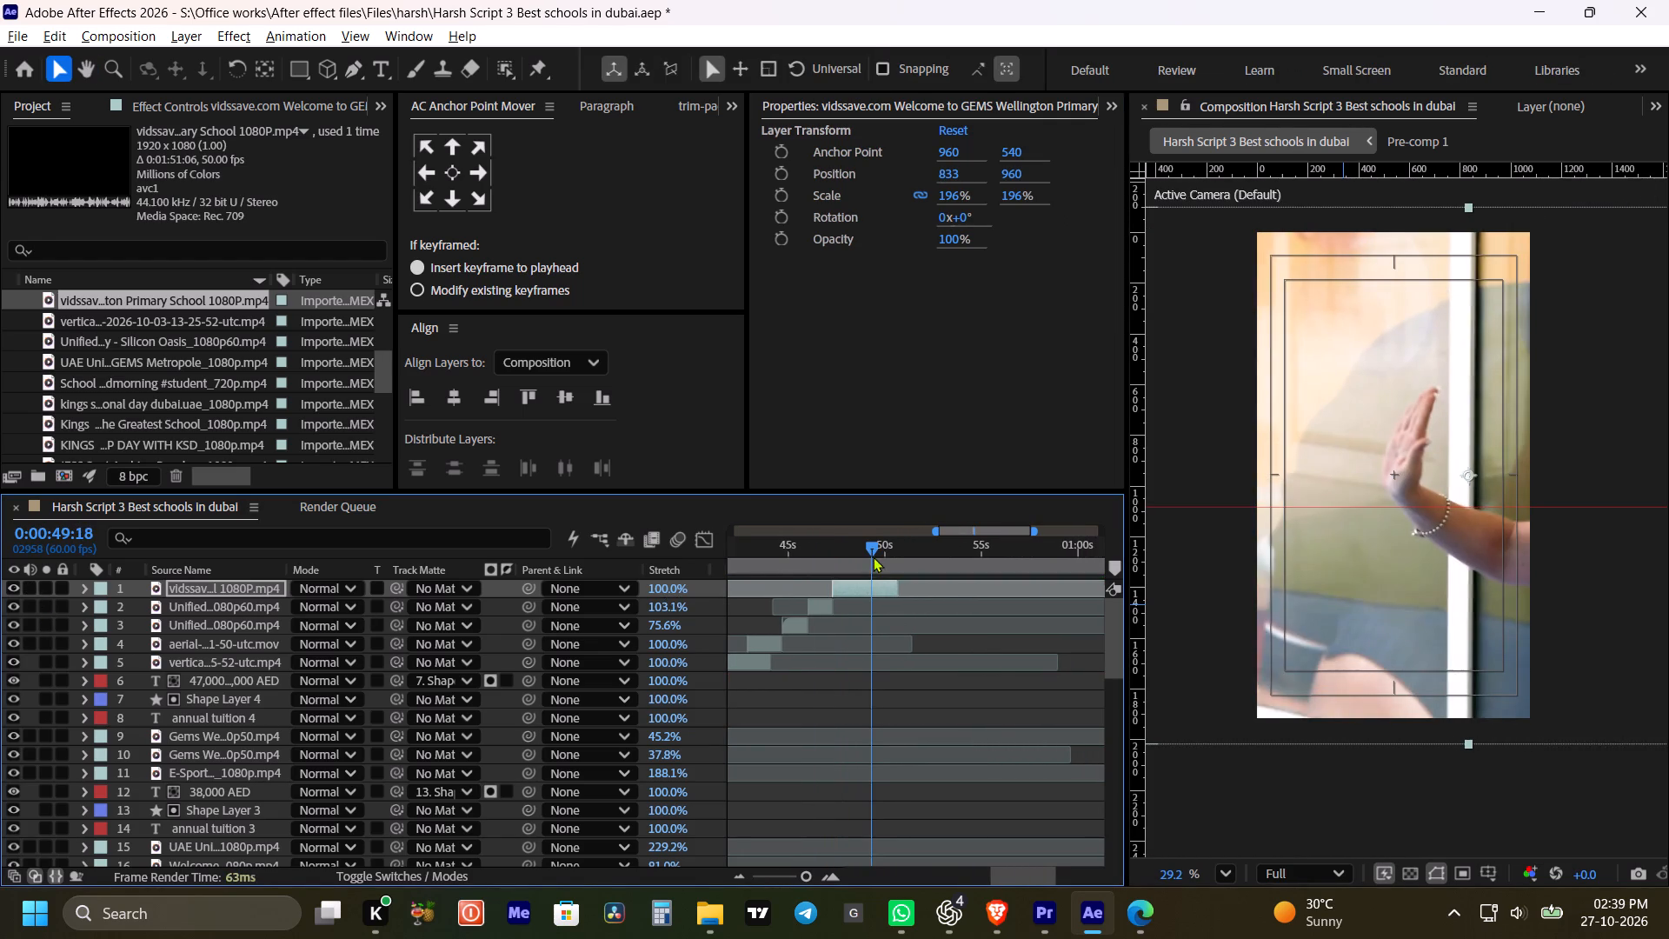
Split the GEMS Wellington Primary School layer at 0:00:48:34, where the shot changes to the woman raising her hand.
{"action": "left_click_drag", "start_coordinate": [869, 555], "coordinate": [849, 558]}
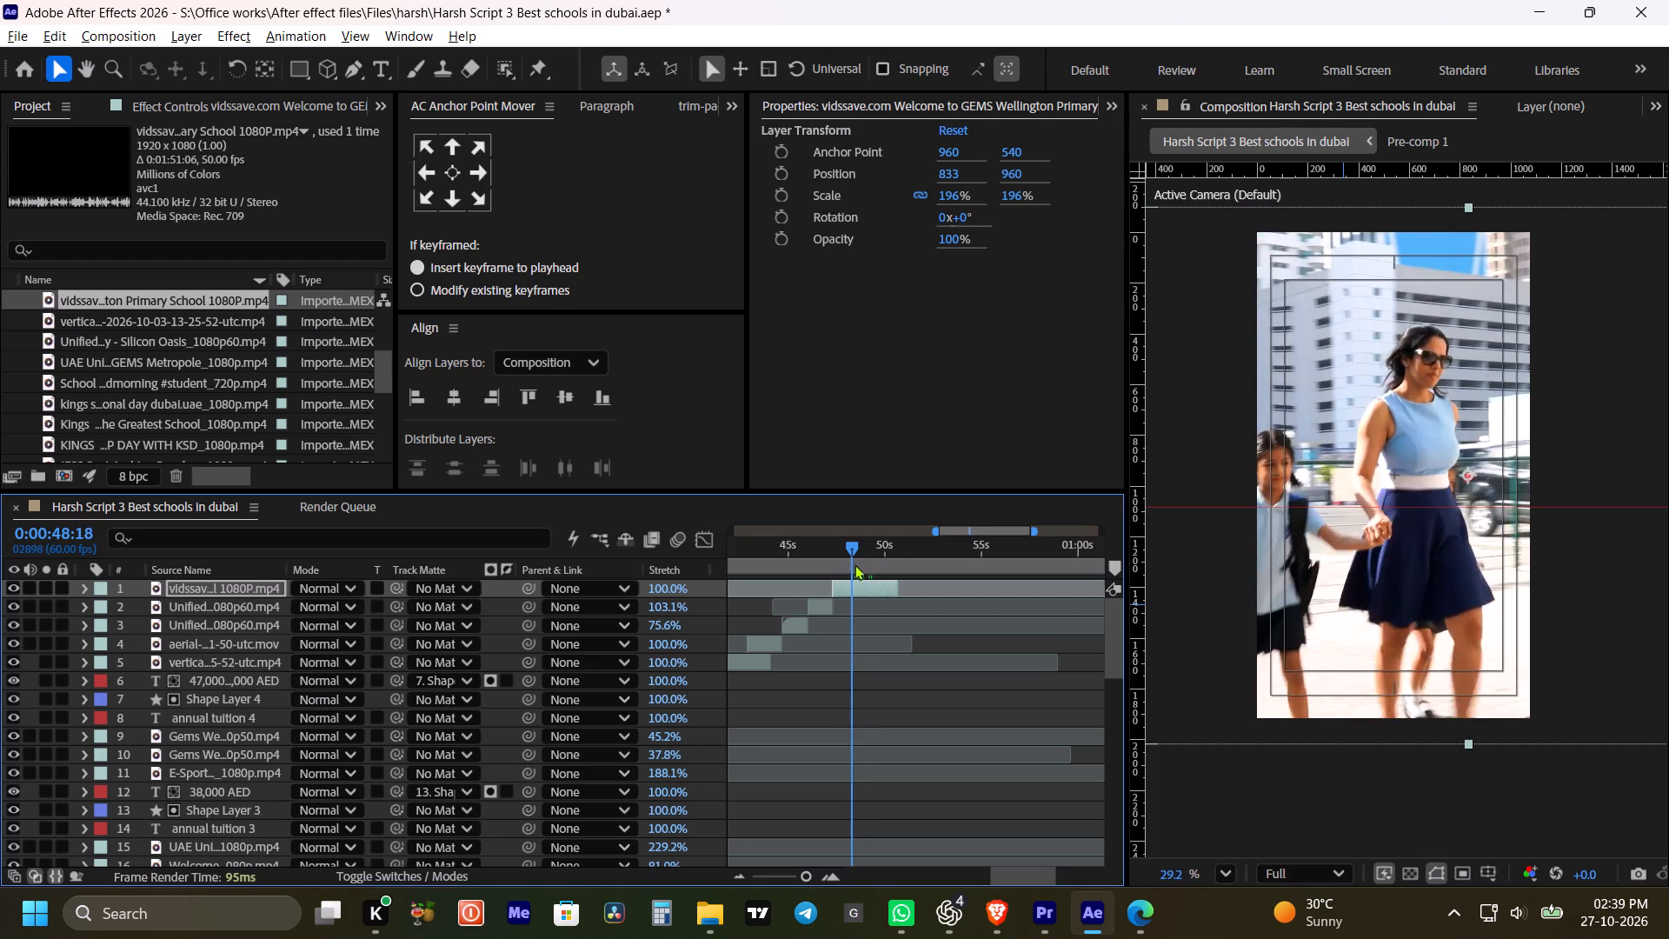
{"action": "key", "text": "space"}
{"action": "key", "text": "space"}
{"action": "key", "text": "ctrl+Right"}
{"action": "key", "text": "ctrl+Right"}
{"action": "key", "text": "ctrl+Right"}
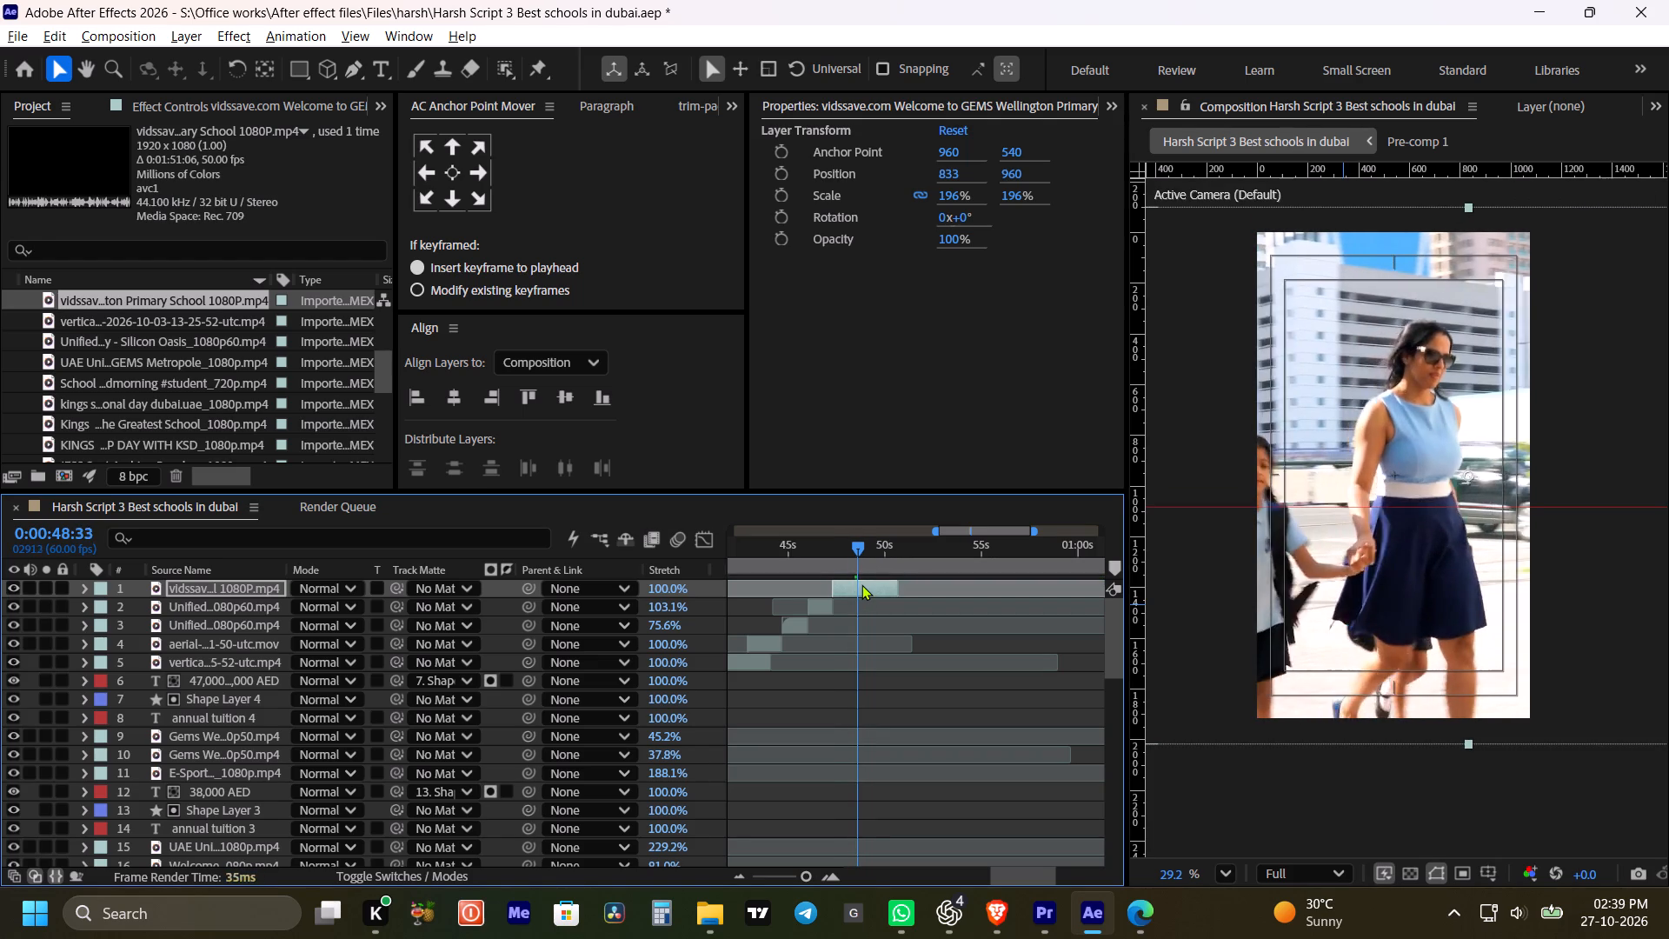
{"action": "key", "text": "ctrl+Right"}
{"action": "key", "text": "ctrl+Right"}
{"action": "key", "text": "ctrl+Right"}
{"action": "key", "text": "ctrl+Up"}
{"action": "key", "text": "ctrl+Left"}
{"action": "key", "text": "ctrl+Left"}
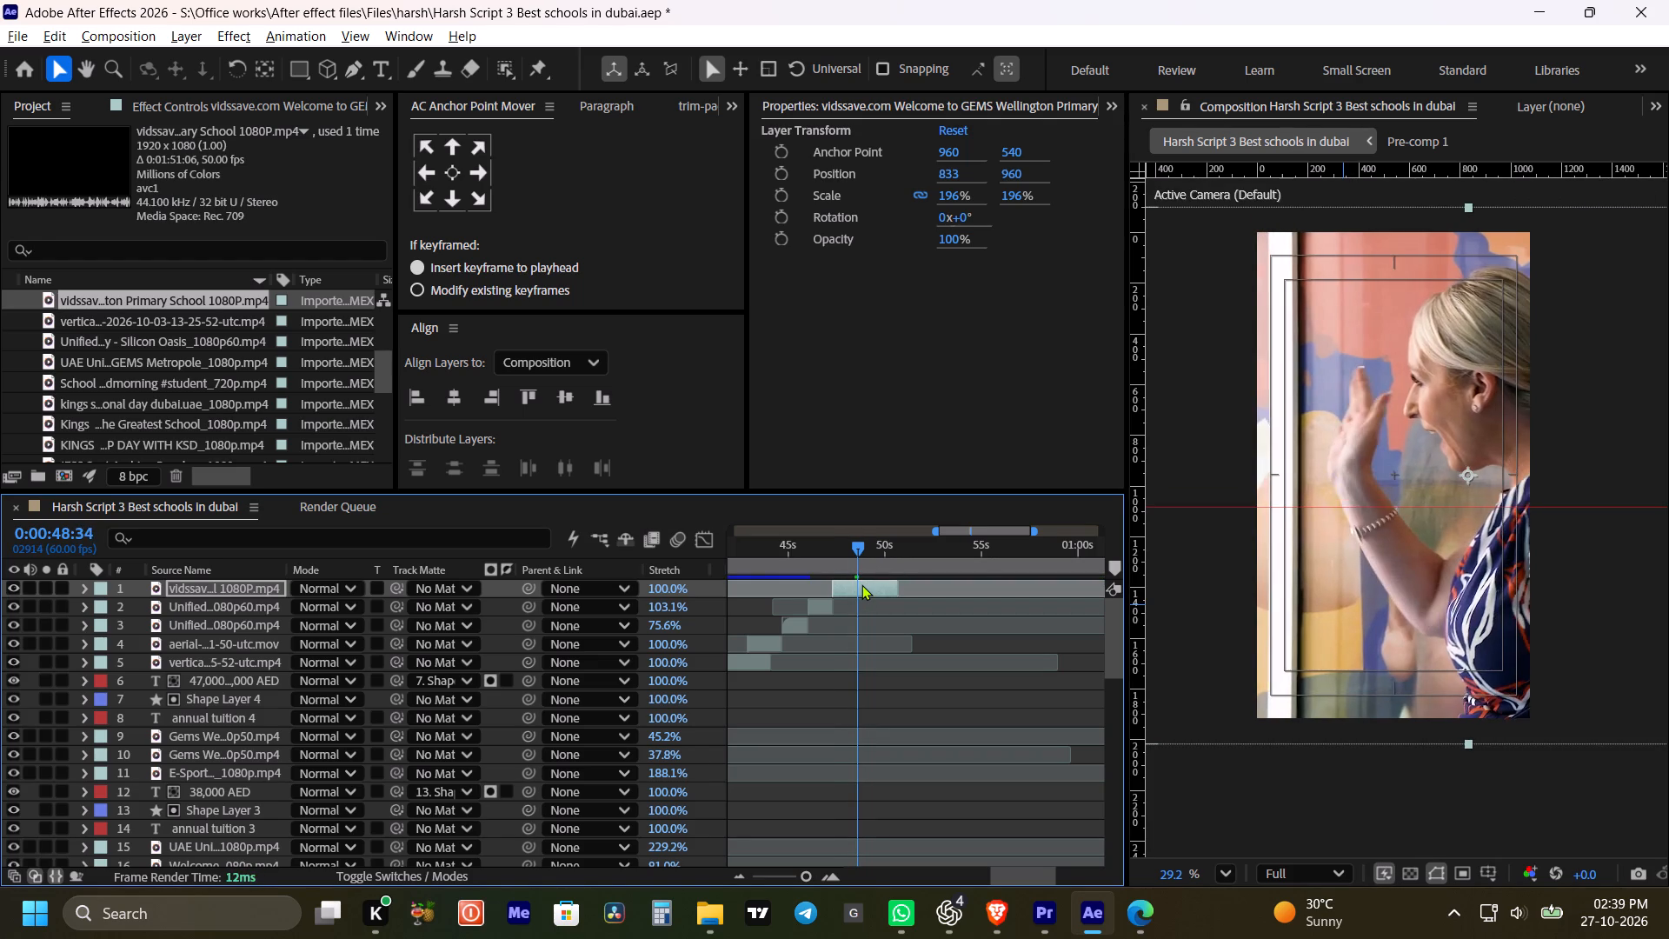
{"action": "key", "text": "ctrl+Left"}
{"action": "key", "text": "ctrl+Left"}
{"action": "key", "text": "ctrl+Right"}
{"action": "key", "text": "ctrl+Right"}
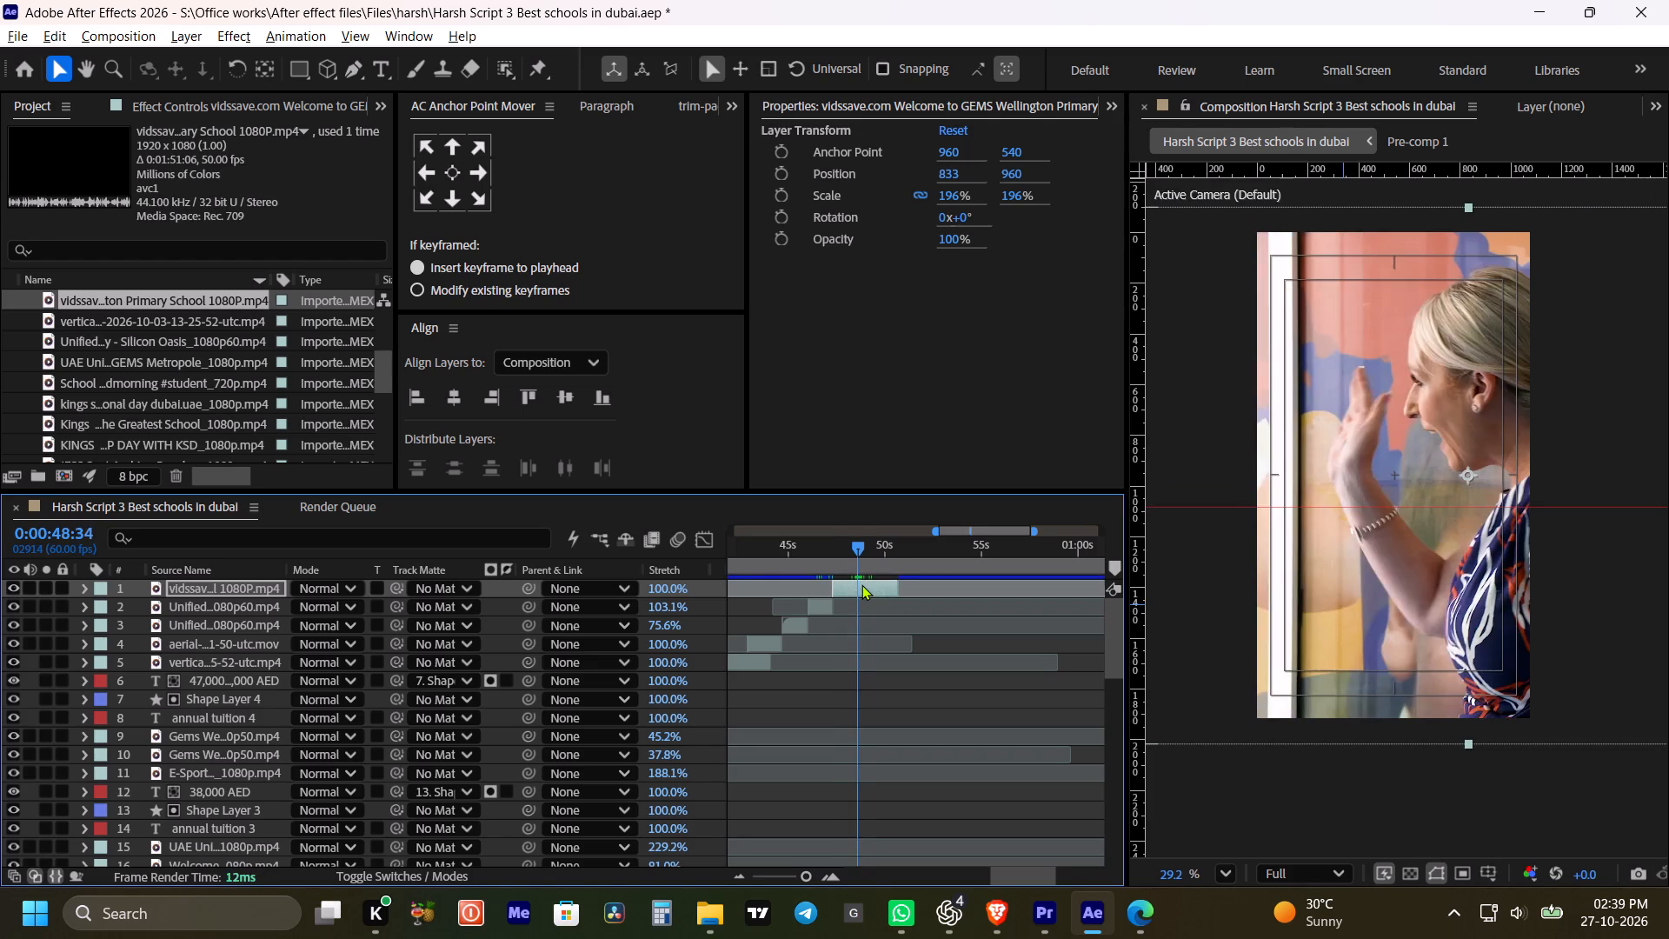
{"action": "key", "text": "ctrl+Left"}
{"action": "key", "text": "ctrl+Right"}
{"action": "key", "text": "ctrl+shift+d"}
Reframe the second split piece on the high-five shot by setting its X position to 294, and preview it.
{"action": "key", "text": "space"}
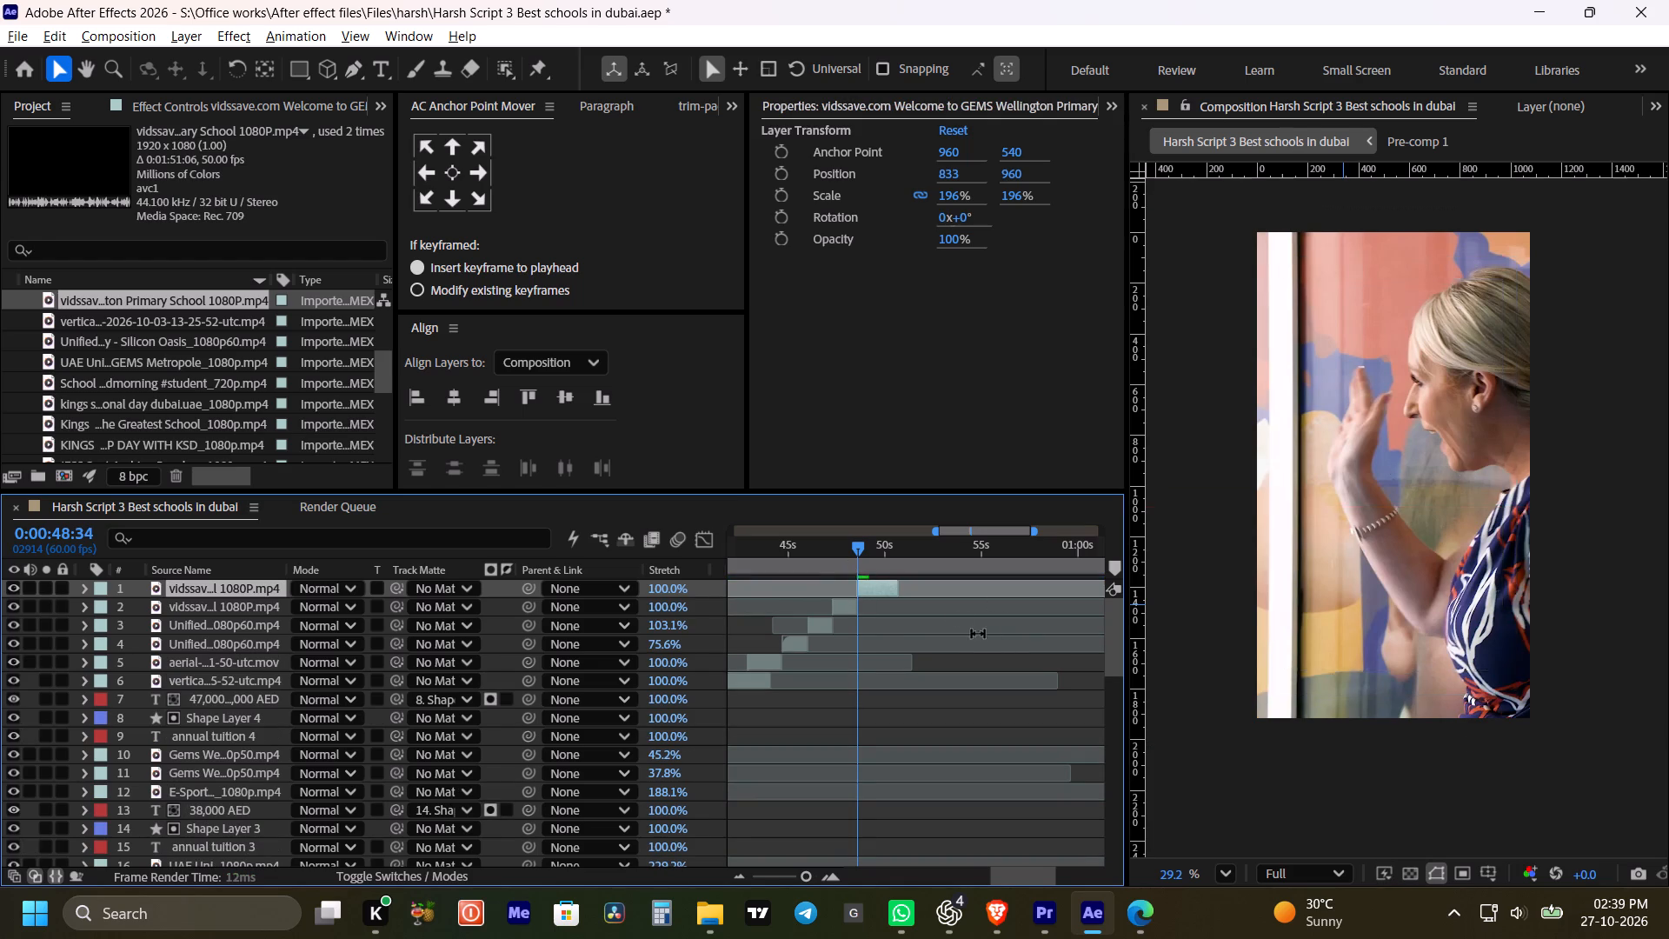
{"action": "key", "text": "space"}
{"action": "left_click_drag", "start_coordinate": [947, 171], "coordinate": [435, 267]}
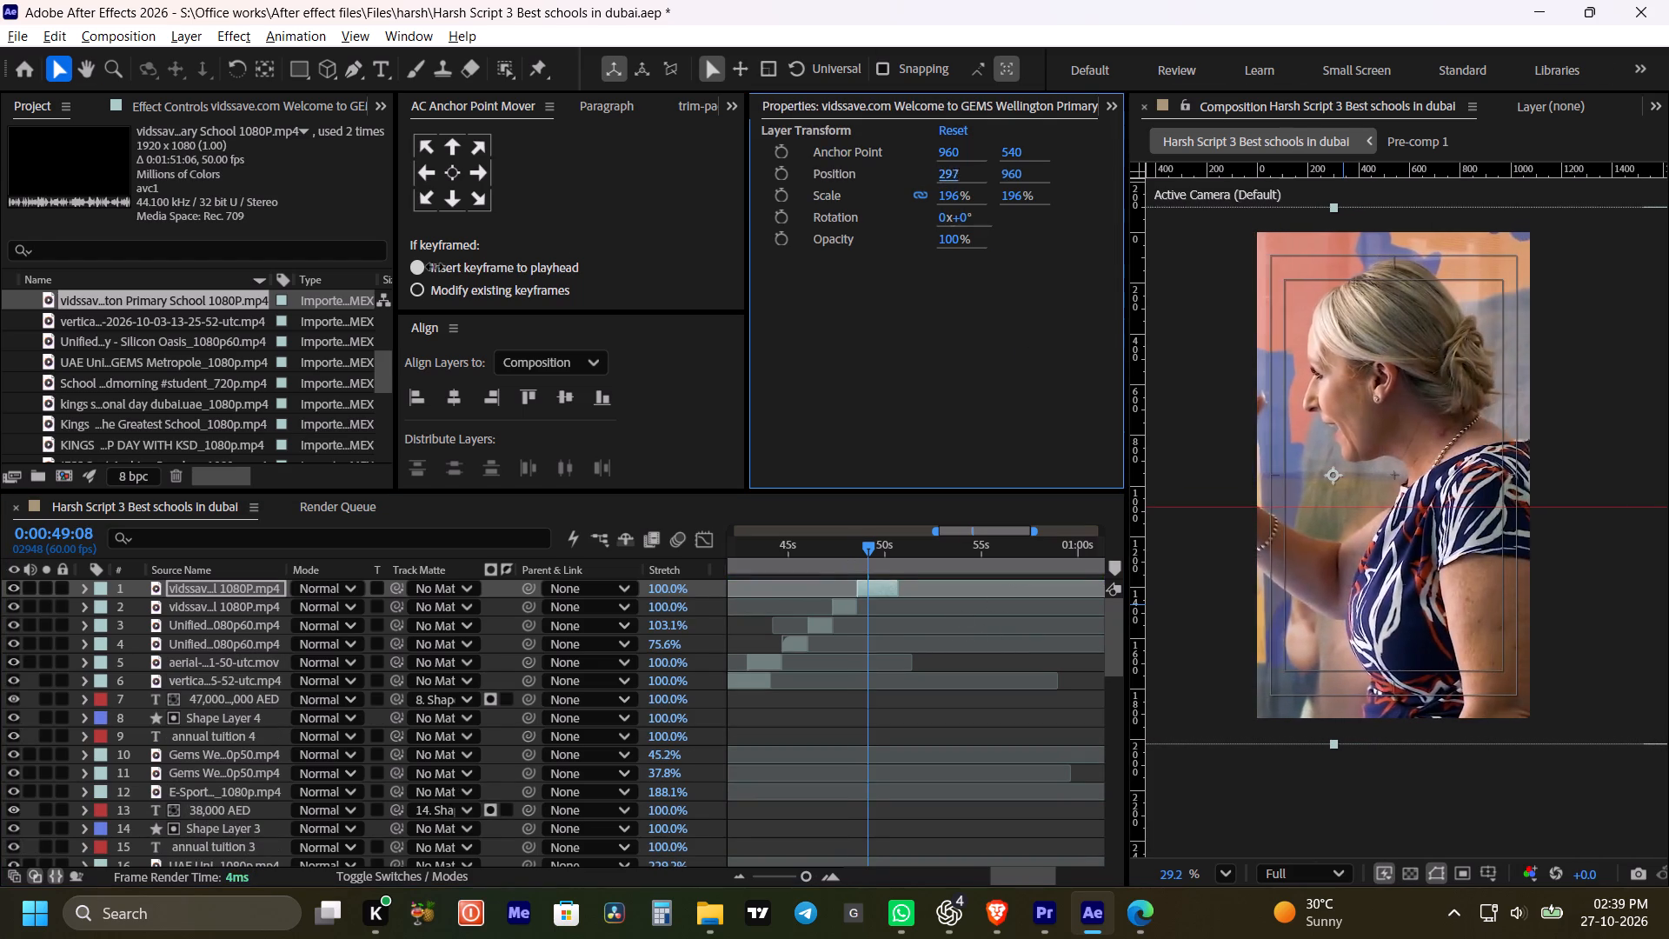
{"action": "left_click_drag", "start_coordinate": [435, 267], "coordinate": [433, 268]}
{"action": "key", "text": "space"}
{"action": "key", "text": "space"}
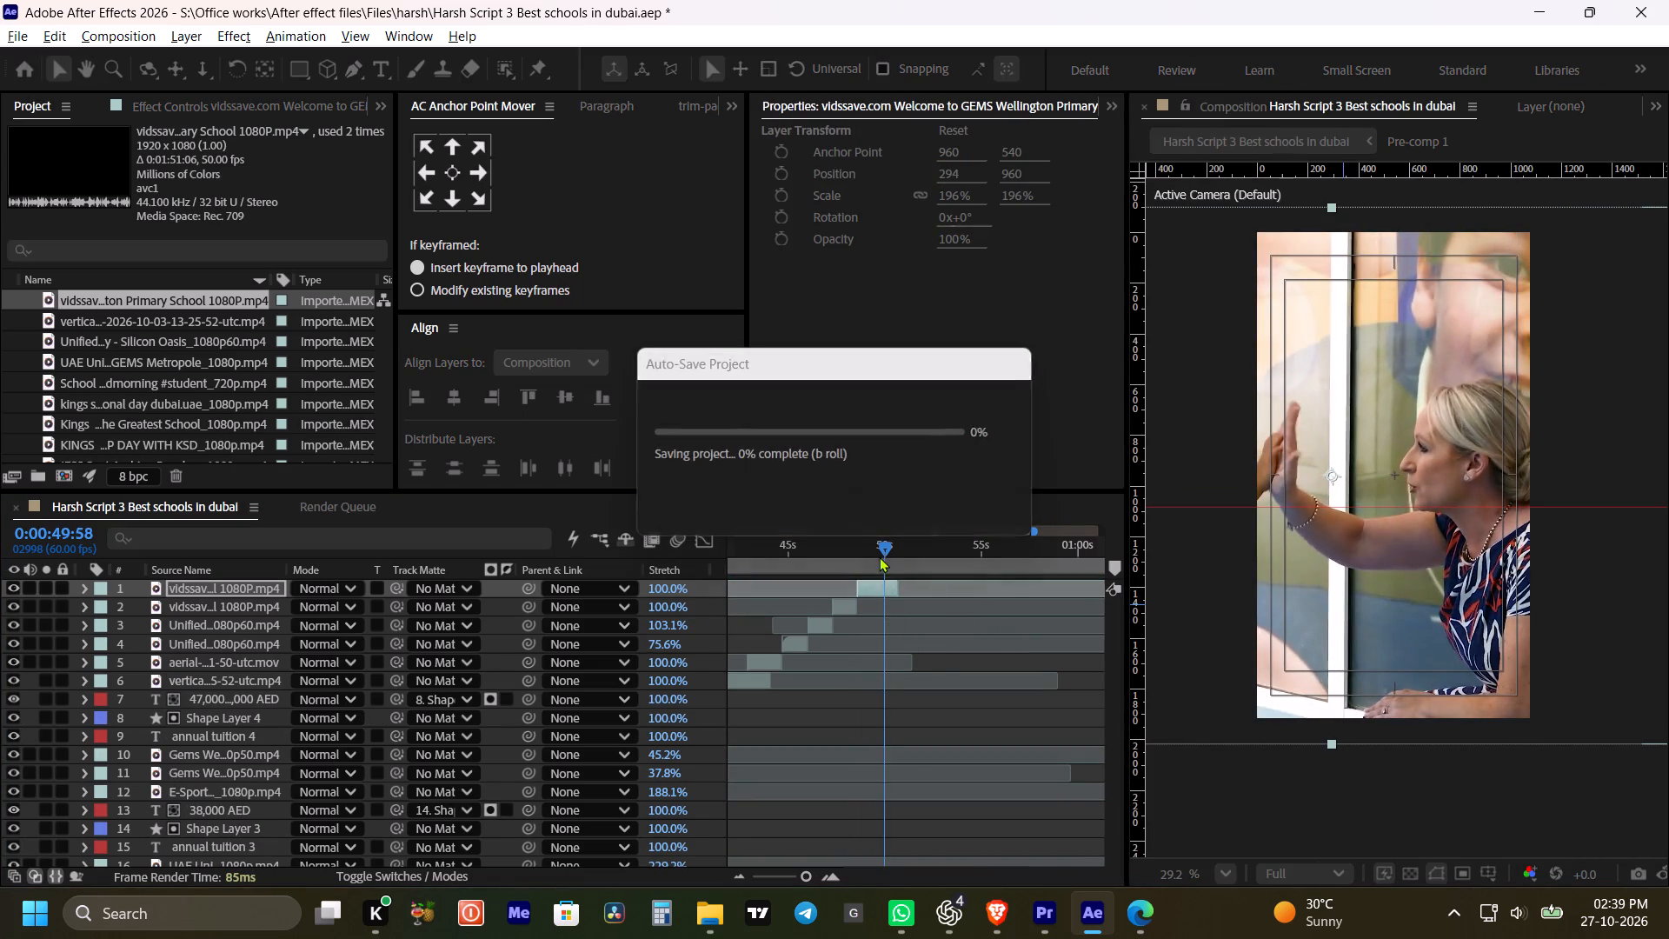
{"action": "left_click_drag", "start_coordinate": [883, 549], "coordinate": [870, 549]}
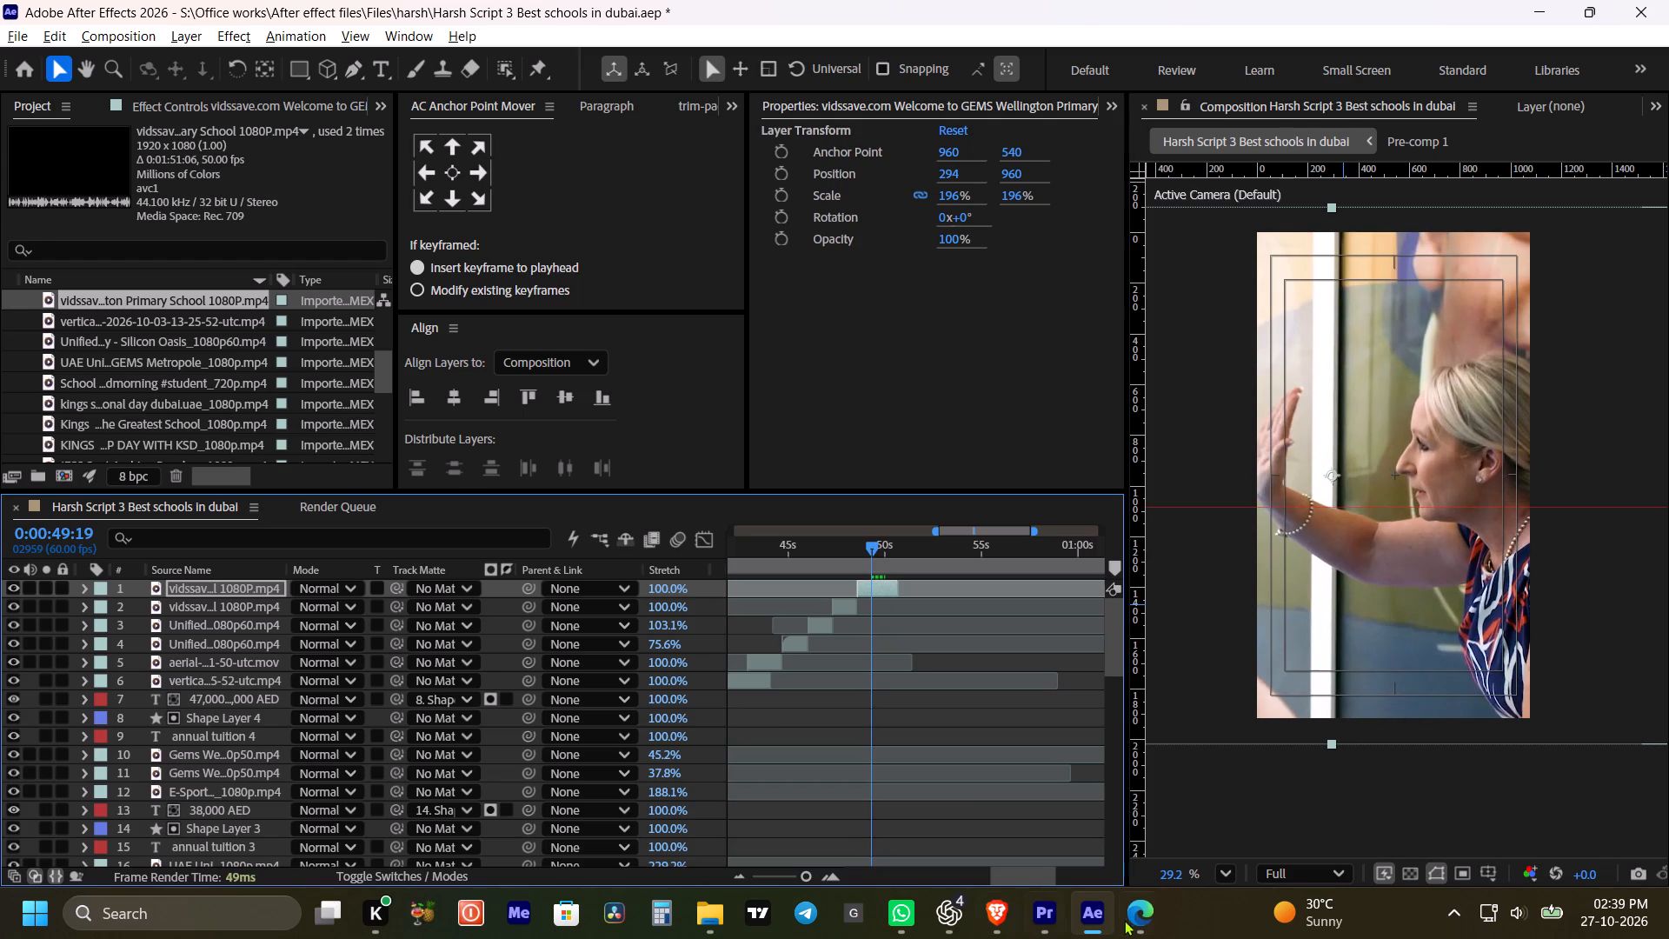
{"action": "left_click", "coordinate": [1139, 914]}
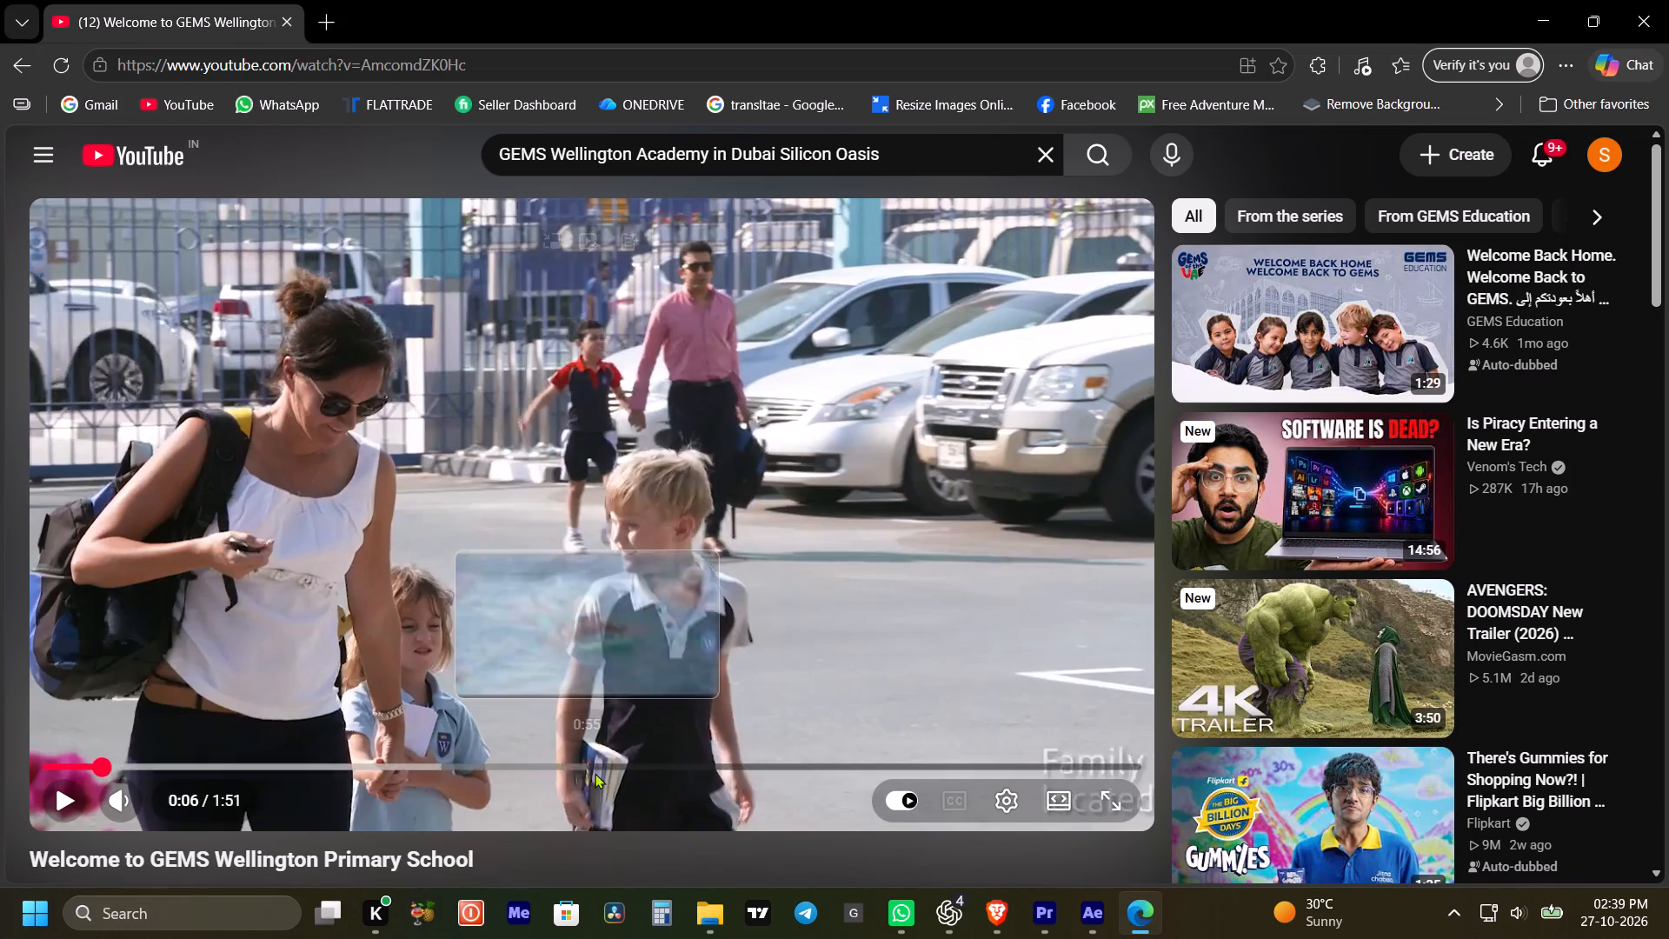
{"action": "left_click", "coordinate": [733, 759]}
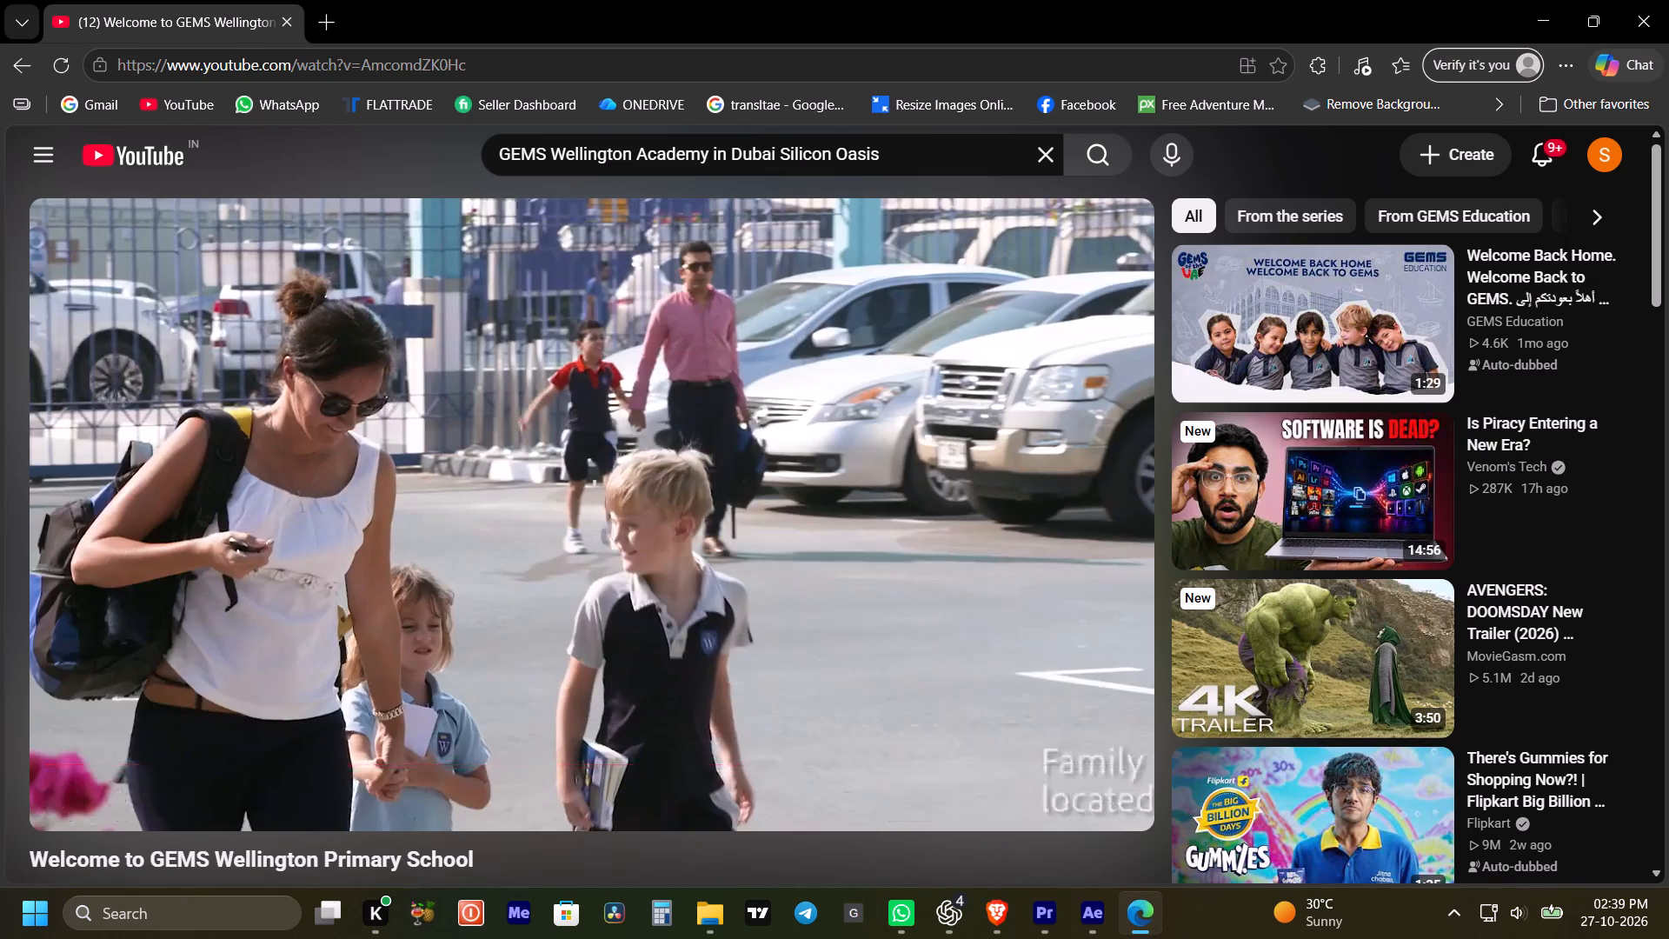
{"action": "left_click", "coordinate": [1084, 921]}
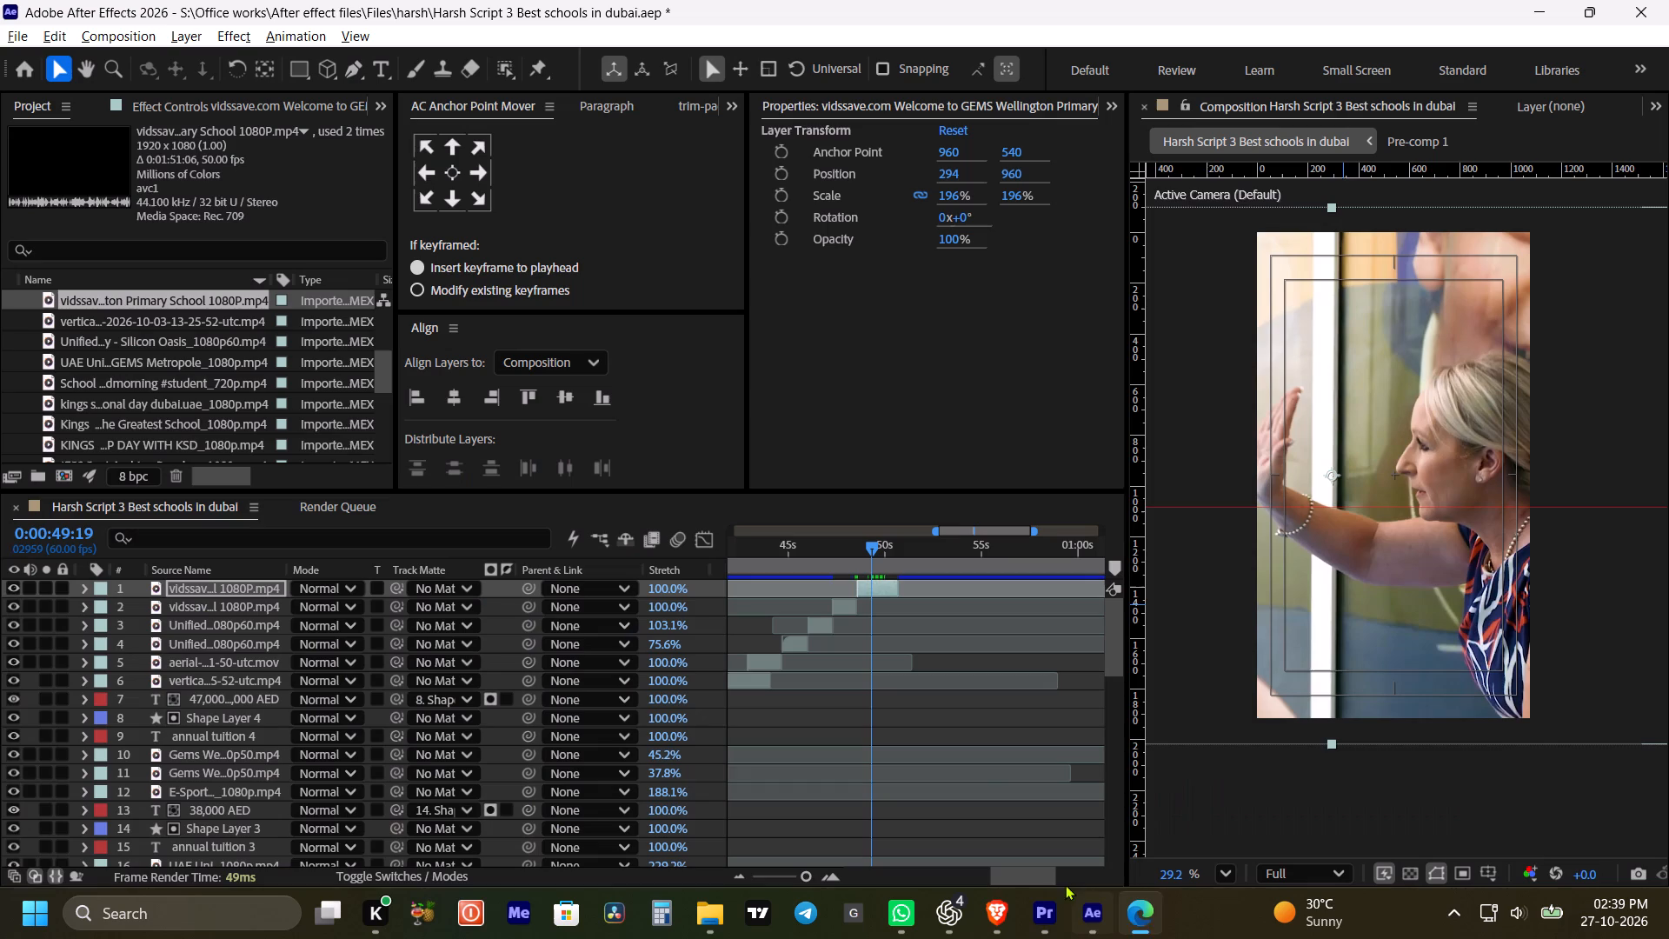
Open the GEMS Wellington Primary School source footage, reset its trimmed range, and set the In point to 0:01:05:21 on the wide classroom shot.
{"action": "double_click", "coordinate": [116, 294]}
{"action": "key", "text": "grave"}
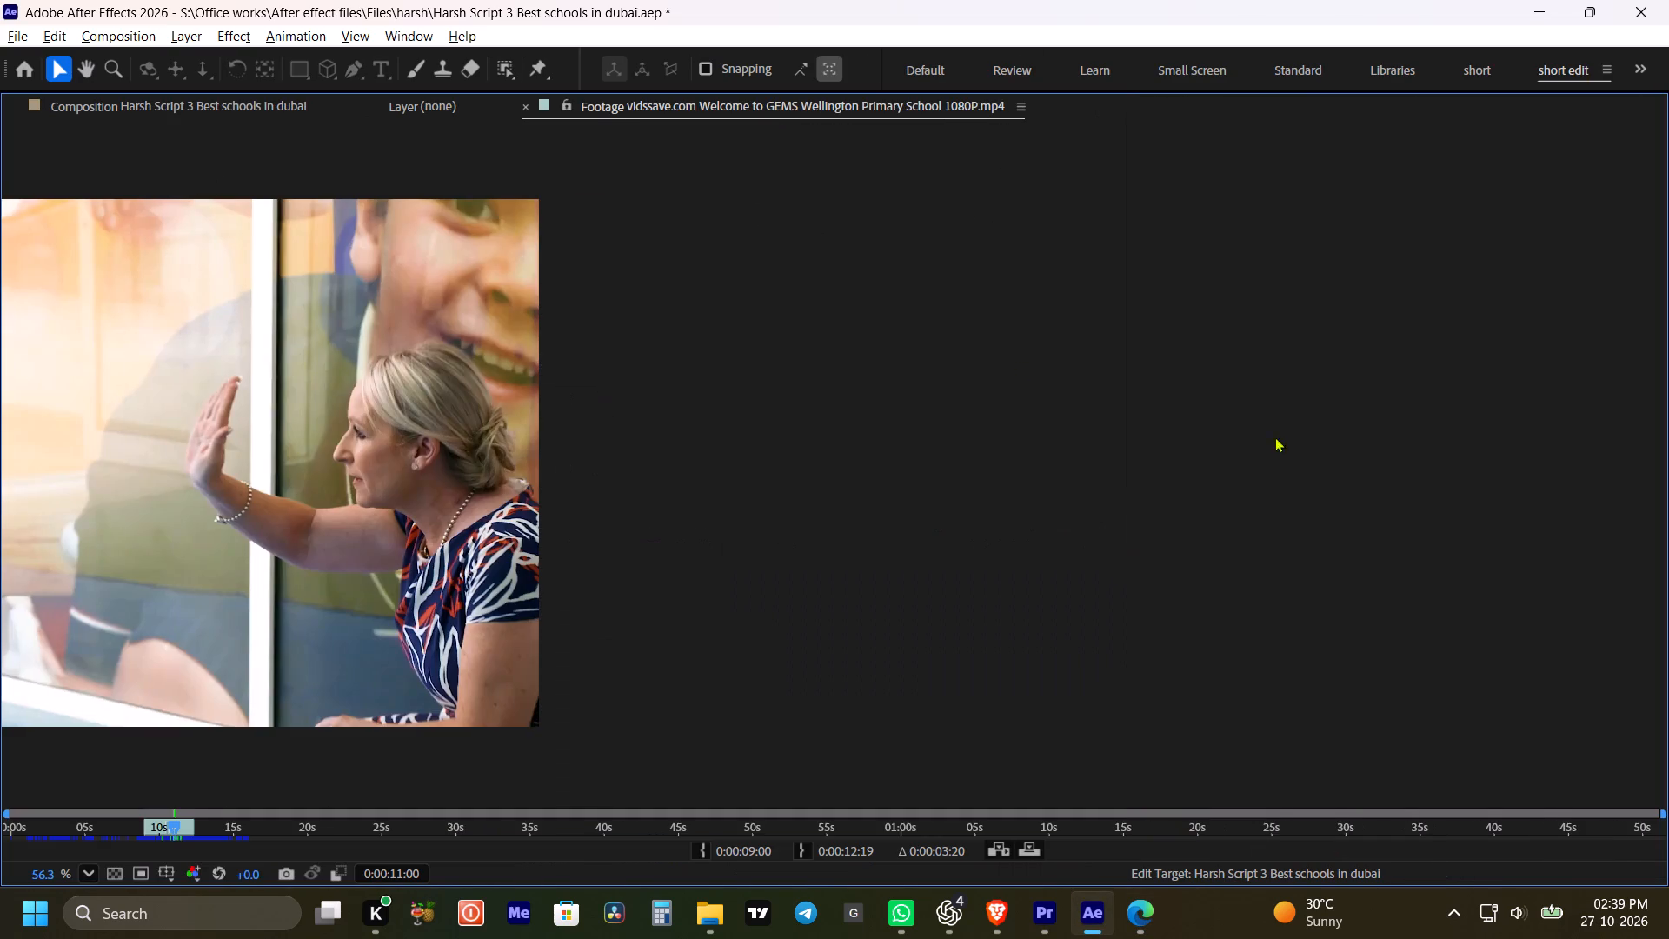
{"action": "left_click_drag", "start_coordinate": [182, 828], "coordinate": [191, 828]}
{"action": "double_click", "coordinate": [171, 826]}
{"action": "left_click_drag", "start_coordinate": [182, 825], "coordinate": [932, 829]}
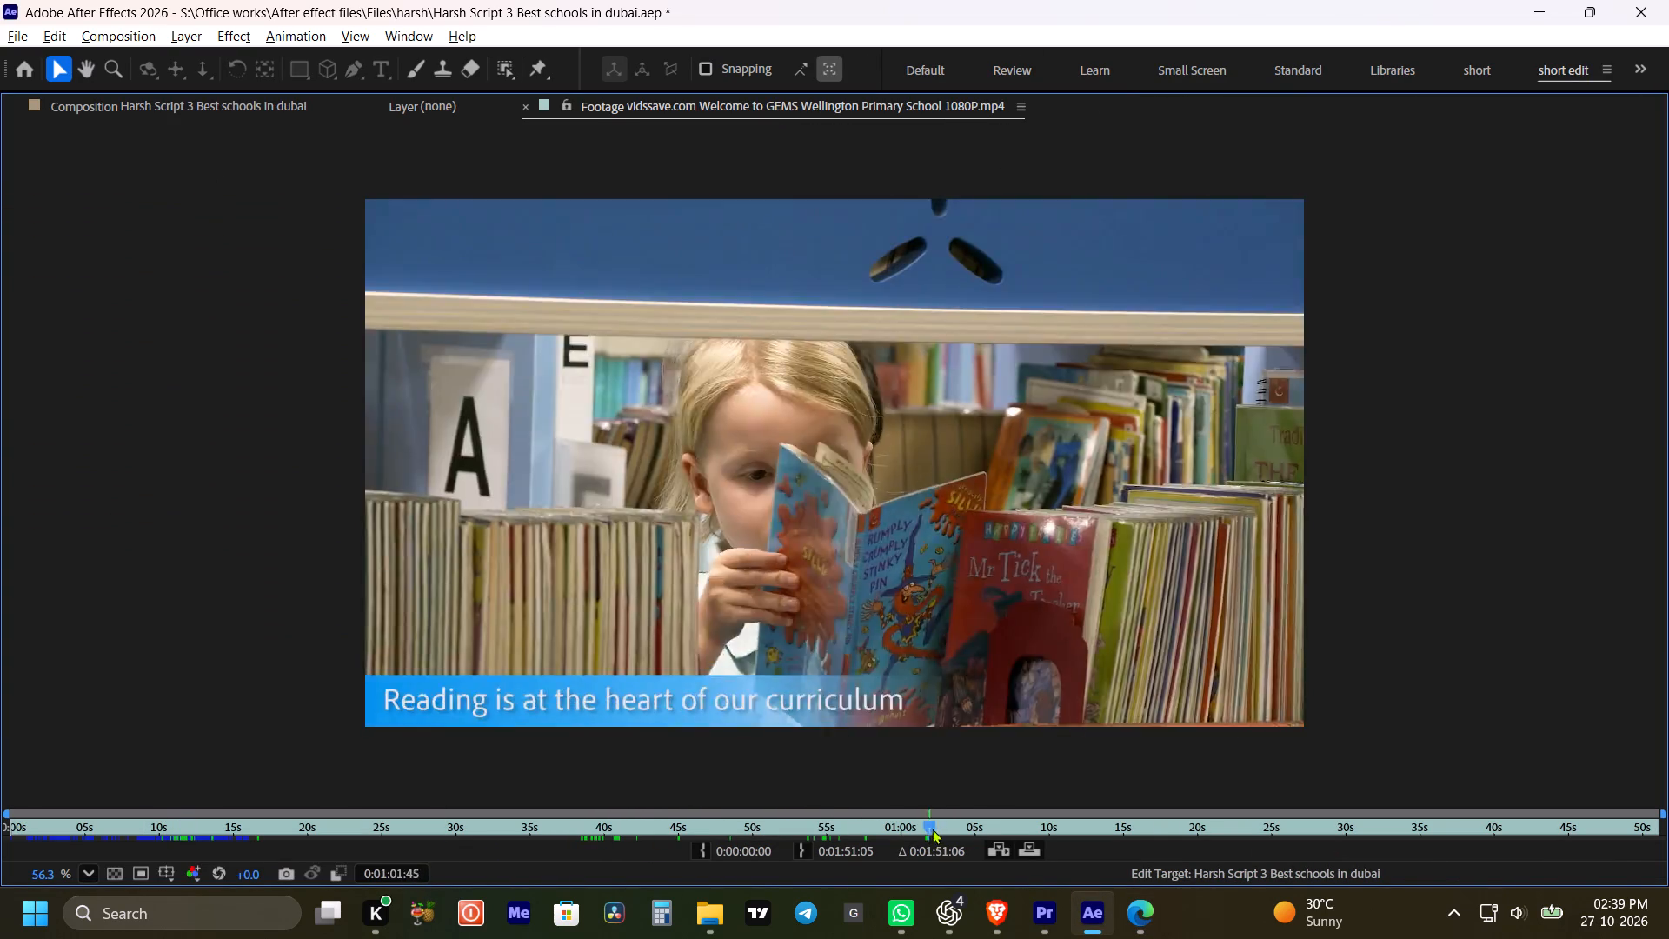
{"action": "left_click_drag", "start_coordinate": [932, 829], "coordinate": [945, 836]}
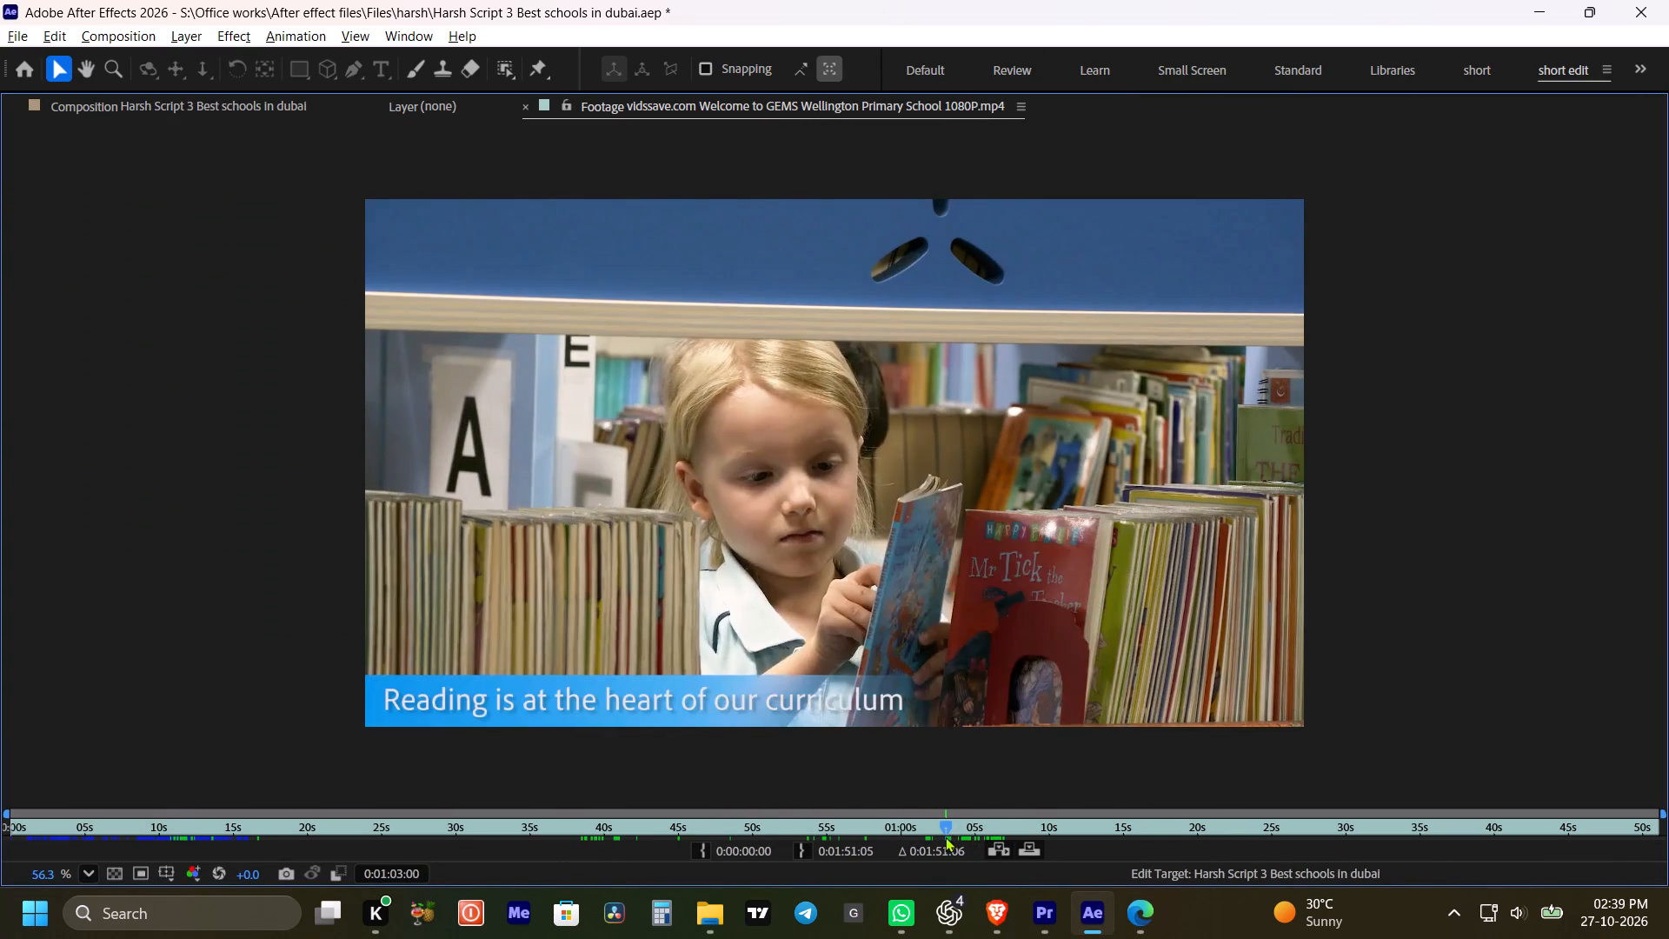
{"action": "left_click_drag", "start_coordinate": [945, 836], "coordinate": [989, 839]}
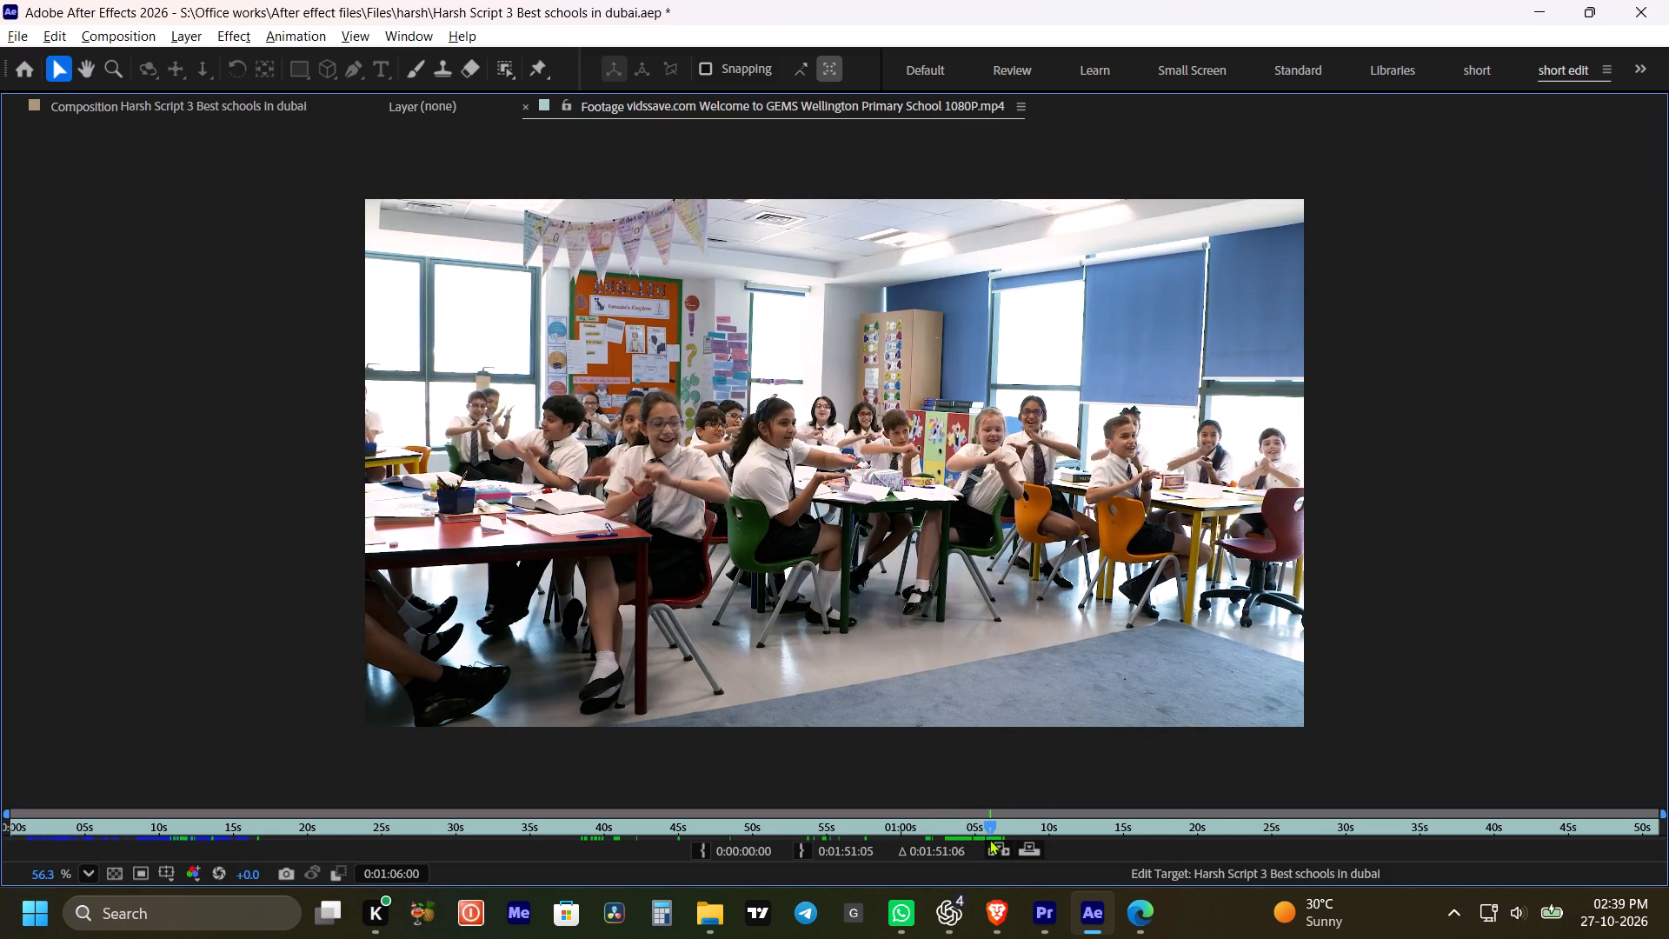
{"action": "left_click_drag", "start_coordinate": [989, 839], "coordinate": [987, 839]}
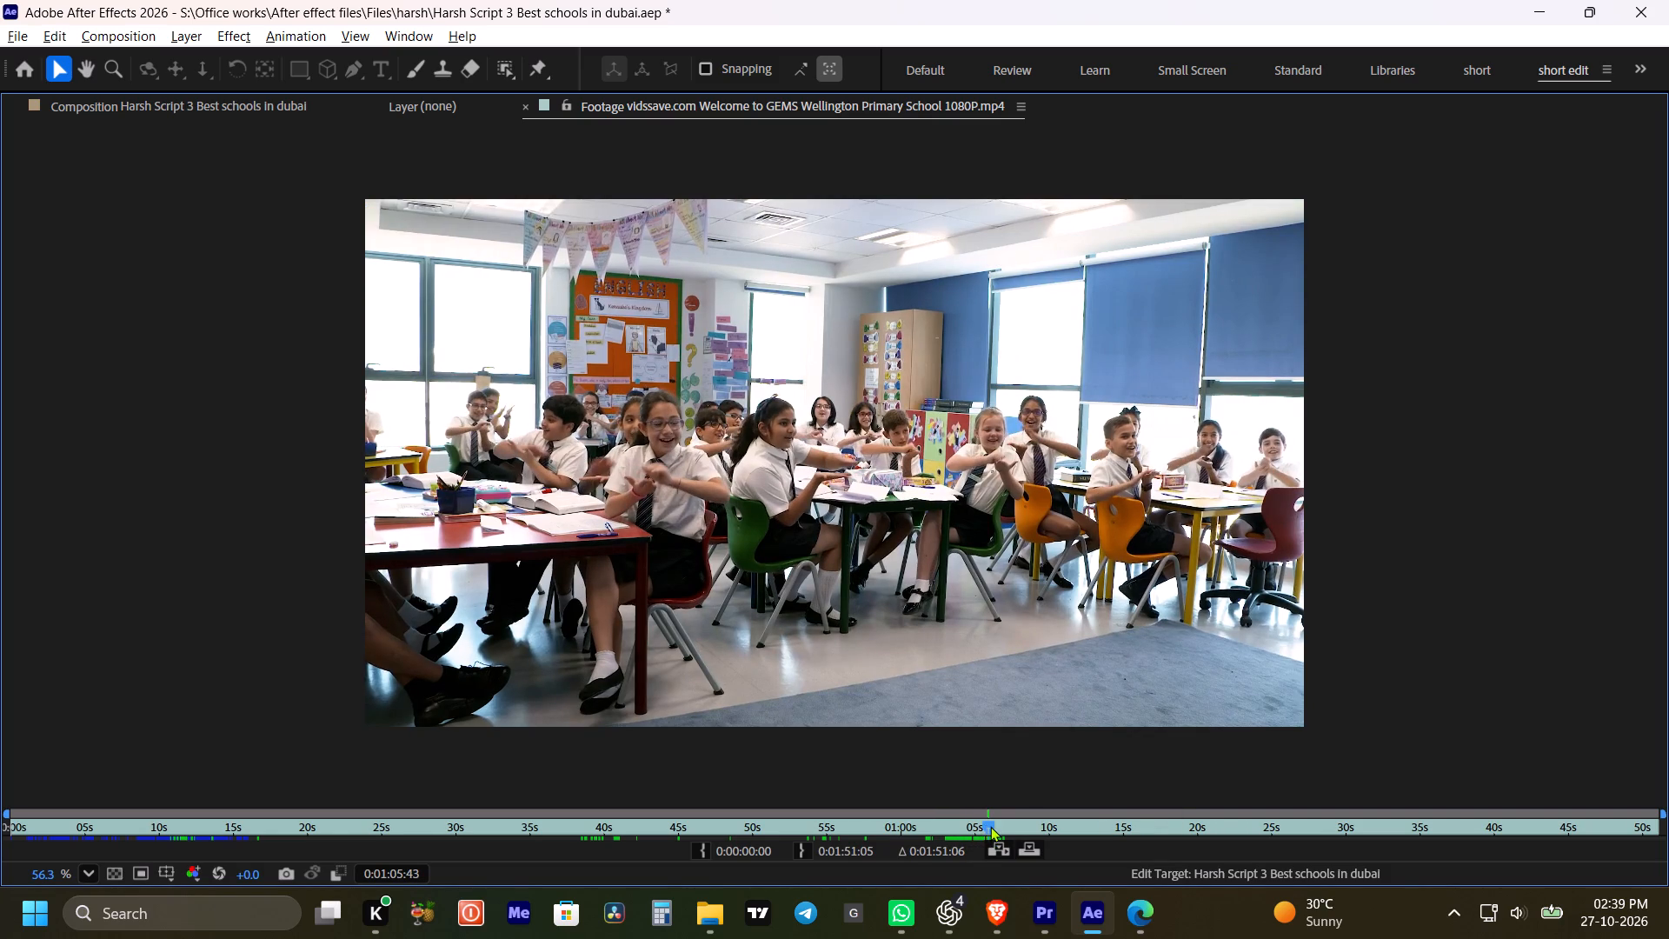
{"action": "left_click", "coordinate": [990, 826]}
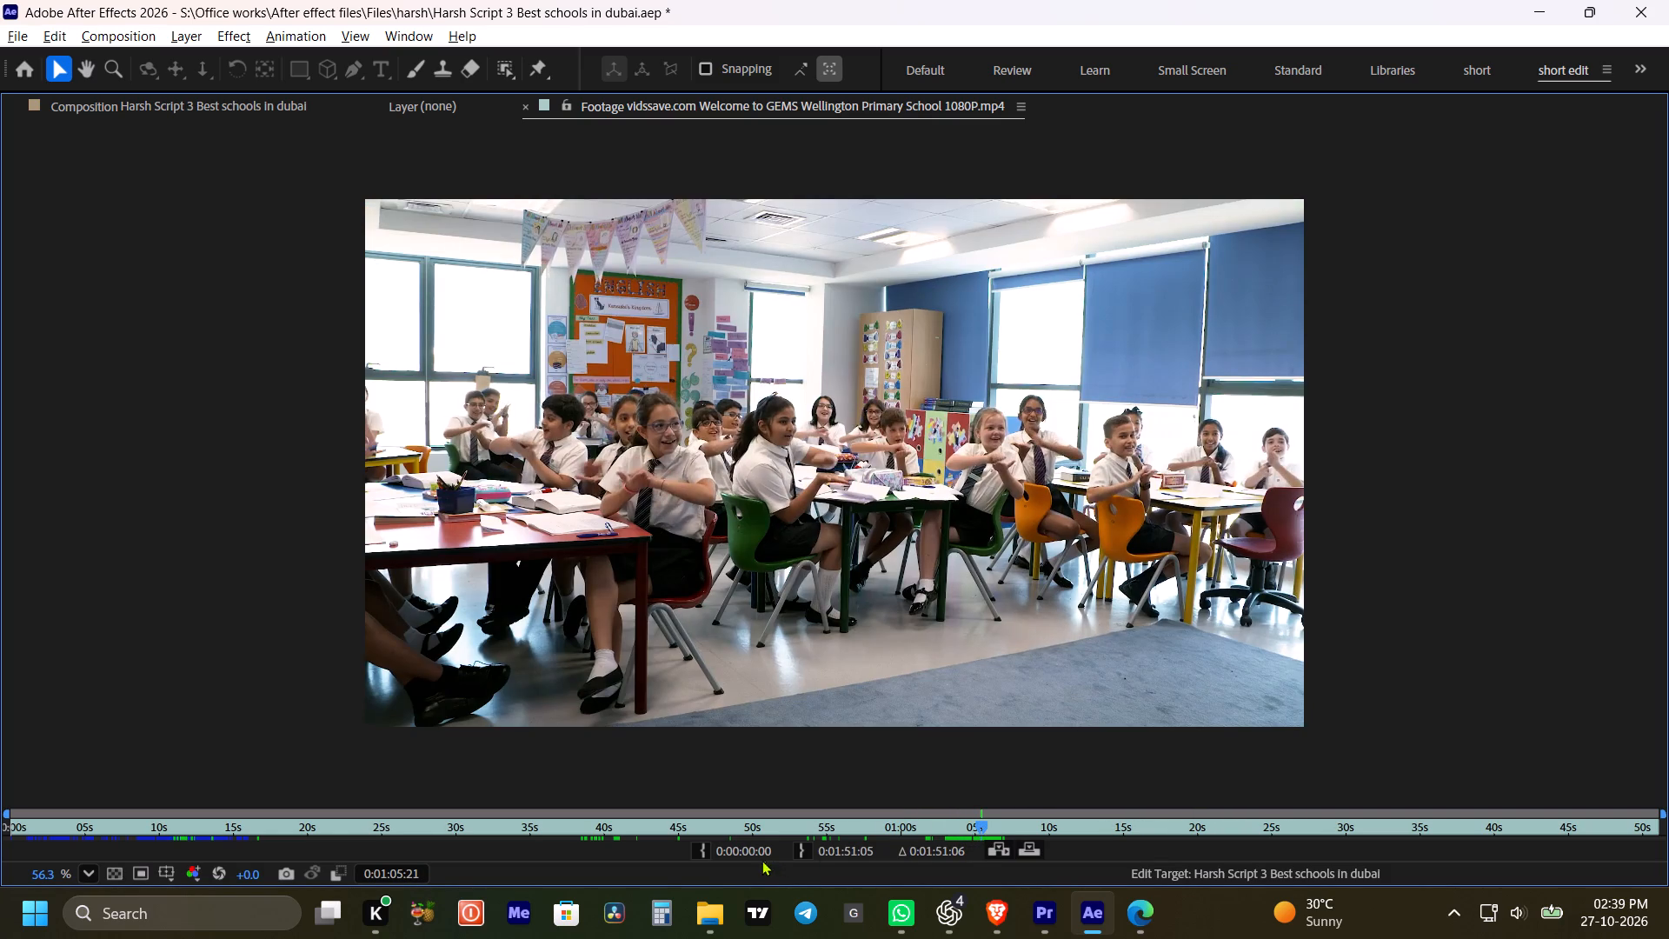
{"action": "left_click", "coordinate": [699, 853]}
Locate the end of the source excerpt at 0:01:12:41, on the shot of the teacher beside the skeleton model.
{"action": "left_click_drag", "start_coordinate": [976, 825], "coordinate": [1002, 828]}
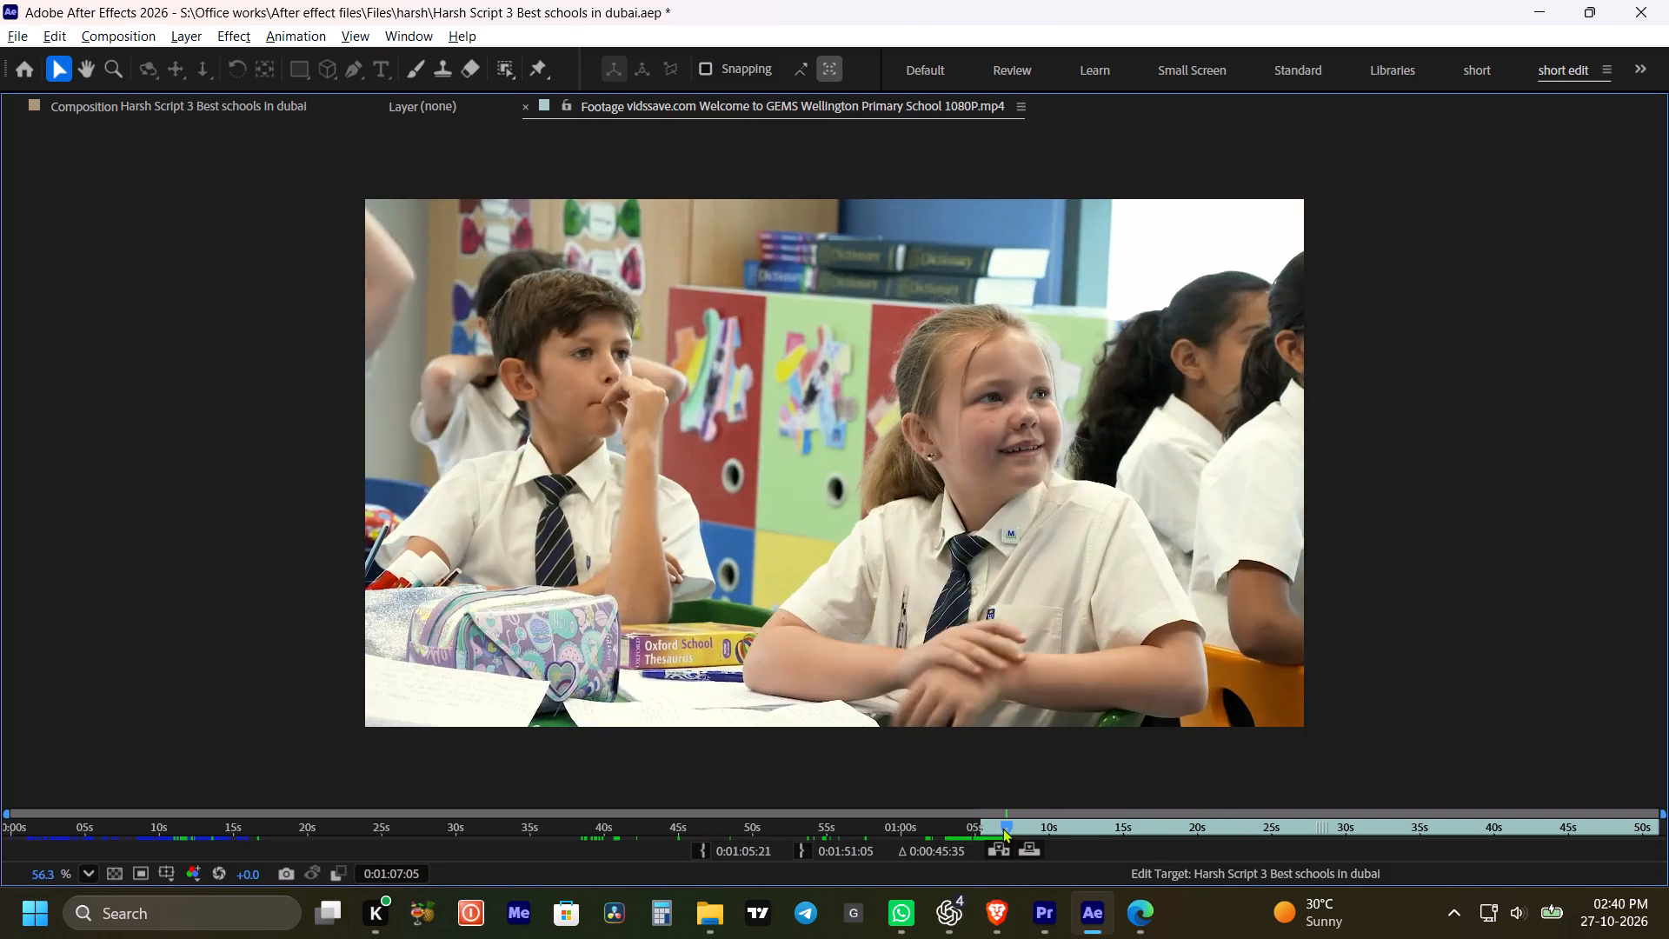
{"action": "left_click_drag", "start_coordinate": [1002, 828], "coordinate": [1078, 831]}
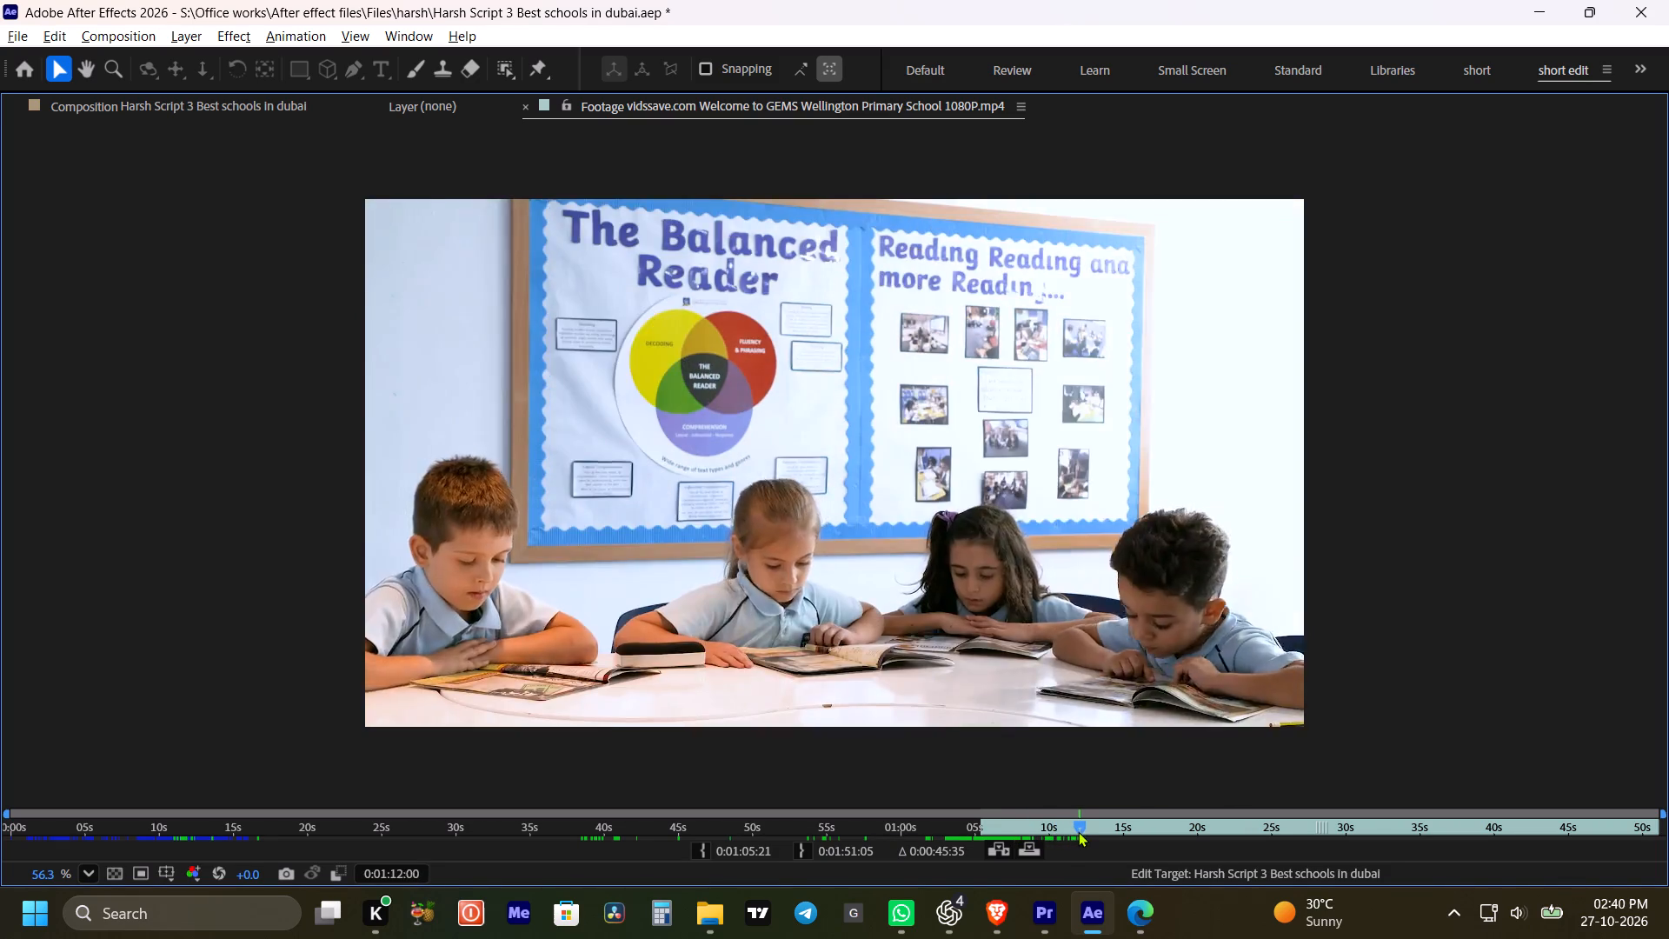
{"action": "left_click_drag", "start_coordinate": [1078, 831], "coordinate": [1086, 831]}
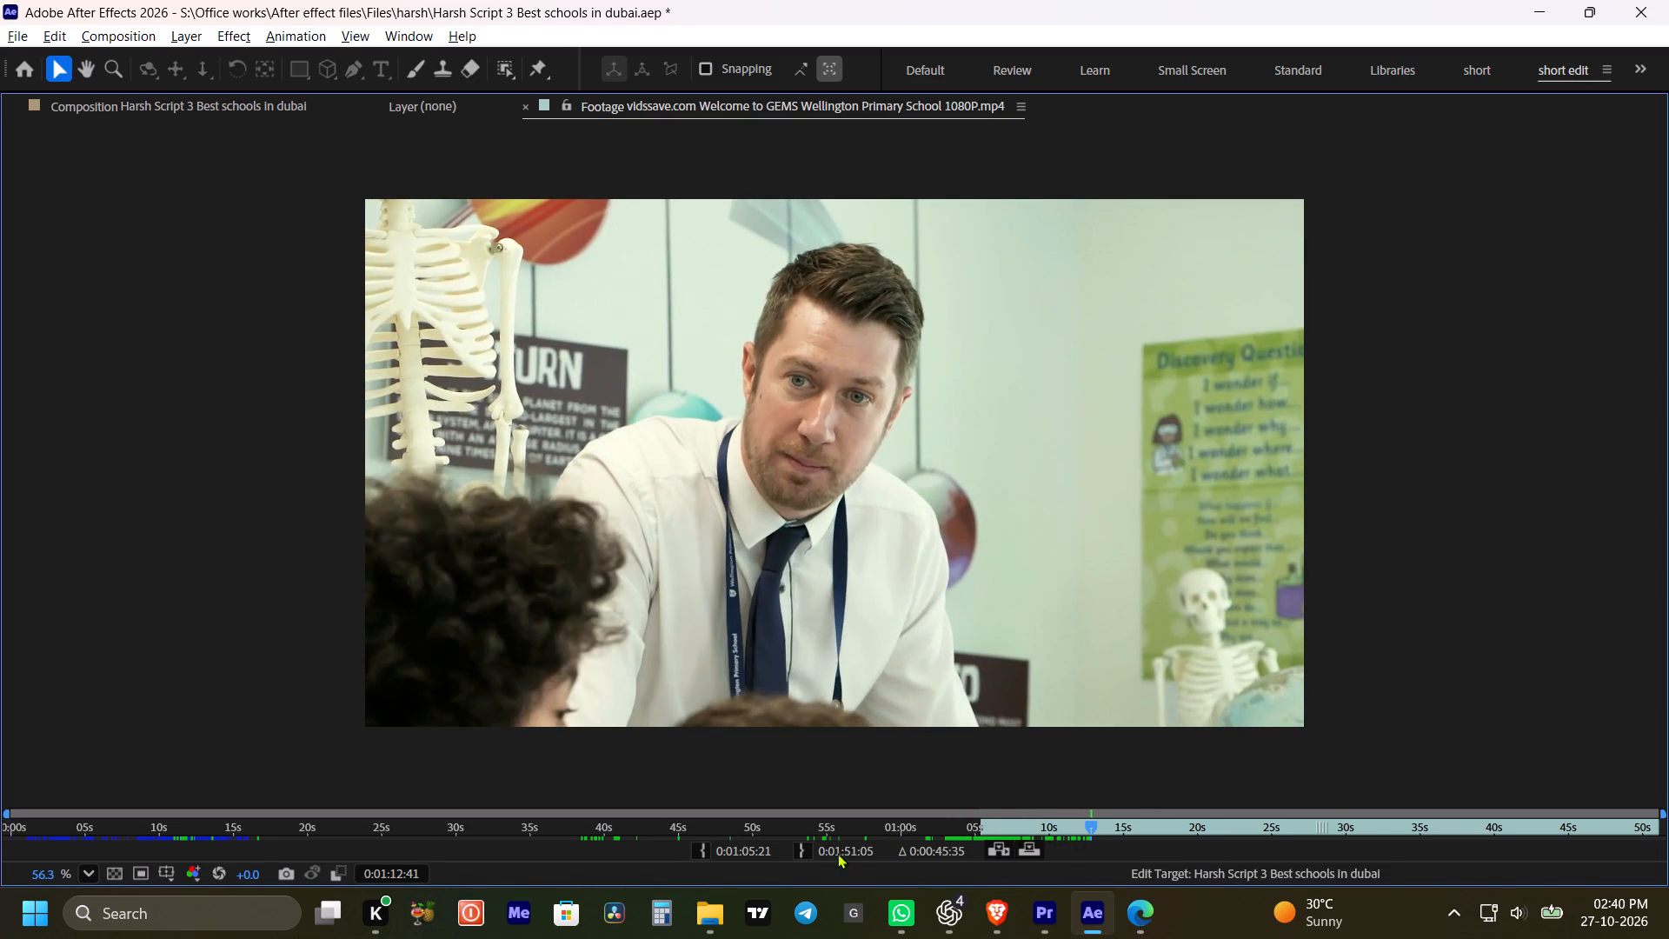
Set the source footage's Out point to 0:01:12:41 and return to the full editing workspace.
{"action": "left_click", "coordinate": [802, 848]}
{"action": "key", "text": "Tab"}
{"action": "key", "text": "grave"}
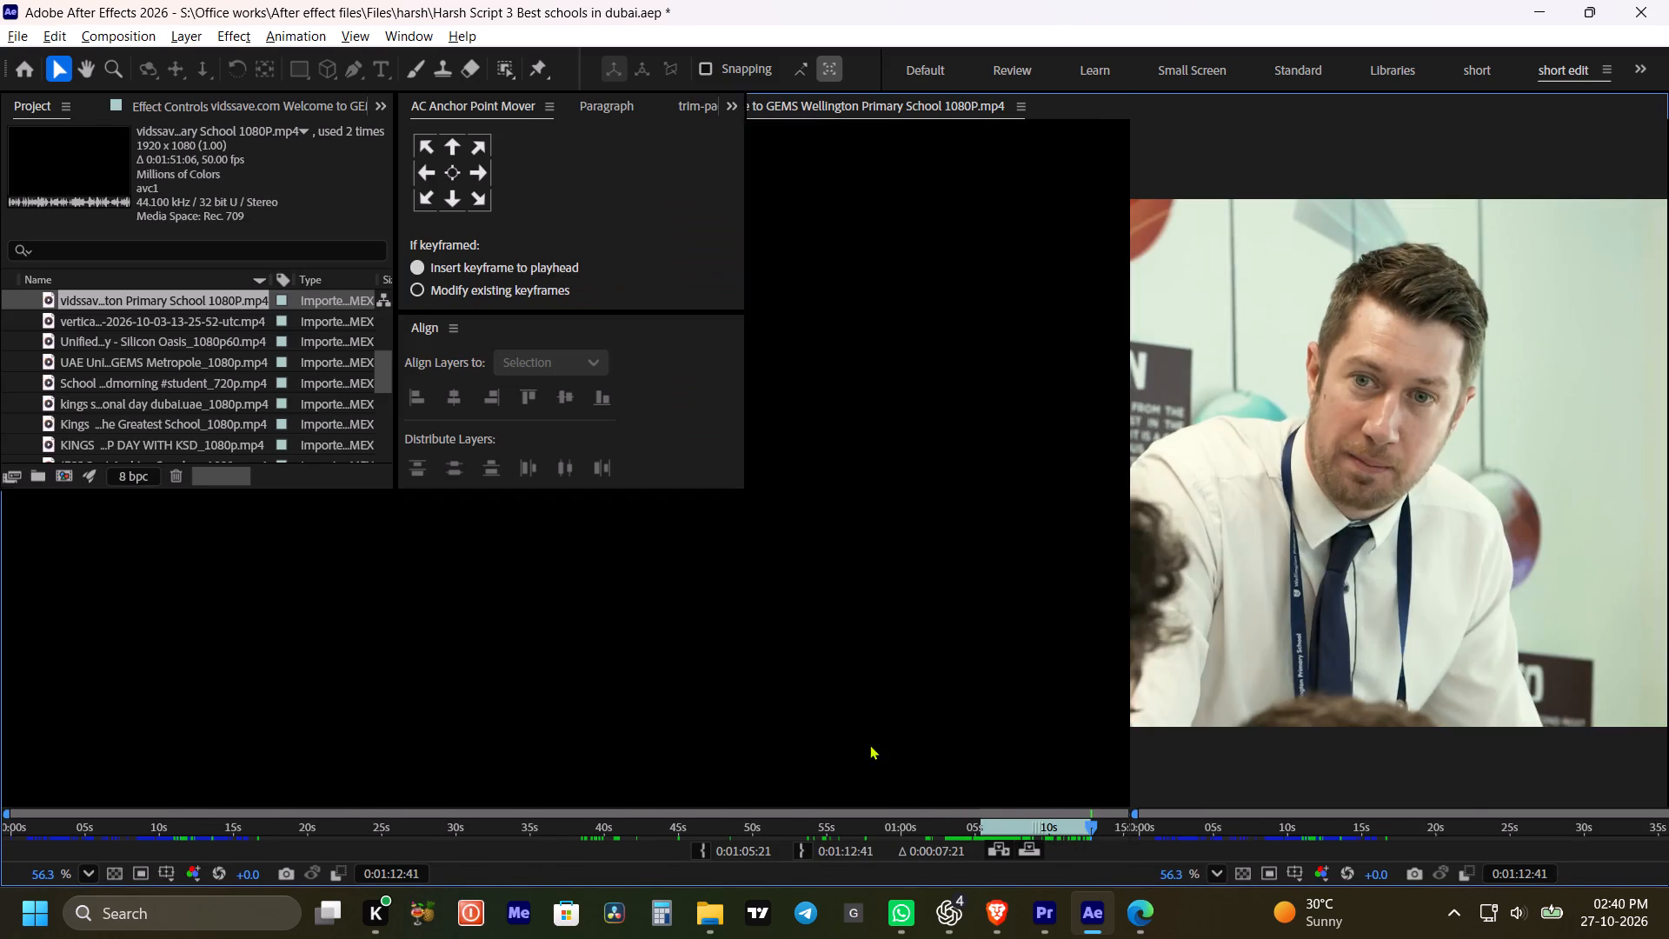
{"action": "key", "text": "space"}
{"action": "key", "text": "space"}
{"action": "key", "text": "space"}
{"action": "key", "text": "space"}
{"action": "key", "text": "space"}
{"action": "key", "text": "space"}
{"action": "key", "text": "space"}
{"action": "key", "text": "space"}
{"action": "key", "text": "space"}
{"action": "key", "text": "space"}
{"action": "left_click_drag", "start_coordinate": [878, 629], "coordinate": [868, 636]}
Add the trimmed GEMS Wellington Primary School excerpt as the composition's top layer, starting at 0:00:48:33.
{"action": "left_click_drag", "start_coordinate": [87, 297], "coordinate": [868, 484]}
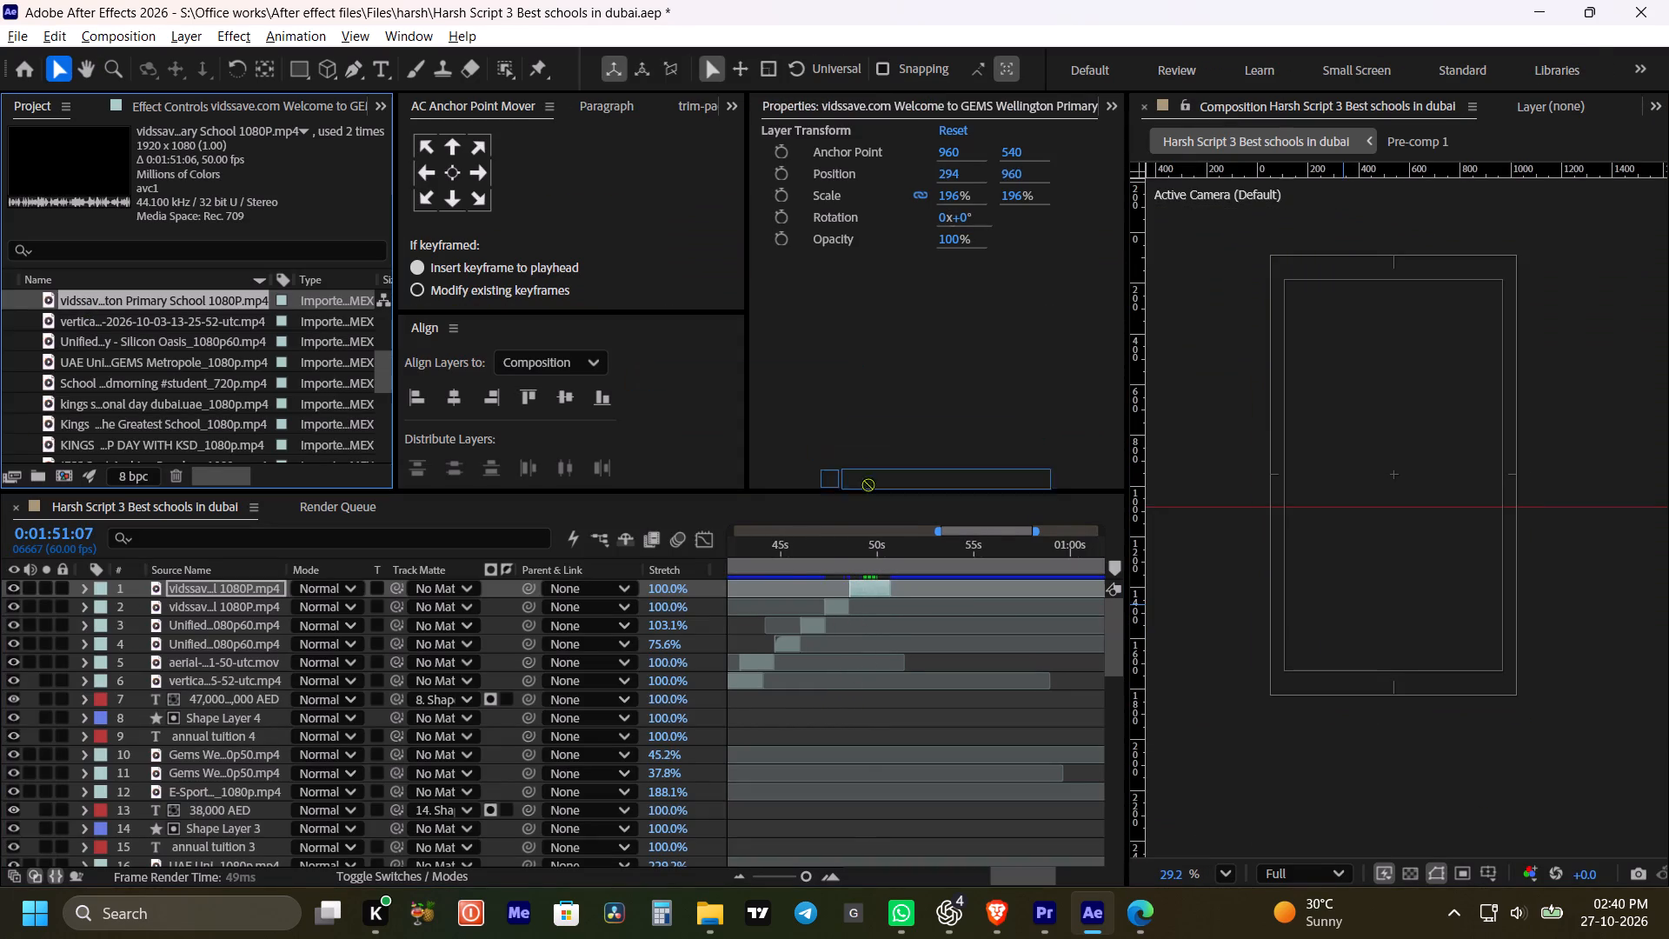
{"action": "left_click_drag", "start_coordinate": [868, 484], "coordinate": [848, 587]}
{"action": "left_click_drag", "start_coordinate": [867, 555], "coordinate": [847, 557], "text": "shift"}
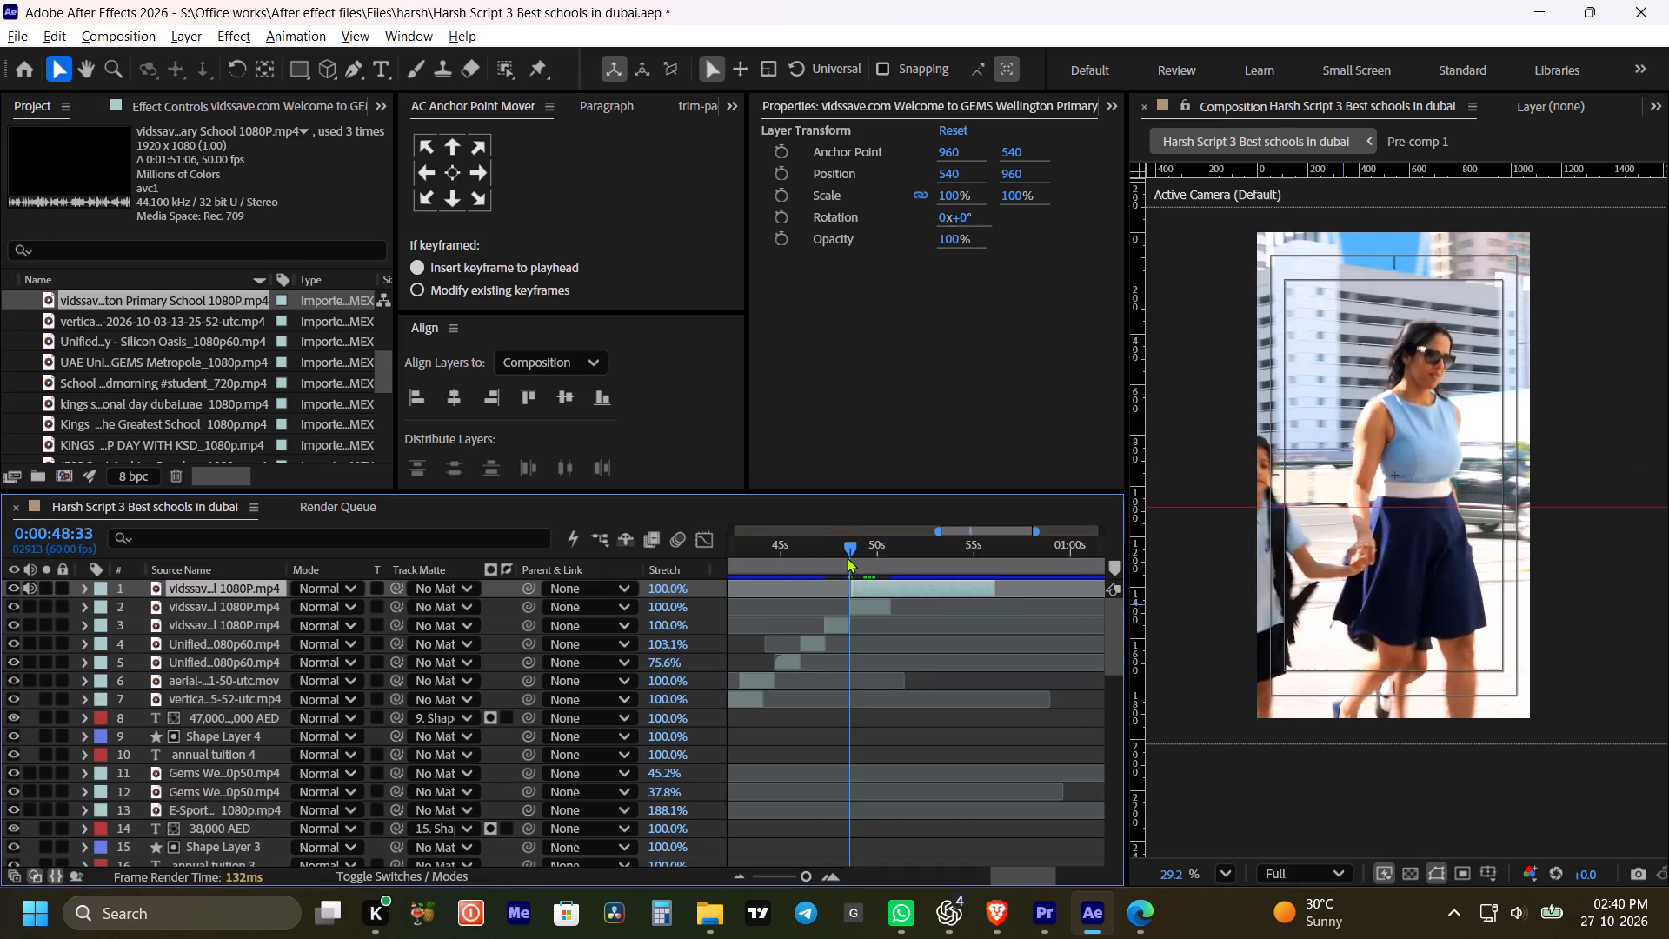
{"action": "left_click_drag", "start_coordinate": [847, 557], "coordinate": [847, 561], "text": "shift"}
{"action": "left_click", "coordinate": [864, 589]}
{"action": "key", "text": "bracketleft"}
Delete the older GEMS Wellington split piece directly beneath the new excerpt, starting at the playhead.
{"action": "left_click", "coordinate": [863, 602]}
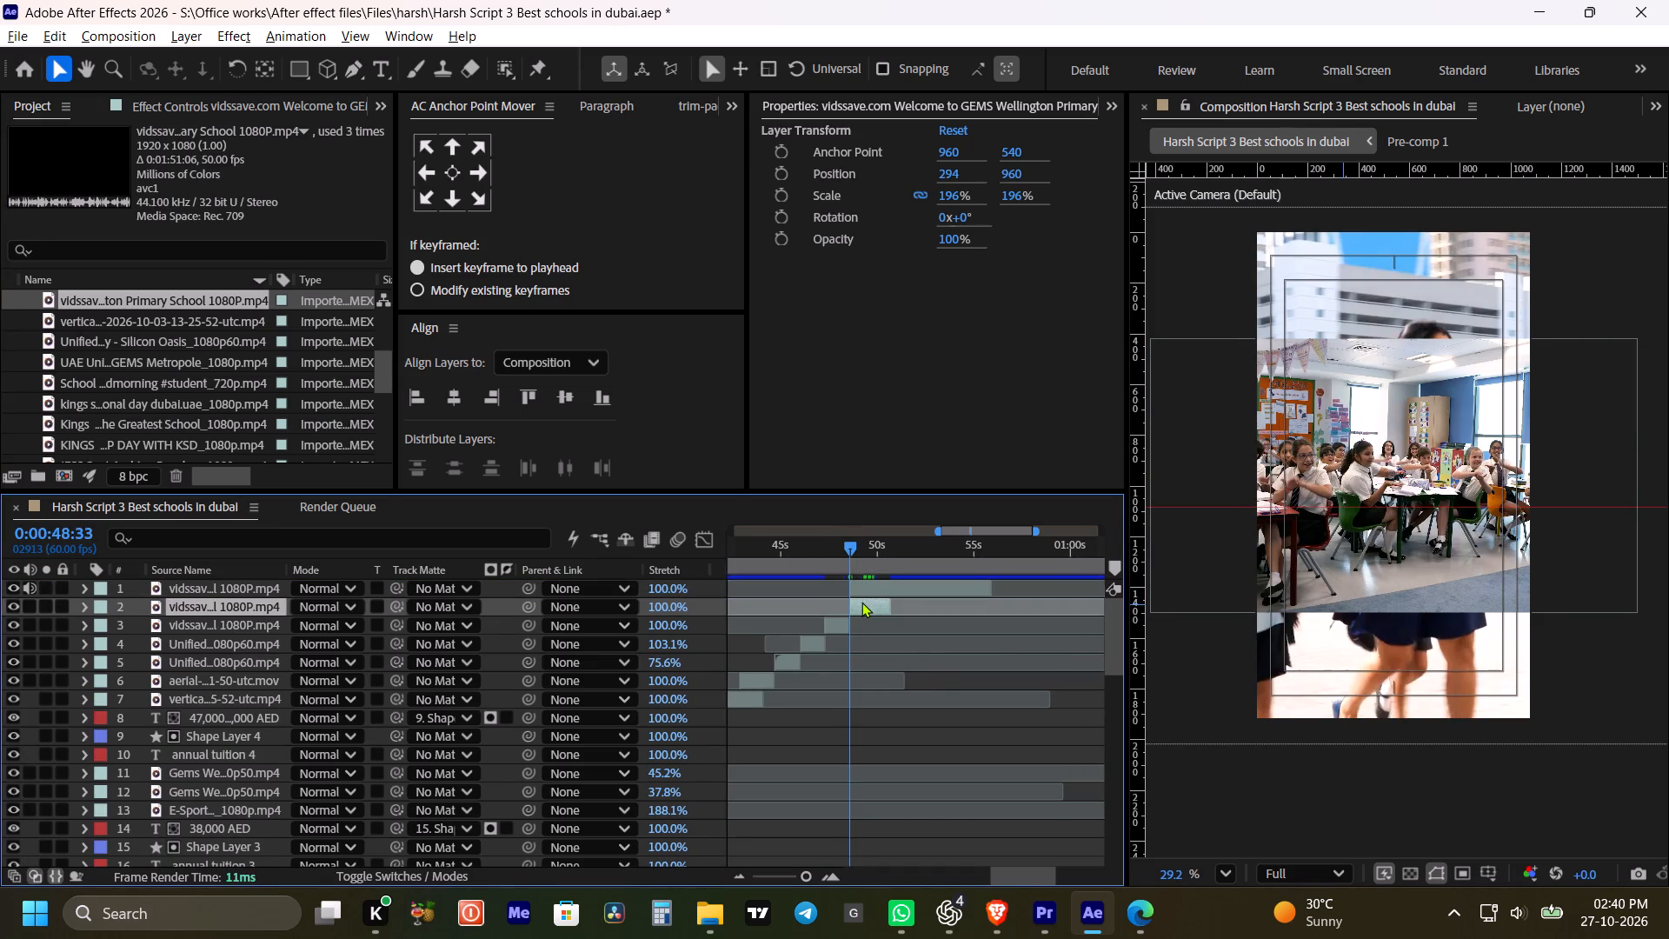
{"action": "key", "text": "Delete"}
Scale the new classroom excerpt layer up to 197% so it fills the vertical frame.
{"action": "left_click", "coordinate": [865, 586]}
{"action": "left_click_drag", "start_coordinate": [960, 195], "coordinate": [1046, 217]}
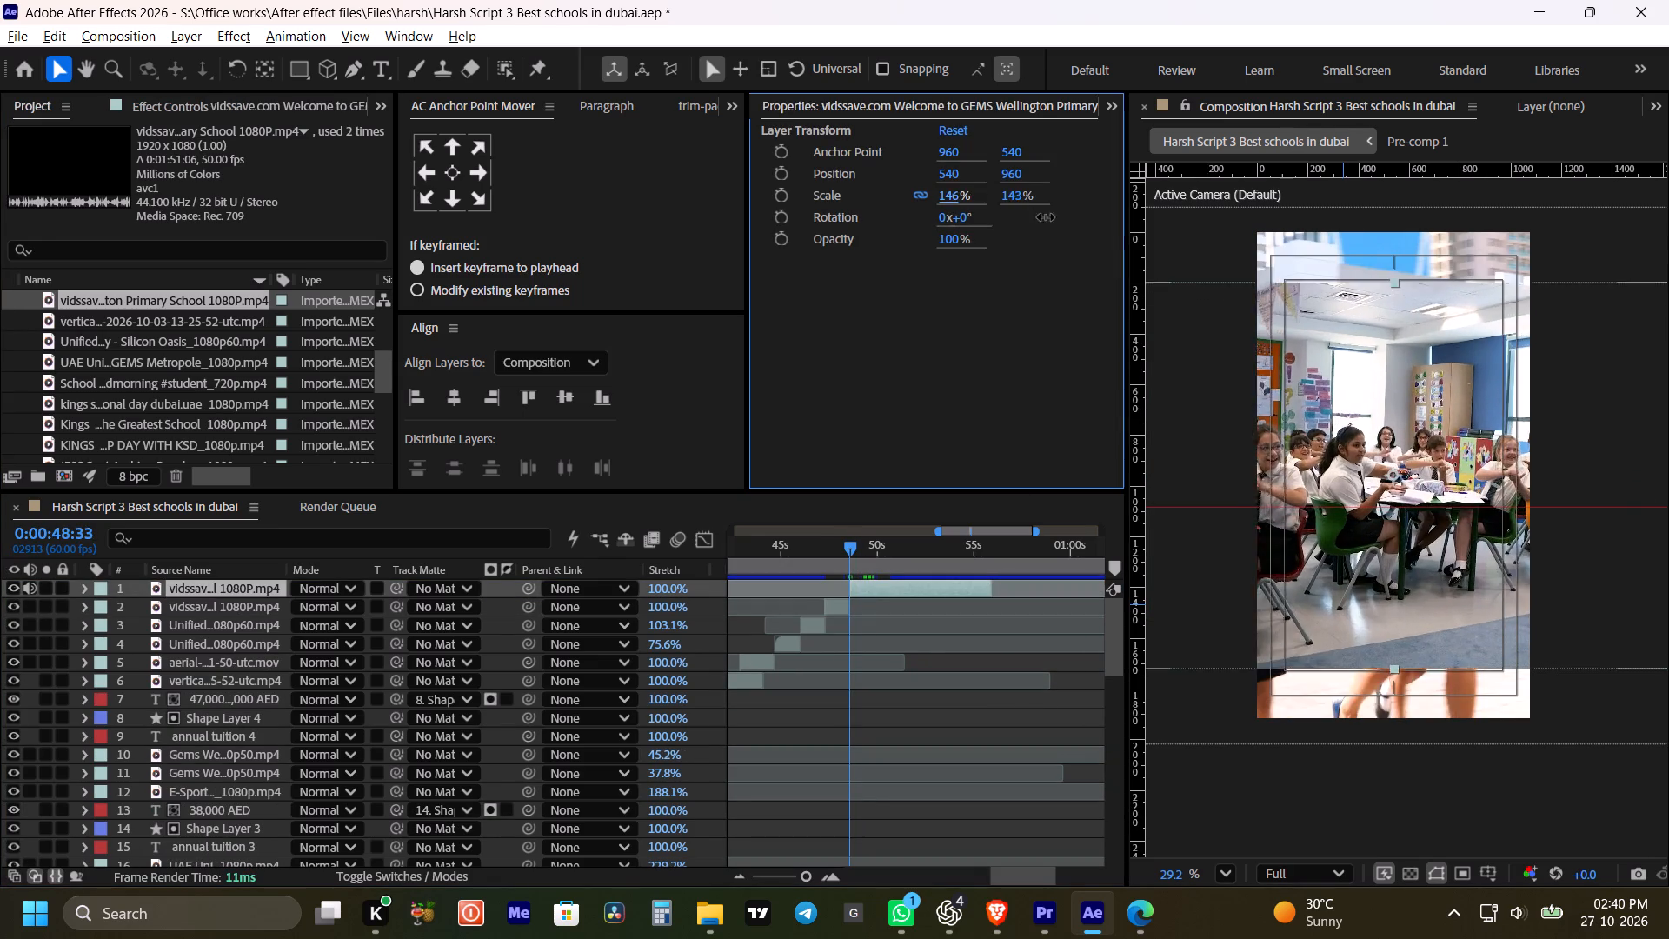
{"action": "left_click_drag", "start_coordinate": [1046, 217], "coordinate": [1108, 234]}
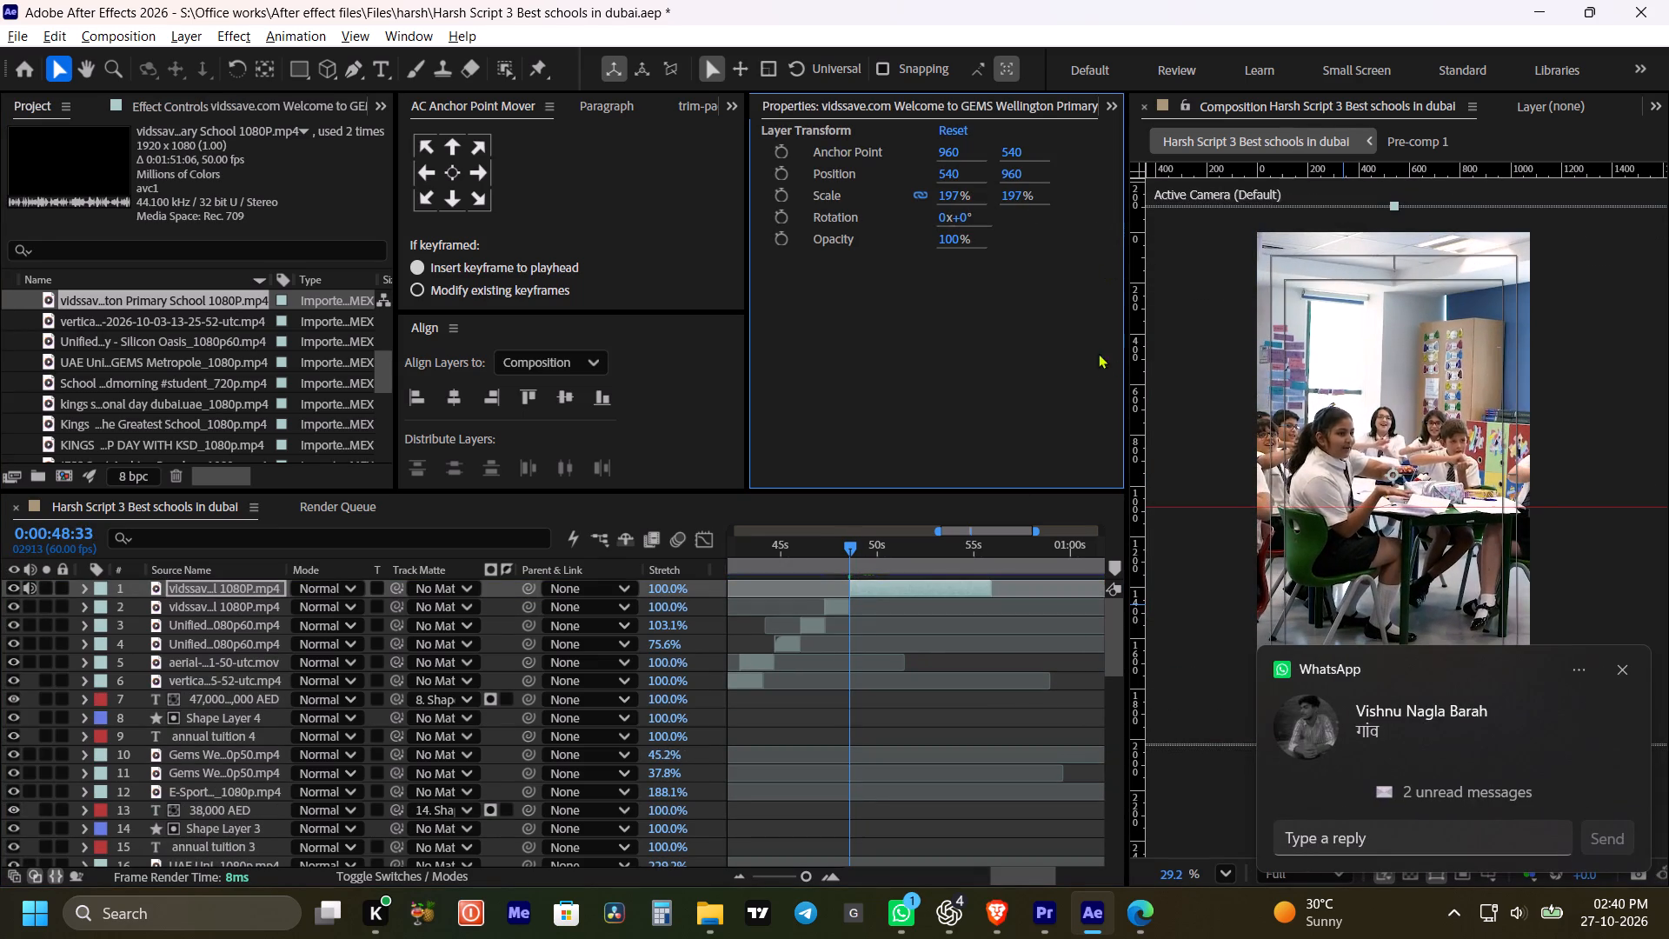
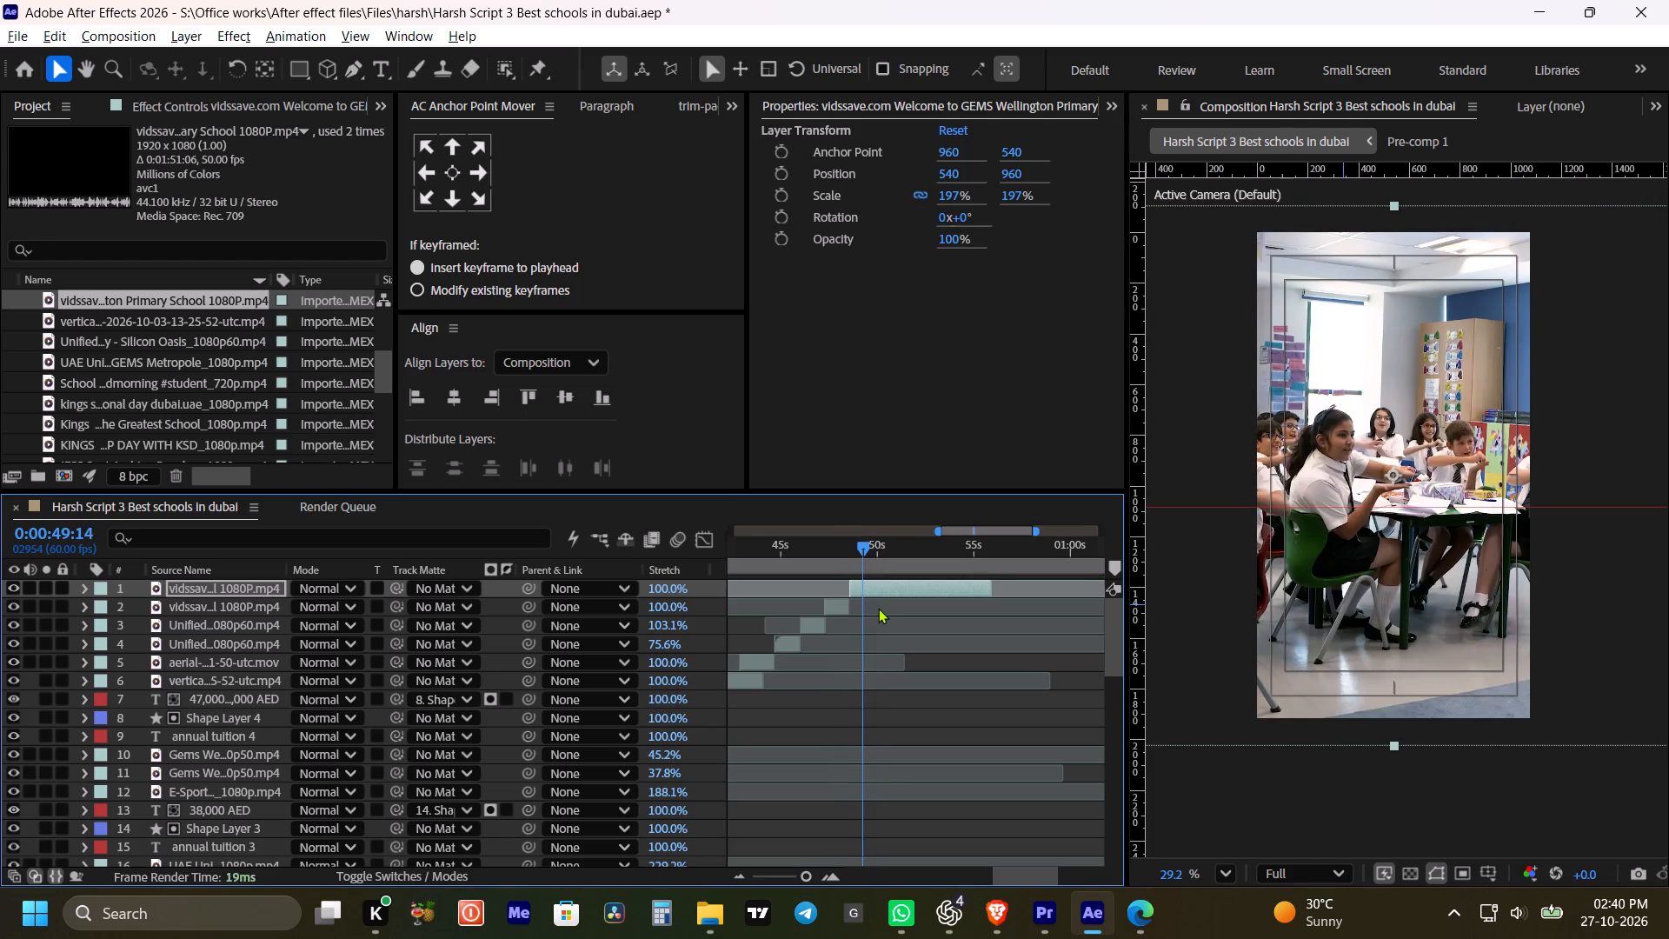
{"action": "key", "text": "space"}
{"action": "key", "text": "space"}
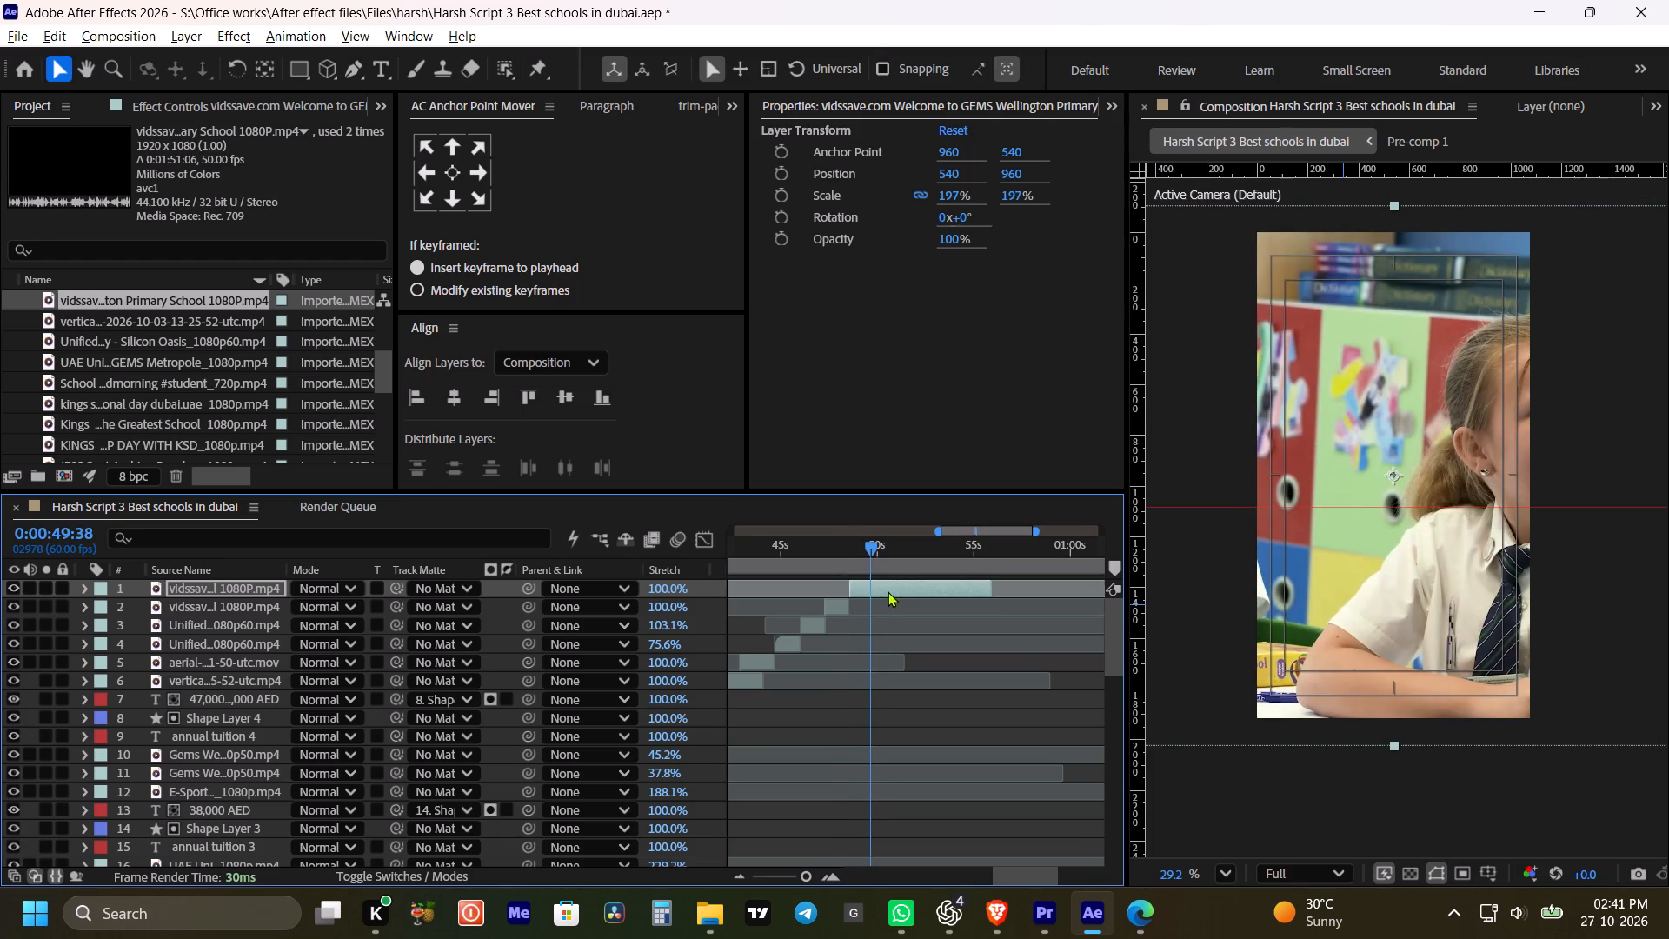
Locate the cut at 0:00:49:36 in the top GEMS Wellington layer, where the wide classroom shot changes to the girl's close-up.
{"action": "left_click", "coordinate": [874, 554]}
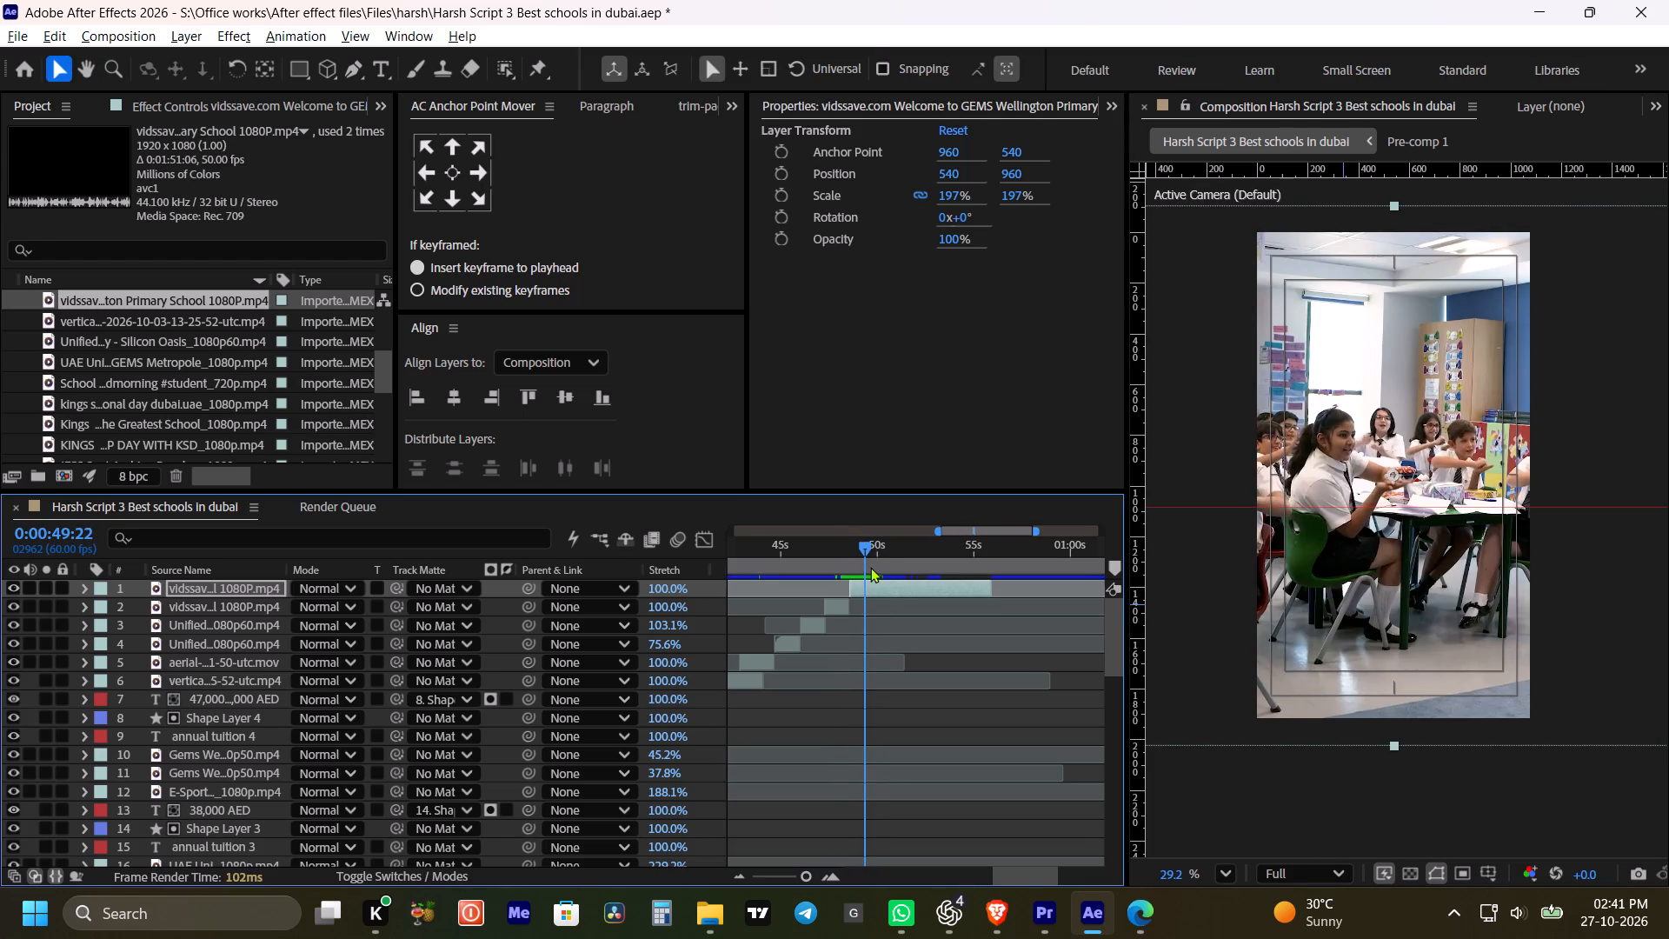
{"action": "key", "text": "ctrl+Left"}
{"action": "key", "text": "ctrl+Left"}
{"action": "key", "text": "ctrl+Left"}
{"action": "key", "text": "ctrl+Right"}
{"action": "key", "text": "ctrl+Right"}
{"action": "key", "text": "ctrl+Right"}
{"action": "key", "text": "ctrl+Right"}
{"action": "key", "text": "ctrl+Right"}
{"action": "key", "text": "ctrl+Right"}
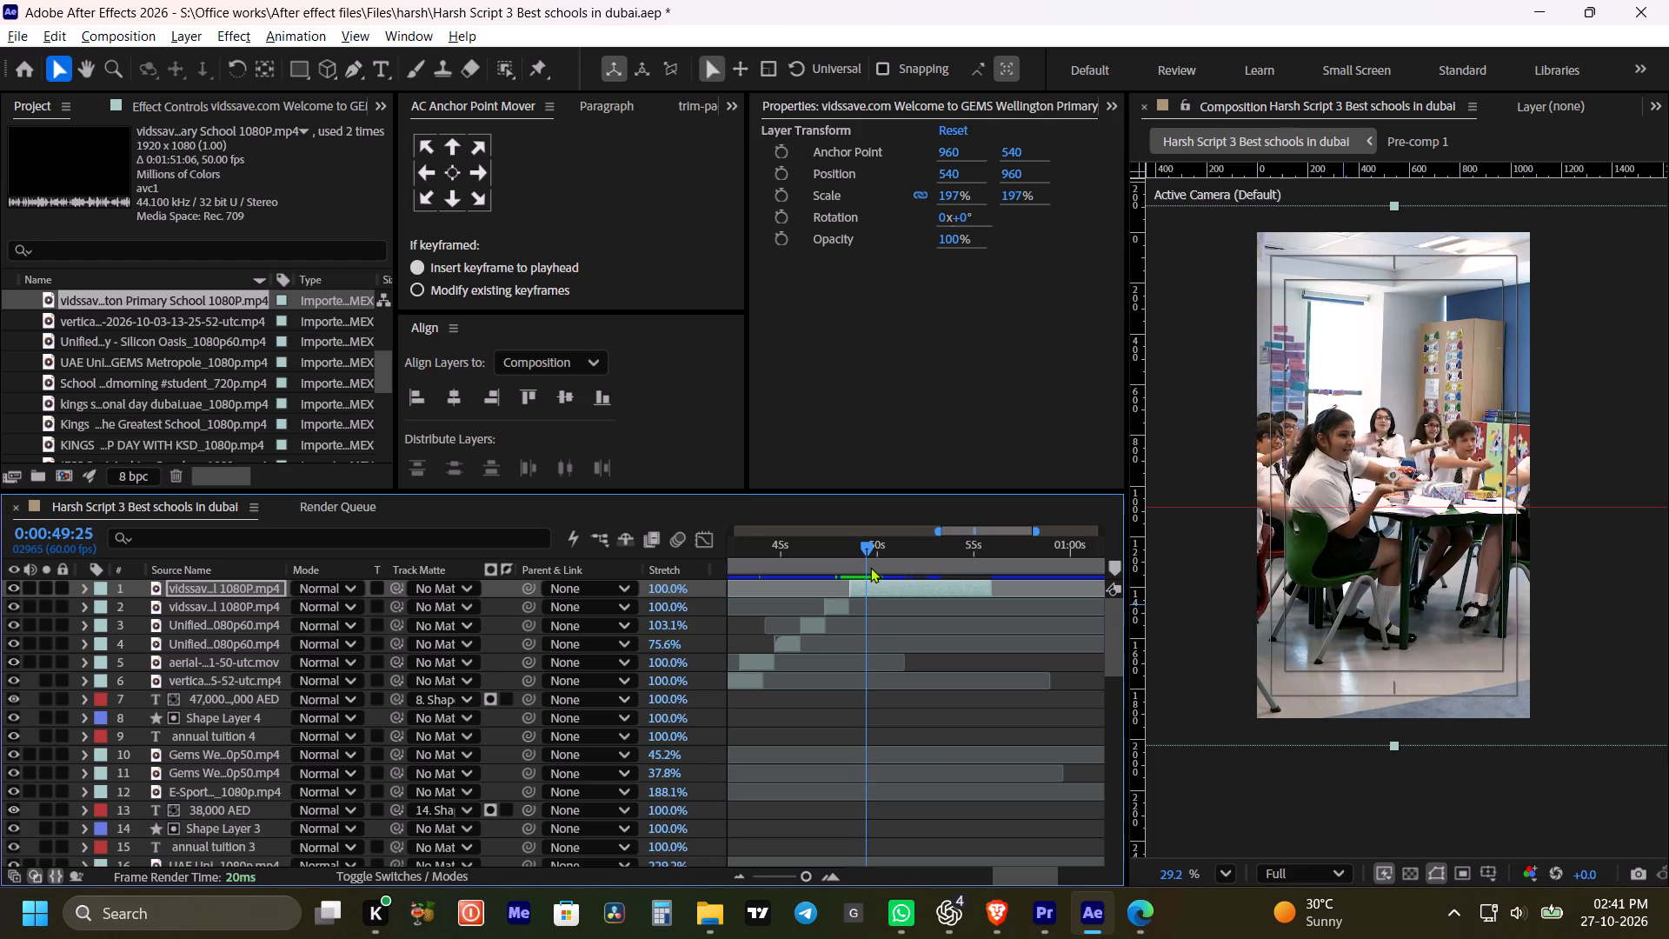
{"action": "key", "text": "ctrl+Right"}
{"action": "key", "text": "ctrl+Right"}
{"action": "key", "text": "ctrl+Right"}
{"action": "key", "text": "ctrl+Right"}
{"action": "key", "text": "ctrl+Right"}
{"action": "key", "text": "ctrl+Right"}
{"action": "key", "text": "ctrl+Right"}
{"action": "key", "text": "ctrl+Right"}
{"action": "key", "text": "ctrl+Right"}
{"action": "key", "text": "ctrl+Right"}
{"action": "key", "text": "ctrl+Right"}
{"action": "key", "text": "ctrl+Right"}
{"action": "key", "text": "ctrl+Right"}
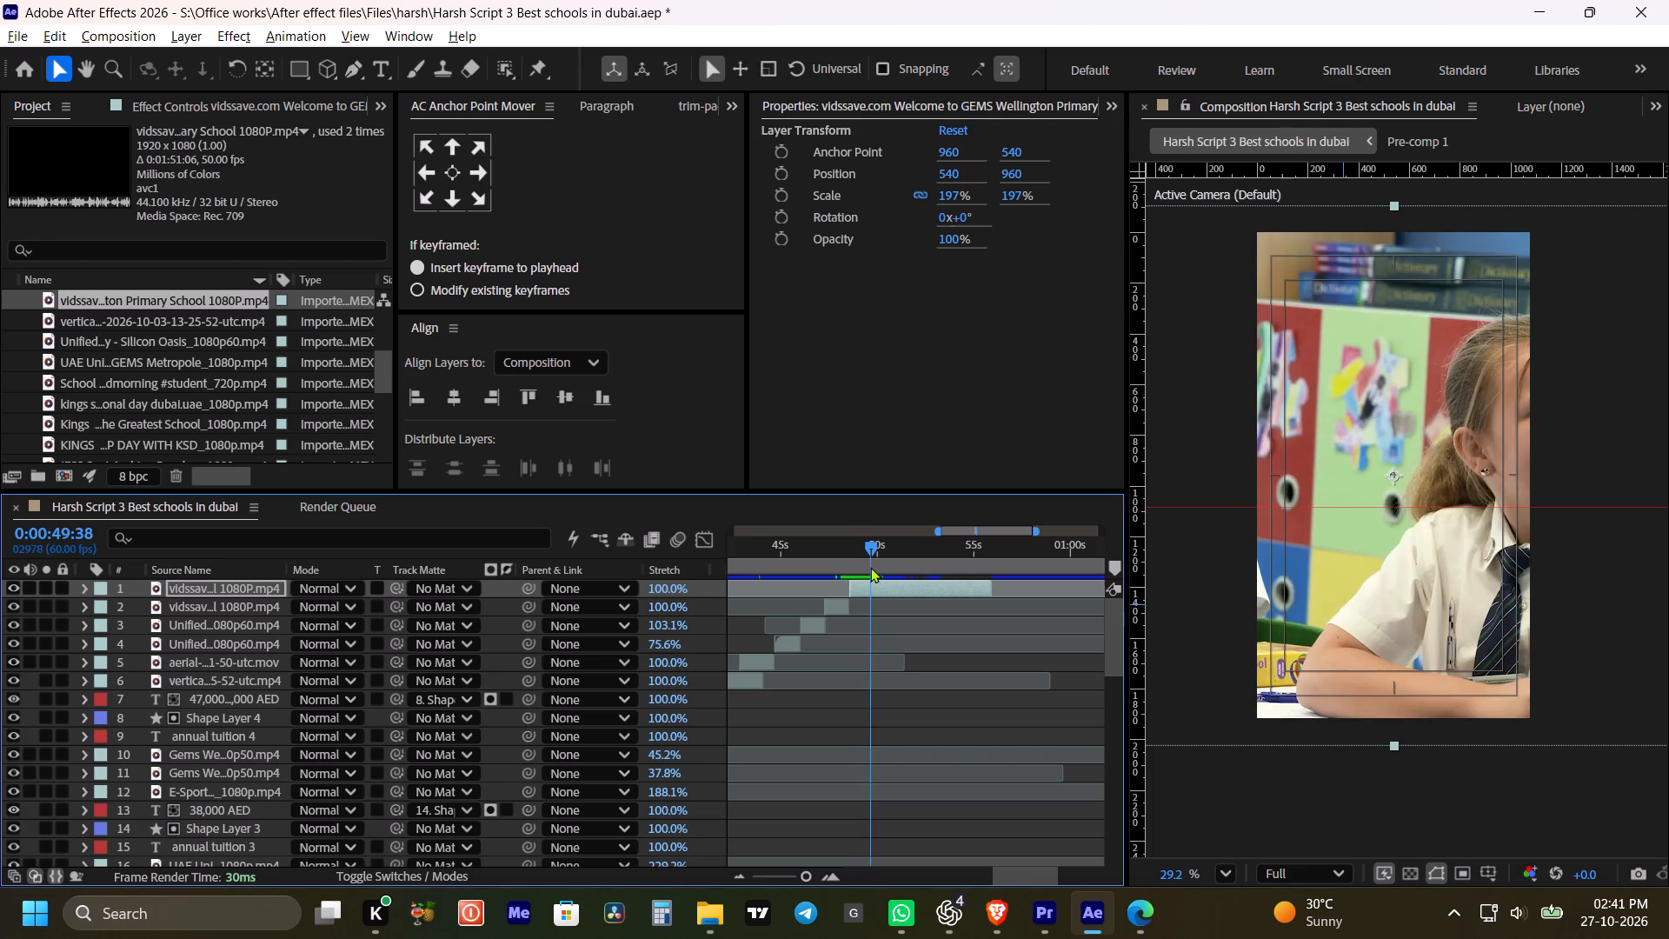
{"action": "key", "text": "ctrl+Left"}
{"action": "key", "text": "ctrl+Left"}
{"action": "key", "text": "ctrl+Left"}
{"action": "key", "text": "ctrl+Right"}
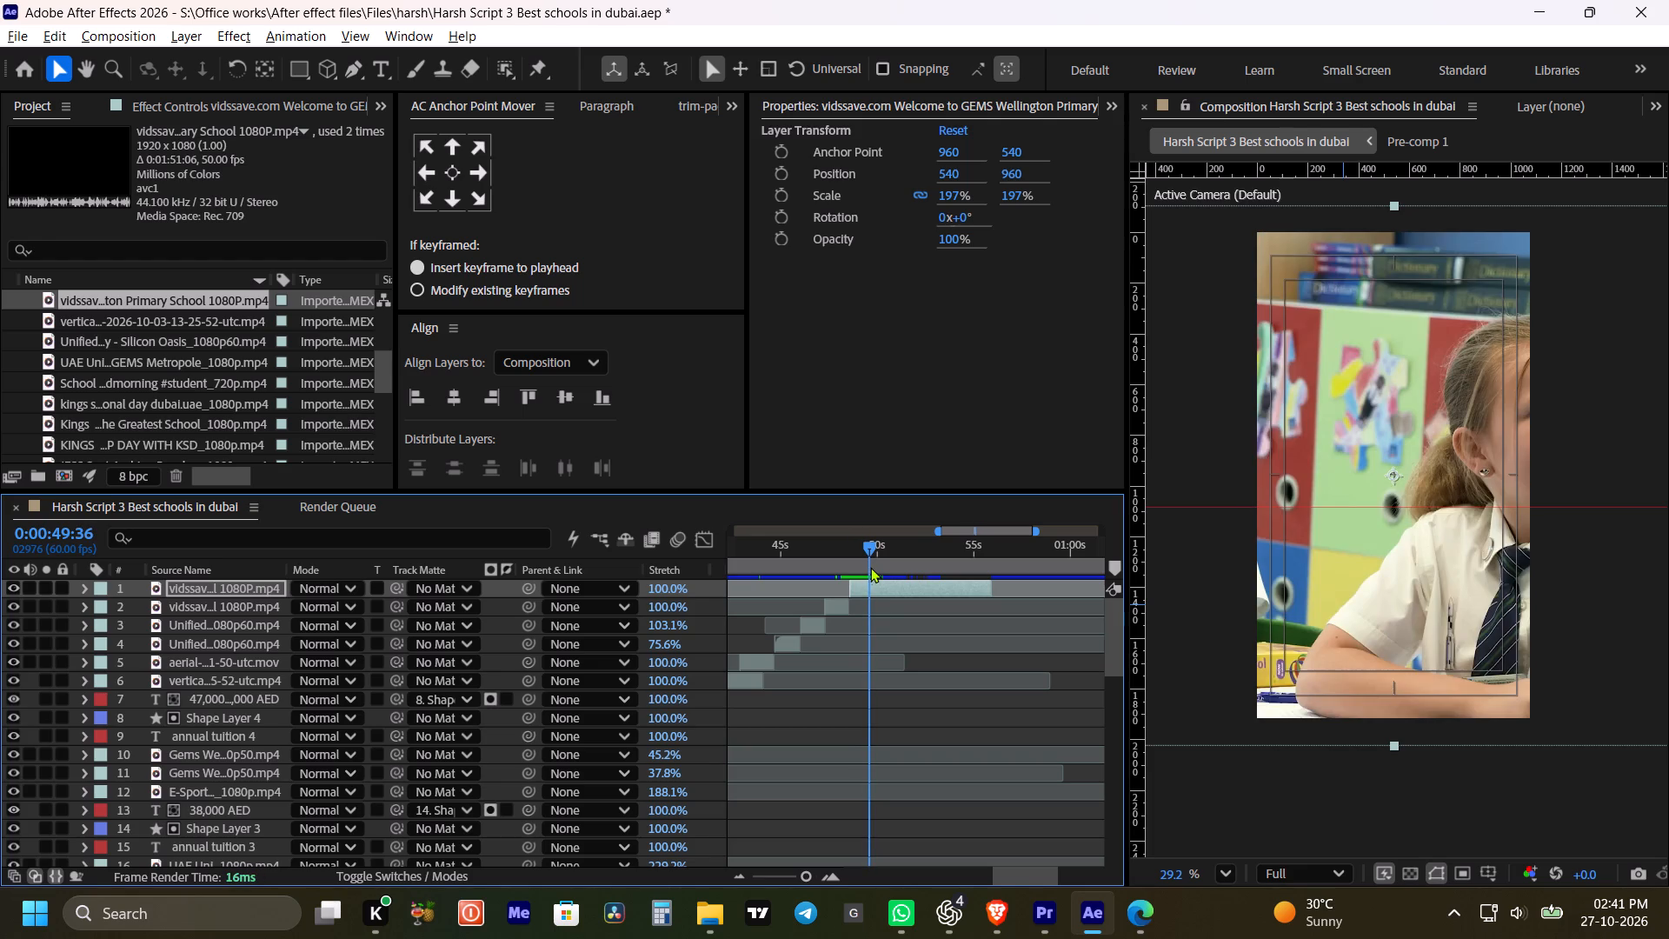
Split the top GEMS Wellington Primary School layer at 0:00:49:36, where the shot of the girl in school uniform starts.
{"action": "key", "text": "ctrl+shift+d"}
{"action": "key", "text": "space"}
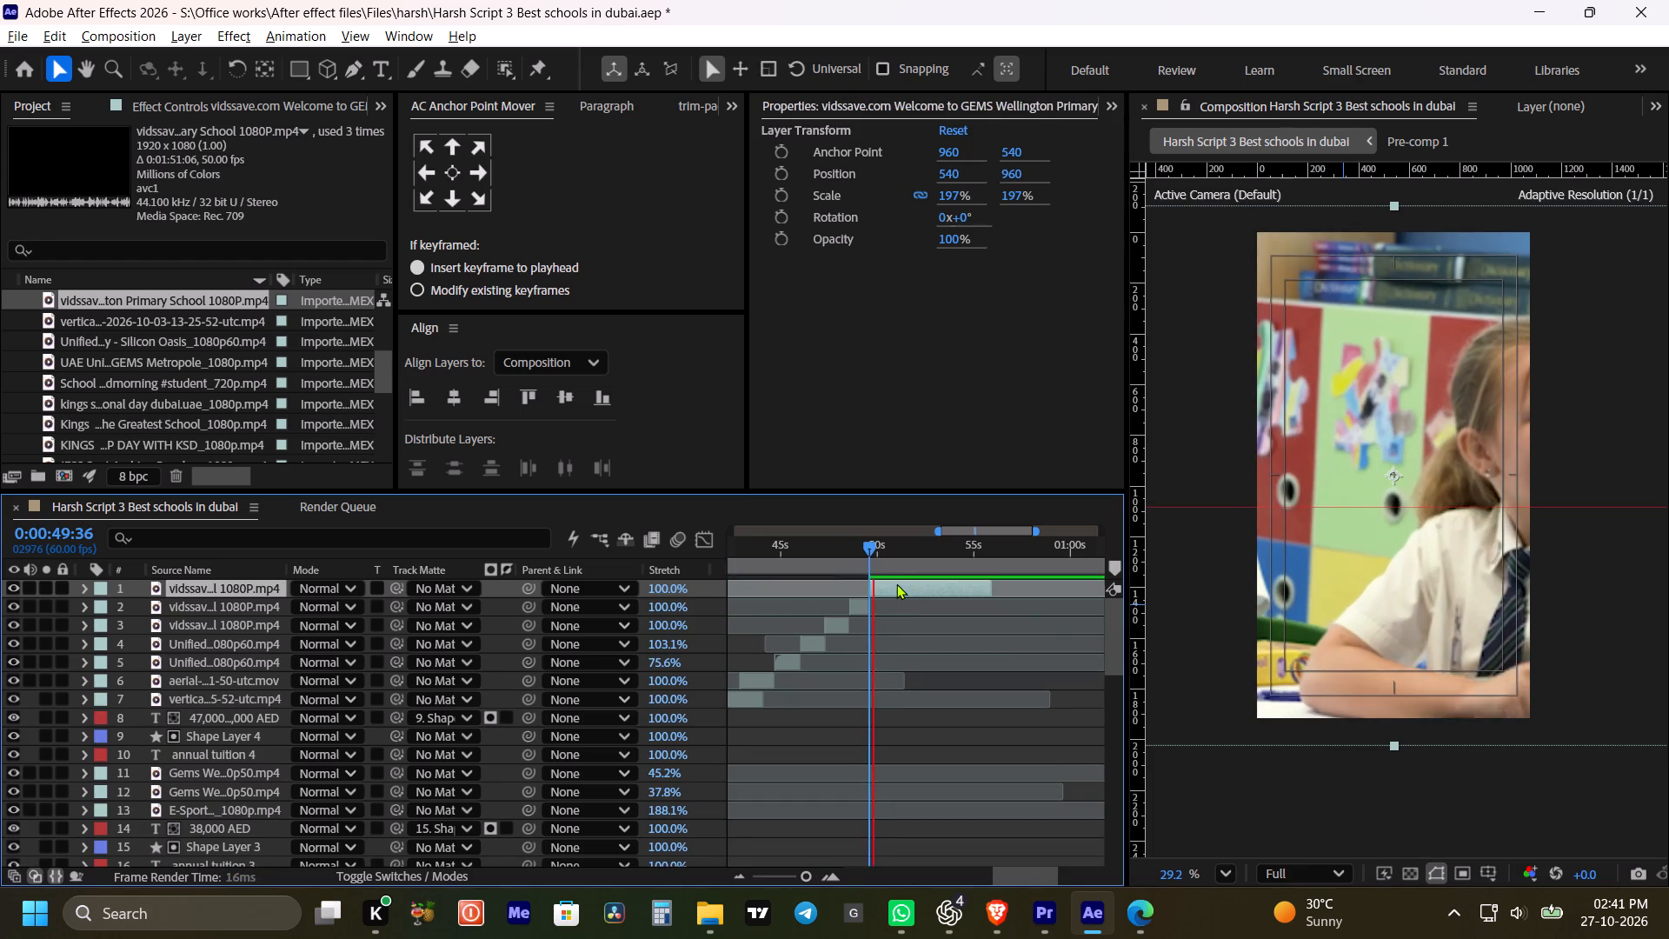
{"action": "key", "text": "space"}
Reframe the new split piece by setting its X position to -71, and preview it through the teacher shot.
{"action": "left_click_drag", "start_coordinate": [945, 173], "coordinate": [407, 304]}
{"action": "key", "text": "space"}
{"action": "key", "text": "space"}
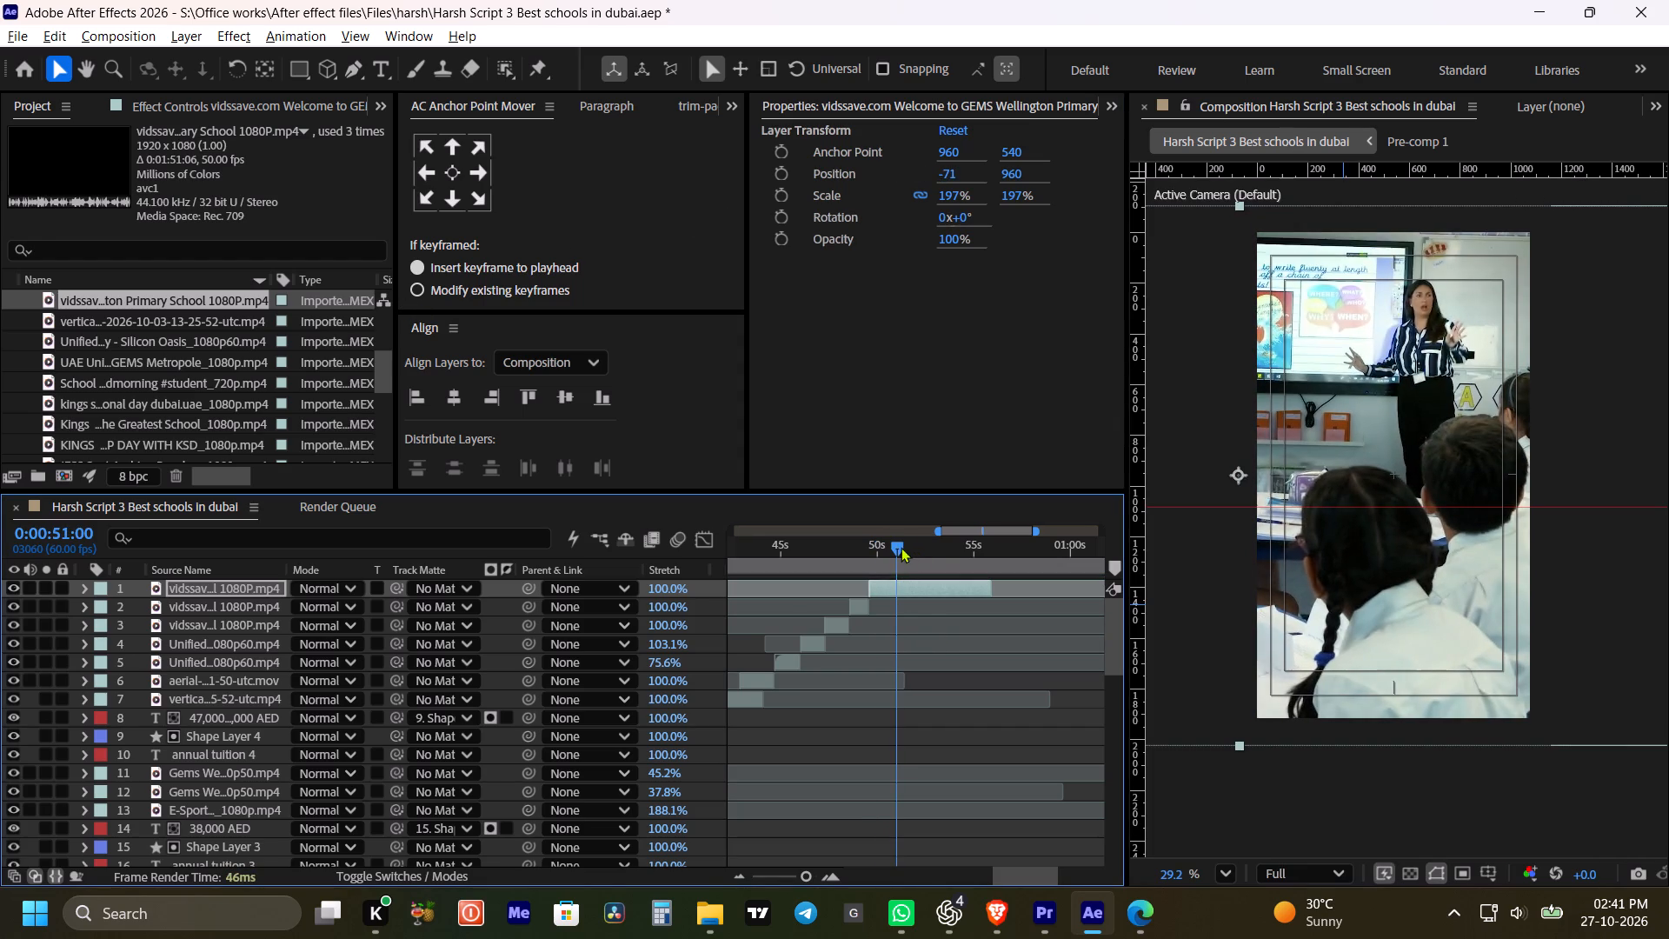
{"action": "key", "text": "space"}
{"action": "key", "text": "space"}
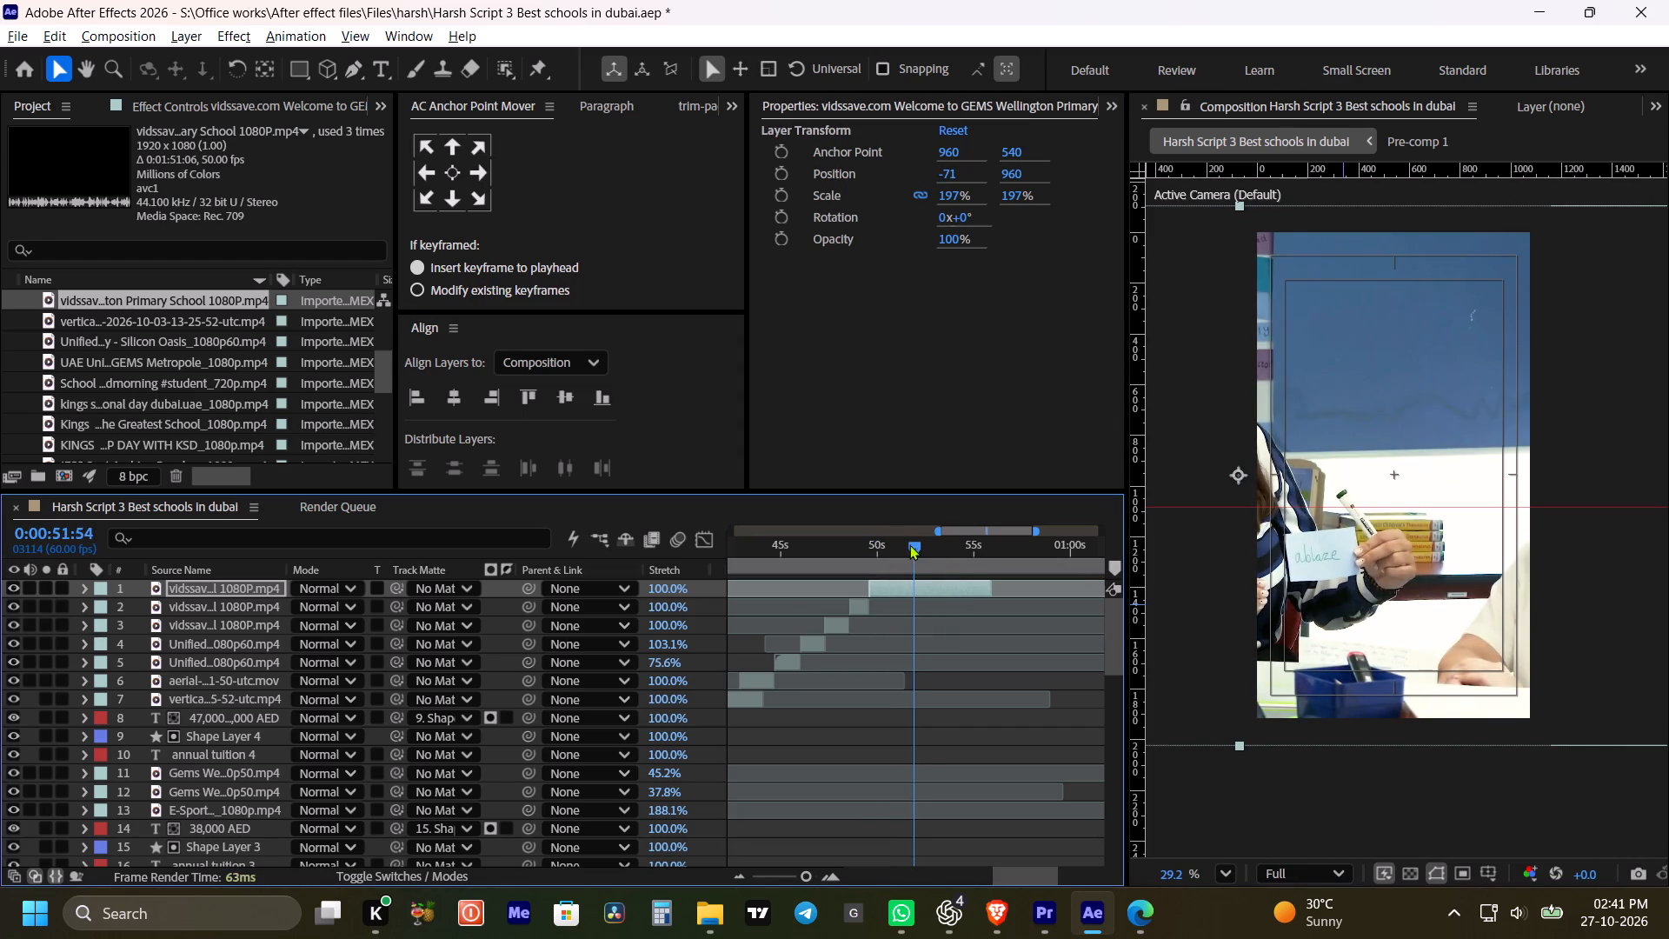
Find the cut from the teacher at the screen to the hand holding a note, and trim the layer's end at 0:00:51:30.
{"action": "left_click_drag", "start_coordinate": [905, 544], "coordinate": [895, 548]}
{"action": "key", "text": "space"}
{"action": "key", "text": "space"}
{"action": "key", "text": "ctrl+Right"}
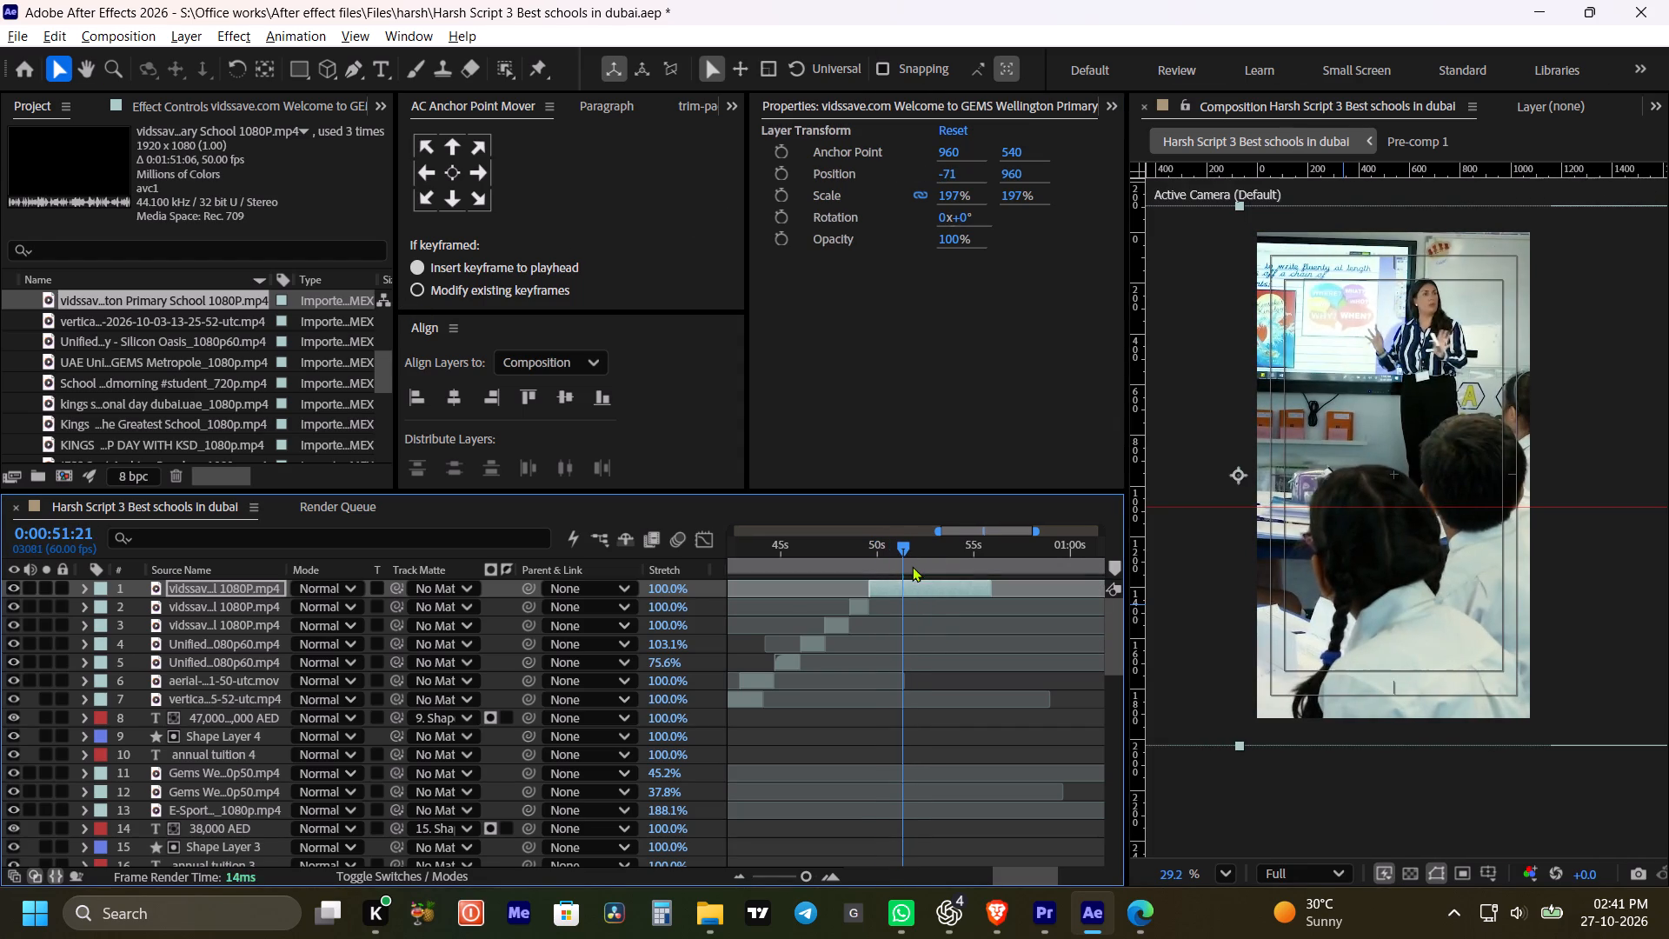
{"action": "key", "text": "ctrl+Right"}
{"action": "key", "text": "ctrl+Right"}
{"action": "key", "text": "ctrl+Right"}
{"action": "key", "text": "ctrl+Right"}
{"action": "key", "text": "ctrl+Right"}
{"action": "key", "text": "ctrl+Right"}
{"action": "key", "text": "ctrl+Right"}
{"action": "key", "text": "ctrl+Right"}
{"action": "key", "text": "ctrl+Right"}
{"action": "key", "text": "ctrl+Right"}
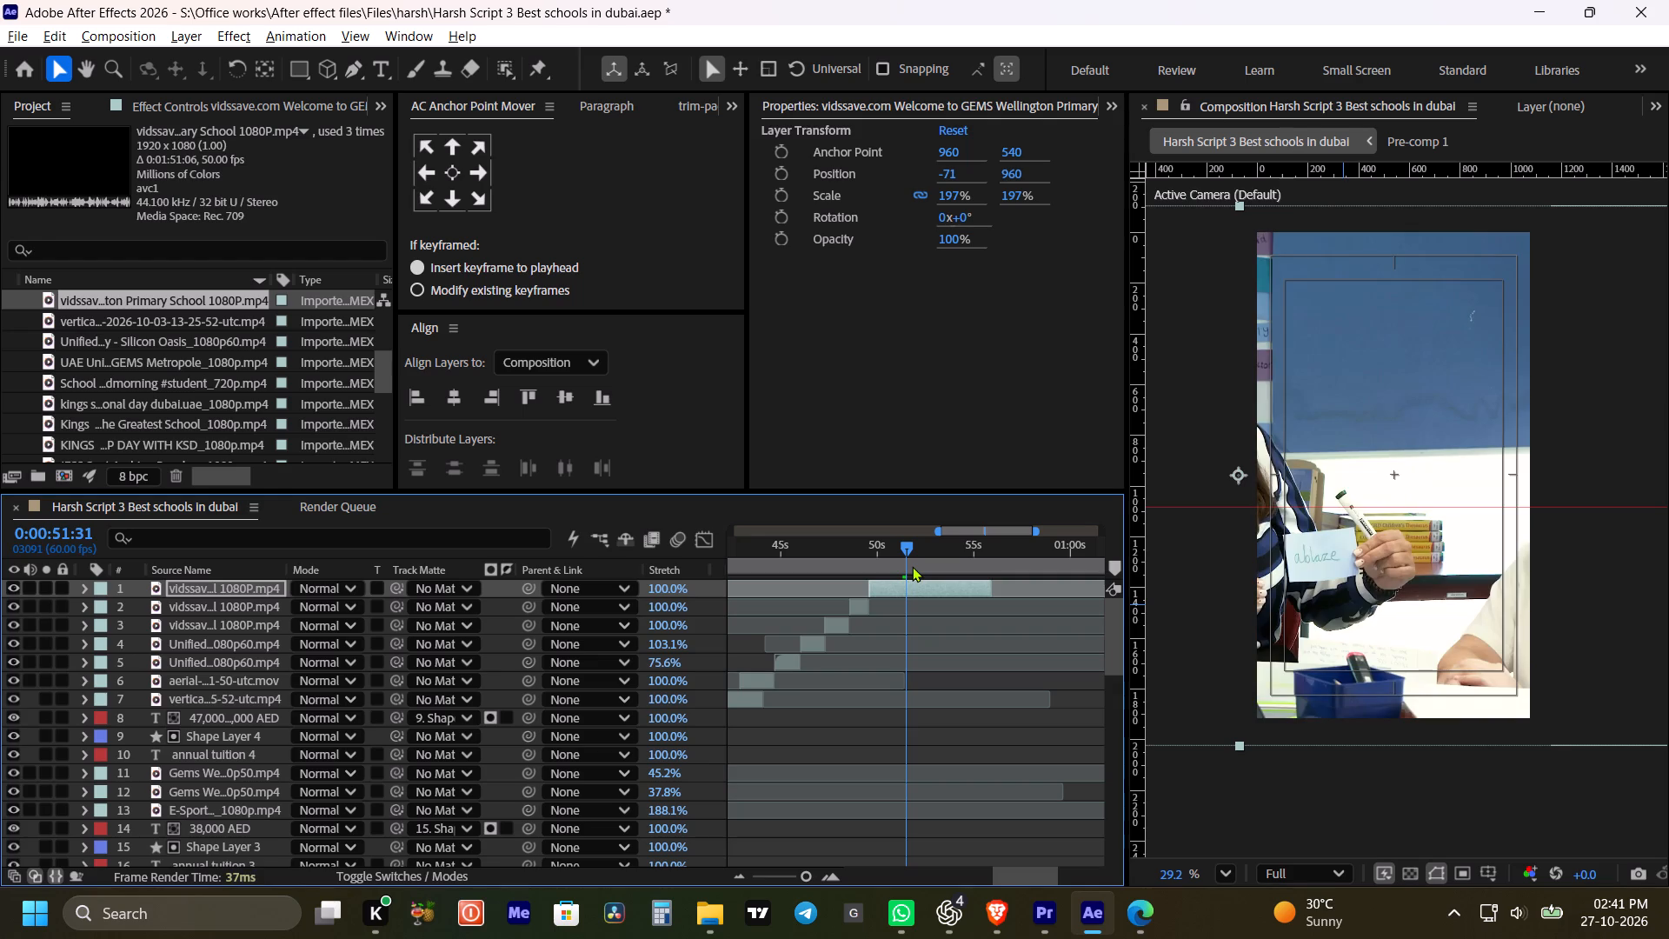
{"action": "key", "text": "ctrl+Left"}
{"action": "key", "text": "ctrl+Left"}
{"action": "key", "text": "ctrl+Right"}
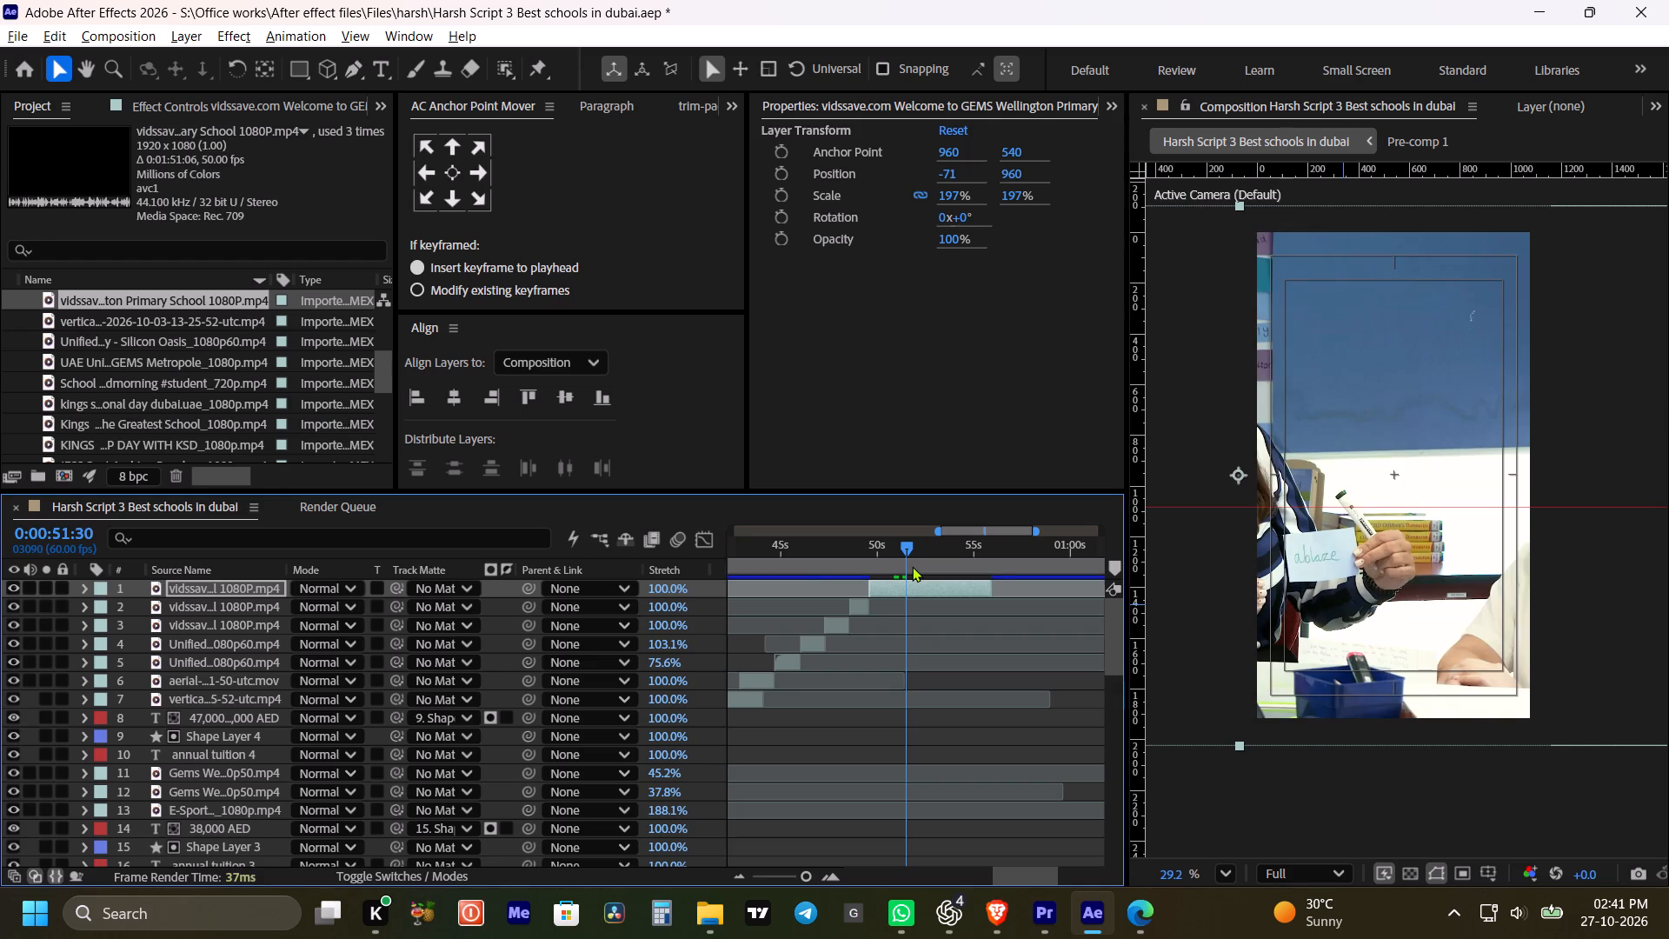
{"action": "key", "text": "alt+bracketright"}
Pull the trimmed layer's end back to just before 0:00:51:30 to drop the leftover frame of the hand shot, and preview the ending.
{"action": "scroll", "coordinate": [896, 600], "scroll_direction": "up", "scroll_amount": 2, "text": "alt"}
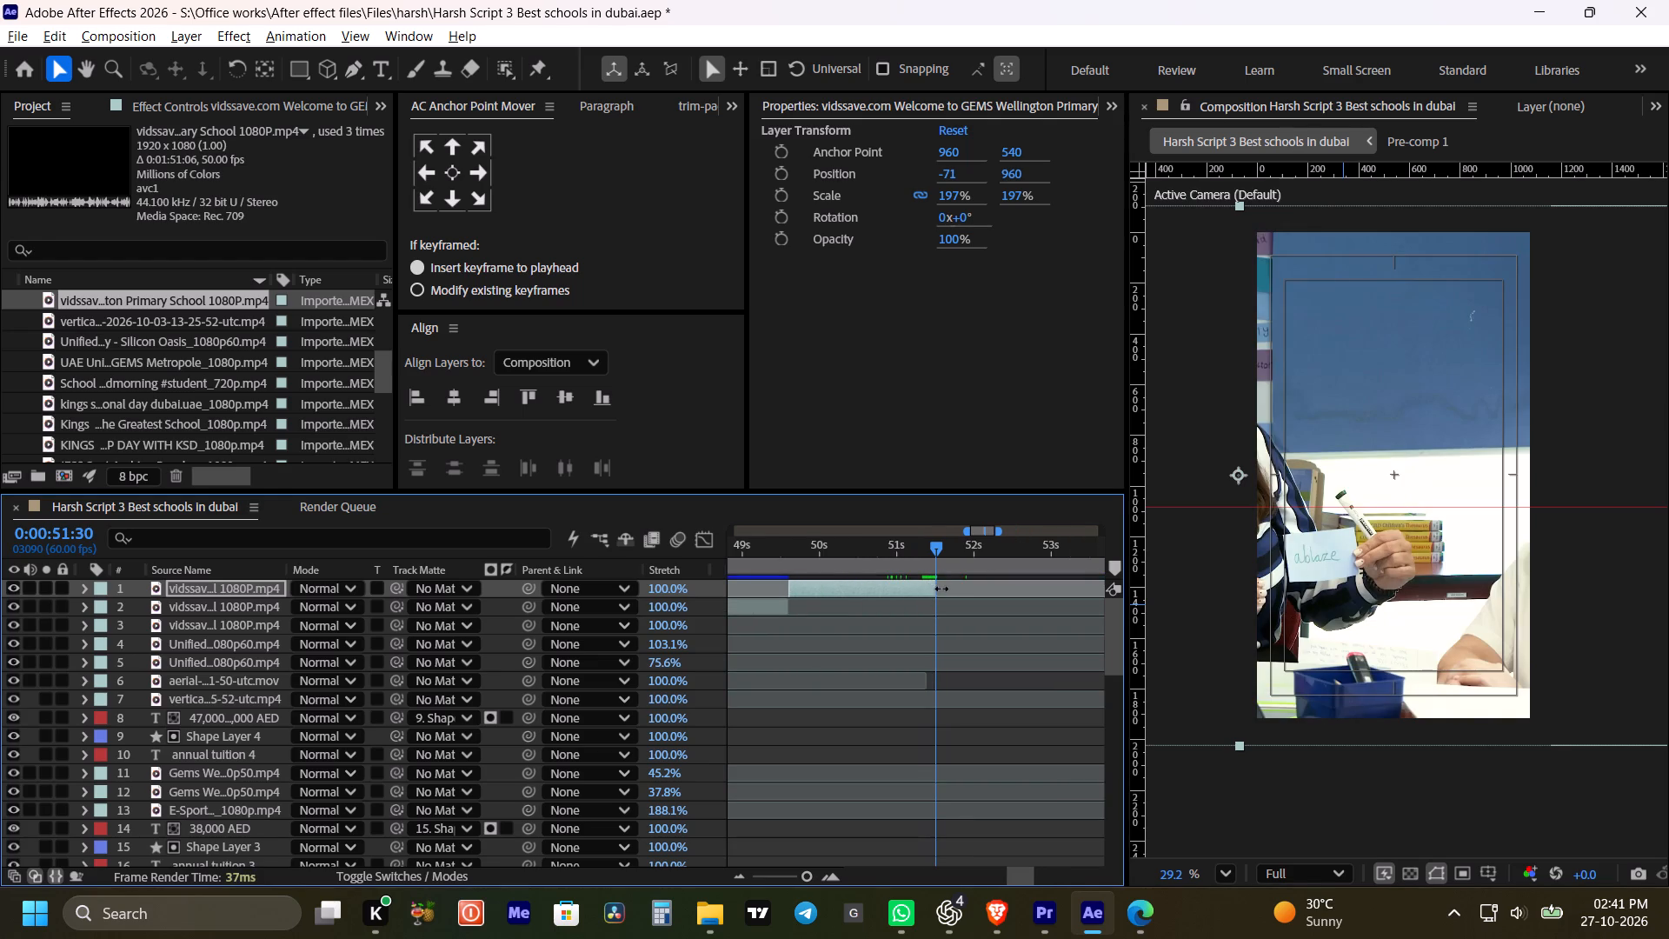
{"action": "scroll", "coordinate": [938, 591], "scroll_direction": "up", "scroll_amount": 2, "text": "alt"}
{"action": "left_click", "coordinate": [939, 586]}
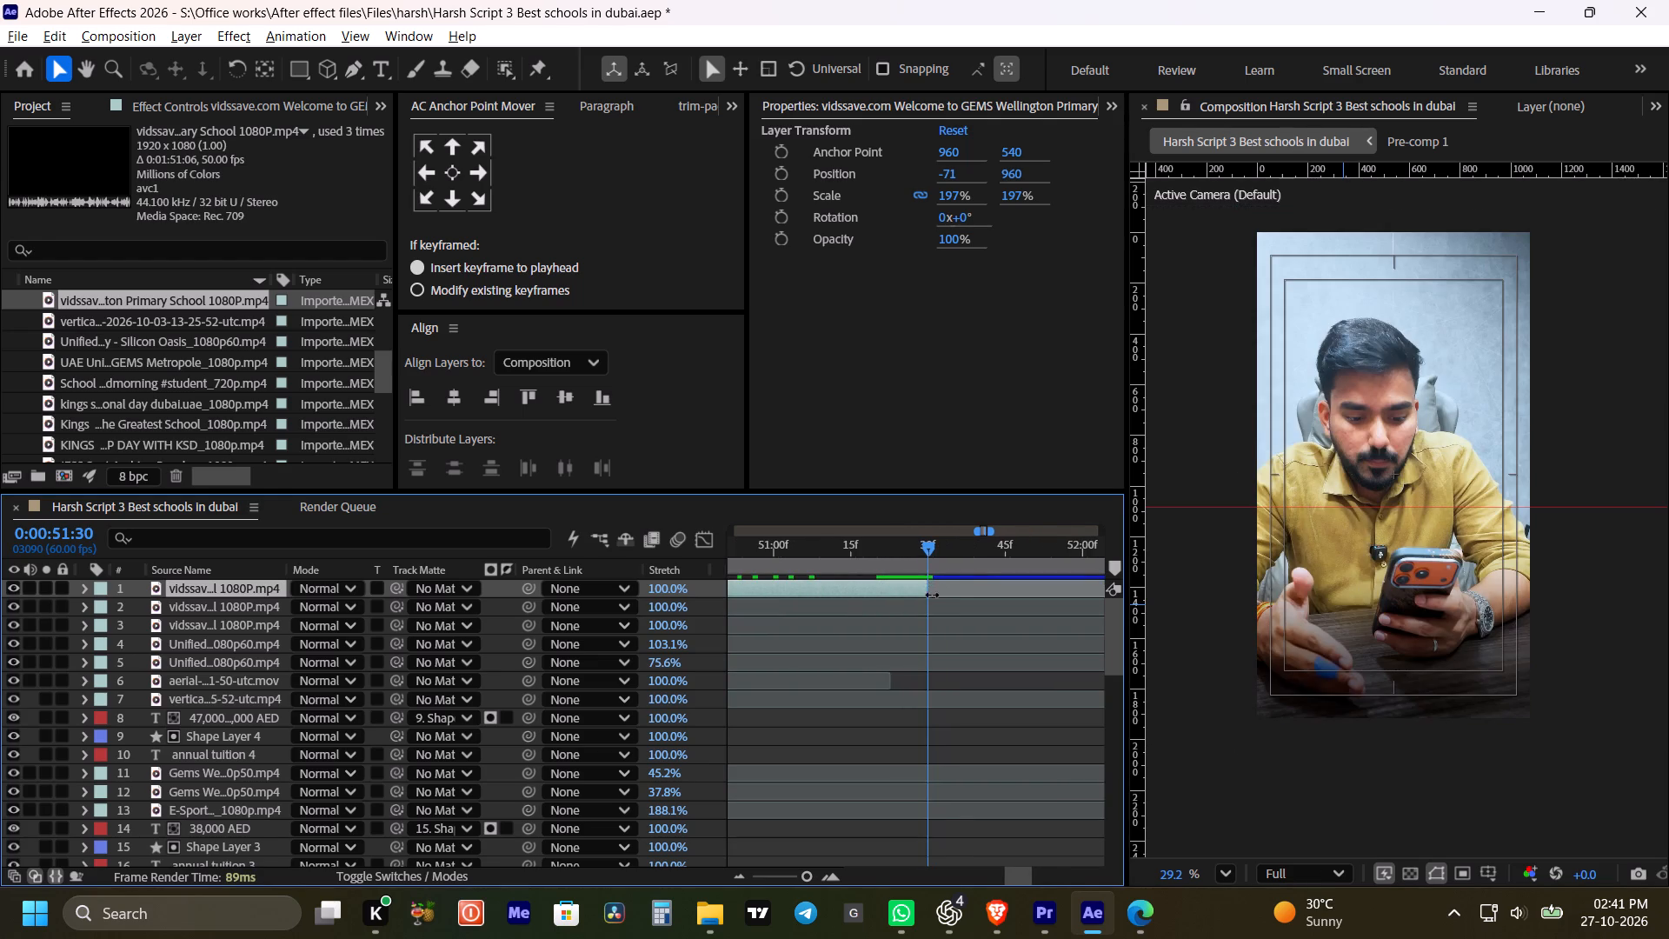
{"action": "left_click_drag", "start_coordinate": [903, 556], "coordinate": [889, 554]}
{"action": "key", "text": "space"}
{"action": "scroll", "coordinate": [934, 599], "scroll_direction": "down", "scroll_amount": 4, "text": "alt"}
{"action": "key", "text": "space"}
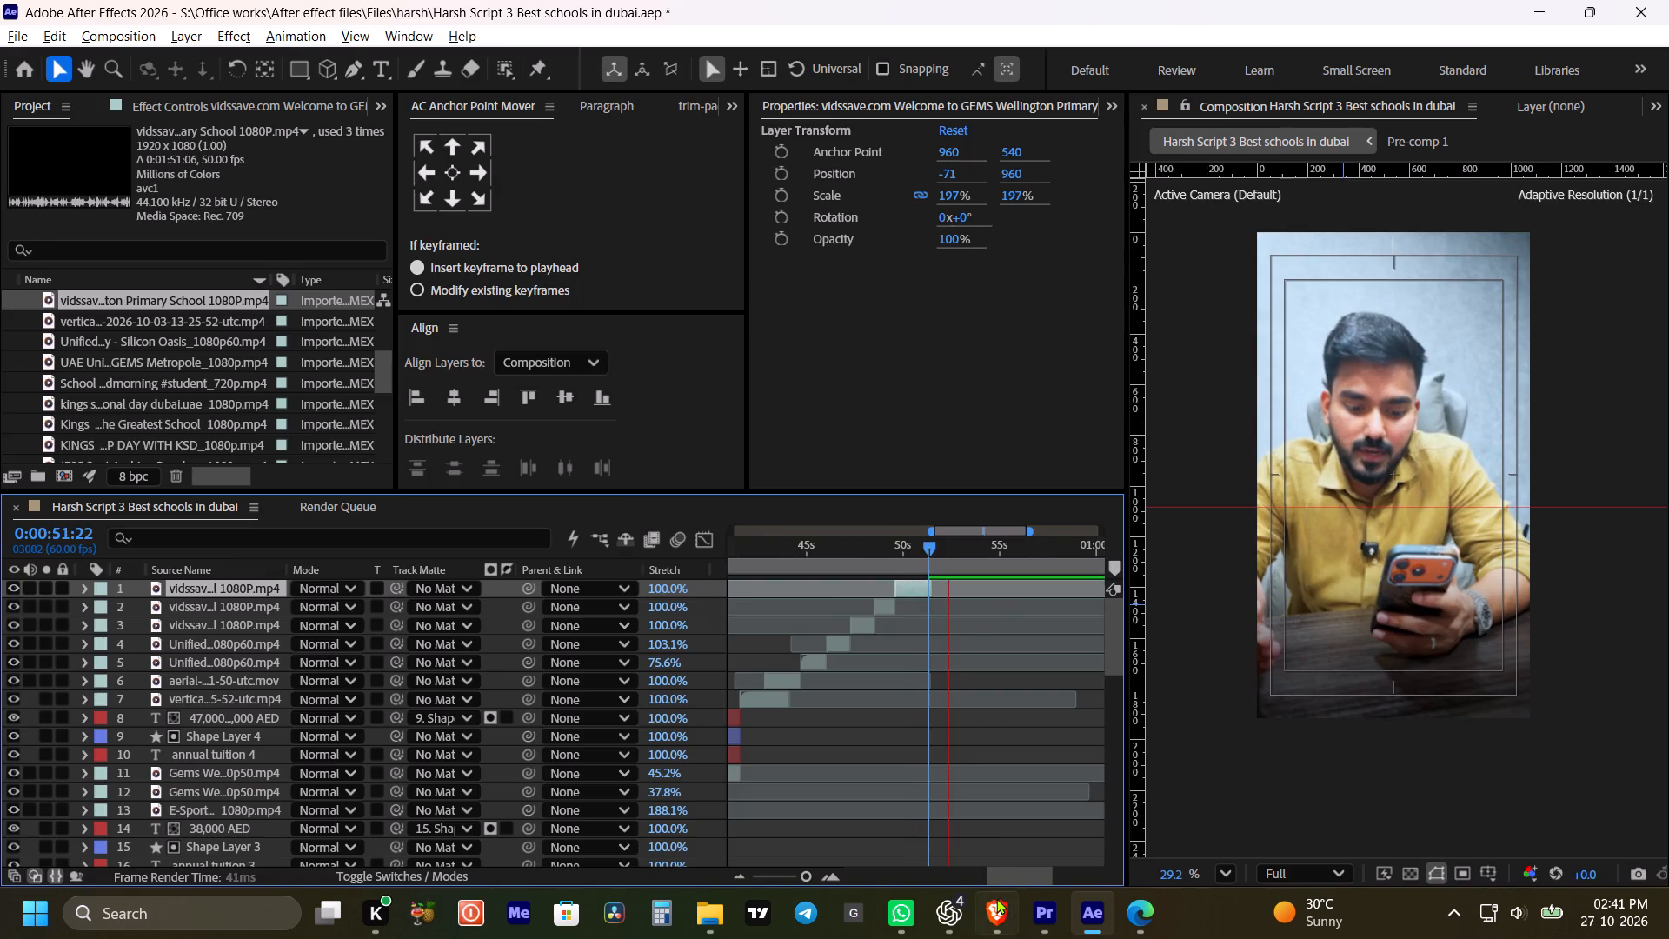
Check the October Scripts document in the browser for the GEMS Wellington Academy fee line, and return to After Effects.
{"action": "left_click", "coordinate": [996, 901]}
{"action": "left_click", "coordinate": [726, 0]}
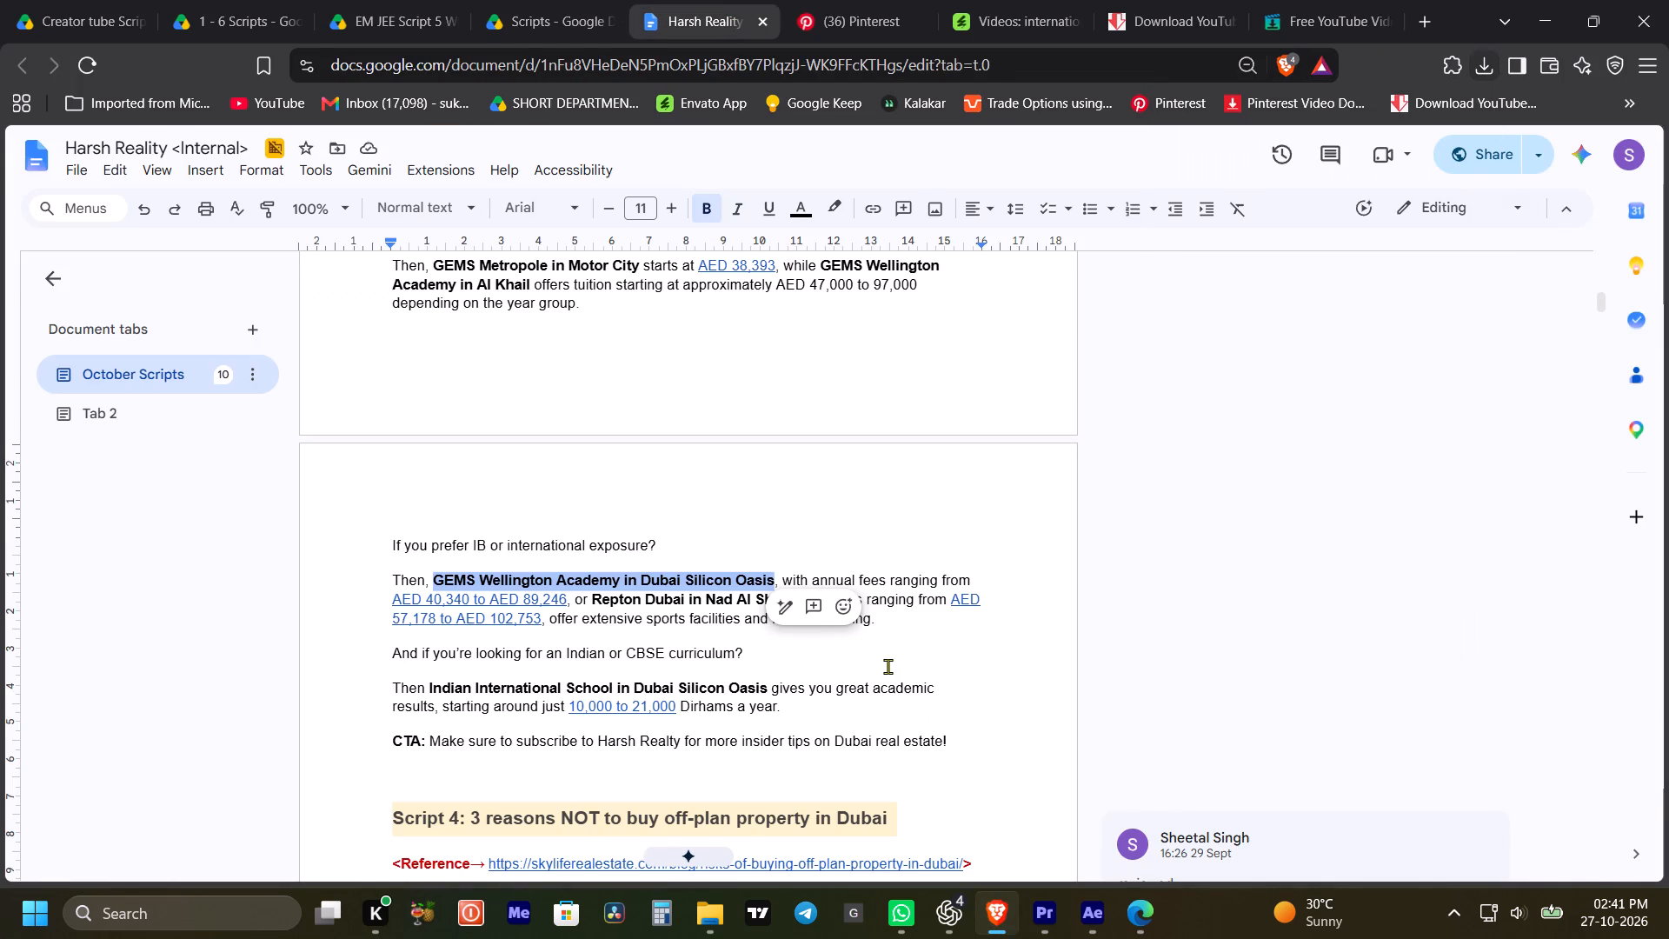
{"action": "left_click", "coordinate": [893, 665]}
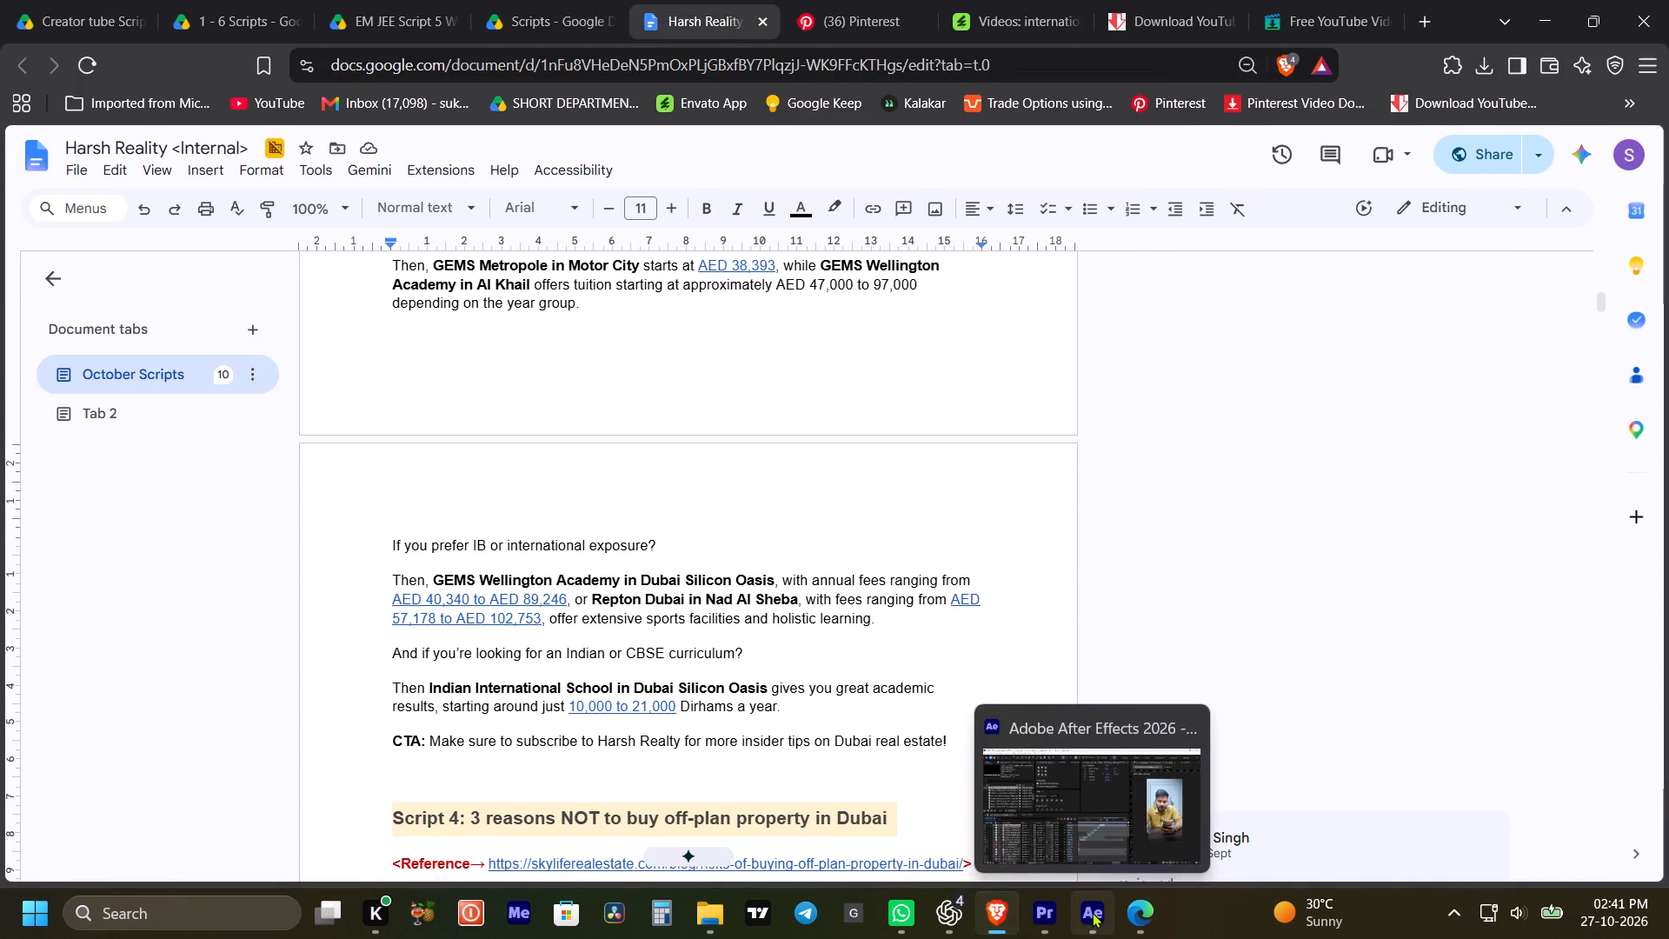
{"action": "left_click", "coordinate": [1093, 913]}
Preview the composition from 0:00:47:04 into the shot of the woman walking with the schoolgirl to find where the fee title belongs.
{"action": "left_click_drag", "start_coordinate": [857, 557], "coordinate": [847, 557]}
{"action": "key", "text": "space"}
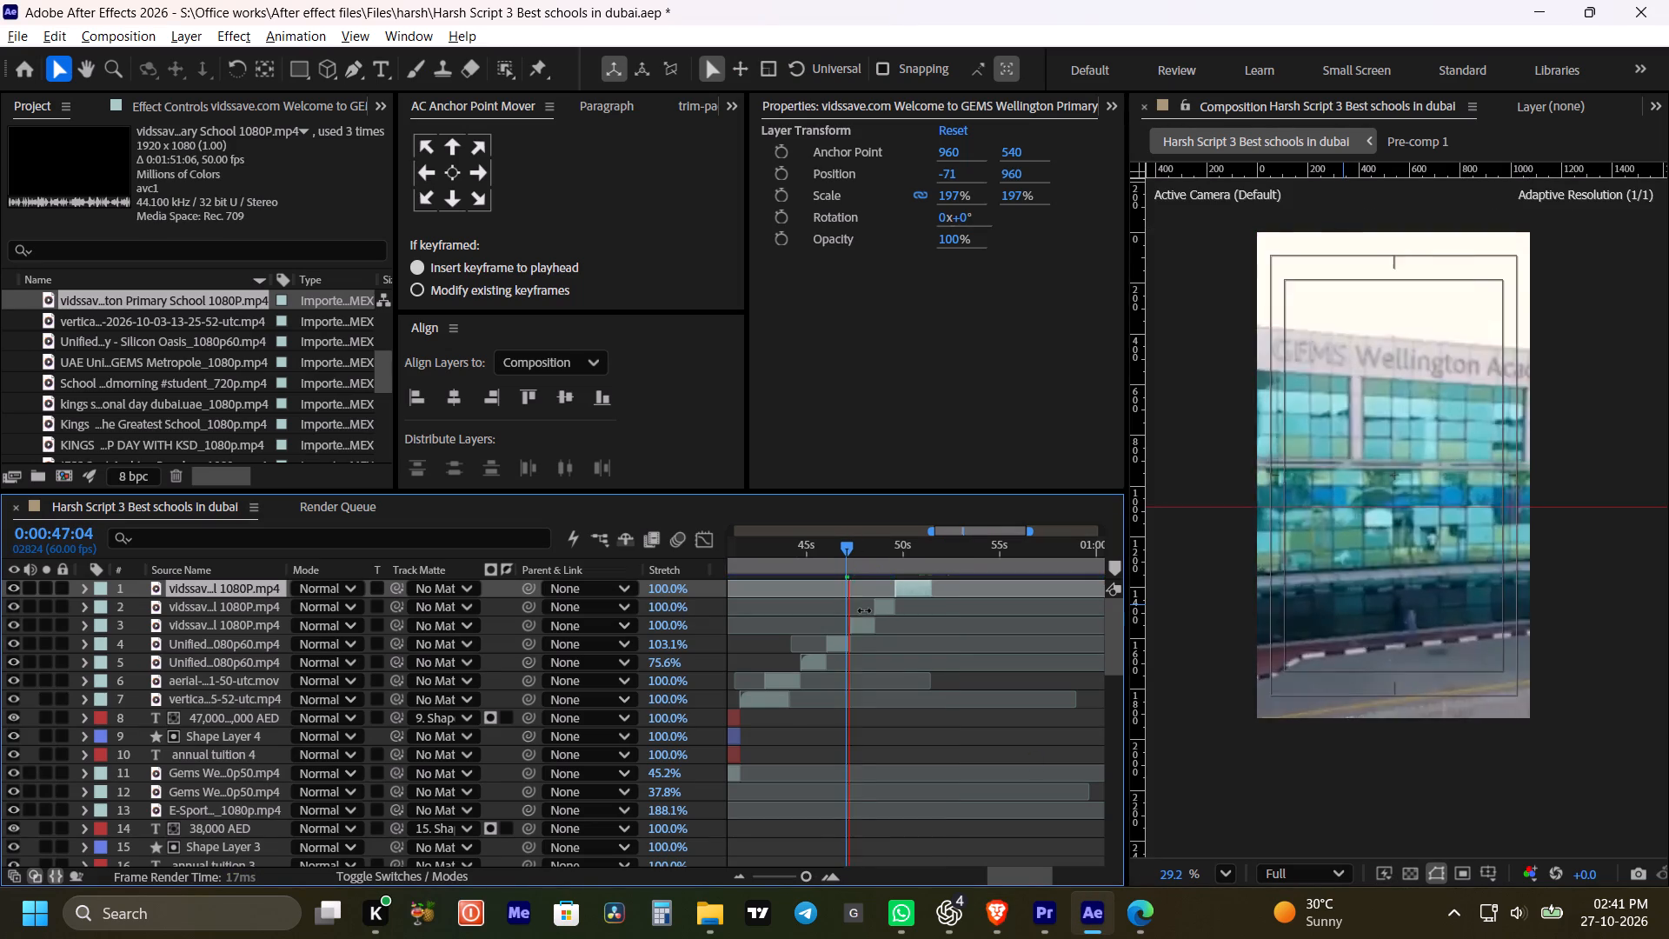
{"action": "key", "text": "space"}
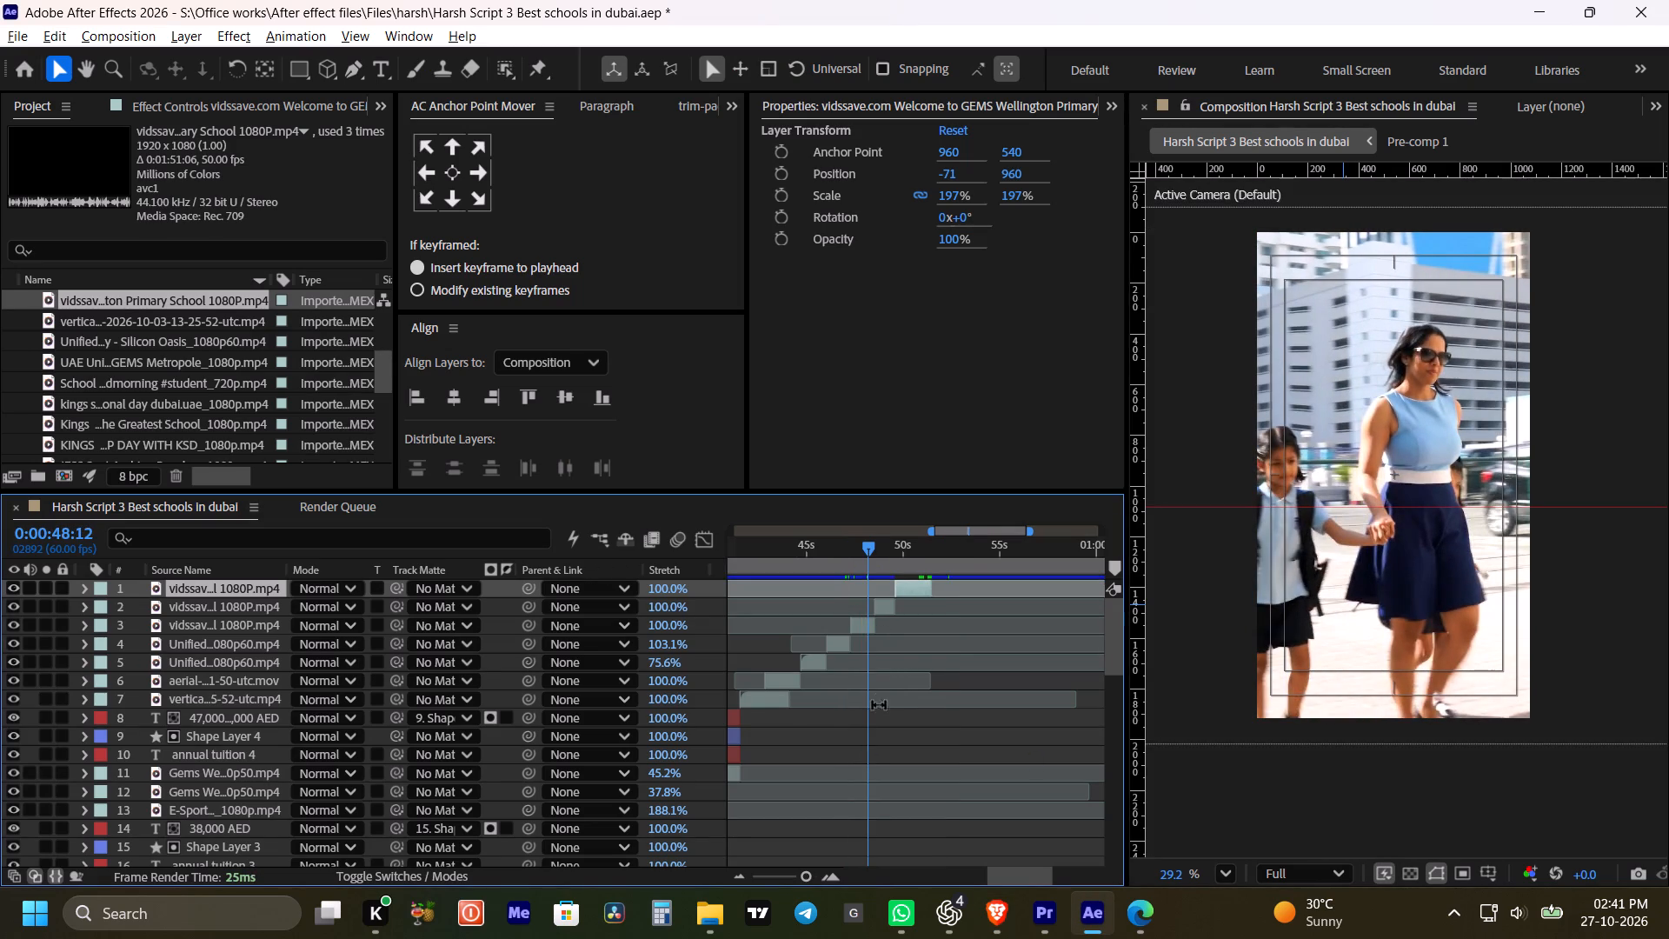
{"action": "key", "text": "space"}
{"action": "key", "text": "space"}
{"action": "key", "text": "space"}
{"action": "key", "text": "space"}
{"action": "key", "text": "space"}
Copy the 47,000 AED - 97,000 AED text, Shape Layer 4 and annual tuition 4 layers, and paste them above the top clip layer.
{"action": "left_click_drag", "start_coordinate": [883, 749], "coordinate": [992, 675]}
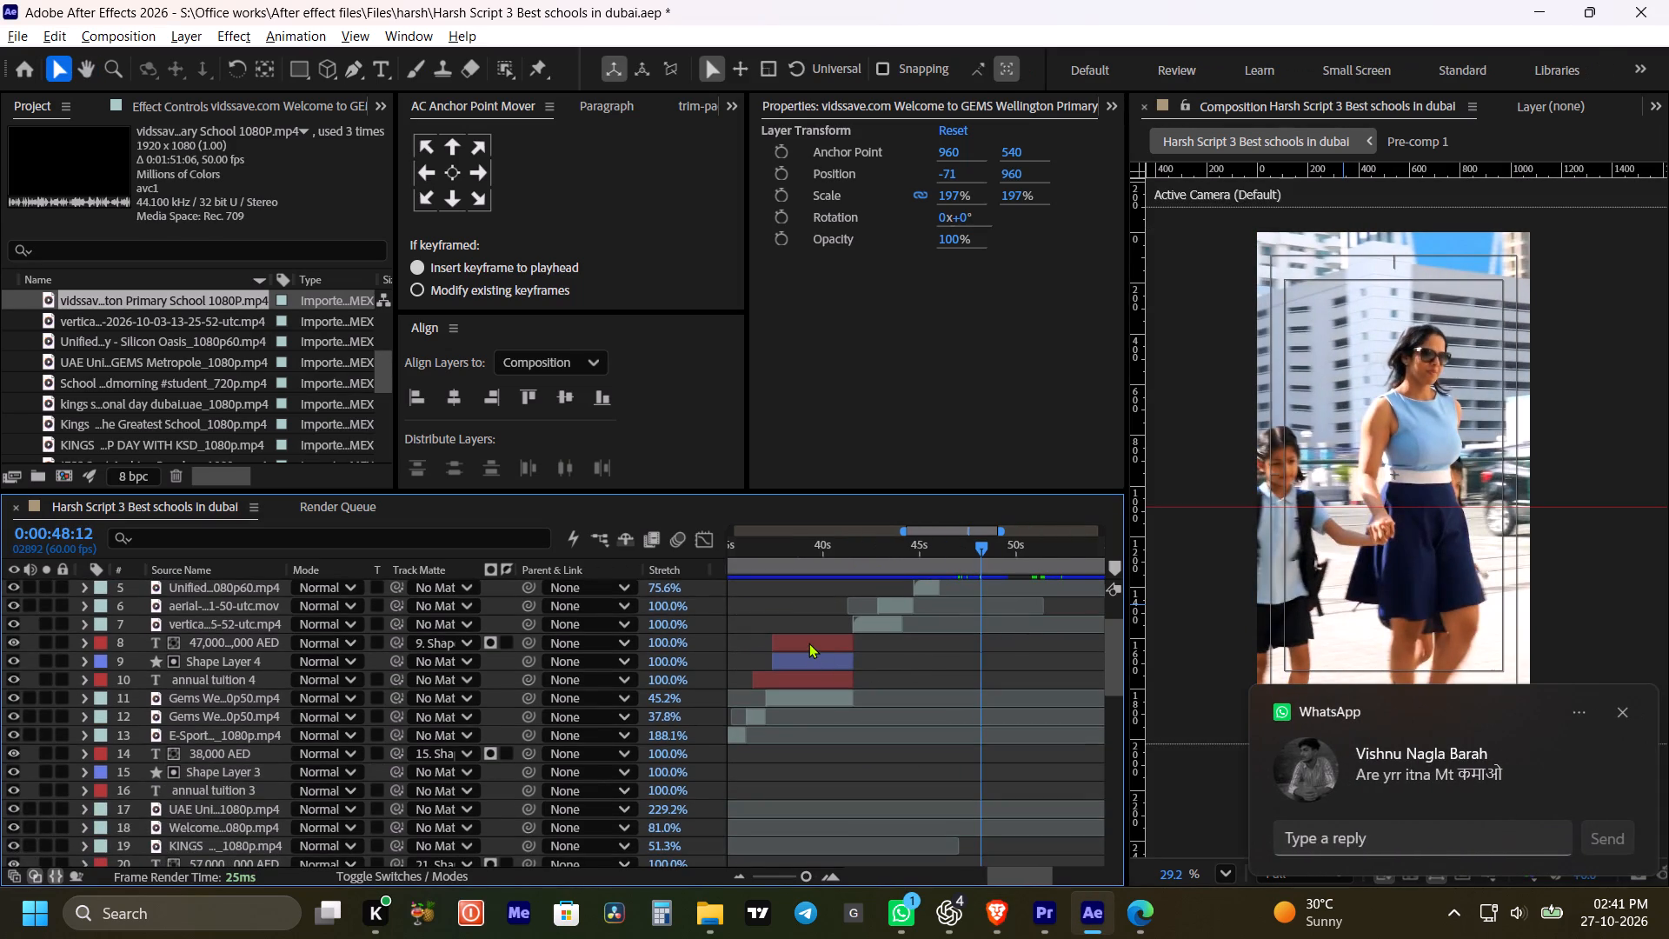
{"action": "left_click", "coordinate": [809, 649]}
{"action": "left_click", "coordinate": [815, 681], "text": "shift"}
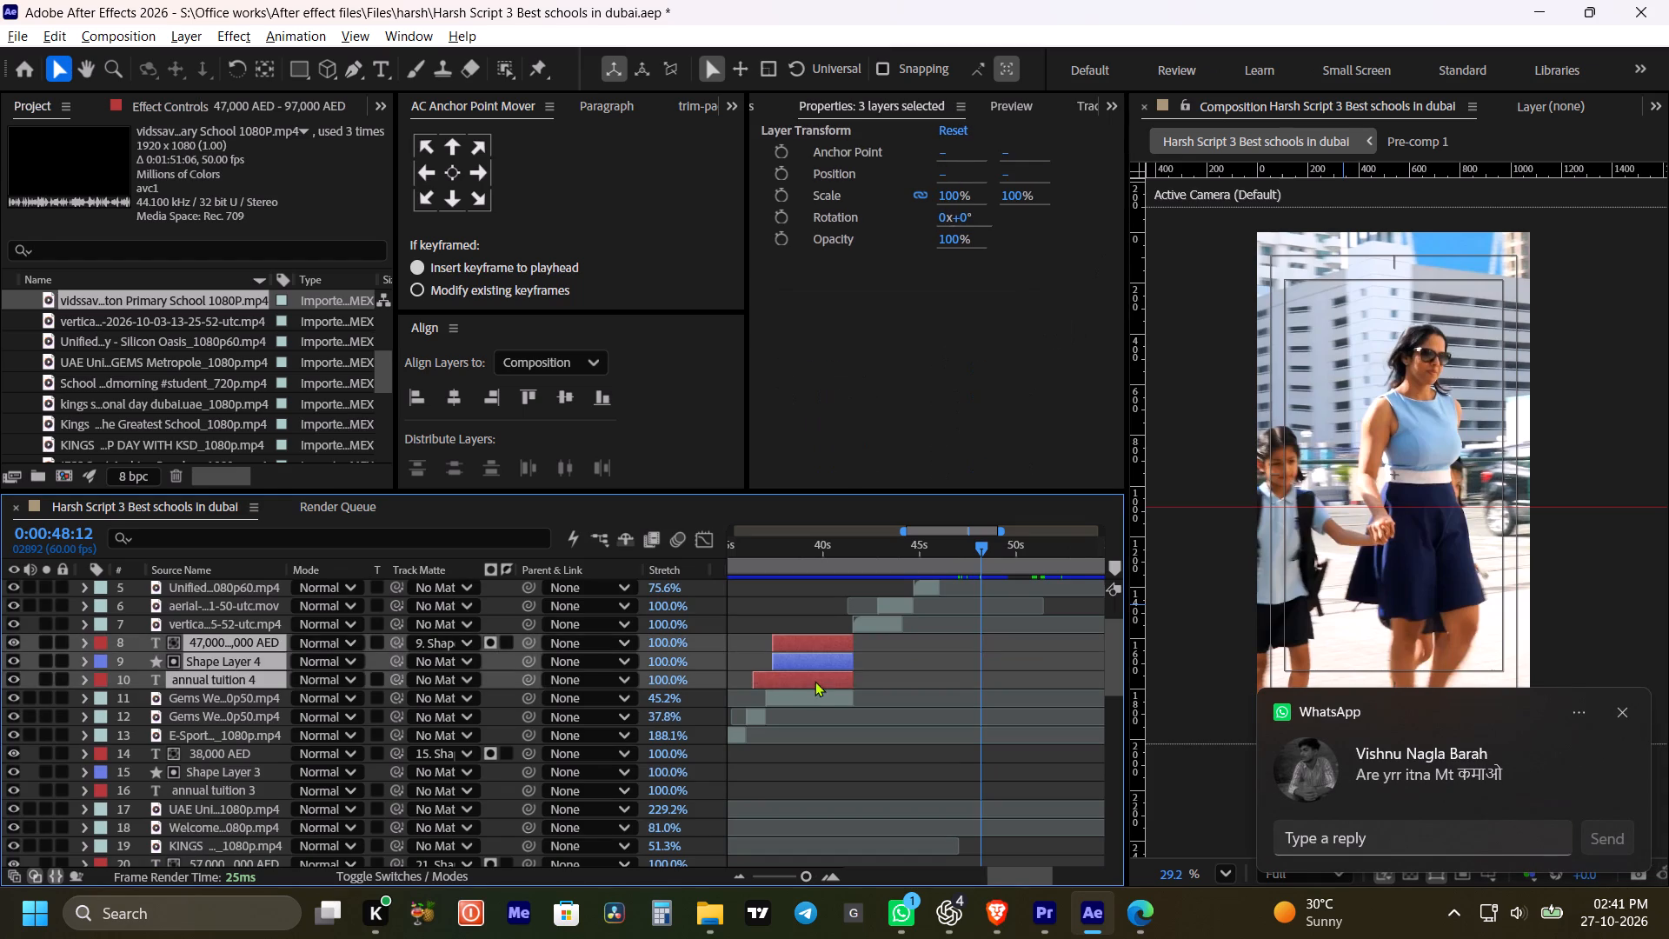
{"action": "key", "text": "ctrl+c"}
{"action": "scroll", "coordinate": [974, 670], "scroll_direction": "up", "scroll_amount": 4}
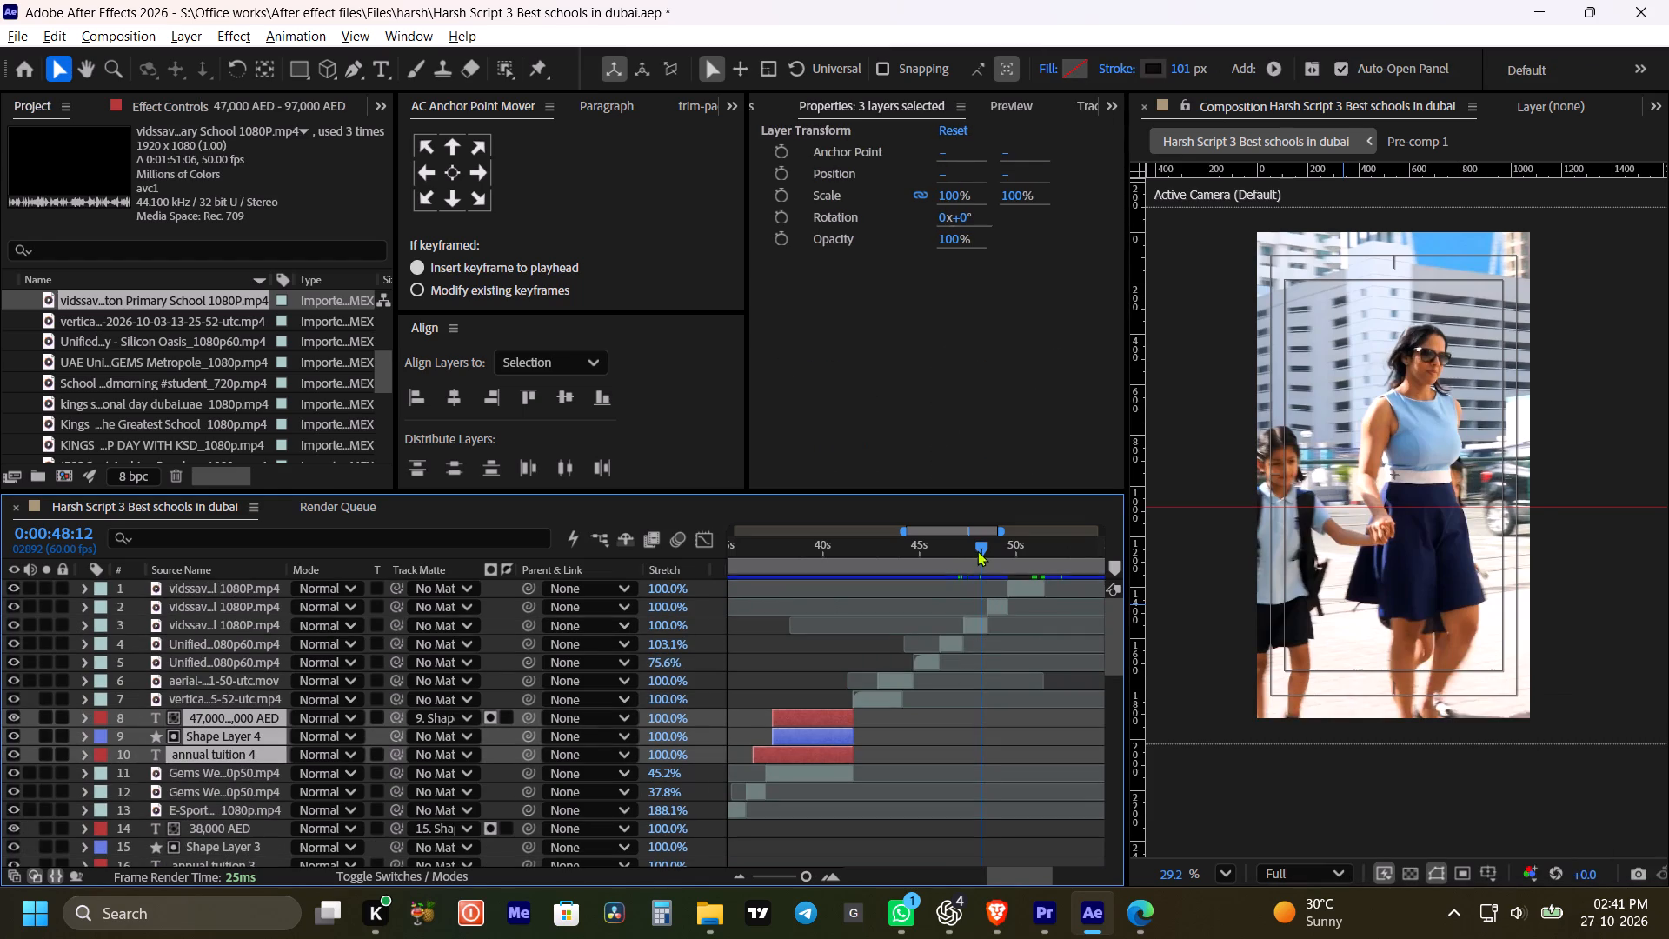
{"action": "left_click", "coordinate": [977, 549]}
{"action": "left_click", "coordinate": [1020, 590]}
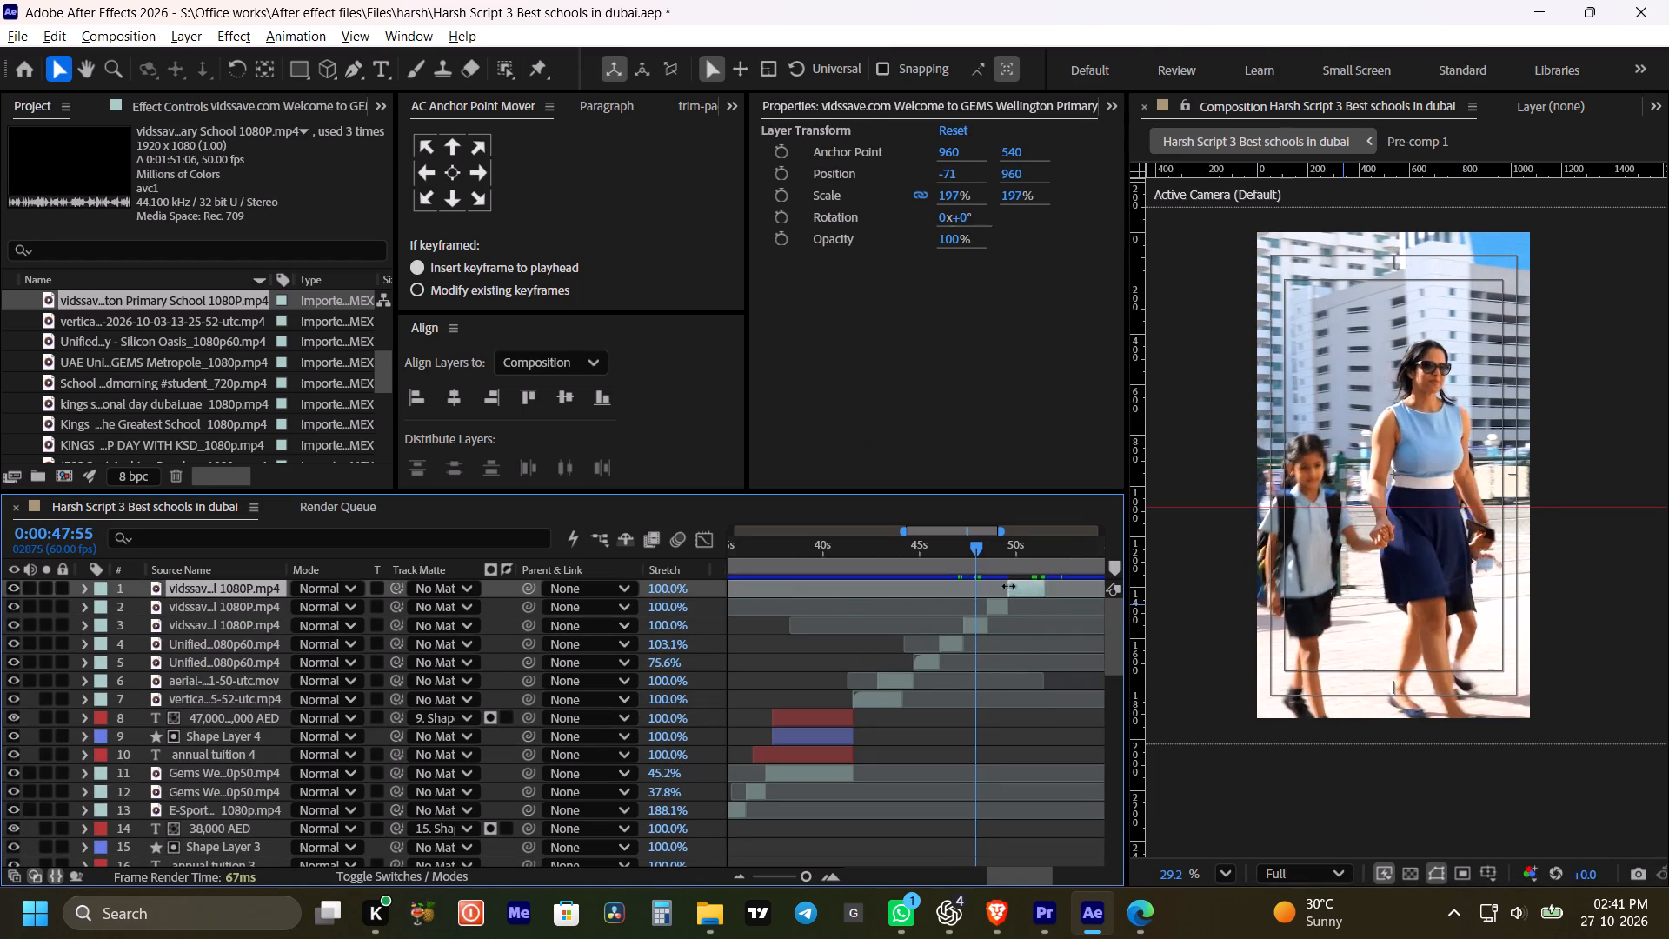
{"action": "key", "text": "ctrl+v"}
Move the pasted title layers so the annual tuition text starts at 0:00:47:55, and trim their ends to the last school clip's end.
{"action": "key", "text": "bracketright"}
{"action": "left_click_drag", "start_coordinate": [928, 621], "coordinate": [1019, 641]}
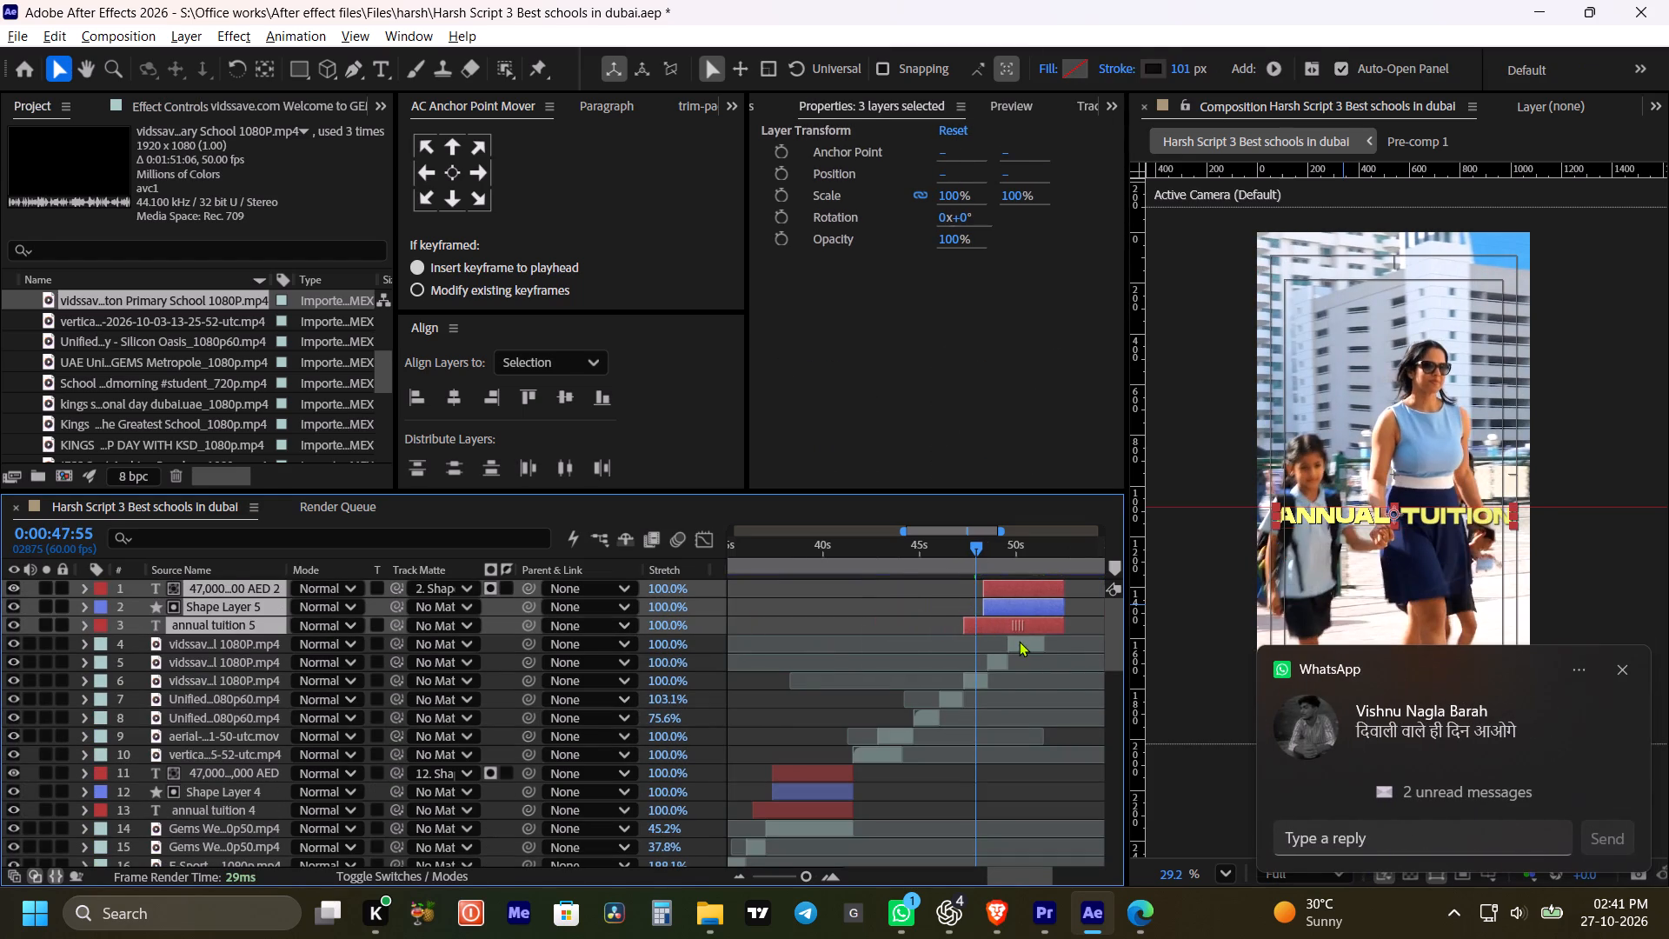
{"action": "left_click_drag", "start_coordinate": [1019, 641], "coordinate": [1034, 646]}
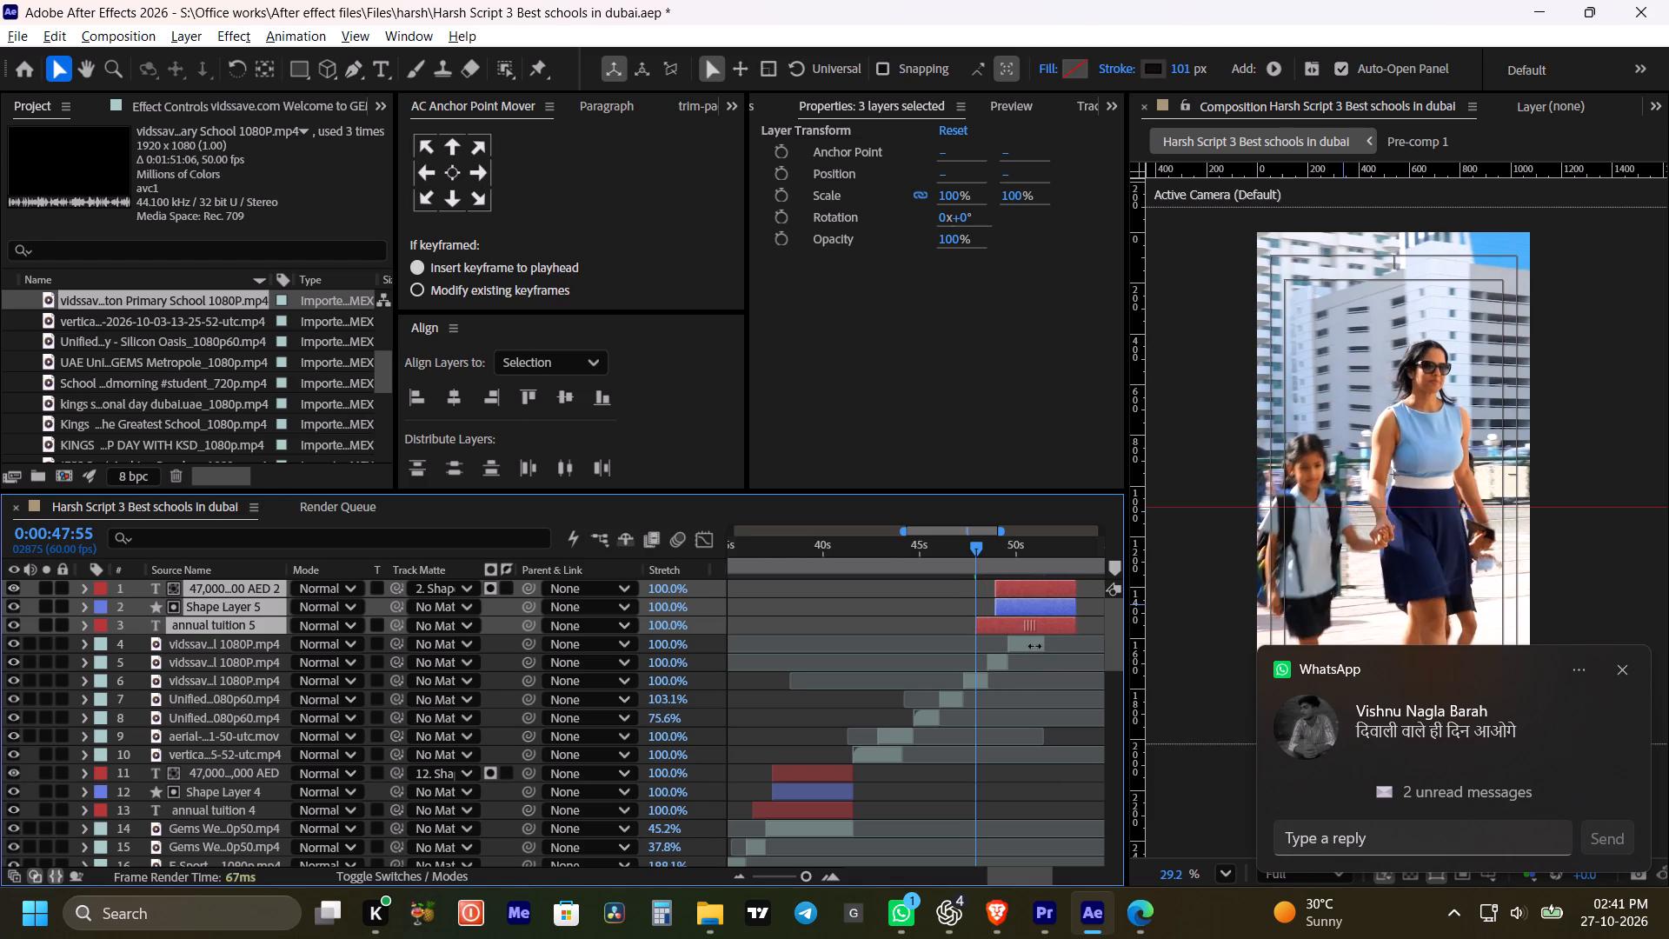
{"action": "left_click_drag", "start_coordinate": [1034, 646], "coordinate": [1032, 647]}
{"action": "left_click_drag", "start_coordinate": [1074, 623], "coordinate": [1054, 627], "text": "shift"}
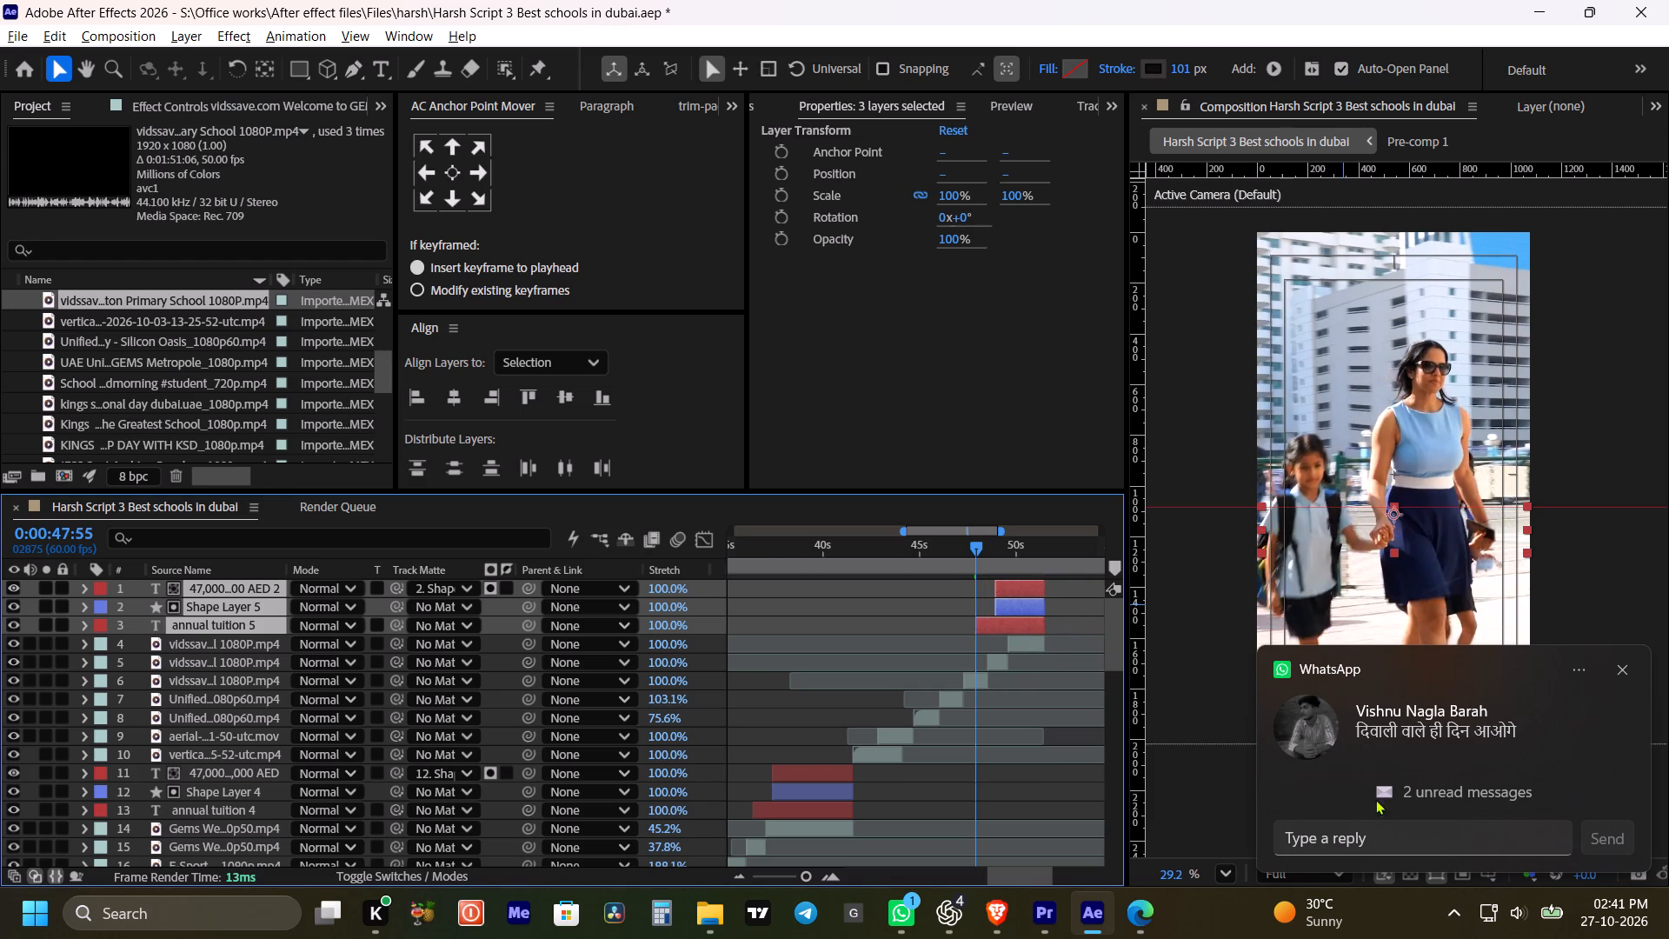
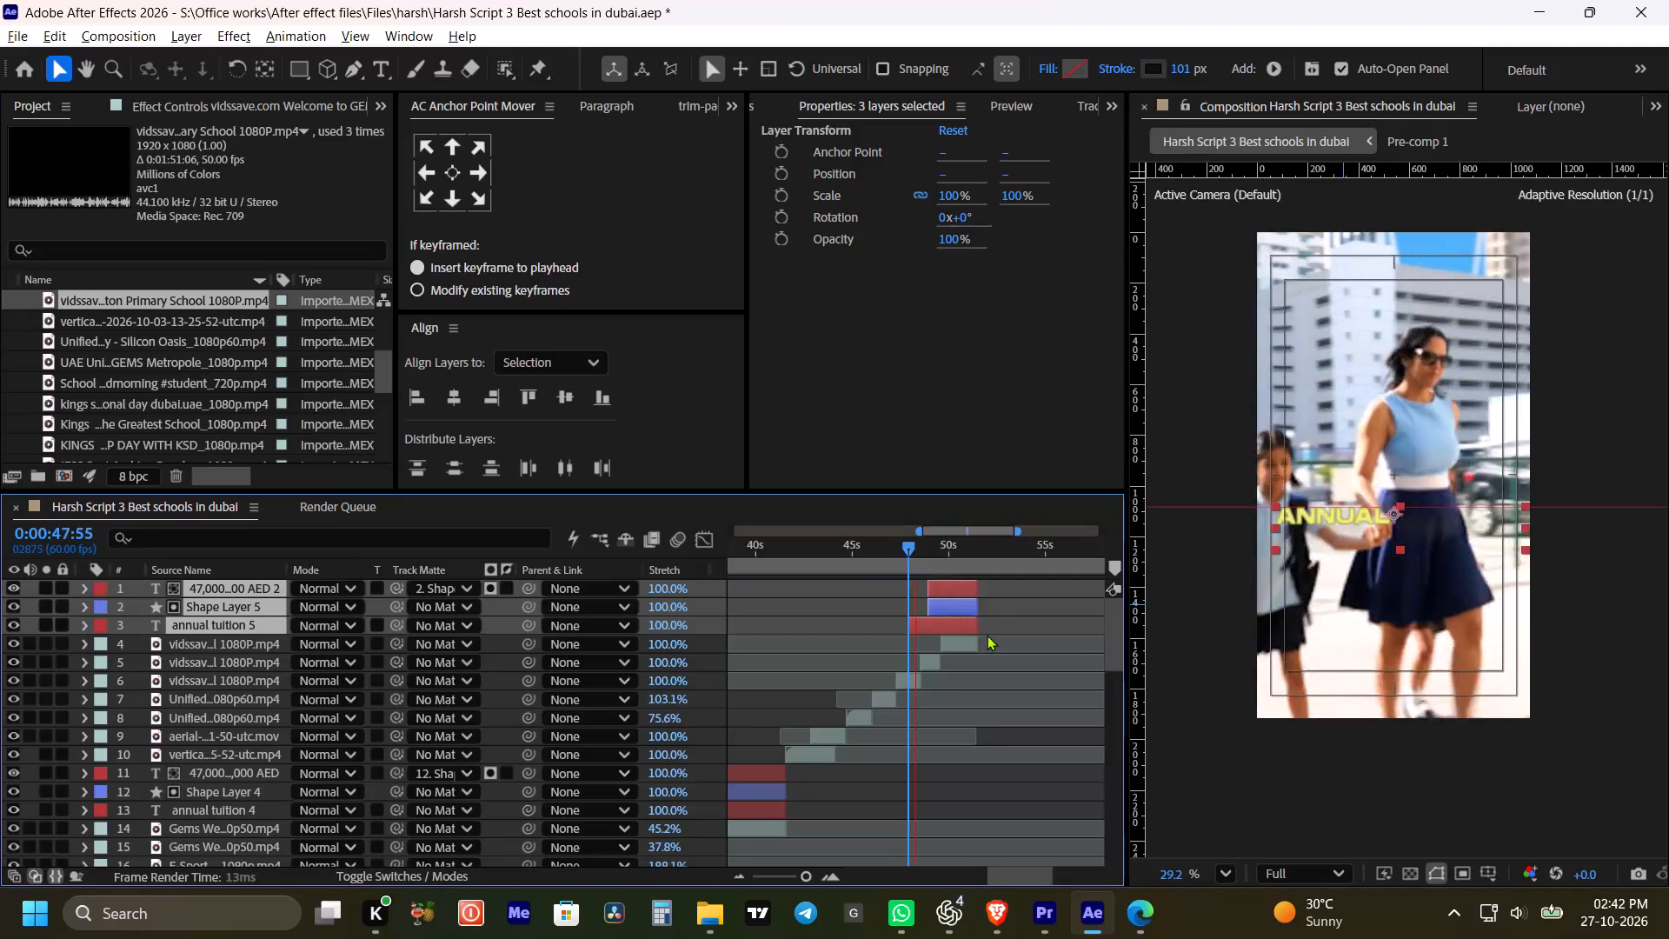
Preview the annual tuition title and its fee line over the GEMS Wellington clips, from the walking shot through the teacher shot.
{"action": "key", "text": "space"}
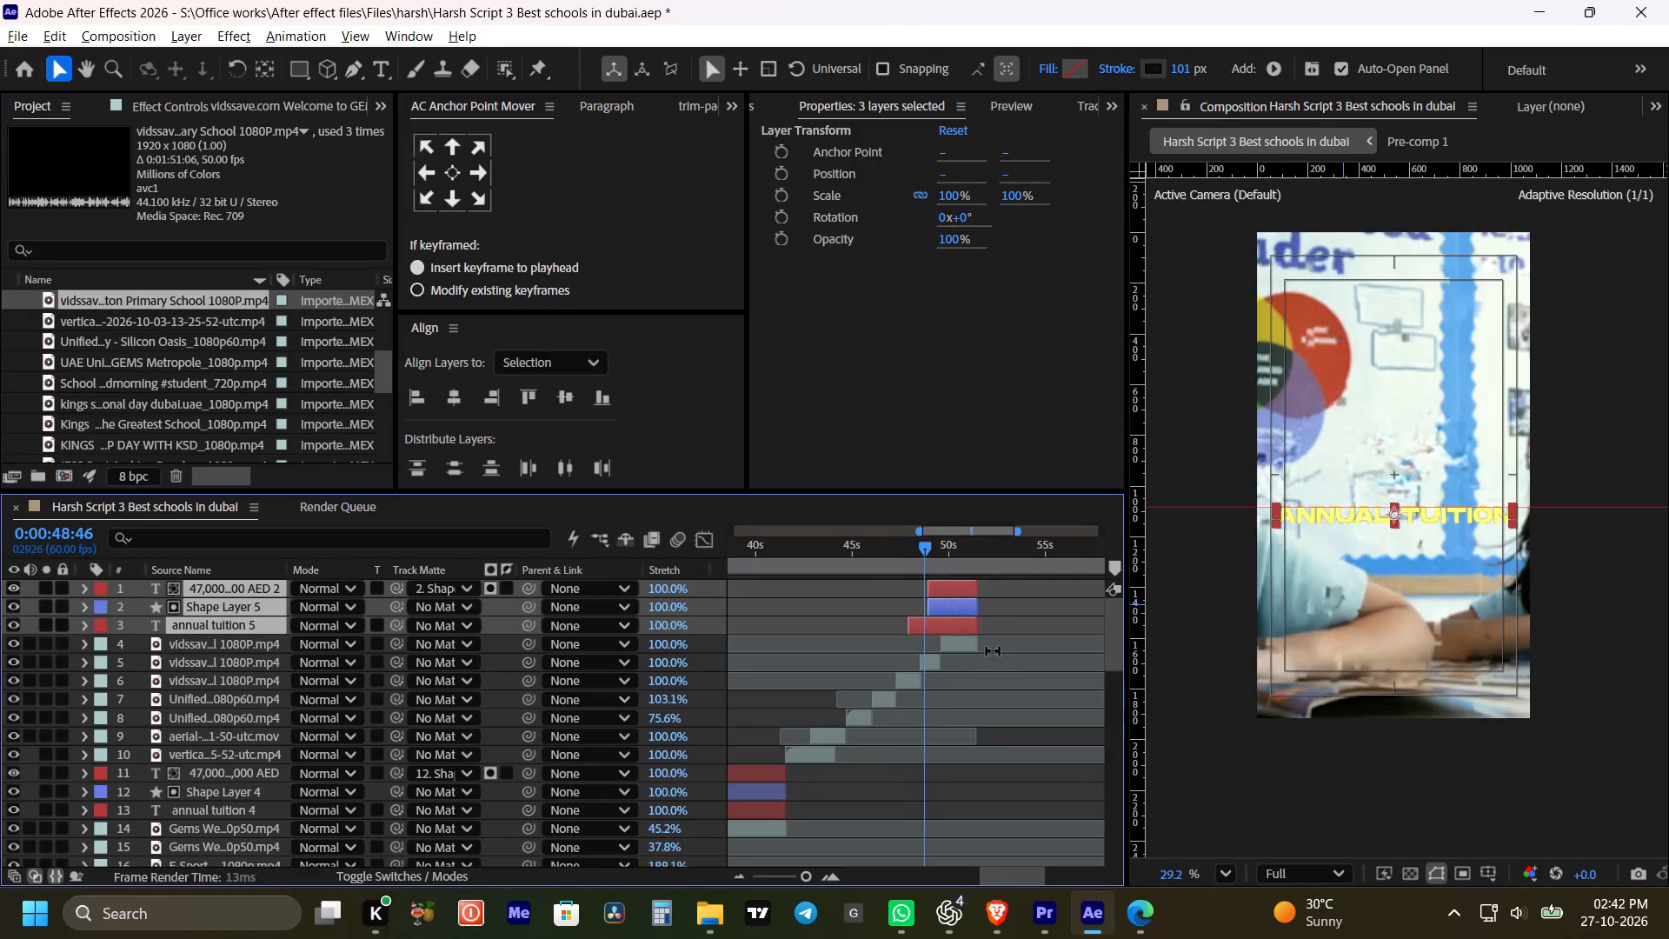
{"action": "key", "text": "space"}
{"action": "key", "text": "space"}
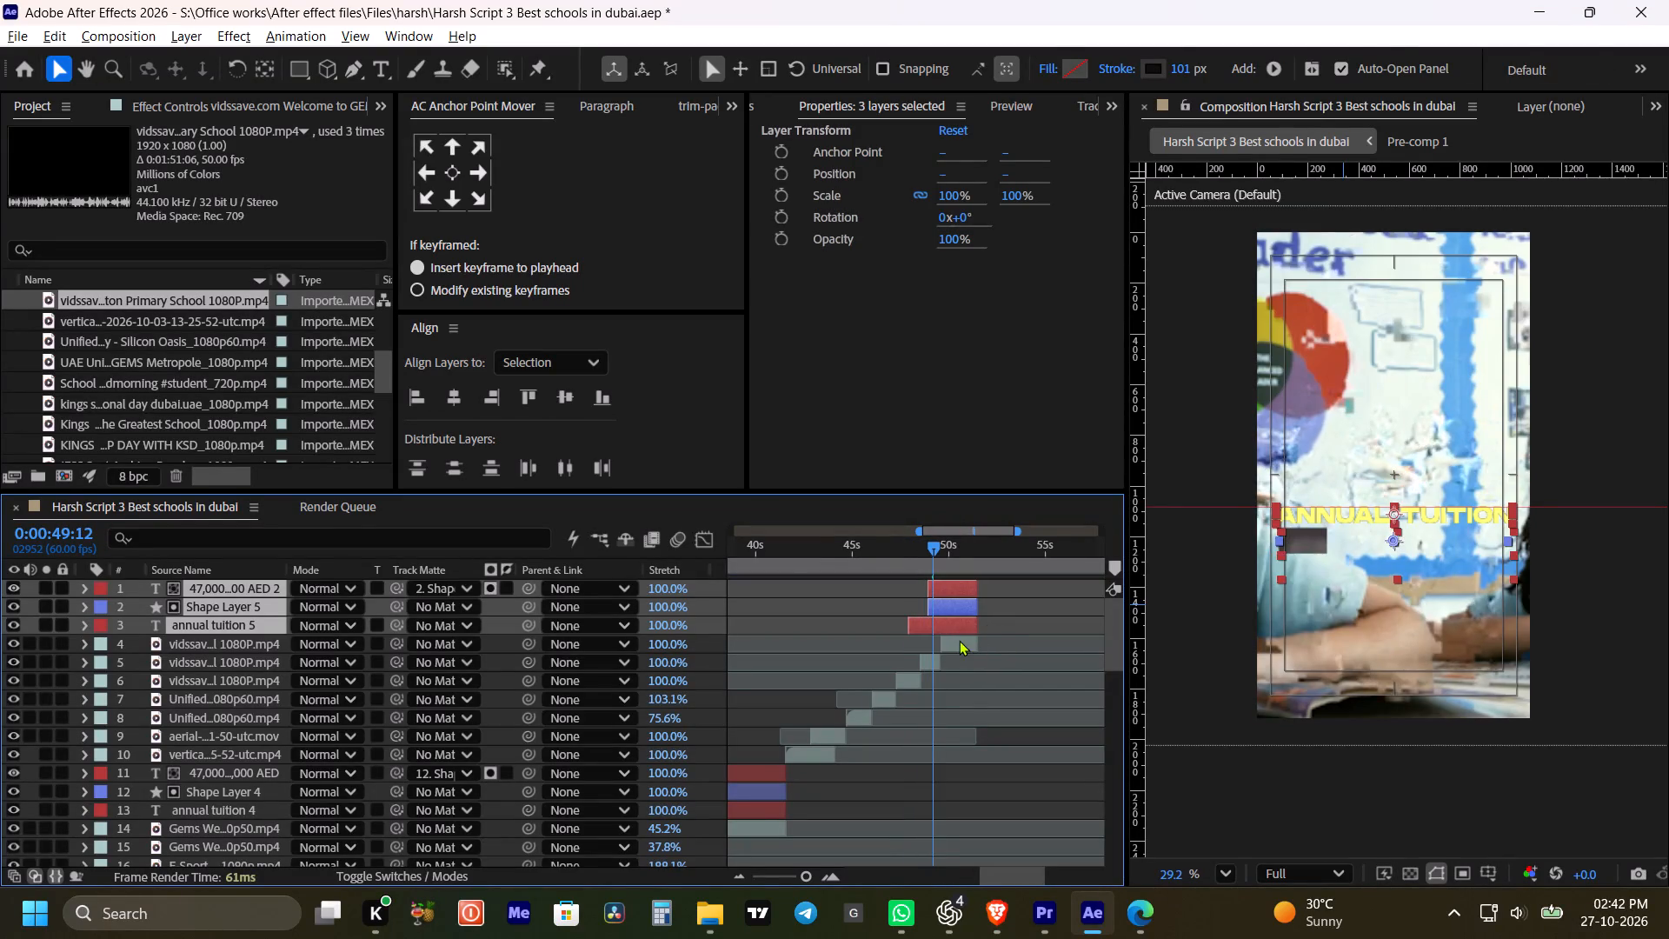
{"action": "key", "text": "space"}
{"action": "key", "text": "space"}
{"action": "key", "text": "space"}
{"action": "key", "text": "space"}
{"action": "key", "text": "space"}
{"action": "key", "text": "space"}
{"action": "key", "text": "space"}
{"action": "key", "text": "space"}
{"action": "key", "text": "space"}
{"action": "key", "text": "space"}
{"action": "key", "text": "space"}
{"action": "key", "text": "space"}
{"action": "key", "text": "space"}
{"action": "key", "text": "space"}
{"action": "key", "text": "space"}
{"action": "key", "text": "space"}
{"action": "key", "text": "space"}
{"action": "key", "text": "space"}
{"action": "left_click_drag", "start_coordinate": [1017, 625], "coordinate": [1004, 625]}
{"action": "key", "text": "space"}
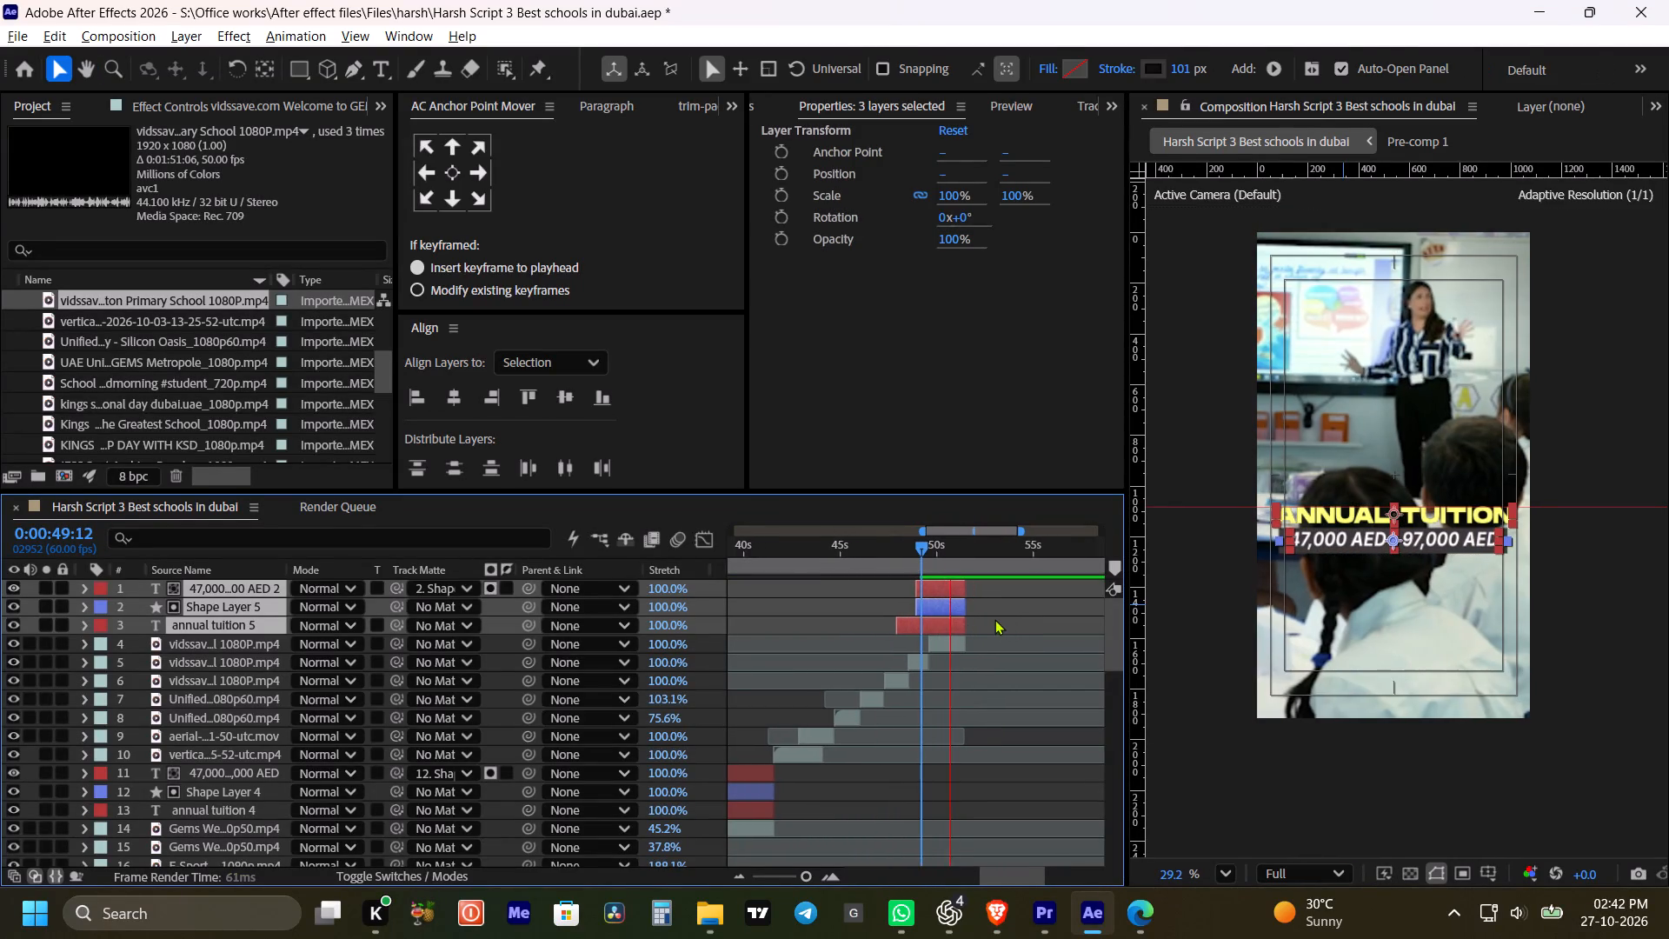
Open the 47,000 AED - 97,000 AED 2 text layer for editing, and replay the fee line from 0:00:48:52.
{"action": "left_click", "coordinate": [987, 596]}
{"action": "double_click", "coordinate": [952, 592]}
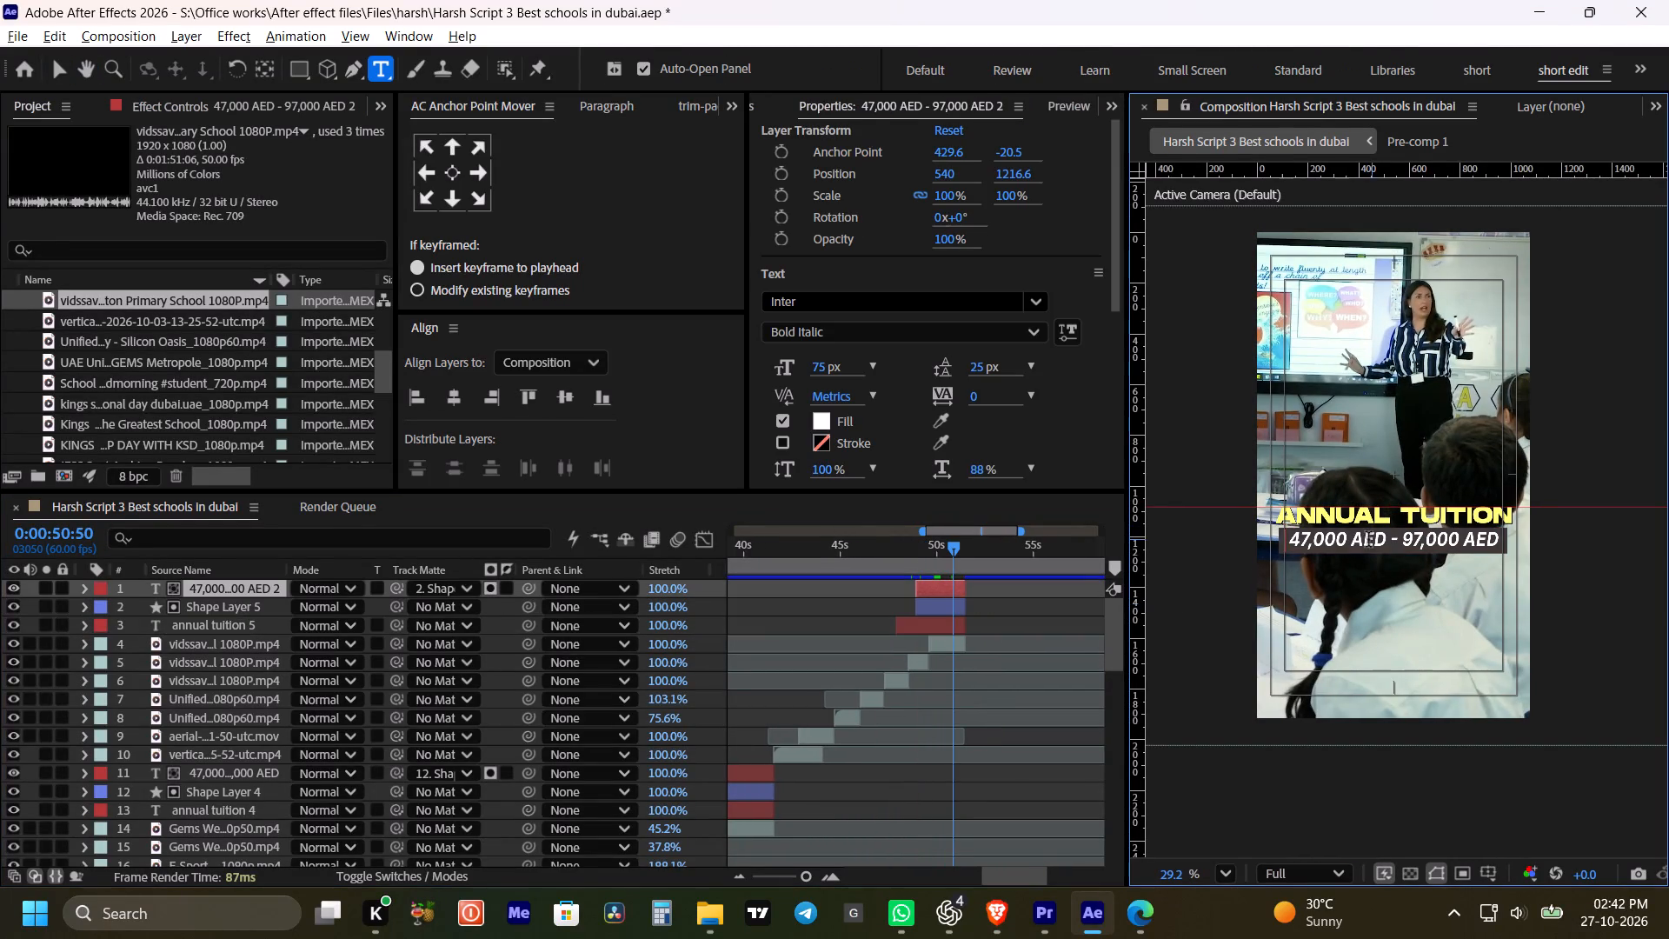
{"action": "left_click", "coordinate": [914, 558]}
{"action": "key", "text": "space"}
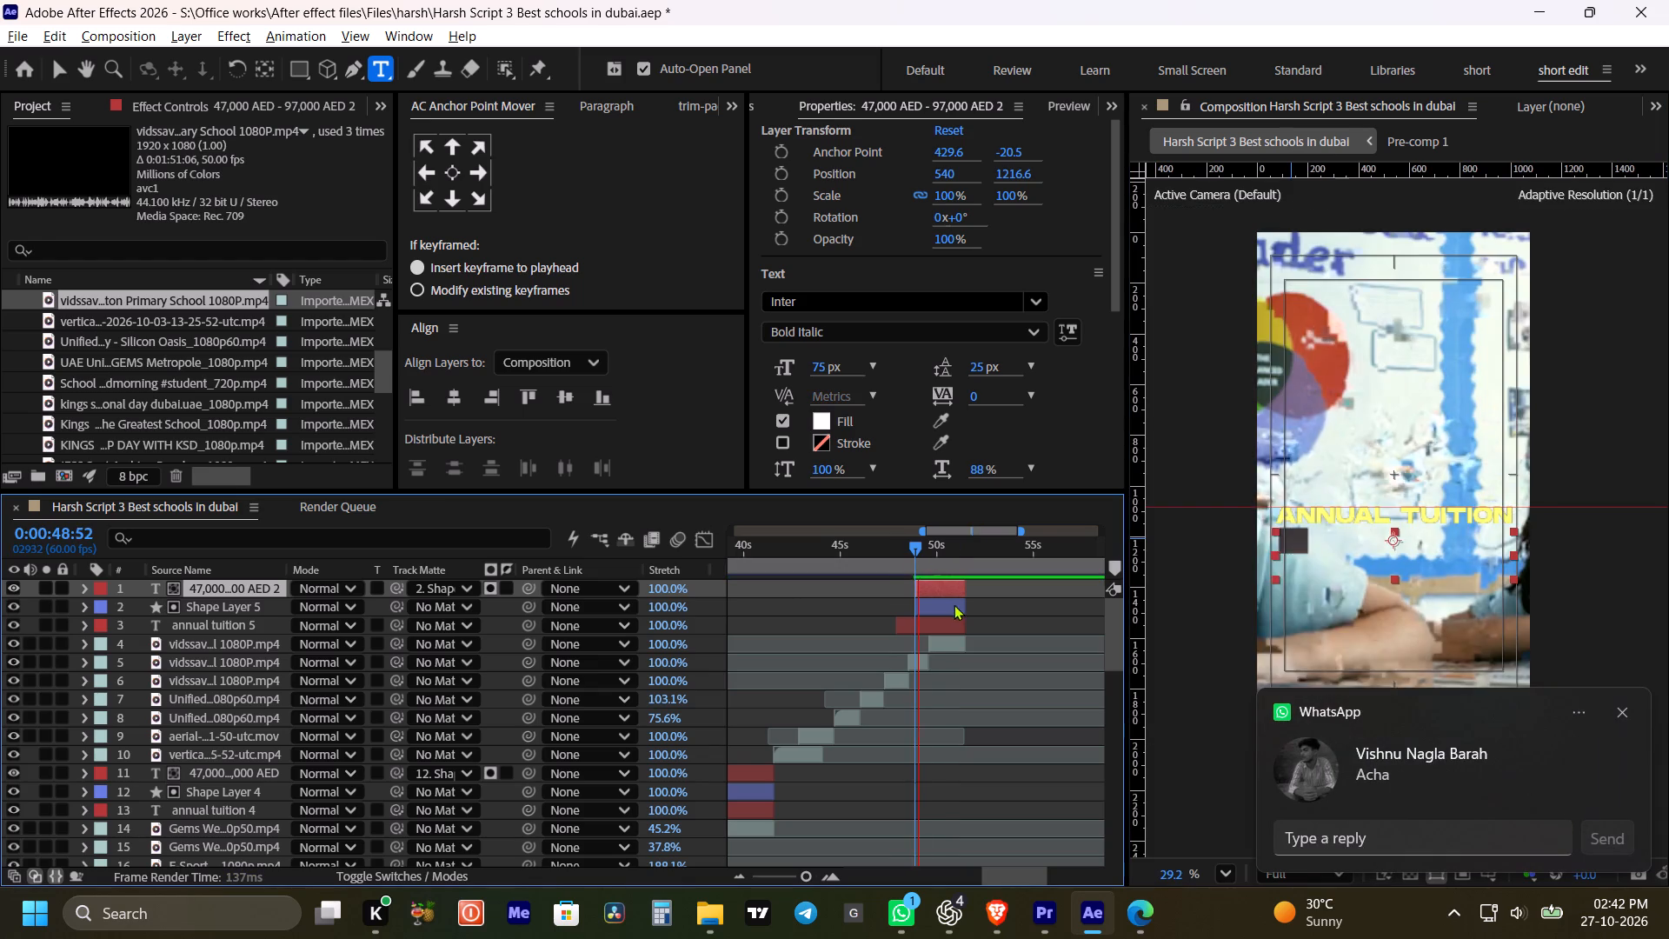
Preview the annual tuition title, and change the lower fee in the 47,000 AED - 97,000 AED text to 40,000 AED.
{"action": "key", "text": "space"}
{"action": "key", "text": "space"}
{"action": "key", "text": "space"}
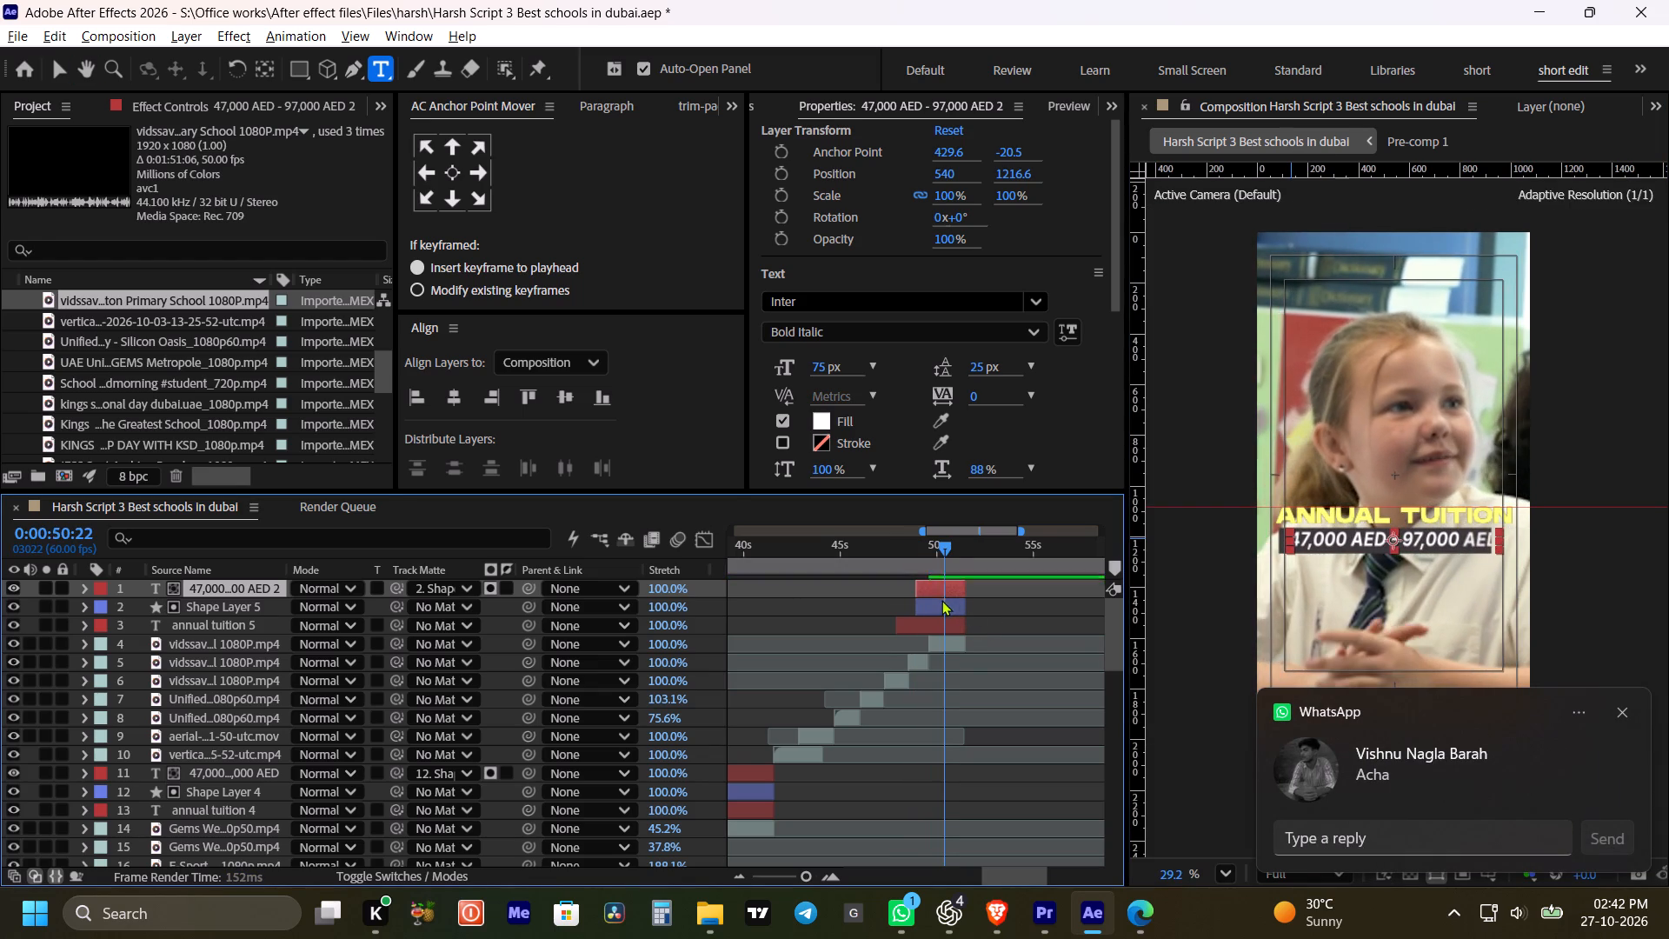
{"action": "double_click", "coordinate": [936, 590]}
{"action": "left_click", "coordinate": [1307, 539]}
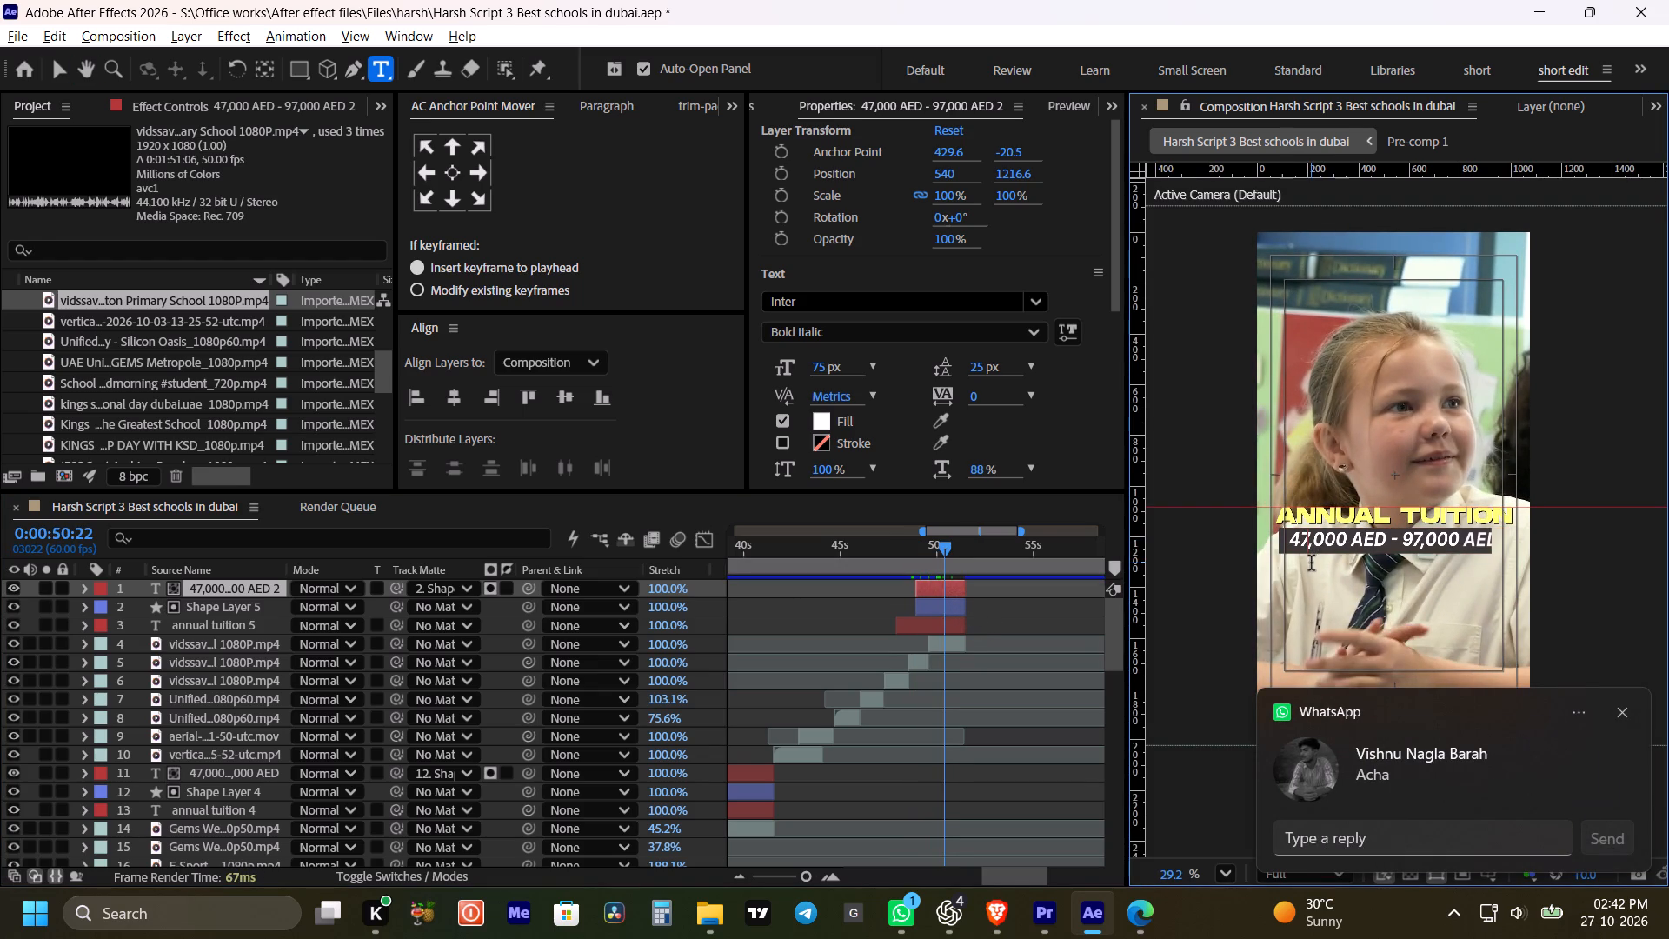
{"action": "key", "text": "BackSpace"}
{"action": "key", "text": "0"}
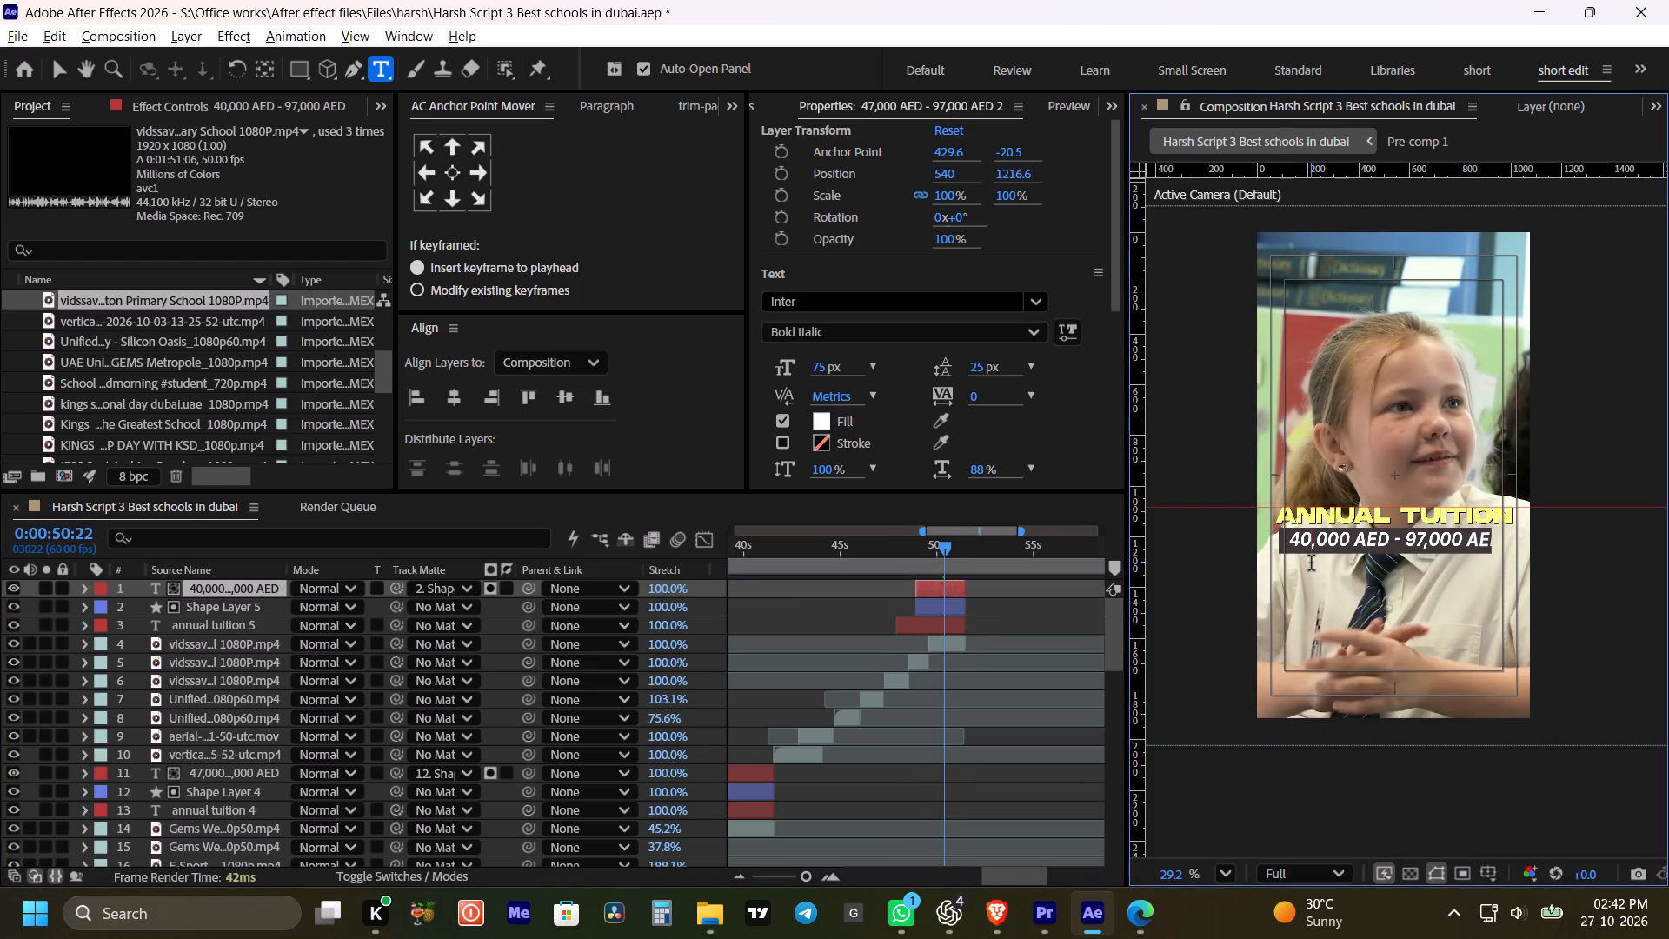
Change the upper fee in the same tuition text to 87,000 AED and finish the text edit.
{"action": "key", "text": "Right"}
{"action": "key", "text": "Right"}
{"action": "key", "text": "Right"}
{"action": "key", "text": "Right"}
{"action": "key", "text": "Right"}
{"action": "key", "text": "Right"}
{"action": "key", "text": "Right"}
{"action": "key", "text": "Right"}
{"action": "key", "text": "Right"}
{"action": "key", "text": "Right"}
{"action": "key", "text": "Right"}
{"action": "key", "text": "Right"}
{"action": "key", "text": "BackSpace"}
{"action": "key", "text": "8"}
{"action": "key", "text": "Right"}
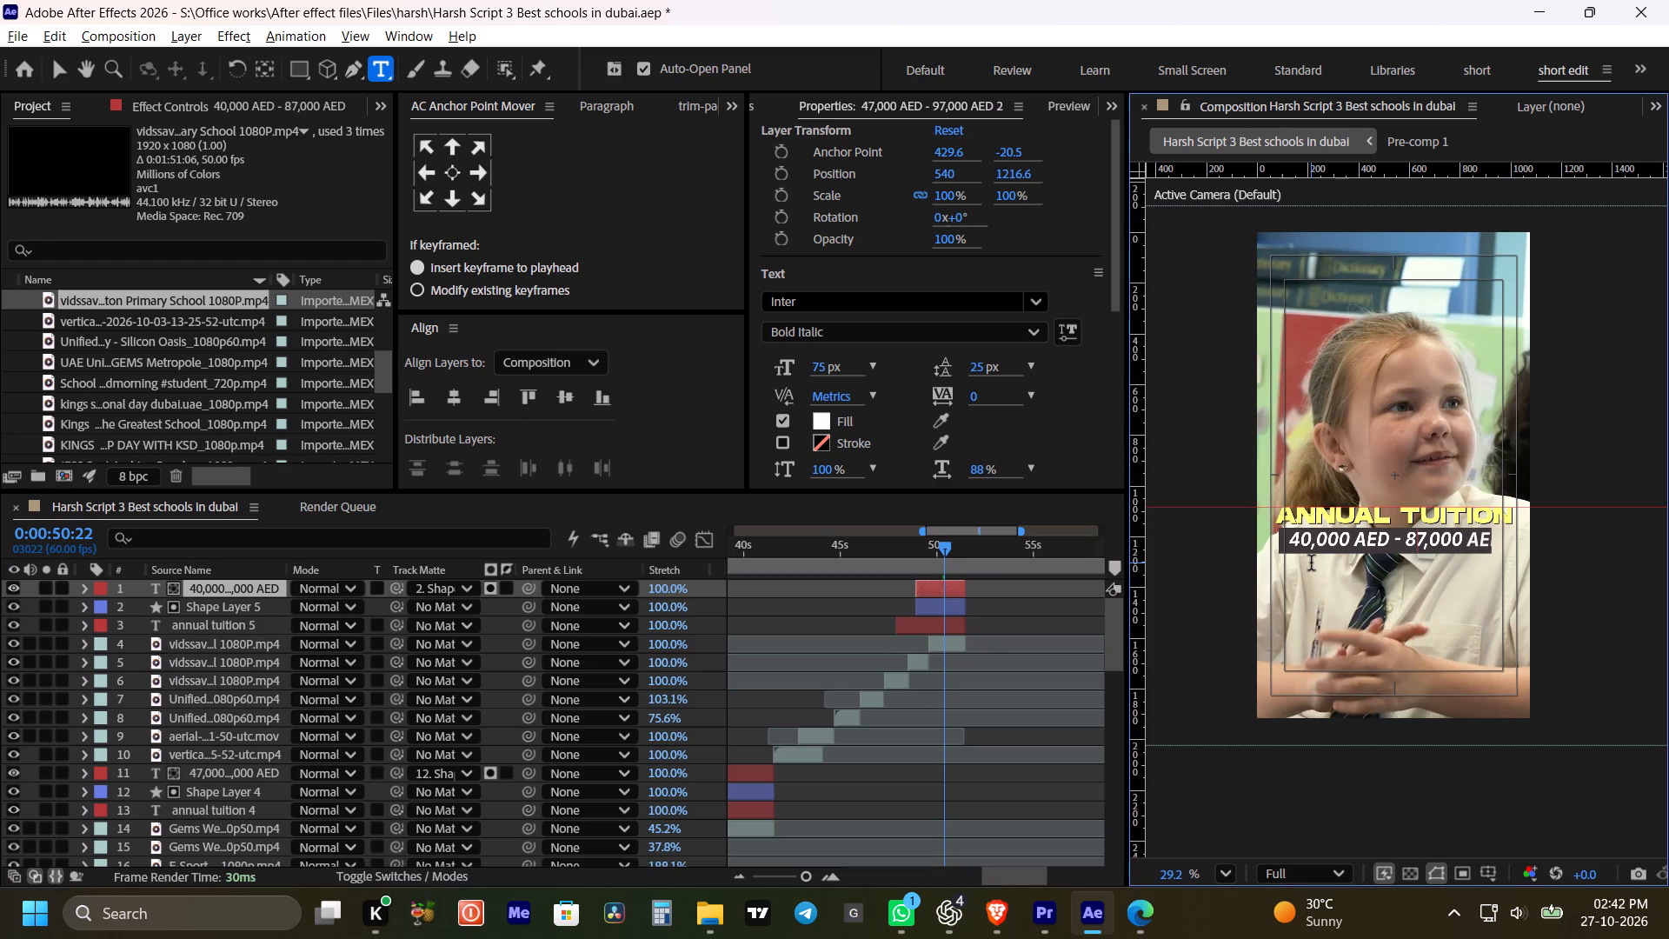
{"action": "left_click", "coordinate": [1014, 596]}
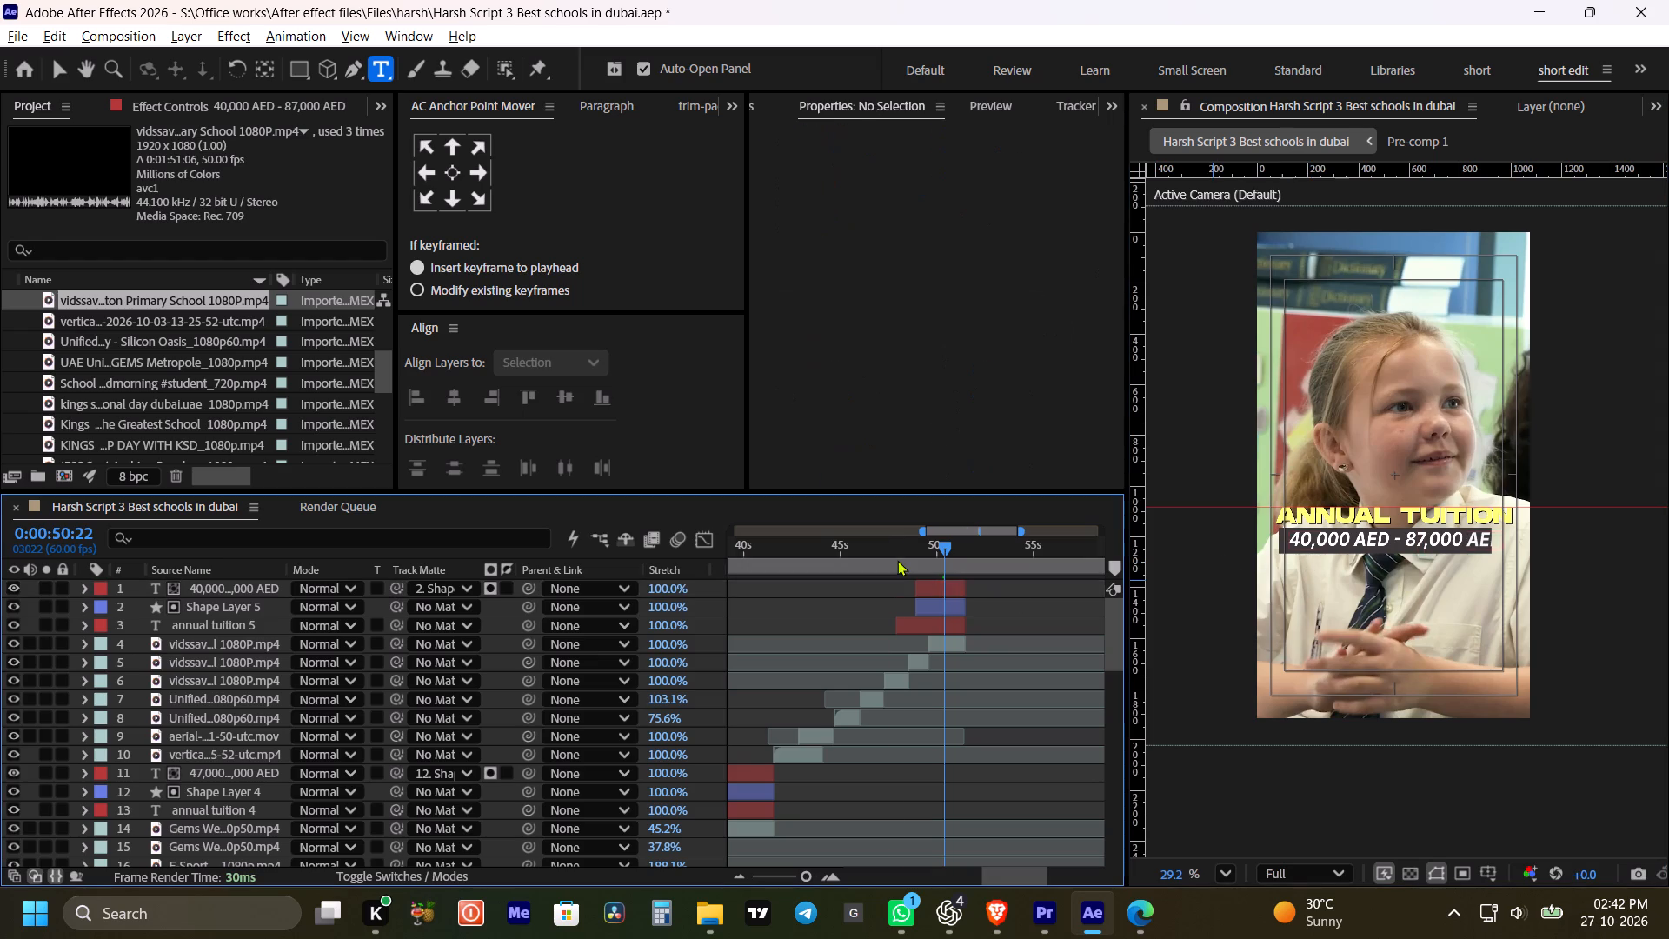
Preview the tuition section from 0:00:47:58, and correct the upper fee in the text to 89,000 AED.
{"action": "left_click", "coordinate": [897, 560]}
{"action": "key", "text": "space"}
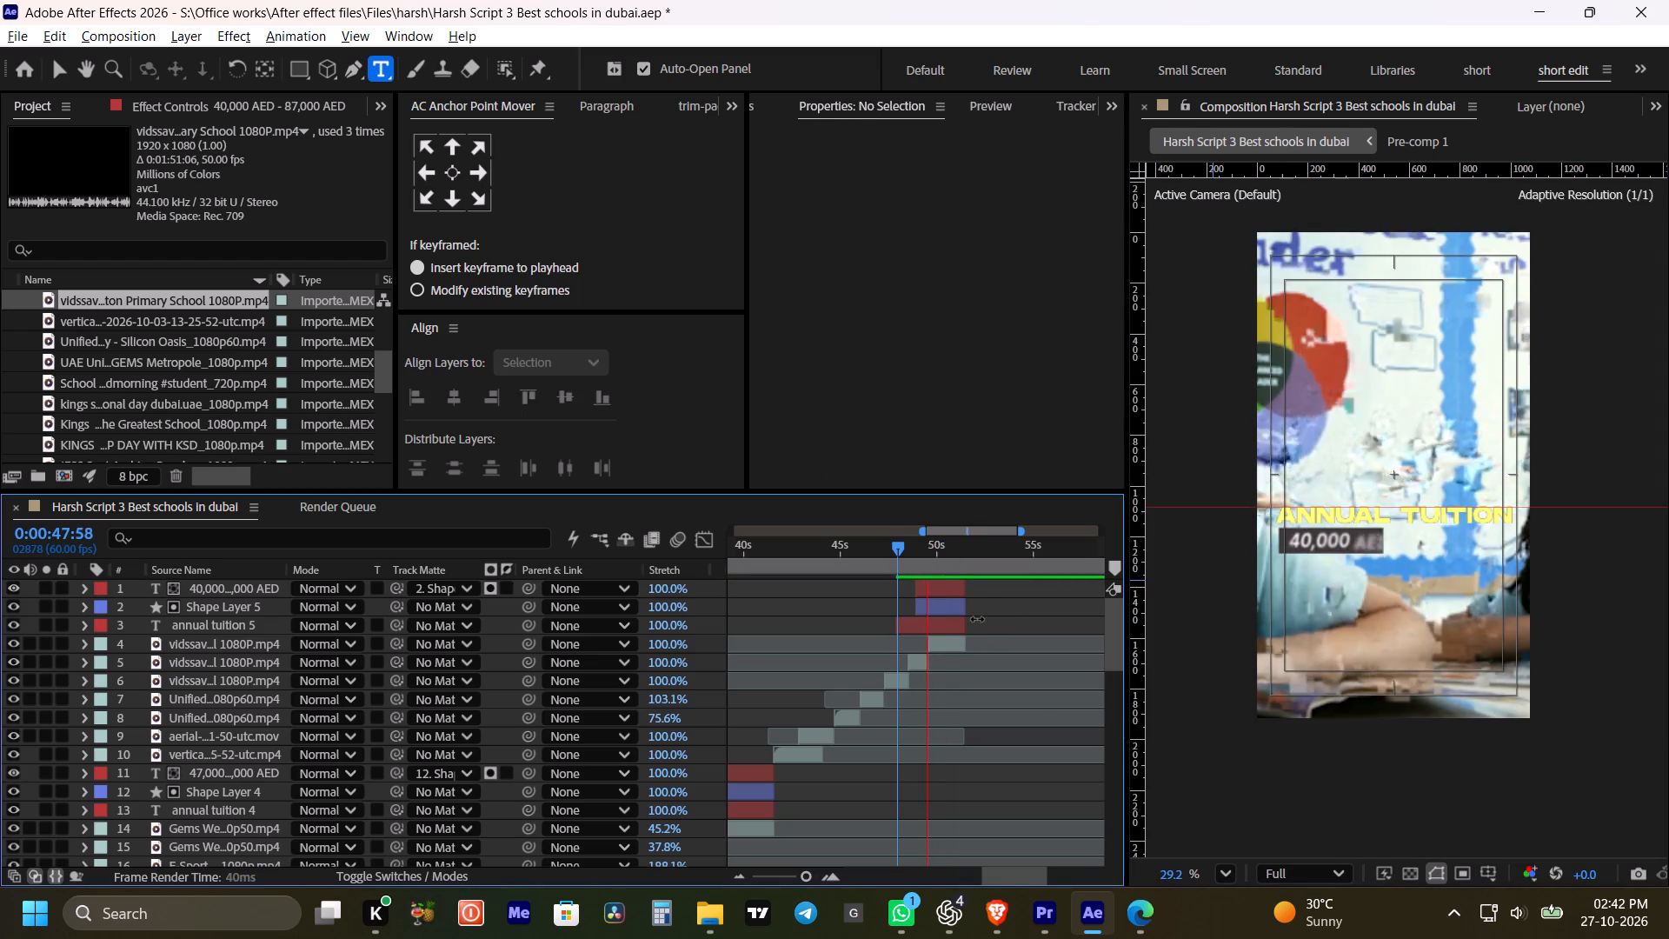
{"action": "key", "text": "space"}
{"action": "double_click", "coordinate": [967, 588]}
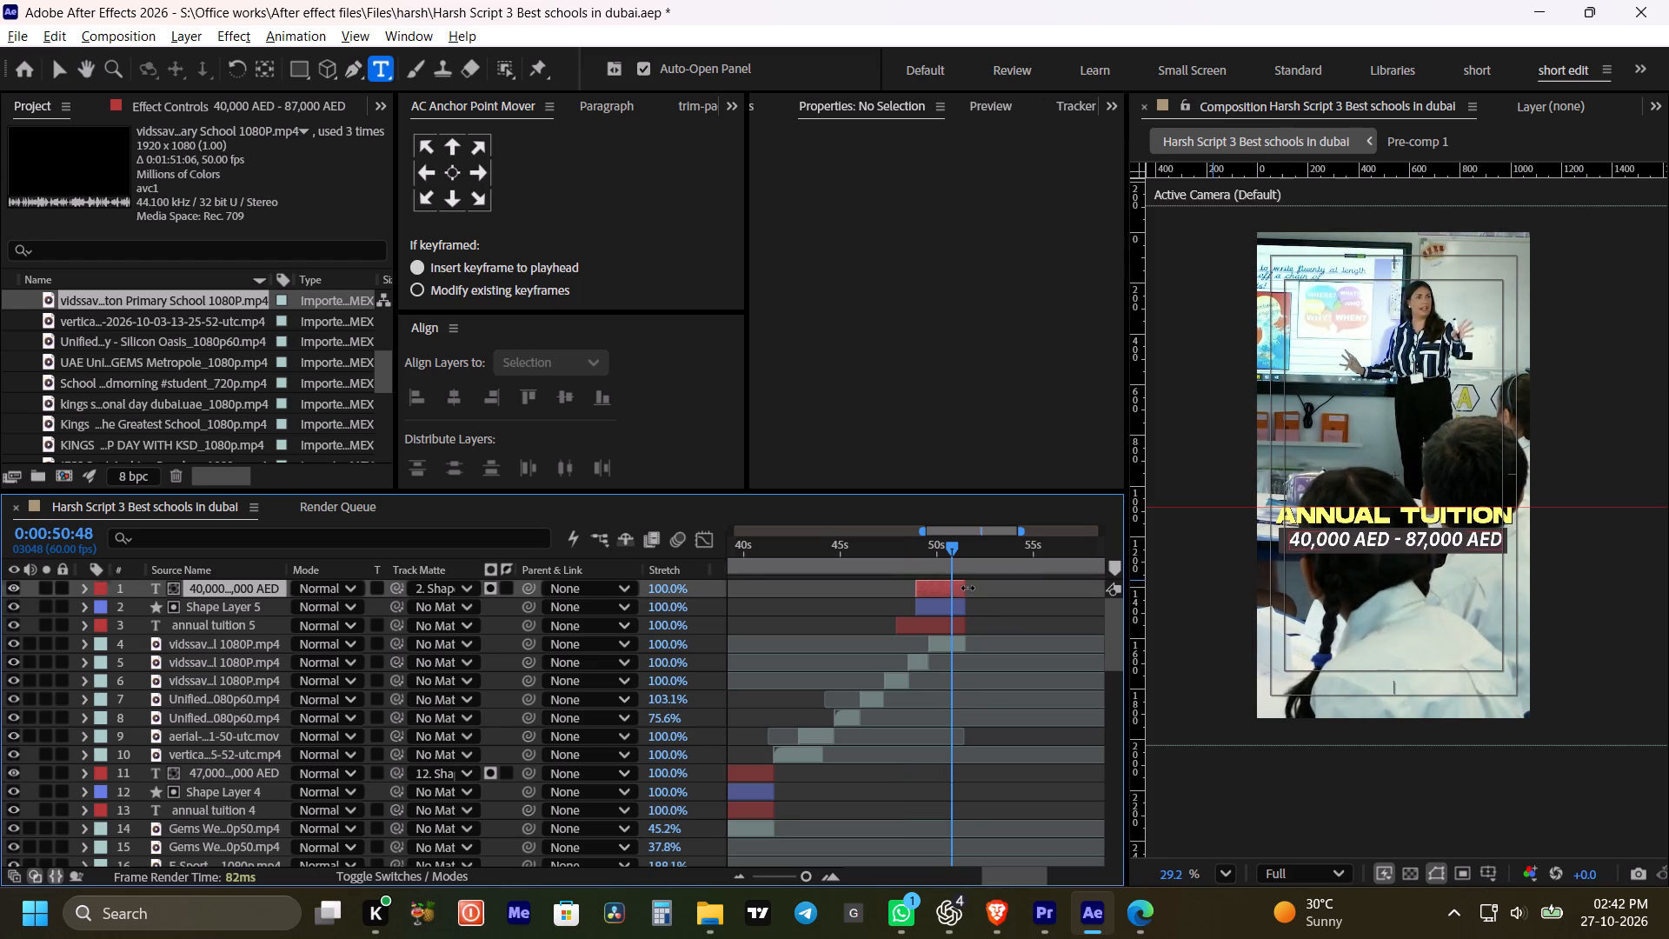
{"action": "left_click", "coordinate": [1434, 543]}
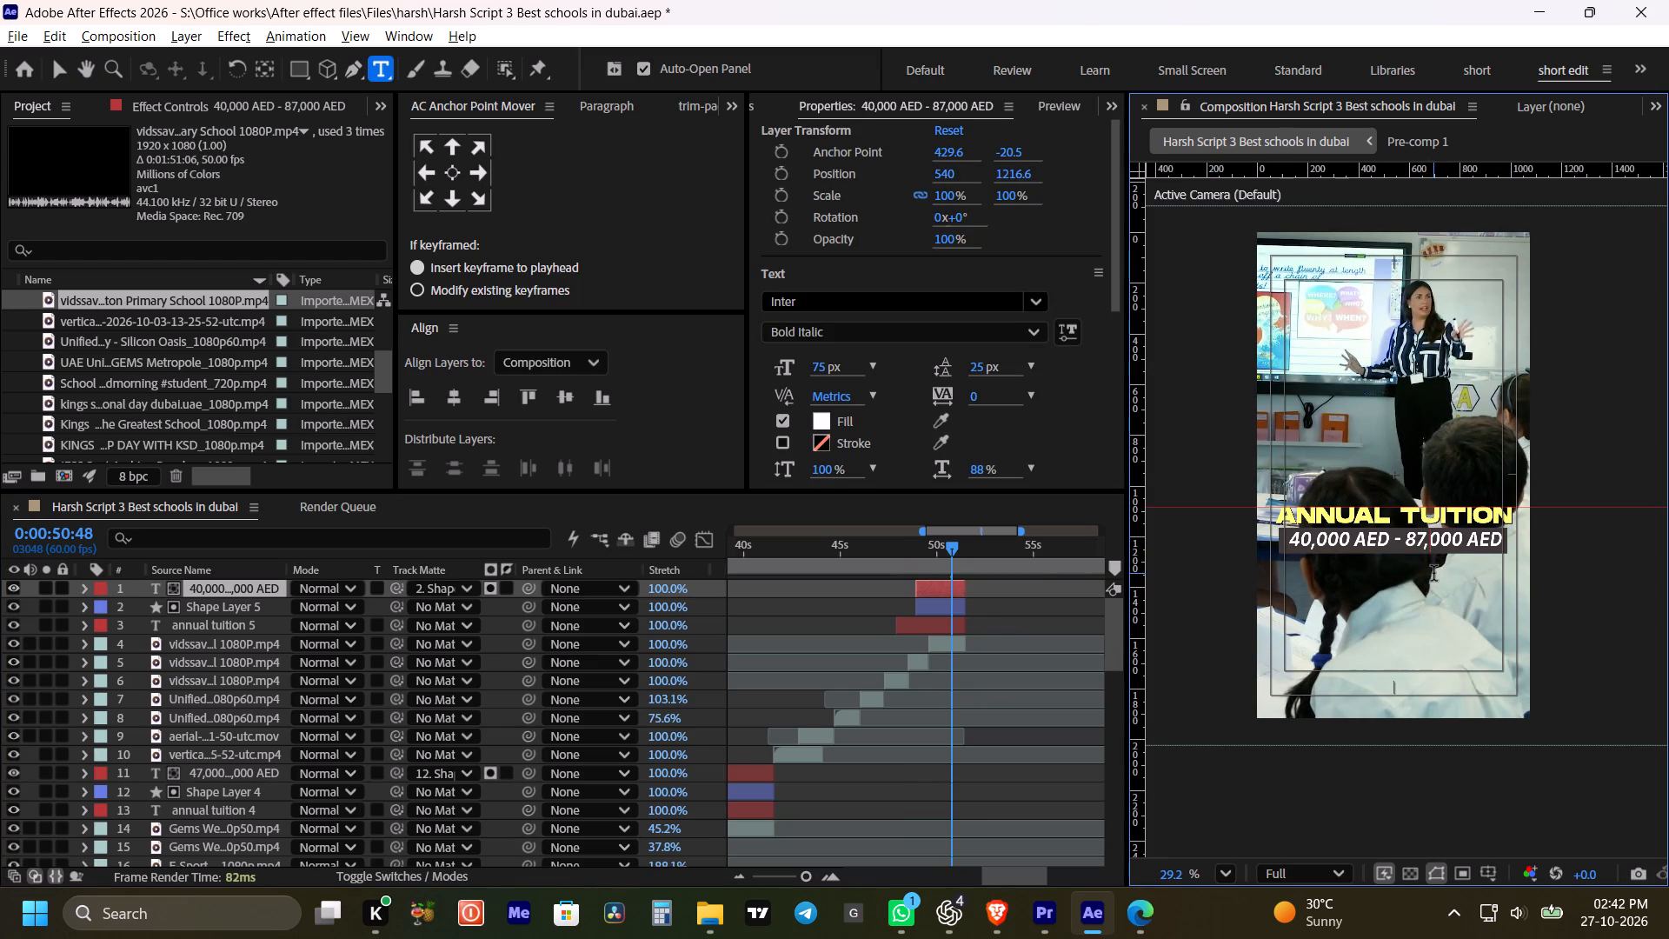
{"action": "key", "text": "Left"}
{"action": "key", "text": "BackSpace"}
{"action": "key", "text": "9"}
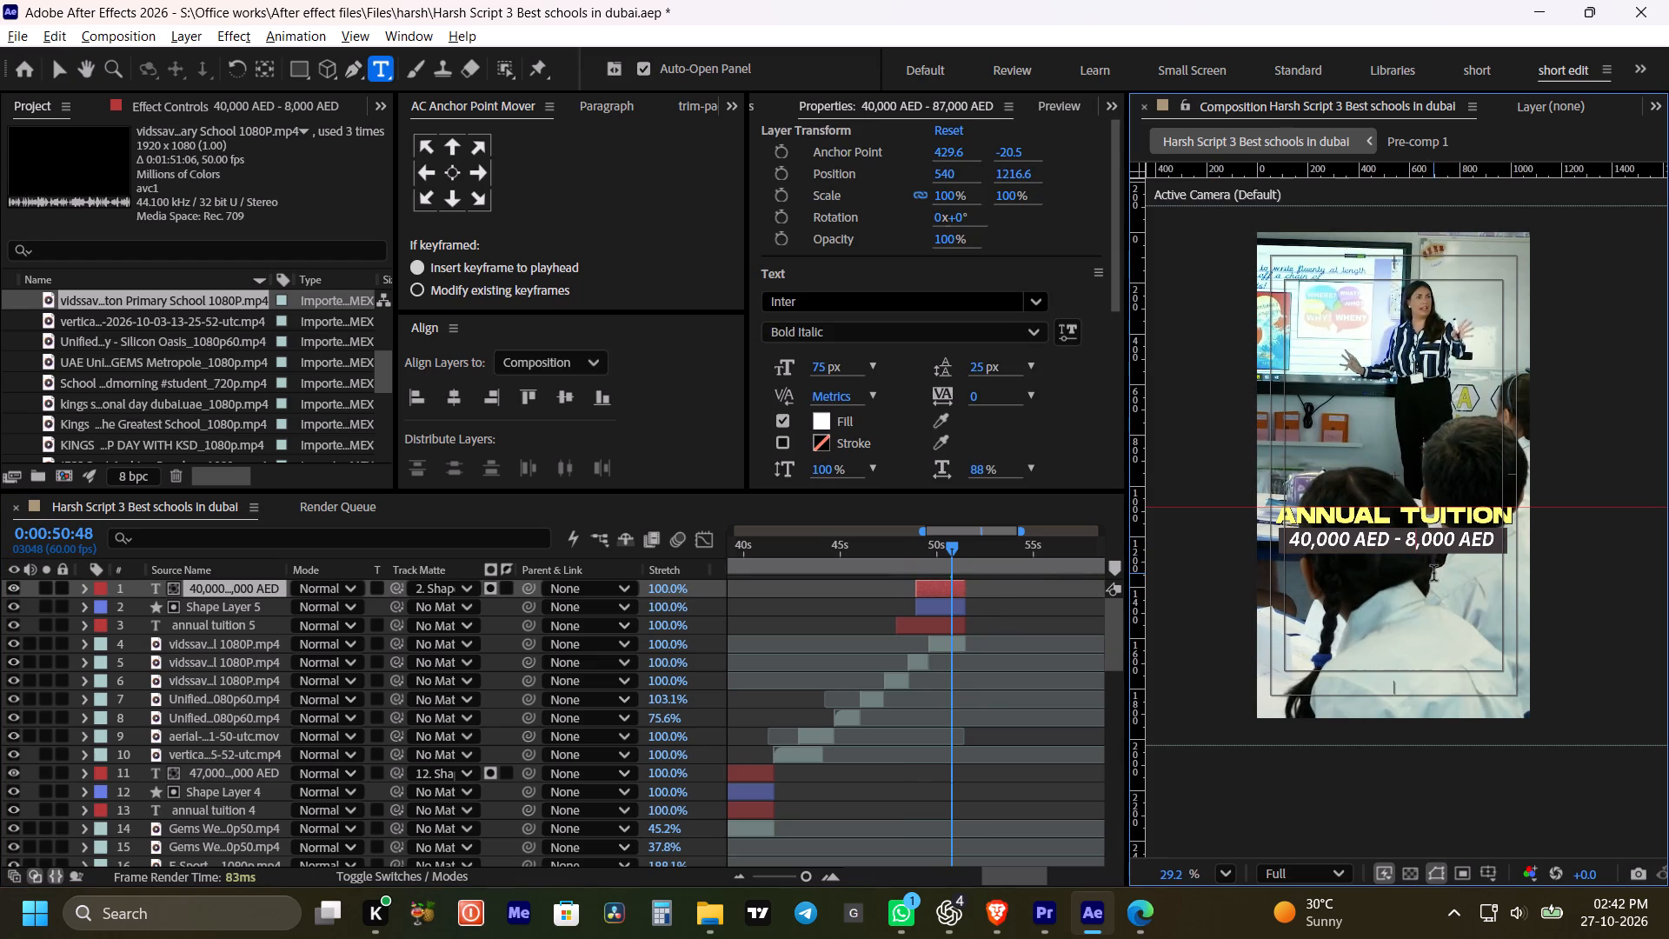
Center the edited fee text horizontally in the composition and move its anchor point to the text's center.
{"action": "left_click", "coordinate": [455, 398]}
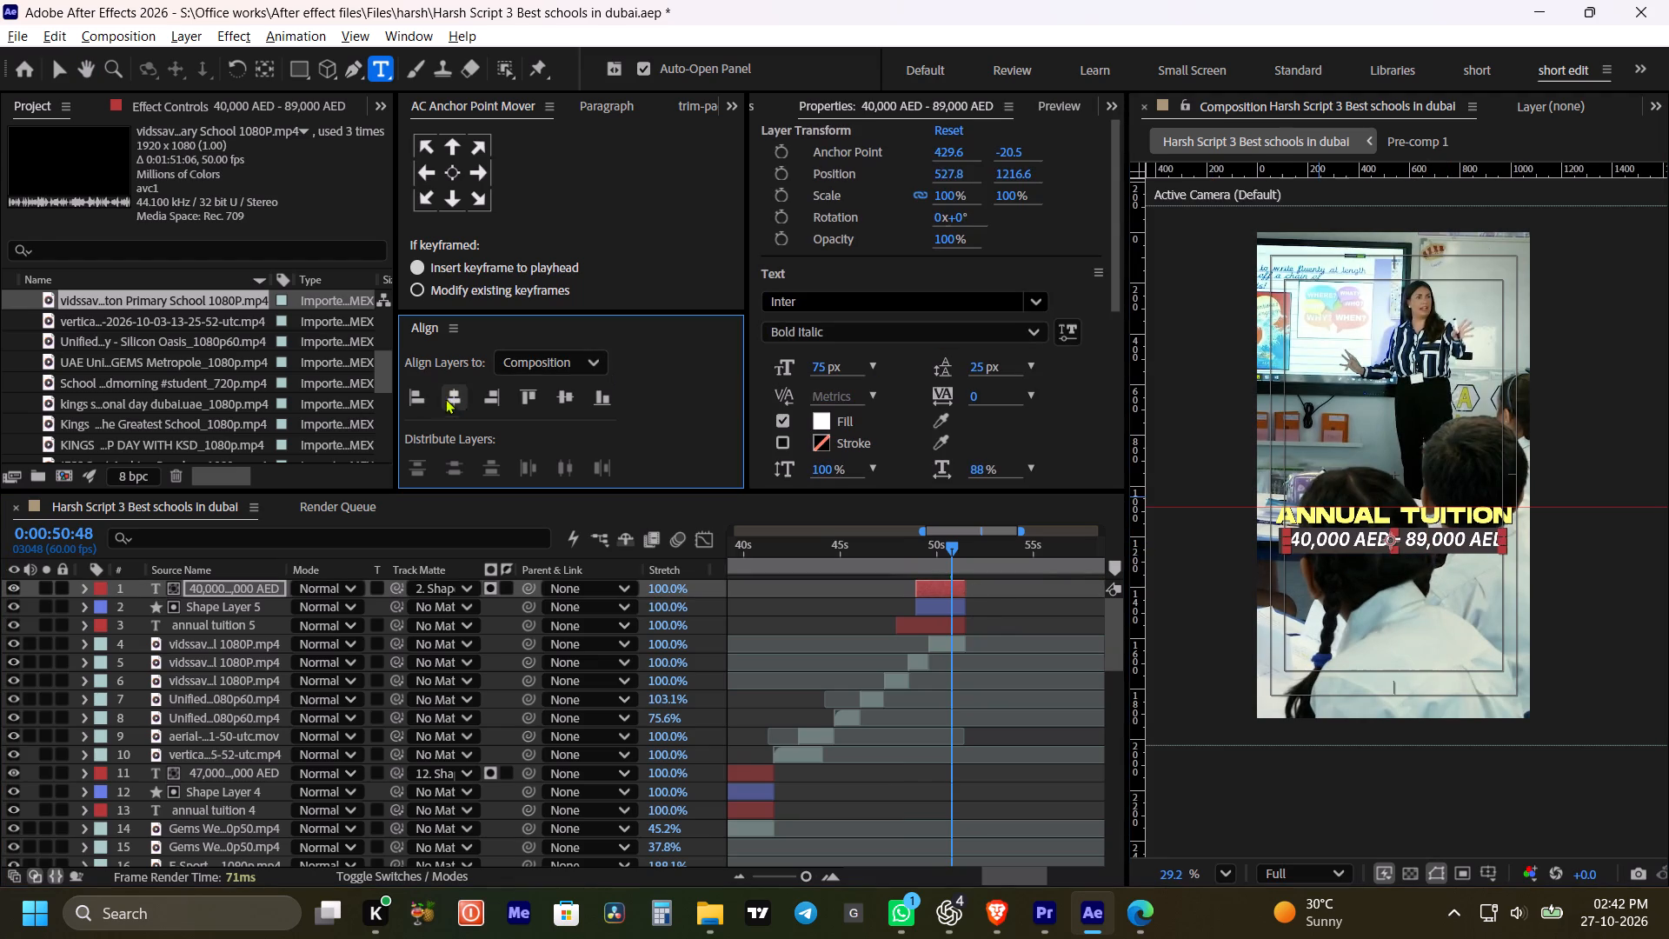
{"action": "left_click", "coordinate": [454, 170]}
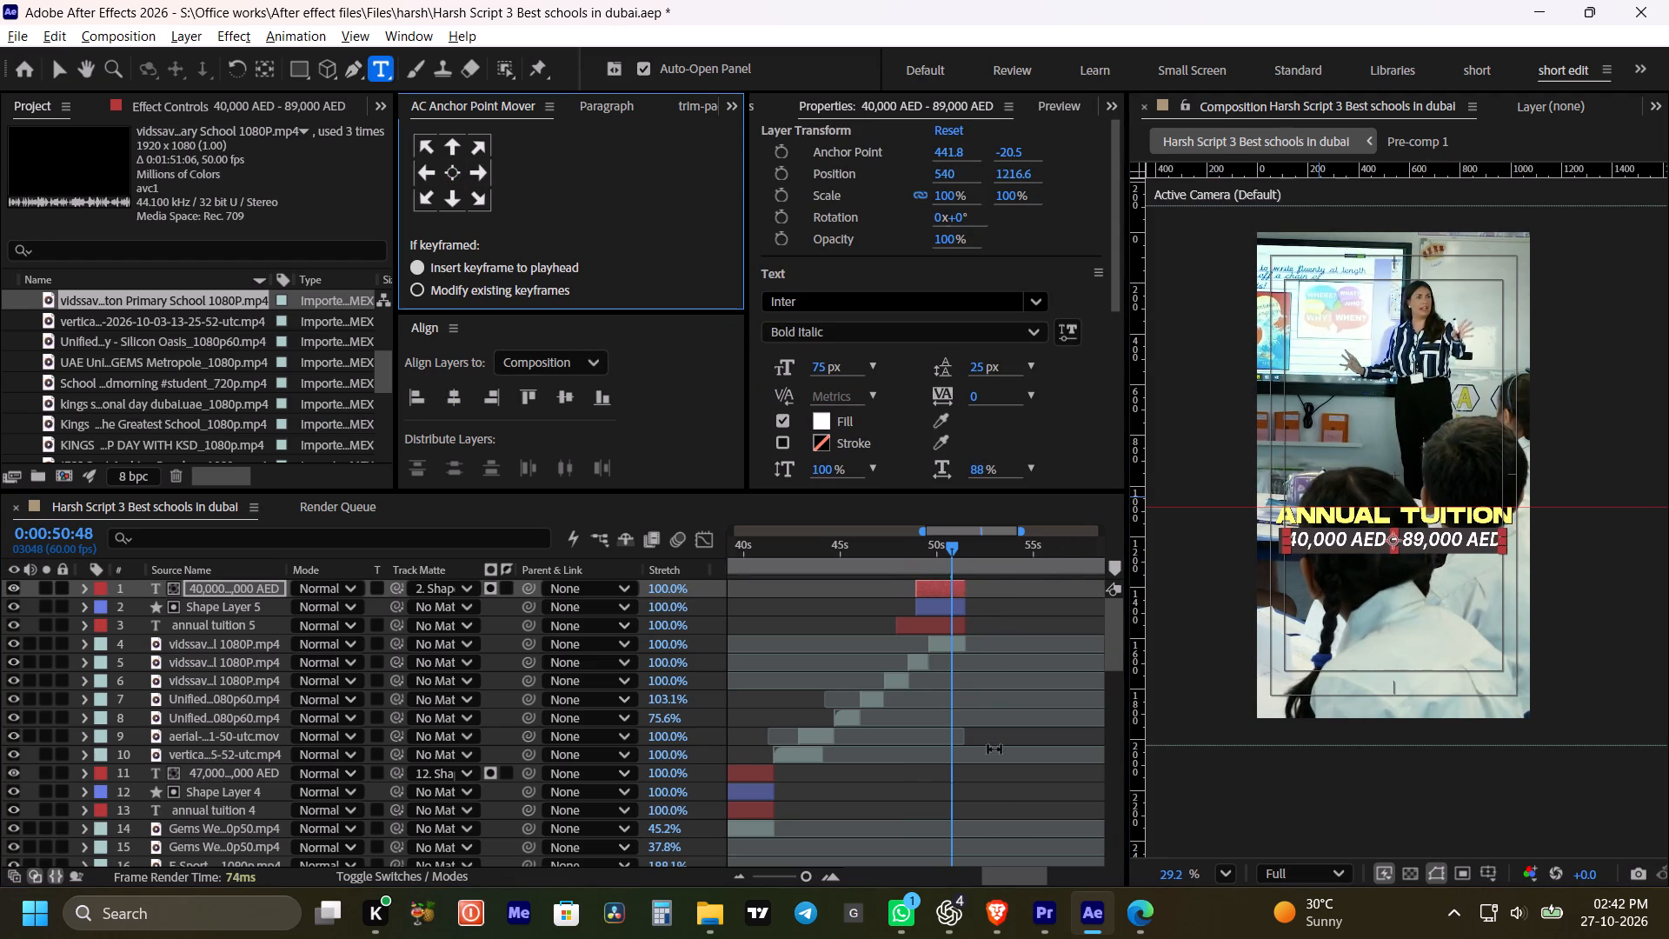
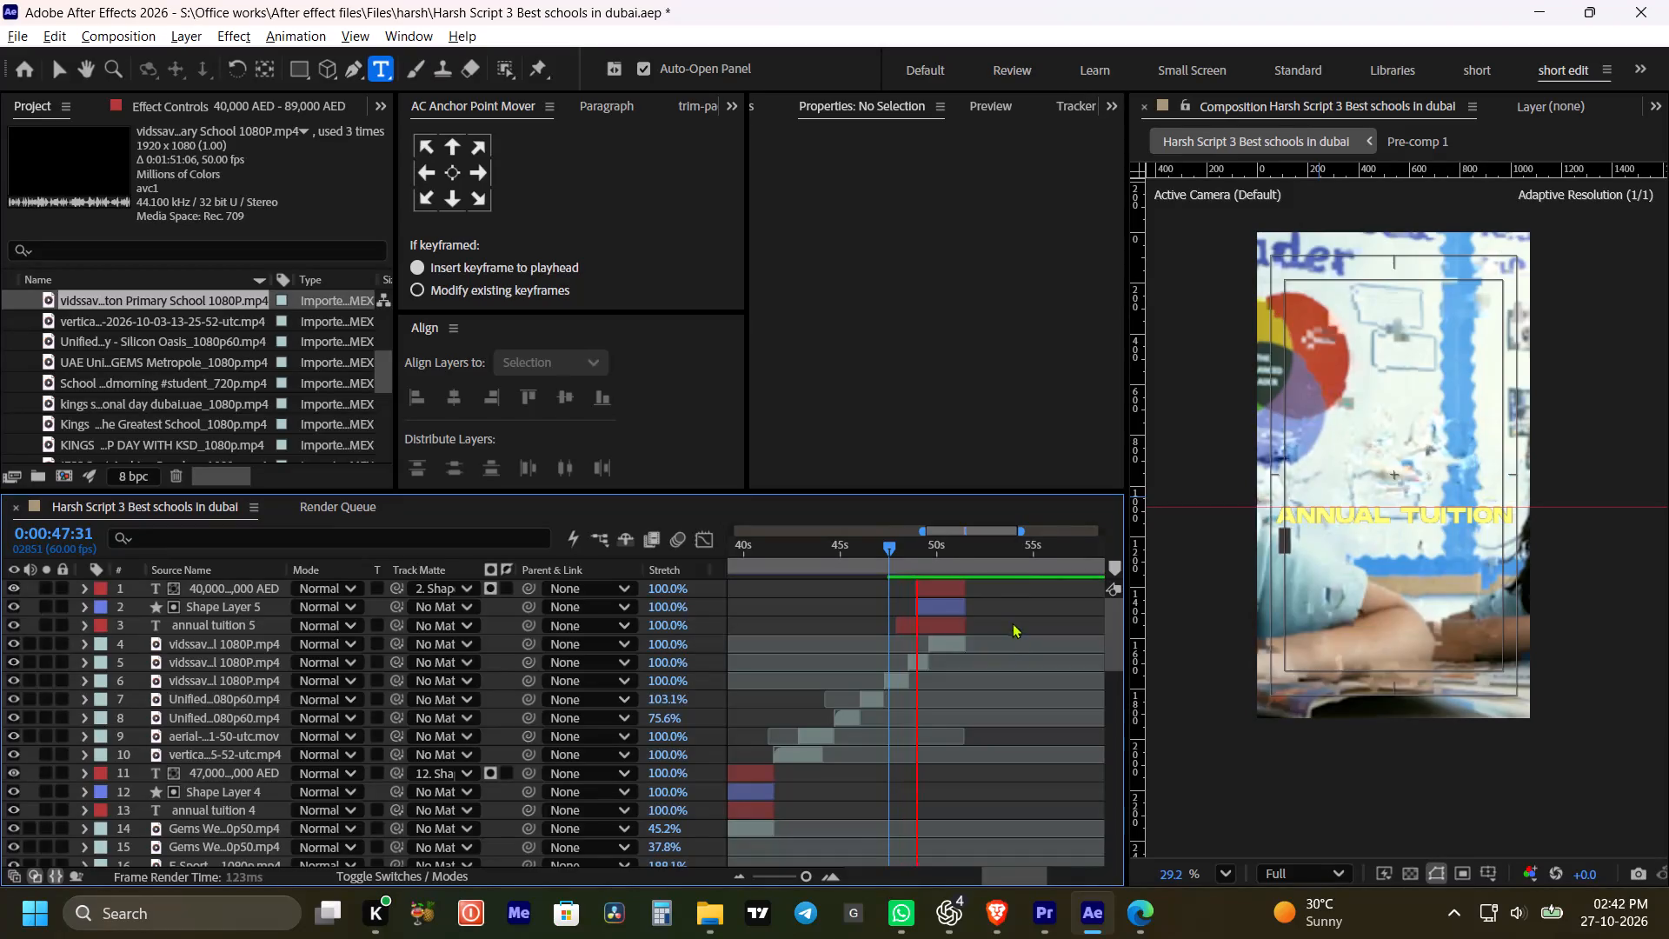
Preview the annual tuition title section from about 0:00:47:31.
{"action": "key", "text": "space"}
{"action": "left_click", "coordinate": [890, 551]}
{"action": "key", "text": "space"}
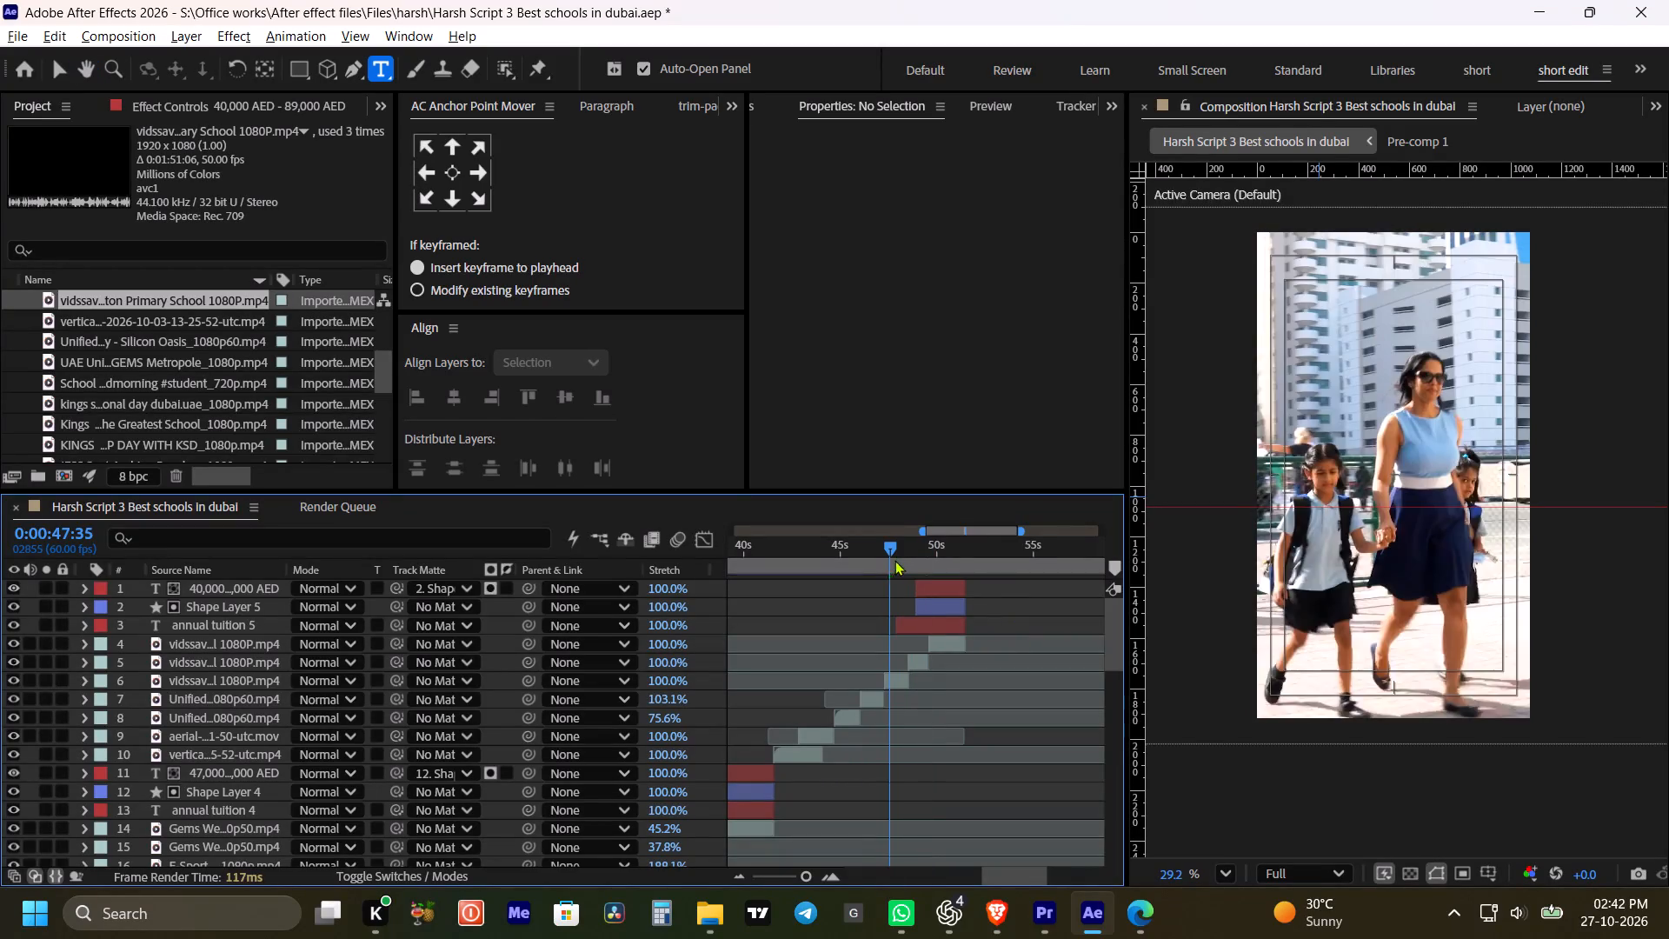
{"action": "key", "text": "space"}
{"action": "key", "text": "space"}
{"action": "key", "text": "space"}
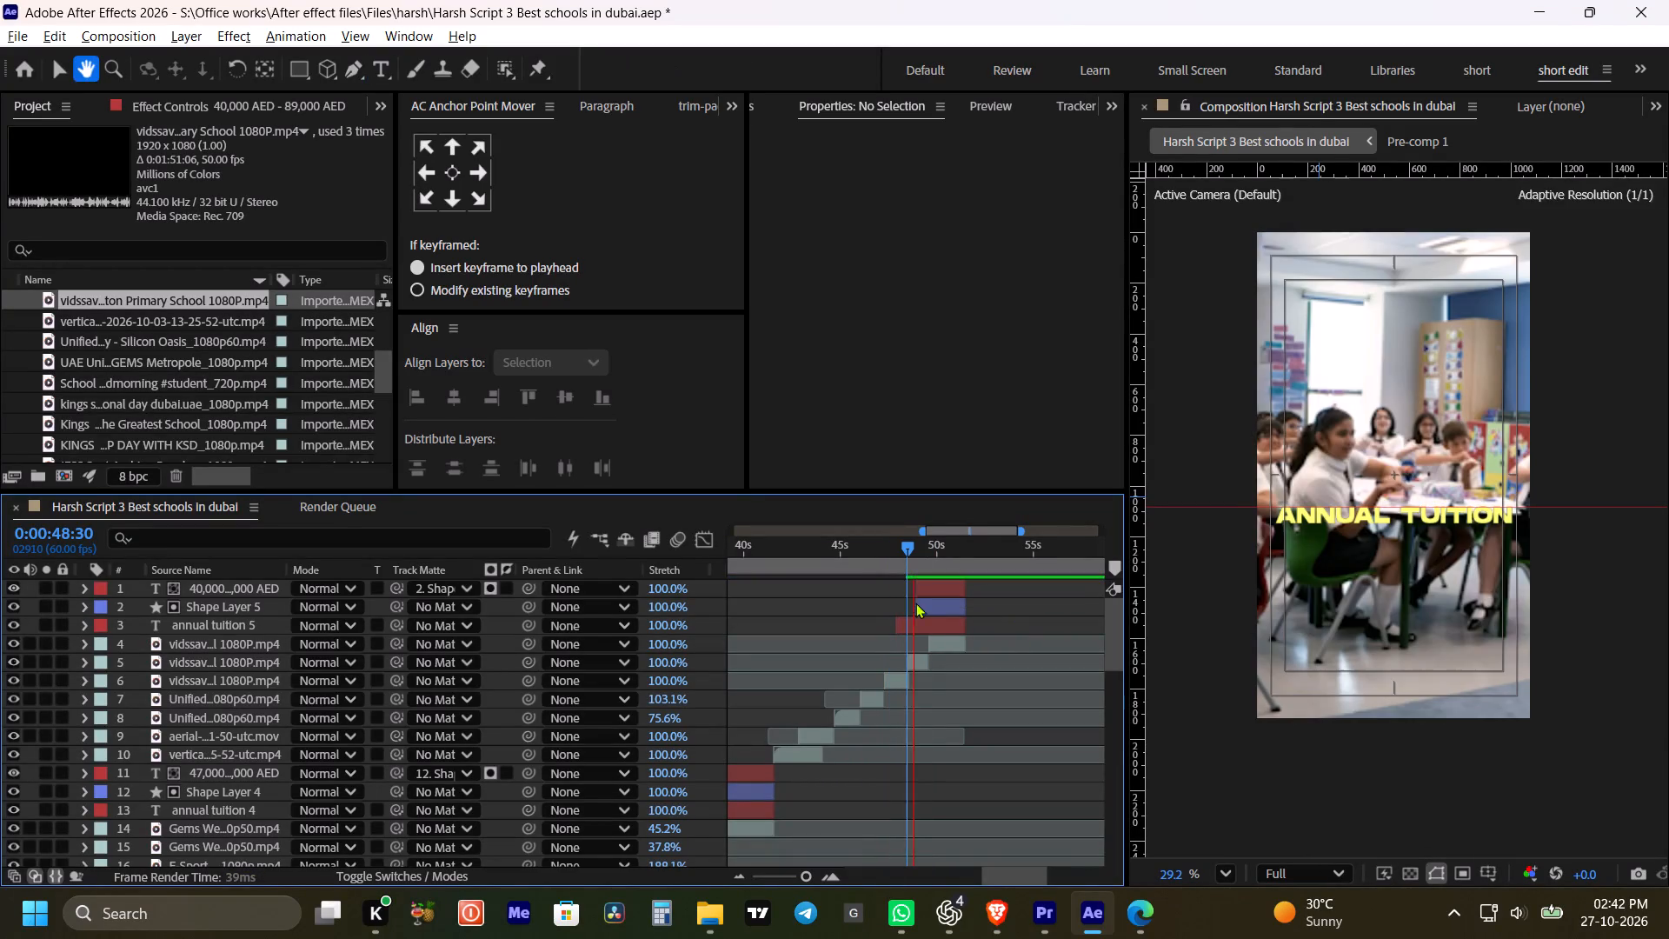
Check the frames around 0:00:48:33 one by one, and preview the tuition title and fee text from 0:00:48:38.
{"action": "key", "text": "ctrl+Left"}
{"action": "key", "text": "ctrl+Left"}
{"action": "key", "text": "ctrl+Left"}
{"action": "key", "text": "ctrl+Left"}
{"action": "key", "text": "ctrl+Left"}
{"action": "key", "text": "ctrl+Left"}
{"action": "key", "text": "ctrl+Left"}
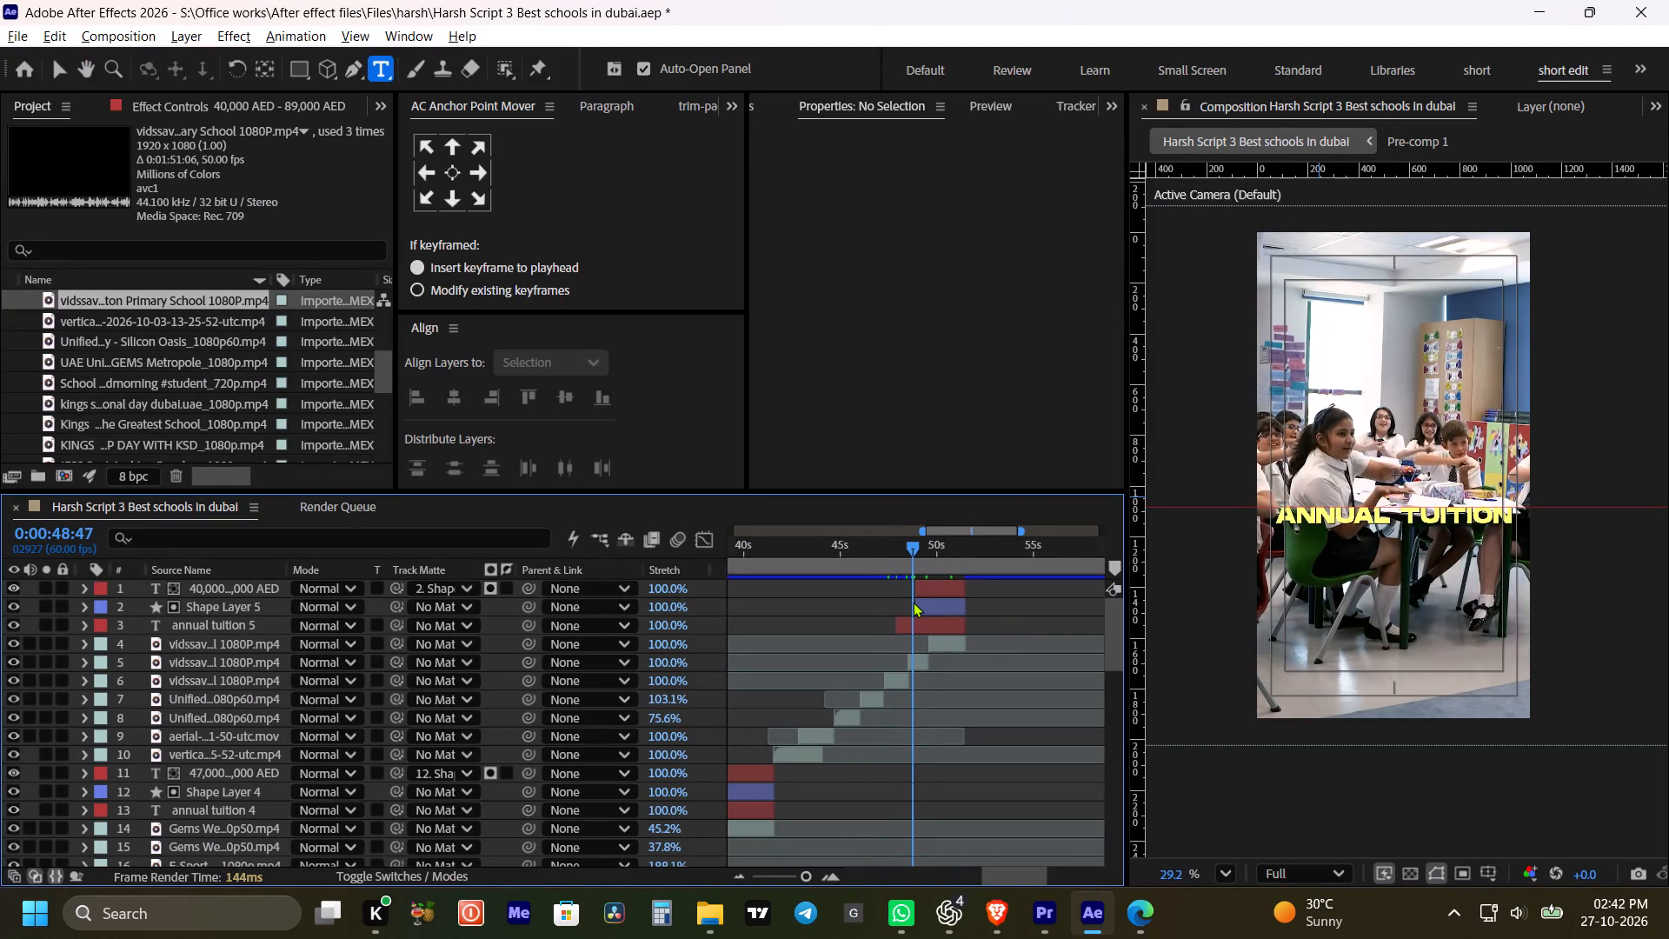
{"action": "key", "text": "ctrl+Left"}
{"action": "key", "text": "ctrl+Left"}
{"action": "key", "text": "ctrl+Left"}
{"action": "key", "text": "ctrl+Left"}
{"action": "key", "text": "ctrl+Left"}
{"action": "key", "text": "ctrl+Left"}
{"action": "key", "text": "ctrl+Left"}
{"action": "key", "text": "ctrl+Left"}
{"action": "key", "text": "ctrl+Left"}
{"action": "key", "text": "ctrl+Left"}
{"action": "key", "text": "ctrl+Left"}
{"action": "key", "text": "ctrl+Left"}
{"action": "key", "text": "ctrl+Left"}
{"action": "key", "text": "ctrl+Left"}
{"action": "key", "text": "ctrl+Left"}
{"action": "key", "text": "ctrl+Left"}
{"action": "key", "text": "ctrl+Left"}
{"action": "key", "text": "ctrl+Left"}
{"action": "key", "text": "ctrl+Left"}
{"action": "key", "text": "ctrl+Left"}
{"action": "key", "text": "ctrl+Left"}
{"action": "key", "text": "ctrl+Left"}
{"action": "key", "text": "ctrl+Left"}
{"action": "key", "text": "ctrl+Left"}
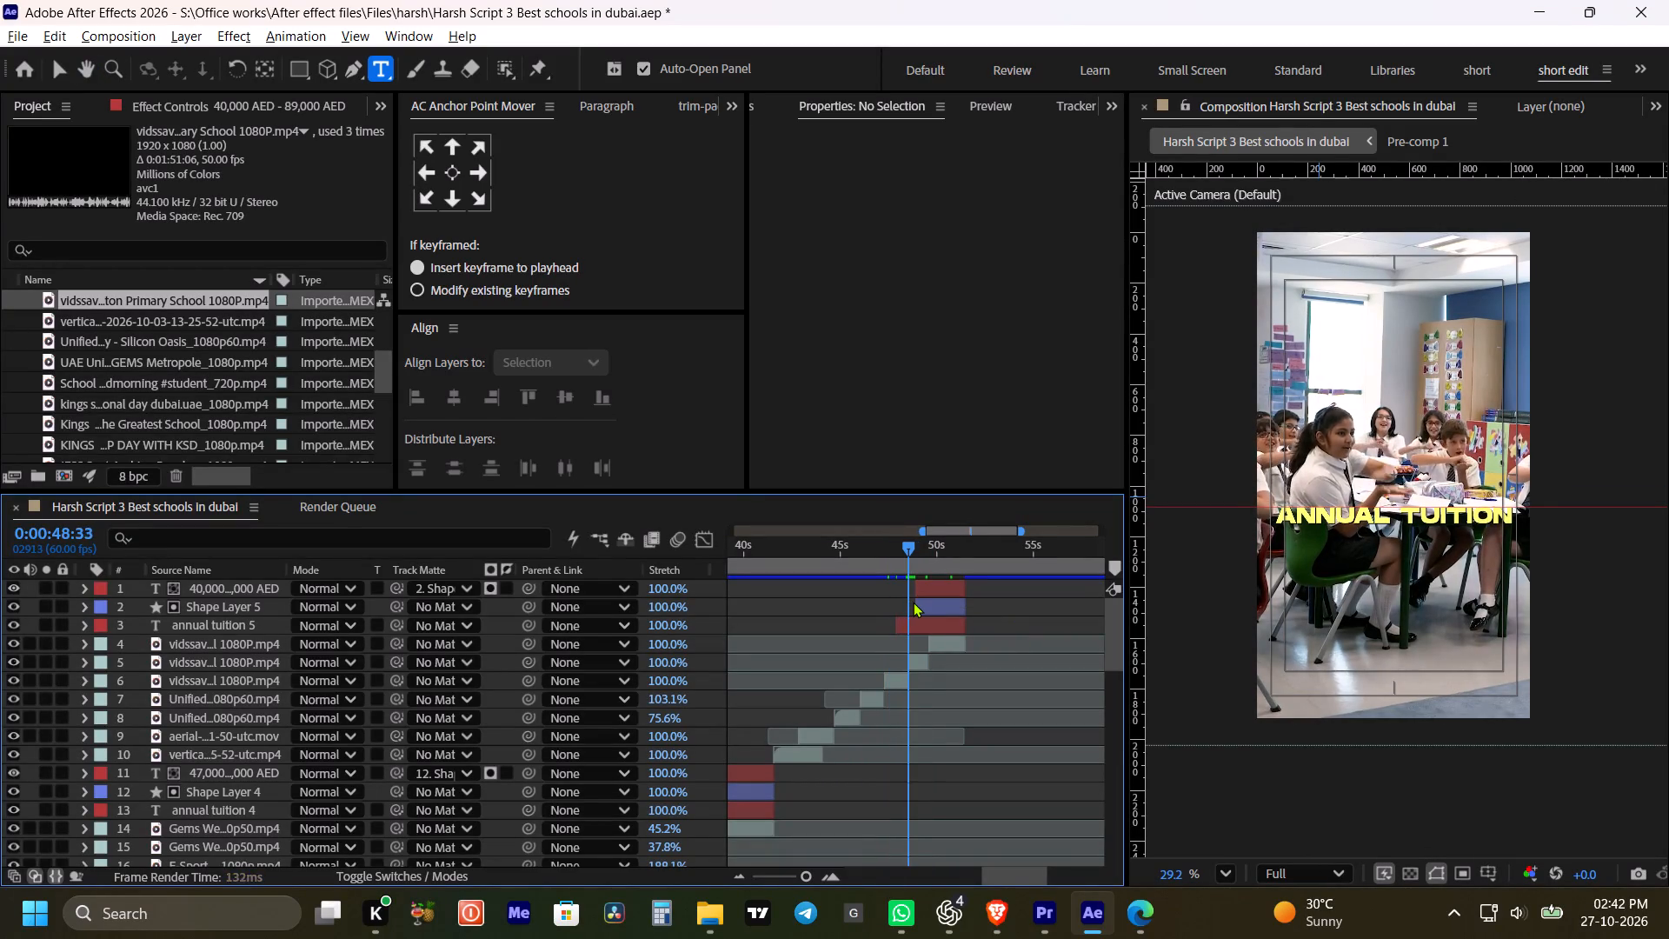
{"action": "key", "text": "ctrl+Right"}
{"action": "key", "text": "ctrl+Right"}
{"action": "key", "text": "ctrl+Right"}
{"action": "key", "text": "ctrl+Right"}
{"action": "key", "text": "ctrl+Right"}
{"action": "key", "text": "ctrl+Right"}
{"action": "key", "text": "ctrl+Right"}
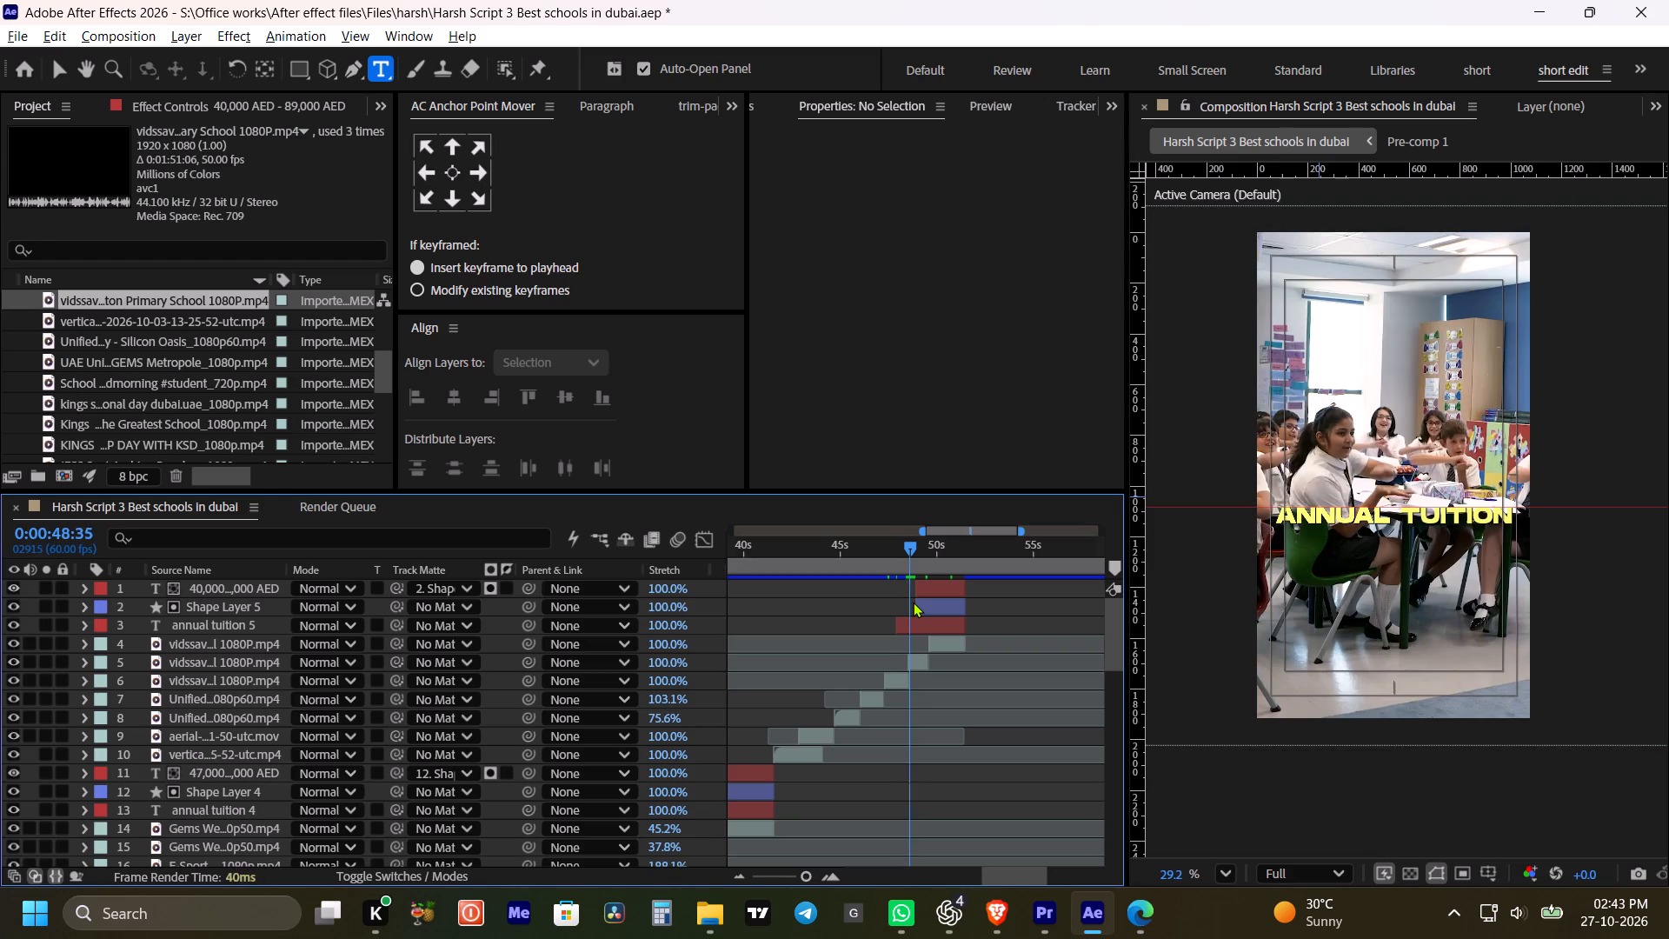
{"action": "key", "text": "ctrl+Right"}
{"action": "key", "text": "ctrl+Right"}
{"action": "key", "text": "ctrl+Right"}
{"action": "key", "text": "space"}
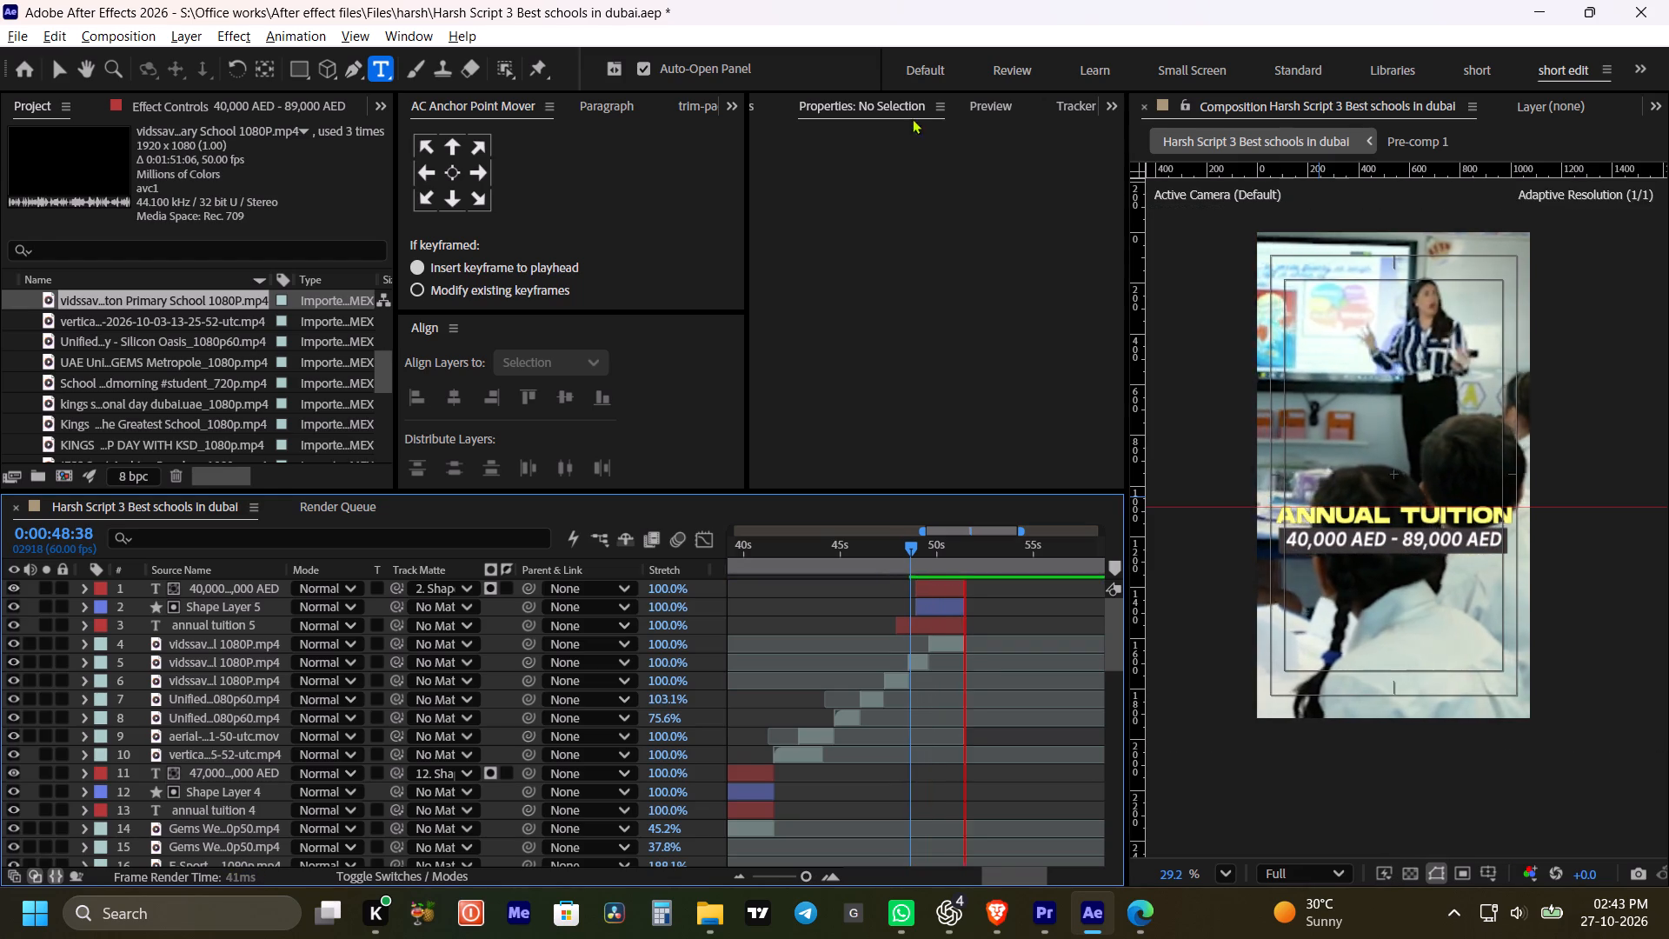
{"action": "key", "text": "space"}
Save the project and leave all composition layers deselected.
{"action": "key", "text": "ctrl+a"}
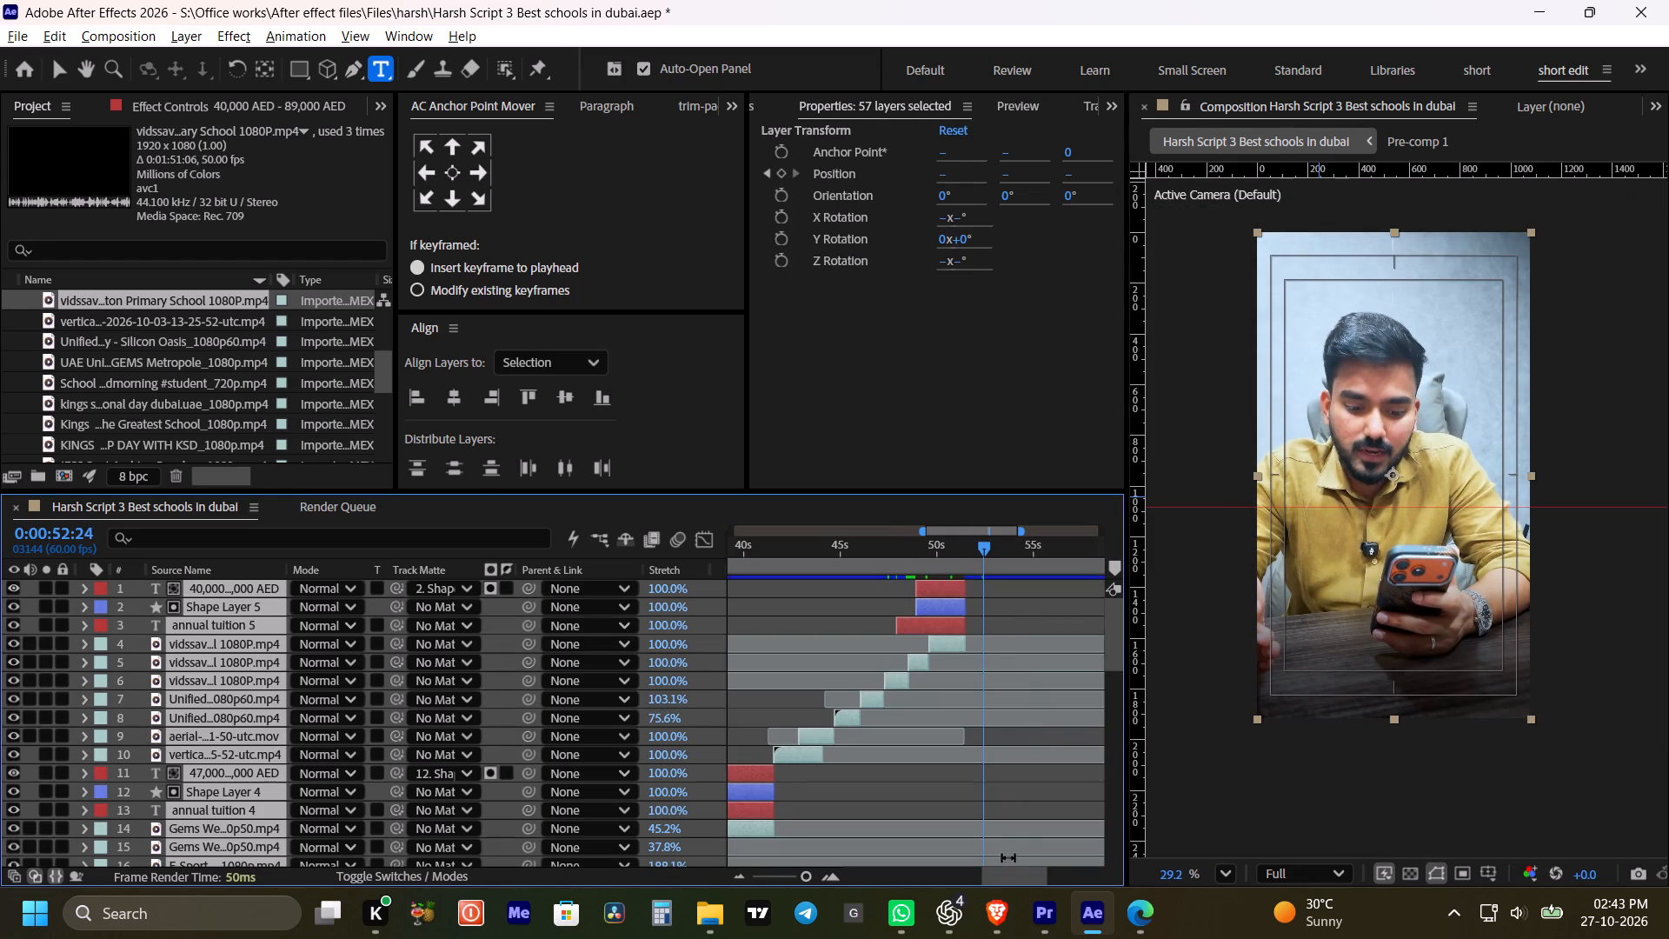
{"action": "key", "text": "ctrl+s"}
{"action": "left_click", "coordinate": [1010, 611]}
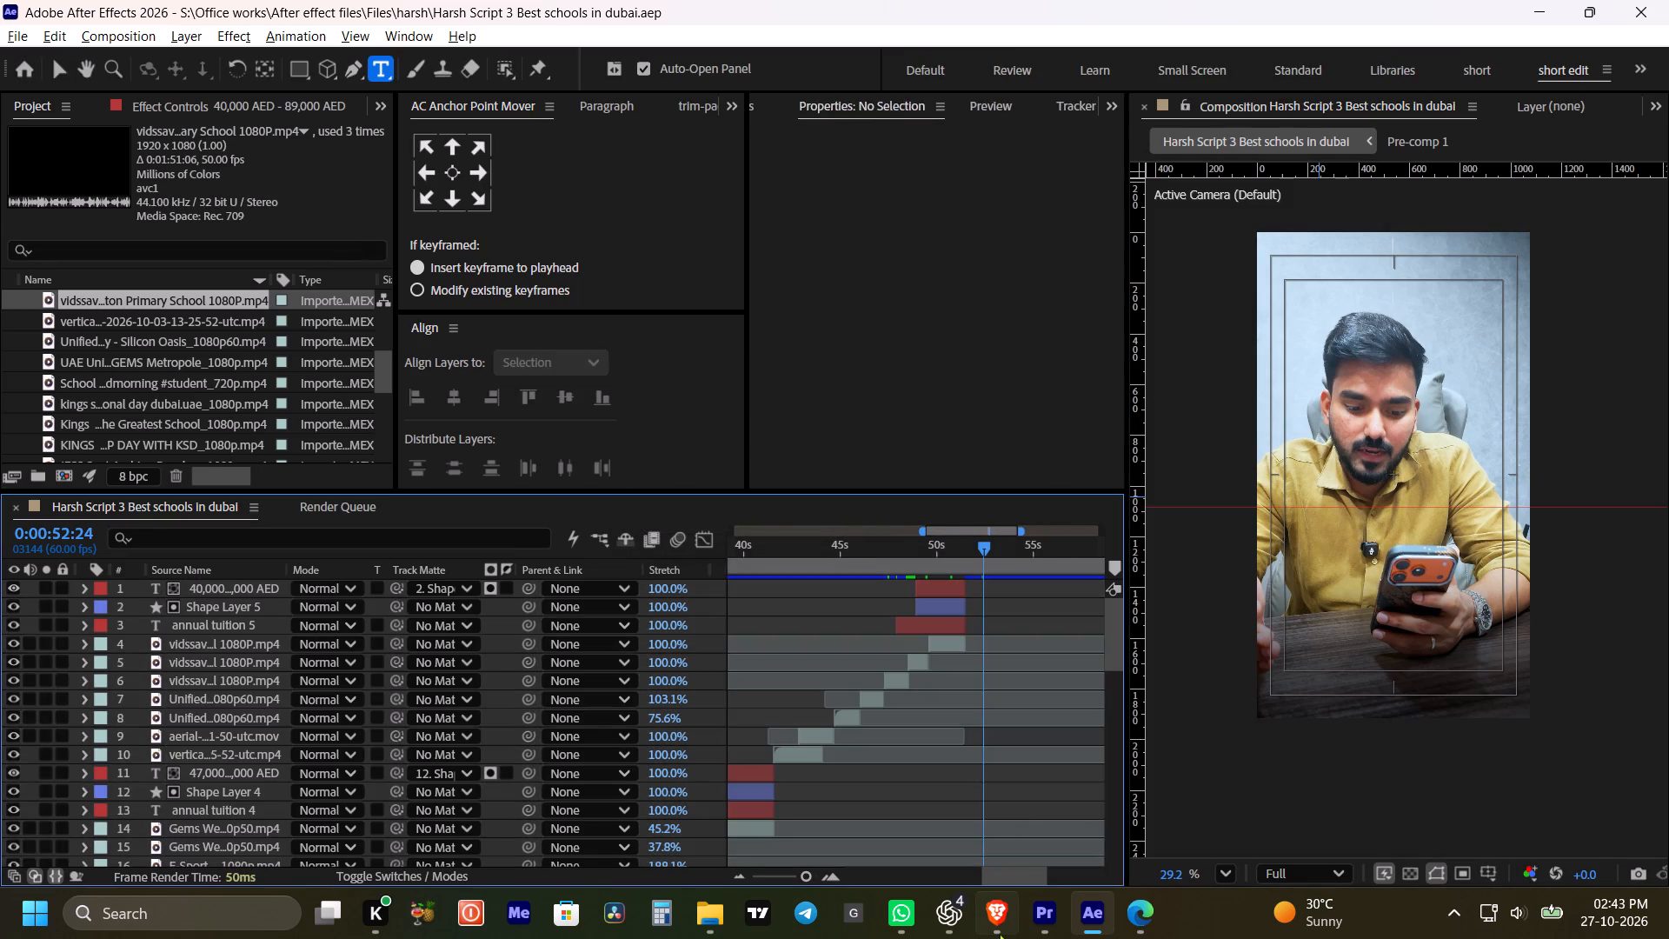
Switch to the script document in Brave and copy the school name "Repton Dubai in Nad Al Sheba".
{"action": "left_click", "coordinate": [1001, 928]}
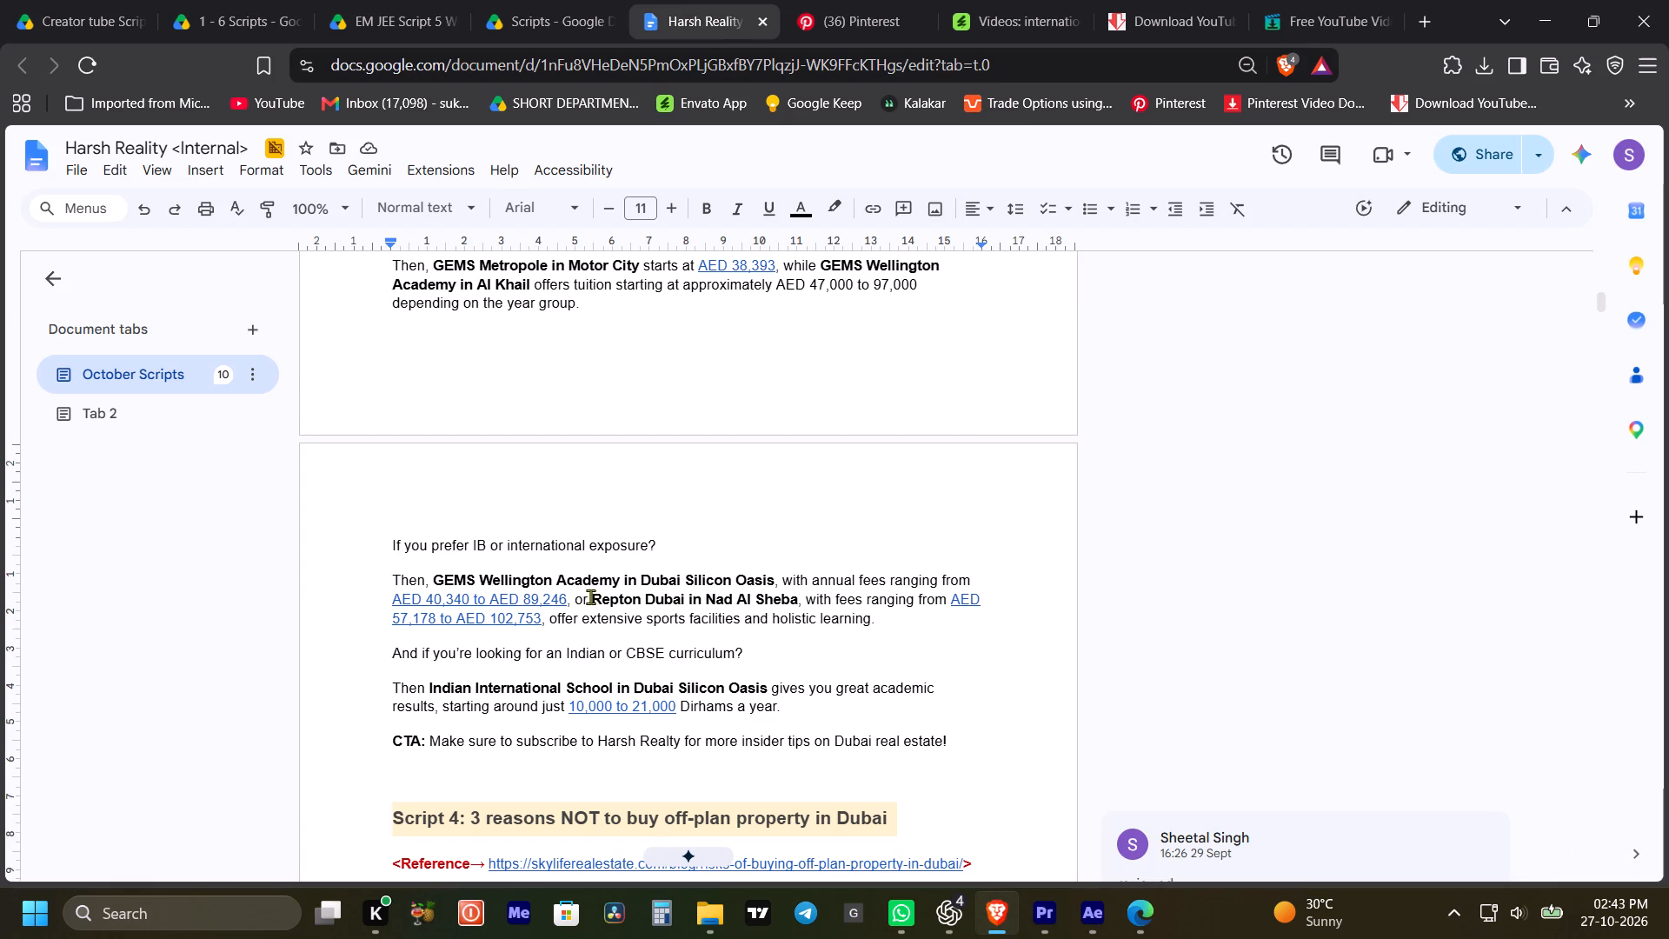
{"action": "left_click_drag", "start_coordinate": [590, 596], "coordinate": [801, 604]}
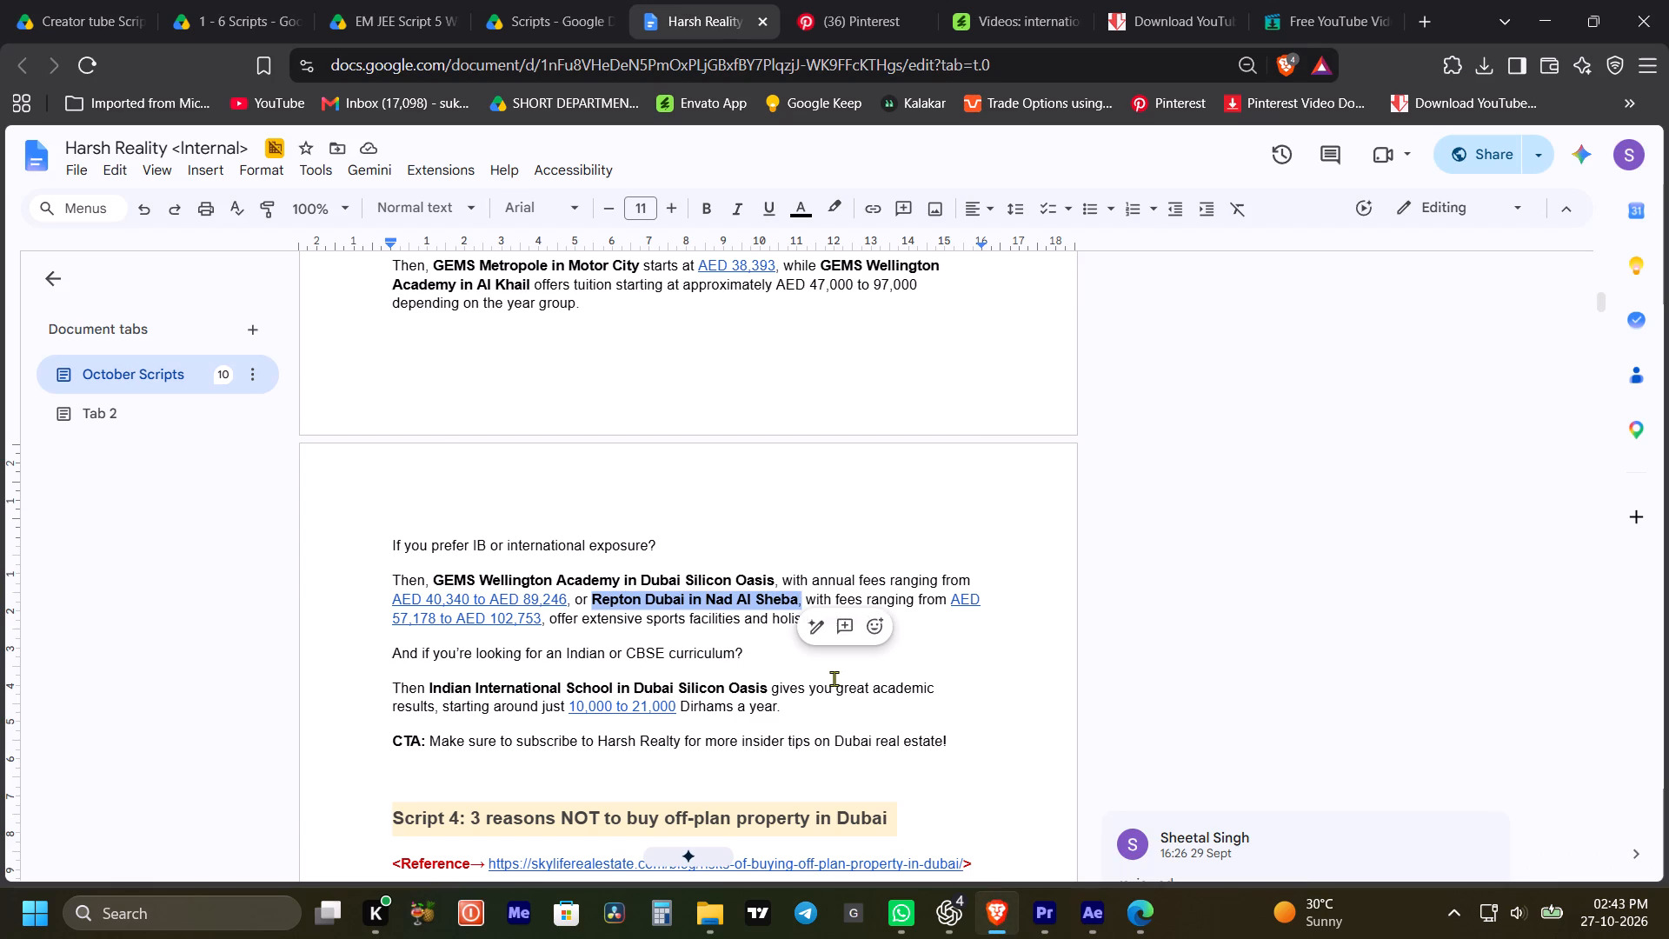
{"action": "key", "text": "ctrl+c"}
{"action": "key", "text": "ctrl+c"}
Switch to YouTube in Edge and search for "repton dubai in nad al sheba school".
{"action": "left_click", "coordinate": [1134, 915]}
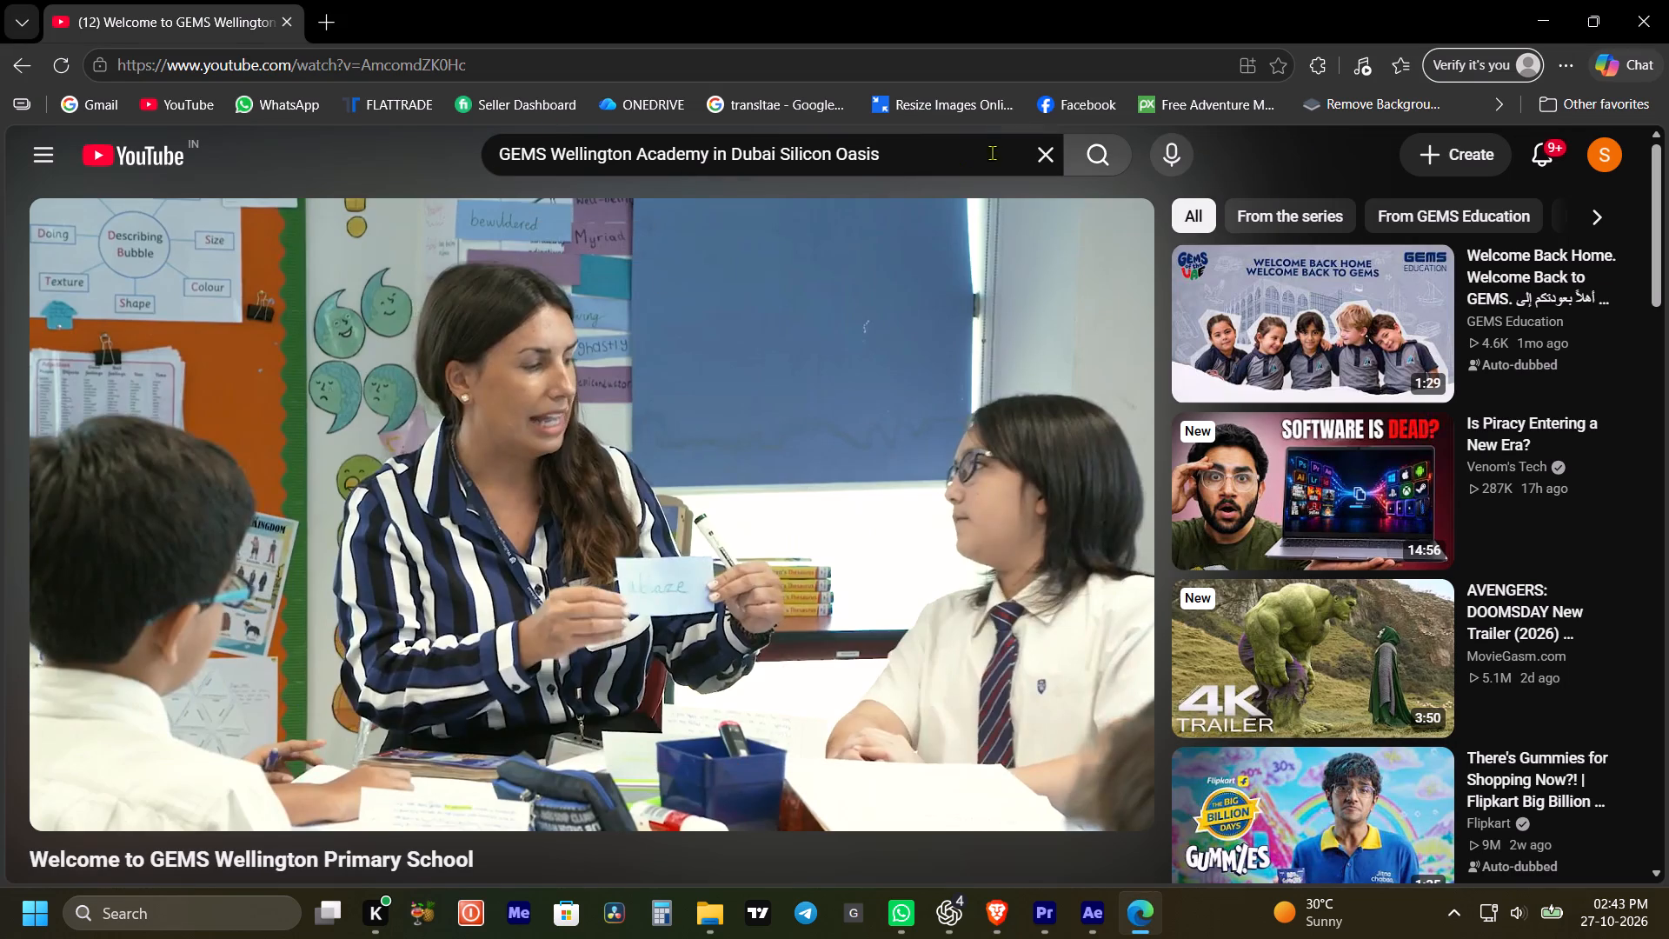
{"action": "left_click_drag", "start_coordinate": [919, 150], "coordinate": [339, 160]}
{"action": "key", "text": "ctrl+v"}
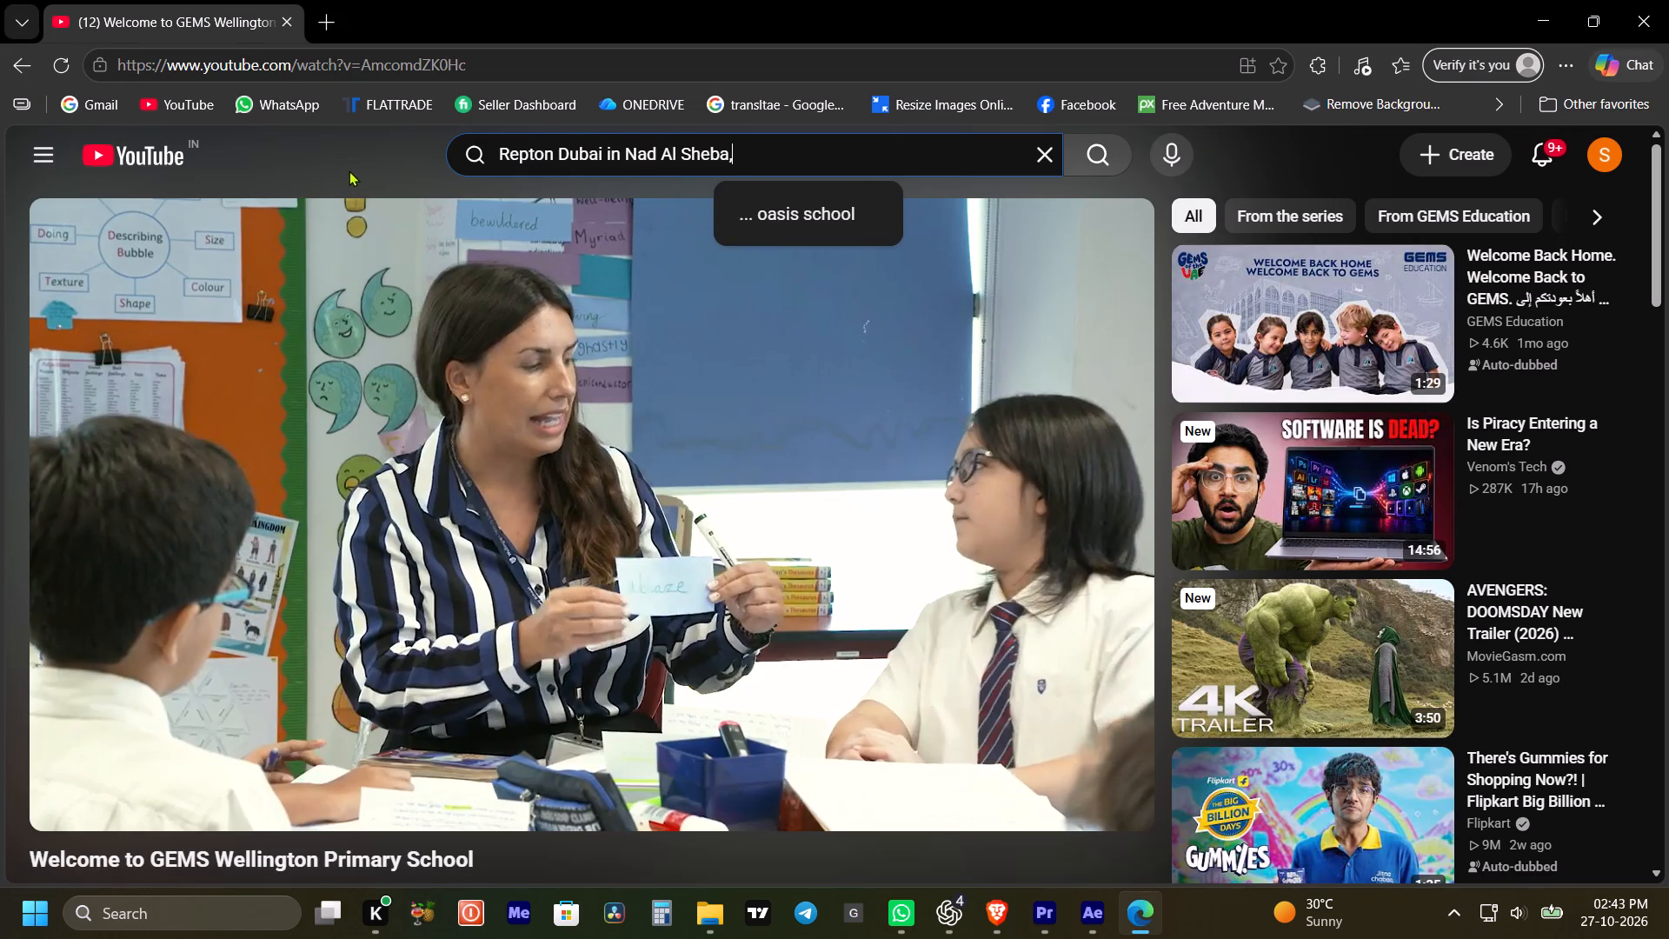
{"action": "key", "text": "Return"}
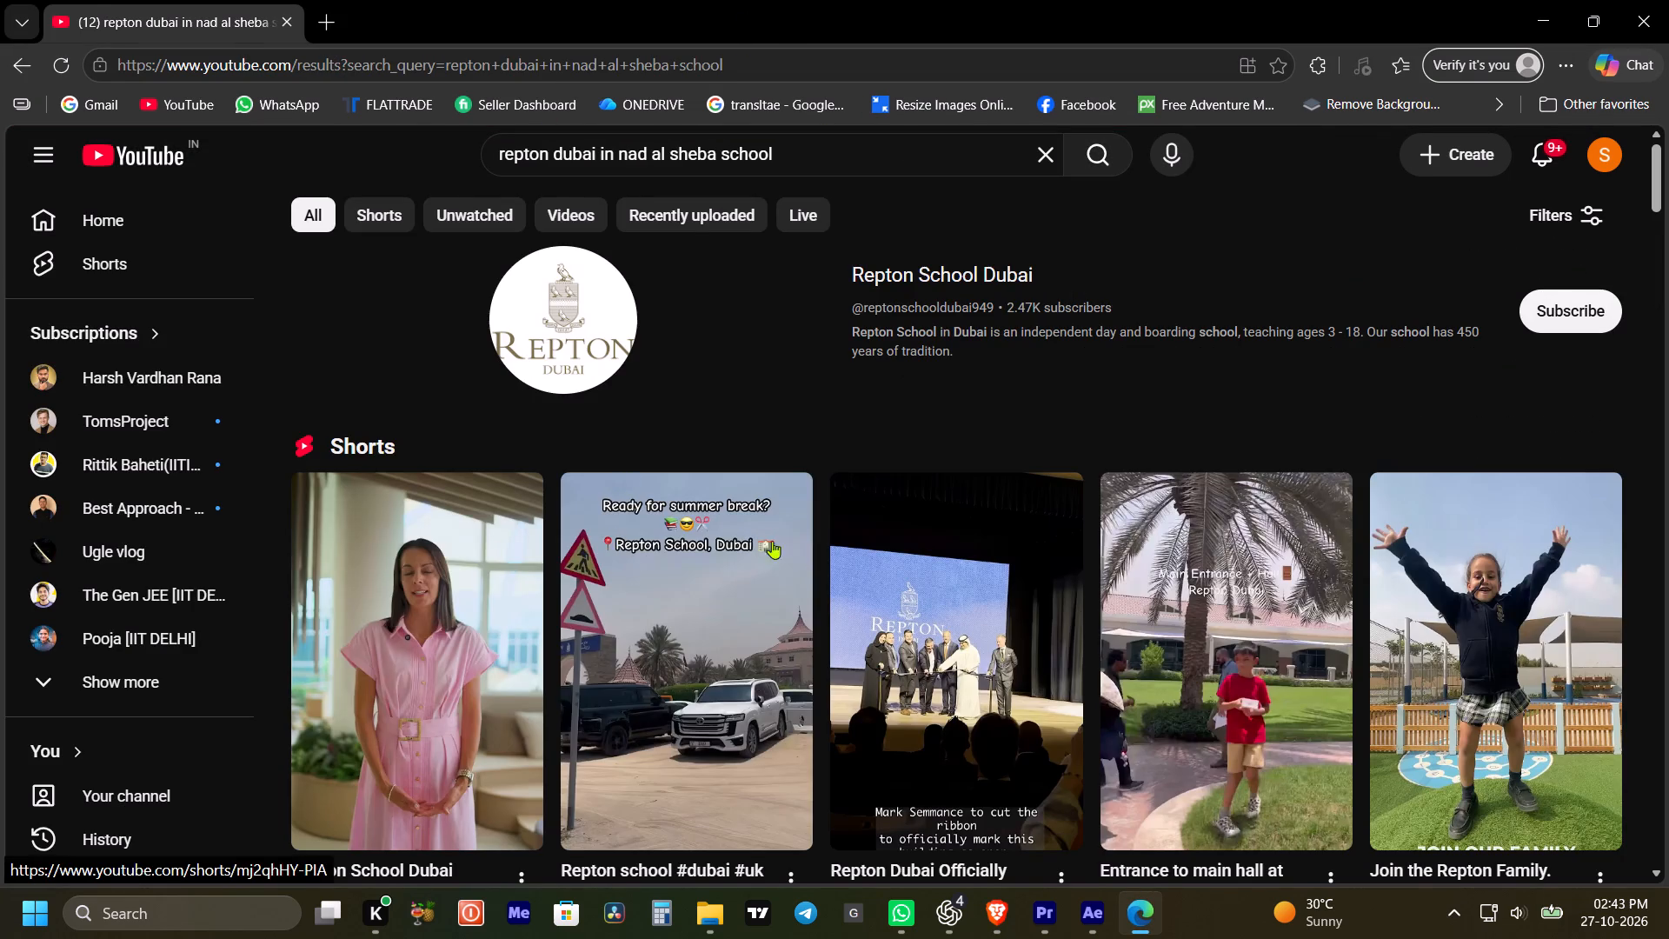
Open the "Repton Dubai Campus Transformation" video, skim it for usable B-roll, and return to the search results.
{"action": "scroll", "coordinate": [1022, 598], "scroll_direction": "down", "scroll_amount": 4}
{"action": "scroll", "coordinate": [677, 667], "scroll_direction": "down", "scroll_amount": 1}
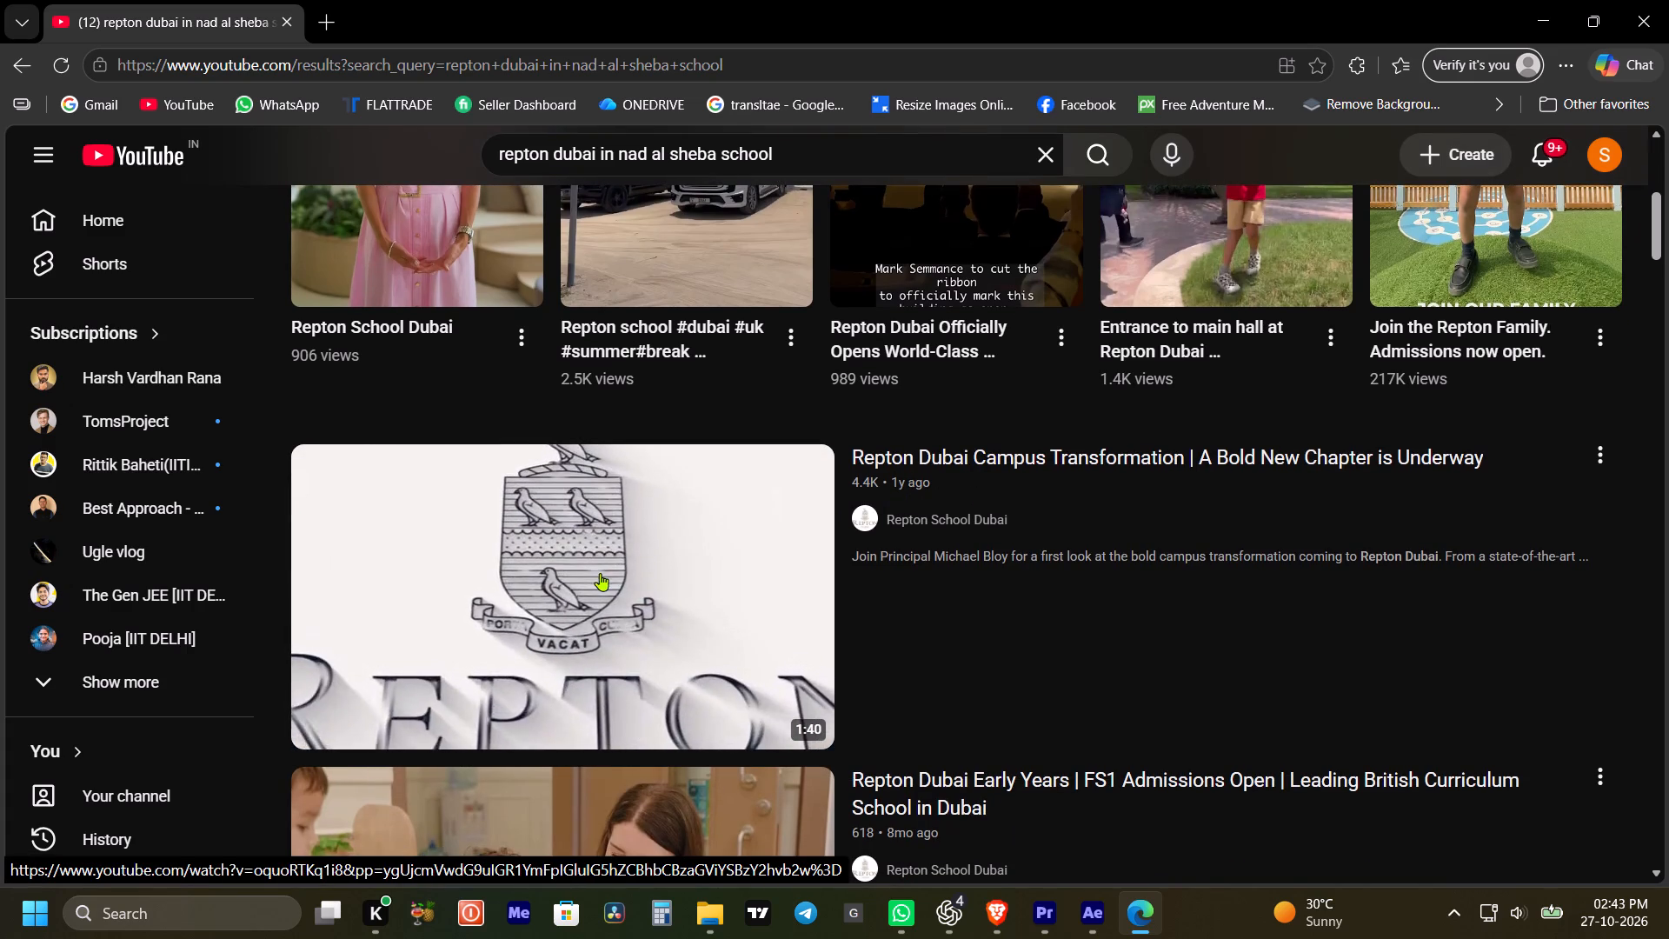
{"action": "scroll", "coordinate": [600, 573], "scroll_direction": "down", "scroll_amount": 1}
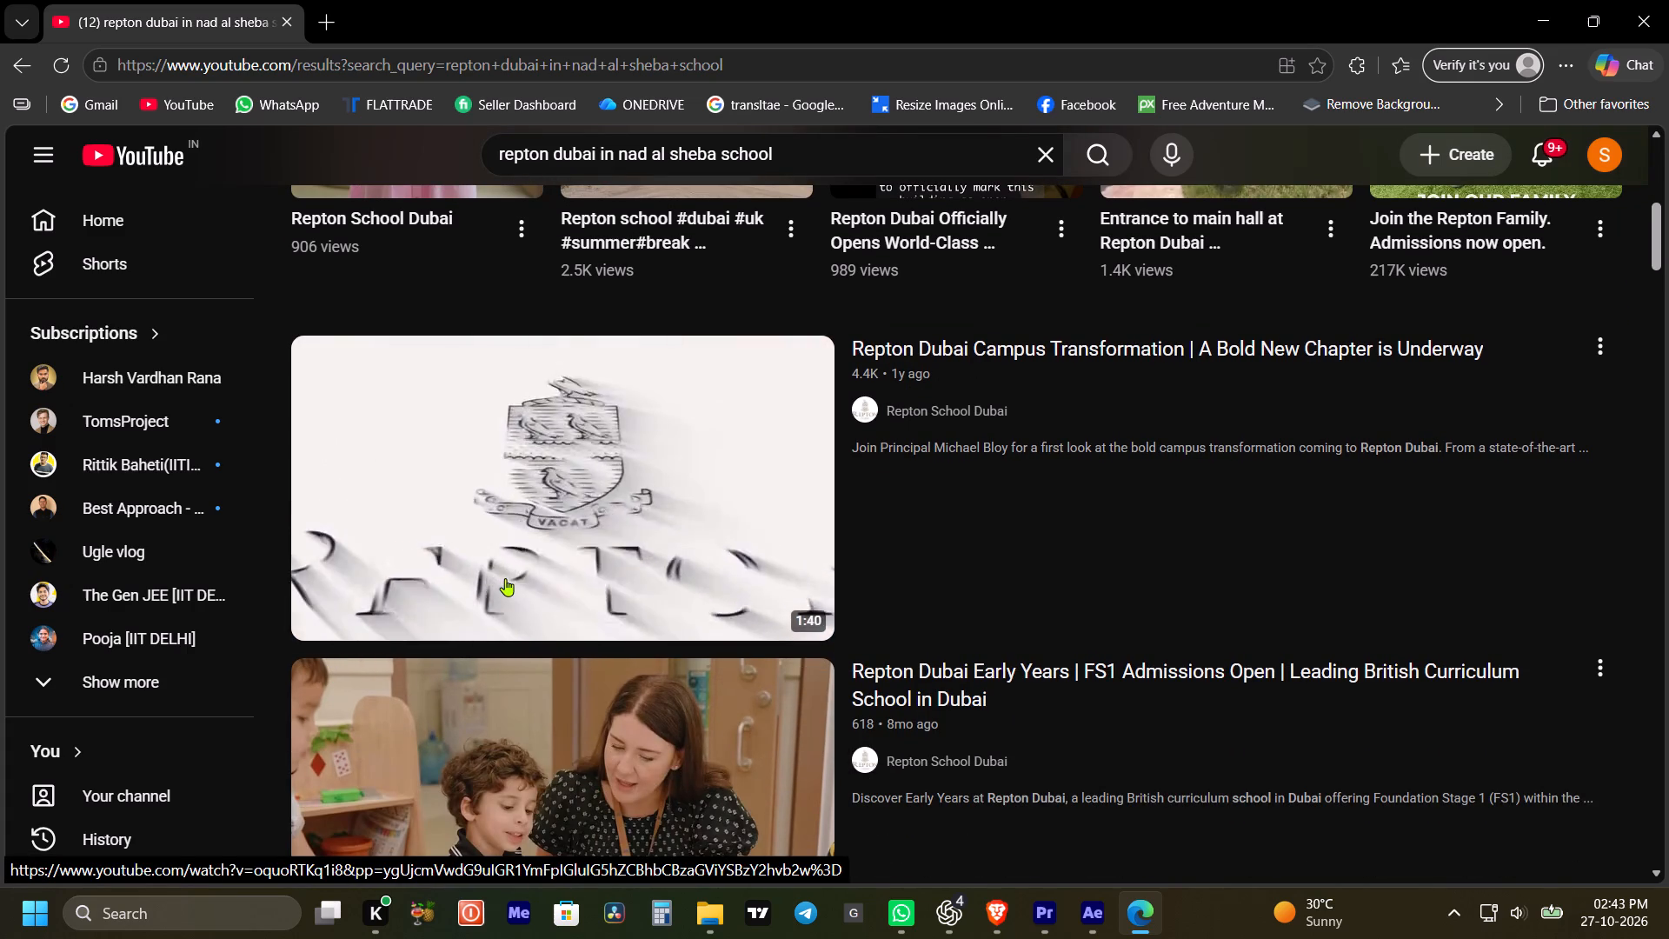
{"action": "left_click", "coordinate": [505, 578]}
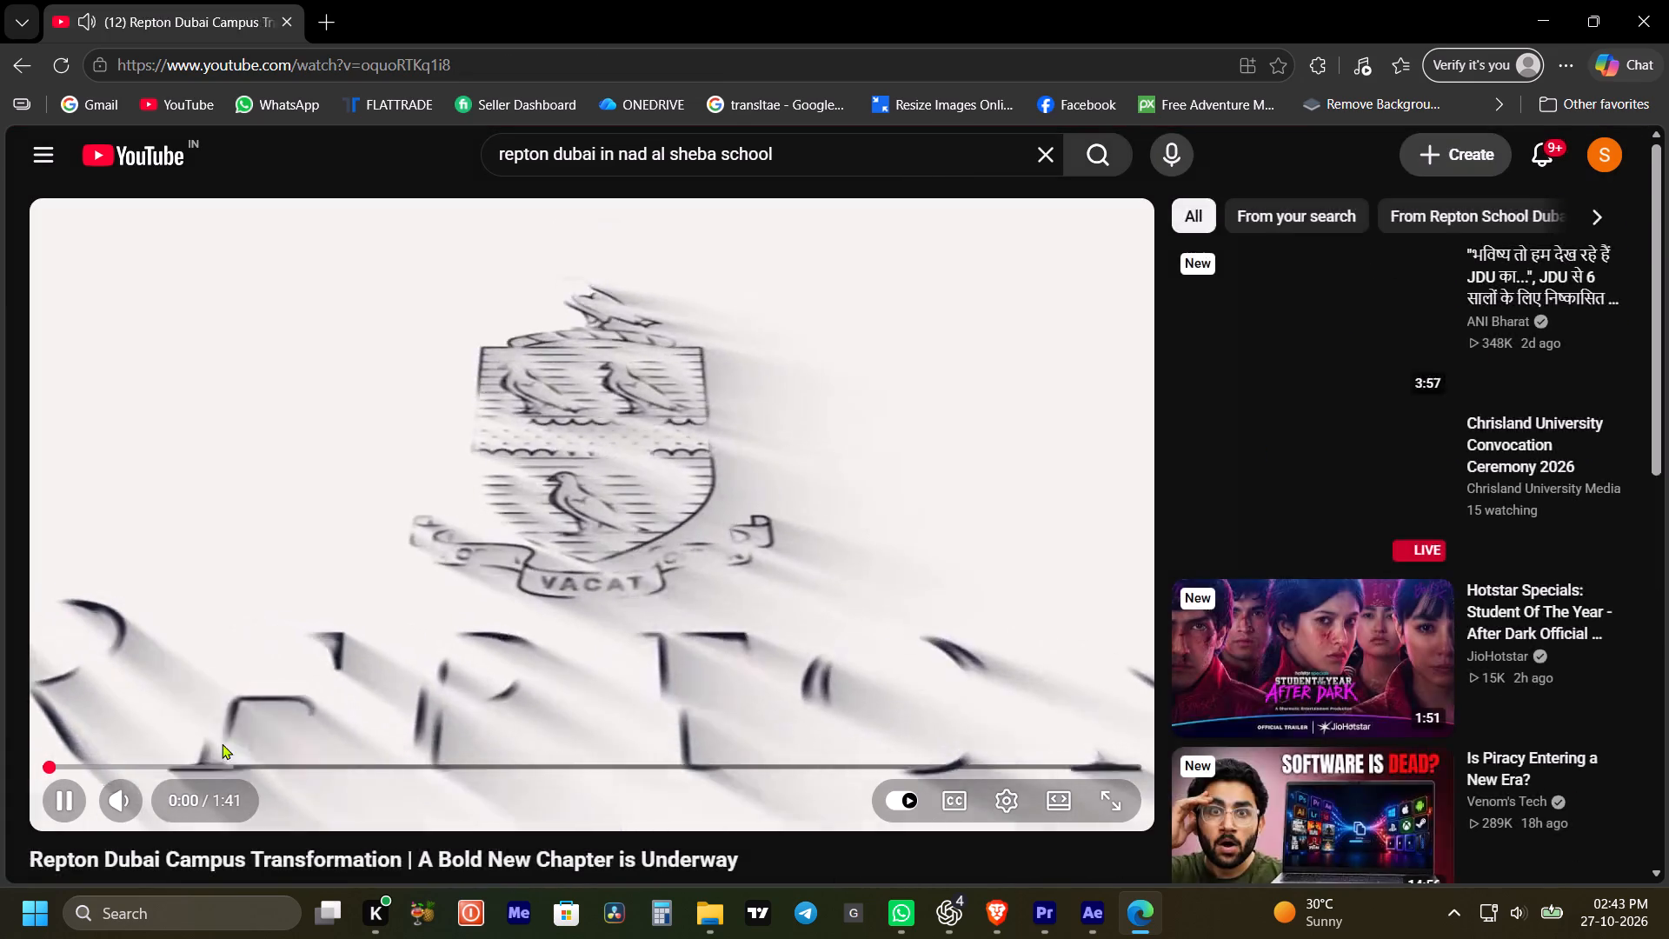
{"action": "left_click", "coordinate": [216, 762]}
{"action": "left_click", "coordinate": [317, 765]}
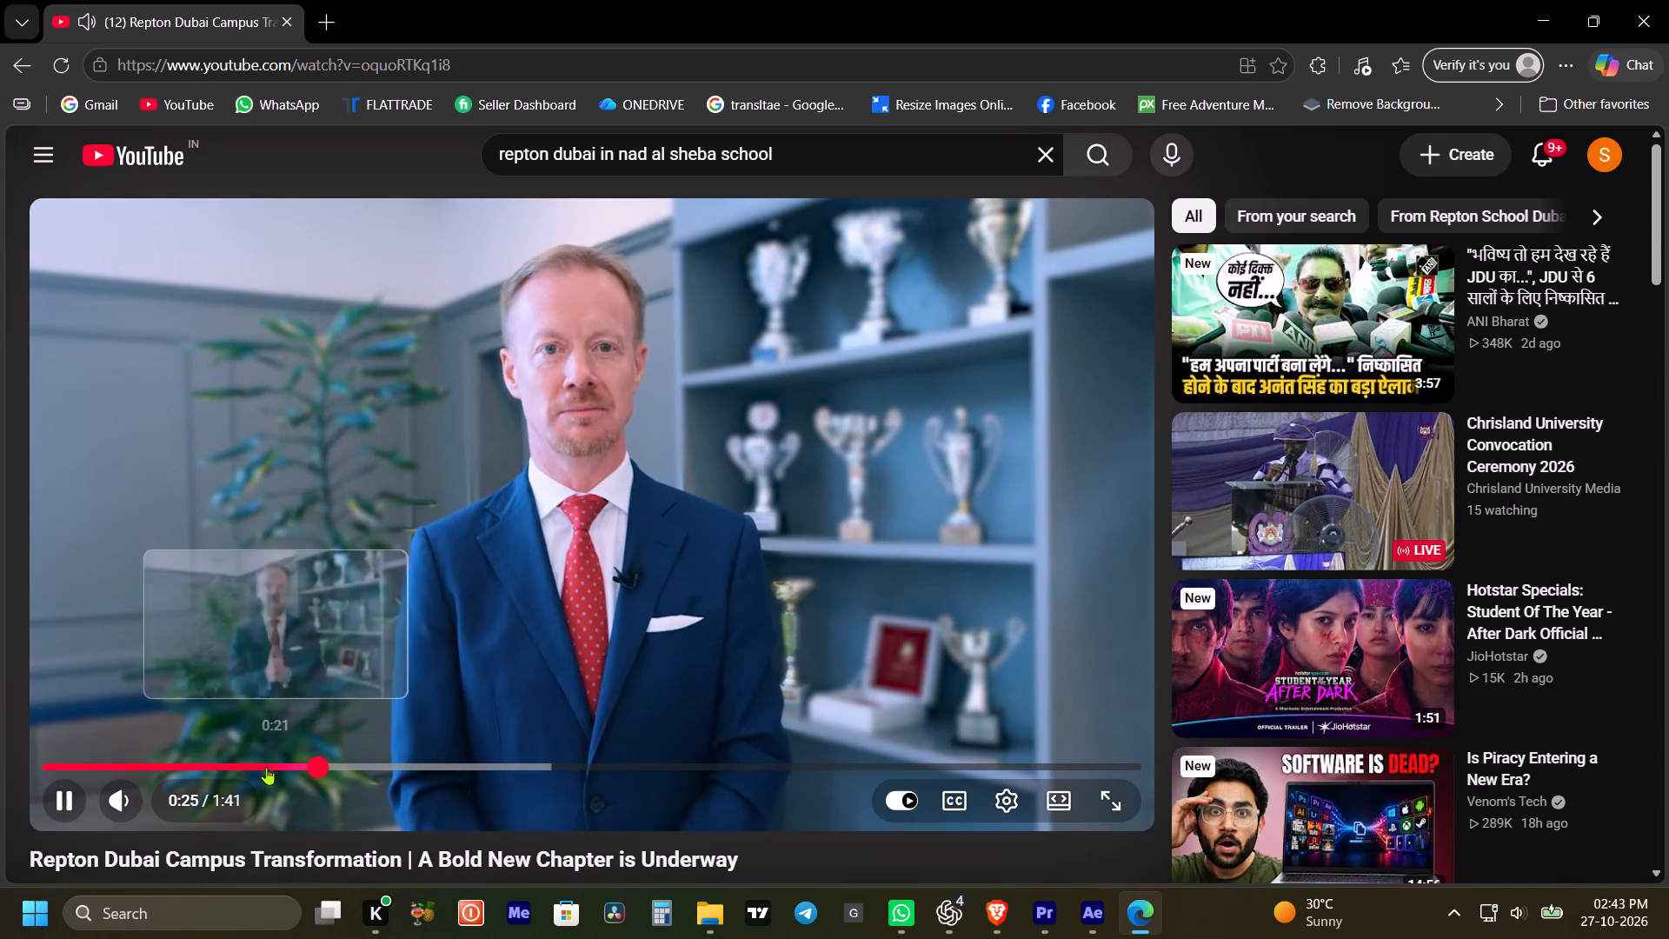
{"action": "left_click_drag", "start_coordinate": [338, 762], "coordinate": [481, 736]}
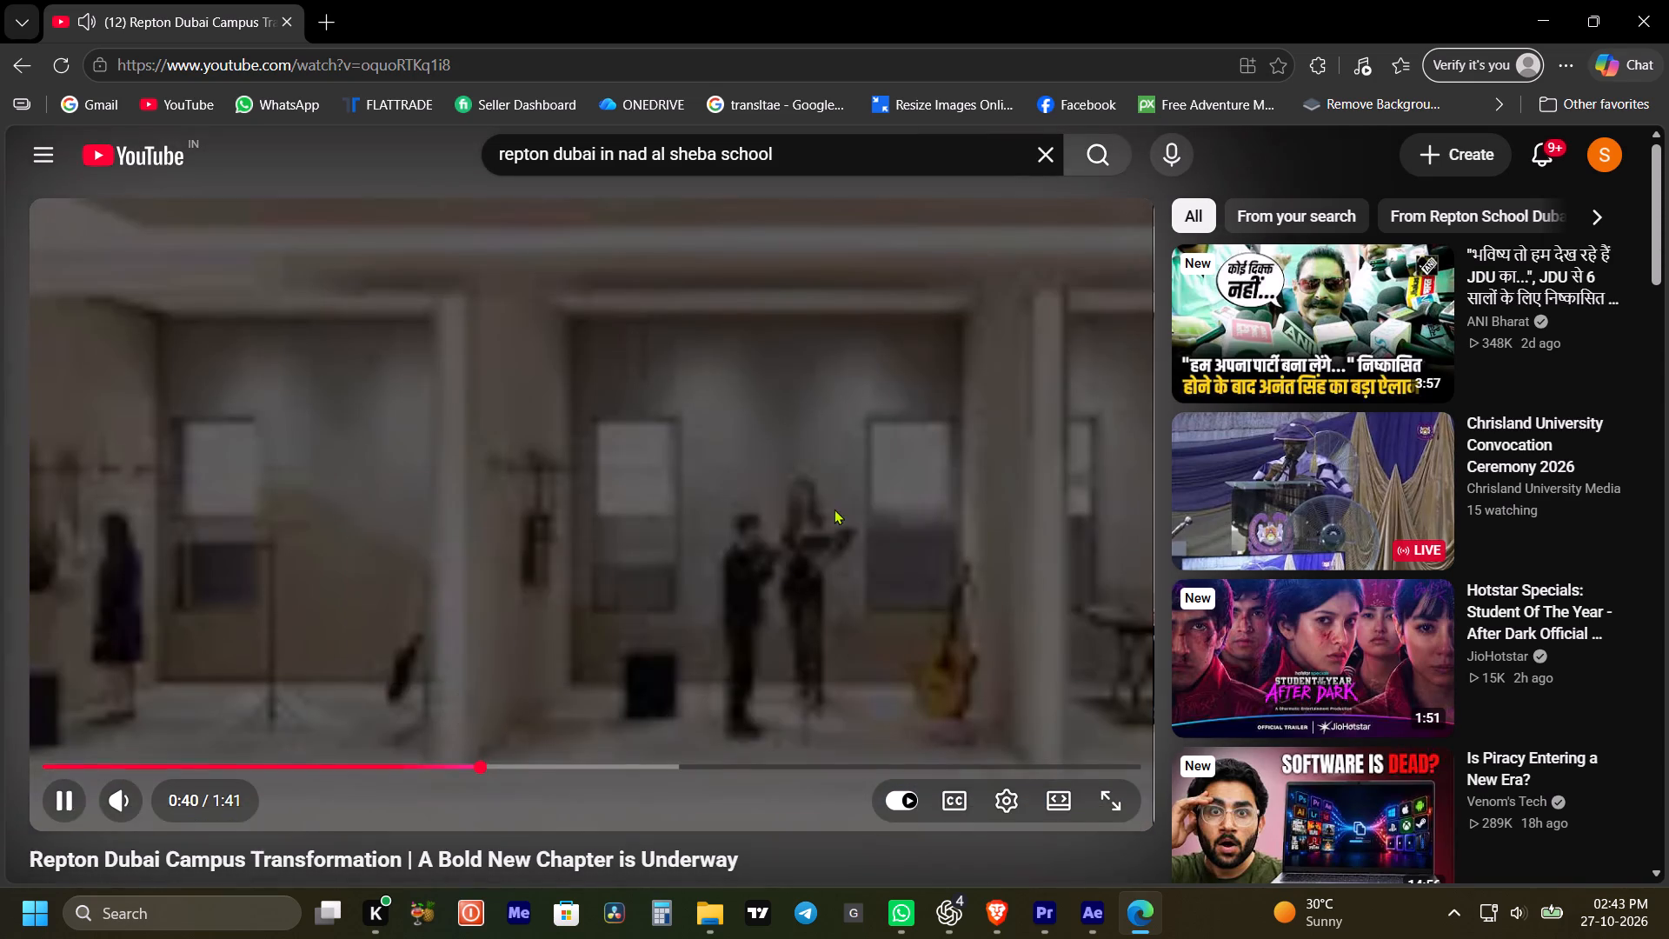
{"action": "left_click", "coordinate": [554, 760]}
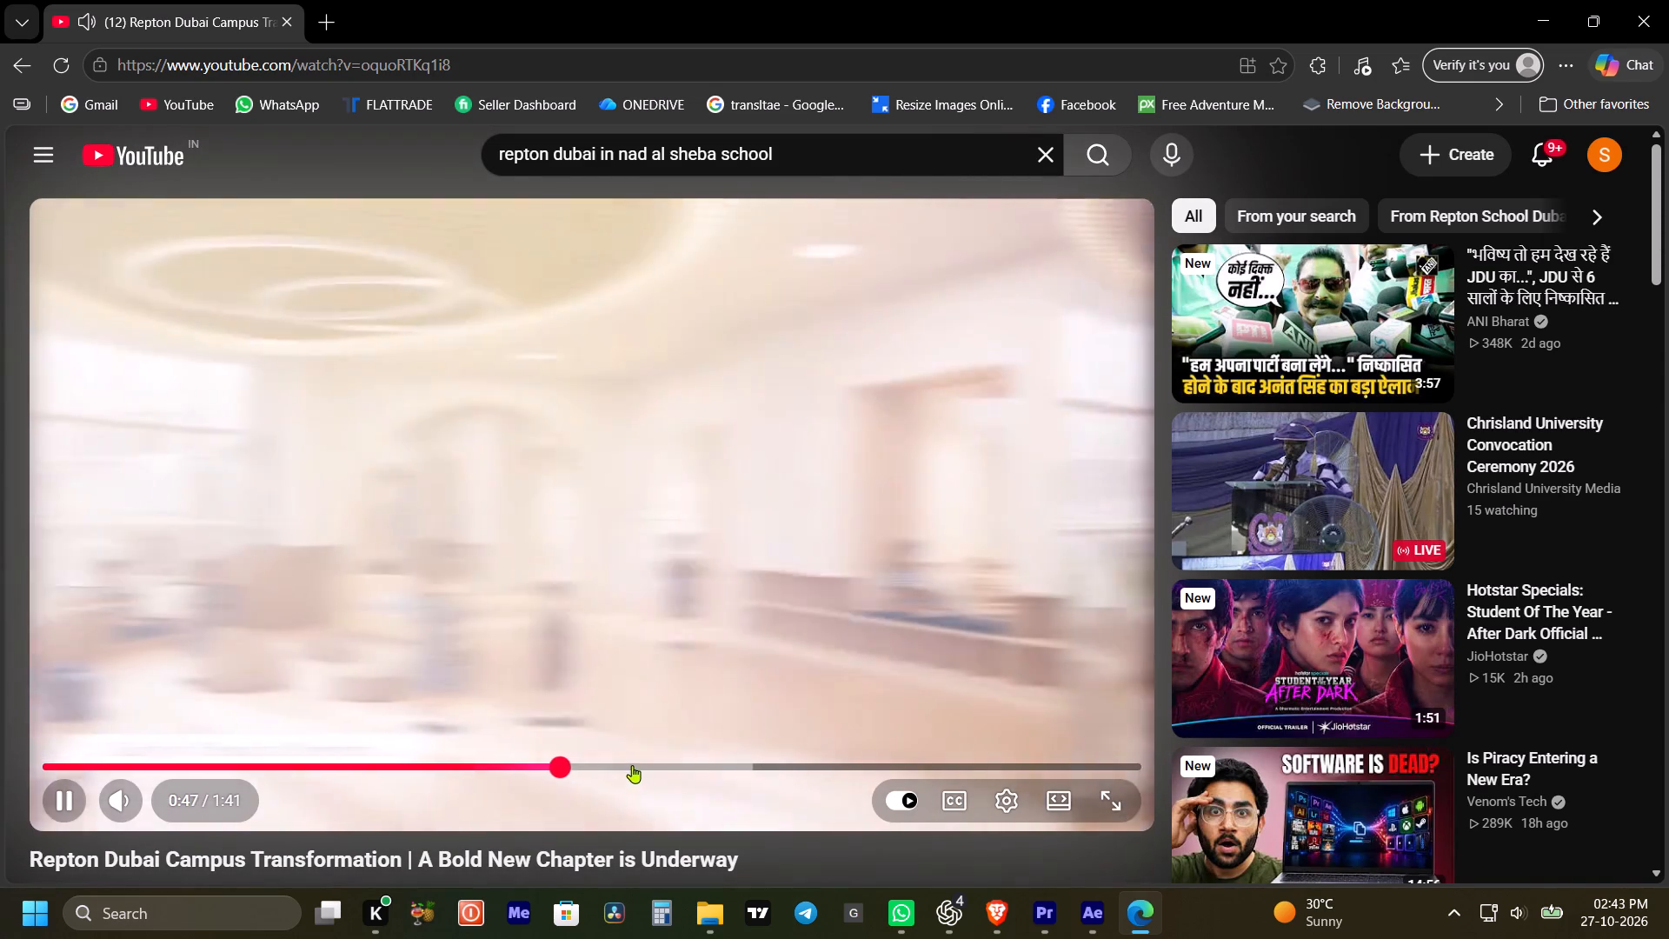
{"action": "left_click", "coordinate": [662, 760]}
{"action": "left_click", "coordinate": [762, 756]}
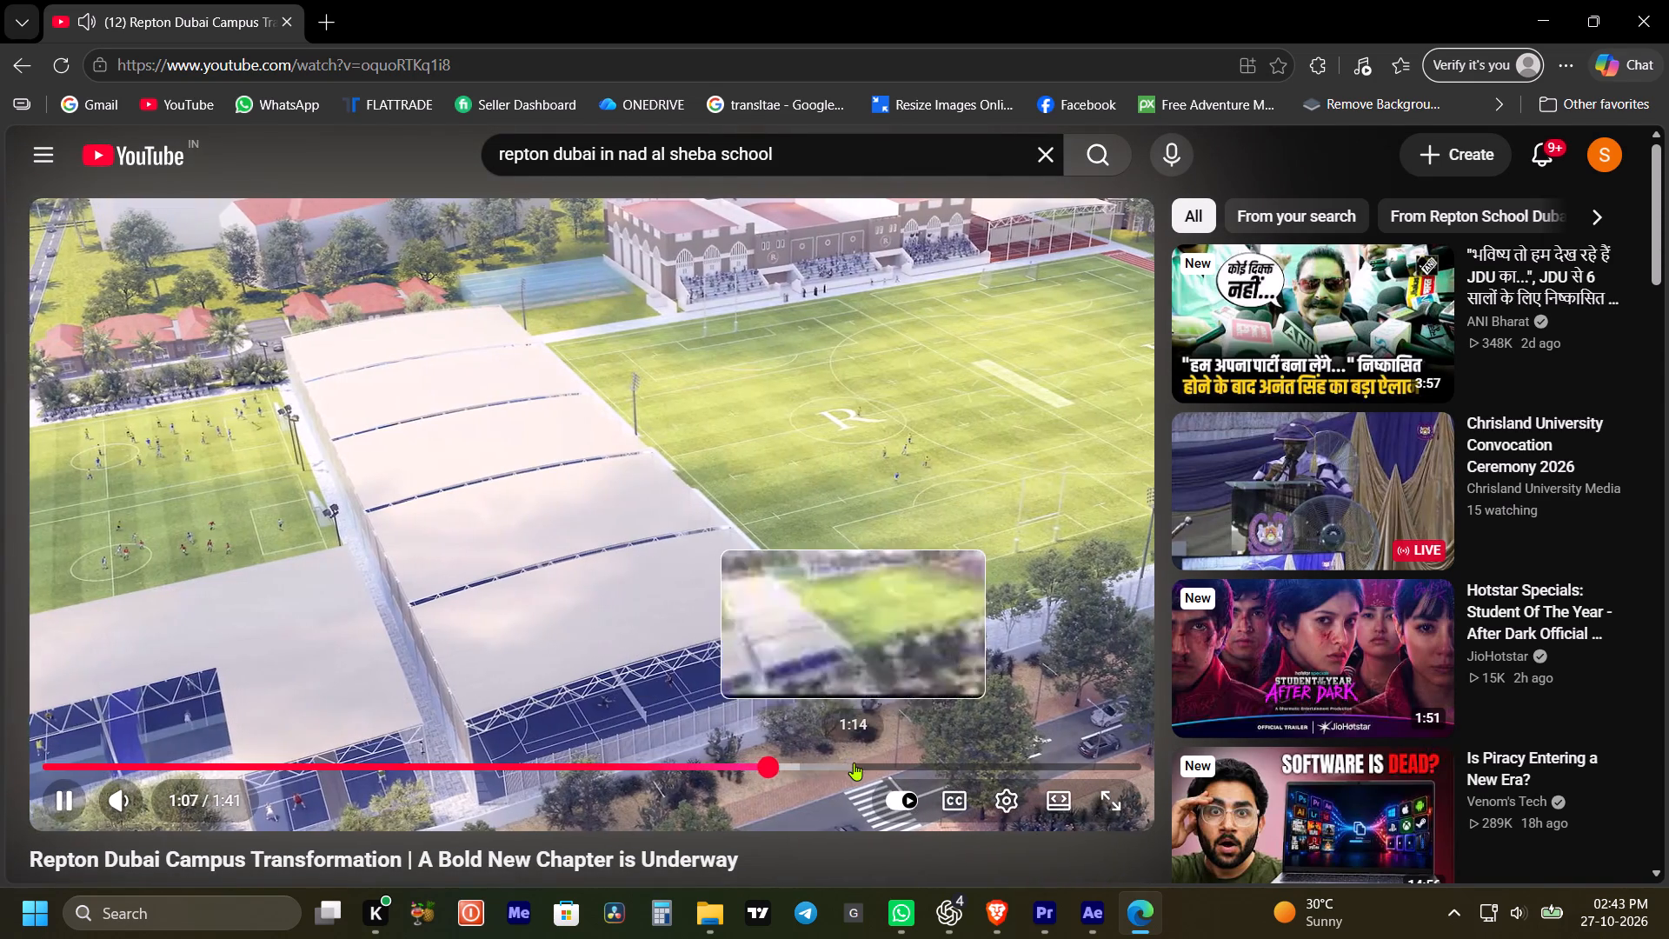
{"action": "left_click", "coordinate": [854, 763]}
{"action": "scroll", "coordinate": [920, 618], "scroll_direction": "down", "scroll_amount": 5}
{"action": "scroll", "coordinate": [920, 618], "scroll_direction": "up", "scroll_amount": 5}
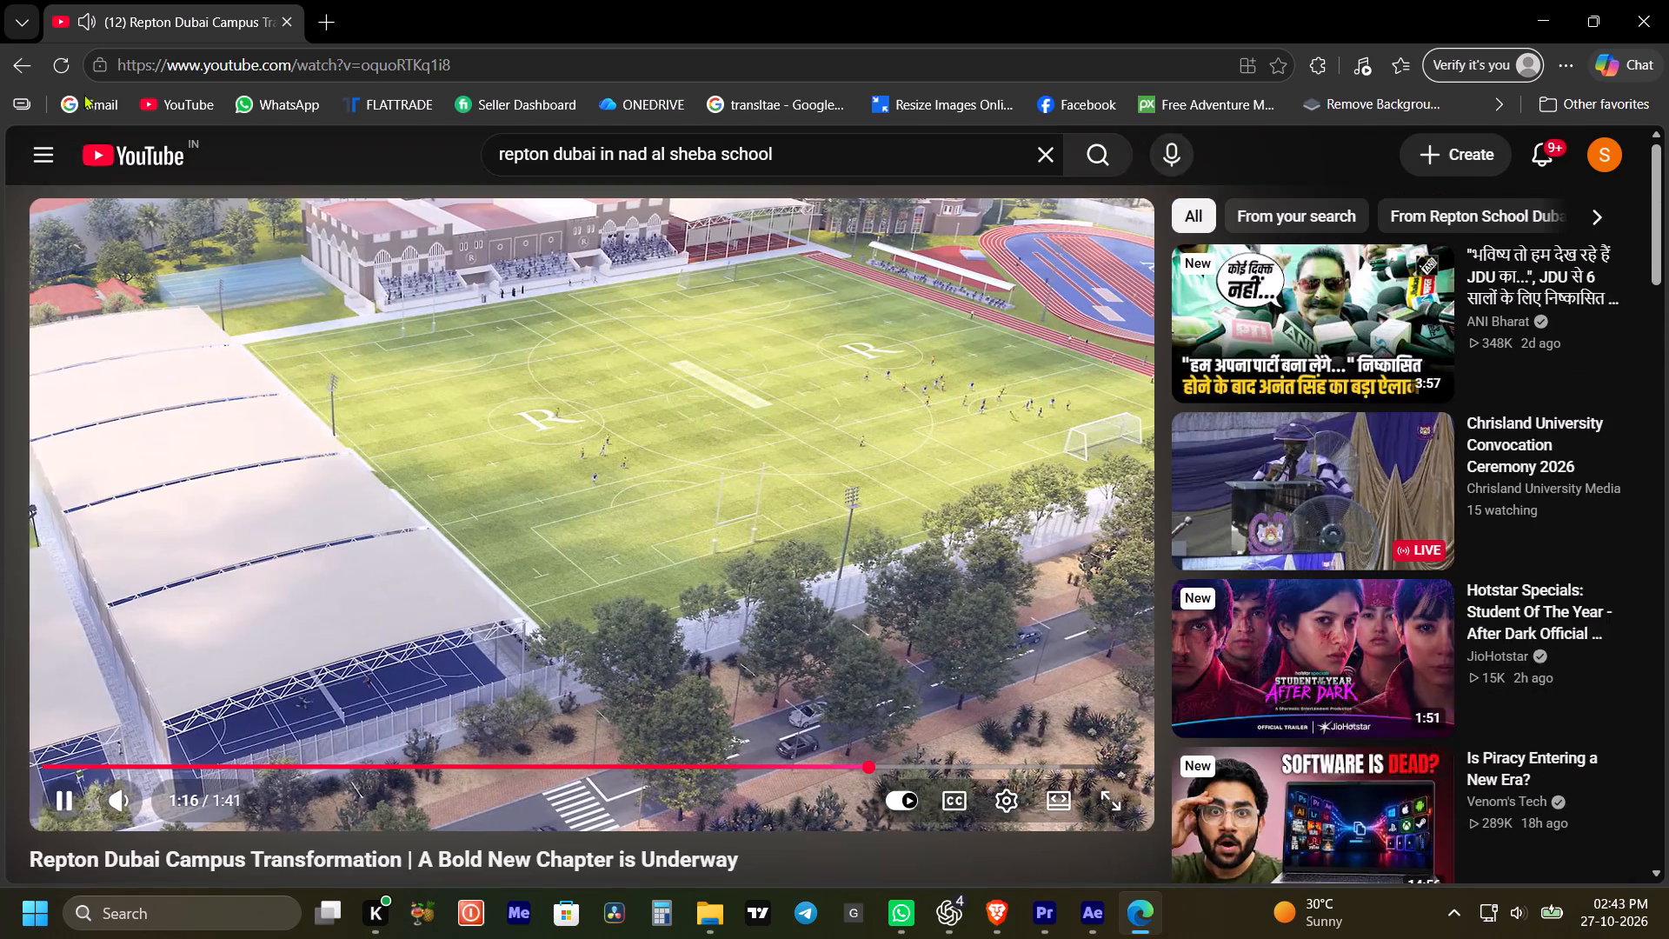
{"action": "left_click", "coordinate": [18, 70]}
Preview the "Repton School Dubai" video in the results with sound, open it, and set its playback quality to 1080p.
{"action": "scroll", "coordinate": [795, 516], "scroll_direction": "down", "scroll_amount": 6}
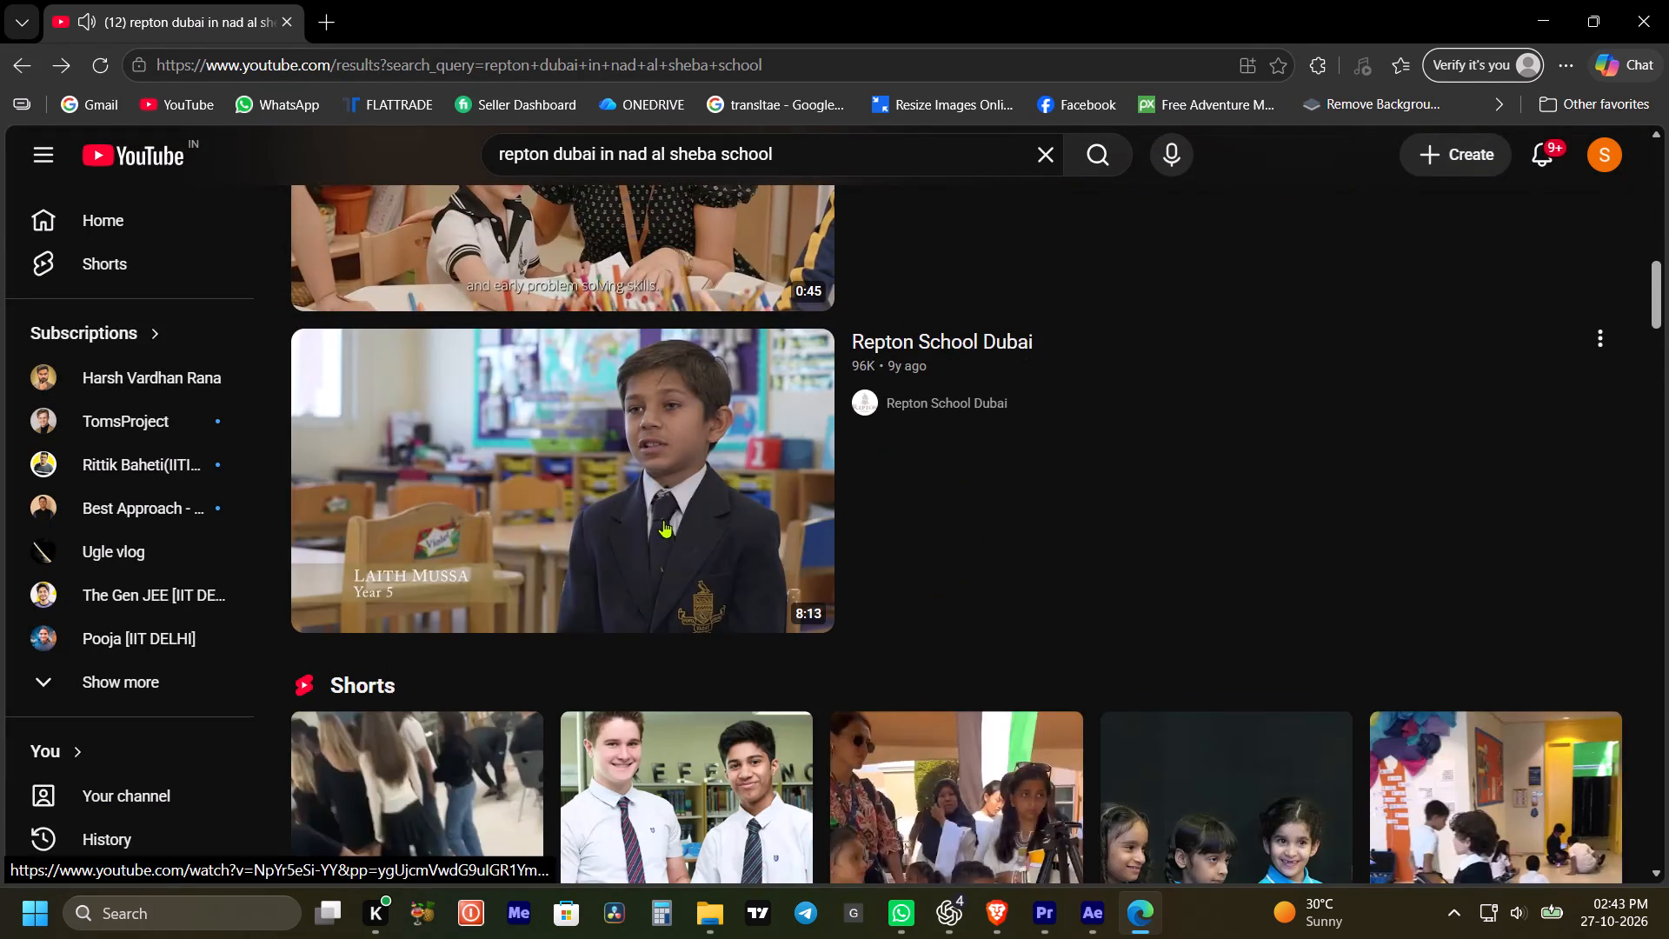
{"action": "scroll", "coordinate": [661, 511], "scroll_direction": "down", "scroll_amount": 4}
{"action": "scroll", "coordinate": [661, 511], "scroll_direction": "up", "scroll_amount": 4}
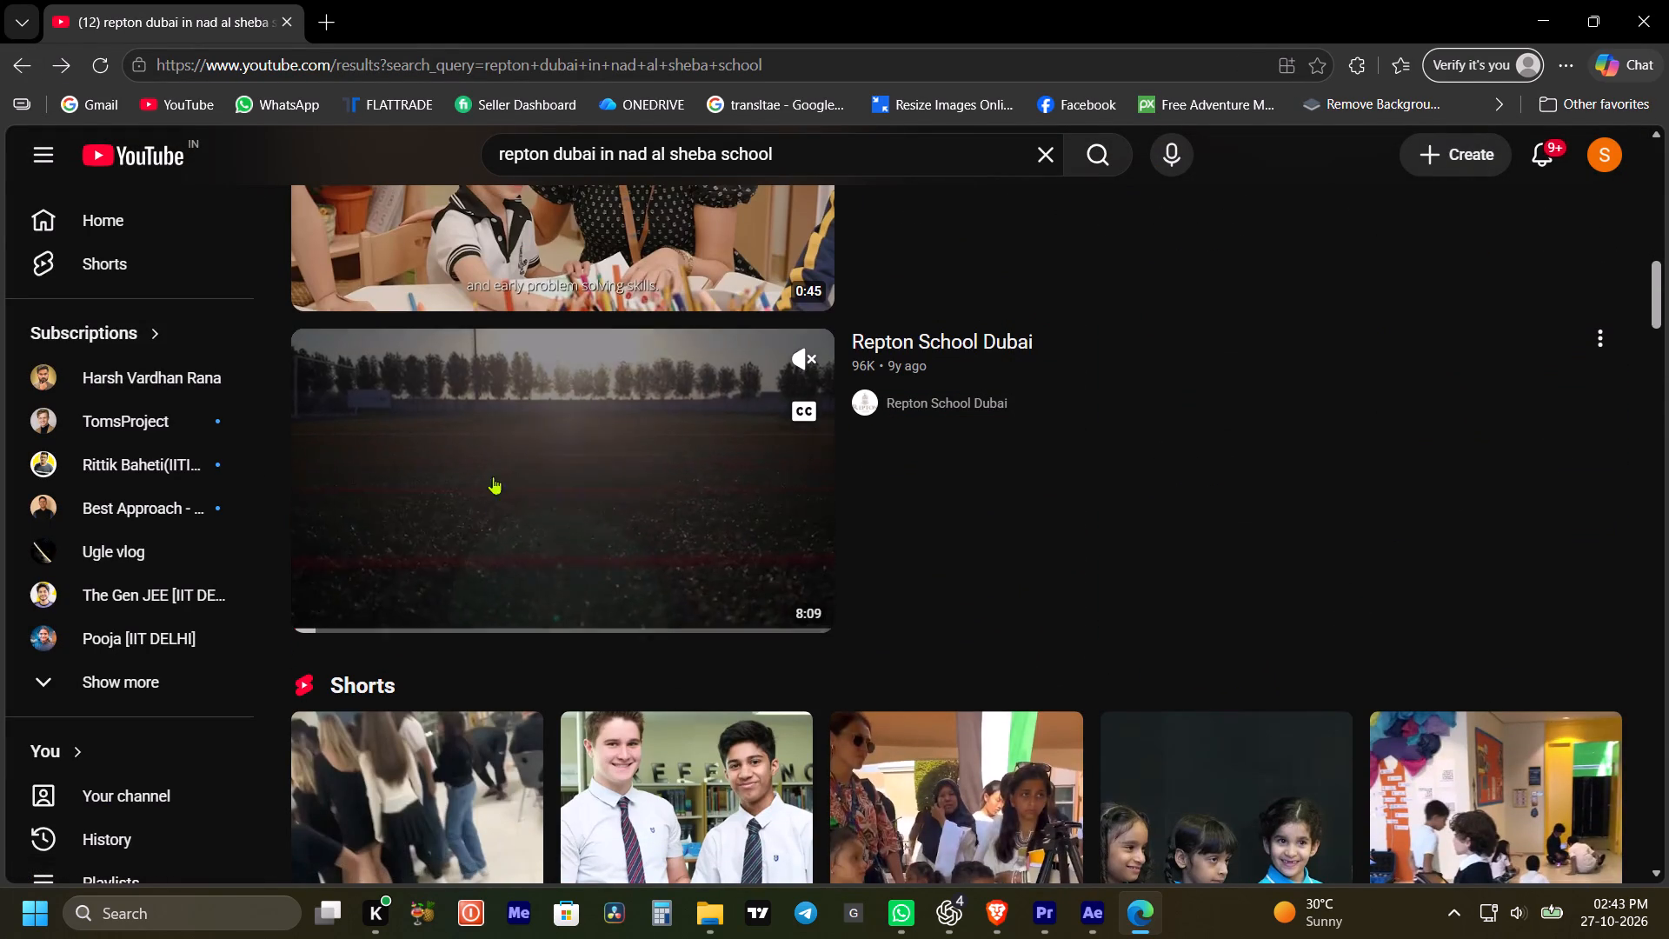
{"action": "left_click", "coordinate": [798, 364]}
{"action": "left_click", "coordinate": [801, 412]}
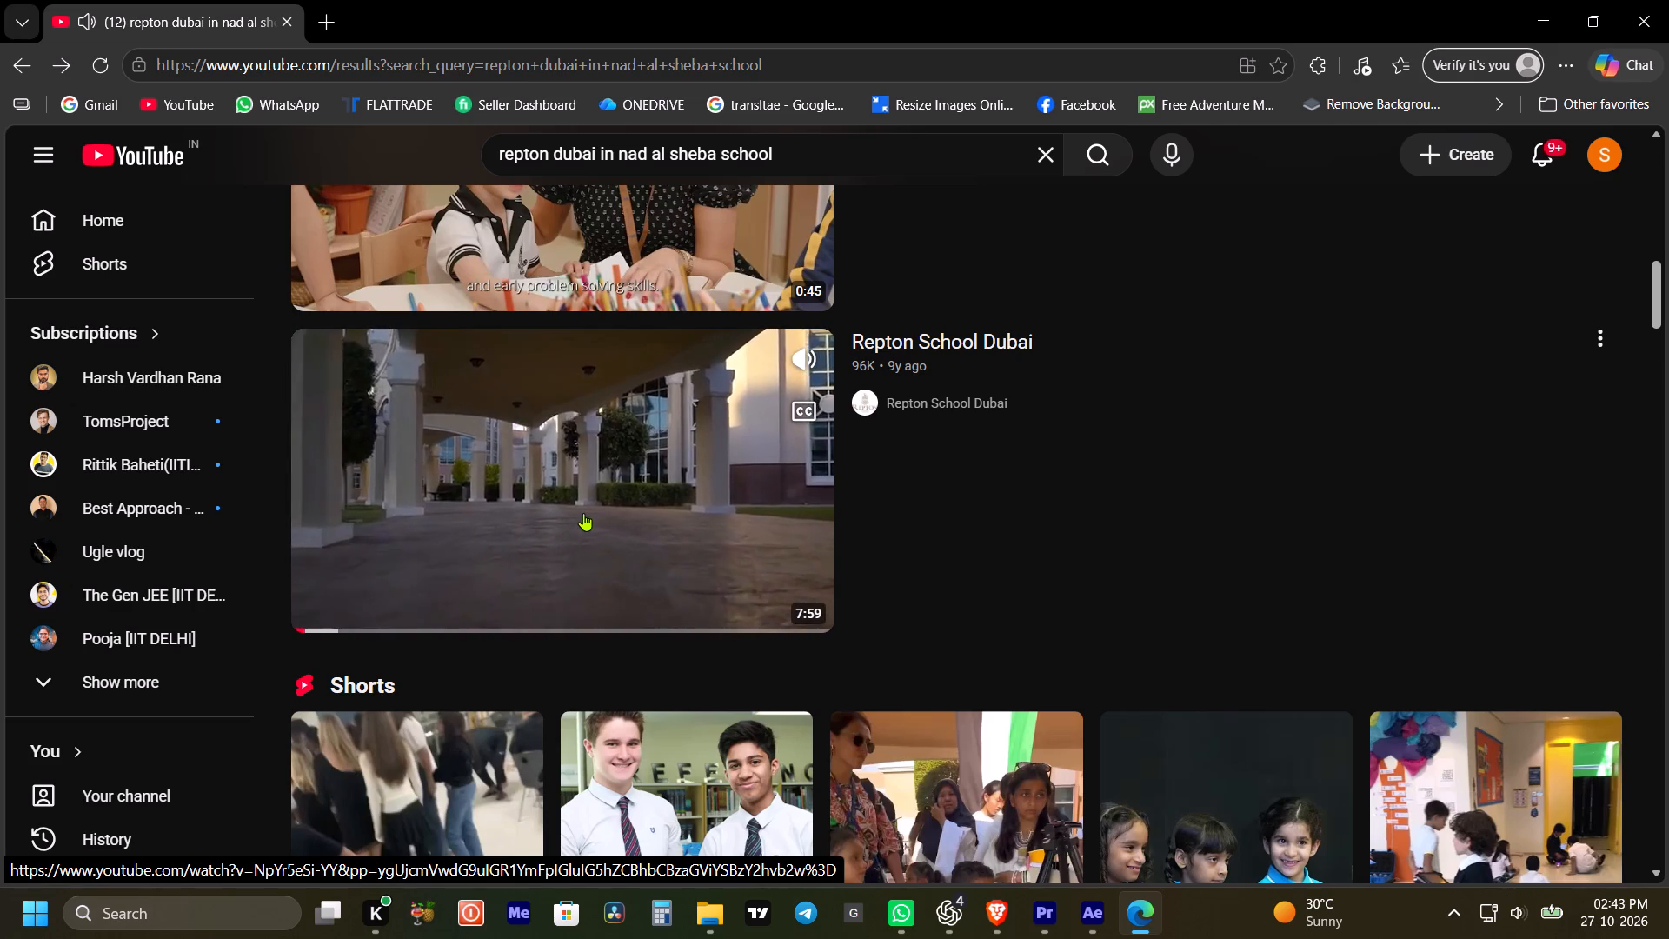
{"action": "left_click", "coordinate": [545, 547]}
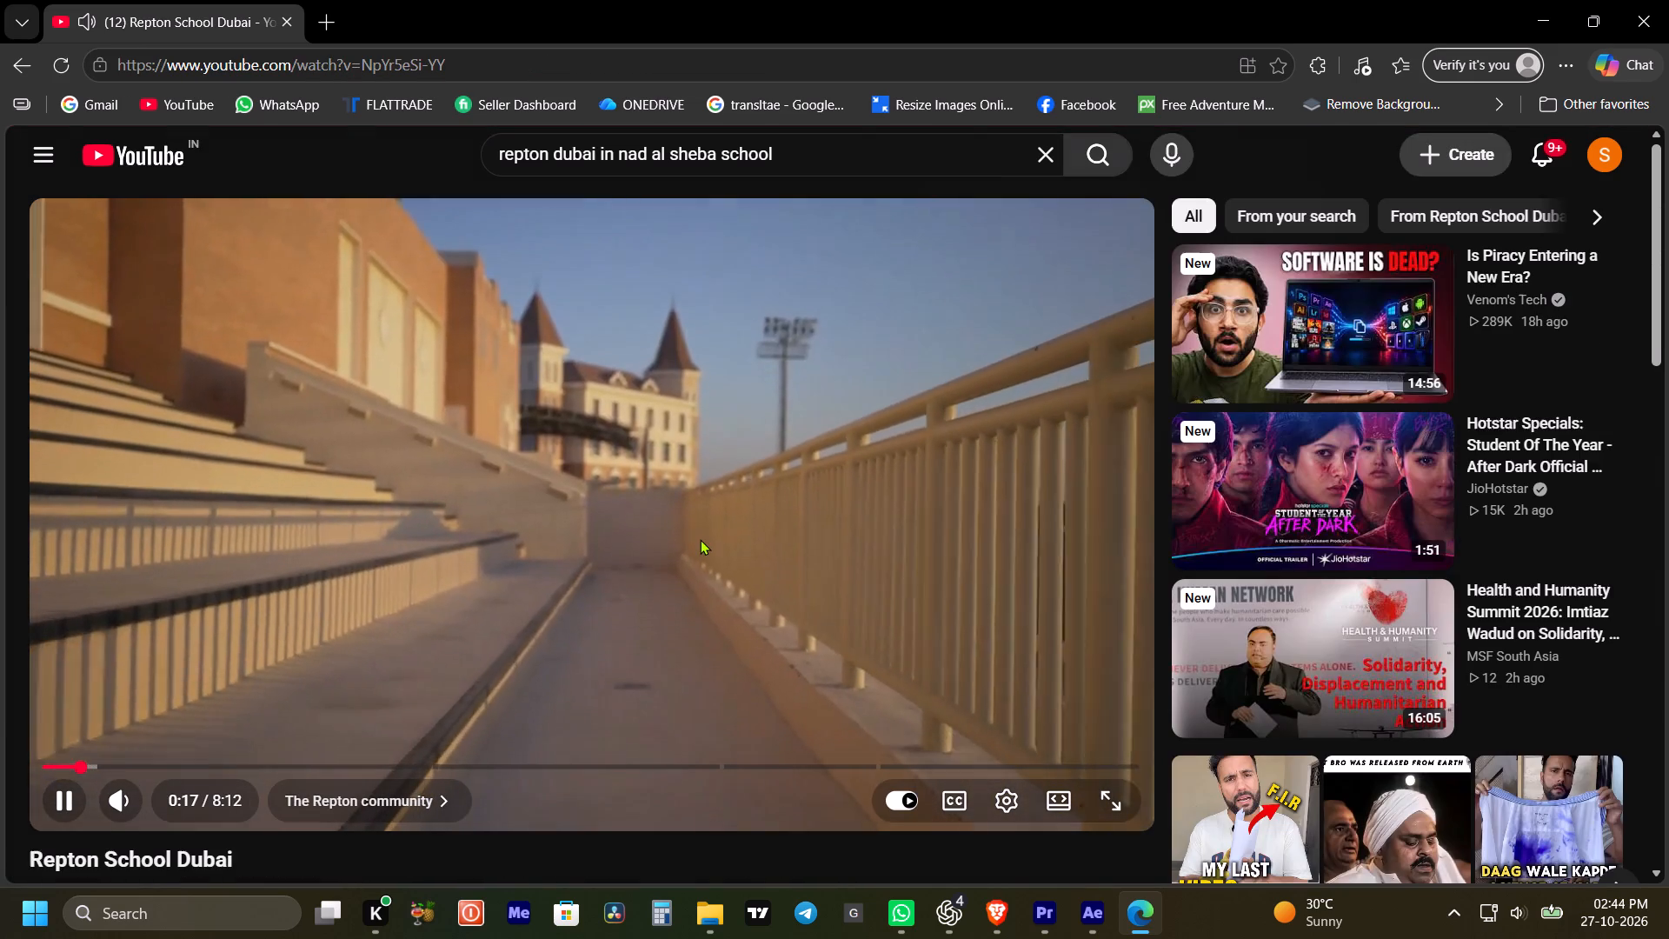
{"action": "left_click", "coordinate": [700, 539]}
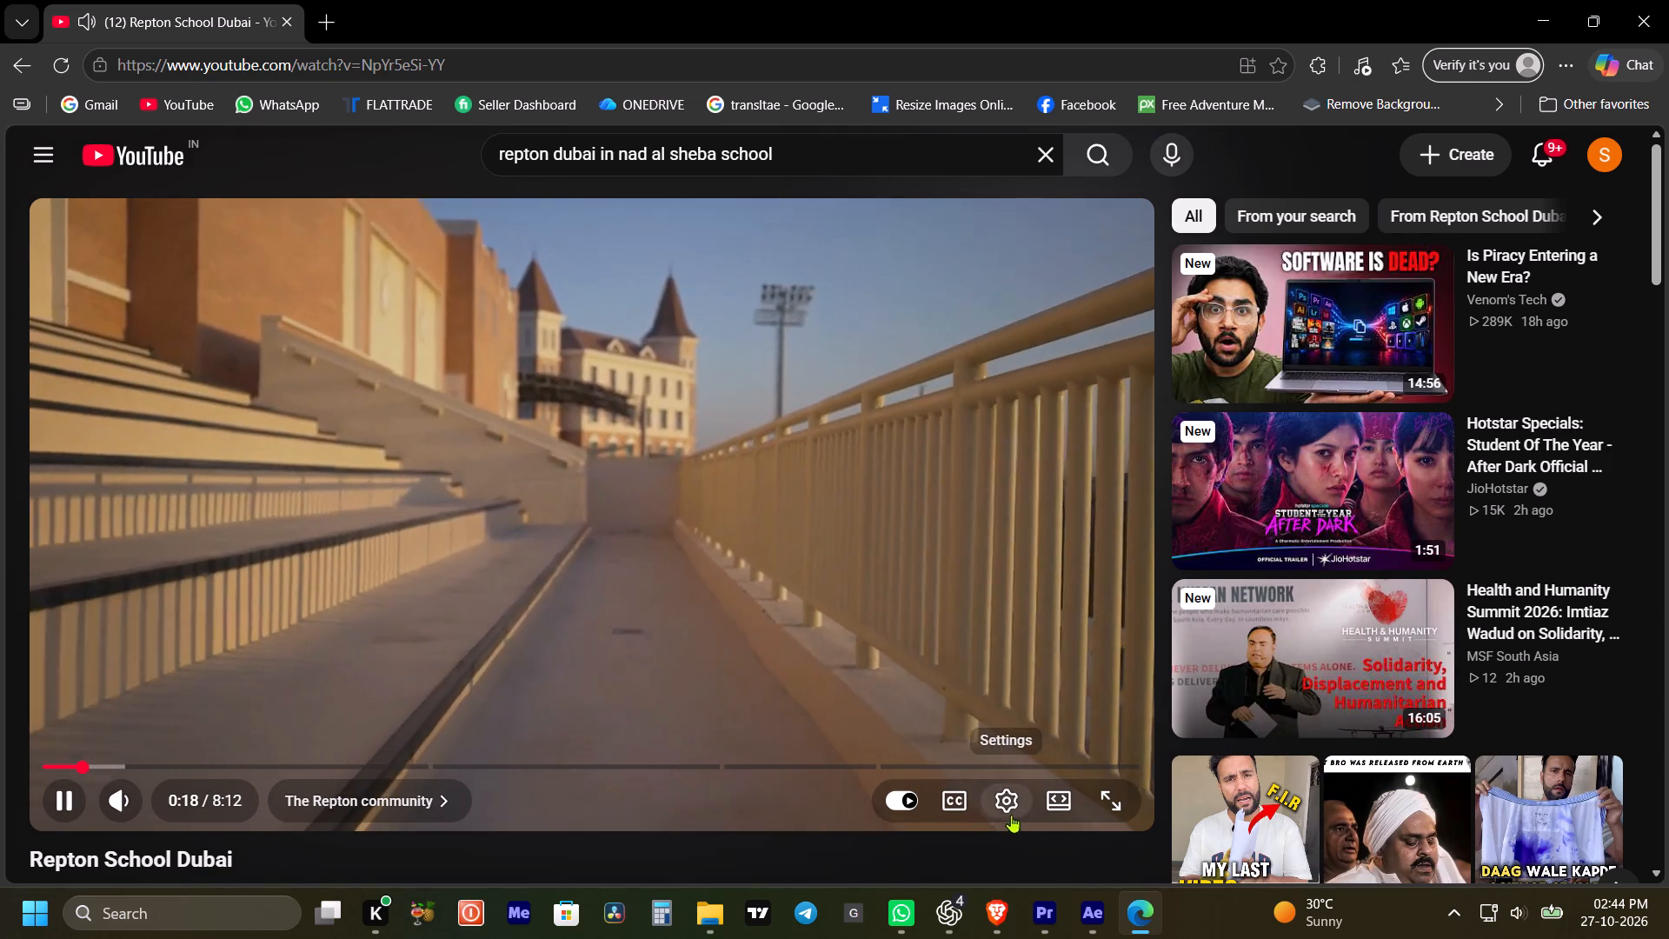
{"action": "left_click", "coordinate": [1006, 810]}
{"action": "left_click", "coordinate": [1014, 739]}
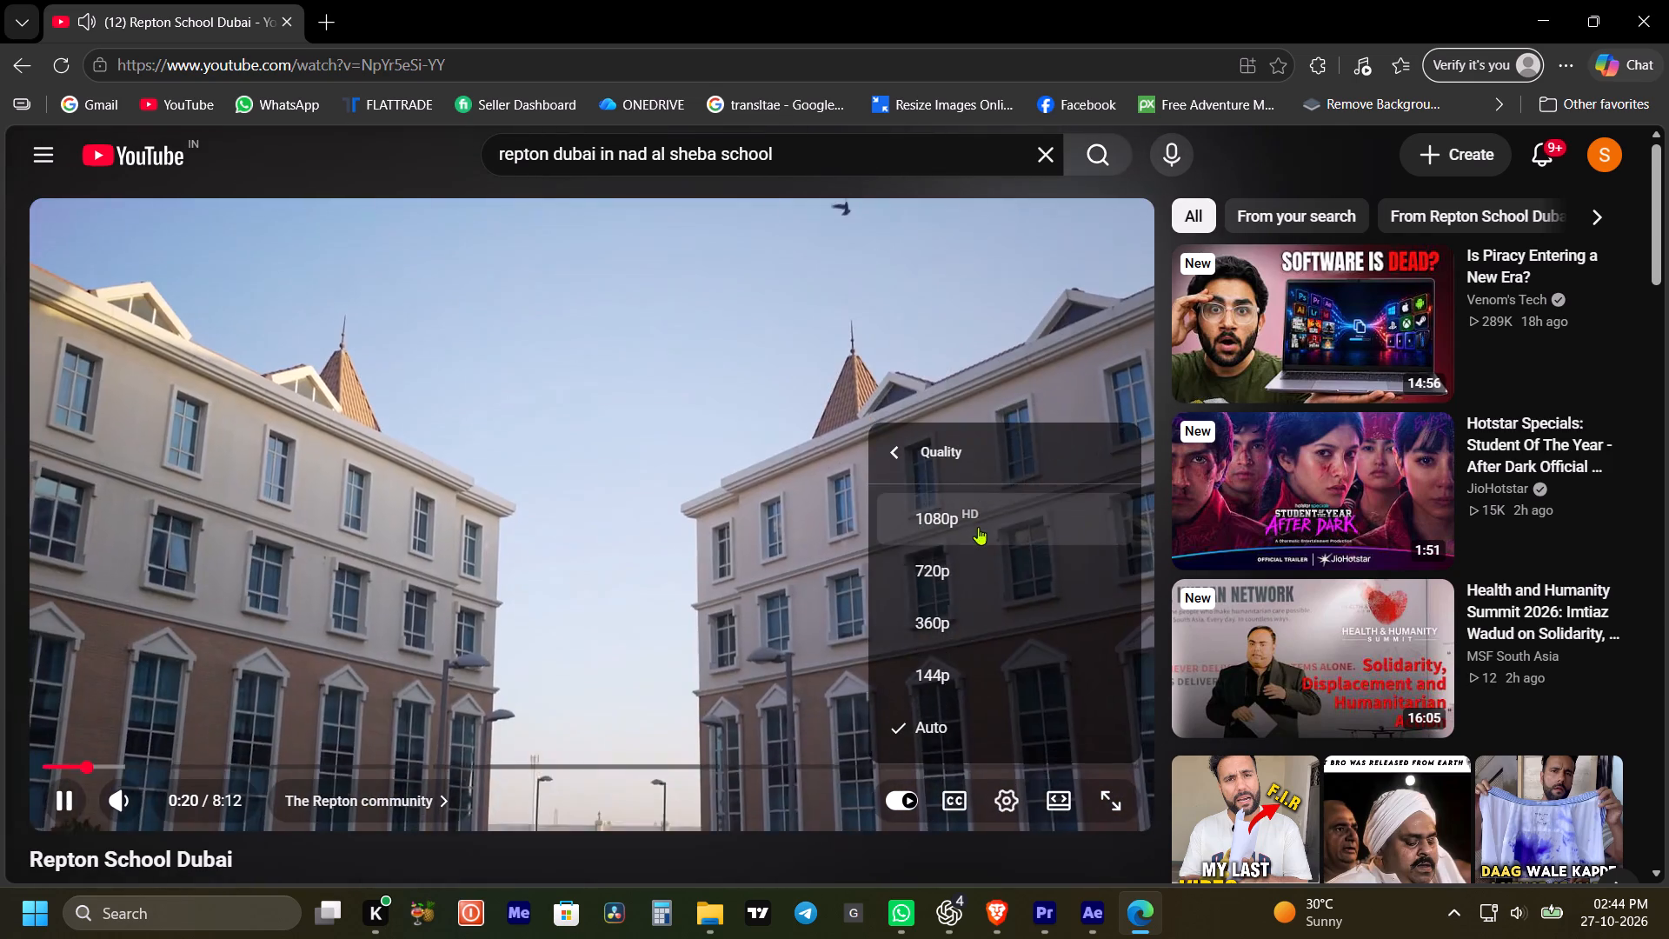
{"action": "left_click", "coordinate": [978, 527]}
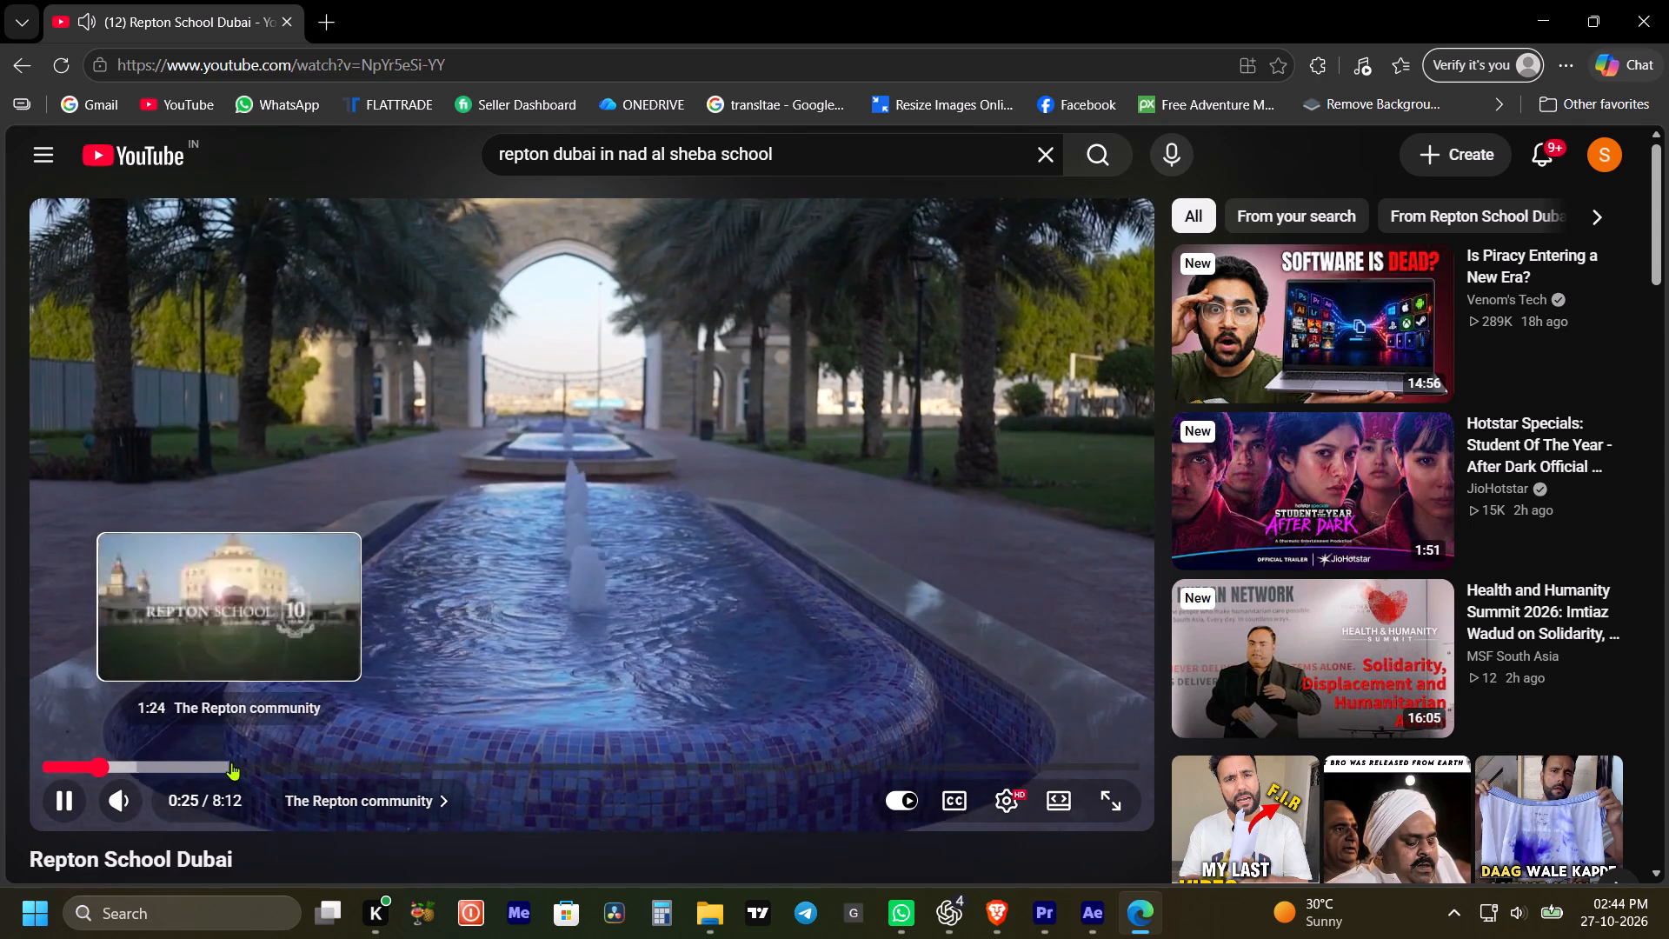
Examine the "Repton School Dubai" footage from about 1:30, and return to the search results.
{"action": "left_click", "coordinate": [246, 763]}
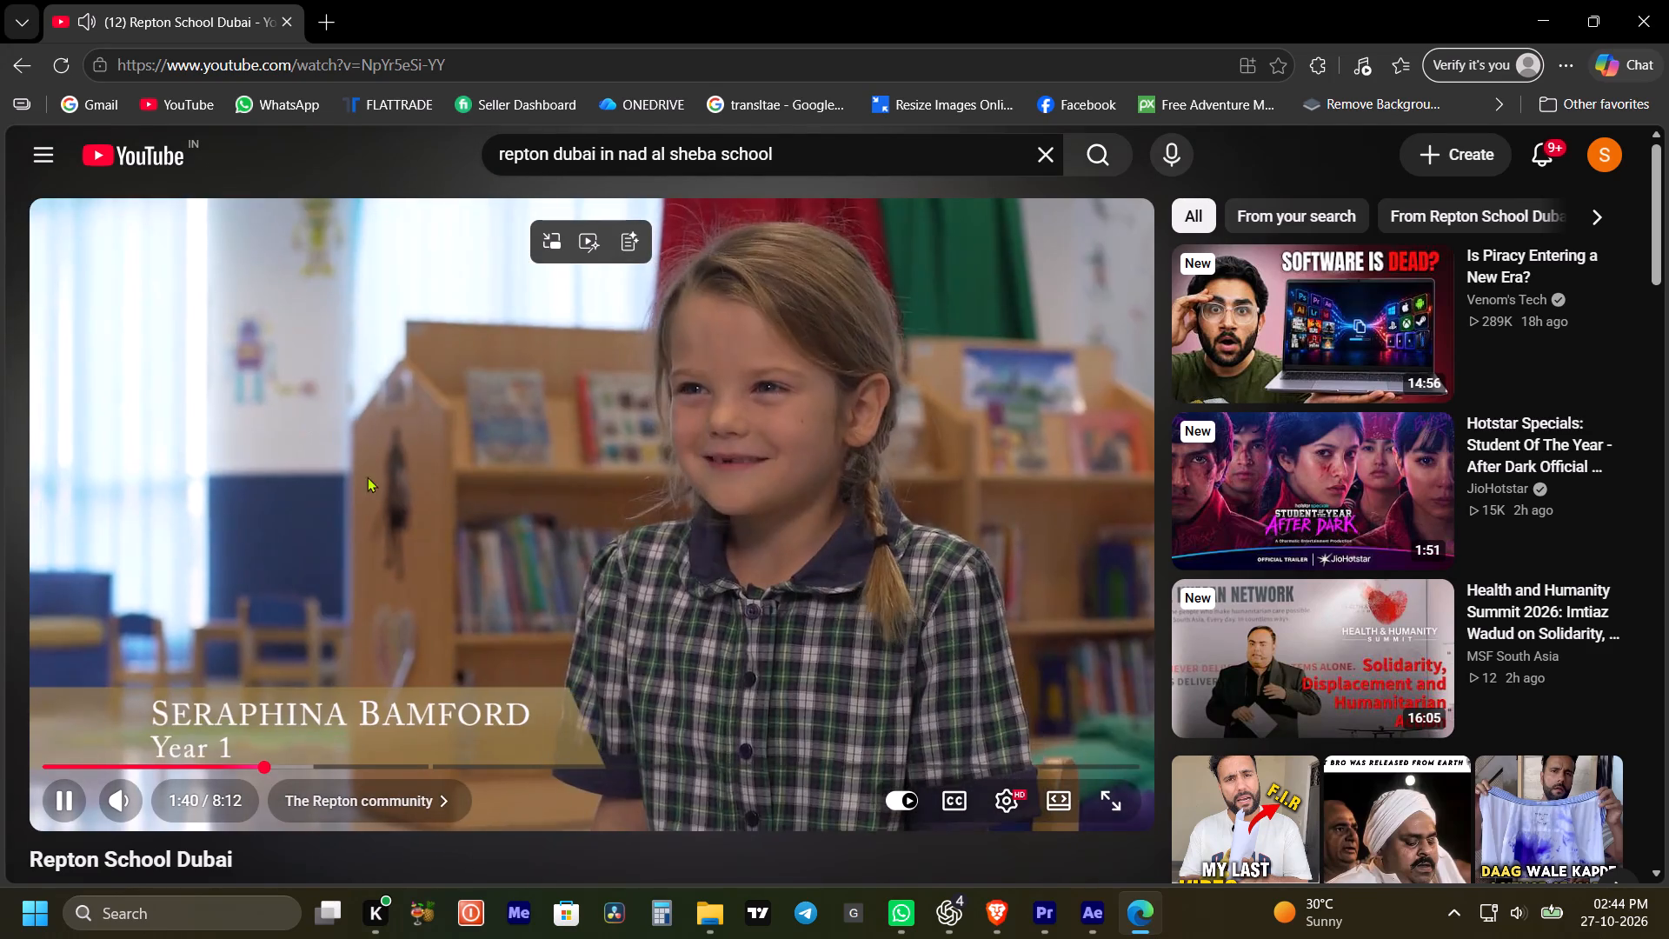
{"action": "left_click", "coordinate": [536, 573]}
{"action": "left_click", "coordinate": [22, 72]}
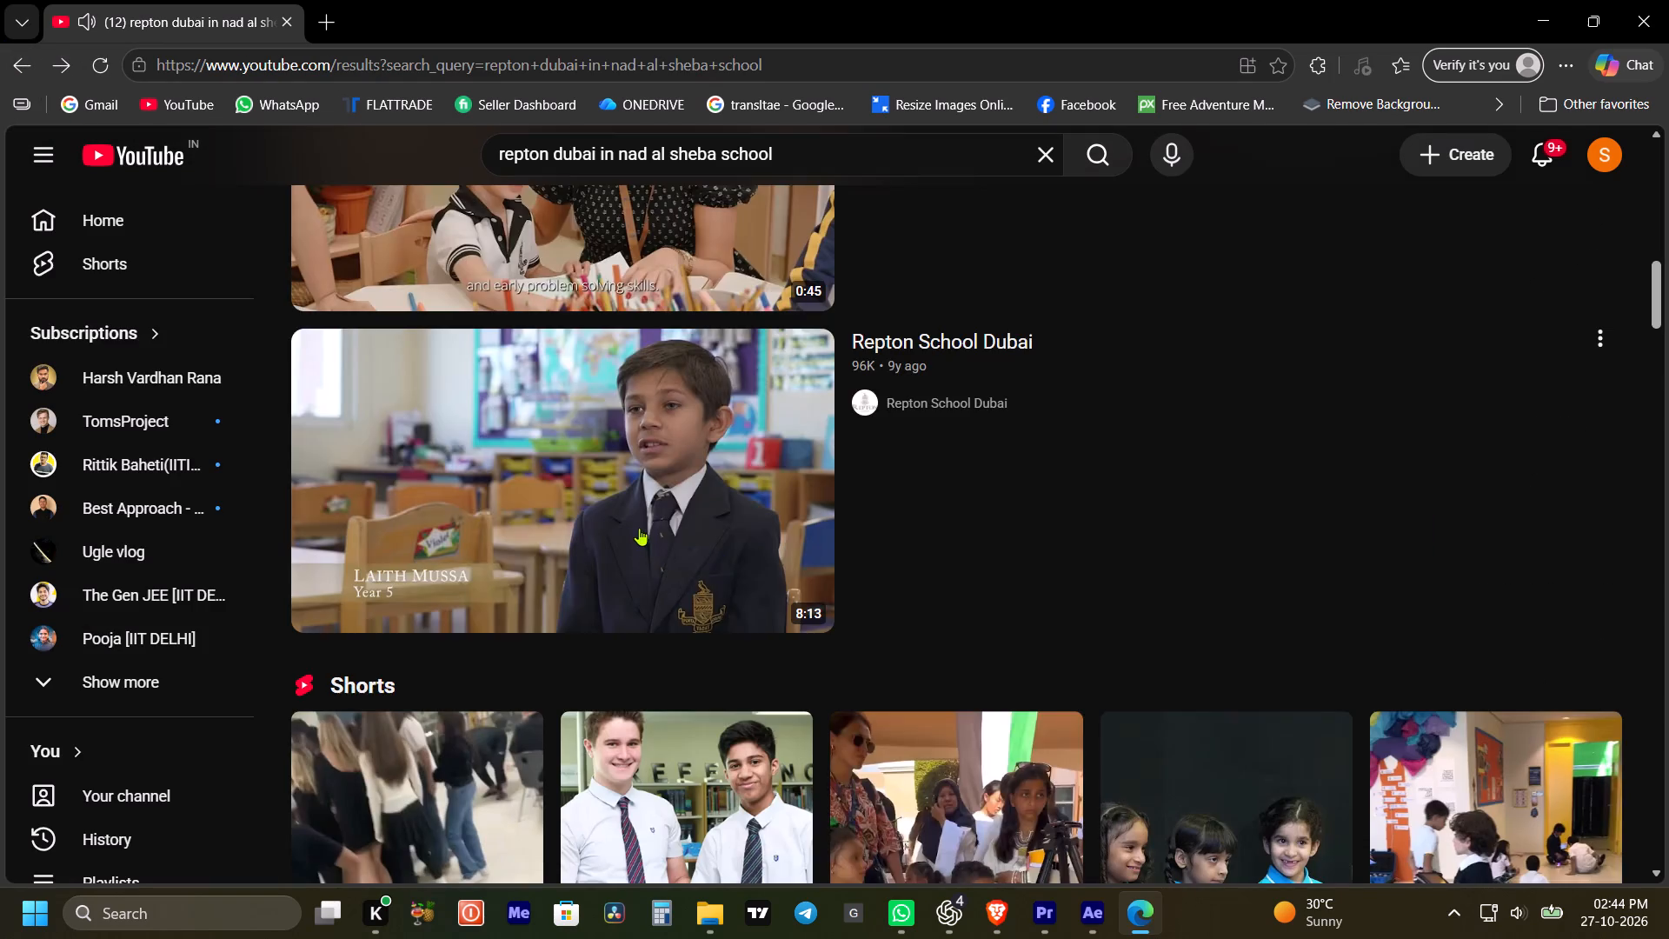
Browse further down the Repton Dubai search results, expanding the Shorts section, for videos with usable school B-roll.
{"action": "scroll", "coordinate": [637, 534], "scroll_direction": "down", "scroll_amount": 10}
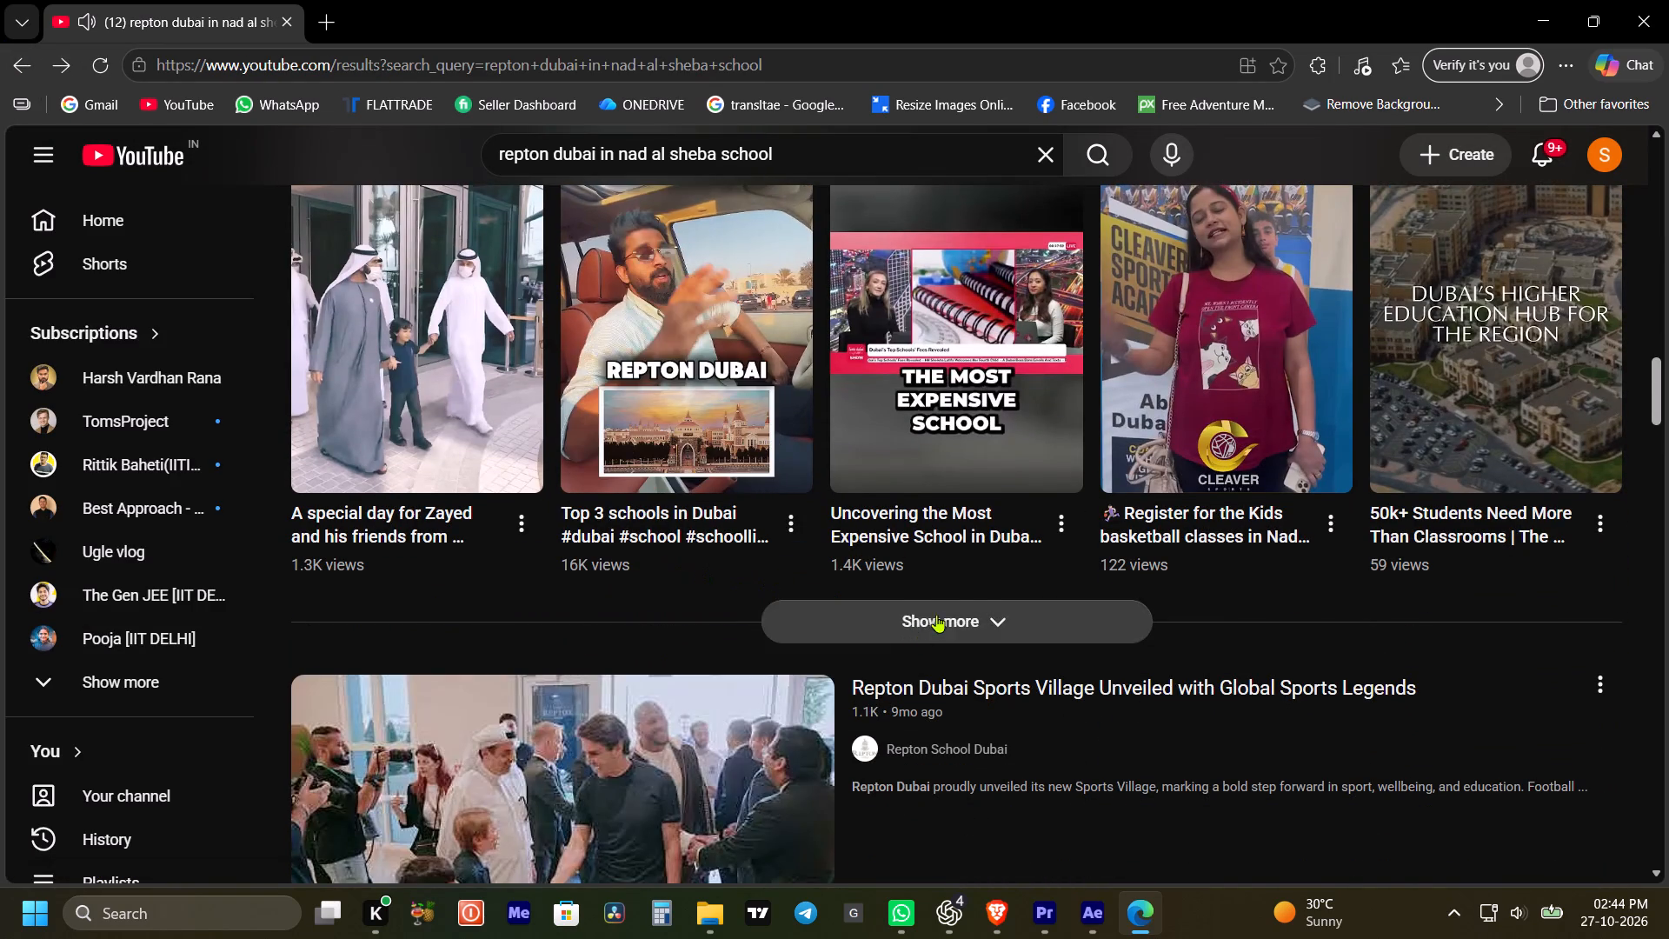
{"action": "scroll", "coordinate": [948, 614], "scroll_direction": "down", "scroll_amount": 2}
{"action": "left_click", "coordinate": [959, 417]}
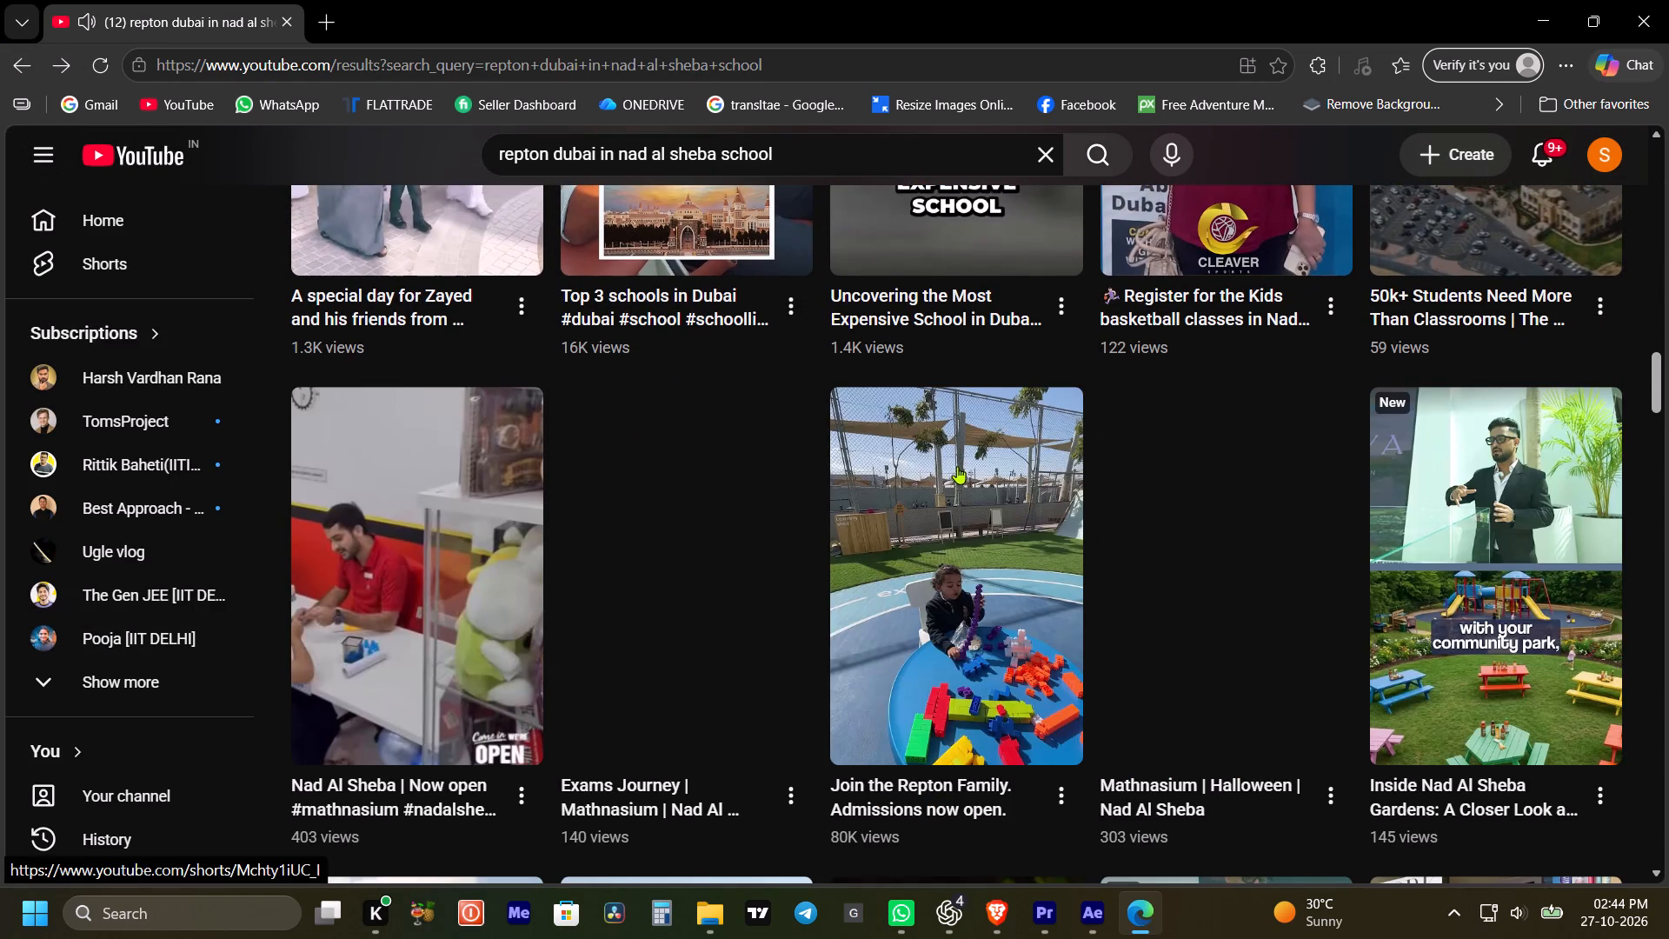
{"action": "scroll", "coordinate": [946, 478], "scroll_direction": "down", "scroll_amount": 5}
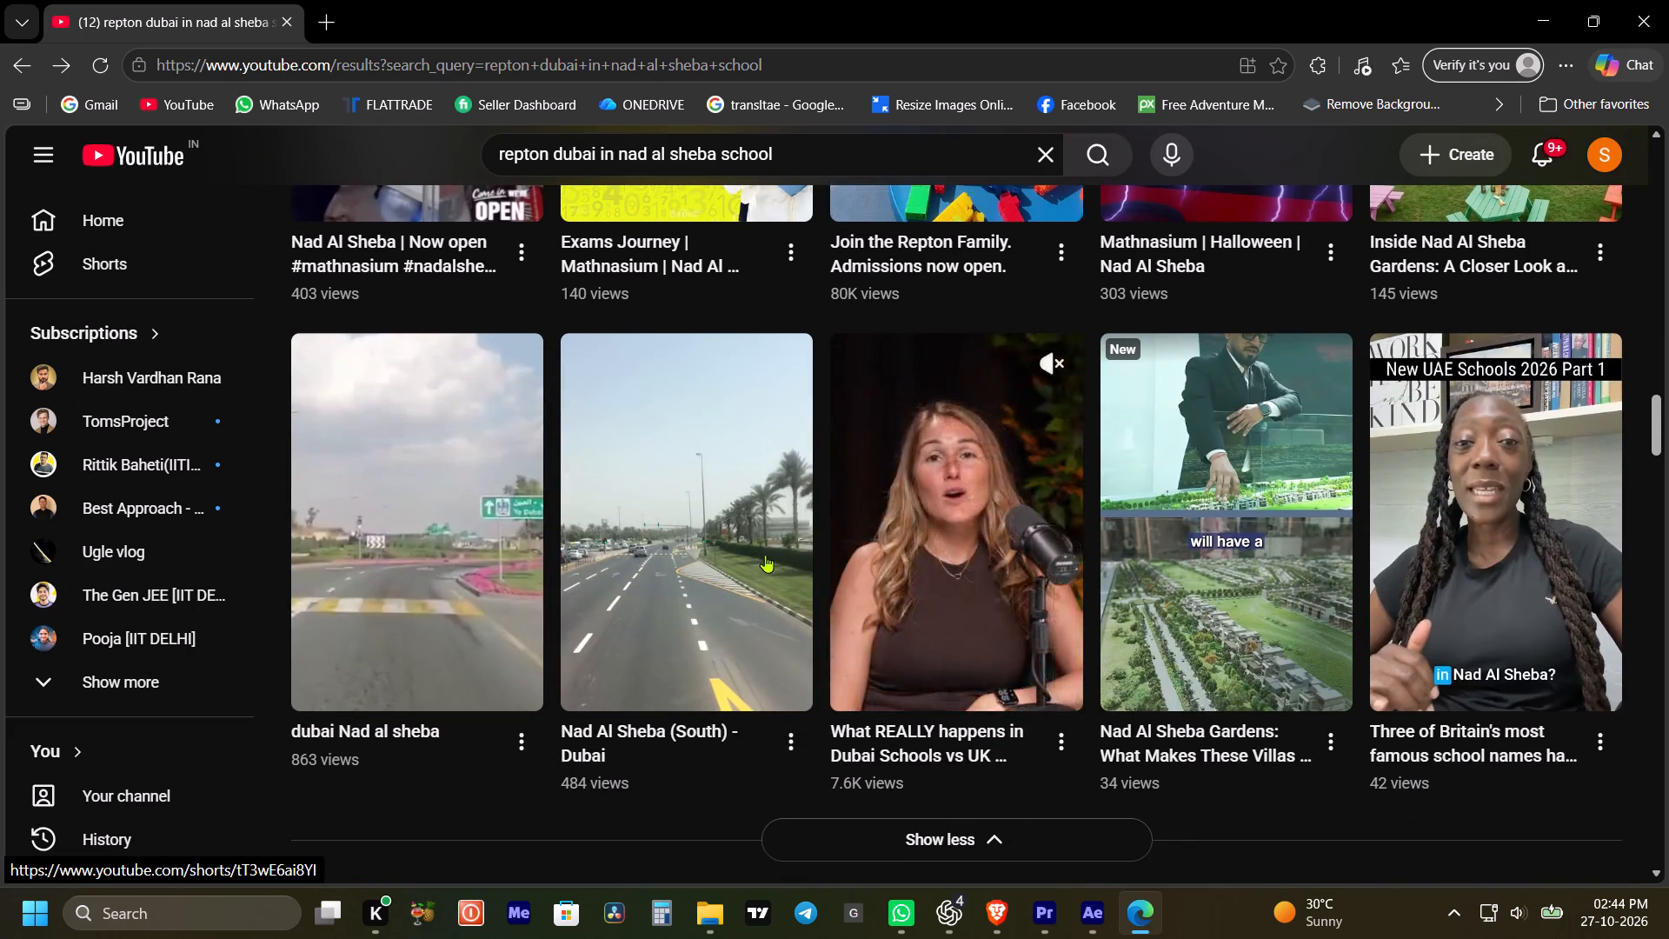
{"action": "scroll", "coordinate": [765, 555], "scroll_direction": "down", "scroll_amount": 8}
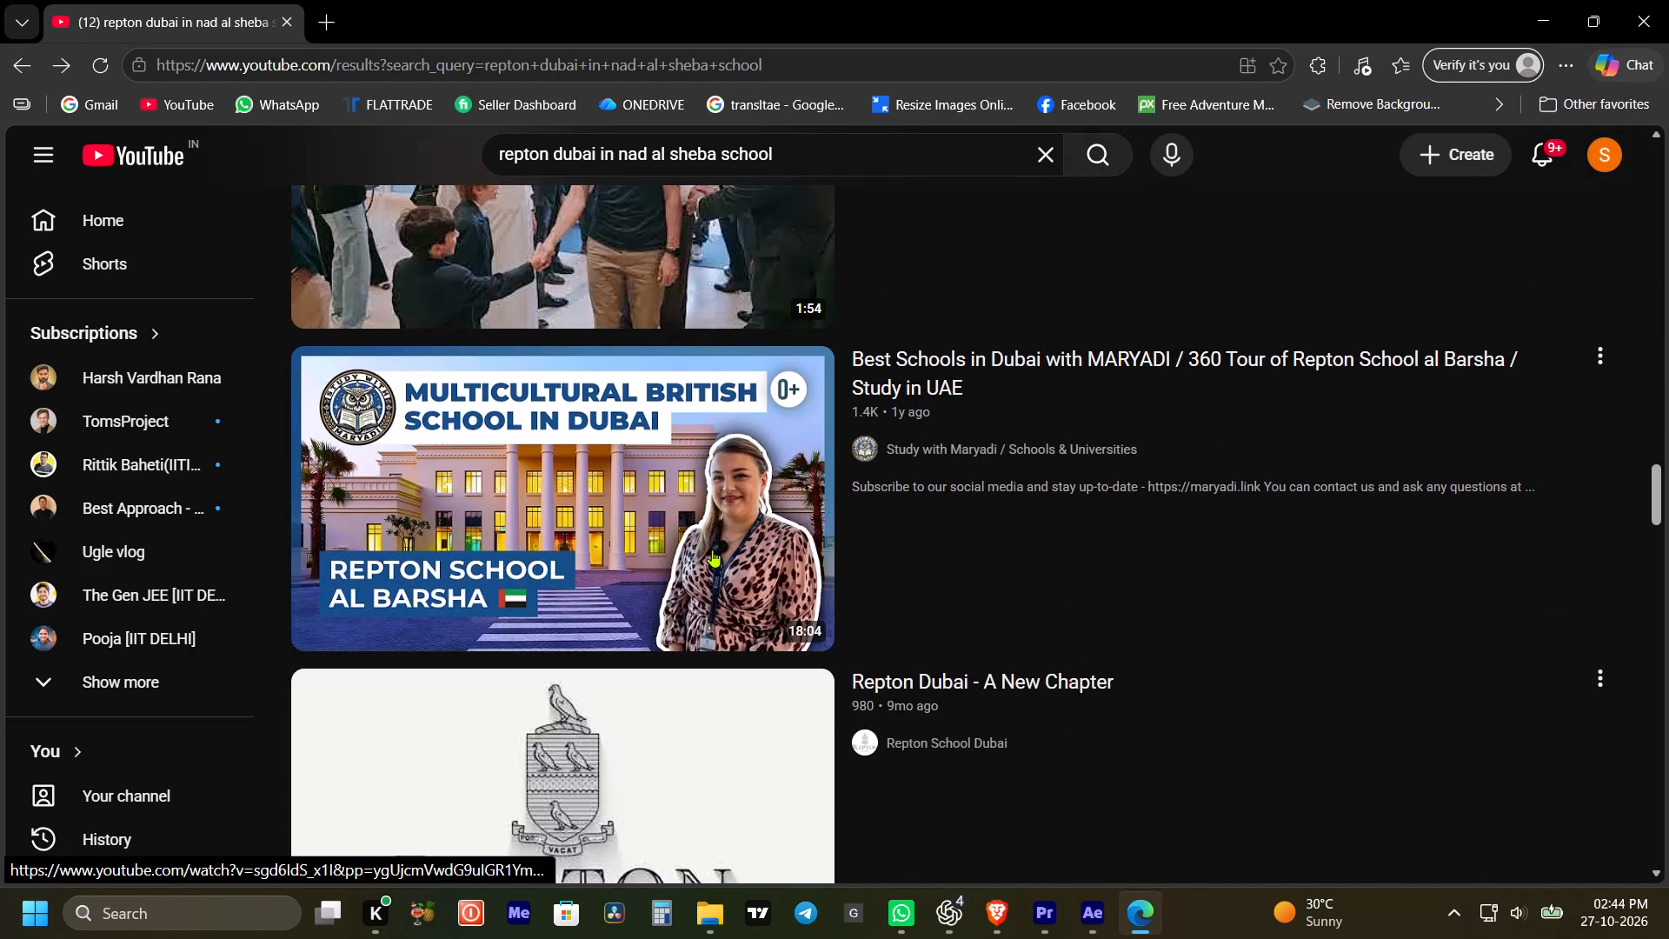
{"action": "scroll", "coordinate": [712, 549], "scroll_direction": "down", "scroll_amount": 5}
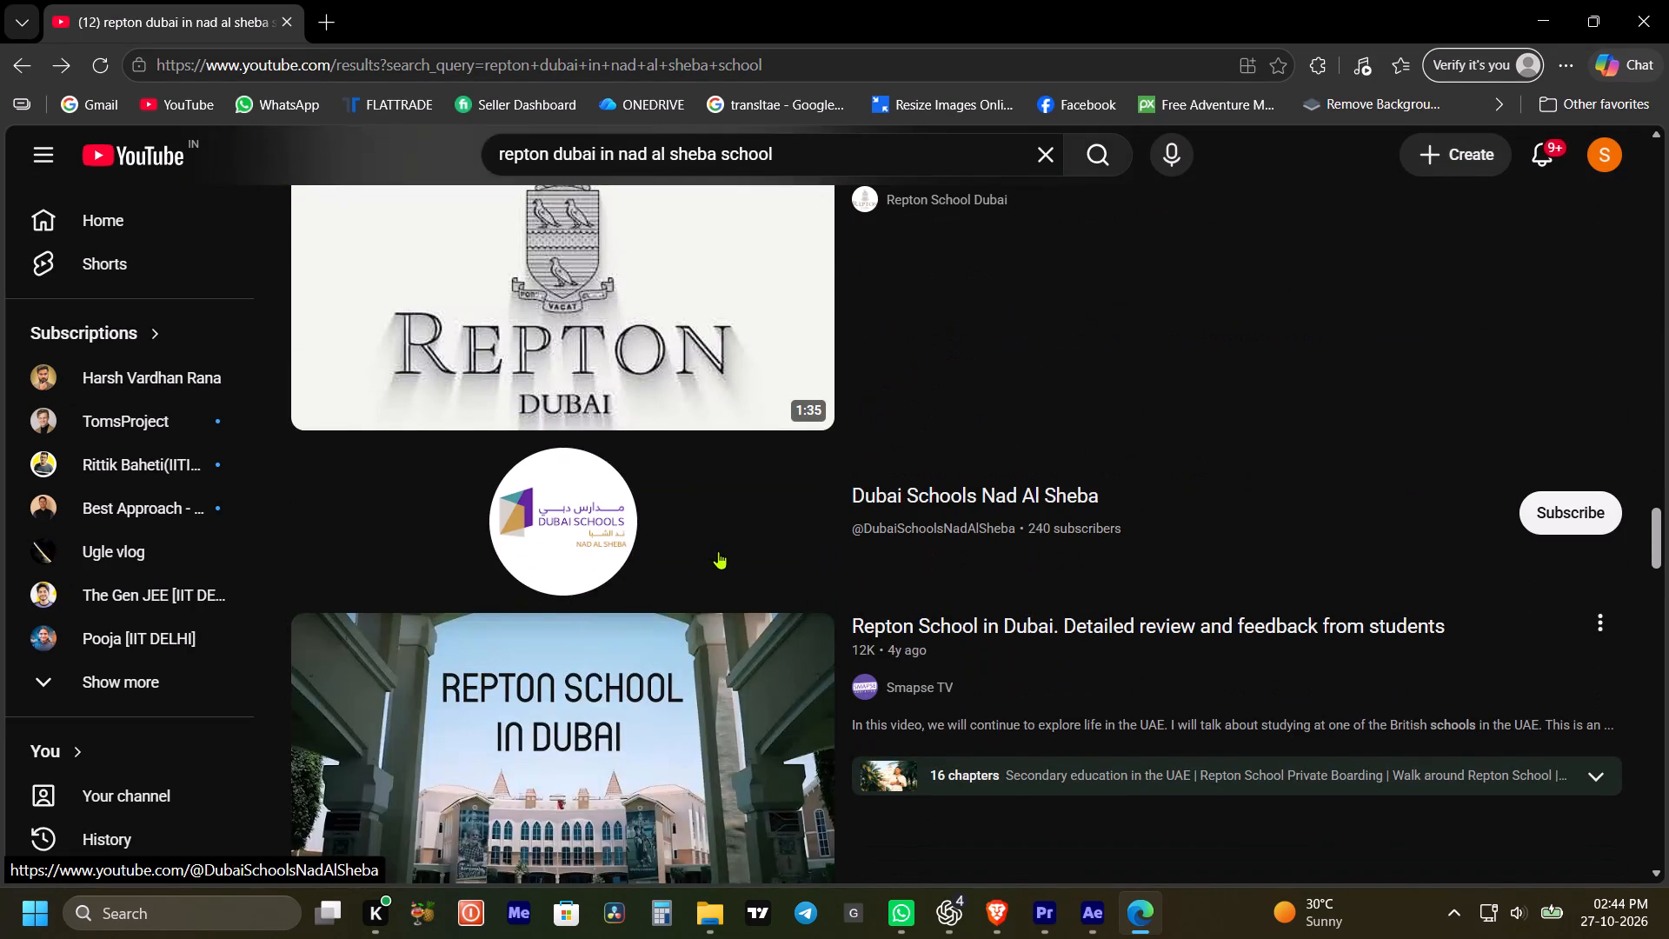
{"action": "scroll", "coordinate": [718, 551], "scroll_direction": "down", "scroll_amount": 3}
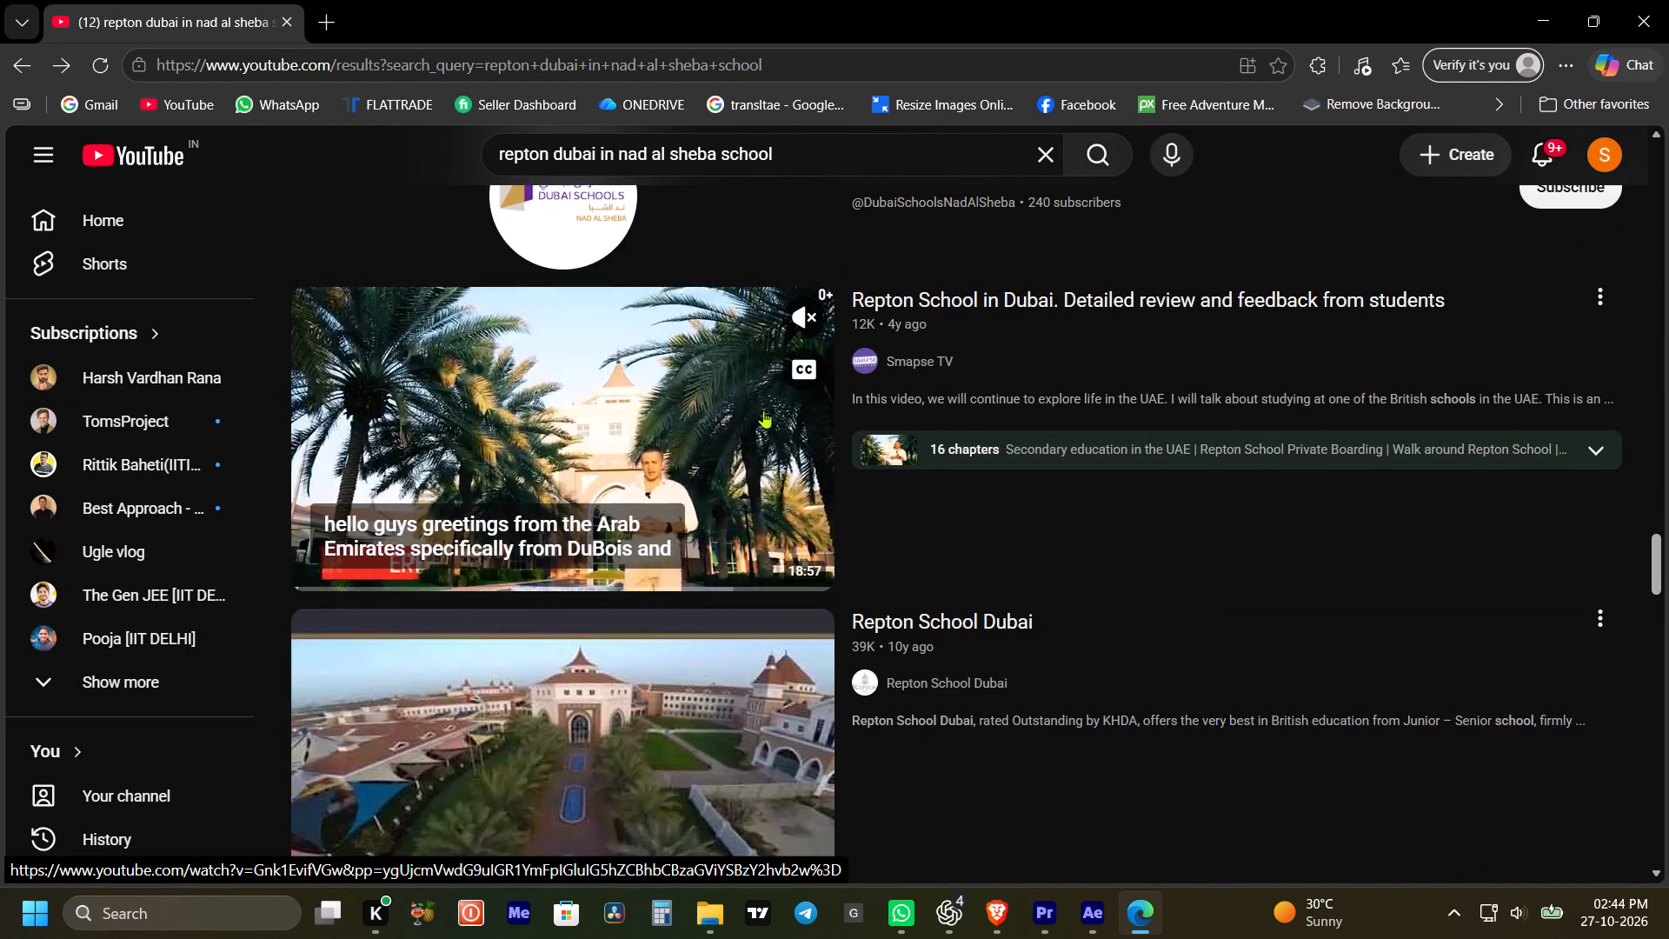
Preview and open "Repton School in Dubai. Detailed review and feedback from students", and skim its footage, jumping back to about 0:48.
{"action": "left_click", "coordinate": [796, 370]}
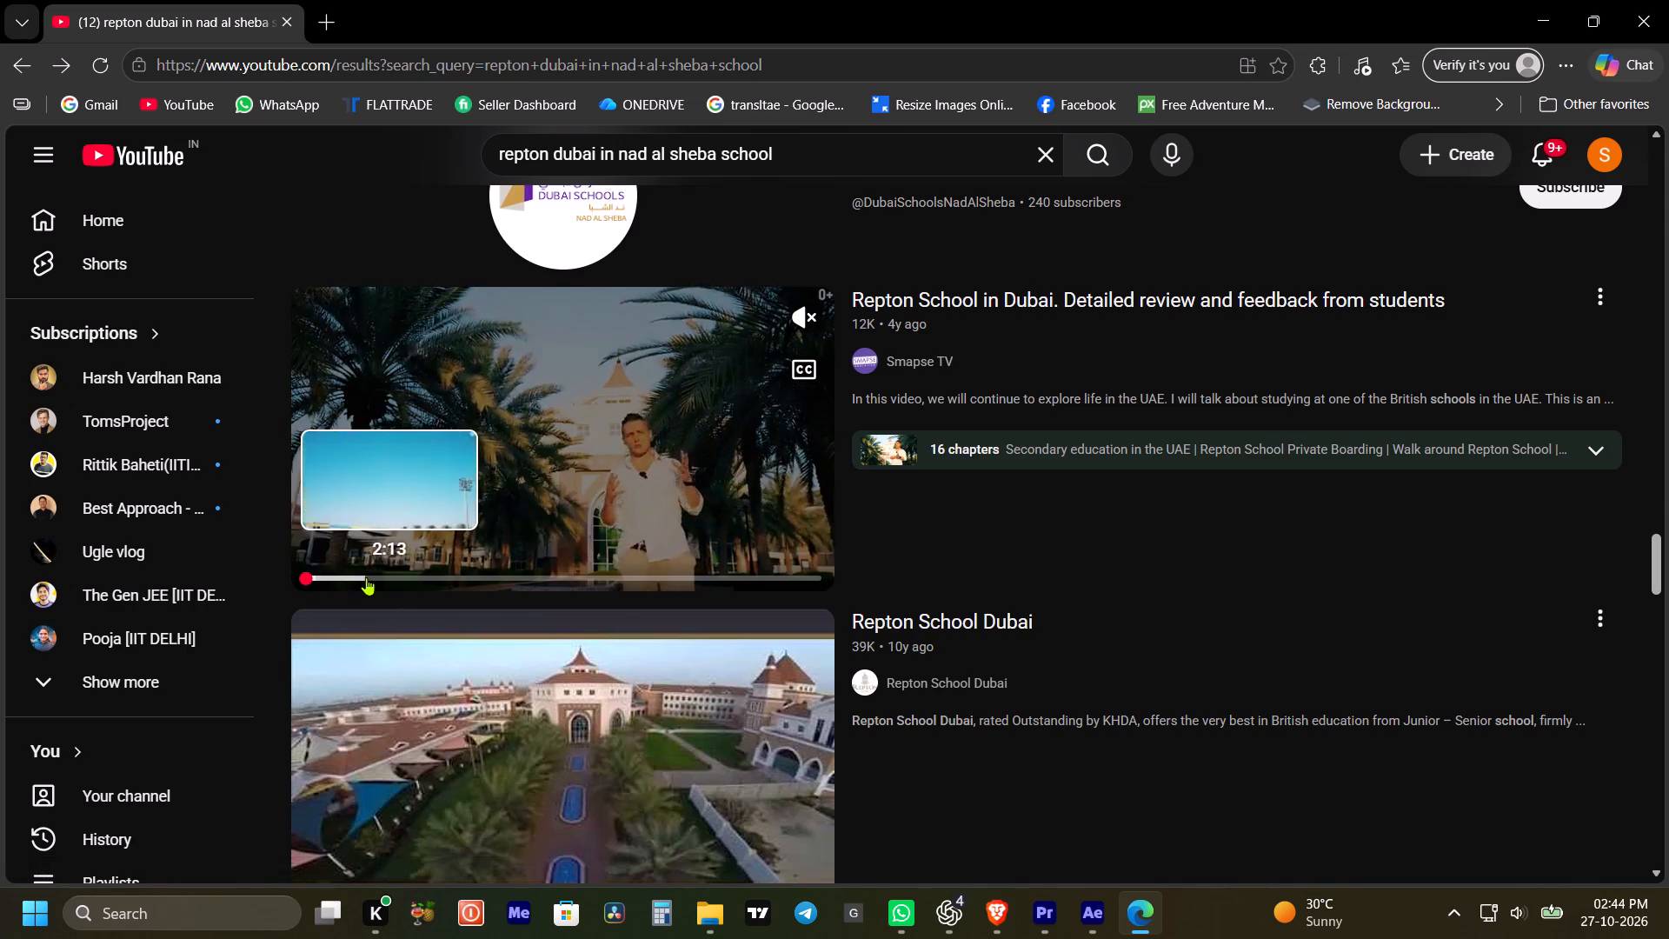
{"action": "left_click", "coordinate": [401, 586]}
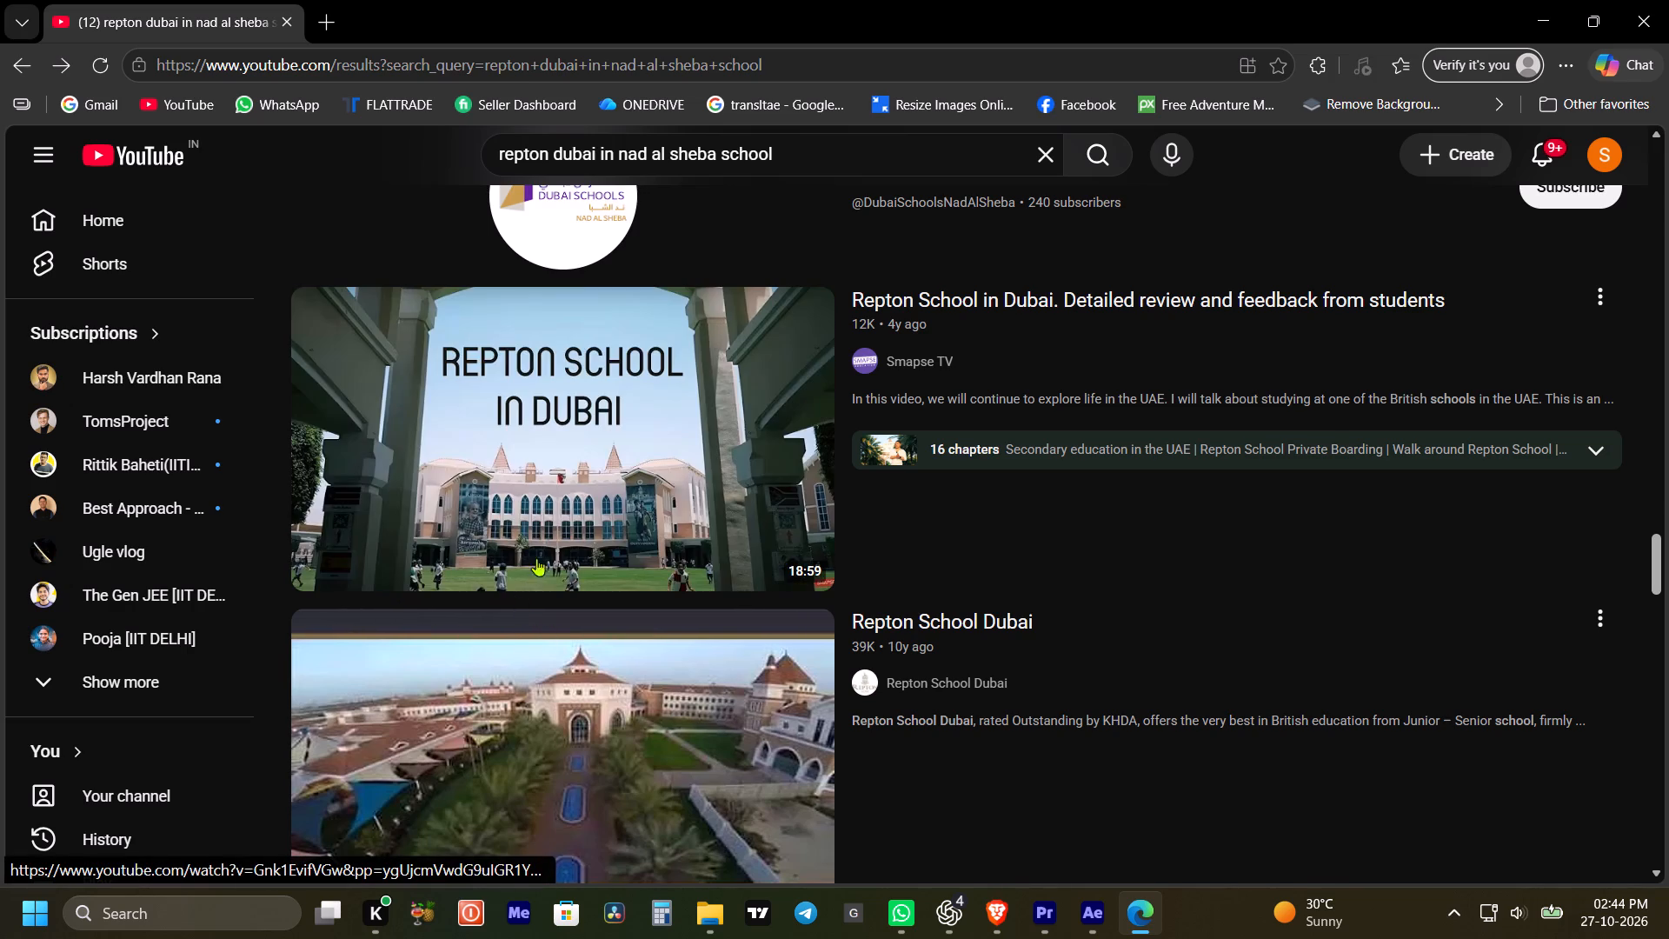
{"action": "left_click", "coordinate": [661, 505]}
{"action": "scroll", "coordinate": [577, 564], "scroll_direction": "down", "scroll_amount": 4}
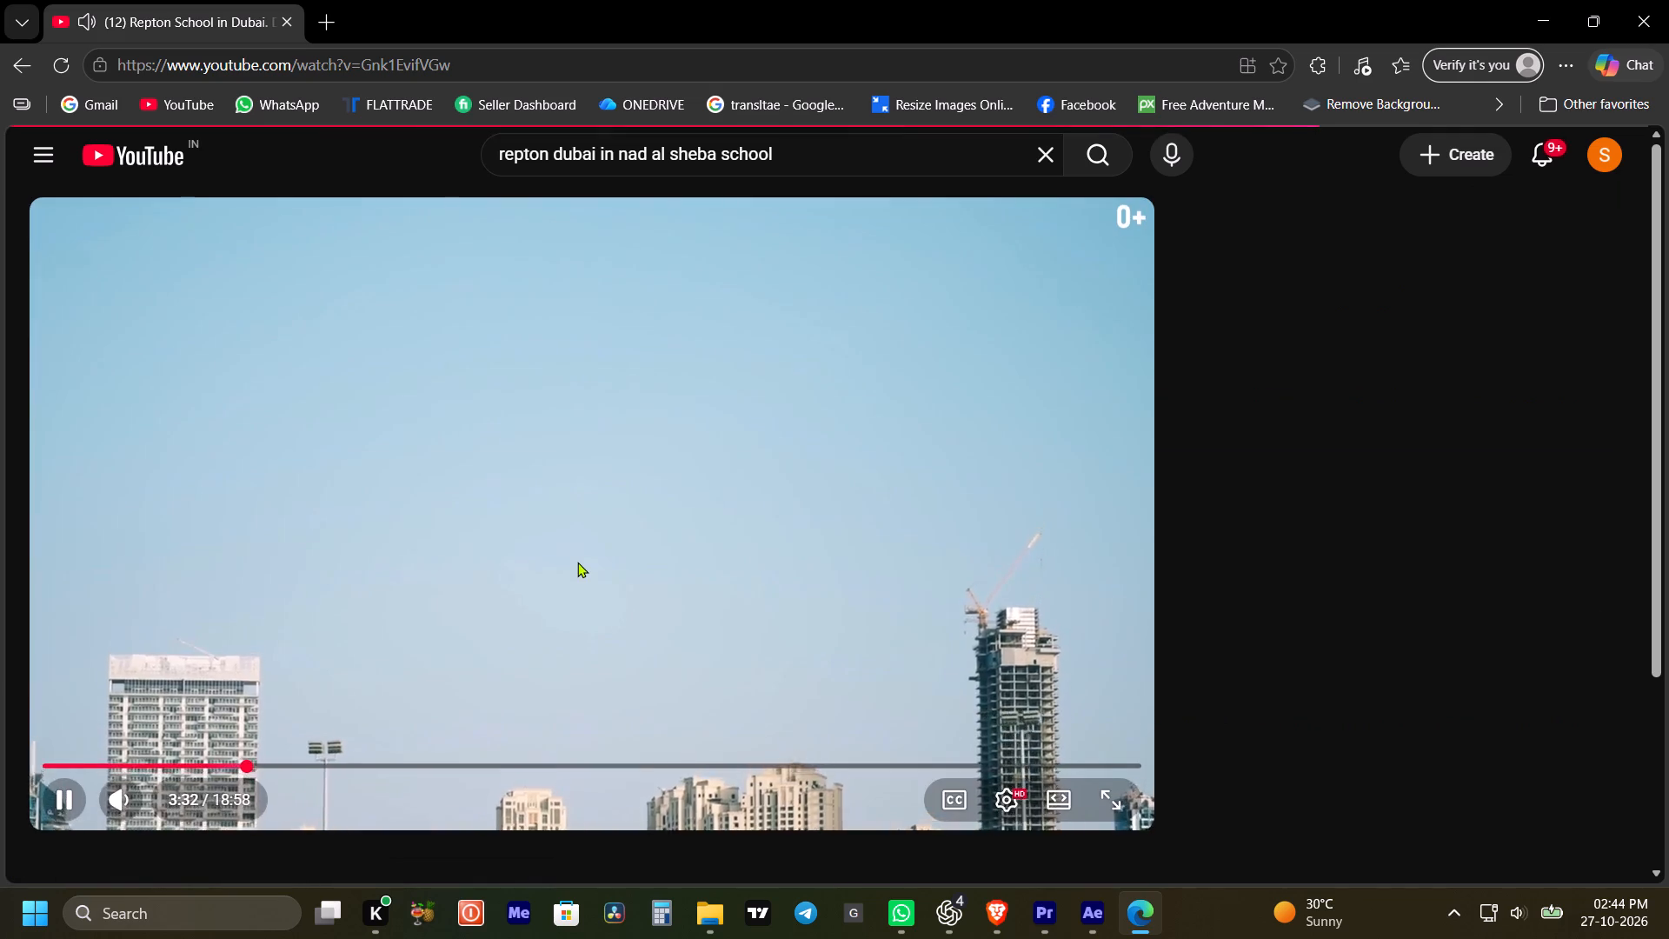
{"action": "scroll", "coordinate": [579, 559], "scroll_direction": "down", "scroll_amount": 4}
{"action": "scroll", "coordinate": [579, 559], "scroll_direction": "up", "scroll_amount": 7}
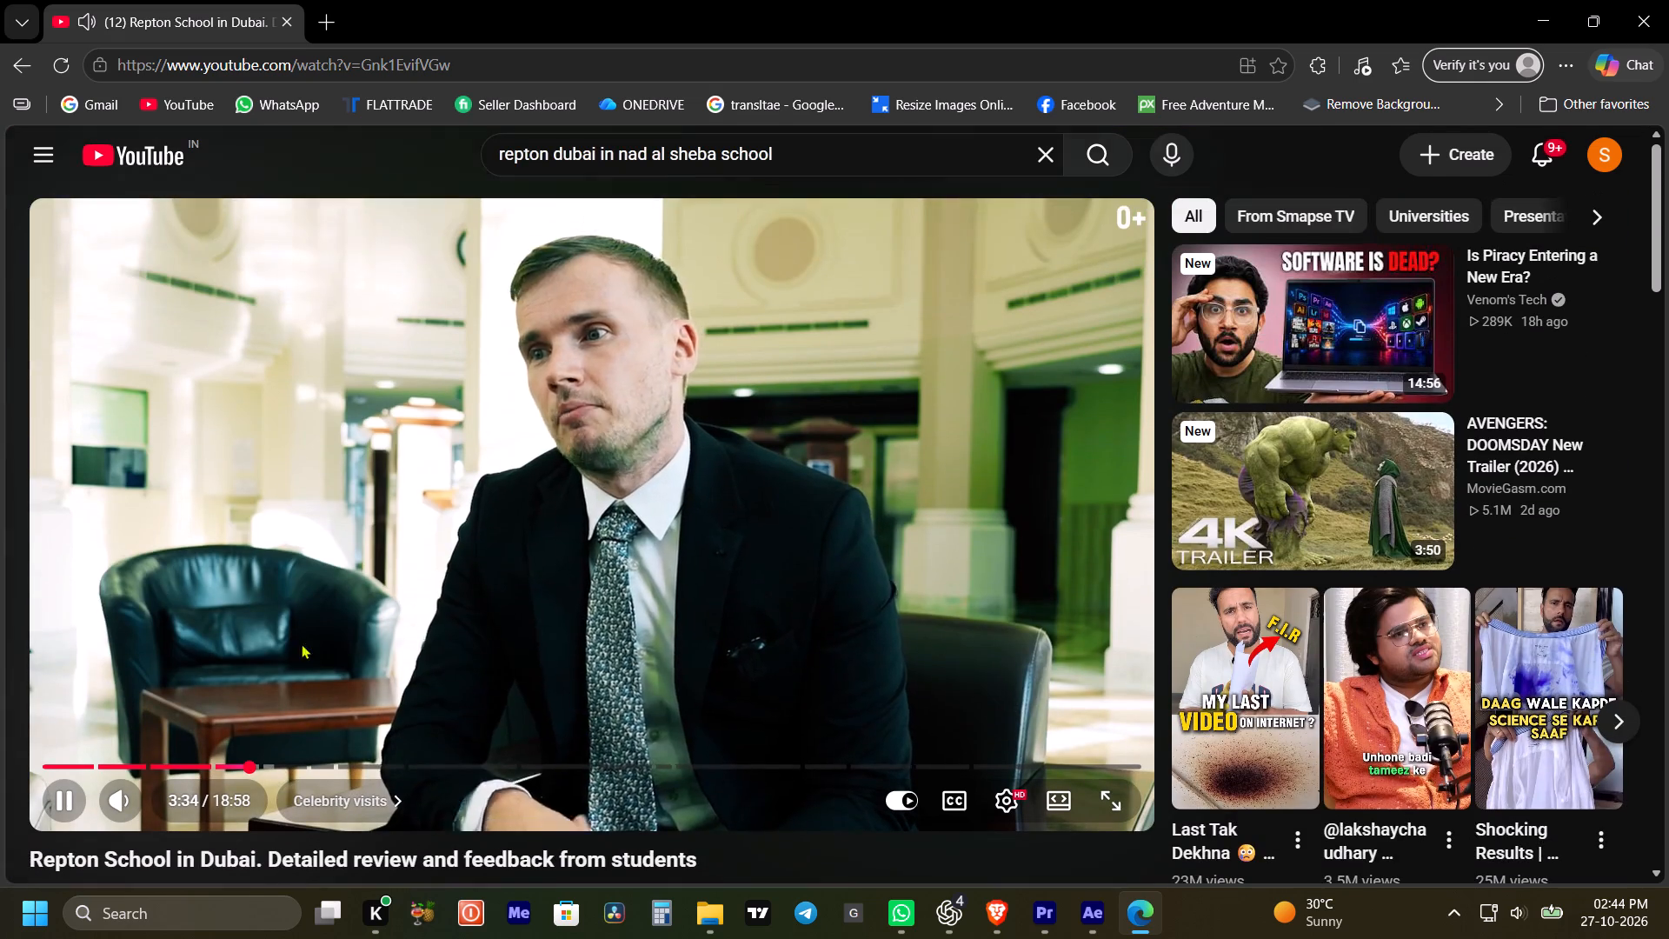
{"action": "scroll", "coordinate": [366, 635], "scroll_direction": "up", "scroll_amount": 2}
{"action": "left_click", "coordinate": [86, 770]}
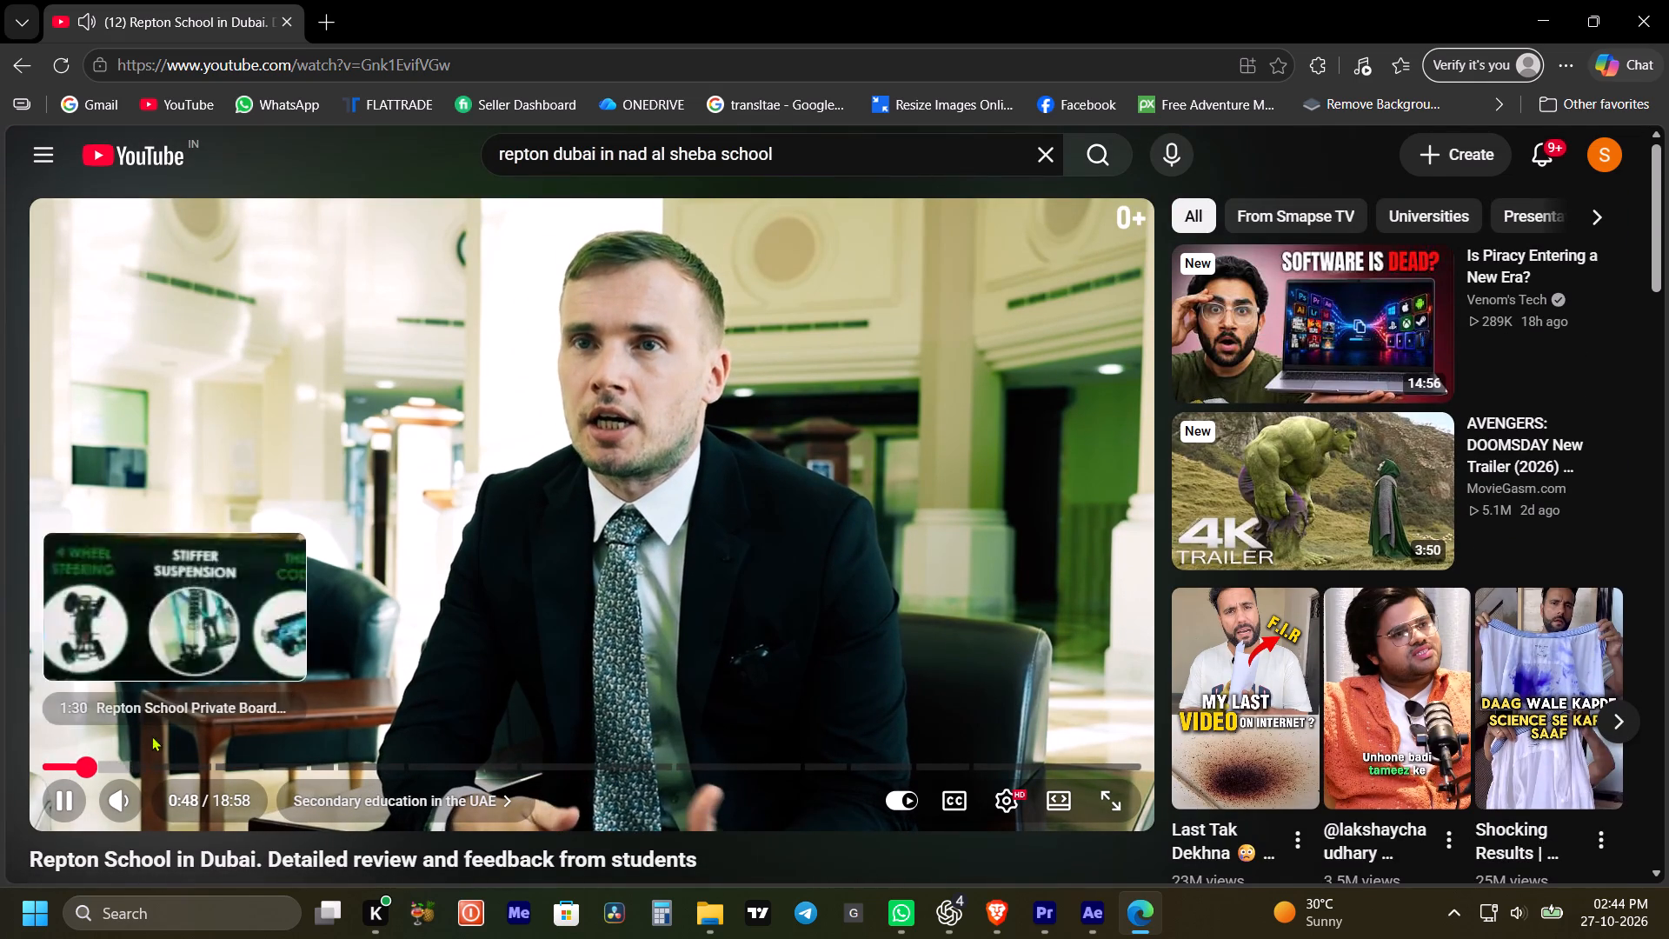
Copy the URL of the open "Repton School in Dubai" video and resume its playback.
{"action": "left_click", "coordinate": [514, 76]}
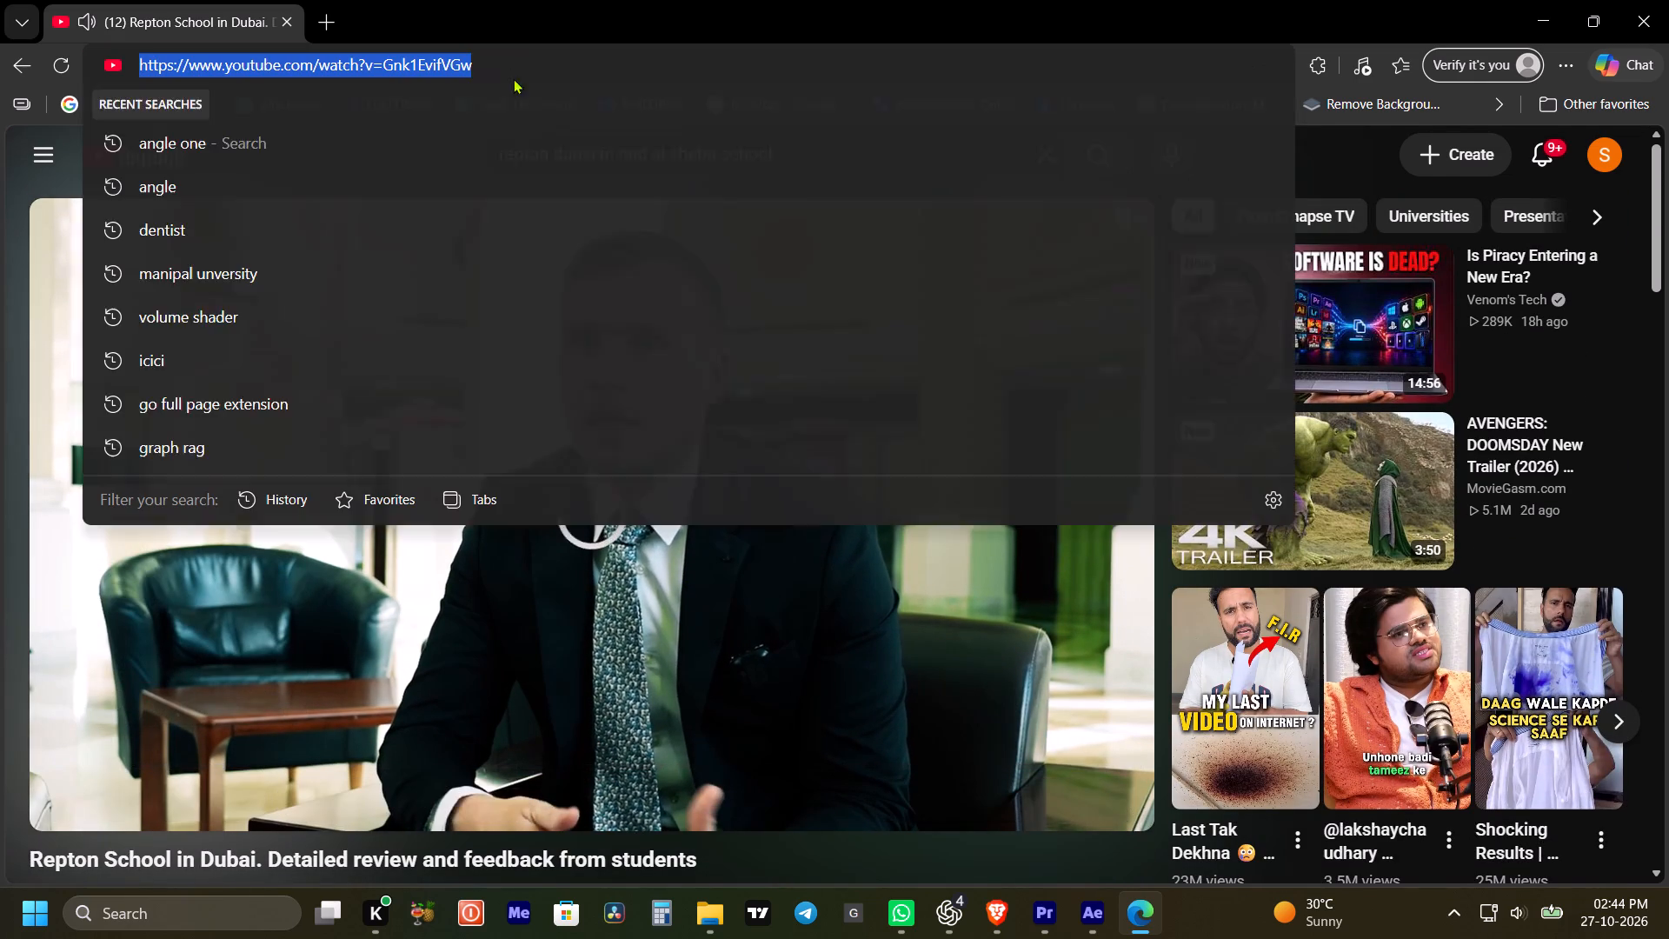
{"action": "key", "text": "ctrl+c"}
{"action": "key", "text": "ctrl+c"}
{"action": "key", "text": "ctrl+c"}
{"action": "left_click", "coordinate": [702, 639]}
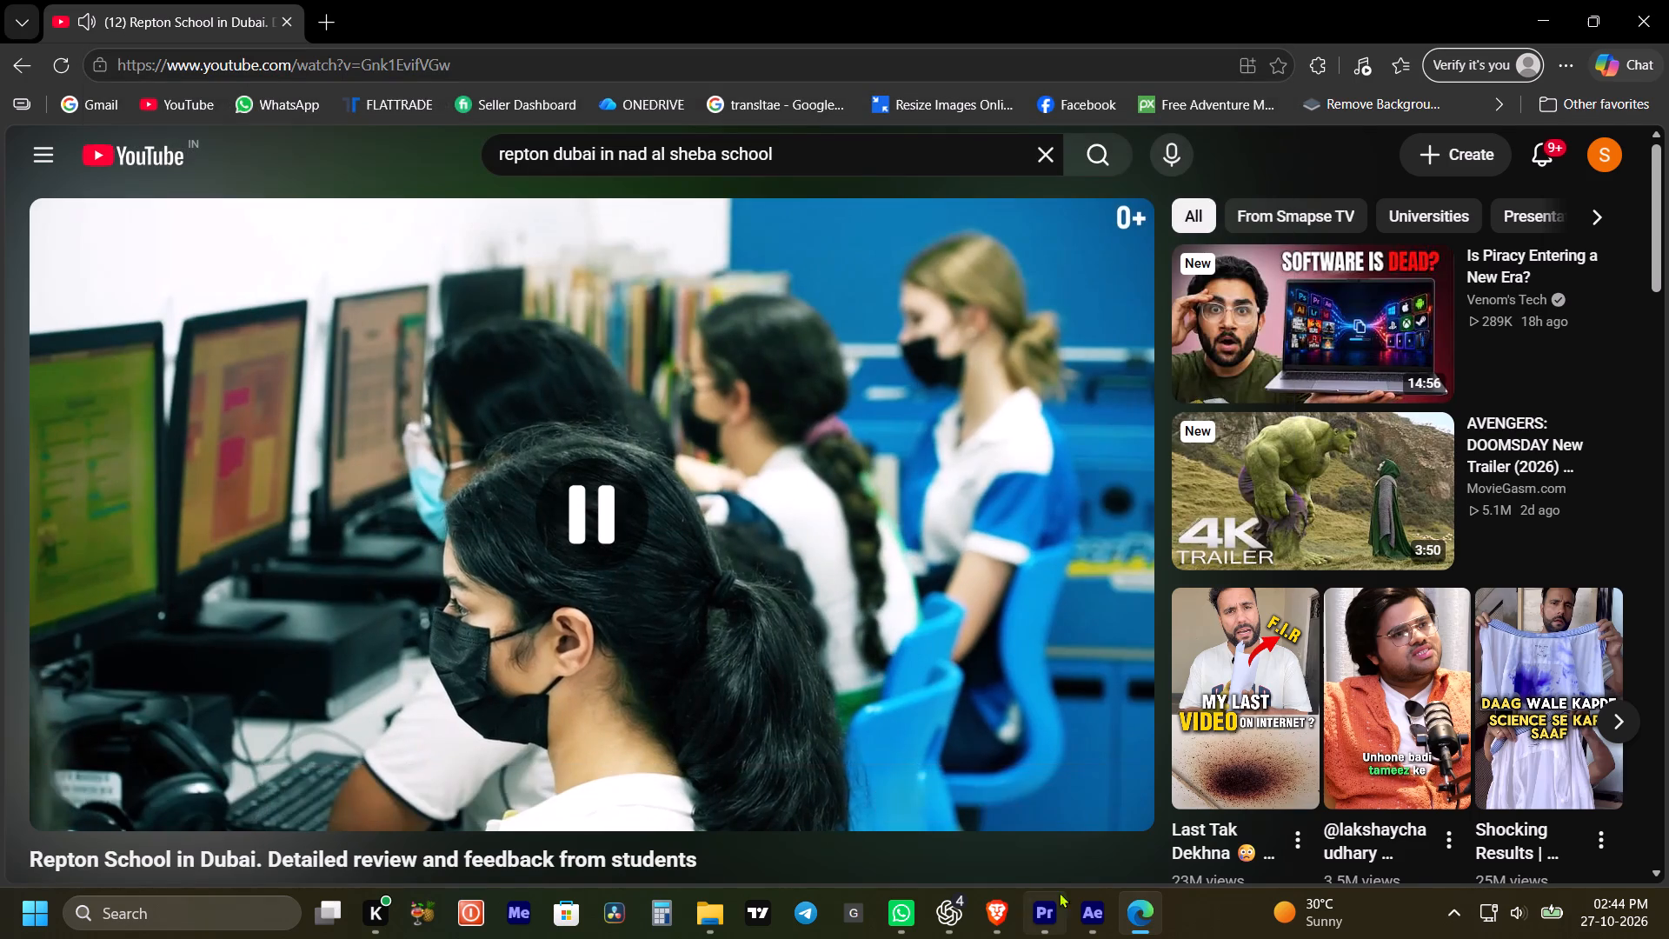
Switch to Brave, replace the link in the vd6s.net YouTube Video Downloader with the copied URL, and start the 1080P video download.
{"action": "left_click", "coordinate": [1000, 913]}
{"action": "scroll", "coordinate": [997, 431], "scroll_direction": "up", "scroll_amount": 4}
{"action": "left_click", "coordinate": [858, 0]}
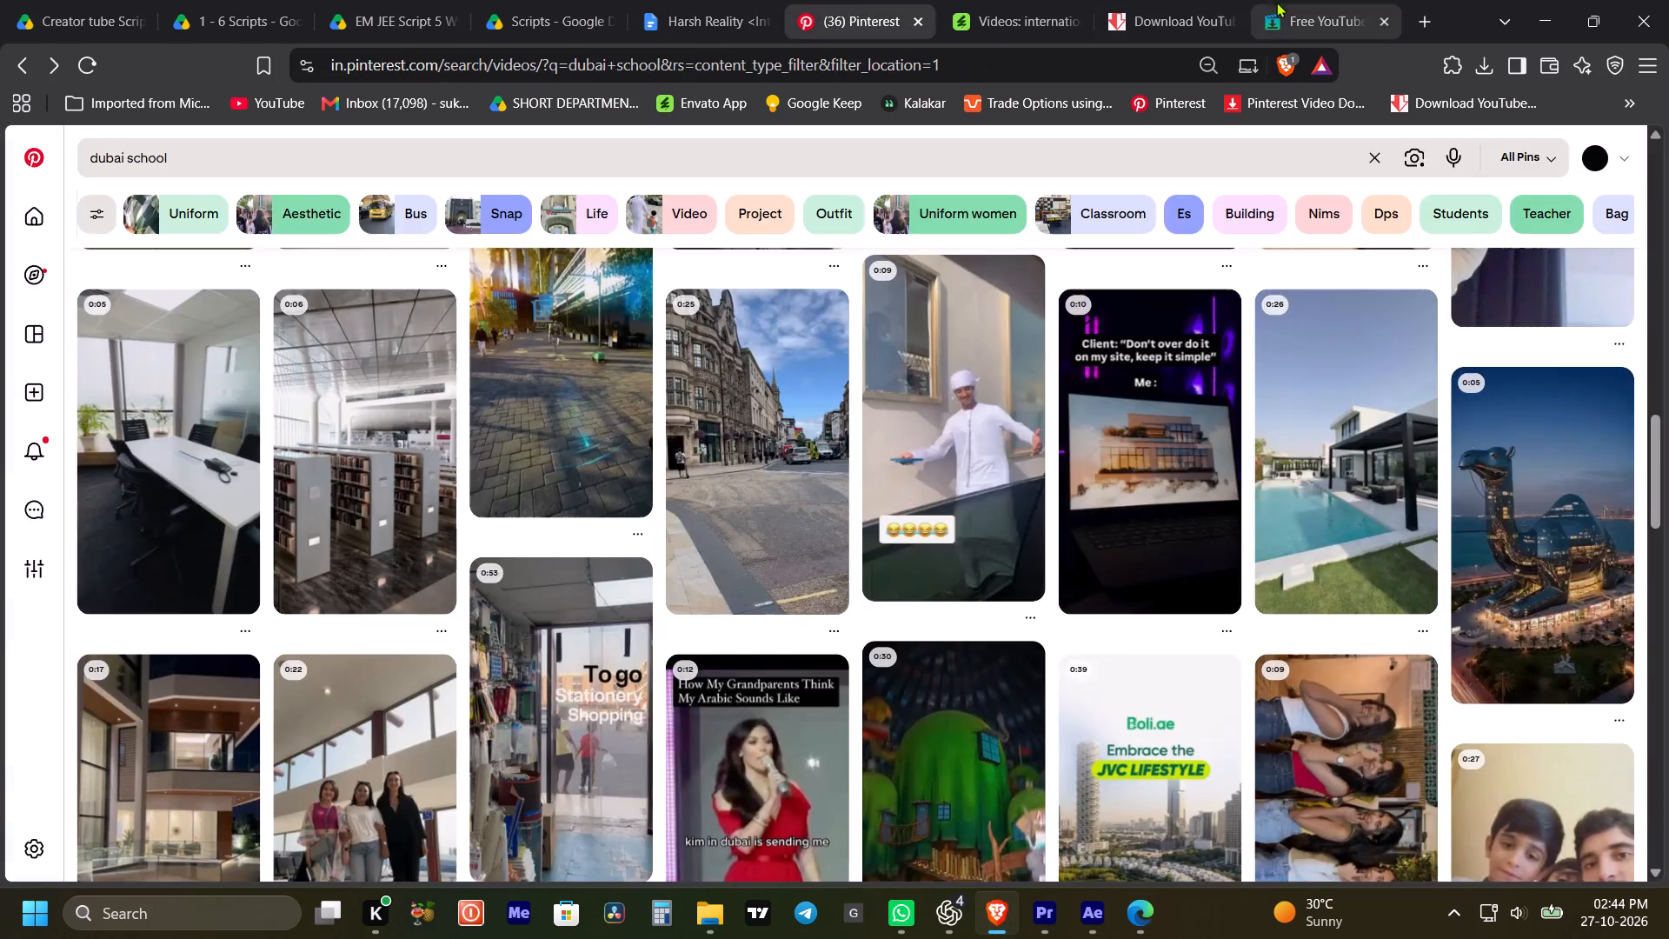
{"action": "left_click", "coordinate": [1149, 15]}
{"action": "left_click", "coordinate": [1104, 246]}
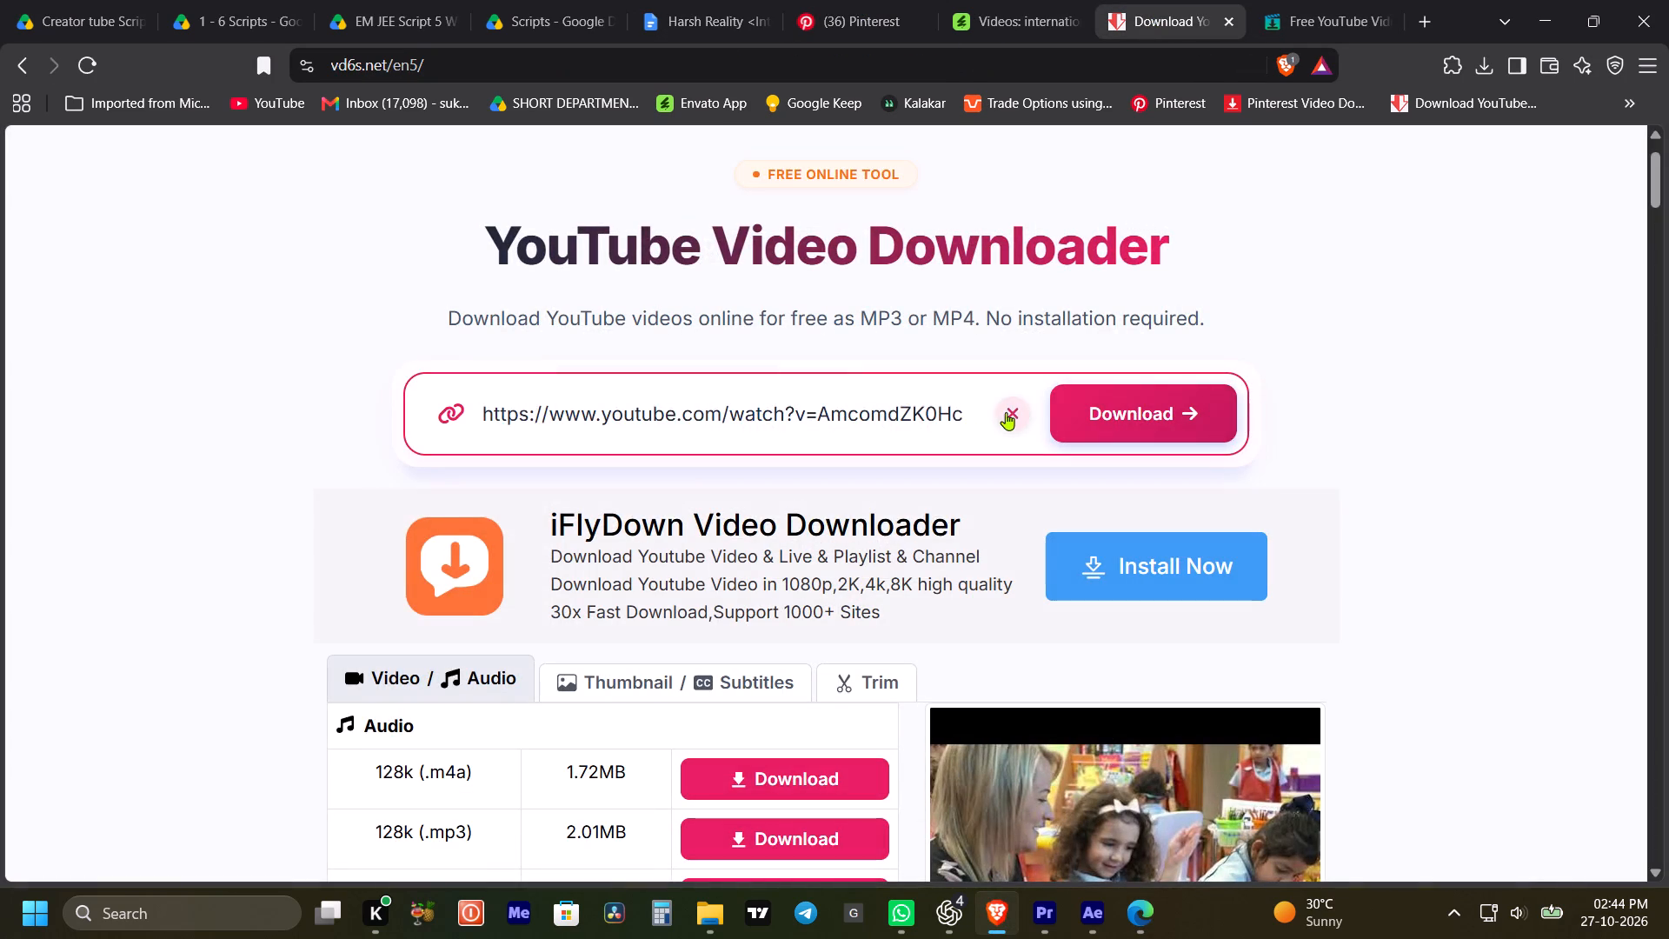
{"action": "left_click", "coordinate": [1006, 412]}
{"action": "left_click", "coordinate": [940, 413]}
{"action": "key", "text": "ctrl+v"}
{"action": "left_click", "coordinate": [1130, 403]}
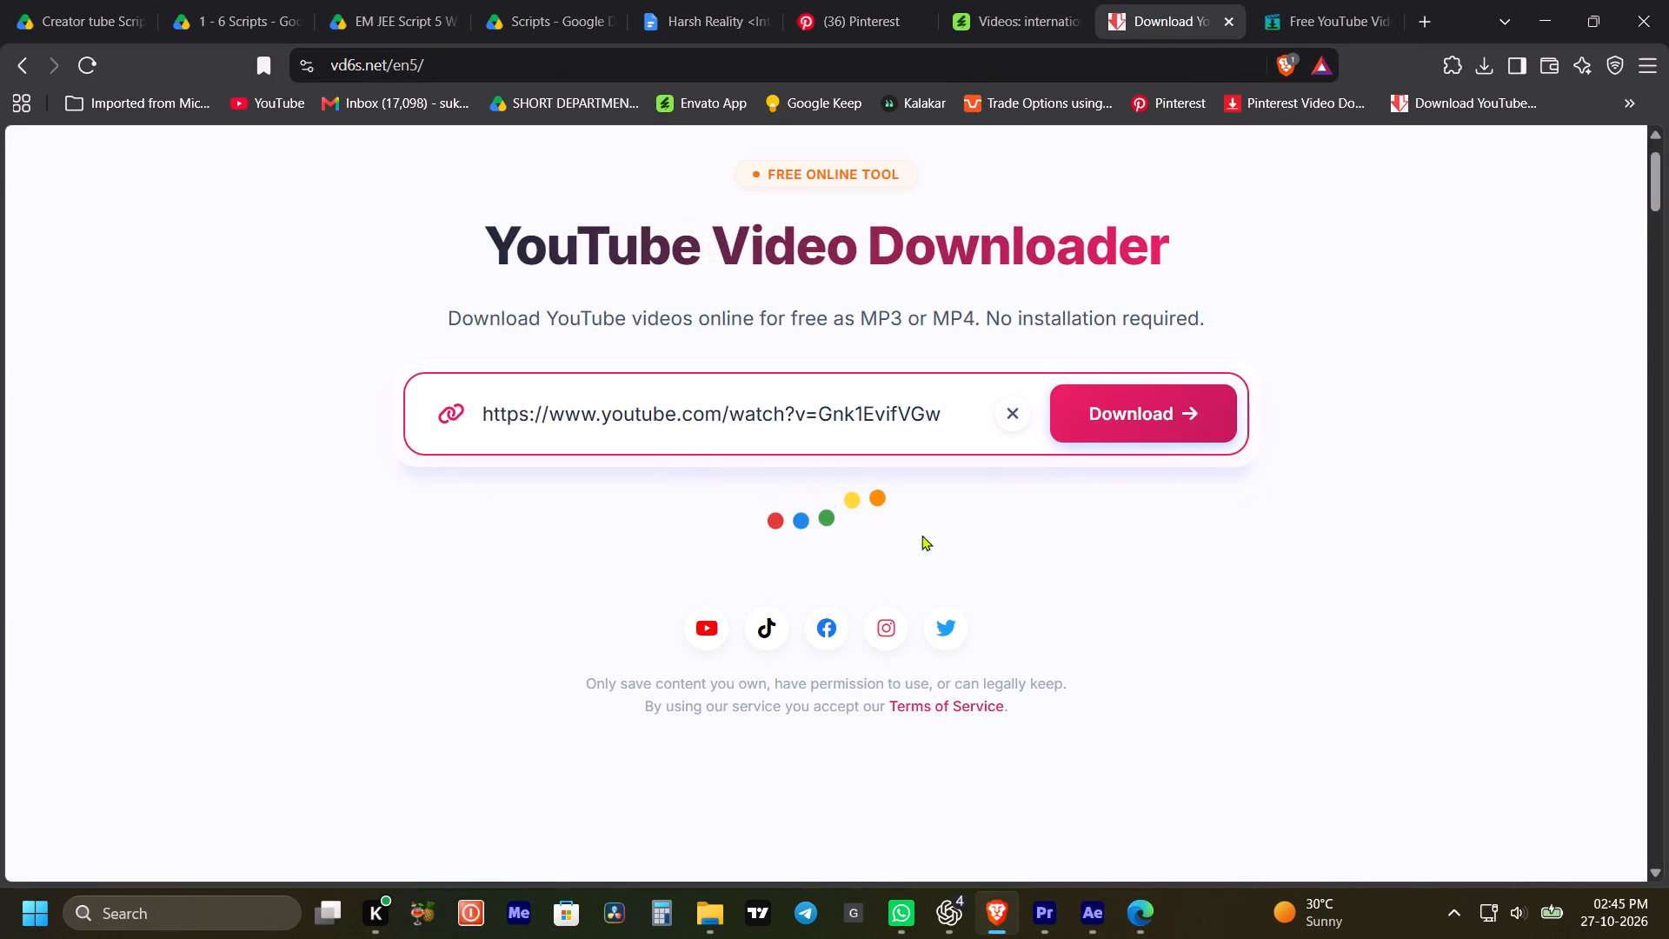
{"action": "left_click_drag", "start_coordinate": [777, 521], "coordinate": [630, 554]}
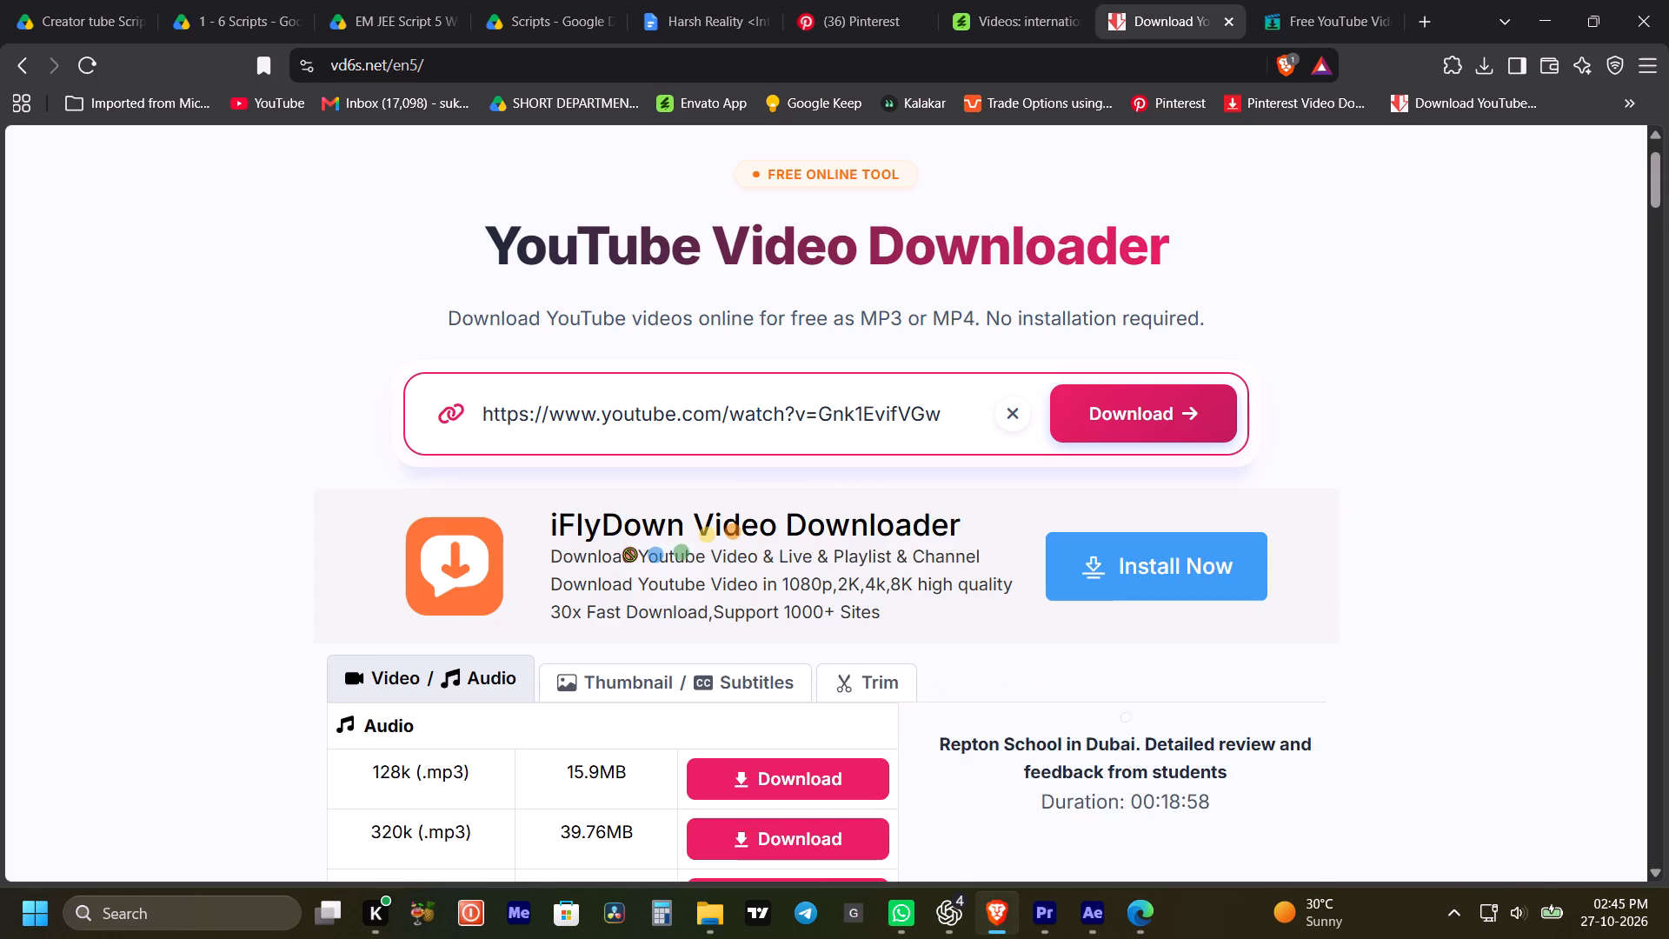
{"action": "left_click_drag", "start_coordinate": [630, 554], "coordinate": [632, 548]}
{"action": "scroll", "coordinate": [675, 562], "scroll_direction": "down", "scroll_amount": 4}
{"action": "left_click", "coordinate": [764, 563]}
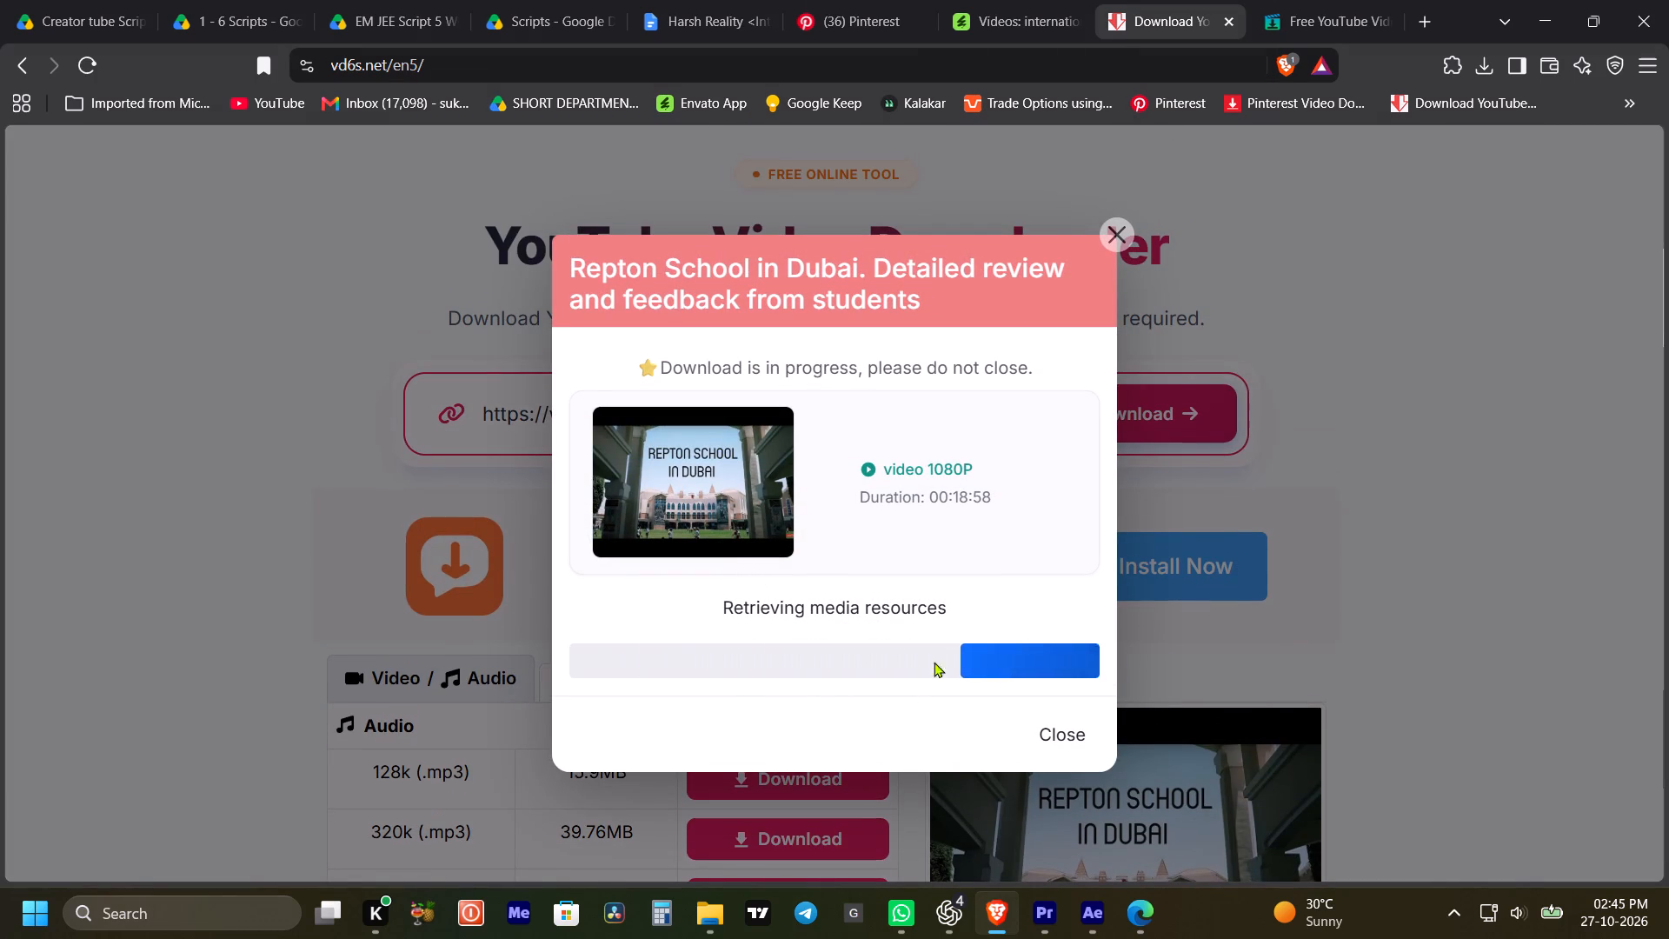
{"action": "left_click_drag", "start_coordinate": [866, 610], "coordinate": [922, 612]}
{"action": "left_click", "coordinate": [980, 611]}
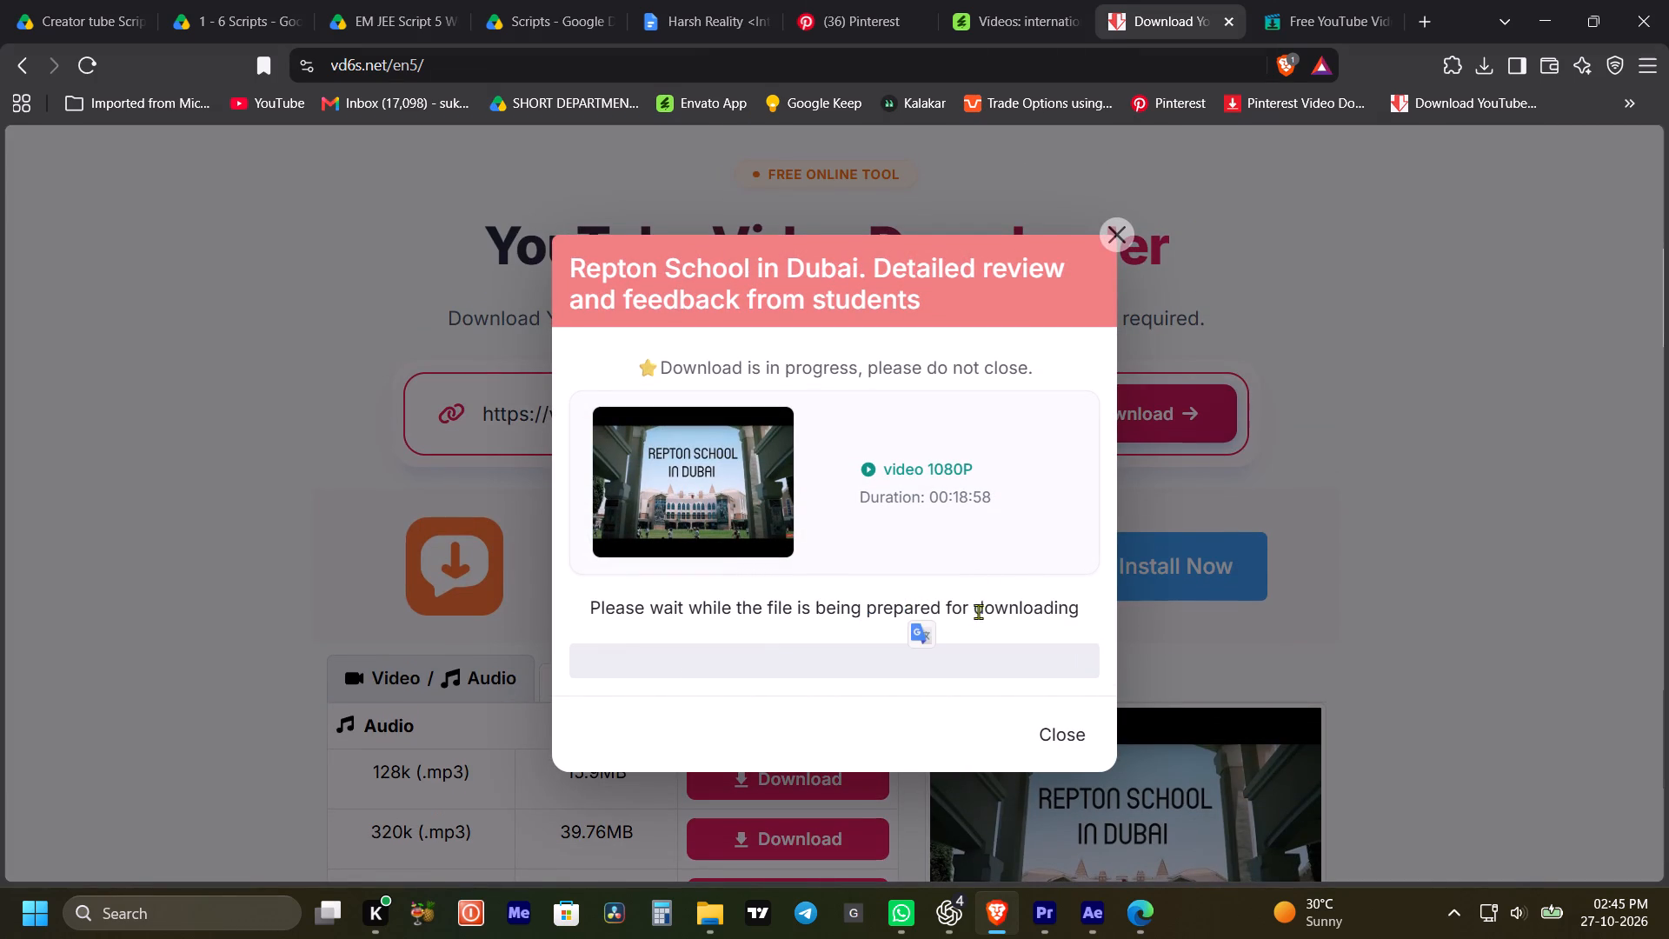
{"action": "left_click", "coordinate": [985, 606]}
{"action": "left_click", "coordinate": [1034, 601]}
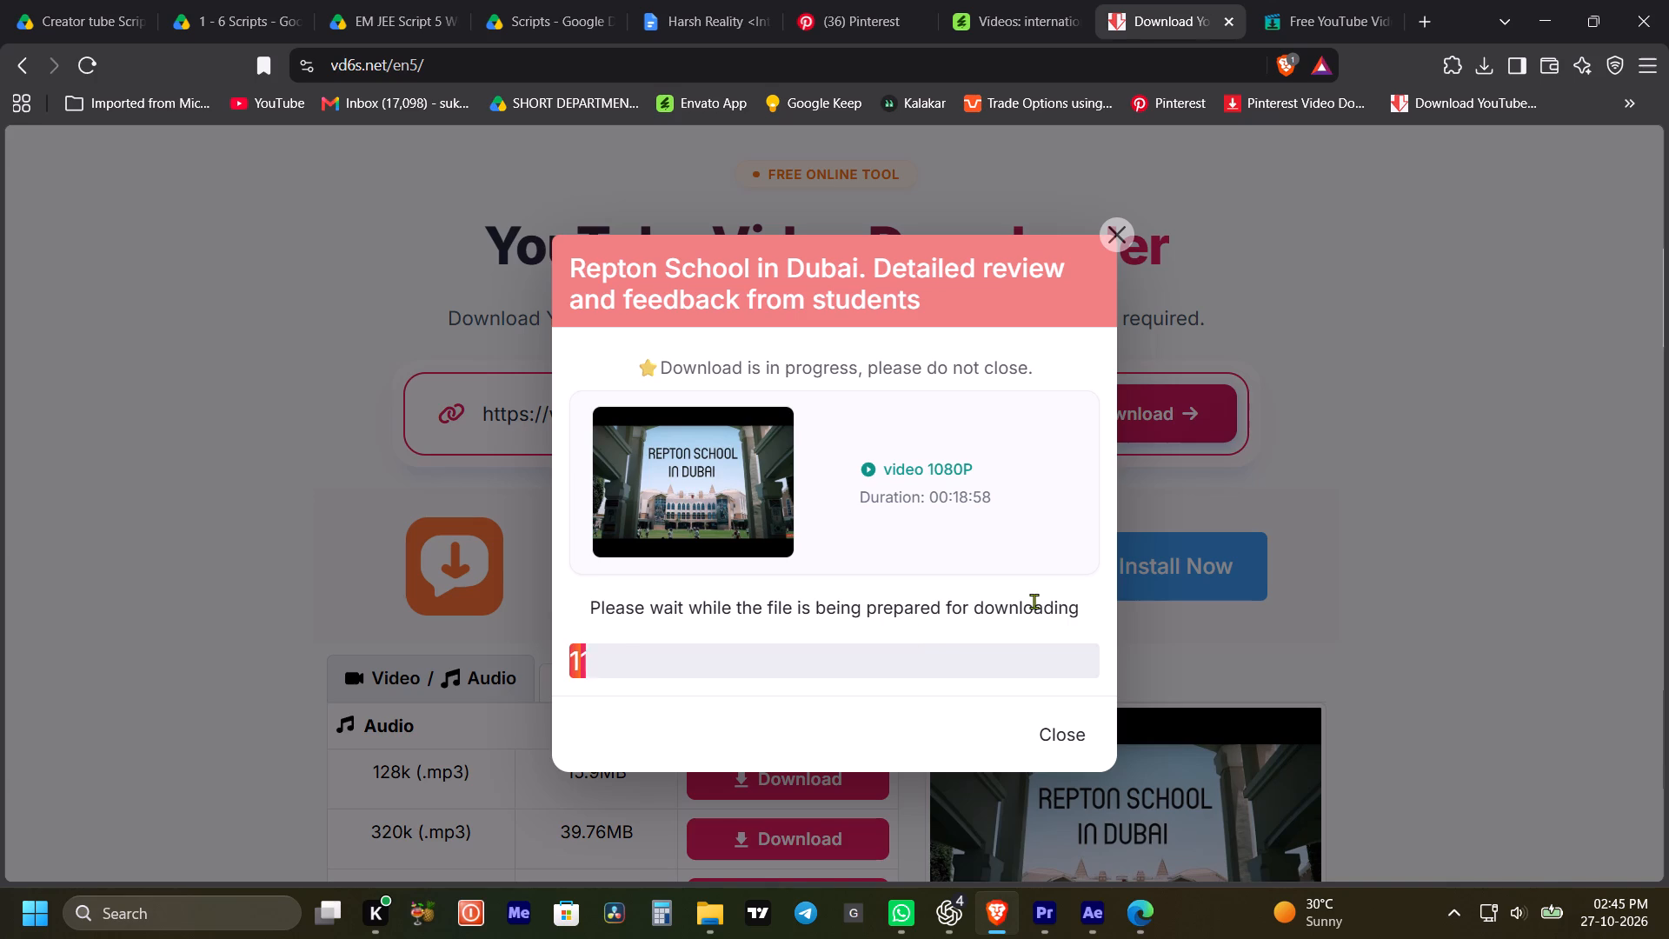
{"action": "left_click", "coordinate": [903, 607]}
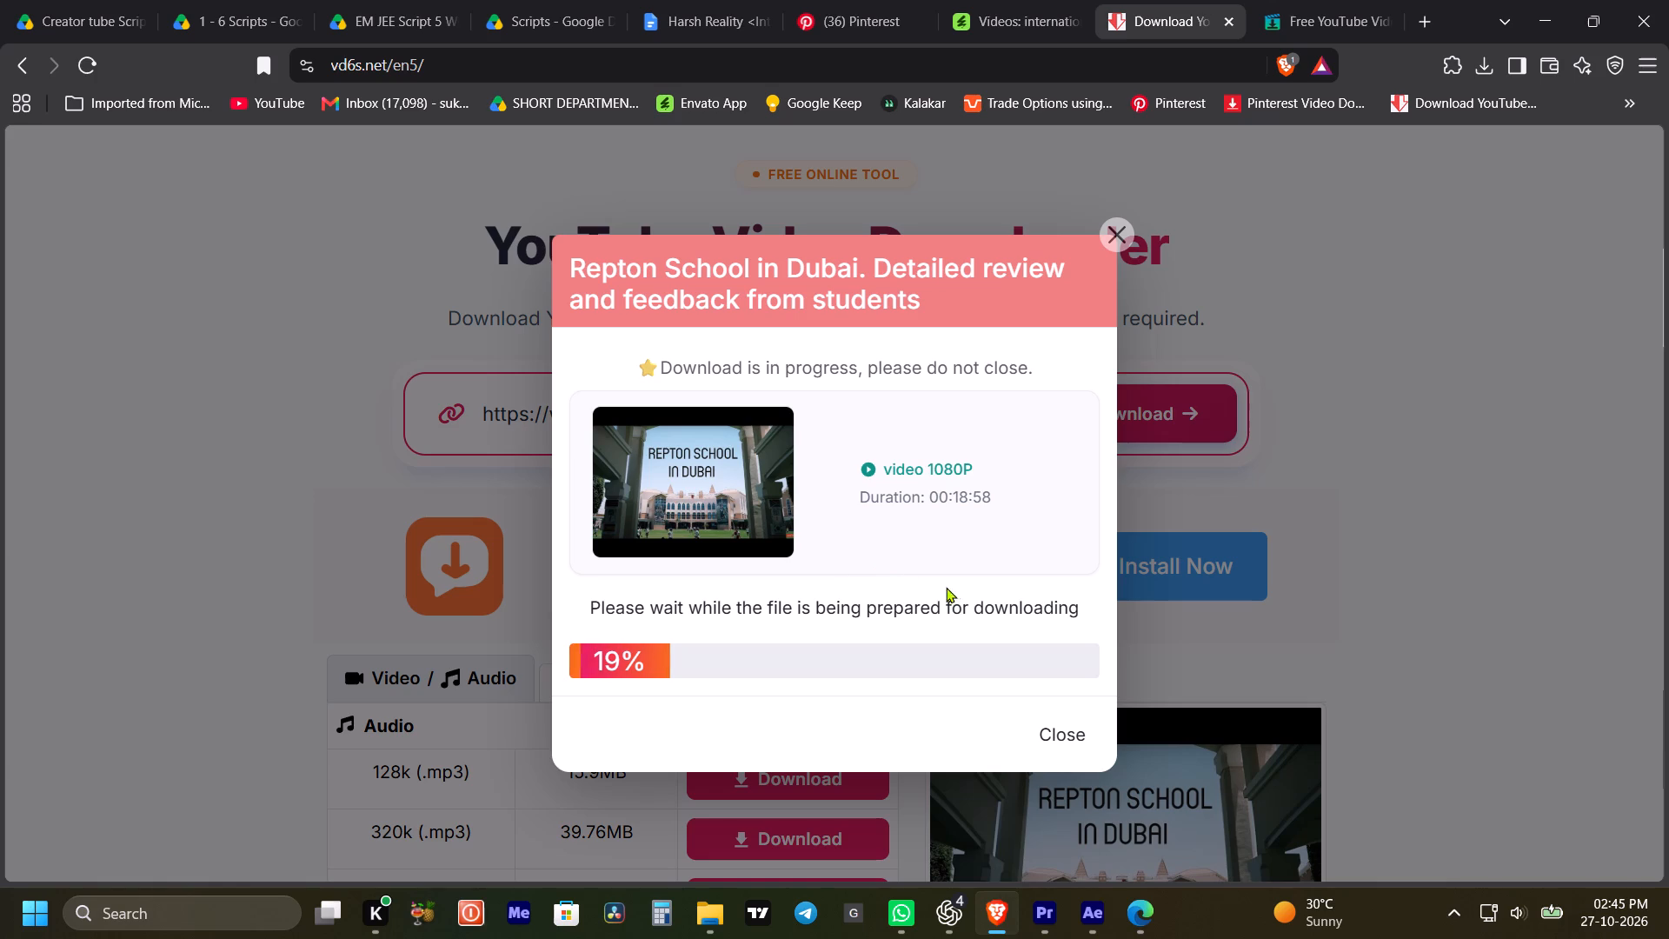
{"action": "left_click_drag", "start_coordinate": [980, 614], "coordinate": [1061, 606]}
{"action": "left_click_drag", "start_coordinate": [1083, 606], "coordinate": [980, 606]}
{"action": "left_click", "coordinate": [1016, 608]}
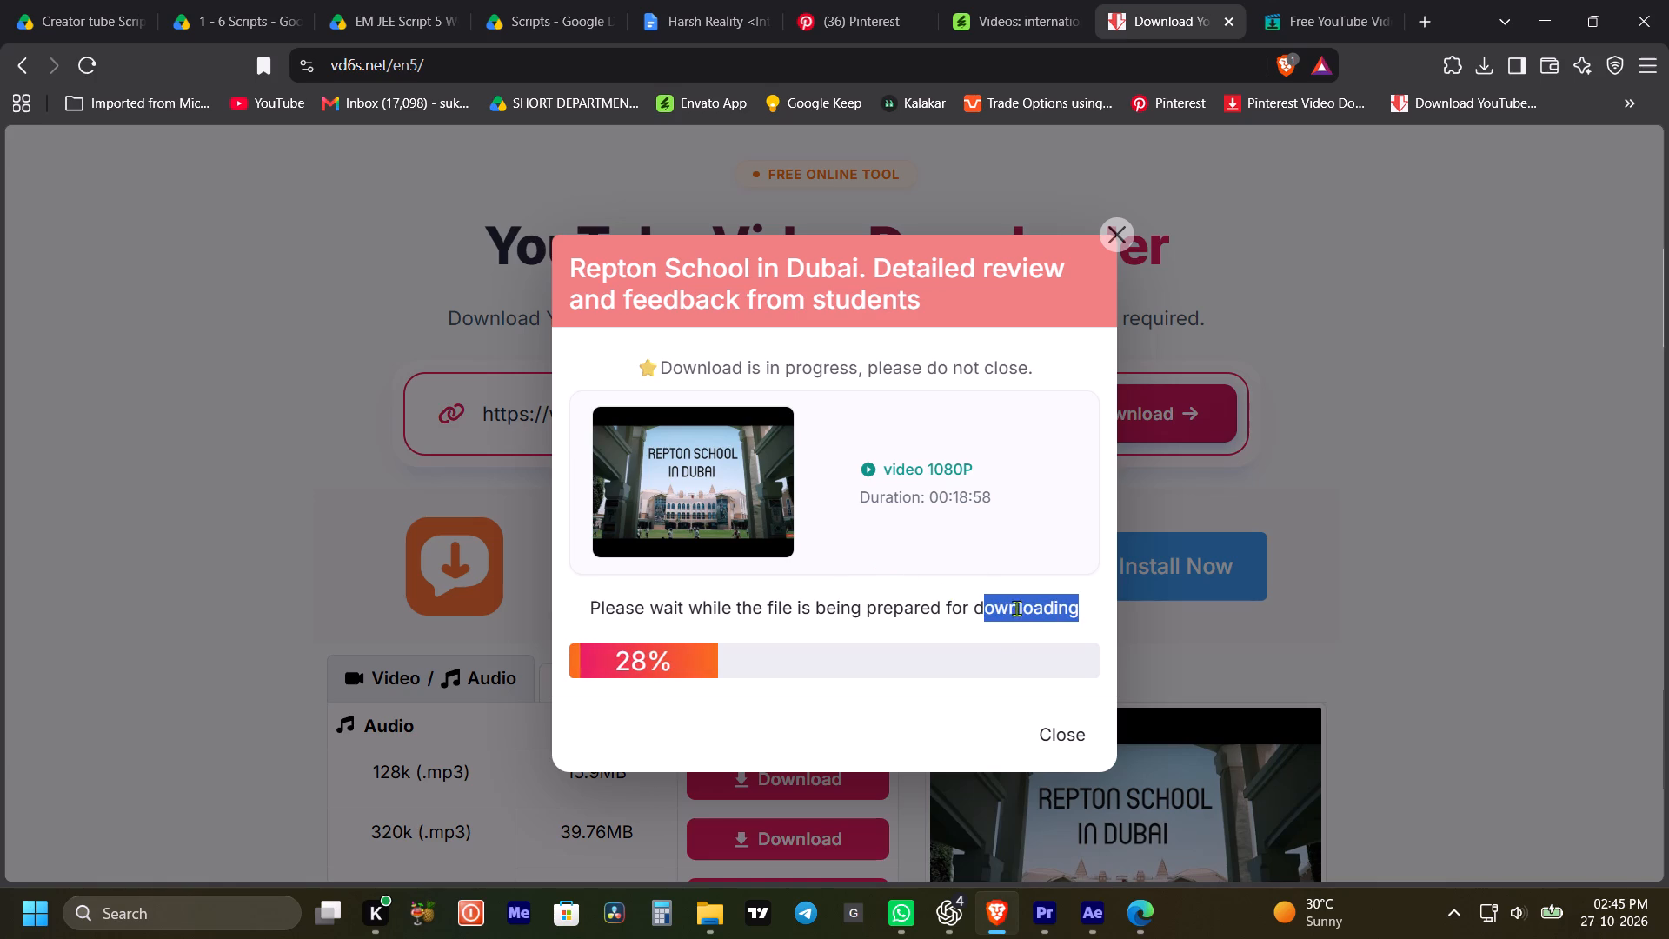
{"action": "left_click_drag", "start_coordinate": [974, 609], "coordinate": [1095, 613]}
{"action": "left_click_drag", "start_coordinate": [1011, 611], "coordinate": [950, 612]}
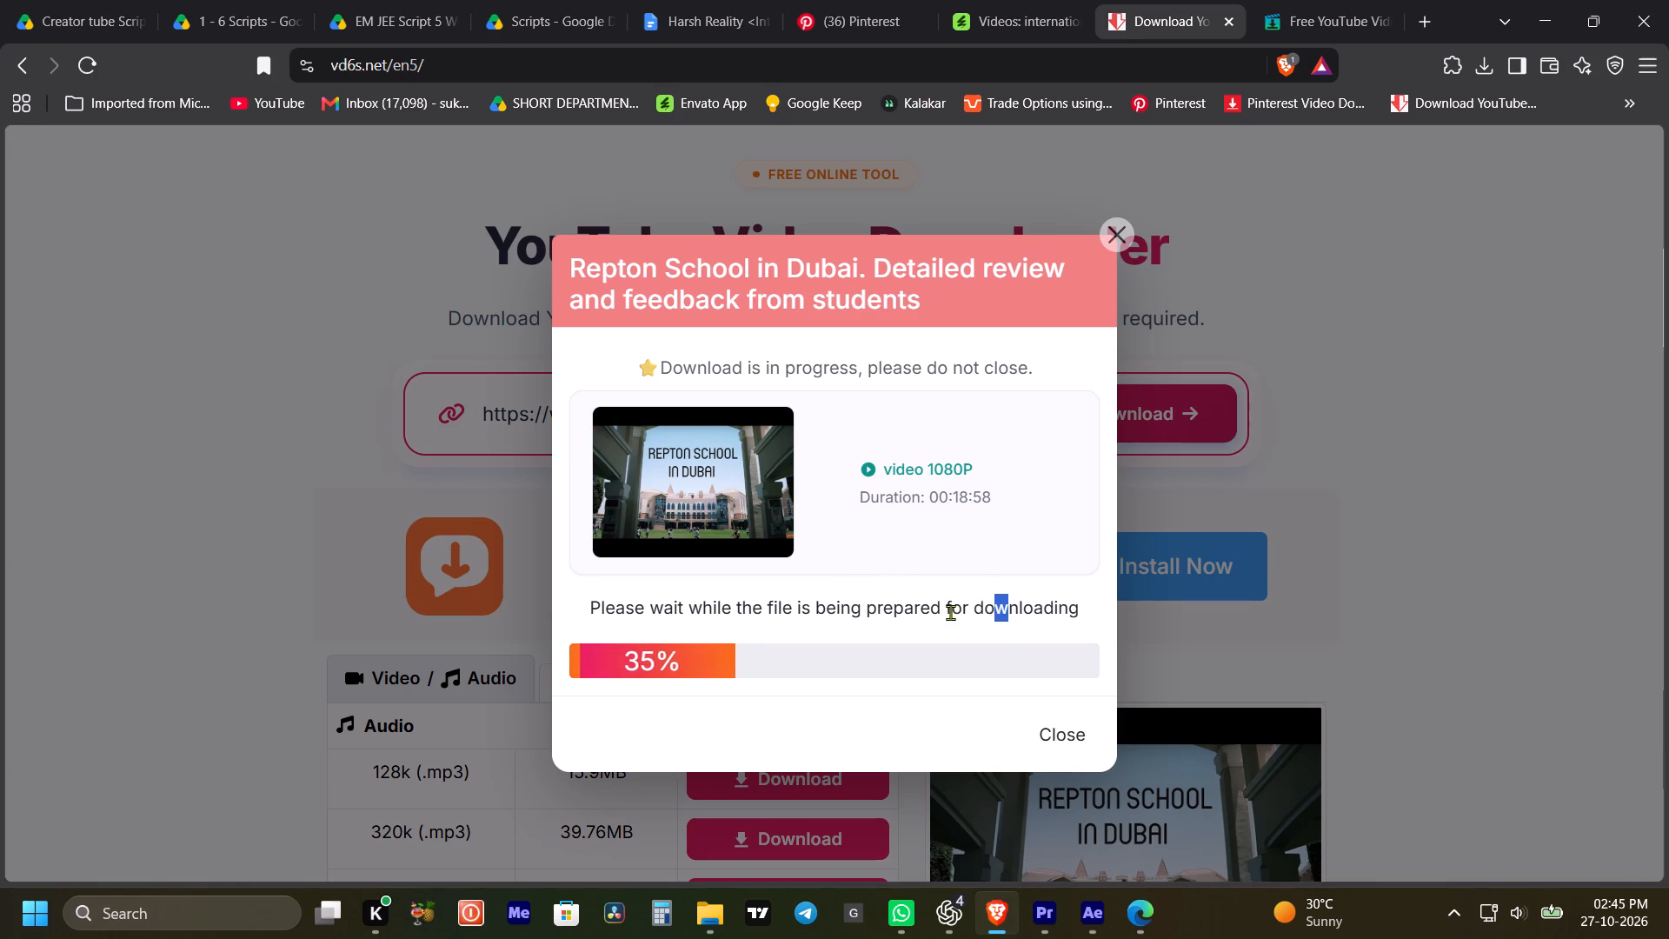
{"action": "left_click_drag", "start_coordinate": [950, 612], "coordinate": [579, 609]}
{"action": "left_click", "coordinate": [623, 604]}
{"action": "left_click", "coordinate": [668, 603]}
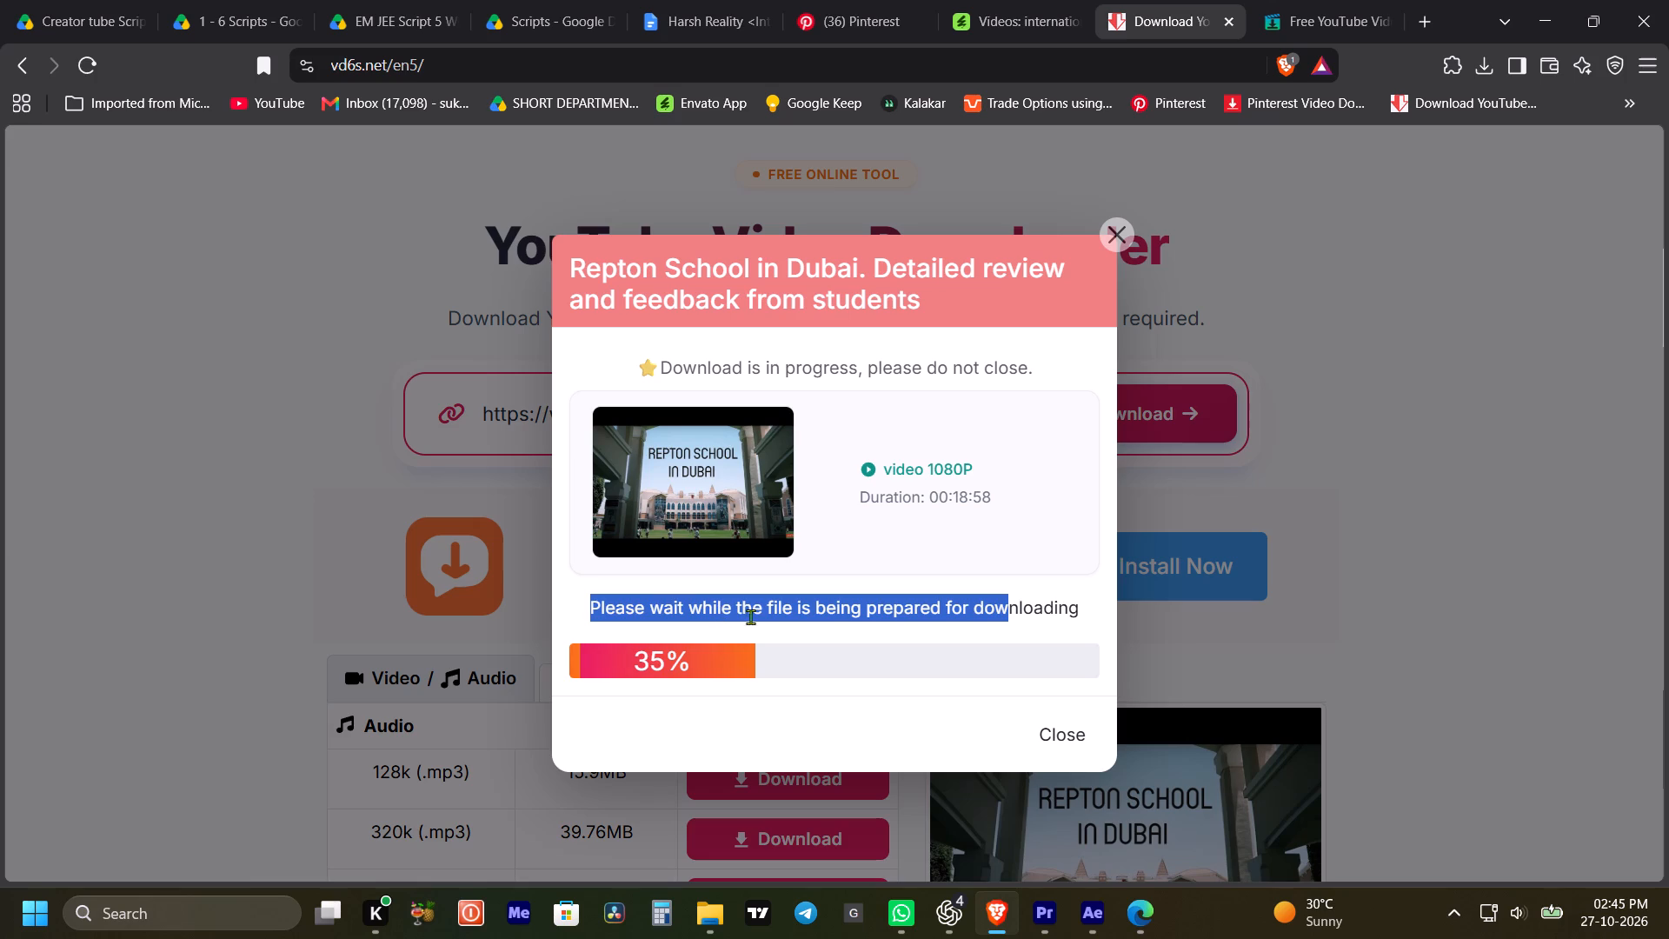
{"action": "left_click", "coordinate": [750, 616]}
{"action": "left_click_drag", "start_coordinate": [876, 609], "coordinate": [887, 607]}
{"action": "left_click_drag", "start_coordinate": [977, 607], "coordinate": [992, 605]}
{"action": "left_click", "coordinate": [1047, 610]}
Replace the link in the VidsSave.com downloader with the copied Repton video URL and request the 1080P MP4 download.
{"action": "left_click", "coordinate": [1276, 0]}
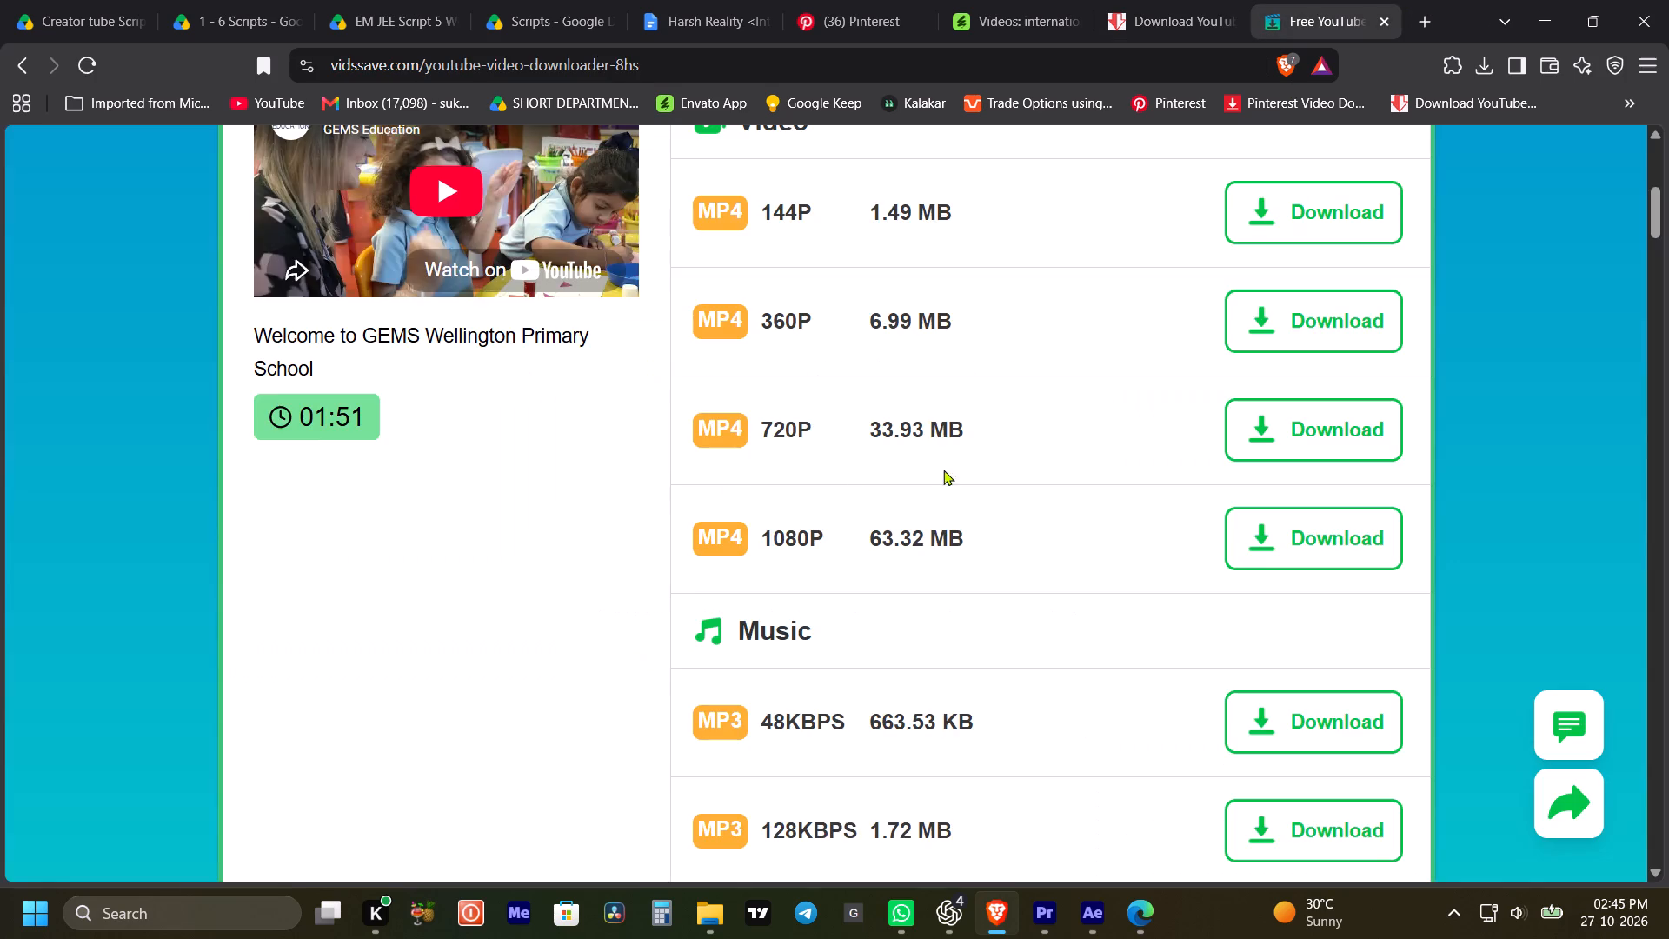
{"action": "scroll", "coordinate": [985, 593], "scroll_direction": "up", "scroll_amount": 6}
{"action": "left_click_drag", "start_coordinate": [1094, 585], "coordinate": [169, 621]}
{"action": "key", "text": "ctrl+v"}
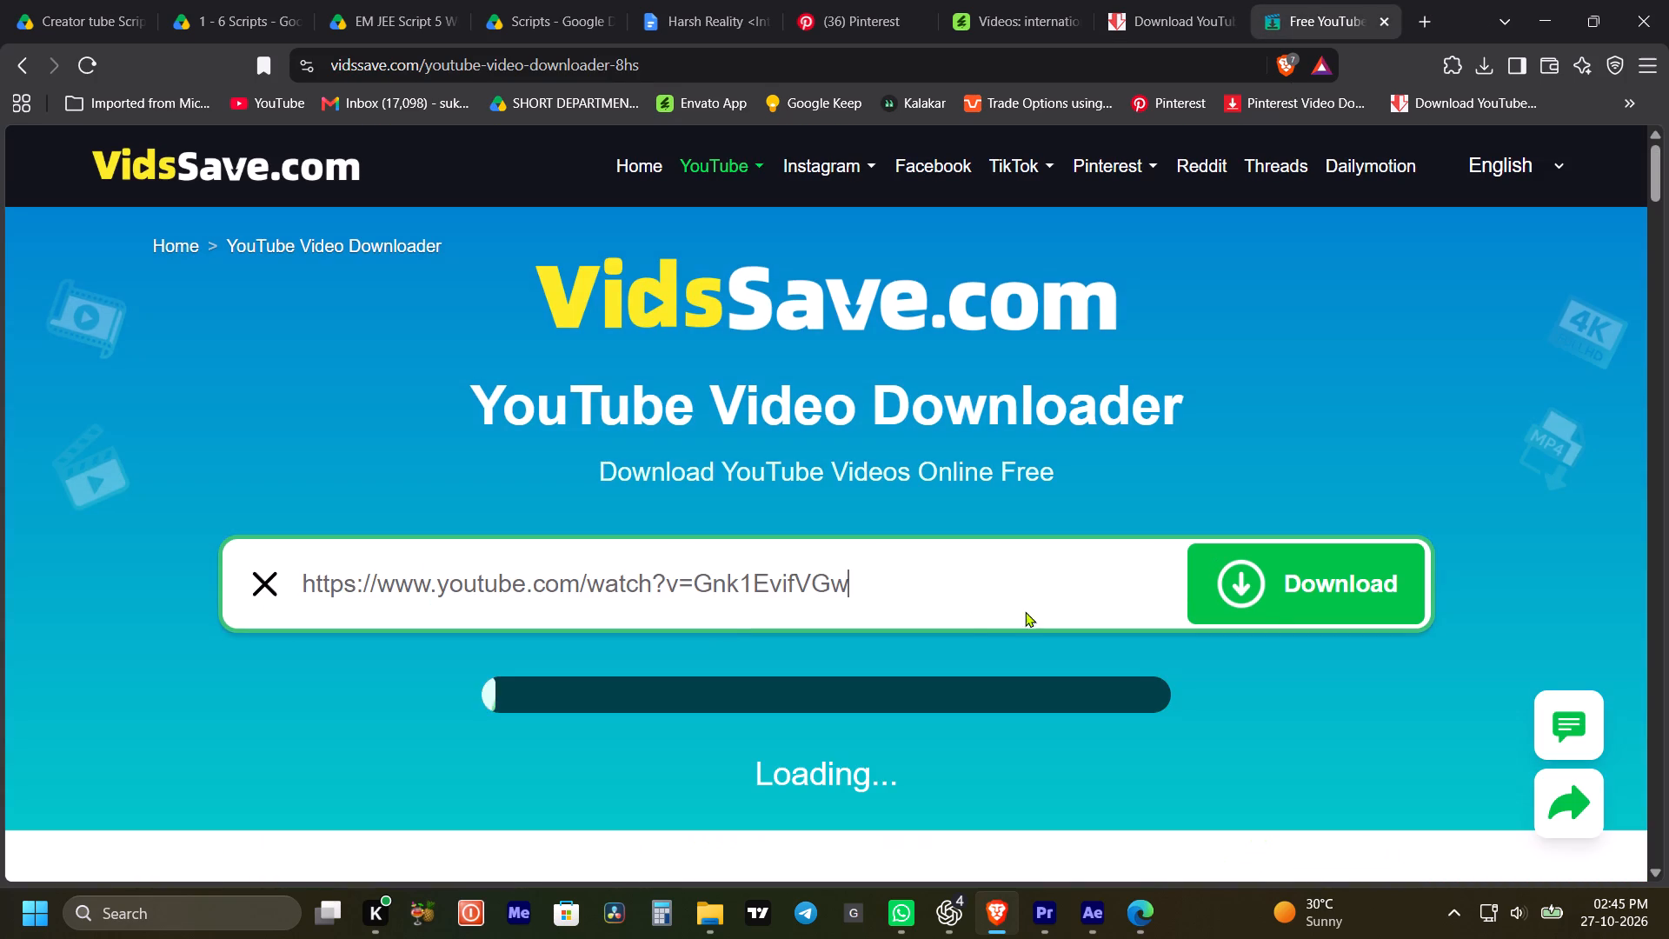
{"action": "left_click_drag", "start_coordinate": [1271, 601], "coordinate": [1254, 610]}
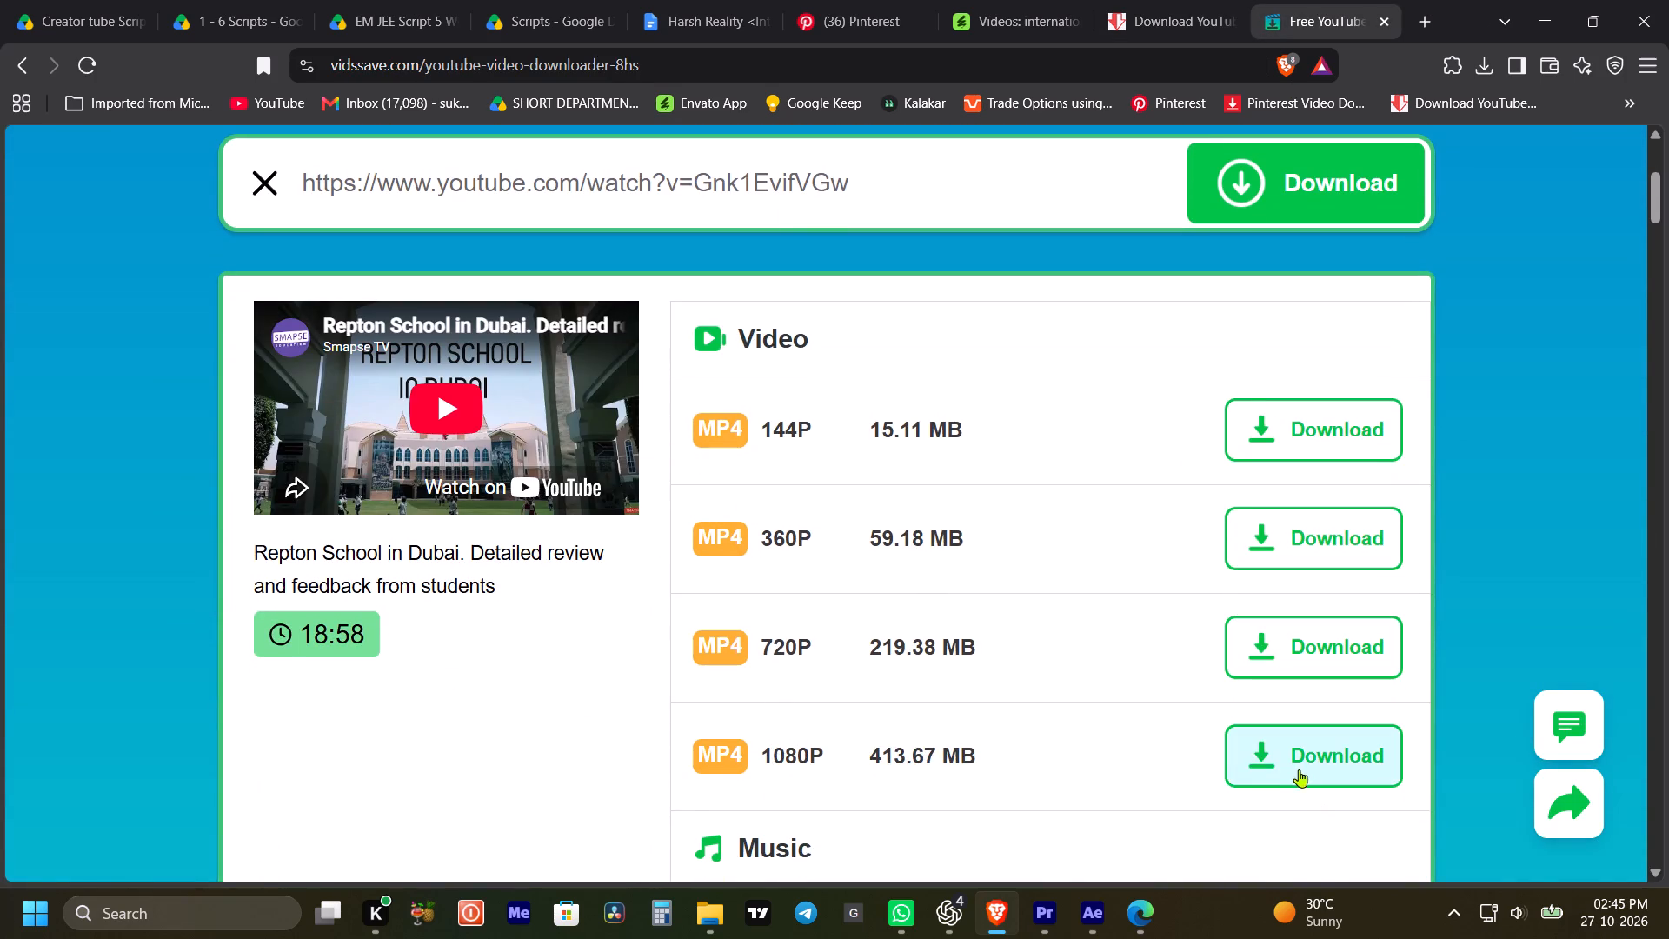
{"action": "left_click", "coordinate": [1299, 766]}
{"action": "left_click", "coordinate": [1110, 263]}
Return to the vd6s.net downloader and check the progress of the 1080P Repton video download.
{"action": "left_click", "coordinate": [1172, 0]}
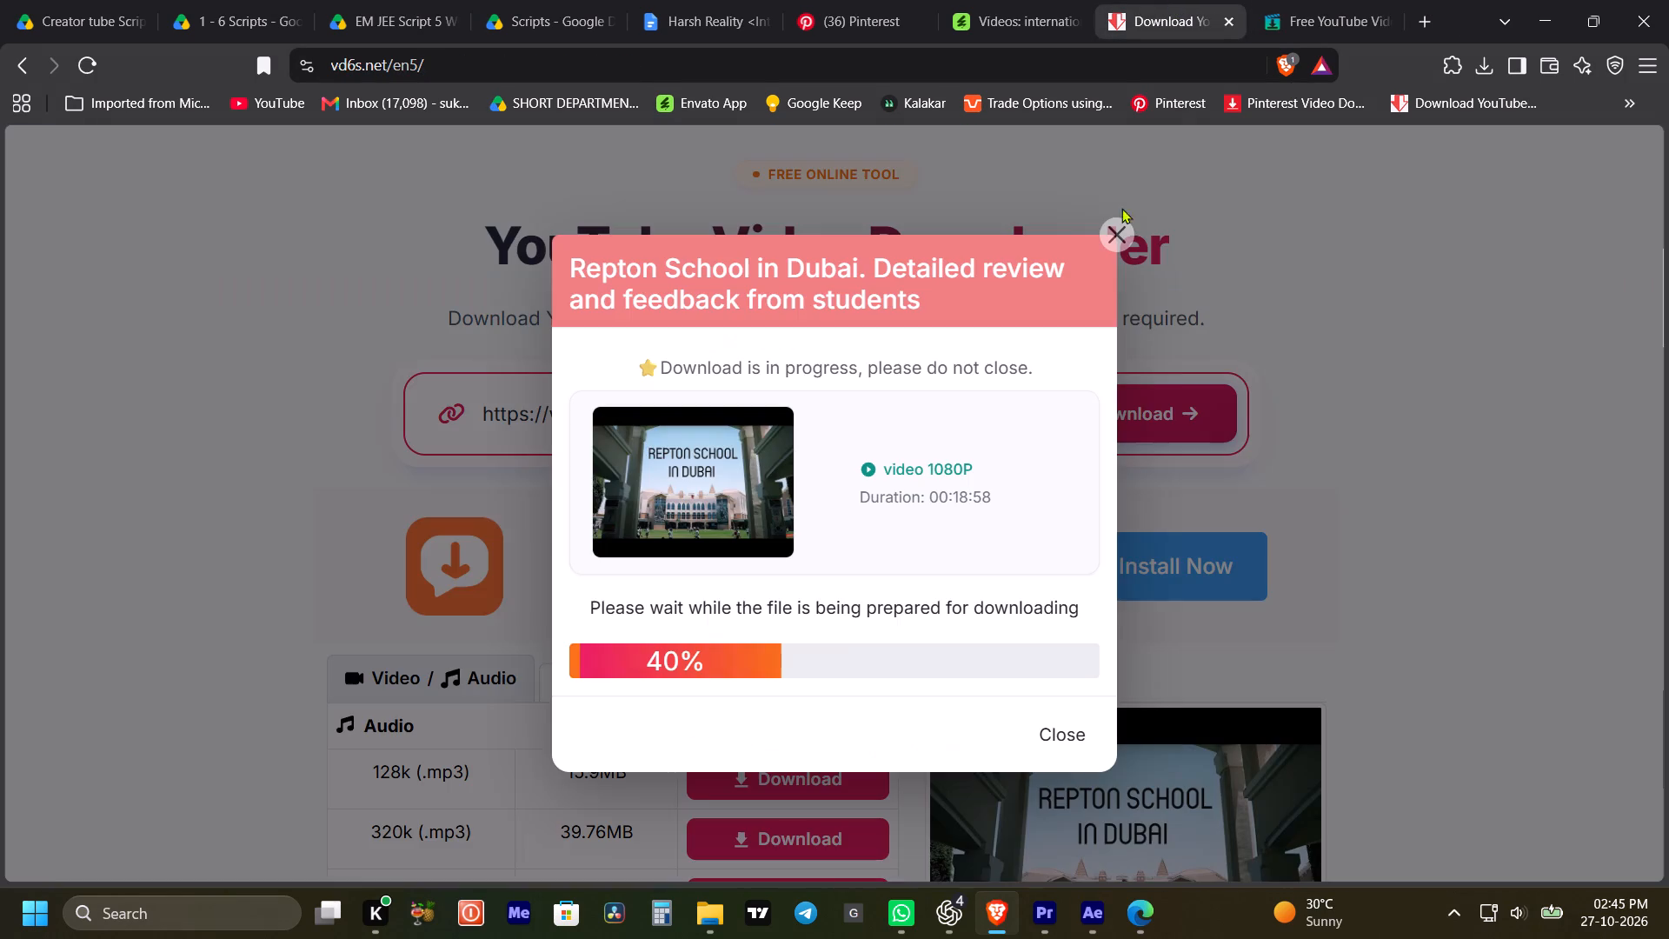
{"action": "left_click", "coordinate": [902, 610]}
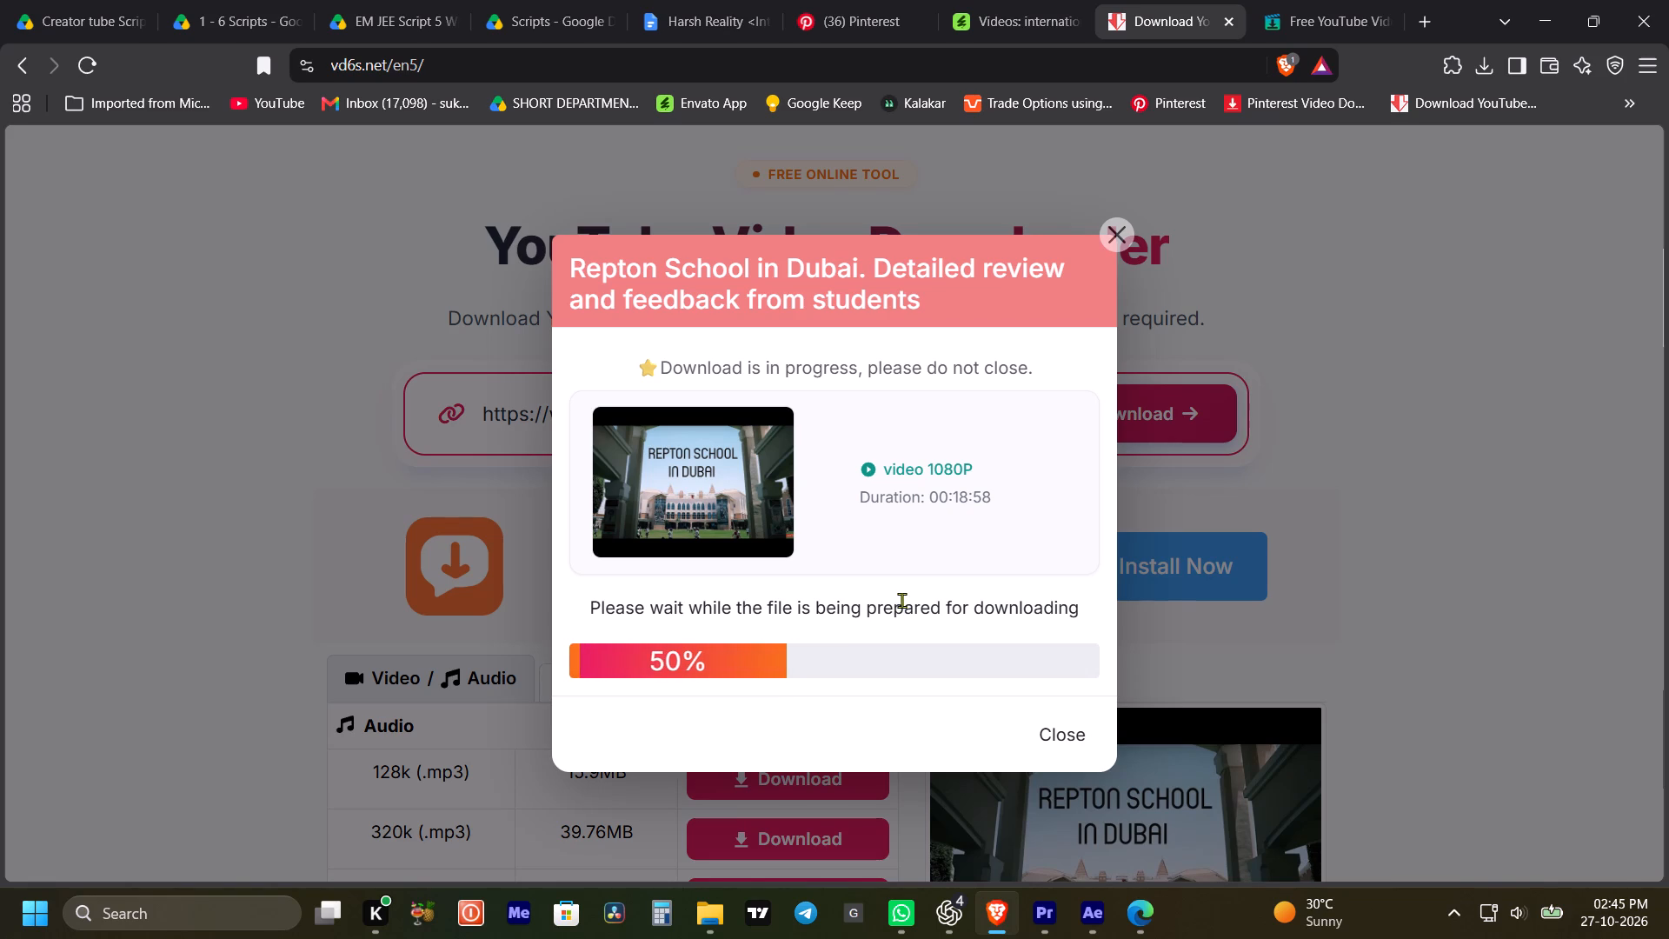
{"action": "left_click", "coordinate": [905, 617]}
{"action": "left_click", "coordinate": [921, 608]}
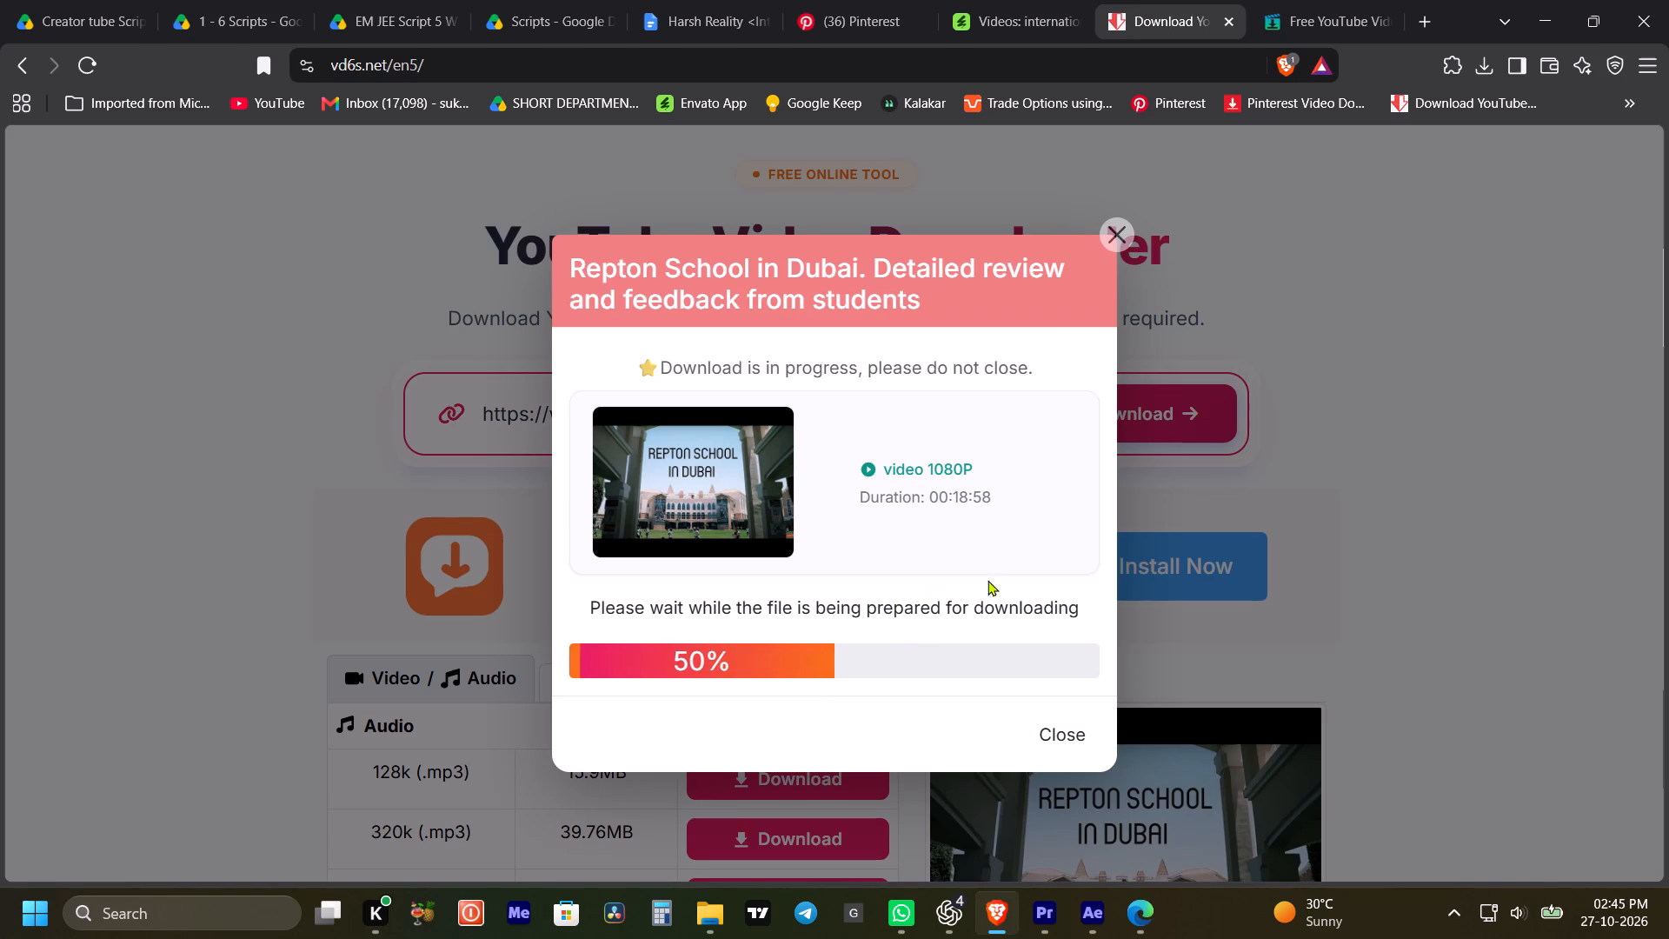
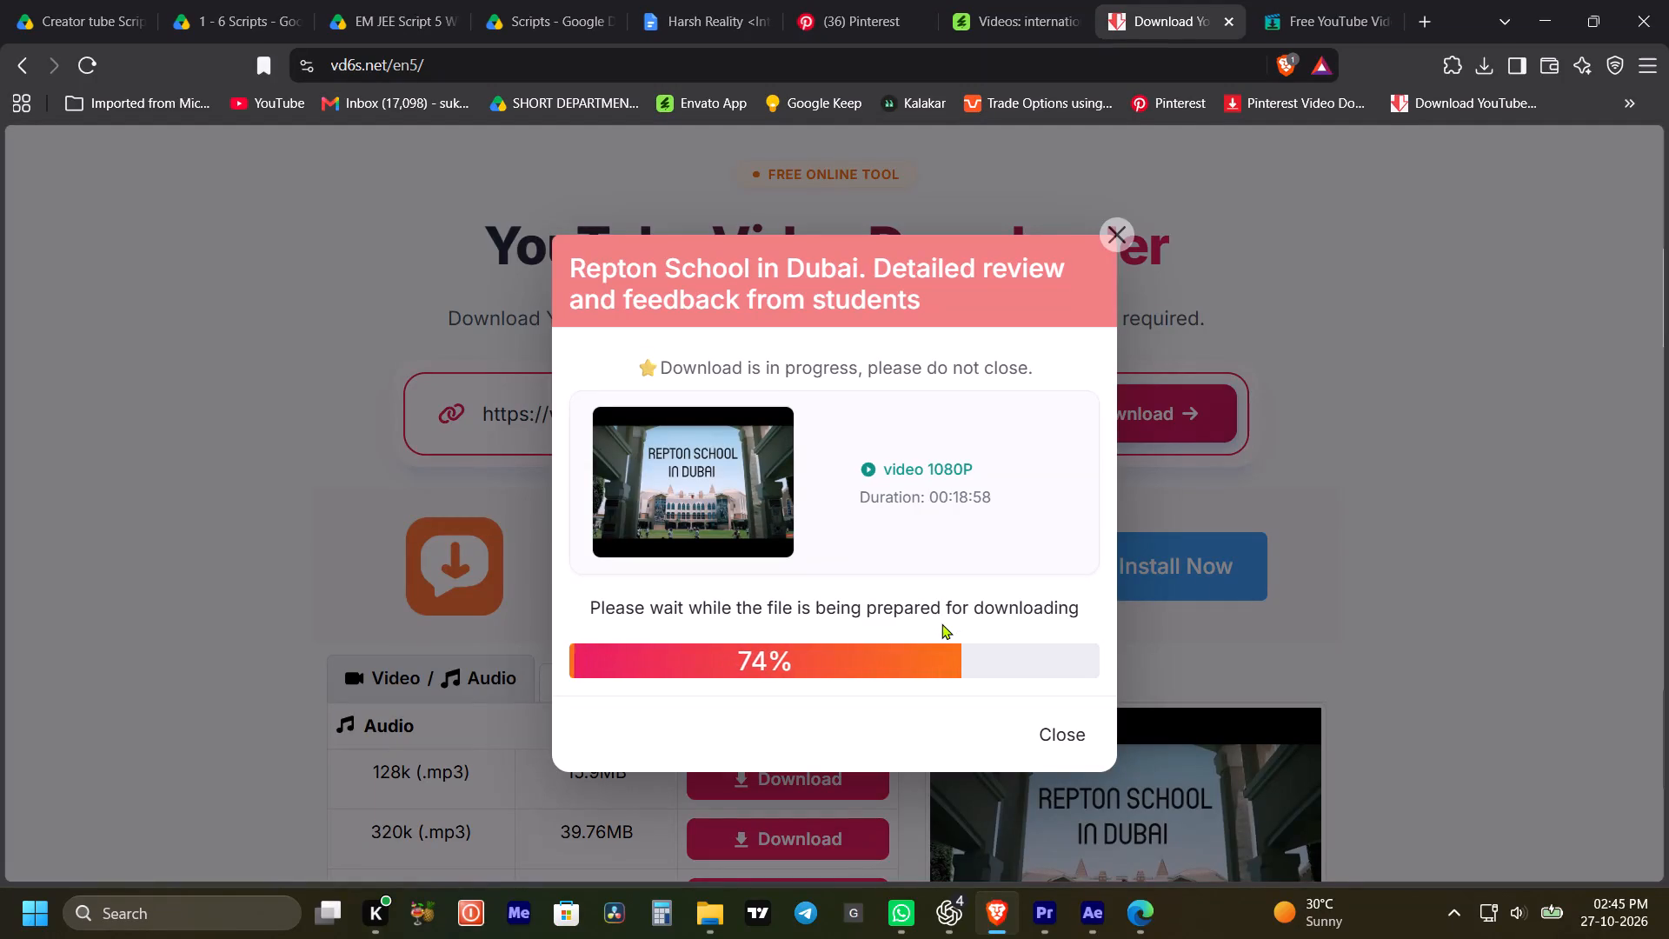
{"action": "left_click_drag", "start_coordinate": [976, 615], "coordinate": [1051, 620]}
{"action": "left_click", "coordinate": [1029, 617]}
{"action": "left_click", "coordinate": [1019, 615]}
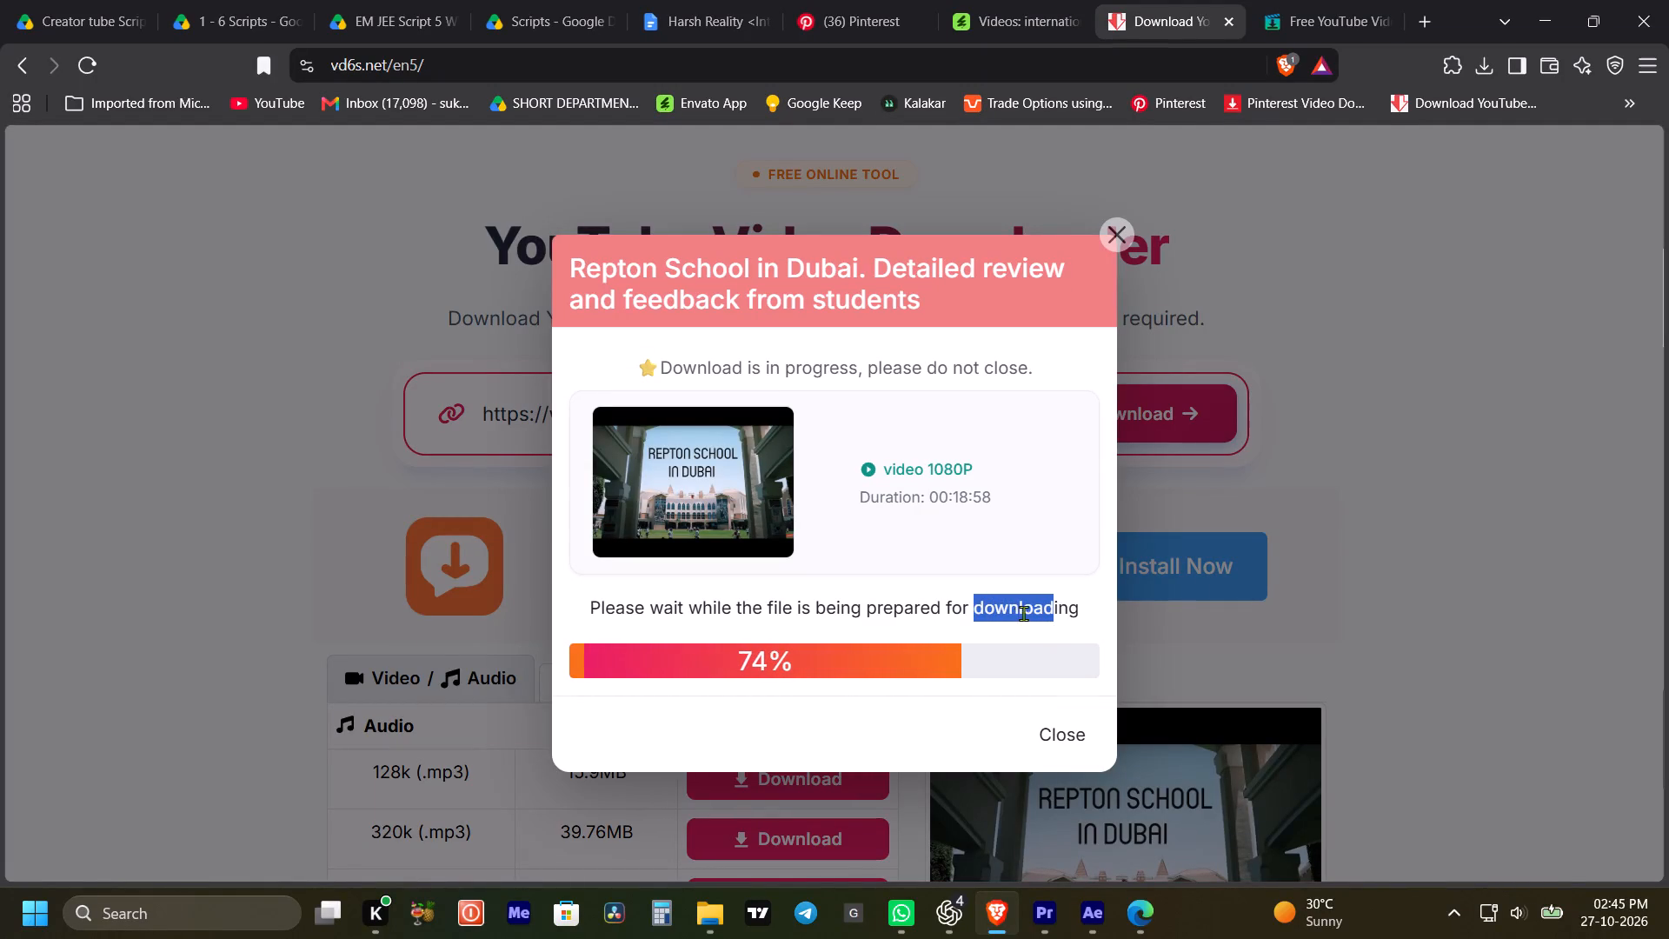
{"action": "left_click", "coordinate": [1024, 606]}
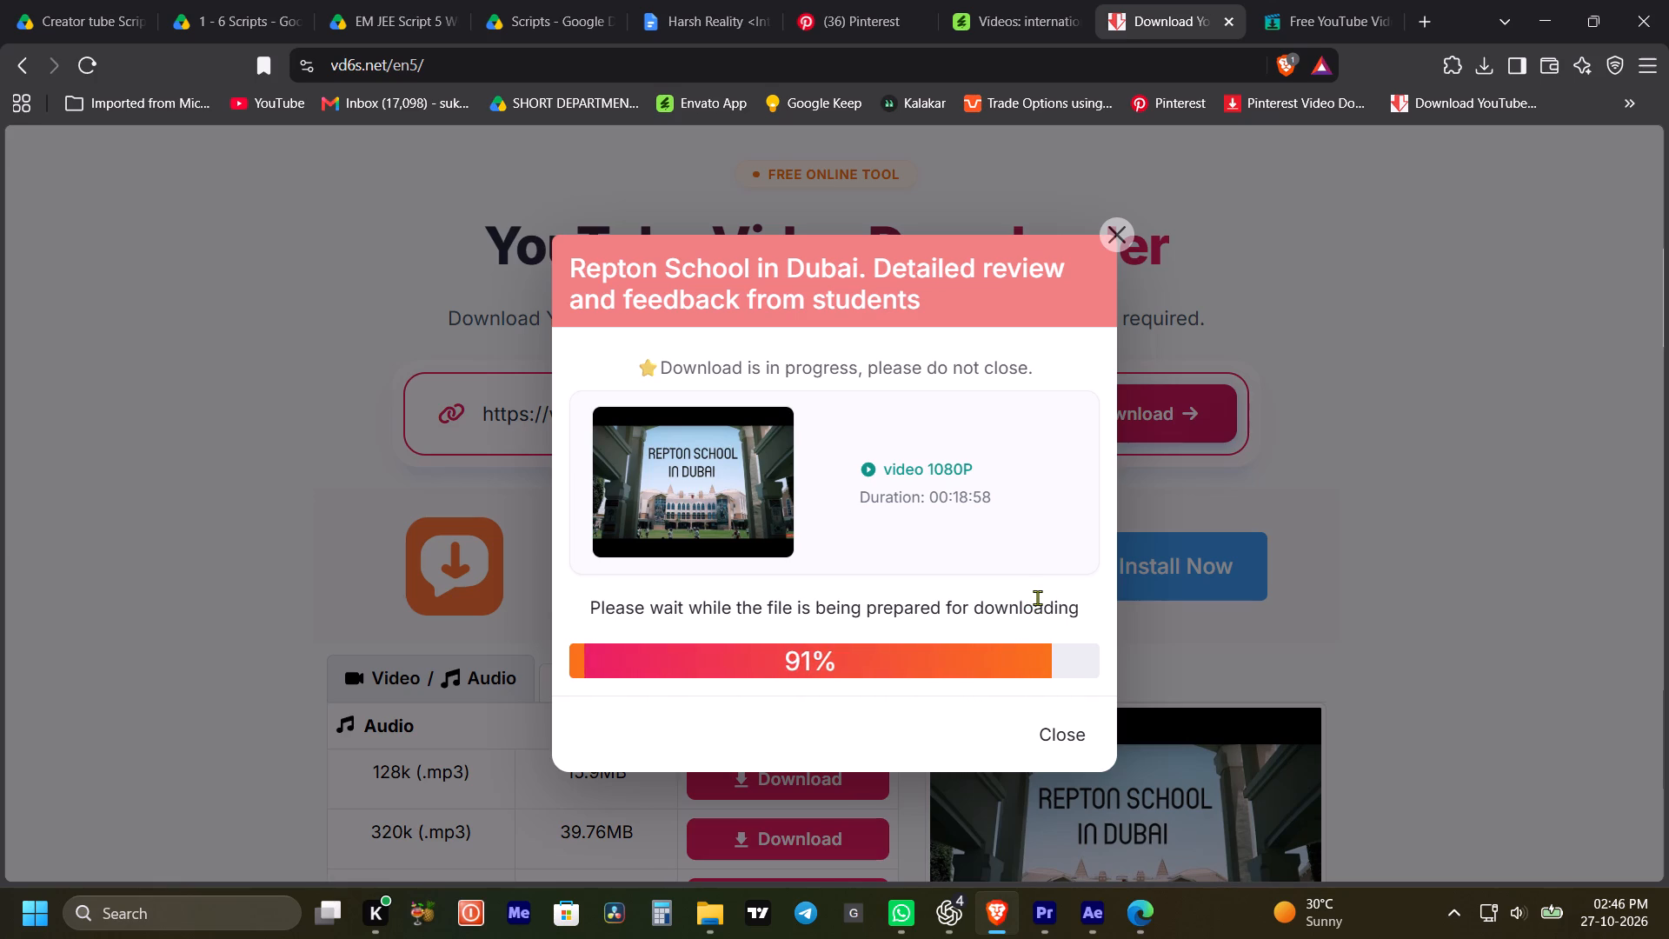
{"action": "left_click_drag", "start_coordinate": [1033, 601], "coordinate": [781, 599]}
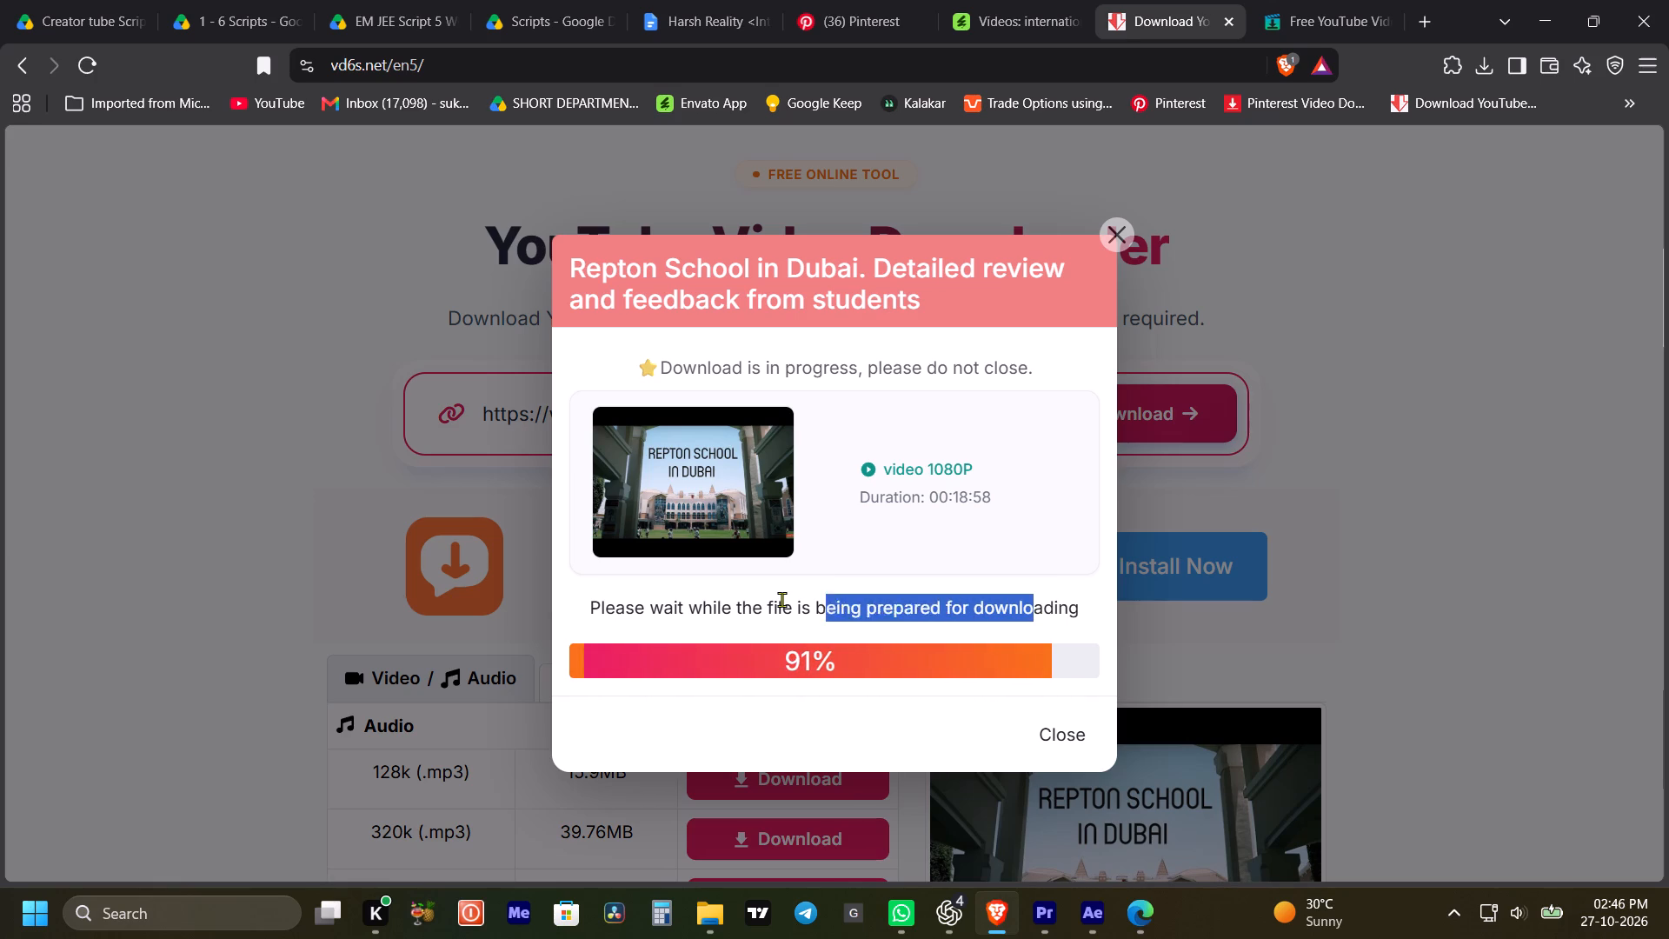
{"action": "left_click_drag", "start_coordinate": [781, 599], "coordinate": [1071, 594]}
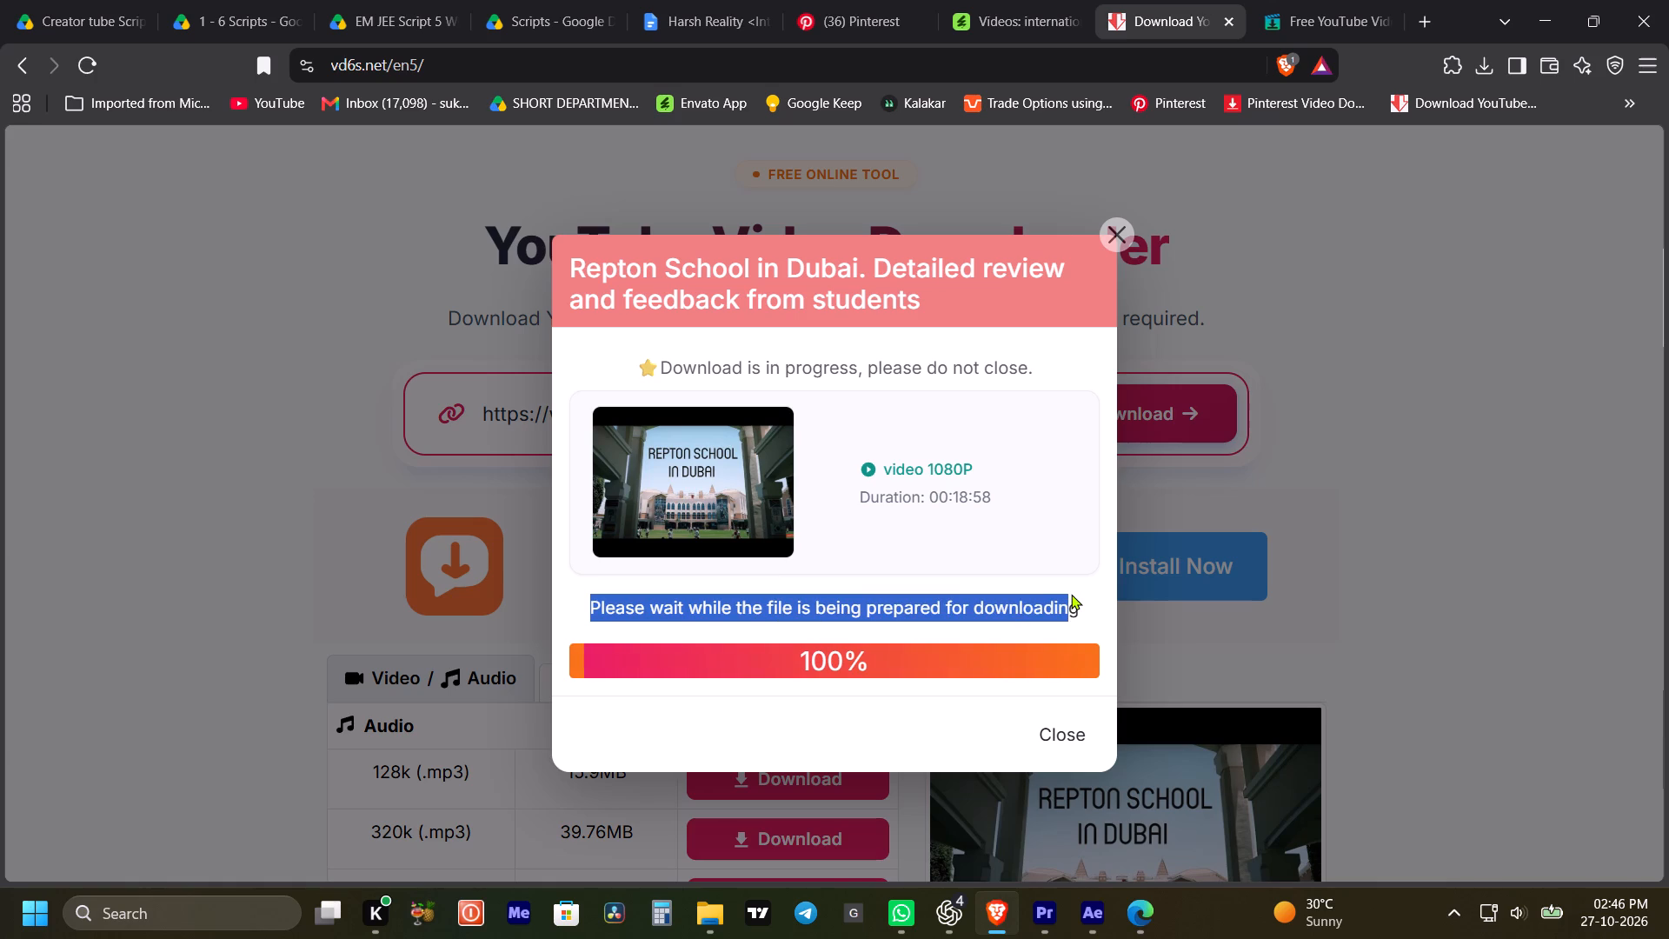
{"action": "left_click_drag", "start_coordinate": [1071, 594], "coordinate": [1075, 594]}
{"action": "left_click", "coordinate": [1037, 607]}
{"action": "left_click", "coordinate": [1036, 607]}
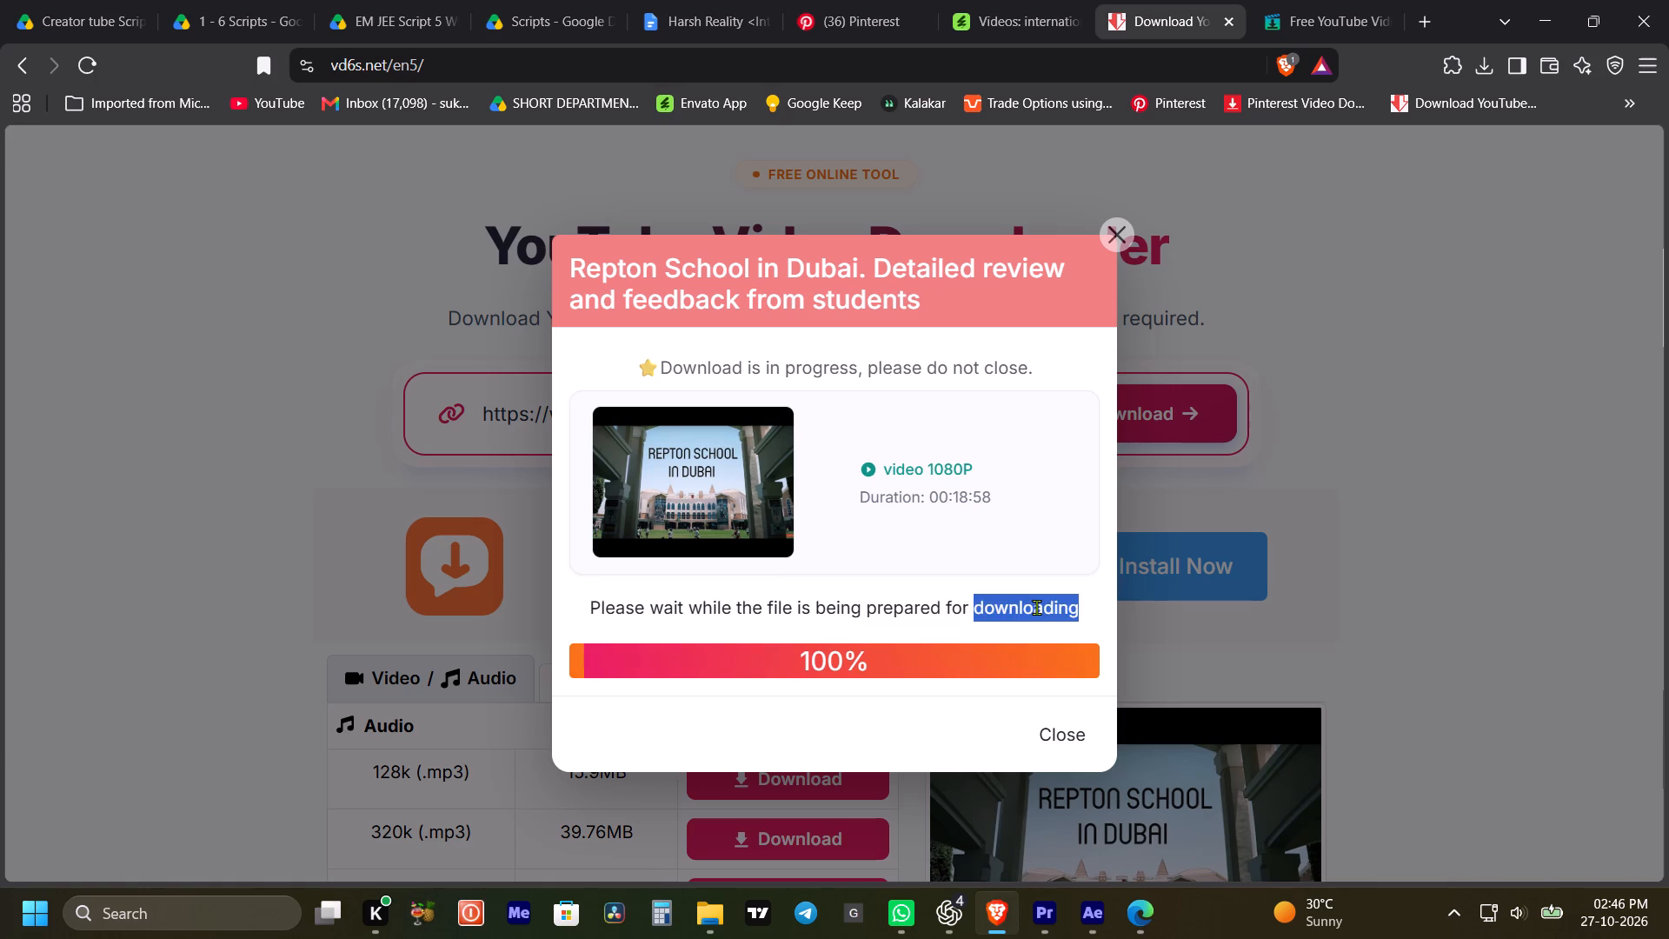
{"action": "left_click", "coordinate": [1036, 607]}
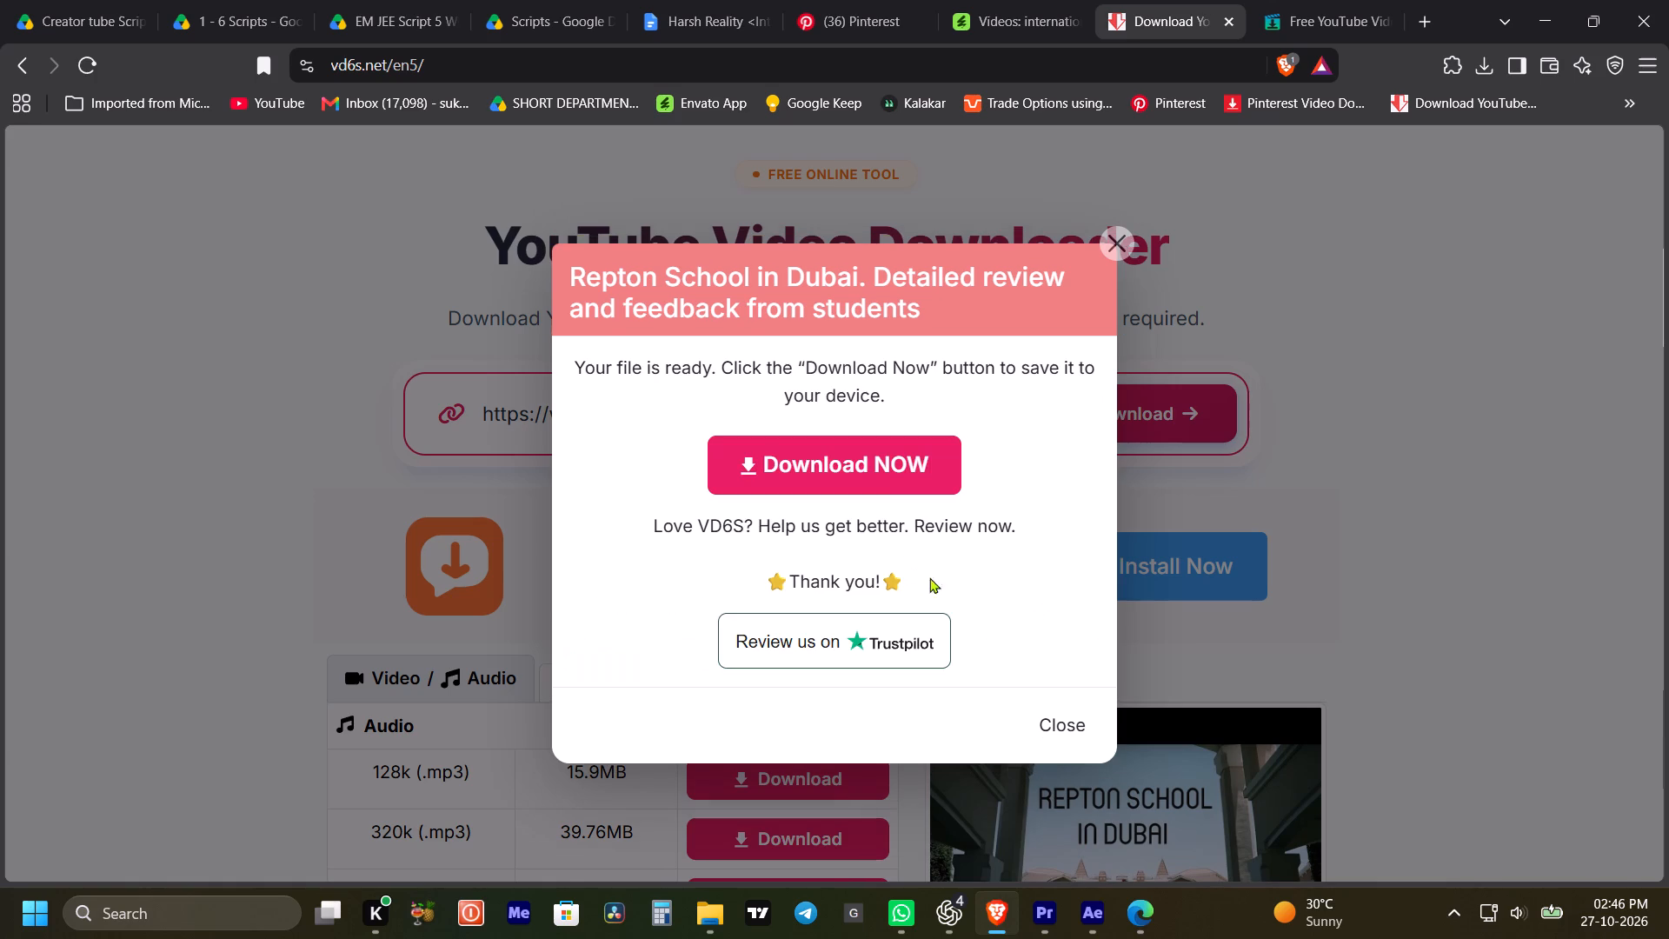
Save the prepared 1080p Repton School video as an MP4 in the video Assits folder and check its download progress.
{"action": "left_click", "coordinate": [883, 482]}
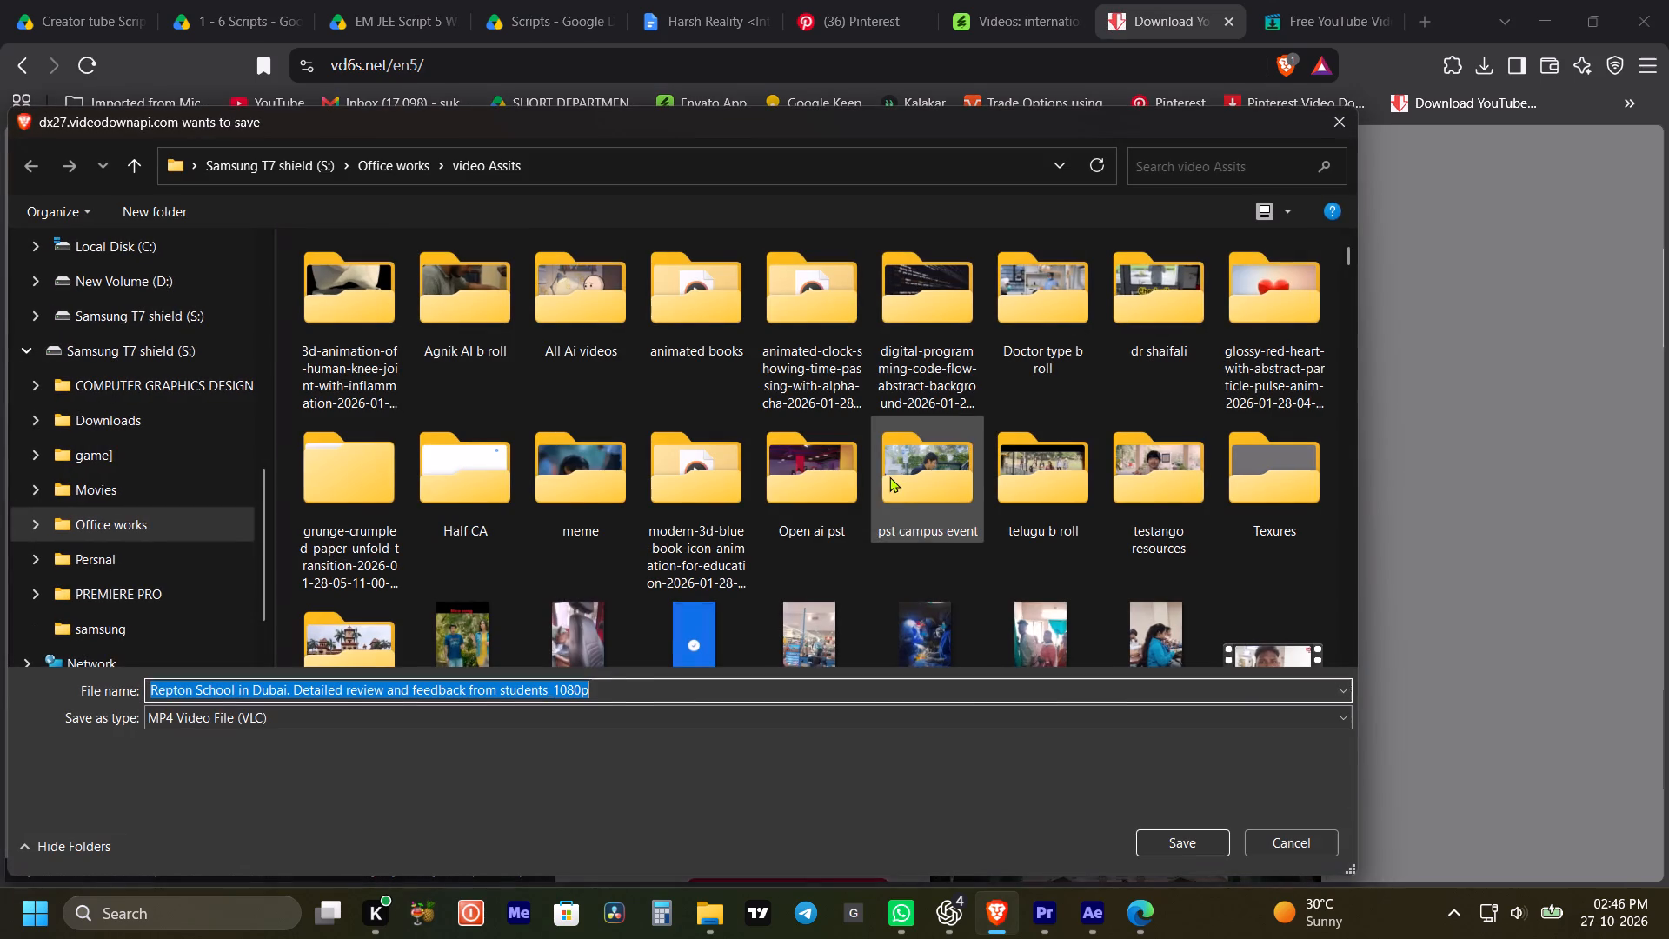
{"action": "left_click", "coordinate": [1187, 846]}
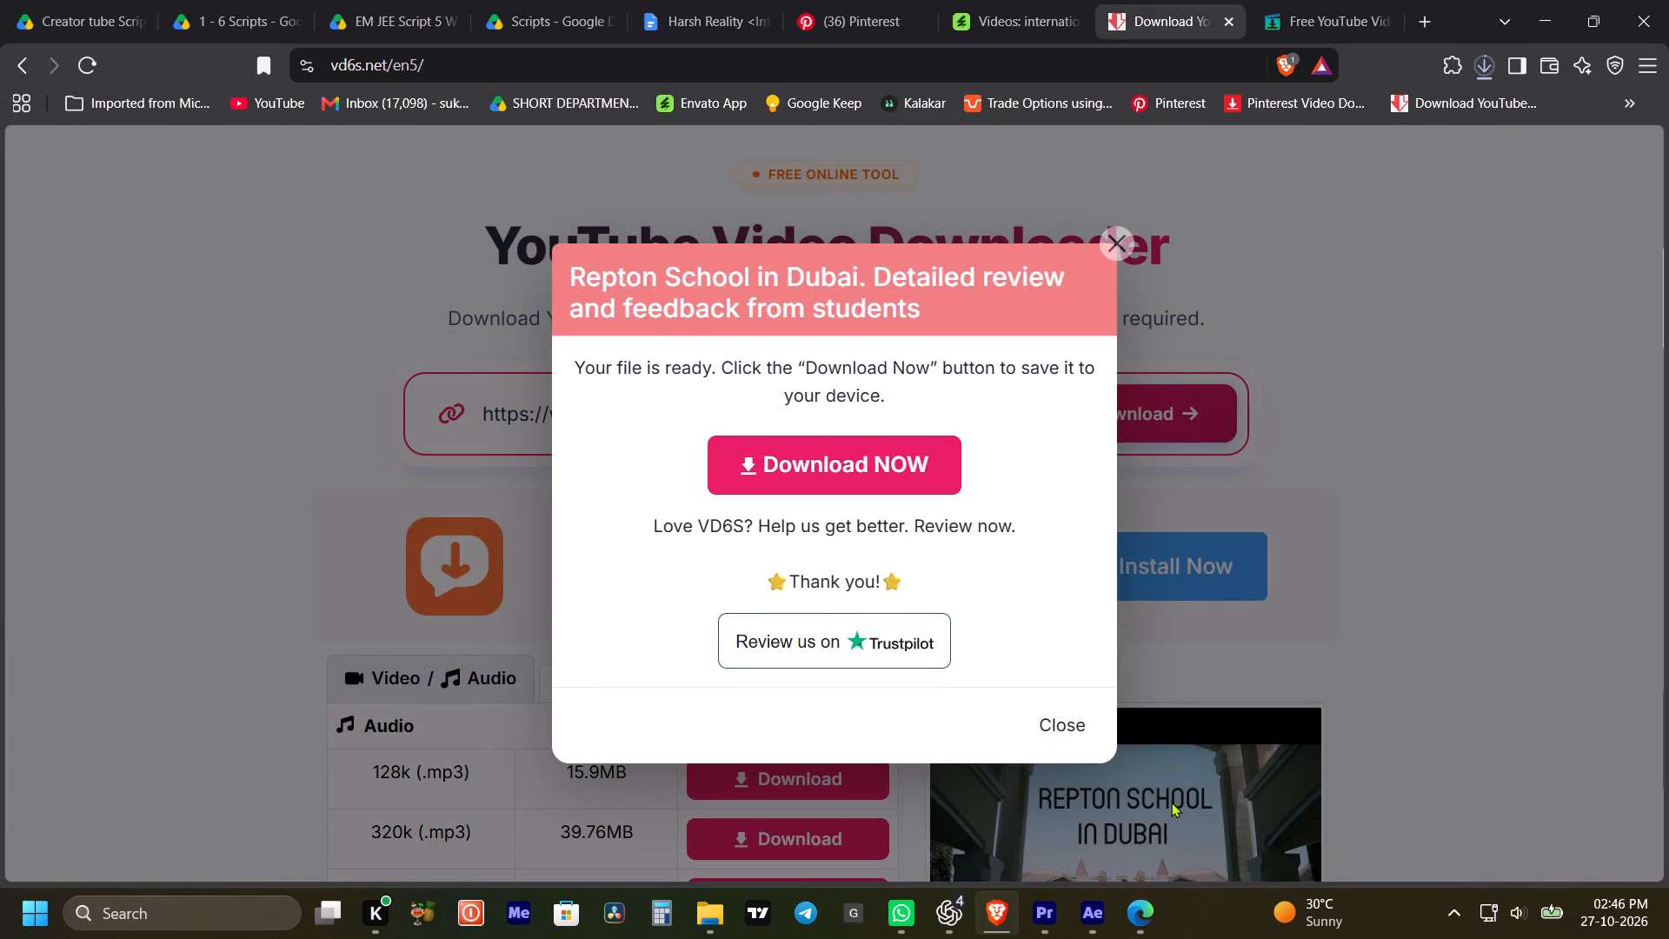
{"action": "left_click", "coordinate": [1479, 71]}
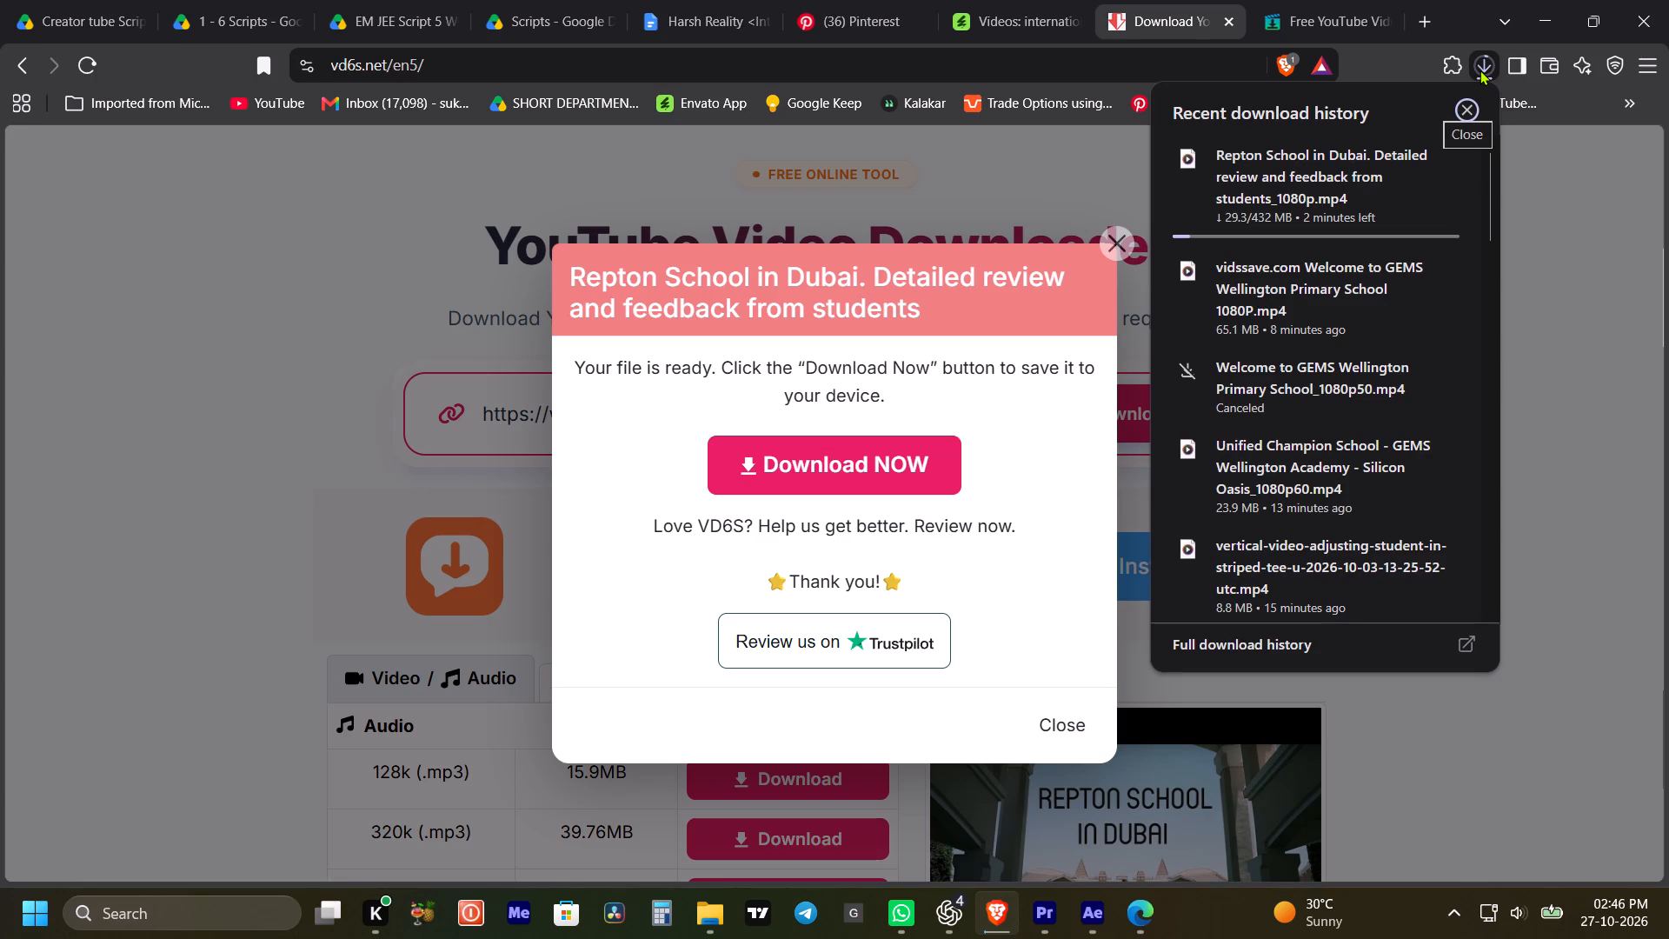
{"action": "left_click", "coordinate": [1549, 257]}
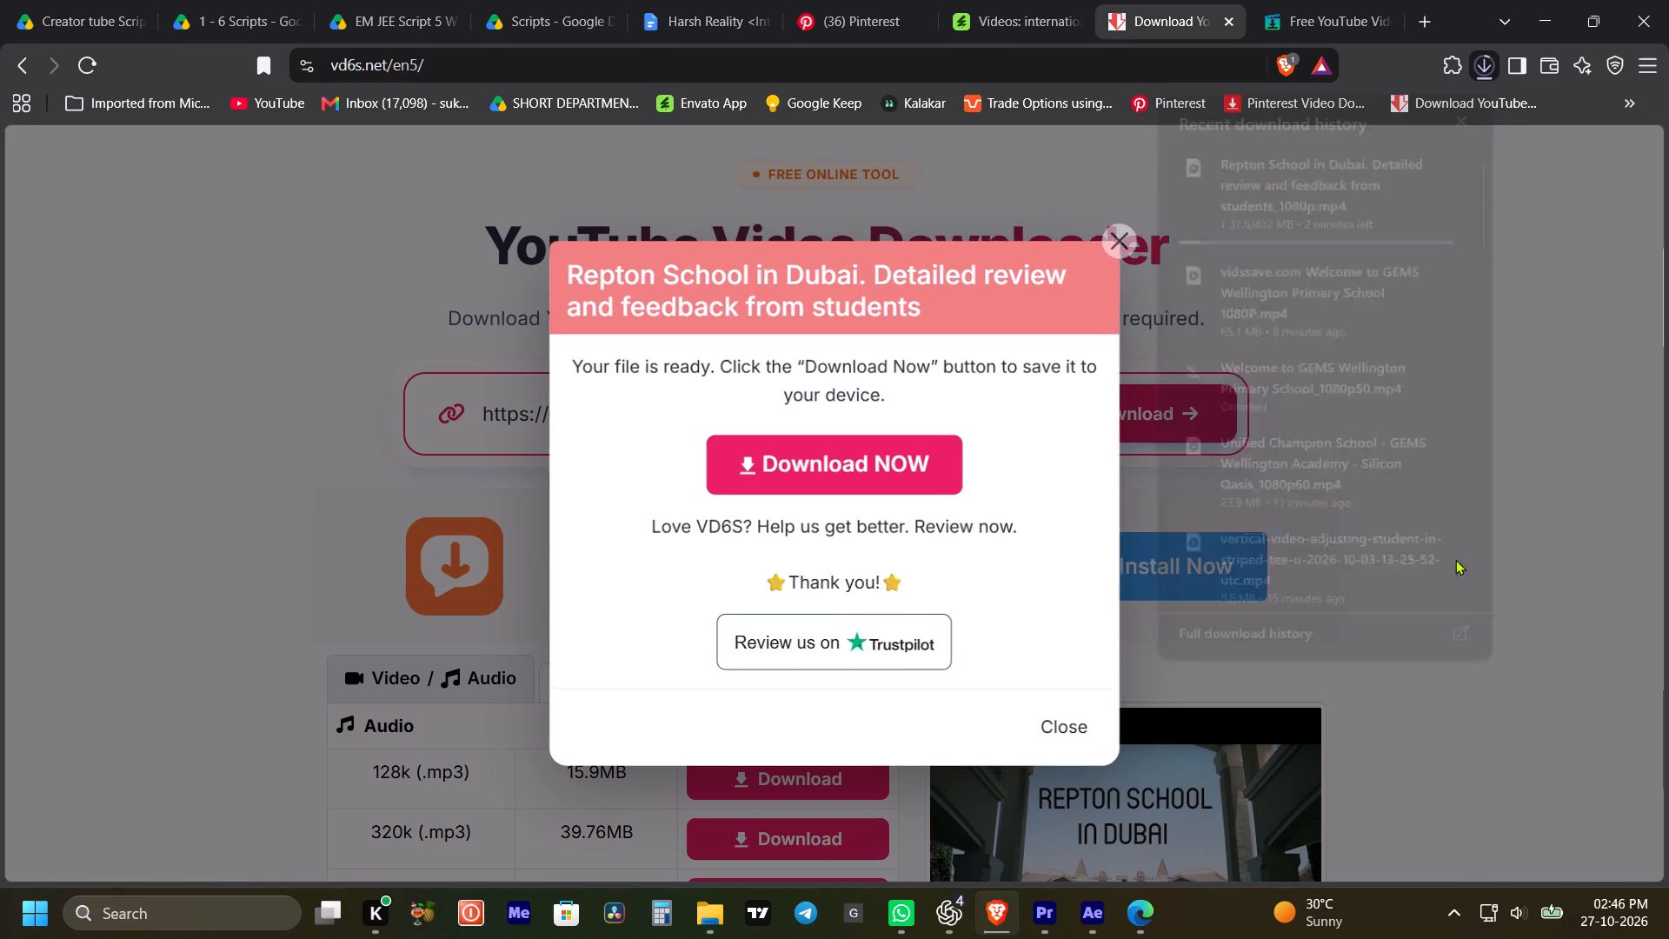
Switch to After Effects and preview the Best schools in dubai composition onward from the 40,000 AED - 89,000 AED annual tuition caption.
{"action": "left_click", "coordinate": [1087, 909]}
{"action": "left_click", "coordinate": [953, 556]}
{"action": "key", "text": "space"}
{"action": "key", "text": "space"}
{"action": "key", "text": "space"}
{"action": "key", "text": "space"}
{"action": "key", "text": "space"}
{"action": "key", "text": "space"}
{"action": "key", "text": "space"}
{"action": "key", "text": "space"}
{"action": "key", "text": "space"}
{"action": "left_click_drag", "start_coordinate": [1022, 599], "coordinate": [921, 619]}
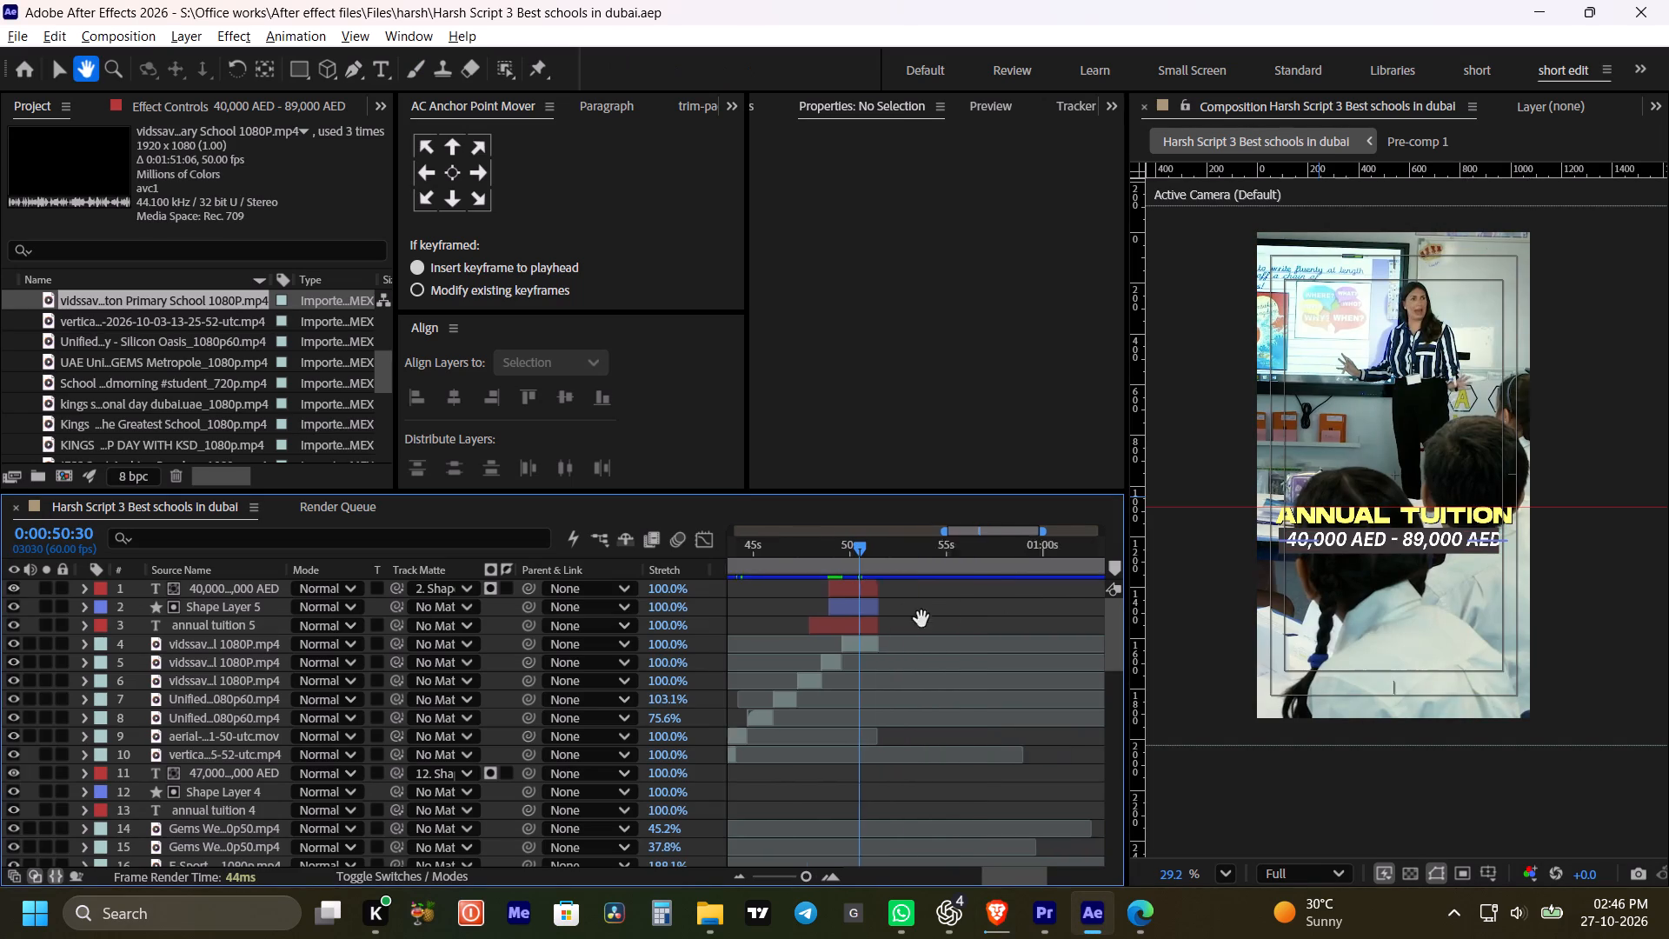
{"action": "left_click_drag", "start_coordinate": [921, 619], "coordinate": [872, 635]}
{"action": "scroll", "coordinate": [901, 593], "scroll_direction": "down", "scroll_amount": 2, "text": "alt"}
{"action": "scroll", "coordinate": [942, 597], "scroll_direction": "up", "scroll_amount": 2, "text": "alt"}
{"action": "key", "text": "space"}
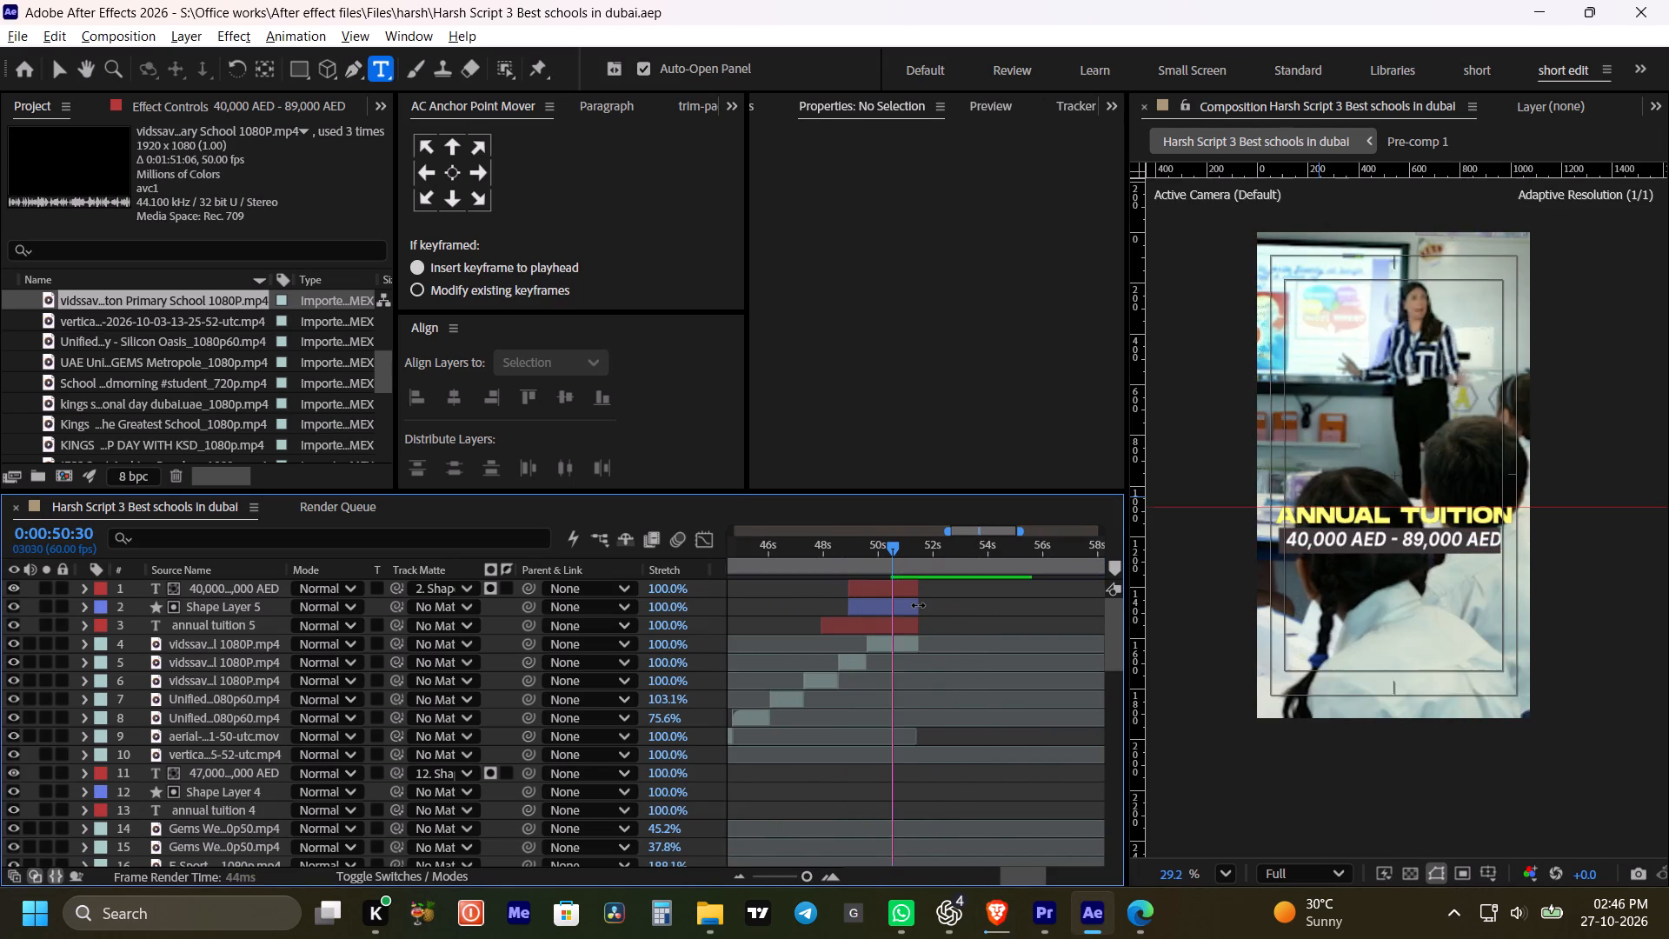
{"action": "key", "text": "space"}
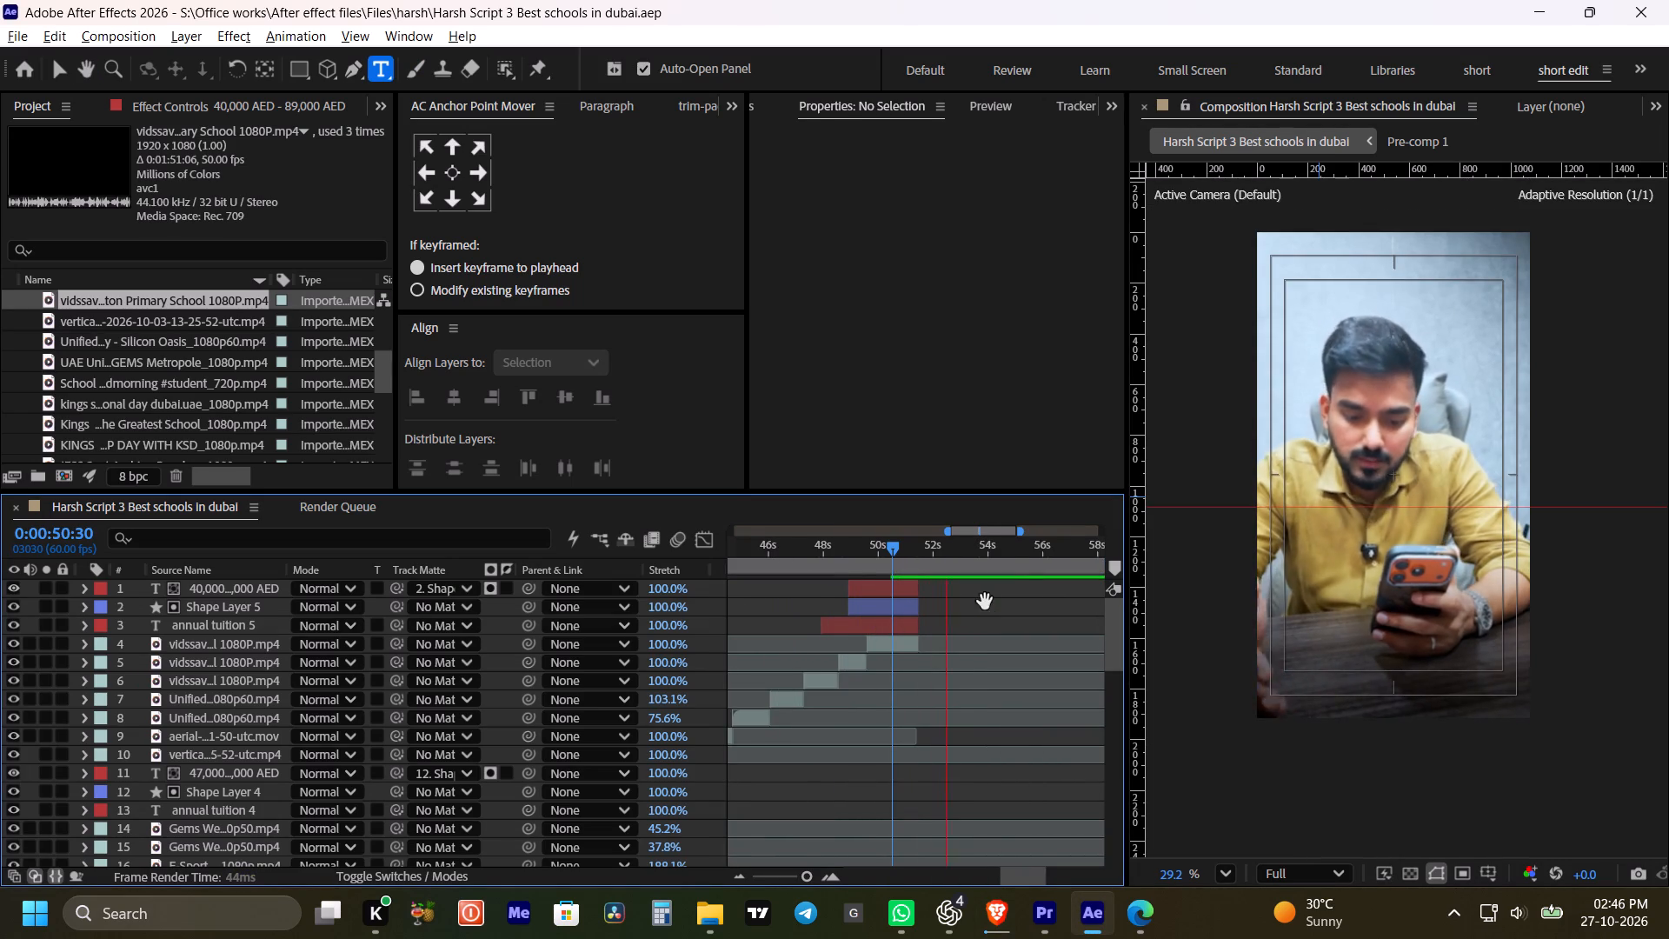
{"action": "left_click_drag", "start_coordinate": [978, 602], "coordinate": [961, 604]}
{"action": "key", "text": "v"}
{"action": "key", "text": "space"}
{"action": "left_click_drag", "start_coordinate": [986, 596], "coordinate": [963, 600]}
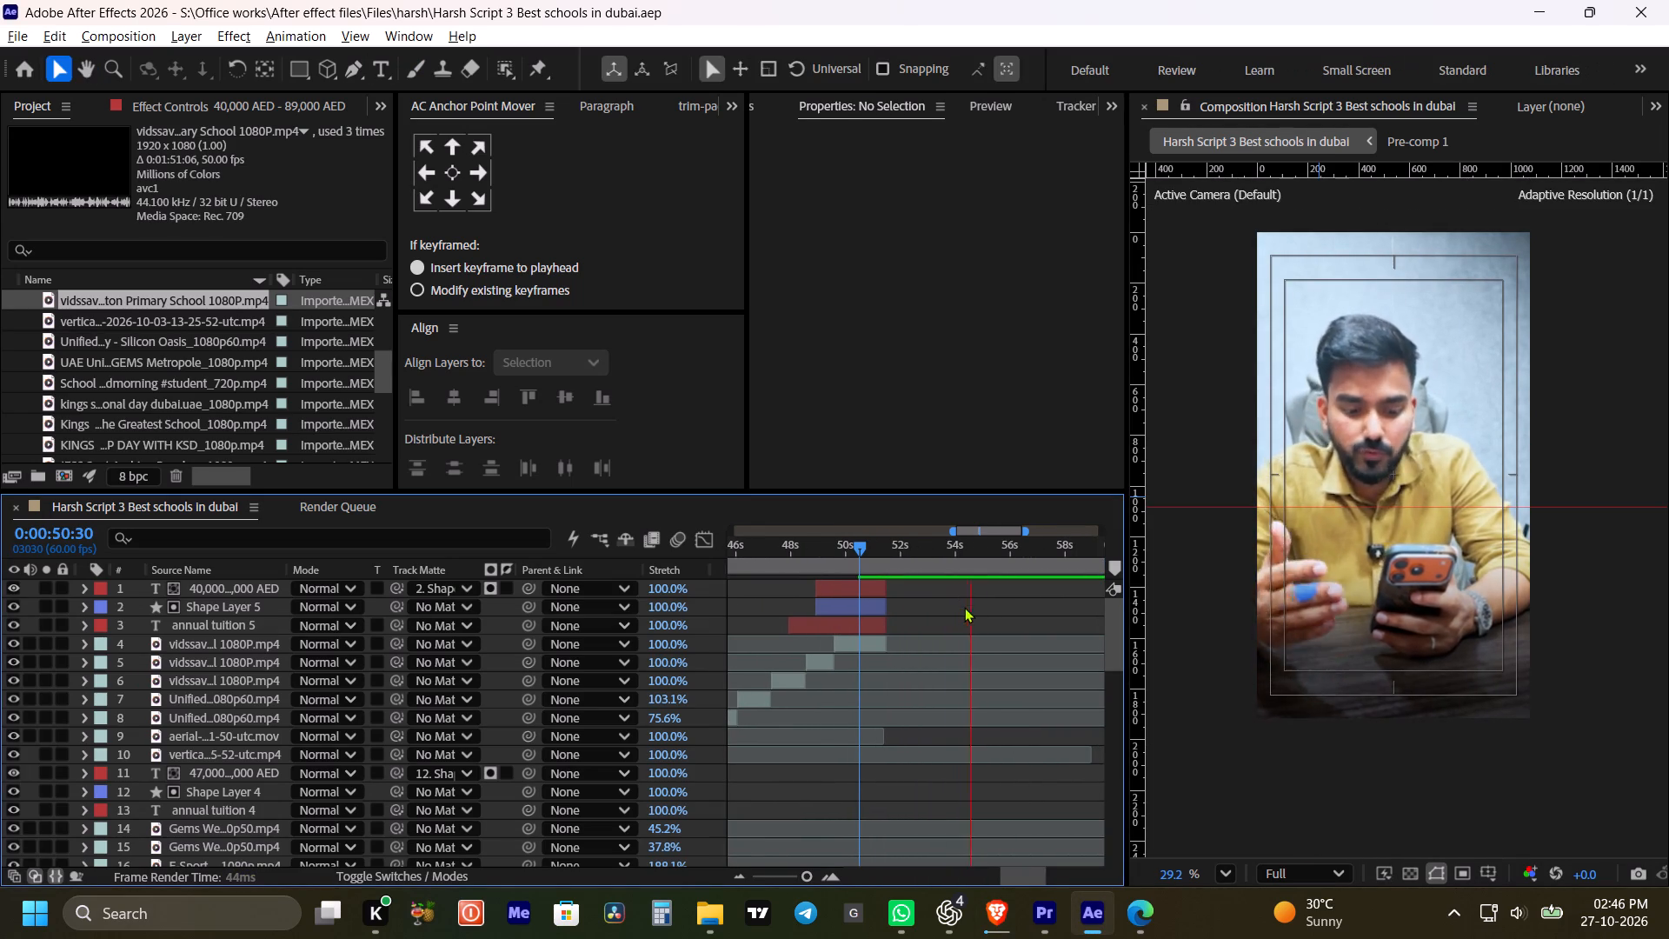
{"action": "key", "text": "space"}
{"action": "left_click_drag", "start_coordinate": [999, 601], "coordinate": [981, 608]}
{"action": "key", "text": "space"}
{"action": "left_click_drag", "start_coordinate": [1015, 611], "coordinate": [999, 616]}
{"action": "key", "text": "v"}
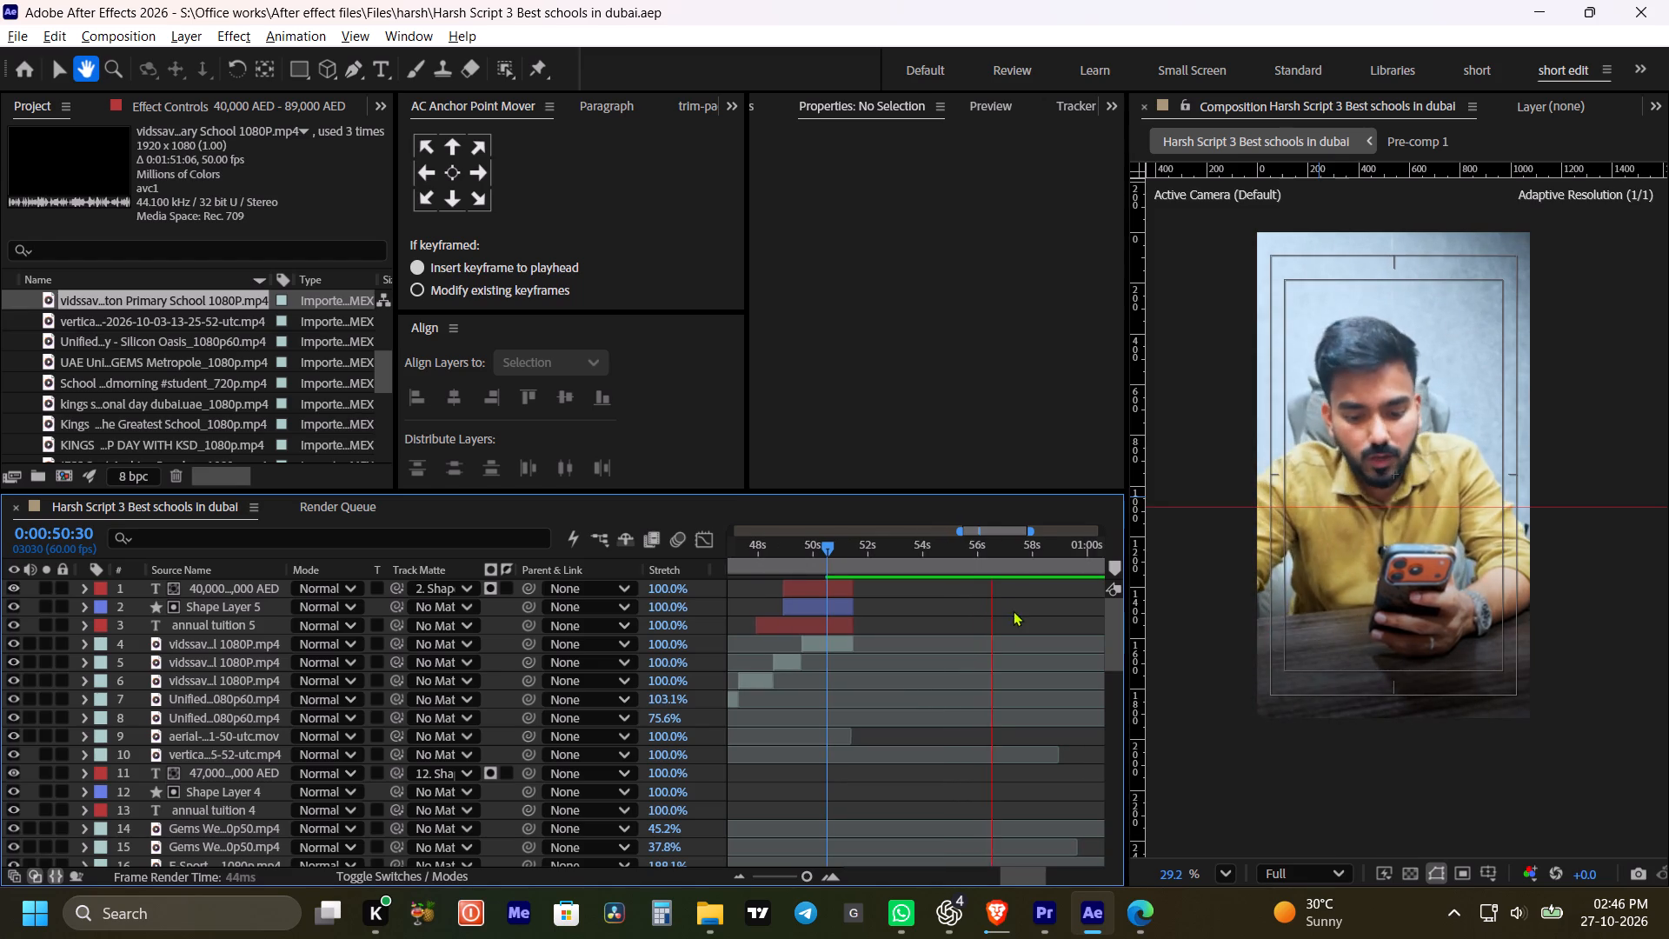
{"action": "key", "text": "space"}
{"action": "left_click_drag", "start_coordinate": [1010, 608], "coordinate": [998, 614]}
{"action": "key", "text": "space"}
{"action": "left_click_drag", "start_coordinate": [1001, 549], "coordinate": [990, 553]}
{"action": "key", "text": "space"}
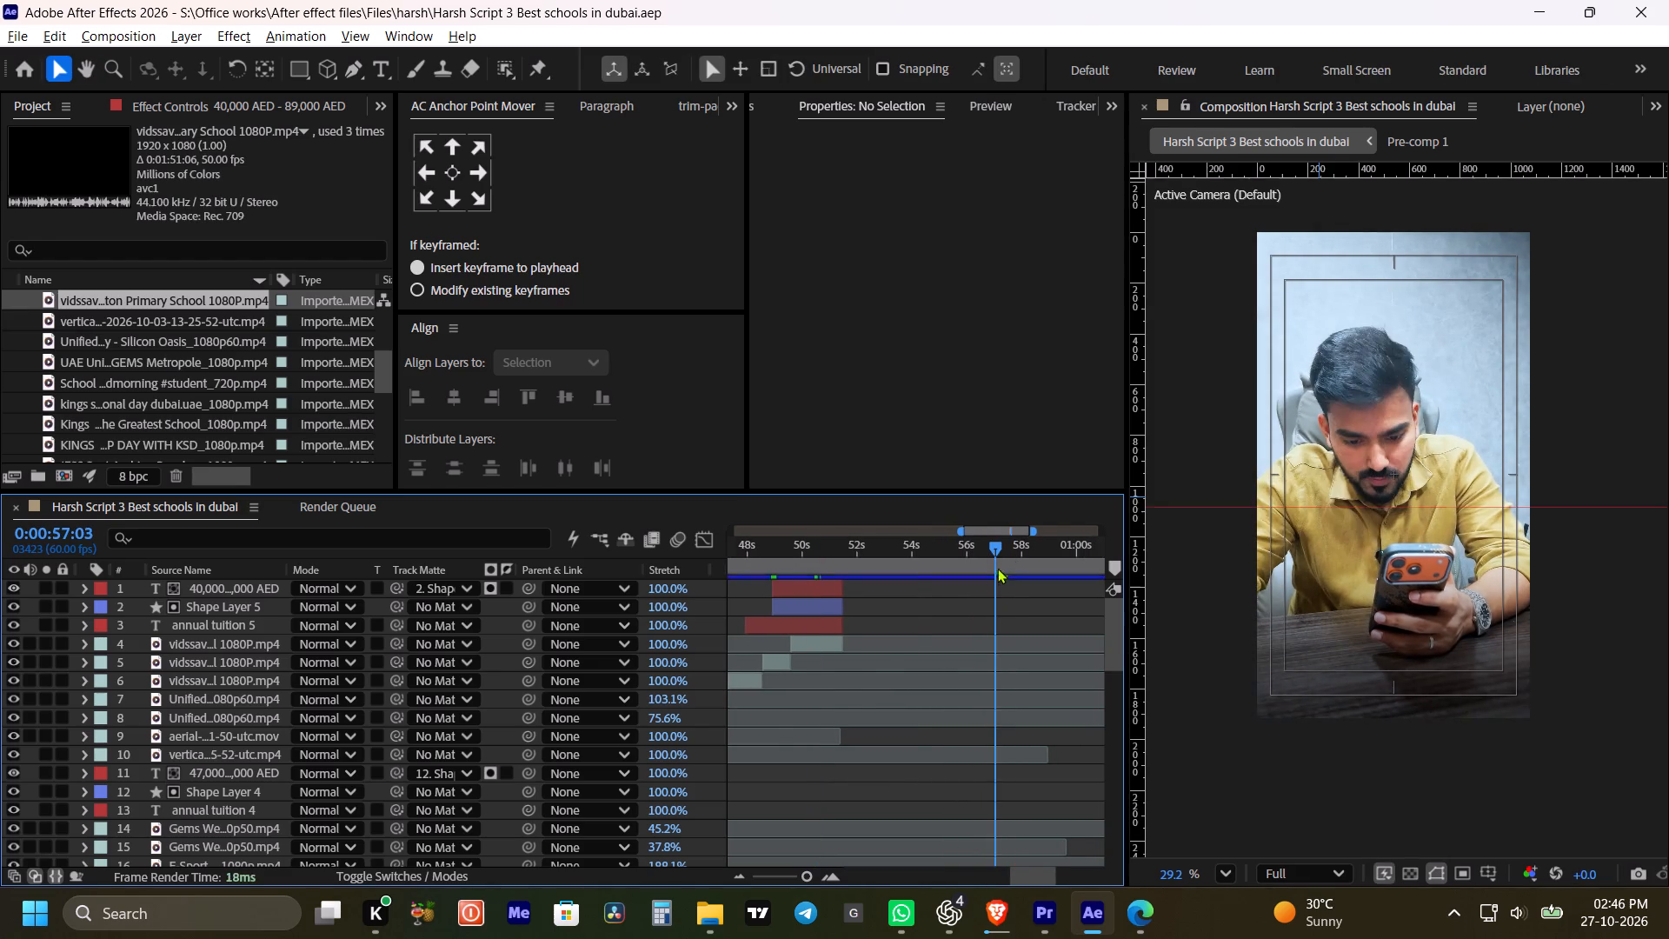
Preview the uncovered talking-head section of the composition from 0:00:57:03 toward its end.
{"action": "scroll", "coordinate": [997, 571], "scroll_direction": "down", "scroll_amount": 1, "text": "alt"}
{"action": "key", "text": "space"}
{"action": "left_click_drag", "start_coordinate": [1035, 602], "coordinate": [1012, 610]}
{"action": "key", "text": "space"}
{"action": "left_click_drag", "start_coordinate": [1031, 599], "coordinate": [1018, 602]}
{"action": "key", "text": "space"}
{"action": "key", "text": "space"}
{"action": "key", "text": "space"}
{"action": "key", "text": "space"}
{"action": "key", "text": "space"}
{"action": "key", "text": "space"}
{"action": "key", "text": "space"}
{"action": "key", "text": "space"}
{"action": "key", "text": "space"}
{"action": "key", "text": "space"}
{"action": "key", "text": "space"}
{"action": "key", "text": "space"}
{"action": "key", "text": "space"}
{"action": "key", "text": "space"}
{"action": "key", "text": "space"}
{"action": "key", "text": "space"}
{"action": "key", "text": "space"}
{"action": "left_click_drag", "start_coordinate": [1026, 594], "coordinate": [981, 603]}
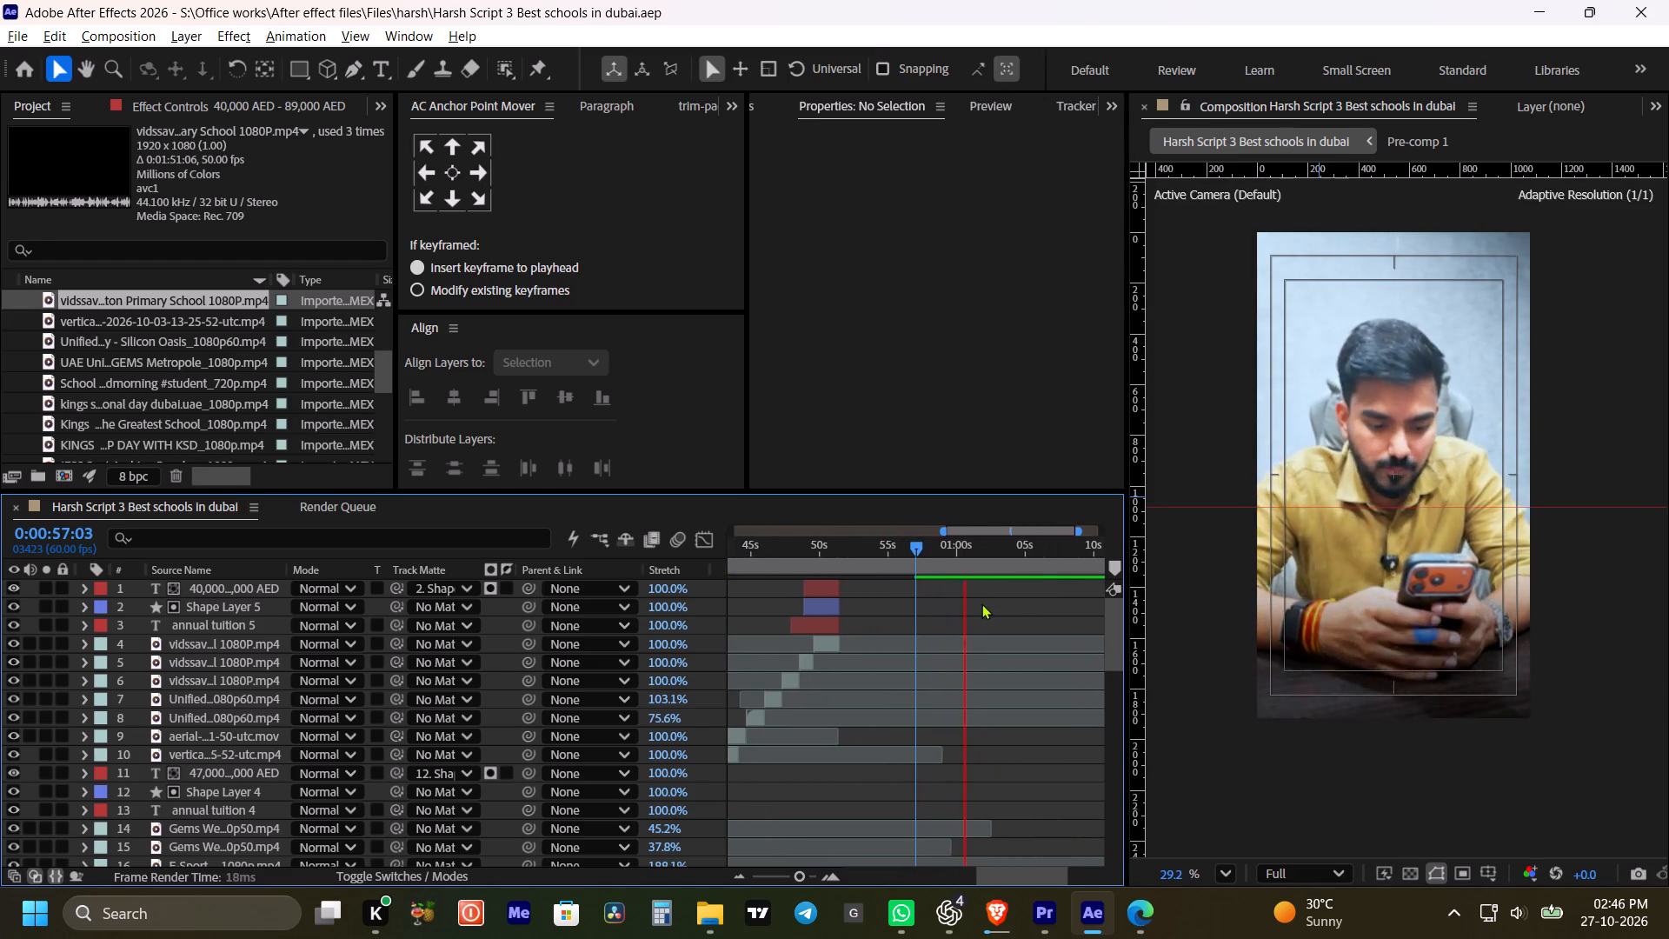
{"action": "key", "text": "space"}
{"action": "key", "text": "space"}
{"action": "key", "text": "space"}
{"action": "key", "text": "space"}
{"action": "key", "text": "space"}
{"action": "key", "text": "space"}
{"action": "key", "text": "space"}
{"action": "key", "text": "space"}
{"action": "key", "text": "space"}
{"action": "key", "text": "space"}
{"action": "key", "text": "space"}
{"action": "key", "text": "space"}
{"action": "key", "text": "space"}
{"action": "key", "text": "space"}
{"action": "key", "text": "space"}
{"action": "key", "text": "space"}
{"action": "key", "text": "space"}
{"action": "key", "text": "space"}
{"action": "key", "text": "space"}
{"action": "key", "text": "space"}
{"action": "left_click_drag", "start_coordinate": [1016, 603], "coordinate": [821, 623]}
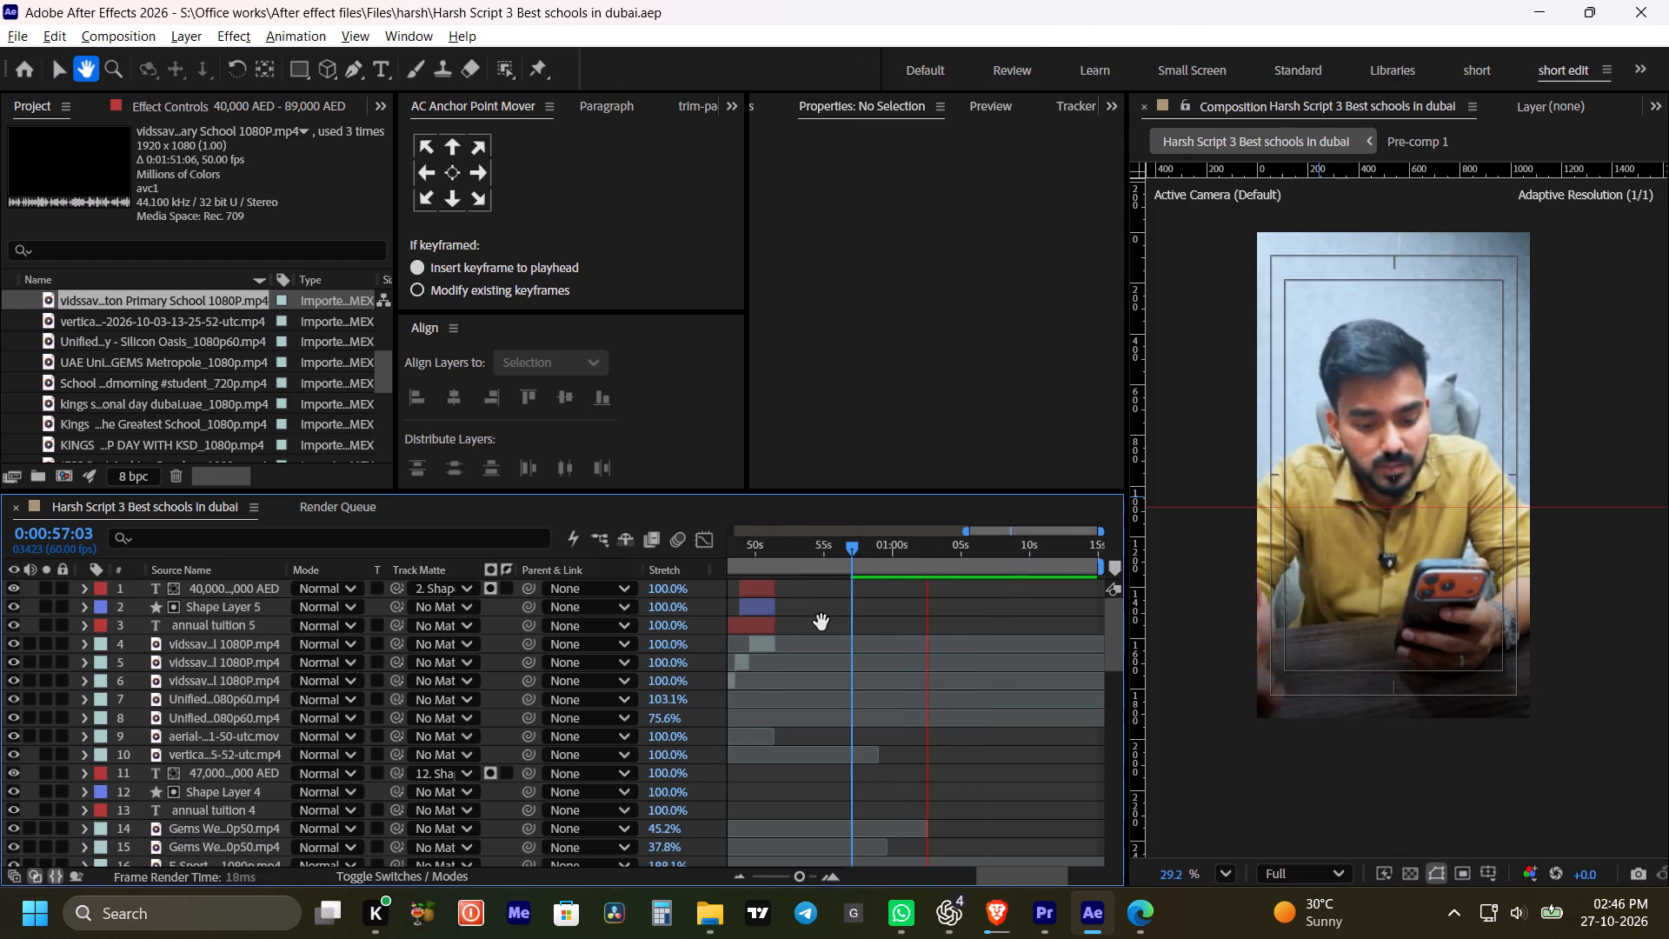
{"action": "left_click_drag", "start_coordinate": [821, 623], "coordinate": [934, 623]}
{"action": "key", "text": "space"}
Switch to Brave and read the Repton Dubai passage of Script 3: Best schools in dubai in the script document.
{"action": "left_click", "coordinate": [992, 918]}
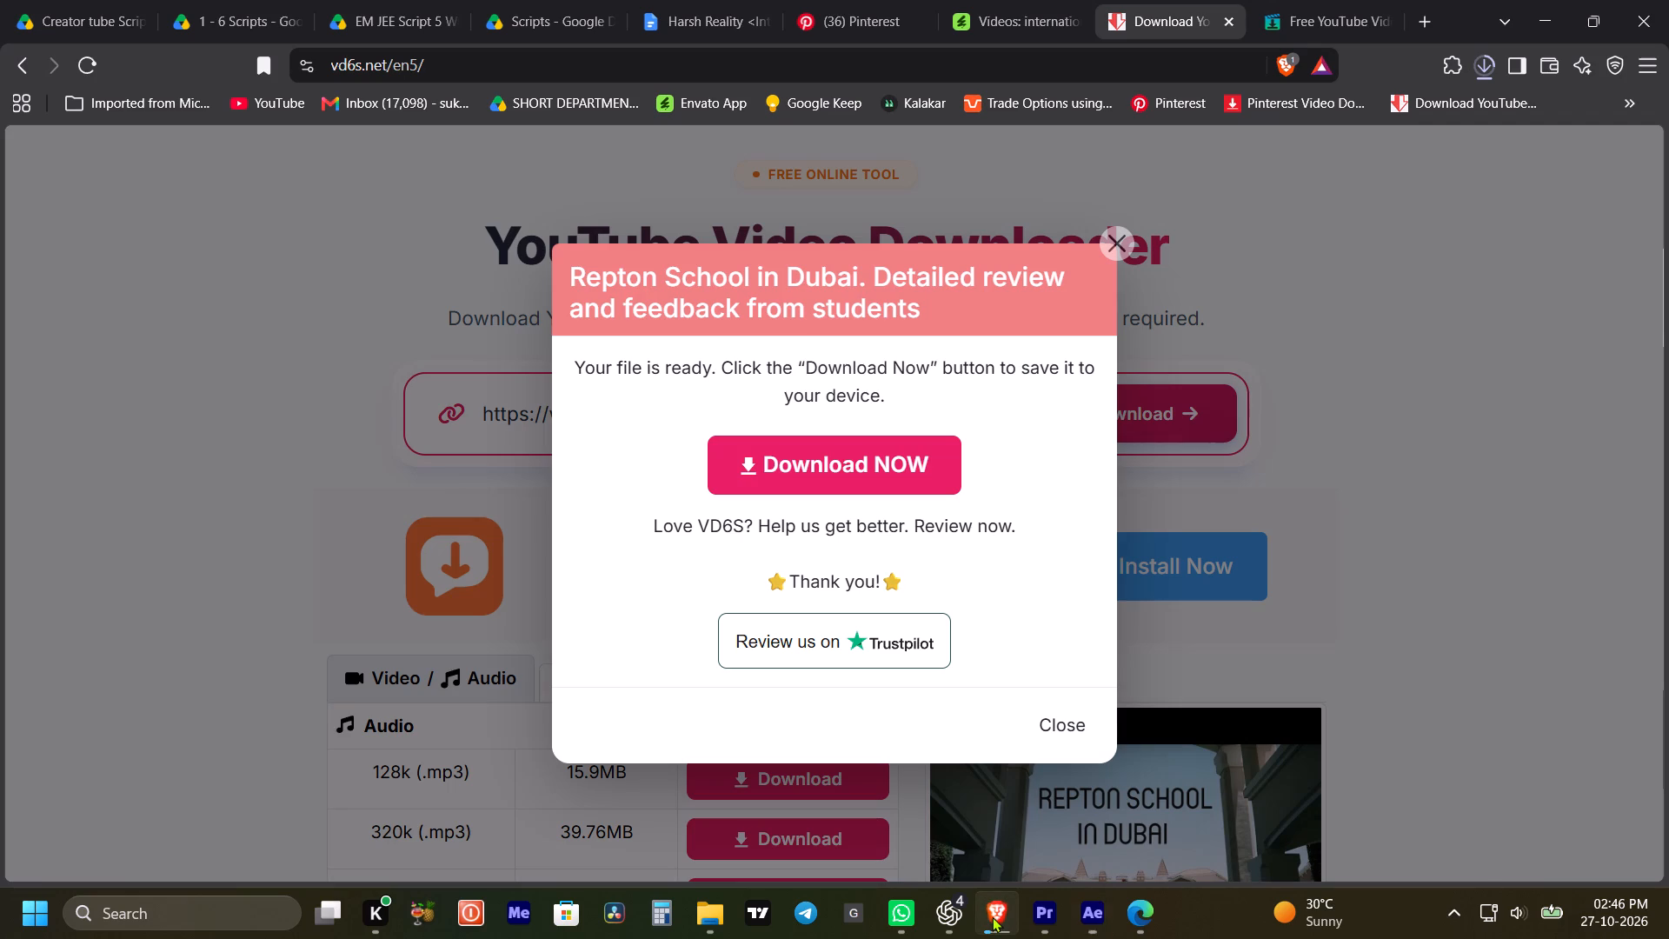
{"action": "left_click", "coordinate": [667, 25]}
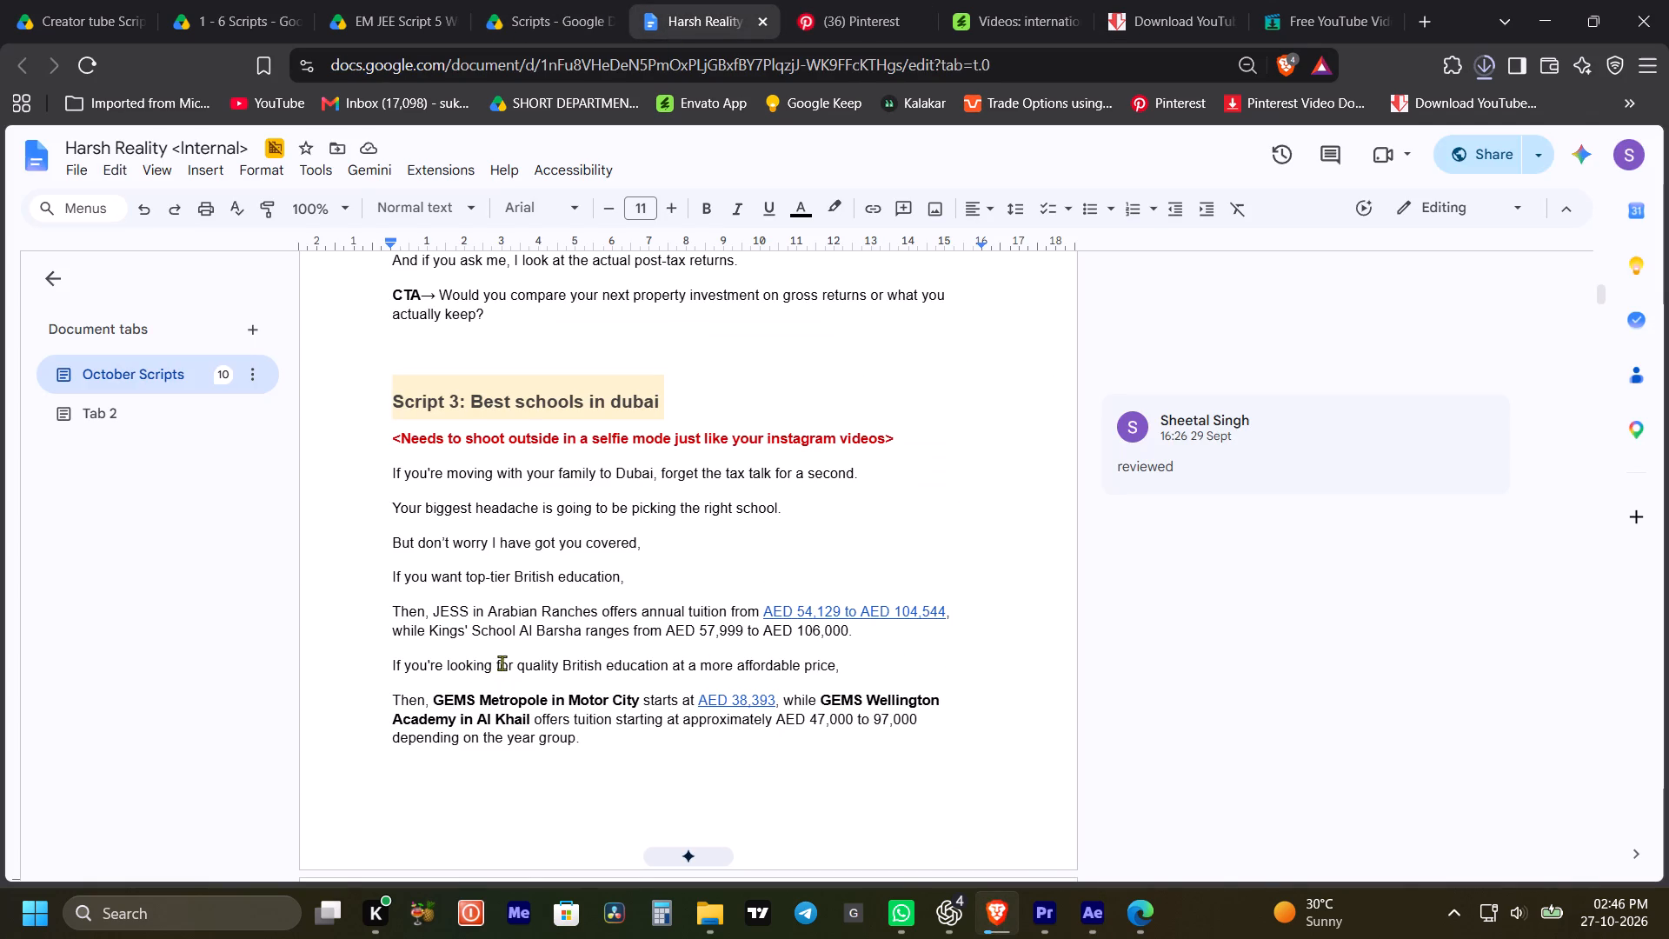
{"action": "scroll", "coordinate": [517, 681], "scroll_direction": "down", "scroll_amount": 4}
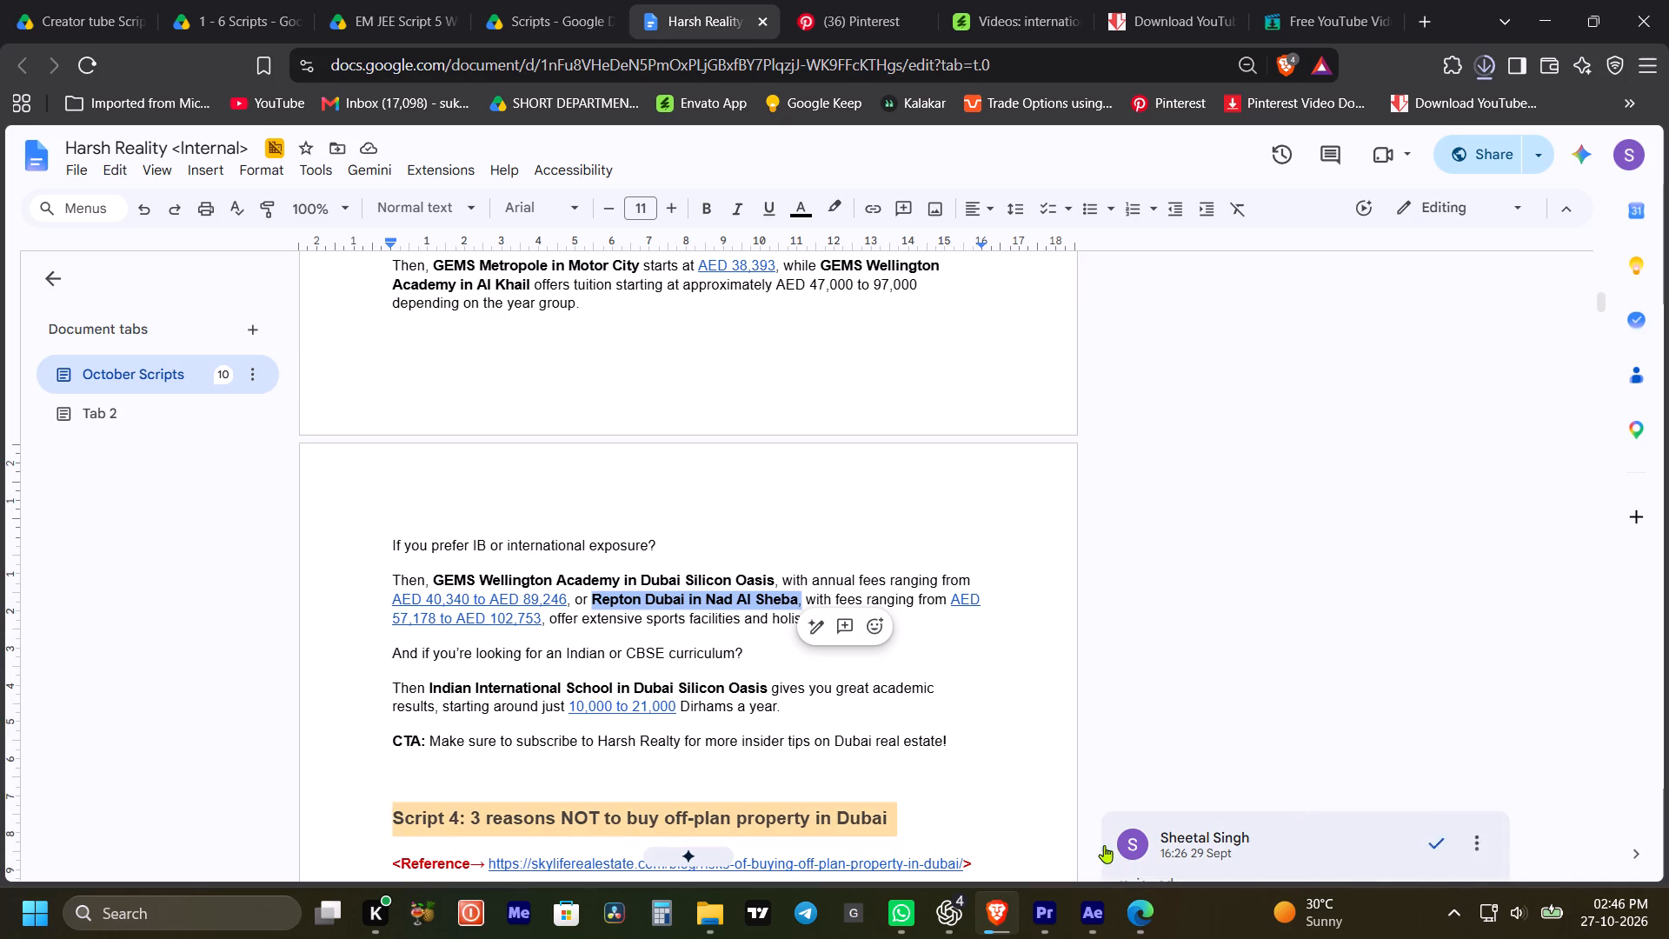
Switch to Edge and skim the Repton School in Dubai video through to its Sports training chapter for usable campus shots.
{"action": "left_click", "coordinate": [1140, 916]}
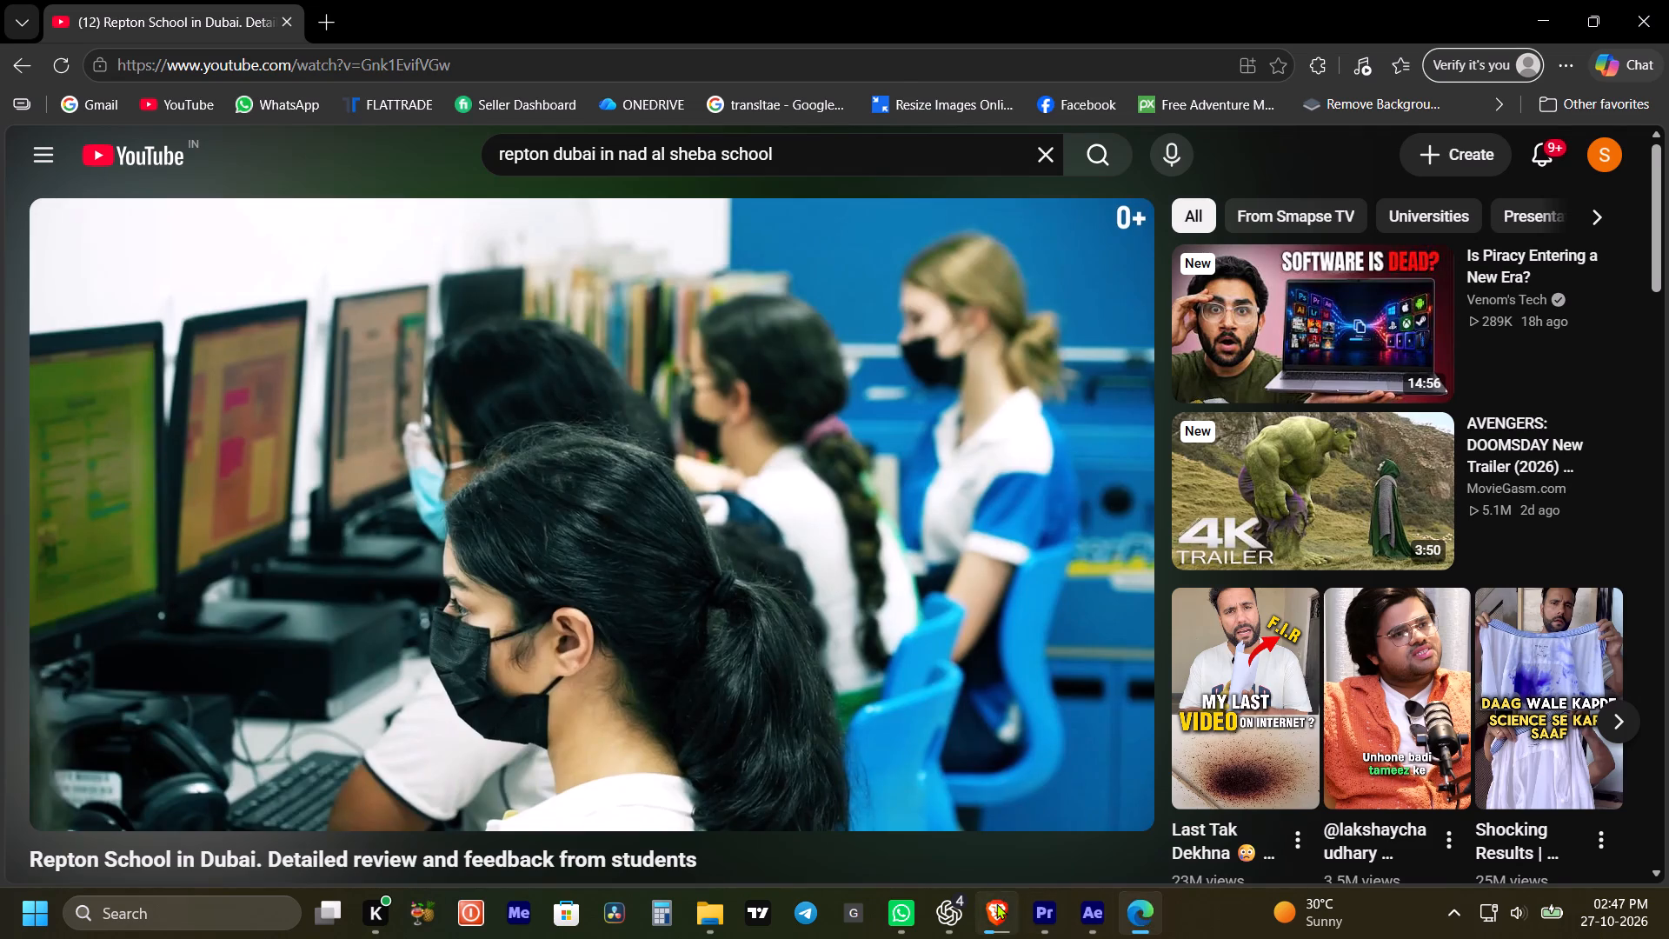
{"action": "left_click", "coordinate": [996, 903]}
{"action": "left_click", "coordinate": [1140, 903]}
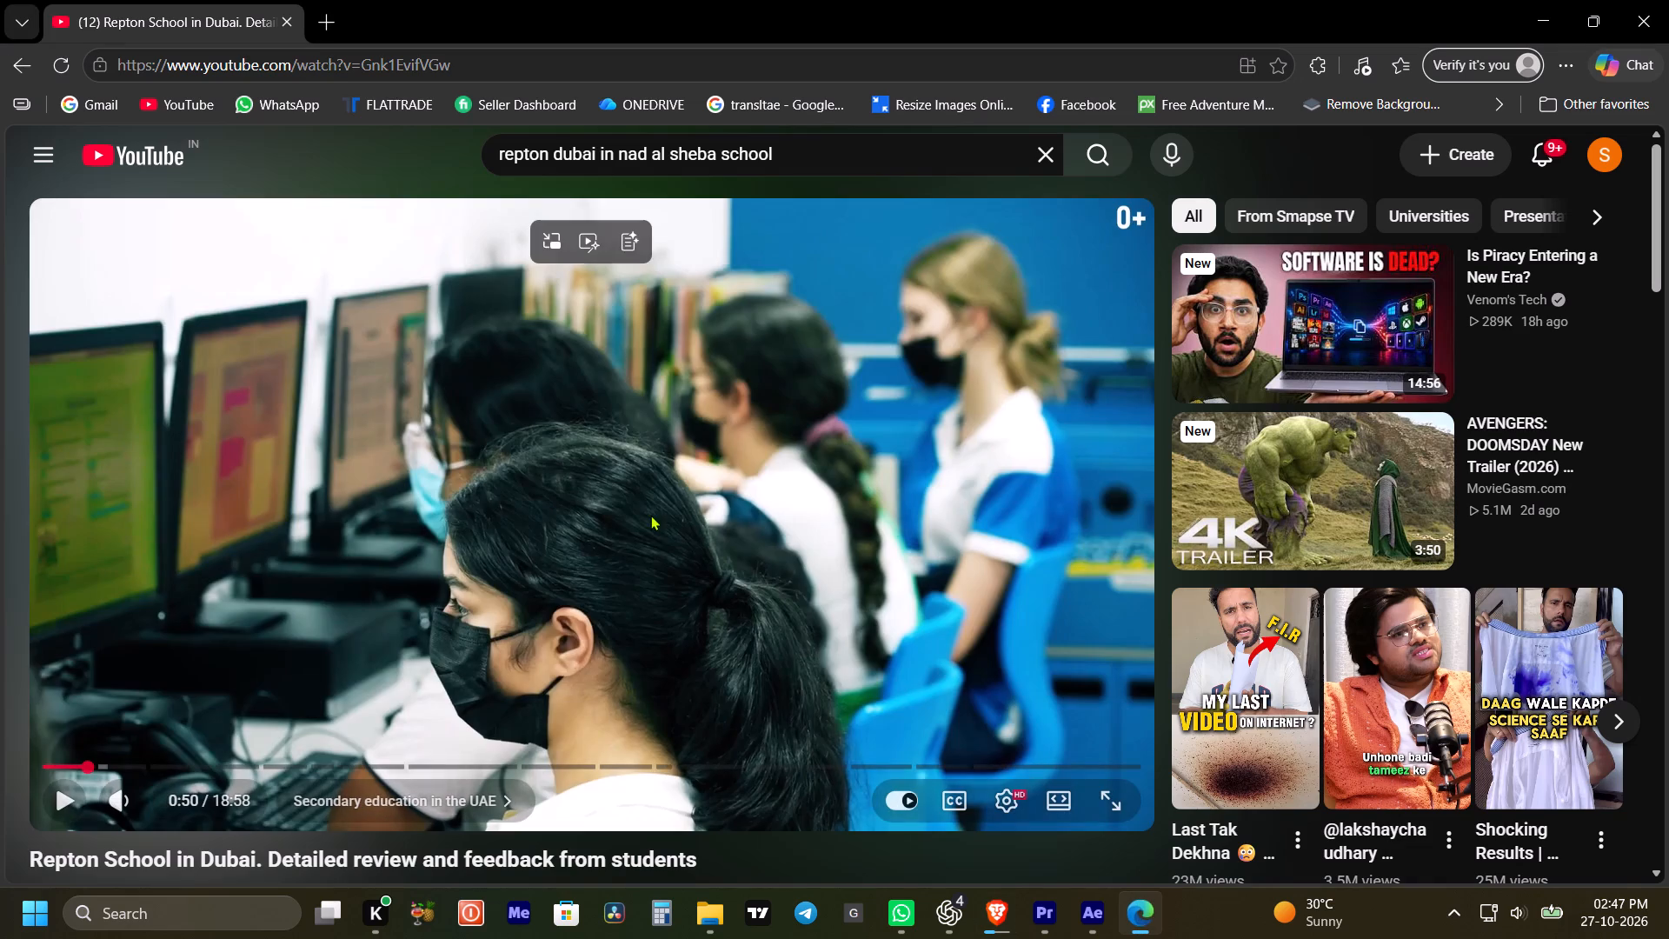
{"action": "left_click", "coordinate": [665, 480]}
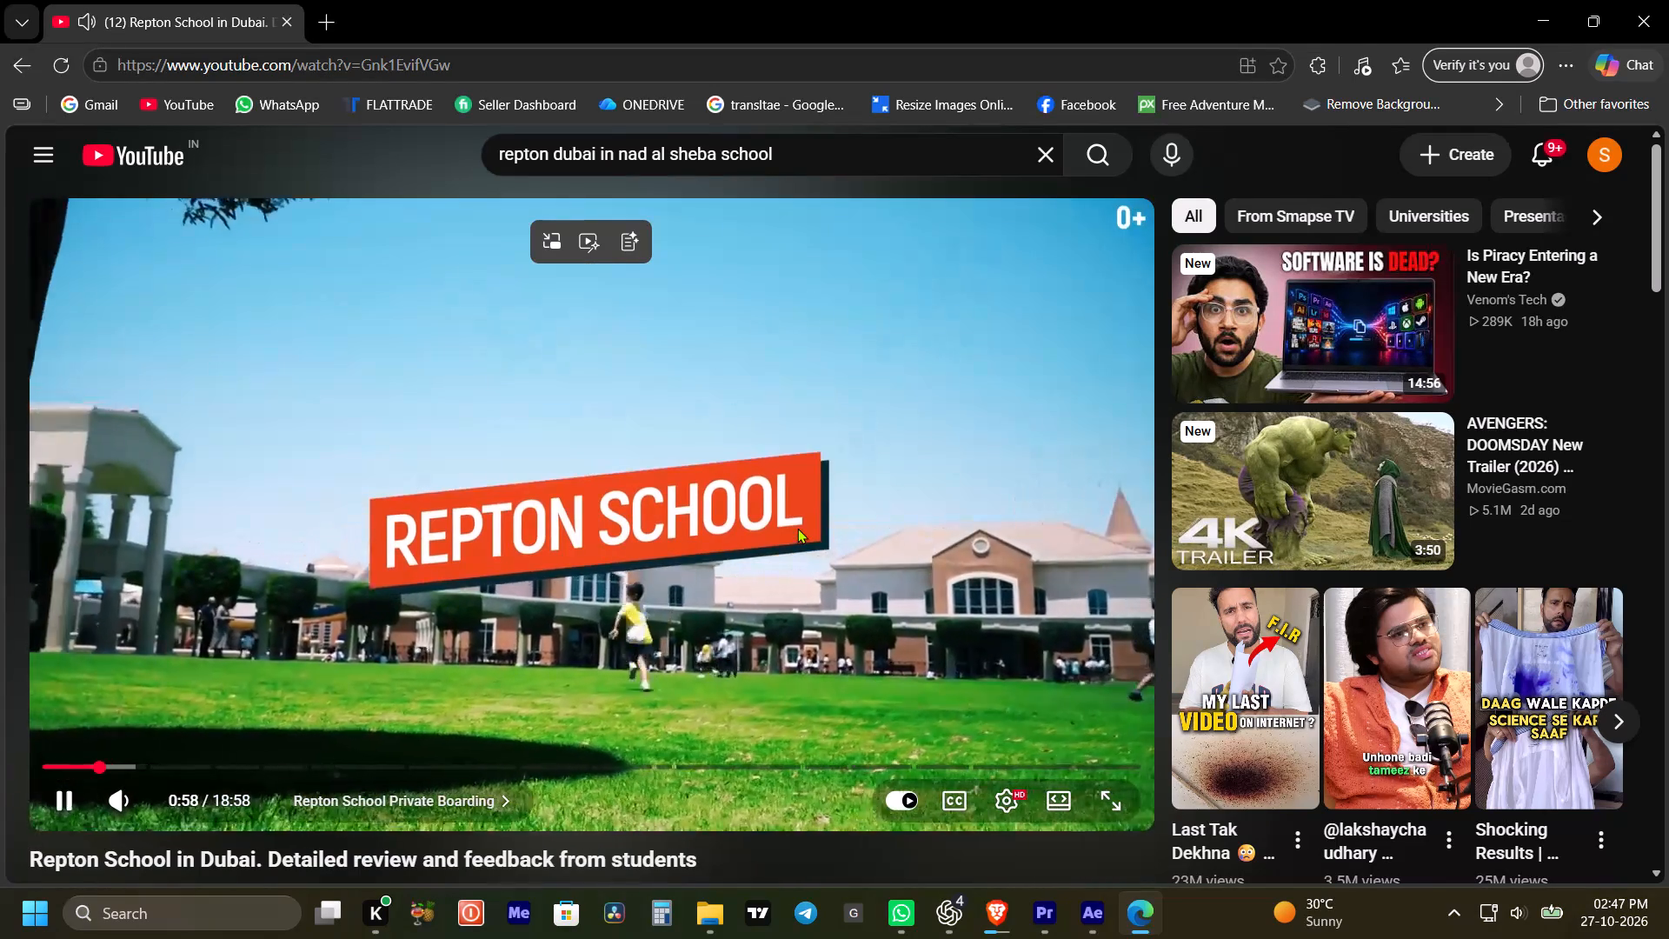
{"action": "left_click", "coordinate": [797, 528]}
{"action": "left_click", "coordinate": [549, 392]}
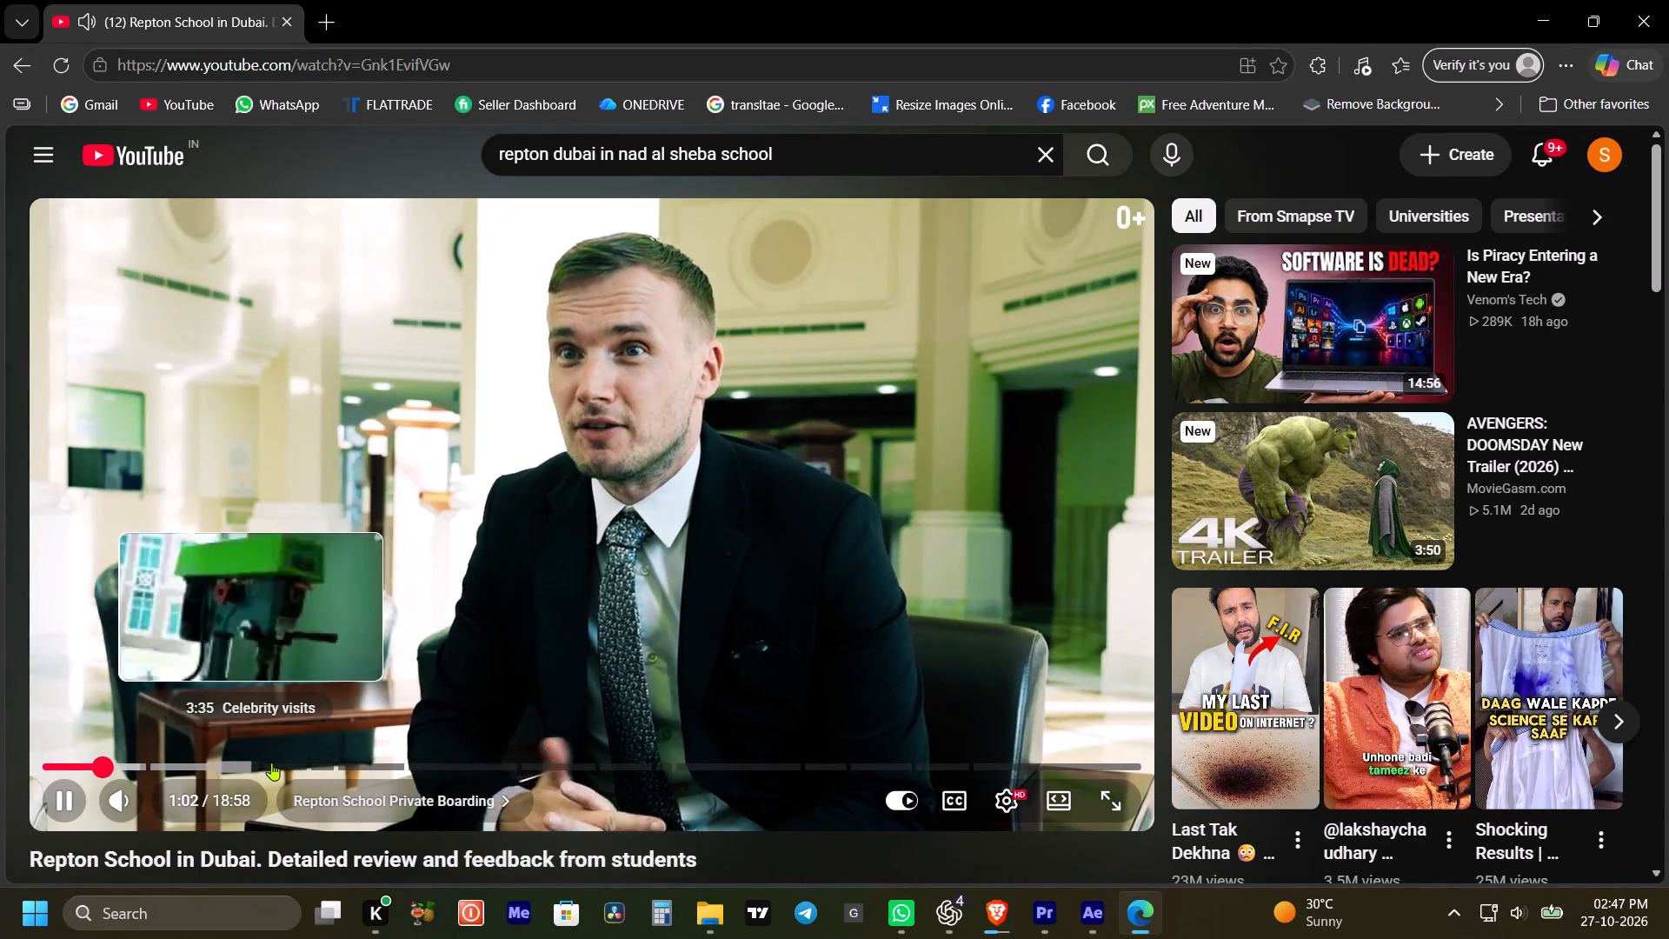
{"action": "left_click", "coordinate": [387, 770]}
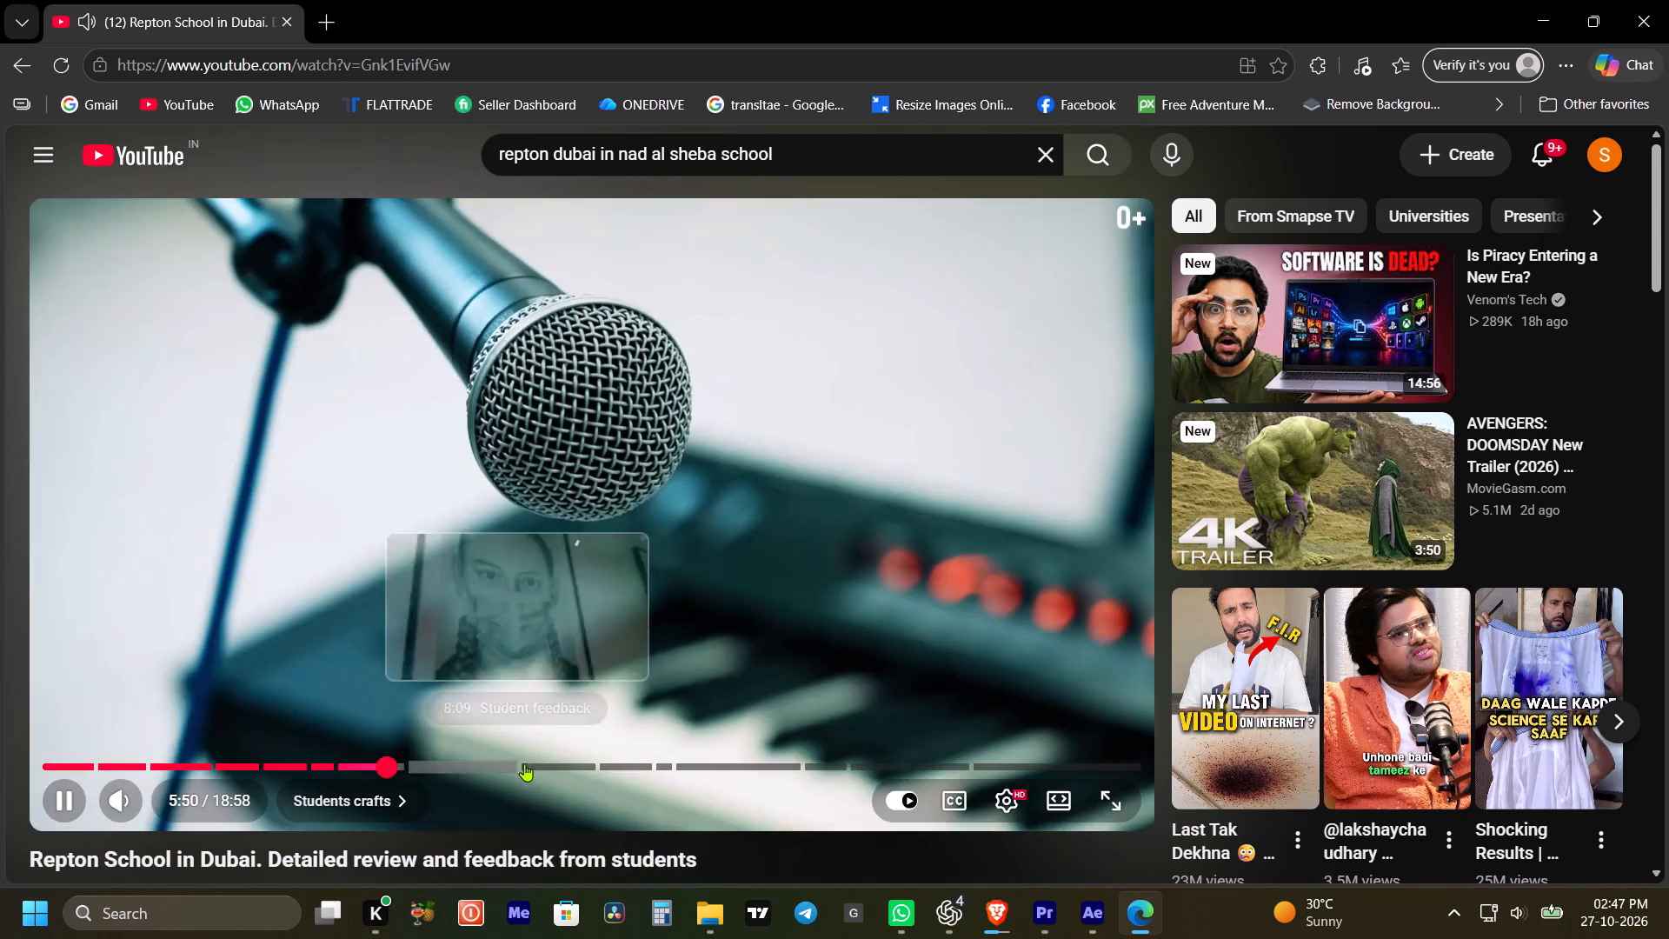
{"action": "left_click", "coordinate": [567, 763]}
{"action": "left_click", "coordinate": [625, 766]}
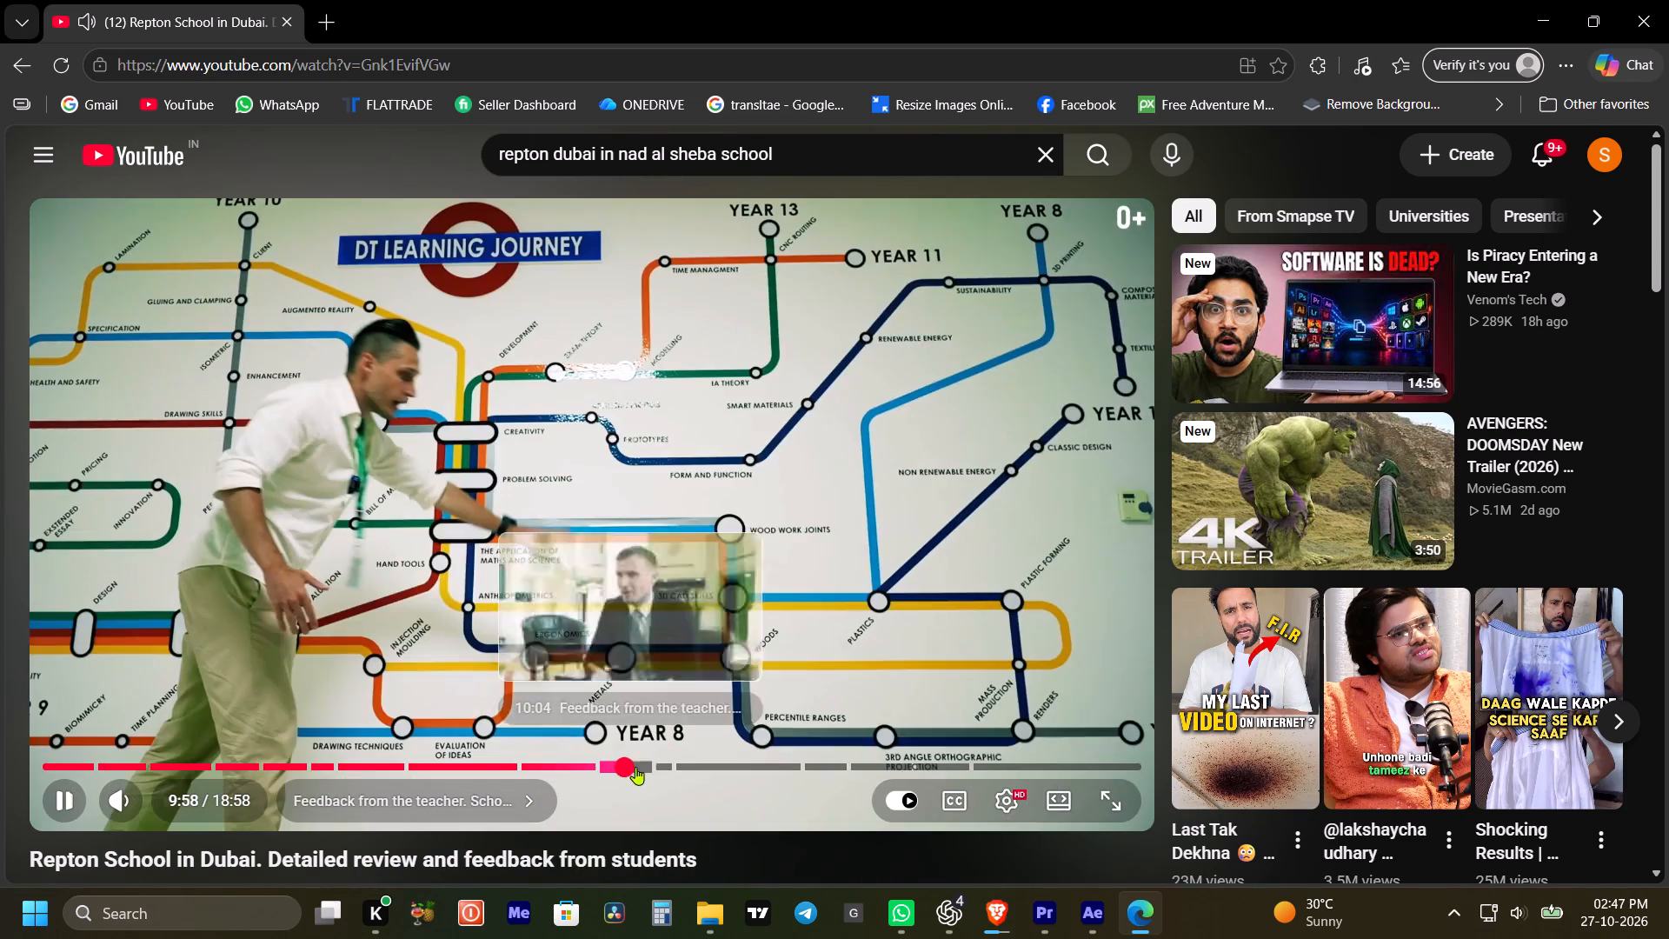
{"action": "left_click", "coordinate": [680, 763]}
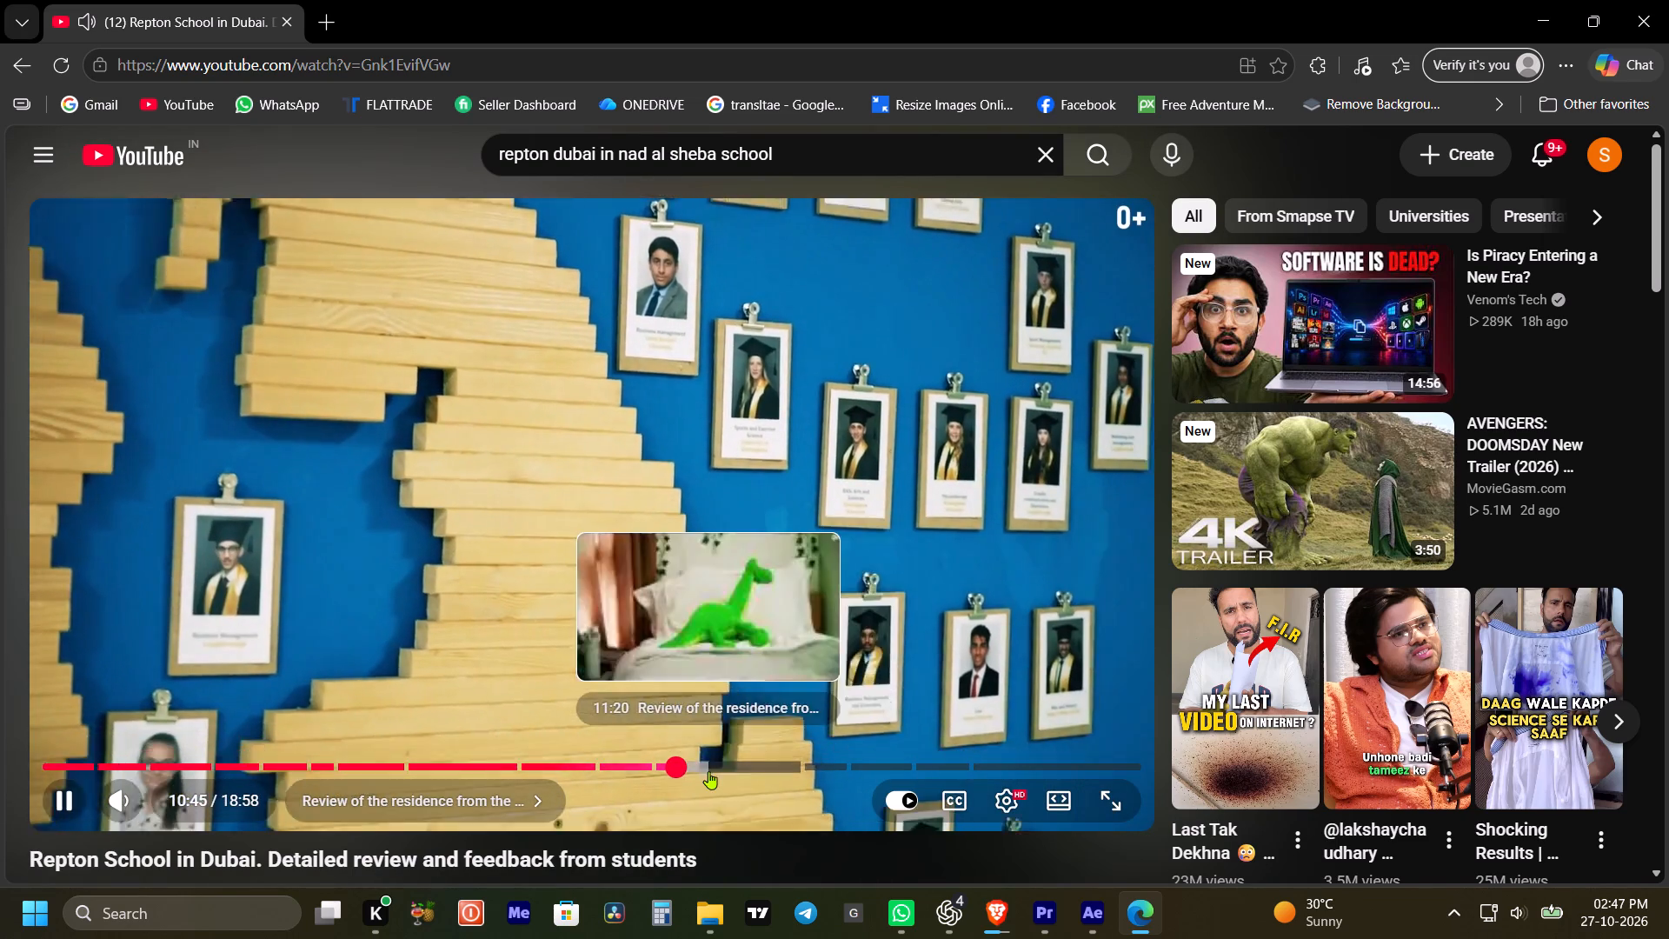
{"action": "left_click", "coordinate": [740, 765]}
{"action": "left_click", "coordinate": [800, 763]}
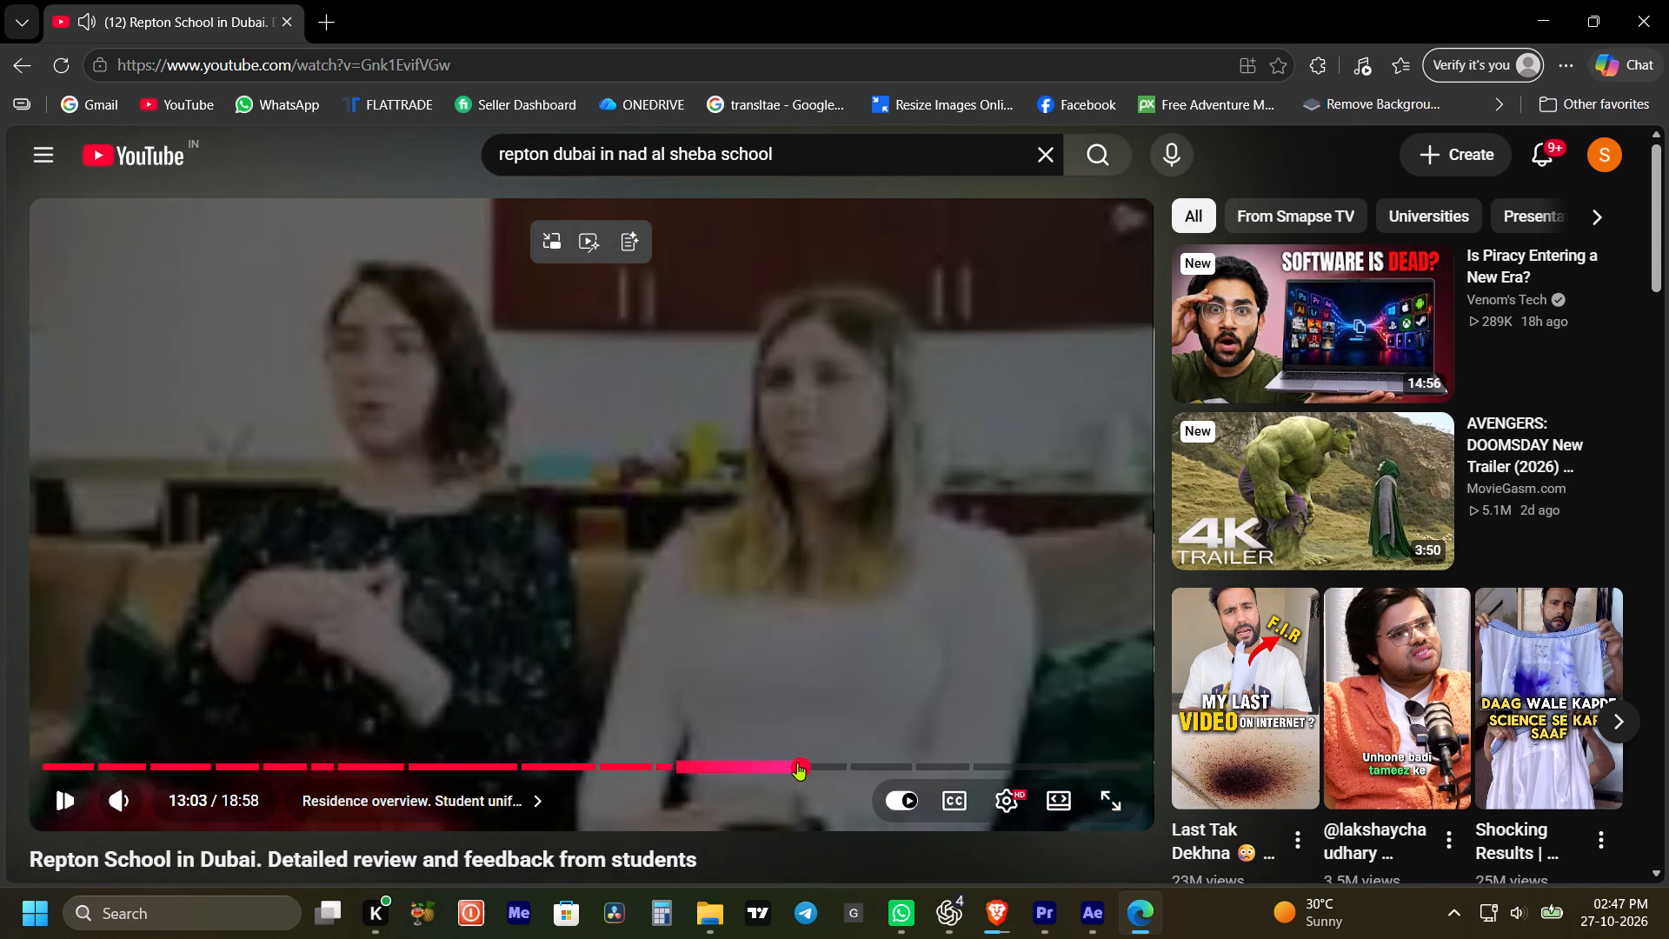
{"action": "left_click", "coordinate": [768, 768]}
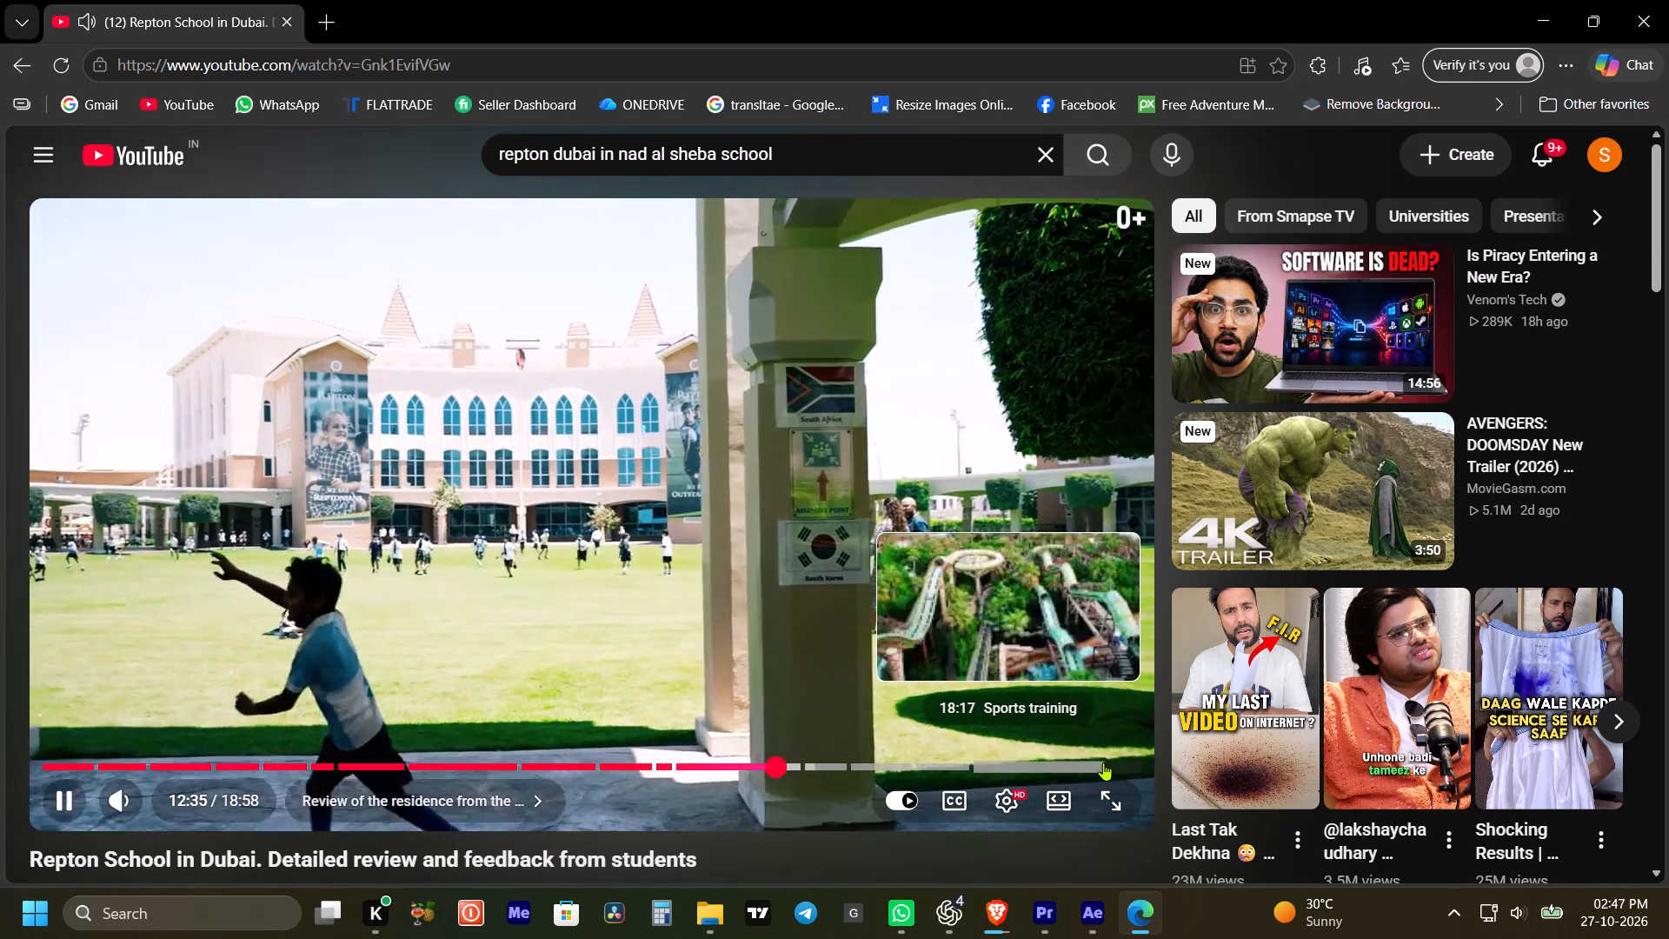
{"action": "left_click", "coordinate": [1103, 763]}
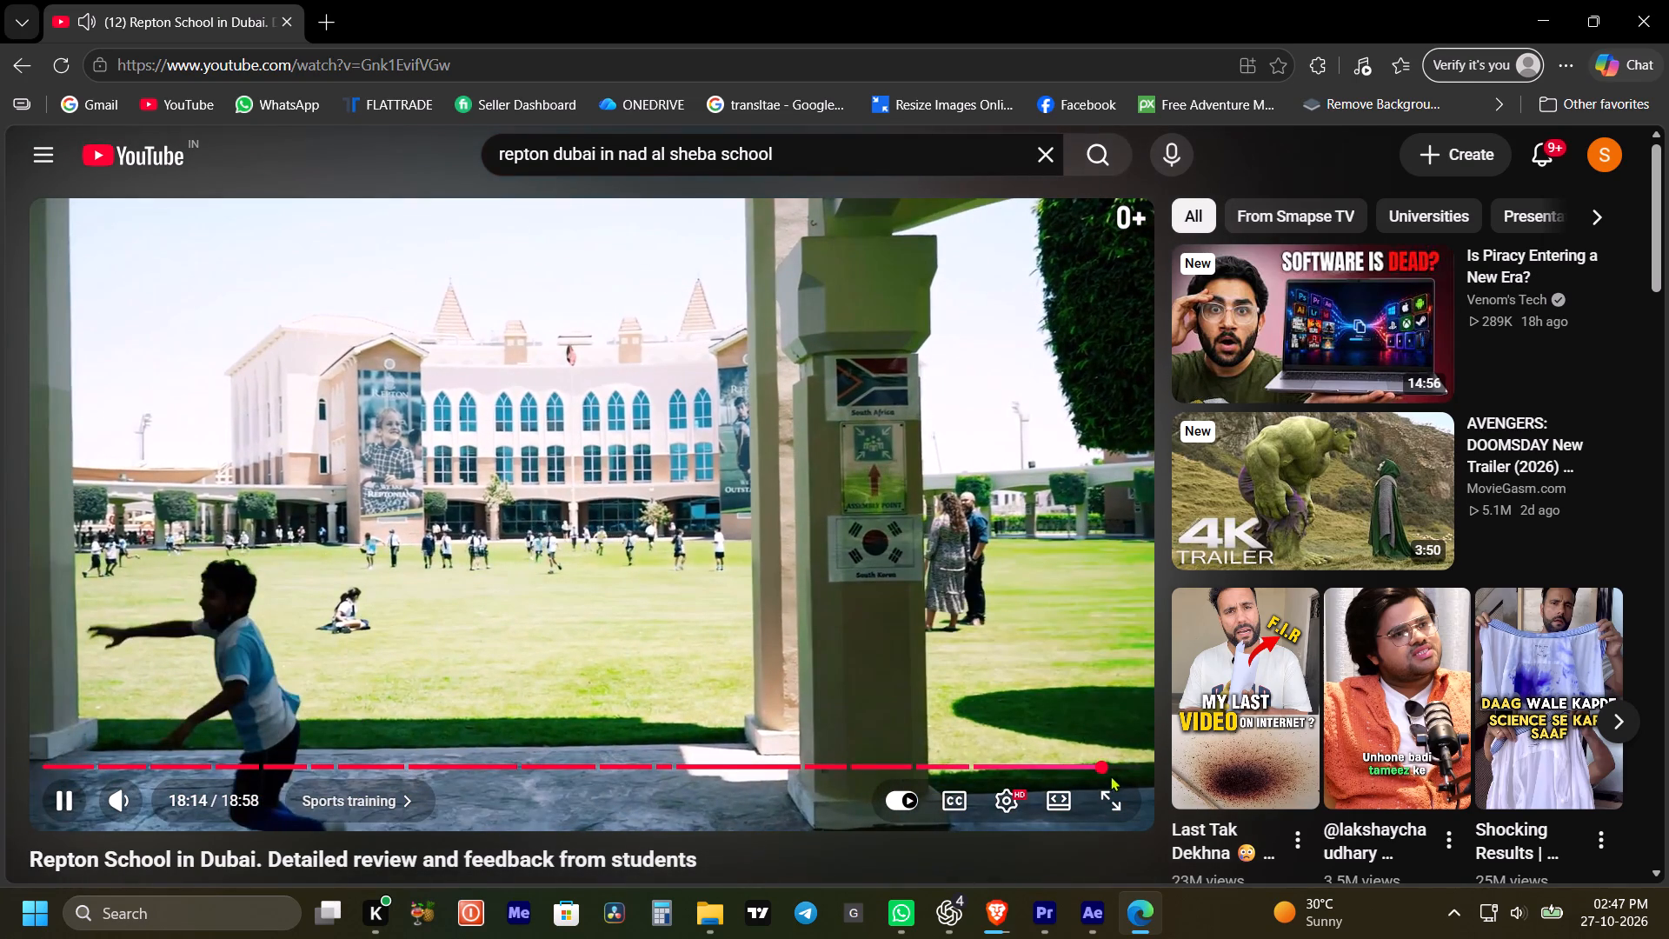
{"action": "left_click", "coordinate": [1082, 761]}
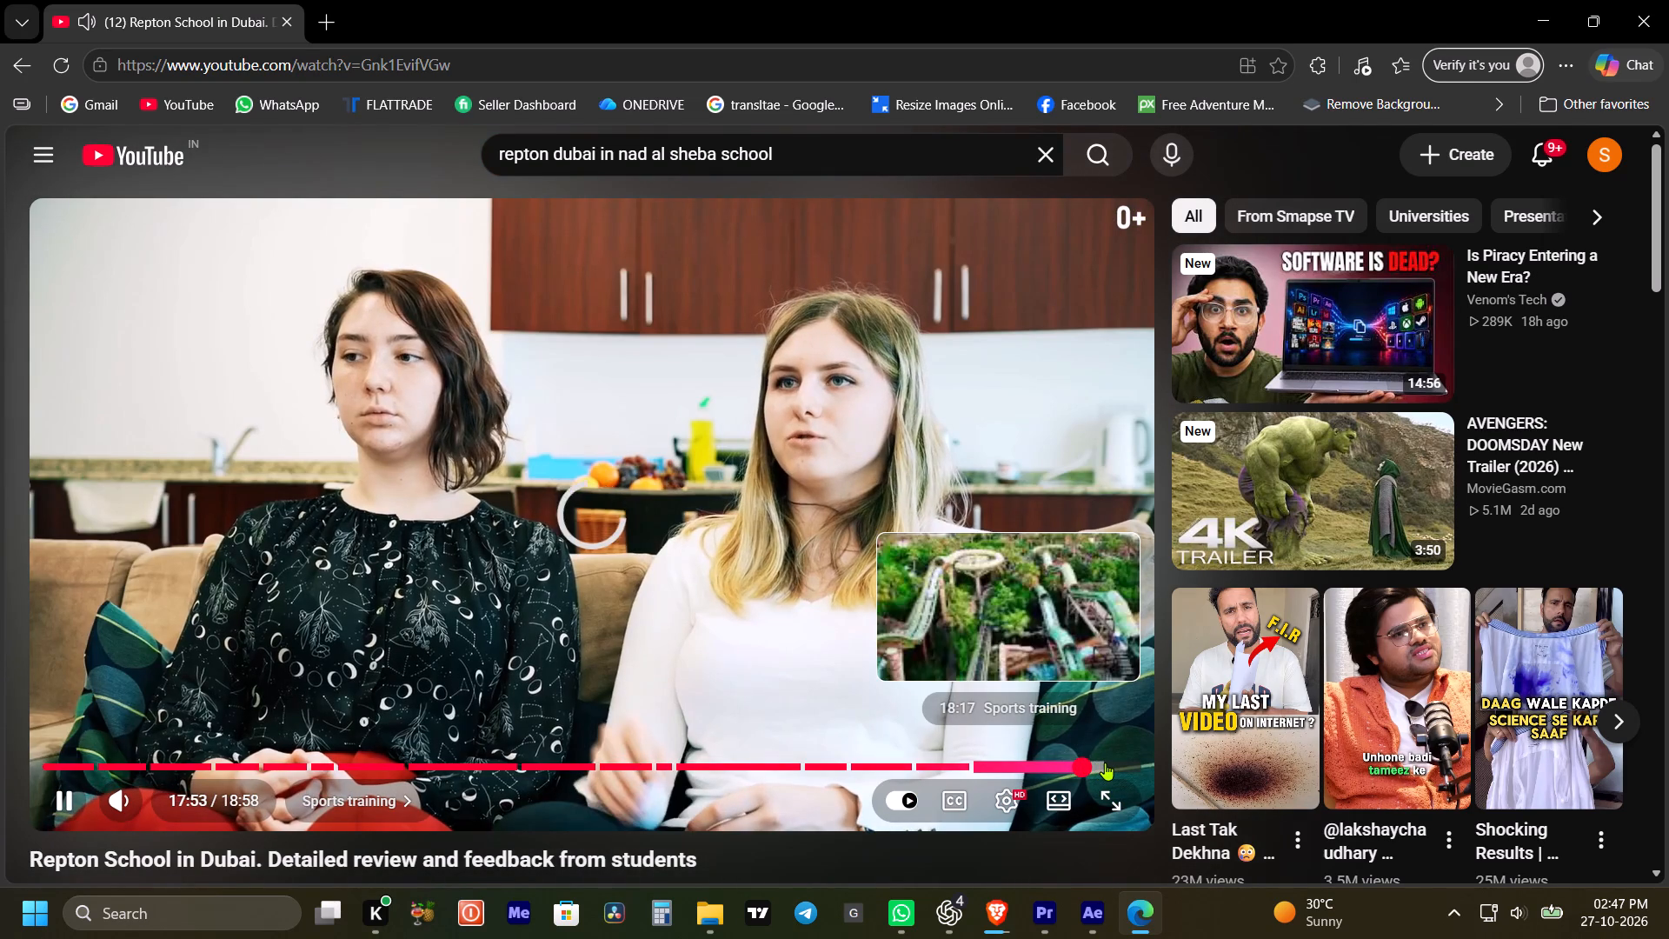
{"action": "left_click", "coordinate": [1105, 763]}
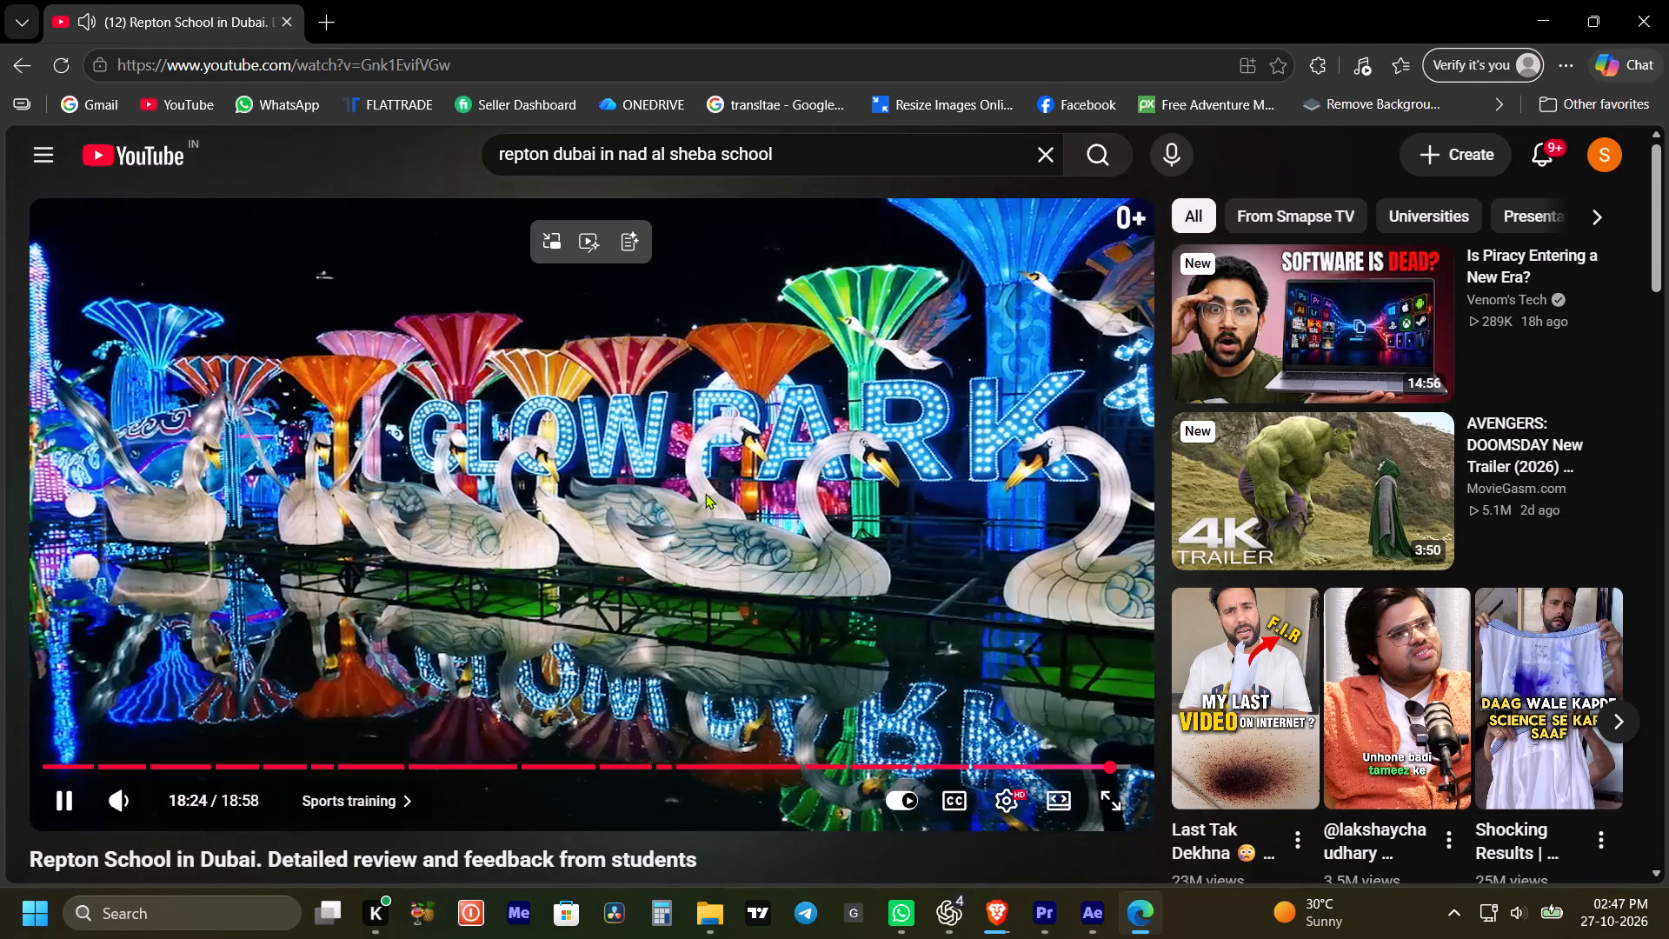
{"action": "left_click", "coordinate": [705, 493]}
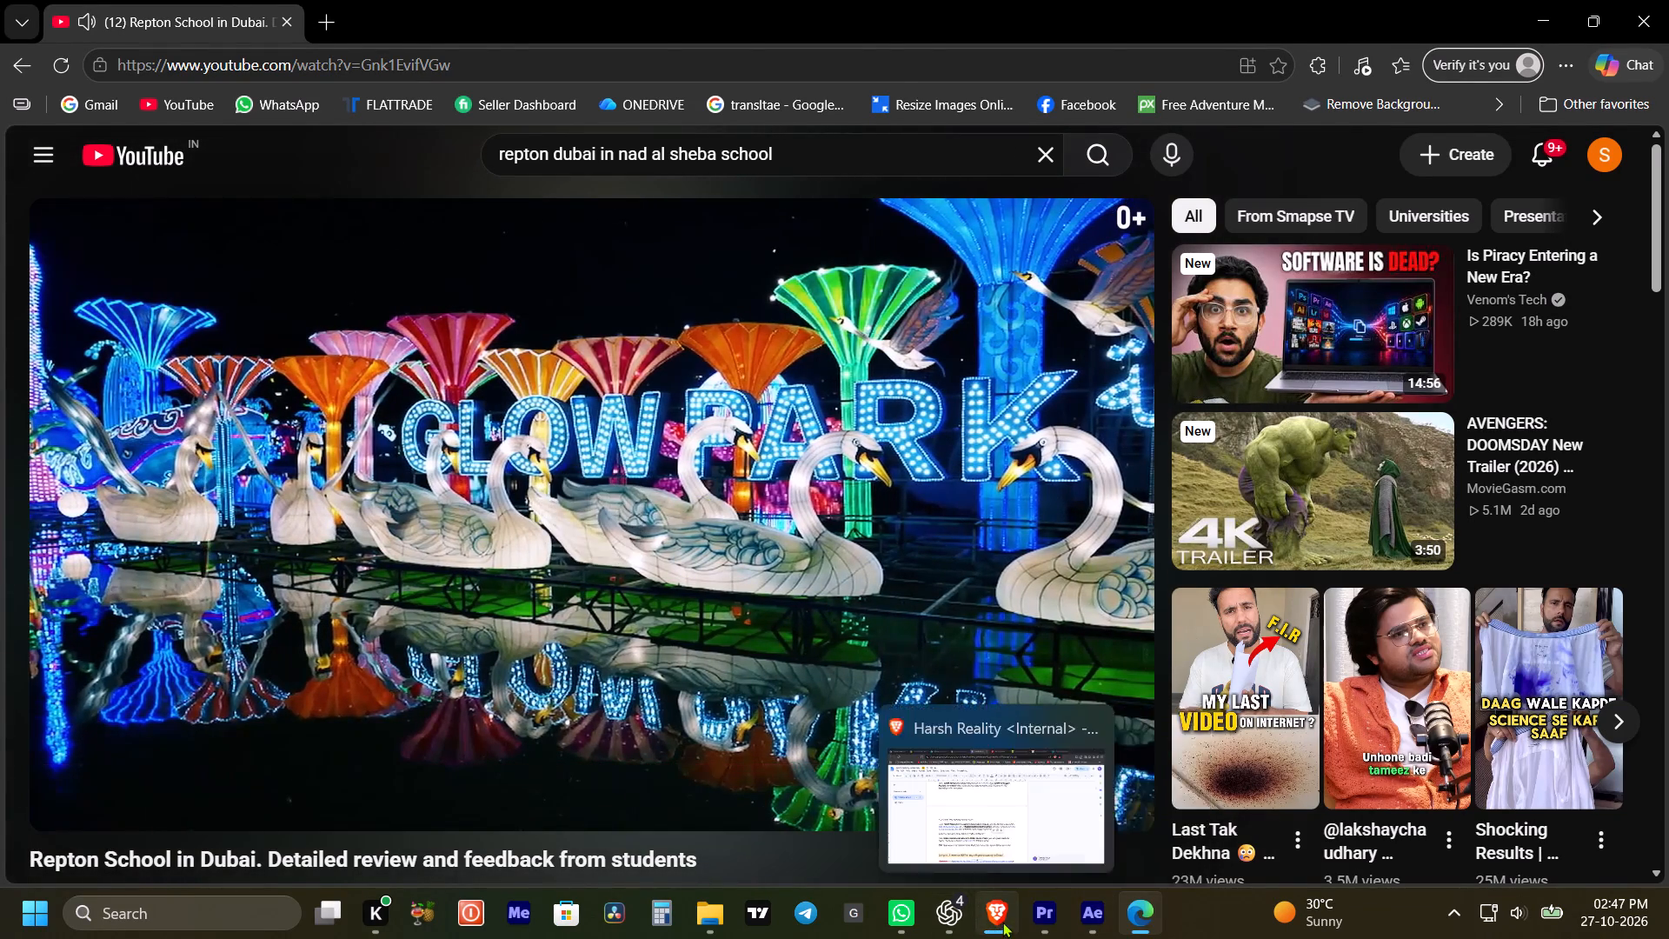
Switch to Brave and import the downloaded Repton School in Dubai 1080p video into the After Effects project.
{"action": "left_click", "coordinate": [1002, 922]}
{"action": "left_click", "coordinate": [1481, 46]}
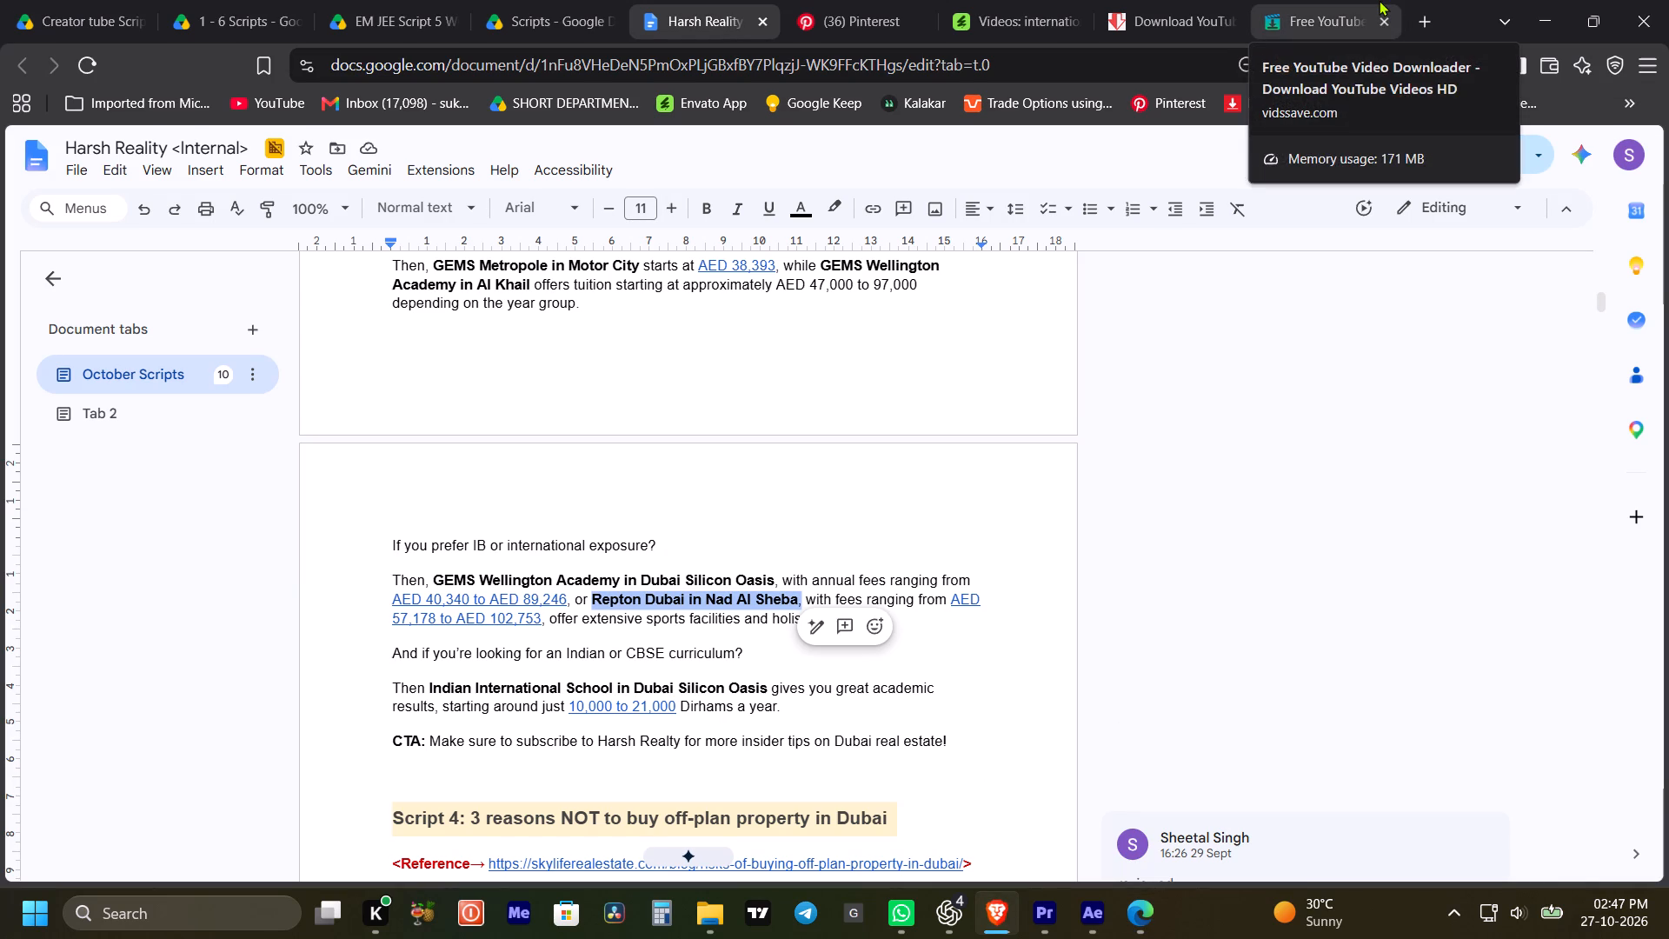
{"action": "left_click", "coordinate": [1480, 74]}
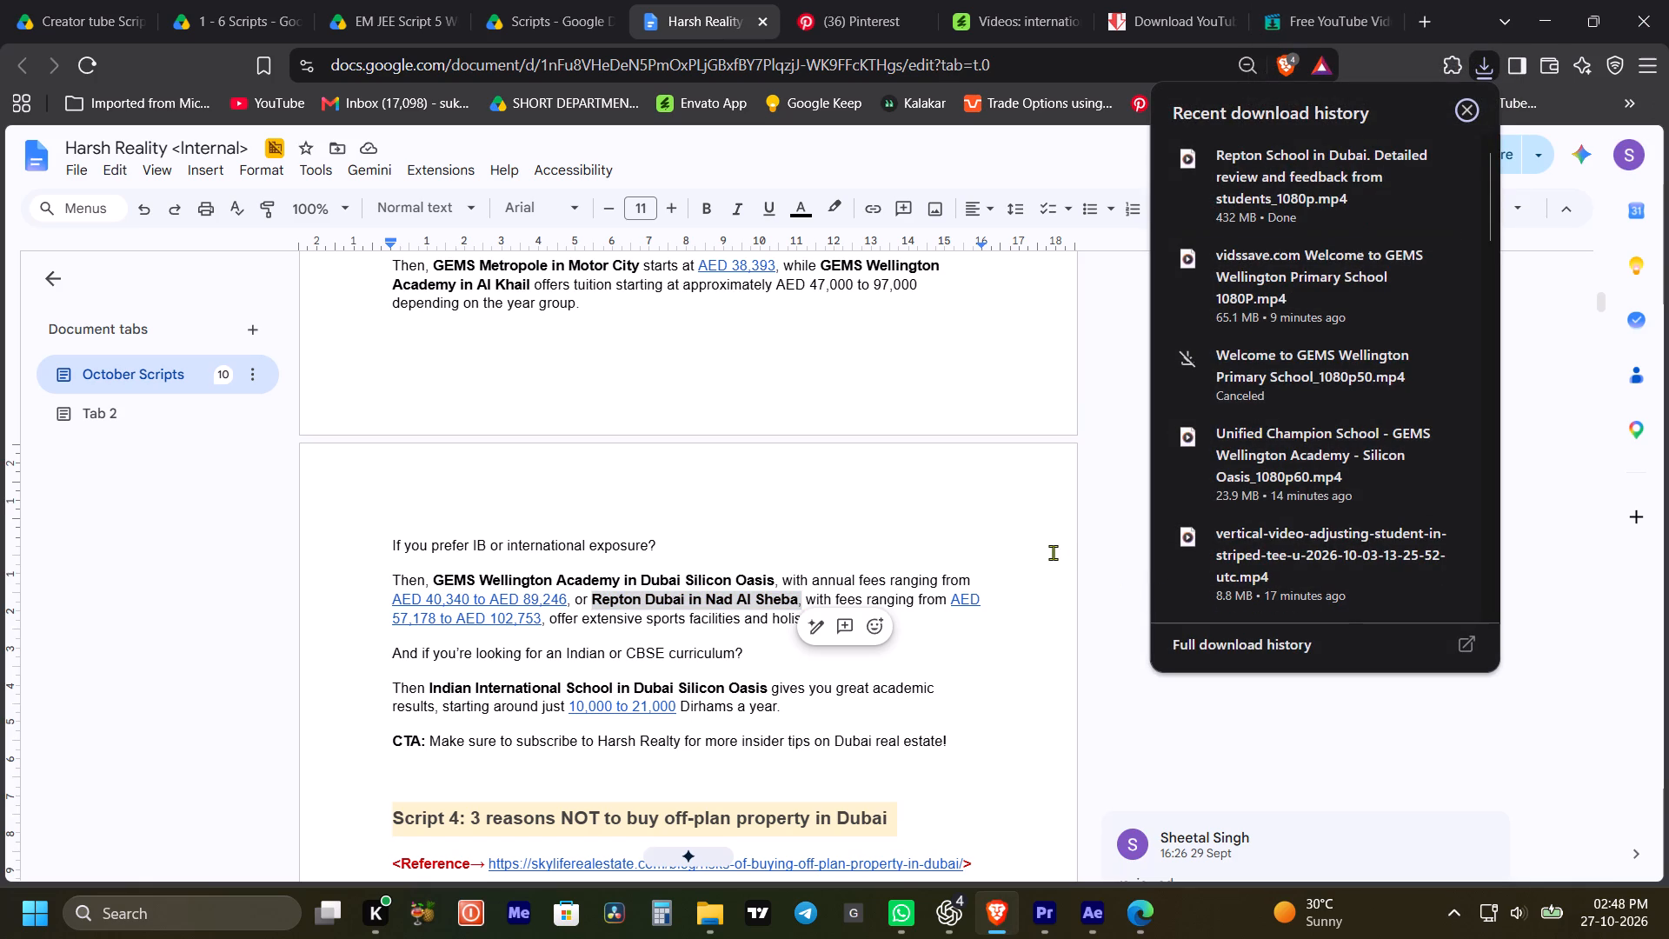
{"action": "left_click_drag", "start_coordinate": [1253, 151], "coordinate": [1090, 898]}
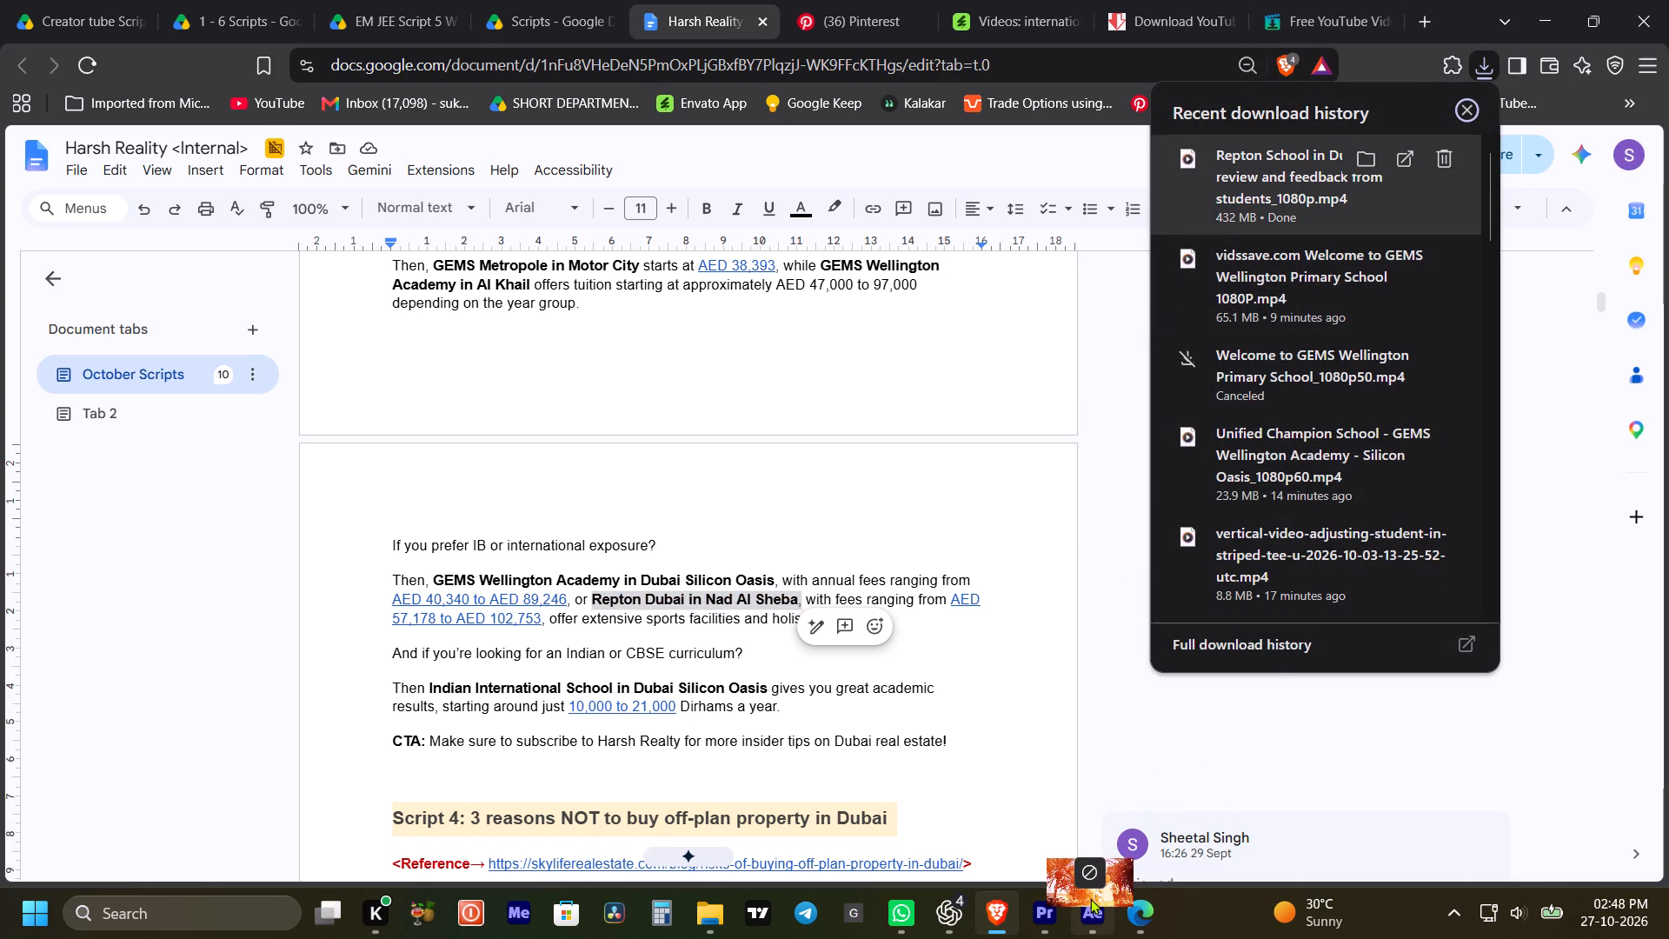
{"action": "left_click_drag", "start_coordinate": [1090, 898], "coordinate": [143, 333]}
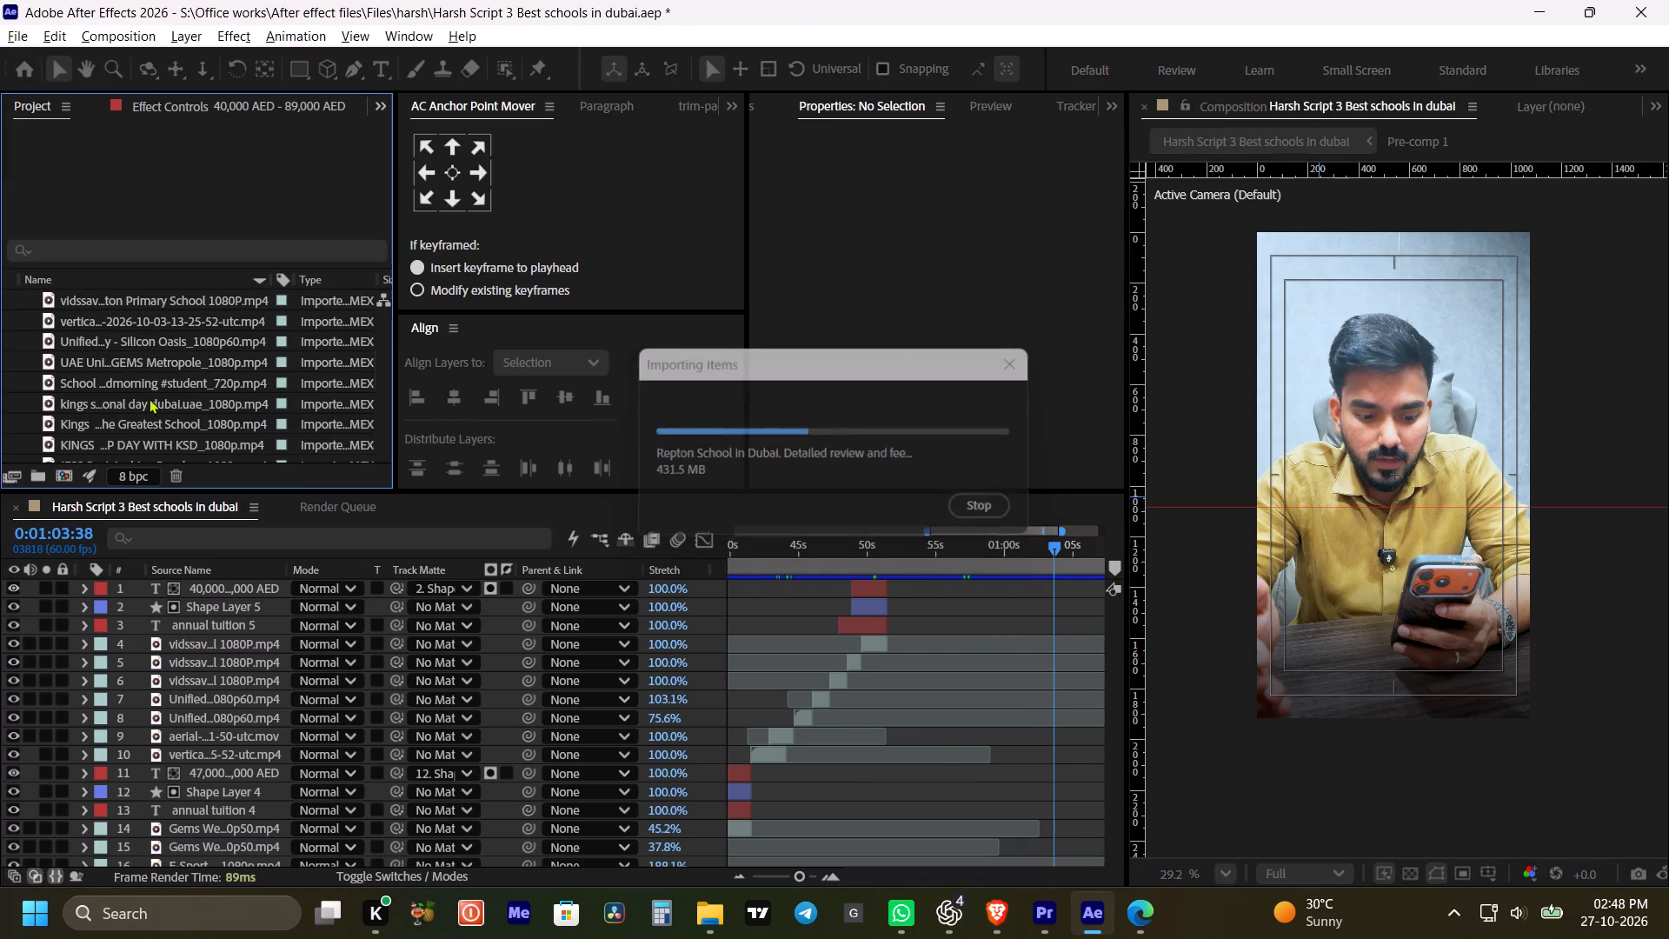
Open the Repton School footage and set its in point at 0:00:25:08, on the wide shot of the domed campus building.
{"action": "double_click", "coordinate": [143, 400]}
{"action": "key", "text": "grave"}
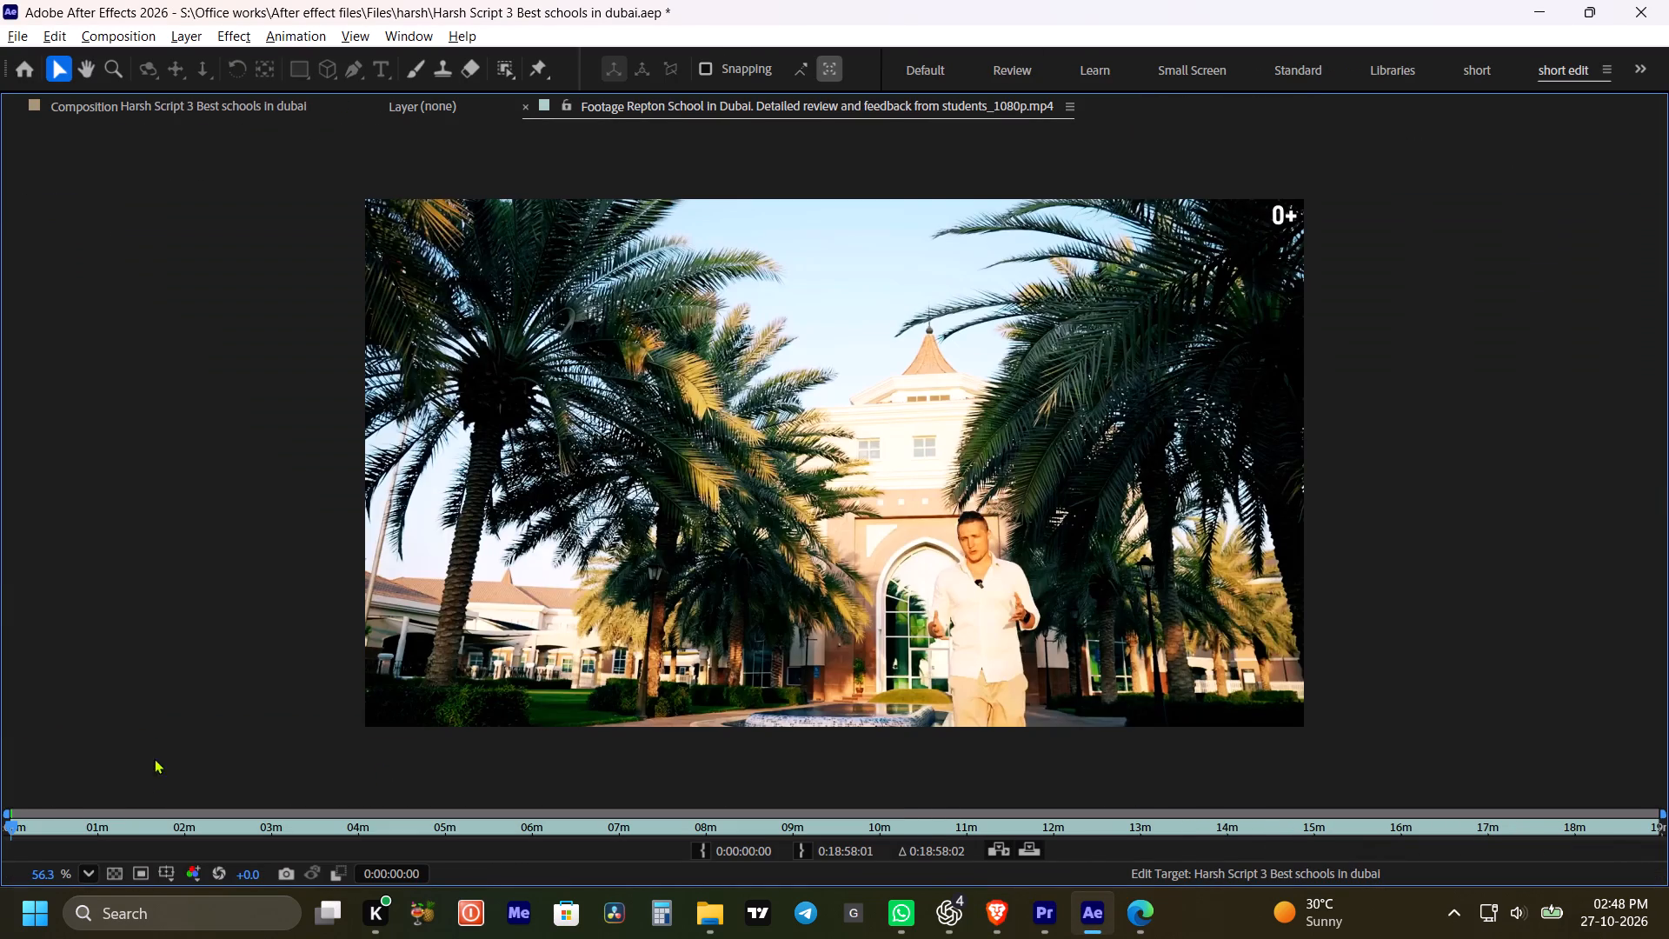
{"action": "scroll", "coordinate": [32, 823], "scroll_direction": "up", "scroll_amount": 5, "text": "alt"}
{"action": "left_click_drag", "start_coordinate": [55, 825], "coordinate": [0, 838]}
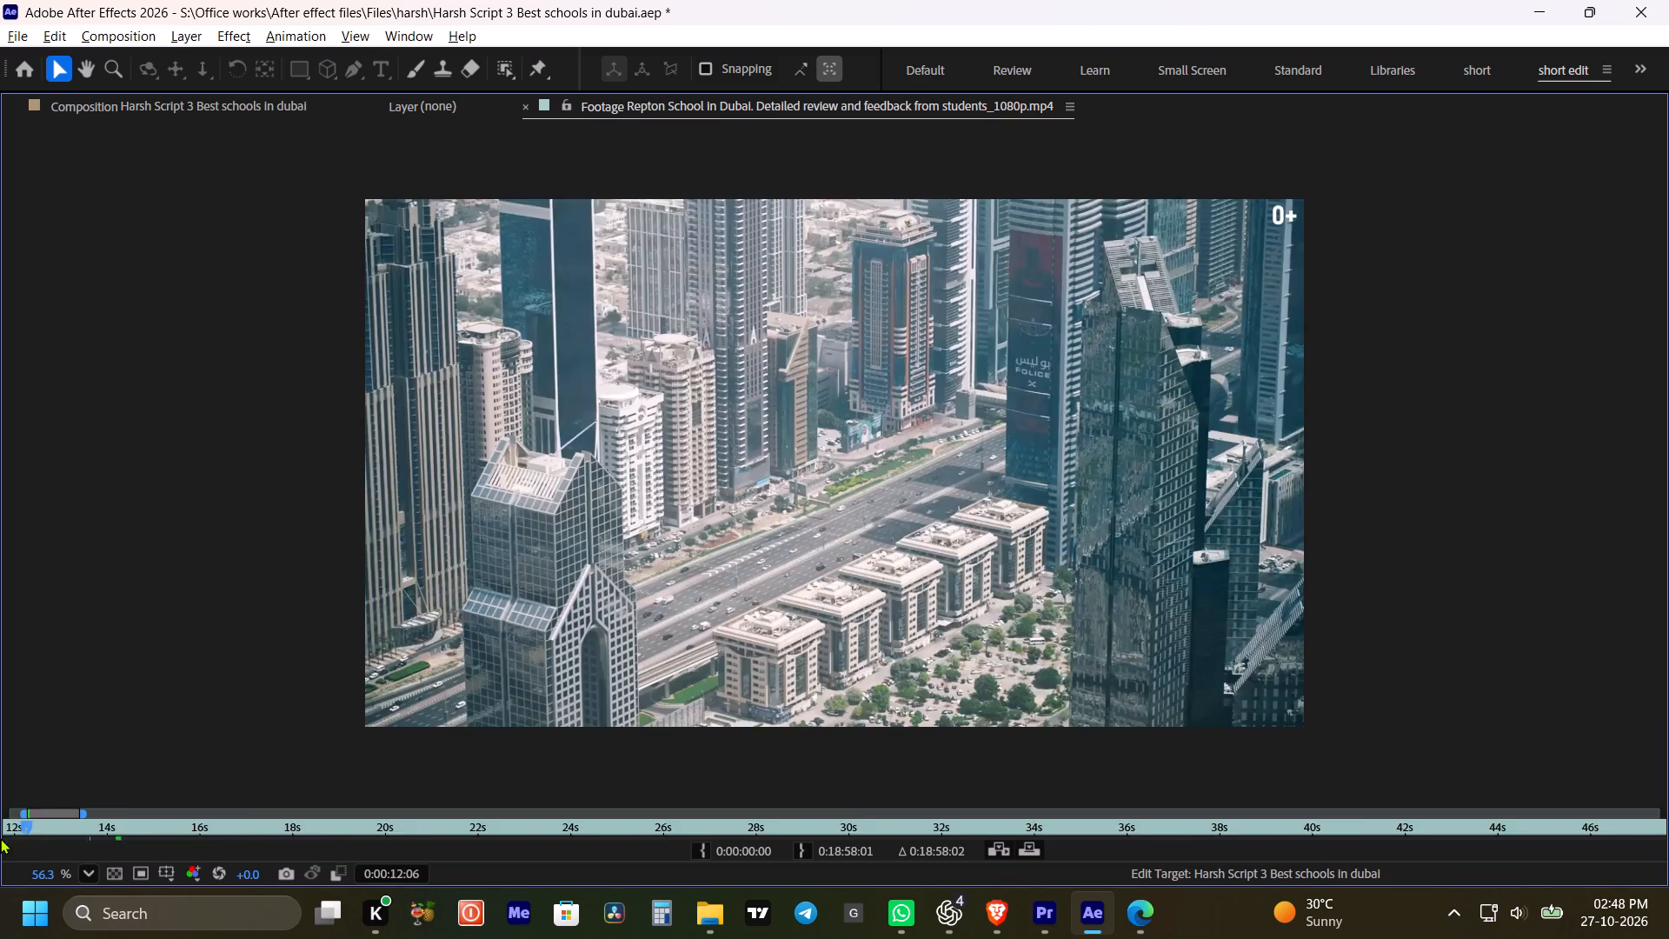
{"action": "left_click_drag", "start_coordinate": [0, 838], "coordinate": [170, 869]}
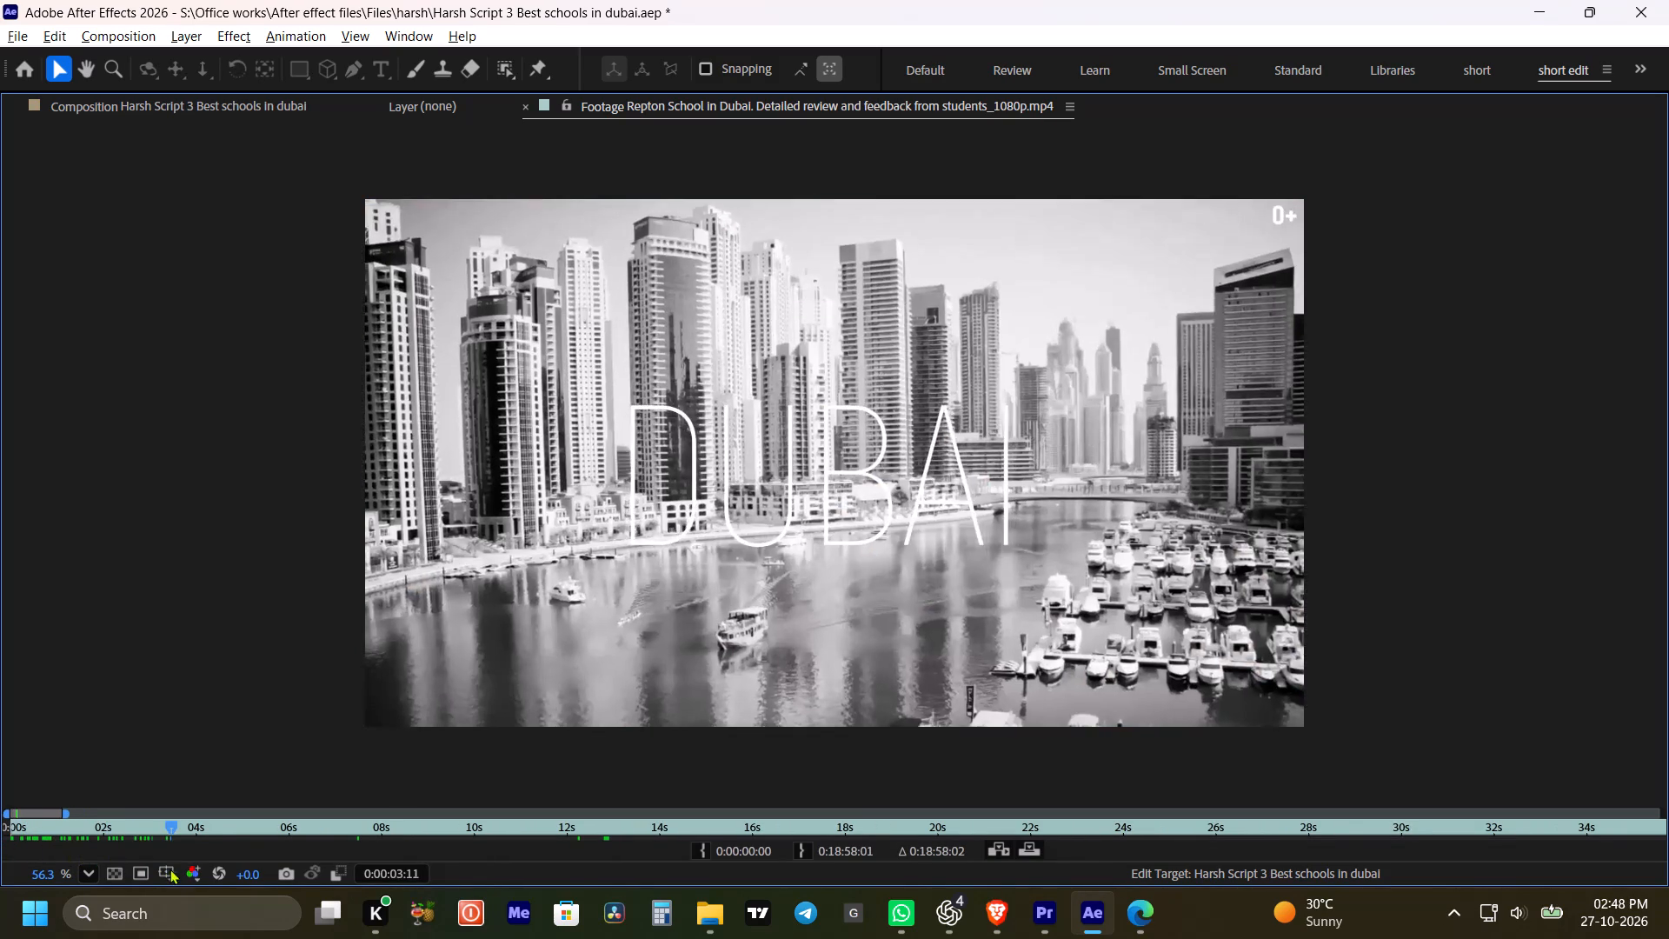
{"action": "left_click_drag", "start_coordinate": [170, 869], "coordinate": [579, 891]}
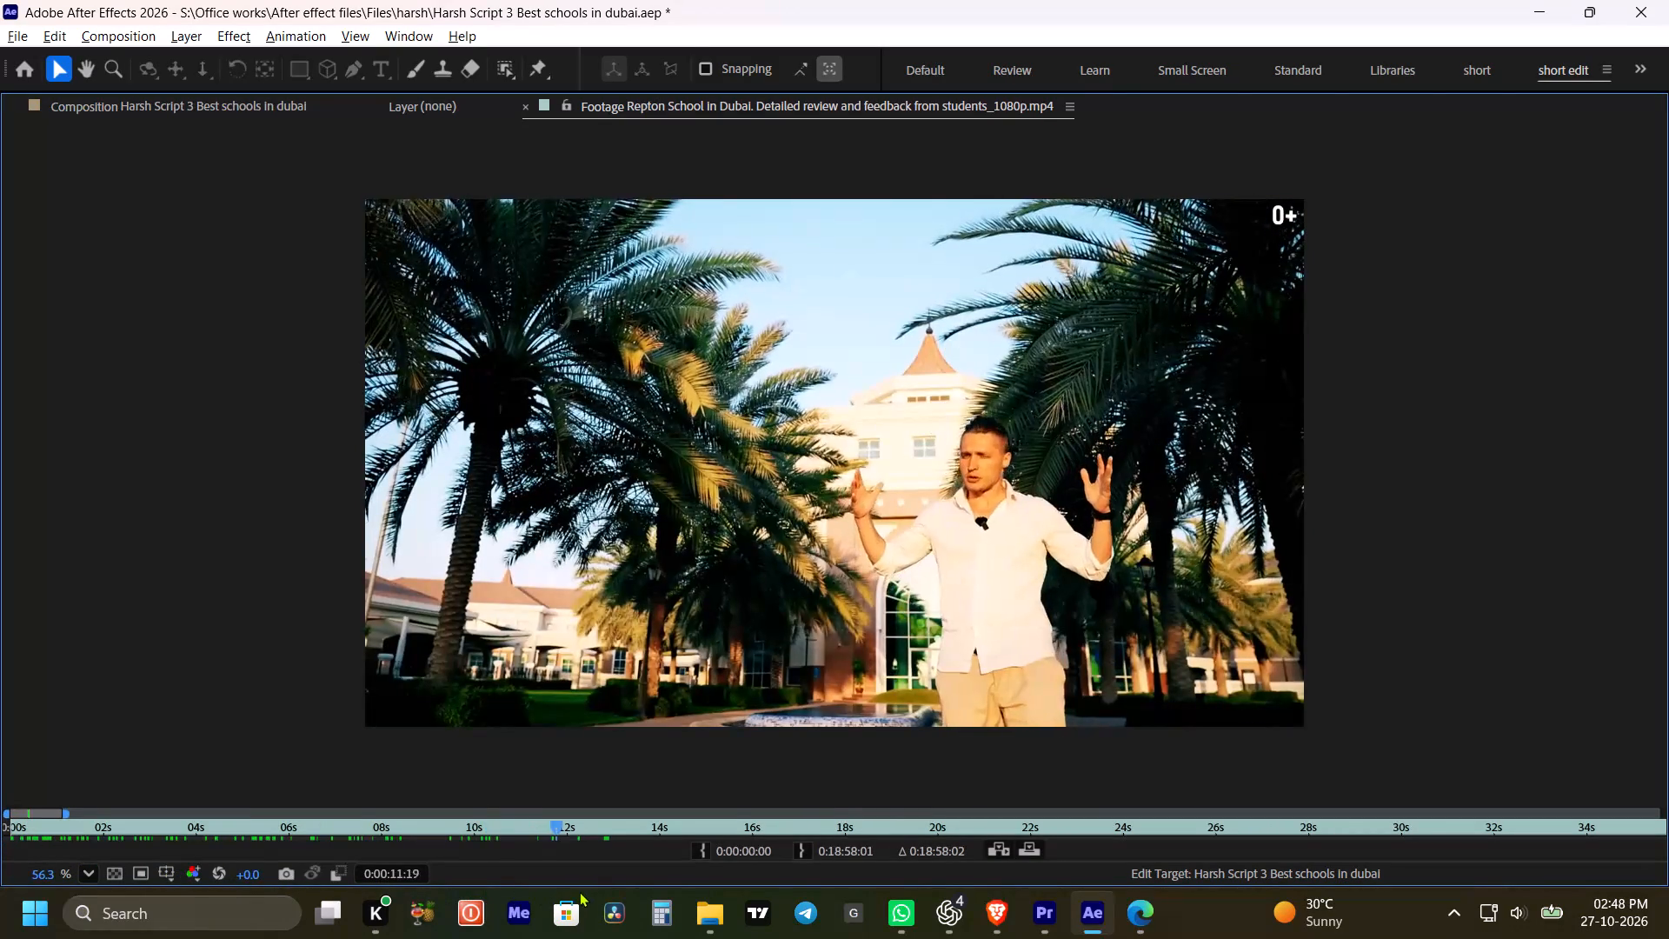
{"action": "left_click_drag", "start_coordinate": [579, 891], "coordinate": [934, 880]}
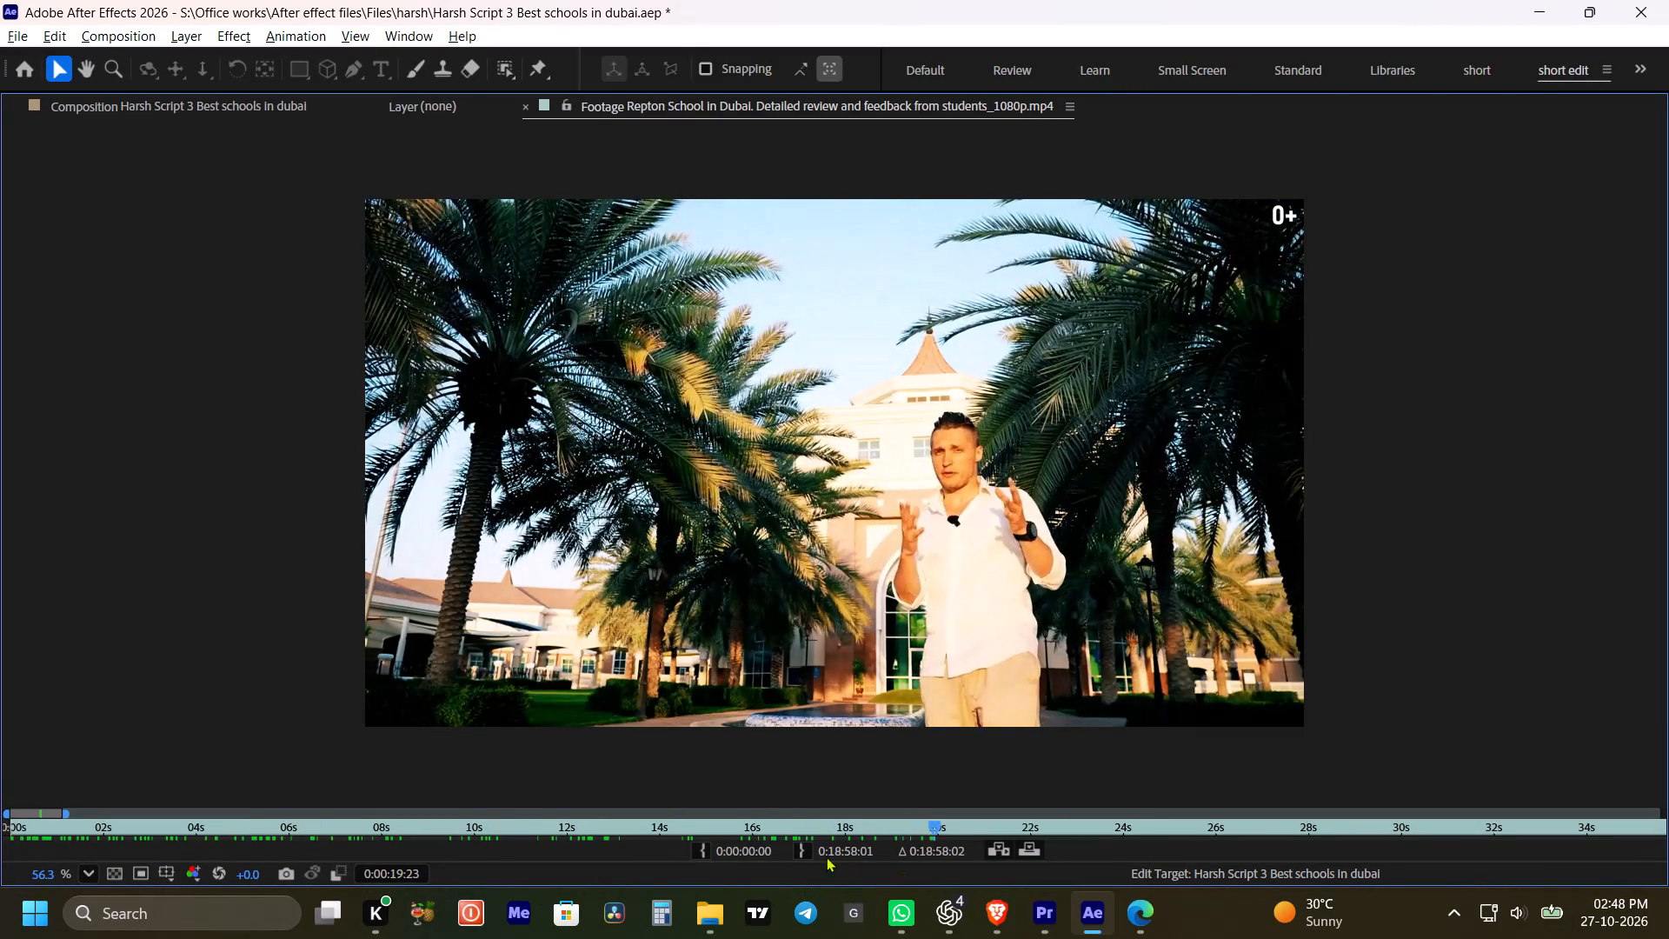
{"action": "scroll", "coordinate": [755, 817], "scroll_direction": "down", "scroll_amount": 4, "text": "alt"}
{"action": "left_click_drag", "start_coordinate": [175, 829], "coordinate": [218, 840]}
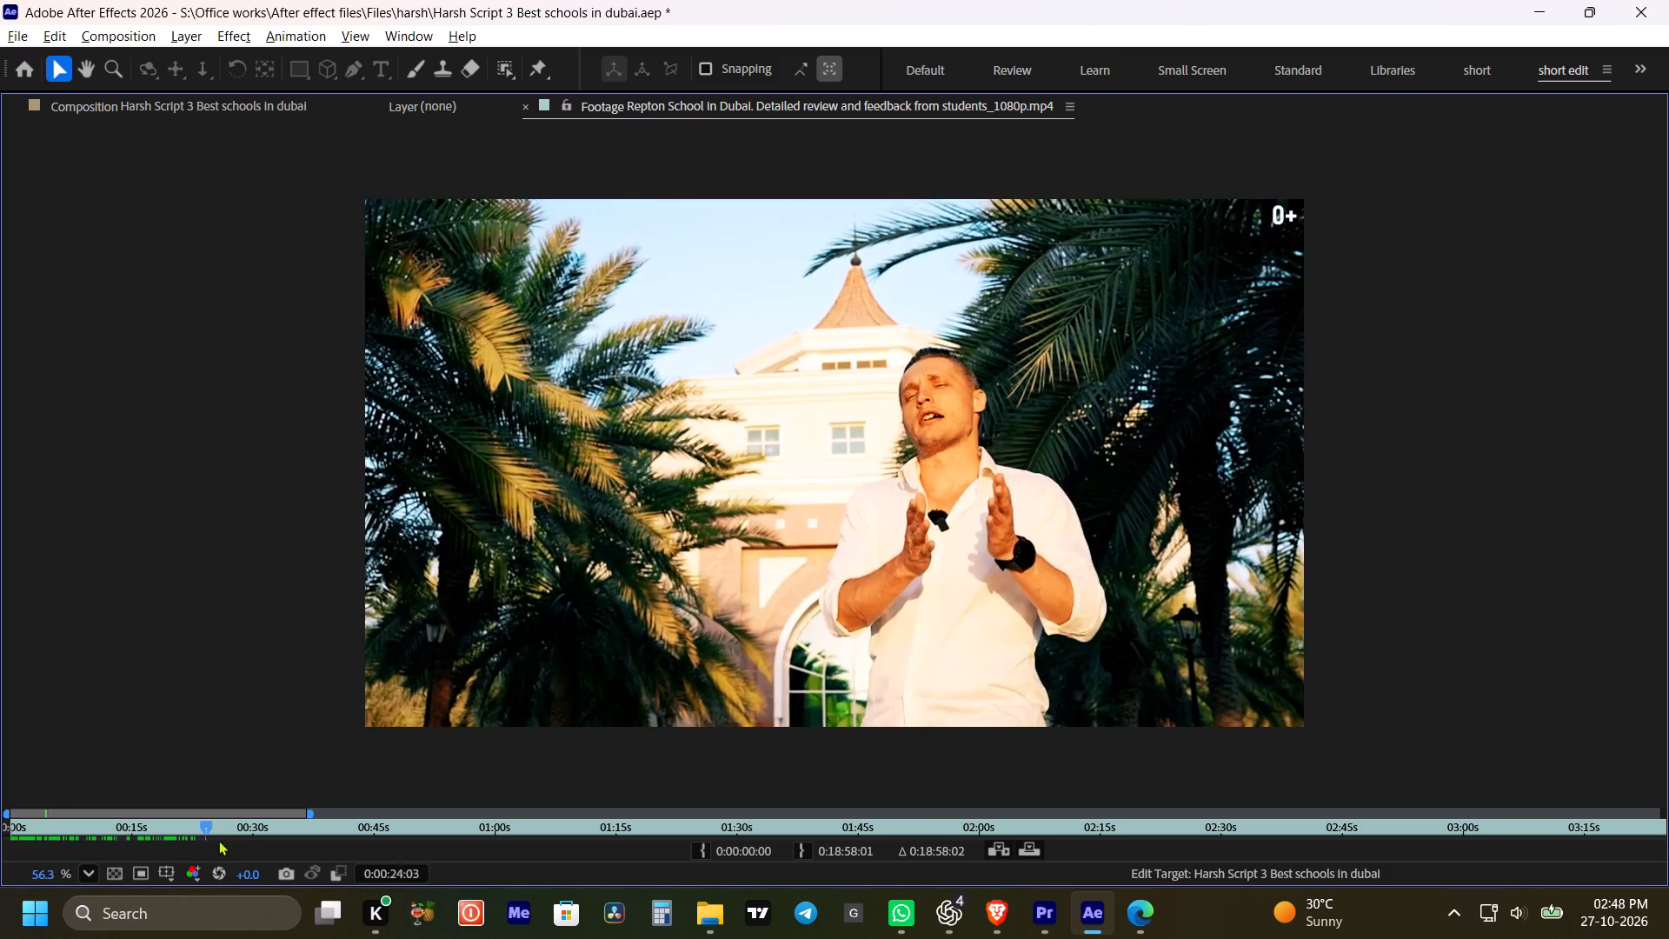
{"action": "left_click_drag", "start_coordinate": [218, 840], "coordinate": [207, 846]}
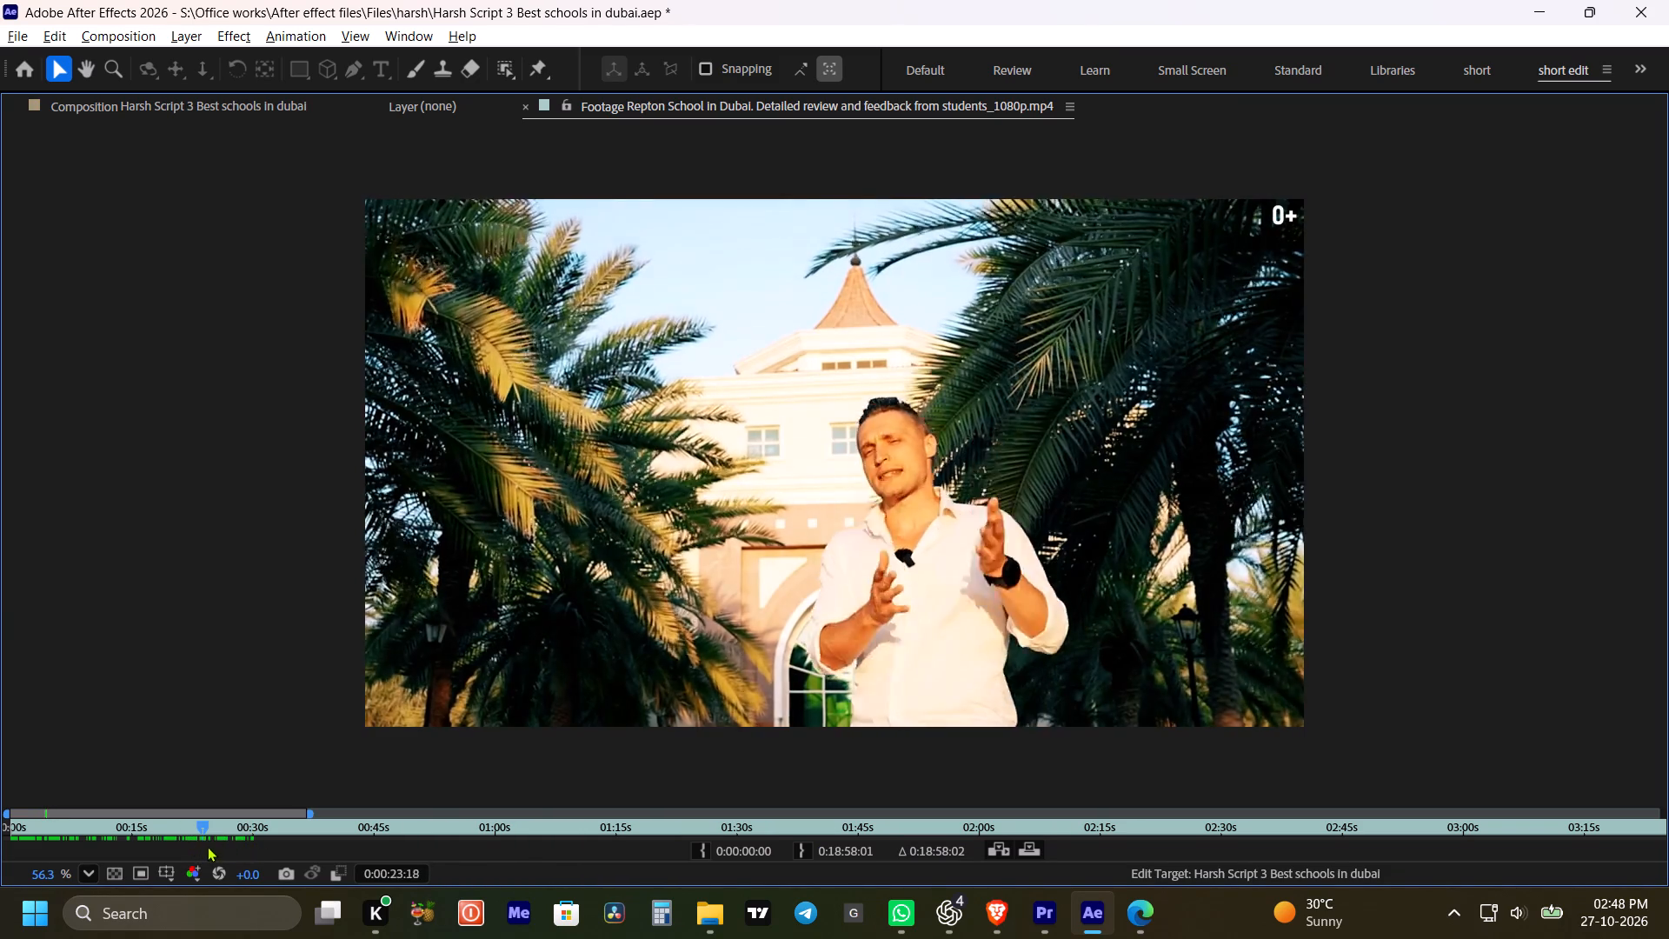
{"action": "left_click_drag", "start_coordinate": [207, 846], "coordinate": [218, 844]}
{"action": "left_click", "coordinate": [700, 852]}
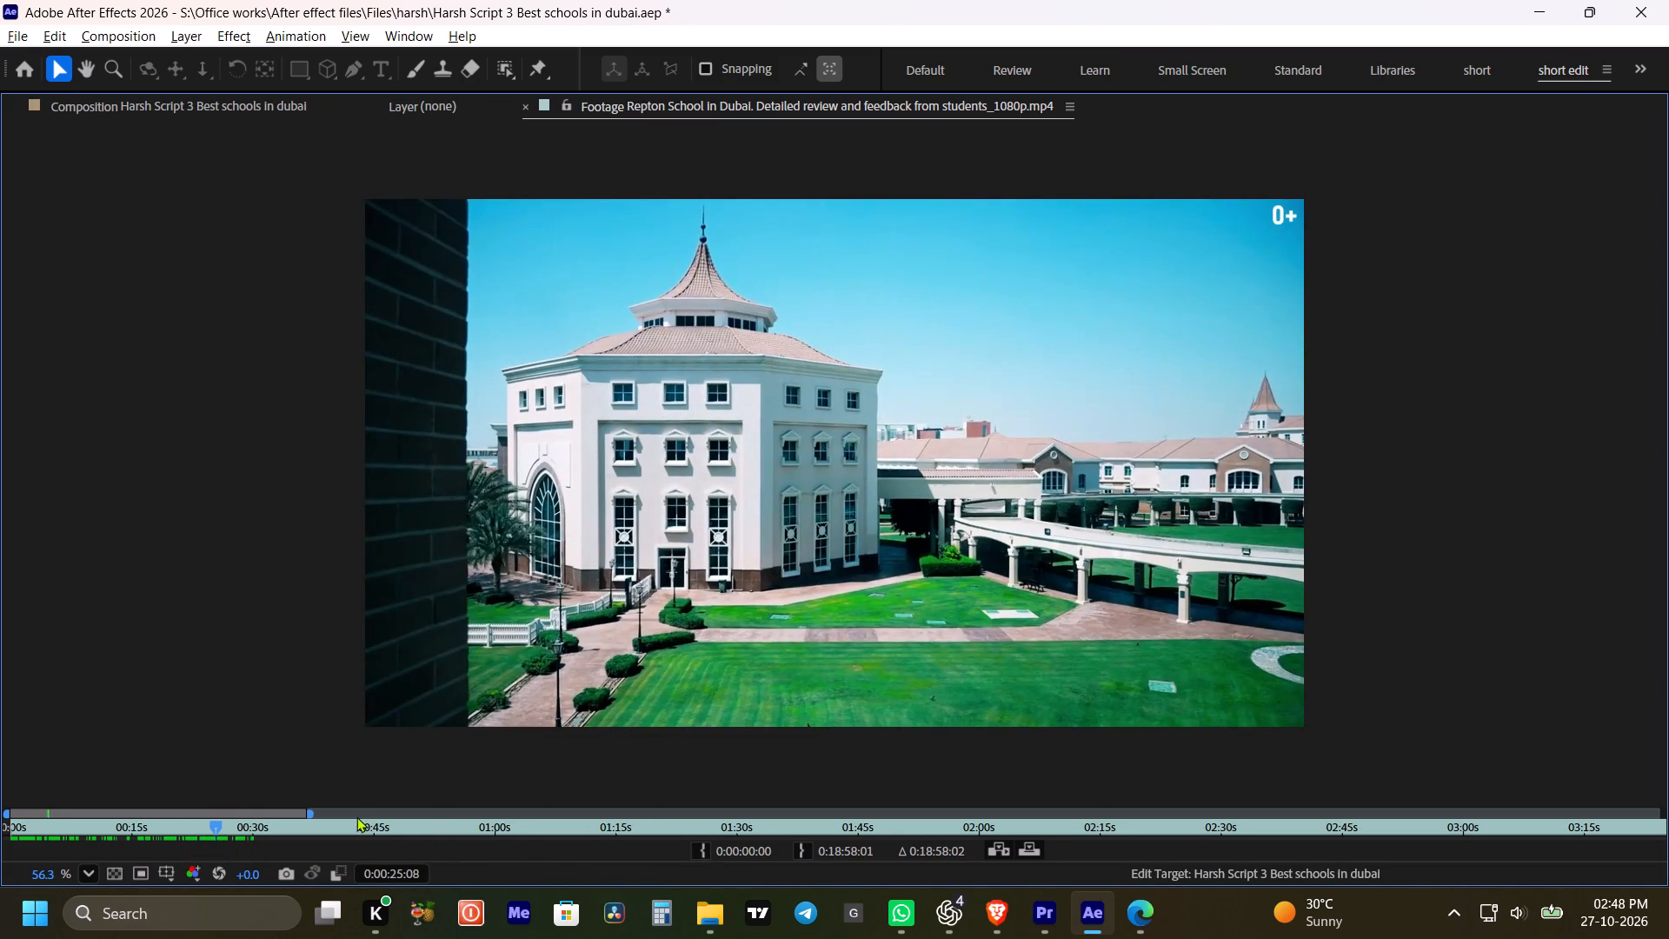
Set the Repton School footage's out point at 0:00:33:03, after the campus shots.
{"action": "scroll", "coordinate": [217, 822], "scroll_direction": "up", "scroll_amount": 1, "text": "alt"}
{"action": "left_click_drag", "start_coordinate": [222, 827], "coordinate": [302, 838]}
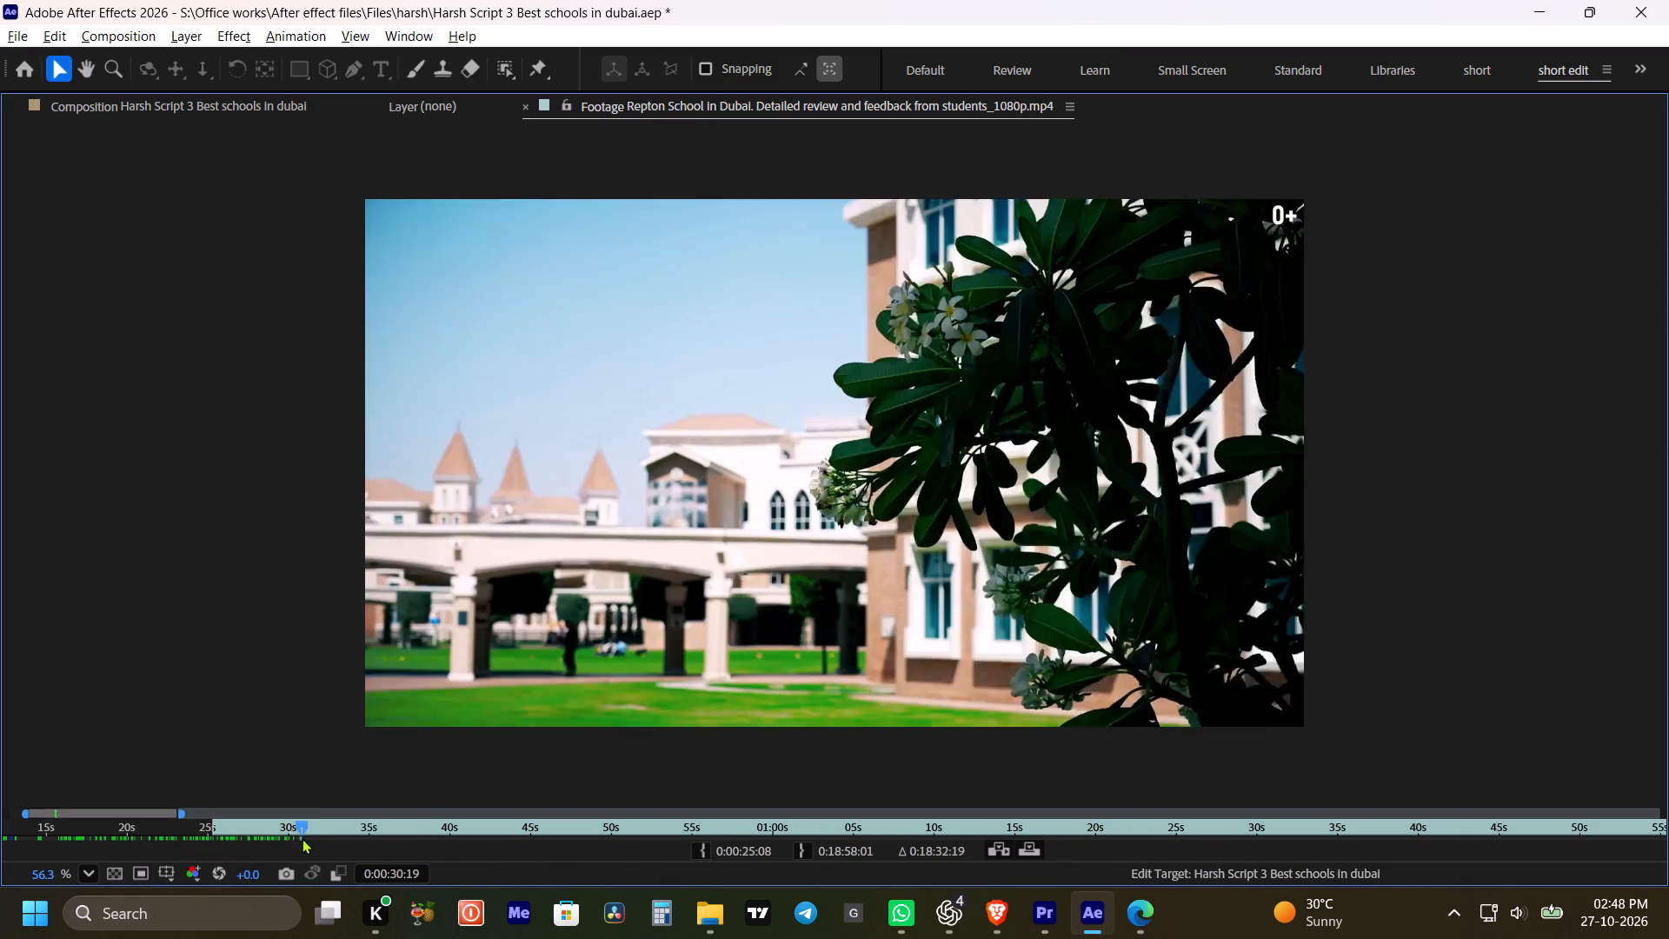
{"action": "left_click_drag", "start_coordinate": [302, 838], "coordinate": [338, 845]}
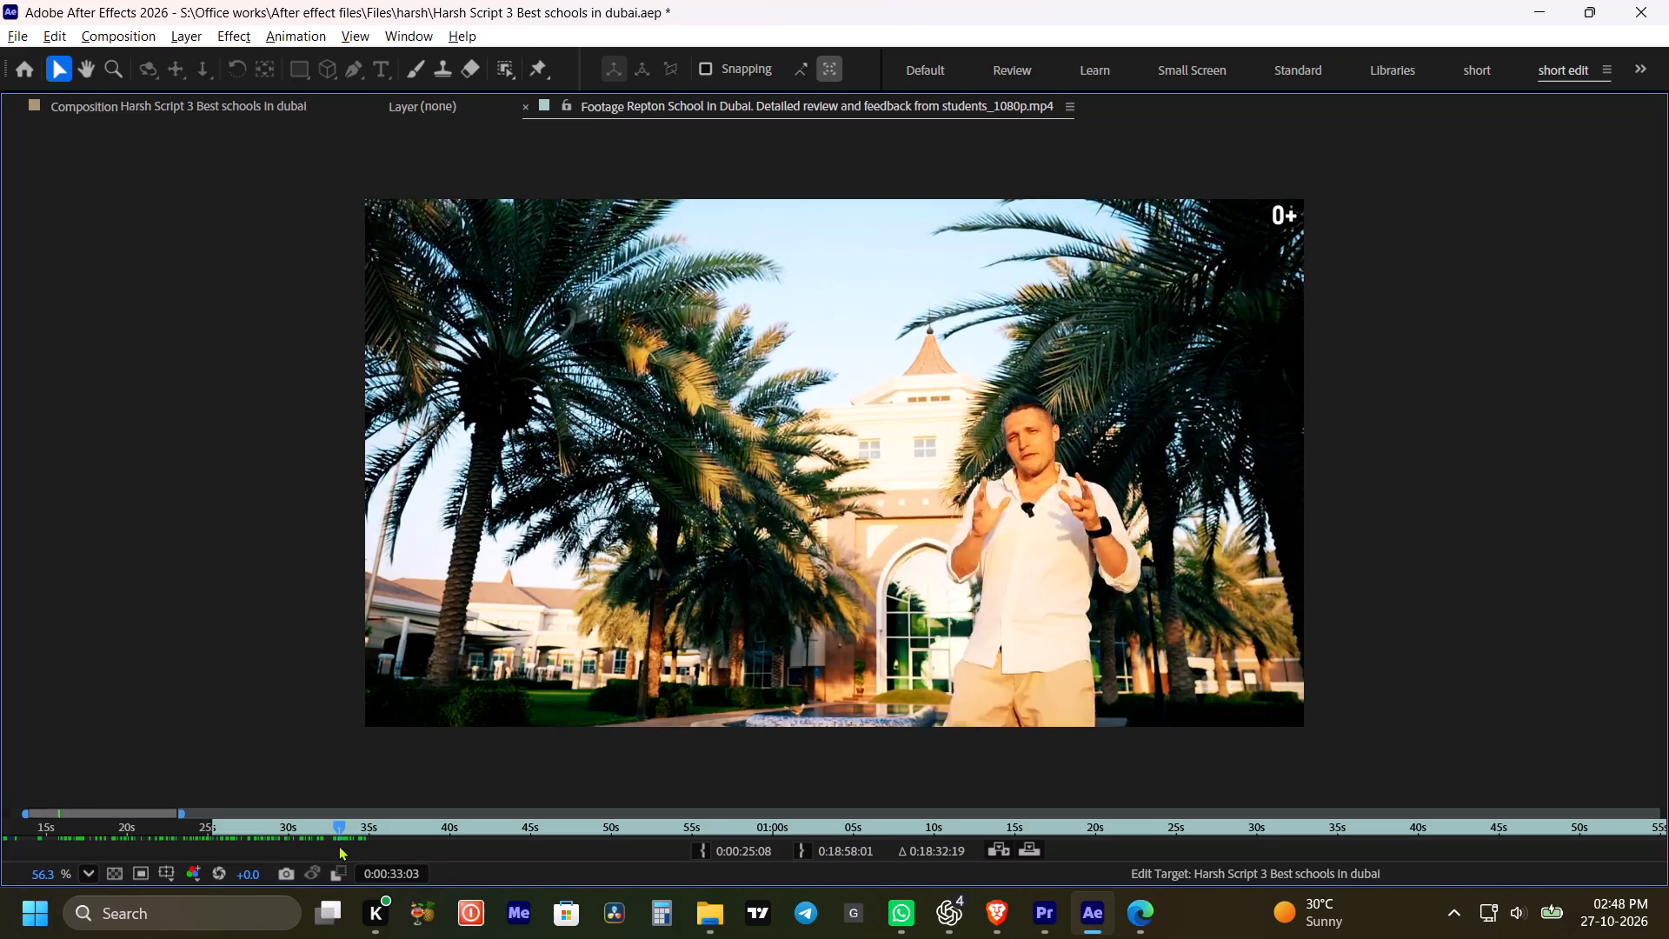
{"action": "left_click_drag", "start_coordinate": [338, 845], "coordinate": [339, 844]}
{"action": "left_click", "coordinate": [801, 851]}
{"action": "key", "text": "grave"}
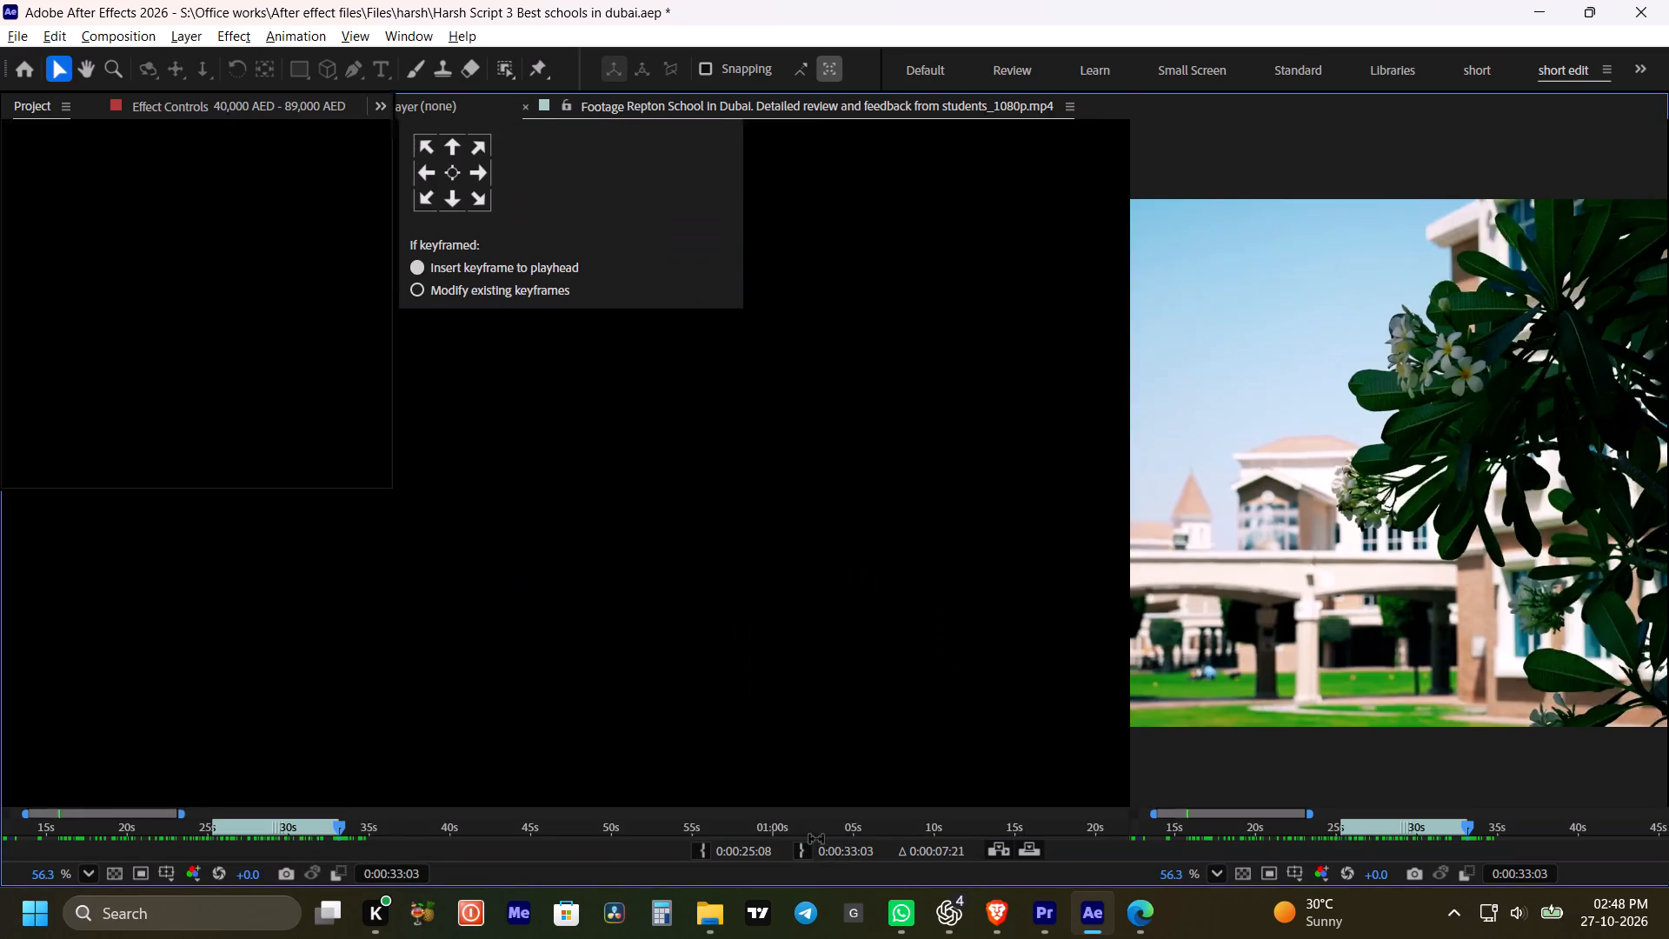
Place the trimmed Repton clip as the top layer, starting at 0:00:51:29 where the 40,000 AED - 89,000 AED caption ends.
{"action": "scroll", "coordinate": [885, 625], "scroll_direction": "up", "scroll_amount": 2, "text": "alt"}
{"action": "left_click", "coordinate": [868, 556]}
{"action": "key", "text": "space"}
{"action": "left_click_drag", "start_coordinate": [973, 619], "coordinate": [874, 645]}
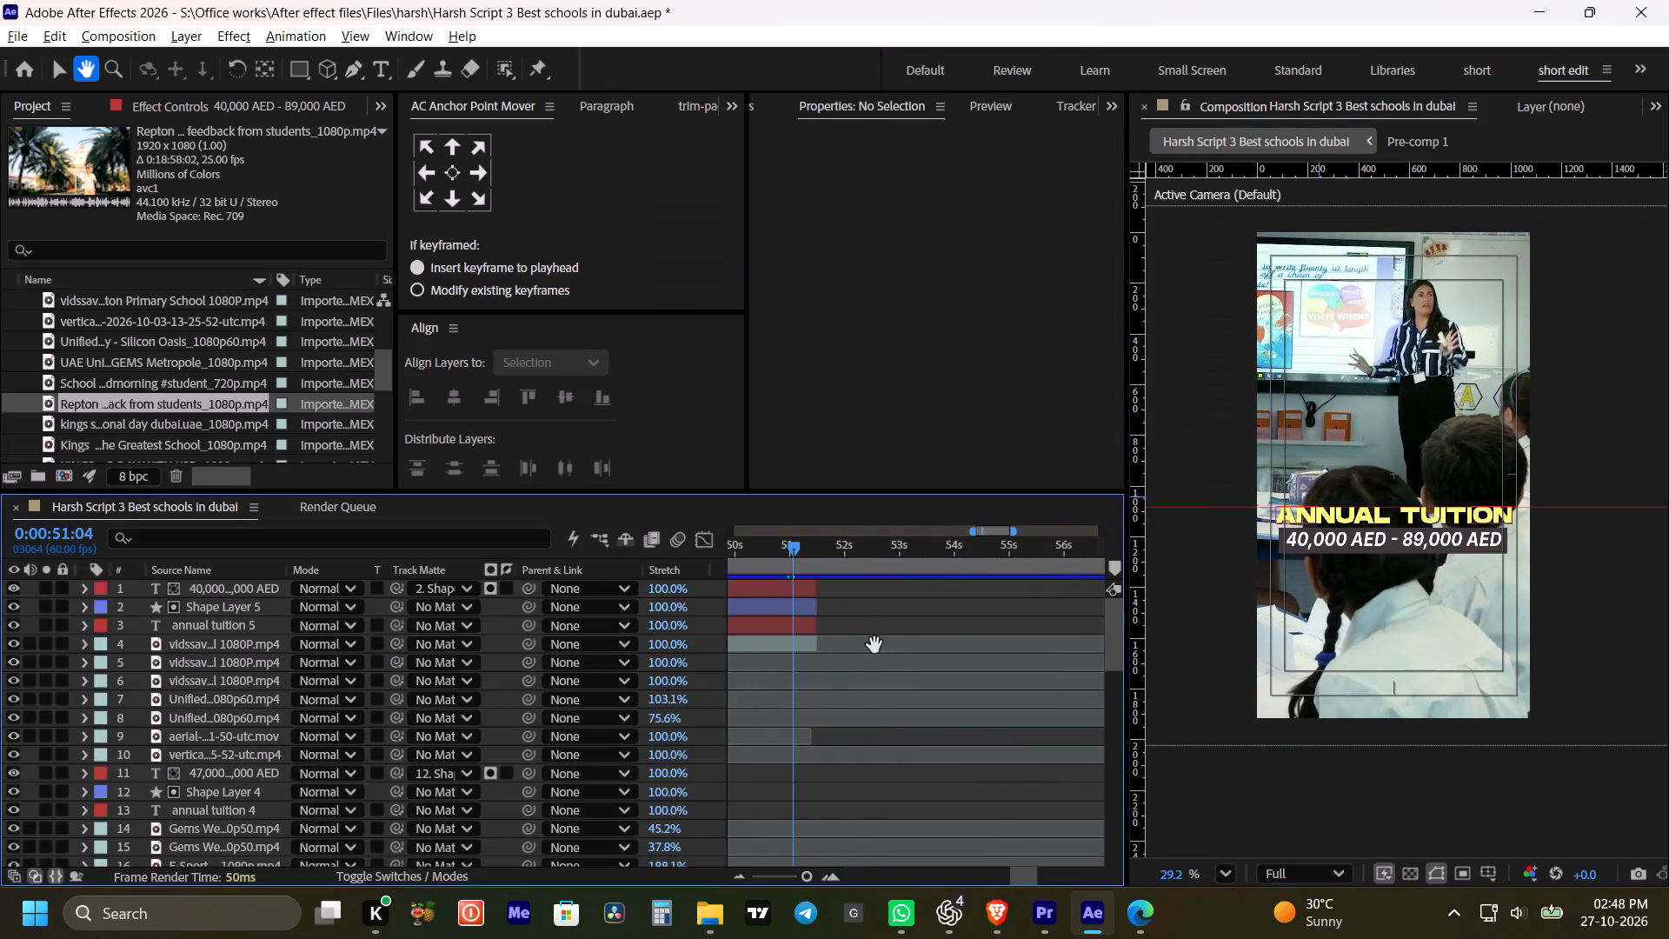
{"action": "left_click_drag", "start_coordinate": [874, 645], "coordinate": [871, 648]}
{"action": "key", "text": "space"}
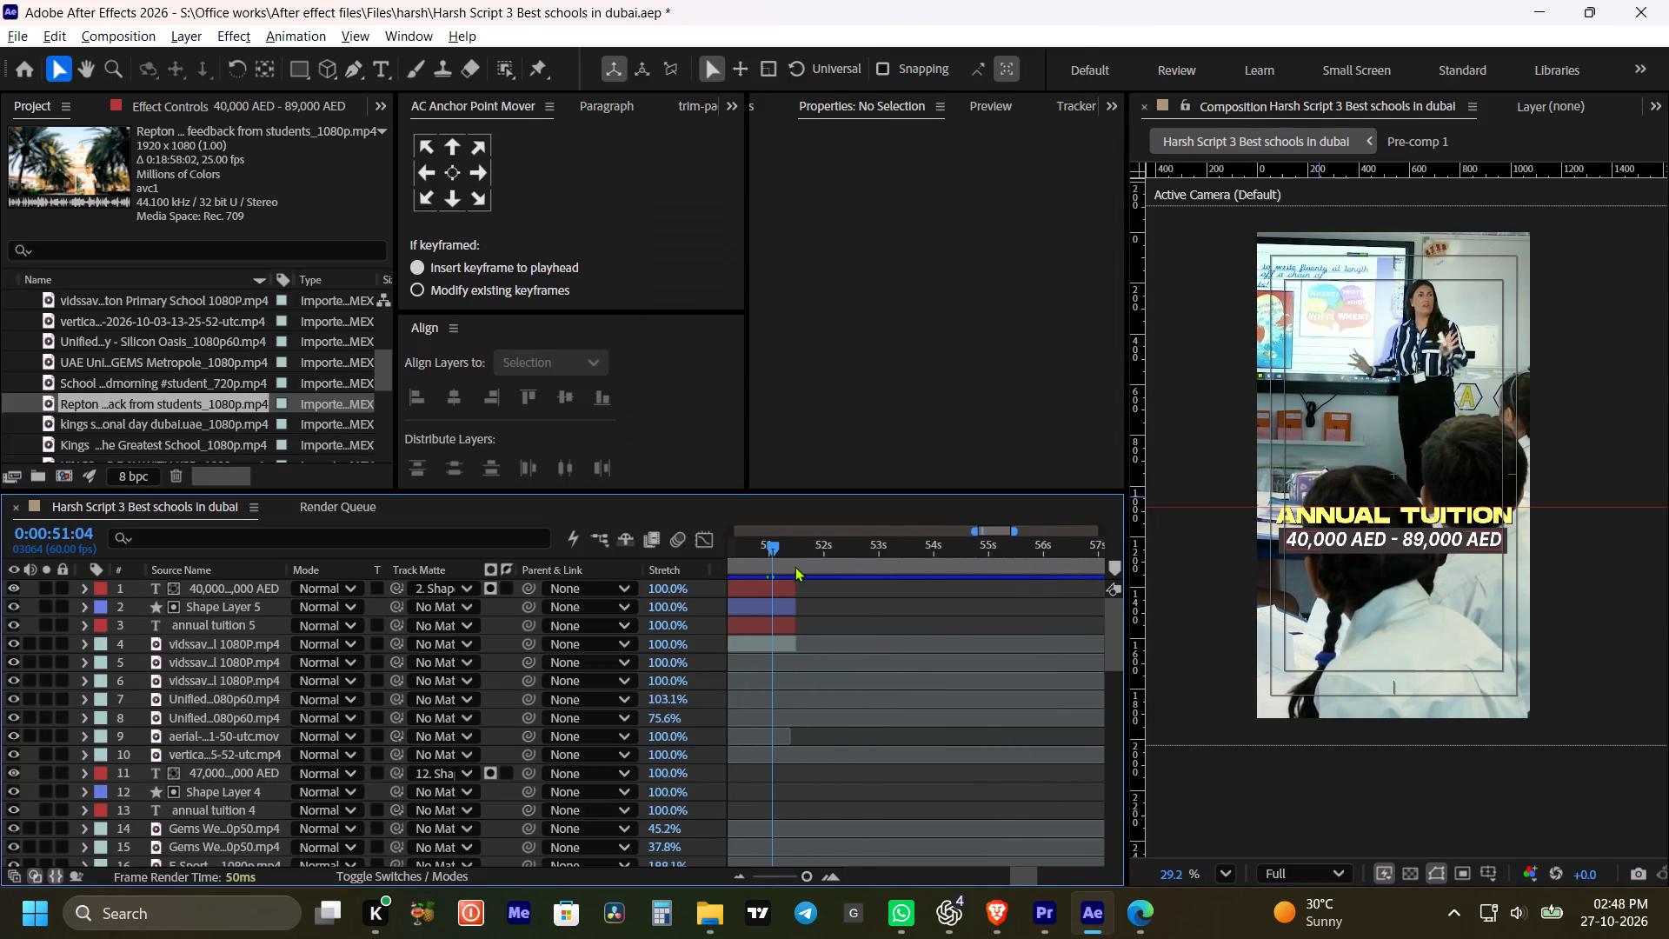
{"action": "key", "text": "space"}
{"action": "key", "text": "space"}
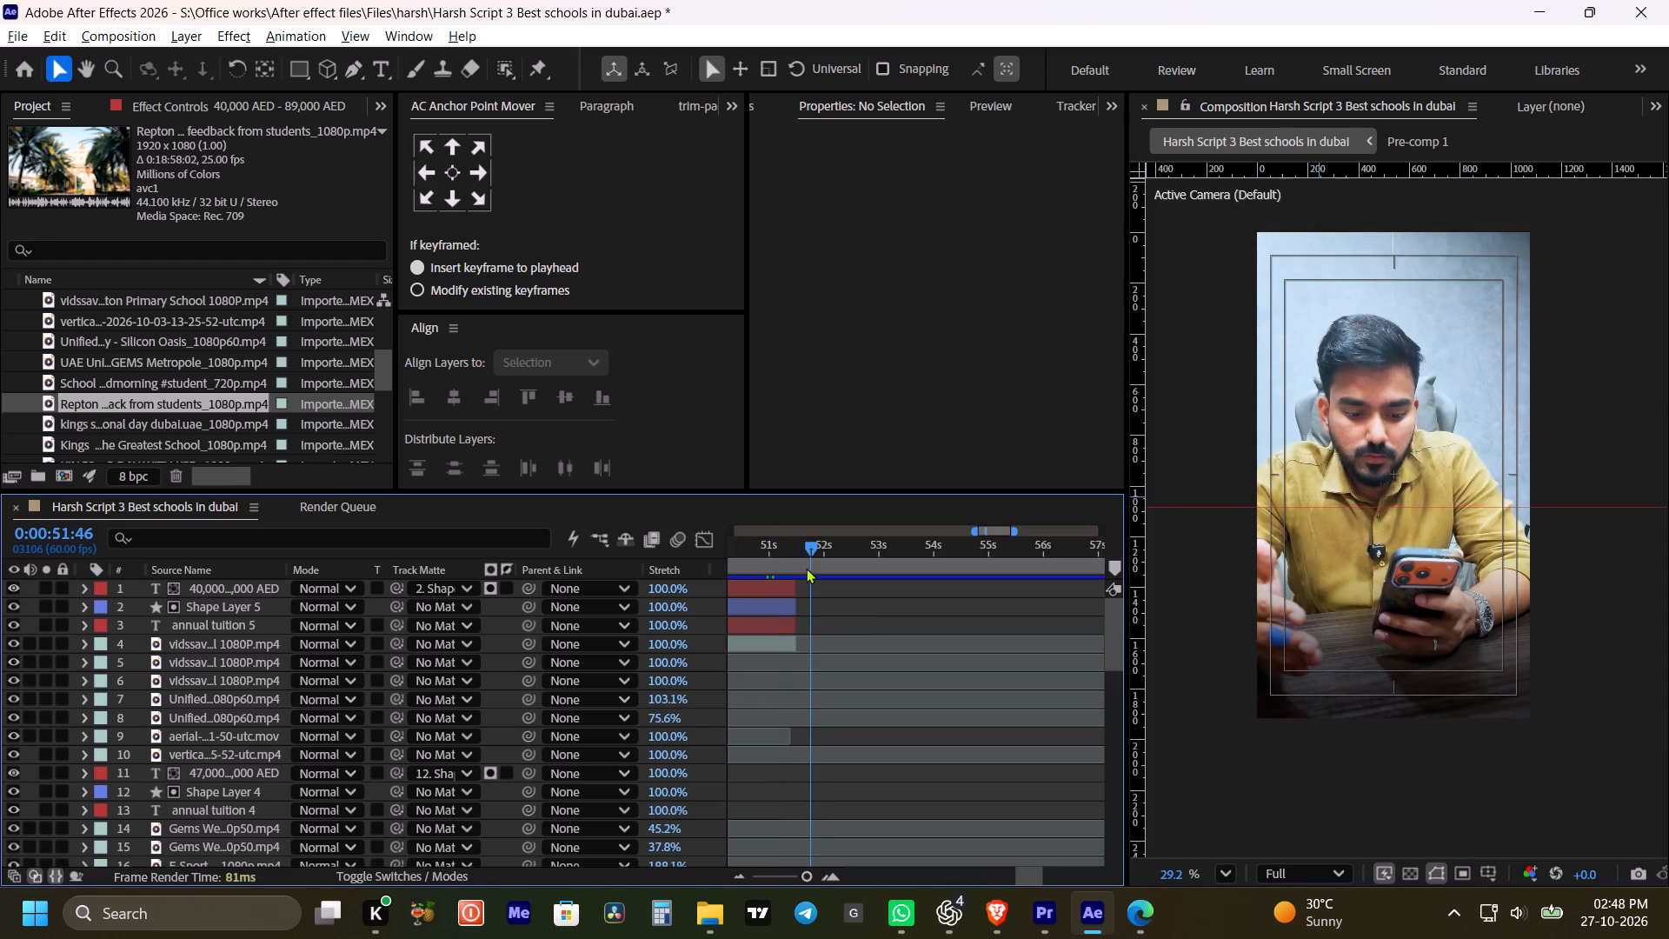
{"action": "left_click", "coordinate": [801, 568], "text": "shift"}
{"action": "left_click_drag", "start_coordinate": [193, 403], "coordinate": [866, 582]}
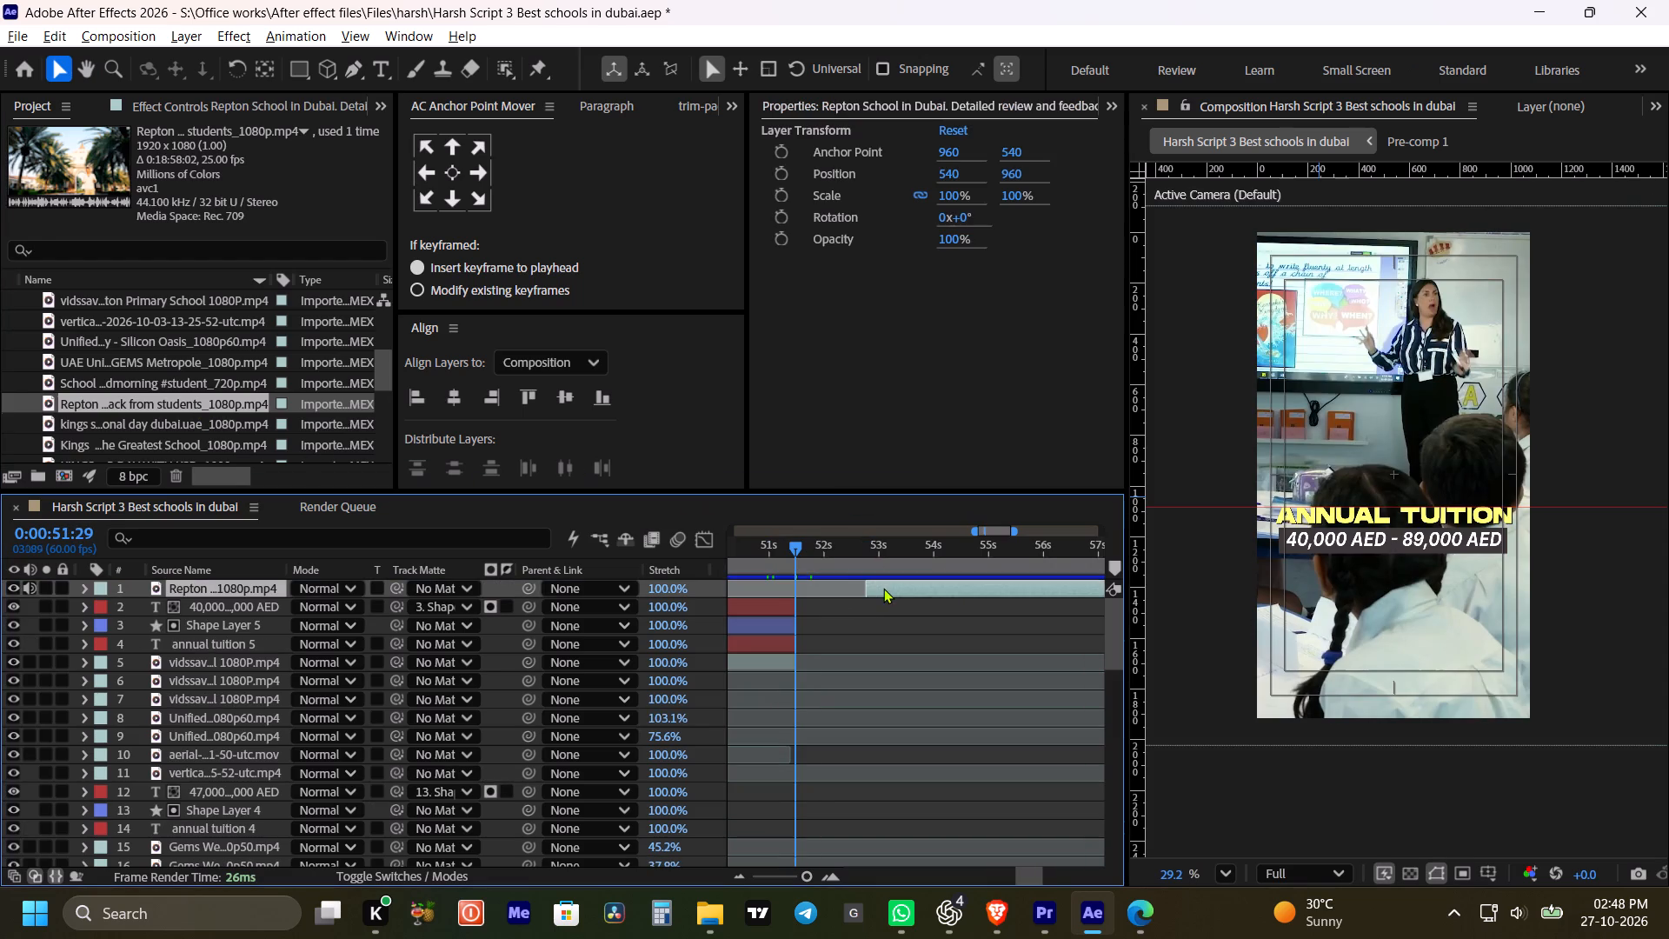
{"action": "left_click", "coordinate": [885, 588]}
{"action": "key", "text": "bracketleft"}
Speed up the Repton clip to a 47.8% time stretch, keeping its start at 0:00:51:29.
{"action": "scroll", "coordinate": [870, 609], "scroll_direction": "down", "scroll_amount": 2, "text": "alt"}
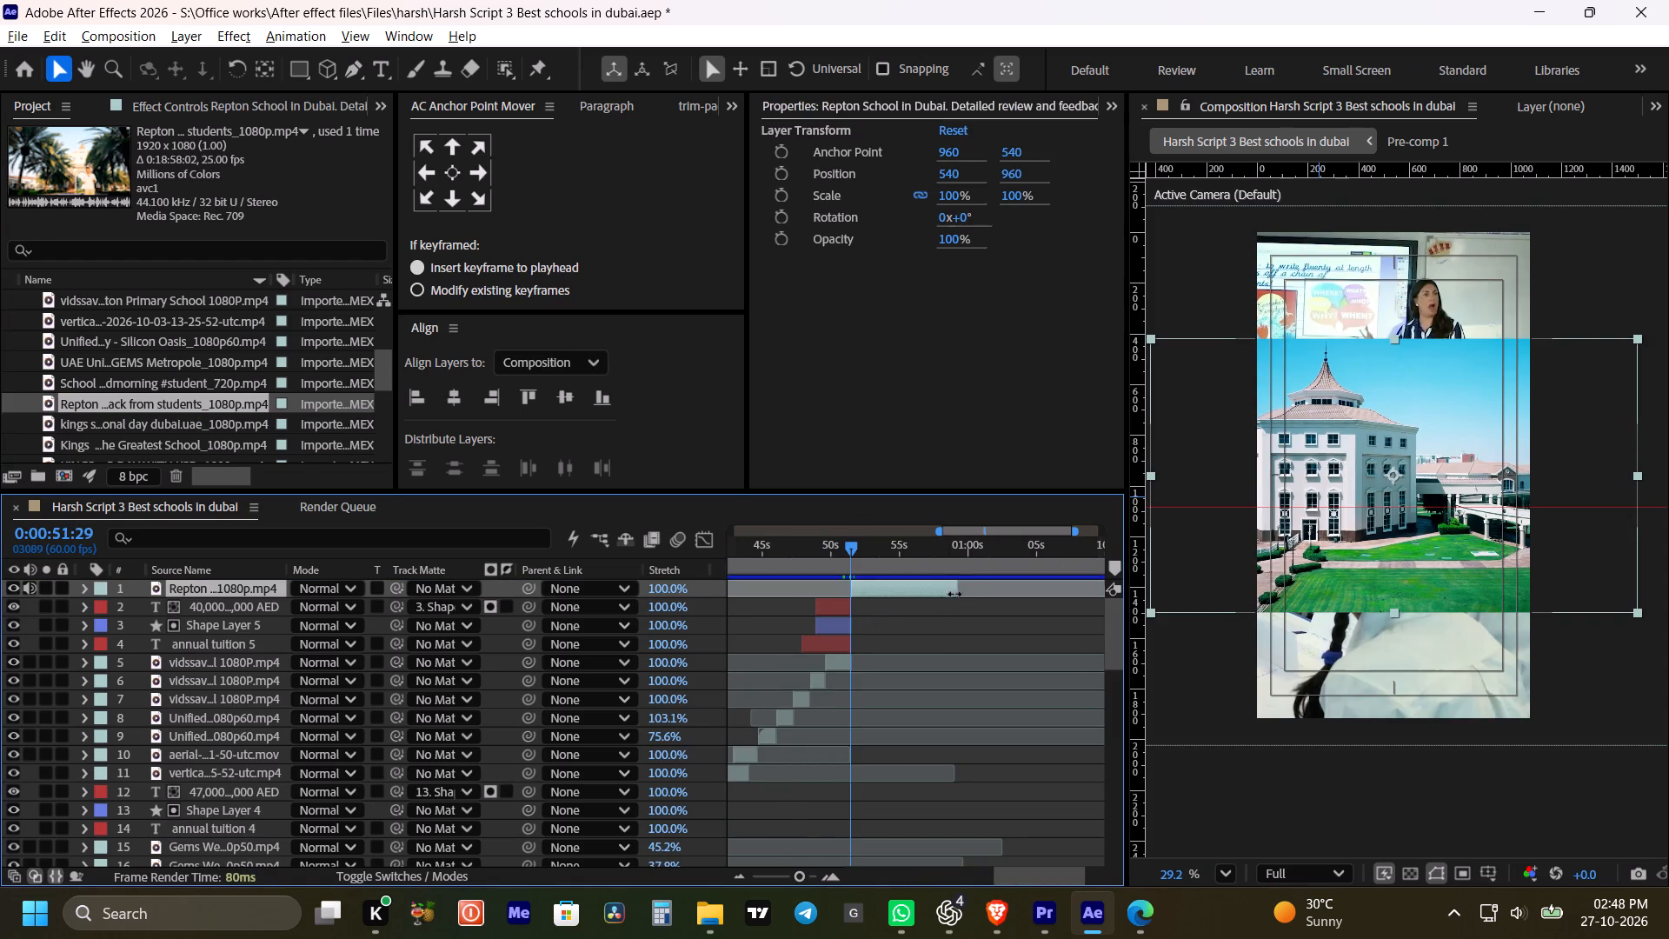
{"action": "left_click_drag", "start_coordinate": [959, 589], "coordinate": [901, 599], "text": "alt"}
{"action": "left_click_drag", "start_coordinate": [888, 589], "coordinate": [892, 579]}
Scale the Repton clip to 189% to fill the vertical frame and set its X position to 819.
{"action": "left_click_drag", "start_coordinate": [948, 199], "coordinate": [1081, 232]}
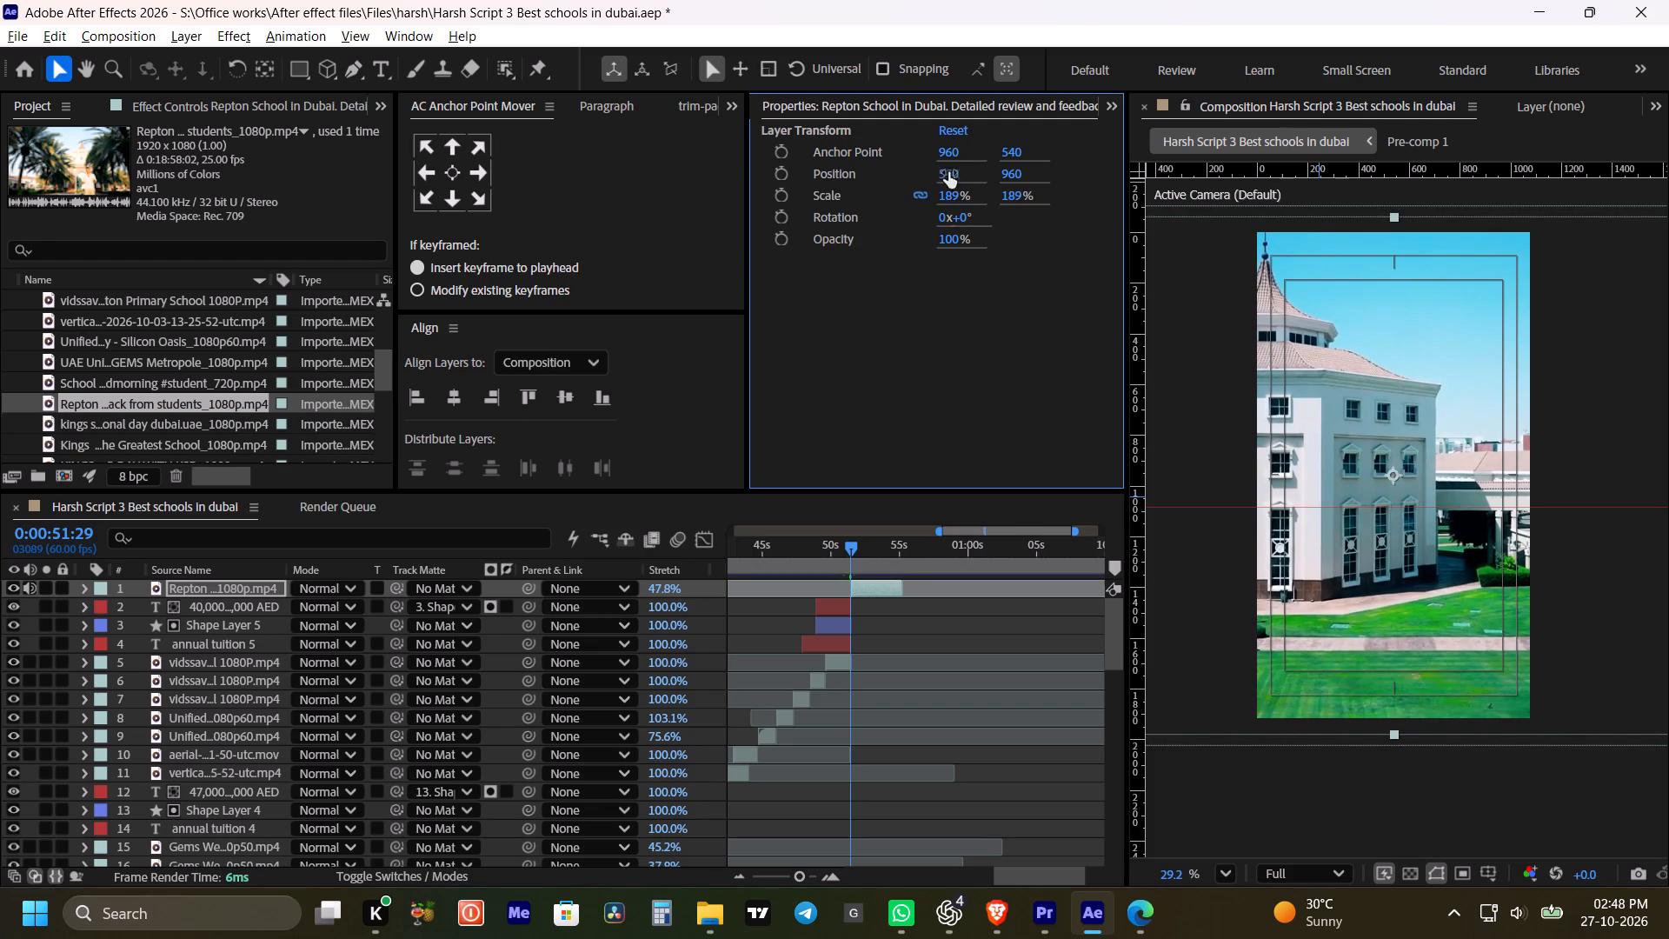
{"action": "left_click_drag", "start_coordinate": [943, 173], "coordinate": [1668, 220]}
{"action": "left_click_drag", "start_coordinate": [955, 172], "coordinate": [1447, 201]}
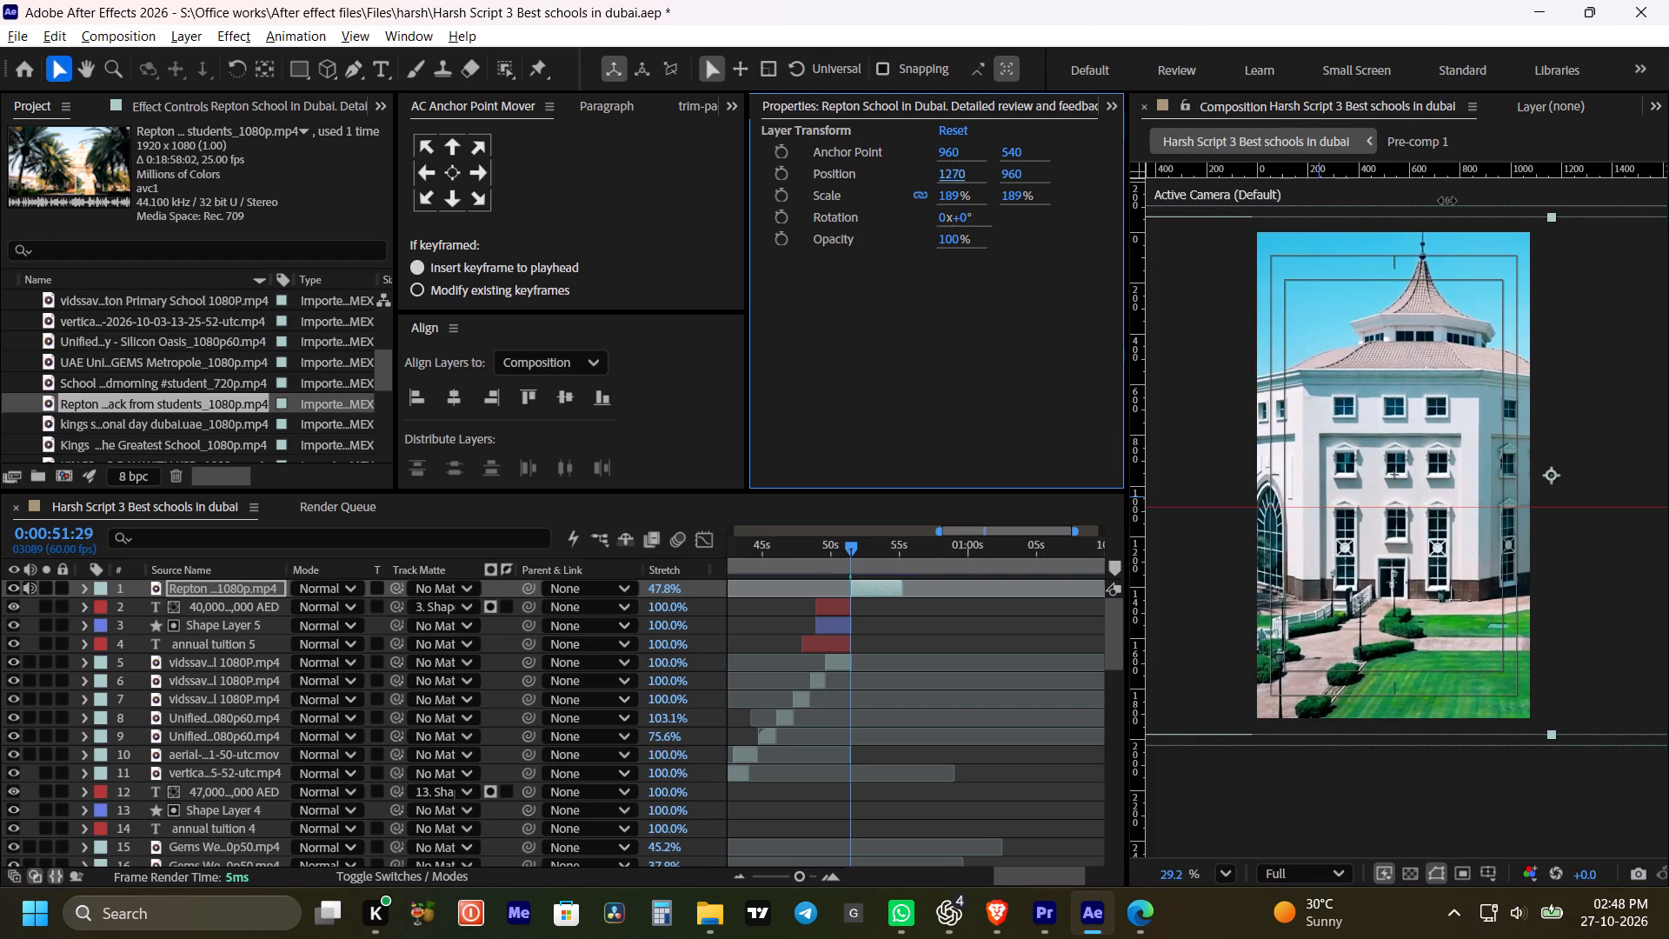
{"action": "left_click_drag", "start_coordinate": [1447, 201], "coordinate": [490, 416]}
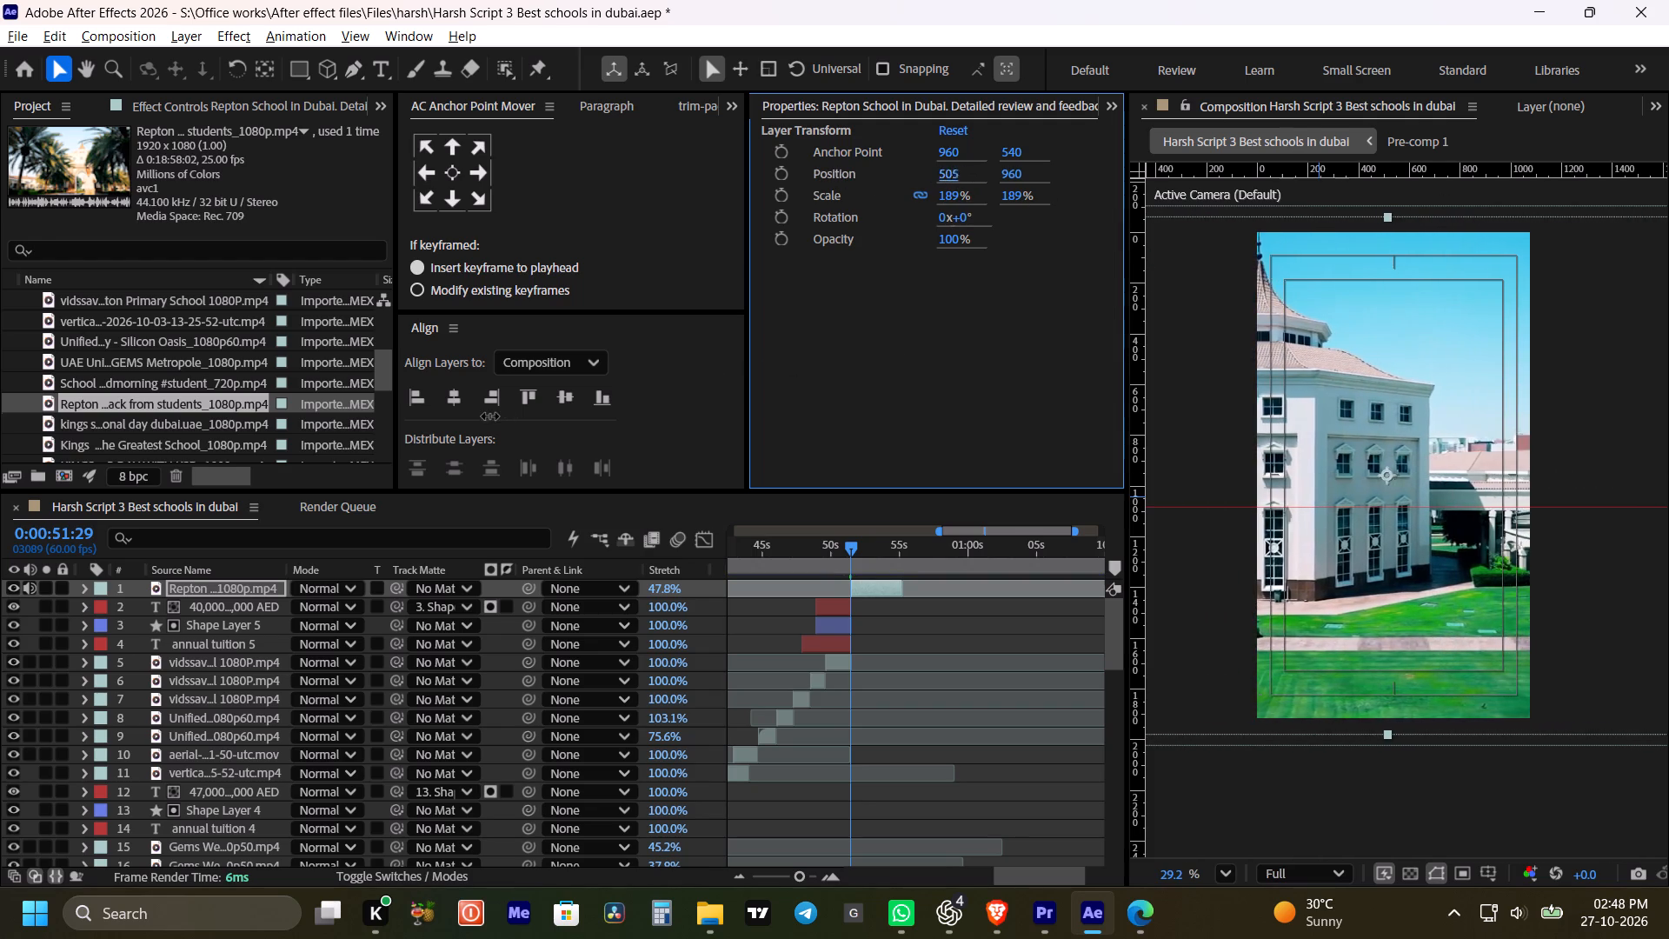
{"action": "left_click_drag", "start_coordinate": [490, 416], "coordinate": [826, 409]}
Mute the Repton clip's audio and preview it from the annual tuition caption onward.
{"action": "left_click", "coordinate": [831, 549]}
{"action": "key", "text": "space"}
{"action": "scroll", "coordinate": [880, 636], "scroll_direction": "up", "scroll_amount": 1, "text": "alt"}
{"action": "key", "text": "space"}
{"action": "left_click", "coordinate": [895, 618]}
{"action": "key", "text": "space"}
{"action": "left_click", "coordinate": [30, 584]}
{"action": "key", "text": "space"}
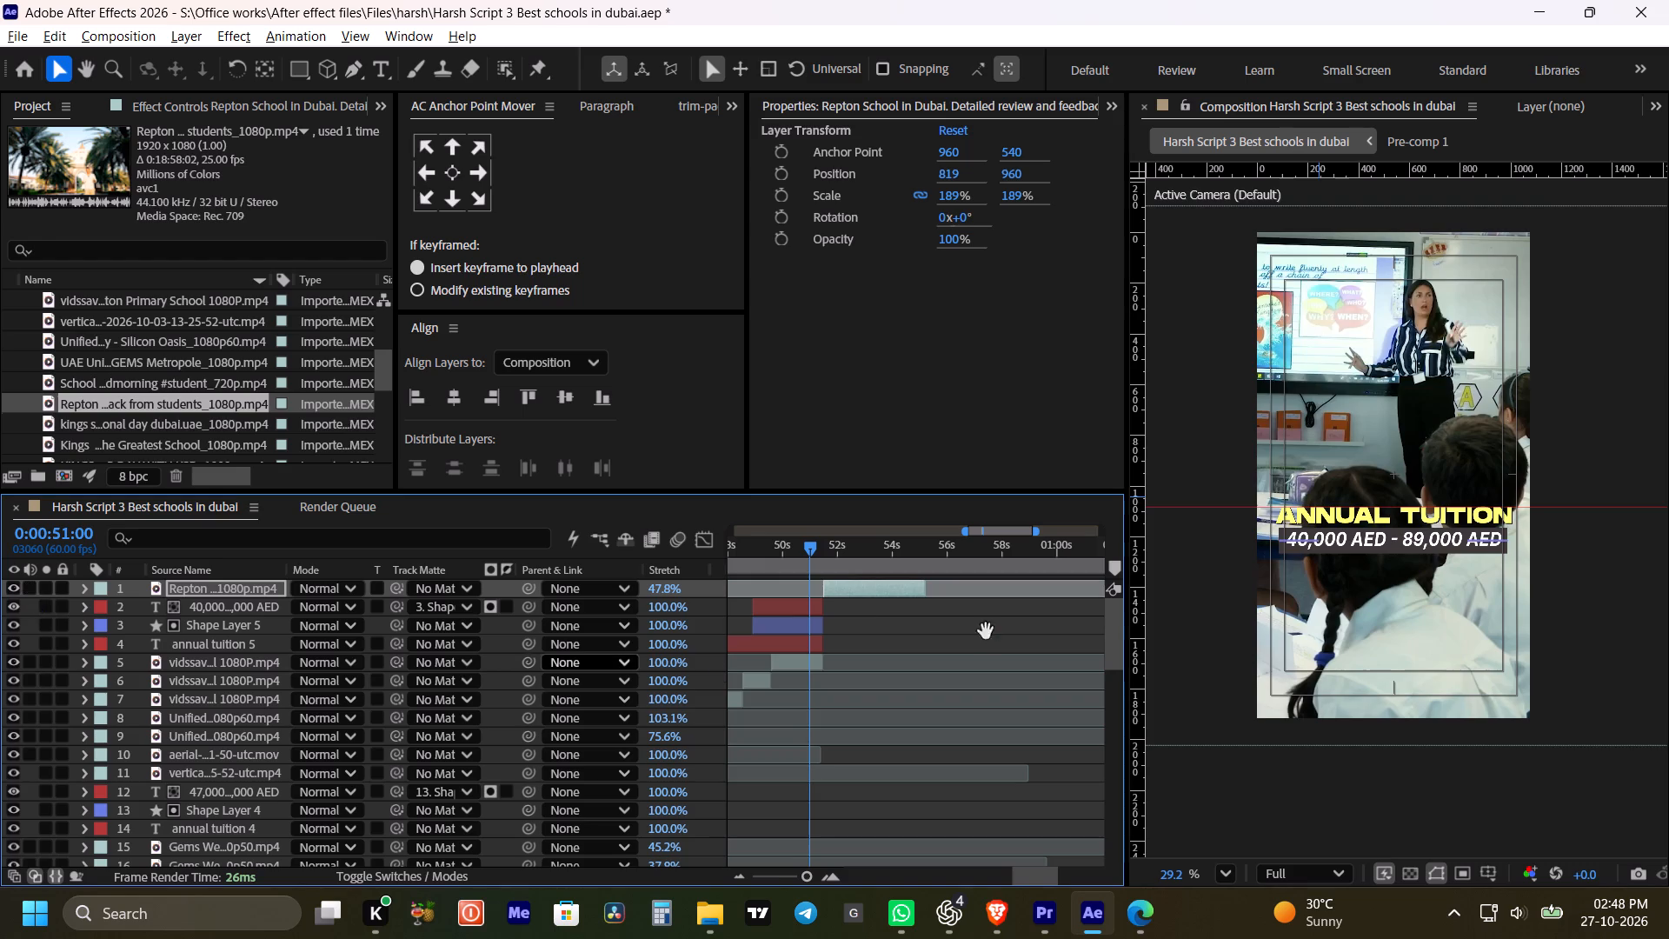
{"action": "key", "text": "space"}
{"action": "left_click", "coordinate": [873, 617]}
{"action": "key", "text": "space"}
{"action": "left_click", "coordinate": [904, 620]}
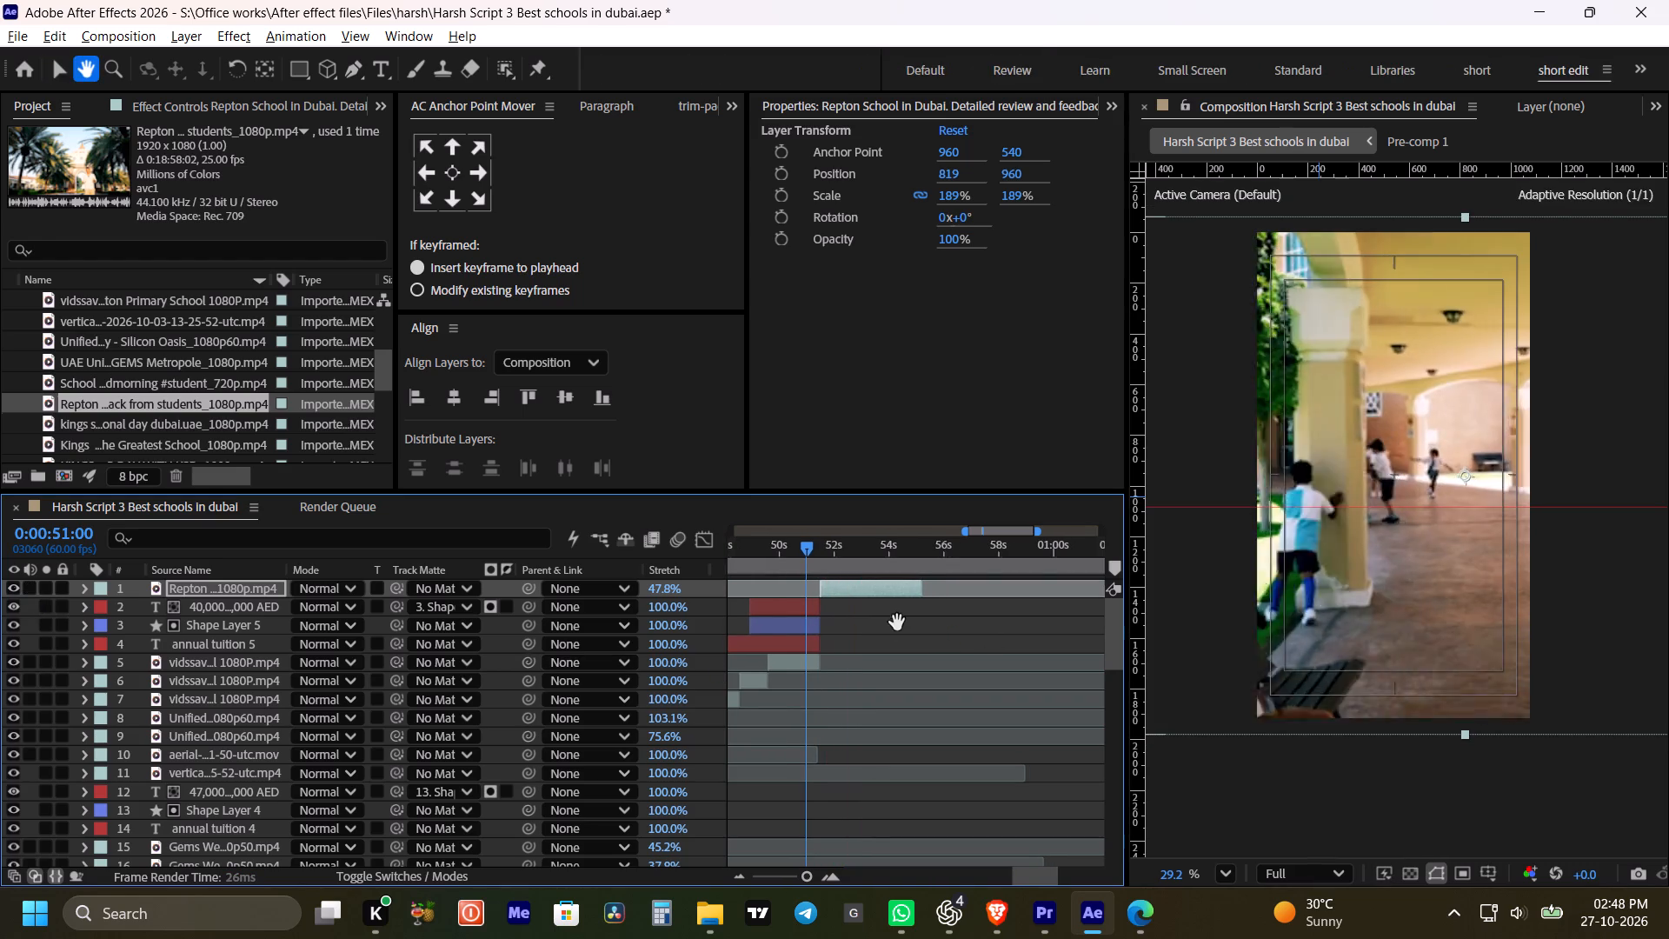
{"action": "key", "text": "space"}
Speed up the Repton clip further to a 32.9% time stretch and preview it from 0:00:51:04.
{"action": "left_click_drag", "start_coordinate": [919, 592], "coordinate": [887, 597], "text": "alt"}
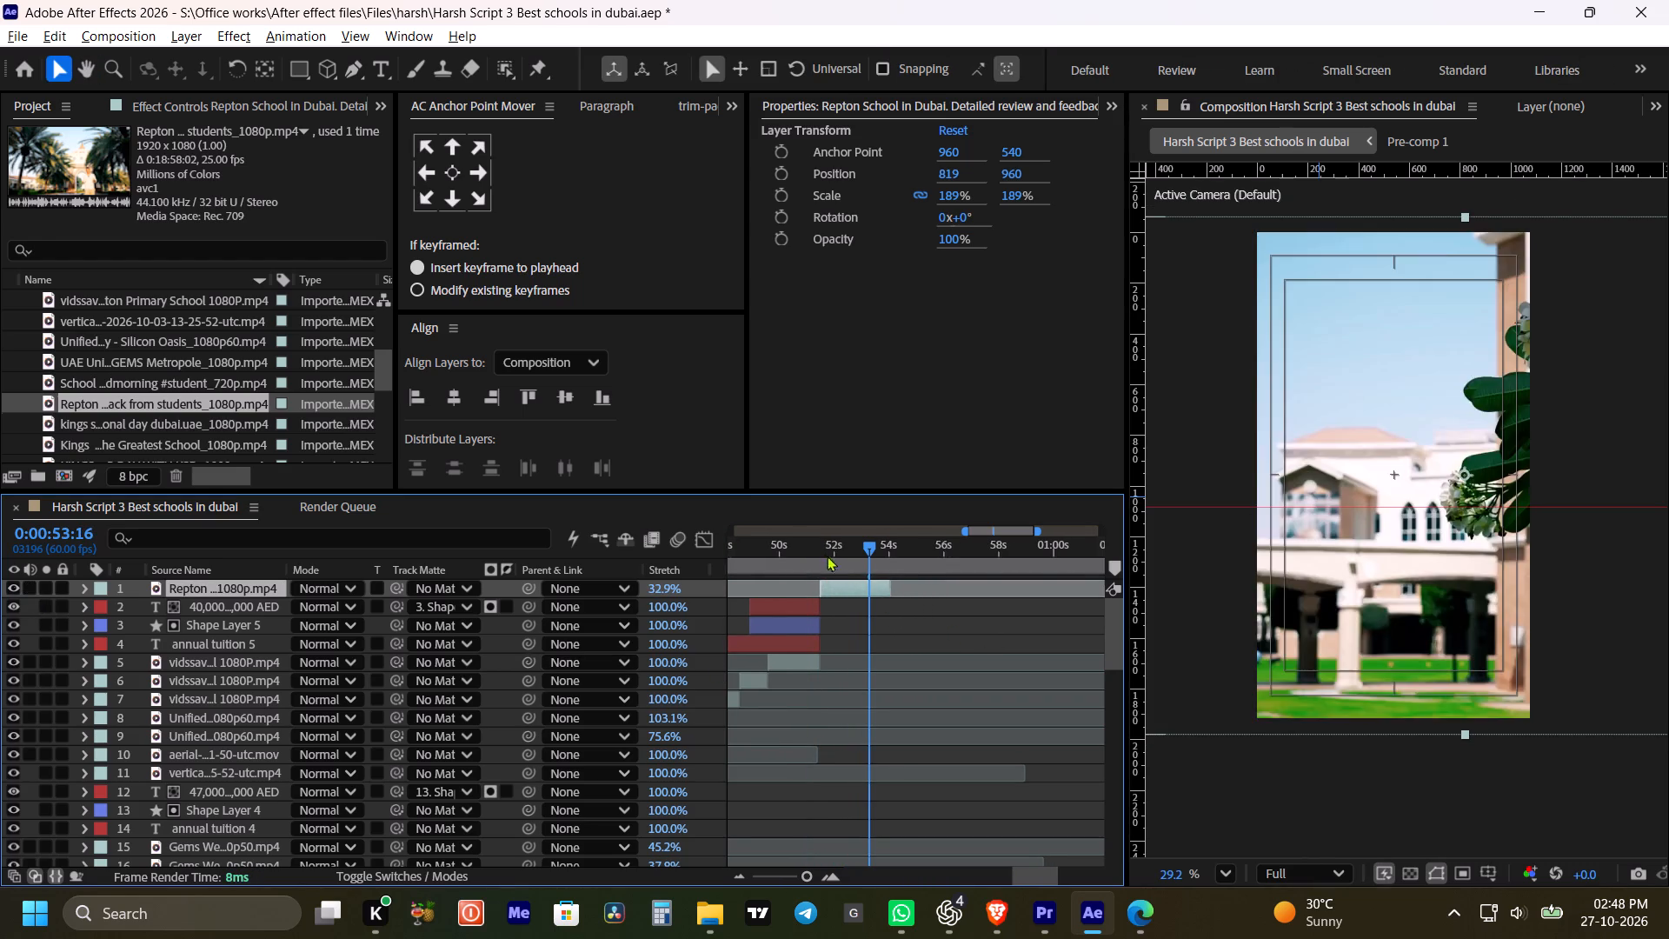
{"action": "left_click", "coordinate": [815, 553]}
{"action": "key", "text": "space"}
{"action": "key", "text": "space"}
{"action": "key", "text": "space"}
{"action": "left_click", "coordinate": [866, 613]}
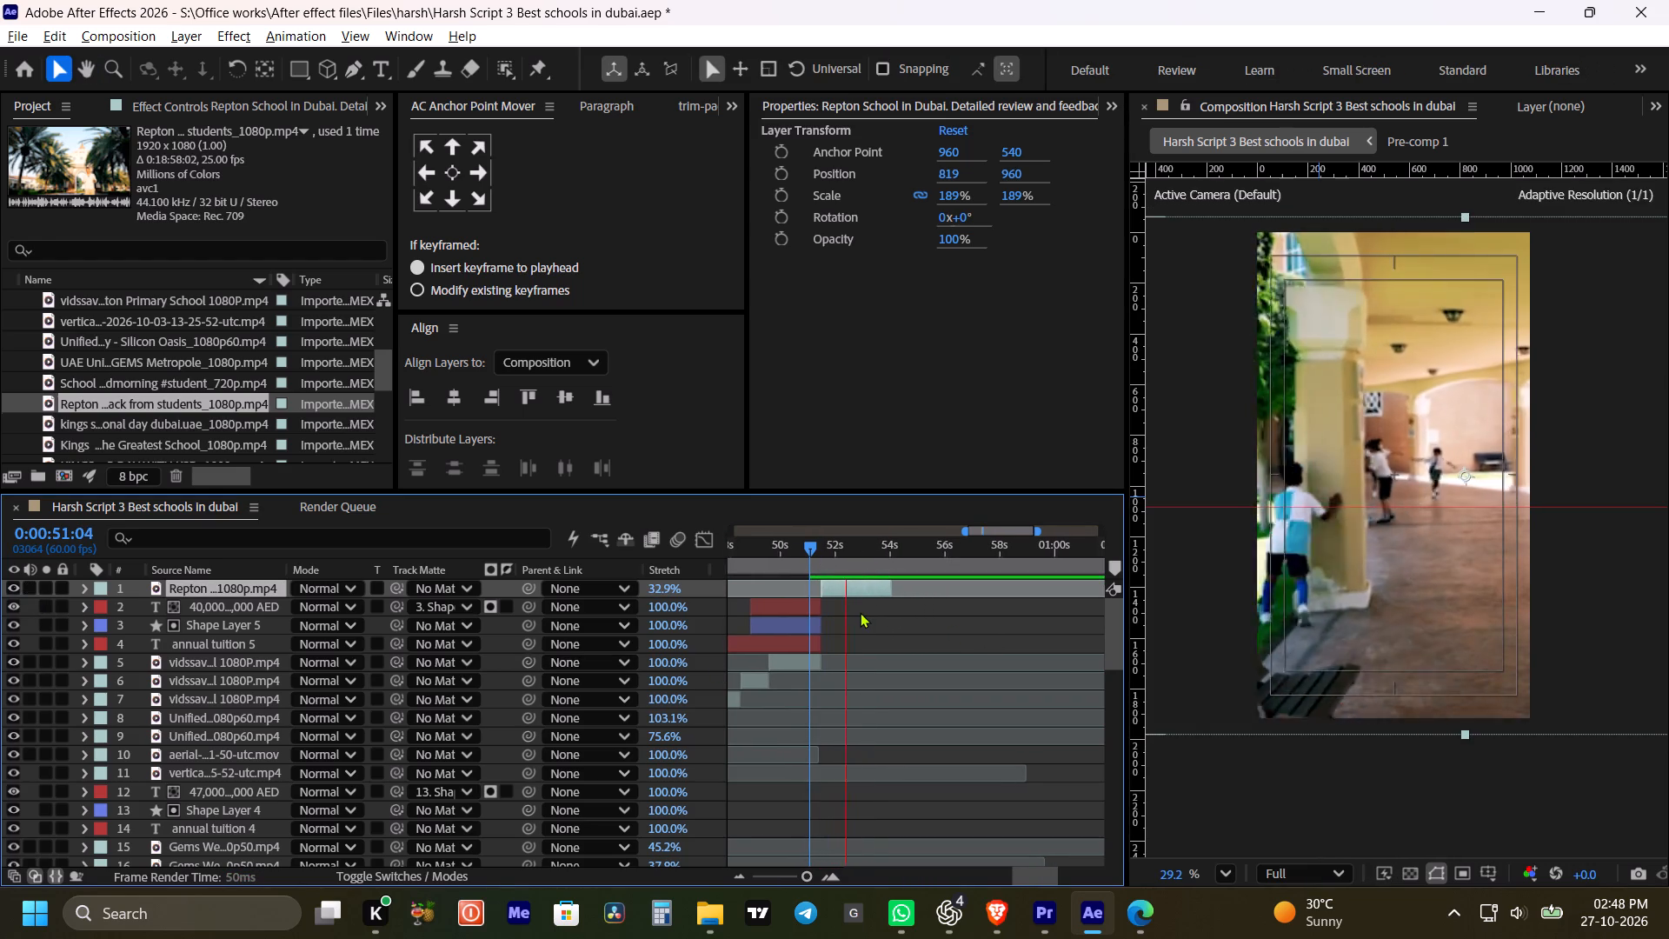
{"action": "key", "text": "space"}
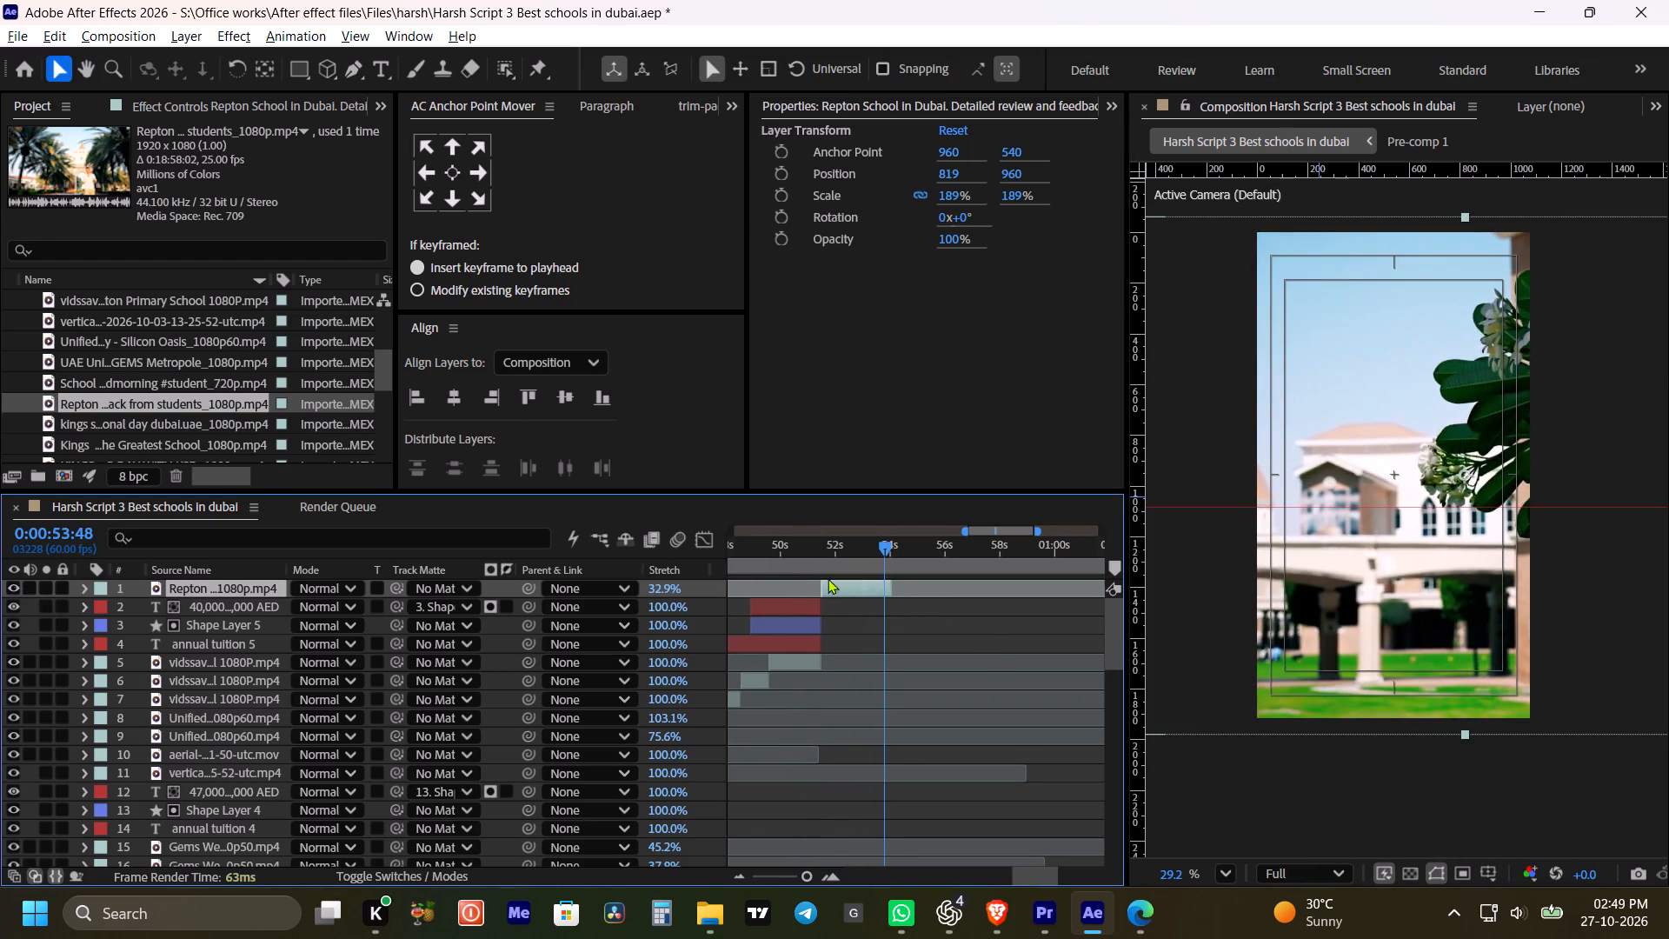
Reframe the Repton clip at X position 971 using the 0:00:53:36 frame, and preview past its end to 0:00:56:16.
{"action": "left_click", "coordinate": [881, 553]}
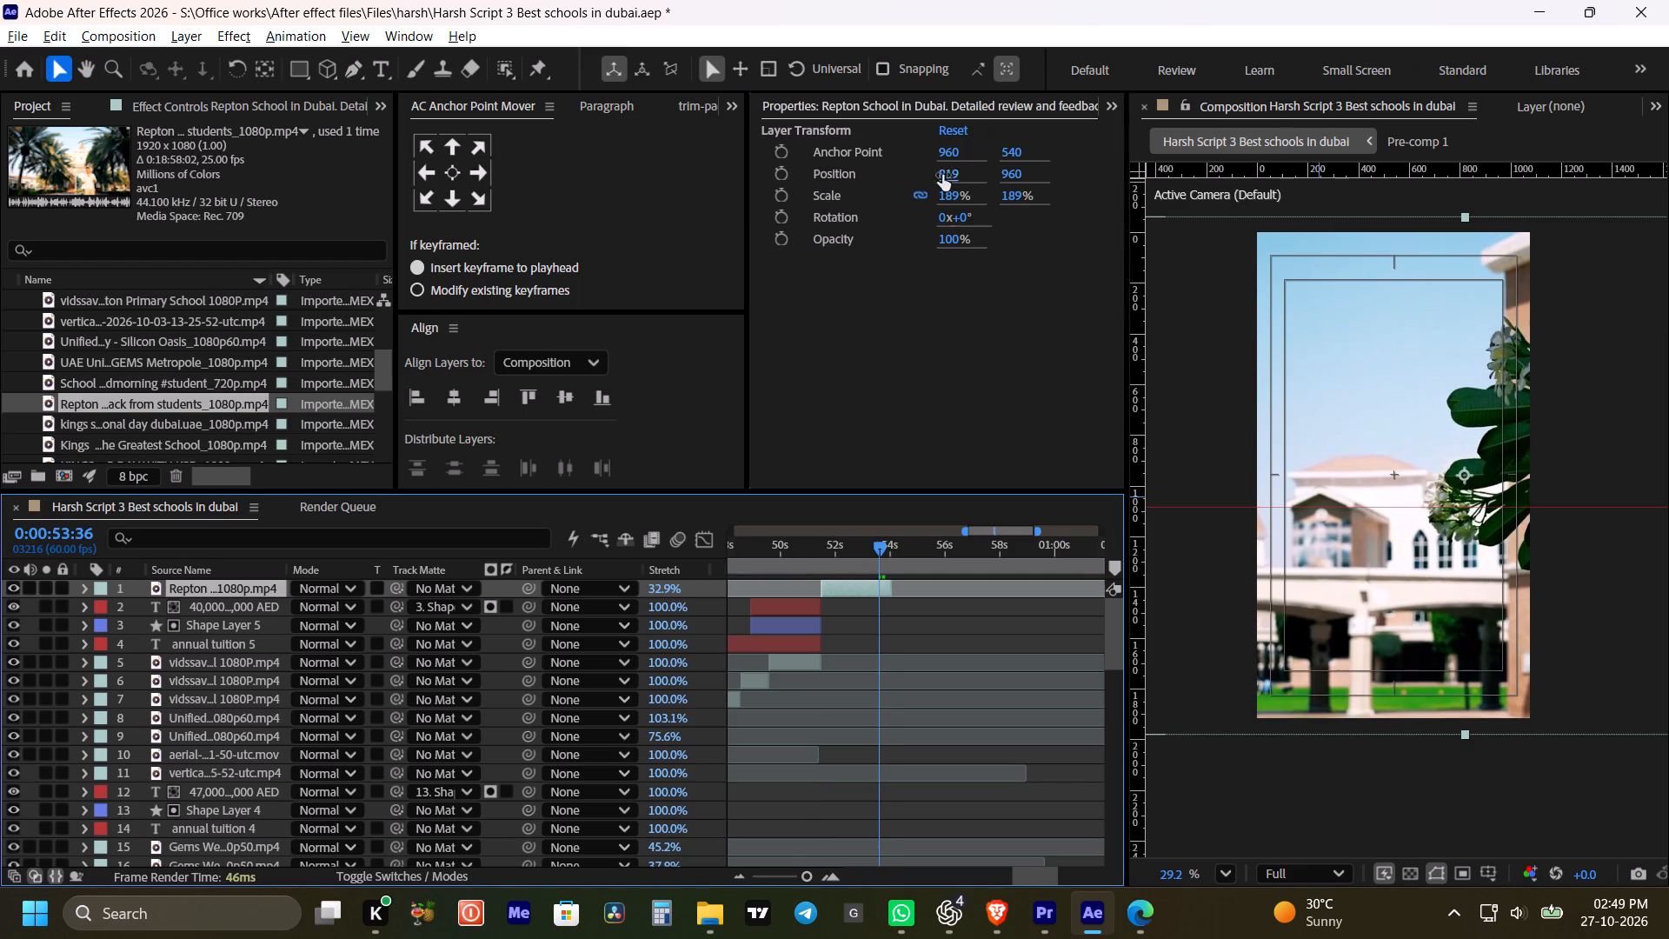
{"action": "left_click_drag", "start_coordinate": [942, 175], "coordinate": [1235, 295]}
{"action": "key", "text": "space"}
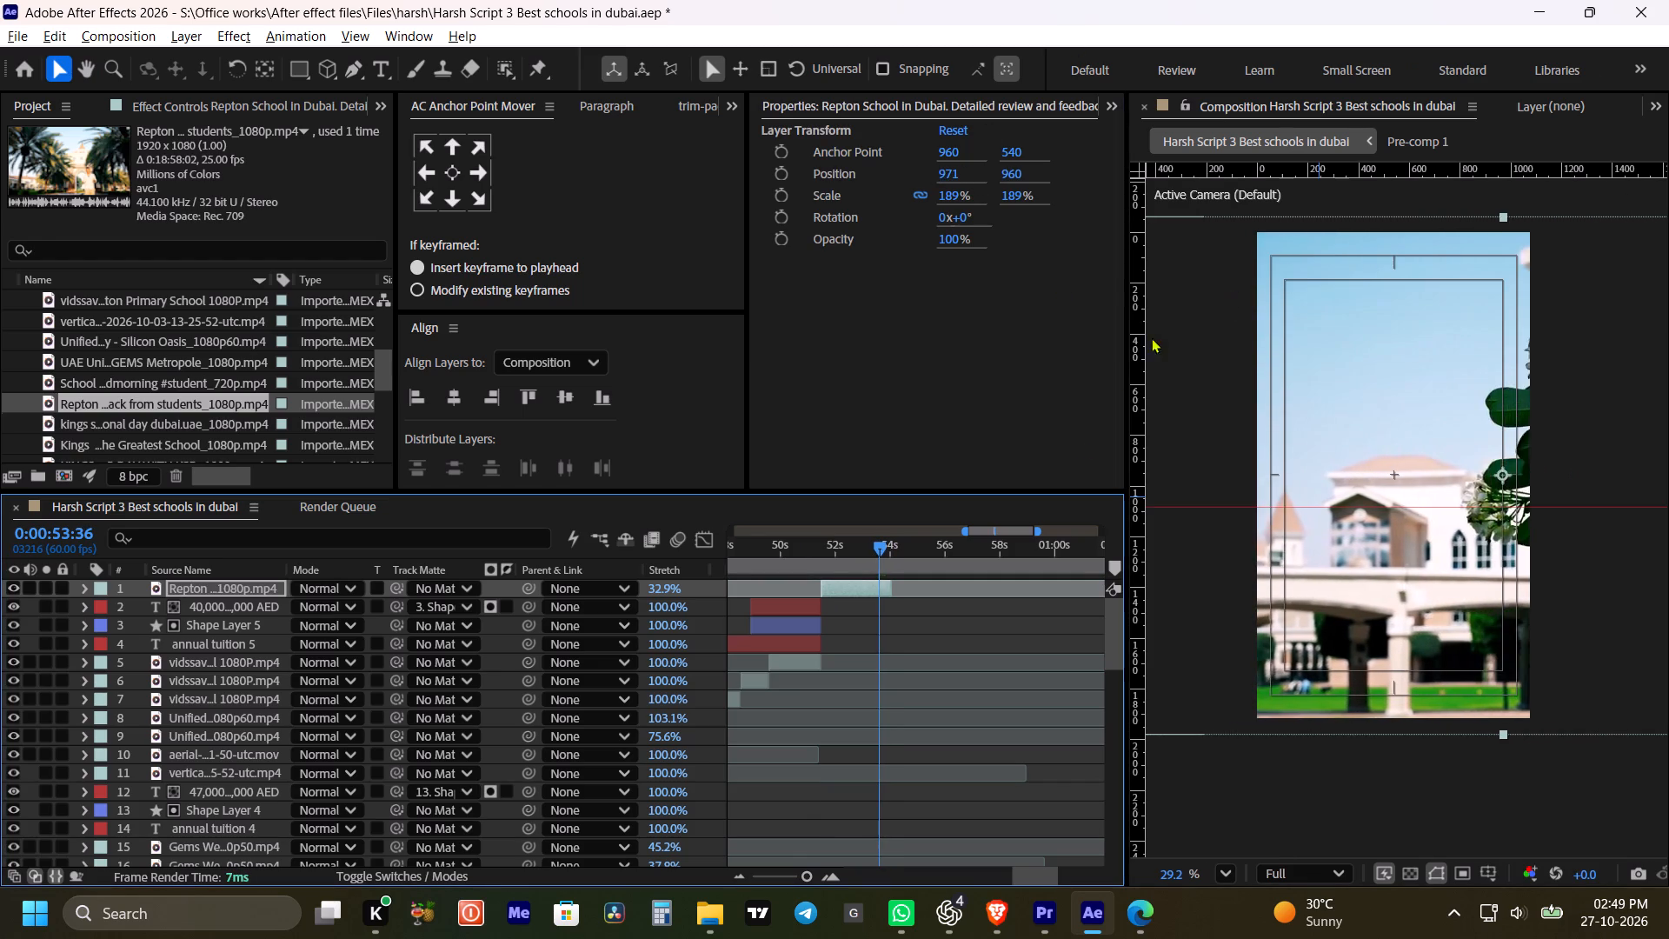
{"action": "key", "text": "space"}
{"action": "key", "text": "space"}
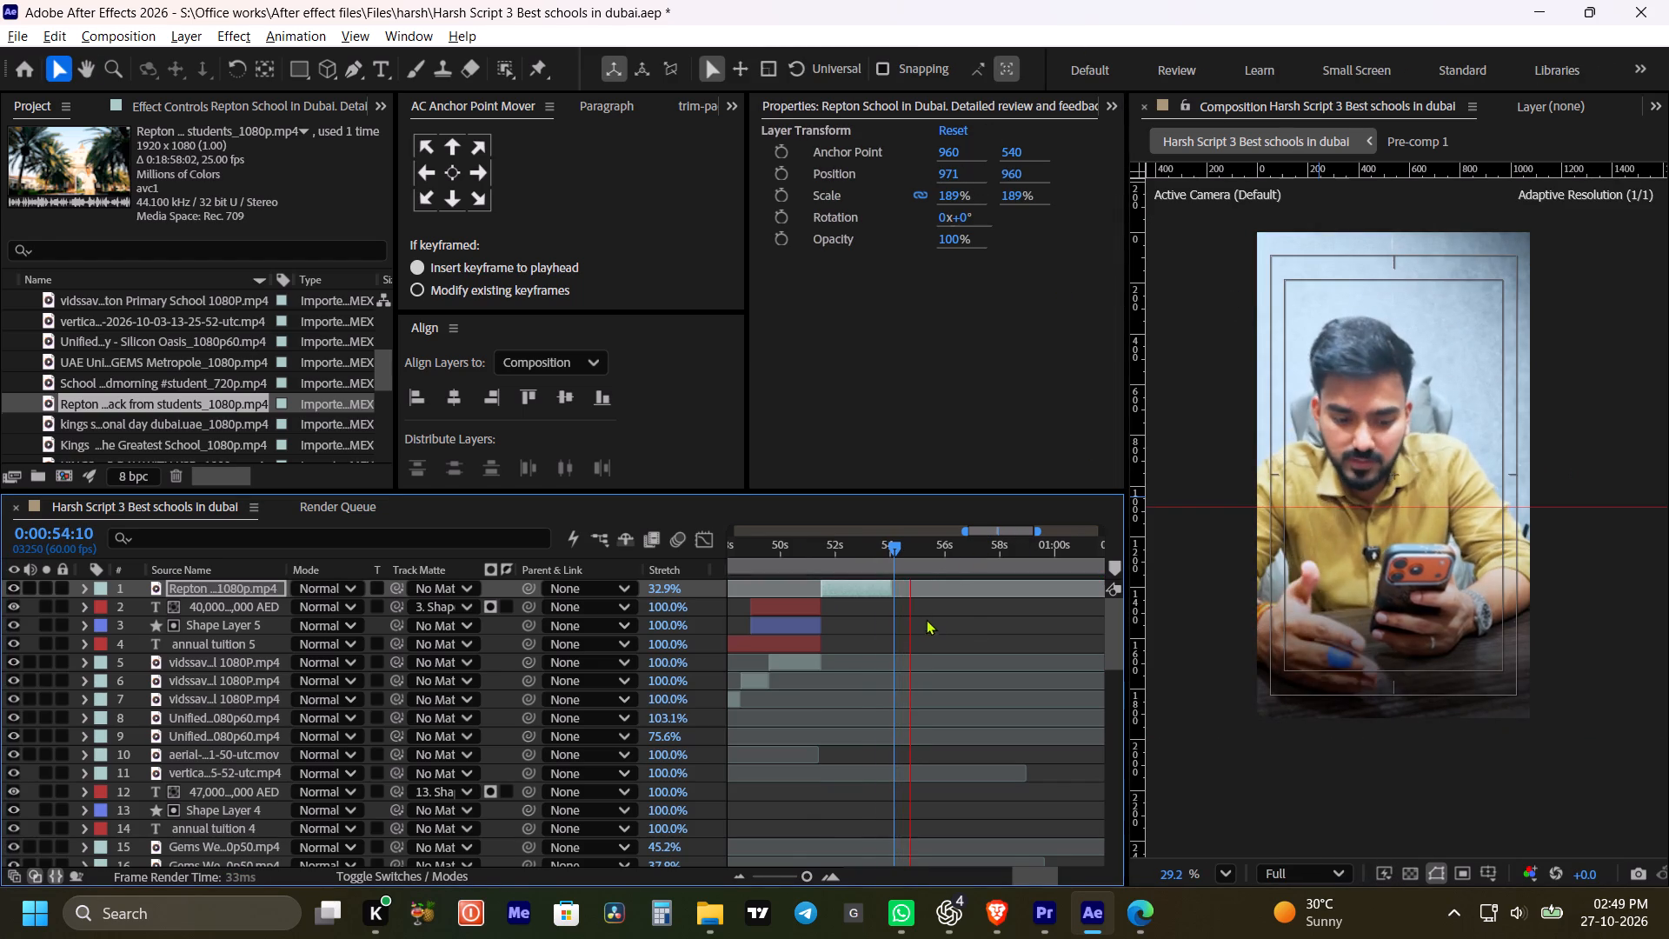
{"action": "key", "text": "space"}
{"action": "left_click_drag", "start_coordinate": [968, 620], "coordinate": [950, 623]}
{"action": "key", "text": "space"}
{"action": "key", "text": "space"}
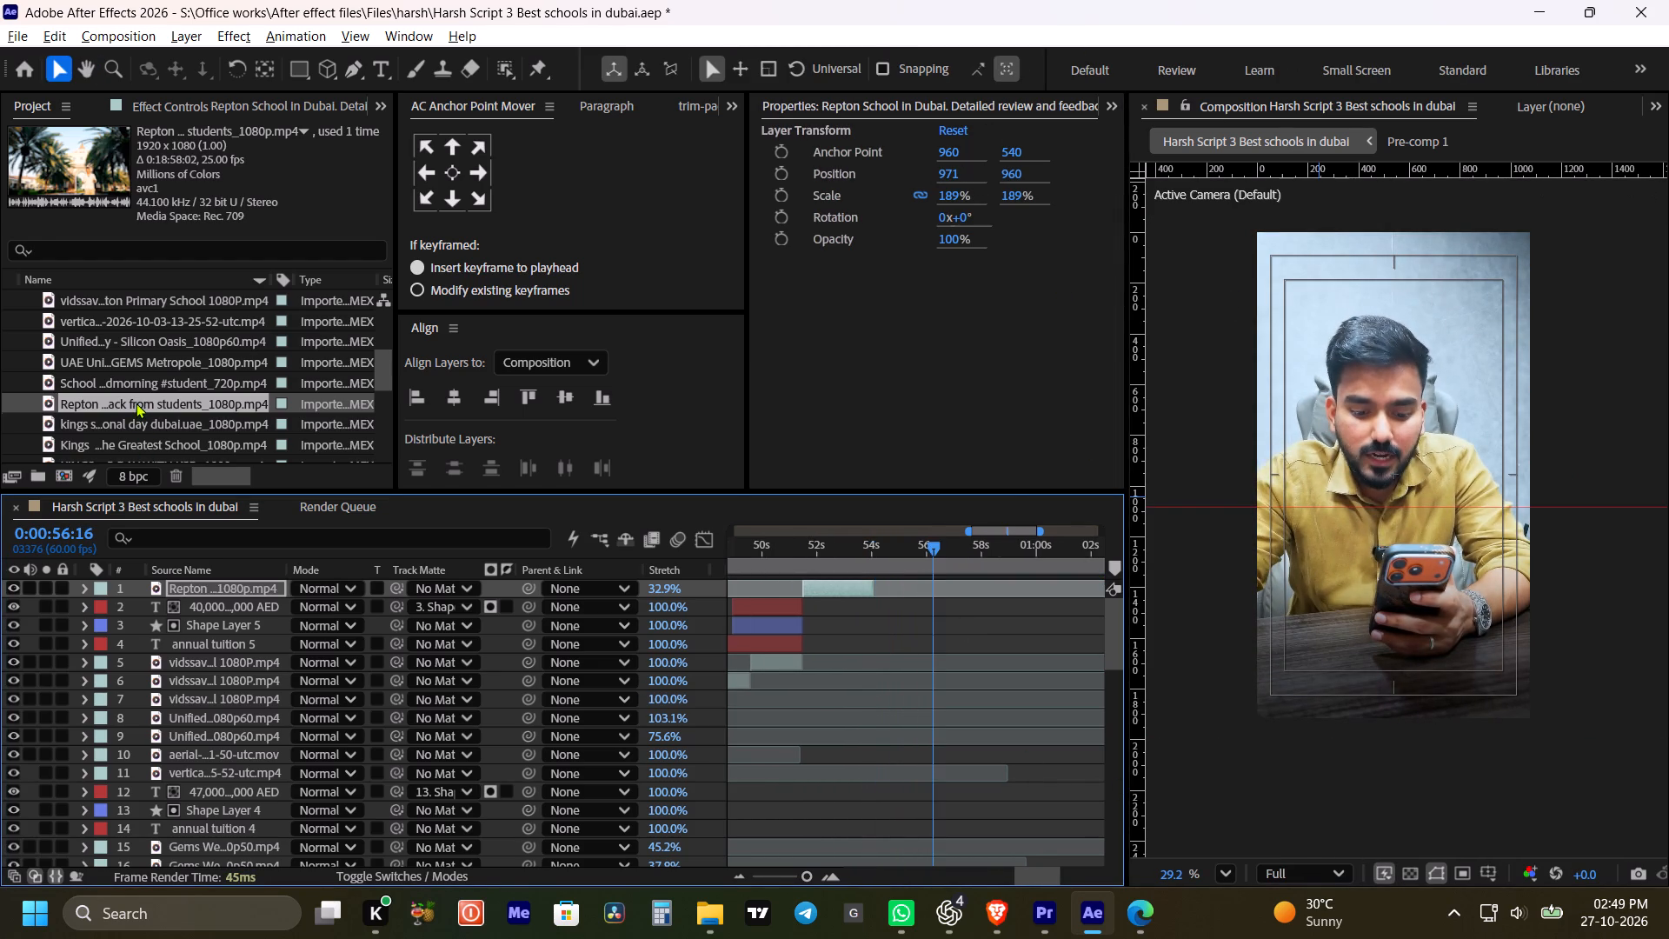
Open the Repton source footage, reset its trimmed range to the full clip, and mark an In point at 0:00:48:14 on the lawn shot.
{"action": "double_click", "coordinate": [136, 403]}
{"action": "double_click", "coordinate": [156, 403]}
{"action": "key", "text": "grave"}
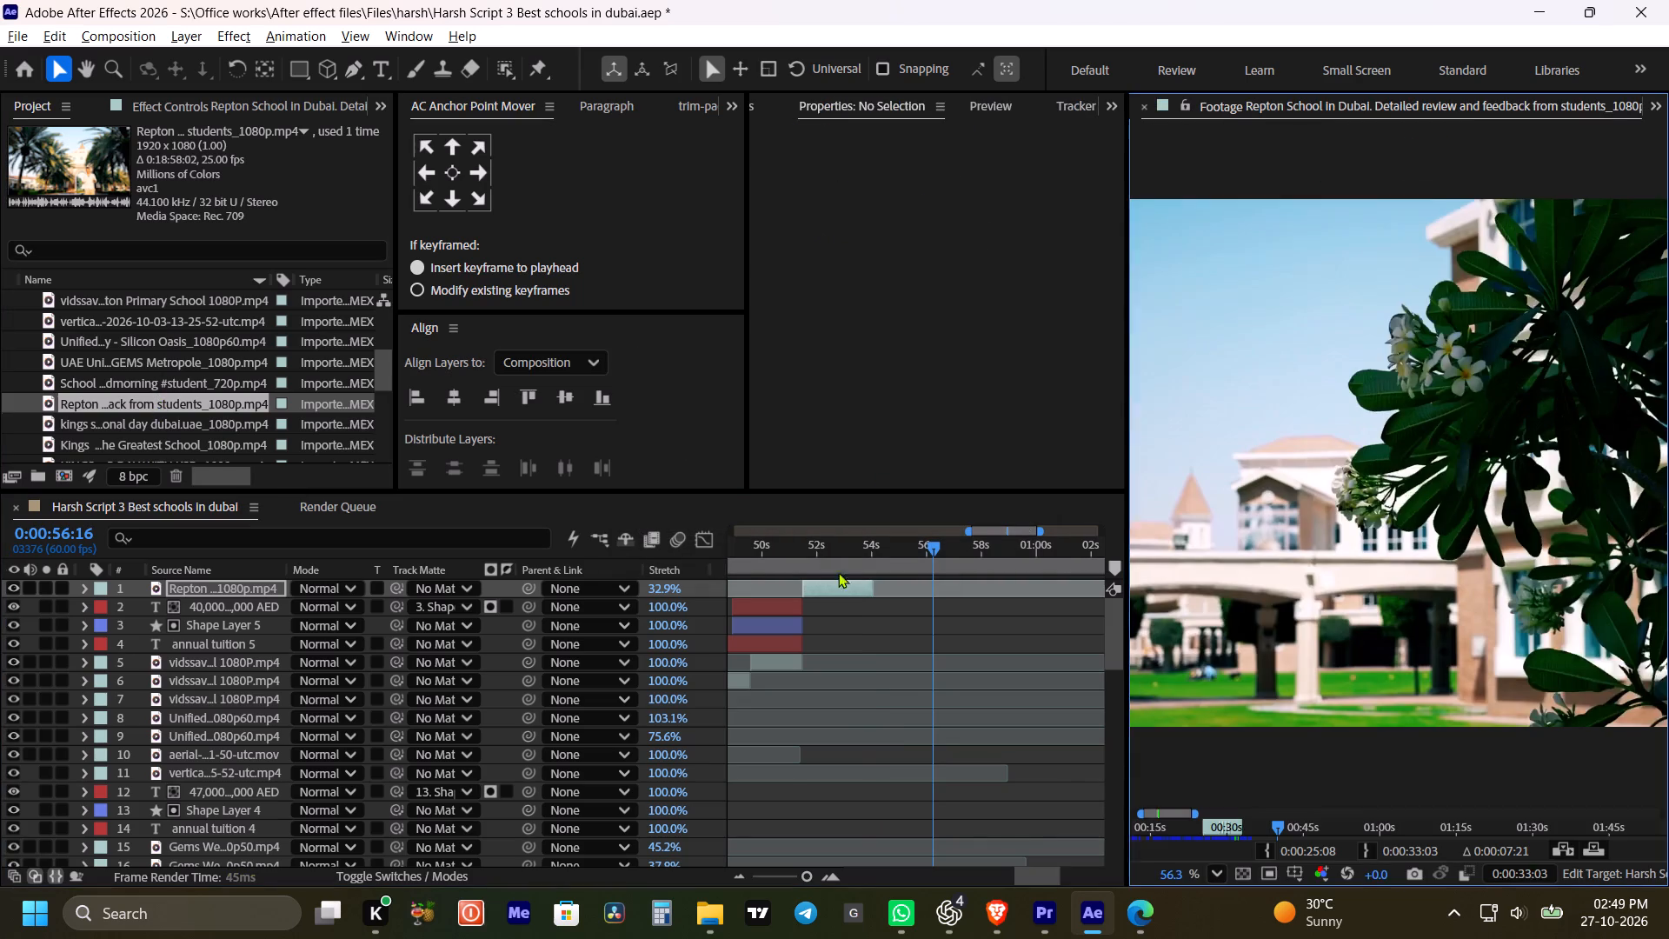
{"action": "key", "text": "grave"}
{"action": "left_click", "coordinate": [273, 834]}
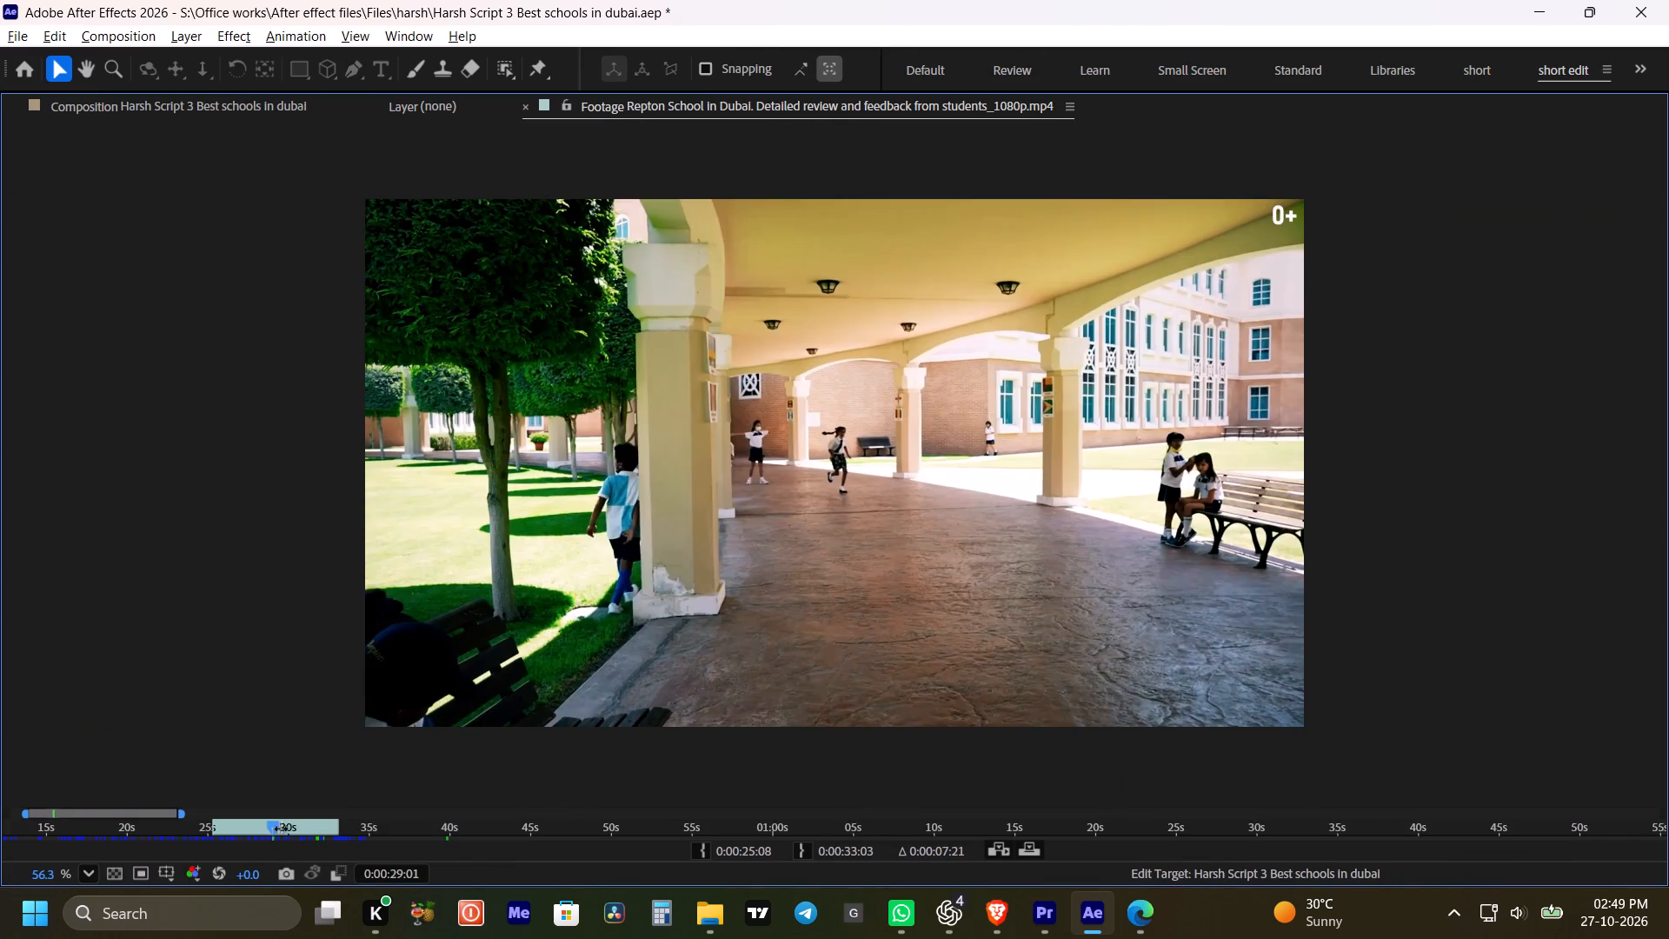
{"action": "double_click", "coordinate": [283, 827]}
{"action": "left_click_drag", "start_coordinate": [287, 826], "coordinate": [726, 822]}
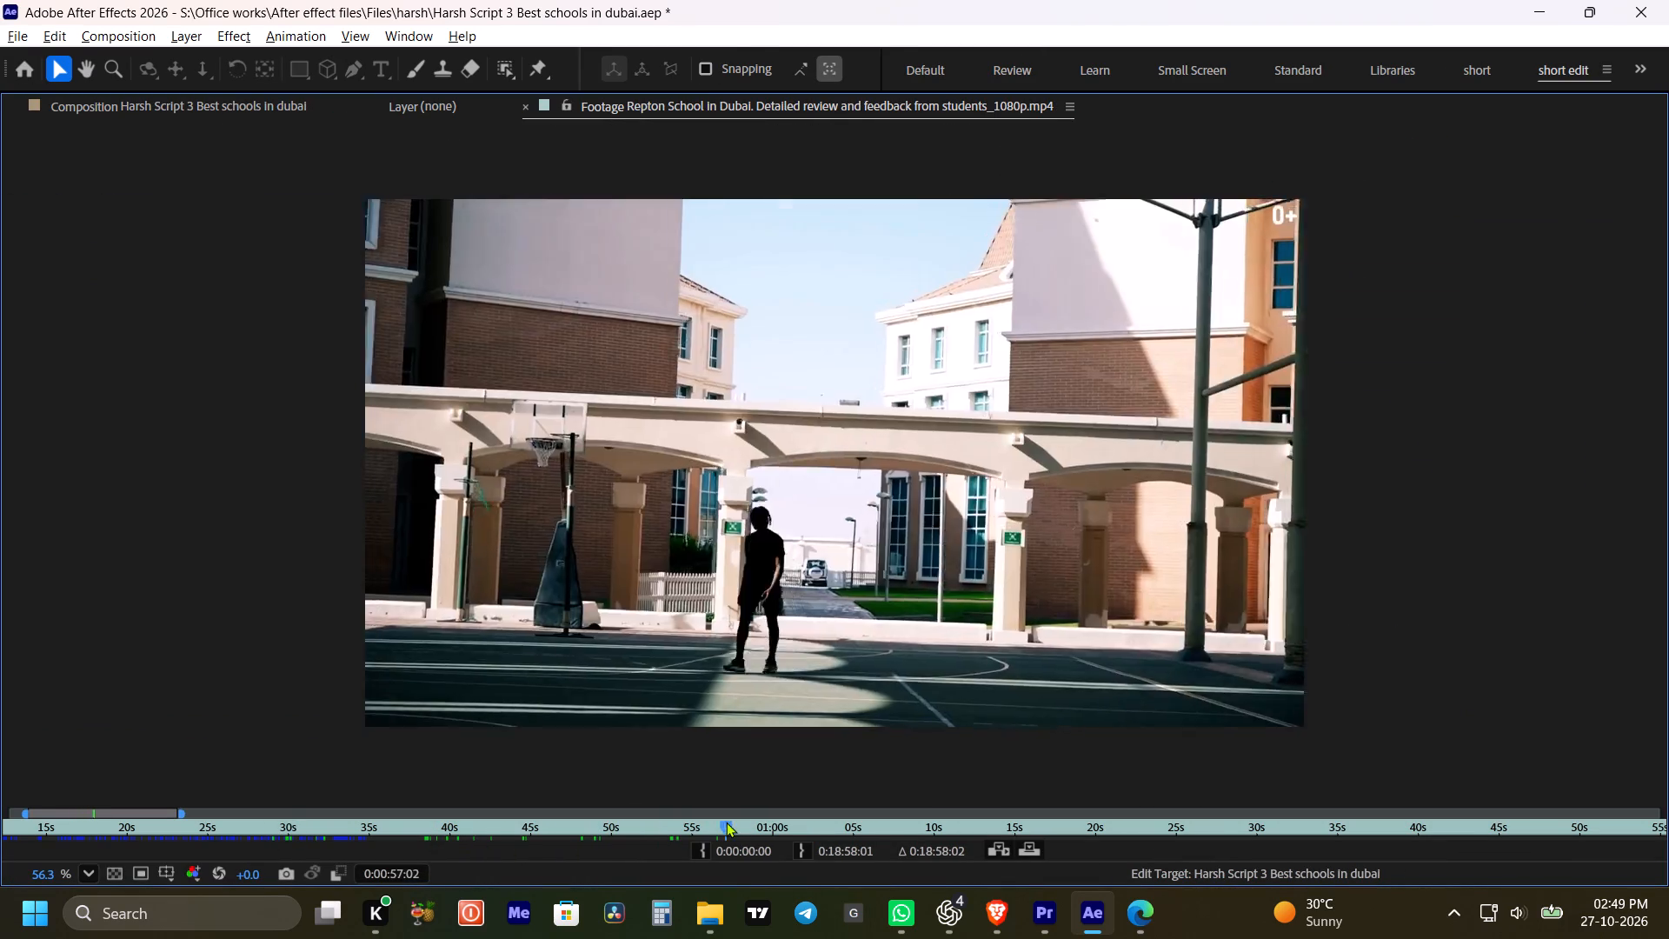
{"action": "left_click_drag", "start_coordinate": [726, 822], "coordinate": [594, 835]}
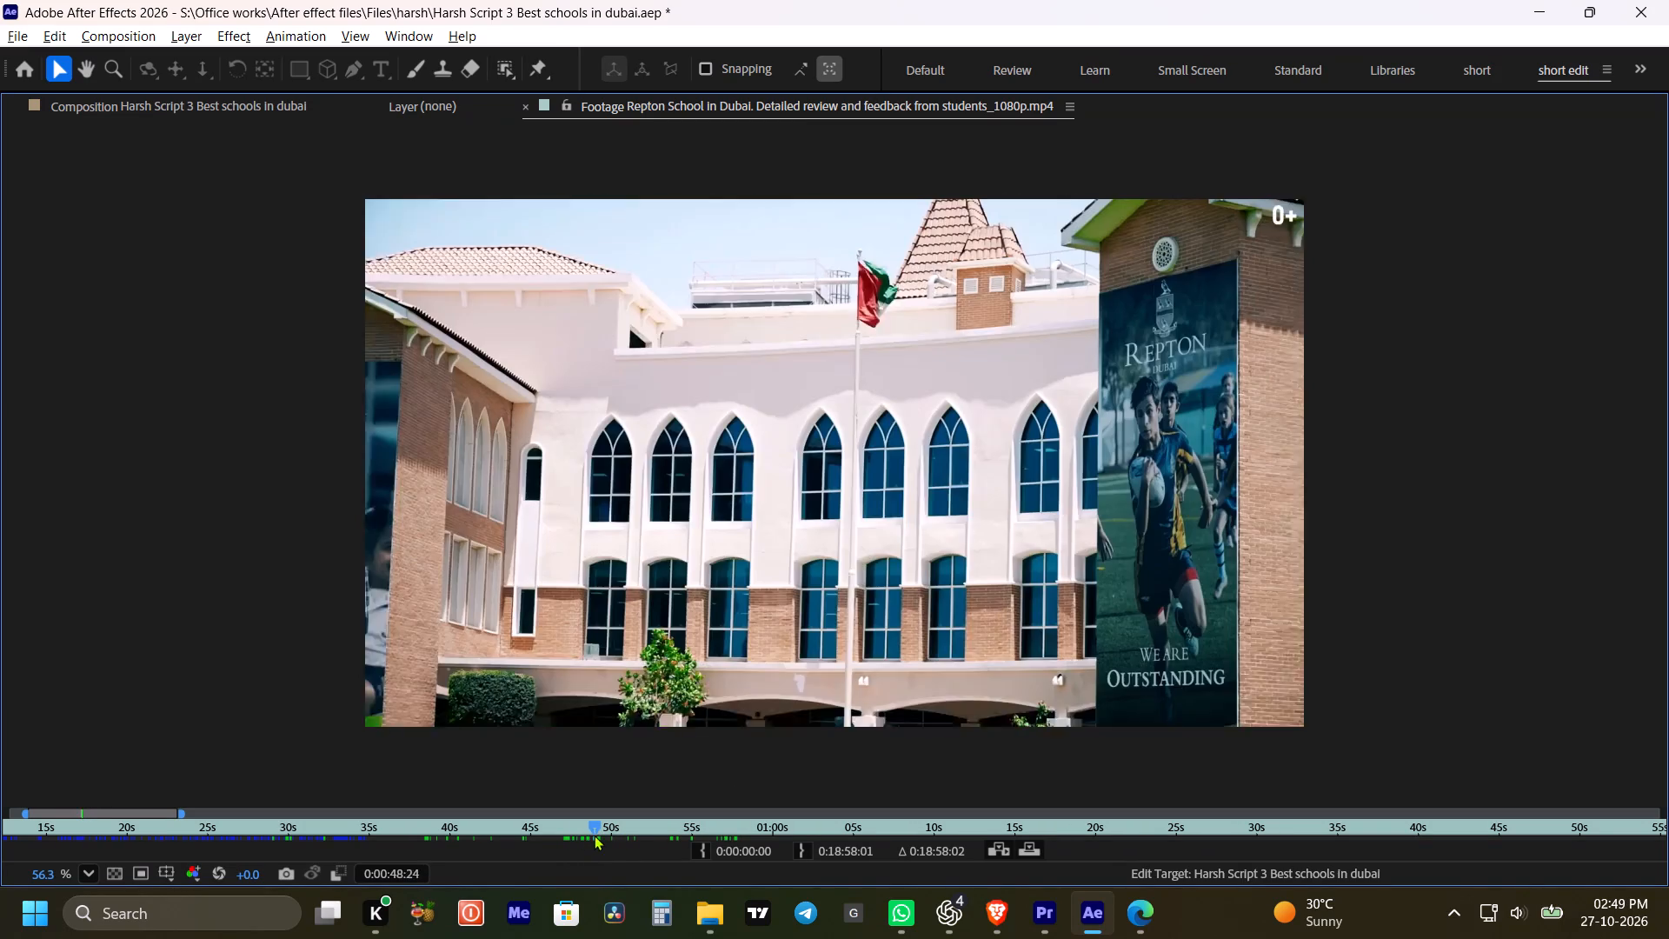
{"action": "left_click_drag", "start_coordinate": [594, 835], "coordinate": [569, 842]}
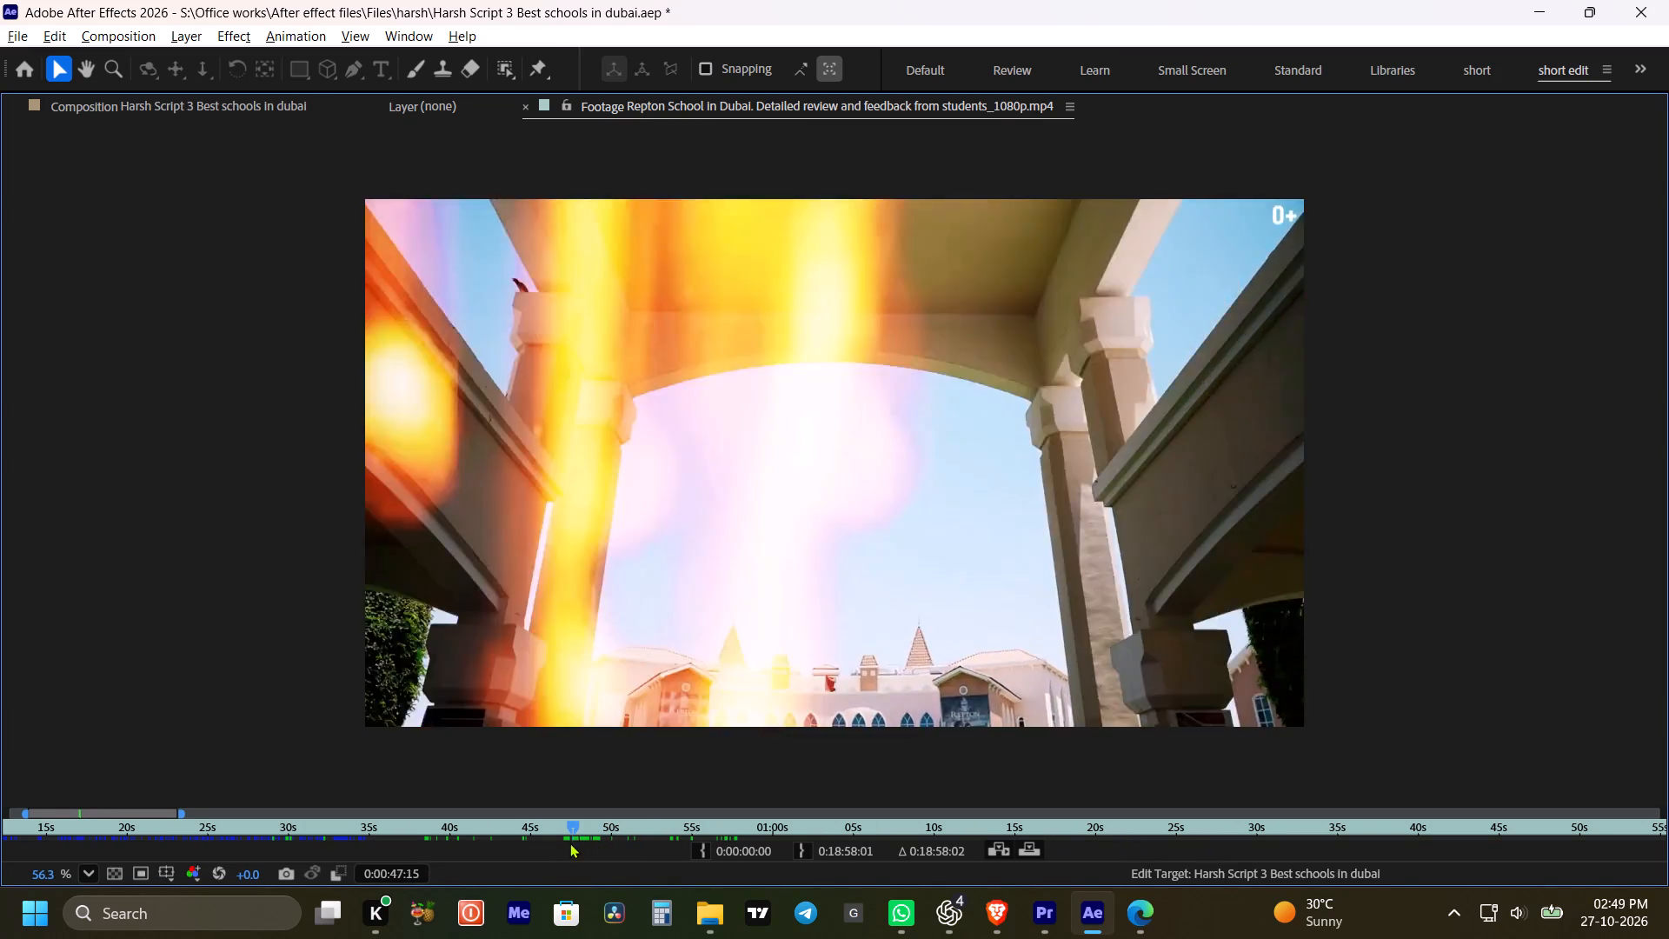
{"action": "left_click_drag", "start_coordinate": [569, 842], "coordinate": [599, 842]}
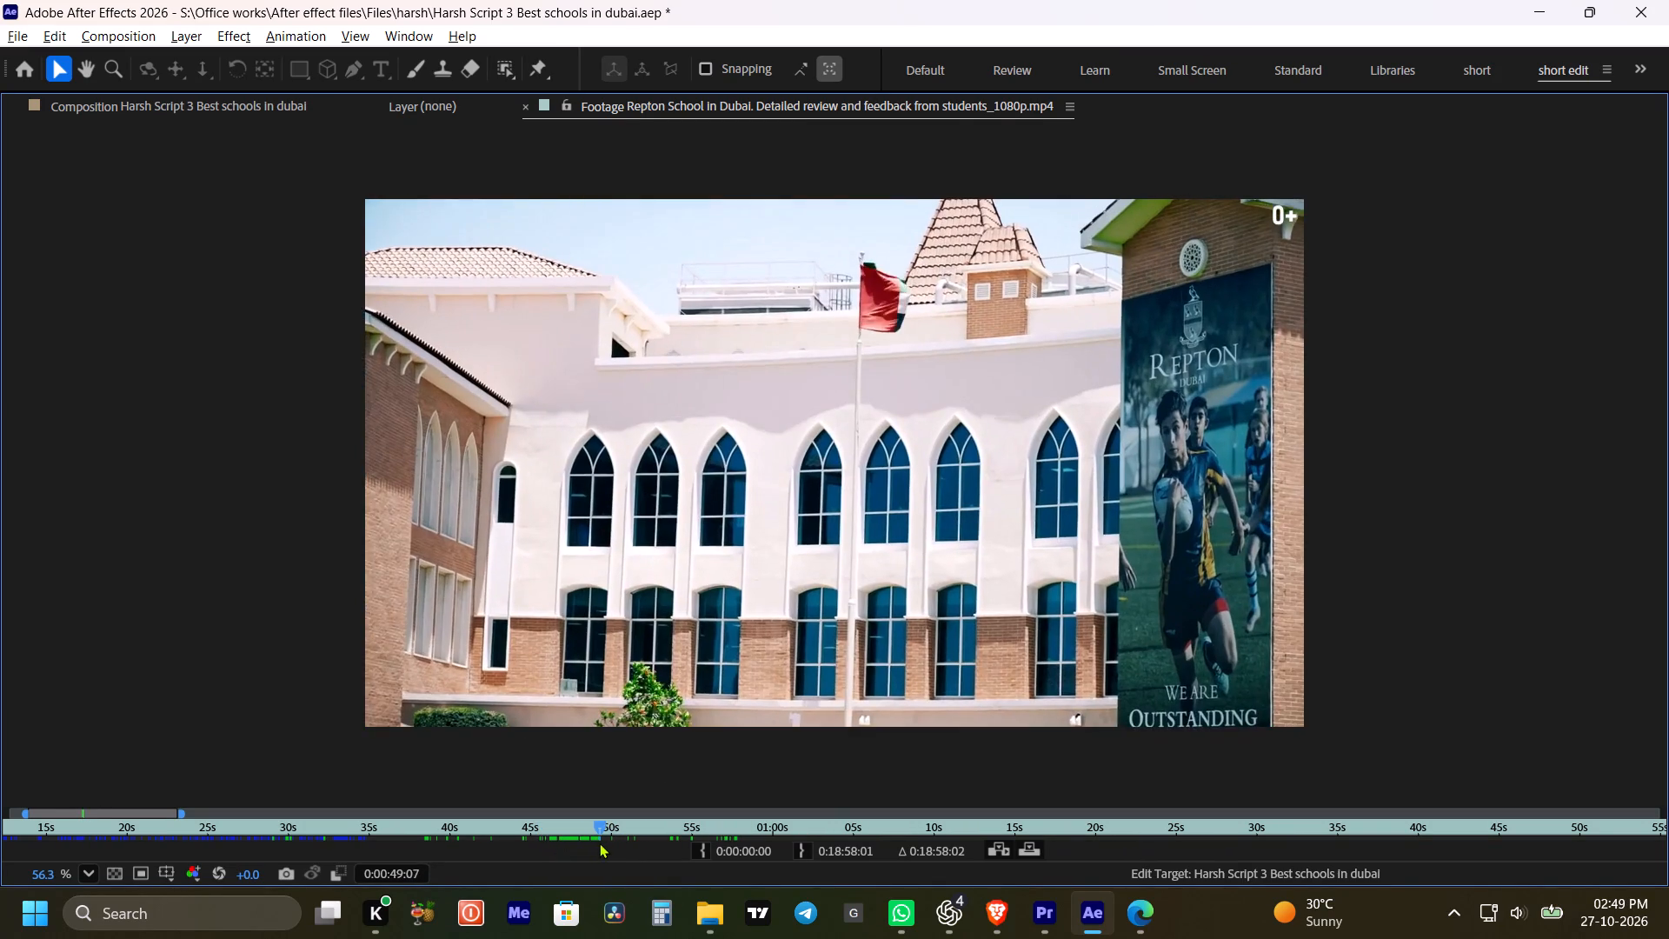
{"action": "left_click_drag", "start_coordinate": [599, 842], "coordinate": [588, 846]}
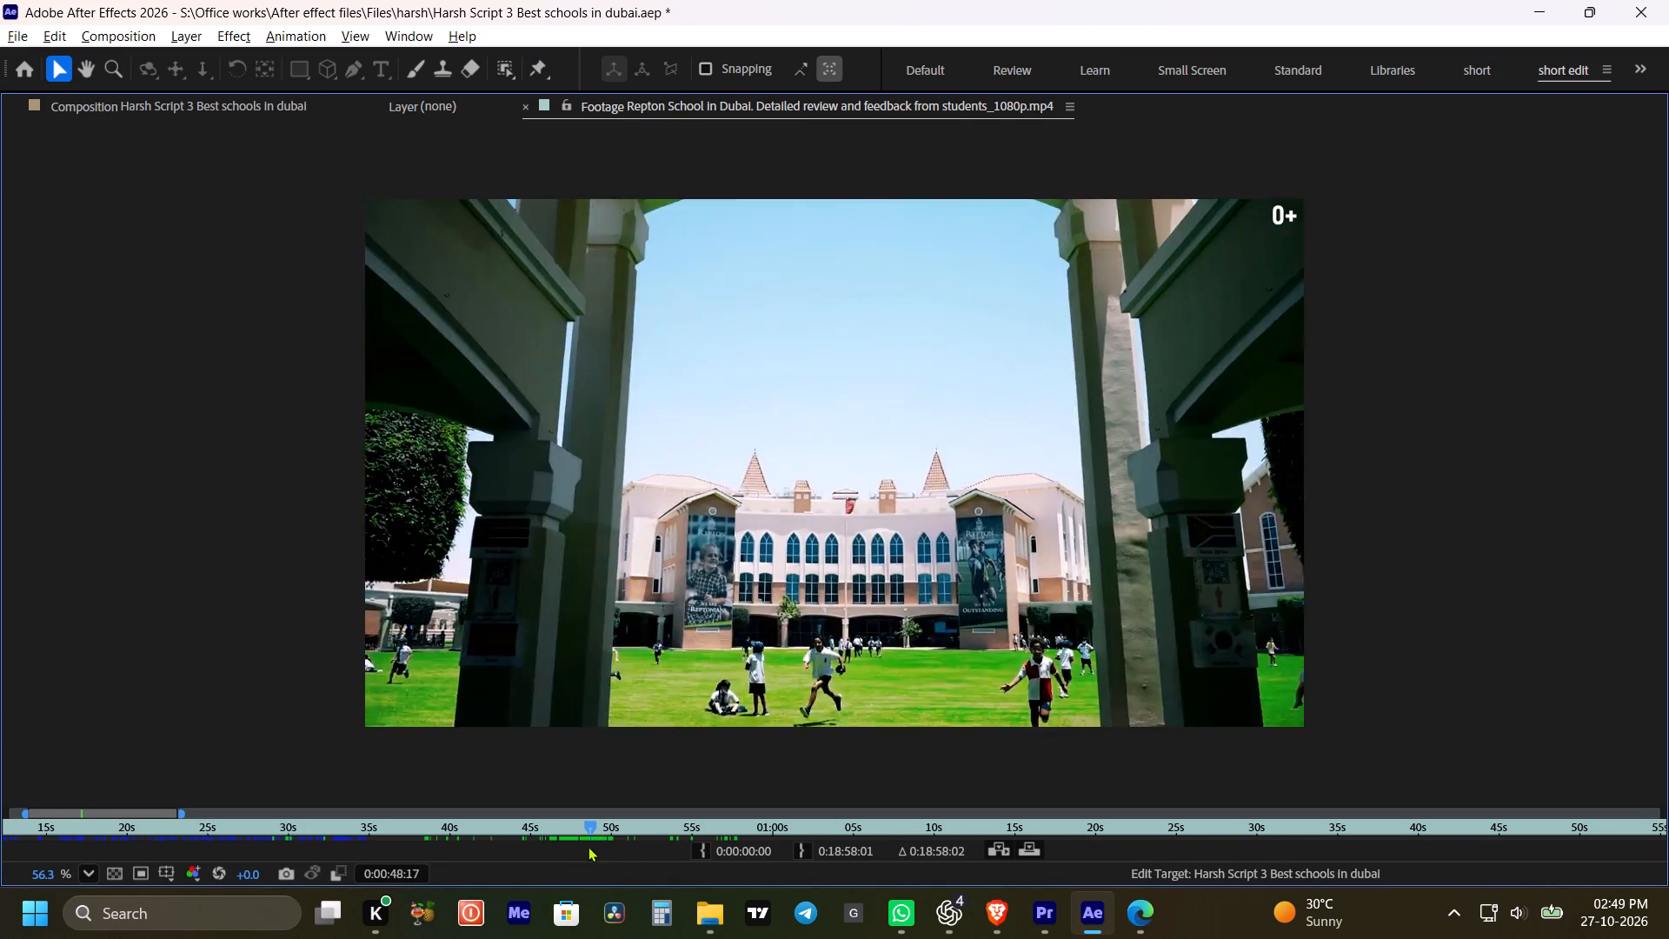
{"action": "left_click_drag", "start_coordinate": [588, 846], "coordinate": [588, 844]}
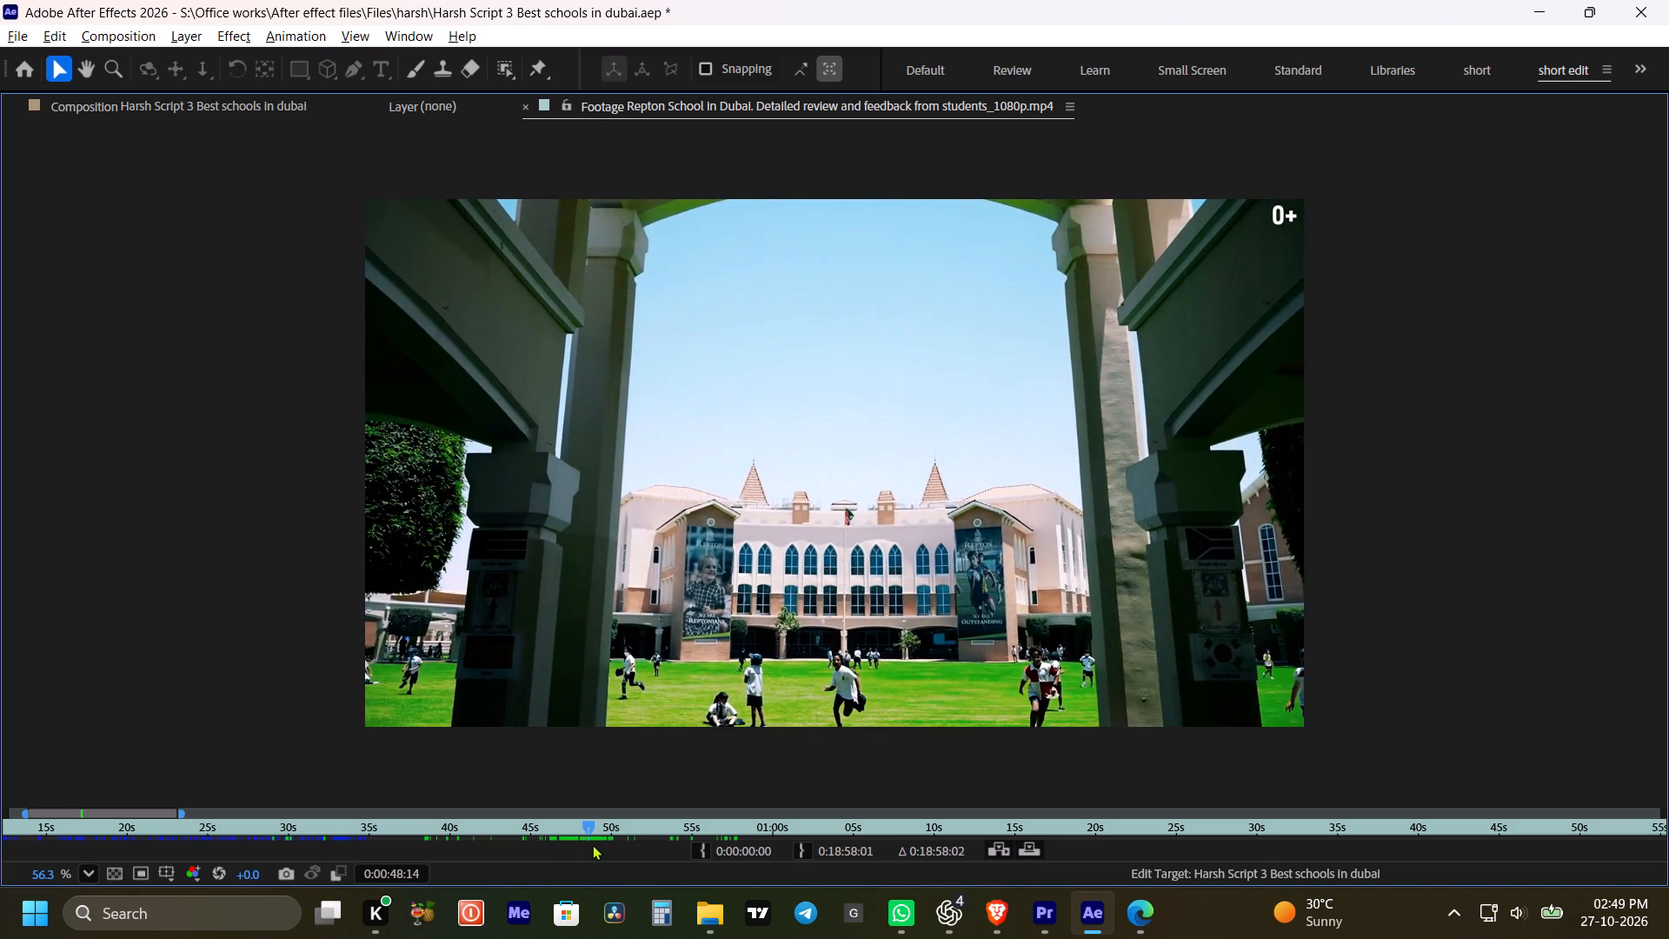
{"action": "left_click_drag", "start_coordinate": [702, 854], "coordinate": [690, 853]}
Trim the Repton footage to run from the computer-room shot at 0:00:50:01 to the art-wall shot at 0:00:52:13.
{"action": "left_click_drag", "start_coordinate": [602, 826], "coordinate": [615, 828]}
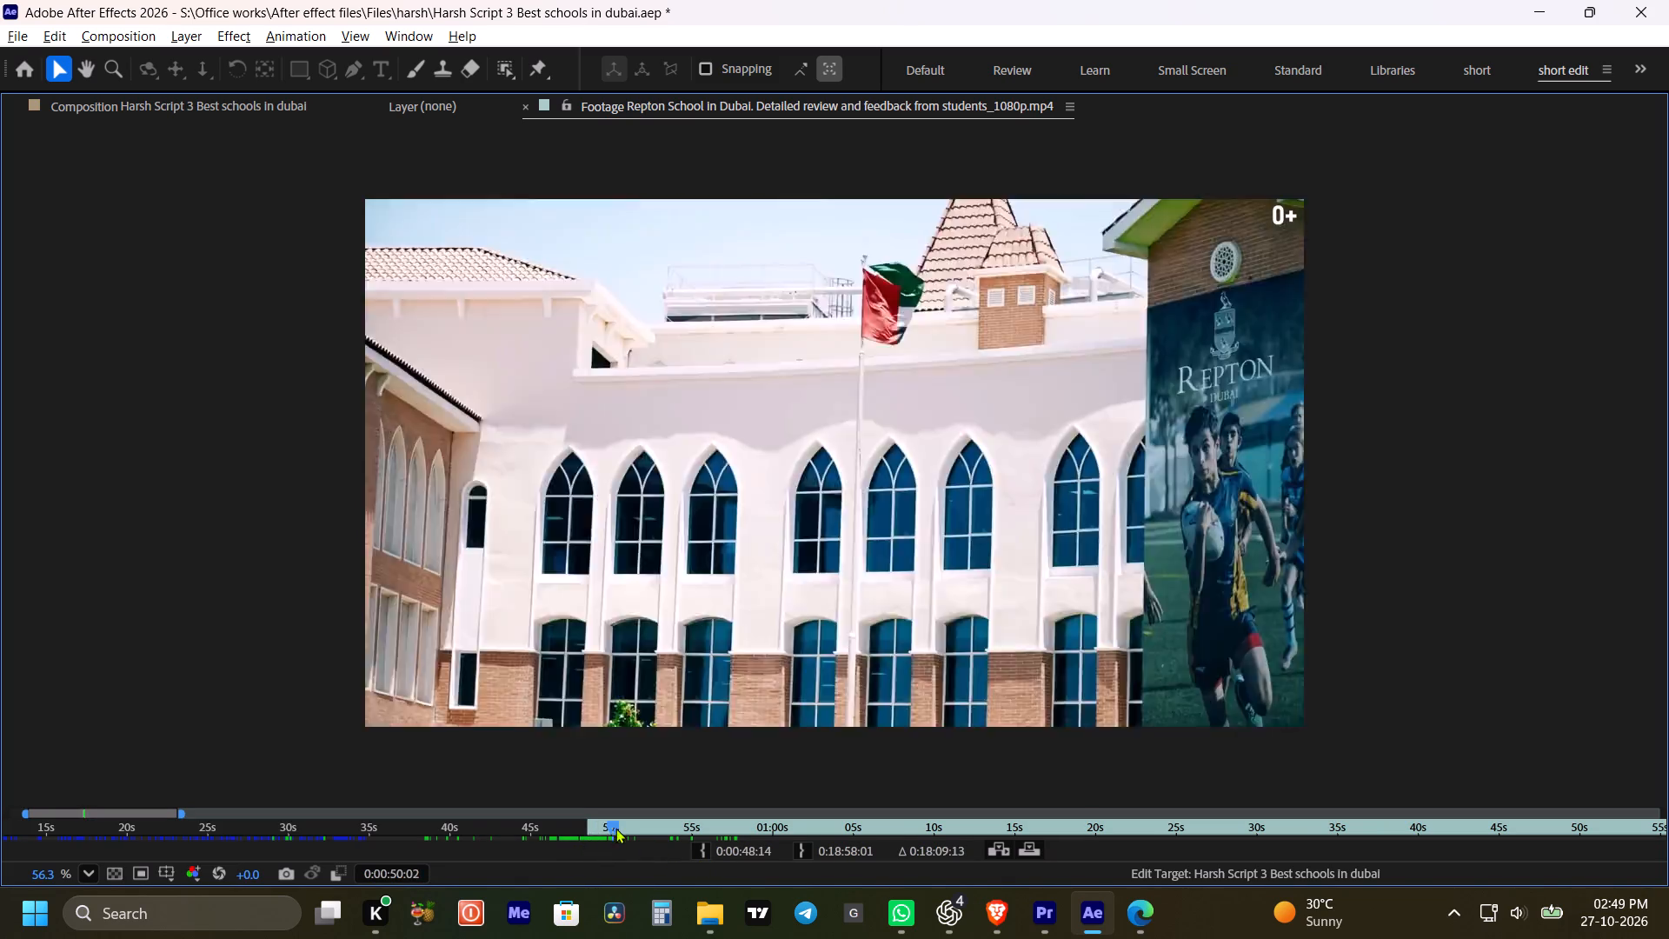
{"action": "left_click_drag", "start_coordinate": [615, 828], "coordinate": [625, 830]}
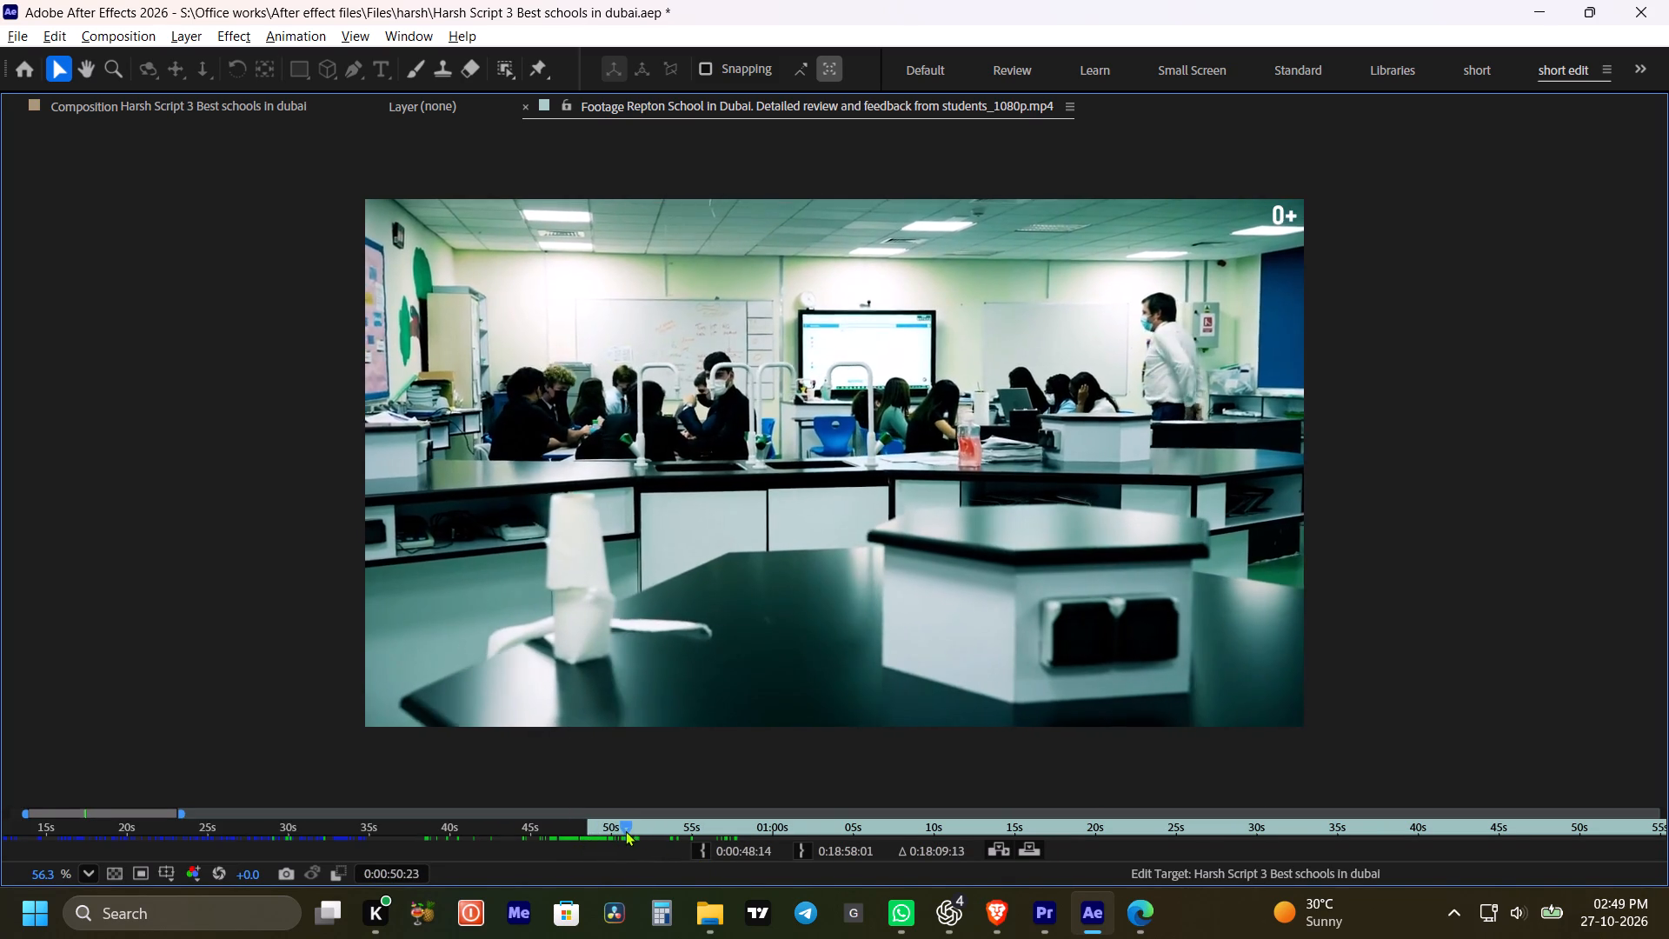
{"action": "left_click_drag", "start_coordinate": [625, 830], "coordinate": [620, 831]}
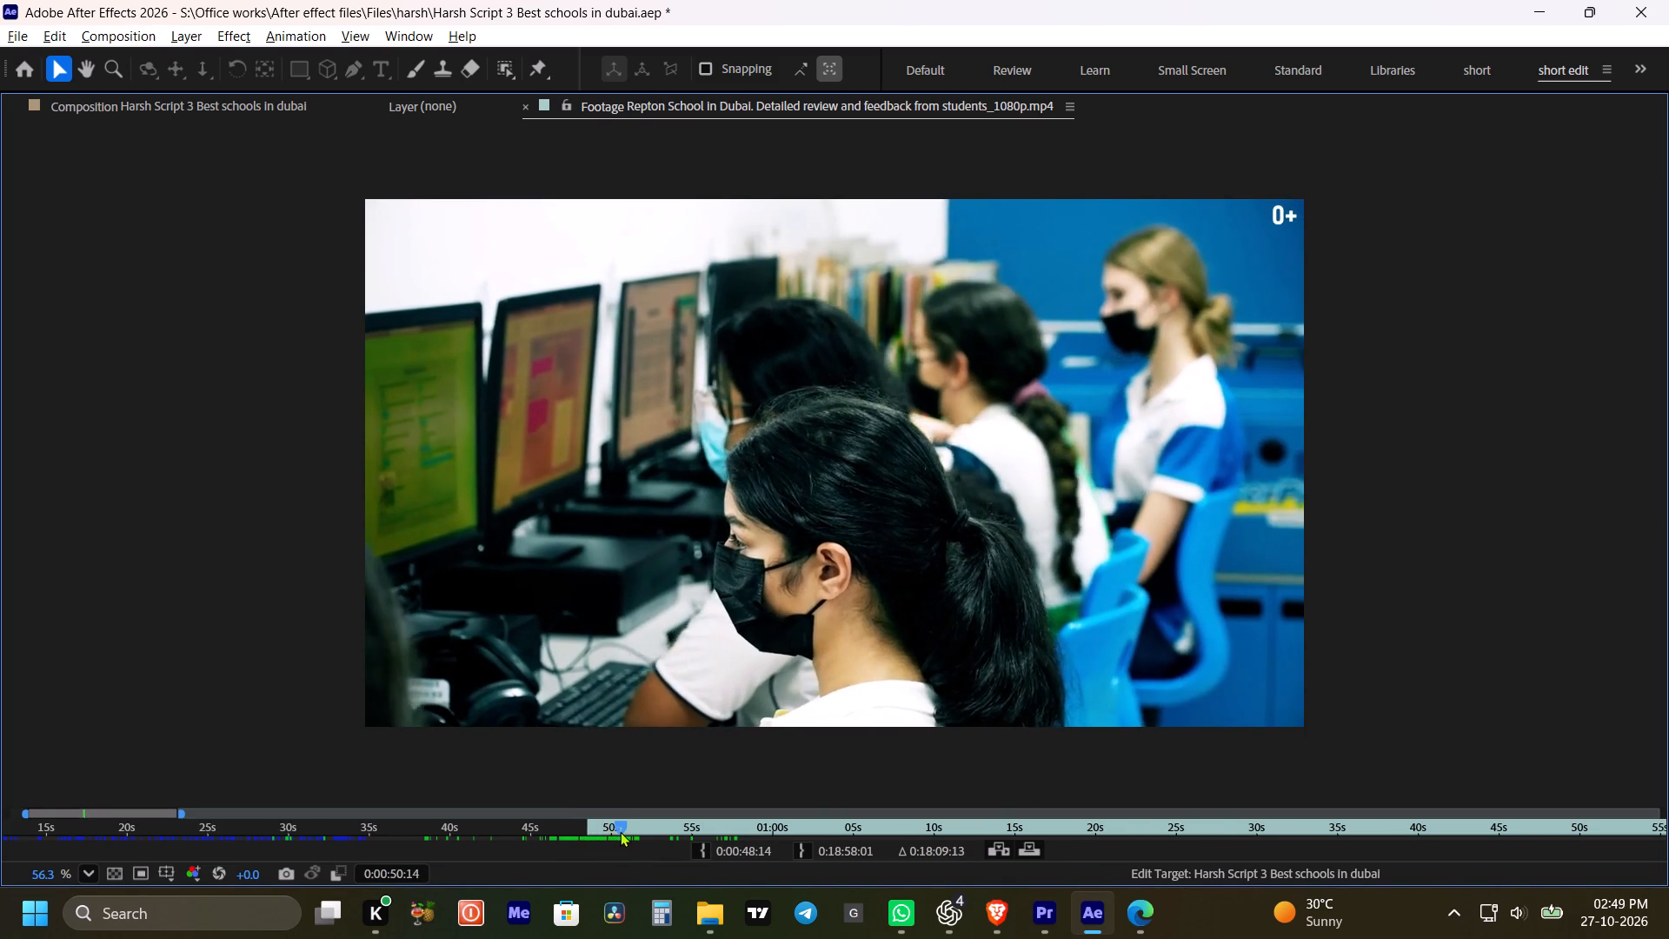
{"action": "left_click_drag", "start_coordinate": [620, 831], "coordinate": [611, 831]}
{"action": "left_click", "coordinate": [703, 850]}
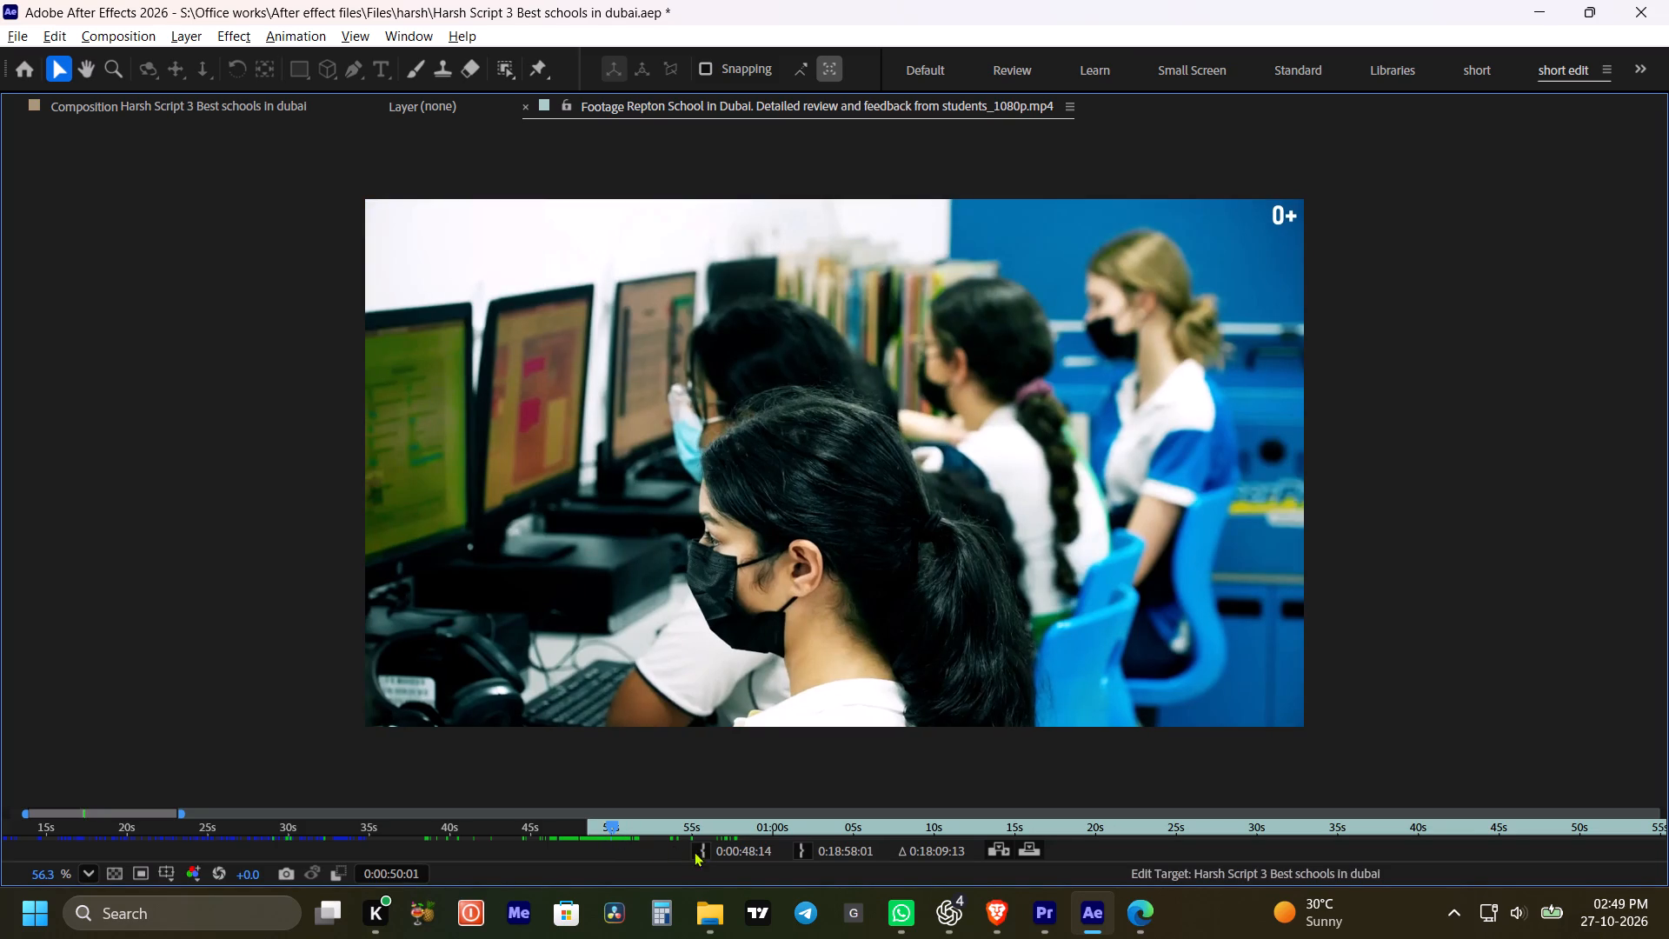
{"action": "left_click_drag", "start_coordinate": [622, 829], "coordinate": [649, 832]}
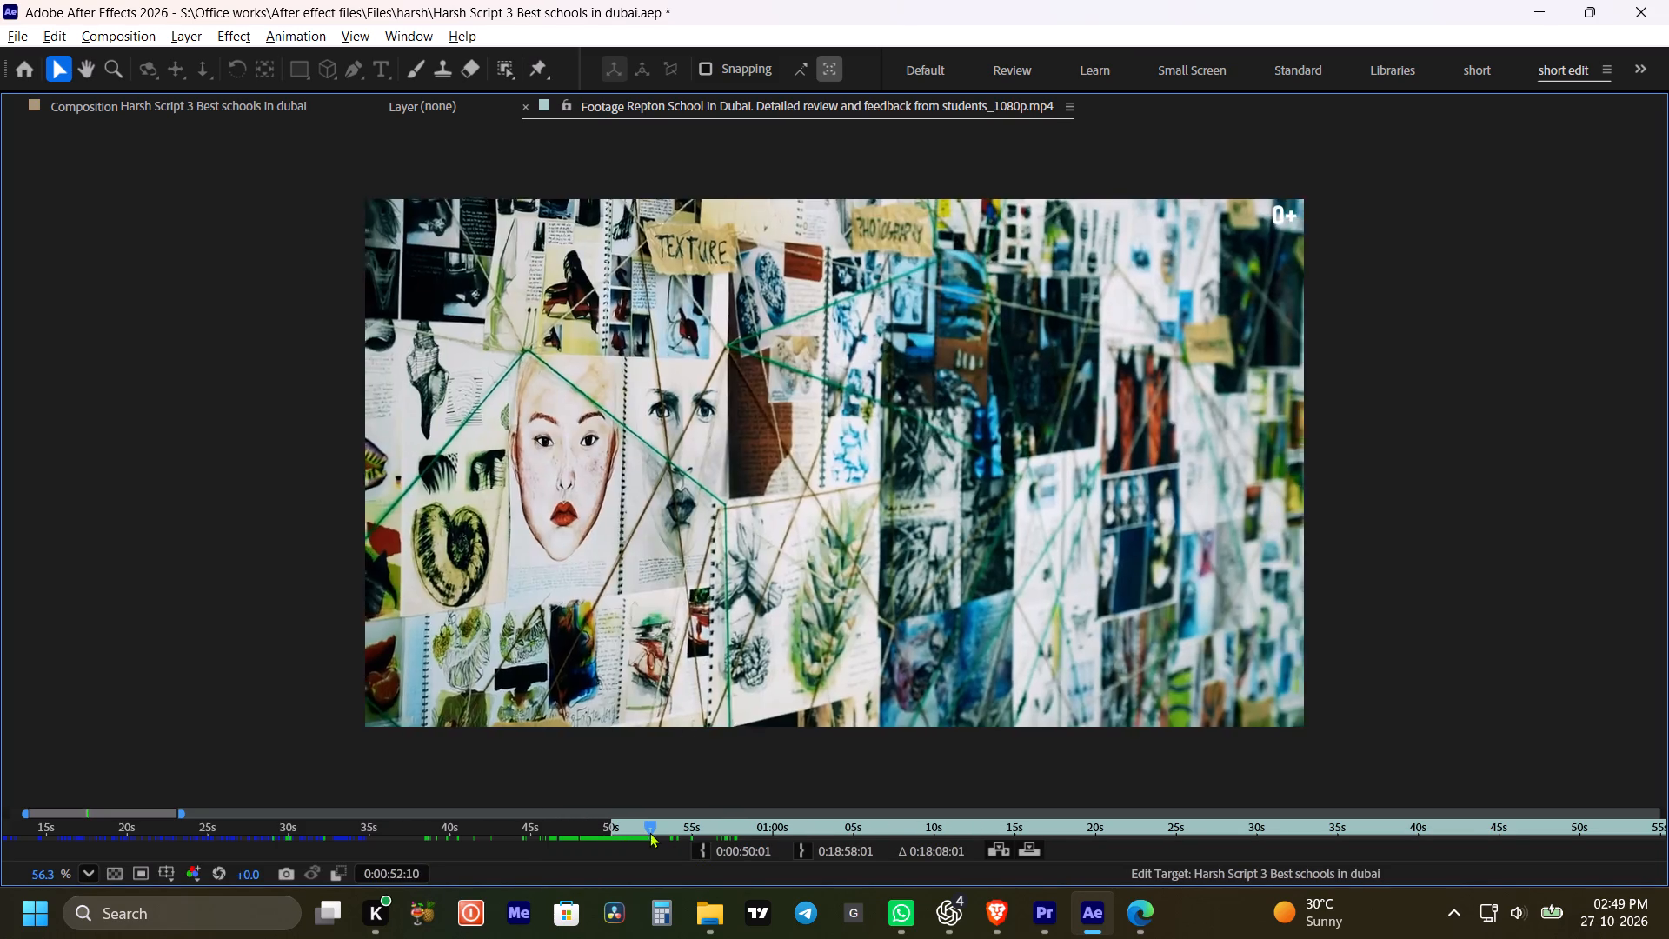
{"action": "left_click_drag", "start_coordinate": [649, 832], "coordinate": [651, 833]}
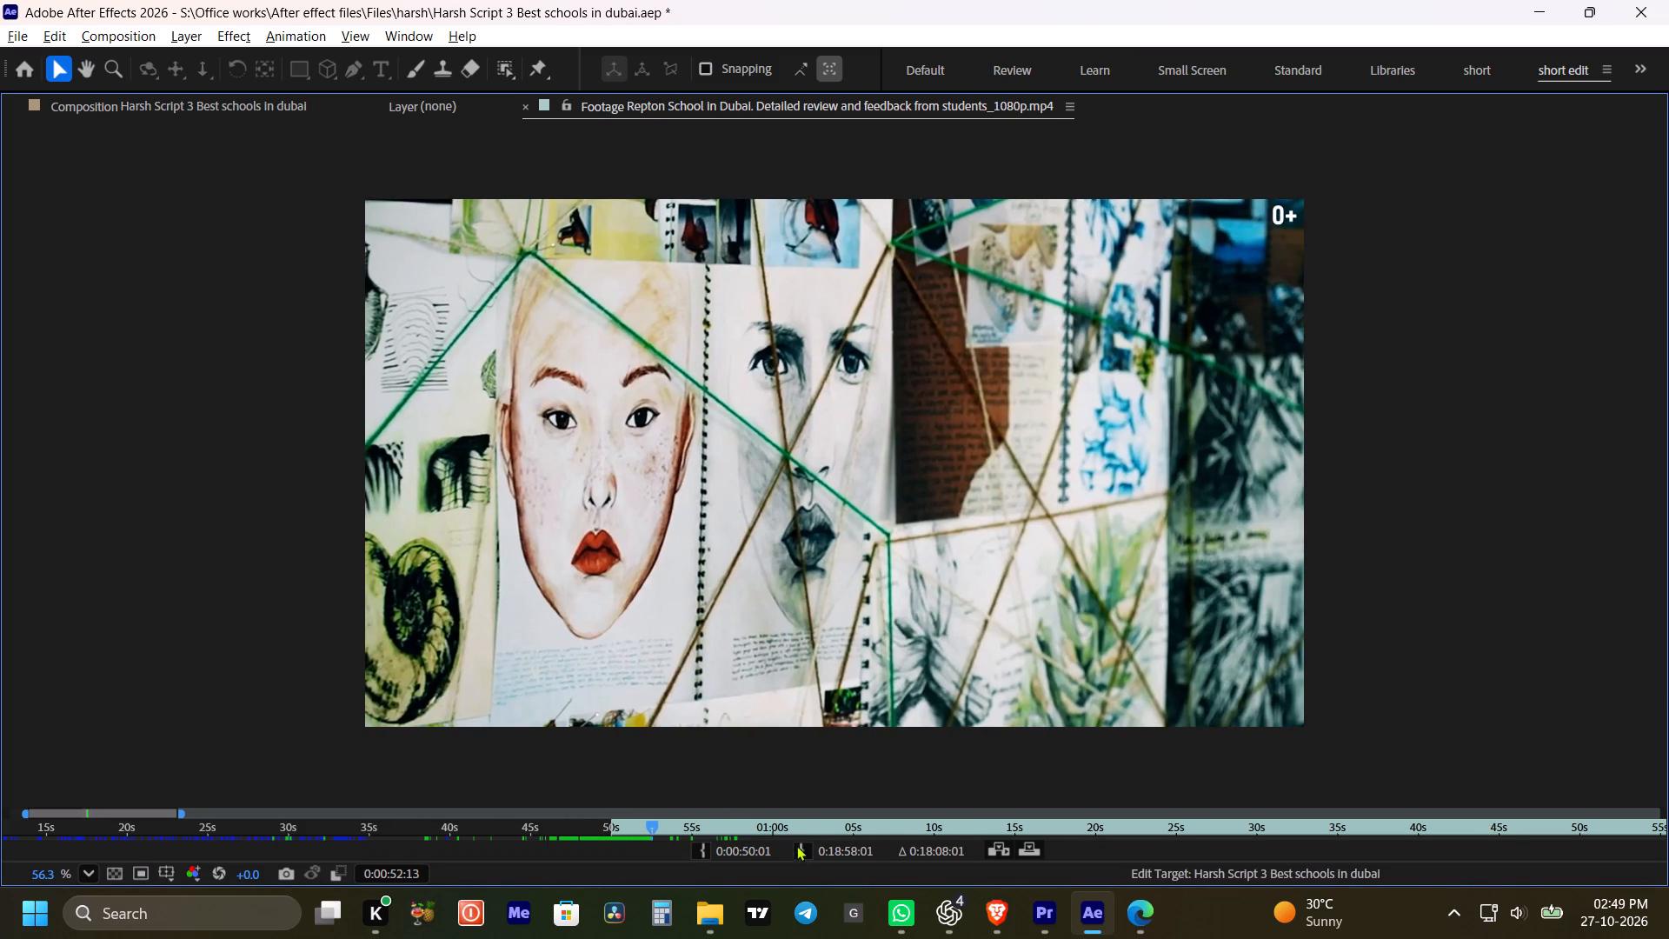
{"action": "left_click", "coordinate": [794, 845]}
Add the trimmed Repton footage as the top layer, starting at 0:00:54:03 right after the previous Repton clip.
{"action": "key", "text": "grave"}
{"action": "key", "text": "space"}
{"action": "key", "text": "space"}
{"action": "key", "text": "space"}
{"action": "key", "text": "space"}
{"action": "key", "text": "space"}
{"action": "key", "text": "space"}
{"action": "key", "text": "space"}
{"action": "key", "text": "space"}
{"action": "left_click_drag", "start_coordinate": [1040, 623], "coordinate": [831, 696]}
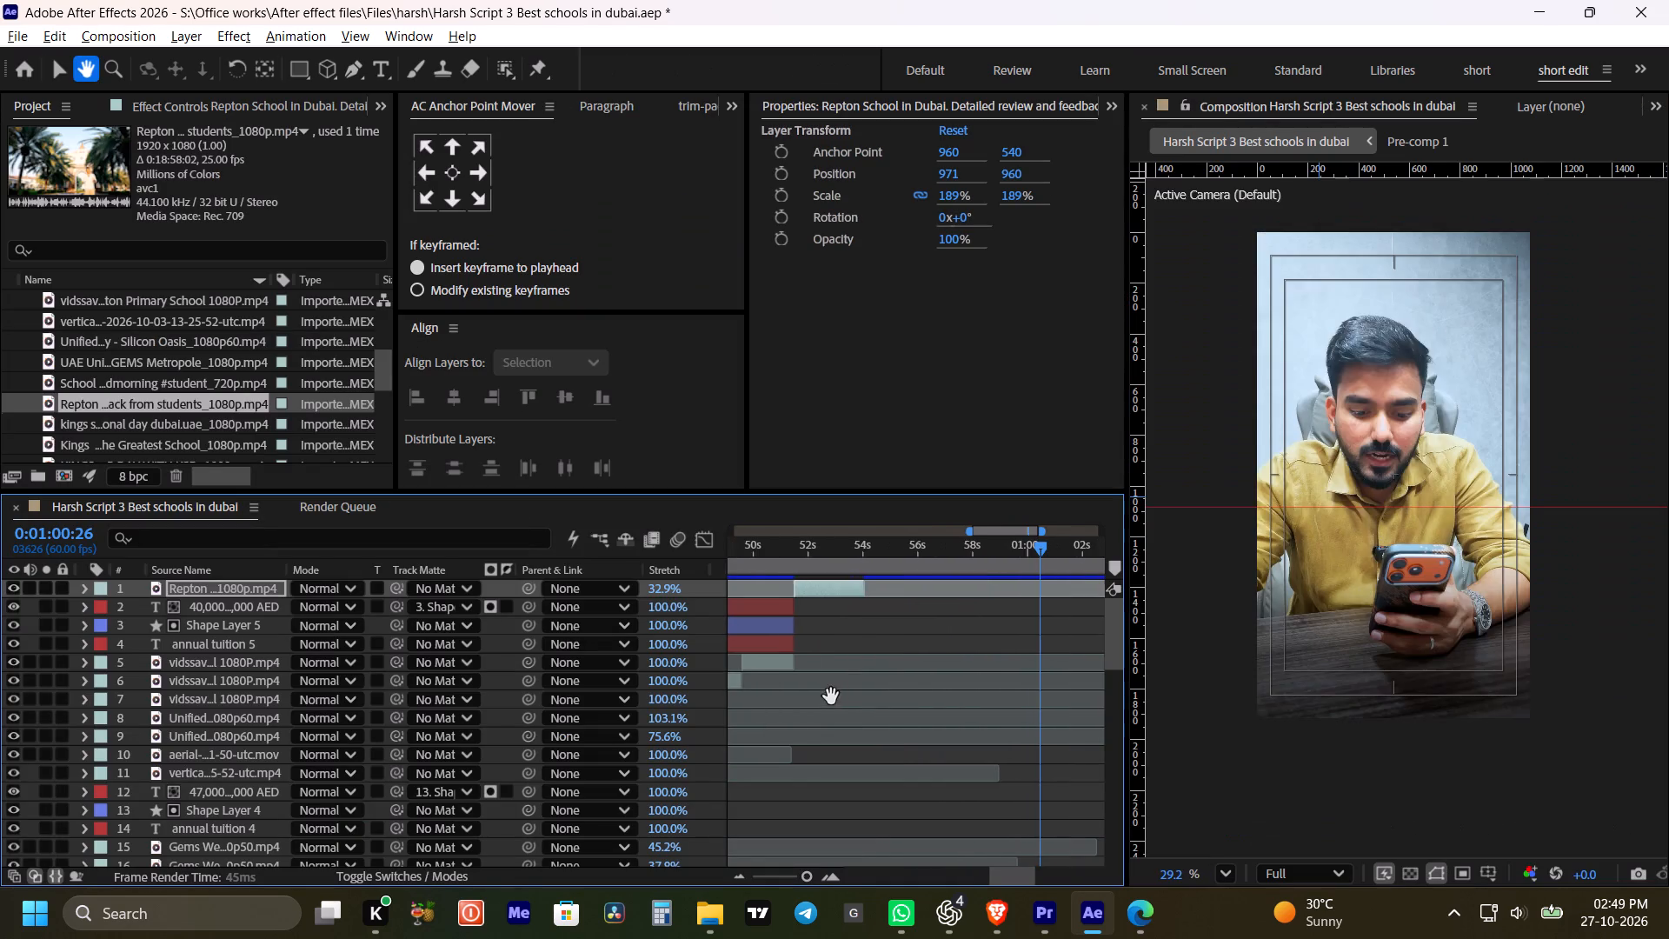
{"action": "left_click_drag", "start_coordinate": [831, 696], "coordinate": [830, 696]}
{"action": "left_click_drag", "start_coordinate": [156, 406], "coordinate": [872, 583]}
{"action": "left_click_drag", "start_coordinate": [865, 551], "coordinate": [857, 556], "text": "shift"}
{"action": "left_click", "coordinate": [881, 588]}
{"action": "key", "text": "bracketleft"}
{"action": "left_click", "coordinate": [875, 583]}
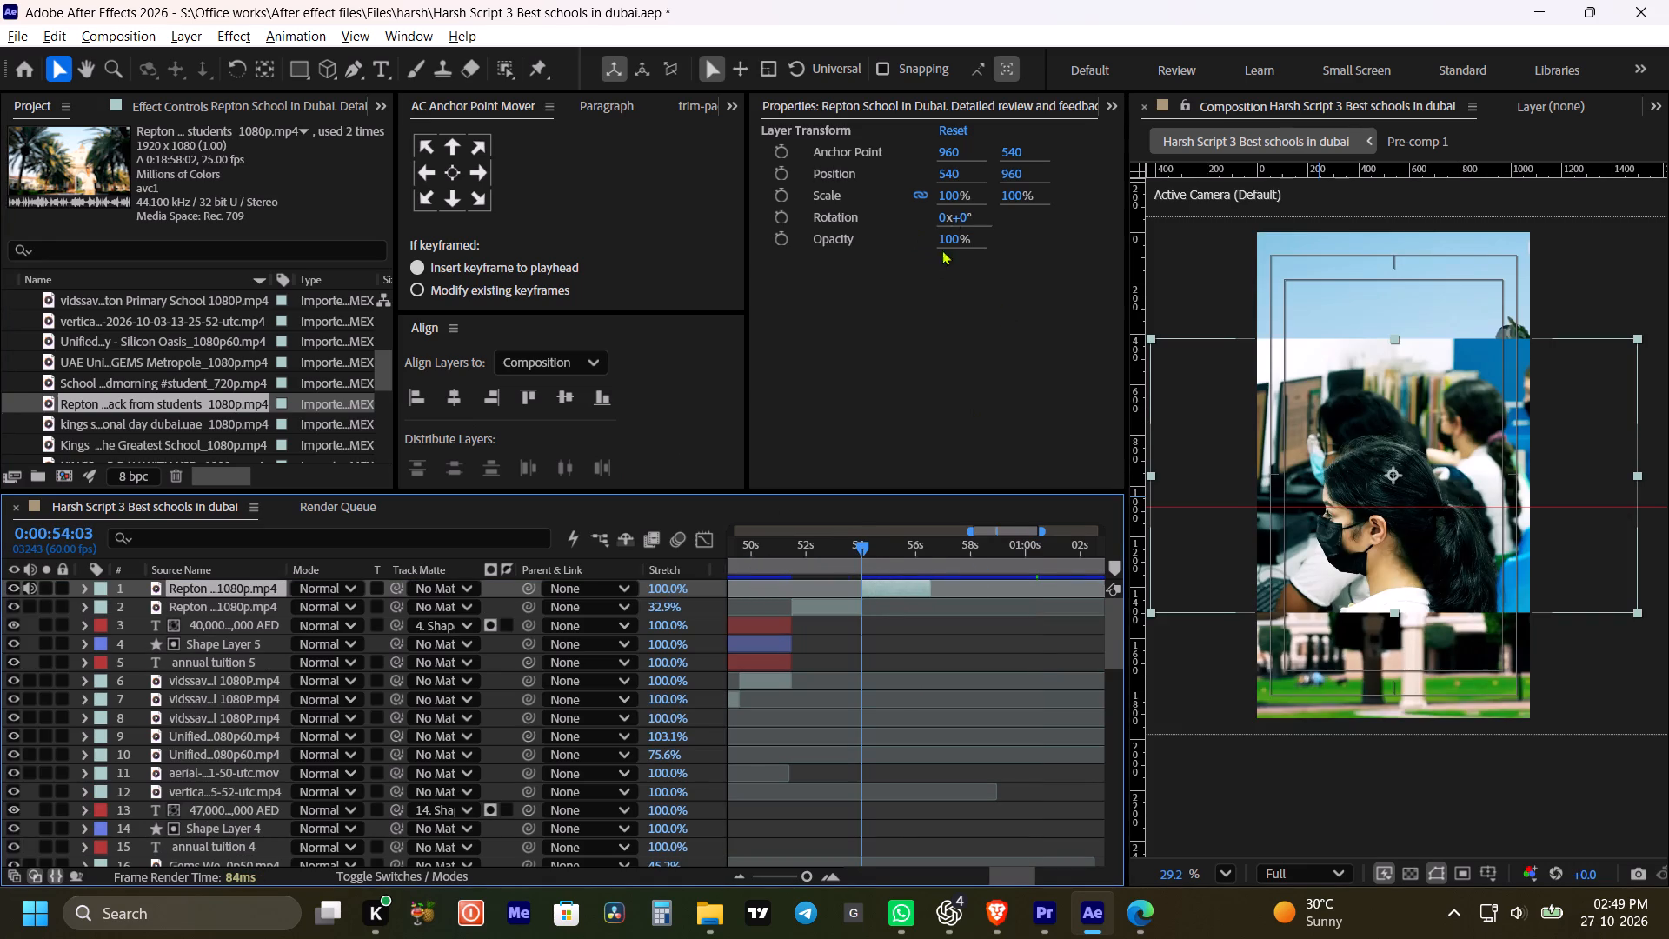
Scale the new Repton clip to 183% to fill the vertical frame and set its X position to 1198.
{"action": "left_click_drag", "start_coordinate": [953, 197], "coordinate": [1094, 243]}
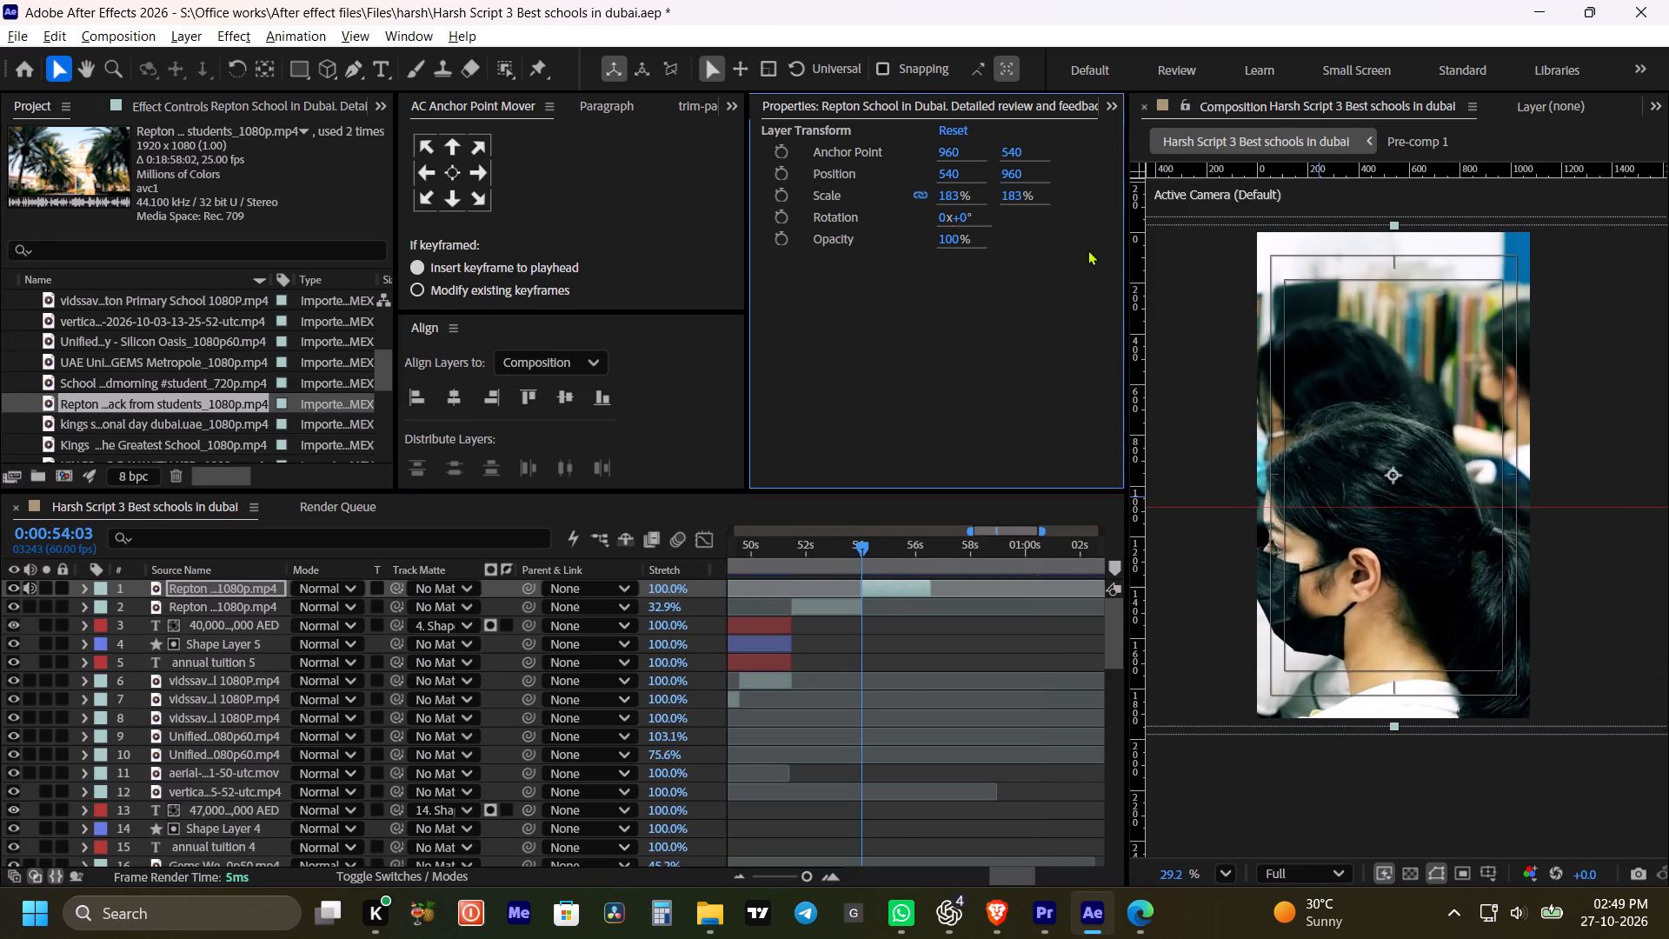
{"action": "left_click_drag", "start_coordinate": [947, 171], "coordinate": [1668, 187]}
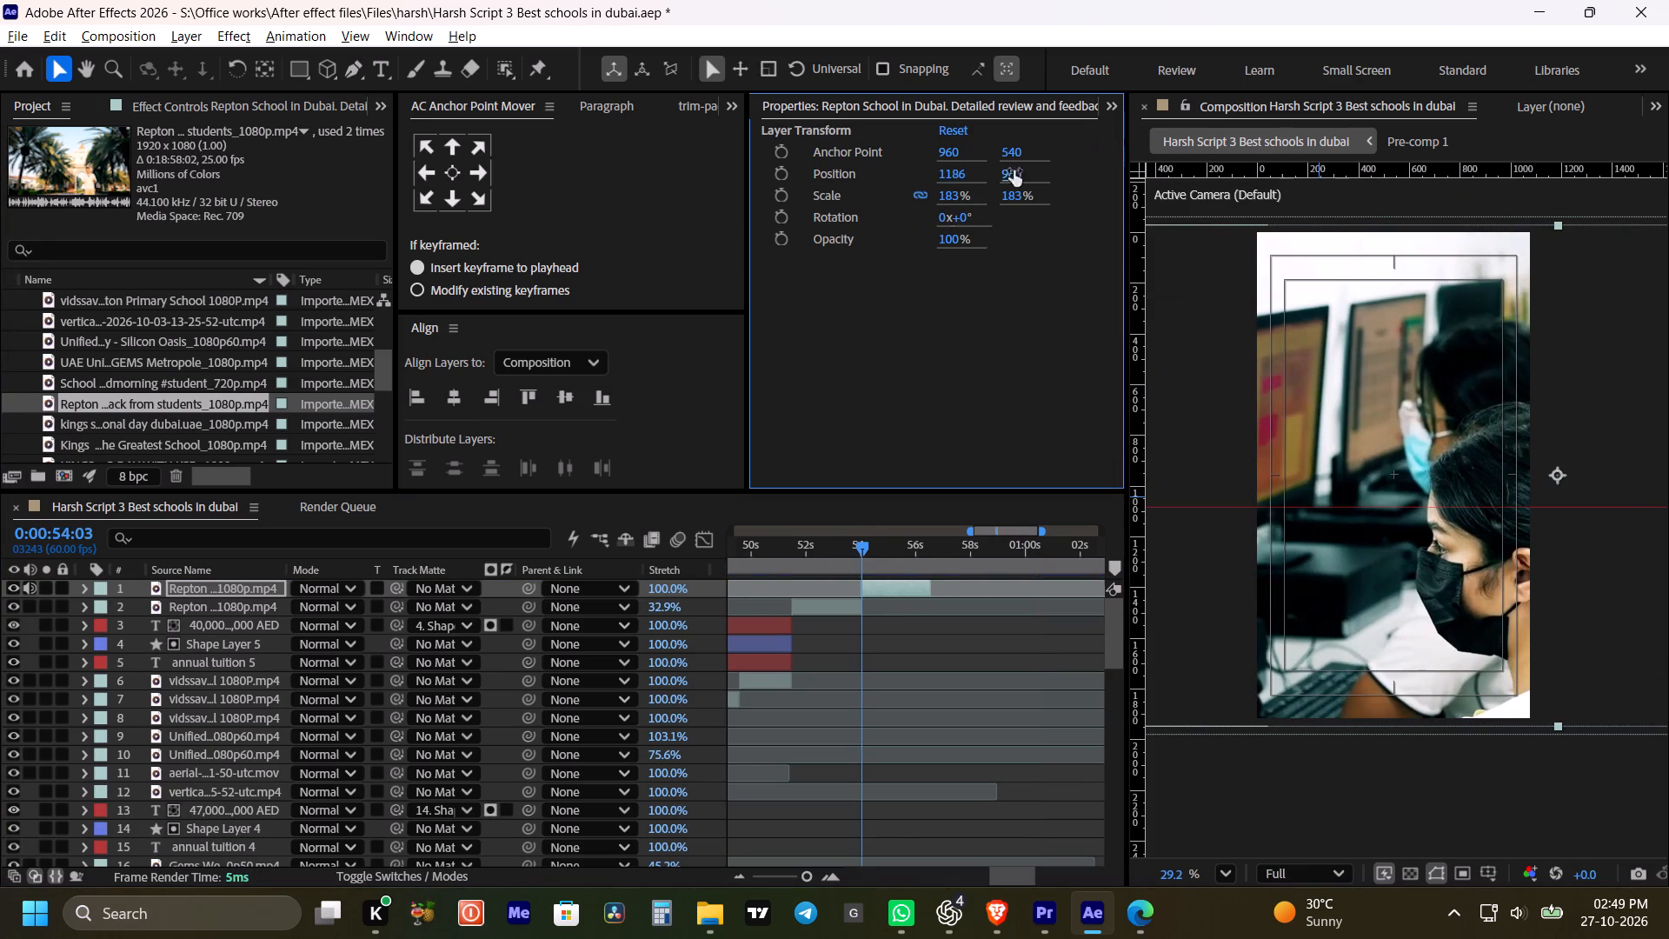
{"action": "left_click_drag", "start_coordinate": [954, 170], "coordinate": [985, 181]}
Mute the new Repton clip's audio and preview from 0:00:53:07 past its end to 0:00:57:08.
{"action": "left_click", "coordinate": [838, 557]}
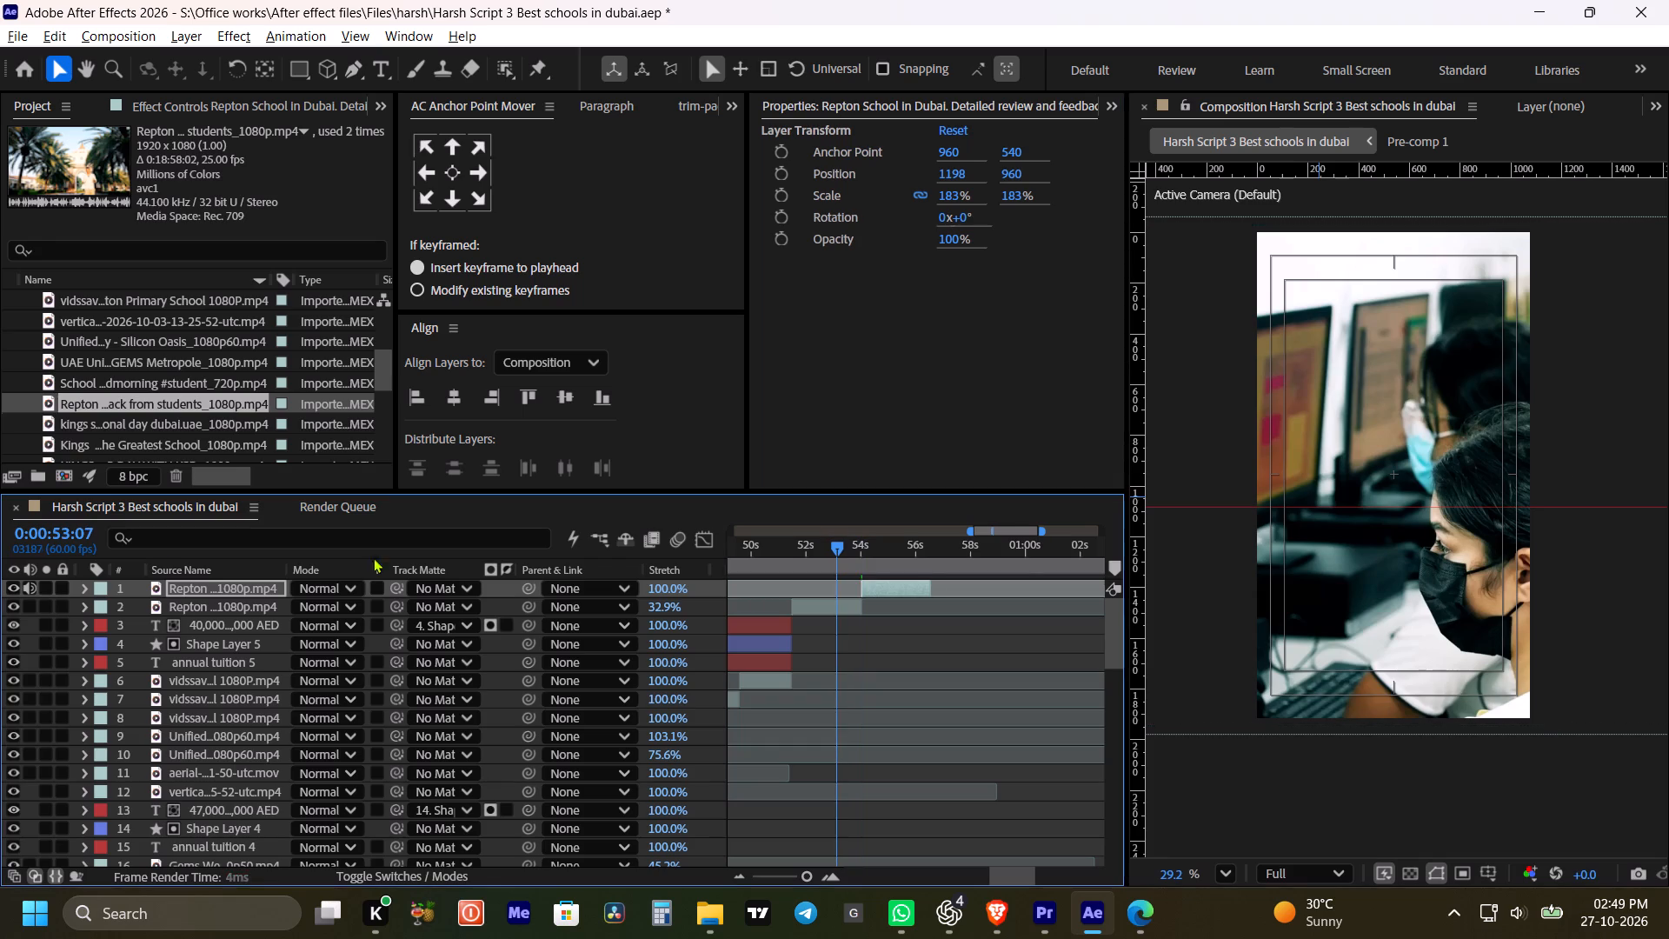
{"action": "key", "text": "space"}
{"action": "left_click", "coordinate": [26, 587]}
{"action": "key", "text": "space"}
{"action": "key", "text": "space"}
{"action": "left_click_drag", "start_coordinate": [915, 640], "coordinate": [894, 644]}
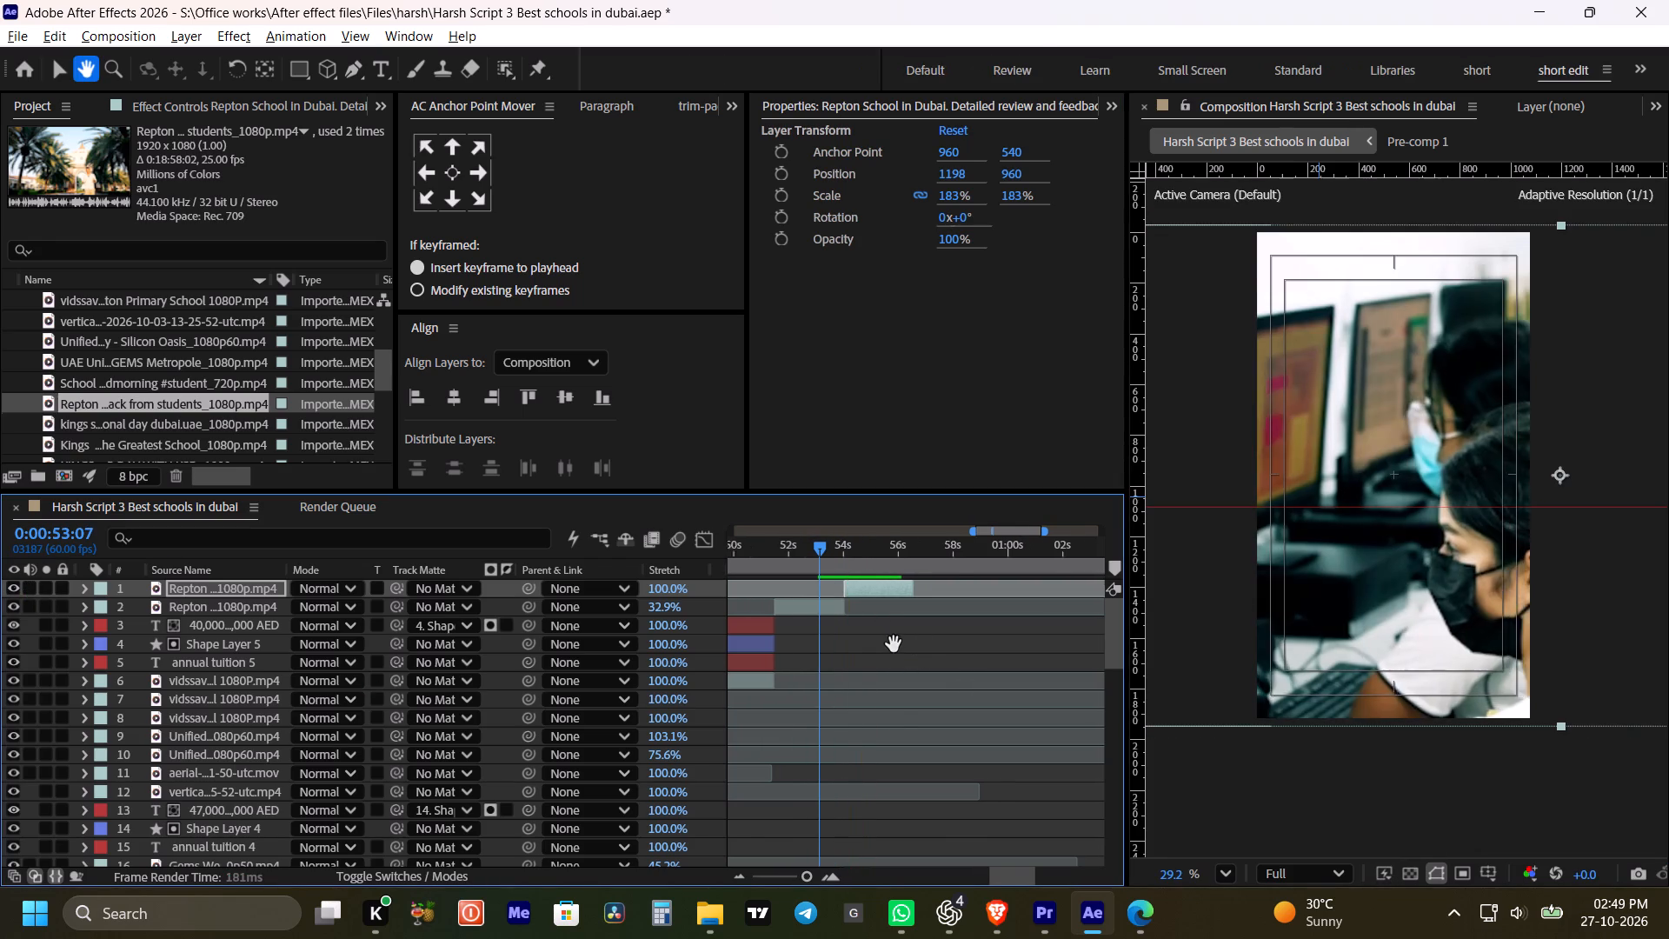
{"action": "left_click_drag", "start_coordinate": [894, 644], "coordinate": [893, 644]}
{"action": "key", "text": "space"}
{"action": "left_click_drag", "start_coordinate": [917, 624], "coordinate": [907, 628]}
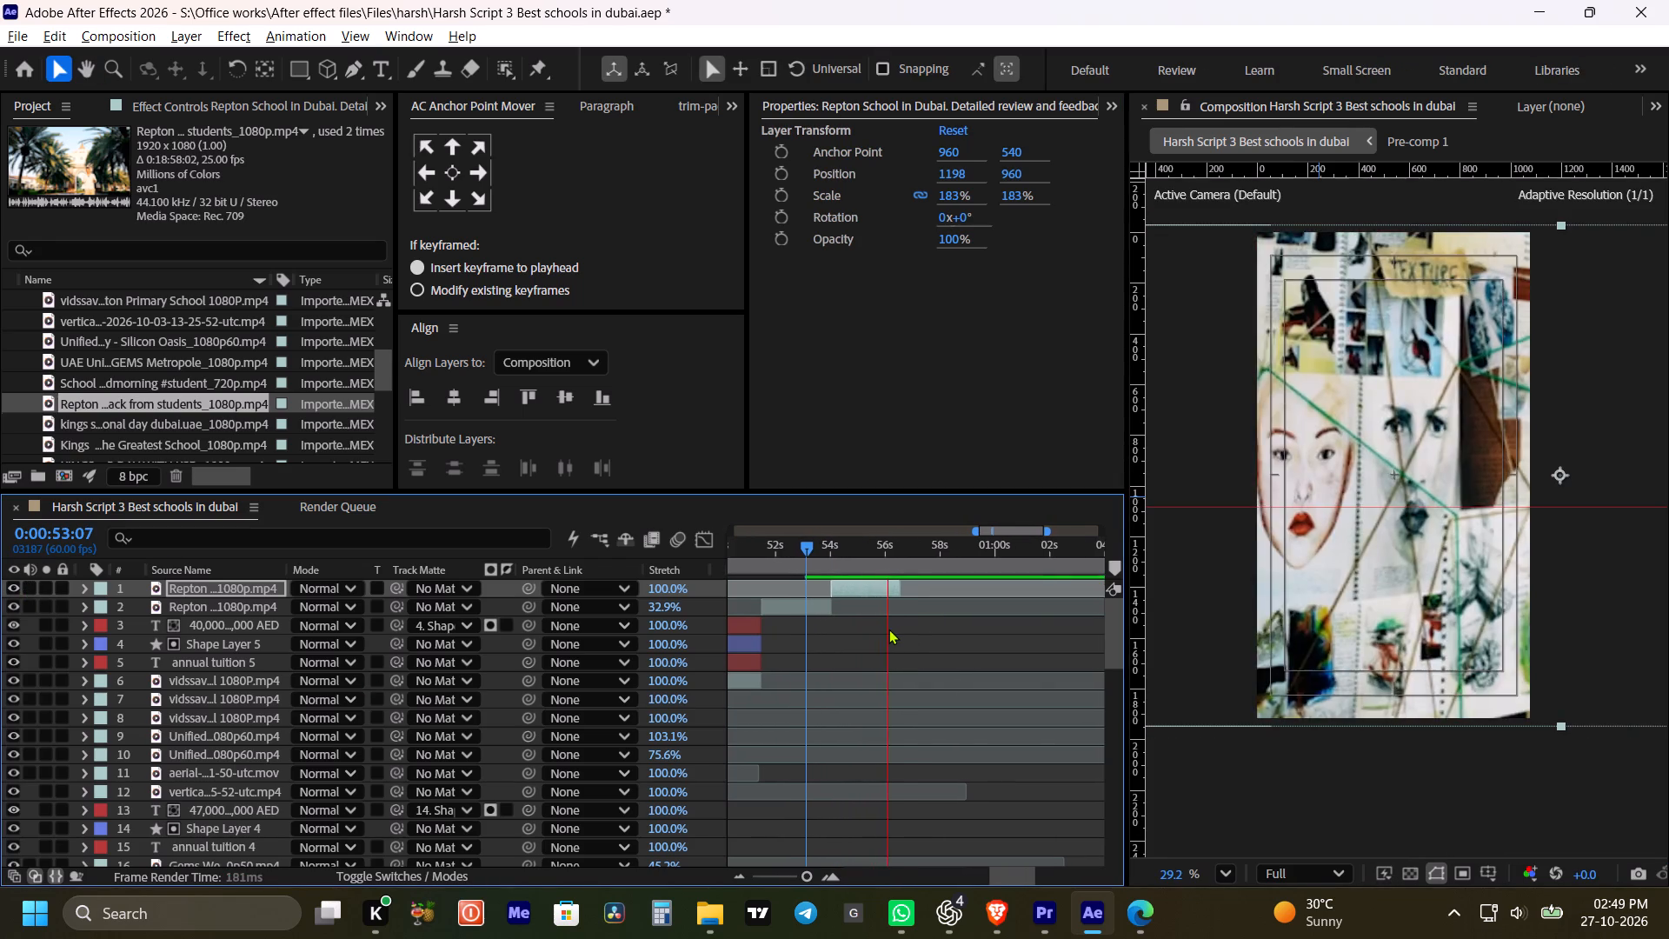
{"action": "key", "text": "space"}
{"action": "key", "text": "space"}
{"action": "key", "text": "space"}
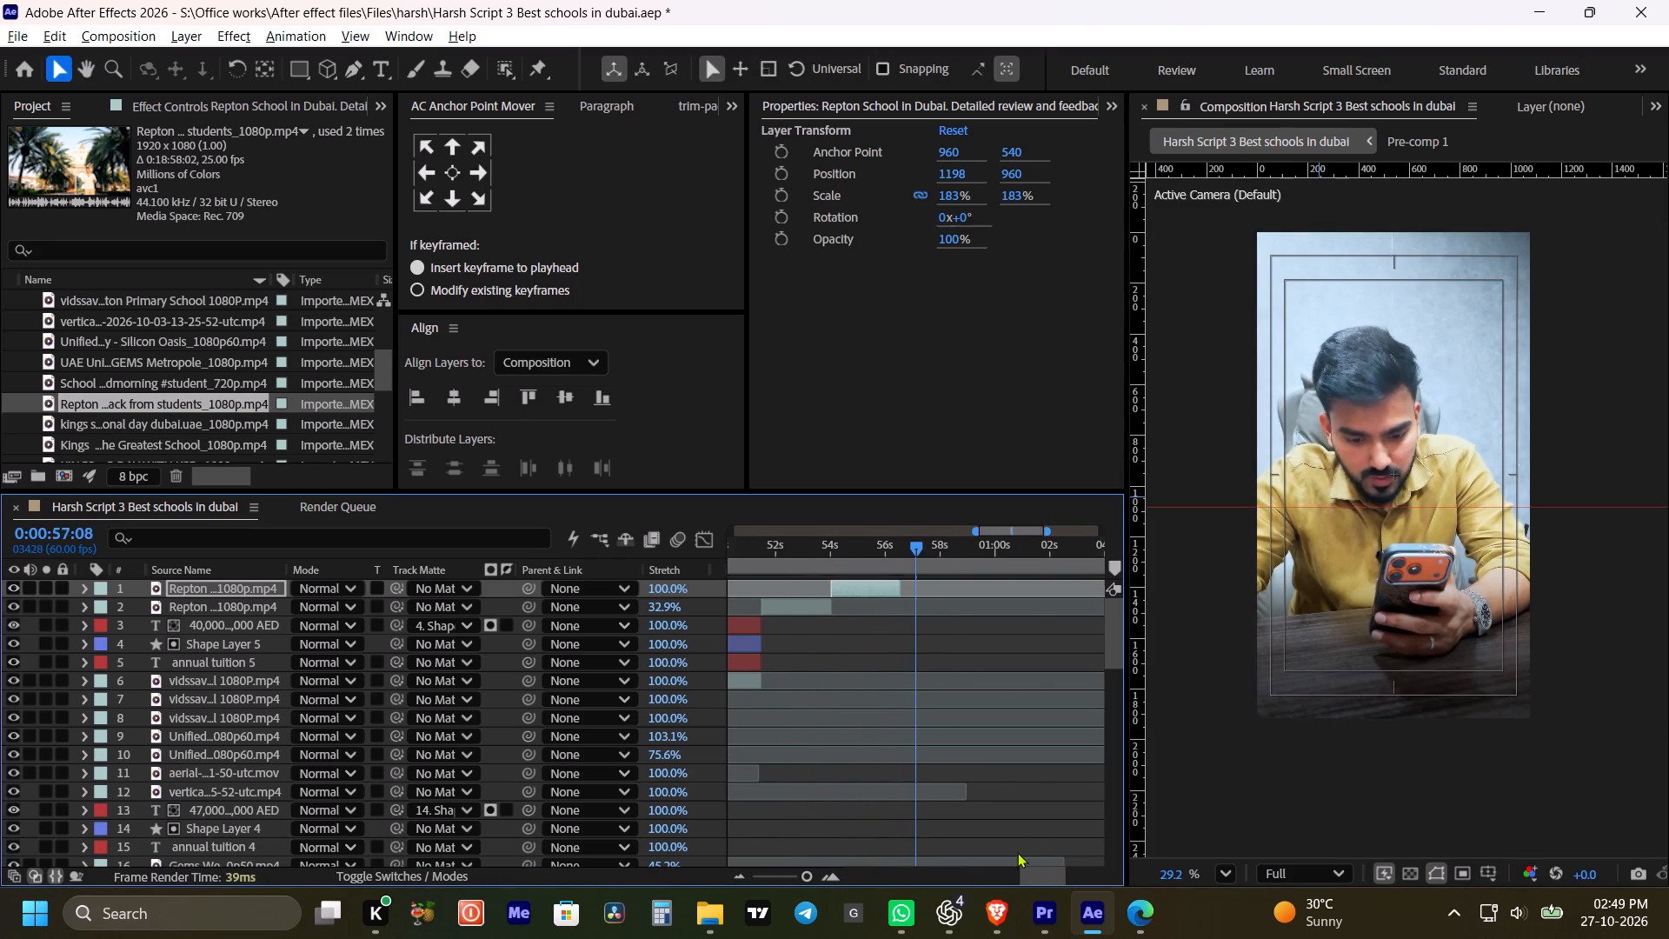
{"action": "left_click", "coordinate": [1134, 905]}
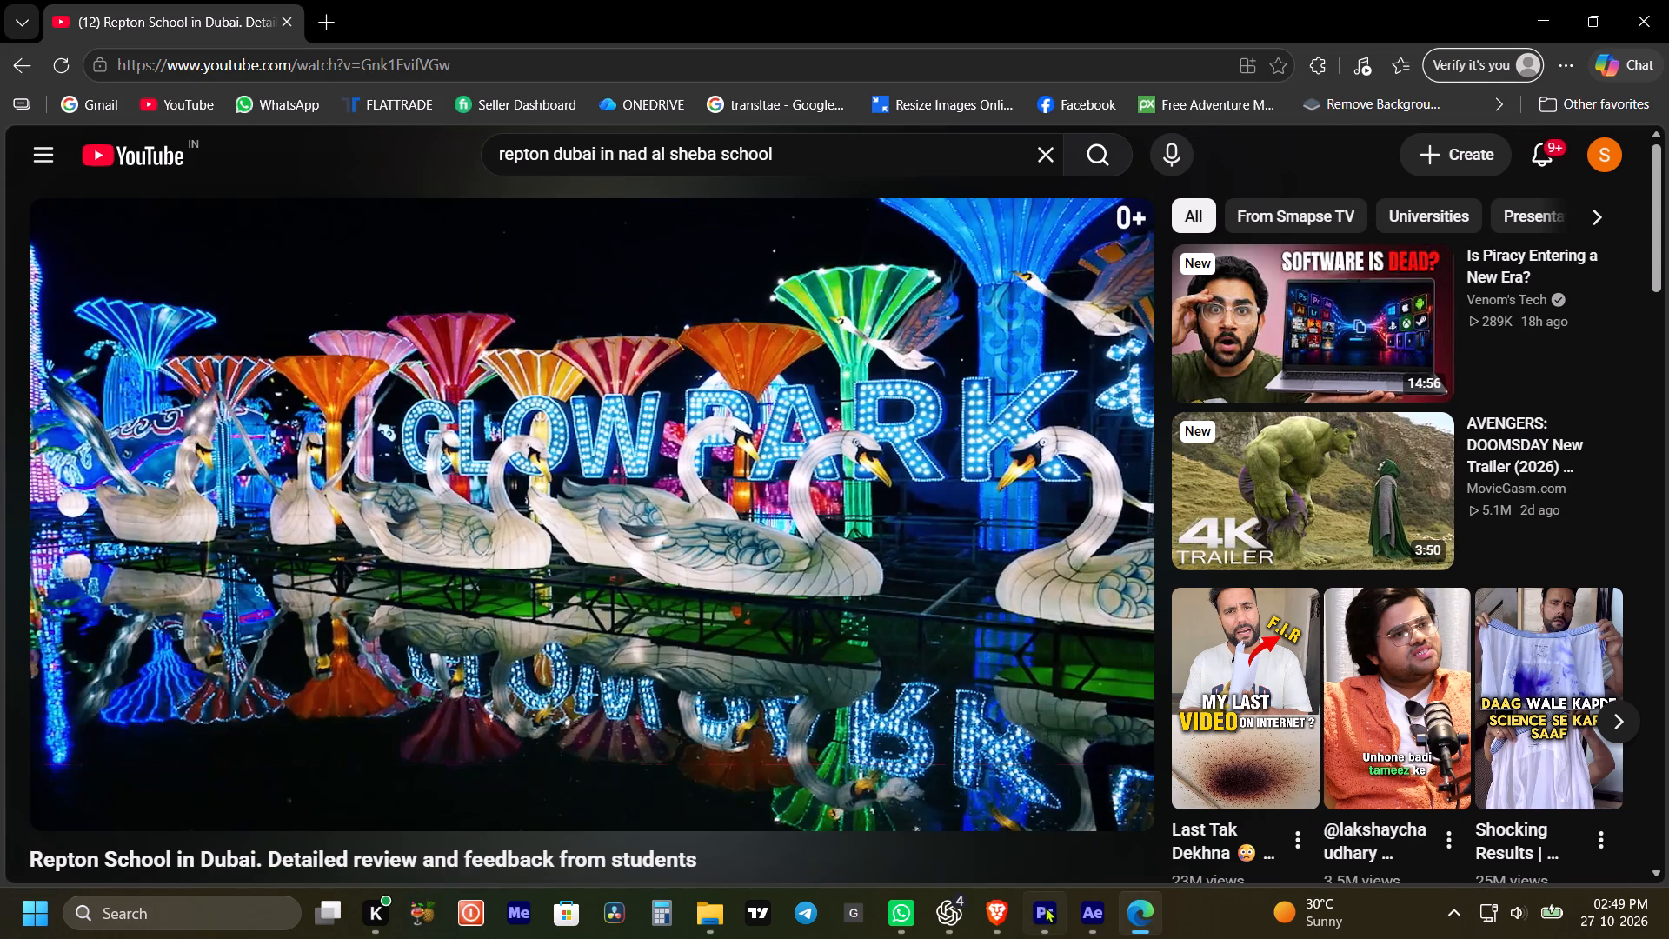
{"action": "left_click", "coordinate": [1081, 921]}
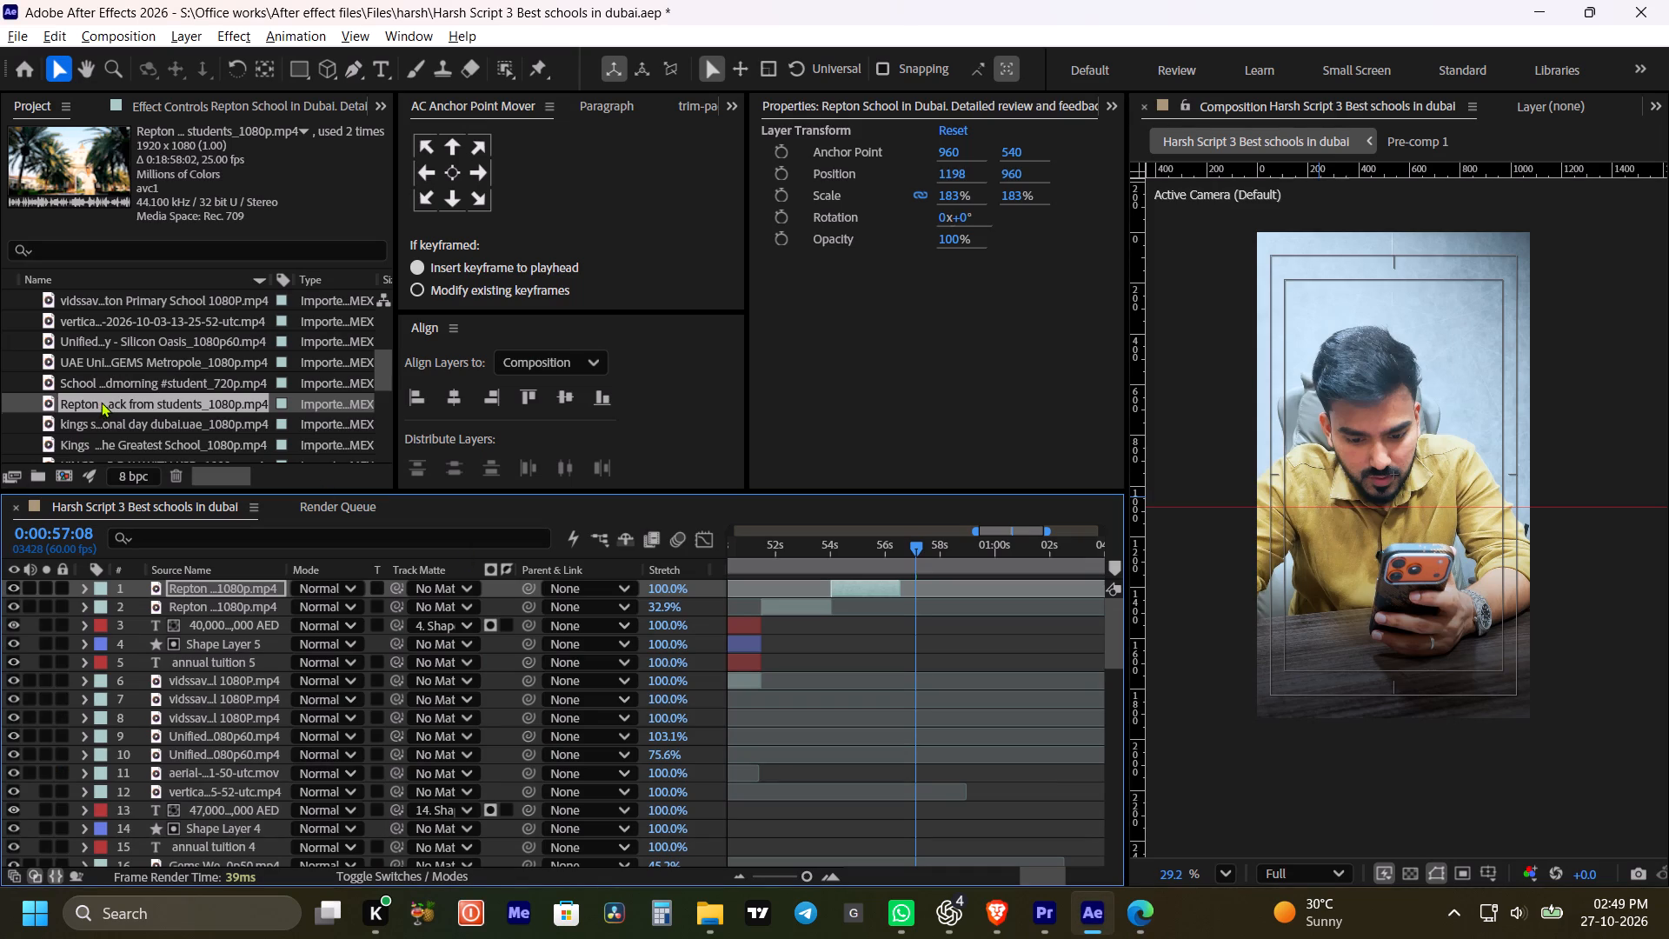
Reset the Repton student-review footage to its full length and look through it from 0:00:53 to the workshop shot around 0:04:05.
{"action": "double_click", "coordinate": [101, 402]}
{"action": "key", "text": "grave"}
{"action": "double_click", "coordinate": [632, 829]}
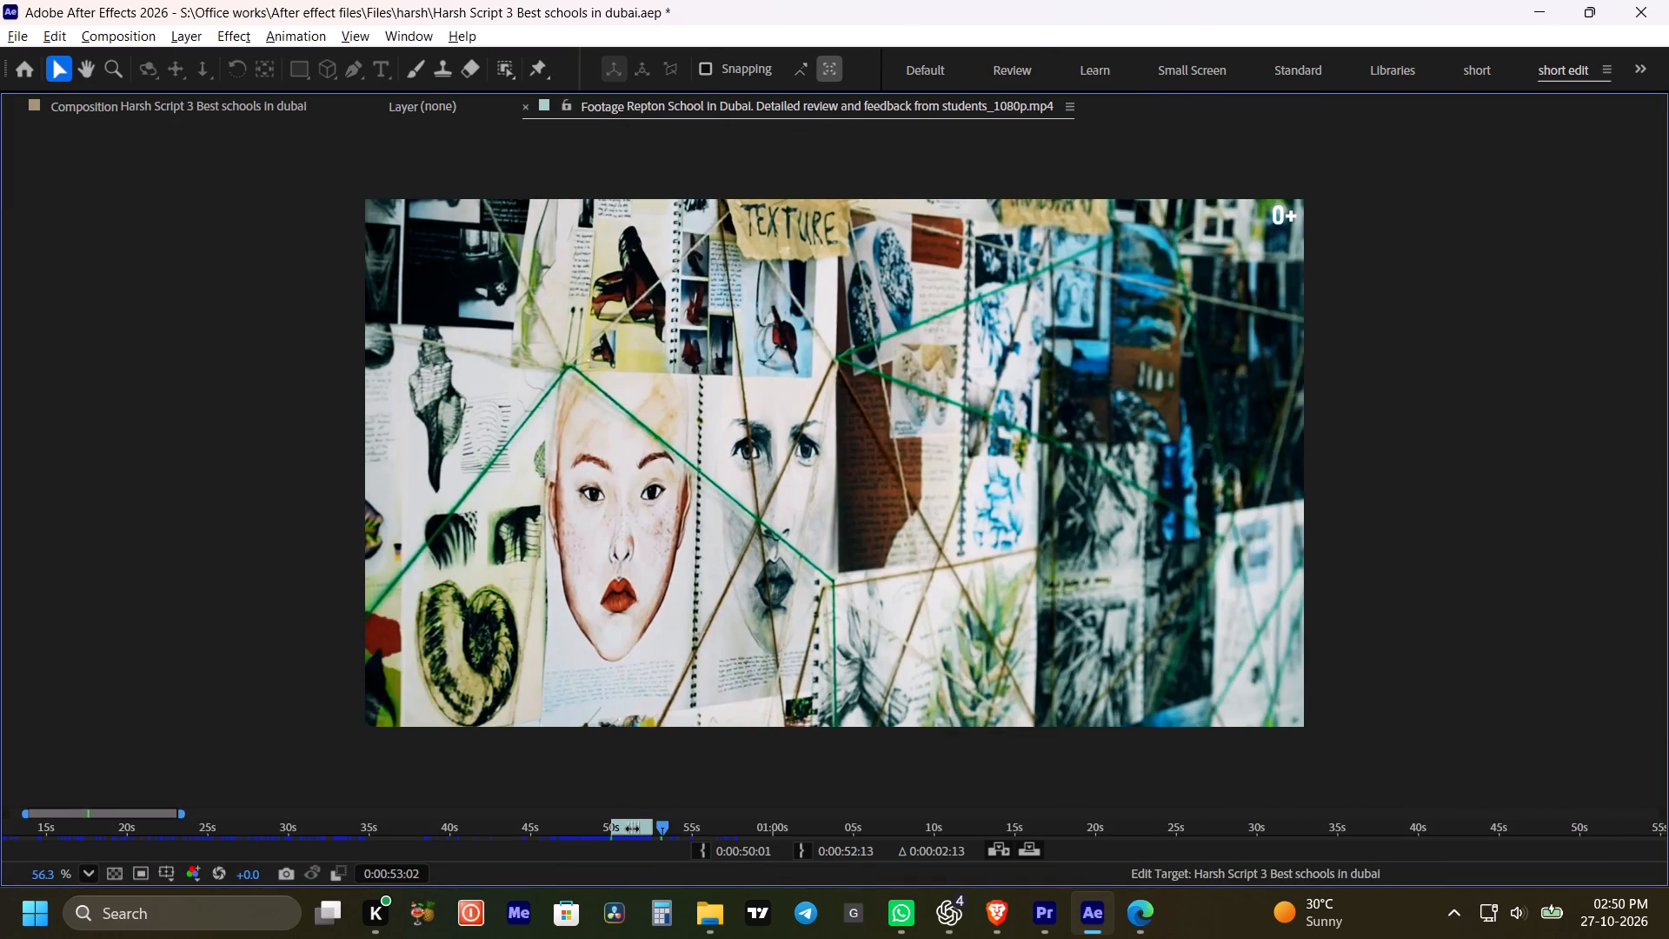
{"action": "left_click_drag", "start_coordinate": [634, 829], "coordinate": [697, 836]}
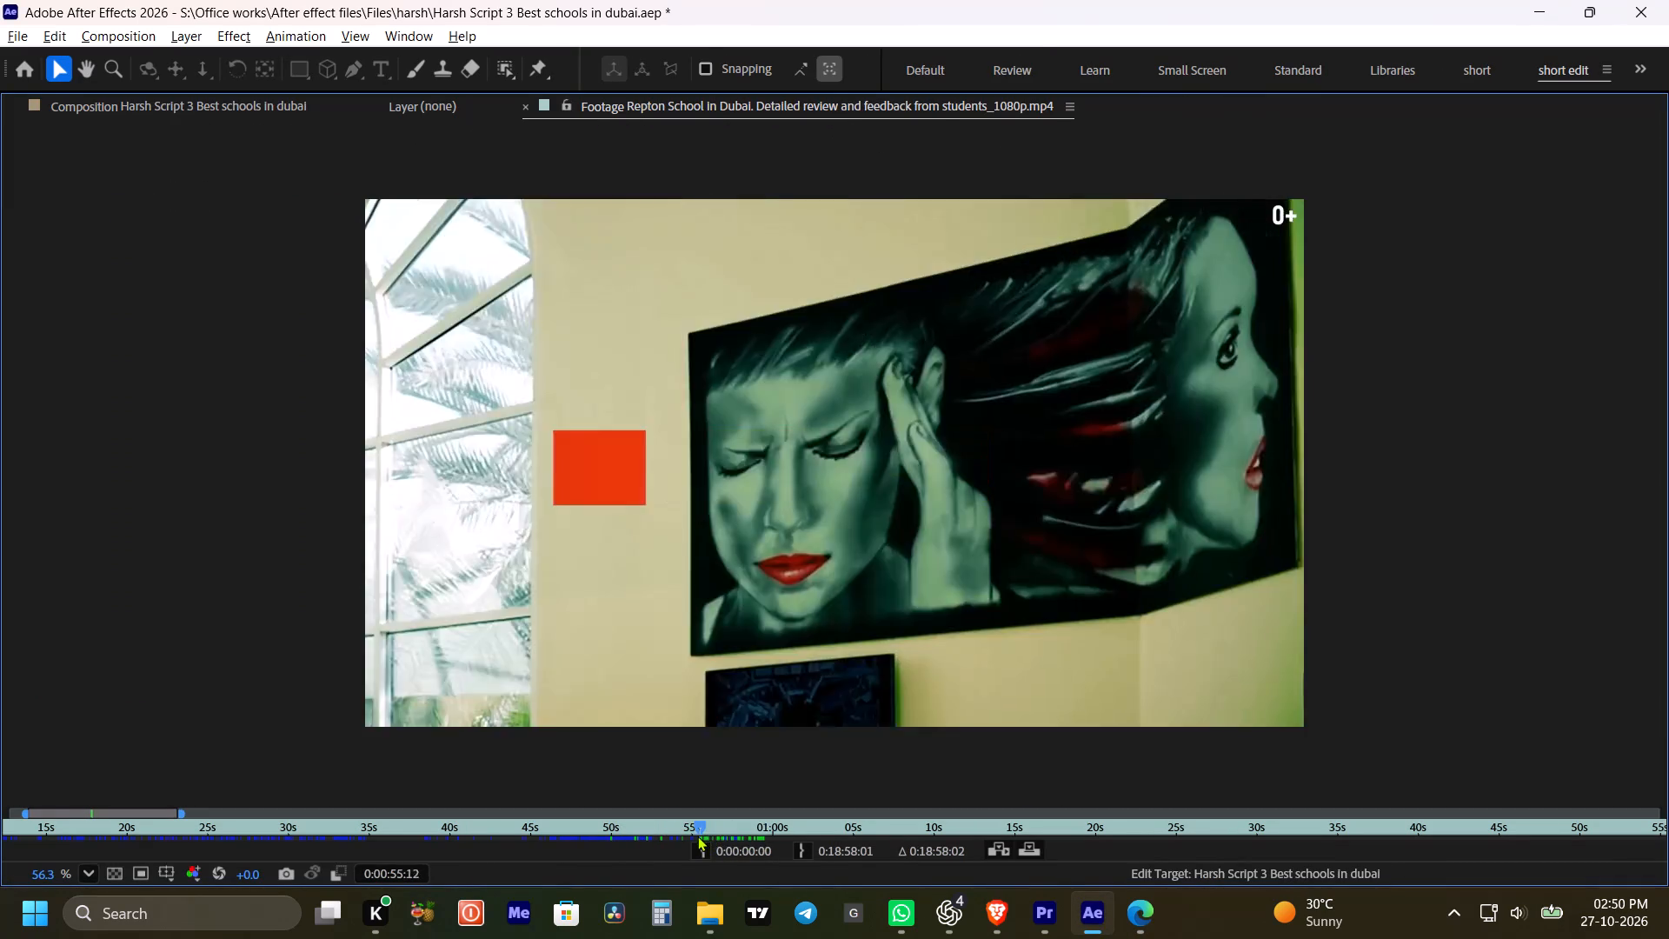
{"action": "left_click_drag", "start_coordinate": [697, 836], "coordinate": [653, 836]}
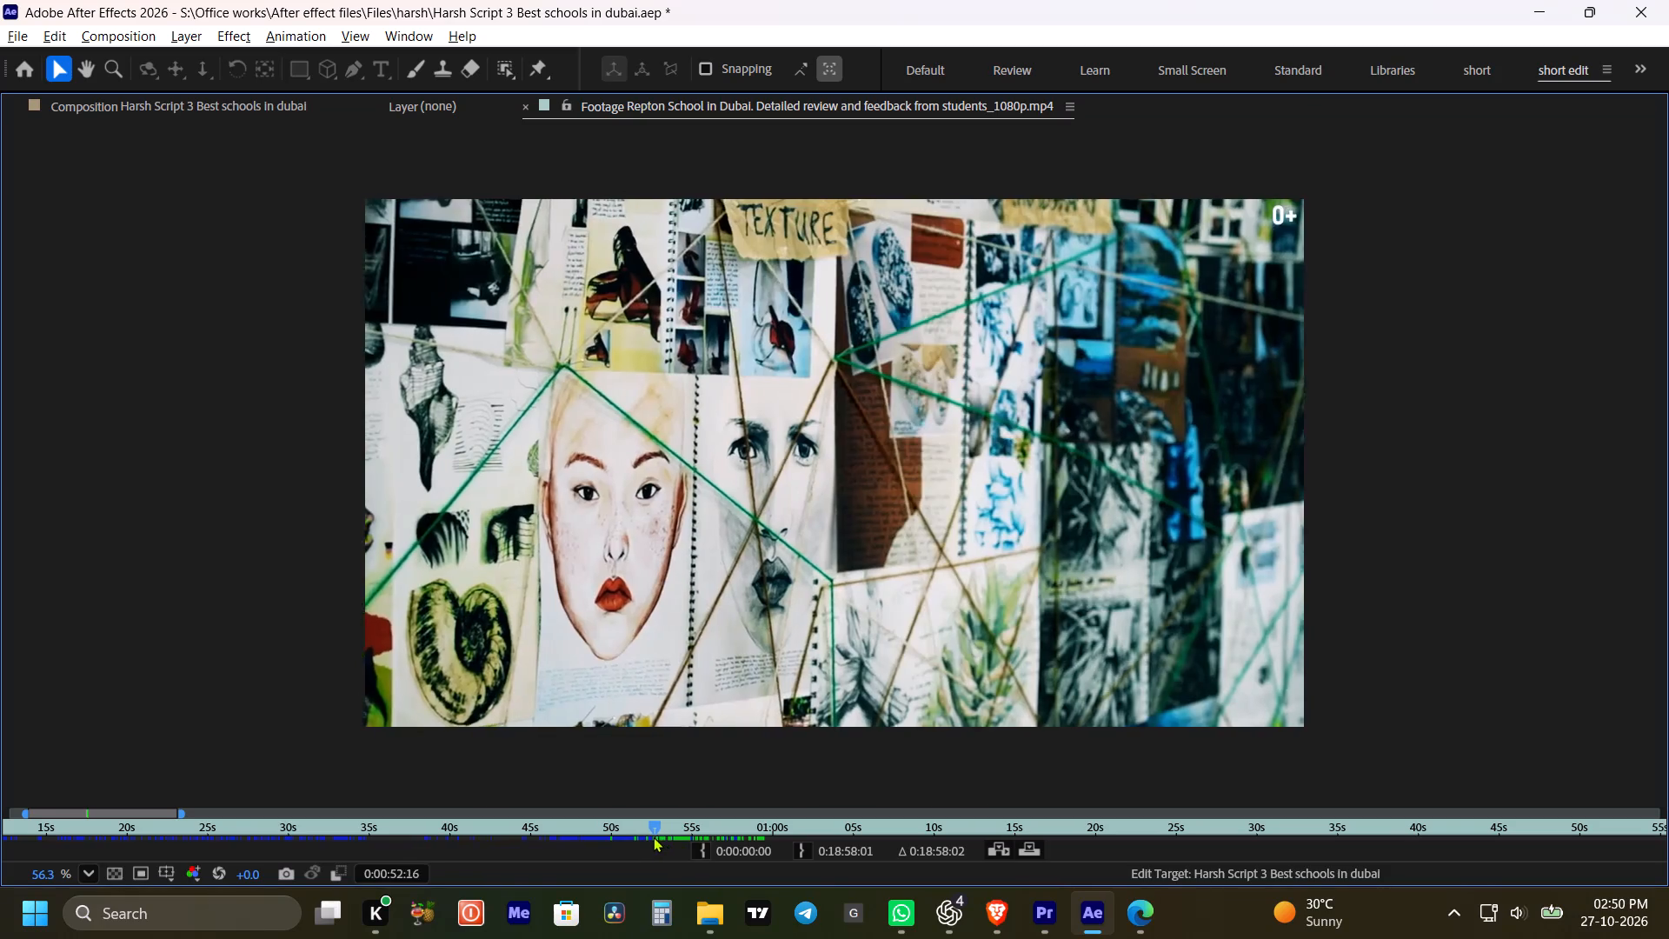
{"action": "left_click_drag", "start_coordinate": [653, 836], "coordinate": [721, 836]}
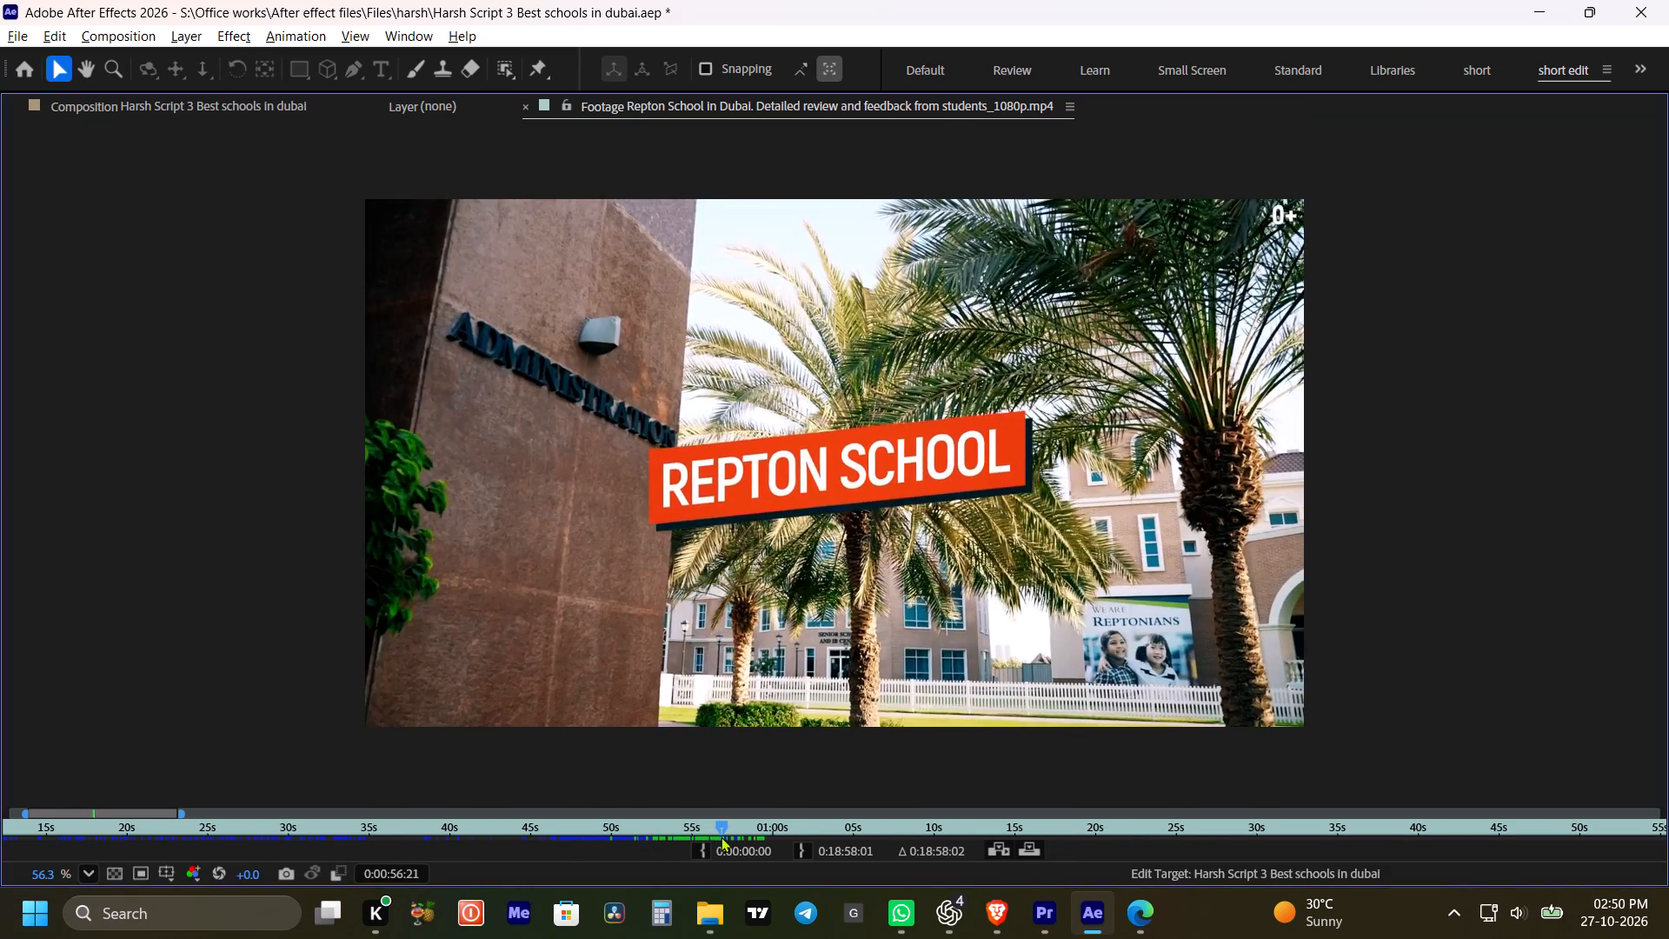
{"action": "left_click_drag", "start_coordinate": [721, 836], "coordinate": [765, 838]}
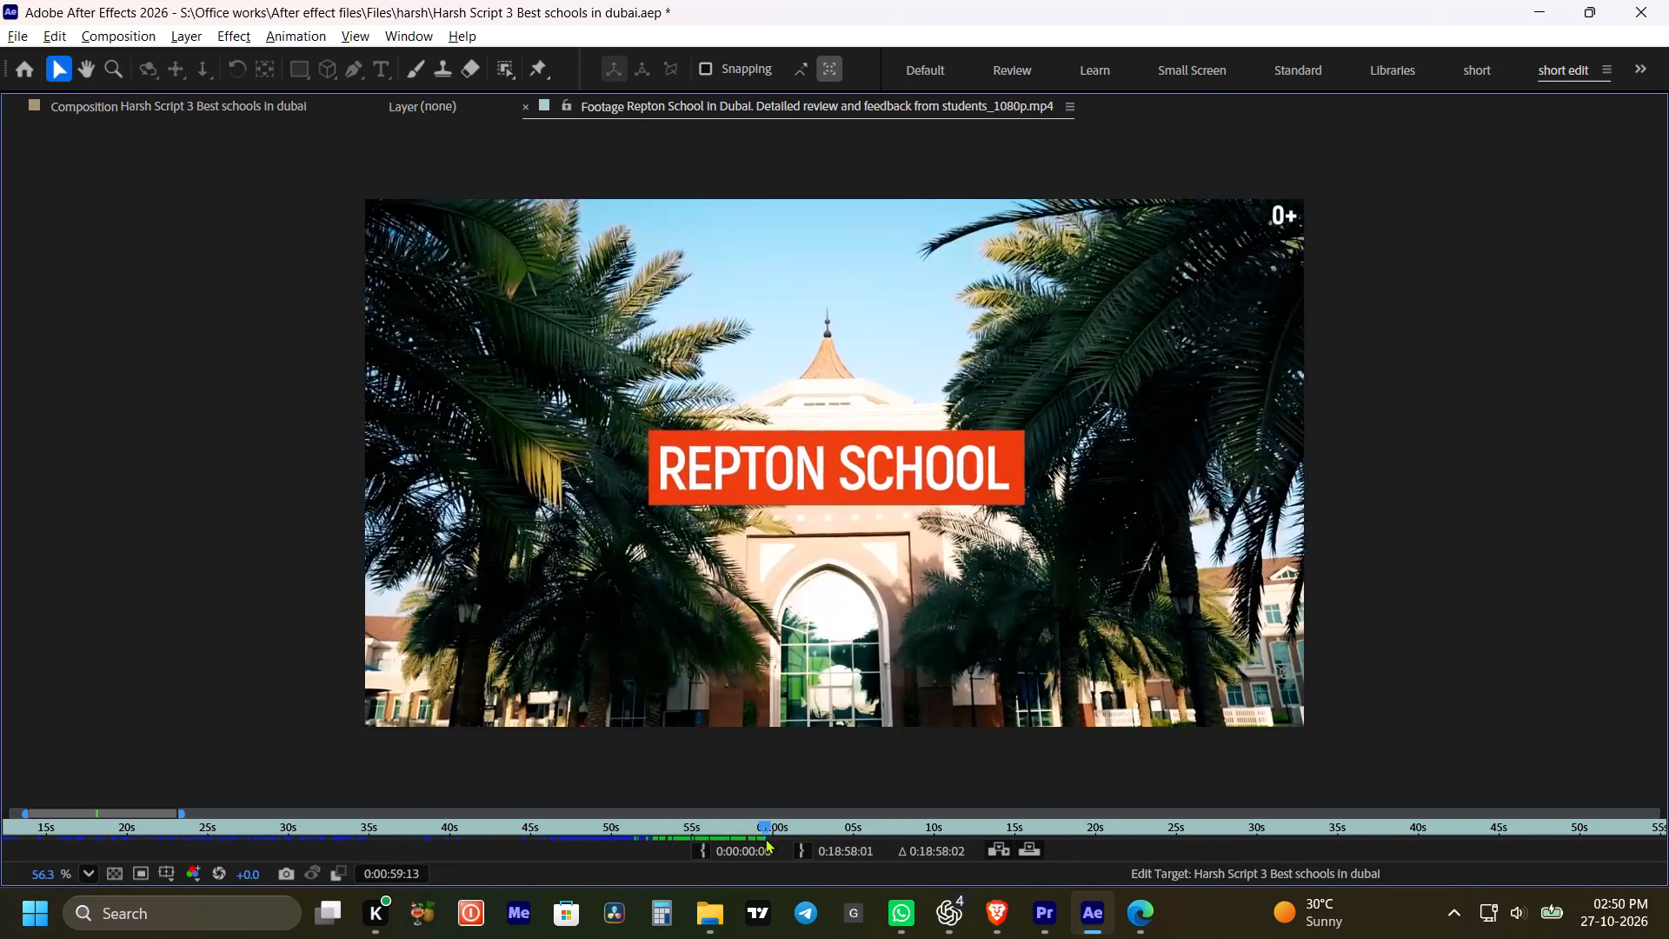
{"action": "left_click_drag", "start_coordinate": [765, 838], "coordinate": [1056, 833]}
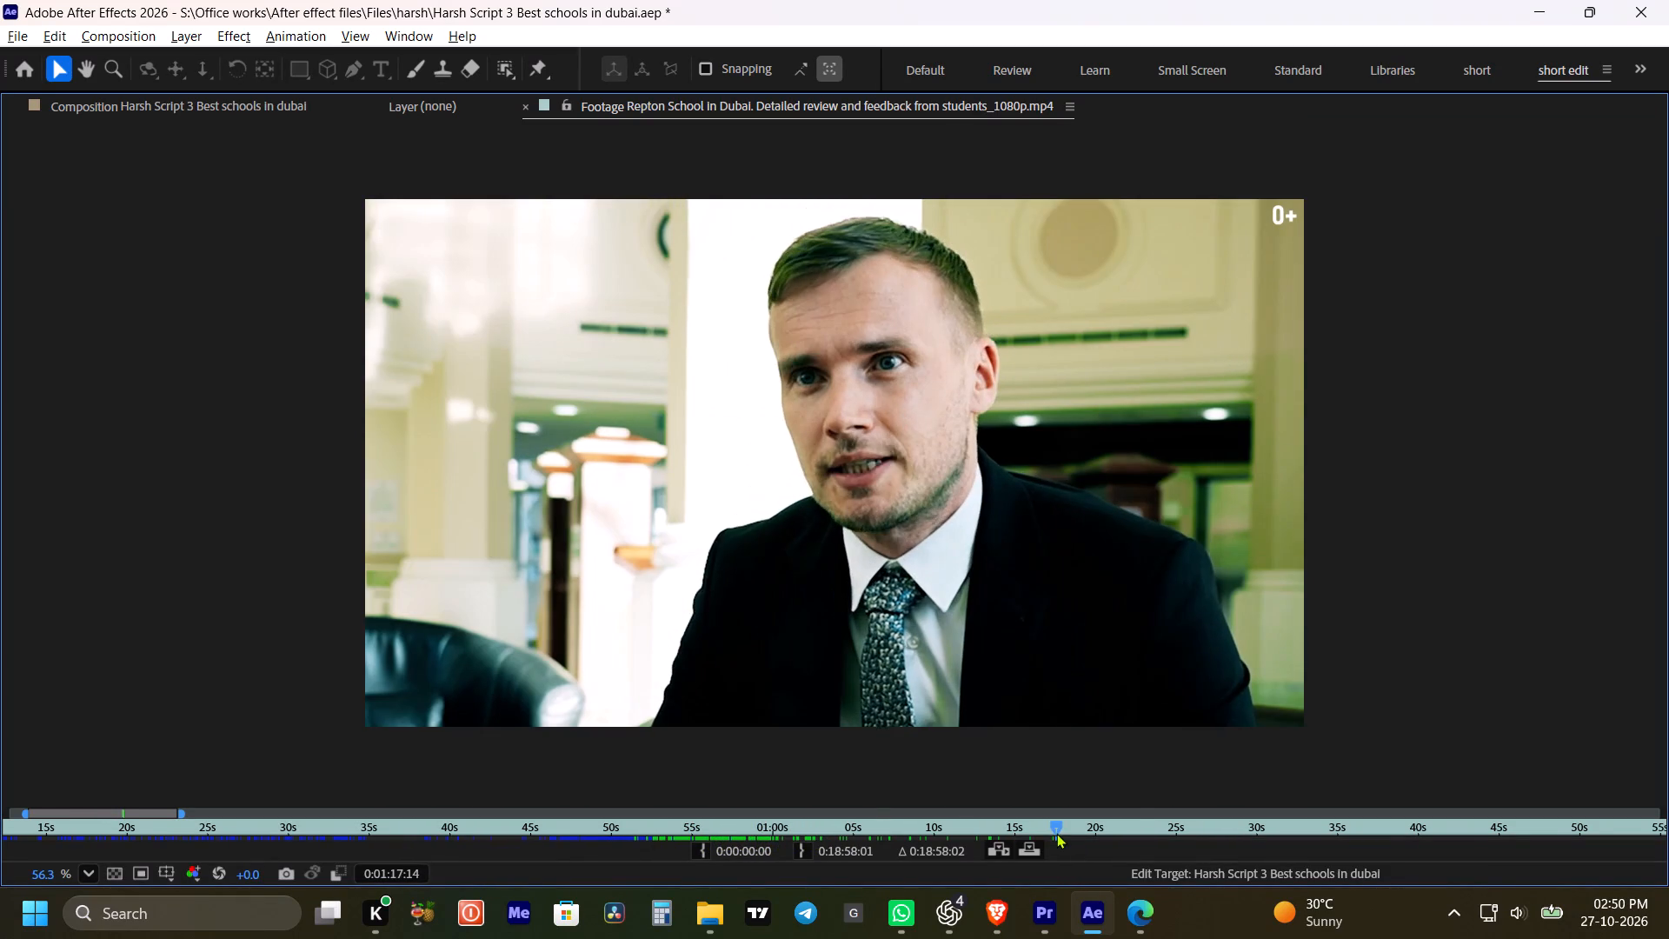
{"action": "left_click_drag", "start_coordinate": [1056, 833], "coordinate": [1056, 831]}
{"action": "scroll", "coordinate": [1030, 829], "scroll_direction": "down", "scroll_amount": 6, "text": "alt"}
{"action": "left_click_drag", "start_coordinate": [176, 826], "coordinate": [226, 830]}
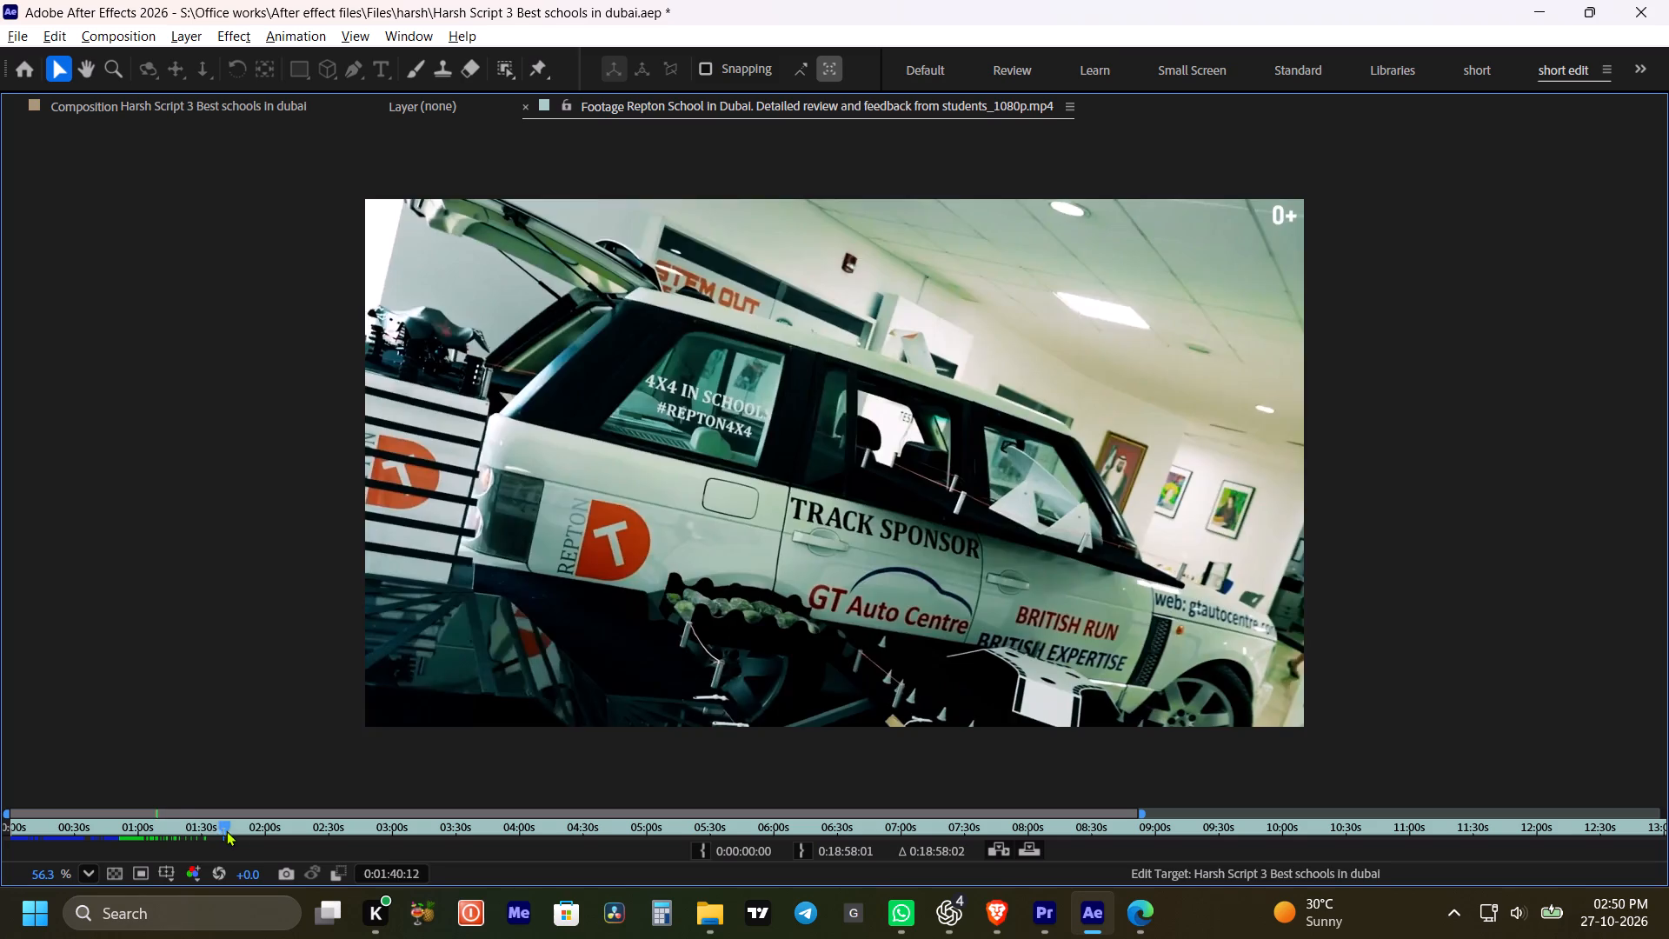
{"action": "left_click_drag", "start_coordinate": [226, 830], "coordinate": [422, 834]}
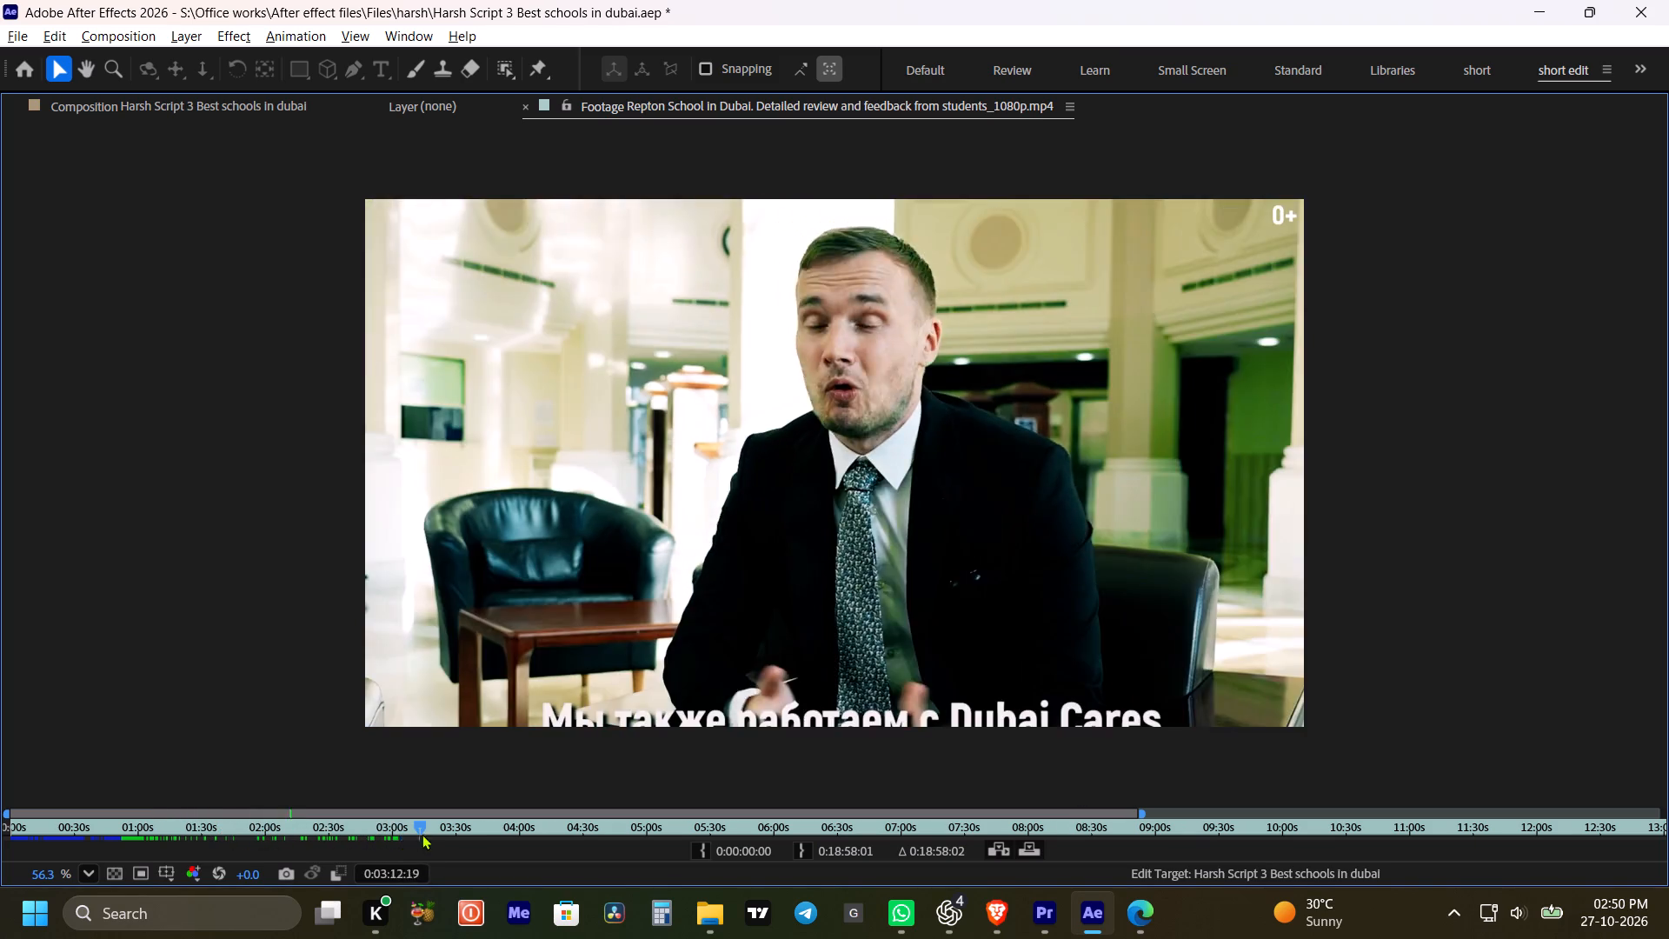
{"action": "left_click_drag", "start_coordinate": [422, 834], "coordinate": [519, 836]}
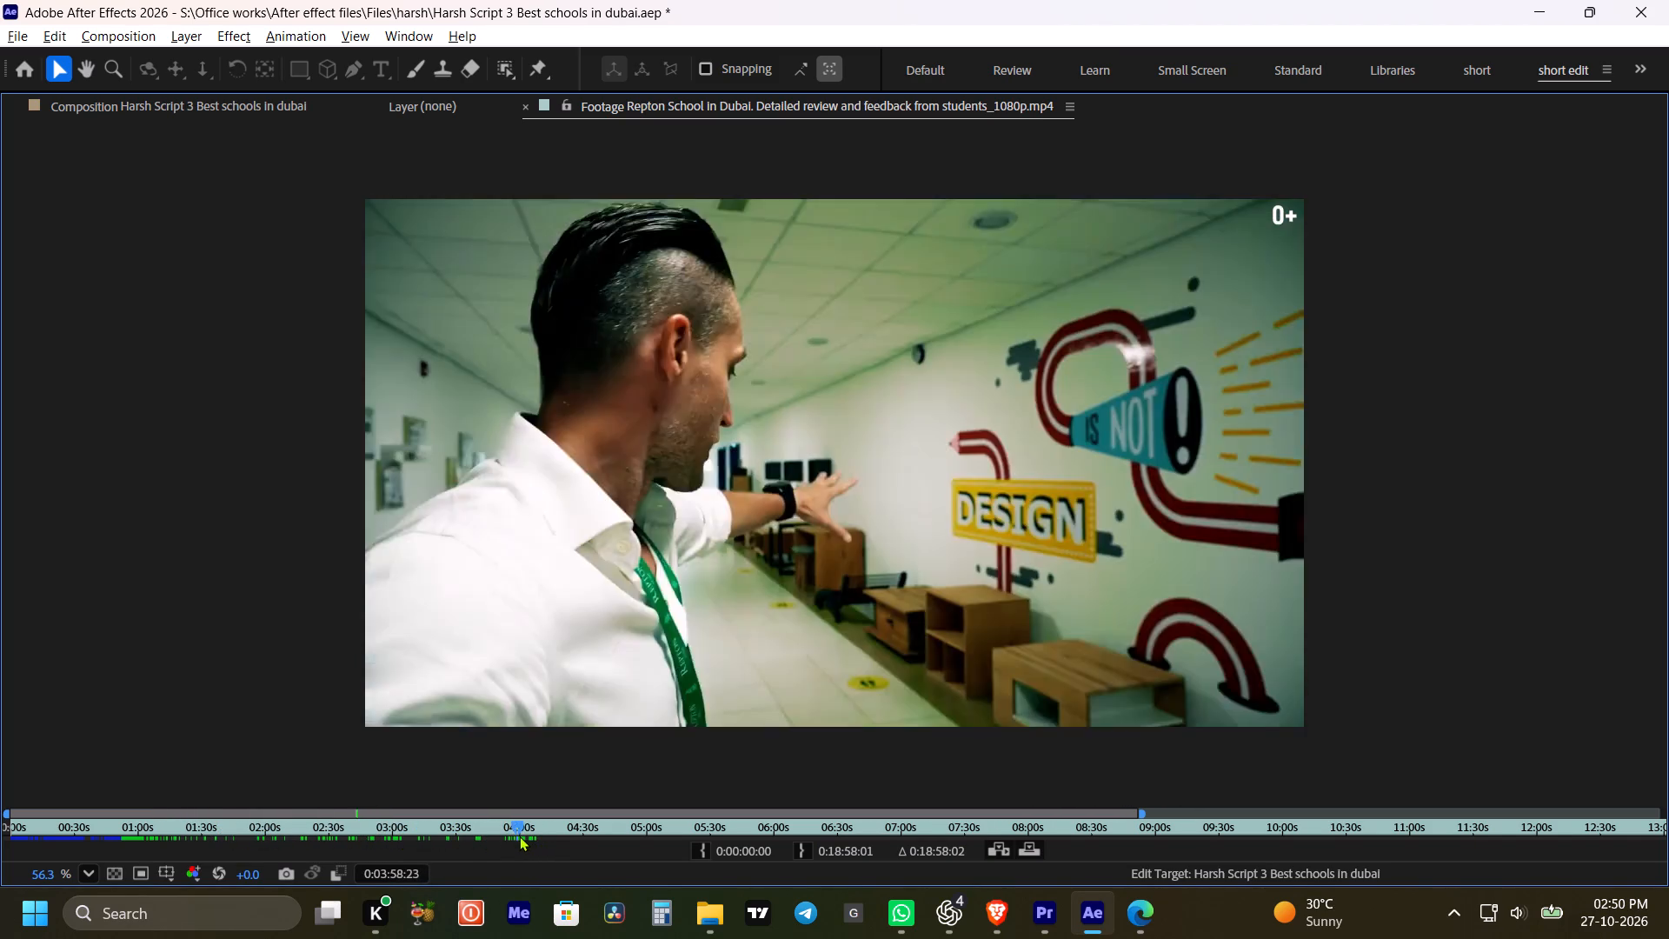
{"action": "left_click_drag", "start_coordinate": [519, 836], "coordinate": [533, 838]}
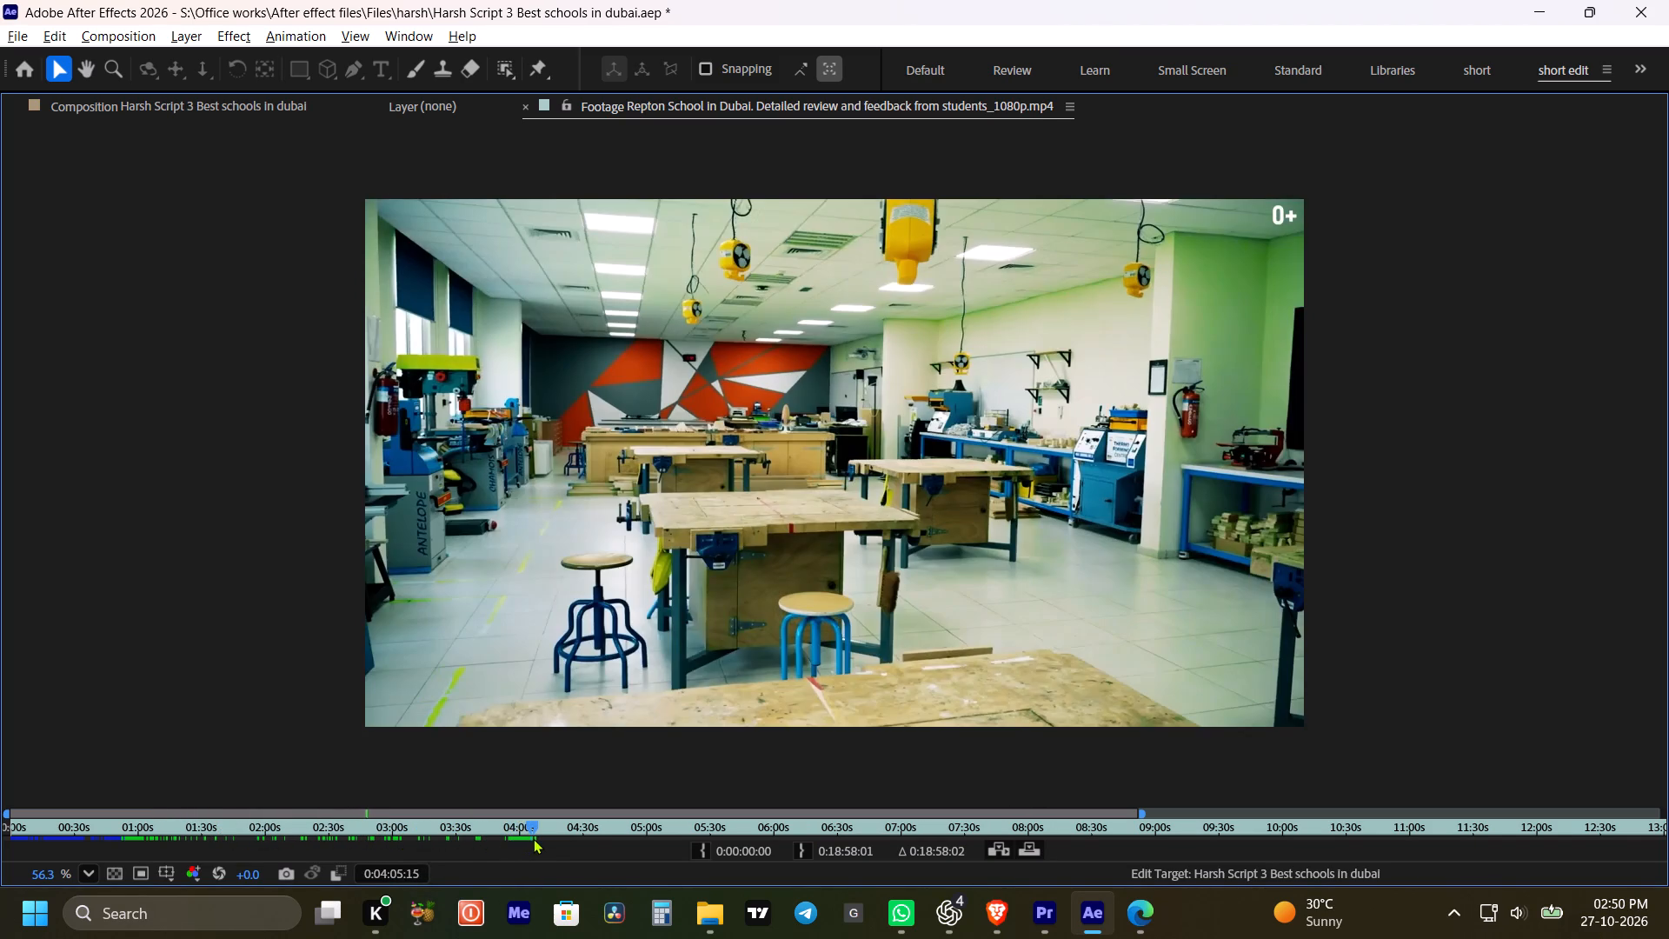
{"action": "left_click_drag", "start_coordinate": [533, 838], "coordinate": [534, 838]}
Set the review footage's in point to the workshop shot at 0:04:05:08 and check the following shots for an end point.
{"action": "scroll", "coordinate": [525, 827], "scroll_direction": "up", "scroll_amount": 1, "text": "alt"}
{"action": "left_click", "coordinate": [538, 825]}
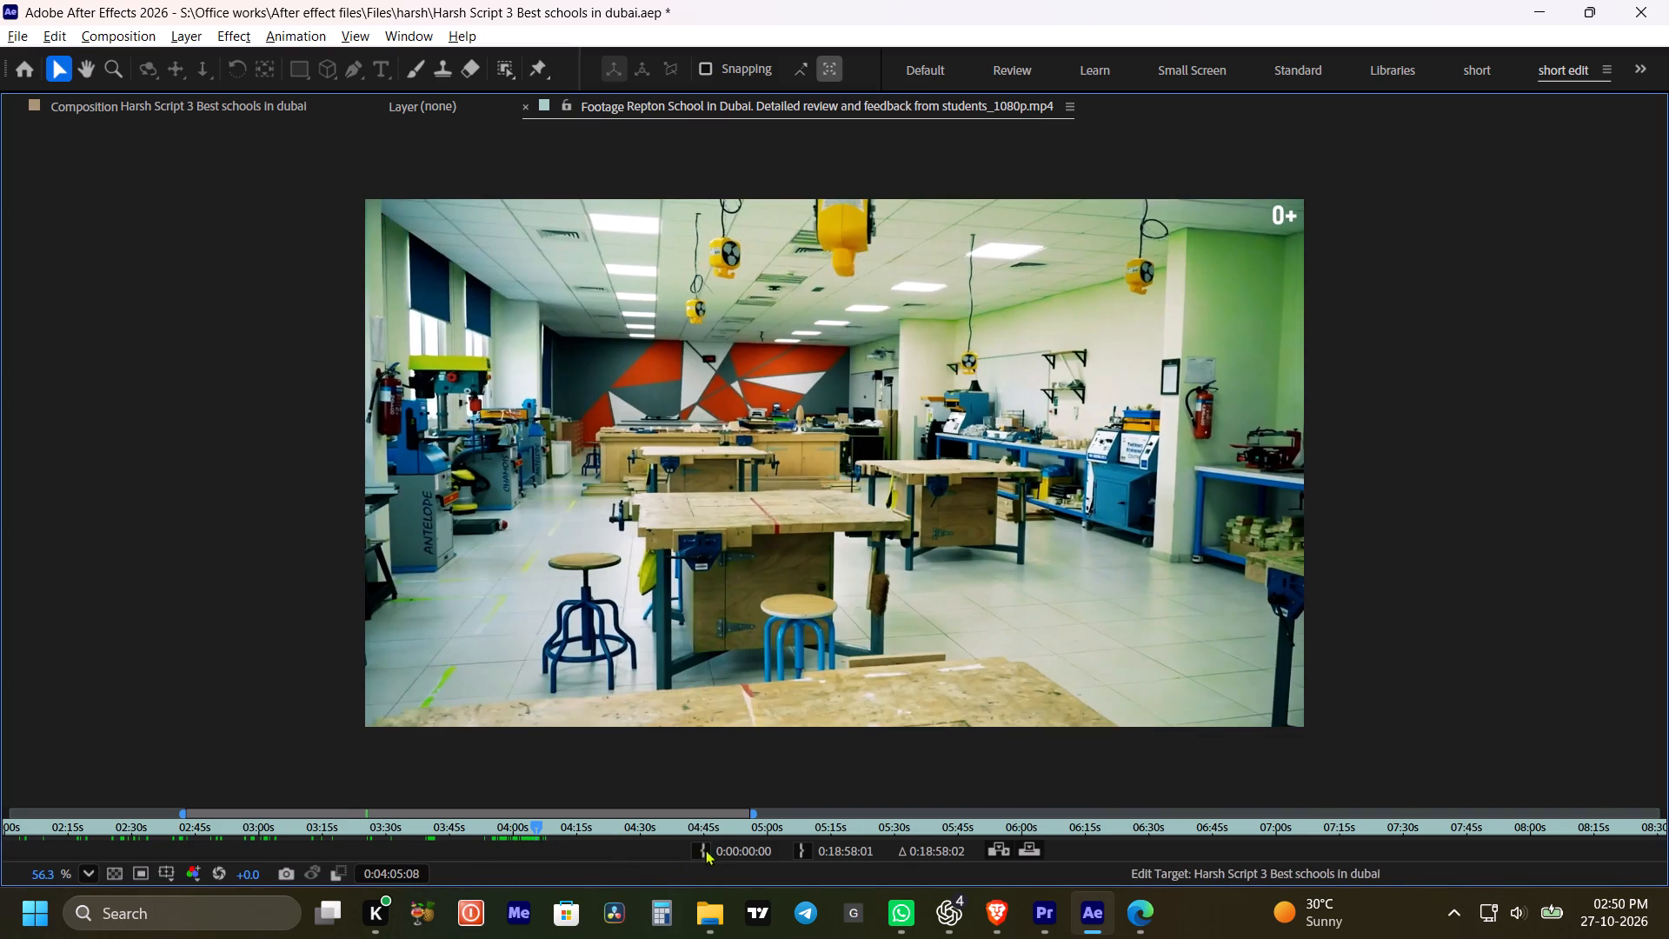
{"action": "left_click", "coordinate": [702, 849]}
{"action": "left_click_drag", "start_coordinate": [543, 829], "coordinate": [575, 830]}
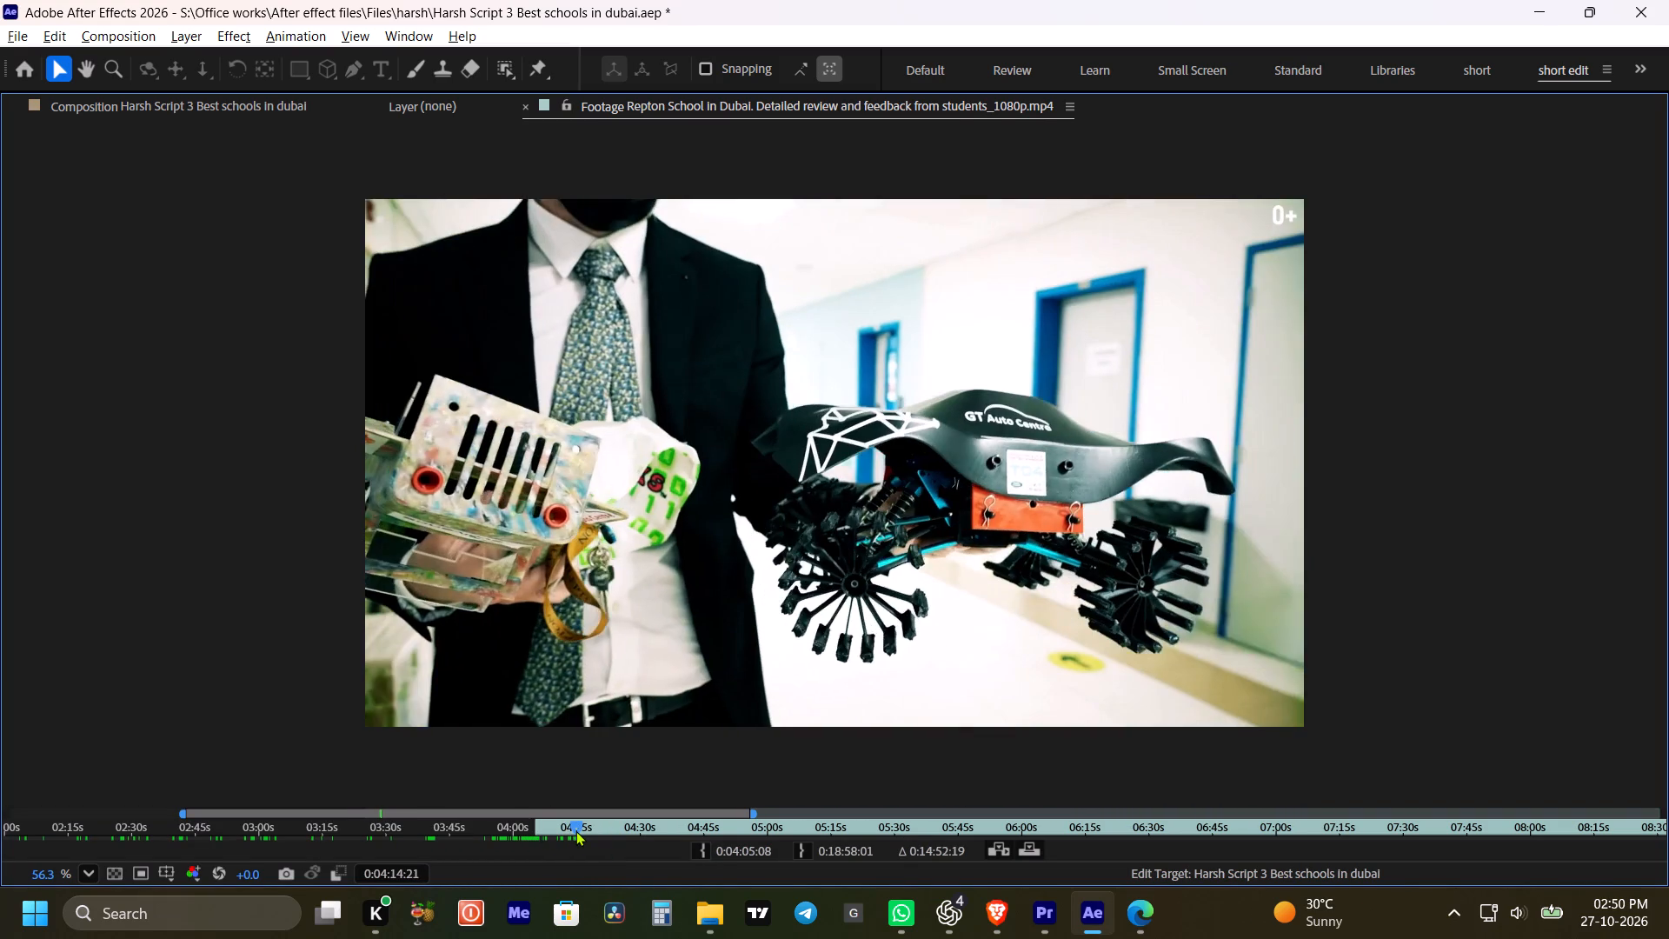
{"action": "left_click_drag", "start_coordinate": [575, 830], "coordinate": [560, 832]}
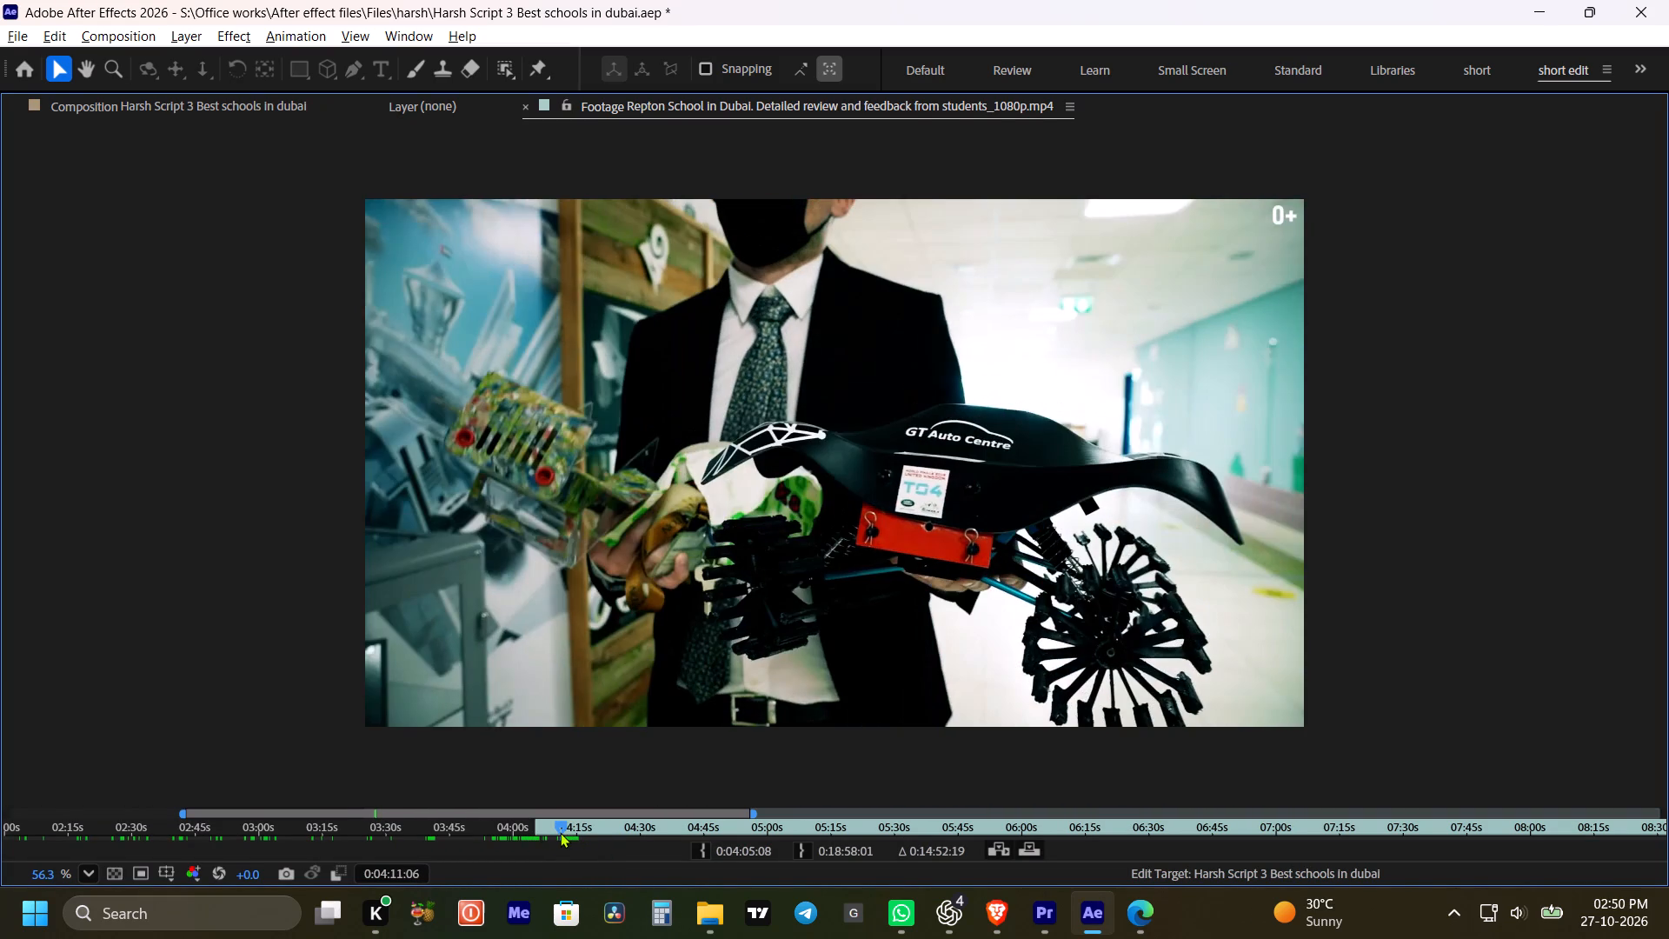
{"action": "left_click_drag", "start_coordinate": [560, 832], "coordinate": [554, 833]}
{"action": "key", "text": "grave"}
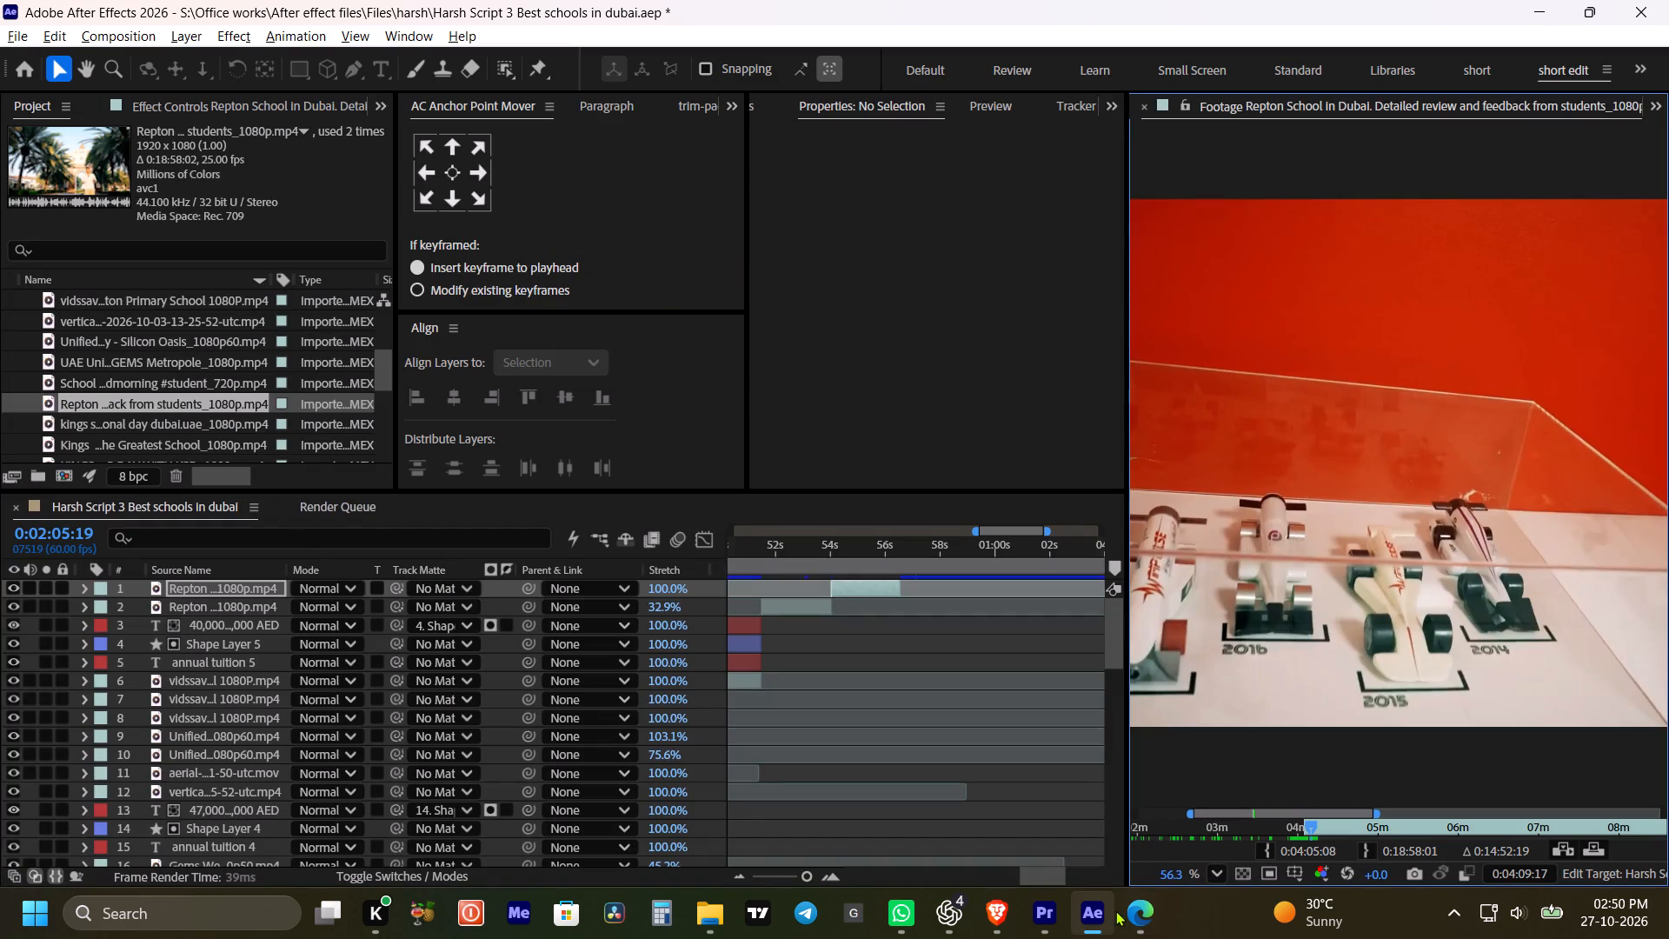
Switch to Edge, return to the YouTube search results, preview the short "Repton School Dubai" campus video and open it.
{"action": "left_click", "coordinate": [1137, 913]}
{"action": "left_click", "coordinate": [28, 55]}
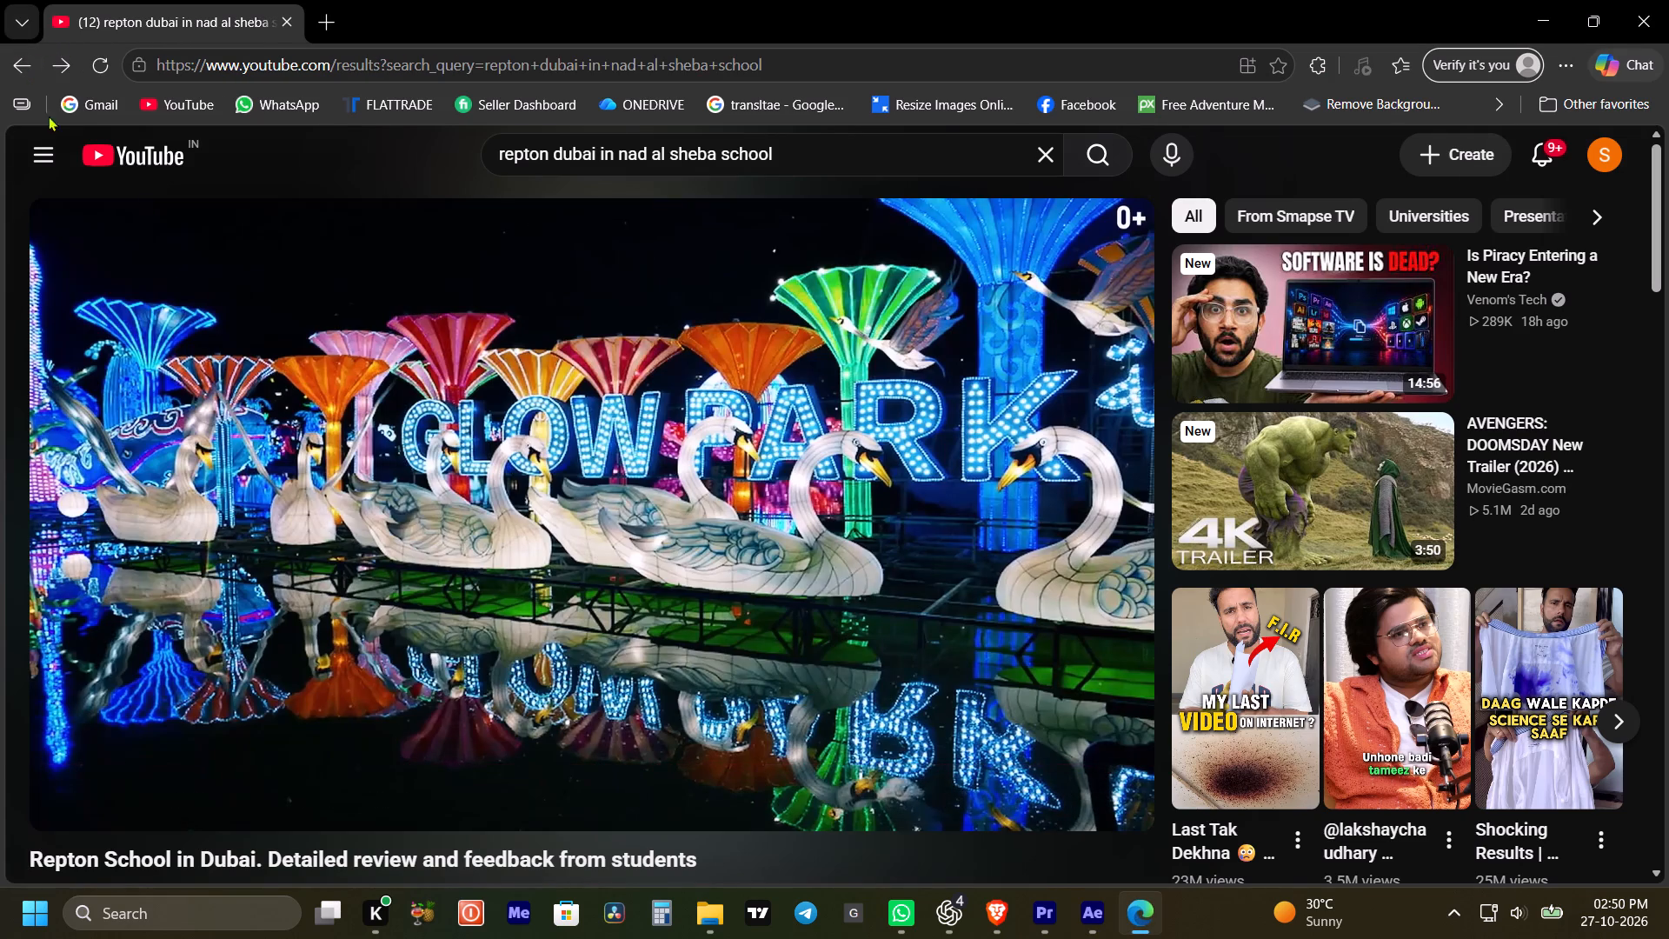
{"action": "scroll", "coordinate": [678, 556], "scroll_direction": "down", "scroll_amount": 2}
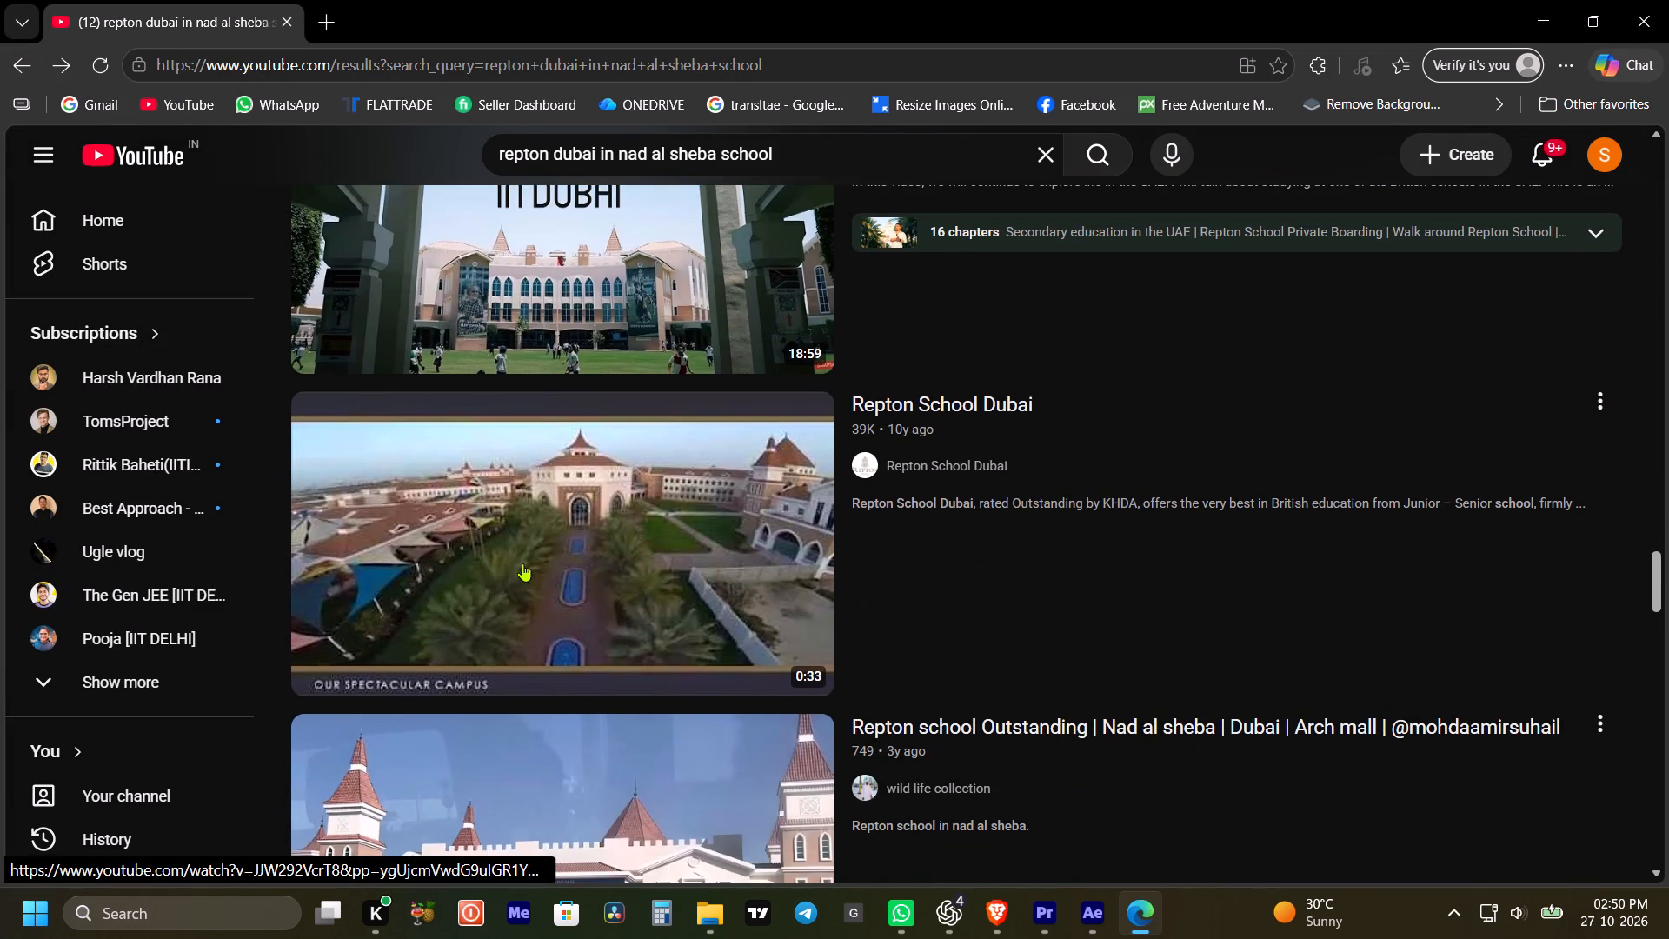
{"action": "left_click", "coordinate": [386, 682]}
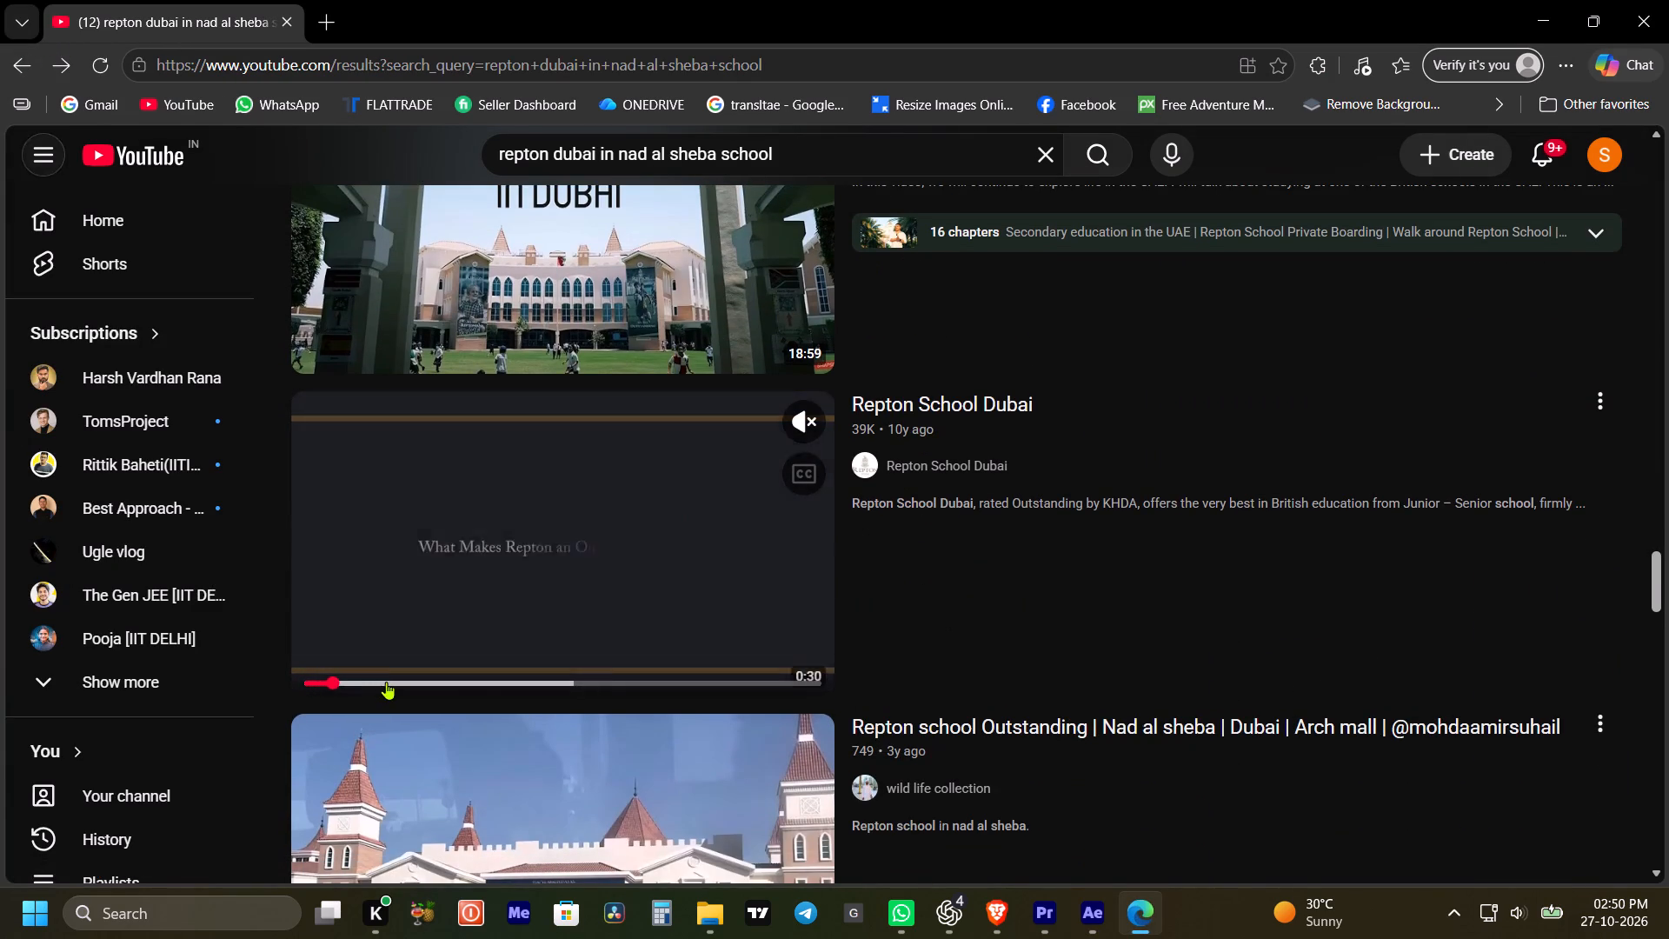
{"action": "left_click", "coordinate": [469, 682]}
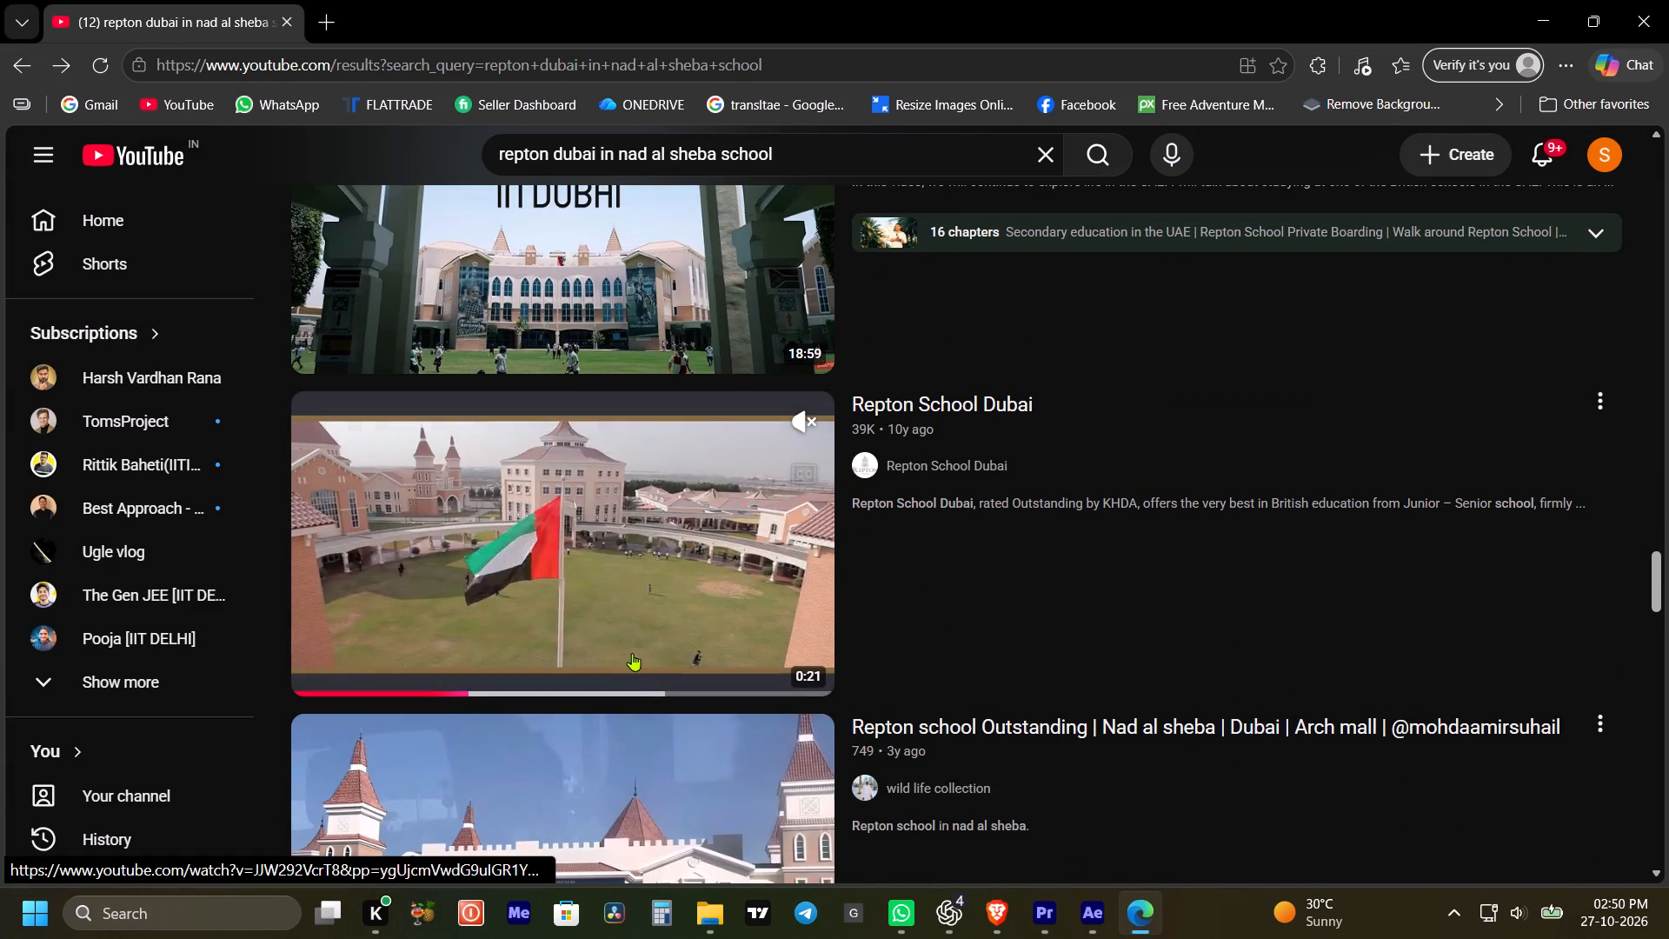
{"action": "left_click", "coordinate": [792, 569]}
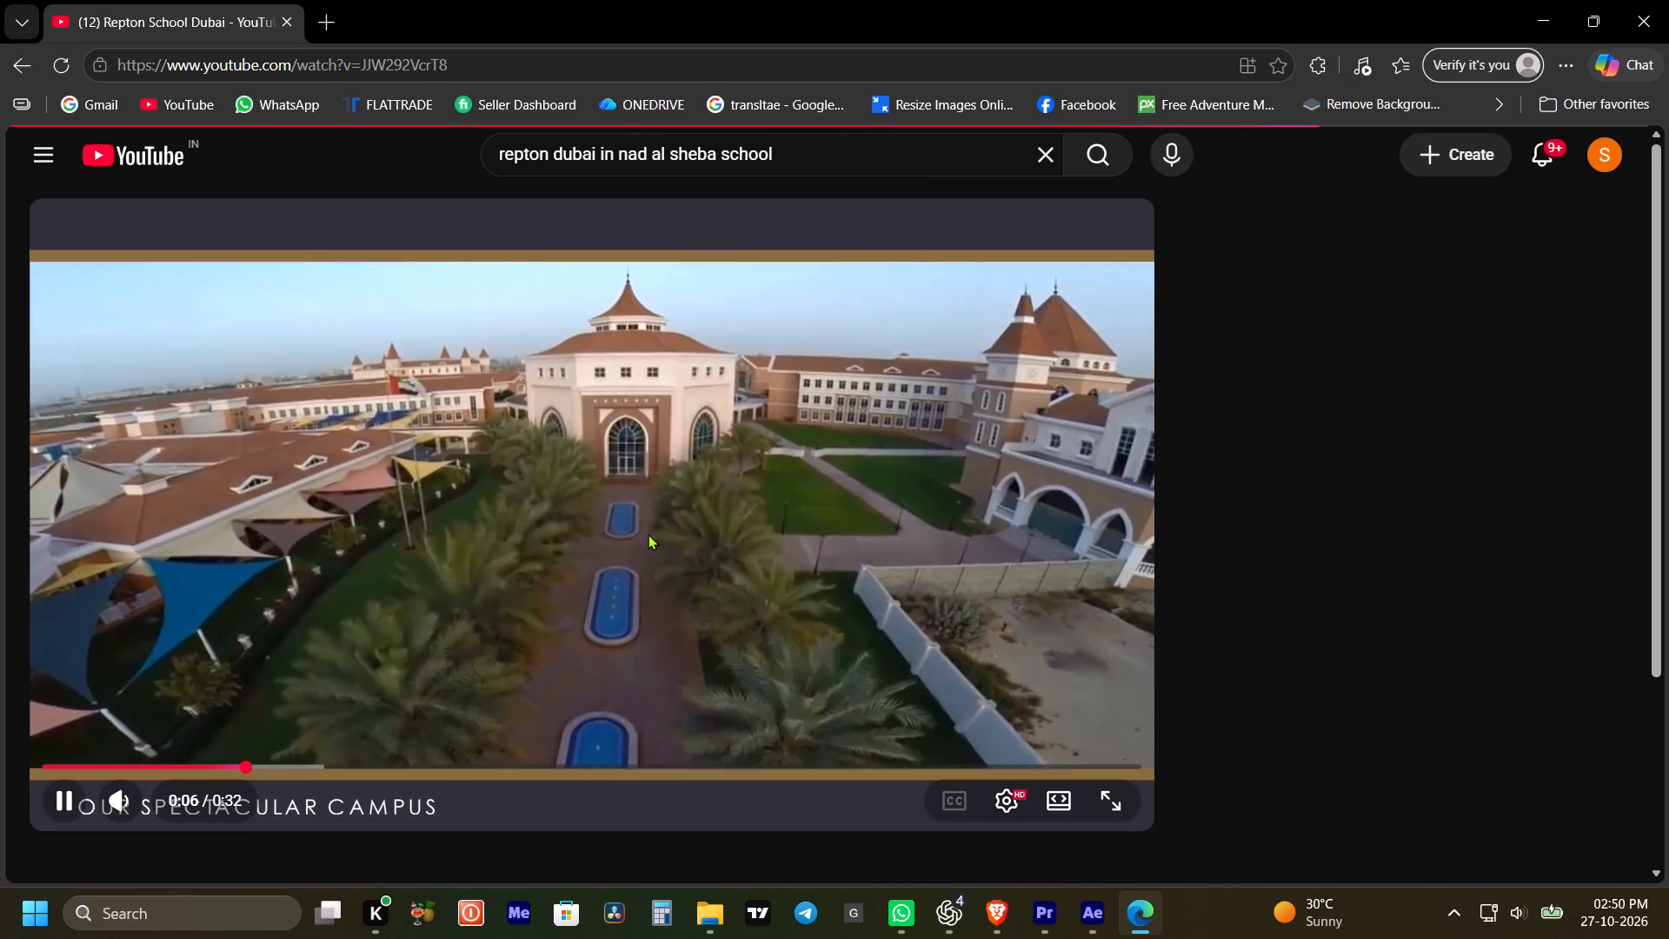
{"action": "left_click", "coordinate": [648, 534]}
Copy the link of the "Repton School Dubai" video.
{"action": "left_click", "coordinate": [479, 61]}
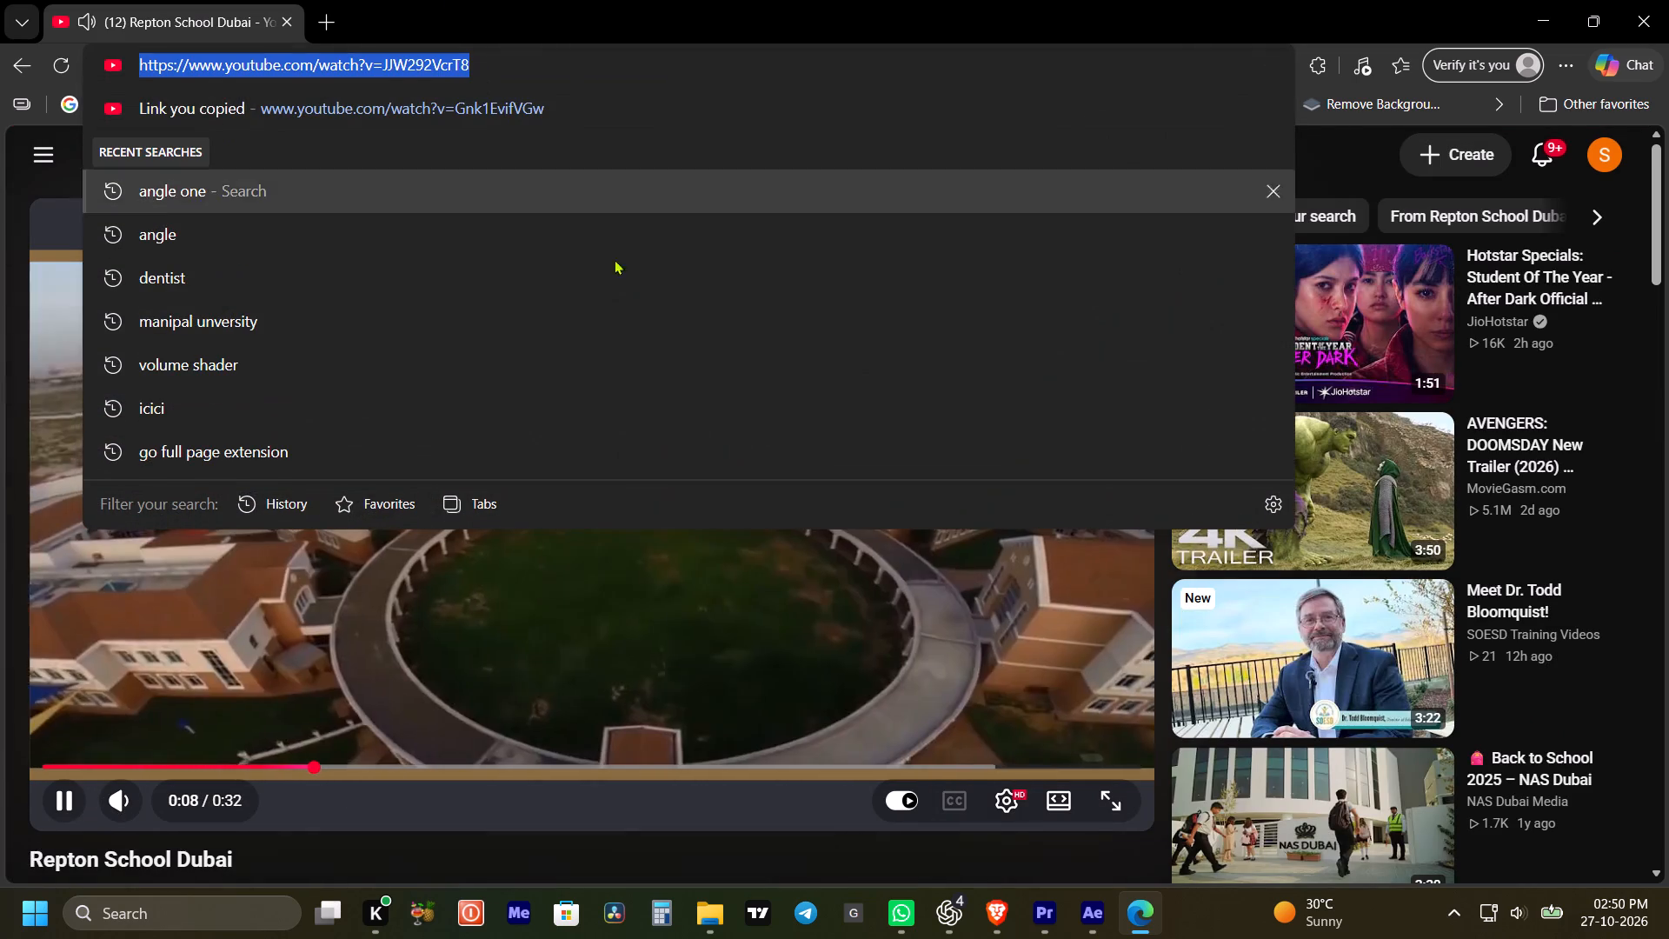
{"action": "key", "text": "ctrl+c"}
{"action": "key", "text": "ctrl+c"}
{"action": "left_click", "coordinate": [815, 649]}
{"action": "left_click", "coordinate": [667, 476]}
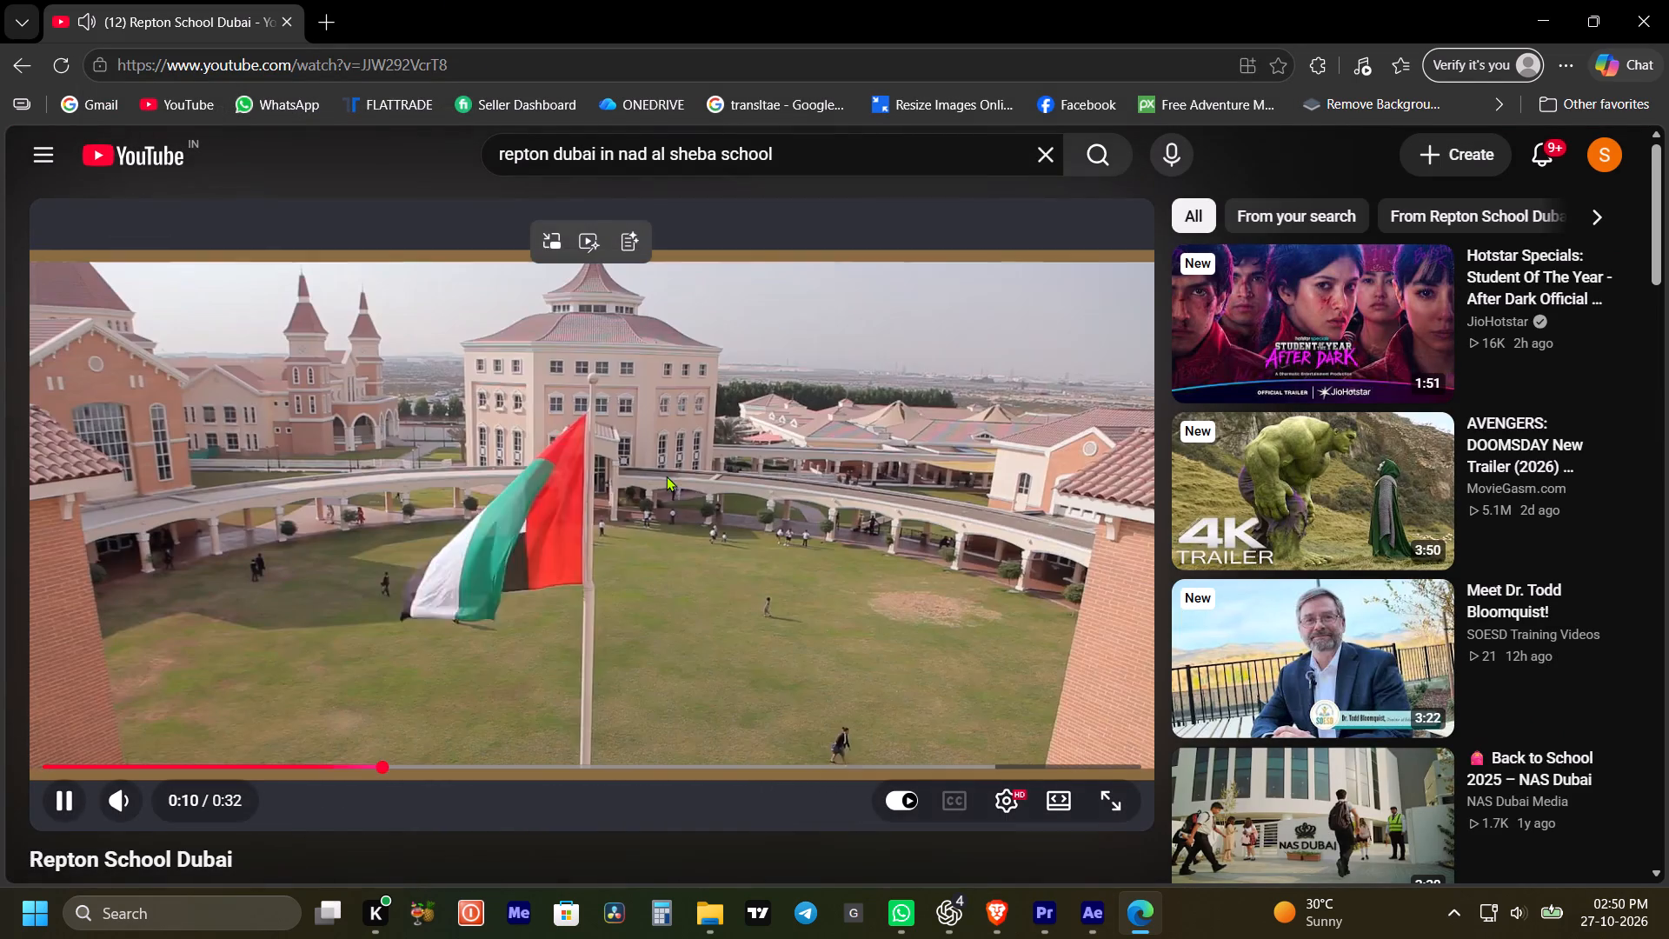
Switch to Brave and submit the copied video link to the vd6s.net YouTube downloader, replacing the previous video.
{"action": "left_click", "coordinate": [1000, 912]}
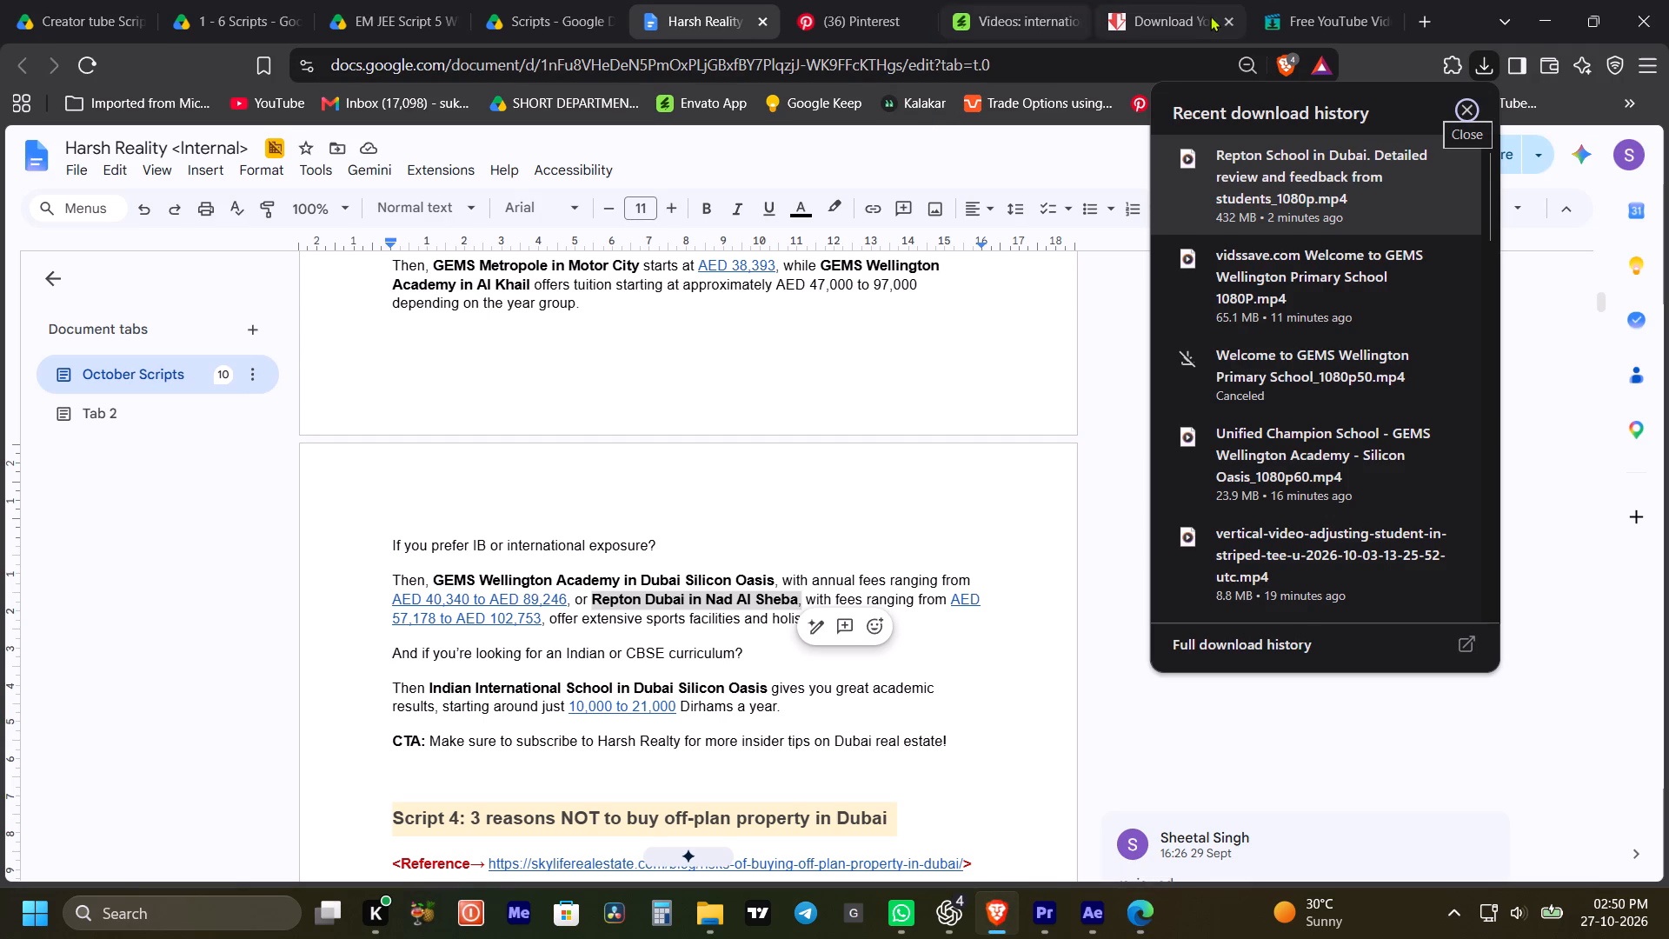
{"action": "left_click", "coordinate": [1187, 12]}
{"action": "left_click_drag", "start_coordinate": [1134, 246], "coordinate": [1126, 249]}
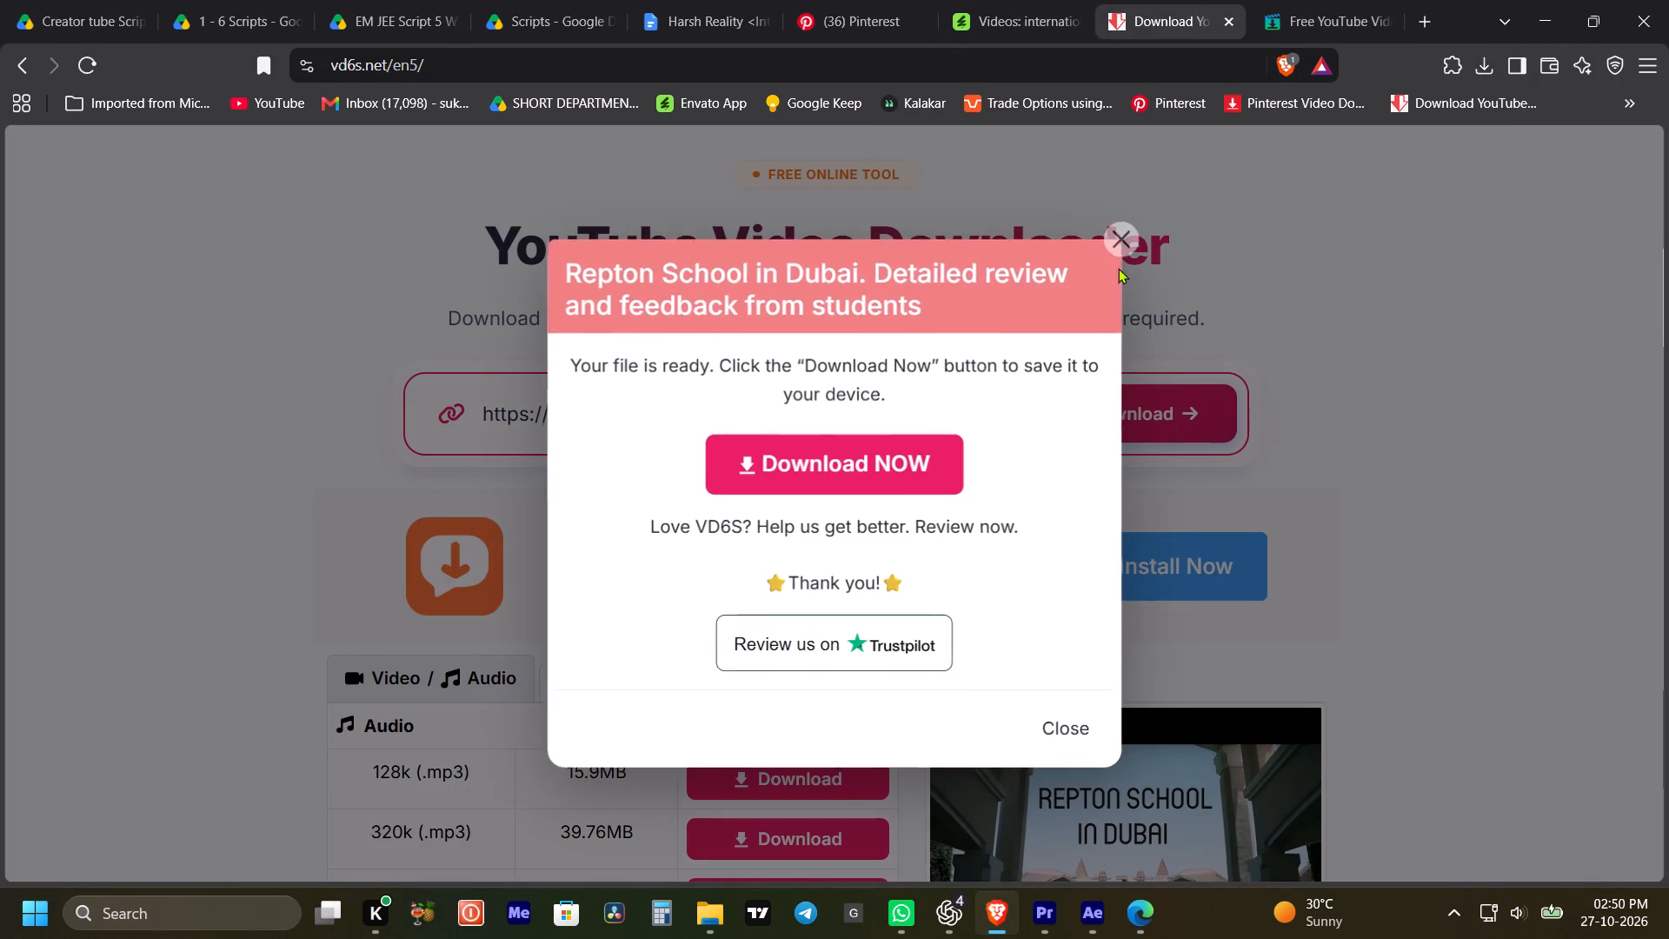
{"action": "left_click", "coordinate": [1122, 234]}
{"action": "left_click", "coordinate": [999, 423]}
{"action": "left_click", "coordinate": [964, 420]}
{"action": "key", "text": "ctrl+v"}
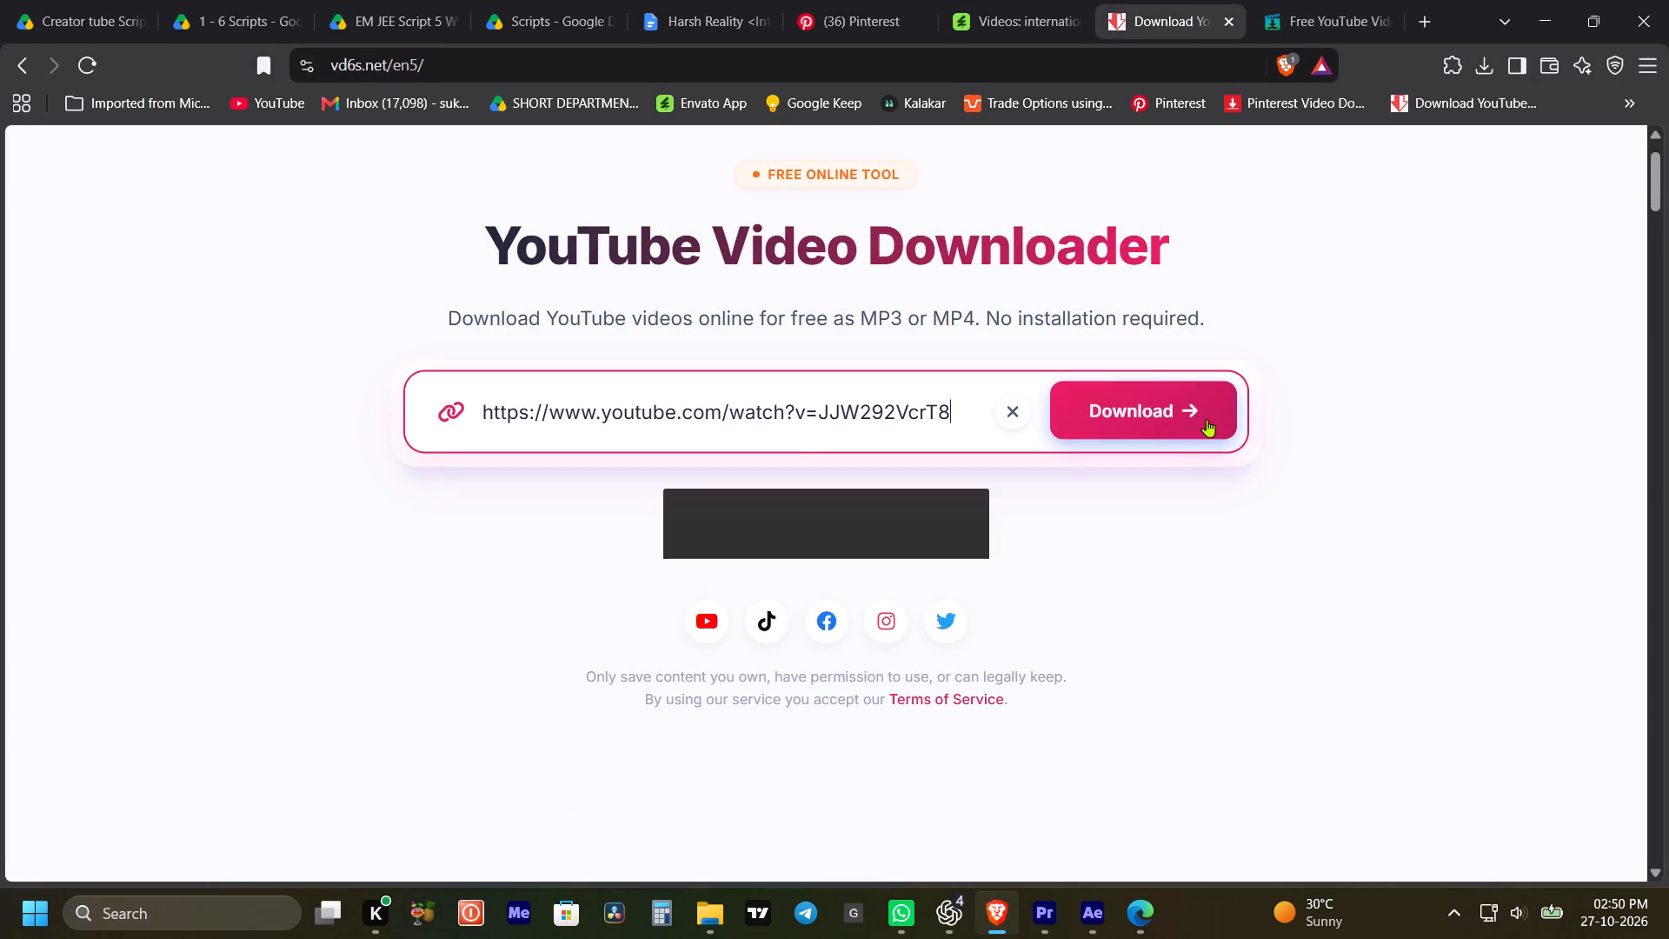
{"action": "left_click", "coordinate": [1207, 419]}
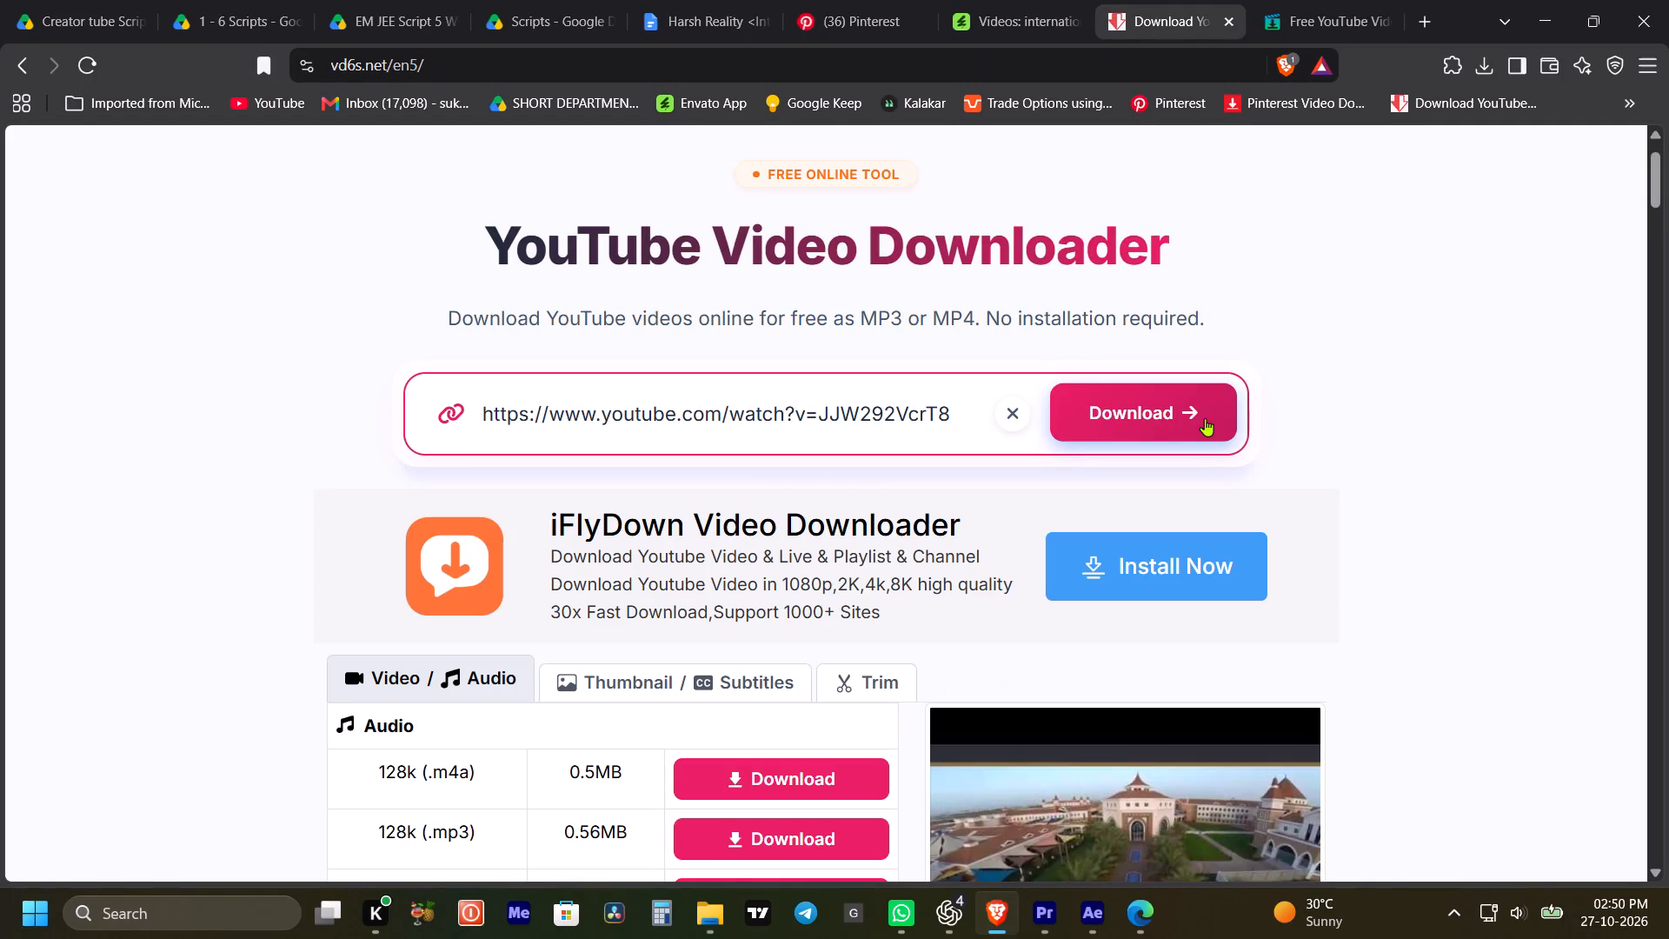
Download the 1080p version of the video and save it as "Repton School Dubai_1080p" in the video Assits folder.
{"action": "scroll", "coordinate": [929, 591], "scroll_direction": "down", "scroll_amount": 3}
{"action": "left_click", "coordinate": [787, 674]}
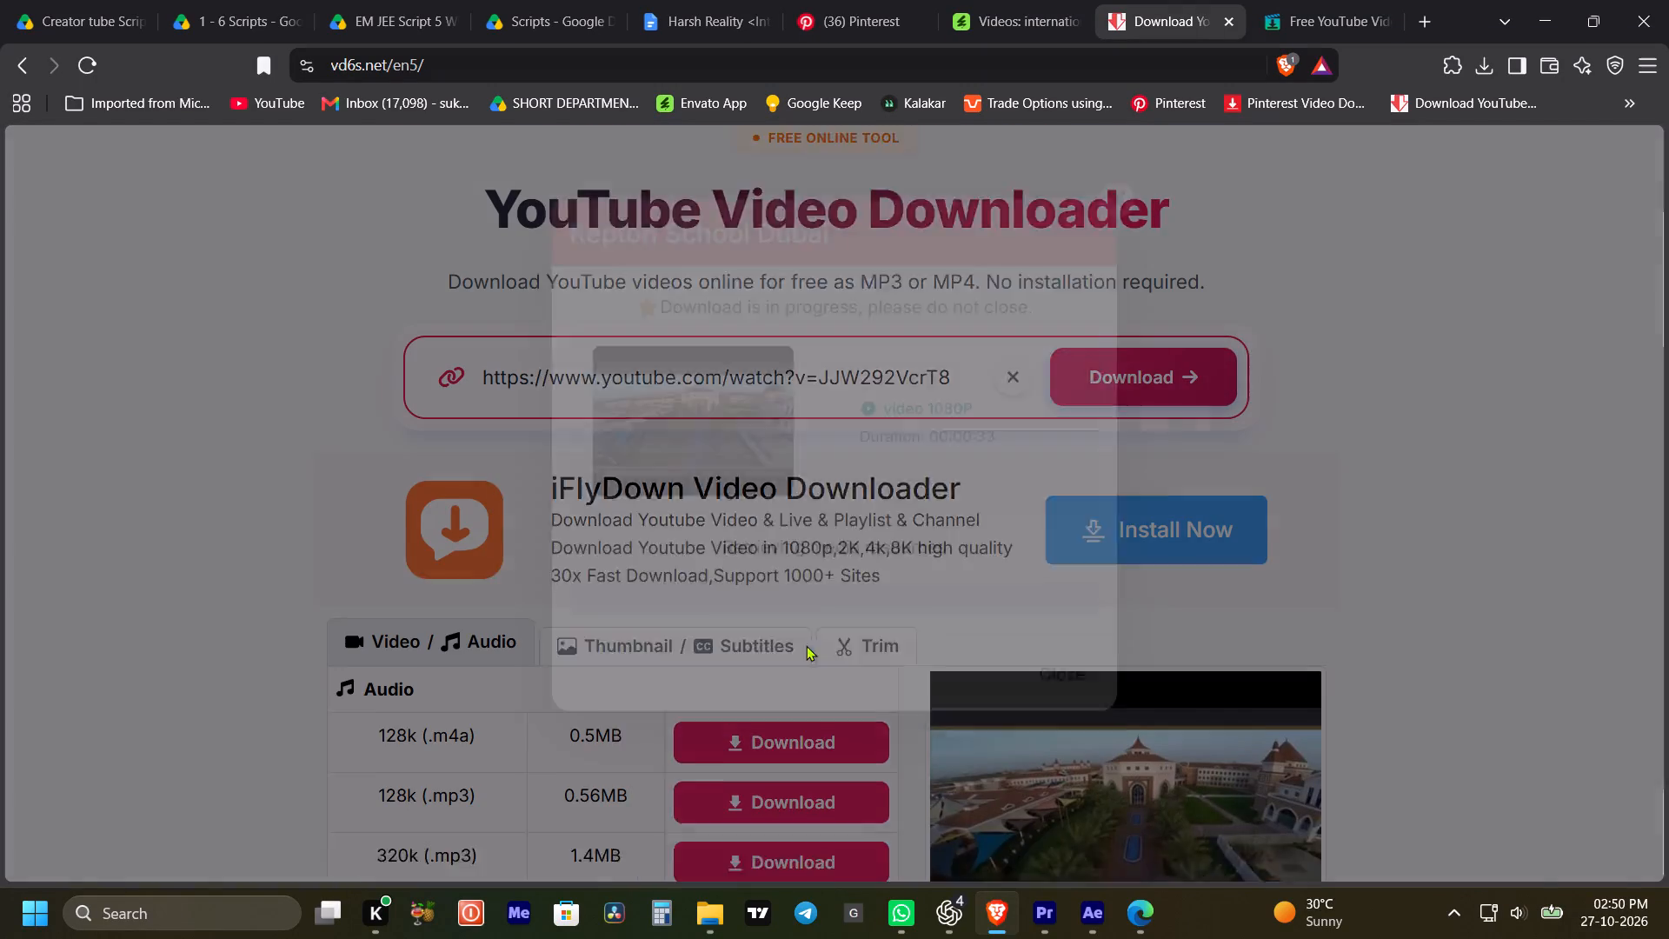
{"action": "left_click_drag", "start_coordinate": [801, 593], "coordinate": [861, 595]}
{"action": "left_click_drag", "start_coordinate": [951, 596], "coordinate": [943, 596]}
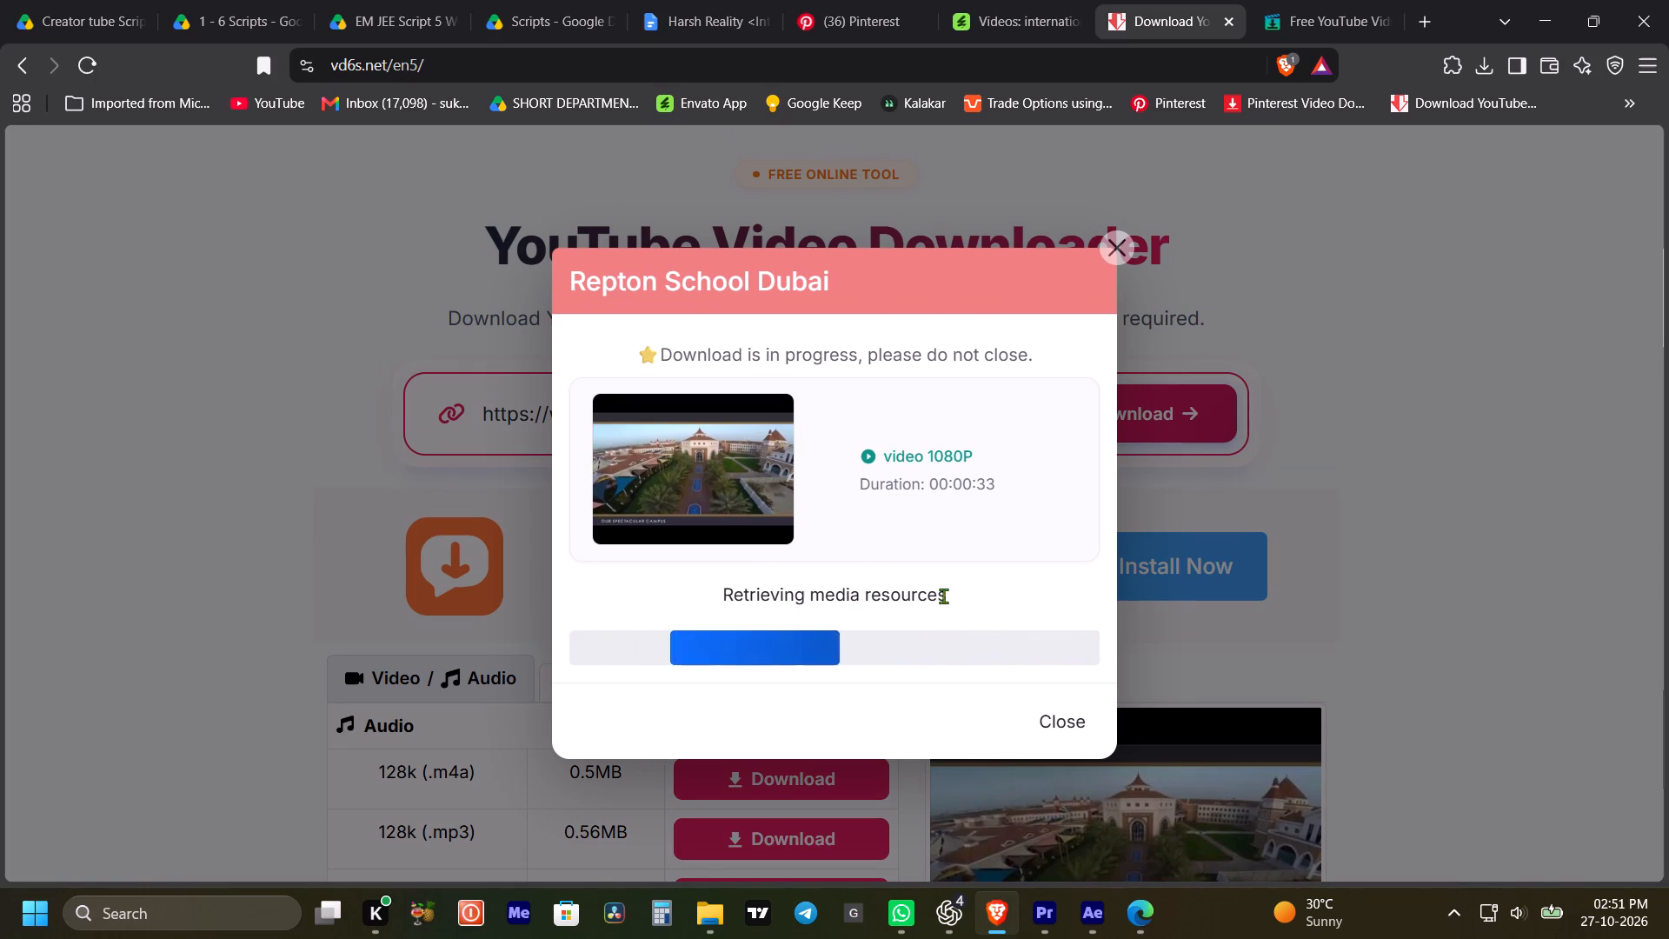
{"action": "left_click_drag", "start_coordinate": [943, 596], "coordinate": [861, 596]}
{"action": "left_click", "coordinate": [948, 608]}
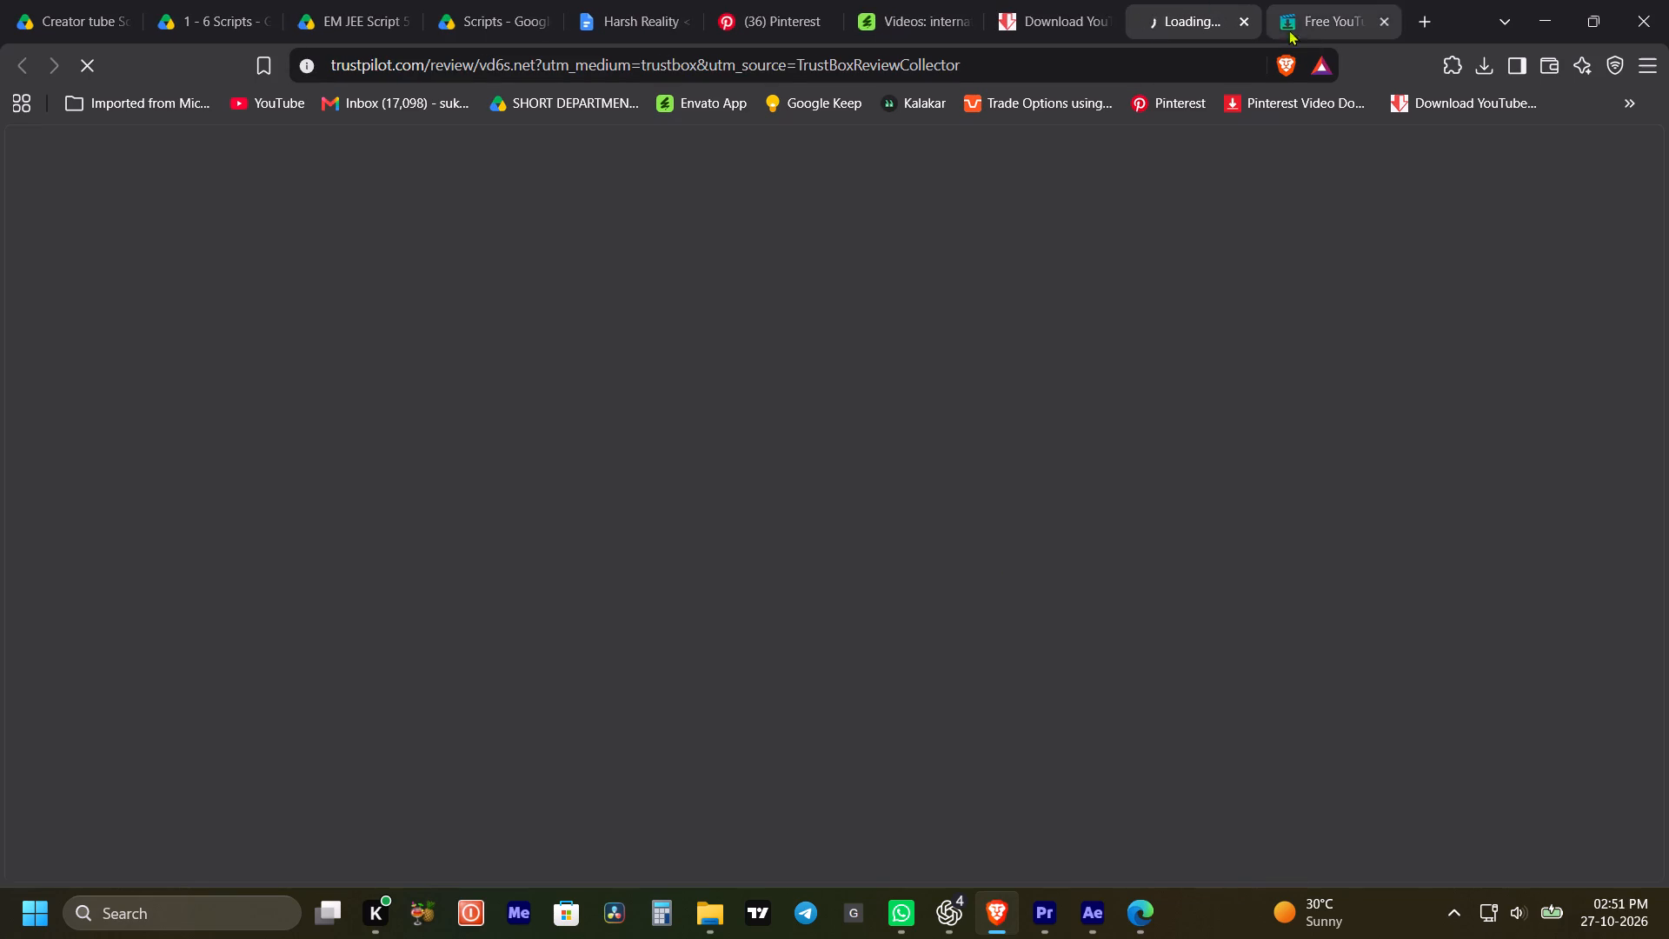
{"action": "left_click", "coordinate": [1238, 21]}
{"action": "left_click", "coordinate": [924, 465]}
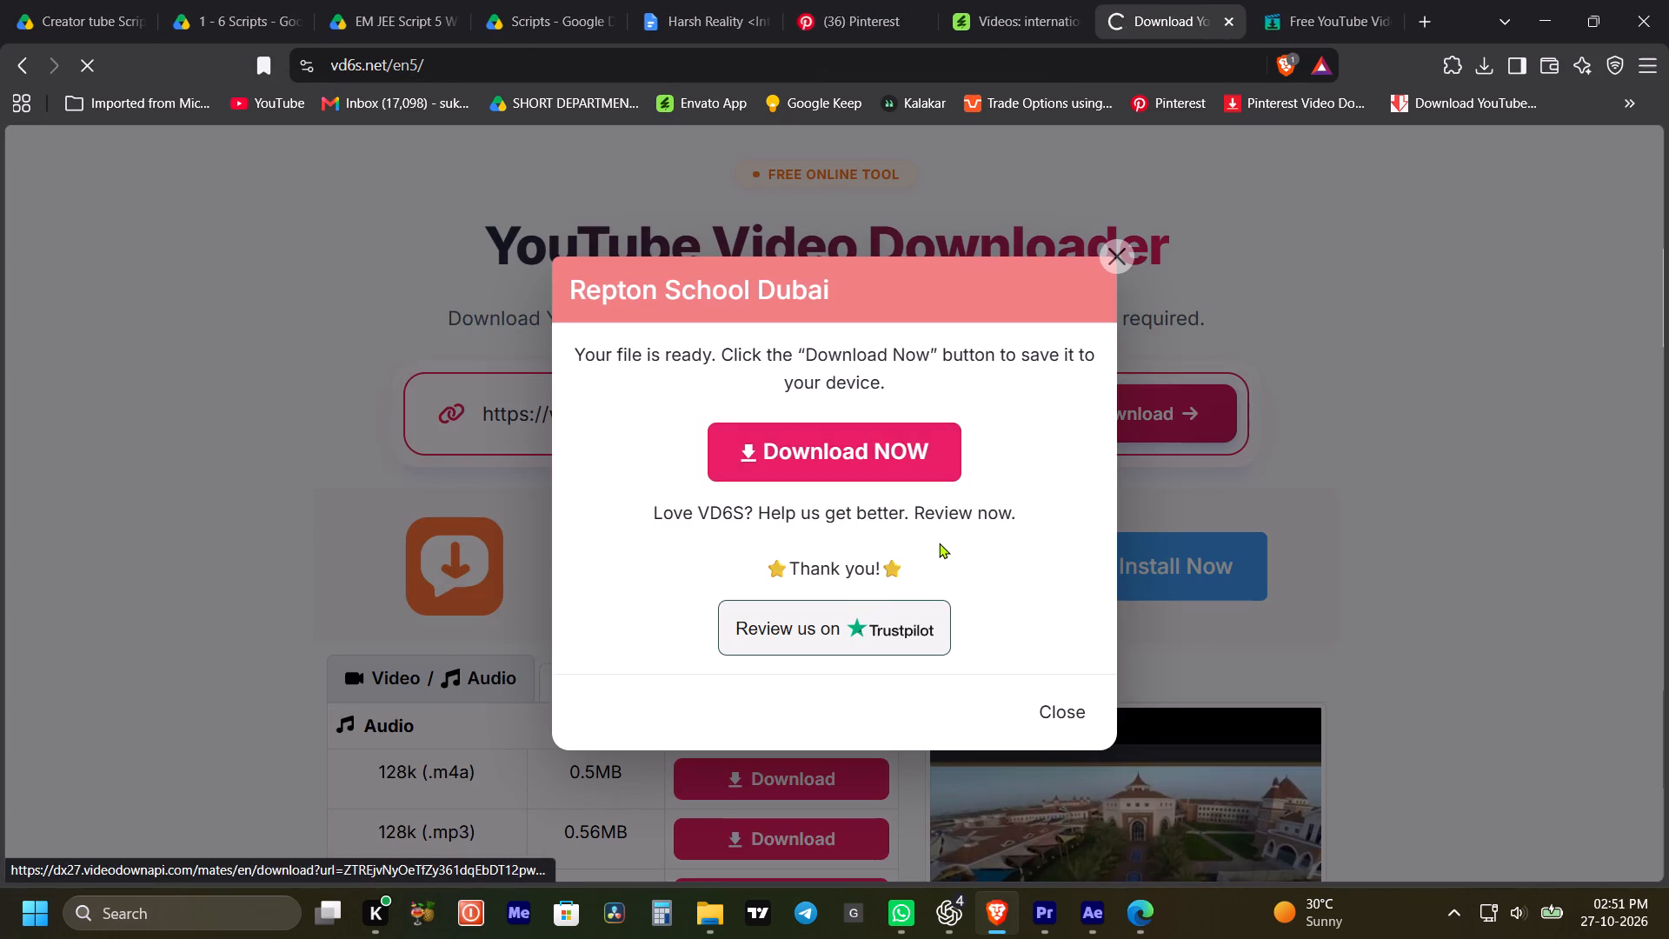
{"action": "key", "text": "ctrl+c"}
{"action": "key", "text": "ctrl+c"}
{"action": "key", "text": "ctrl+c"}
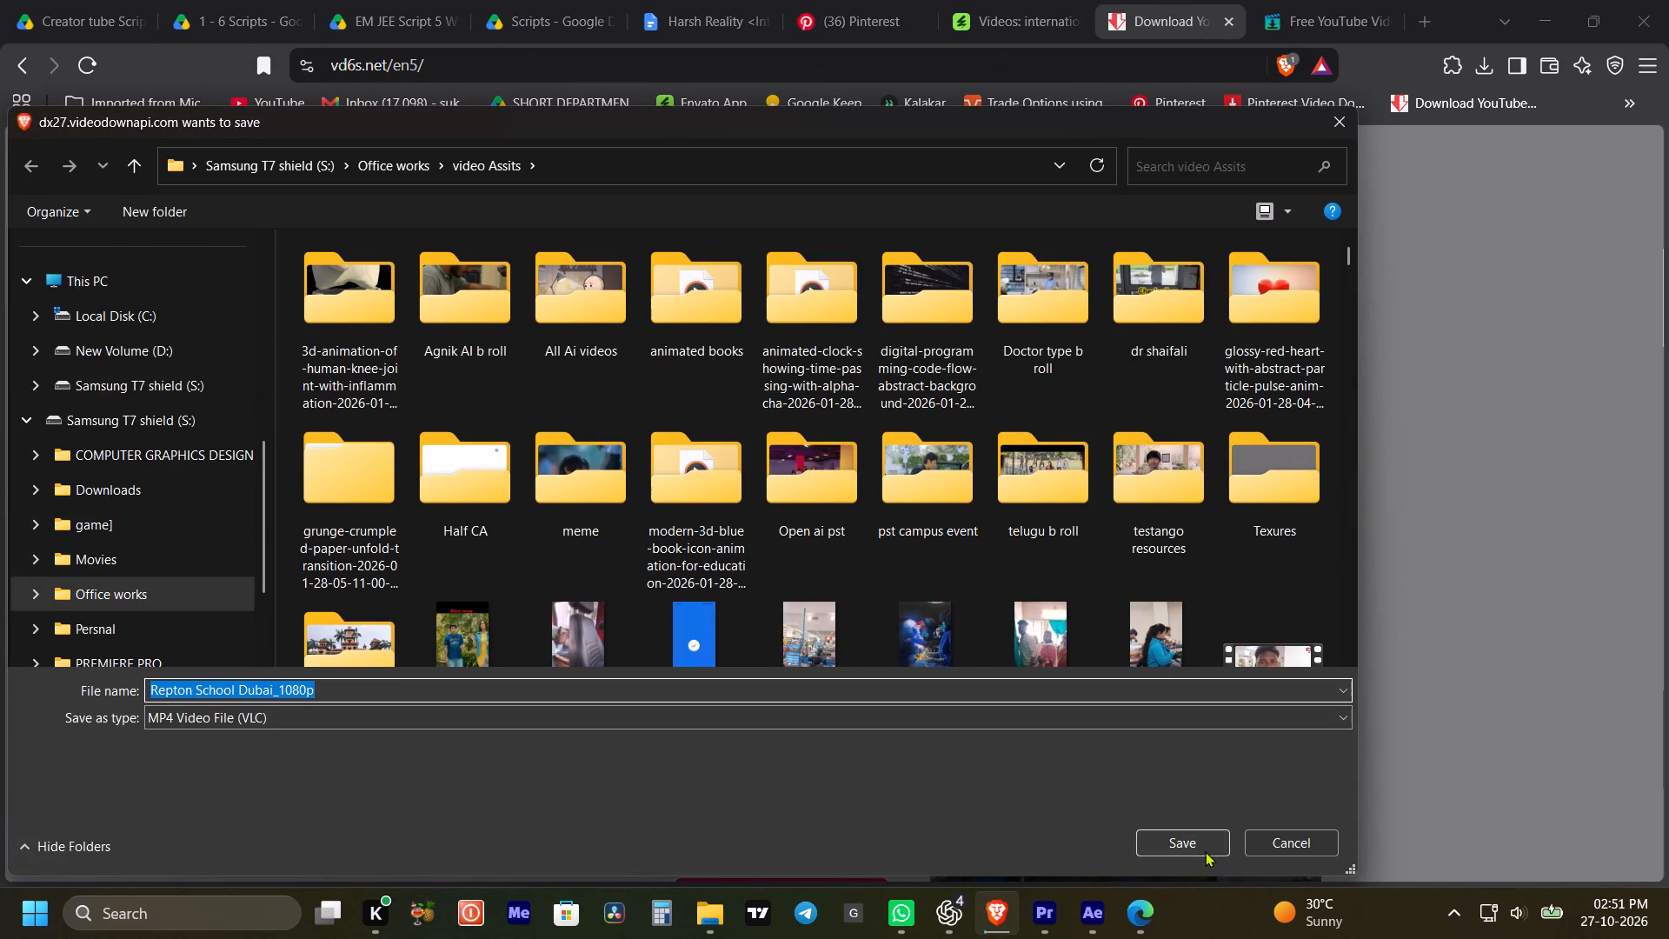
{"action": "left_click", "coordinate": [1199, 854]}
Import the downloaded Repton School Dubai_1080p.mp4 into the After Effects project.
{"action": "left_click_drag", "start_coordinate": [1252, 115], "coordinate": [1197, 602]}
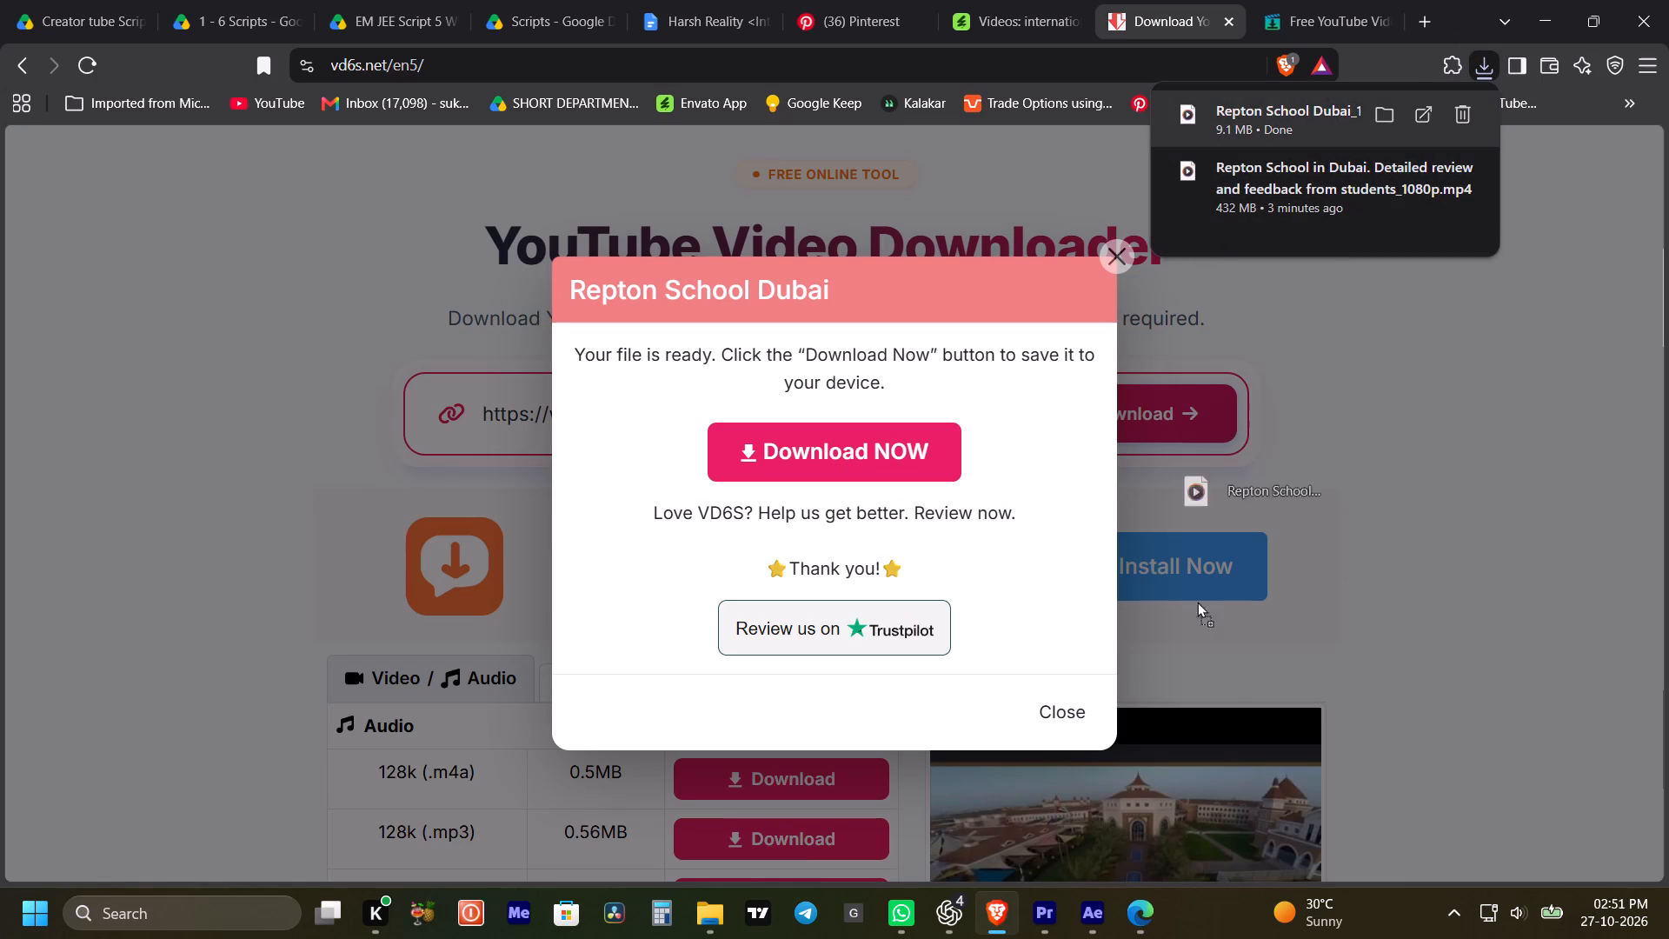
{"action": "left_click_drag", "start_coordinate": [1197, 602], "coordinate": [171, 401]}
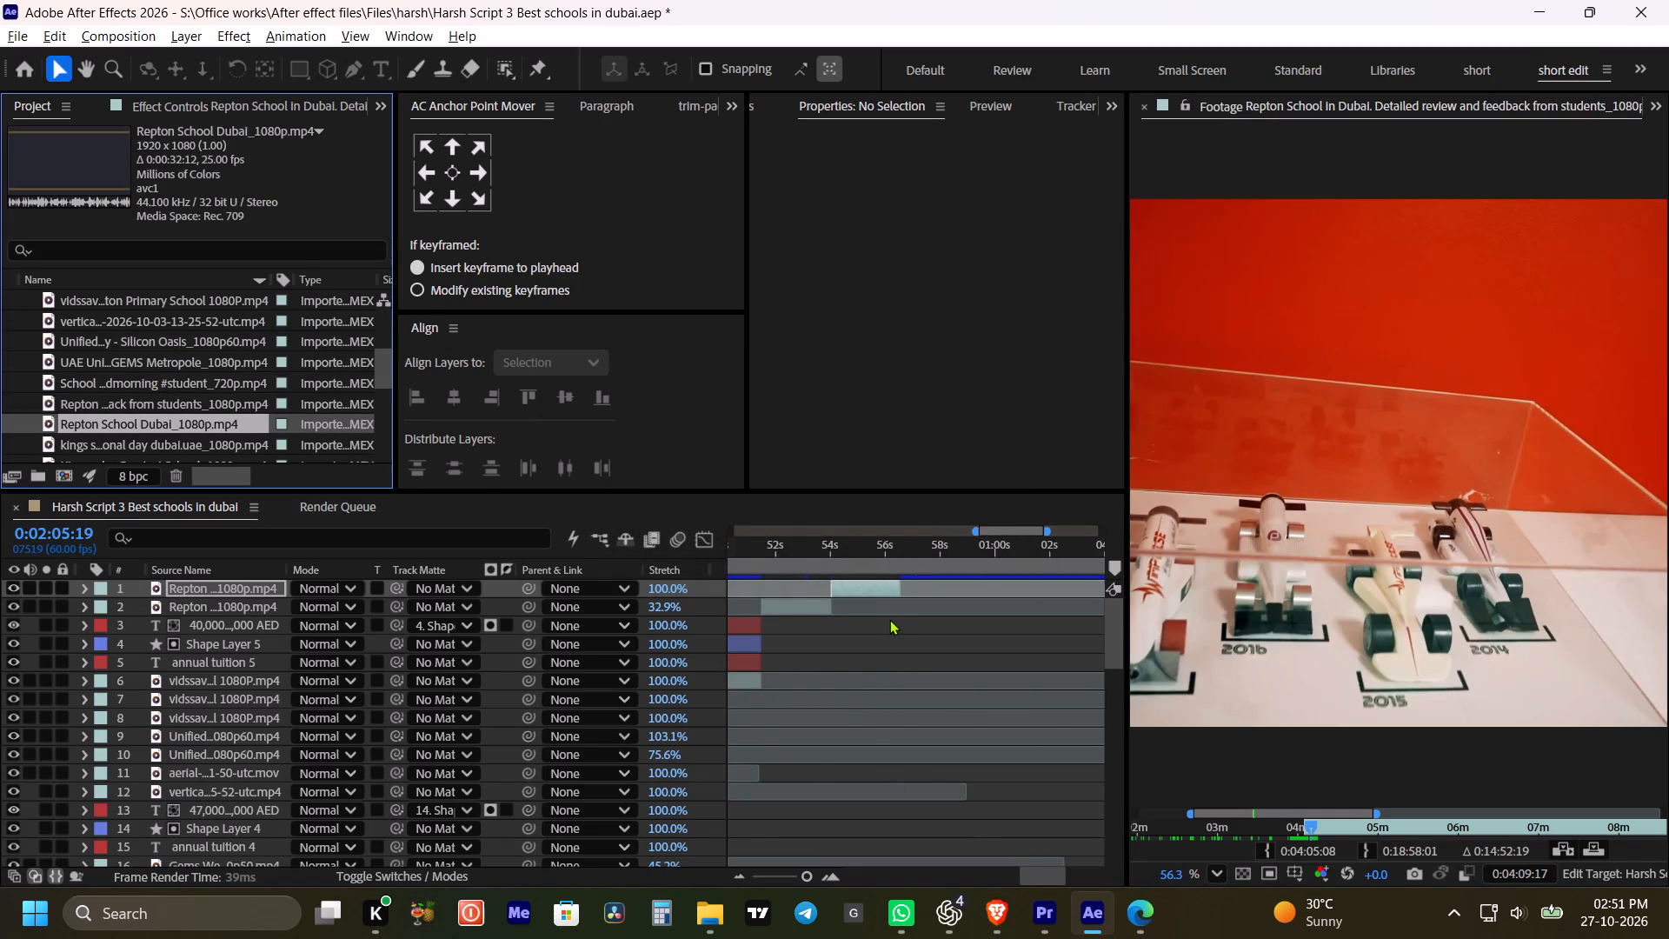
Move the composition's playhead to 0:00:56:34, at the end of the top Repton clip.
{"action": "scroll", "coordinate": [888, 619], "scroll_direction": "down", "scroll_amount": 1, "text": "alt"}
{"action": "left_click_drag", "start_coordinate": [879, 539], "coordinate": [883, 545]}
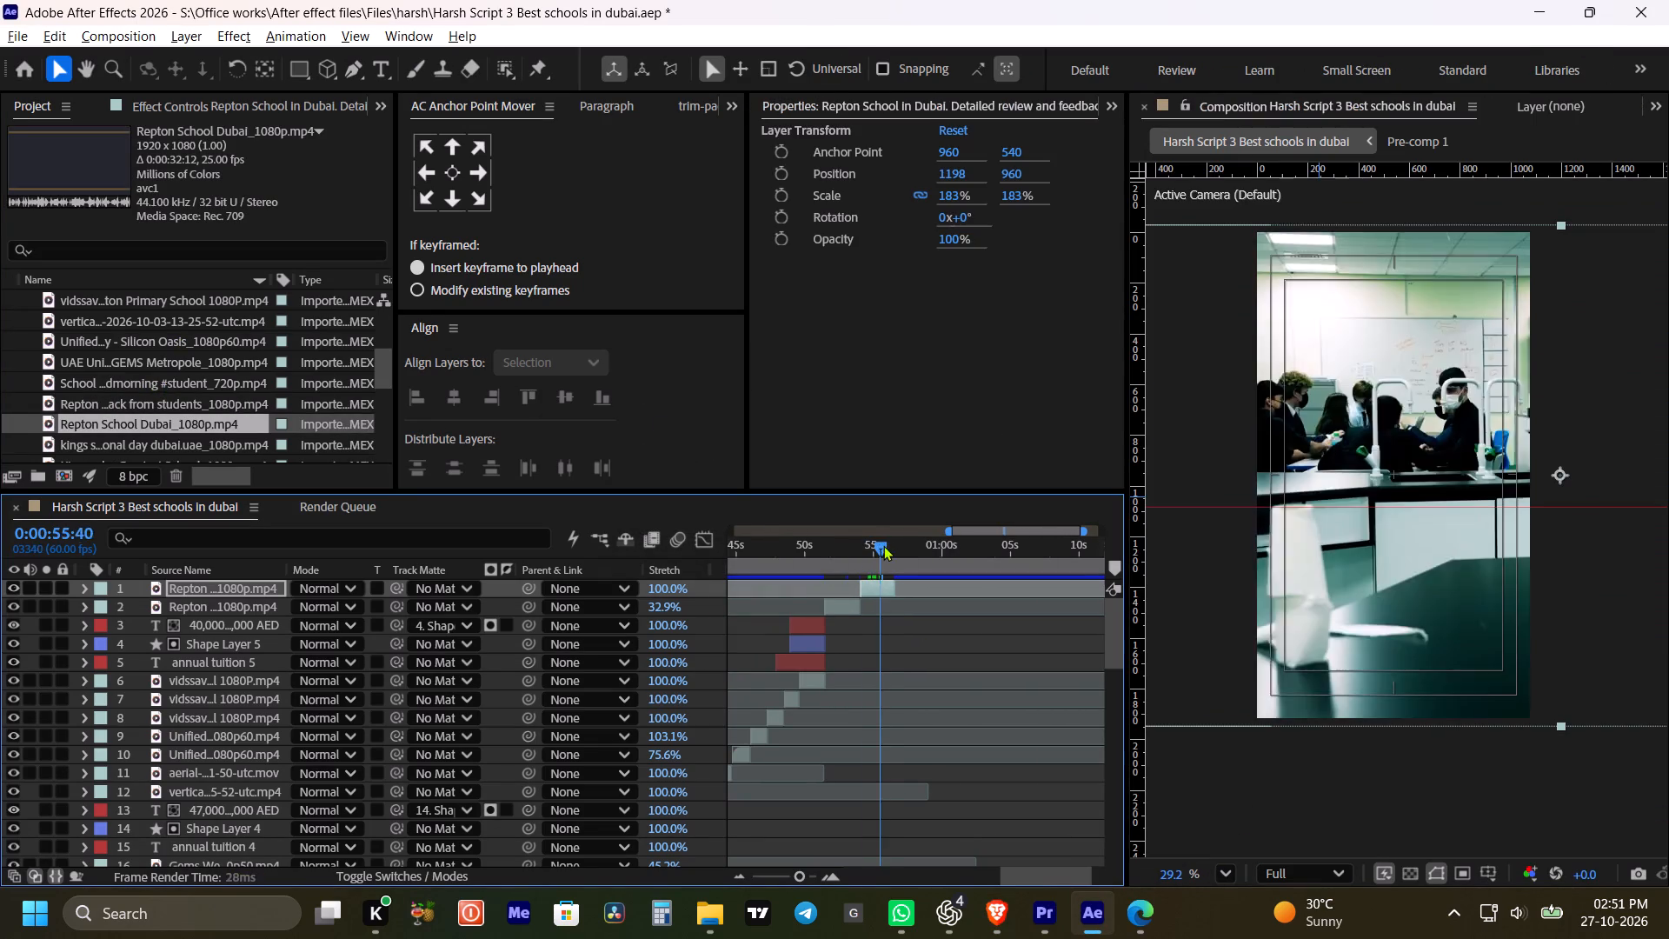
{"action": "left_click_drag", "start_coordinate": [883, 545], "coordinate": [898, 549]}
Trim the Repton School Dubai_1080p source footage to an in point of 0:00:04:17 and an out point of 0:00:11:07.
{"action": "double_click", "coordinate": [123, 424]}
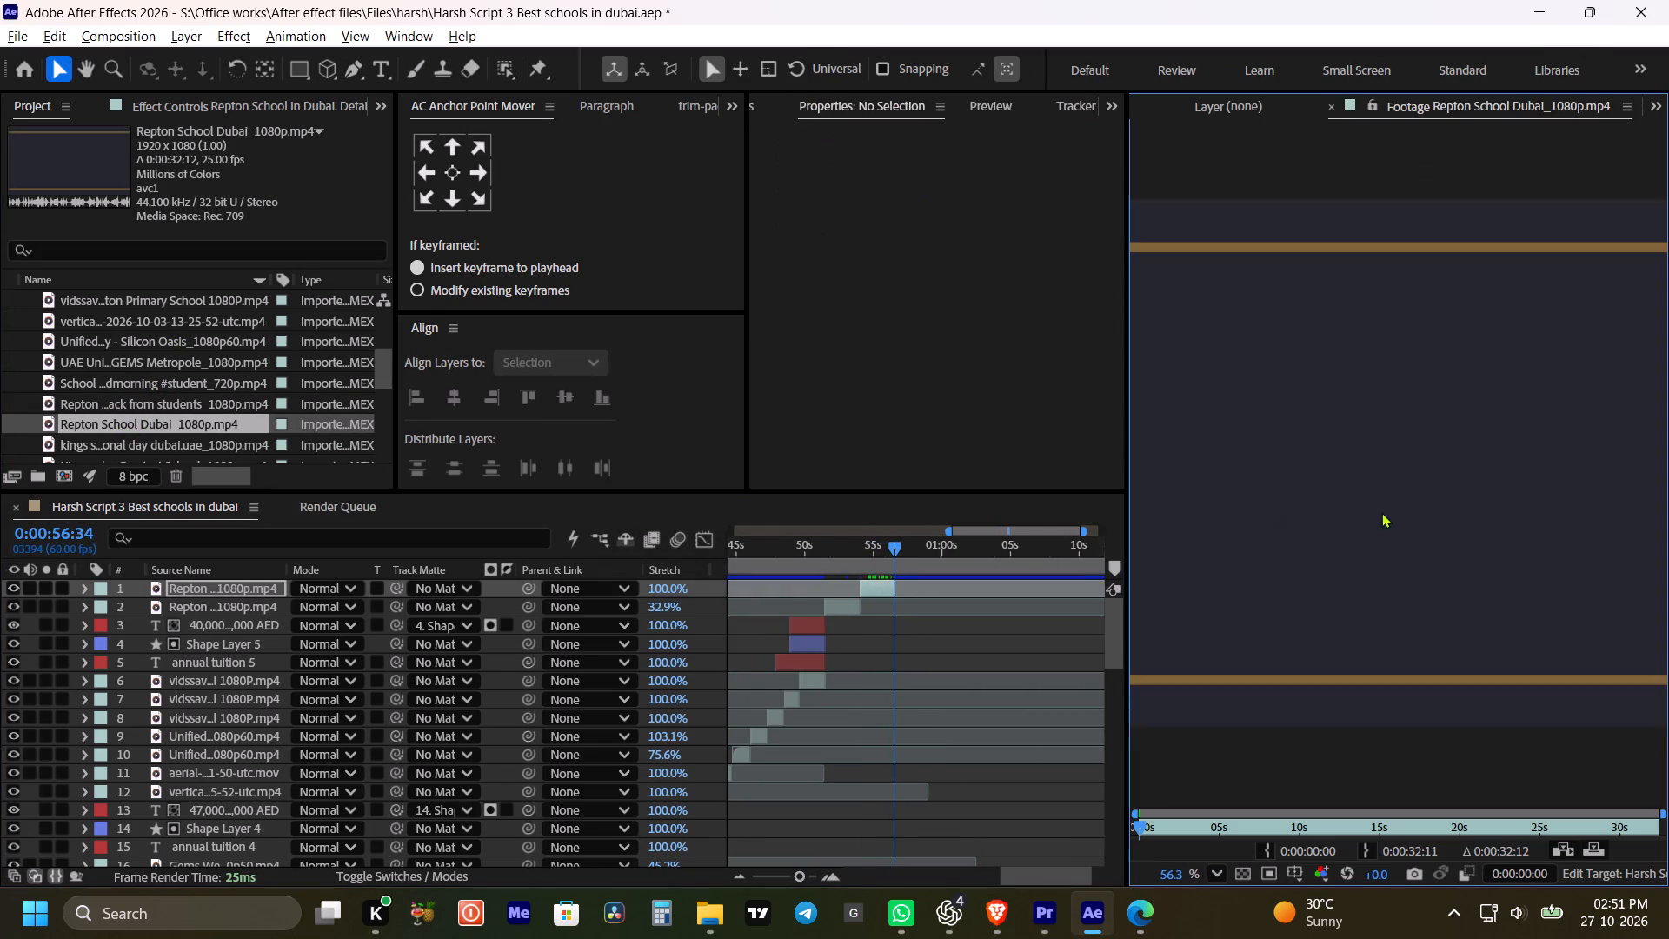
{"action": "key", "text": "grave"}
{"action": "left_click_drag", "start_coordinate": [30, 826], "coordinate": [223, 847]}
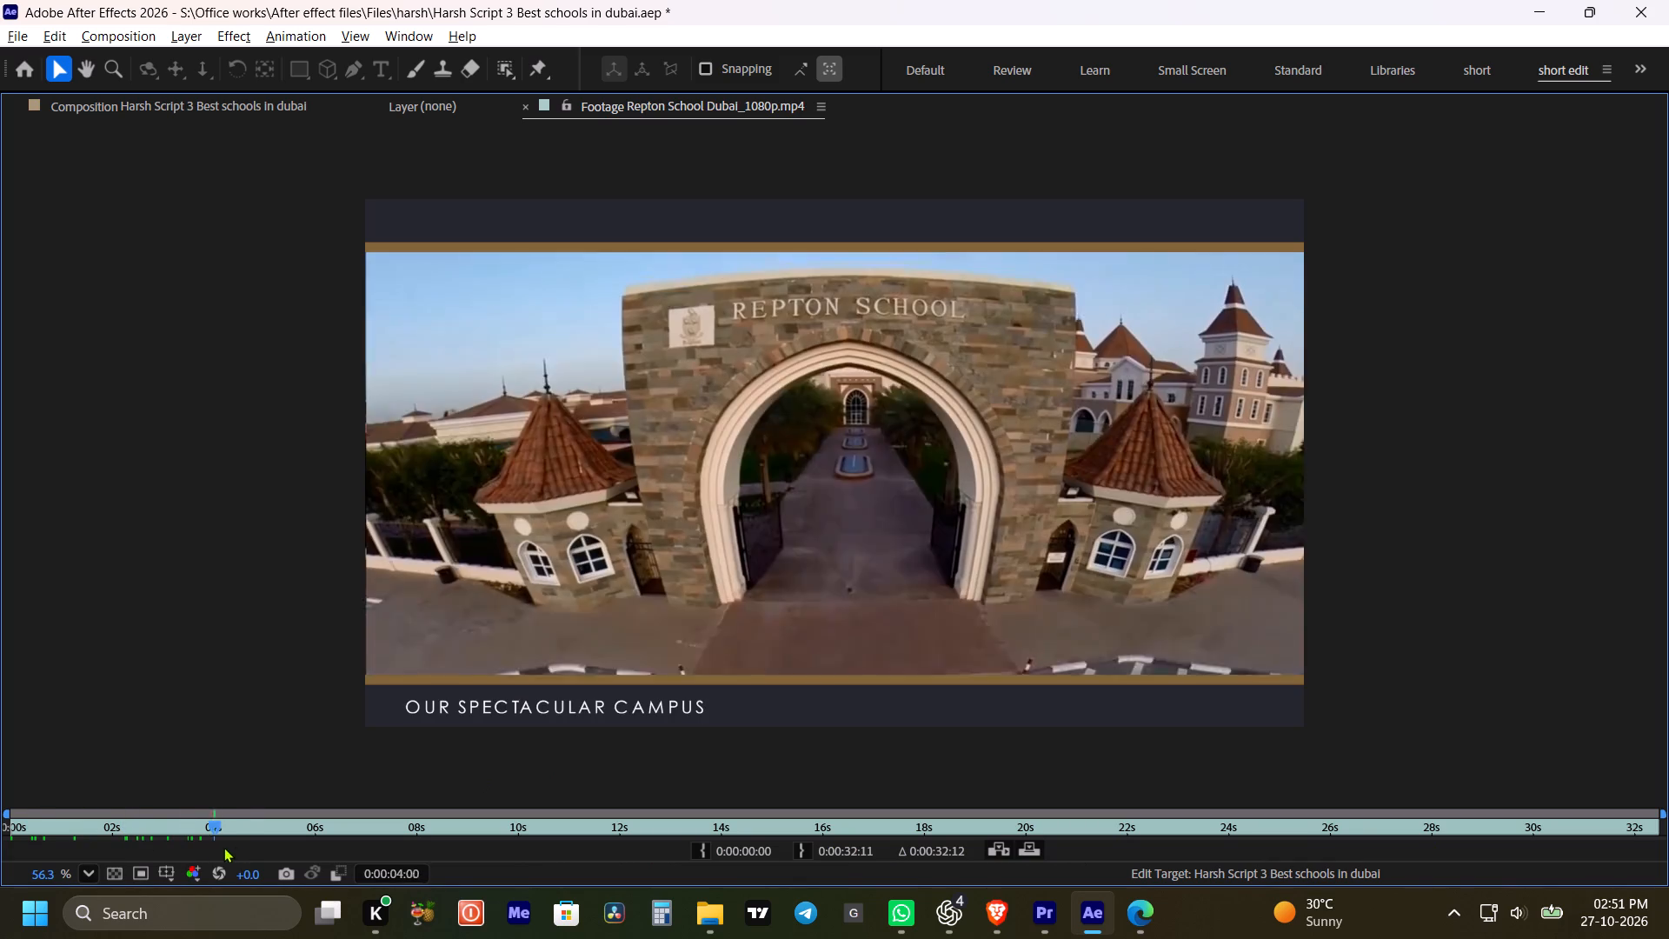
{"action": "left_click_drag", "start_coordinate": [223, 847], "coordinate": [305, 867]}
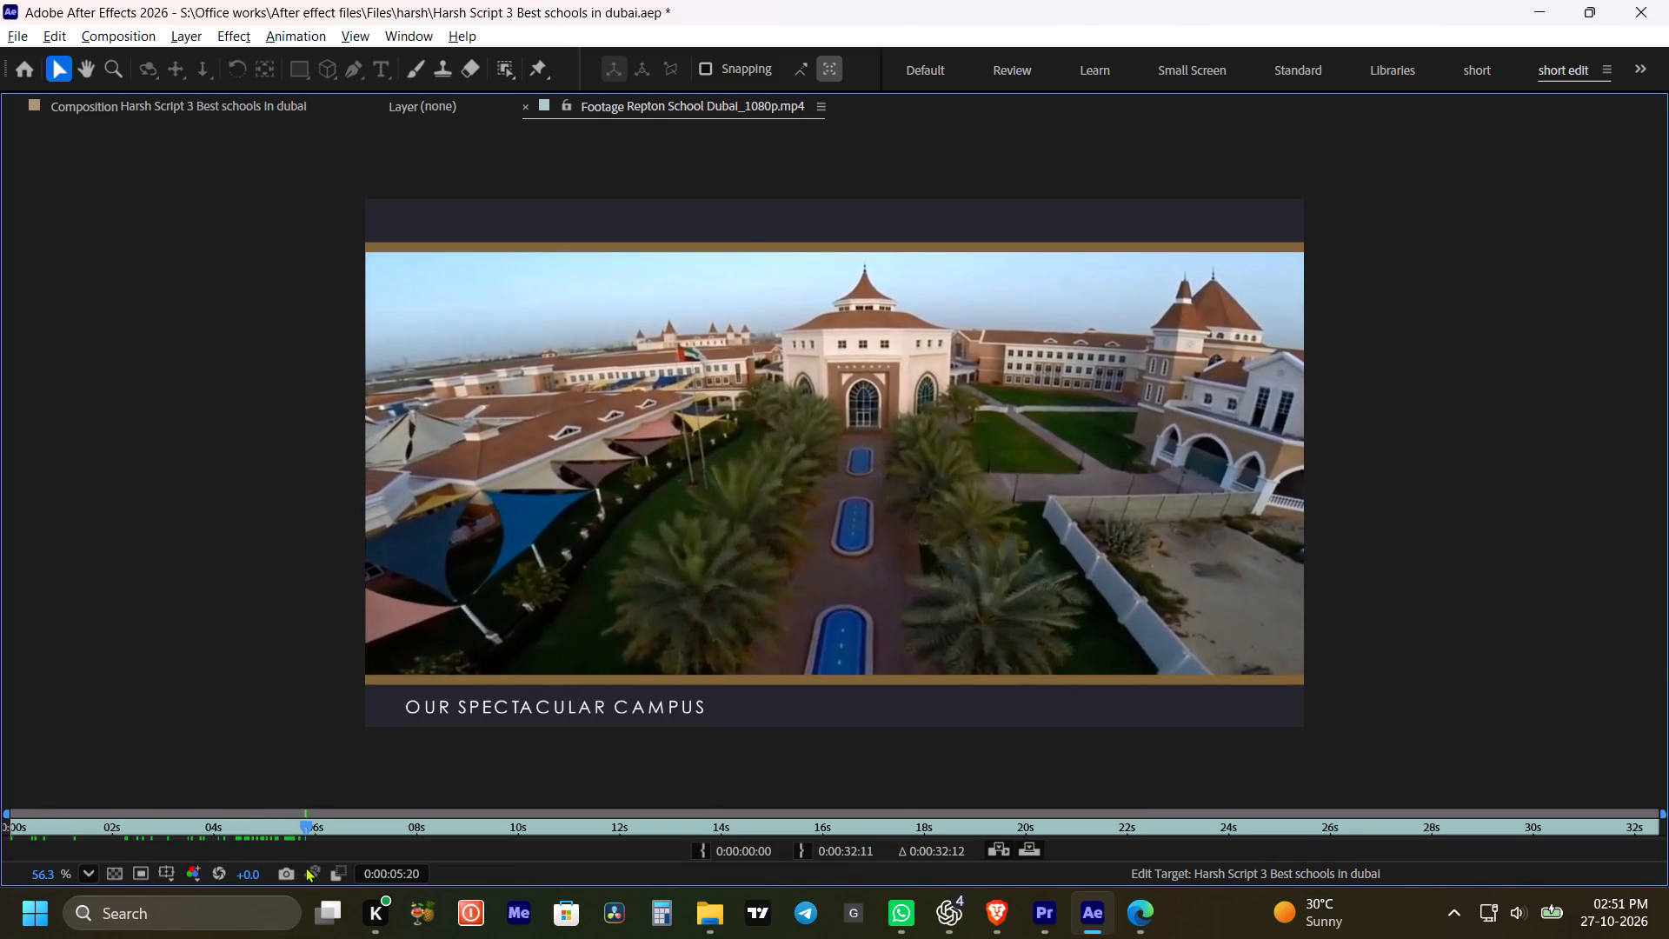
{"action": "left_click_drag", "start_coordinate": [305, 867], "coordinate": [249, 860]}
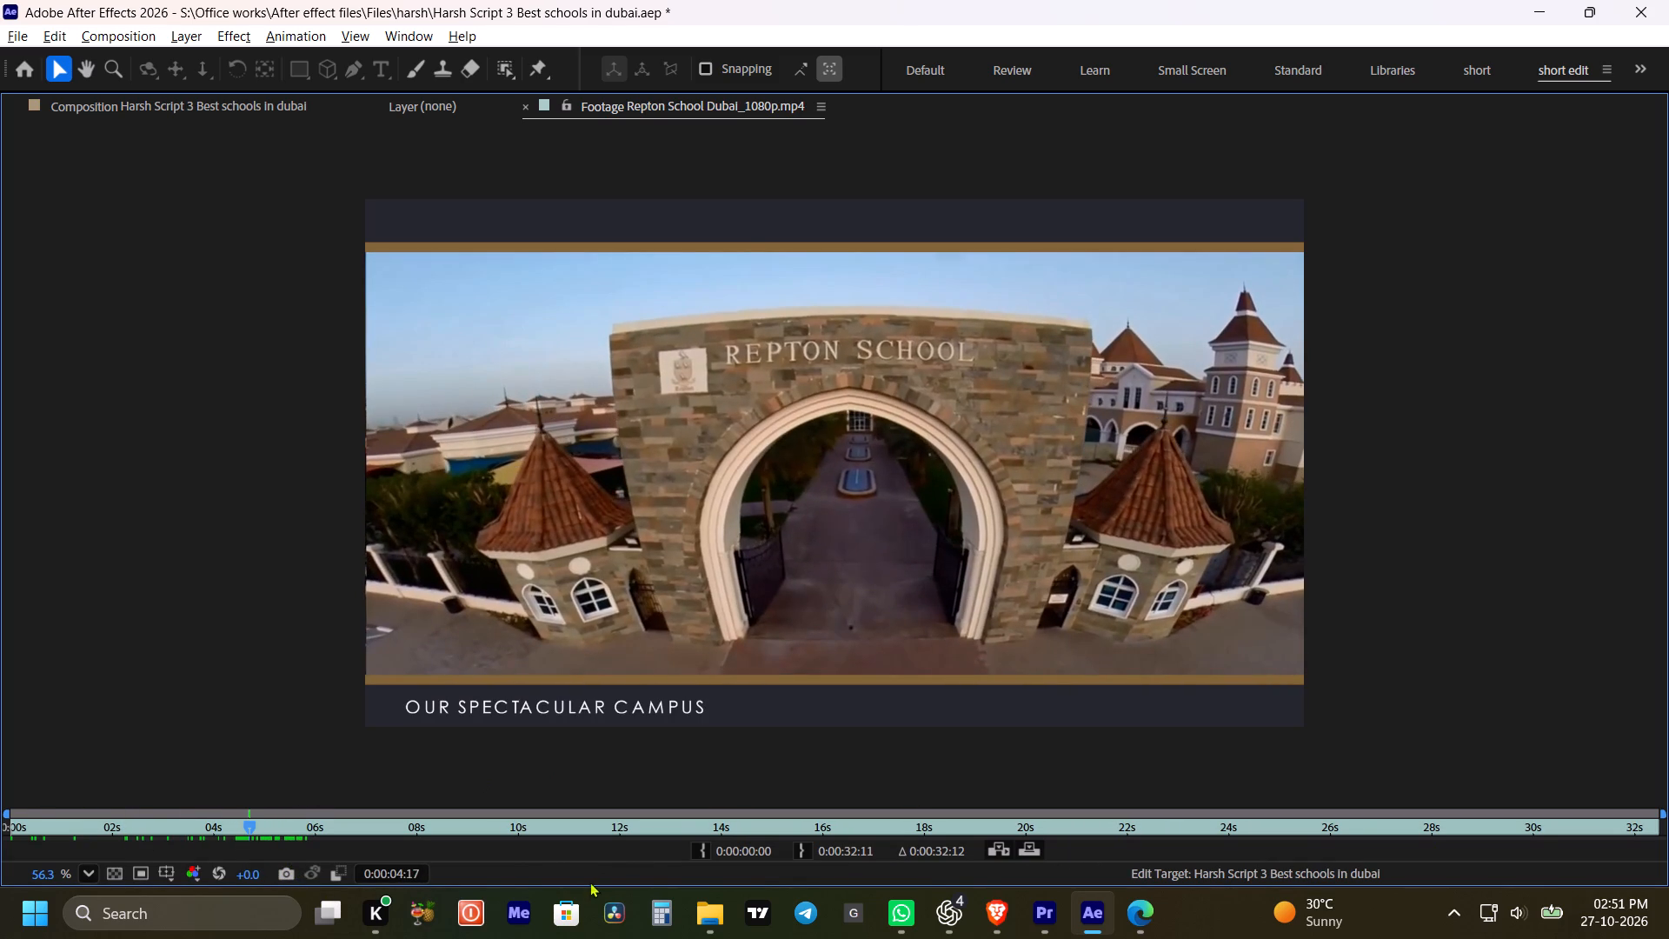
{"action": "left_click", "coordinate": [698, 848]}
{"action": "left_click_drag", "start_coordinate": [256, 830], "coordinate": [258, 830]}
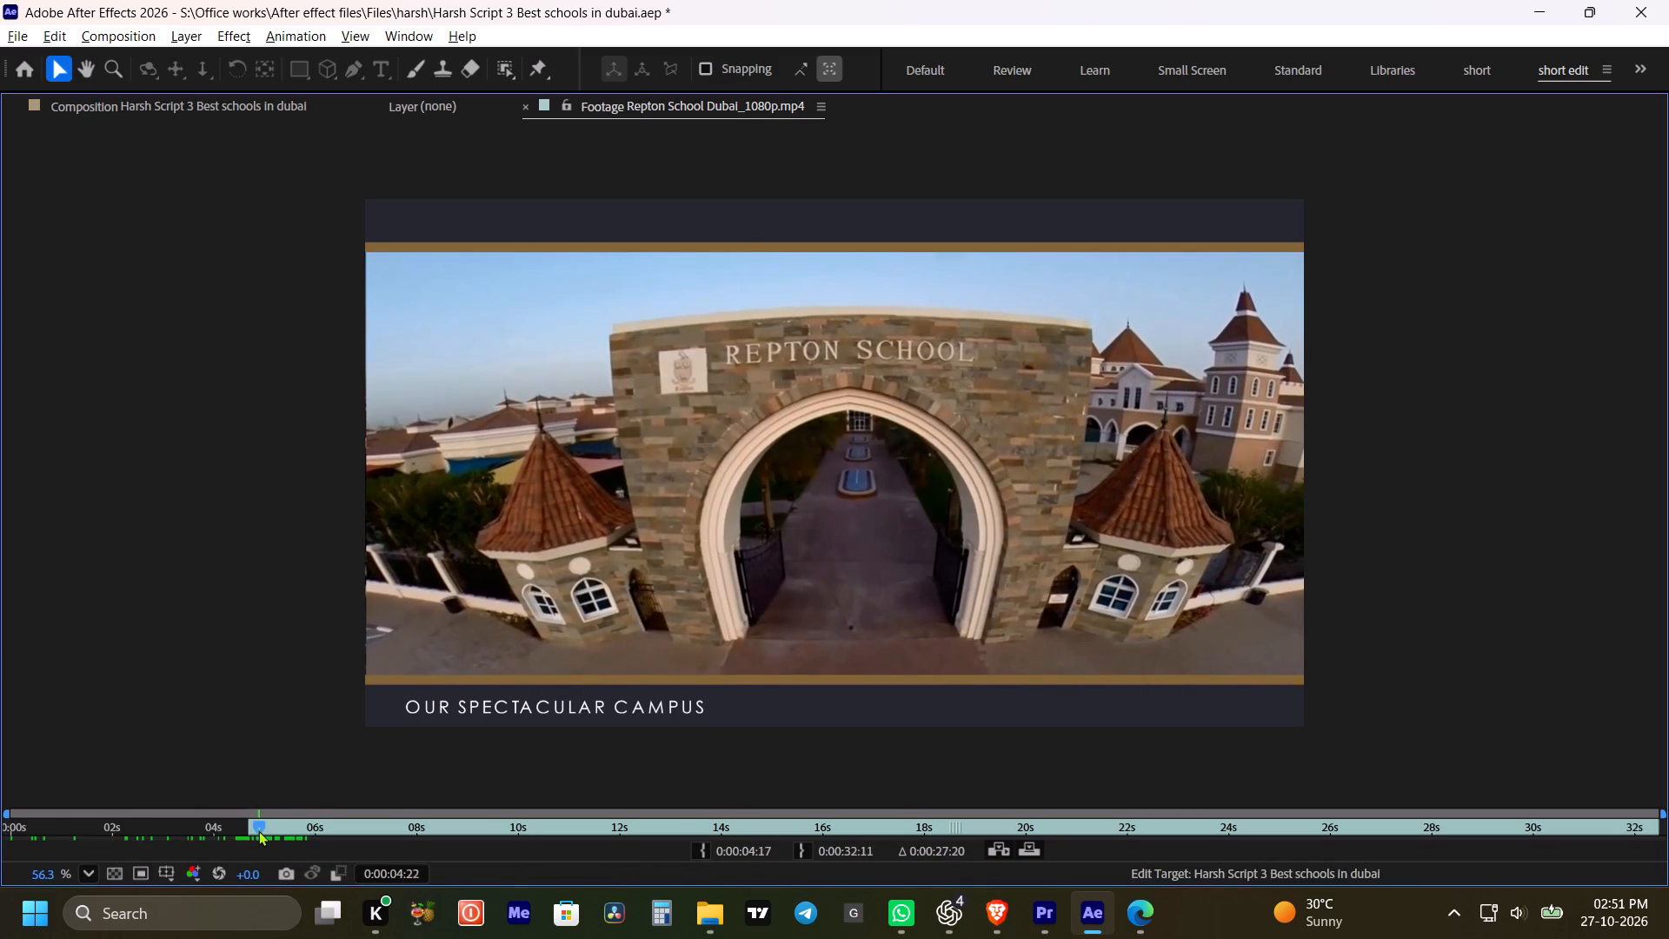
{"action": "left_click_drag", "start_coordinate": [258, 830], "coordinate": [438, 846]}
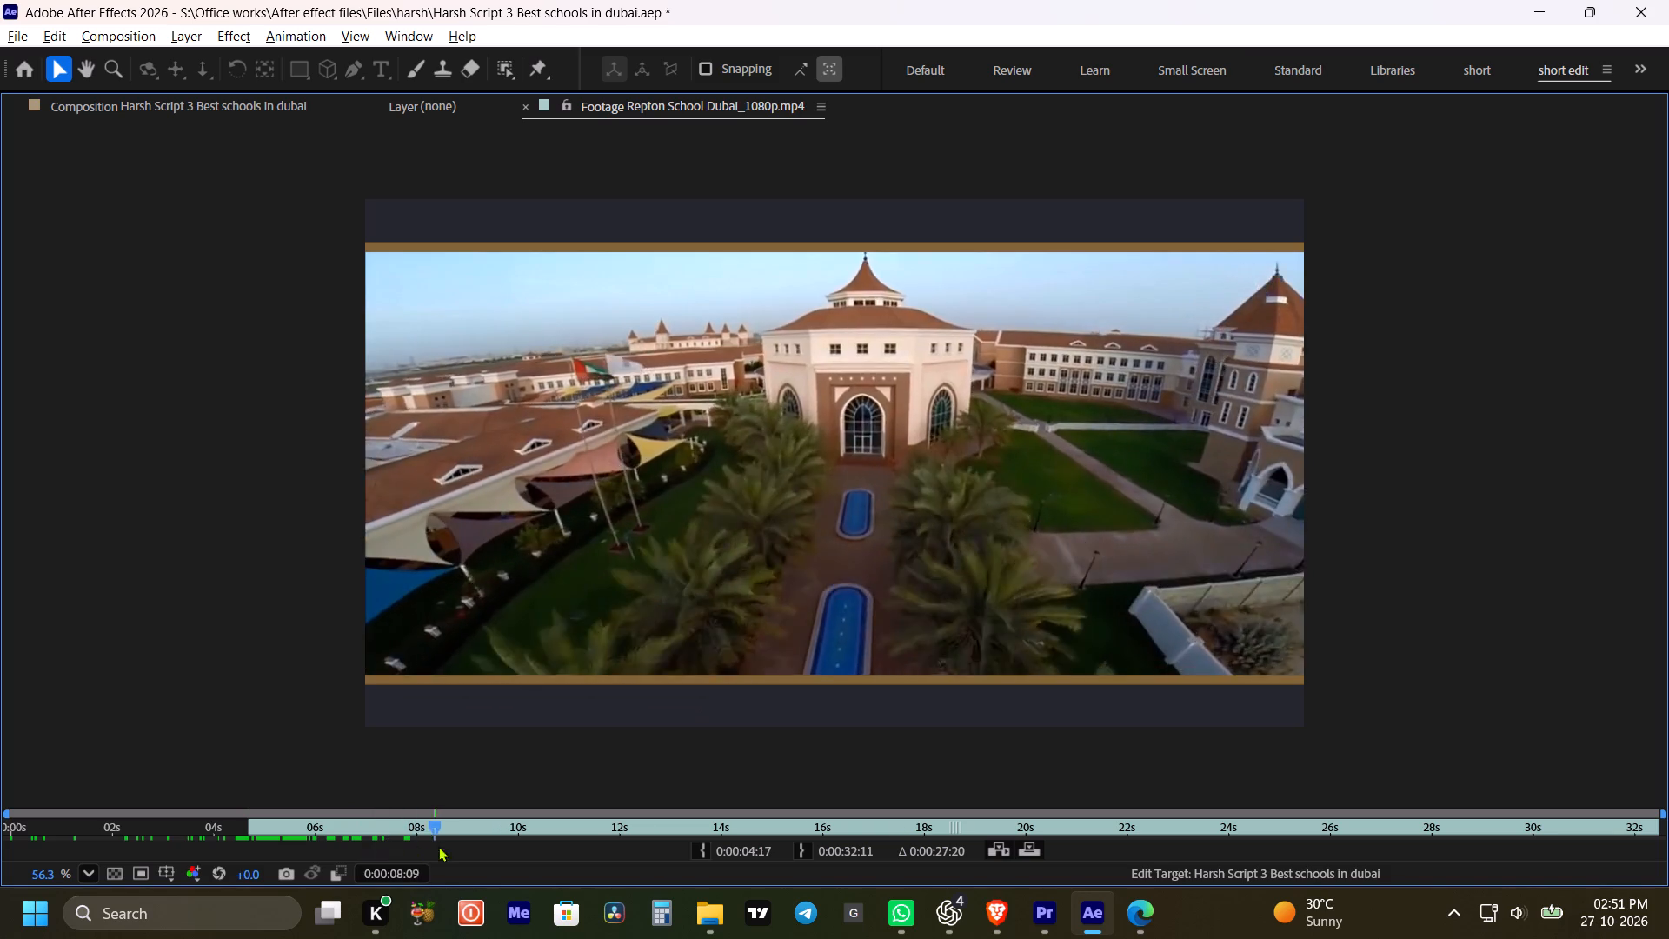
{"action": "left_click_drag", "start_coordinate": [438, 846], "coordinate": [628, 846]}
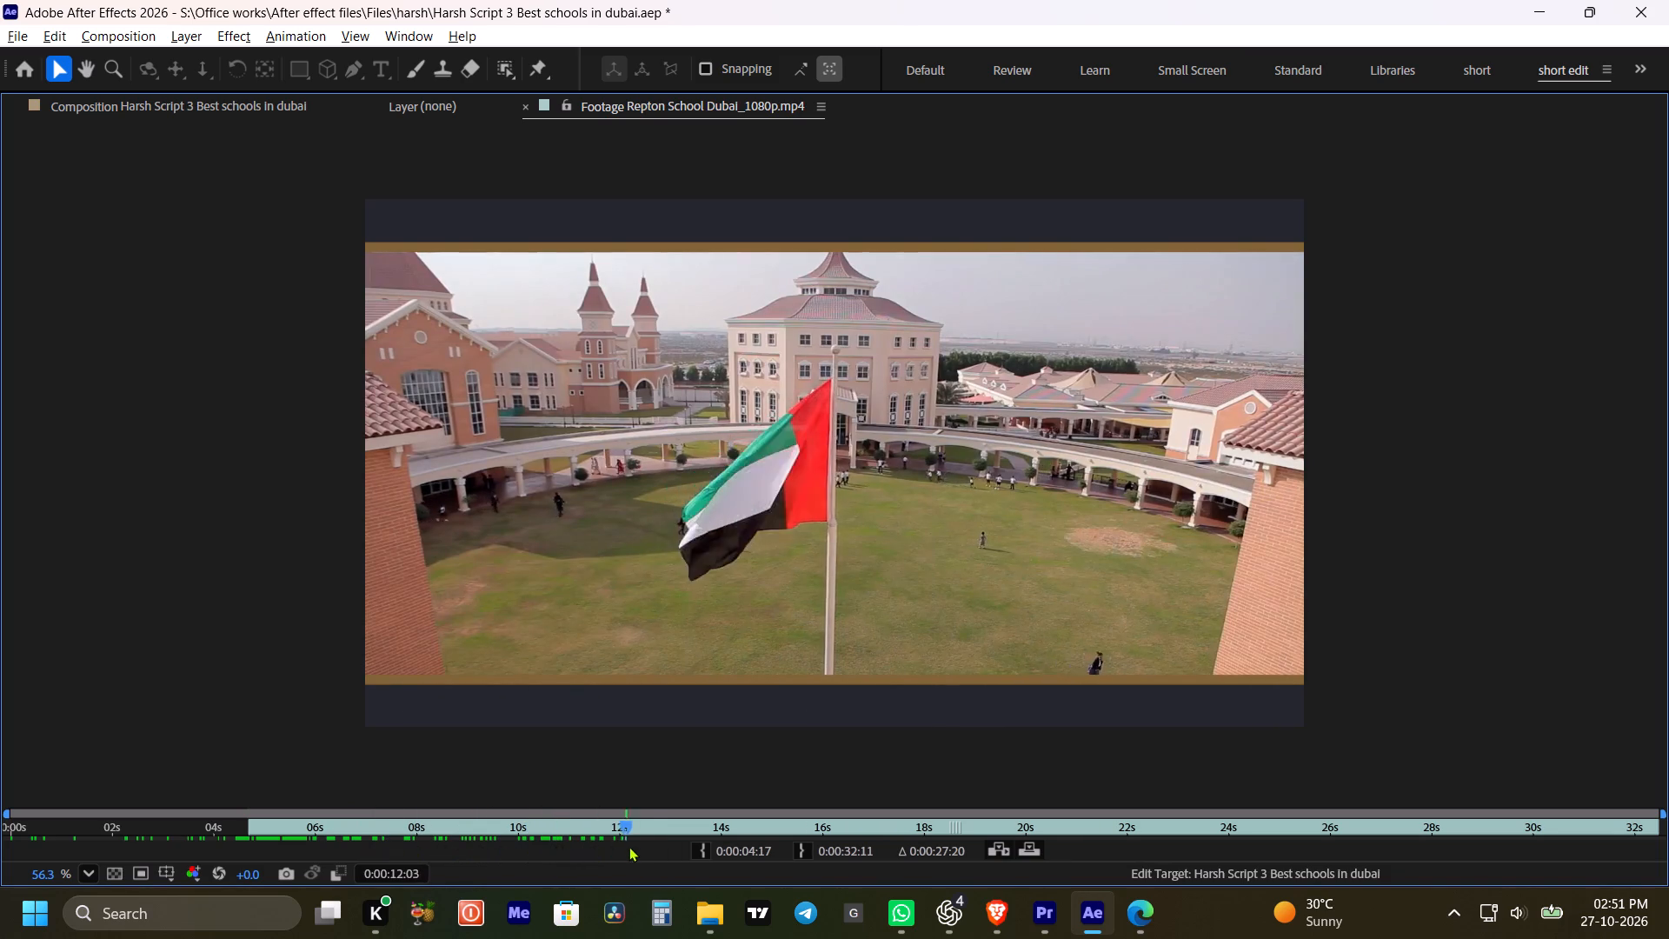
{"action": "left_click_drag", "start_coordinate": [628, 846], "coordinate": [582, 850]}
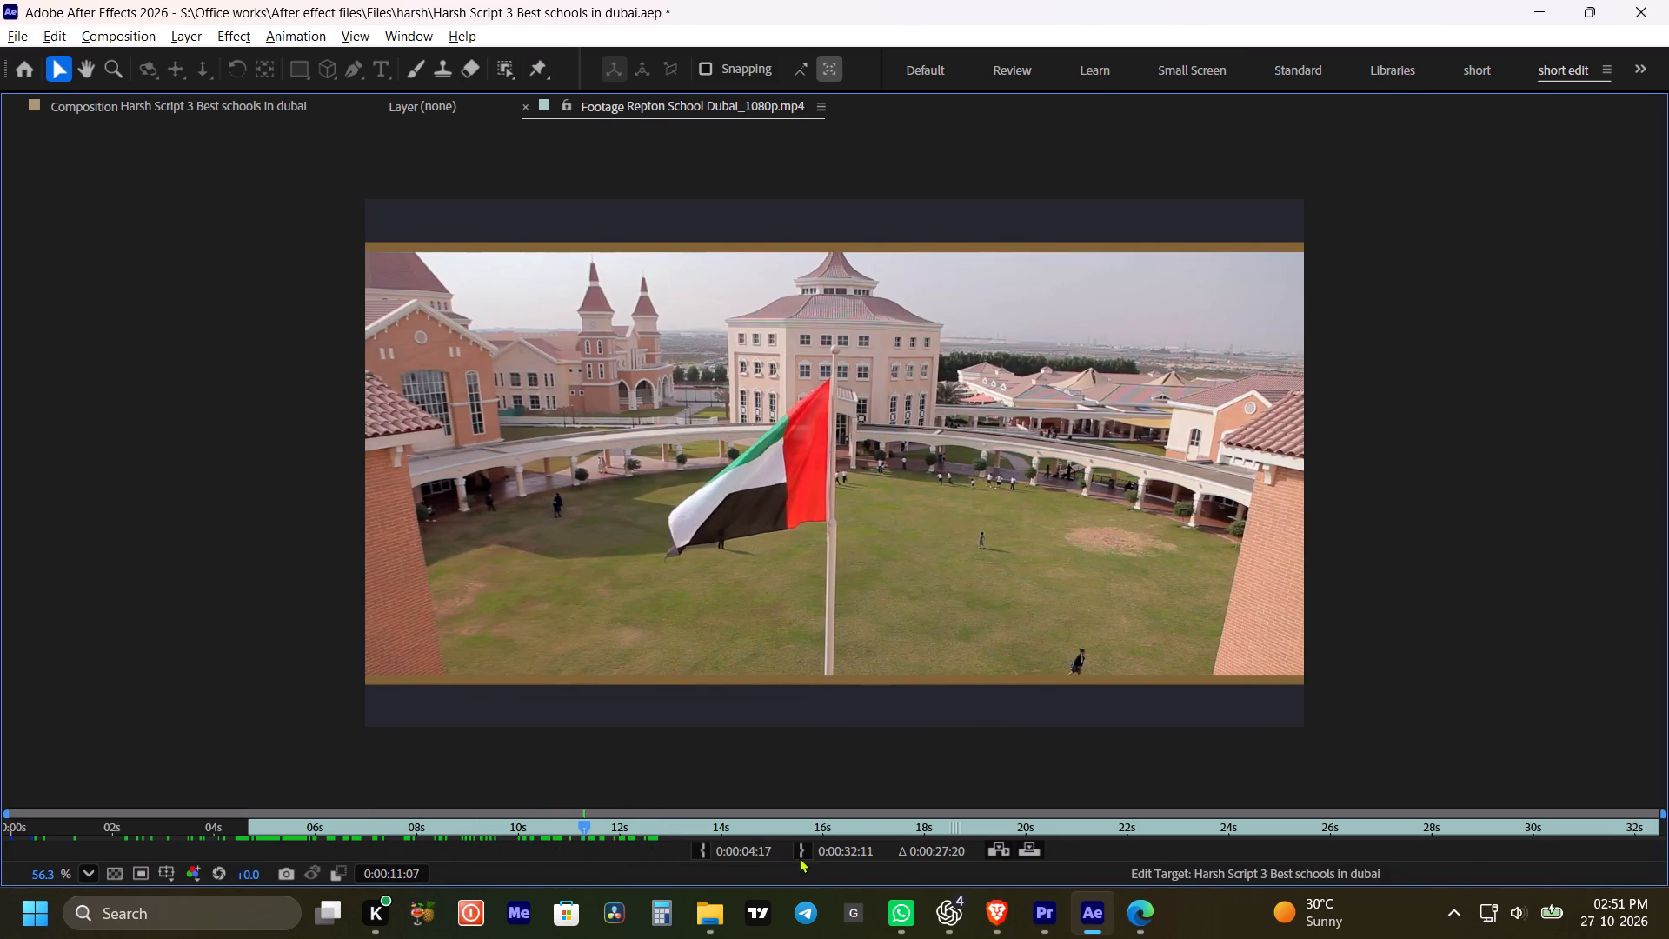
{"action": "left_click", "coordinate": [796, 852]}
{"action": "key", "text": "grave"}
Add the trimmed Repton School Dubai clip to the composition as the top layer, starting at 0:00:56:34.
{"action": "left_click_drag", "start_coordinate": [138, 429], "coordinate": [853, 616]}
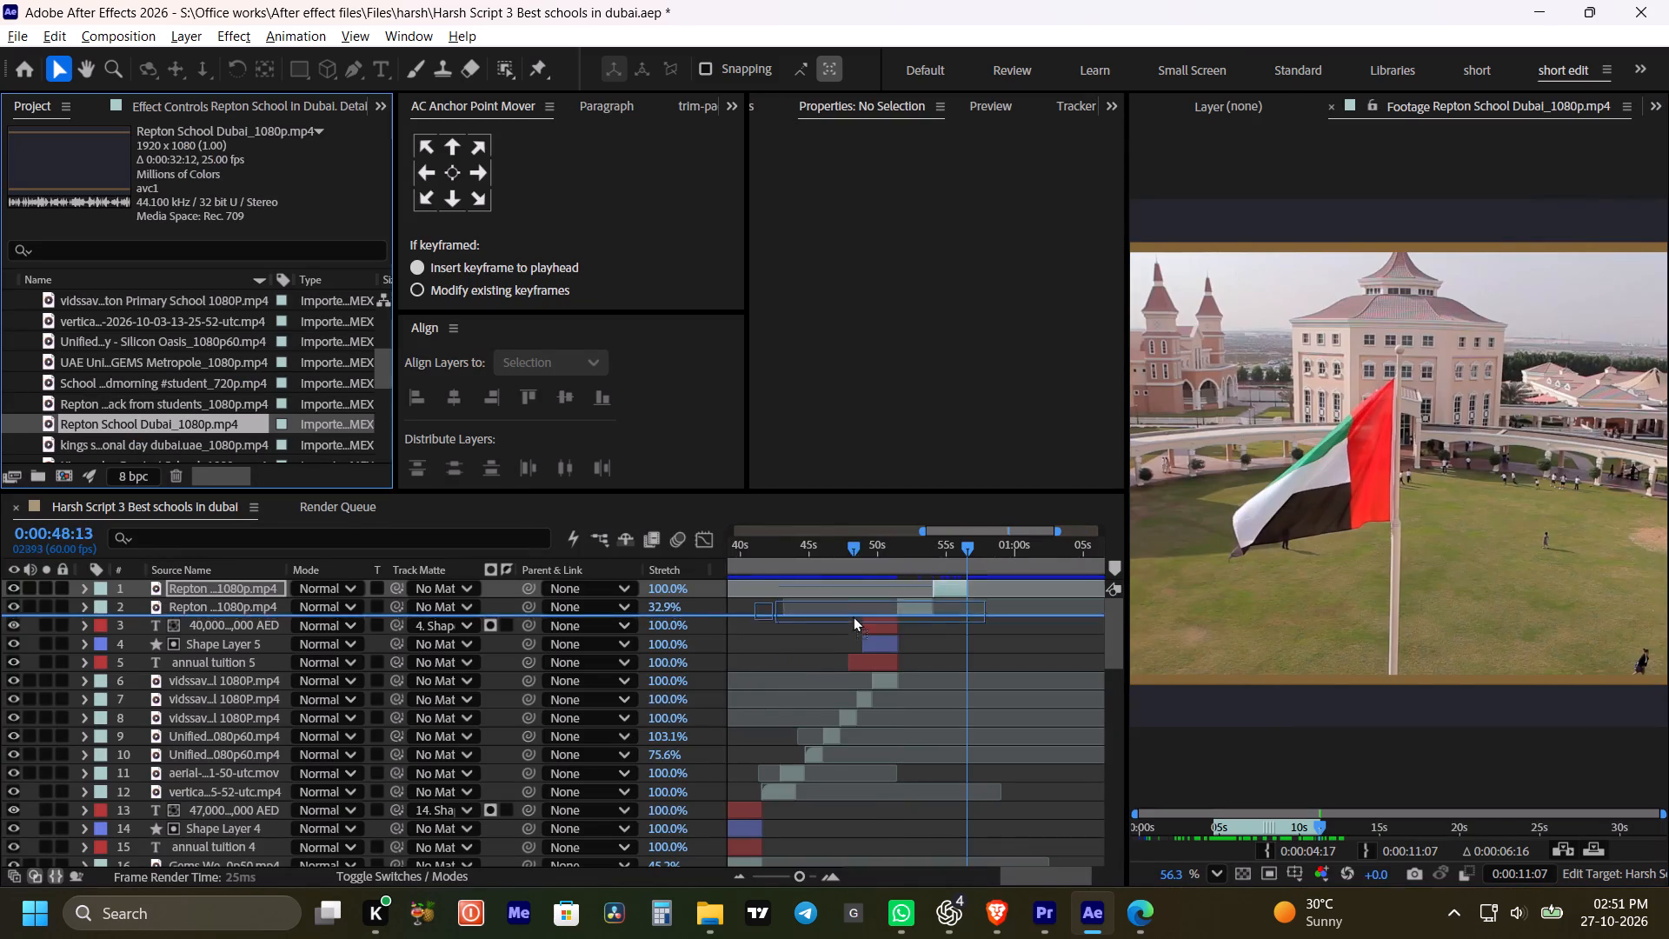
{"action": "left_click_drag", "start_coordinate": [853, 616], "coordinate": [969, 587]}
{"action": "key", "text": "space"}
{"action": "key", "text": "space"}
{"action": "key", "text": "space"}
{"action": "key", "text": "space"}
{"action": "left_click_drag", "start_coordinate": [992, 649], "coordinate": [905, 669]}
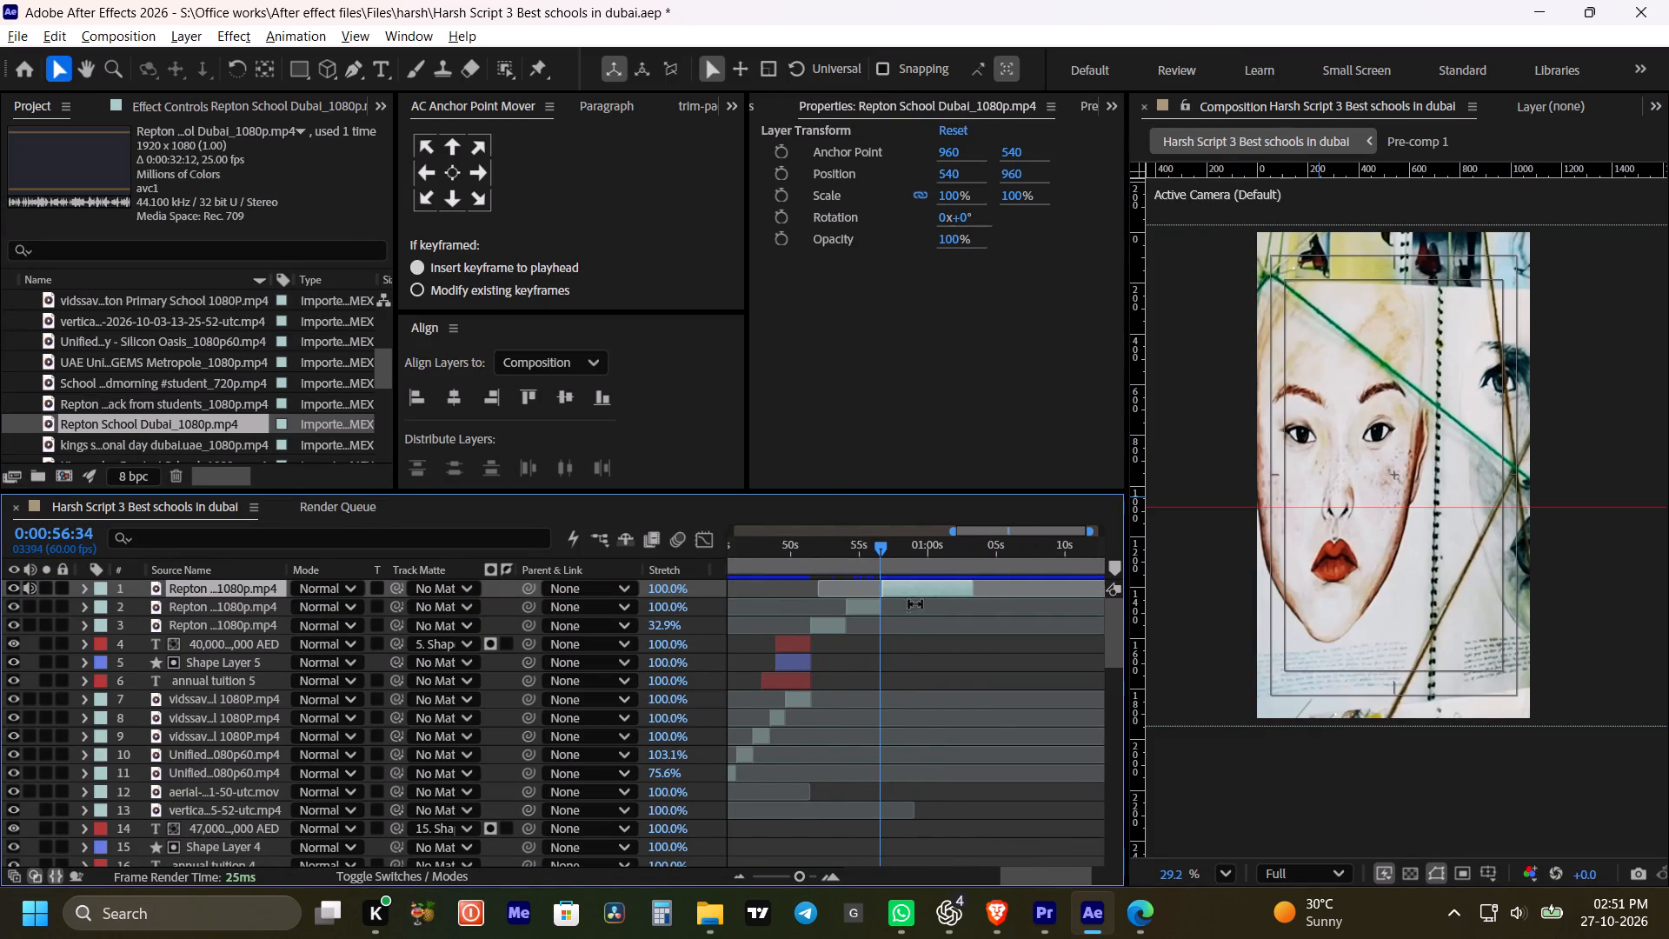
{"action": "key", "text": "bracketleft"}
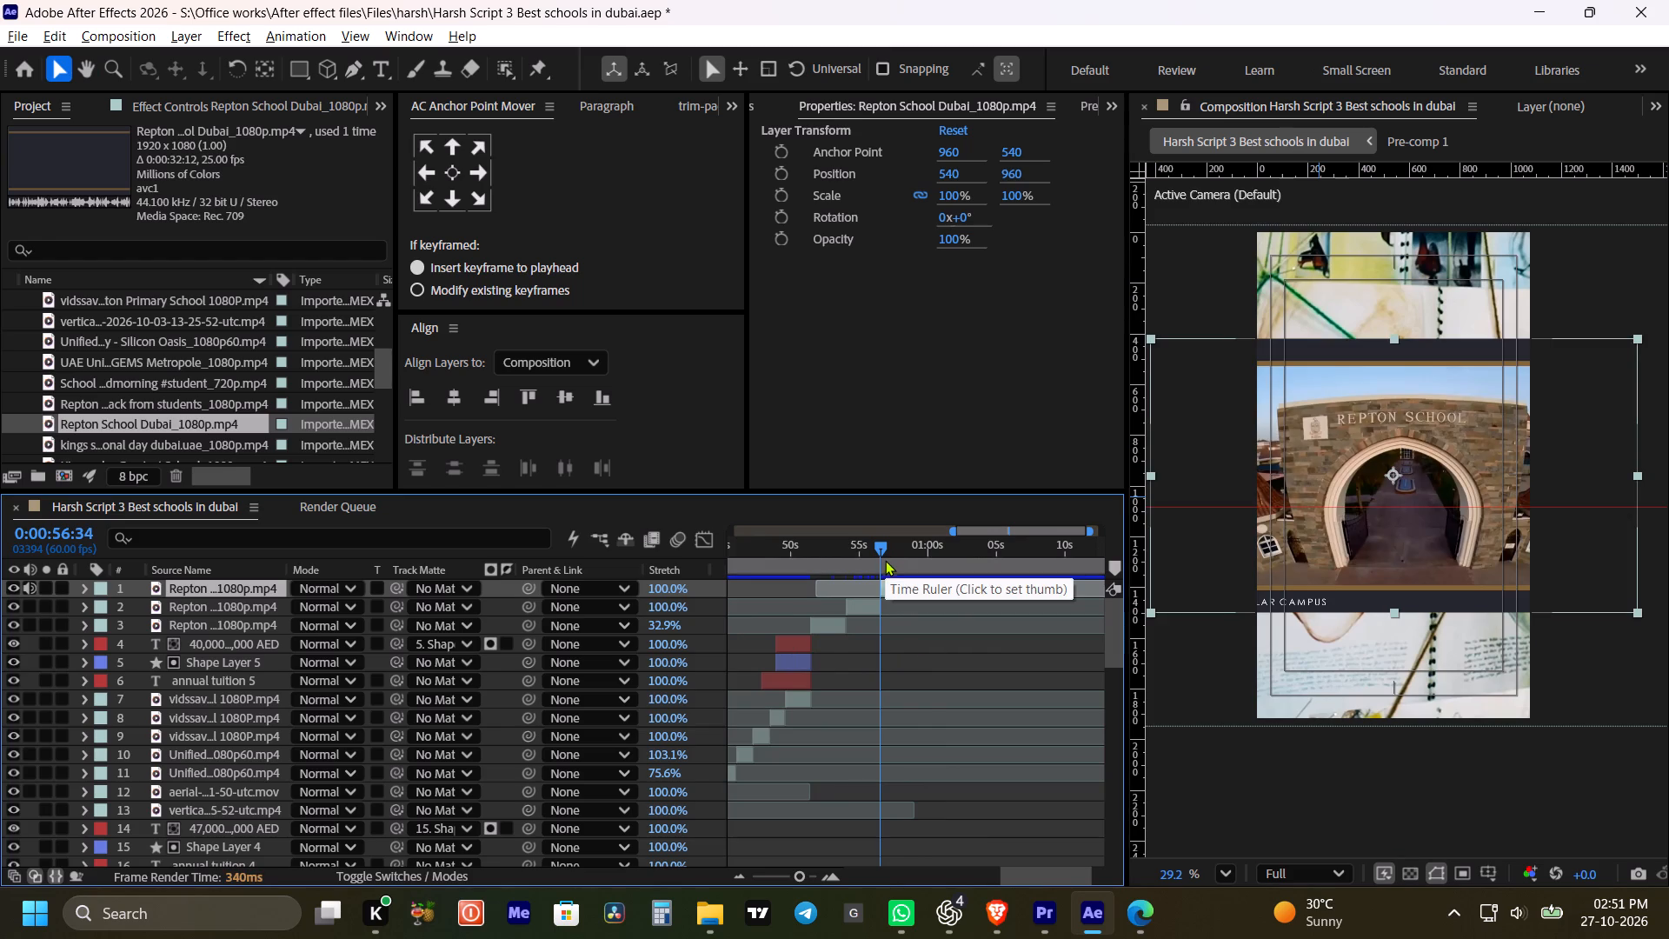
Move the new campus layer's start earlier to 0:00:56:04, where the classroom shot below it ends, and preview the cut.
{"action": "key", "text": "ctrl+Left"}
{"action": "key", "text": "ctrl+Left"}
{"action": "key", "text": "ctrl+Left"}
{"action": "key", "text": "ctrl+Left"}
{"action": "key", "text": "ctrl+Left"}
{"action": "key", "text": "ctrl+Left"}
{"action": "key", "text": "ctrl+Left"}
{"action": "key", "text": "ctrl+Left"}
{"action": "key", "text": "ctrl+Left"}
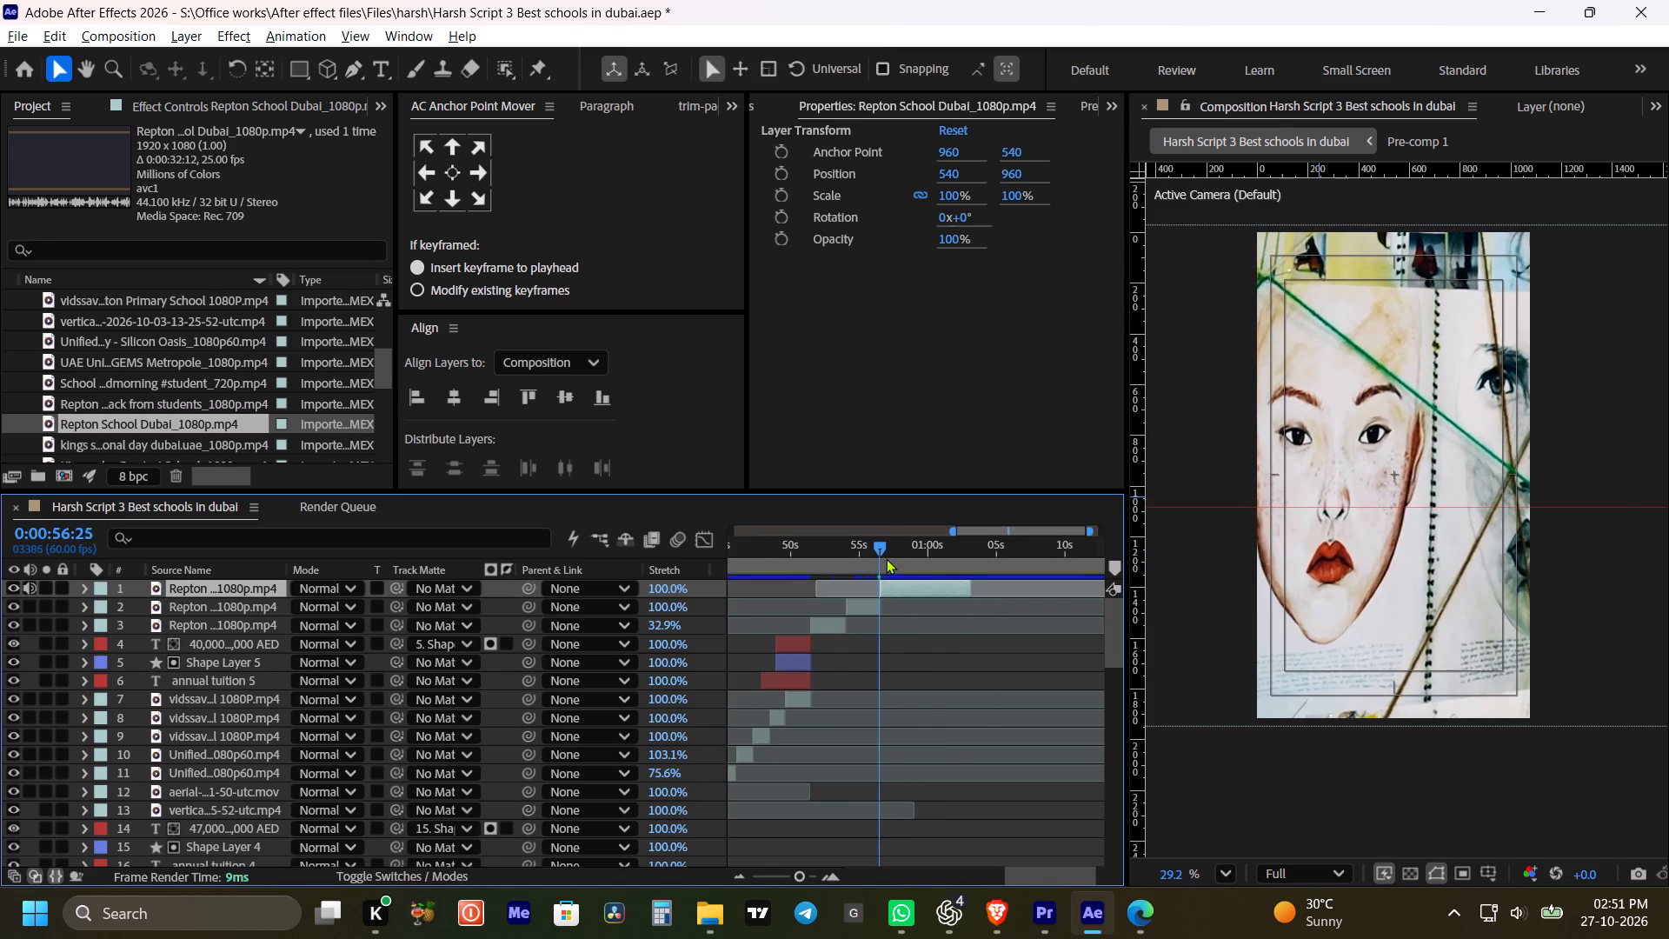
{"action": "key", "text": "ctrl+Left"}
{"action": "key", "text": "ctrl+Left"}
{"action": "key", "text": "ctrl+Left"}
{"action": "key", "text": "ctrl+Left"}
{"action": "key", "text": "ctrl+Left"}
{"action": "key", "text": "ctrl+Left"}
{"action": "key", "text": "ctrl+Left"}
{"action": "key", "text": "ctrl+Left"}
{"action": "key", "text": "ctrl+Left"}
{"action": "key", "text": "ctrl+Left"}
{"action": "key", "text": "ctrl+Left"}
{"action": "key", "text": "ctrl+Left"}
{"action": "key", "text": "ctrl+Left"}
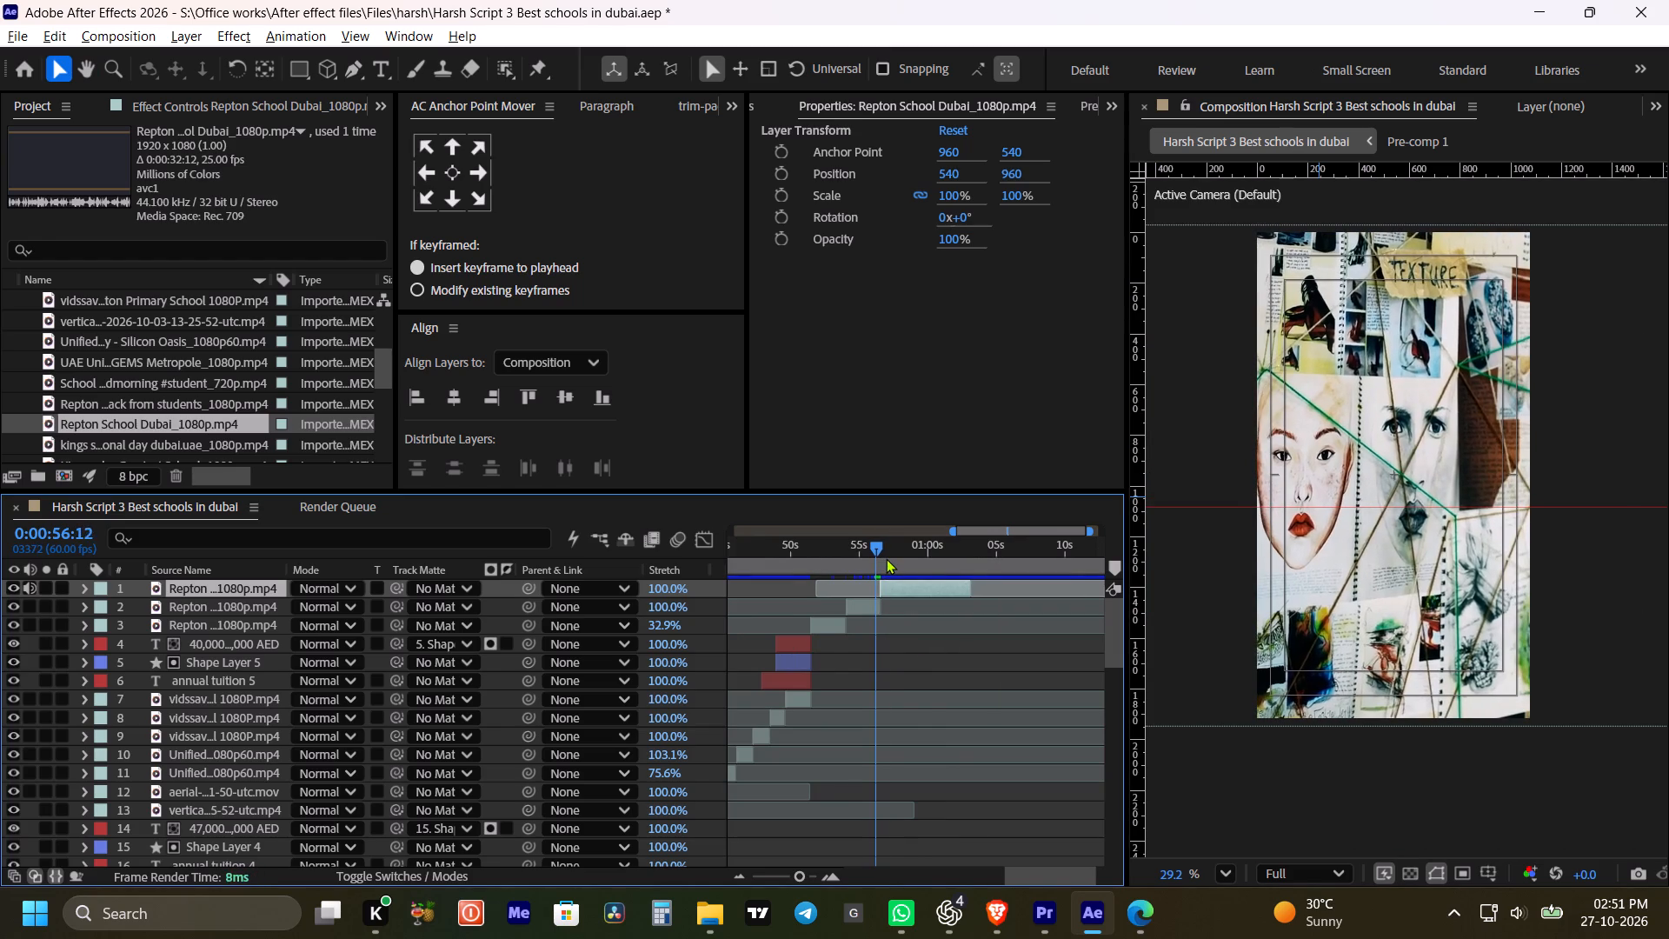
{"action": "key", "text": "ctrl+Left"}
{"action": "key", "text": "ctrl+Left"}
{"action": "key", "text": "ctrl+Left"}
{"action": "key", "text": "ctrl+Left"}
{"action": "key", "text": "ctrl+Left"}
{"action": "key", "text": "ctrl+Left"}
{"action": "key", "text": "ctrl+Left"}
{"action": "key", "text": "ctrl+Left"}
{"action": "key", "text": "ctrl+Left"}
{"action": "key", "text": "ctrl+Left"}
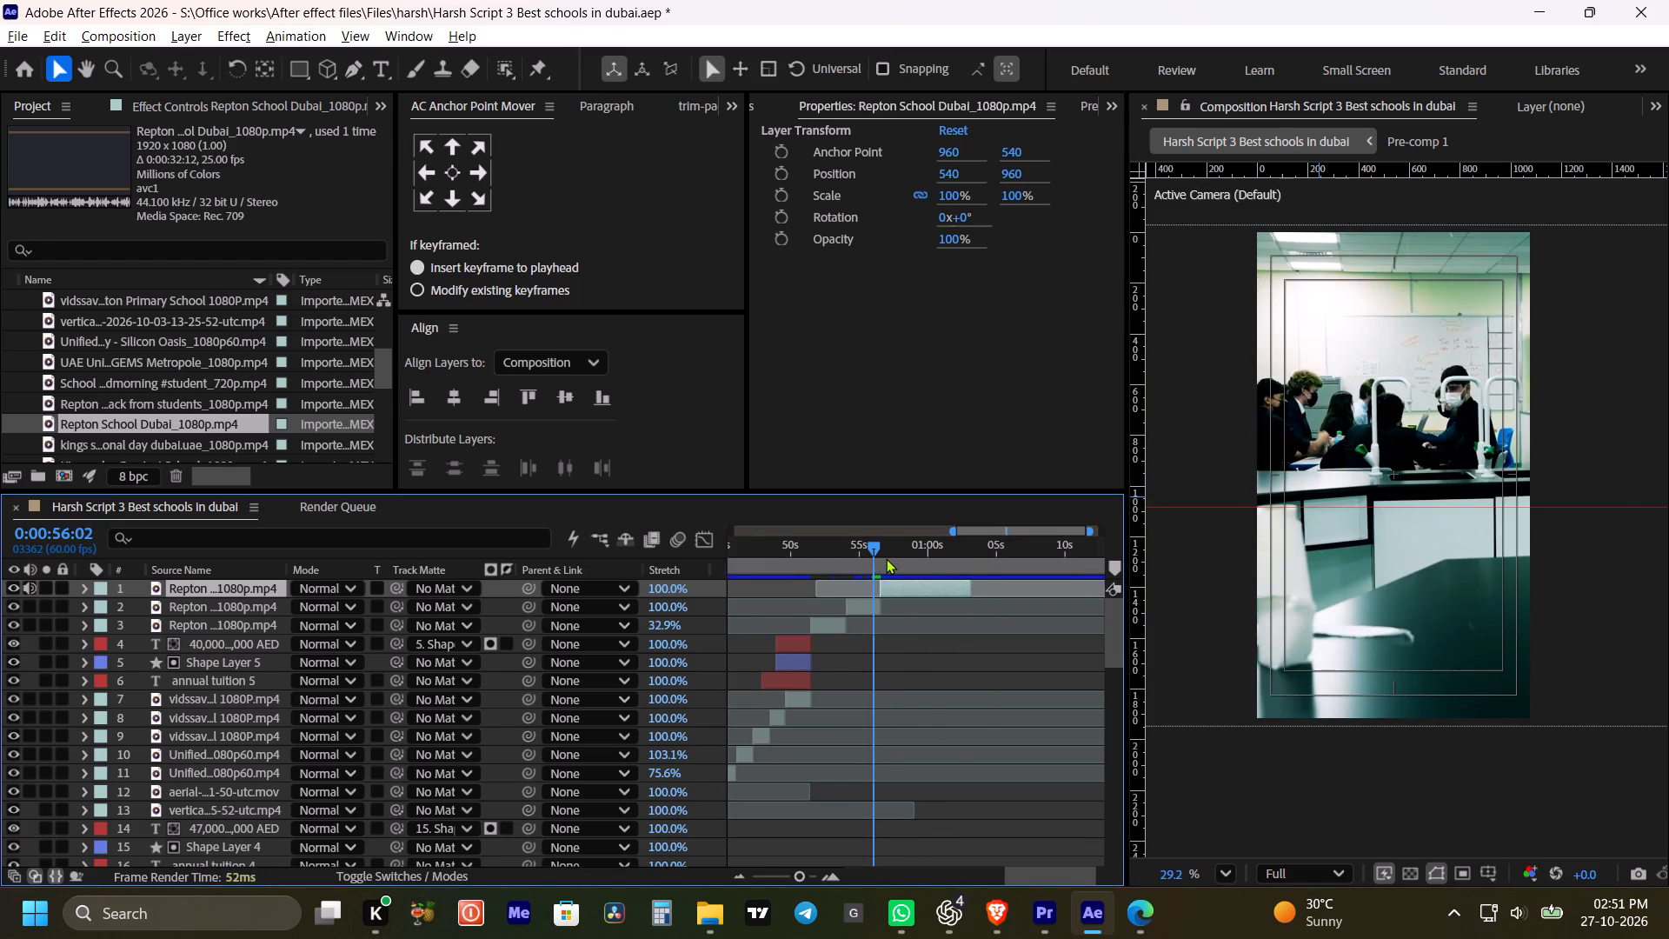
{"action": "key", "text": "ctrl+Right"}
{"action": "key", "text": "ctrl+Right"}
{"action": "key", "text": "bracketleft"}
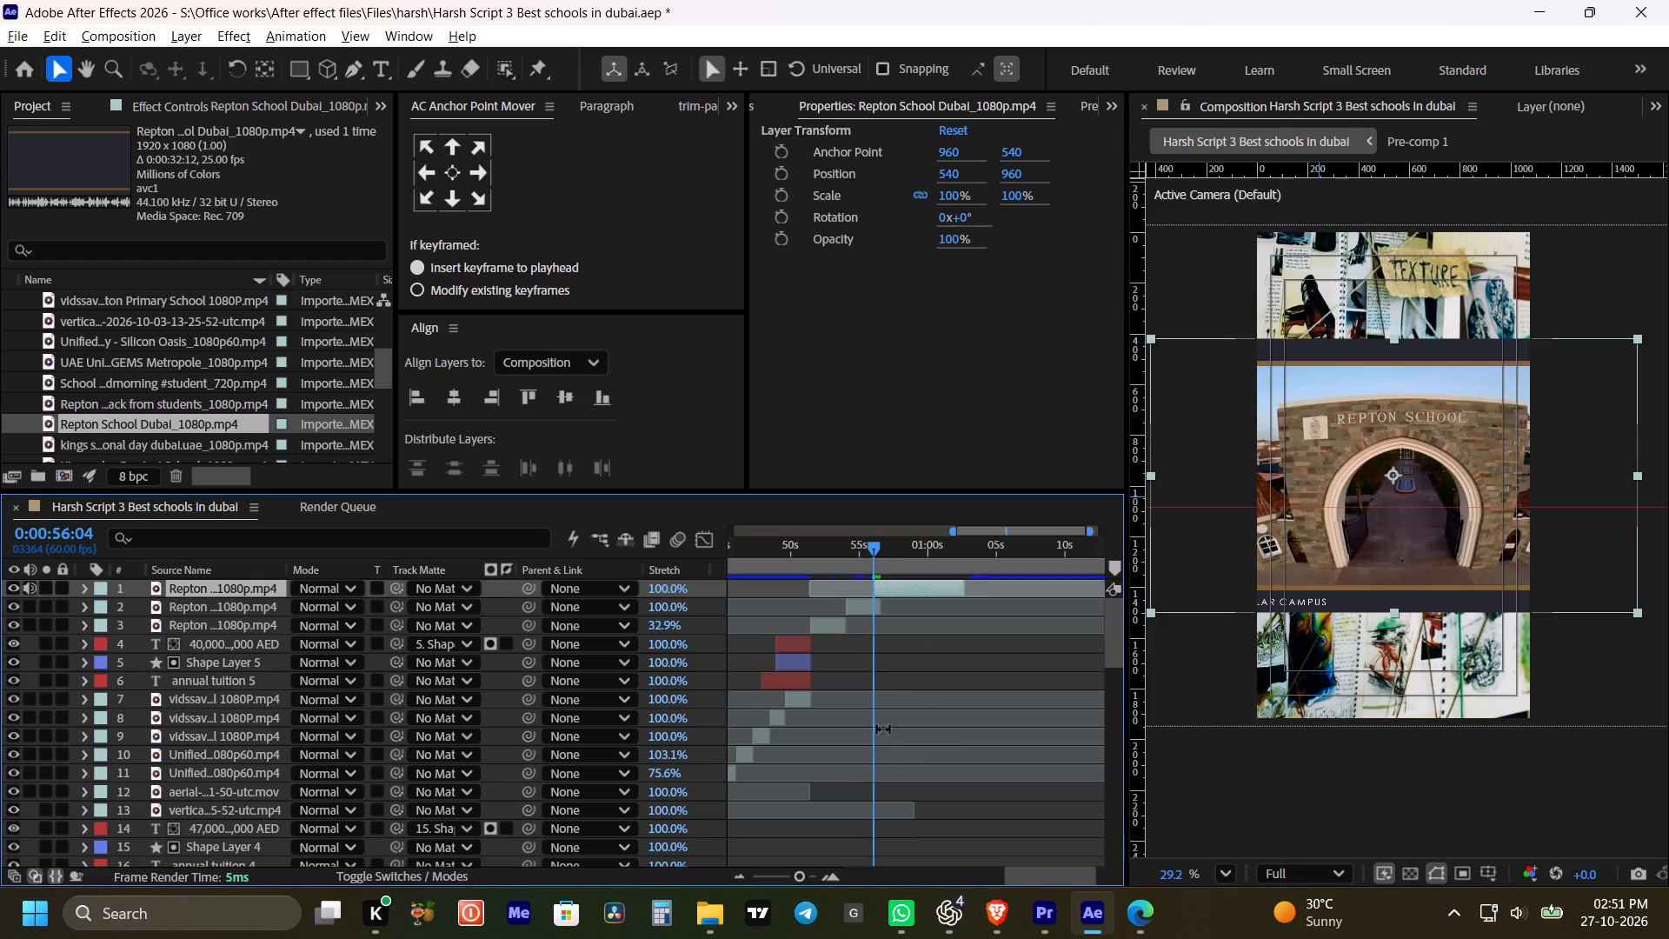
{"action": "key", "text": "space"}
{"action": "key", "text": "space"}
Mute the audio of the new Repton School Dubai layer.
{"action": "left_click", "coordinate": [915, 590]}
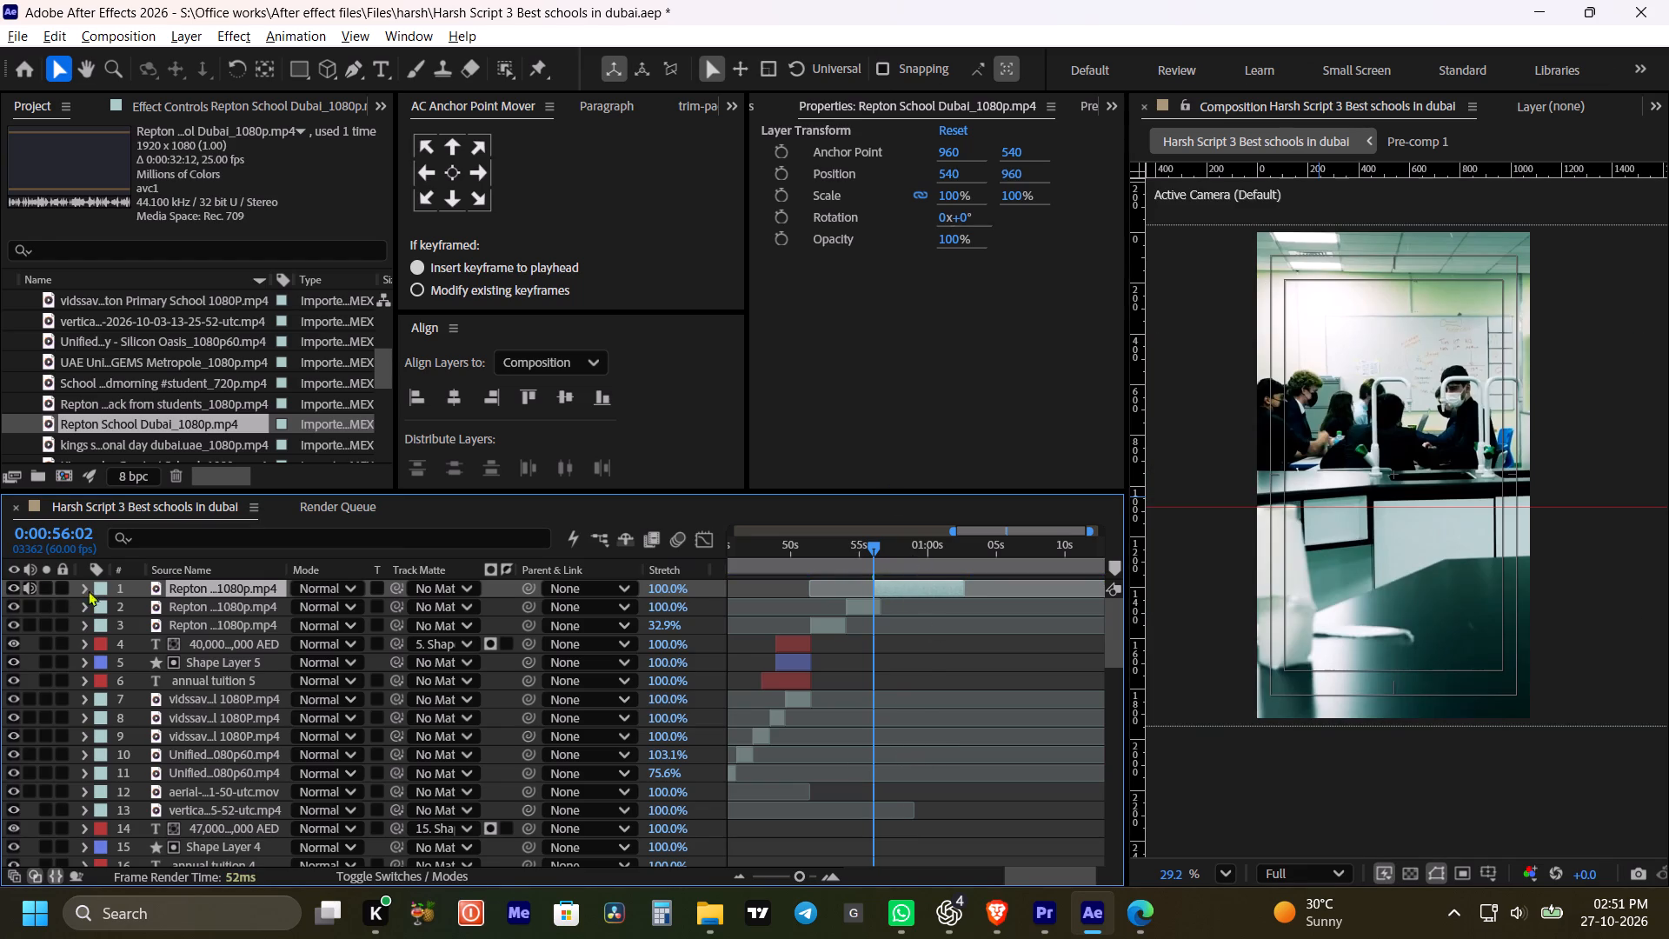
{"action": "left_click", "coordinate": [29, 585]}
Move the campus layer's start to 0:00:56:02.
{"action": "scroll", "coordinate": [887, 592], "scroll_direction": "up", "scroll_amount": 1, "text": "alt"}
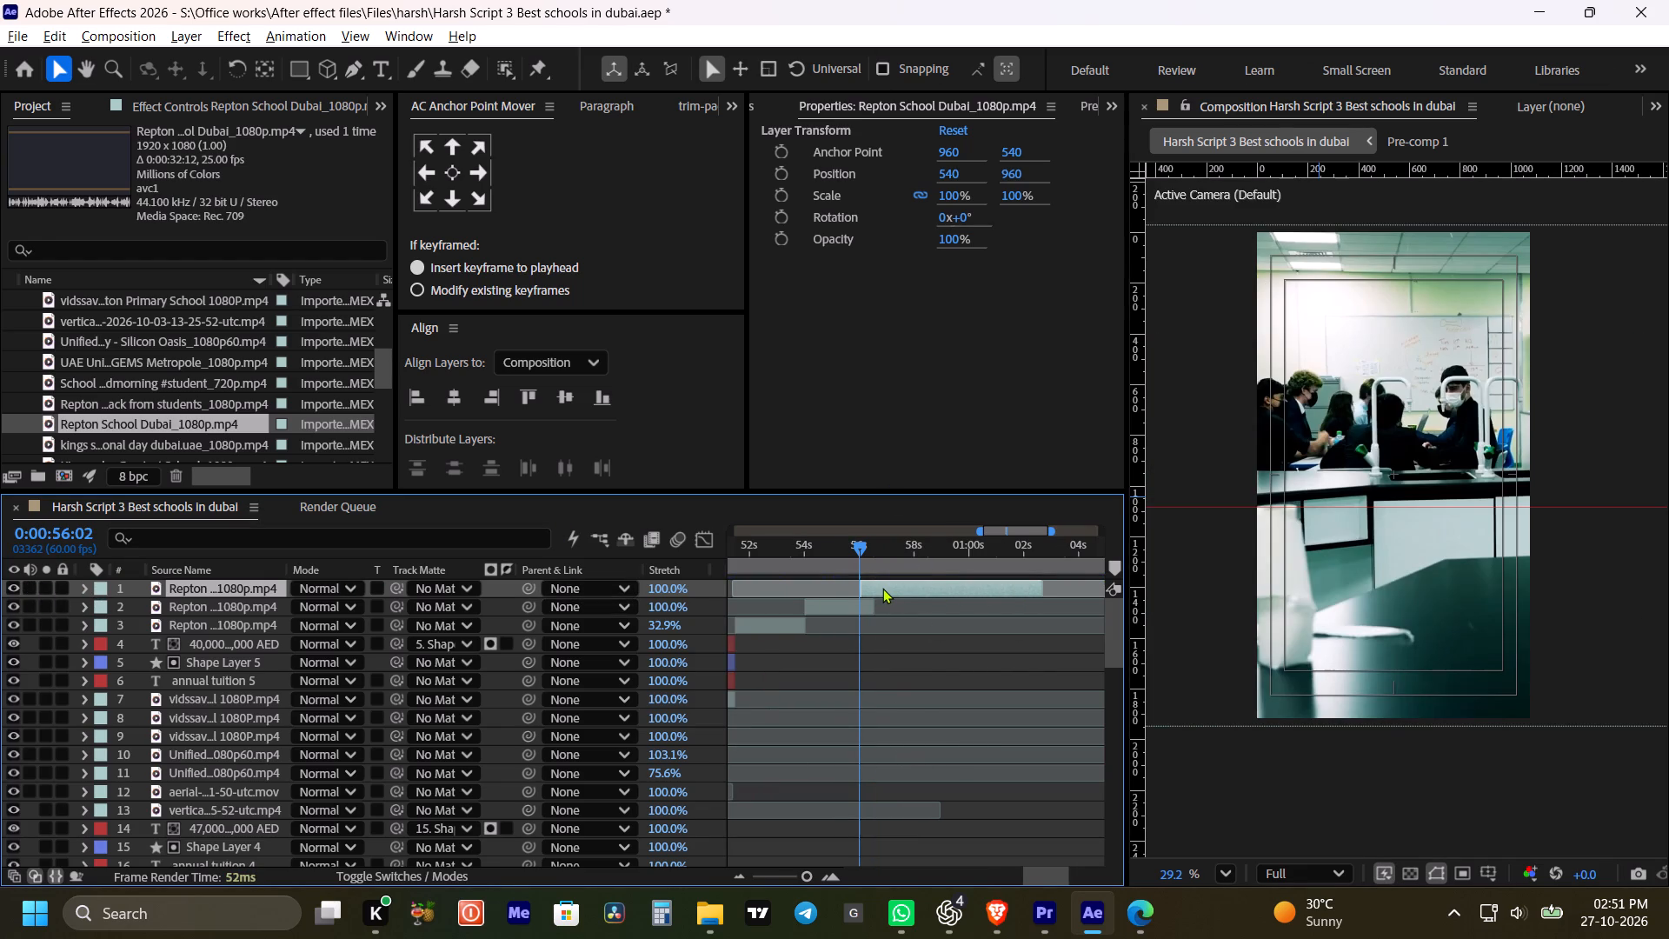
{"action": "left_click", "coordinate": [882, 588]}
{"action": "key", "text": "bracketleft"}
Scale the campus layer up to 245% so it fills the vertical frame.
{"action": "left_click", "coordinate": [882, 588]}
{"action": "left_click_drag", "start_coordinate": [954, 198], "coordinate": [970, 197]}
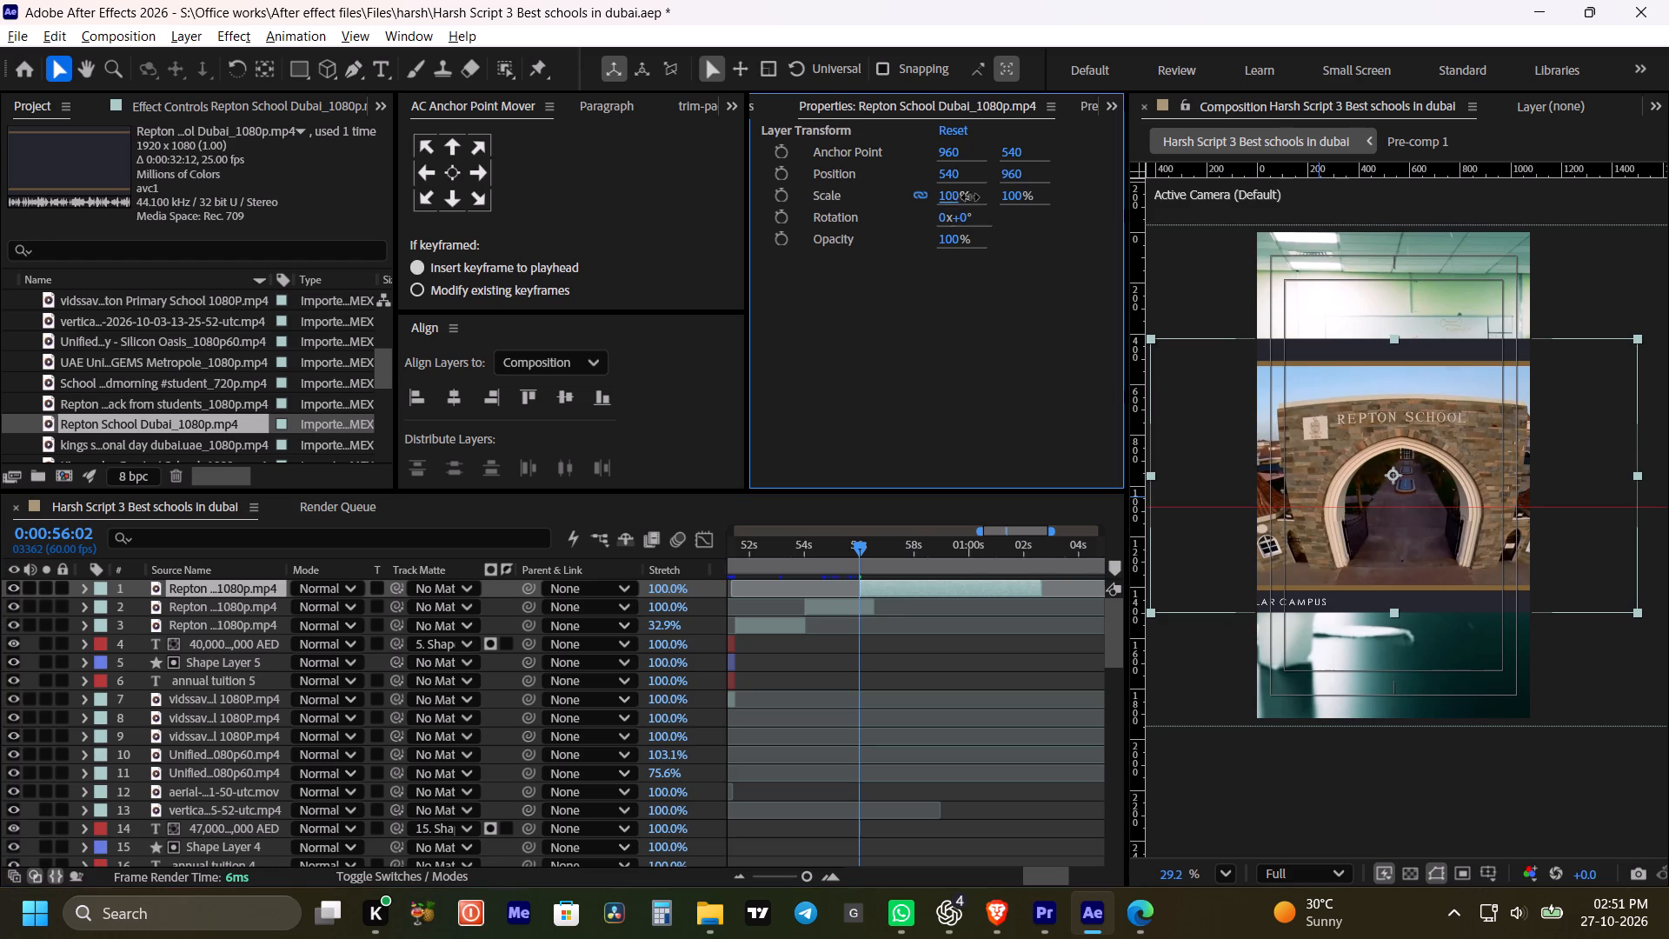
{"action": "left_click_drag", "start_coordinate": [970, 197], "coordinate": [1161, 242]}
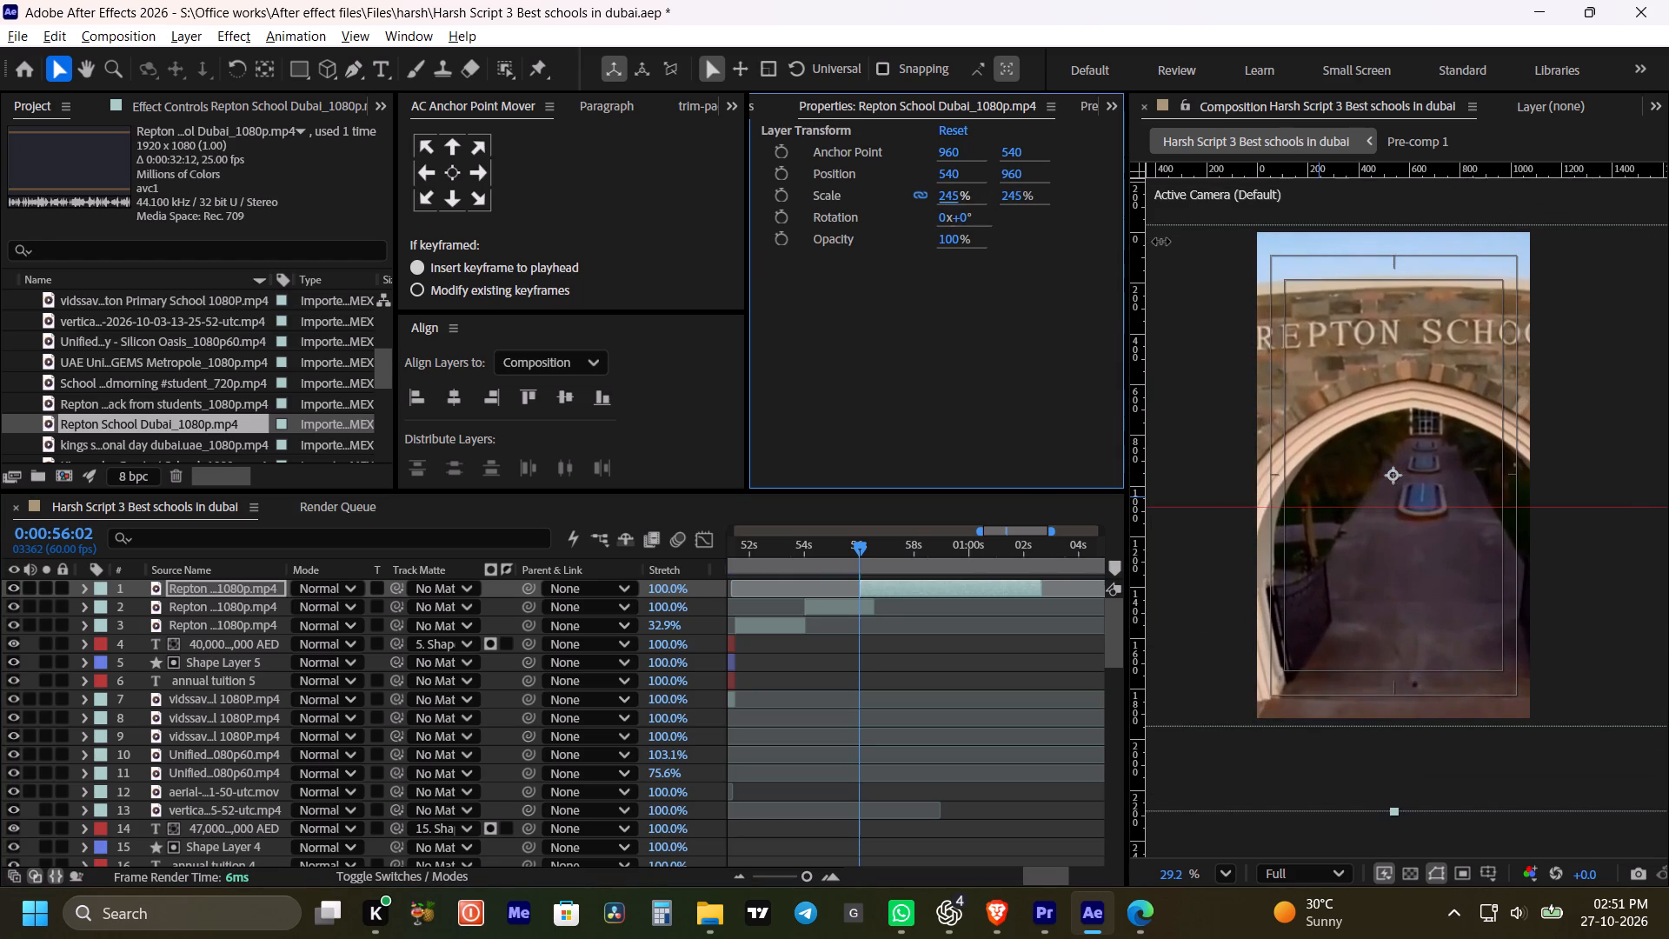
{"action": "left_click_drag", "start_coordinate": [1161, 242], "coordinate": [1161, 243]}
Play back the cut from the classroom shot into the scaled campus clip to check its timing.
{"action": "key", "text": "space"}
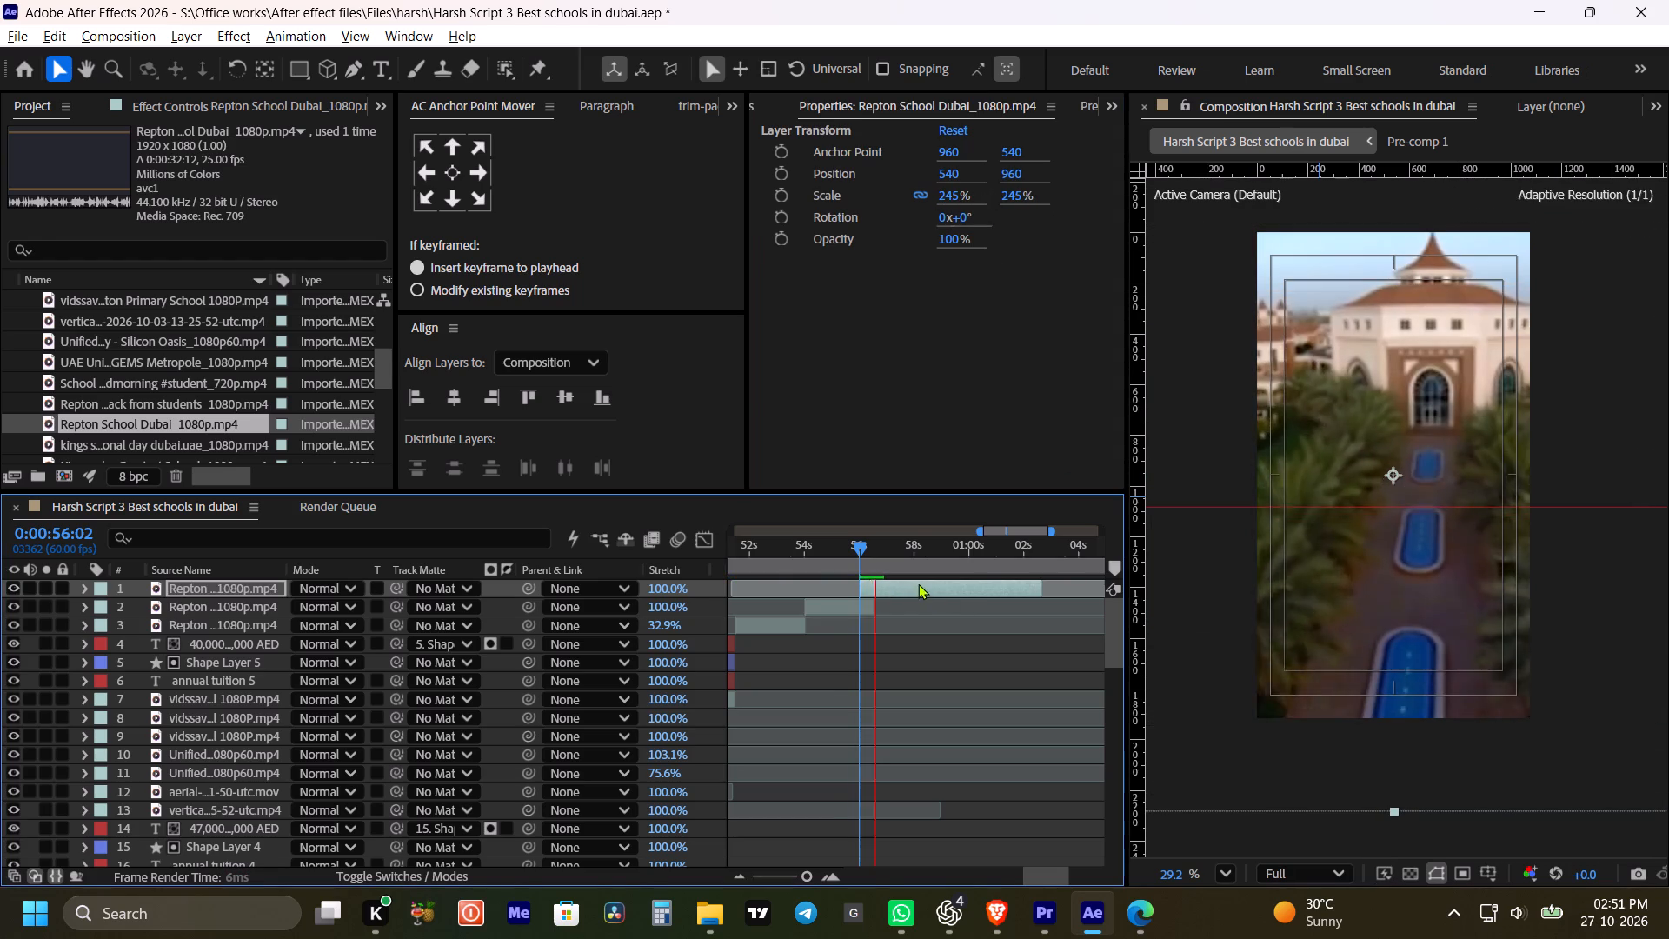
{"action": "key", "text": "space"}
{"action": "key", "text": "space"}
{"action": "key", "text": "space"}
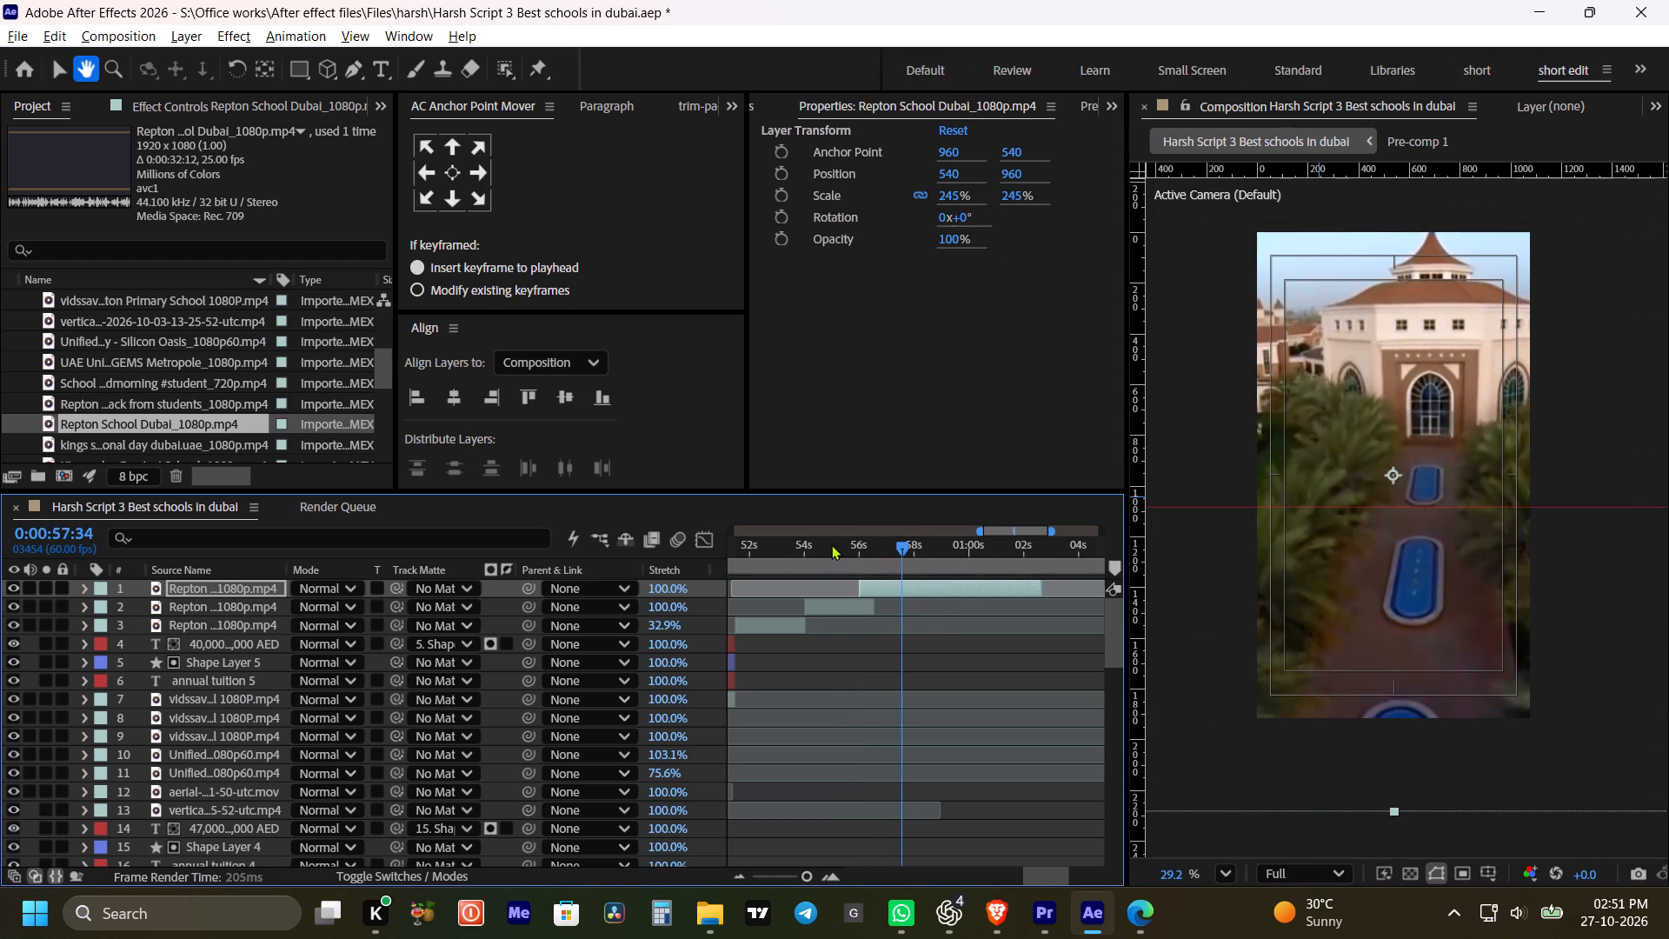
{"action": "left_click", "coordinate": [826, 549]}
{"action": "key", "text": "space"}
{"action": "key", "text": "space"}
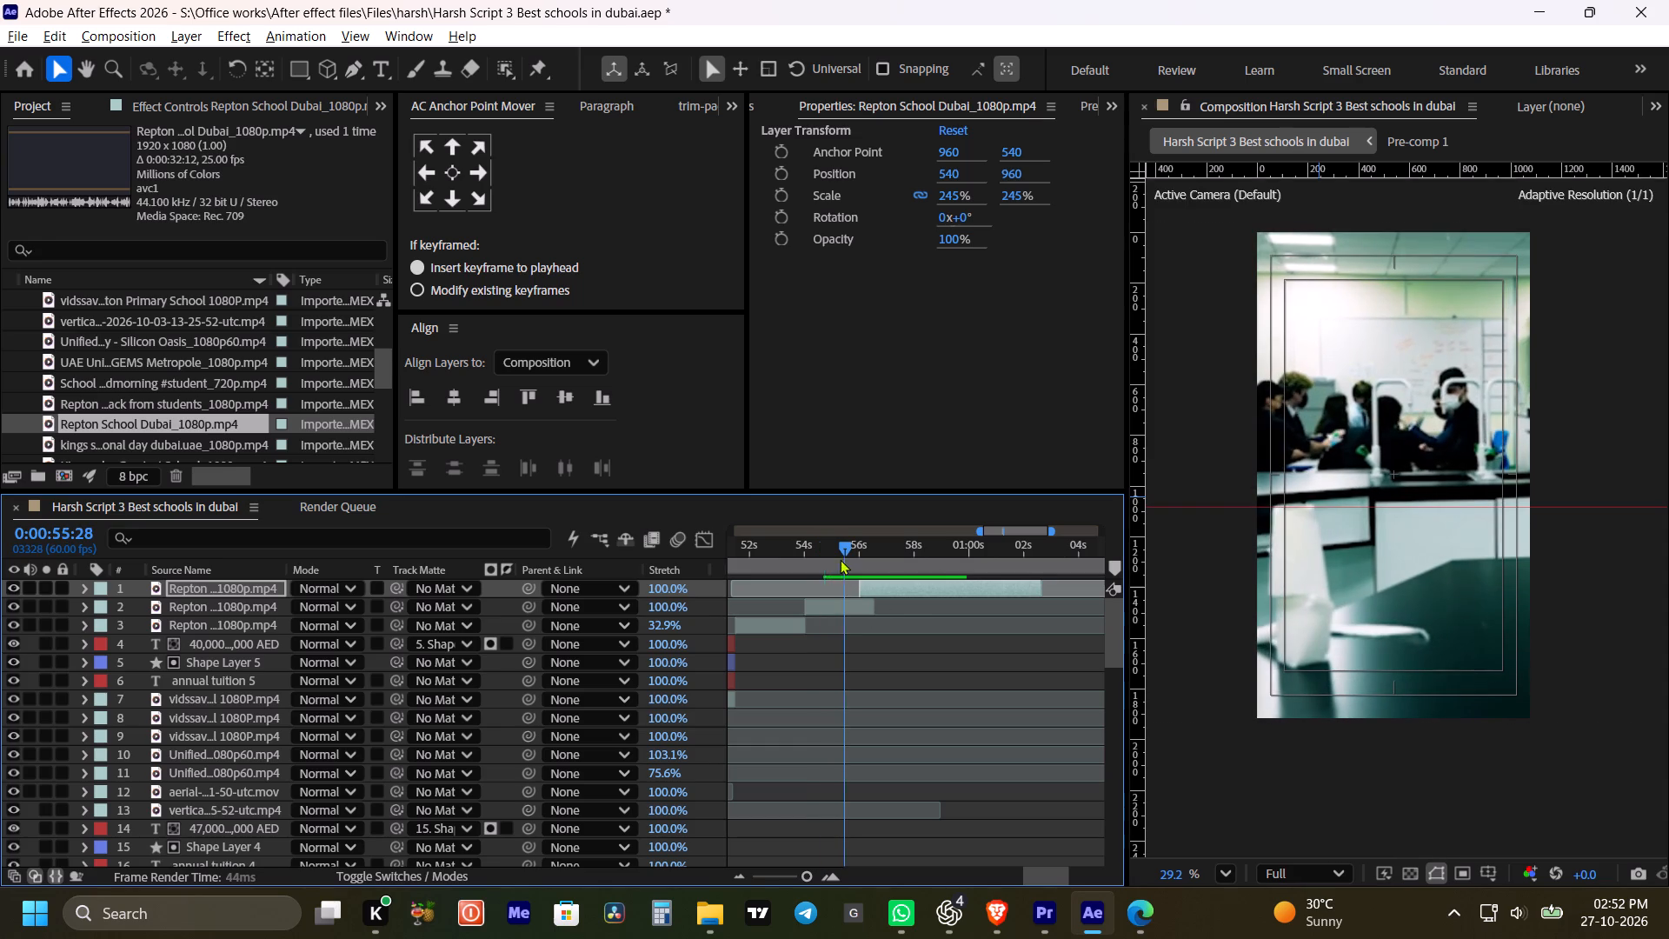
{"action": "key", "text": "space"}
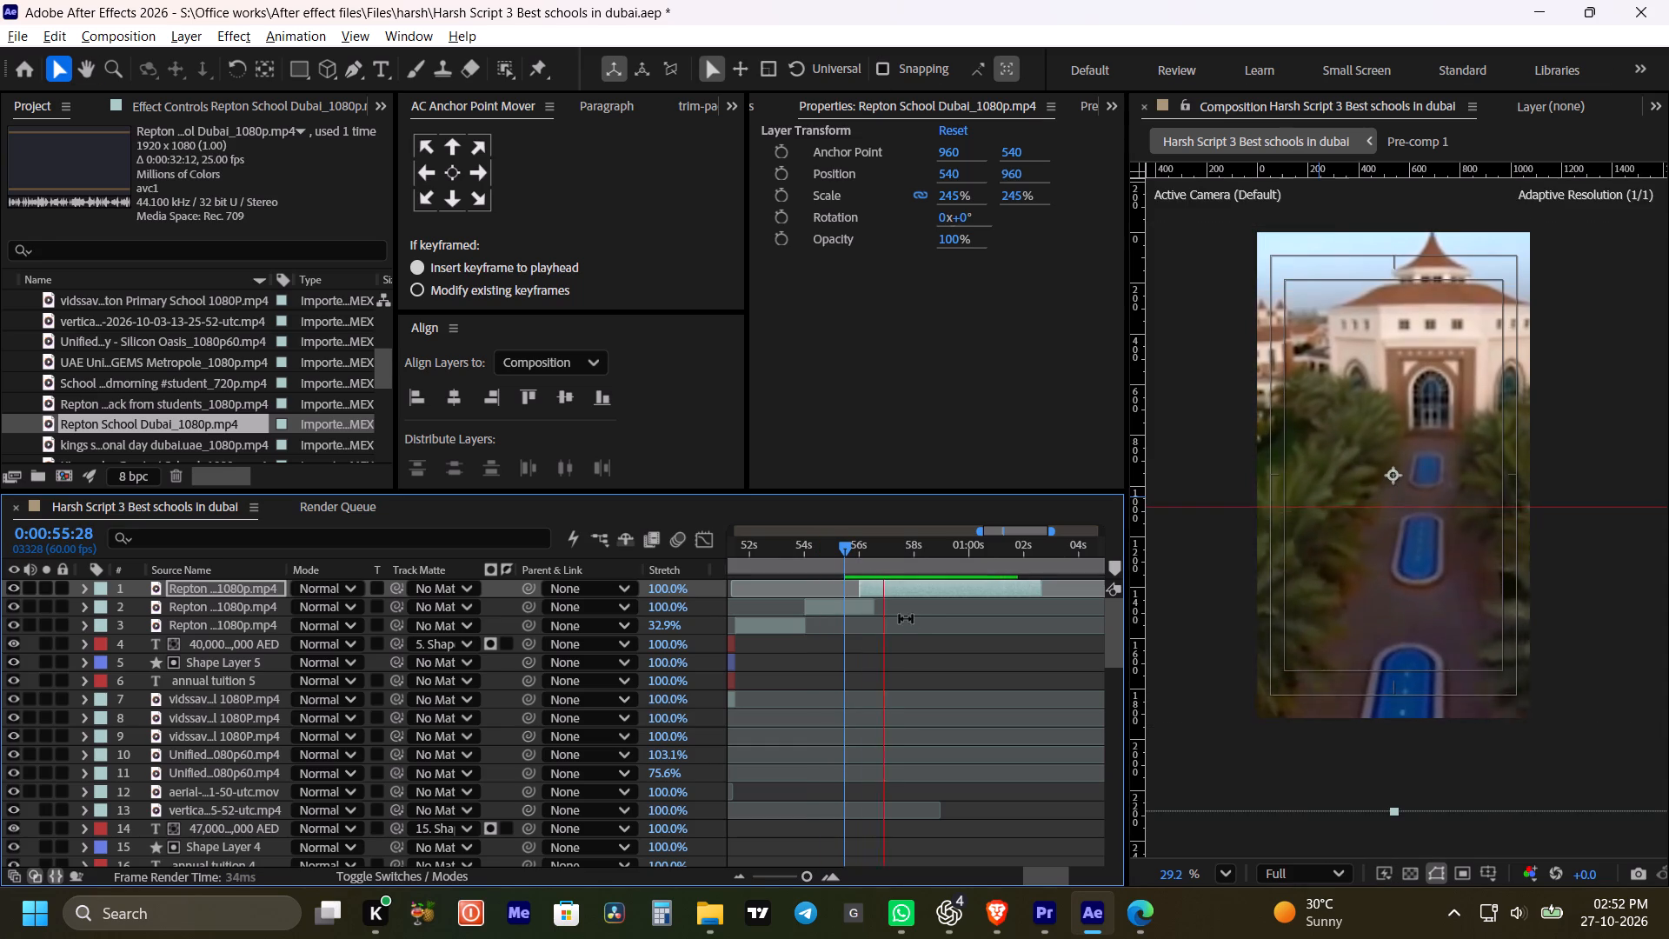
{"action": "key", "text": "space"}
Extend the campus clip's start to include more gate footage, and shift the layer later so it begins just before 0:00:56:00.
{"action": "left_click", "coordinate": [861, 550]}
{"action": "key", "text": "ctrl+Right"}
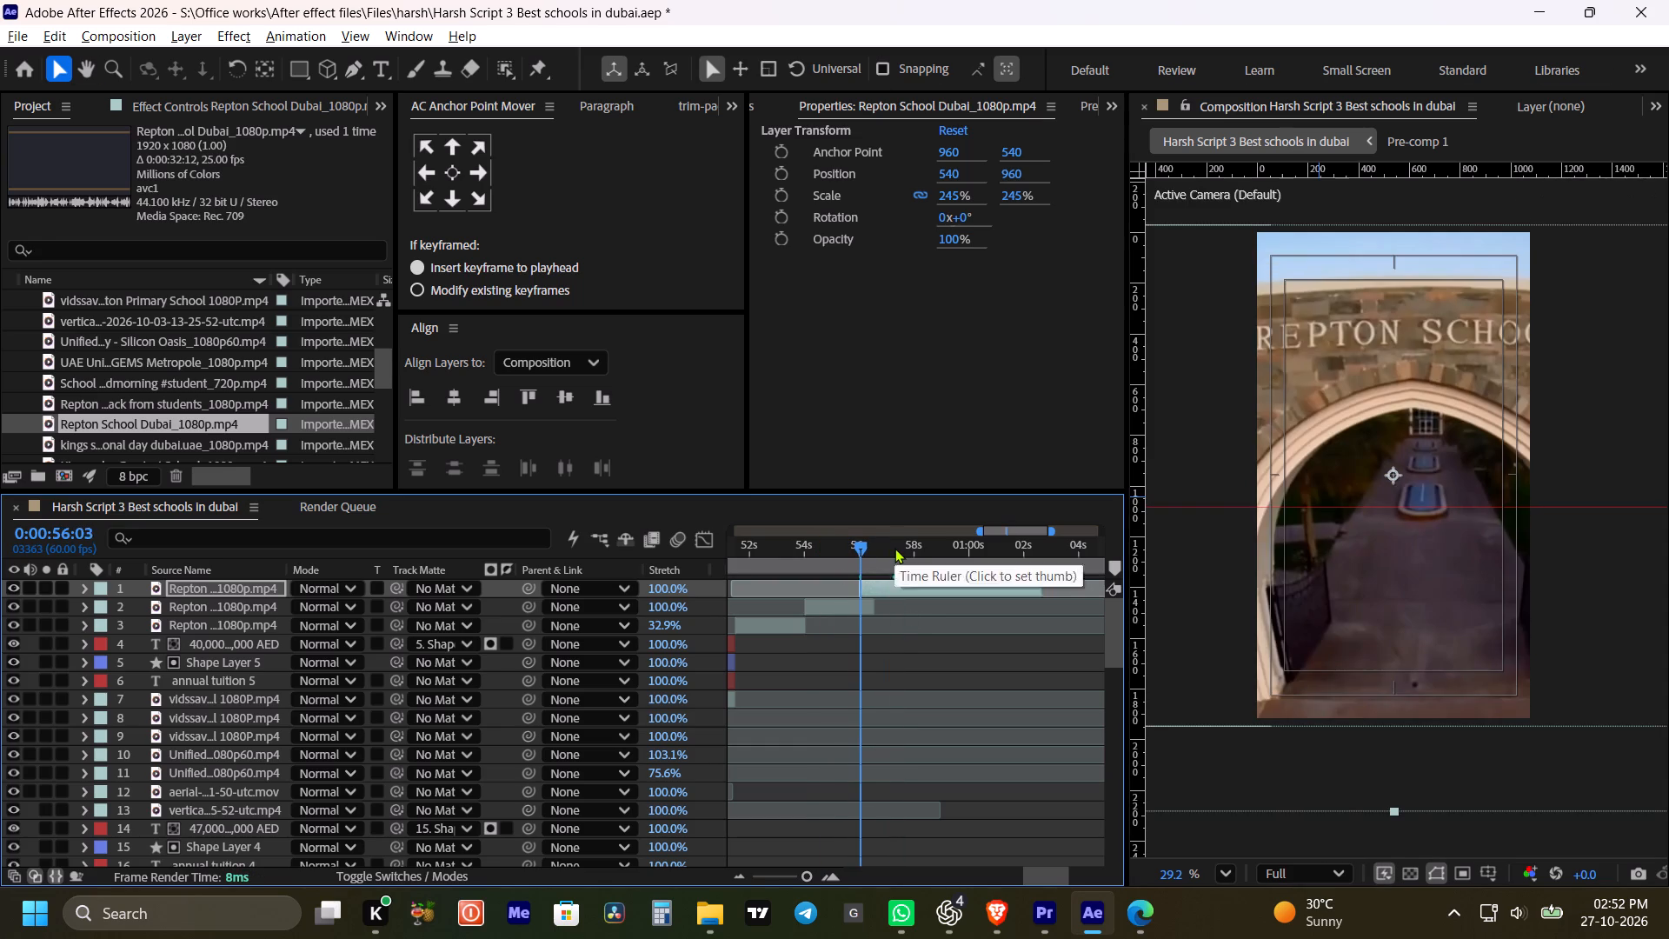
{"action": "key", "text": "ctrl+Right"}
{"action": "key", "text": "ctrl+Right"}
{"action": "key", "text": "ctrl+Right"}
{"action": "key", "text": "ctrl+Right"}
{"action": "key", "text": "ctrl+Right"}
{"action": "key", "text": "ctrl+Right"}
{"action": "key", "text": "ctrl+Right"}
{"action": "key", "text": "ctrl+Right"}
{"action": "key", "text": "ctrl+Right"}
{"action": "key", "text": "ctrl+Right"}
{"action": "key", "text": "ctrl+Right"}
{"action": "key", "text": "ctrl+Right"}
{"action": "key", "text": "ctrl+Right"}
{"action": "key", "text": "ctrl+Right"}
{"action": "key", "text": "ctrl+Right"}
{"action": "key", "text": "ctrl+Right"}
{"action": "key", "text": "ctrl+Right"}
{"action": "key", "text": "ctrl+Right"}
{"action": "key", "text": "ctrl+Right"}
{"action": "key", "text": "ctrl+Right"}
{"action": "key", "text": "ctrl+Right"}
{"action": "key", "text": "ctrl+Right"}
{"action": "key", "text": "ctrl+Right"}
{"action": "key", "text": "ctrl+Right"}
{"action": "key", "text": "ctrl+Right"}
{"action": "key", "text": "ctrl+Right"}
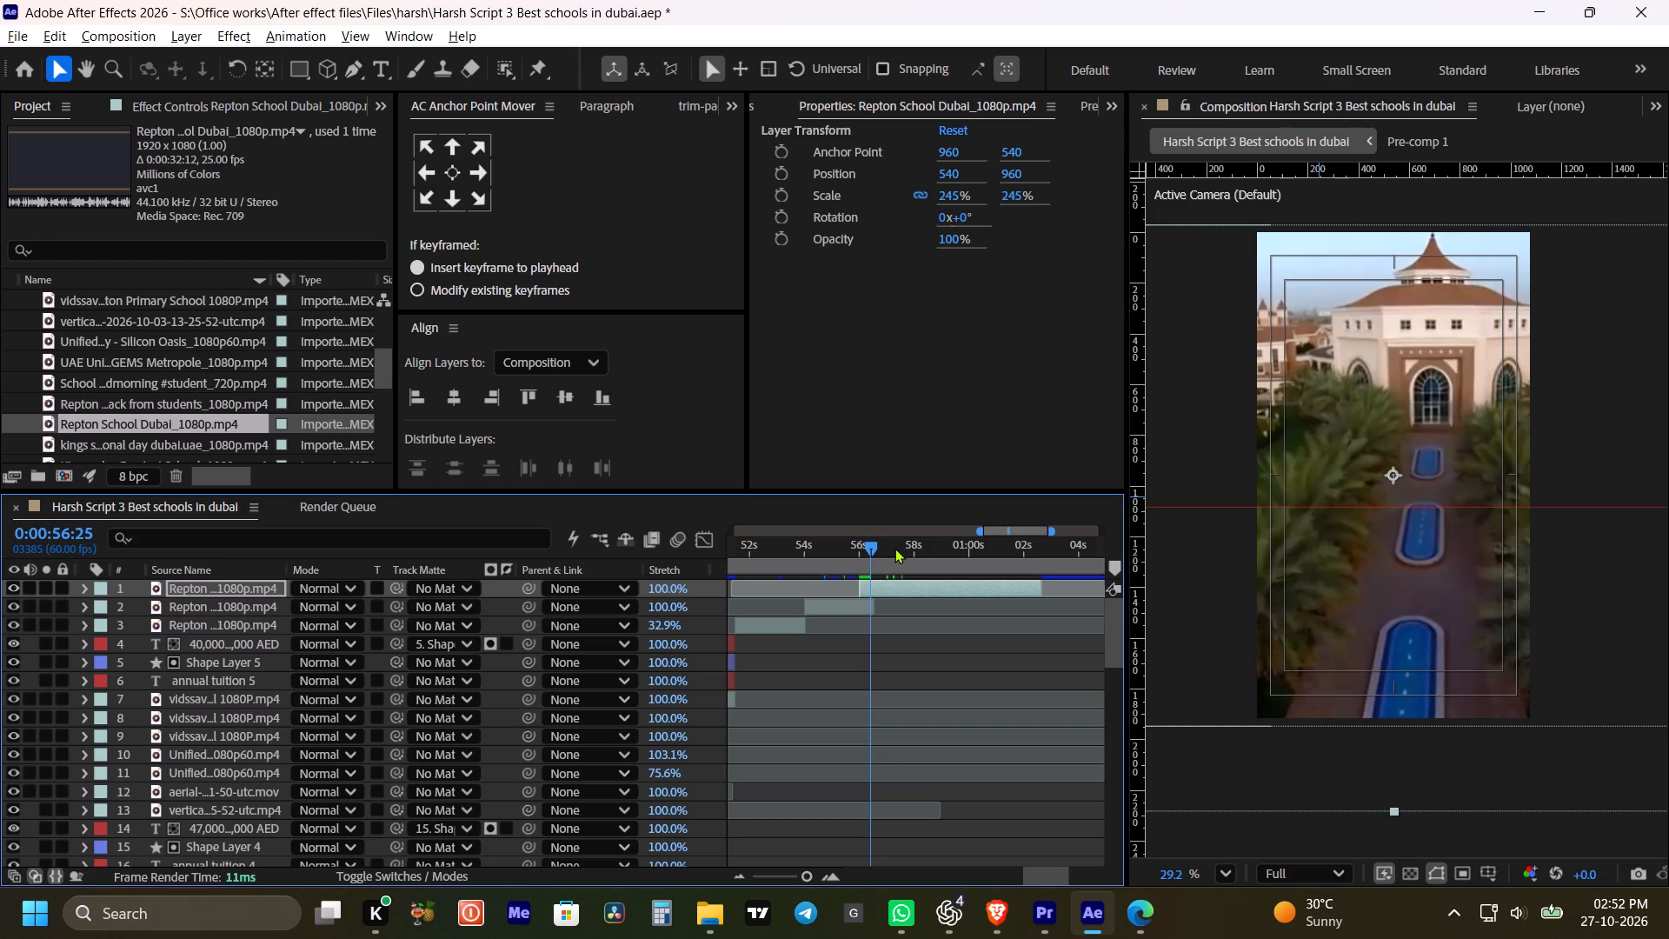
{"action": "left_click_drag", "start_coordinate": [860, 587], "coordinate": [841, 585]}
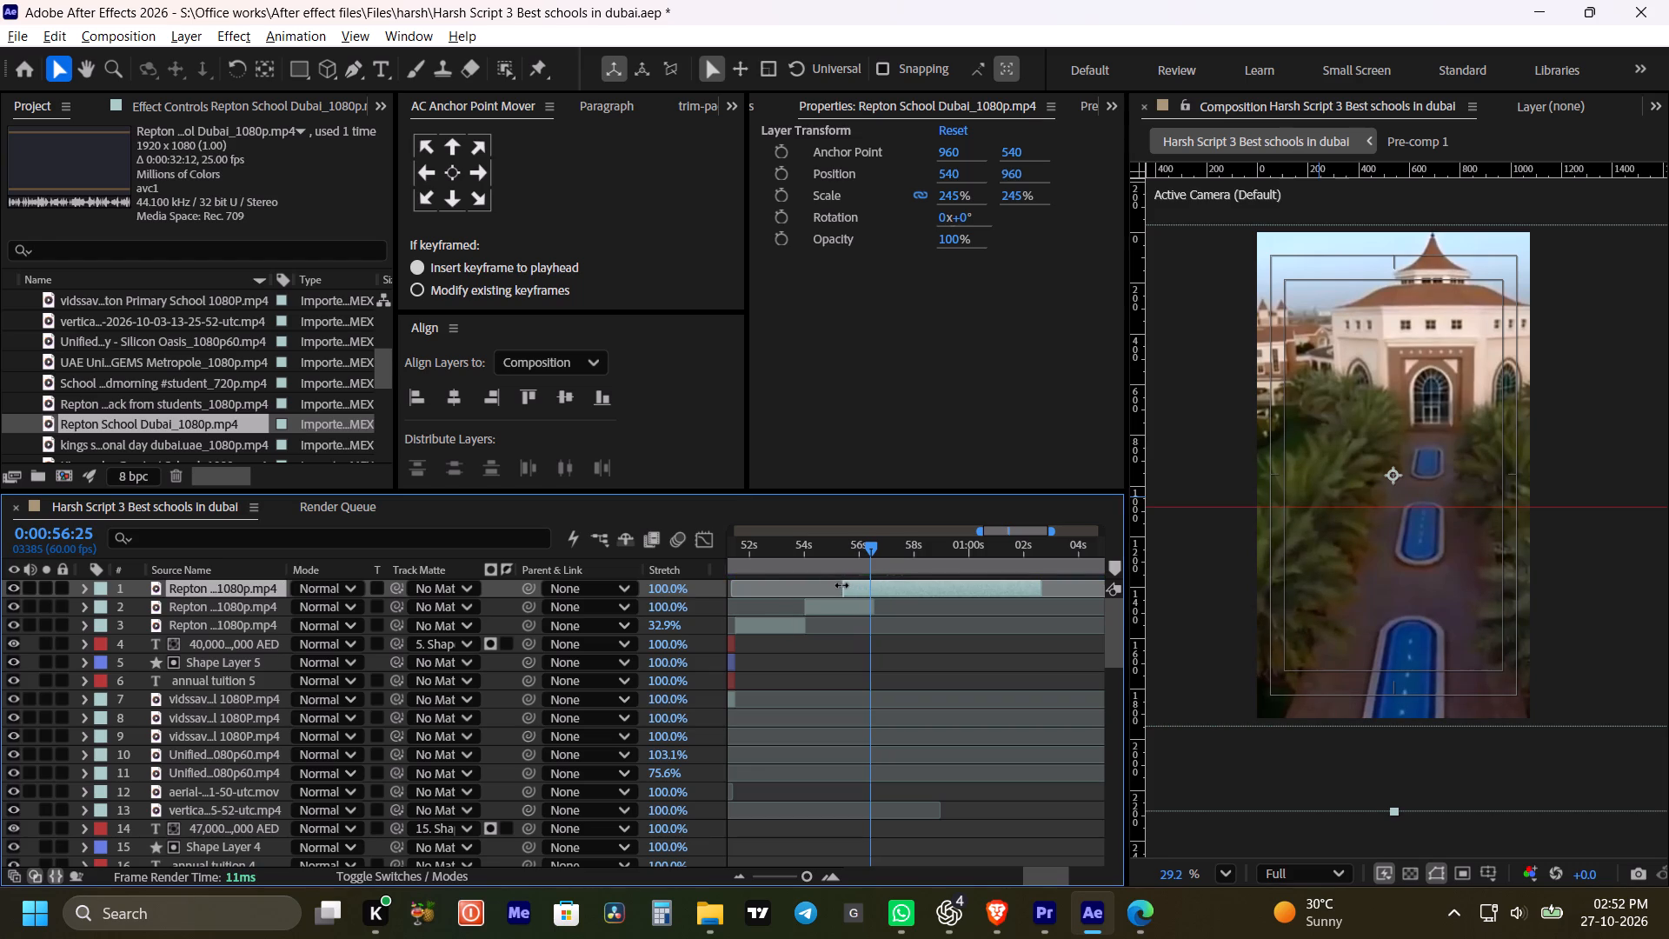
{"action": "left_click_drag", "start_coordinate": [841, 585], "coordinate": [839, 583]}
{"action": "left_click_drag", "start_coordinate": [866, 587], "coordinate": [880, 587]}
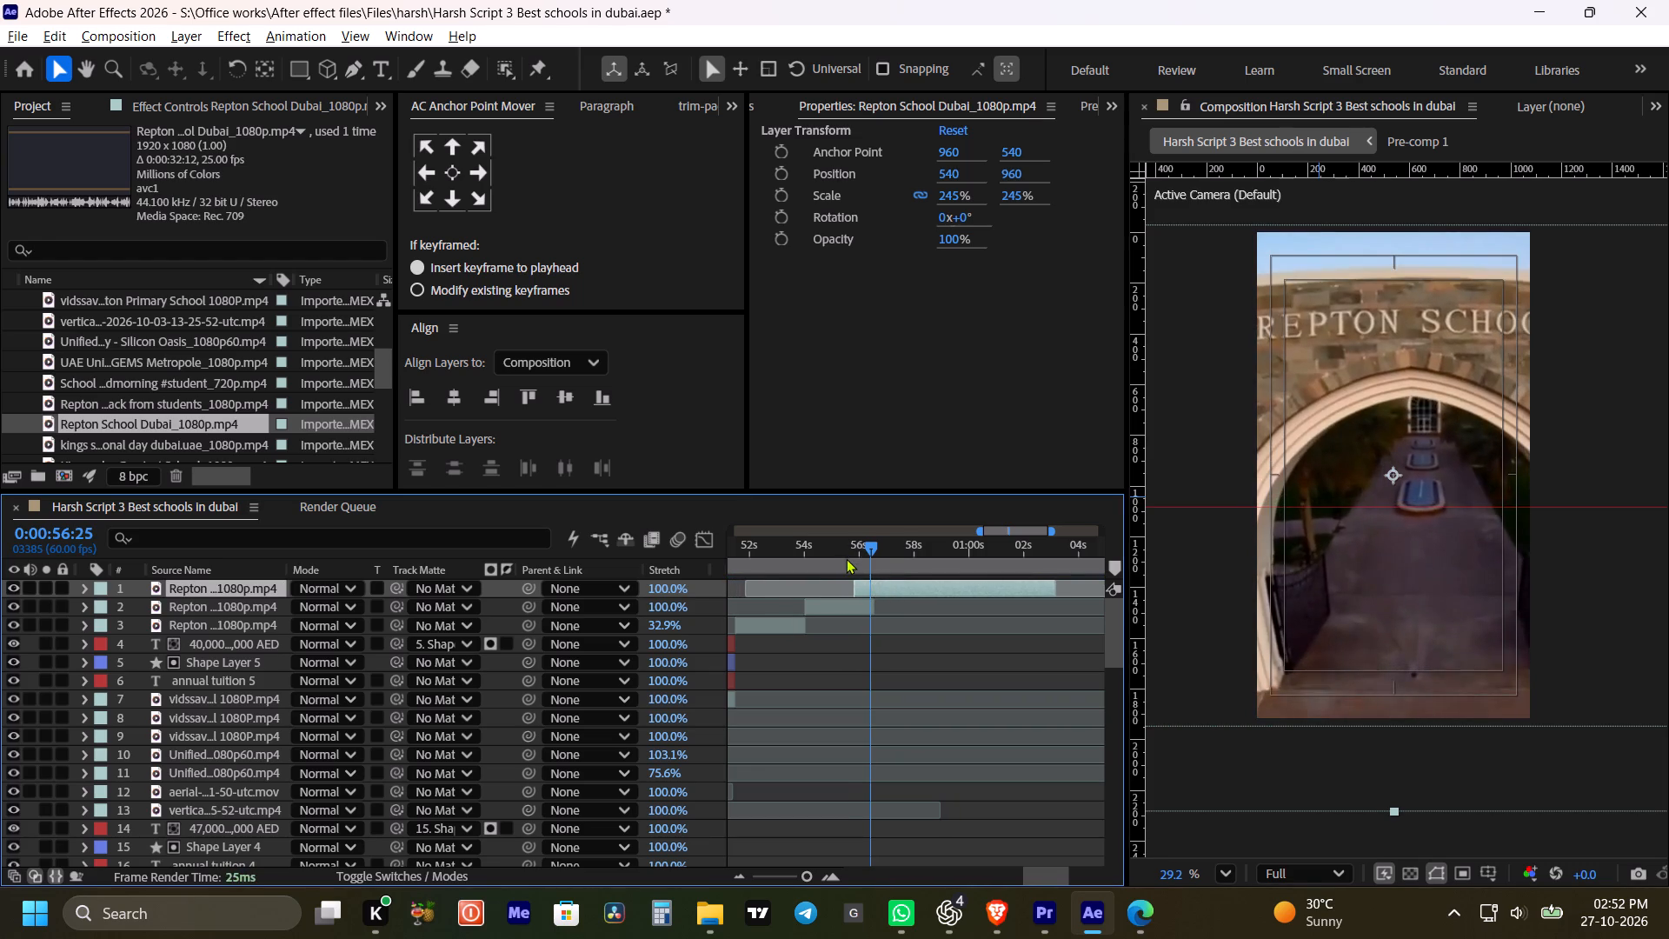
Preview the campus clip and split its layer at 0:00:57:36.
{"action": "left_click", "coordinate": [845, 558]}
{"action": "key", "text": "space"}
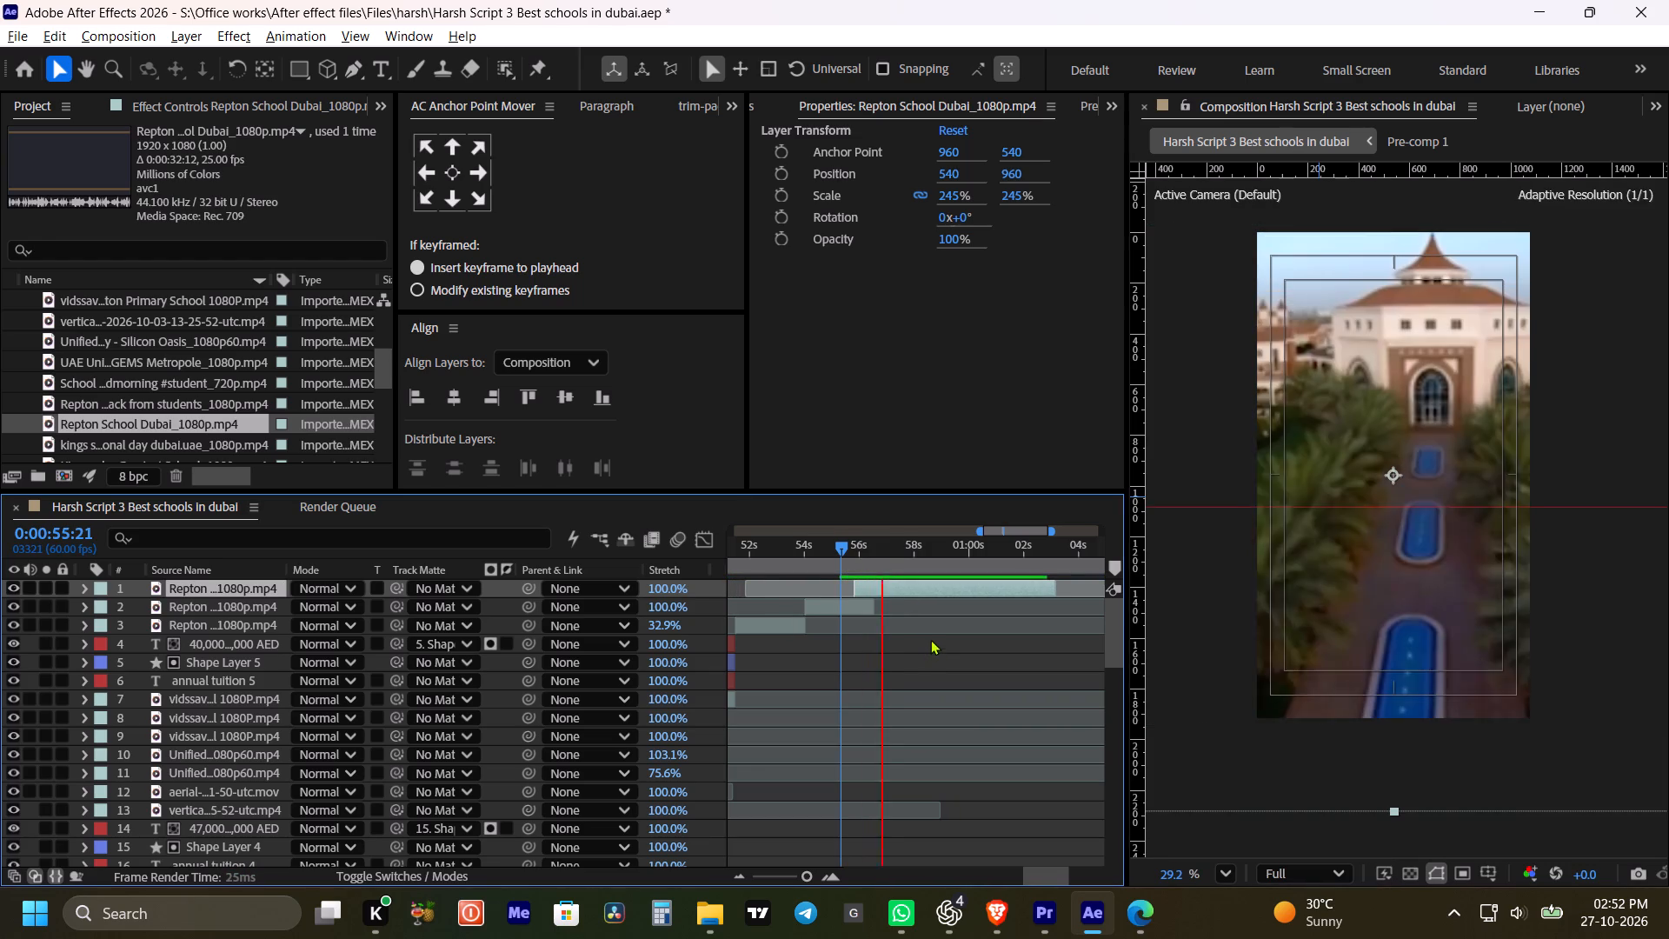
{"action": "scroll", "coordinate": [961, 659], "scroll_direction": "down", "scroll_amount": 1, "text": "alt"}
{"action": "key", "text": "space"}
{"action": "left_click_drag", "start_coordinate": [981, 663], "coordinate": [967, 663]}
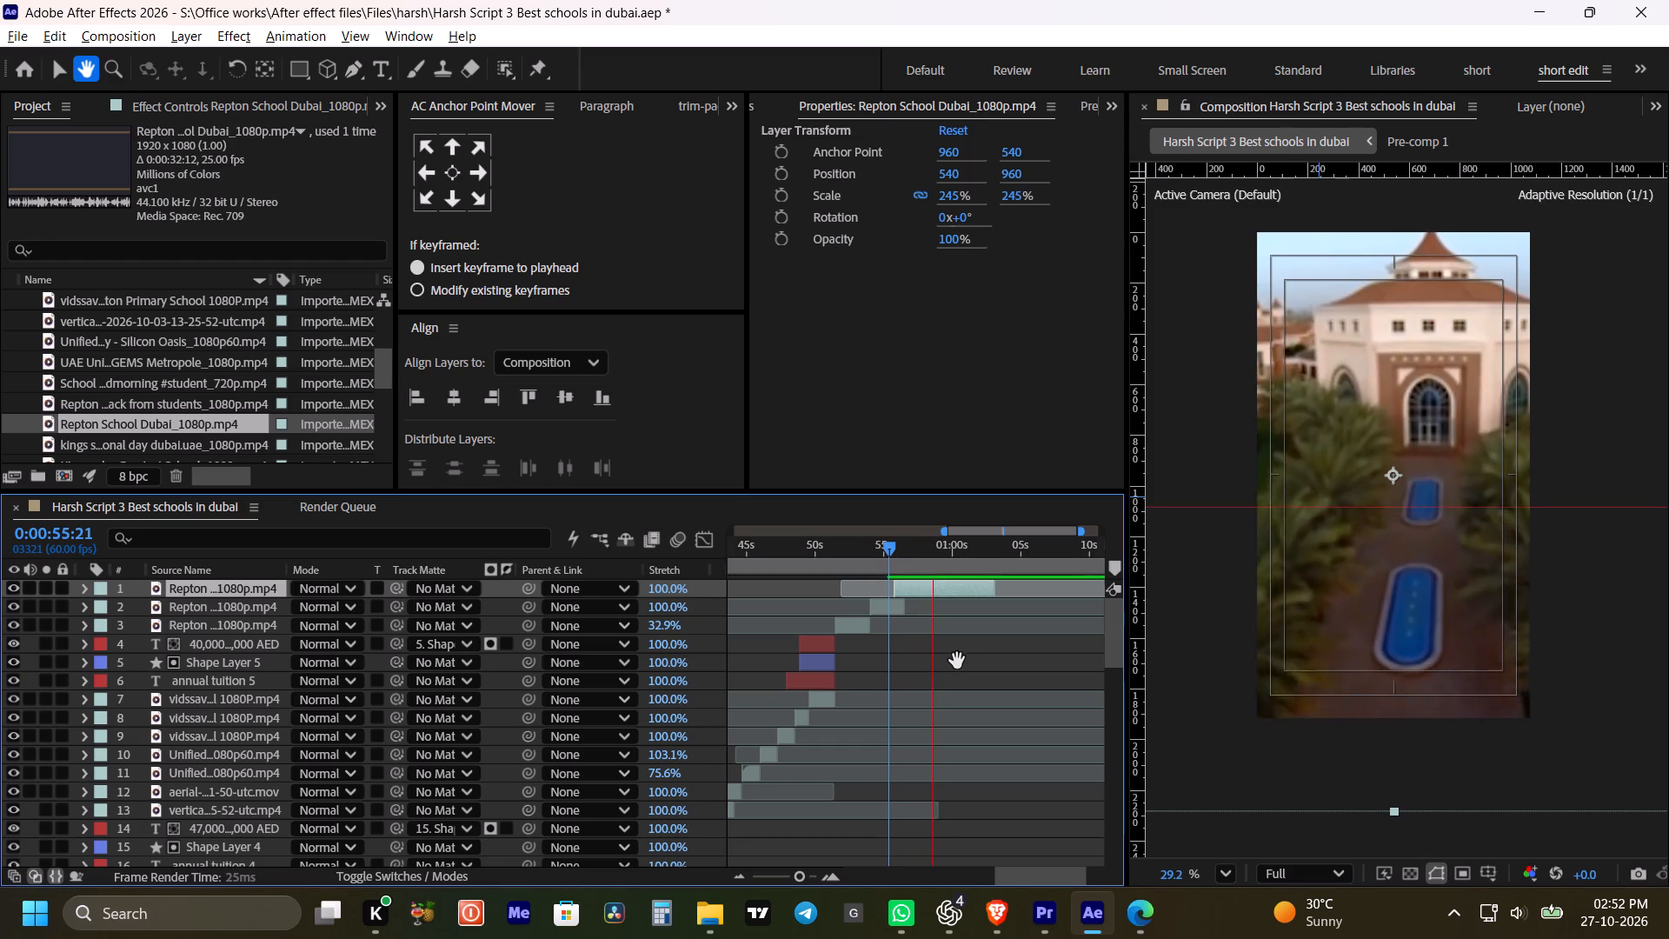
{"action": "key", "text": "space"}
{"action": "left_click_drag", "start_coordinate": [945, 549], "coordinate": [924, 553]}
{"action": "key", "text": "space"}
{"action": "key", "text": "space"}
{"action": "left_click_drag", "start_coordinate": [925, 558], "coordinate": [914, 559]}
{"action": "key", "text": "space"}
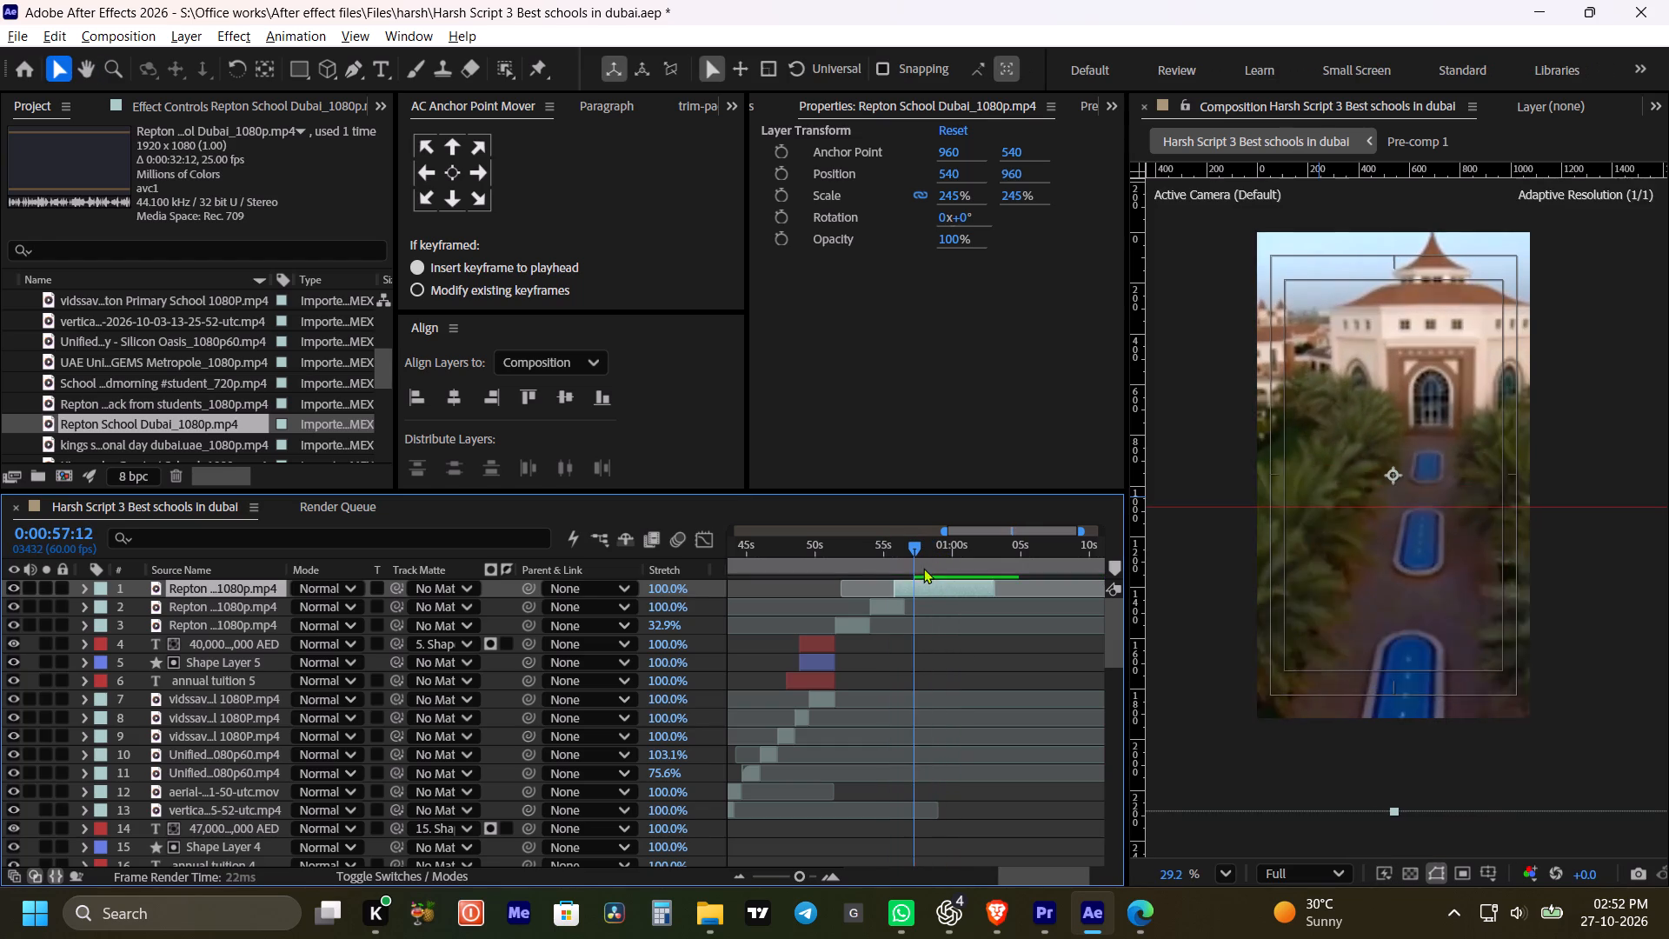
{"action": "key", "text": "space"}
{"action": "left_click", "coordinate": [928, 589]}
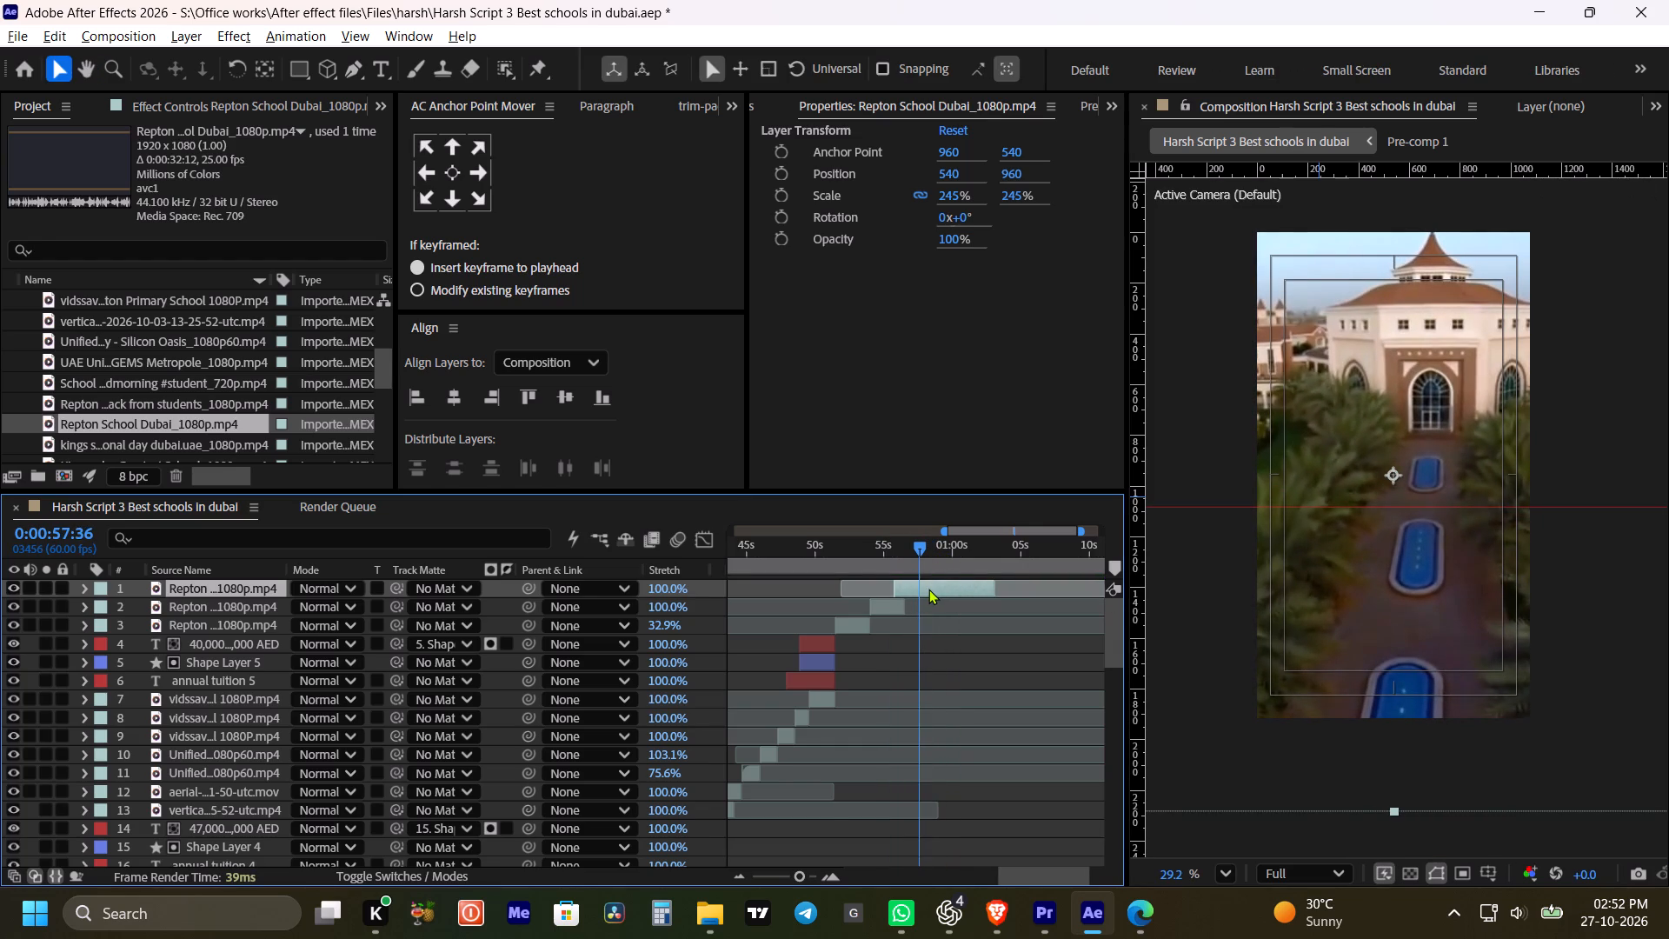
{"action": "key", "text": "ctrl+shift+d"}
Slide the second campus segment earlier to reach the aerial lawn shot, trim its start to 0:00:57:36, and save the project.
{"action": "left_click_drag", "start_coordinate": [949, 583], "coordinate": [914, 590]}
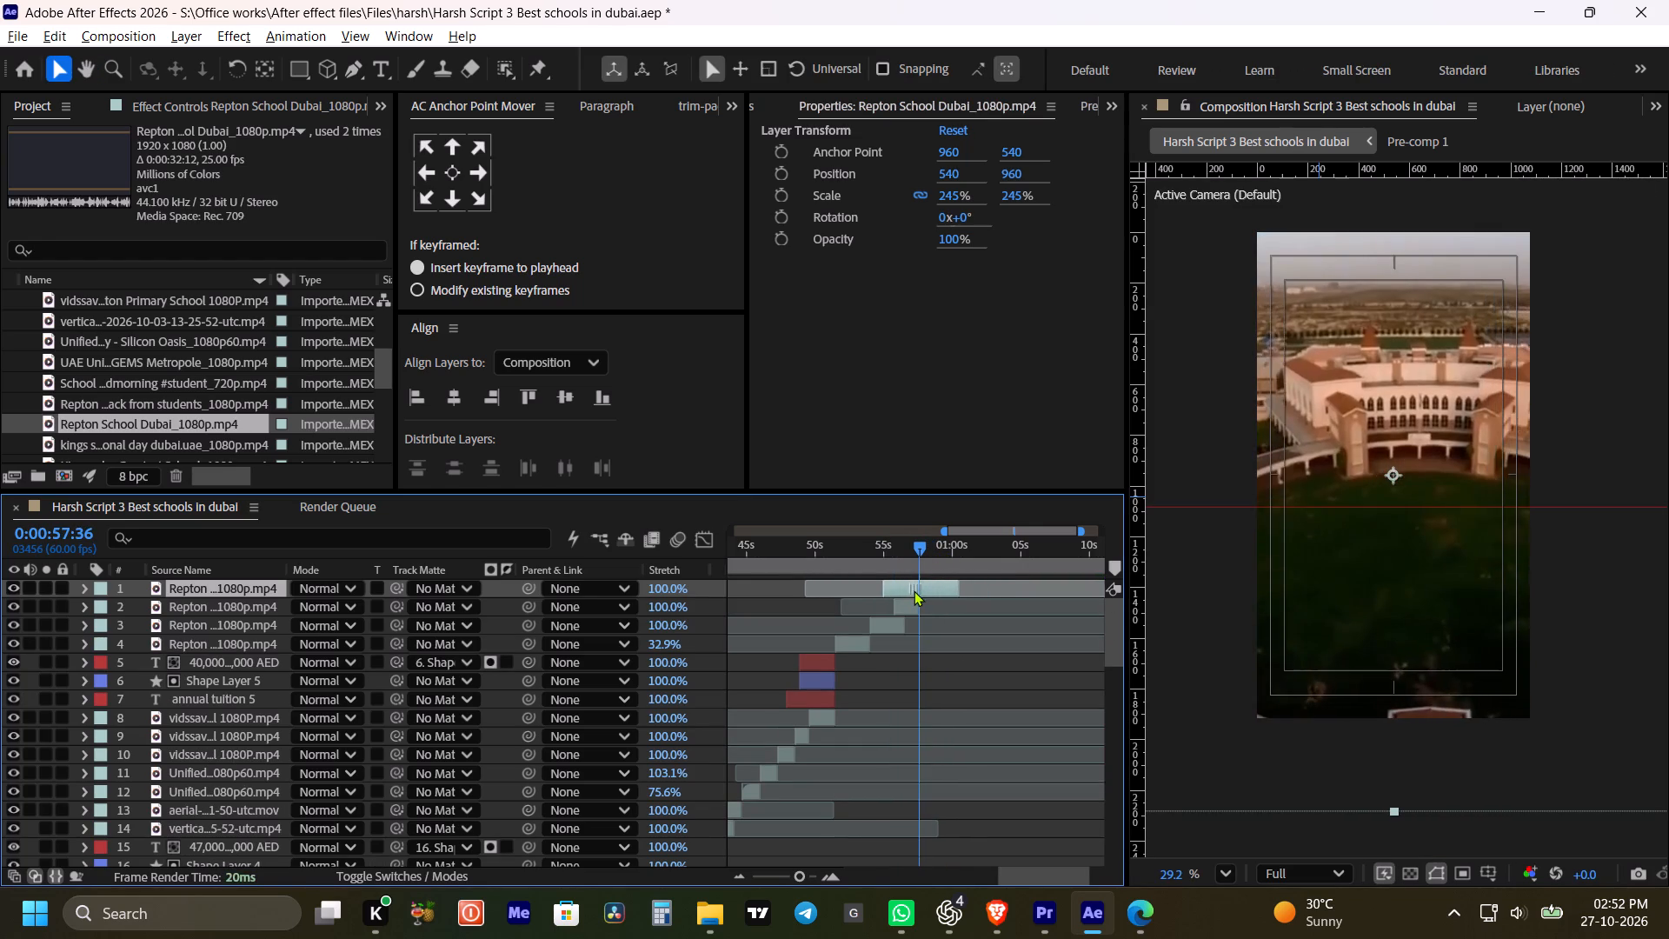
{"action": "left_click_drag", "start_coordinate": [914, 590], "coordinate": [920, 592]}
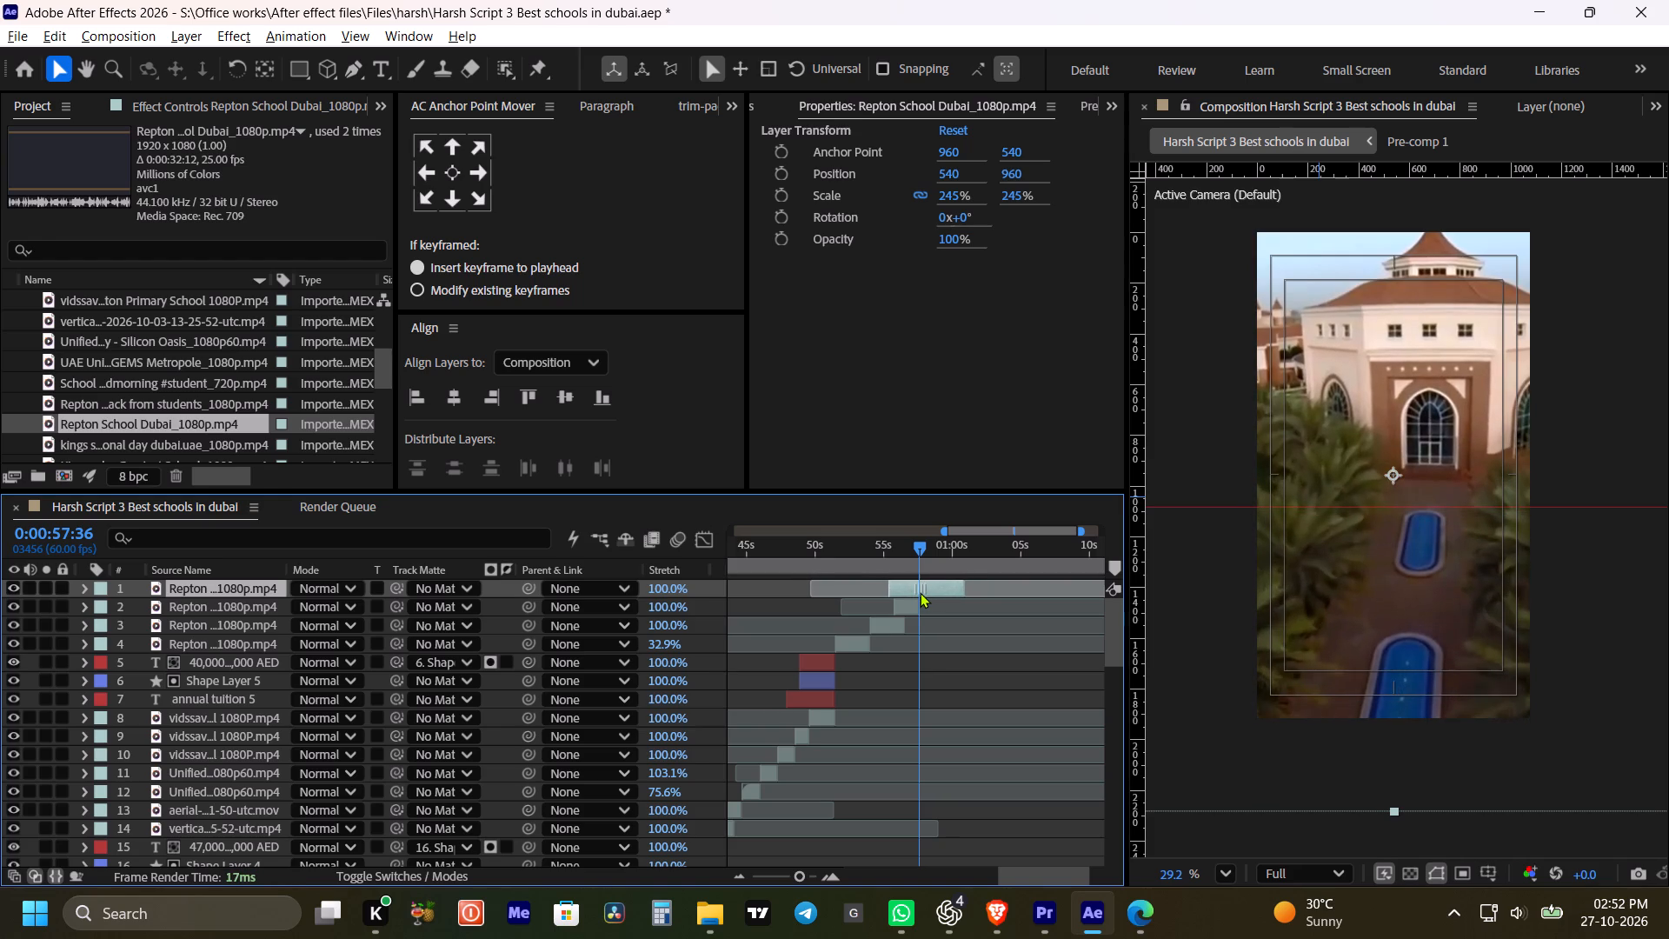
{"action": "left_click_drag", "start_coordinate": [920, 592], "coordinate": [916, 592]}
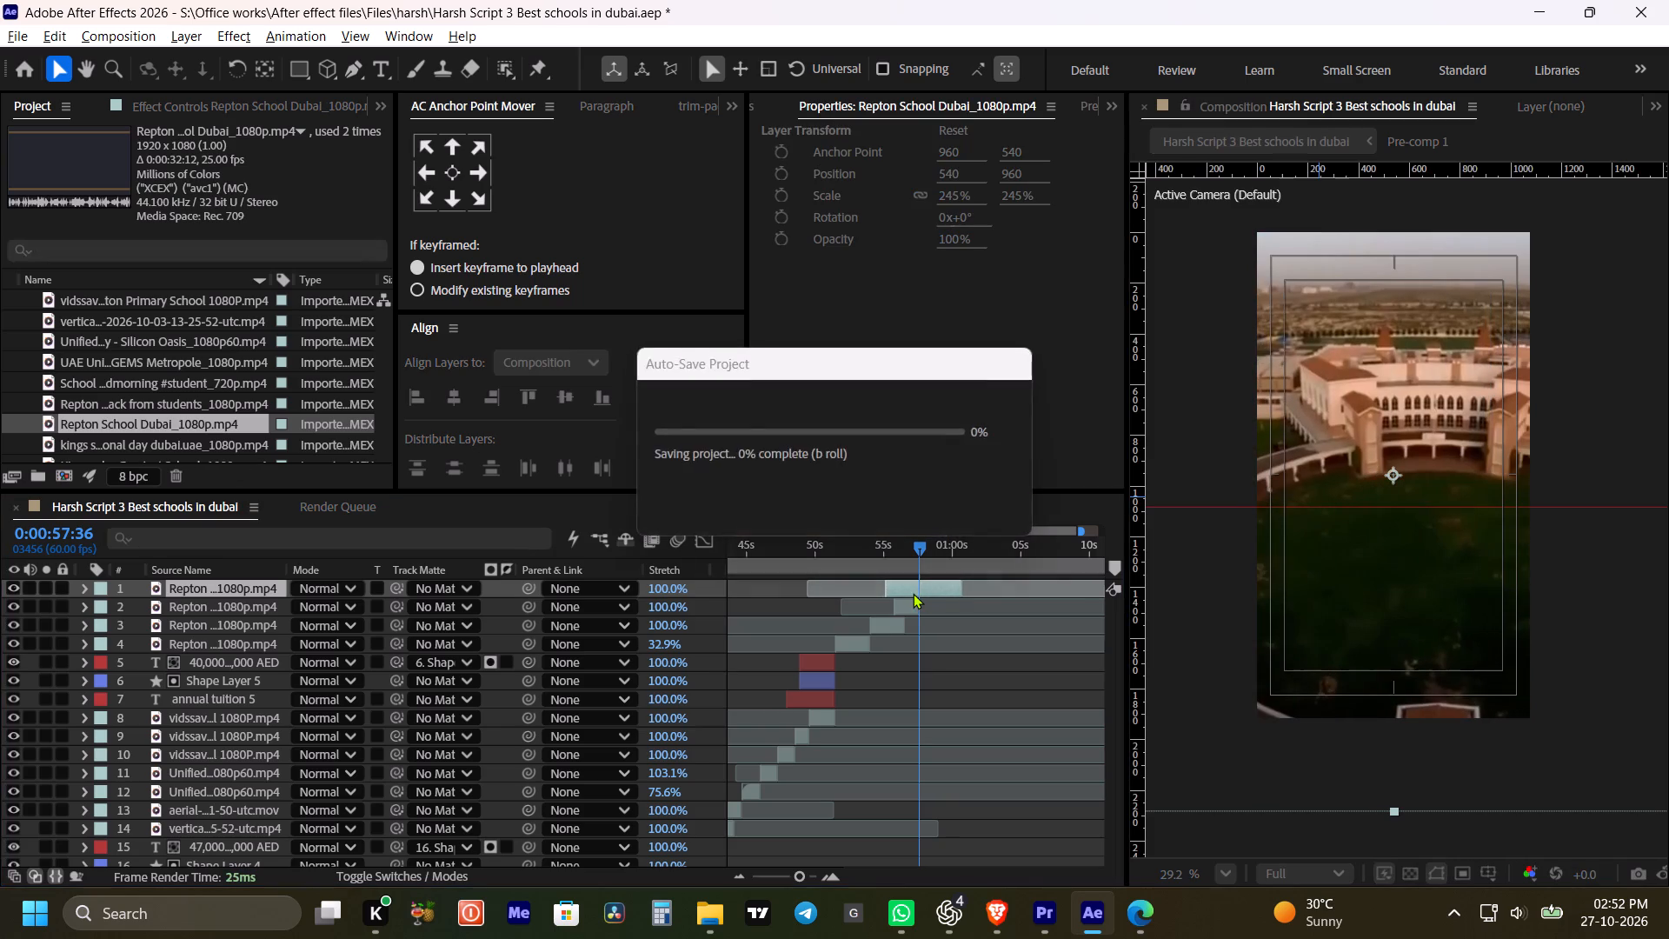
{"action": "key", "text": "alt+bracketleft"}
{"action": "key", "text": "ctrl+s"}
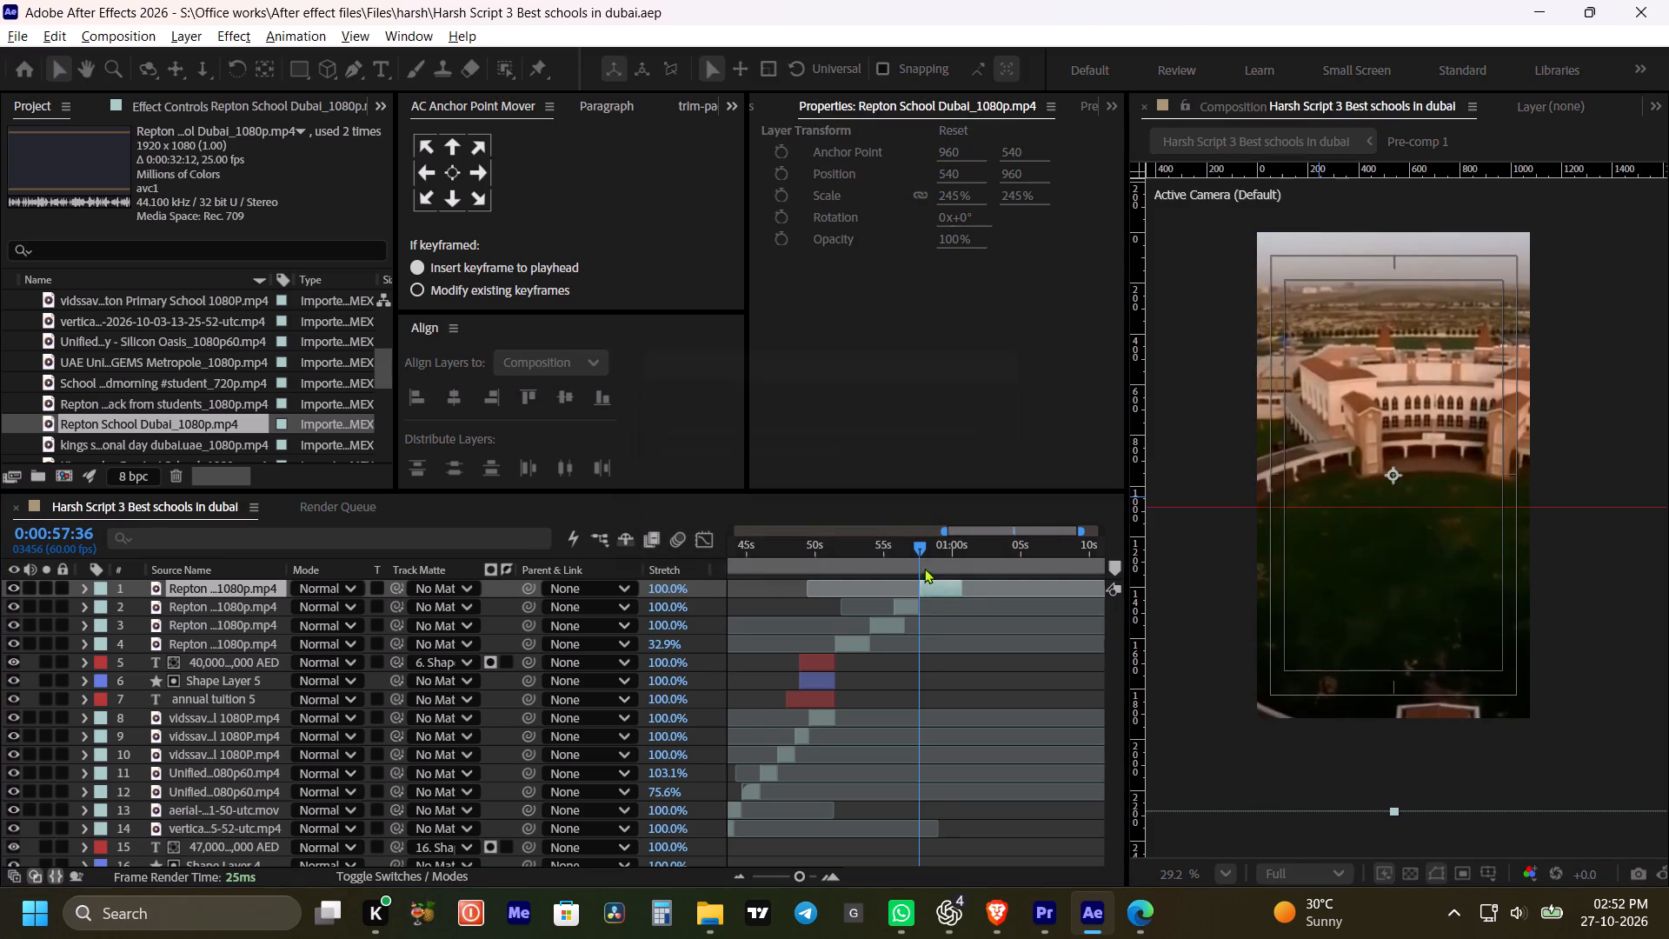
Play back the cuts from the classroom shot through the gate footage into the aerial campus and flag shots.
{"action": "left_click", "coordinate": [912, 560]}
{"action": "key", "text": "space"}
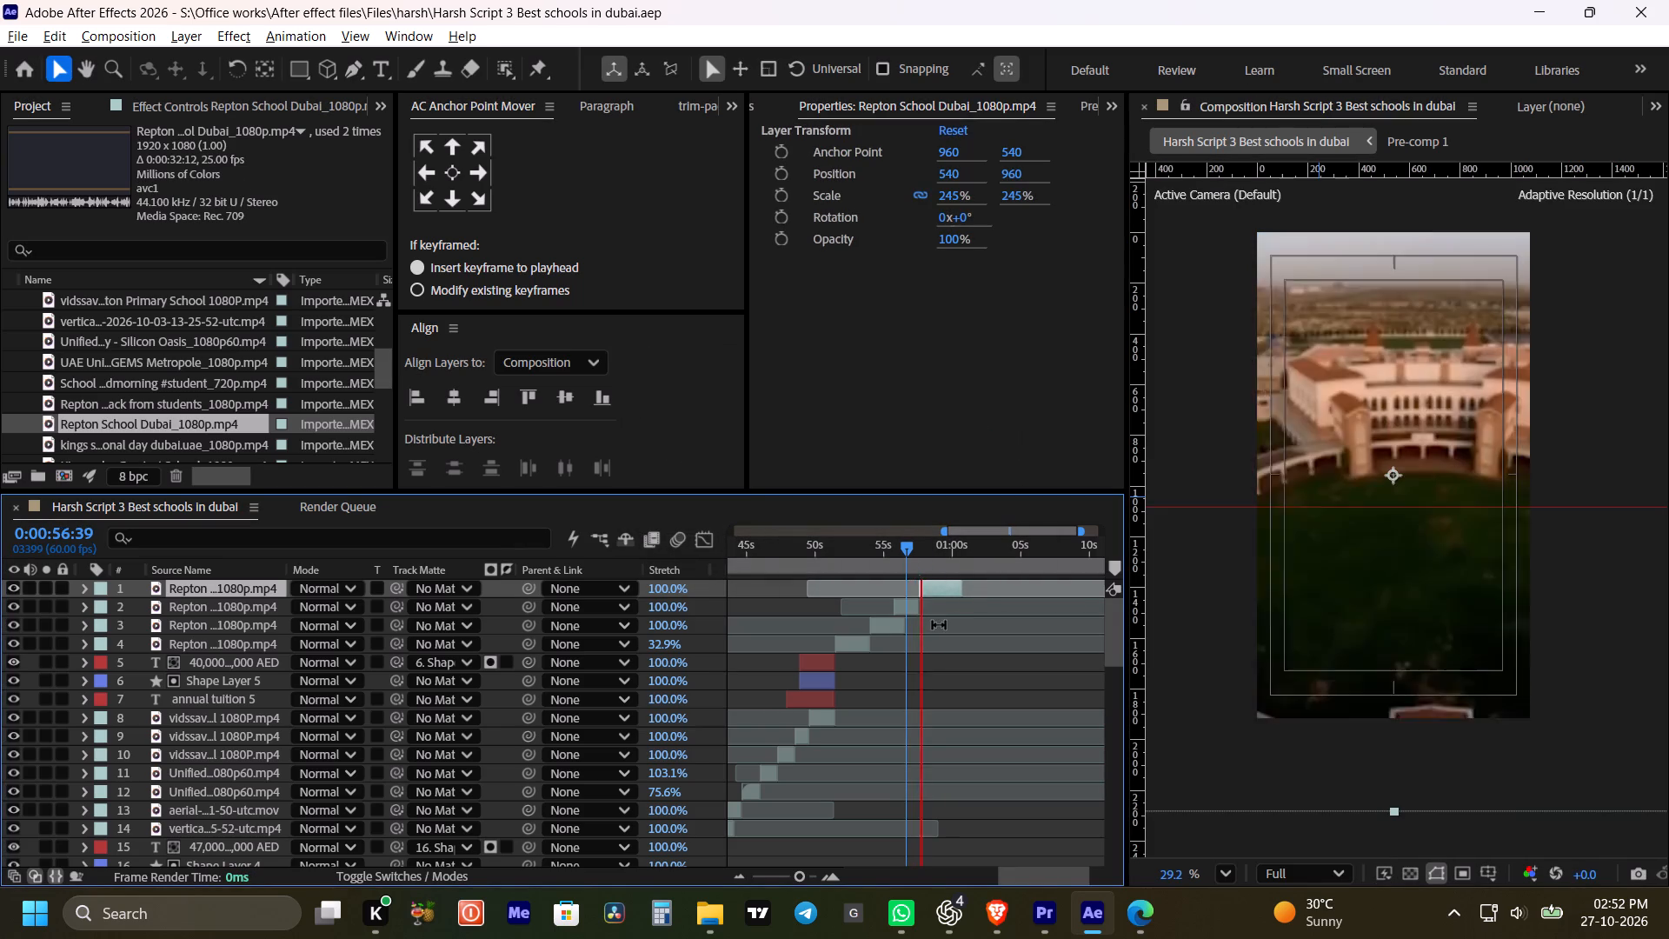
{"action": "key", "text": "space"}
{"action": "left_click", "coordinate": [881, 549]}
{"action": "key", "text": "space"}
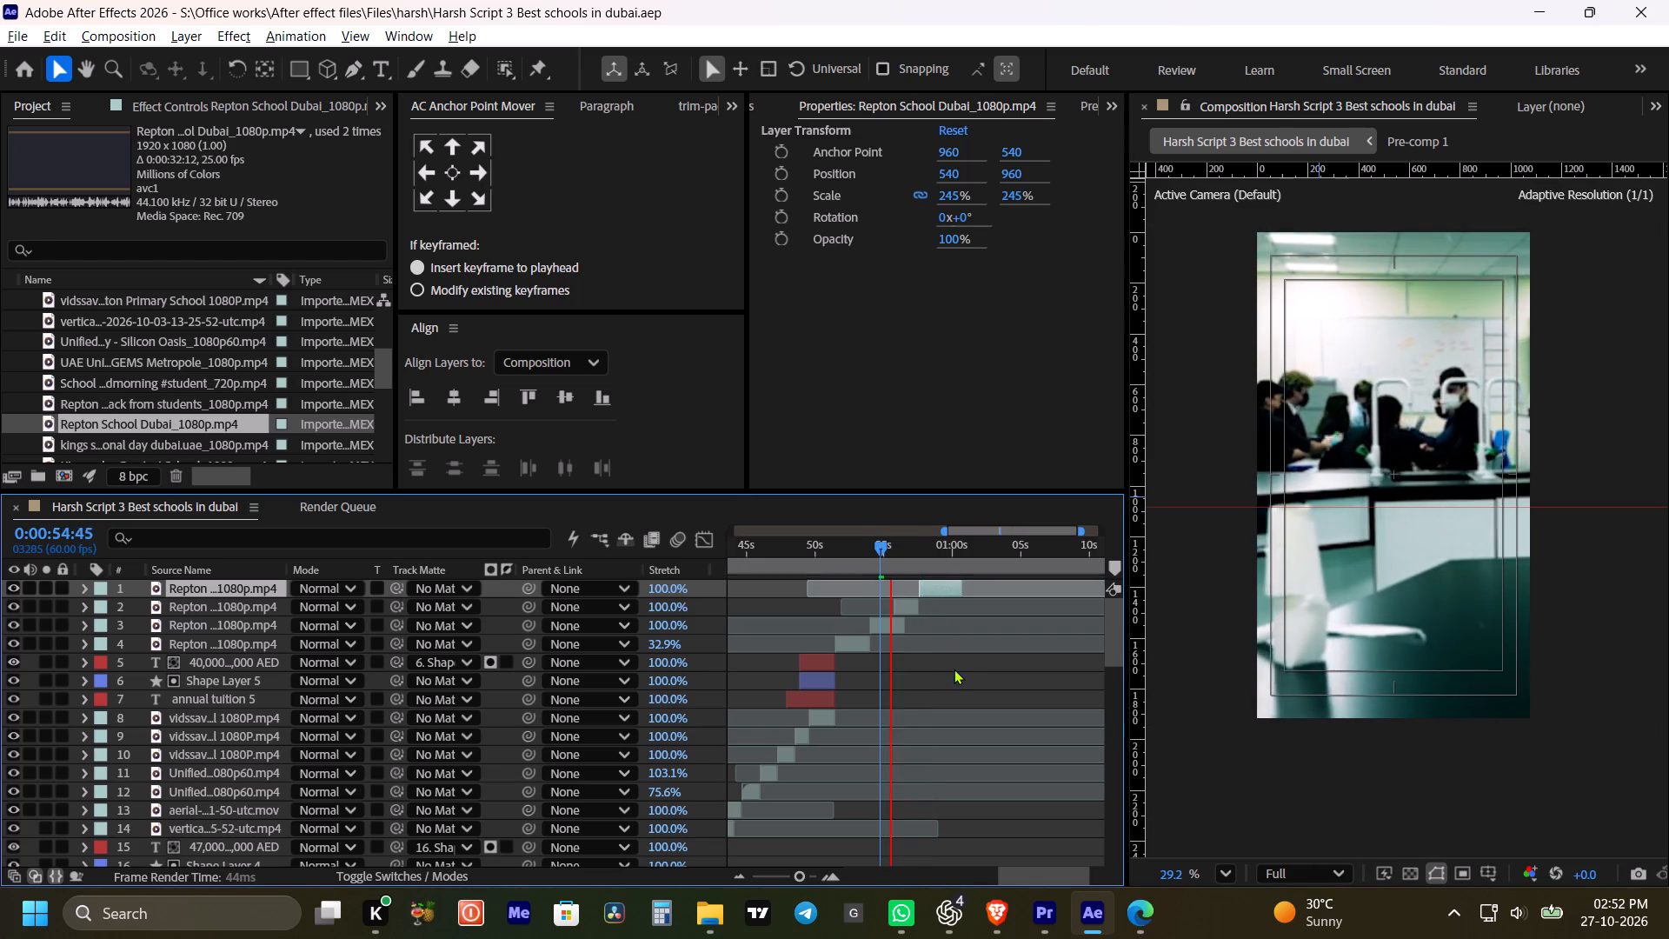
{"action": "key", "text": "space"}
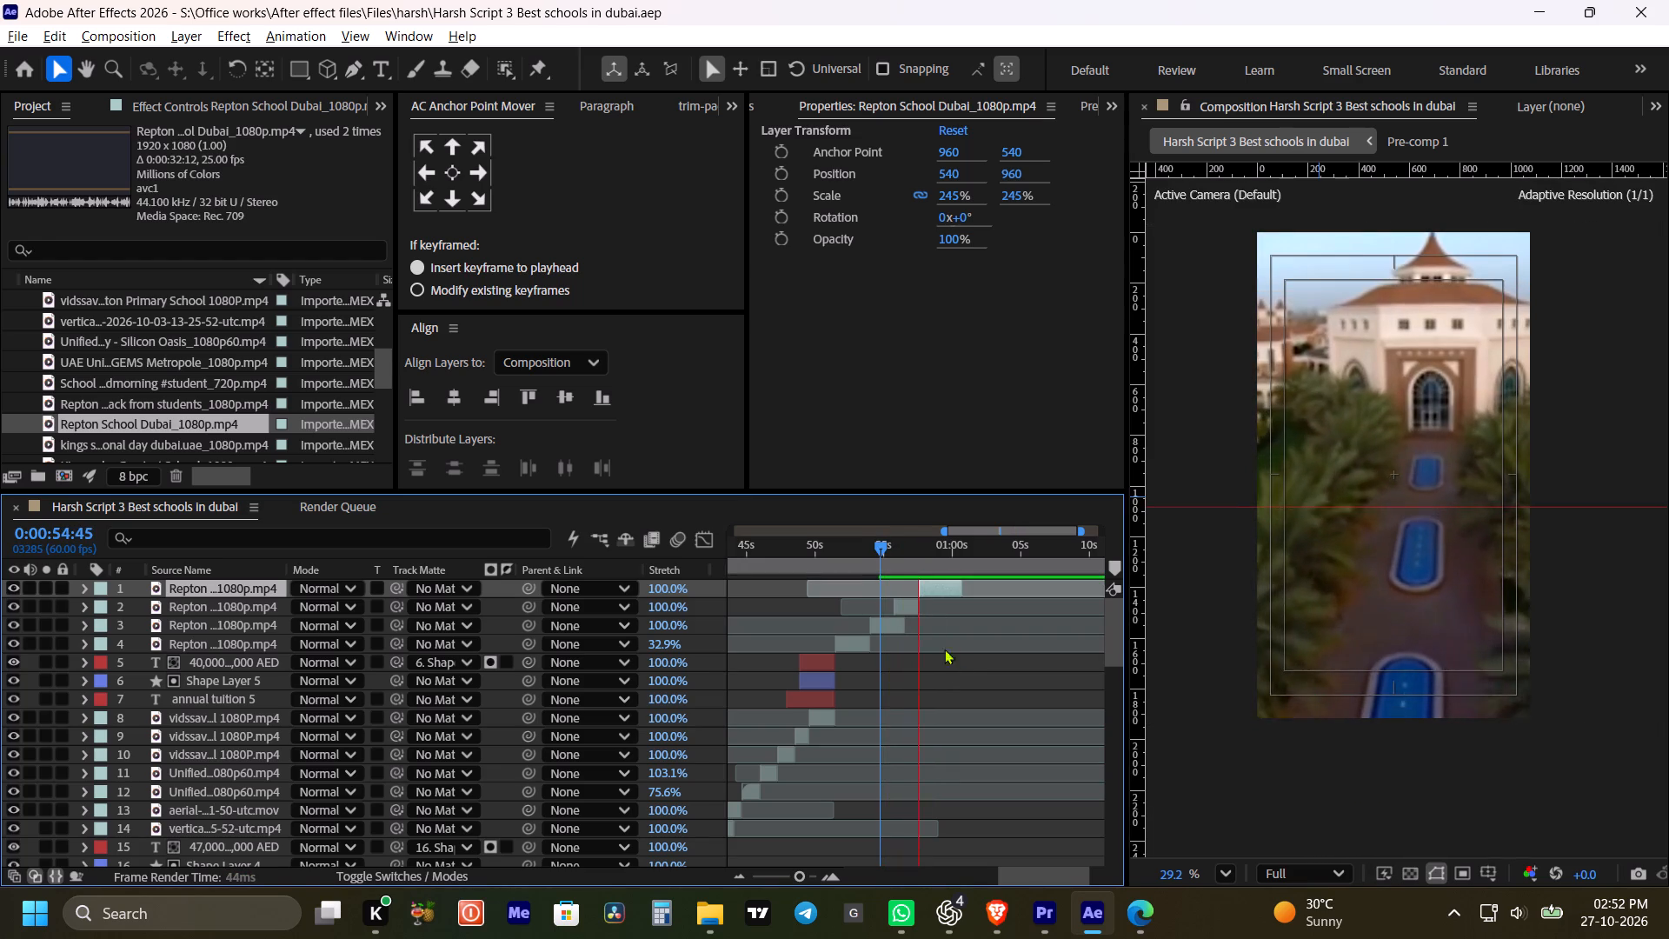
{"action": "scroll", "coordinate": [909, 605], "scroll_direction": "up", "scroll_amount": 1, "text": "alt"}
{"action": "left_click_drag", "start_coordinate": [924, 557], "coordinate": [905, 557]}
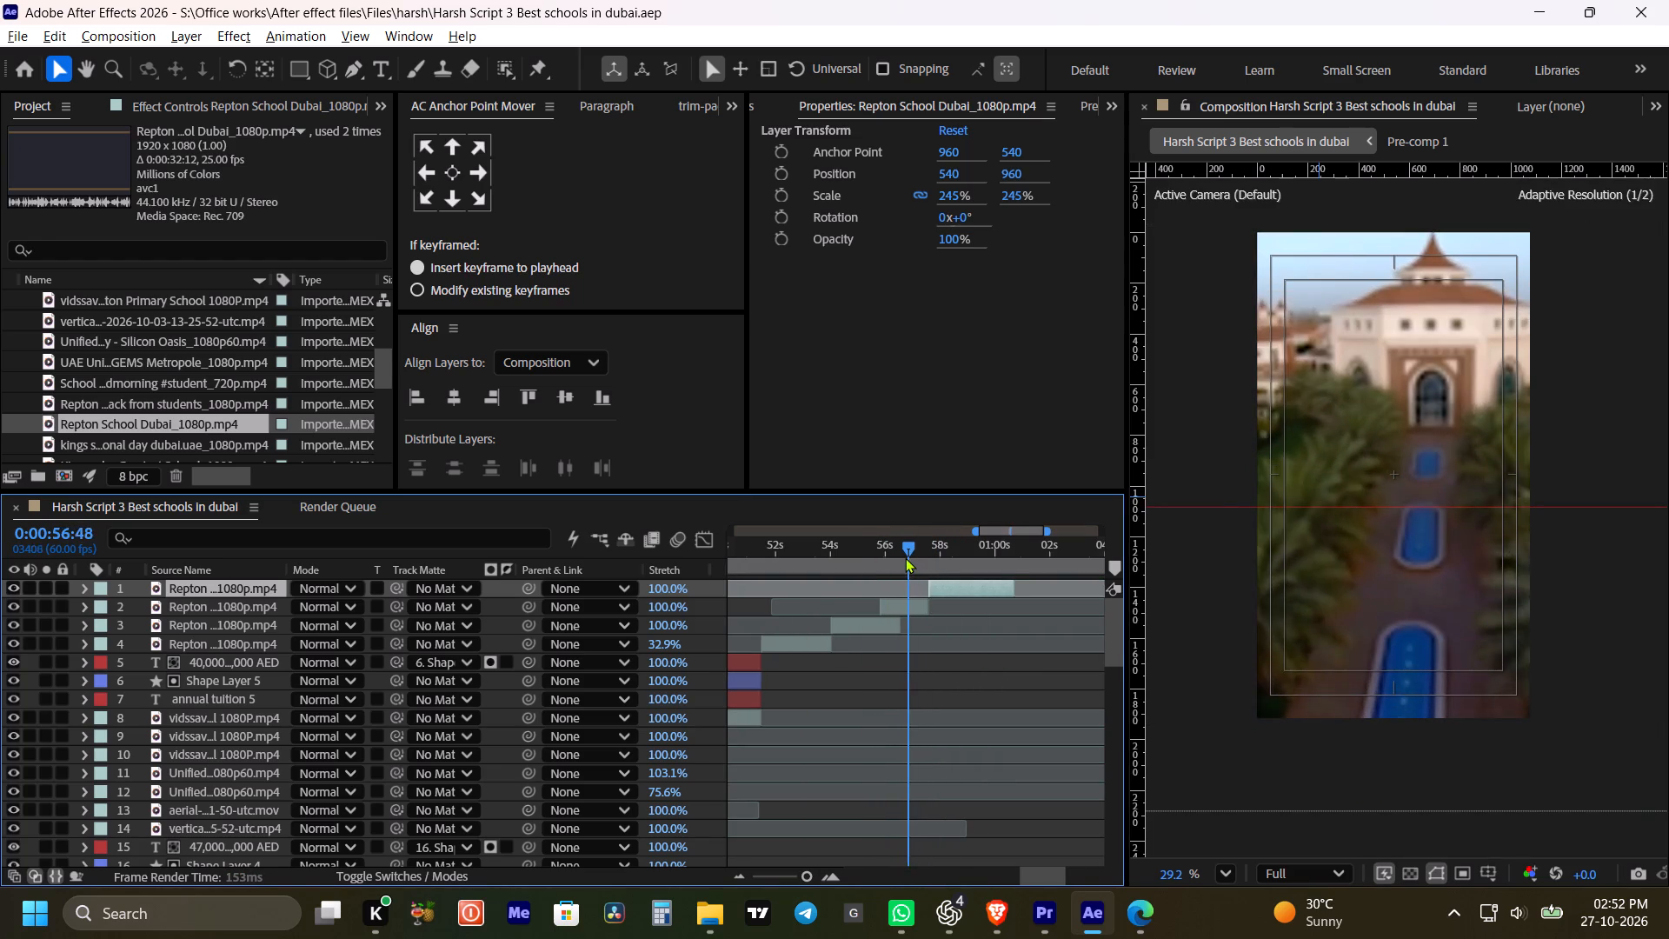
{"action": "left_click_drag", "start_coordinate": [905, 557], "coordinate": [898, 556]}
{"action": "key", "text": "space"}
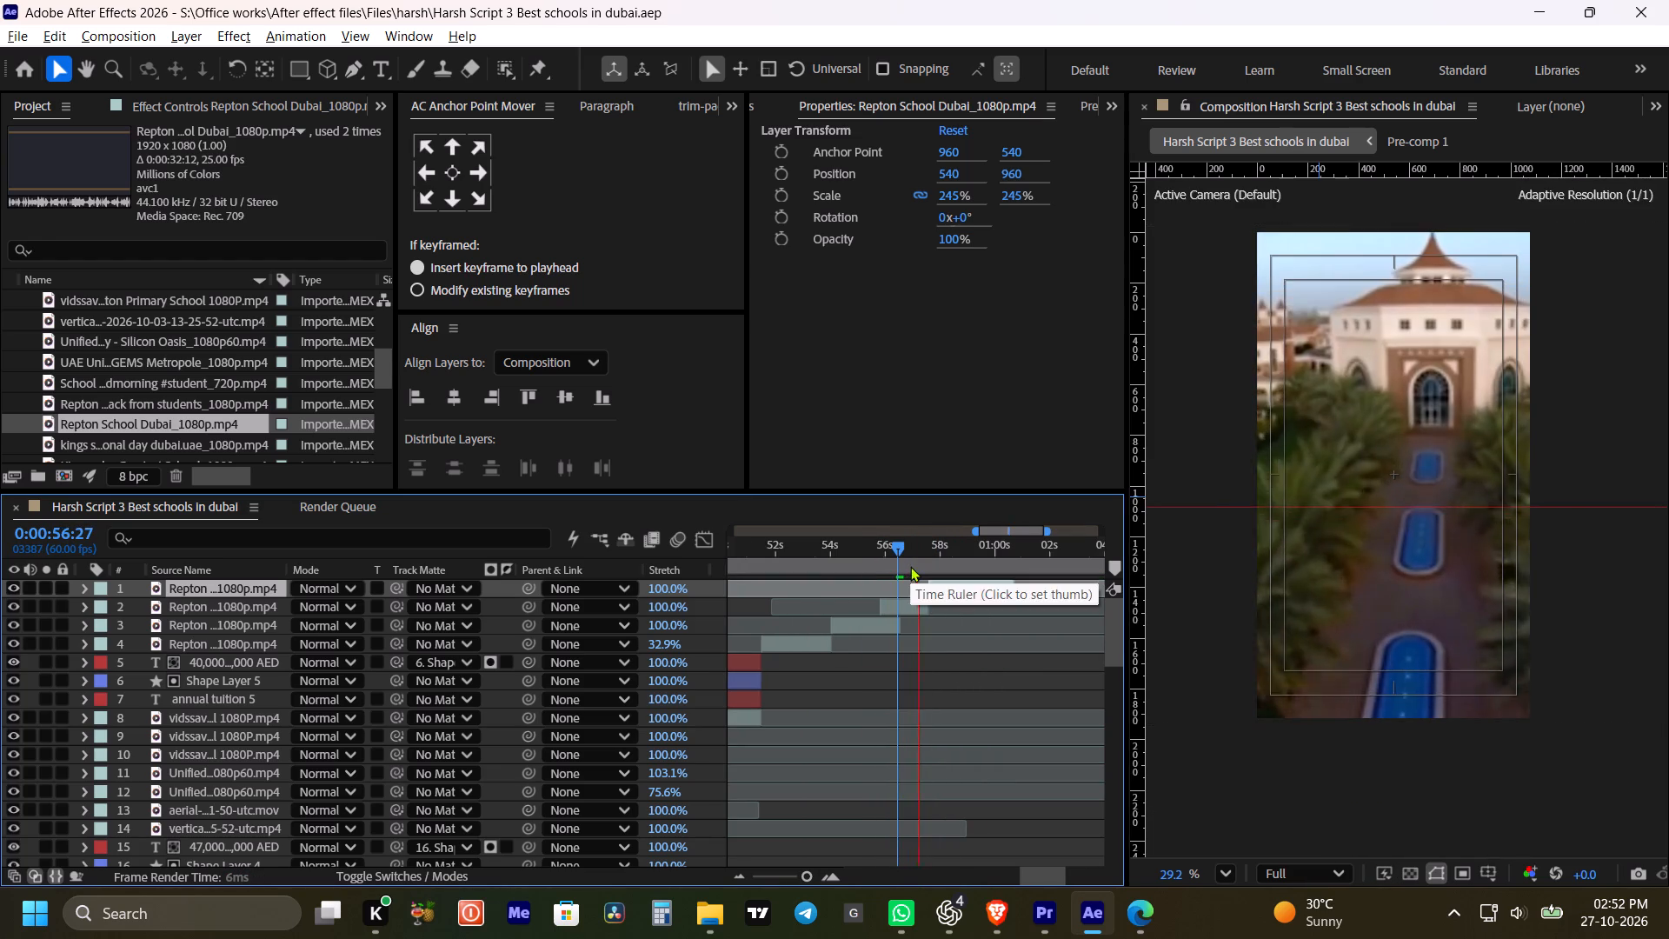
{"action": "key", "text": "space"}
{"action": "key", "text": "space"}
{"action": "key", "text": "space"}
{"action": "key", "text": "space"}
{"action": "key", "text": "space"}
{"action": "left_click_drag", "start_coordinate": [969, 636], "coordinate": [953, 639]}
{"action": "key", "text": "space"}
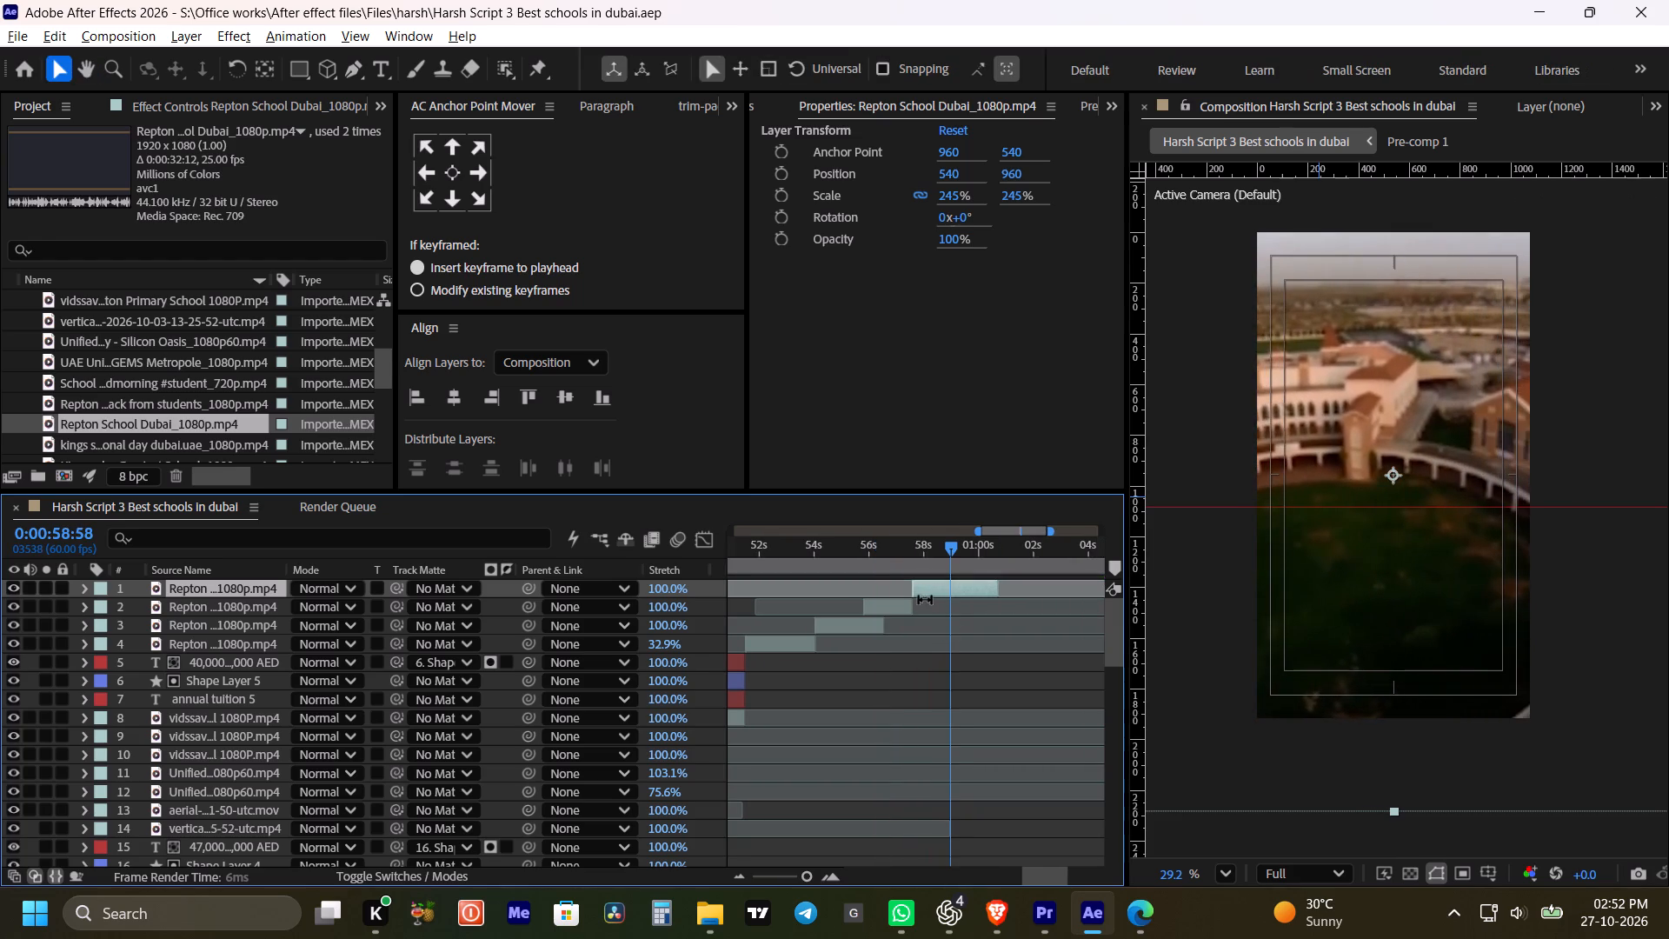
{"action": "key", "text": "space"}
{"action": "scroll", "coordinate": [944, 623], "scroll_direction": "down", "scroll_amount": 1, "text": "alt"}
{"action": "key", "text": "space"}
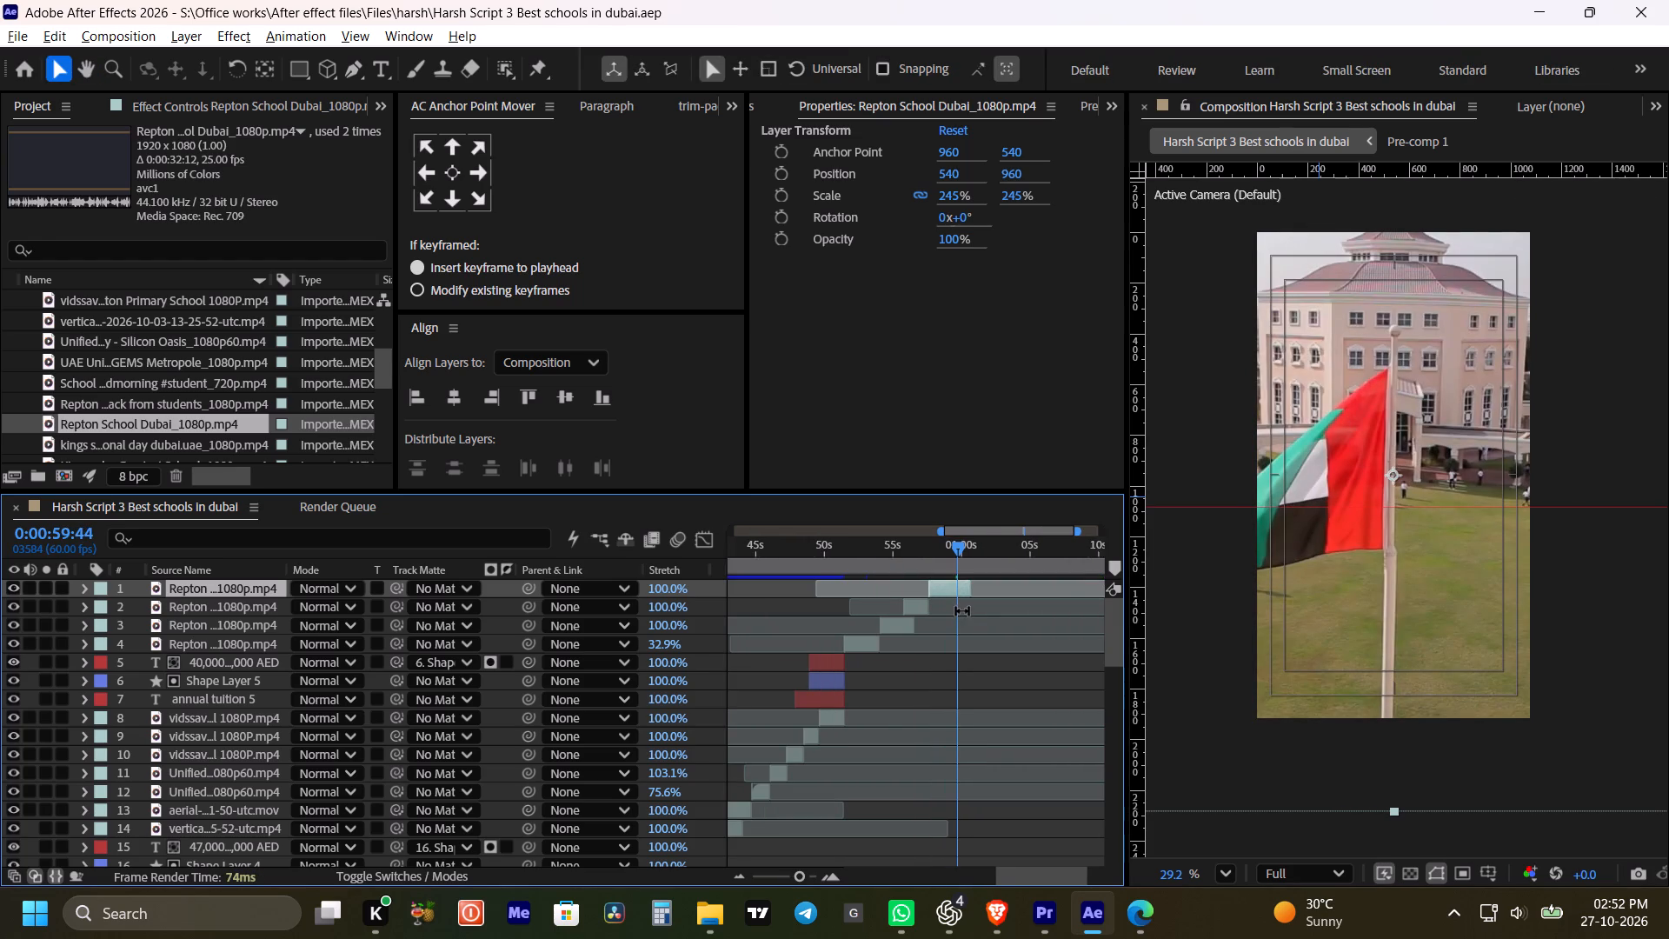
Preview the flag shot's ending and trim the top campus layer's end to about 0:01:00:37.
{"action": "key", "text": "space"}
{"action": "key", "text": "space"}
{"action": "key", "text": "space"}
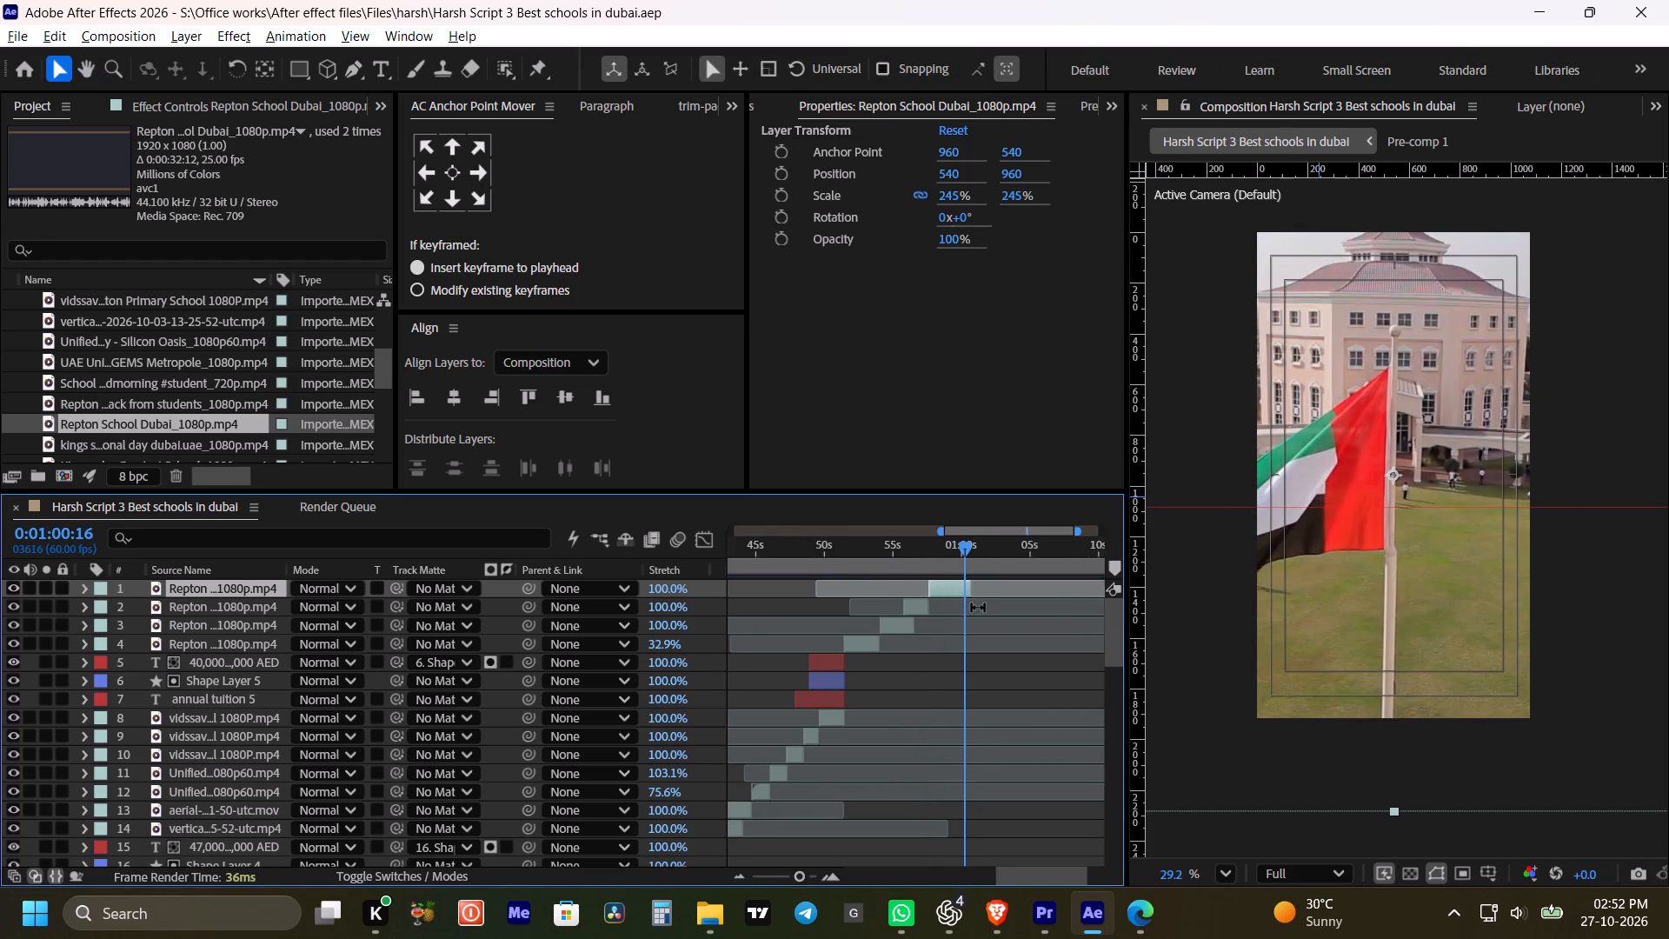
{"action": "key", "text": "space"}
{"action": "scroll", "coordinate": [977, 603], "scroll_direction": "up", "scroll_amount": 2, "text": "alt"}
{"action": "key", "text": "space"}
{"action": "key", "text": "space"}
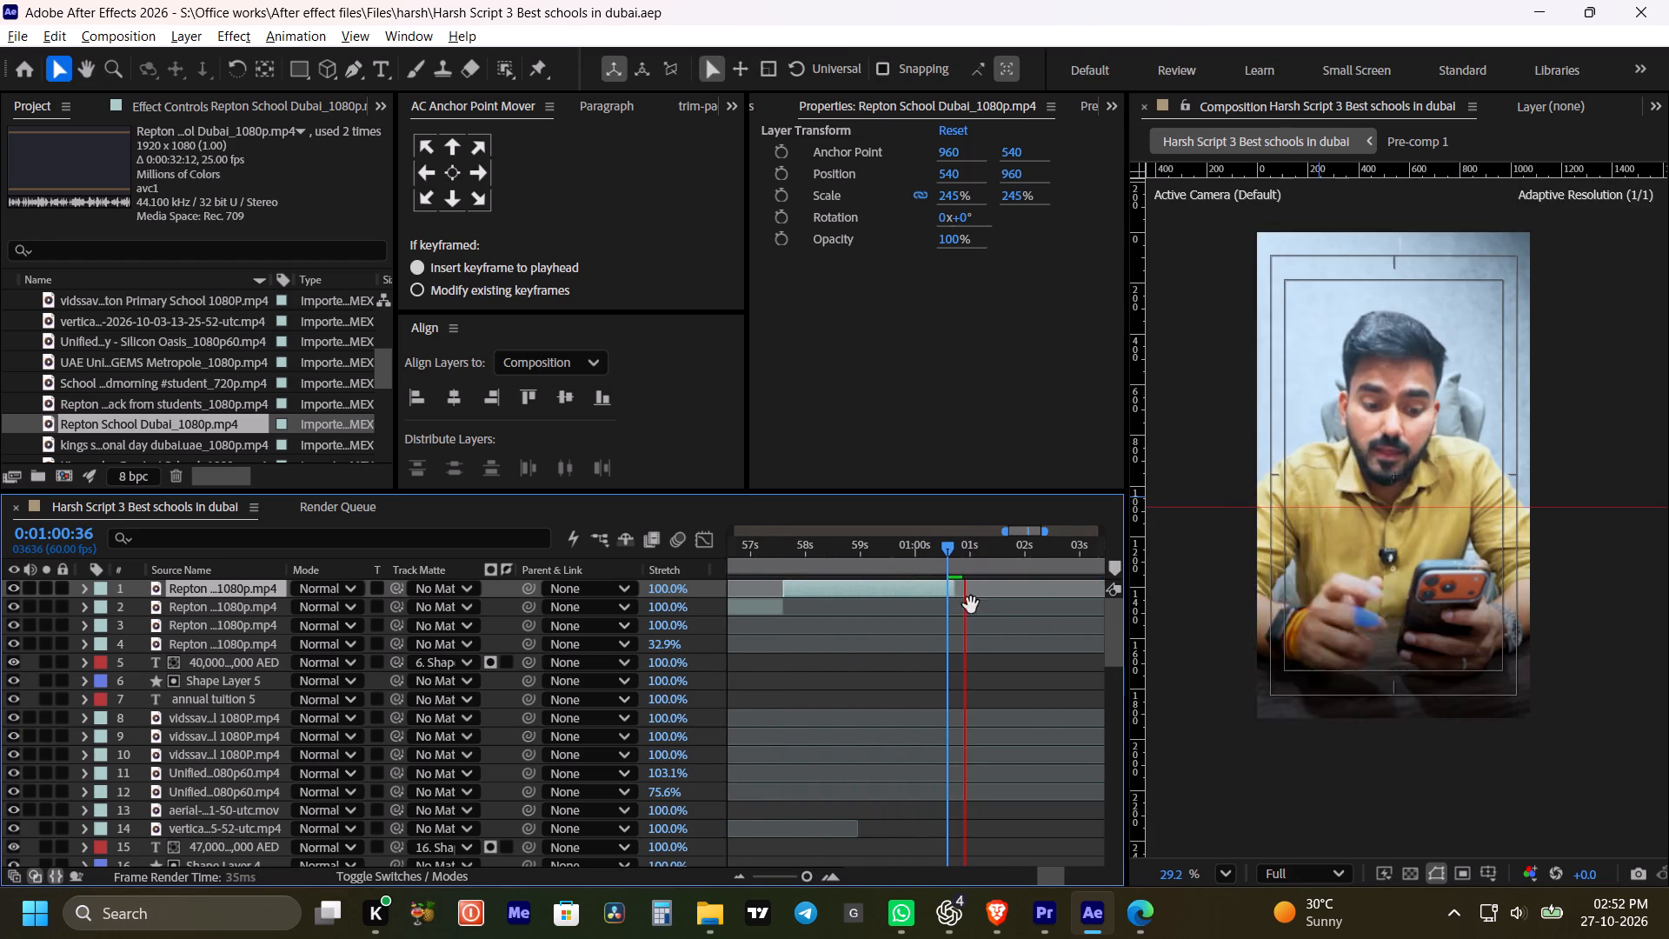
{"action": "left_click", "coordinate": [937, 563]}
{"action": "key", "text": "space"}
{"action": "key", "text": "space"}
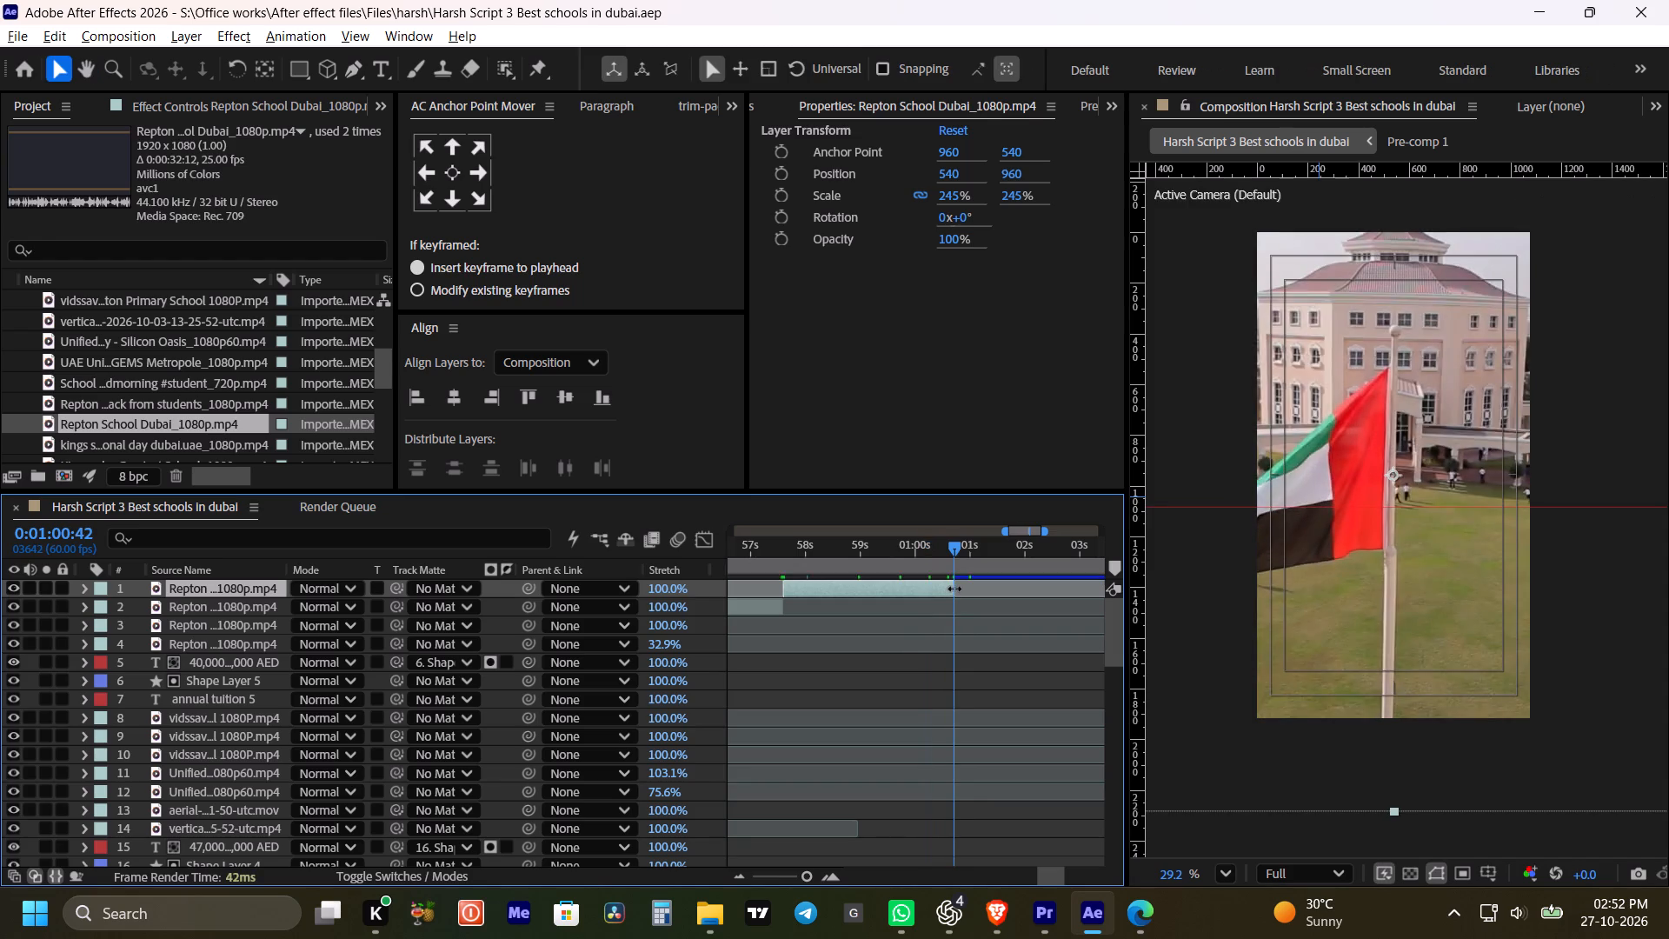
{"action": "left_click", "coordinate": [954, 589]}
Find the first frame of the flag shot and split the campus layer there at 0:00:59:30.
{"action": "left_click_drag", "start_coordinate": [952, 543], "coordinate": [886, 550]}
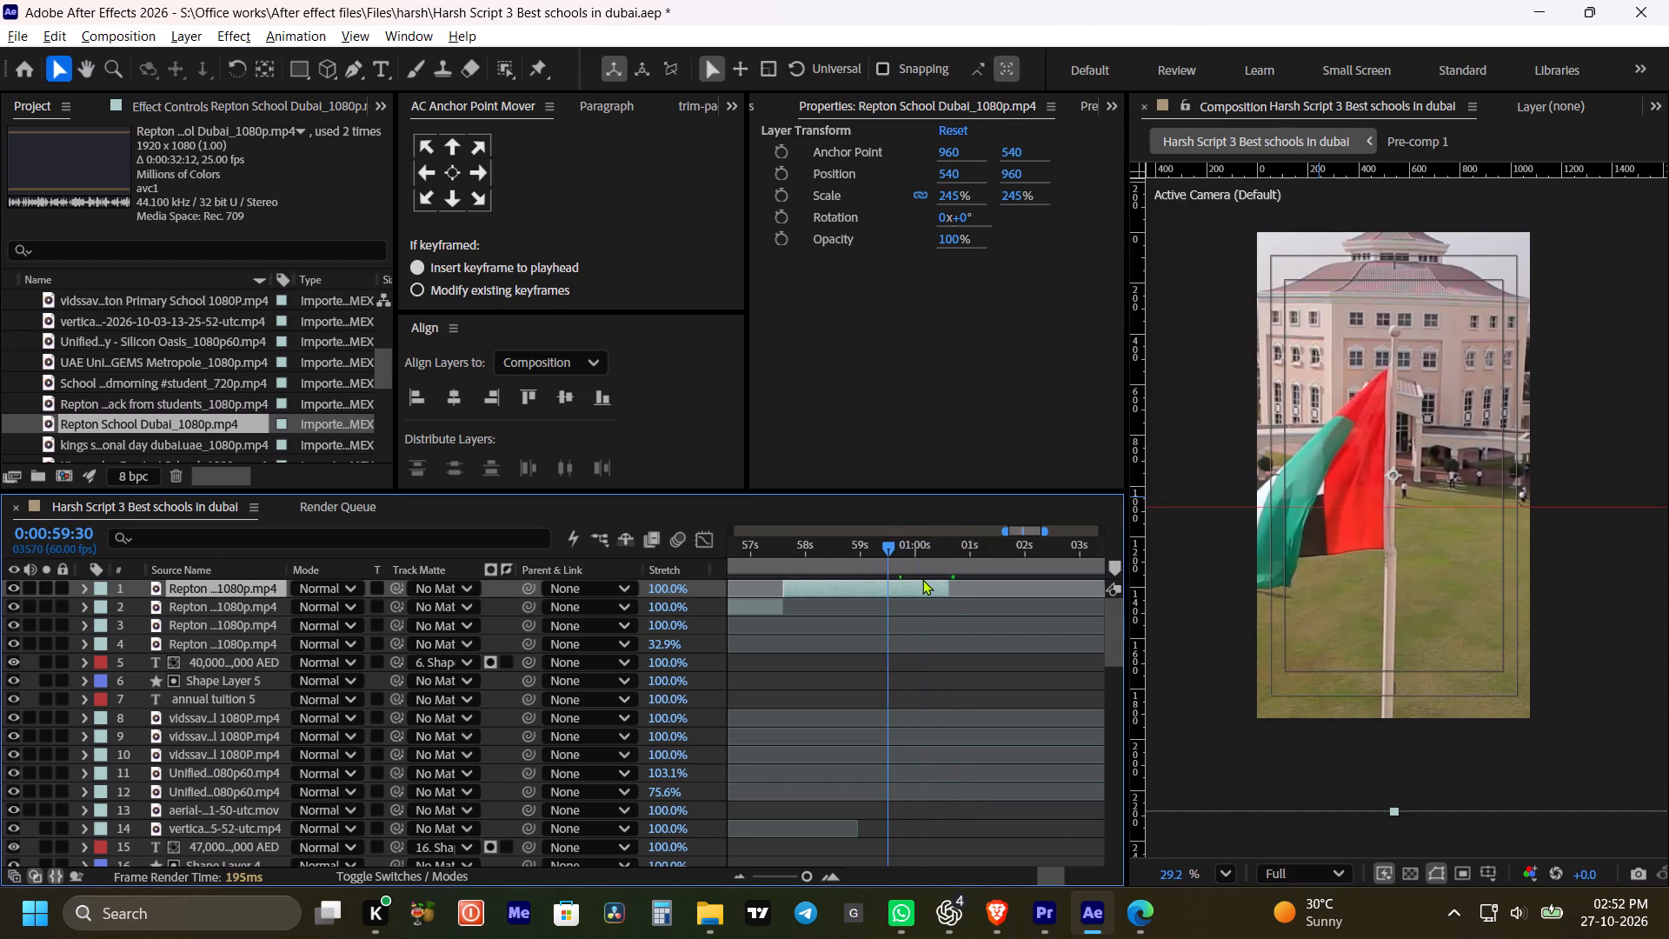
{"action": "scroll", "coordinate": [922, 579], "scroll_direction": "down", "scroll_amount": 1}
{"action": "scroll", "coordinate": [945, 636], "scroll_direction": "up", "scroll_amount": 4}
{"action": "left_click", "coordinate": [885, 553]}
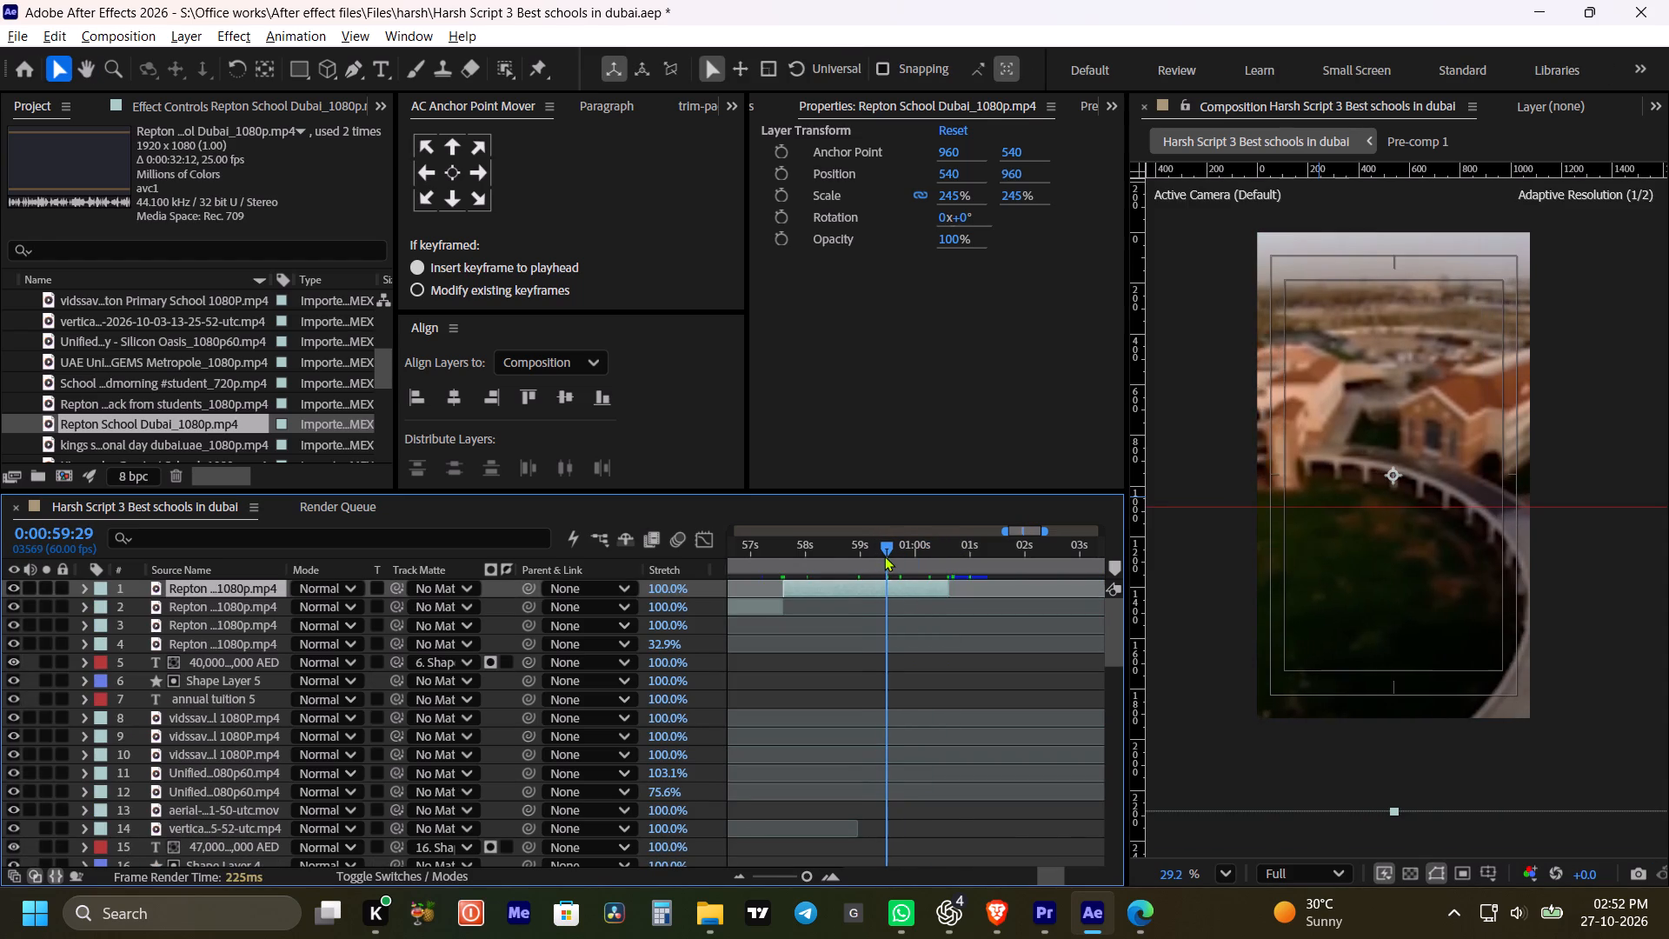
{"action": "key", "text": "ctrl+Left"}
{"action": "key", "text": "ctrl+Left"}
{"action": "key", "text": "ctrl+Left"}
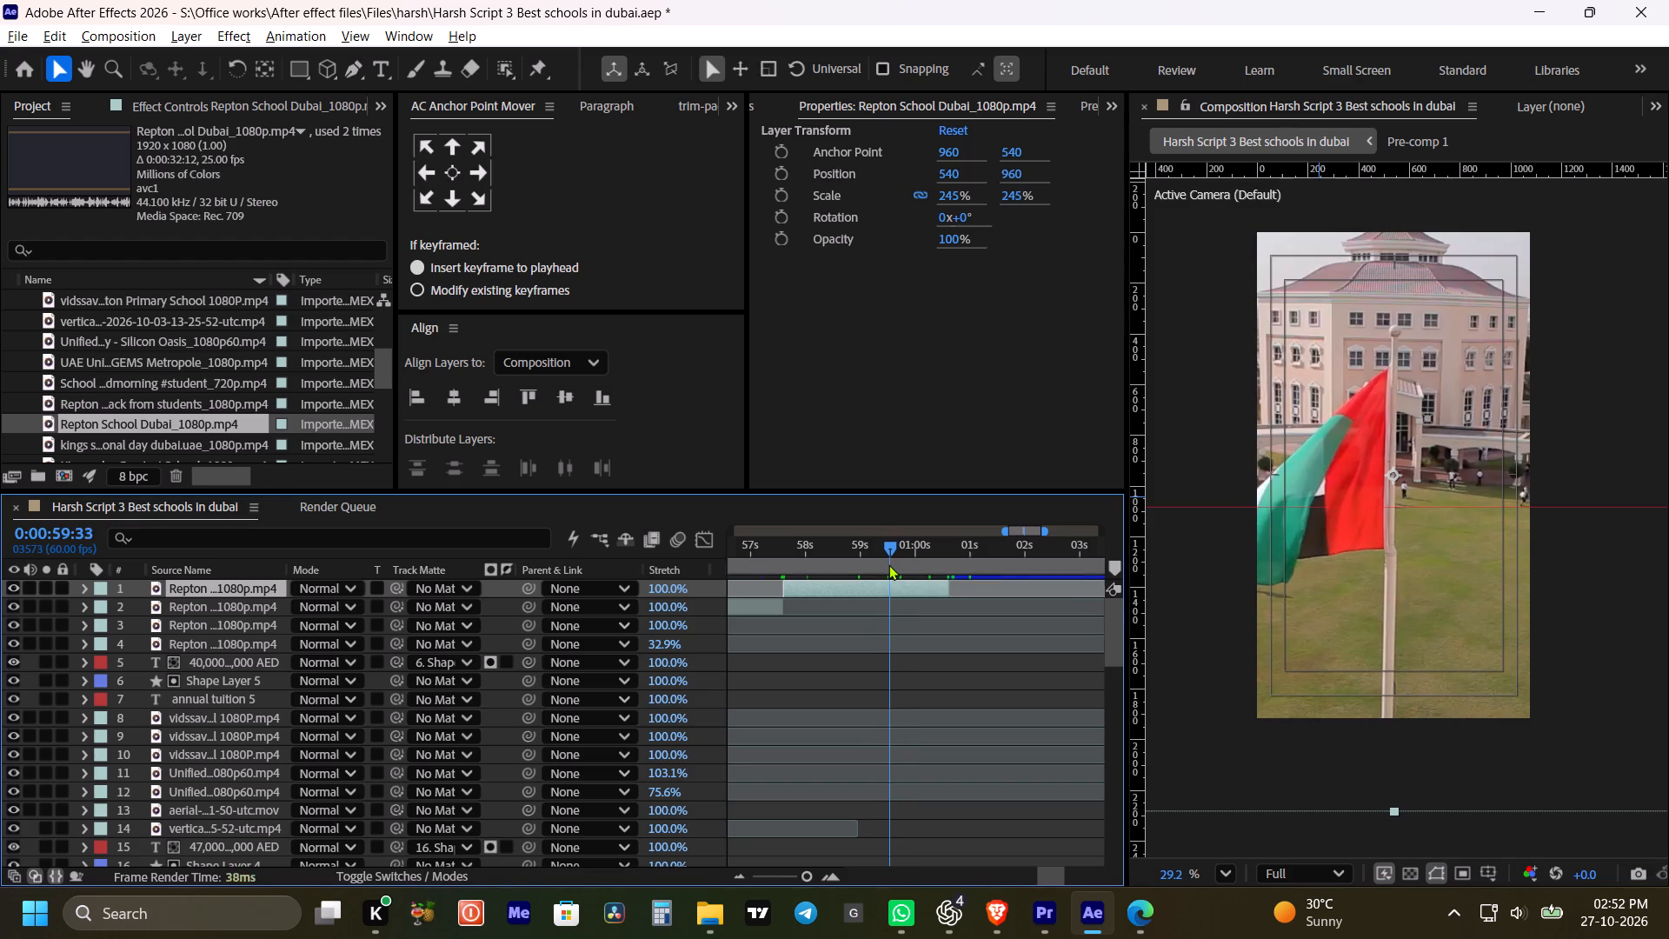
{"action": "key", "text": "ctrl+Left"}
{"action": "key", "text": "ctrl+Left"}
{"action": "key", "text": "ctrl+Left"}
{"action": "key", "text": "ctrl+Left"}
{"action": "key", "text": "ctrl+Left"}
{"action": "key", "text": "ctrl+Left"}
{"action": "key", "text": "ctrl+Left"}
{"action": "key", "text": "ctrl+Right"}
{"action": "key", "text": "ctrl+Right"}
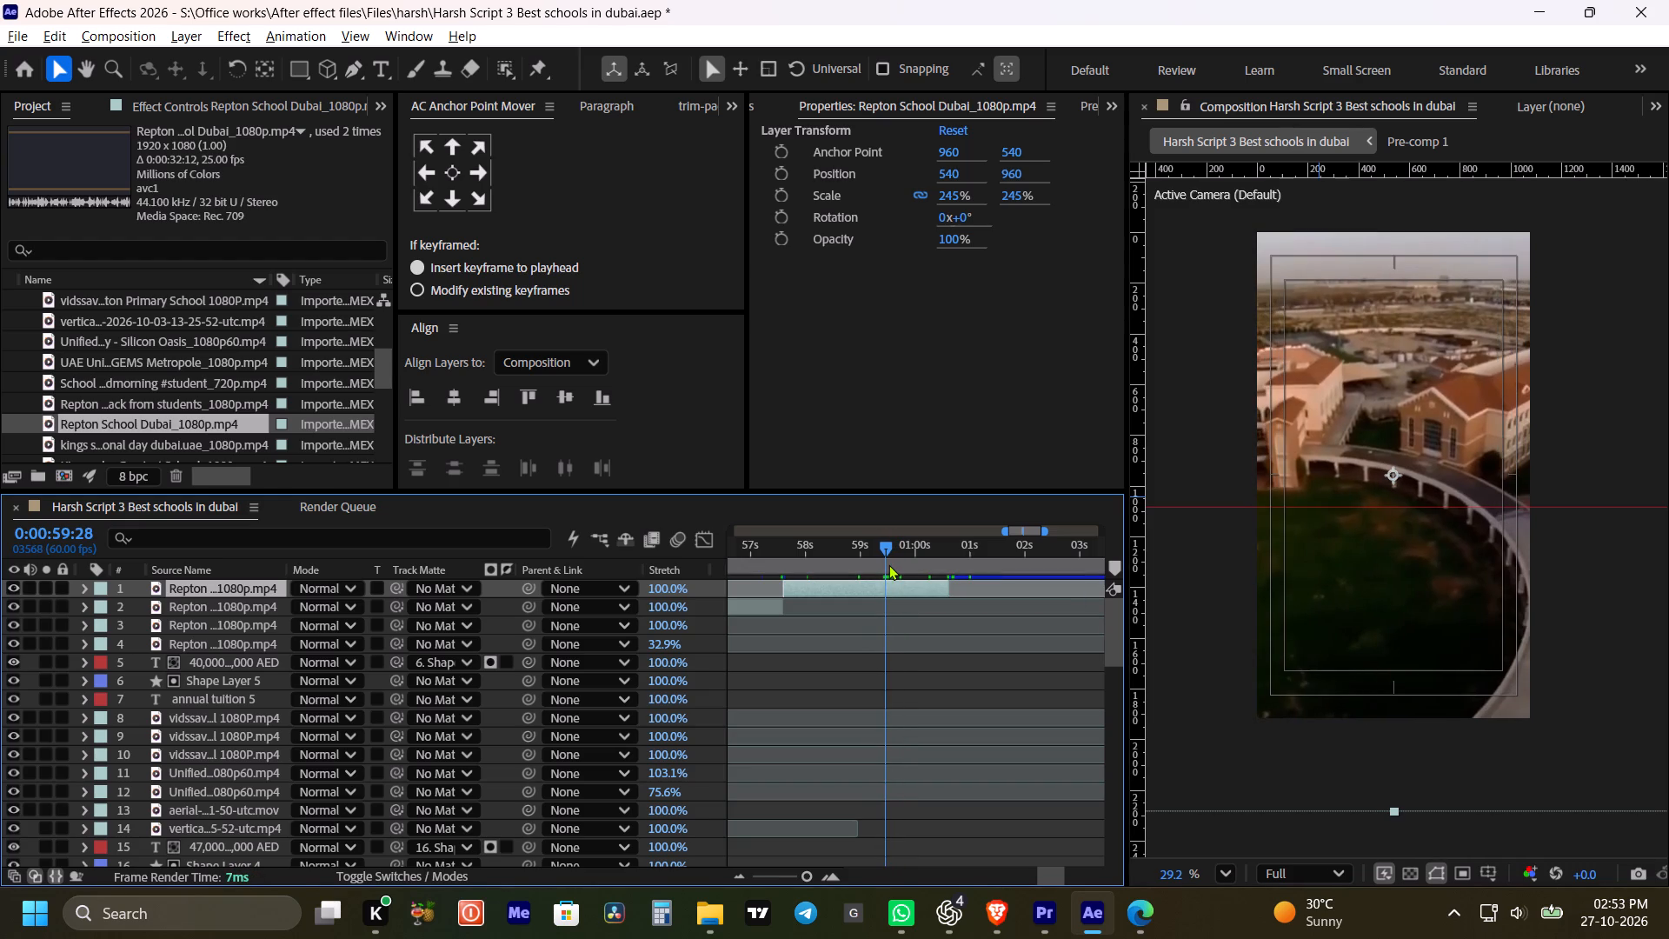
{"action": "key", "text": "ctrl+Right"}
{"action": "key", "text": "ctrl+Right"}
{"action": "key", "text": "ctrl+Left"}
{"action": "key", "text": "ctrl+Right"}
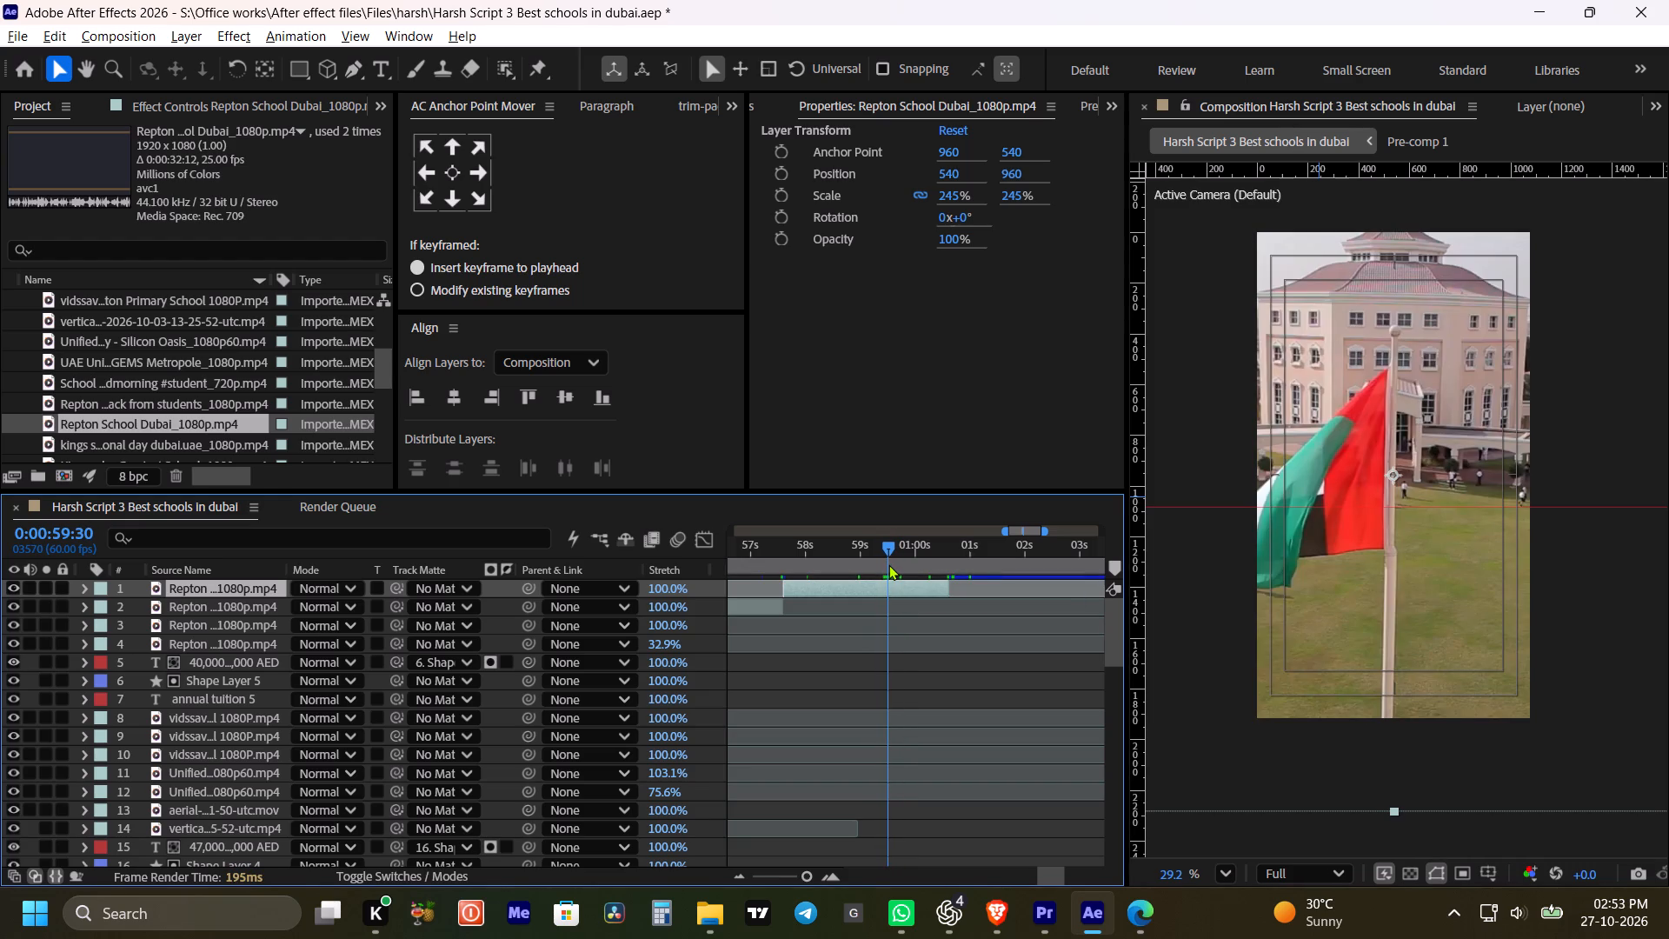
{"action": "key", "text": "ctrl+shift+d"}
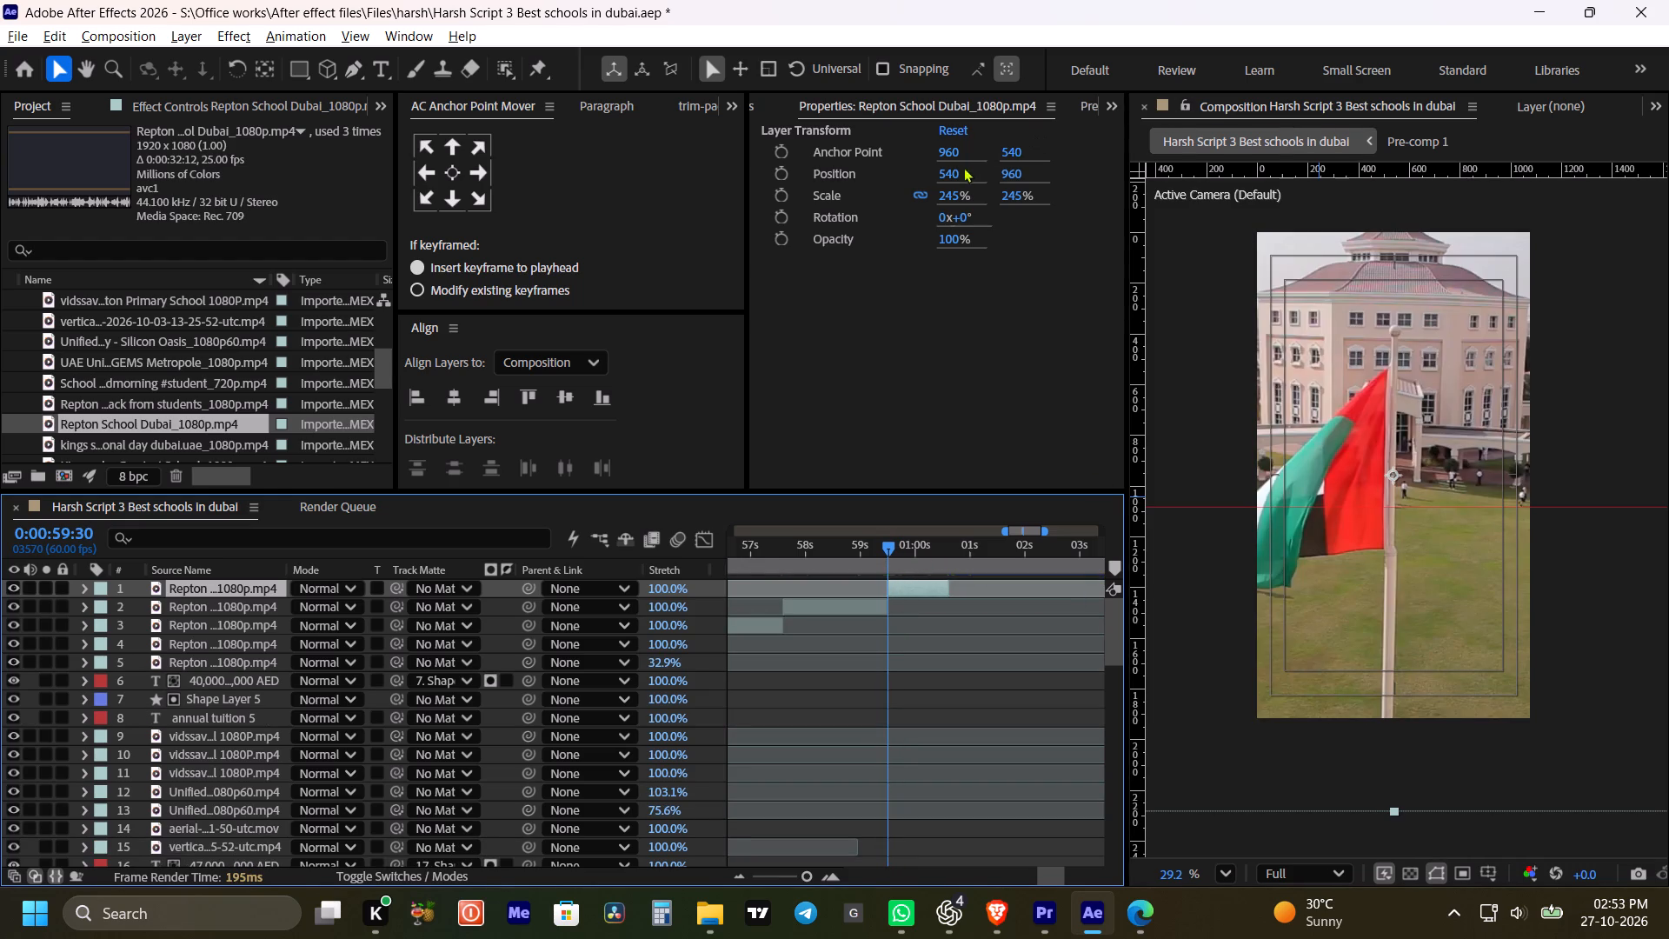
Keyframe the flag segment's horizontal position from 759 at 0:00:59:30 to 348.3 at 0:01:00:37, and save the project.
{"action": "left_click_drag", "start_coordinate": [948, 170], "coordinate": [760, 387]}
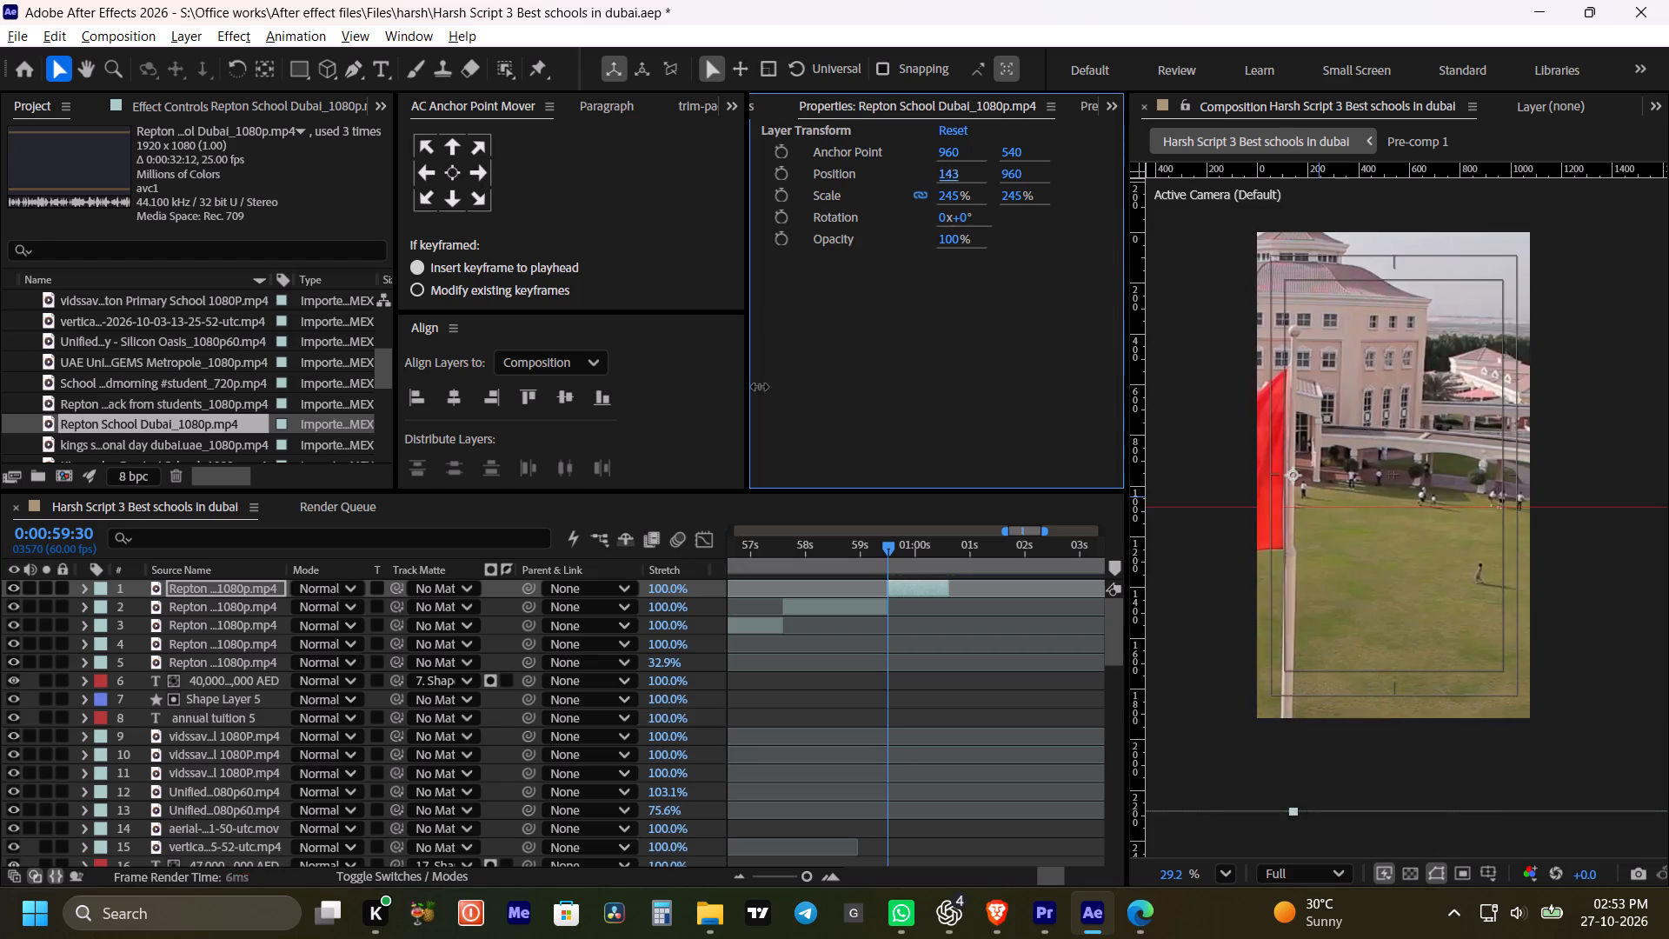
{"action": "left_click_drag", "start_coordinate": [760, 387], "coordinate": [1314, 285]}
{"action": "key", "text": "p"}
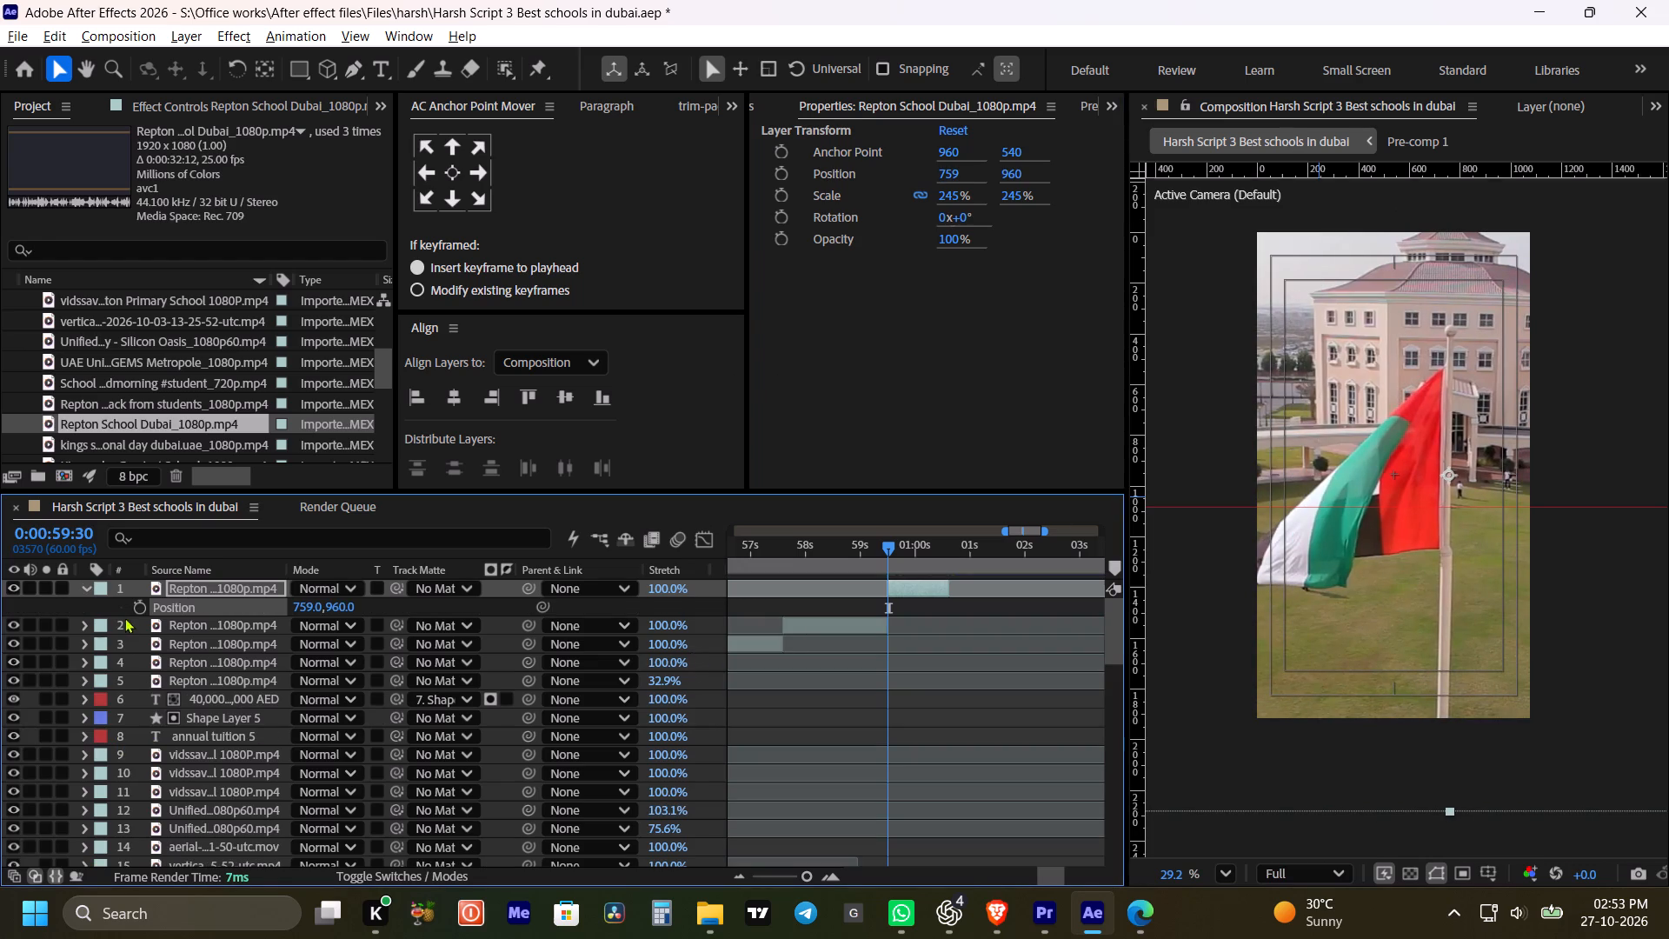
{"action": "left_click", "coordinate": [136, 608]}
{"action": "left_click_drag", "start_coordinate": [928, 556], "coordinate": [943, 557], "text": "shift"}
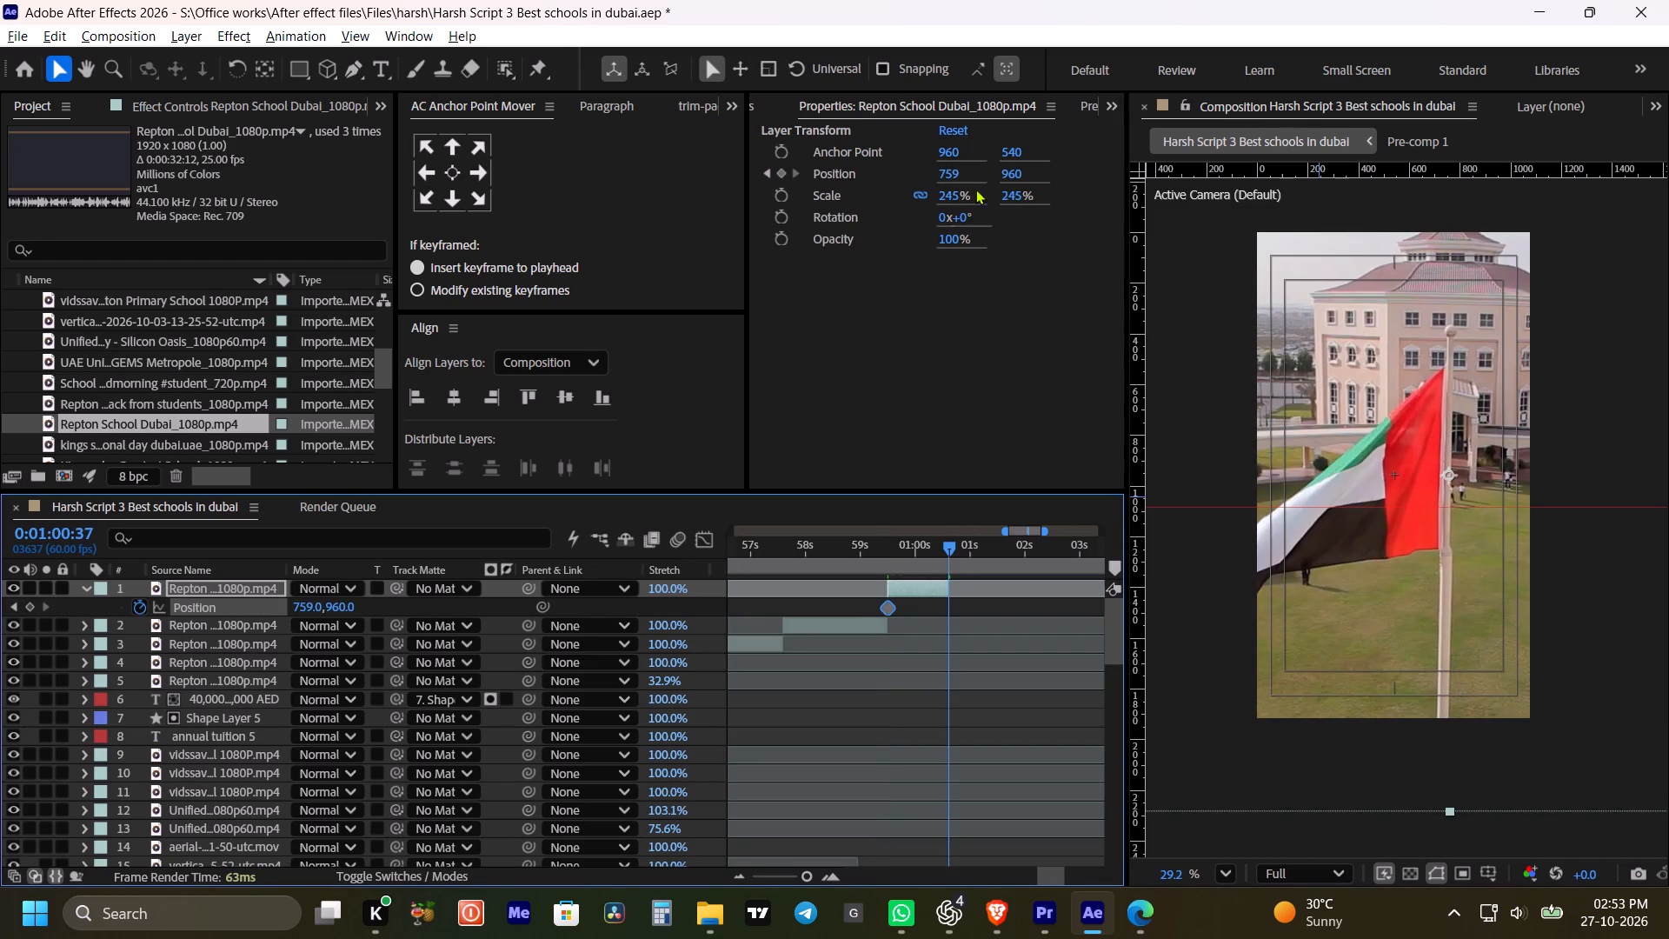
{"action": "left_click_drag", "start_coordinate": [952, 172], "coordinate": [613, 282]}
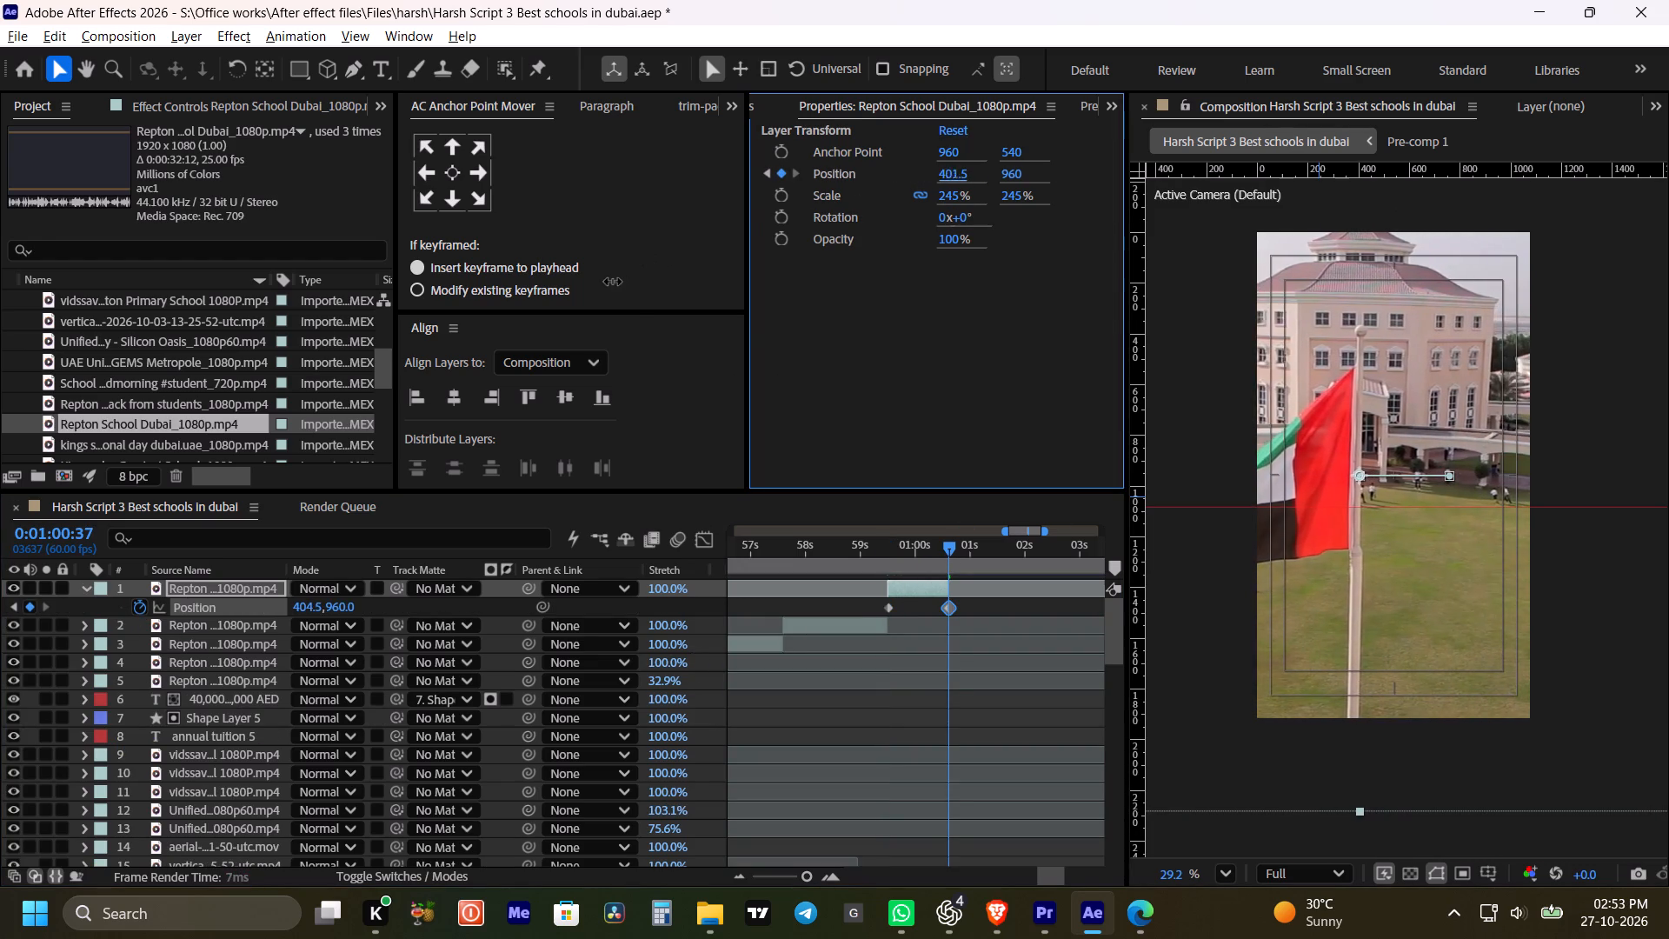
{"action": "left_click_drag", "start_coordinate": [613, 282], "coordinate": [565, 293]}
{"action": "key", "text": "ctrl+s"}
Preview the flag pan, extend the segment's end to about 0:01:00:40, and move its second Position keyframe to the new end.
{"action": "left_click", "coordinate": [863, 548]}
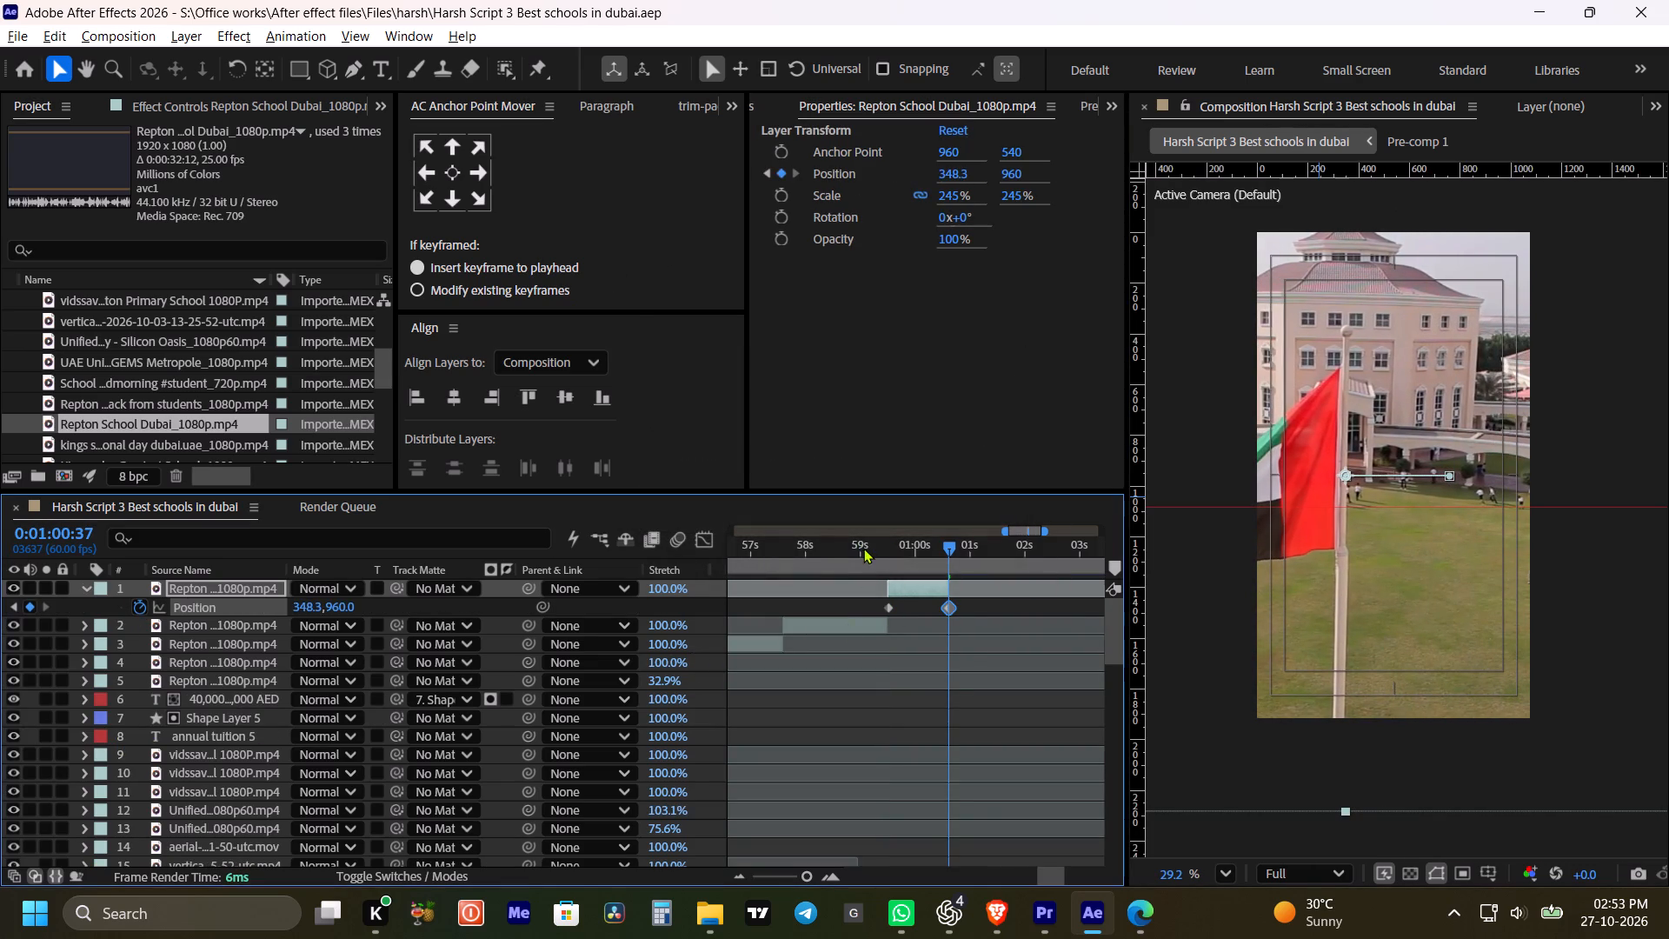
{"action": "key", "text": "space"}
{"action": "scroll", "coordinate": [926, 616], "scroll_direction": "down", "scroll_amount": 1, "text": "alt"}
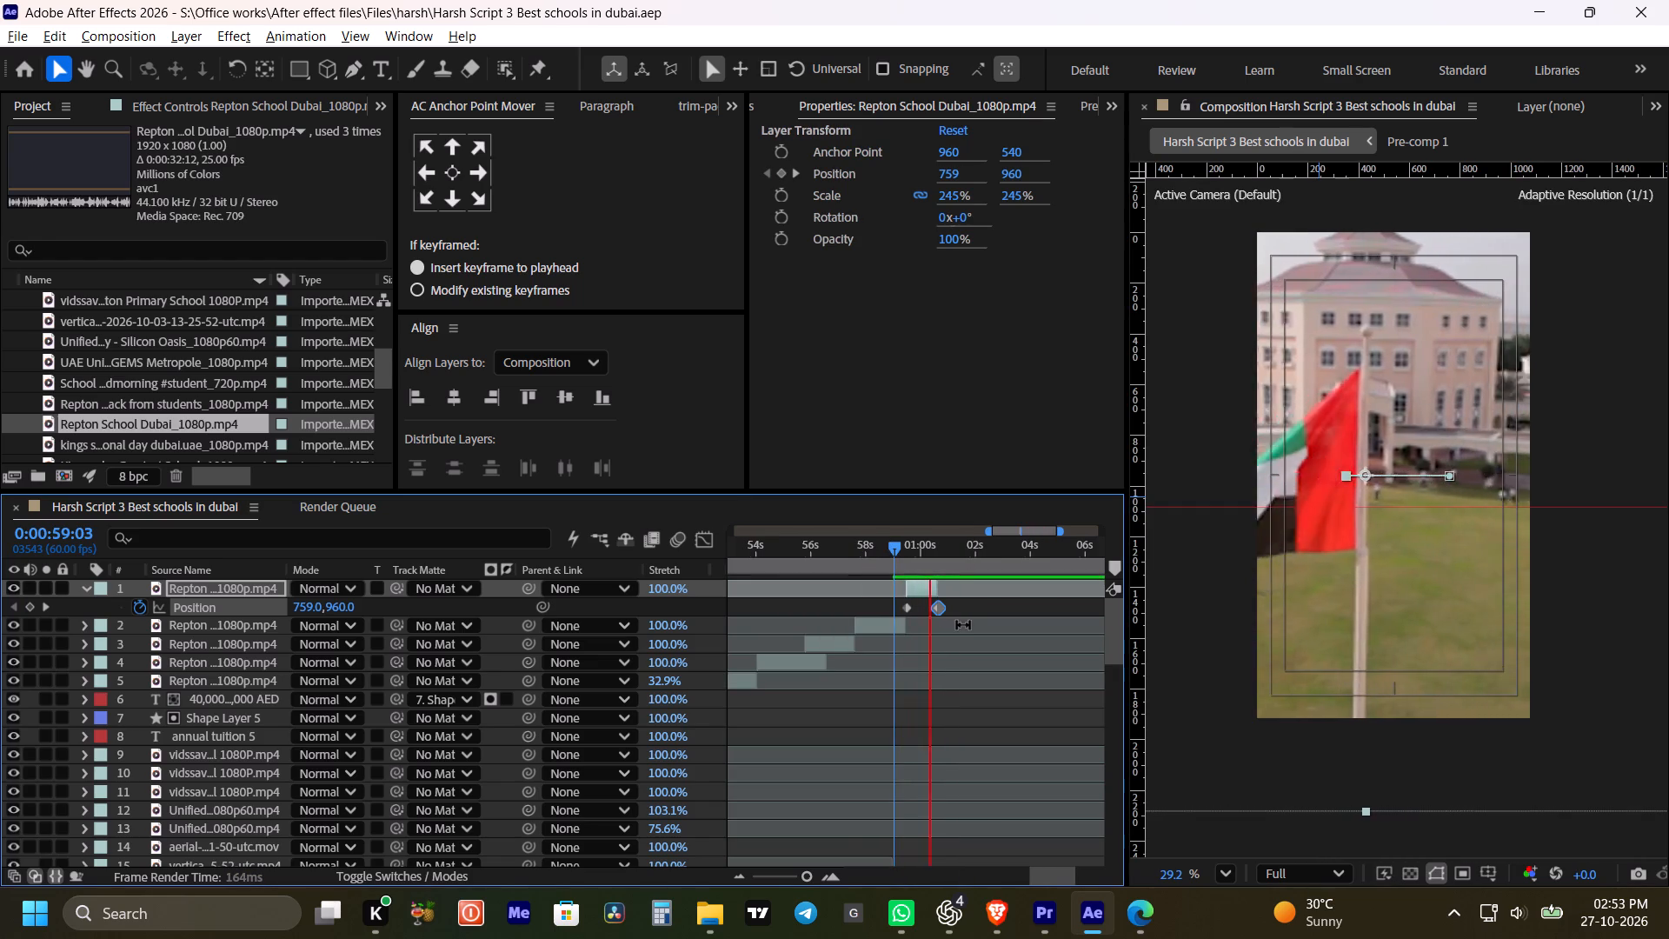
{"action": "key", "text": "space"}
{"action": "left_click_drag", "start_coordinate": [920, 550], "coordinate": [936, 554]}
{"action": "scroll", "coordinate": [936, 597], "scroll_direction": "up", "scroll_amount": 3, "text": "alt"}
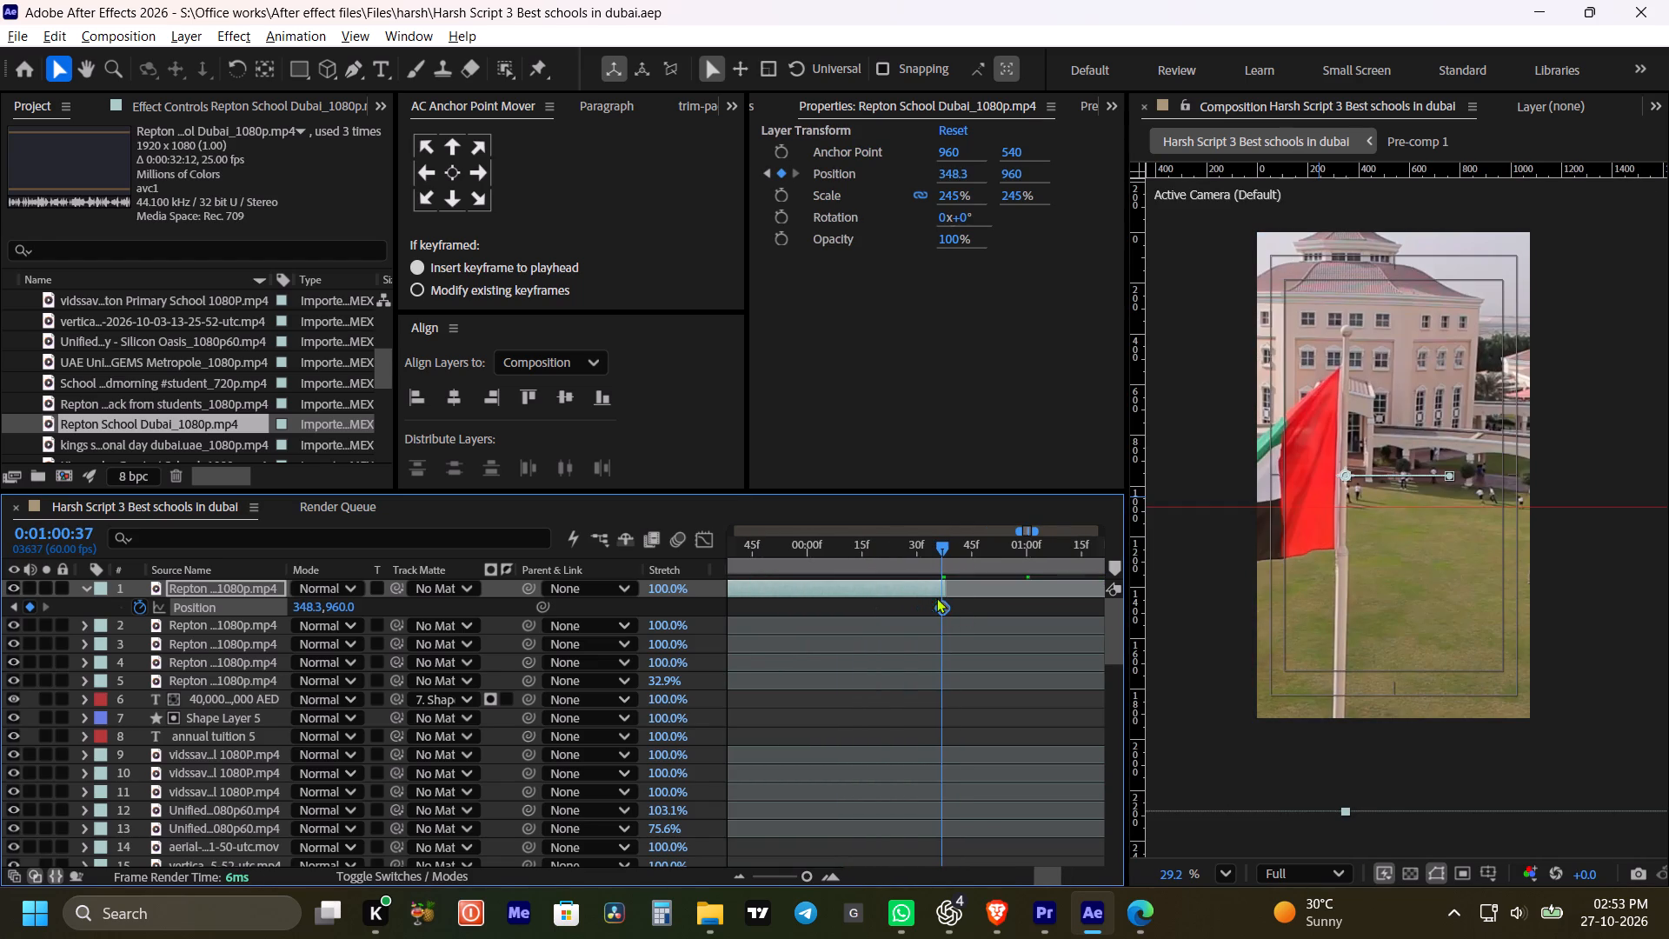
{"action": "left_click_drag", "start_coordinate": [947, 587], "coordinate": [955, 587]}
{"action": "left_click_drag", "start_coordinate": [942, 604], "coordinate": [948, 604]}
{"action": "left_click_drag", "start_coordinate": [948, 604], "coordinate": [953, 606]}
Play back the cut from the end of the flag pan to the presenter to check its timing.
{"action": "left_click", "coordinate": [920, 531]}
{"action": "left_click", "coordinate": [921, 546]}
{"action": "key", "text": "space"}
{"action": "key", "text": "space"}
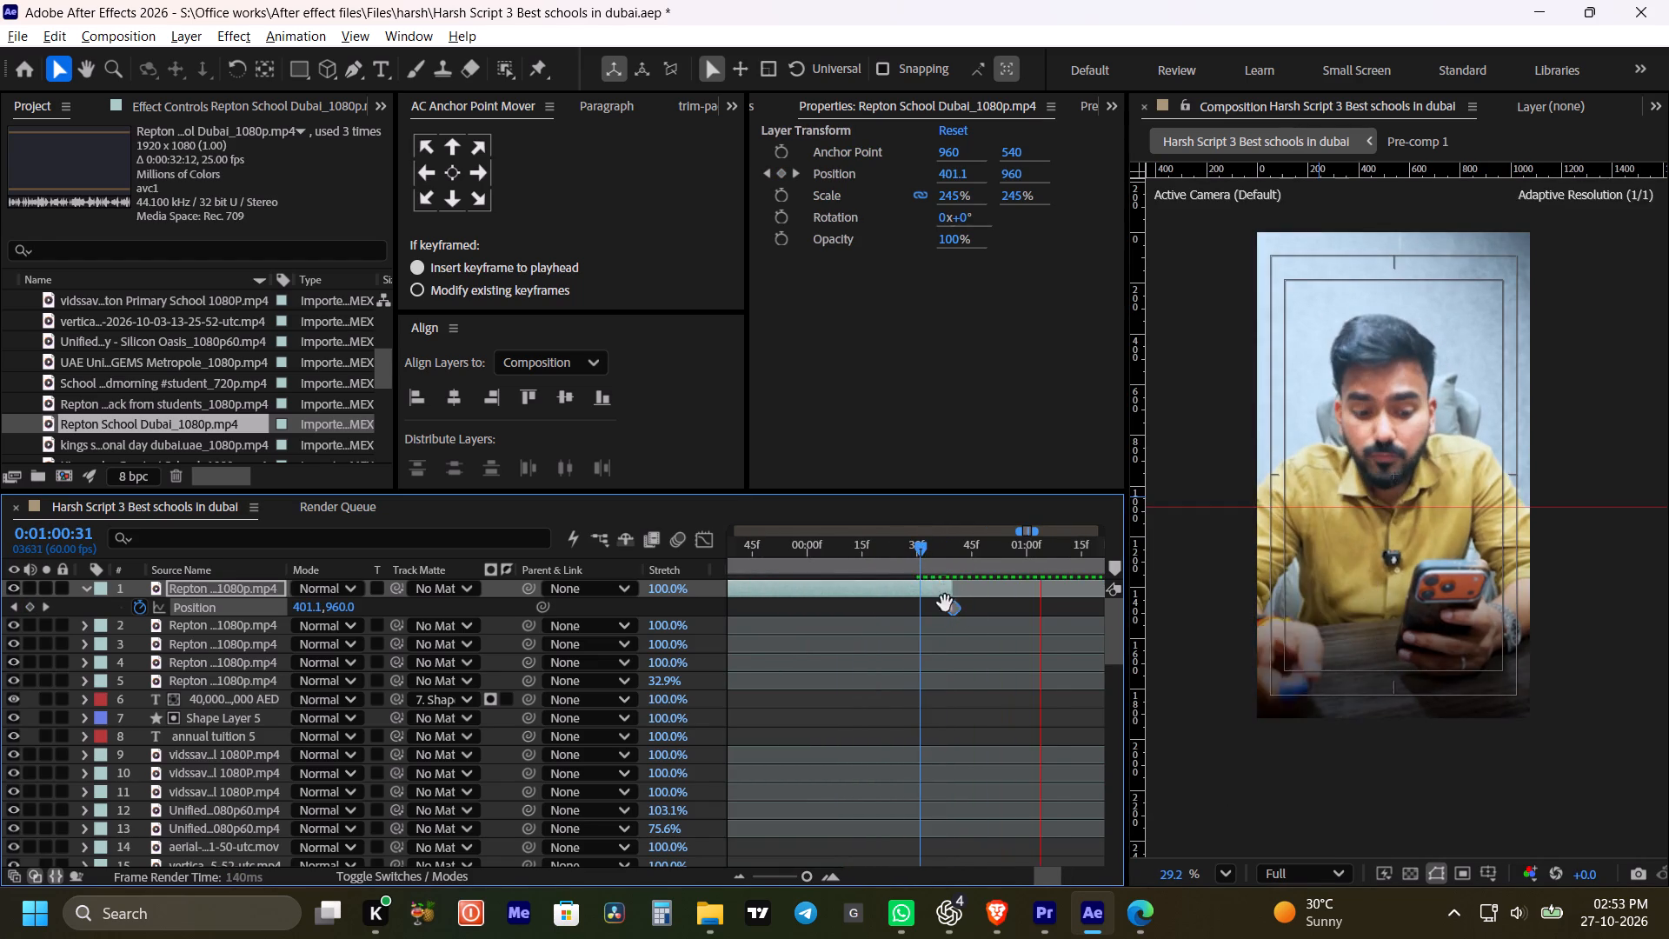
{"action": "scroll", "coordinate": [960, 615], "scroll_direction": "down", "scroll_amount": 2, "text": "alt"}
{"action": "left_click", "coordinate": [983, 607]}
{"action": "left_click", "coordinate": [933, 549]}
{"action": "scroll", "coordinate": [954, 591], "scroll_direction": "down", "scroll_amount": 1, "text": "alt"}
Play back the Repton B-roll from about 0:00:51 through the campus and classroom shots to check the cuts and timing.
{"action": "key", "text": "space"}
{"action": "left_click_drag", "start_coordinate": [955, 675], "coordinate": [993, 680]}
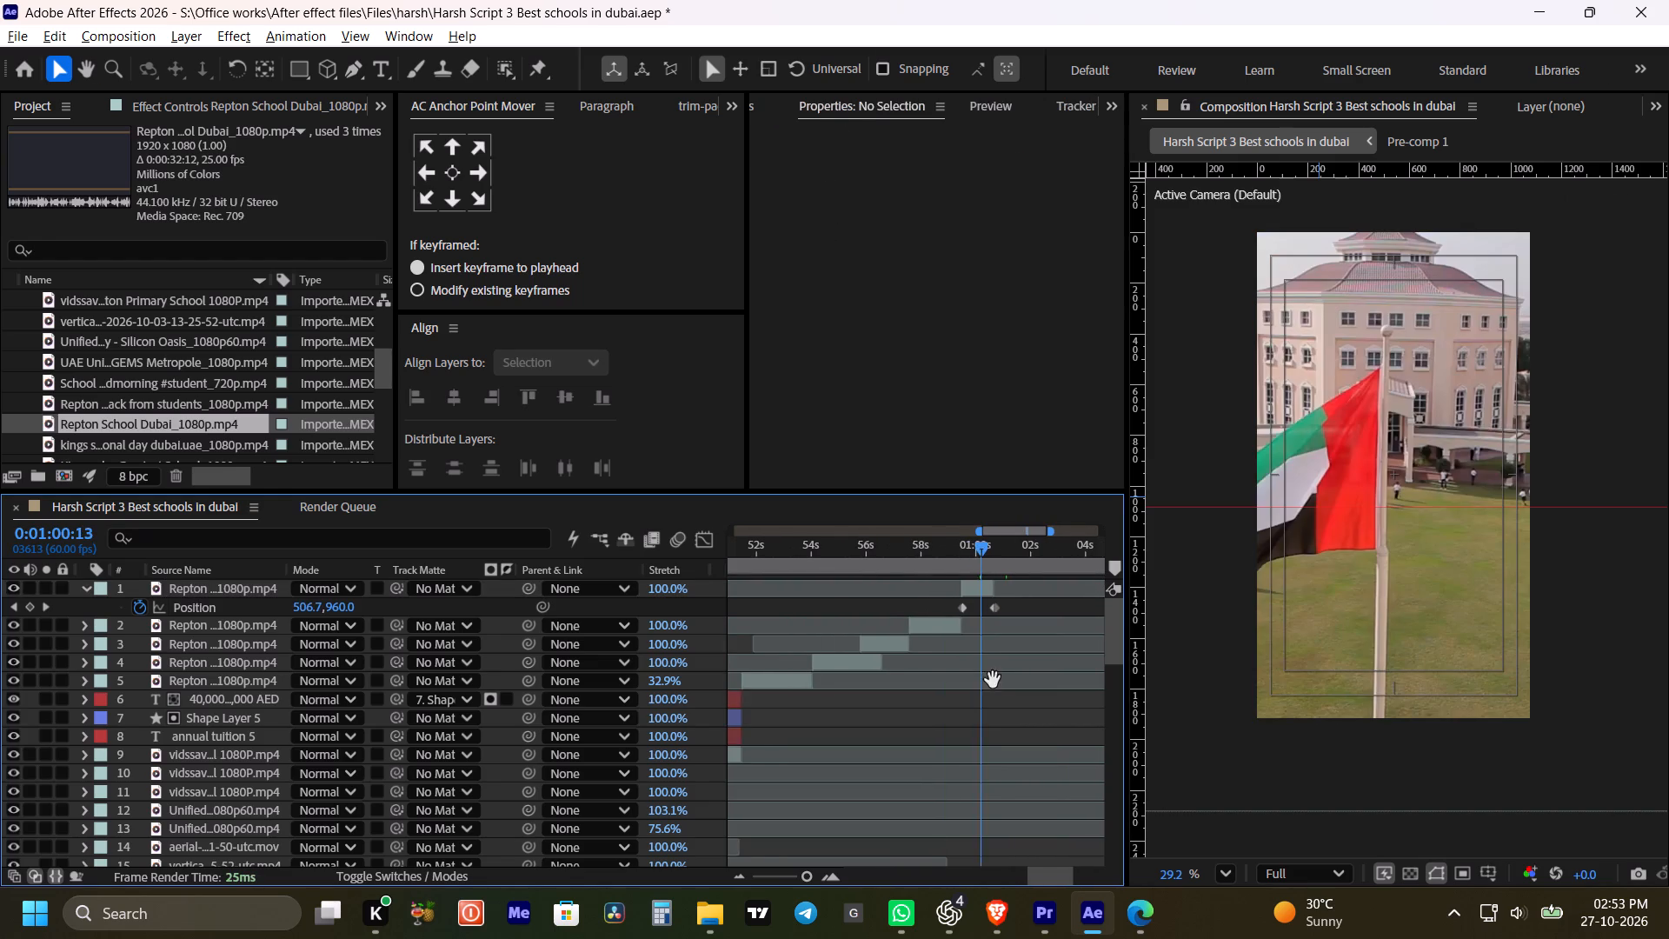
{"action": "left_click_drag", "start_coordinate": [993, 680], "coordinate": [981, 679]}
{"action": "left_click_drag", "start_coordinate": [834, 552], "coordinate": [800, 558]}
{"action": "key", "text": "space"}
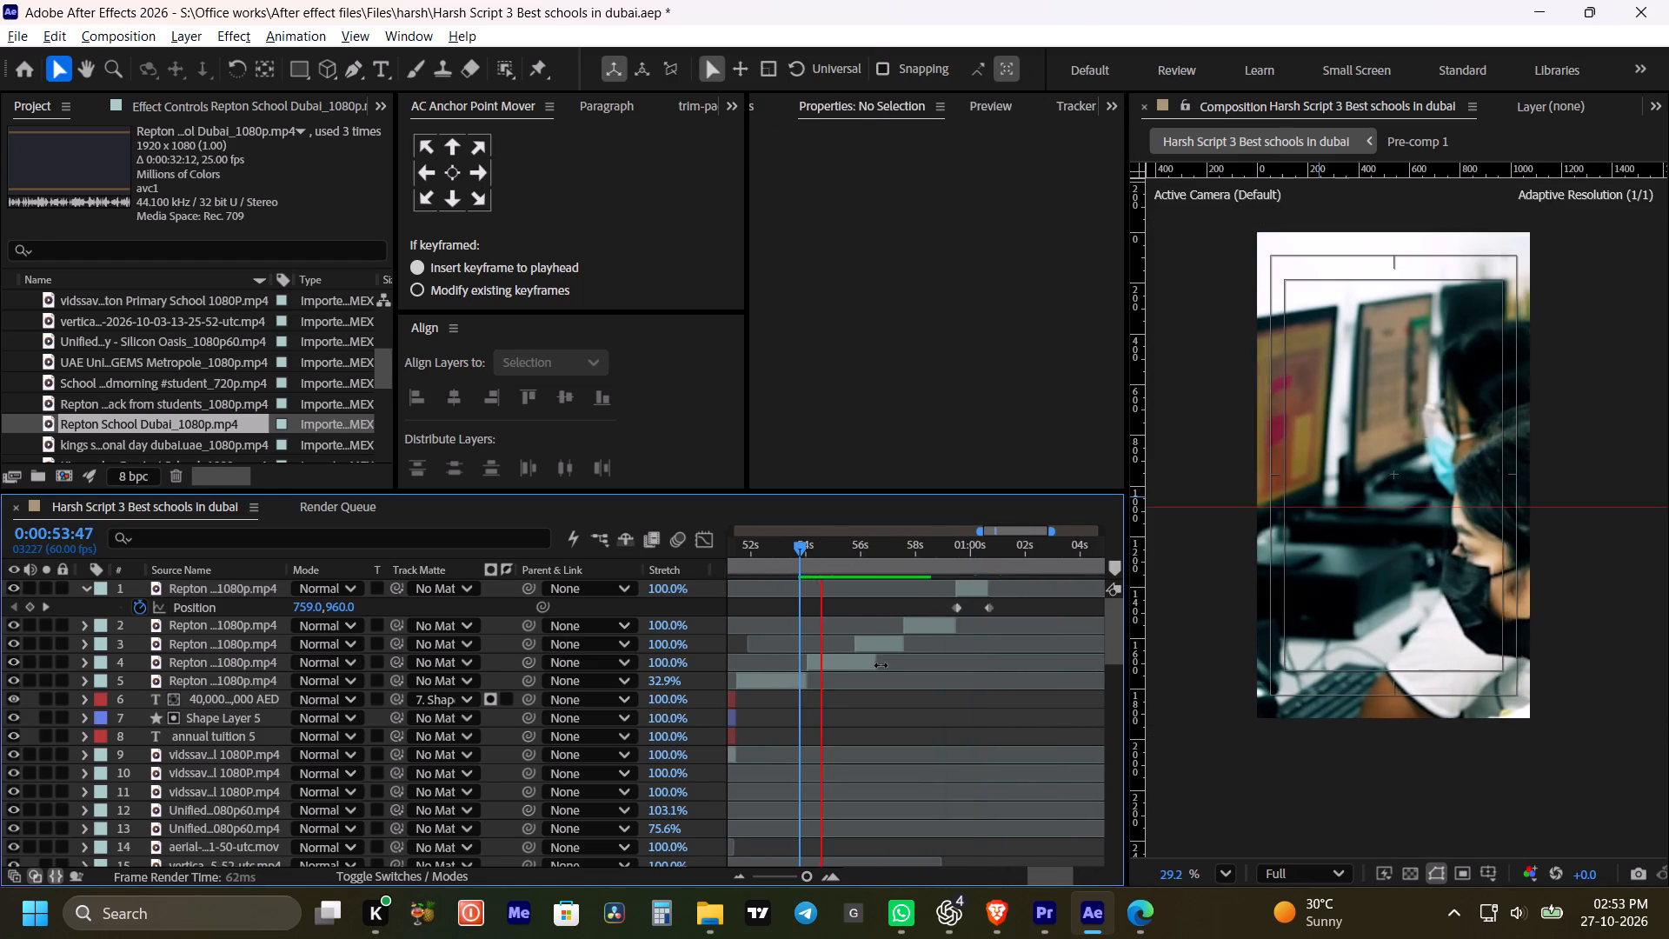
{"action": "key", "text": "space"}
{"action": "key", "text": "space"}
{"action": "left_click_drag", "start_coordinate": [868, 716], "coordinate": [922, 707]}
{"action": "left_click", "coordinate": [803, 564]}
{"action": "key", "text": "space"}
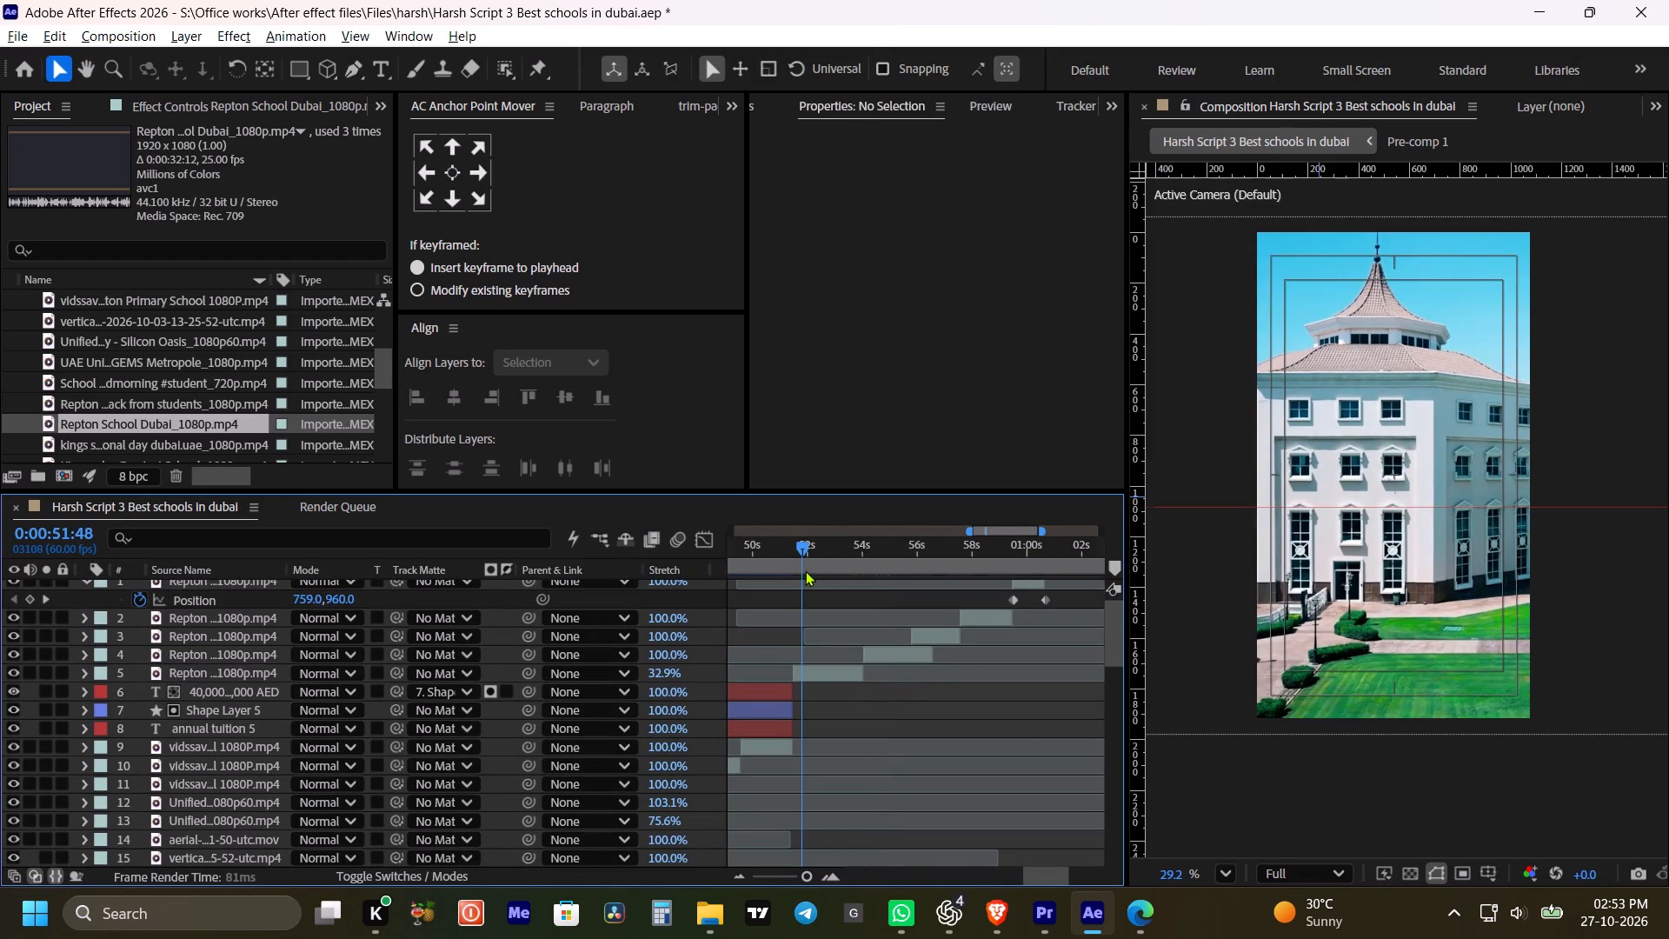
{"action": "key", "text": "space"}
{"action": "left_click", "coordinate": [780, 556]}
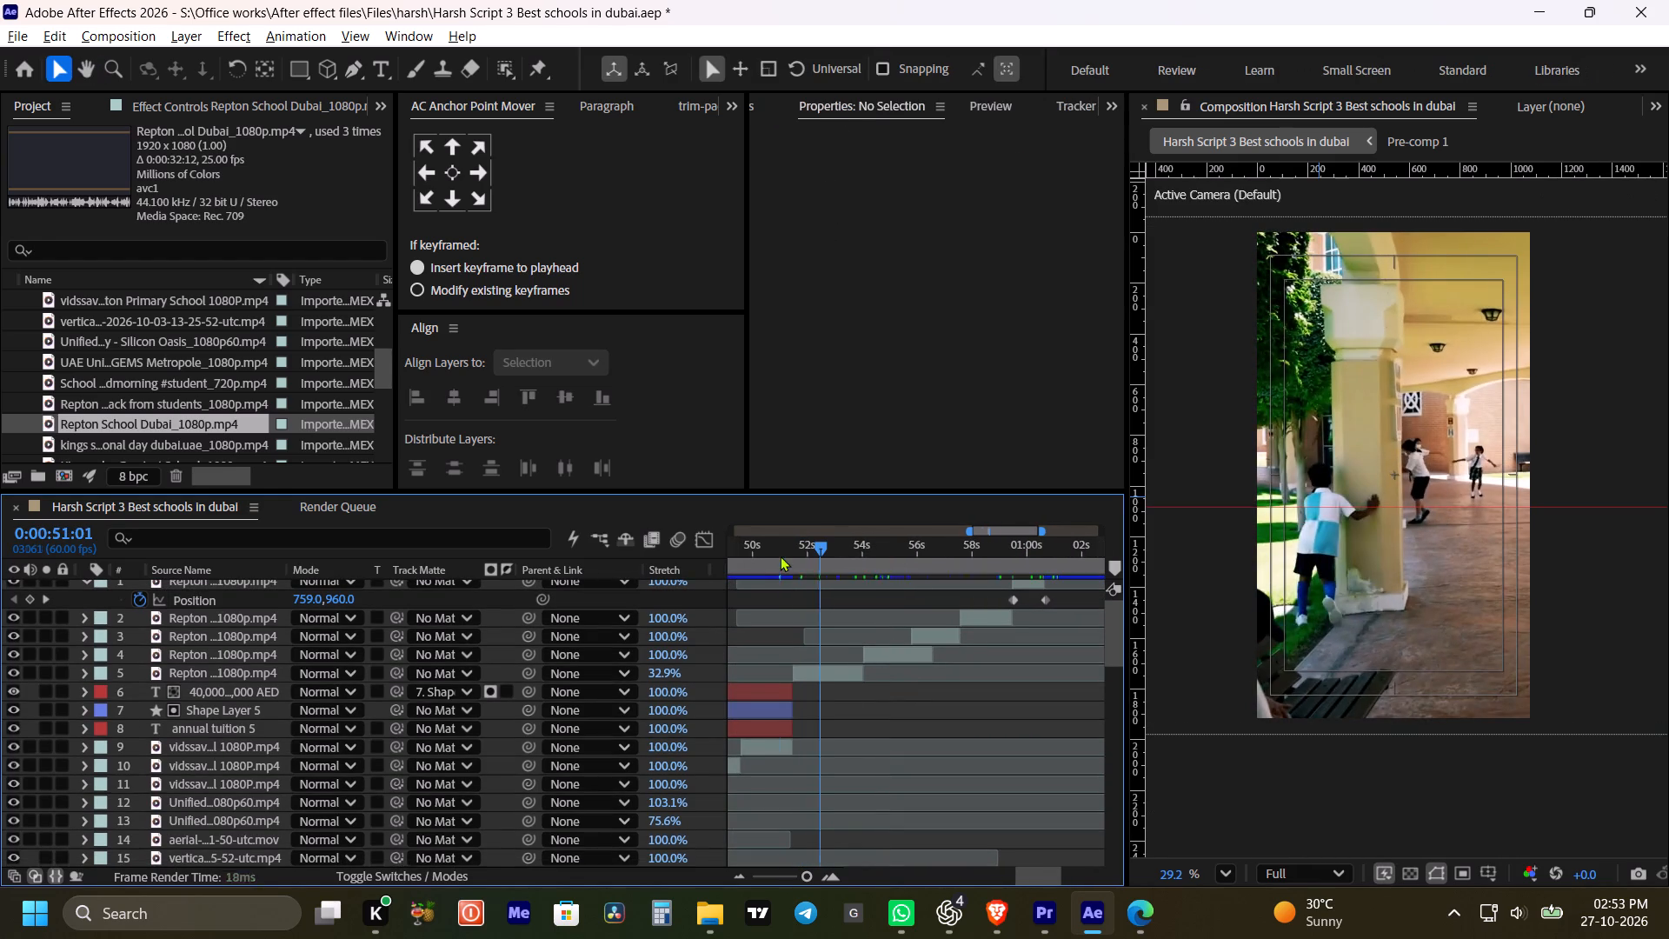
{"action": "key", "text": "space"}
{"action": "key", "text": "space"}
{"action": "key", "text": "space"}
{"action": "key", "text": "space"}
{"action": "key", "text": "space"}
{"action": "key", "text": "space"}
{"action": "left_click_drag", "start_coordinate": [844, 716], "coordinate": [858, 716]}
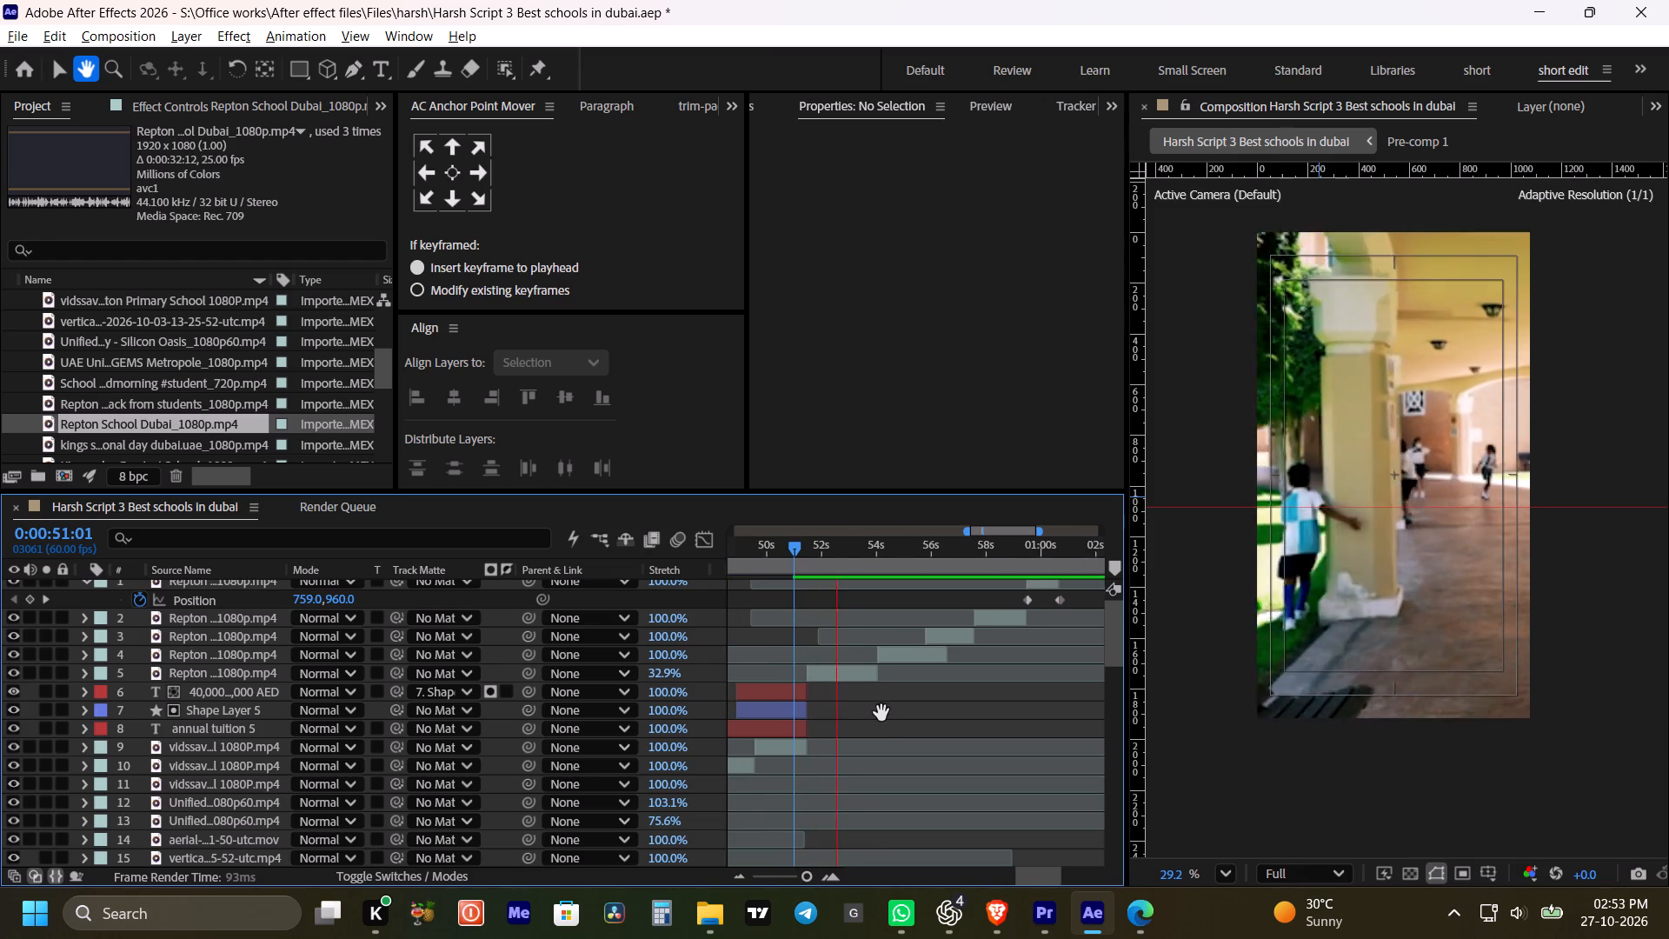
{"action": "key", "text": "v"}
{"action": "key", "text": "space"}
{"action": "left_click", "coordinate": [914, 718]}
{"action": "key", "text": "space"}
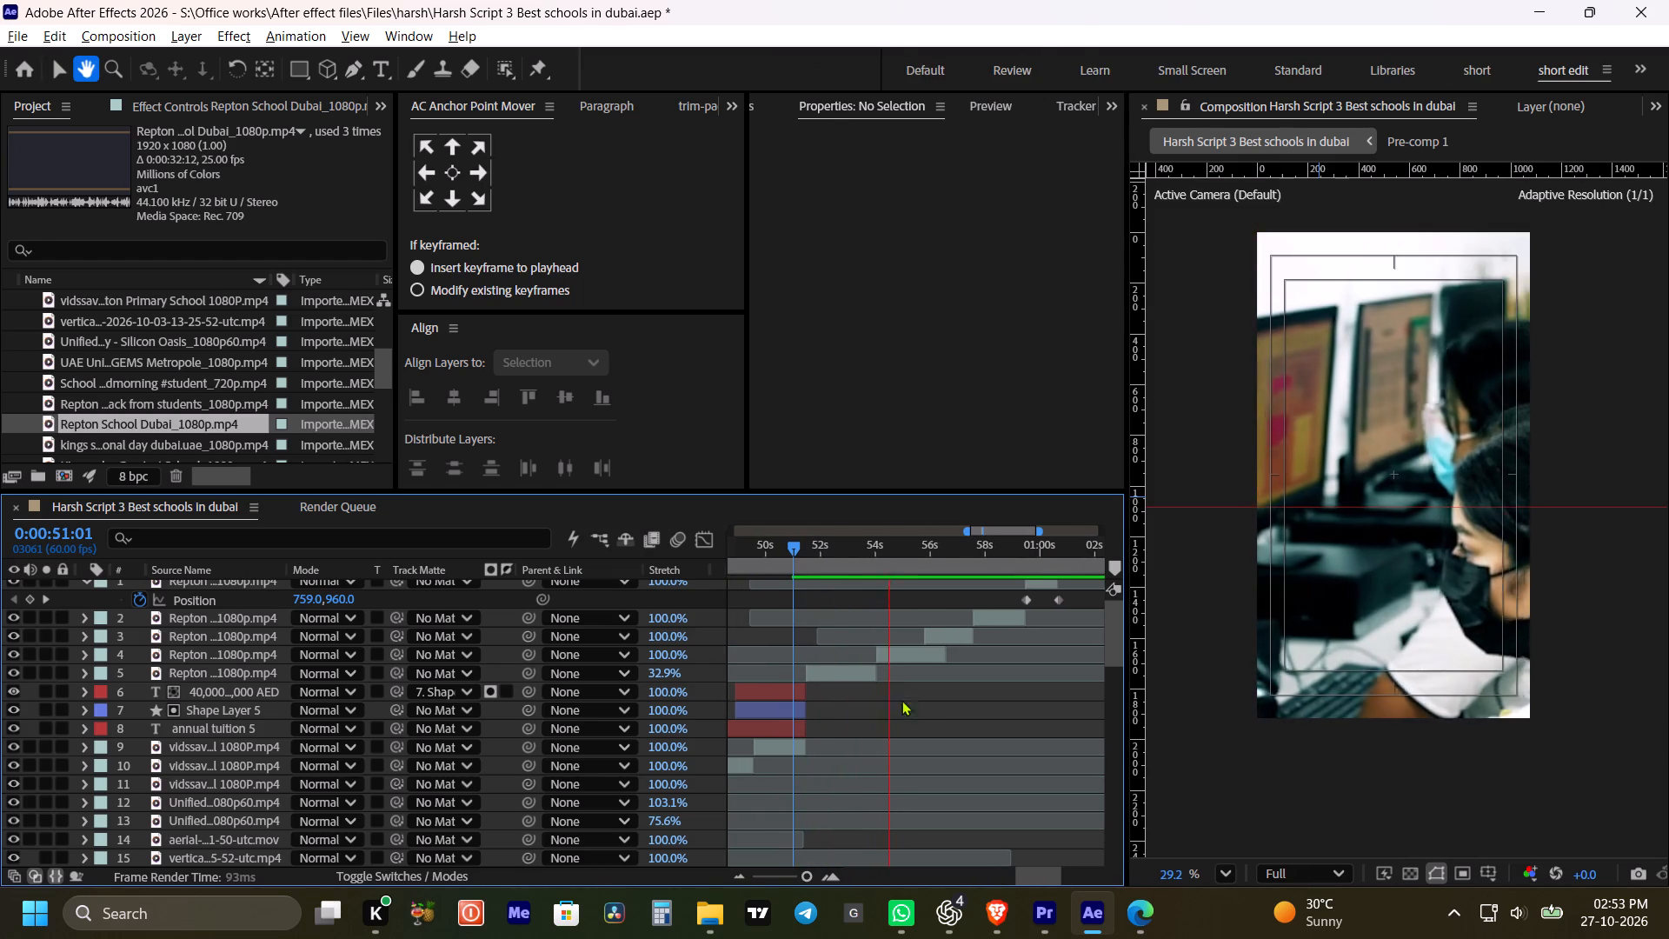
Replay the cut from the campus shot to the classroom around 0:00:53:18 to find the cue for the tuition captions.
{"action": "left_click", "coordinate": [861, 554]}
{"action": "key", "text": "space"}
{"action": "key", "text": "space"}
{"action": "key", "text": "space"}
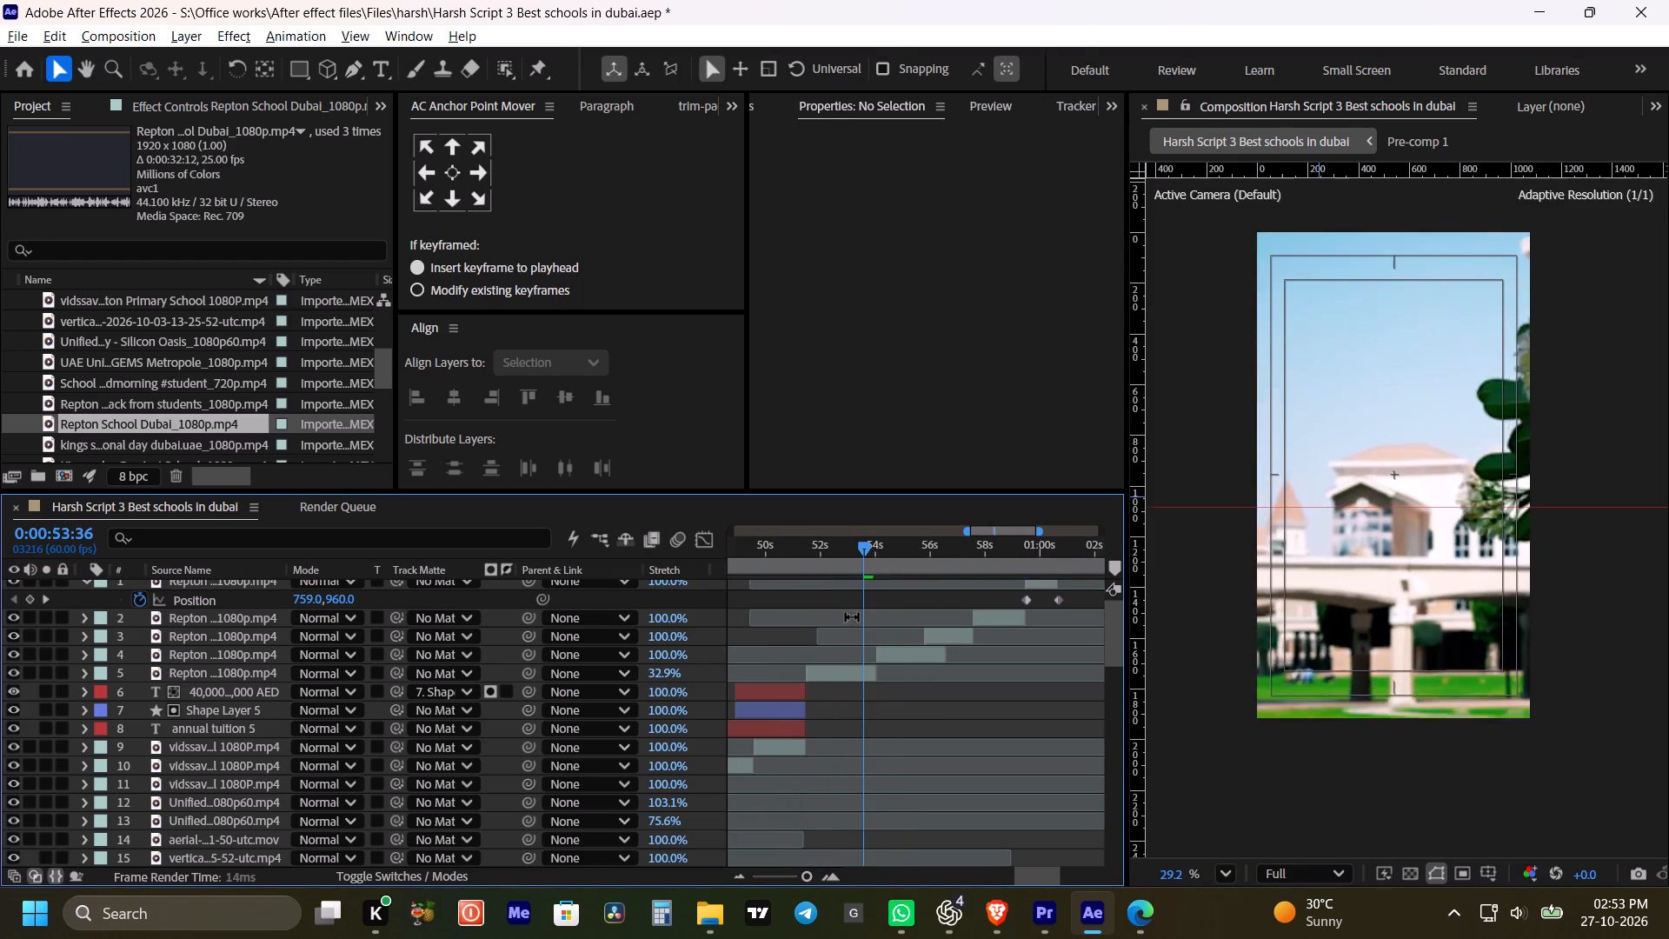
{"action": "key", "text": "space"}
{"action": "left_click", "coordinate": [848, 557]}
{"action": "key", "text": "space"}
{"action": "key", "text": "space"}
Copy the 40,000 AED - 89,000 AED text, Shape Layer 5 and annual tuition 5 layers and paste them at the top of the layer stack.
{"action": "left_click", "coordinate": [798, 694]}
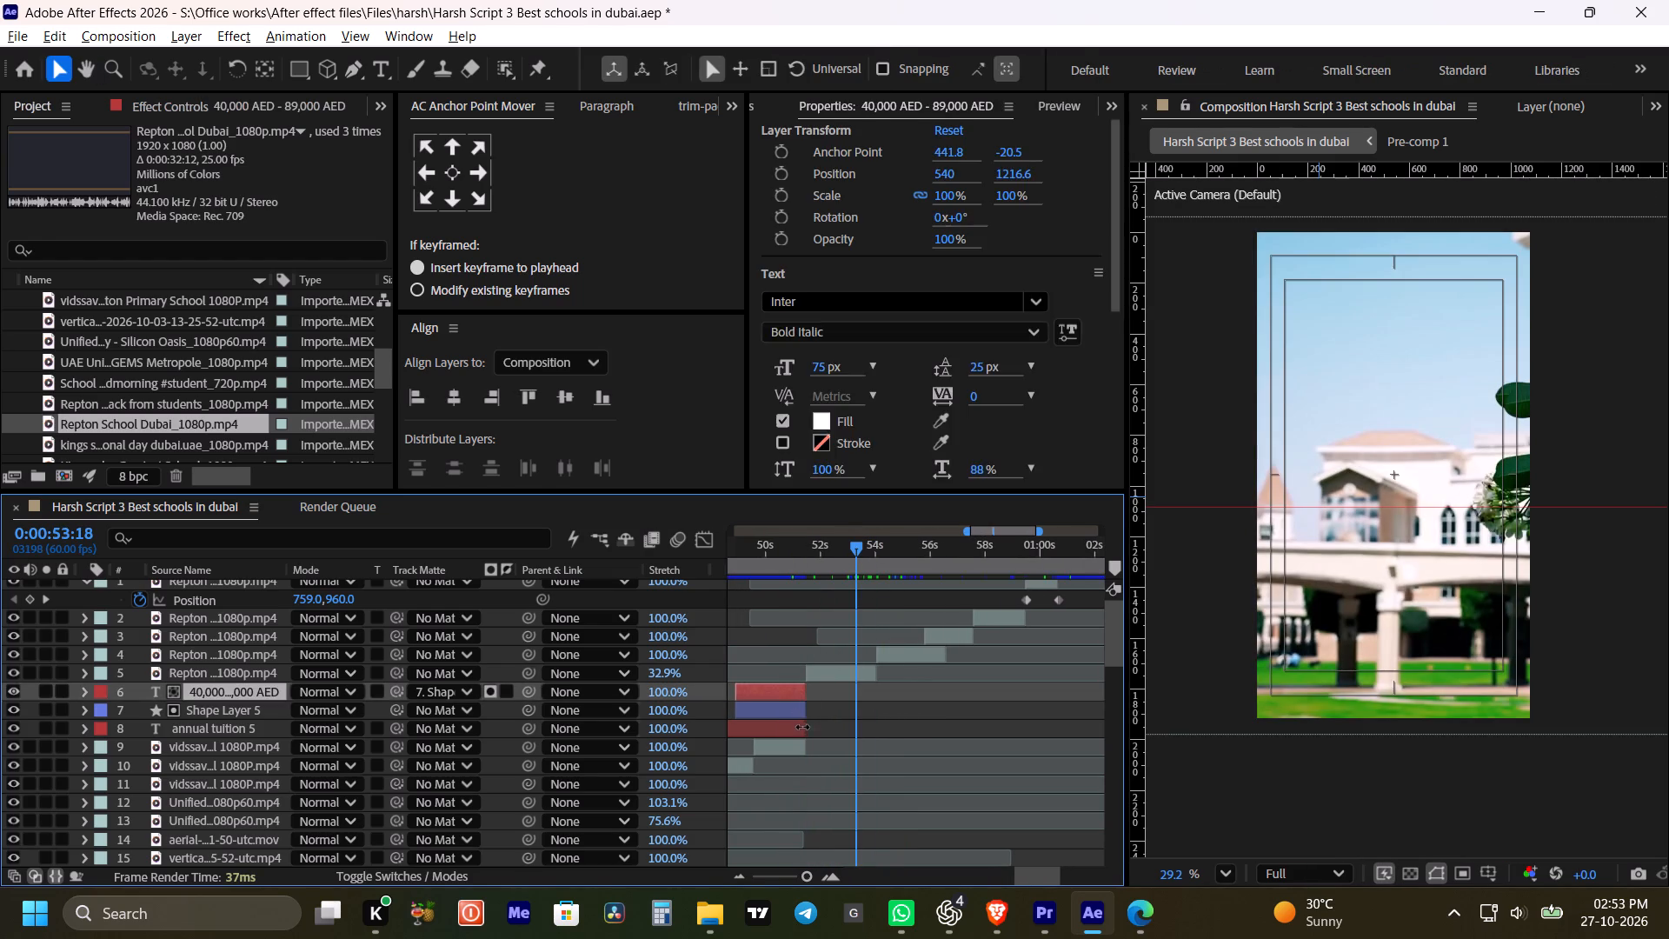
{"action": "left_click", "coordinate": [802, 727], "text": "shift"}
{"action": "key", "text": "ctrl+c"}
{"action": "key", "text": "ctrl+c"}
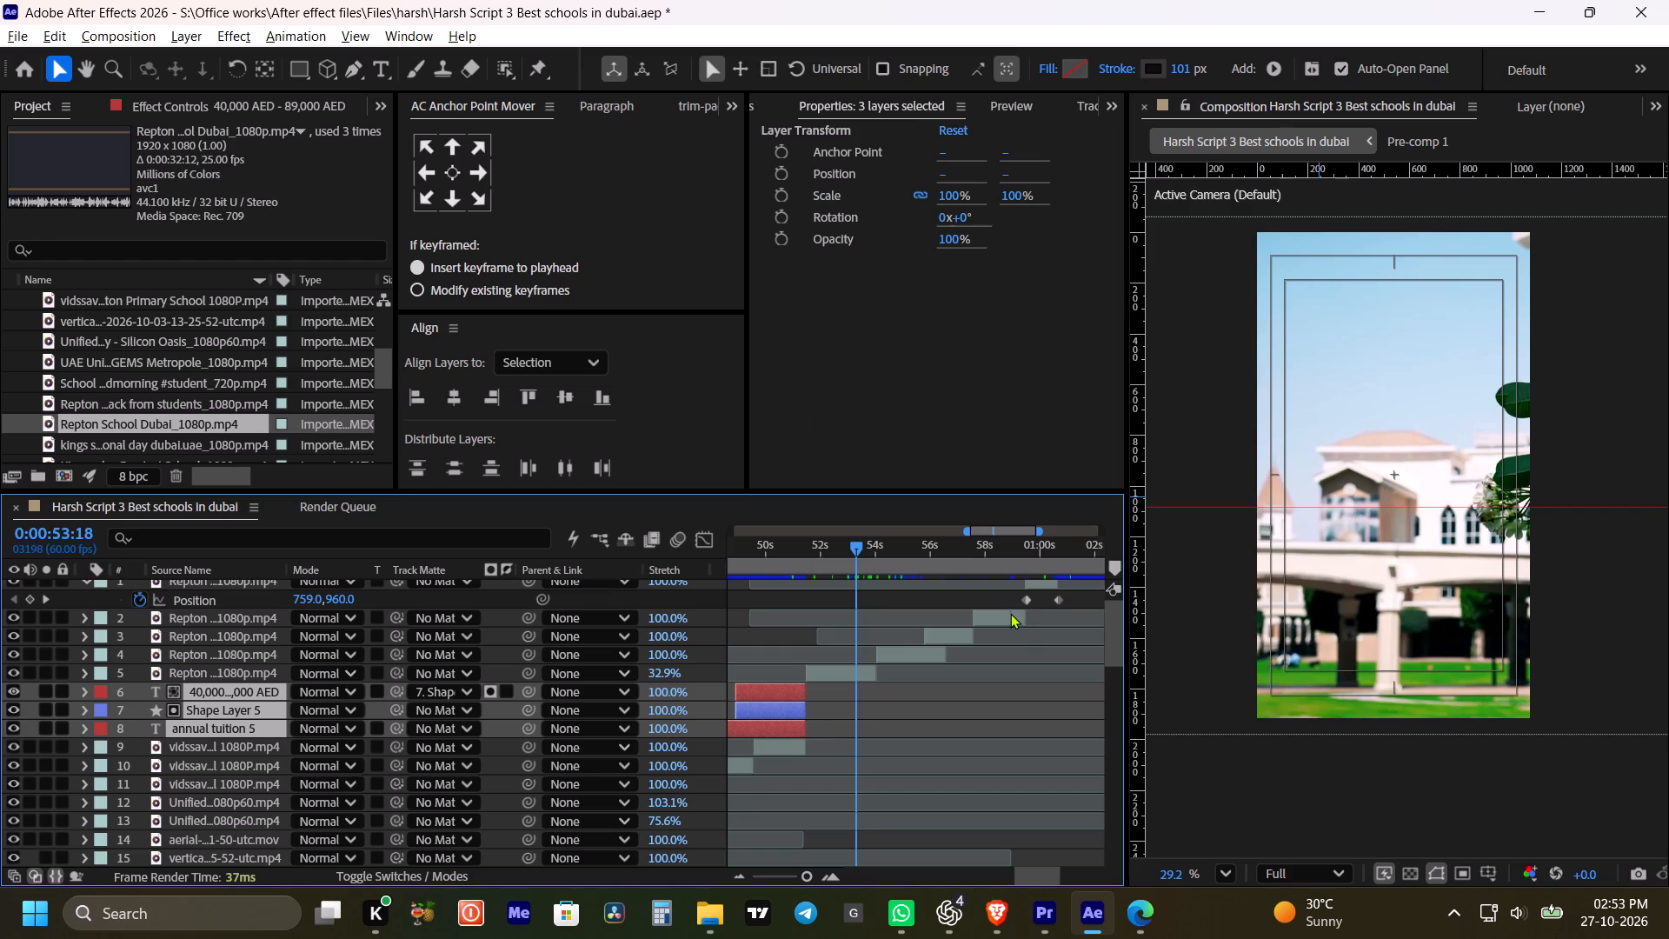
{"action": "scroll", "coordinate": [1014, 615], "scroll_direction": "up", "scroll_amount": 2}
{"action": "left_click", "coordinate": [1047, 589]}
{"action": "key", "text": "ctrl+v"}
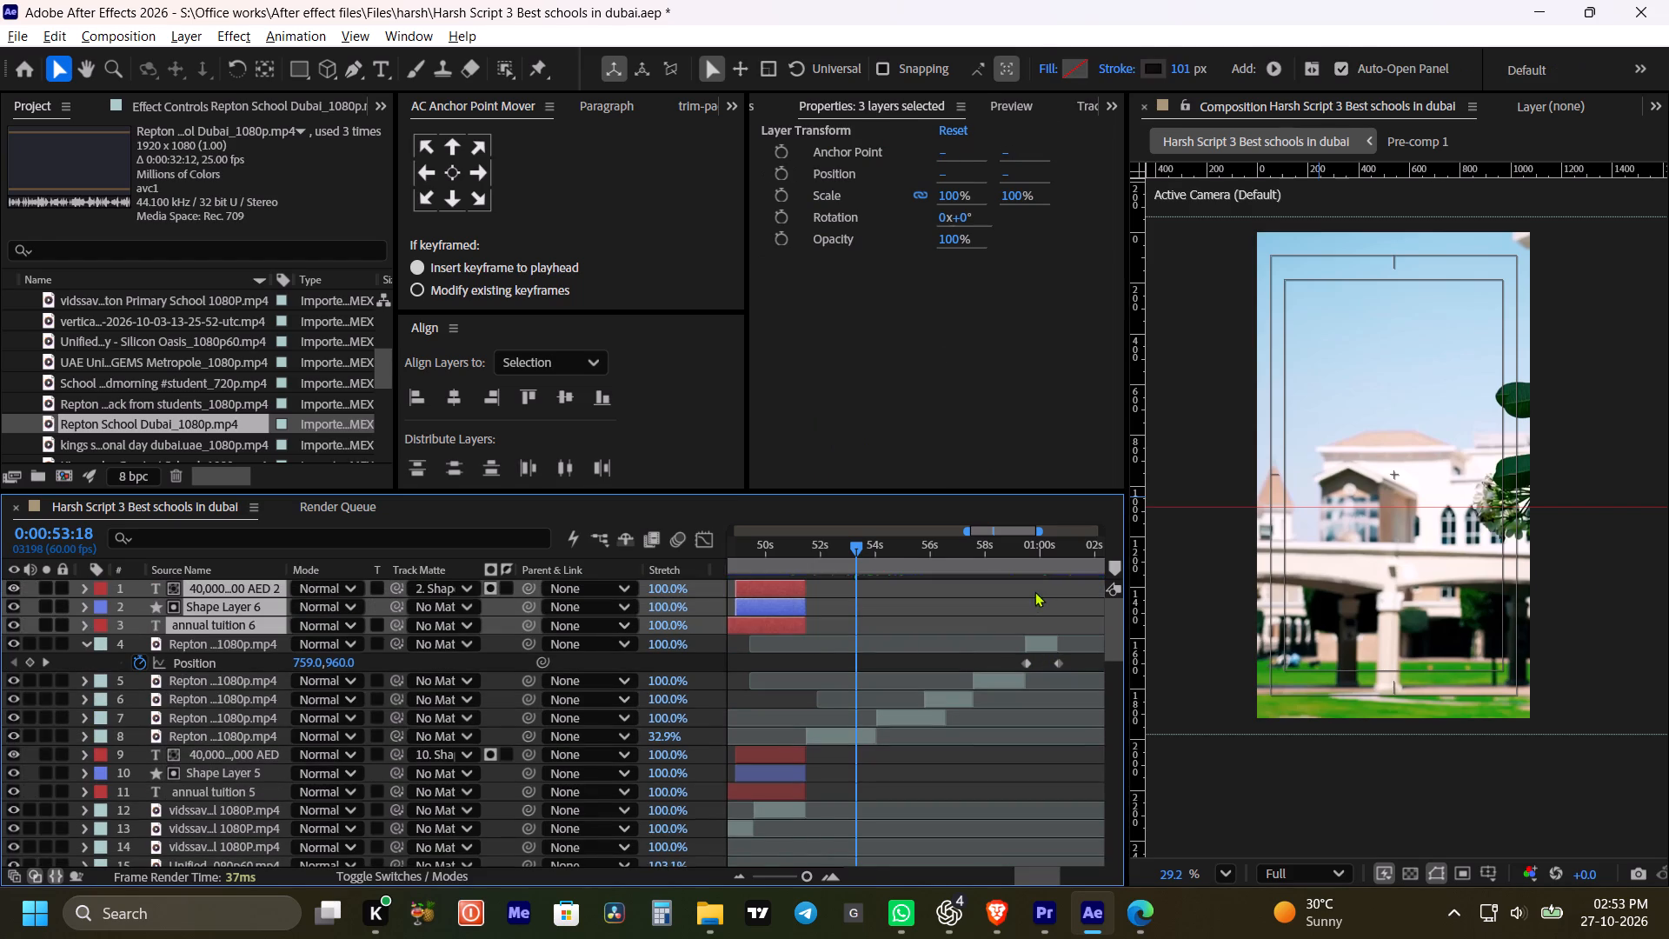
Move the pasted caption layers so the fee text starts with the classroom shot near 0:00:54, and extend their ends to the flag segment's end.
{"action": "key", "text": "bracketright"}
{"action": "left_click_drag", "start_coordinate": [815, 628], "coordinate": [911, 645]}
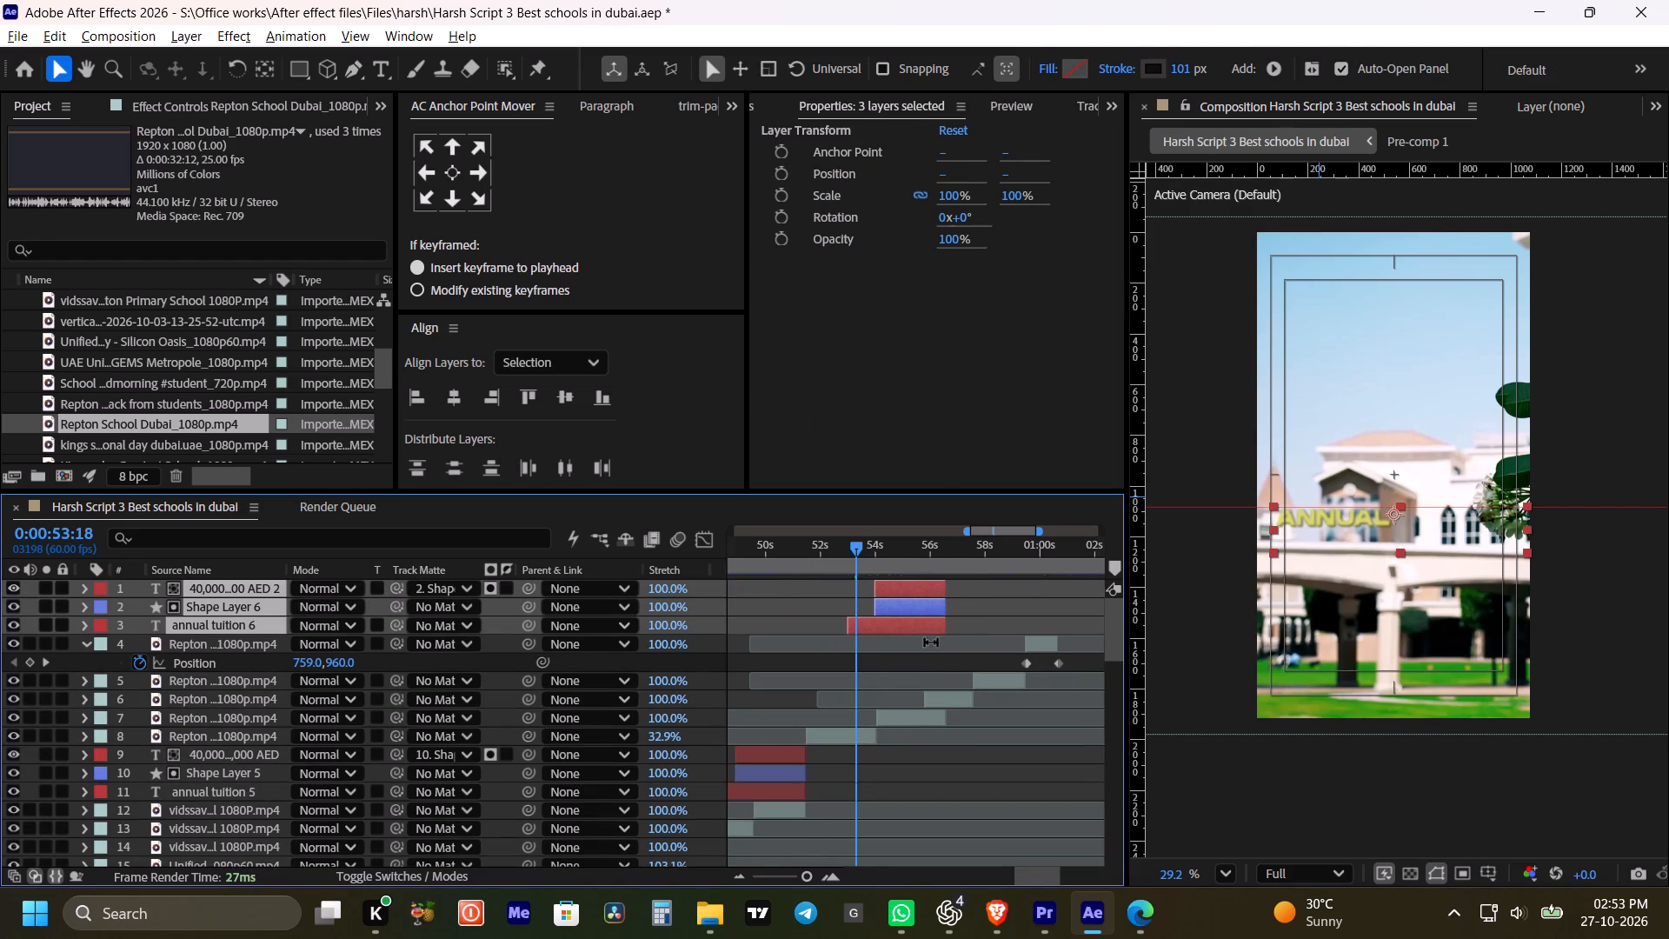
{"action": "left_click_drag", "start_coordinate": [947, 628], "coordinate": [1063, 631], "text": "shift"}
Play back the Repton section from 0:00:52:09 to check the timing of the pasted tuition captions.
{"action": "left_click", "coordinate": [825, 546]}
{"action": "key", "text": "space"}
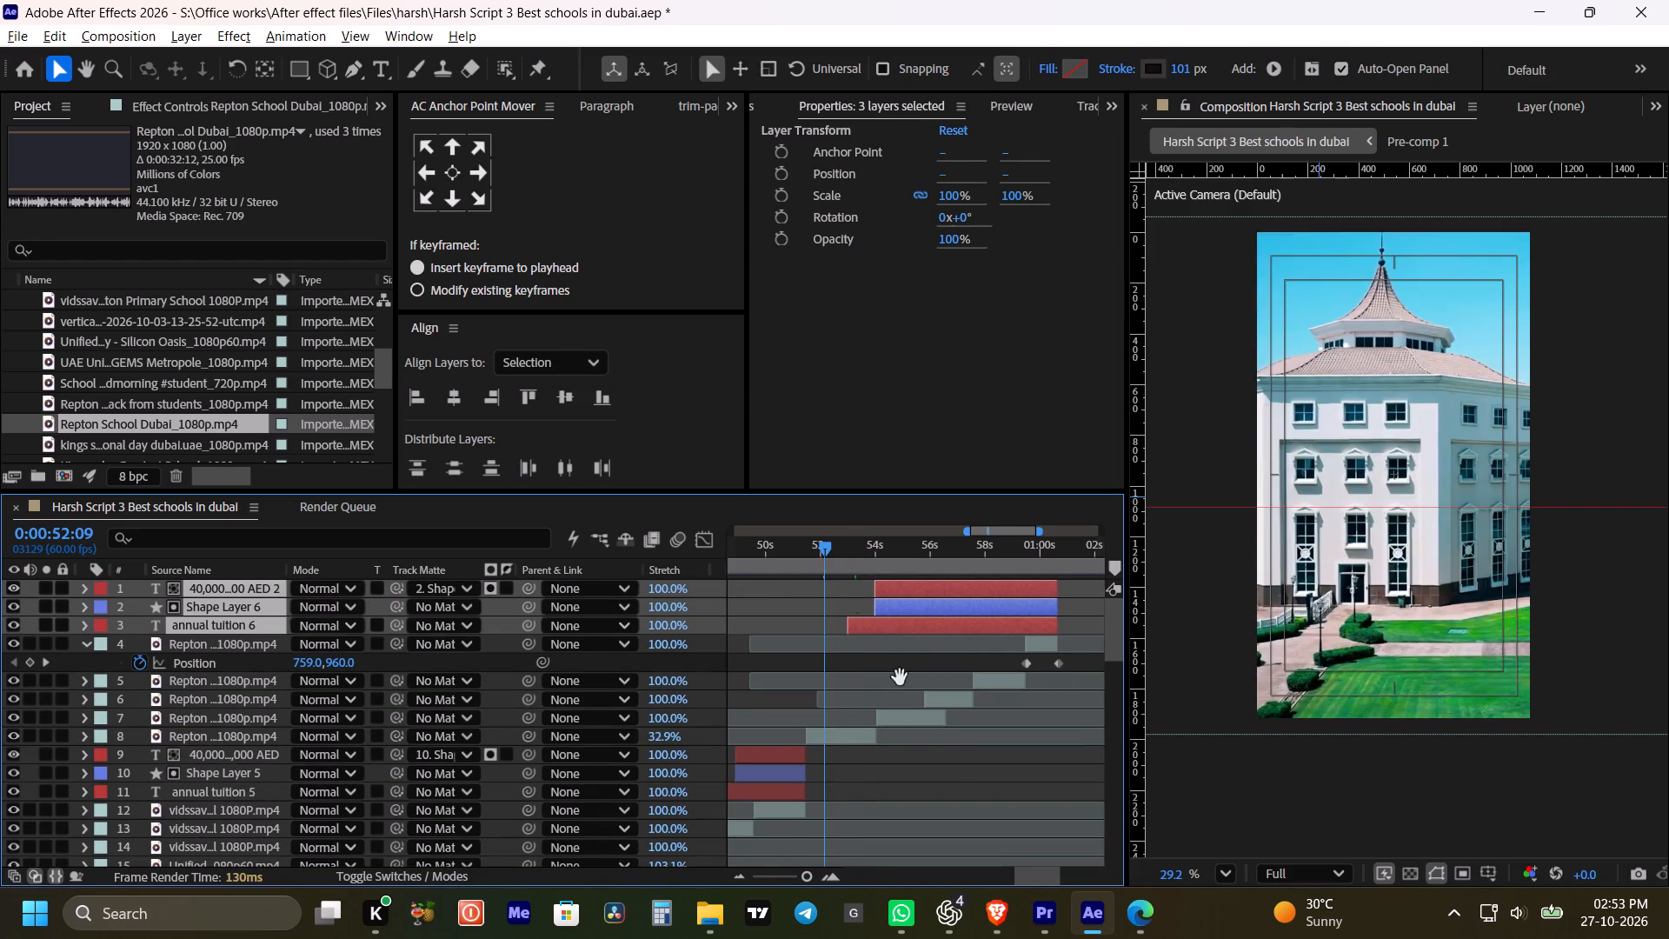
{"action": "left_click", "coordinate": [966, 773]}
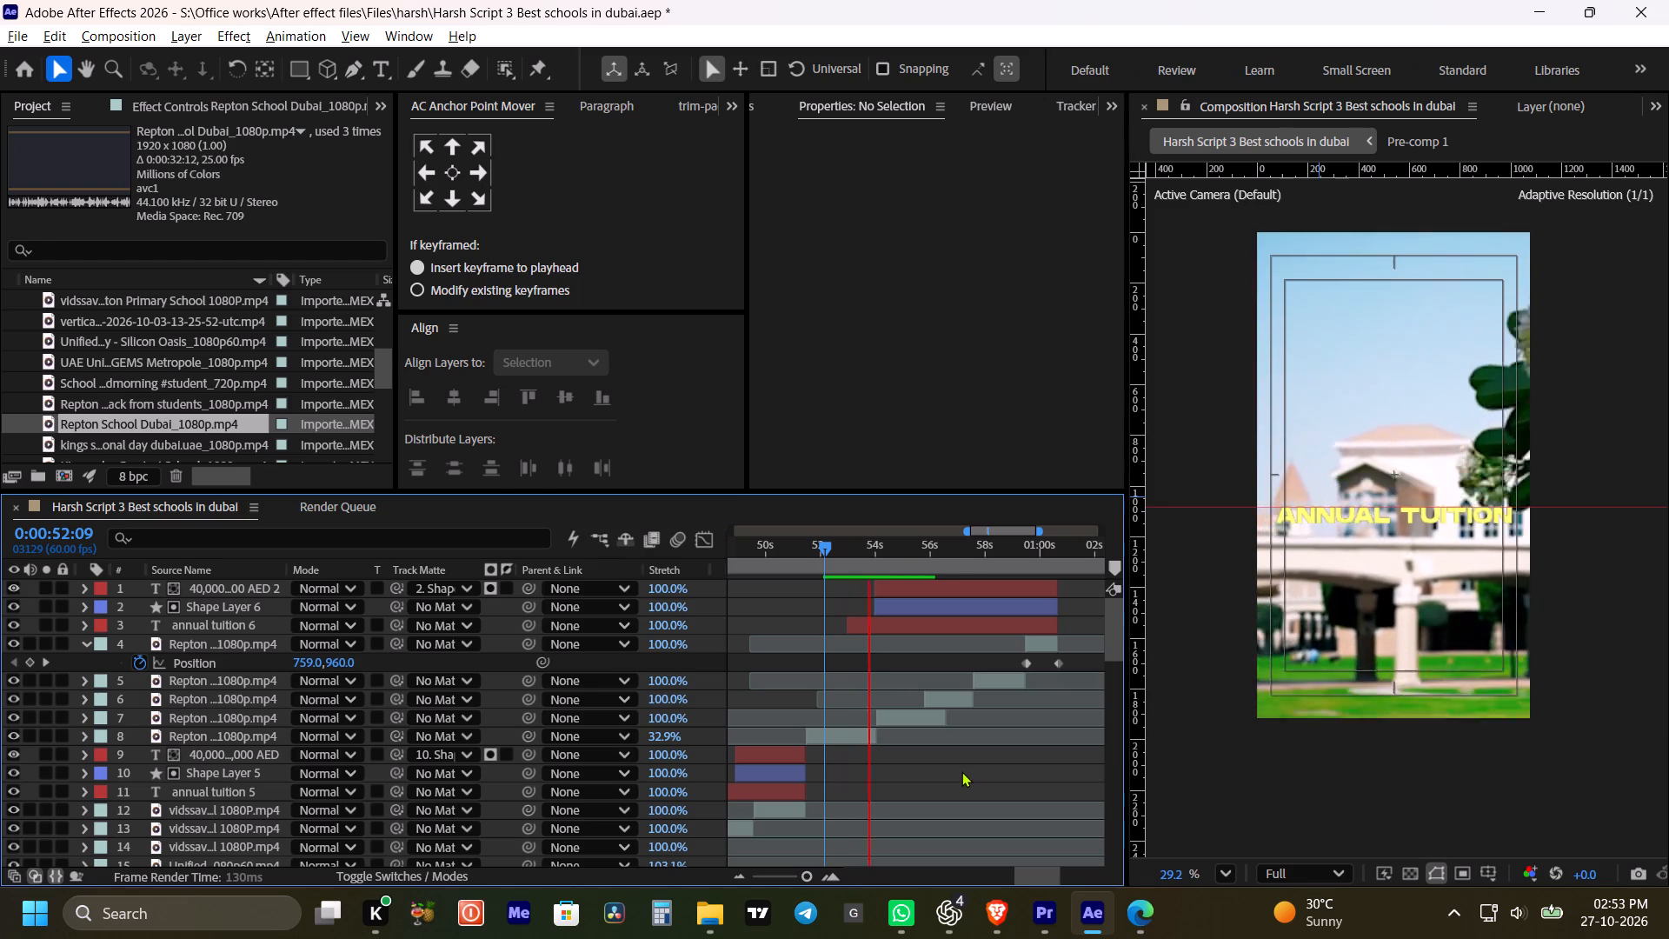
{"action": "key", "text": "space"}
{"action": "key", "text": "space"}
{"action": "key", "text": "space"}
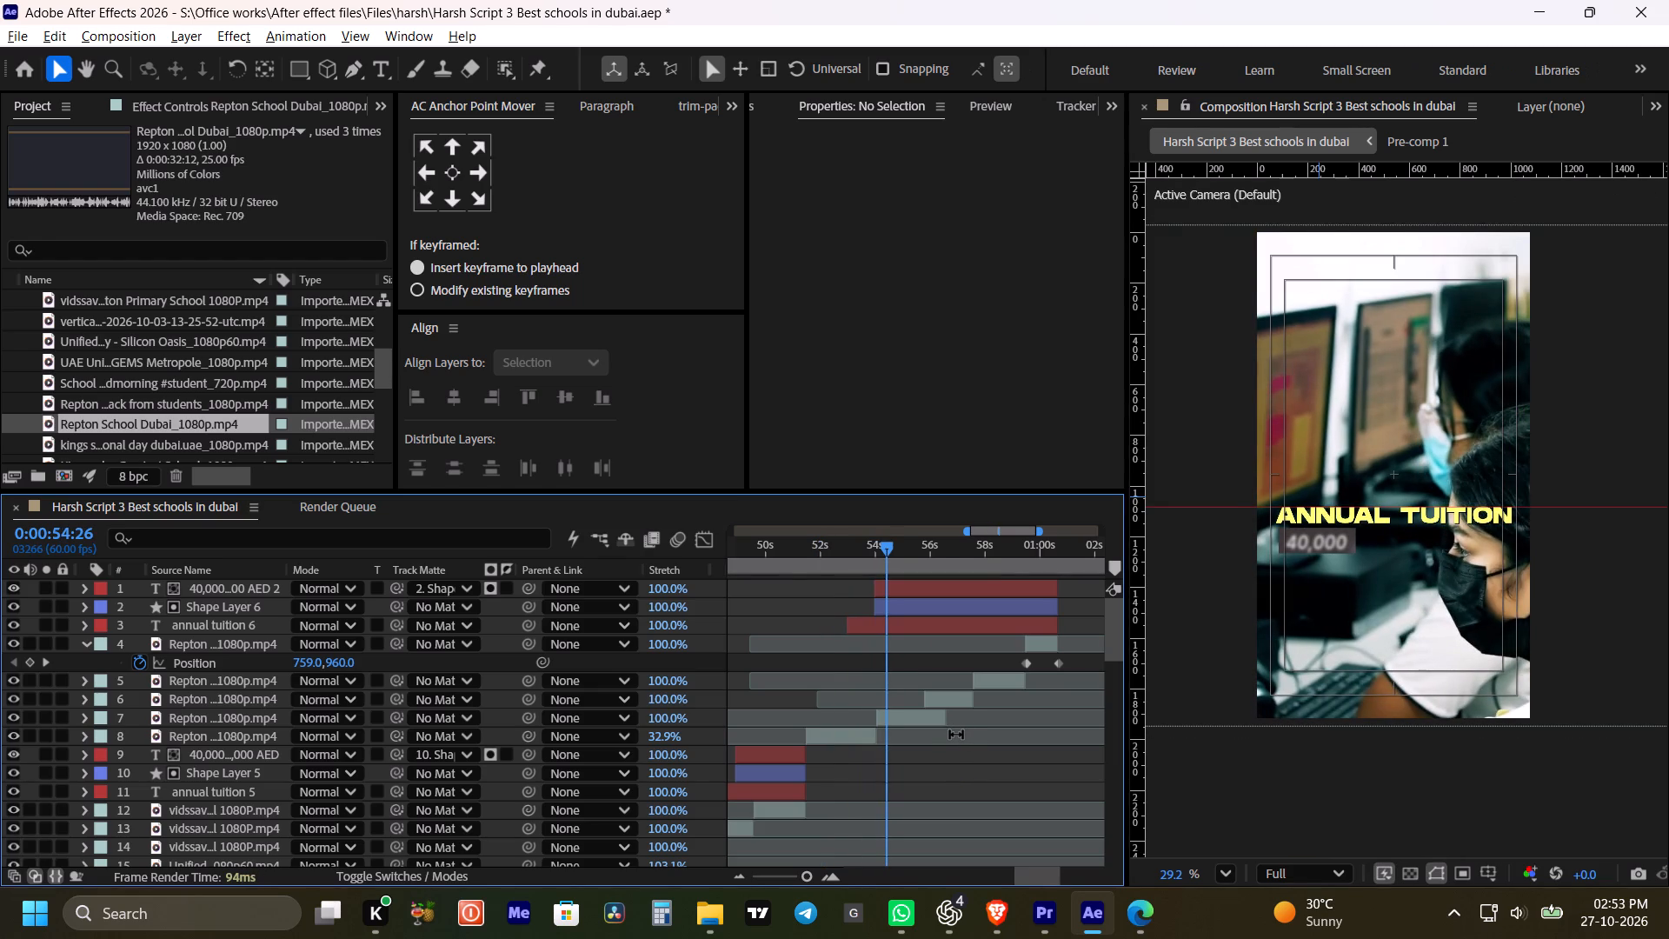
{"action": "key", "text": "space"}
{"action": "key", "text": "space"}
{"action": "key", "text": "space"}
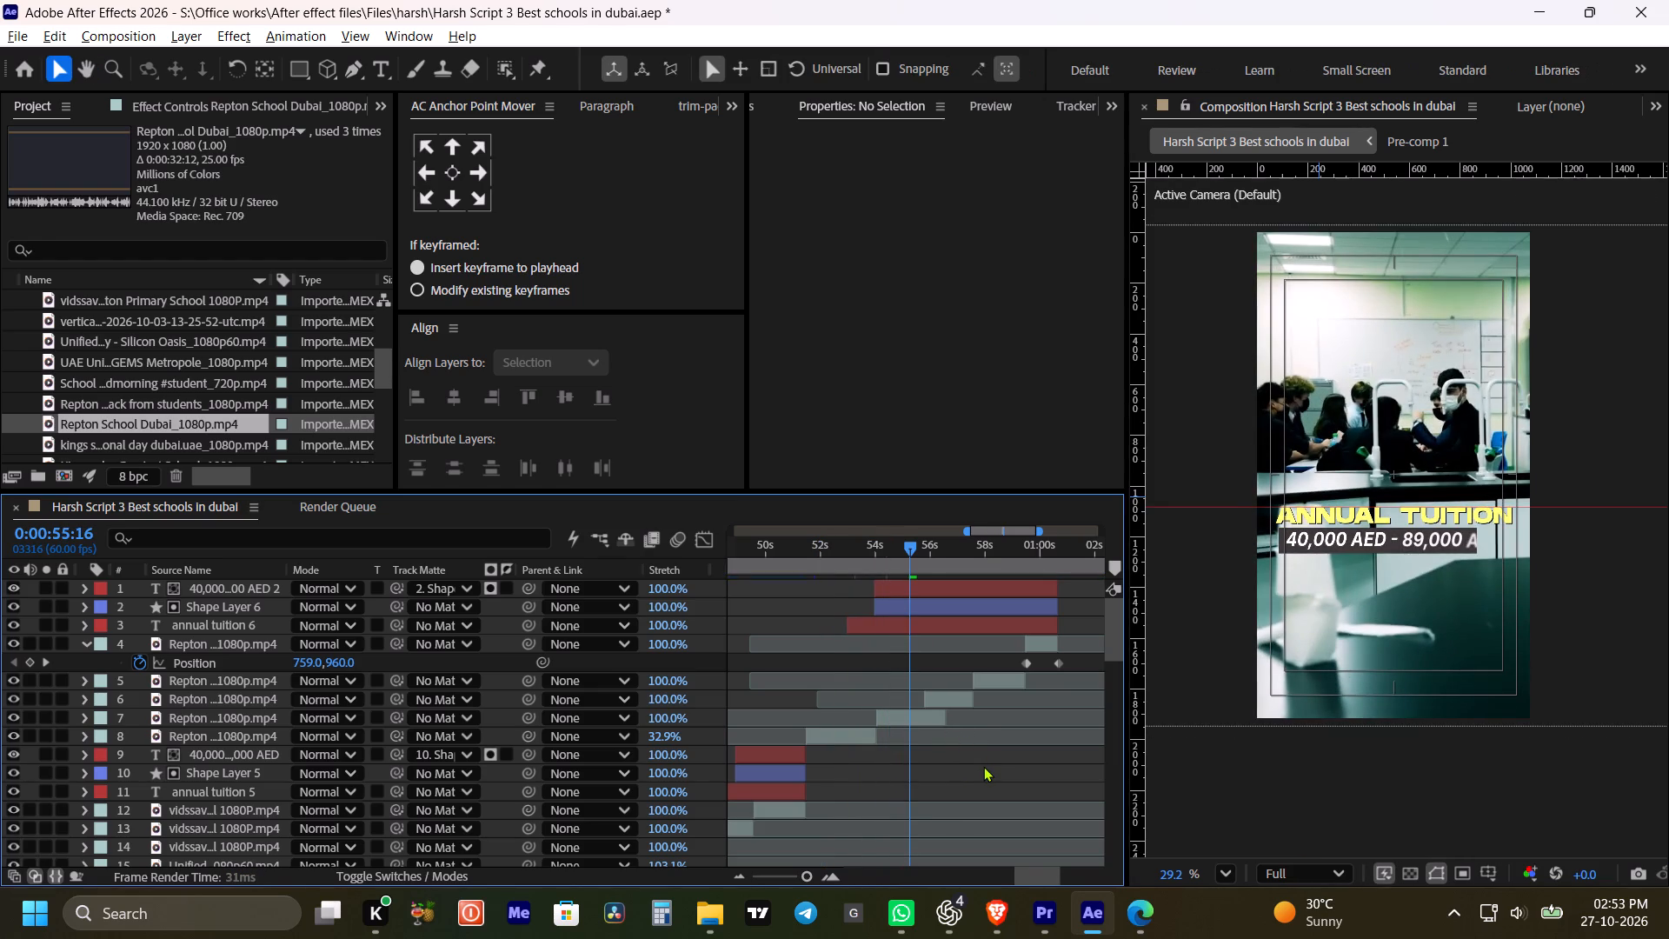
{"action": "key", "text": "space"}
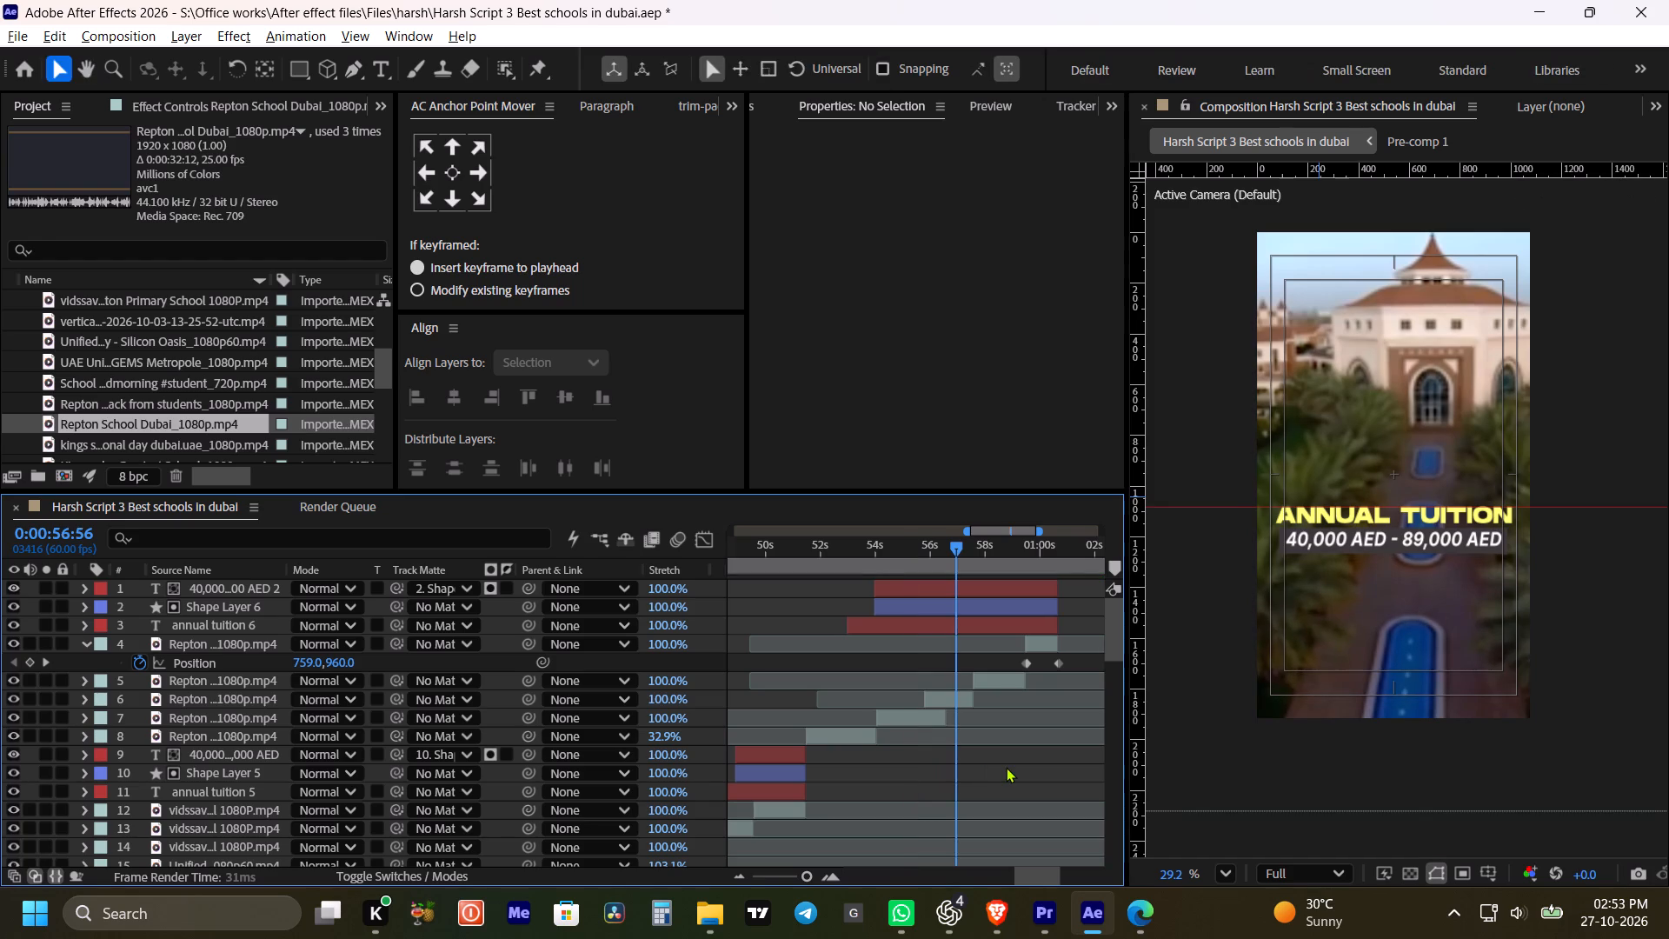
Edit the pasted fee text to read "57,000 AED - 10,2000 AED".
{"action": "double_click", "coordinate": [909, 593]}
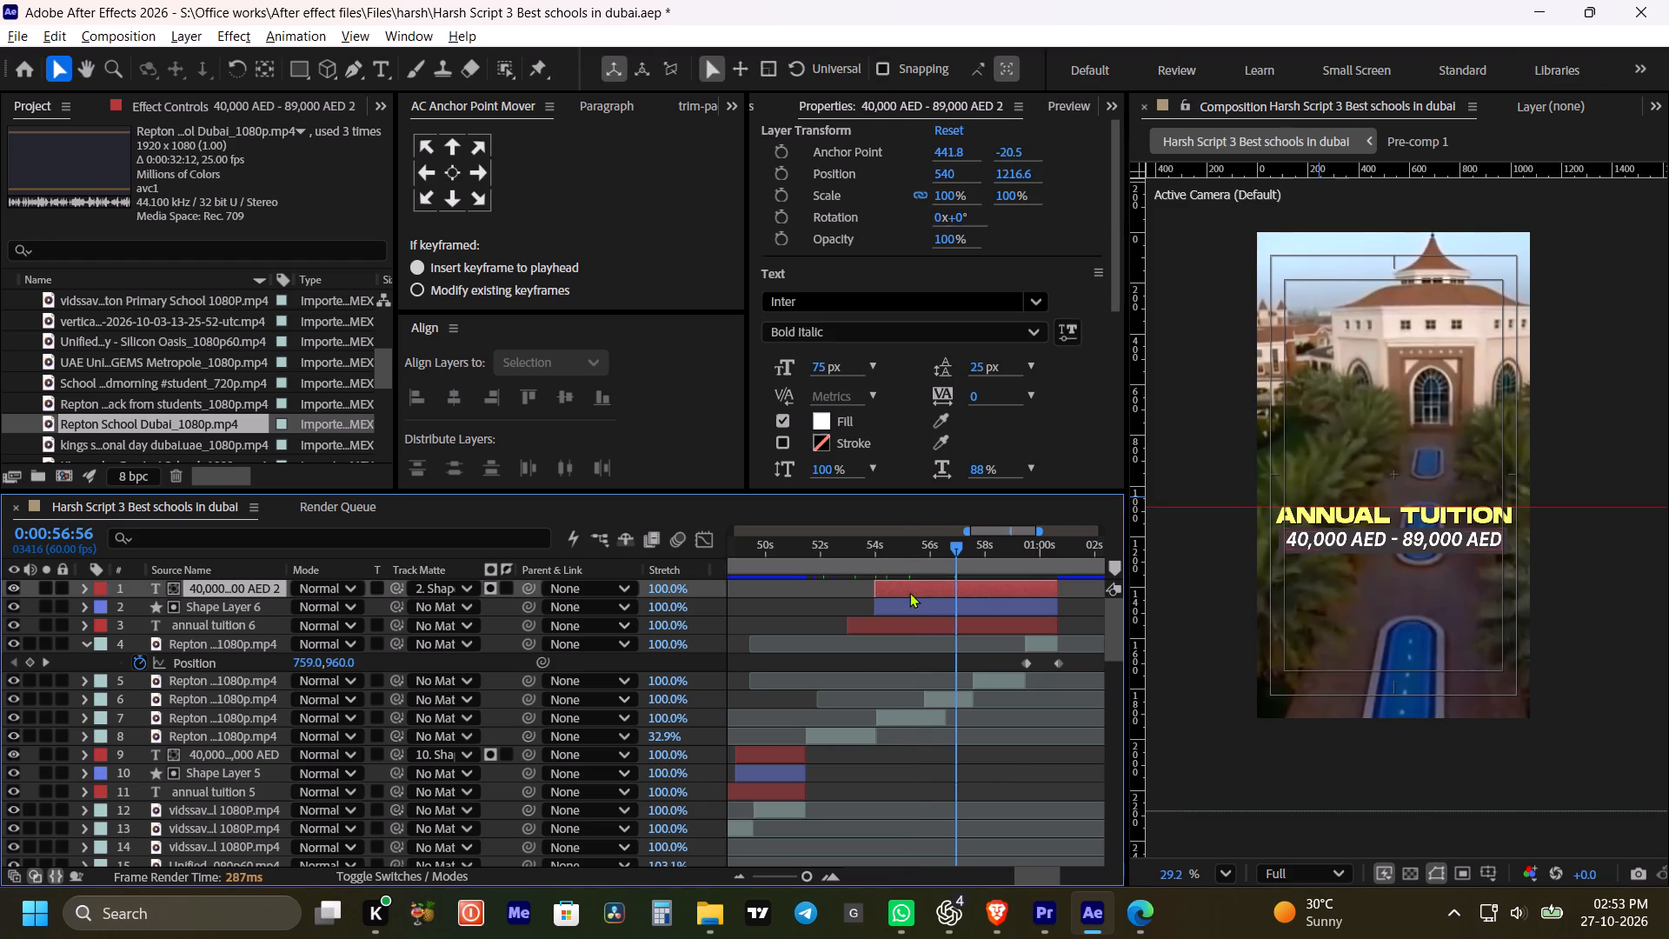
{"action": "left_click", "coordinate": [1303, 546]}
{"action": "key", "text": "BackSpace"}
{"action": "key", "text": "BackSpace"}
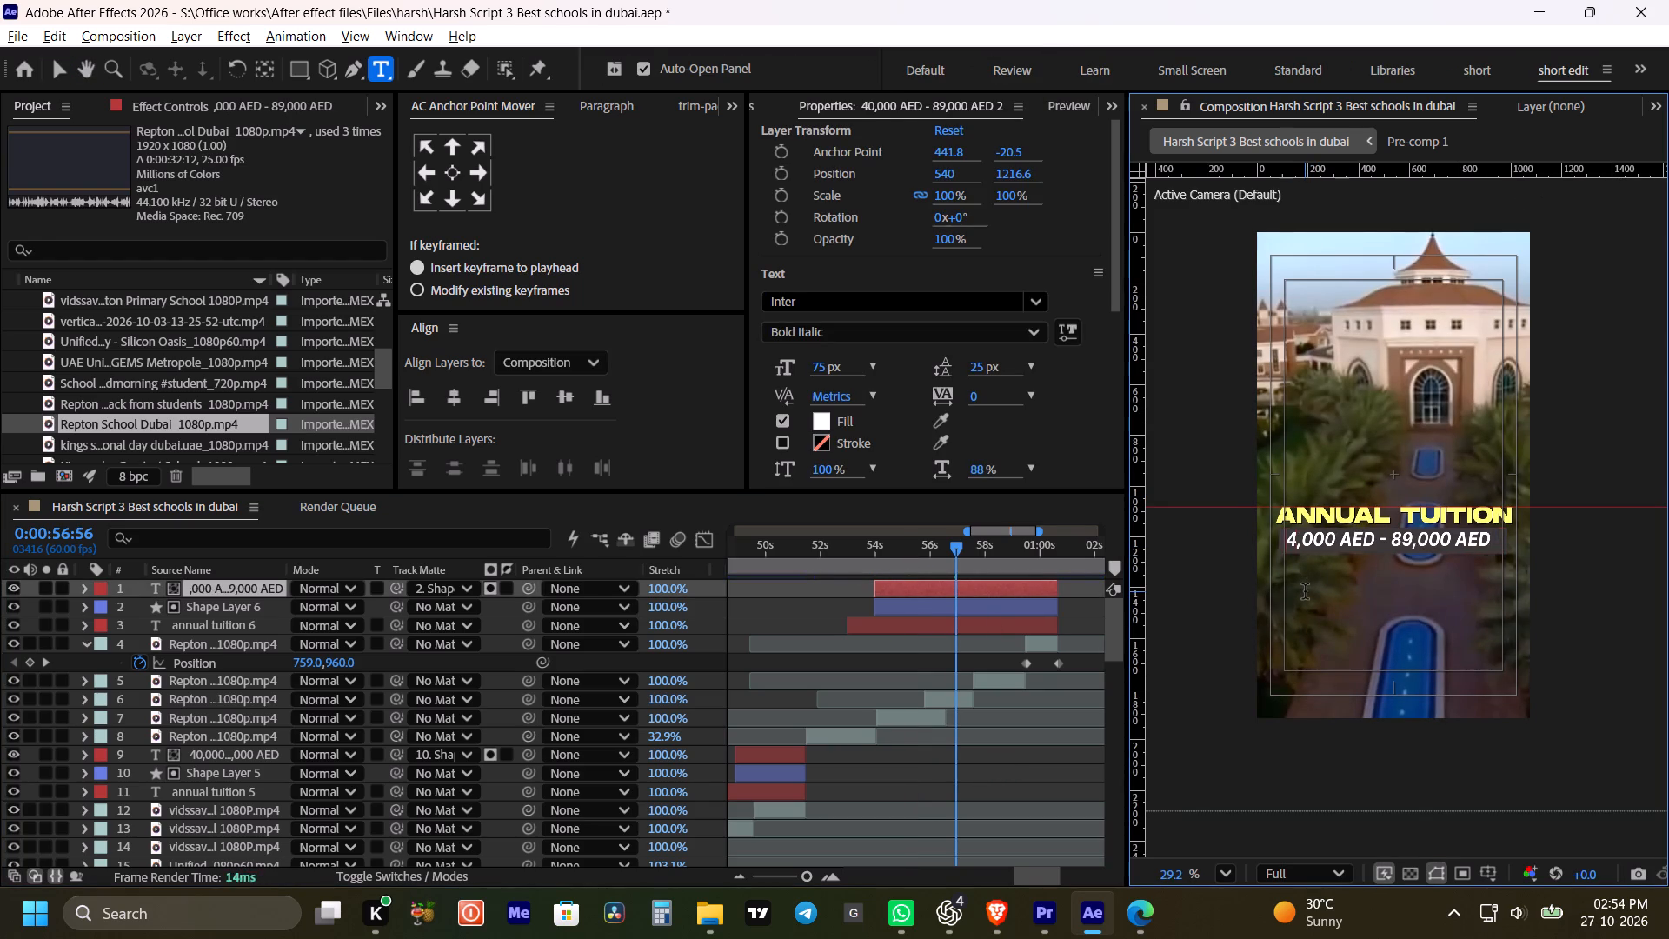
{"action": "type", "text": "57"}
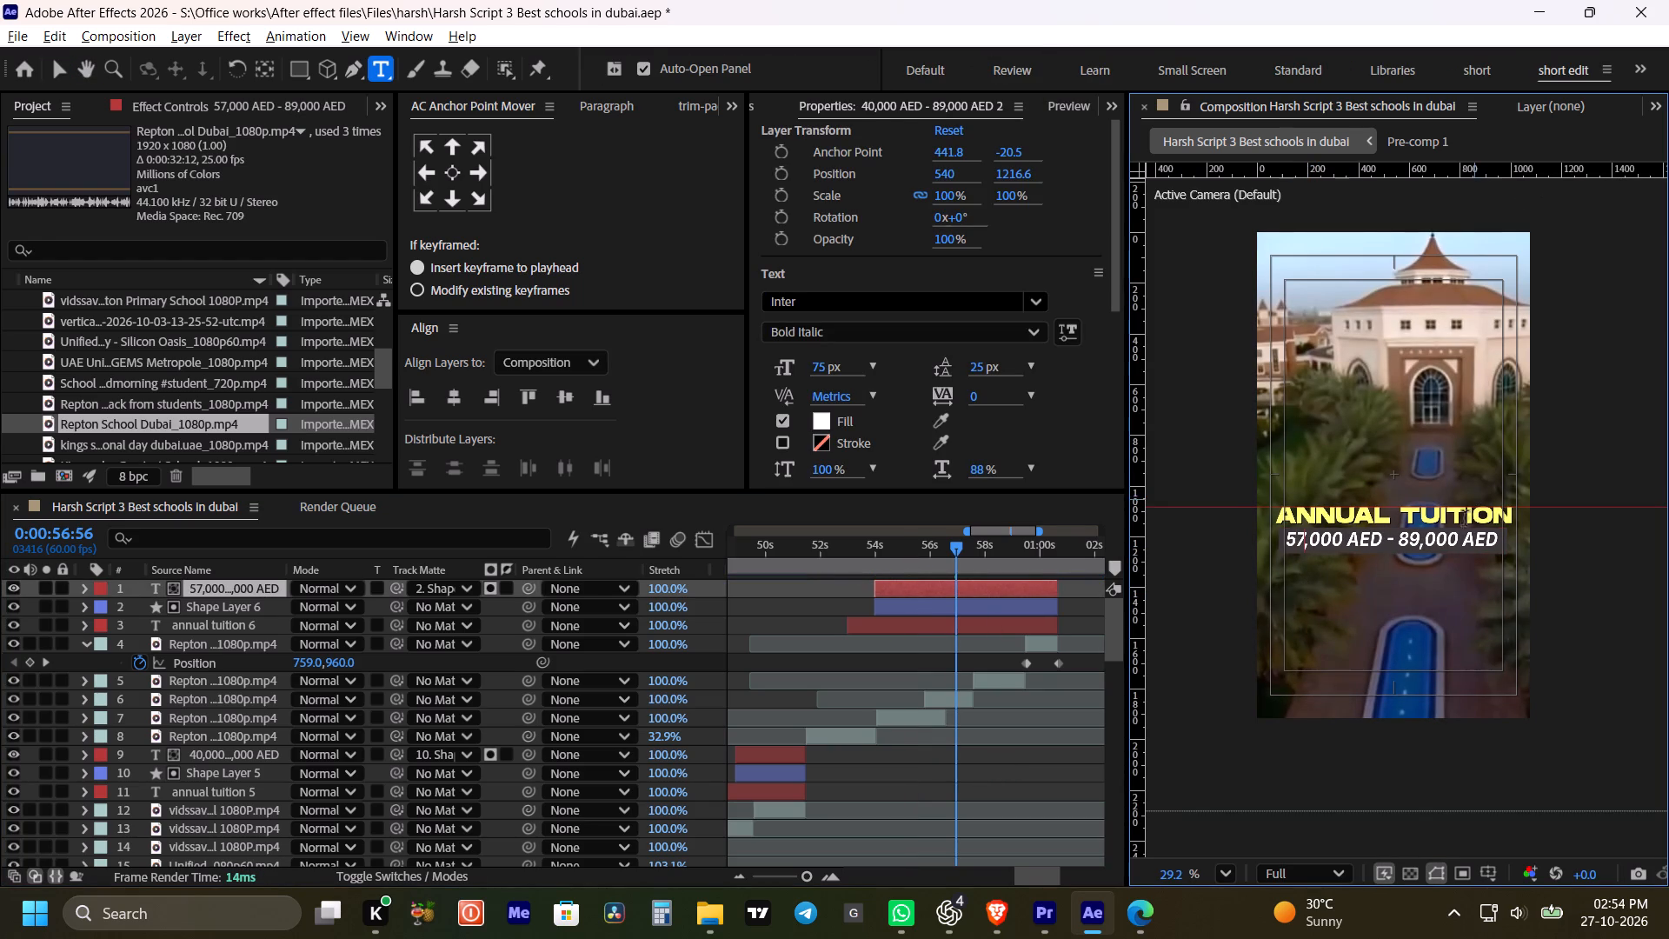
{"action": "left_click", "coordinate": [1419, 533]}
{"action": "key", "text": "BackSpace"}
{"action": "key", "text": "BackSpace"}
{"action": "type", "text": "10"}
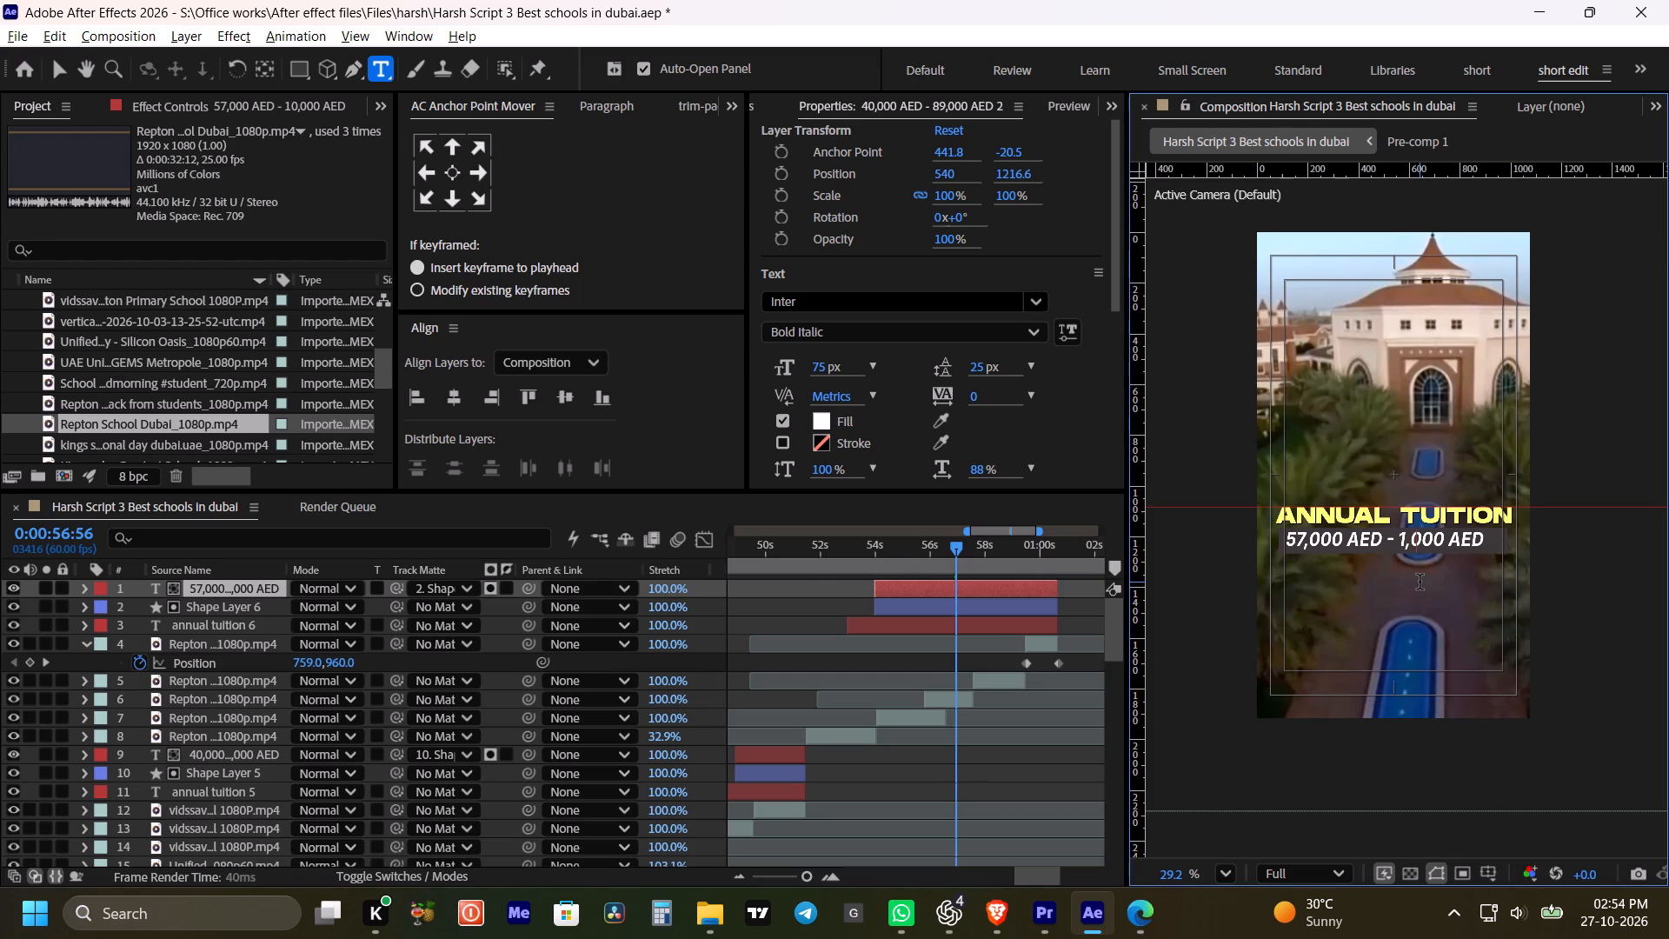
{"action": "key", "text": "Right"}
{"action": "key", "text": "2"}
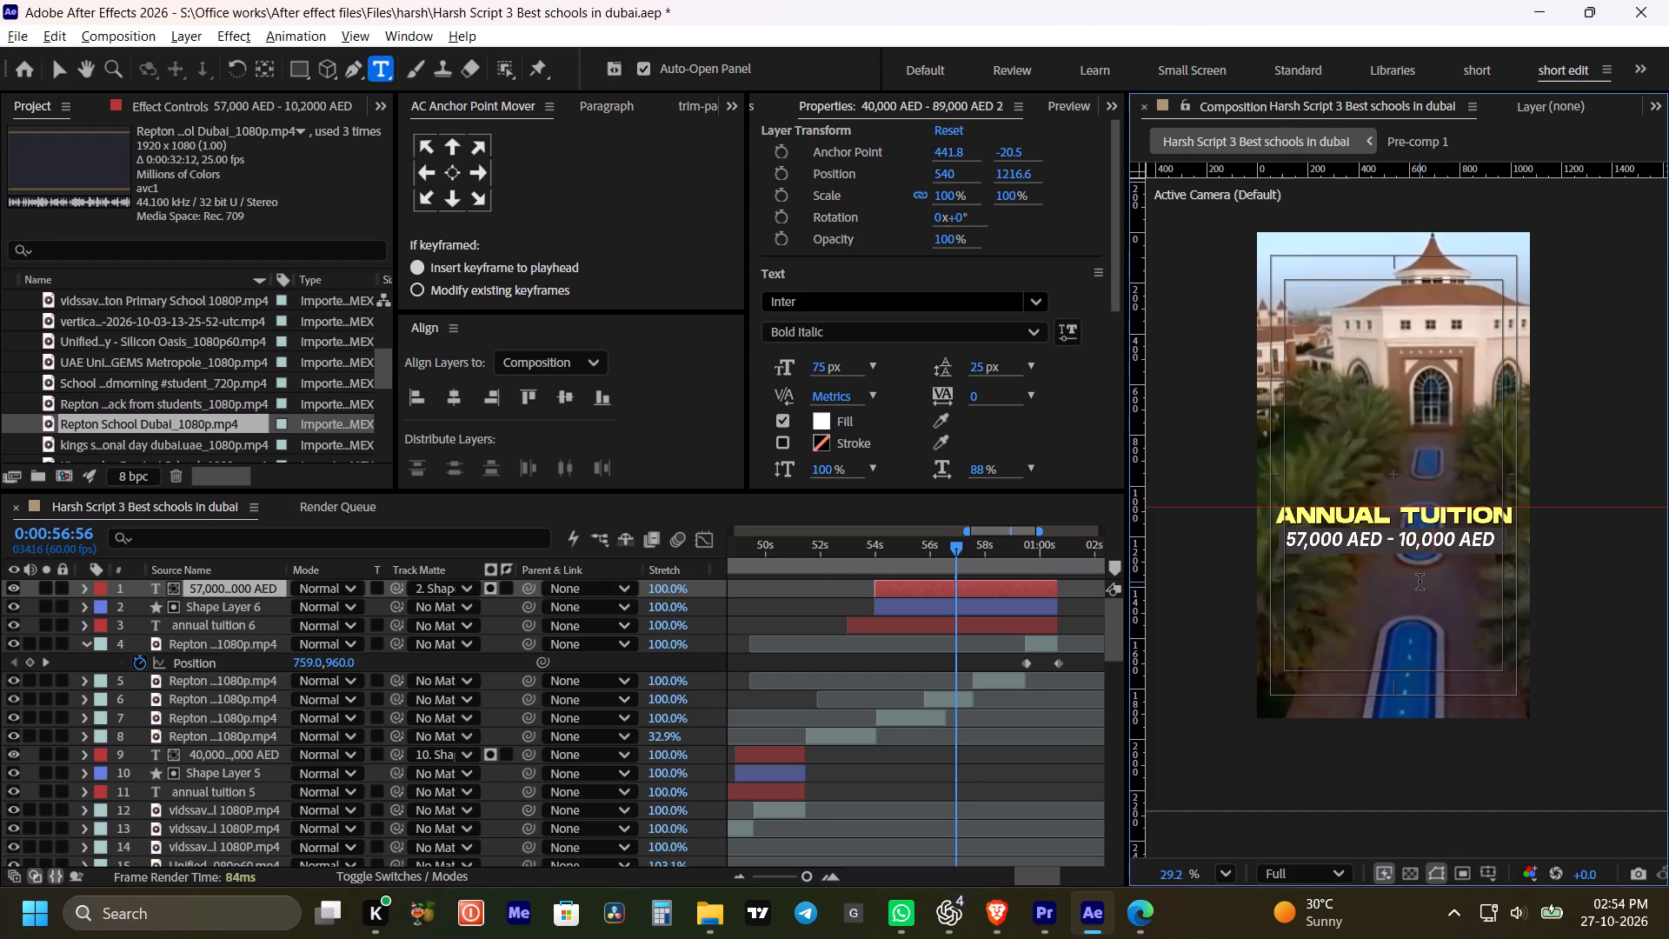
Center the edited fee text horizontally in the composition and center its anchor point.
{"action": "left_click", "coordinate": [455, 398]}
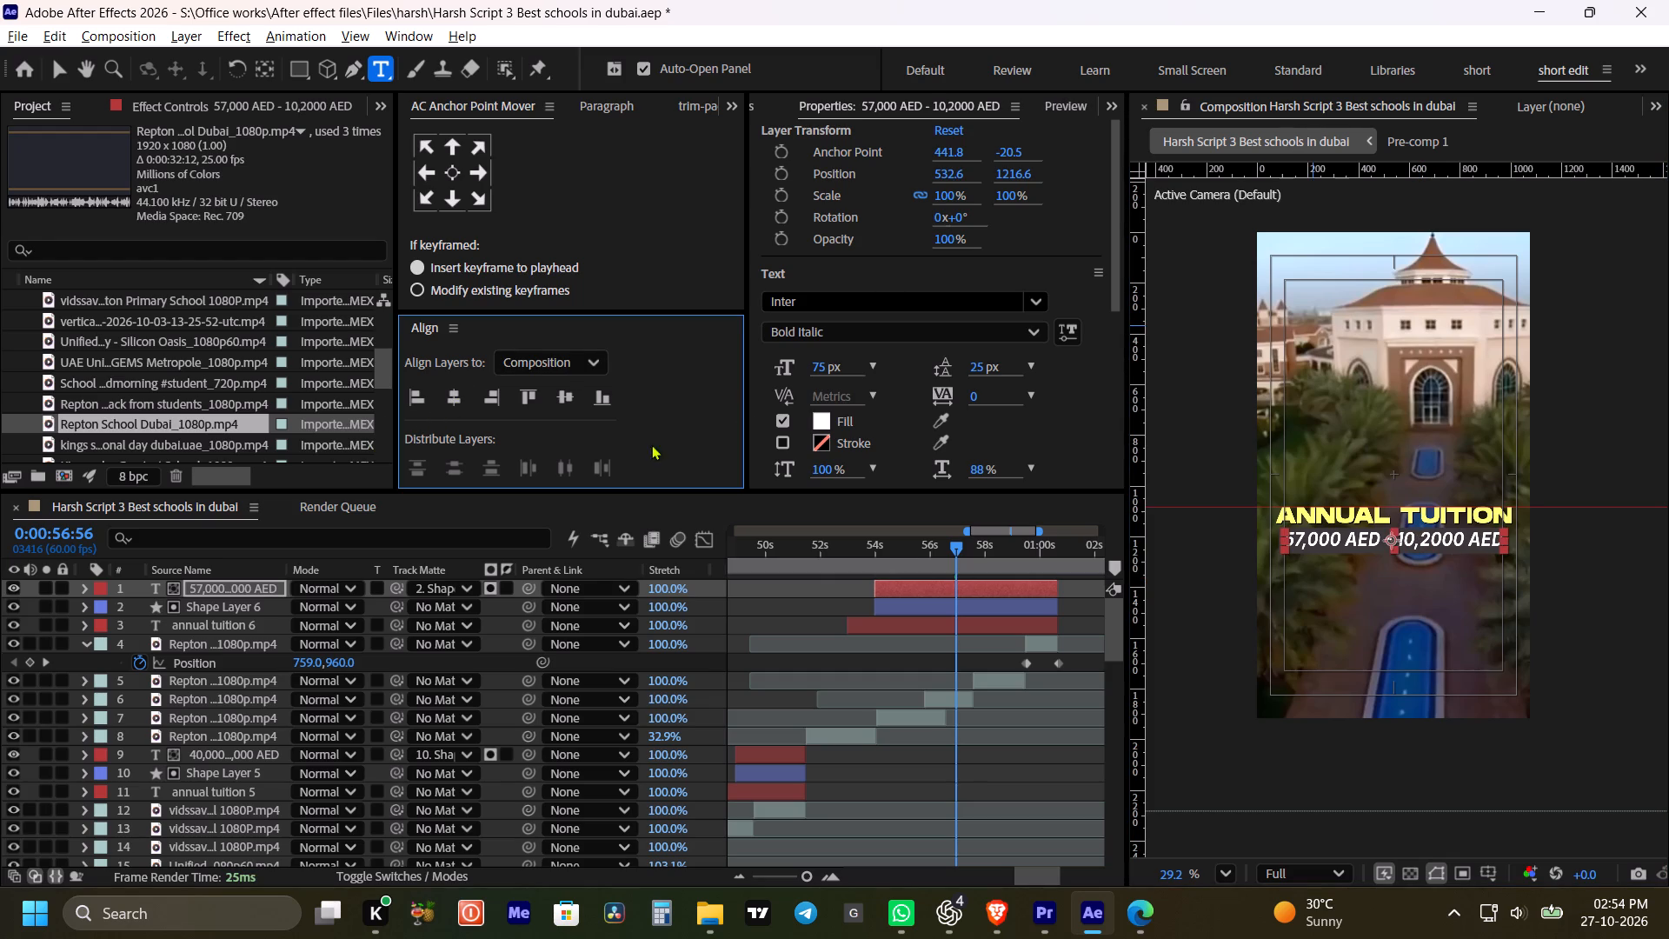
{"action": "left_click", "coordinate": [450, 170]}
Play back the Repton section from 0:00:52:55 and again from 0:00:51:41 to review the tuition captions over the B-roll.
{"action": "left_click", "coordinate": [848, 544]}
{"action": "key", "text": "space"}
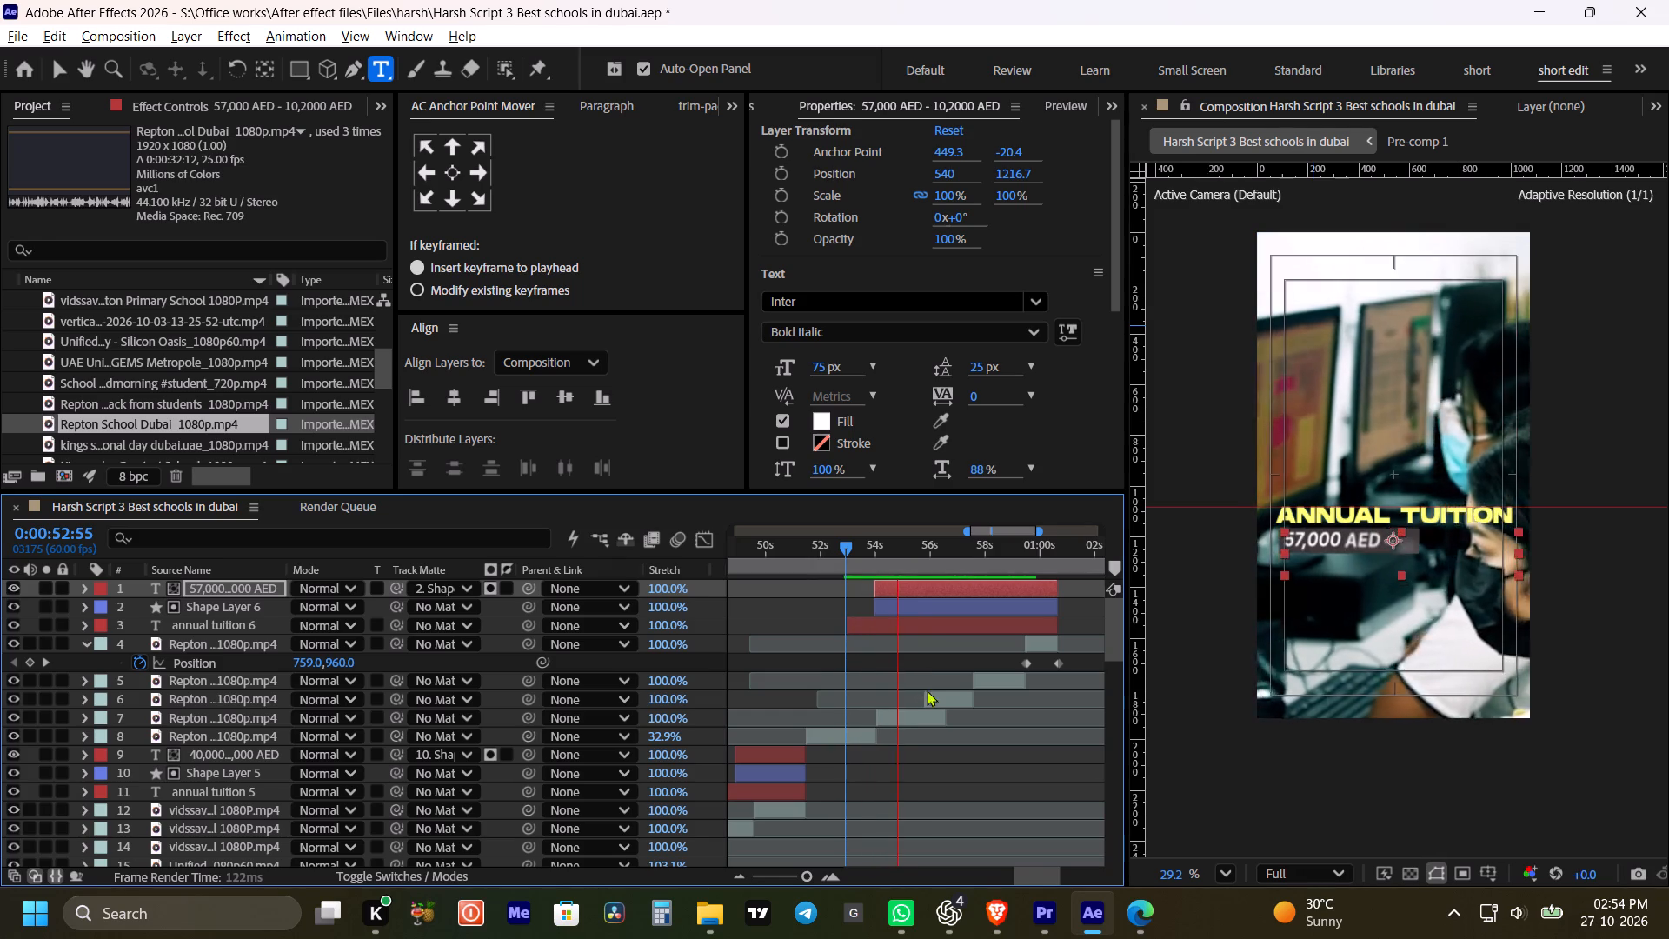
{"action": "left_click", "coordinate": [953, 659]}
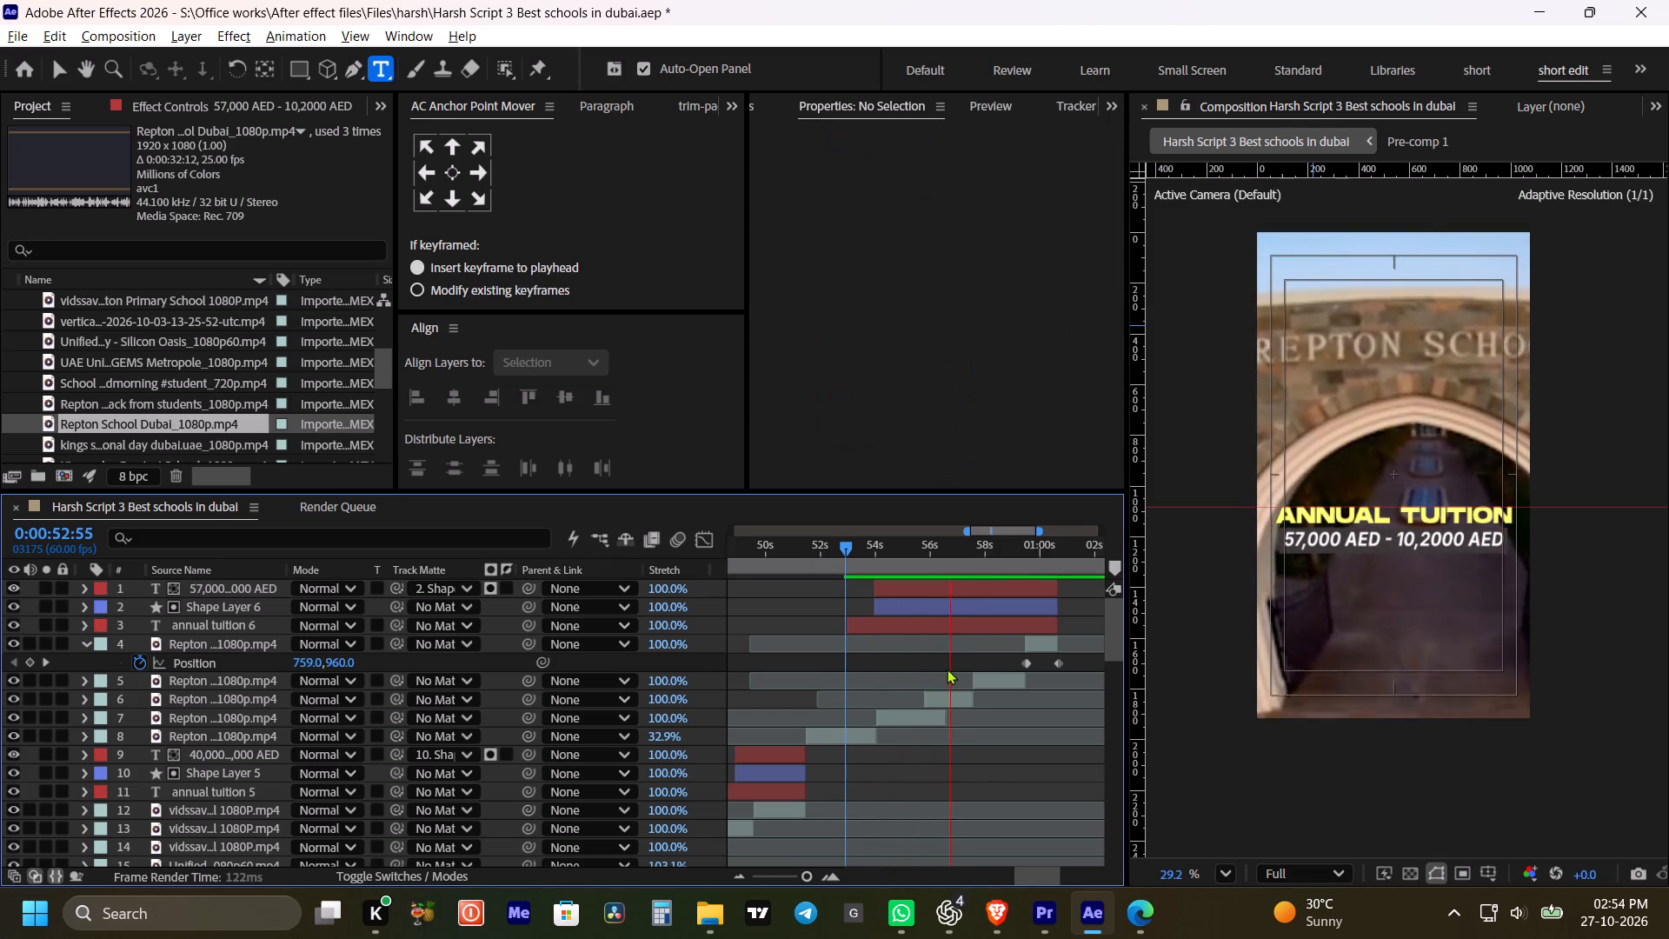
{"action": "scroll", "coordinate": [996, 643], "scroll_direction": "down", "scroll_amount": 1, "text": "alt"}
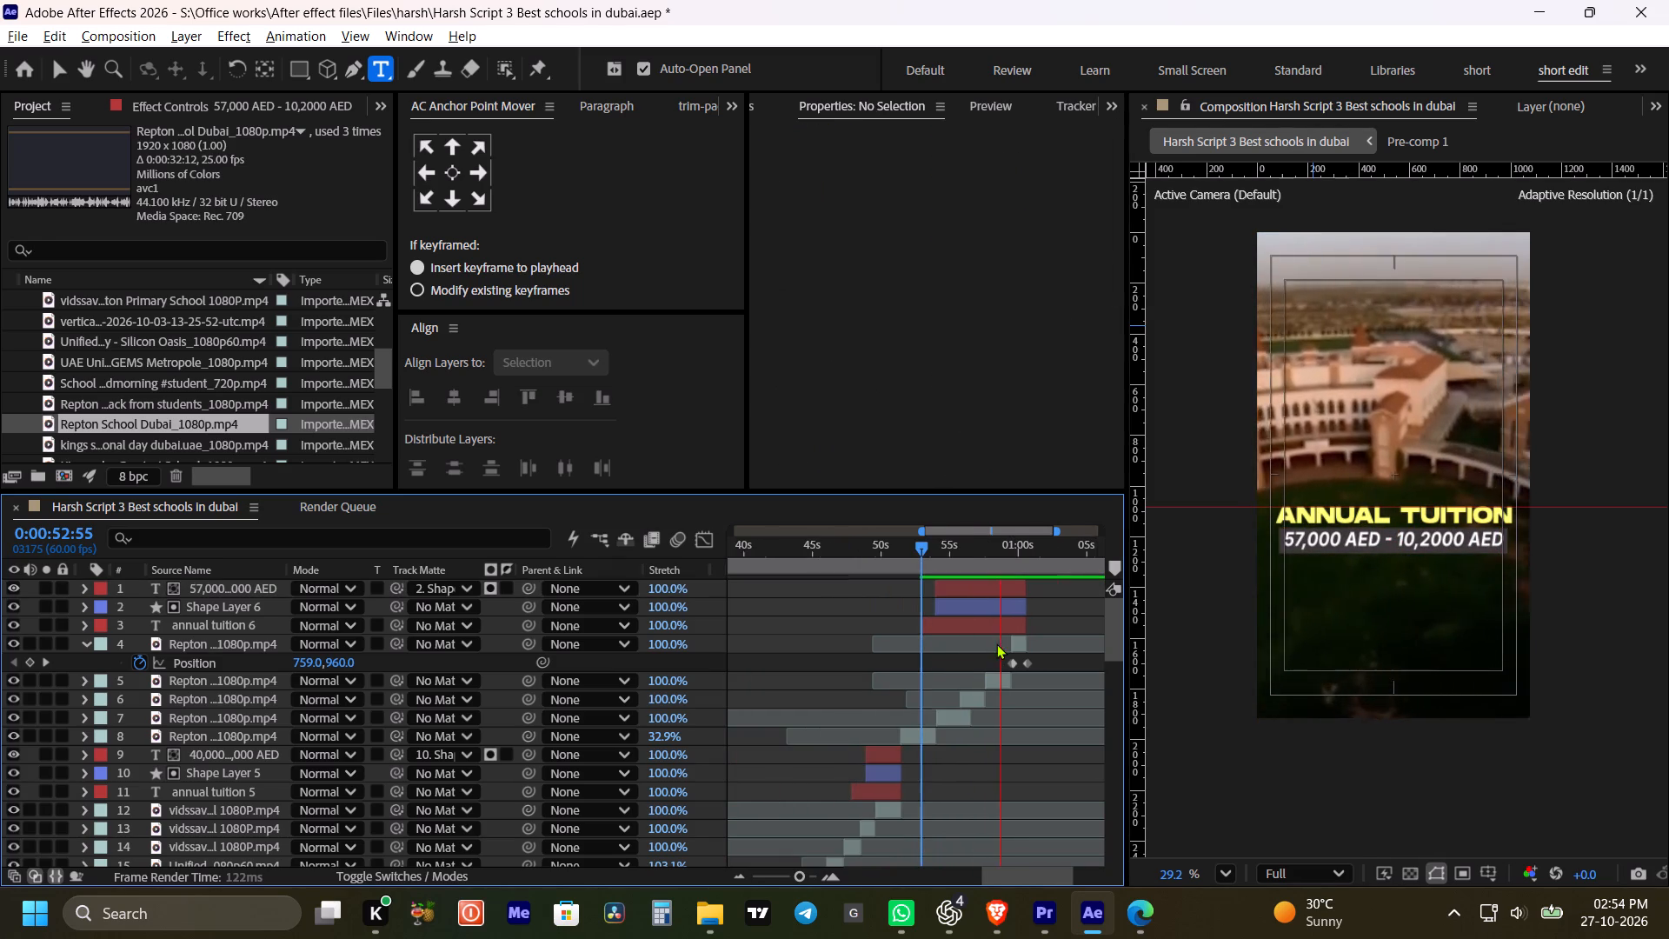
{"action": "key", "text": "space"}
{"action": "key", "text": "space"}
{"action": "key", "text": "space"}
{"action": "key", "text": "space"}
{"action": "key", "text": "space"}
{"action": "left_click_drag", "start_coordinate": [1014, 617], "coordinate": [1000, 622]}
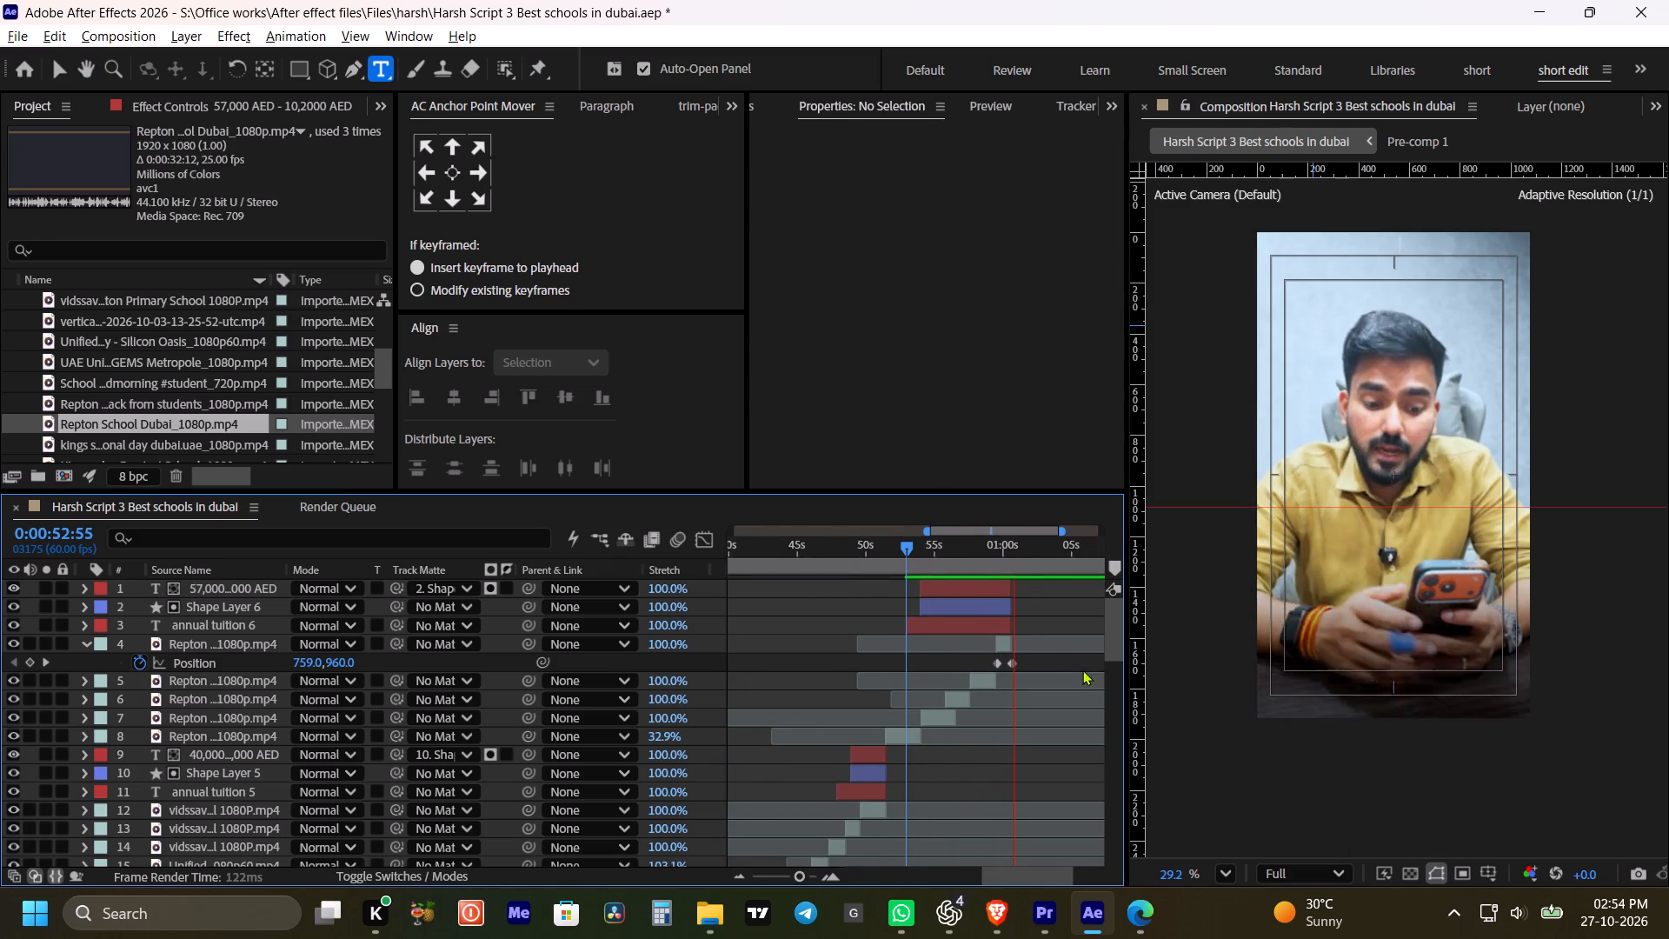
{"action": "key", "text": "space"}
{"action": "left_click", "coordinate": [900, 543]}
{"action": "left_click", "coordinate": [889, 552]}
{"action": "key", "text": "space"}
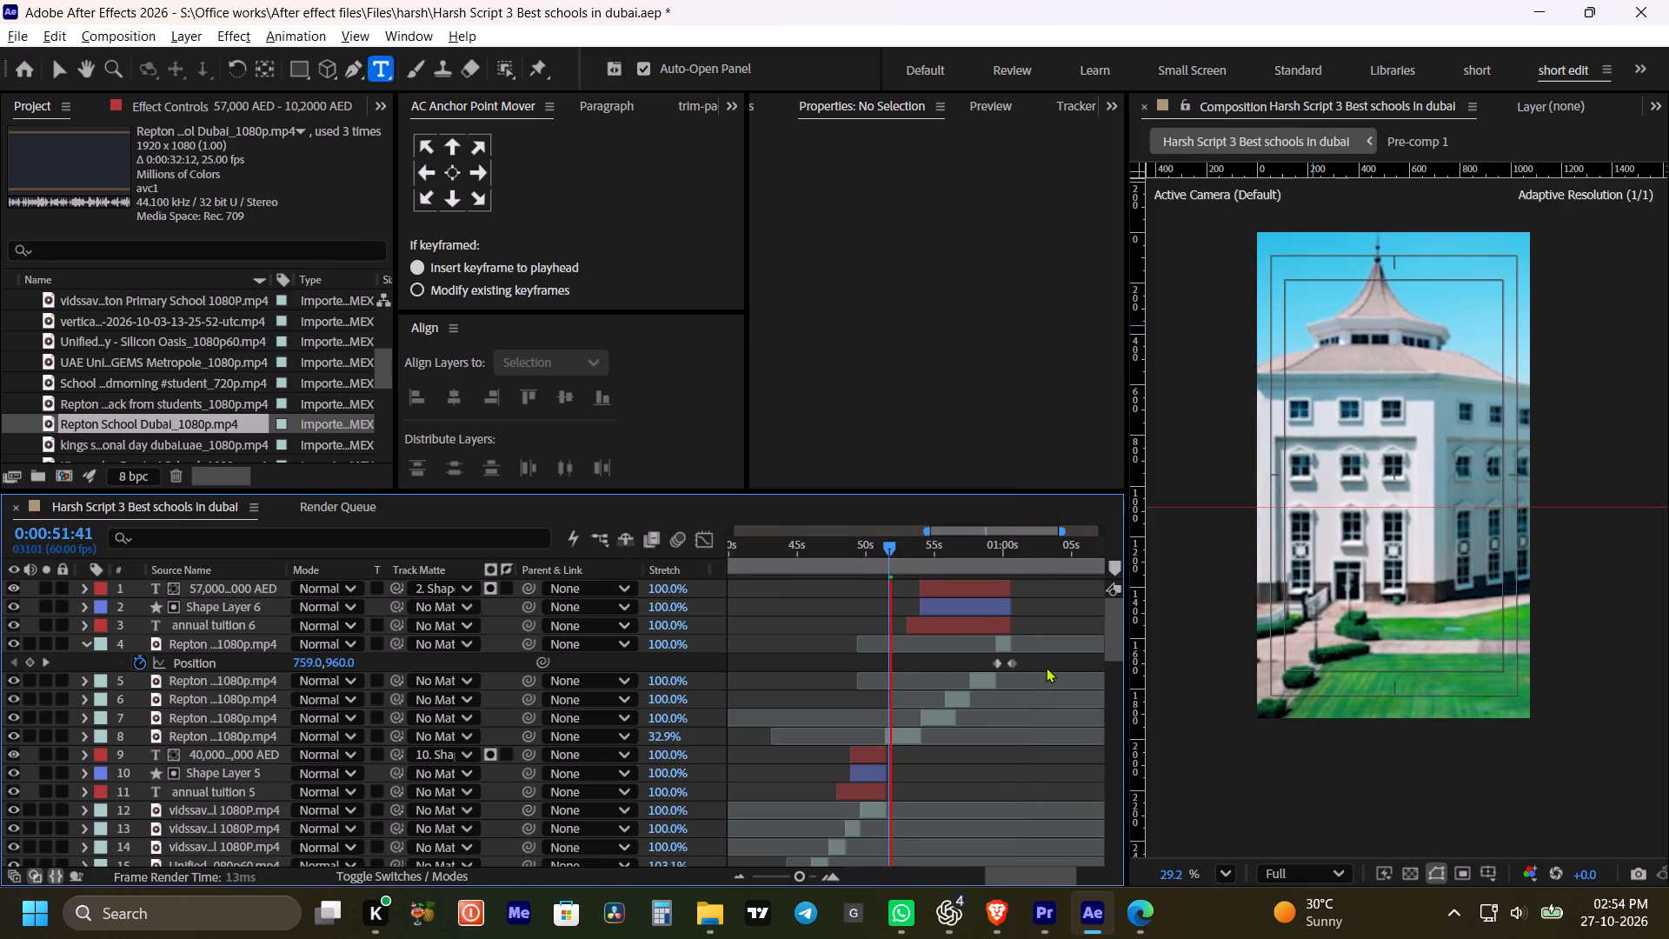
{"action": "left_click", "coordinate": [1046, 663]}
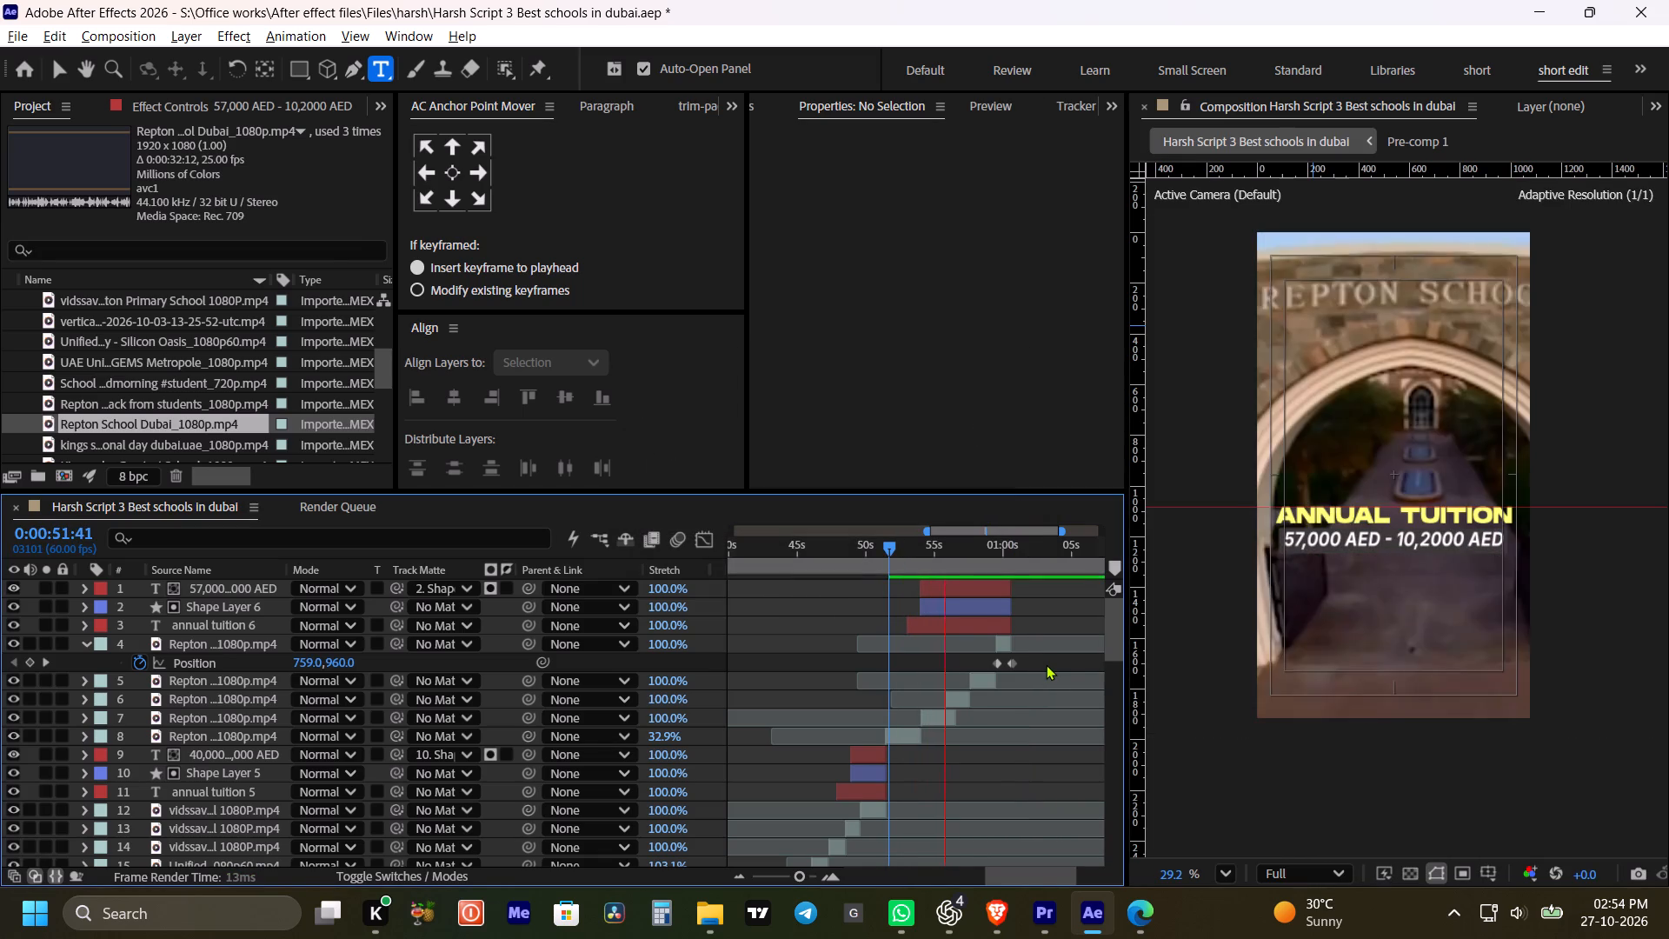
{"action": "key", "text": "space"}
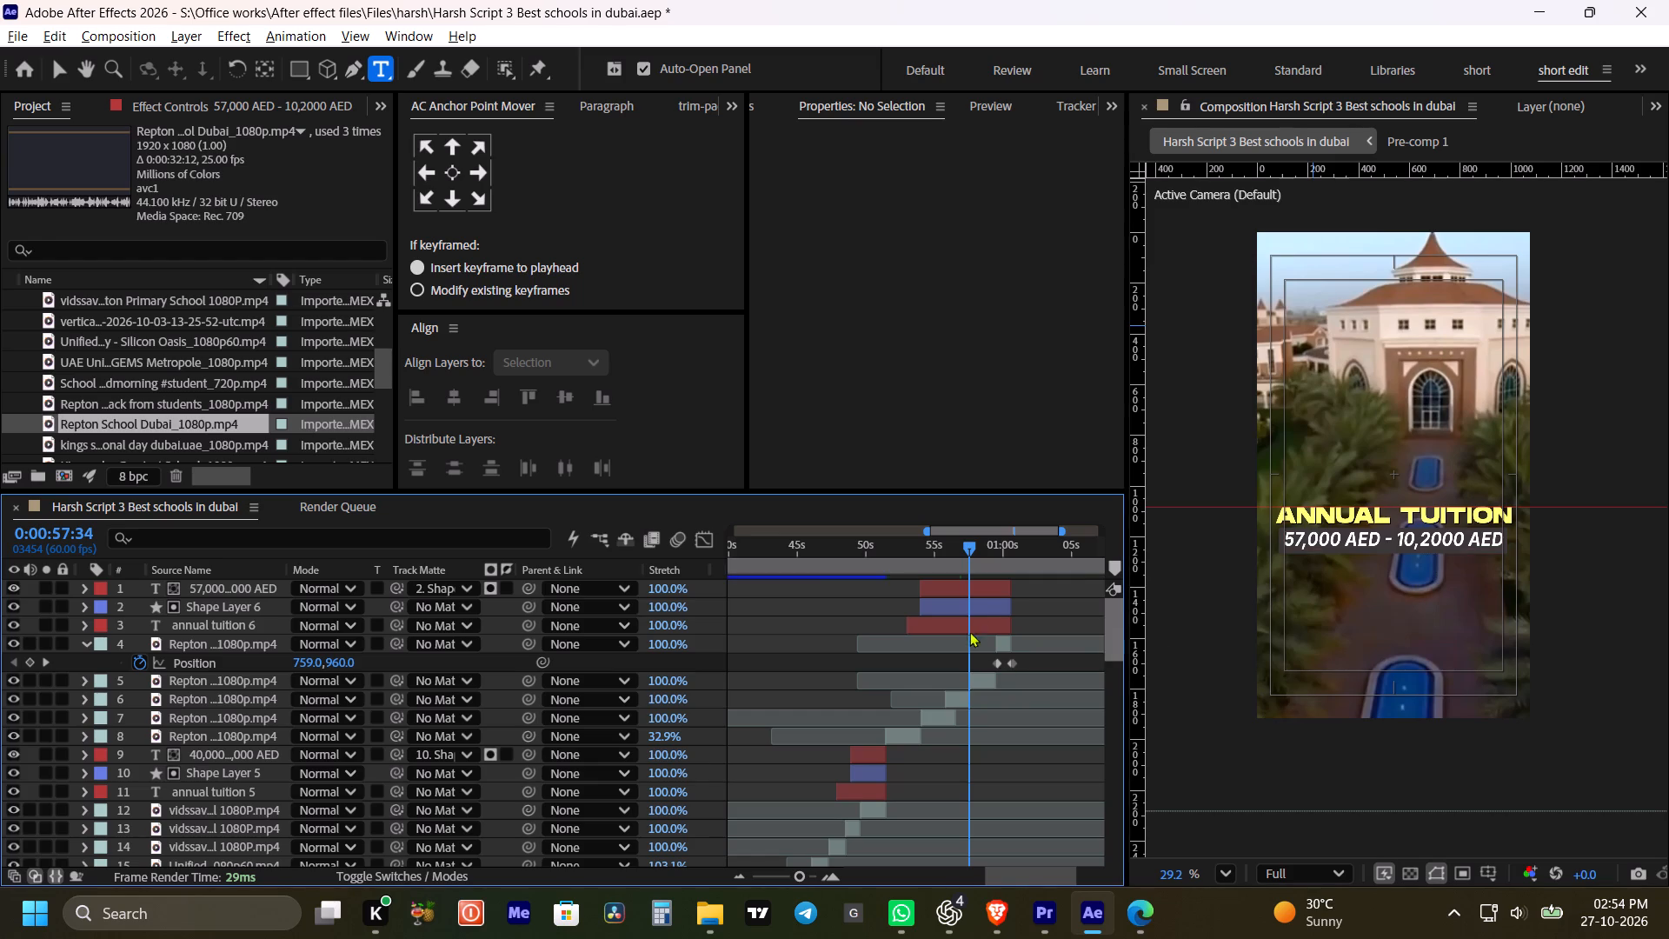
Delete the 0 before the comma in the upper fee of the Repton fee text.
{"action": "double_click", "coordinate": [983, 596]}
{"action": "left_click", "coordinate": [1413, 549]}
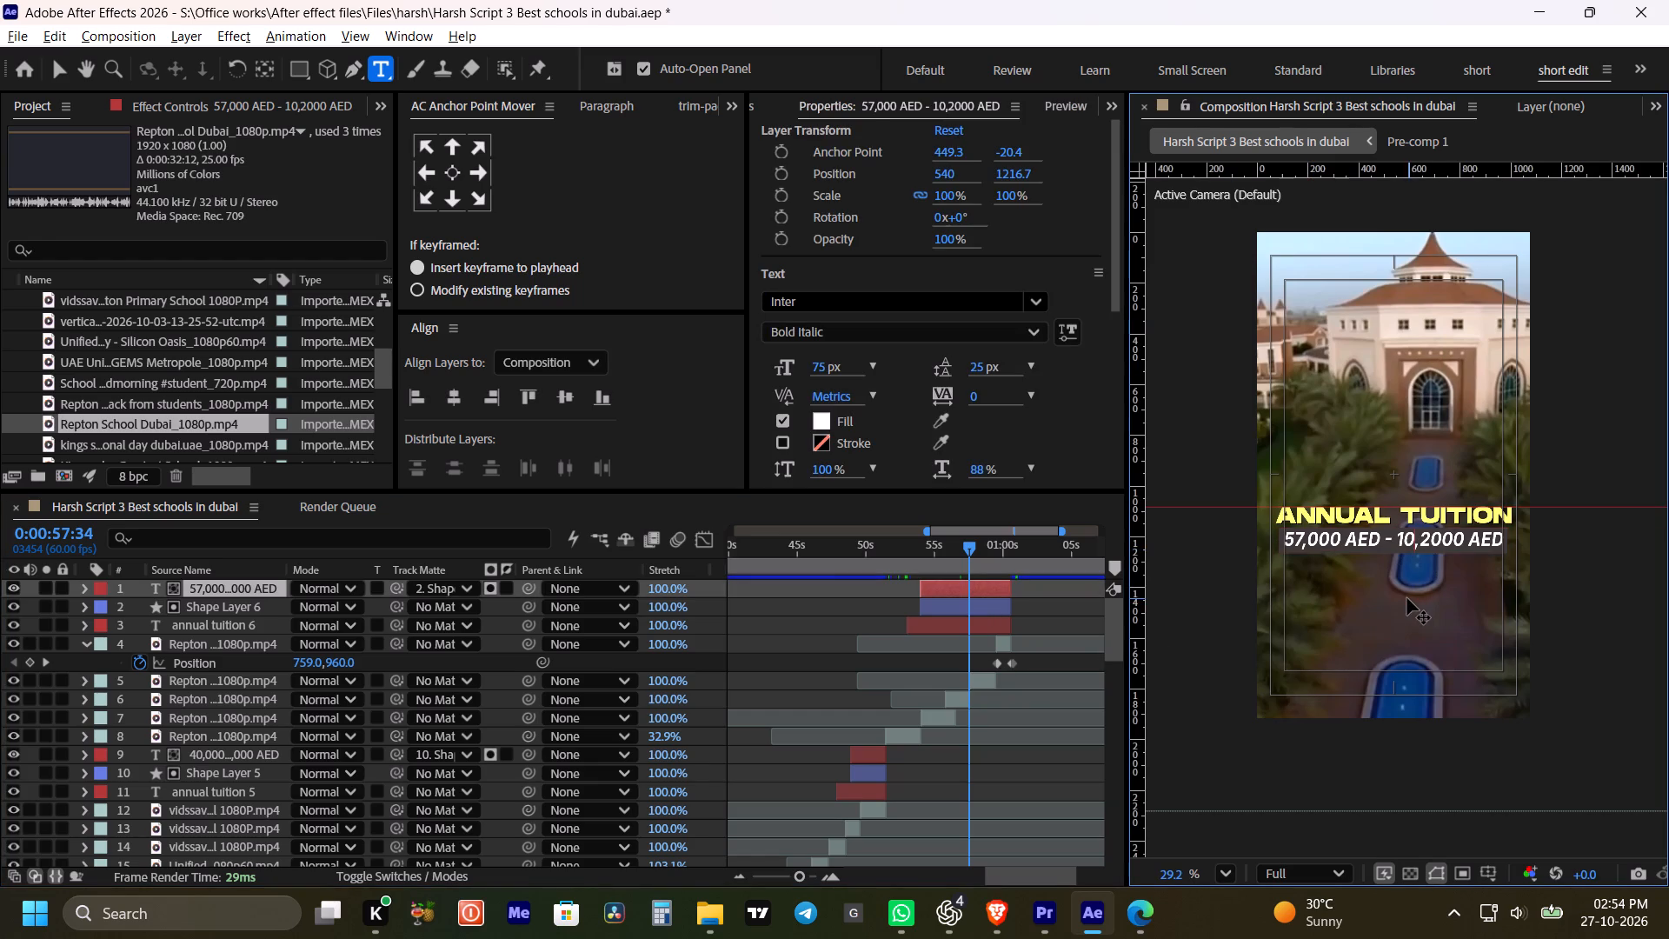
{"action": "key", "text": "BackSpace"}
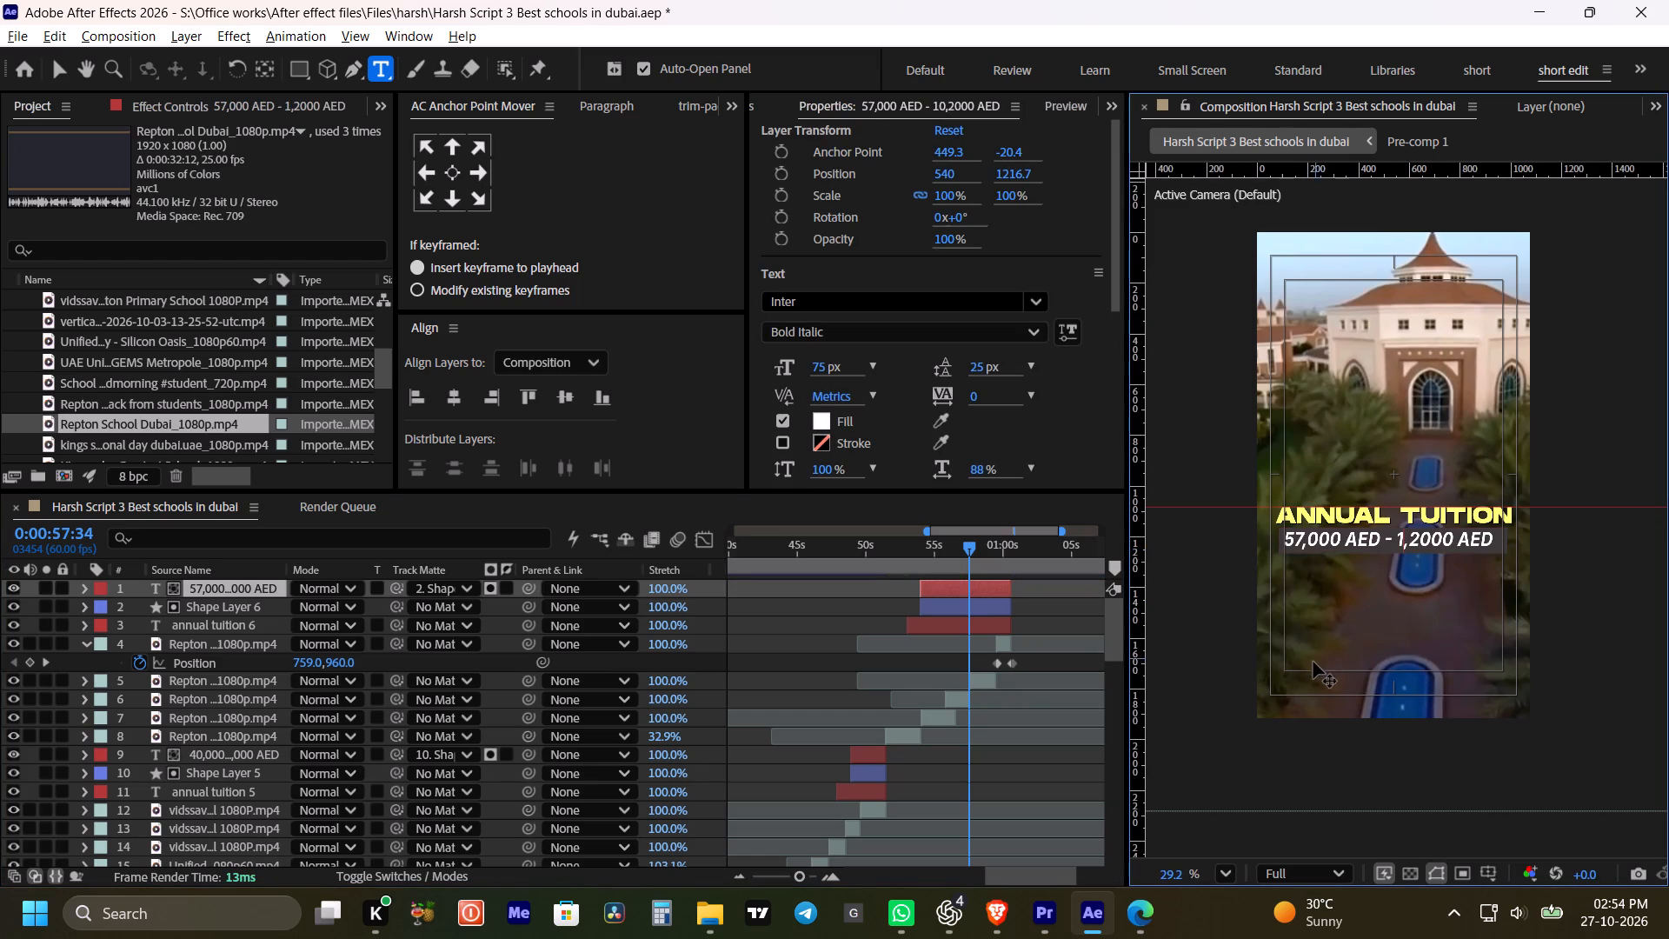
Check Repton Dubai's upper annual fee in the script document in Brave and copy its leading digits, 102.
{"action": "left_click", "coordinate": [1018, 917]}
{"action": "left_click", "coordinate": [688, 7]}
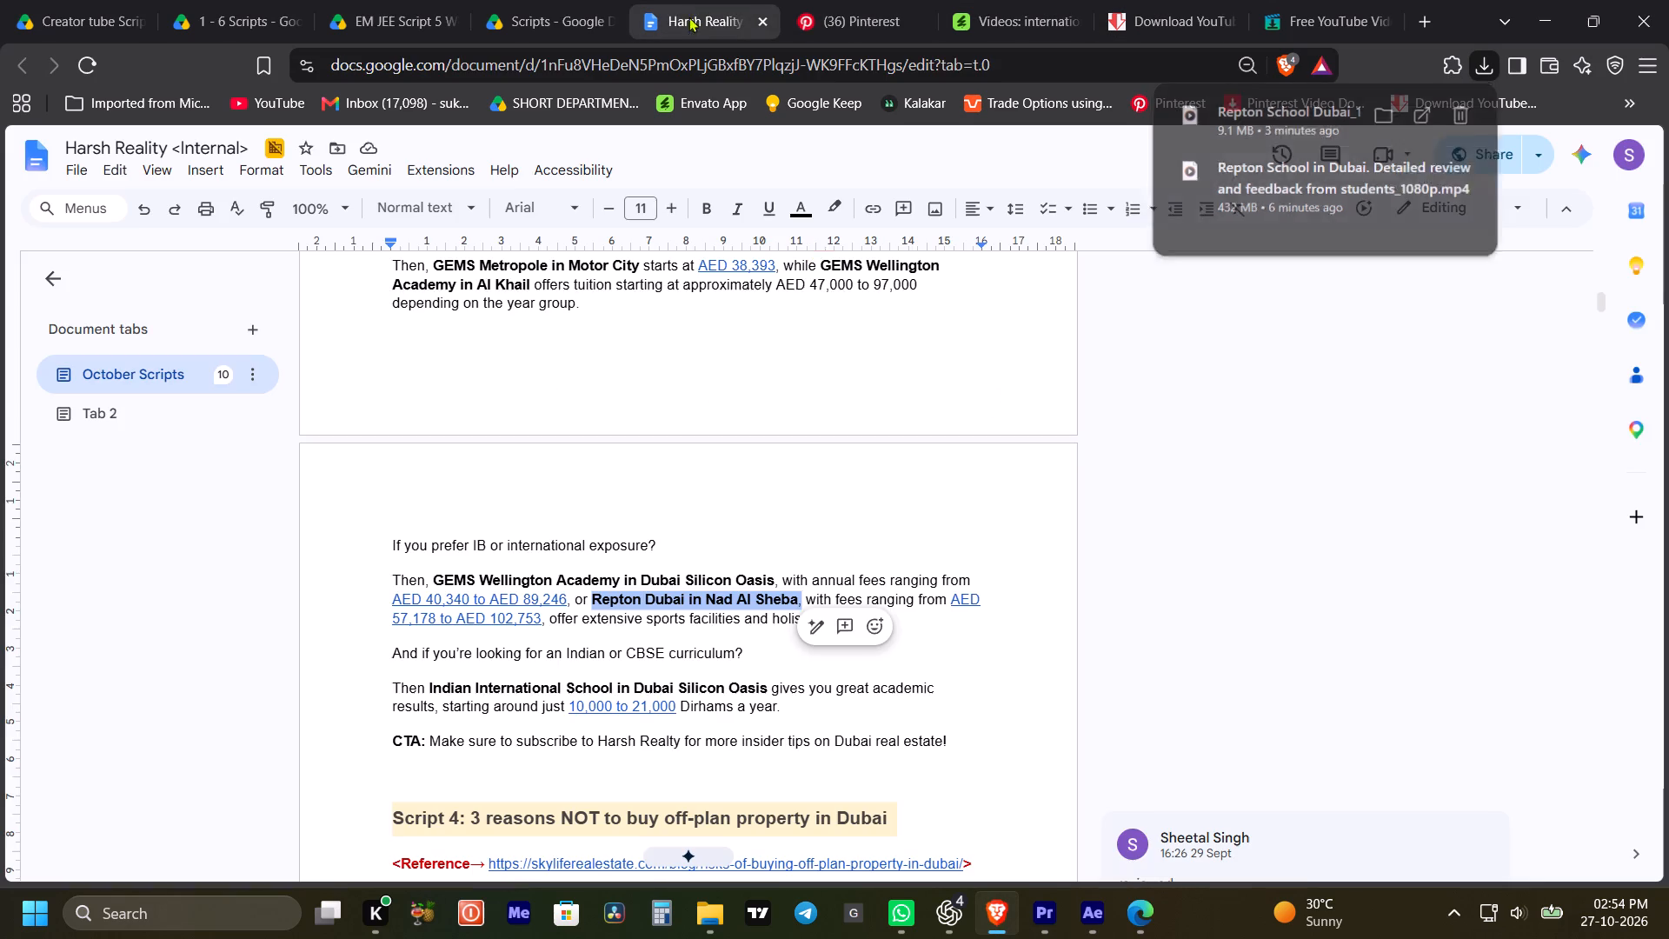
{"action": "left_click", "coordinate": [980, 659]}
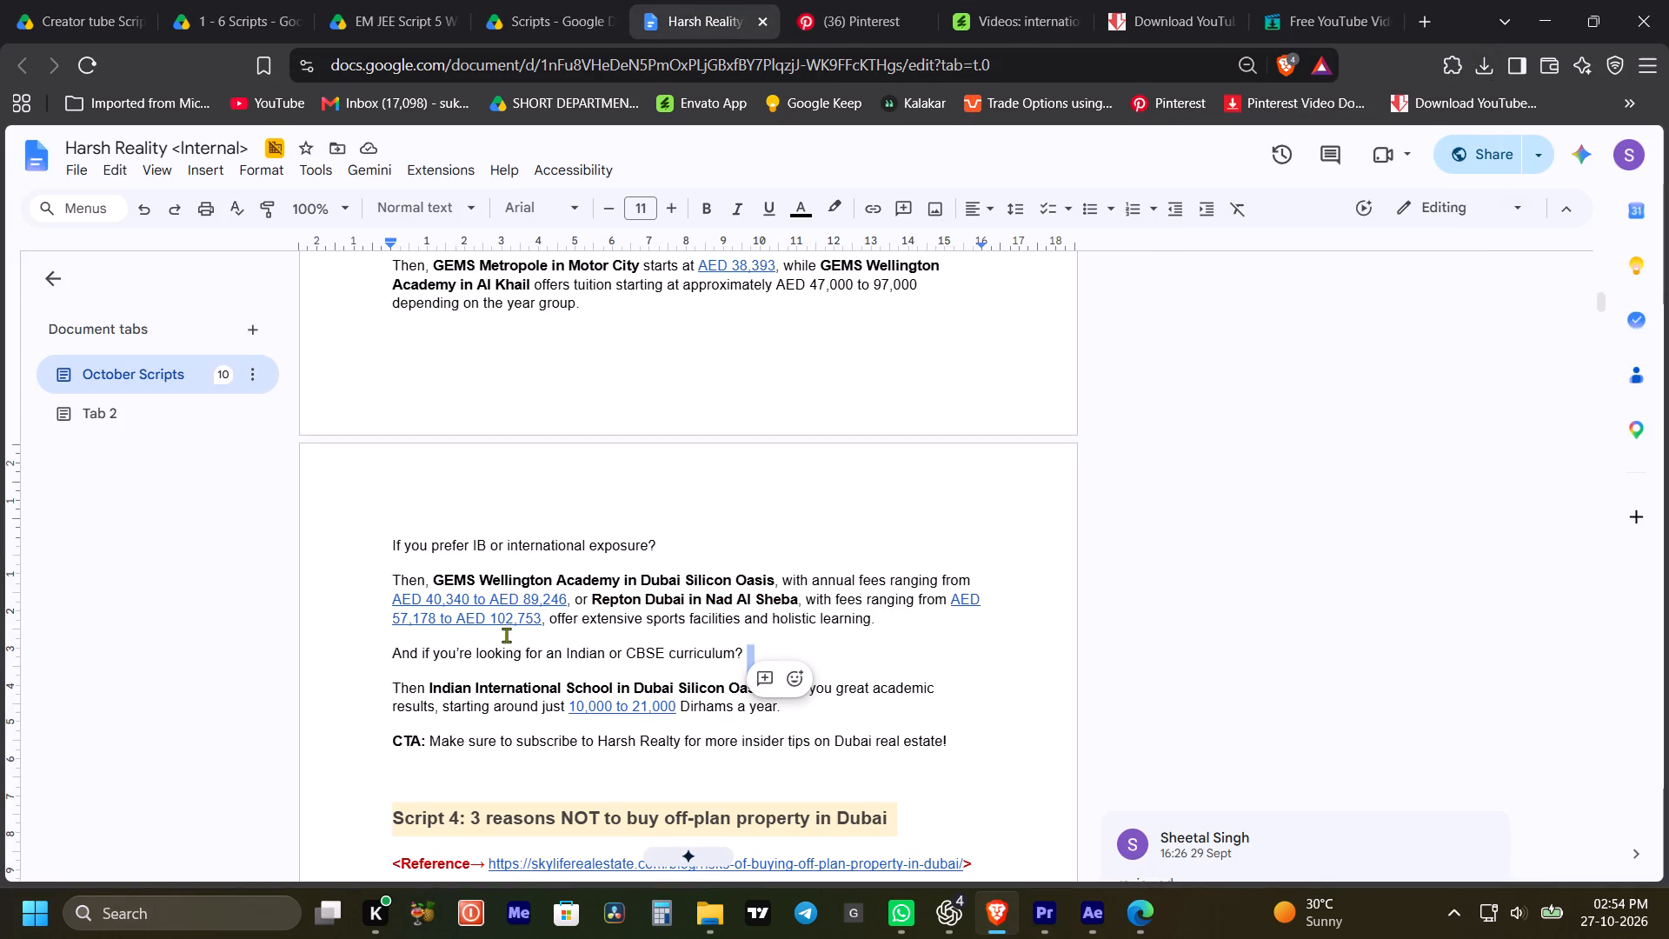
{"action": "left_click_drag", "start_coordinate": [492, 619], "coordinate": [541, 619]}
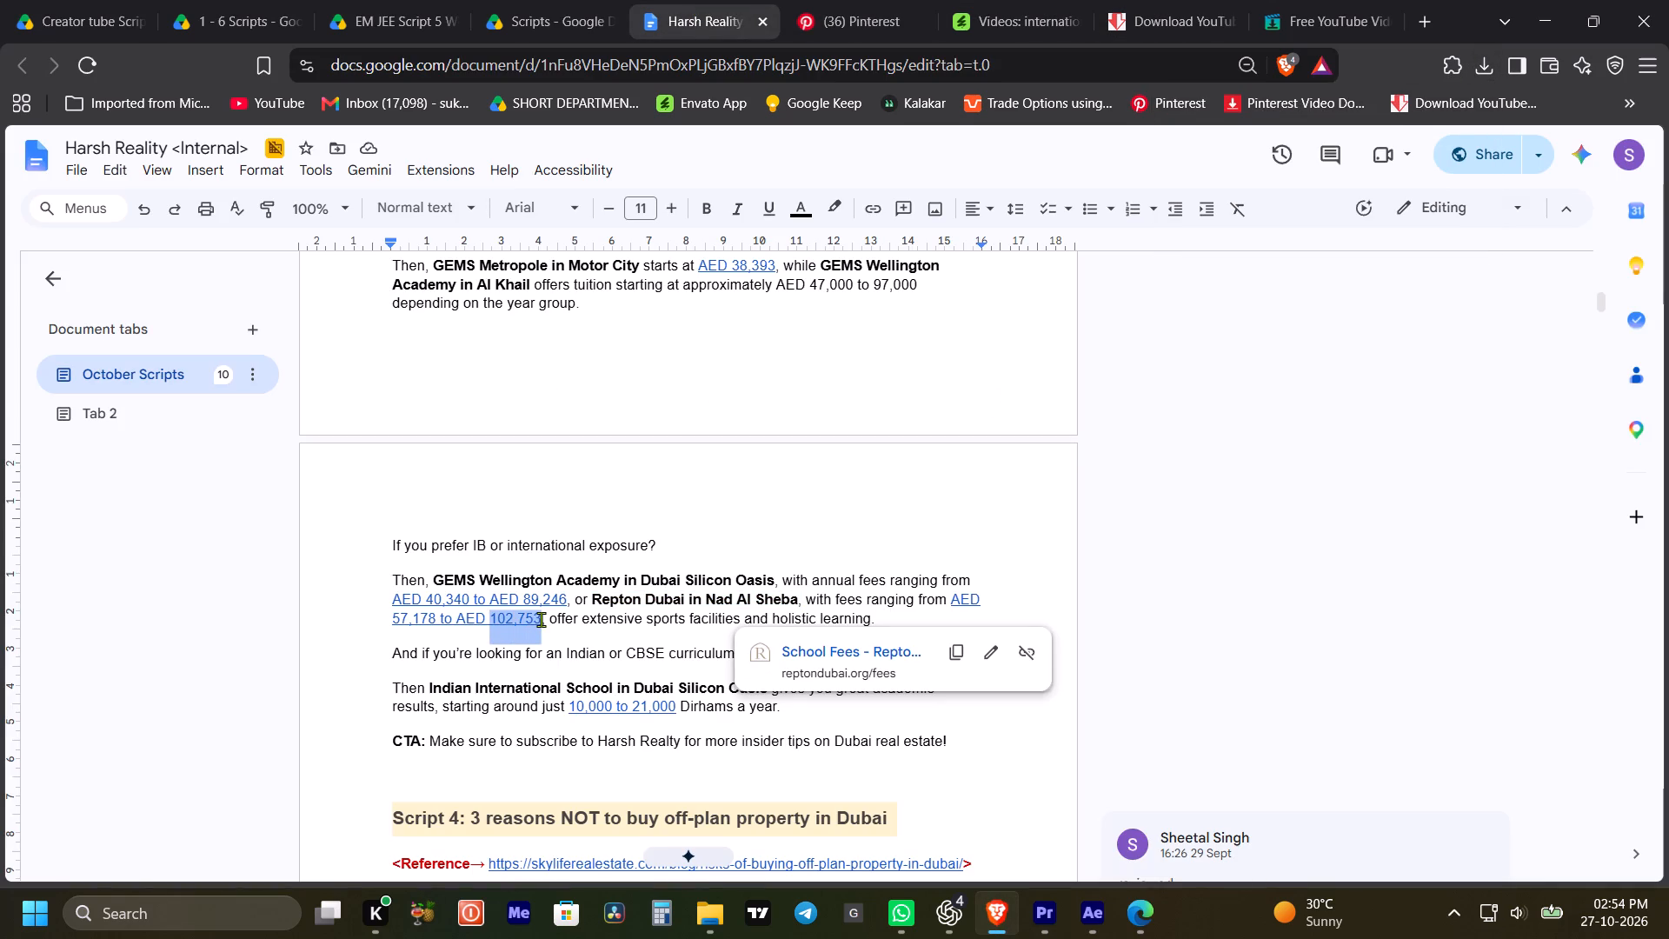
{"action": "left_click_drag", "start_coordinate": [541, 619], "coordinate": [513, 615]}
{"action": "key", "text": "ctrl+c"}
{"action": "key", "text": "ctrl+c"}
{"action": "key", "text": "ctrl+c"}
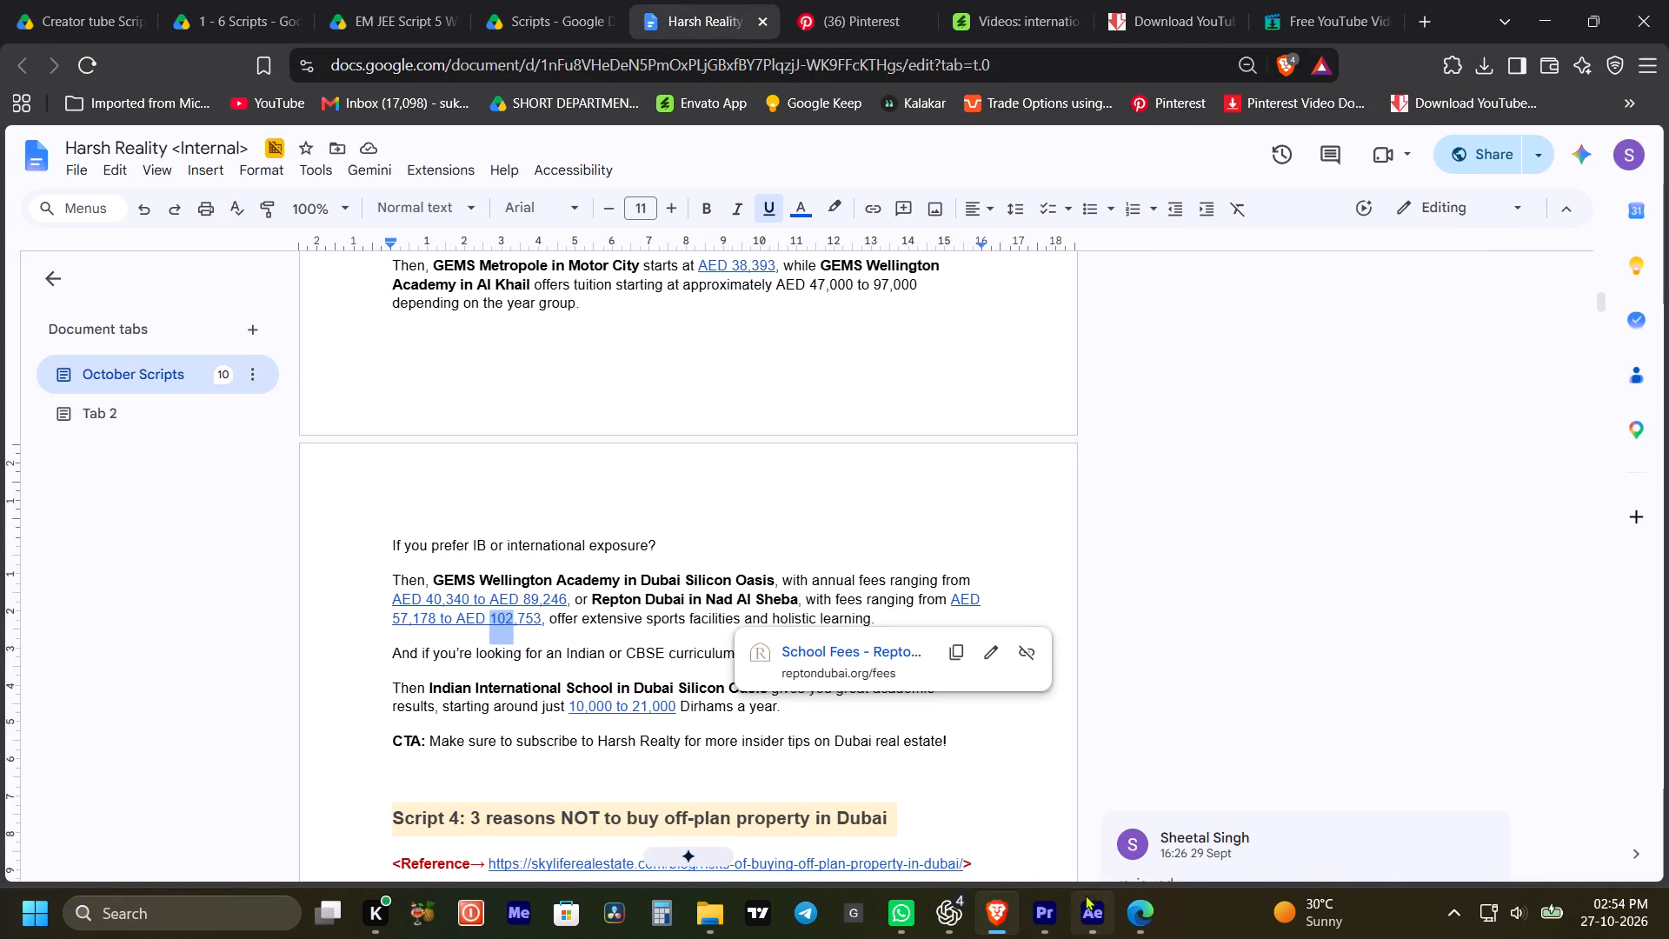
Back in After Effects, correct the Repton fee text to read "57,000 AED - 102,000 AED".
{"action": "left_click", "coordinate": [1081, 912]}
{"action": "double_click", "coordinate": [982, 588]}
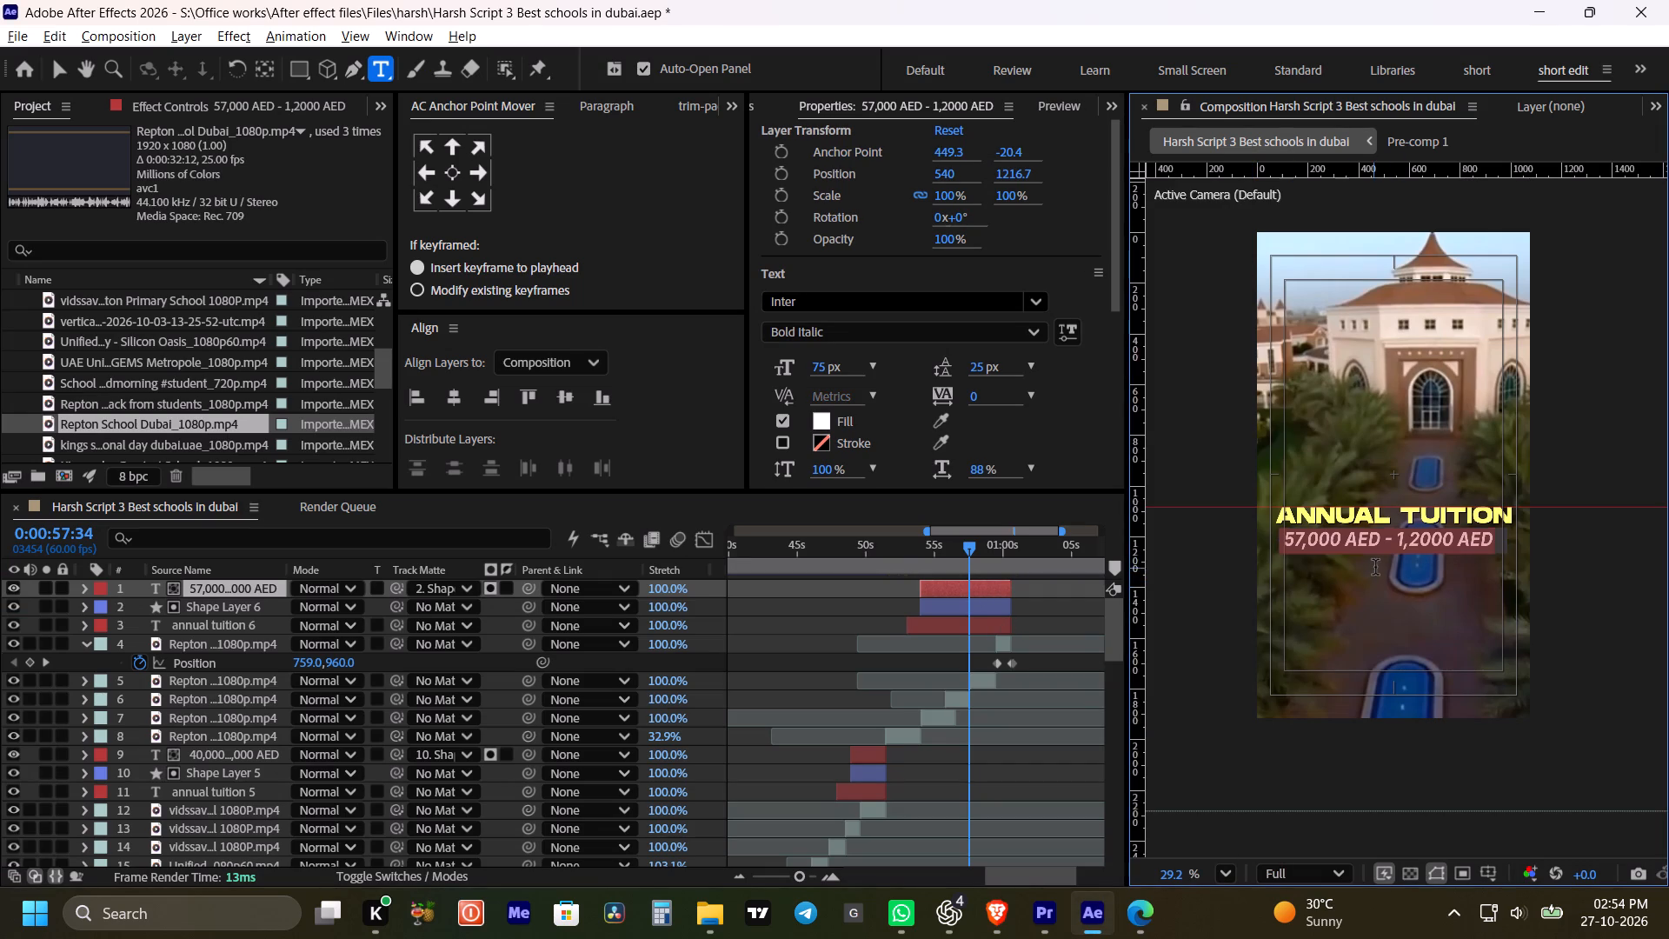
{"action": "left_click", "coordinate": [1419, 548]}
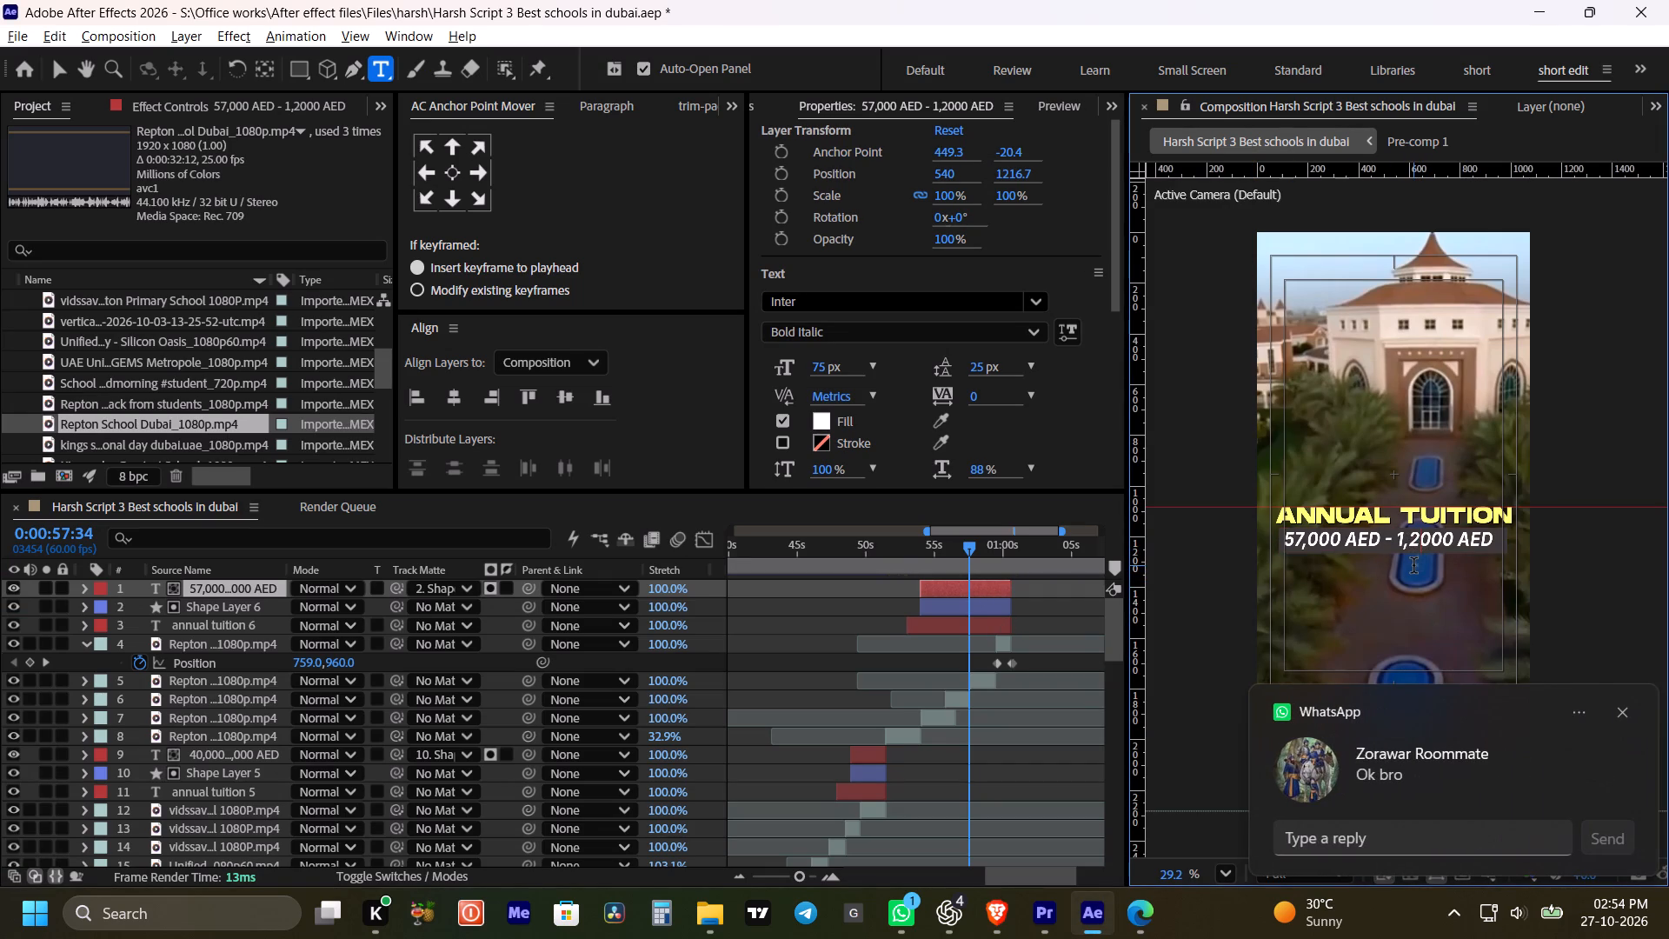
{"action": "key", "text": "BackSpace"}
{"action": "key", "text": "BackSpace"}
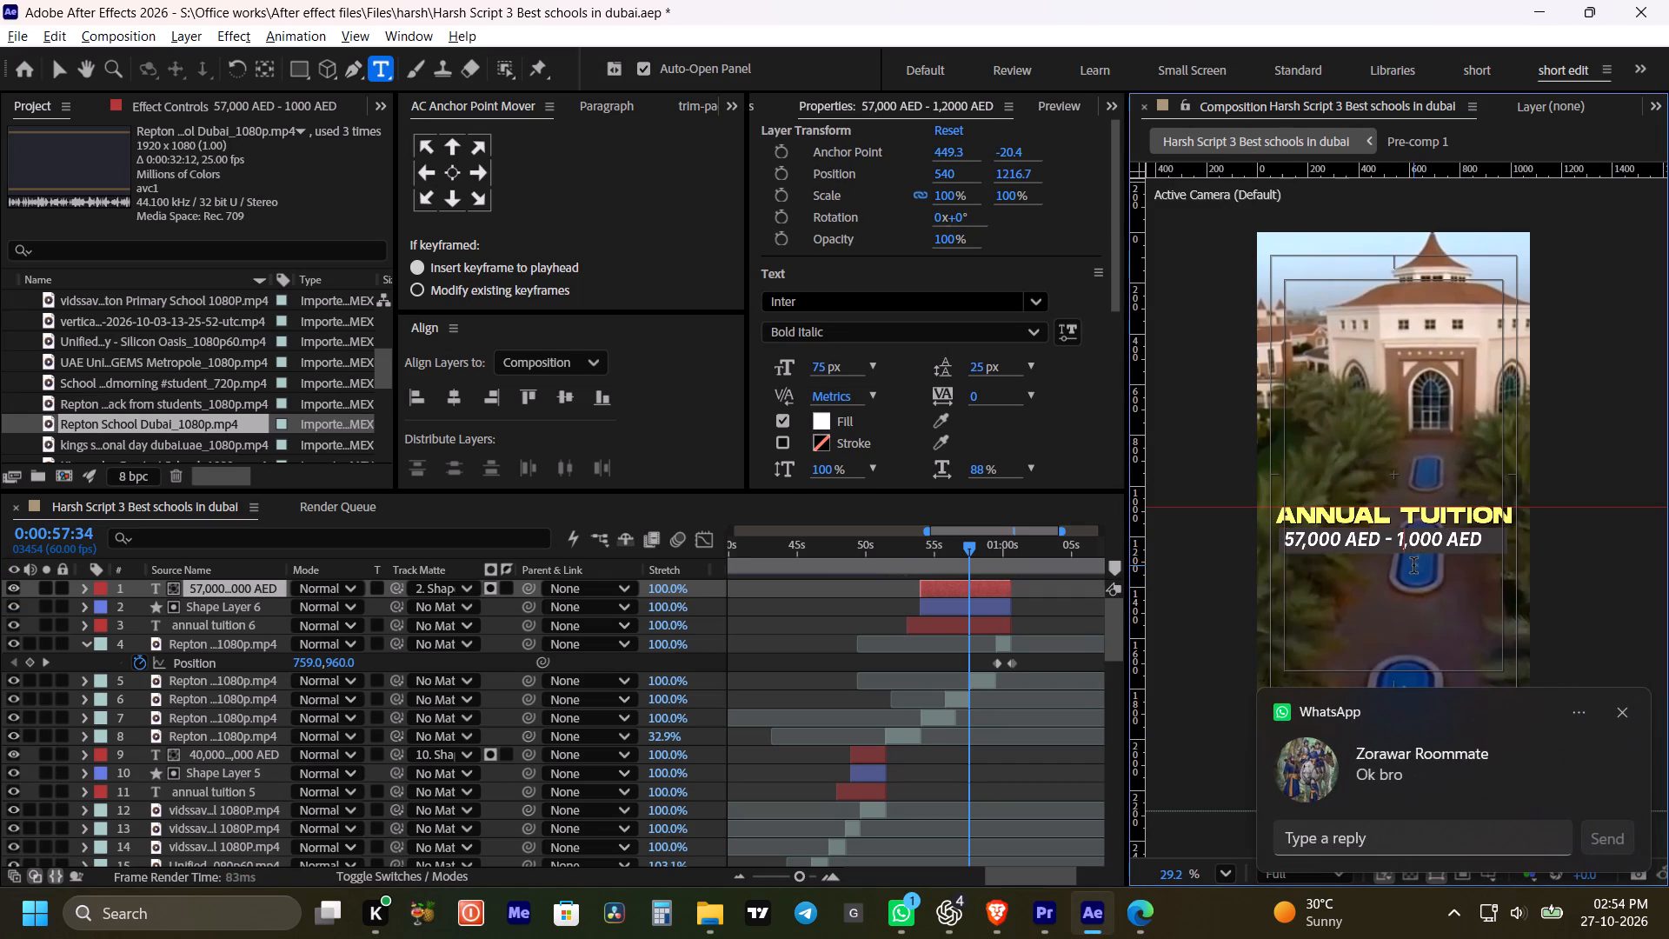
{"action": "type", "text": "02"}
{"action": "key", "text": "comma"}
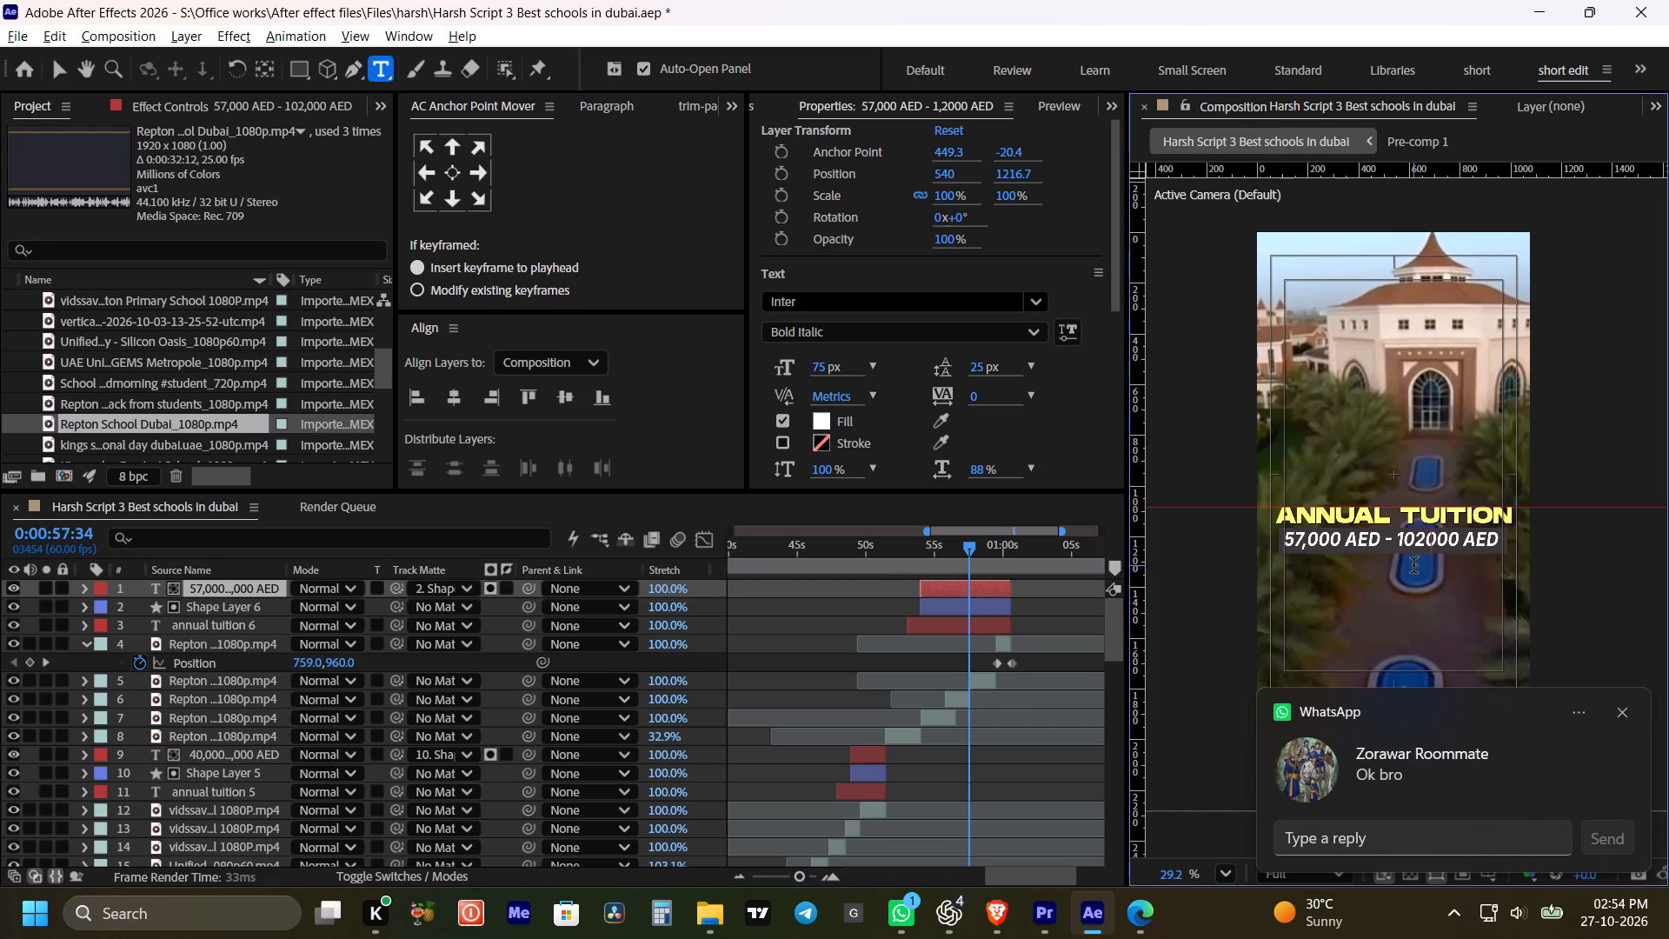
Center the corrected Repton fee text horizontally in the composition and center its anchor point.
{"action": "left_click", "coordinate": [455, 388]}
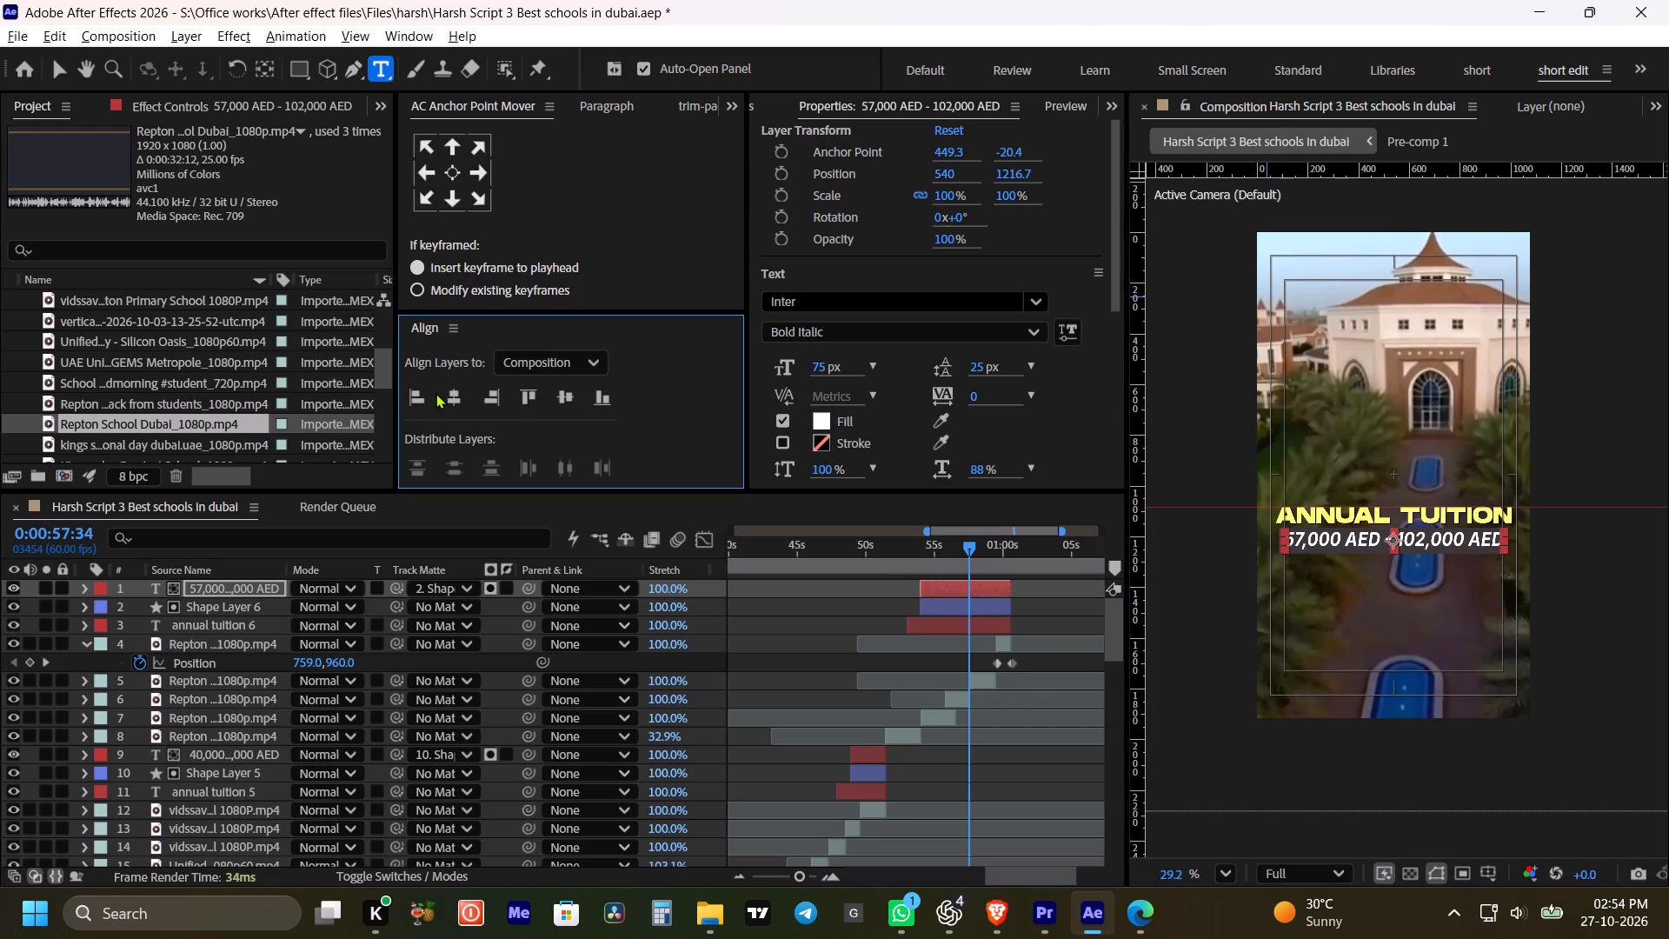
{"action": "left_click", "coordinate": [449, 170]}
{"action": "left_click_drag", "start_coordinate": [642, 225], "coordinate": [646, 243]}
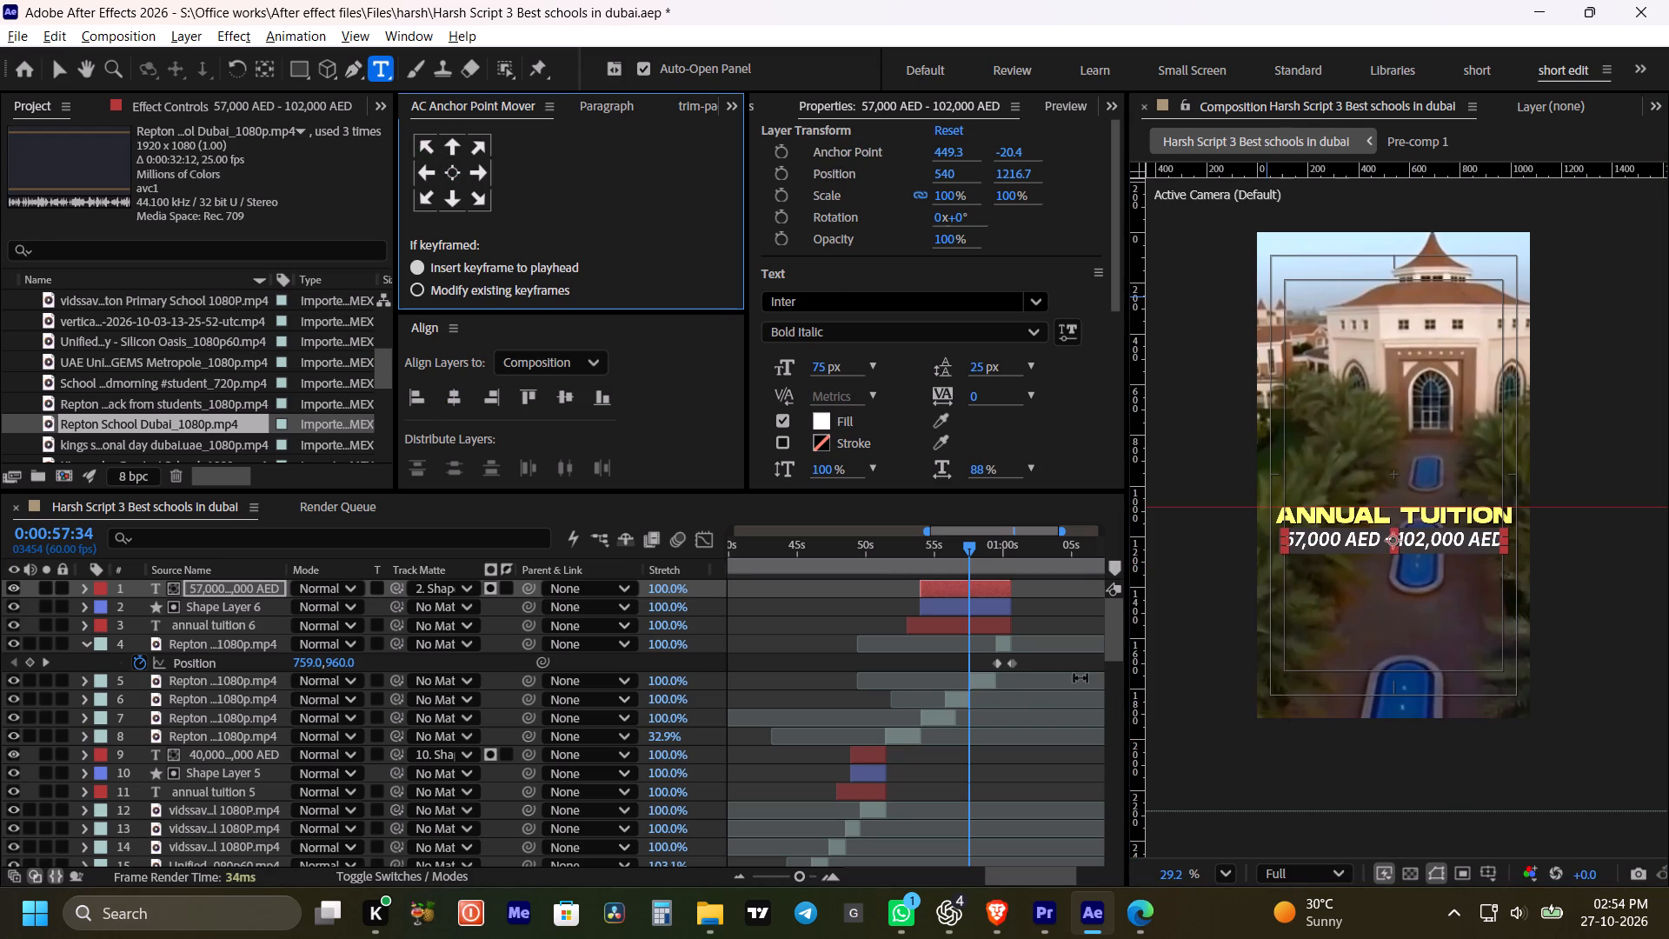
Deselect the fee text layer and save the project.
{"action": "left_click", "coordinate": [1073, 658]}
{"action": "key", "text": "ctrl+s"}
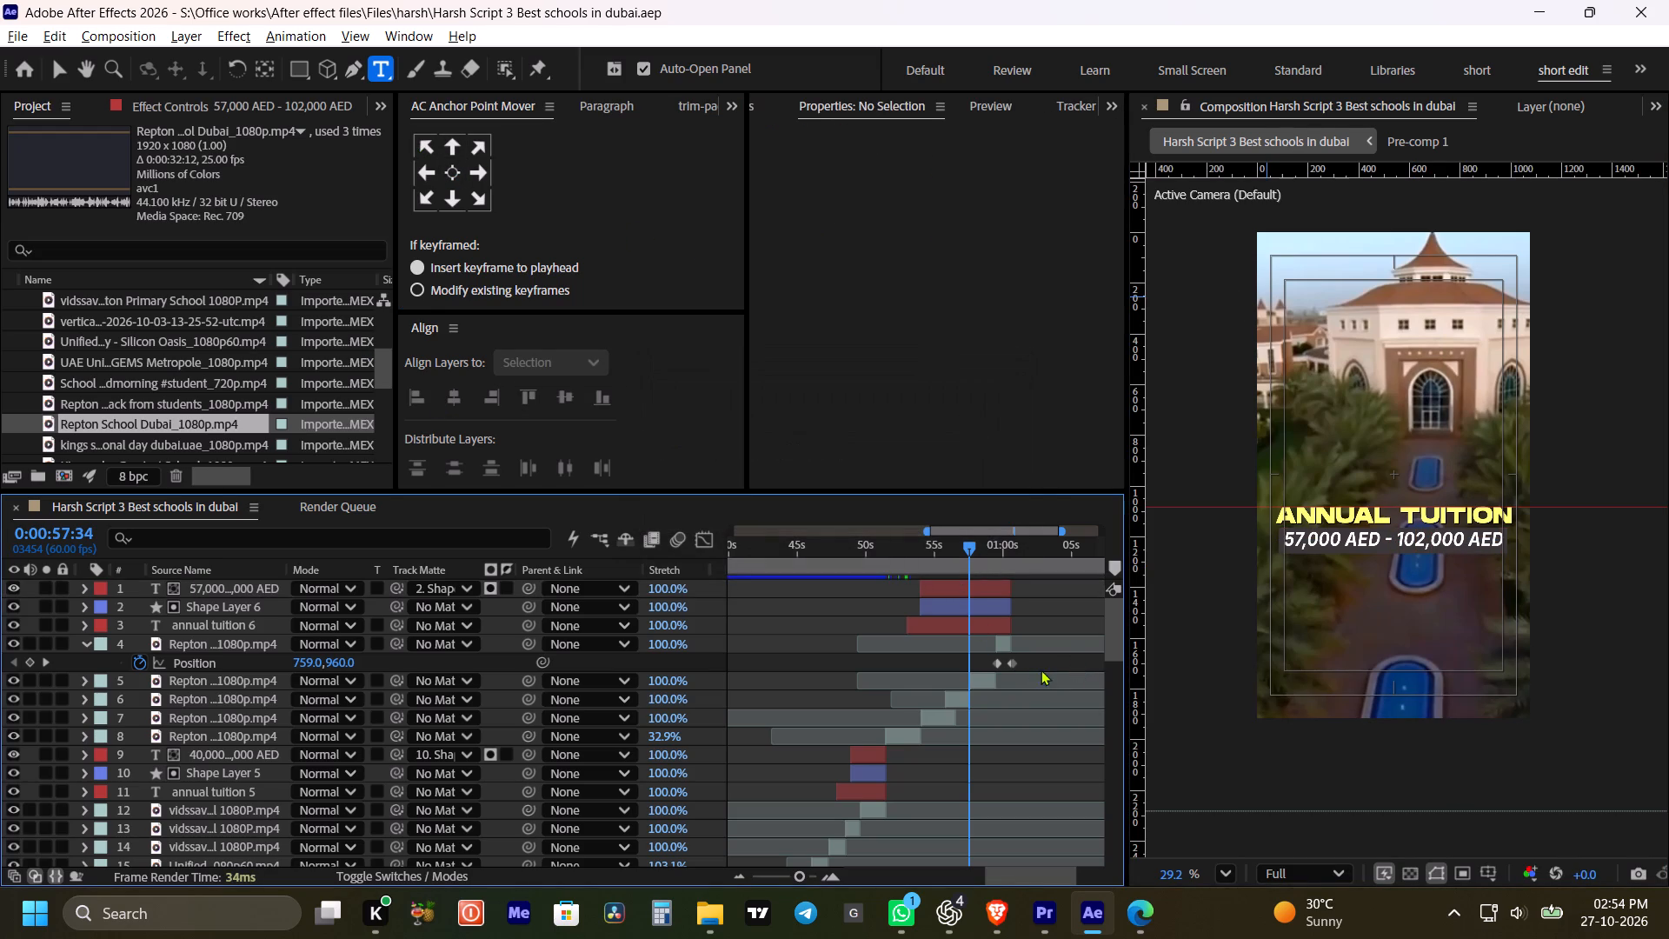
Play back from 0:00:57:34 through the end of the Repton section into the talking-head shot to review the corrected fee title.
{"action": "left_click", "coordinate": [1042, 663]}
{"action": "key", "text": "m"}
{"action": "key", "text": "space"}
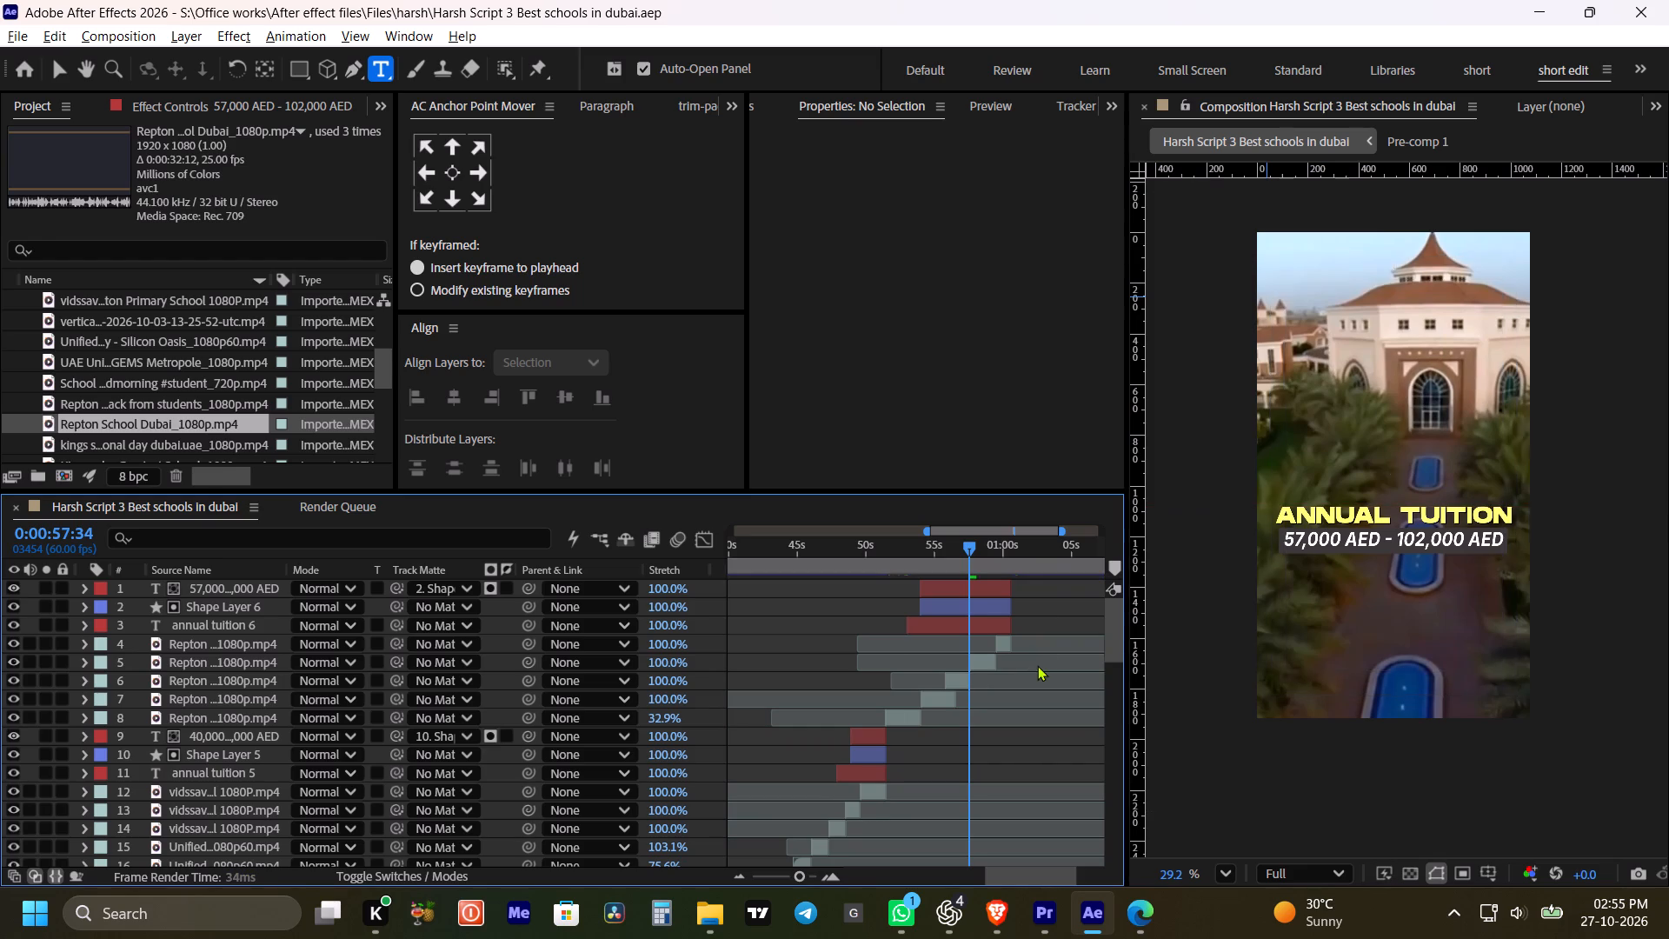
{"action": "scroll", "coordinate": [1034, 649], "scroll_direction": "up", "scroll_amount": 1, "text": "alt"}
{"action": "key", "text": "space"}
{"action": "left_click_drag", "start_coordinate": [1042, 613], "coordinate": [1021, 616]}
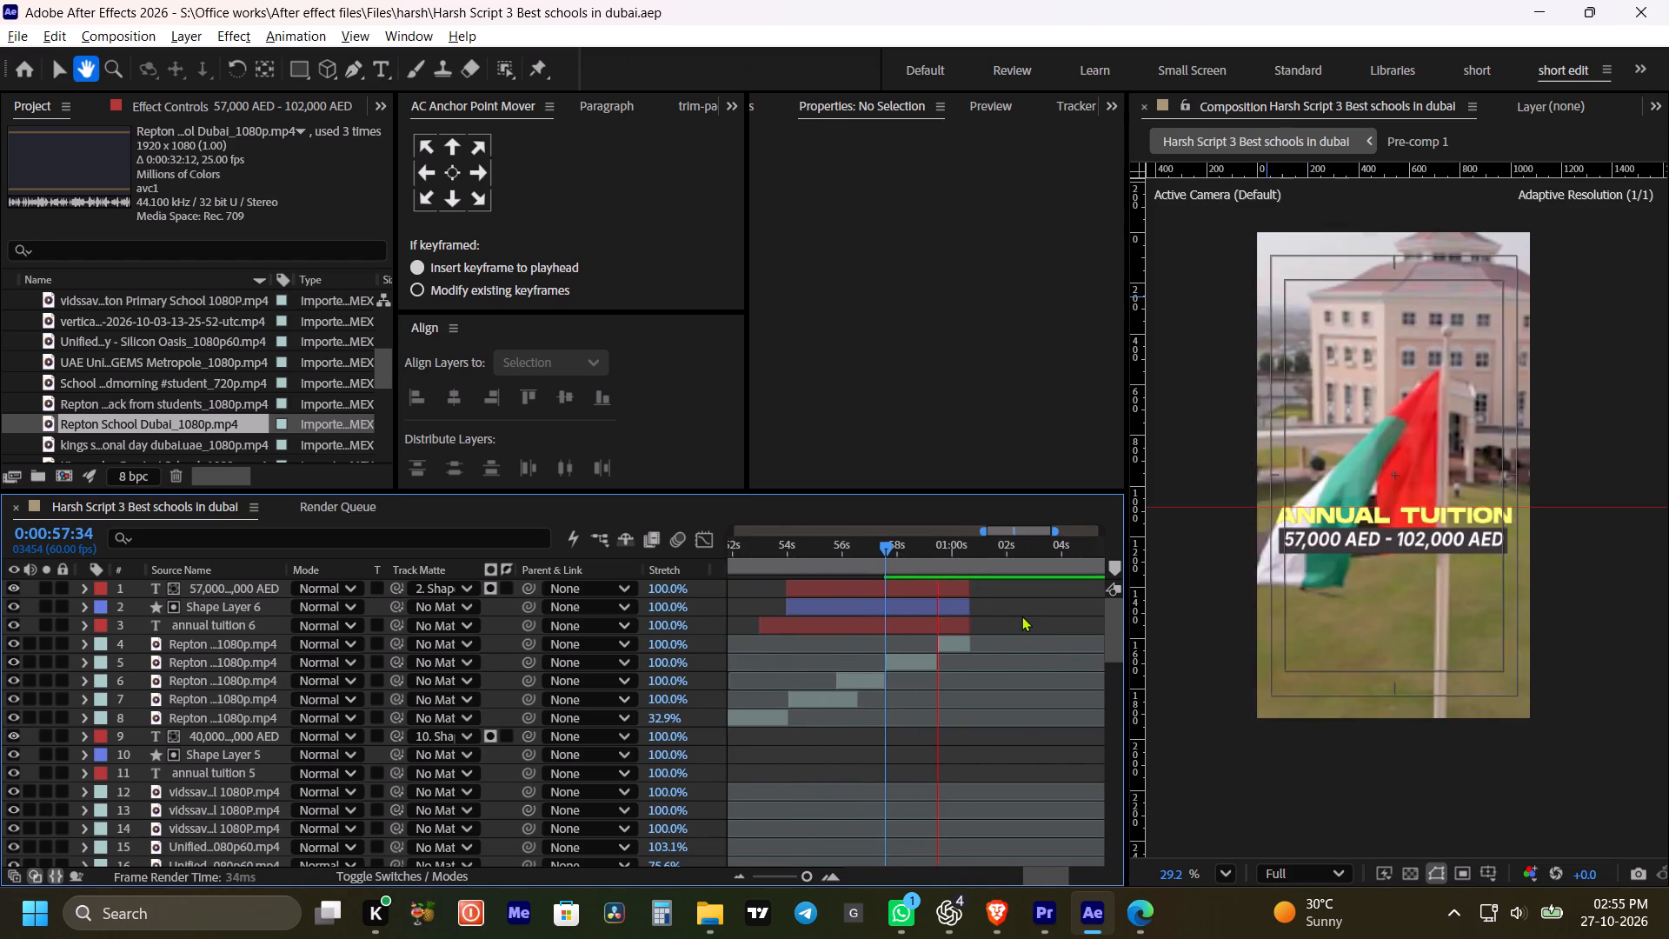
{"action": "scroll", "coordinate": [1020, 613], "scroll_direction": "down", "scroll_amount": 1, "text": "alt"}
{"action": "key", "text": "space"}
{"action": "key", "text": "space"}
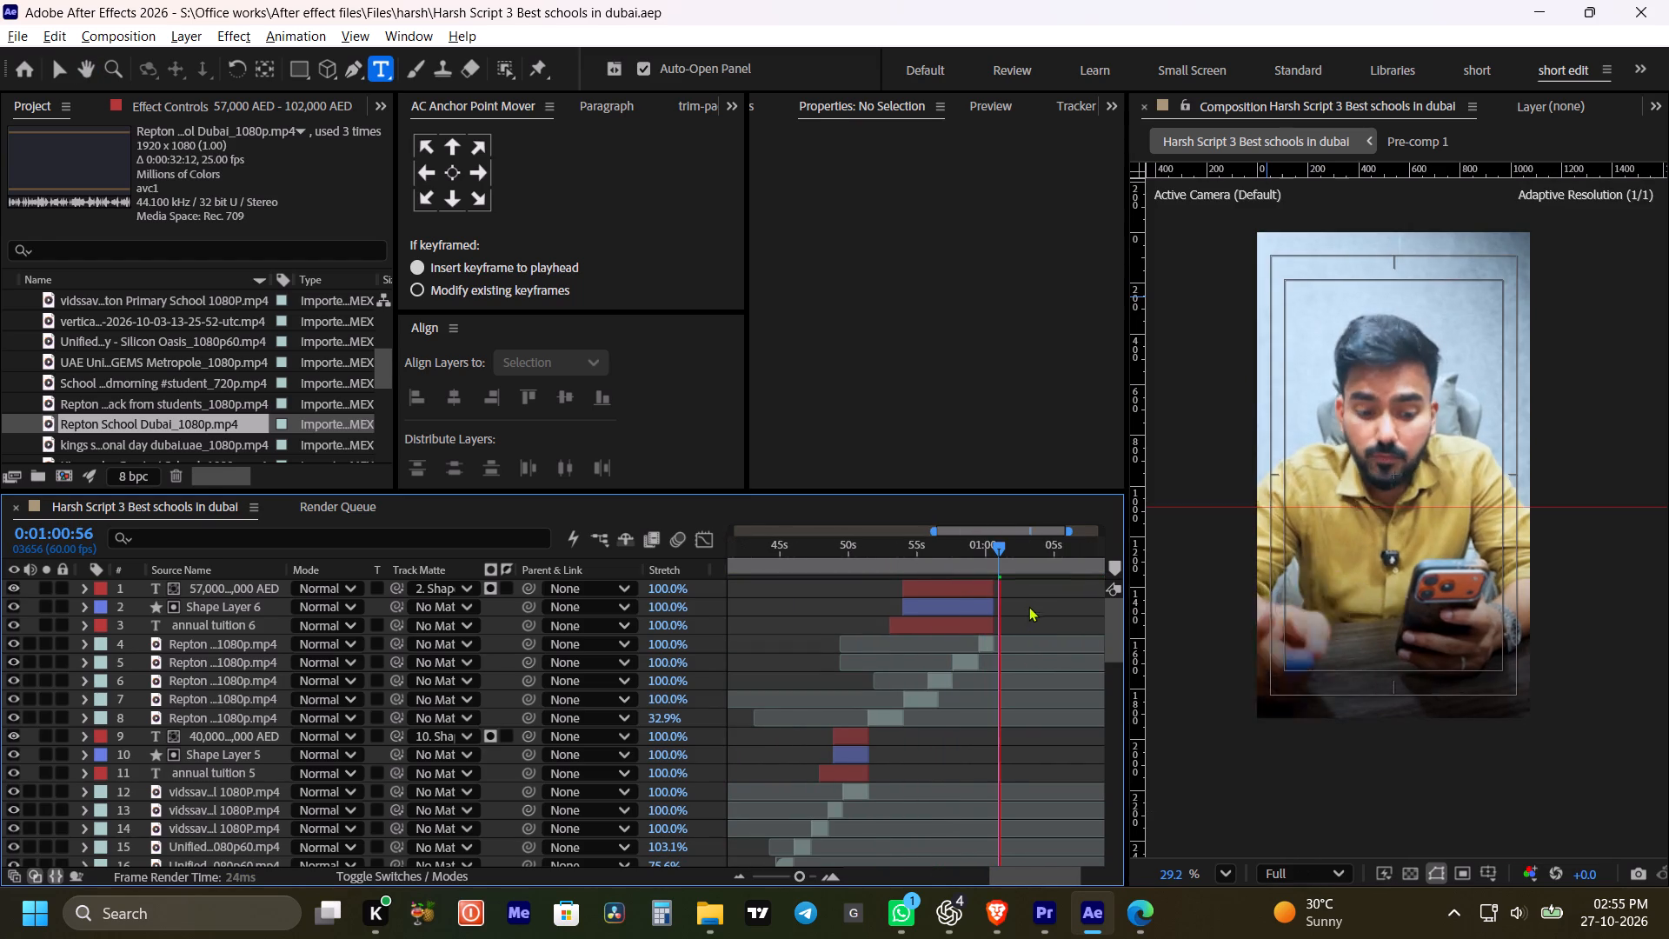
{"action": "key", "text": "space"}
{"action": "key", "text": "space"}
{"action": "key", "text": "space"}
{"action": "left_click_drag", "start_coordinate": [1040, 603], "coordinate": [989, 608]}
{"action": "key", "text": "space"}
{"action": "left_click_drag", "start_coordinate": [1019, 610], "coordinate": [997, 615]}
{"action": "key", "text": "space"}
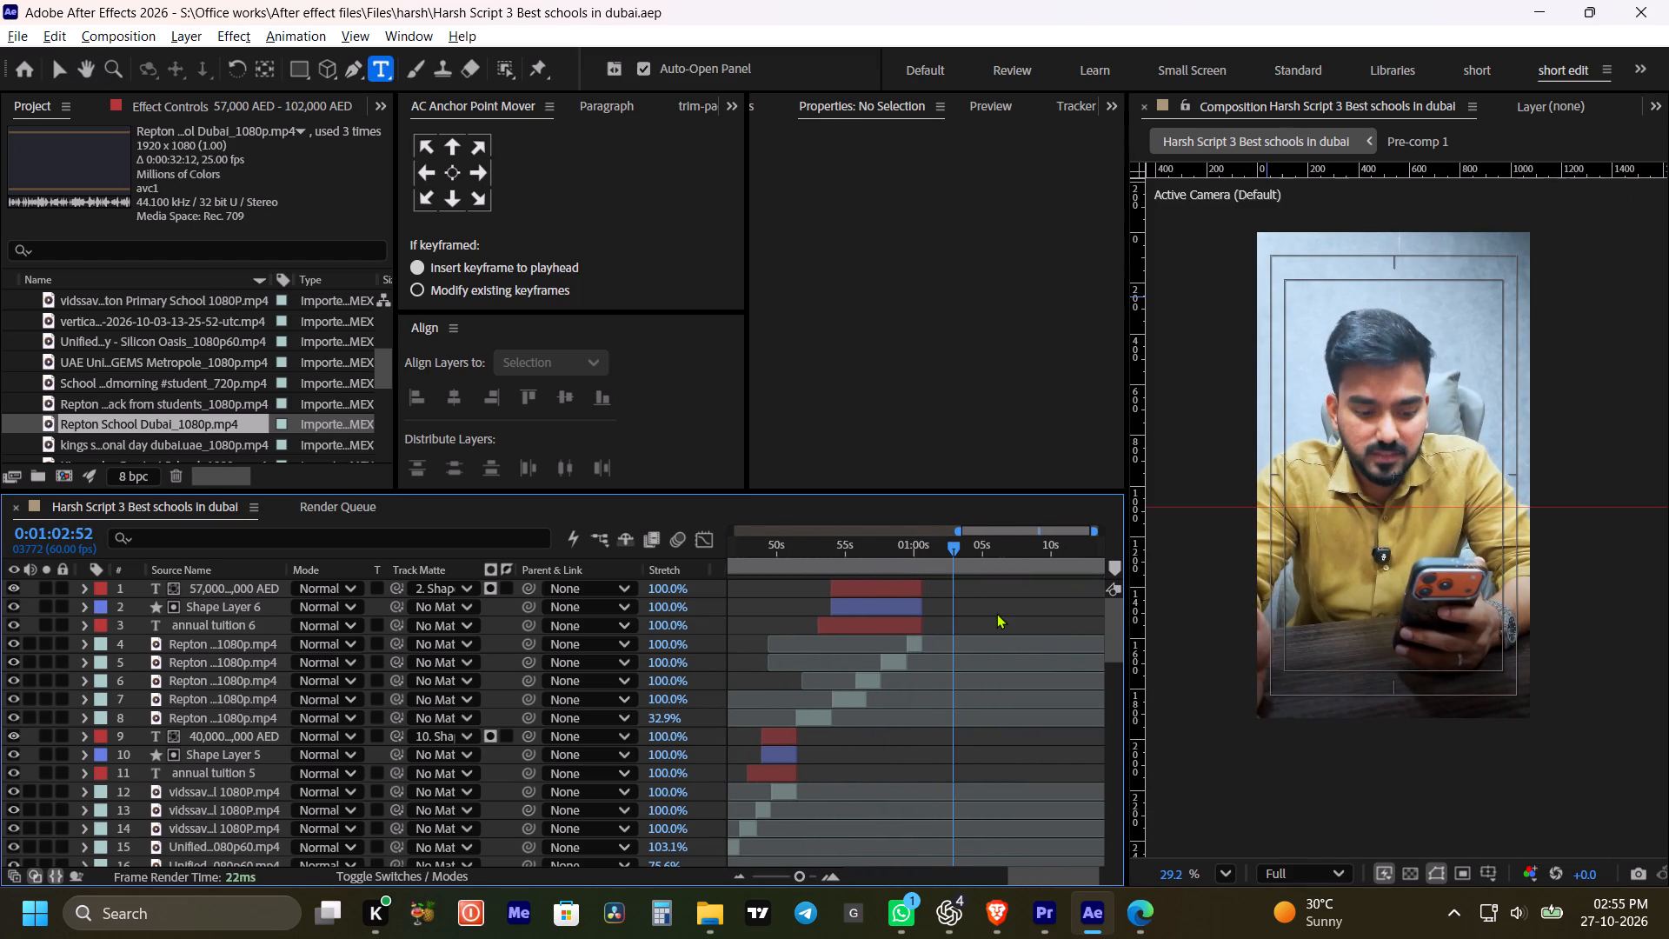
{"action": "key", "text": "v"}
Briefly check the Repton School Dubai video in Edge, then return to the script document in Brave for the next school.
{"action": "left_click", "coordinate": [1131, 913]}
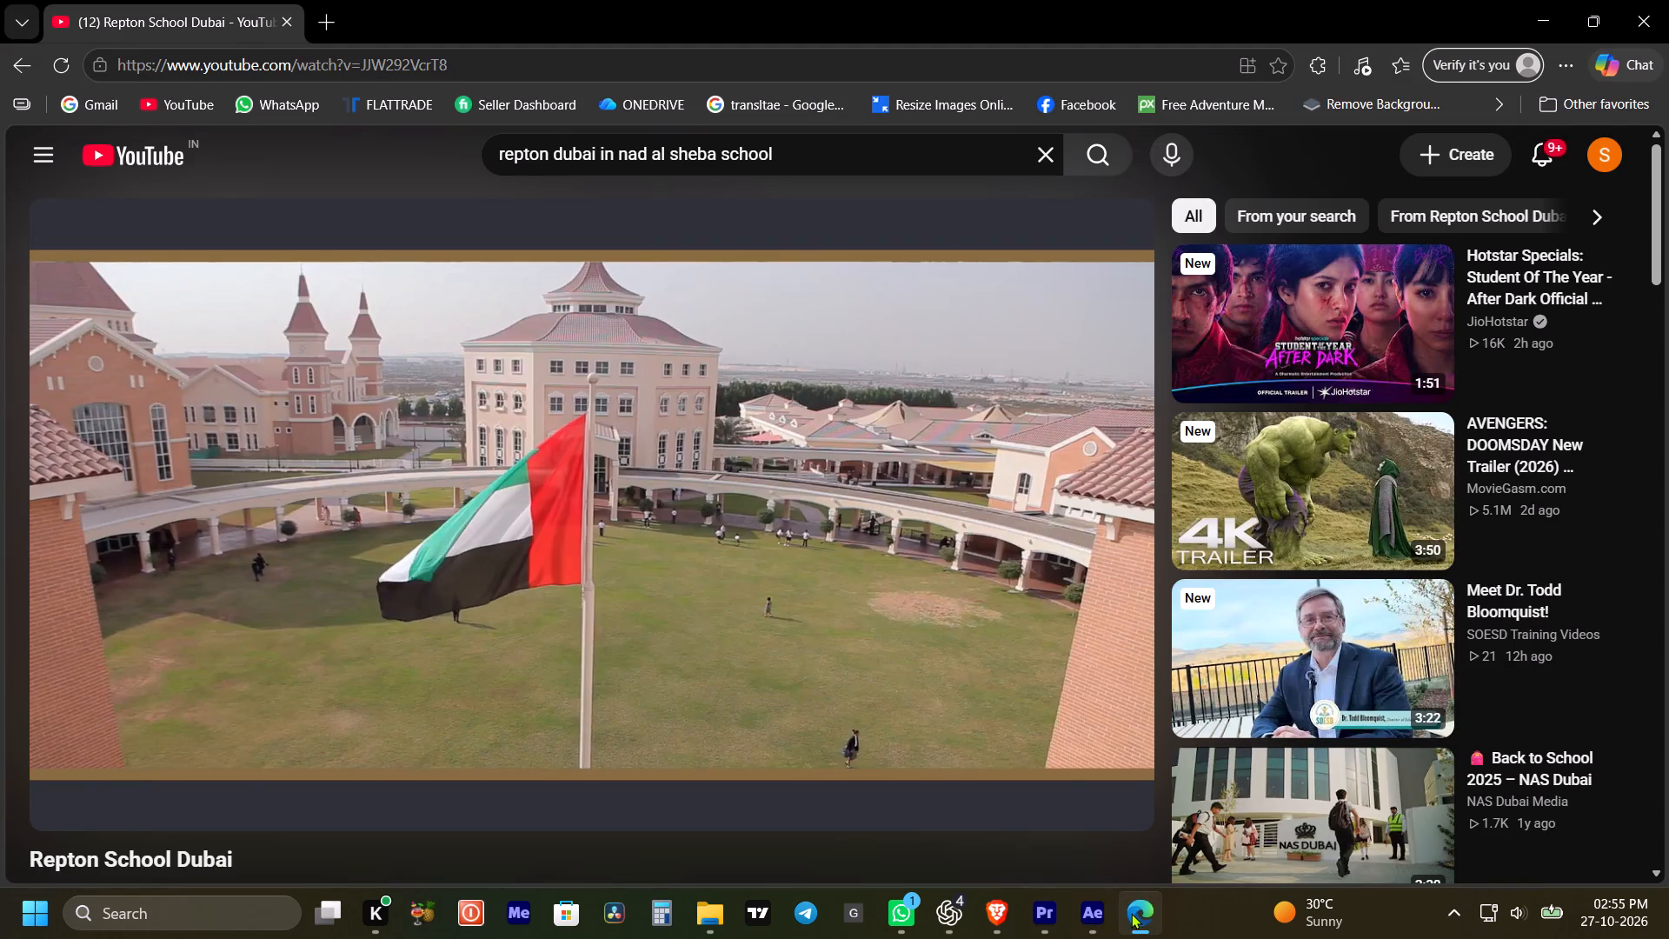
{"action": "left_click", "coordinate": [741, 569]}
{"action": "left_click", "coordinate": [781, 581]}
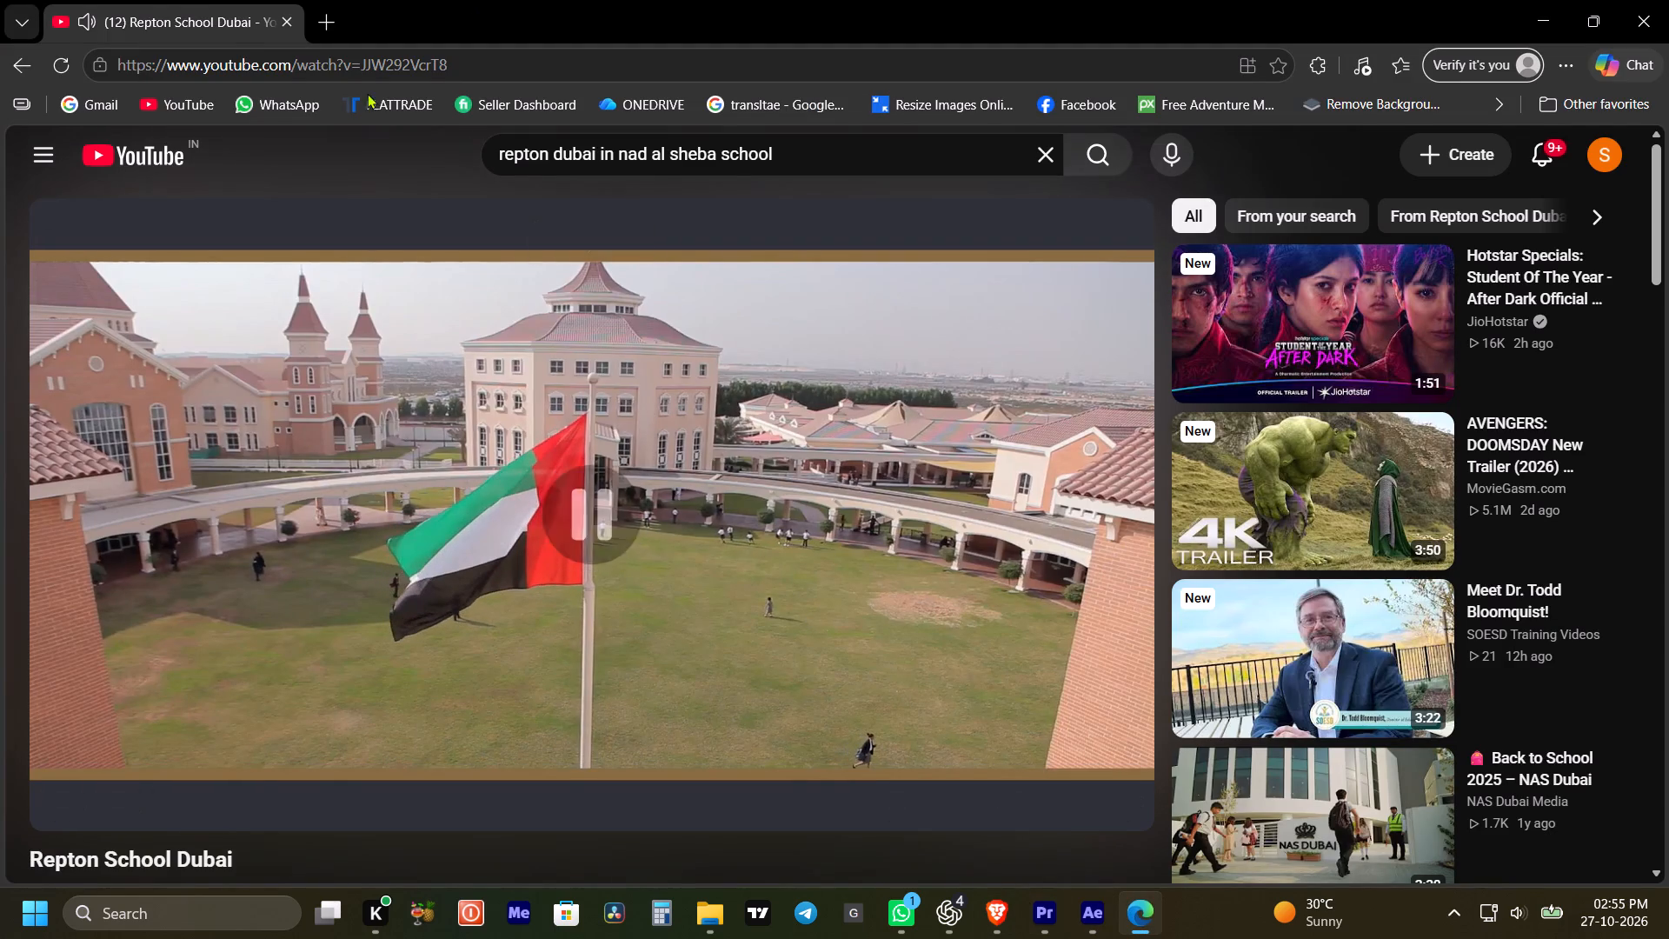
{"action": "left_click", "coordinate": [988, 902]}
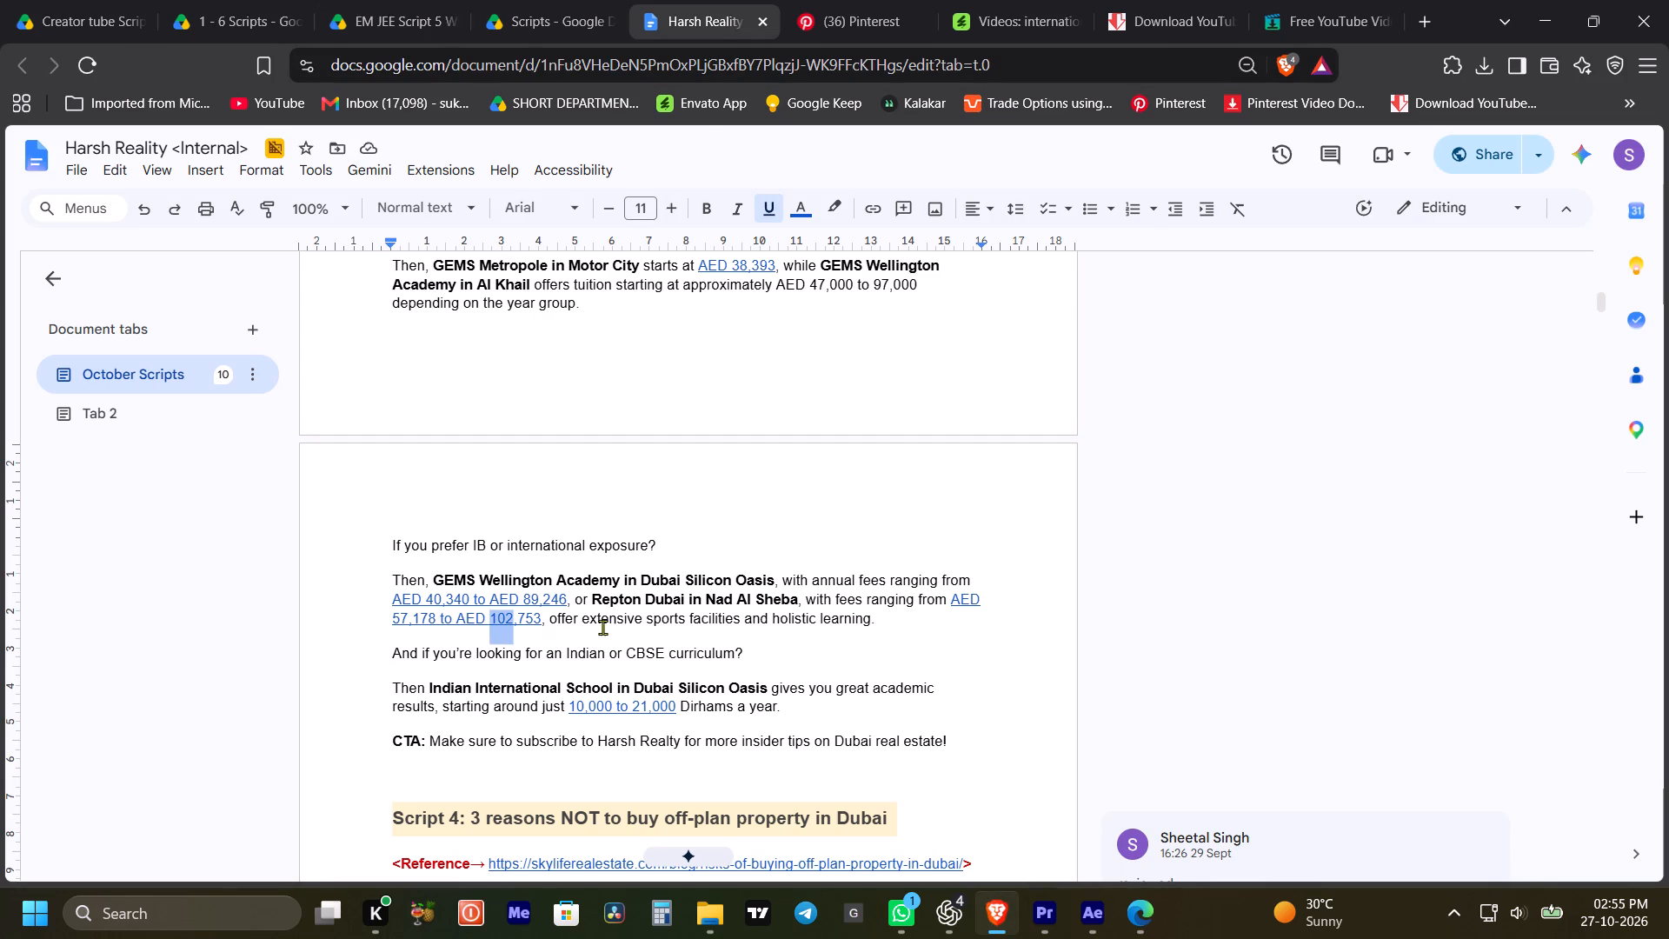
Copy the phrase "Indian or CBSE curriculum?" from the October Scripts document.
{"action": "left_click", "coordinate": [641, 632]}
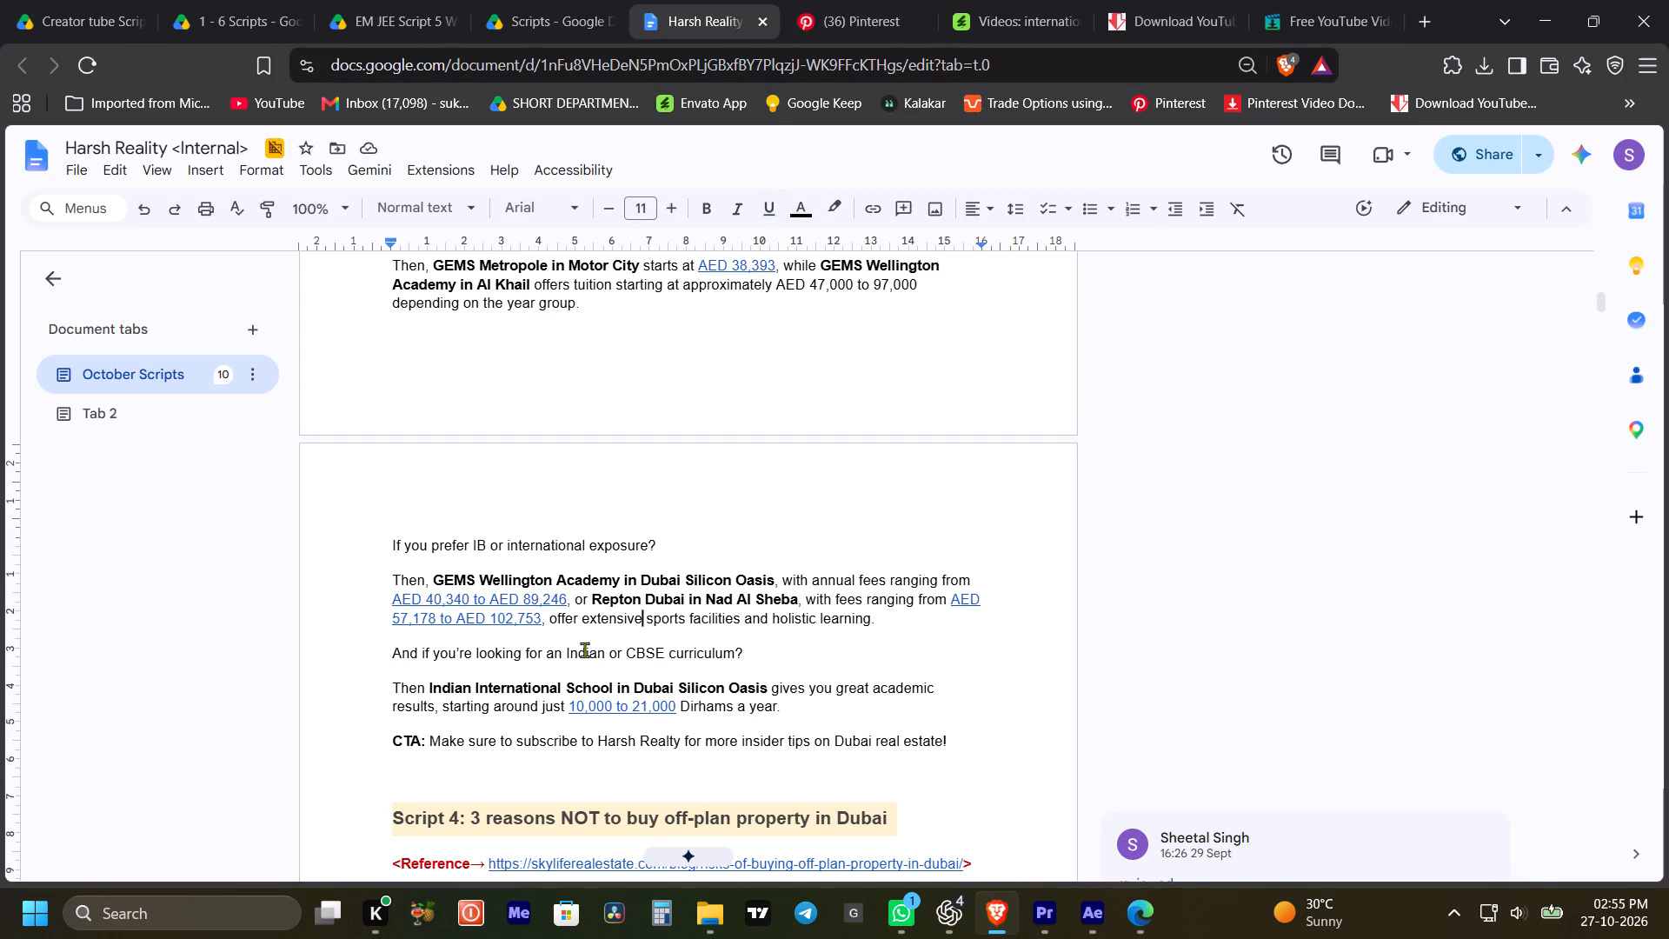
{"action": "left_click_drag", "start_coordinate": [569, 649], "coordinate": [752, 655]}
{"action": "key", "text": "ctrl+c"}
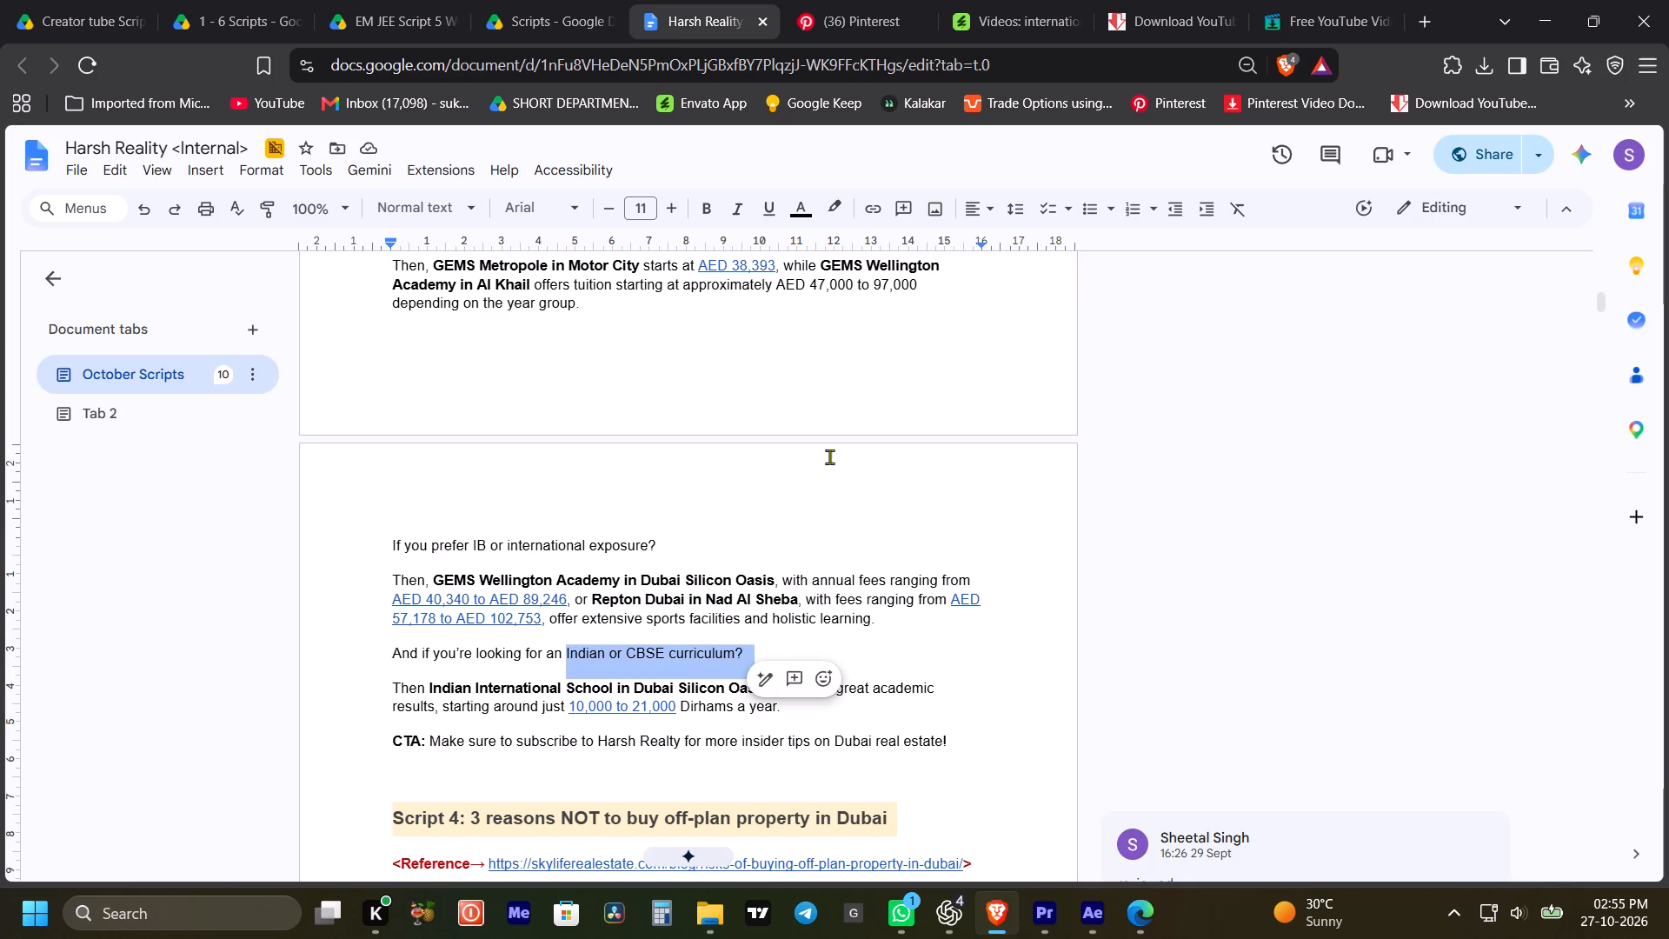
{"action": "key", "text": "ctrl+c"}
{"action": "key", "text": "ctrl+c"}
Switch to Microsoft Edge and search YouTube for "Indian or CBSE curriculum? in dubai".
{"action": "left_click", "coordinate": [1145, 916]}
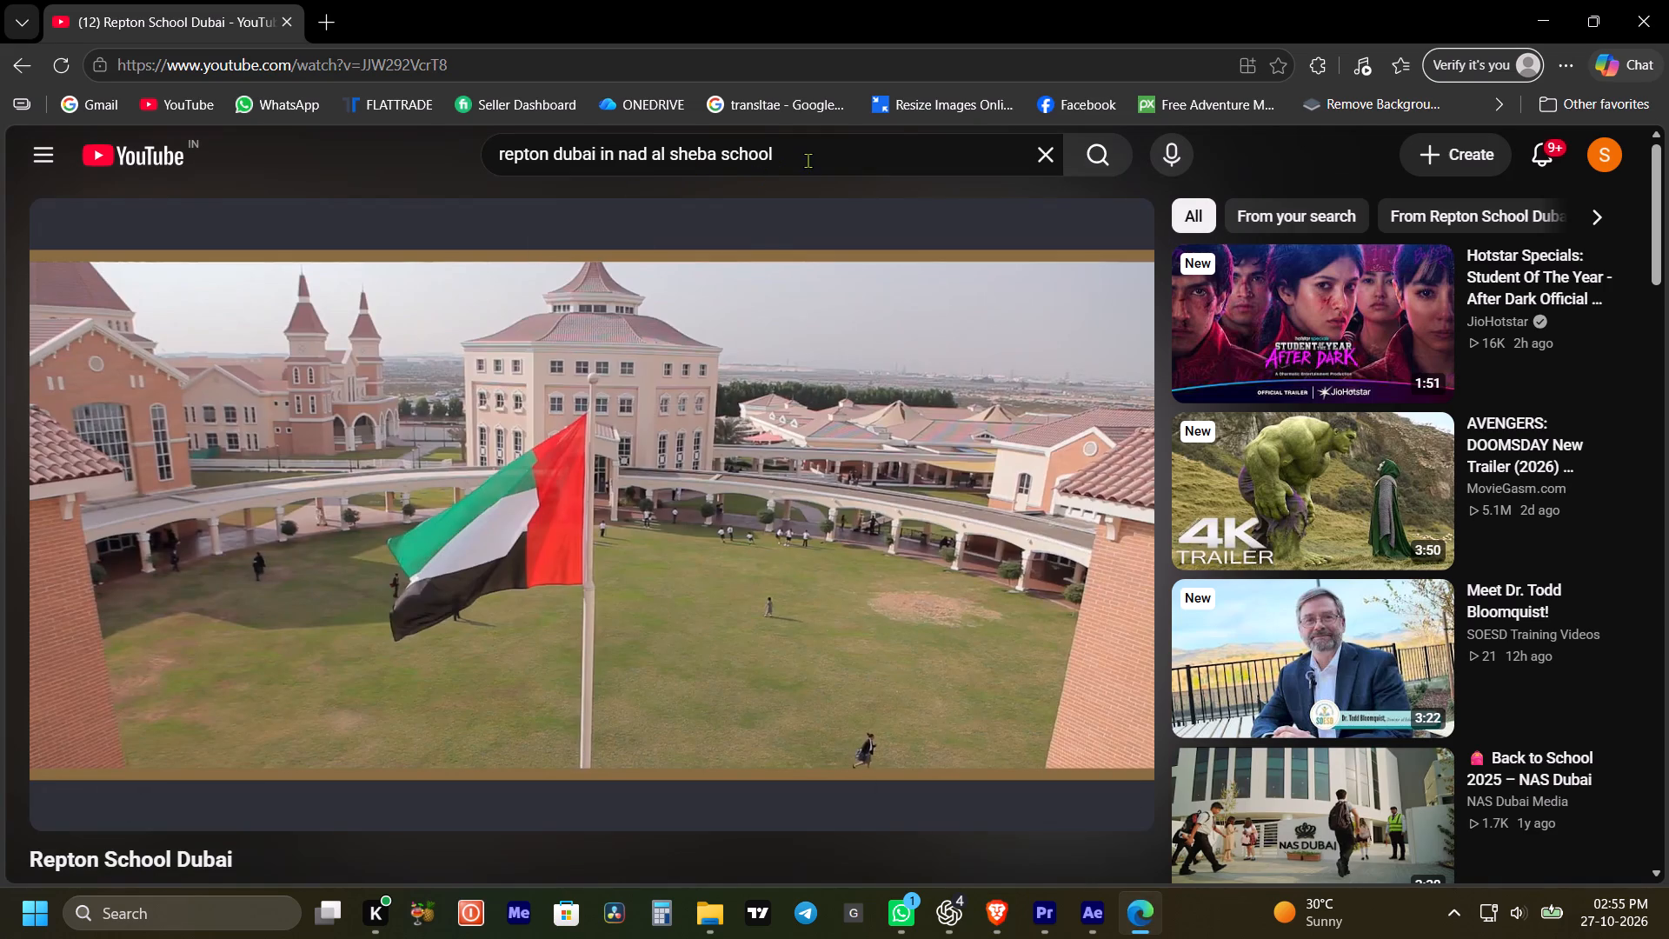
{"action": "left_click_drag", "start_coordinate": [815, 155], "coordinate": [409, 155]}
{"action": "key", "text": "ctrl+v"}
{"action": "key", "text": "space"}
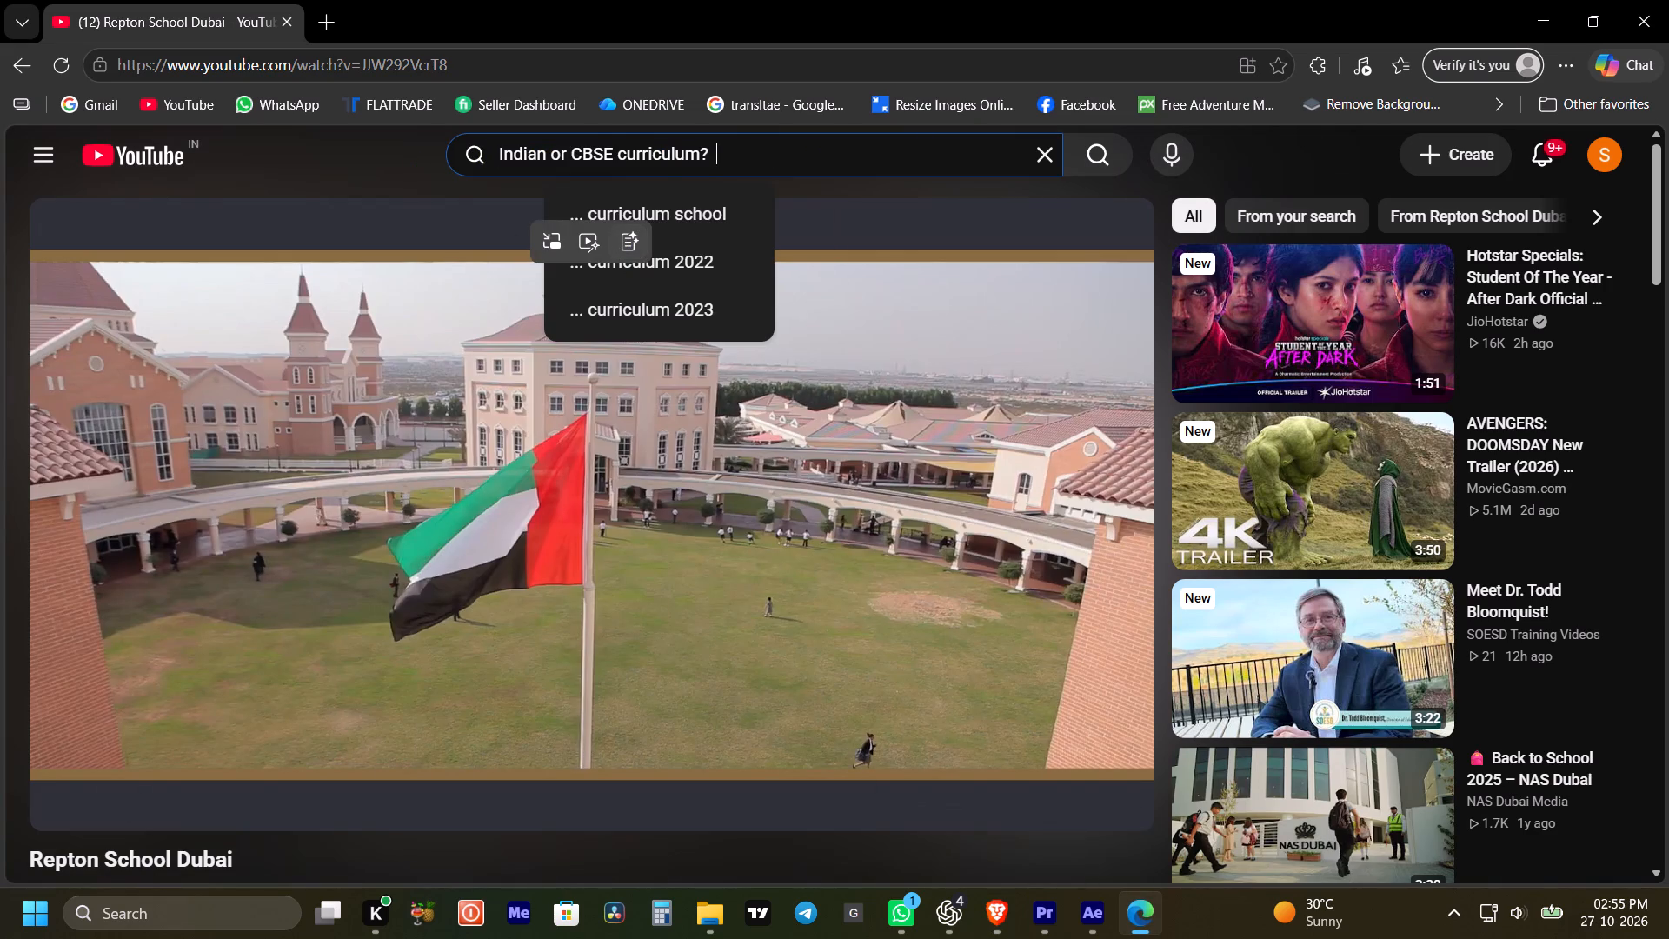
{"action": "type", "text": "in dubai"}
{"action": "key", "text": "Return"}
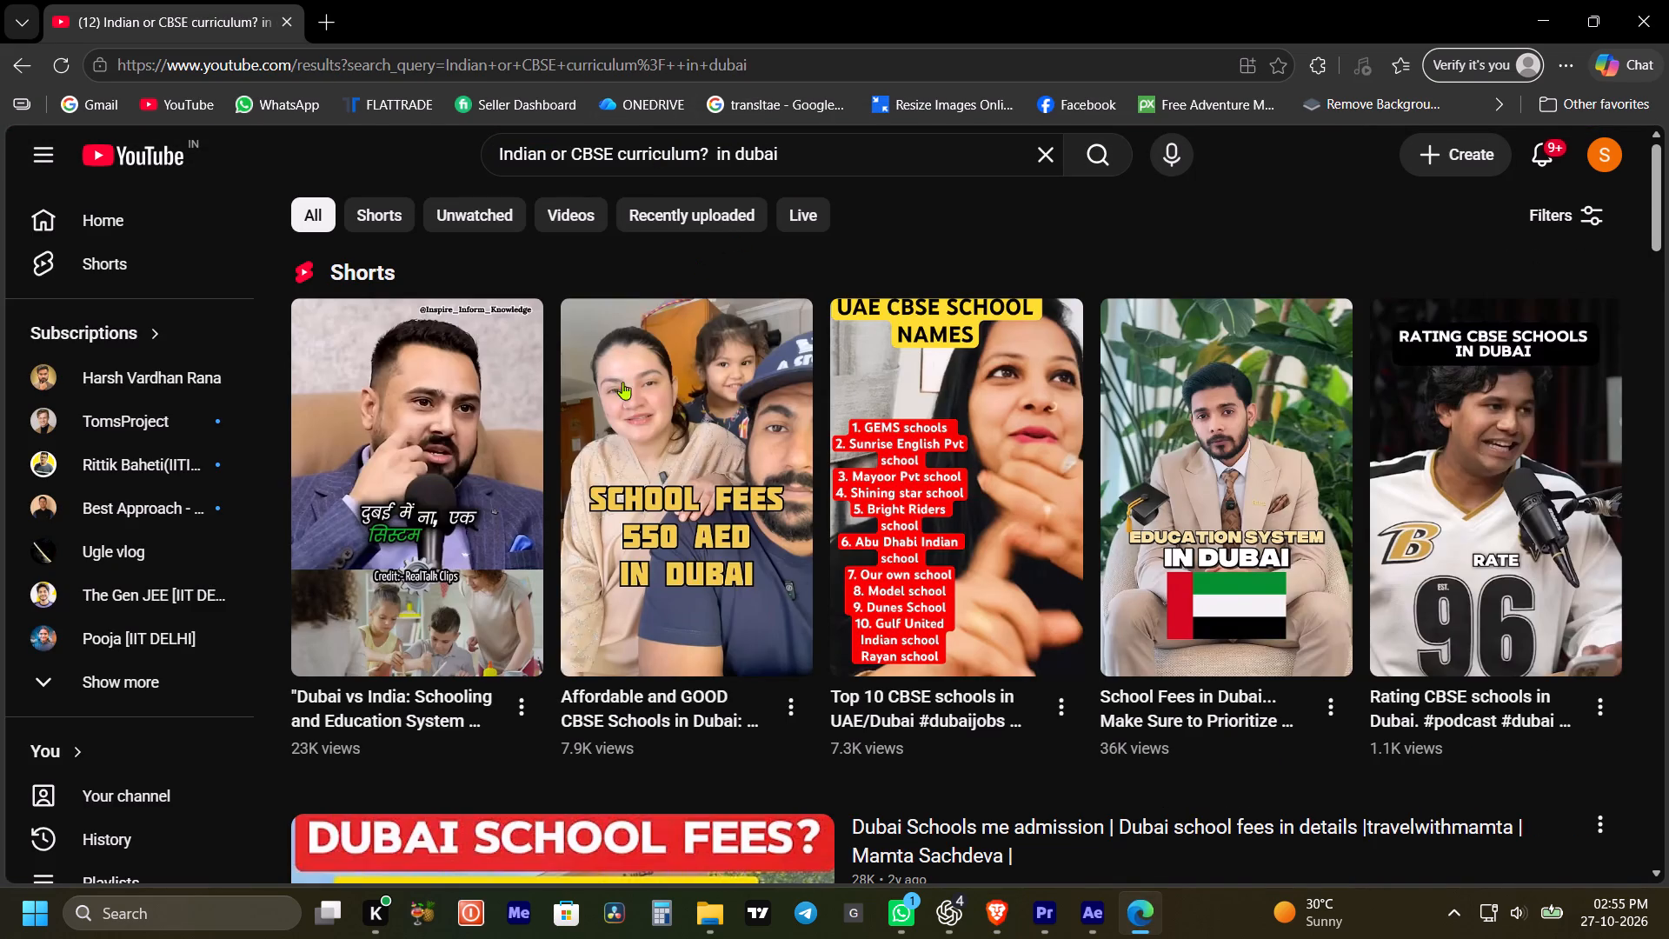
Browse the YouTube results and the expanded Shorts for usable B-roll of Indian or CBSE schools in Dubai.
{"action": "scroll", "coordinate": [715, 495], "scroll_direction": "down", "scroll_amount": 3}
{"action": "scroll", "coordinate": [538, 569], "scroll_direction": "down", "scroll_amount": 2}
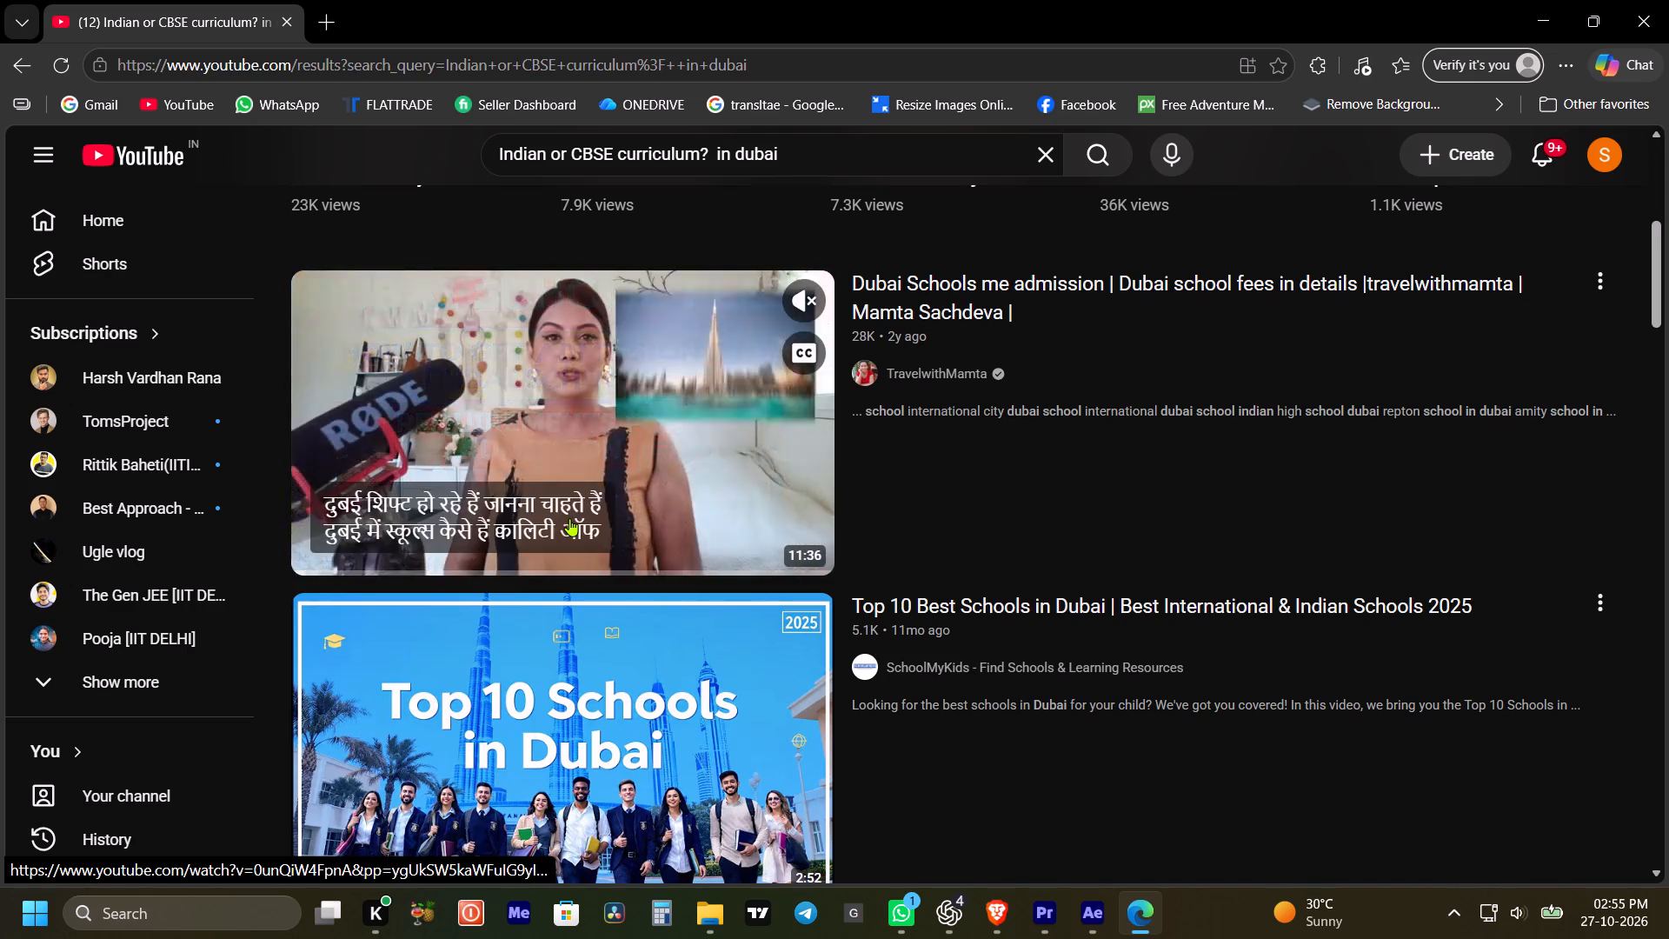
{"action": "left_click", "coordinate": [440, 557]}
{"action": "left_click", "coordinate": [798, 347]}
{"action": "scroll", "coordinate": [582, 641], "scroll_direction": "down", "scroll_amount": 3}
{"action": "scroll", "coordinate": [608, 469], "scroll_direction": "down", "scroll_amount": 3}
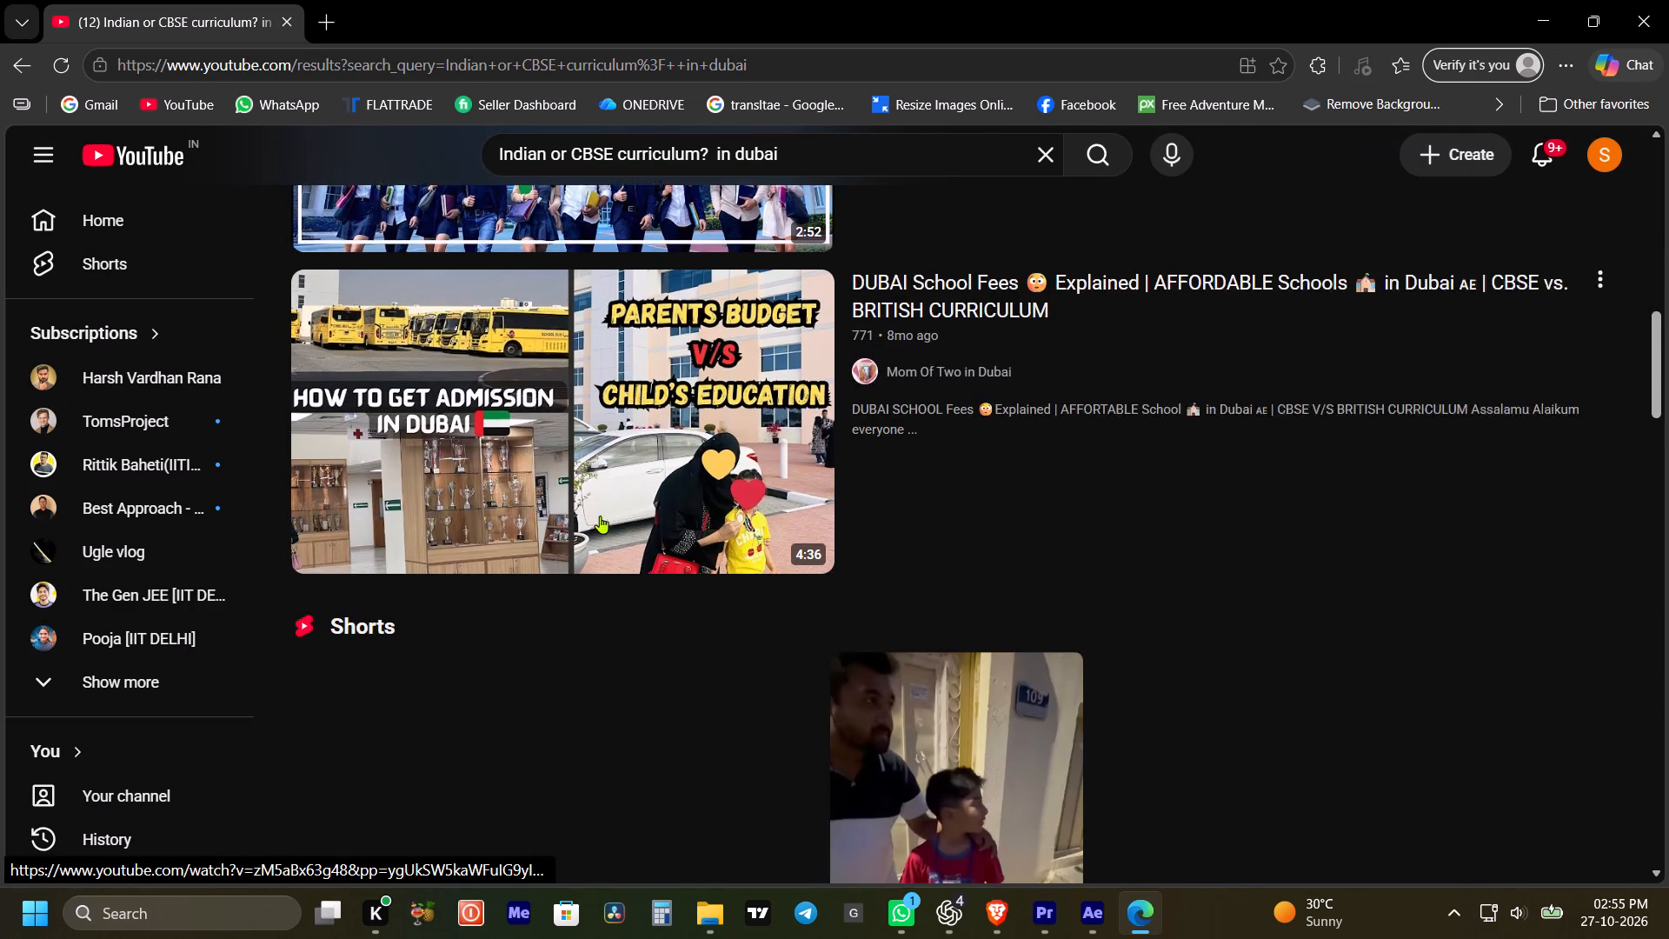
{"action": "scroll", "coordinate": [672, 498], "scroll_direction": "down", "scroll_amount": 3}
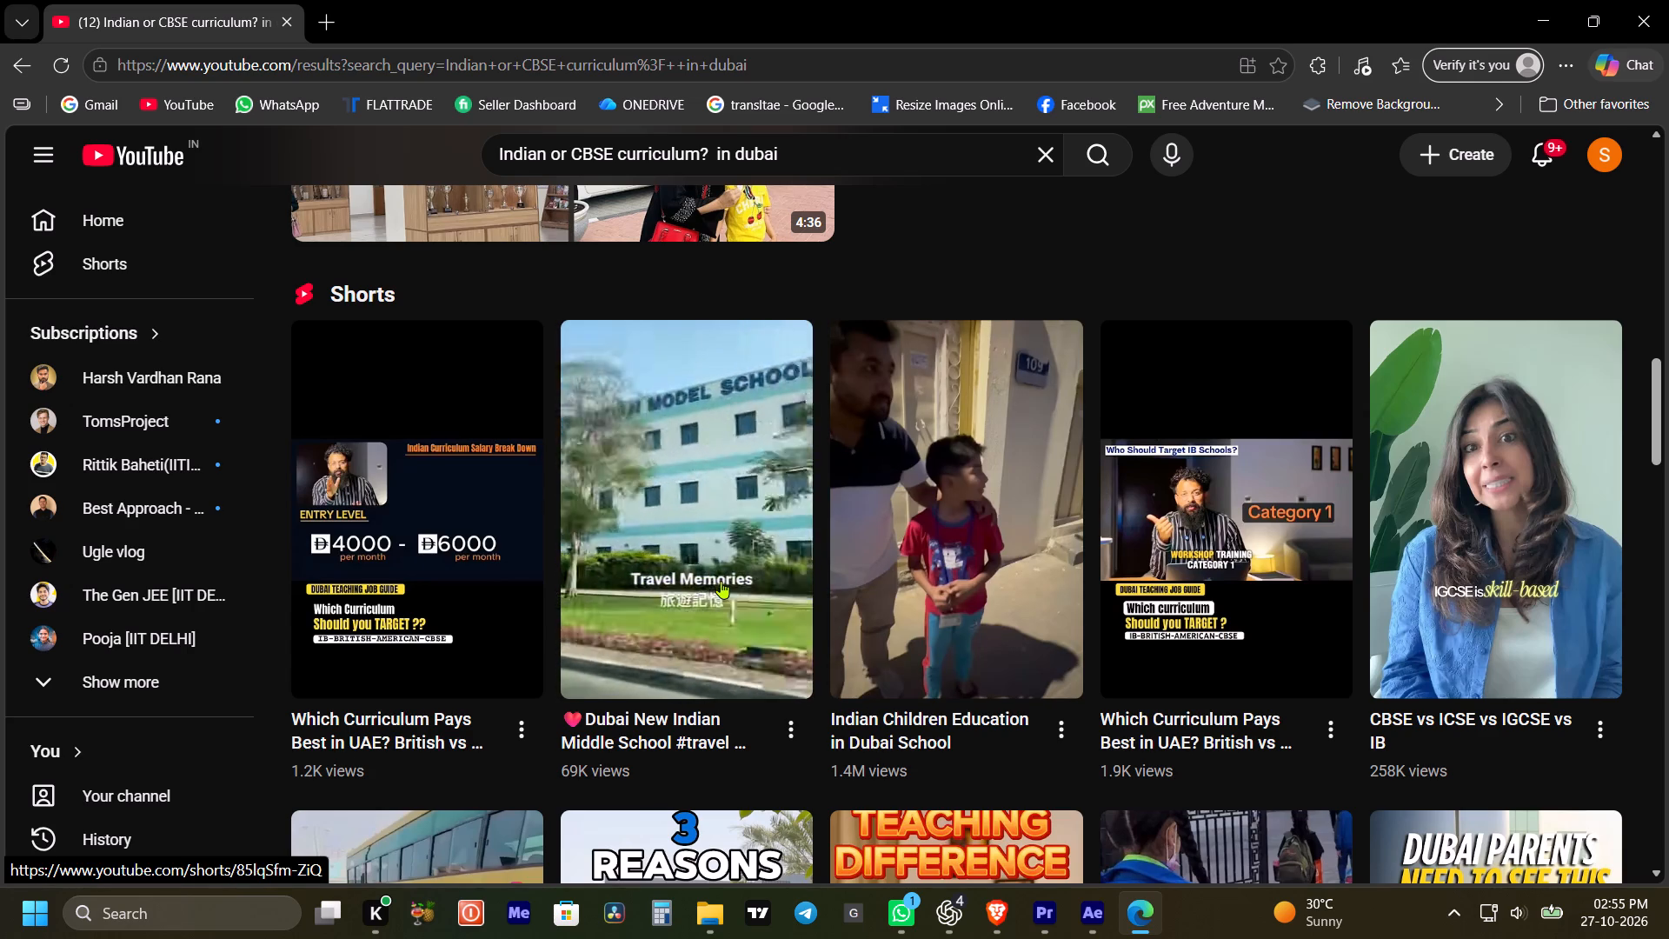
{"action": "scroll", "coordinate": [721, 581], "scroll_direction": "down", "scroll_amount": 4}
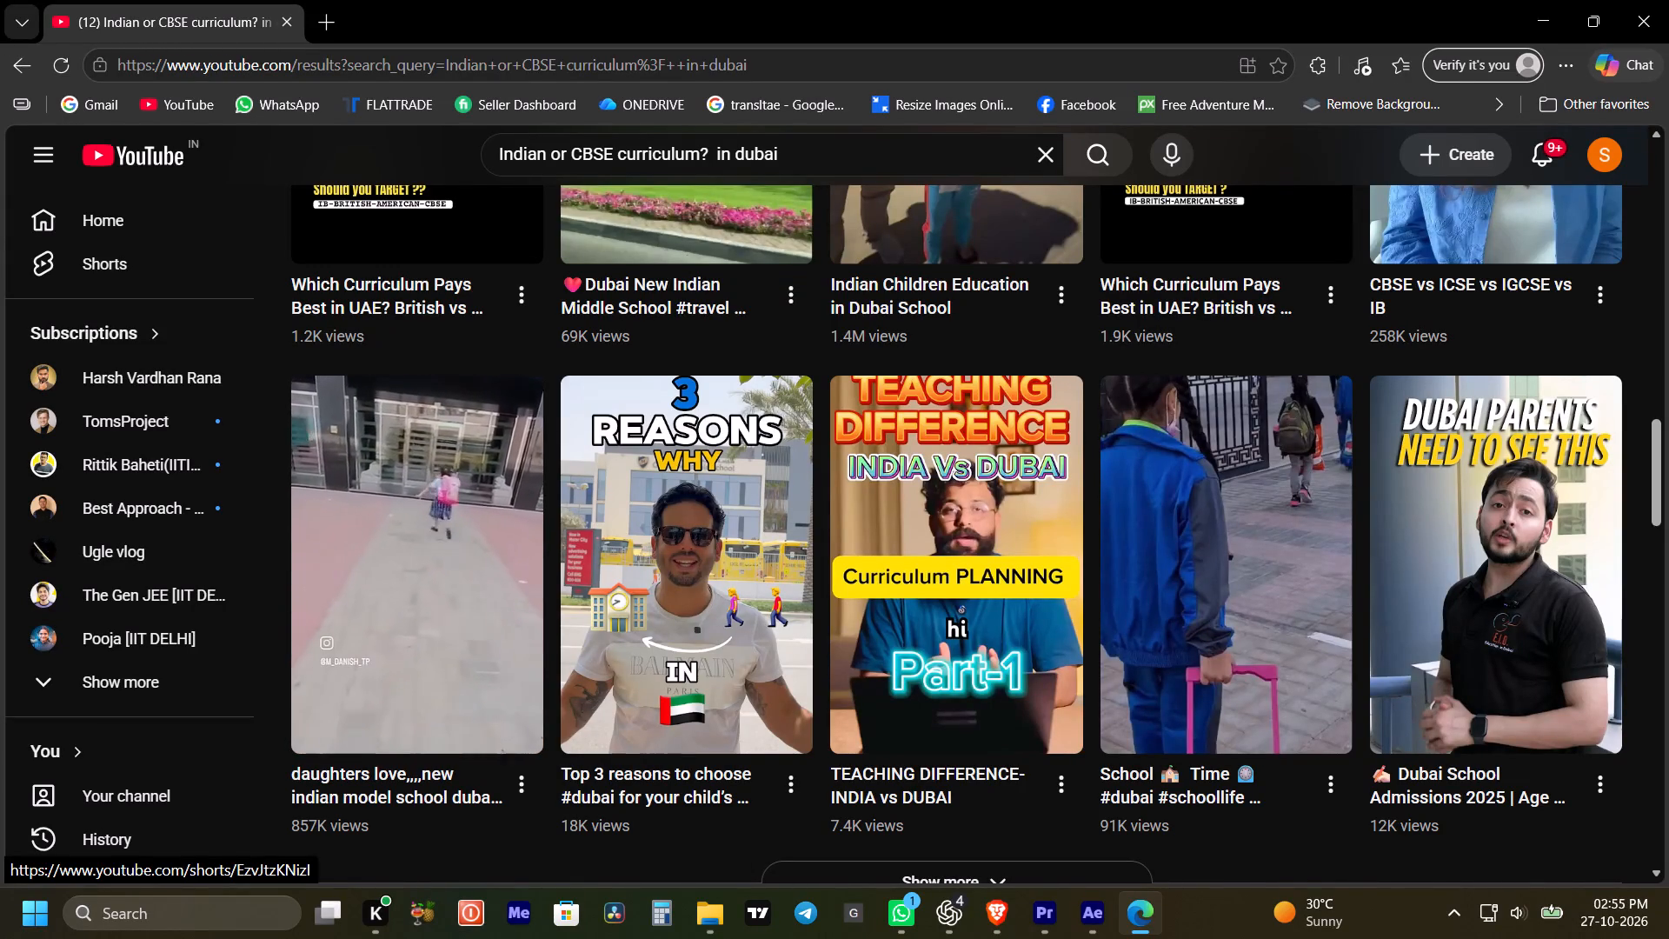
{"action": "scroll", "coordinate": [1174, 615], "scroll_direction": "down", "scroll_amount": 3}
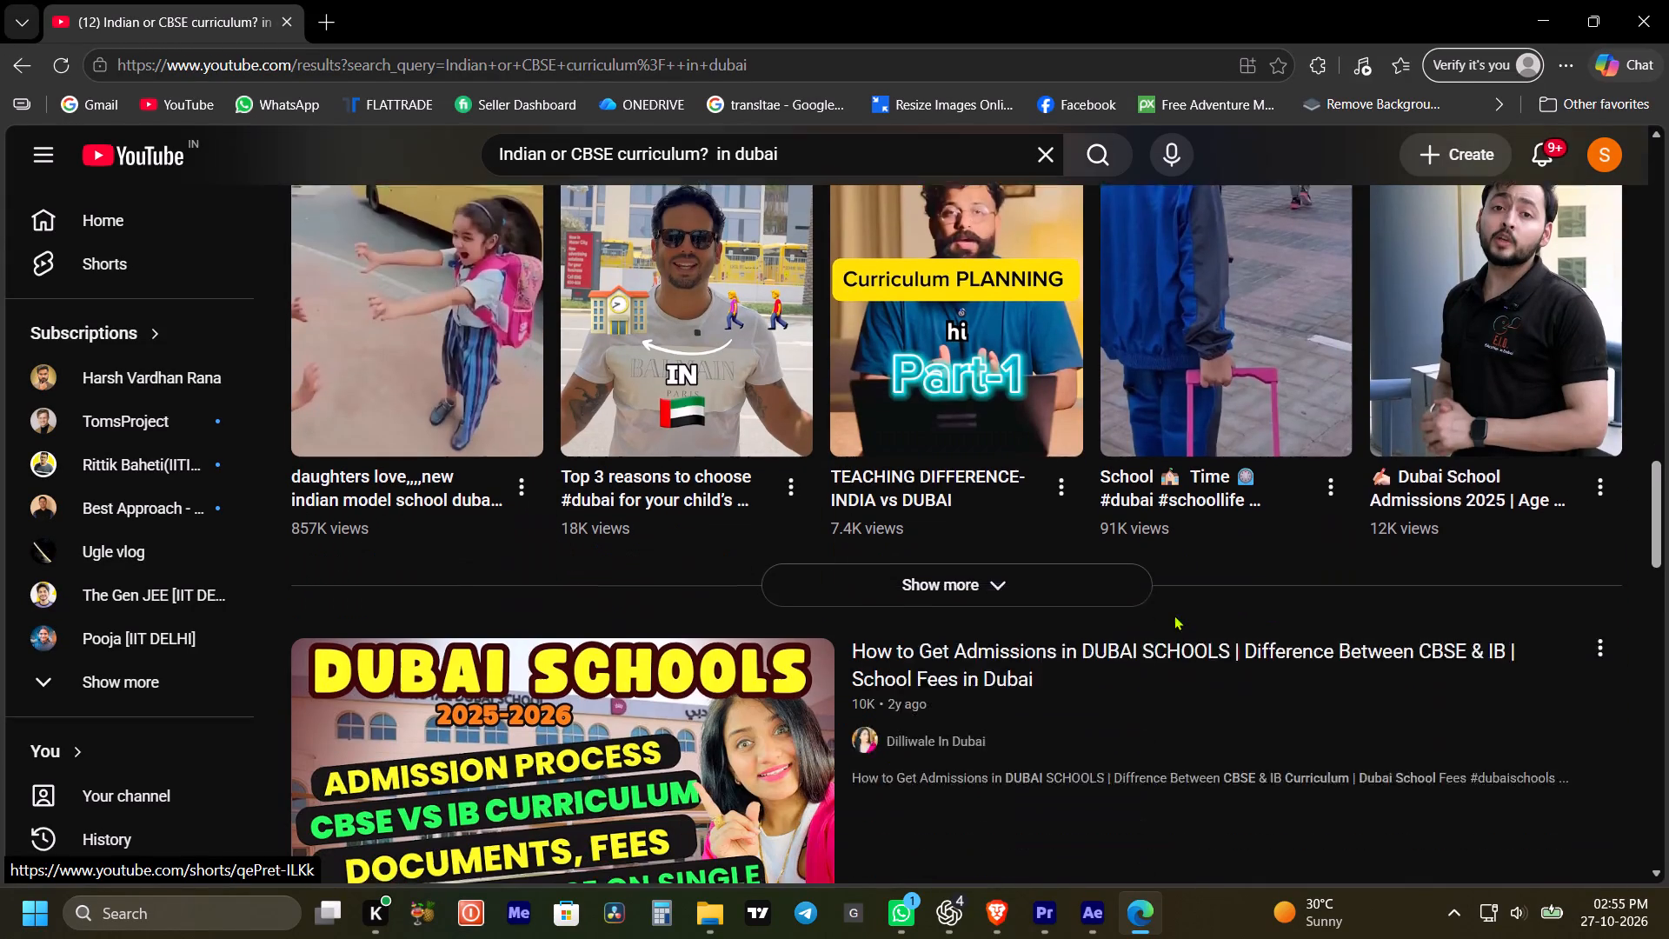
{"action": "left_click", "coordinate": [946, 555]}
{"action": "scroll", "coordinate": [901, 596], "scroll_direction": "down", "scroll_amount": 1}
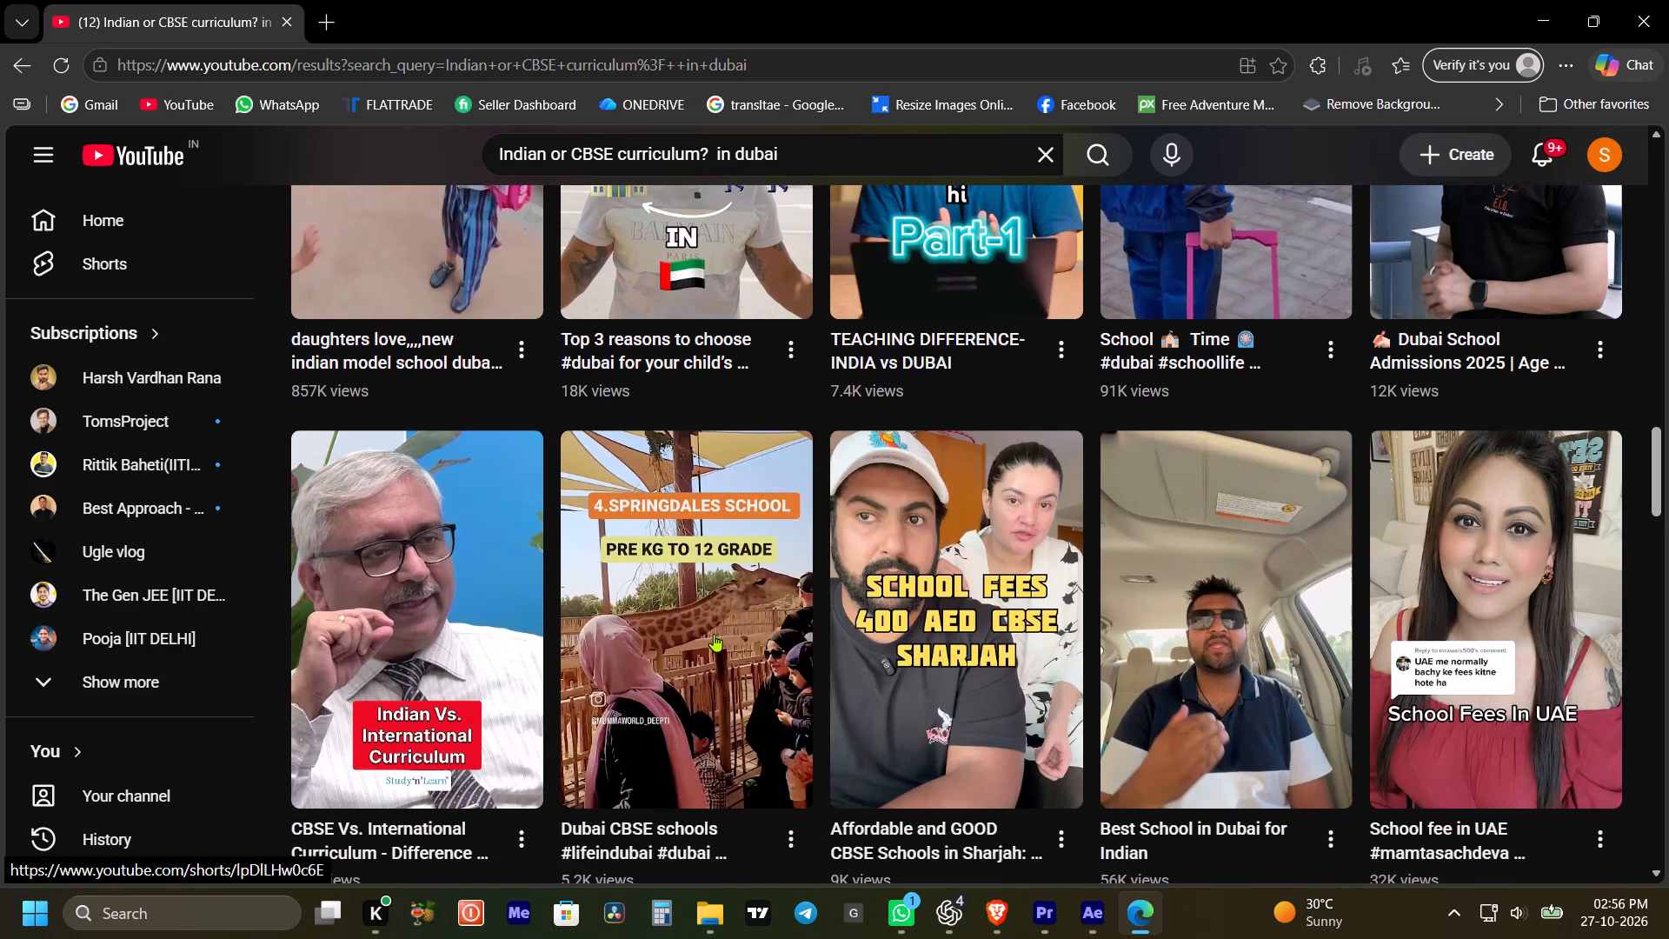
{"action": "scroll", "coordinate": [1238, 605], "scroll_direction": "down", "scroll_amount": 3}
{"action": "scroll", "coordinate": [710, 633], "scroll_direction": "down", "scroll_amount": 2}
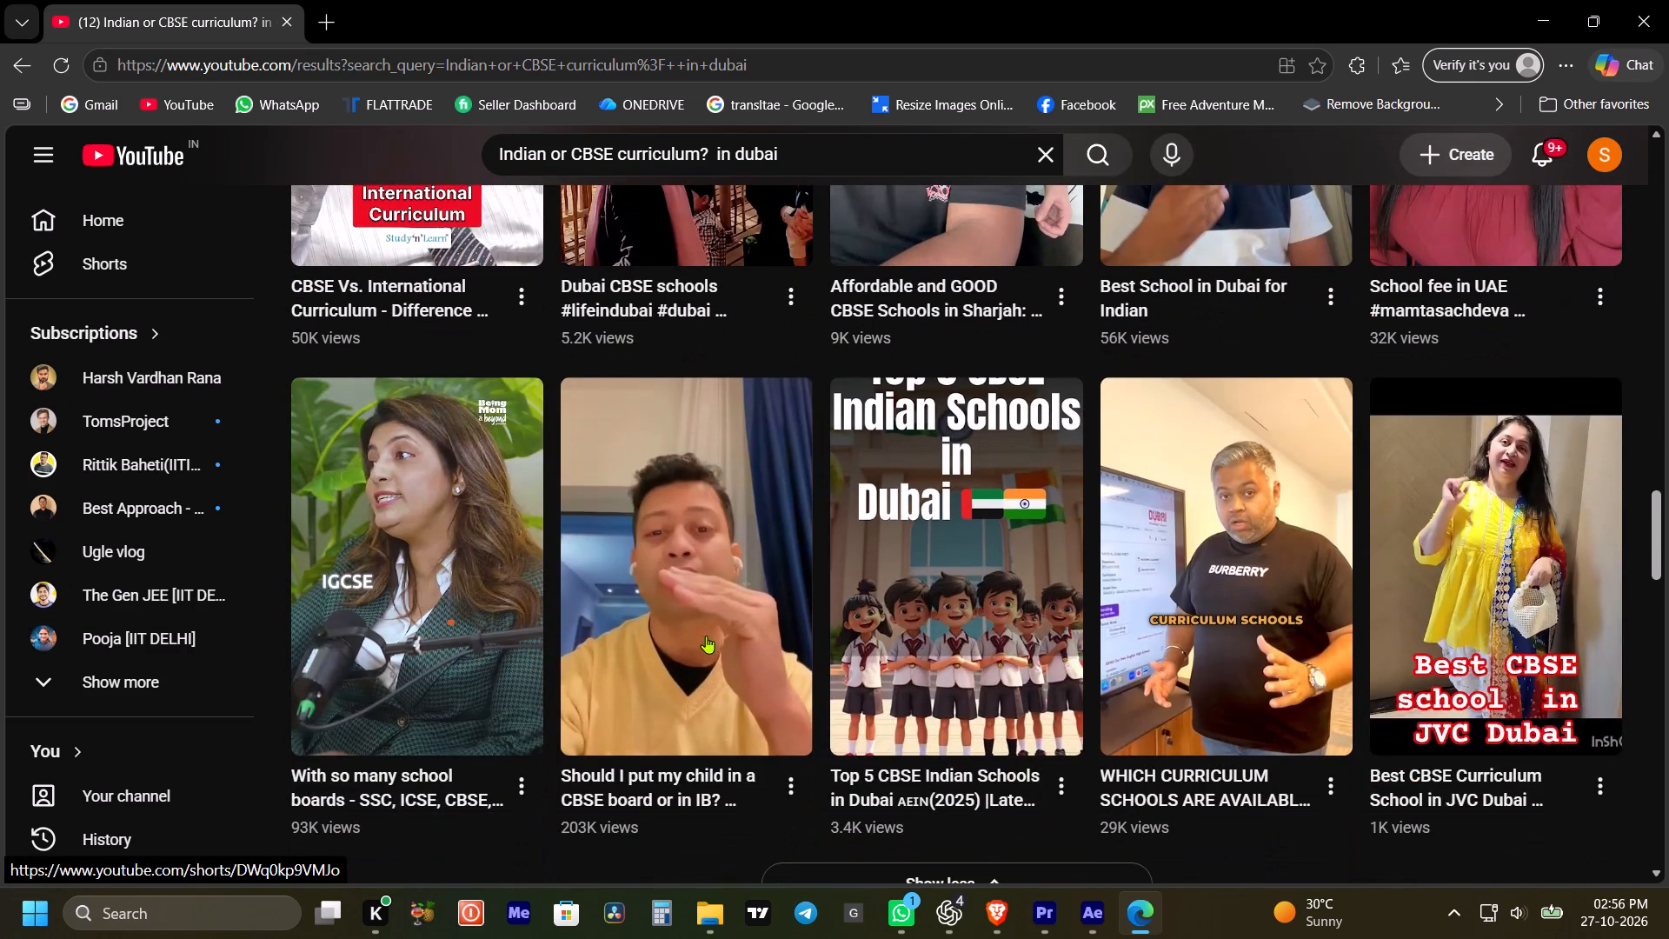
Return to After Effects and play the composition from 0:00:59:41 to review the end of the Repton section.
{"action": "left_click", "coordinate": [1091, 921]}
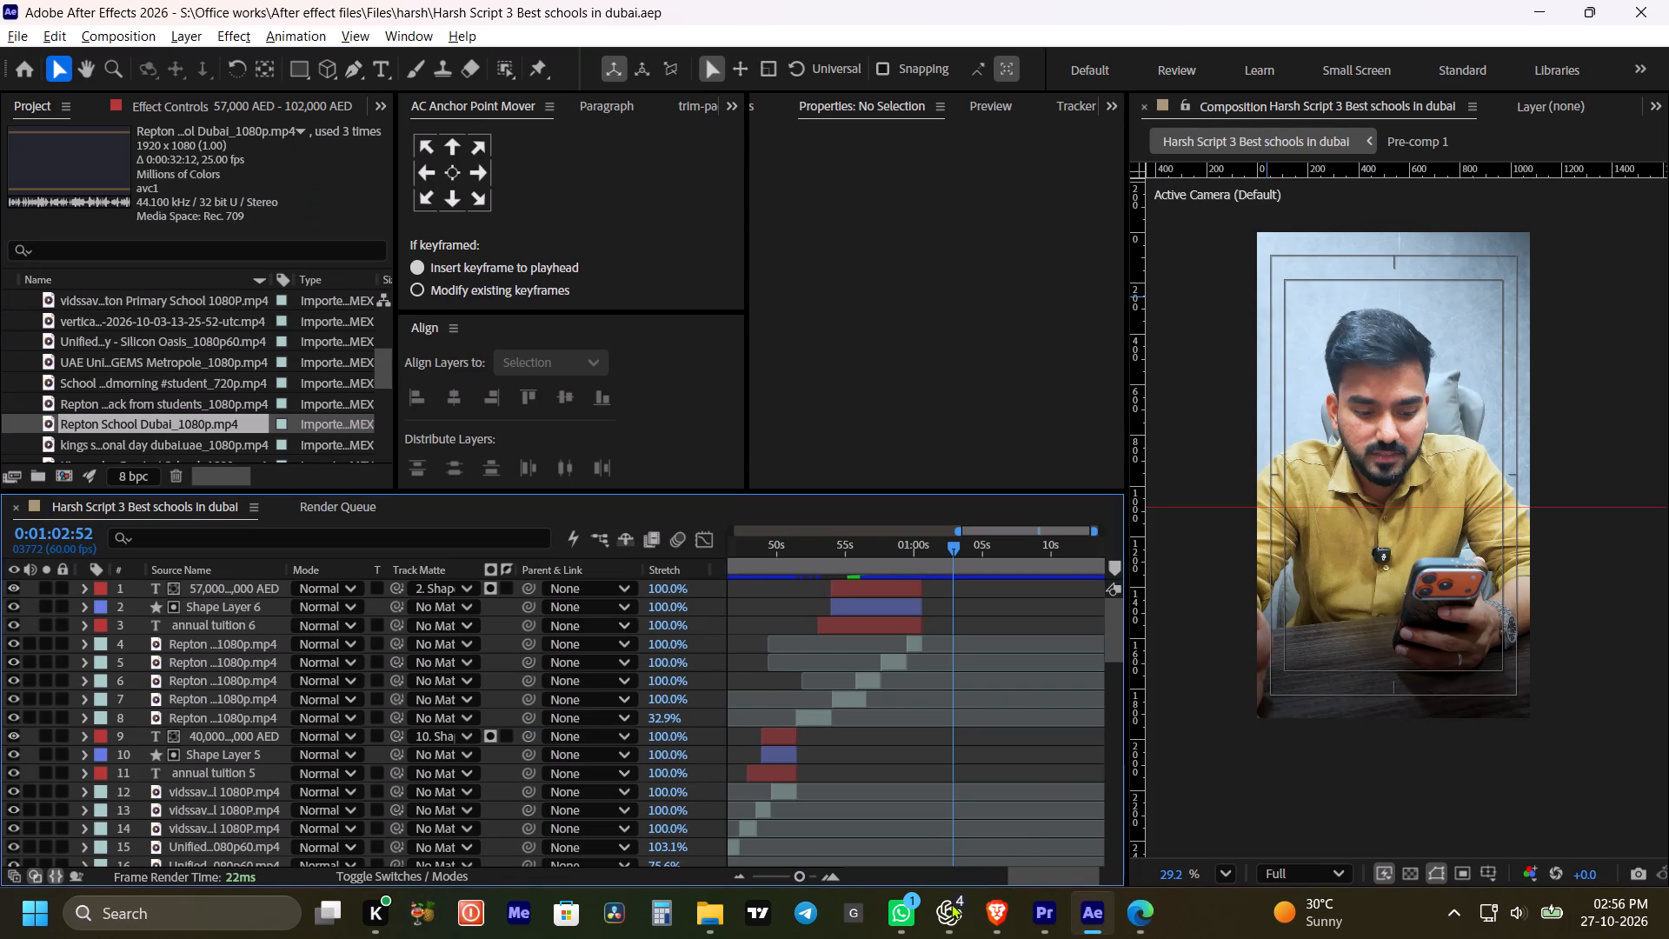
{"action": "left_click", "coordinate": [909, 550]}
{"action": "key", "text": "space"}
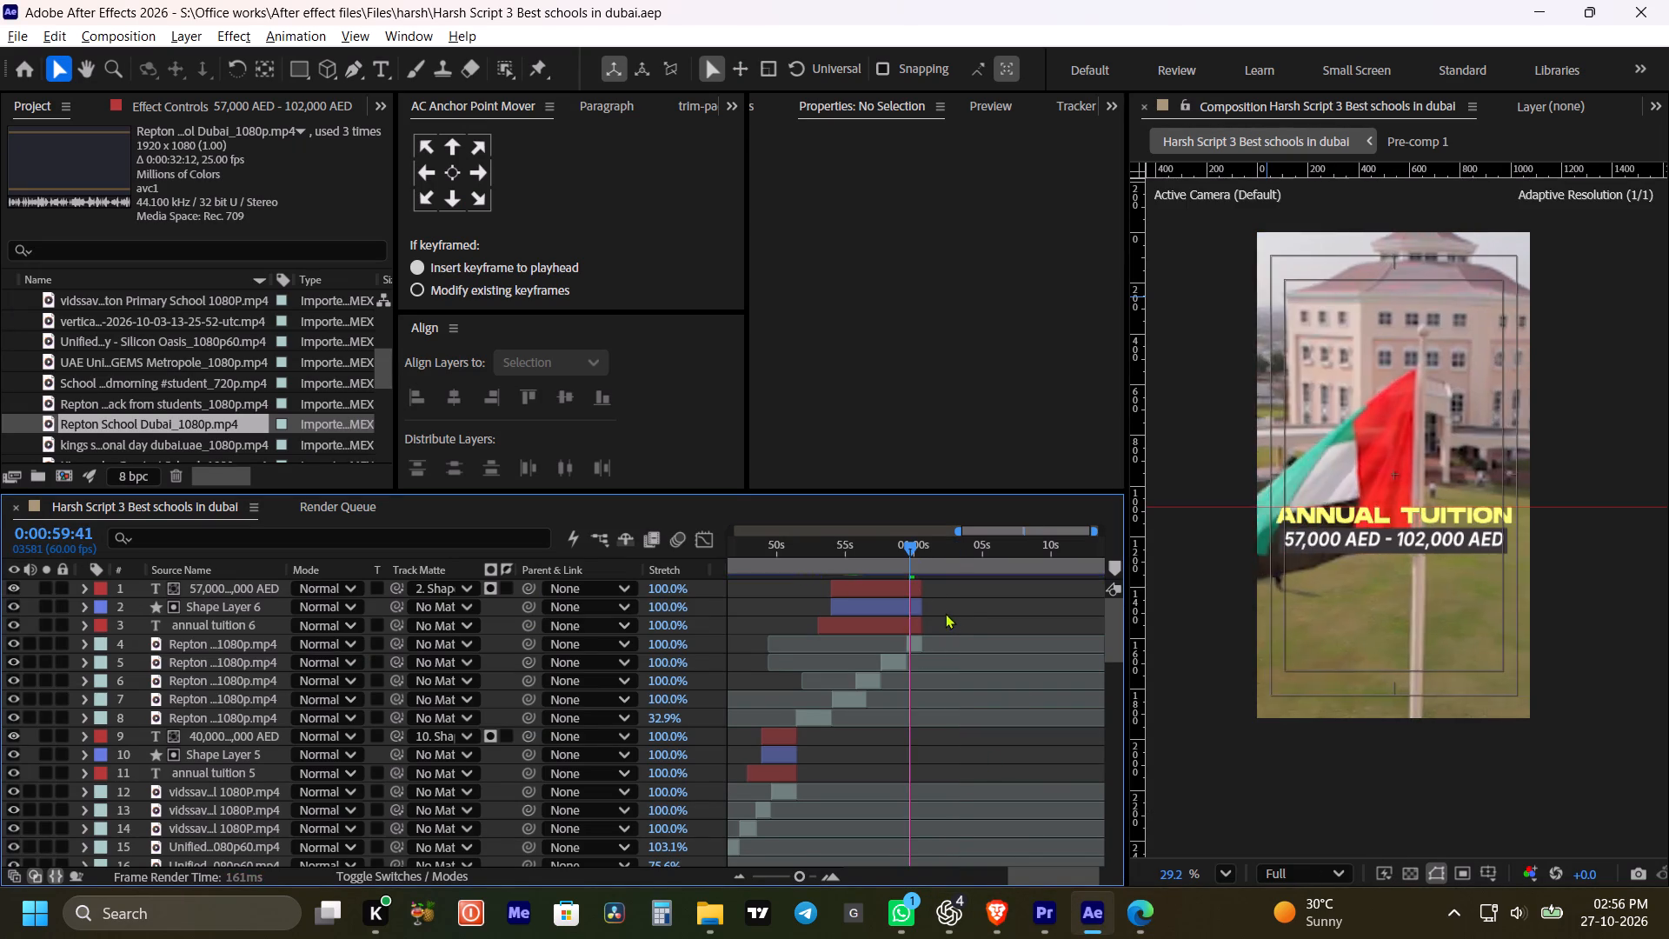
{"action": "key", "text": "space"}
{"action": "left_click_drag", "start_coordinate": [966, 610], "coordinate": [948, 614]}
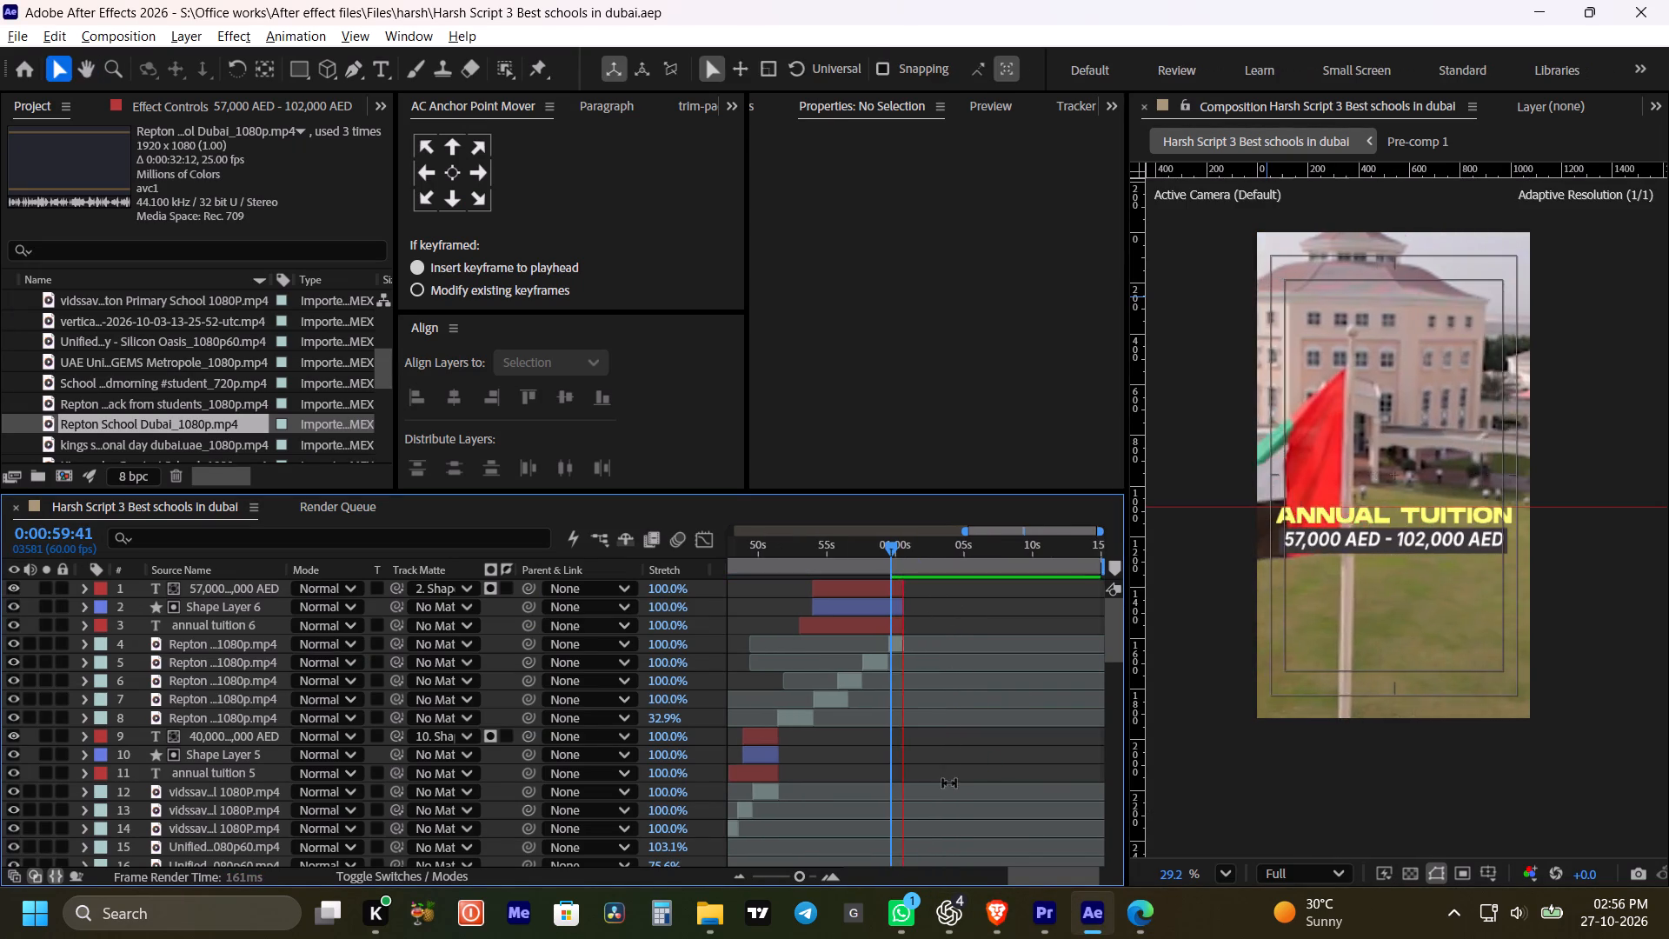
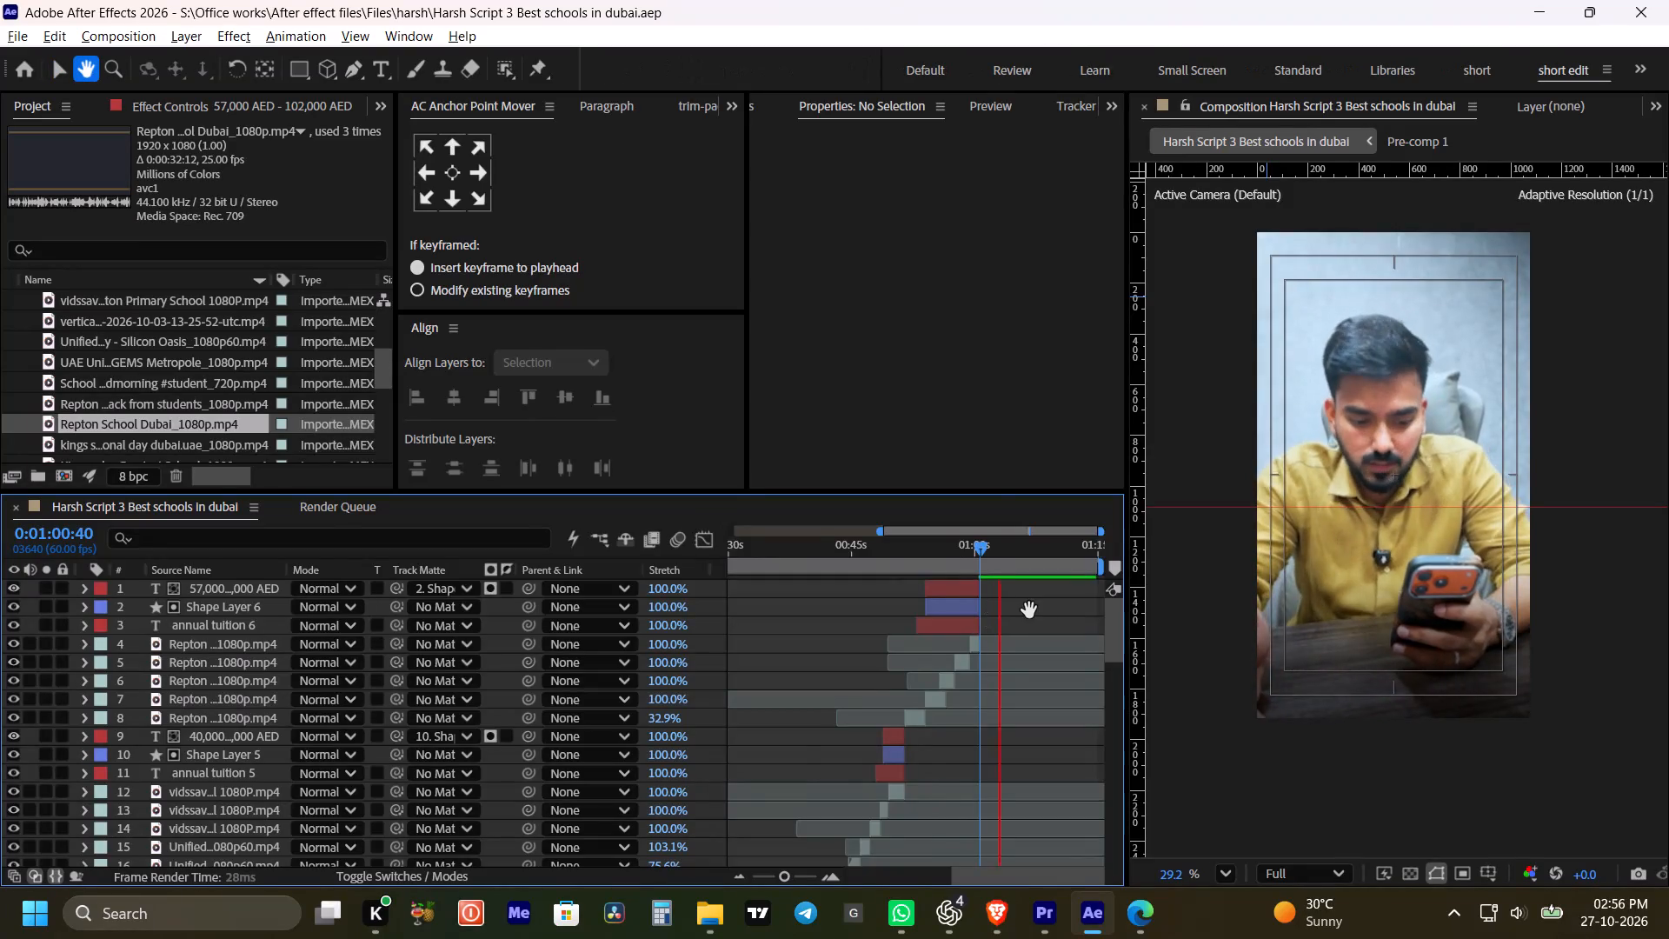
Play the composition from just after the Repton section, around 0:01:00:40, to review the talking-head part that follows.
{"action": "scroll", "coordinate": [1029, 610], "scroll_direction": "up", "scroll_amount": 1, "text": "alt"}
{"action": "key", "text": "space"}
{"action": "left_click_drag", "start_coordinate": [1043, 618], "coordinate": [975, 646]}
{"action": "key", "text": "v"}
{"action": "key", "text": "space"}
{"action": "left_click_drag", "start_coordinate": [991, 623], "coordinate": [981, 626]}
{"action": "key", "text": "space"}
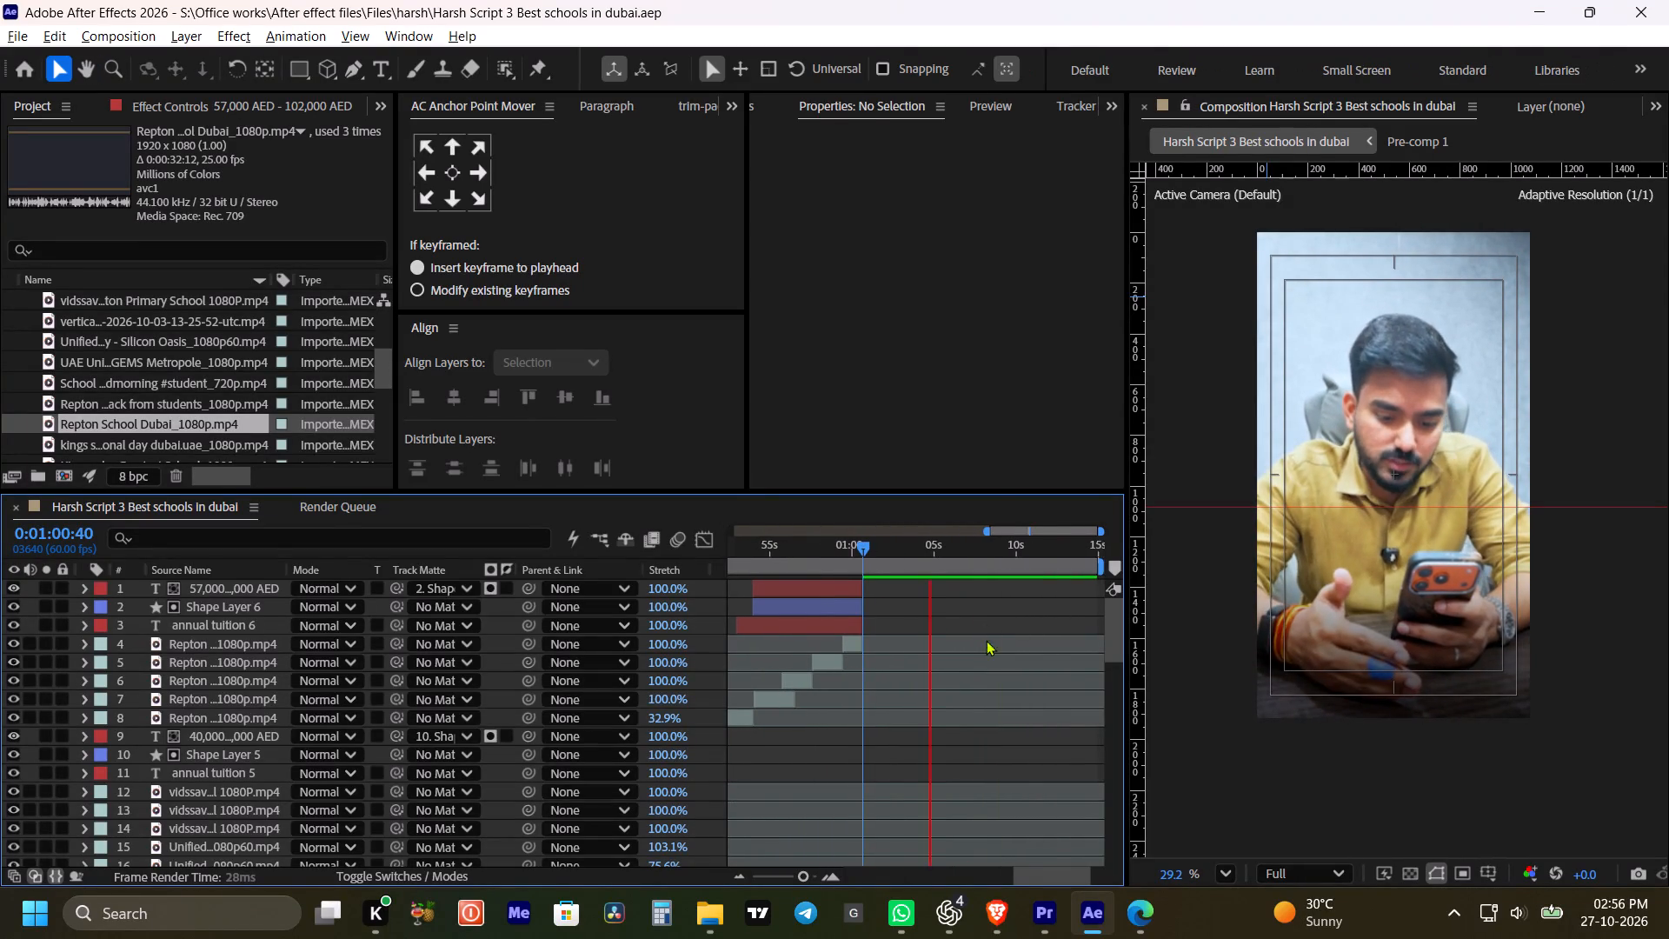
Switch to Microsoft Edge and look further through the YouTube results for Indian or CBSE school footage.
{"action": "left_click", "coordinate": [1137, 903]}
{"action": "scroll", "coordinate": [842, 580], "scroll_direction": "down", "scroll_amount": 1}
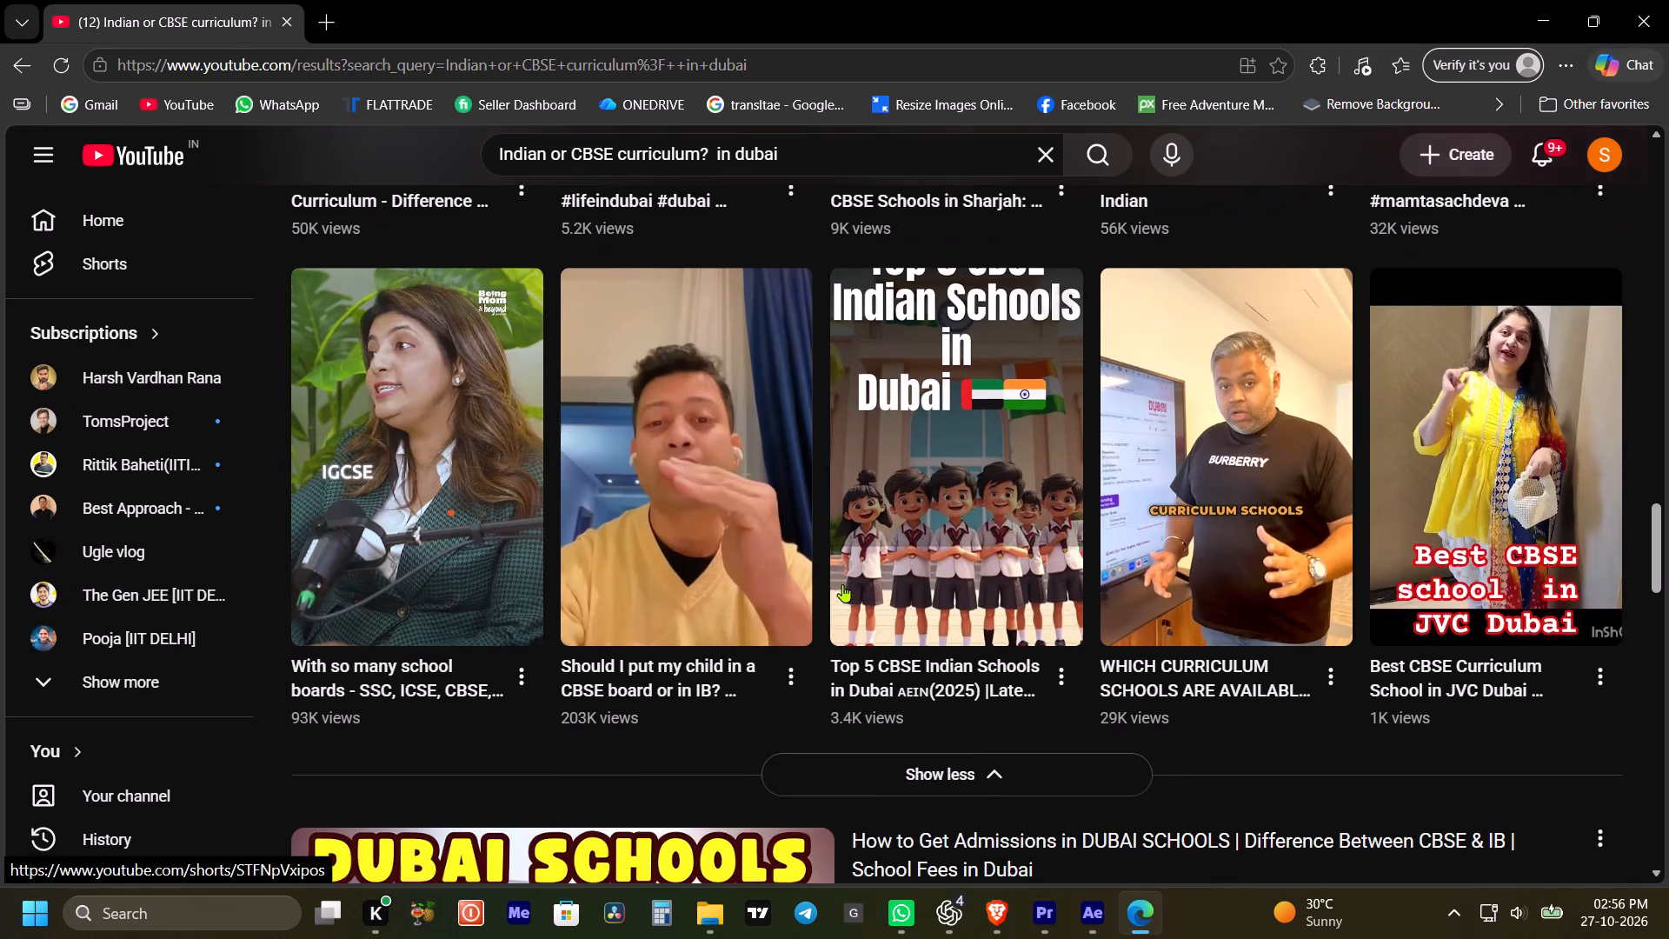
{"action": "scroll", "coordinate": [743, 578], "scroll_direction": "down", "scroll_amount": 4}
{"action": "scroll", "coordinate": [567, 612], "scroll_direction": "down", "scroll_amount": 4}
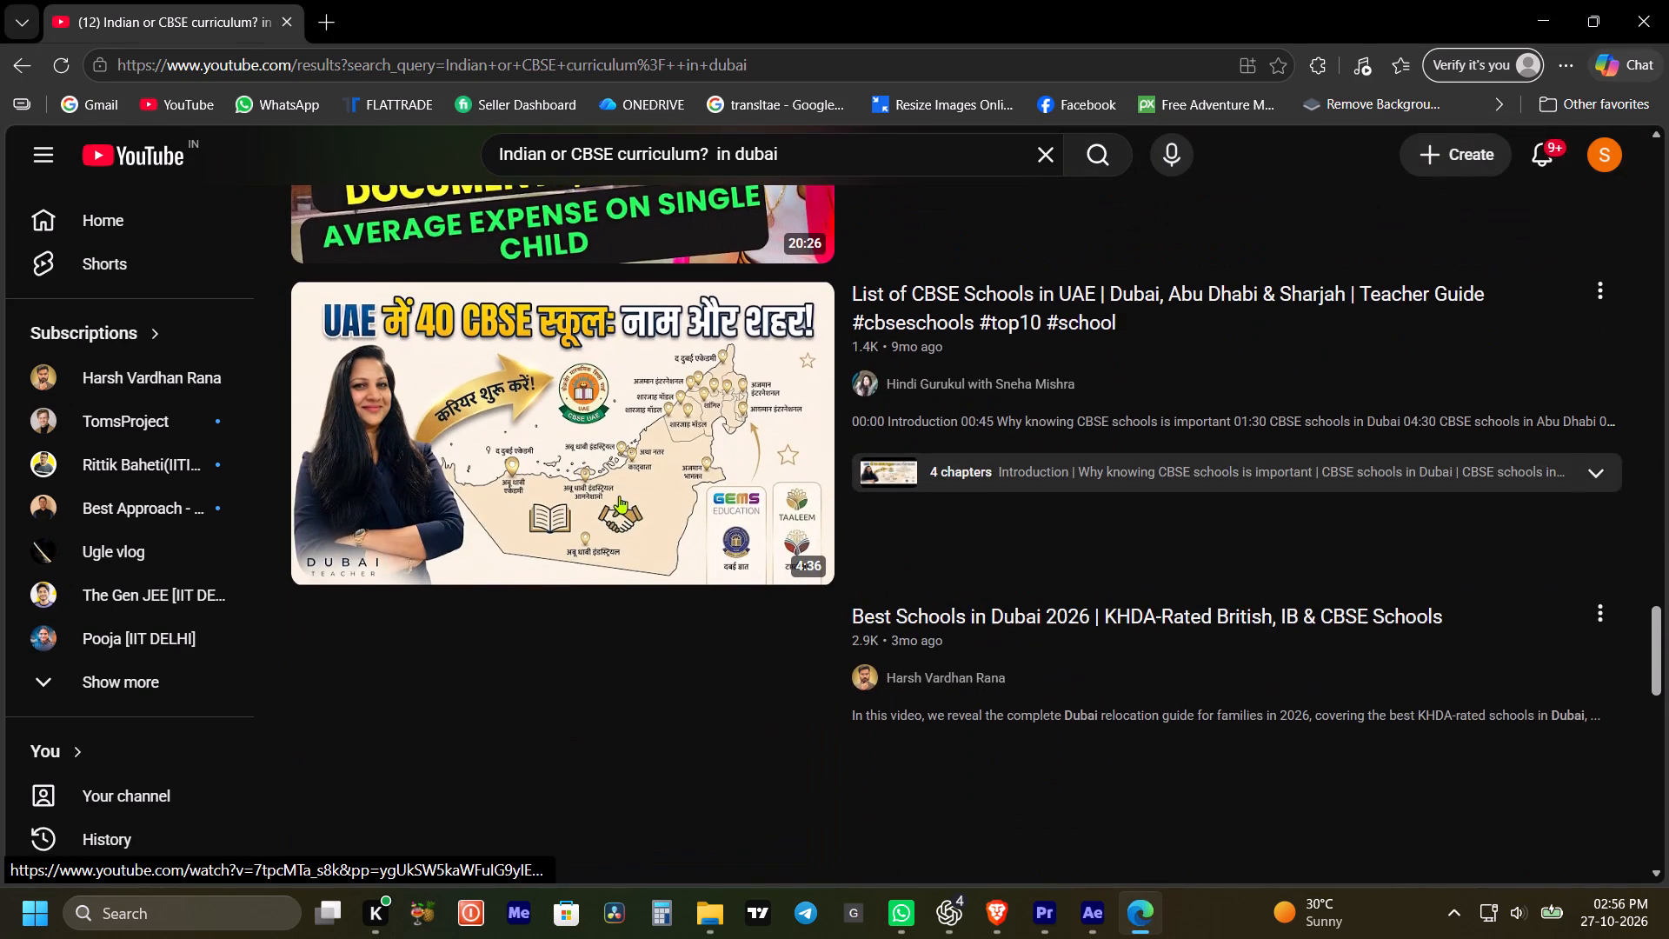
{"action": "scroll", "coordinate": [622, 500], "scroll_direction": "down", "scroll_amount": 3}
{"action": "scroll", "coordinate": [663, 556], "scroll_direction": "up", "scroll_amount": 5}
Switch to Brave and search Envato's vertical stock videos for "indian schol in dubai".
{"action": "left_click", "coordinate": [990, 924]}
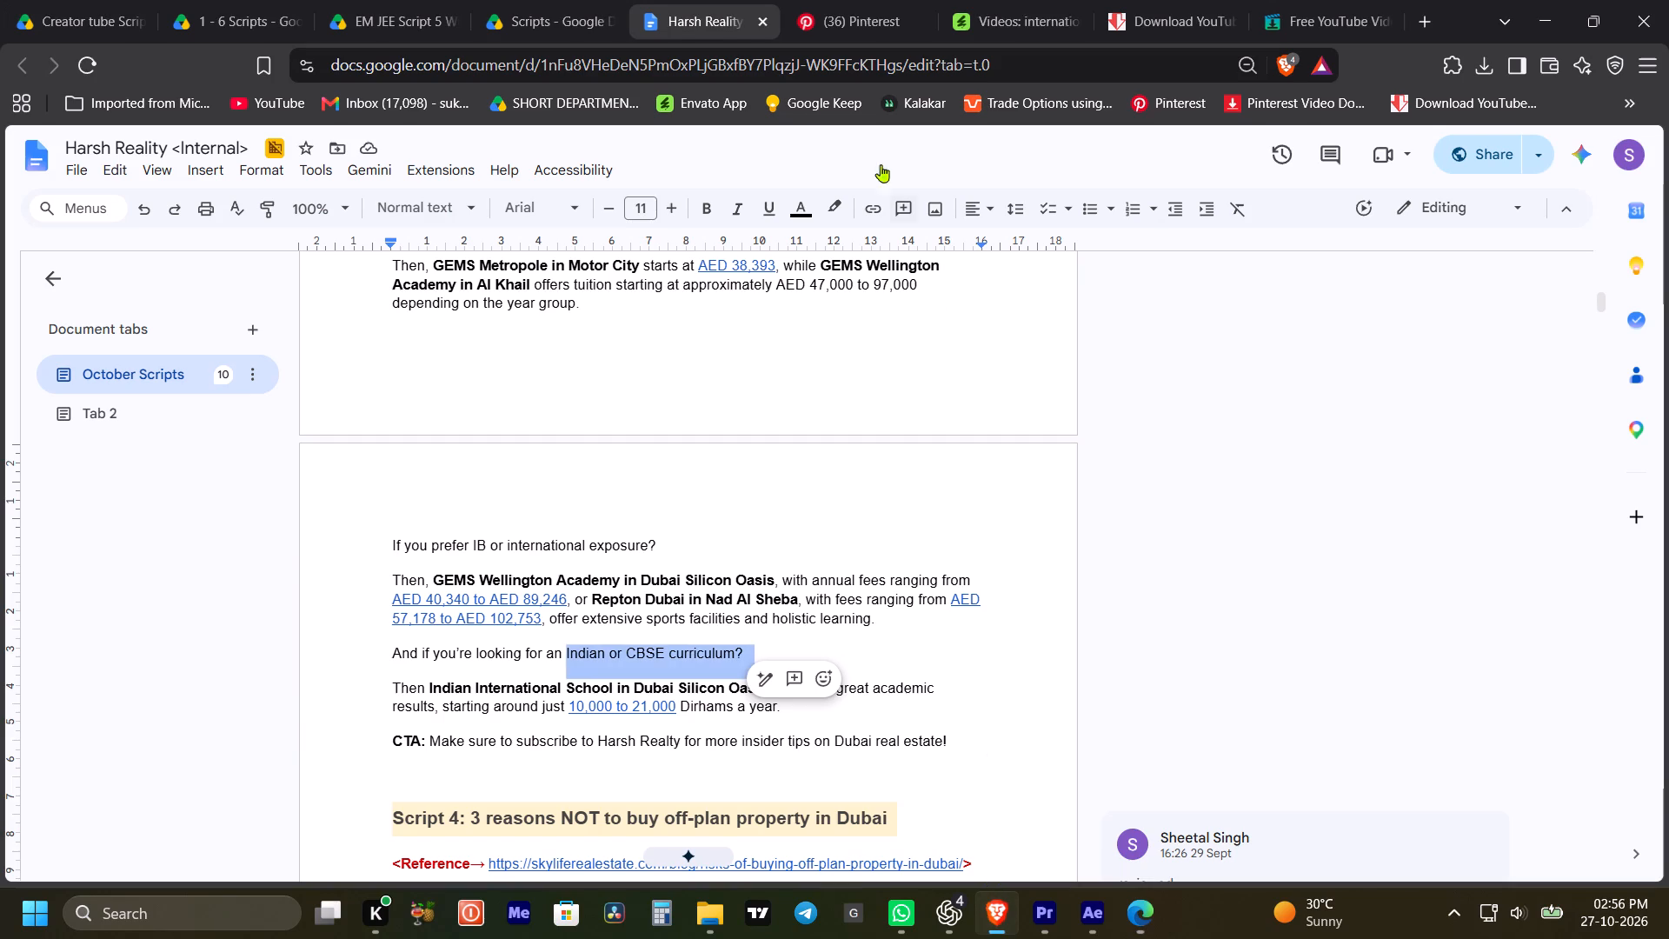
{"action": "left_click", "coordinate": [994, 23]}
{"action": "scroll", "coordinate": [759, 511], "scroll_direction": "up", "scroll_amount": 7}
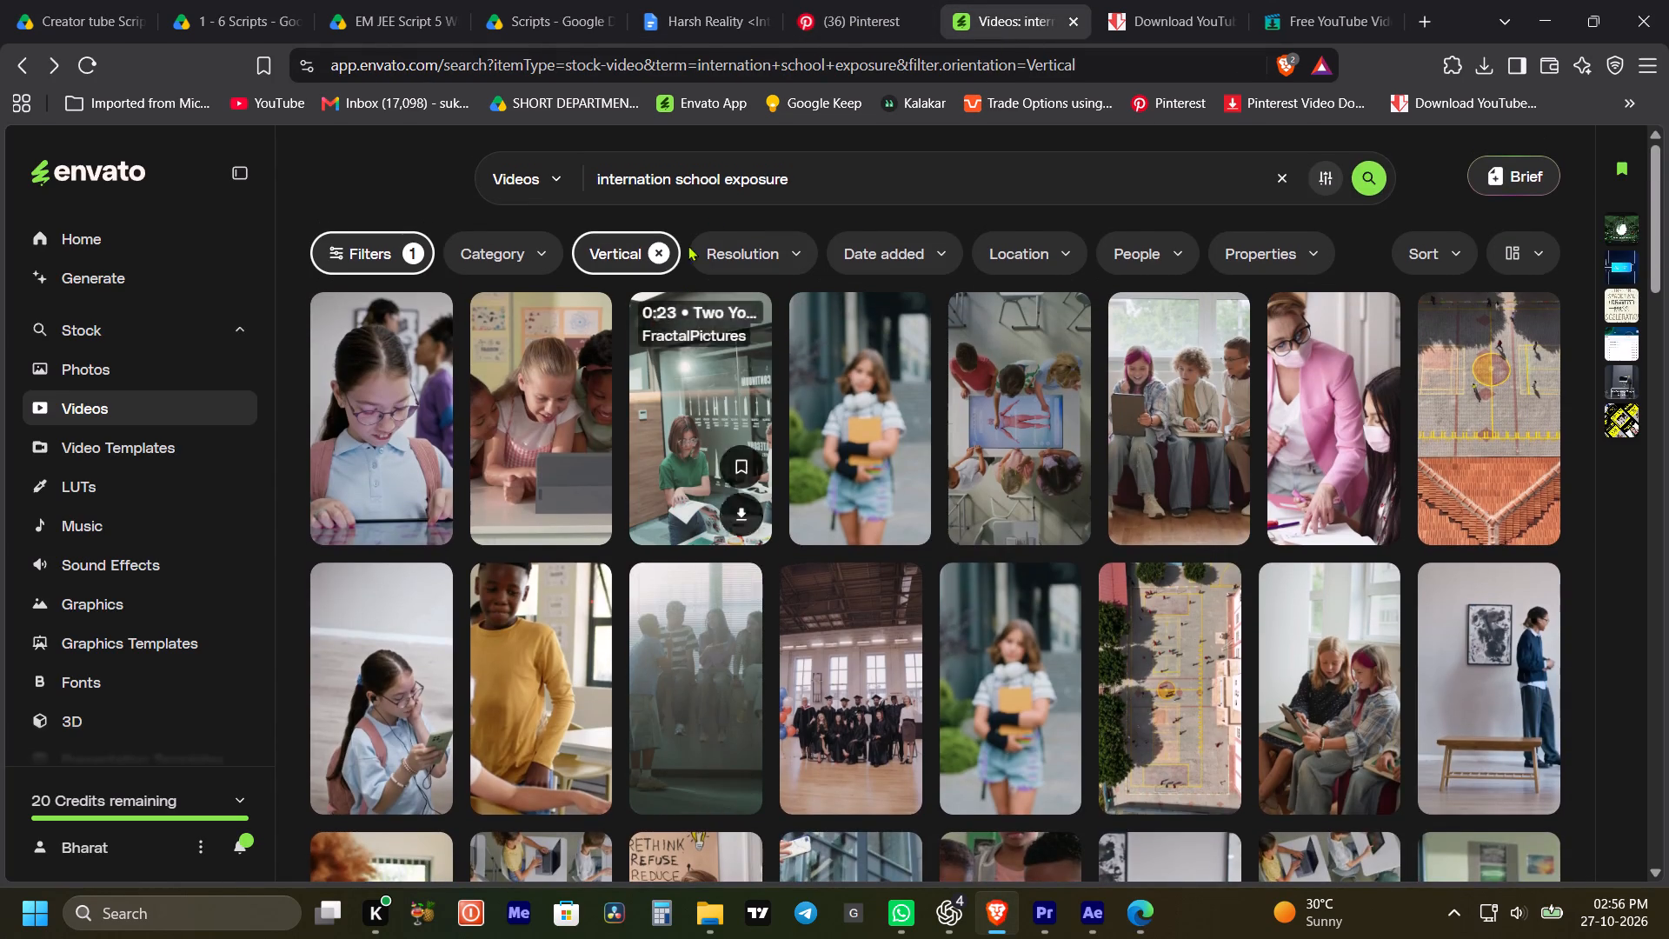
{"action": "left_click_drag", "start_coordinate": [842, 179], "coordinate": [561, 208]}
{"action": "type", "text": "indian scholl"}
{"action": "key", "text": "BackSpace"}
{"action": "key", "text": "space"}
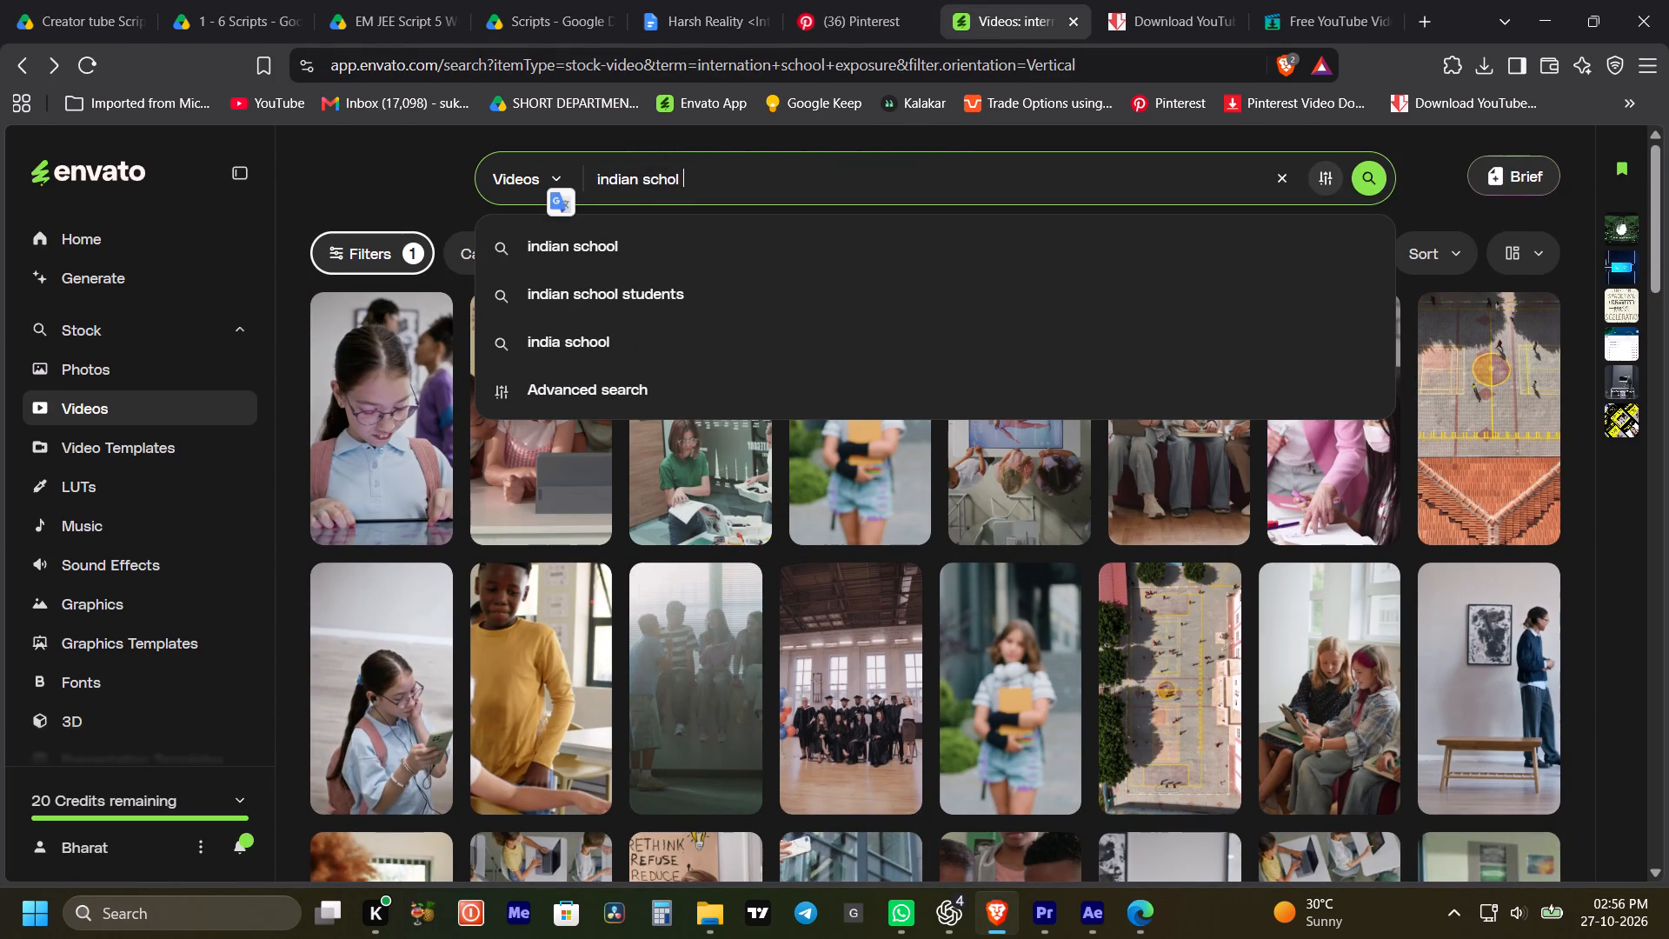
{"action": "type", "text": "in dubai"}
{"action": "key", "text": "Return"}
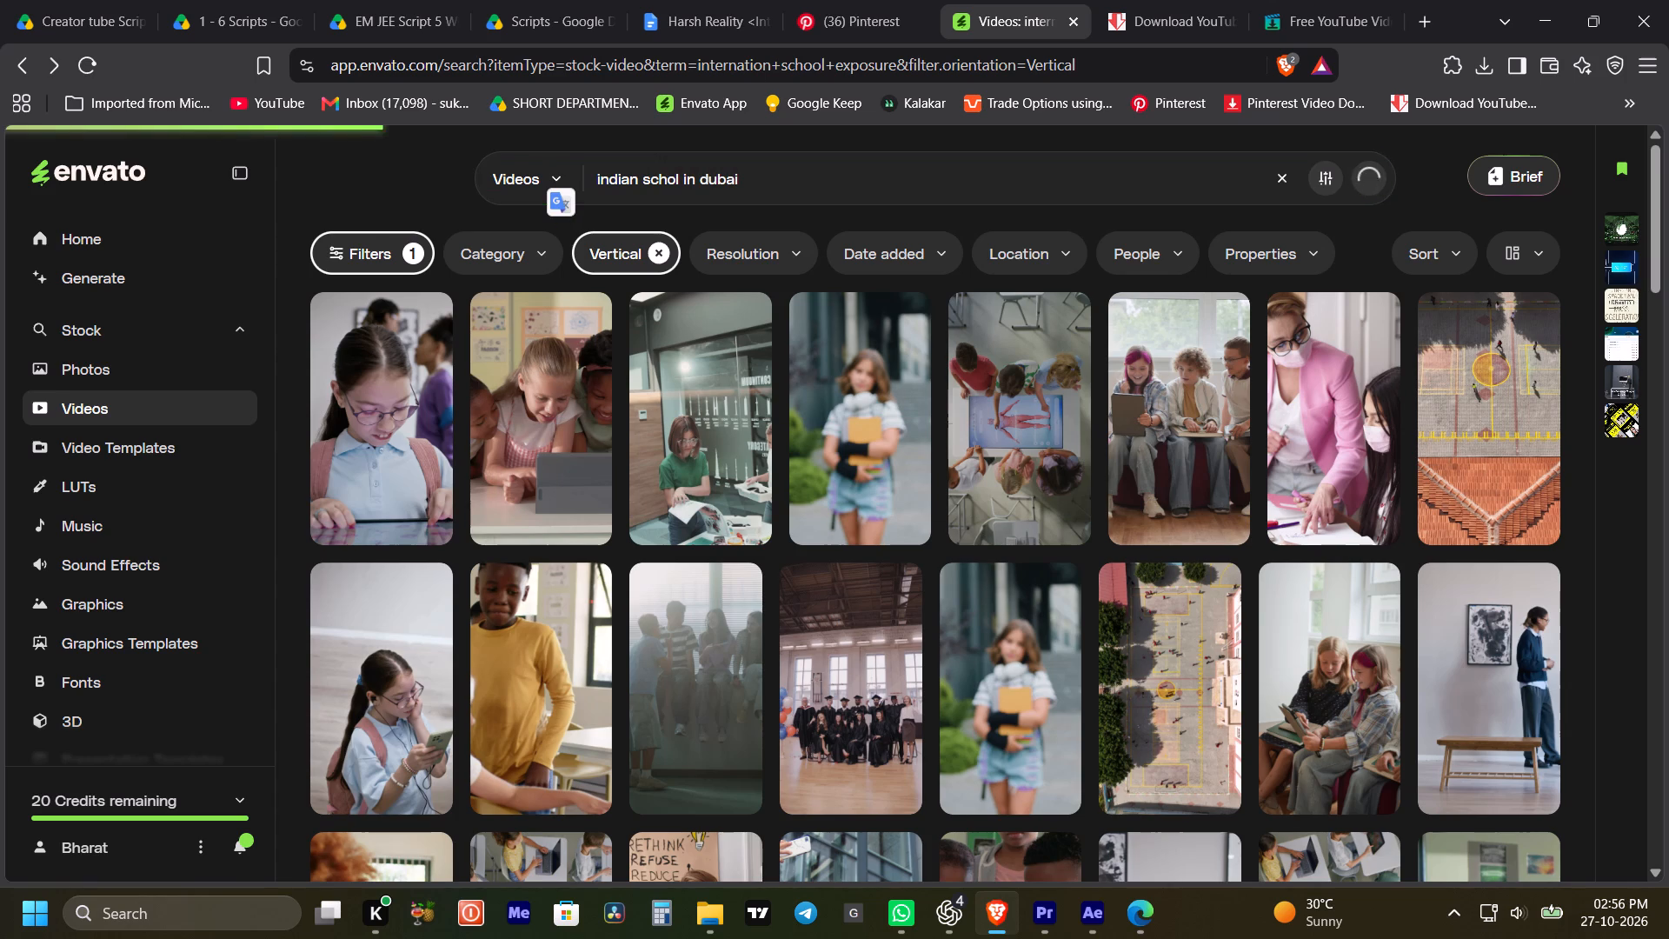
{"action": "left_click", "coordinate": [1434, 183]}
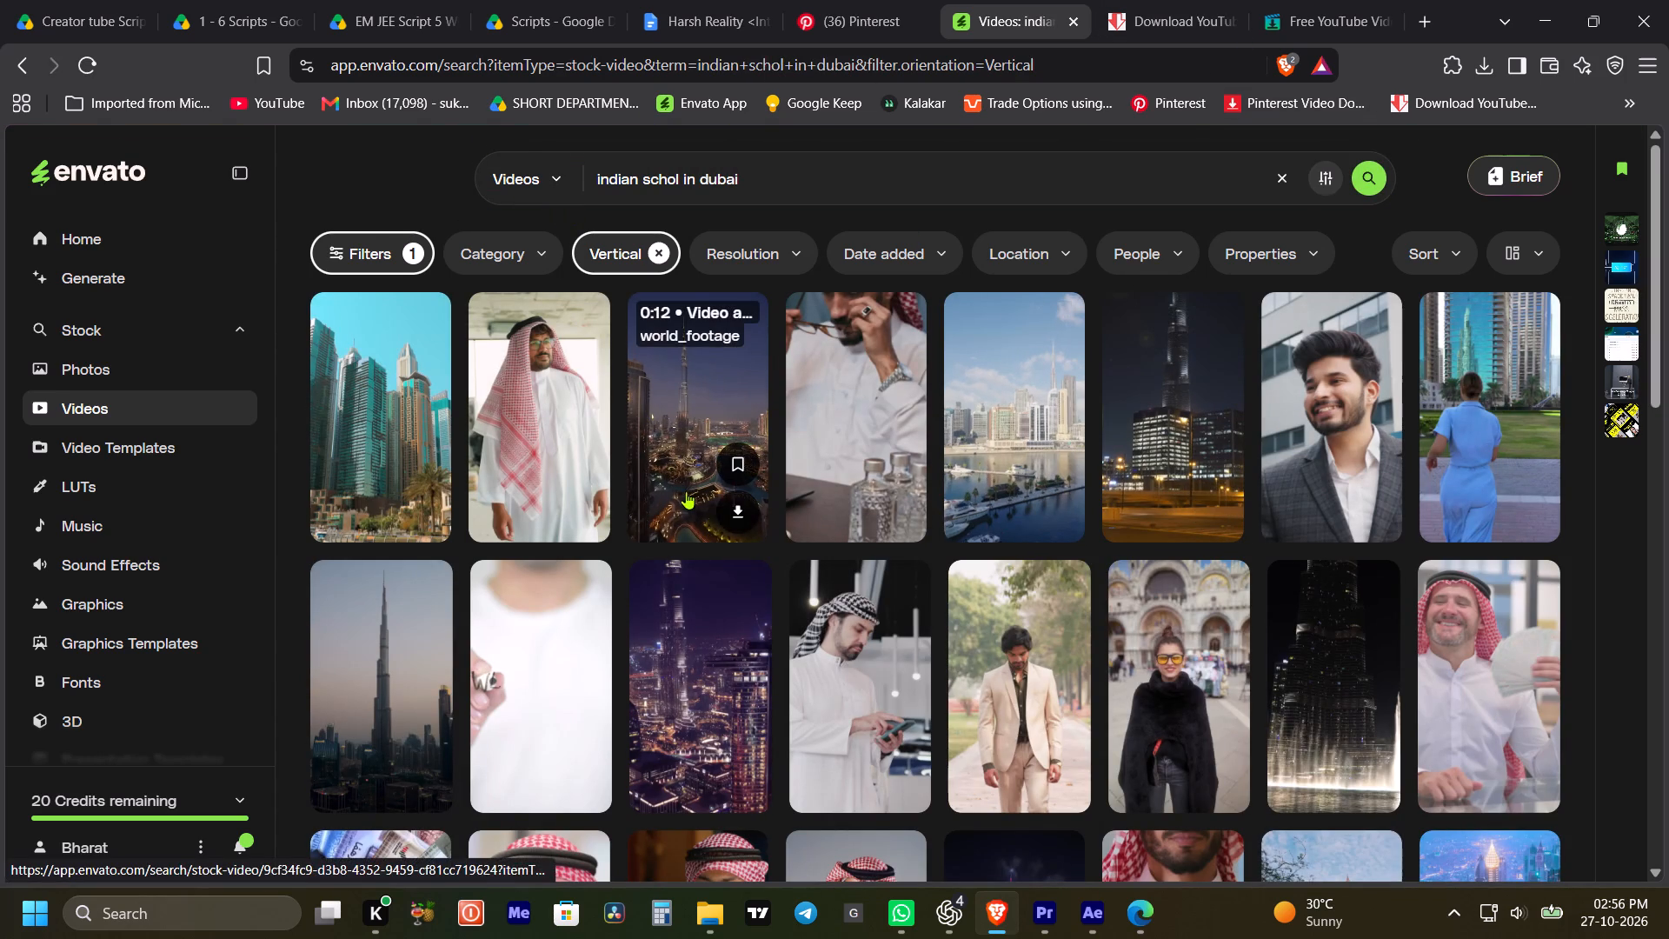
Change the Envato search to "school in dubai" and browse the vertical clips for usable school B-roll.
{"action": "left_click_drag", "start_coordinate": [637, 176], "coordinate": [525, 194]}
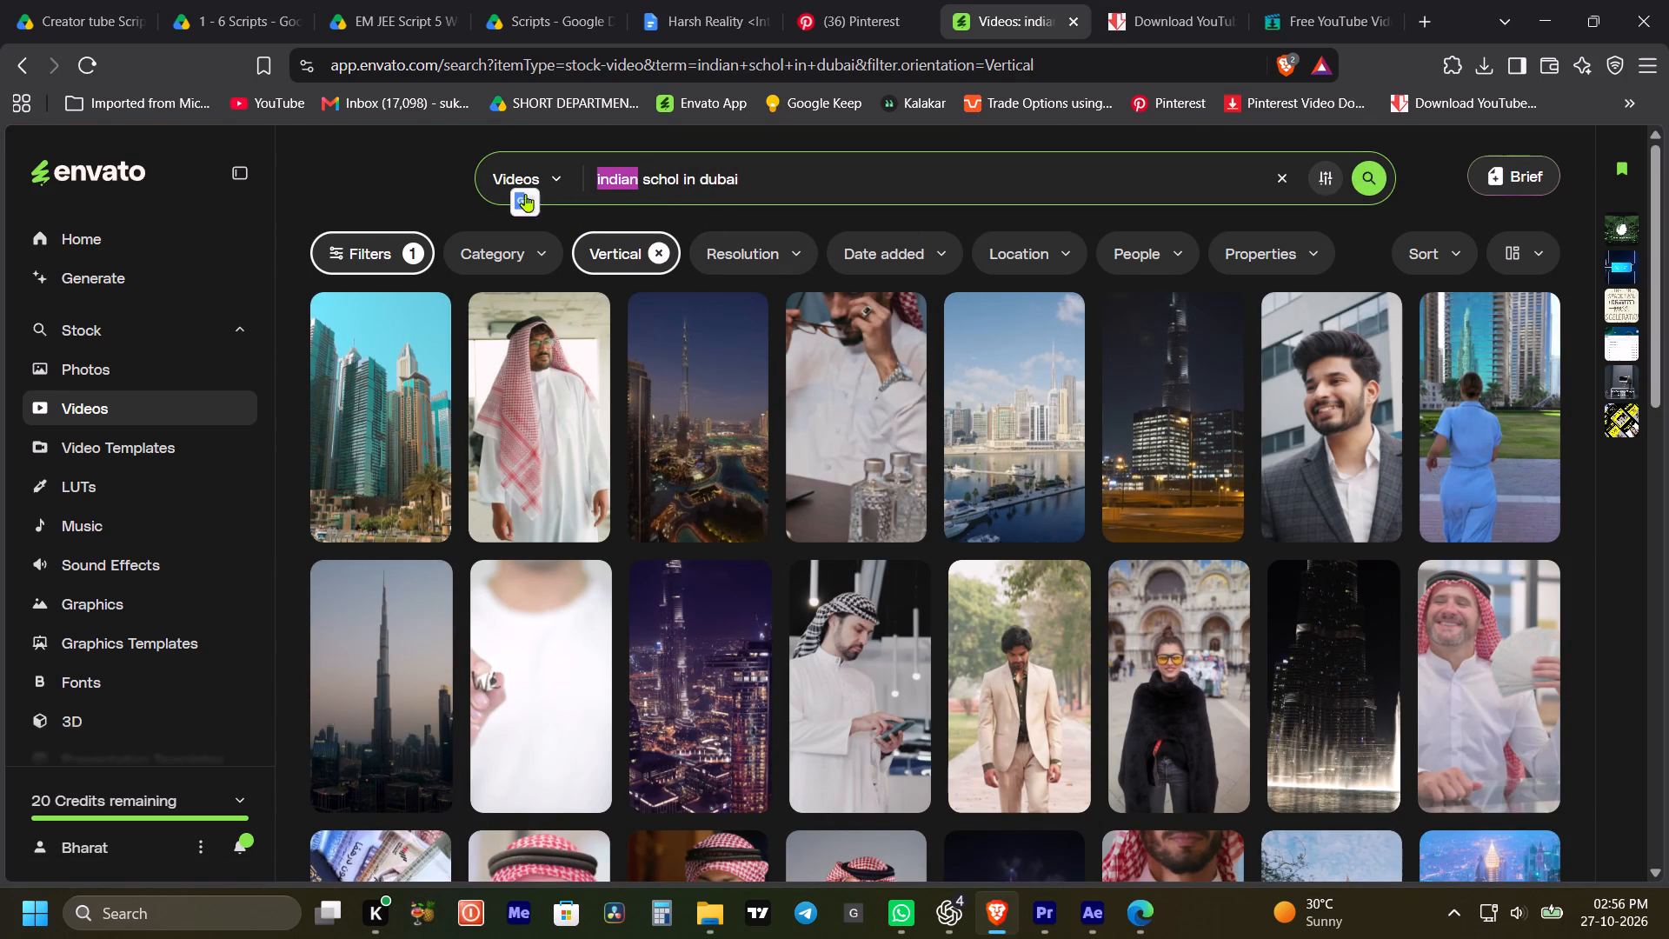
{"action": "key", "text": "BackSpace"}
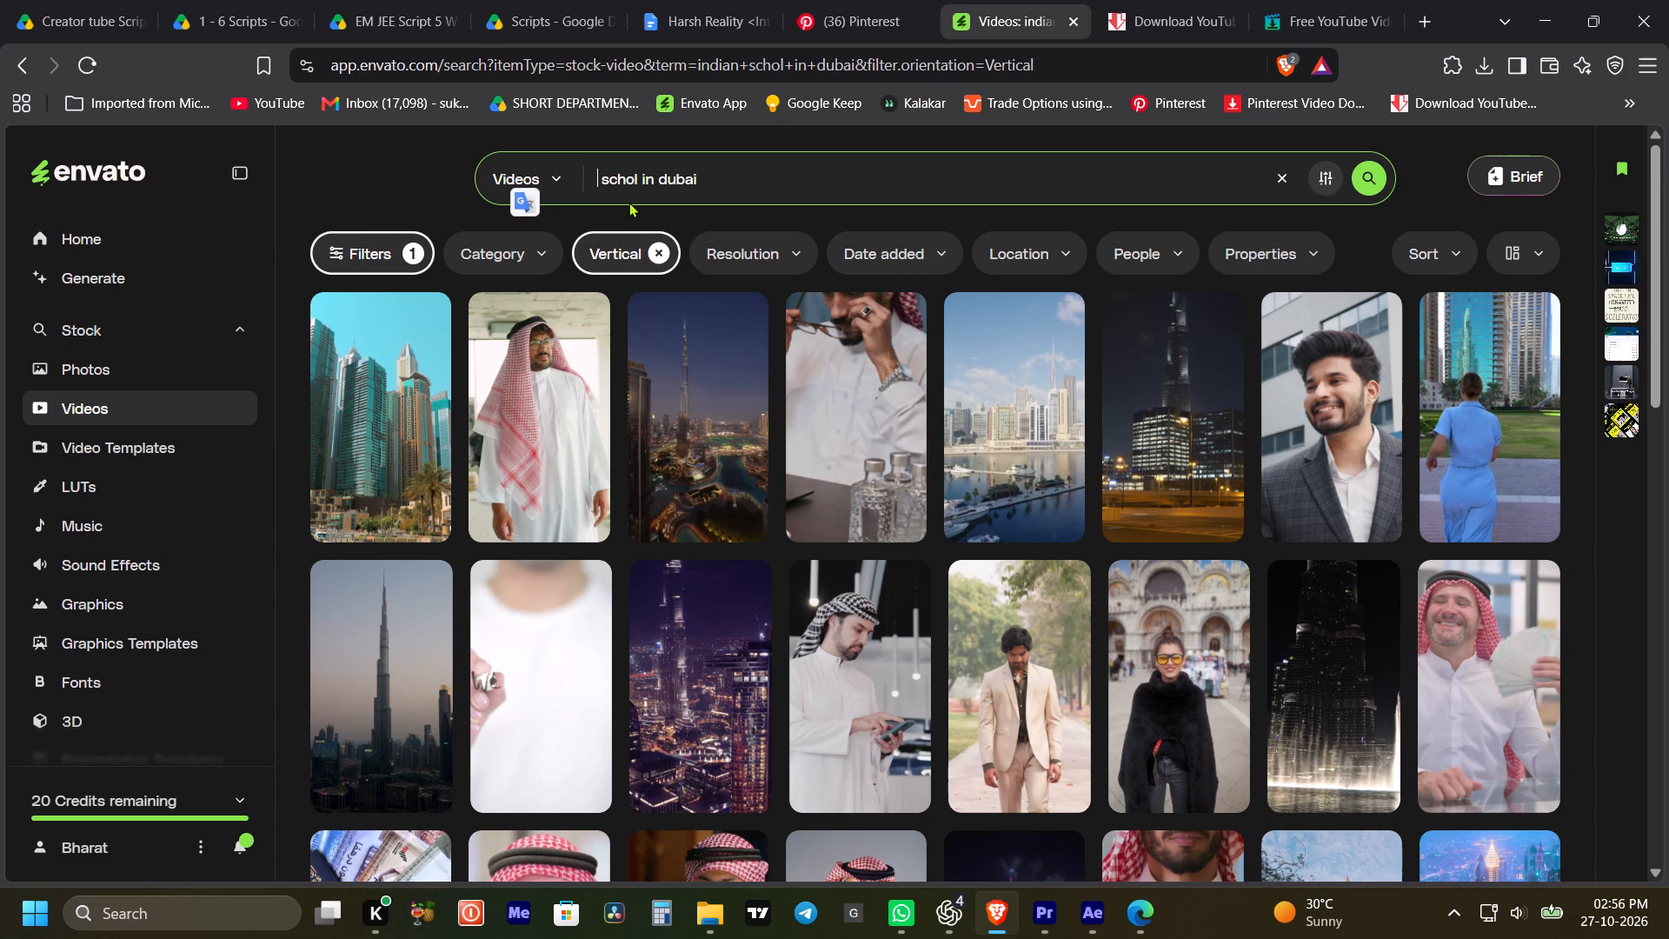
{"action": "left_click", "coordinate": [627, 180]}
{"action": "key", "text": "o"}
{"action": "key", "text": "Return"}
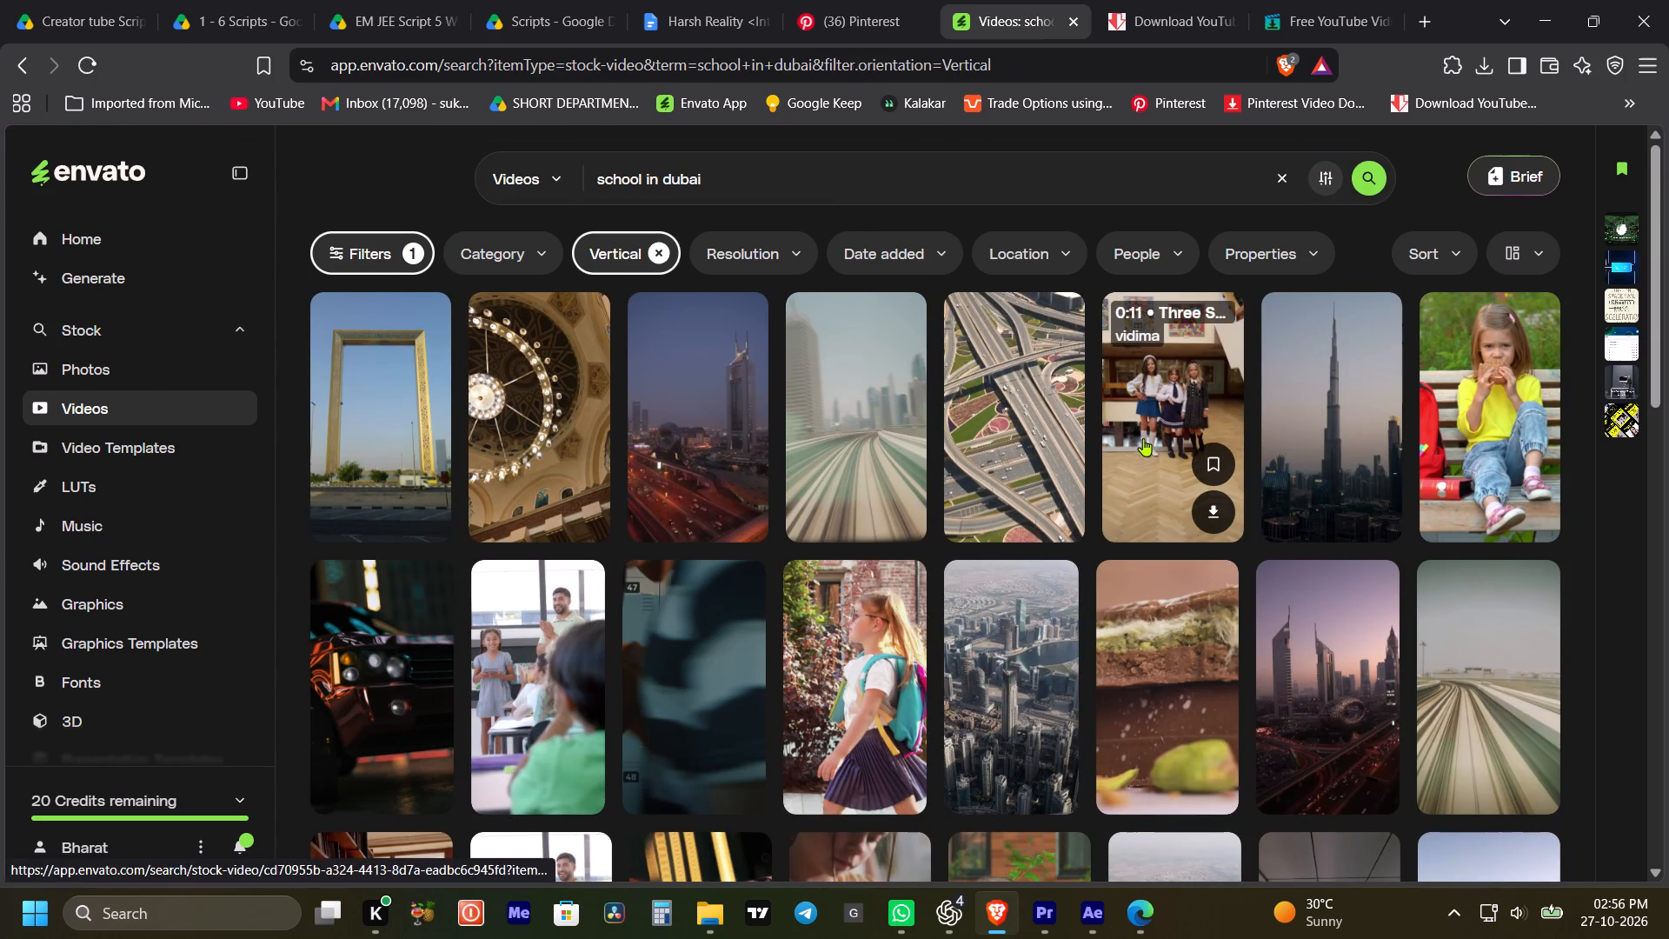
{"action": "scroll", "coordinate": [1144, 438], "scroll_direction": "down", "scroll_amount": 1}
{"action": "scroll", "coordinate": [818, 588], "scroll_direction": "down", "scroll_amount": 1}
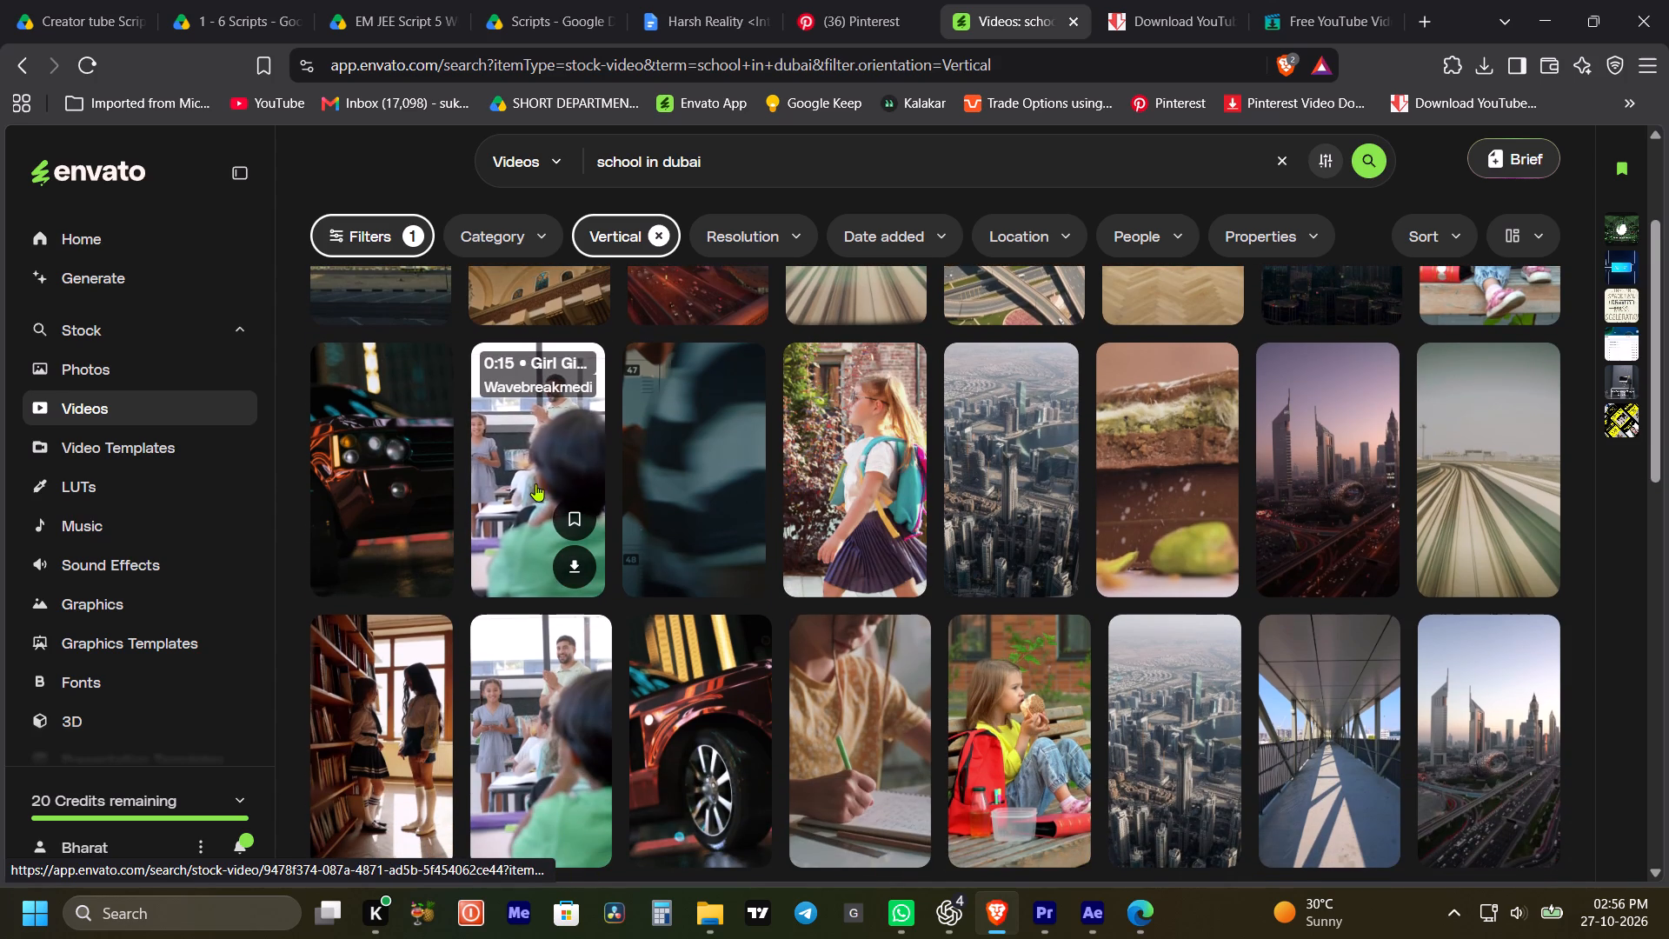
{"action": "scroll", "coordinate": [535, 482], "scroll_direction": "down", "scroll_amount": 2}
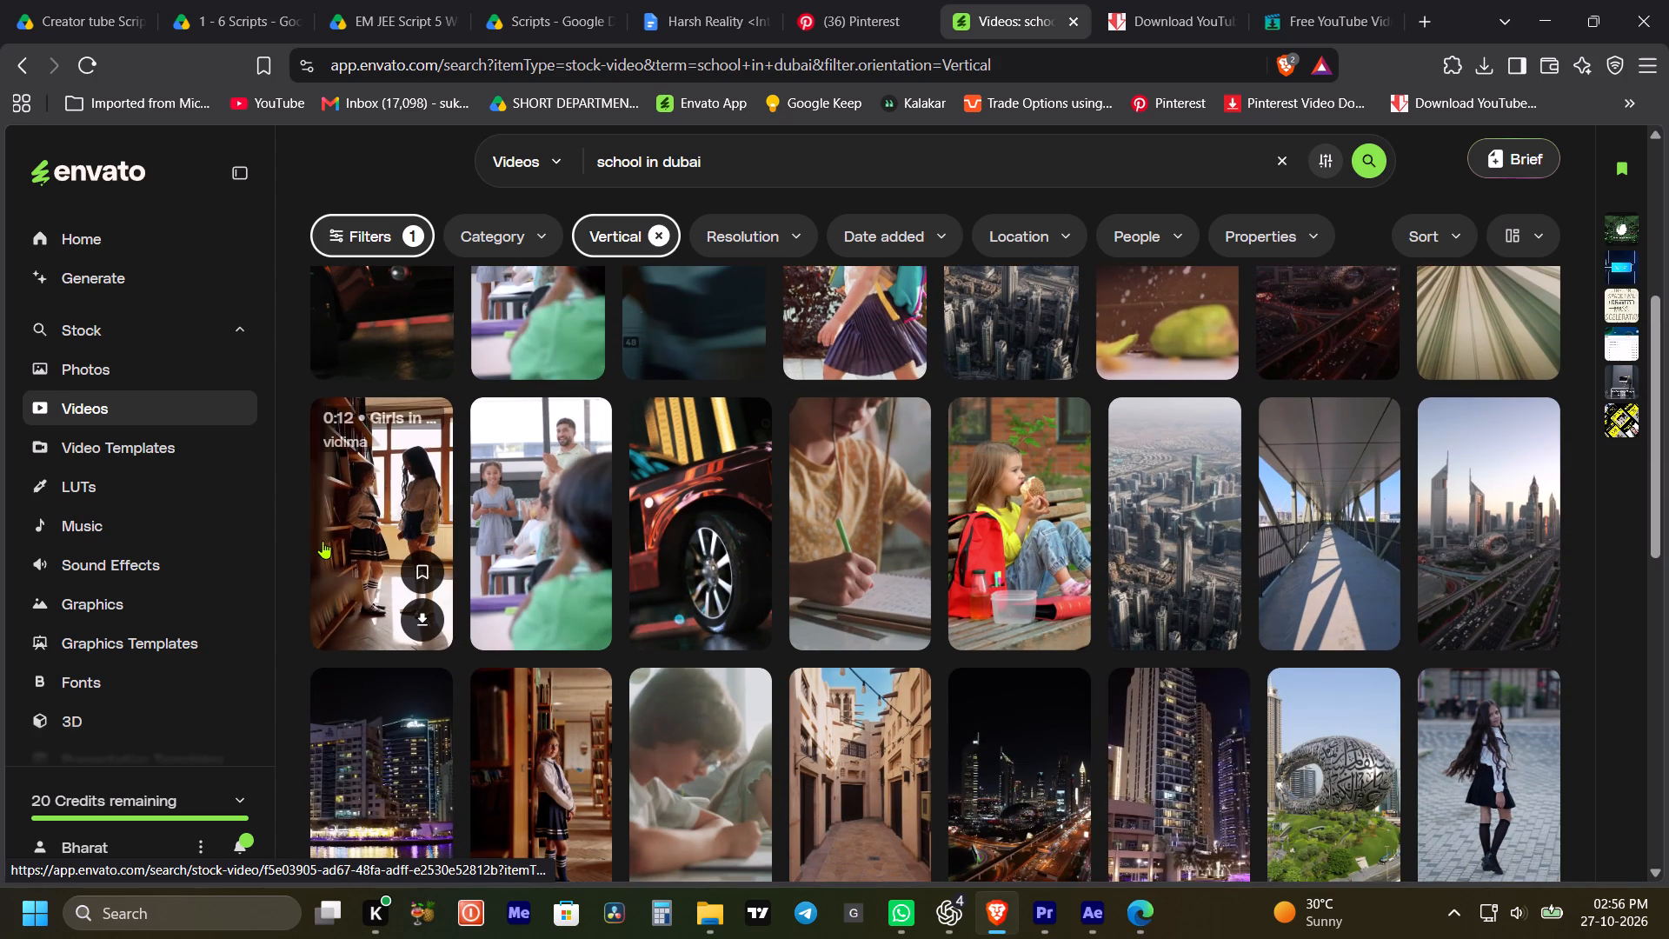
{"action": "scroll", "coordinate": [378, 519], "scroll_direction": "down", "scroll_amount": 3}
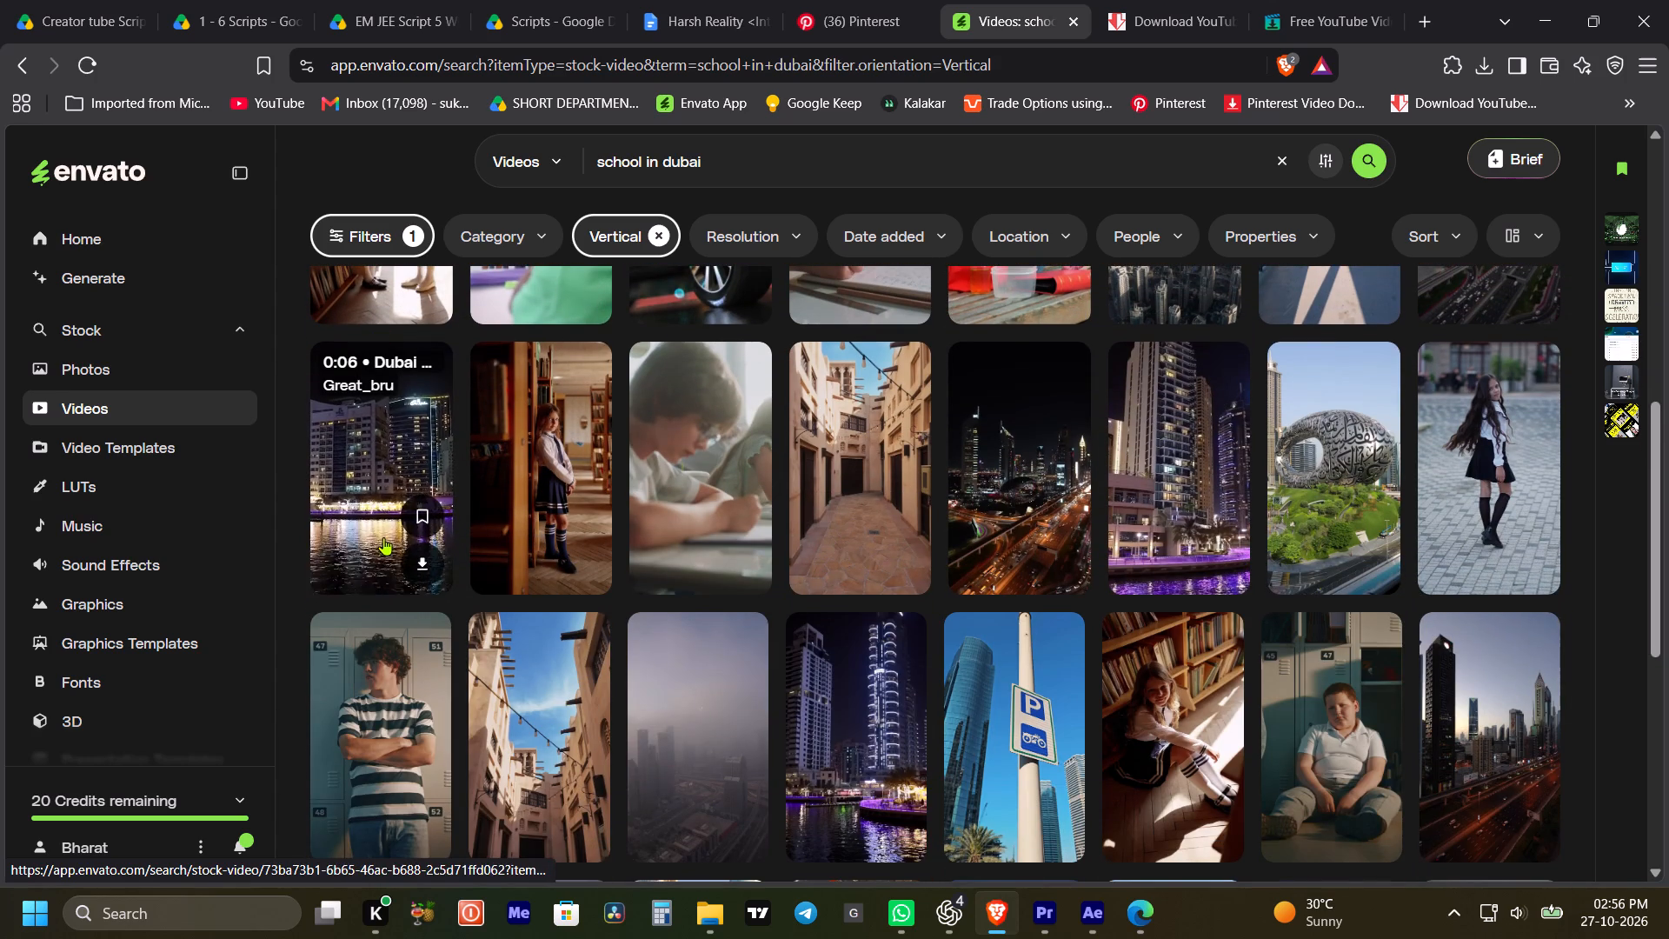
{"action": "scroll", "coordinate": [902, 504], "scroll_direction": "down", "scroll_amount": 2}
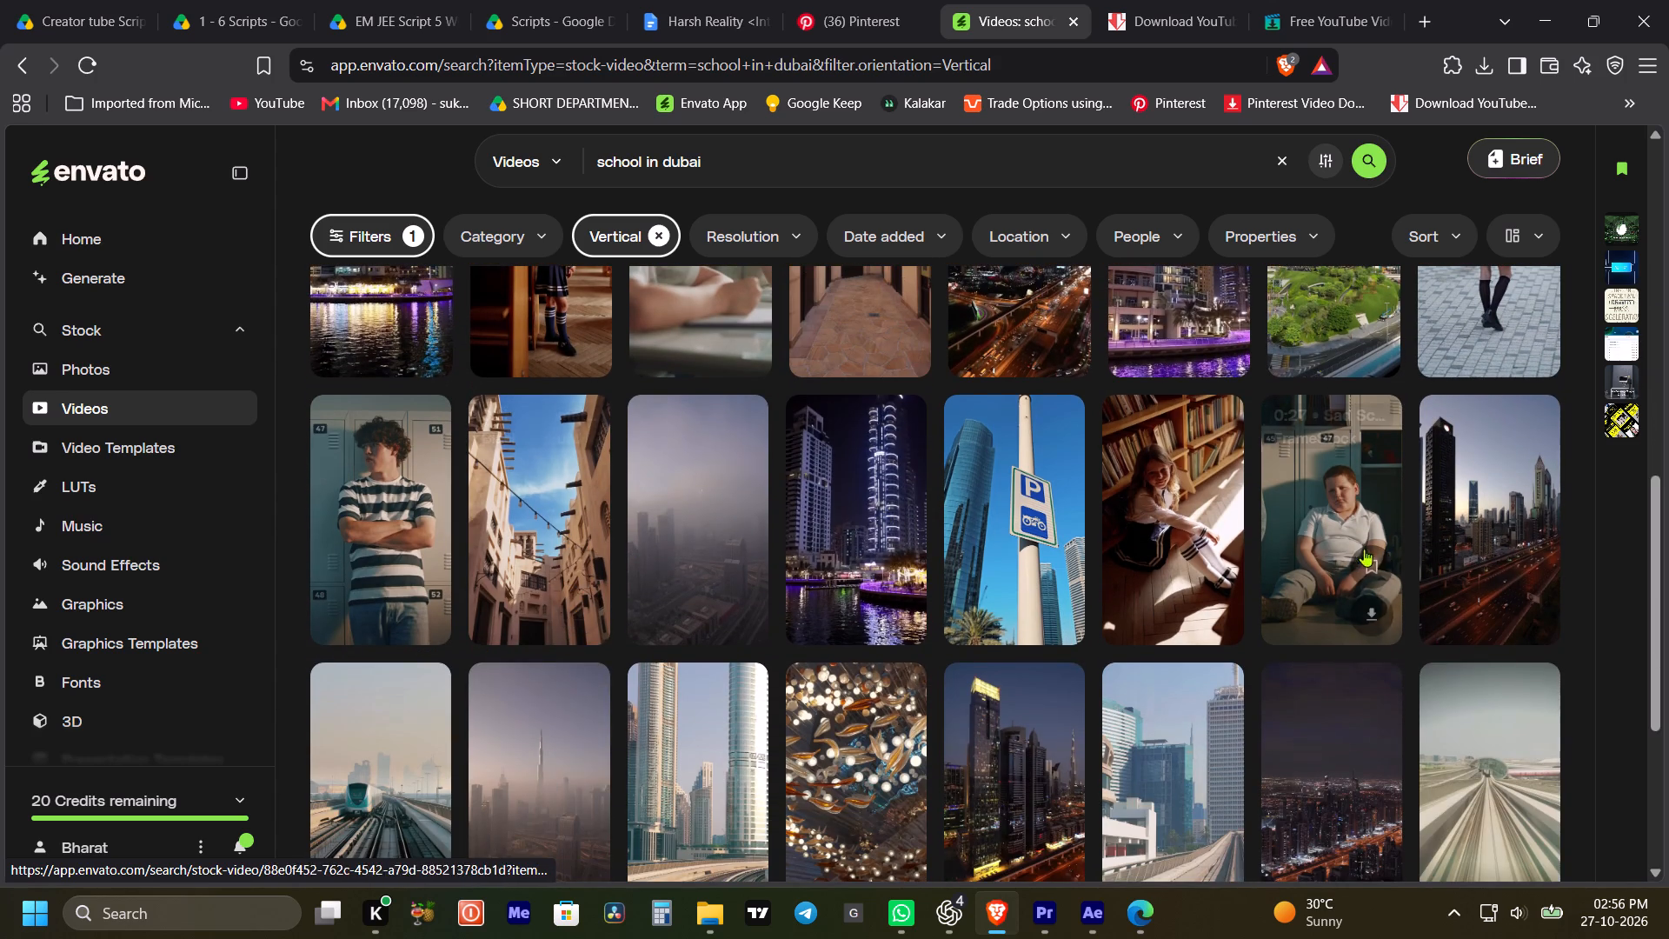
{"action": "scroll", "coordinate": [1182, 589], "scroll_direction": "down", "scroll_amount": 2}
{"action": "scroll", "coordinate": [508, 614], "scroll_direction": "down", "scroll_amount": 4}
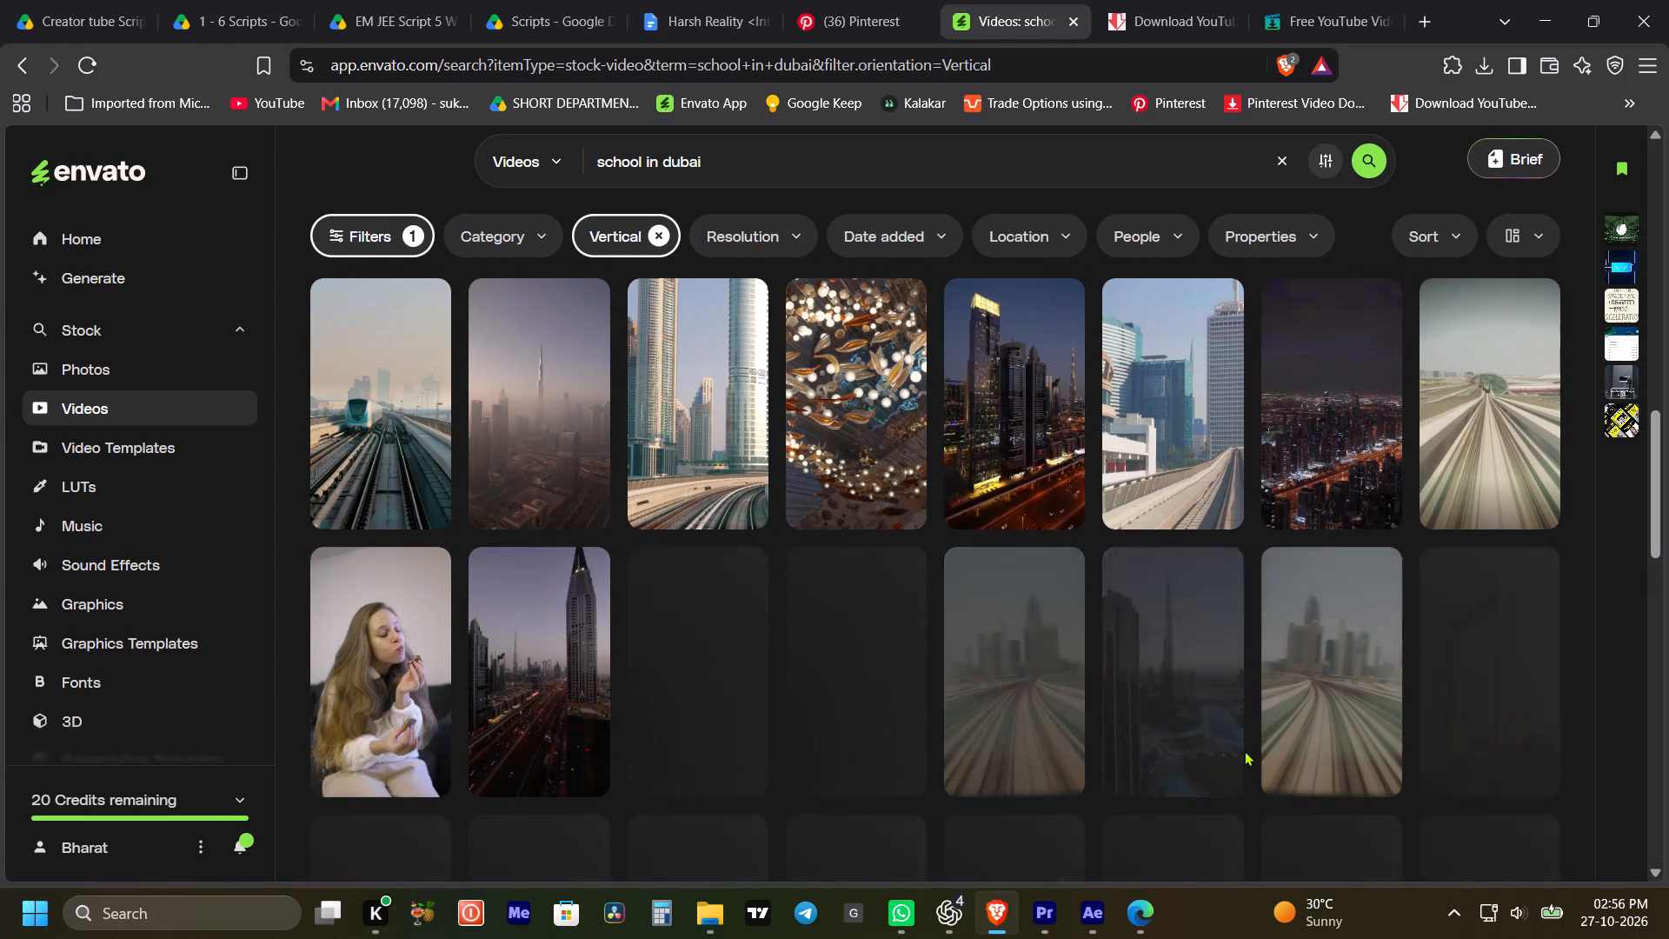
Return to the YouTube results in Edge and preview the Dubai admissions, UAE CBSE schools list and Best Schools in Dubai 2026 videos with captions off.
{"action": "left_click", "coordinate": [1147, 936]}
{"action": "scroll", "coordinate": [827, 429], "scroll_direction": "up", "scroll_amount": 6}
{"action": "scroll", "coordinate": [841, 445], "scroll_direction": "down", "scroll_amount": 5}
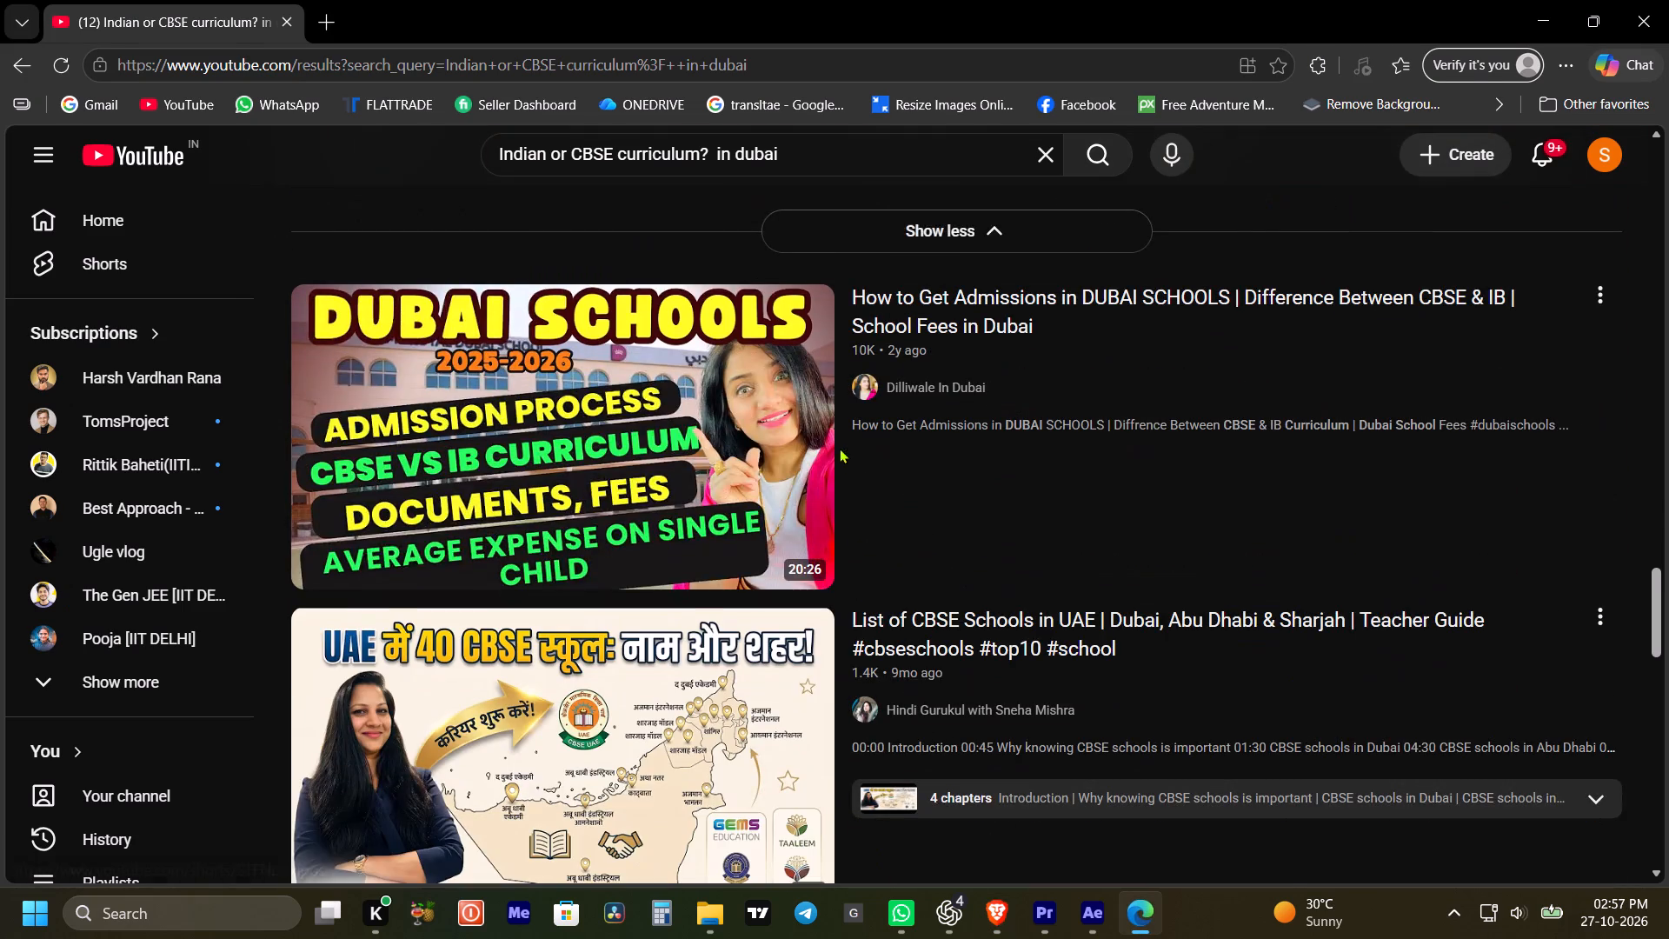
{"action": "left_click", "coordinate": [793, 367]}
{"action": "scroll", "coordinate": [626, 519], "scroll_direction": "down", "scroll_amount": 1}
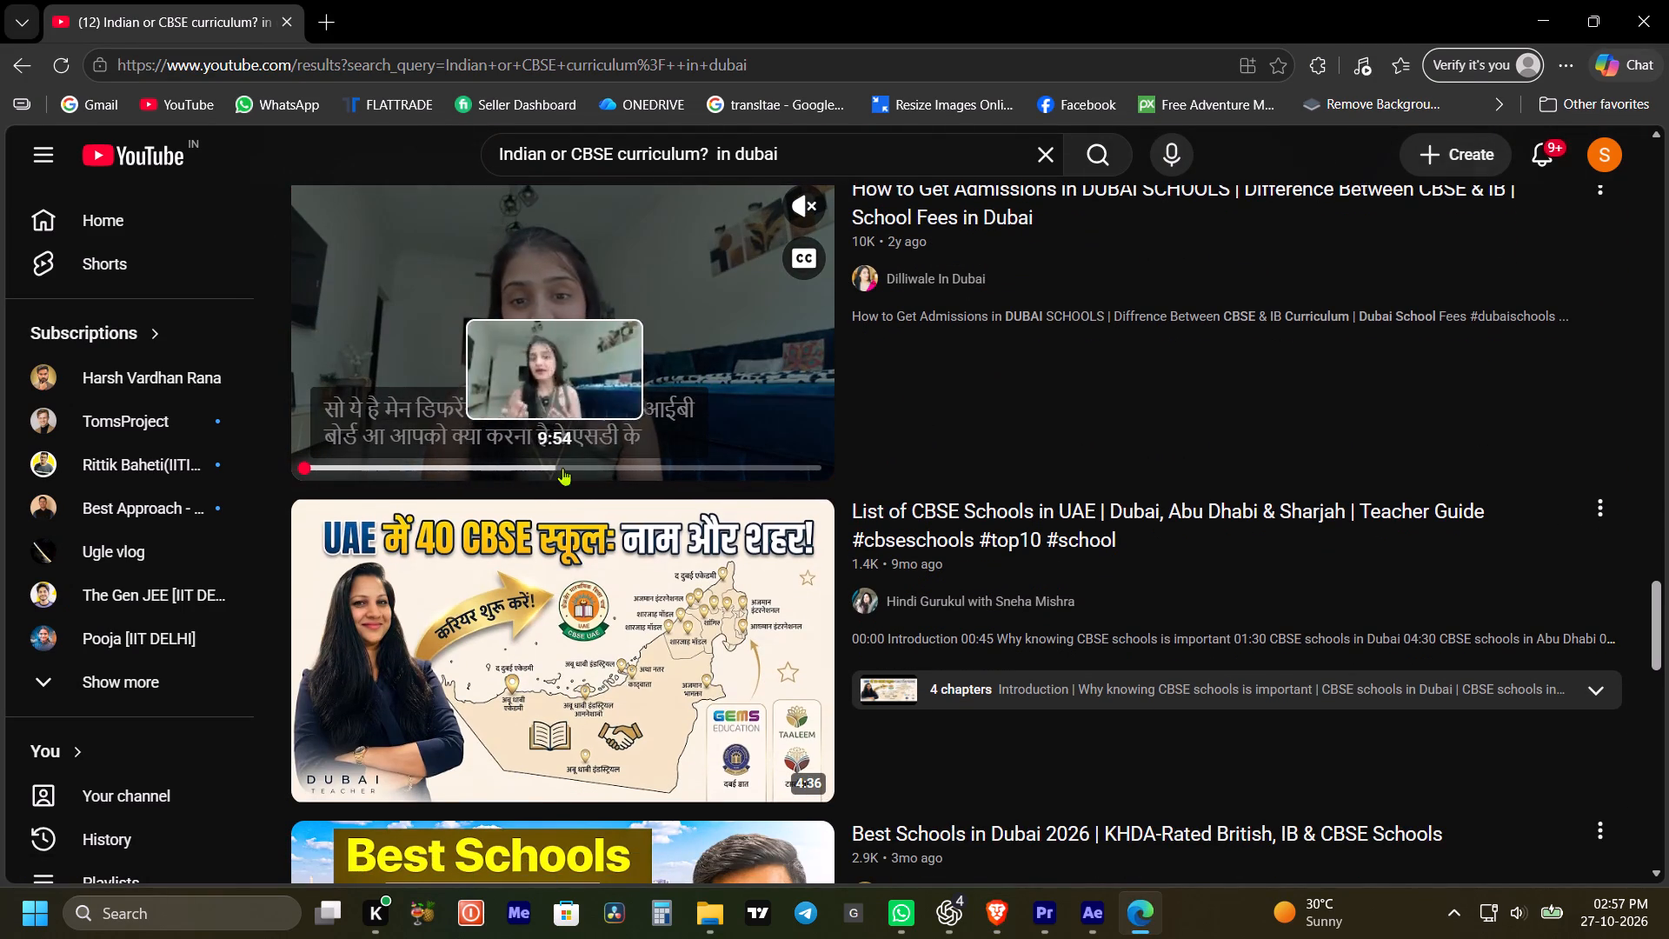
{"action": "left_click", "coordinate": [798, 252]}
{"action": "scroll", "coordinate": [624, 544], "scroll_direction": "down", "scroll_amount": 2}
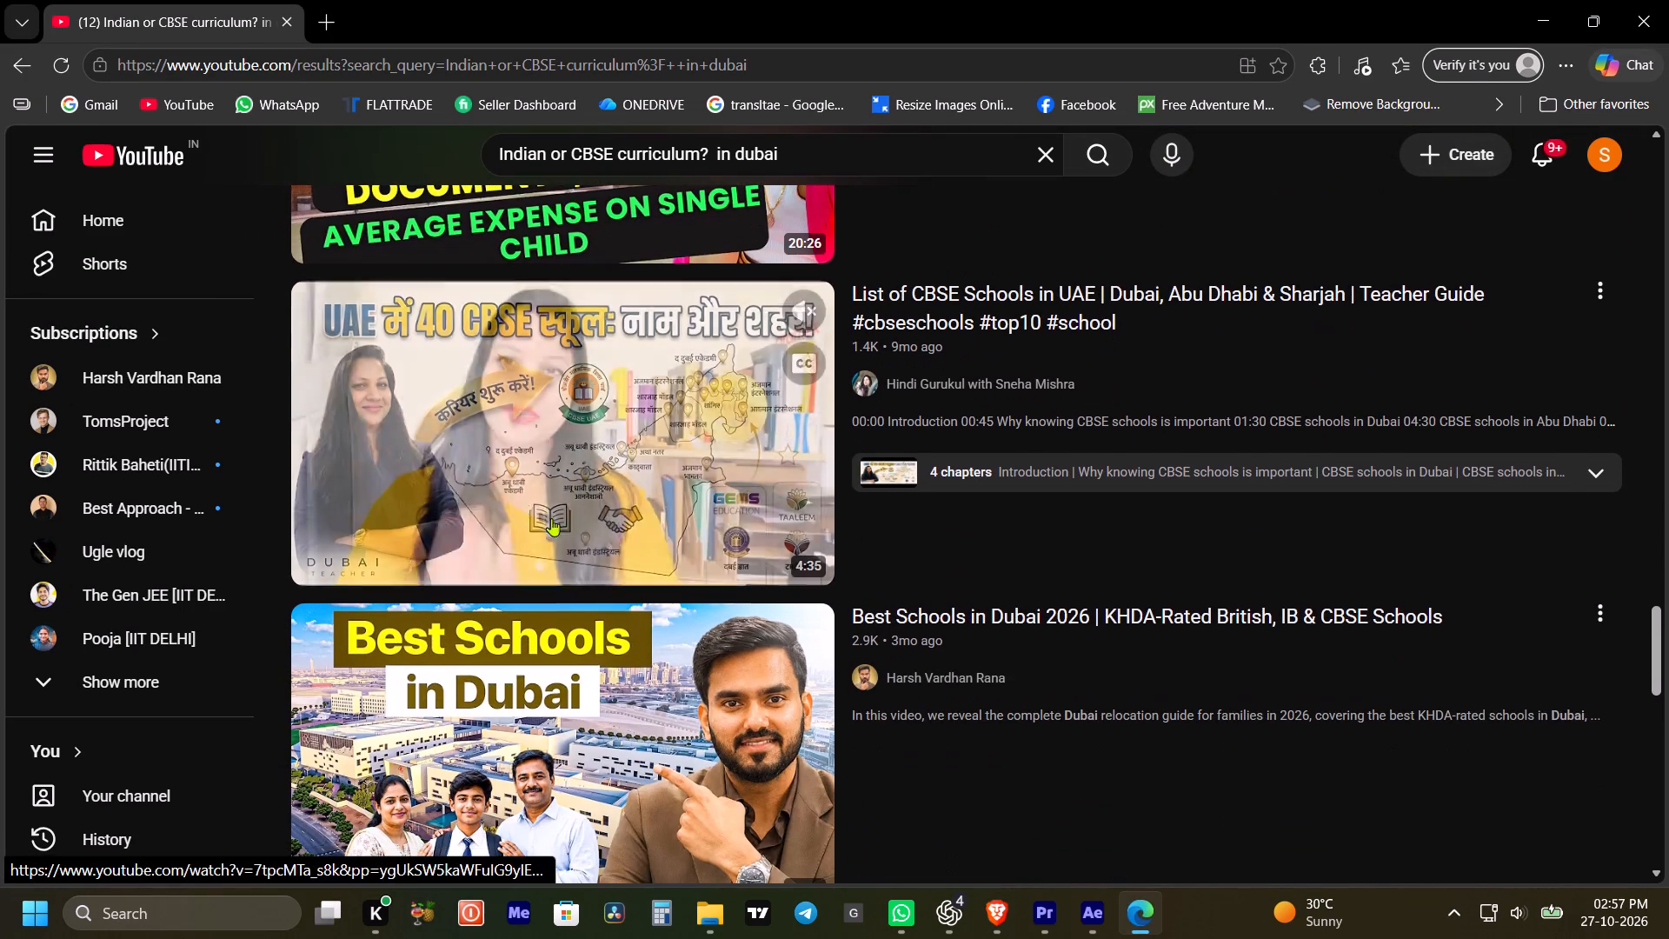
{"action": "left_click", "coordinate": [482, 564]}
{"action": "left_click", "coordinate": [797, 359]}
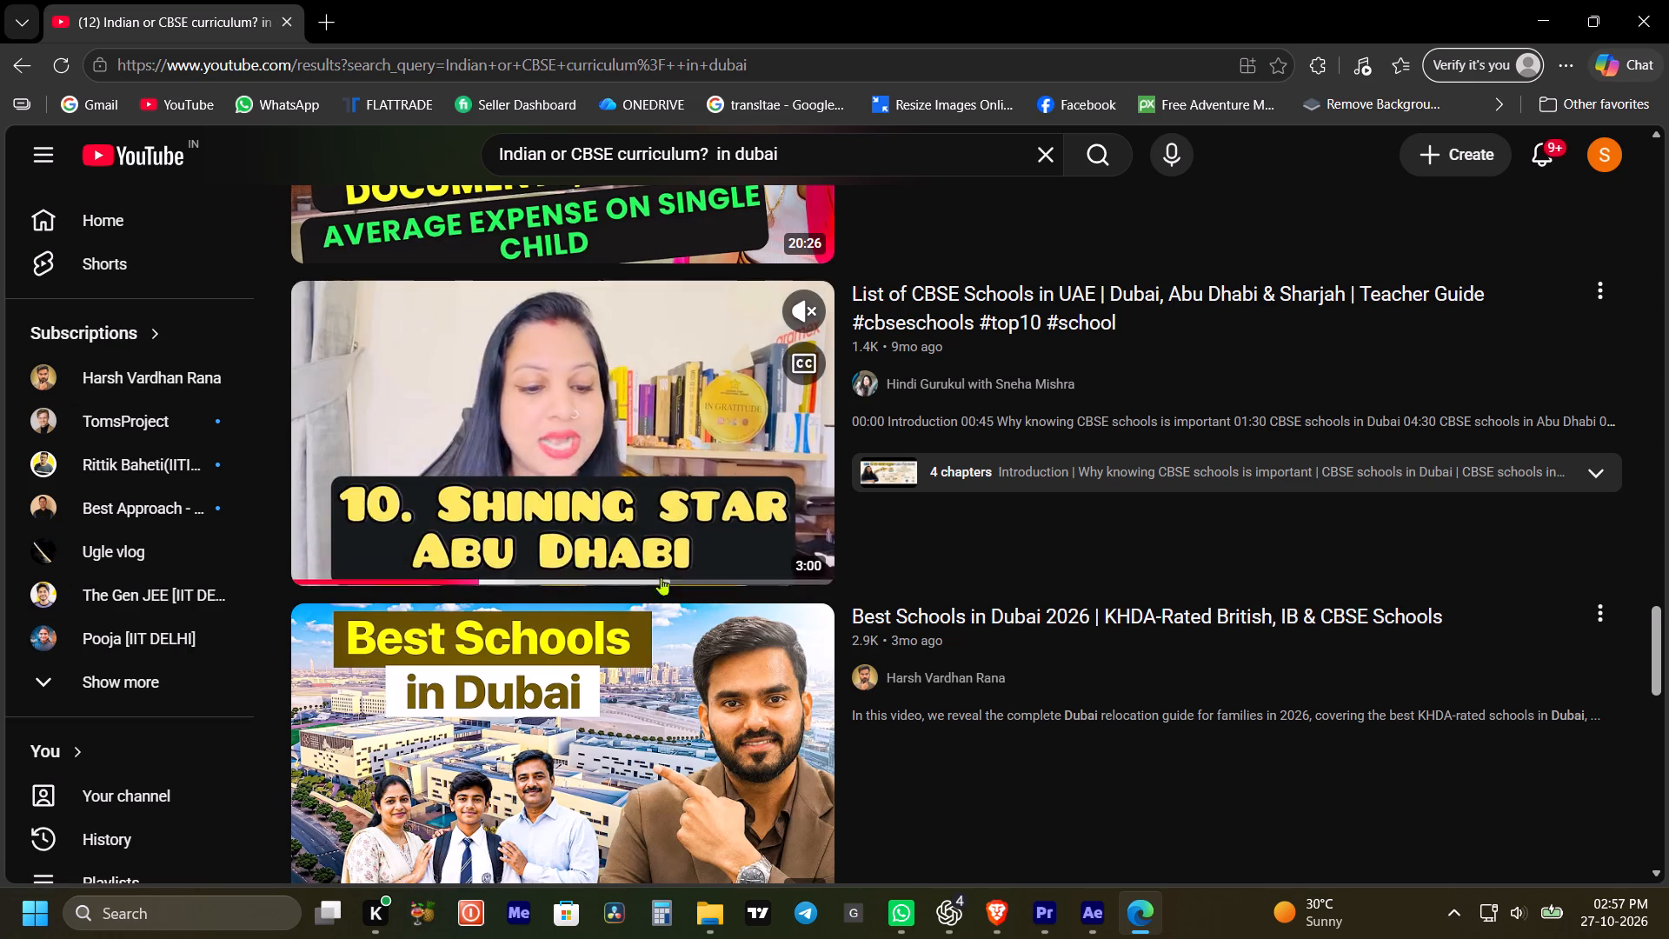
{"action": "scroll", "coordinate": [631, 592], "scroll_direction": "down", "scroll_amount": 3}
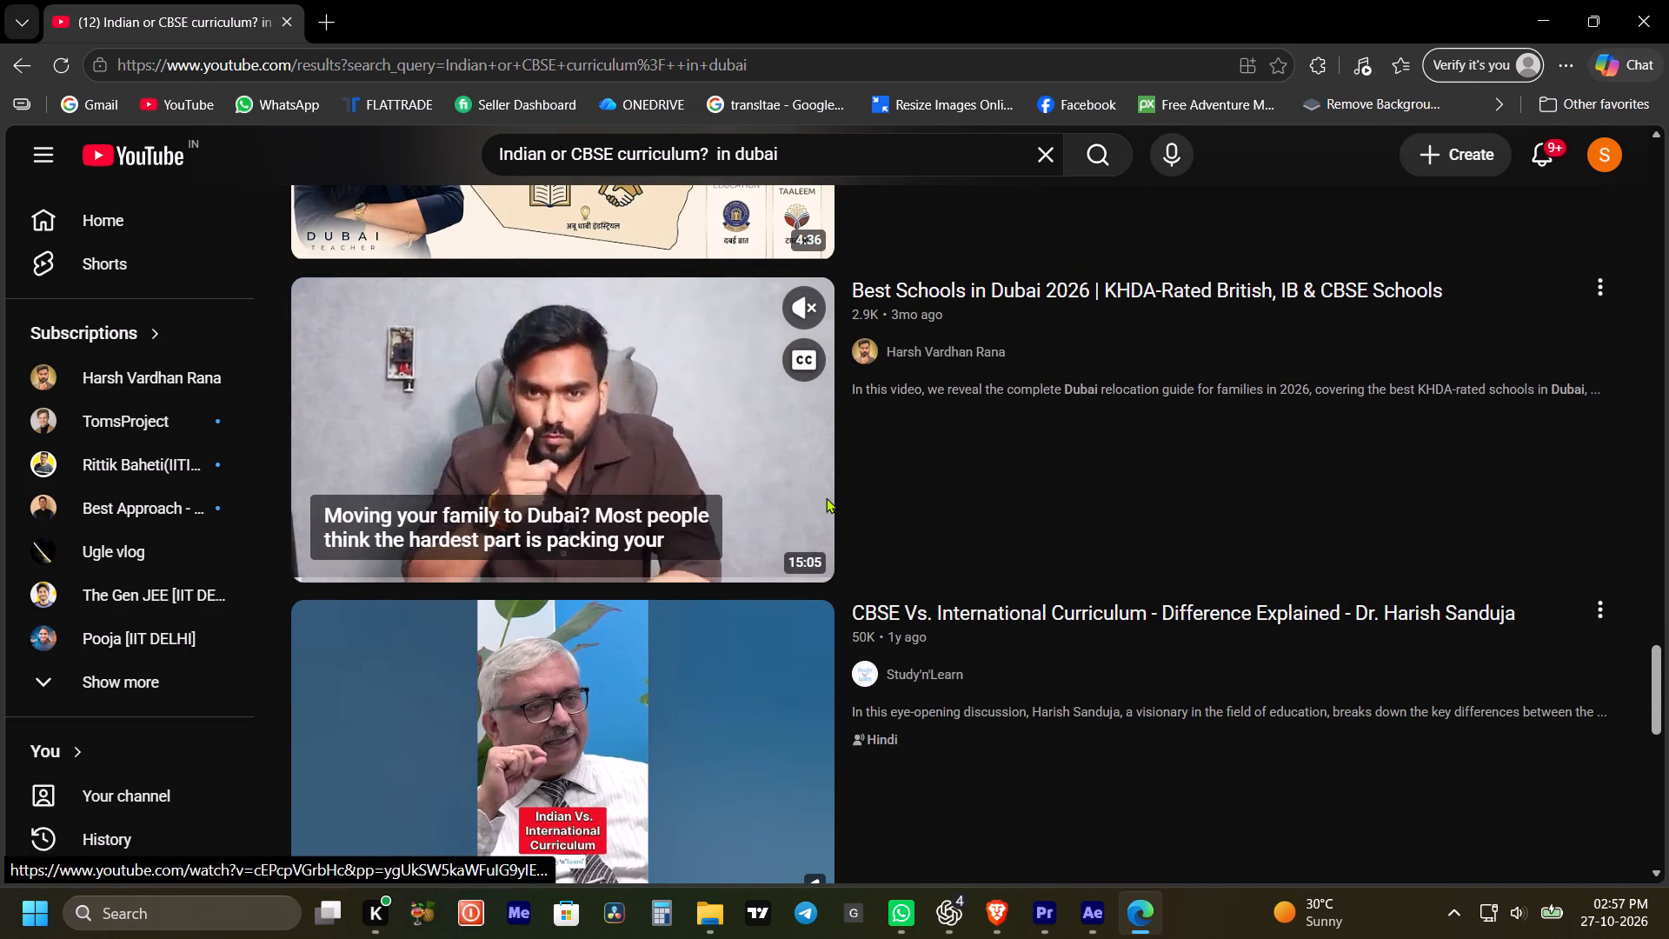
{"action": "left_click", "coordinate": [792, 366]}
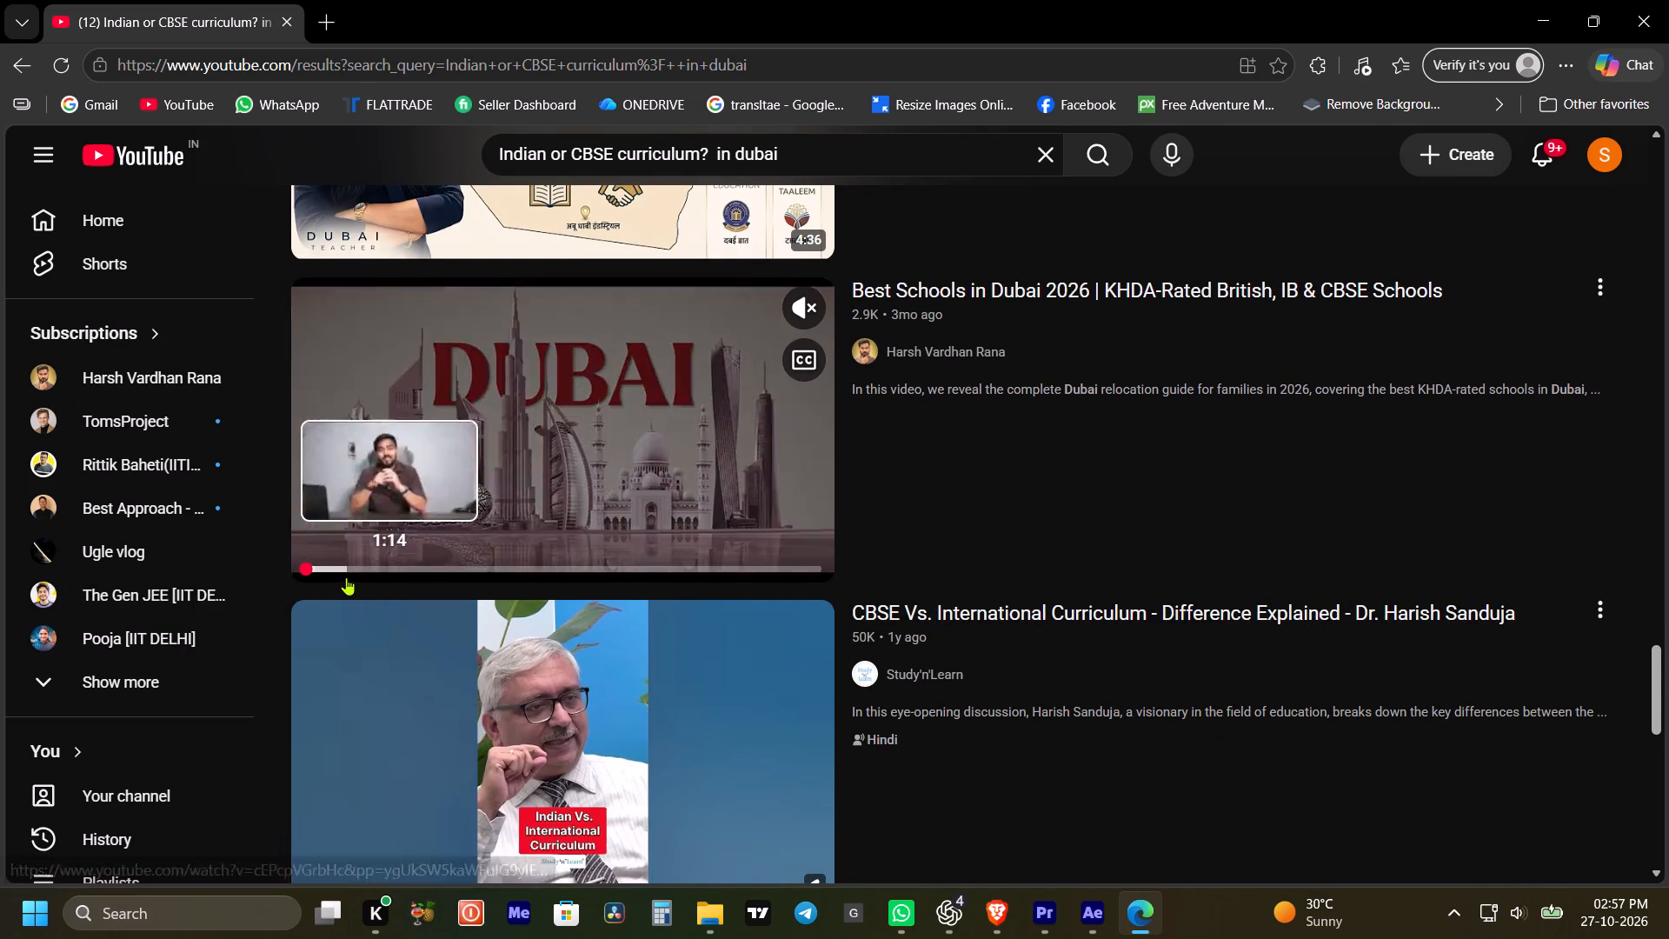
{"action": "left_click", "coordinate": [400, 568]}
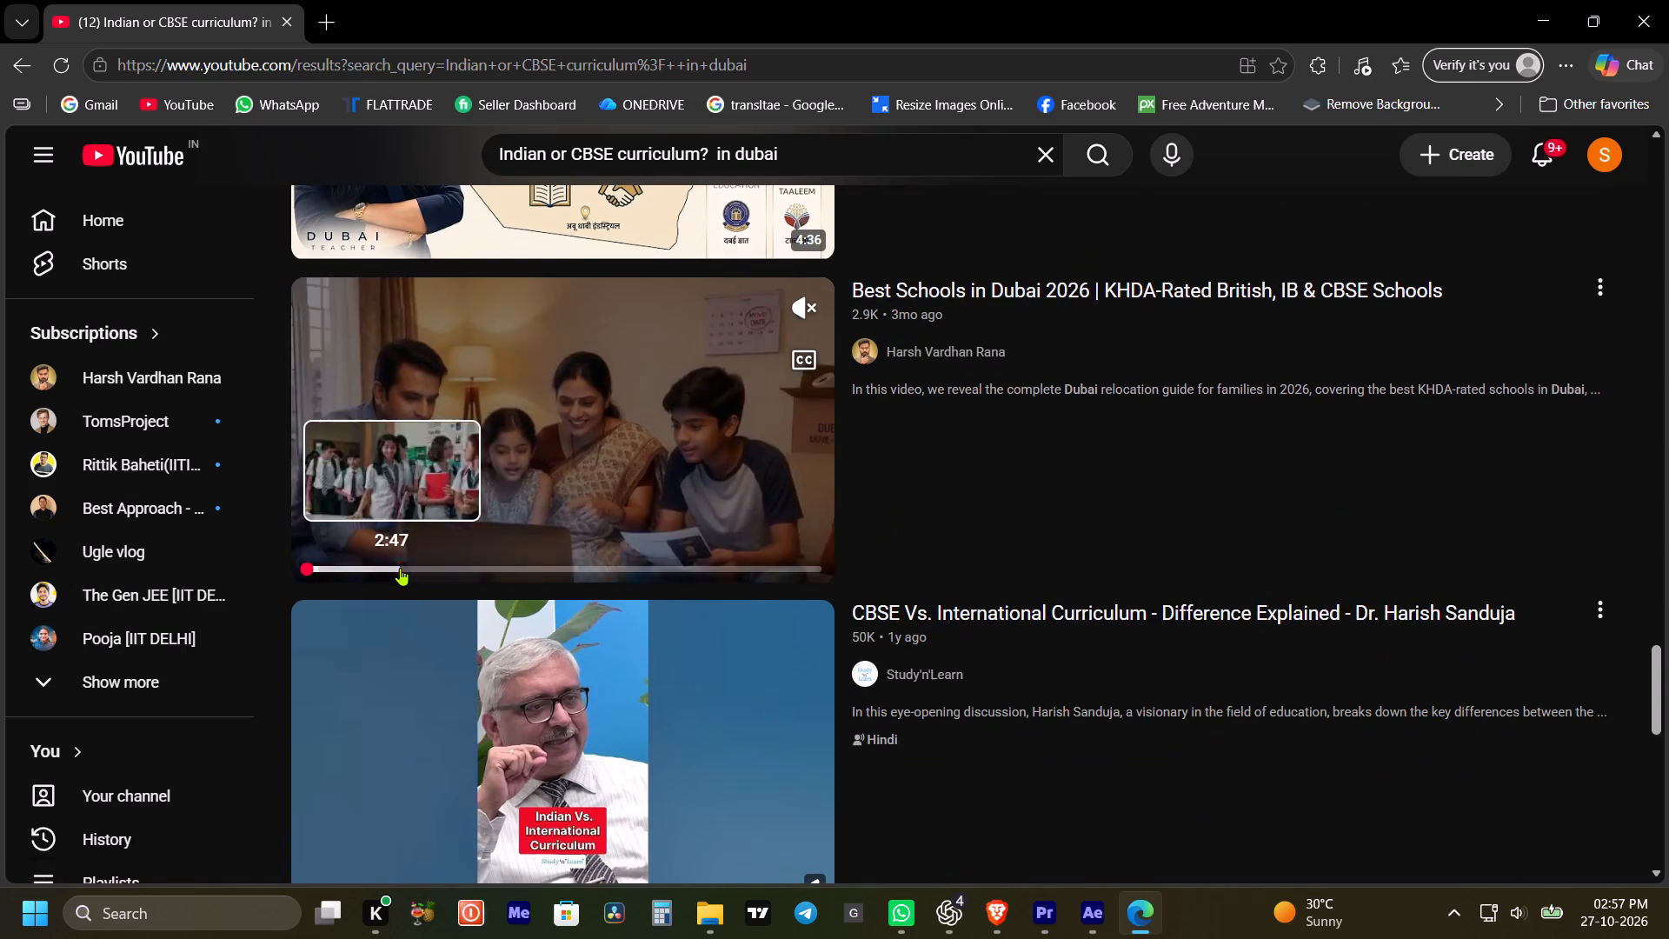
Skim the preview of the "Welcome to GEMS FirstPoint School - Dubai" video at several points for classroom footage.
{"action": "scroll", "coordinate": [557, 487], "scroll_direction": "down", "scroll_amount": 4}
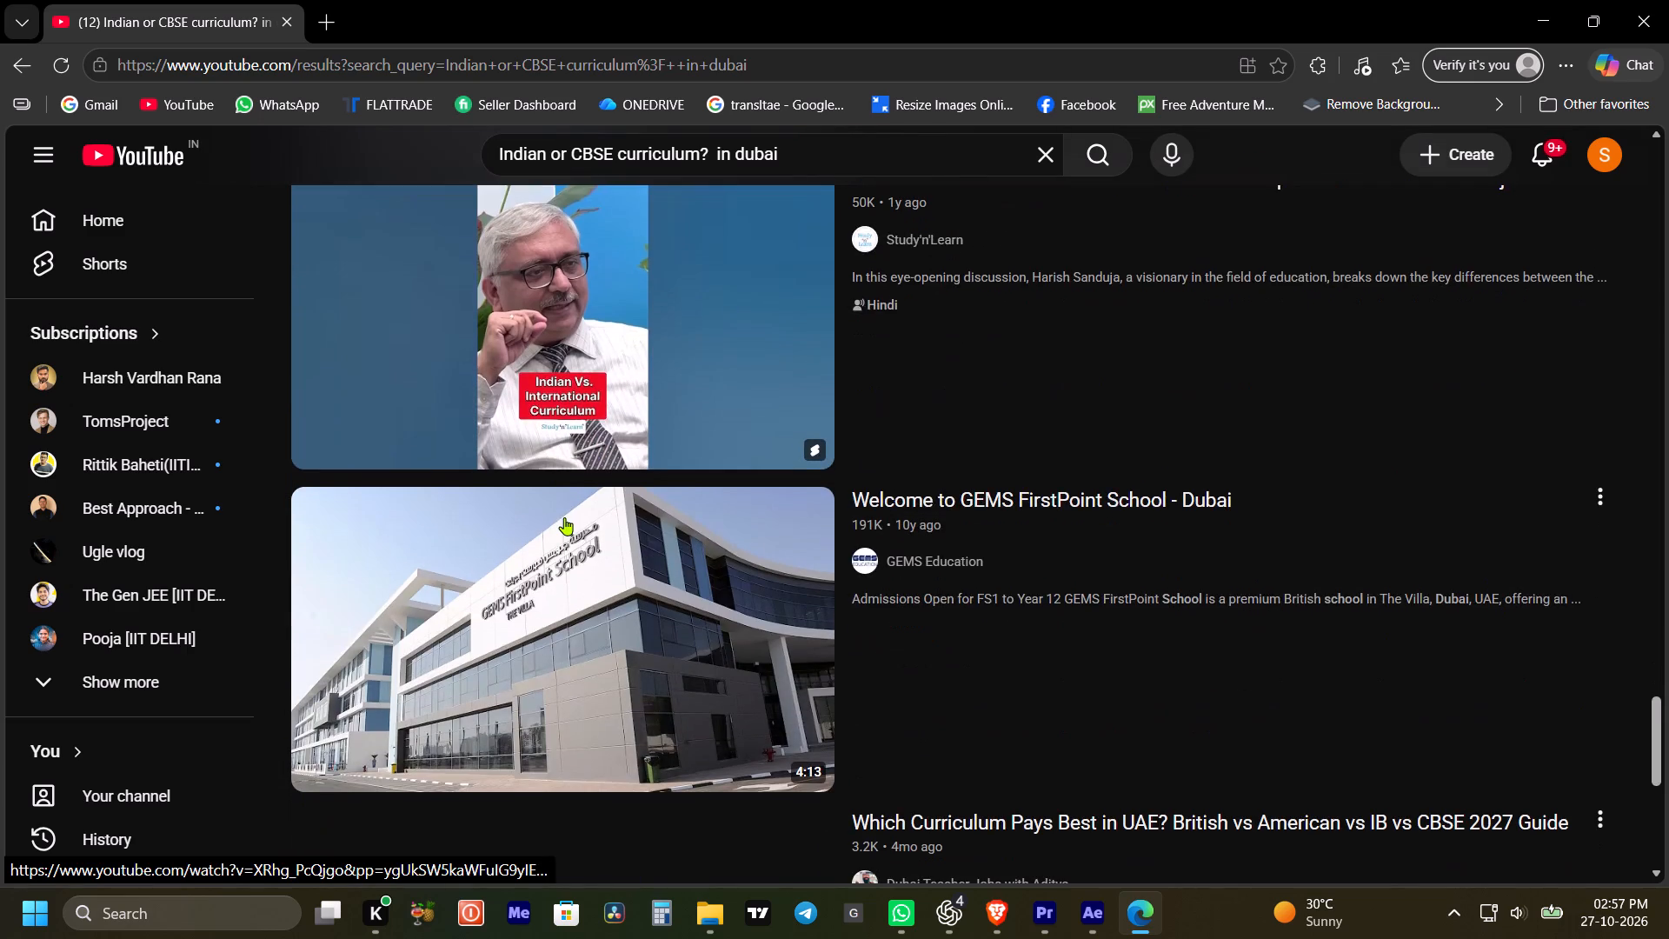
{"action": "scroll", "coordinate": [553, 528], "scroll_direction": "down", "scroll_amount": 1}
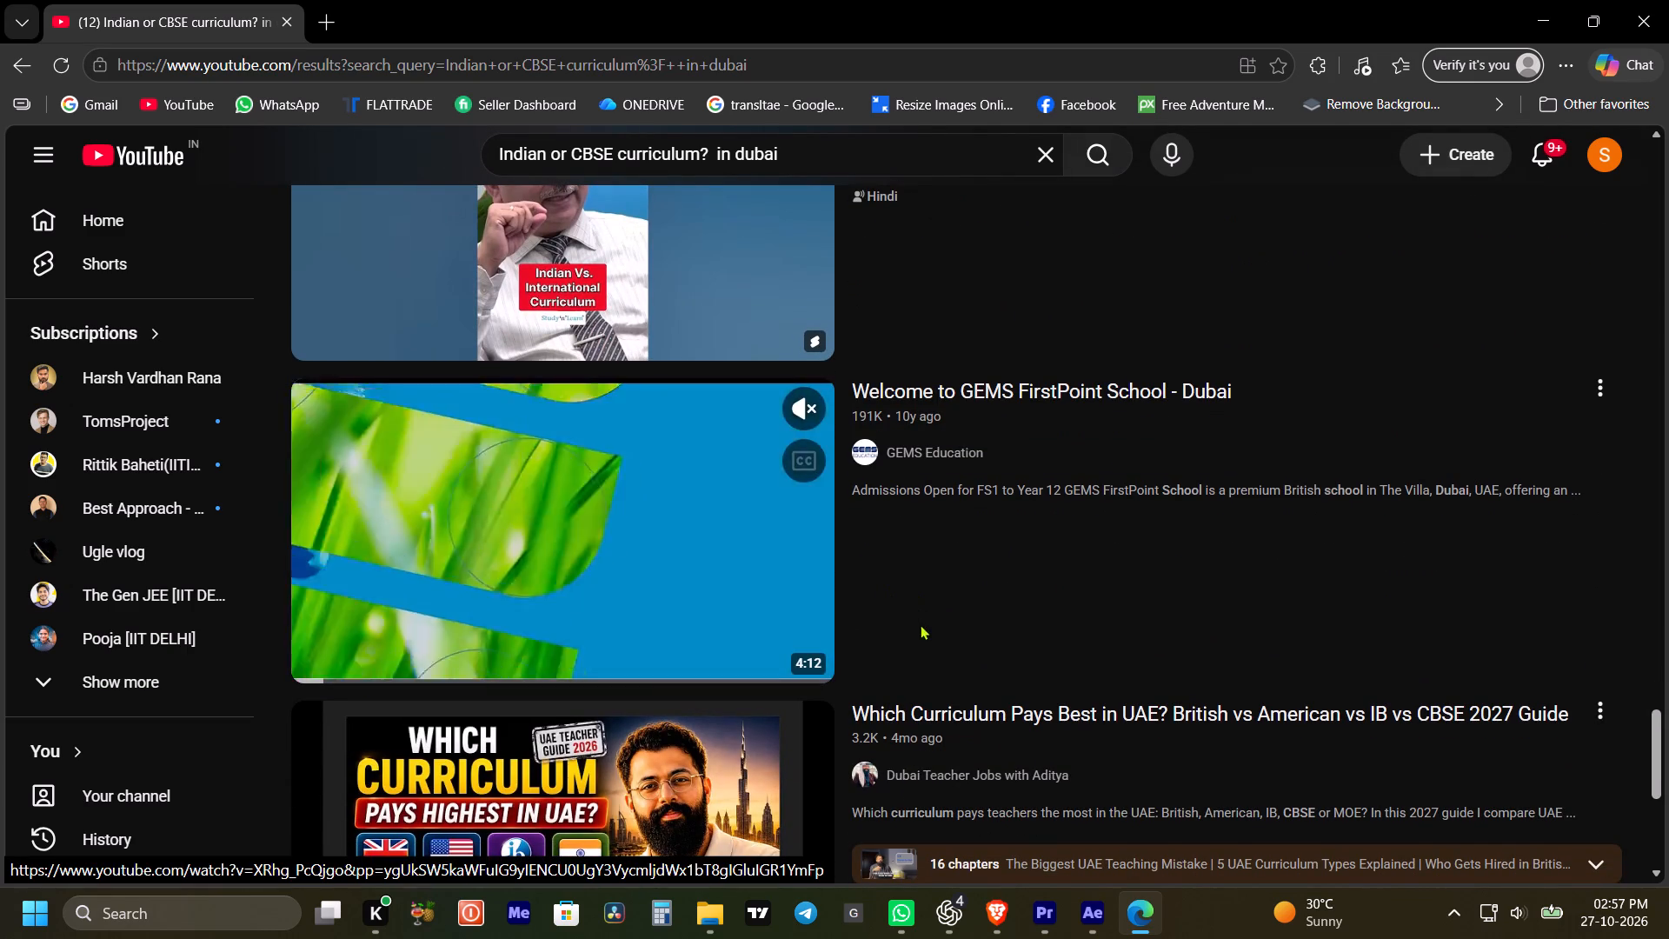
{"action": "left_click", "coordinate": [397, 673]}
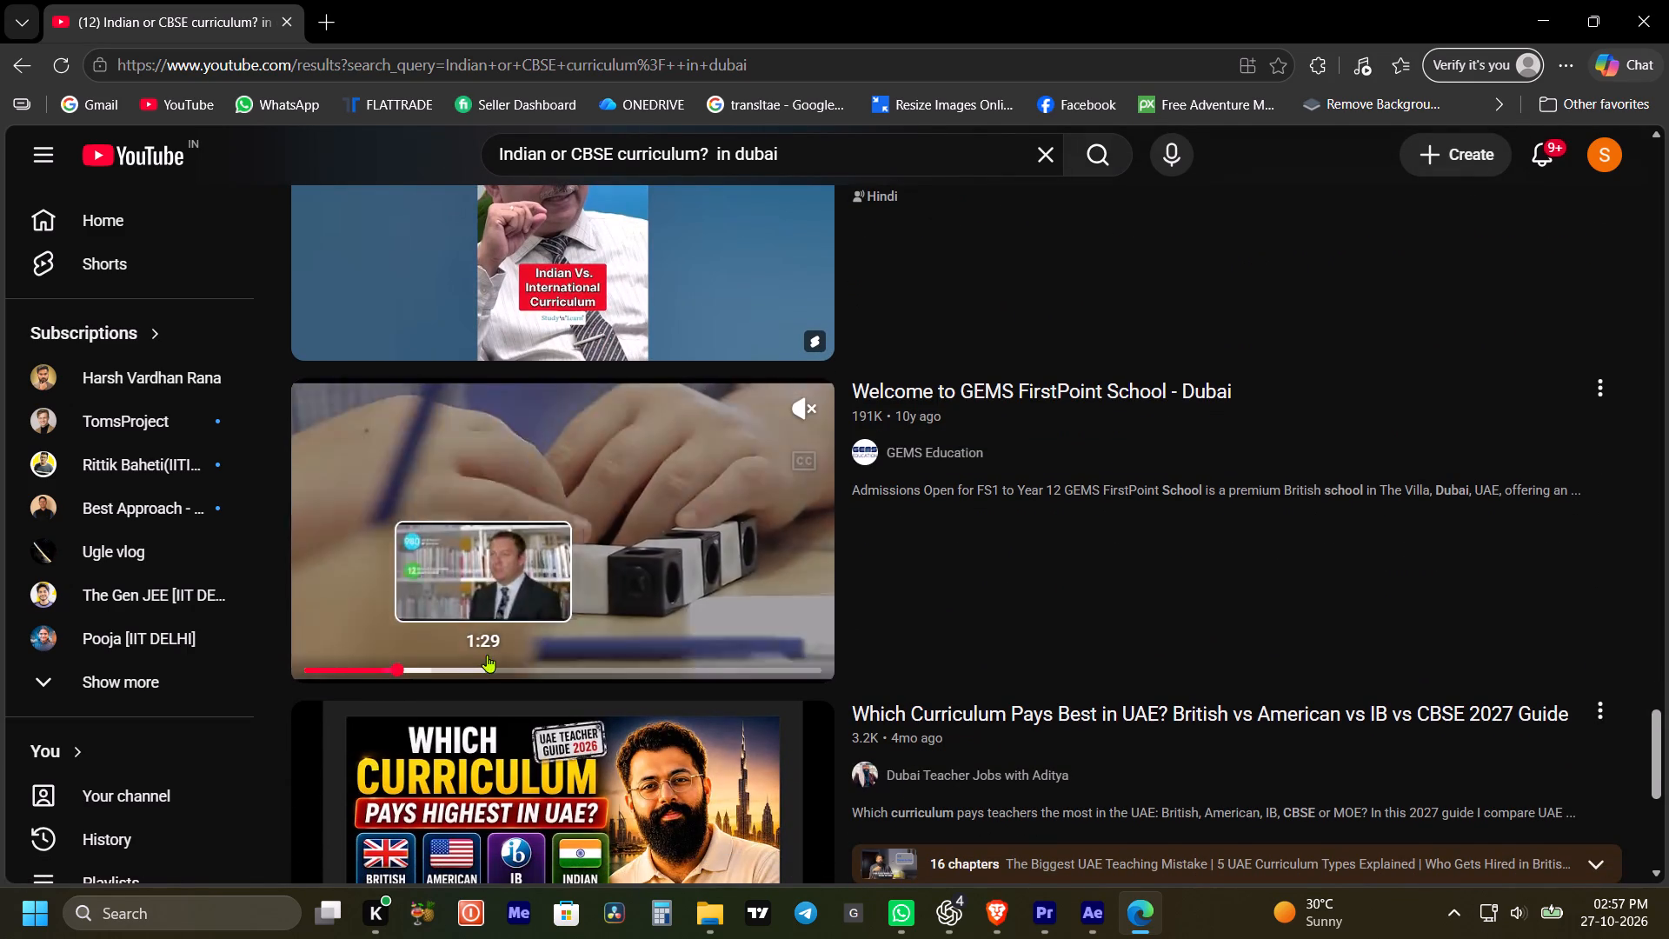
{"action": "left_click", "coordinate": [376, 669]}
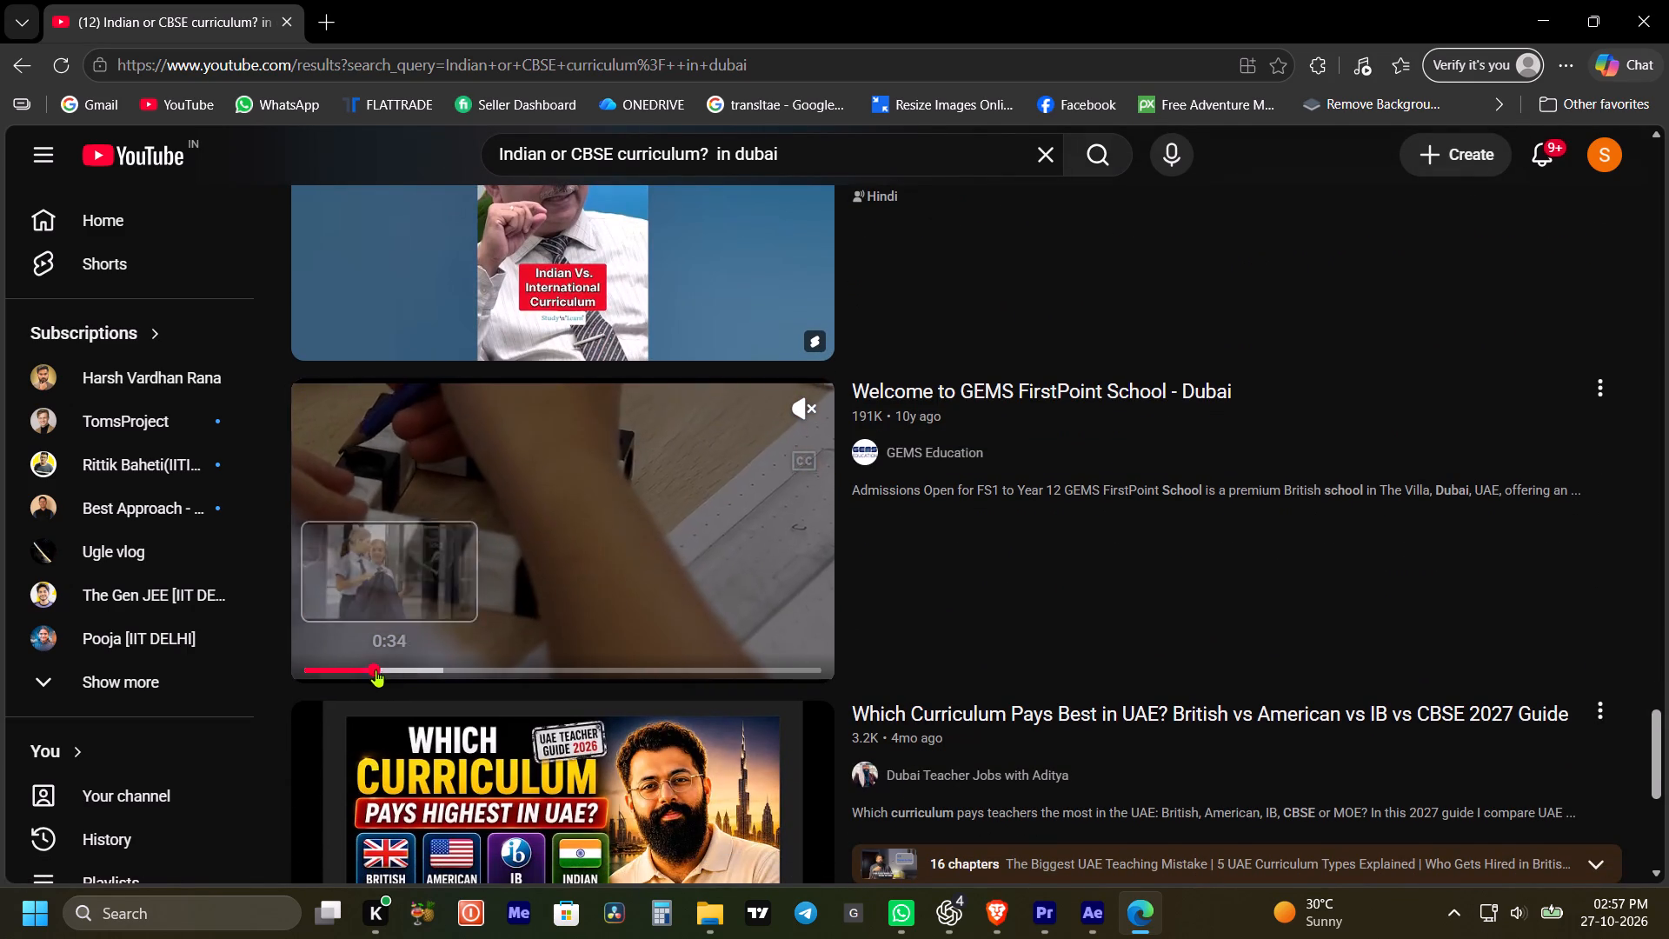
{"action": "left_click", "coordinate": [438, 662]}
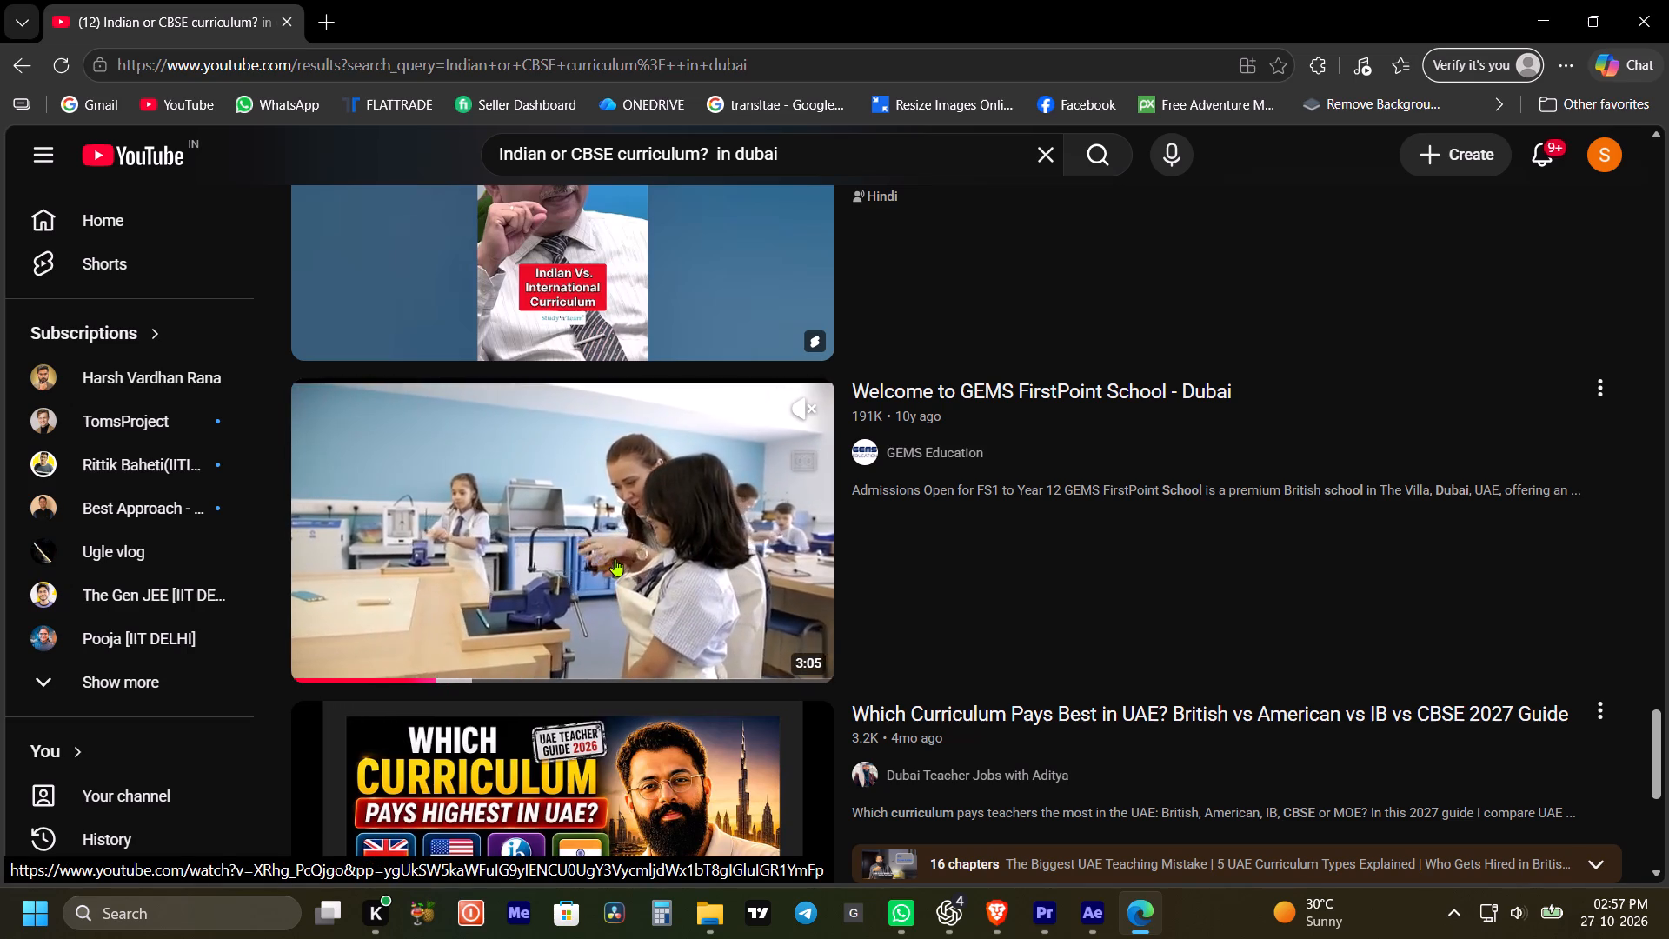
Browse the remaining YouTube results down to the second Shorts row for Indian school footage.
{"action": "scroll", "coordinate": [615, 558], "scroll_direction": "down", "scroll_amount": 4}
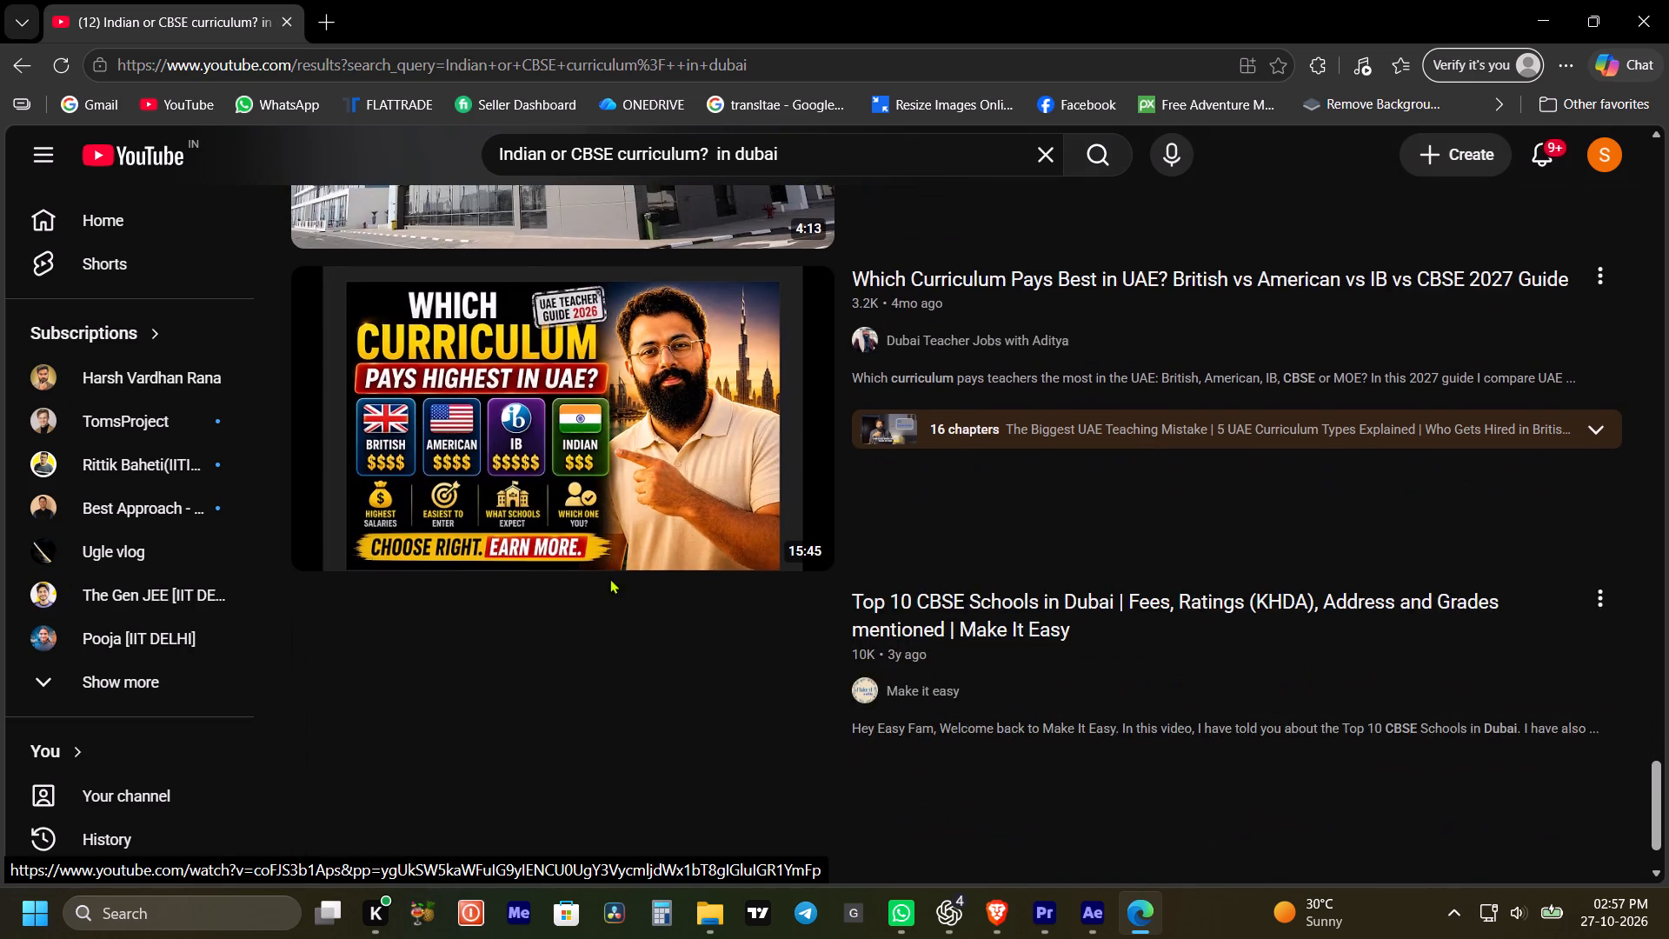
{"action": "scroll", "coordinate": [610, 510], "scroll_direction": "down", "scroll_amount": 3}
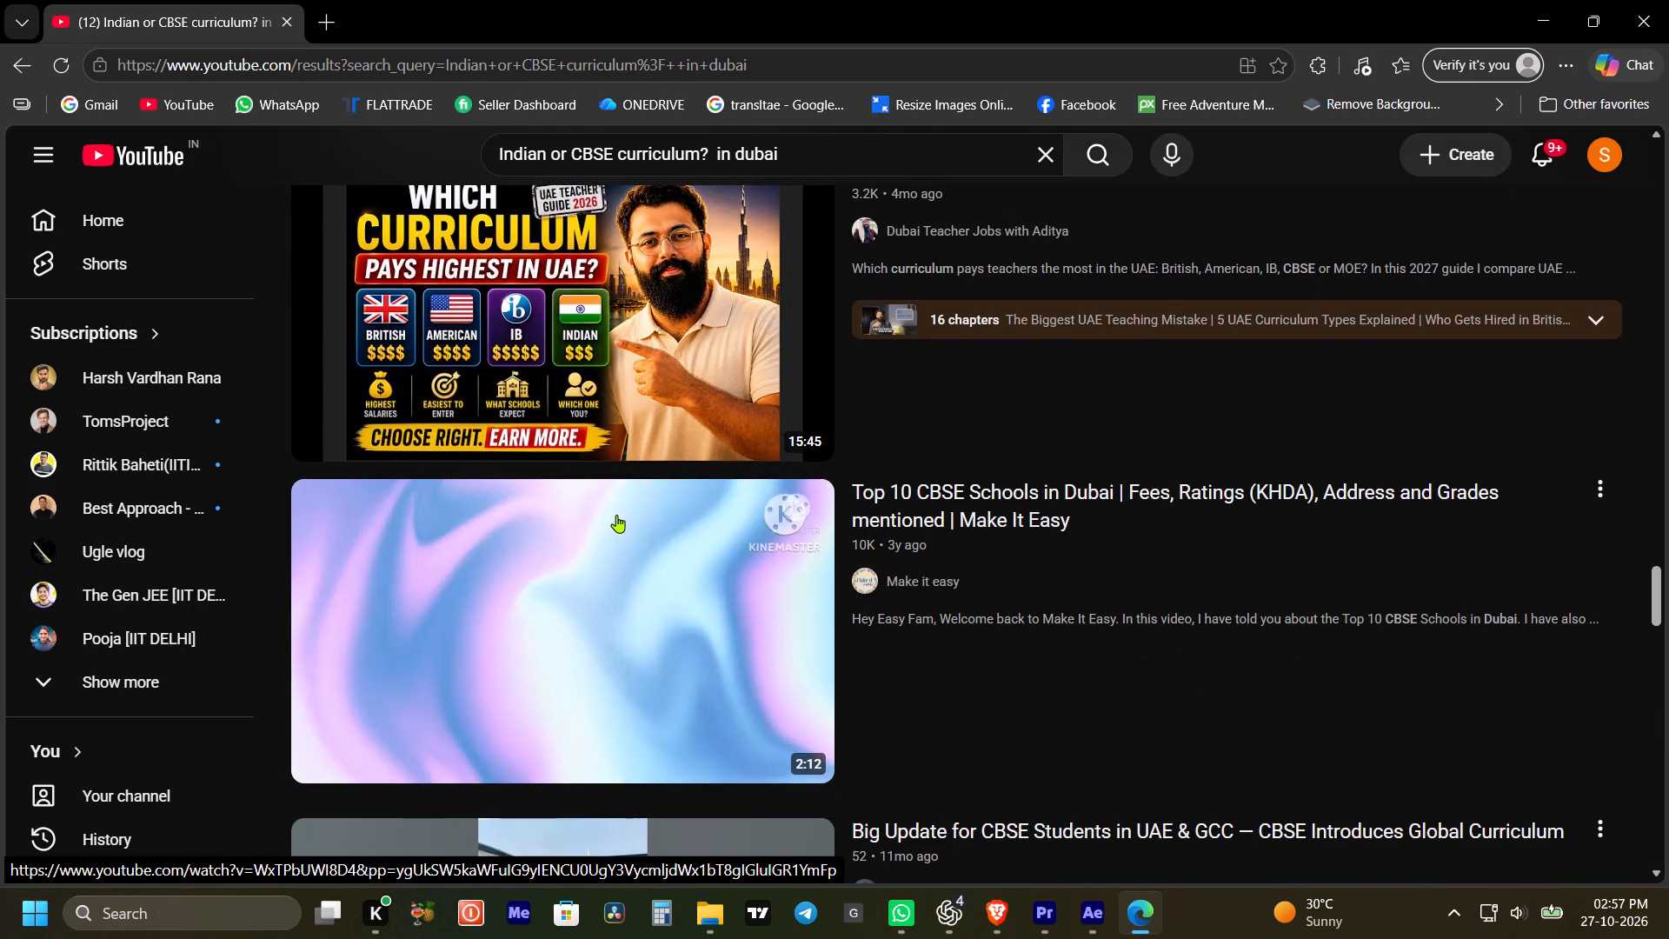
{"action": "scroll", "coordinate": [522, 845], "scroll_direction": "down", "scroll_amount": 4}
{"action": "scroll", "coordinate": [577, 492], "scroll_direction": "down", "scroll_amount": 6}
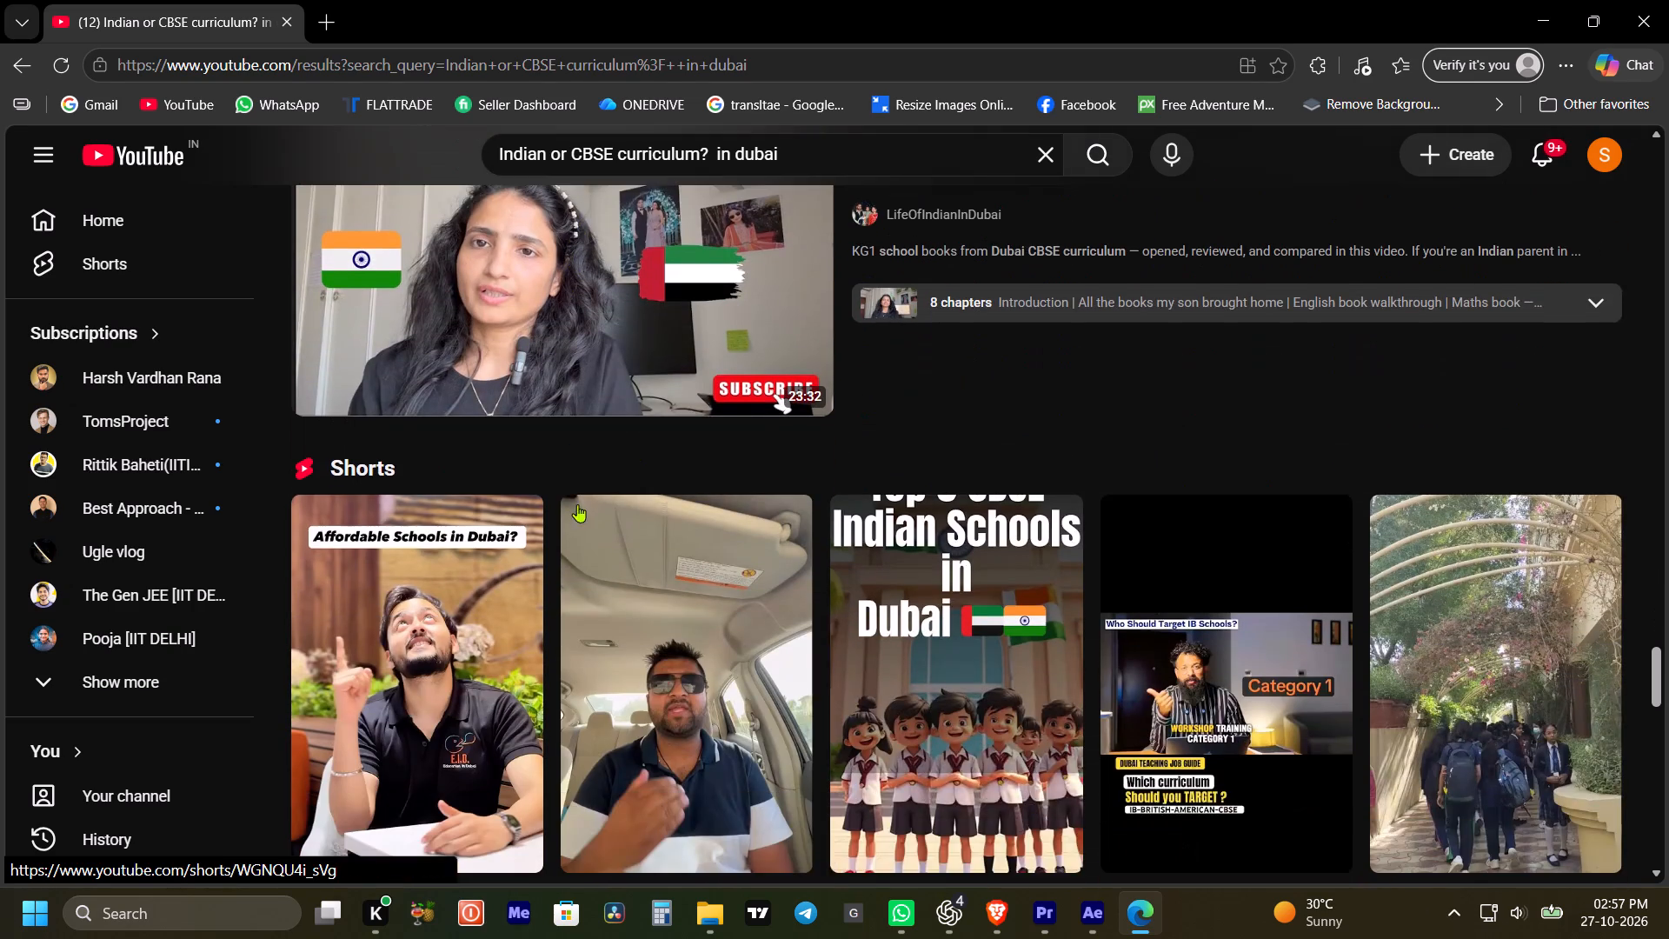
{"action": "scroll", "coordinate": [664, 529], "scroll_direction": "down", "scroll_amount": 1}
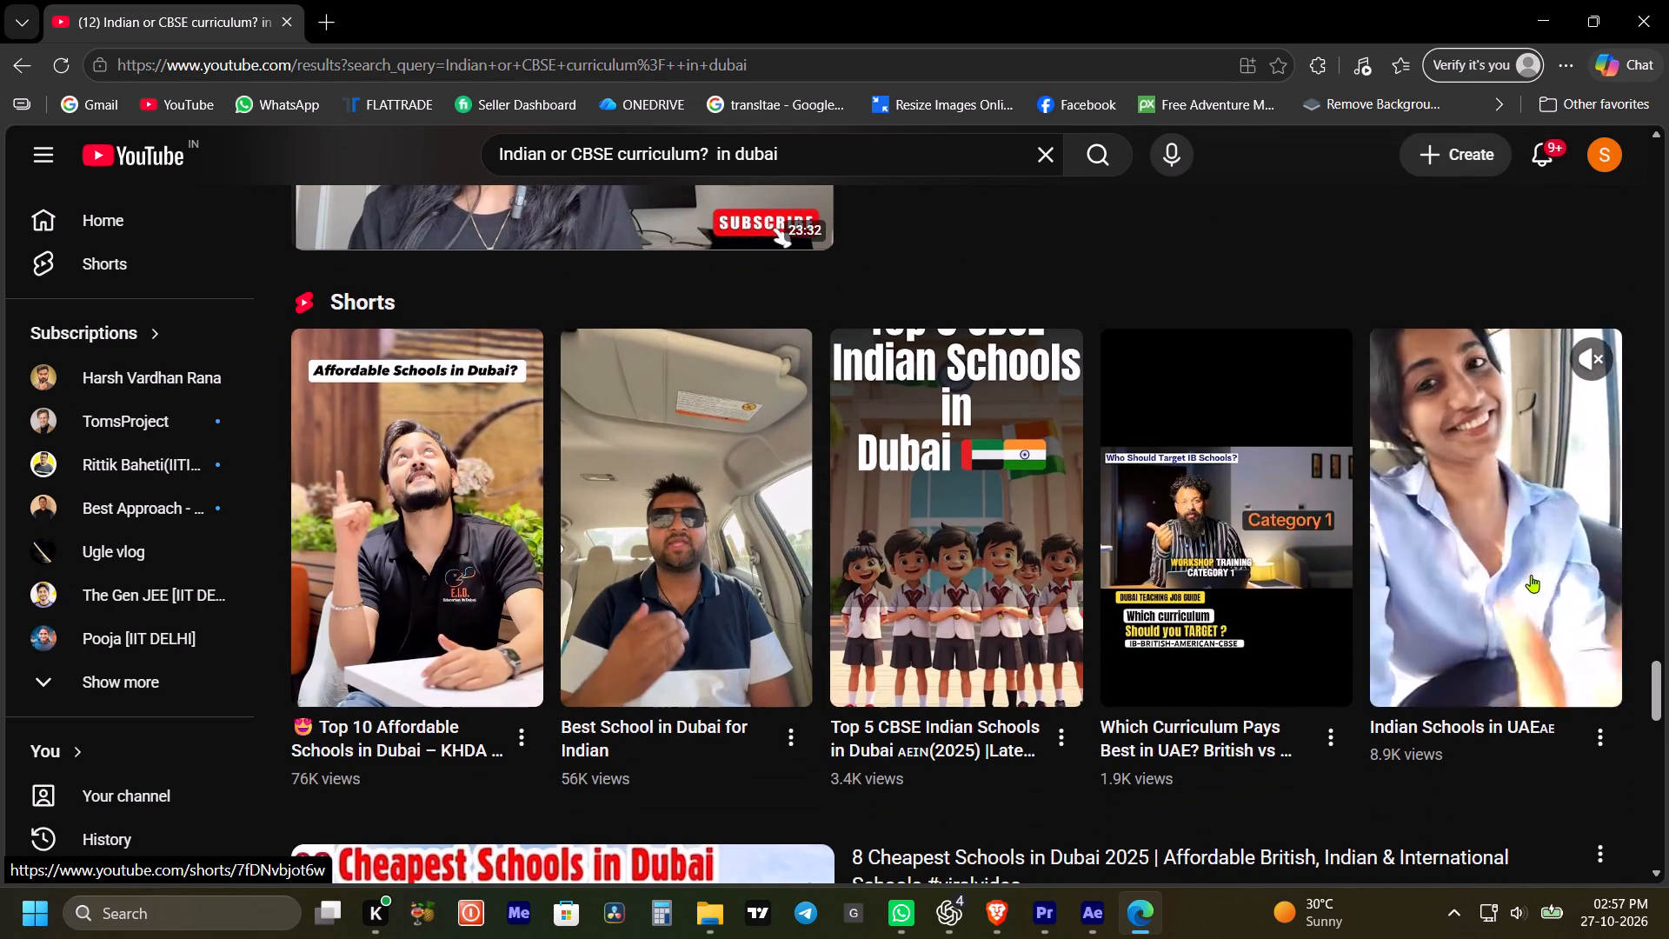
Open the YouTube Short "Indian Schools in UAE", pause it and copy its link.
{"action": "left_click", "coordinate": [1531, 576]}
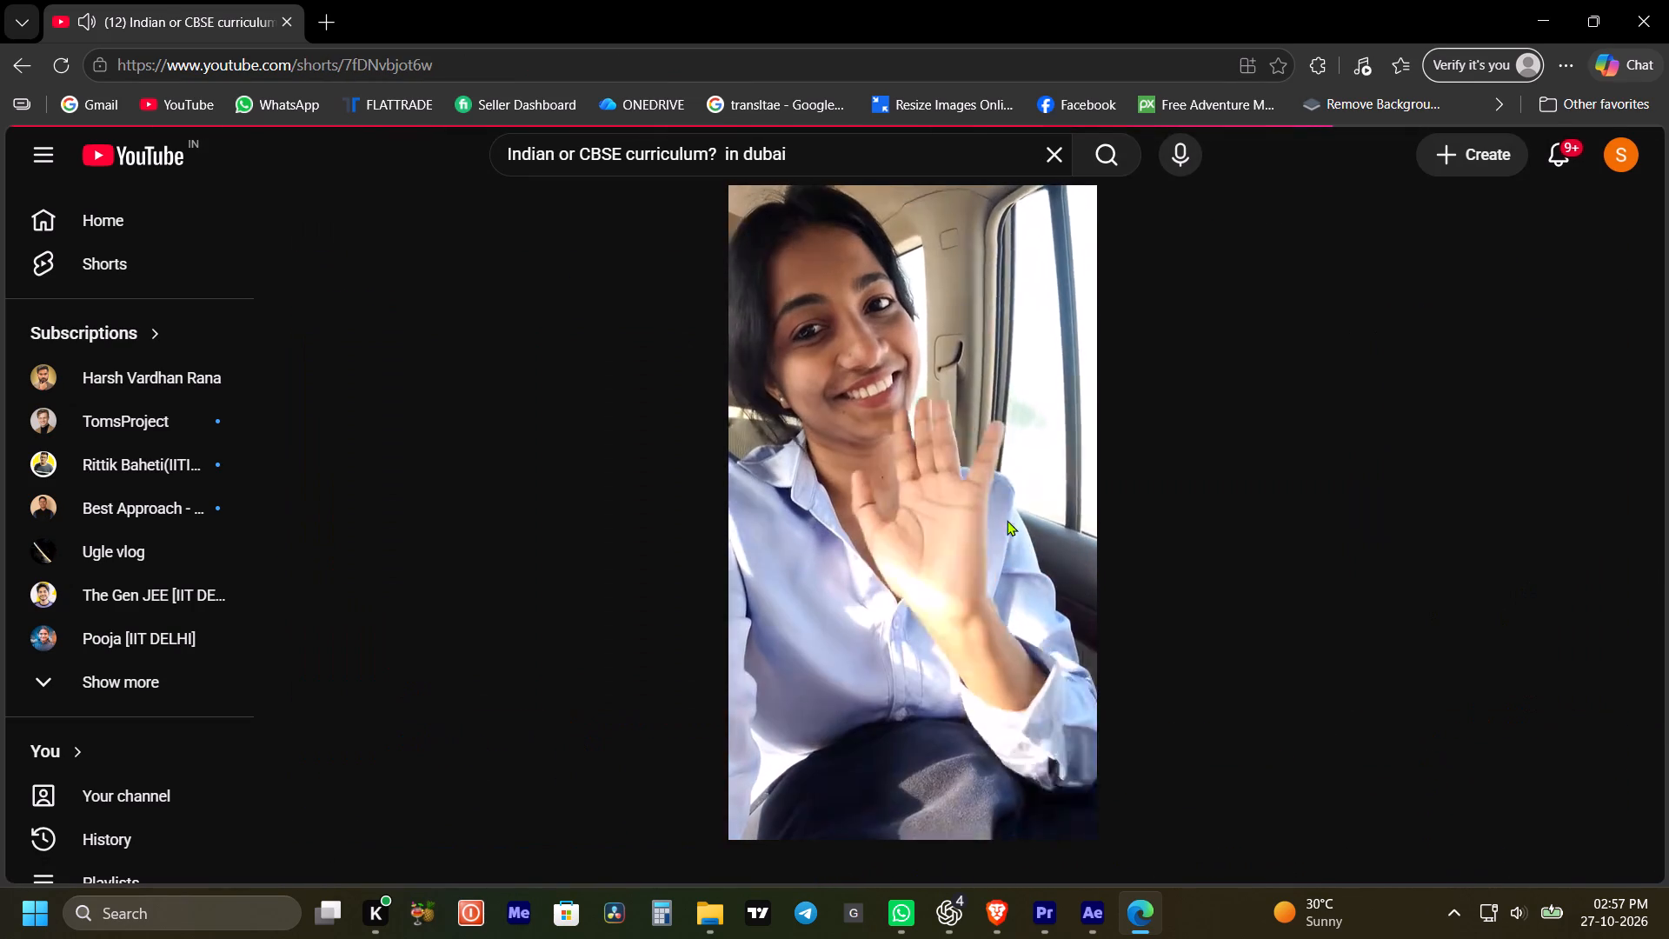
{"action": "left_click", "coordinate": [1007, 520]}
{"action": "left_click", "coordinate": [535, 69]}
{"action": "key", "text": "ctrl+c"}
{"action": "key", "text": "ctrl+c"}
{"action": "key", "text": "ctrl+c"}
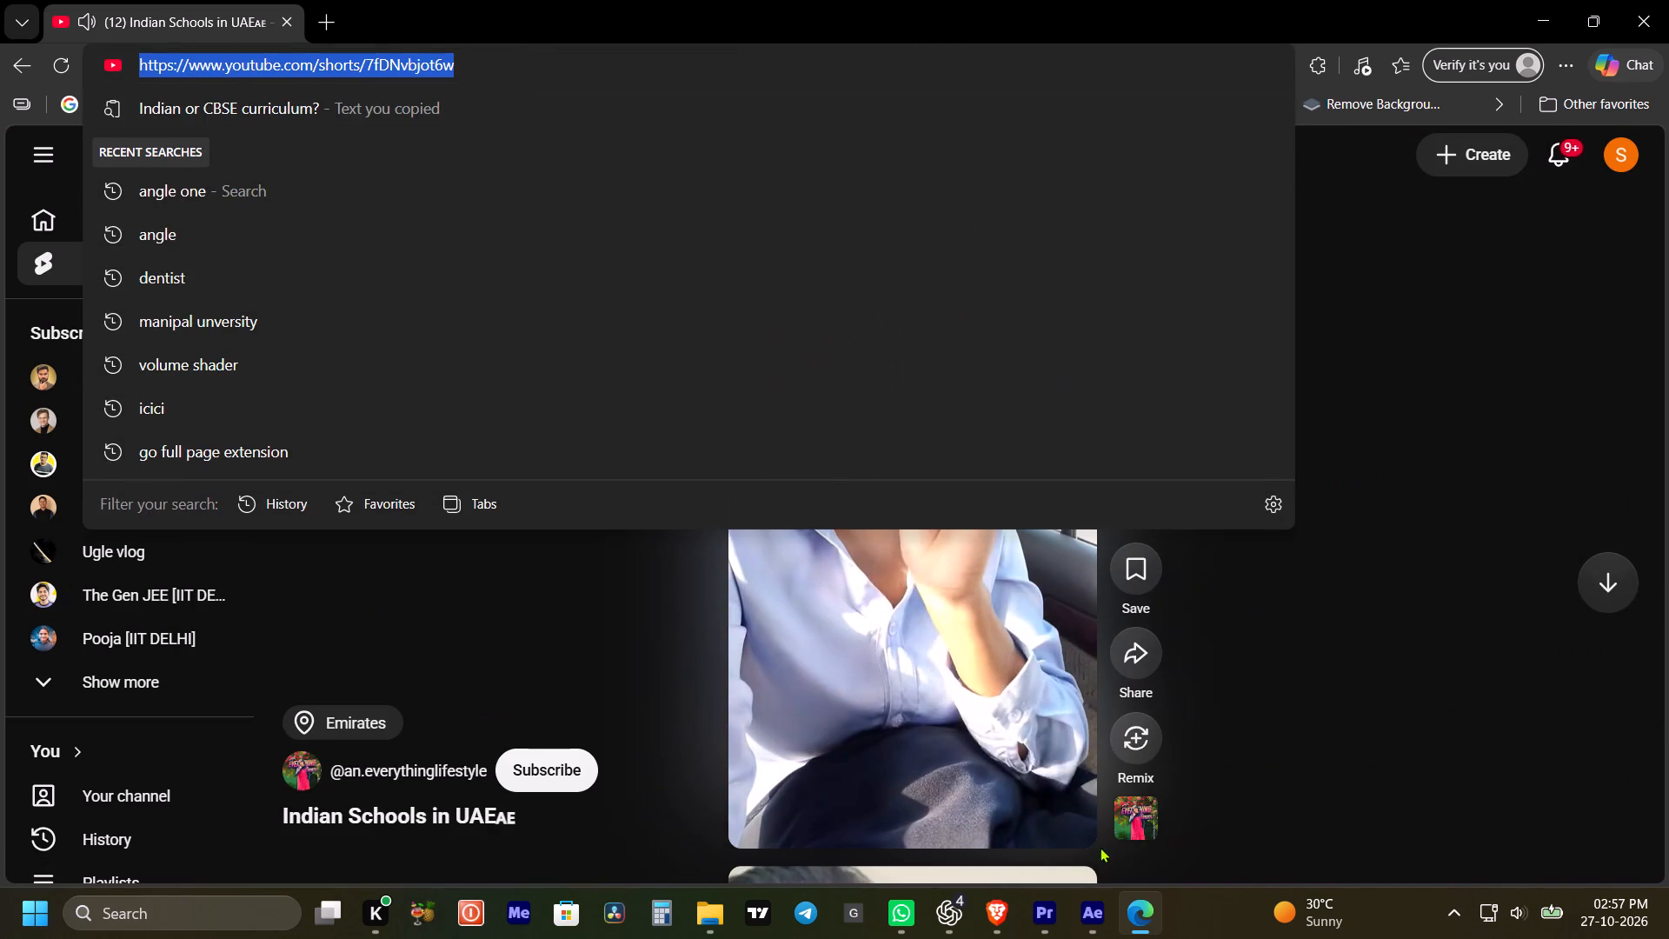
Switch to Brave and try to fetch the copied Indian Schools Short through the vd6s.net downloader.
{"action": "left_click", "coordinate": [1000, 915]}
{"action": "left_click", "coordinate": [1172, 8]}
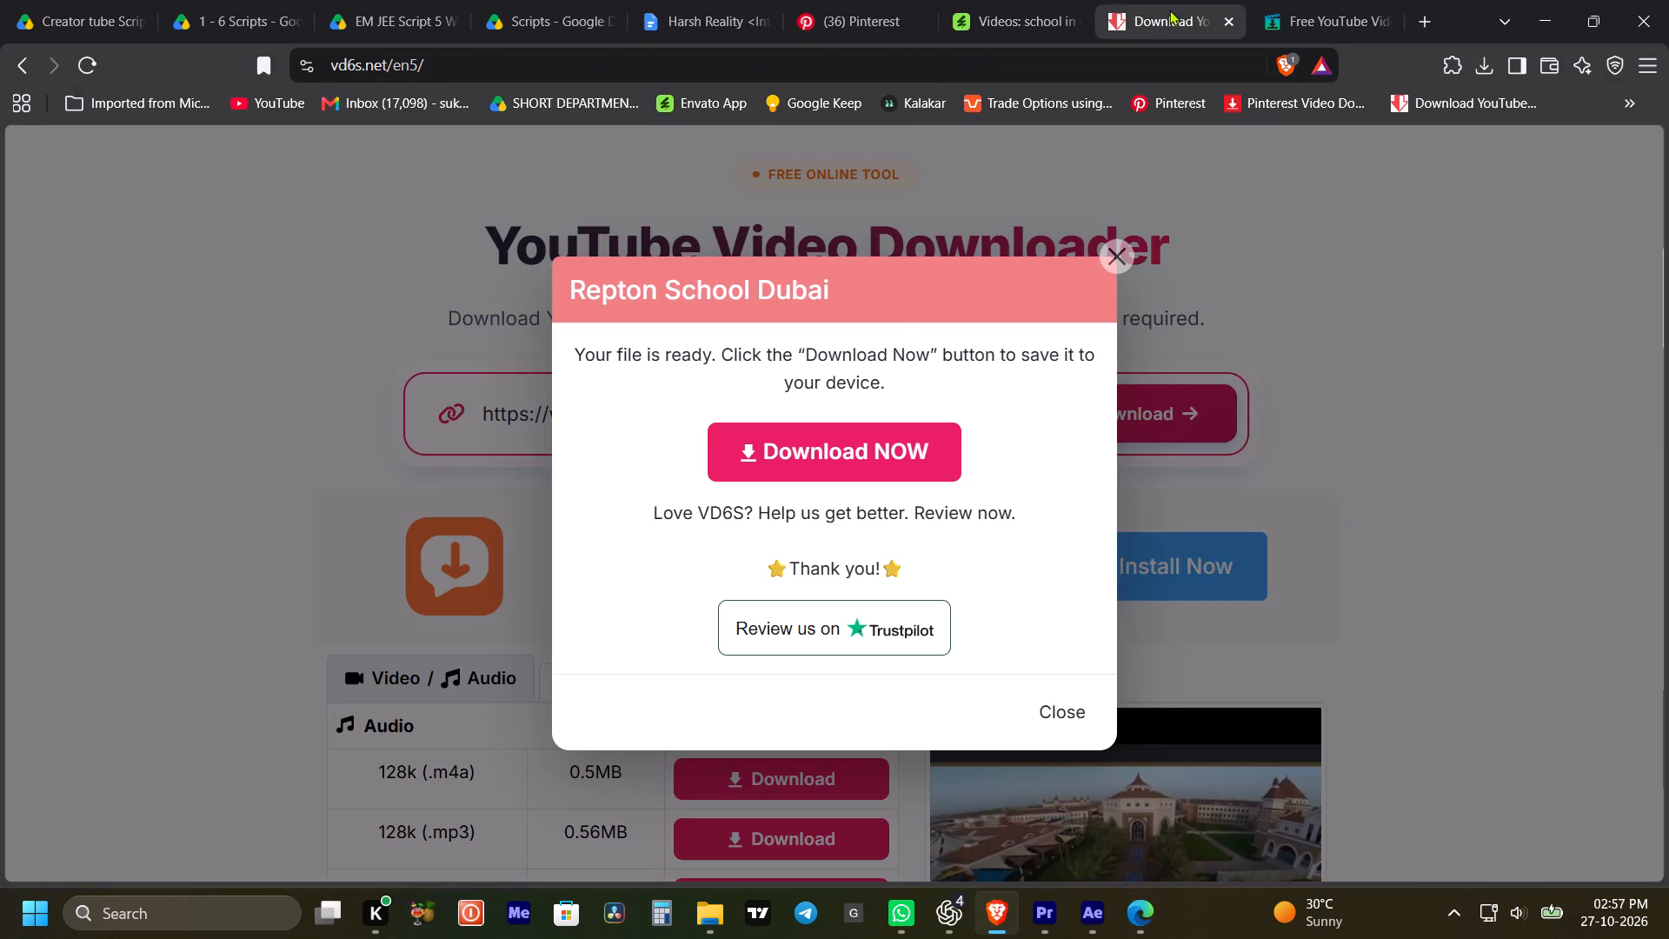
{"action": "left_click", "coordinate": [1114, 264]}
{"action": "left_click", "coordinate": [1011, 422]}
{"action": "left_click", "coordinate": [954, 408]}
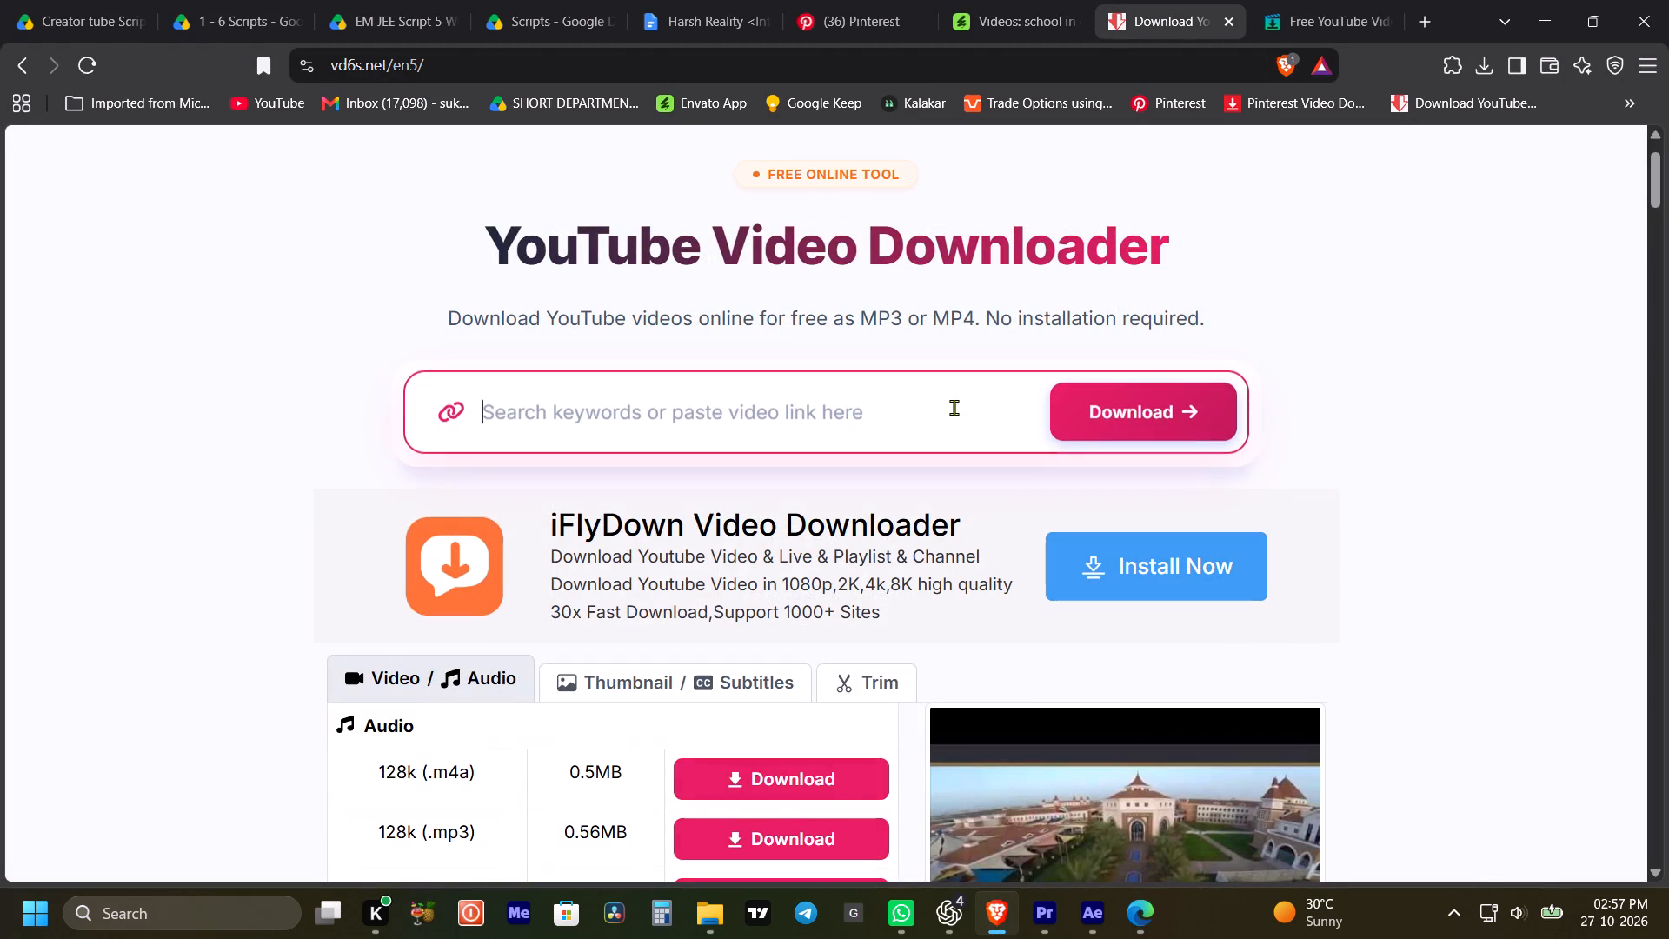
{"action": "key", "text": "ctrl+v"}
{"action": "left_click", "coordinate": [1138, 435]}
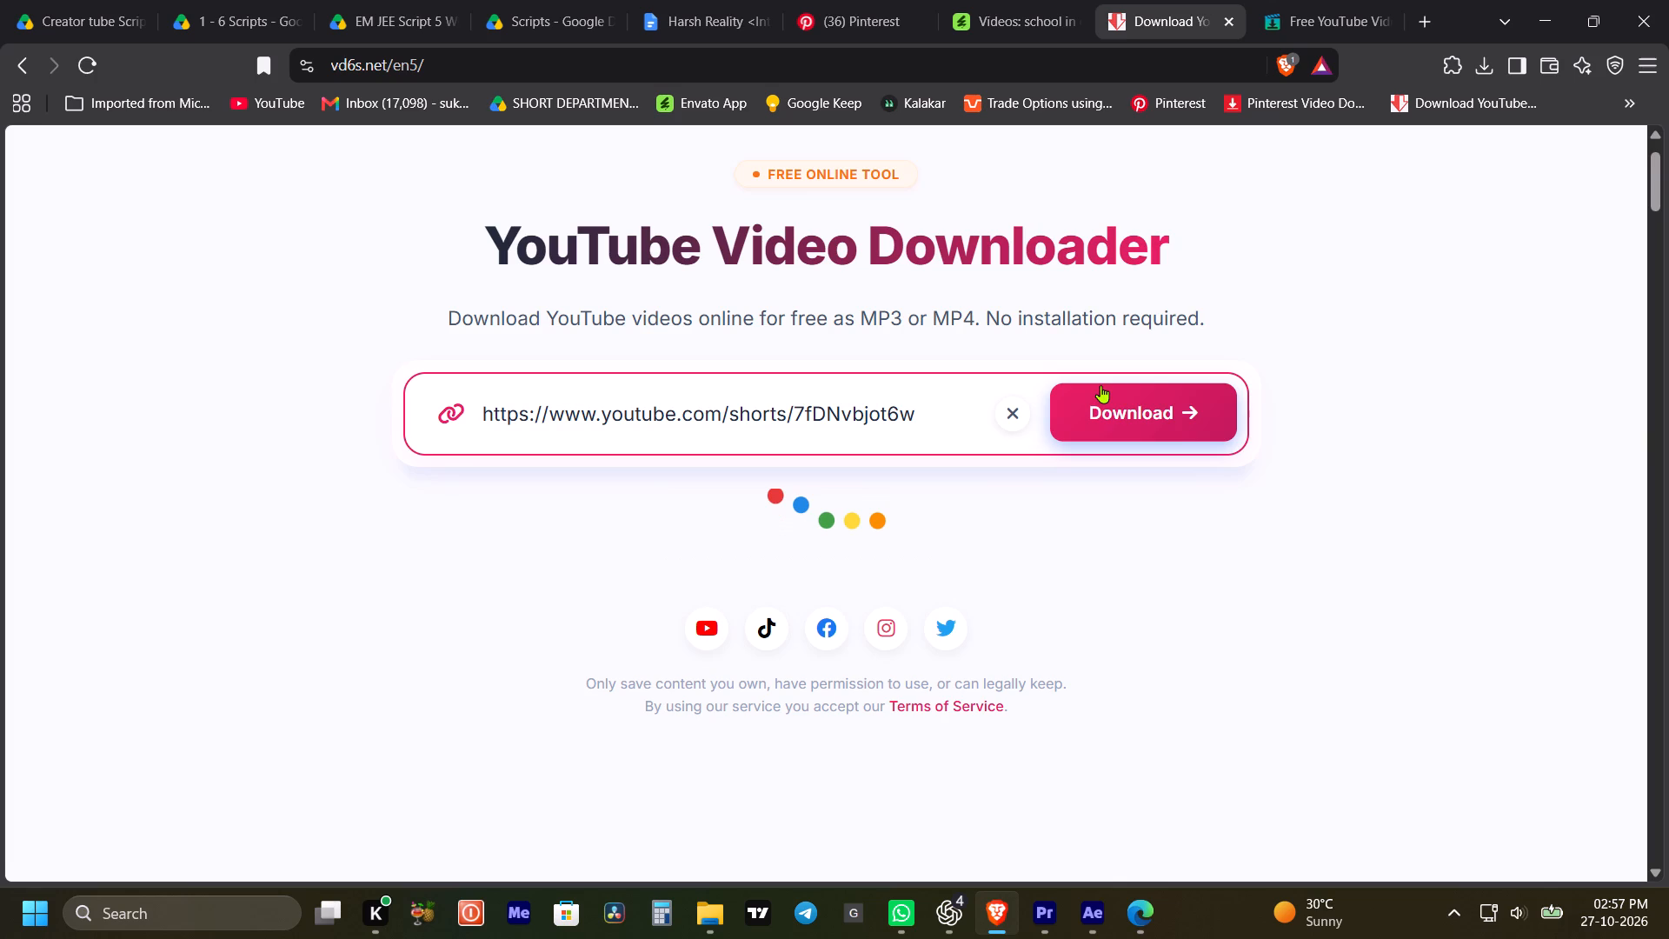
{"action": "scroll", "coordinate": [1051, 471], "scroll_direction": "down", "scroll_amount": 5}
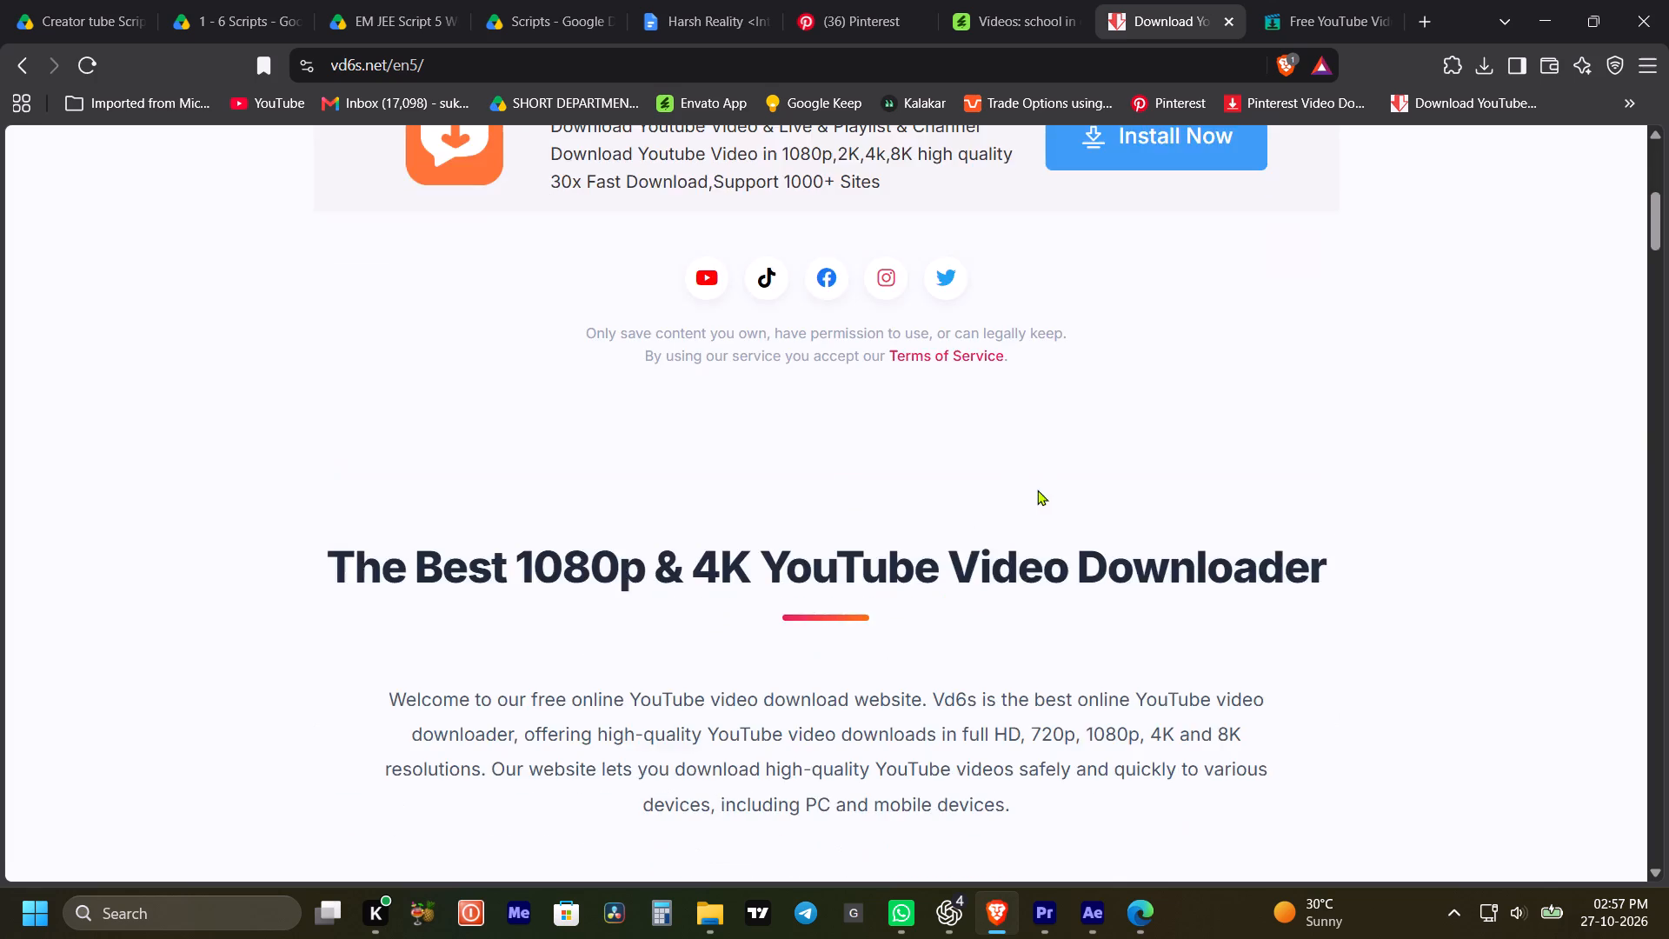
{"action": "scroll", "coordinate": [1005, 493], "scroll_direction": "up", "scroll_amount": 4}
Load the copied Short link in the vidssave.com downloader in place of the Repton School link.
{"action": "left_click", "coordinate": [1320, 17]}
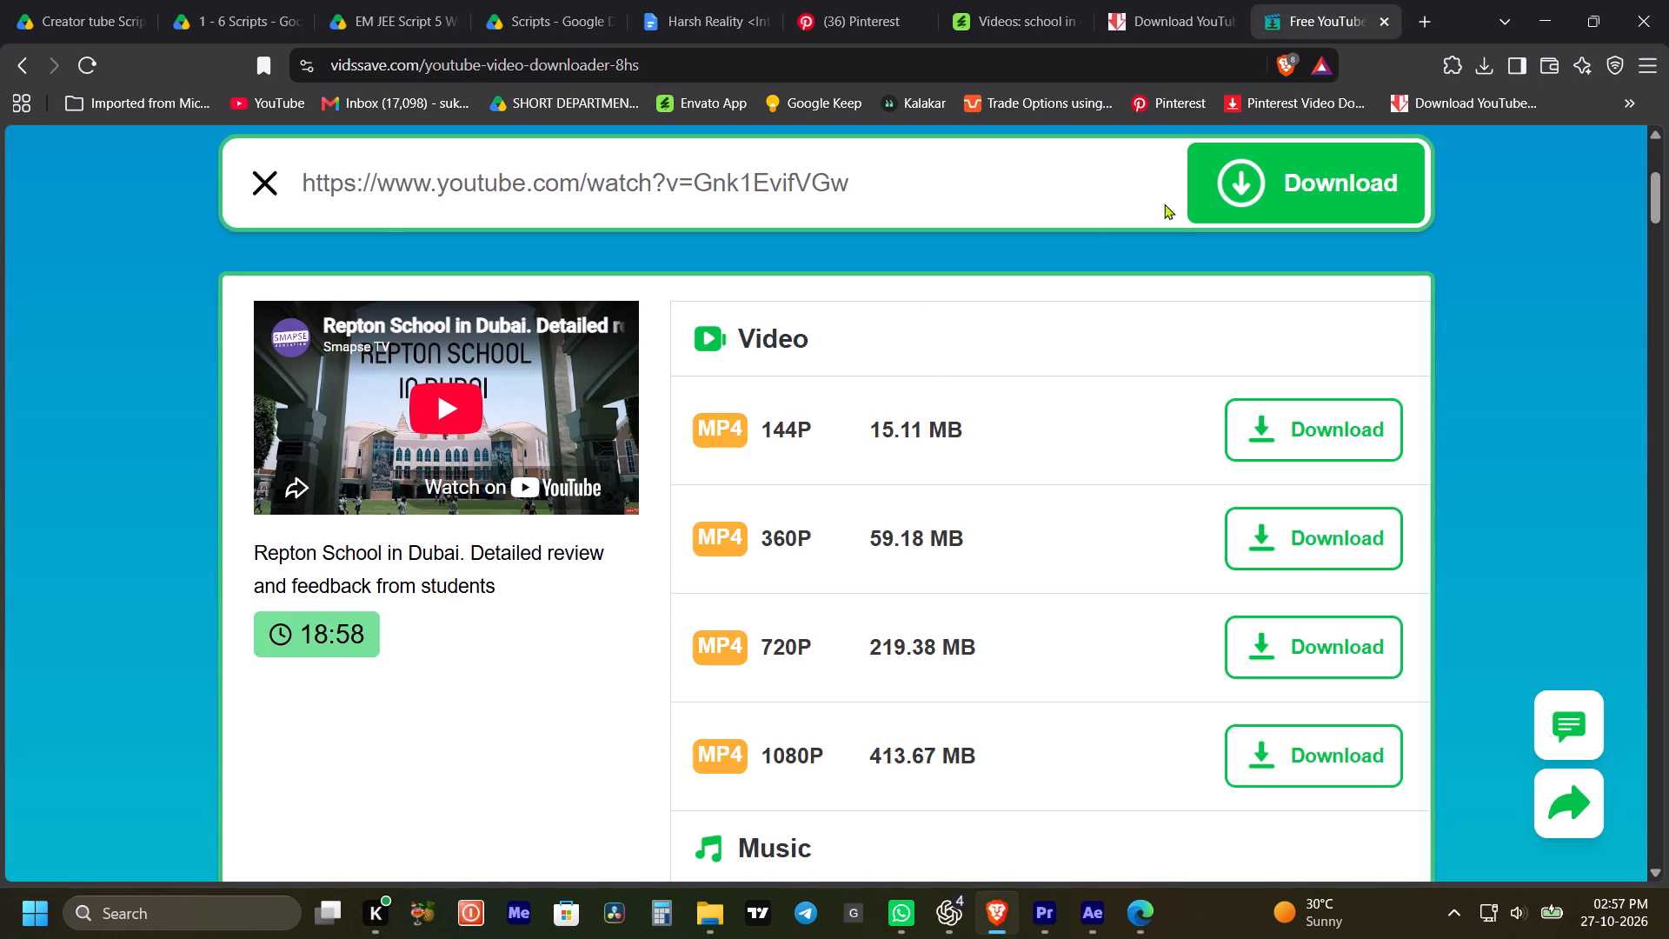
{"action": "left_click_drag", "start_coordinate": [1075, 165], "coordinate": [125, 234]}
{"action": "key", "text": "ctrl+v"}
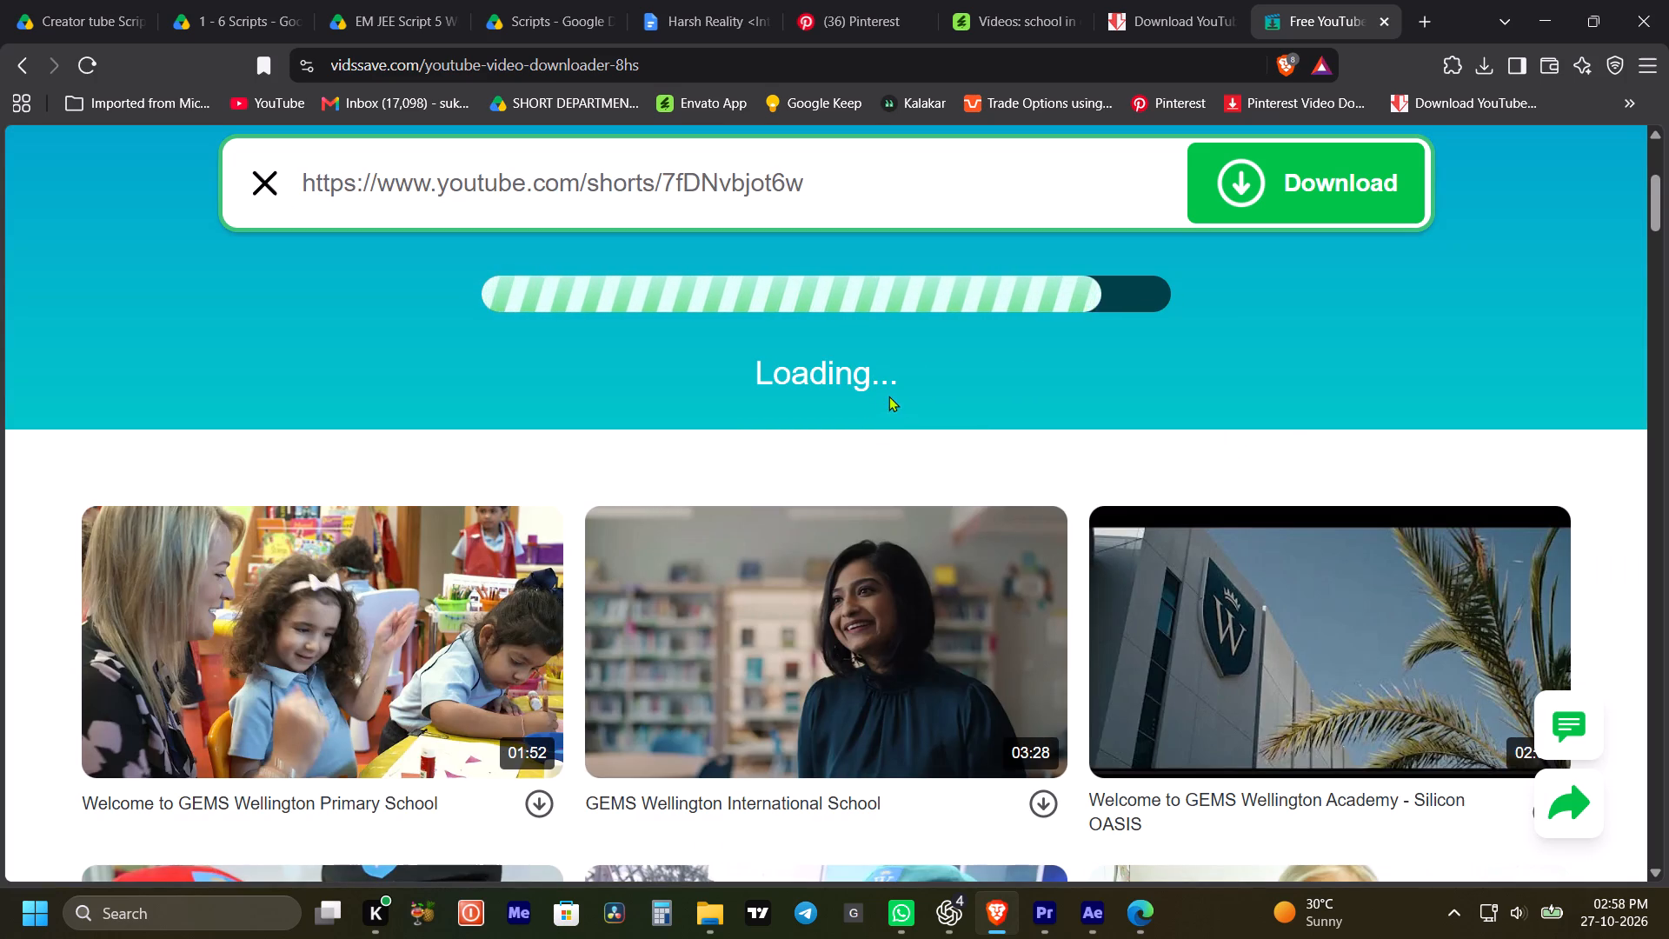
{"action": "left_click", "coordinate": [883, 388]}
{"action": "left_click_drag", "start_coordinate": [891, 385], "coordinate": [882, 385]}
{"action": "left_click", "coordinate": [892, 383]}
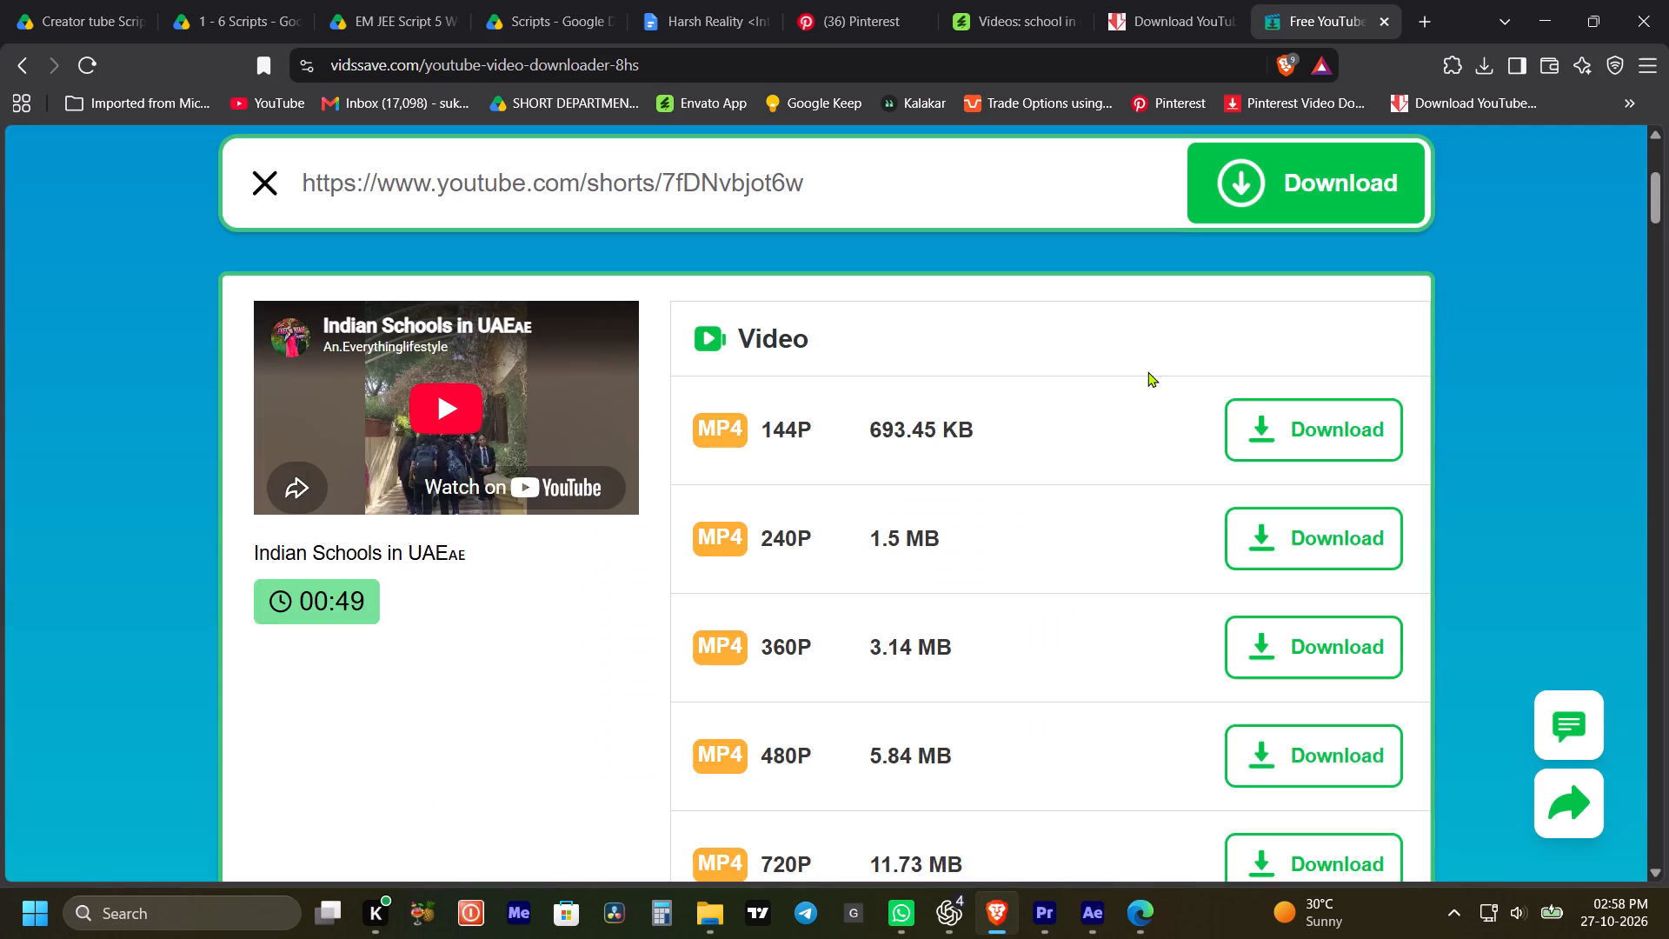
Download the "Indian Schools in UAE" Short as a 720P MP4 and save it in the video Assits folder.
{"action": "scroll", "coordinate": [1034, 665], "scroll_direction": "down", "scroll_amount": 2}
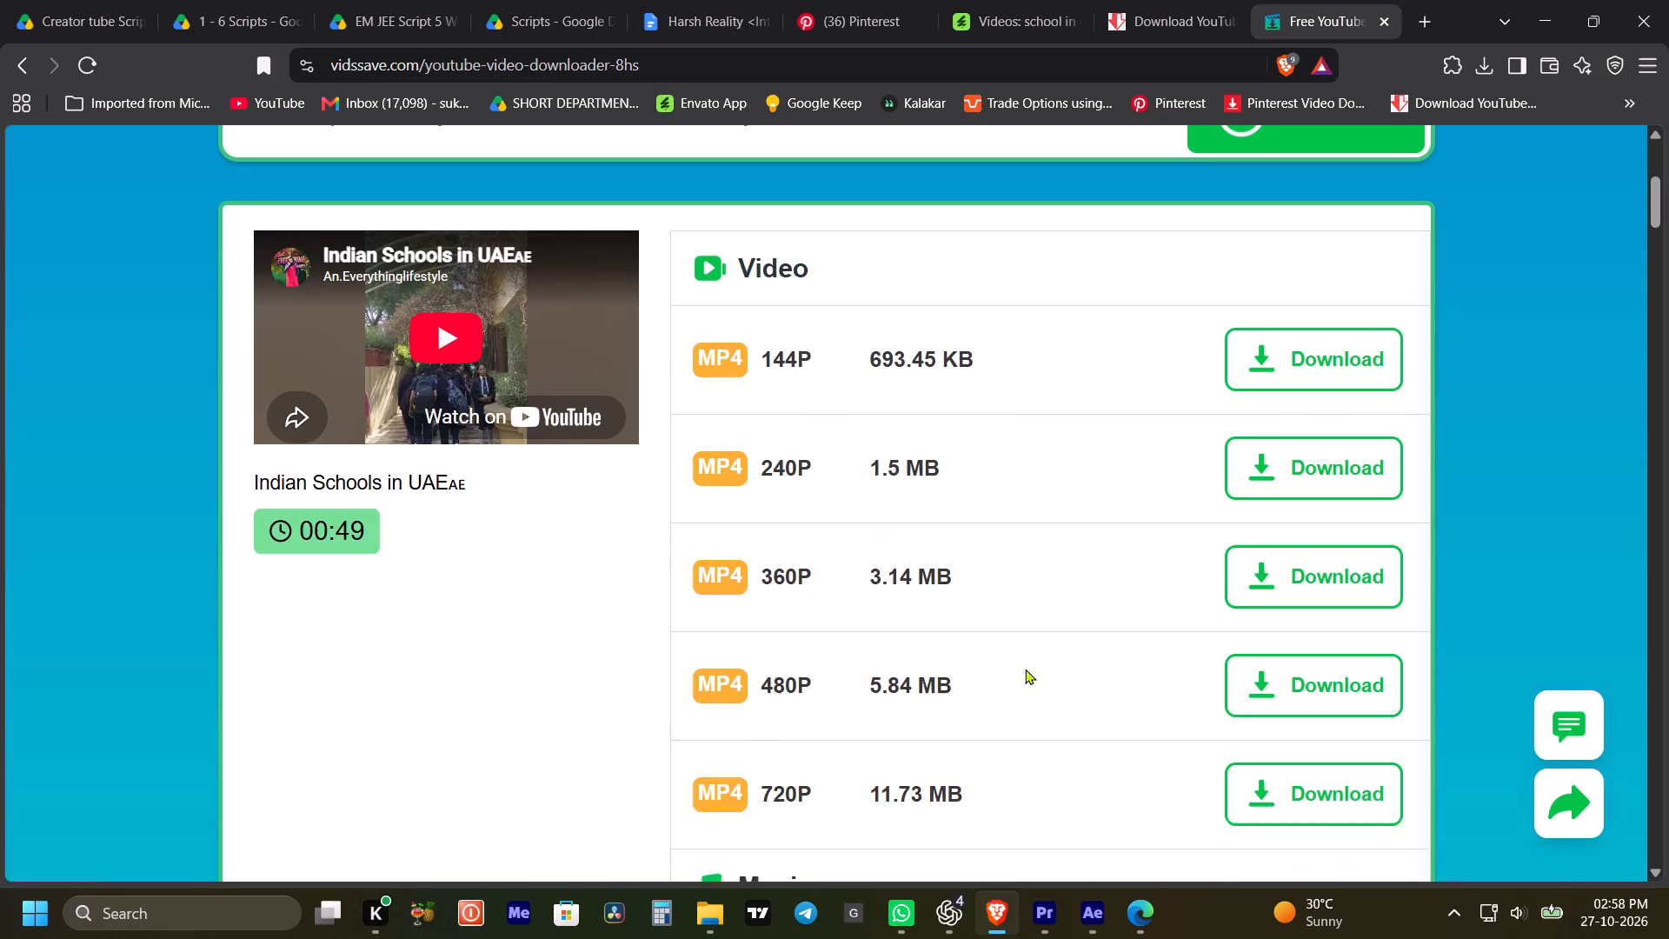
{"action": "scroll", "coordinate": [1011, 714], "scroll_direction": "down", "scroll_amount": 6}
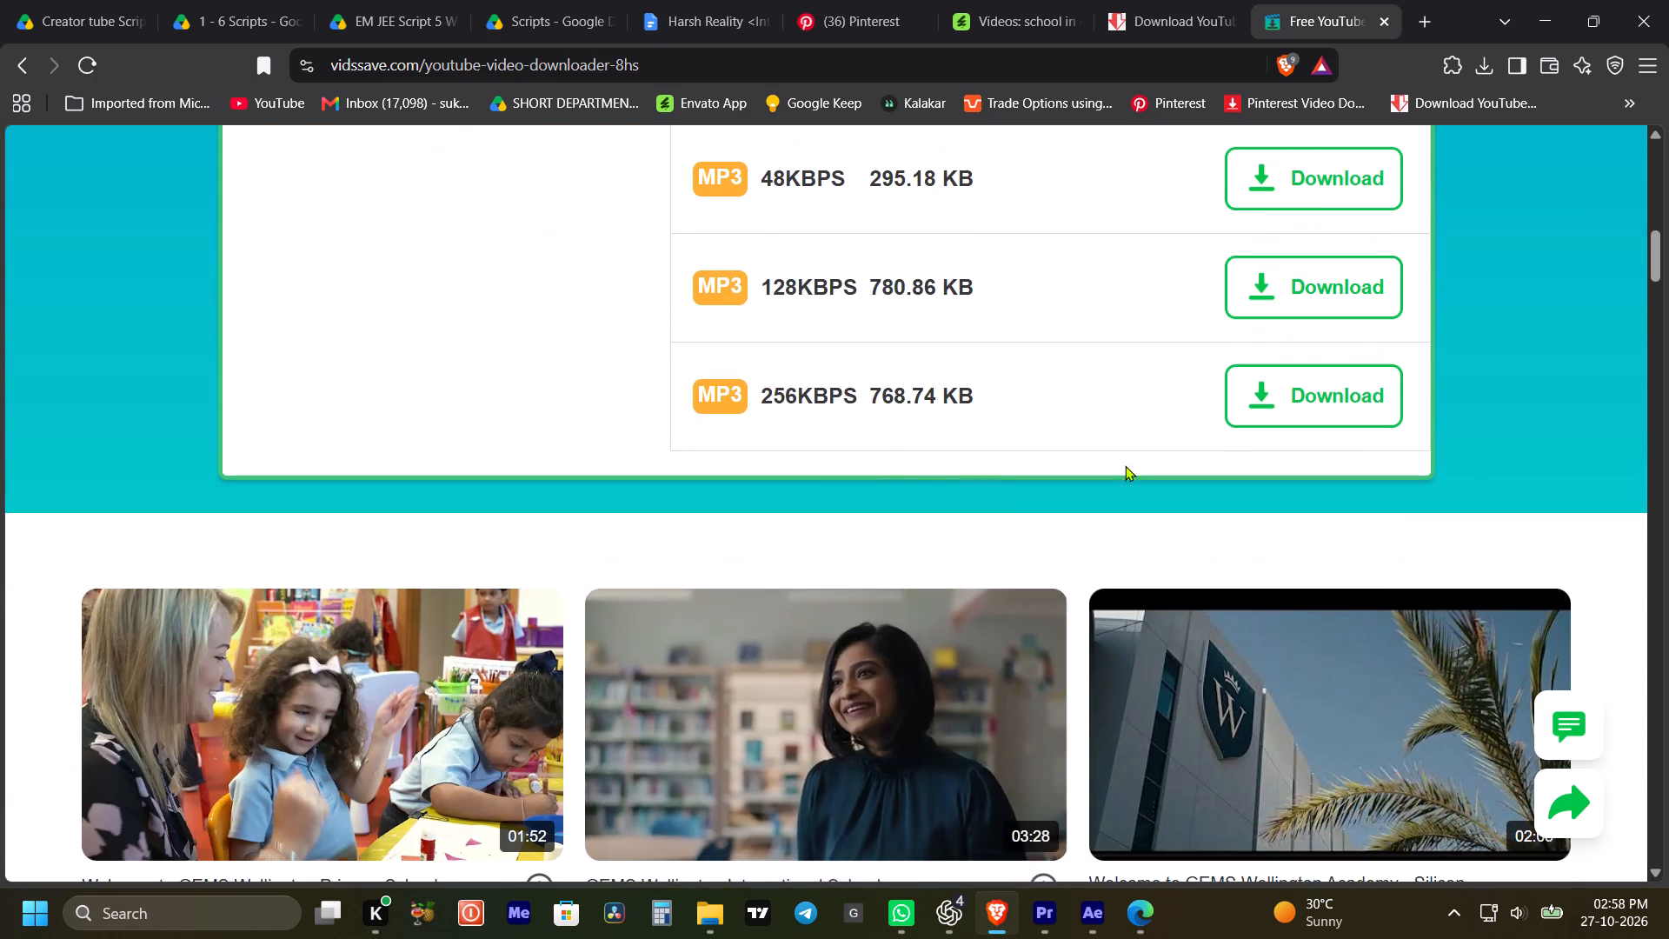
{"action": "scroll", "coordinate": [1135, 471], "scroll_direction": "up", "scroll_amount": 4}
{"action": "left_click", "coordinate": [1282, 431]}
{"action": "scroll", "coordinate": [1078, 465], "scroll_direction": "up", "scroll_amount": 2}
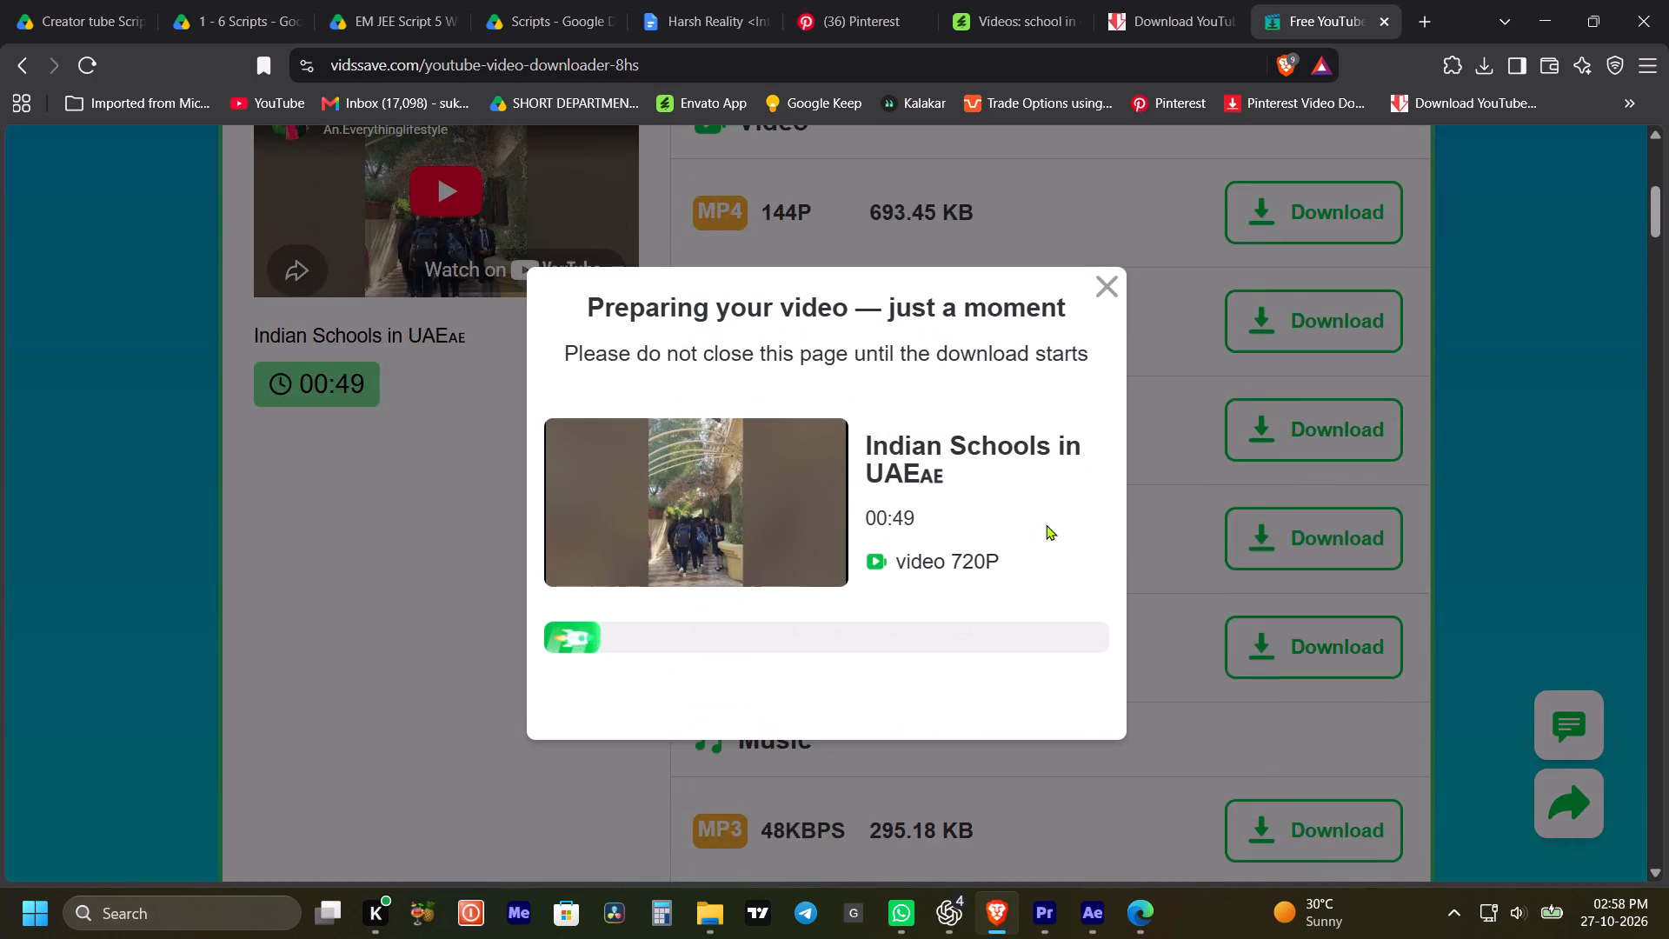
{"action": "scroll", "coordinate": [1048, 534], "scroll_direction": "up", "scroll_amount": 2}
{"action": "scroll", "coordinate": [1048, 535], "scroll_direction": "down", "scroll_amount": 6}
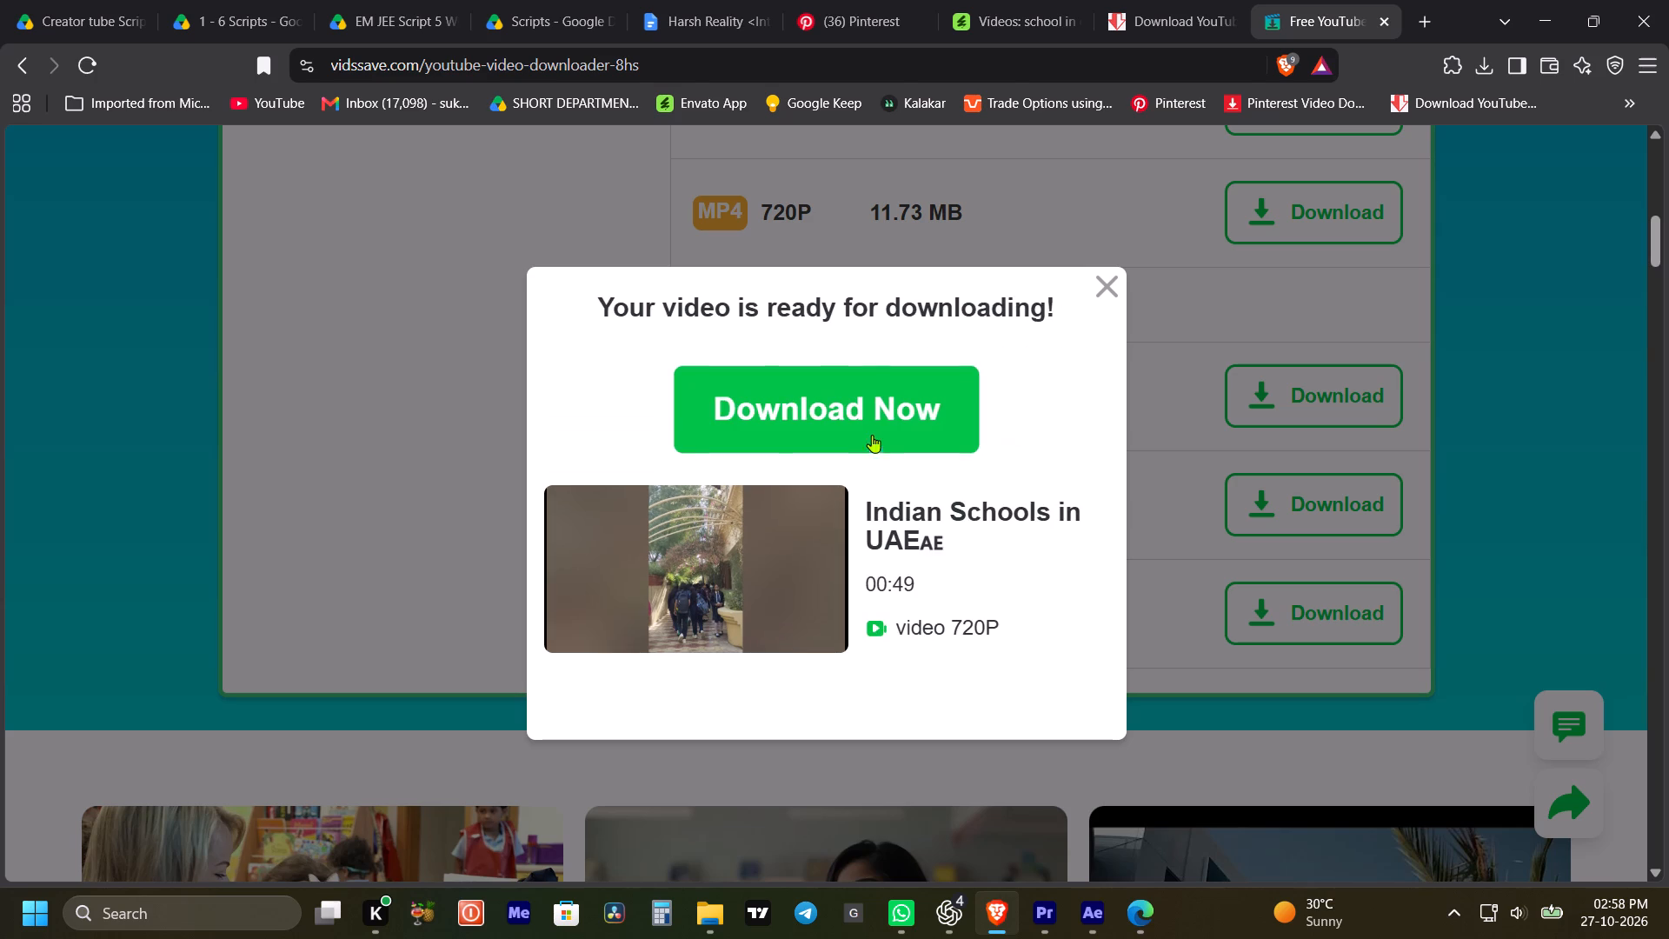
{"action": "left_click", "coordinate": [878, 434]}
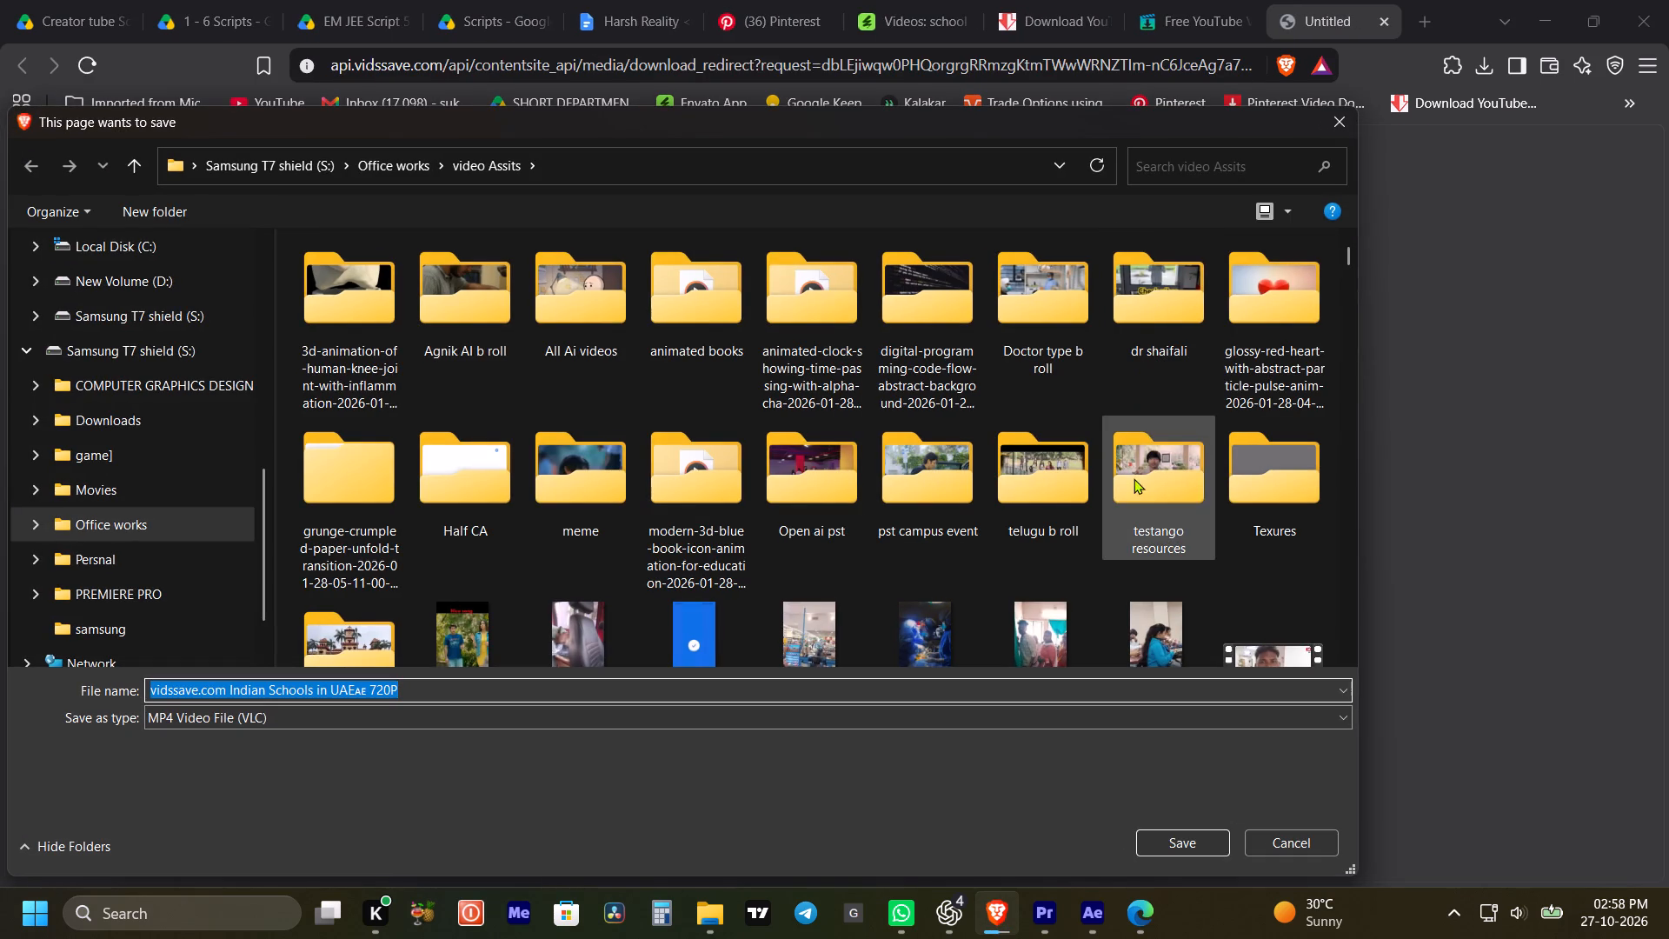
{"action": "key", "text": "ctrl+c"}
{"action": "key", "text": "ctrl+c"}
{"action": "left_click", "coordinate": [1153, 842]}
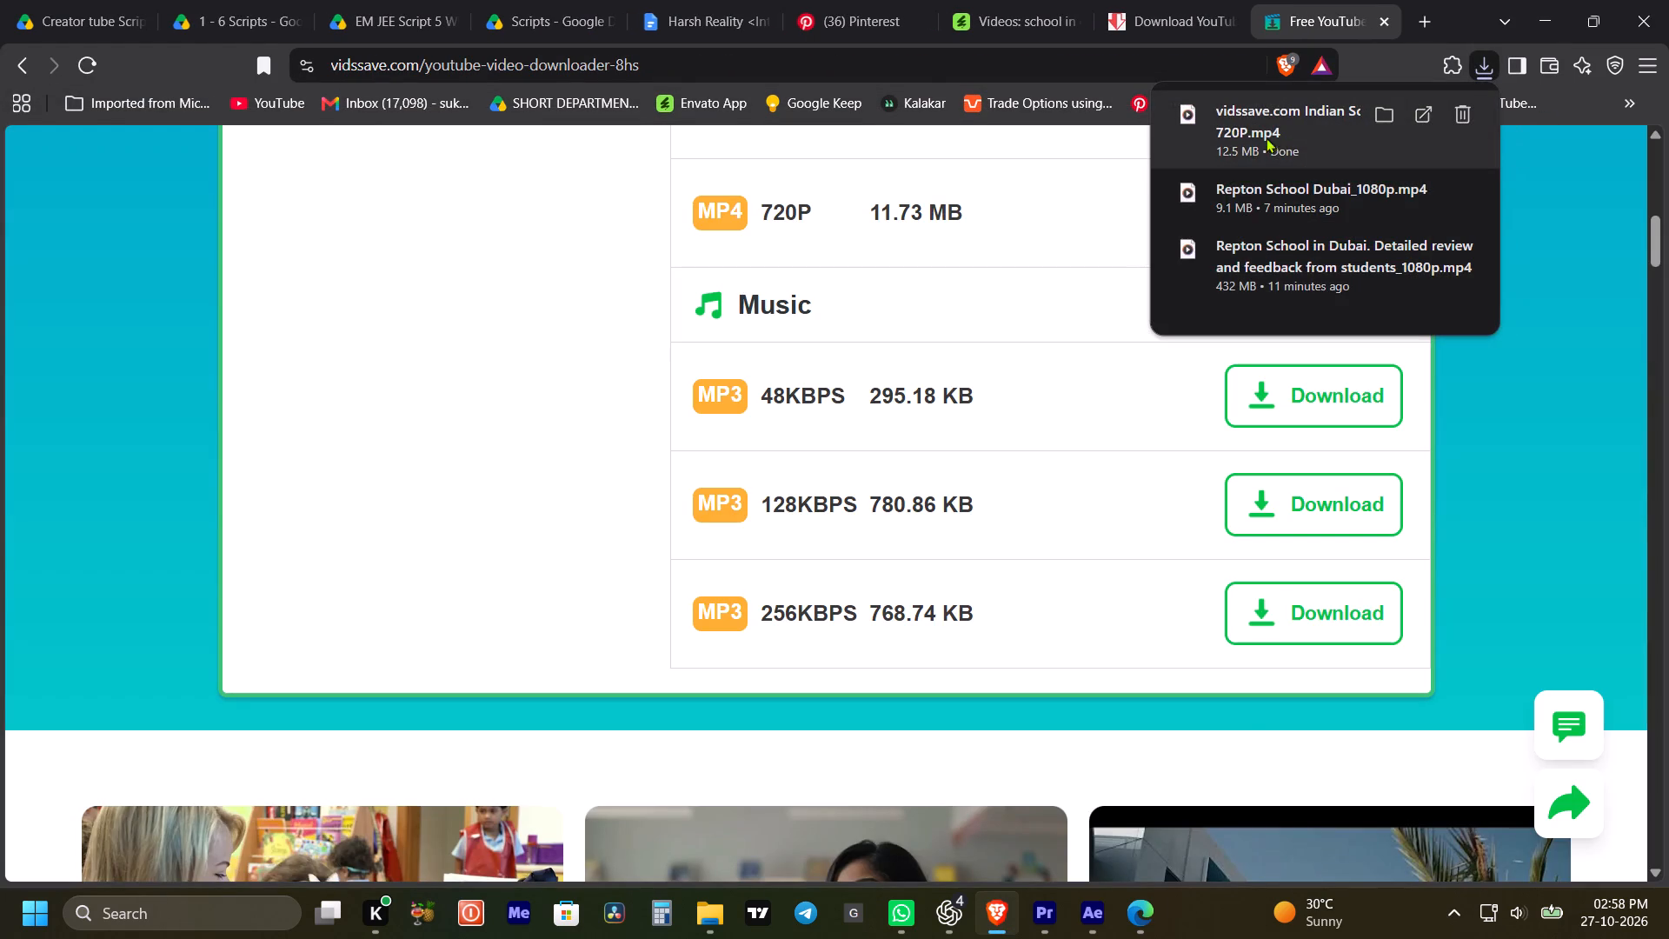
Import the downloaded Indian Schools video into the b roll folder of the After Effects project.
{"action": "left_click_drag", "start_coordinate": [1231, 139], "coordinate": [215, 390]}
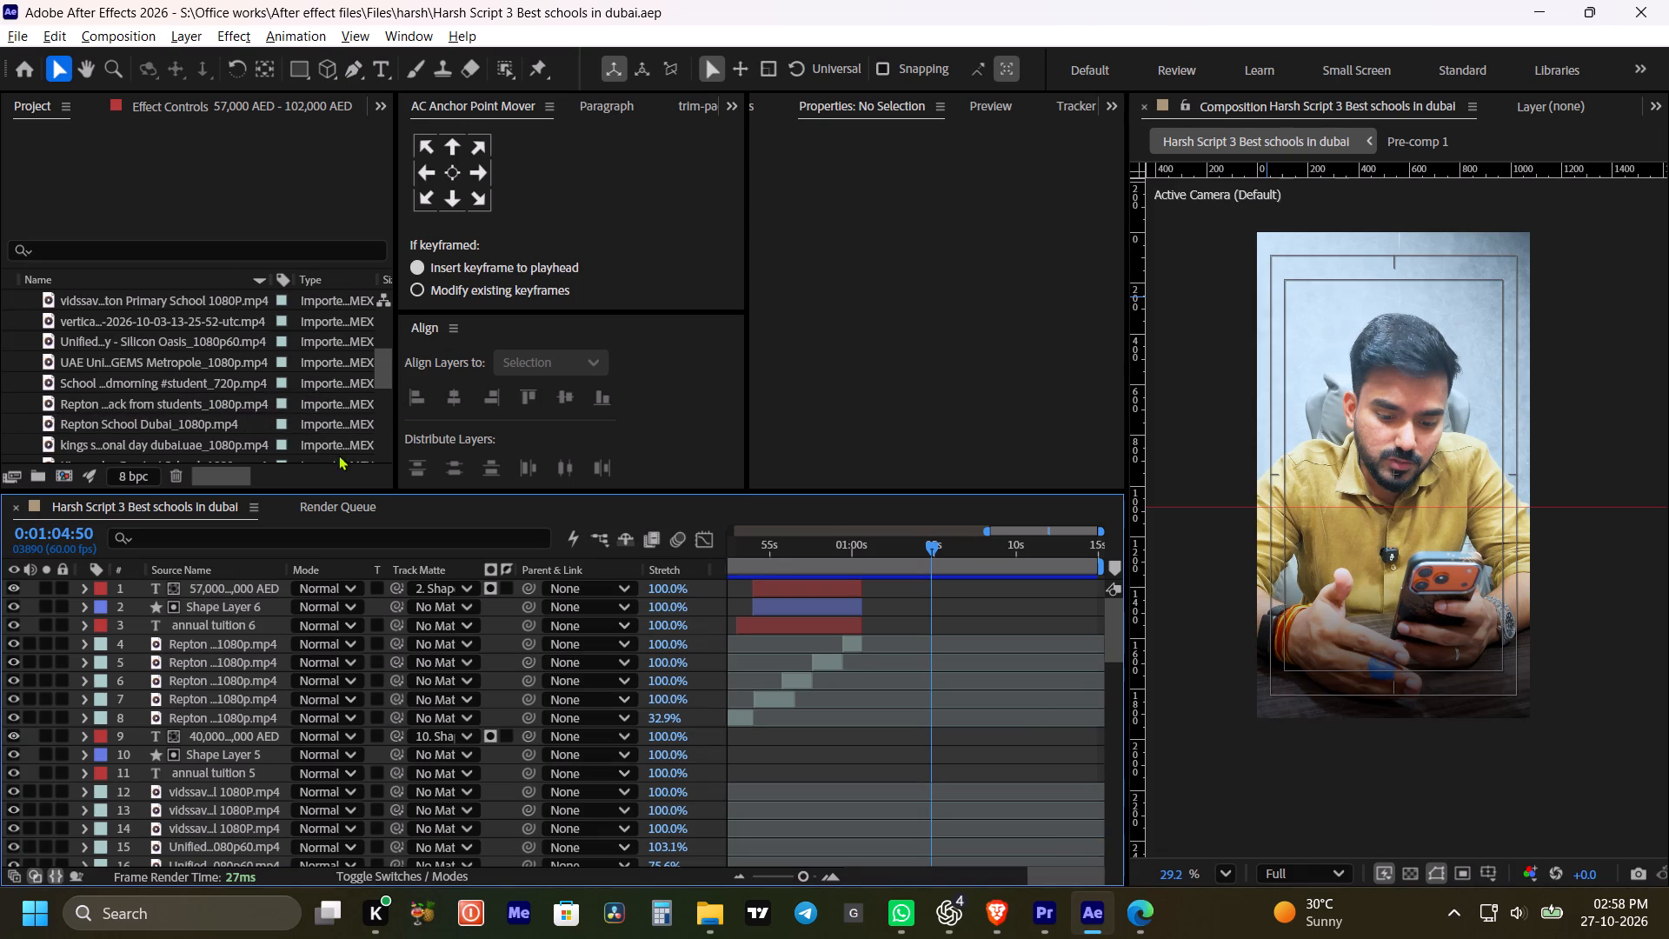
{"action": "scroll", "coordinate": [153, 375], "scroll_direction": "down", "scroll_amount": 1}
{"action": "scroll", "coordinate": [157, 372], "scroll_direction": "up", "scroll_amount": 2}
{"action": "left_click", "coordinate": [140, 390]}
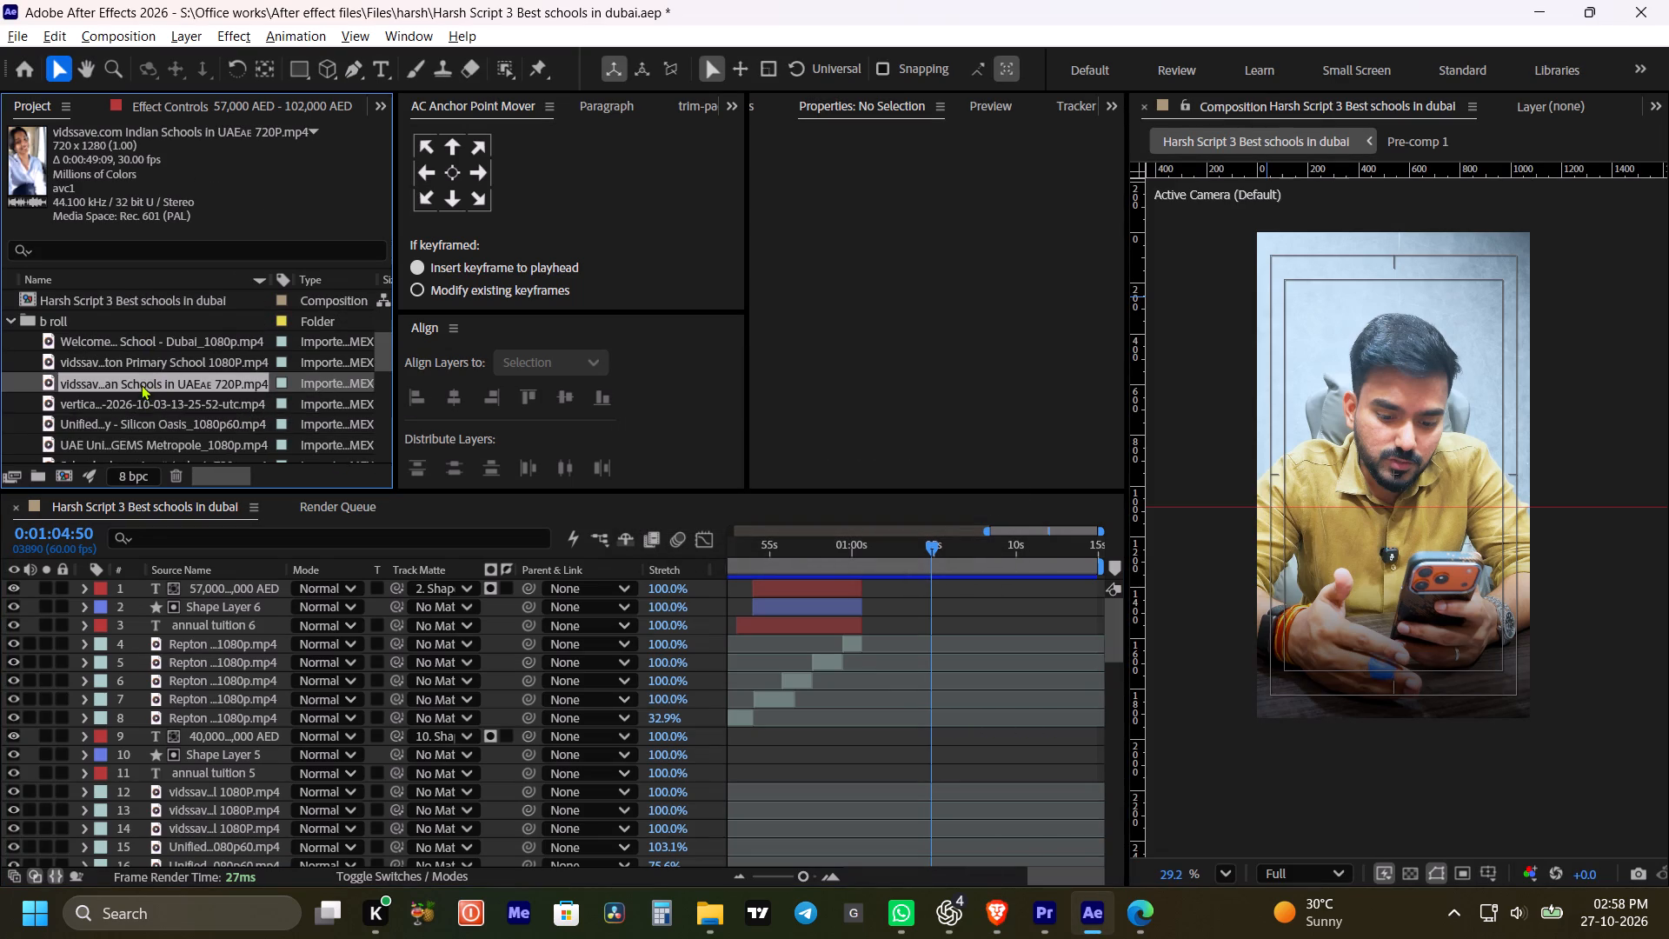
Open the Indian Schools footage enlarged, scan it for usable shots and set its in point at 0:00:22:12.
{"action": "double_click", "coordinate": [143, 384]}
{"action": "key", "text": "grave"}
{"action": "left_click_drag", "start_coordinate": [39, 831], "coordinate": [44, 831]}
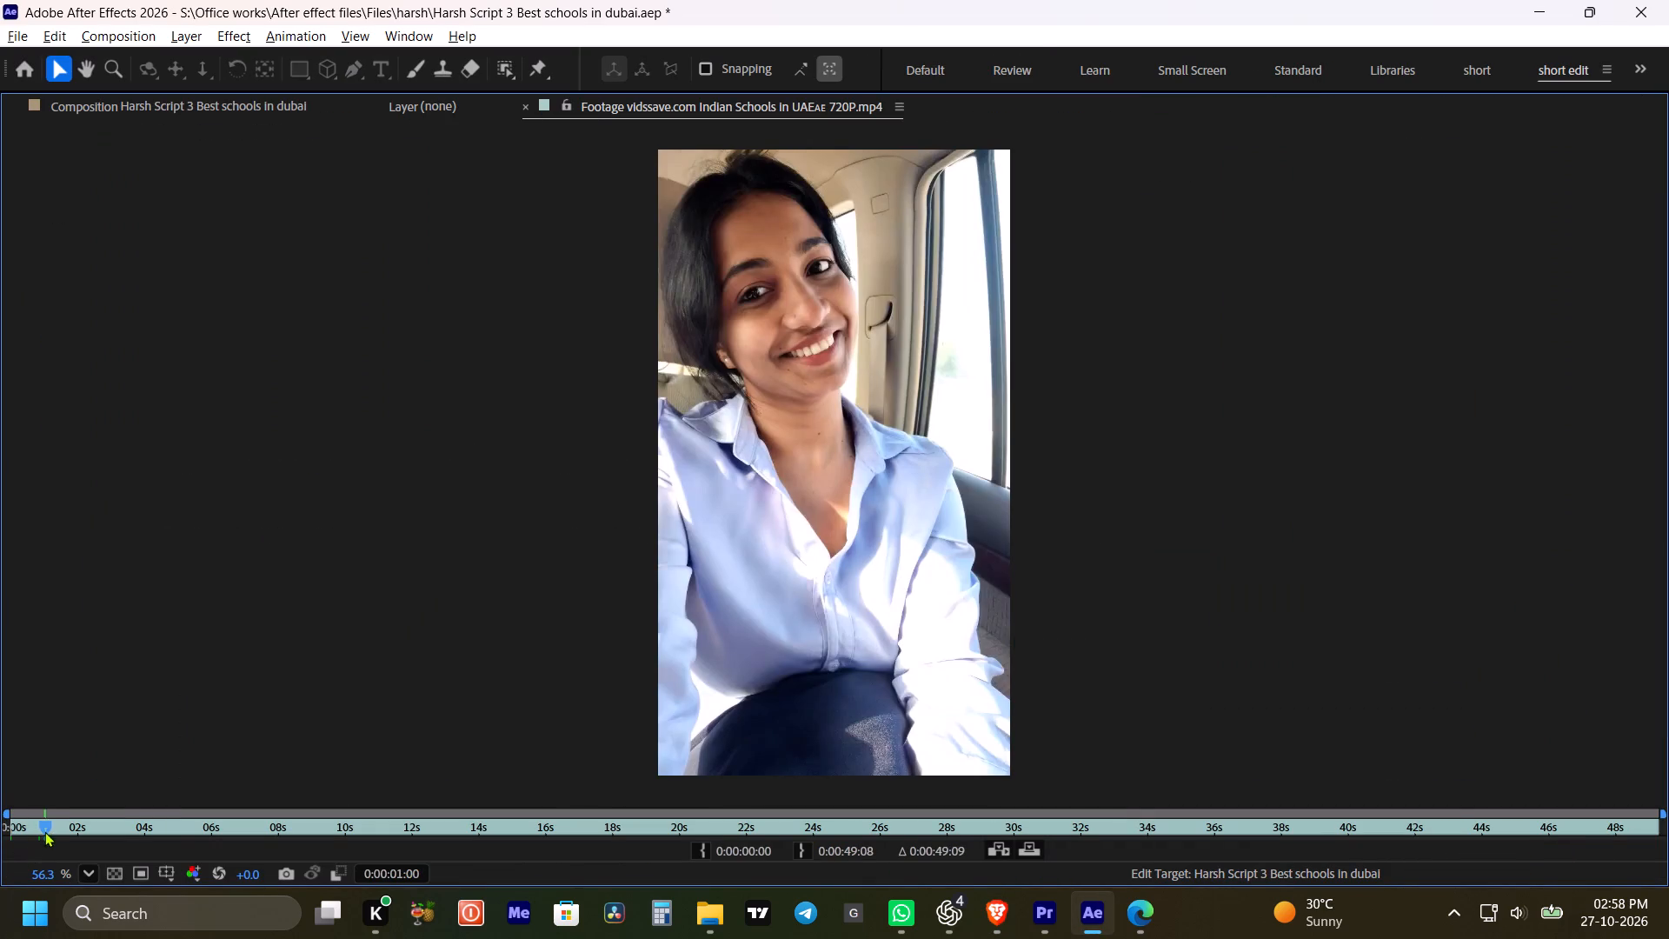
{"action": "left_click_drag", "start_coordinate": [44, 831], "coordinate": [395, 857]}
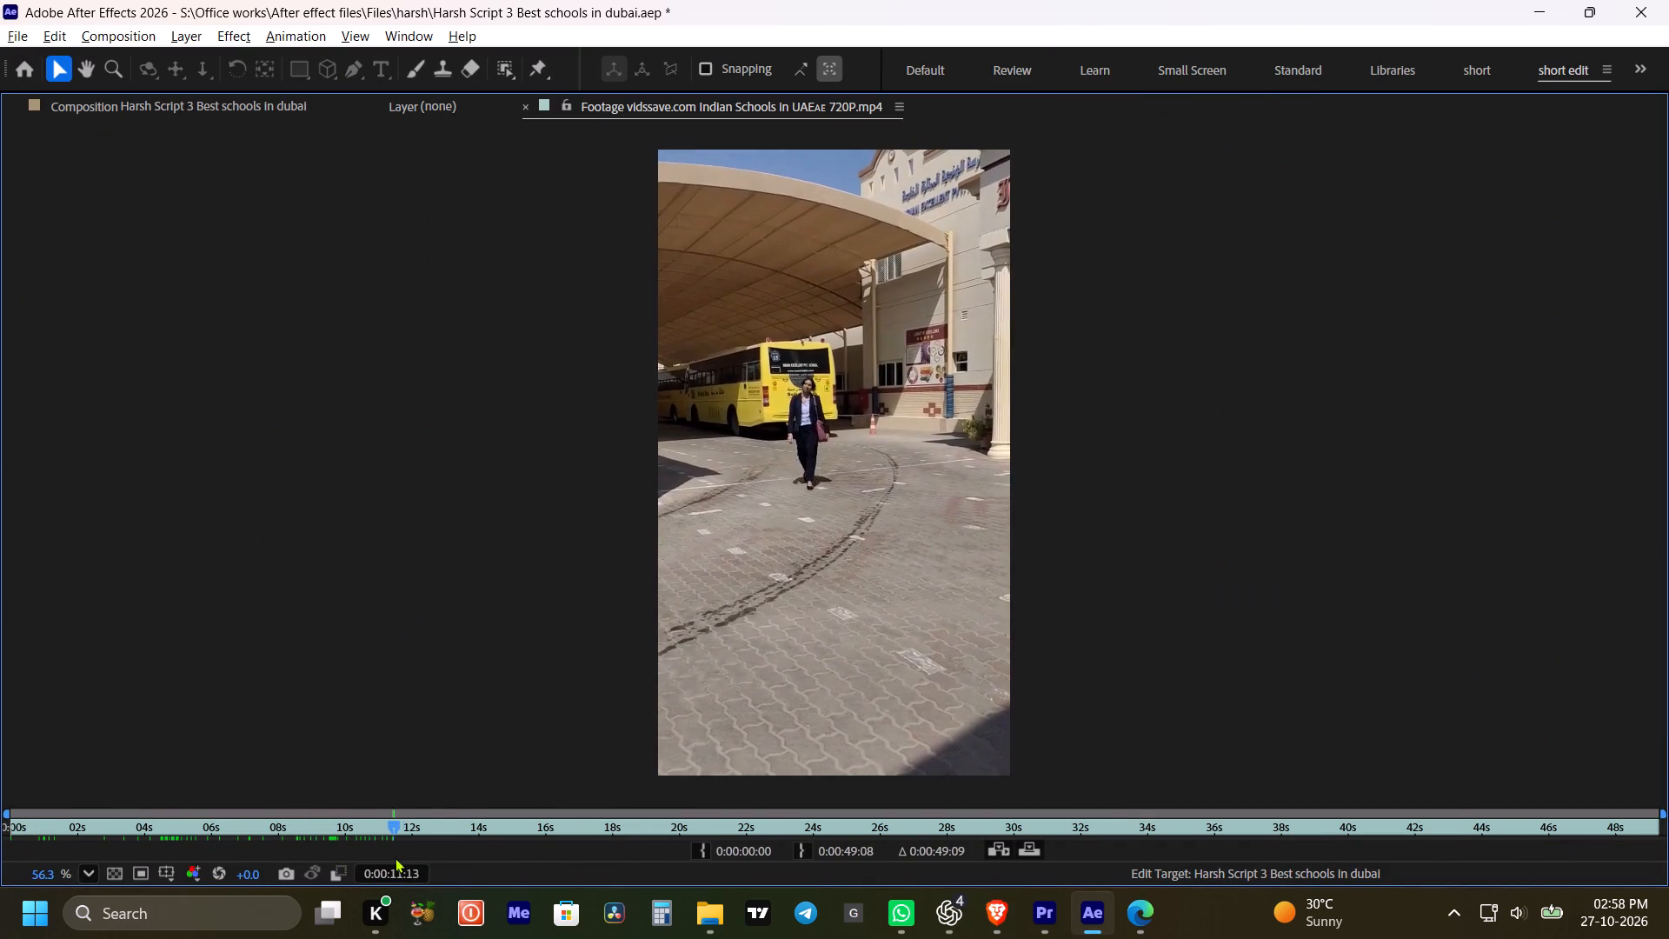
{"action": "left_click_drag", "start_coordinate": [395, 857], "coordinate": [638, 838]}
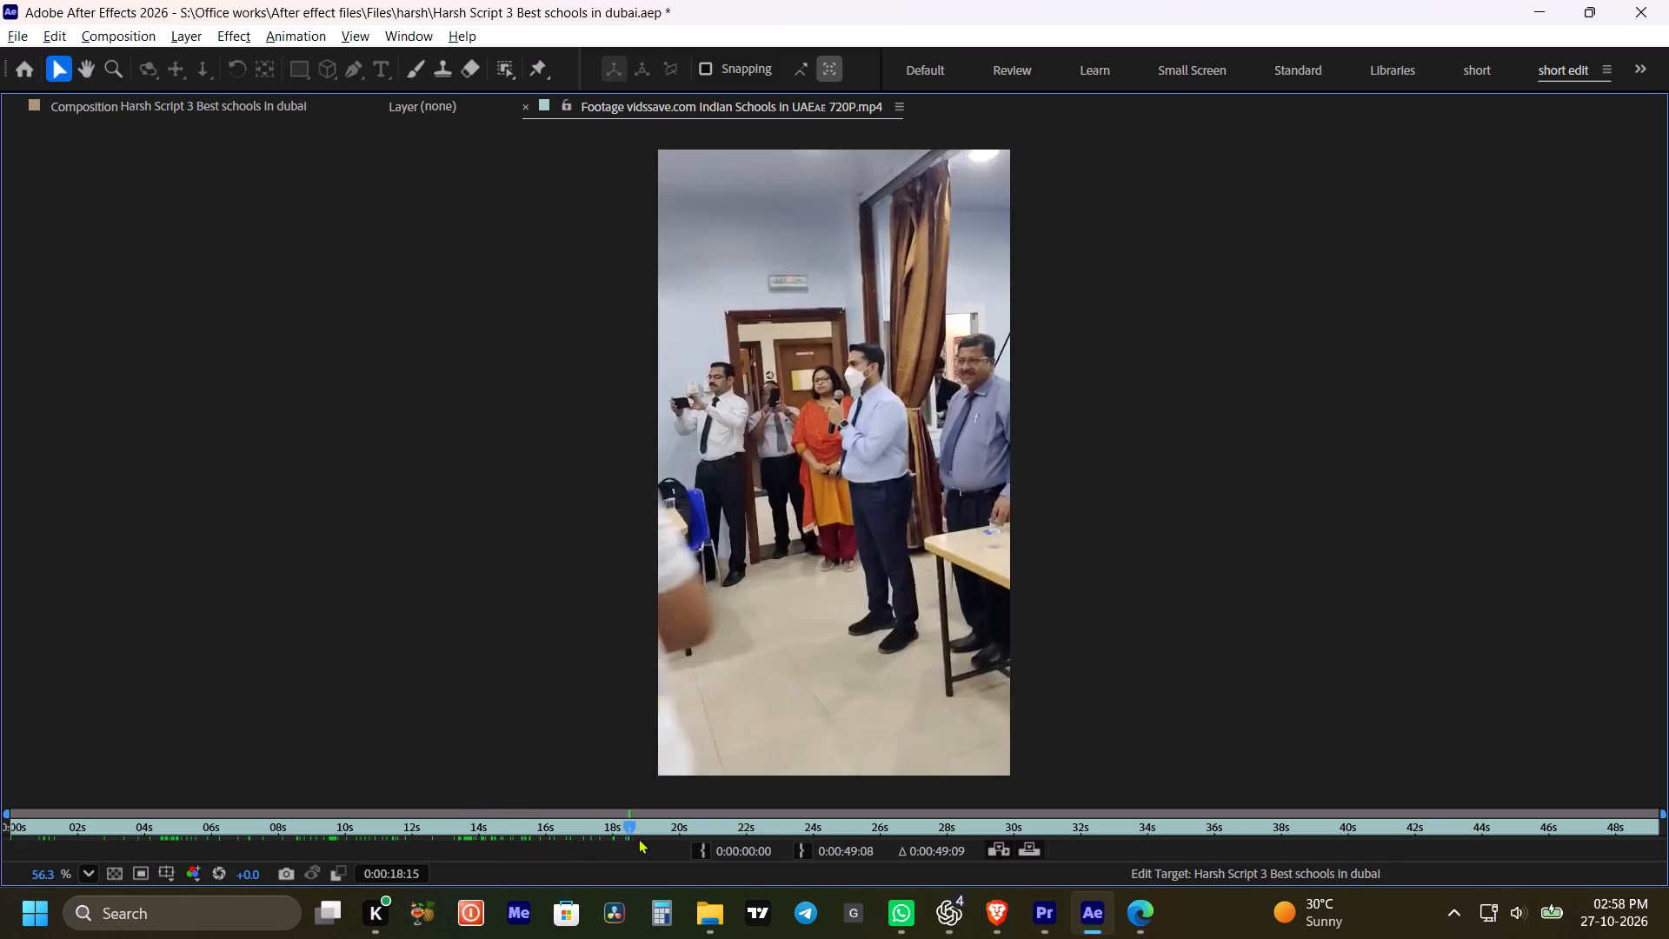
{"action": "left_click_drag", "start_coordinate": [638, 838], "coordinate": [848, 828]}
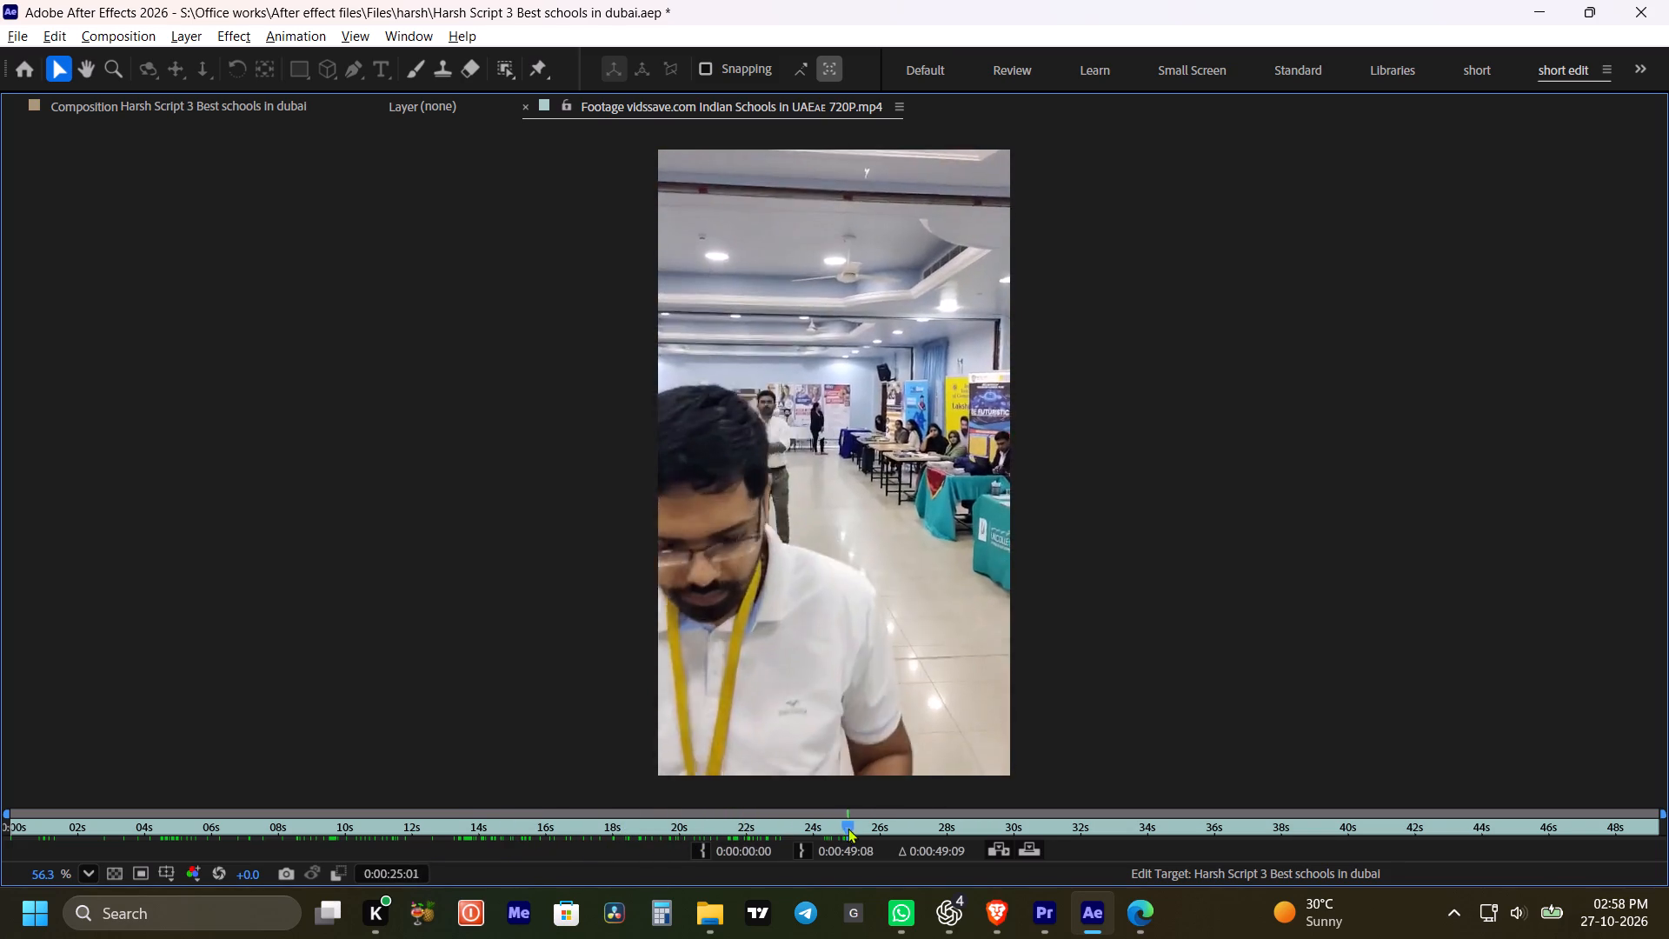
{"action": "left_click_drag", "start_coordinate": [848, 828], "coordinate": [785, 829]}
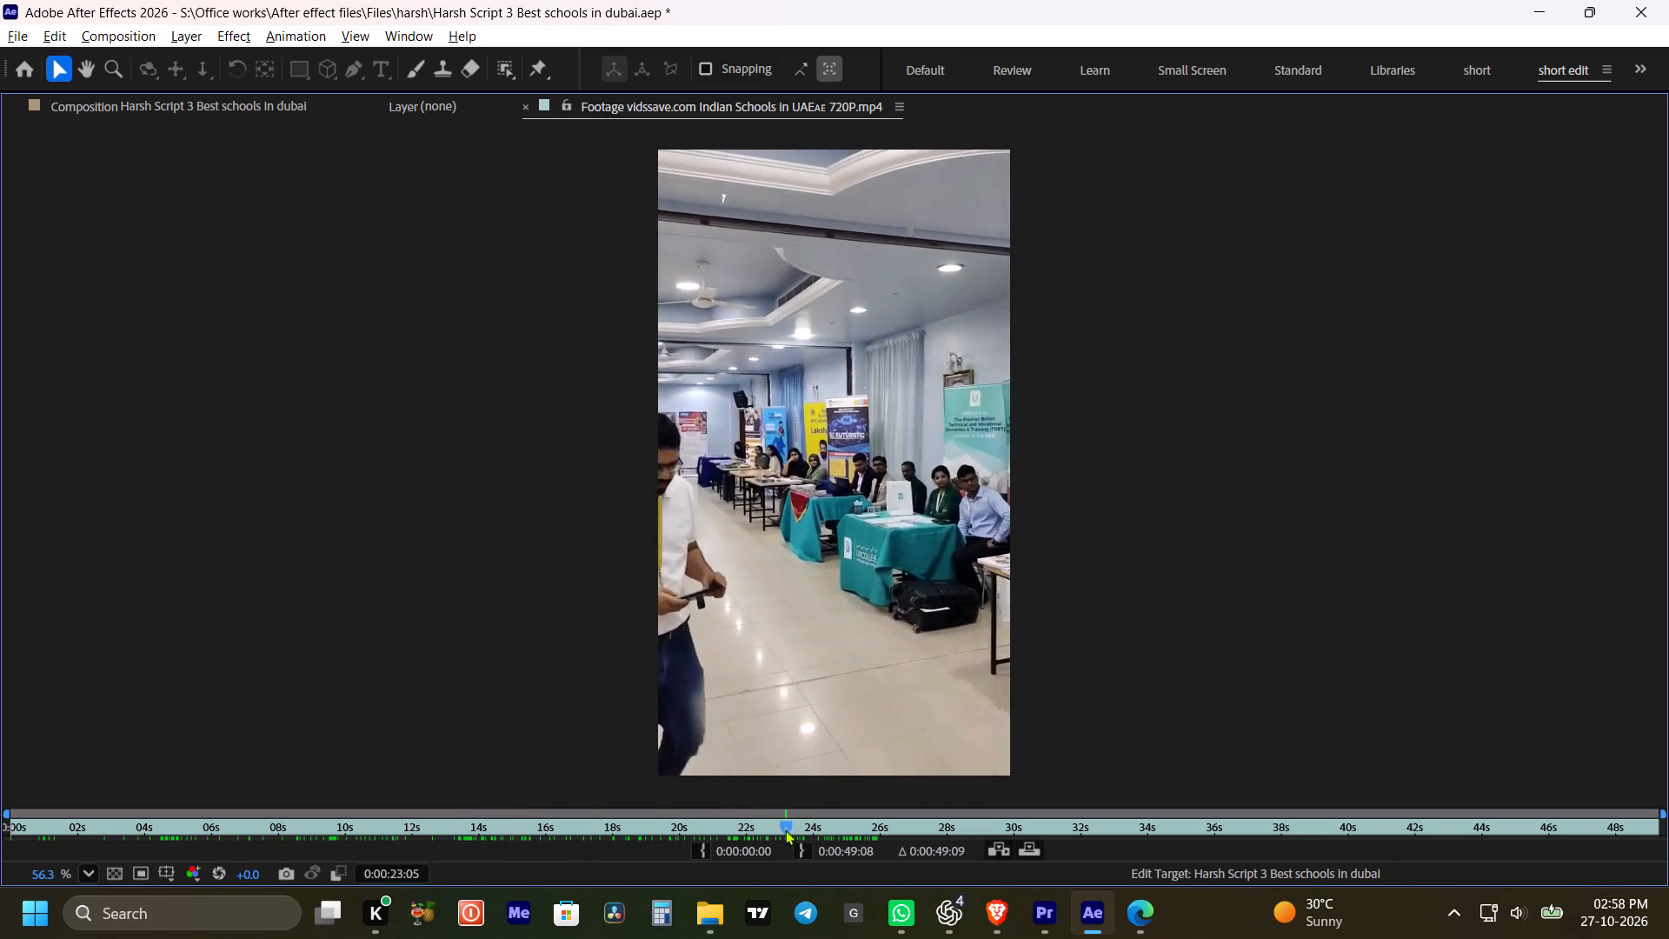
{"action": "left_click_drag", "start_coordinate": [785, 829], "coordinate": [757, 829]}
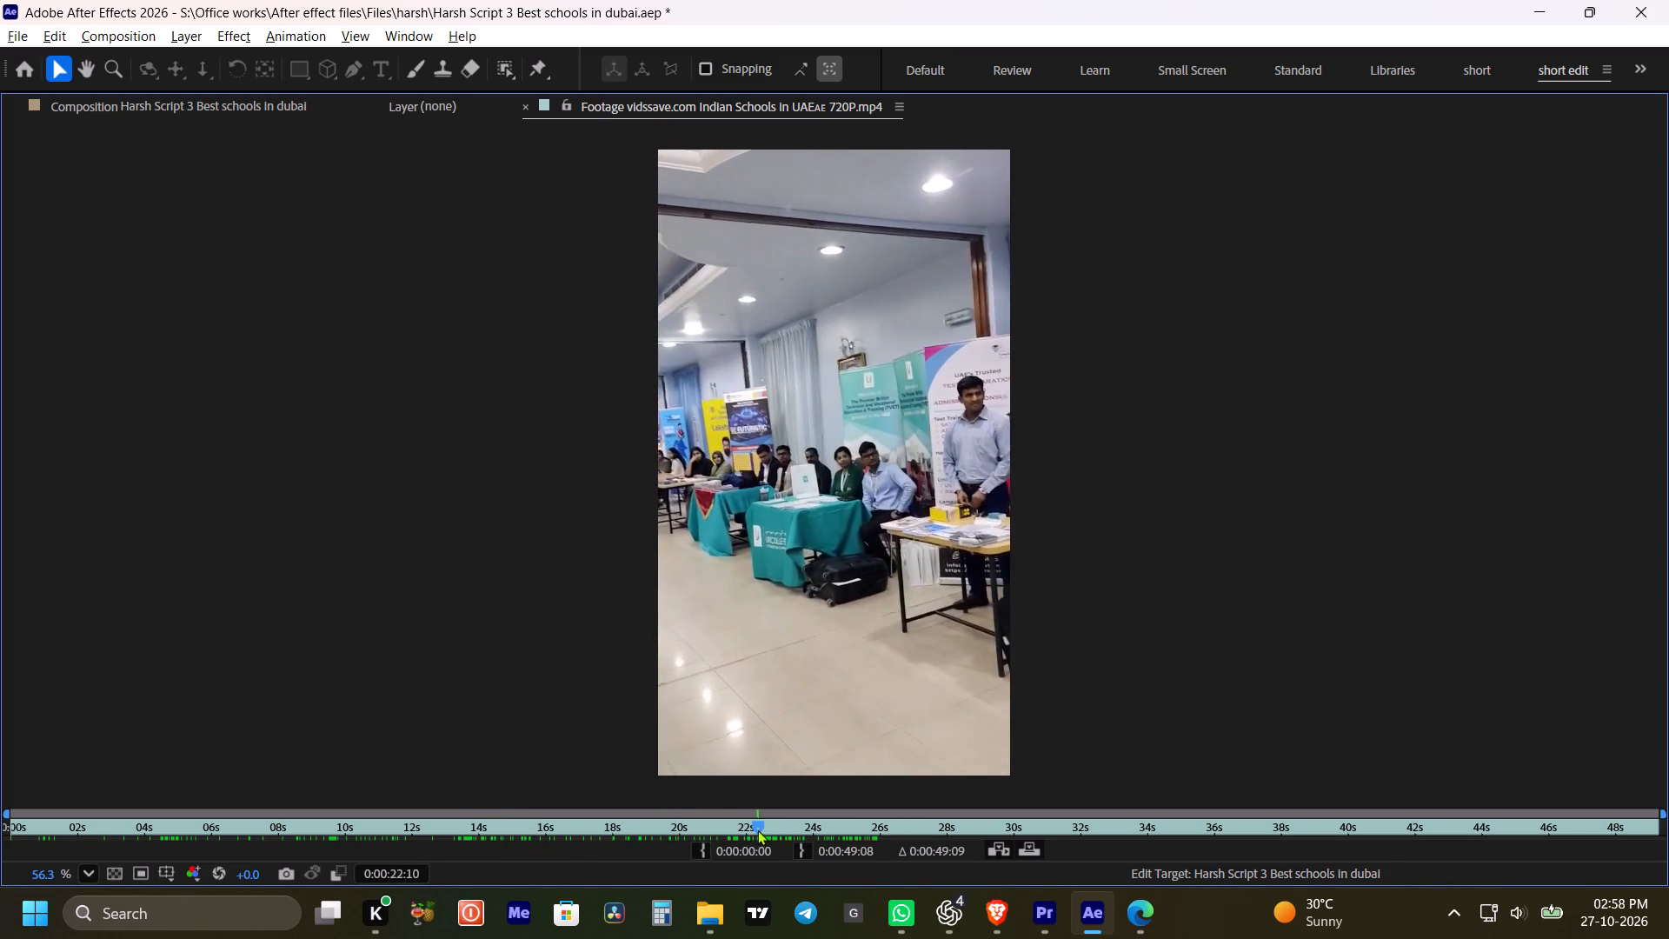
{"action": "left_click_drag", "start_coordinate": [757, 829], "coordinate": [761, 826]}
{"action": "left_click", "coordinate": [702, 849]}
Set the Indian Schools footage's out point at 0:00:30:15 and restore the normal workspace view.
{"action": "left_click_drag", "start_coordinate": [764, 829], "coordinate": [815, 830]}
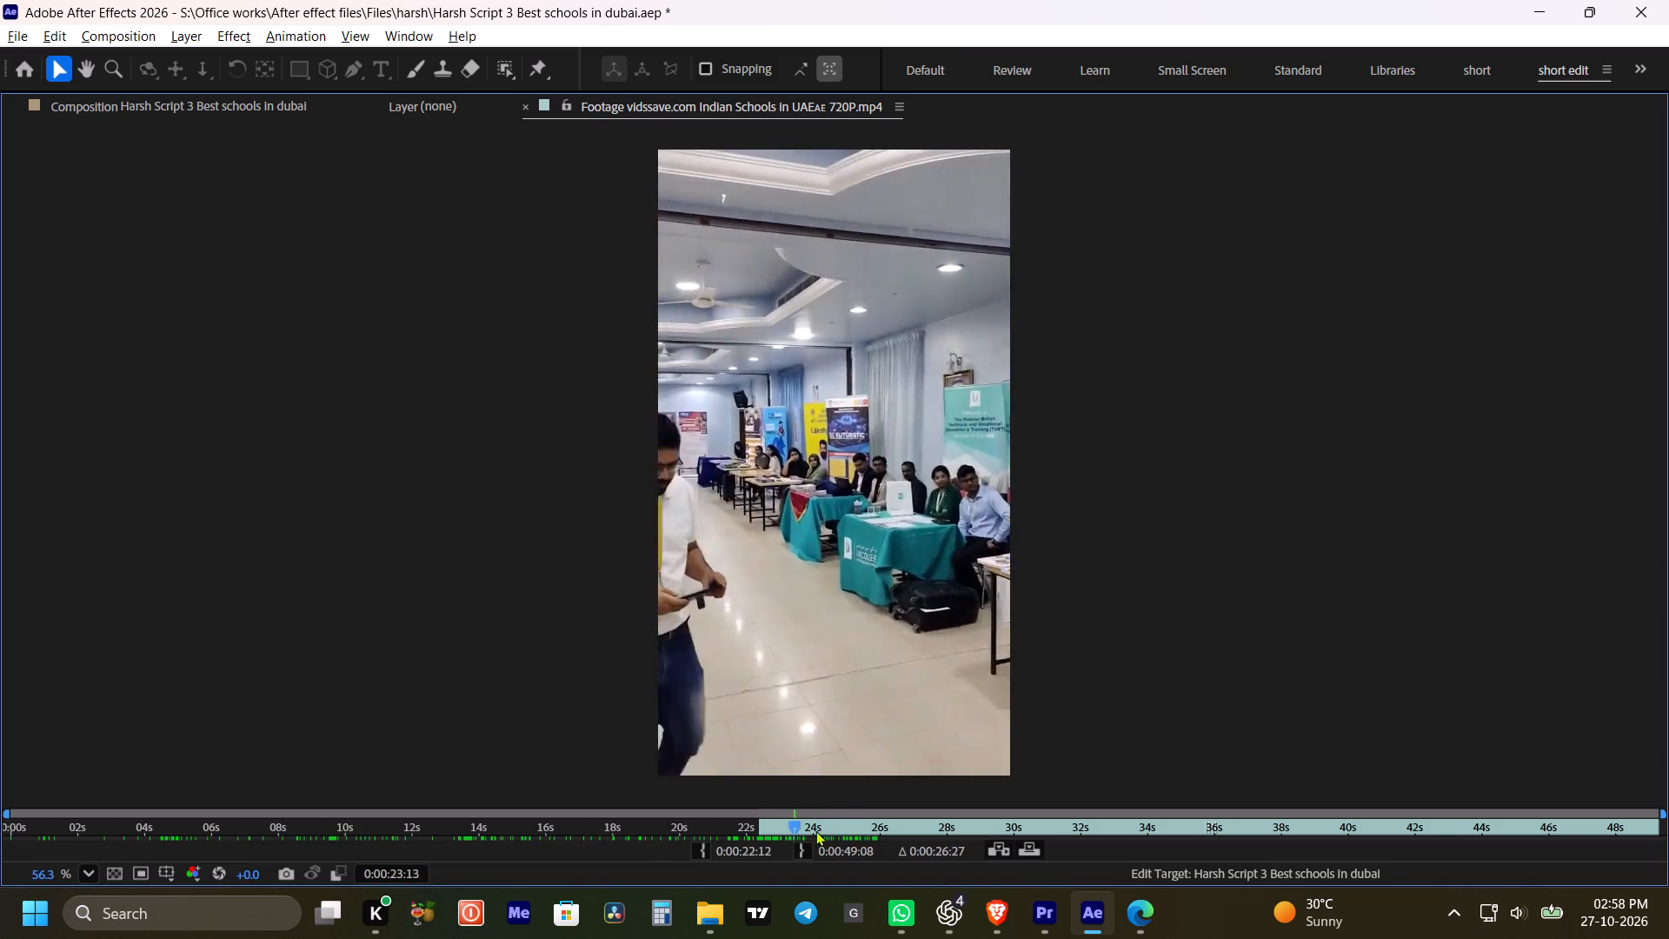
{"action": "left_click_drag", "start_coordinate": [815, 830], "coordinate": [1013, 832]}
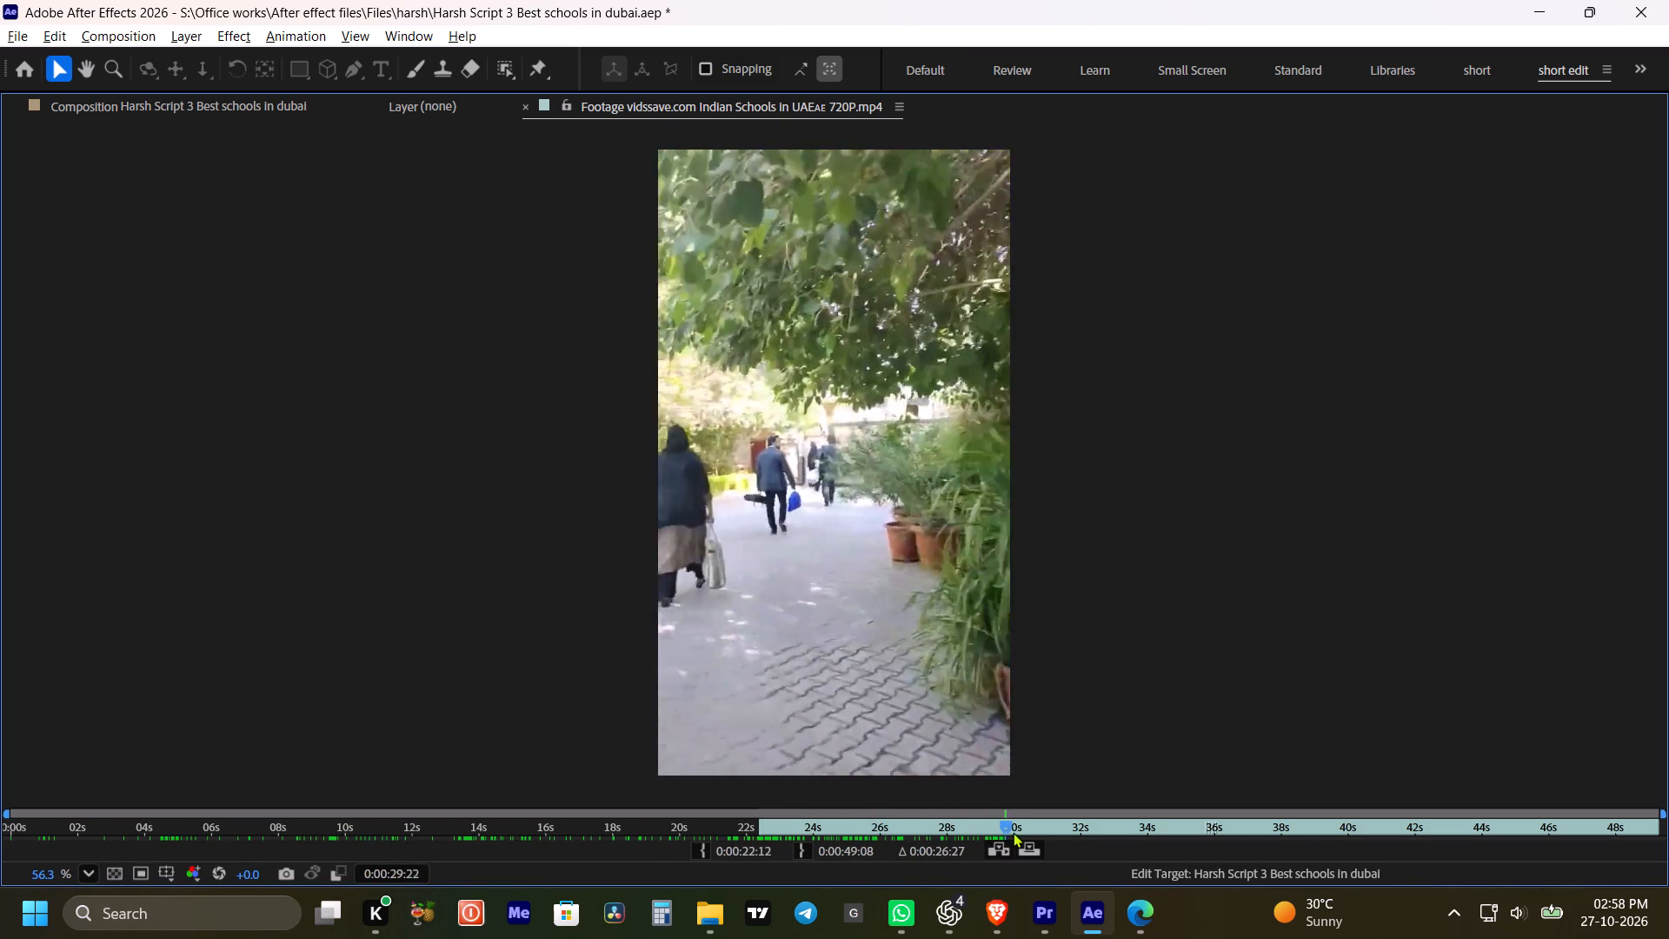
{"action": "left_click_drag", "start_coordinate": [1013, 832], "coordinate": [1036, 832]}
{"action": "left_click", "coordinate": [799, 850]}
{"action": "key", "text": "grave"}
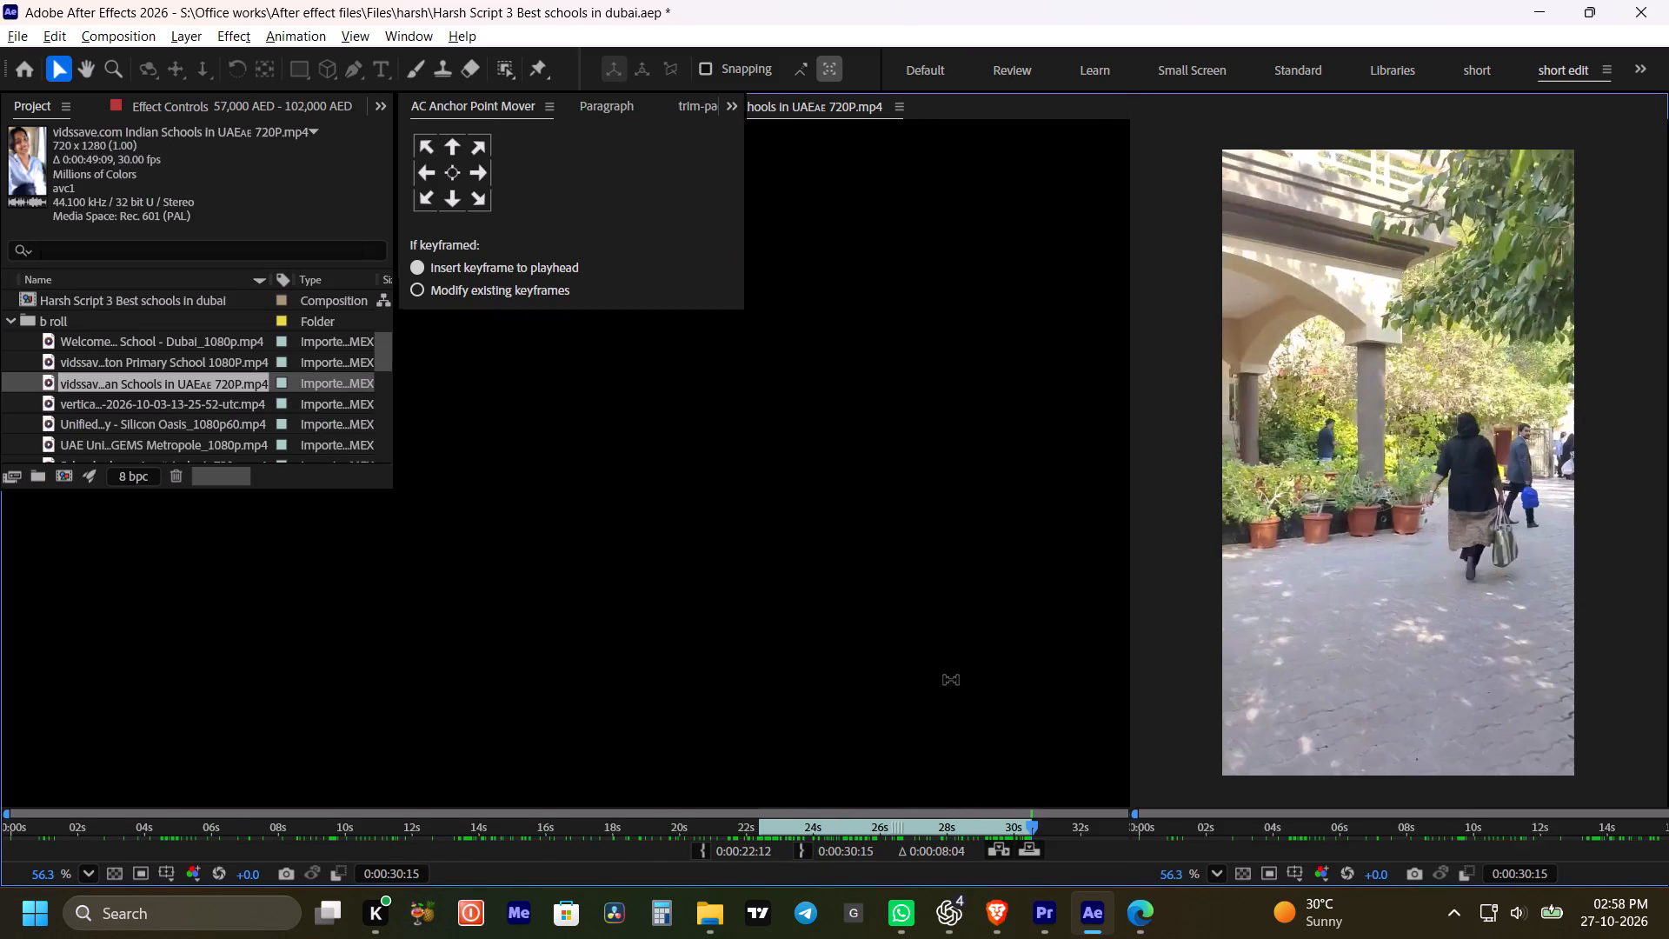
Add the trimmed Indian Schools clip as the top layer, starting at 0:01:00:39 where the annual tuition text ends.
{"action": "left_click_drag", "start_coordinate": [167, 389], "coordinate": [896, 589]}
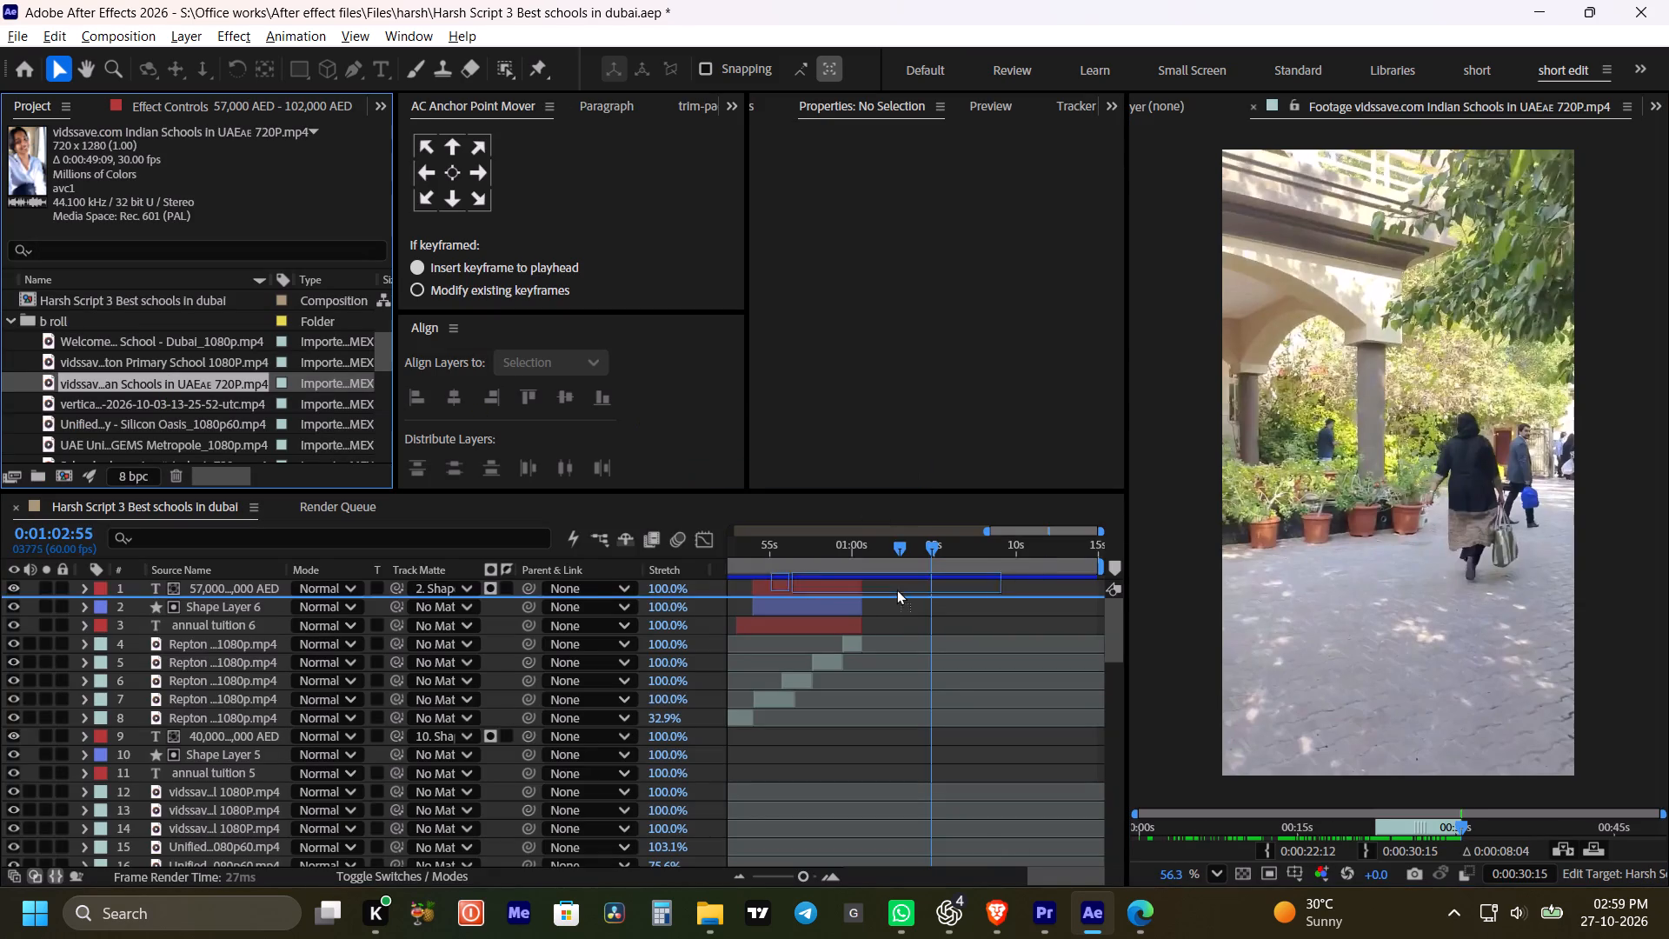
{"action": "left_click_drag", "start_coordinate": [896, 589], "coordinate": [875, 582]}
{"action": "left_click_drag", "start_coordinate": [878, 547], "coordinate": [868, 550], "text": "shift"}
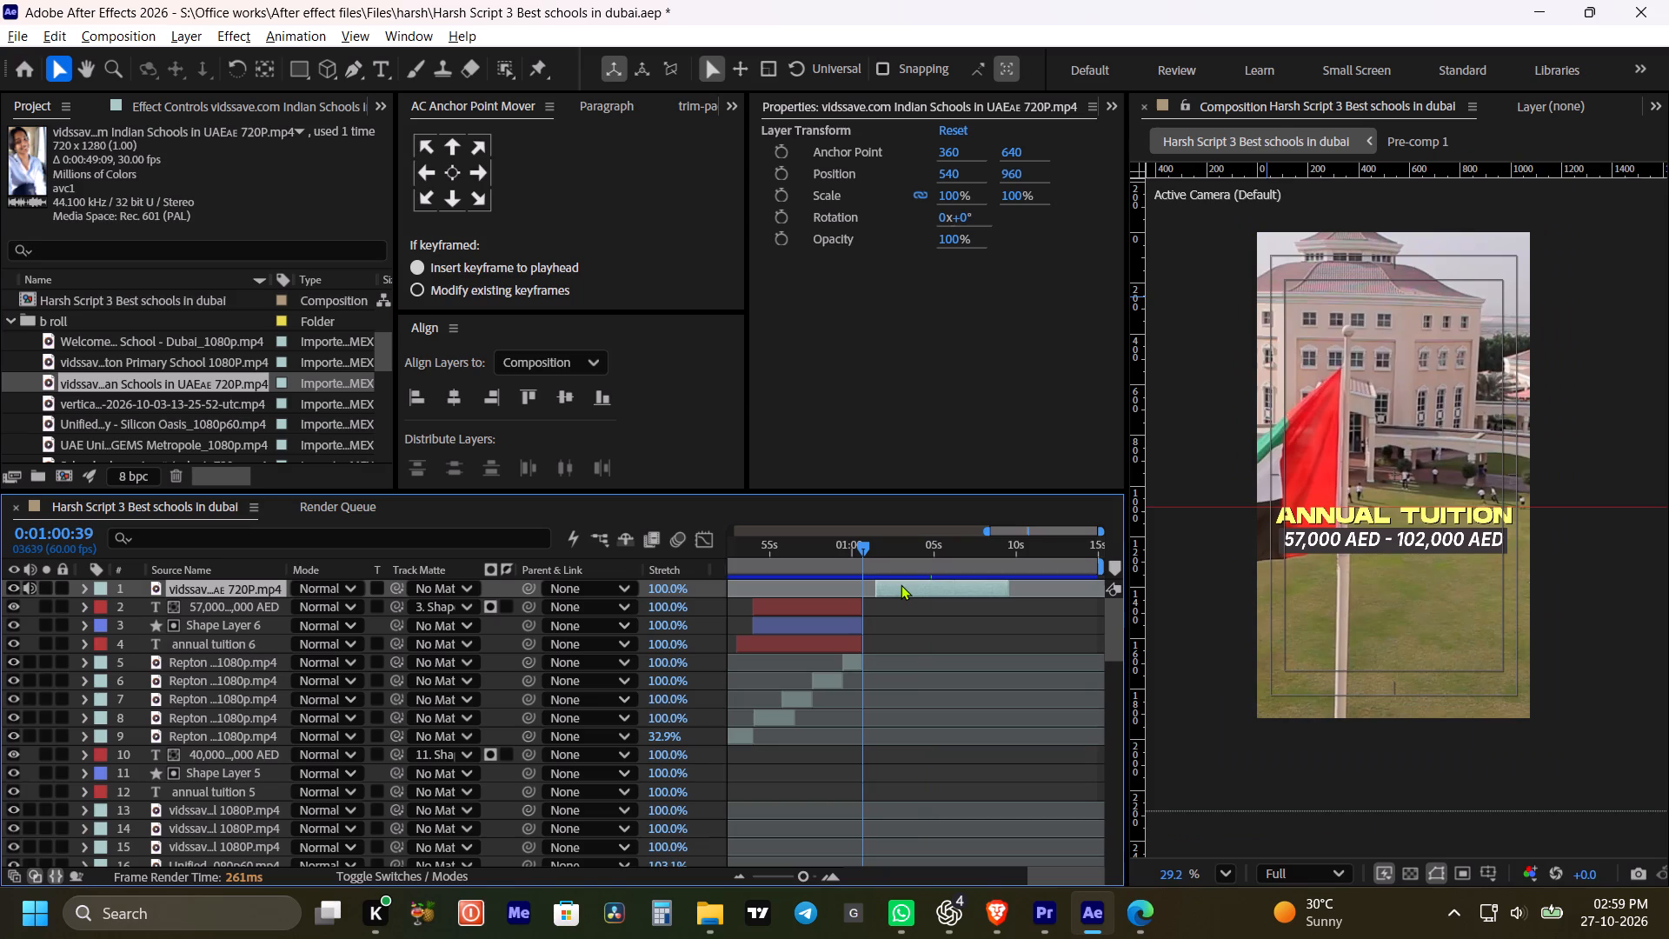
{"action": "left_click", "coordinate": [901, 584]}
{"action": "key", "text": "bracketleft"}
{"action": "left_click", "coordinate": [900, 592]}
Scale the Indian Schools clip to 181% so it fills the vertical frame, and mute its audio.
{"action": "left_click_drag", "start_coordinate": [953, 195], "coordinate": [1033, 211]}
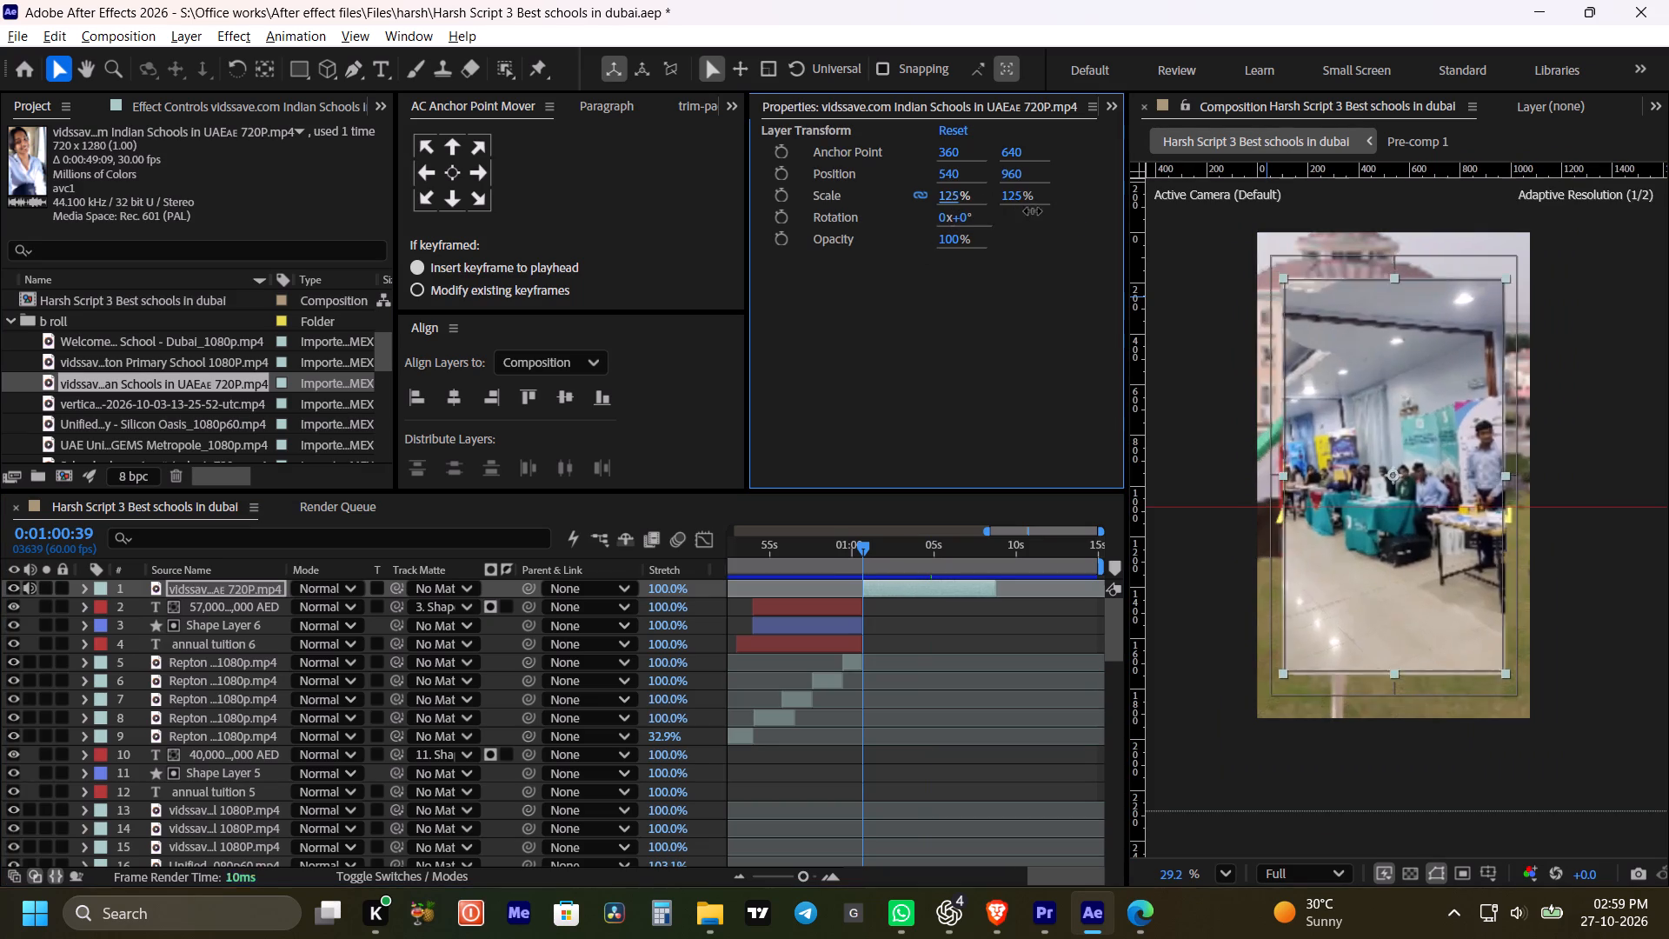
{"action": "left_click_drag", "start_coordinate": [1033, 211], "coordinate": [1107, 229]}
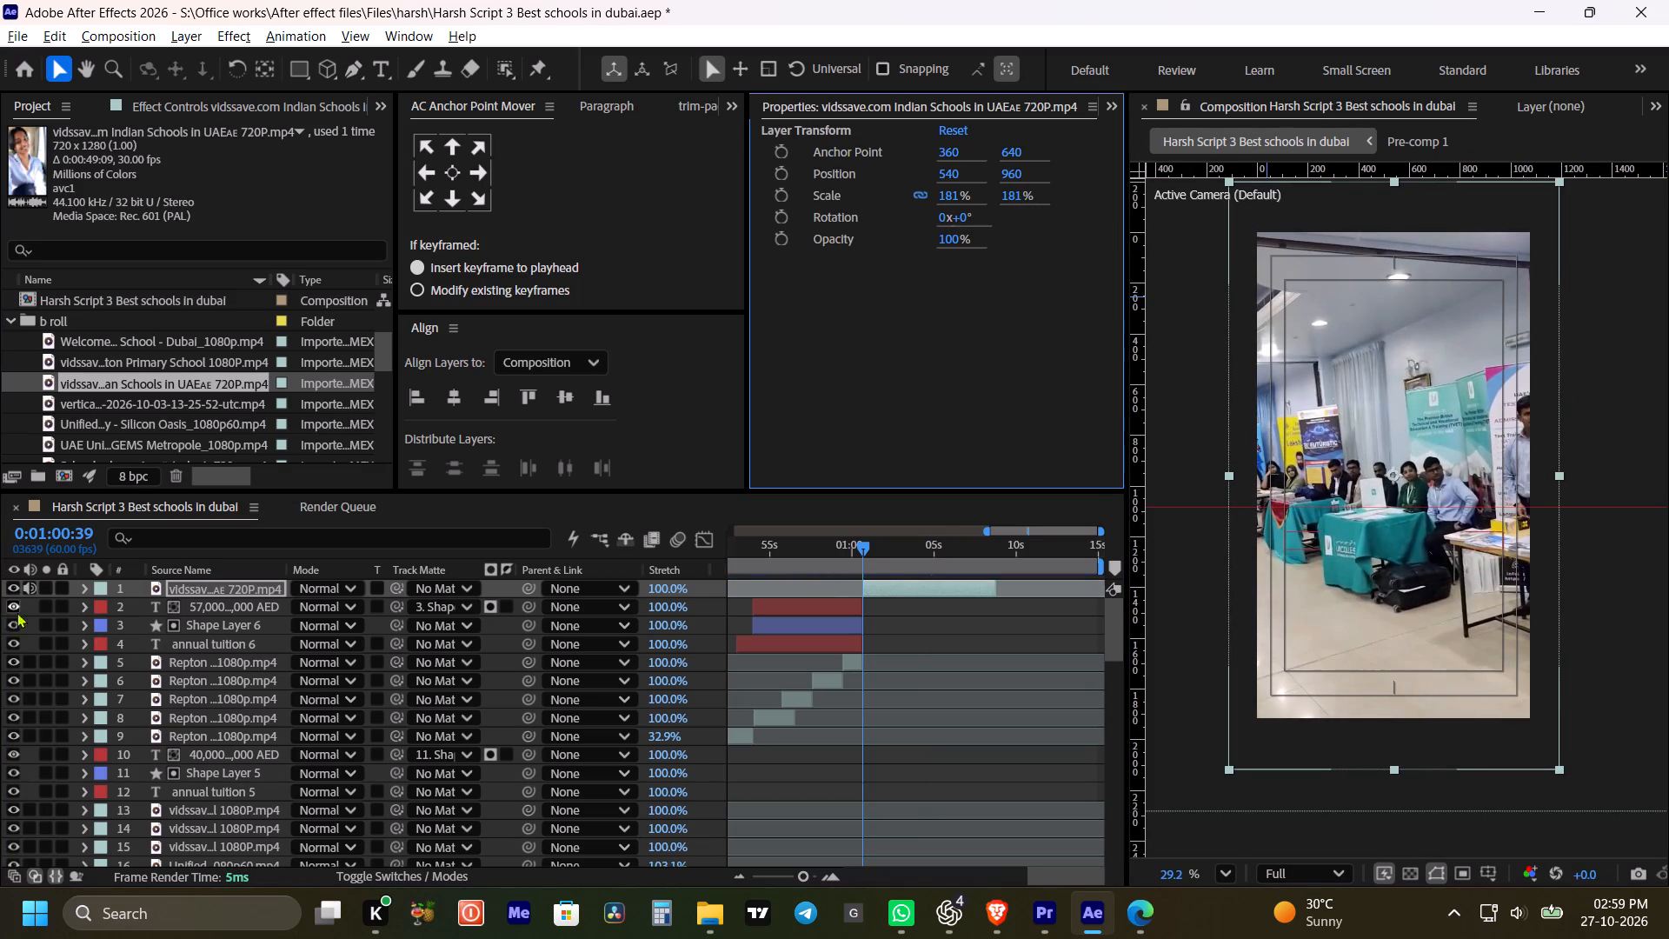
{"action": "left_click", "coordinate": [25, 586]}
Preview the Indian Schools clip and speed it up by time-stretching the layer to 46.5%.
{"action": "key", "text": "space"}
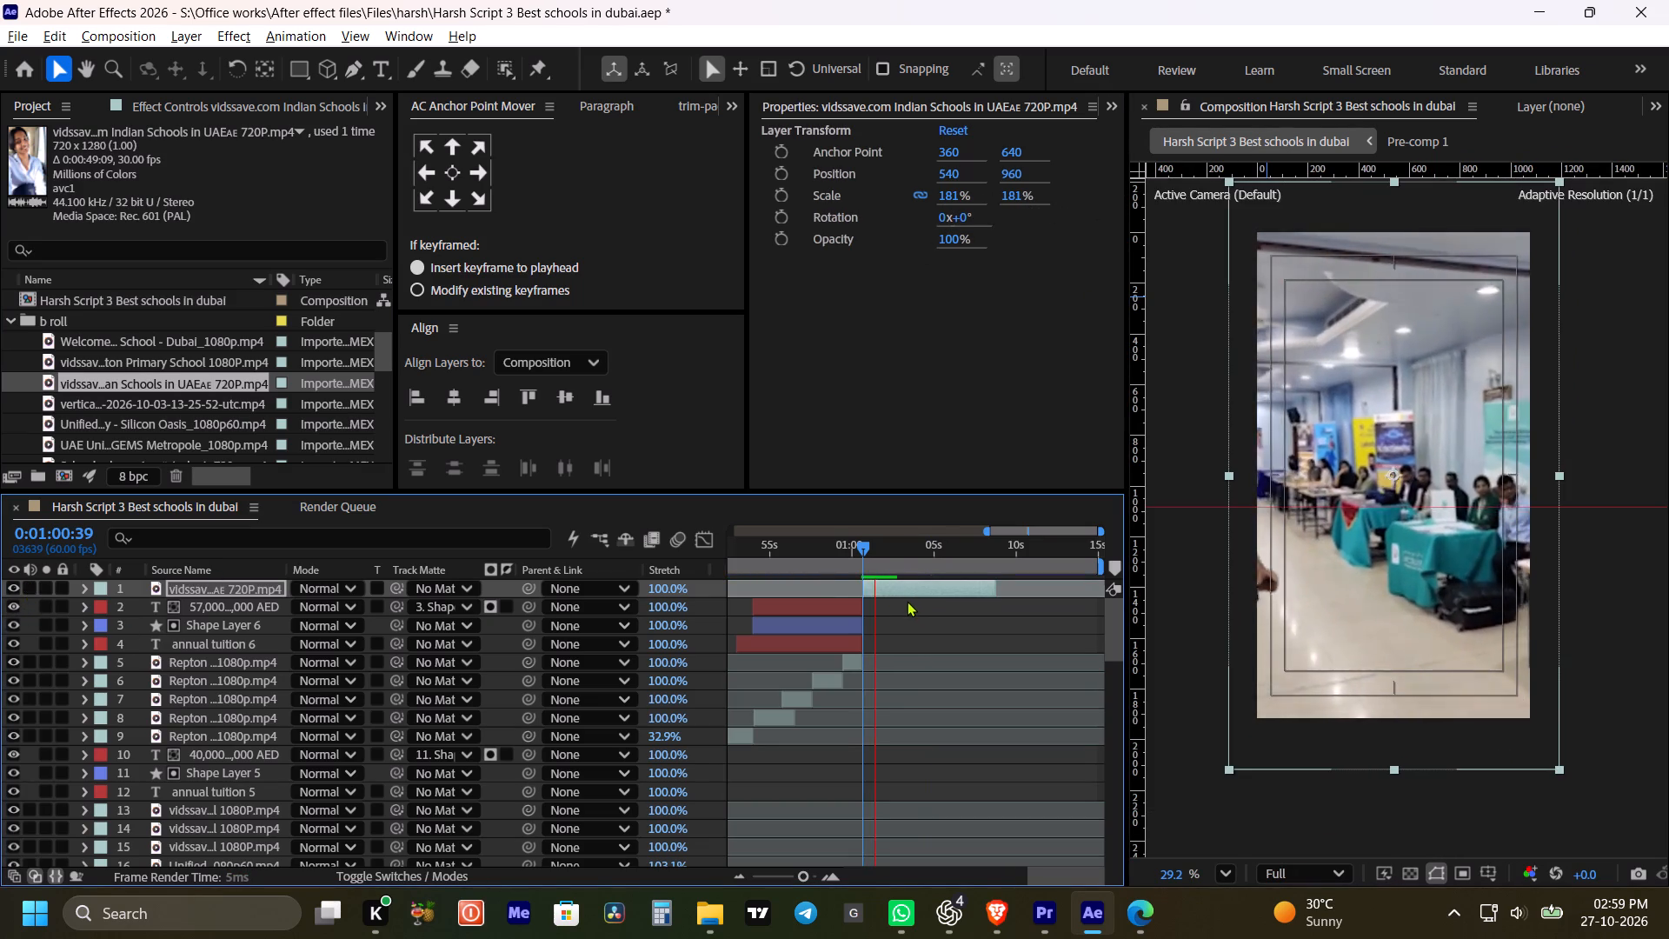
{"action": "key", "text": "space"}
{"action": "left_click", "coordinate": [953, 616]}
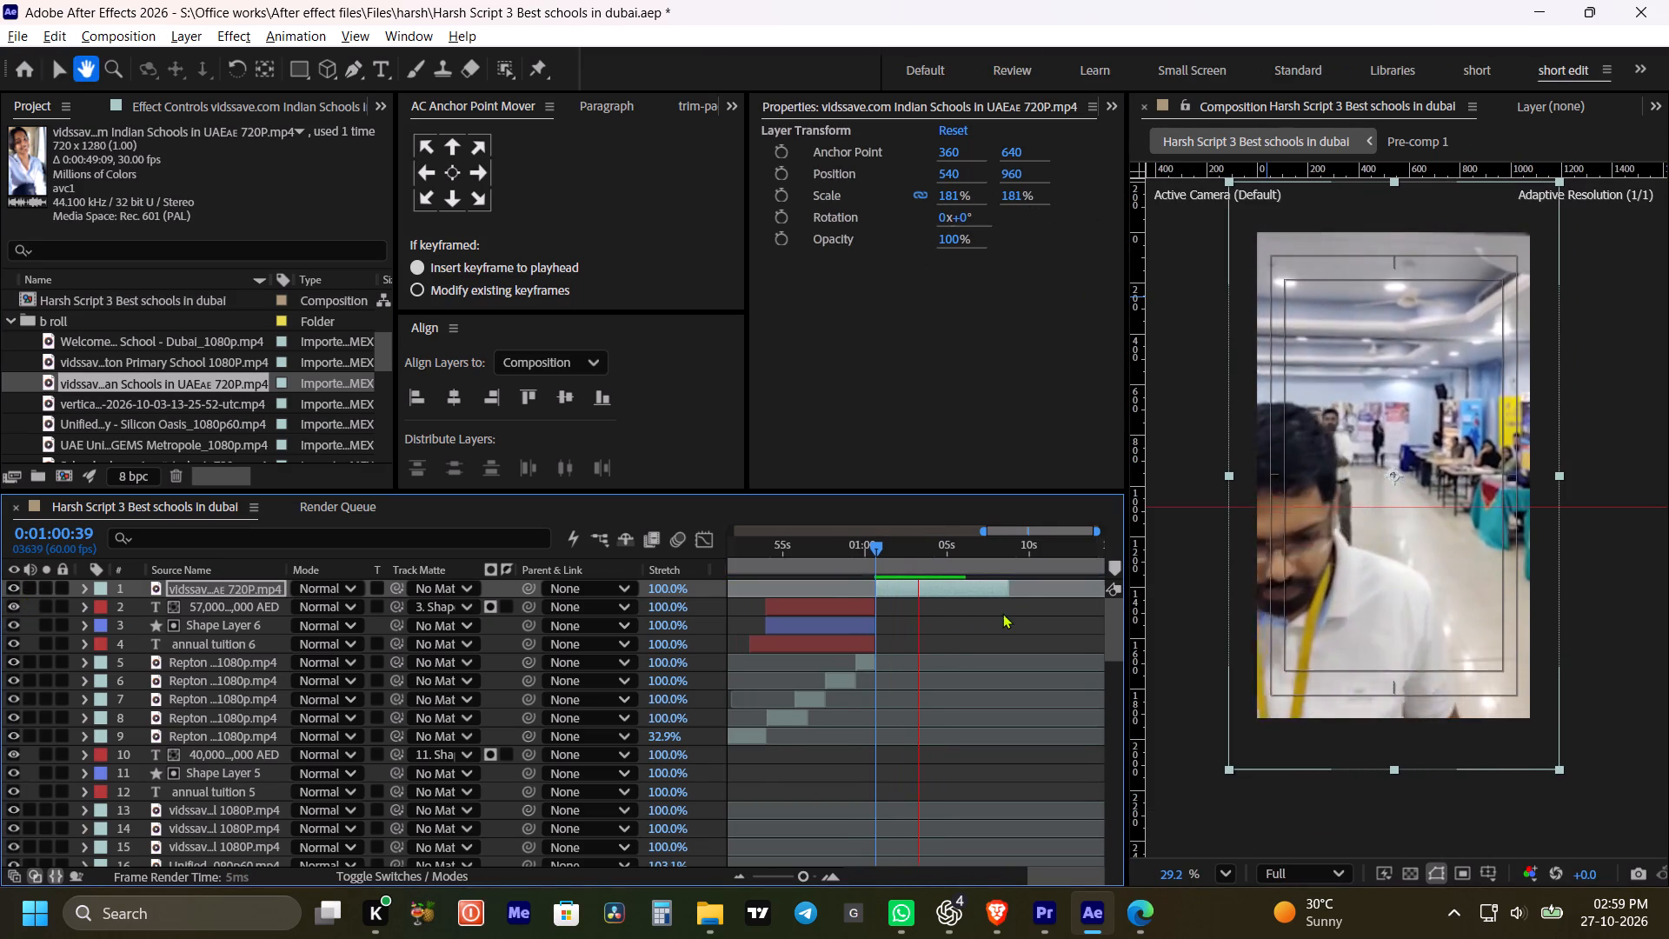
{"action": "key", "text": "space"}
{"action": "left_click_drag", "start_coordinate": [1010, 592], "coordinate": [939, 600], "text": "alt"}
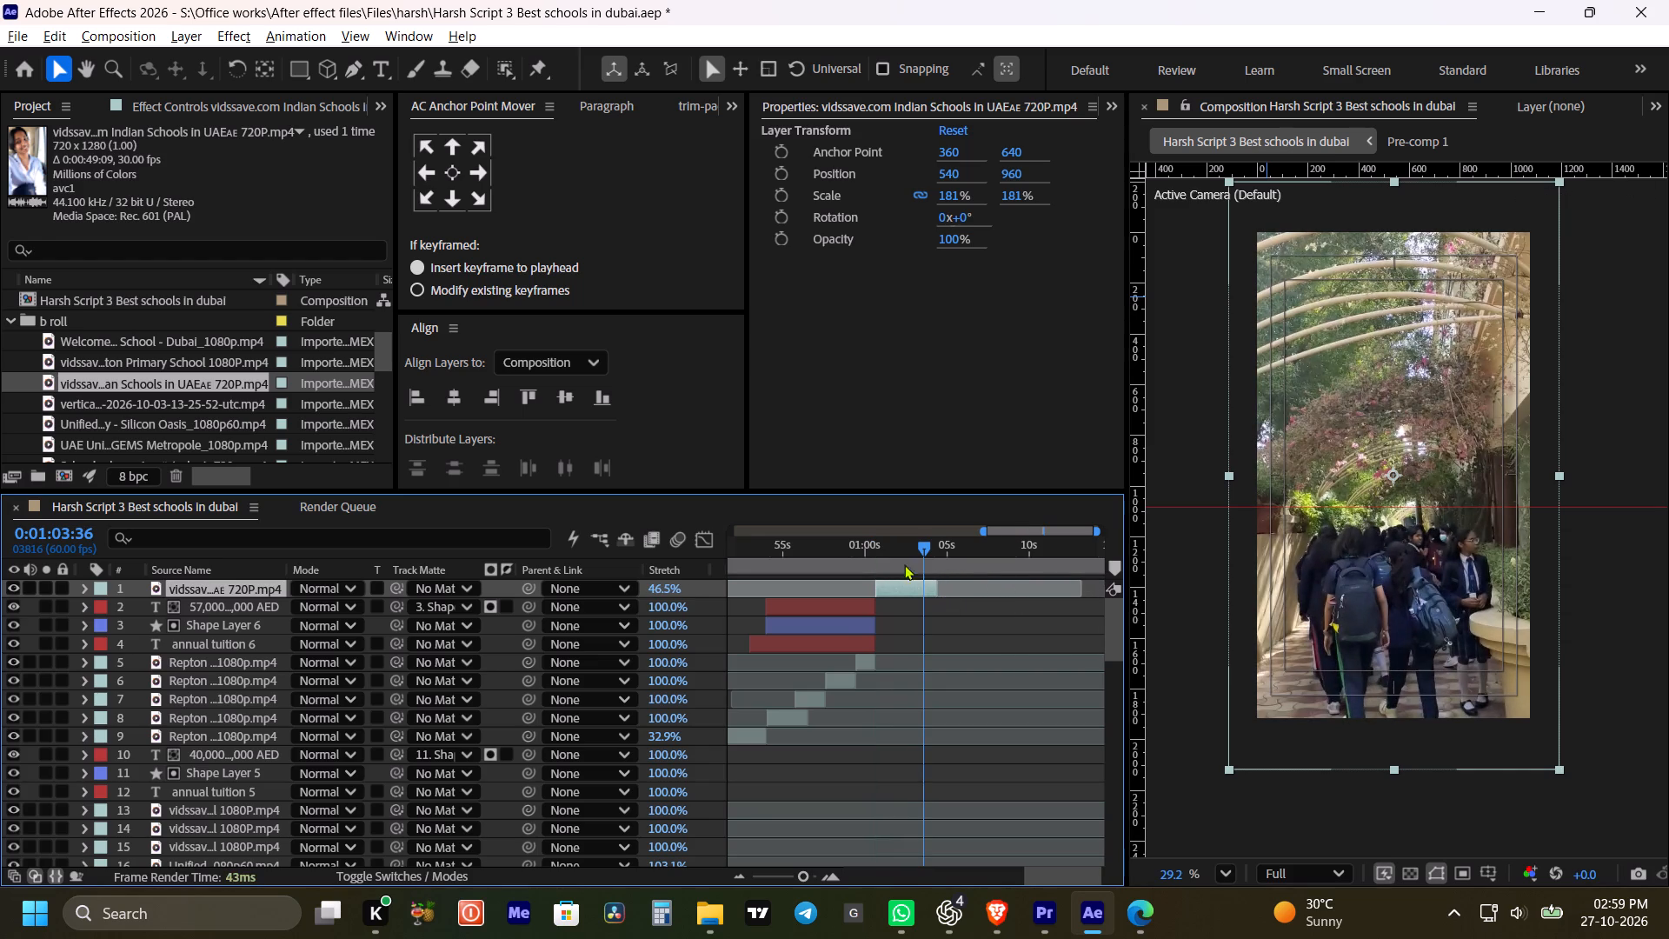
Play back the sped-up Indian Schools clip from just before its start to check its timing against the voice-over.
{"action": "left_click", "coordinate": [864, 553]}
{"action": "key", "text": "space"}
{"action": "key", "text": "space"}
{"action": "left_click_drag", "start_coordinate": [928, 623], "coordinate": [919, 624]}
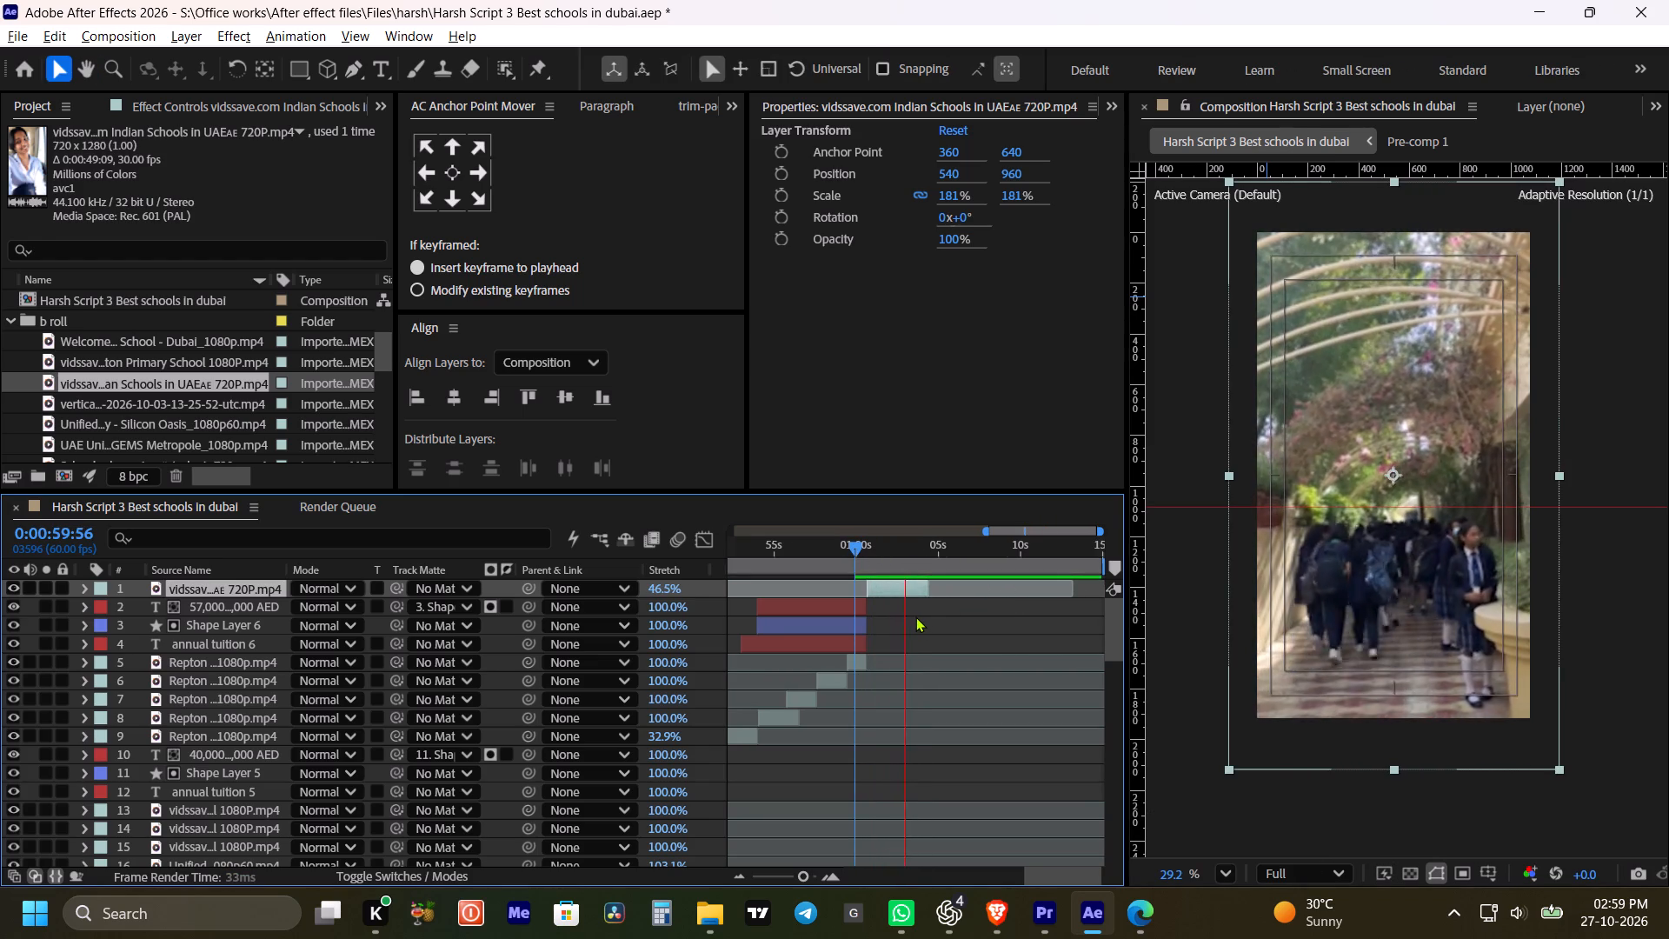
{"action": "key", "text": "space"}
{"action": "key", "text": "space"}
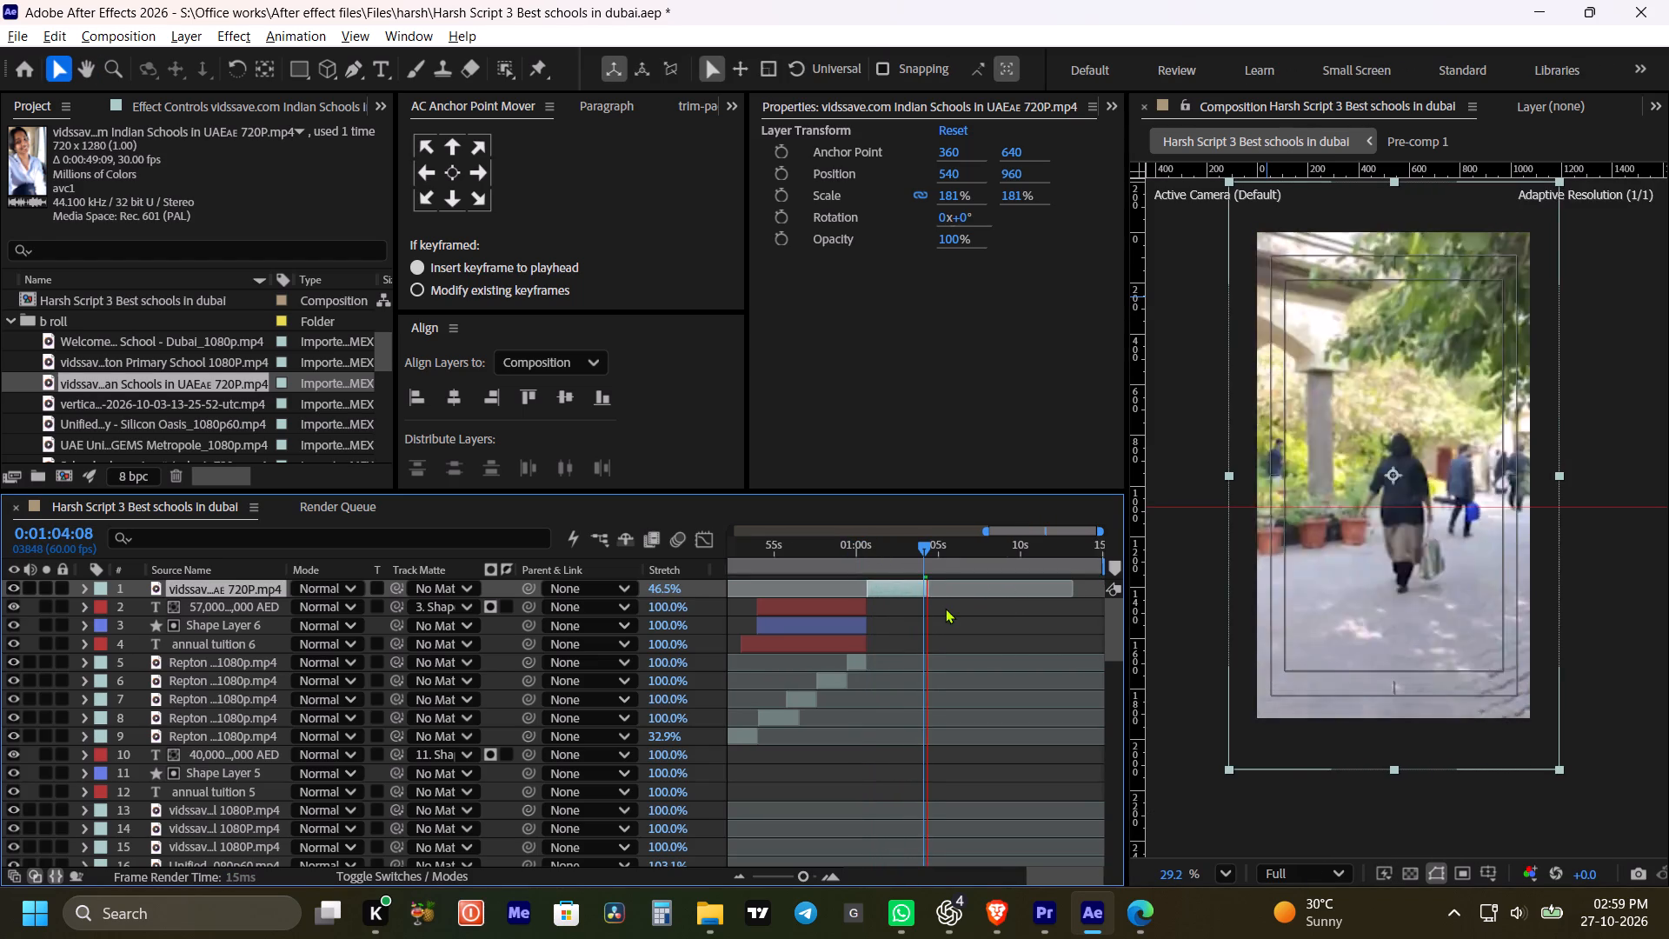
{"action": "key", "text": "space"}
Switch to Brave and copy "Indian International School in Dubai Silicon Oasis" from the Harsh Reality script document.
{"action": "left_click", "coordinate": [1004, 907]}
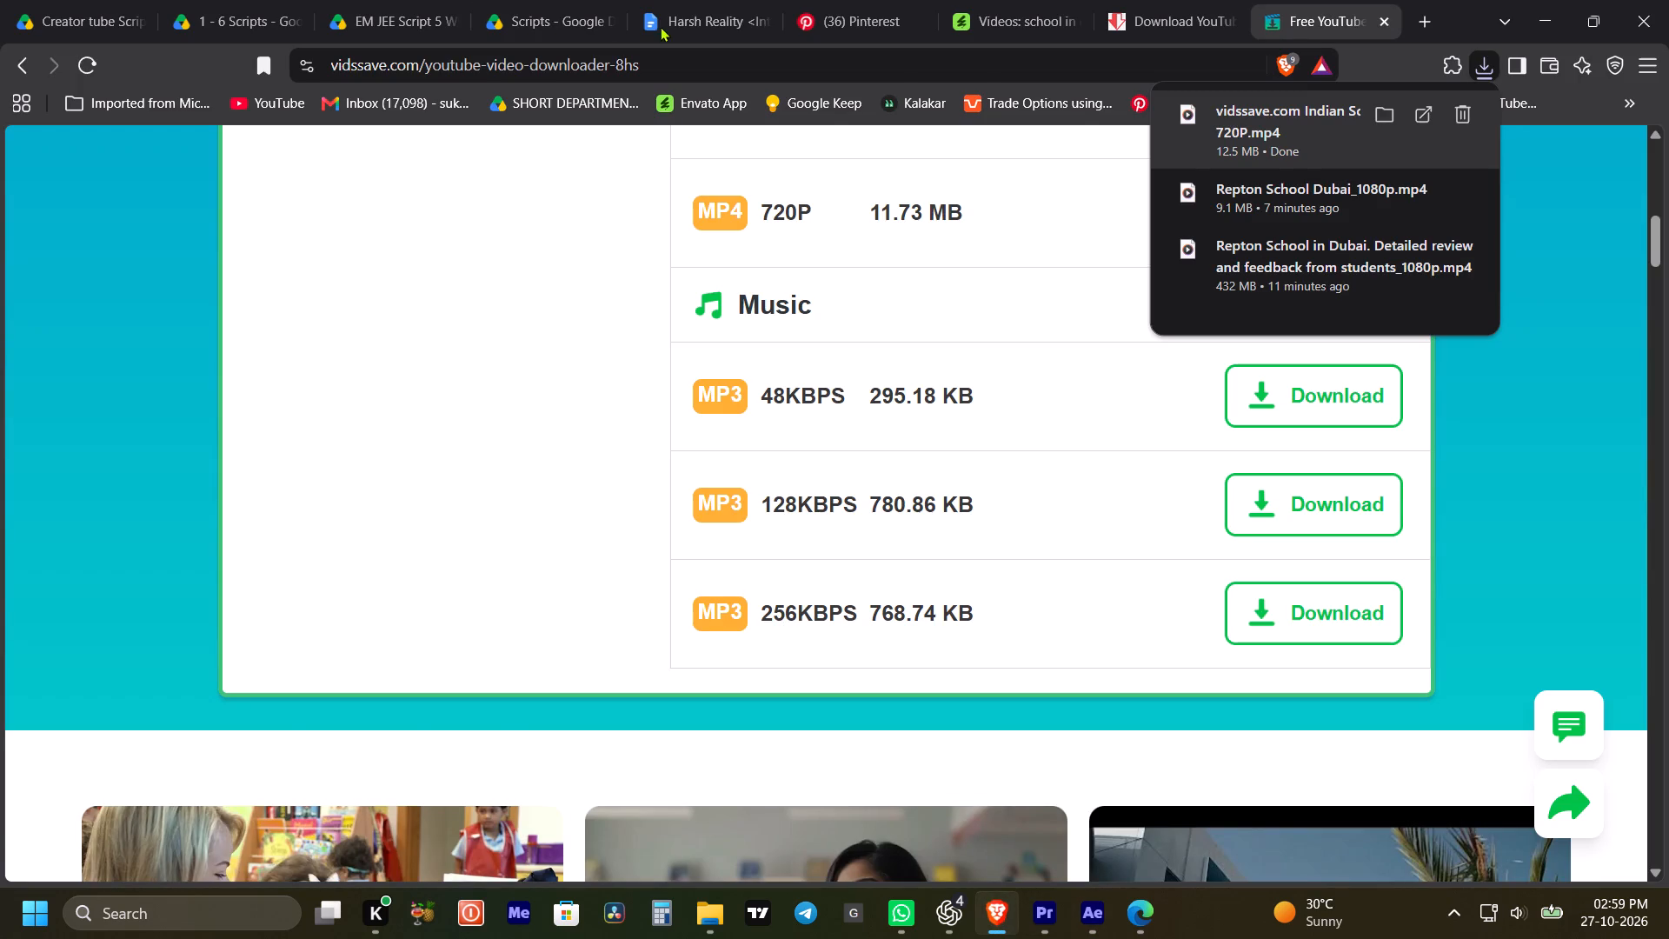
{"action": "left_click", "coordinate": [698, 10]}
{"action": "scroll", "coordinate": [613, 696], "scroll_direction": "down", "scroll_amount": 1}
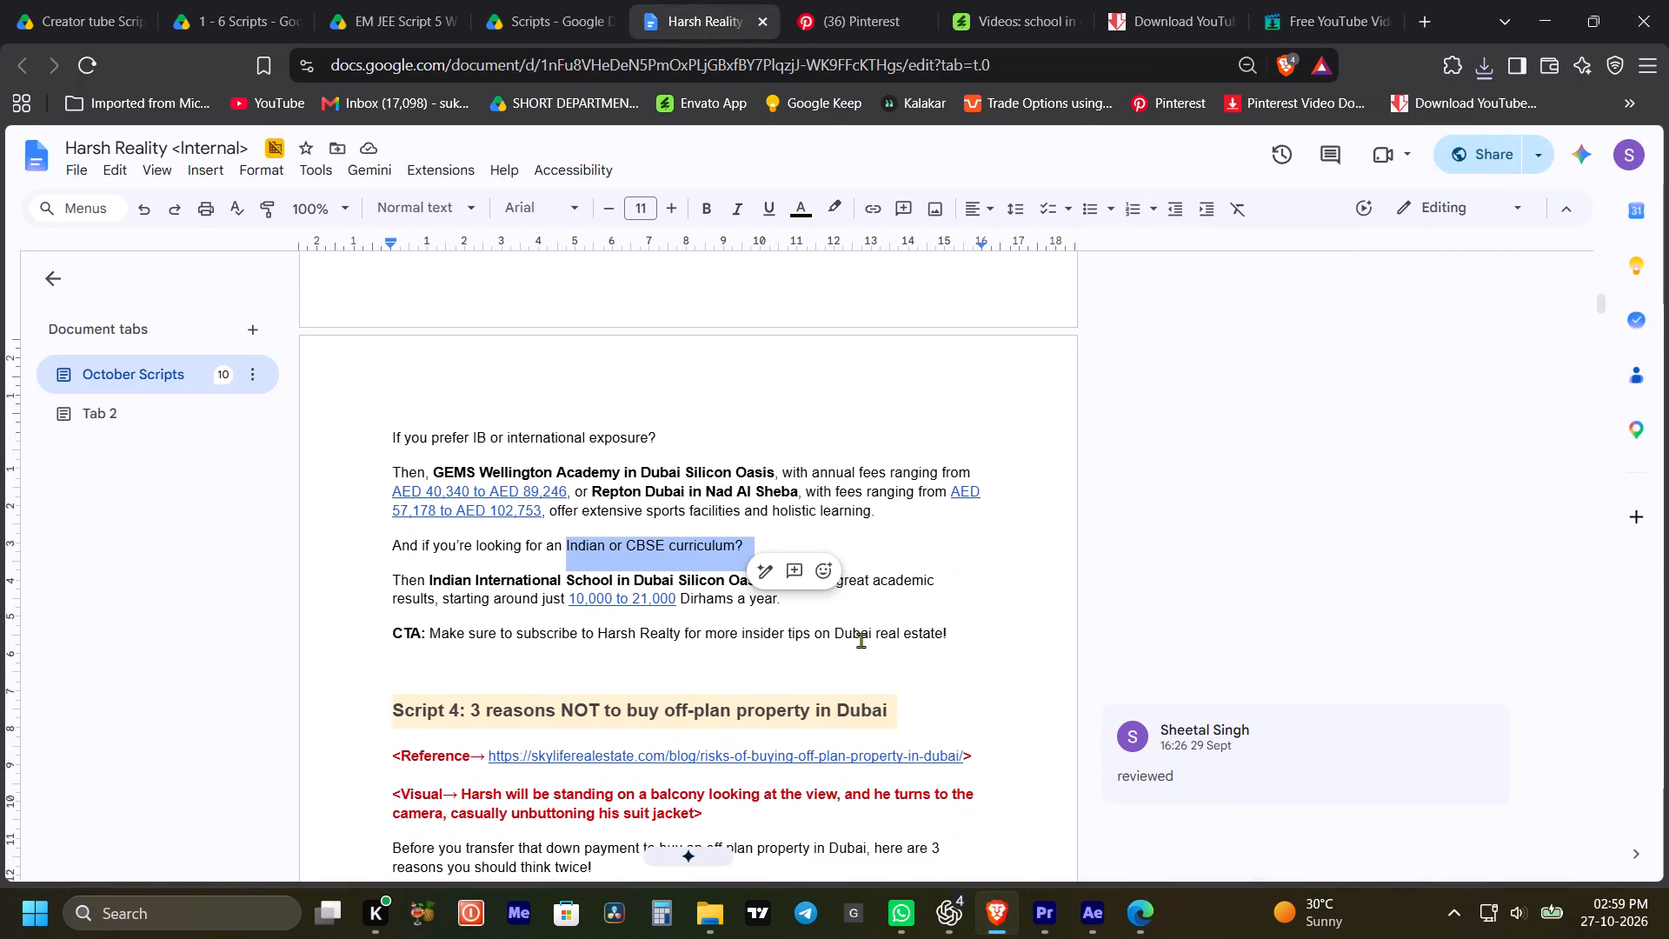
{"action": "left_click", "coordinate": [901, 636]}
{"action": "left_click_drag", "start_coordinate": [426, 576], "coordinate": [504, 583]}
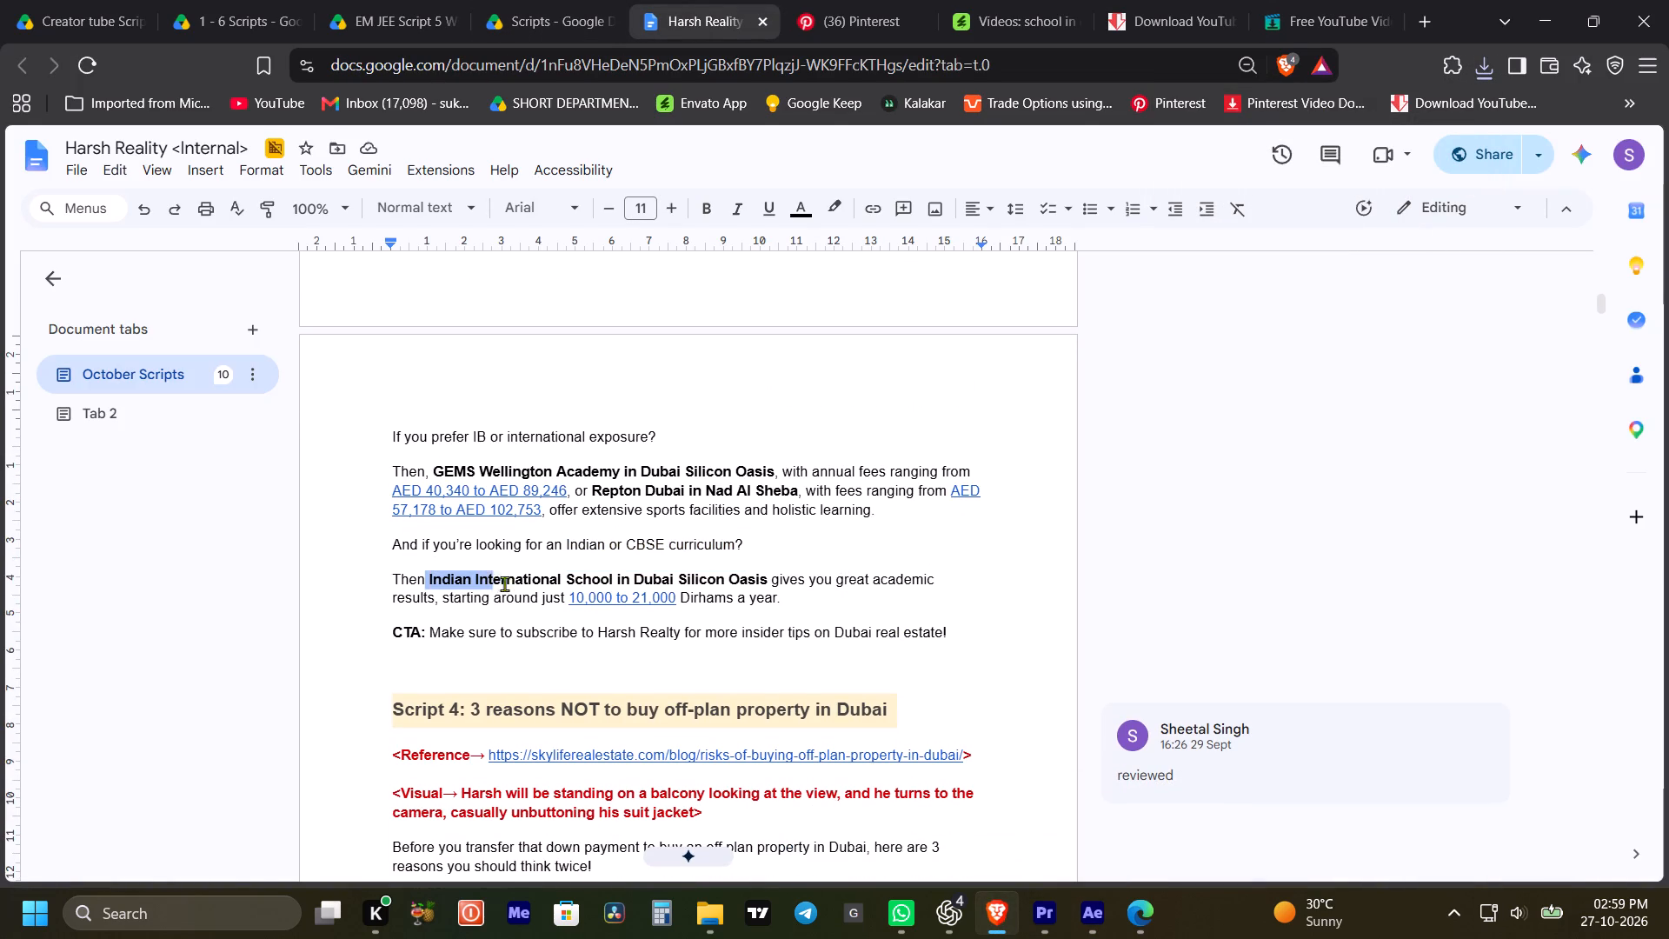
{"action": "left_click_drag", "start_coordinate": [504, 583], "coordinate": [755, 579]}
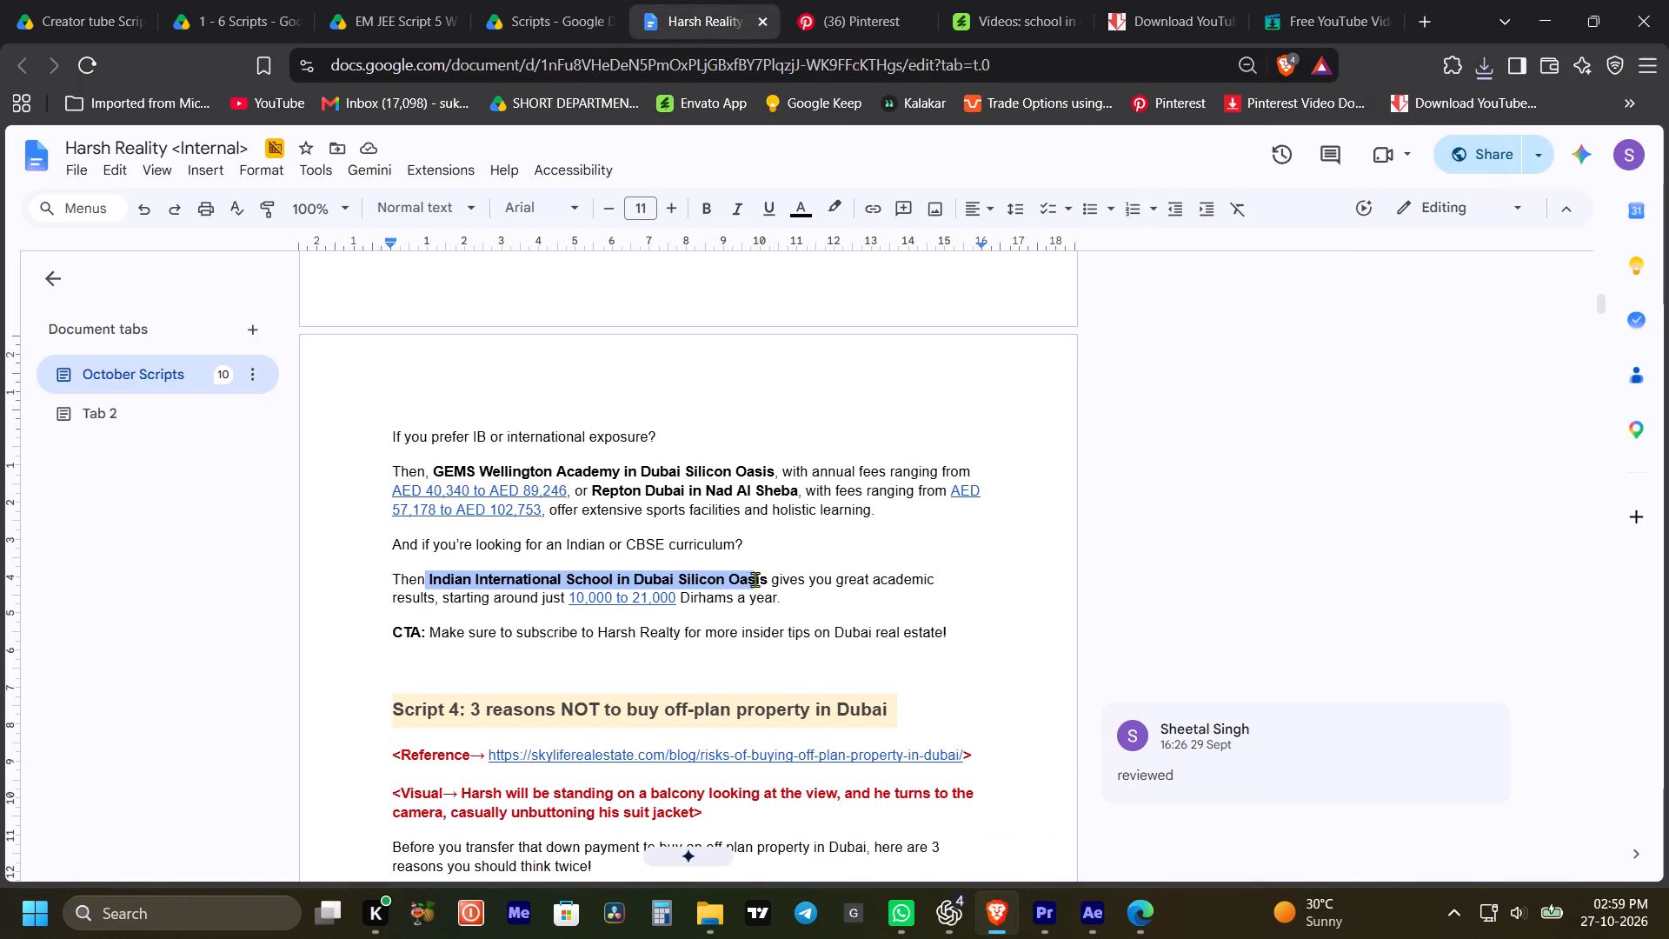
{"action": "left_click_drag", "start_coordinate": [755, 579], "coordinate": [767, 579]}
{"action": "key", "text": "ctrl+c"}
{"action": "key", "text": "ctrl+c"}
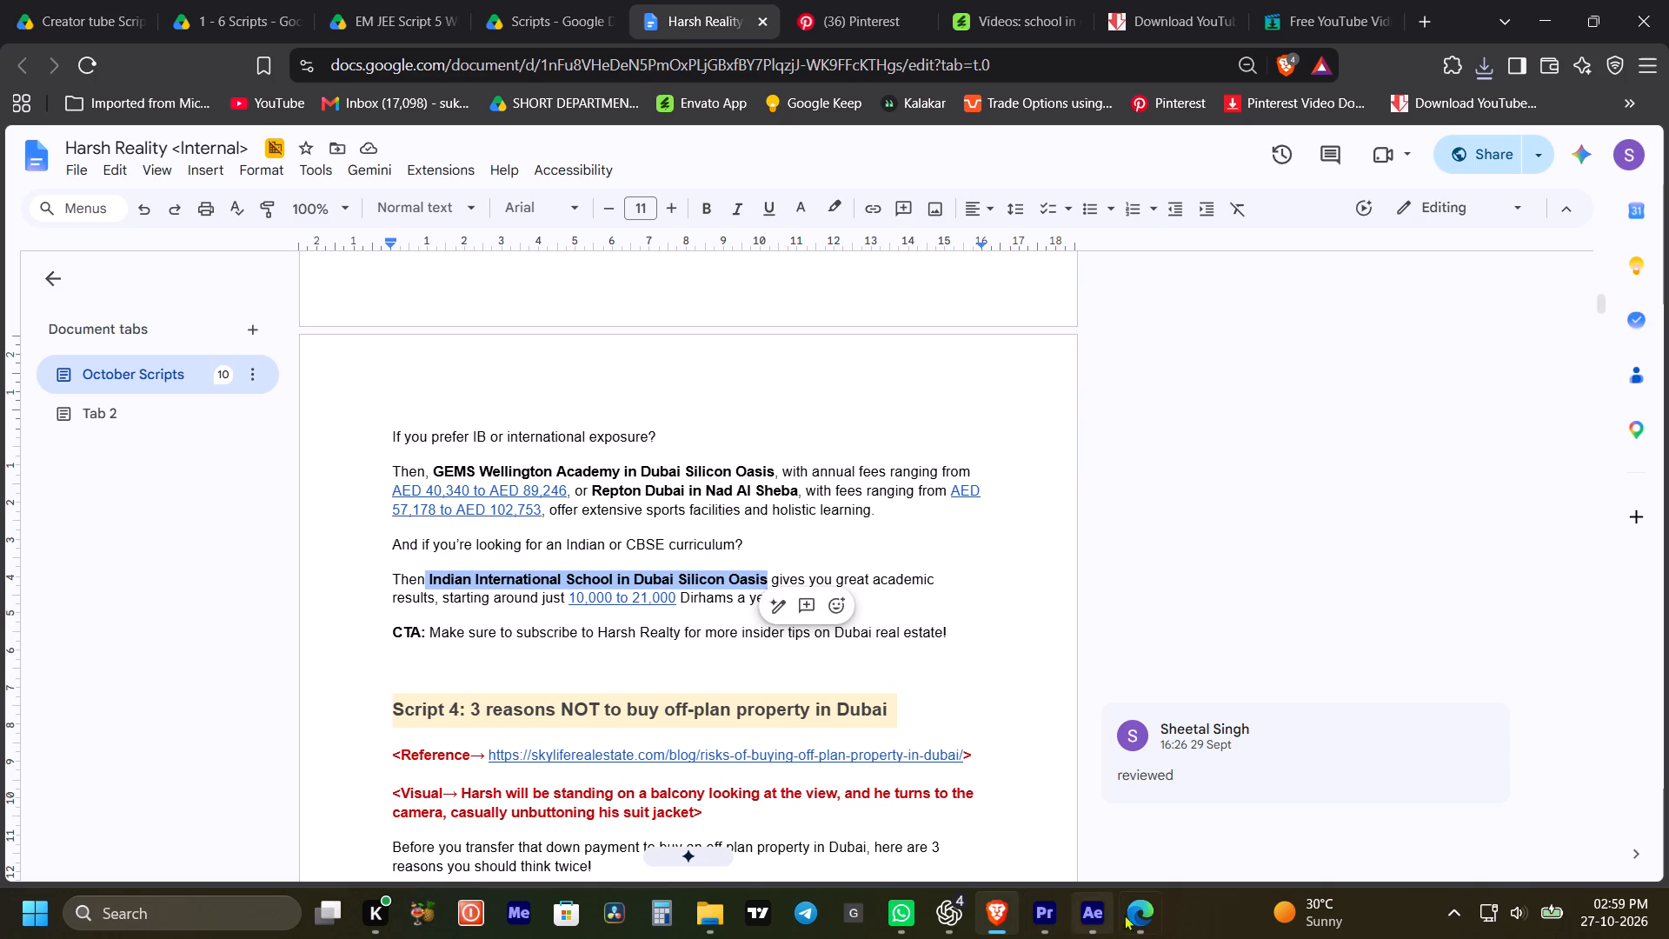
Switch to Edge and search YouTube for the copied name "Indian International School in Dubai Silicon Oasis".
{"action": "left_click", "coordinate": [1139, 917]}
{"action": "left_click", "coordinate": [1142, 913]}
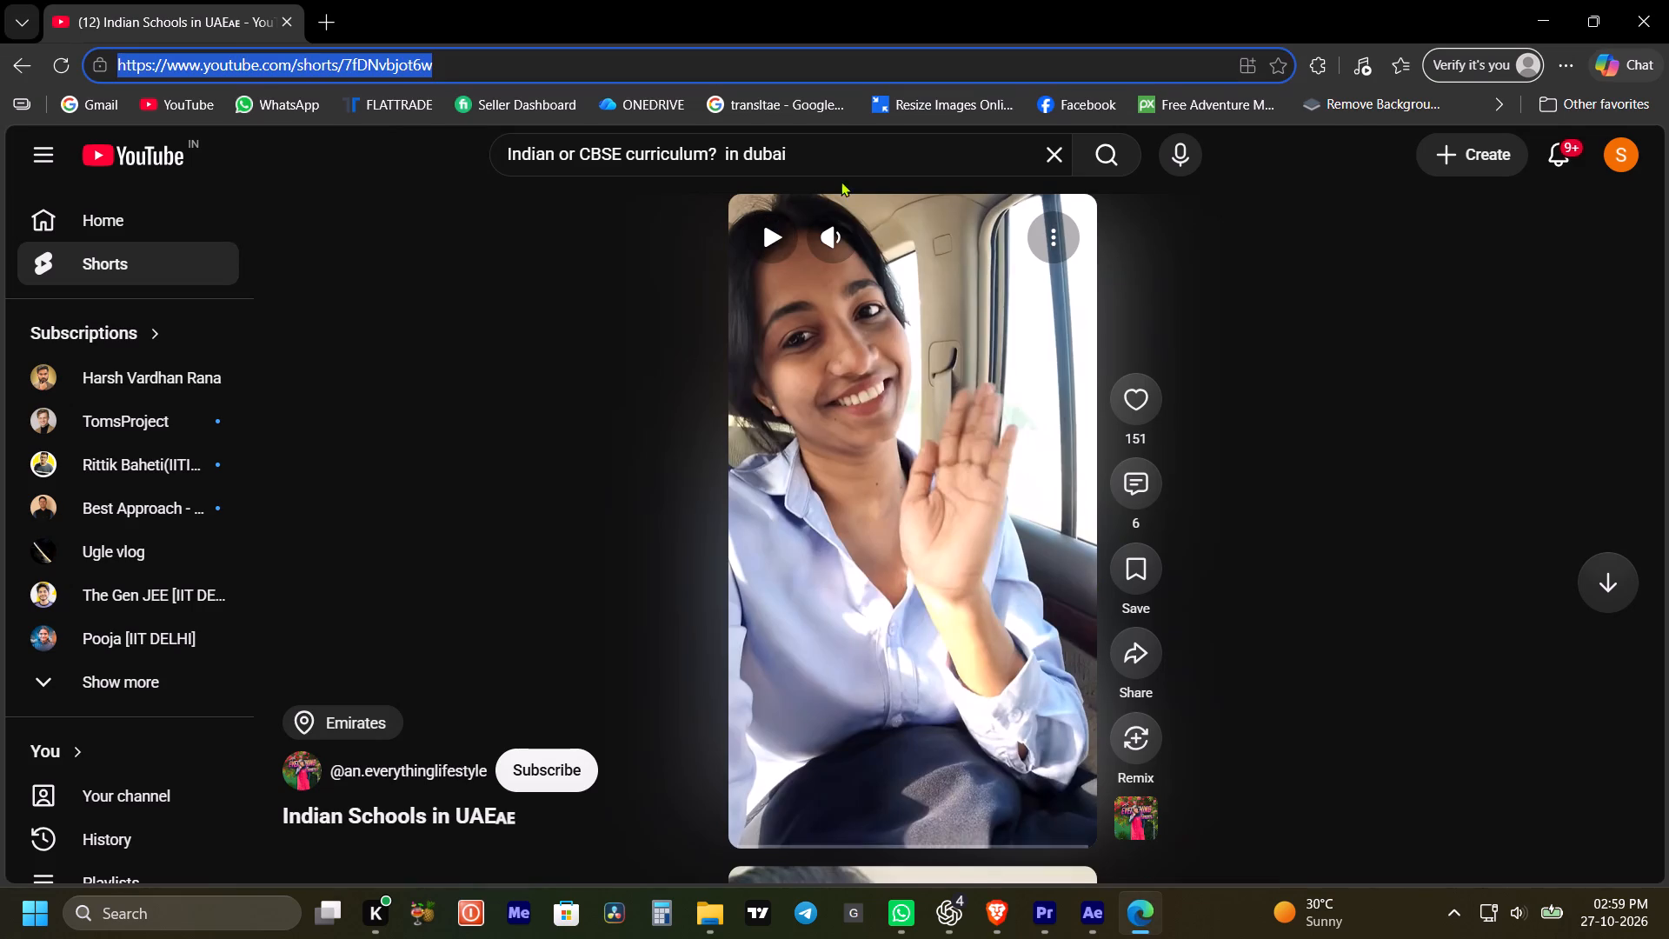
{"action": "left_click_drag", "start_coordinate": [844, 161], "coordinate": [409, 220]}
{"action": "key", "text": "ctrl+v"}
{"action": "key", "text": "Return"}
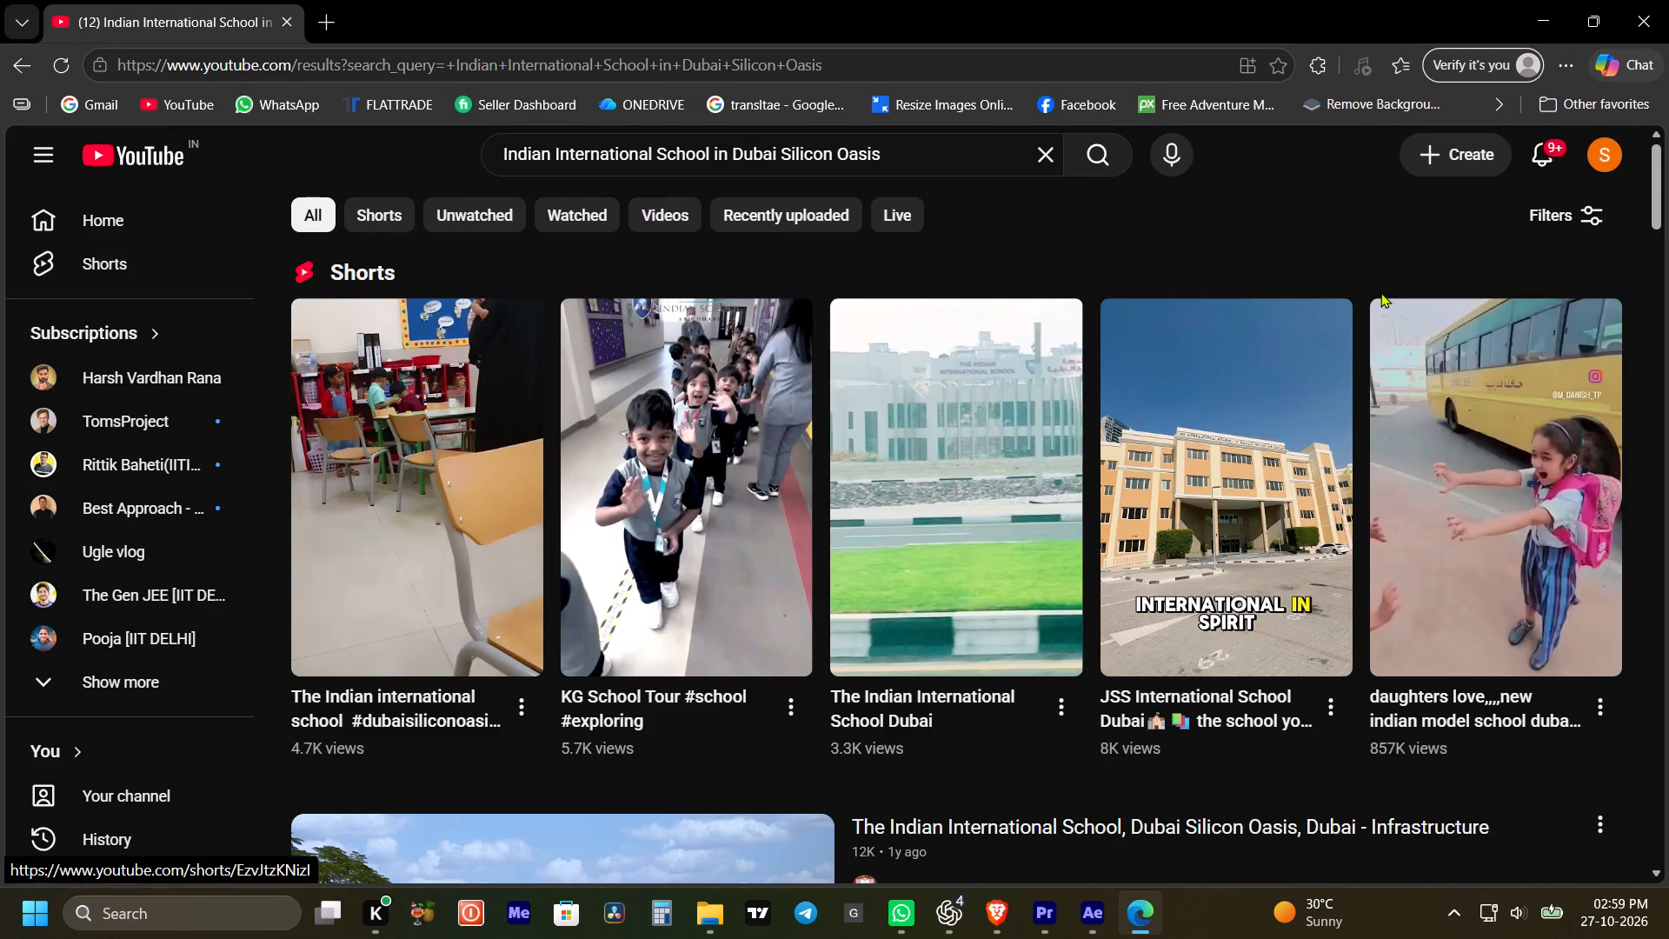
{"action": "scroll", "coordinate": [662, 554], "scroll_direction": "up", "scroll_amount": 1}
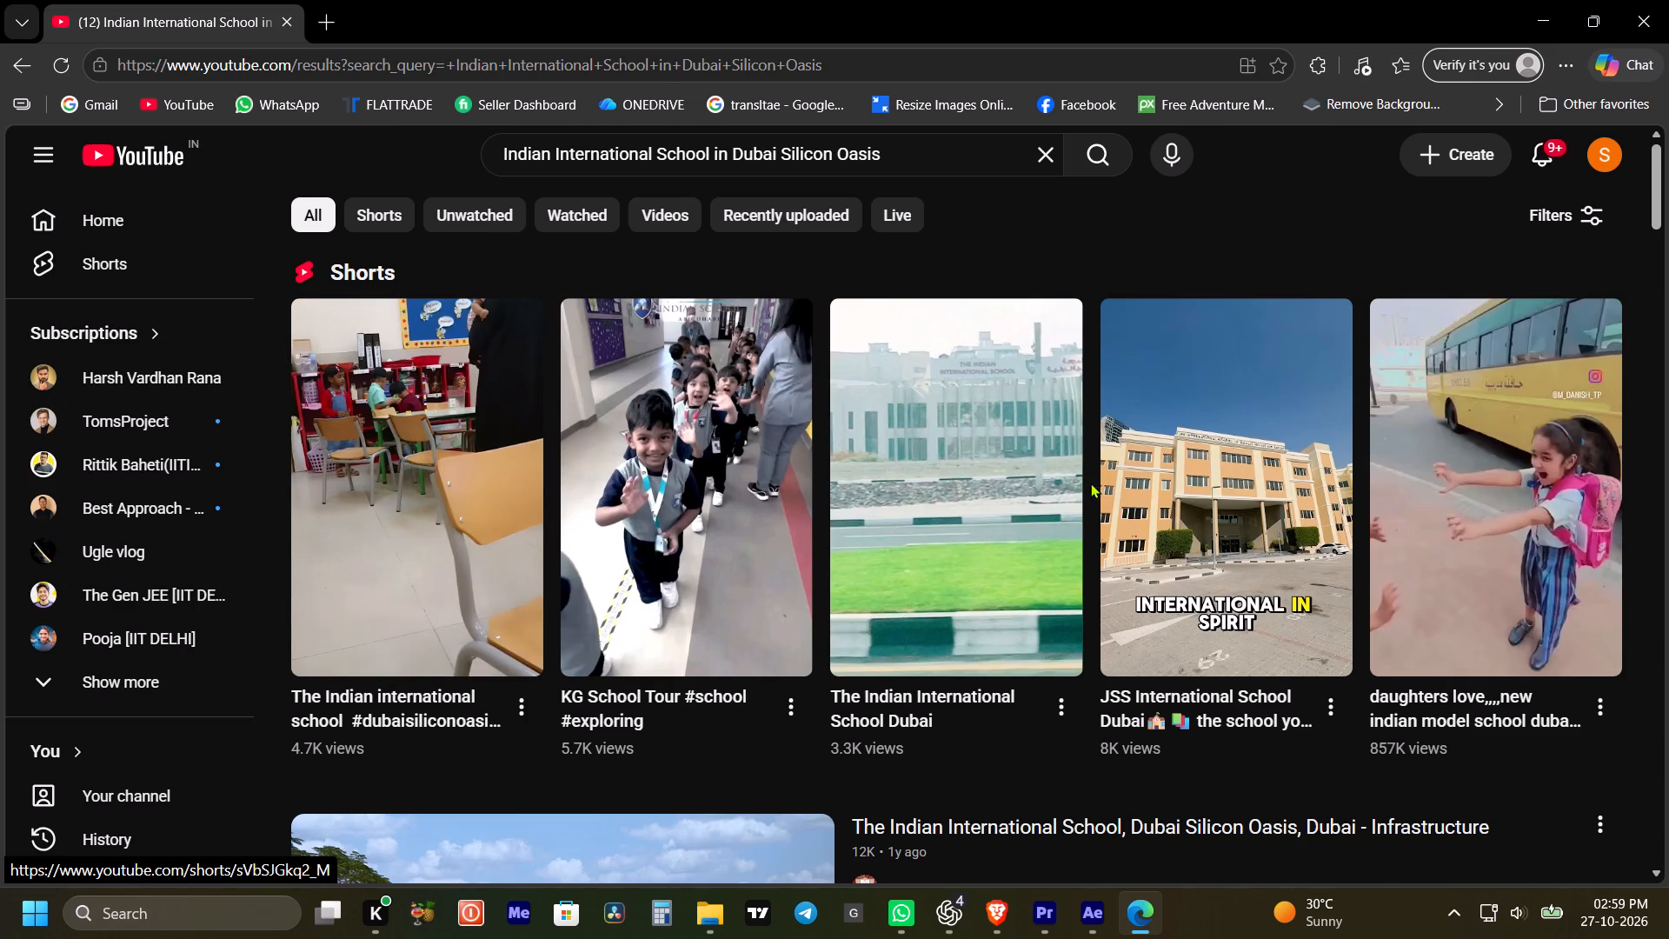
Skim through the short "The Indian International School Dubai" for usable school footage and return to the search results.
{"action": "left_click", "coordinate": [1017, 587]}
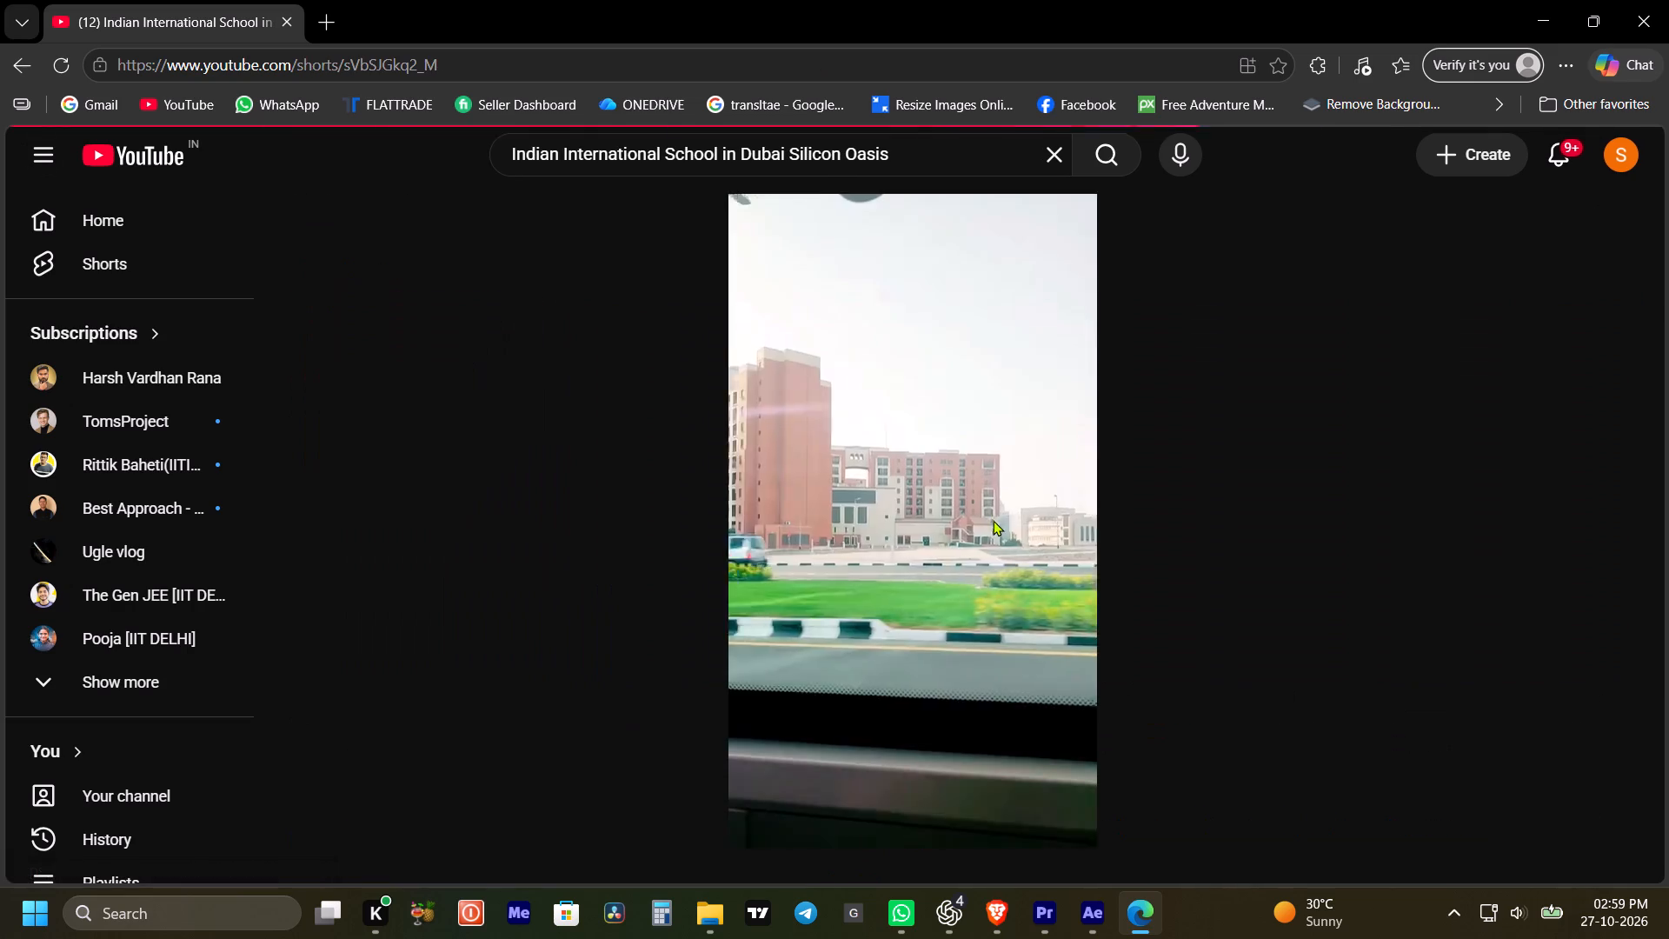
{"action": "left_click", "coordinate": [788, 848]}
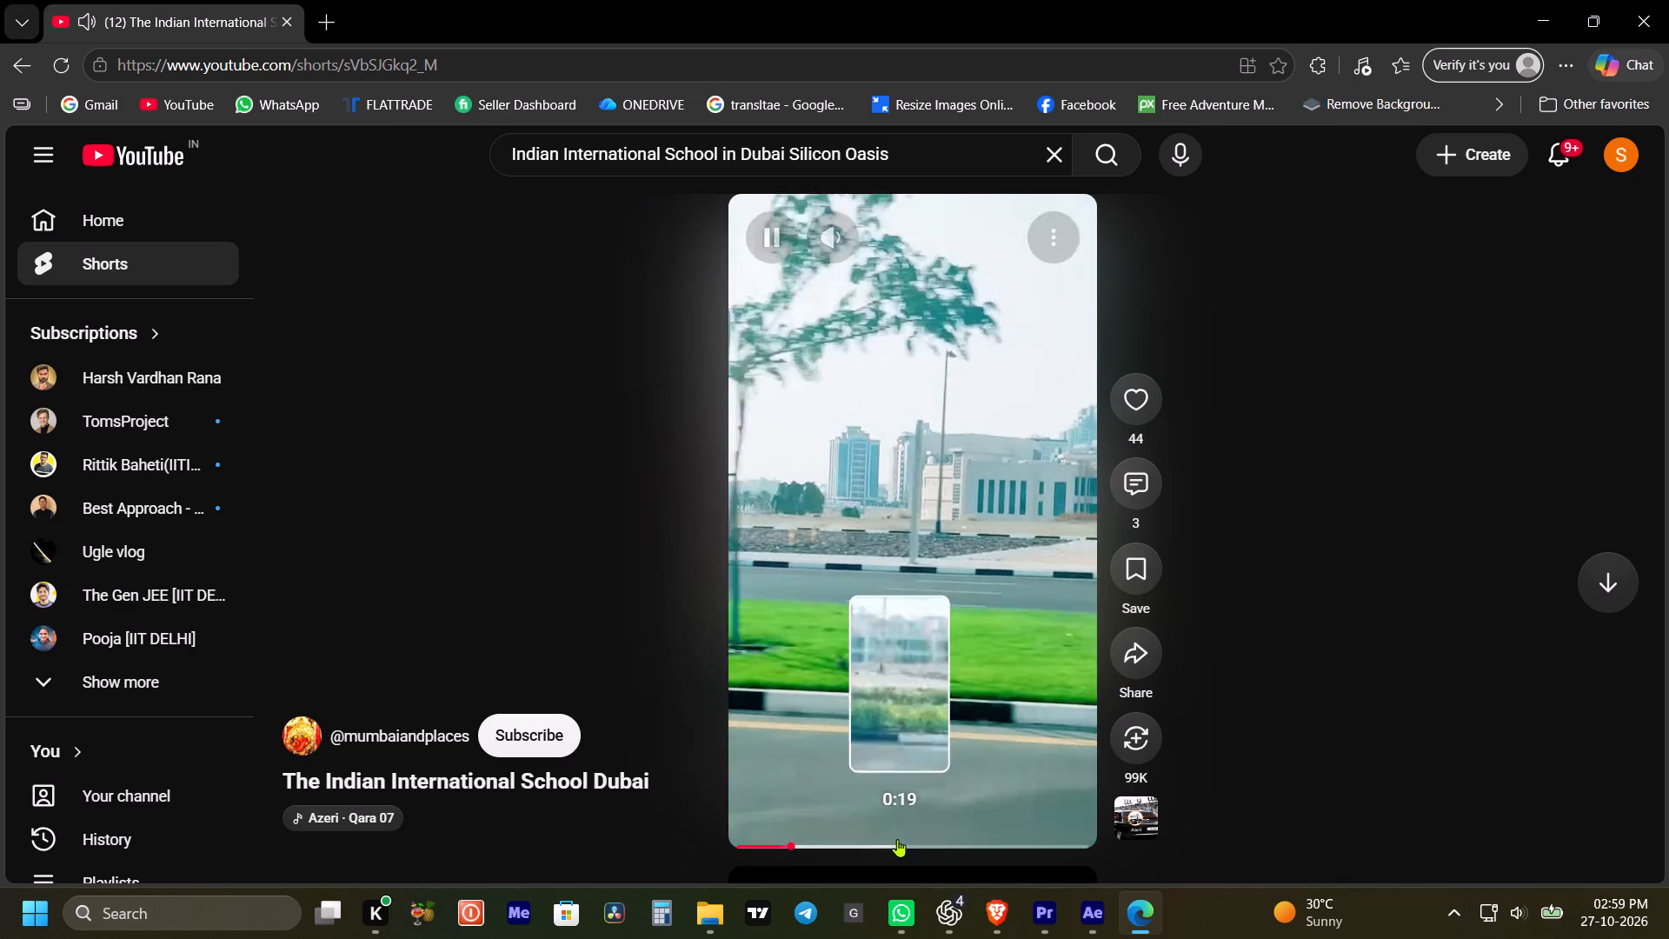
{"action": "left_click", "coordinate": [890, 843]}
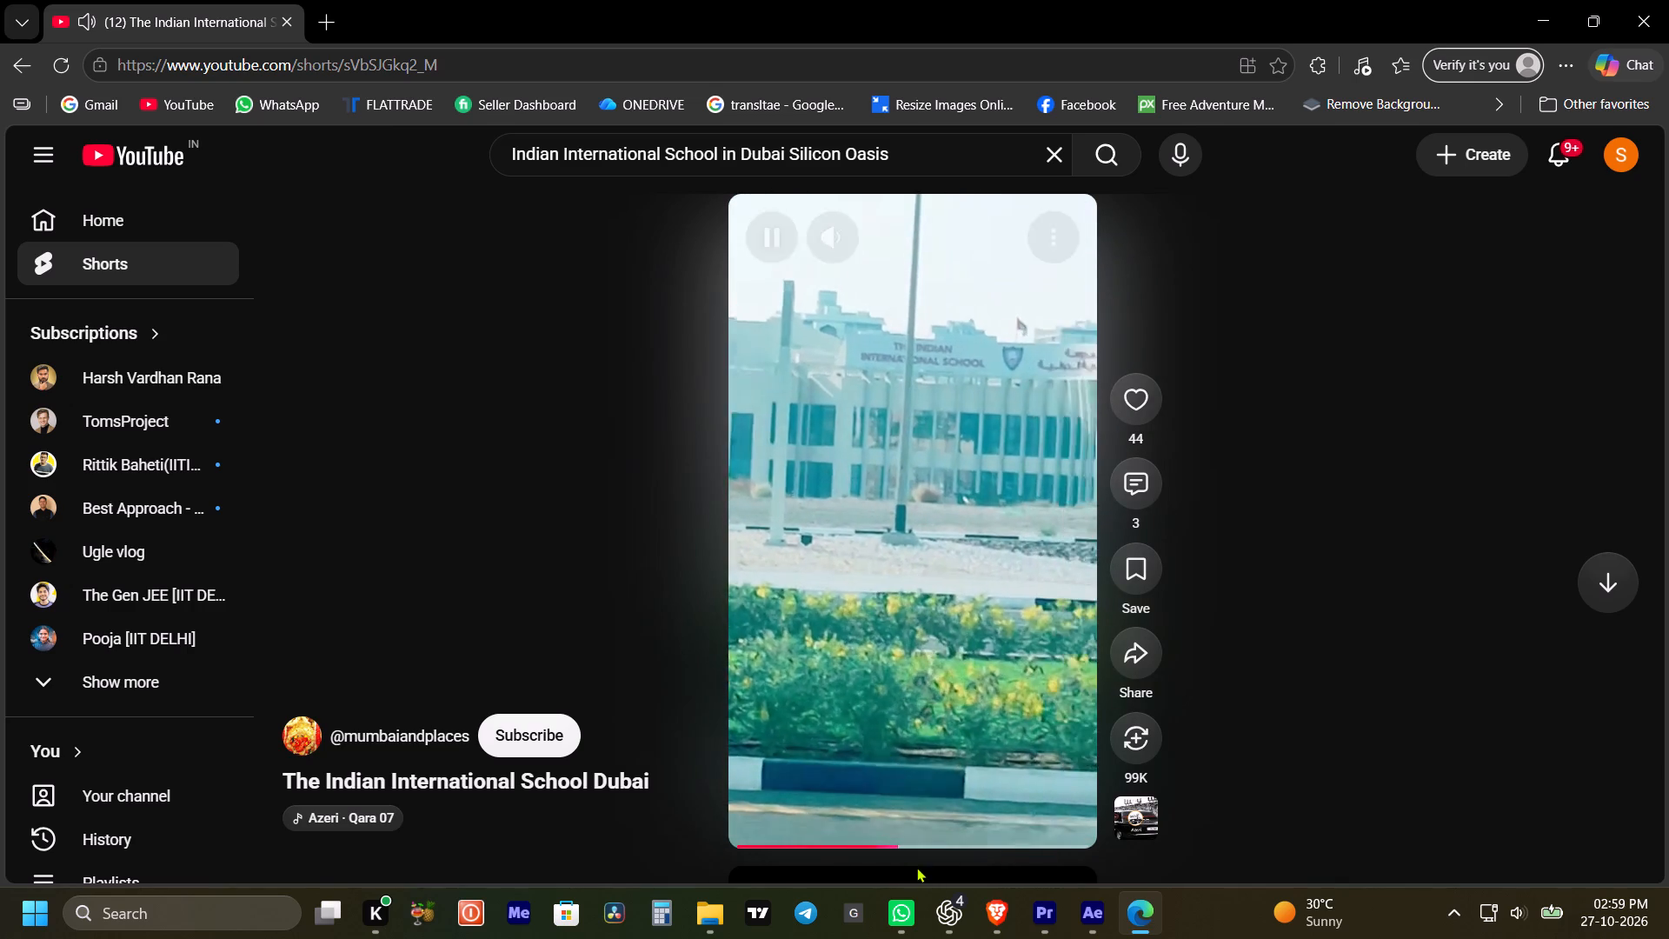
{"action": "left_click_drag", "start_coordinate": [924, 845], "coordinate": [933, 842]}
{"action": "left_click", "coordinate": [967, 840]}
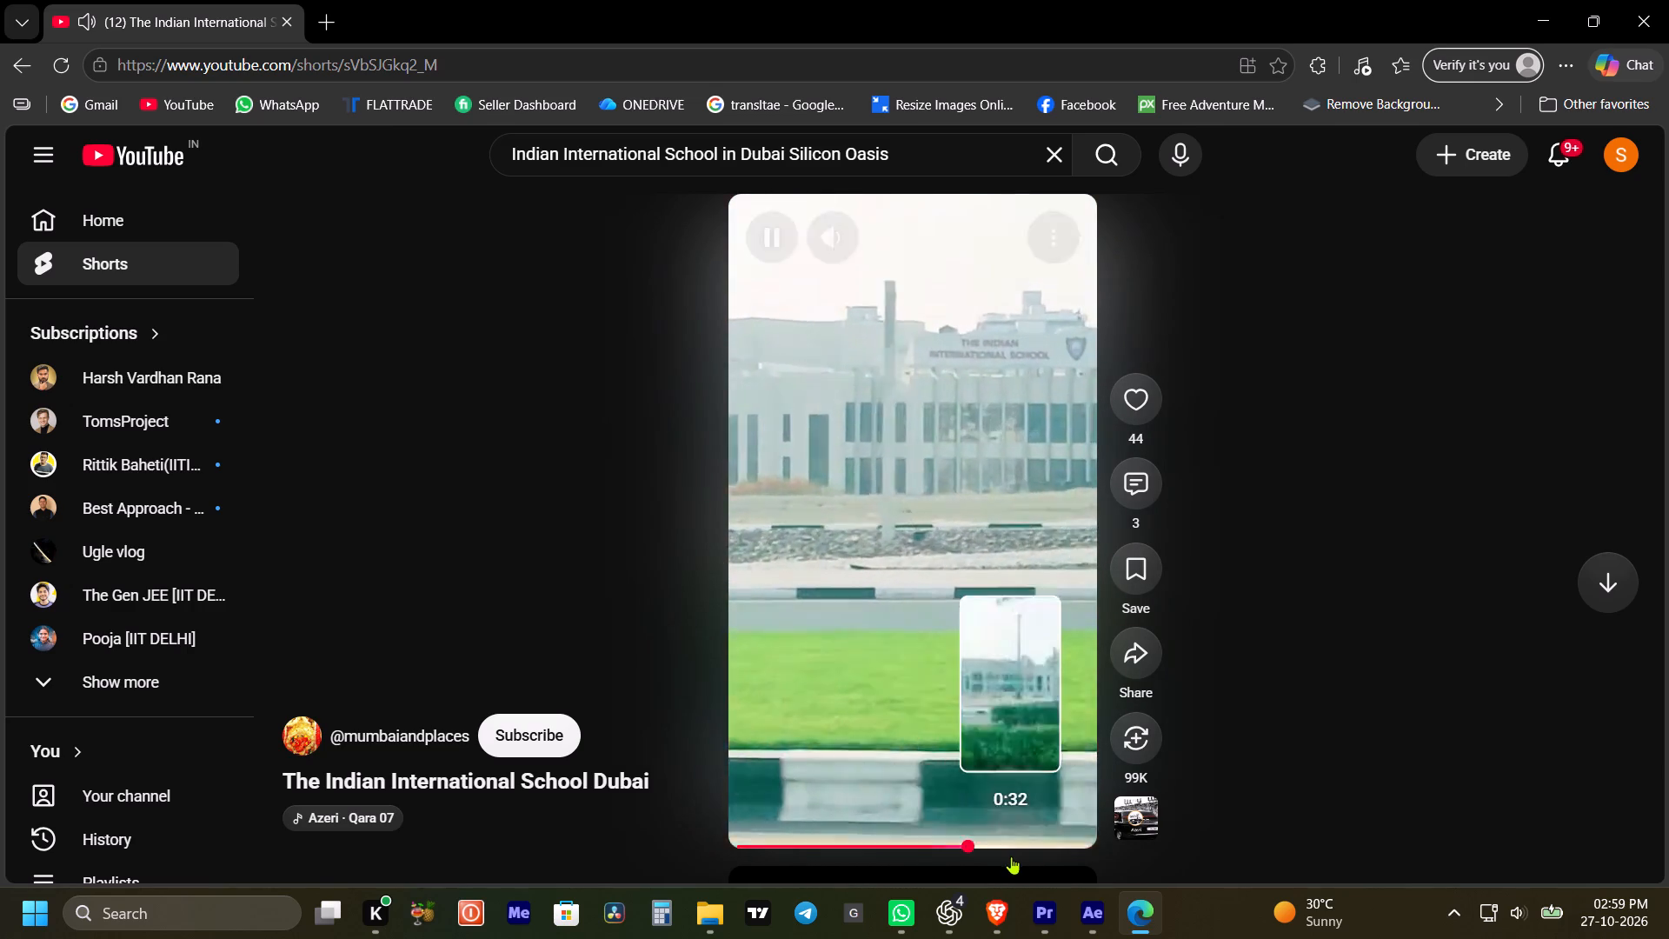
{"action": "left_click", "coordinate": [1028, 850]}
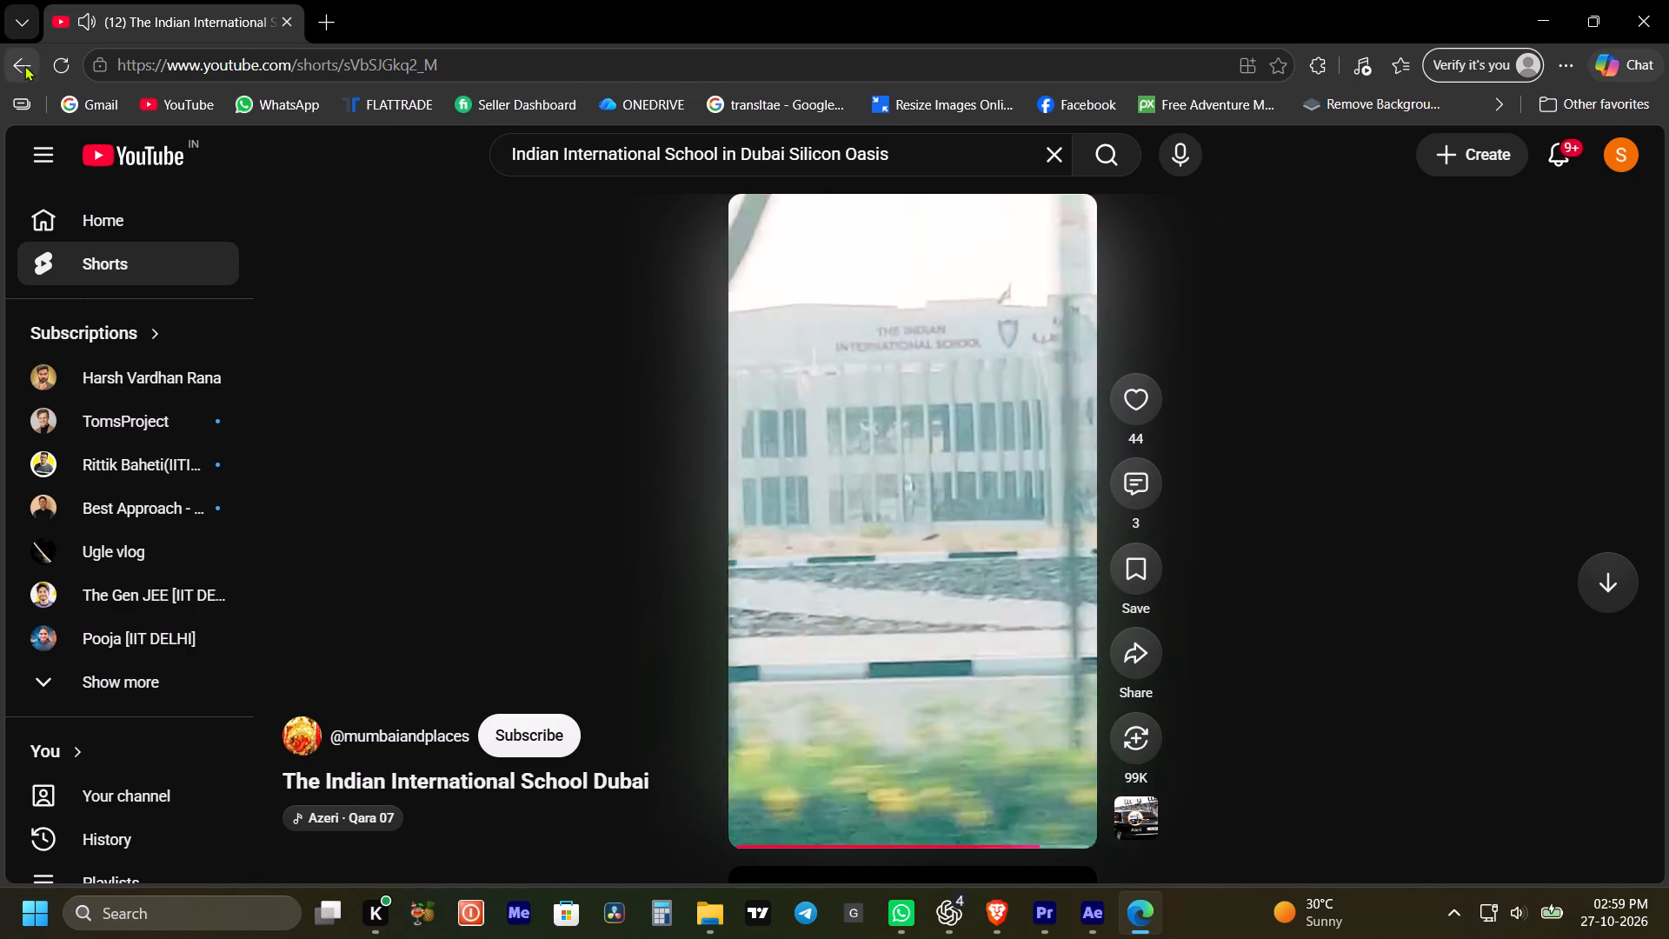
{"action": "left_click", "coordinate": [24, 65]}
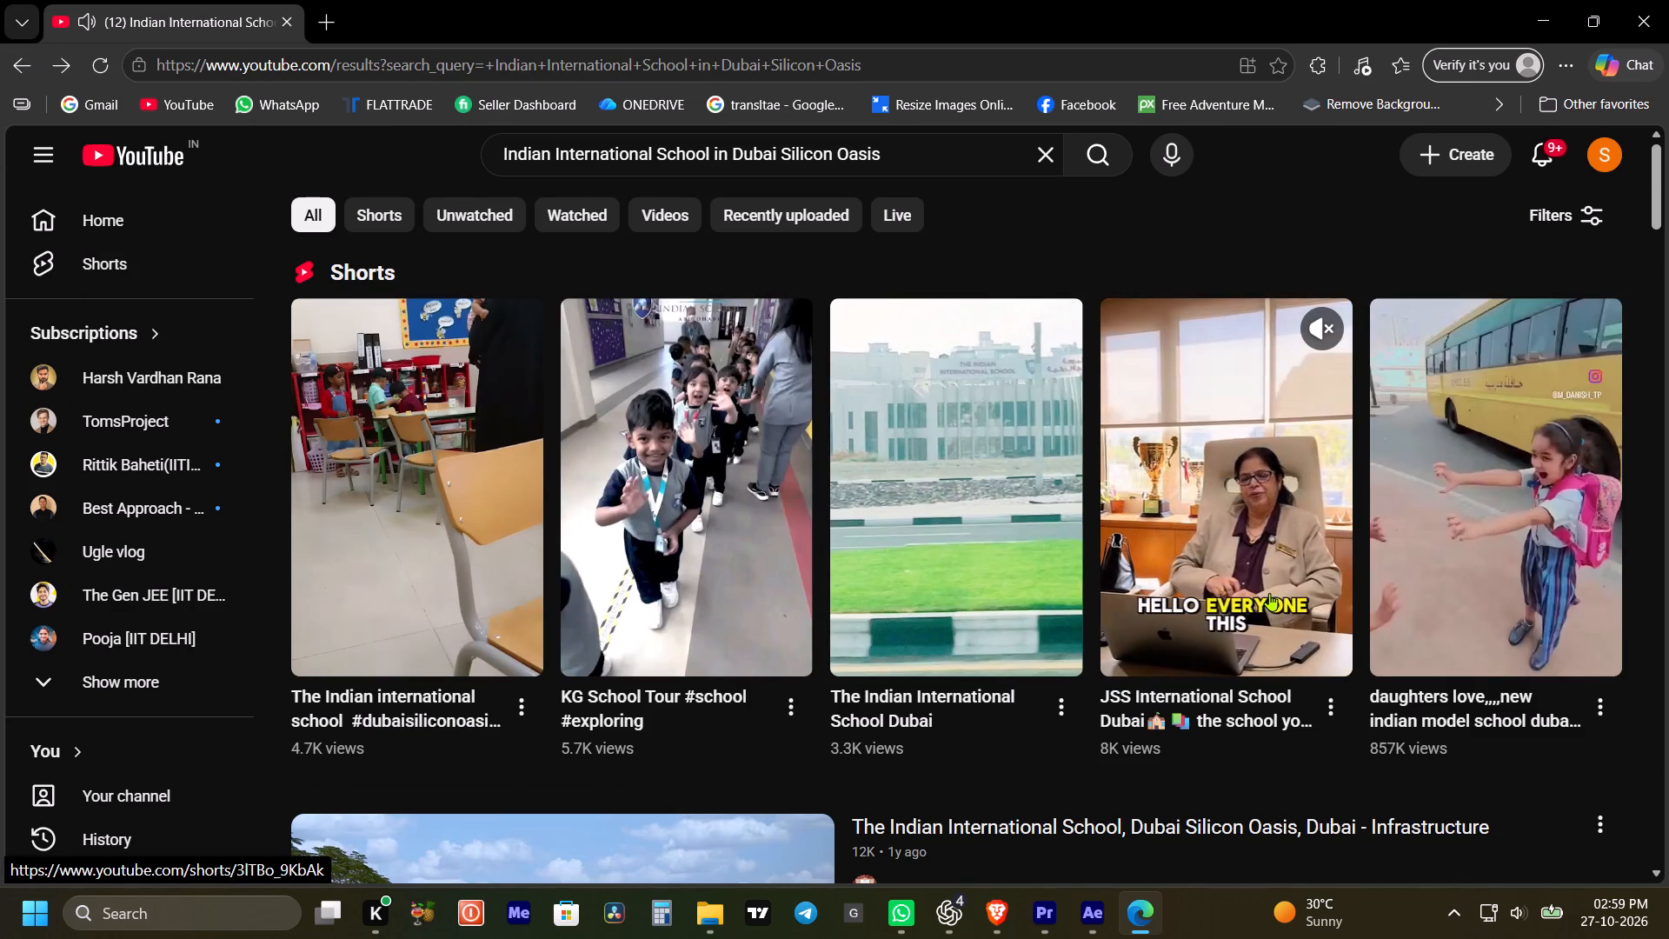
Open the video "The Indian International School, Dubai Silicon Oasis, Dubai - Infrastructure" and set playback to its beginning.
{"action": "scroll", "coordinate": [1267, 571], "scroll_direction": "down", "scroll_amount": 4}
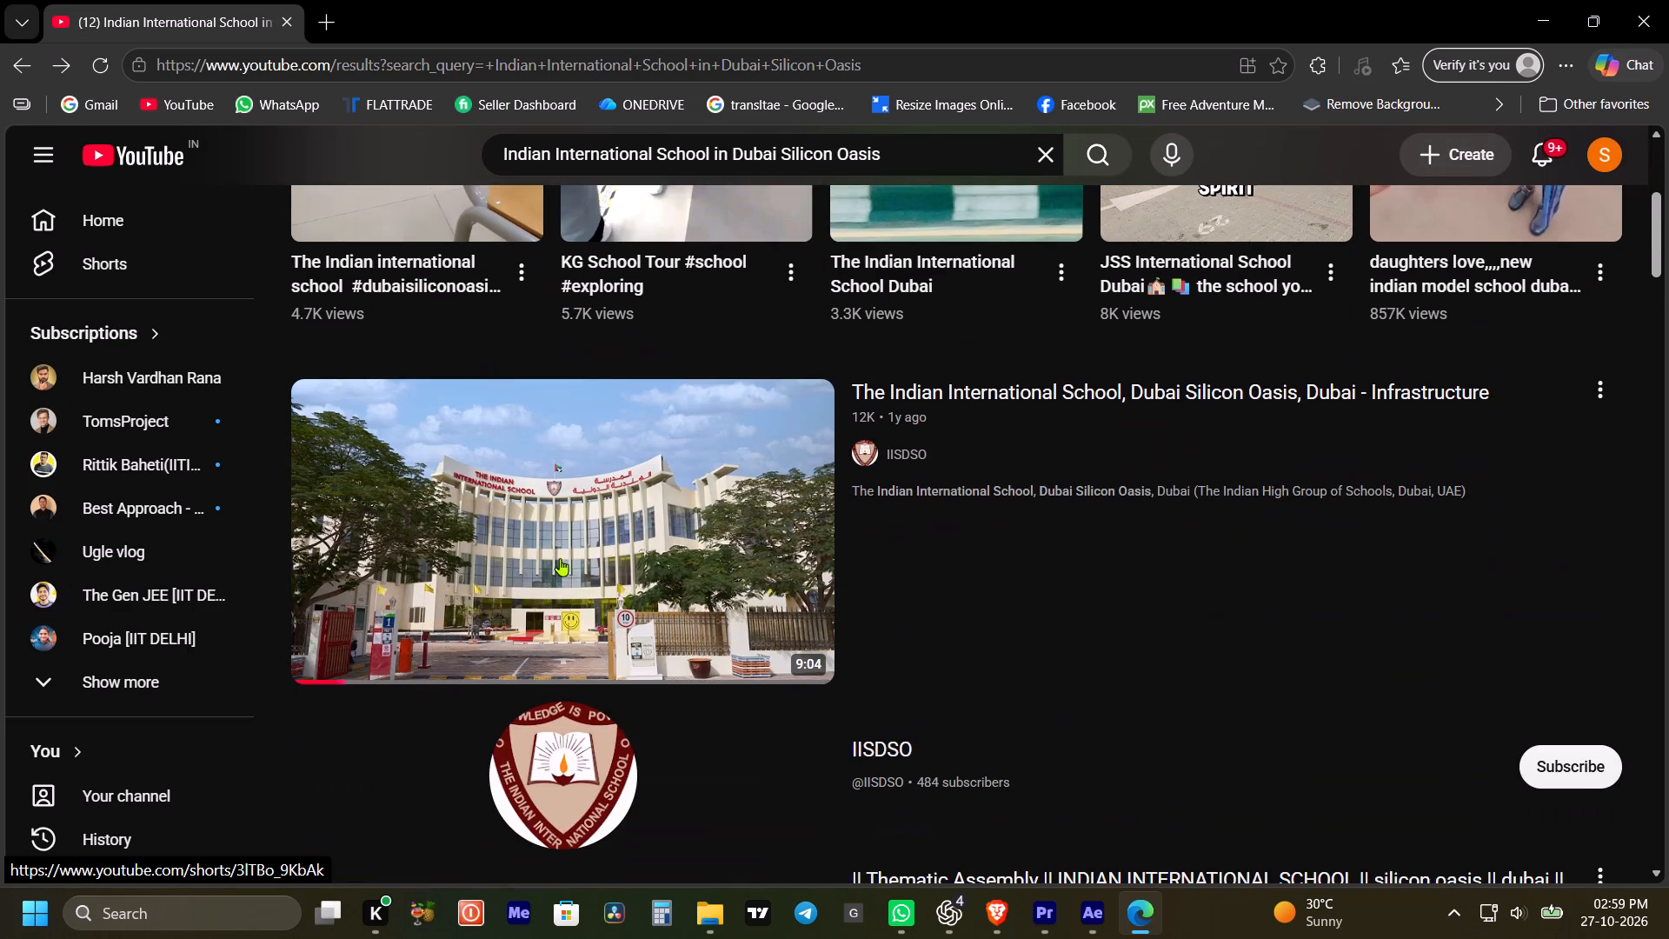
{"action": "left_click", "coordinate": [575, 561]}
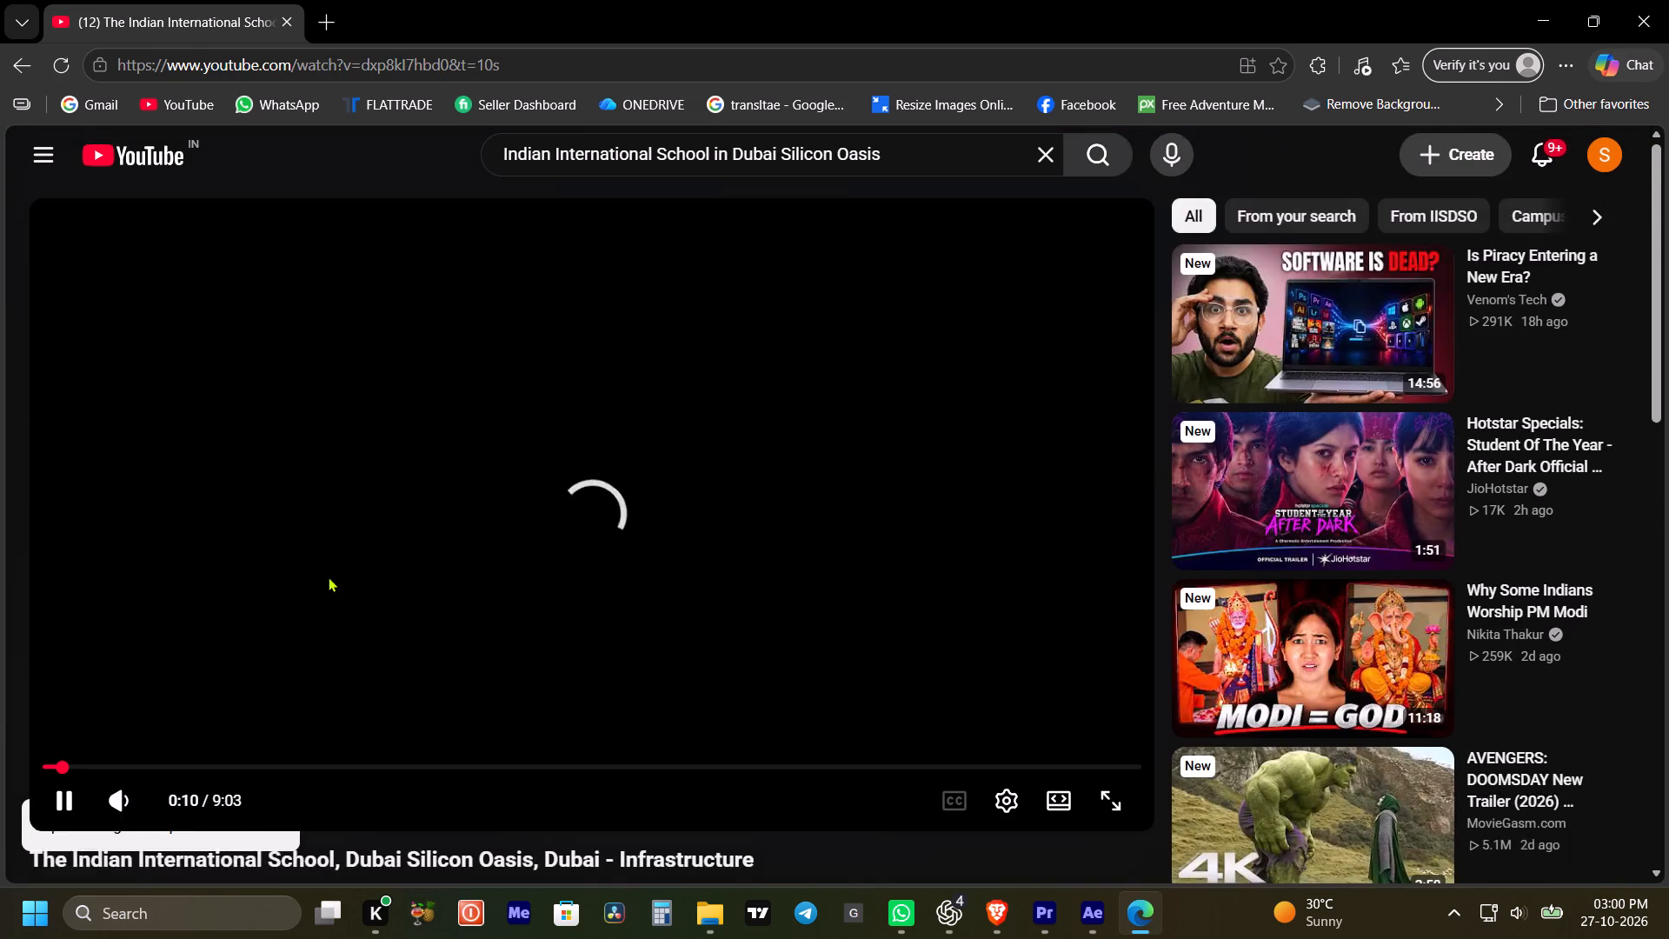
{"action": "scroll", "coordinate": [328, 576], "scroll_direction": "down", "scroll_amount": 2}
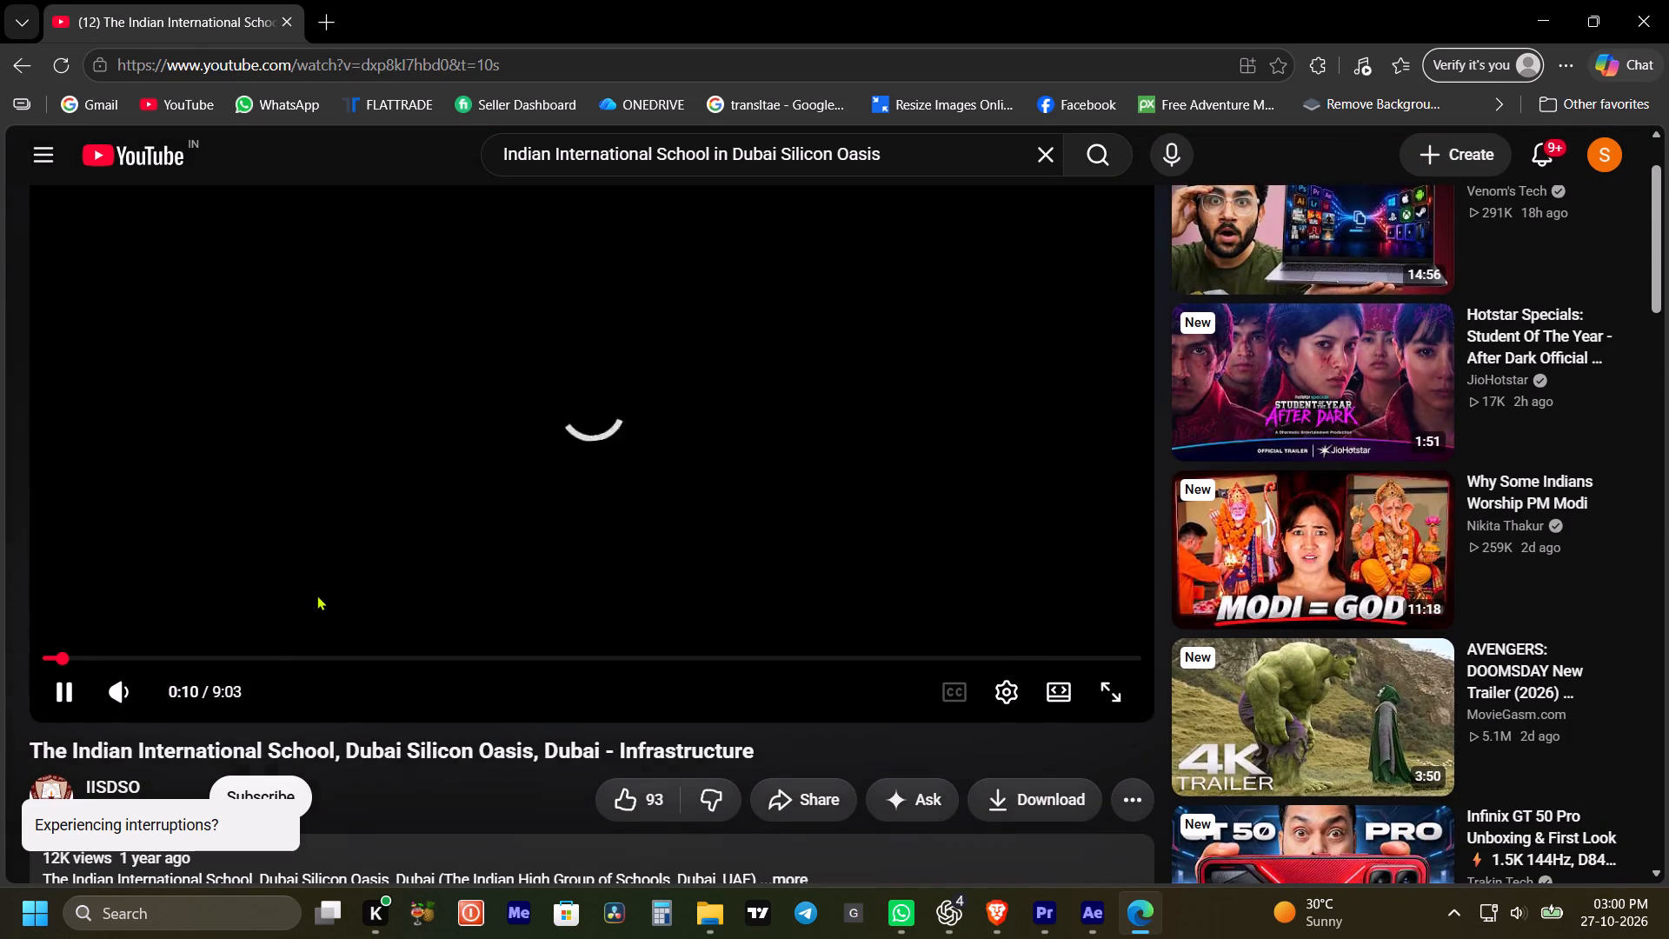
{"action": "scroll", "coordinate": [316, 595], "scroll_direction": "down", "scroll_amount": 1}
{"action": "scroll", "coordinate": [112, 449], "scroll_direction": "up", "scroll_amount": 1}
{"action": "scroll", "coordinate": [596, 443], "scroll_direction": "up", "scroll_amount": 2}
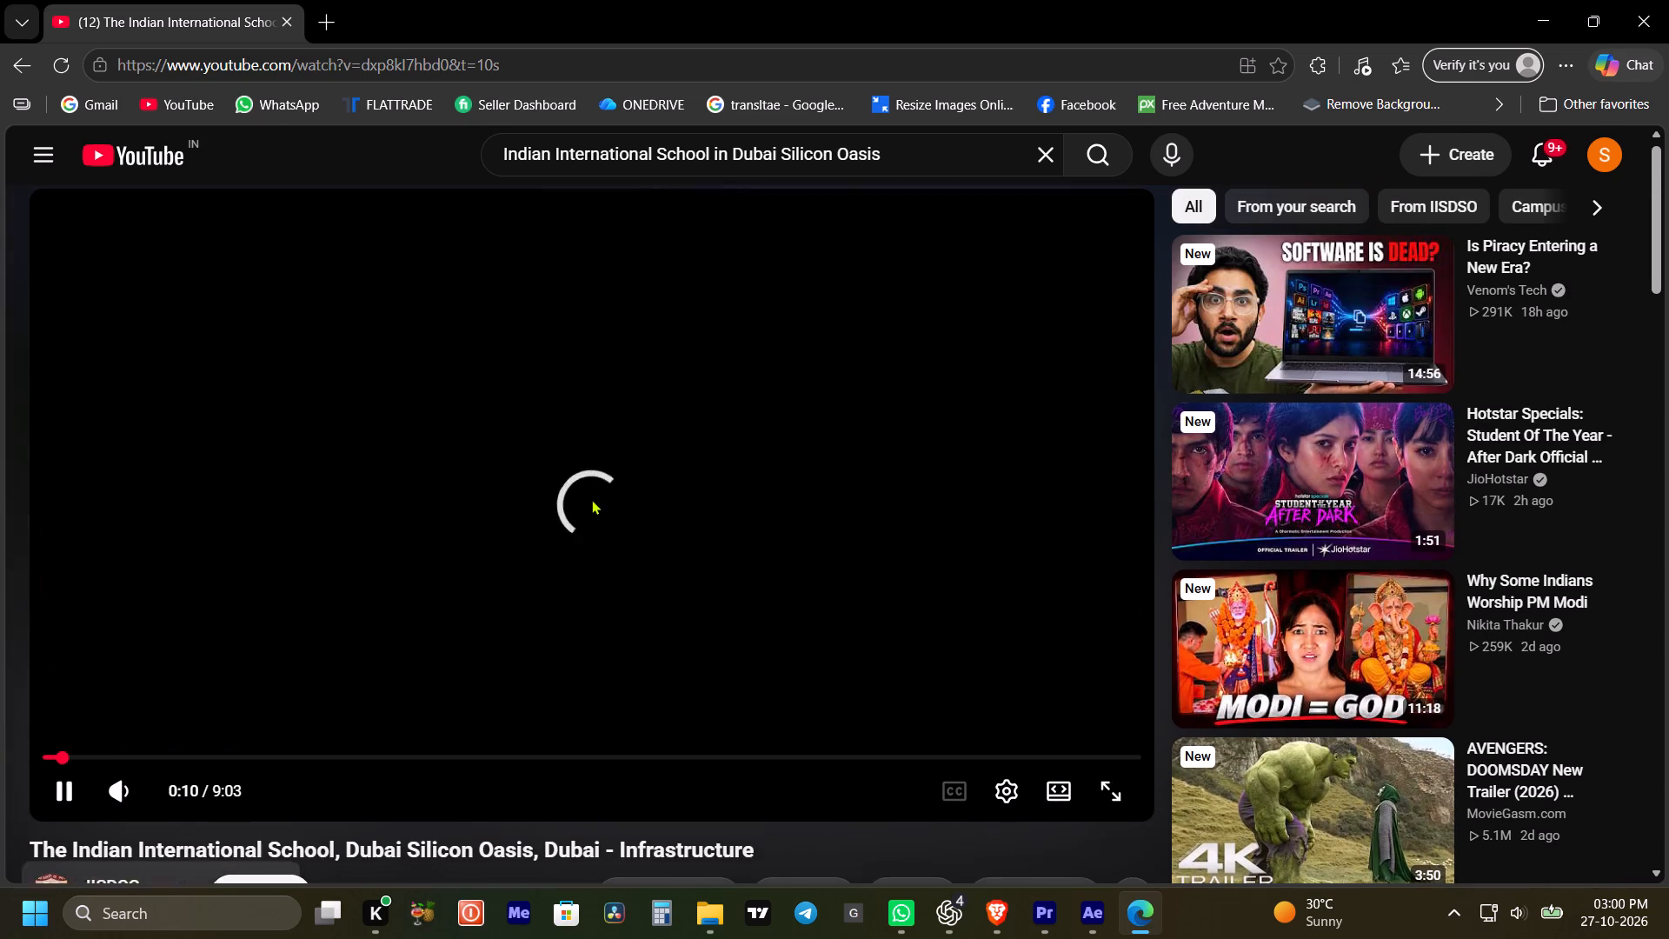
{"action": "scroll", "coordinate": [661, 534], "scroll_direction": "up", "scroll_amount": 2}
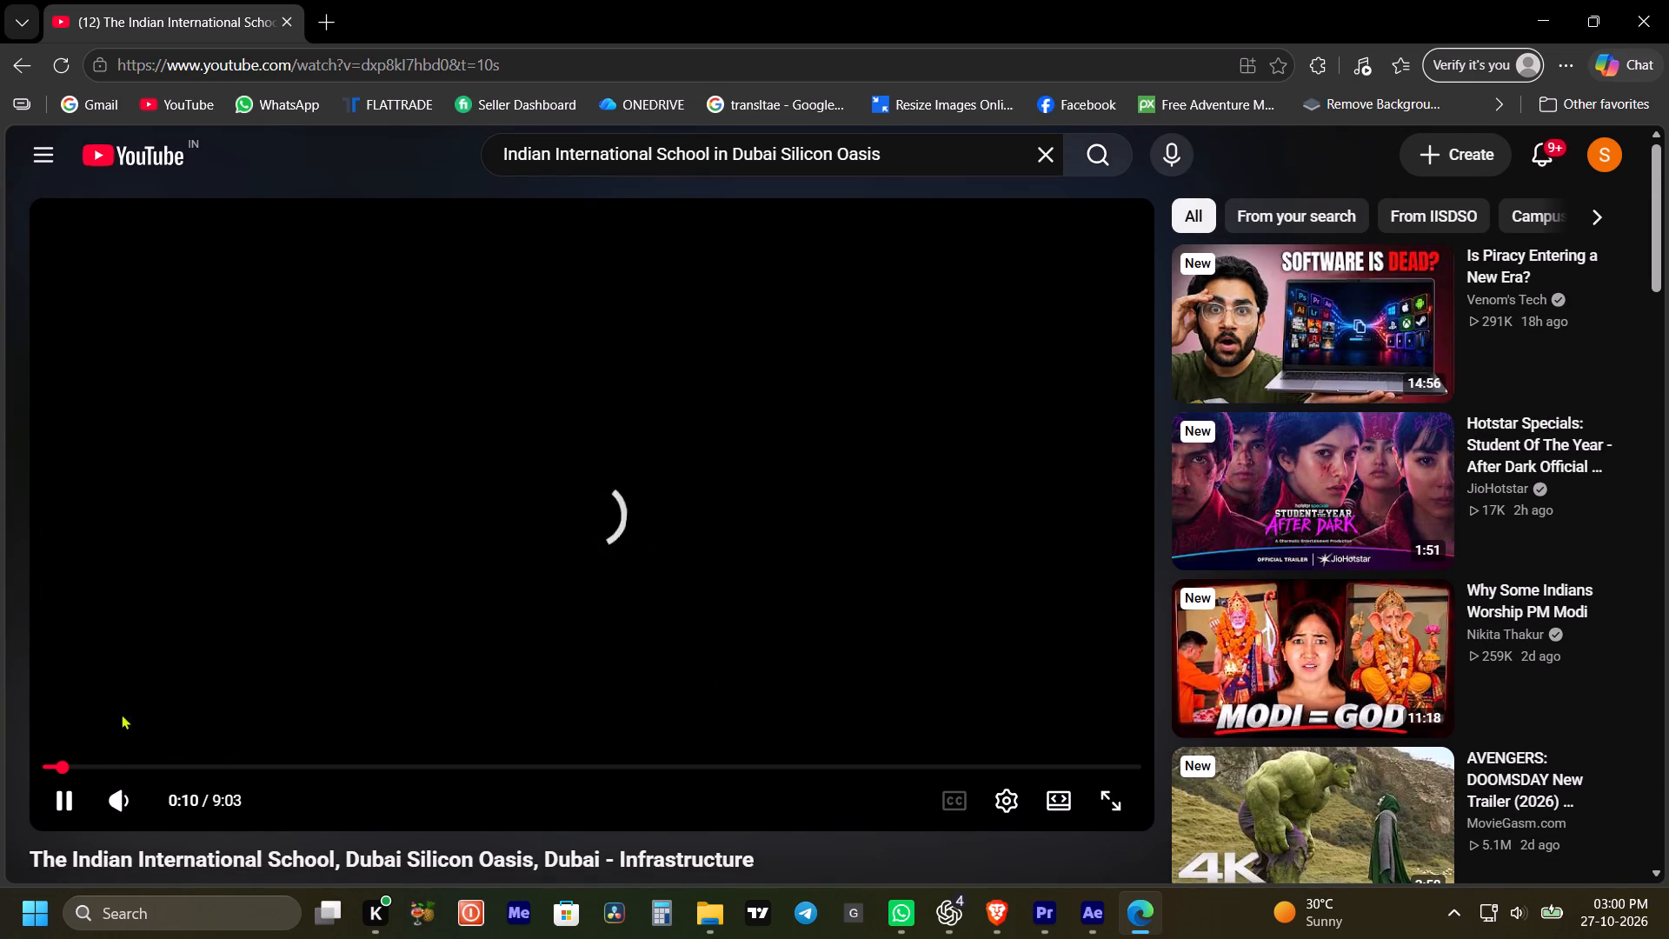
{"action": "left_click_drag", "start_coordinate": [54, 769], "coordinate": [37, 770]}
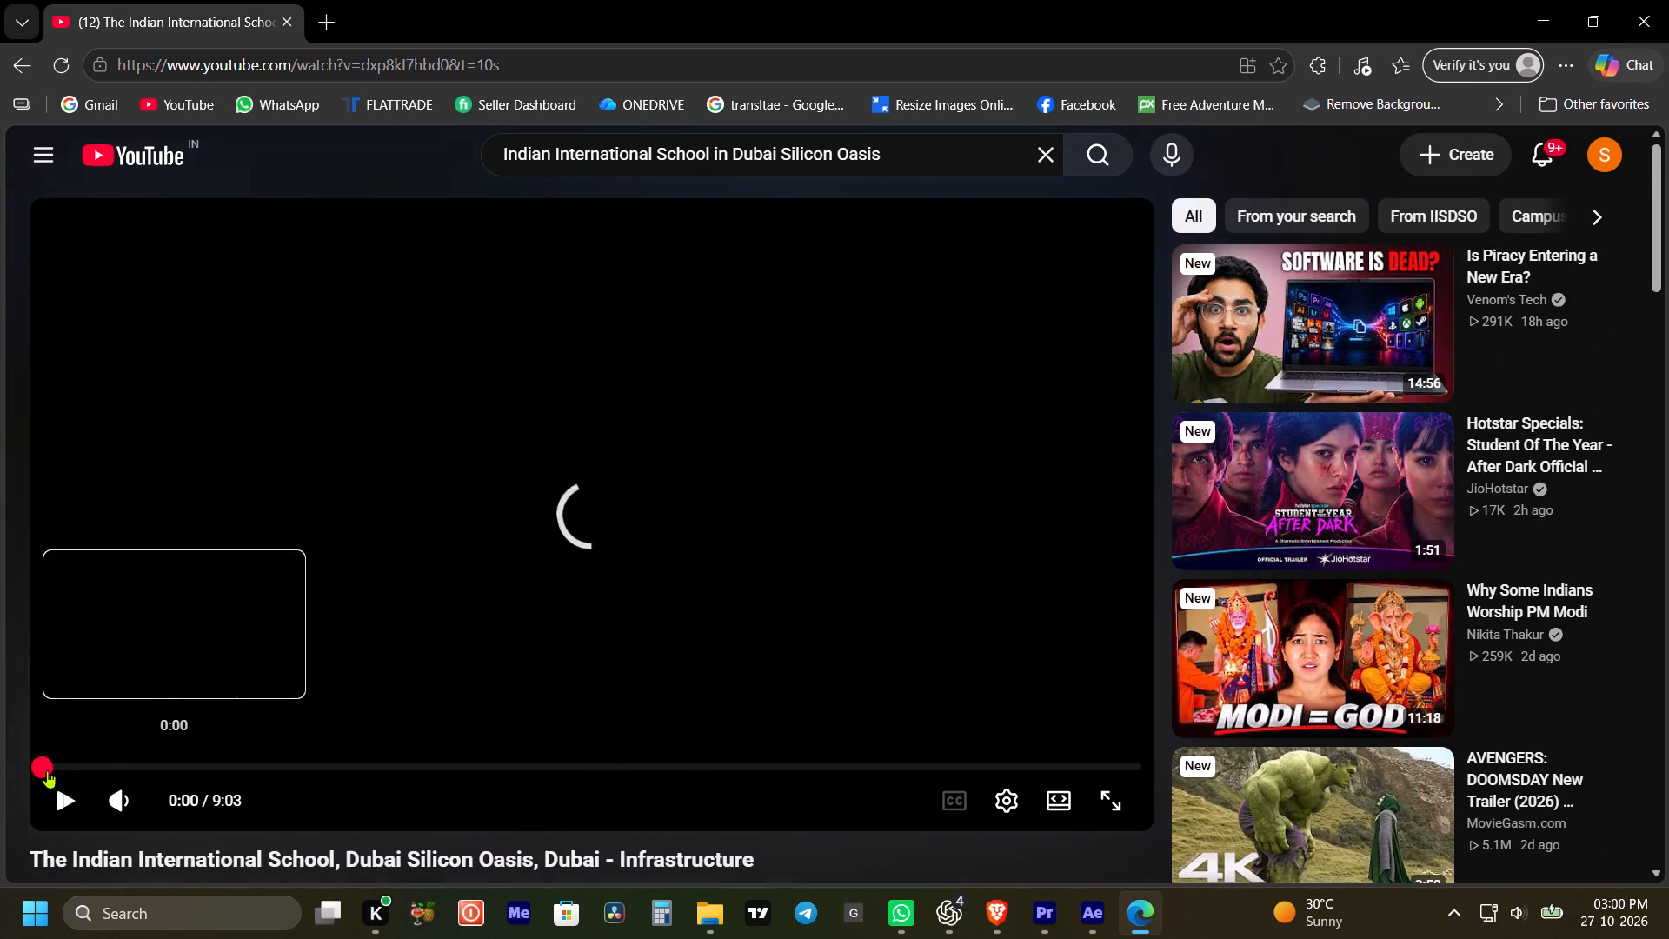
{"action": "left_click", "coordinate": [775, 502]}
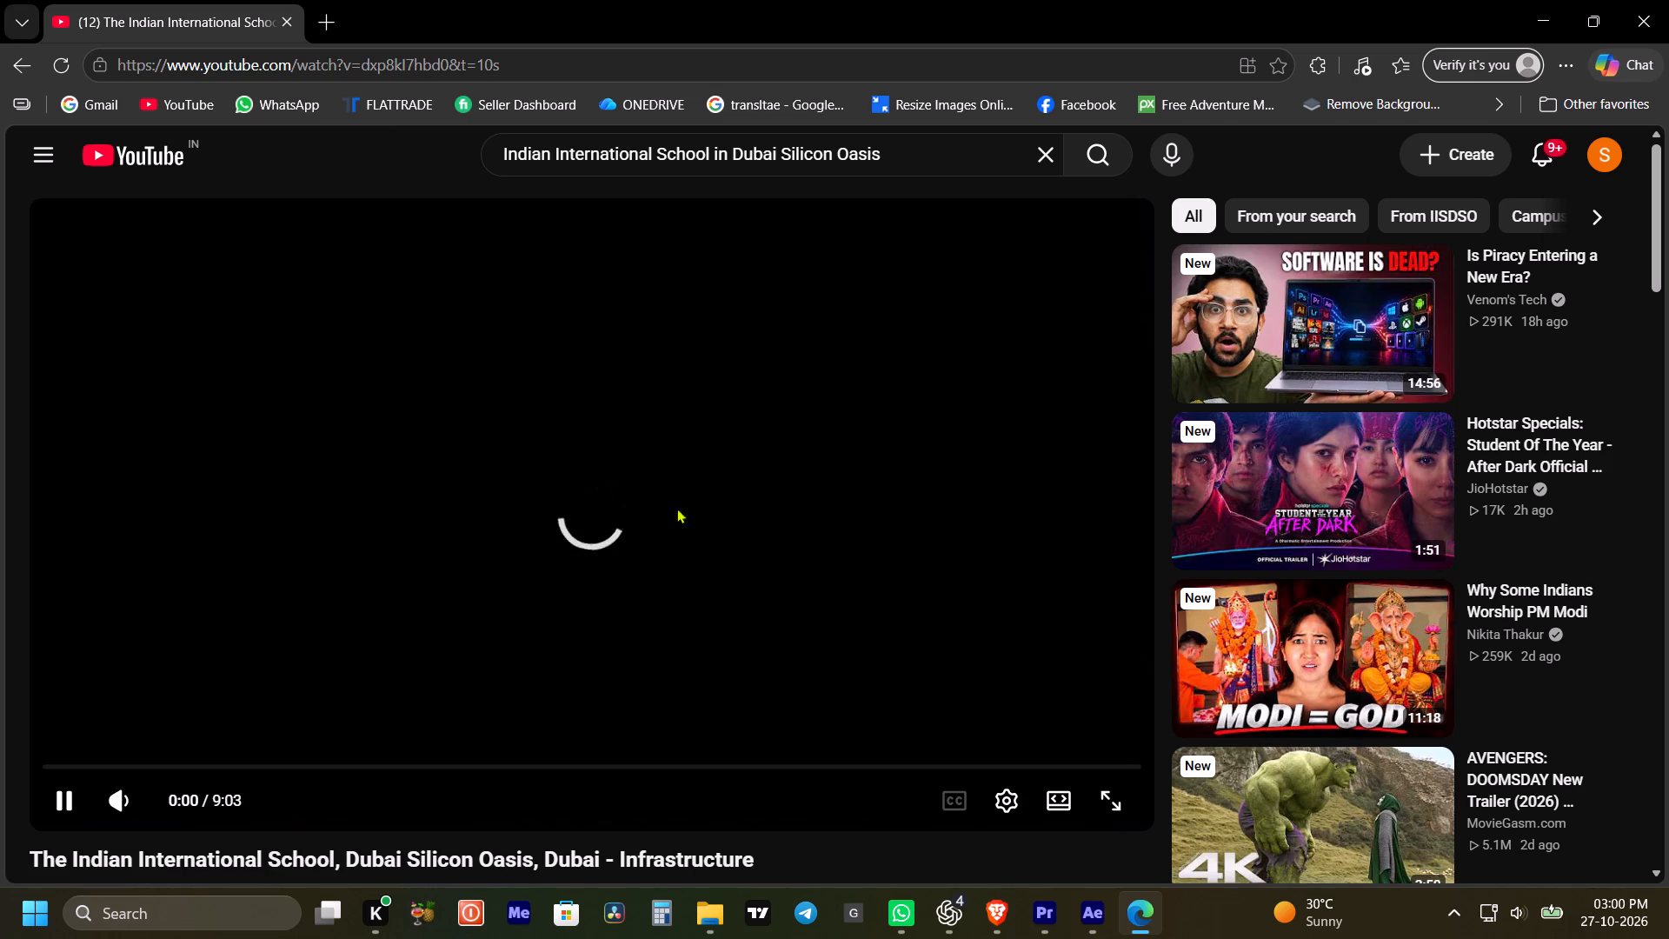
{"action": "left_click", "coordinate": [684, 509]}
{"action": "left_click_drag", "start_coordinate": [710, 388], "coordinate": [689, 427]}
{"action": "left_click", "coordinate": [611, 460]}
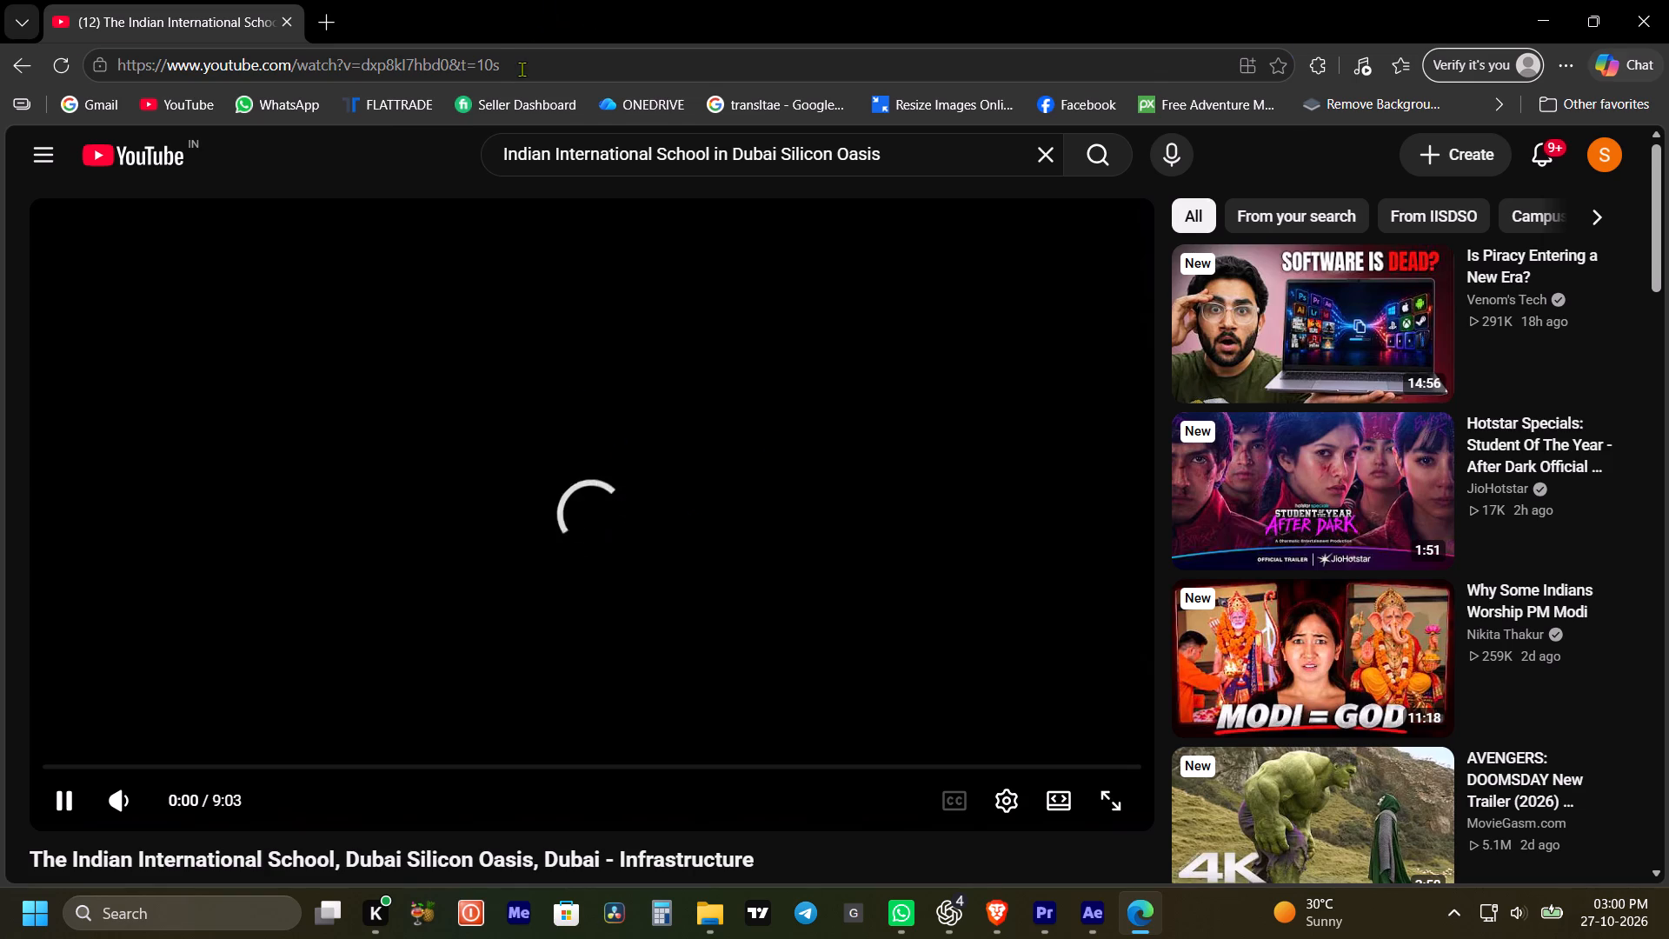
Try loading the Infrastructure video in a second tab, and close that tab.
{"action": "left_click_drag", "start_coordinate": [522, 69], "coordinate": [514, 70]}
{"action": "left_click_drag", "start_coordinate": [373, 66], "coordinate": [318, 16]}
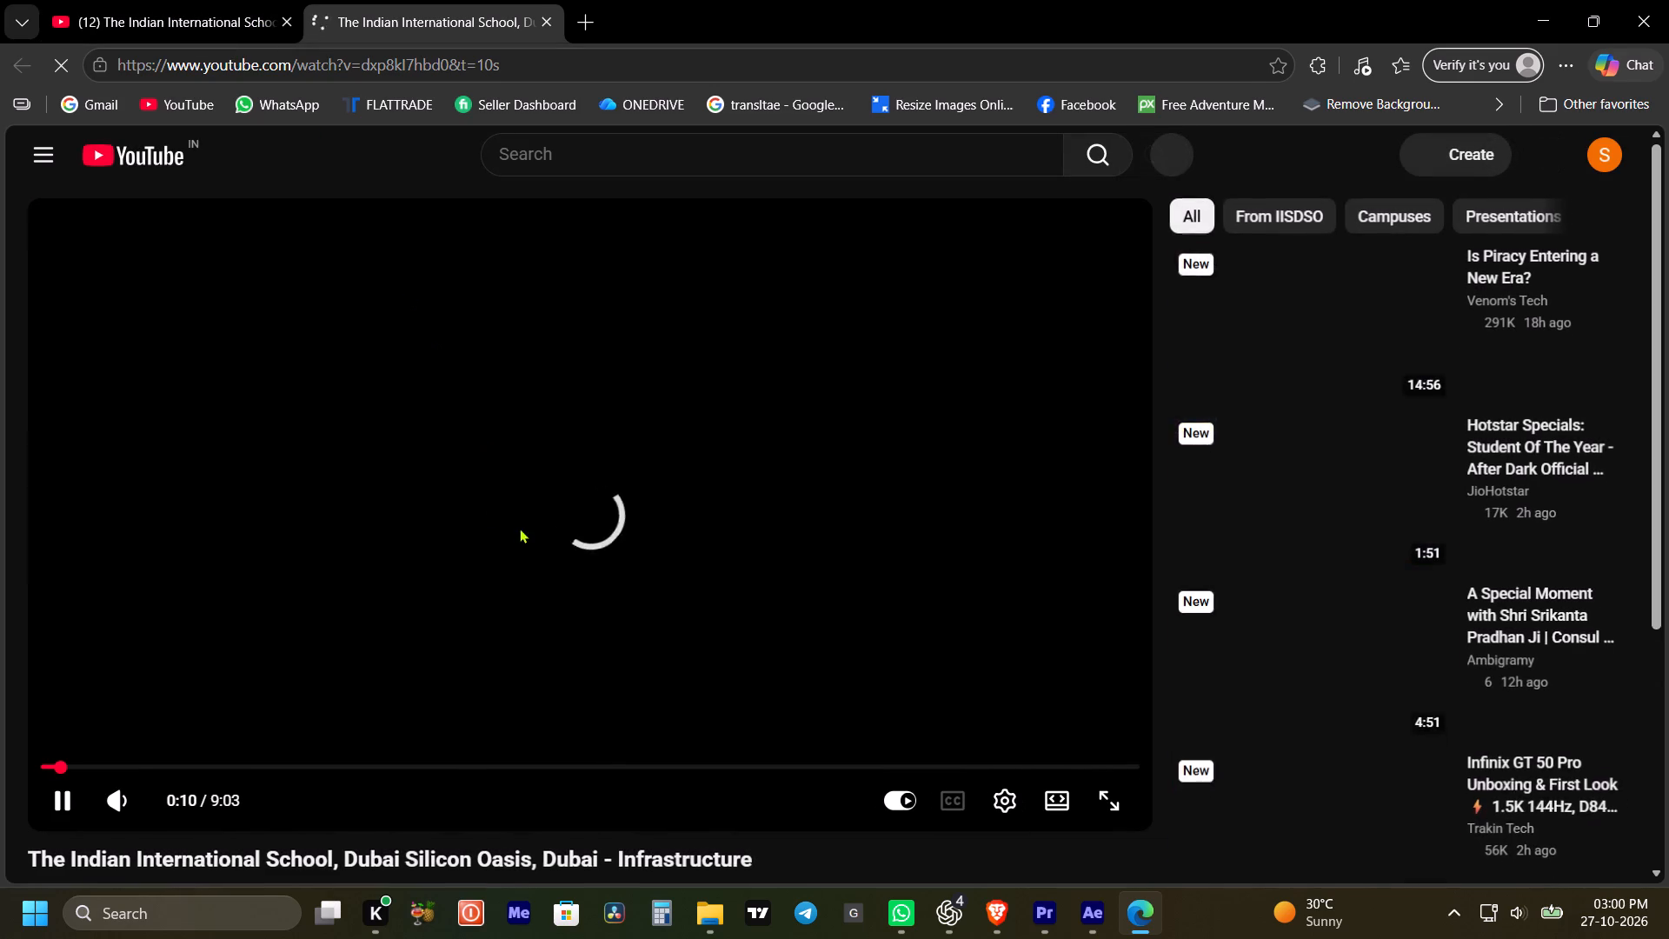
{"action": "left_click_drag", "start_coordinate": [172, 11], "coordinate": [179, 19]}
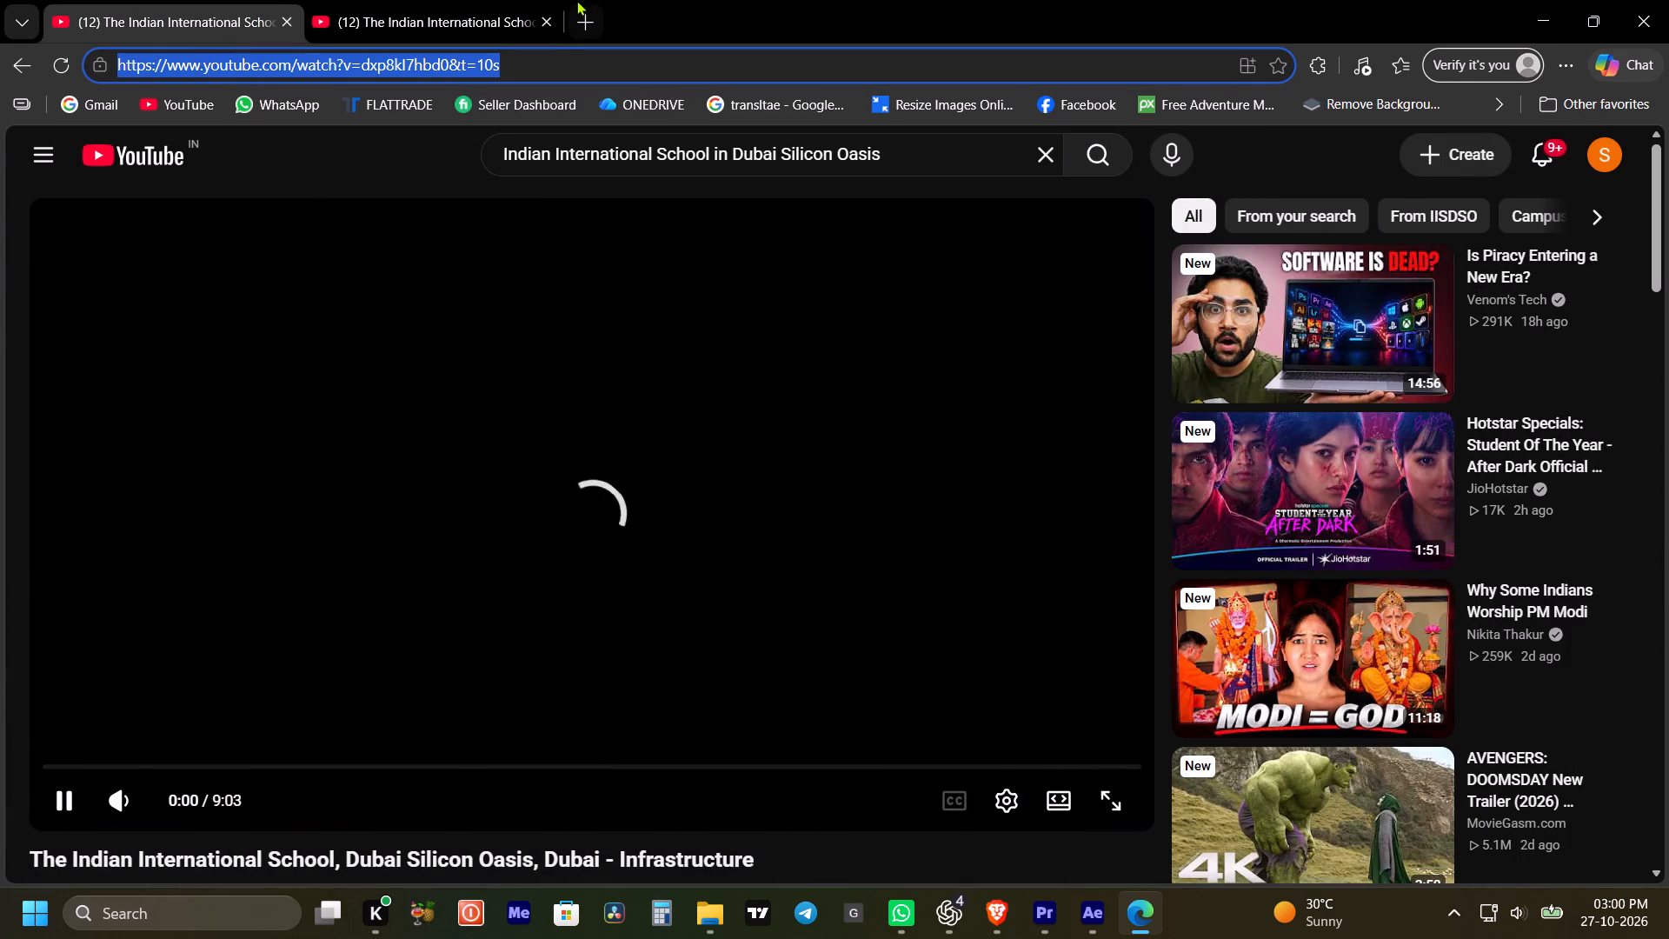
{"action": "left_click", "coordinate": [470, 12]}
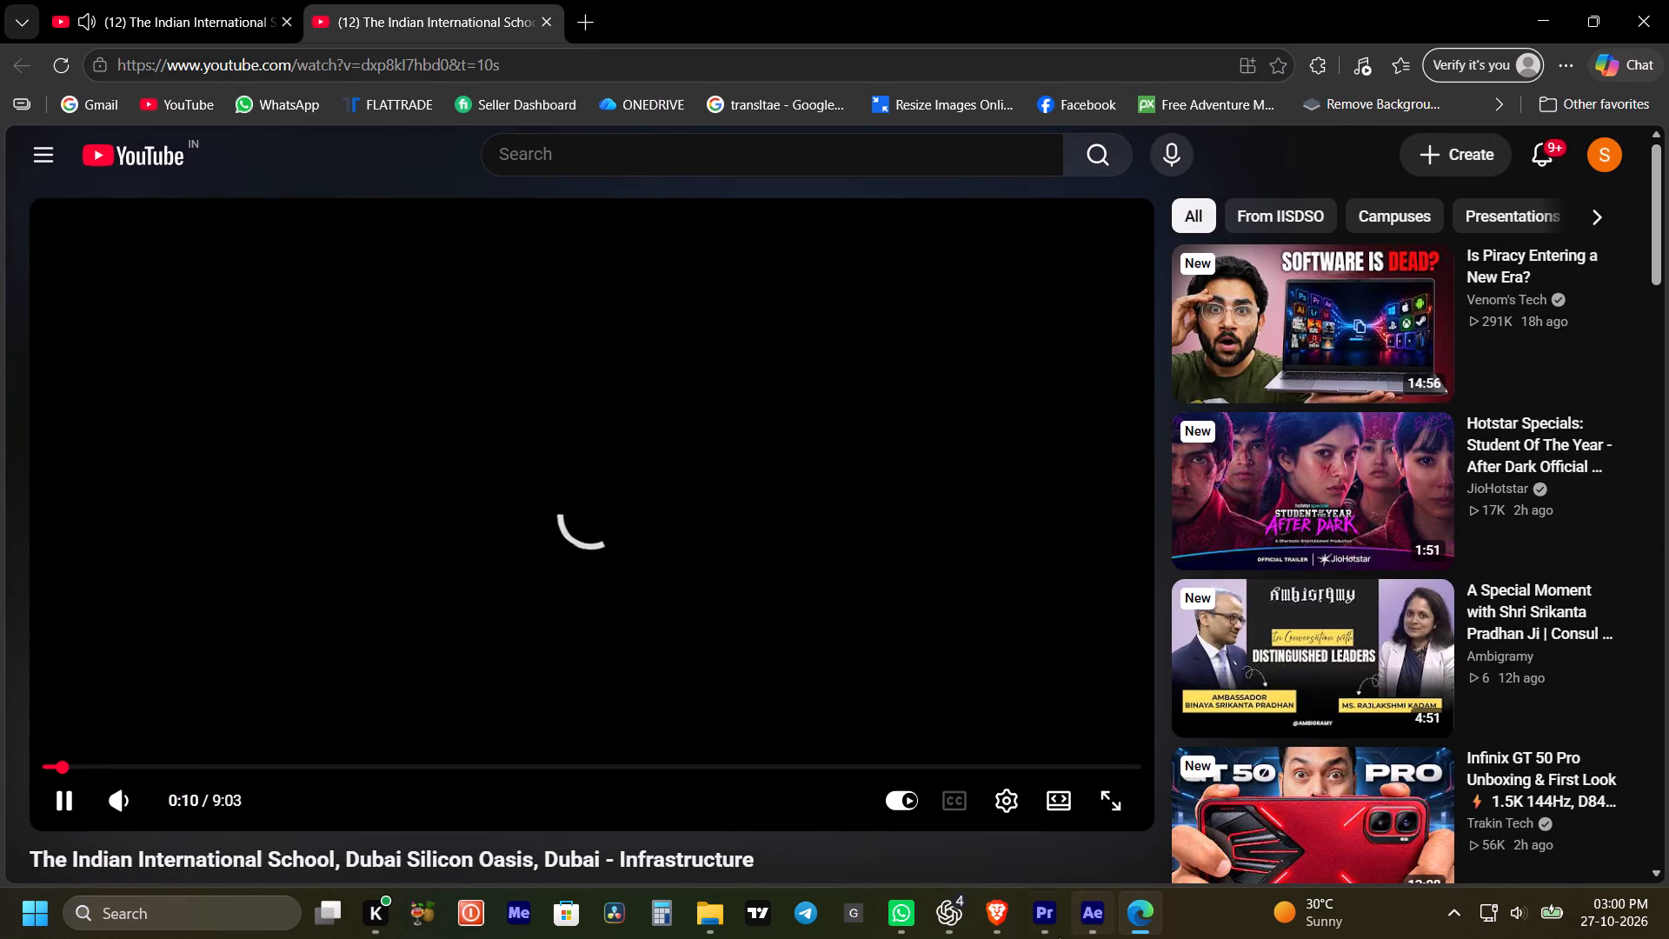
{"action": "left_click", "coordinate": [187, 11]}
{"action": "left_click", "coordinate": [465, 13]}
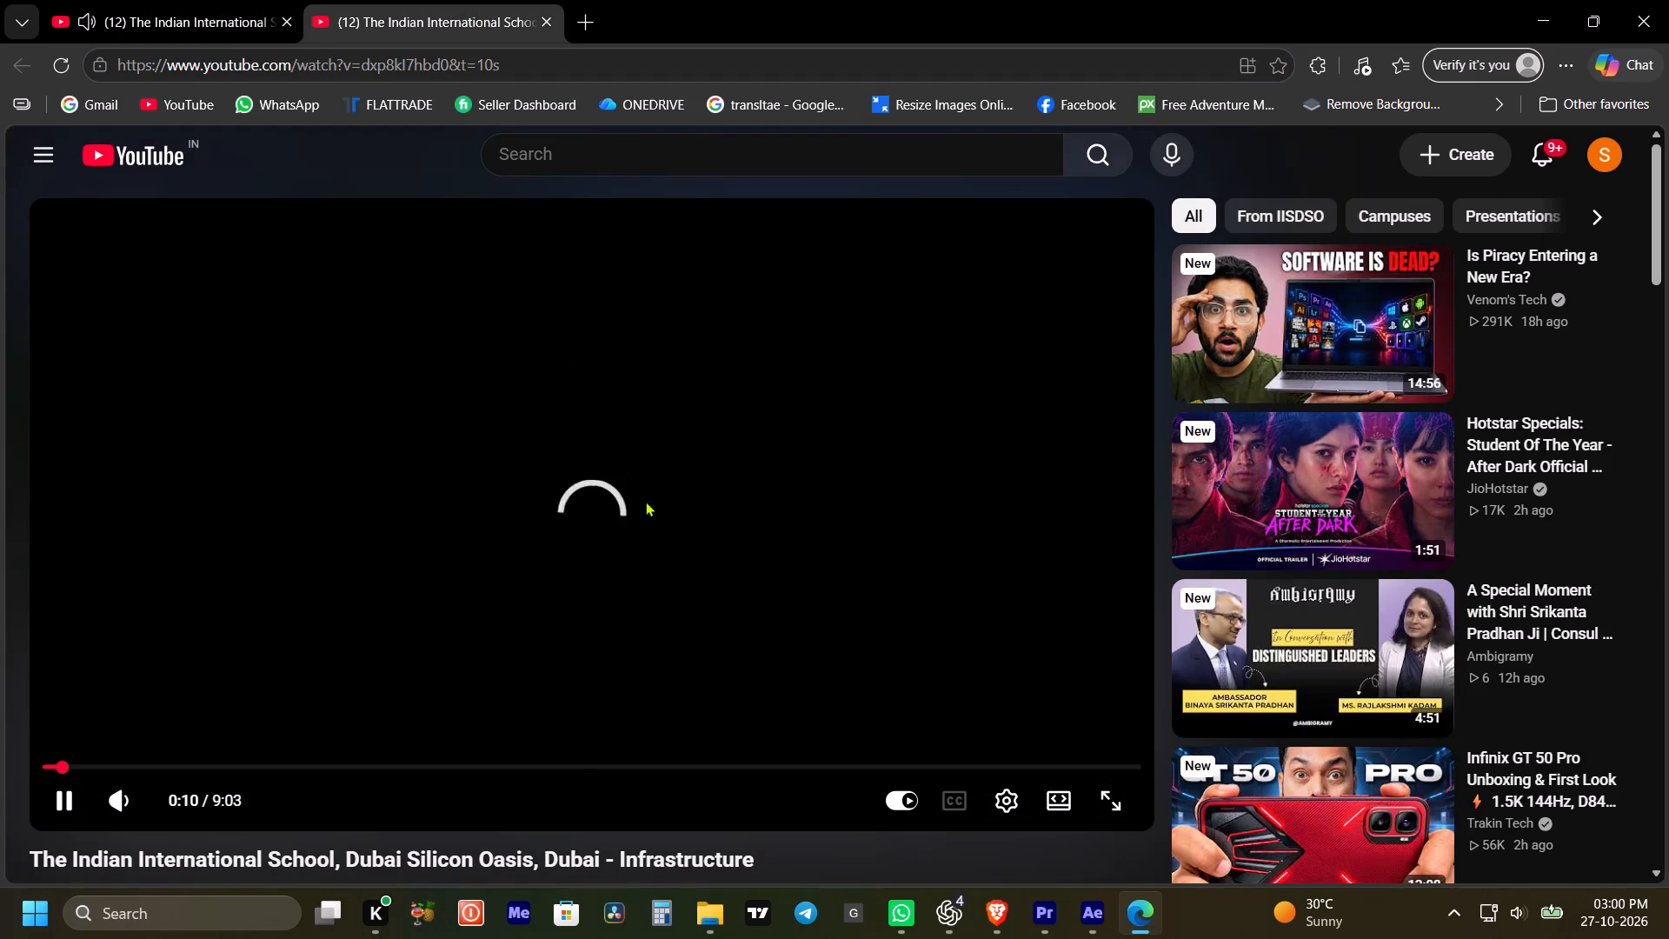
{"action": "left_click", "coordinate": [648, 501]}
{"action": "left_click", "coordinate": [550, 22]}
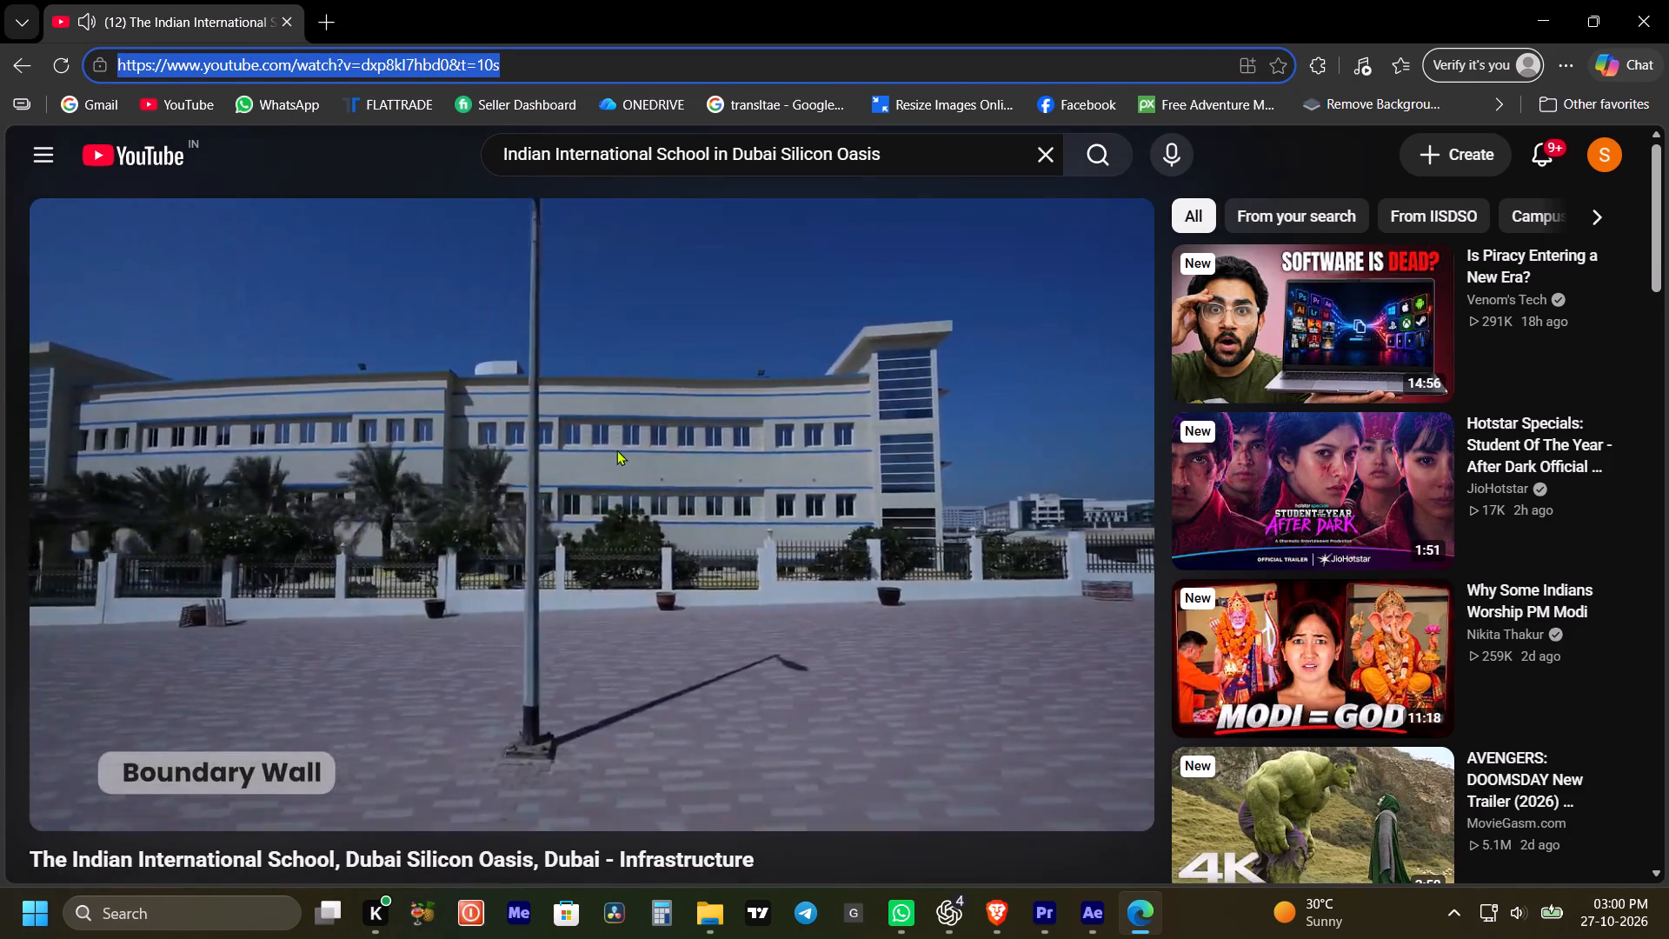
Preview the Infrastructure video around 0:31 and from its beginning, and pause it on the school building.
{"action": "left_click", "coordinate": [107, 762]}
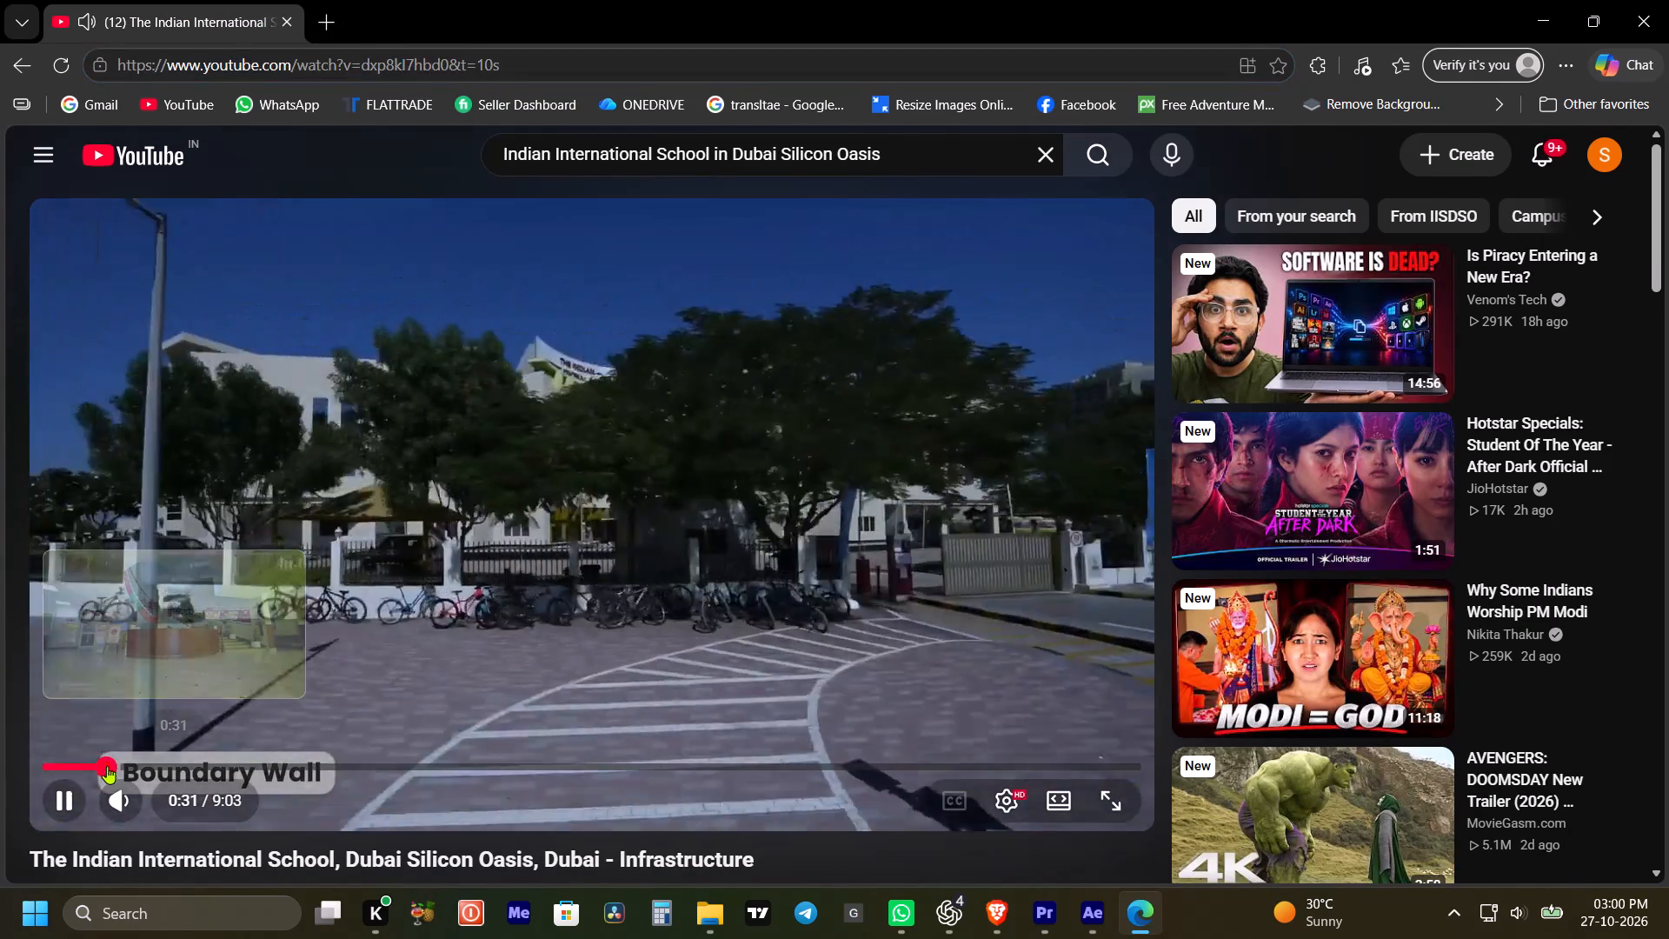
{"action": "left_click_drag", "start_coordinate": [46, 761], "coordinate": [32, 763]}
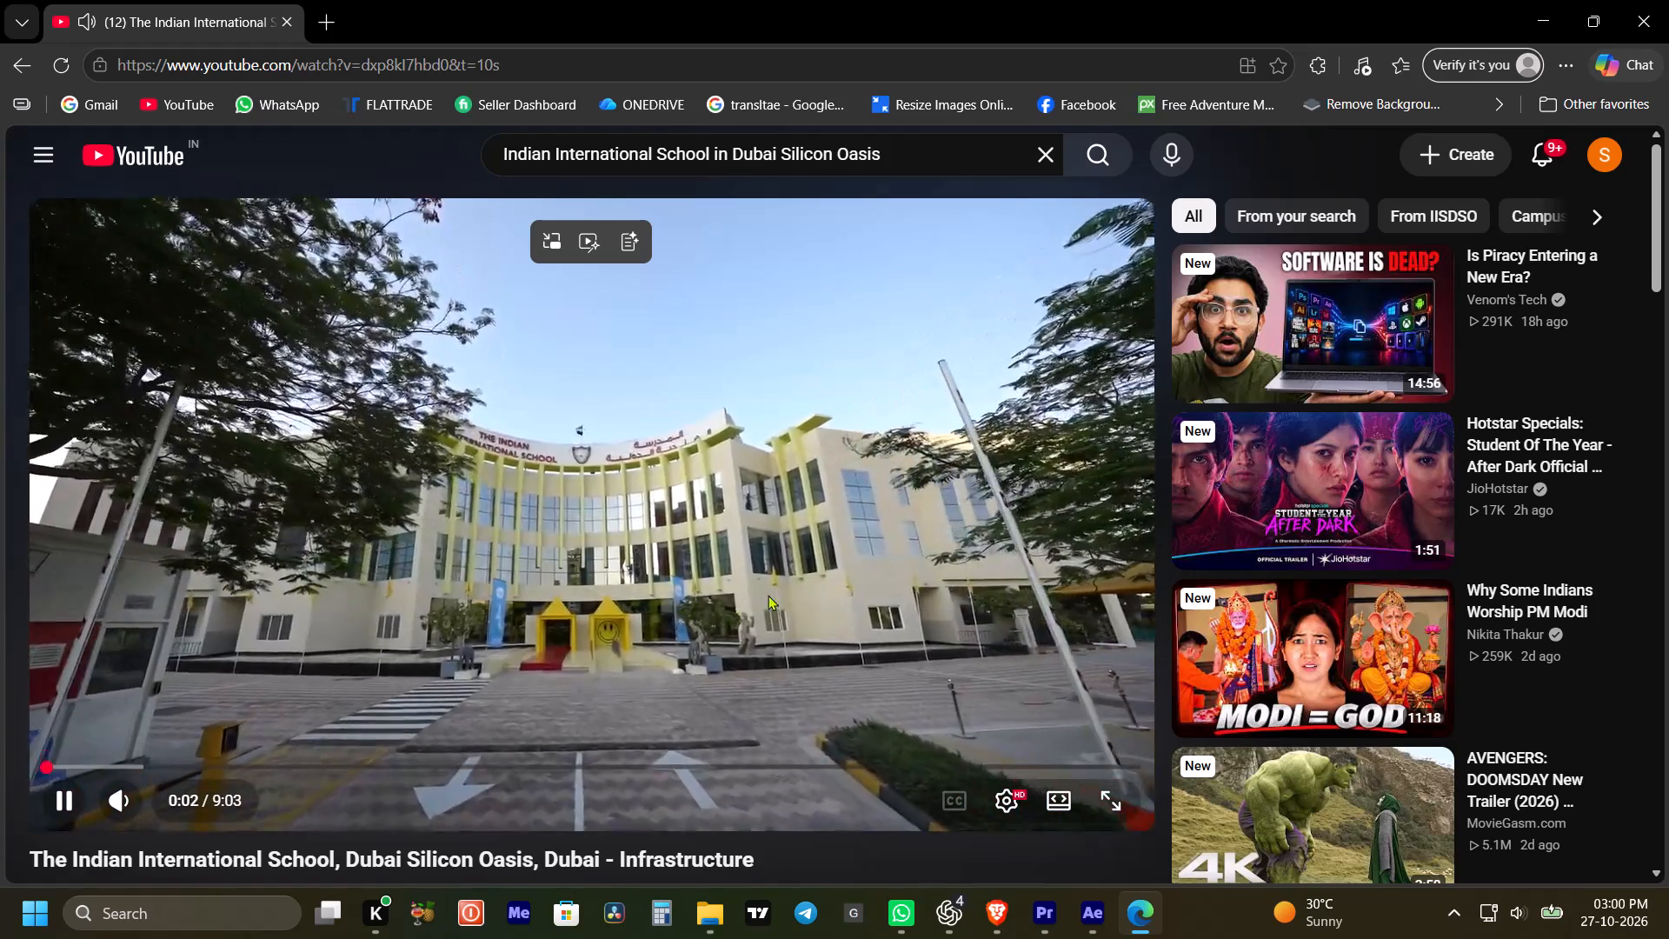
{"action": "left_click", "coordinate": [794, 584]}
Copy the Infrastructure video's link and submit it to the vd6s.net YouTube Video Downloader in Brave.
{"action": "left_click", "coordinate": [545, 66]}
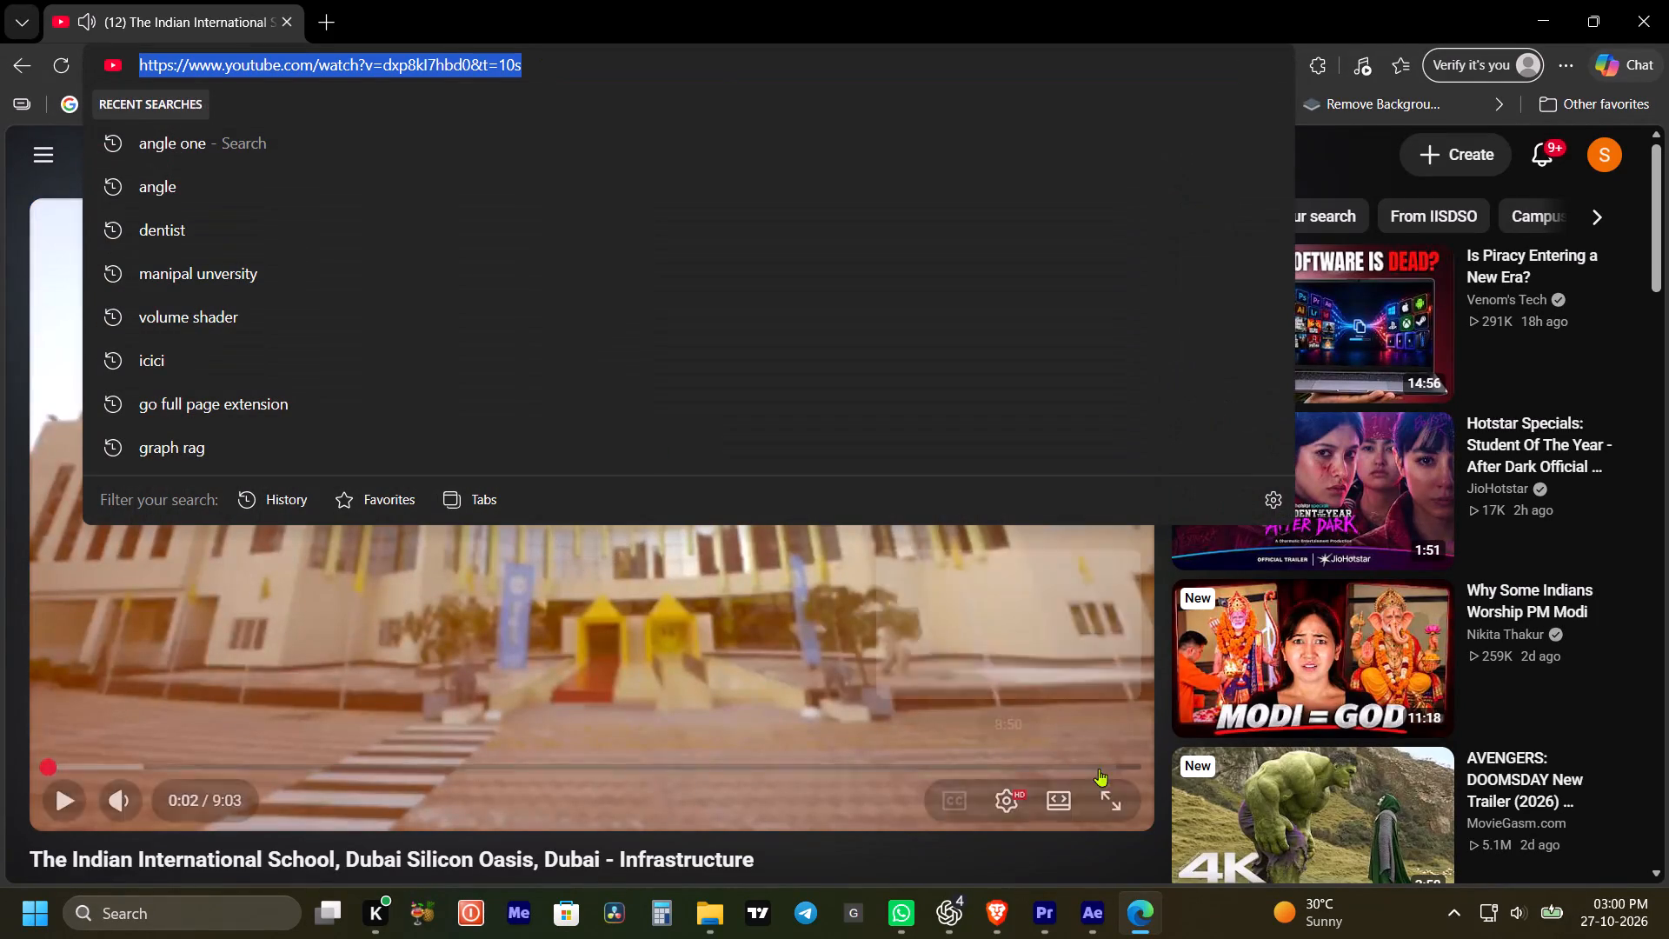
{"action": "key", "text": "ctrl+c"}
{"action": "key", "text": "ctrl+c"}
{"action": "left_click", "coordinate": [1005, 904]}
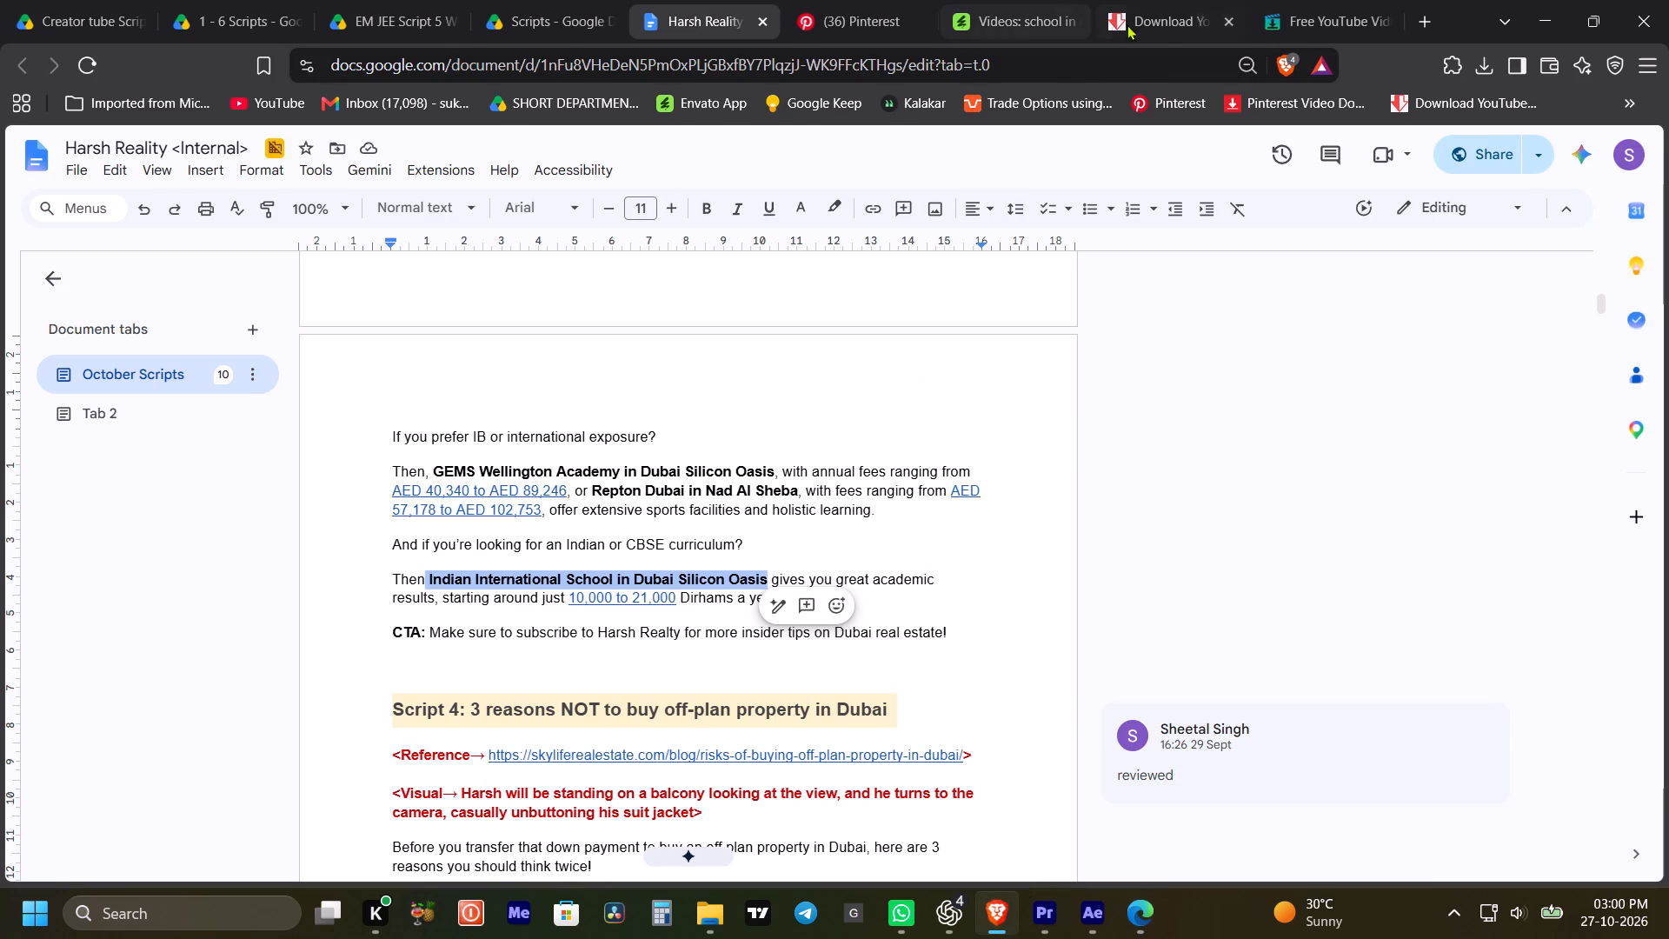
{"action": "left_click", "coordinate": [1170, 21]}
{"action": "left_click", "coordinate": [1016, 299]}
{"action": "key", "text": "ctrl+v"}
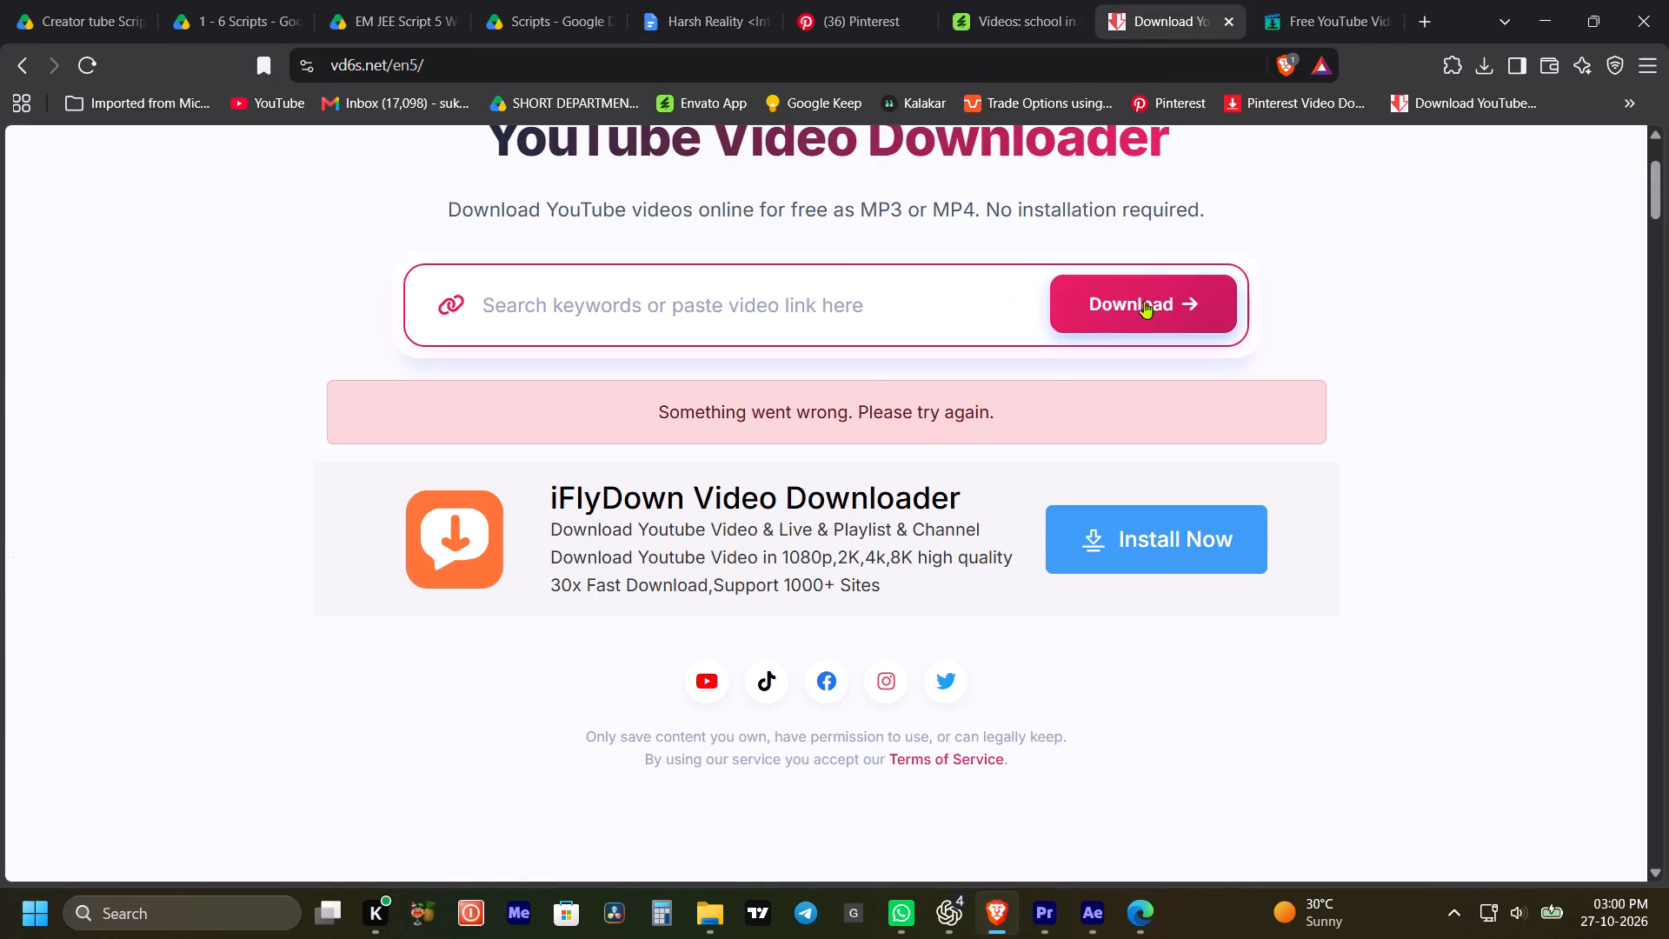
{"action": "left_click", "coordinate": [854, 303]}
{"action": "key", "text": "ctrl+v"}
{"action": "left_click", "coordinate": [1176, 297]}
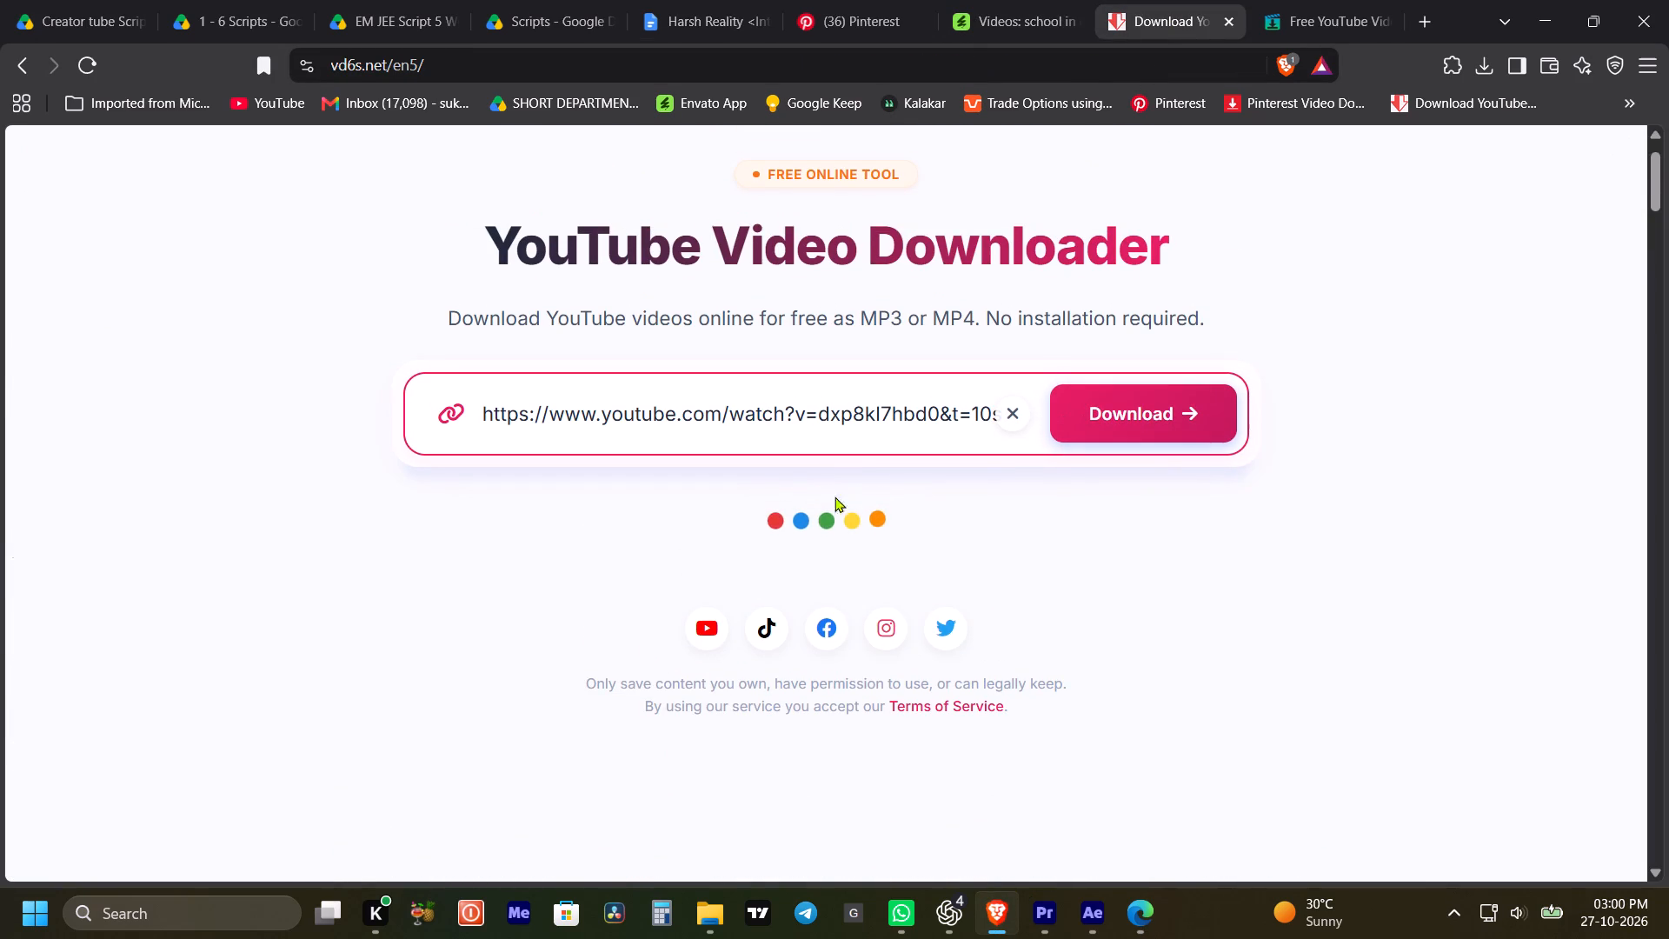
Request the 1080P60 video version of the Infrastructure video on vd6s.net.
{"action": "left_click_drag", "start_coordinate": [881, 528], "coordinate": [996, 532]}
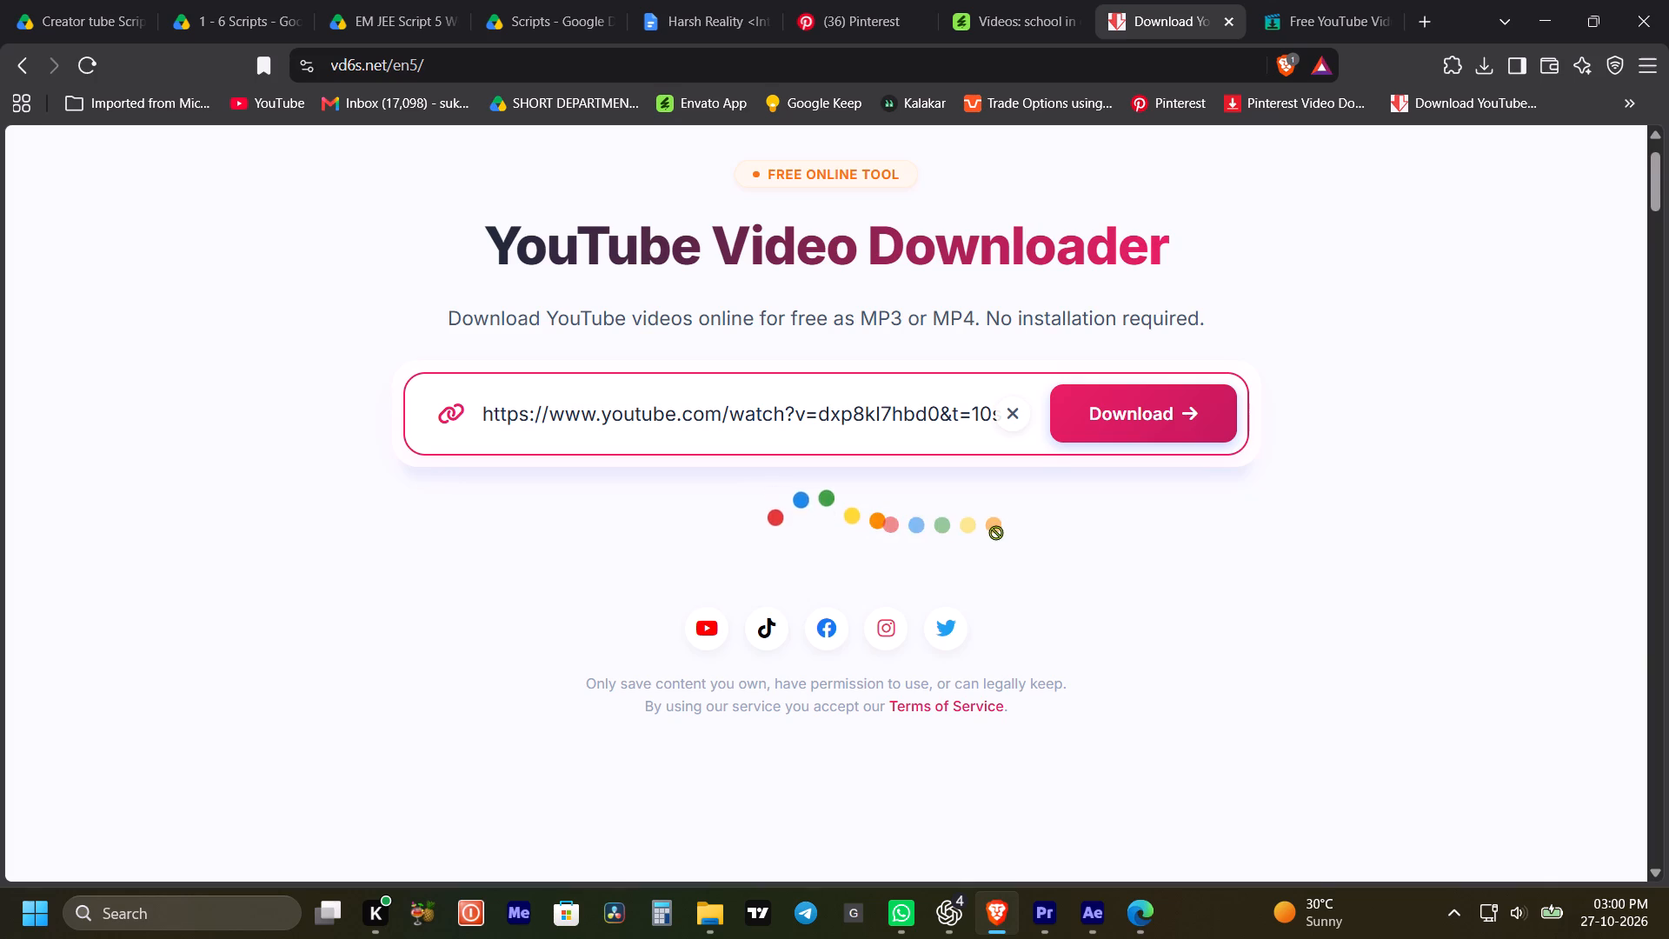
{"action": "left_click_drag", "start_coordinate": [996, 532], "coordinate": [1007, 530]}
{"action": "scroll", "coordinate": [932, 628], "scroll_direction": "down", "scroll_amount": 3}
{"action": "left_click", "coordinate": [795, 689]}
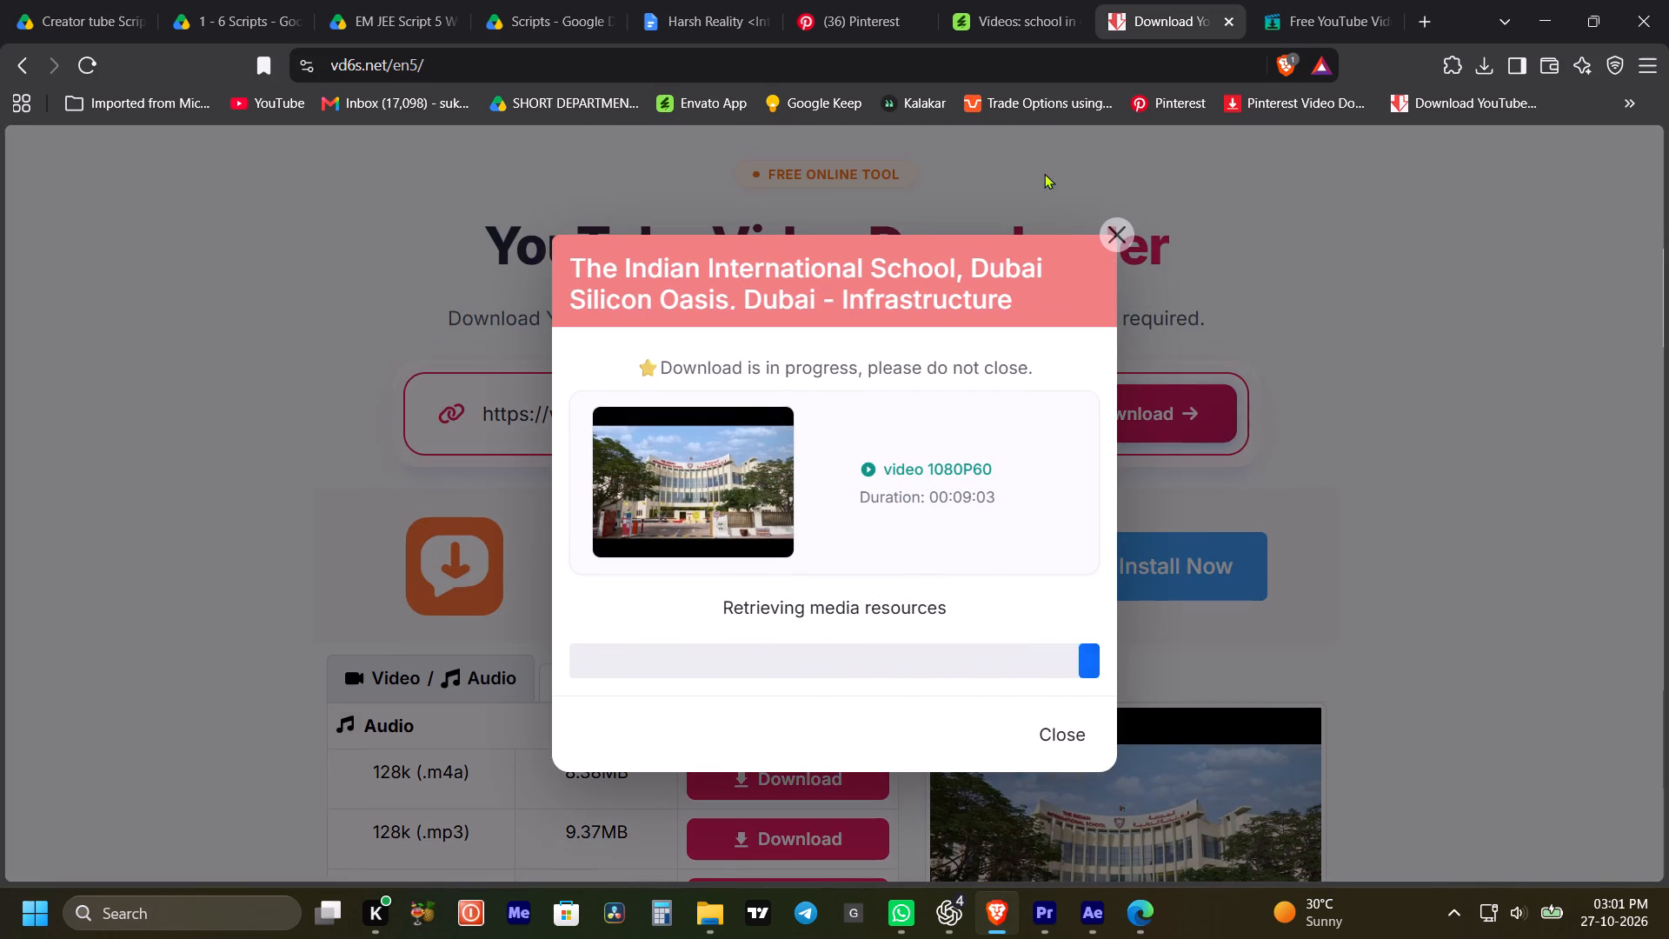
{"action": "left_click_drag", "start_coordinate": [866, 607], "coordinate": [968, 590]}
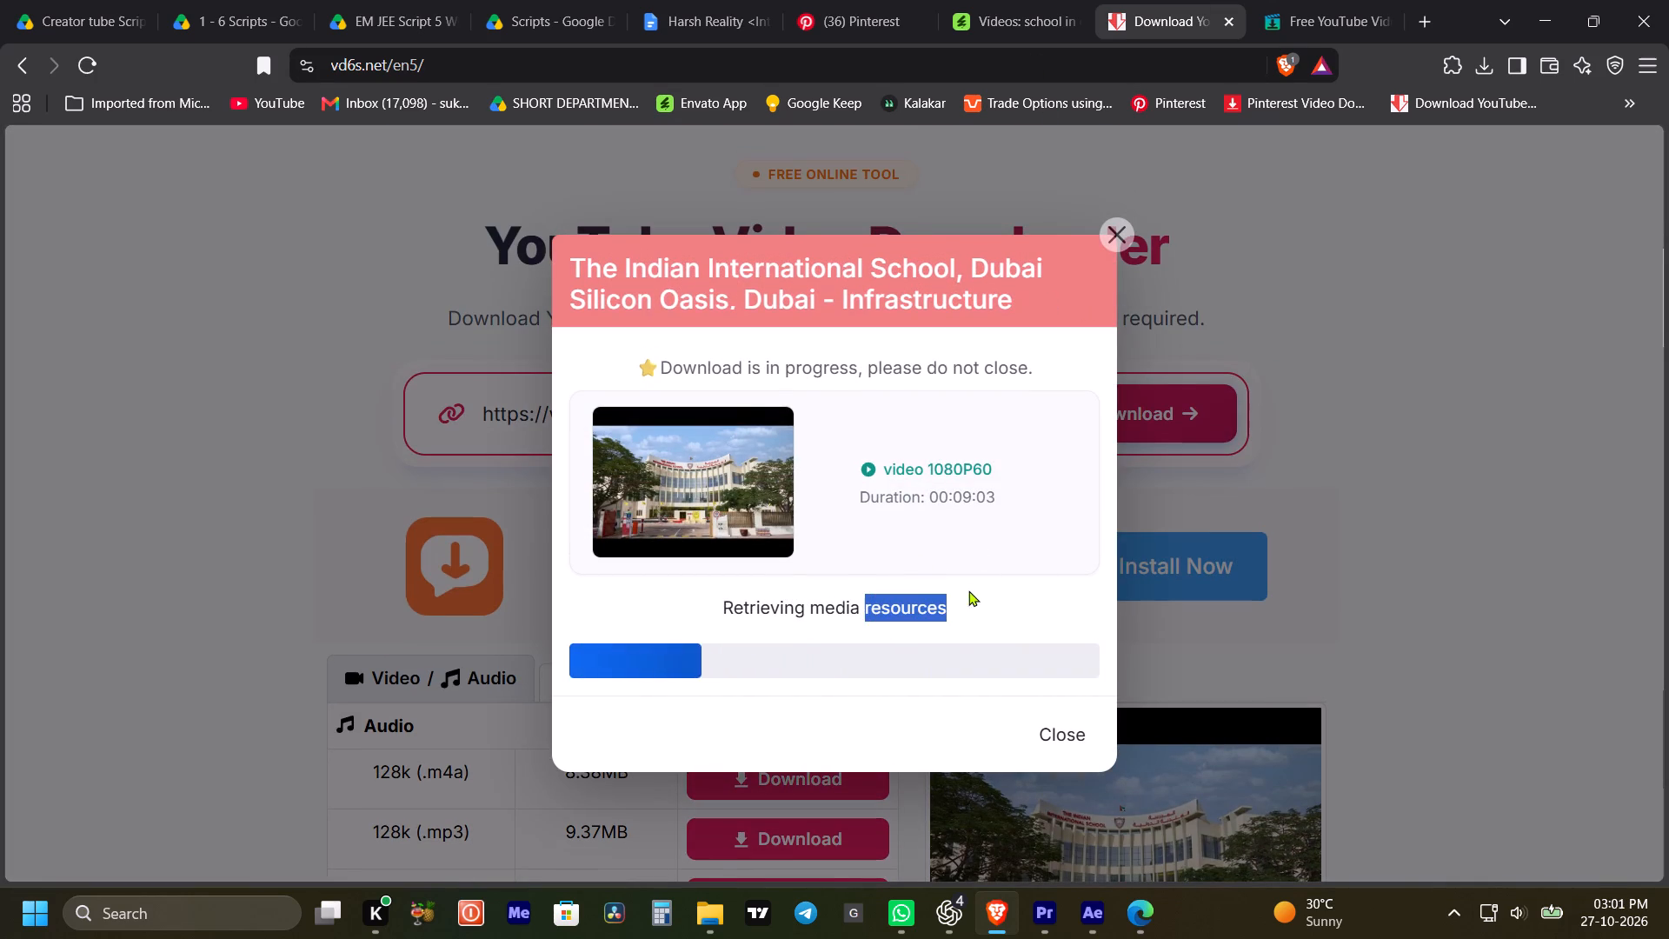
{"action": "left_click_drag", "start_coordinate": [968, 590], "coordinate": [977, 590]}
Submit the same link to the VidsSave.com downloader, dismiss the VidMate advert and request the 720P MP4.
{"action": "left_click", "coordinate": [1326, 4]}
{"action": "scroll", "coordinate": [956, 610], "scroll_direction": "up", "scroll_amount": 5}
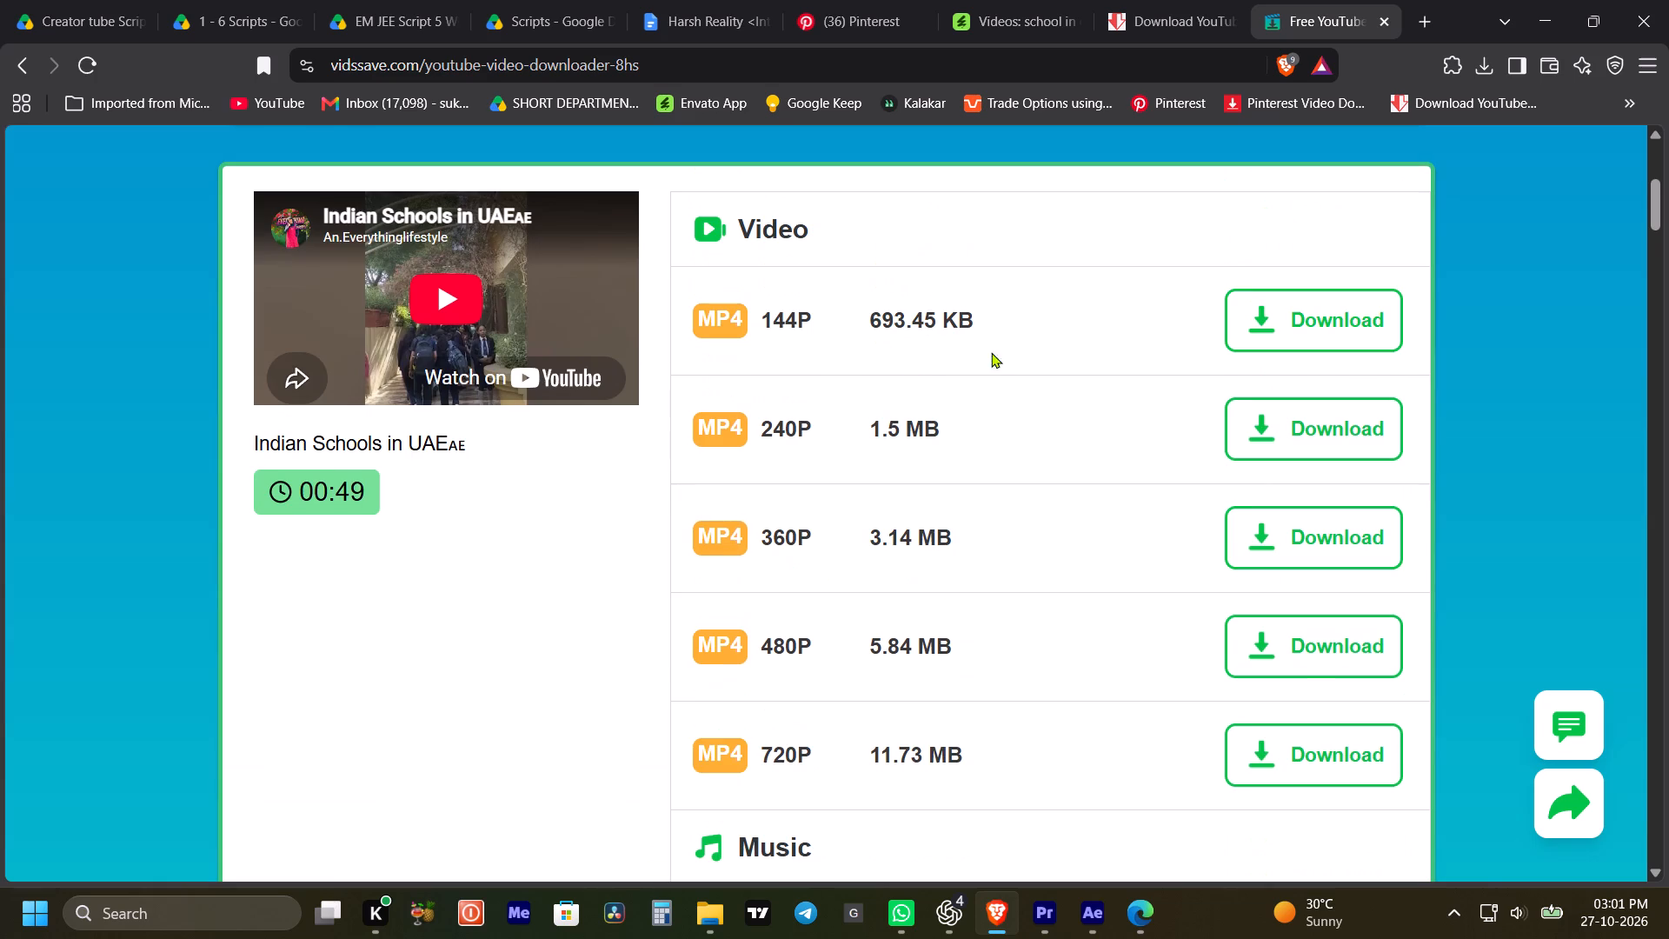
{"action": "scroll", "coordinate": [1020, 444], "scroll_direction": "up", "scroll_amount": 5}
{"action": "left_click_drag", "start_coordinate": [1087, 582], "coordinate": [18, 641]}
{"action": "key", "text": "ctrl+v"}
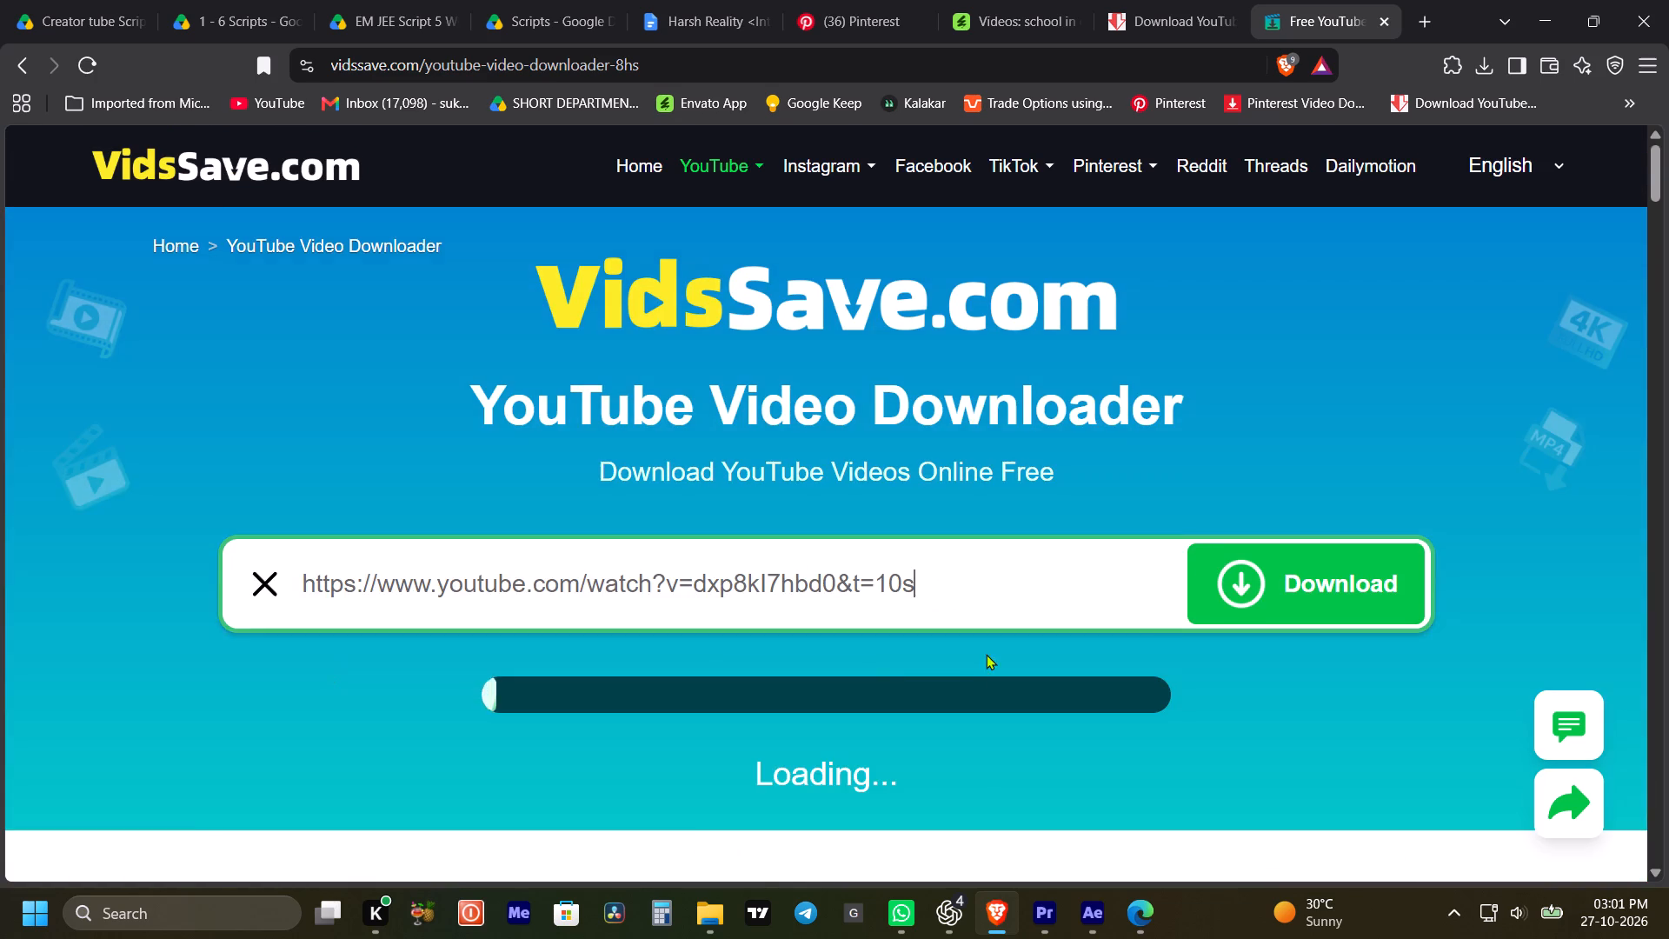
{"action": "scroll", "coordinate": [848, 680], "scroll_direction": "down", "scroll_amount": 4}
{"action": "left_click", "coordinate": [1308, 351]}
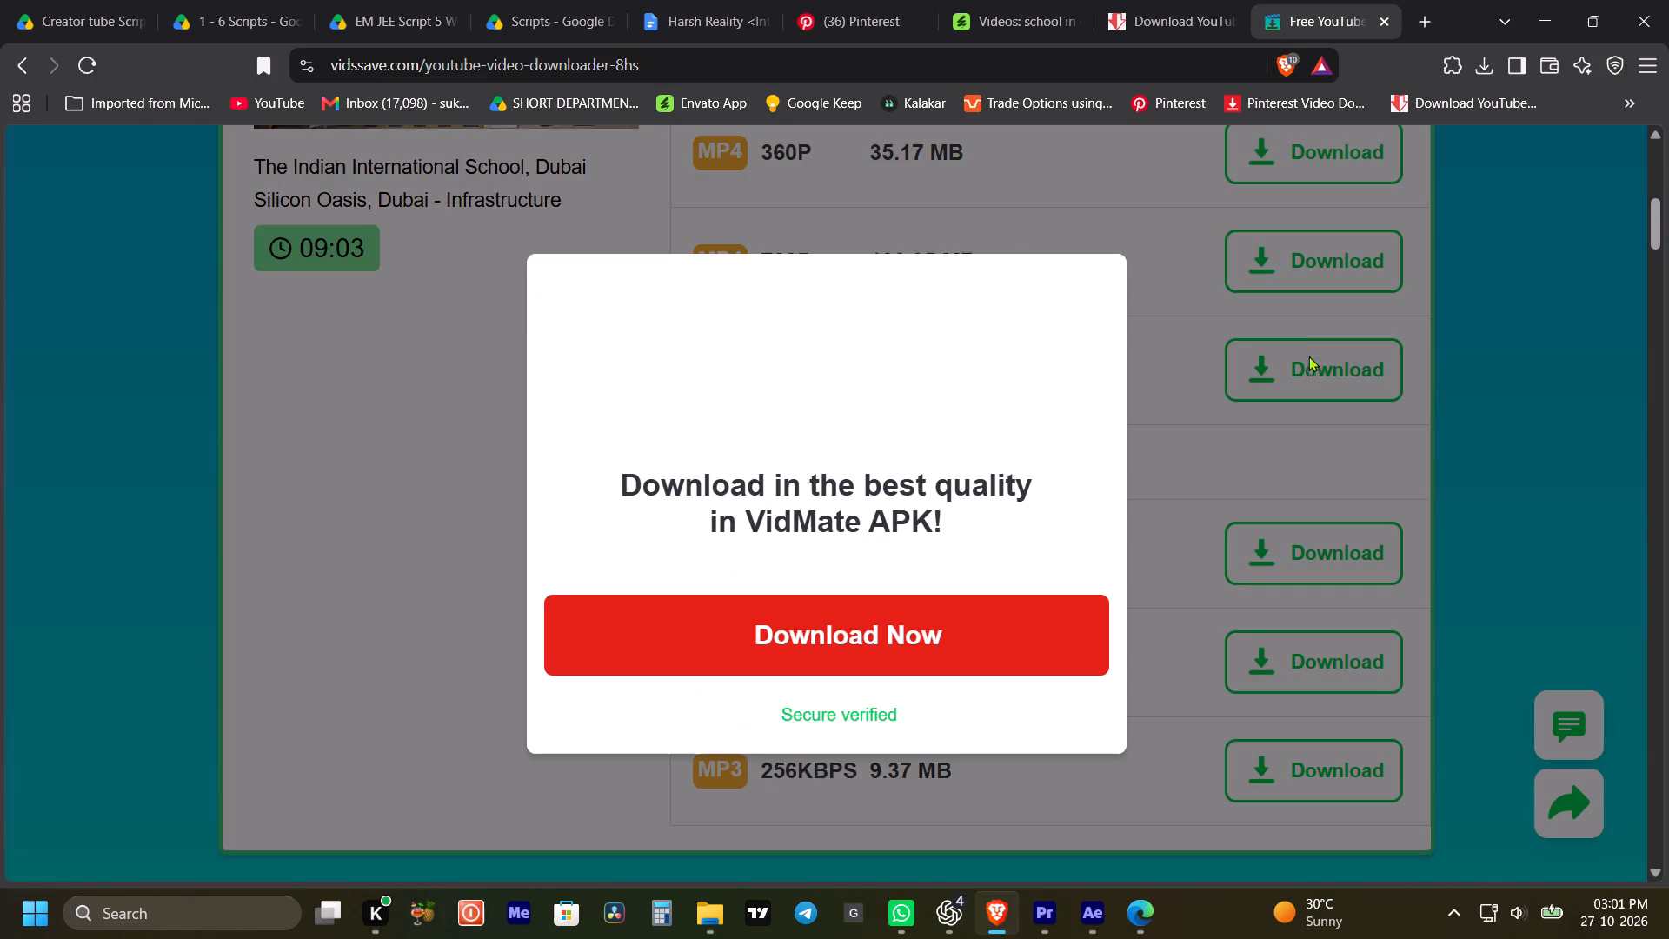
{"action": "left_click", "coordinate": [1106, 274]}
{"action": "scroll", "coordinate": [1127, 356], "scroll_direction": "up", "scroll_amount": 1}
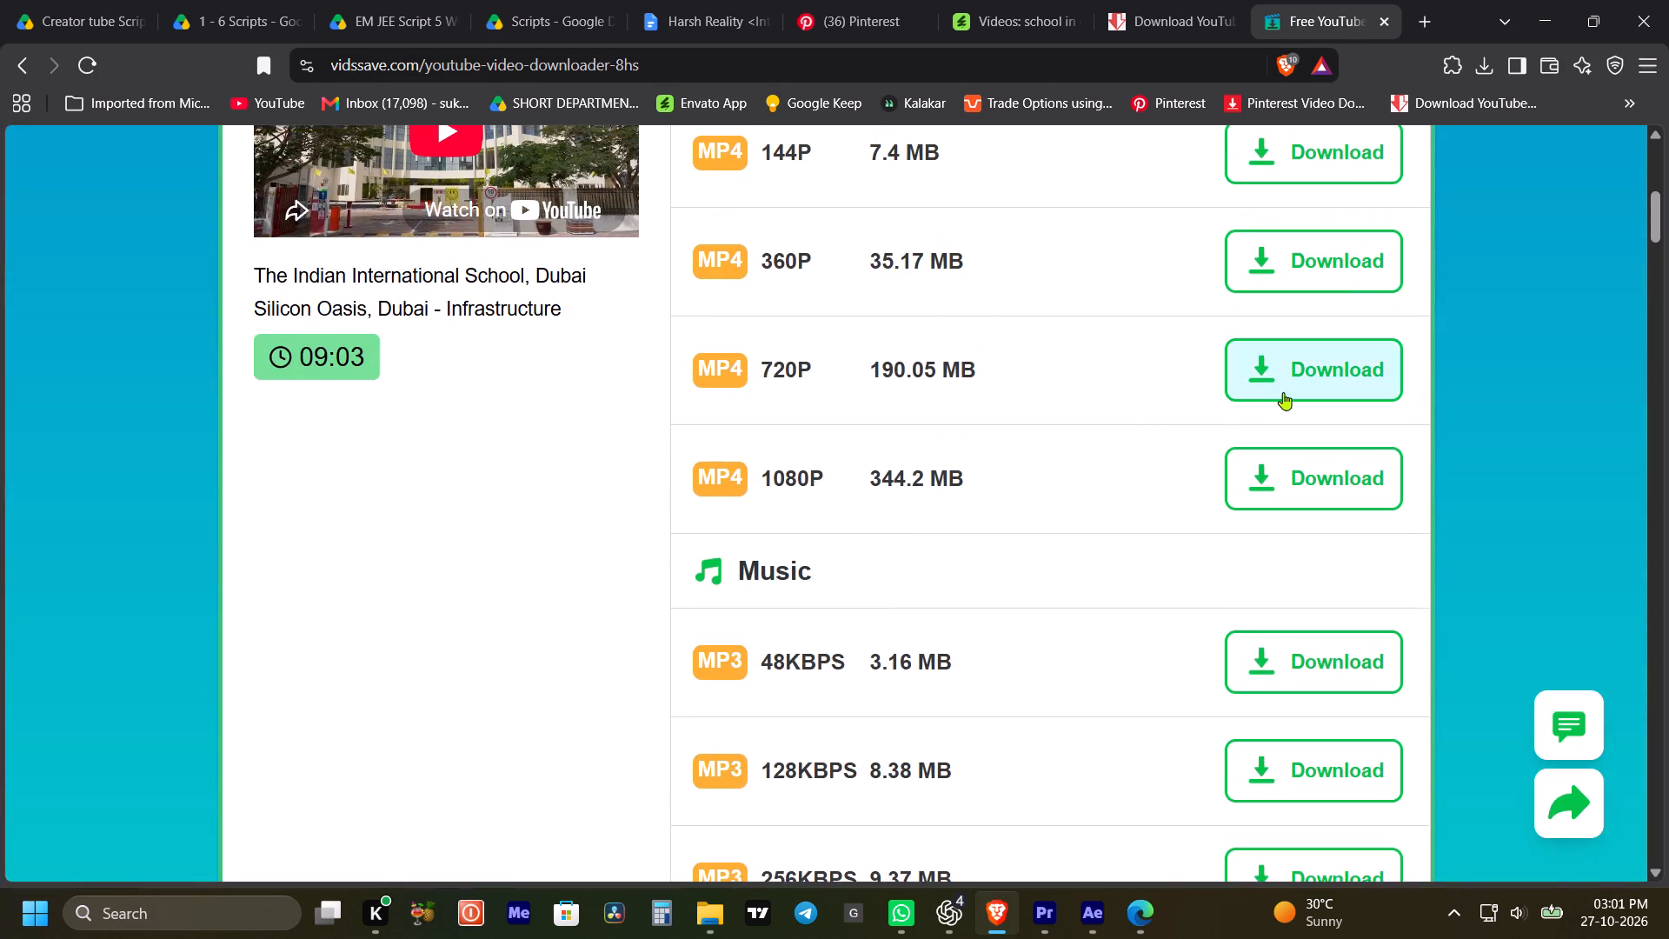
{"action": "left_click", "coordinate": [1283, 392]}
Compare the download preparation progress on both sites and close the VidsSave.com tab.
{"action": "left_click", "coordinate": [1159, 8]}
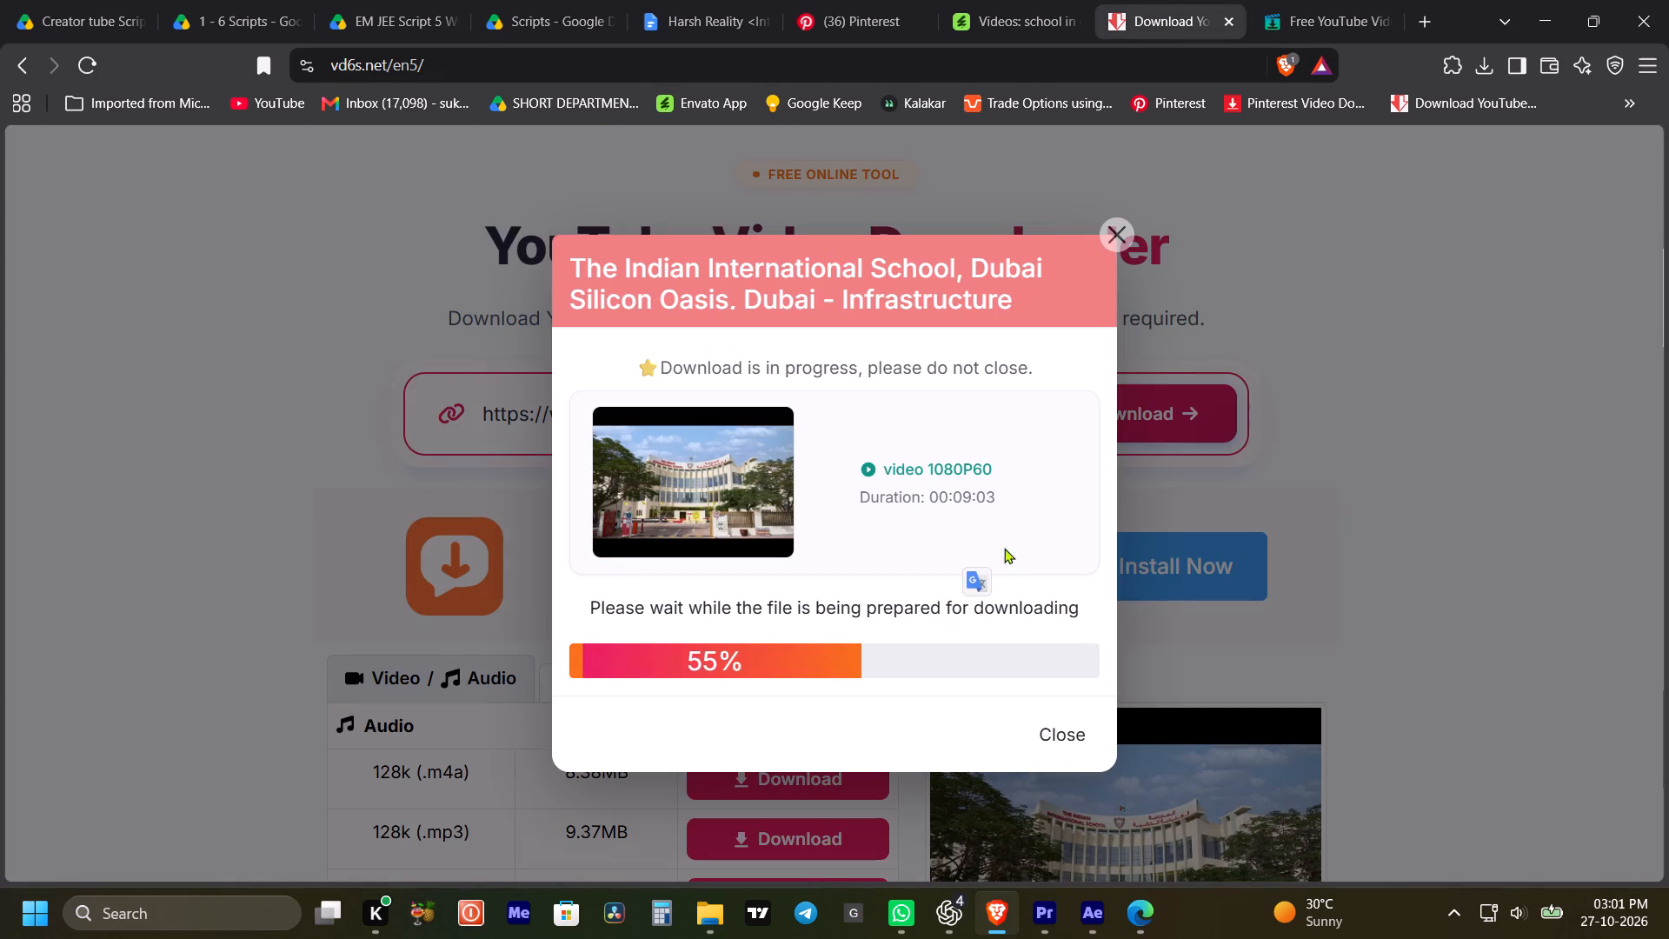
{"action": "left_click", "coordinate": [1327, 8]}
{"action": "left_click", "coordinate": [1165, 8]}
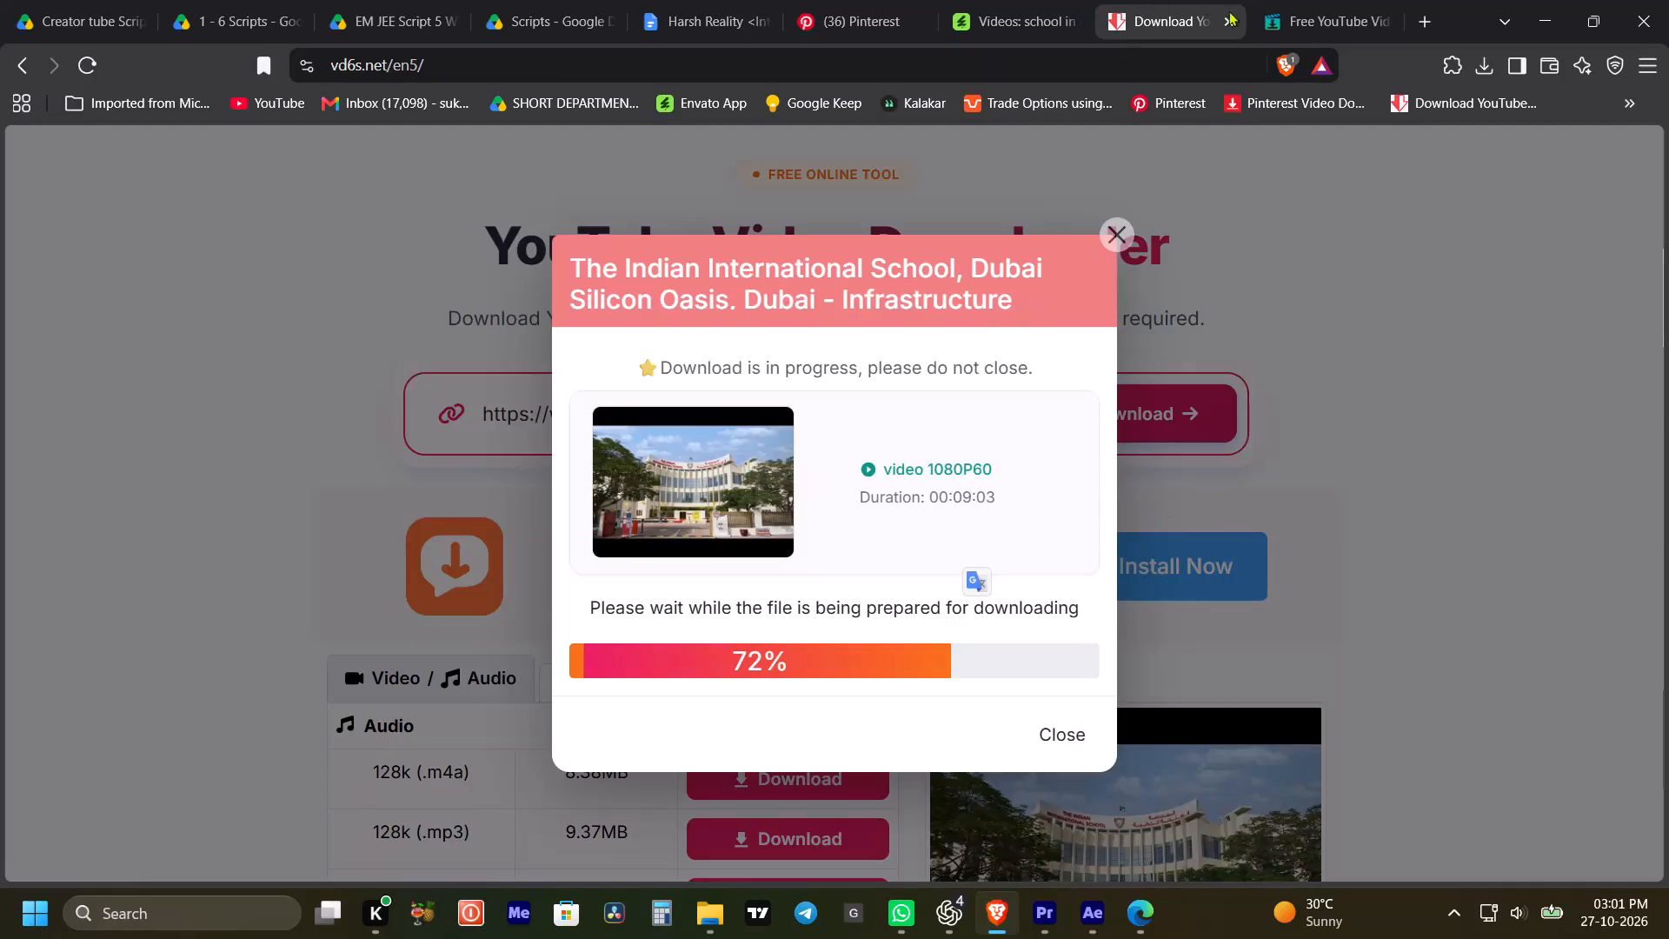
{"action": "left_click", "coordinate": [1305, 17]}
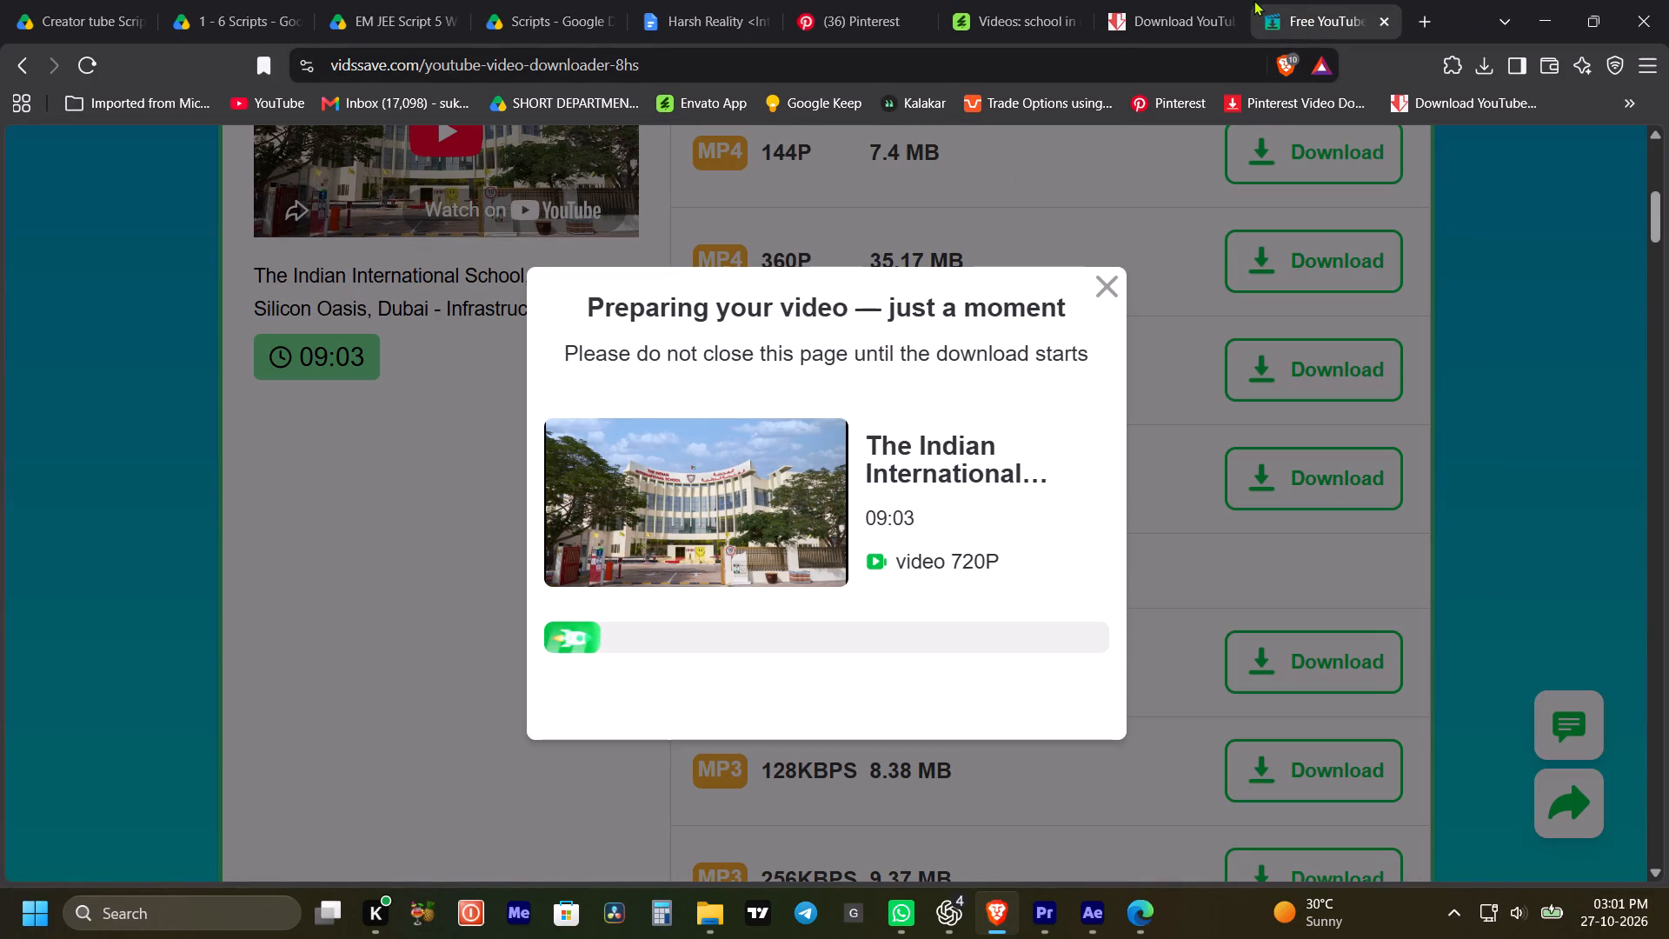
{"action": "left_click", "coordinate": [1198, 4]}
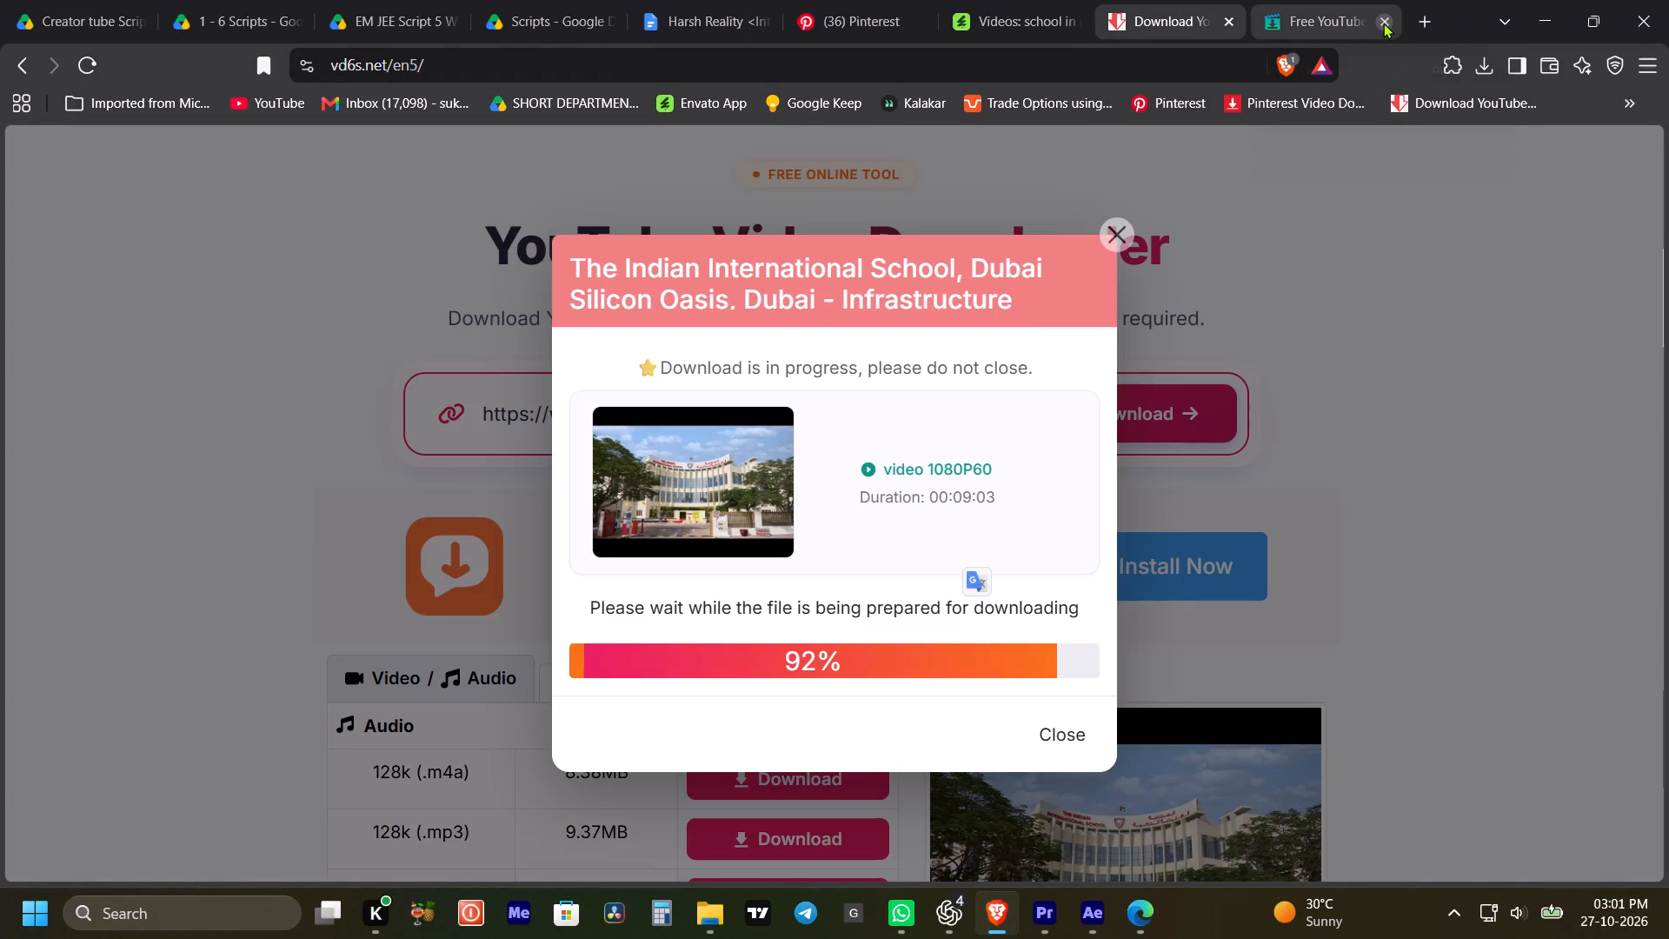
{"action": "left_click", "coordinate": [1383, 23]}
Save the prepared 1080p60 Infrastructure video in the "video Assits" folder and check its progress in the download history.
{"action": "left_click", "coordinate": [930, 457]}
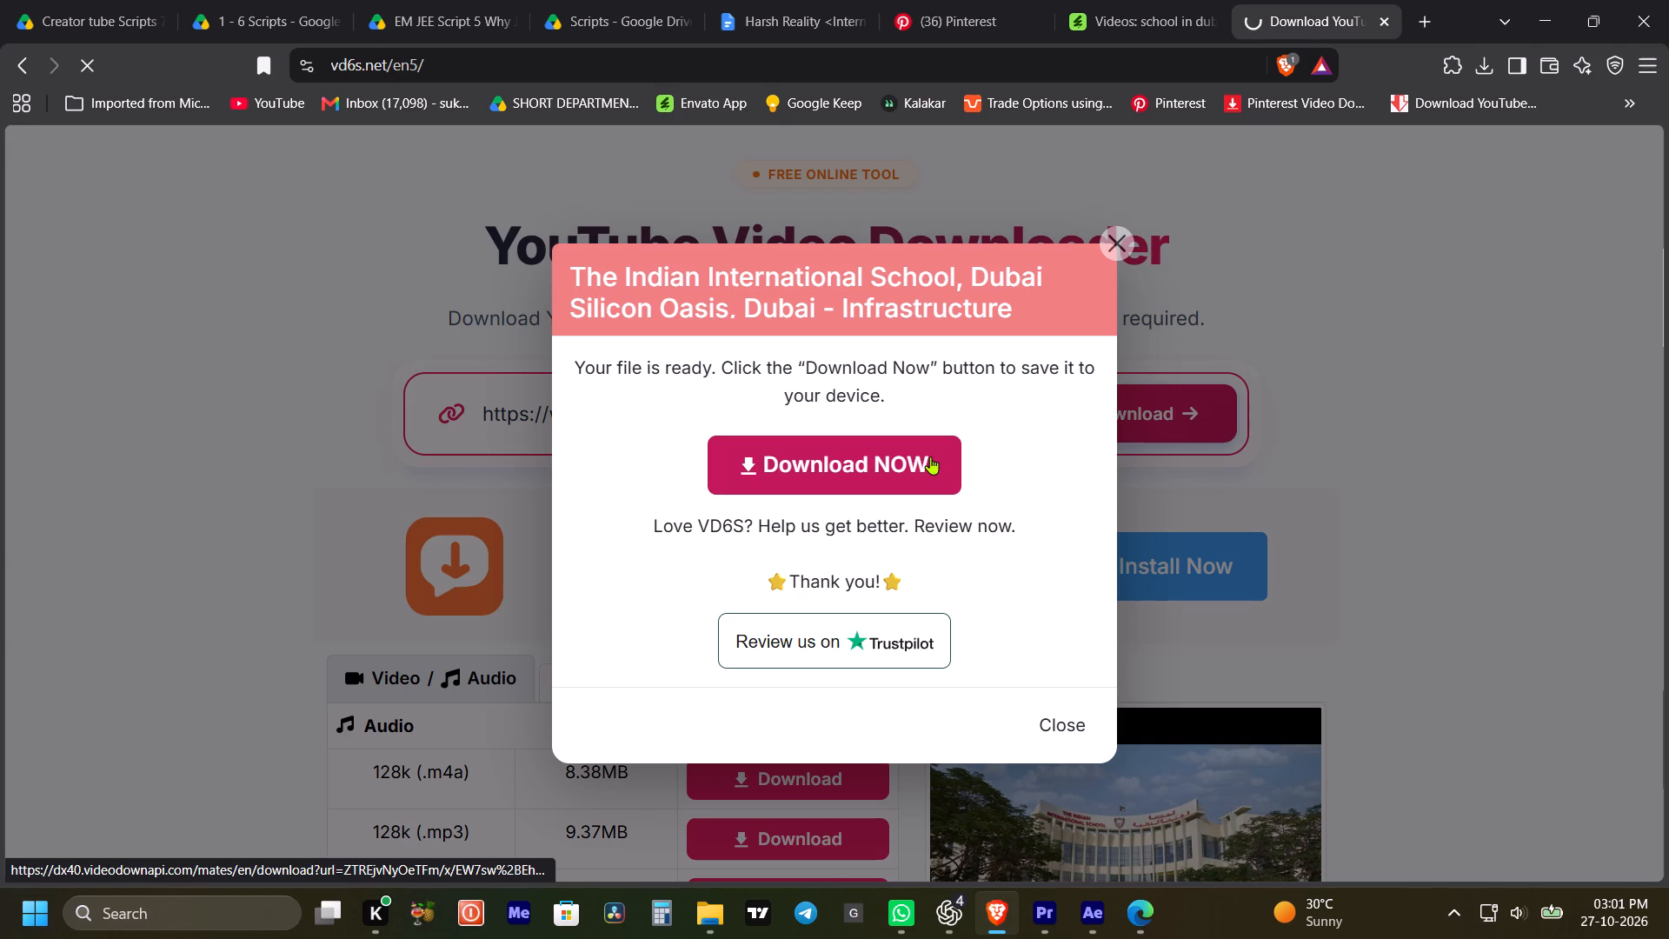
{"action": "key", "text": "ctrl+c"}
{"action": "key", "text": "ctrl+c"}
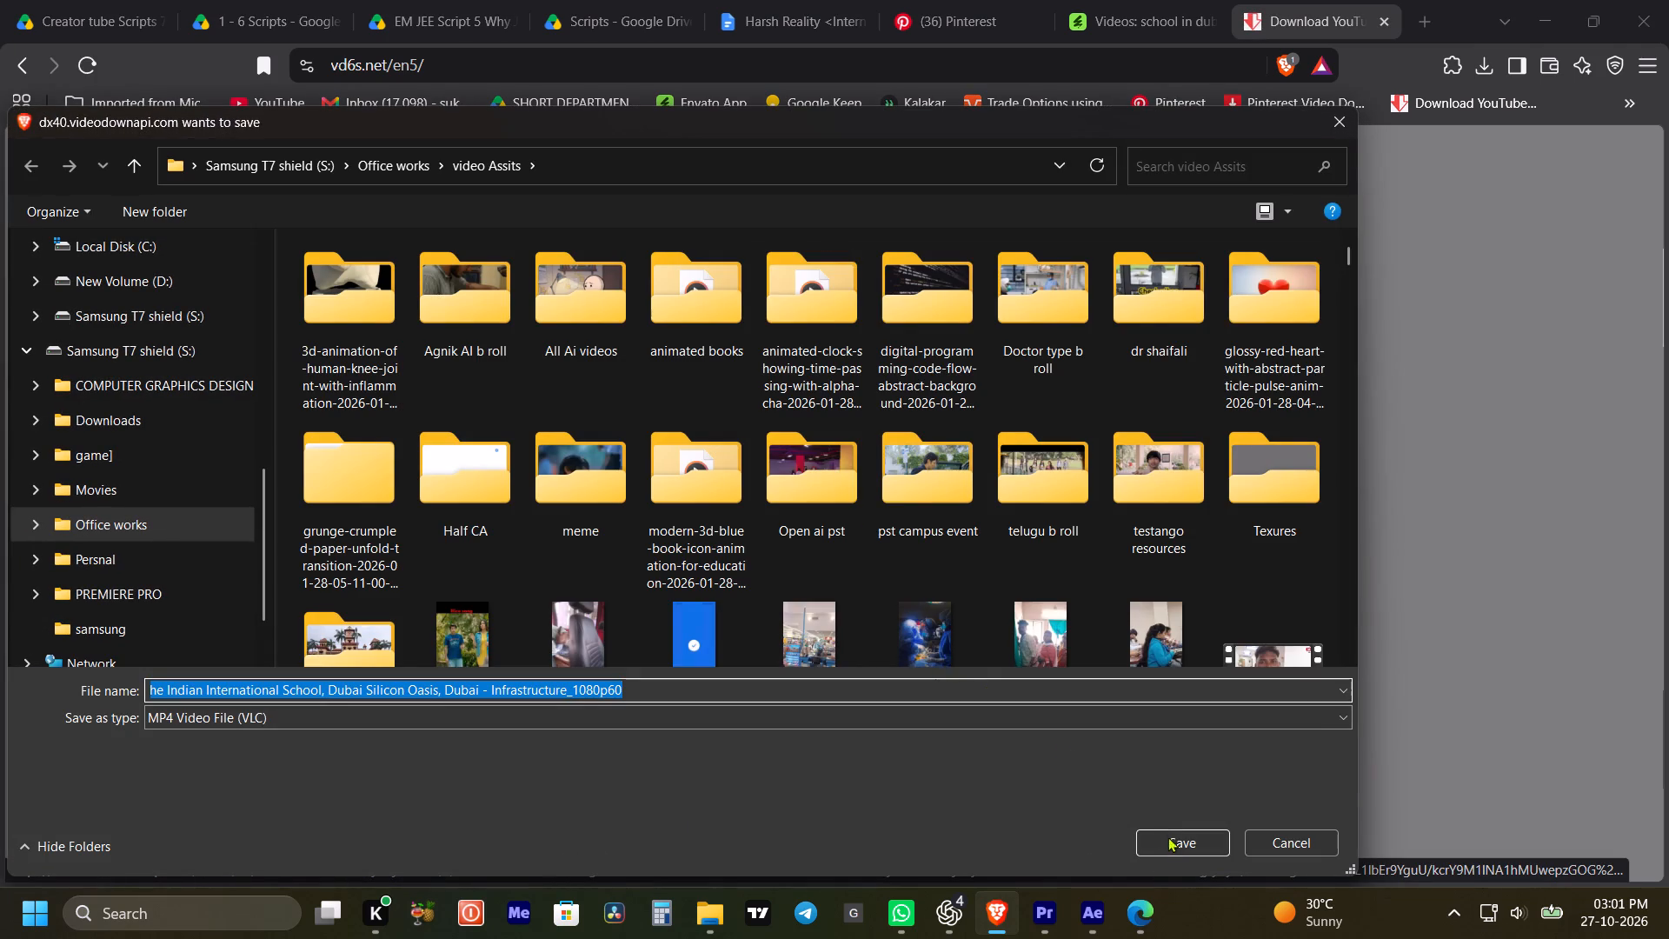
{"action": "left_click", "coordinate": [1168, 837]}
{"action": "left_click", "coordinate": [1484, 58]}
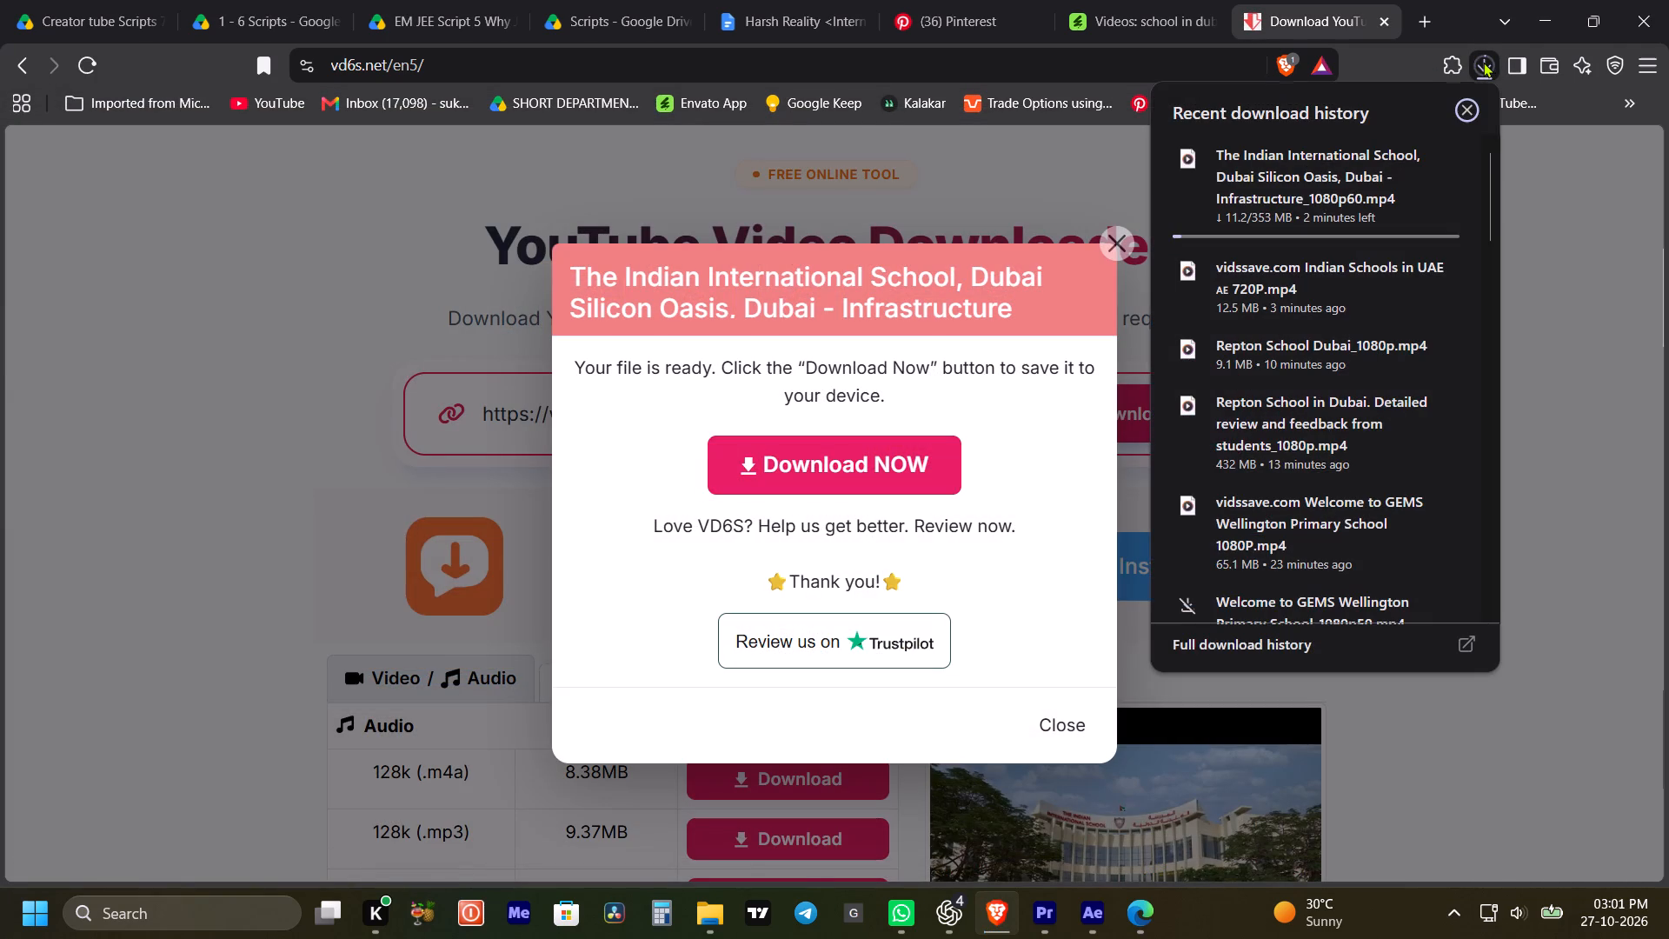
{"action": "left_click", "coordinate": [1558, 272]}
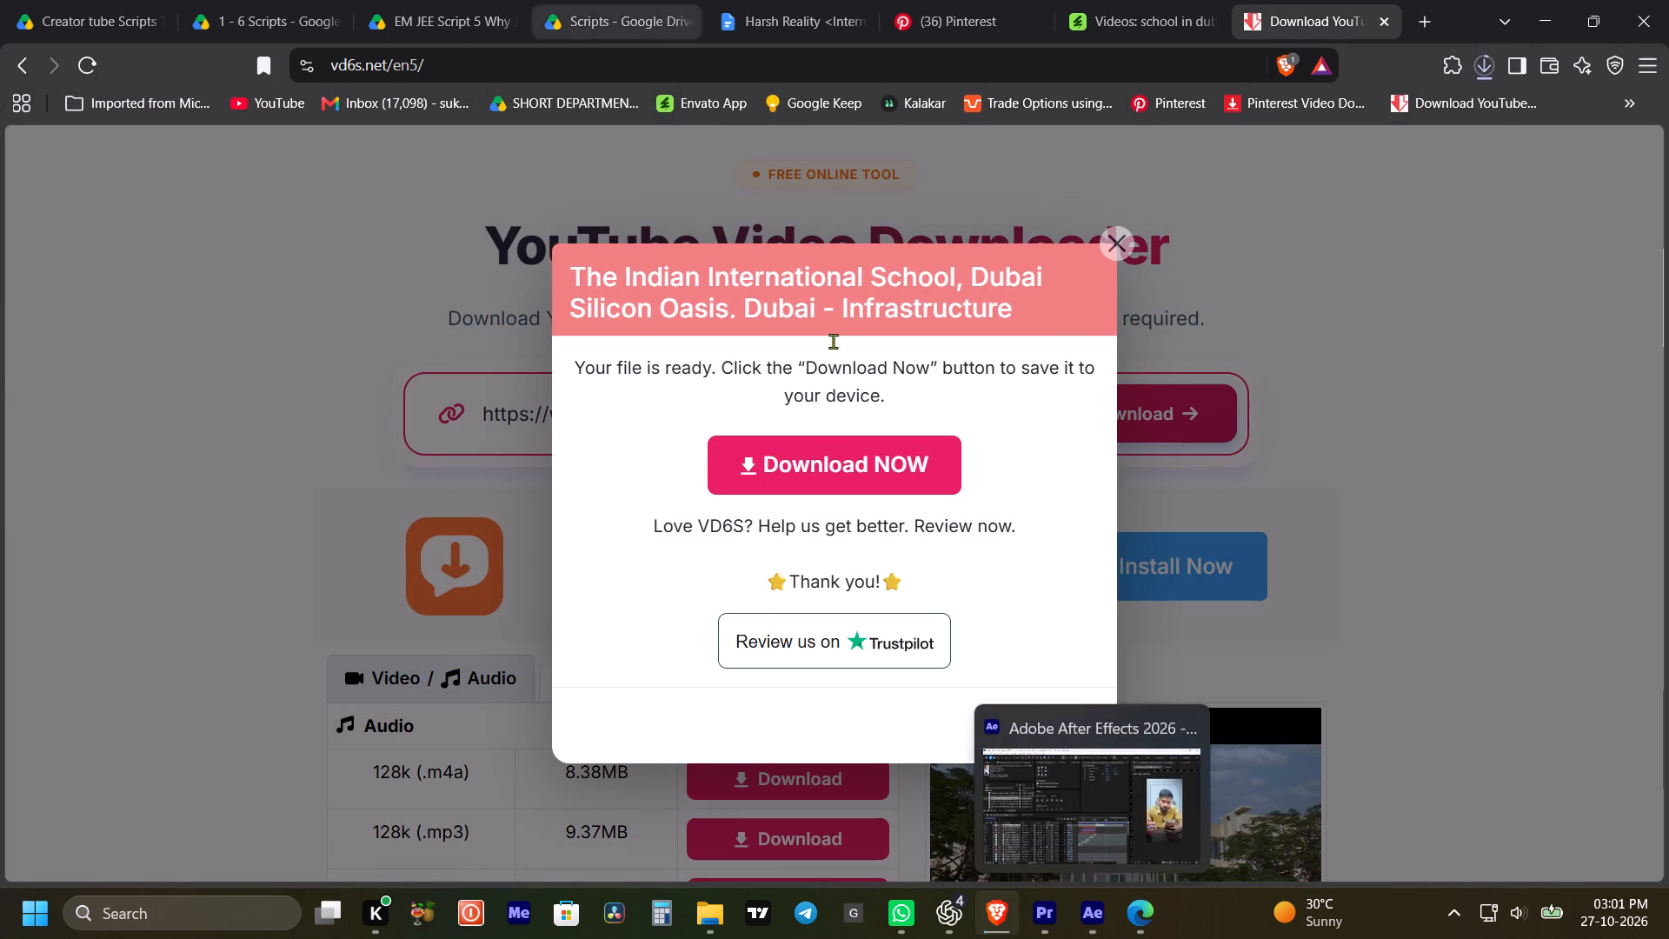
Switch to Edge, skim the Infrastructure video's playground, classroom and library footage, and return to the search results.
{"action": "left_click", "coordinate": [1127, 917]}
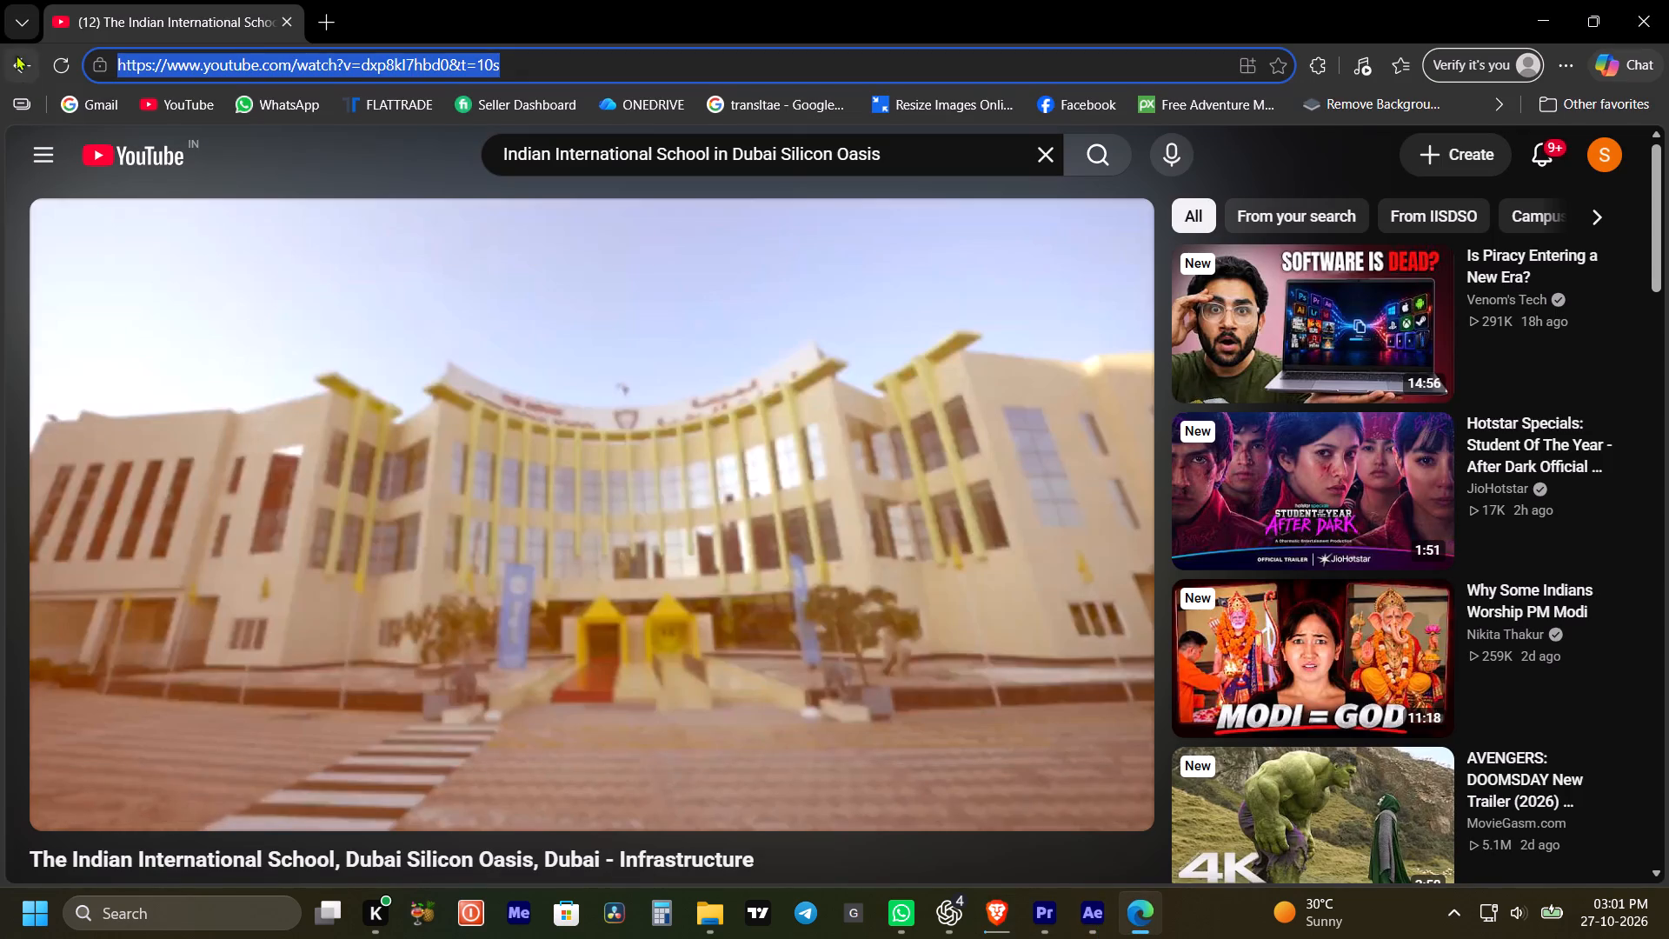
{"action": "left_click_drag", "start_coordinate": [108, 764], "coordinate": [154, 763]}
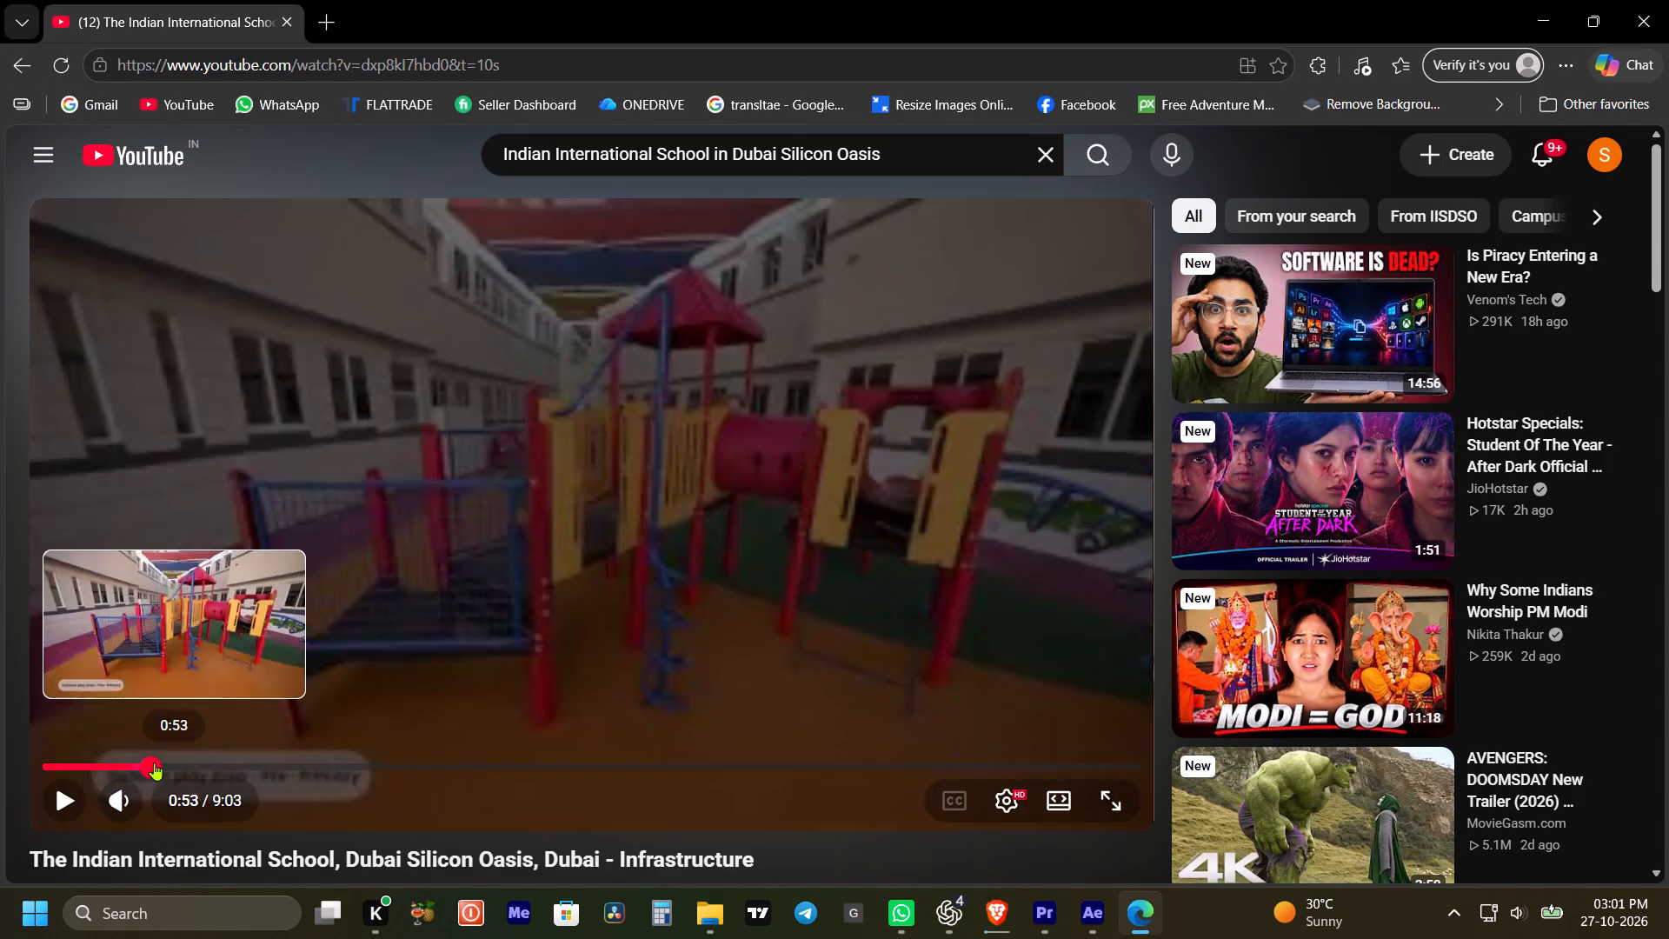
{"action": "left_click_drag", "start_coordinate": [154, 763], "coordinate": [293, 782]}
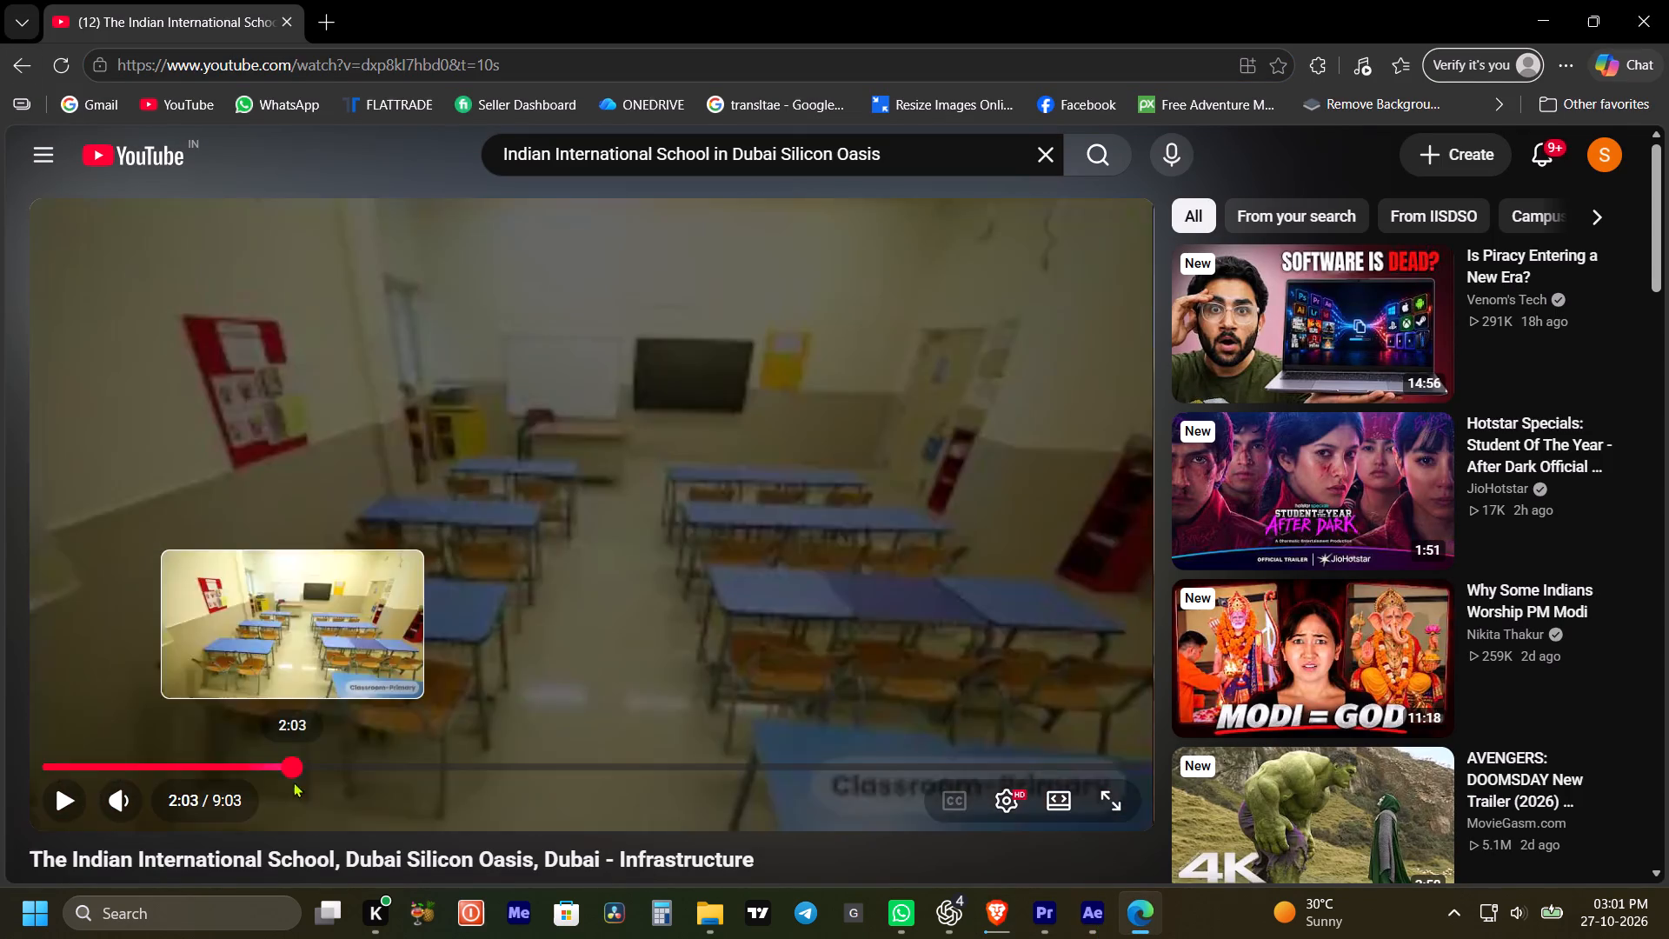
{"action": "left_click_drag", "start_coordinate": [293, 782], "coordinate": [509, 795]}
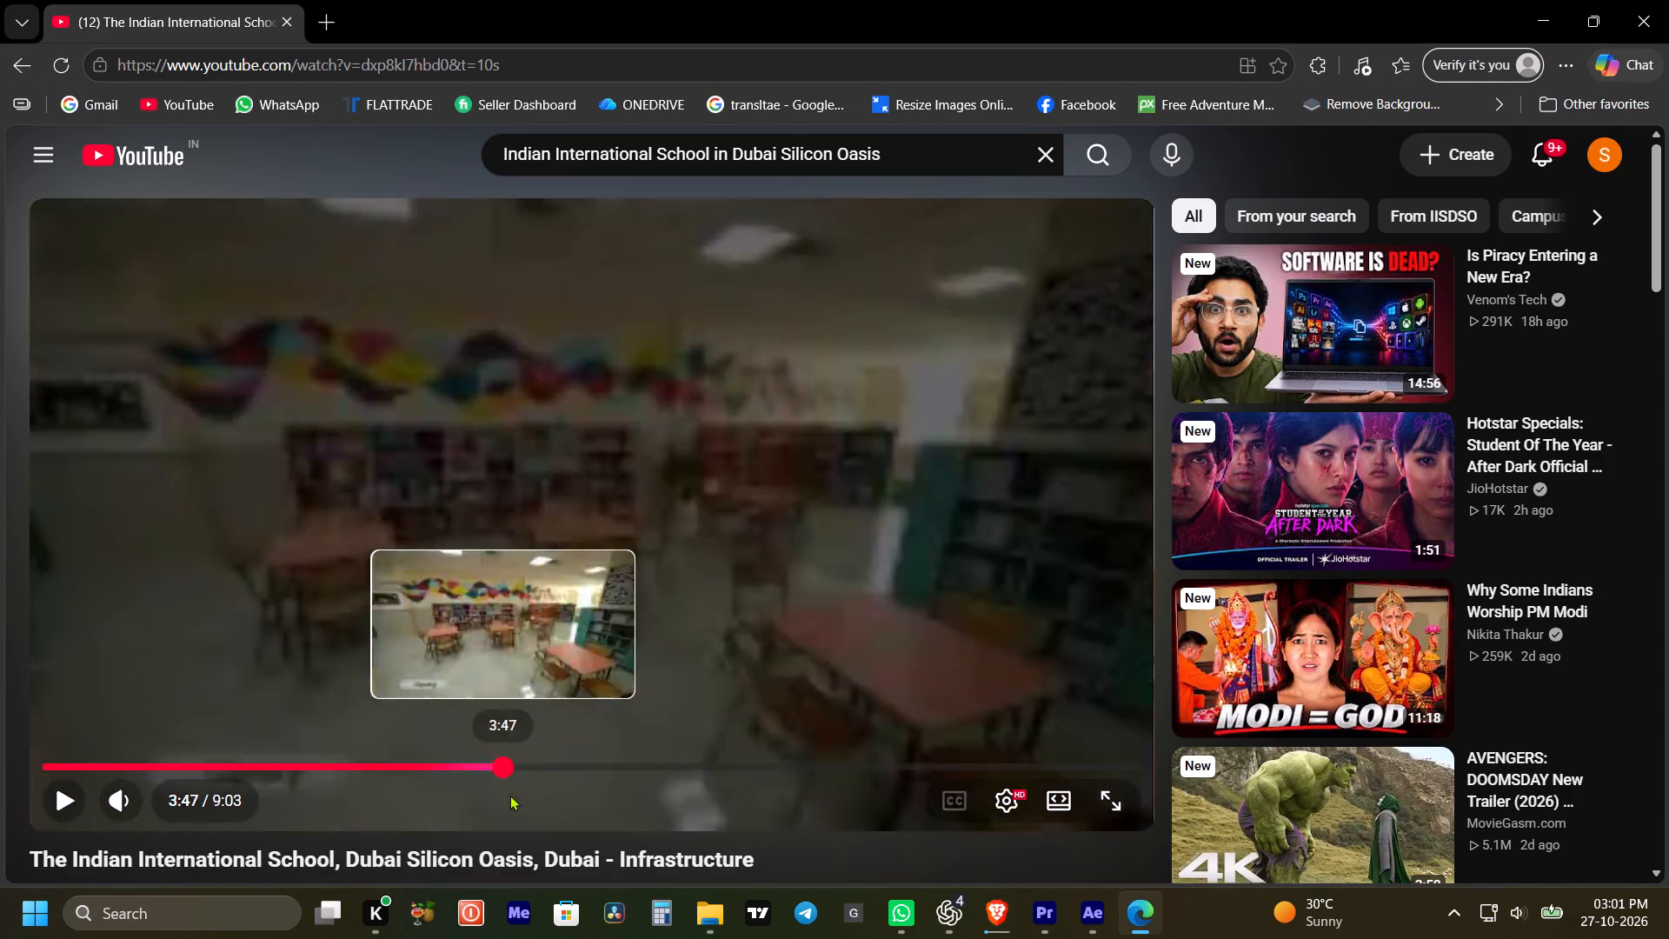
{"action": "left_click_drag", "start_coordinate": [509, 795], "coordinate": [663, 802]}
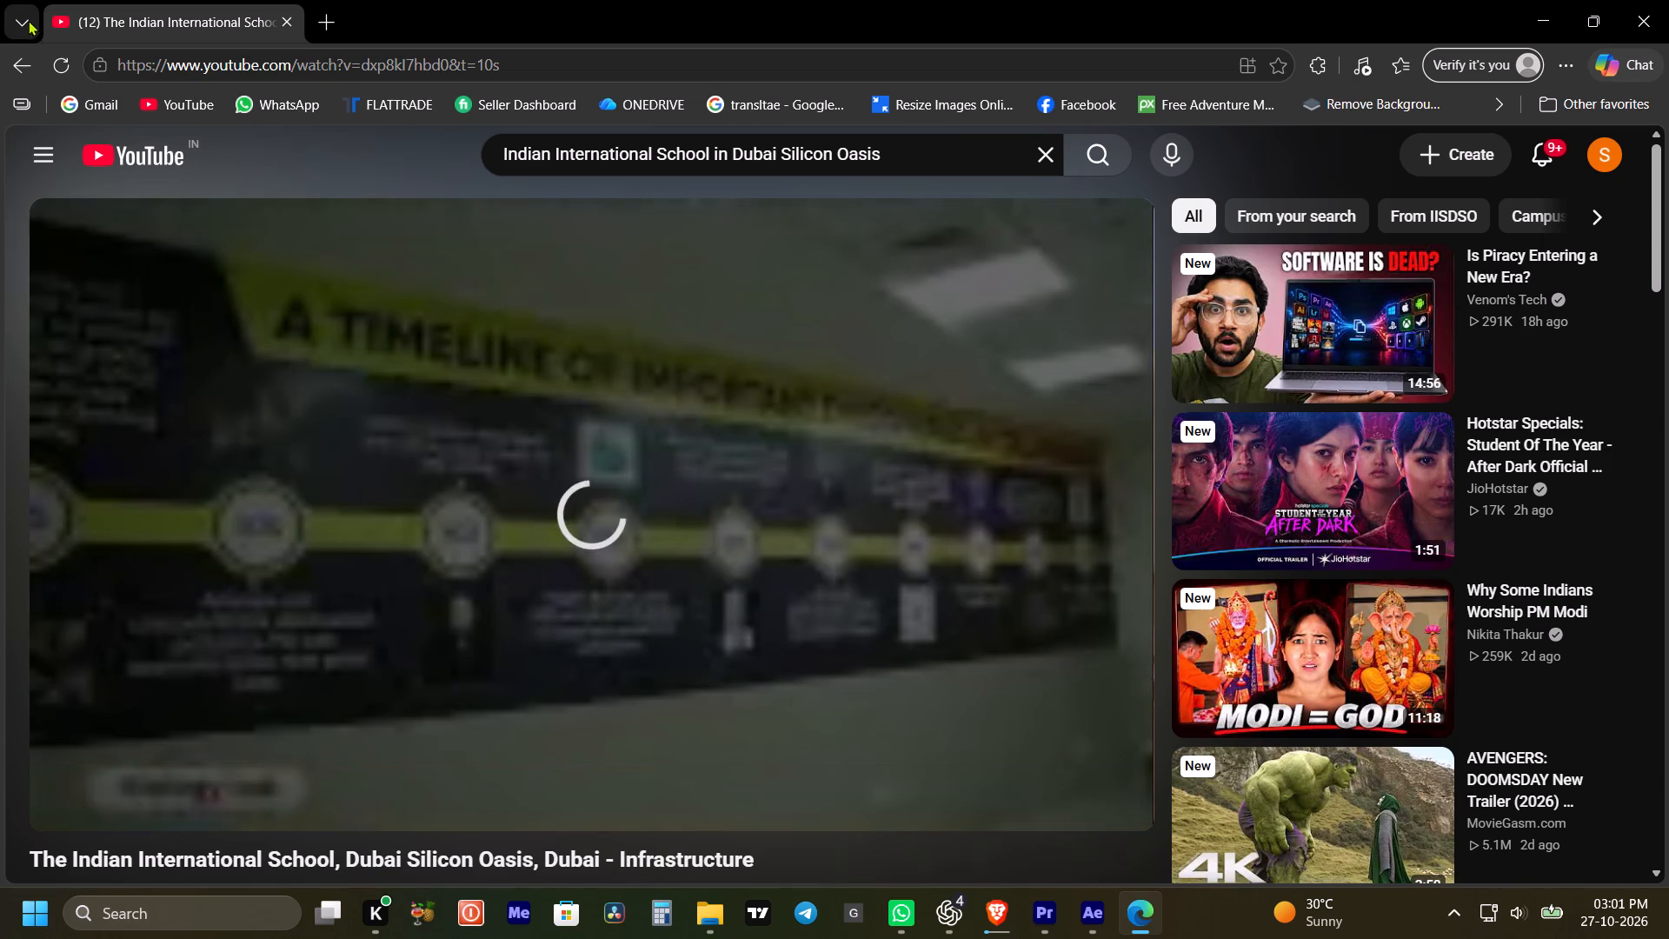
{"action": "left_click", "coordinate": [23, 53]}
Find and preview the short "Our school | malayalam vlog" for school exterior footage, and return to the search results.
{"action": "scroll", "coordinate": [583, 606], "scroll_direction": "down", "scroll_amount": 5}
{"action": "scroll", "coordinate": [638, 551], "scroll_direction": "down", "scroll_amount": 4}
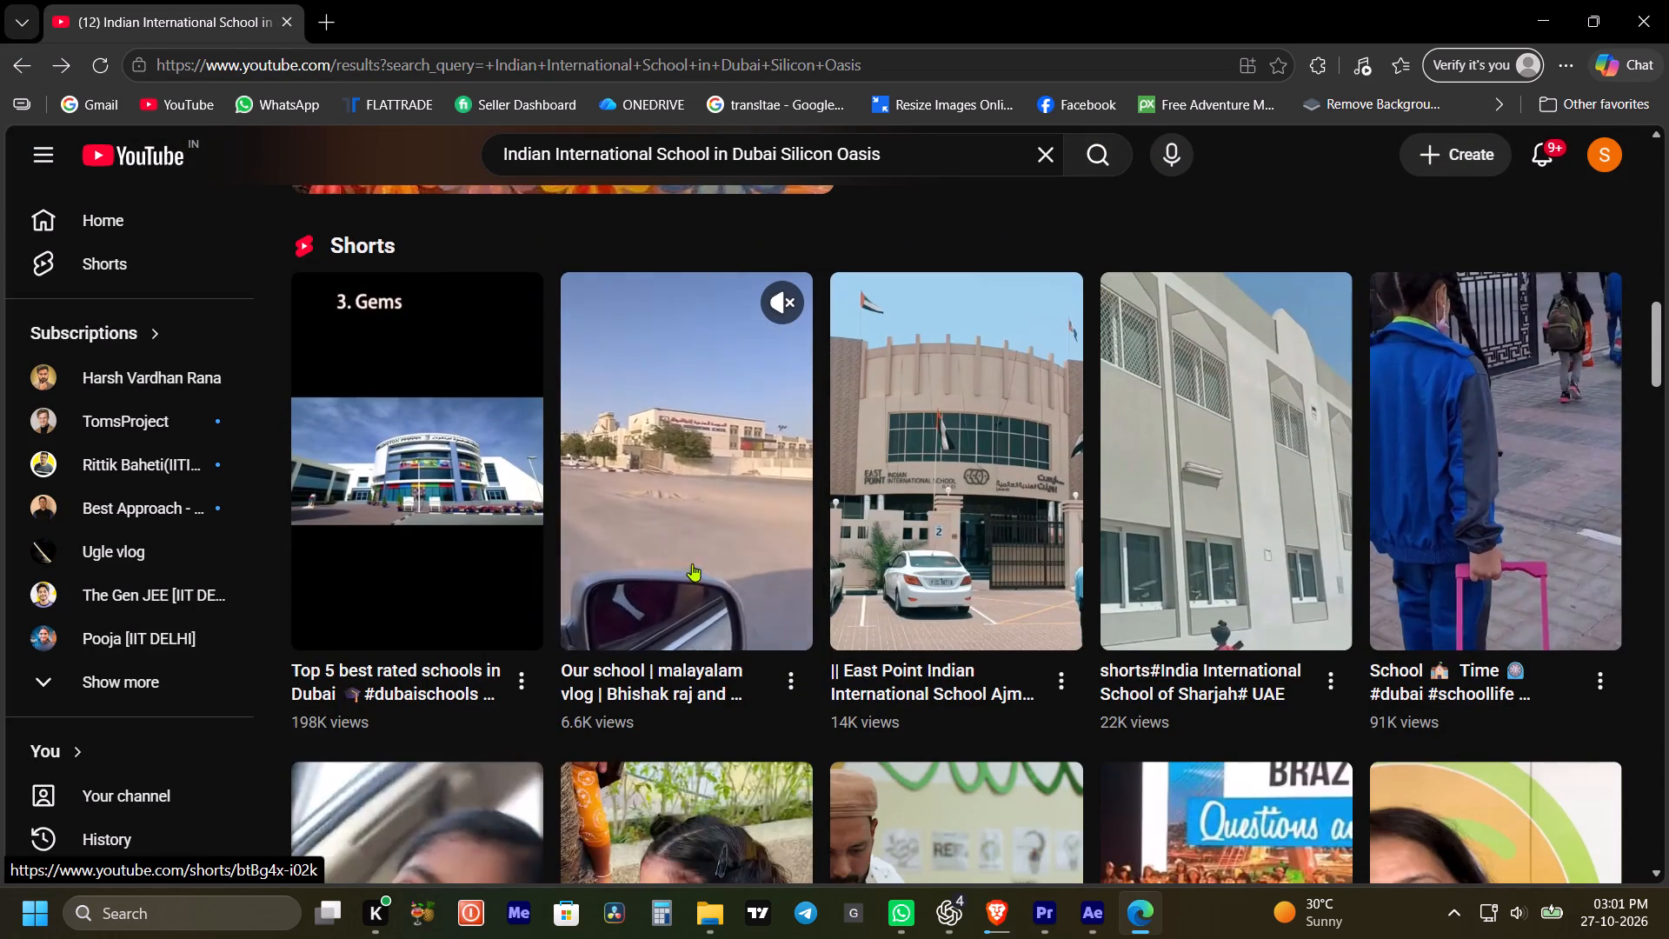
{"action": "left_click", "coordinate": [699, 542]}
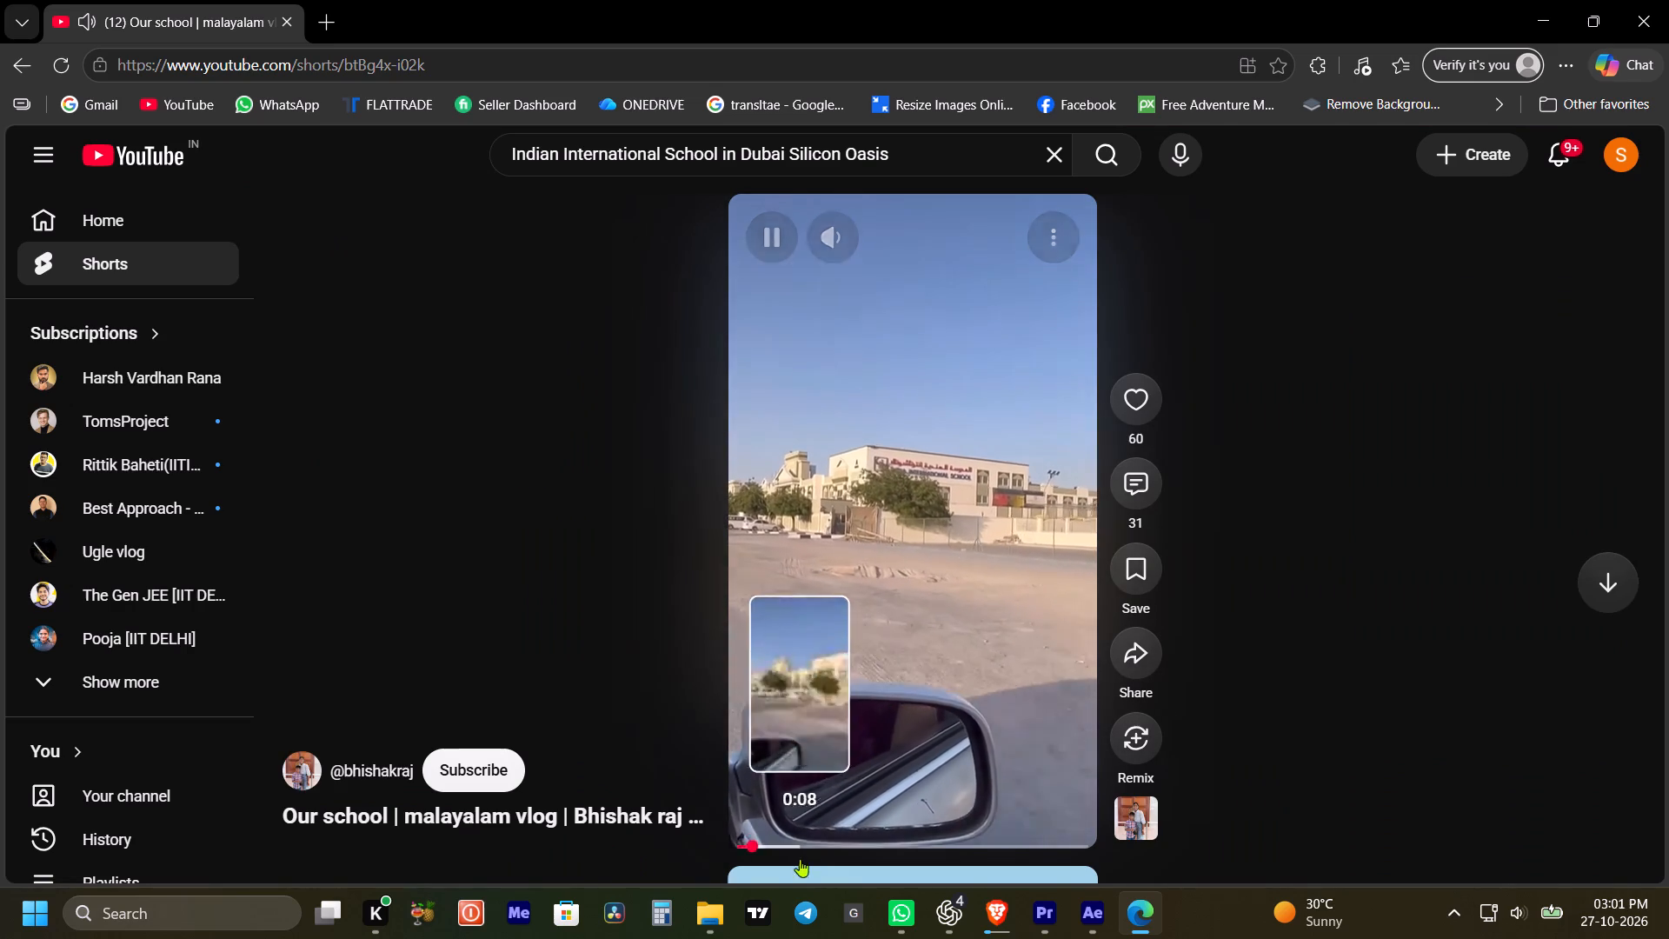
{"action": "left_click", "coordinate": [20, 63]}
Examine the Shorts results for Indian school footage, expanding the list to show more shorts.
{"action": "scroll", "coordinate": [702, 533], "scroll_direction": "down", "scroll_amount": 4}
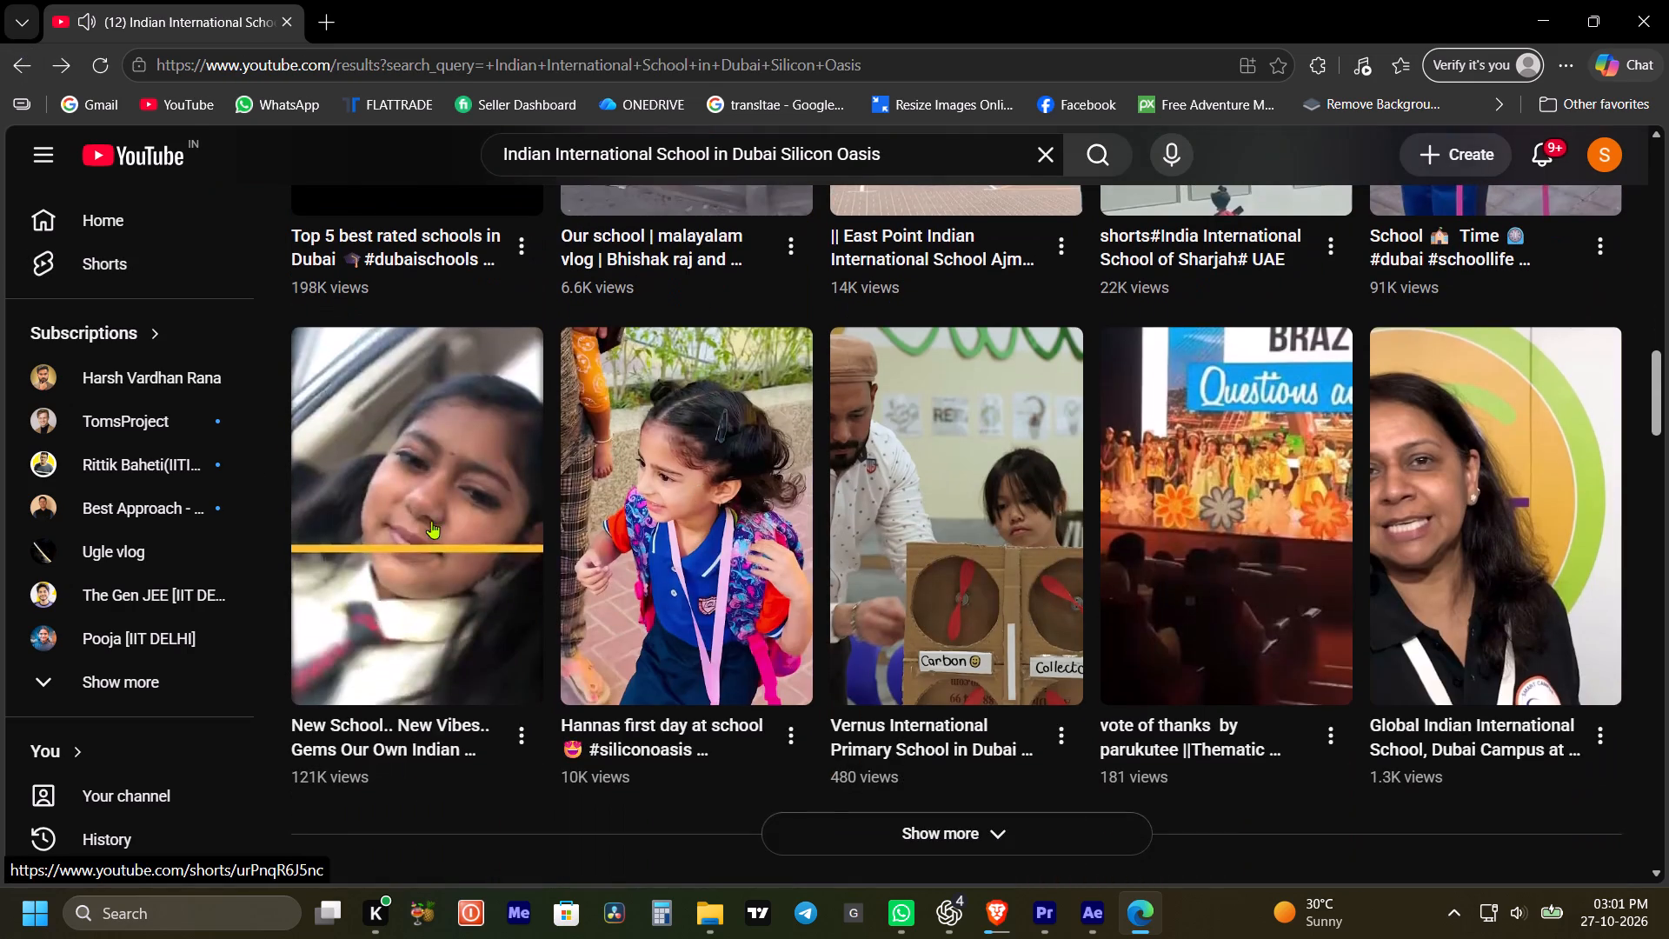
{"action": "scroll", "coordinate": [1065, 563], "scroll_direction": "up", "scroll_amount": 3}
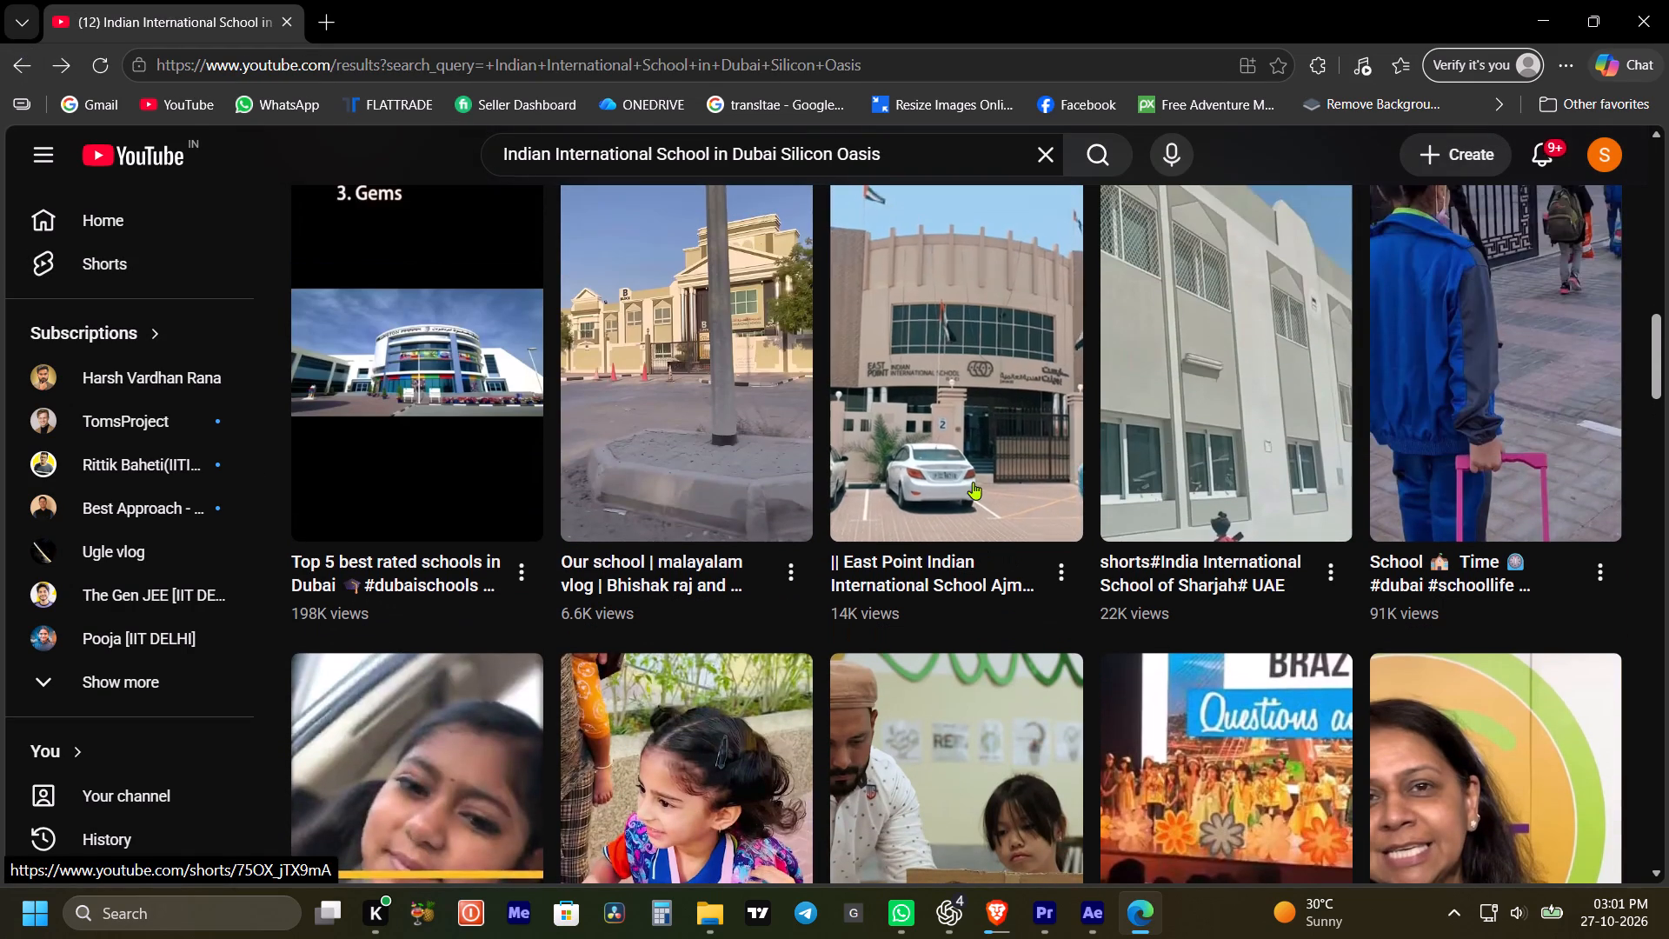
{"action": "scroll", "coordinate": [986, 483], "scroll_direction": "up", "scroll_amount": 1}
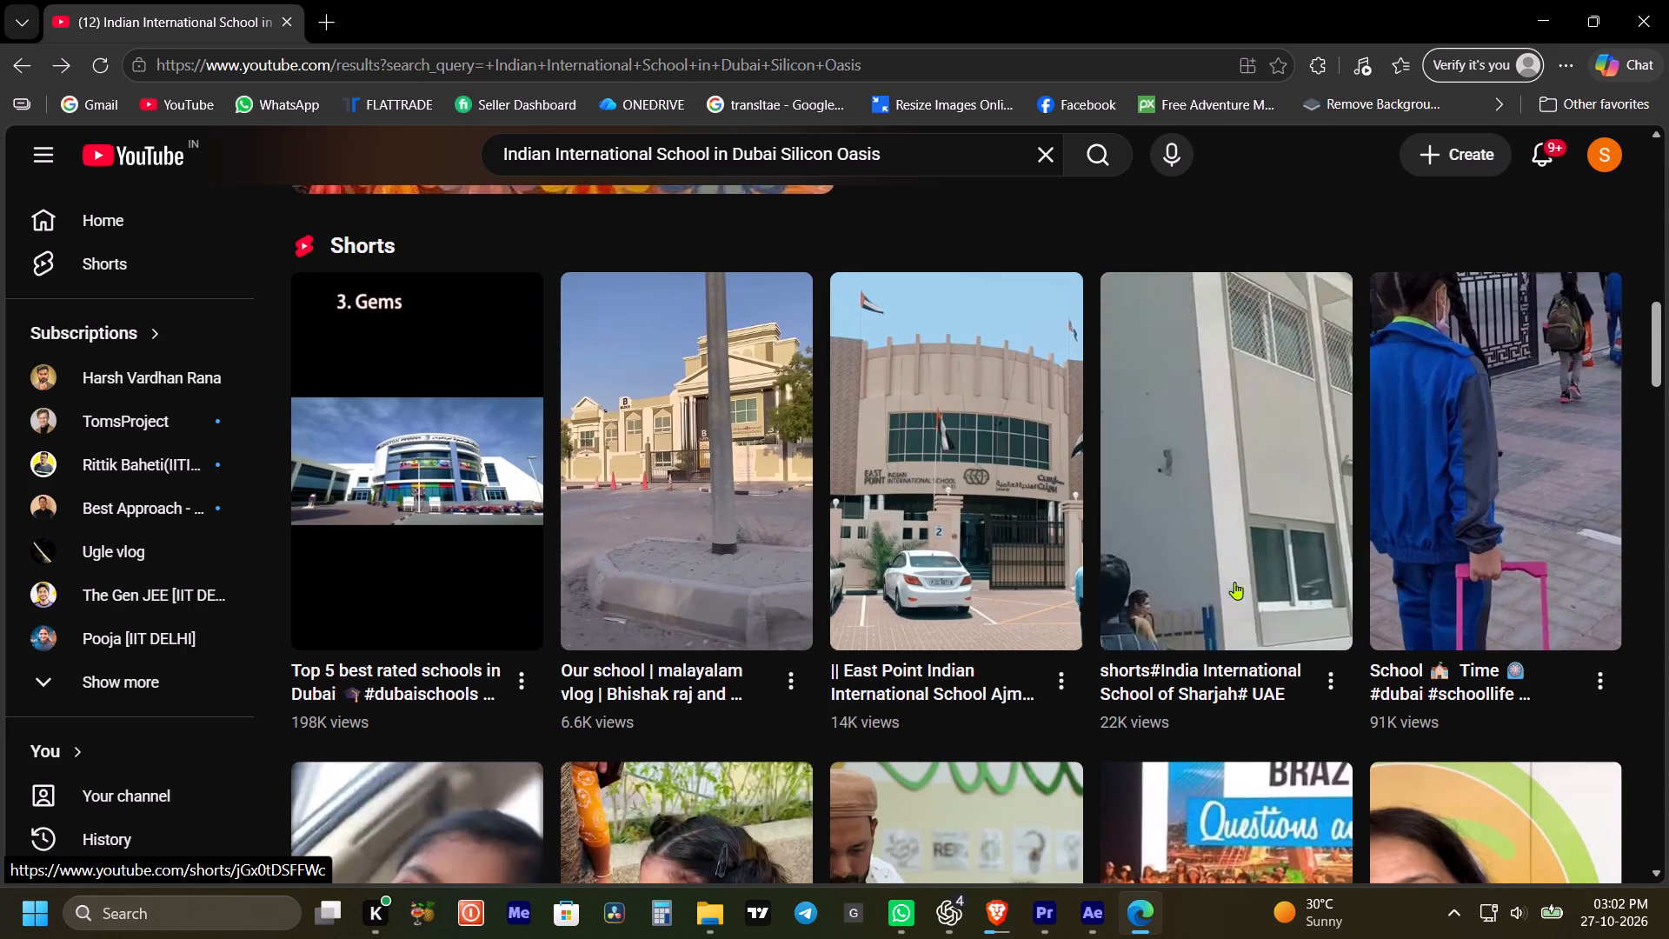
{"action": "scroll", "coordinate": [1226, 585], "scroll_direction": "down", "scroll_amount": 4}
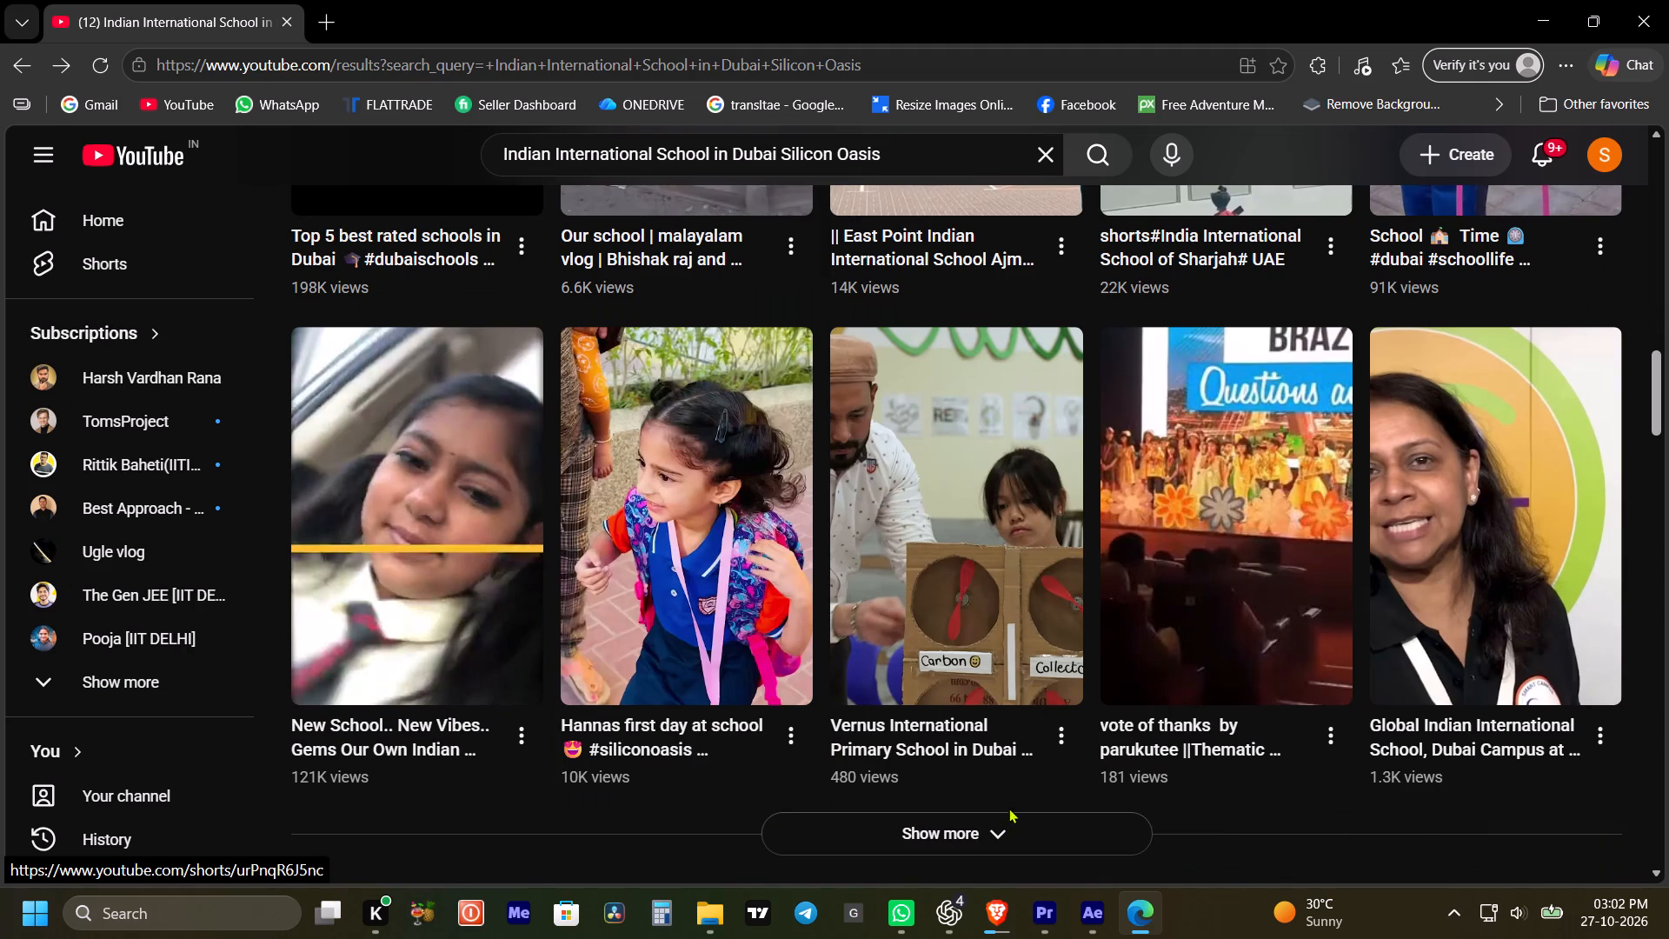
{"action": "left_click", "coordinate": [987, 834]}
{"action": "scroll", "coordinate": [665, 597], "scroll_direction": "down", "scroll_amount": 5}
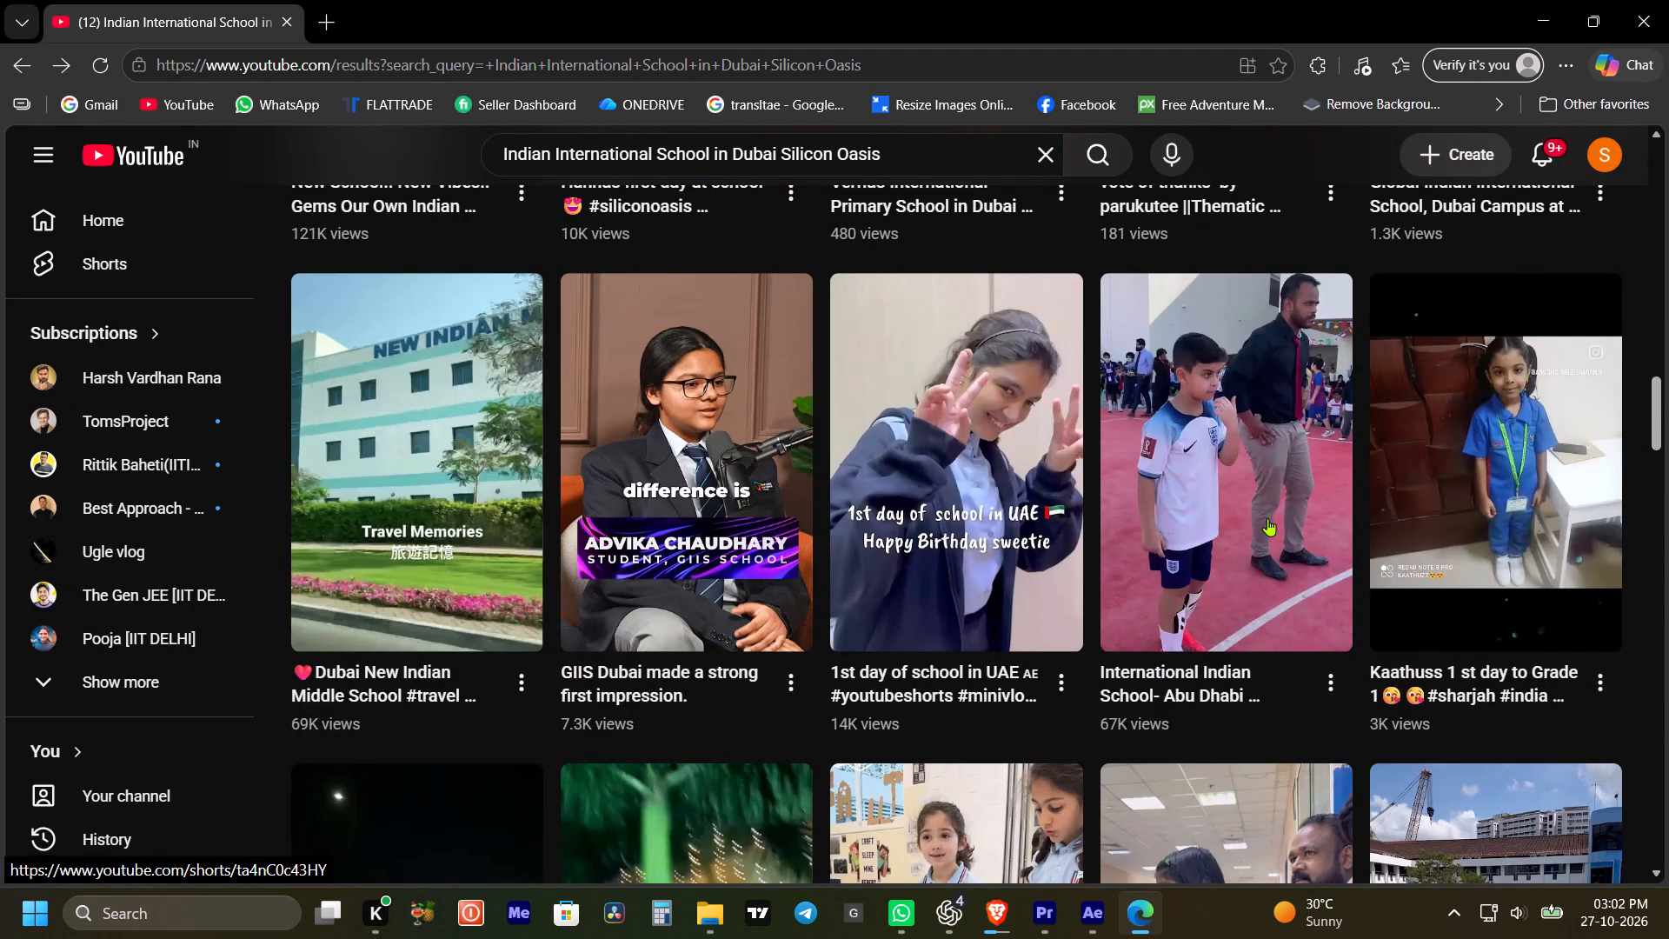
{"action": "scroll", "coordinate": [1231, 517], "scroll_direction": "down", "scroll_amount": 3}
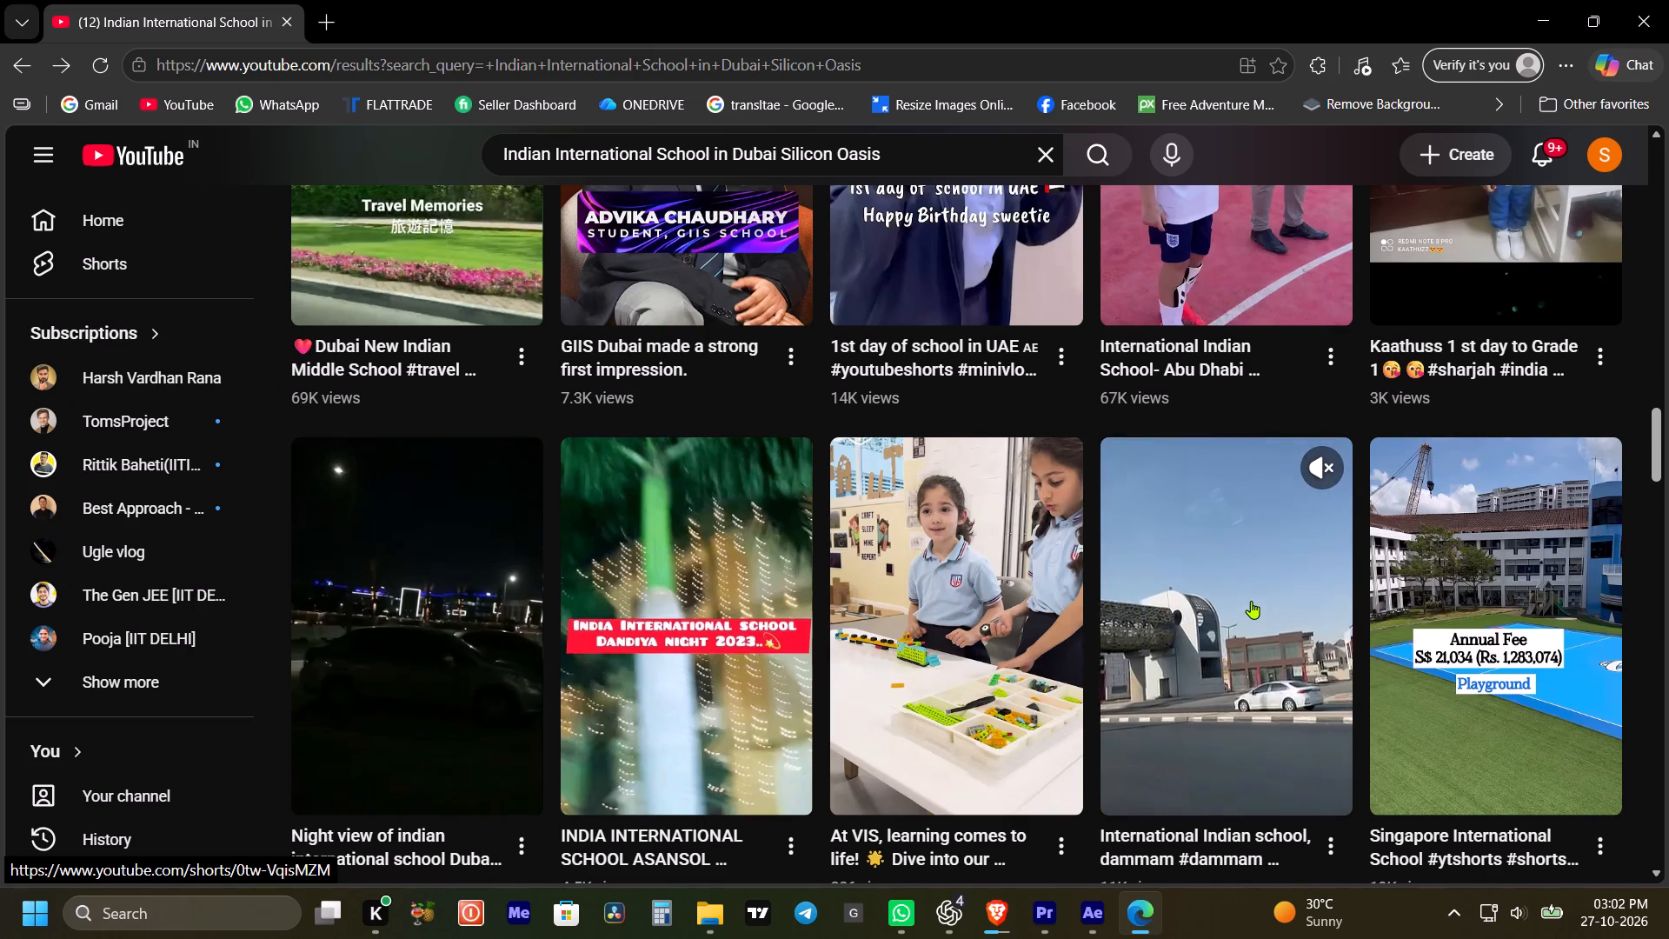
Open the short "International Indian school, dammam" and skim through it for usable school footage.
{"action": "left_click", "coordinate": [1251, 601]}
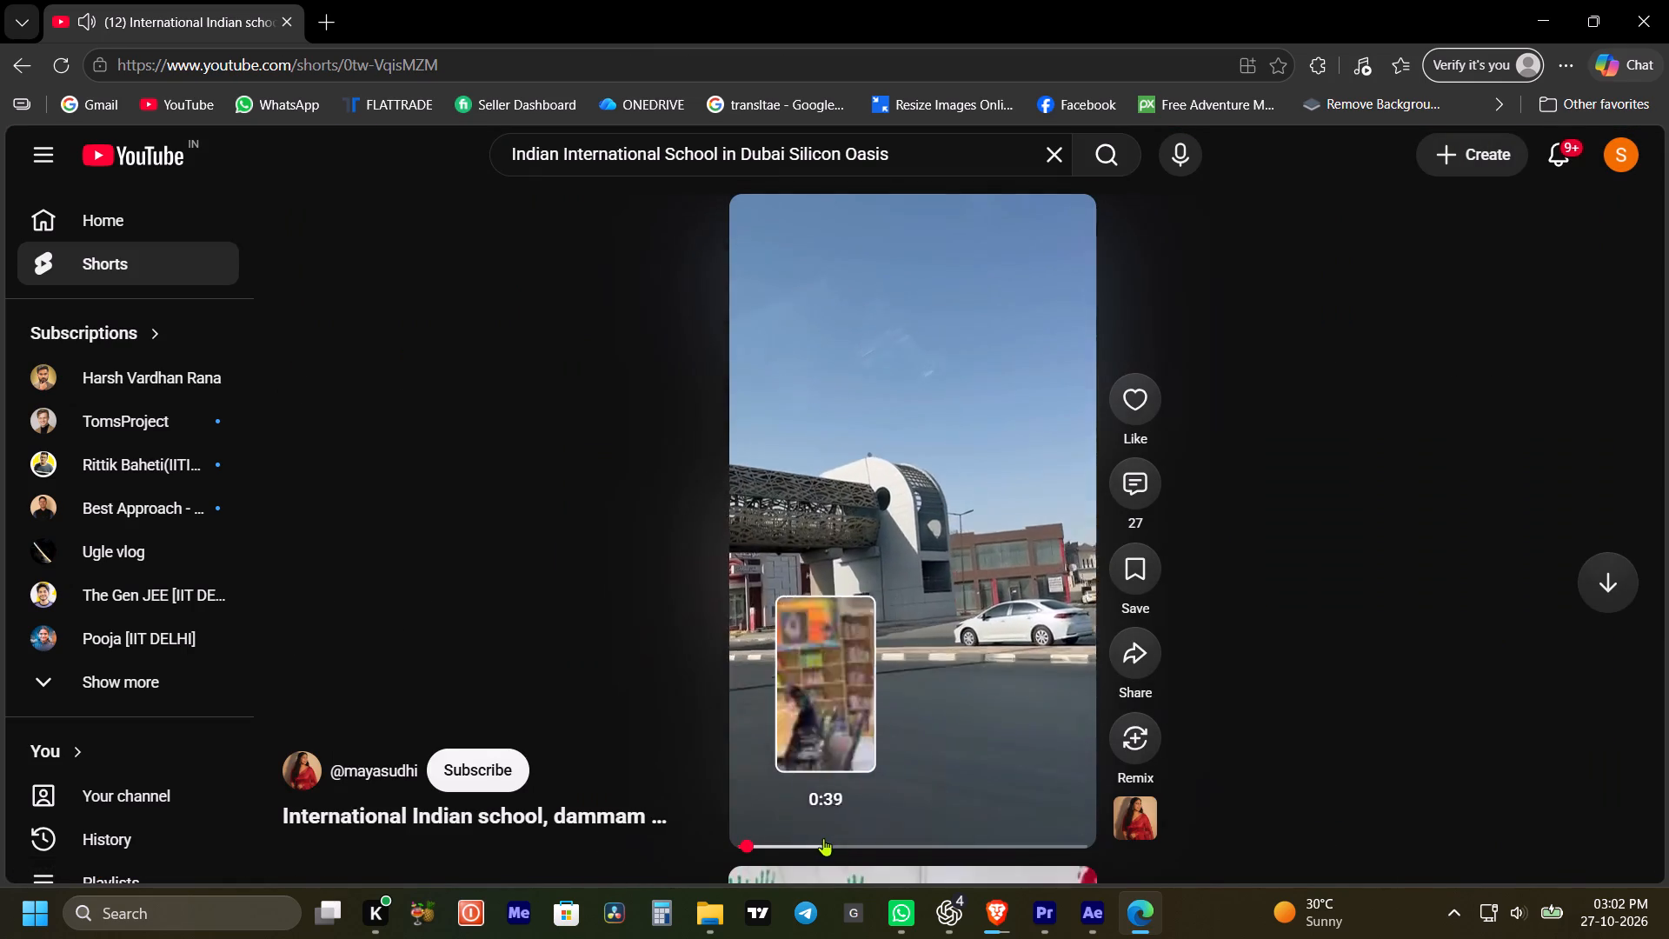
{"action": "left_click", "coordinate": [822, 838]}
{"action": "left_click", "coordinate": [932, 842]}
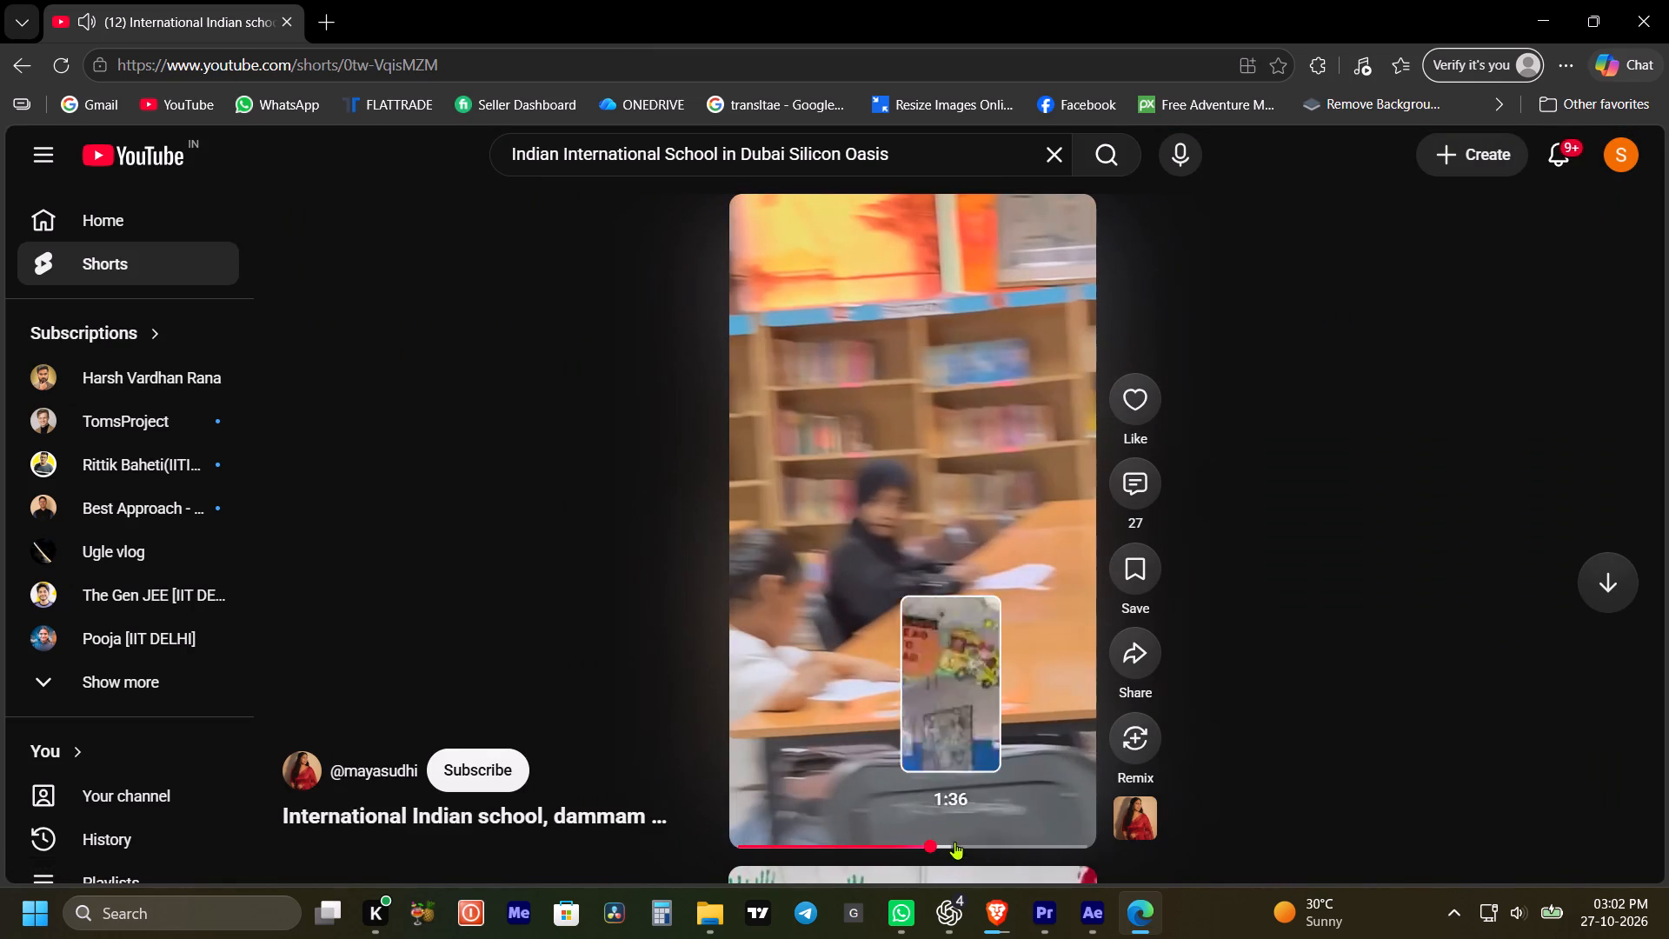
{"action": "left_click", "coordinate": [1021, 842]}
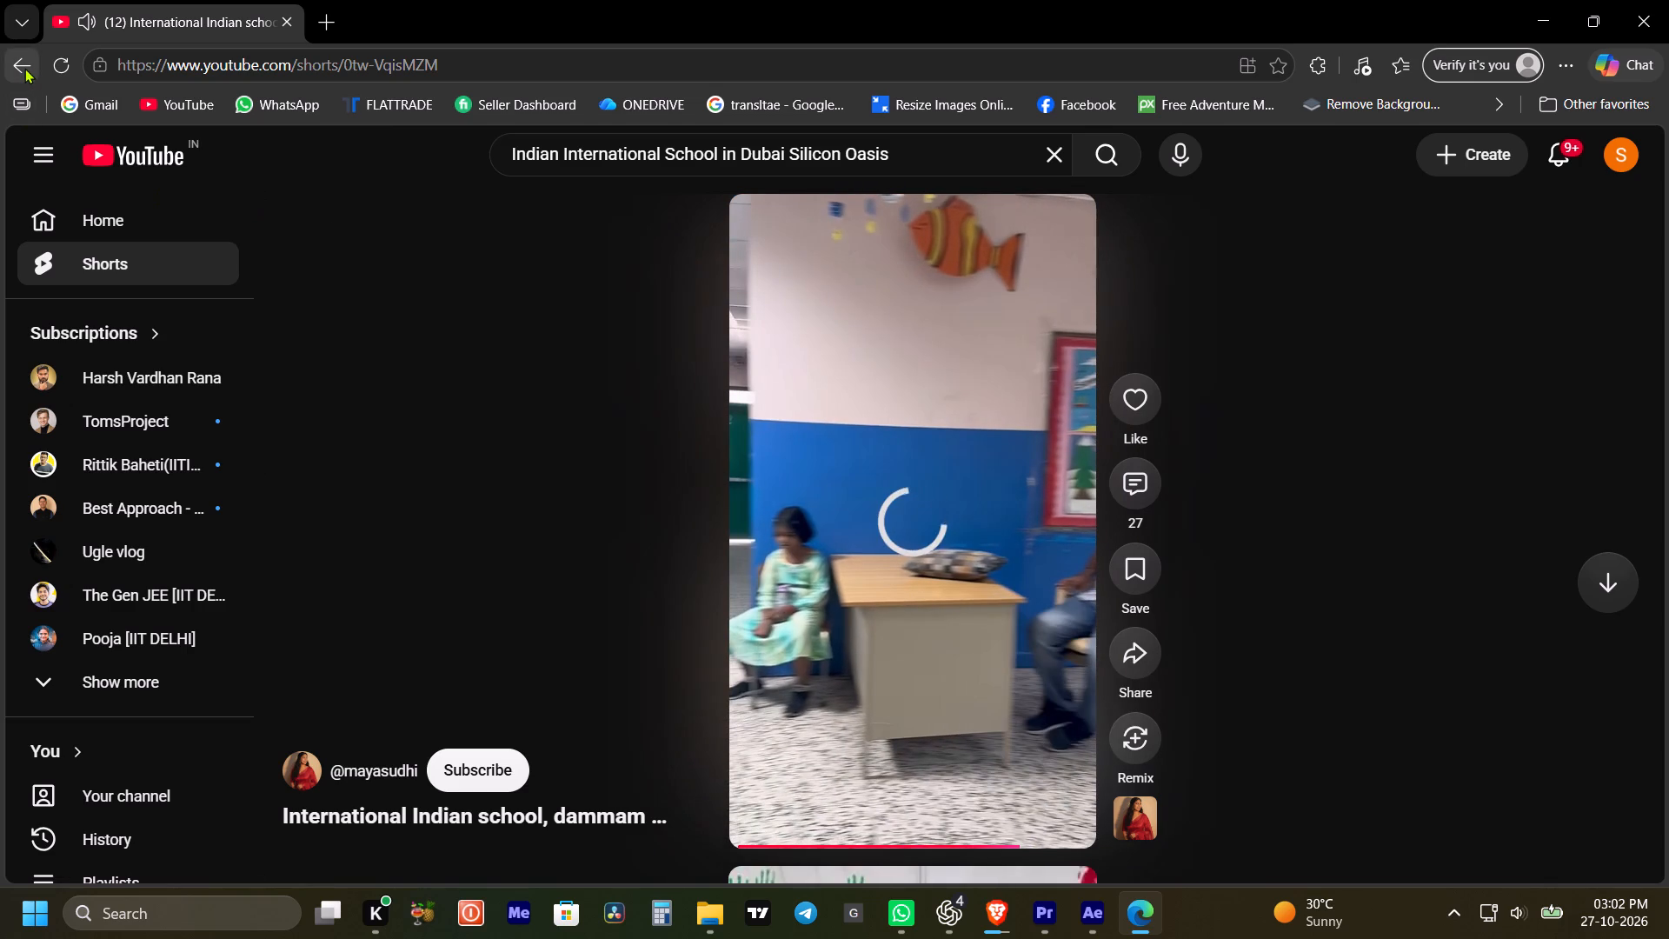
{"action": "left_click", "coordinate": [24, 68]}
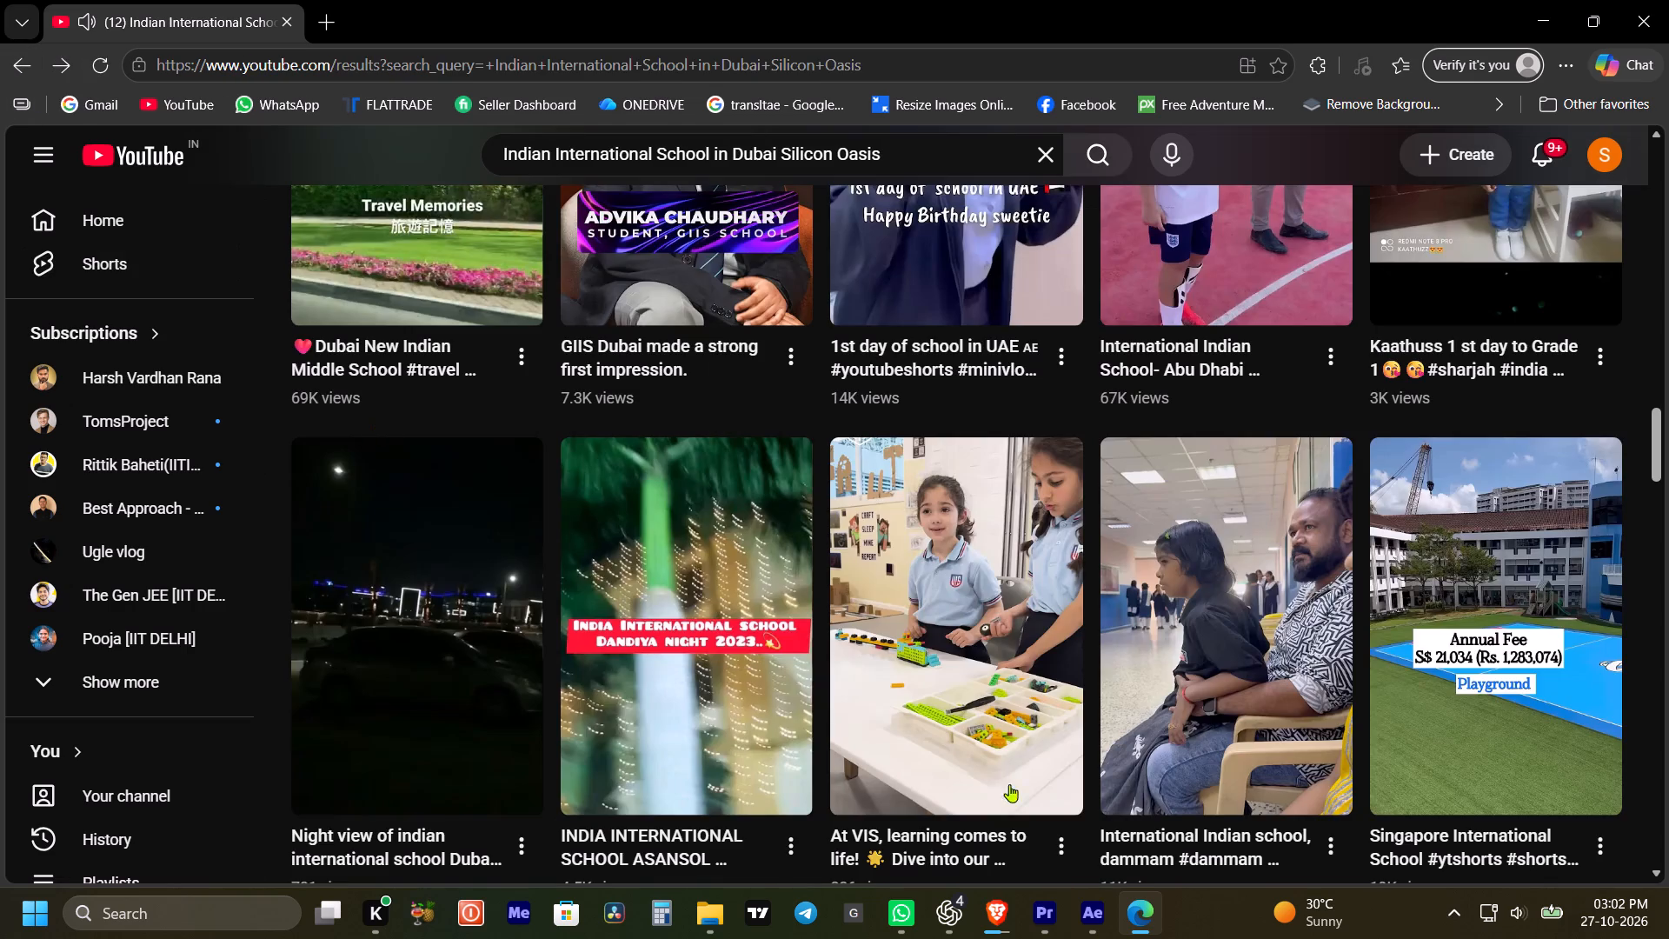
{"action": "scroll", "coordinate": [729, 586], "scroll_direction": "down", "scroll_amount": 4}
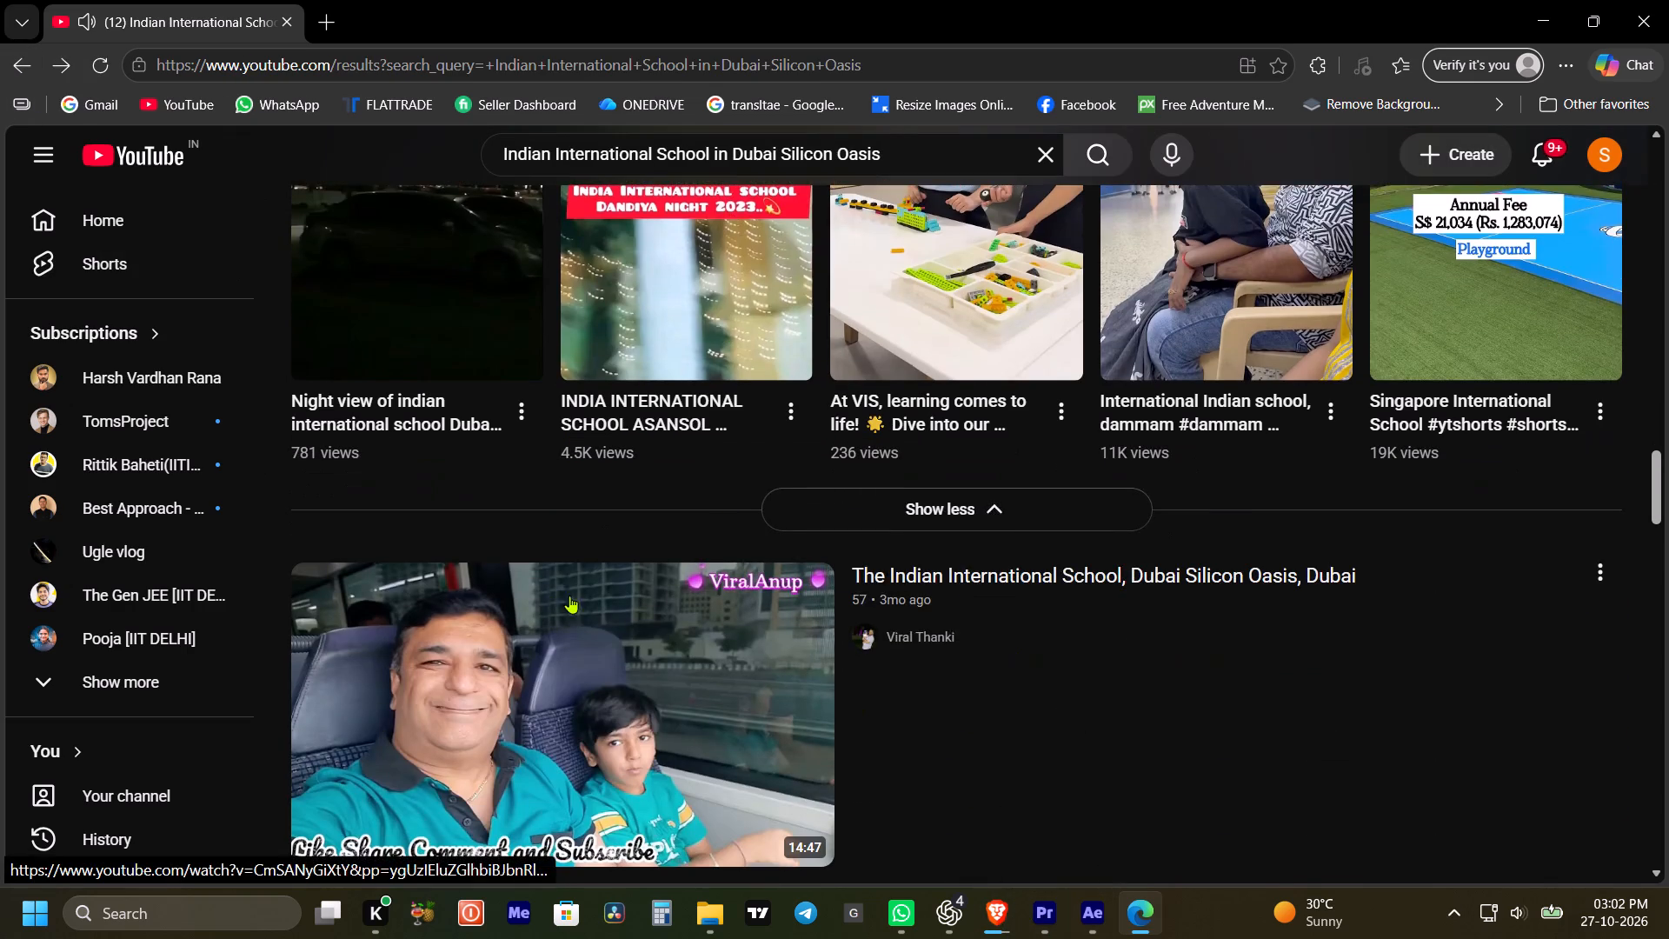
{"action": "scroll", "coordinate": [662, 622], "scroll_direction": "down", "scroll_amount": 2}
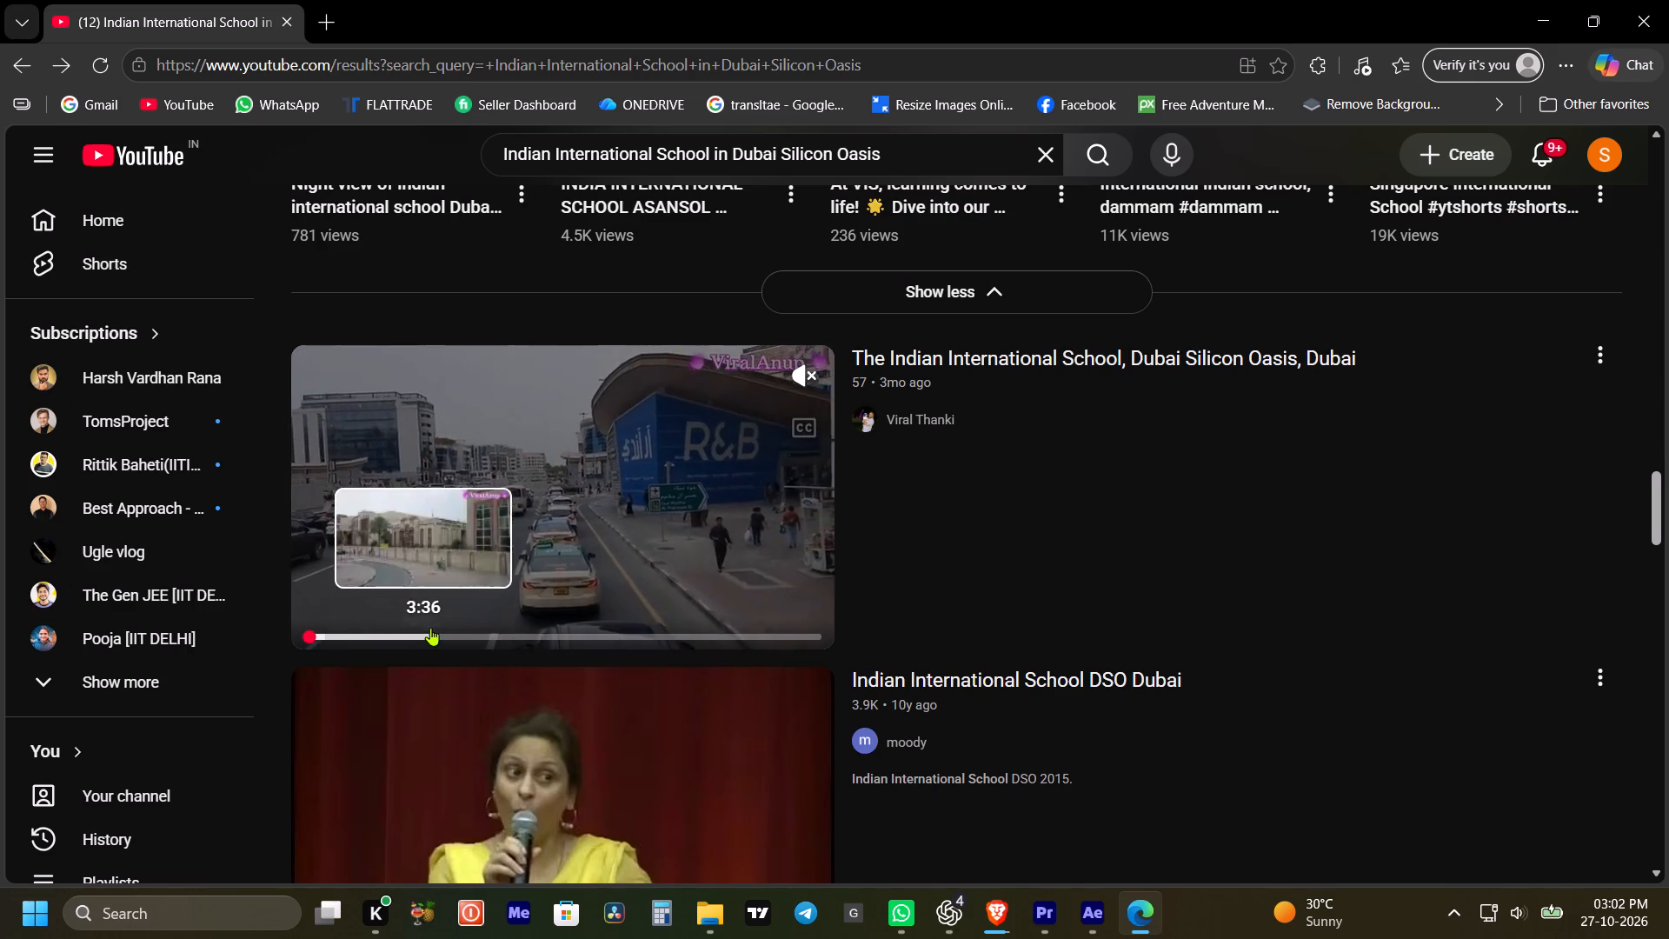
{"action": "left_click", "coordinate": [559, 636]}
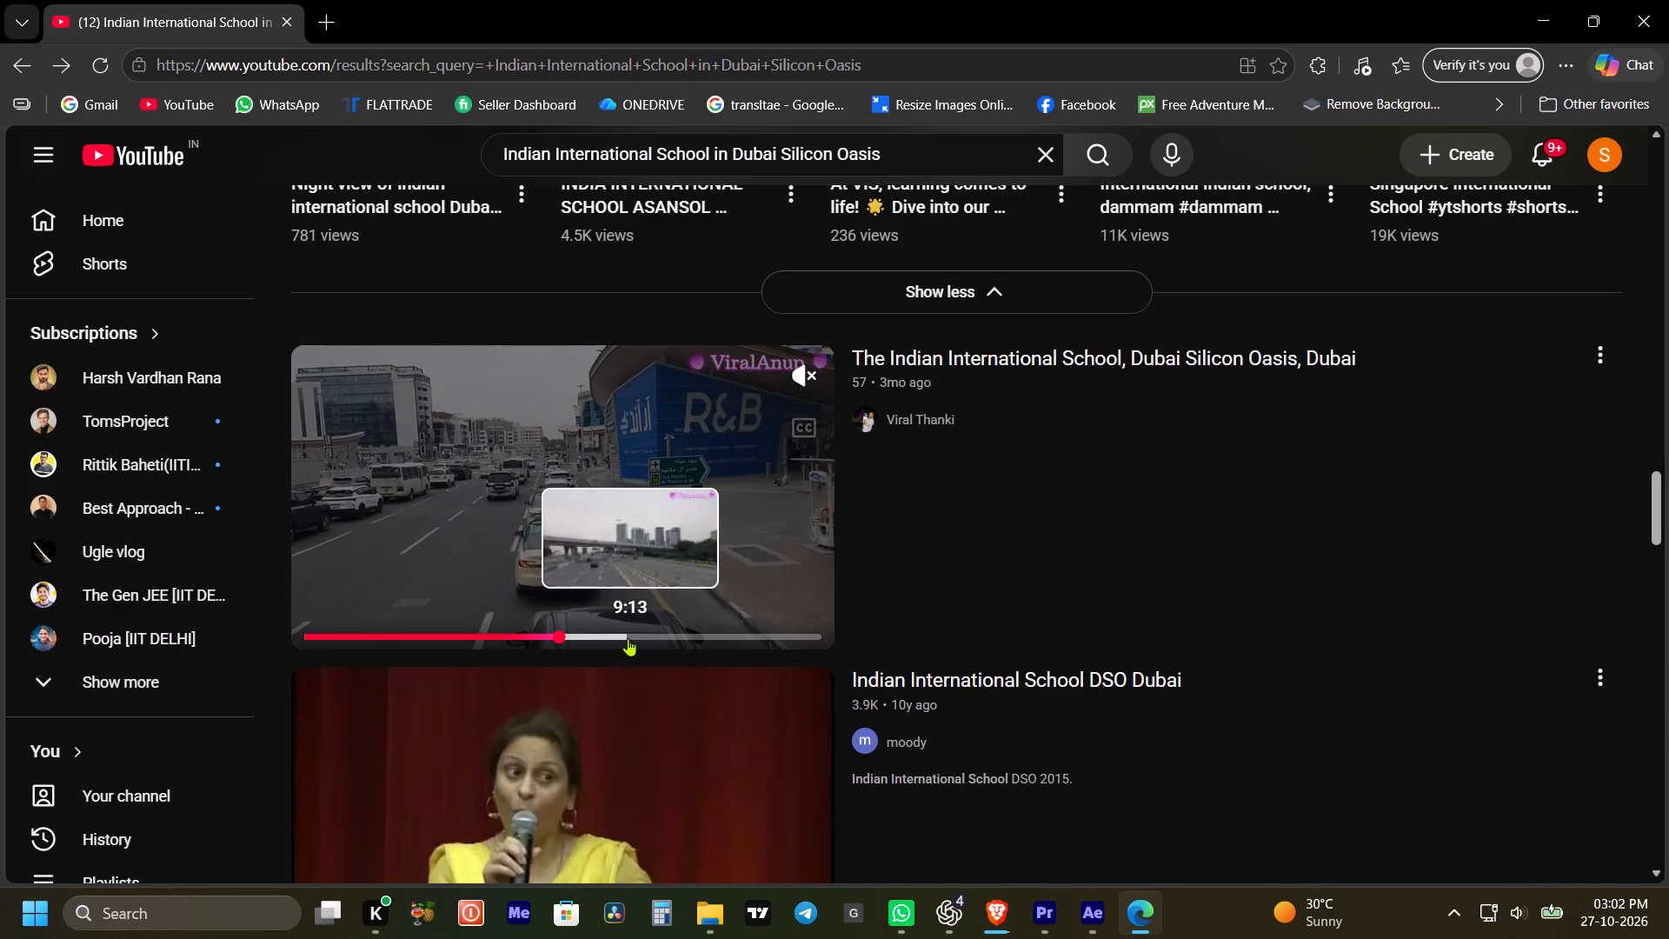
{"action": "left_click", "coordinate": [628, 639]}
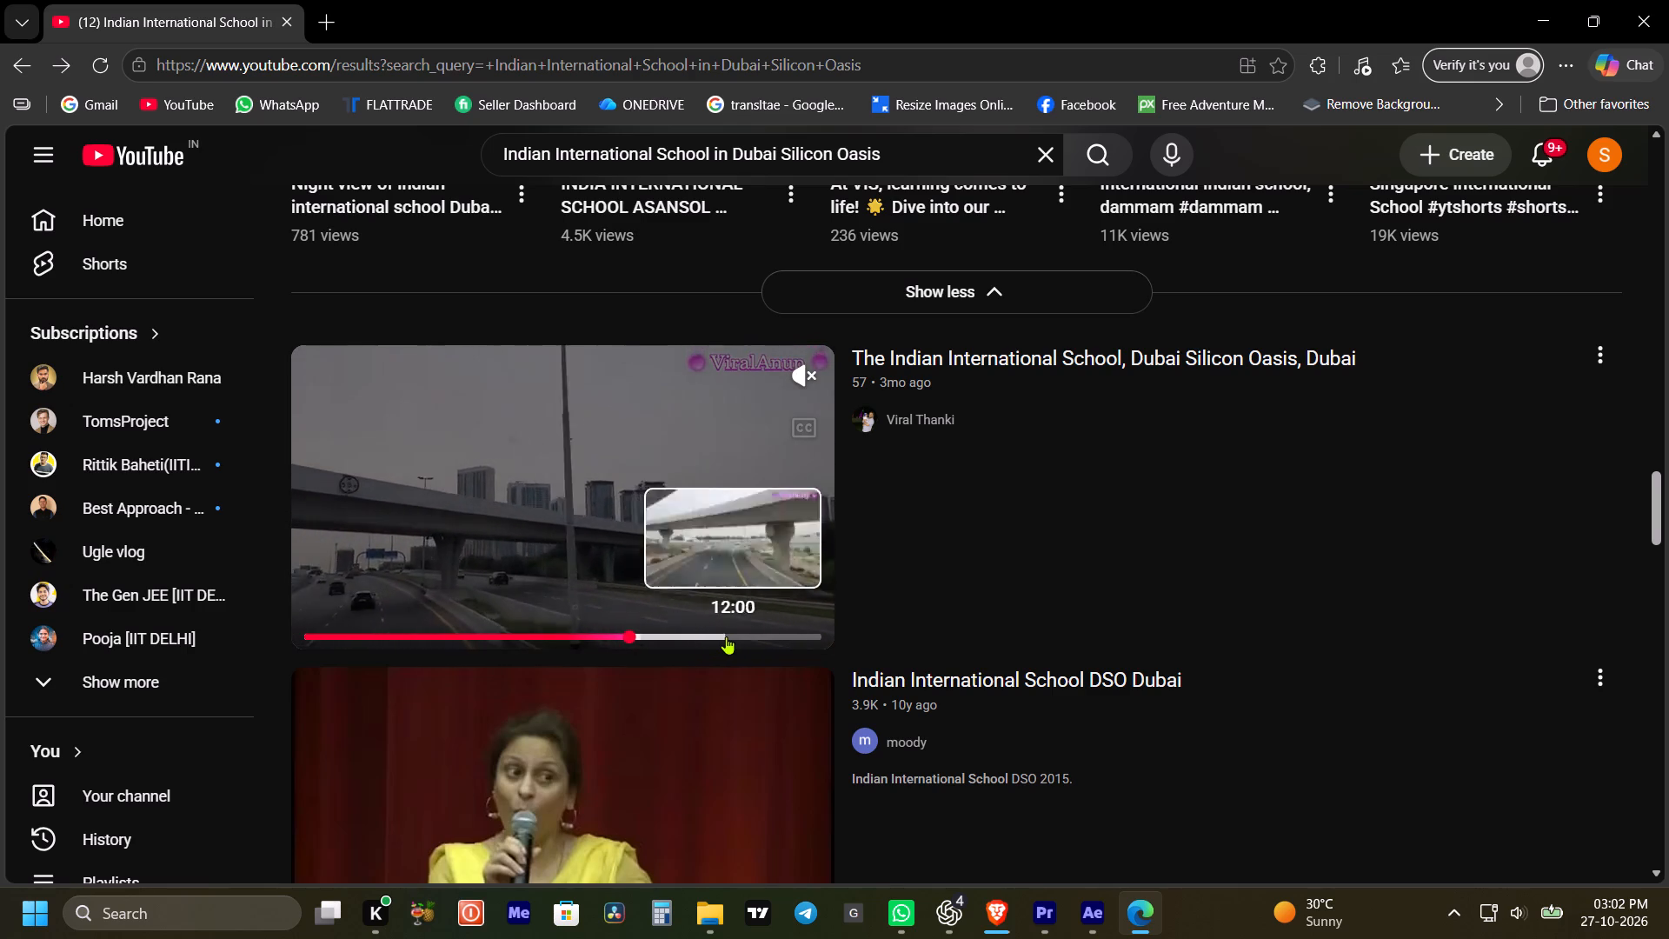
{"action": "left_click", "coordinate": [726, 636]}
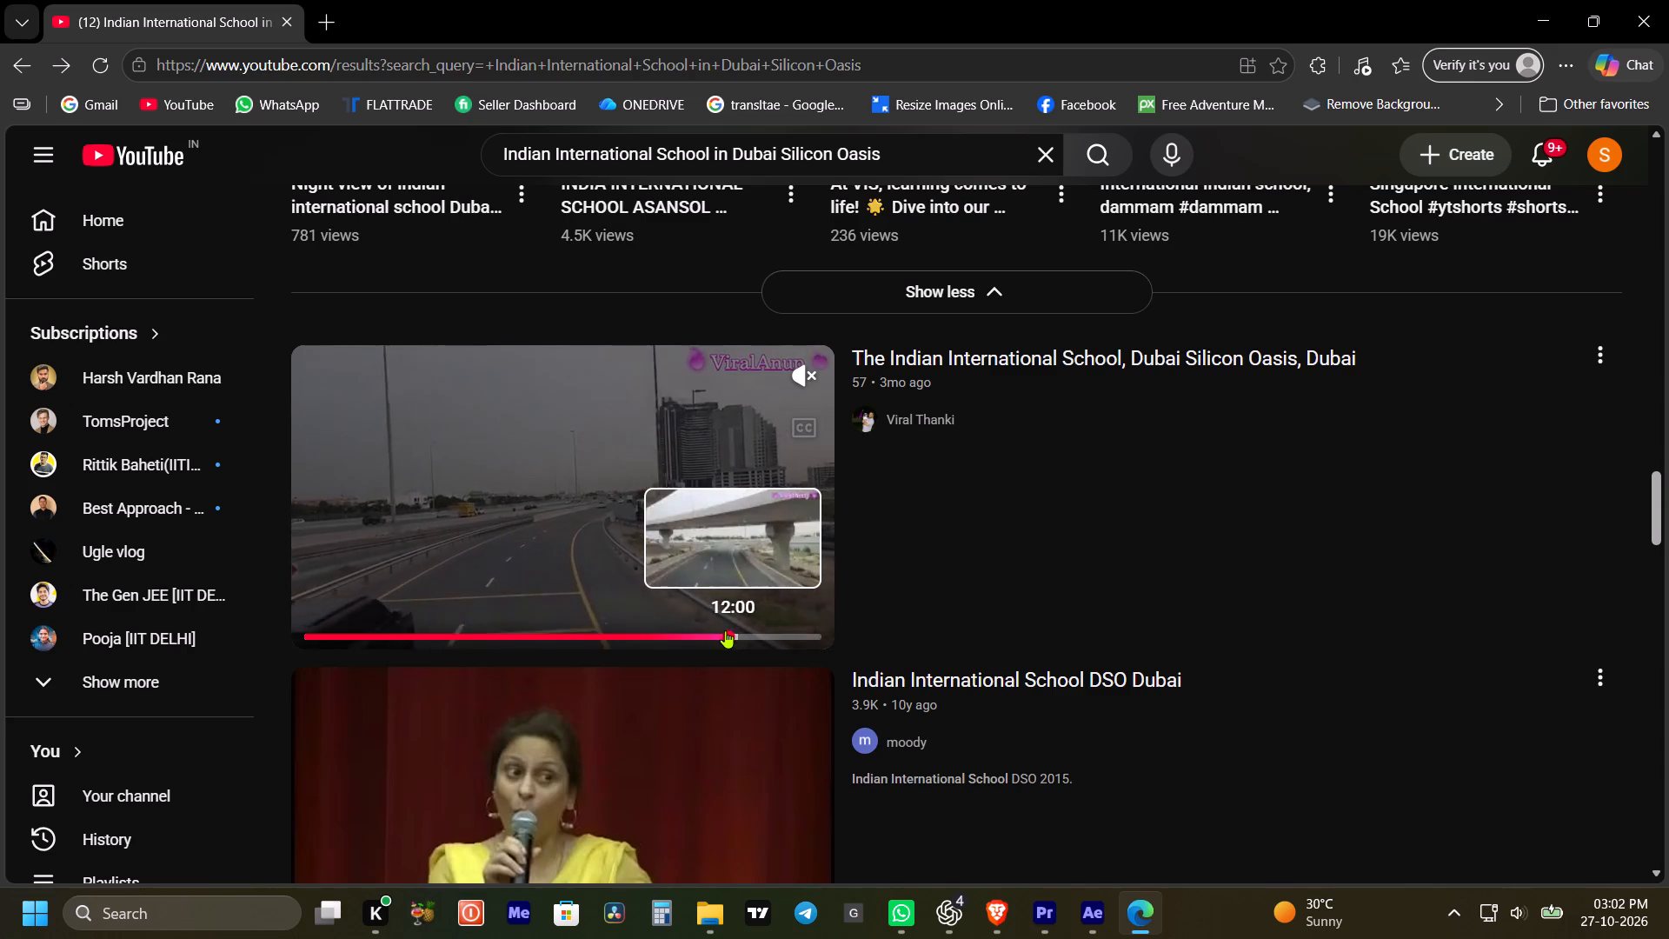
Examine the remaining search results for usable Indian International School Dubai Silicon Oasis footage.
{"action": "scroll", "coordinate": [732, 675], "scroll_direction": "down", "scroll_amount": 2}
{"action": "scroll", "coordinate": [584, 615], "scroll_direction": "down", "scroll_amount": 4}
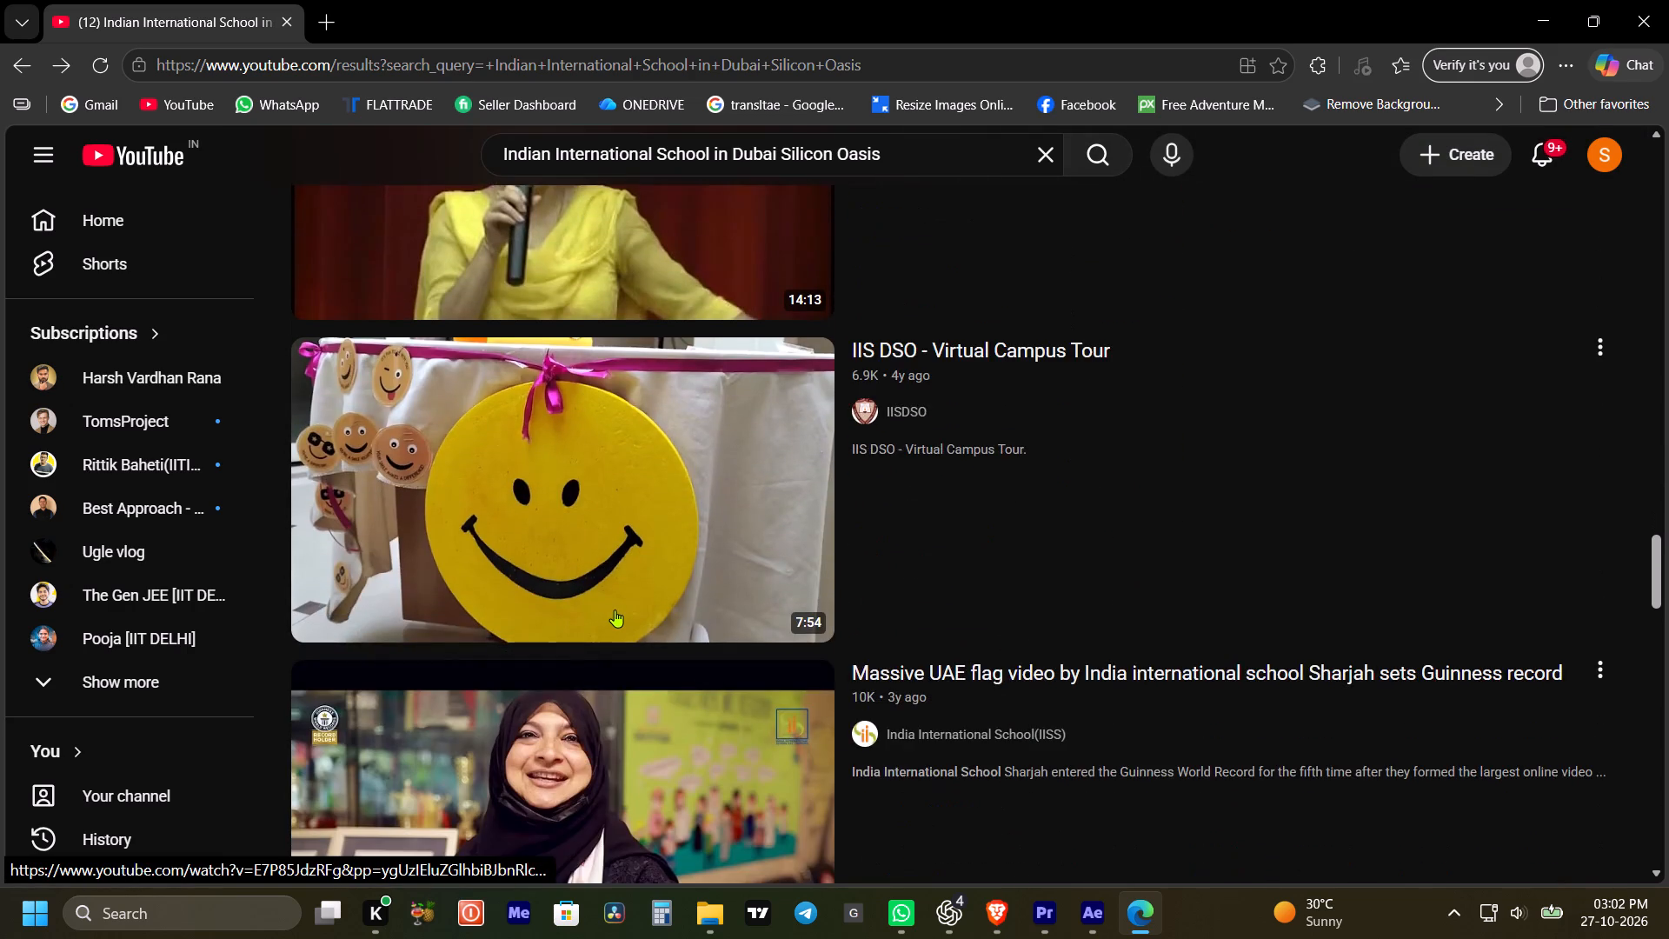
{"action": "scroll", "coordinate": [617, 609], "scroll_direction": "down", "scroll_amount": 5}
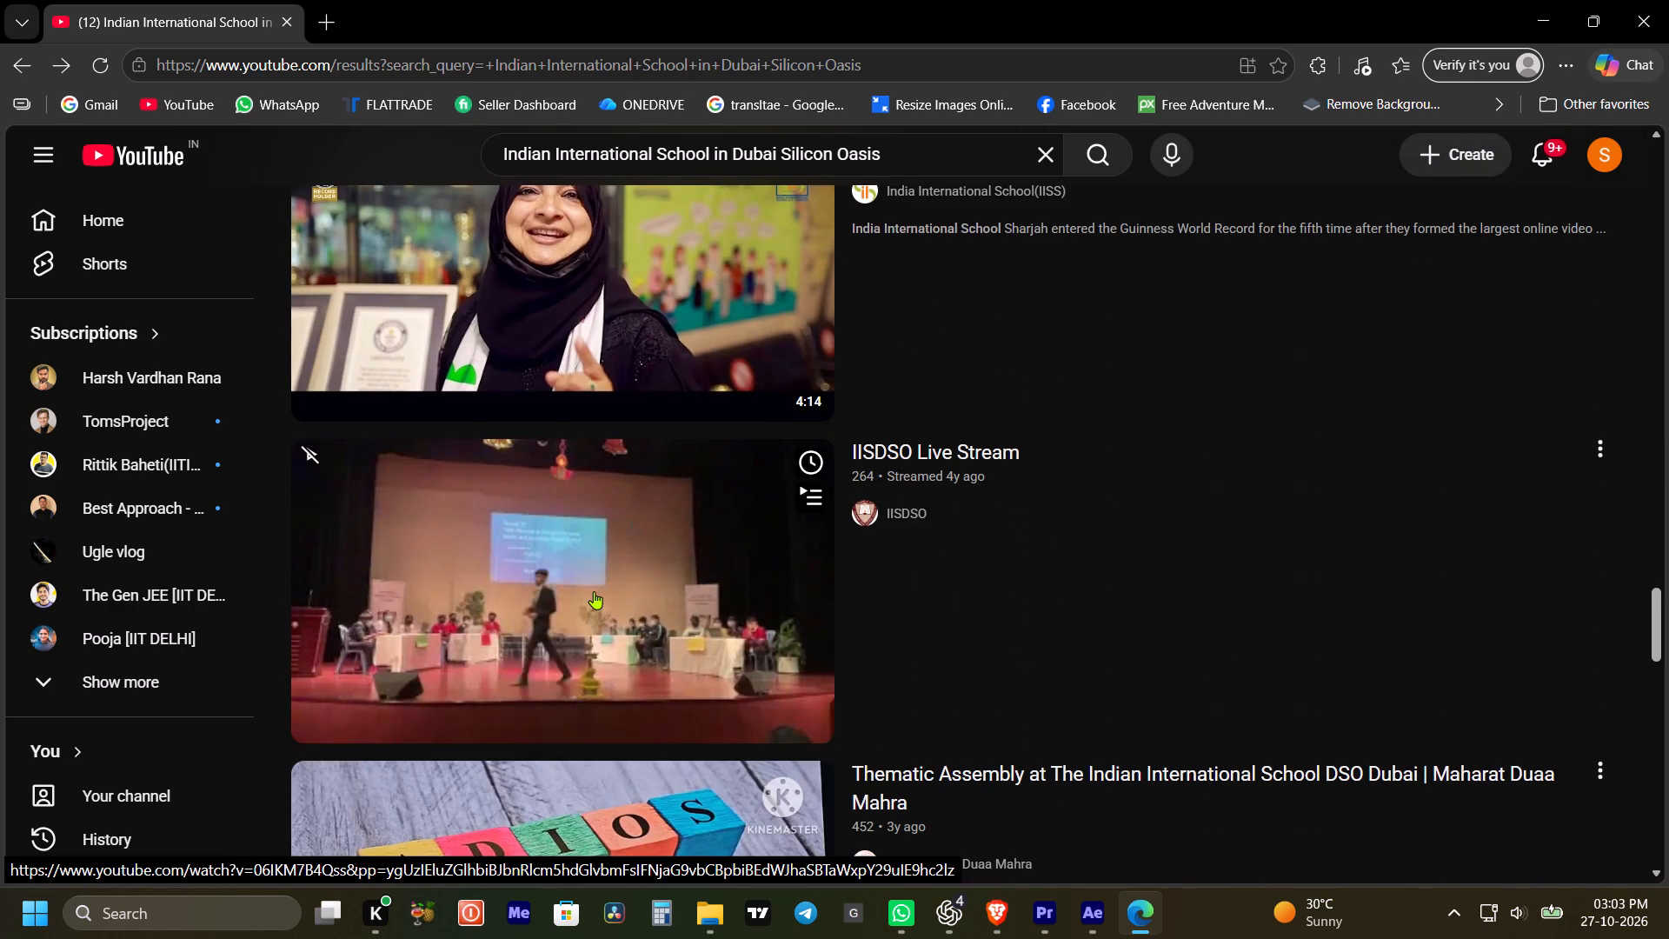
{"action": "scroll", "coordinate": [588, 596], "scroll_direction": "down", "scroll_amount": 4}
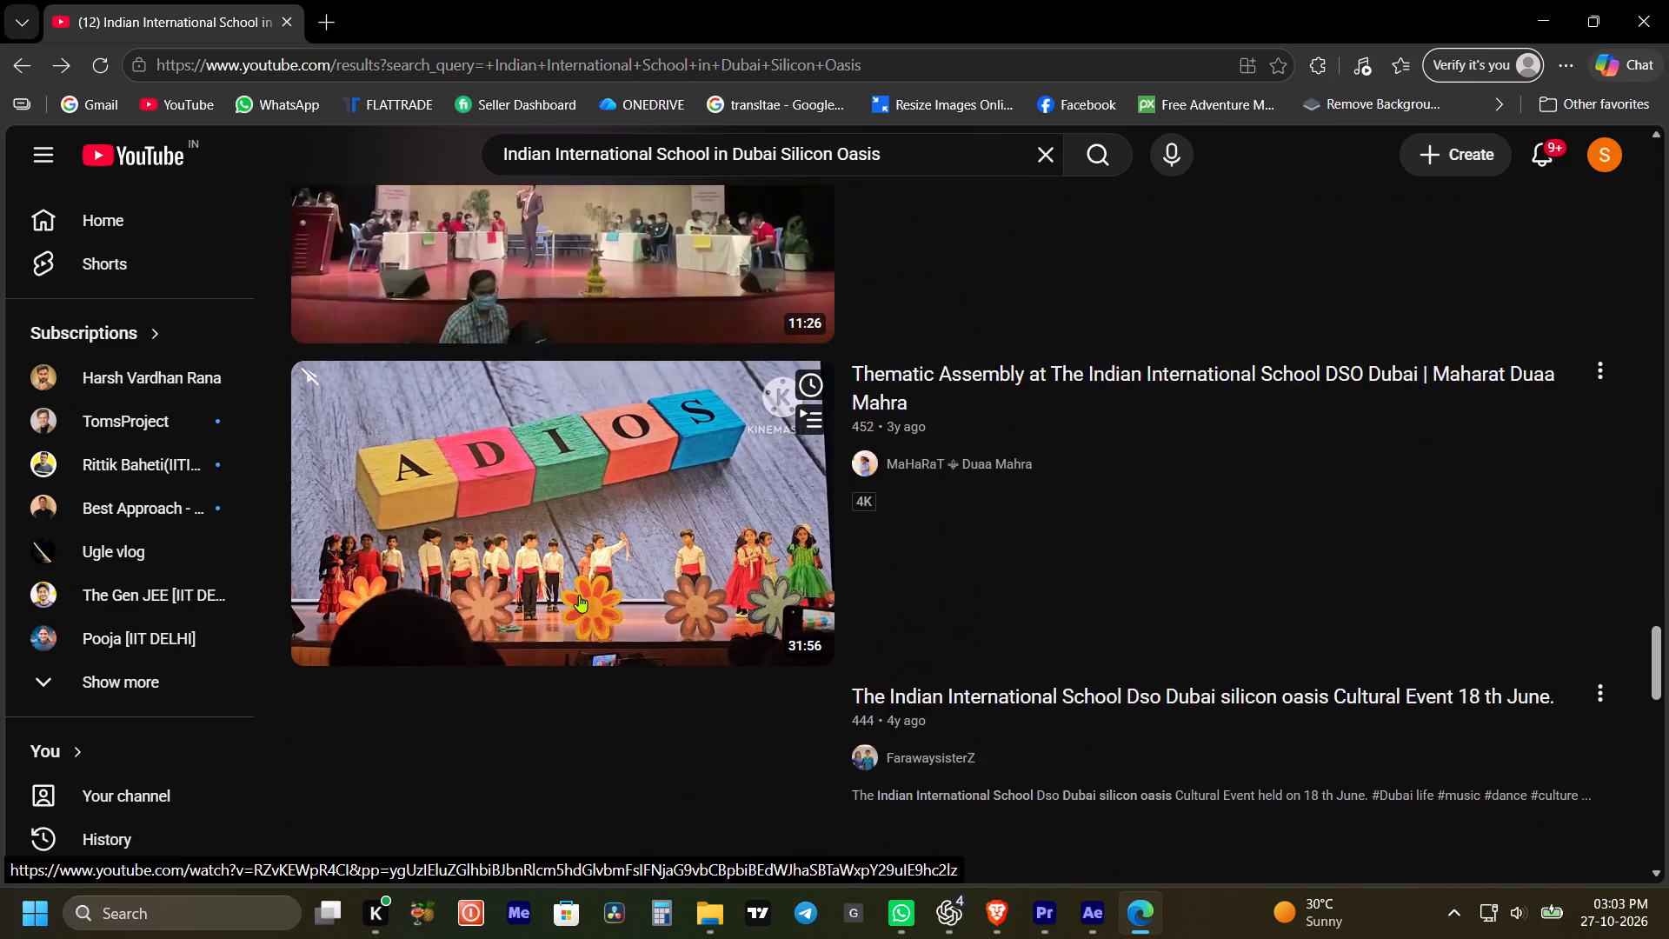
{"action": "scroll", "coordinate": [718, 607], "scroll_direction": "down", "scroll_amount": 3}
{"action": "scroll", "coordinate": [690, 504], "scroll_direction": "down", "scroll_amount": 3}
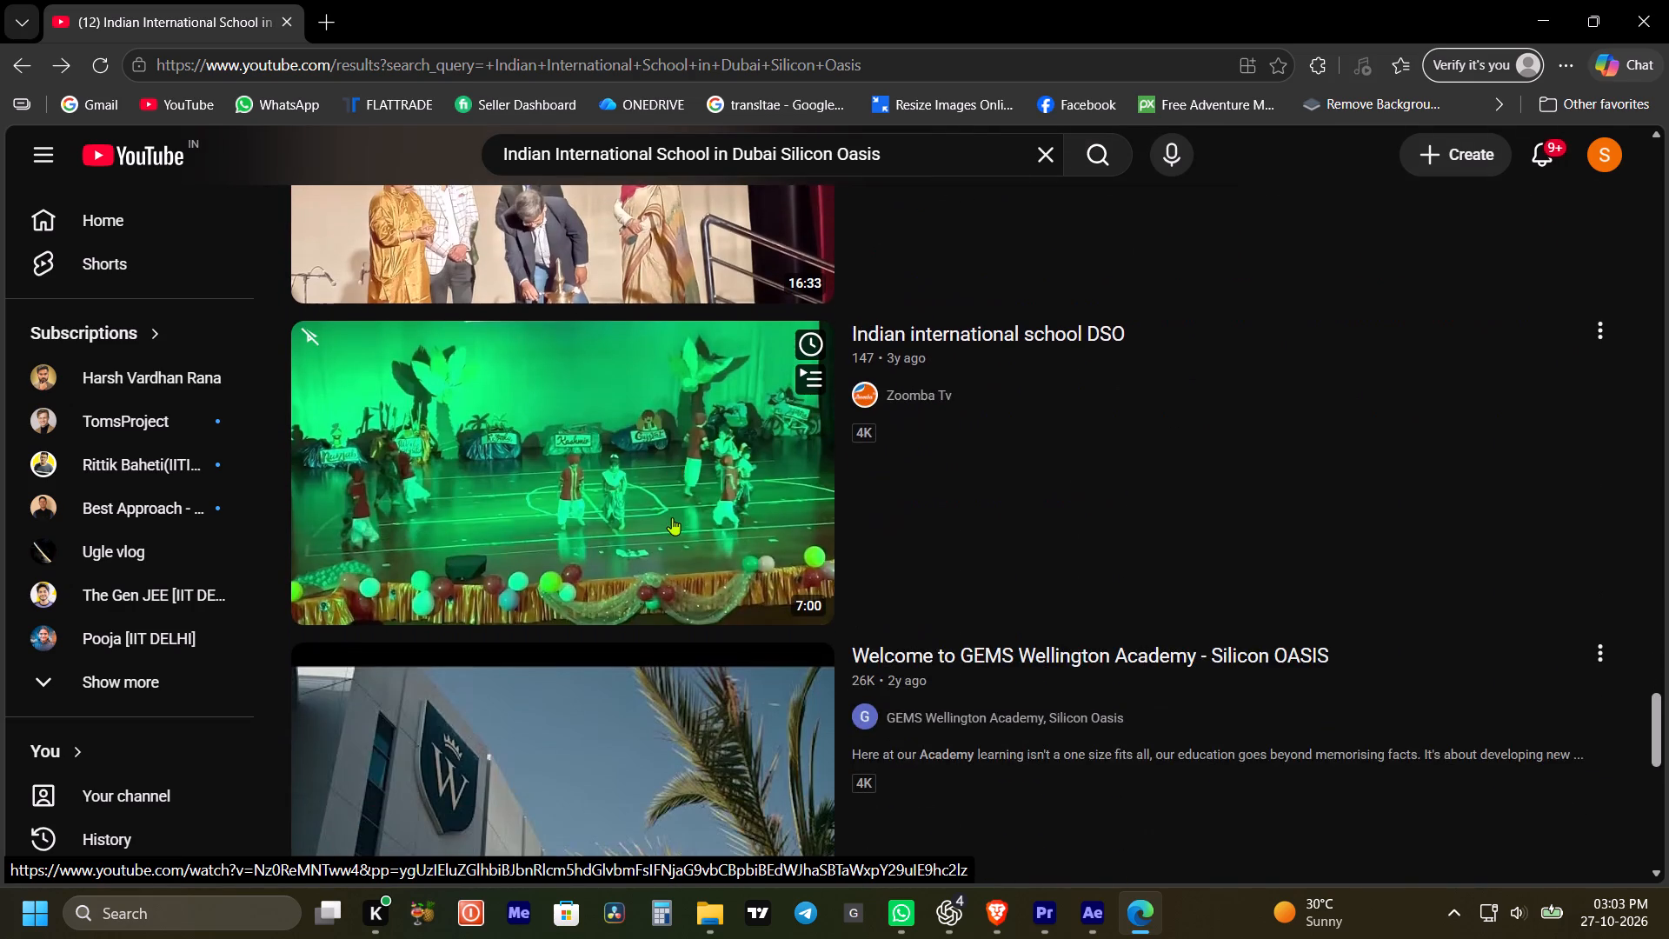
{"action": "scroll", "coordinate": [662, 514], "scroll_direction": "down", "scroll_amount": 2}
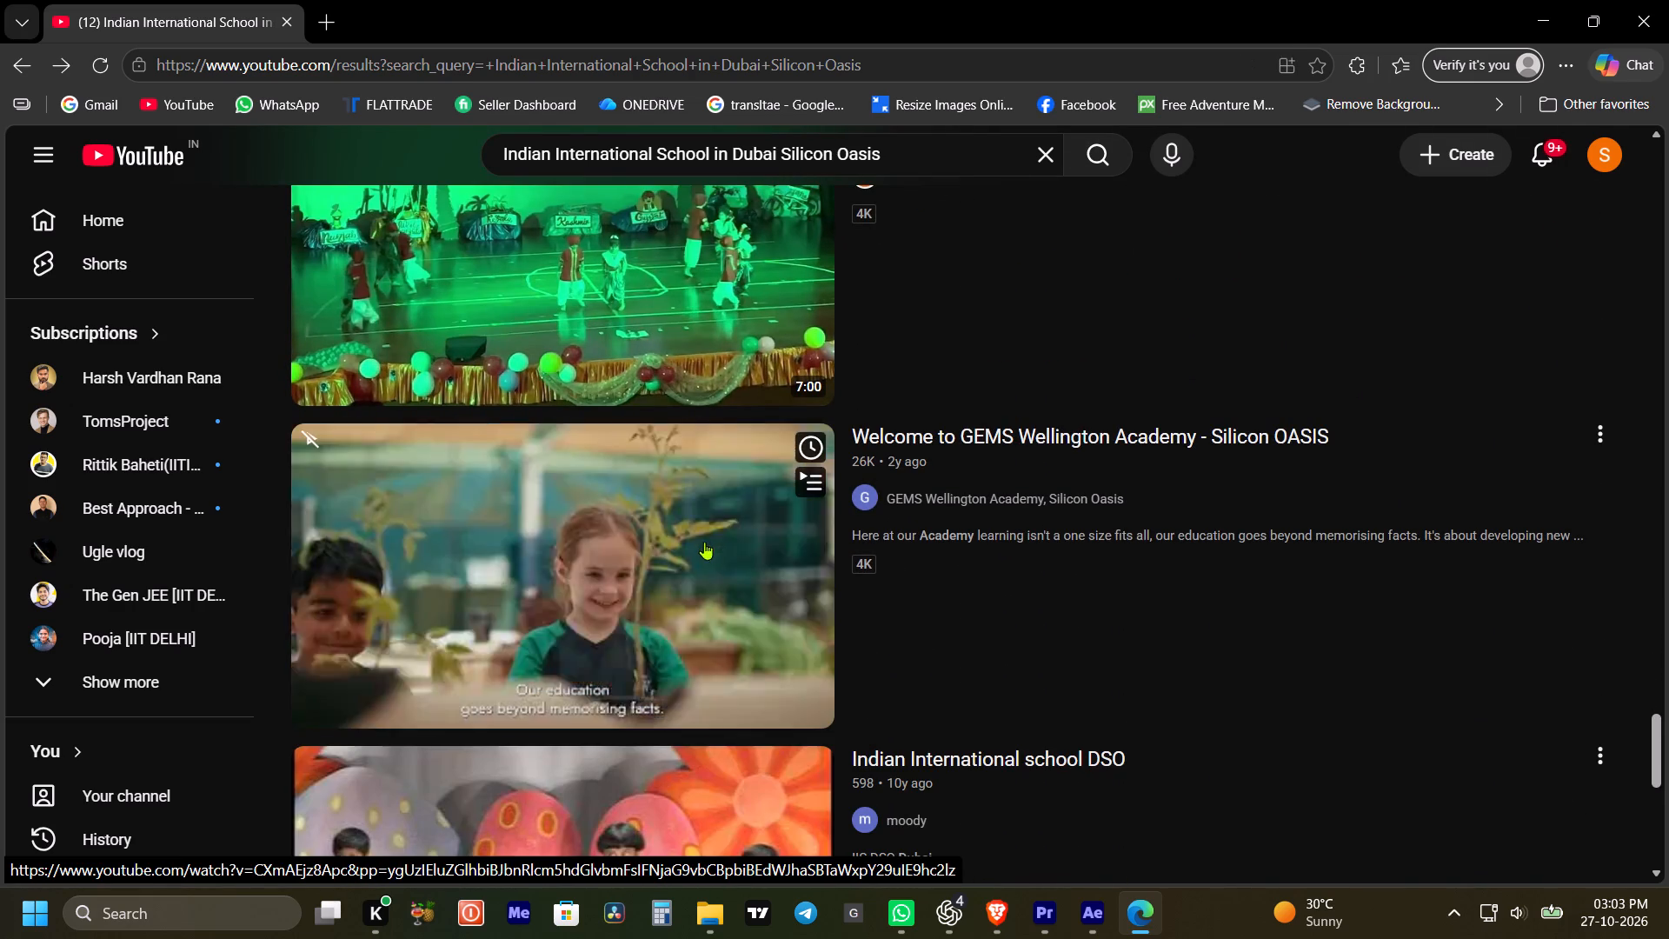
Import the downloaded Indian International School Infrastructure 1080p60 video from Brave into the After Effects project's b roll folder.
{"action": "left_click", "coordinate": [1005, 920]}
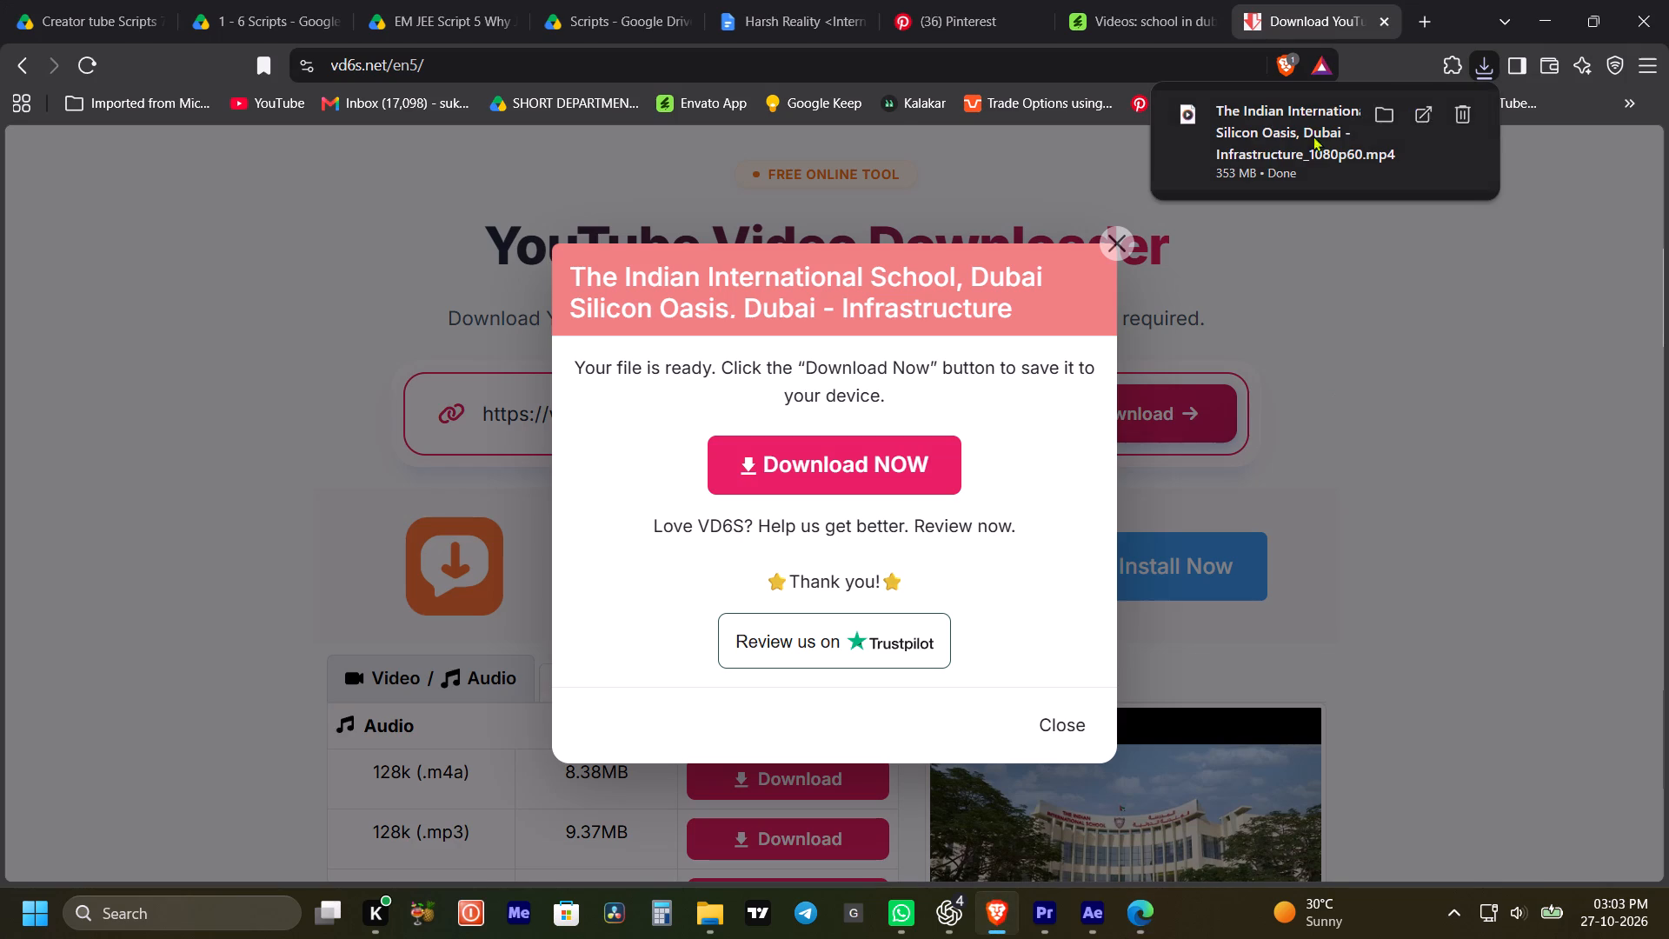
{"action": "left_click_drag", "start_coordinate": [1261, 159], "coordinate": [176, 401]}
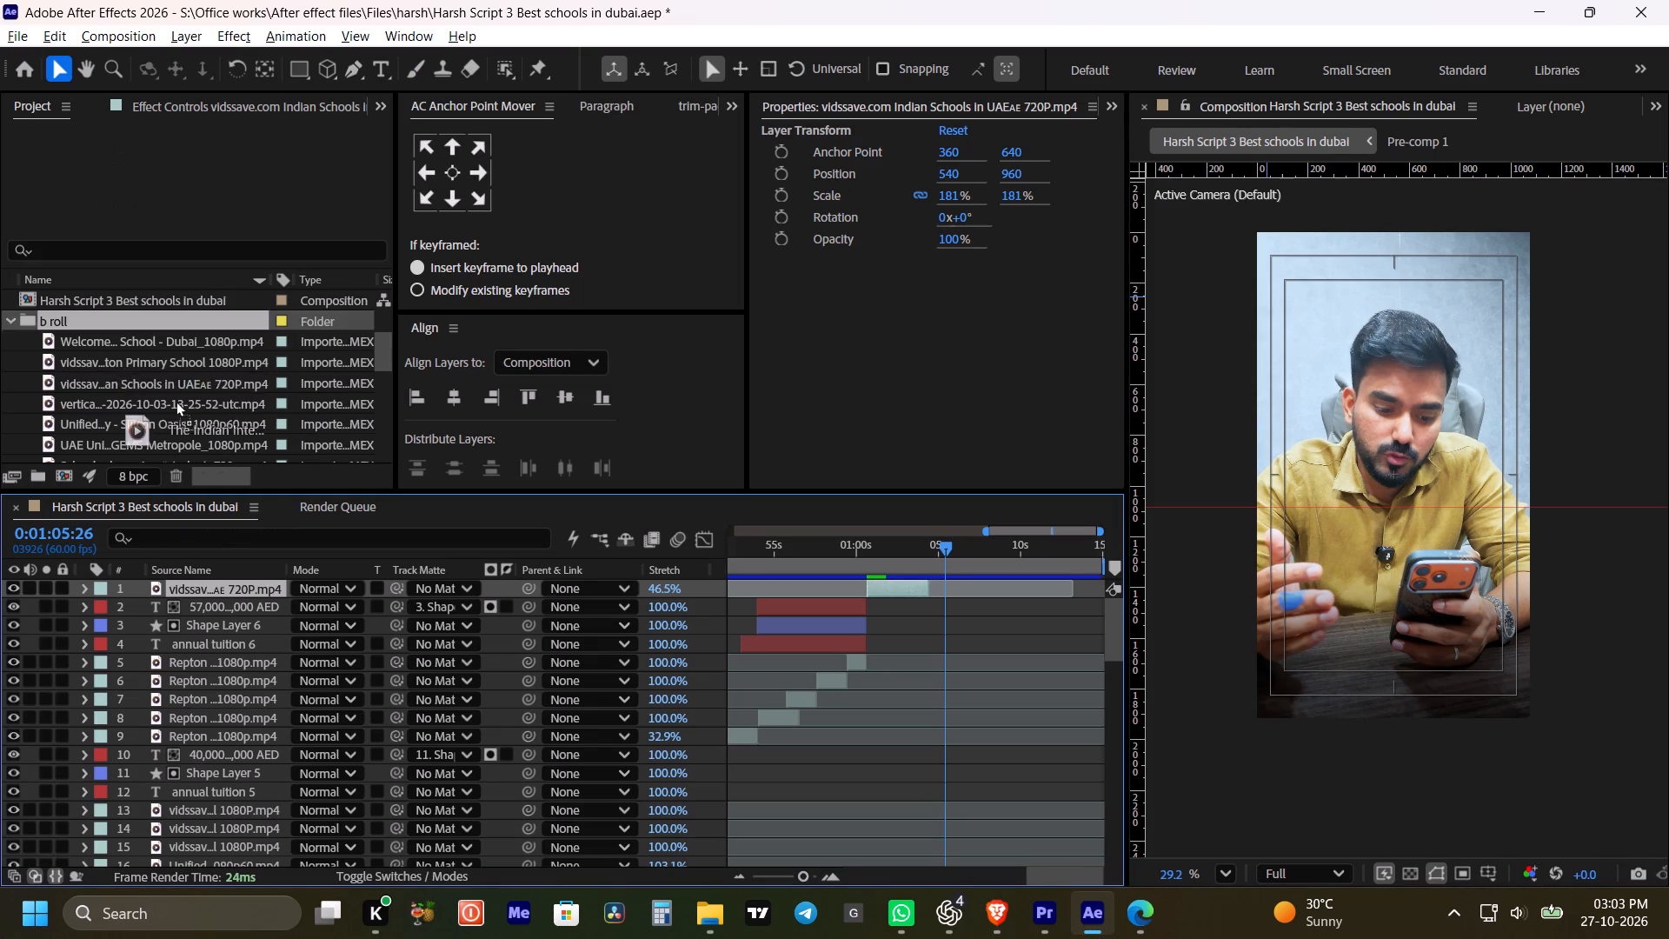
{"action": "left_click_drag", "start_coordinate": [176, 401], "coordinate": [172, 384]}
{"action": "scroll", "coordinate": [170, 401], "scroll_direction": "down", "scroll_amount": 2}
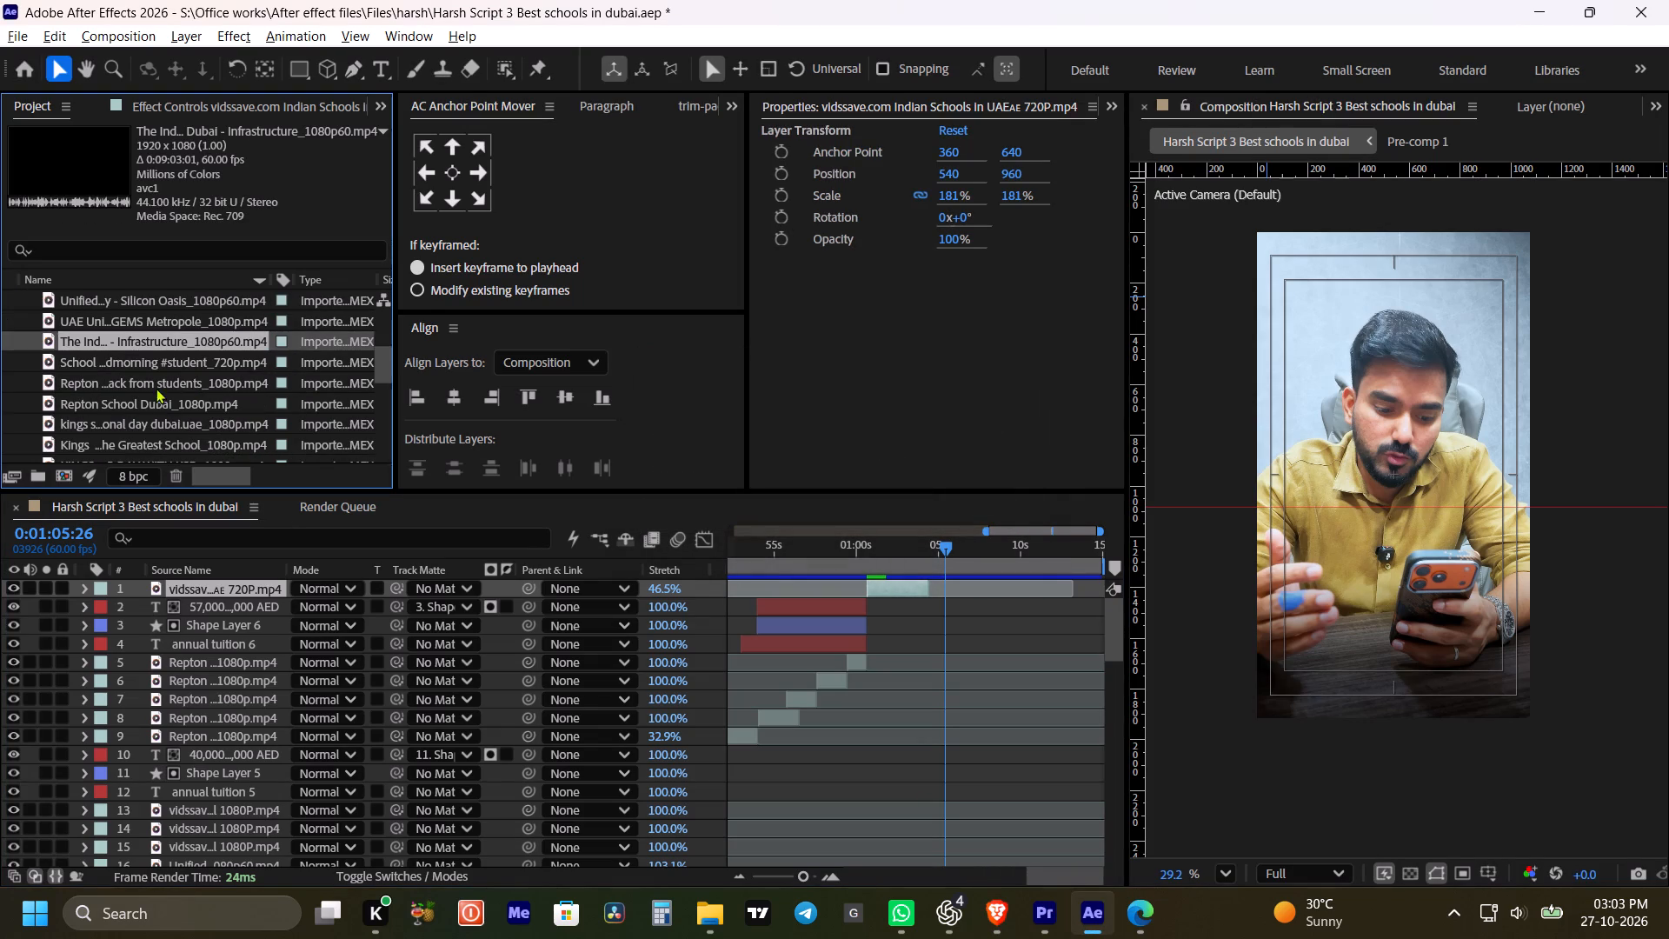
Open the Infrastructure footage, find the school exterior shot, and set its In point at 0:00:03:04.
{"action": "double_click", "coordinate": [132, 338]}
{"action": "key", "text": "grave"}
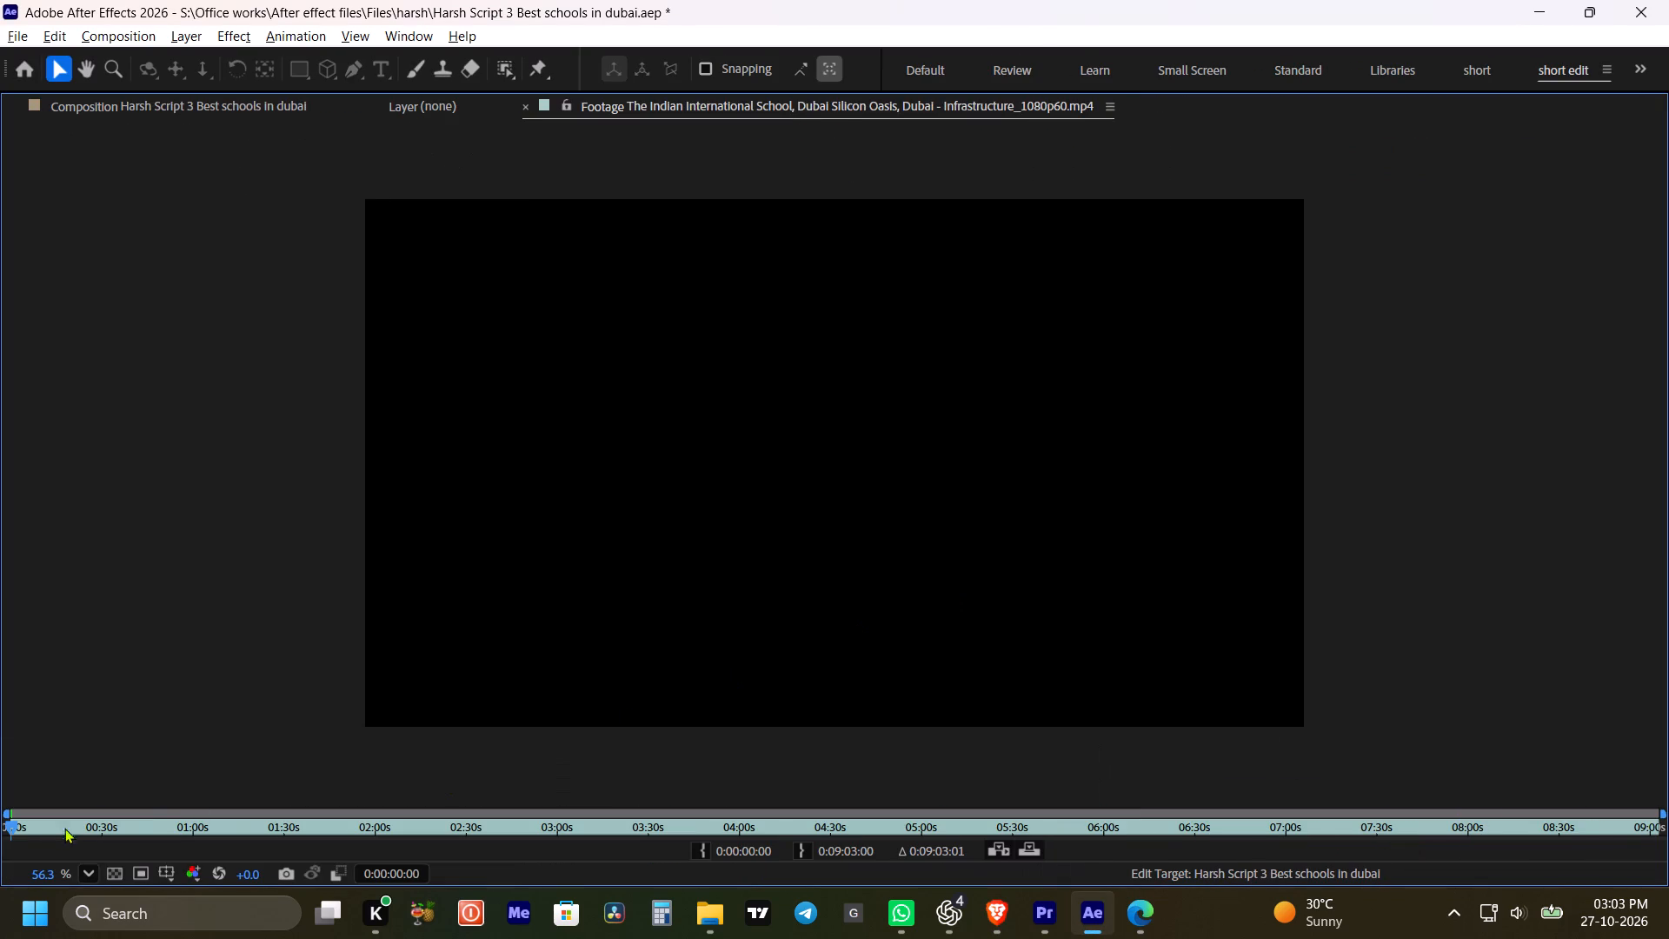
{"action": "left_click_drag", "start_coordinate": [39, 827], "coordinate": [10, 848]}
{"action": "left_click_drag", "start_coordinate": [10, 848], "coordinate": [23, 849]}
{"action": "scroll", "coordinate": [7, 826], "scroll_direction": "up", "scroll_amount": 4, "text": "alt"}
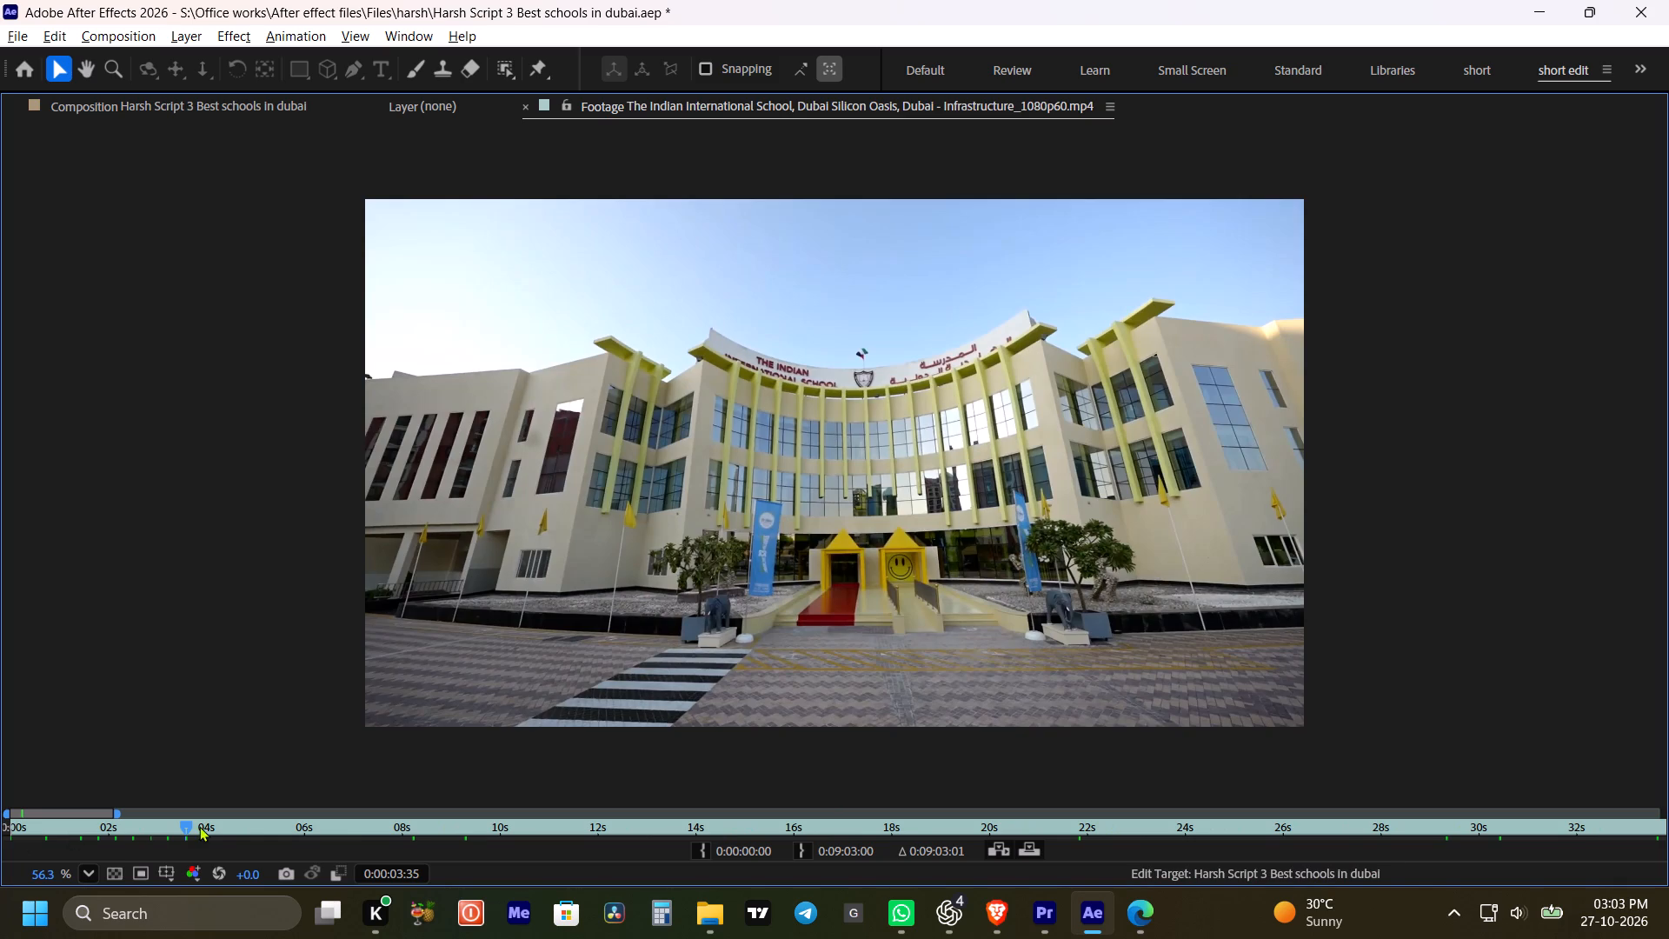
{"action": "left_click_drag", "start_coordinate": [200, 826], "coordinate": [280, 839]}
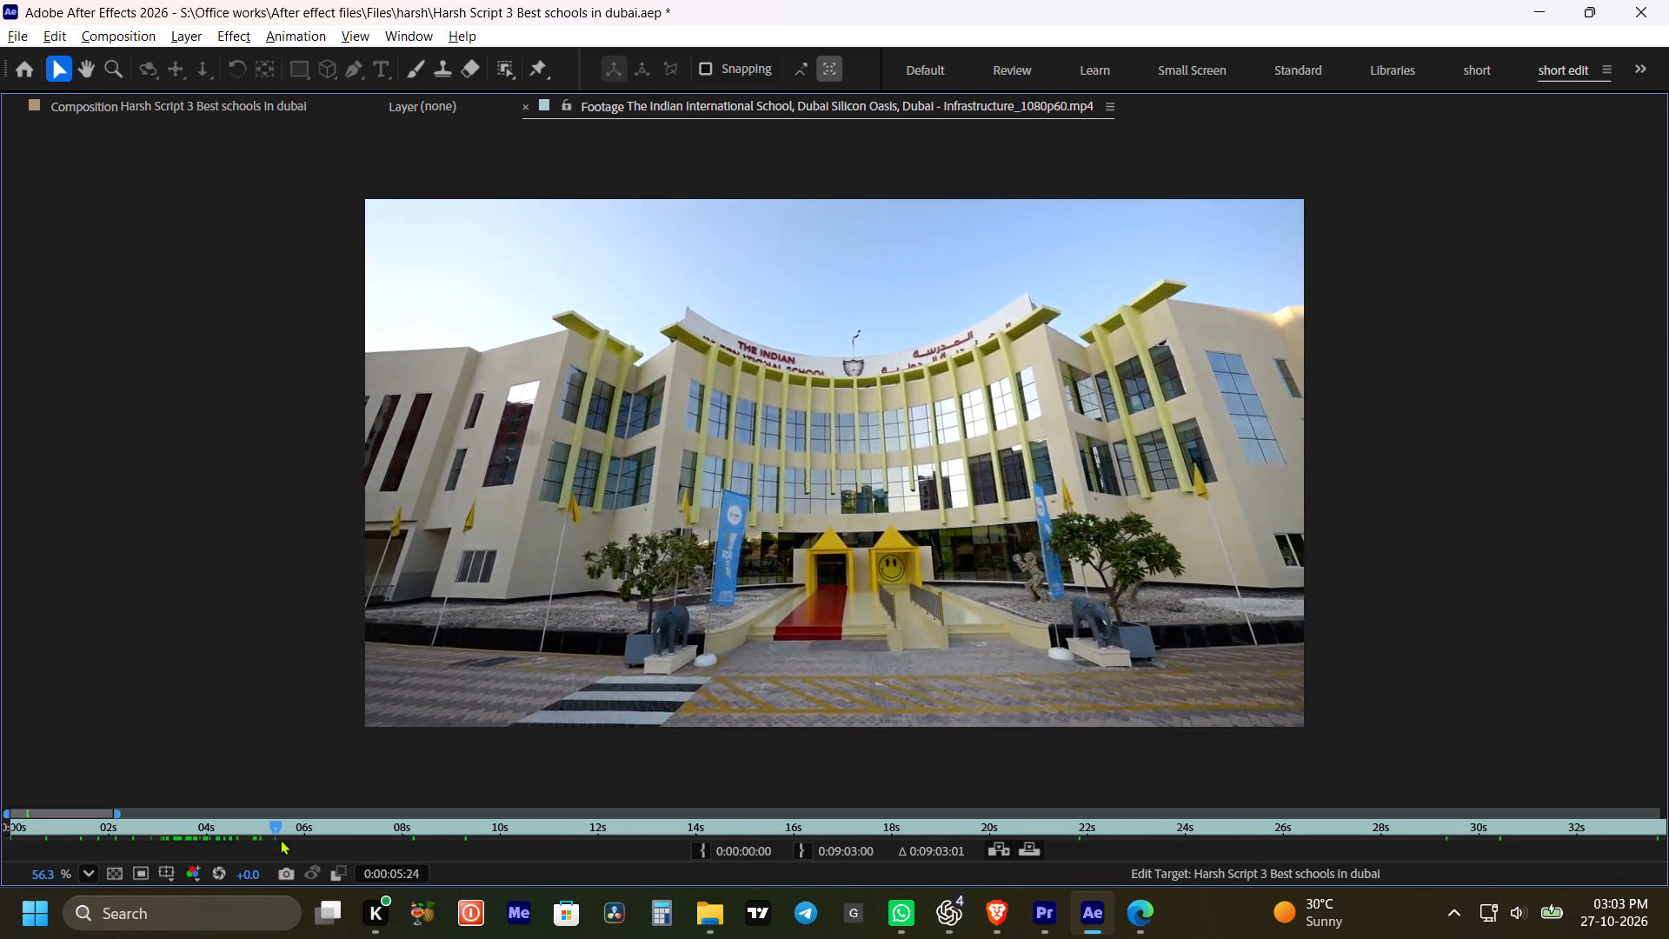
{"action": "left_click_drag", "start_coordinate": [280, 839], "coordinate": [83, 826]}
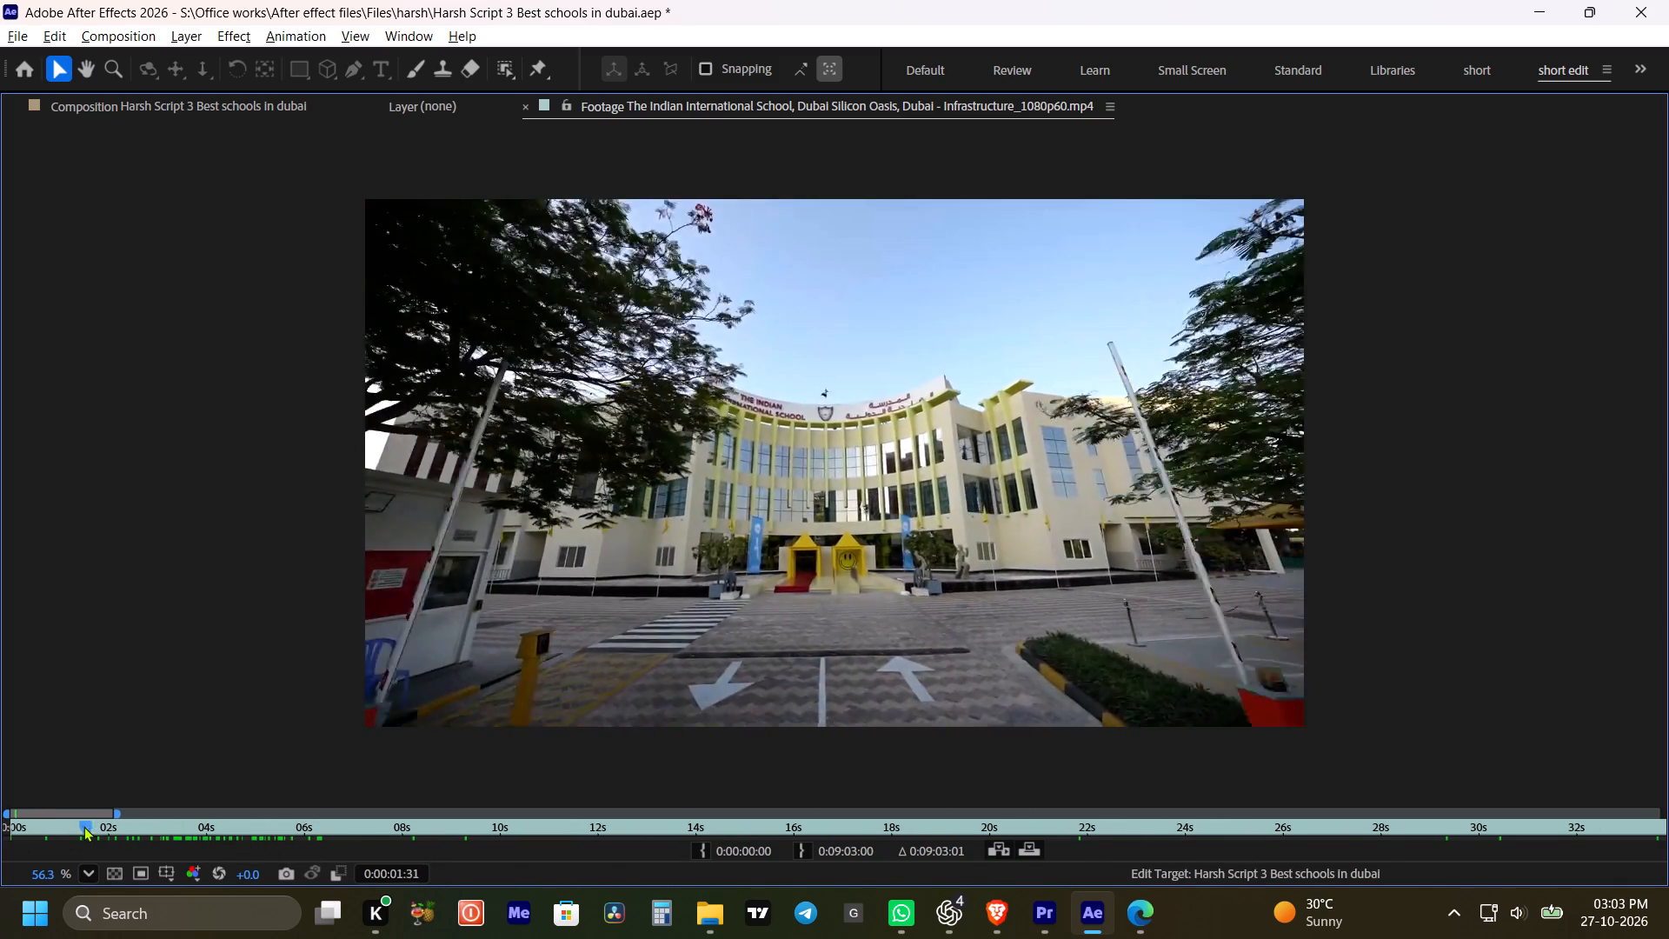
{"action": "left_click_drag", "start_coordinate": [83, 826], "coordinate": [114, 836]}
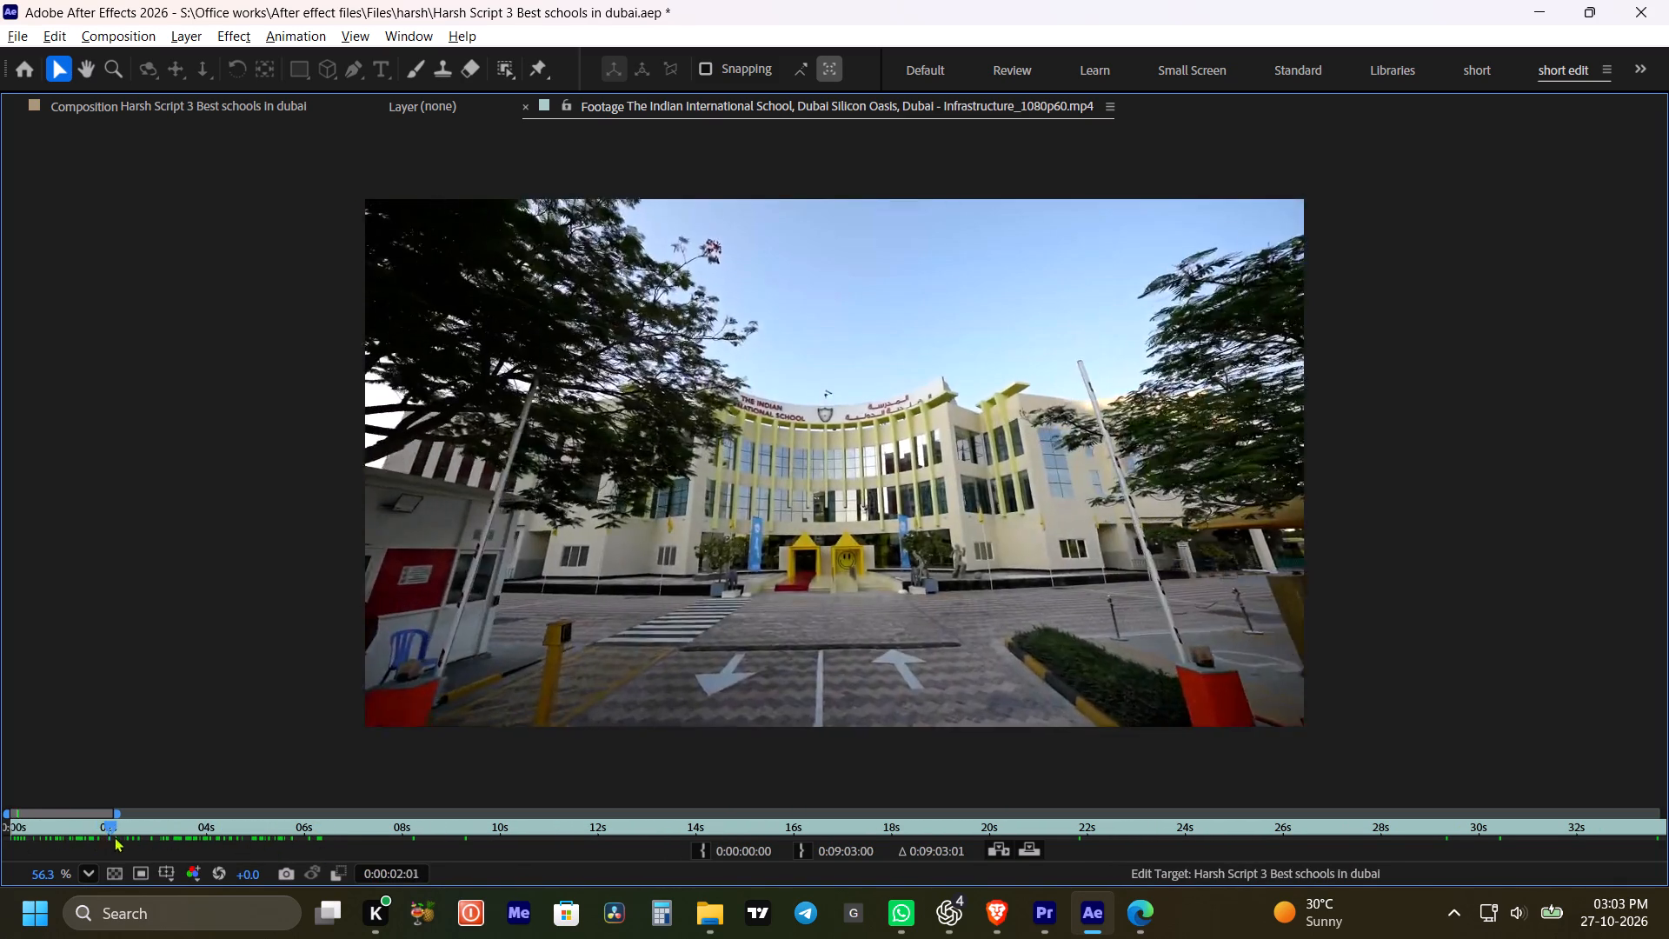
{"action": "left_click_drag", "start_coordinate": [114, 836], "coordinate": [168, 849]}
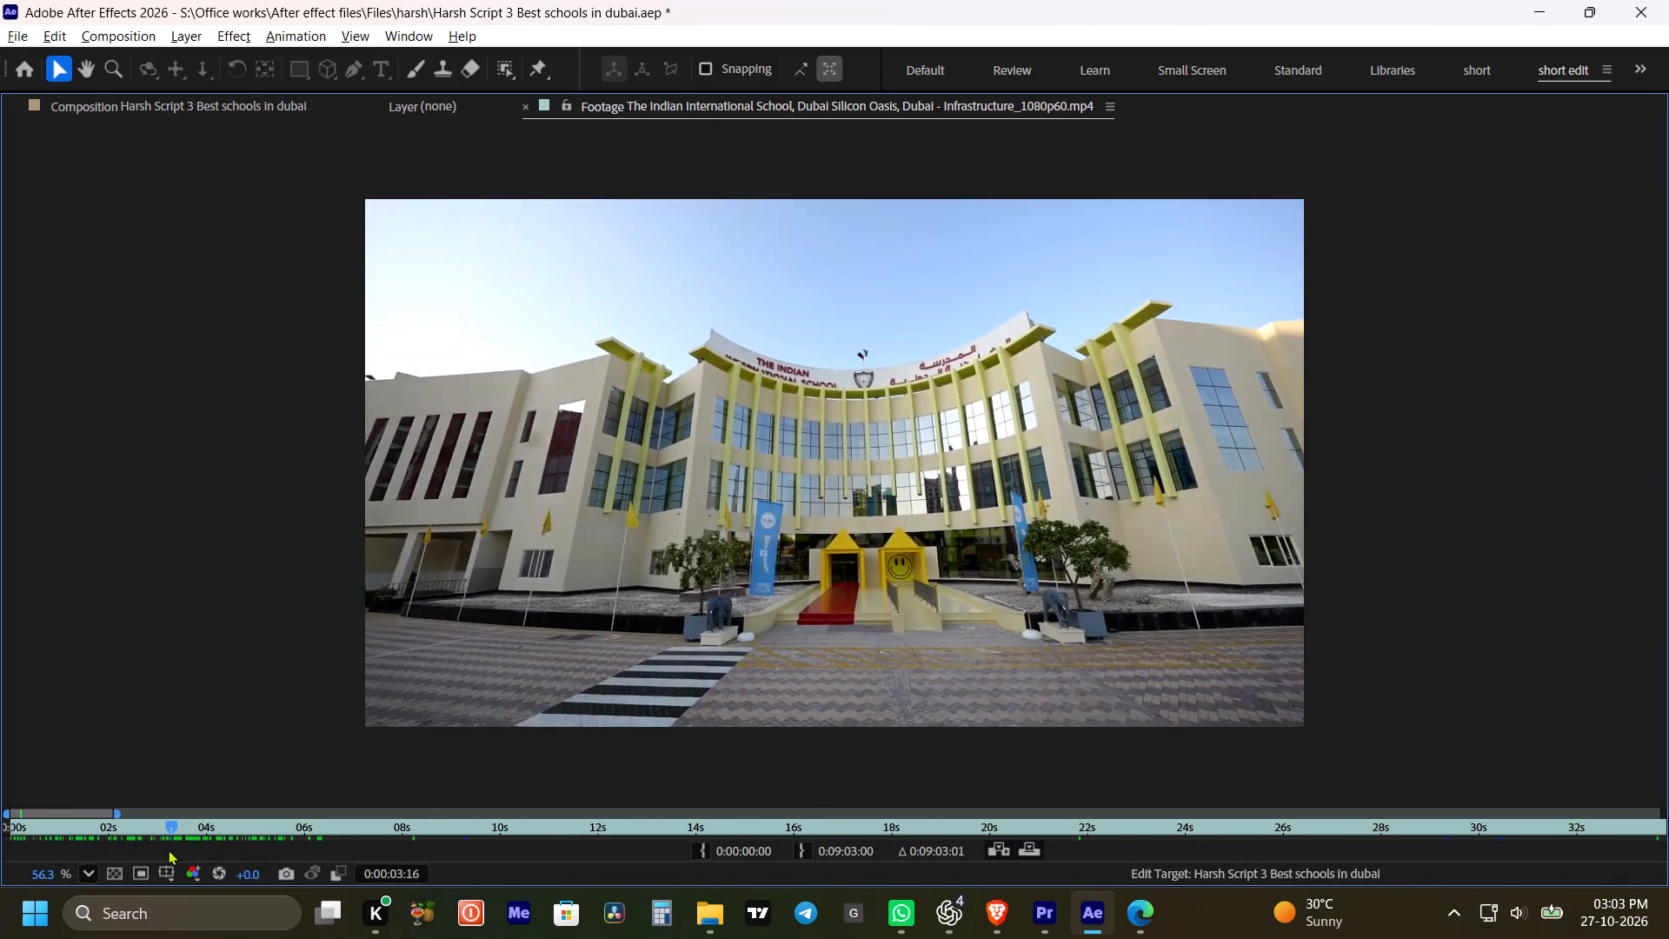
{"action": "left_click_drag", "start_coordinate": [168, 849], "coordinate": [161, 846]}
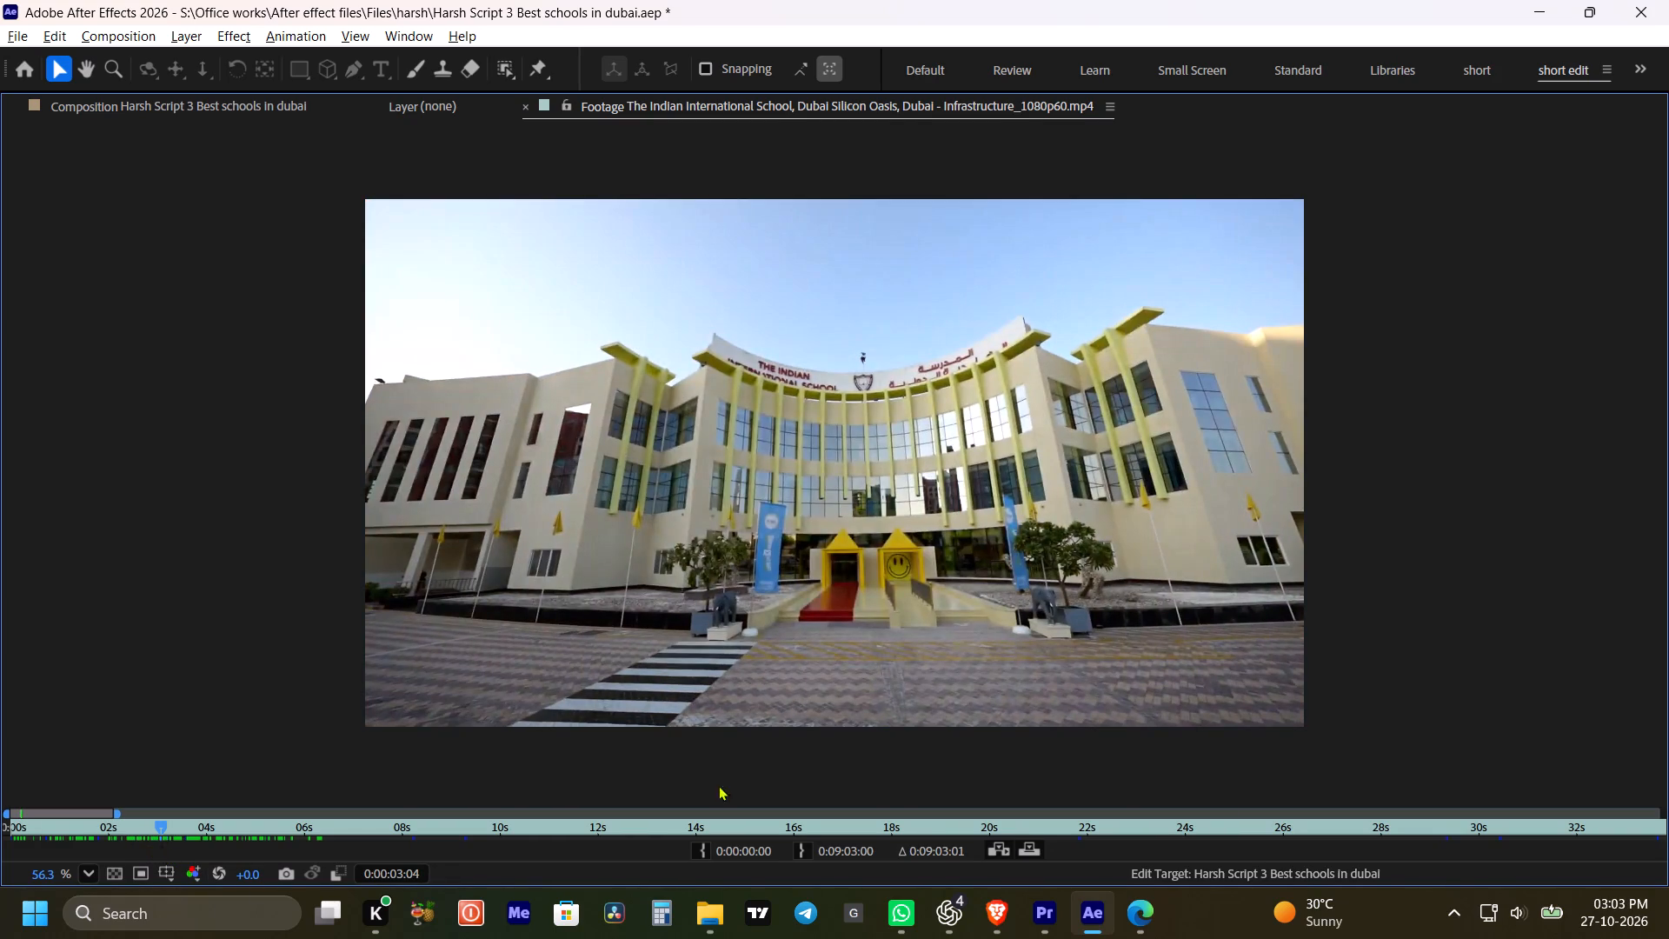
{"action": "left_click_drag", "start_coordinate": [701, 855], "coordinate": [693, 852]}
Set the Infrastructure footage's Out point at 0:00:05:05, before the exterior shot's yellow transition.
{"action": "left_click_drag", "start_coordinate": [167, 824], "coordinate": [174, 826]}
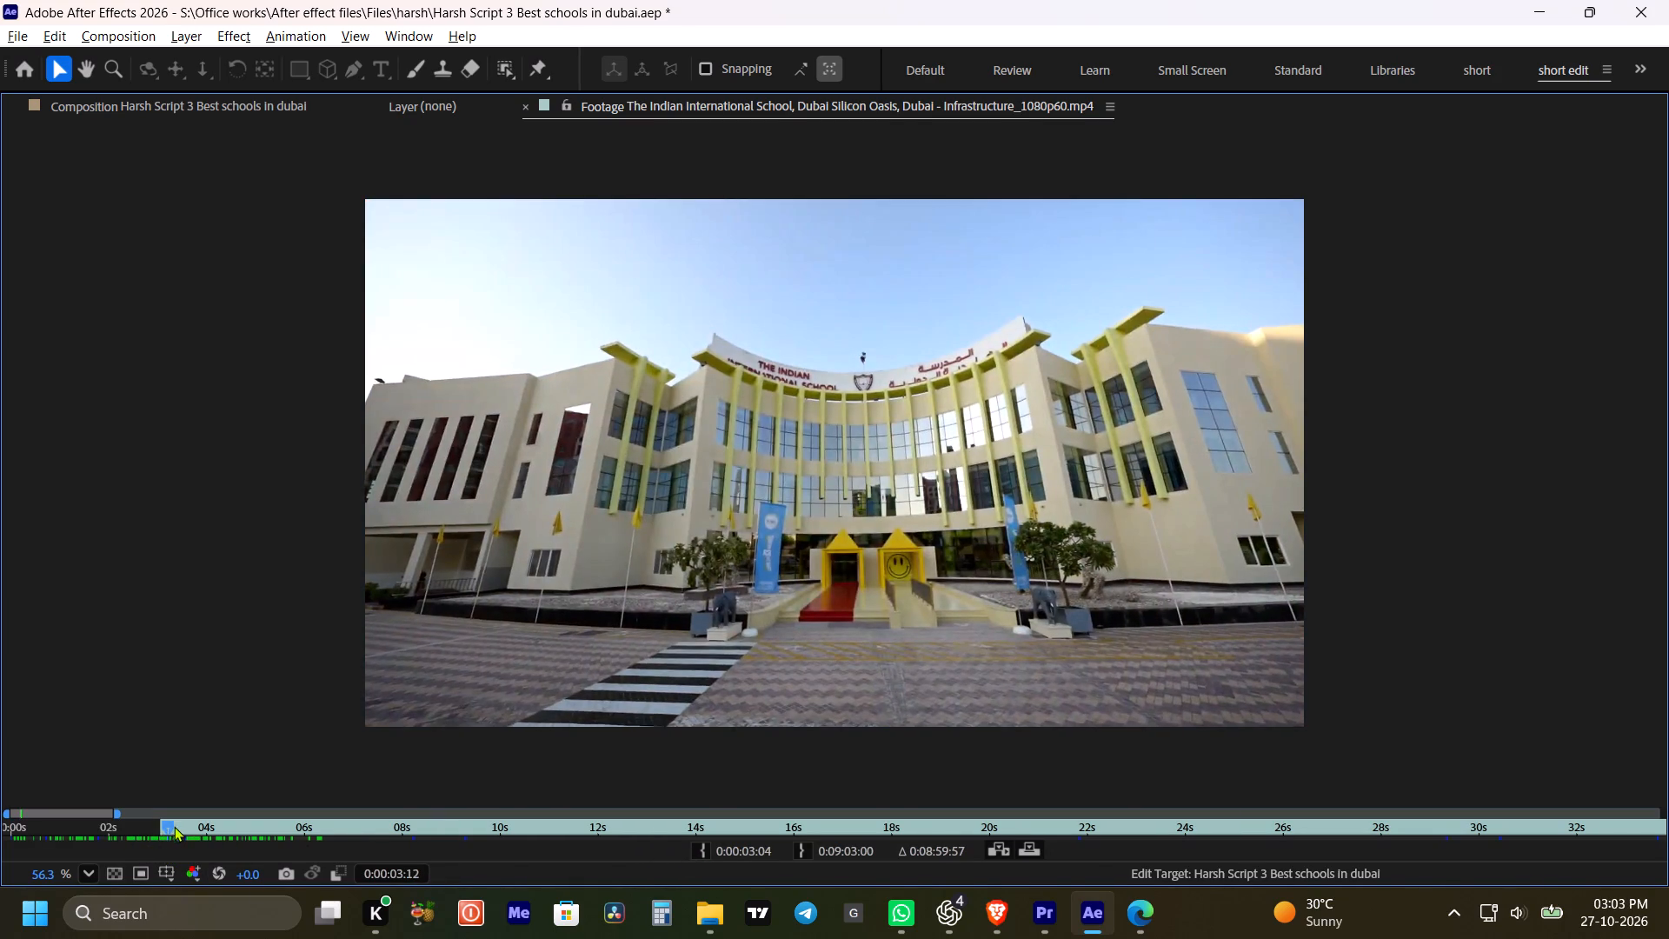
{"action": "left_click_drag", "start_coordinate": [174, 826], "coordinate": [280, 842]}
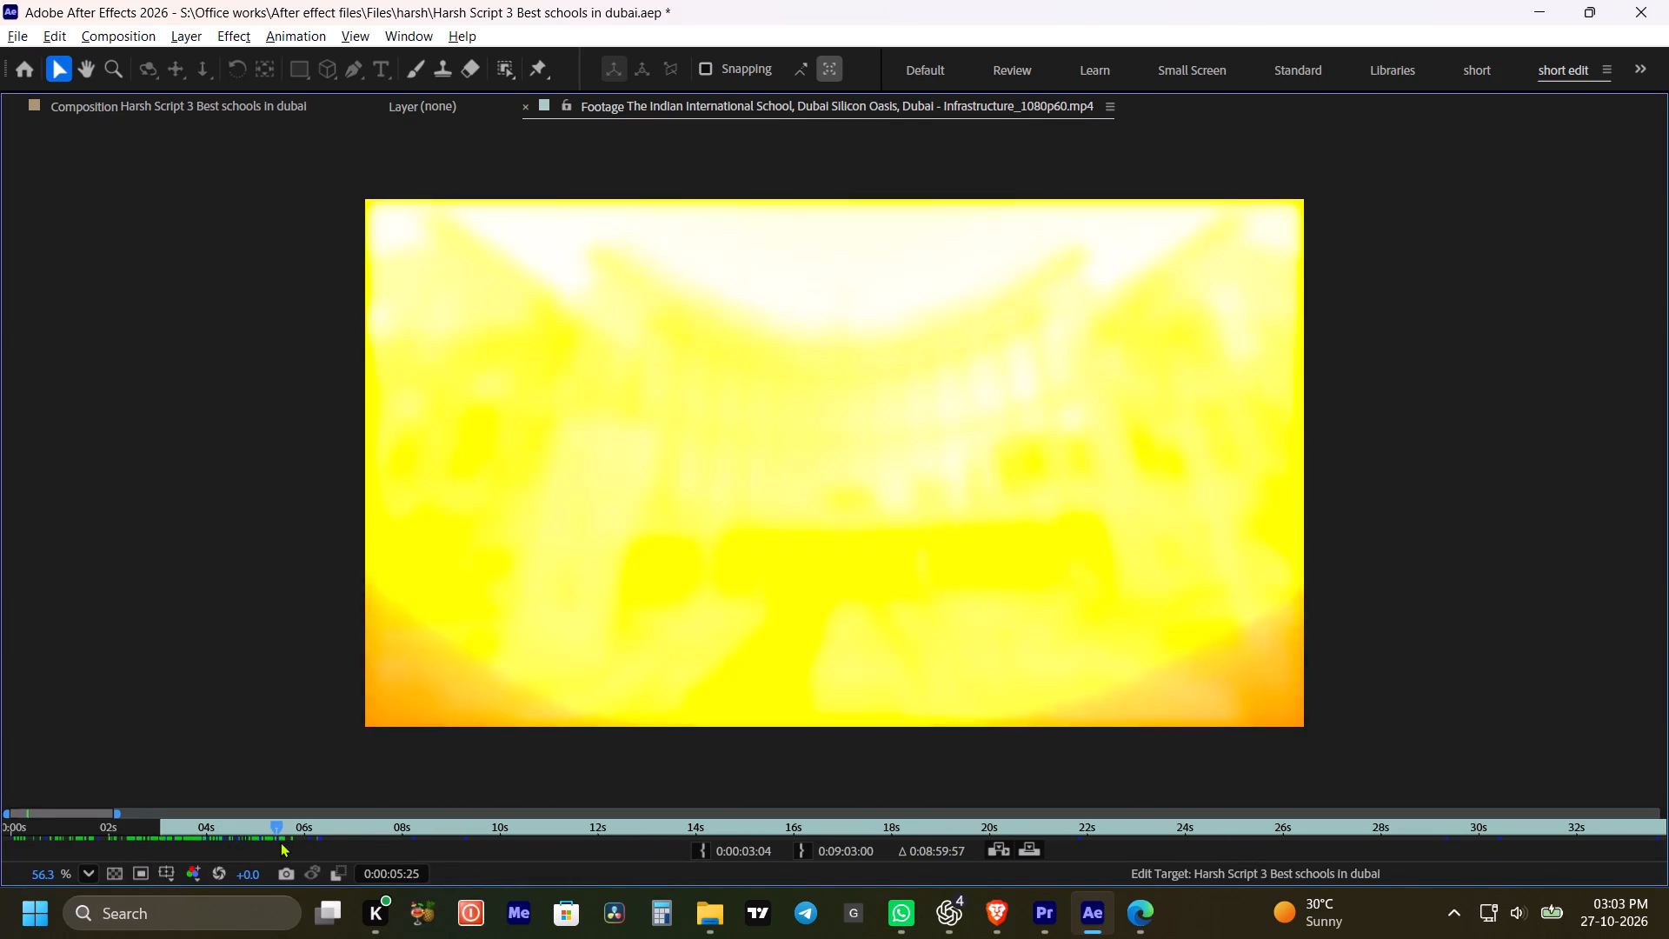
{"action": "left_click_drag", "start_coordinate": [280, 842], "coordinate": [266, 843]}
{"action": "left_click", "coordinate": [798, 850]}
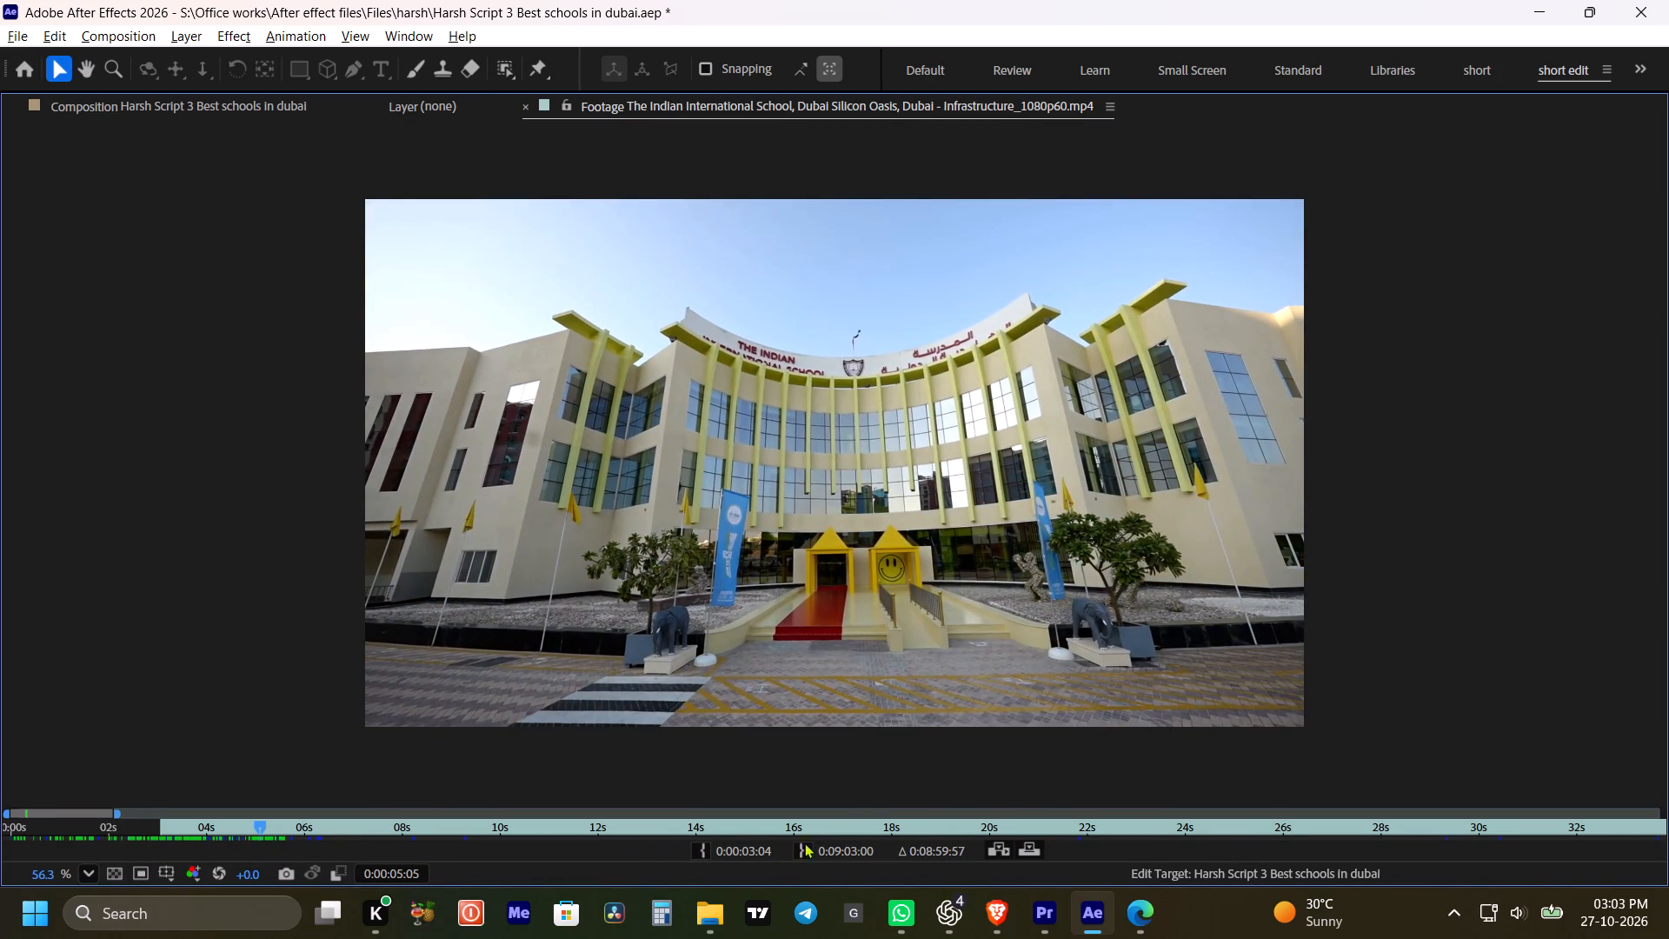
Add the trimmed Infrastructure clip as the top layer, starting at 0:01:04:25, where the Indian Schools clip ends.
{"action": "key", "text": "grave"}
{"action": "left_click_drag", "start_coordinate": [164, 339], "coordinate": [529, 450]}
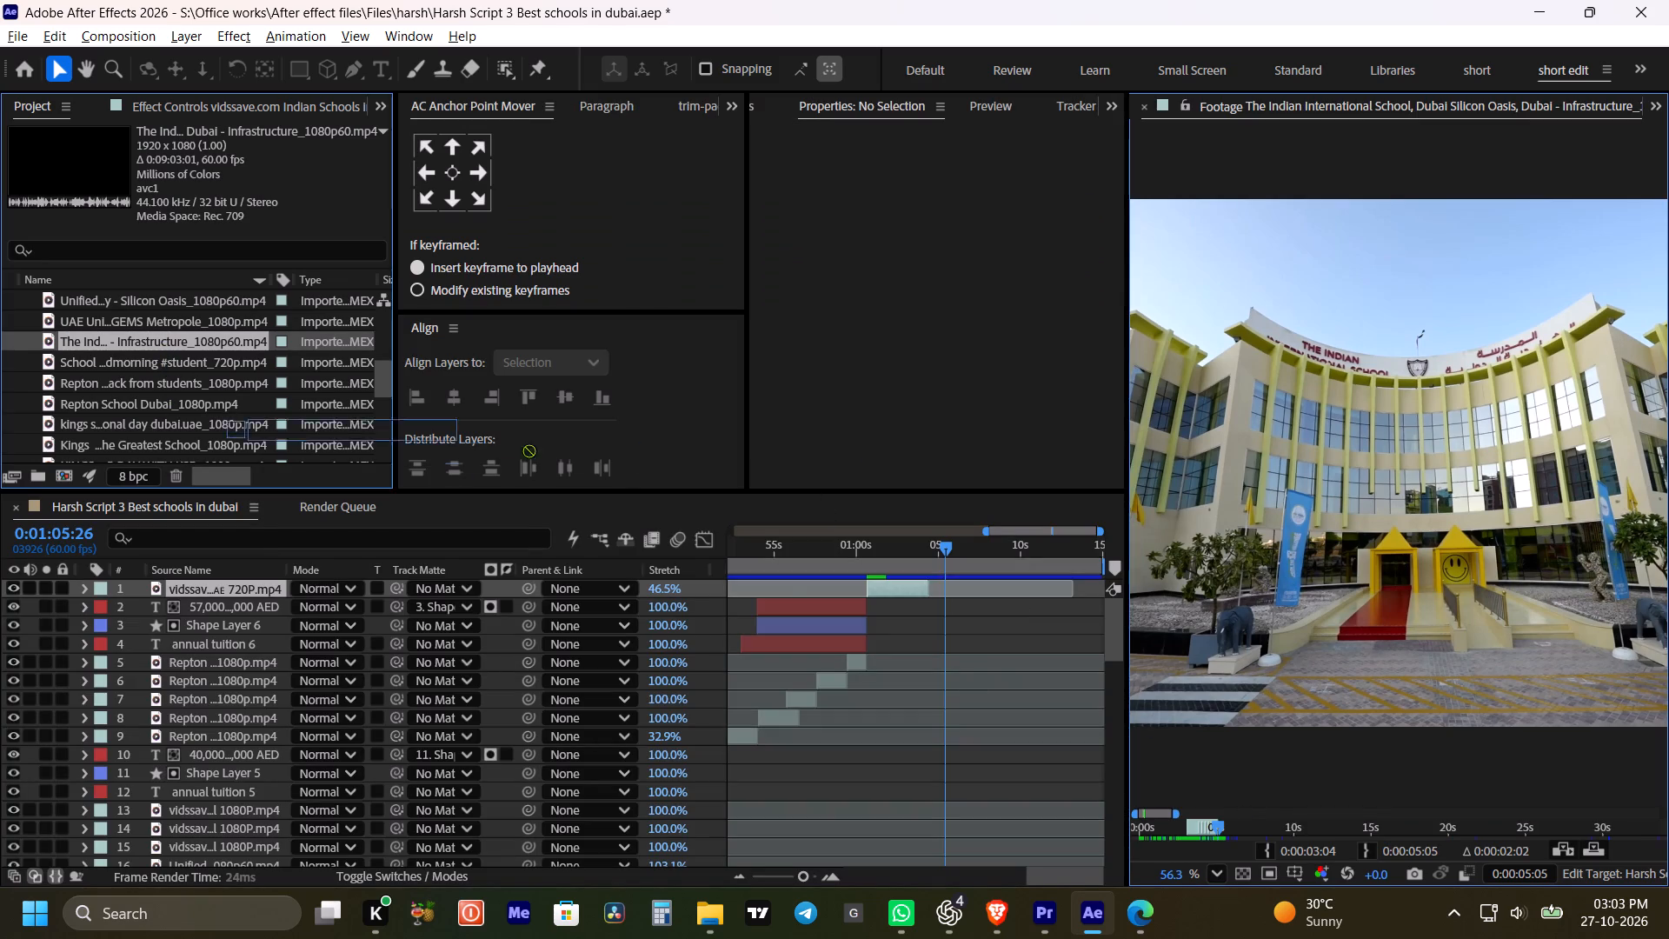
{"action": "left_click_drag", "start_coordinate": [529, 450], "coordinate": [934, 586]}
{"action": "left_click_drag", "start_coordinate": [938, 544], "coordinate": [917, 552], "text": "shift"}
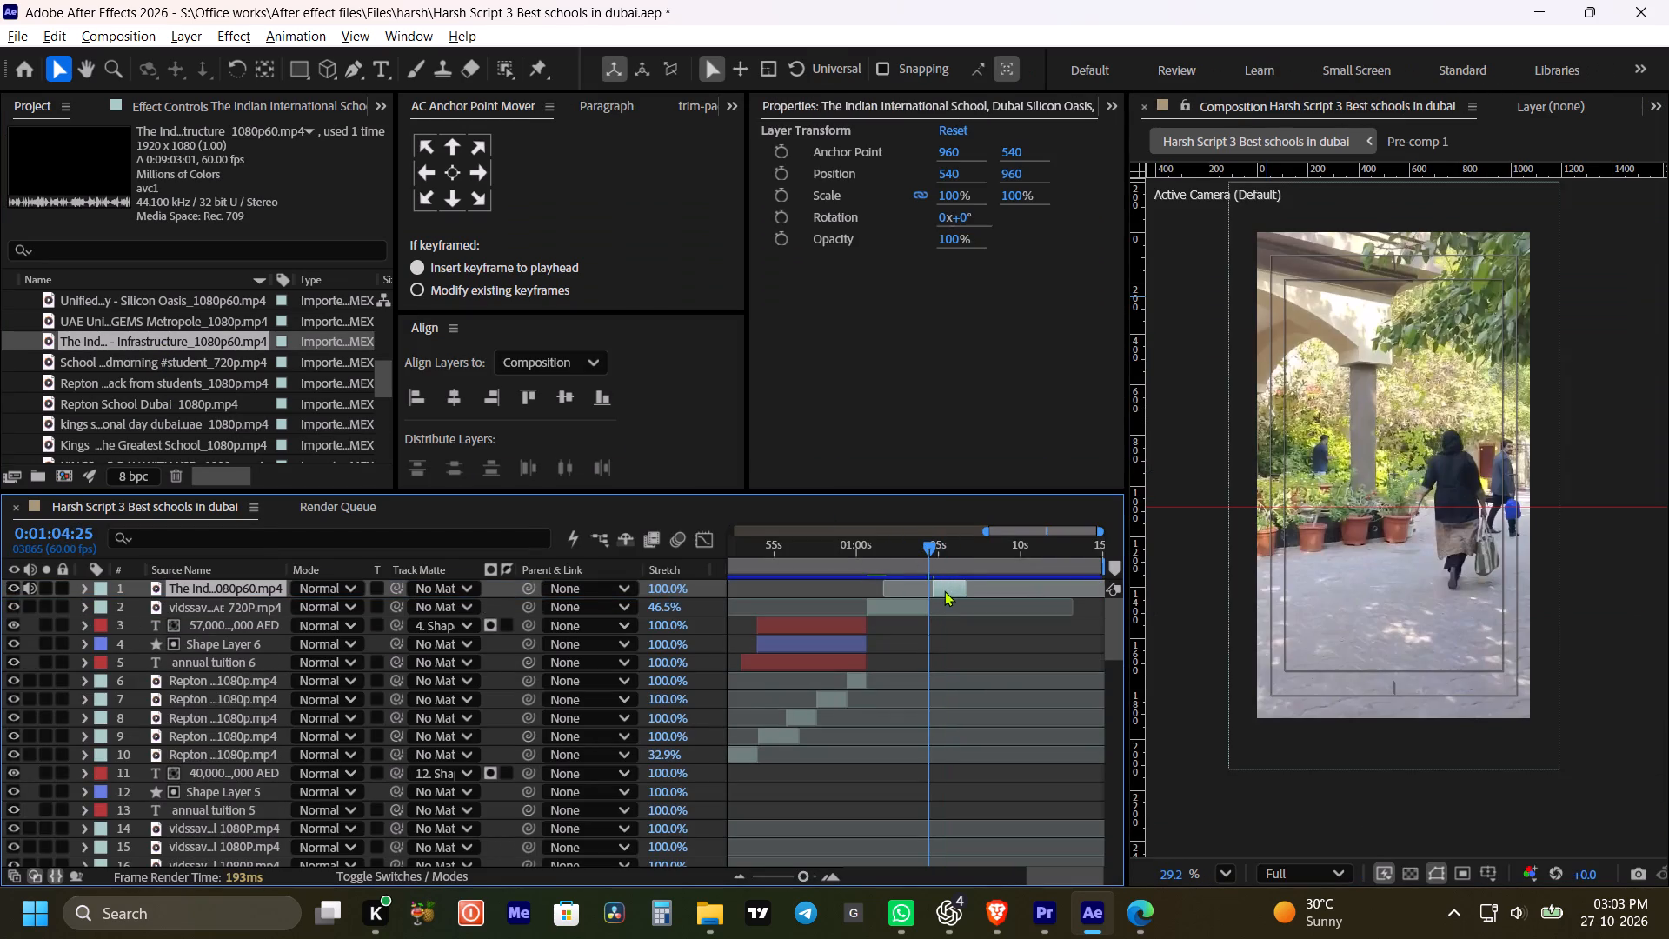
{"action": "left_click", "coordinate": [945, 590]}
{"action": "key", "text": "bracketleft"}
Scale the Infrastructure clip to 255% and set its horizontal position to 780 to fill the vertical frame.
{"action": "left_click_drag", "start_coordinate": [1017, 193], "coordinate": [1247, 246]}
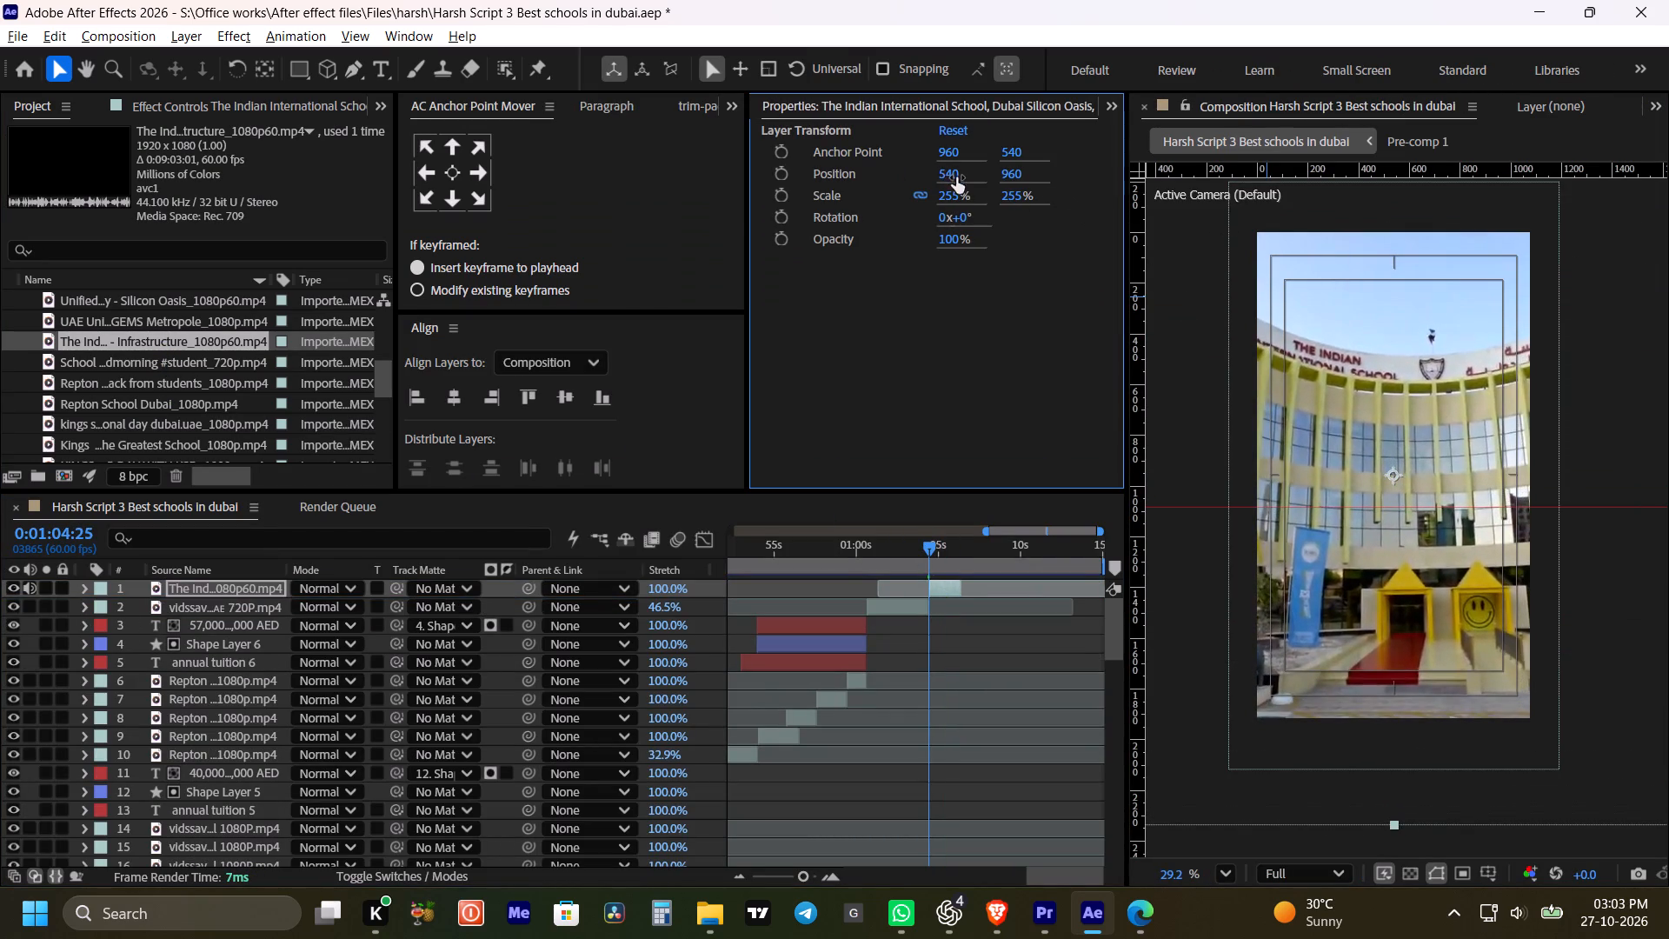
{"action": "left_click_drag", "start_coordinate": [950, 175], "coordinate": [1252, 215]}
Mute the Infrastructure layer's audio.
{"action": "left_click", "coordinate": [907, 546]}
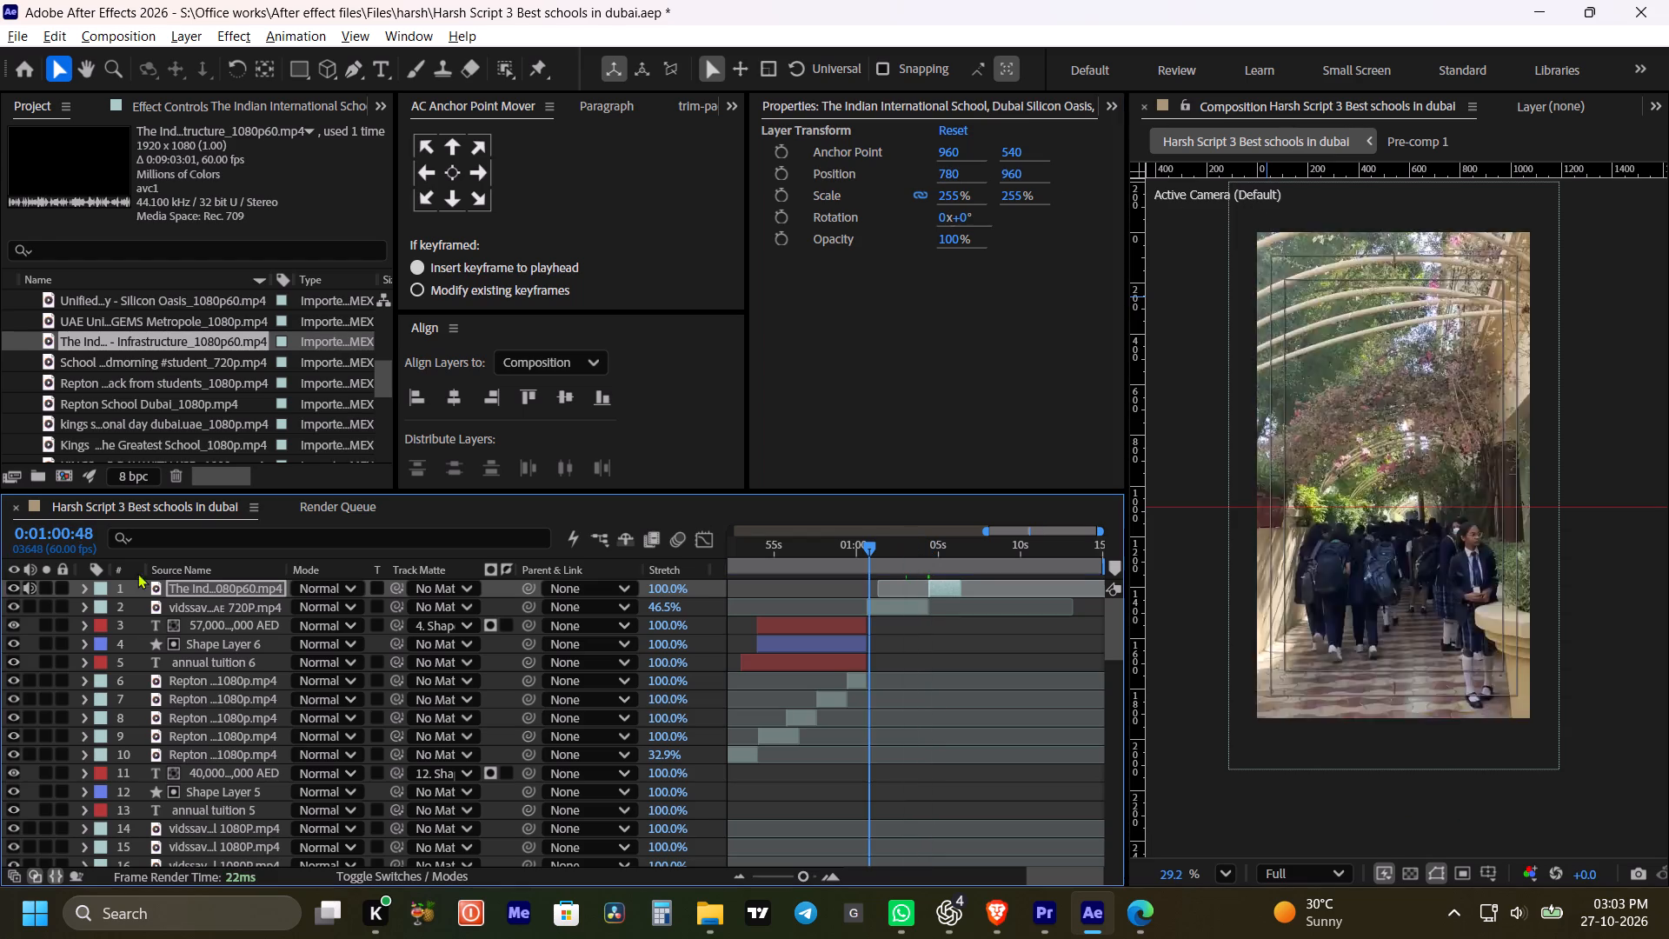
{"action": "left_click", "coordinate": [31, 589]}
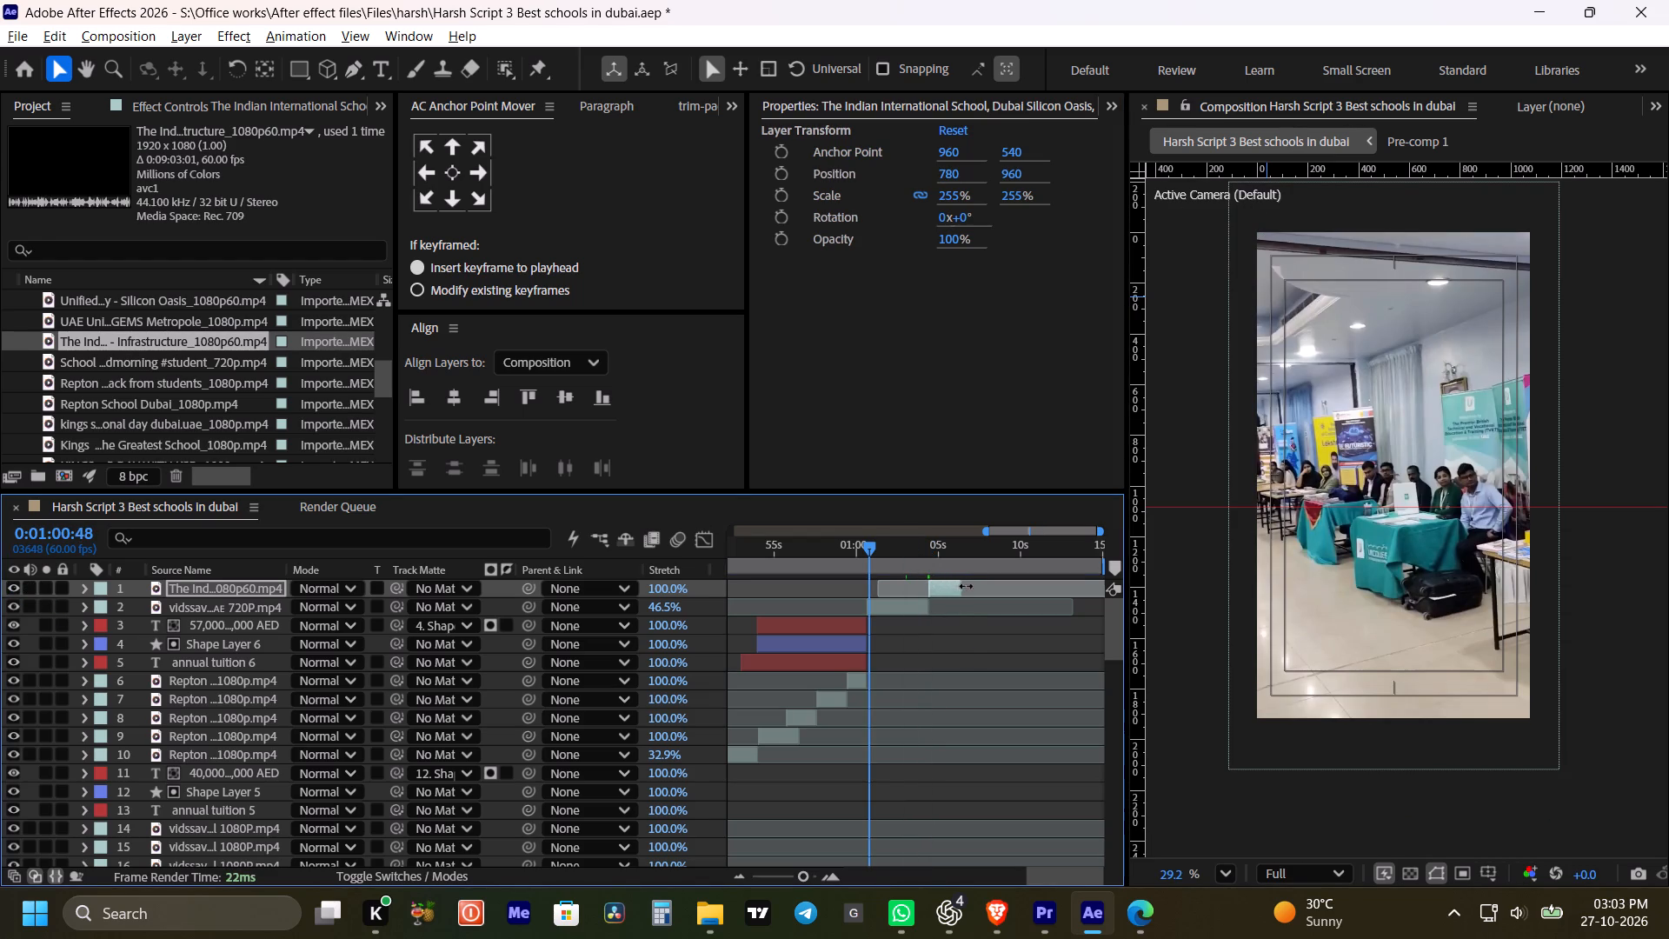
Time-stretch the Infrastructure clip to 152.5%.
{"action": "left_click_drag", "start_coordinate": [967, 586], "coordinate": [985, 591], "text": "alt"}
Play back the sequence from 0:01:00:48 through the Indian Schools and Infrastructure clips to check their timing against the narration.
{"action": "key", "text": "space"}
{"action": "left_click", "coordinate": [977, 630]}
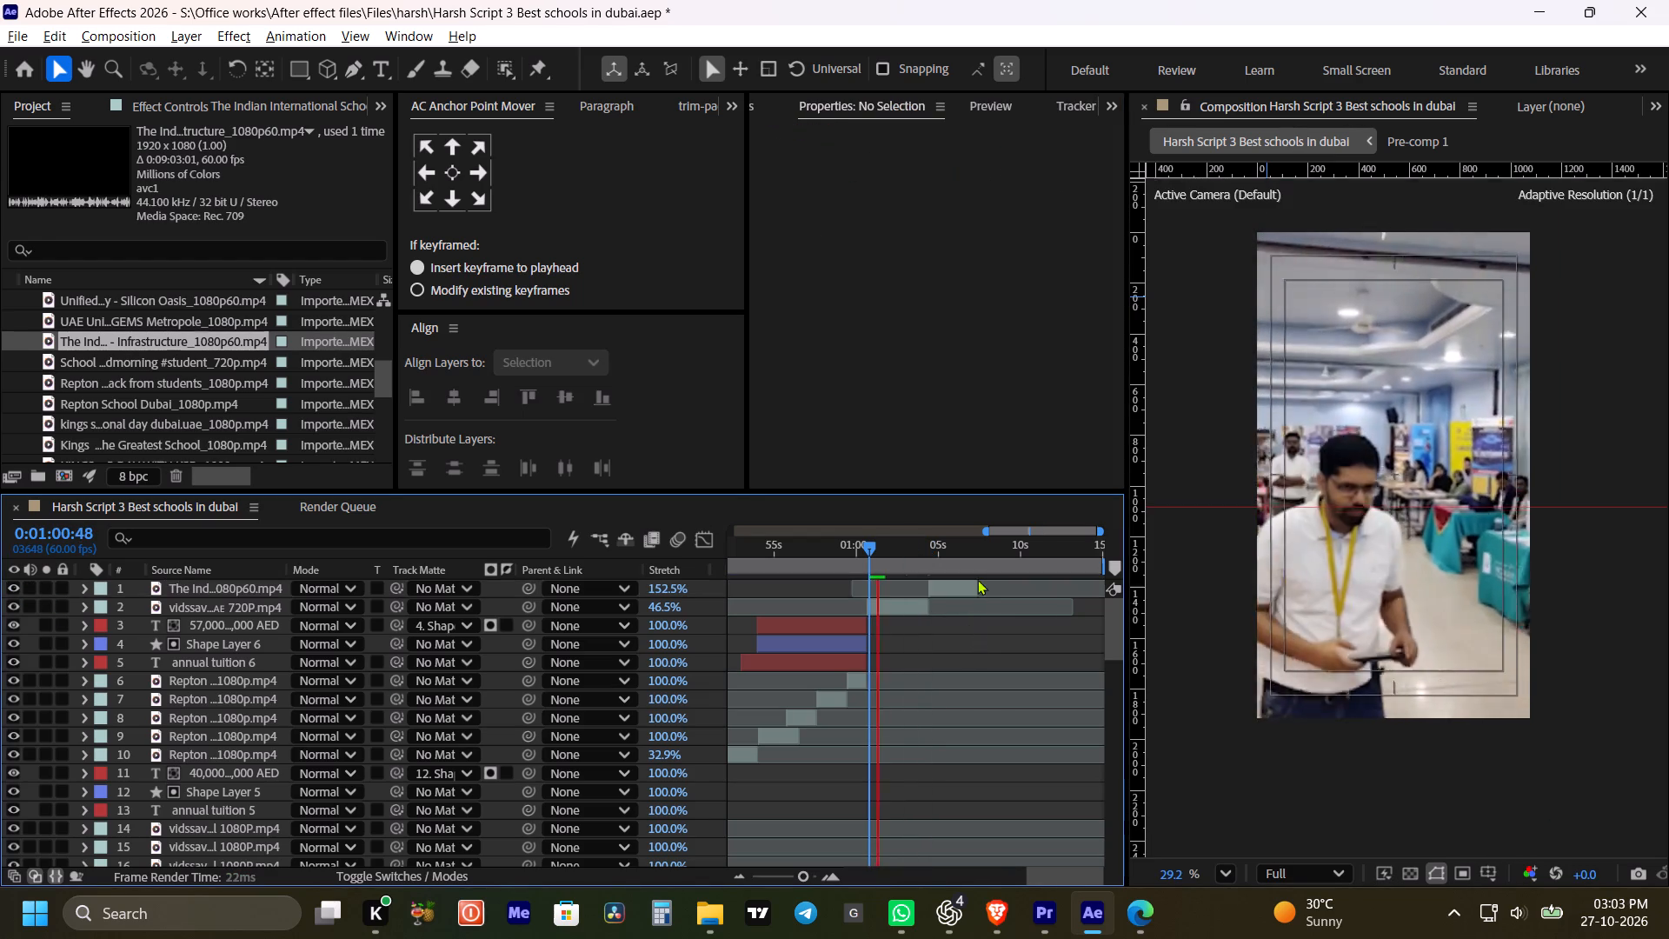
{"action": "key", "text": "space"}
{"action": "key", "text": "space"}
{"action": "key", "text": "space"}
{"action": "left_click_drag", "start_coordinate": [979, 647], "coordinate": [964, 651]}
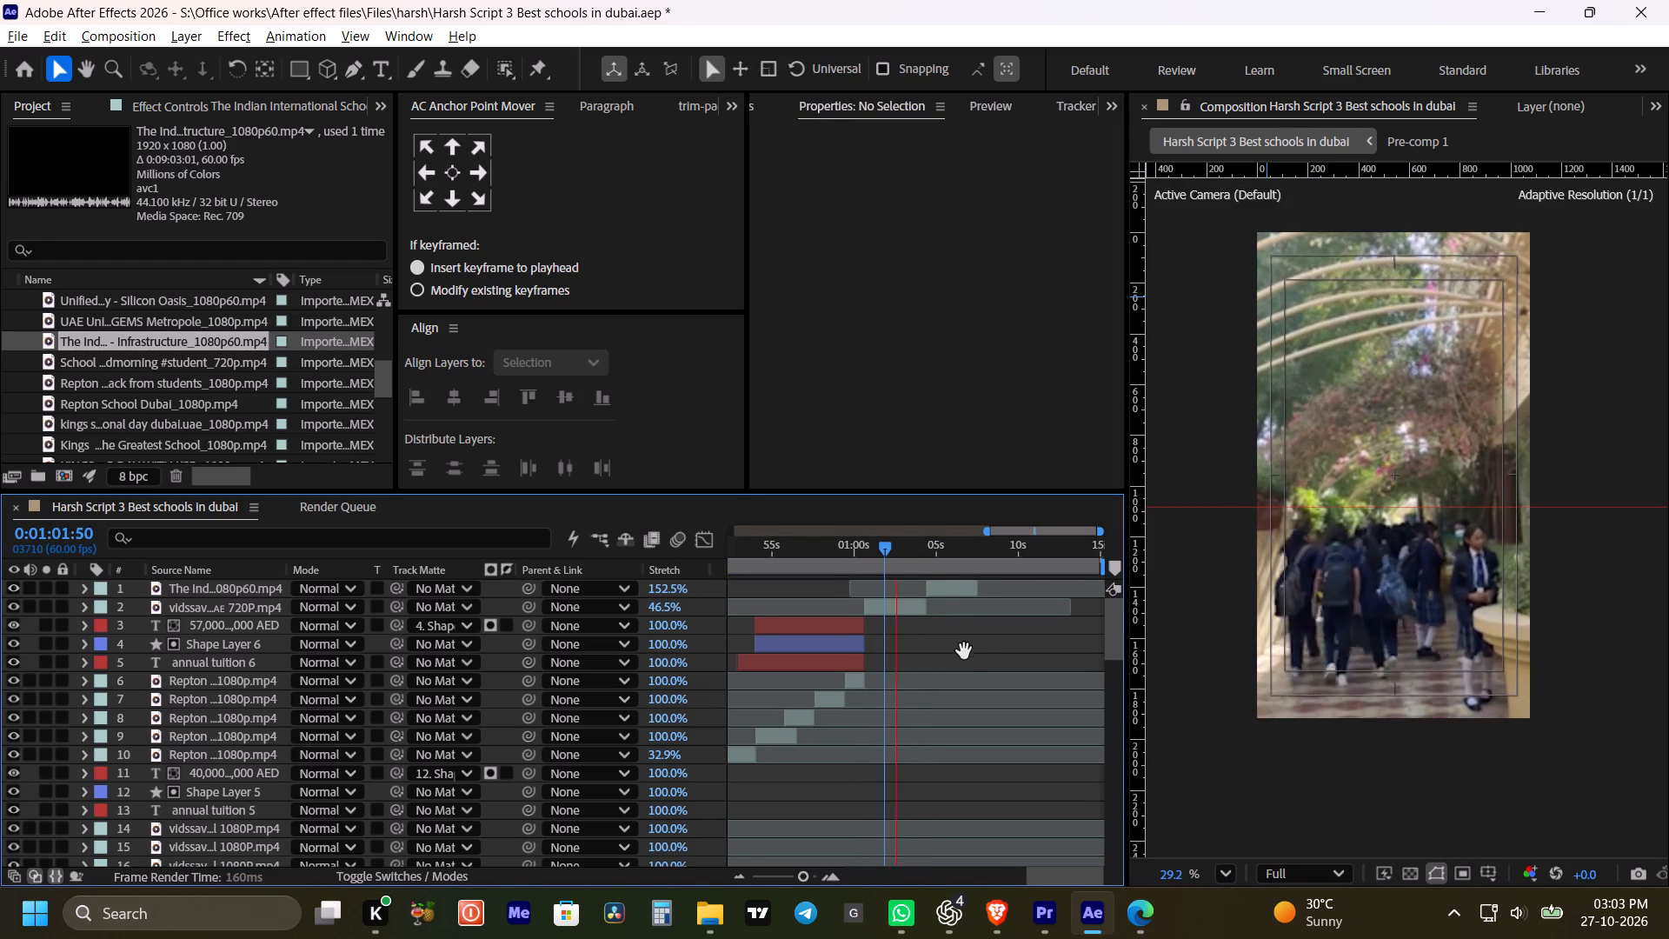
{"action": "left_click_drag", "start_coordinate": [964, 651], "coordinate": [963, 651]}
{"action": "key", "text": "space"}
{"action": "left_click_drag", "start_coordinate": [979, 645], "coordinate": [941, 650]}
{"action": "key", "text": "space"}
{"action": "left_click_drag", "start_coordinate": [986, 645], "coordinate": [974, 651]}
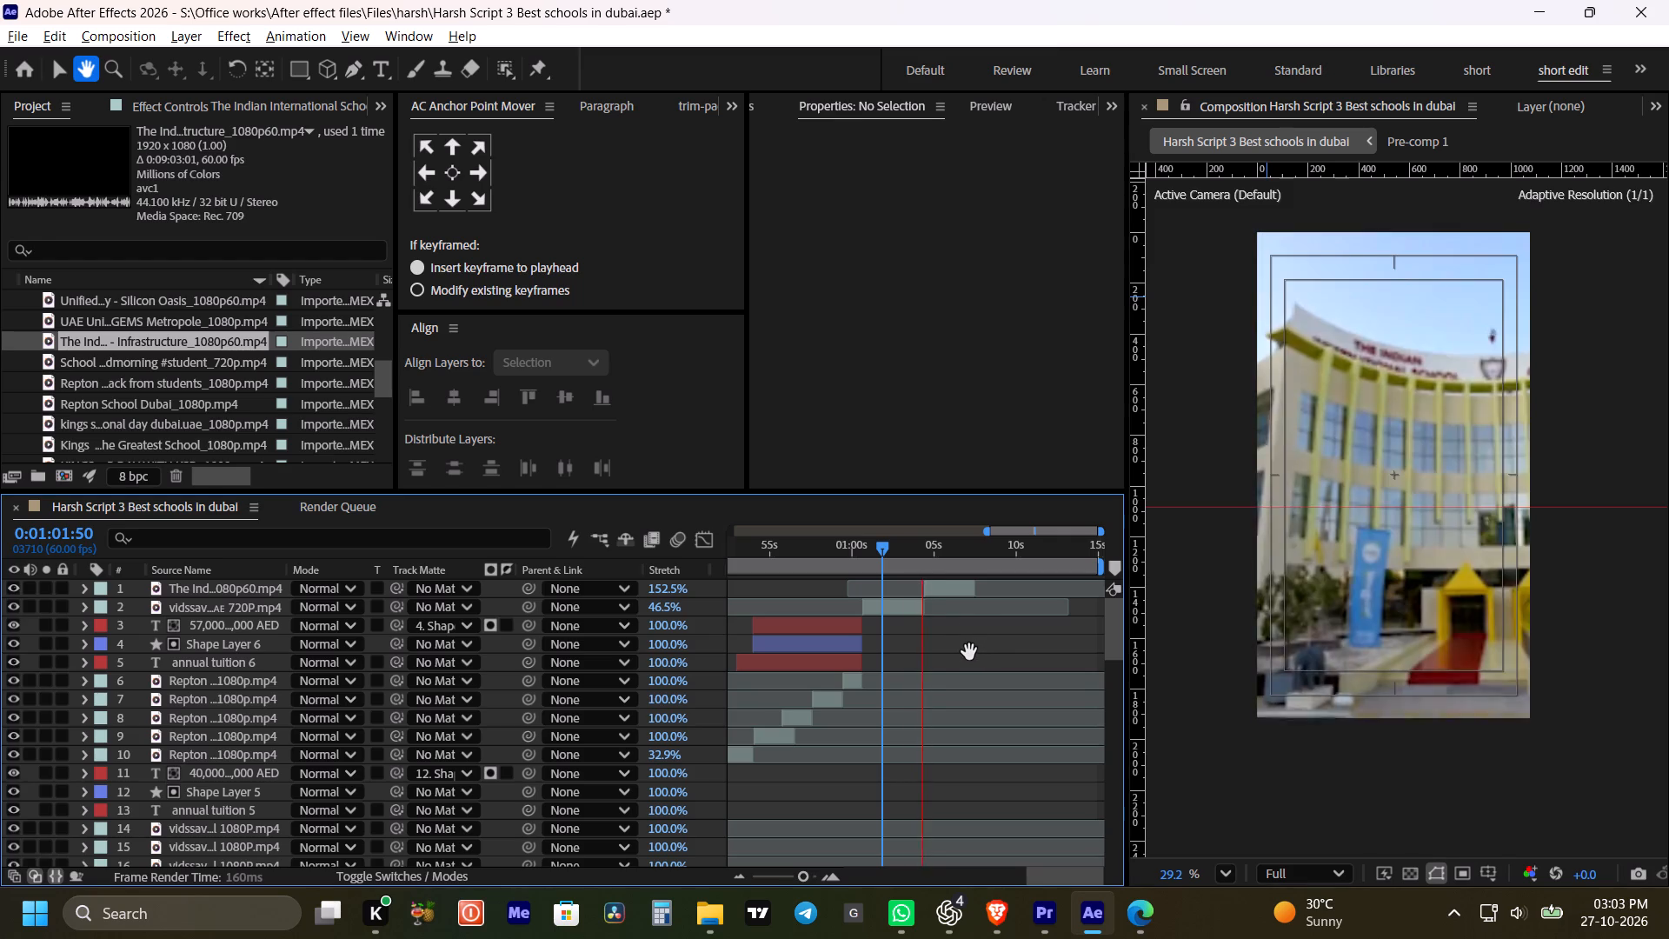
{"action": "key", "text": "space"}
{"action": "key", "text": "space"}
{"action": "key", "text": "space"}
{"action": "key", "text": "space"}
{"action": "key", "text": "space"}
{"action": "key", "text": "space"}
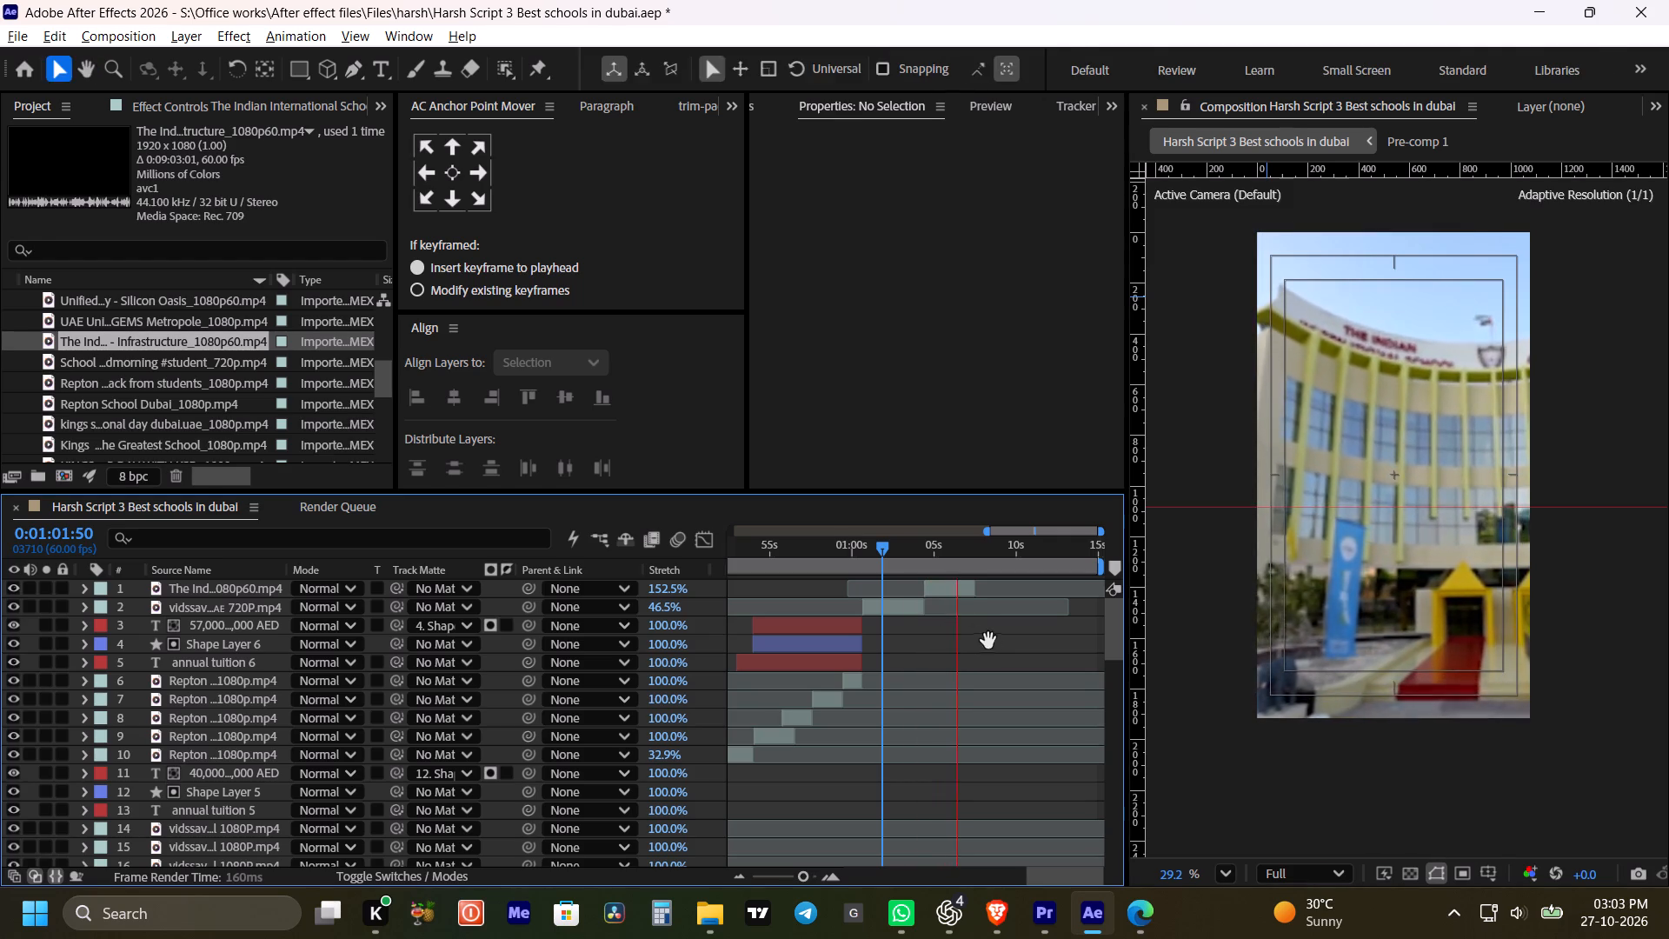
{"action": "left_click_drag", "start_coordinate": [994, 641], "coordinate": [961, 651]}
{"action": "key", "text": "space"}
Set the Infrastructure clip's time stretch to 130.3% so that it ends at about 0:01:07:14.
{"action": "left_click", "coordinate": [975, 588], "text": "alt"}
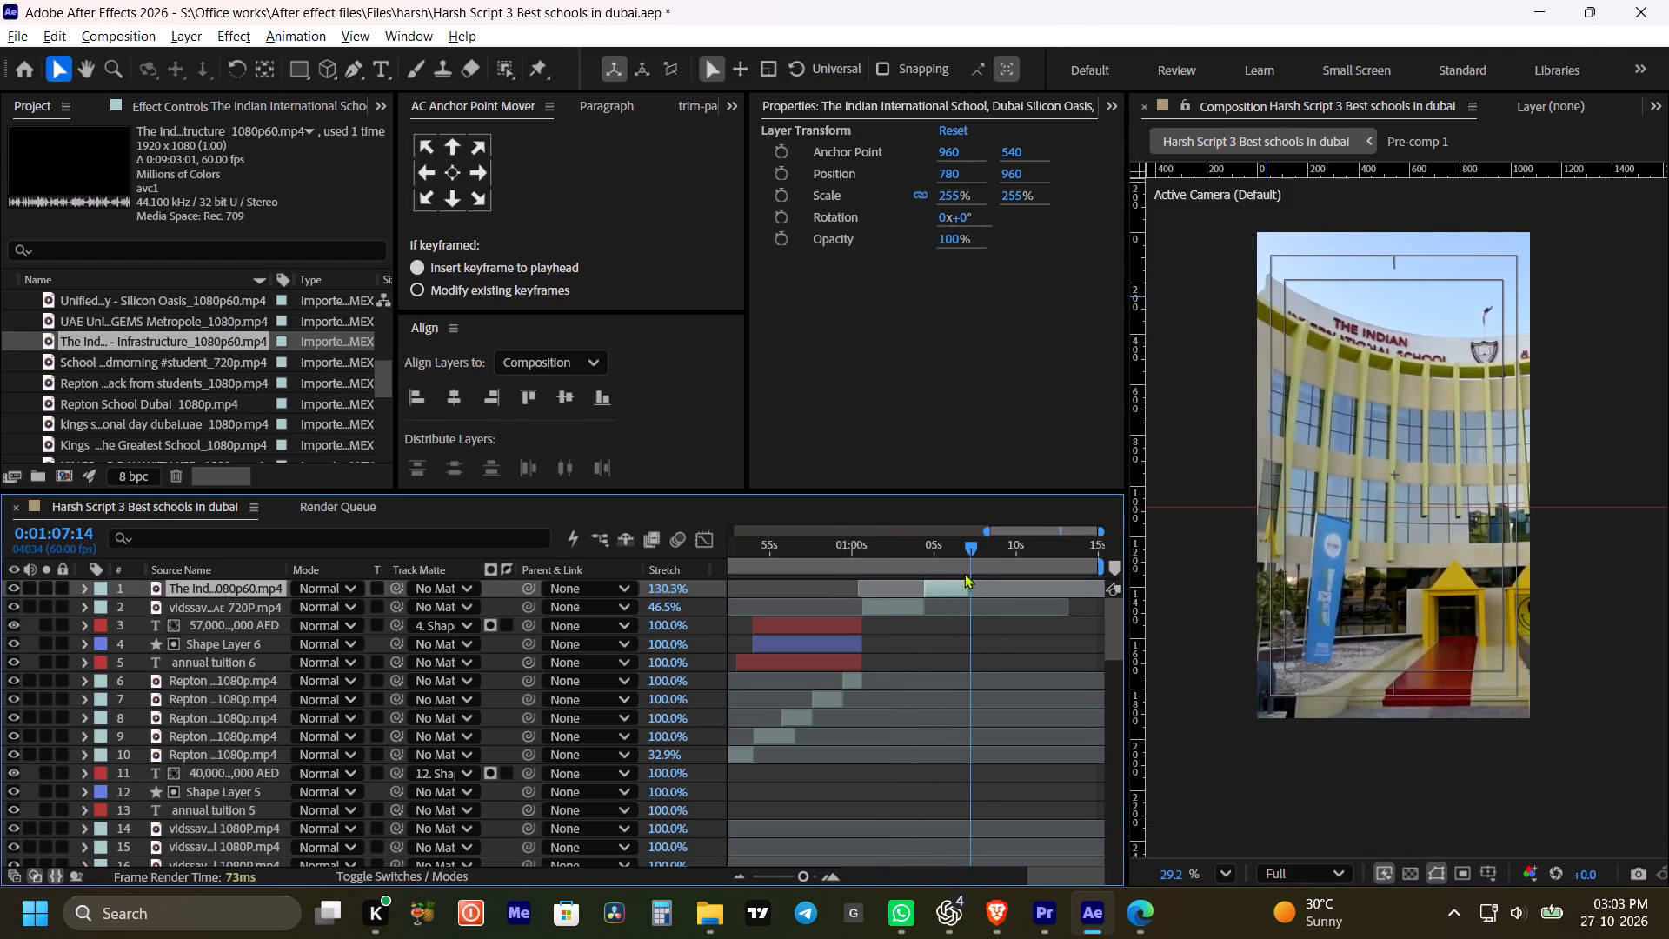
Play back the sequence from 0:01:06:29 across the end of the Infrastructure clip to check the cut against the narration.
{"action": "left_click", "coordinate": [958, 559]}
{"action": "key", "text": "space"}
{"action": "key", "text": "space"}
{"action": "left_click_drag", "start_coordinate": [996, 635], "coordinate": [967, 643]}
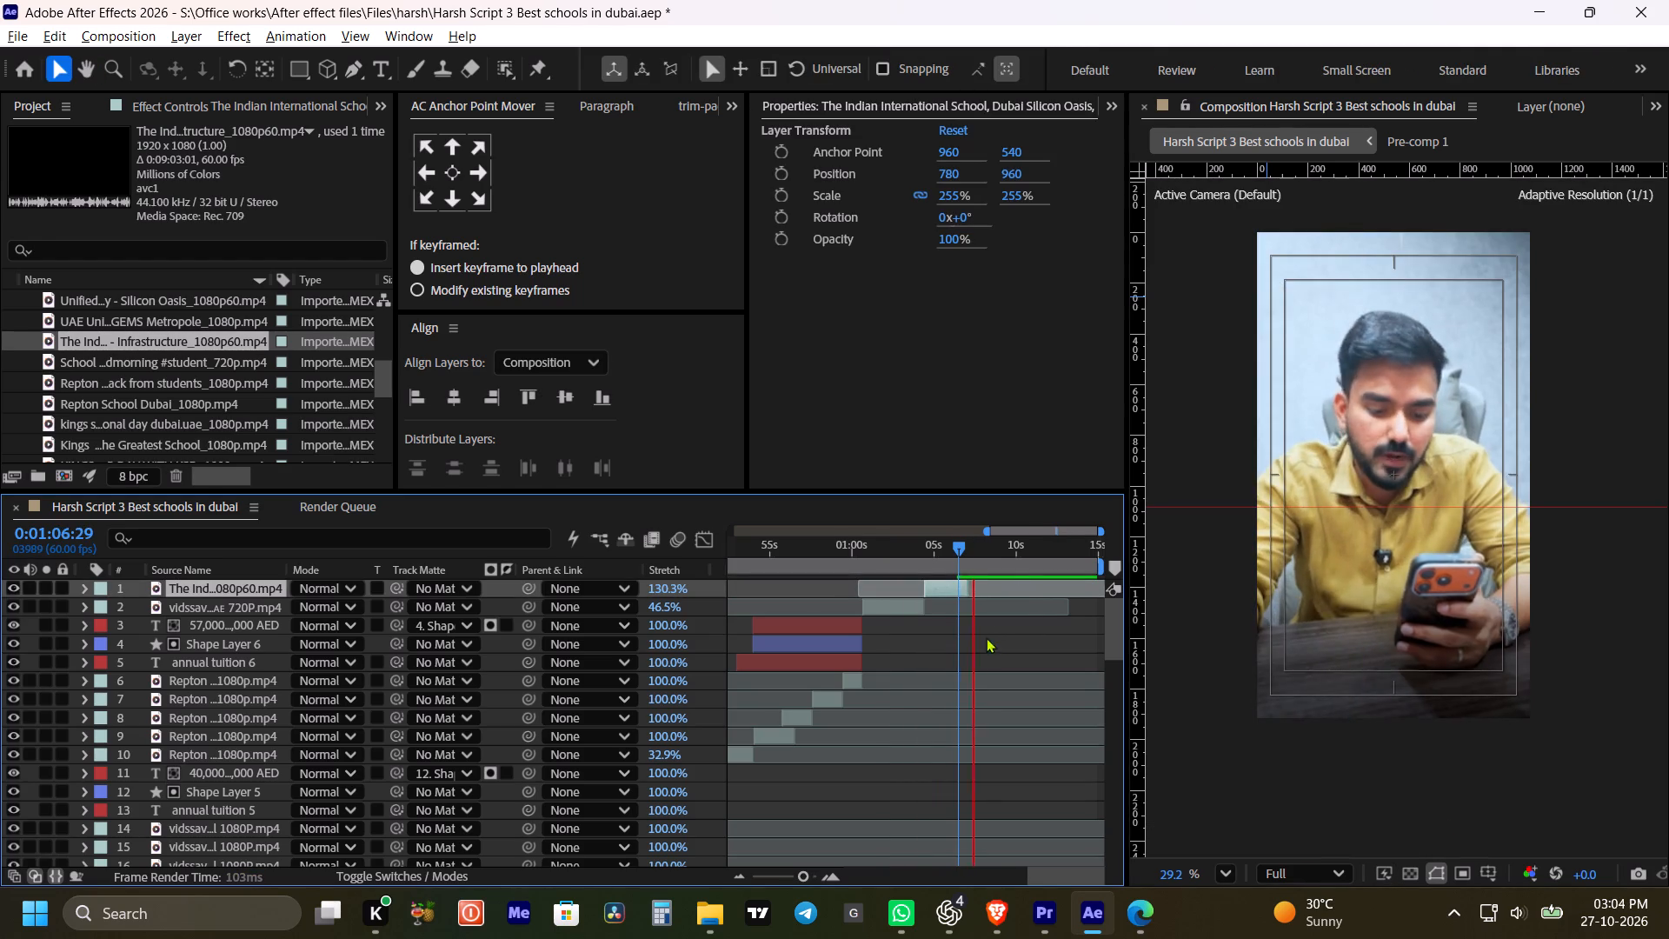
{"action": "key", "text": "space"}
{"action": "left_click_drag", "start_coordinate": [1030, 640], "coordinate": [987, 649]}
{"action": "key", "text": "space"}
Look through the Infrastructure source footage for another shot and set its In point in the Reception shot at 0:00:32:29.
{"action": "double_click", "coordinate": [132, 340]}
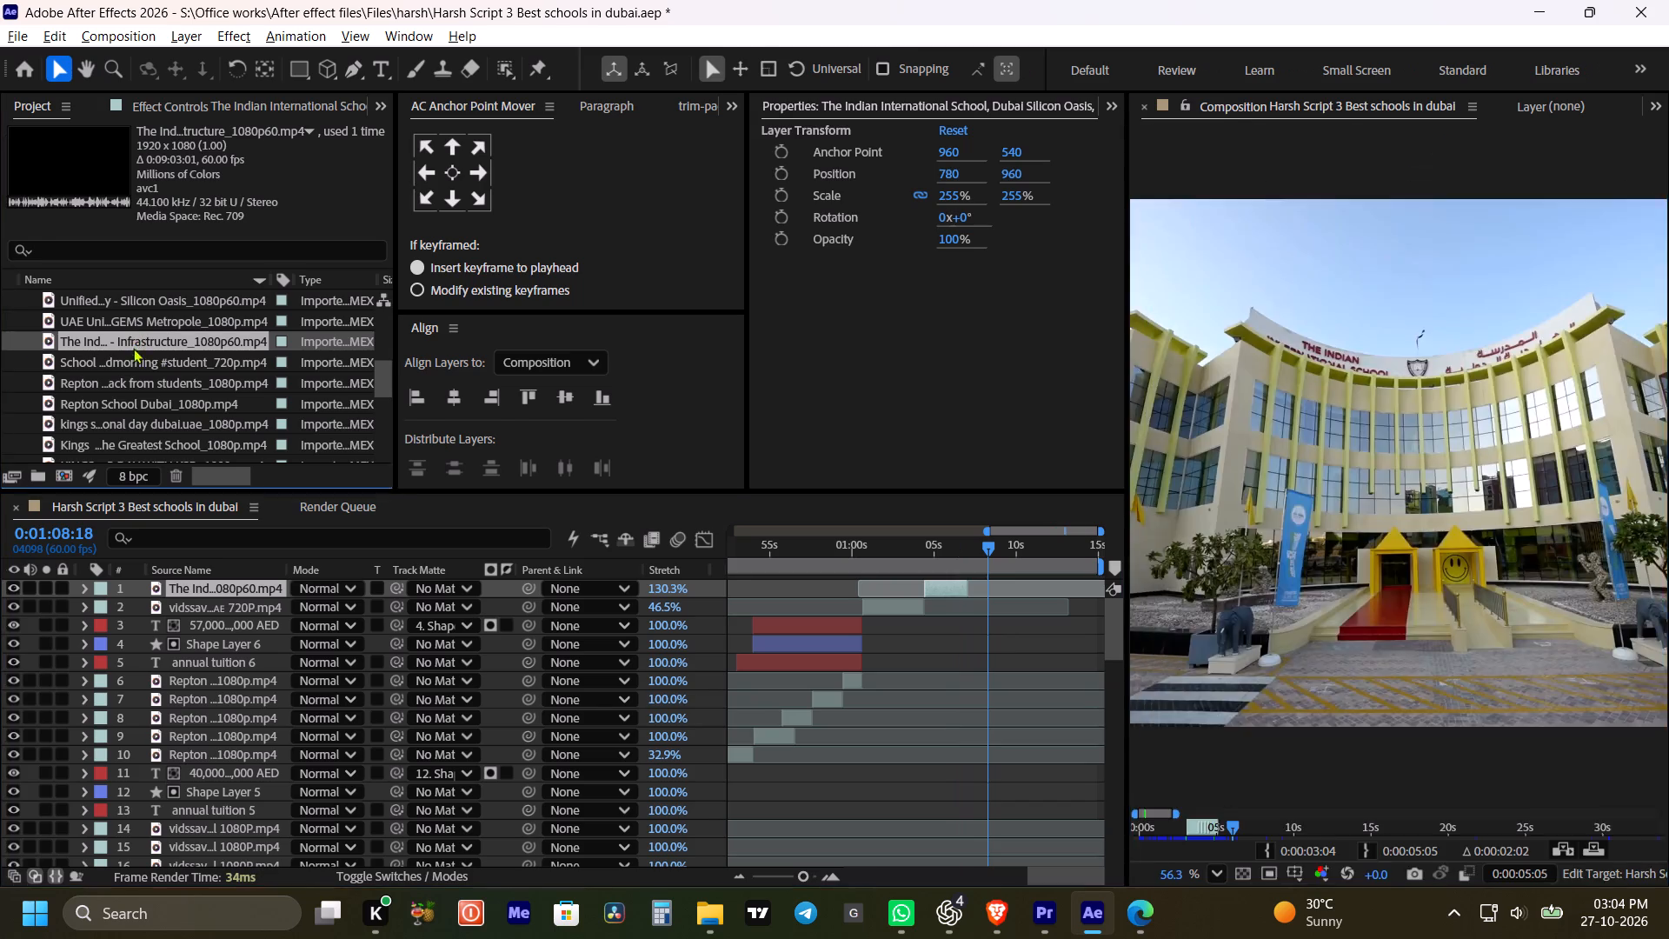
{"action": "key", "text": "grave"}
{"action": "double_click", "coordinate": [210, 823]}
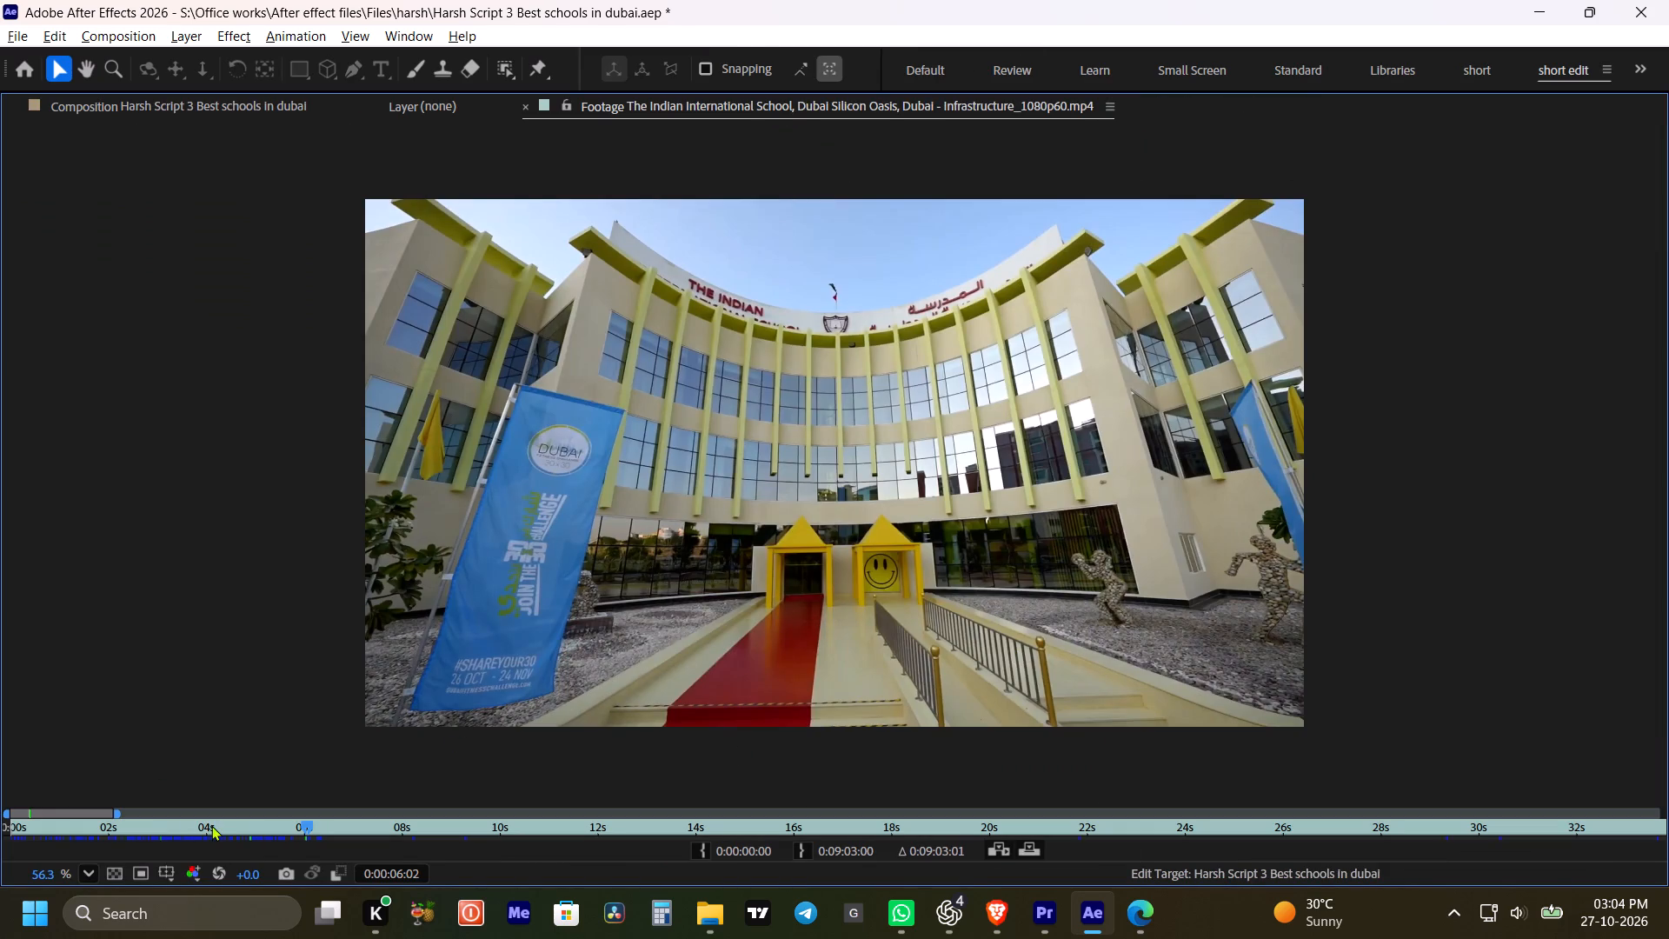
{"action": "left_click_drag", "start_coordinate": [212, 826], "coordinate": [656, 849]}
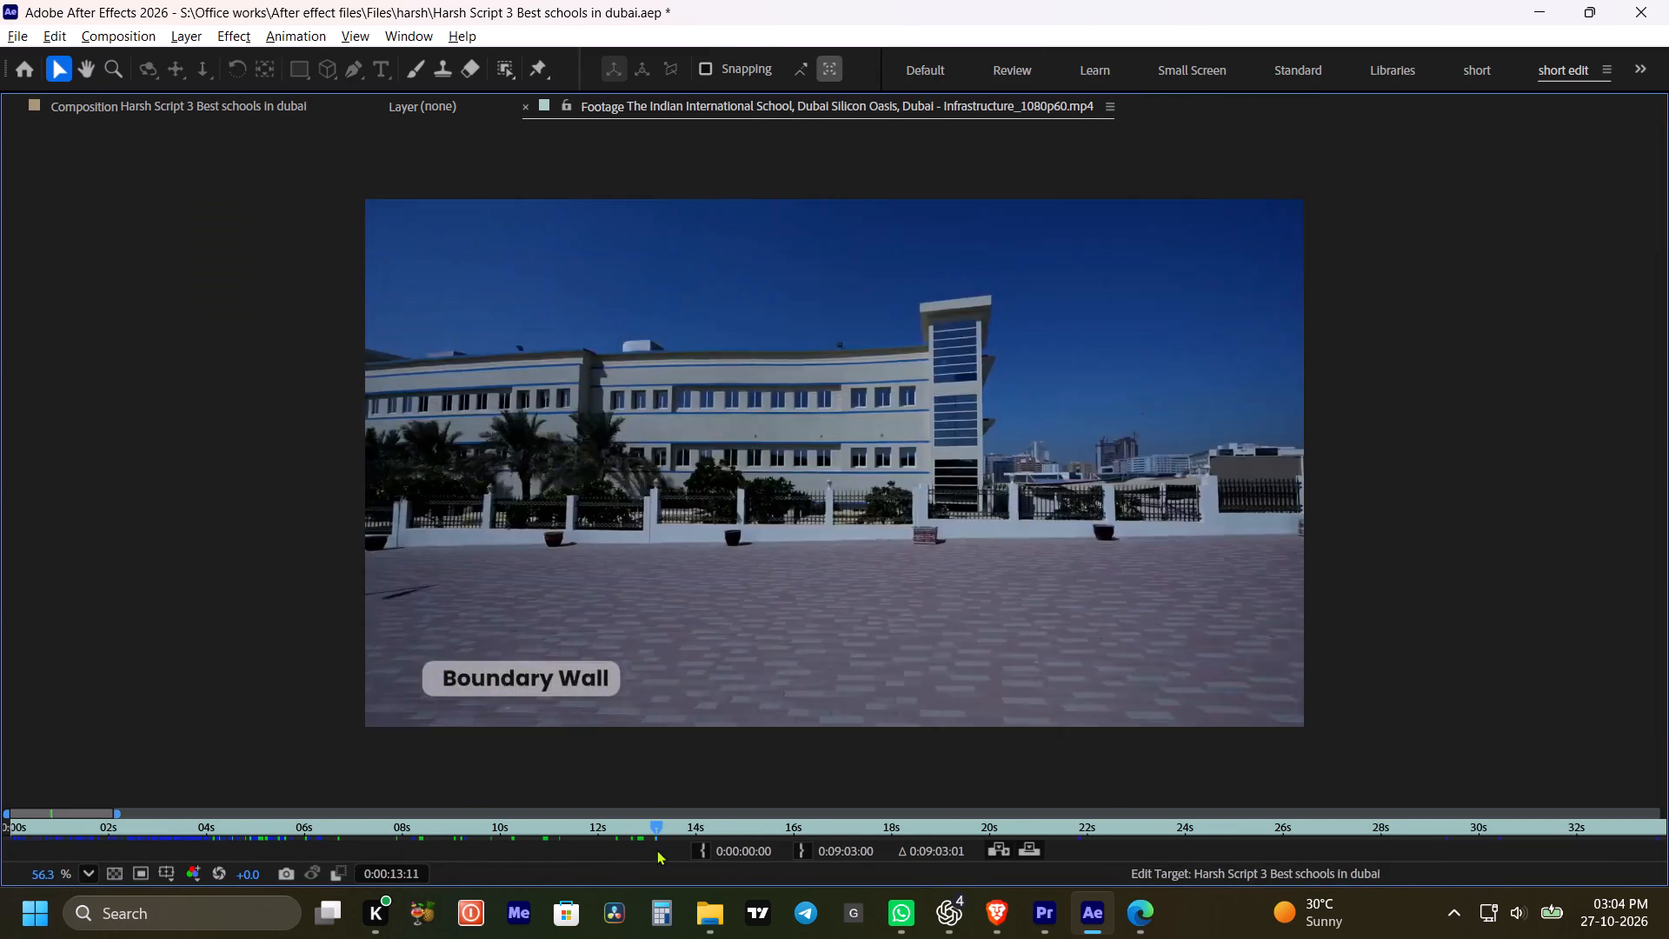
{"action": "left_click_drag", "start_coordinate": [656, 849], "coordinate": [854, 865]}
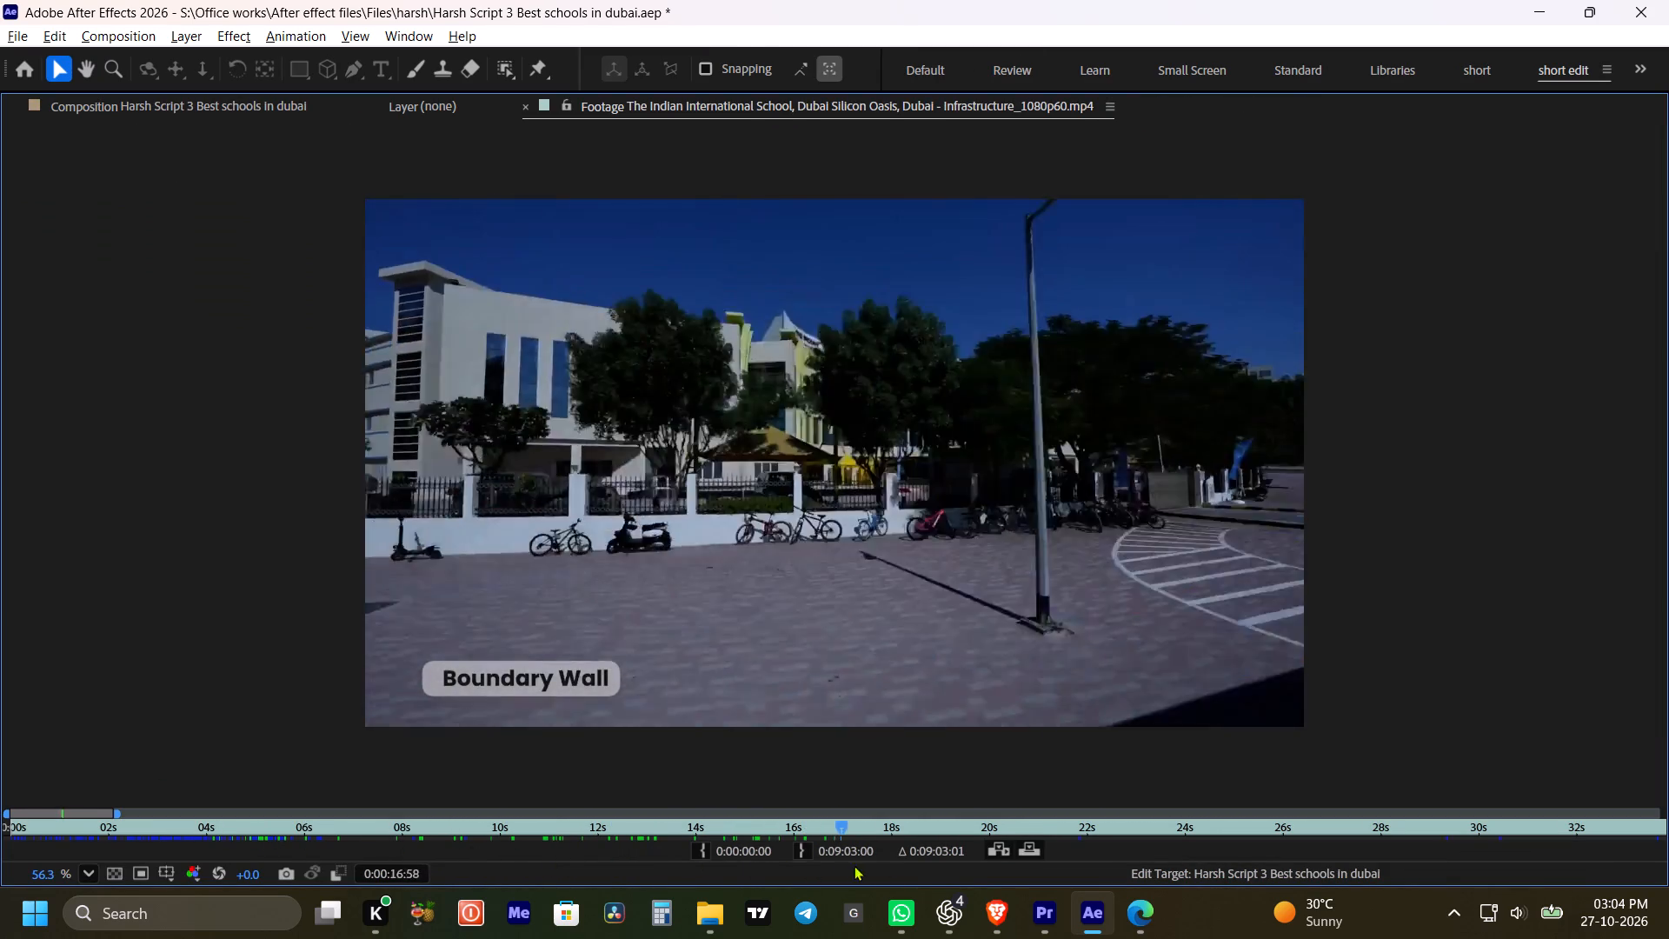
{"action": "left_click_drag", "start_coordinate": [854, 865], "coordinate": [1022, 860]}
{"action": "scroll", "coordinate": [820, 818], "scroll_direction": "down", "scroll_amount": 3, "text": "alt"}
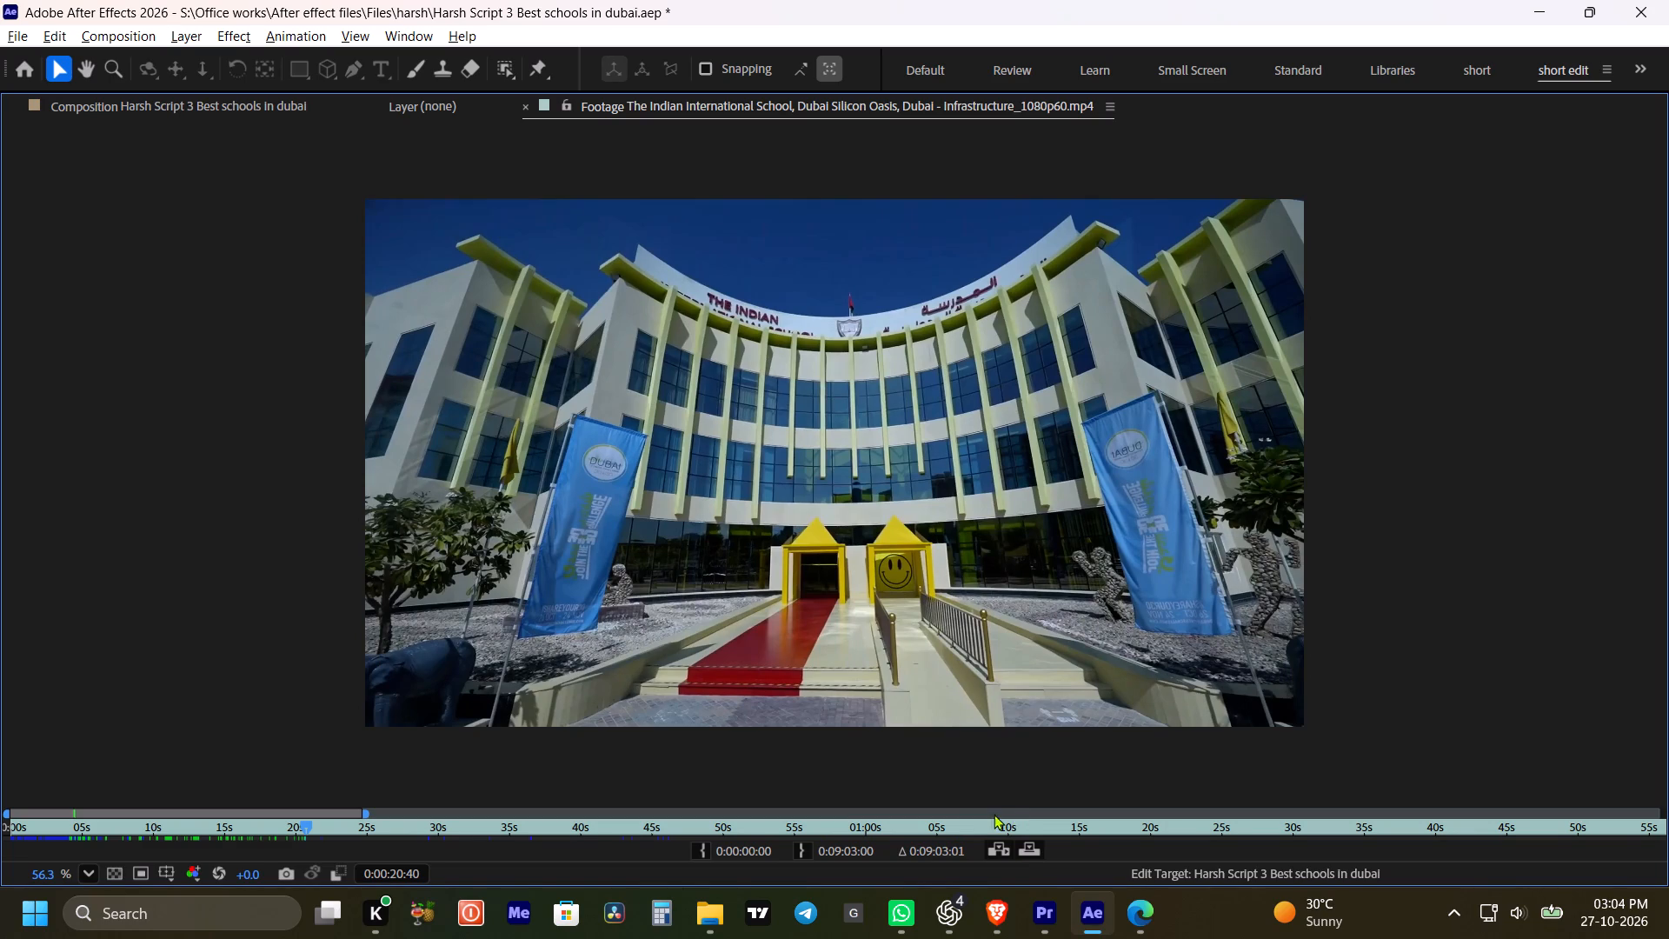
{"action": "left_click_drag", "start_coordinate": [299, 826], "coordinate": [327, 830]}
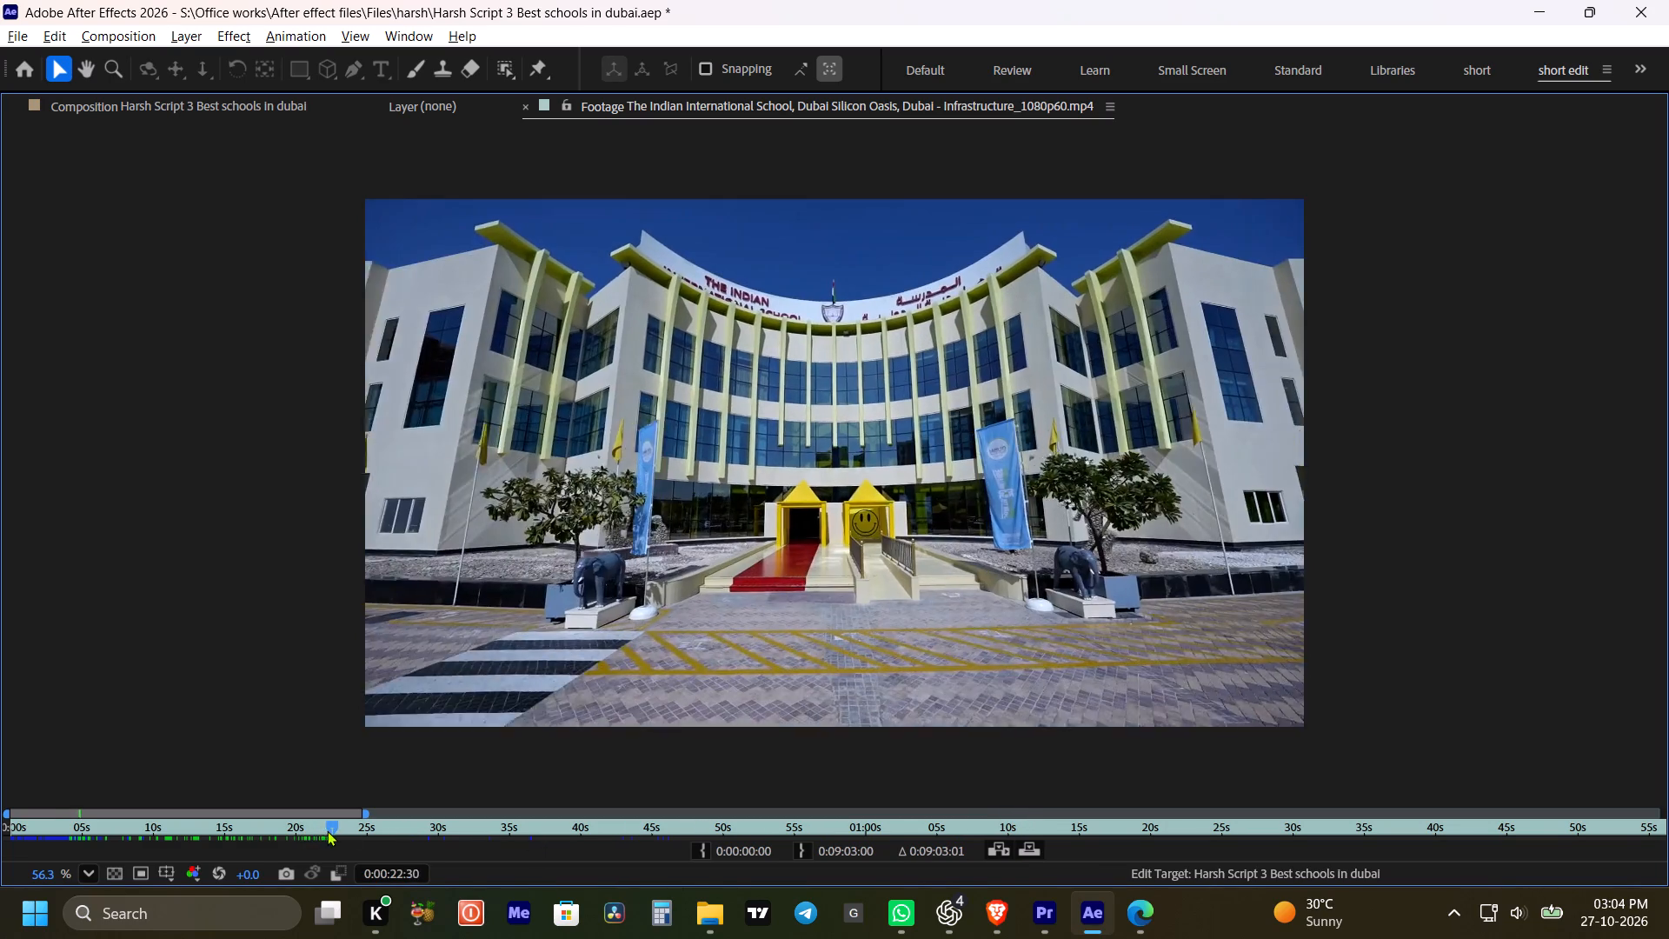
{"action": "left_click_drag", "start_coordinate": [327, 830], "coordinate": [526, 846]}
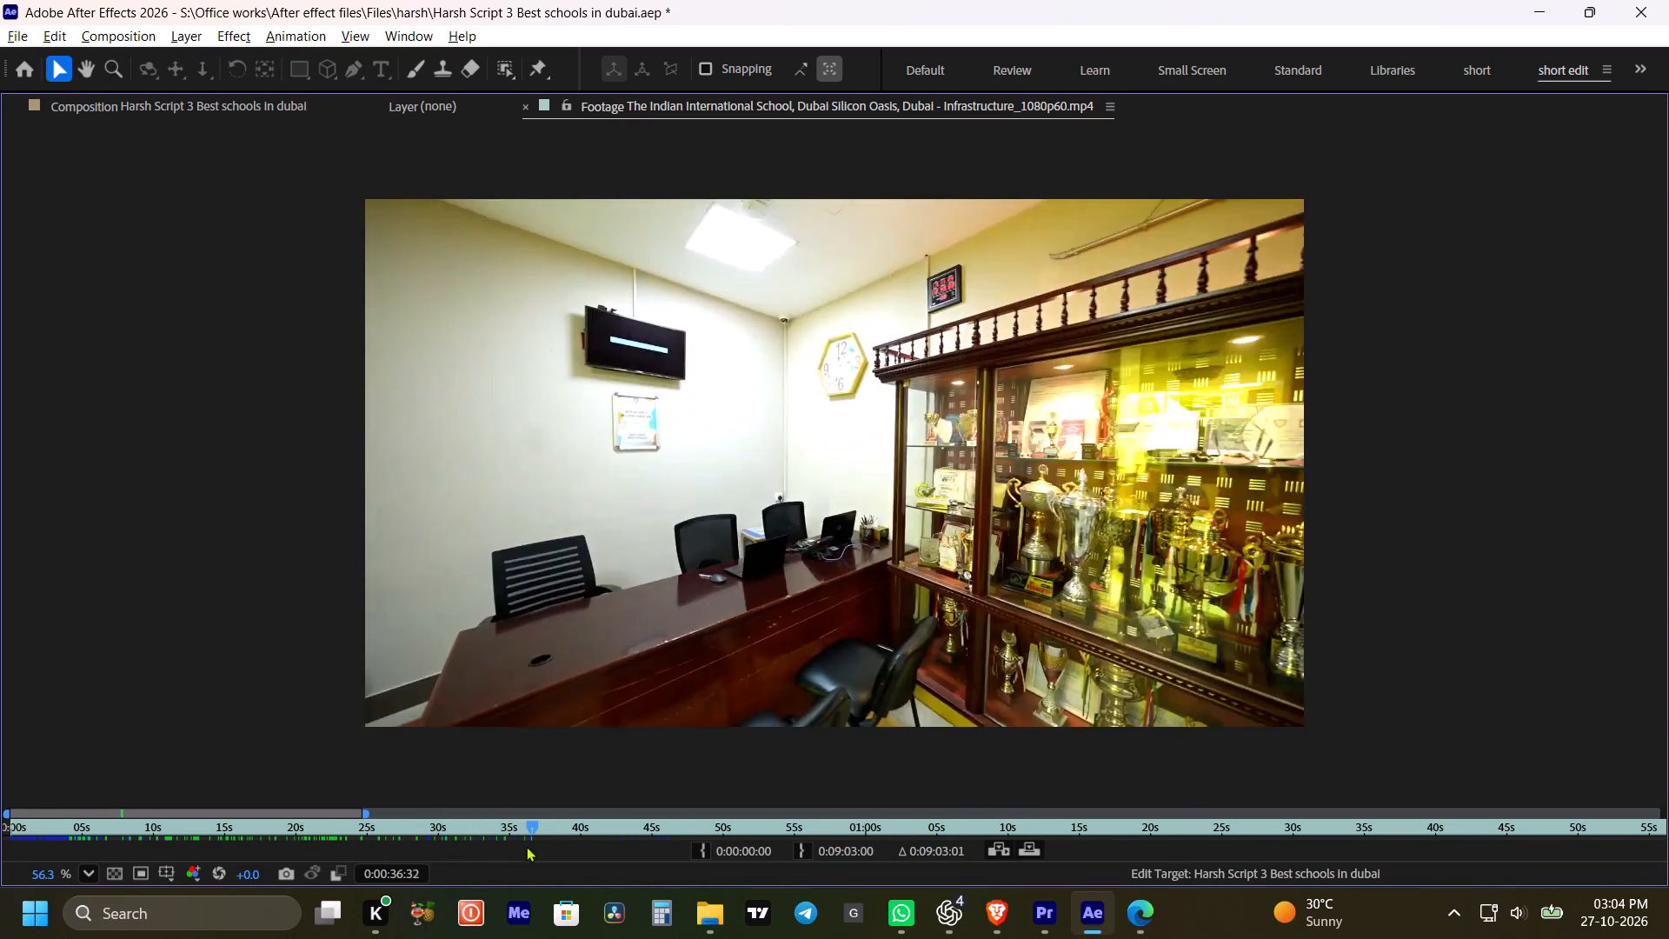
{"action": "left_click_drag", "start_coordinate": [526, 846], "coordinate": [477, 847]}
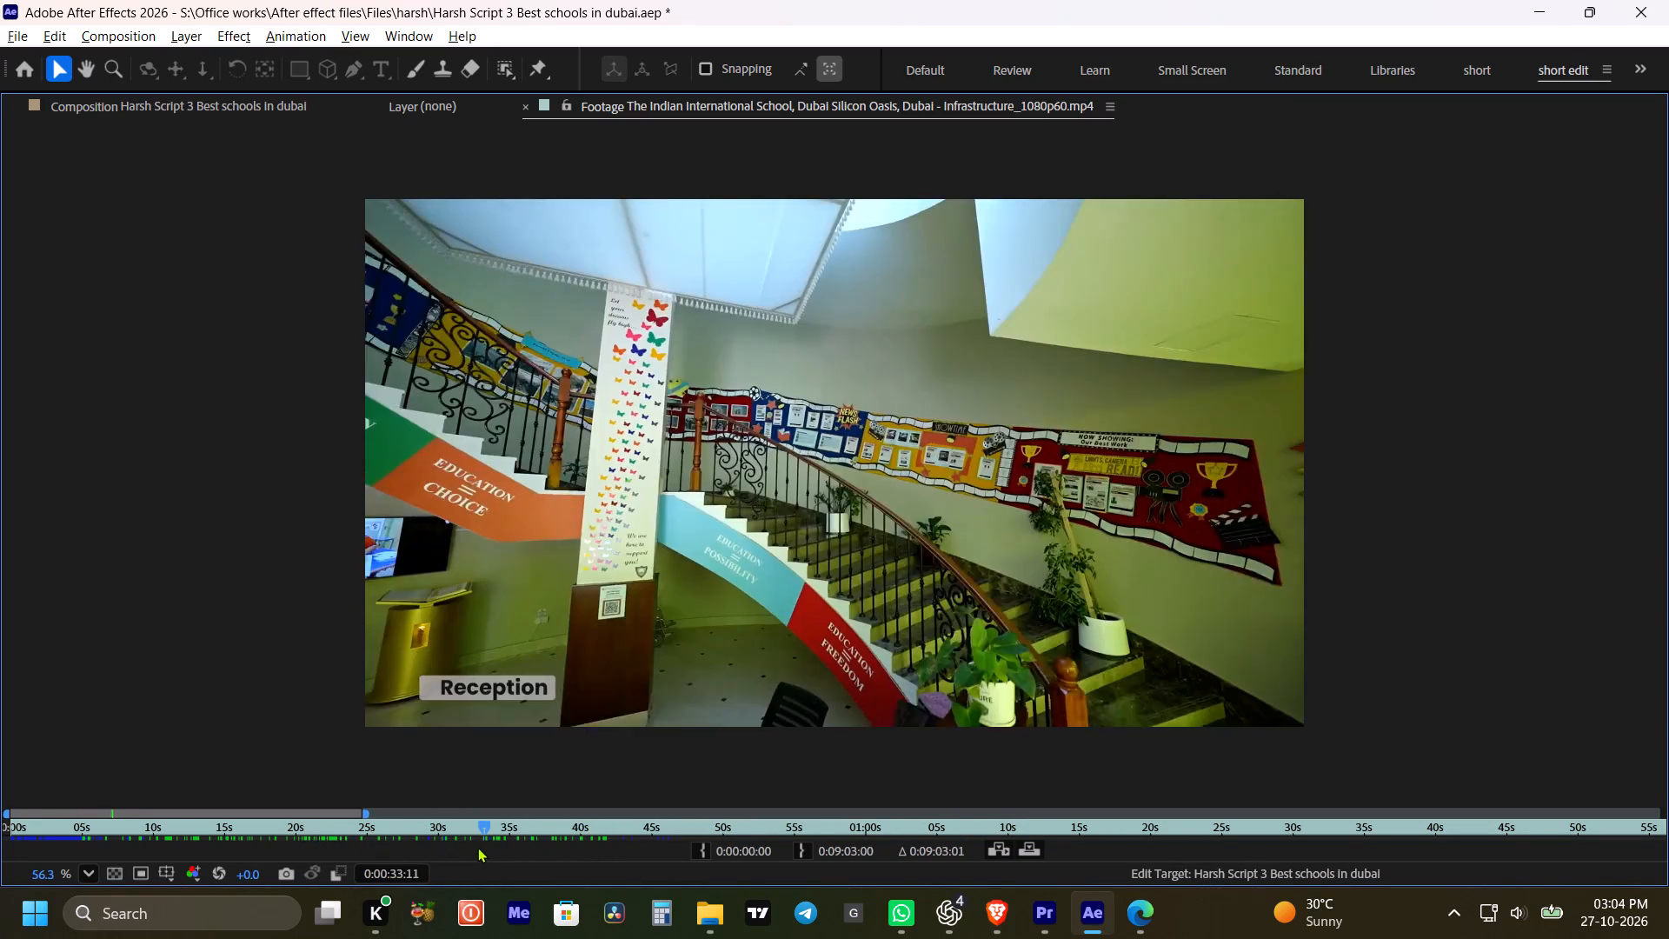
{"action": "left_click_drag", "start_coordinate": [477, 847], "coordinate": [433, 837]}
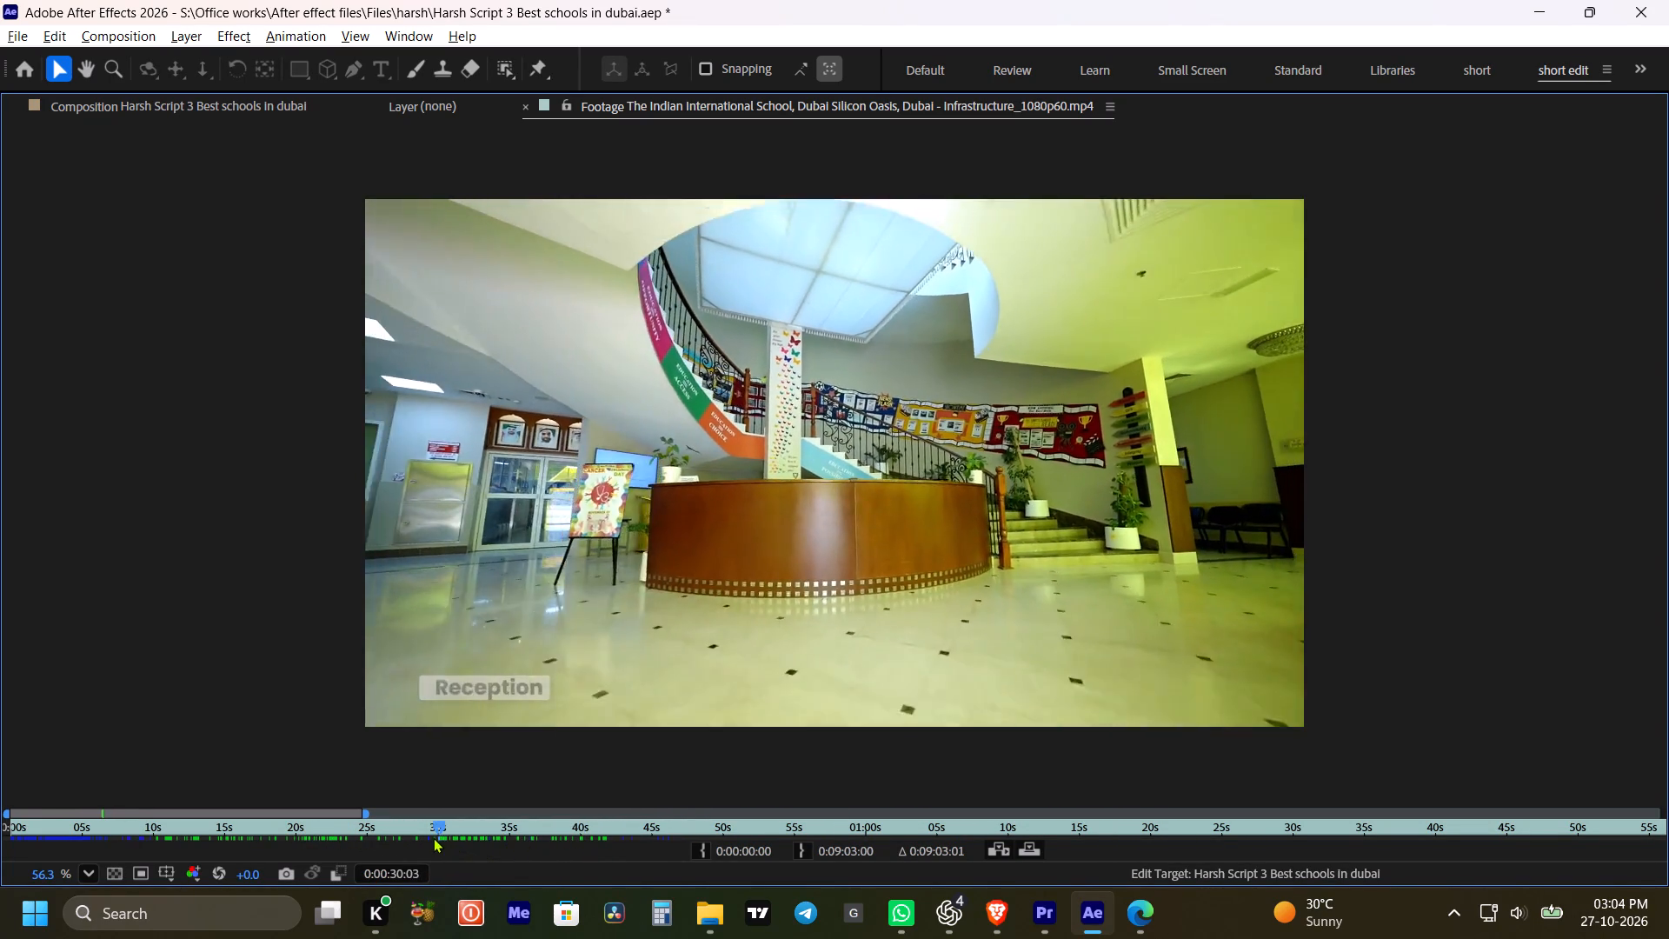
{"action": "left_click_drag", "start_coordinate": [433, 837], "coordinate": [573, 842]}
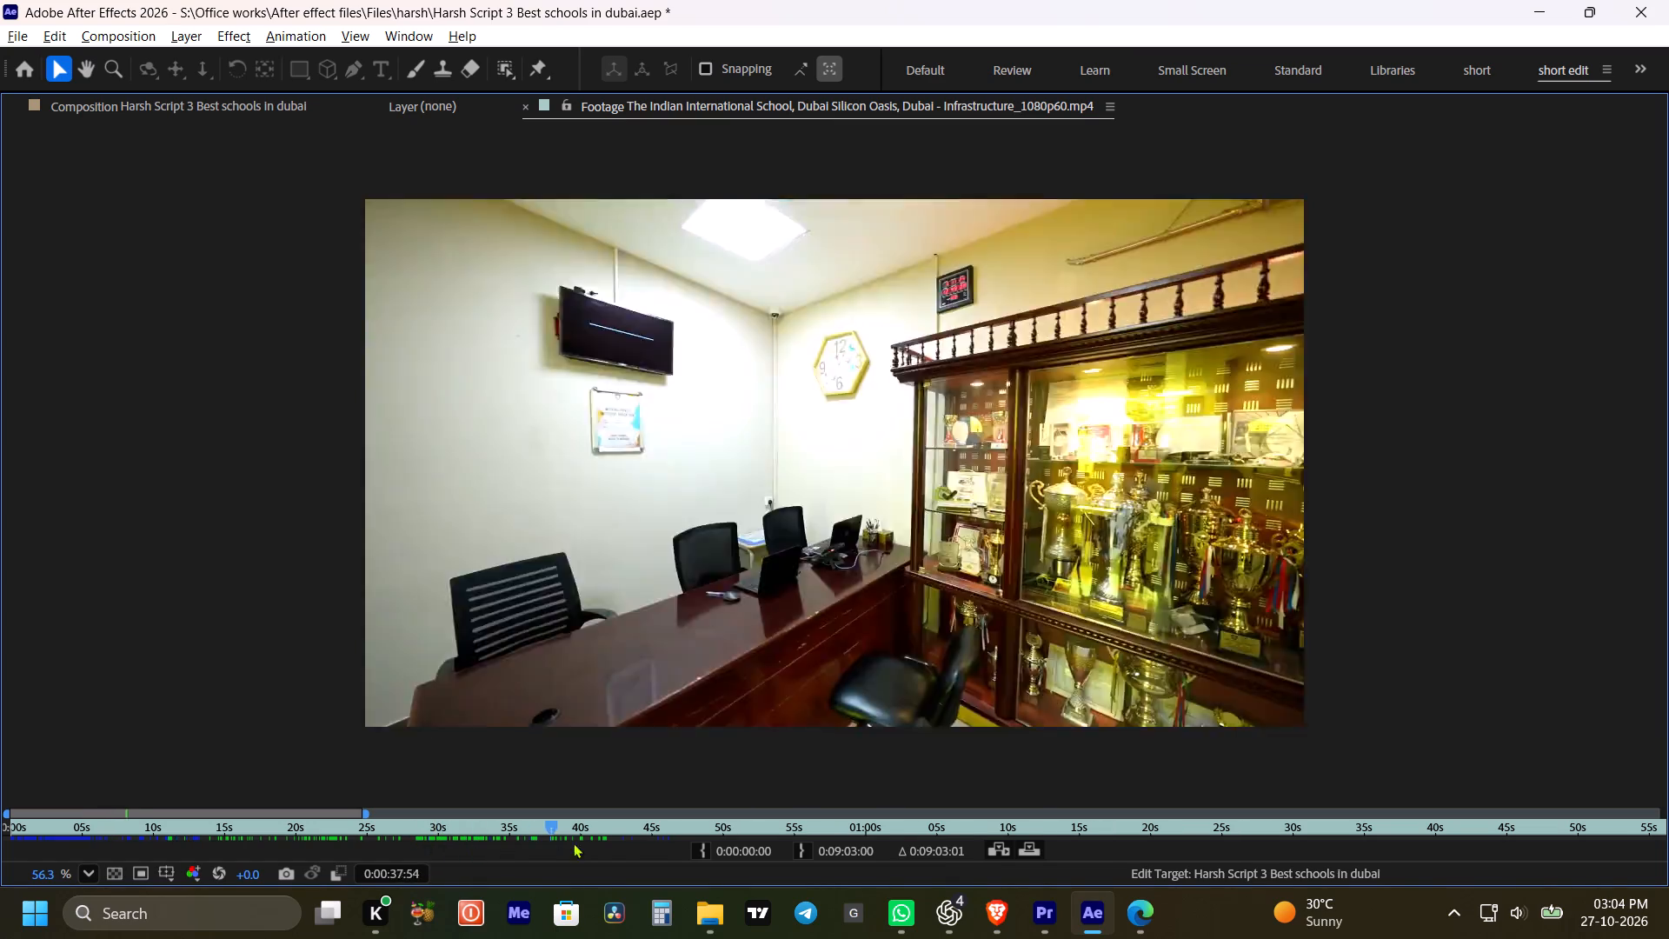
{"action": "left_click_drag", "start_coordinate": [573, 842], "coordinate": [446, 859]}
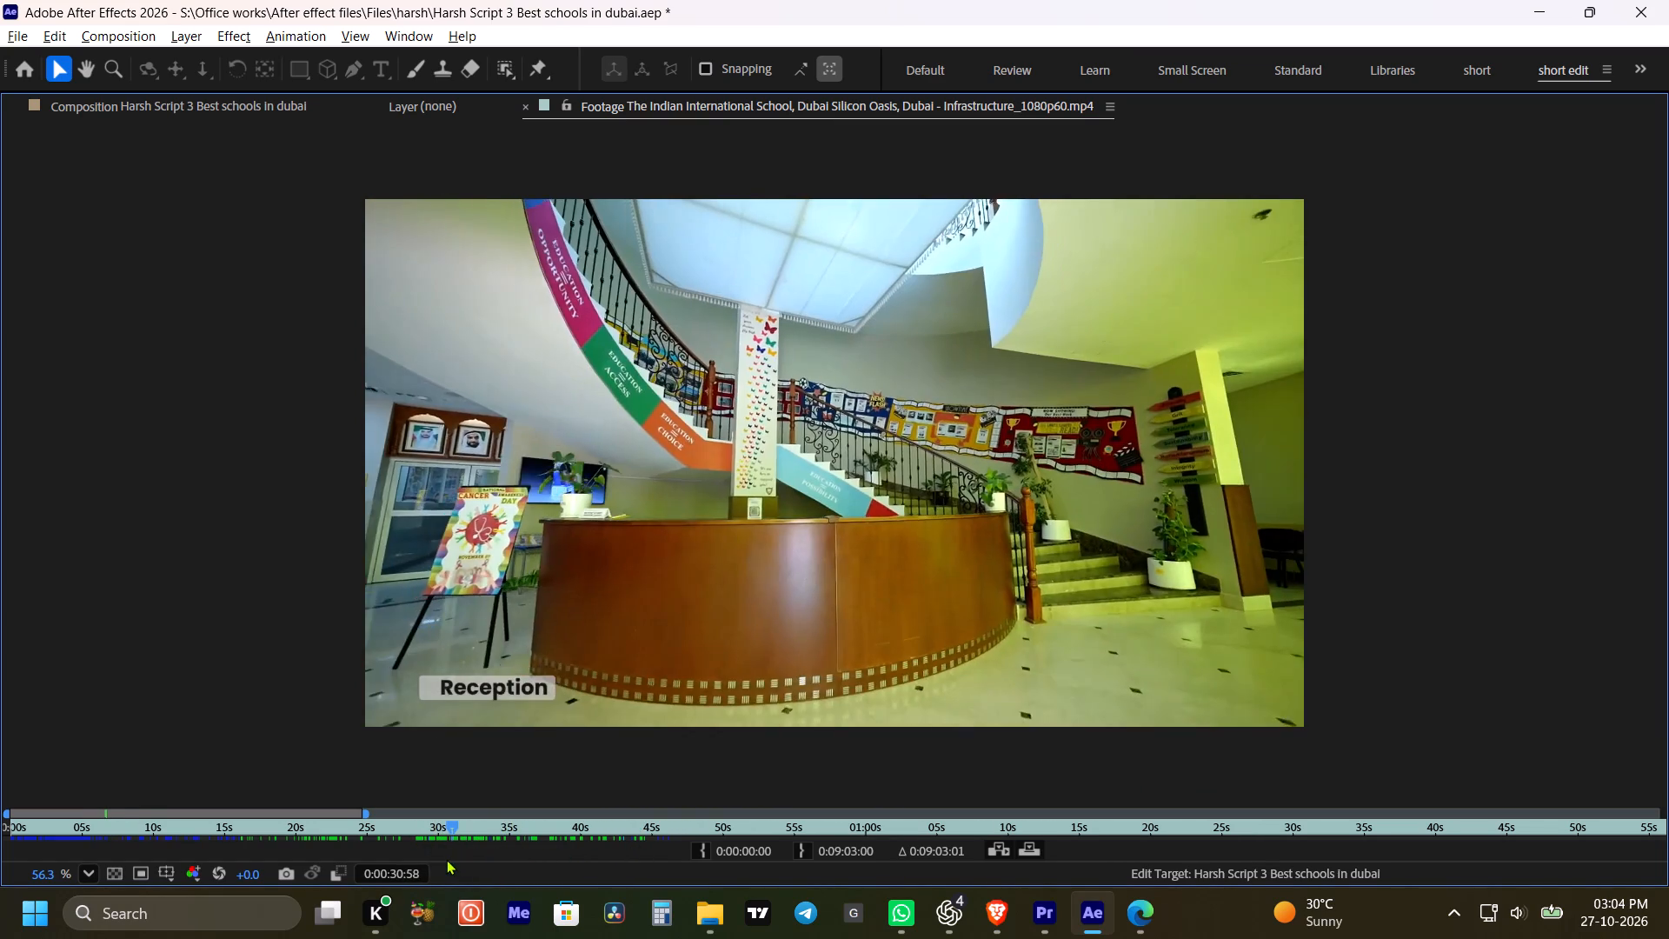
{"action": "left_click_drag", "start_coordinate": [446, 859], "coordinate": [468, 863]}
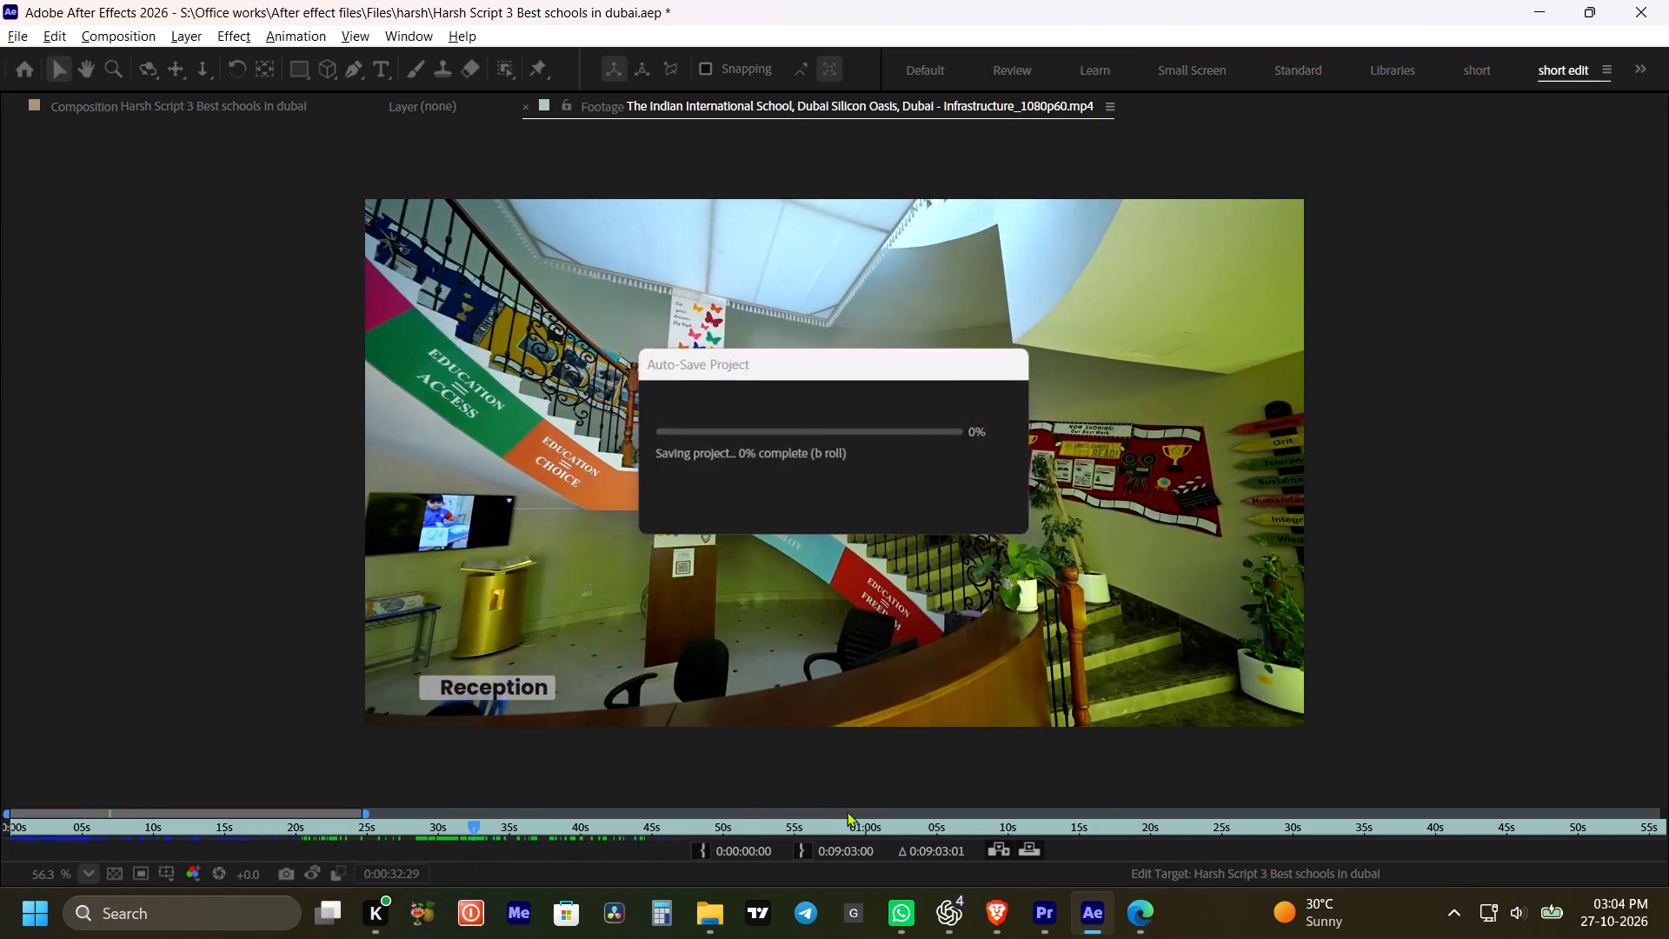
{"action": "left_click", "coordinate": [702, 852]}
Set the Infrastructure footage's Out point at 0:00:47:22, in the outdoor play area shot.
{"action": "left_click_drag", "start_coordinate": [477, 829], "coordinate": [545, 830]}
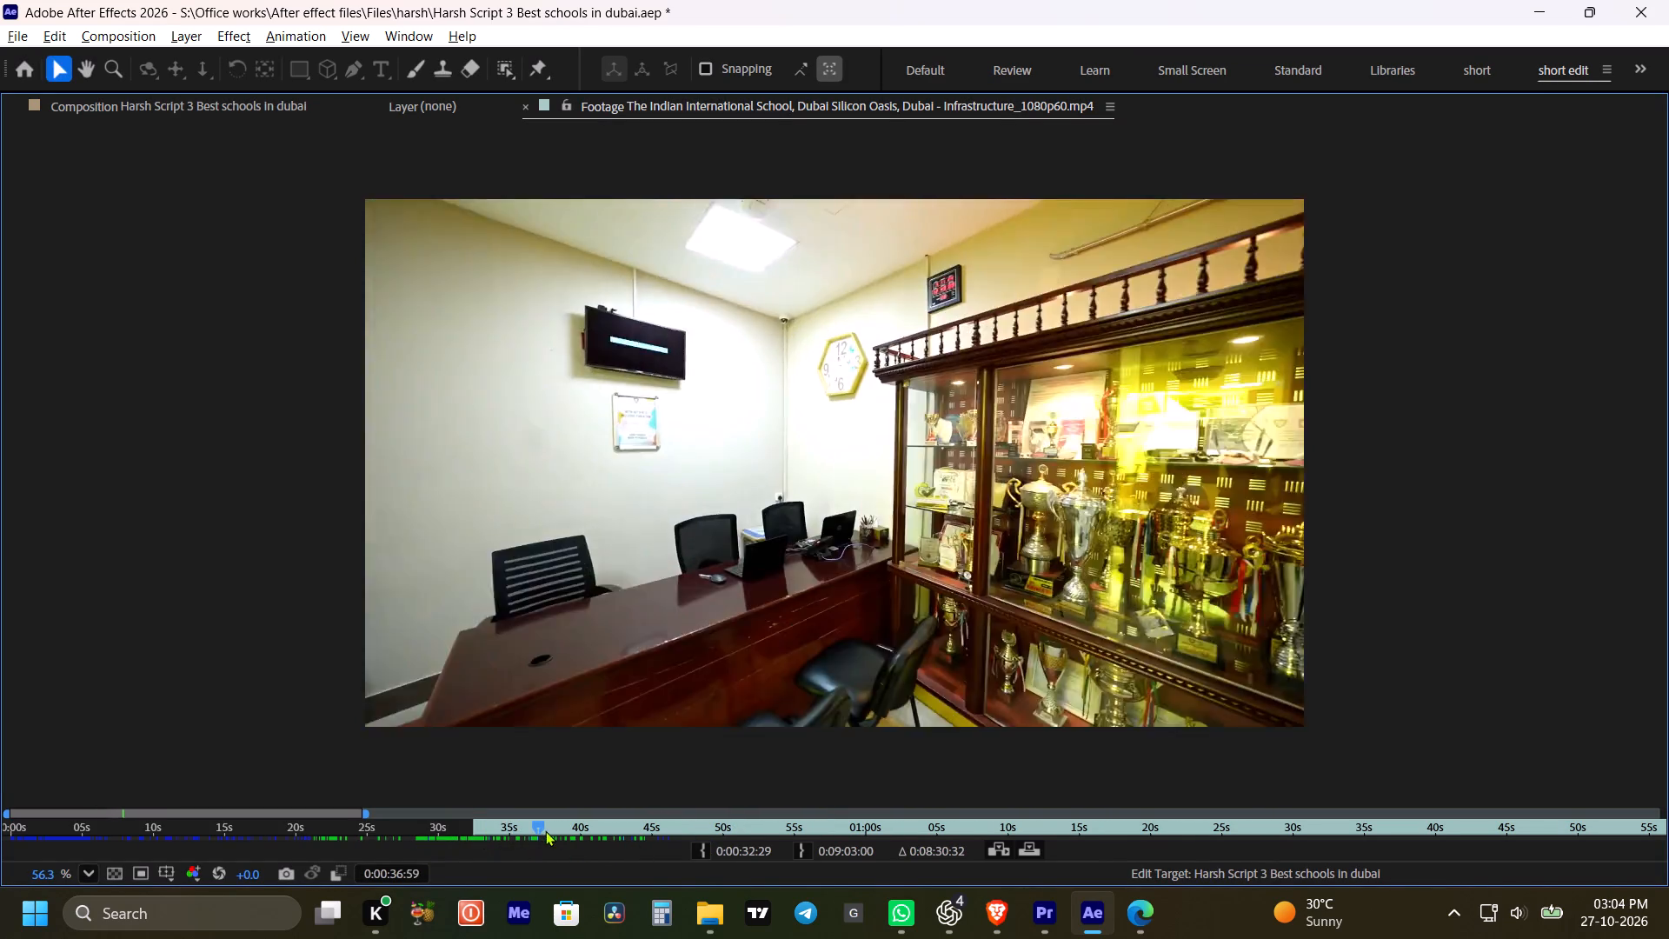
{"action": "left_click_drag", "start_coordinate": [545, 830], "coordinate": [685, 840]}
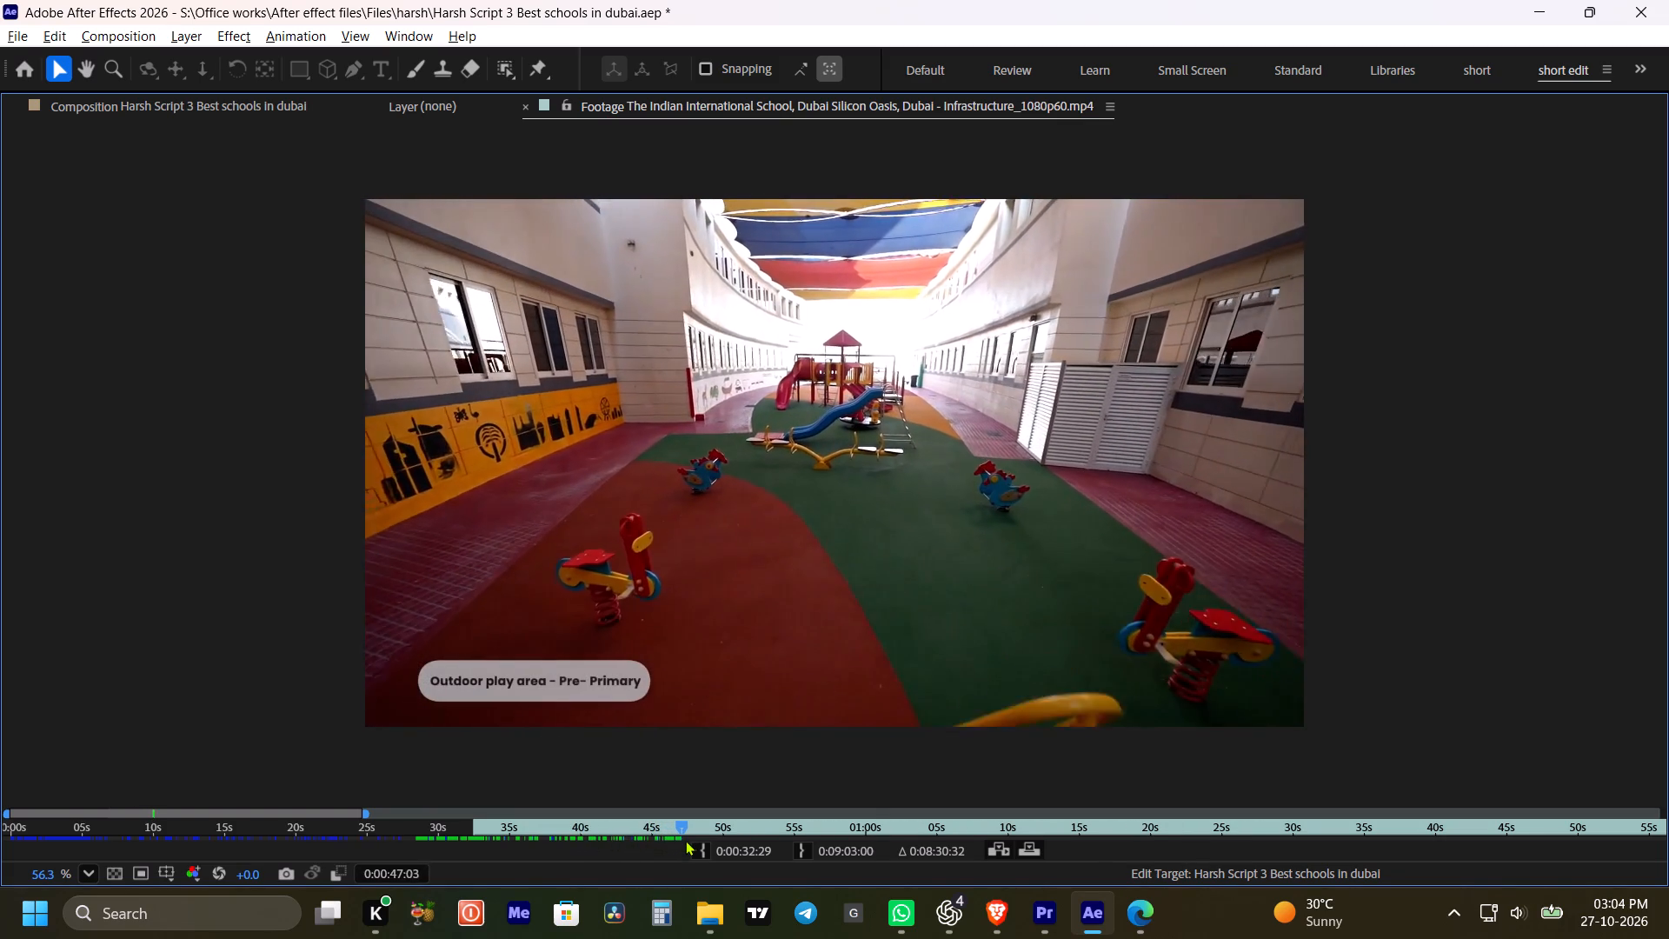
{"action": "left_click_drag", "start_coordinate": [685, 840], "coordinate": [689, 839]}
{"action": "left_click", "coordinate": [805, 856]}
{"action": "key", "text": "grave"}
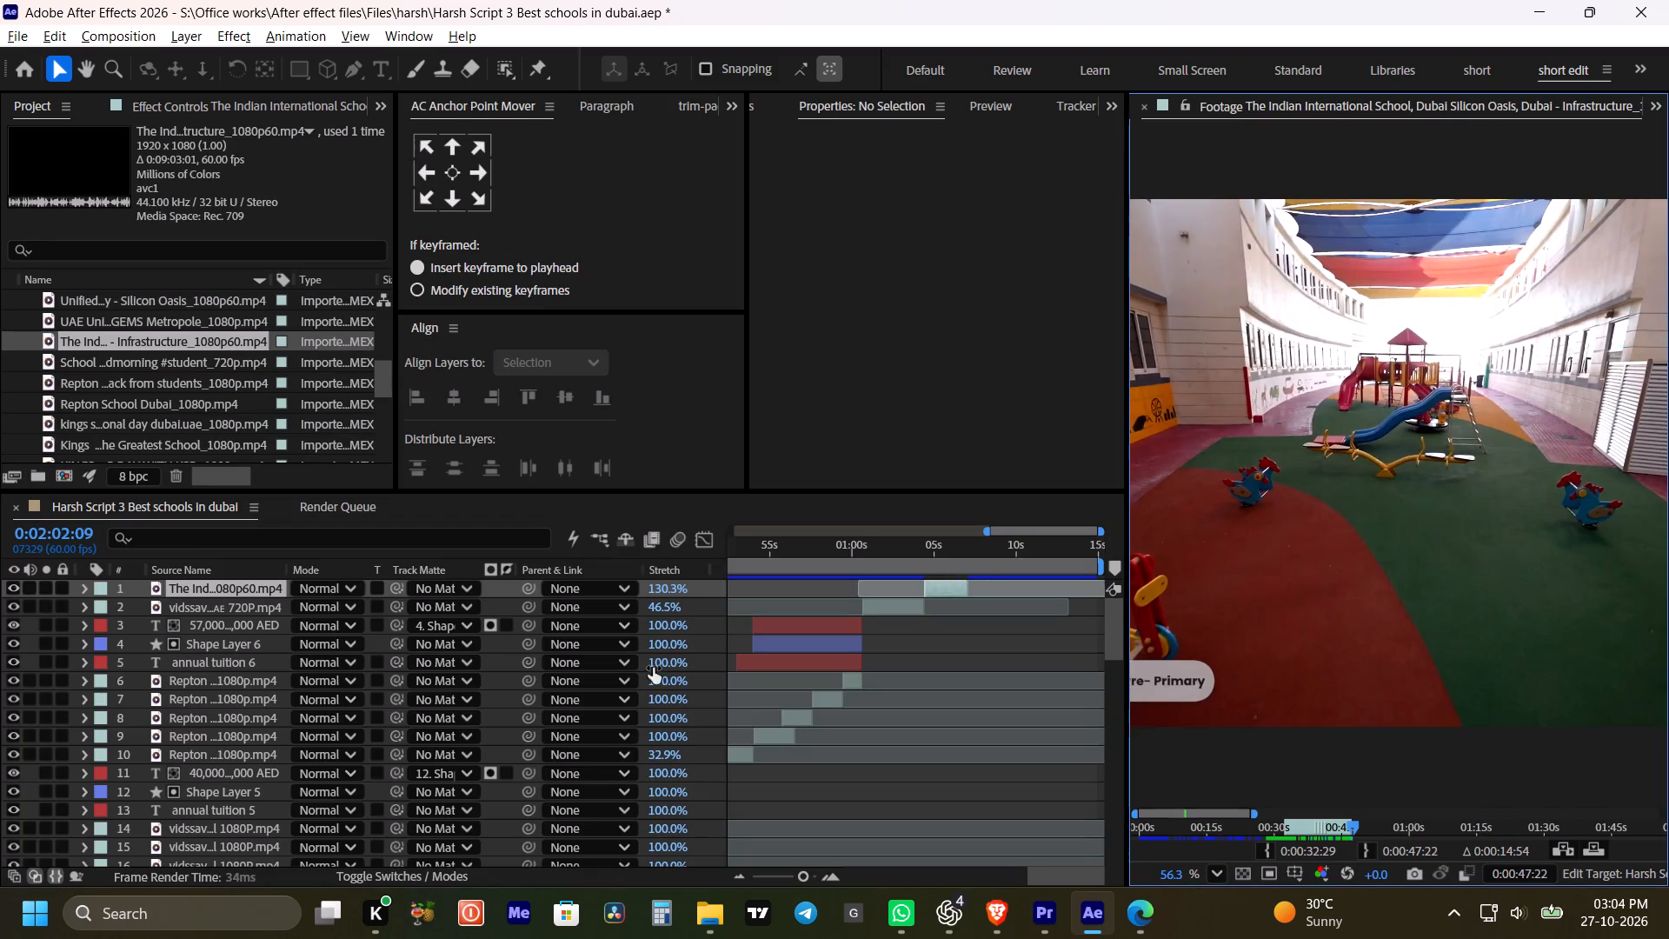
Add the marked Infrastructure footage as the top layer of the composition, starting at 0:01:07:03.
{"action": "left_click_drag", "start_coordinate": [114, 336], "coordinate": [978, 581]}
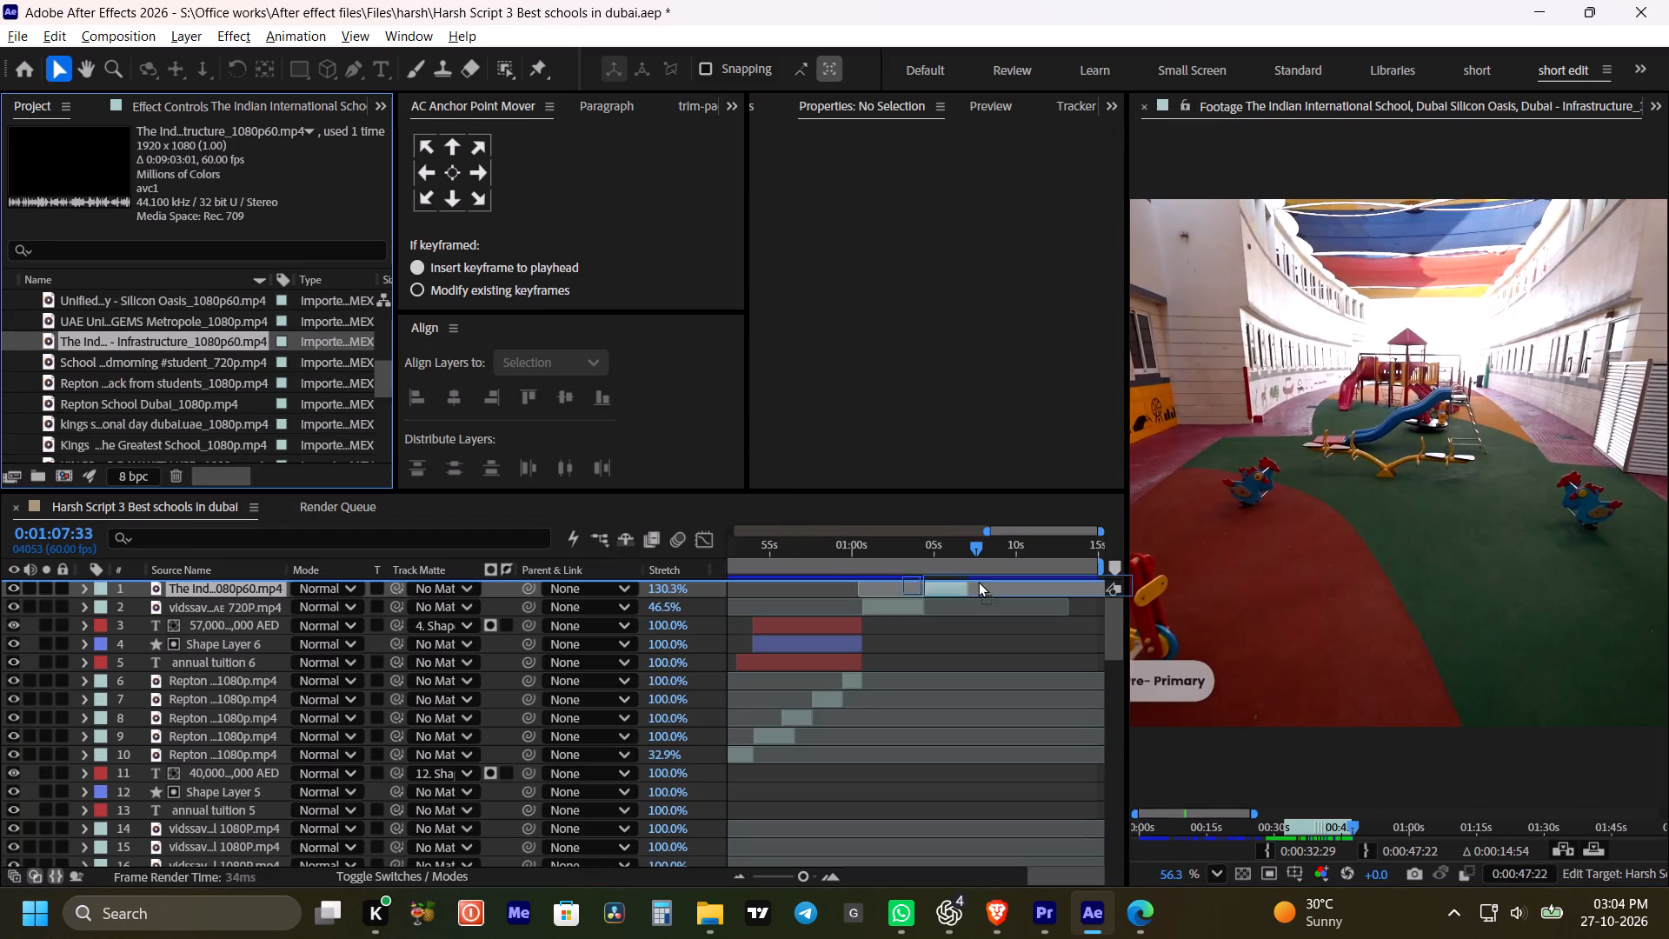
{"action": "left_click_drag", "start_coordinate": [978, 581], "coordinate": [978, 583]}
{"action": "key", "text": "space"}
{"action": "key", "text": "space"}
{"action": "left_click_drag", "start_coordinate": [996, 661], "coordinate": [881, 684]}
{"action": "left_click_drag", "start_coordinate": [980, 563], "coordinate": [968, 565], "text": "shift"}
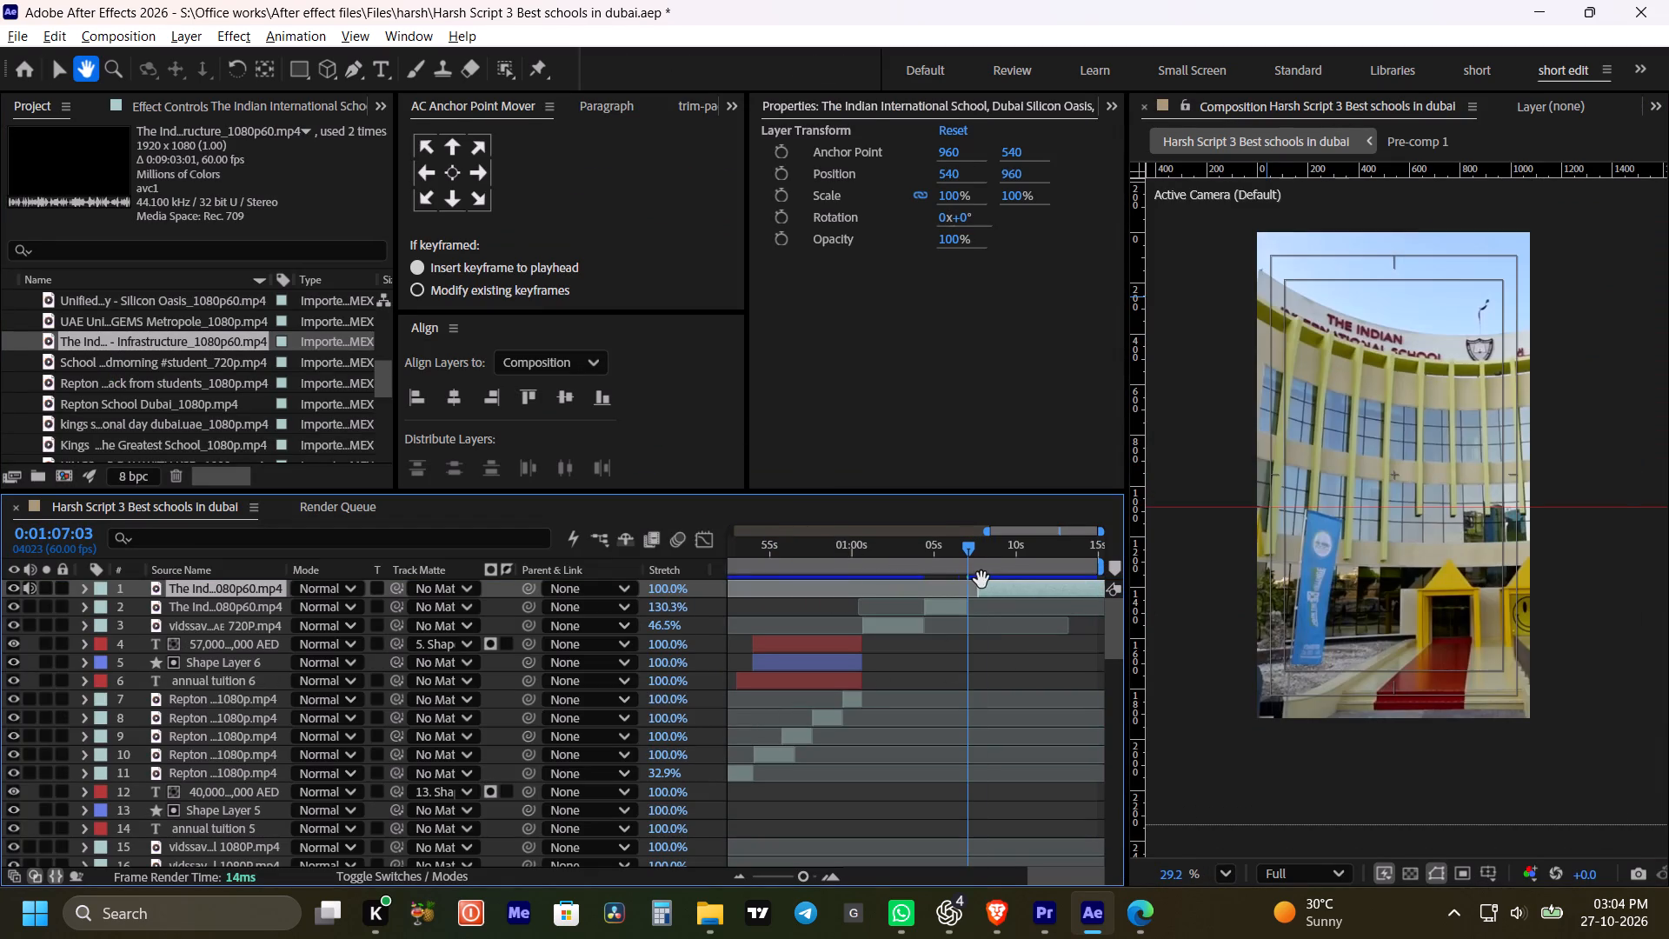
{"action": "key", "text": "bracketleft"}
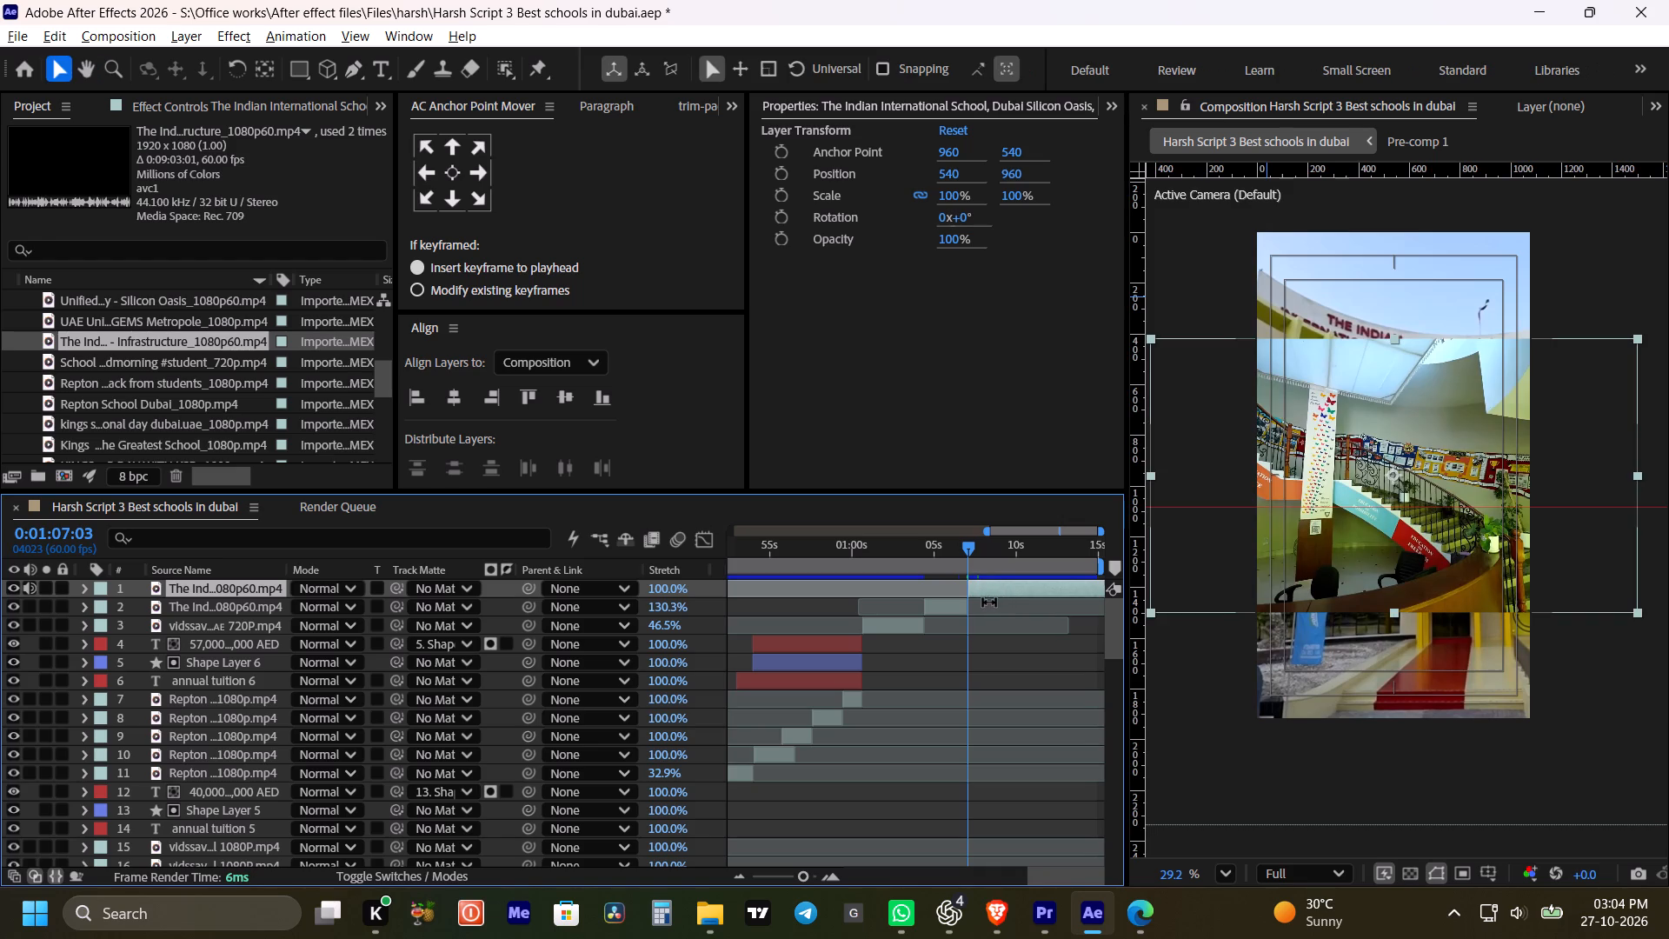
Scale the new Infrastructure layer to 188% and set its X position to 756 to reframe the staircase vertically.
{"action": "key", "text": "v"}
{"action": "left_click_drag", "start_coordinate": [956, 201], "coordinate": [1083, 229]}
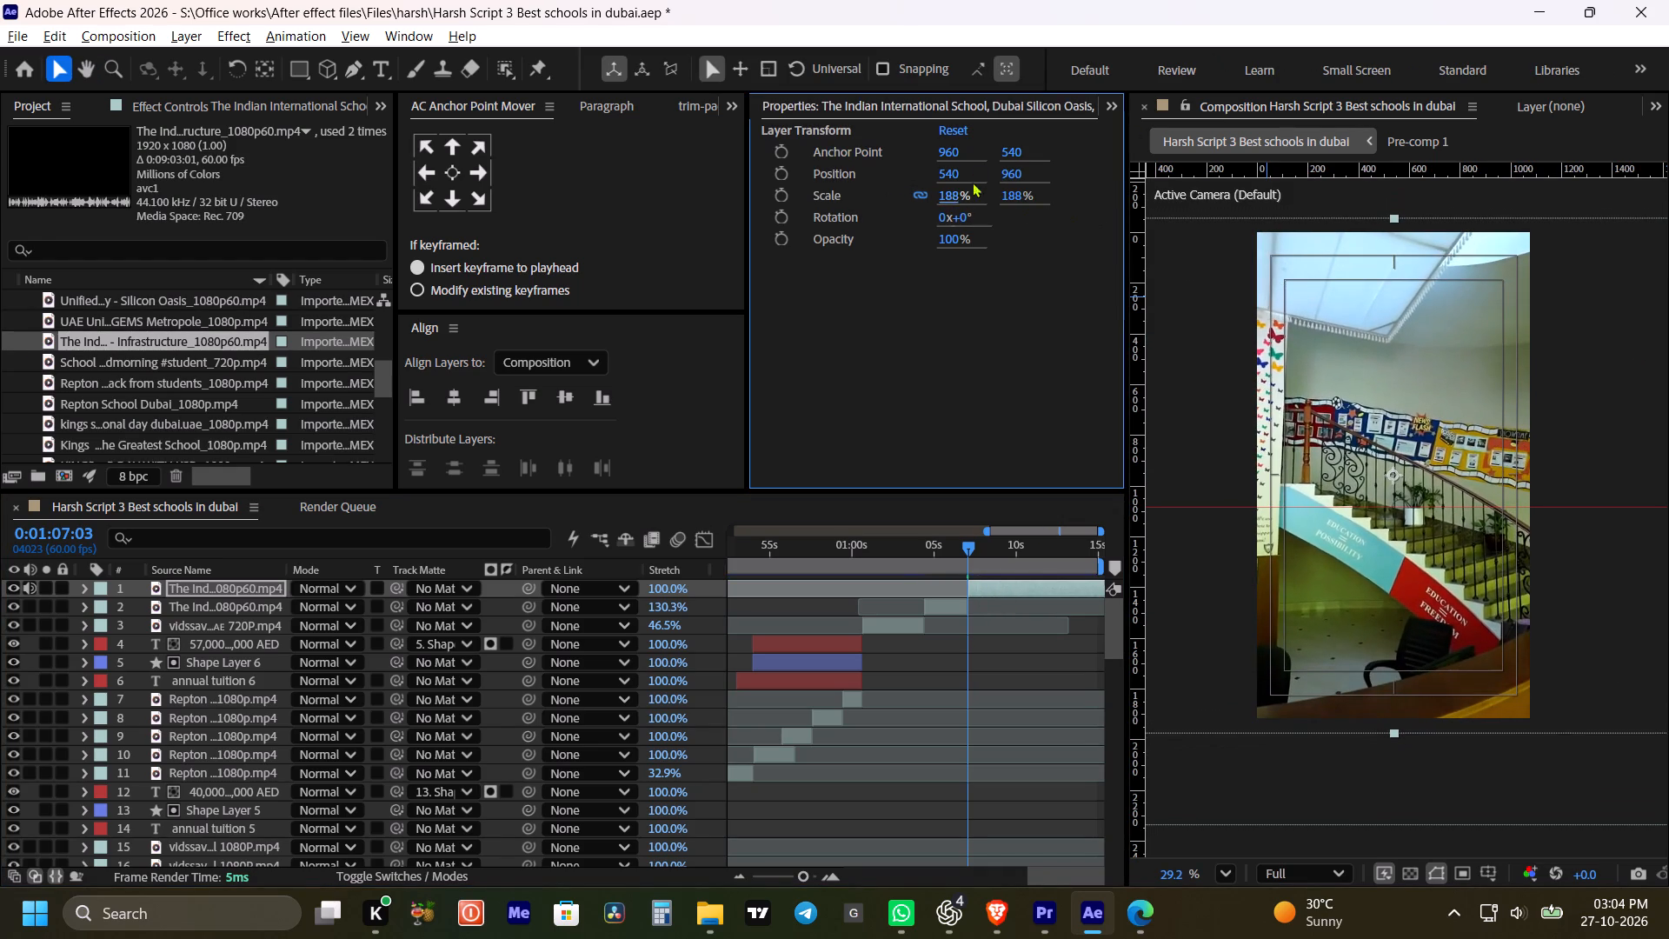
{"action": "left_click_drag", "start_coordinate": [947, 176], "coordinate": [1198, 196]}
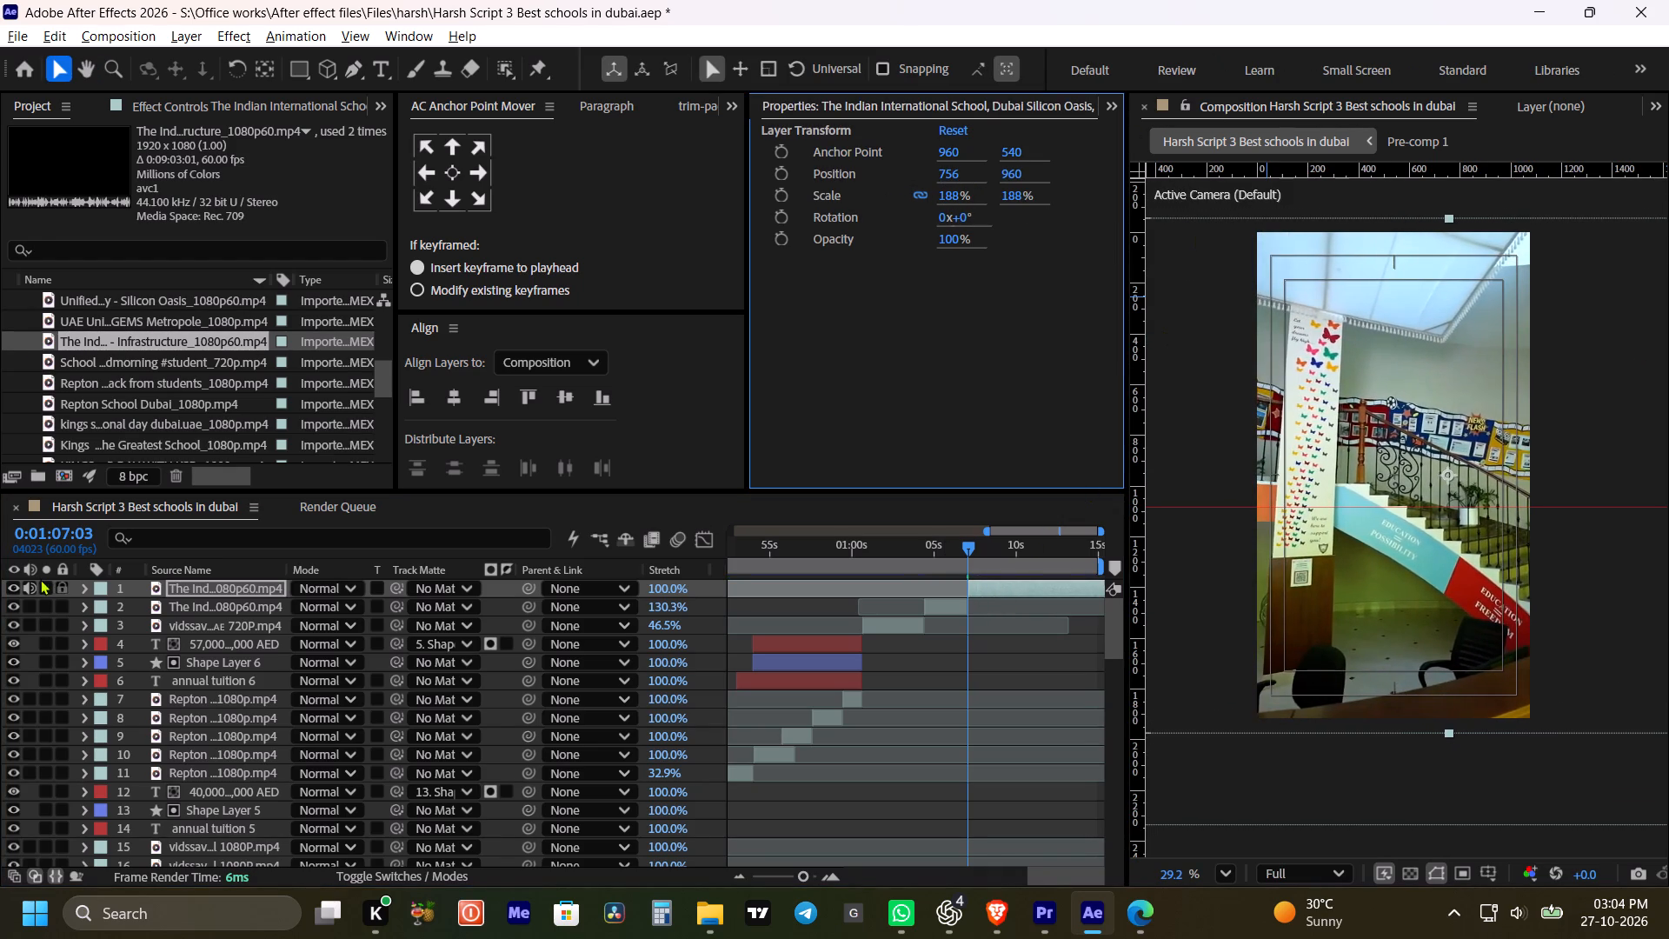
Mute the new Infrastructure layer's audio.
{"action": "left_click", "coordinate": [28, 587]}
Play back the sequence from 0:01:05:55 to 0:01:11:42 to find where the new Infrastructure clip should end.
{"action": "scroll", "coordinate": [959, 659], "scroll_direction": "up", "scroll_amount": 1, "text": "alt"}
{"action": "key", "text": "space"}
{"action": "left_click_drag", "start_coordinate": [1046, 660], "coordinate": [925, 679]}
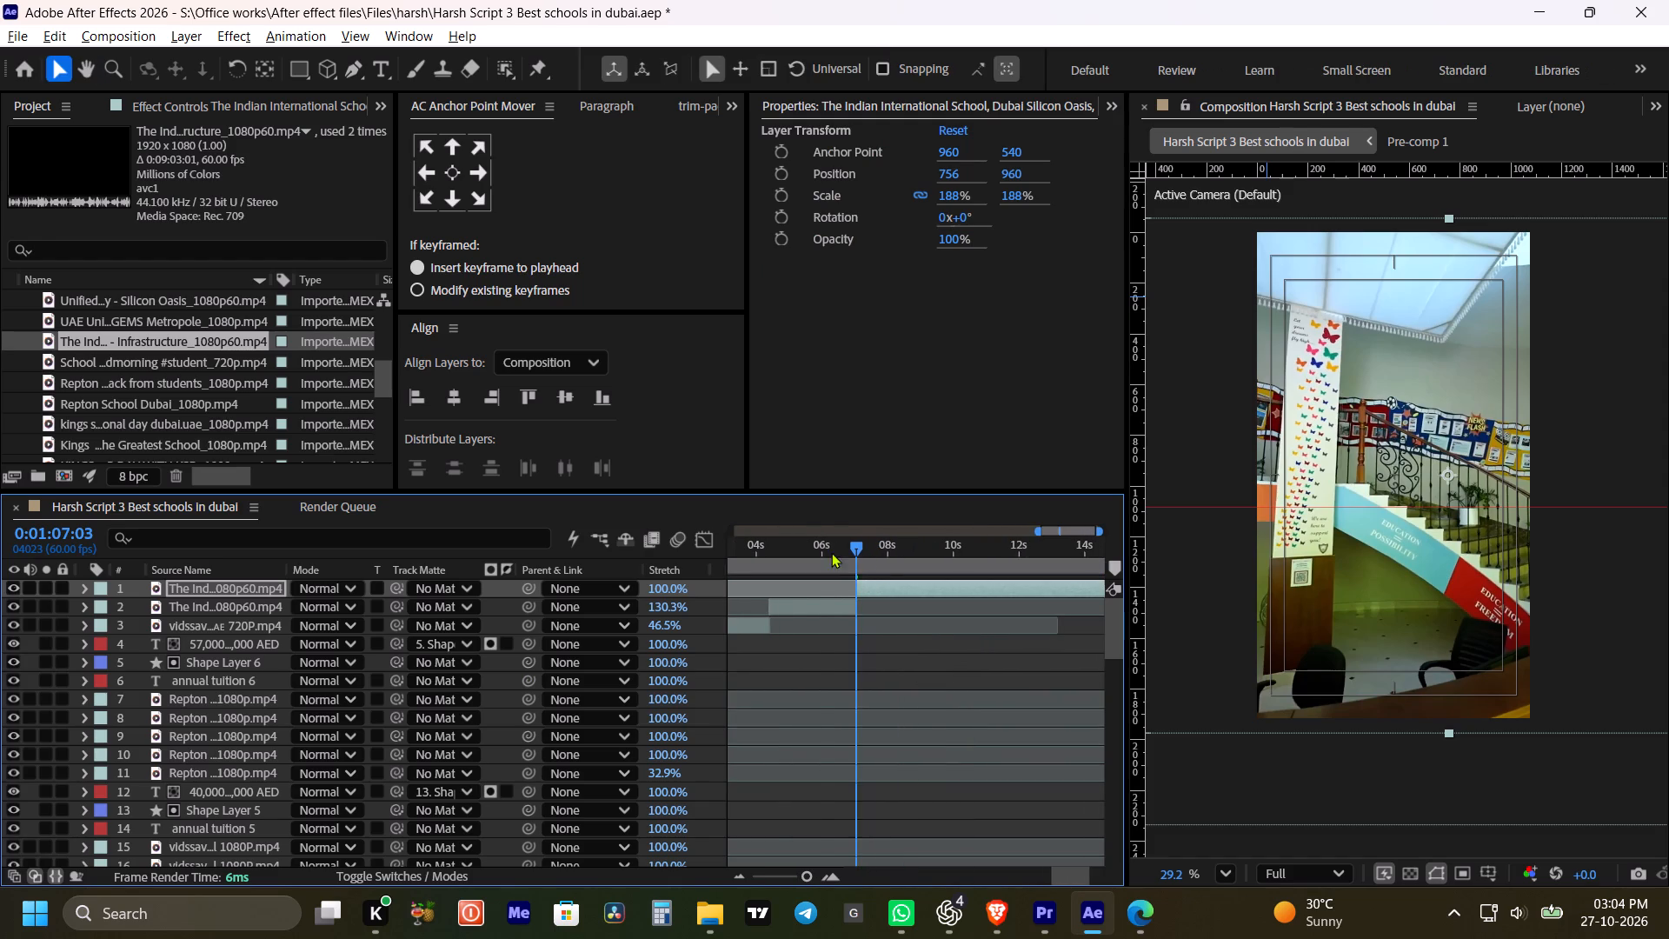
{"action": "left_click", "coordinate": [827, 552]}
{"action": "key", "text": "space"}
{"action": "key", "text": "space"}
{"action": "left_click_drag", "start_coordinate": [925, 653], "coordinate": [896, 658]}
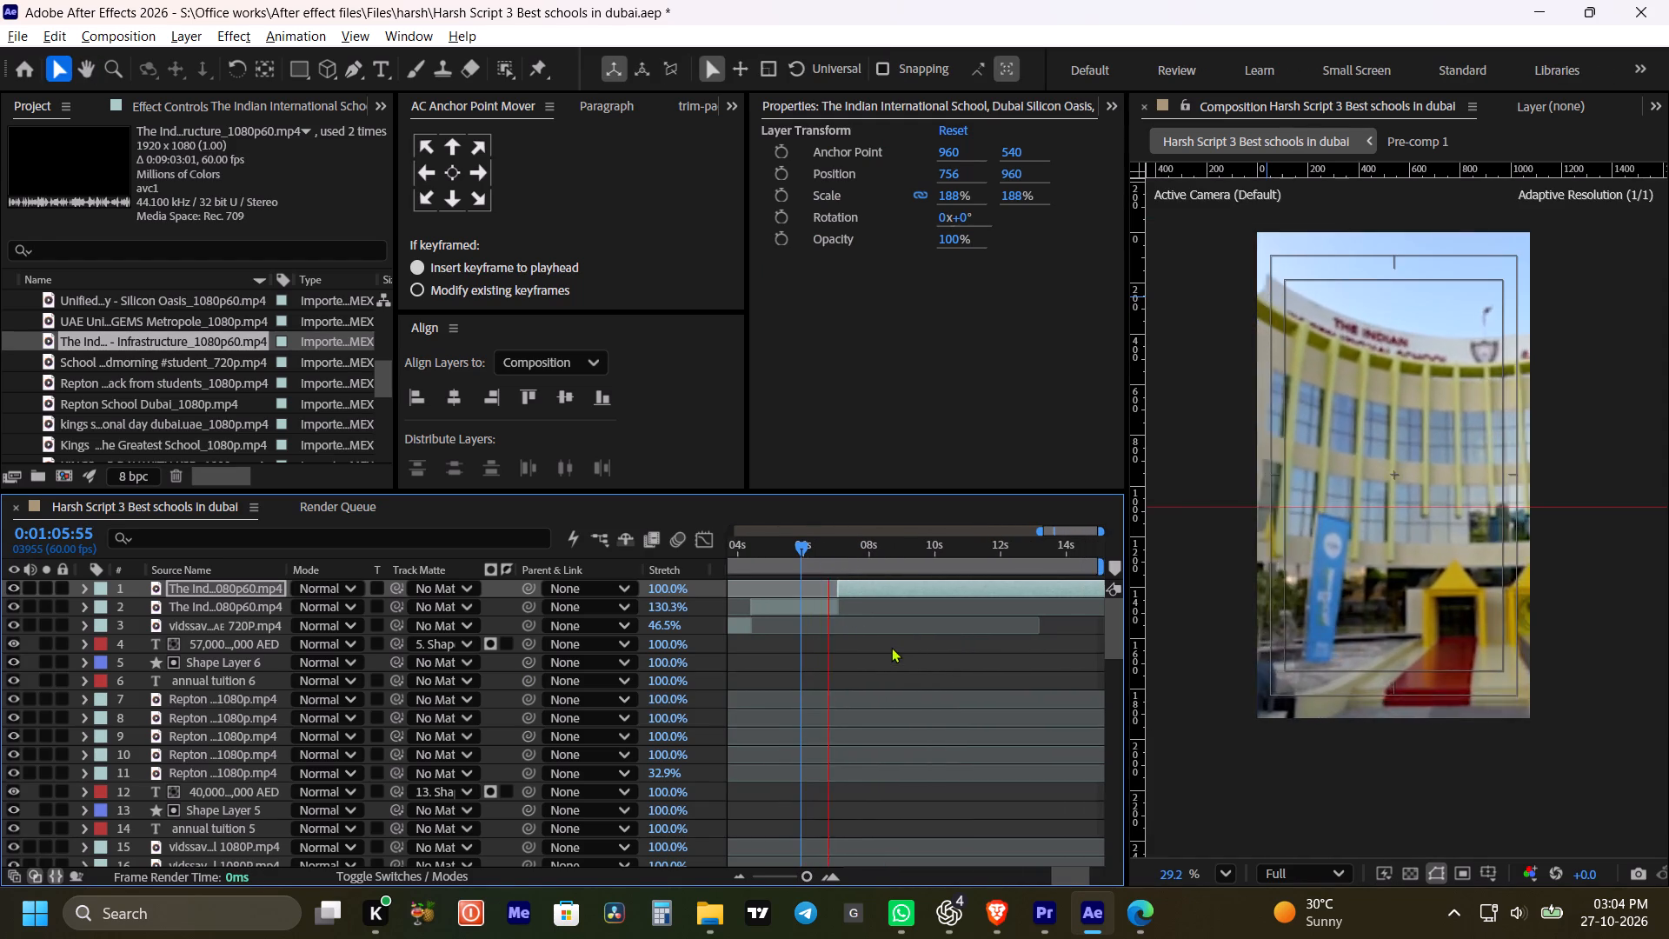
{"action": "scroll", "coordinate": [886, 639], "scroll_direction": "down", "scroll_amount": 1, "text": "alt"}
{"action": "key", "text": "space"}
{"action": "key", "text": "space"}
{"action": "key", "text": "space"}
{"action": "key", "text": "space"}
{"action": "key", "text": "space"}
{"action": "key", "text": "space"}
{"action": "key", "text": "space"}
{"action": "key", "text": "space"}
{"action": "key", "text": "space"}
{"action": "left_click_drag", "start_coordinate": [941, 655], "coordinate": [907, 663]}
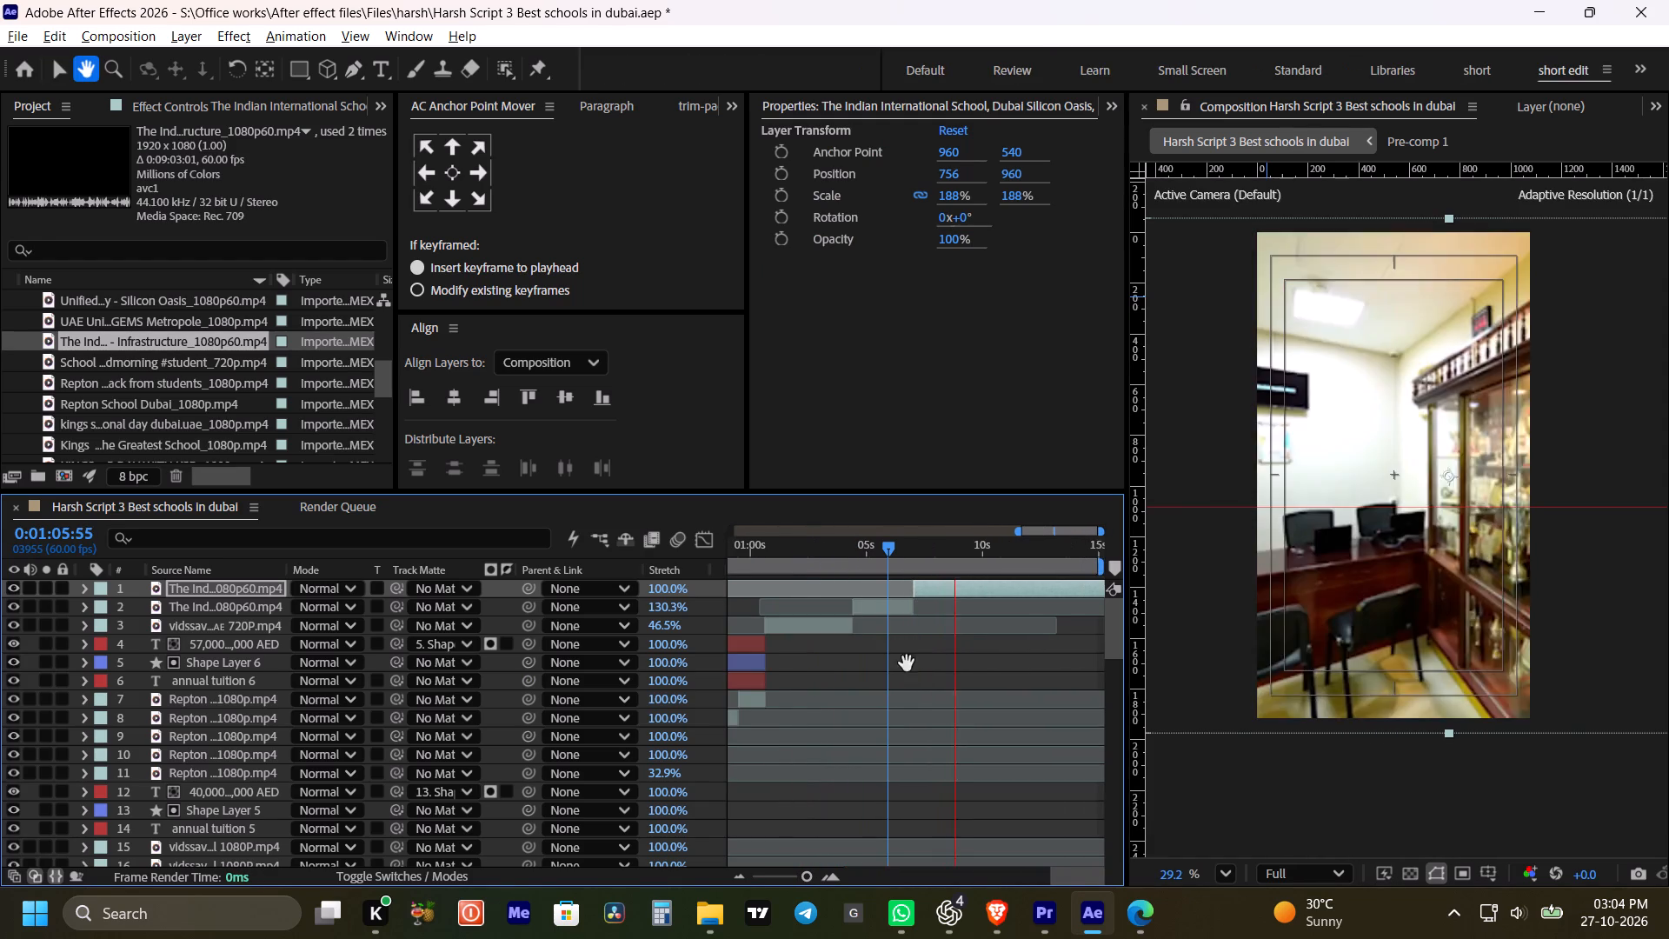
{"action": "left_click_drag", "start_coordinate": [907, 663], "coordinate": [906, 663]}
{"action": "key", "text": "space"}
{"action": "left_click_drag", "start_coordinate": [994, 660], "coordinate": [971, 668]}
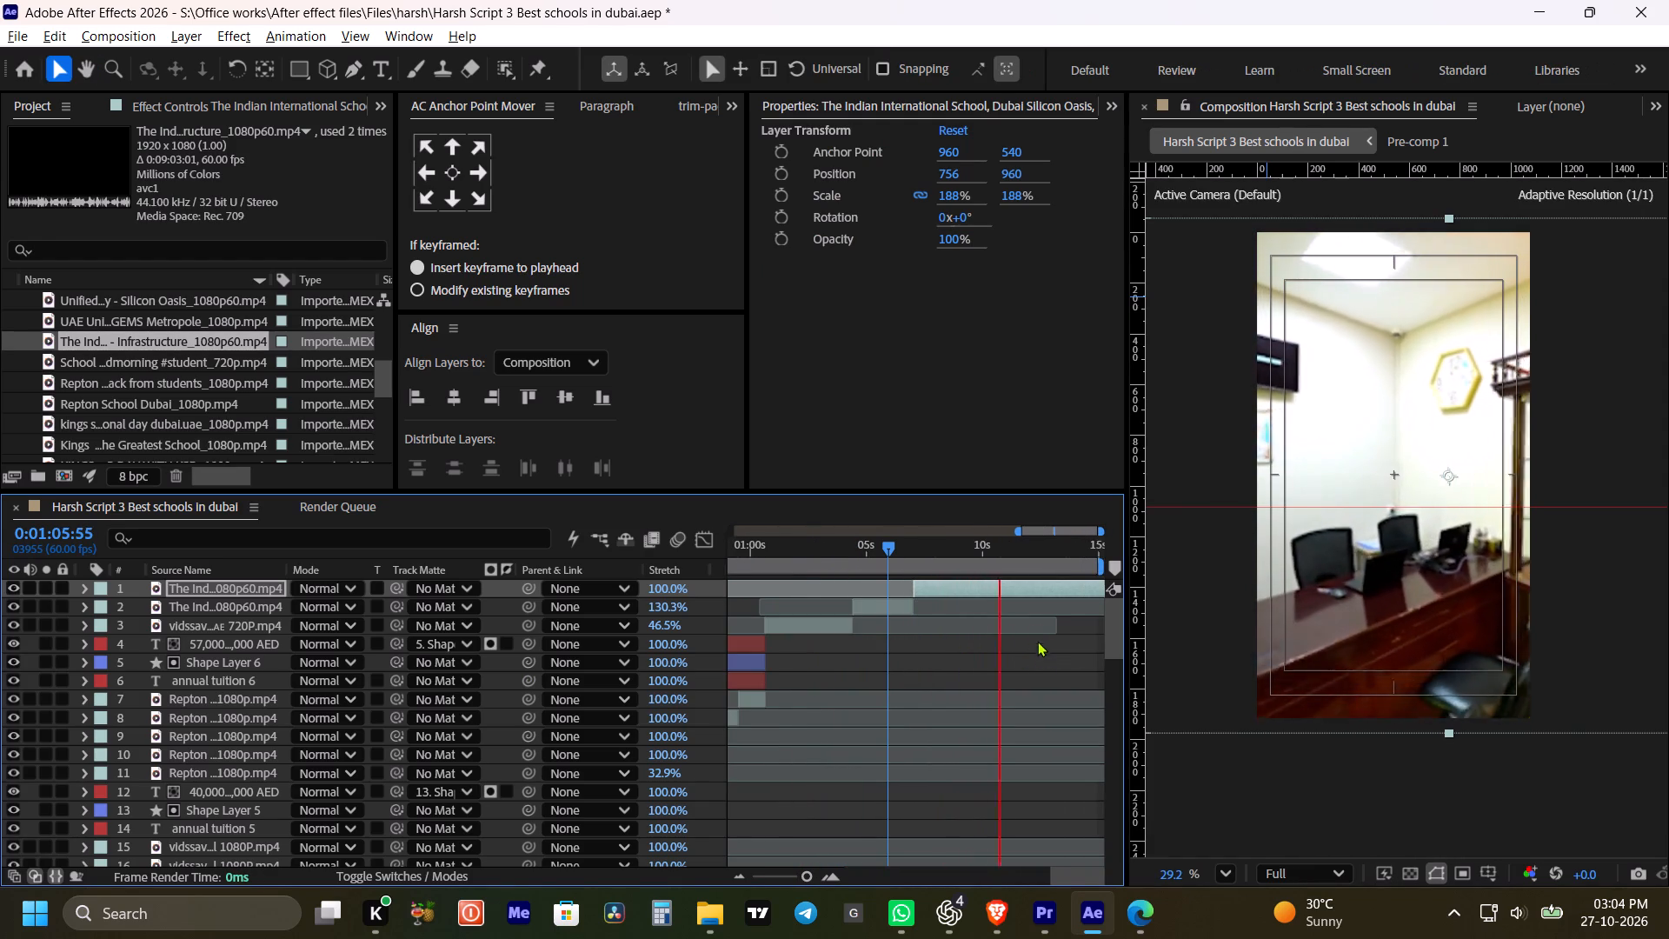
{"action": "key", "text": "space"}
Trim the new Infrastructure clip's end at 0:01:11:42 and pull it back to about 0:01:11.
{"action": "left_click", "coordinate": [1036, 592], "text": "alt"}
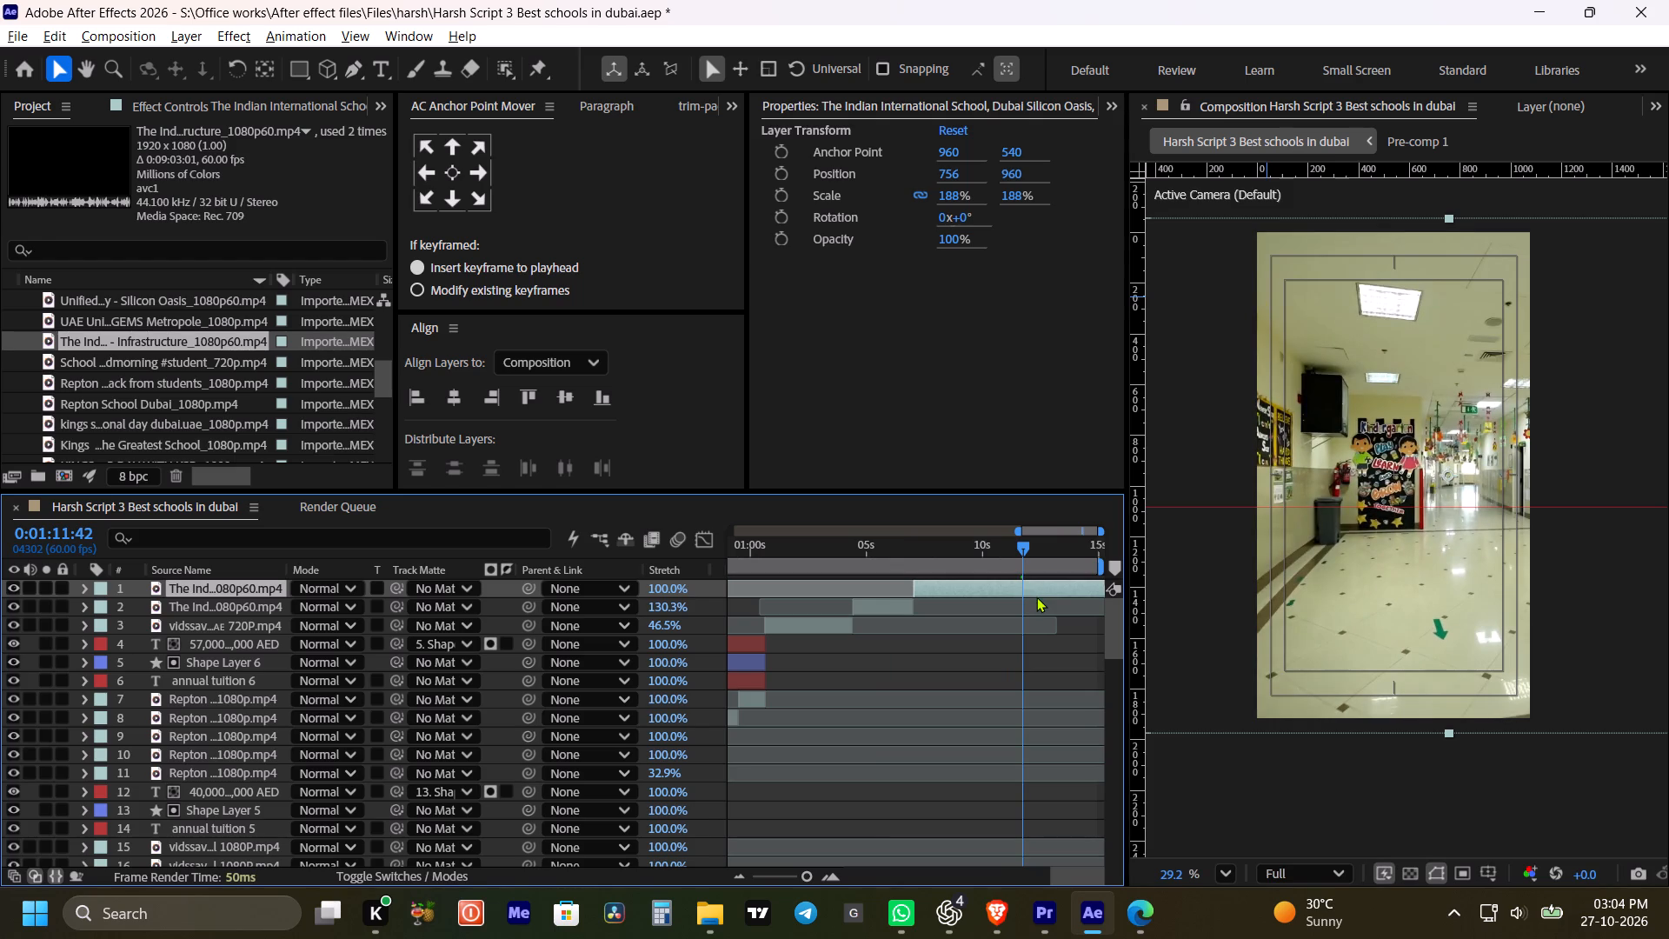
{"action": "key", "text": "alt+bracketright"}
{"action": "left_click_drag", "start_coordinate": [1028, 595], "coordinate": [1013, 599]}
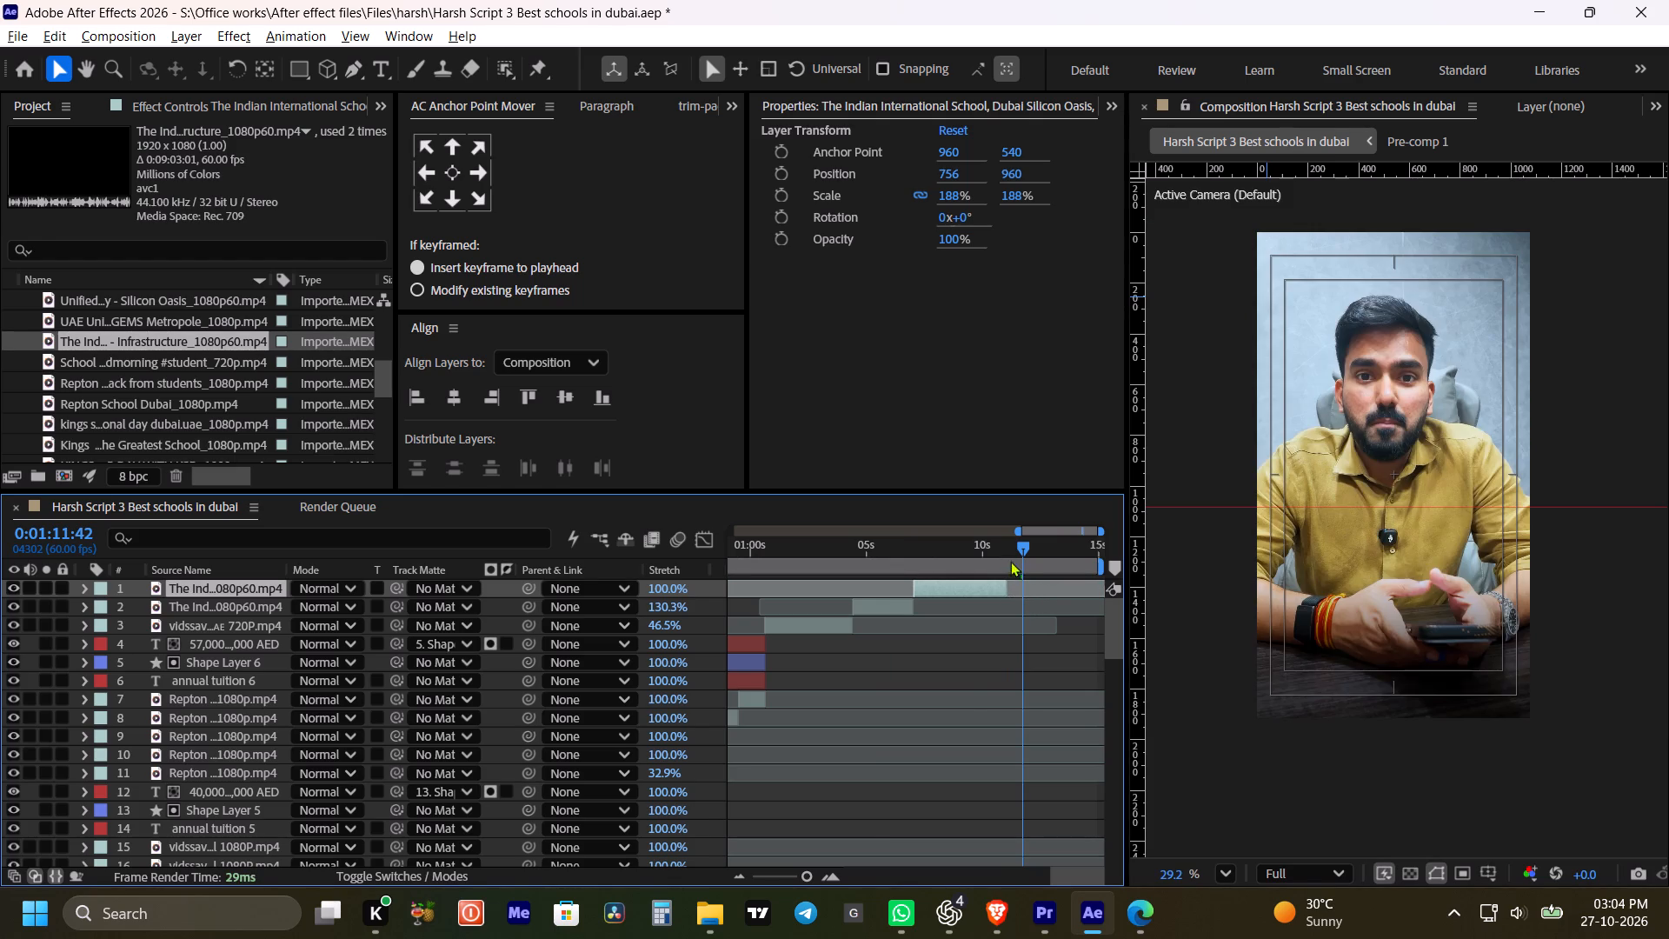
Play back the sequence from 0:01:09:31 past the end of the new Infrastructure clip to check its timing against the narration.
{"action": "left_click_drag", "start_coordinate": [1005, 558], "coordinate": [971, 564]}
{"action": "key", "text": "space"}
{"action": "key", "text": "space"}
{"action": "left_click_drag", "start_coordinate": [1027, 643], "coordinate": [1001, 649]}
{"action": "key", "text": "space"}
{"action": "left_click_drag", "start_coordinate": [1023, 652], "coordinate": [996, 662]}
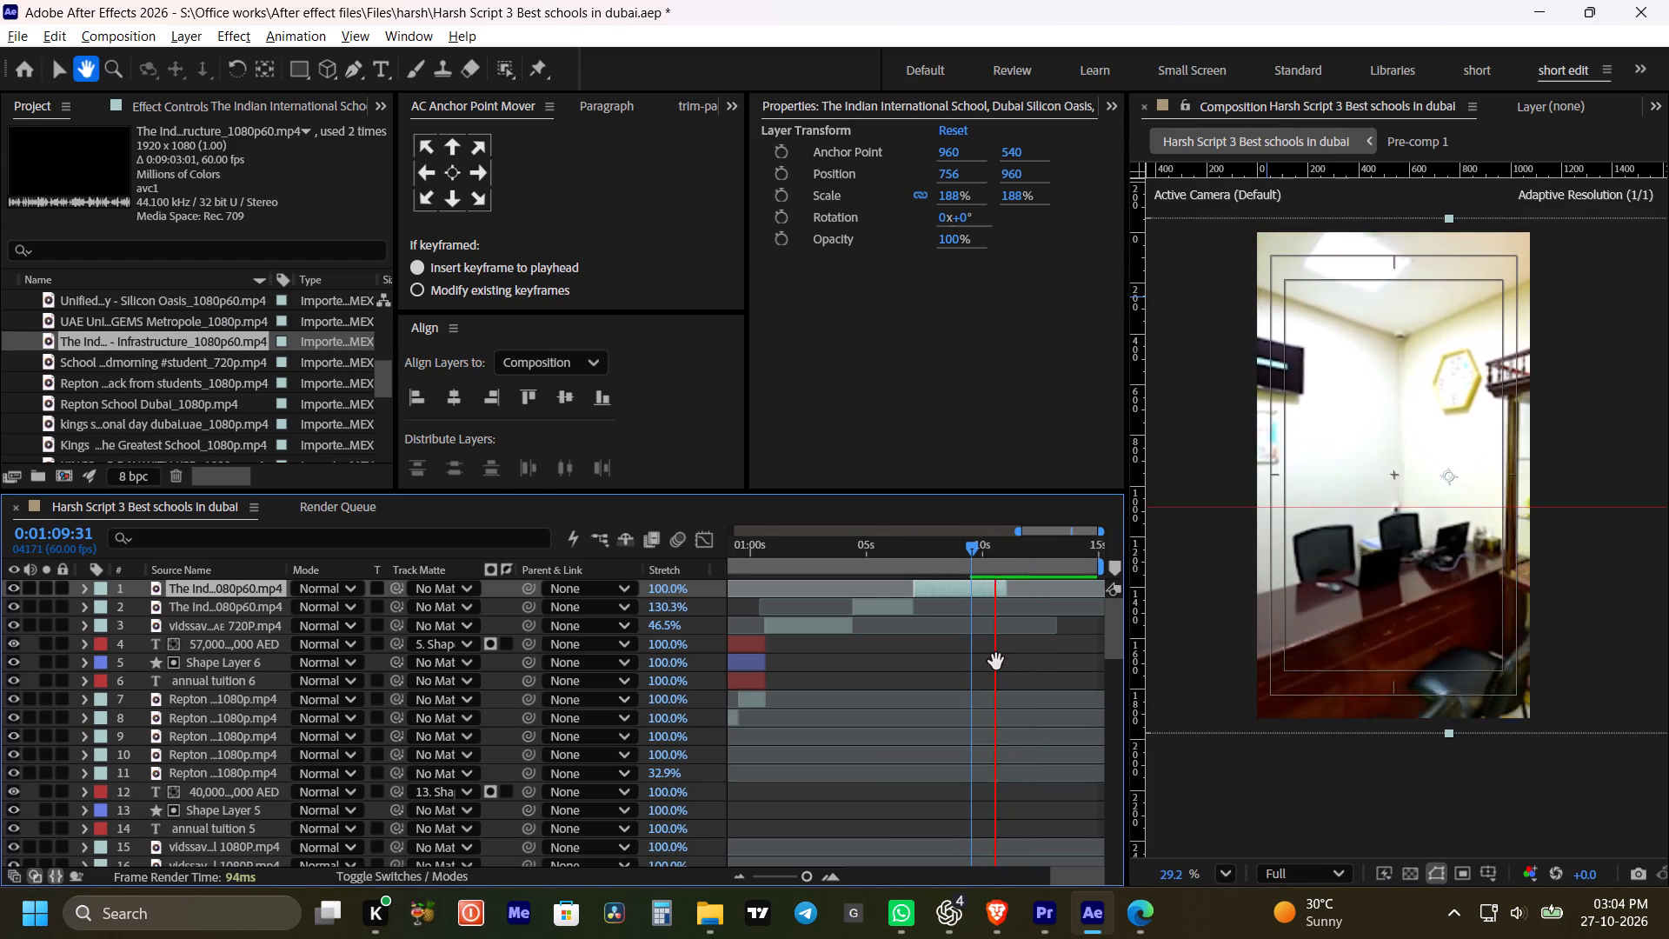
{"action": "left_click_drag", "start_coordinate": [996, 662], "coordinate": [996, 663]}
{"action": "key", "text": "space"}
{"action": "key", "text": "space"}
{"action": "left_click_drag", "start_coordinate": [1060, 656], "coordinate": [987, 682]}
{"action": "key", "text": "space"}
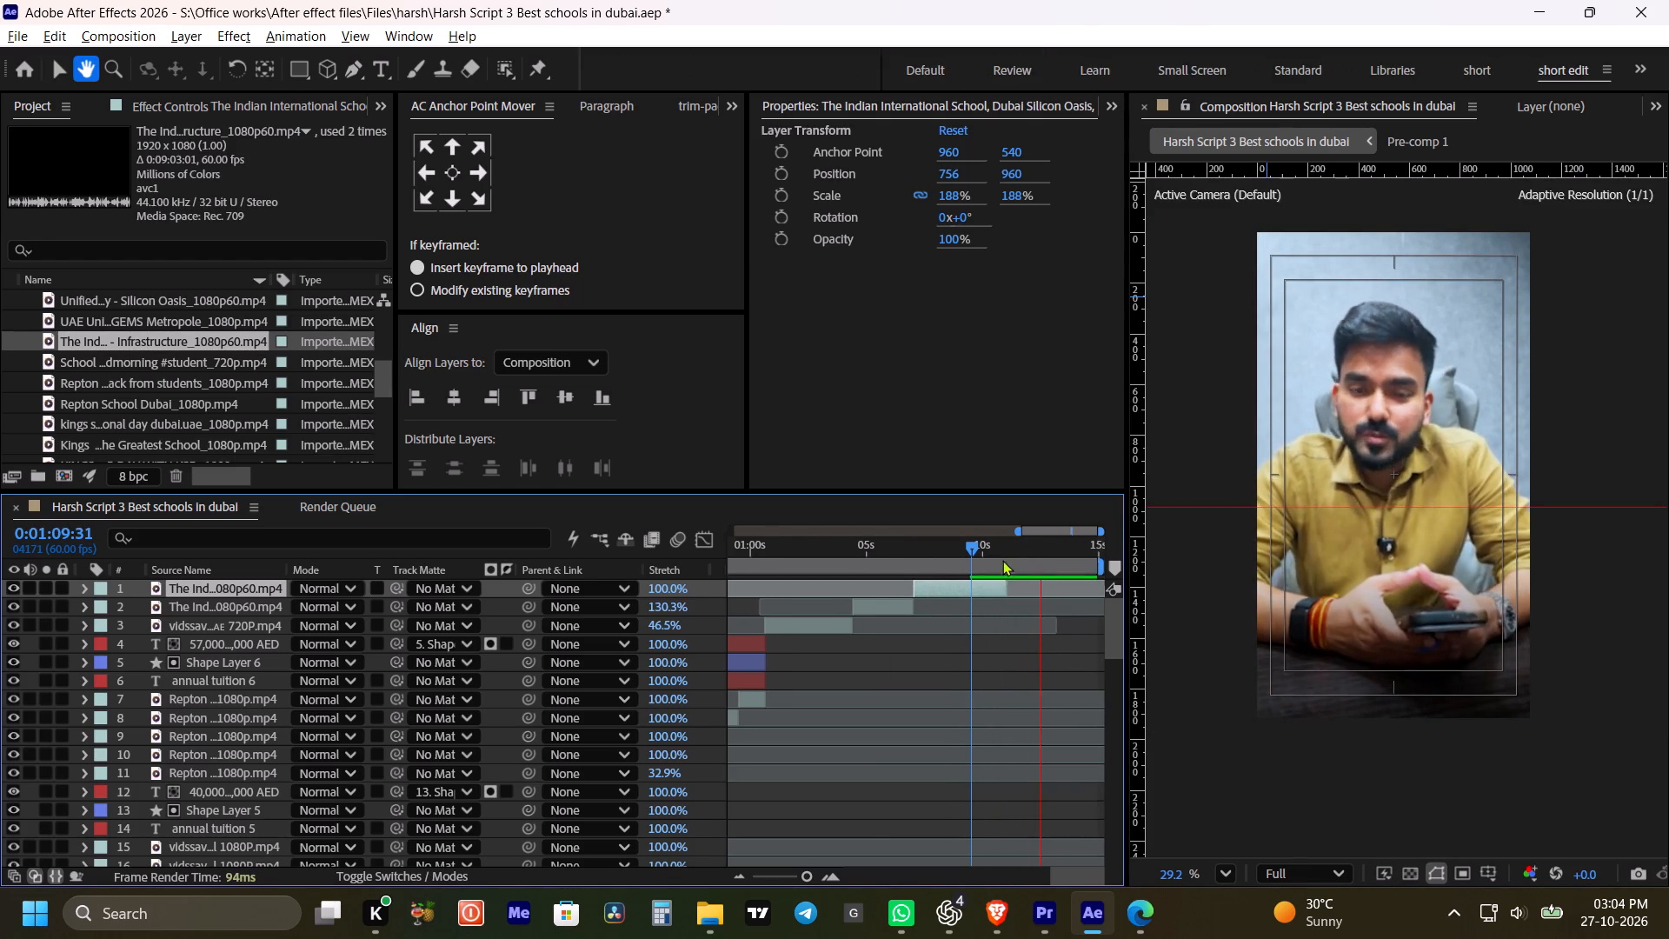
Find the cut in the presenter footage frame by frame and extend the new Infrastructure clip's end to 0:01:11:37.
{"action": "left_click", "coordinate": [1006, 552]}
{"action": "key", "text": "space"}
{"action": "key", "text": "space"}
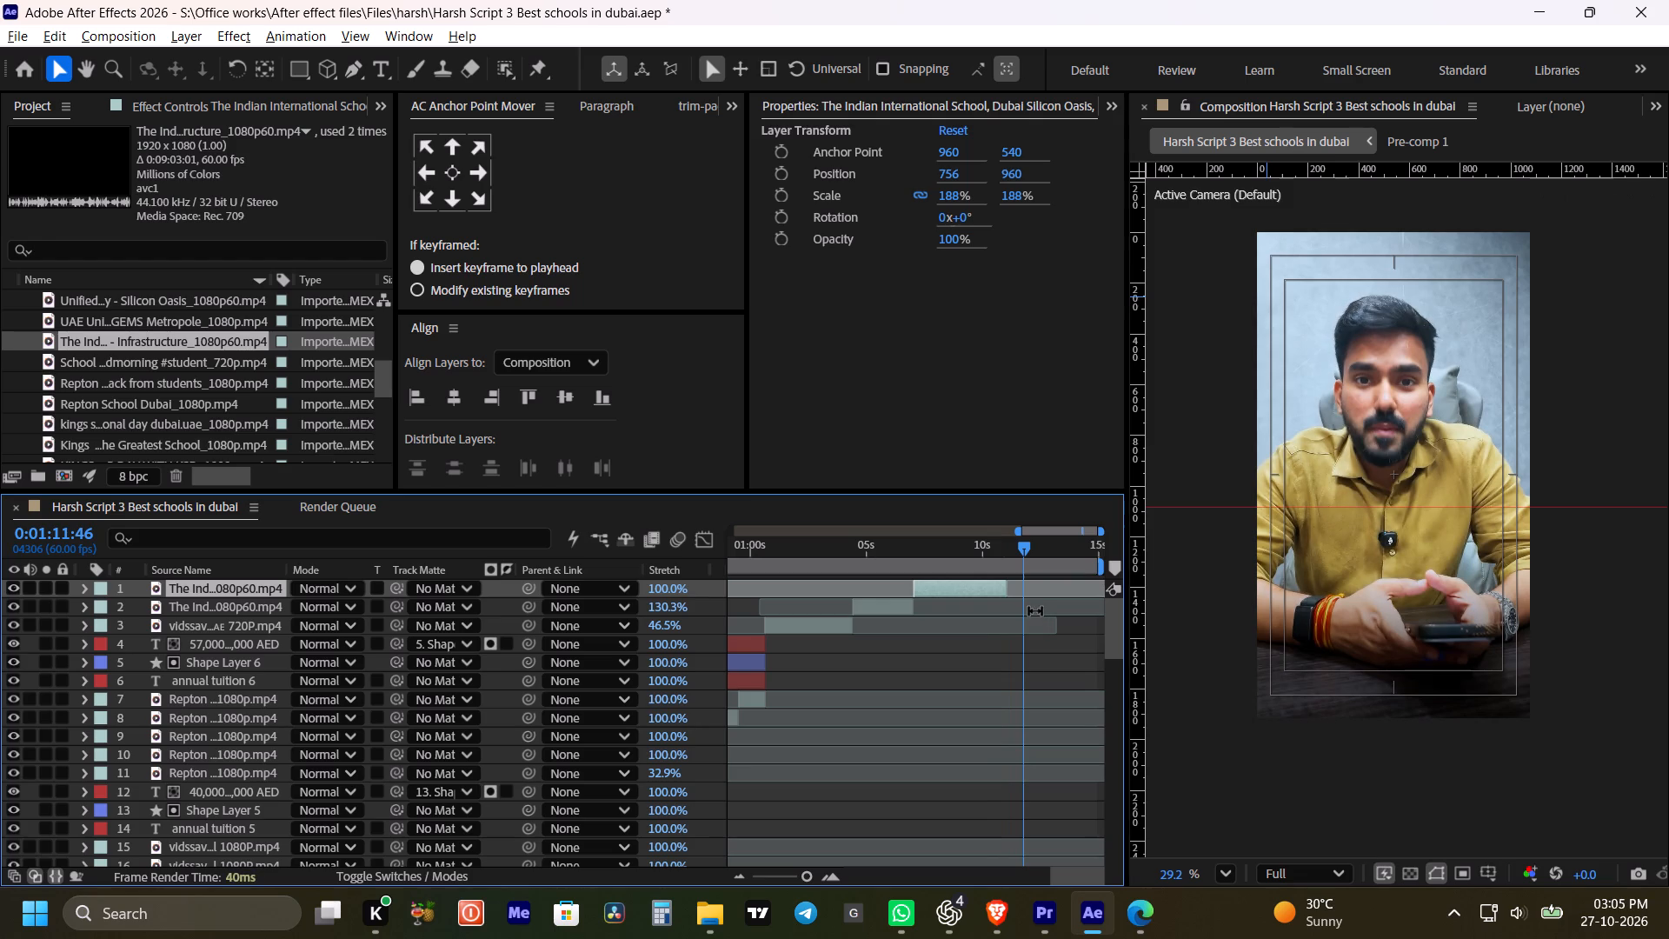
{"action": "key", "text": "ctrl+Left"}
{"action": "key", "text": "ctrl+Left"}
{"action": "key", "text": "ctrl+Left"}
{"action": "key", "text": "ctrl+Left"}
{"action": "key", "text": "ctrl+Left"}
{"action": "key", "text": "ctrl+Left"}
{"action": "key", "text": "ctrl+Left"}
{"action": "key", "text": "ctrl+Left"}
{"action": "key", "text": "ctrl+Left"}
{"action": "key", "text": "ctrl+Left"}
{"action": "key", "text": "ctrl+Left"}
{"action": "key", "text": "ctrl+Left"}
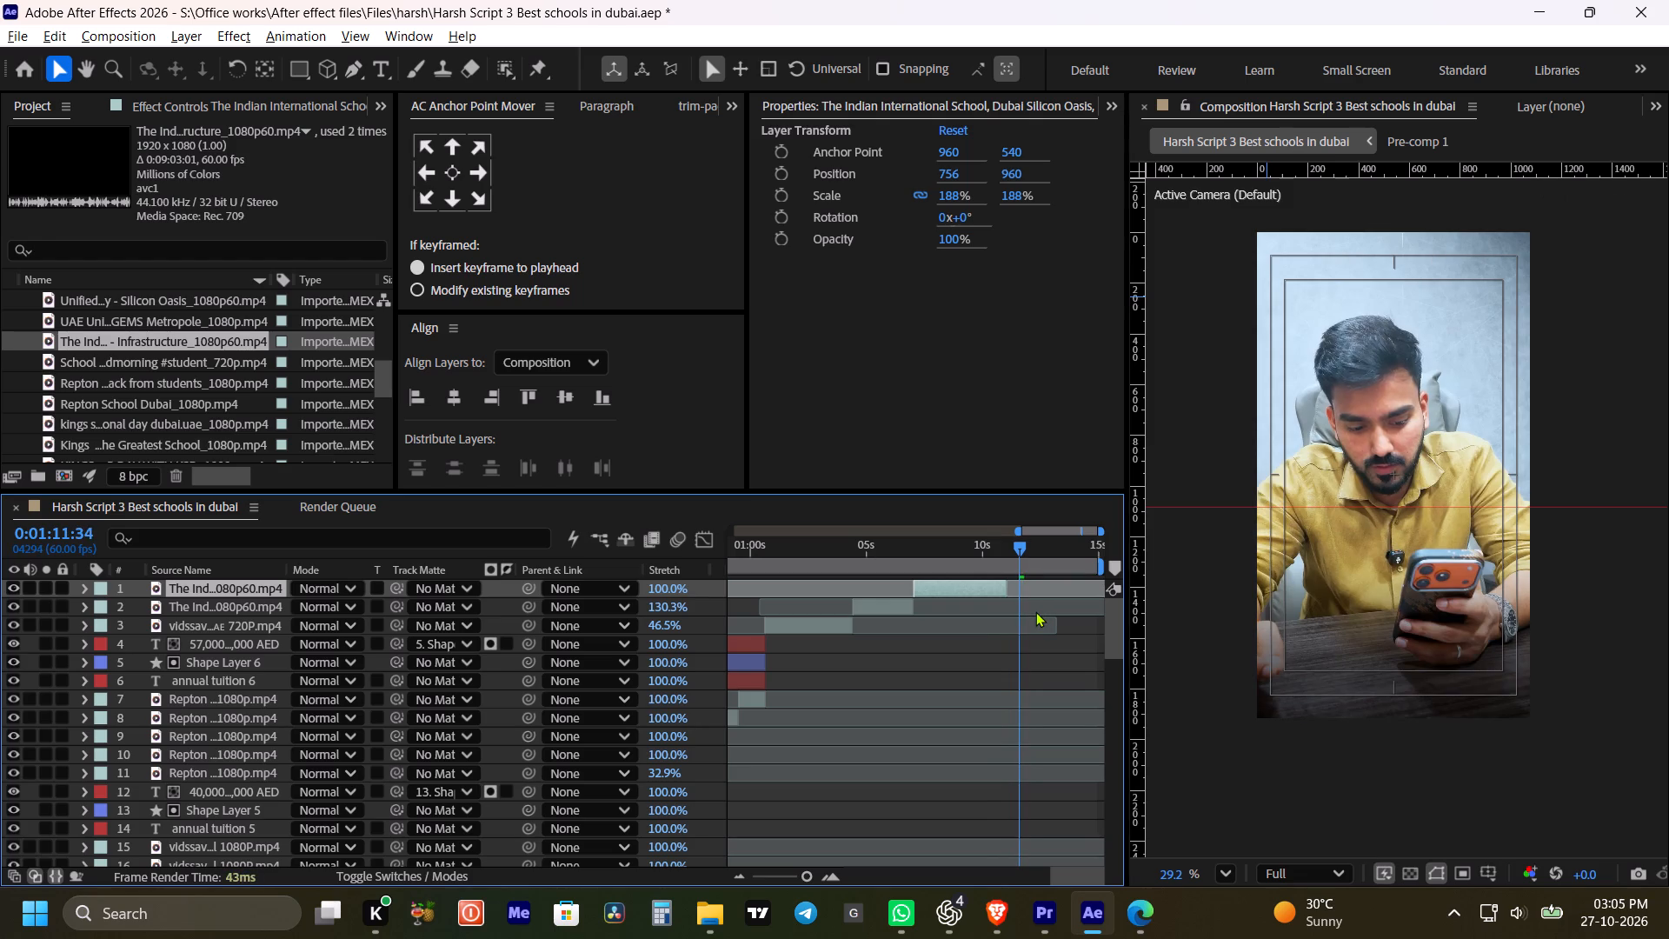
{"action": "key", "text": "ctrl+Right"}
{"action": "key", "text": "ctrl+Right"}
{"action": "key", "text": "ctrl+Right"}
{"action": "key", "text": "ctrl+Left"}
{"action": "key", "text": "ctrl+Right"}
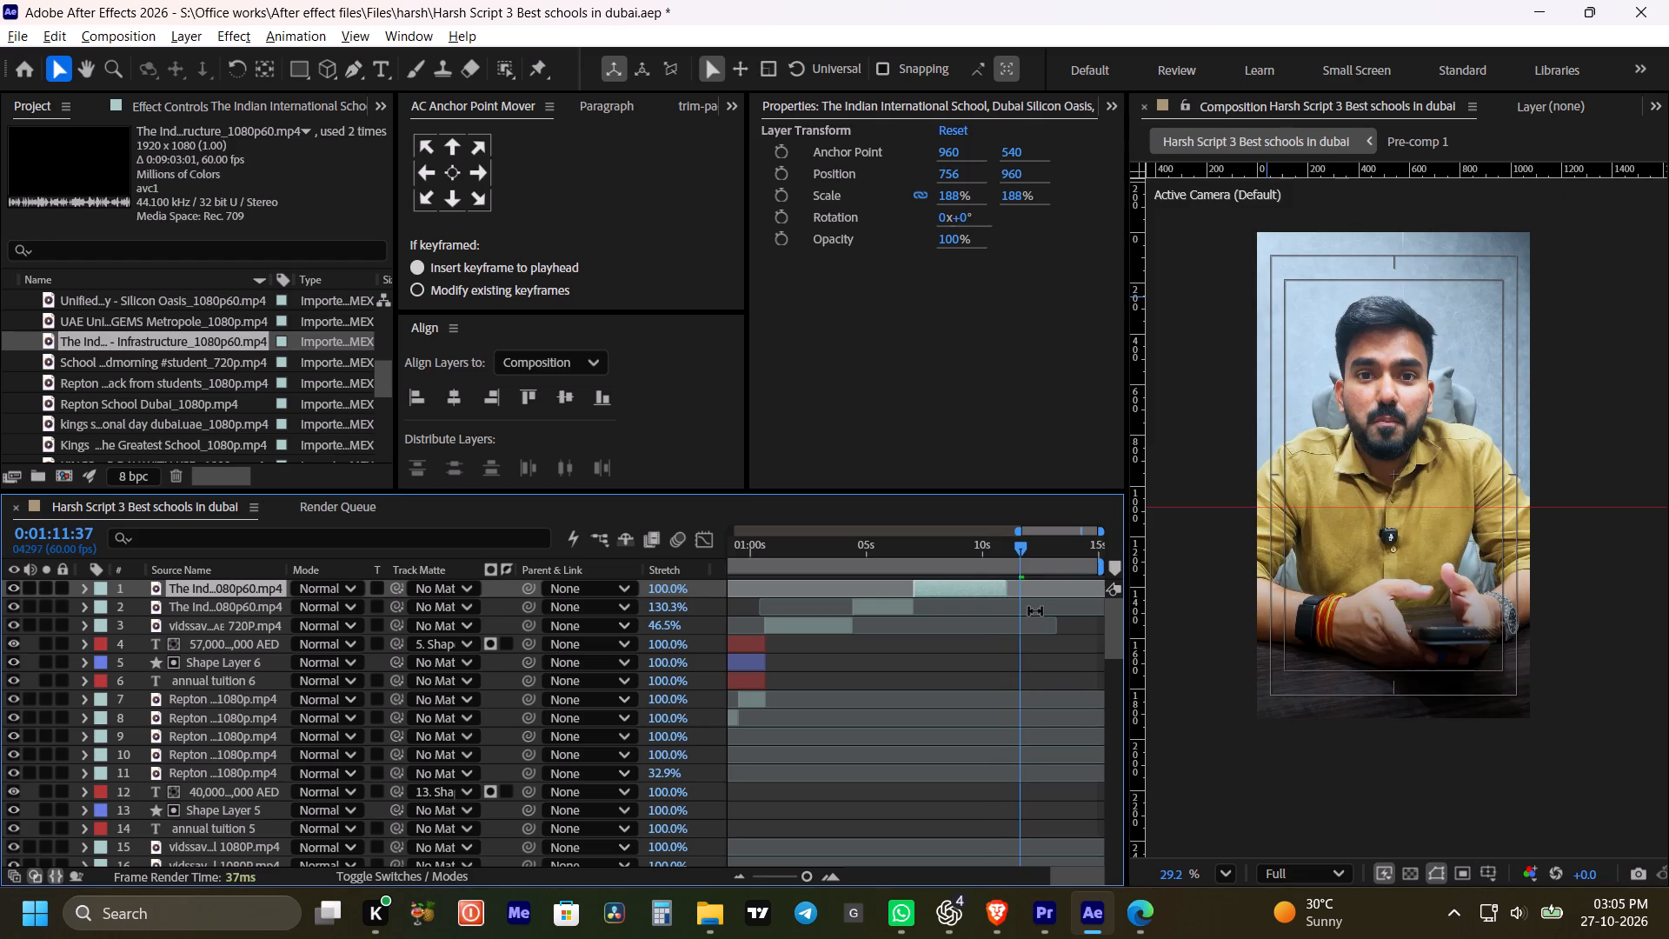
{"action": "key", "text": "alt+bracketright"}
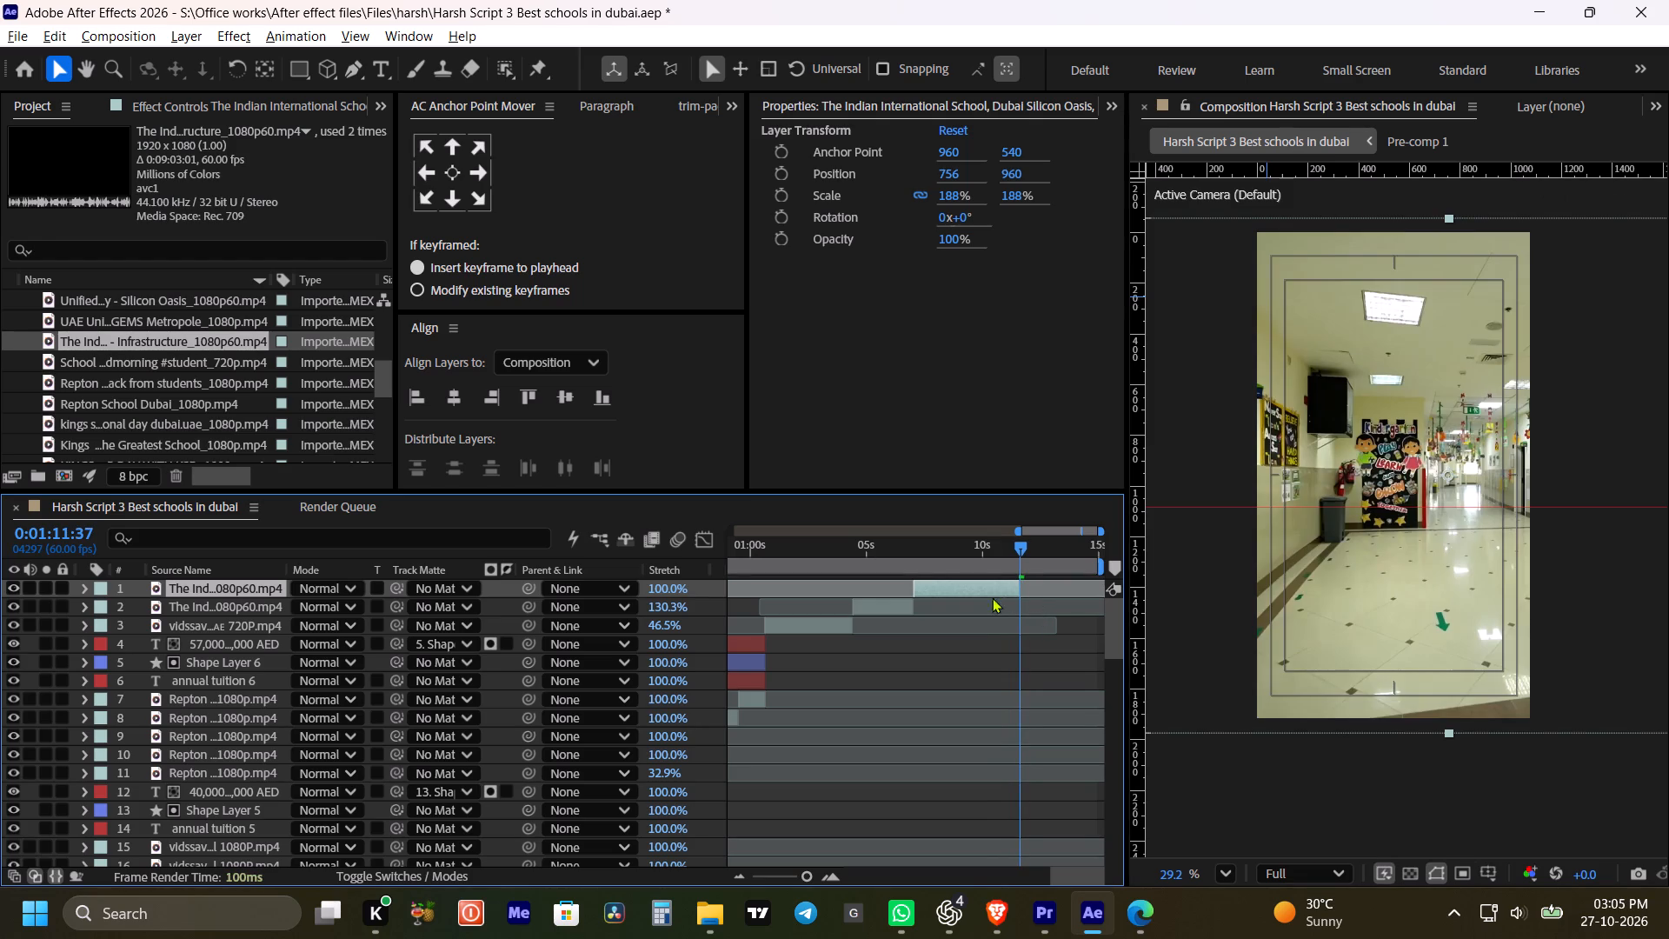
Shift the new Infrastructure clip horizontally to an X position of 915 to reframe the office and trophy shot.
{"action": "left_click_drag", "start_coordinate": [1020, 553], "coordinate": [987, 556]}
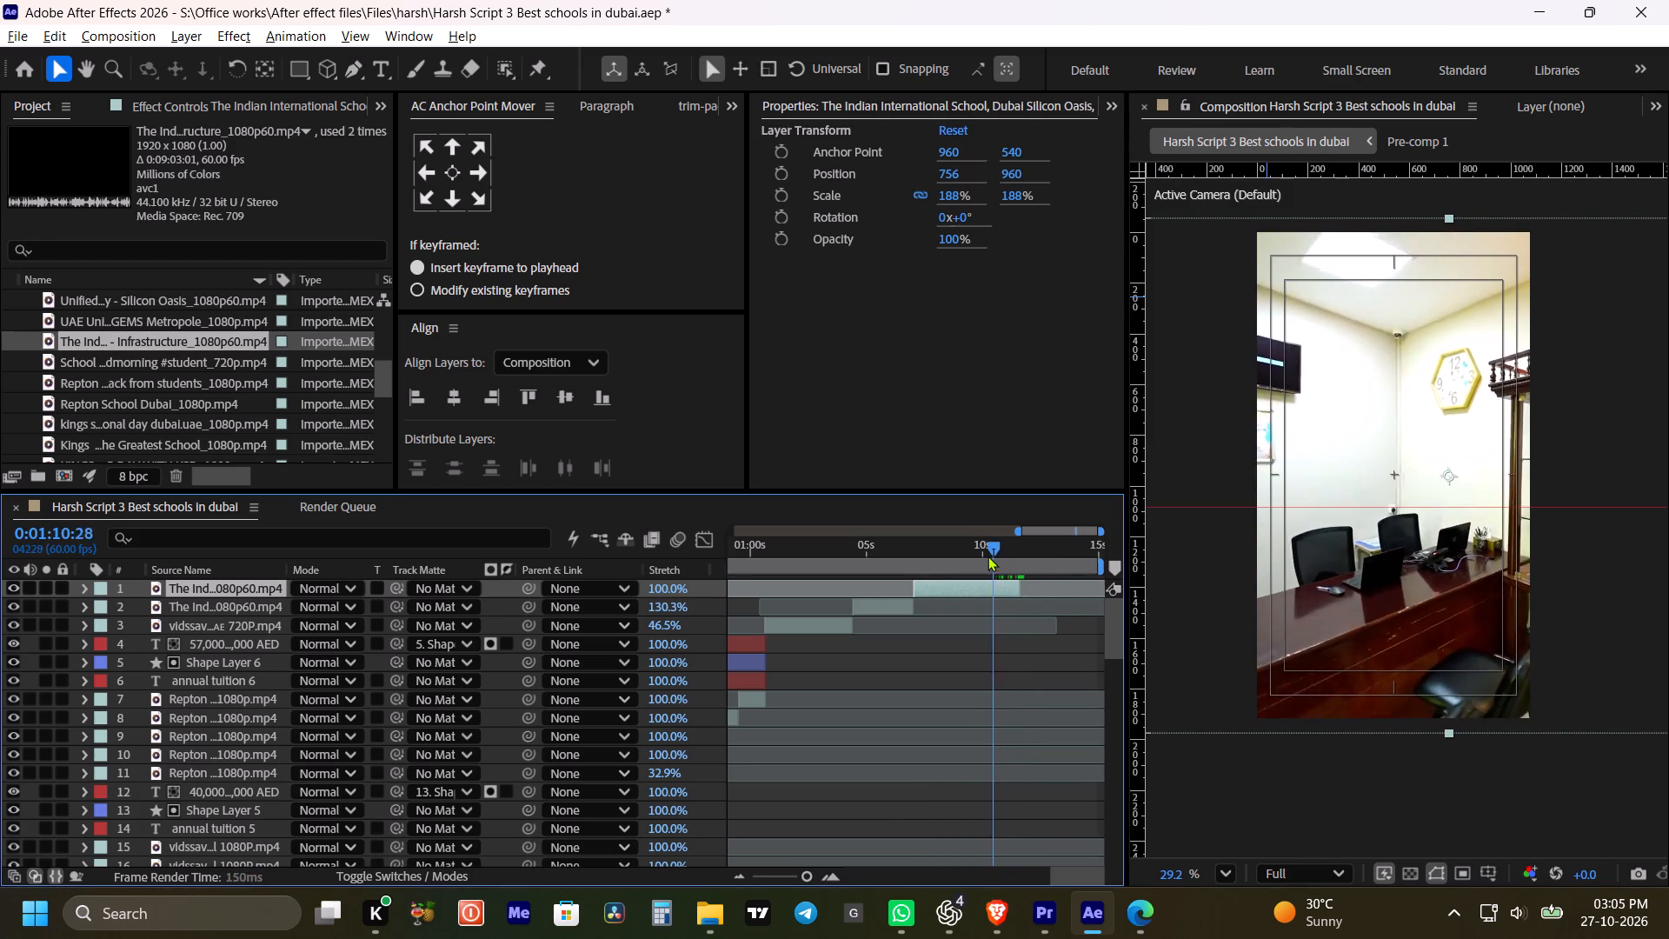
{"action": "left_click_drag", "start_coordinate": [987, 556], "coordinate": [953, 549]}
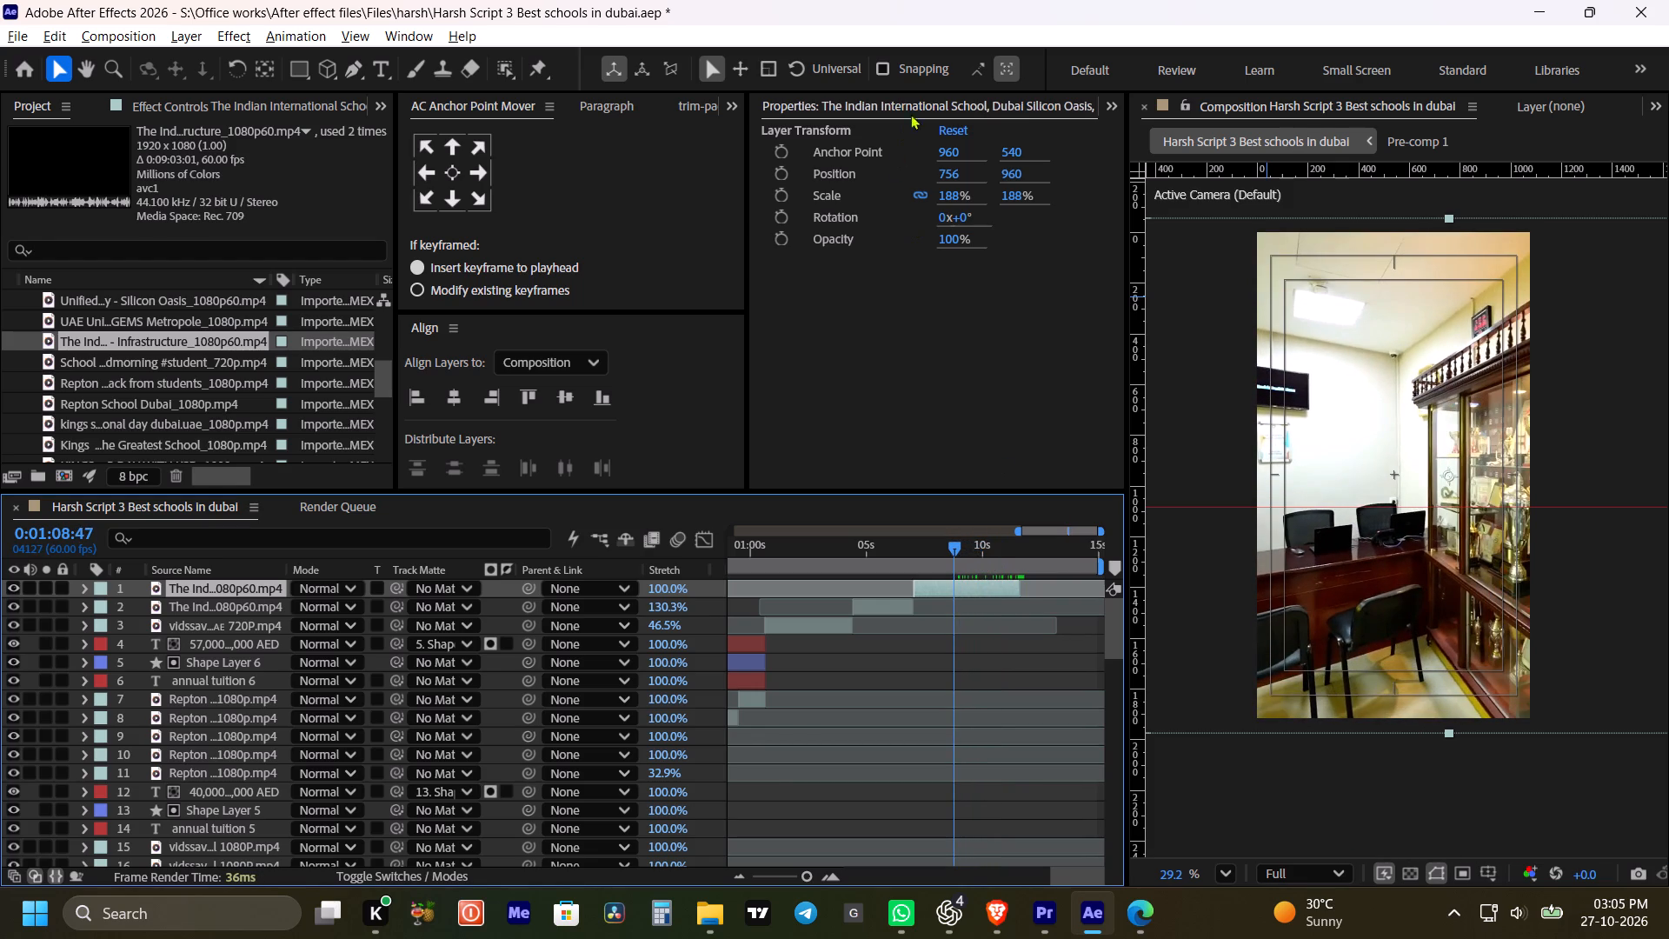
{"action": "left_click_drag", "start_coordinate": [952, 175], "coordinate": [1146, 196]}
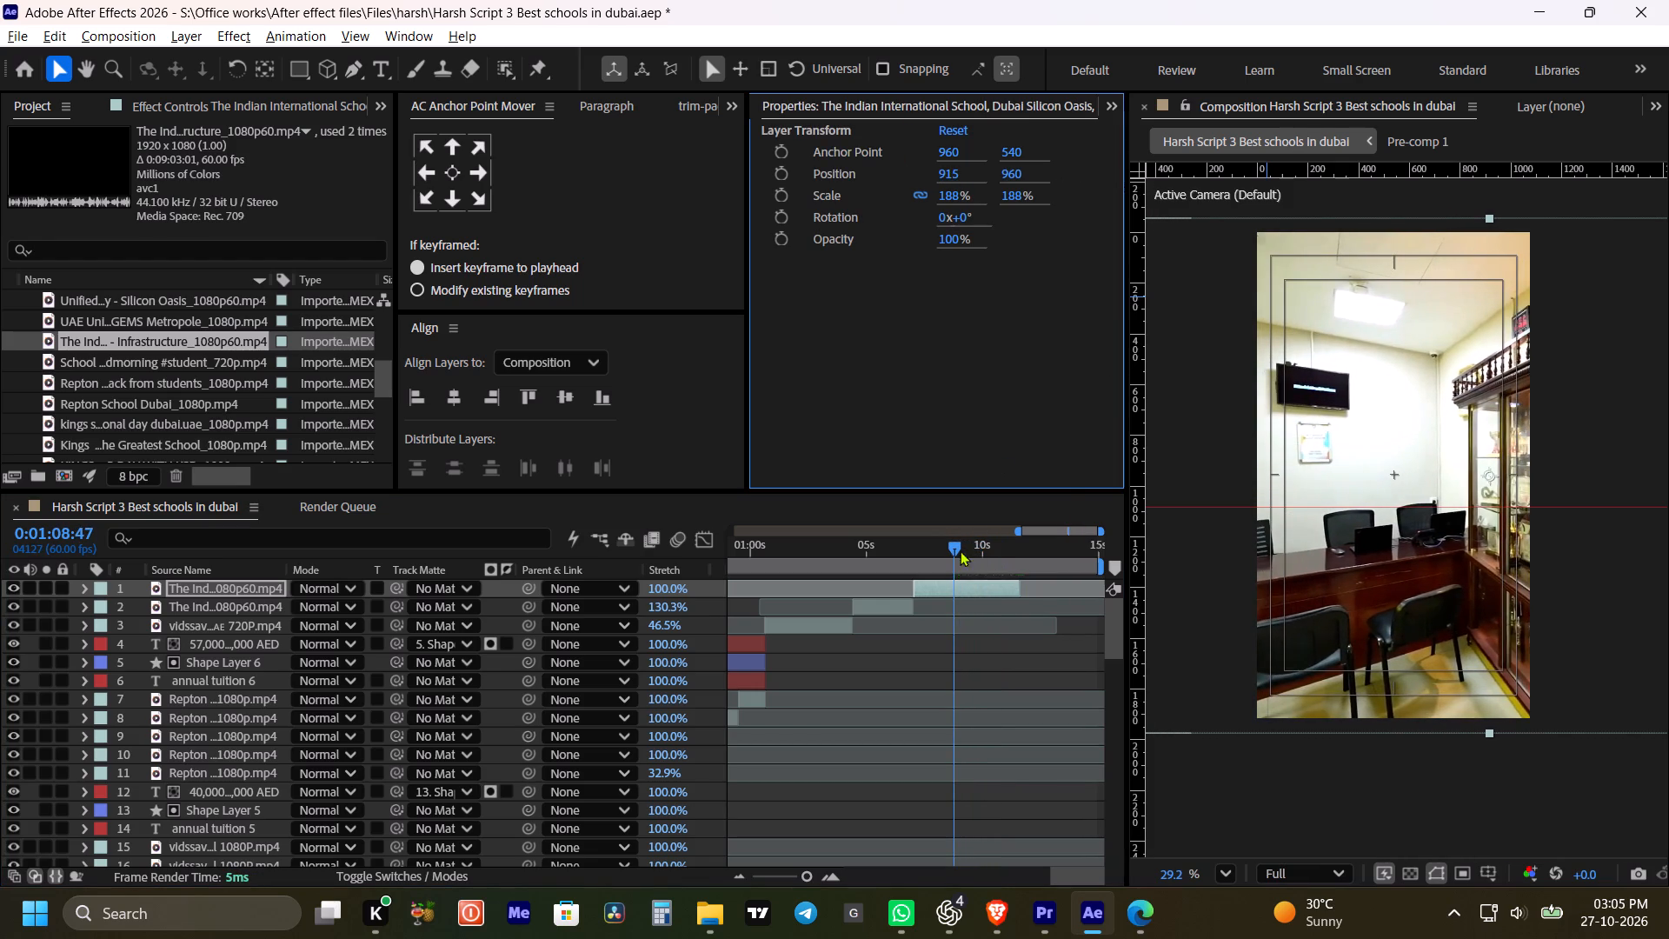
Play back the sequence from 0:01:05:36 to about 0:01:08:26 to check the reframed Infrastructure clip against the narration.
{"action": "left_click_drag", "start_coordinate": [953, 549], "coordinate": [885, 547]}
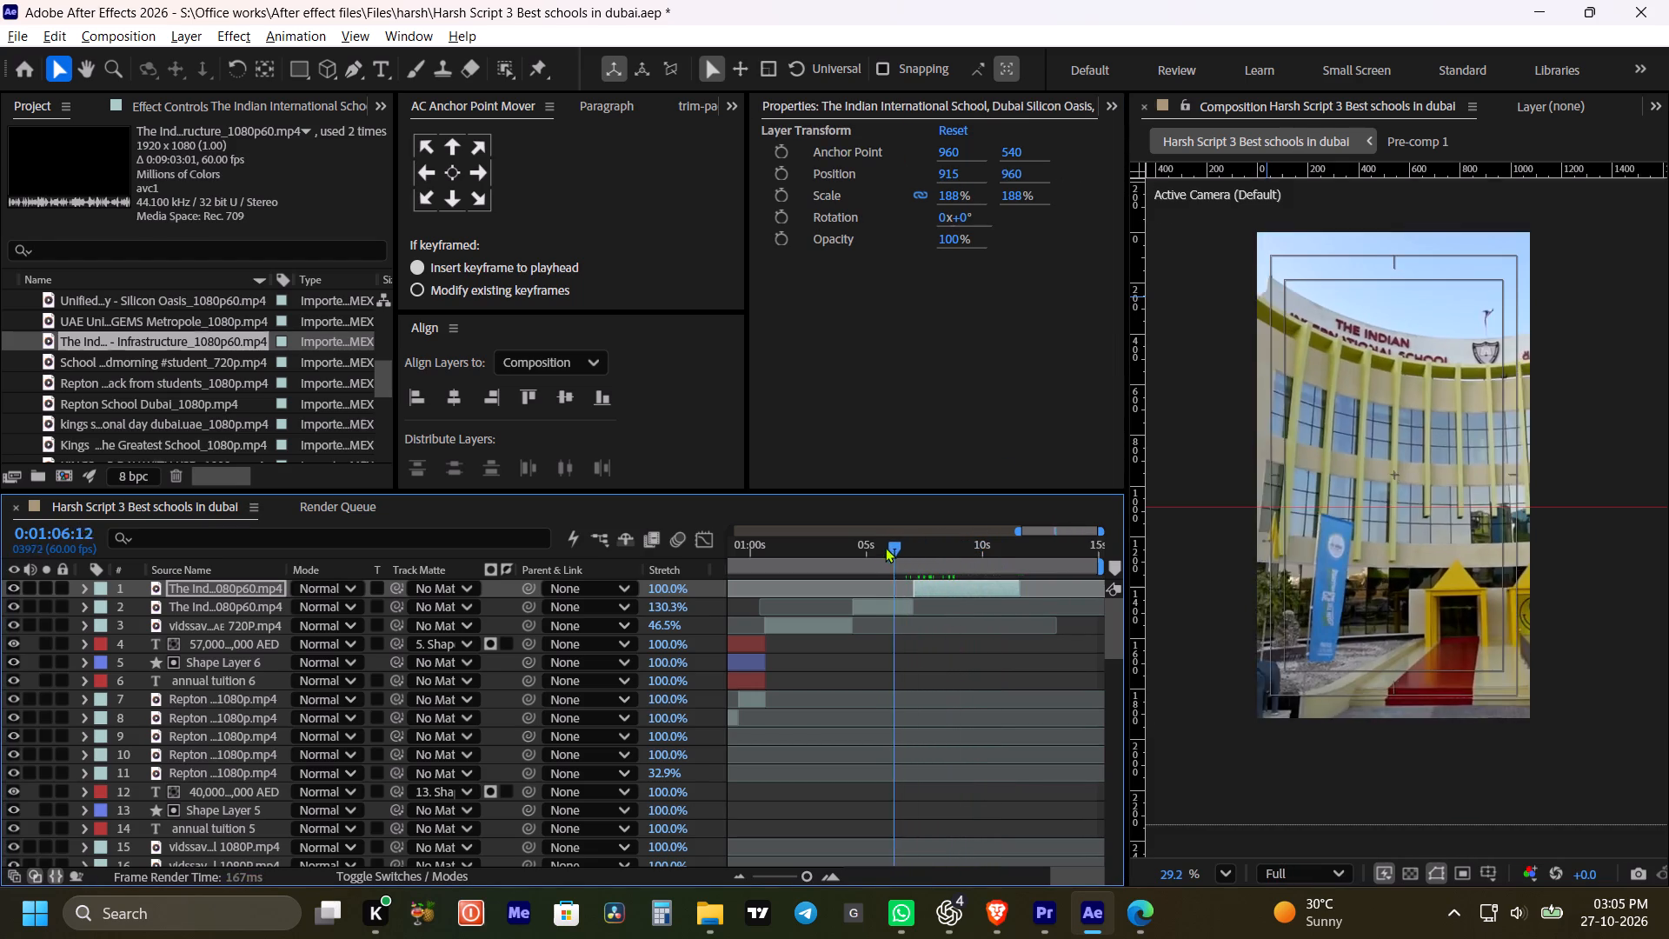
{"action": "left_click_drag", "start_coordinate": [885, 547], "coordinate": [878, 544]}
{"action": "key", "text": "space"}
{"action": "key", "text": "space"}
{"action": "key", "text": "space"}
{"action": "key", "text": "space"}
{"action": "key", "text": "space"}
{"action": "left_click_drag", "start_coordinate": [966, 671], "coordinate": [944, 675]}
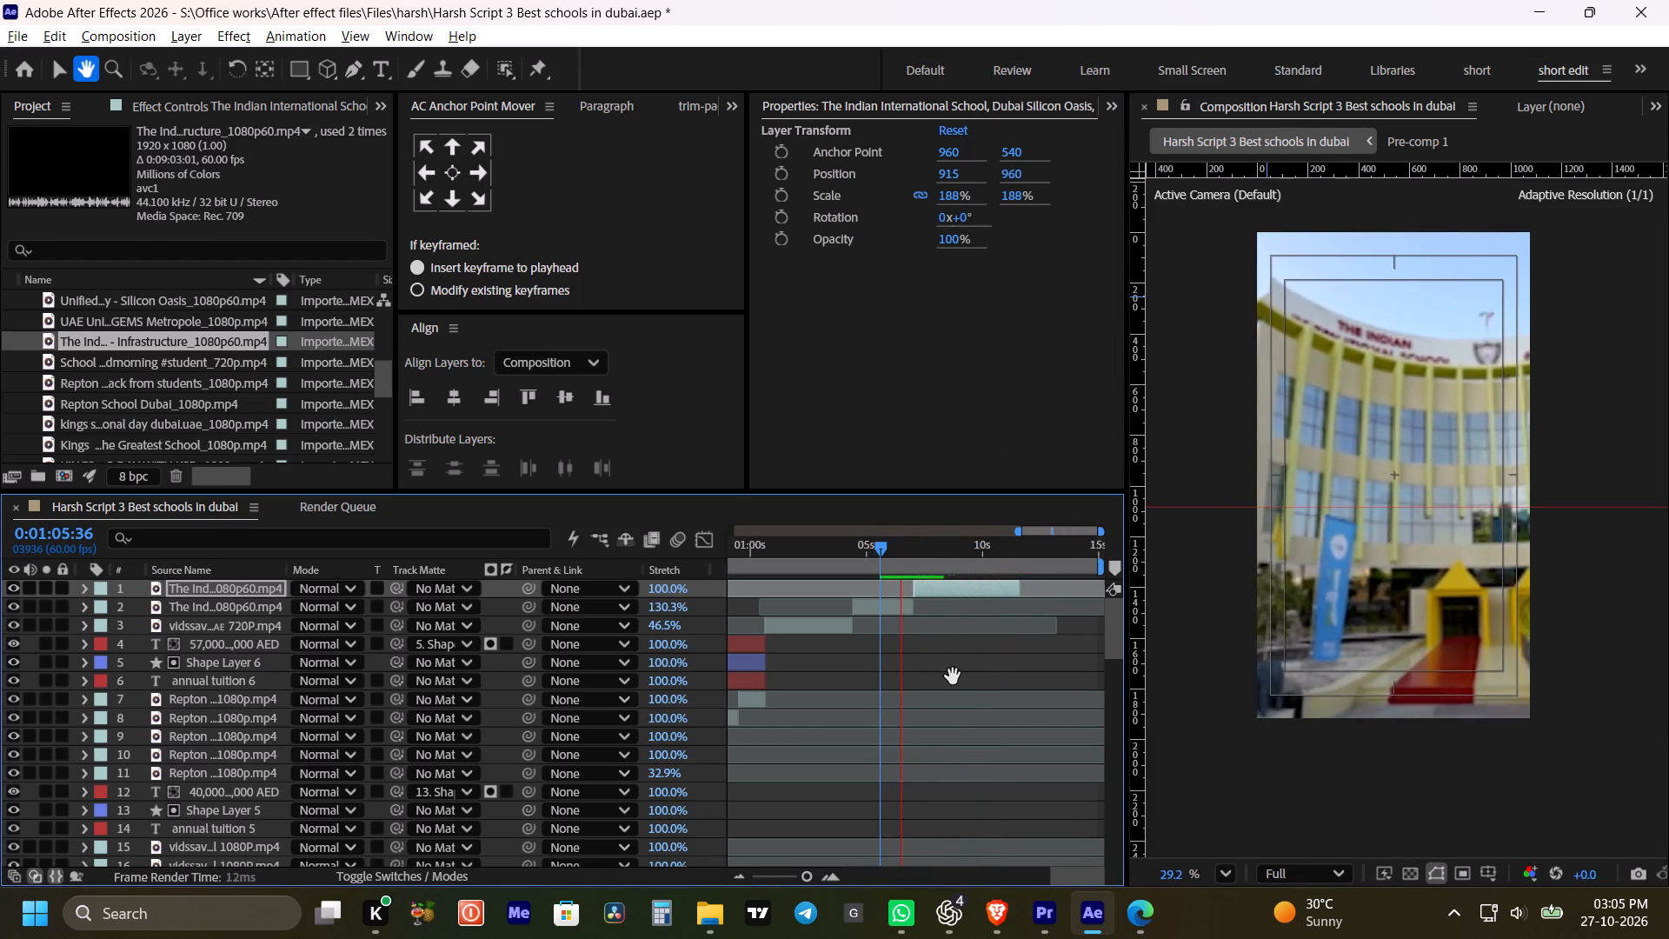
{"action": "key", "text": "space"}
{"action": "key", "text": "space"}
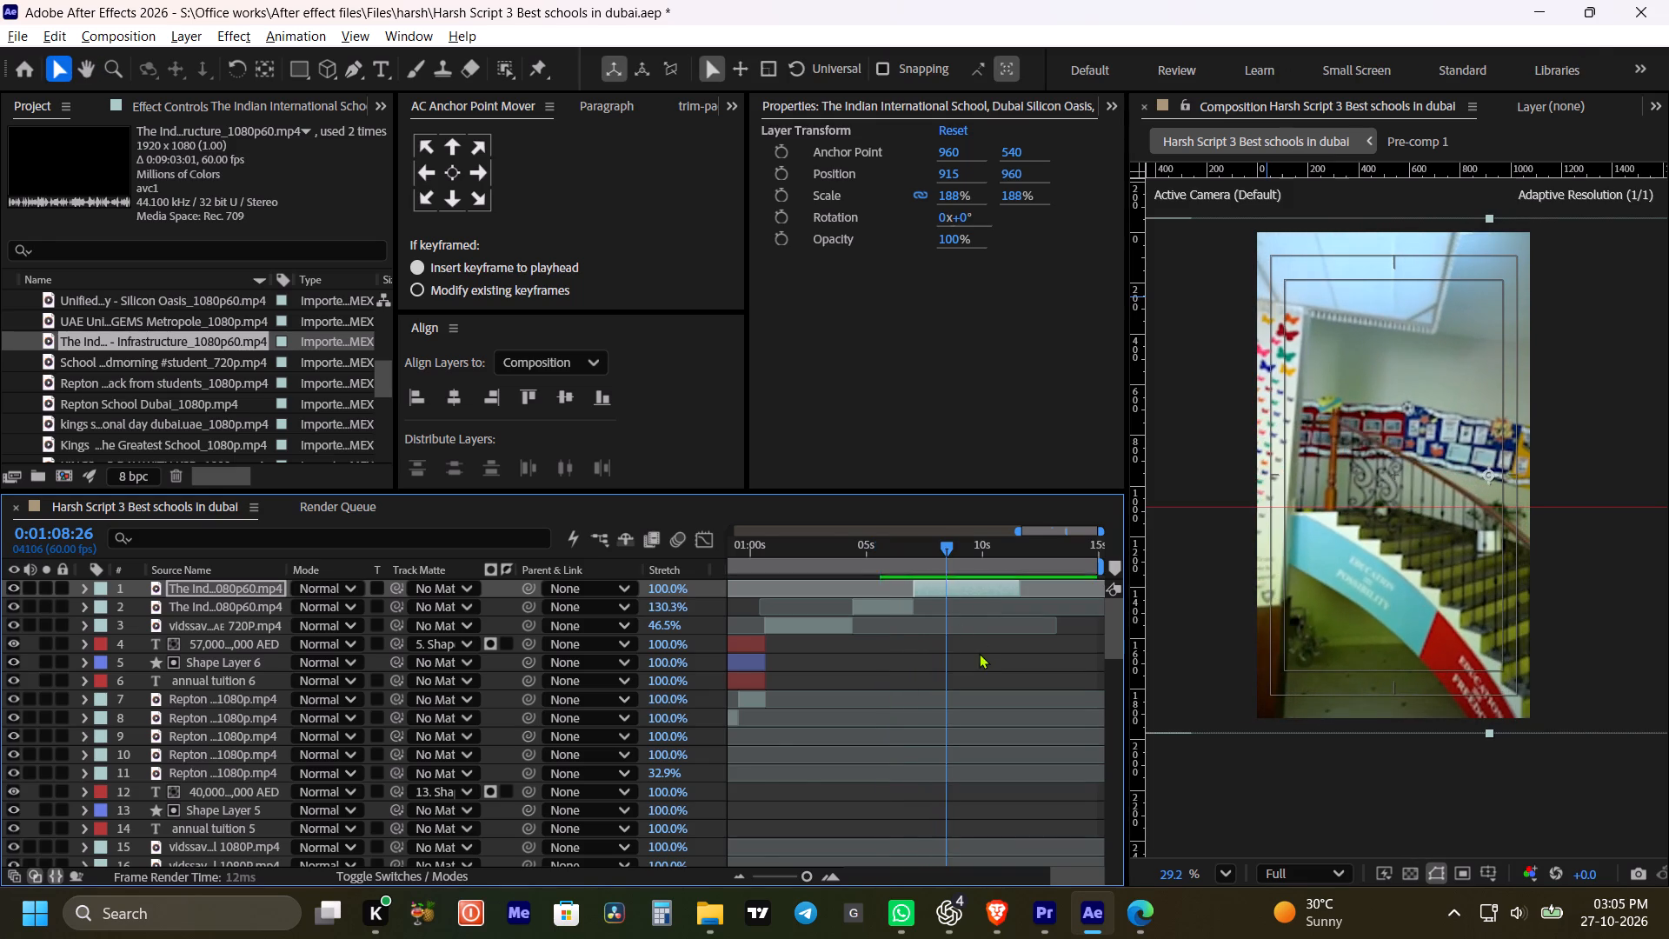
Copy the annual tuition 6 title, its Shape Layer 6 and 57,000 AED - 102,000 AED text, and paste them above the Infrastructure clip.
{"action": "scroll", "coordinate": [979, 653], "scroll_direction": "down", "scroll_amount": 1, "text": "alt"}
{"action": "left_click", "coordinate": [855, 650], "text": "shift"}
{"action": "left_click", "coordinate": [857, 680], "text": "shift"}
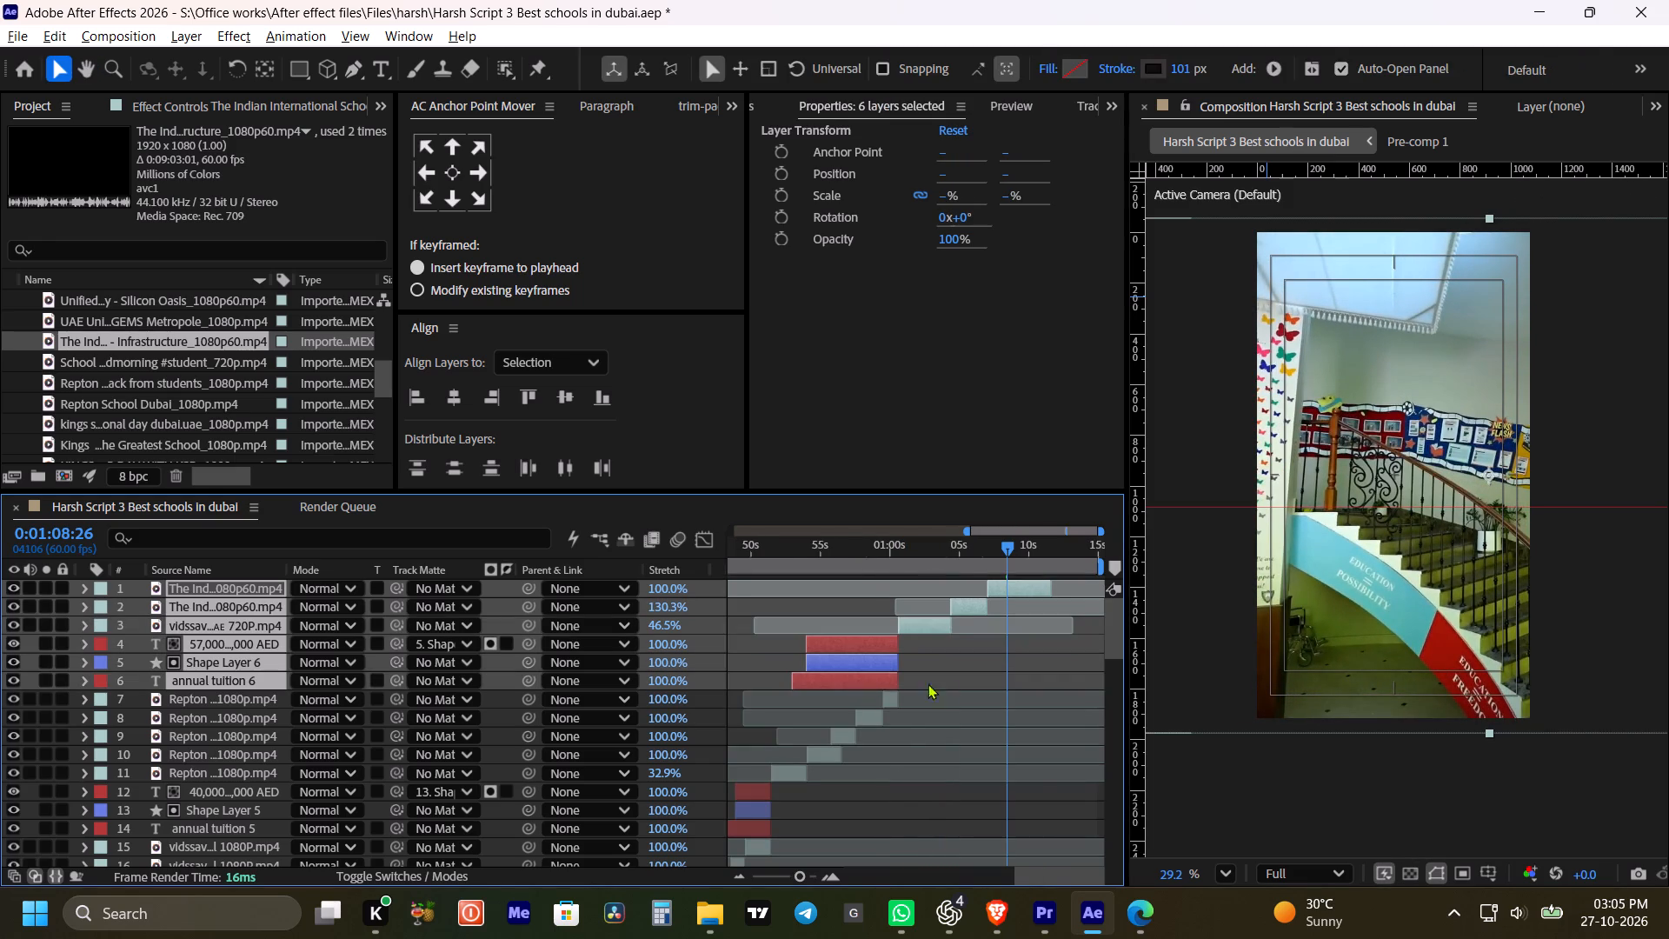
{"action": "left_click", "coordinate": [951, 681]}
{"action": "left_click", "coordinate": [890, 648]}
{"action": "left_click", "coordinate": [893, 676], "text": "shift"}
{"action": "key", "text": "ctrl+c"}
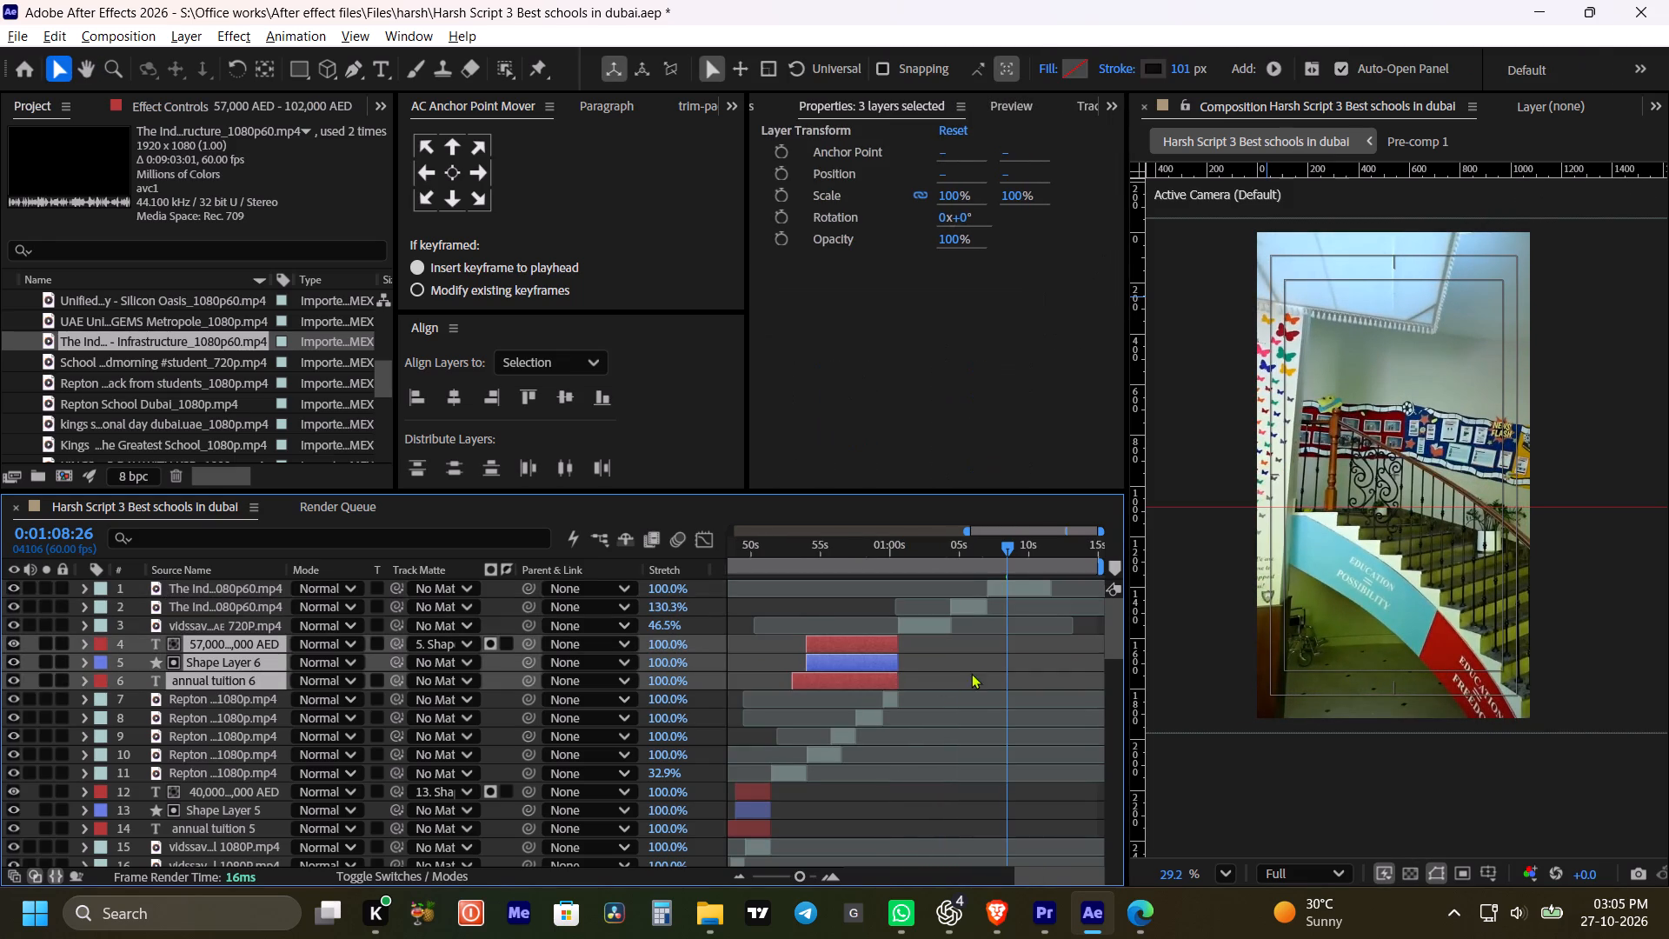
{"action": "key", "text": "space"}
{"action": "left_click_drag", "start_coordinate": [1001, 658], "coordinate": [928, 674]}
{"action": "left_click", "coordinate": [986, 543], "text": "shift"}
{"action": "left_click", "coordinate": [1007, 589]}
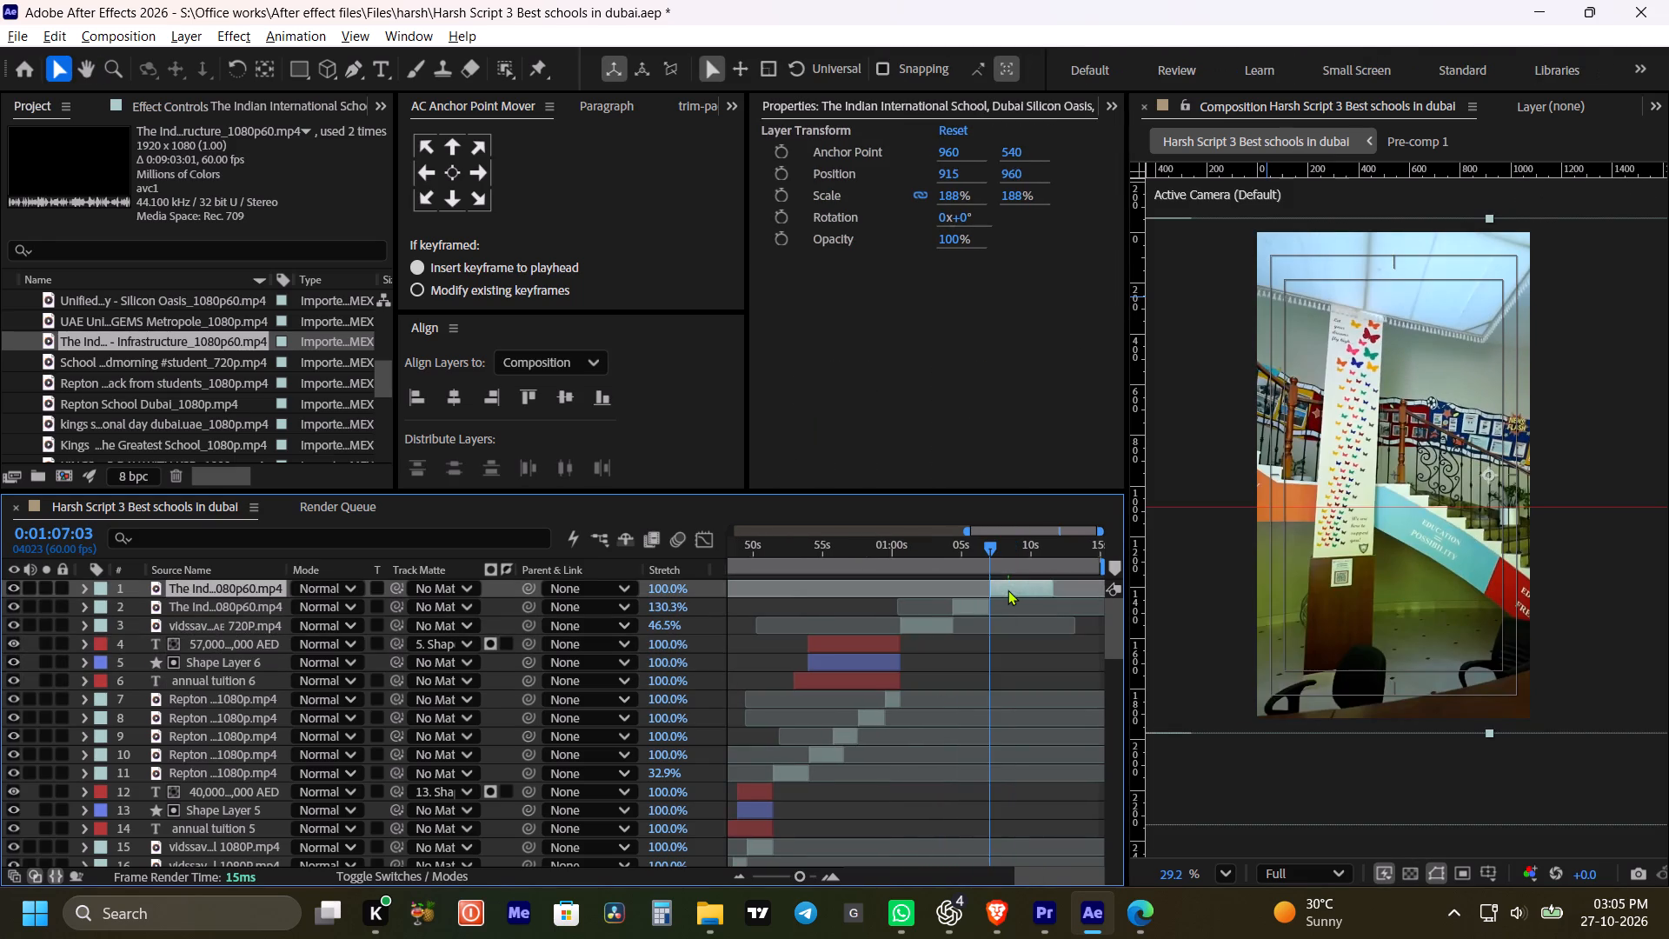
{"action": "key", "text": "ctrl+v"}
{"action": "key", "text": "bracketright"}
Move the three pasted tuition layers to start at about 0:01:06:50 and trim their ends to the Infrastructure clip's end.
{"action": "left_click_drag", "start_coordinate": [946, 626], "coordinate": [1086, 639], "text": "shift"}
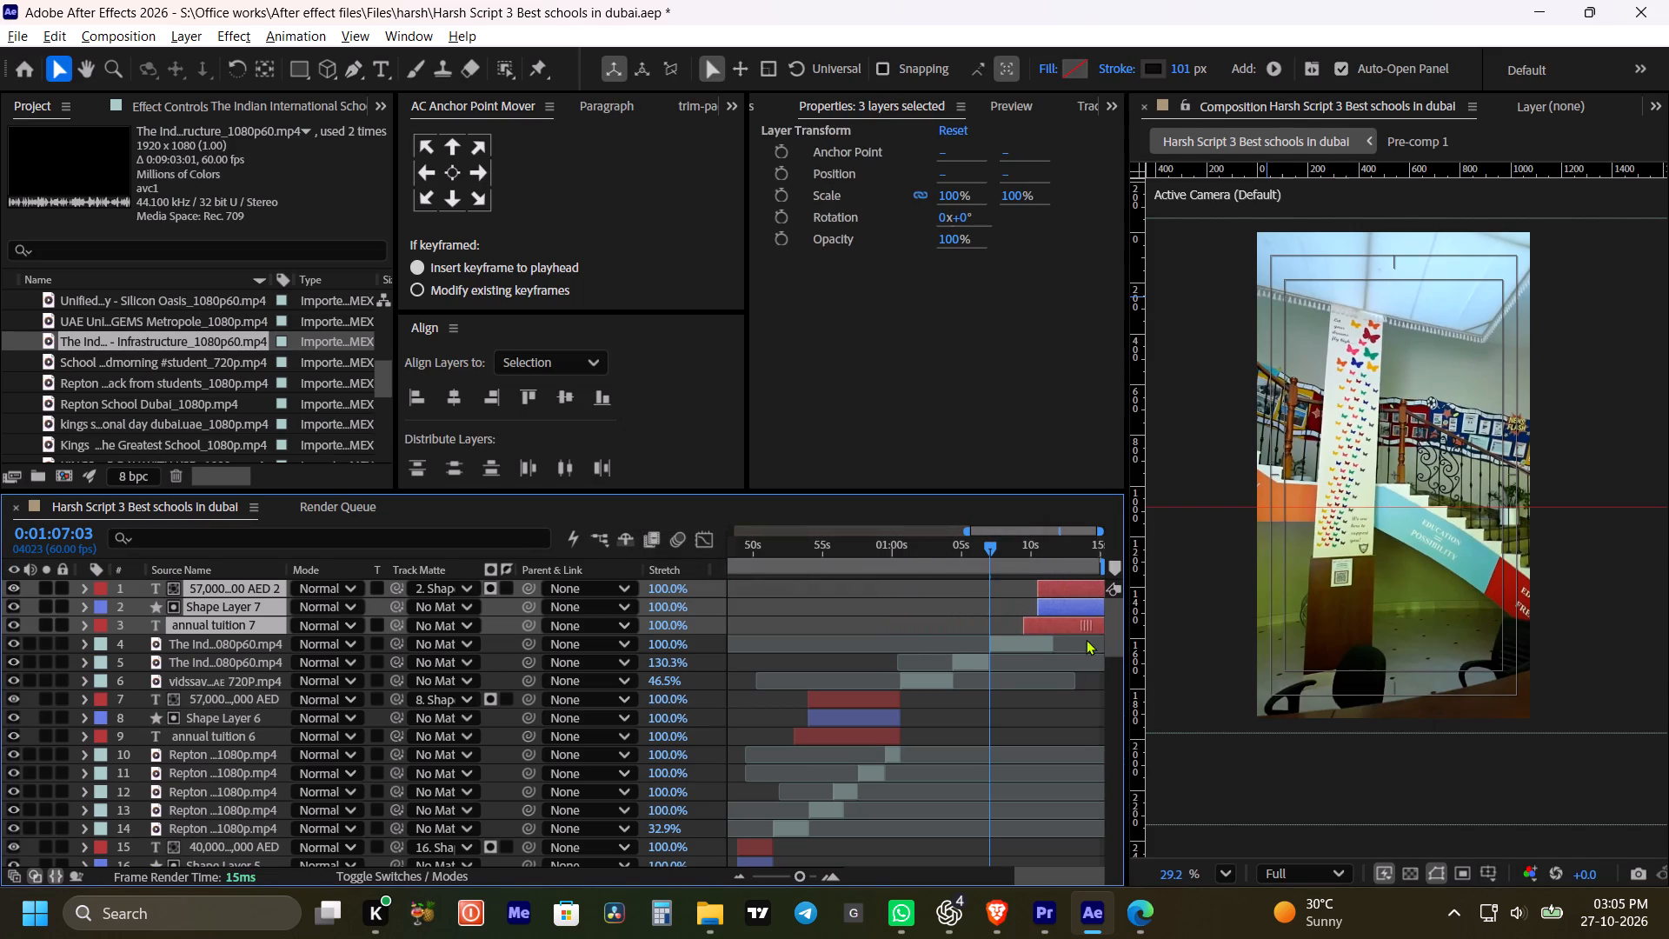
{"action": "left_click_drag", "start_coordinate": [1086, 639], "coordinate": [1054, 644], "text": "shift"}
{"action": "scroll", "coordinate": [1029, 714], "scroll_direction": "up", "scroll_amount": 1, "text": "alt"}
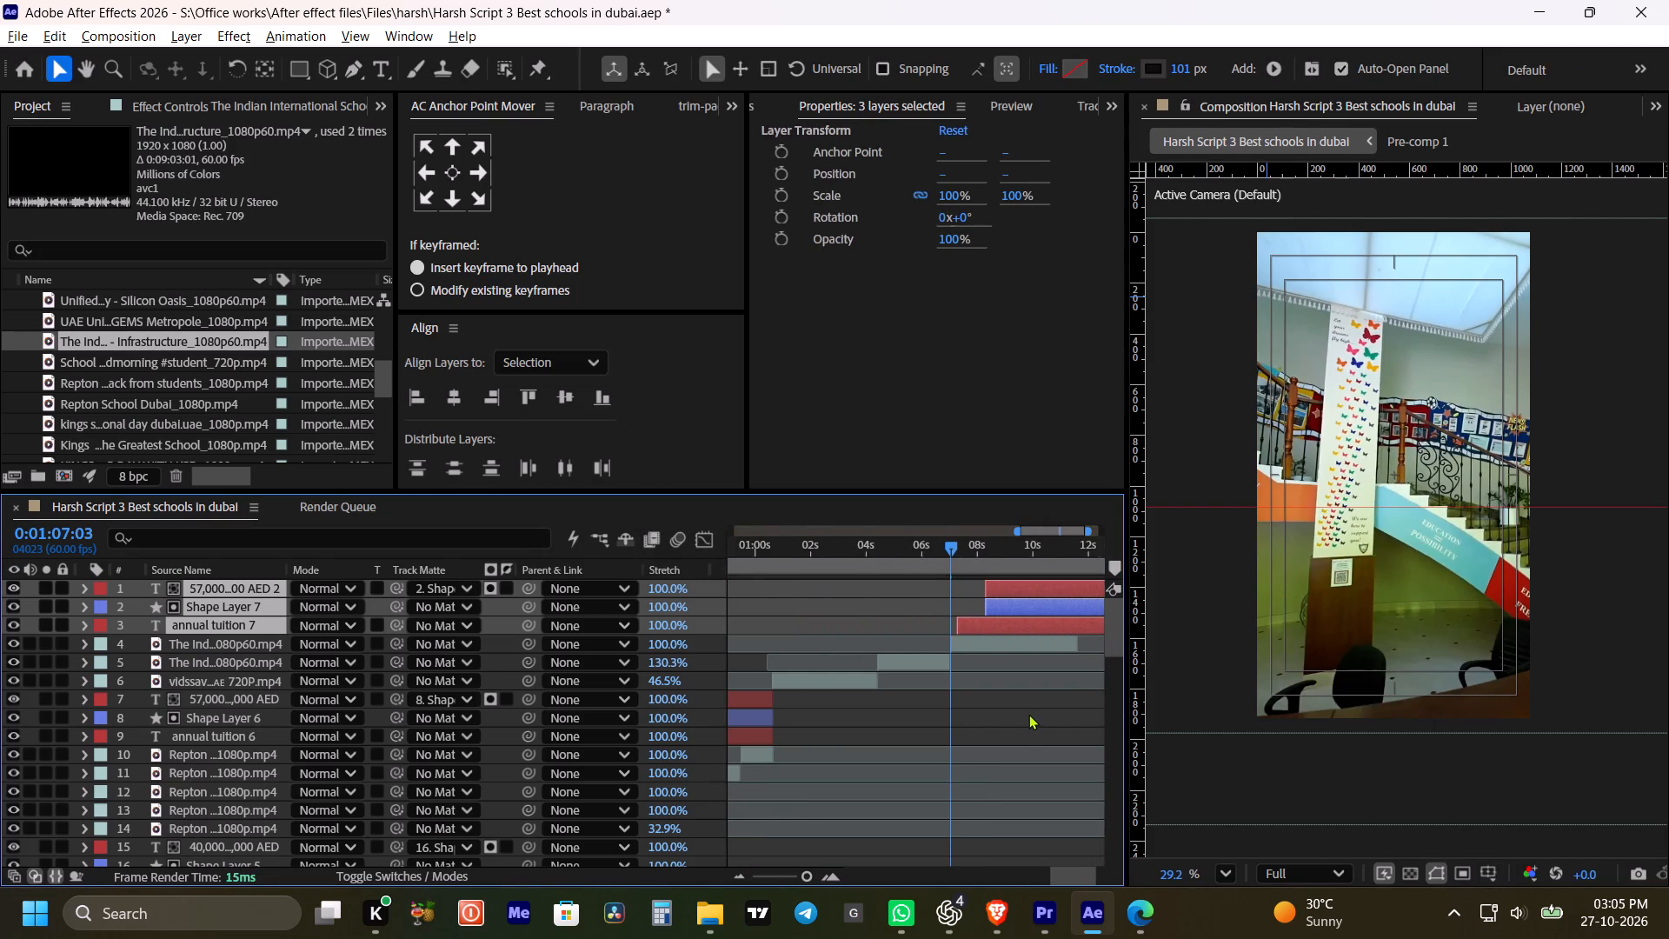
{"action": "key", "text": "space"}
{"action": "left_click_drag", "start_coordinate": [1055, 720], "coordinate": [942, 738]}
{"action": "left_click_drag", "start_coordinate": [948, 622], "coordinate": [939, 623]}
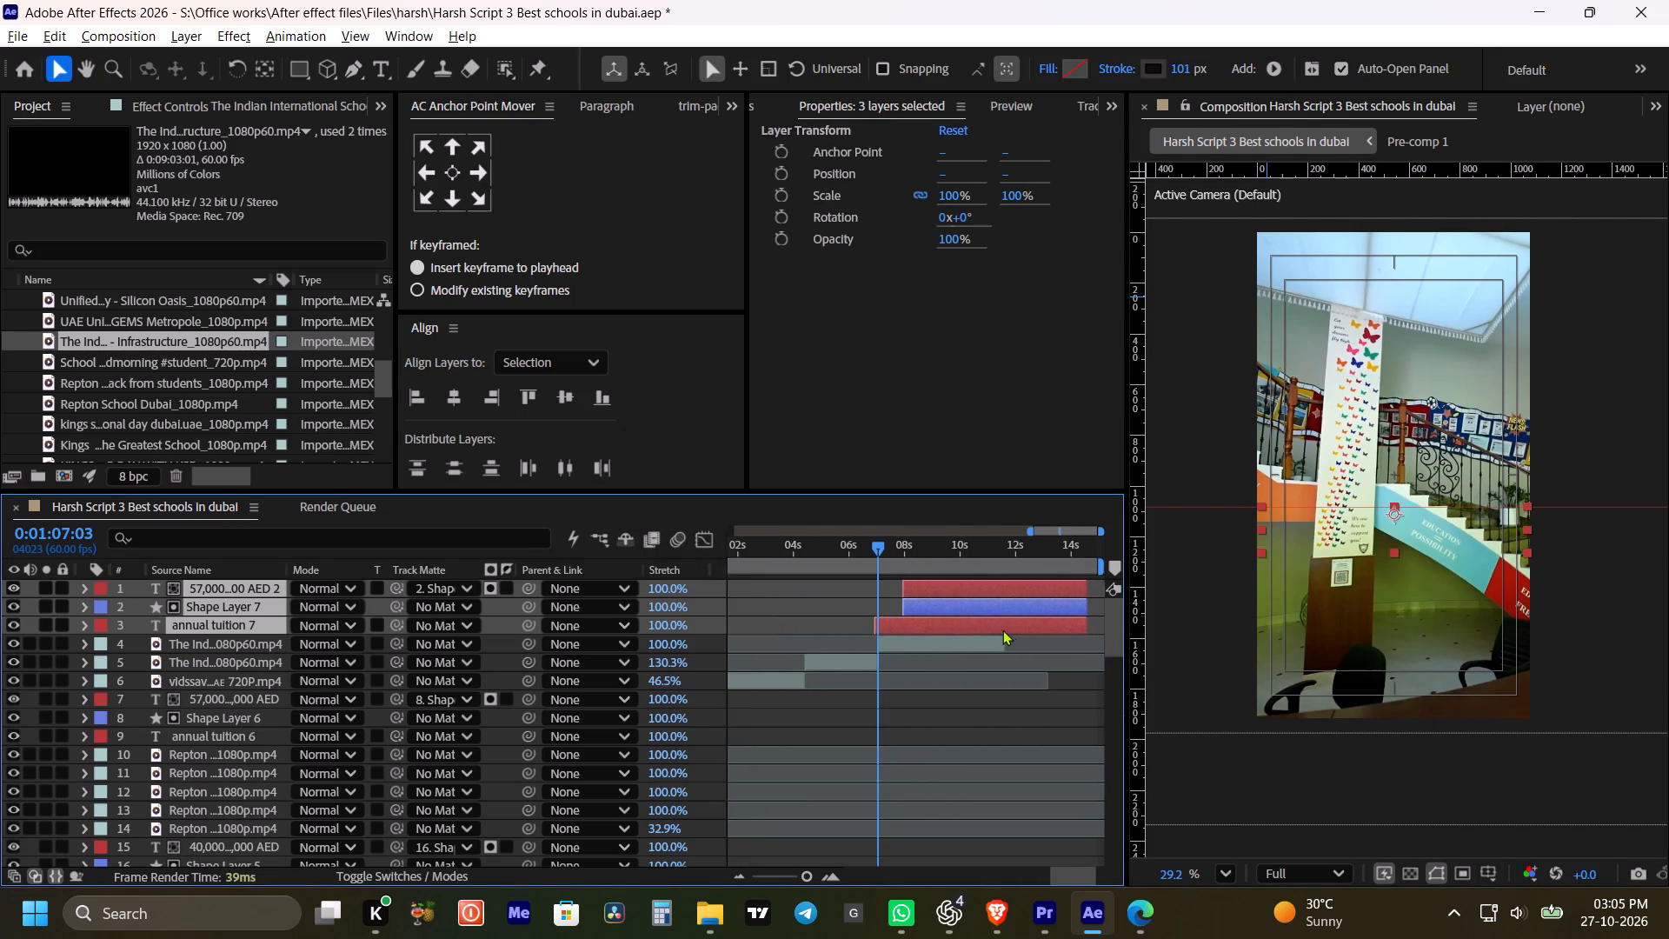
{"action": "left_click_drag", "start_coordinate": [1087, 616], "coordinate": [1021, 618]}
{"action": "left_click", "coordinate": [1069, 591]}
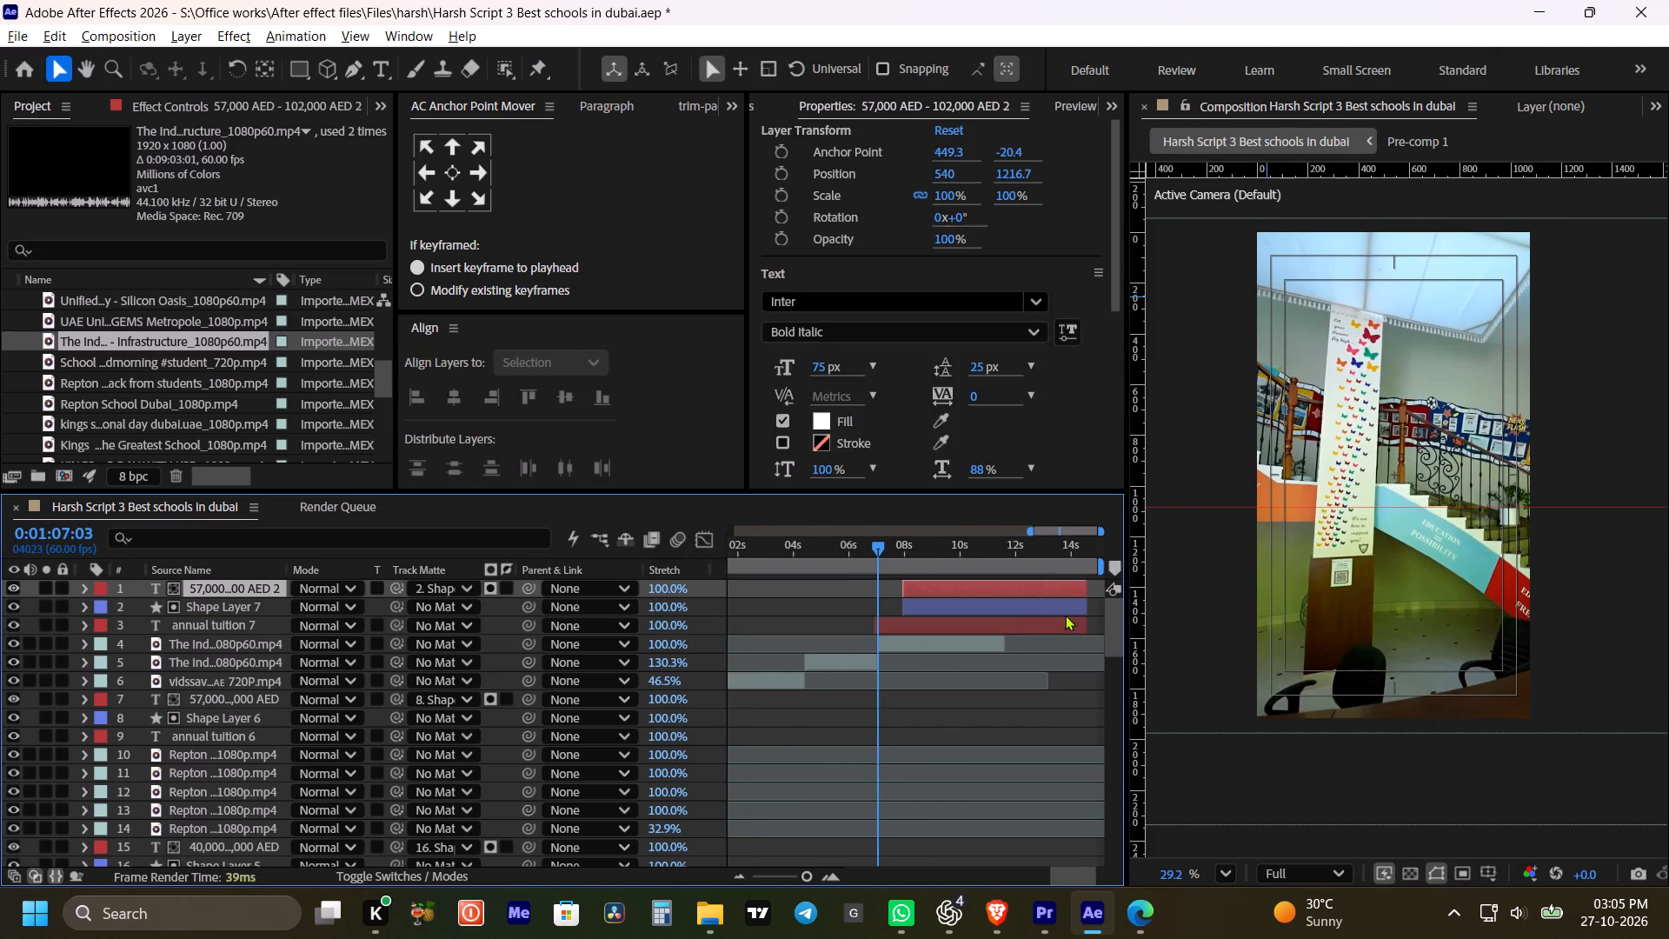
{"action": "left_click", "coordinate": [1067, 631], "text": "shift"}
{"action": "left_click_drag", "start_coordinate": [1045, 626], "coordinate": [1040, 629]}
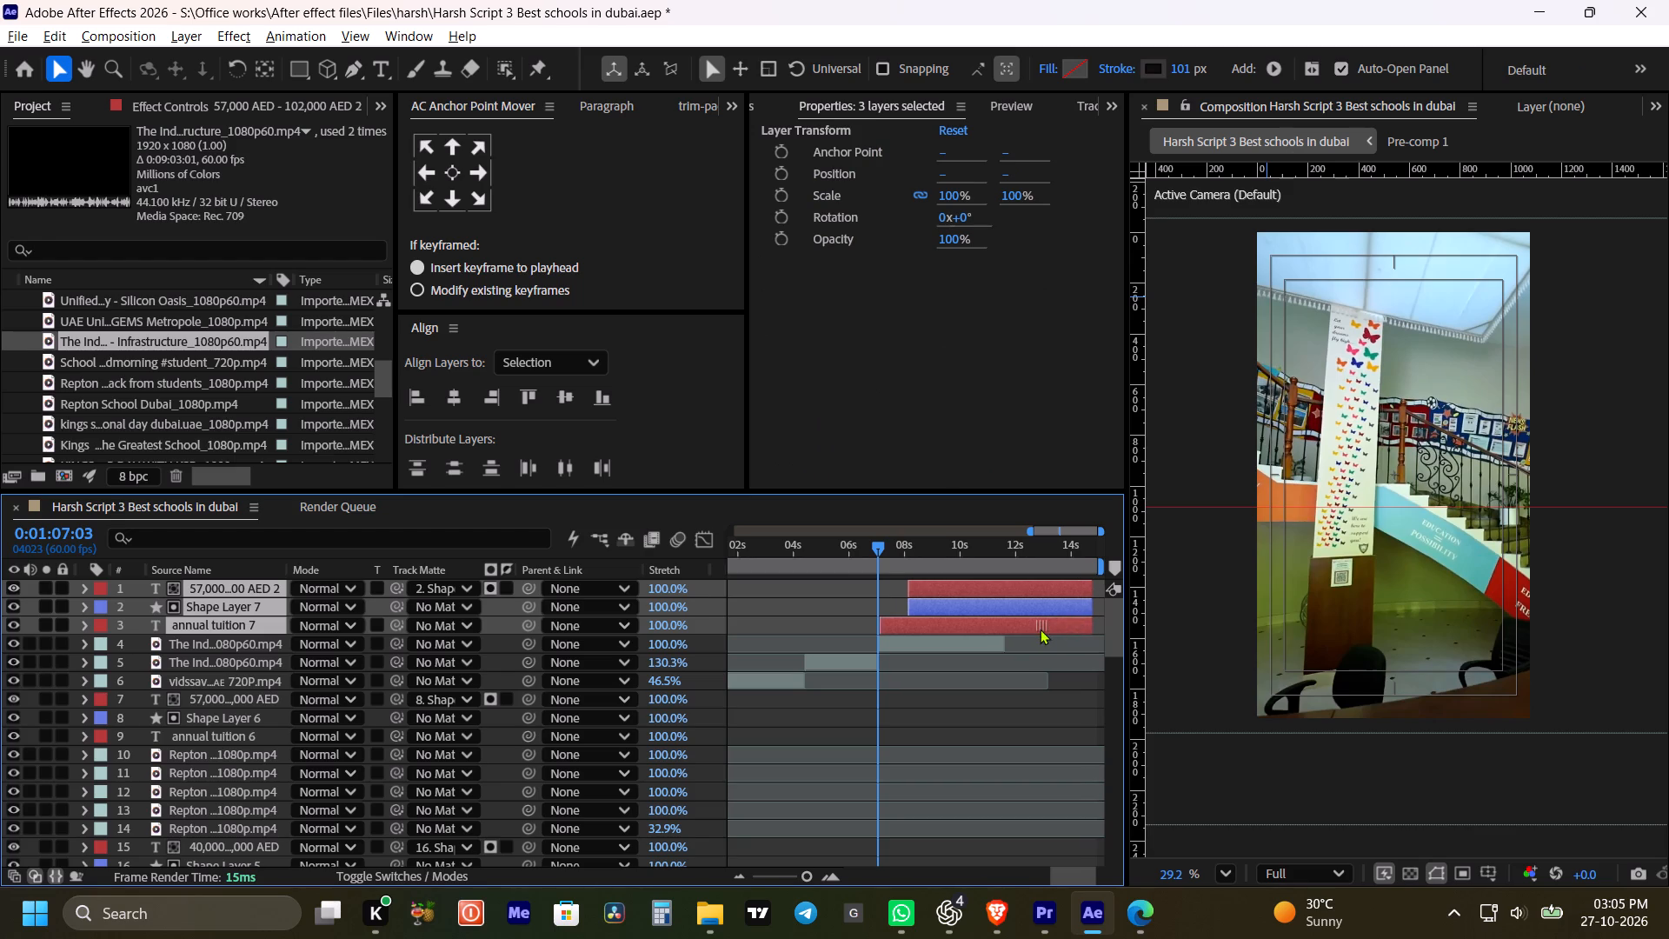
{"action": "left_click_drag", "start_coordinate": [1040, 629], "coordinate": [1033, 630]}
{"action": "left_click_drag", "start_coordinate": [1082, 613], "coordinate": [1049, 619]}
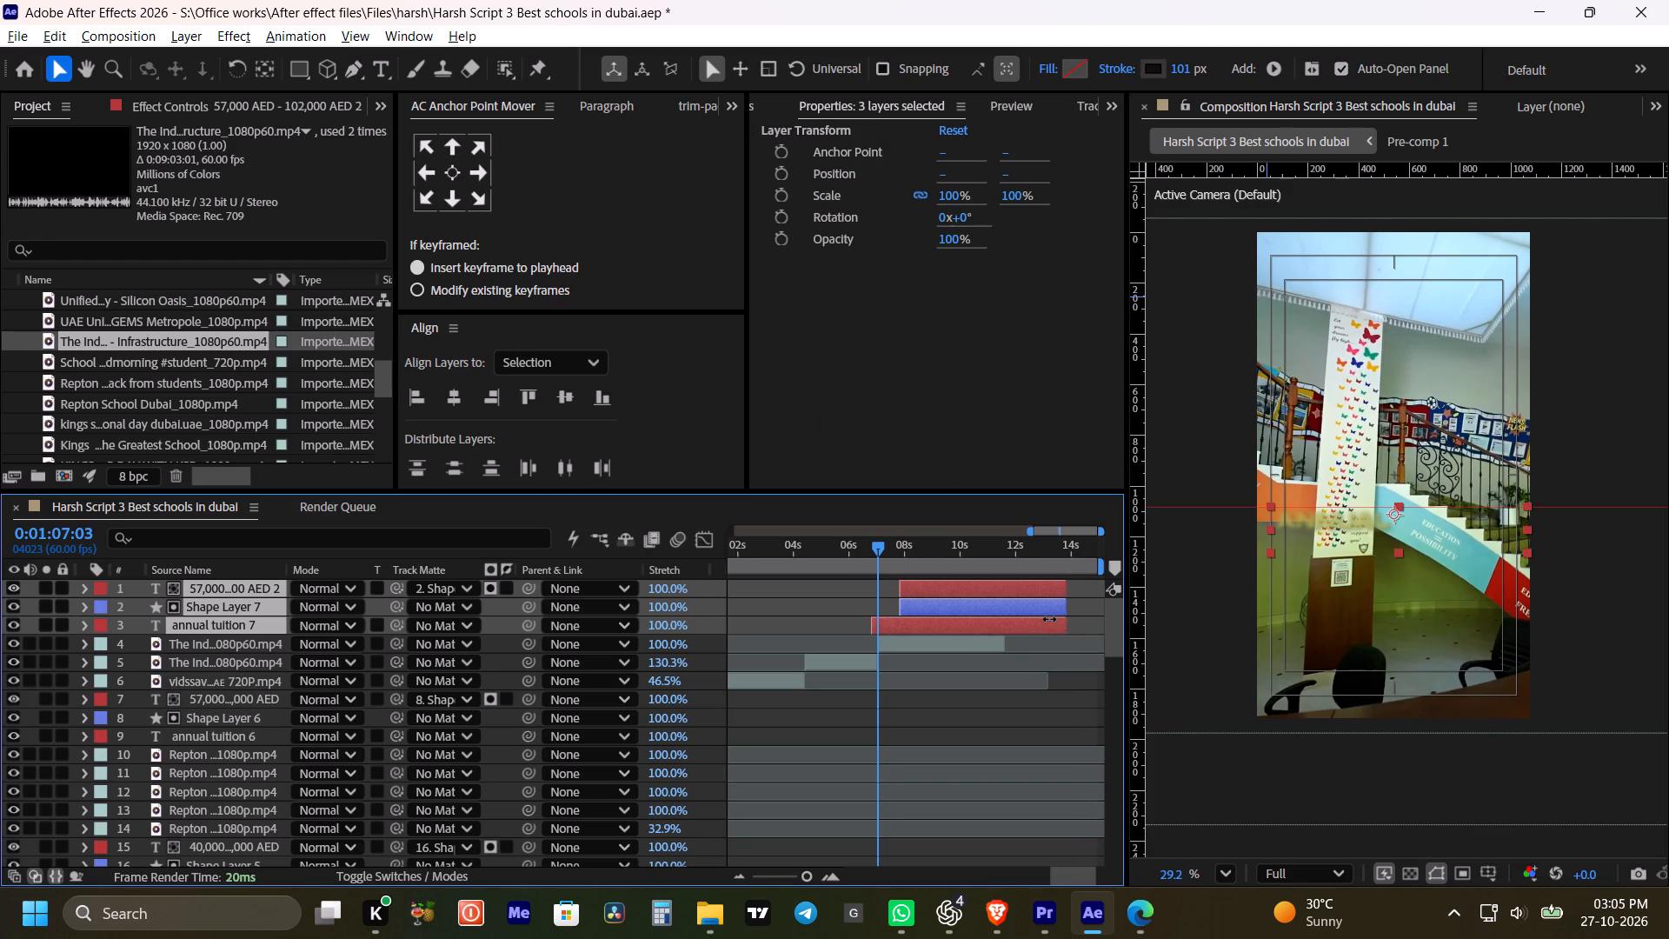
{"action": "left_click_drag", "start_coordinate": [1049, 619], "coordinate": [1007, 623]}
Play back the sequence from 0:01:06:29 to 0:01:08:06 to check when the pasted tuition title appears against the narration.
{"action": "scroll", "coordinate": [876, 618], "scroll_direction": "up", "scroll_amount": 1, "text": "alt"}
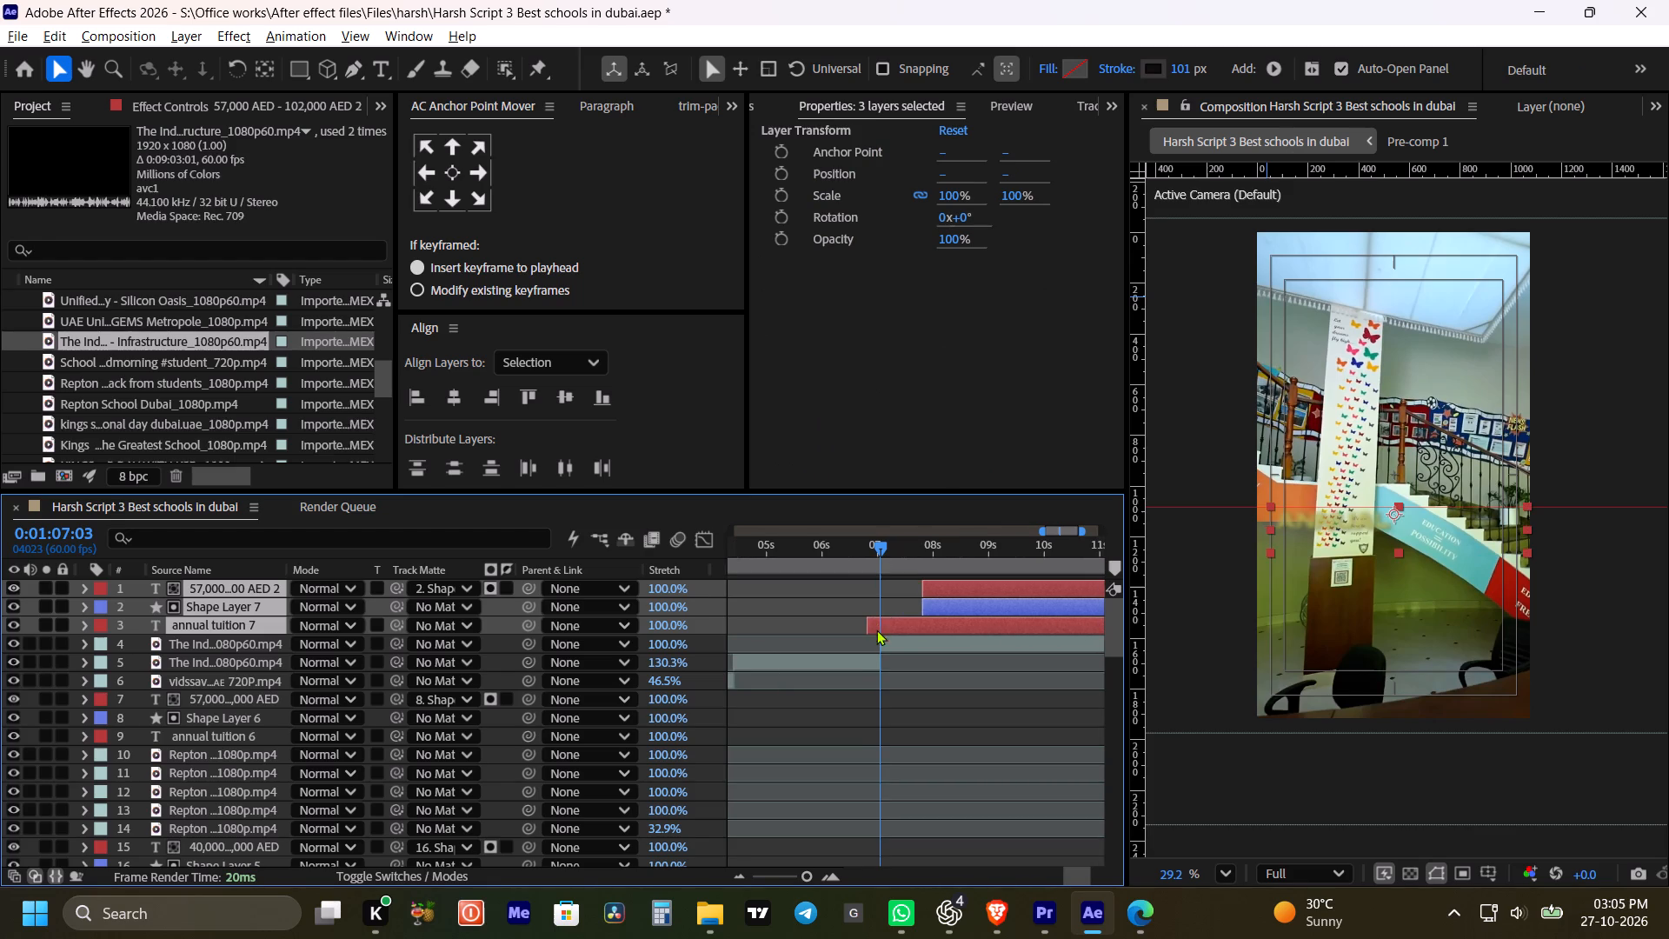
{"action": "left_click", "coordinate": [848, 558]}
{"action": "key", "text": "space"}
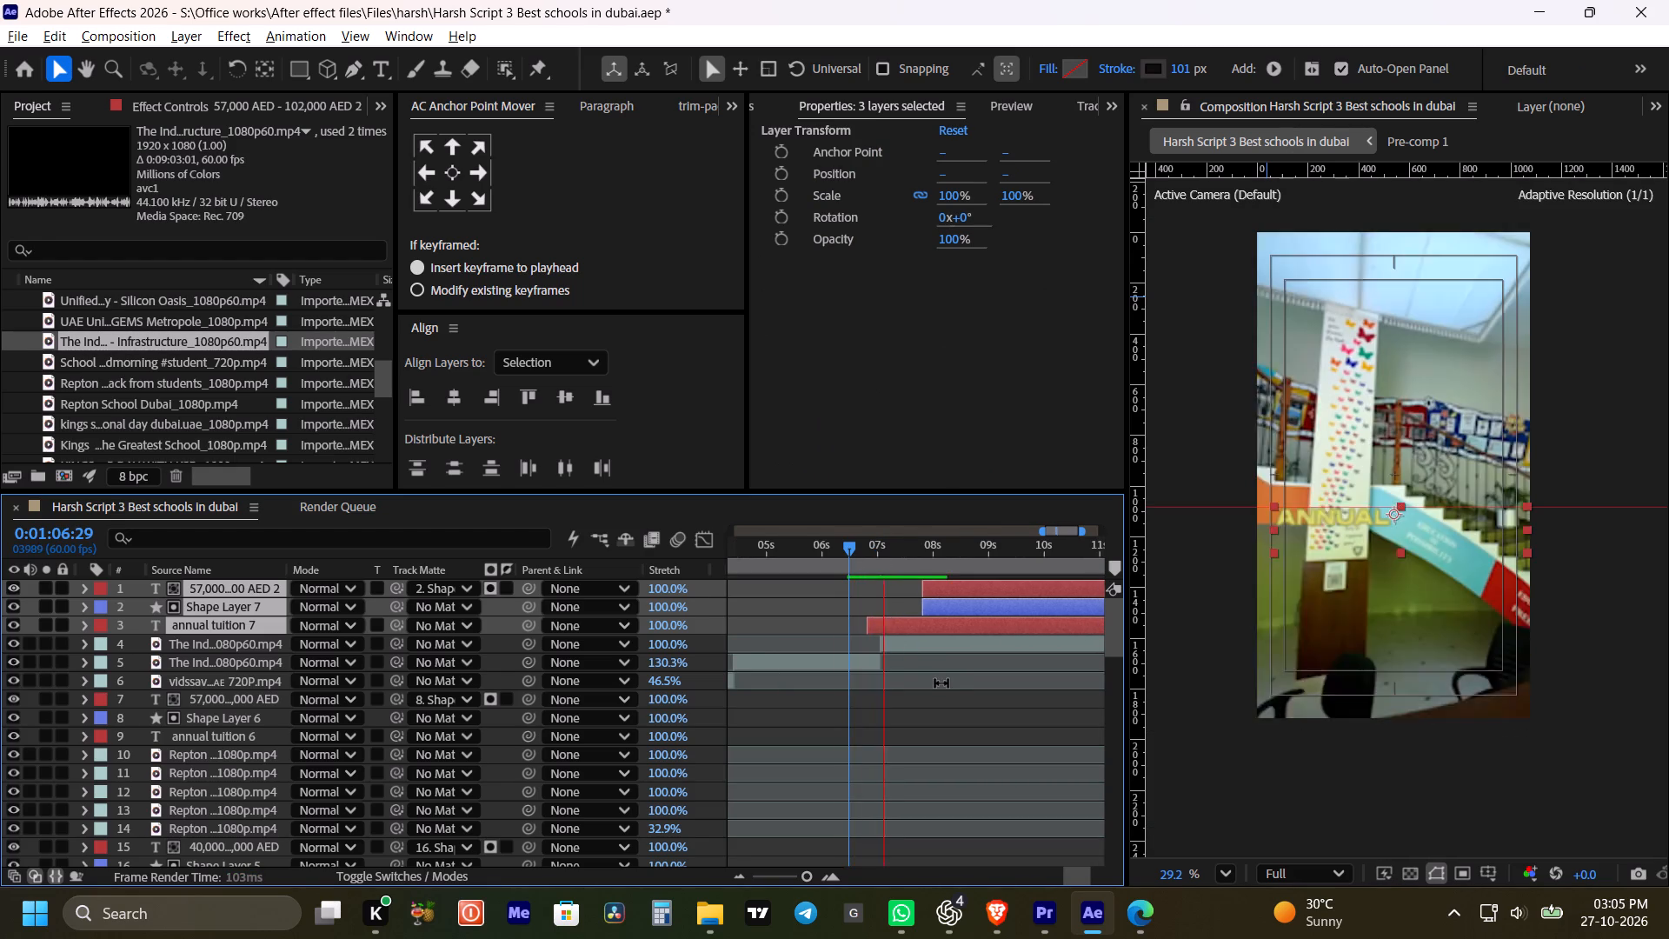
{"action": "key", "text": "space"}
{"action": "left_click", "coordinate": [959, 712]}
{"action": "key", "text": "space"}
{"action": "key", "text": "space"}
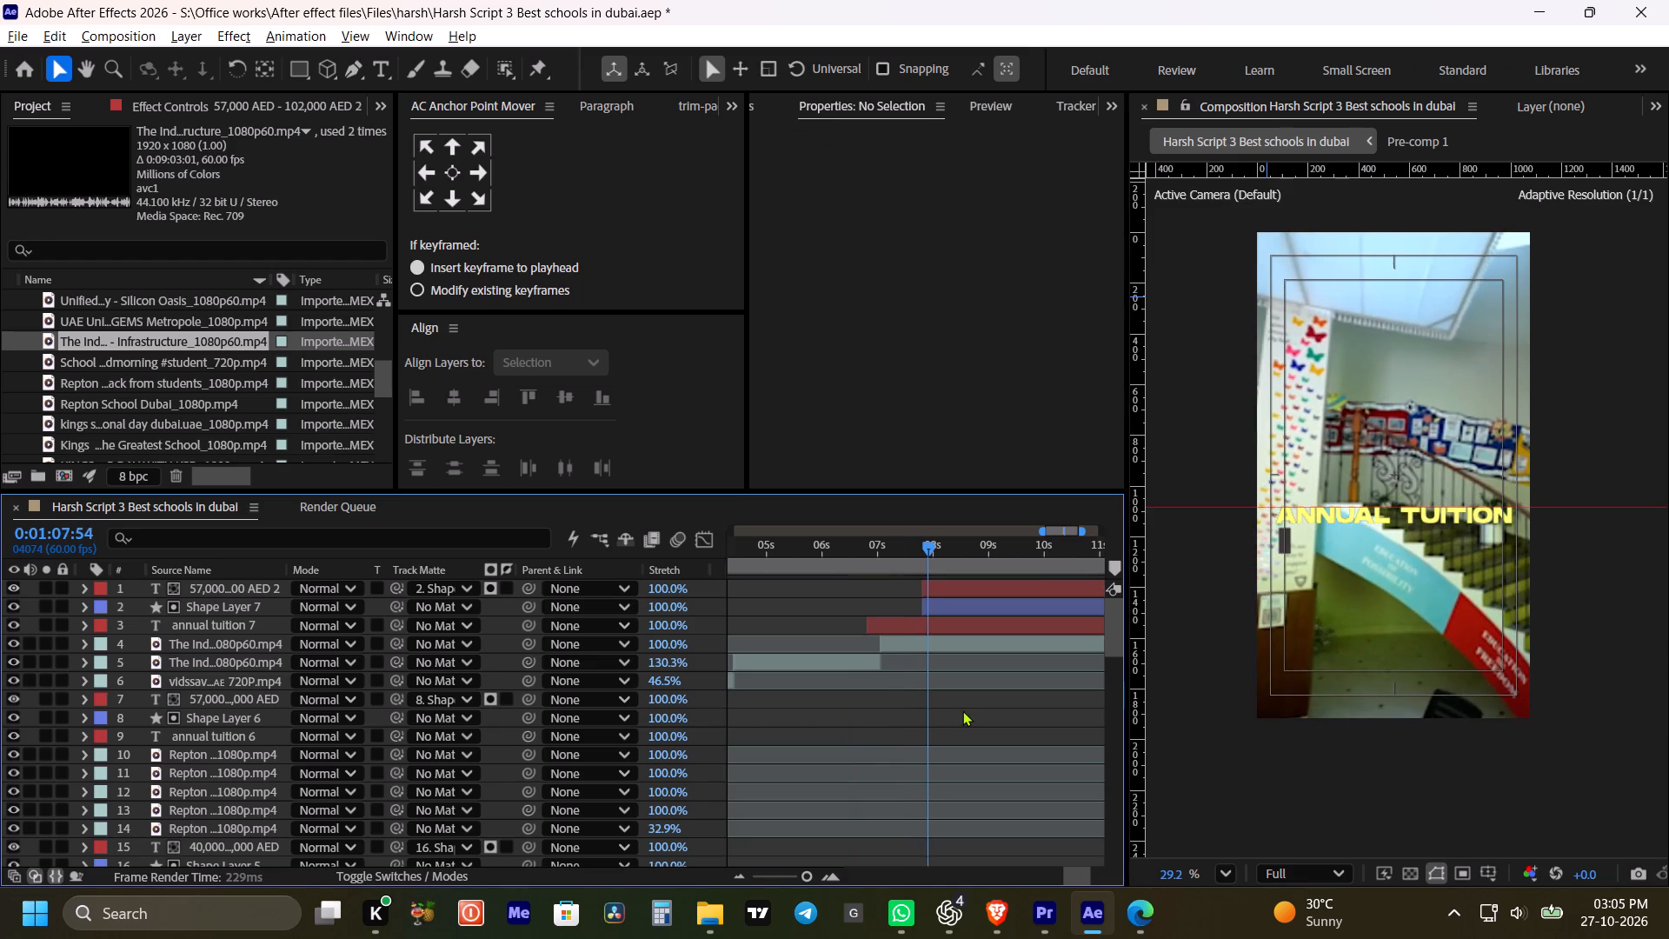
{"action": "left_click", "coordinate": [962, 710]}
{"action": "key", "text": "space"}
{"action": "key", "text": "space"}
Shift the three pasted tuition layers to start at about 0:01:07:30 and trim their ends to the Infrastructure clip's end.
{"action": "left_click", "coordinate": [947, 627]}
{"action": "left_click", "coordinate": [948, 589], "text": "shift"}
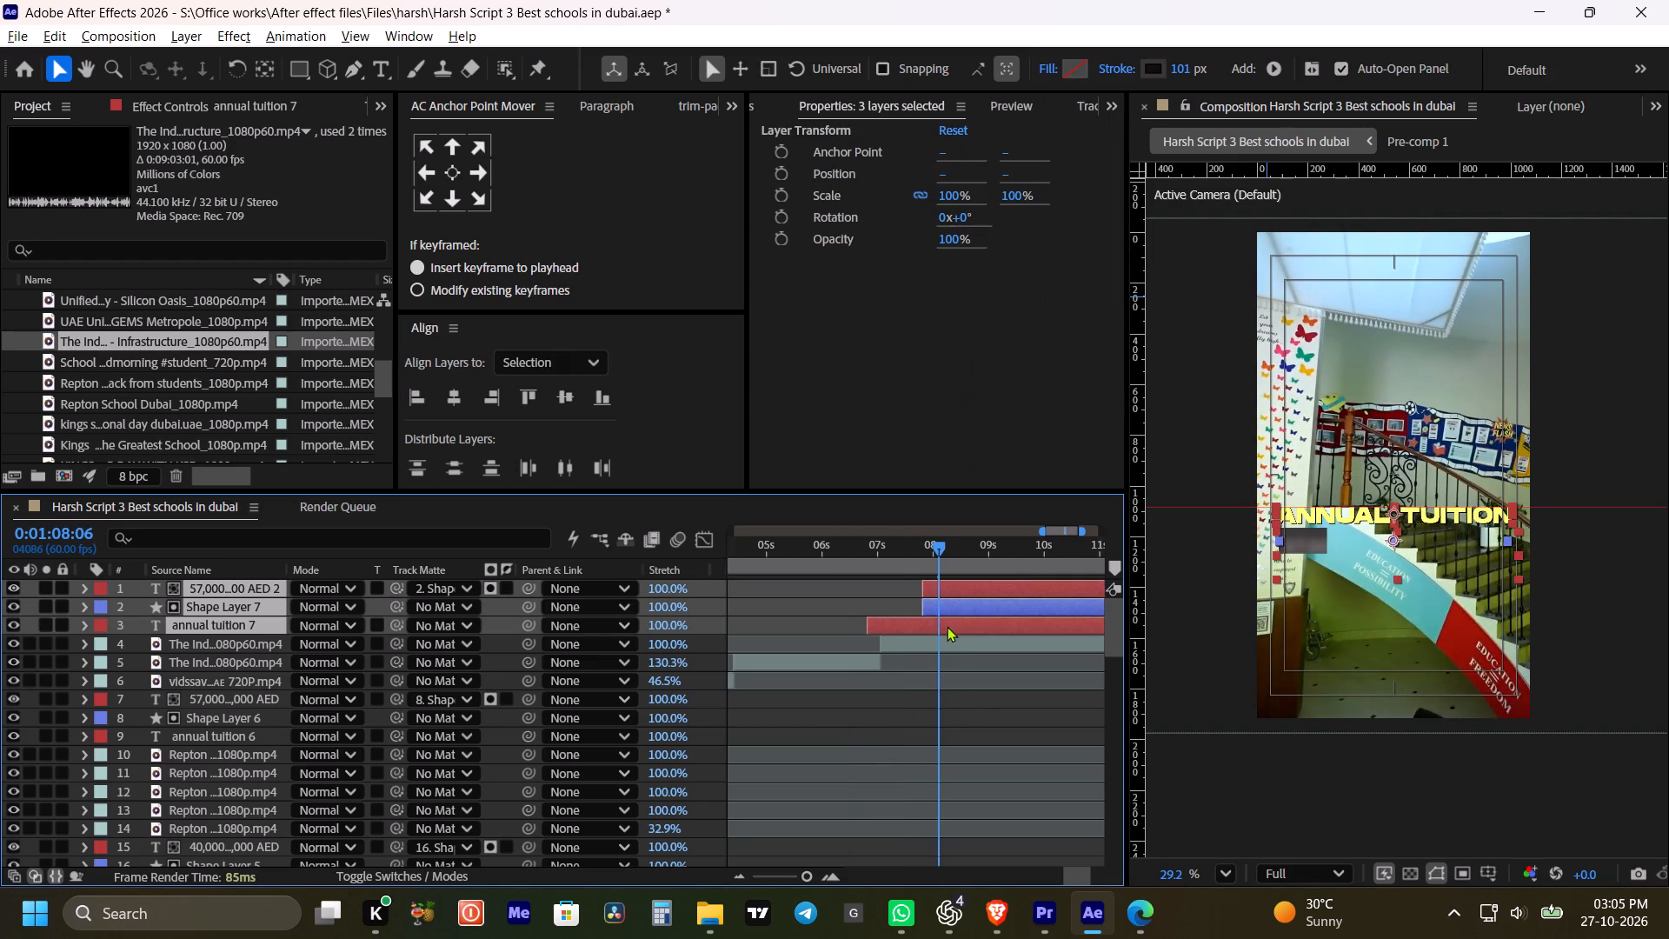
{"action": "left_click_drag", "start_coordinate": [947, 626], "coordinate": [985, 632]}
{"action": "scroll", "coordinate": [956, 696], "scroll_direction": "down", "scroll_amount": 1, "text": "alt"}
{"action": "key", "text": "space"}
{"action": "left_click_drag", "start_coordinate": [1029, 706], "coordinate": [917, 745]}
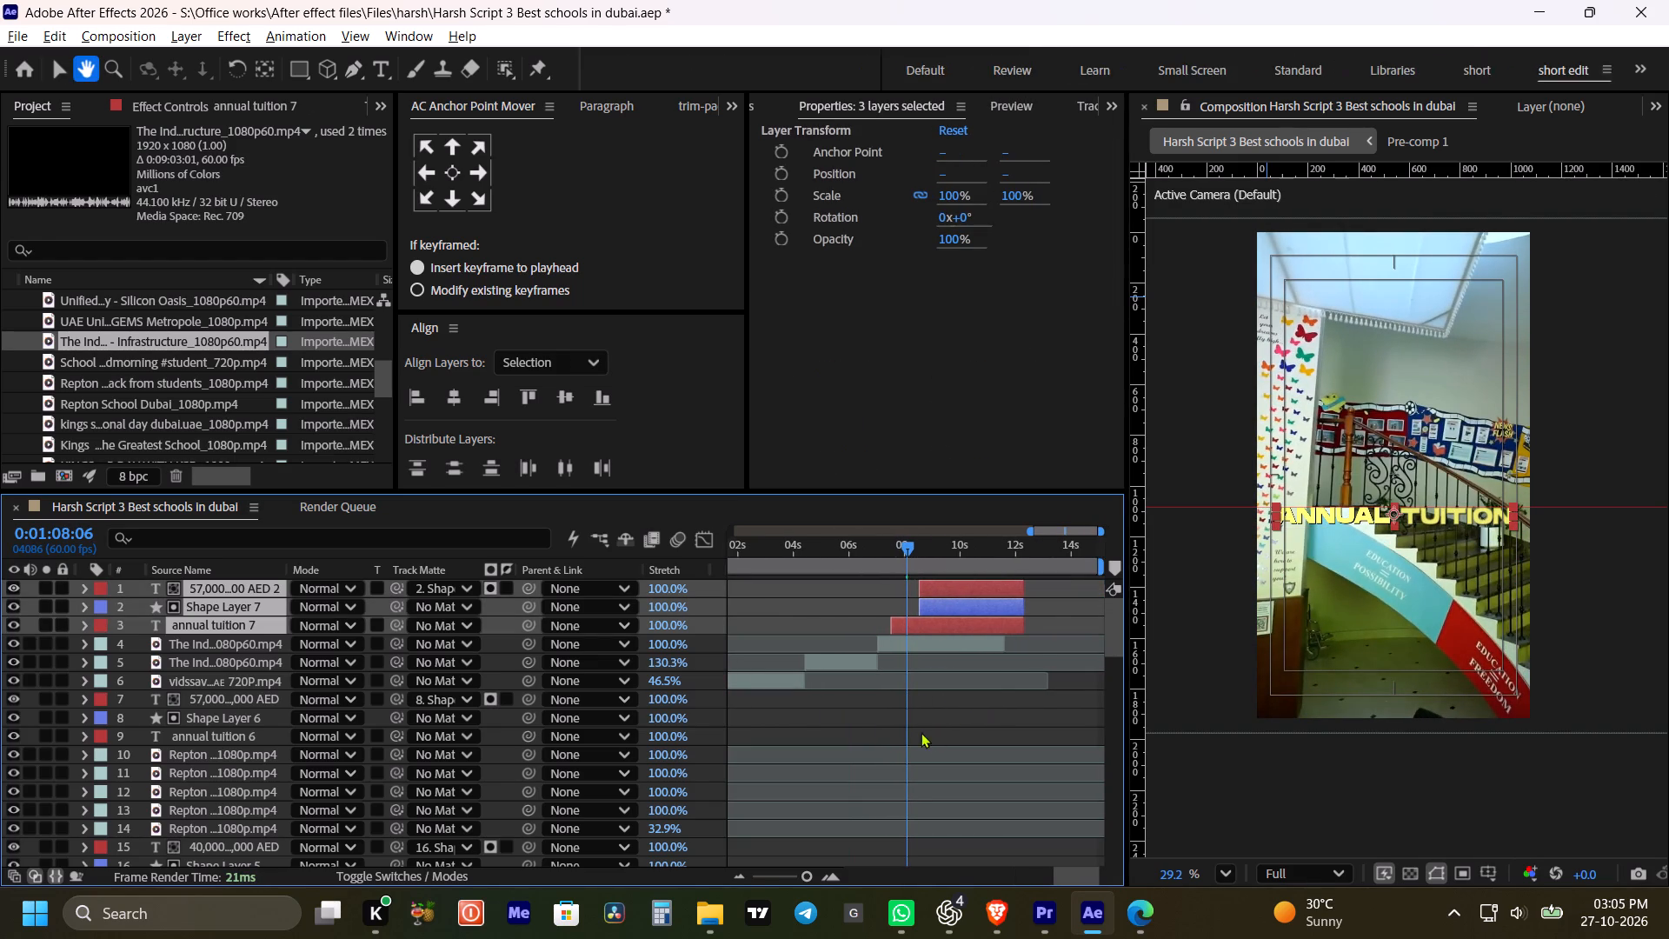
{"action": "left_click_drag", "start_coordinate": [1025, 628], "coordinate": [1001, 632], "text": "shift"}
Play back the sequence from 0:01:08:06 to 0:01:11:06 to check the retimed tuition text.
{"action": "left_click", "coordinate": [903, 549]}
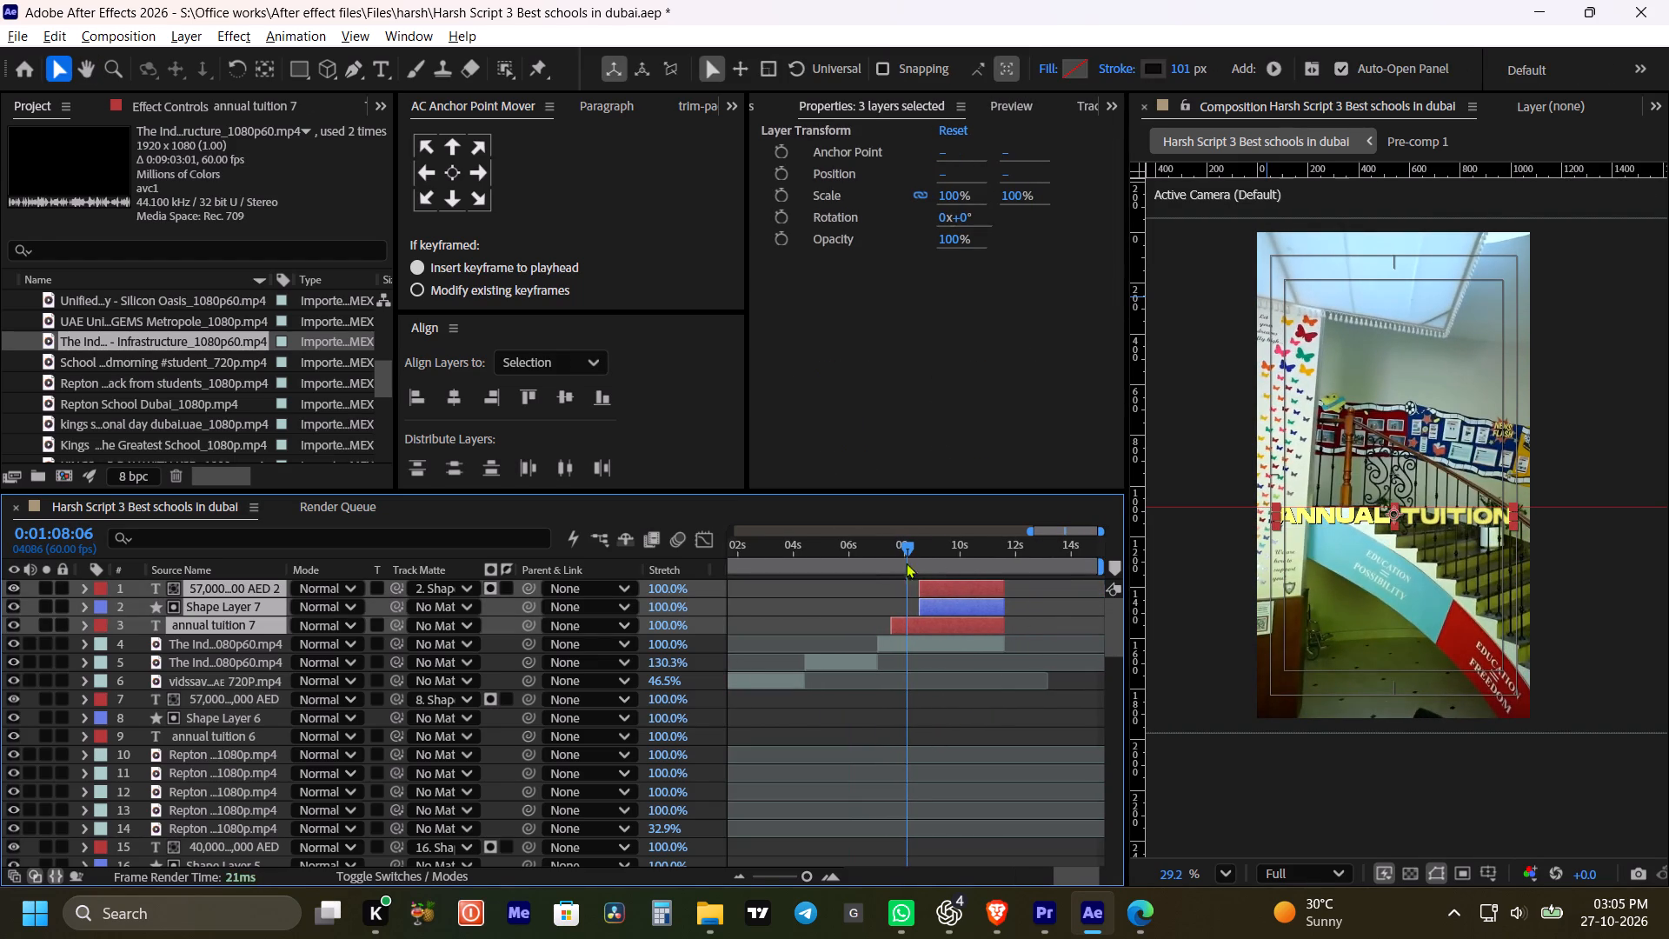
{"action": "key", "text": "space"}
{"action": "left_click", "coordinate": [976, 715]}
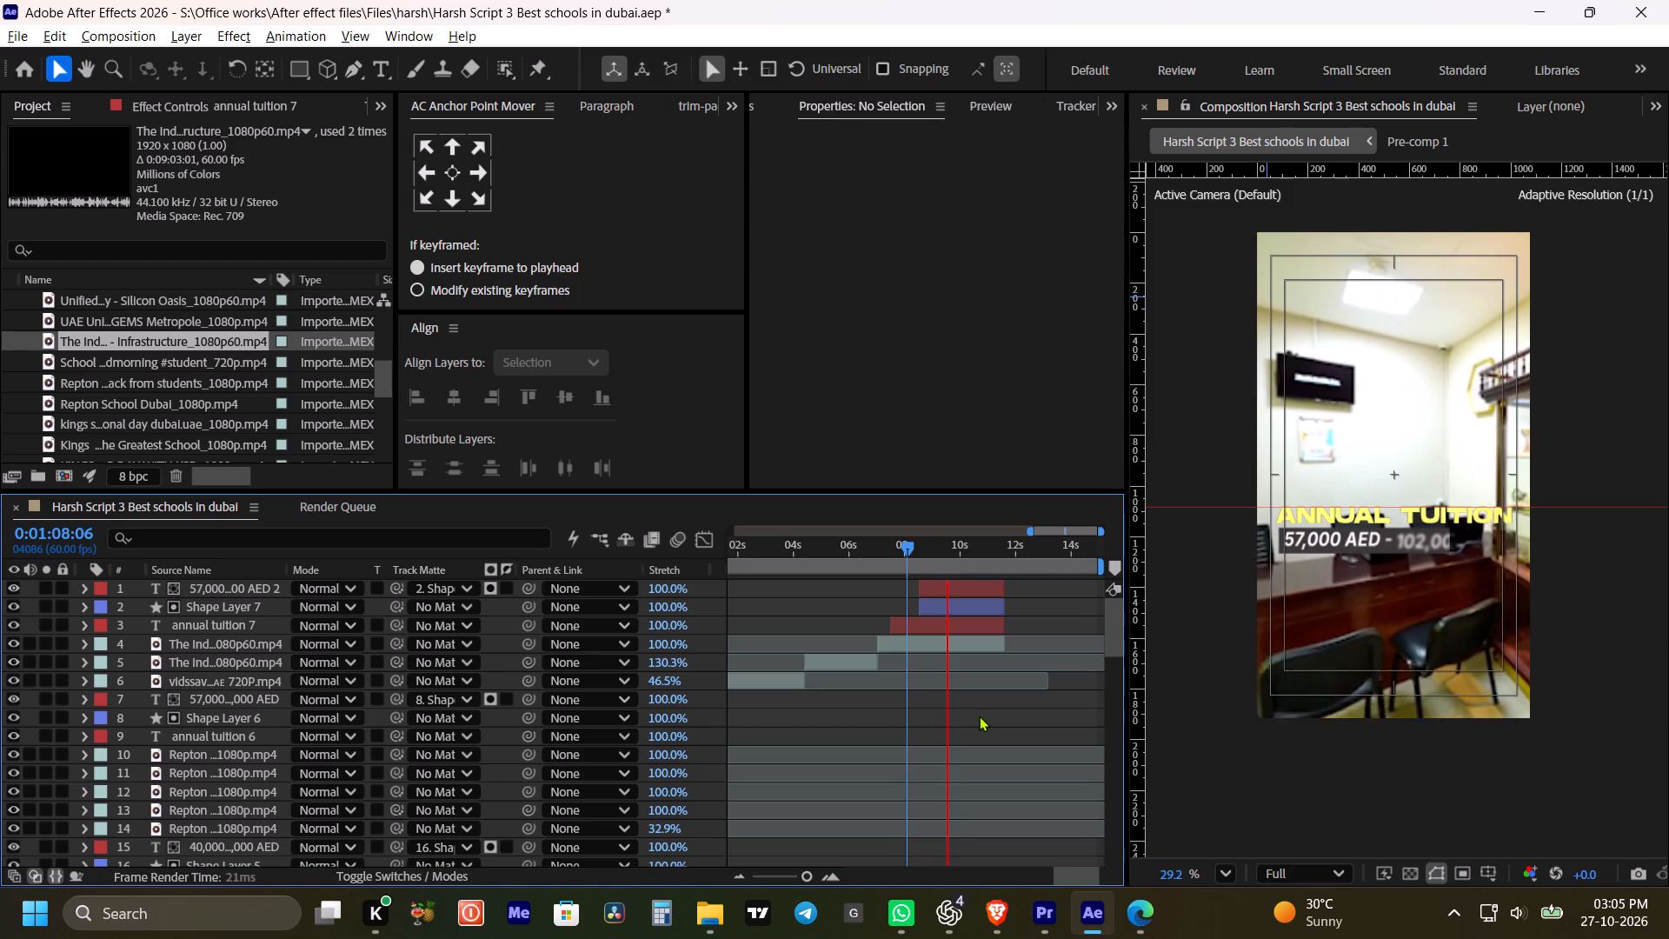
{"action": "key", "text": "space"}
{"action": "key", "text": "space"}
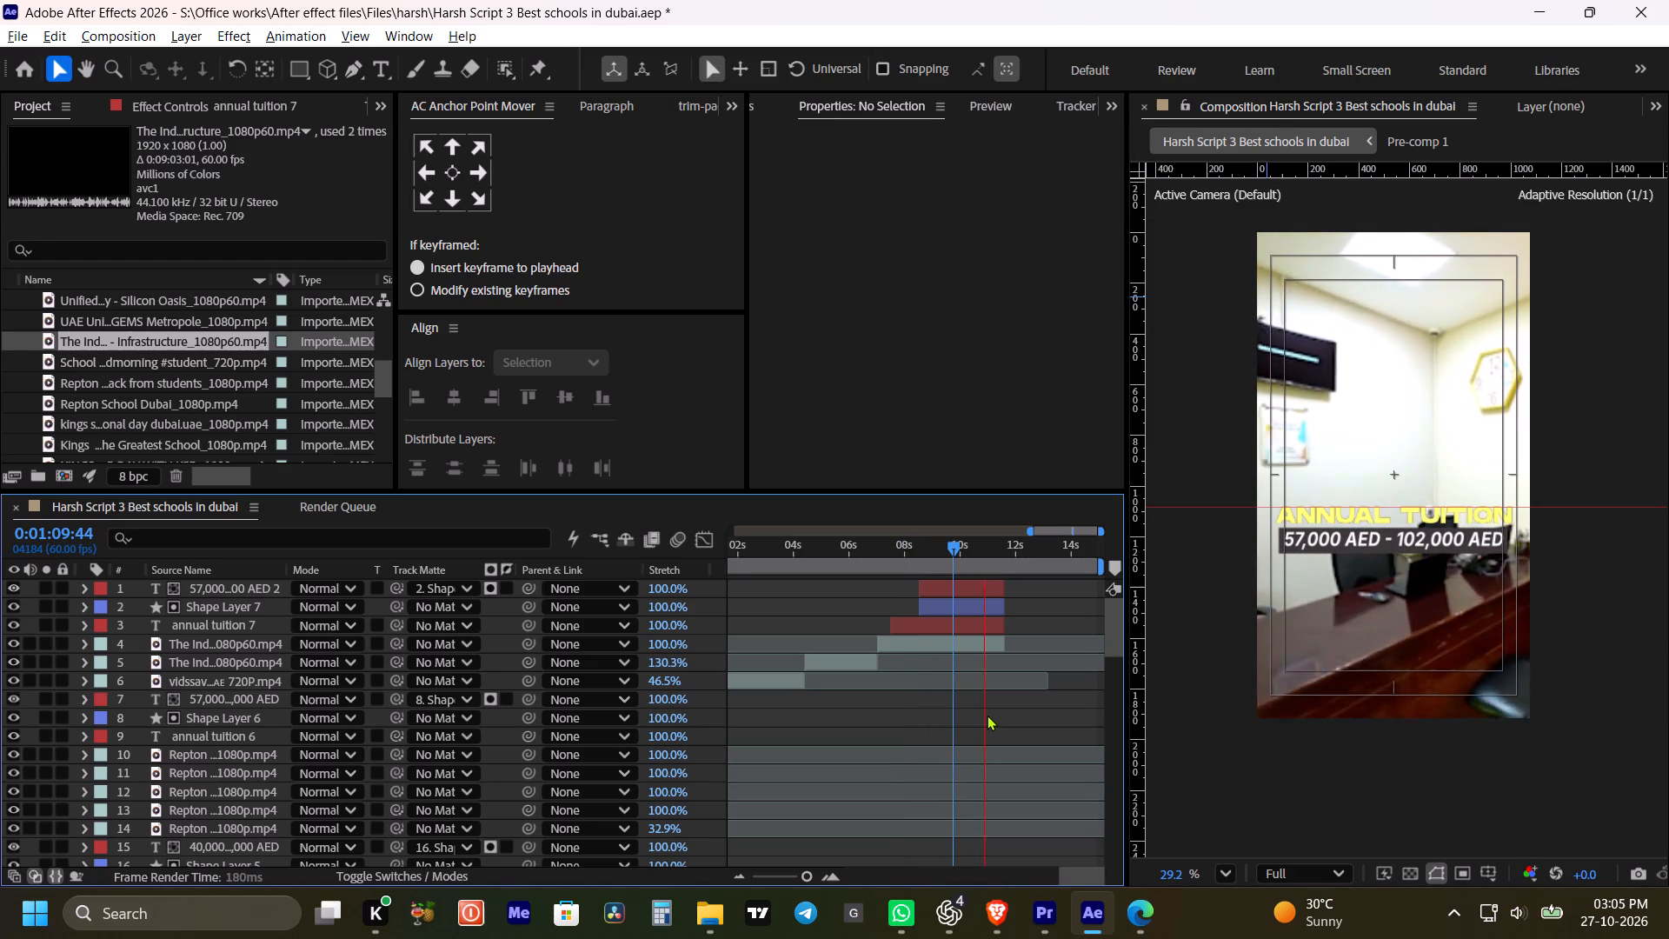
{"action": "key", "text": "space"}
{"action": "left_click", "coordinate": [987, 715]}
Change the pasted fee text to "10,000 AED -20,000 AED" and centre it horizontally in the composition.
{"action": "double_click", "coordinate": [970, 584]}
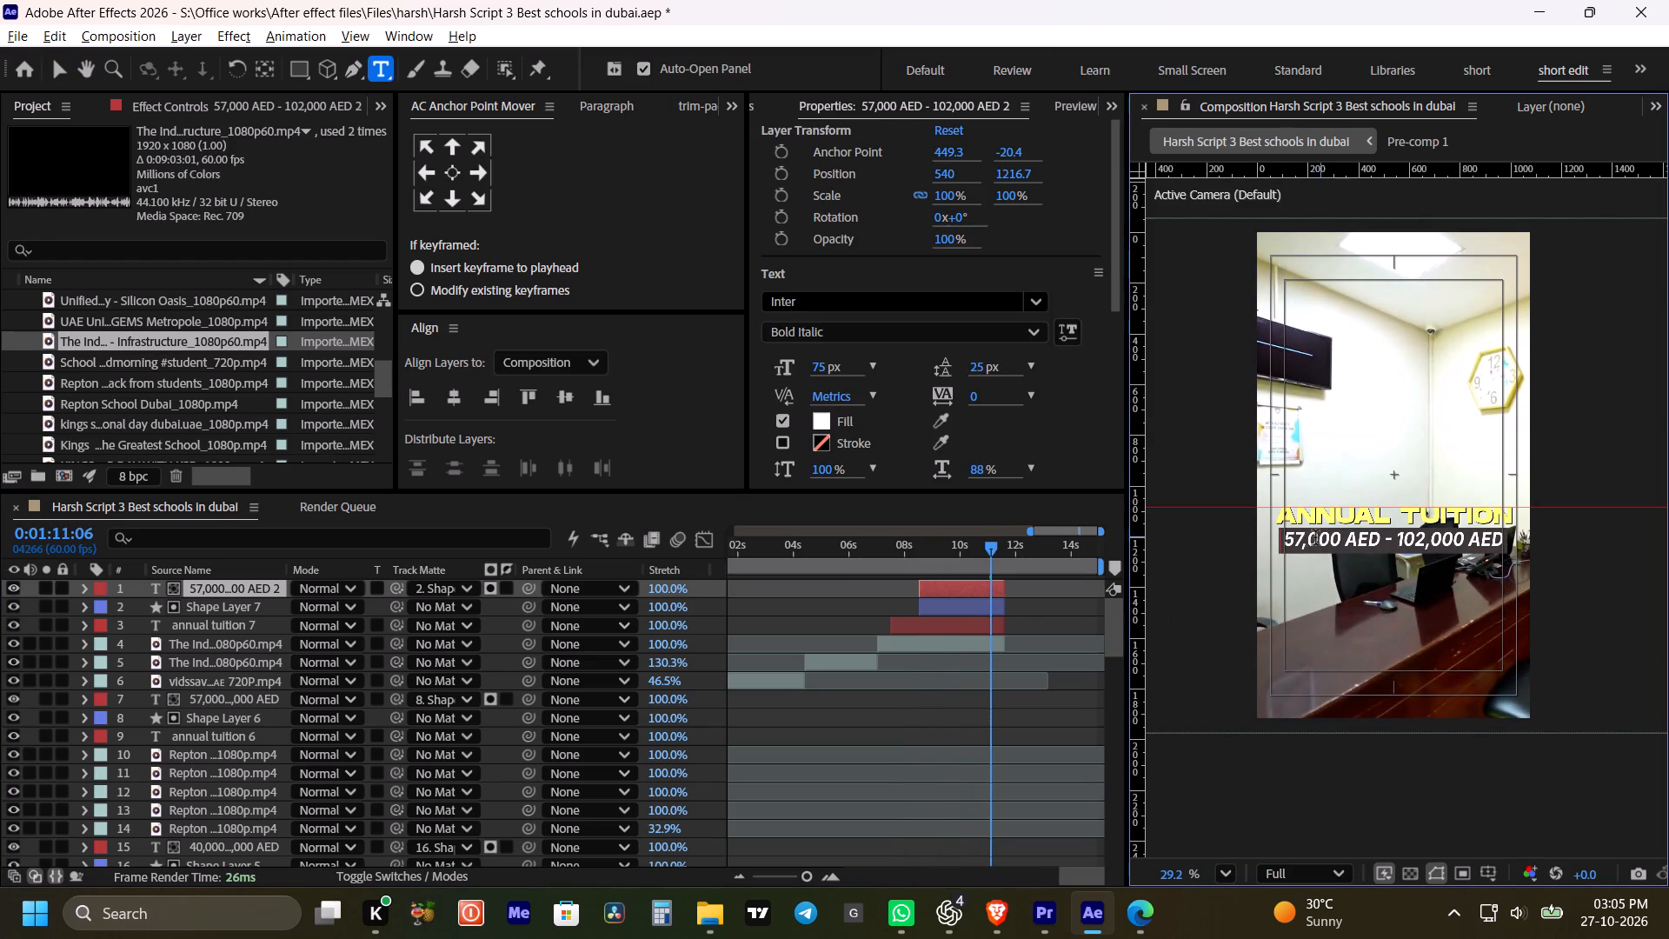
{"action": "left_click", "coordinate": [1293, 538]}
{"action": "left_click_drag", "start_coordinate": [1302, 536], "coordinate": [1269, 543]}
{"action": "key", "text": "1"}
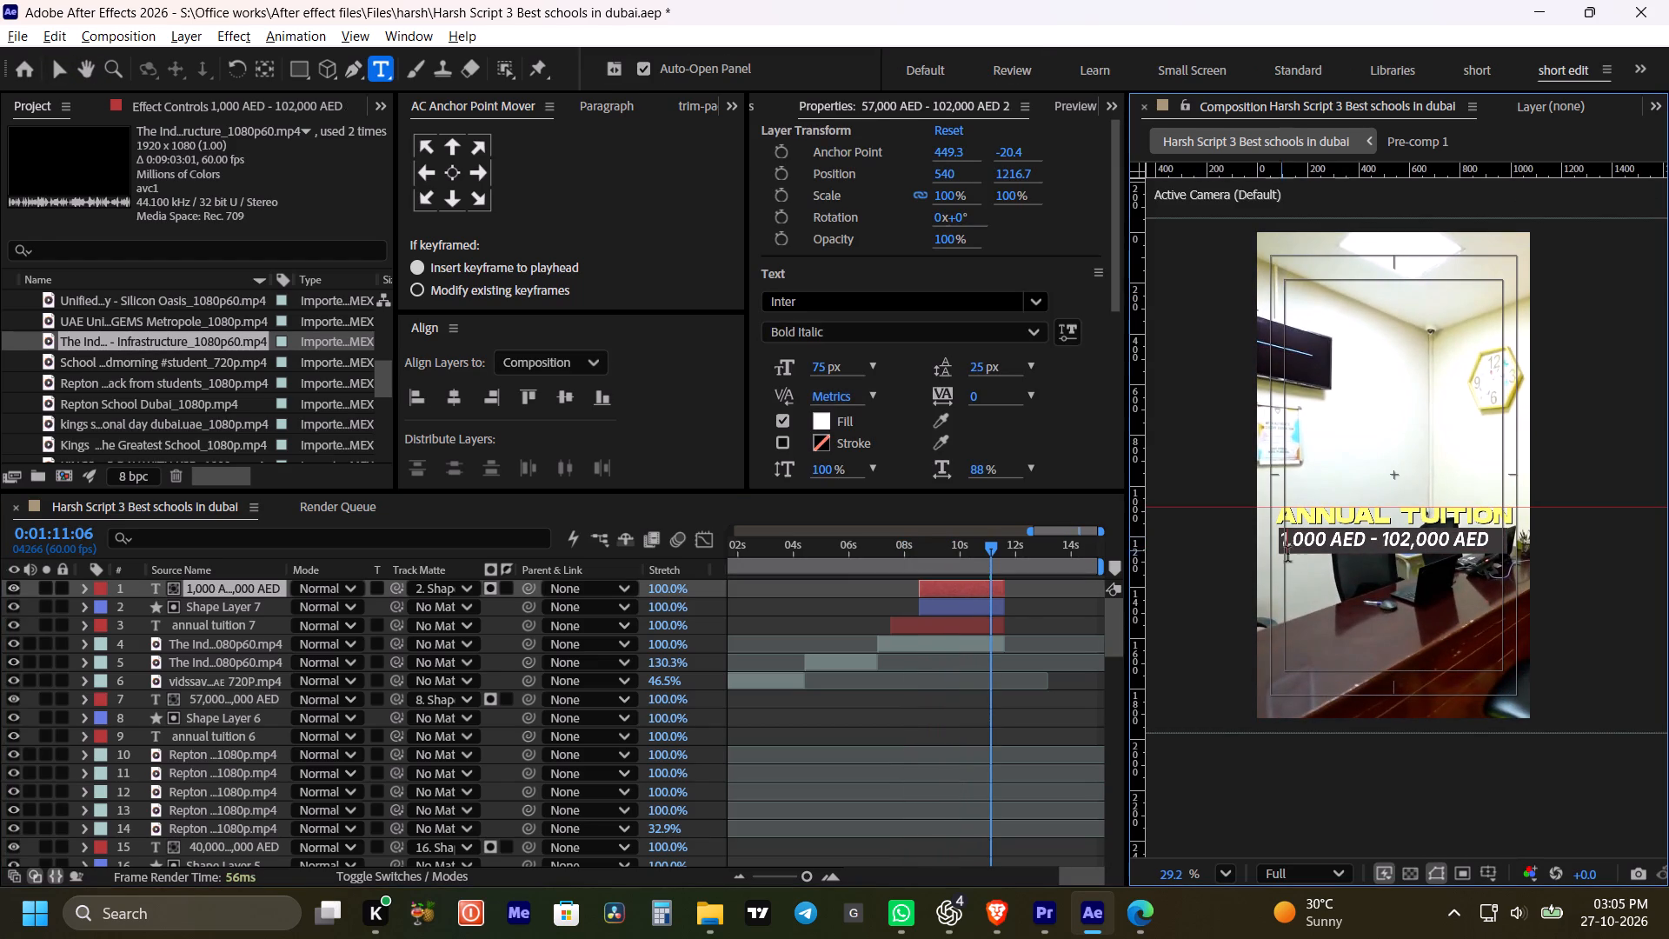
{"action": "key", "text": "0"}
{"action": "left_click", "coordinate": [1420, 540]}
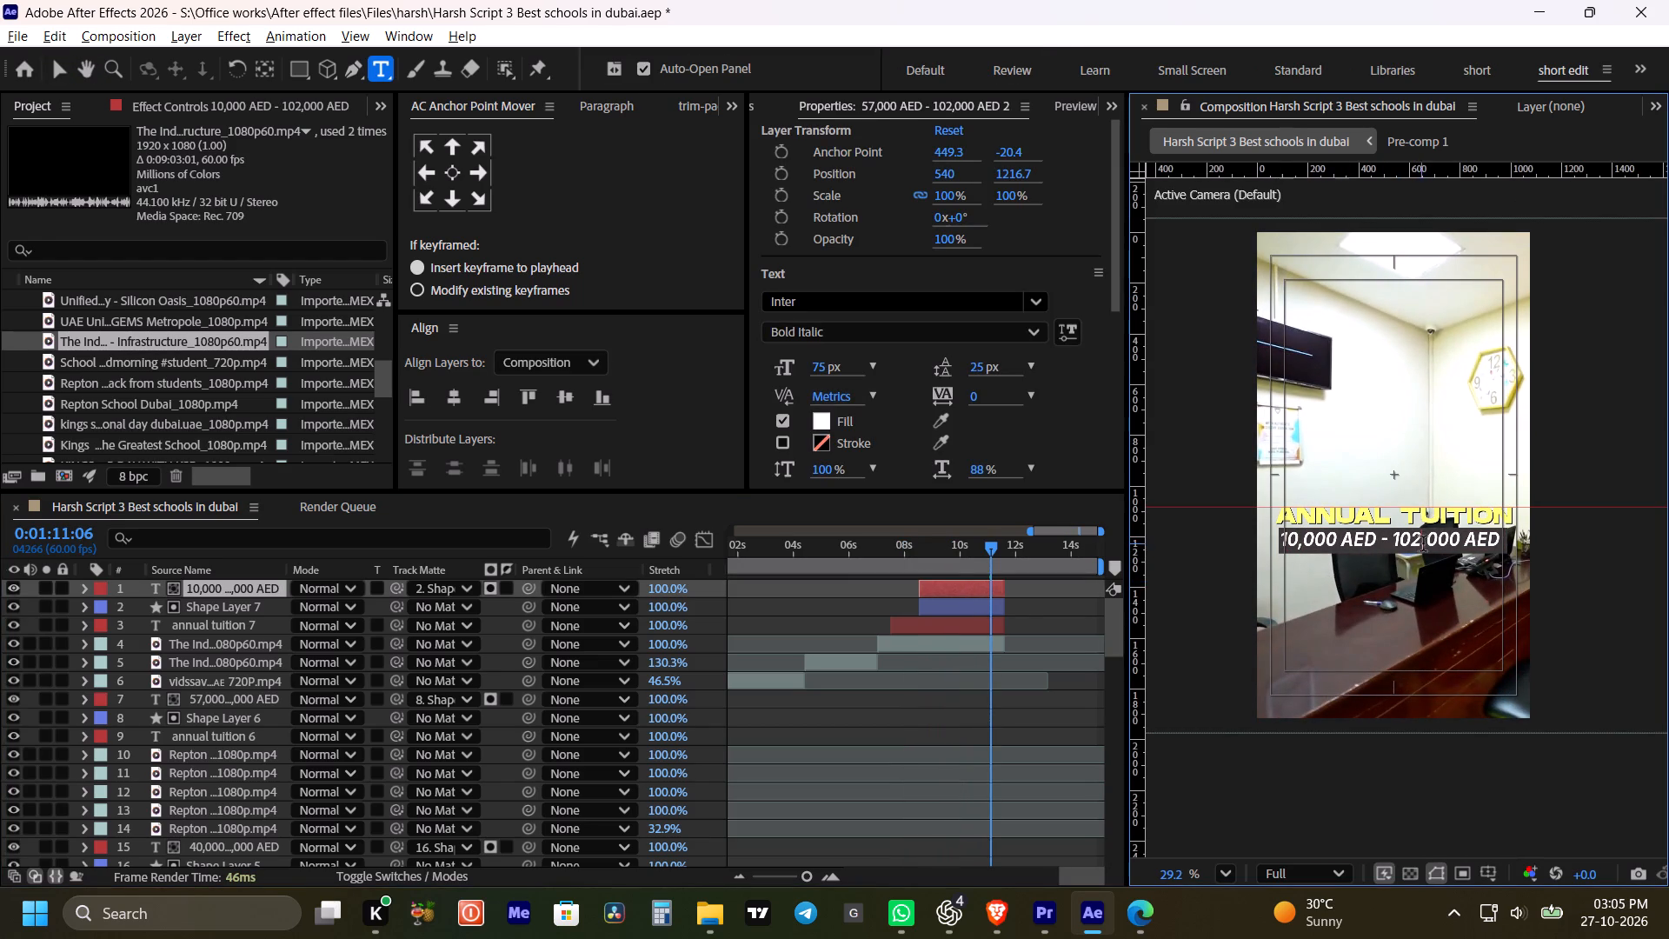
{"action": "left_click_drag", "start_coordinate": [1418, 541], "coordinate": [1386, 541]}
{"action": "key", "text": "2"}
{"action": "key", "text": "0"}
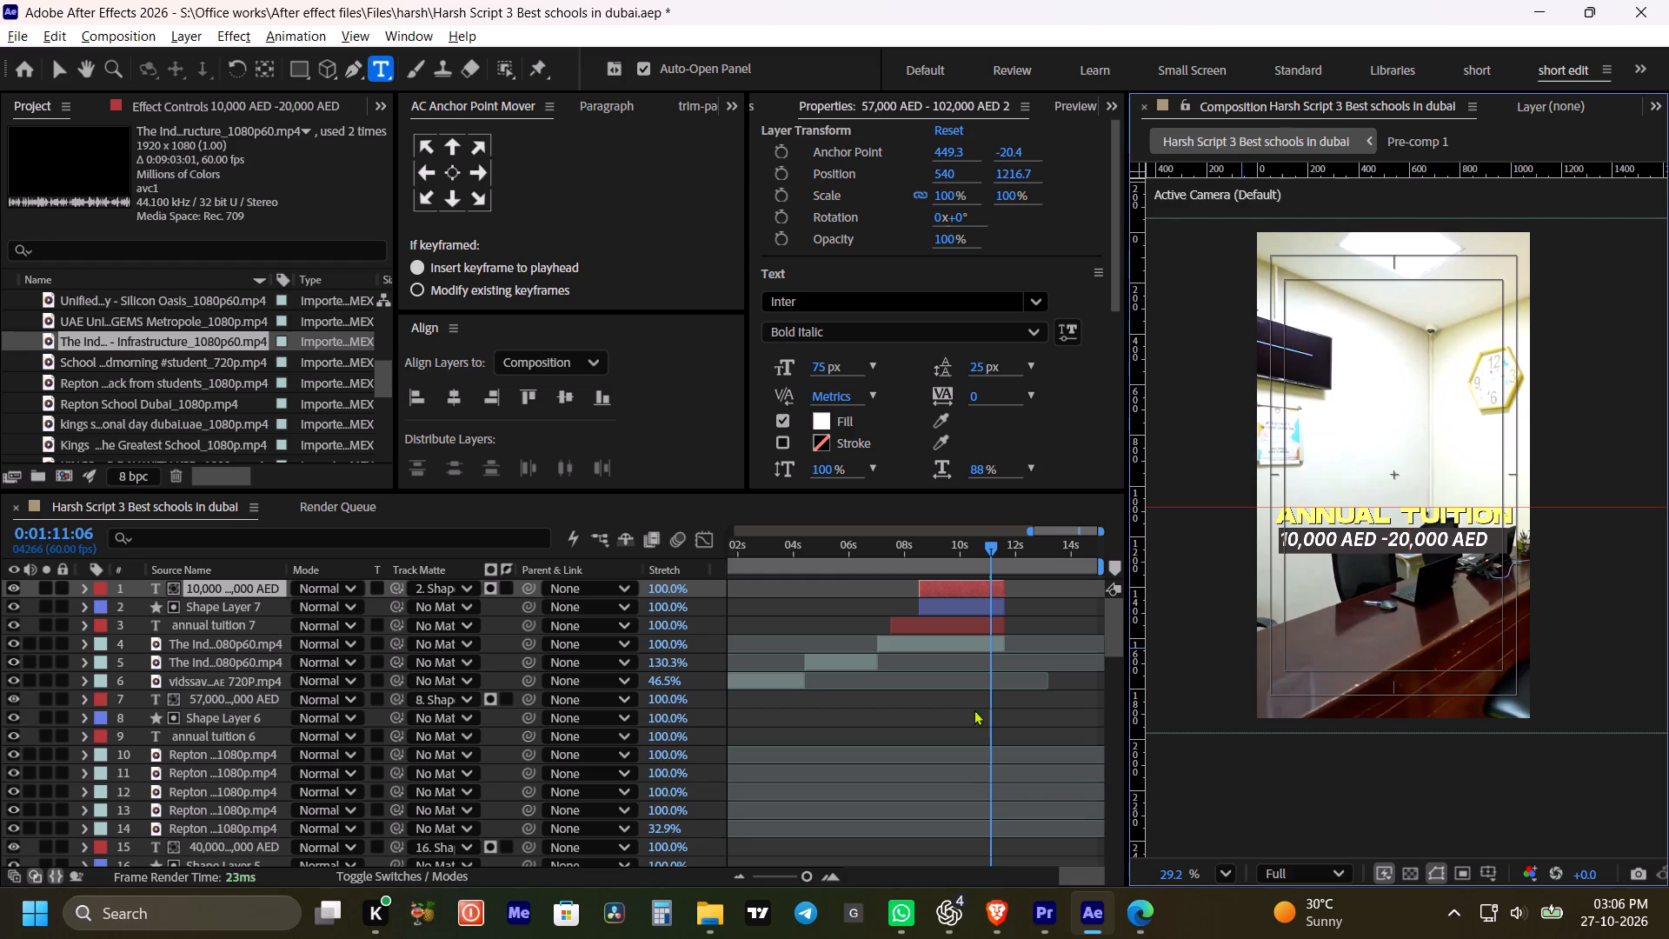
{"action": "left_click", "coordinate": [448, 399]}
Play back the sequence from 0:01:08:16 to 0:01:11:14 to check the new fee text against the narration.
{"action": "left_click", "coordinate": [910, 550]}
{"action": "key", "text": "space"}
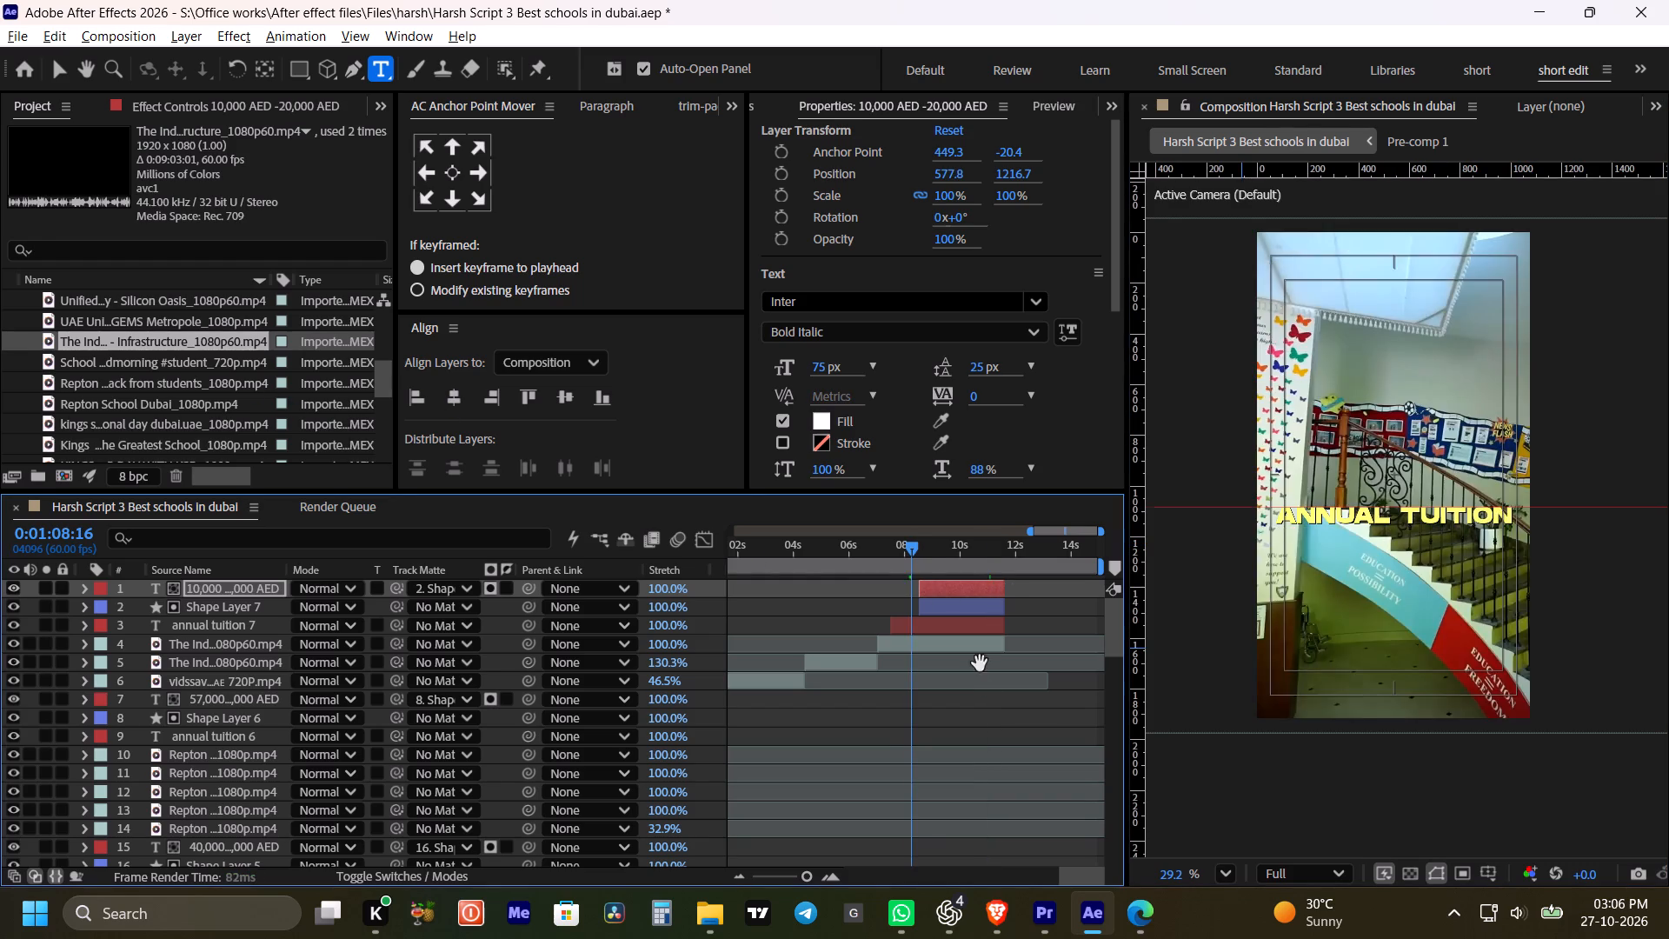
{"action": "left_click", "coordinate": [982, 709]}
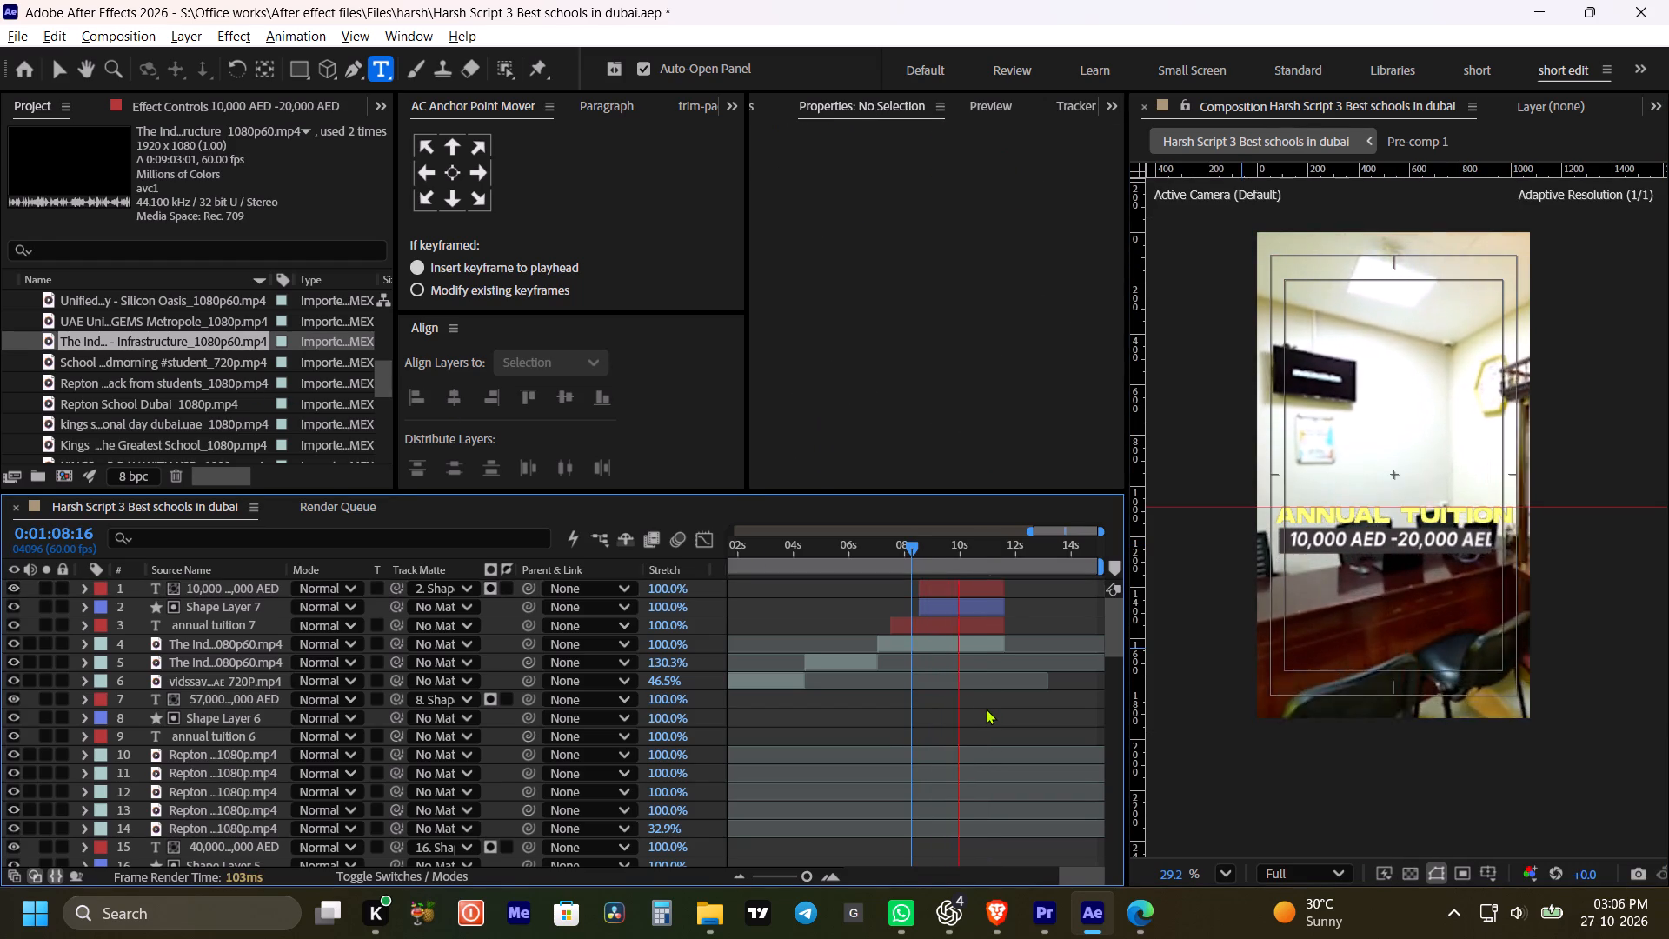
{"action": "key", "text": "space"}
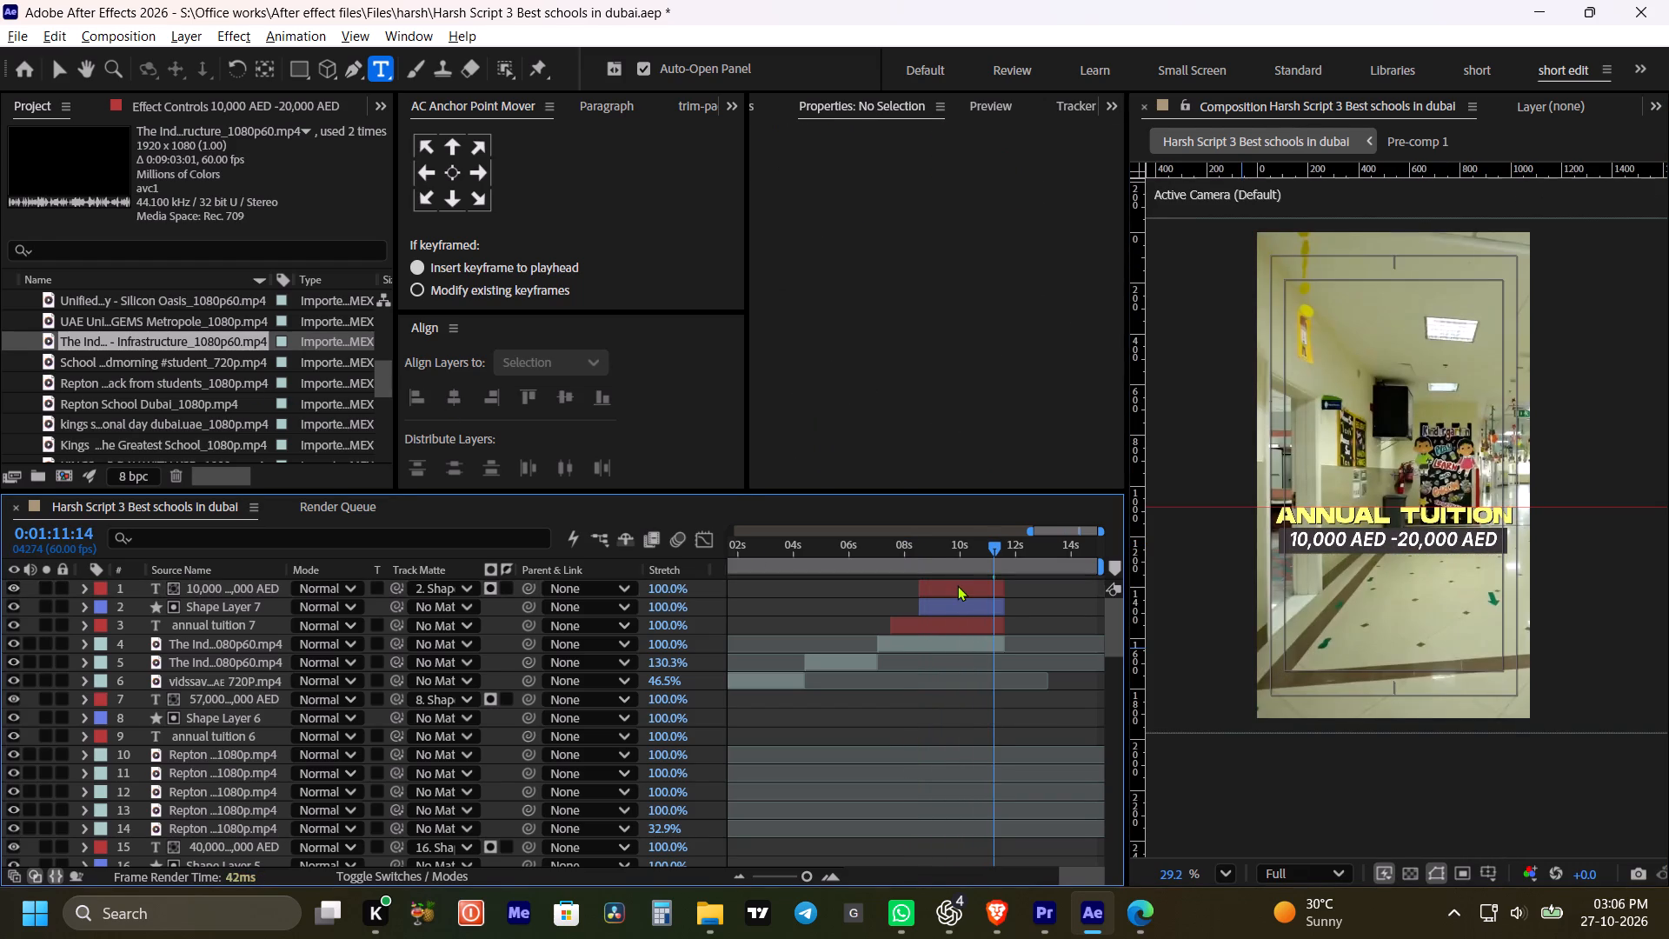
Correct the upper fee in the text to 21,000 AED and centre the text horizontally in the composition again.
{"action": "double_click", "coordinate": [957, 585]}
{"action": "left_click", "coordinate": [1405, 540]}
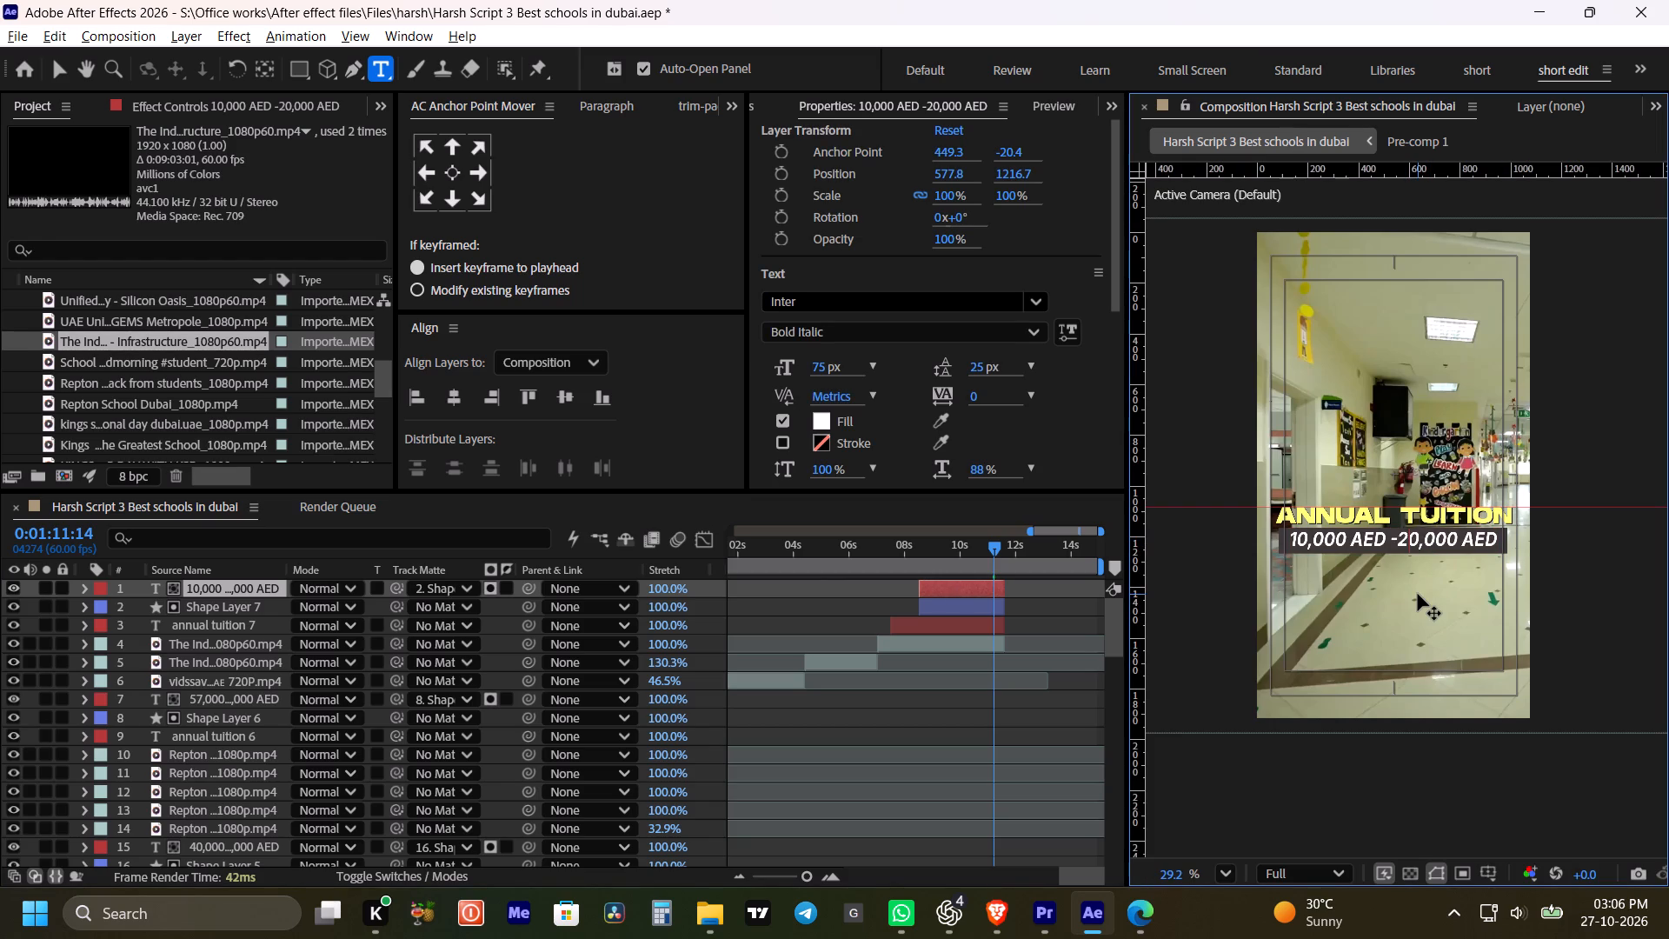
{"action": "key", "text": "Right"}
{"action": "key", "text": "BackSpace"}
{"action": "key", "text": "1"}
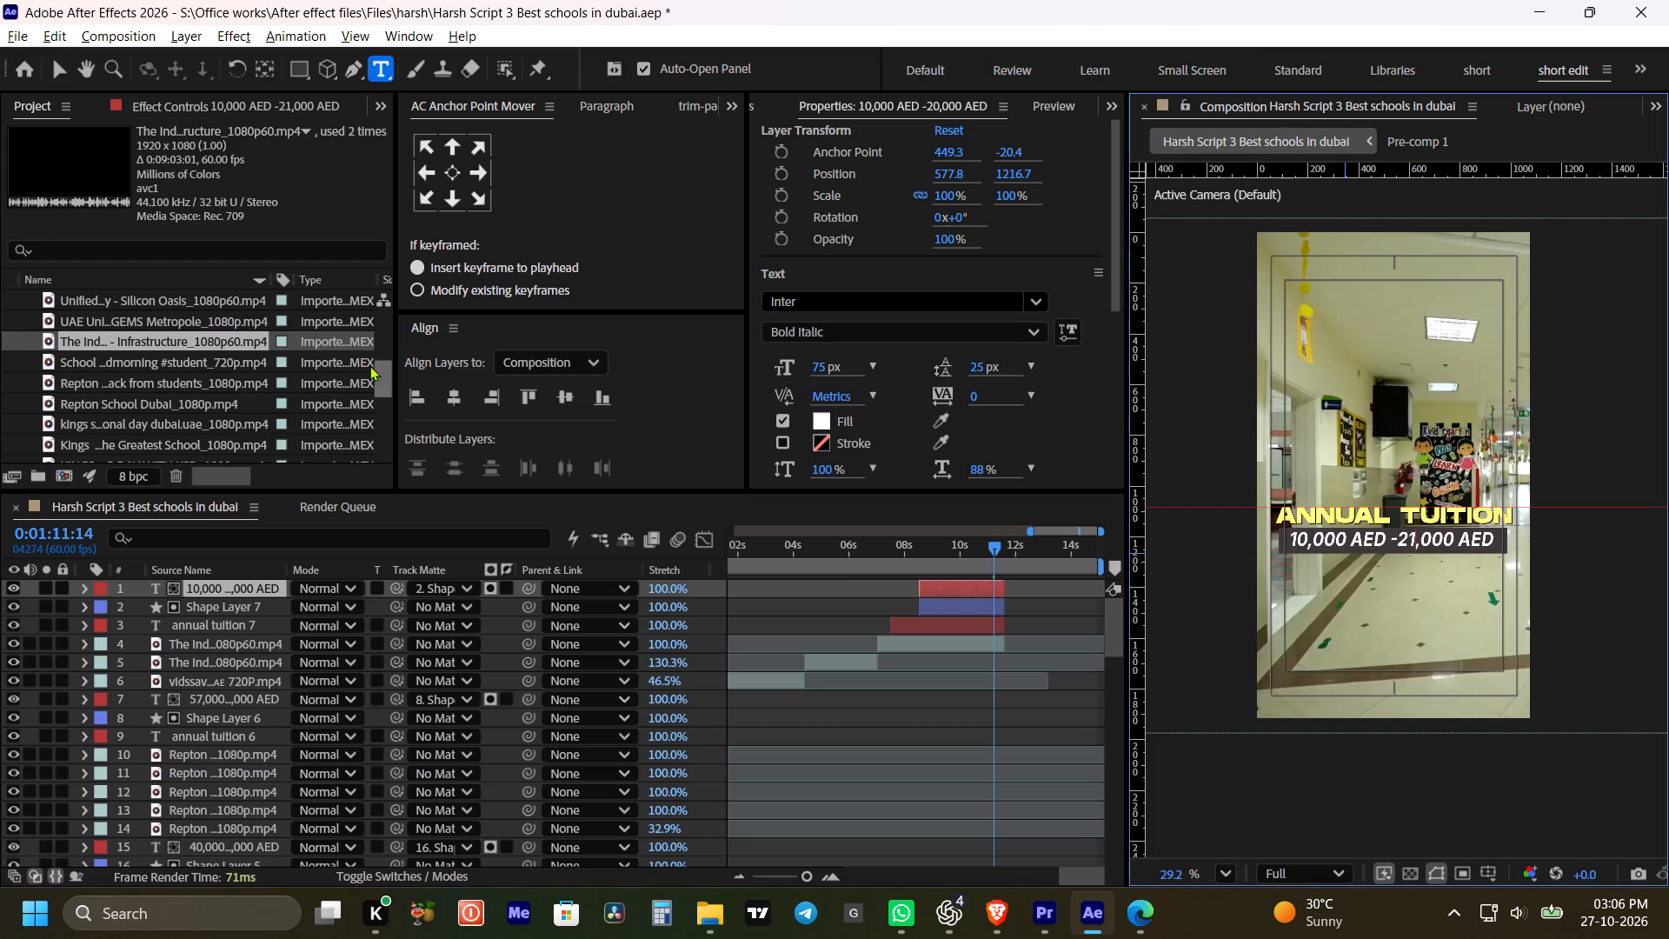
{"action": "left_click", "coordinate": [450, 399]}
Check the Indian International School fee range in the Harsh Reality script document in the browser, and return to After Effects.
{"action": "left_click", "coordinate": [1001, 923]}
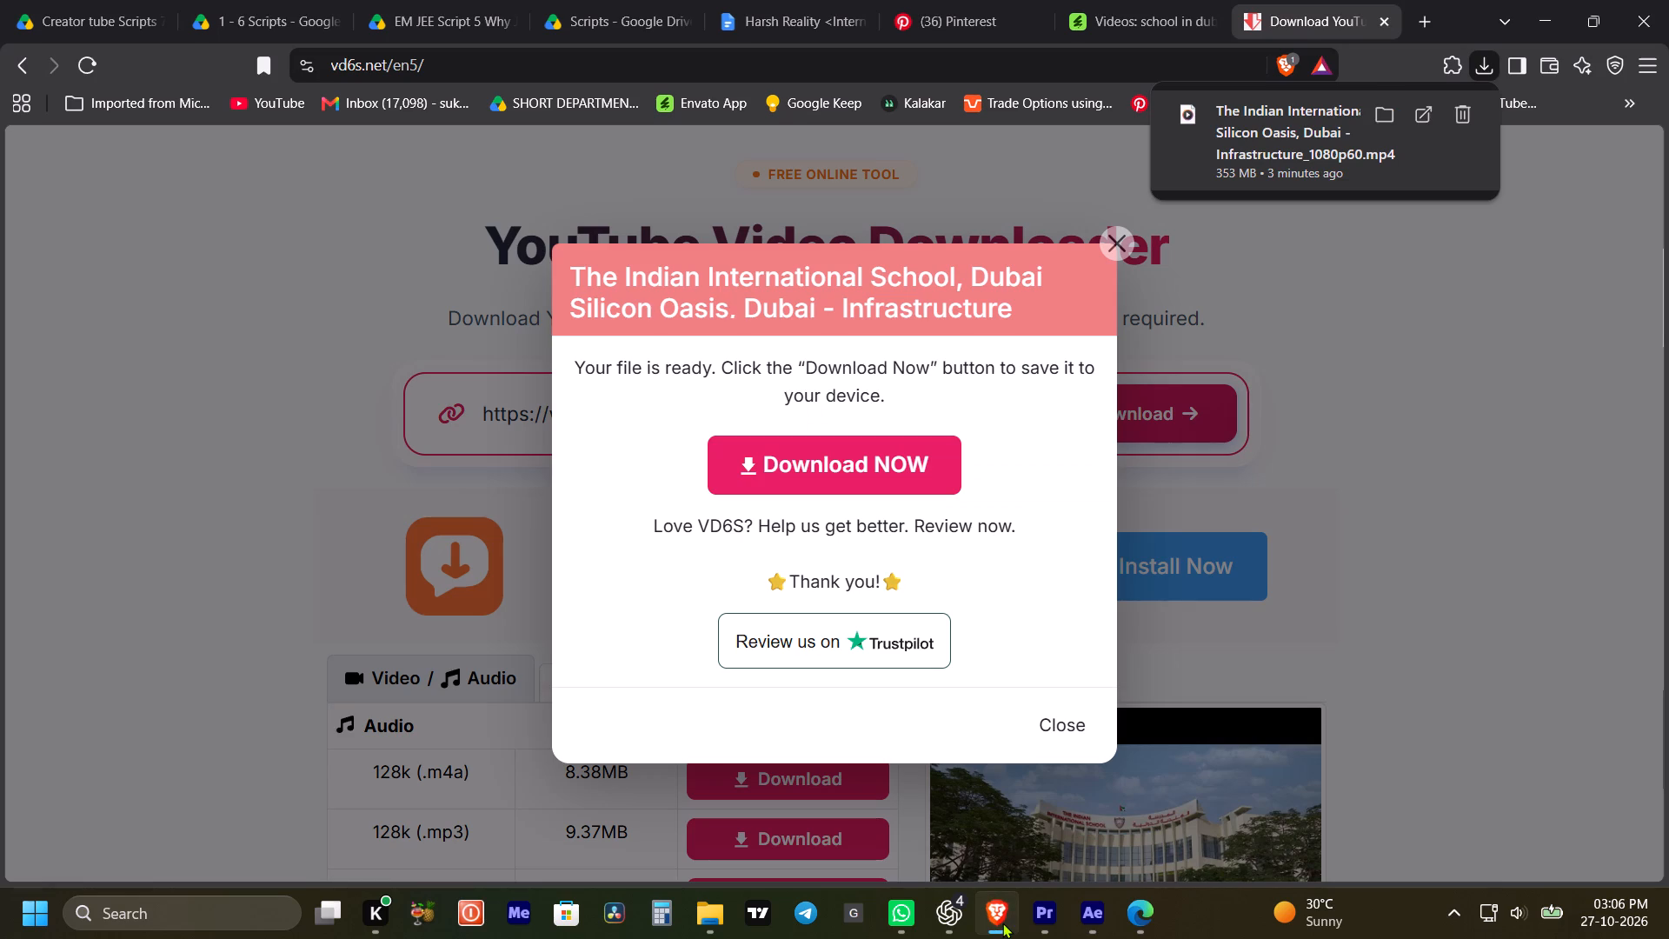
{"action": "left_click", "coordinate": [741, 10]}
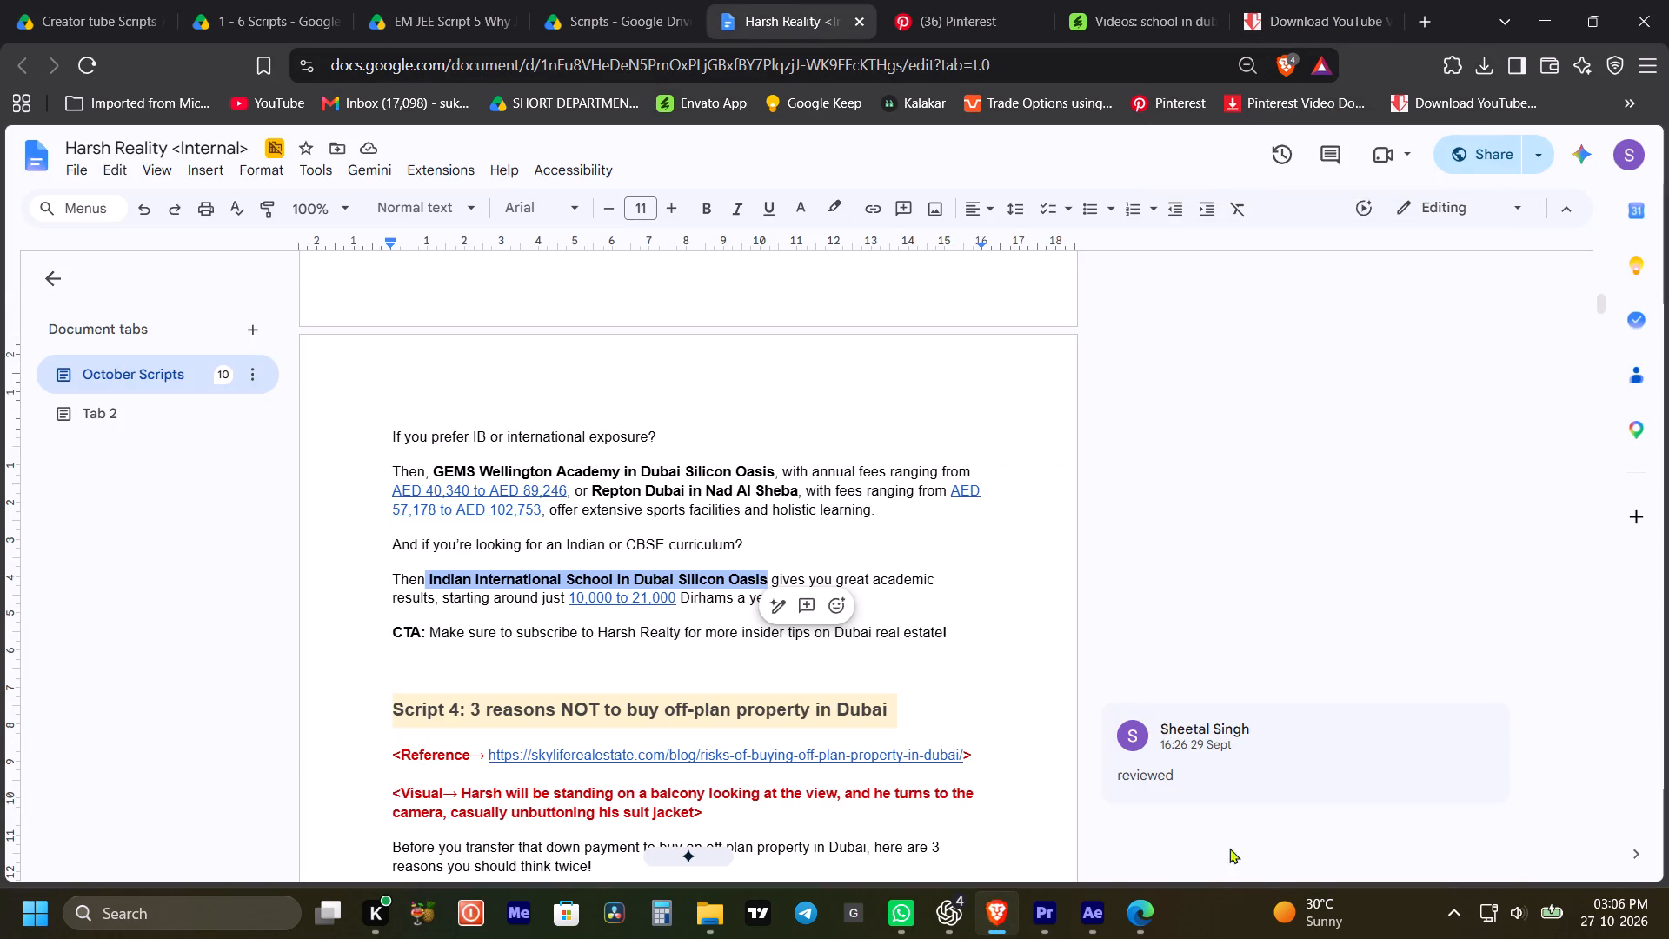
{"action": "left_click", "coordinate": [1093, 923]}
Play back the sequence from 0:01:11:14 to check how the fee text section leads into the closing presenter shot.
{"action": "left_click", "coordinate": [1027, 736]}
{"action": "key", "text": "space"}
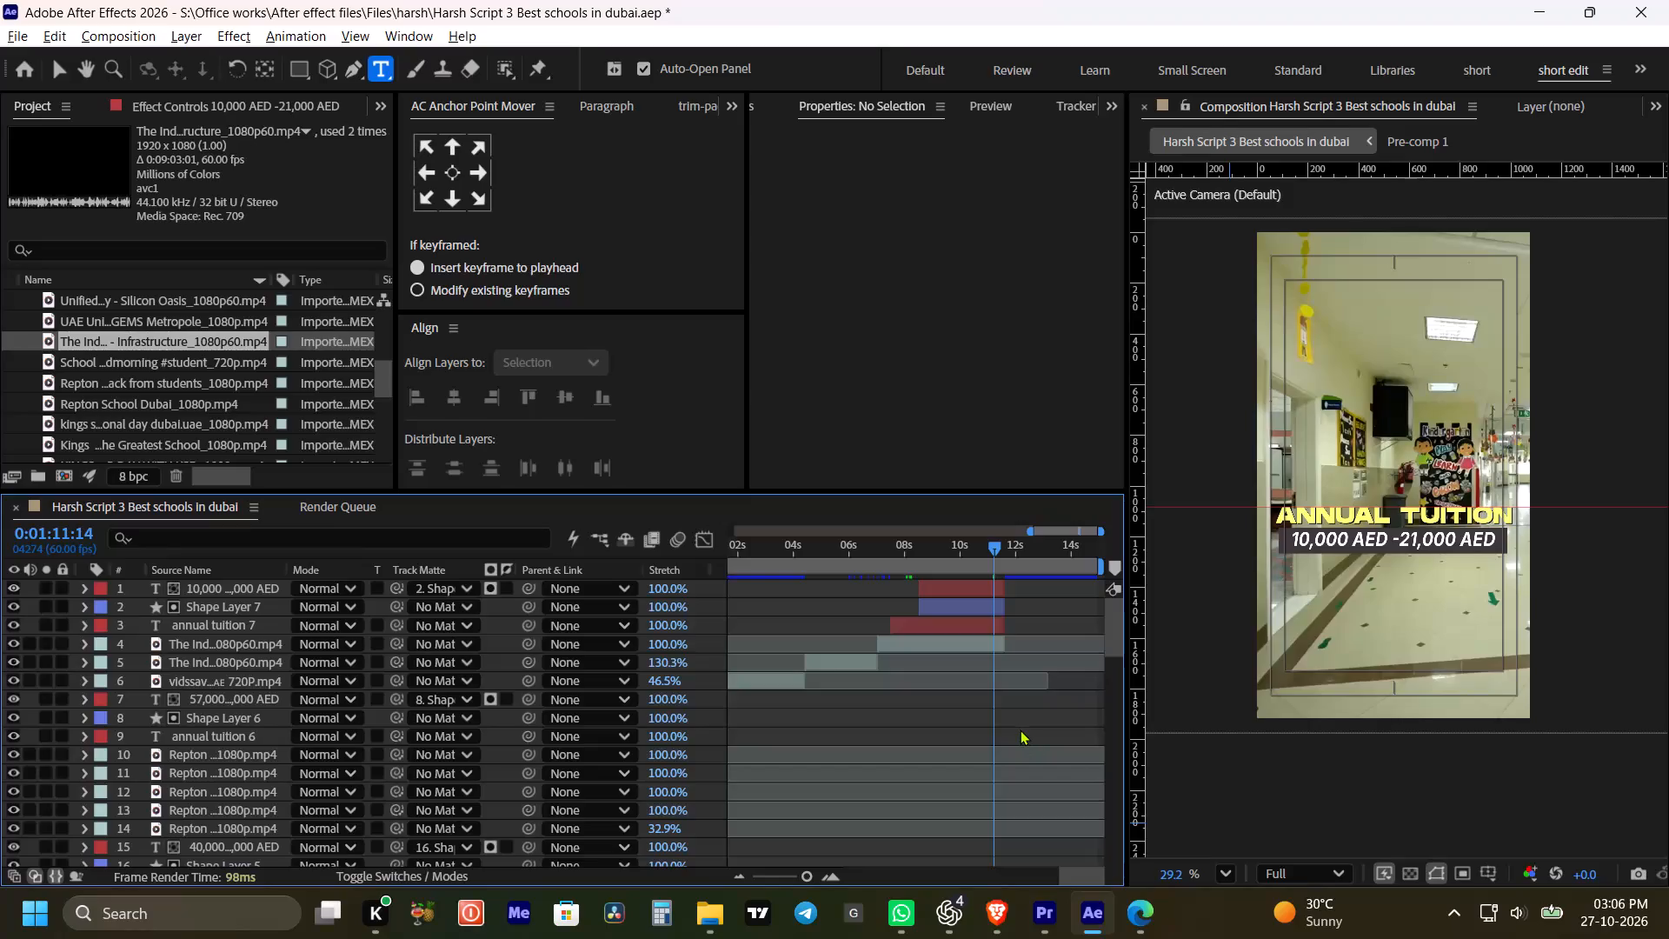
{"action": "left_click", "coordinate": [1017, 616]}
{"action": "key", "text": "space"}
{"action": "key", "text": "space"}
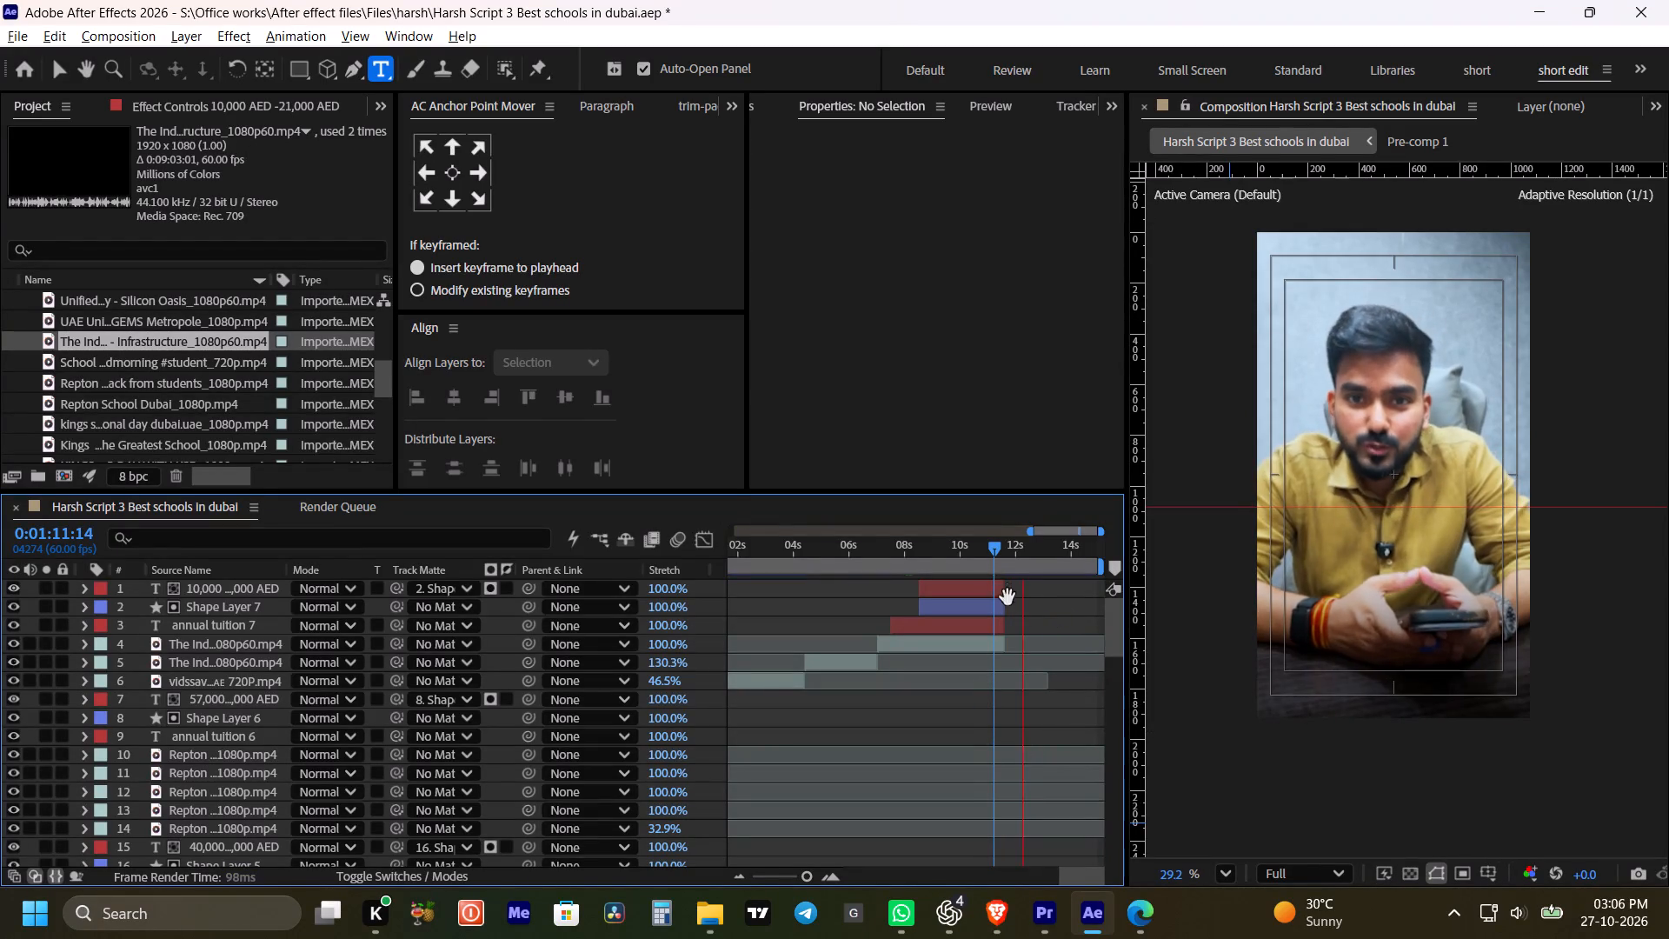
Place the playhead at 0:01:11:38, where the Indian International School text and B-roll layers end, and save the project.
{"action": "left_click_drag", "start_coordinate": [998, 552], "coordinate": [1013, 555], "text": "shift"}
{"action": "scroll", "coordinate": [1014, 588], "scroll_direction": "up", "scroll_amount": 3, "text": "alt"}
{"action": "left_click", "coordinate": [934, 555]}
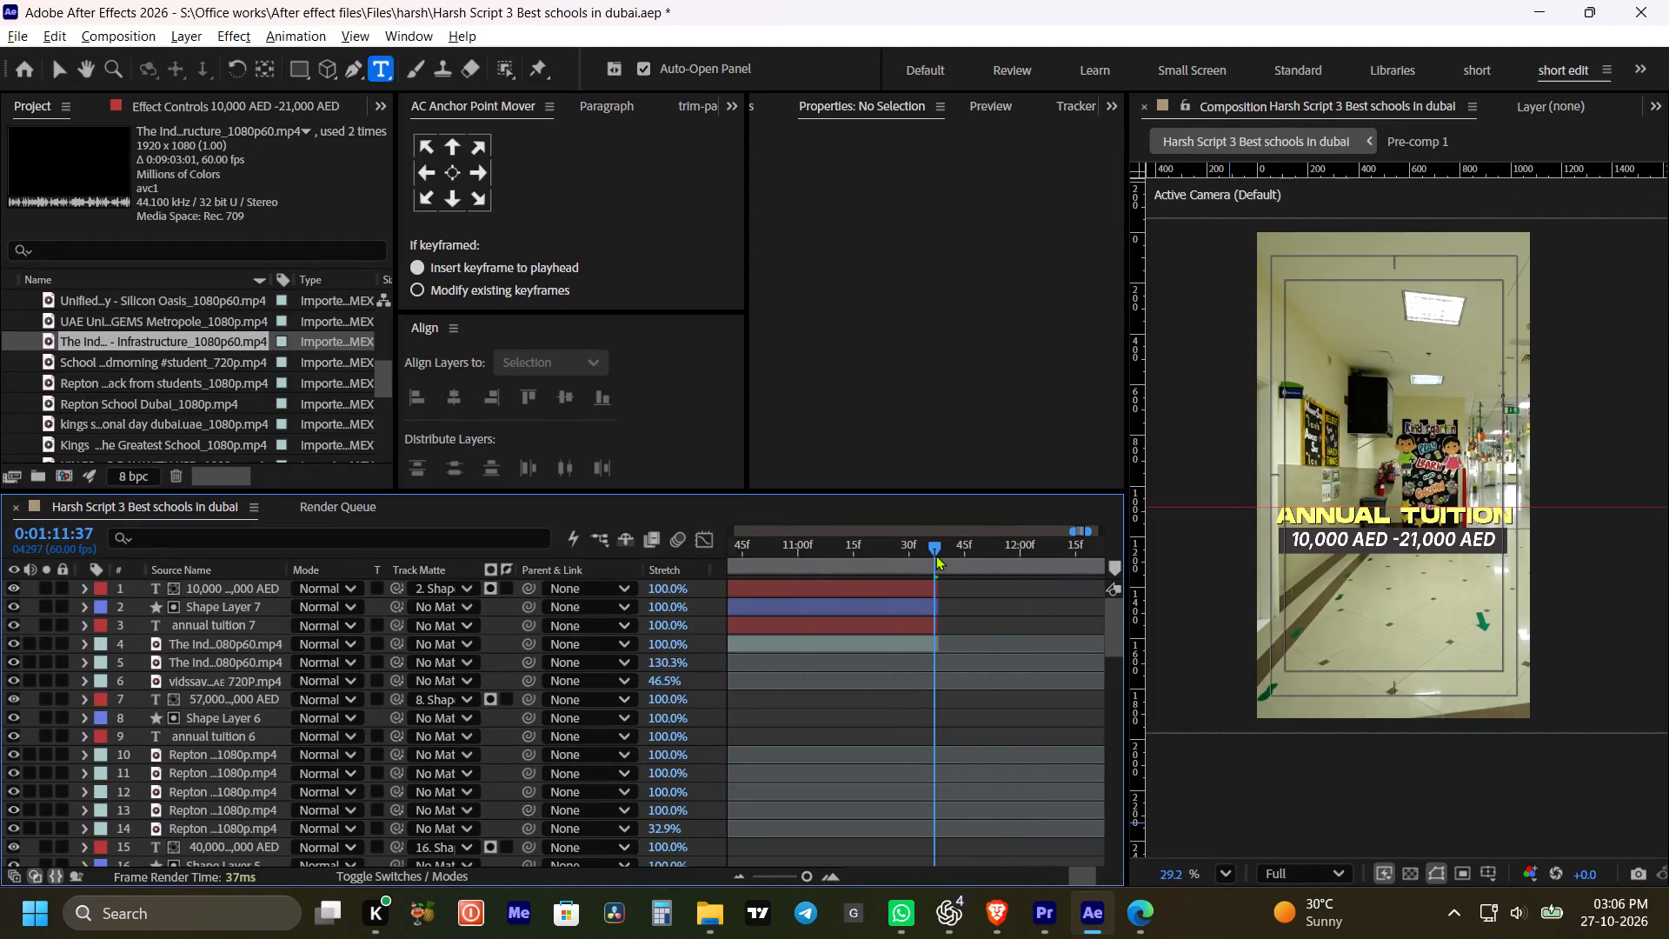
{"action": "scroll", "coordinate": [974, 614], "scroll_direction": "down", "scroll_amount": 4, "text": "alt"}
{"action": "key", "text": "ctrl+s"}
Copy the _49.mov transition and Adjustment Layer 2 used near 0:00:08 in the composition.
{"action": "scroll", "coordinate": [981, 627], "scroll_direction": "down", "scroll_amount": 4, "text": "alt"}
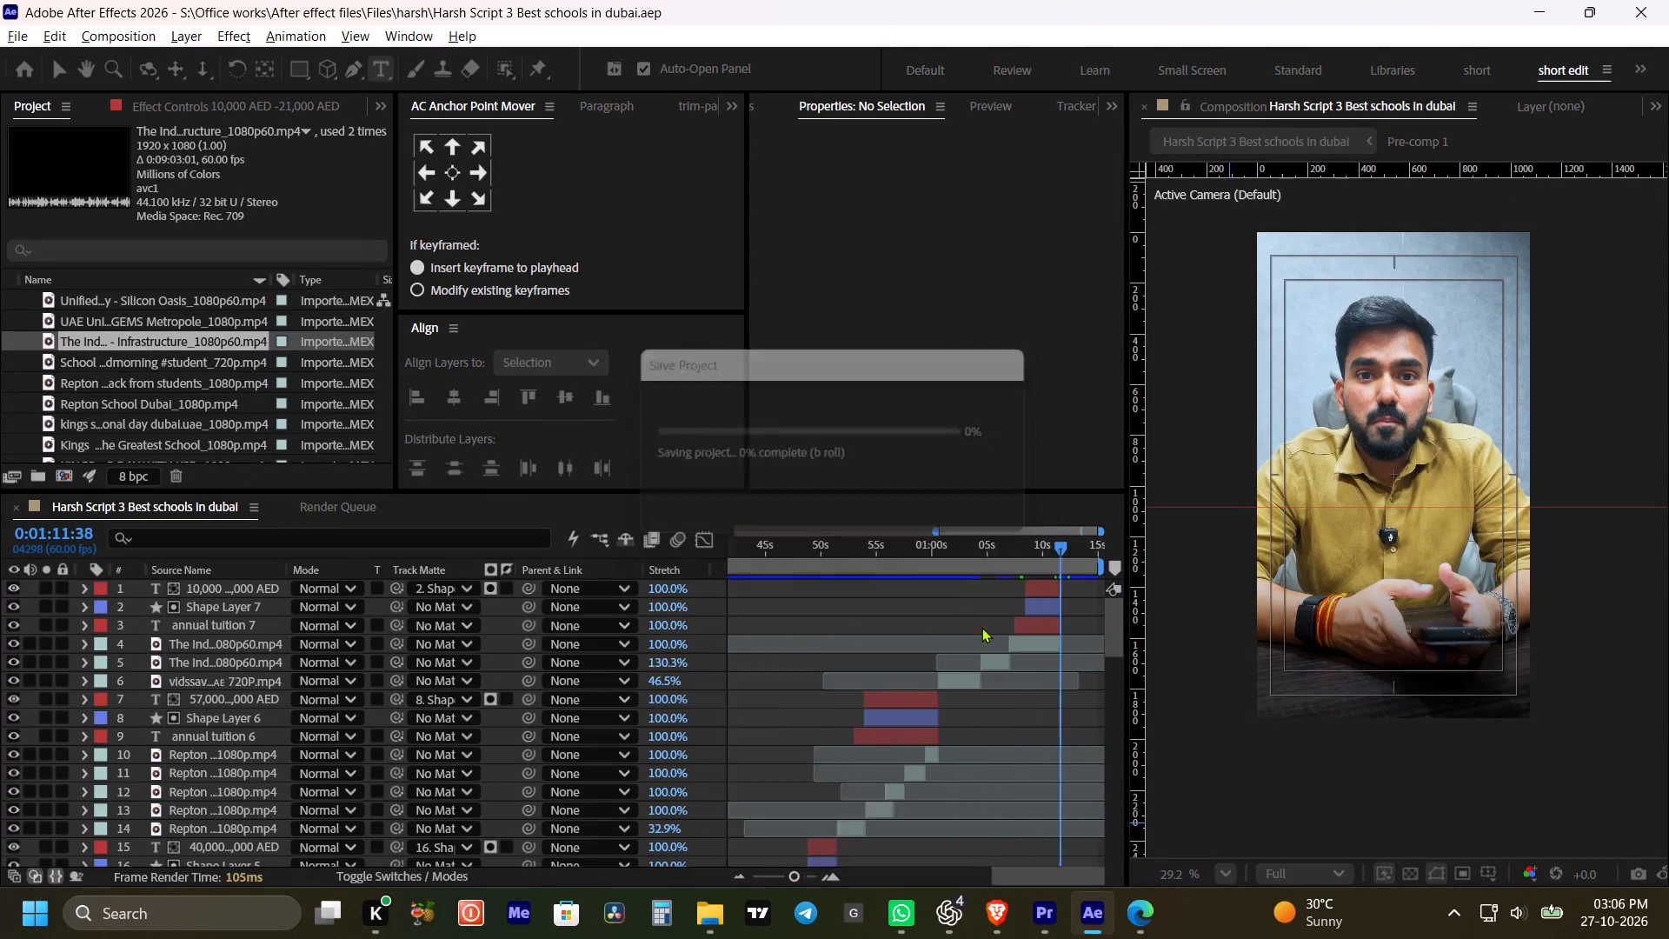
{"action": "scroll", "coordinate": [981, 627], "scroll_direction": "down", "scroll_amount": 1, "text": "alt"}
{"action": "scroll", "coordinate": [891, 653], "scroll_direction": "down", "scroll_amount": 15}
{"action": "scroll", "coordinate": [764, 707], "scroll_direction": "up", "scroll_amount": 1, "text": "alt"}
{"action": "key", "text": "space"}
{"action": "left_click_drag", "start_coordinate": [830, 713], "coordinate": [872, 716]}
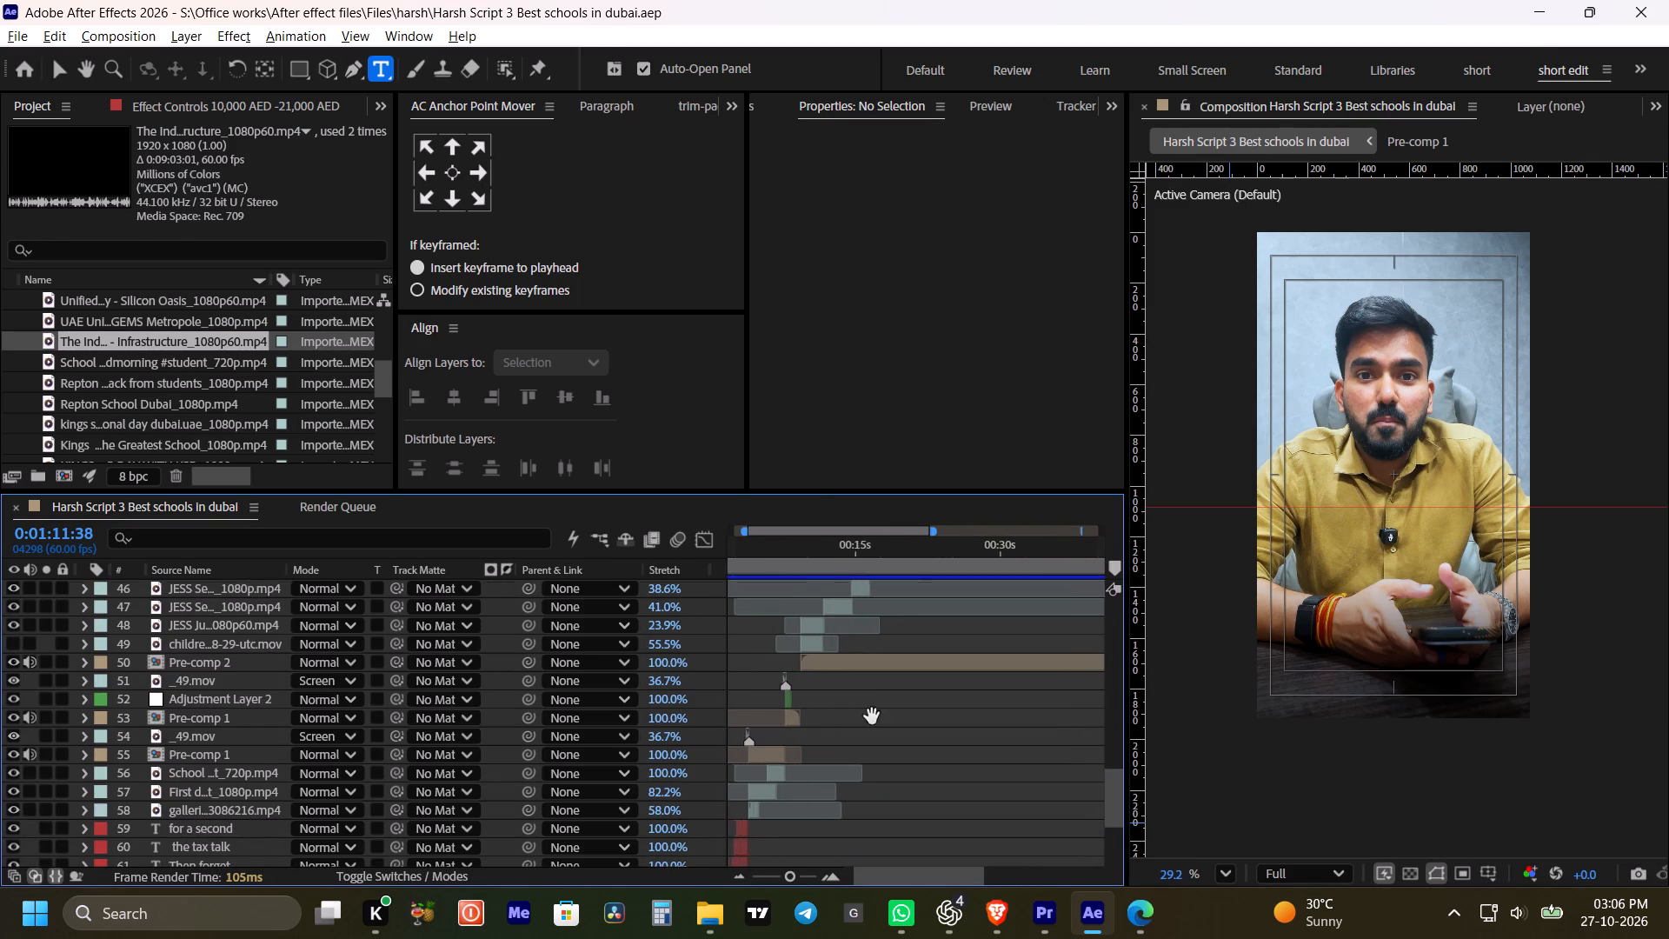
{"action": "left_click_drag", "start_coordinate": [872, 716], "coordinate": [888, 714]}
{"action": "scroll", "coordinate": [886, 714], "scroll_direction": "down", "scroll_amount": 10}
{"action": "scroll", "coordinate": [785, 659], "scroll_direction": "up", "scroll_amount": 5, "text": "alt"}
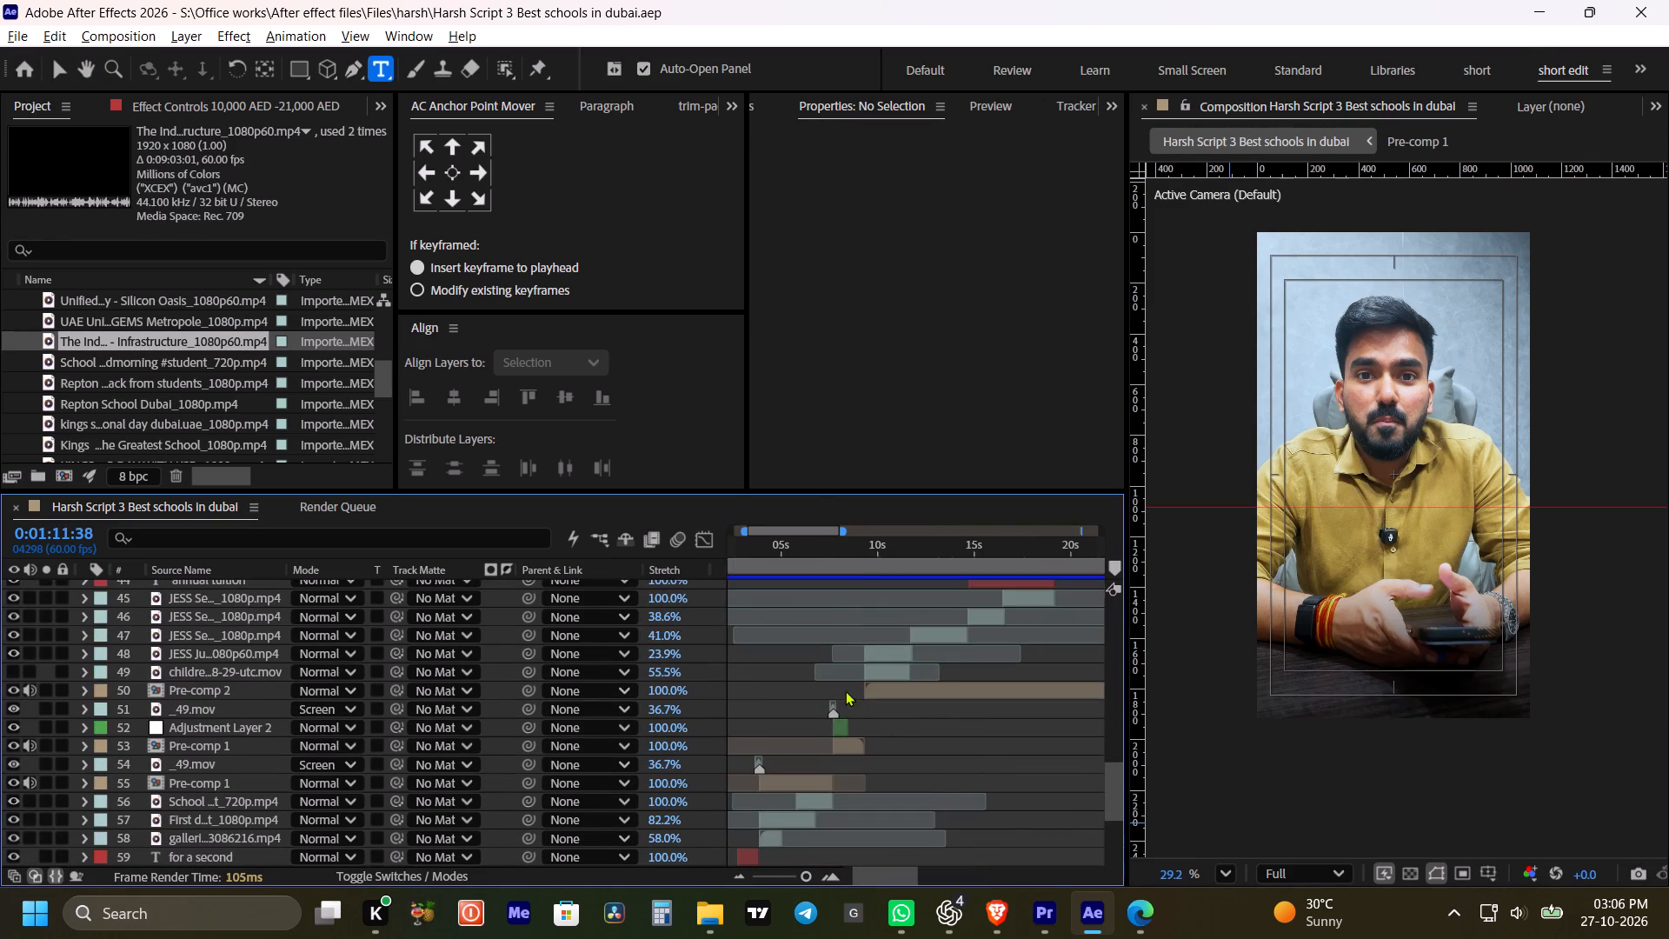
{"action": "scroll", "coordinate": [838, 709], "scroll_direction": "up", "scroll_amount": 3, "text": "alt"}
{"action": "left_click", "coordinate": [834, 709]}
{"action": "left_click", "coordinate": [835, 725], "text": "shift"}
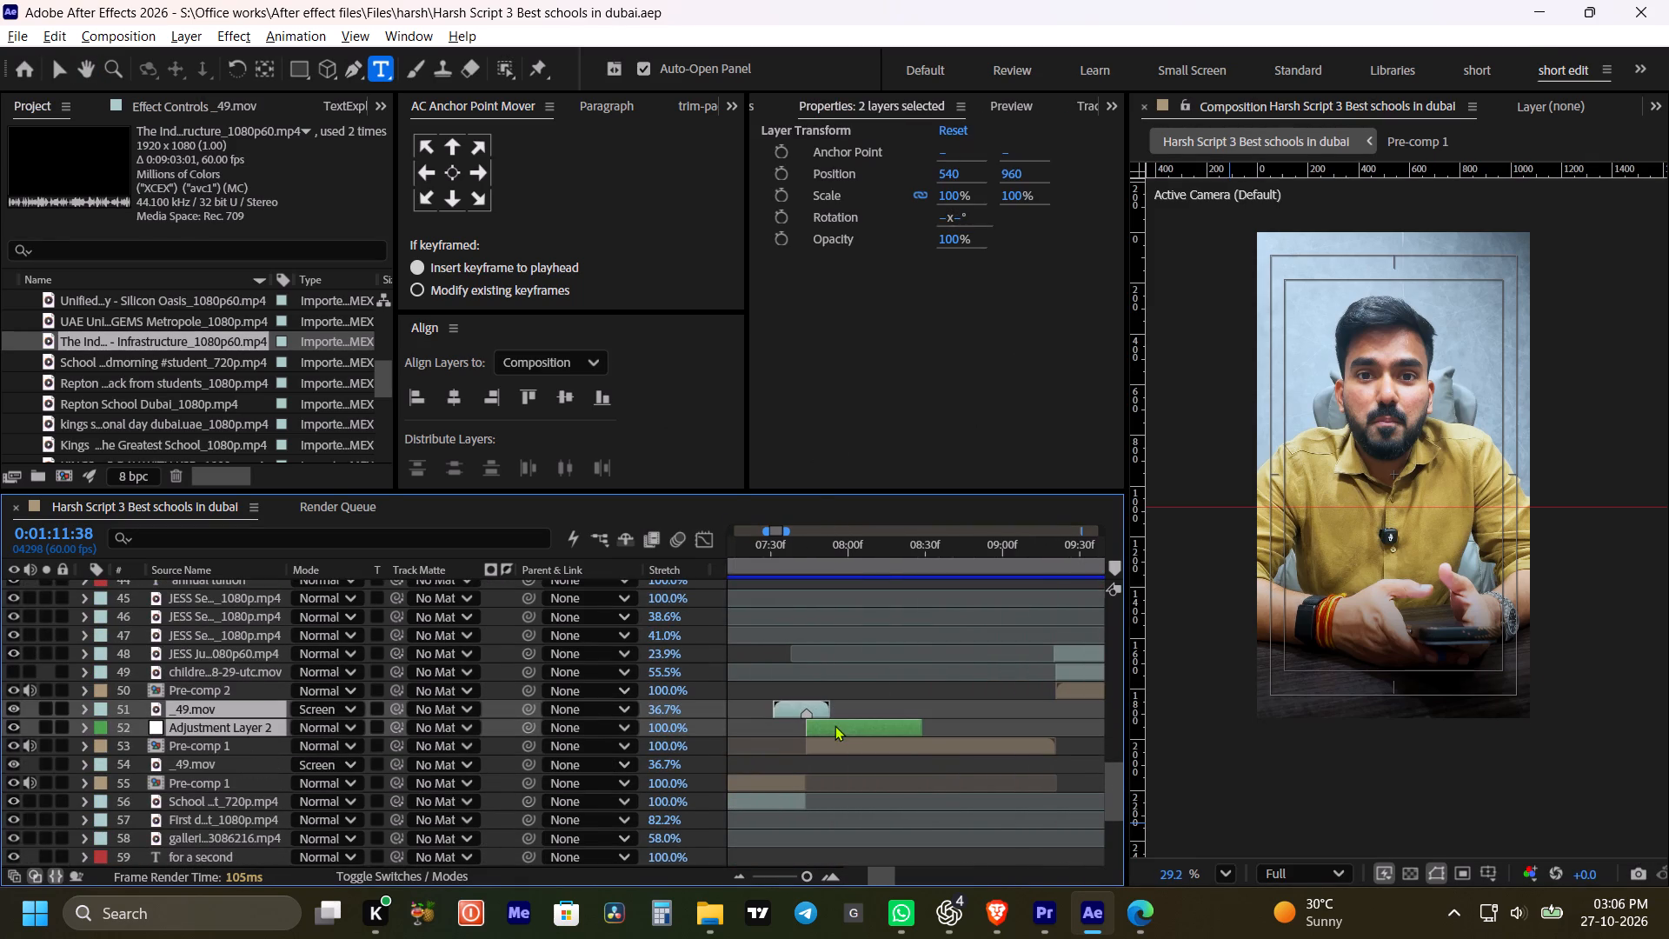
{"action": "key", "text": "ctrl+c"}
Paste the copied _49.mov and Adjustment Layer 2 above all other layers, starting both at 0:01:11:38.
{"action": "scroll", "coordinate": [889, 707], "scroll_direction": "down", "scroll_amount": 6, "text": "alt"}
{"action": "scroll", "coordinate": [1016, 650], "scroll_direction": "up", "scroll_amount": 13}
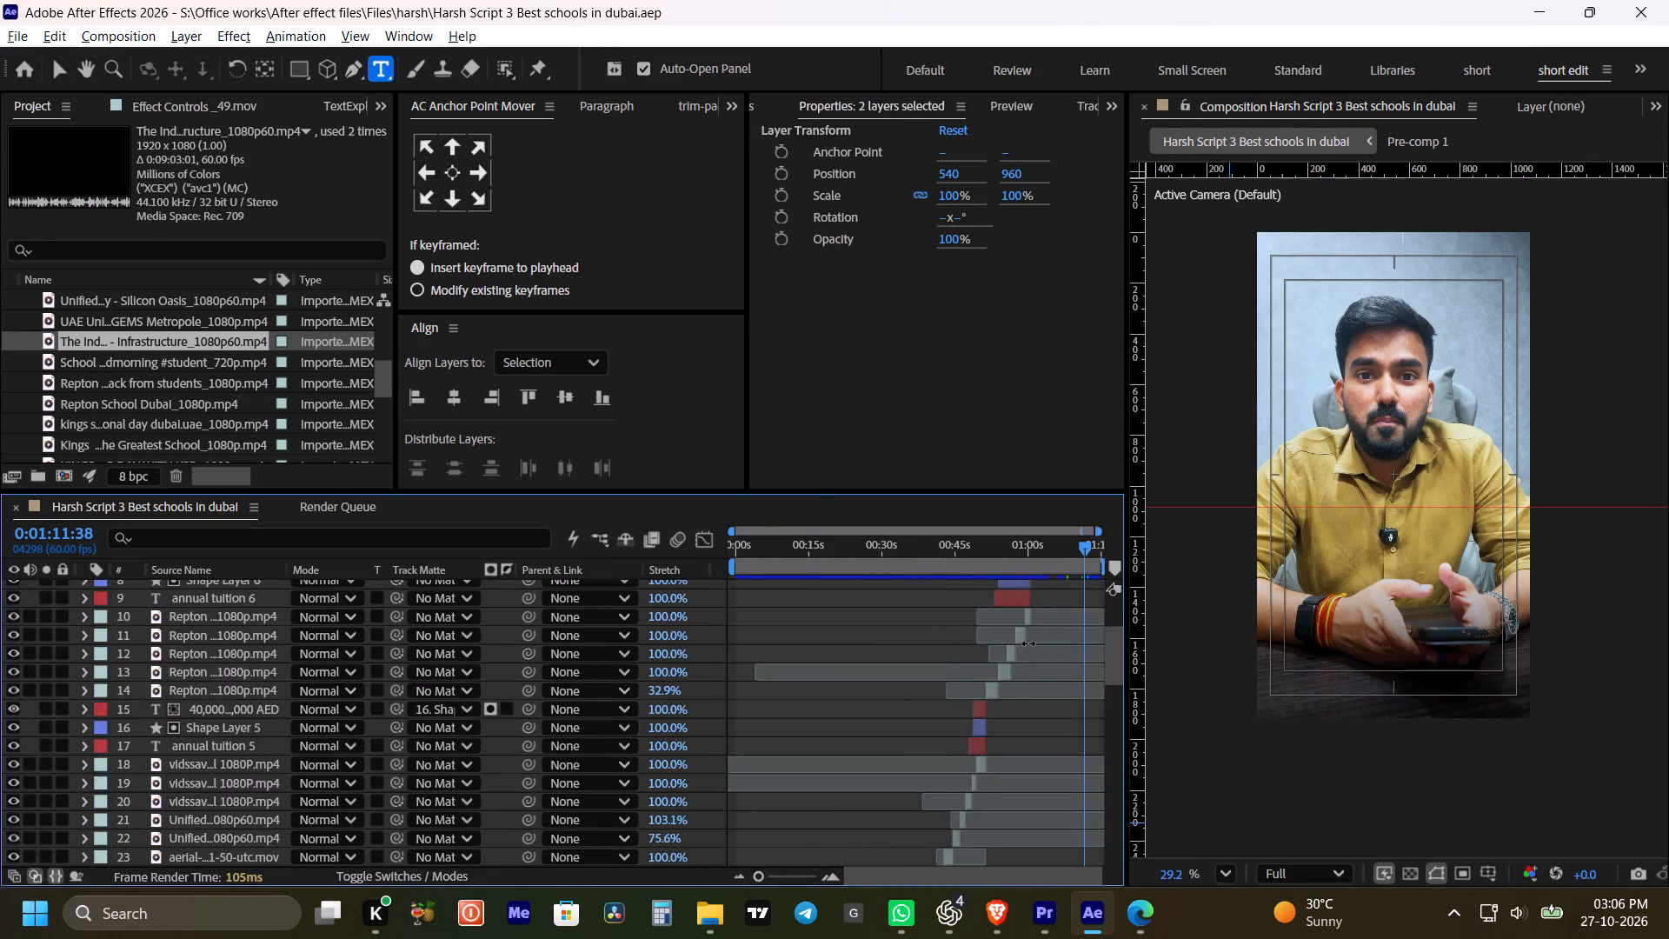
{"action": "scroll", "coordinate": [1028, 643], "scroll_direction": "up", "scroll_amount": 5}
{"action": "scroll", "coordinate": [1057, 636], "scroll_direction": "up", "scroll_amount": 2, "text": "alt"}
{"action": "key", "text": "space"}
{"action": "left_click_drag", "start_coordinate": [1018, 636], "coordinate": [606, 770]}
{"action": "scroll", "coordinate": [1040, 643], "scroll_direction": "up", "scroll_amount": 2, "text": "alt"}
{"action": "key", "text": "space"}
{"action": "left_click_drag", "start_coordinate": [1063, 610], "coordinate": [998, 634]}
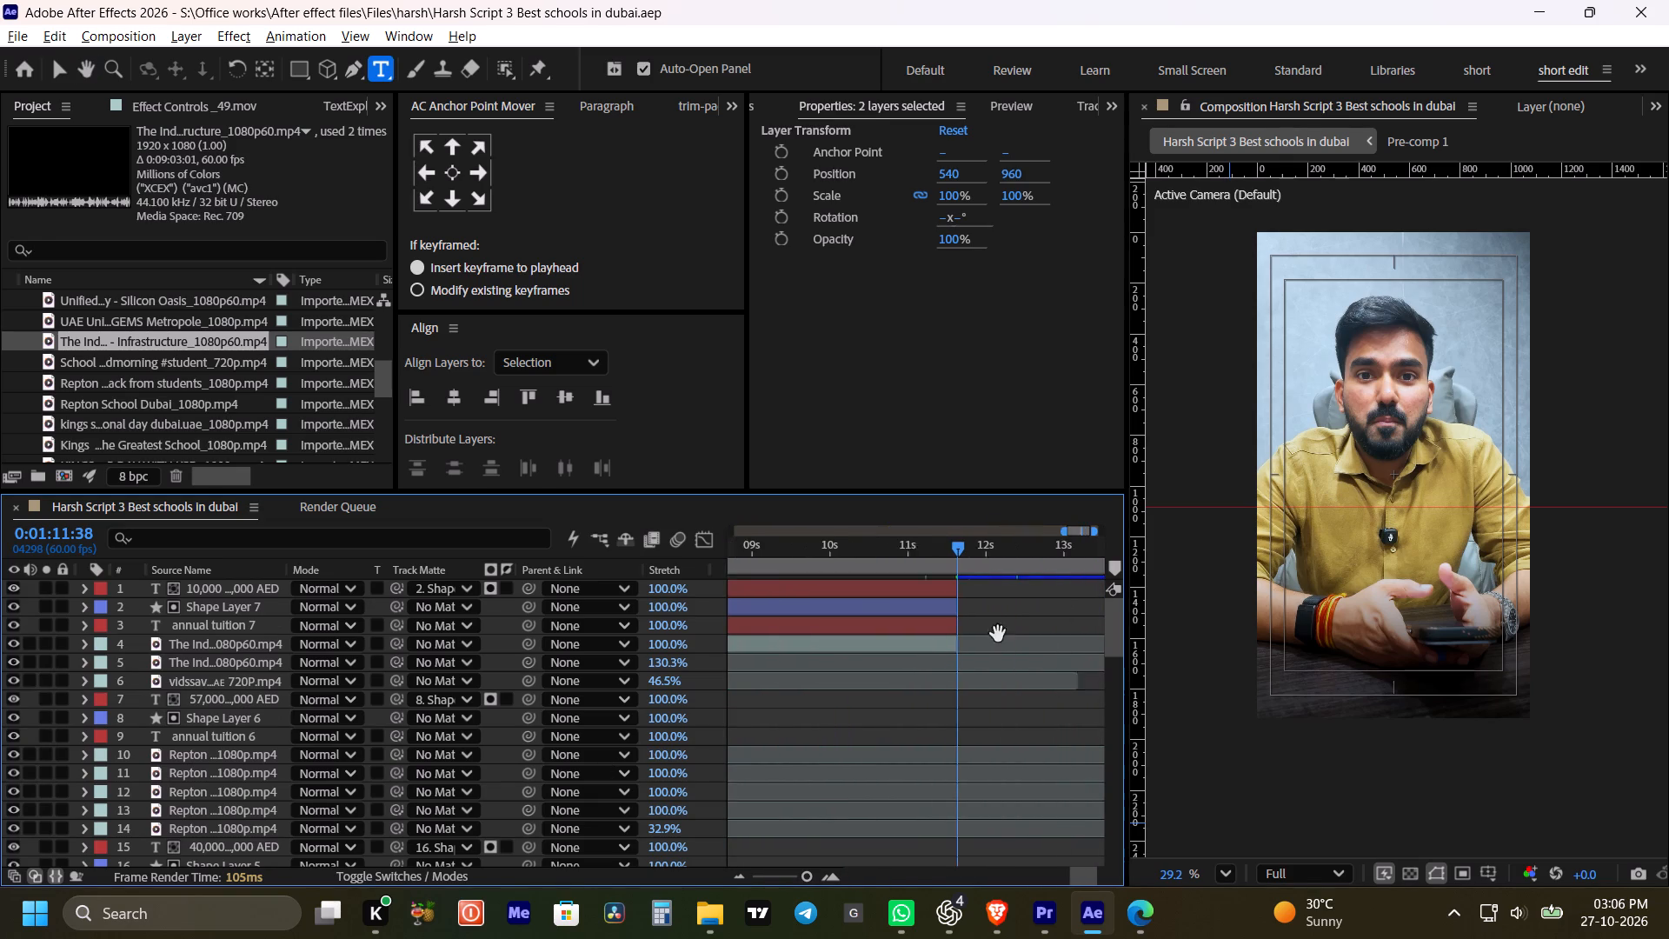
{"action": "left_click_drag", "start_coordinate": [998, 634], "coordinate": [993, 634]}
{"action": "left_click", "coordinate": [948, 585]}
{"action": "key", "text": "ctrl+v"}
{"action": "key", "text": "bracketleft"}
{"action": "left_click", "coordinate": [984, 643]}
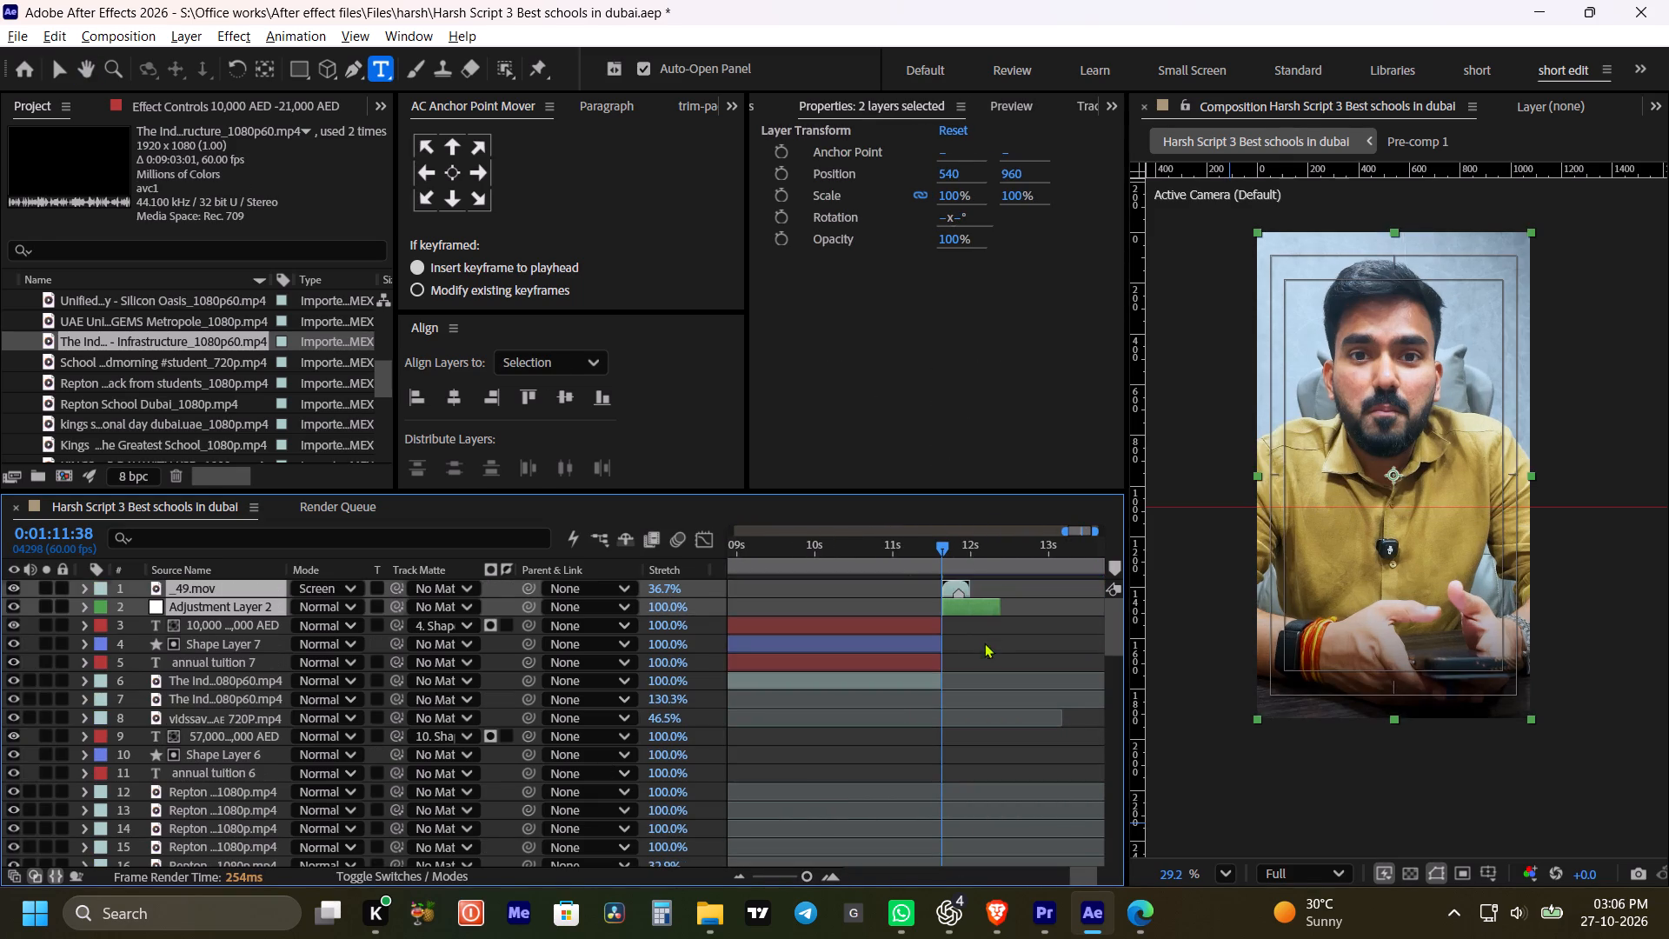
Shift the pasted _49.mov about 12 frames earlier so the transition overlaps the cut back to the presenter.
{"action": "scroll", "coordinate": [958, 627], "scroll_direction": "up", "scroll_amount": 2, "text": "alt"}
{"action": "key", "text": "space"}
{"action": "left_click_drag", "start_coordinate": [943, 638], "coordinate": [973, 649]}
{"action": "left_click_drag", "start_coordinate": [948, 590], "coordinate": [888, 596]}
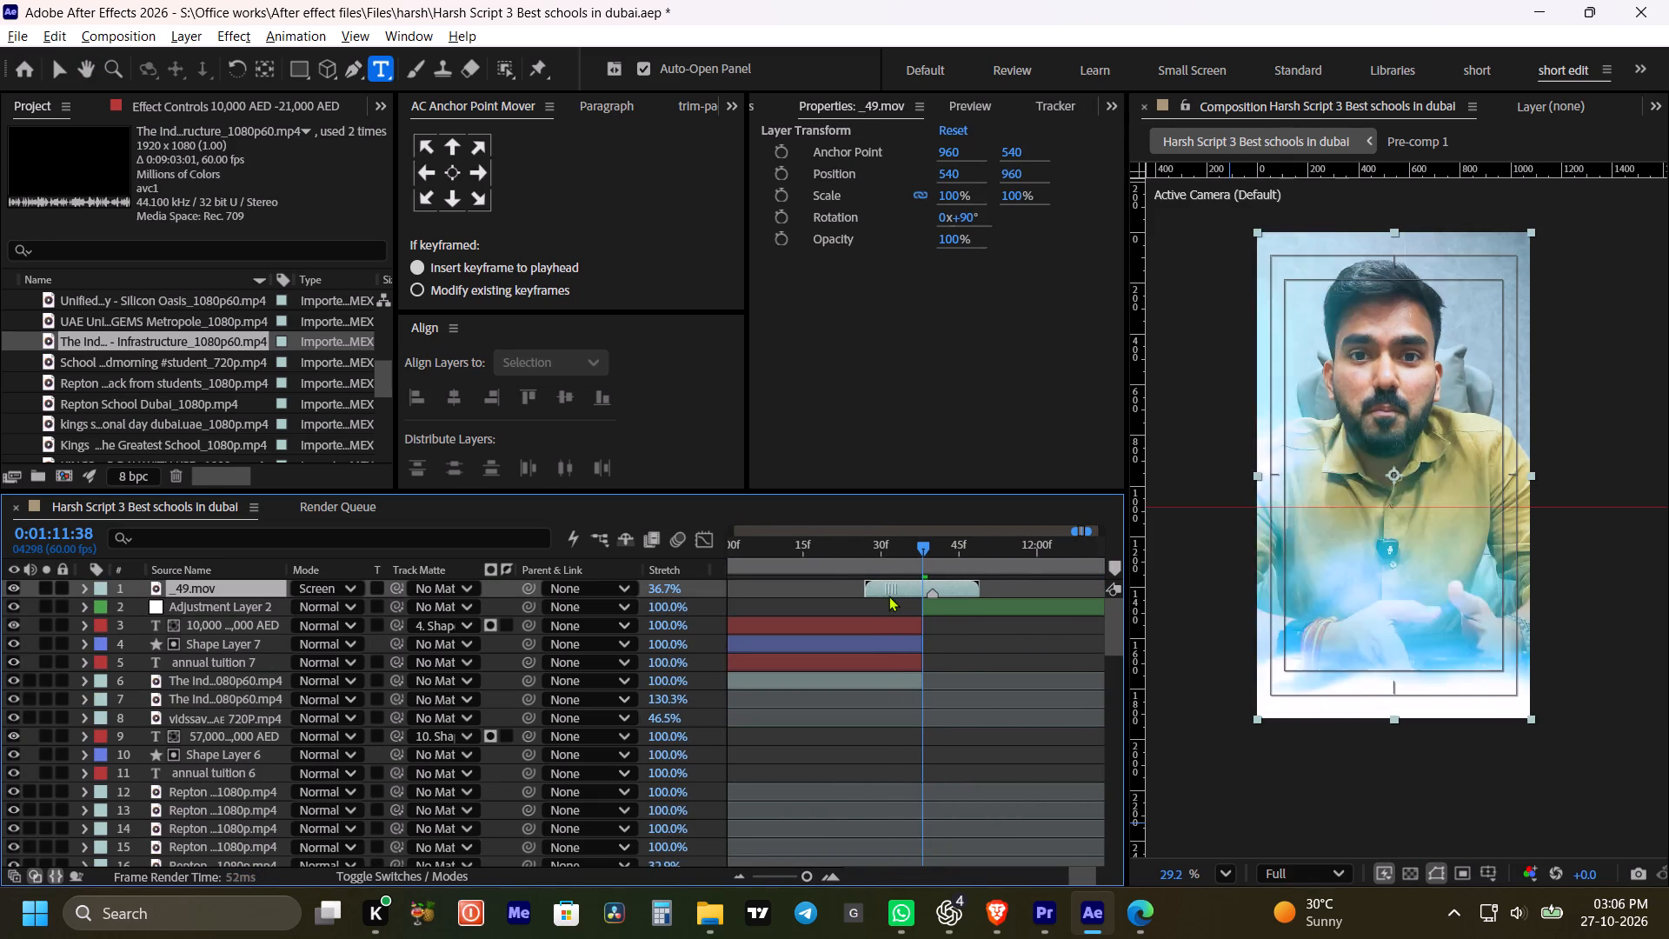
{"action": "left_click_drag", "start_coordinate": [888, 596], "coordinate": [884, 593]}
Play back the sequence from 0:01:11:24 to check the new transition and the closing presenter shot.
{"action": "left_click", "coordinate": [850, 559]}
{"action": "key", "text": "space"}
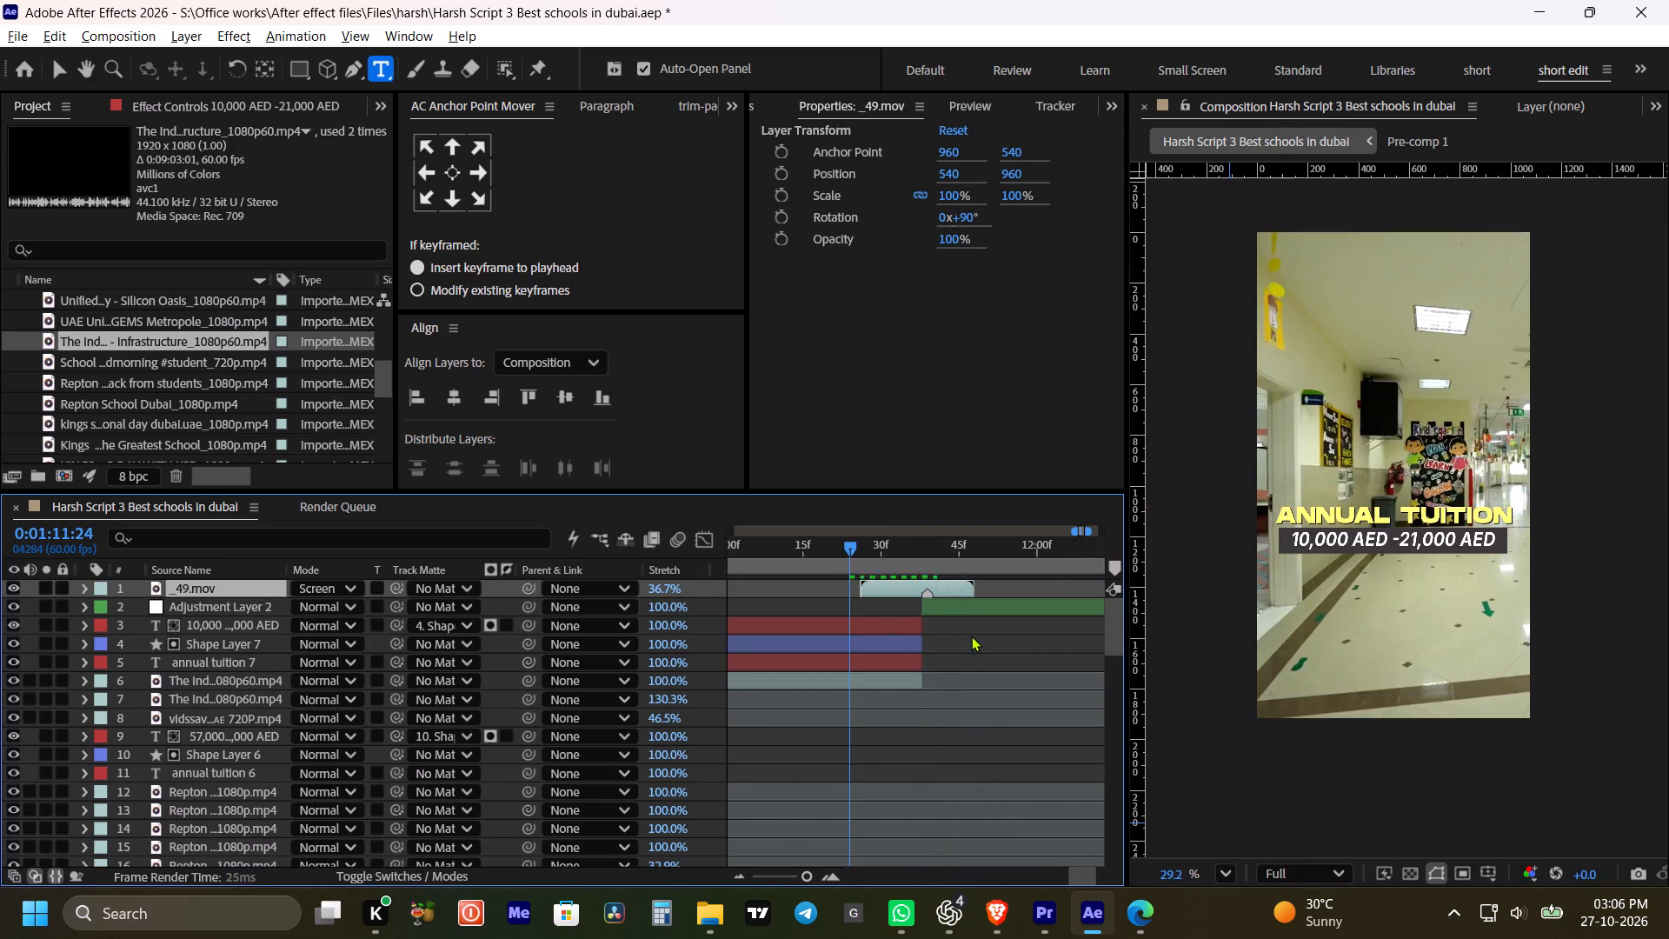
{"action": "scroll", "coordinate": [971, 636], "scroll_direction": "down", "scroll_amount": 1, "text": "alt"}
{"action": "key", "text": "space"}
{"action": "scroll", "coordinate": [962, 625], "scroll_direction": "down", "scroll_amount": 1, "text": "alt"}
{"action": "key", "text": "space"}
{"action": "scroll", "coordinate": [1020, 649], "scroll_direction": "down", "scroll_amount": 2, "text": "alt"}
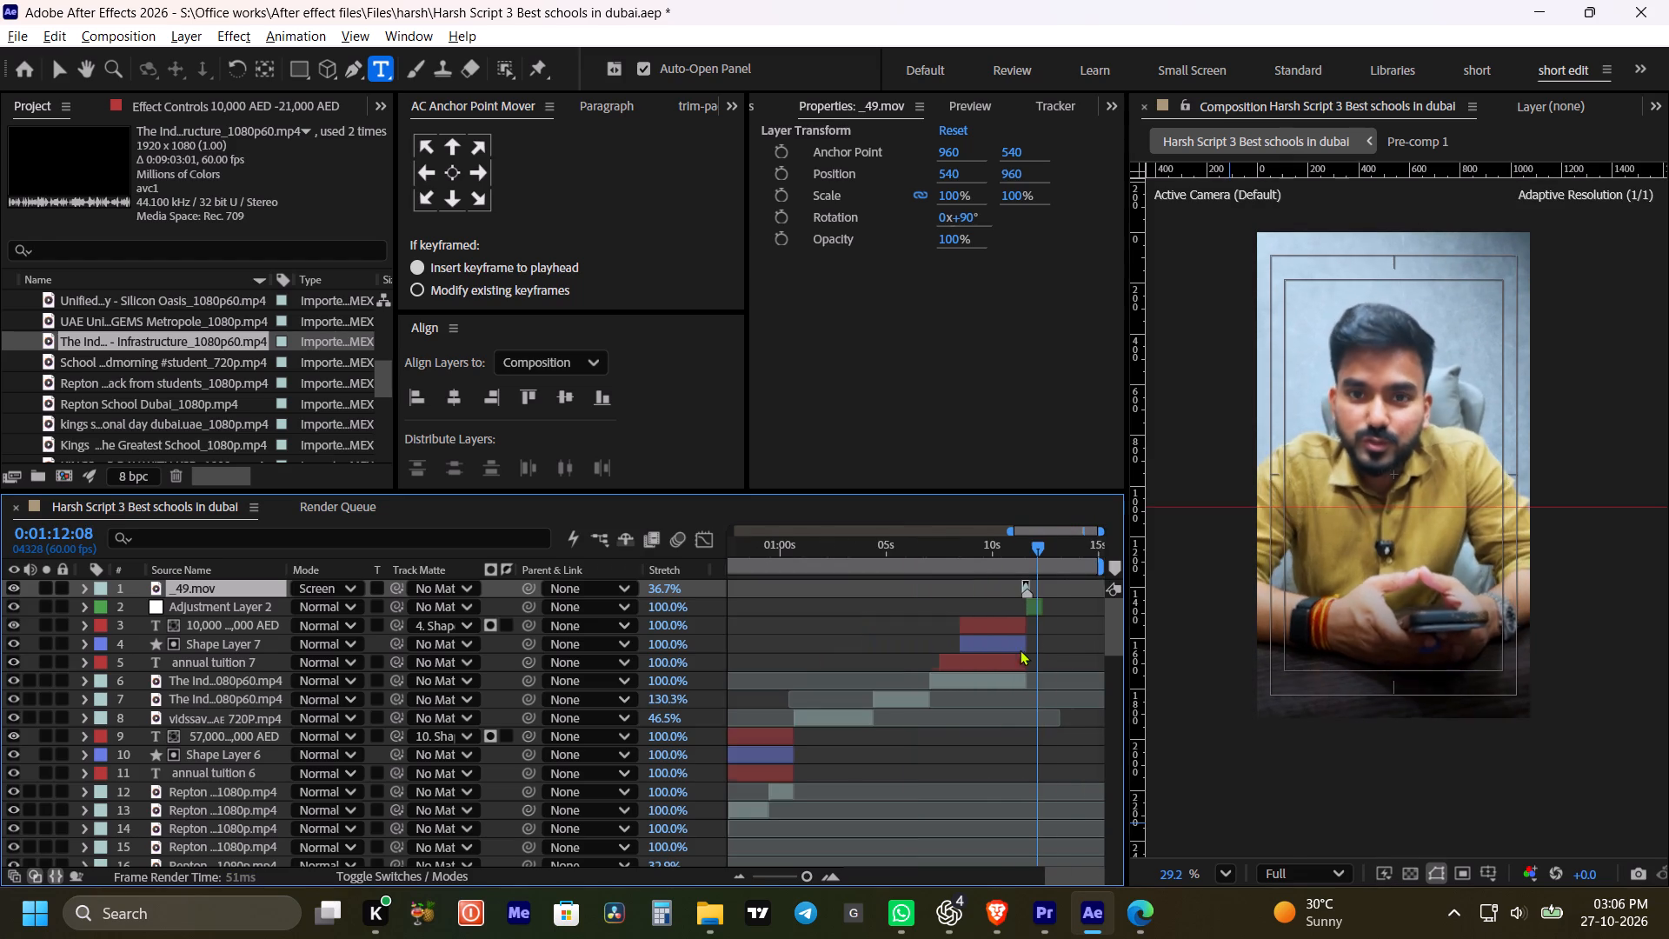
{"action": "key", "text": "space"}
{"action": "left_click_drag", "start_coordinate": [1079, 647], "coordinate": [1044, 659]}
{"action": "key", "text": "space"}
{"action": "scroll", "coordinate": [1070, 656], "scroll_direction": "up", "scroll_amount": 2, "text": "alt"}
{"action": "key", "text": "space"}
{"action": "left_click_drag", "start_coordinate": [1058, 652], "coordinate": [937, 672]}
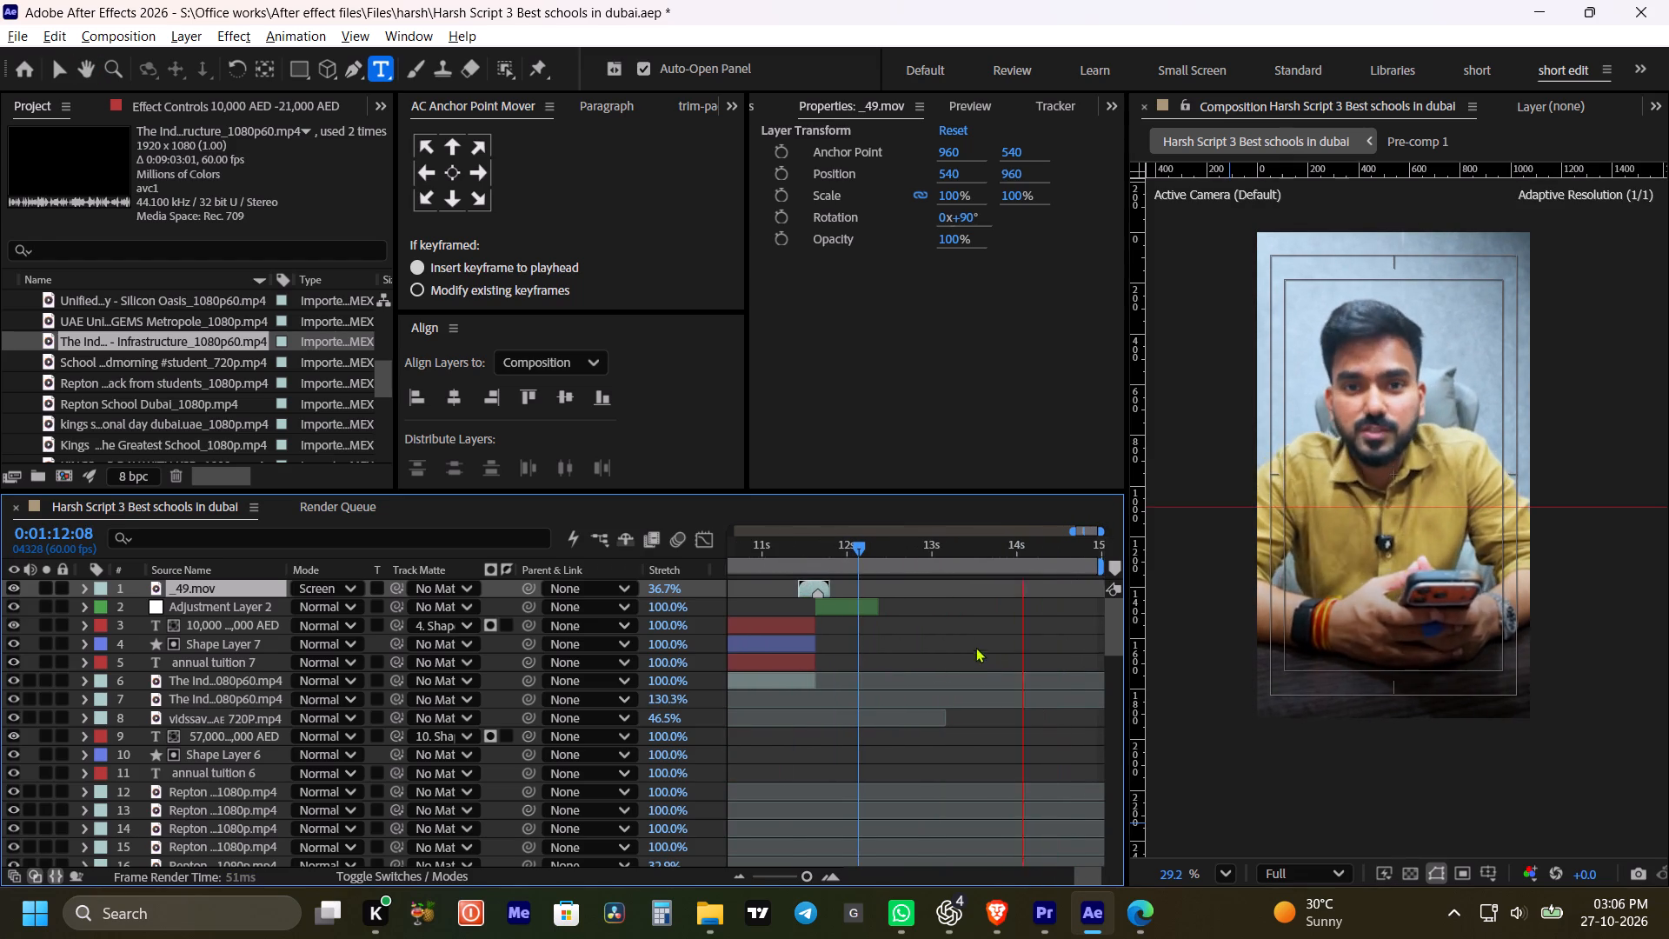
{"action": "key", "text": "space"}
{"action": "left_click", "coordinate": [862, 547]}
Import the green-screen clip "harsh follow and yt" from New Volume (D:) into the project as footage.
{"action": "left_click", "coordinate": [123, 325]}
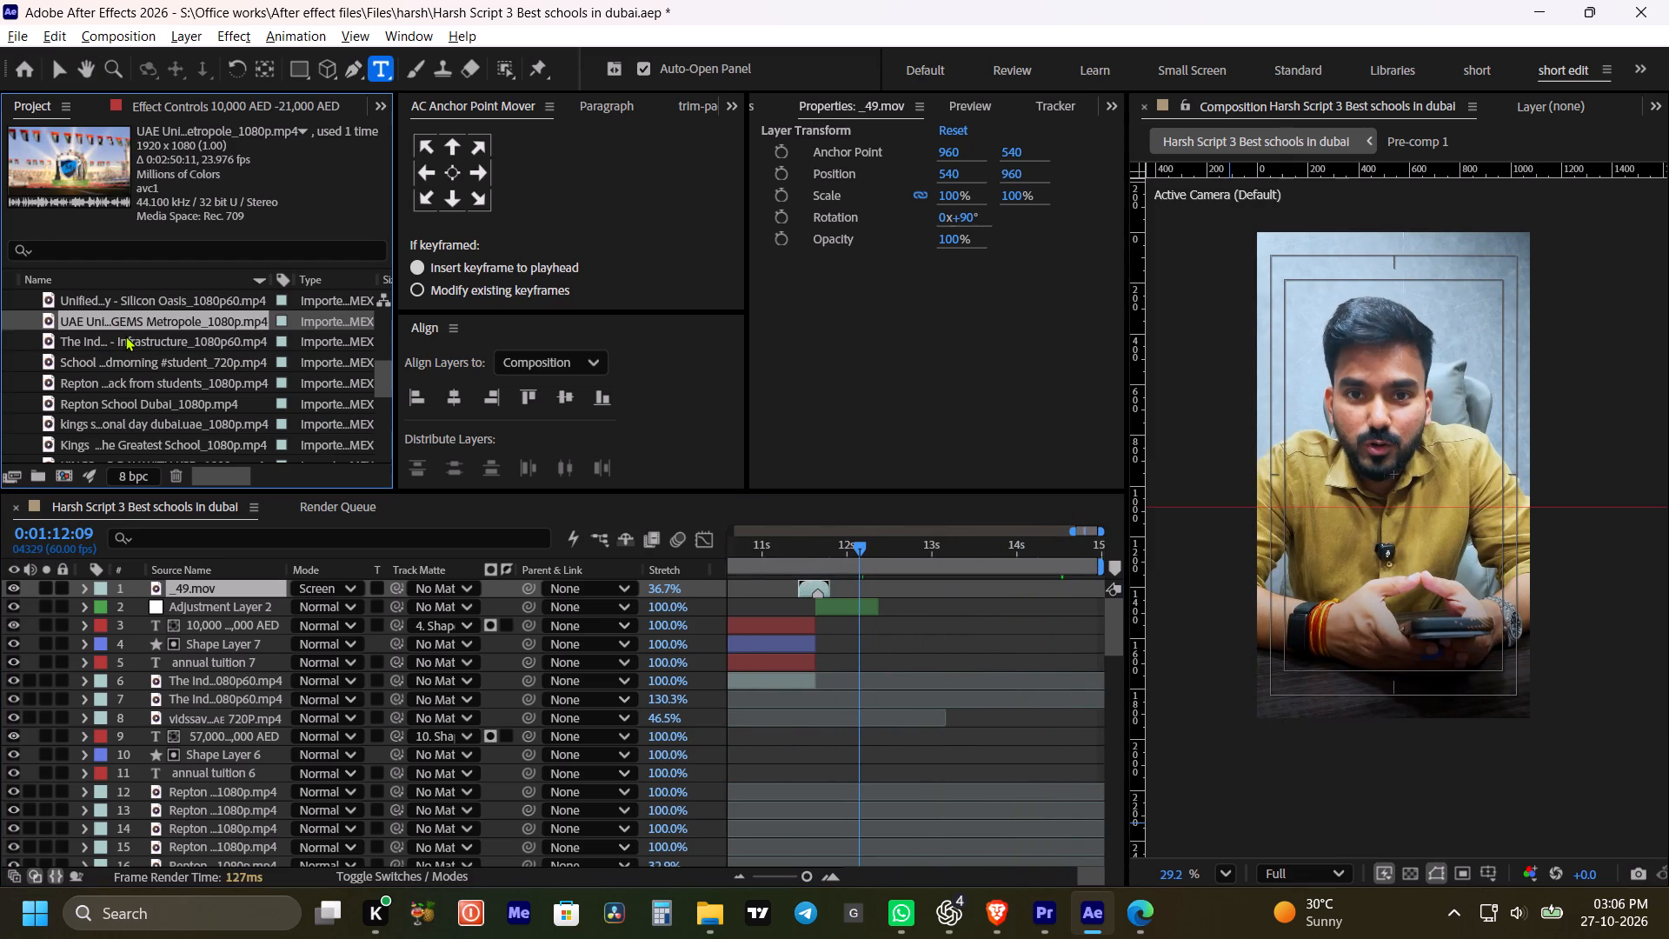
{"action": "key", "text": "ctrl+i"}
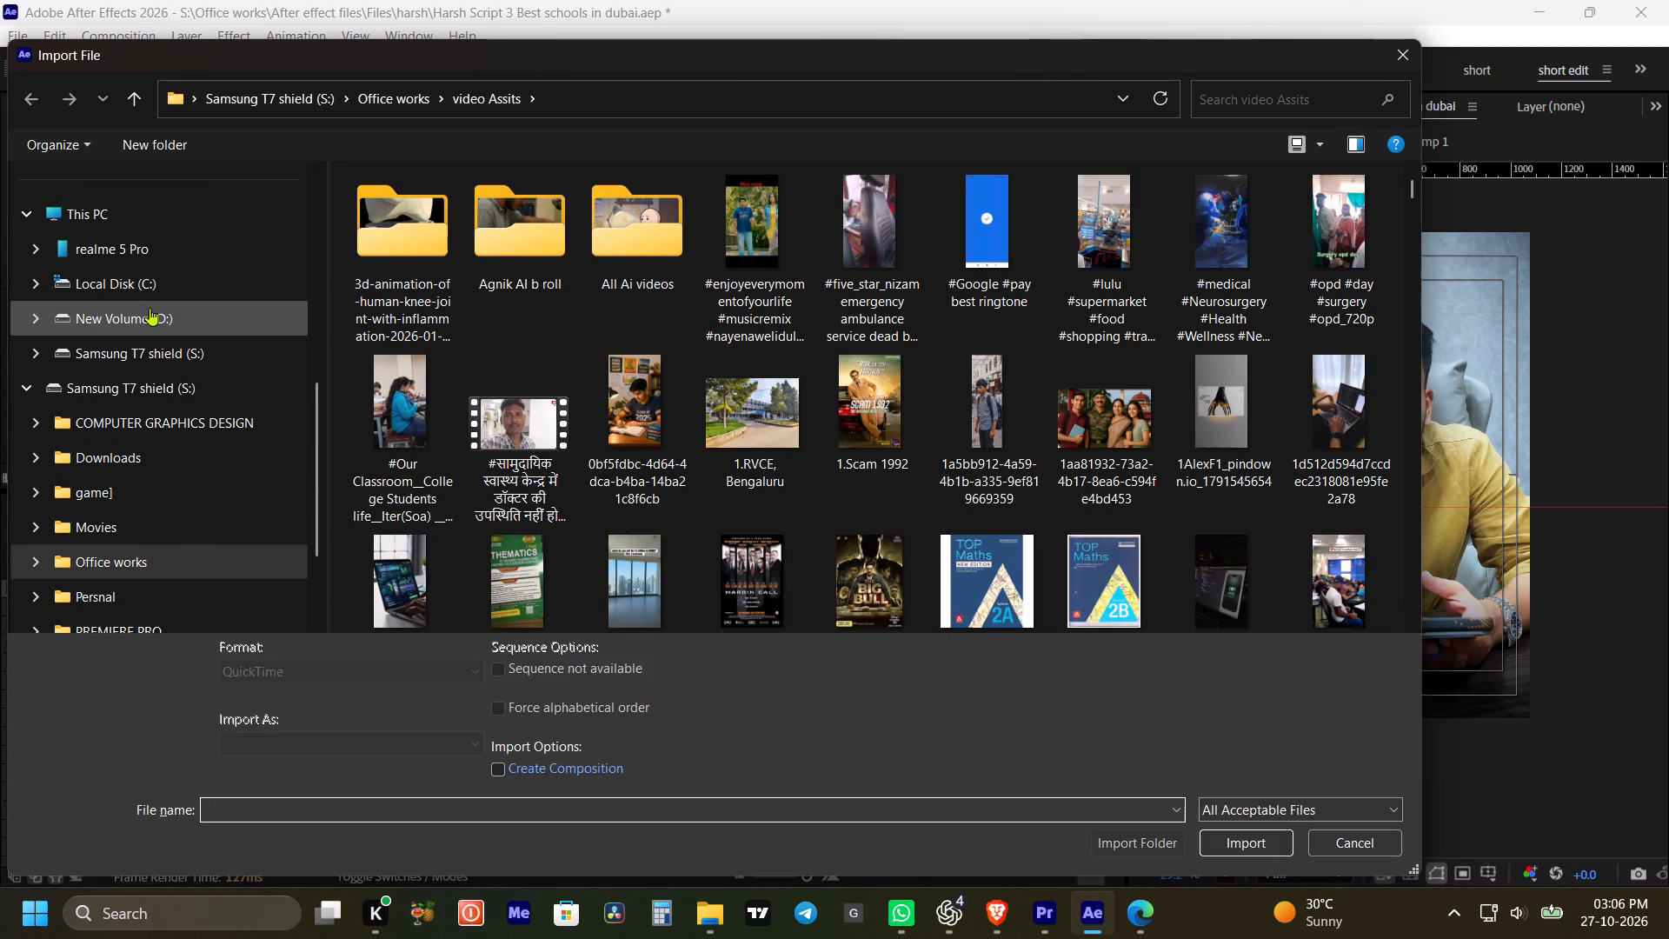
{"action": "left_click", "coordinate": [151, 324]}
{"action": "scroll", "coordinate": [808, 456], "scroll_direction": "down", "scroll_amount": 1}
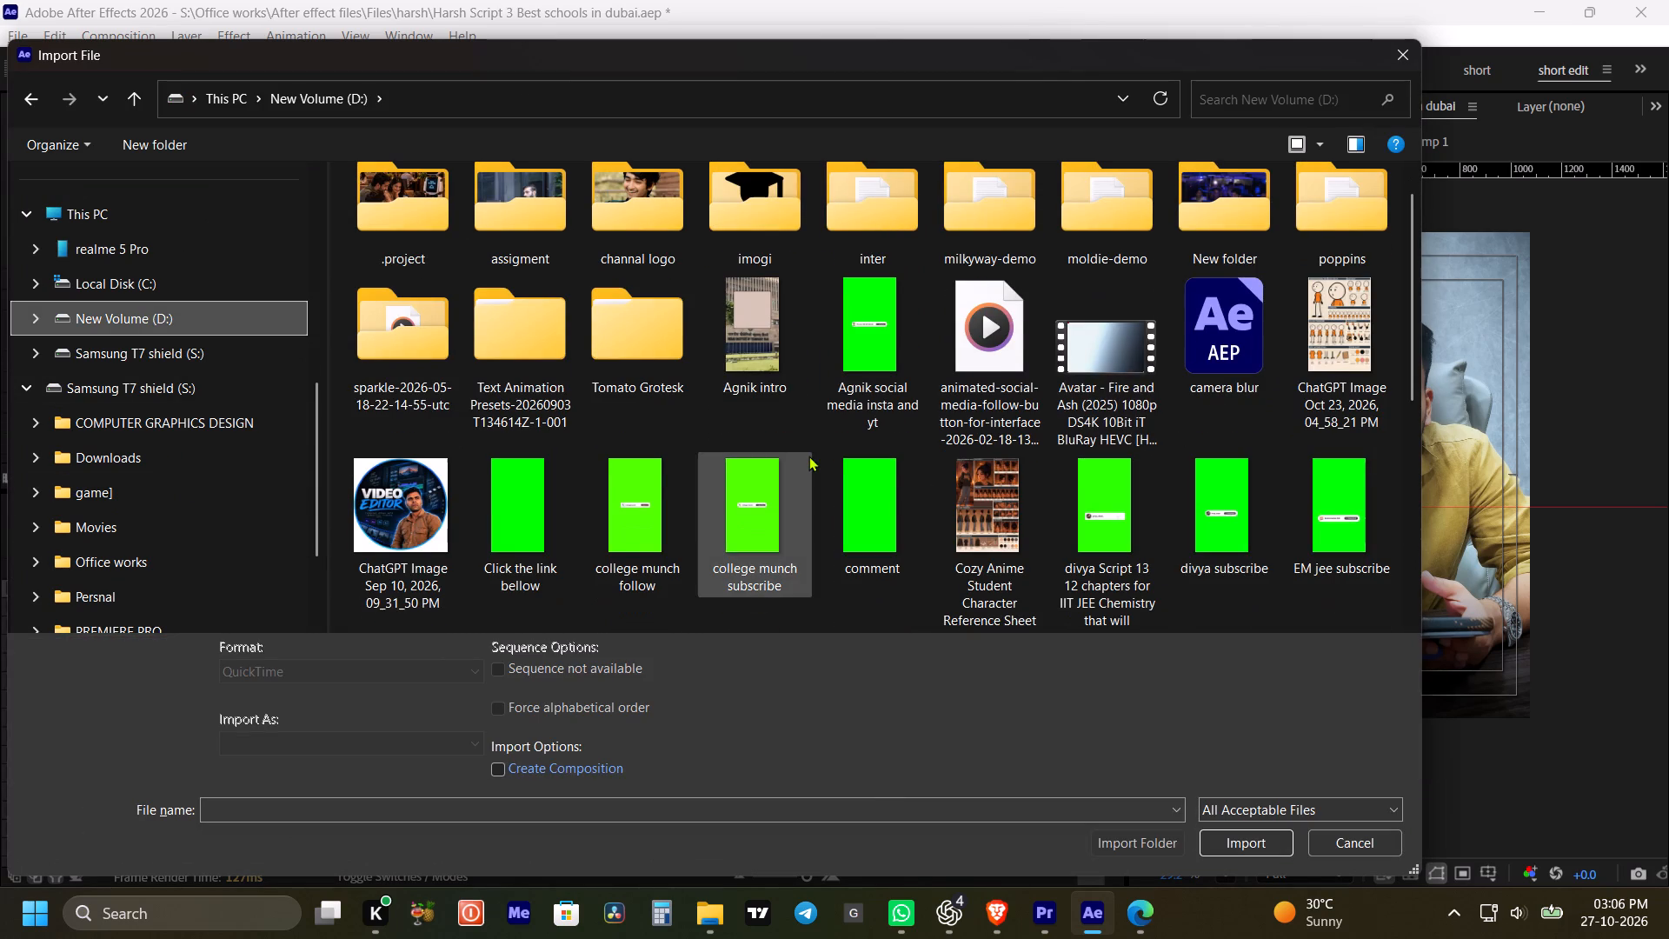
{"action": "scroll", "coordinate": [1317, 576], "scroll_direction": "down", "scroll_amount": 1}
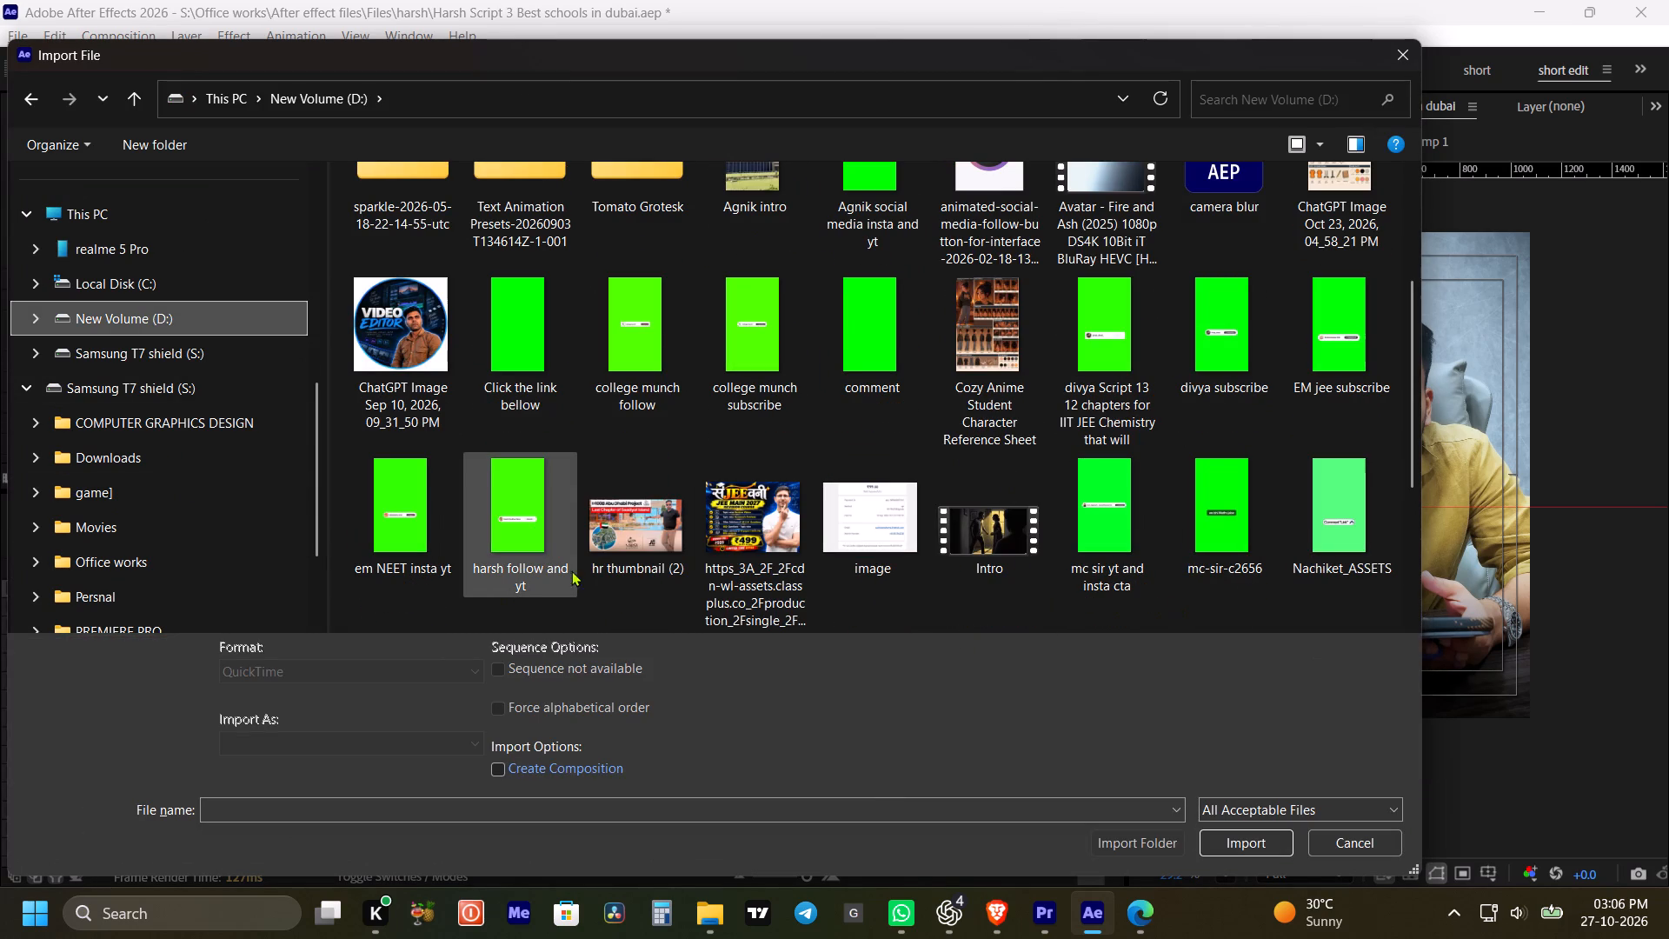
{"action": "left_click", "coordinate": [528, 583]}
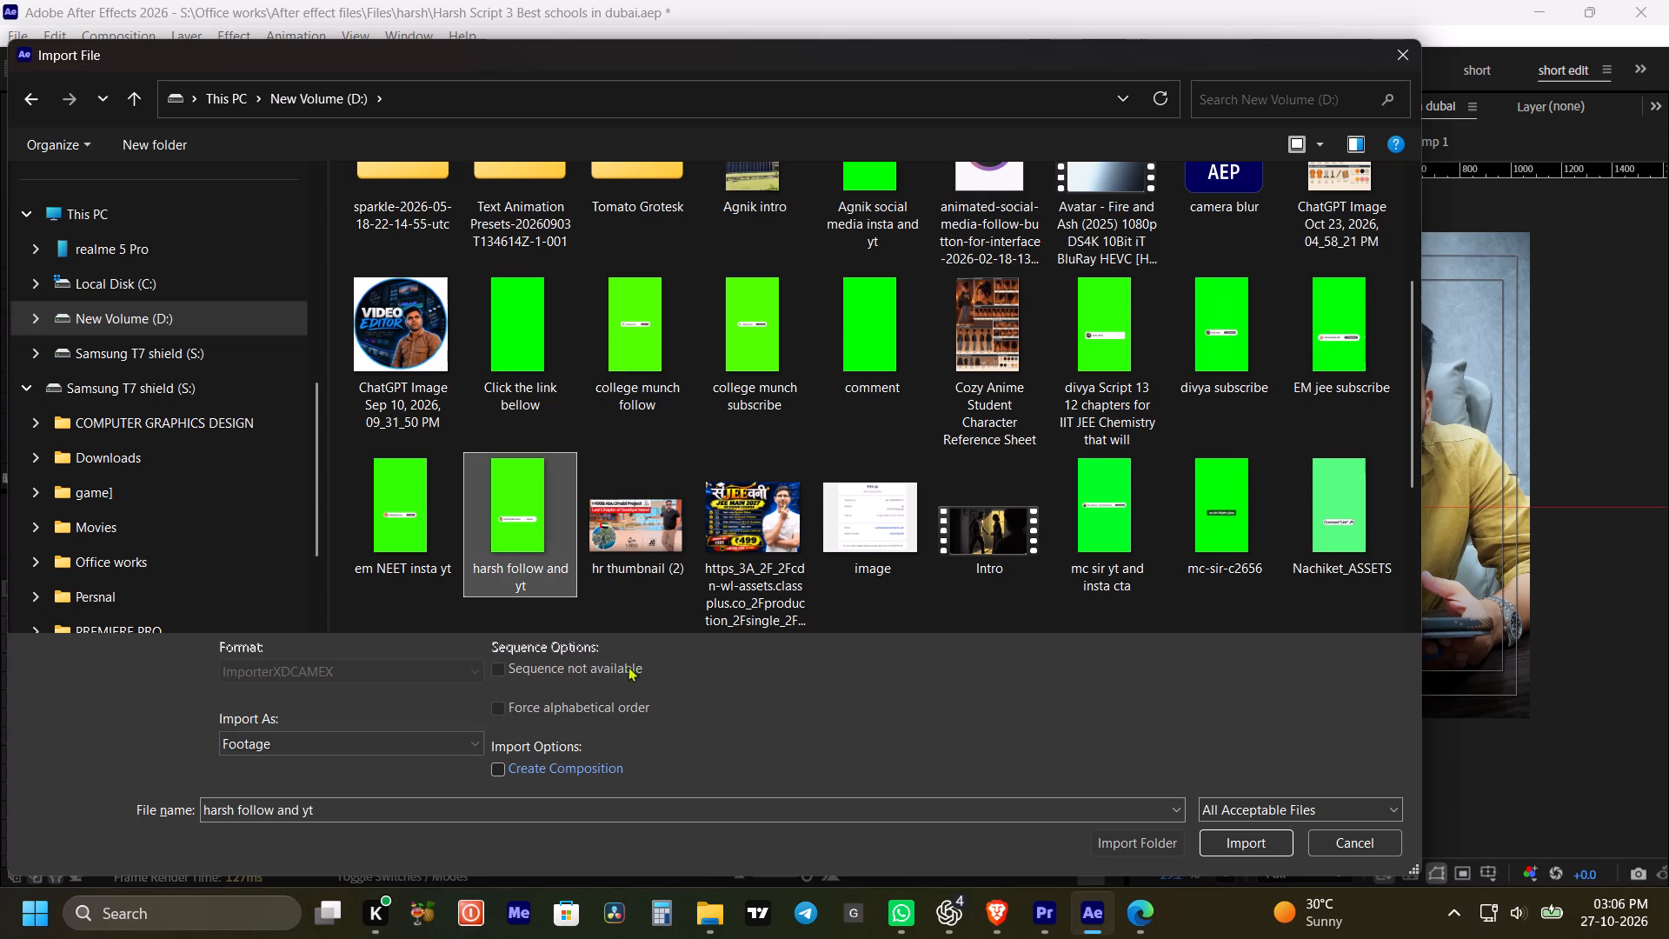
{"action": "left_click", "coordinate": [1265, 844]}
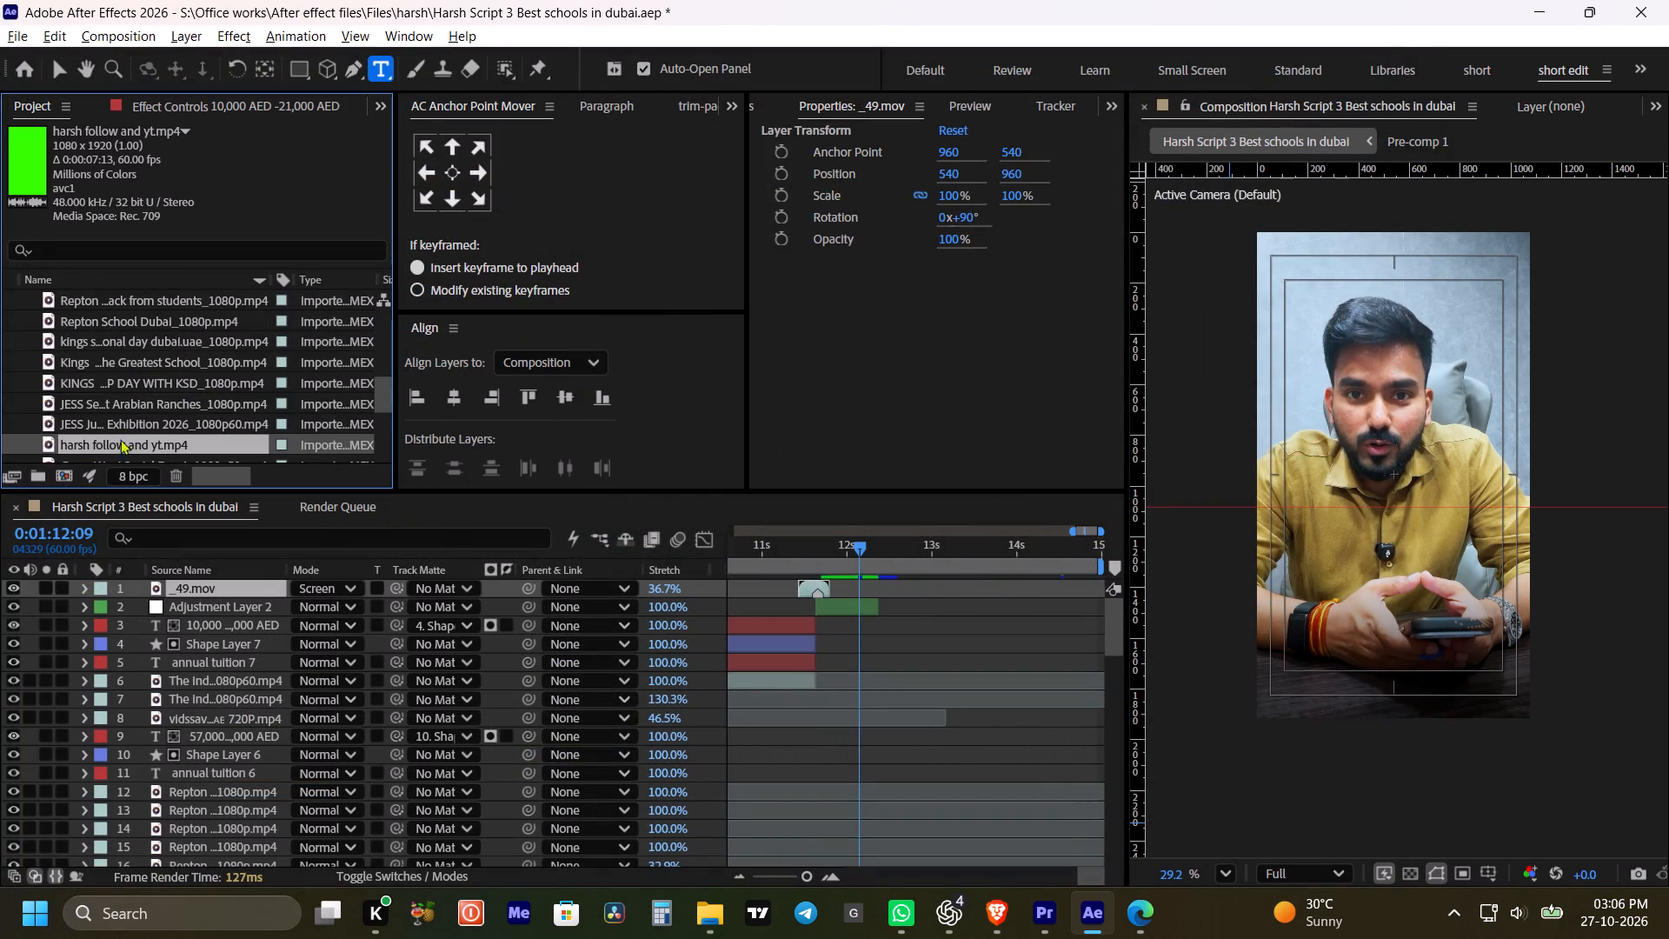
Preview the harsh follow and yt.mp4 footage and set its in point to 0:01:06:23, at the Subscribe card.
{"action": "double_click", "coordinate": [120, 445]}
{"action": "key", "text": "grave"}
{"action": "left_click_drag", "start_coordinate": [235, 829], "coordinate": [509, 846]}
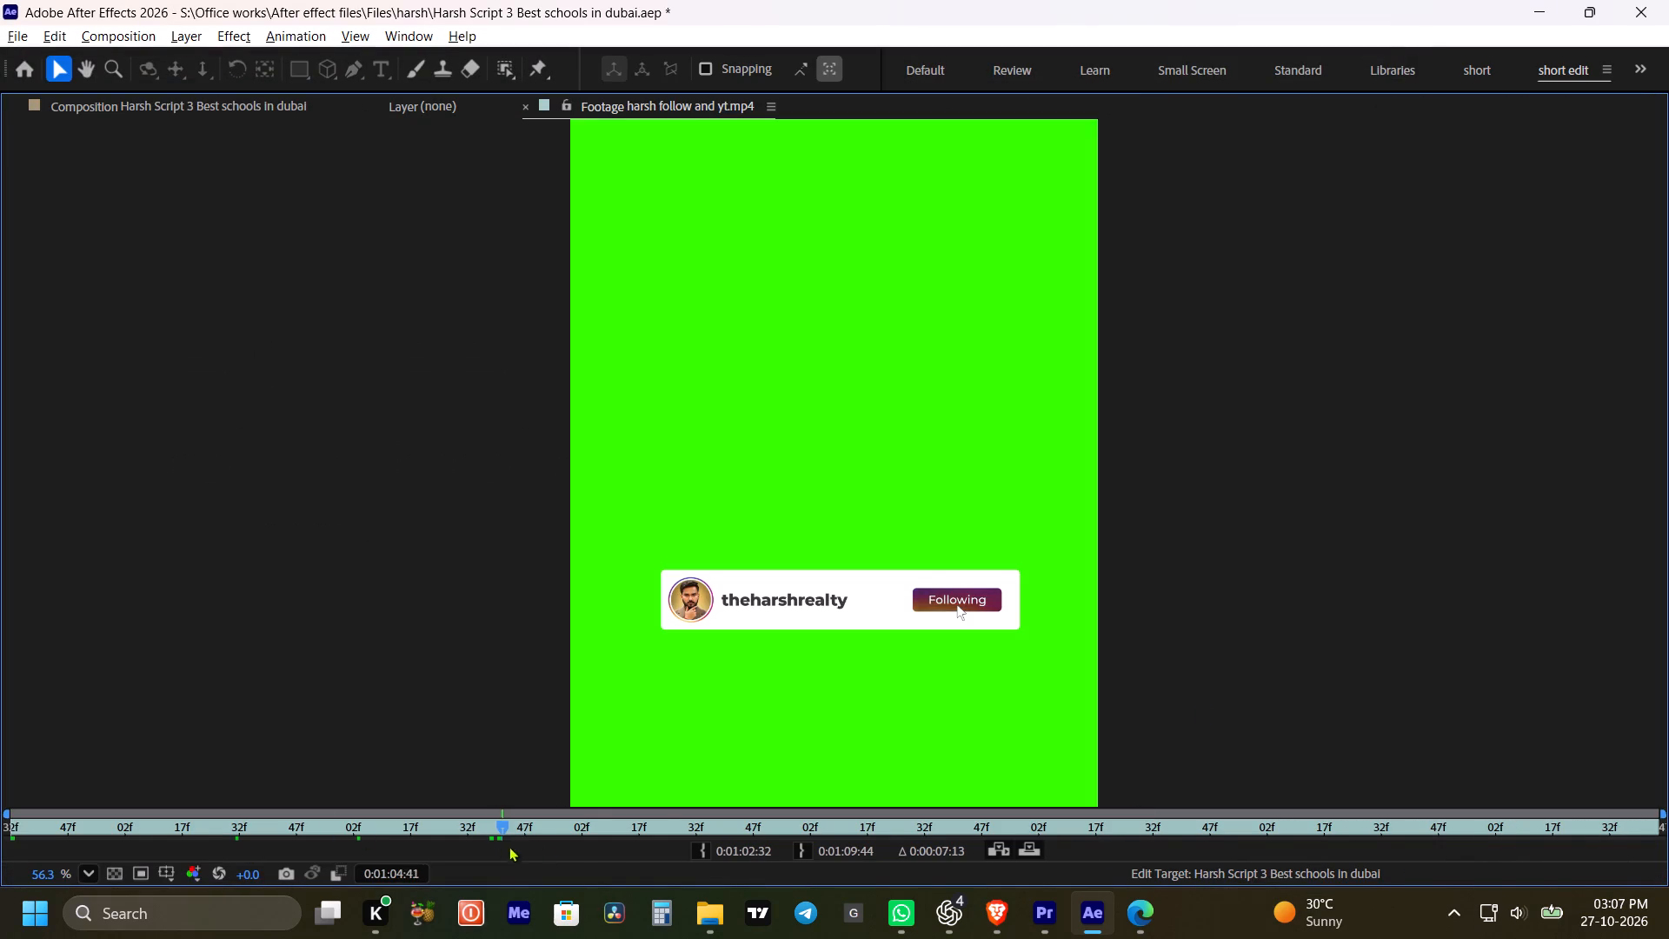
{"action": "left_click_drag", "start_coordinate": [509, 846], "coordinate": [1034, 856]}
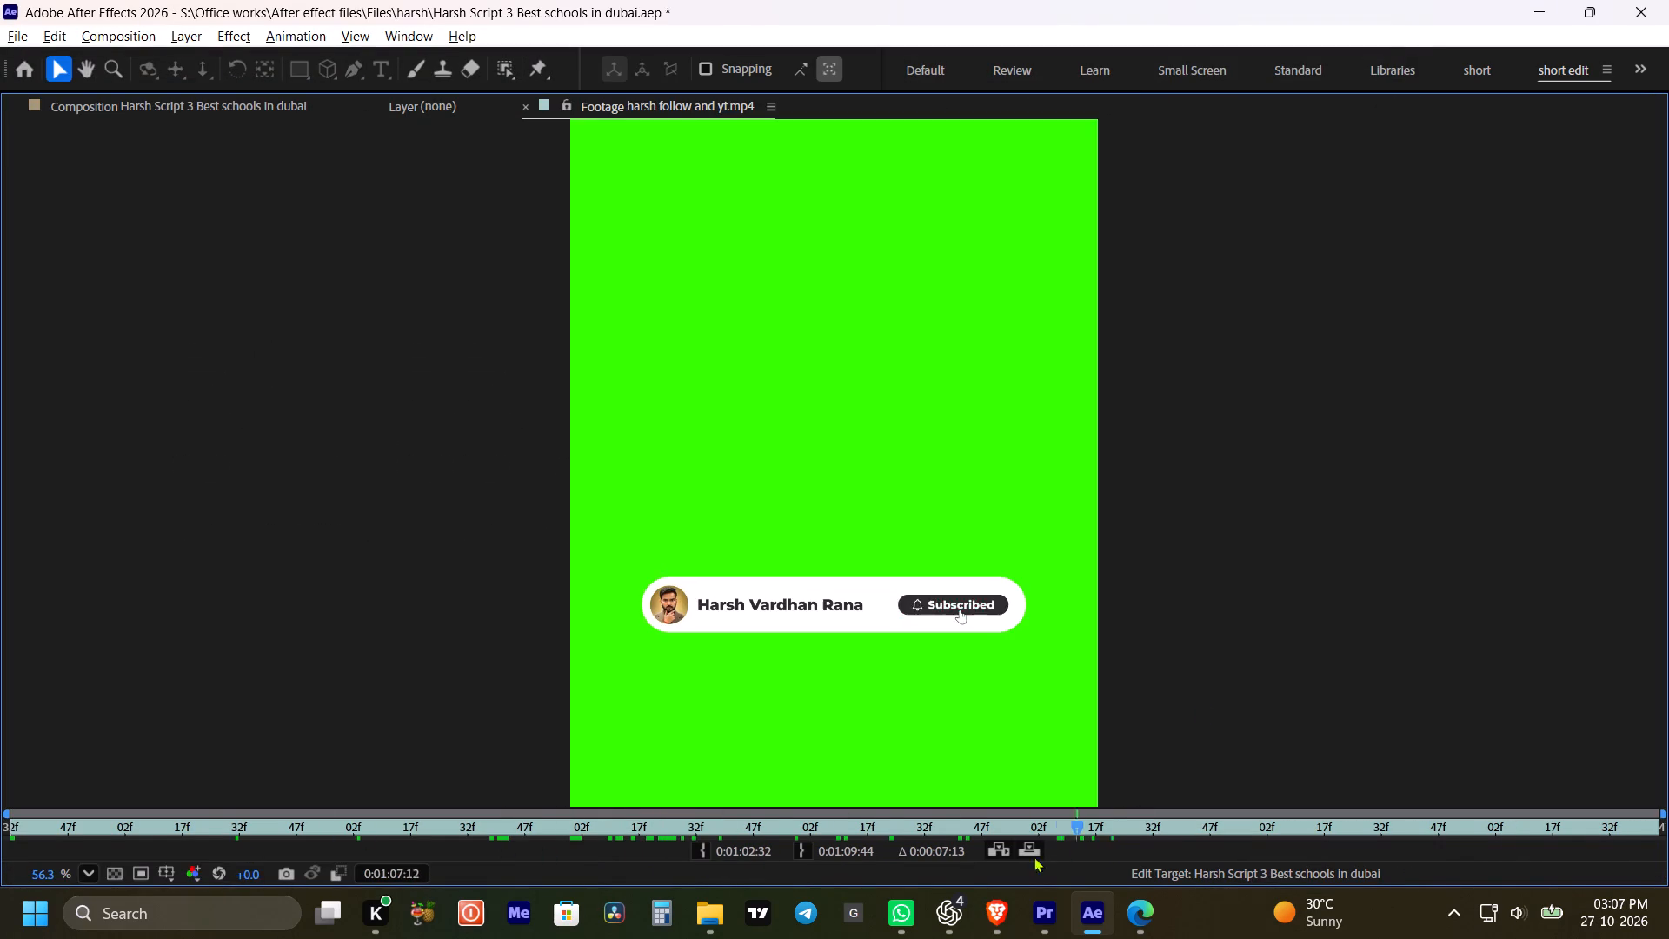
{"action": "left_click_drag", "start_coordinate": [1034, 856], "coordinate": [891, 864]}
{"action": "left_click", "coordinate": [702, 848]}
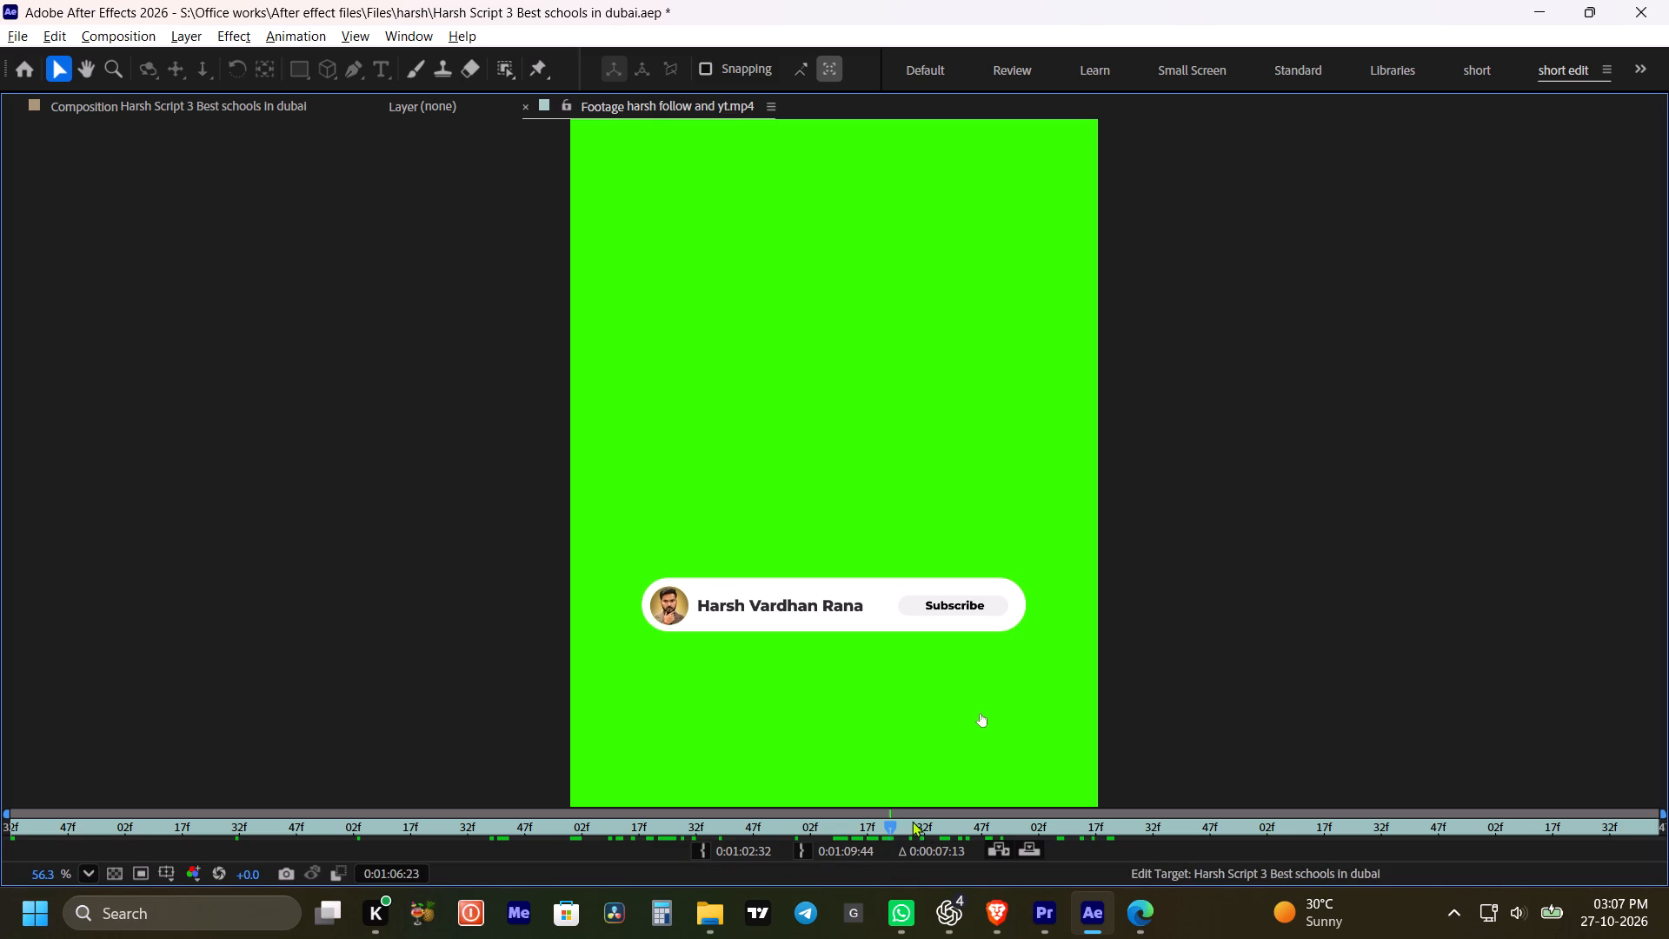
{"action": "left_click", "coordinate": [909, 818]}
{"action": "left_click_drag", "start_coordinate": [911, 824], "coordinate": [1607, 797]}
{"action": "key", "text": "grave"}
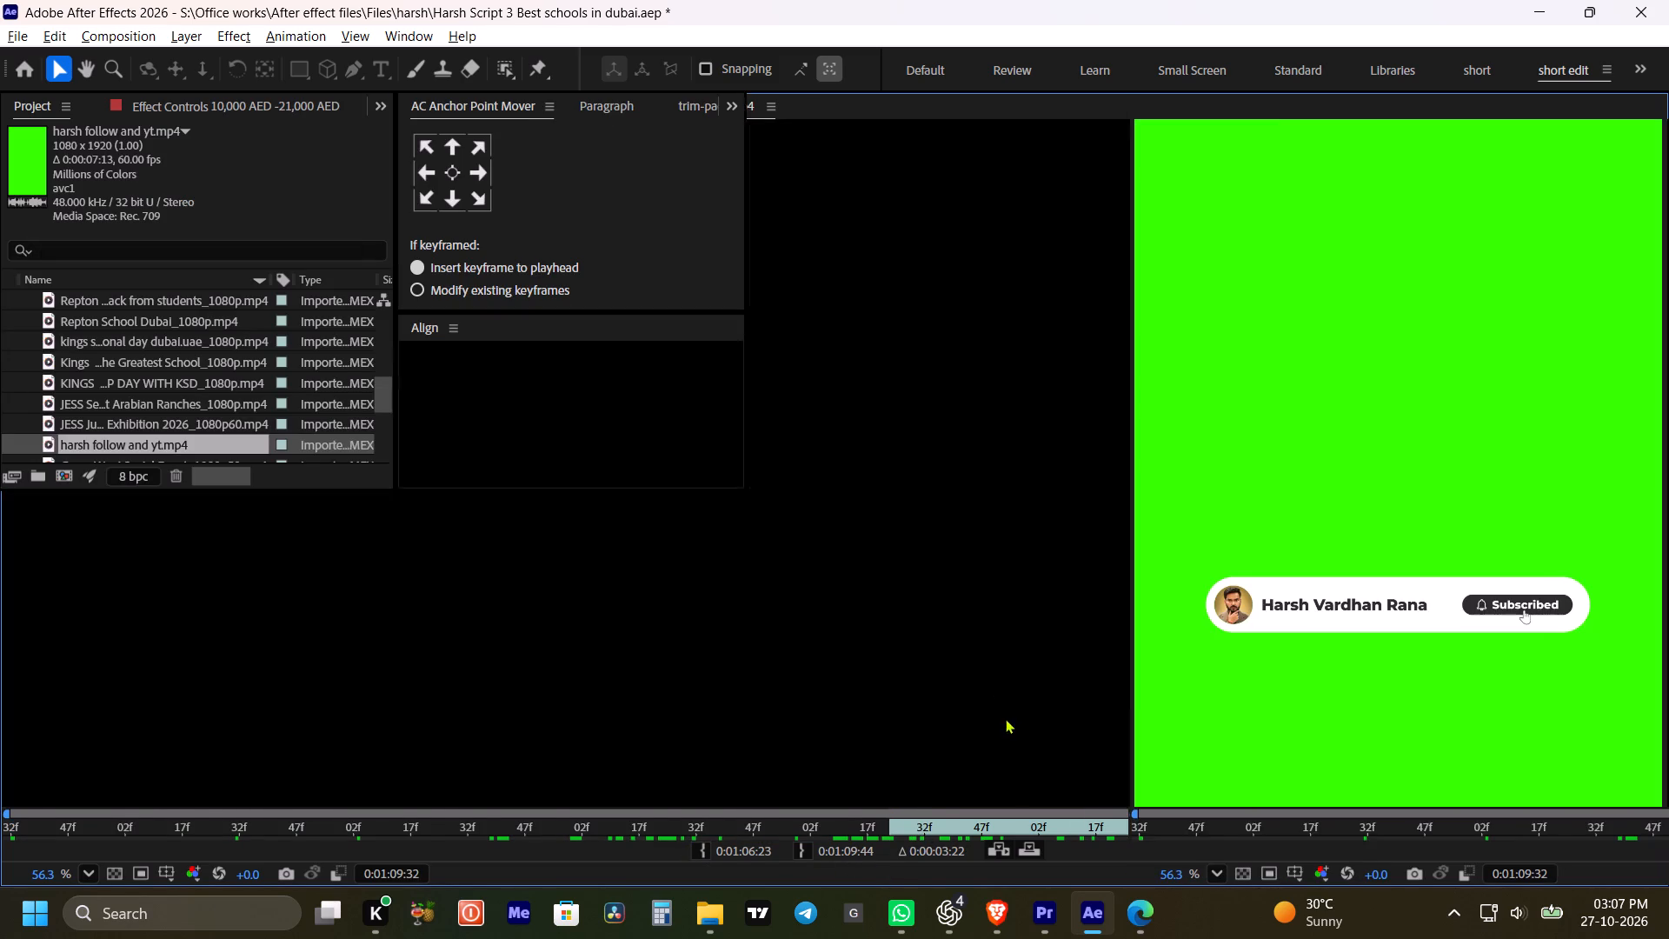
Play back the closing presenter shot from 0:01:11:37 to check the call-to-action narration.
{"action": "left_click", "coordinate": [815, 549]}
{"action": "key", "text": "space"}
{"action": "left_click", "coordinate": [870, 639]}
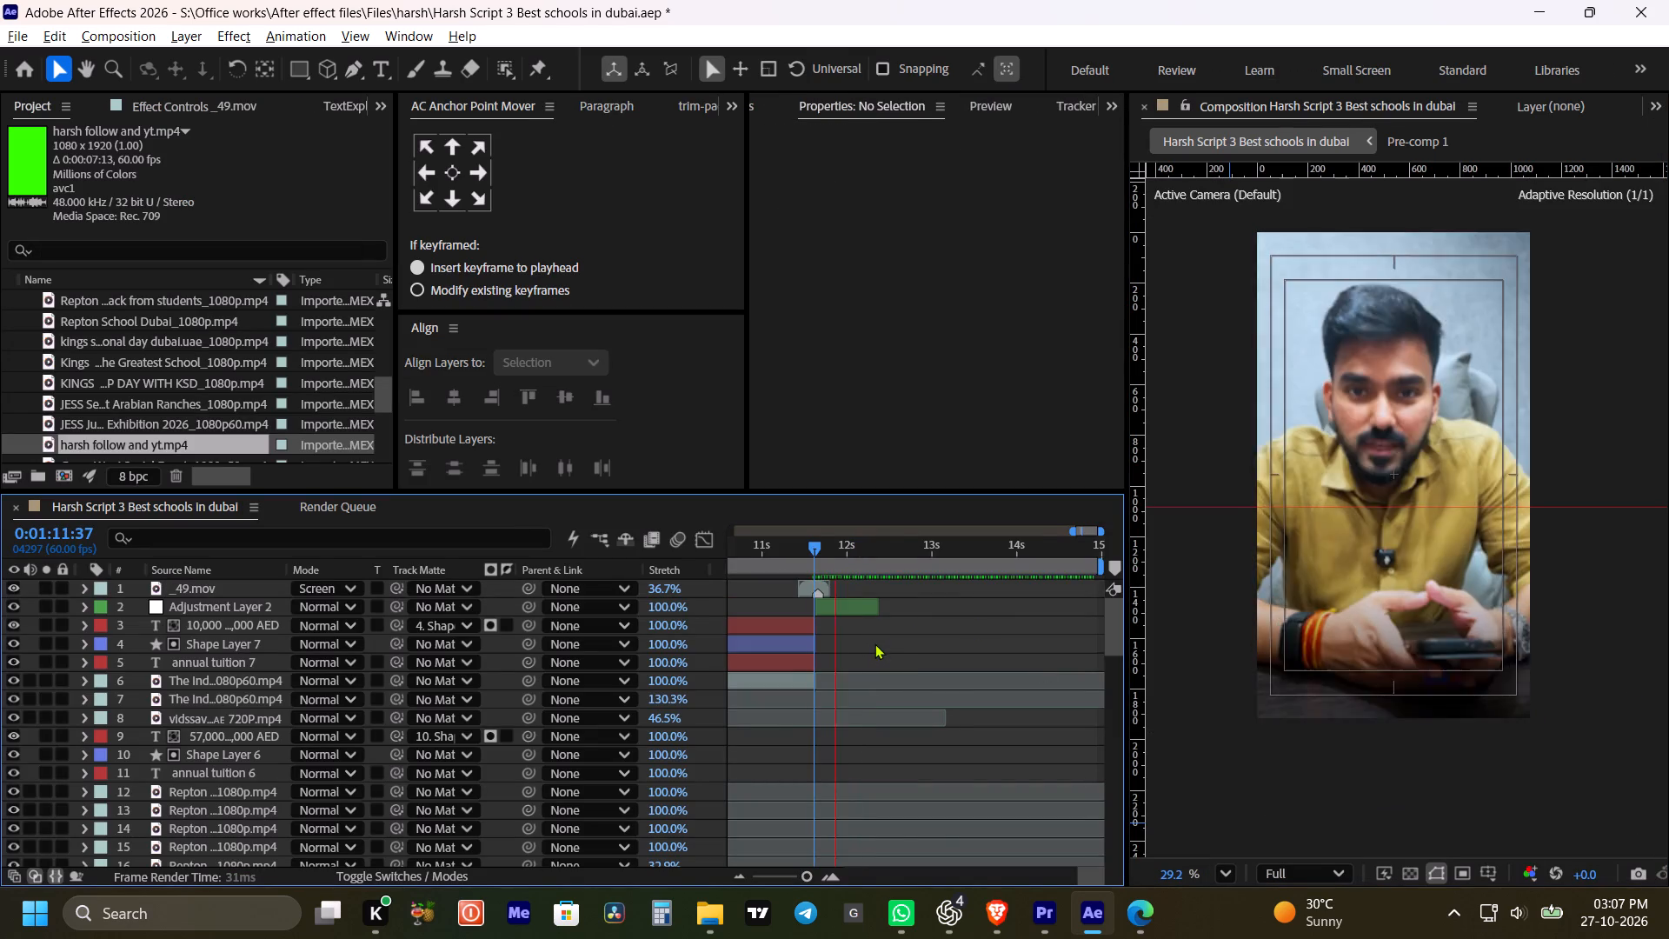
{"action": "scroll", "coordinate": [883, 645], "scroll_direction": "down", "scroll_amount": 1, "text": "alt"}
{"action": "key", "text": "space"}
{"action": "left_click_drag", "start_coordinate": [948, 656], "coordinate": [921, 657]}
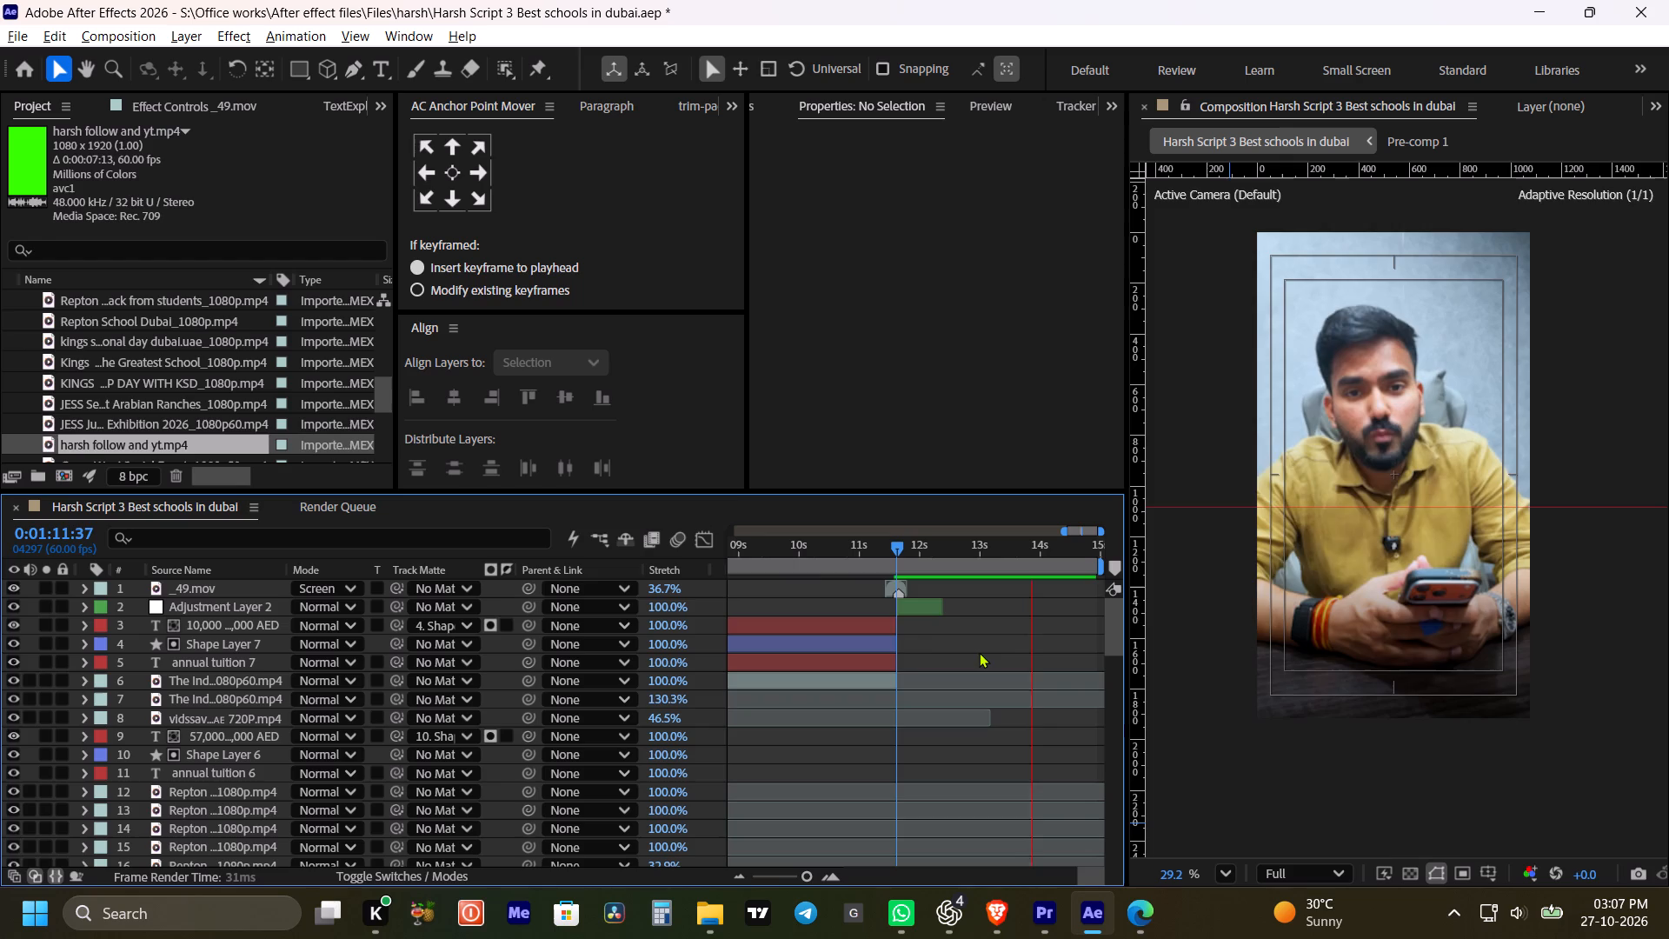
{"action": "key", "text": "space"}
{"action": "scroll", "coordinate": [955, 628], "scroll_direction": "down", "scroll_amount": 1, "text": "alt"}
{"action": "key", "text": "space"}
{"action": "left_click_drag", "start_coordinate": [1020, 640], "coordinate": [982, 659]}
Open the TheHarshRealty YouTube channel in the browser, copy the channel name from its page, and return to After Effects.
{"action": "left_click", "coordinate": [990, 900]}
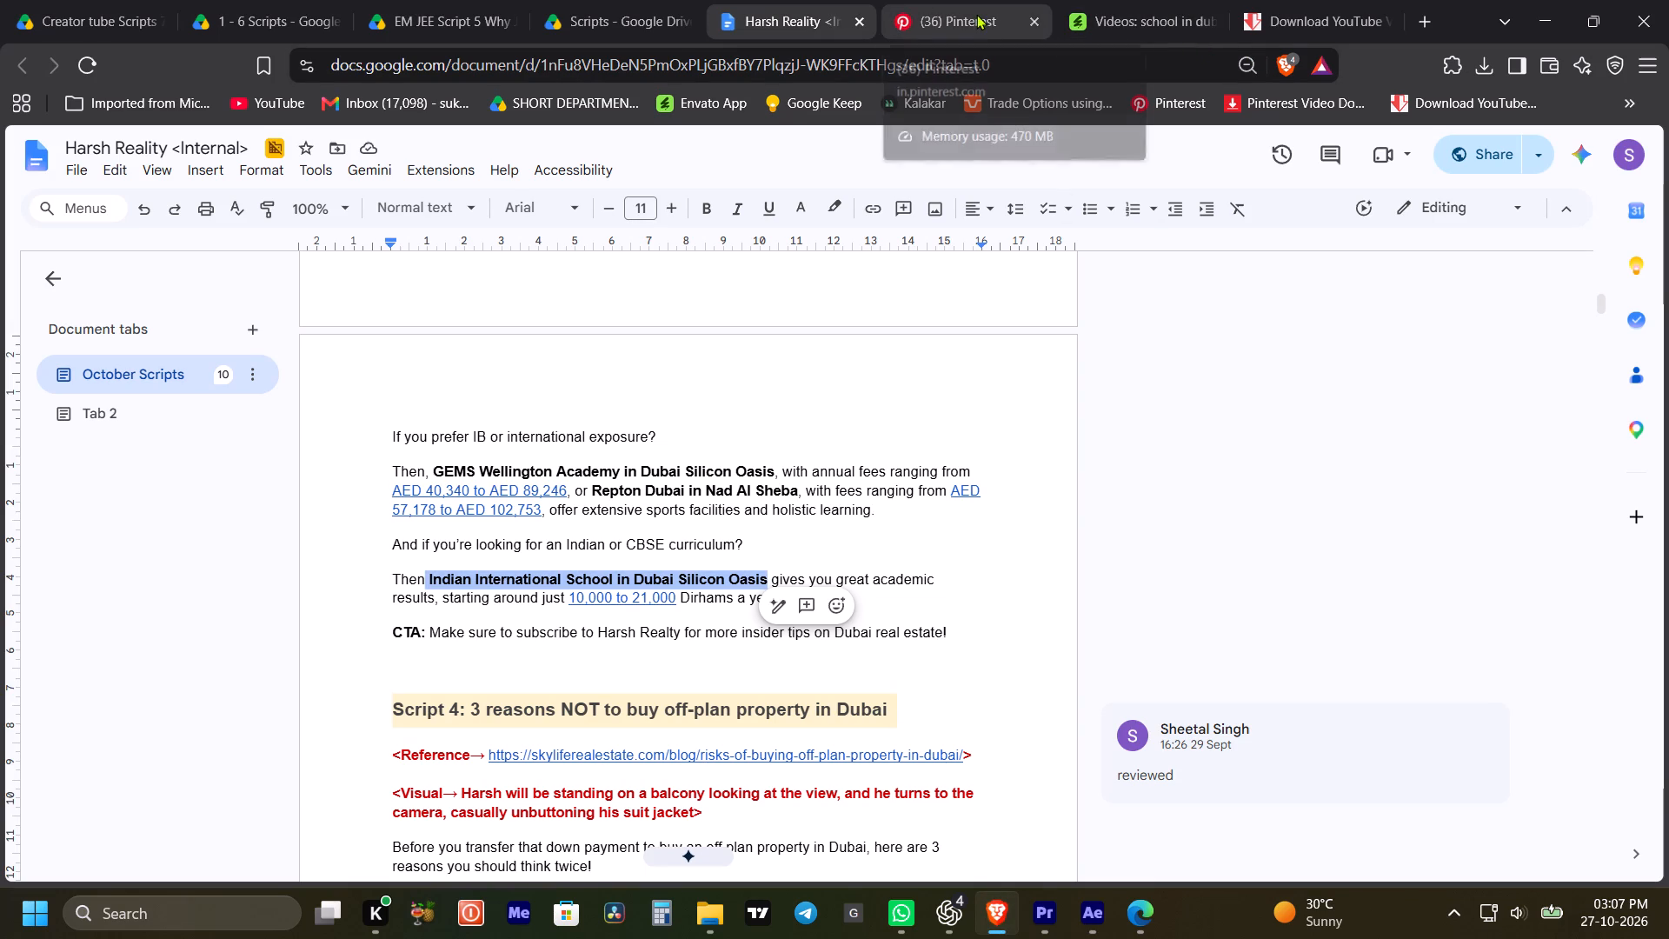
{"action": "left_click", "coordinate": [976, 14]}
{"action": "left_click", "coordinate": [309, 105]}
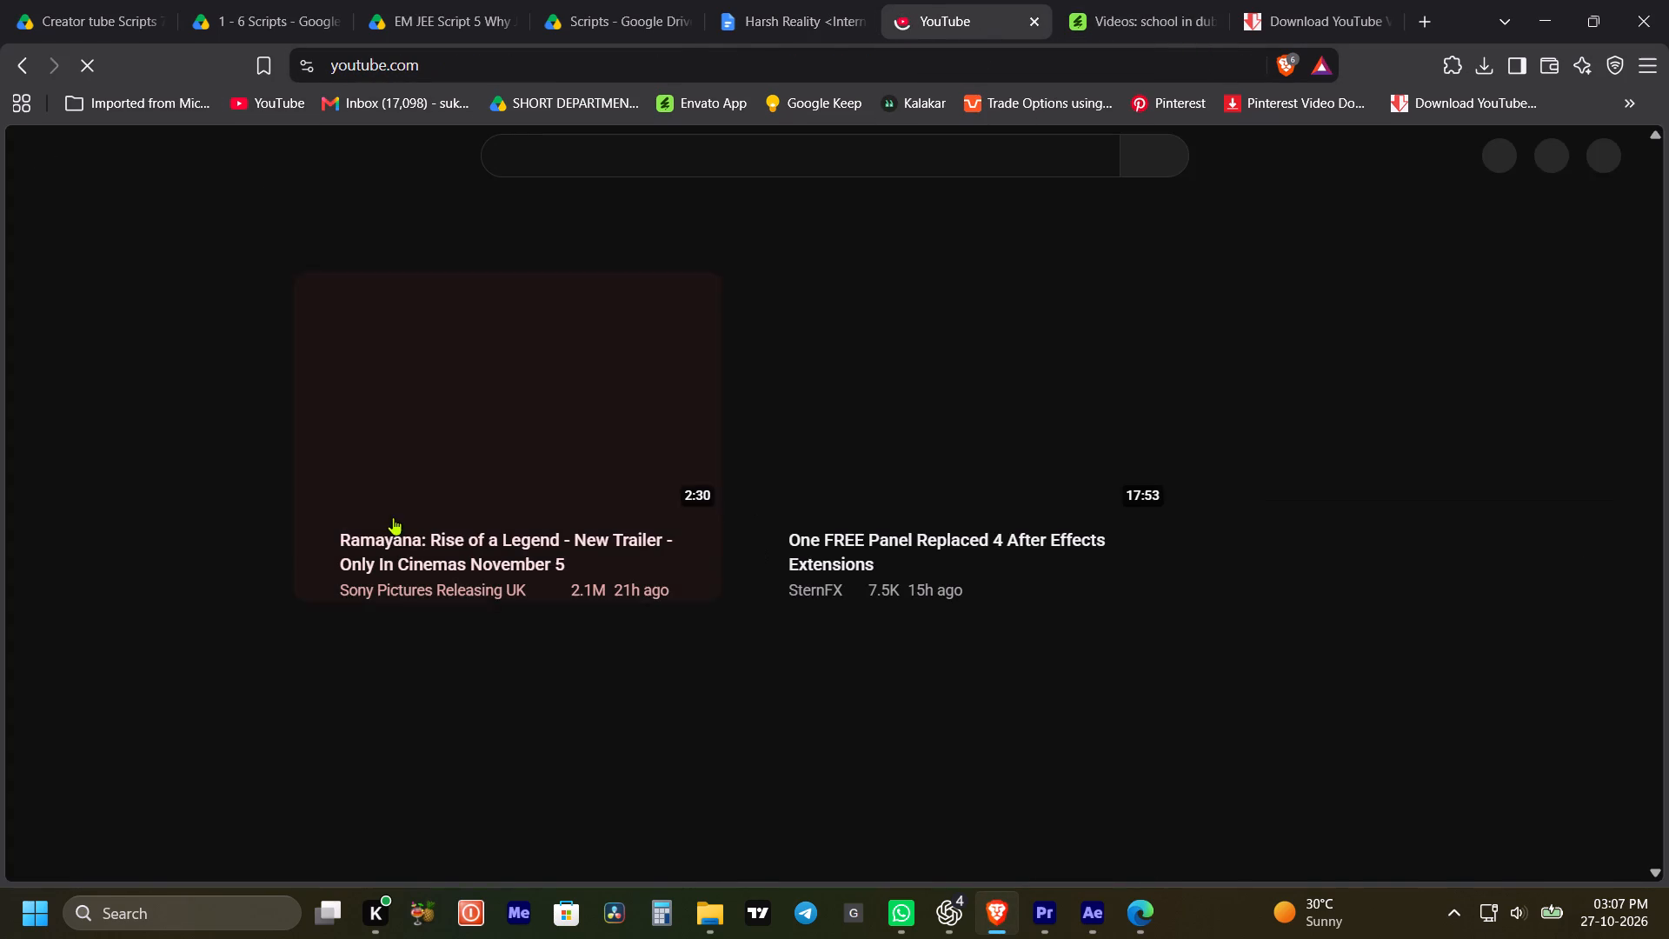
{"action": "left_click", "coordinate": [151, 371]}
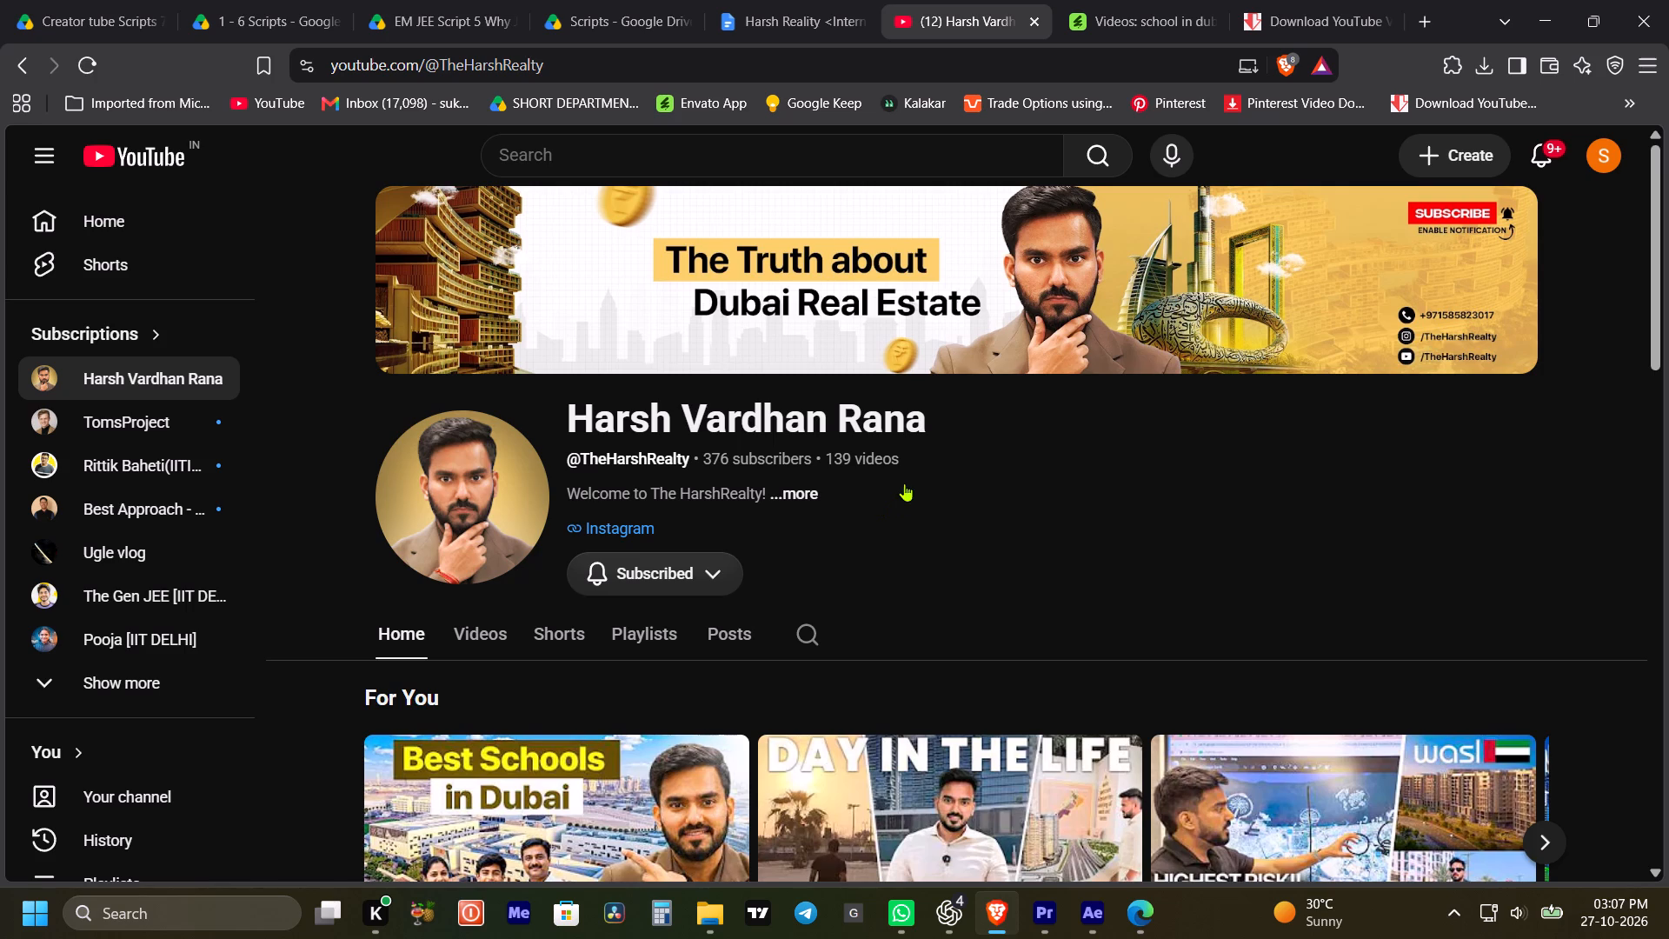
{"action": "left_click_drag", "start_coordinate": [958, 409], "coordinate": [566, 427]}
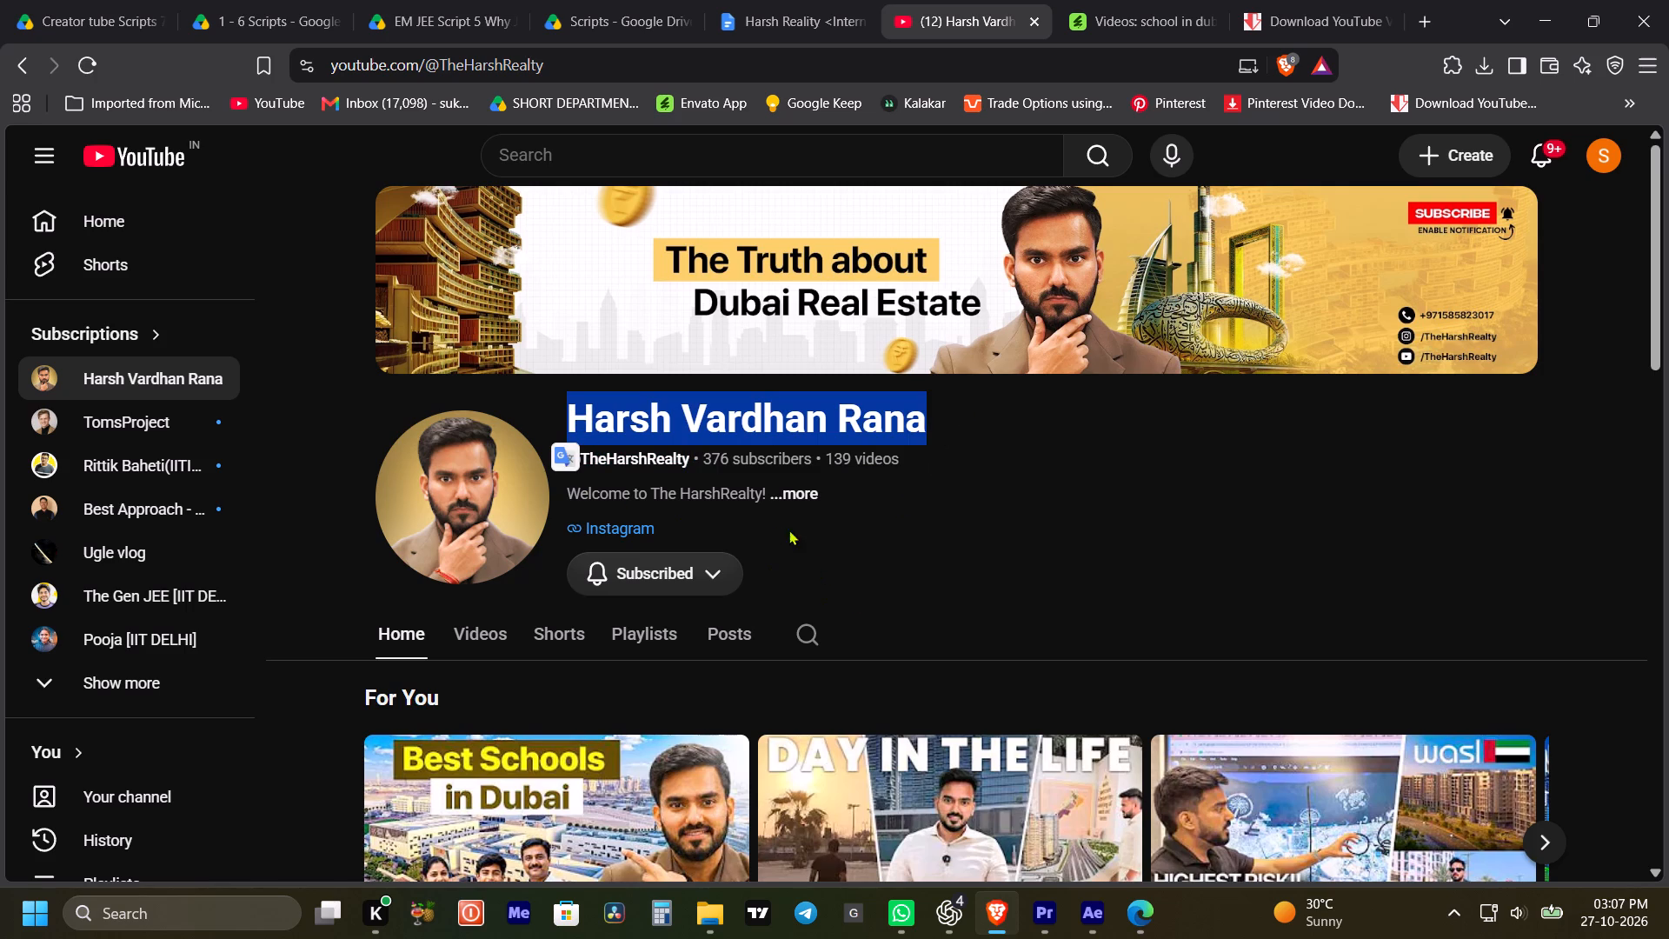
{"action": "key", "text": "ctrl+c"}
{"action": "key", "text": "ctrl+c"}
{"action": "left_click", "coordinate": [967, 538]}
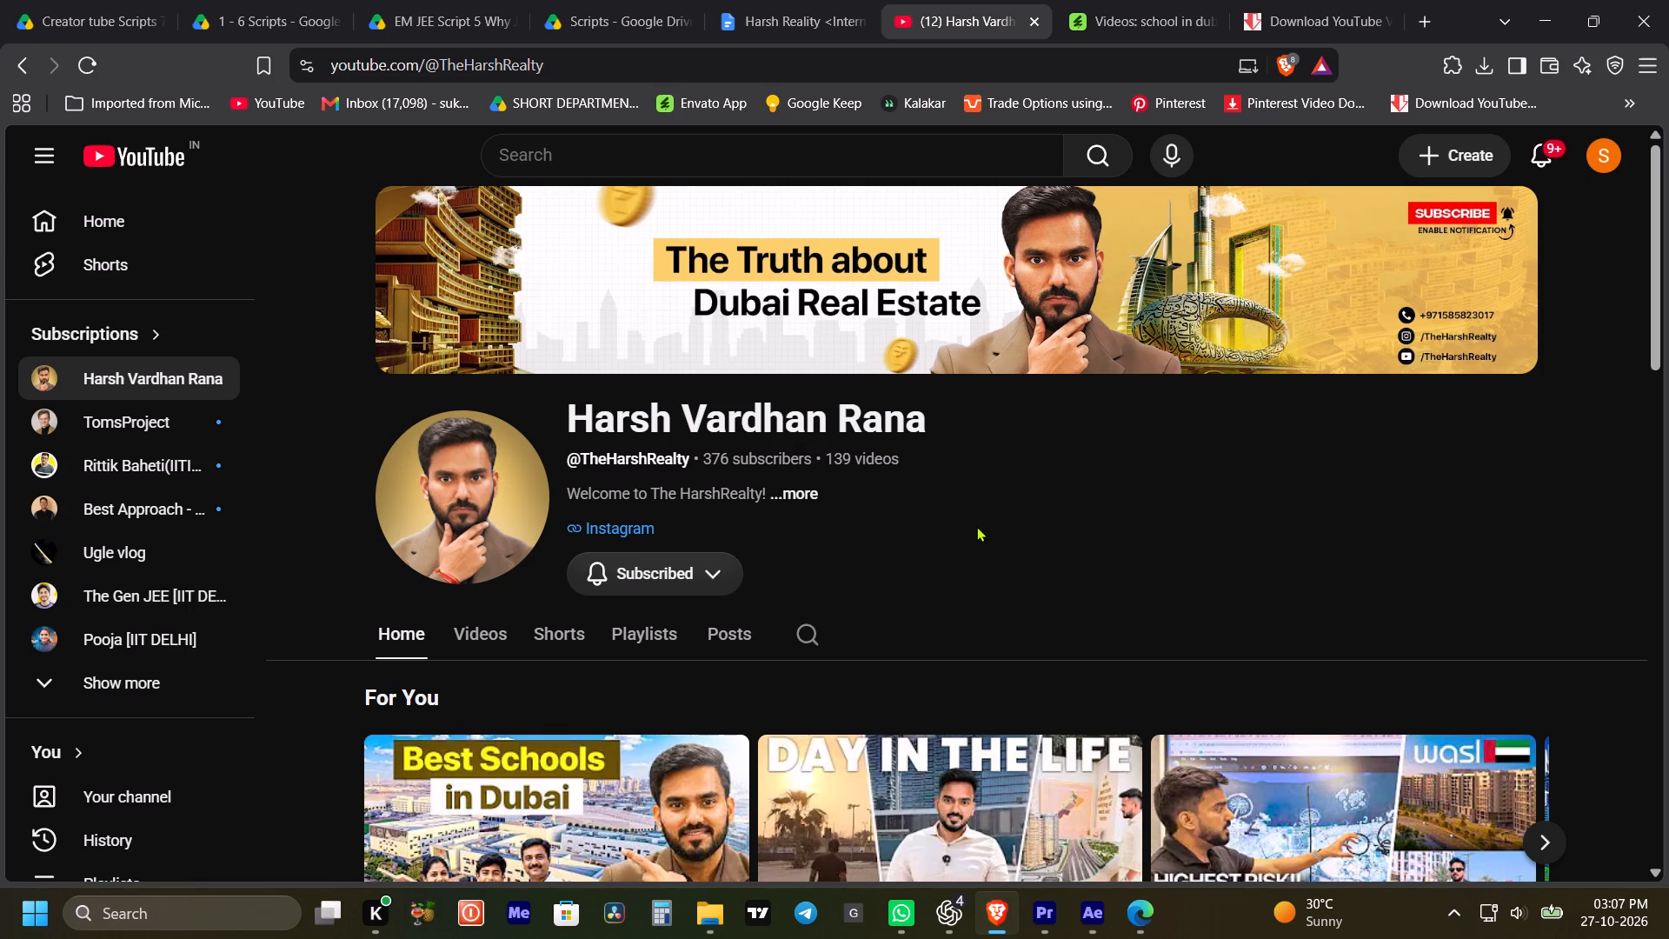
{"action": "left_click", "coordinate": [969, 535]}
{"action": "left_click_drag", "start_coordinate": [565, 415], "coordinate": [978, 430]}
{"action": "left_click", "coordinate": [1103, 562]}
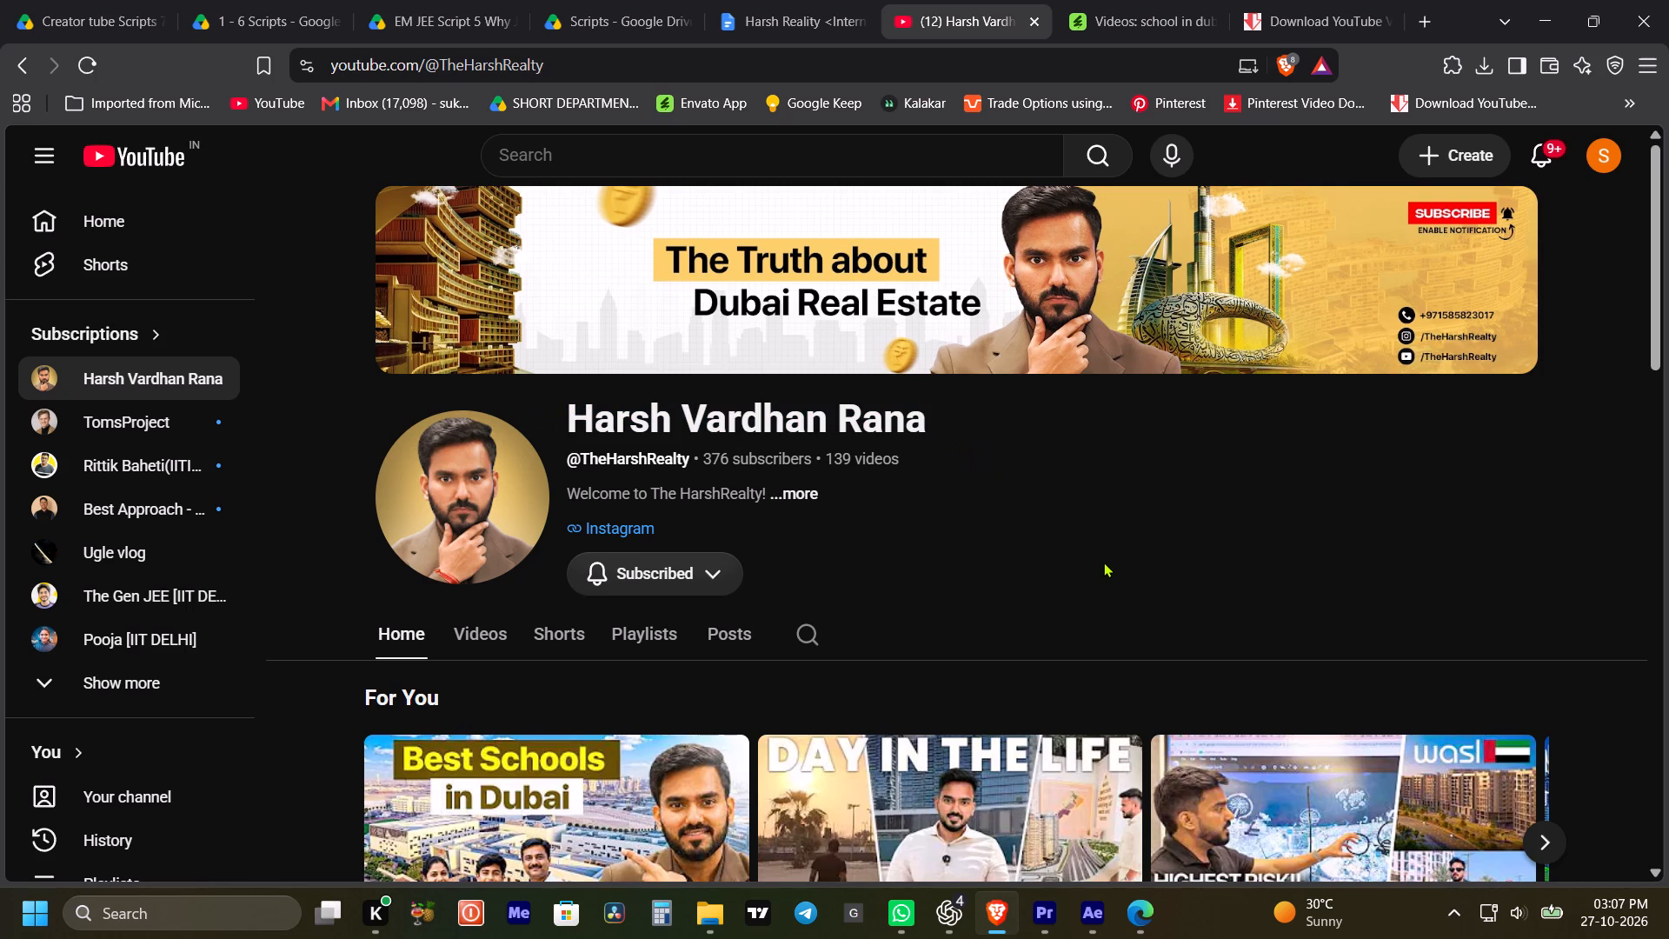
{"action": "left_click", "coordinate": [1092, 558]}
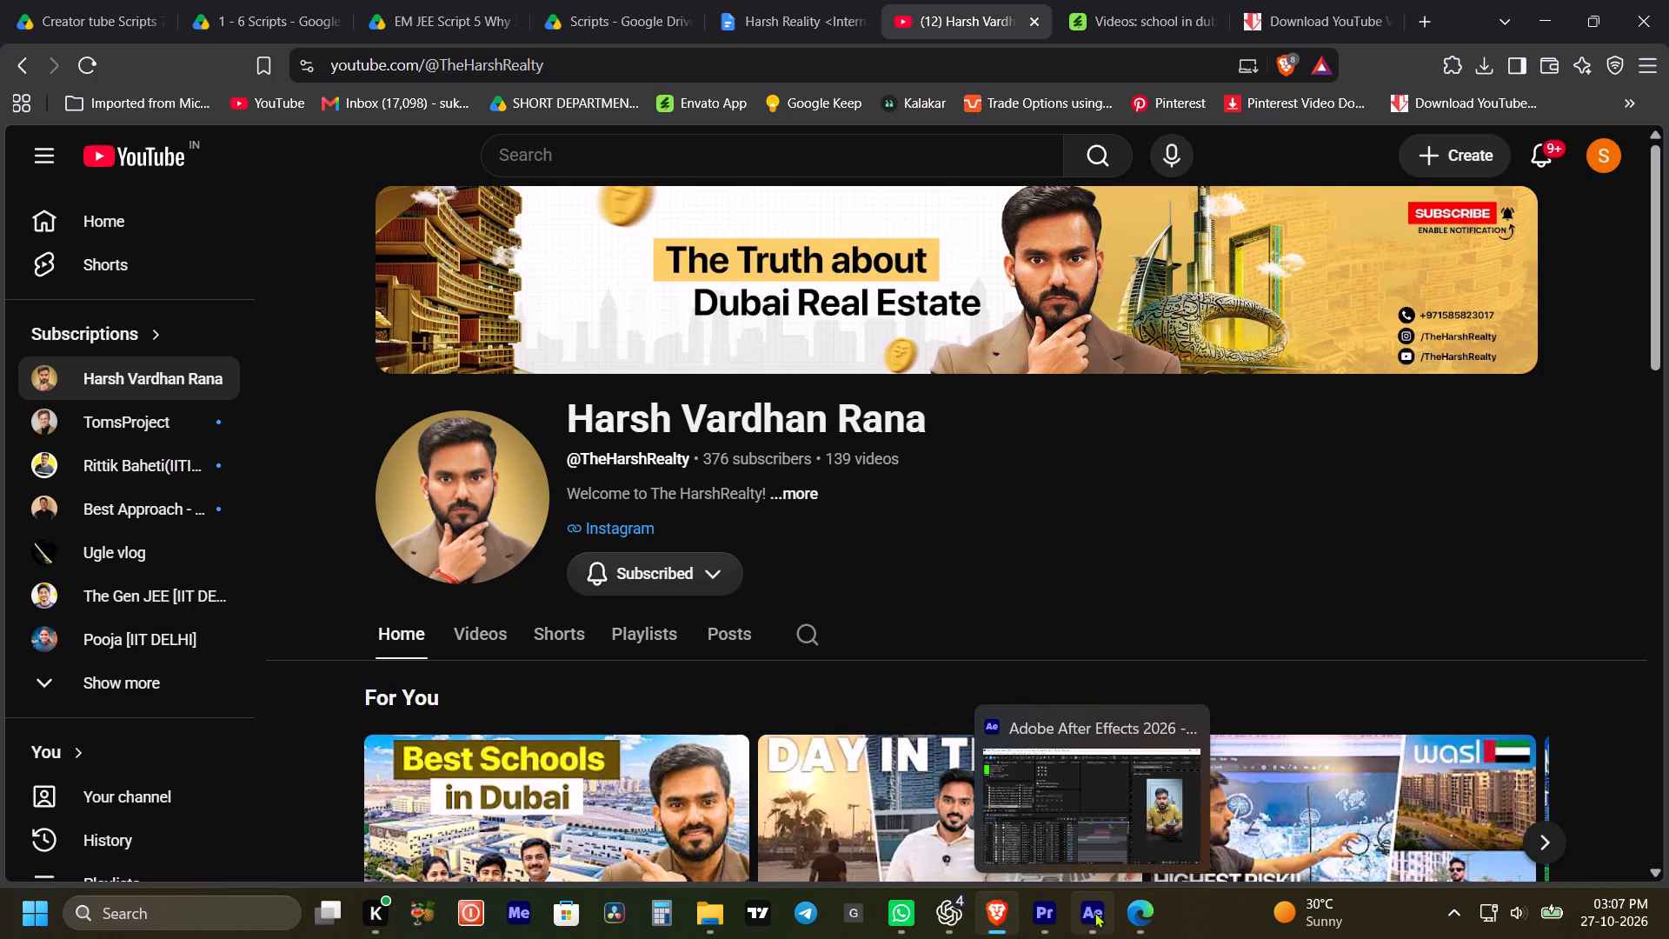
{"action": "left_click", "coordinate": [1094, 912]}
{"action": "scroll", "coordinate": [1031, 620], "scroll_direction": "up", "scroll_amount": 4}
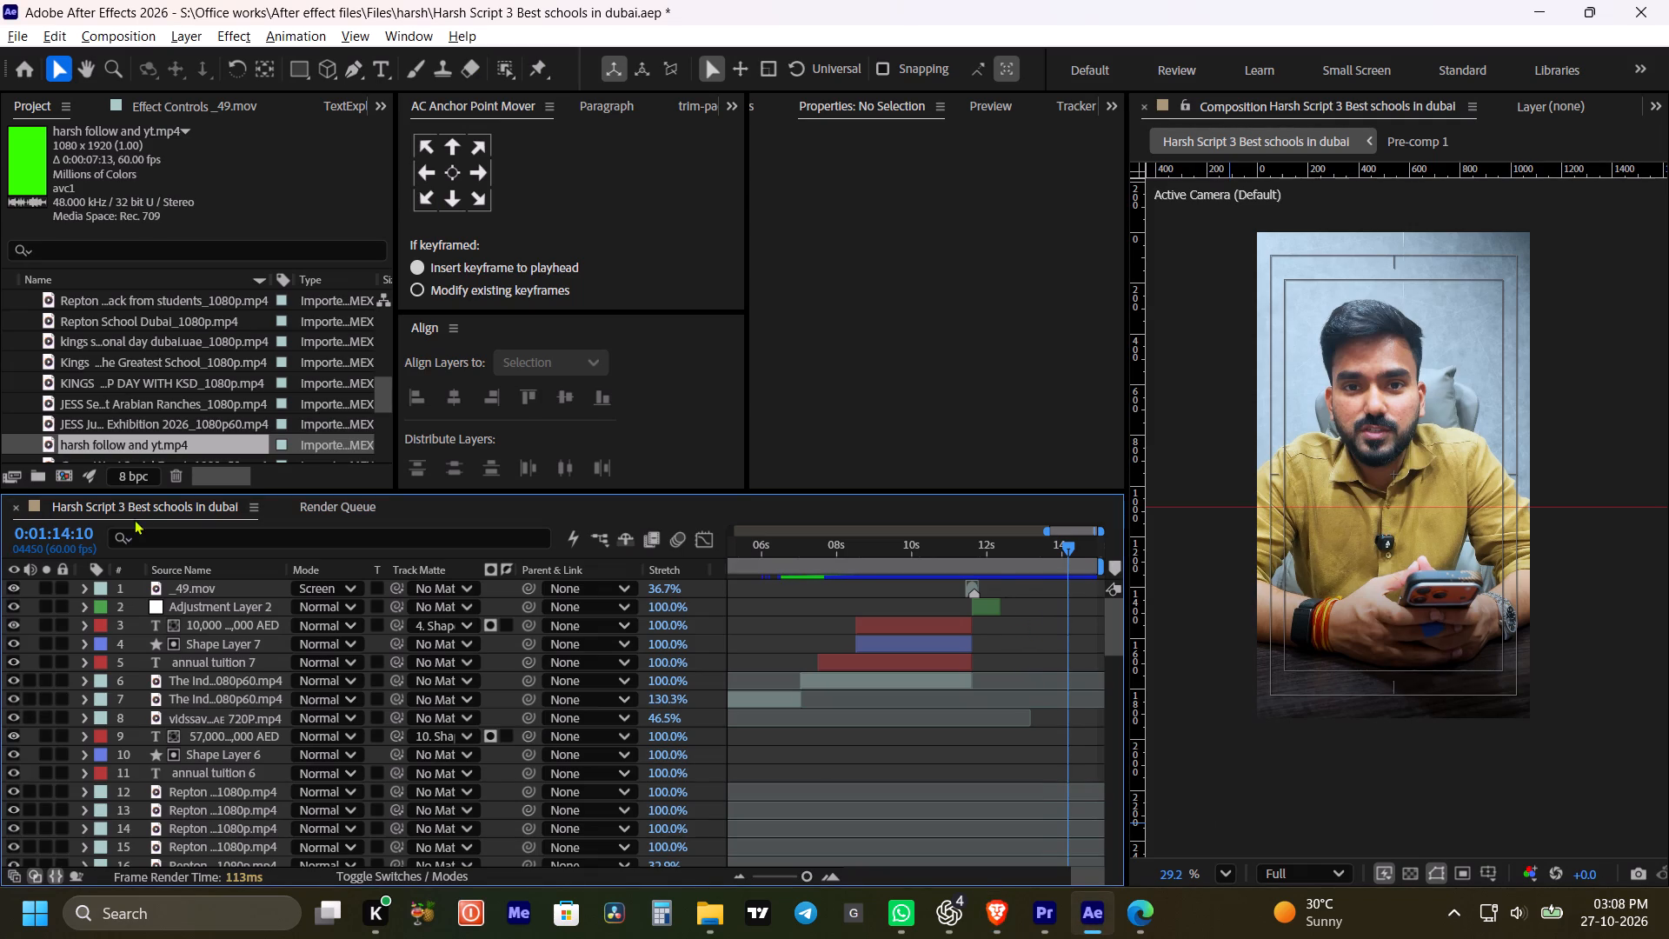
Delete the harsh follow and yt.mp4 footage from the project.
{"action": "left_click", "coordinate": [128, 446]}
{"action": "key", "text": "Delete"}
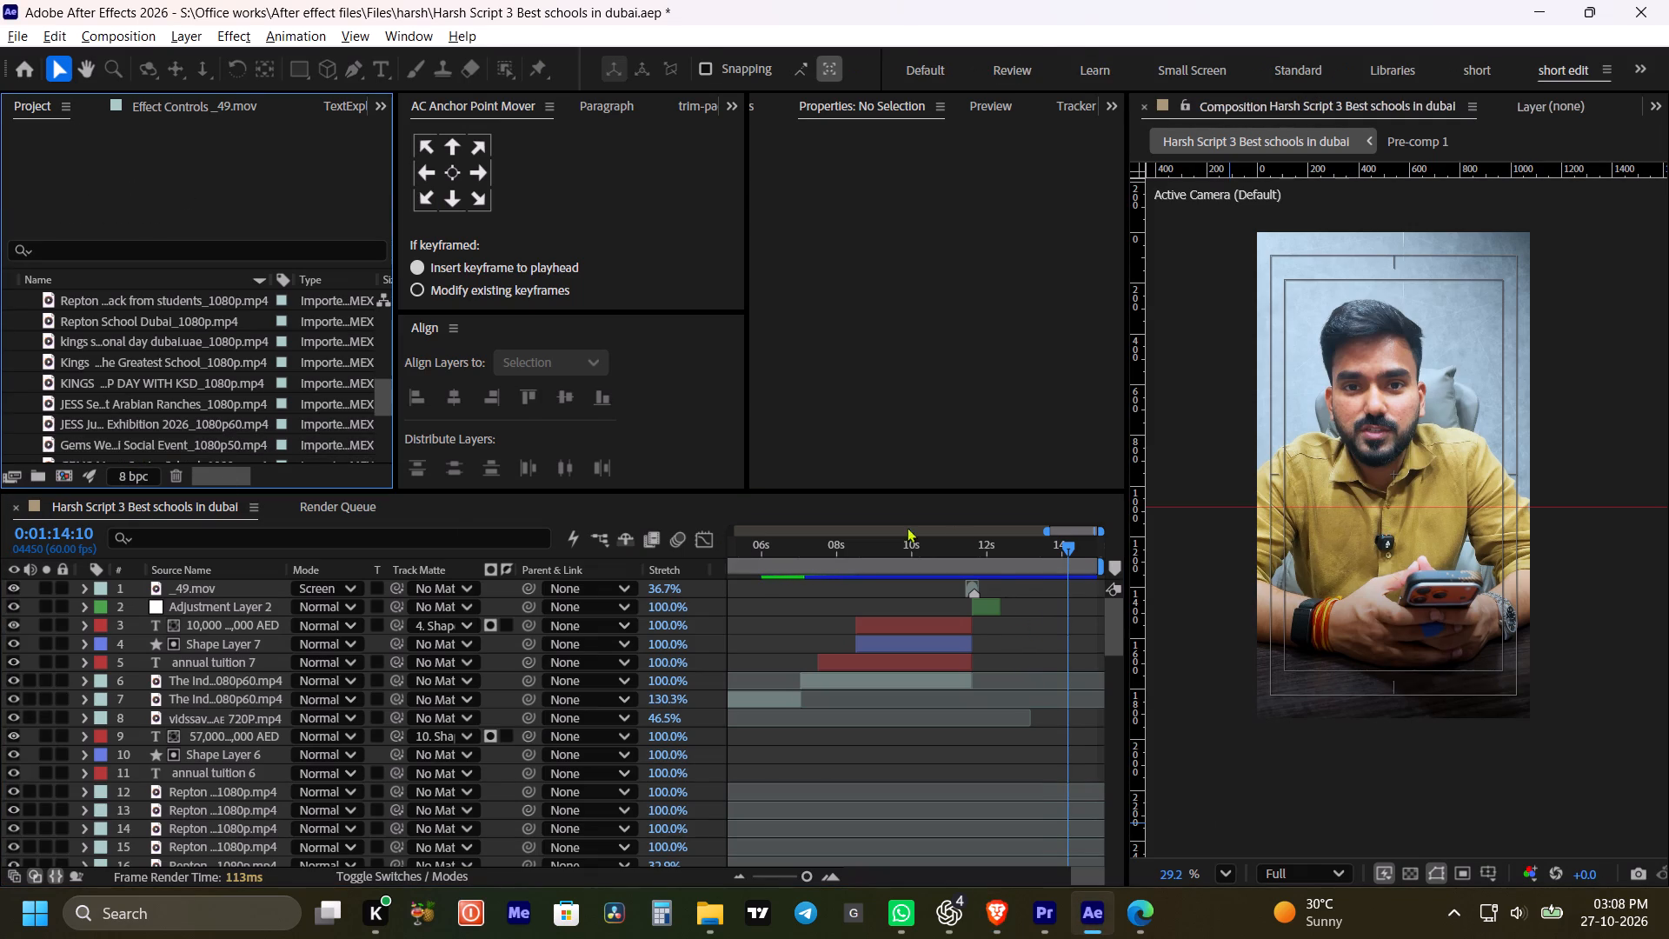
Find the subscribe presets in Animation Composer and add "Youtube - Subscribe 2" to the composition at 0:01:13:34.
{"action": "left_click", "coordinate": [1050, 553]}
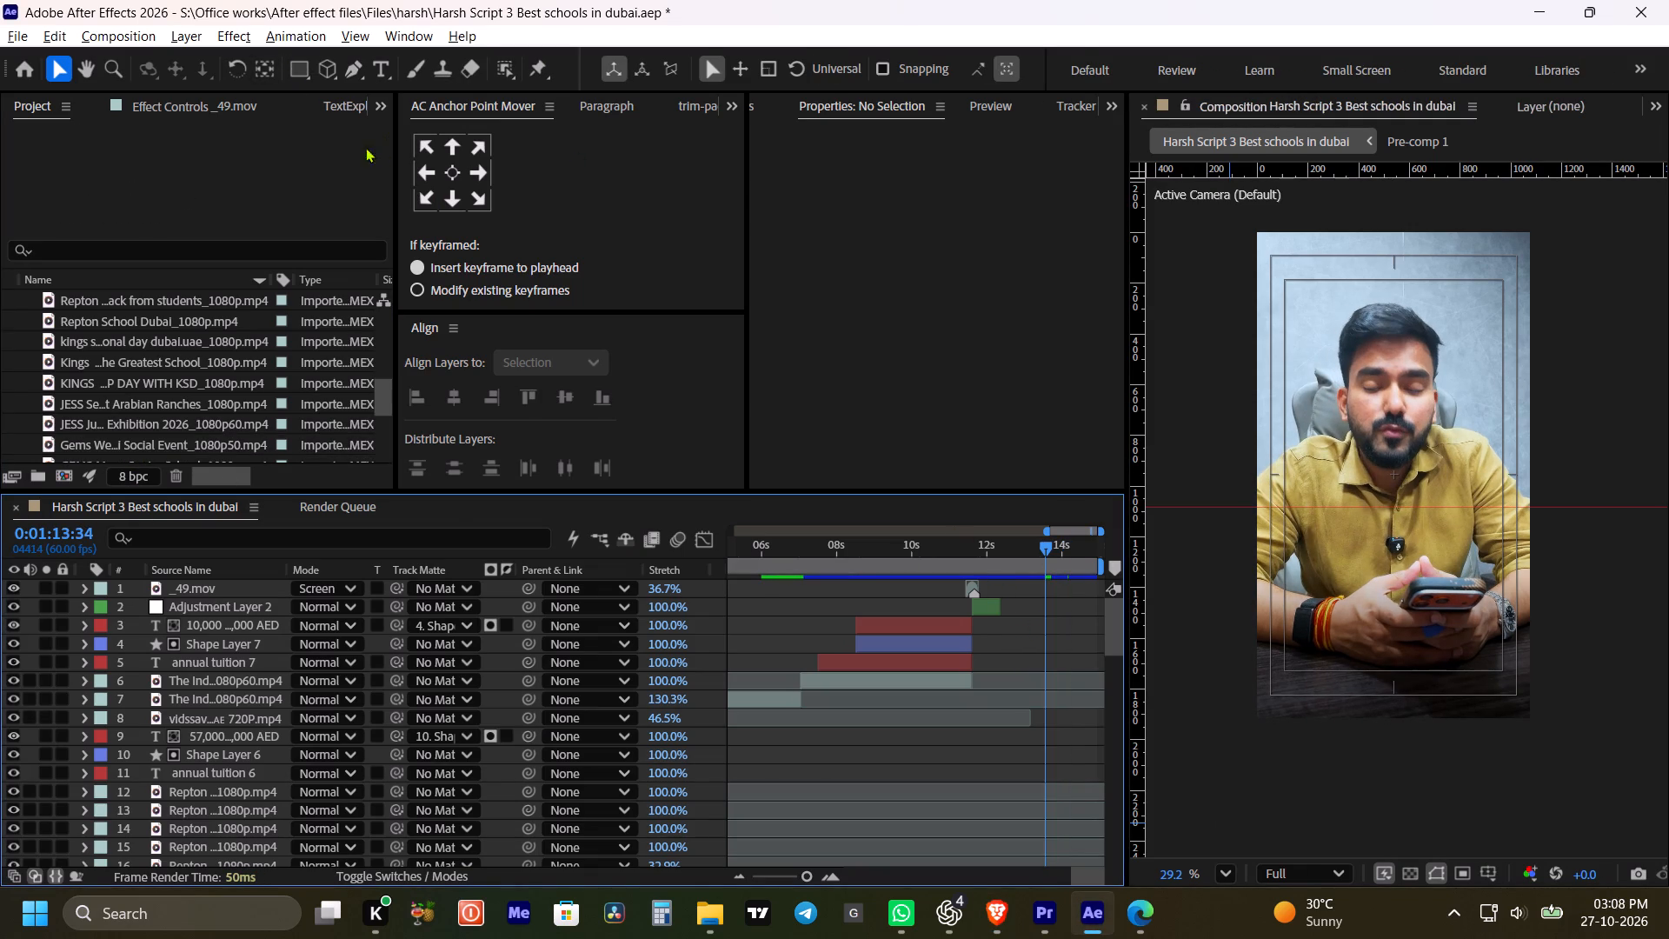
{"action": "left_click", "coordinate": [403, 39]}
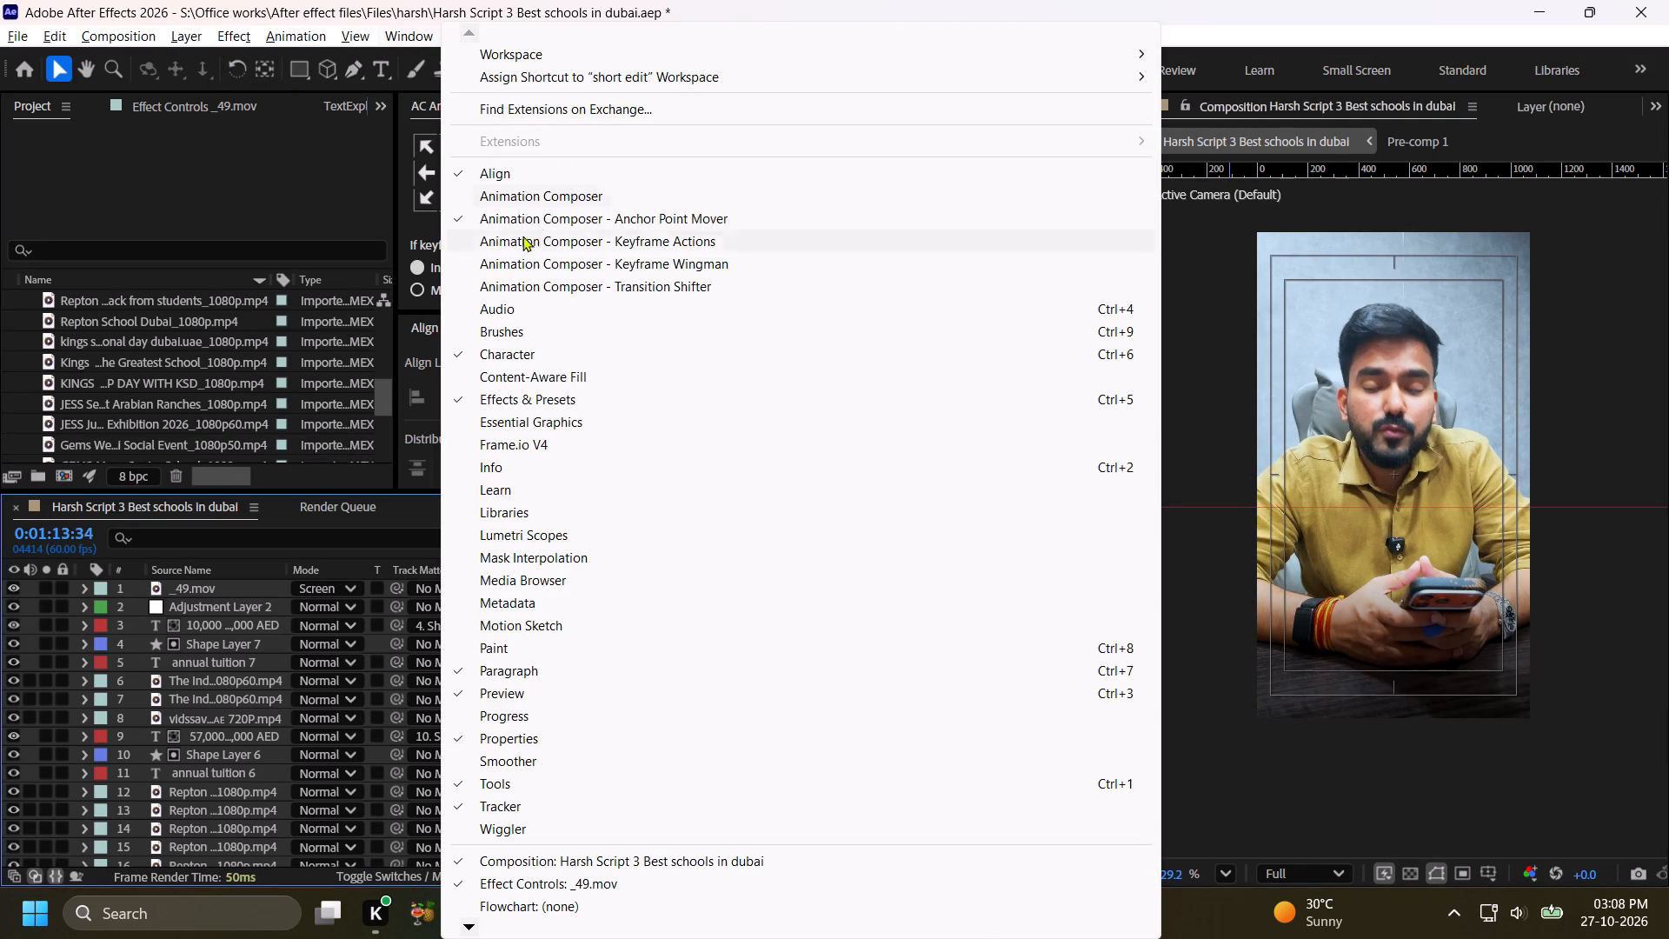
{"action": "left_click", "coordinate": [553, 196]}
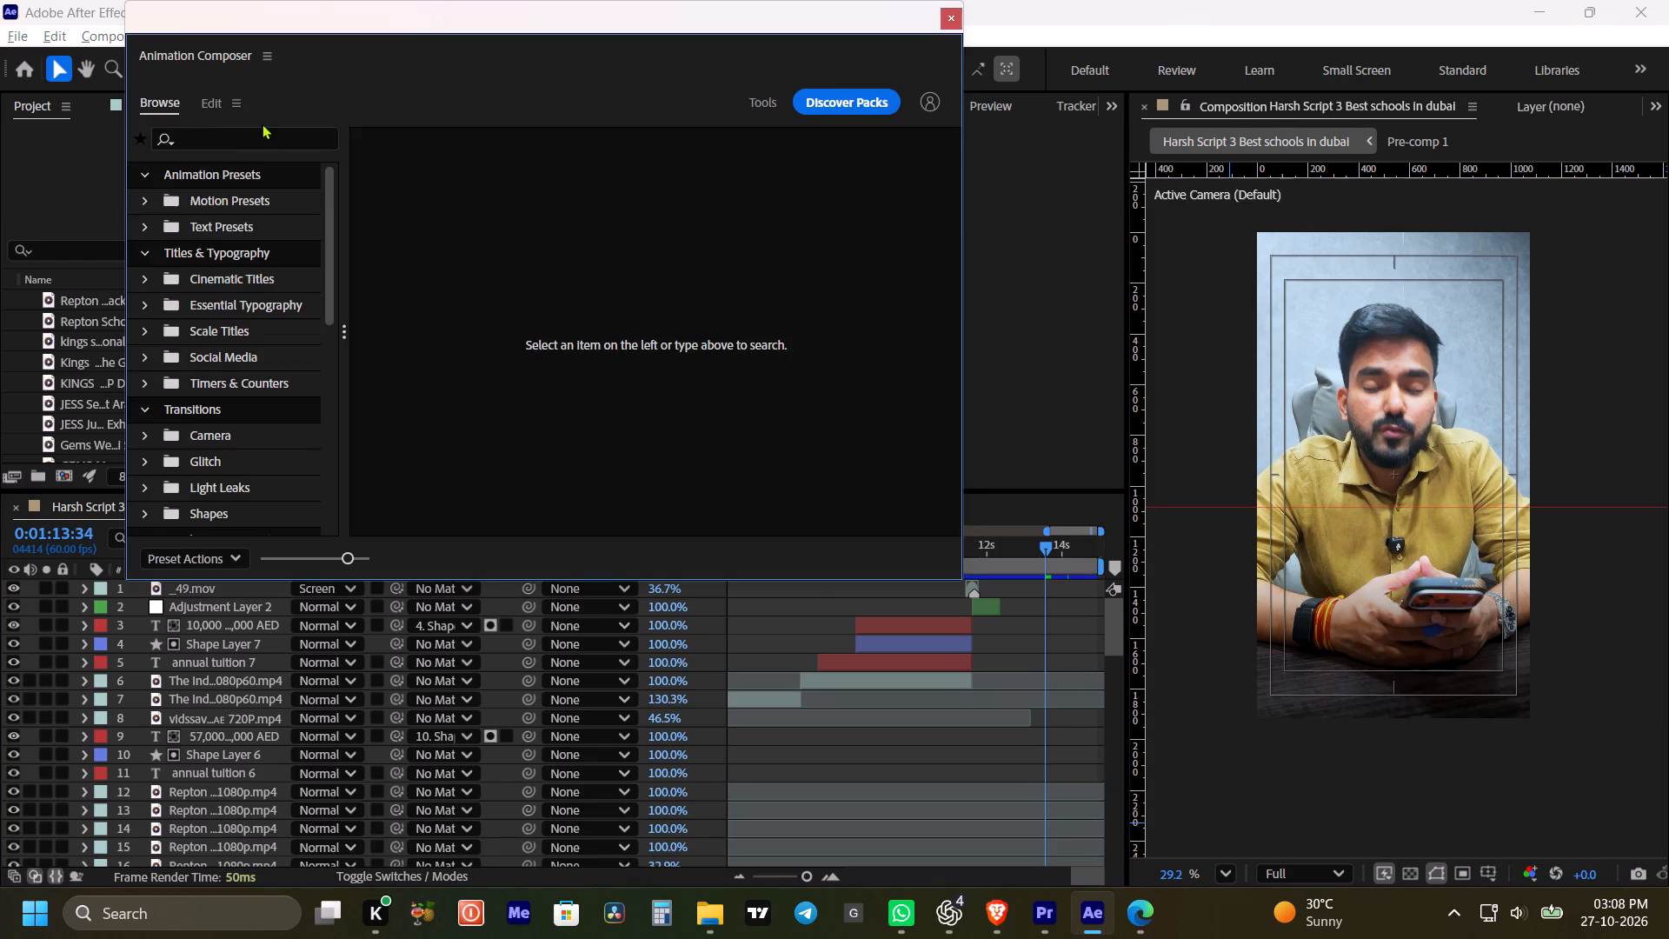
{"action": "left_click", "coordinate": [256, 141]}
{"action": "type", "text": "subs"}
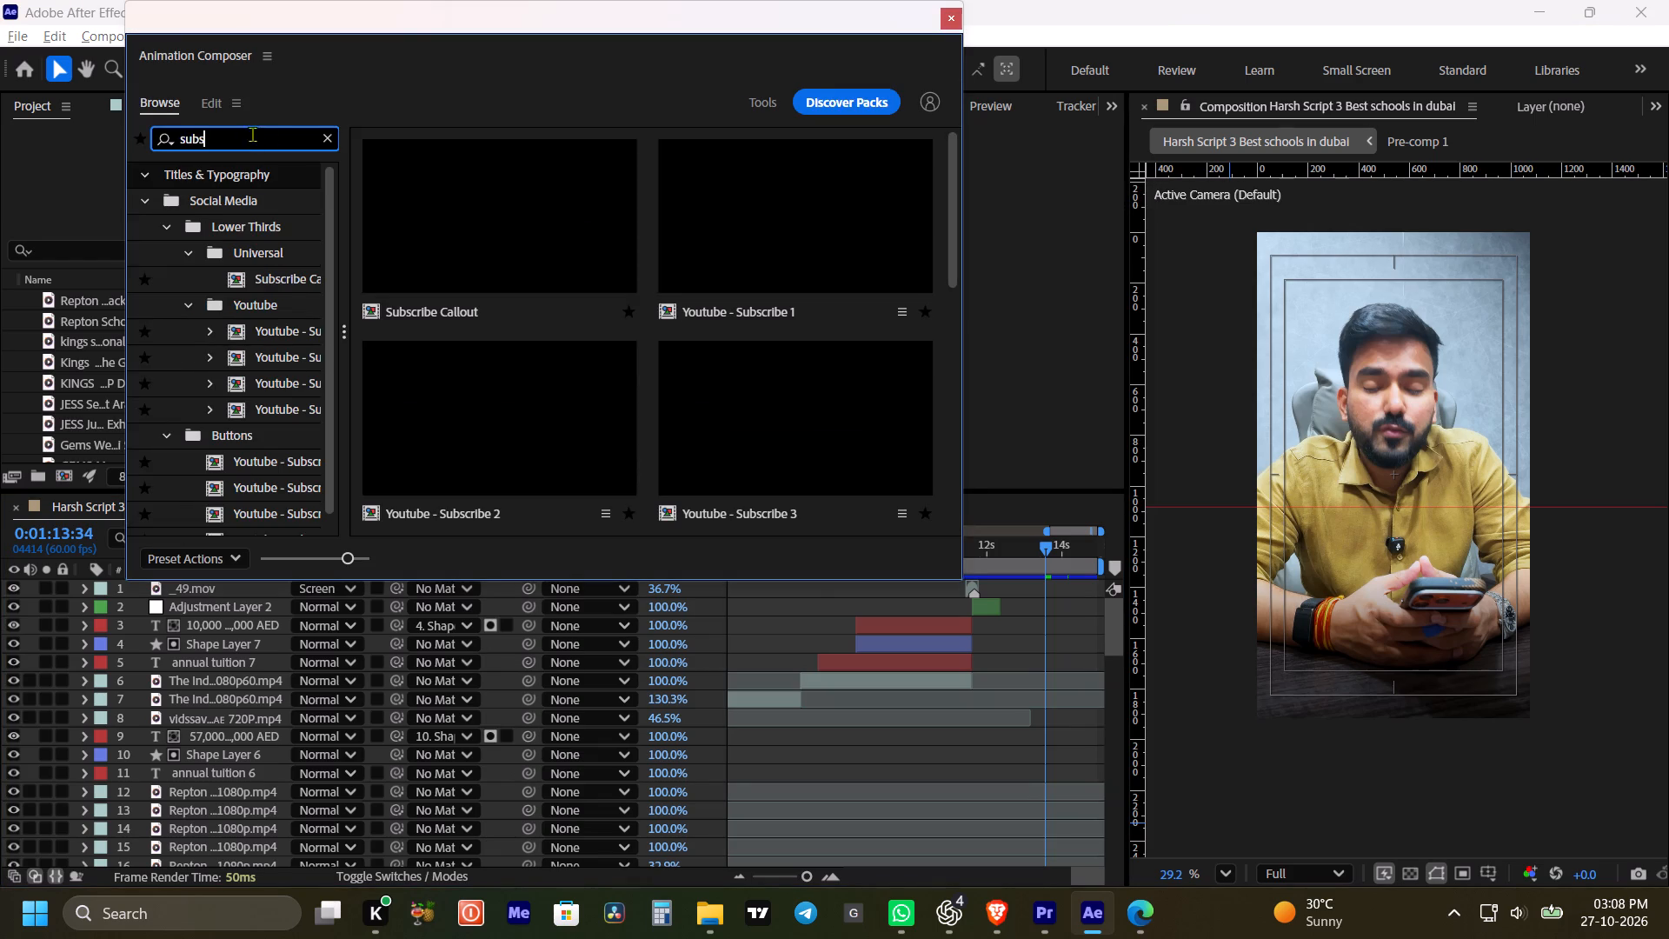
{"action": "double_click", "coordinate": [508, 416]}
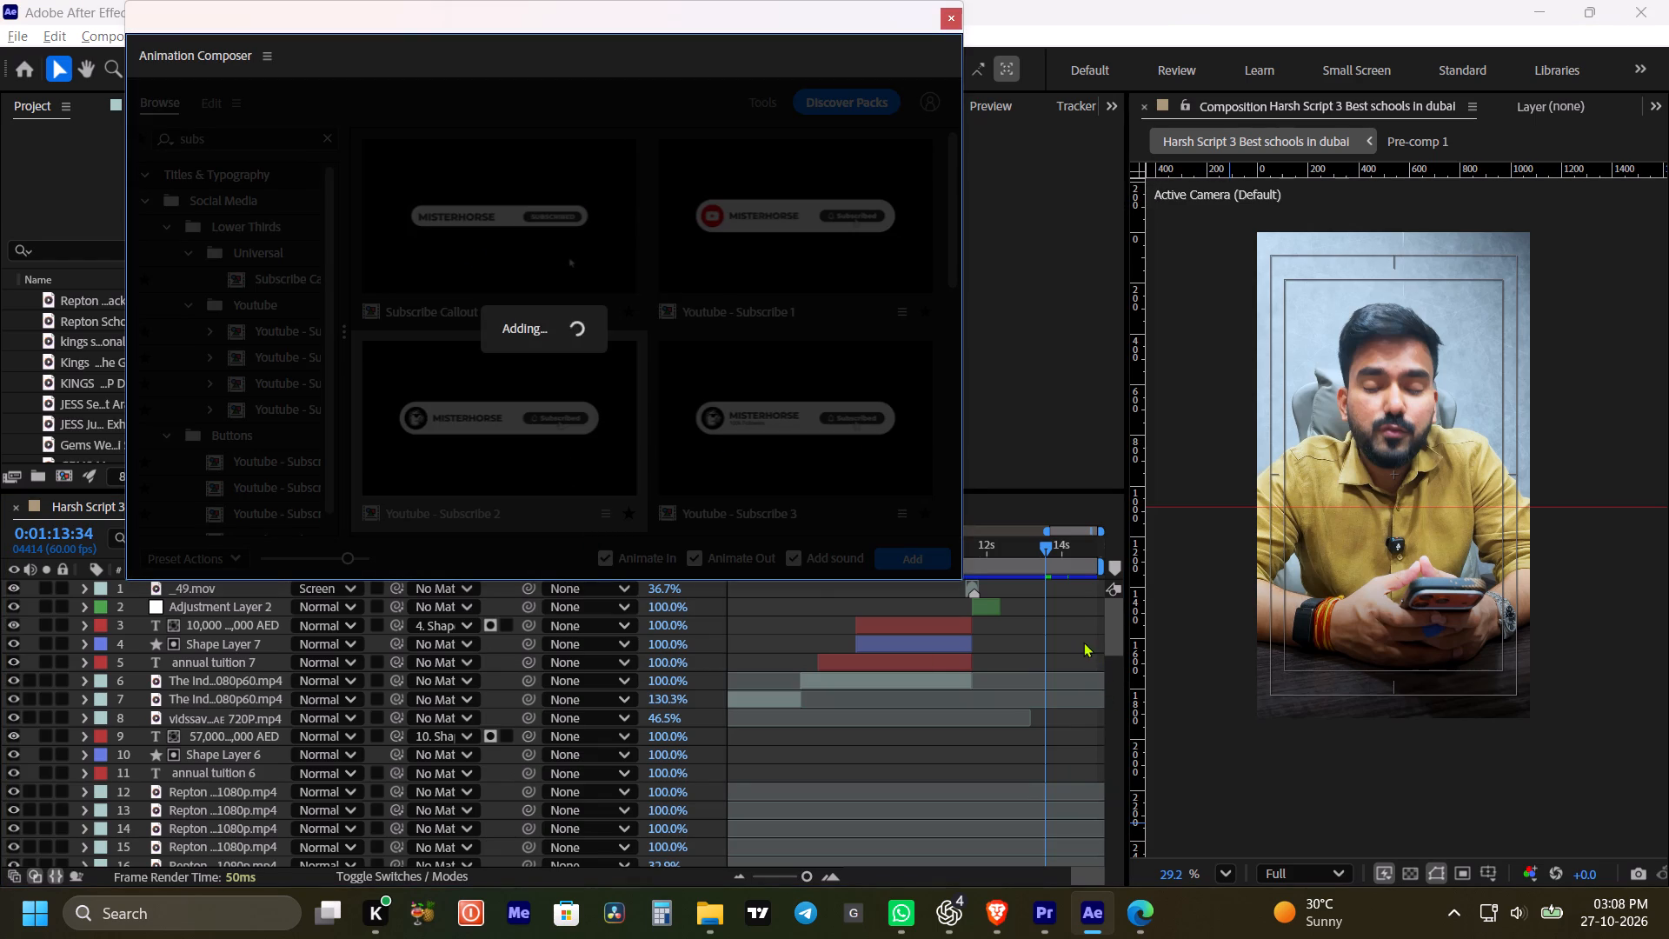
Move the Youtube - Subscribe 2 layer's IN marker earlier and slide the layer to start just before 0:01:13:00.
{"action": "scroll", "coordinate": [1078, 631], "scroll_direction": "up", "scroll_amount": 1, "text": "alt"}
{"action": "key", "text": "space"}
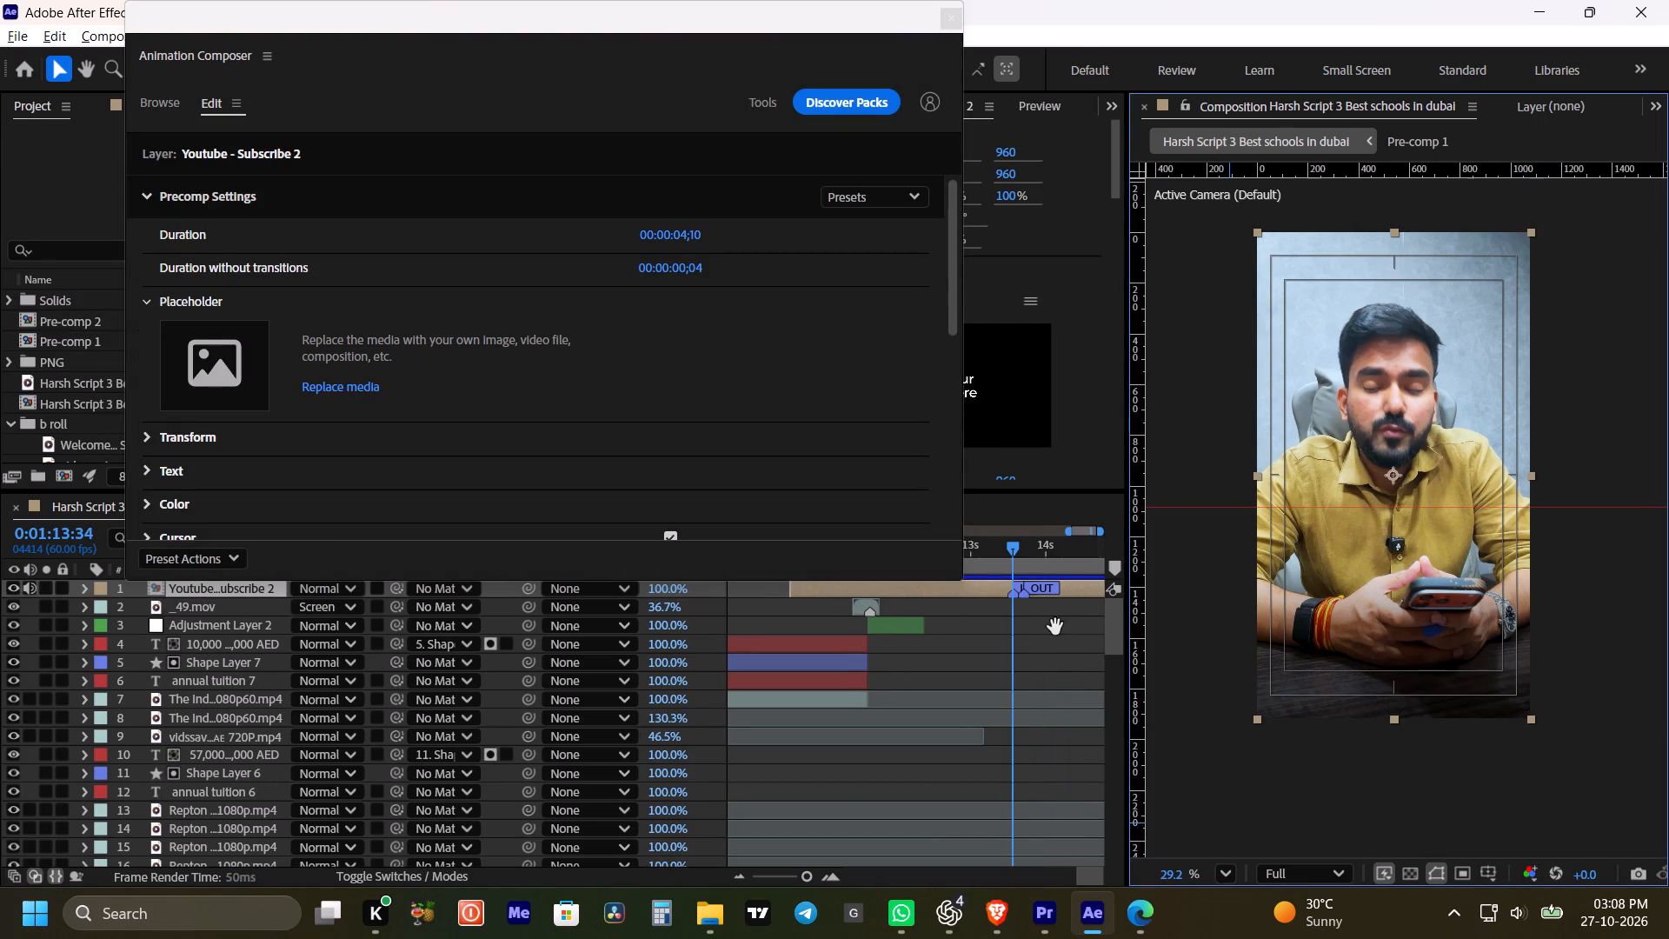
{"action": "left_click_drag", "start_coordinate": [1058, 627], "coordinate": [1046, 627]}
{"action": "left_click", "coordinate": [1018, 597], "text": "ctrl"}
{"action": "left_click_drag", "start_coordinate": [1006, 596], "coordinate": [891, 602]}
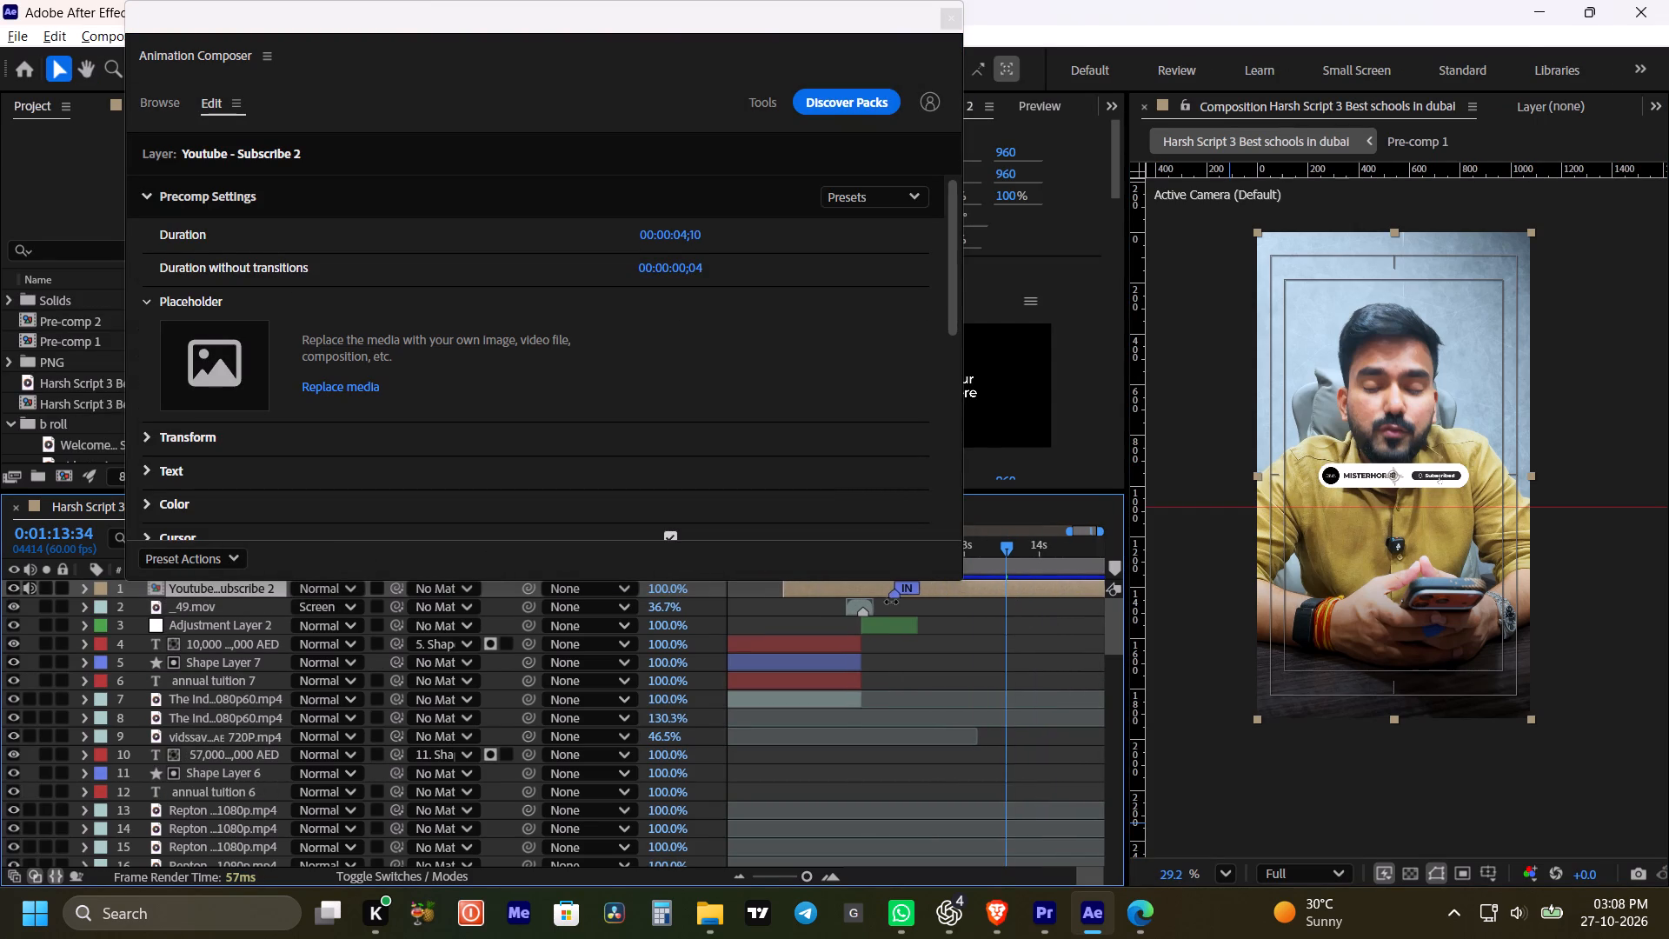
{"action": "left_click_drag", "start_coordinate": [891, 602], "coordinate": [857, 595]}
{"action": "left_click_drag", "start_coordinate": [915, 591], "coordinate": [1090, 606]}
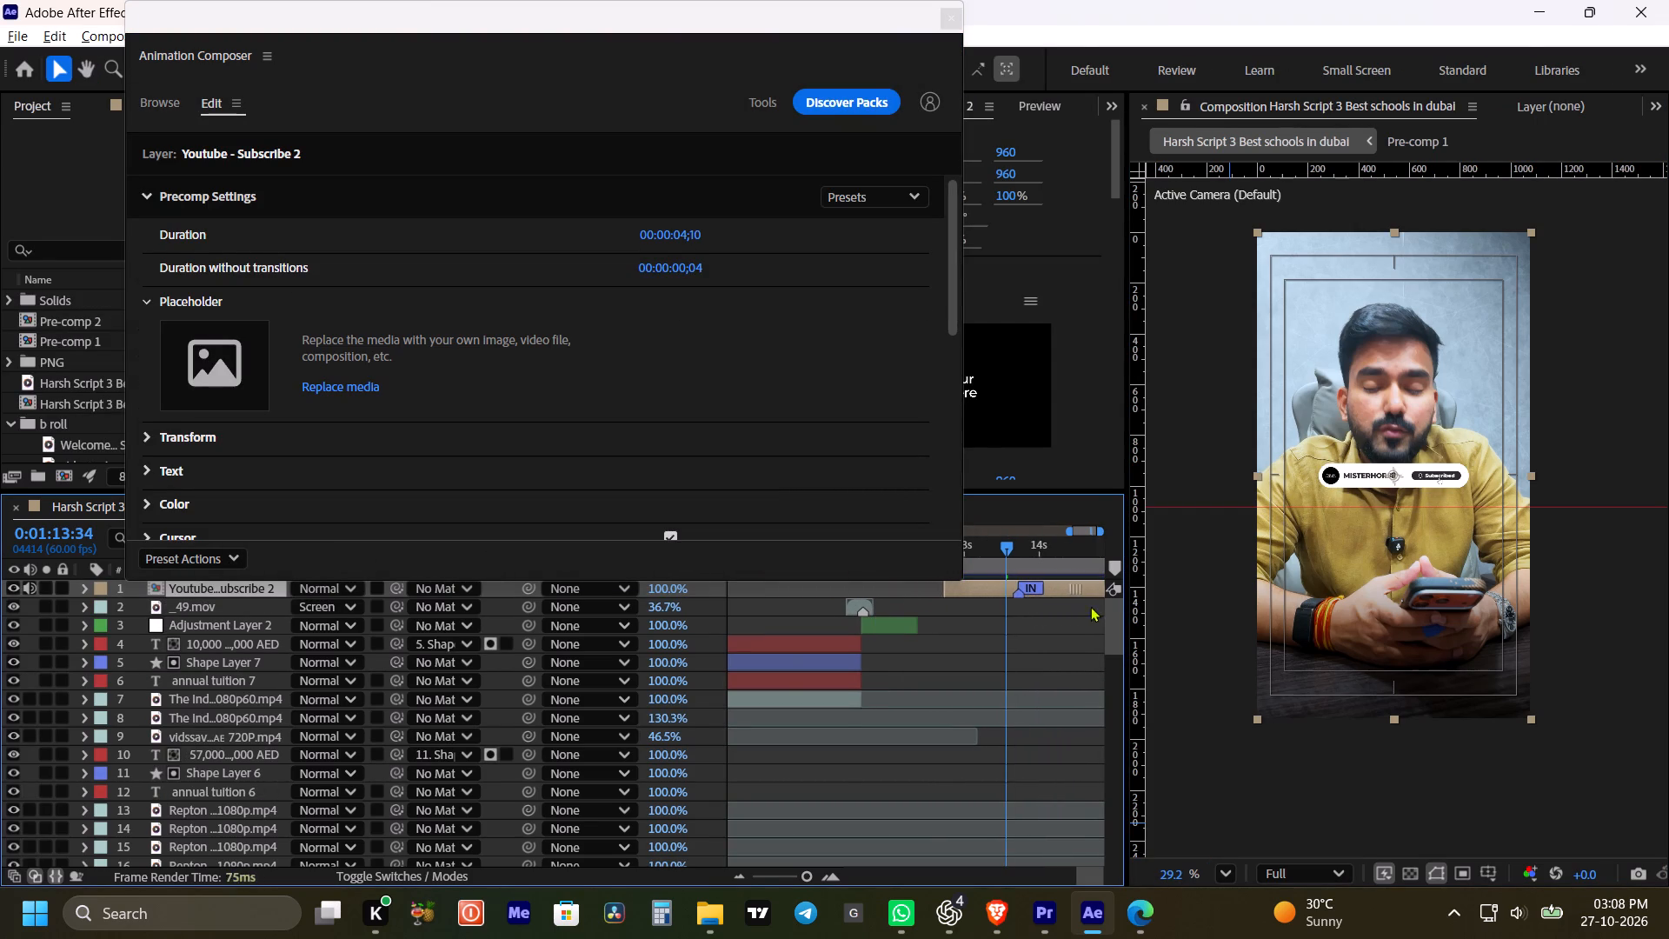
{"action": "left_click_drag", "start_coordinate": [1090, 606], "coordinate": [1092, 608]}
{"action": "left_click", "coordinate": [979, 552]}
{"action": "left_click", "coordinate": [945, 19]}
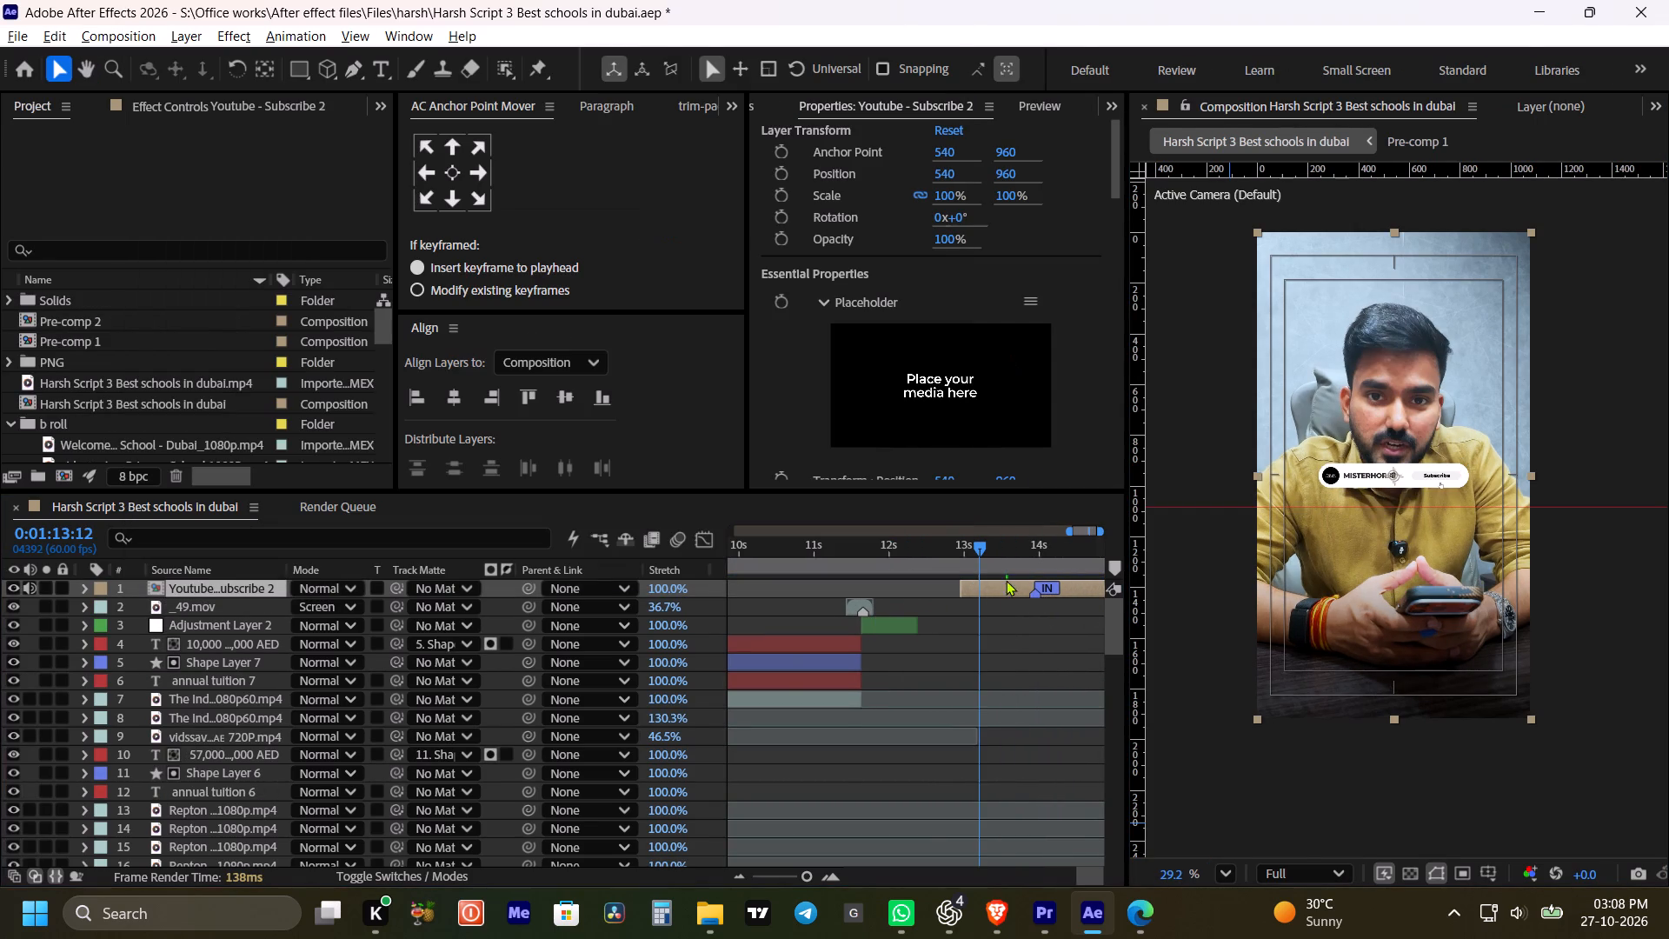
Play the narration from 0:01:12:42 and shift the Youtube - Subscribe 2 layer earlier to start at about 0:01:12:40.
{"action": "left_click", "coordinate": [942, 552]}
{"action": "key", "text": "space"}
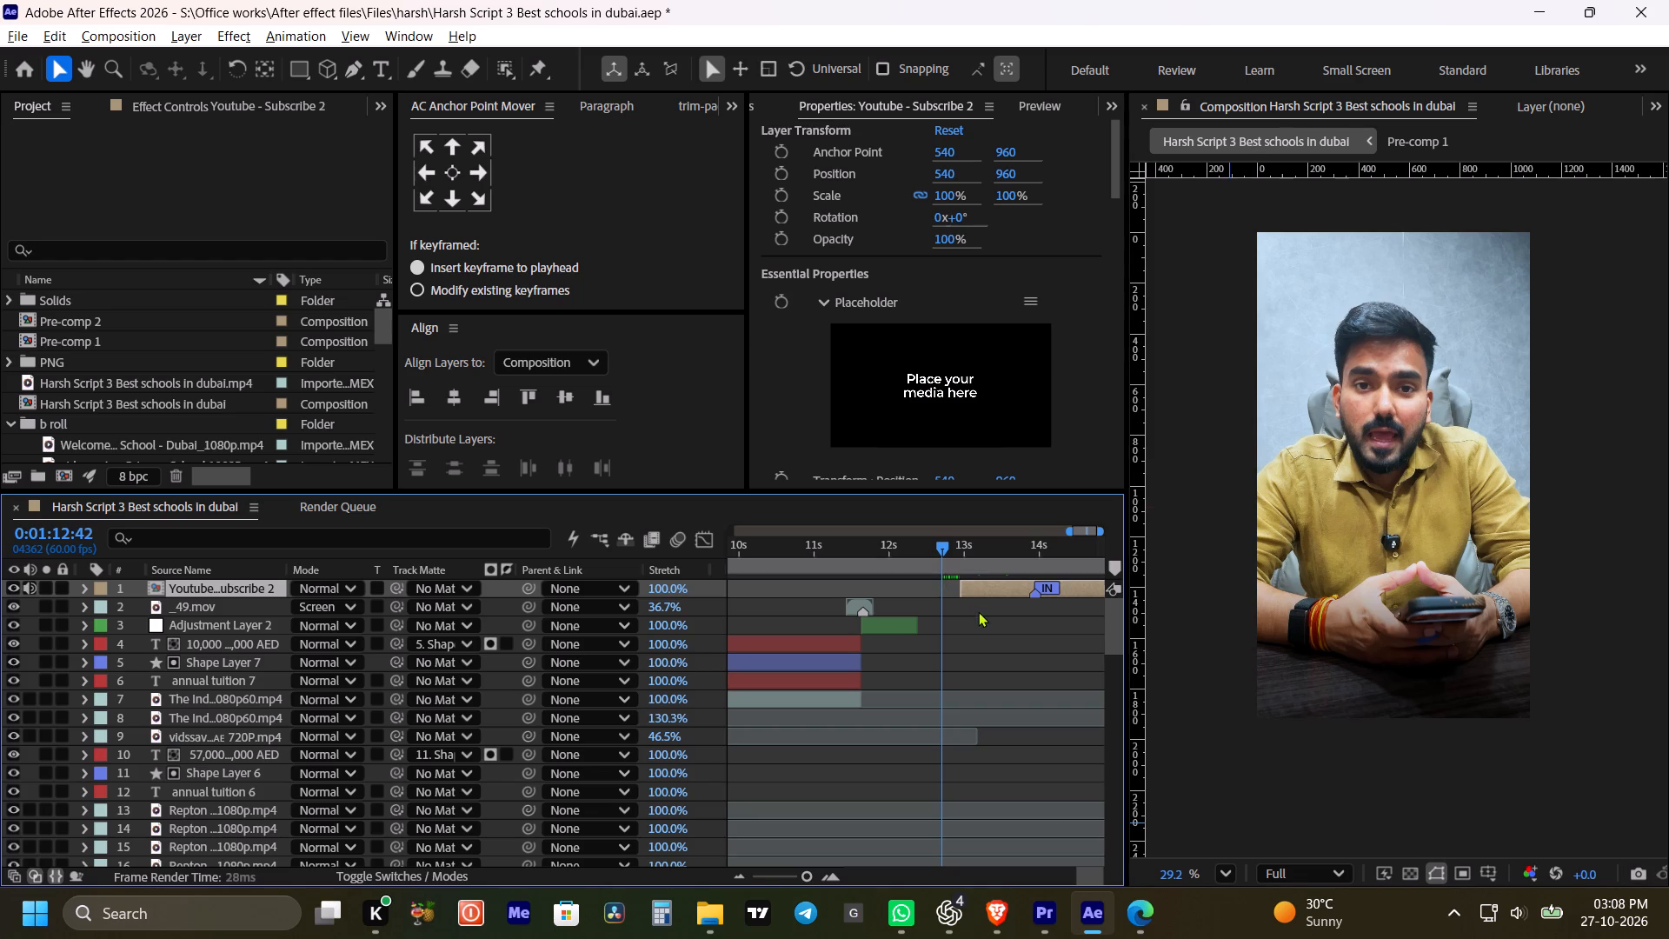
{"action": "key", "text": "space"}
{"action": "left_click", "coordinate": [940, 548]}
{"action": "left_click_drag", "start_coordinate": [984, 589], "coordinate": [977, 589]}
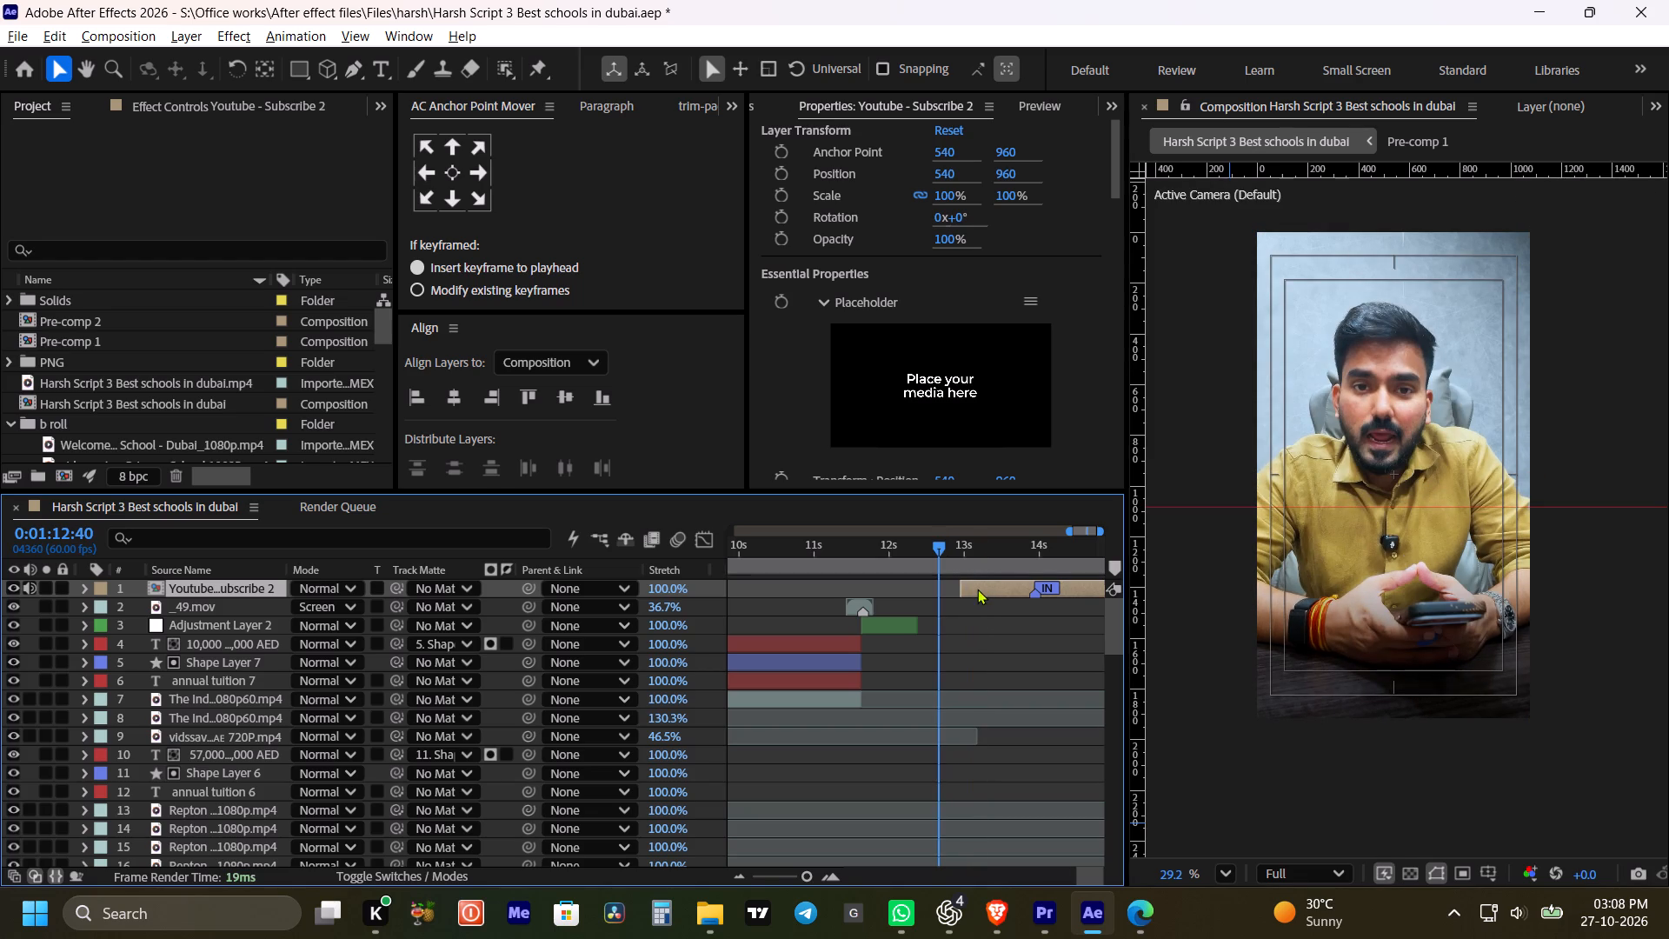
{"action": "left_click_drag", "start_coordinate": [977, 589], "coordinate": [966, 589]}
{"action": "key", "text": "space"}
{"action": "left_click", "coordinate": [981, 638]}
{"action": "left_click", "coordinate": [974, 636]}
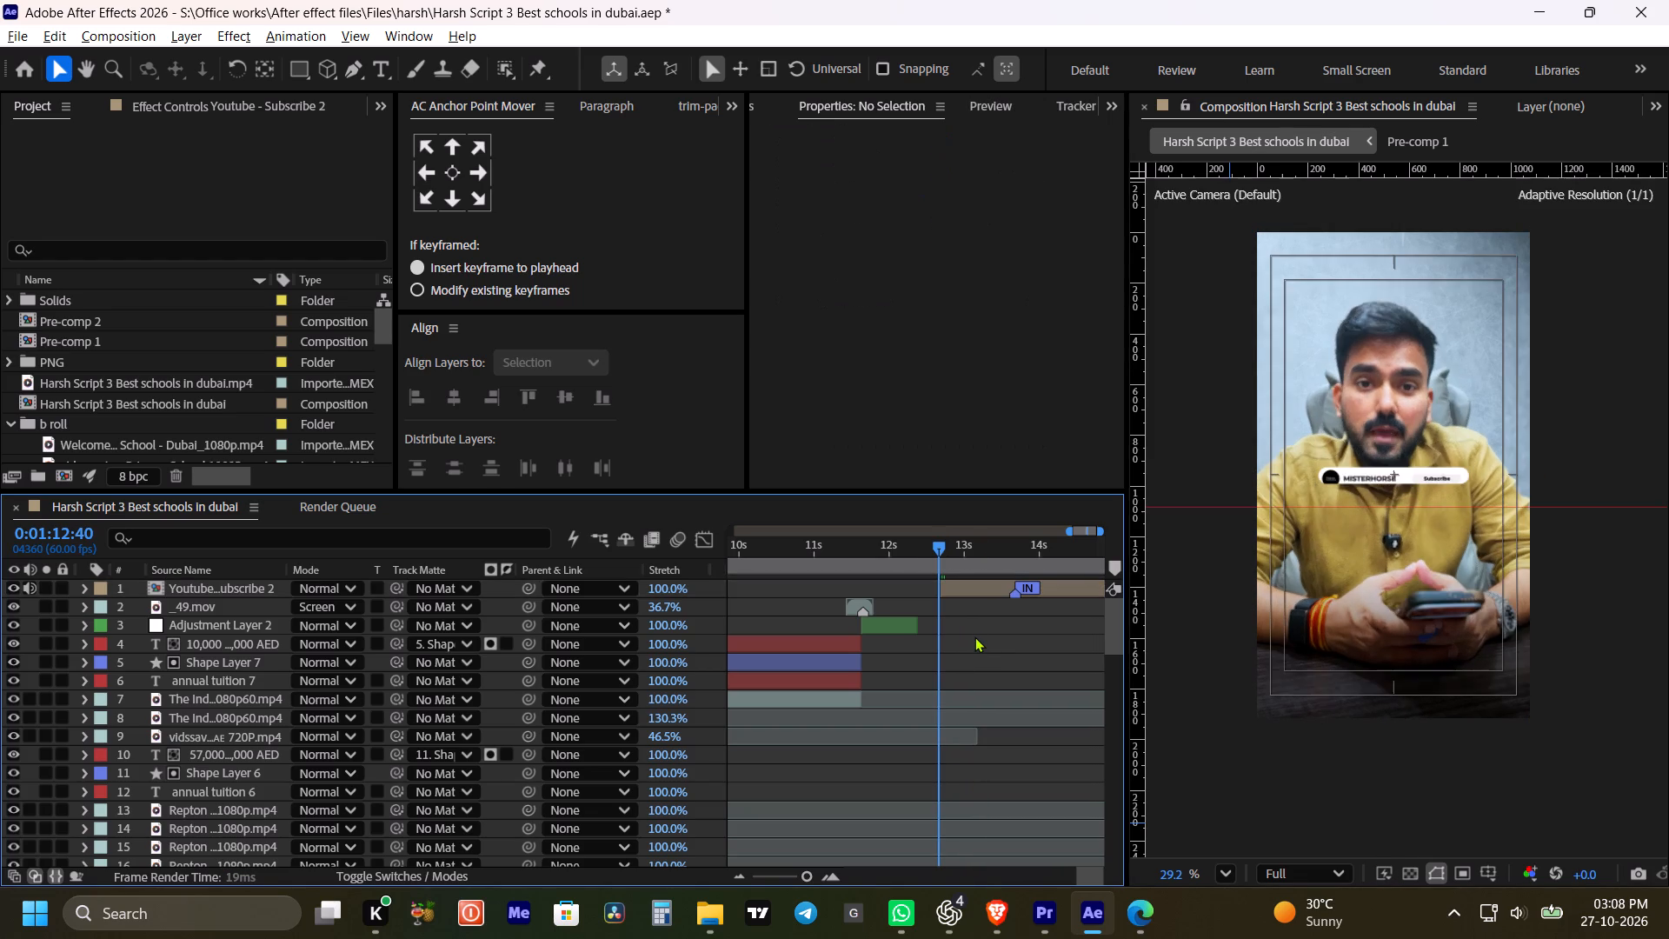
{"action": "left_click", "coordinate": [989, 636]}
{"action": "key", "text": "space"}
Lower the Youtube - Subscribe 2 layer over the presenter by setting its Y position to 1166.
{"action": "left_click", "coordinate": [971, 589]}
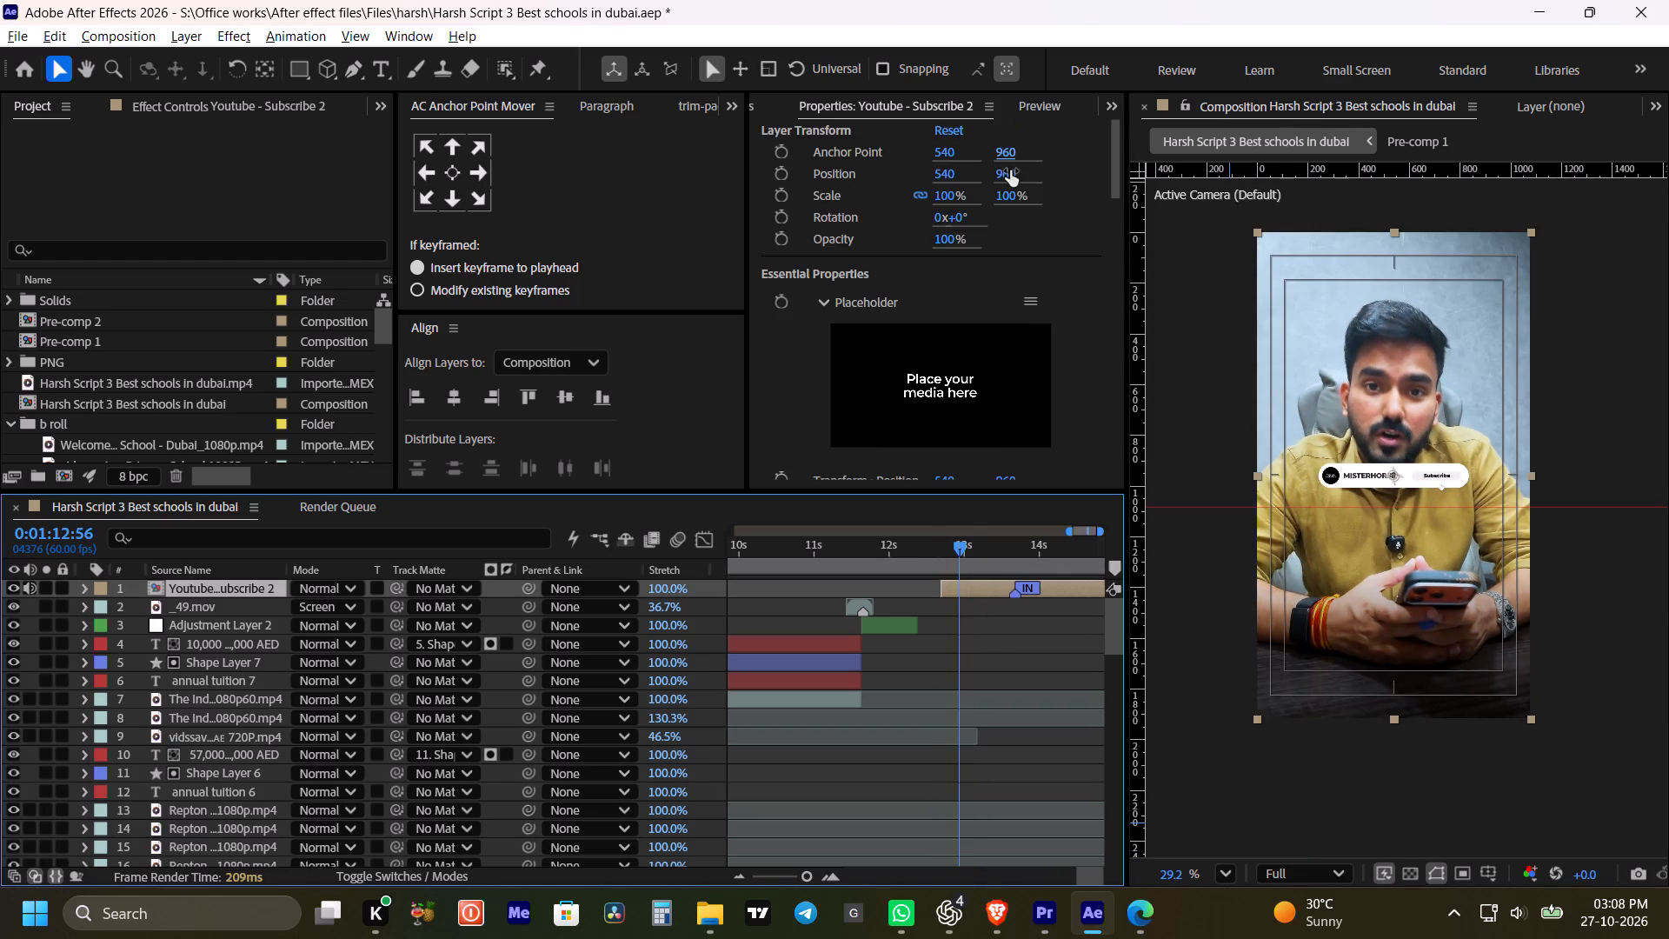
{"action": "left_click_drag", "start_coordinate": [1007, 174], "coordinate": [1182, 232]}
{"action": "left_click_drag", "start_coordinate": [862, 430], "coordinate": [849, 426]}
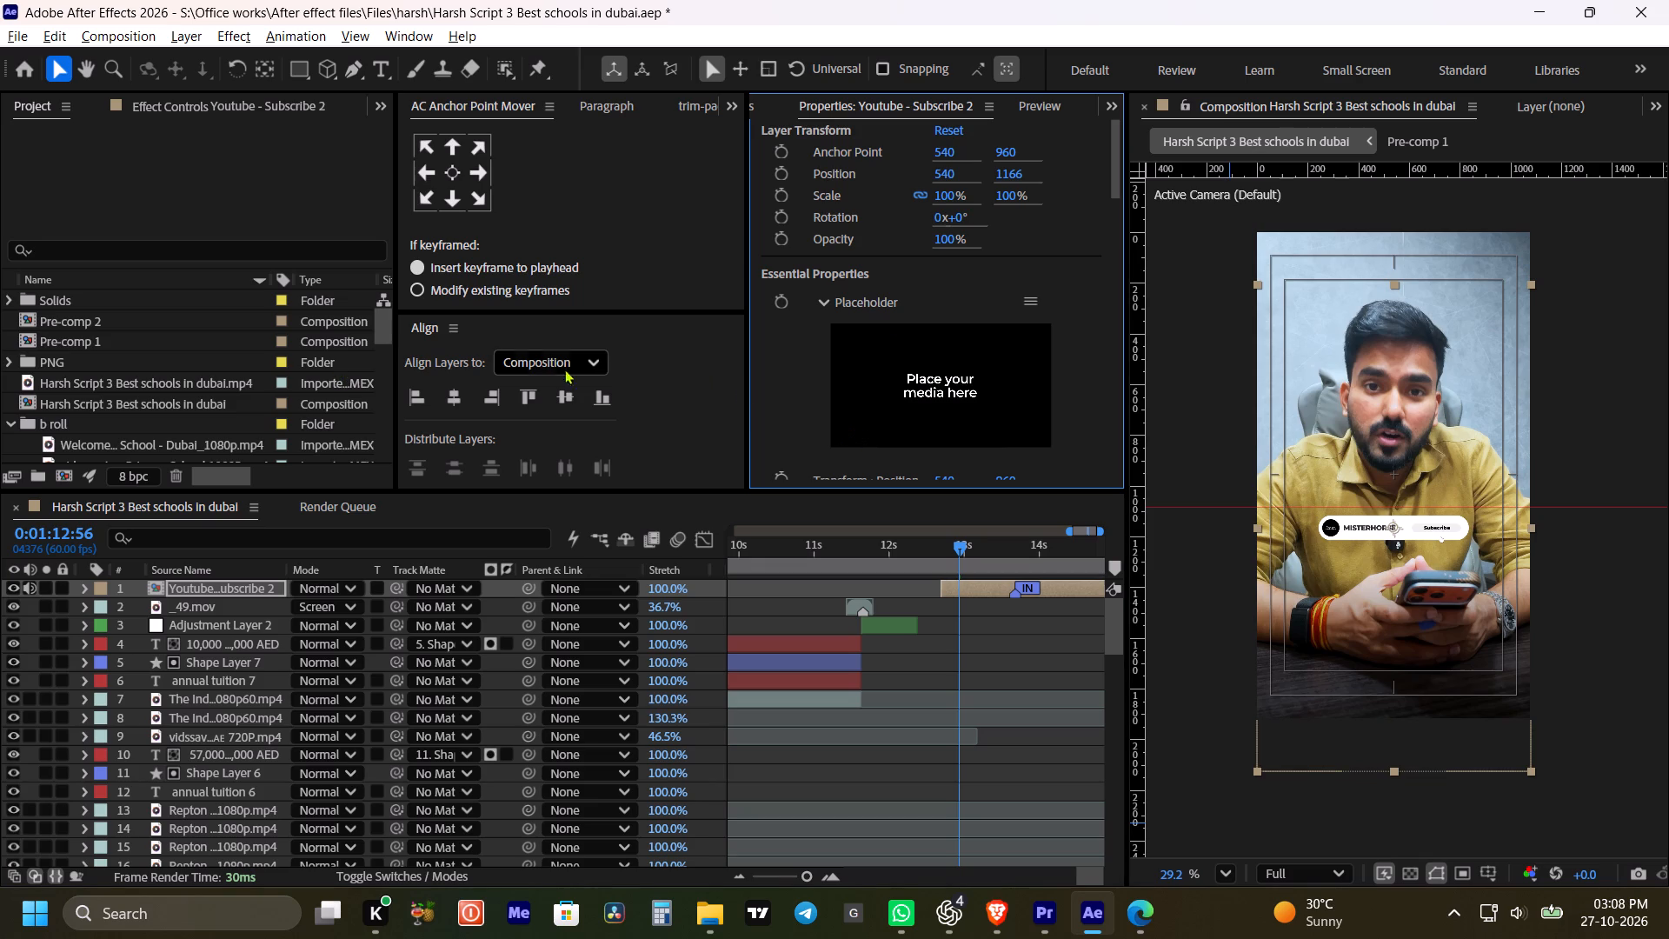
Import the "harsh insta" picture from the channal logo folder on New Volume (D:) into the project's PNG folder.
{"action": "scroll", "coordinate": [89, 427], "scroll_direction": "down", "scroll_amount": 3}
{"action": "scroll", "coordinate": [89, 424], "scroll_direction": "up", "scroll_amount": 2}
{"action": "left_click", "coordinate": [2, 296]}
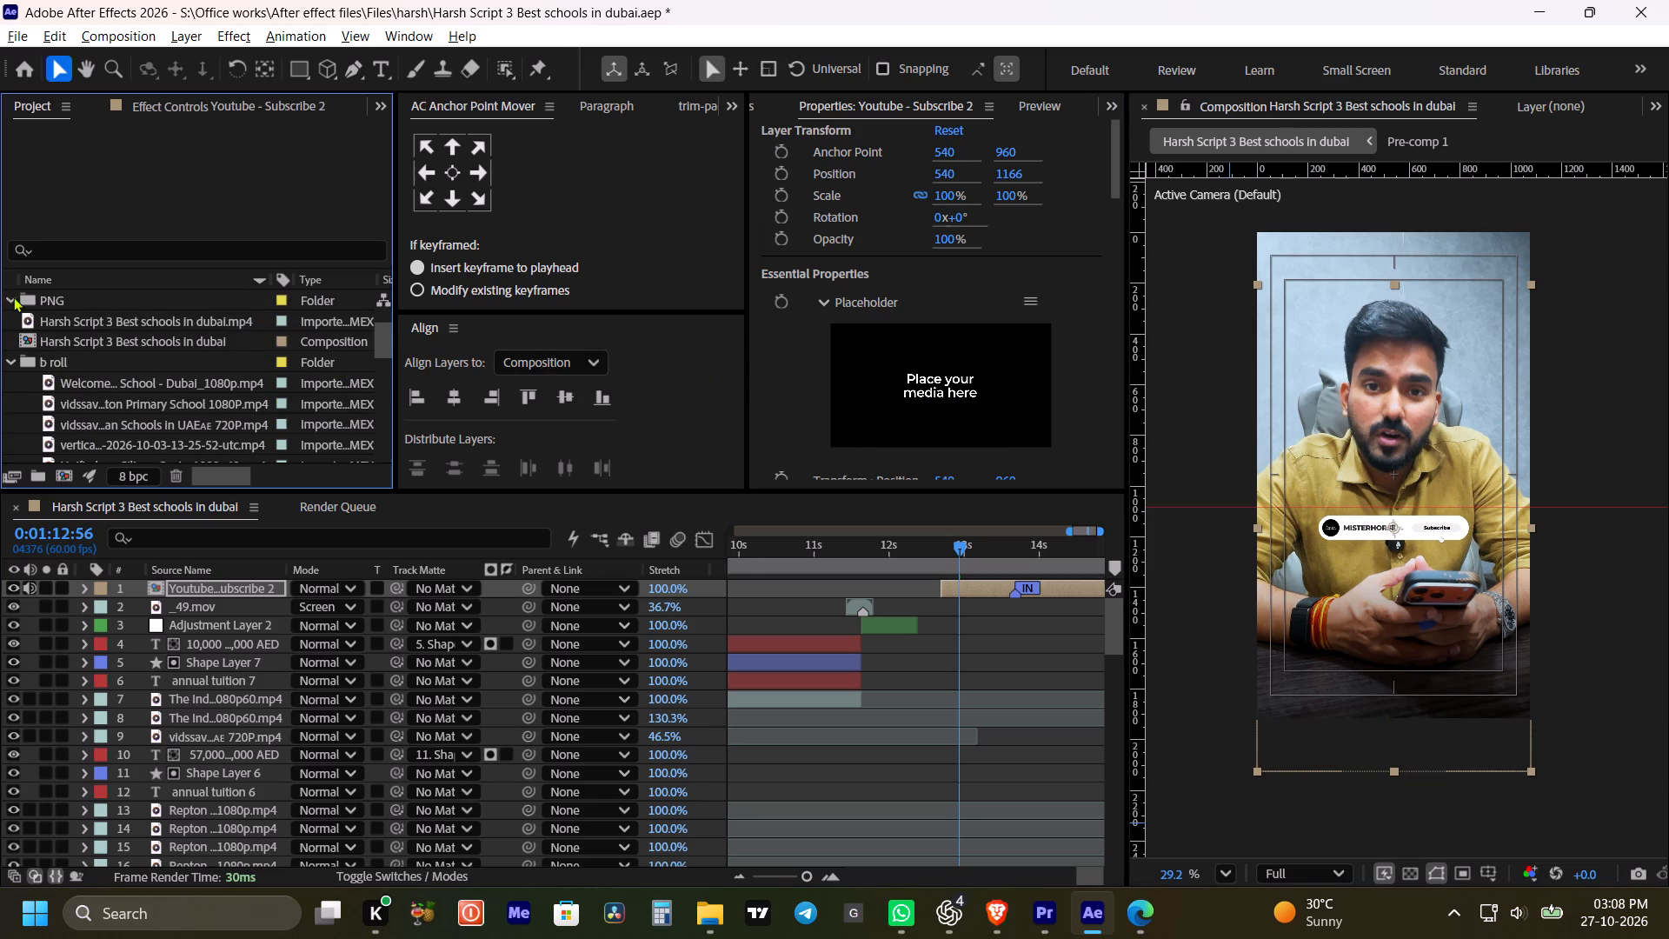
{"action": "left_click", "coordinate": [43, 296]}
{"action": "key", "text": "ctrl+i"}
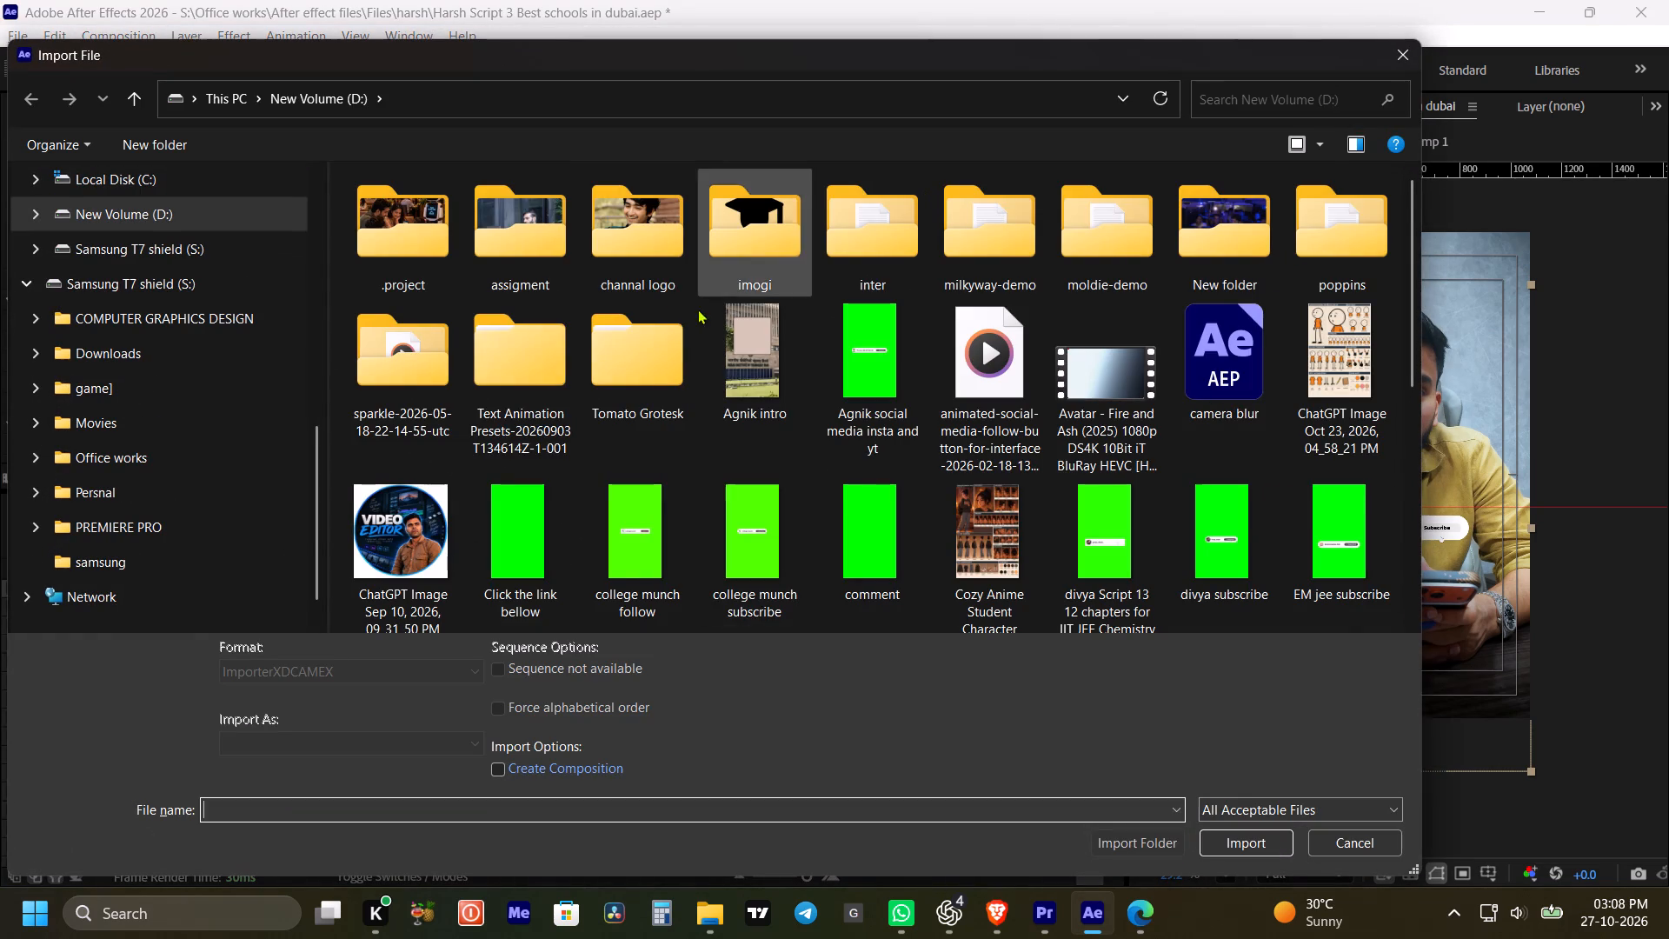
{"action": "double_click", "coordinate": [633, 295]}
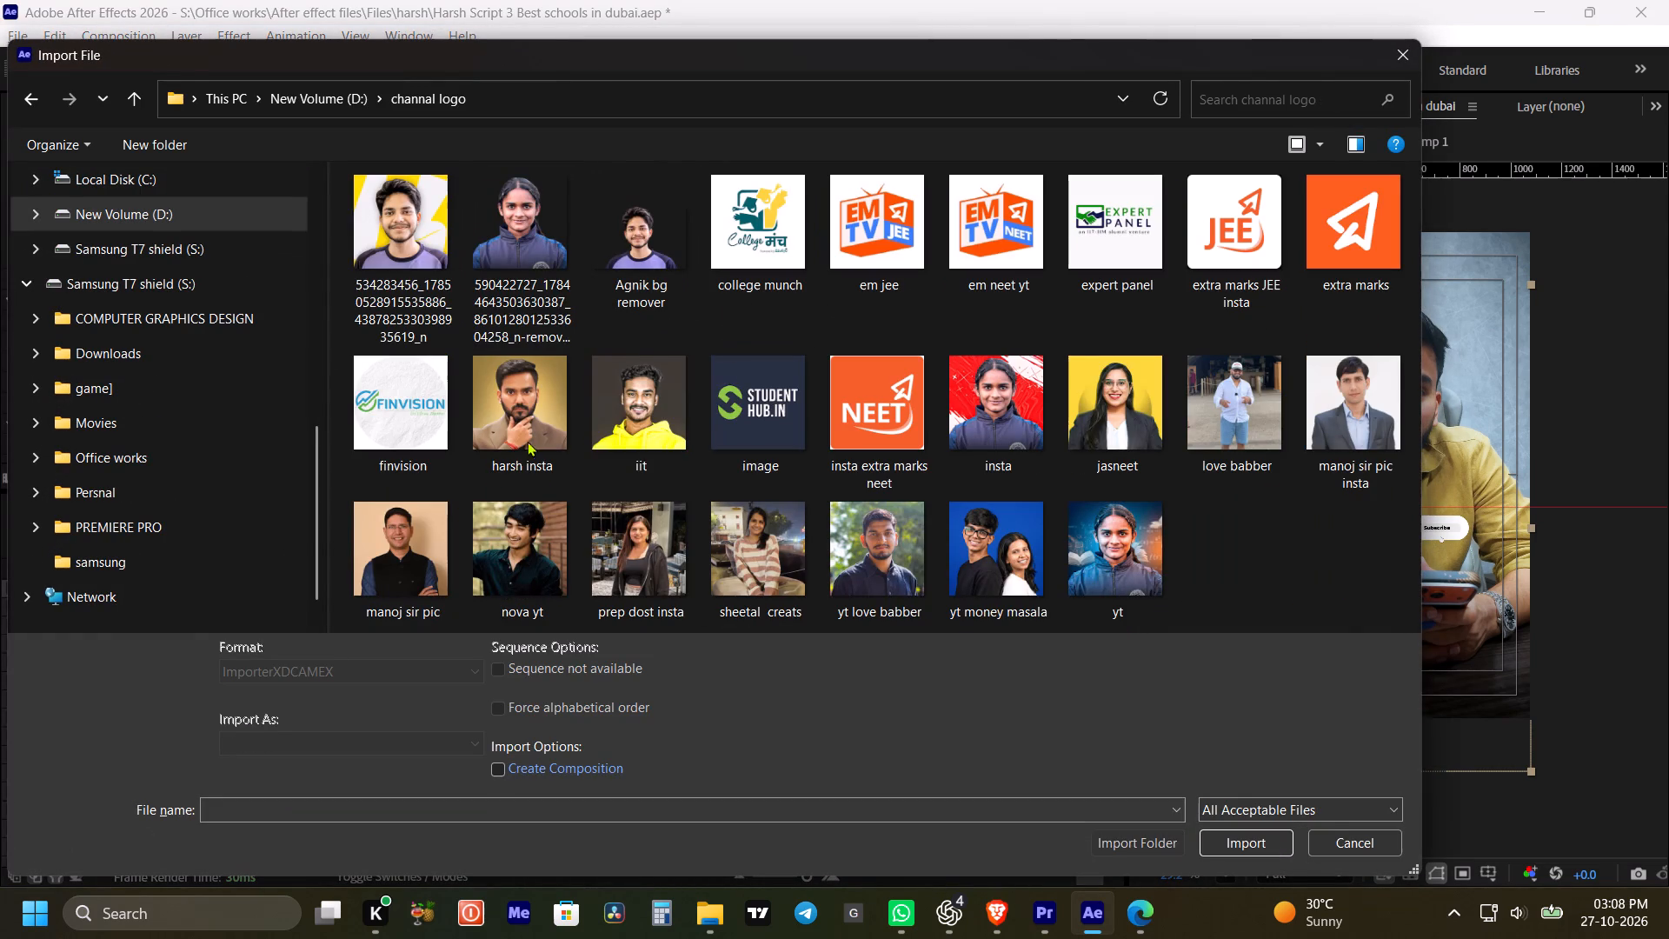
{"action": "left_click", "coordinate": [557, 411]}
{"action": "left_click", "coordinate": [1226, 826]}
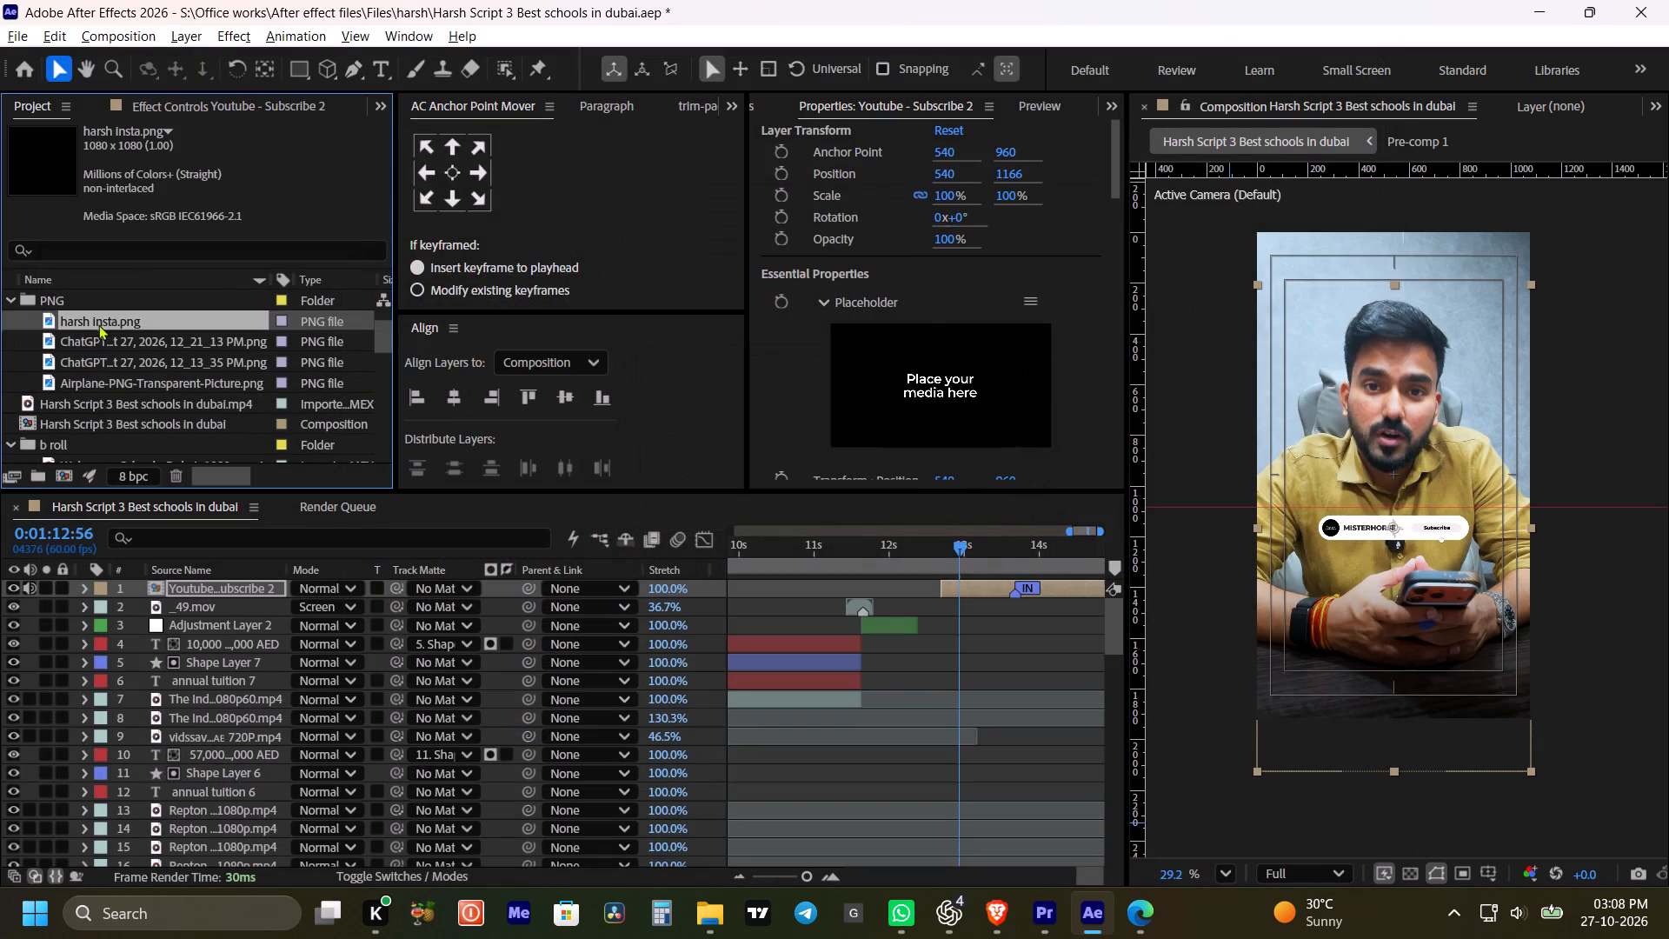
Replace the subscribe card's placeholder media with harsh insta.png.
{"action": "left_click_drag", "start_coordinate": [105, 323], "coordinate": [937, 383]}
Copy the handle TheHarshRealty from the YouTube channel page in the browser and set it as the subscribe card's Text 1 in After Effects.
{"action": "left_click", "coordinate": [1010, 912]}
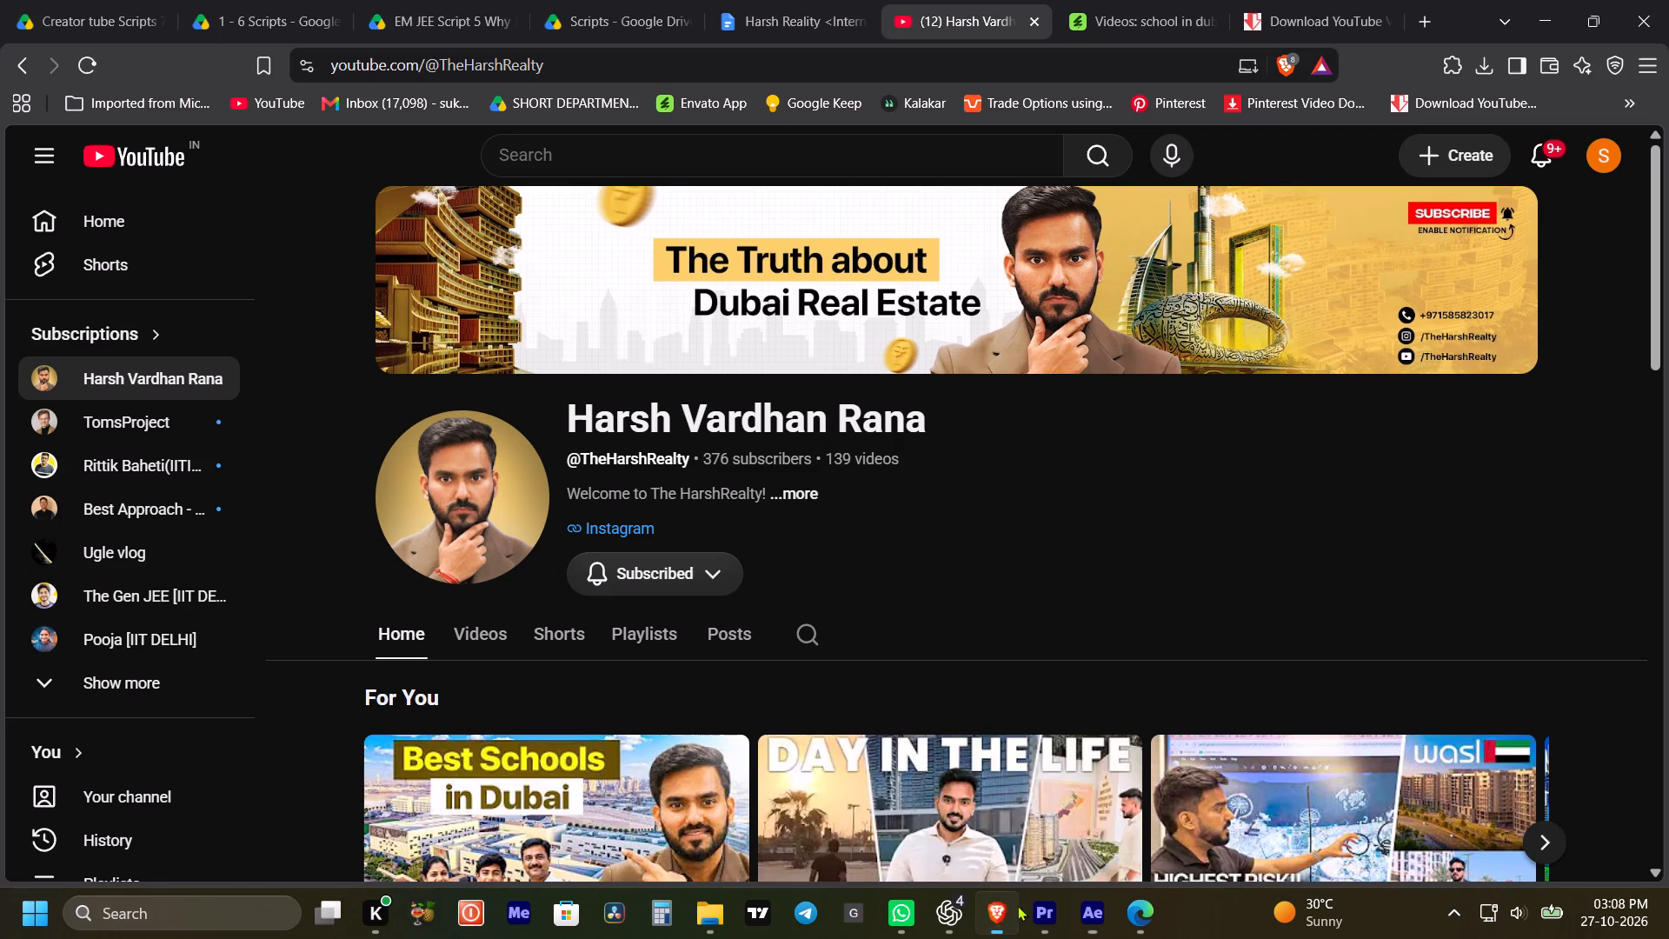
{"action": "left_click_drag", "start_coordinate": [583, 457], "coordinate": [631, 458]}
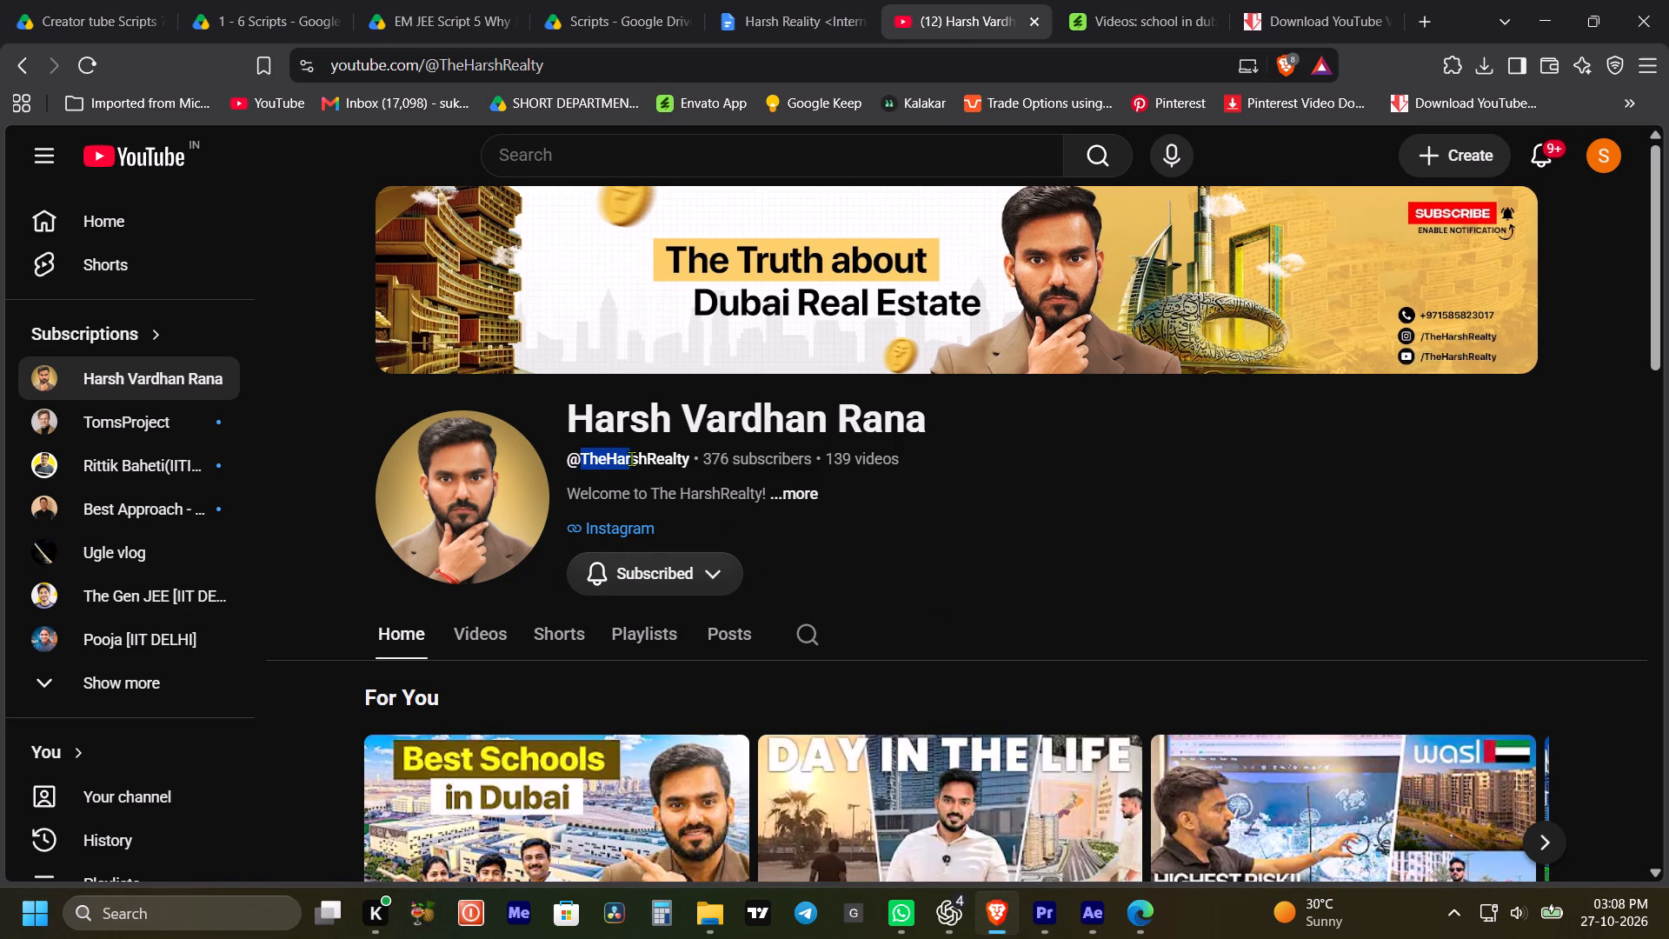
{"action": "left_click_drag", "start_coordinate": [631, 458], "coordinate": [692, 458]}
{"action": "key", "text": "ctrl+c"}
{"action": "key", "text": "ctrl+c"}
{"action": "key", "text": "ctrl+c"}
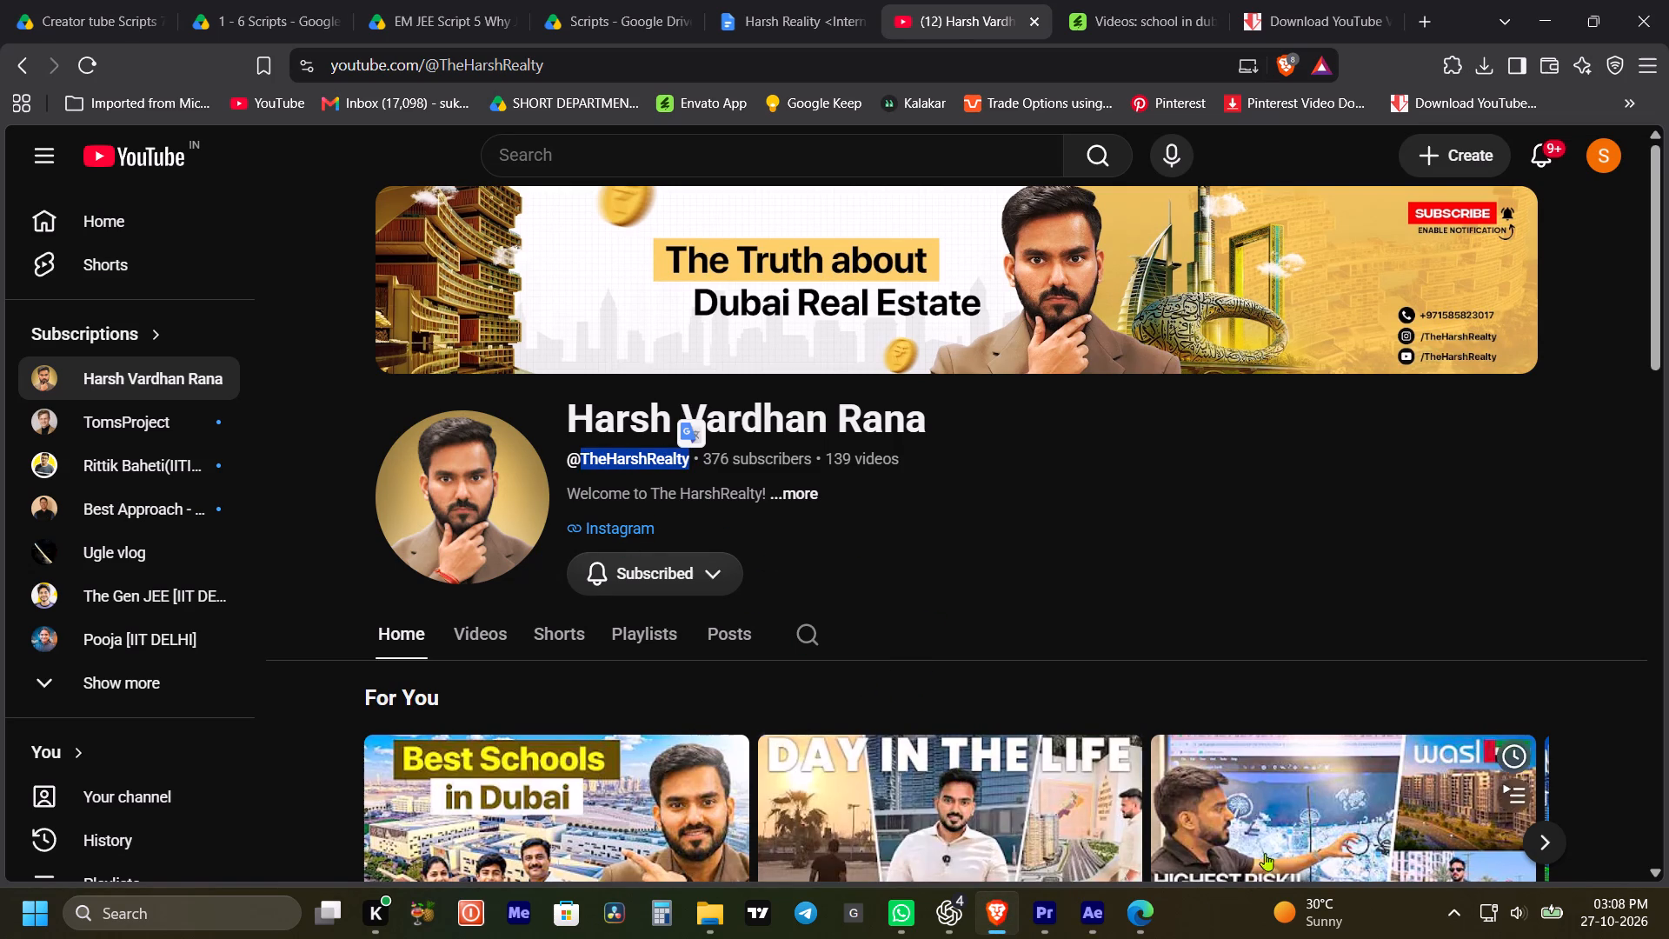
{"action": "left_click", "coordinate": [1090, 910]}
{"action": "scroll", "coordinate": [984, 381], "scroll_direction": "down", "scroll_amount": 3}
{"action": "scroll", "coordinate": [870, 359], "scroll_direction": "down", "scroll_amount": 2}
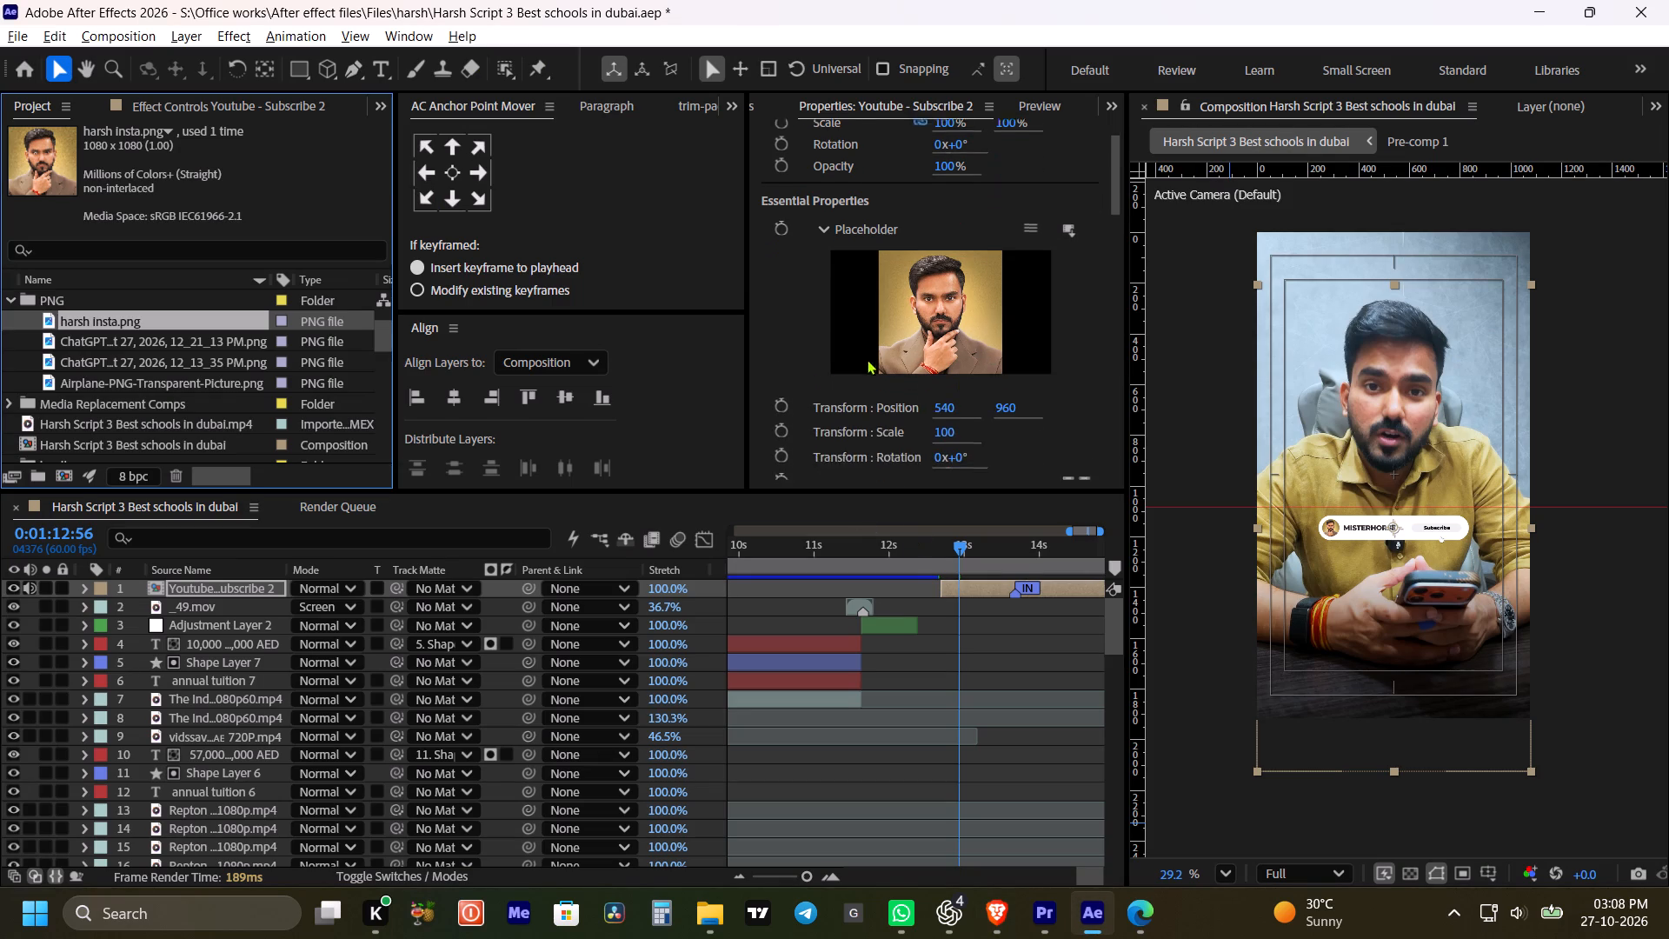
{"action": "scroll", "coordinate": [867, 359], "scroll_direction": "down", "scroll_amount": 7}
{"action": "left_click_drag", "start_coordinate": [930, 430], "coordinate": [713, 431]}
{"action": "key", "text": "ctrl+v"}
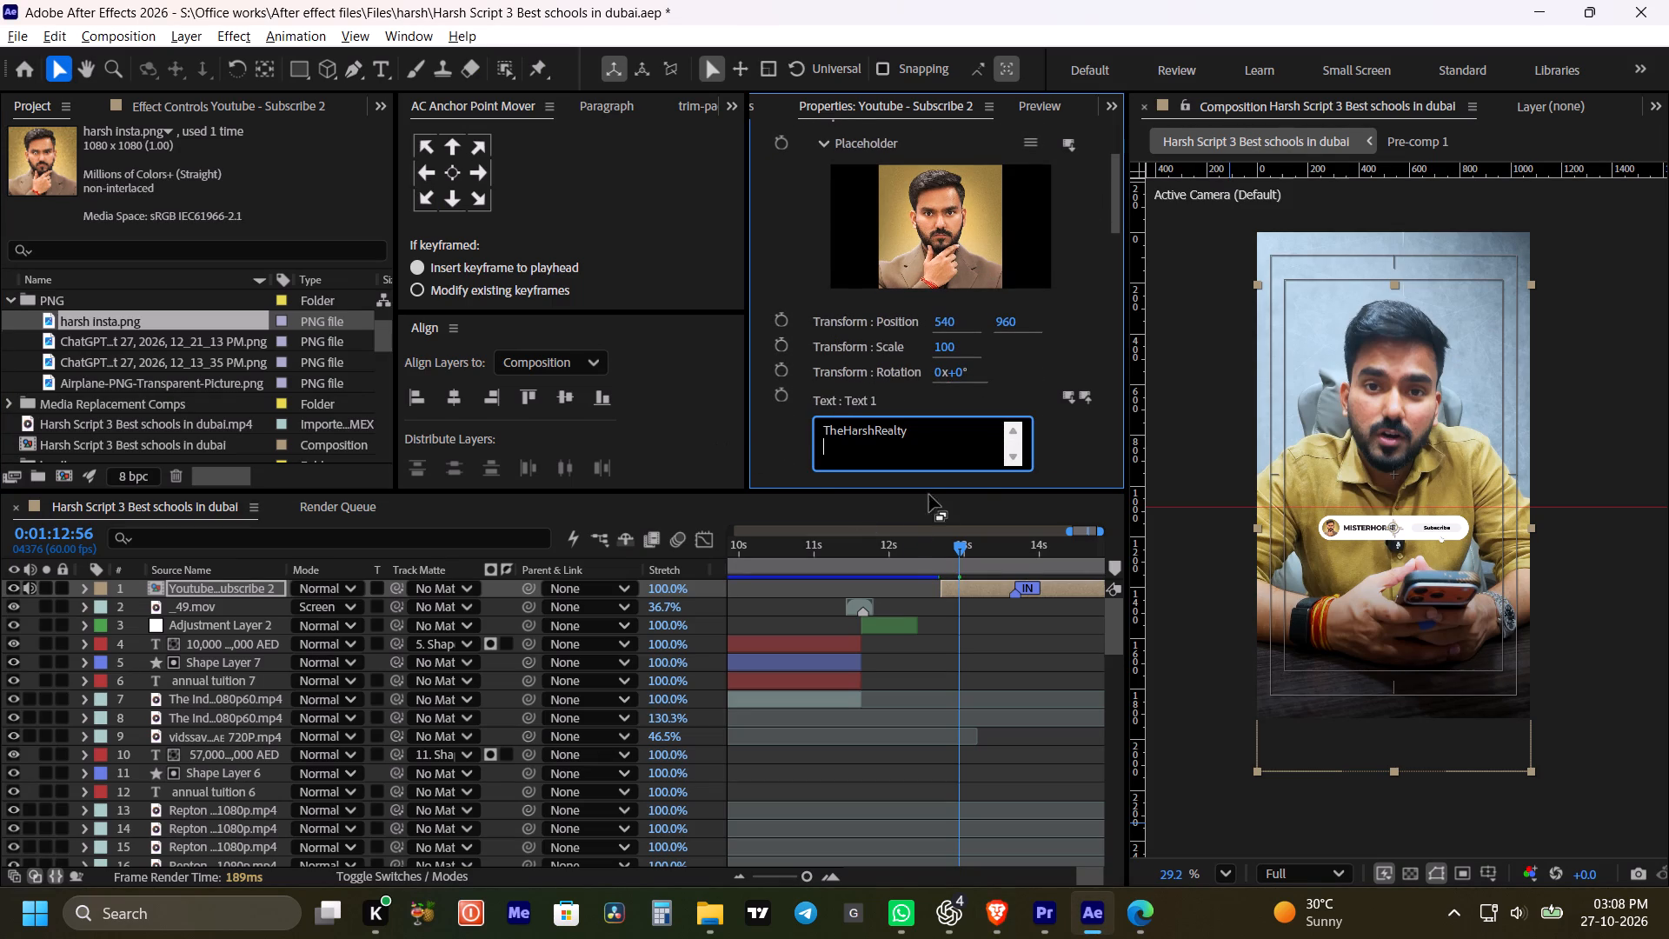
{"action": "left_click", "coordinate": [1081, 434]}
{"action": "left_click", "coordinate": [997, 639]}
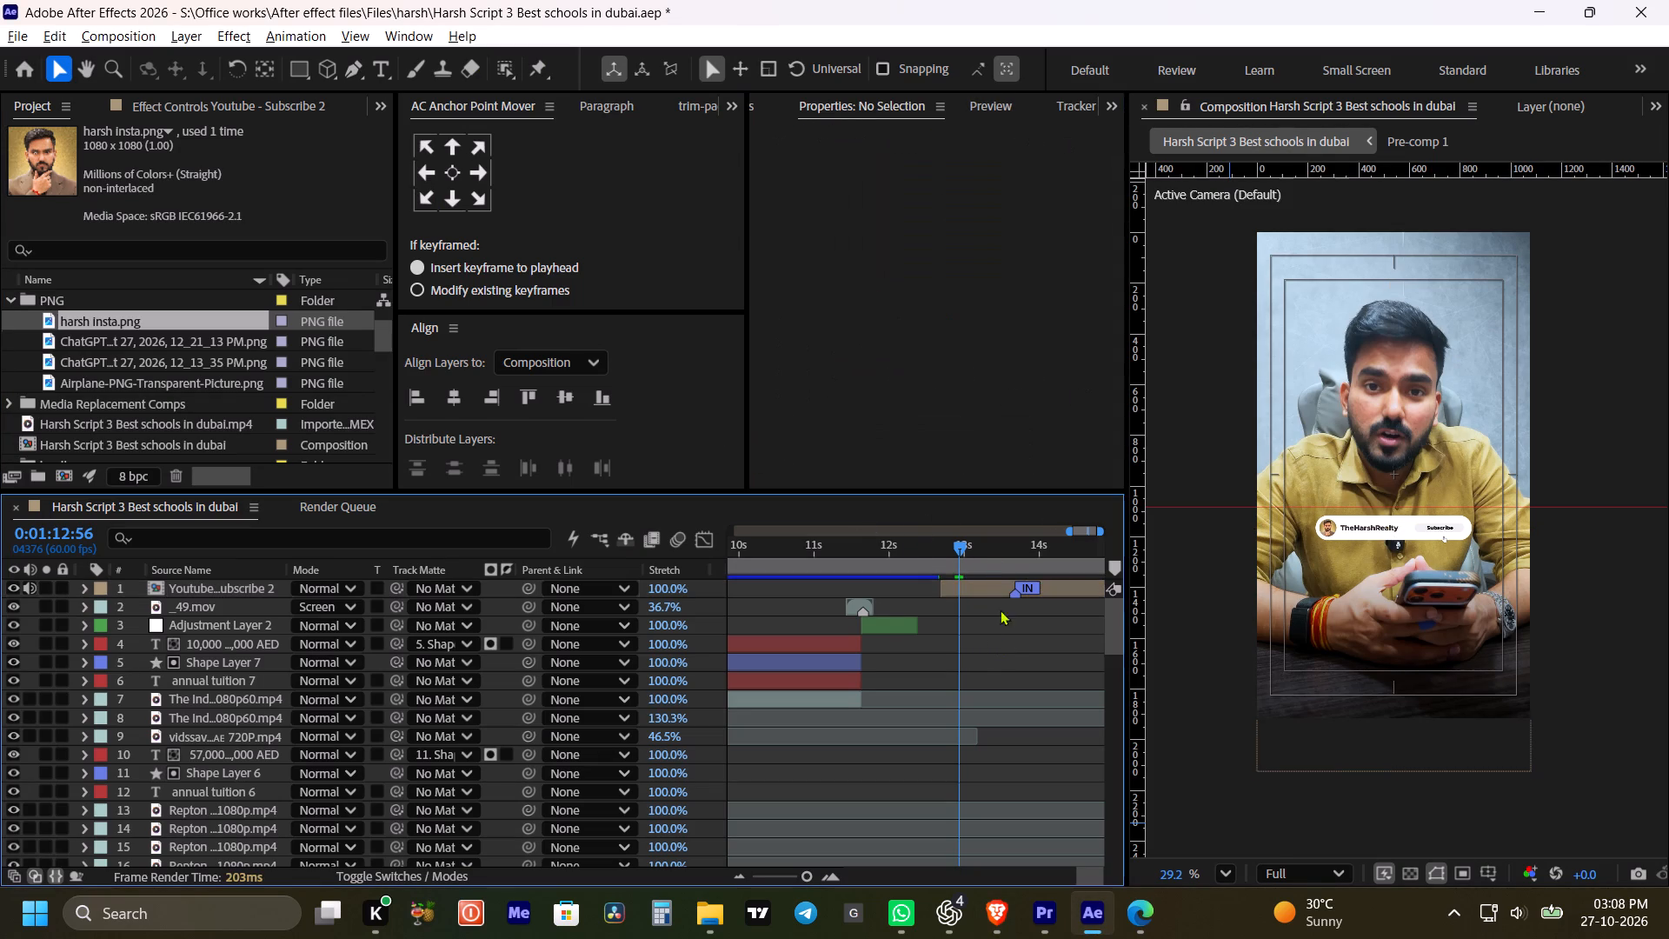
Play back the outro from 0:01:12:39 and again from 0:01:12:19 to check the subscribe card's animation and timing.
{"action": "left_click", "coordinate": [938, 549]}
{"action": "key", "text": "space"}
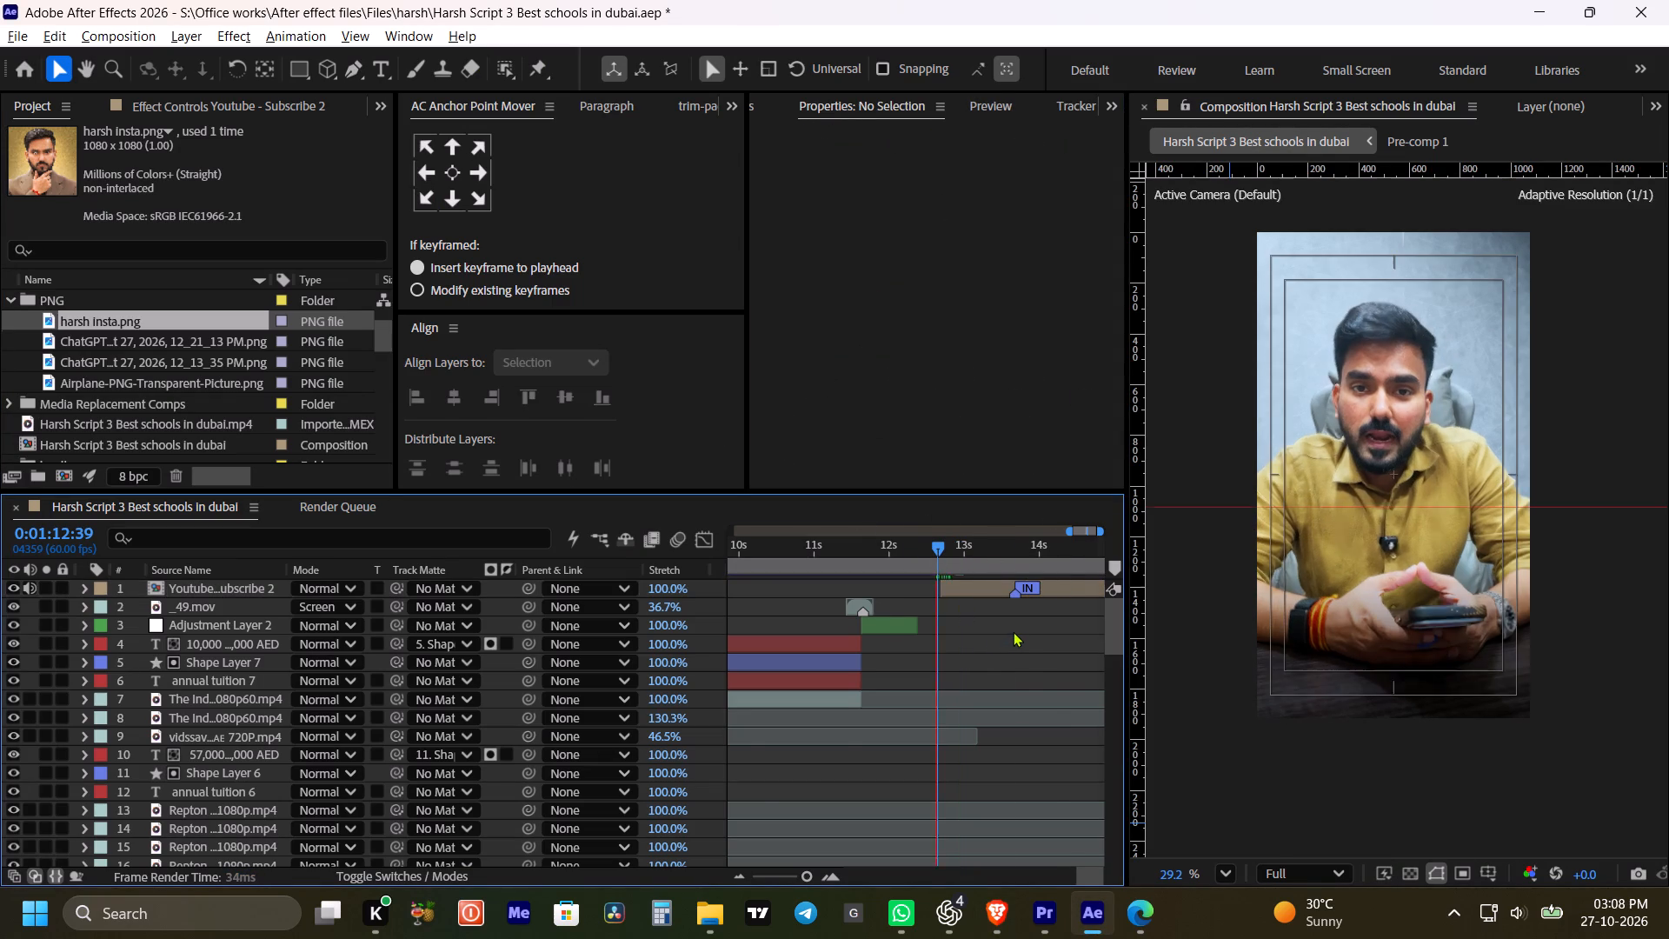
{"action": "scroll", "coordinate": [1013, 631], "scroll_direction": "down", "scroll_amount": 3, "text": "alt"}
{"action": "scroll", "coordinate": [1095, 636], "scroll_direction": "up", "scroll_amount": 2, "text": "alt"}
{"action": "key", "text": "space"}
{"action": "left_click_drag", "start_coordinate": [1089, 627], "coordinate": [1028, 639]}
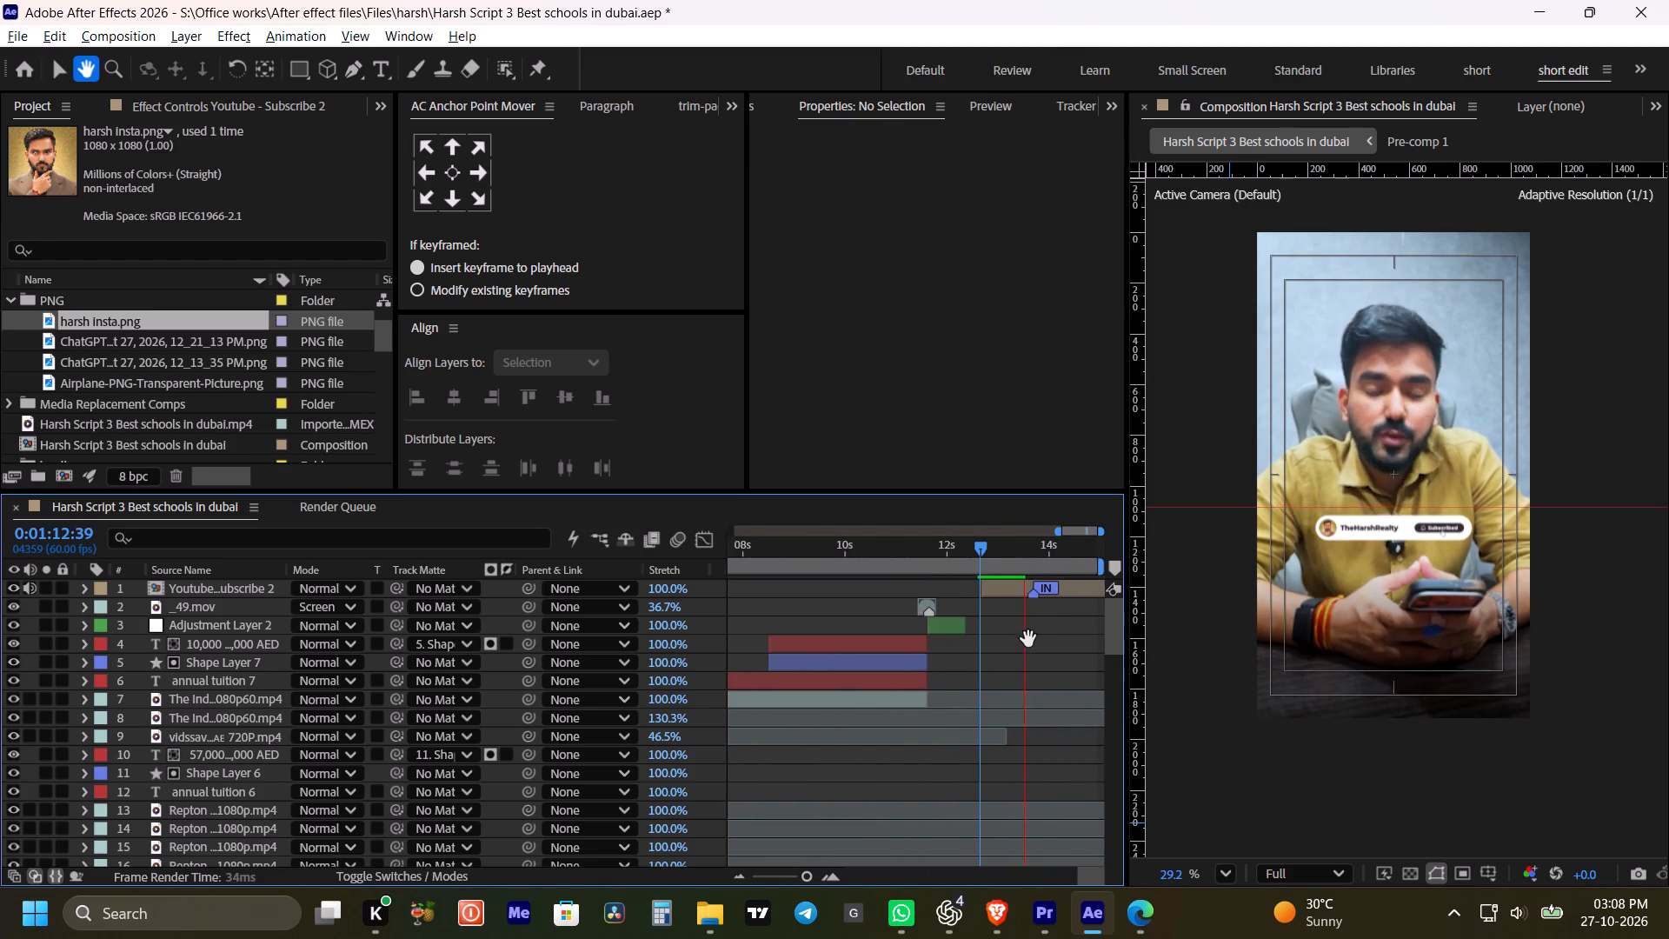
{"action": "left_click_drag", "start_coordinate": [1028, 639], "coordinate": [1032, 637]}
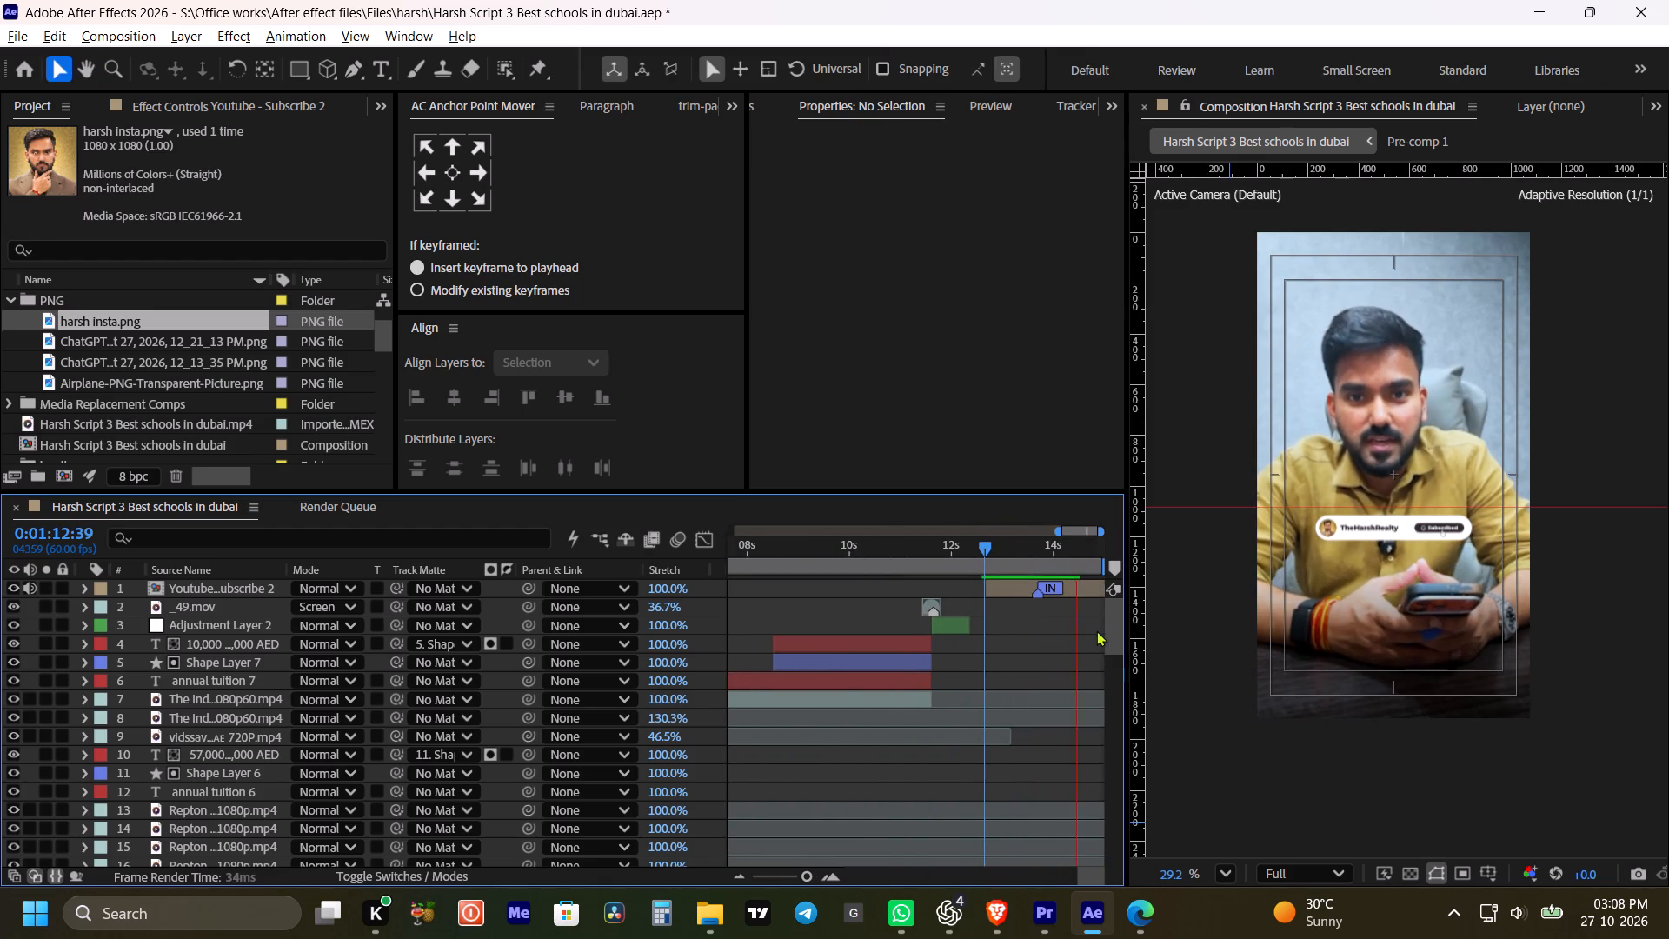
{"action": "left_click", "coordinate": [967, 552]}
{"action": "key", "text": "space"}
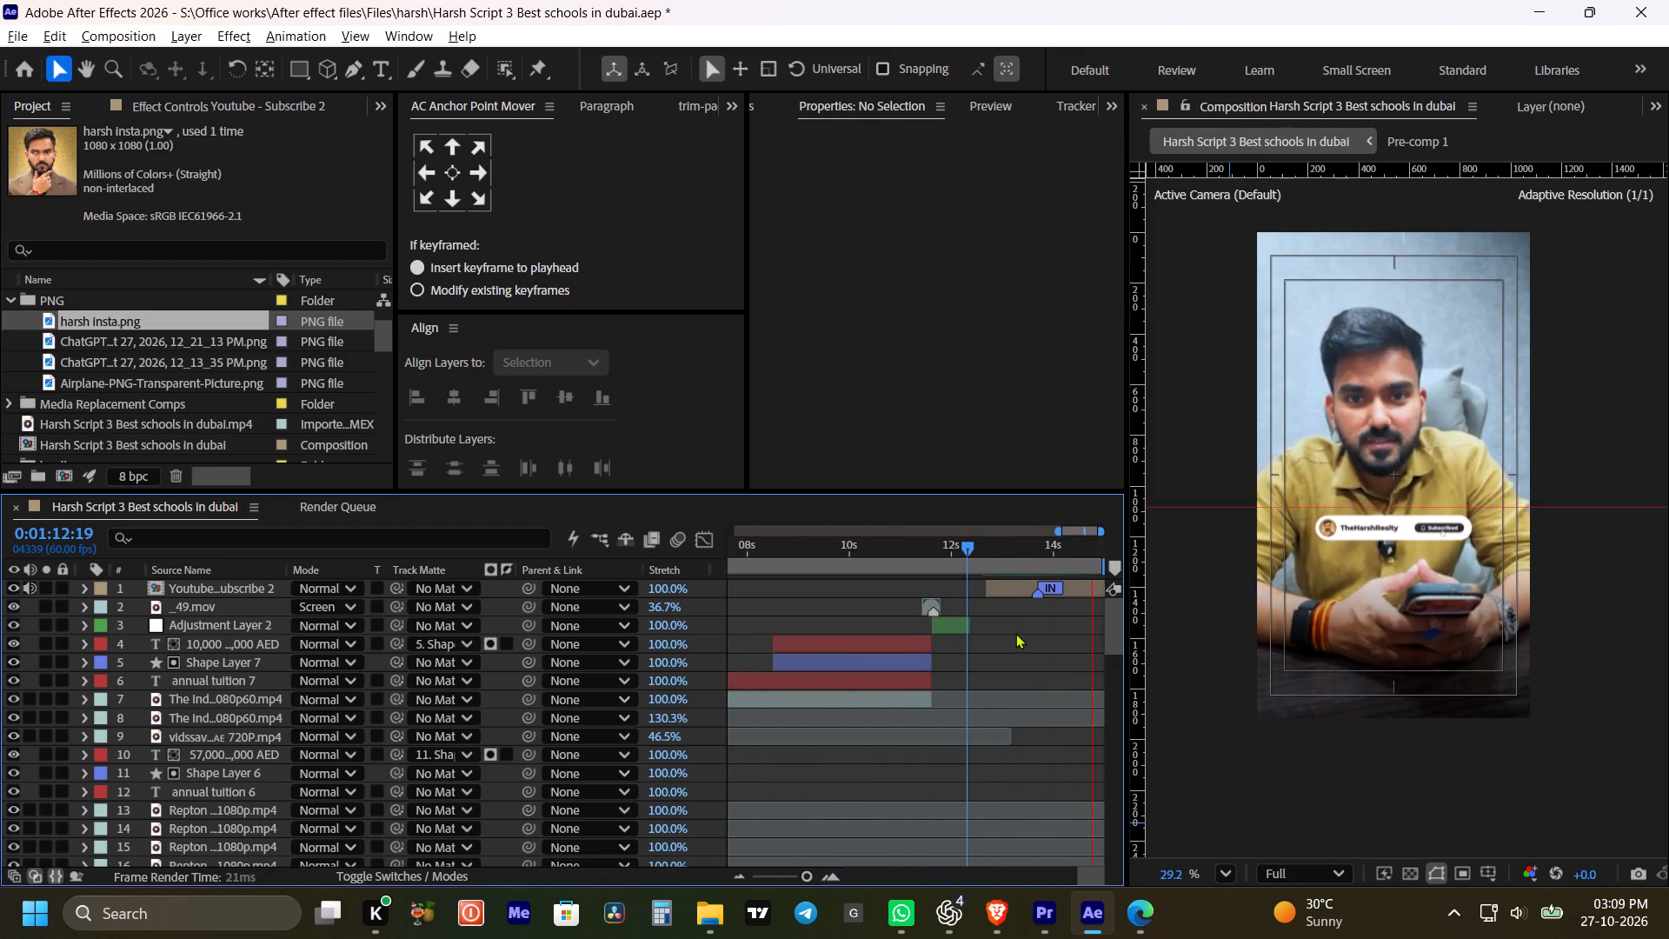
Raise the subscribe card within its layer by setting the Transform Position Y to 917.
{"action": "left_click", "coordinate": [1019, 589]}
{"action": "left_click", "coordinate": [1024, 542]}
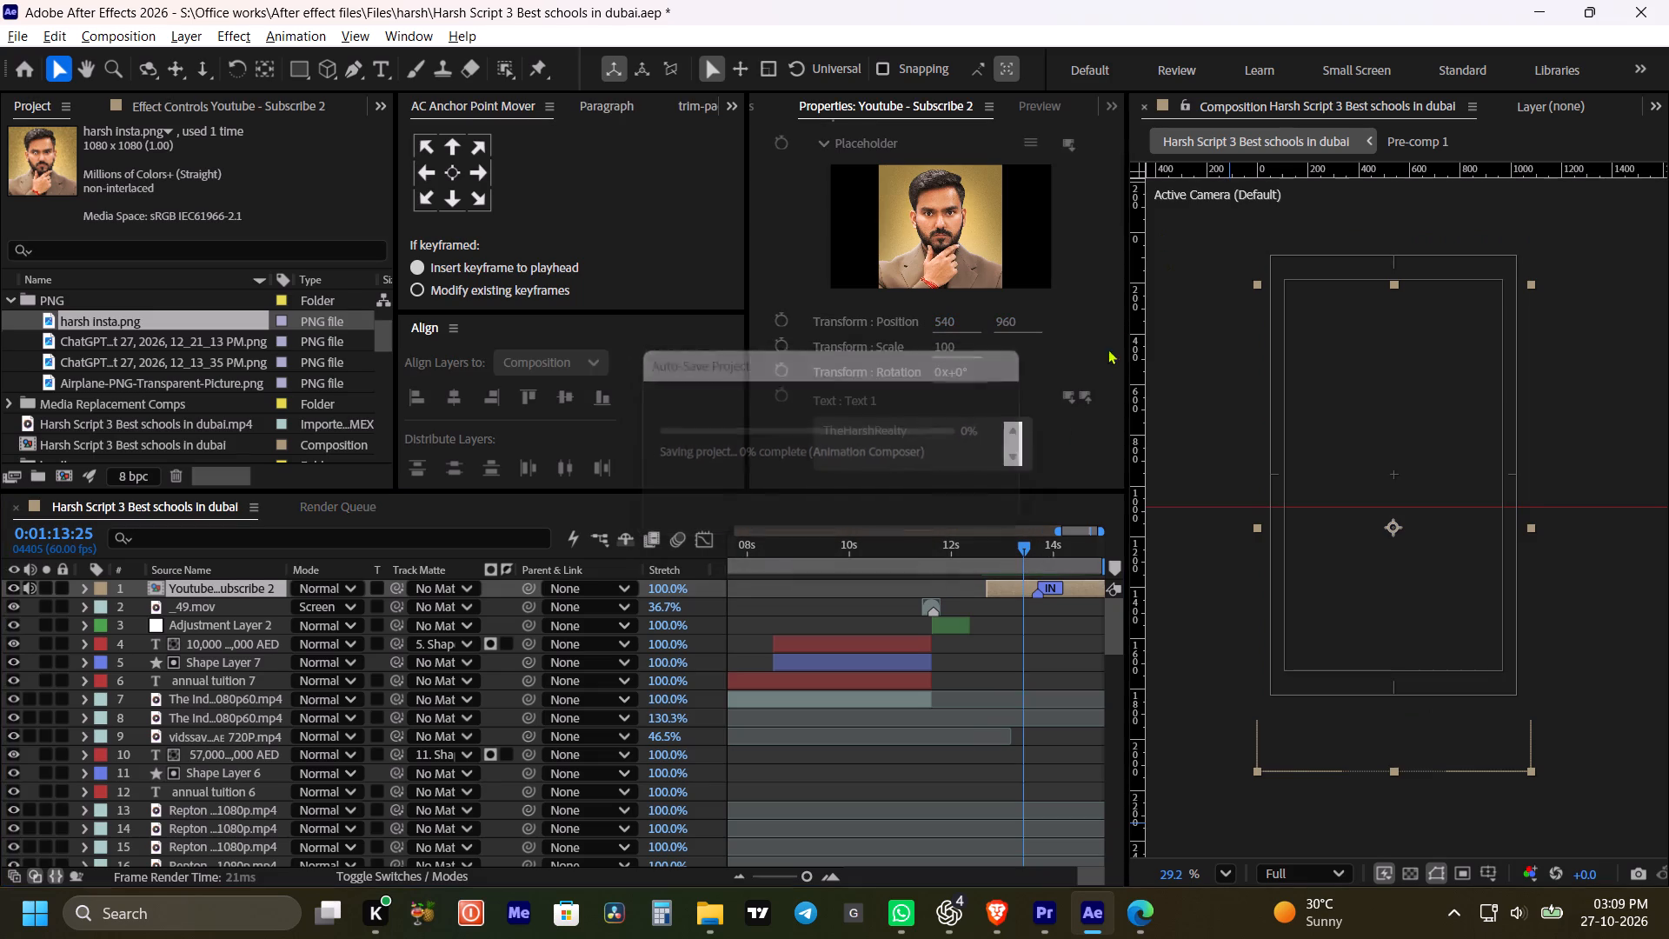
{"action": "left_click_drag", "start_coordinate": [1009, 319], "coordinate": [959, 318]}
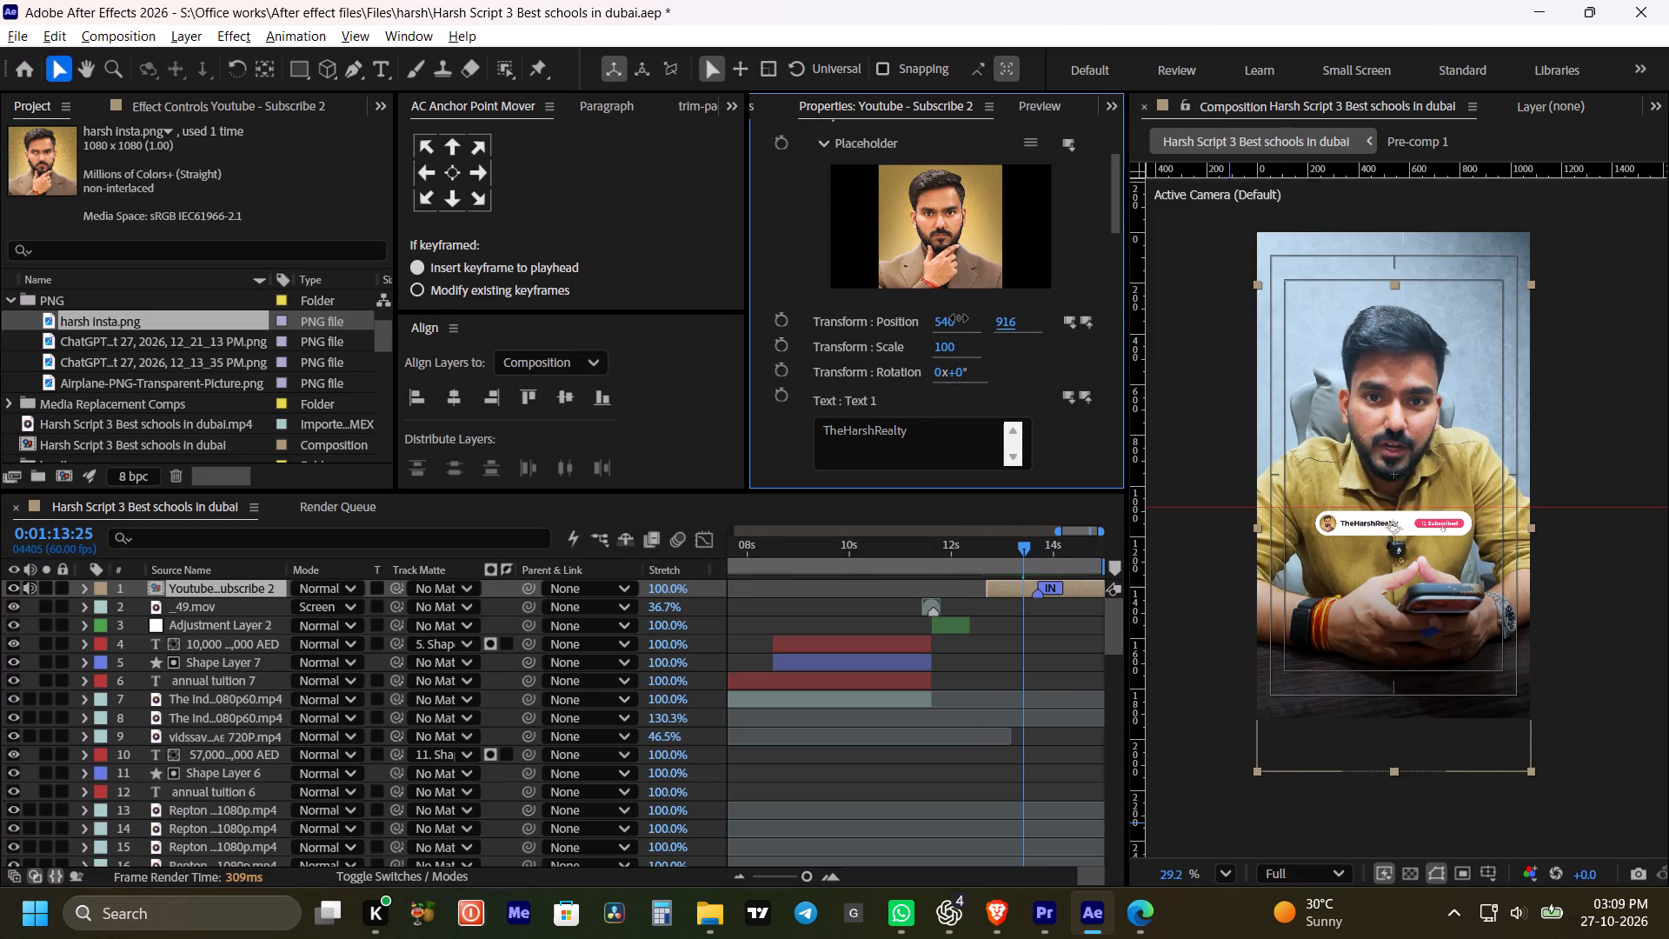
{"action": "left_click_drag", "start_coordinate": [959, 318], "coordinate": [957, 323]}
Apply the Lumetri Color effect to the Indian International School office clip on layer 7, with the playhead at 0:01:10:05.
{"action": "scroll", "coordinate": [986, 628], "scroll_direction": "down", "scroll_amount": 4, "text": "alt"}
{"action": "scroll", "coordinate": [1092, 616], "scroll_direction": "up", "scroll_amount": 2, "text": "alt"}
{"action": "key", "text": "space"}
{"action": "left_click_drag", "start_coordinate": [1073, 627], "coordinate": [1047, 591]}
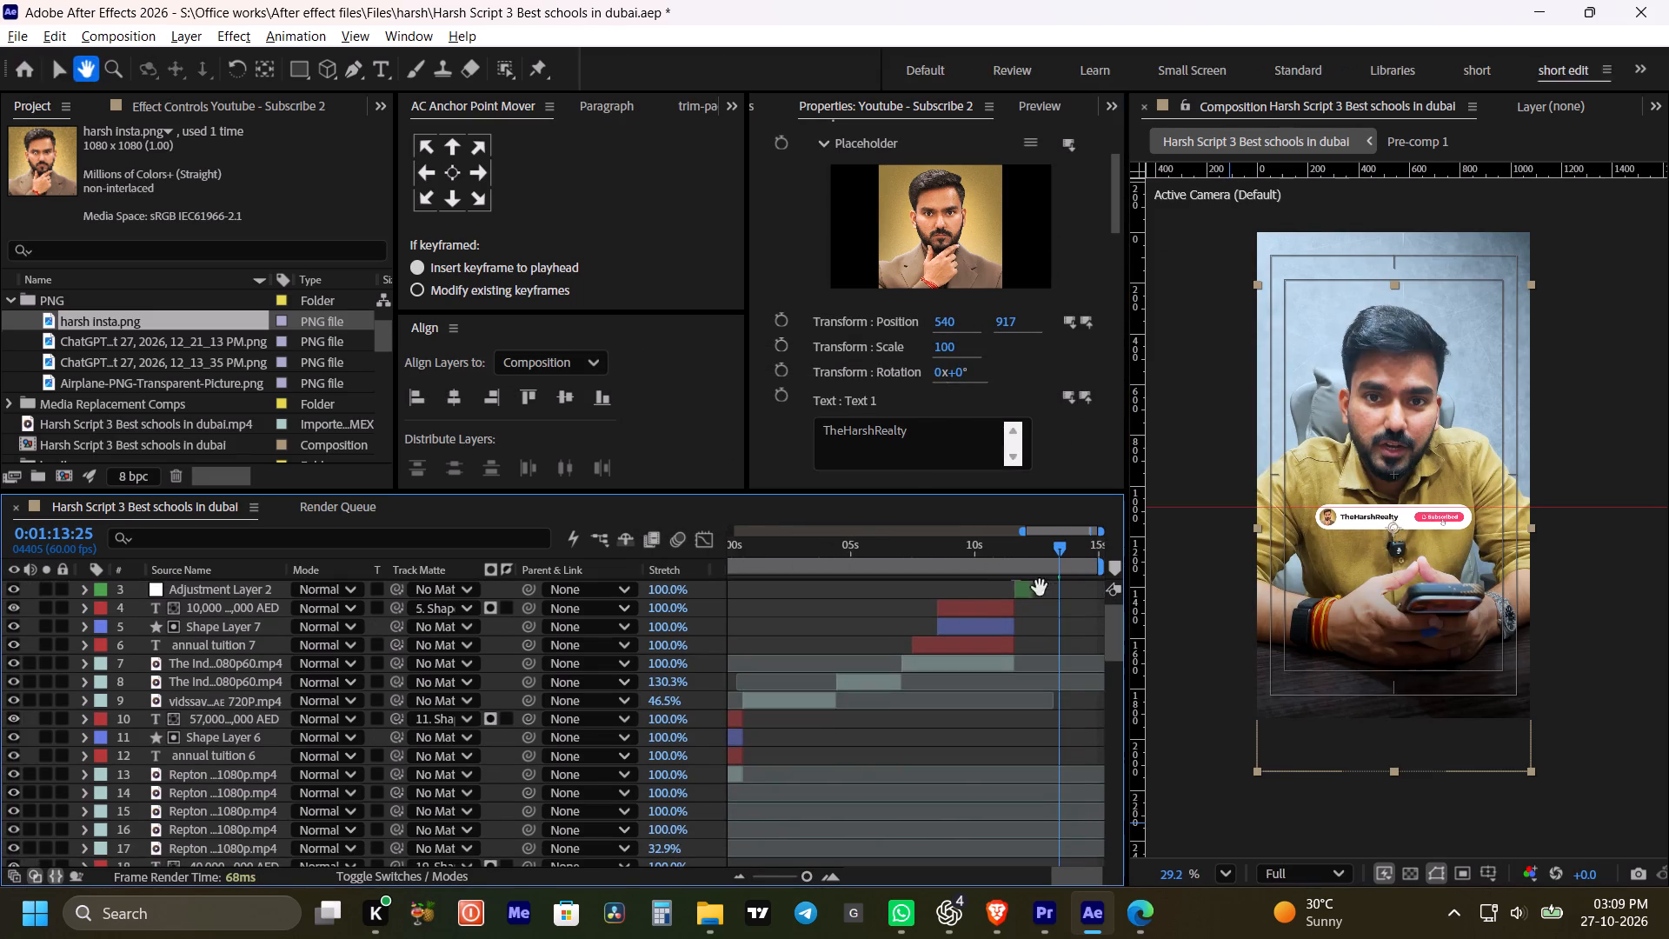
{"action": "left_click", "coordinate": [977, 547]}
{"action": "left_click", "coordinate": [955, 661]}
{"action": "key", "text": "ctrl+space"}
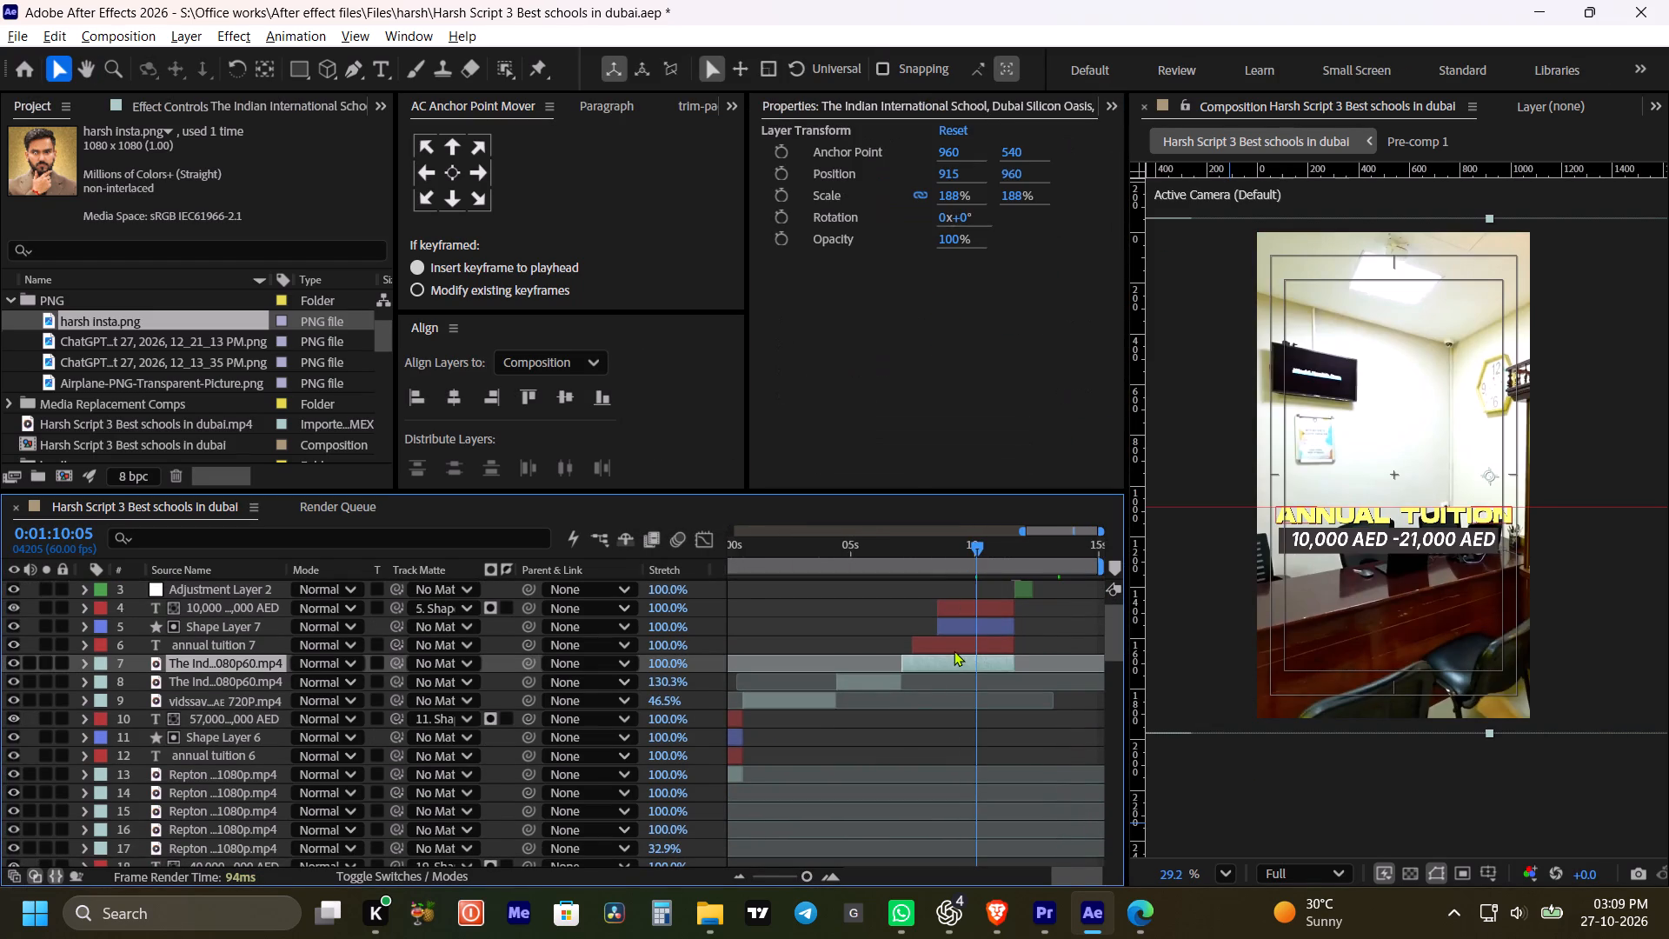
{"action": "type", "text": "lume"}
{"action": "left_click", "coordinate": [832, 669]}
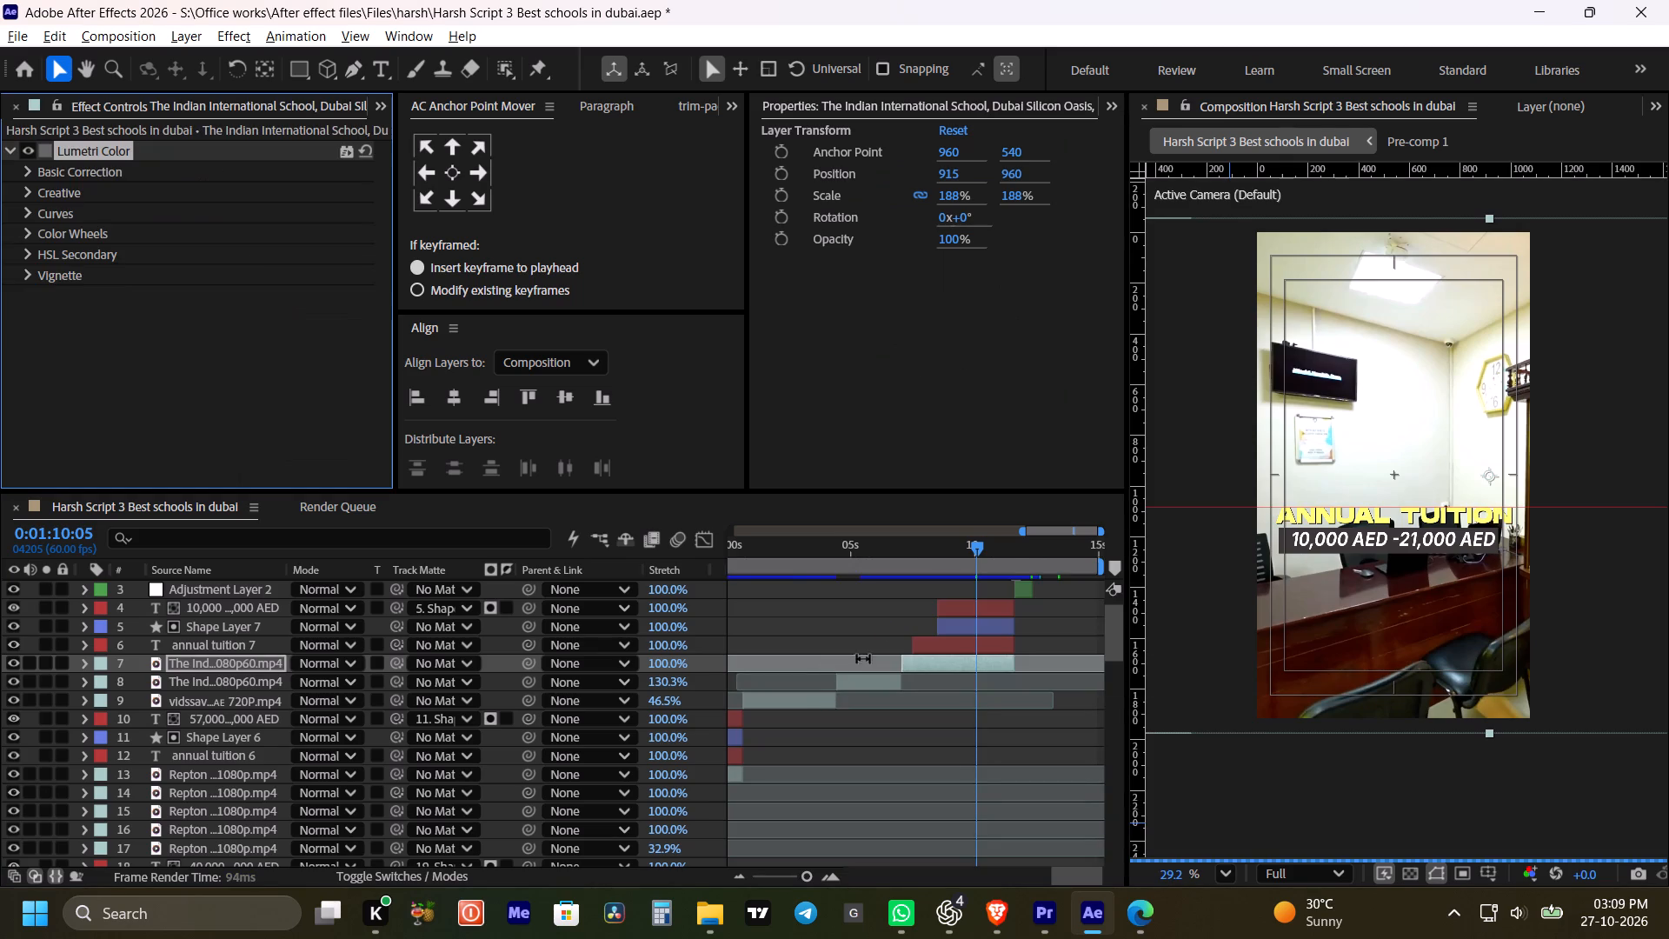
Set Lumetri Basic Correction to Saturation 124, Exposure -0.6, Contrast 17, Highlights 2, Shadows 4 and Whites 3, and turn on Exposure keyframing.
{"action": "left_click", "coordinate": [30, 175]}
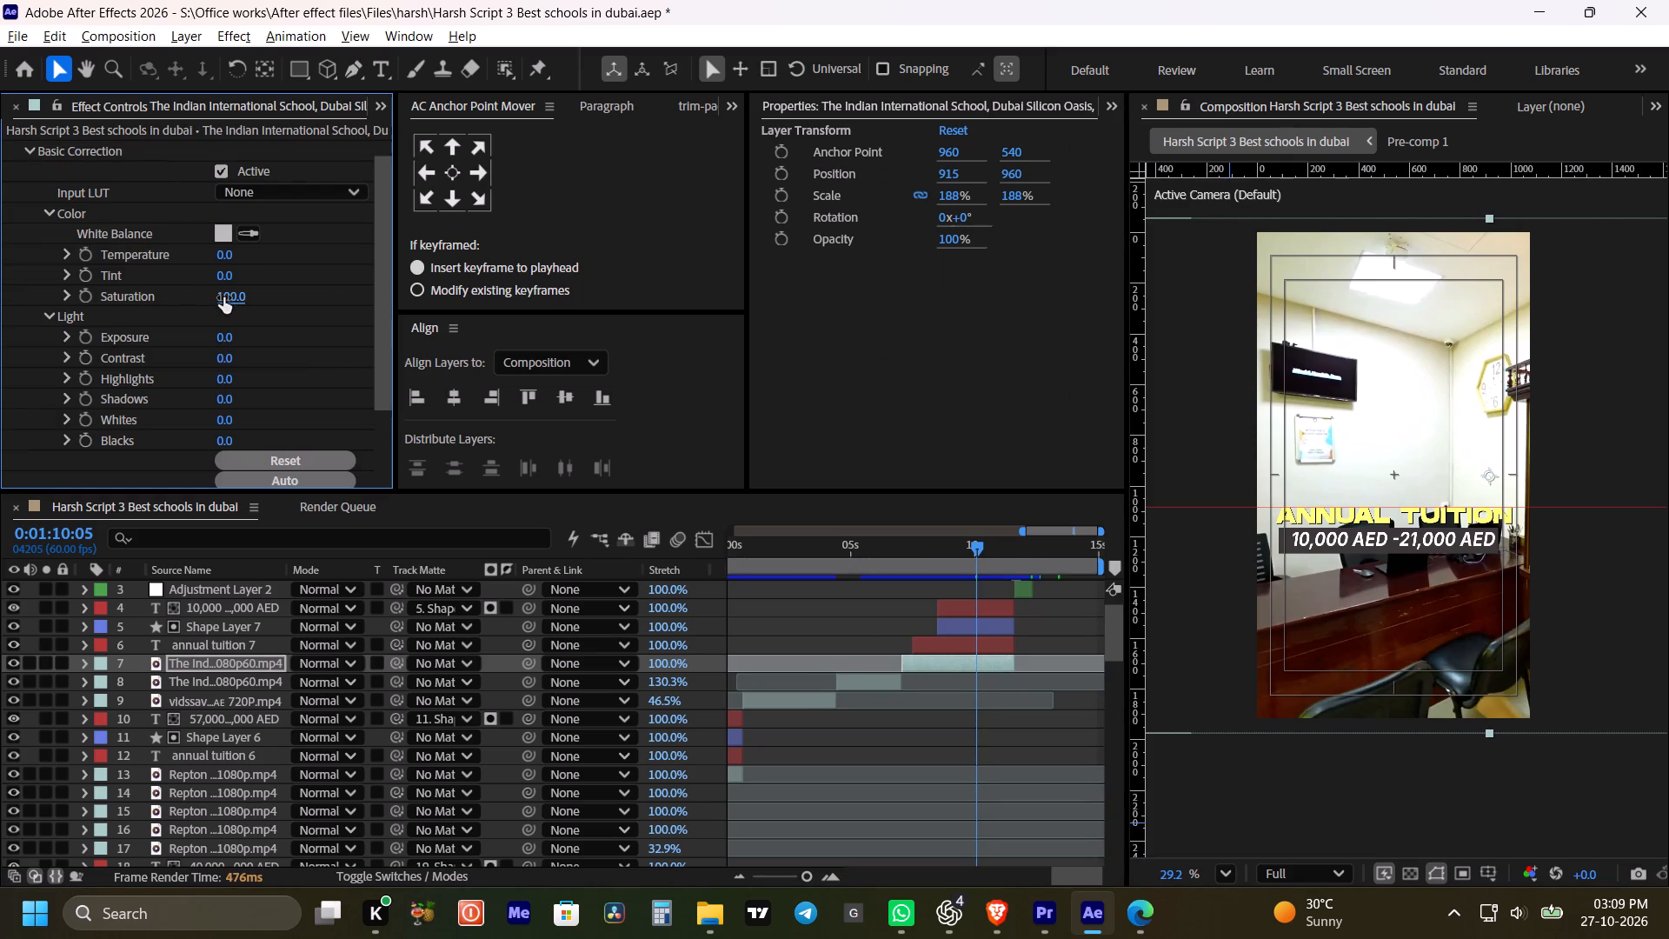
{"action": "left_click_drag", "start_coordinate": [225, 296], "coordinate": [254, 298]}
{"action": "left_click", "coordinate": [223, 337]}
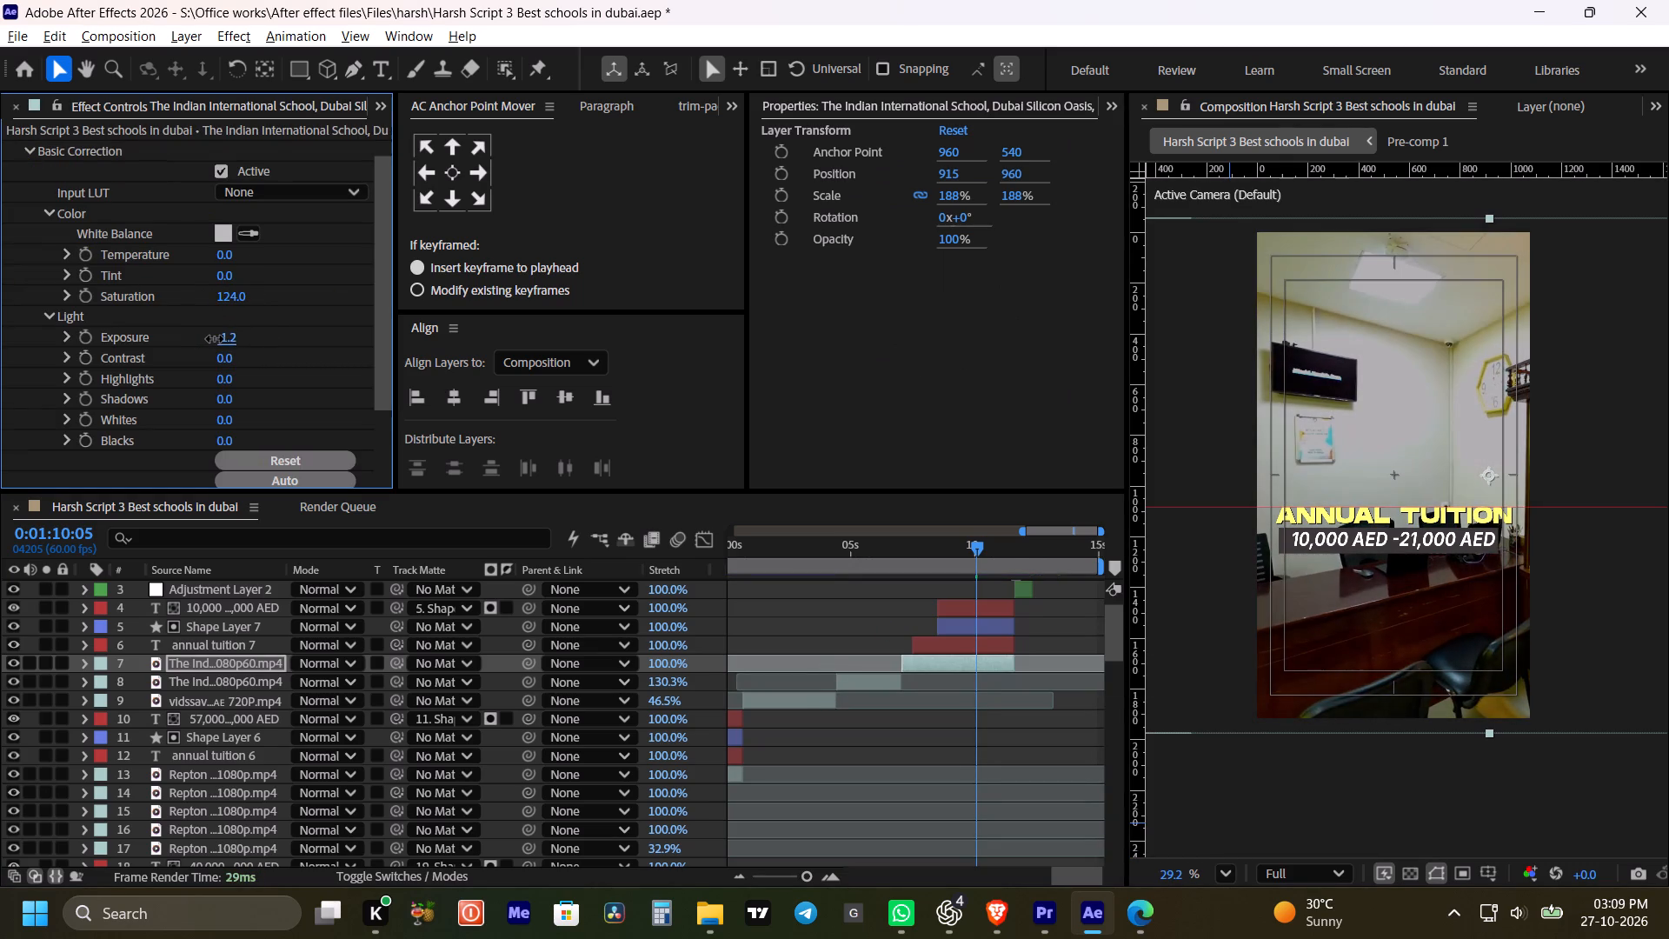
{"action": "left_click", "coordinate": [251, 355]}
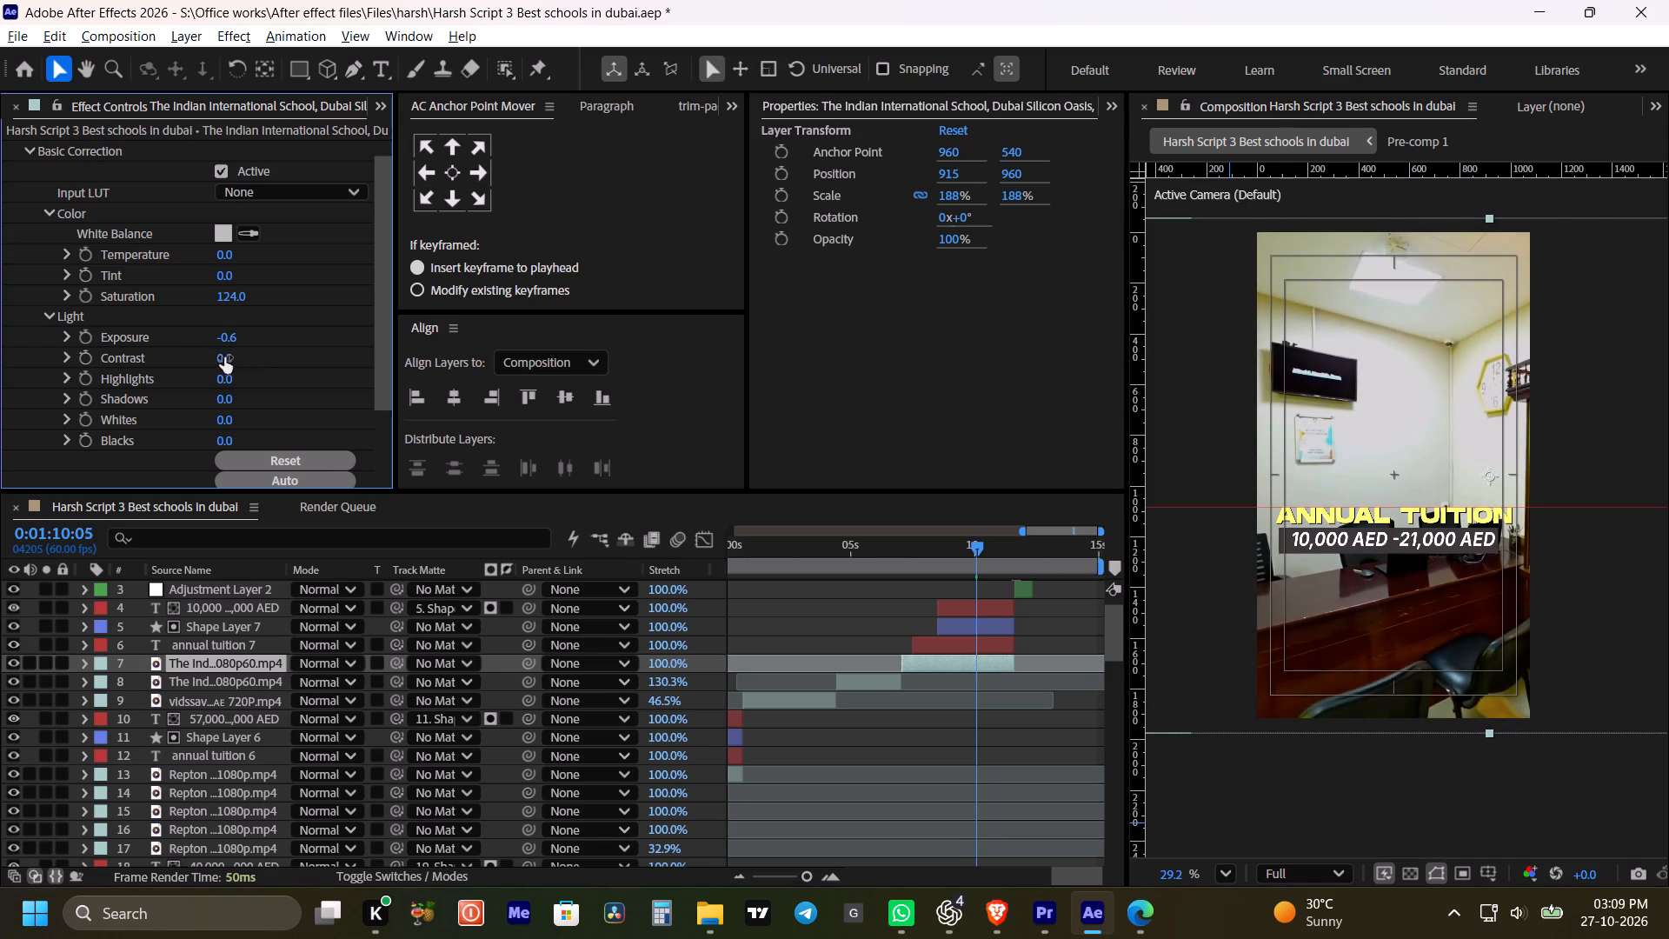
{"action": "left_click_drag", "start_coordinate": [224, 356], "coordinate": [245, 355]}
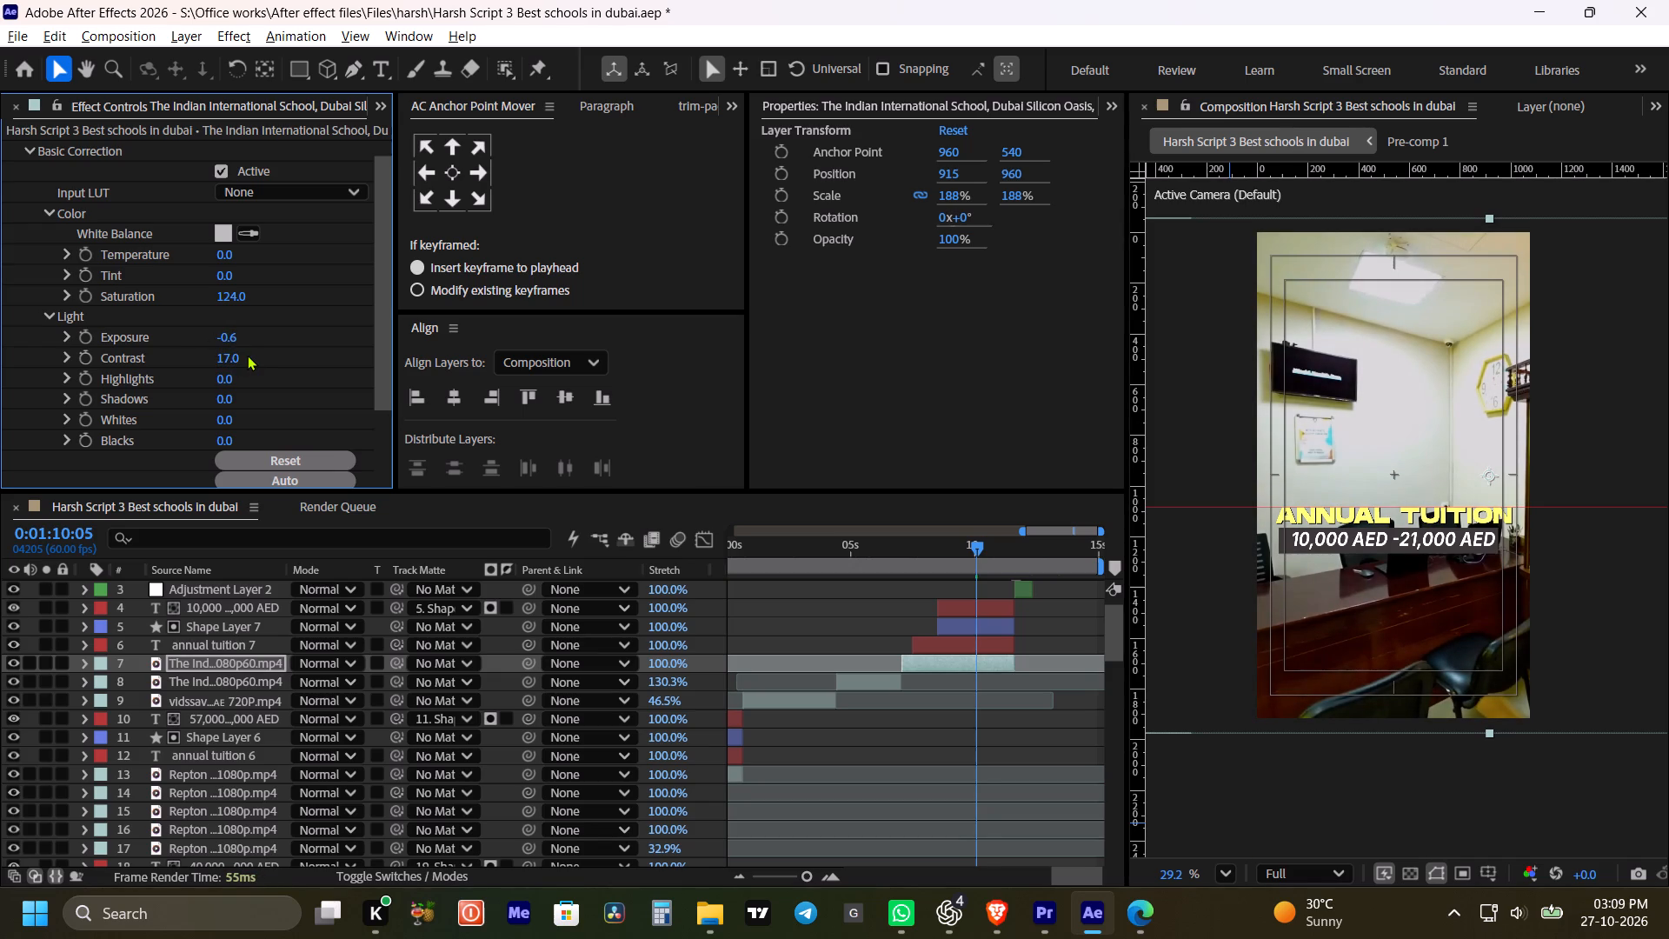
{"action": "left_click", "coordinate": [223, 377]}
{"action": "left_click", "coordinate": [223, 399]}
{"action": "left_click", "coordinate": [227, 410]}
{"action": "left_click", "coordinate": [88, 330]}
Add the CC Vignette effect to the office clip on layer 7.
{"action": "scroll", "coordinate": [136, 336], "scroll_direction": "down", "scroll_amount": 2}
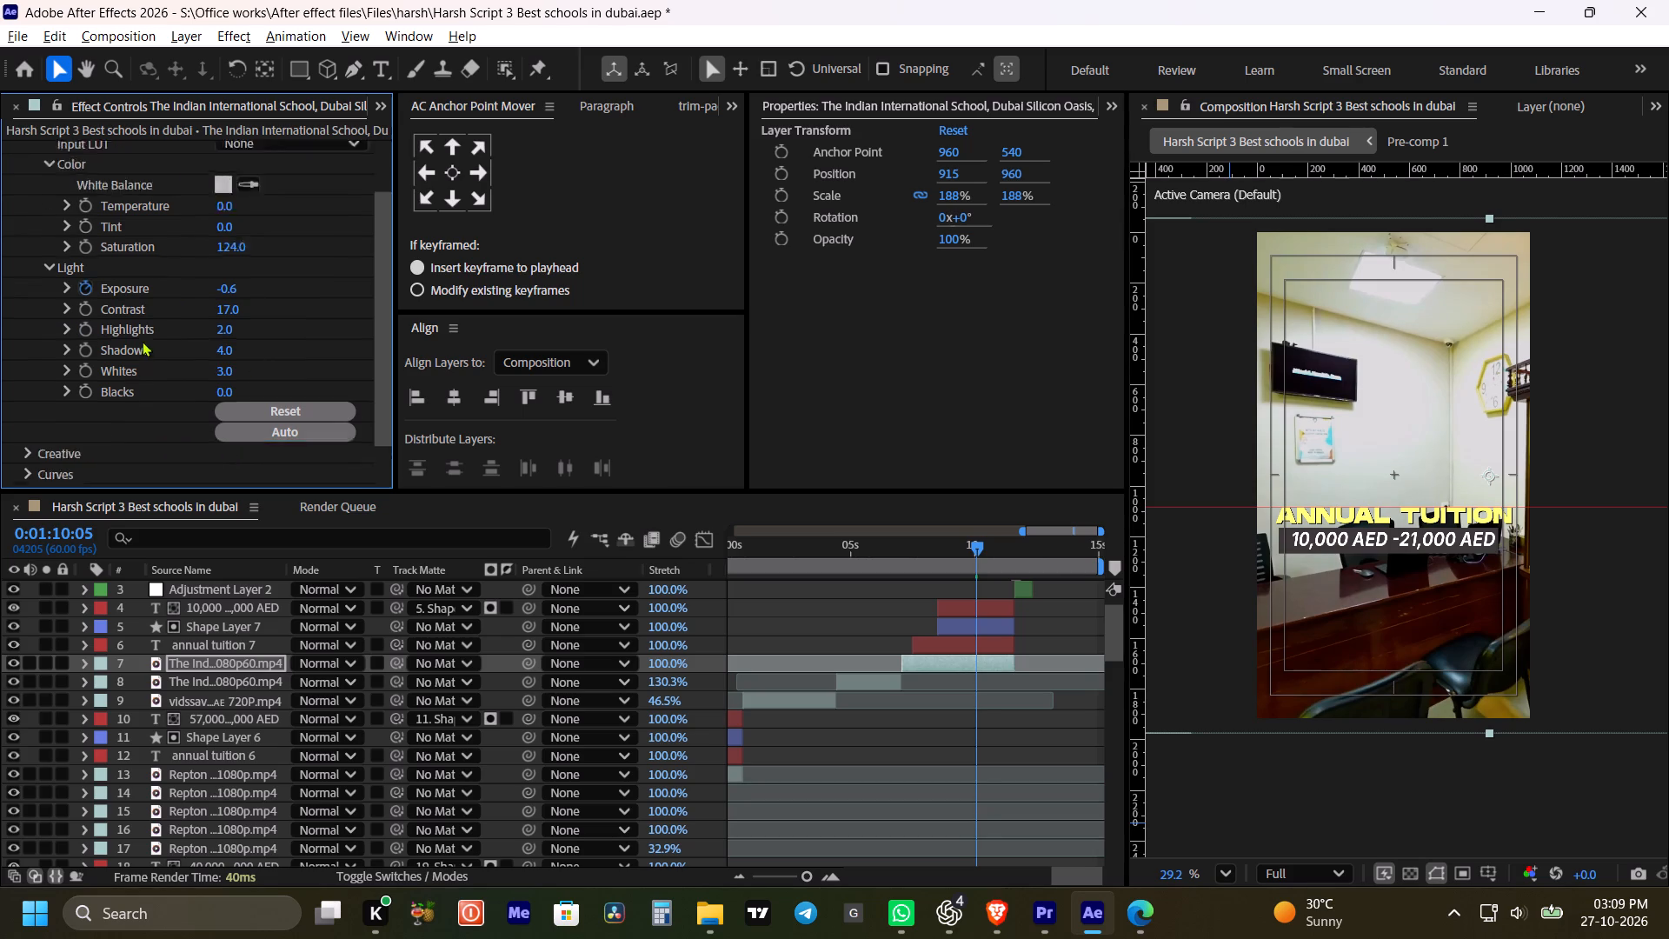
{"action": "scroll", "coordinate": [142, 341], "scroll_direction": "down", "scroll_amount": 5}
{"action": "key", "text": "ctrl+space"}
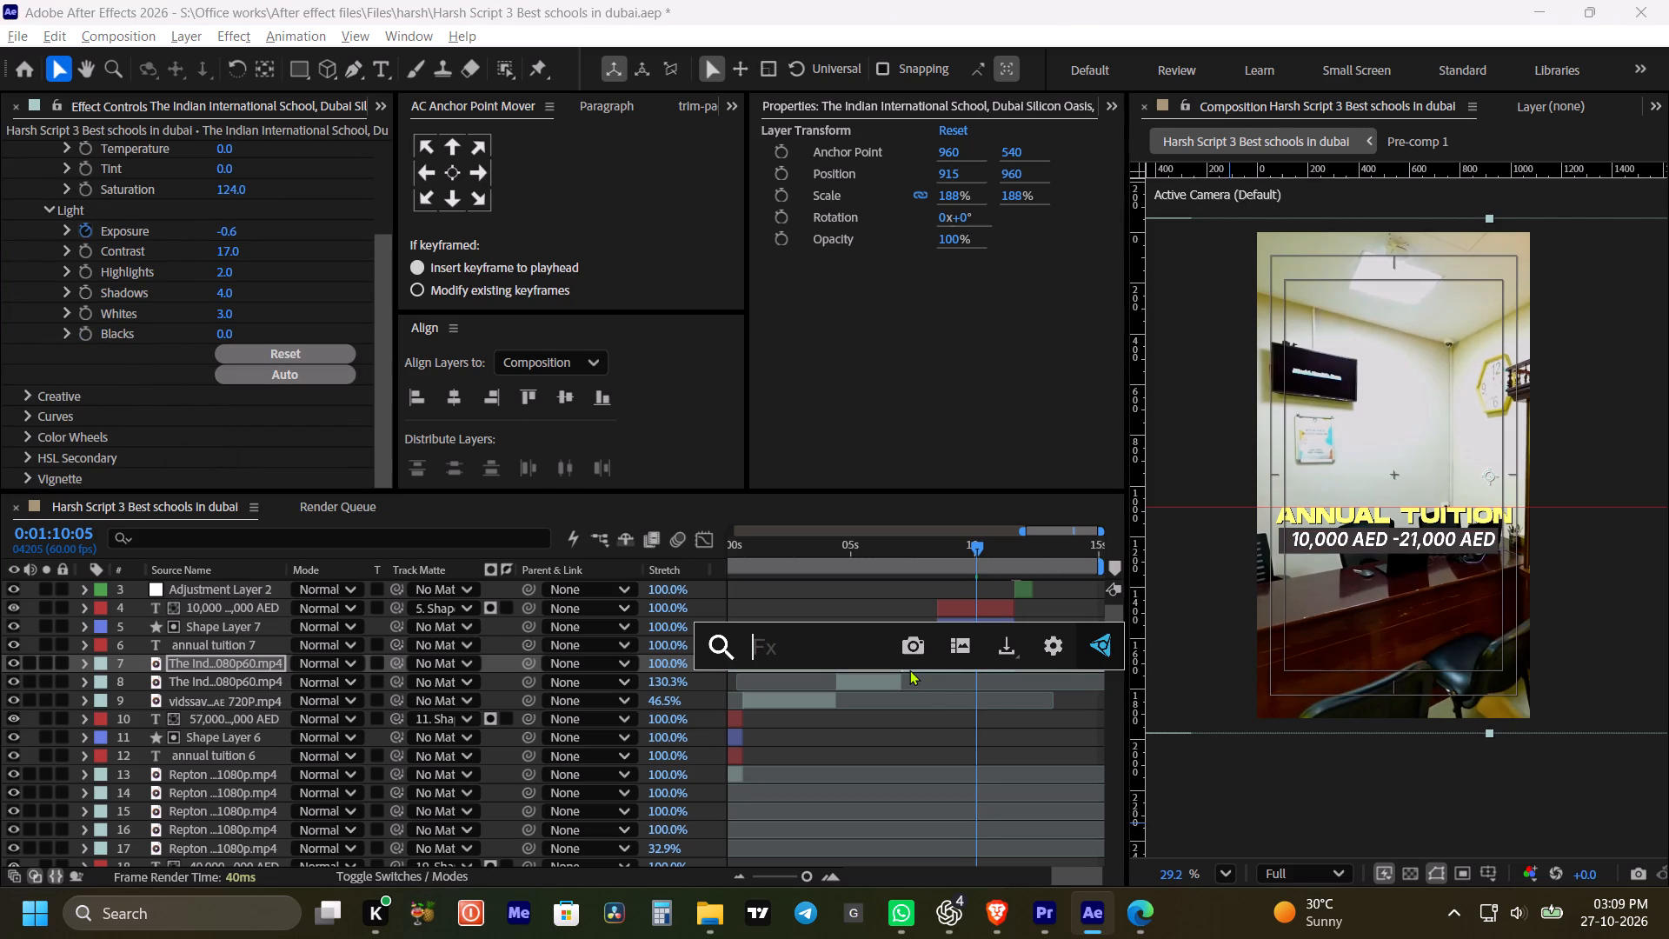
{"action": "left_click", "coordinate": [909, 669]}
{"action": "type", "text": "cc"}
{"action": "key", "text": "space"}
{"action": "left_click", "coordinate": [804, 654]}
{"action": "type", "text": "cc vi"}
{"action": "left_click", "coordinate": [872, 662]}
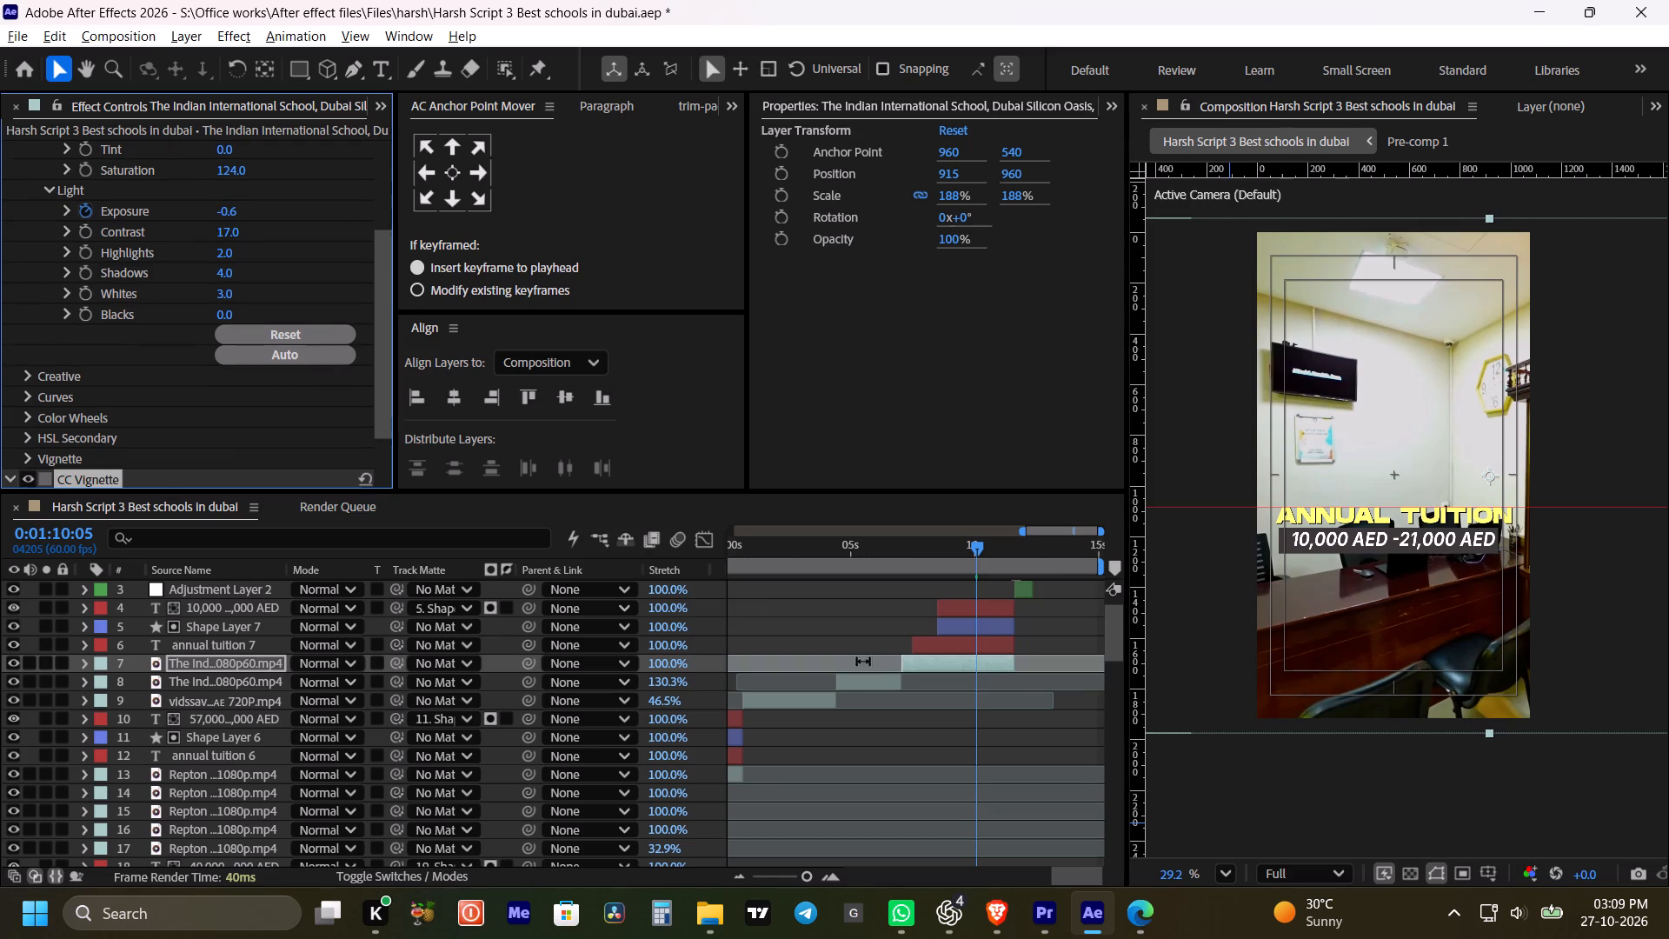
Reposition the office clip's CC Vignette center near the middle of the frame, at about 749, 471.
{"action": "scroll", "coordinate": [86, 403], "scroll_direction": "down", "scroll_amount": 5}
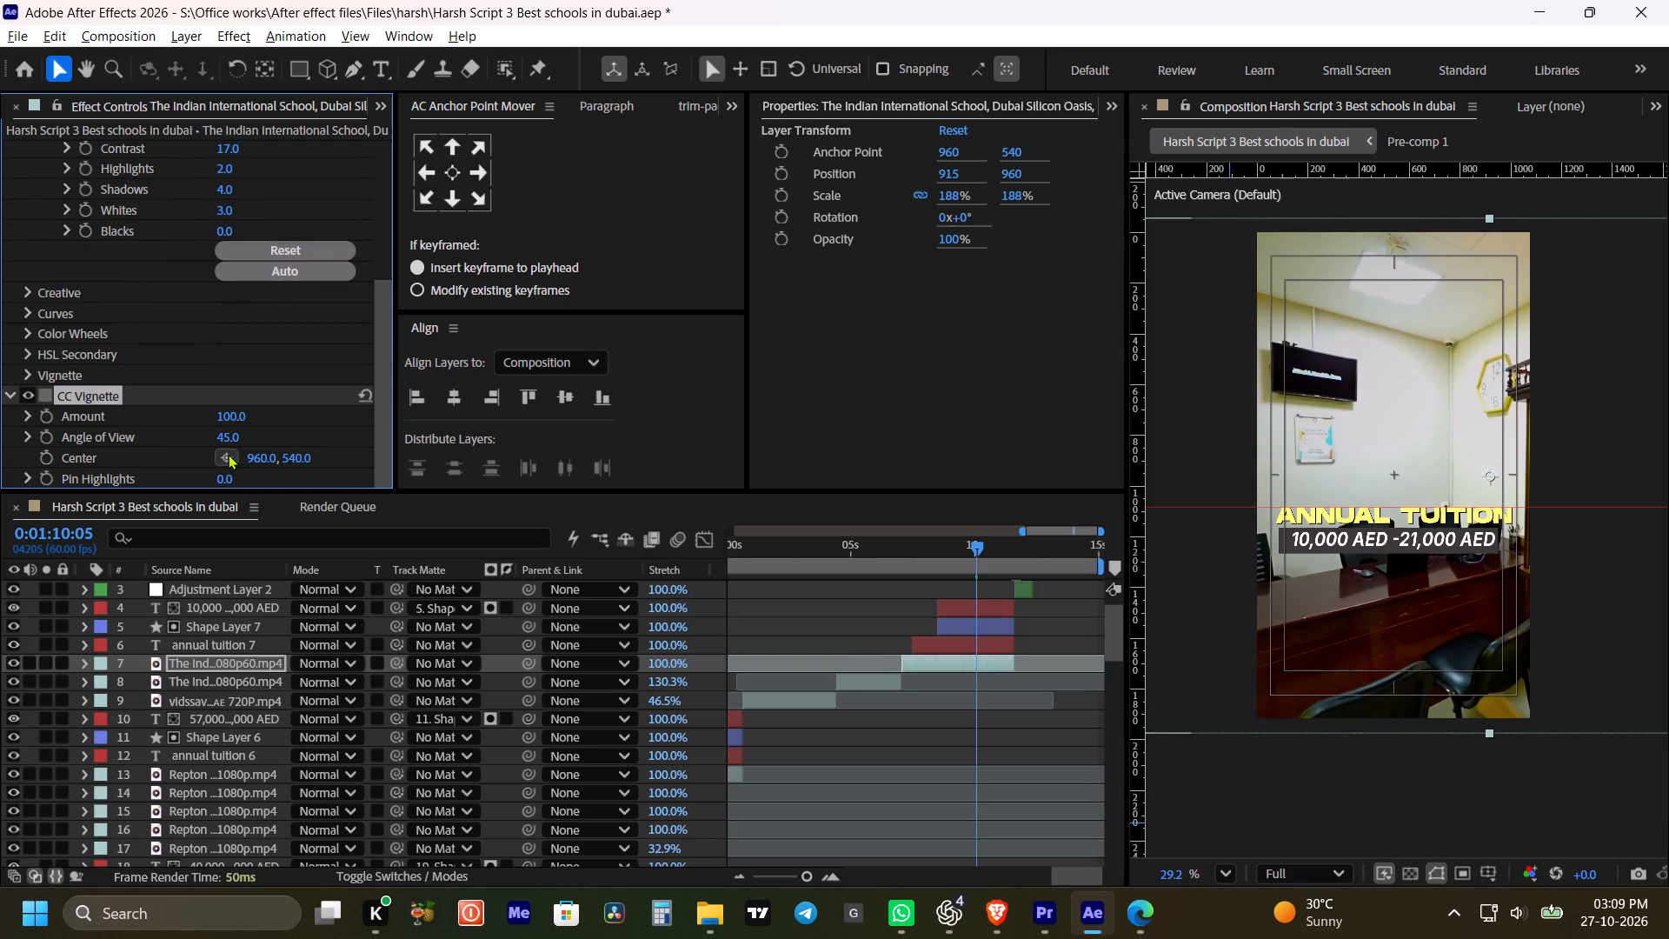
{"action": "left_click", "coordinate": [228, 454]}
{"action": "left_click", "coordinate": [1393, 451]}
{"action": "left_click_drag", "start_coordinate": [1395, 451], "coordinate": [1386, 450]}
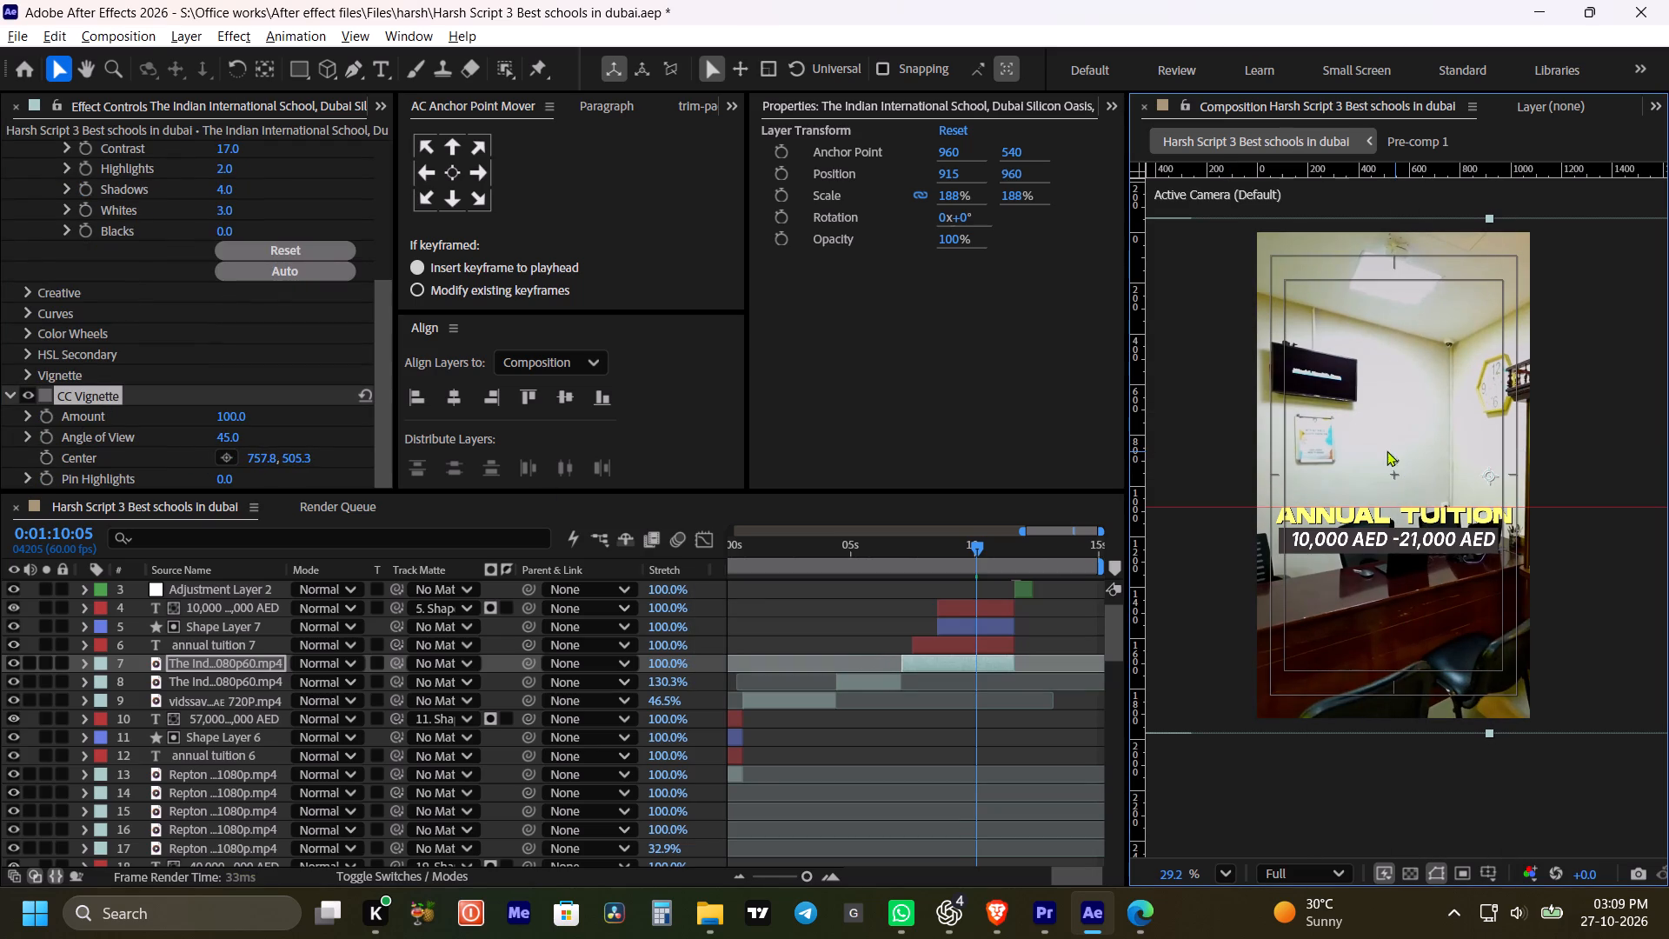
{"action": "left_click_drag", "start_coordinate": [1386, 450], "coordinate": [1387, 444]}
{"action": "left_click", "coordinate": [1001, 741]}
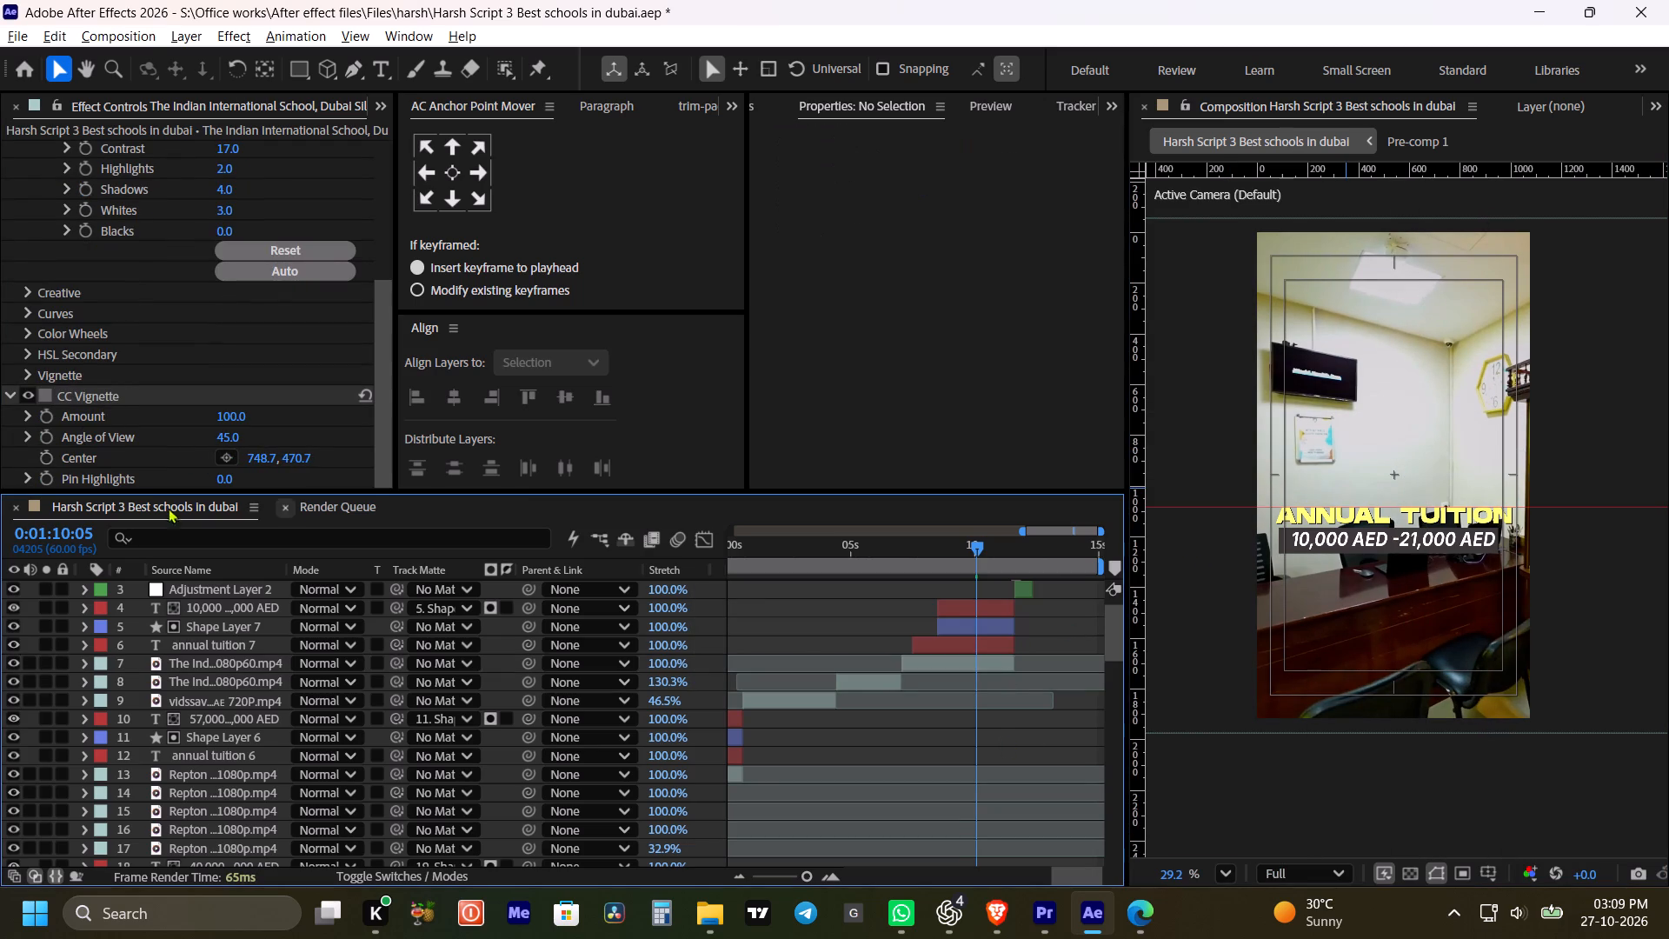
Add the Noise effect to the office clip on layer 7 with Amount of Noise at 10%.
{"action": "left_click", "coordinate": [963, 674]}
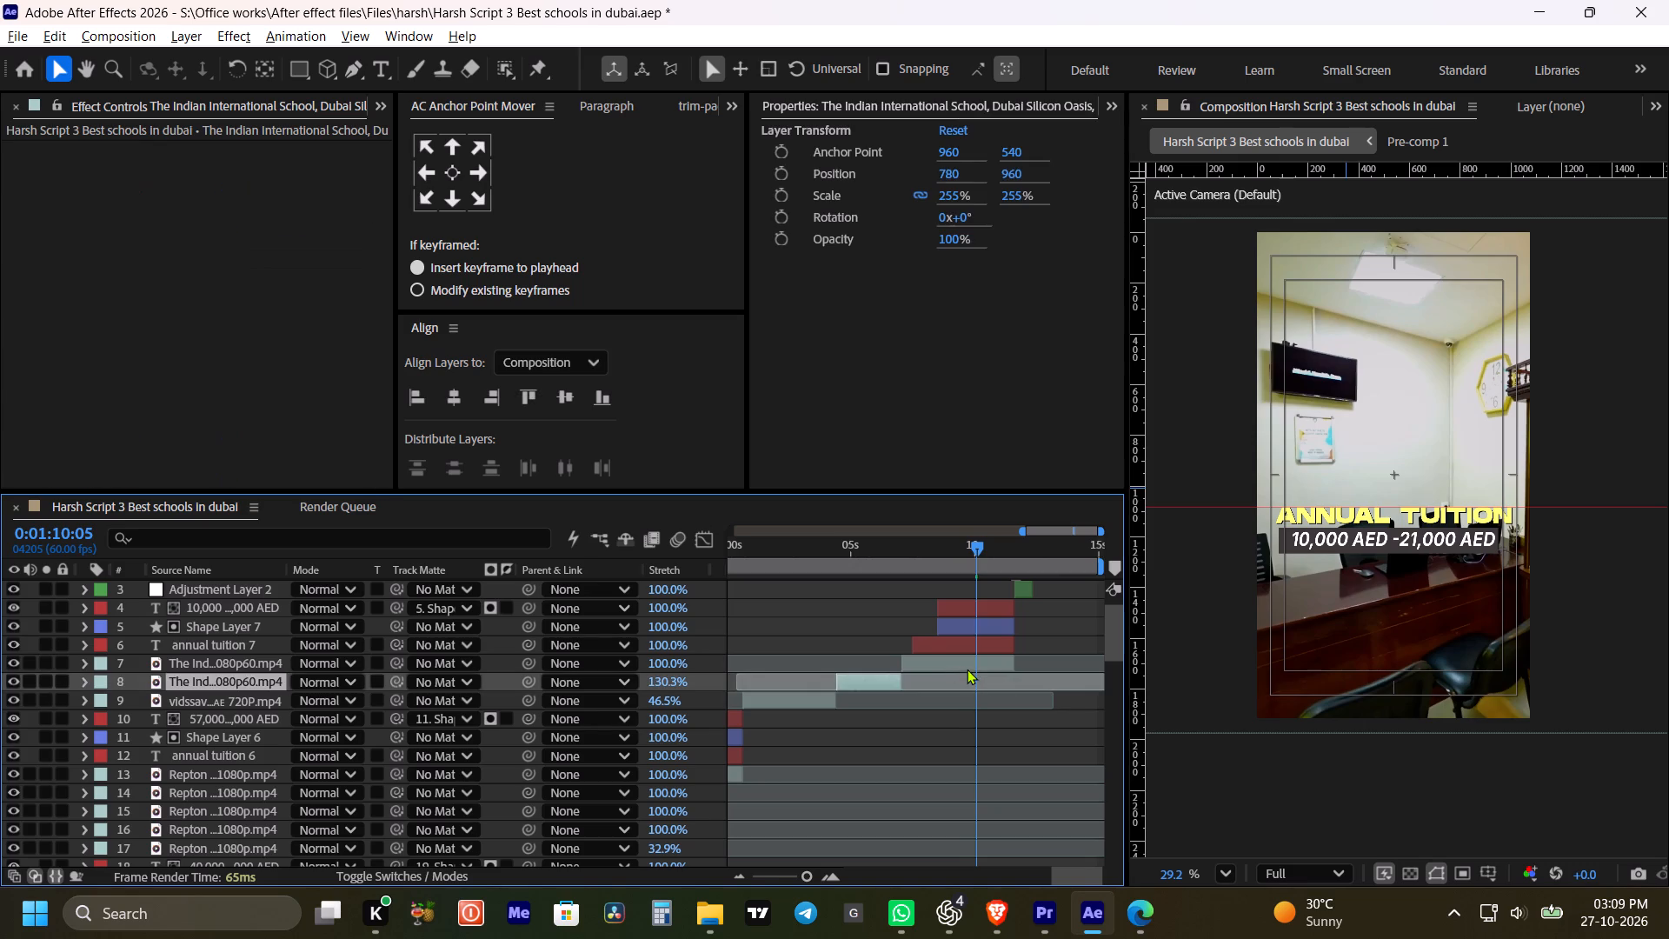
{"action": "left_click", "coordinate": [967, 667]}
{"action": "key", "text": "ctrl+space"}
{"action": "type", "text": "noise"}
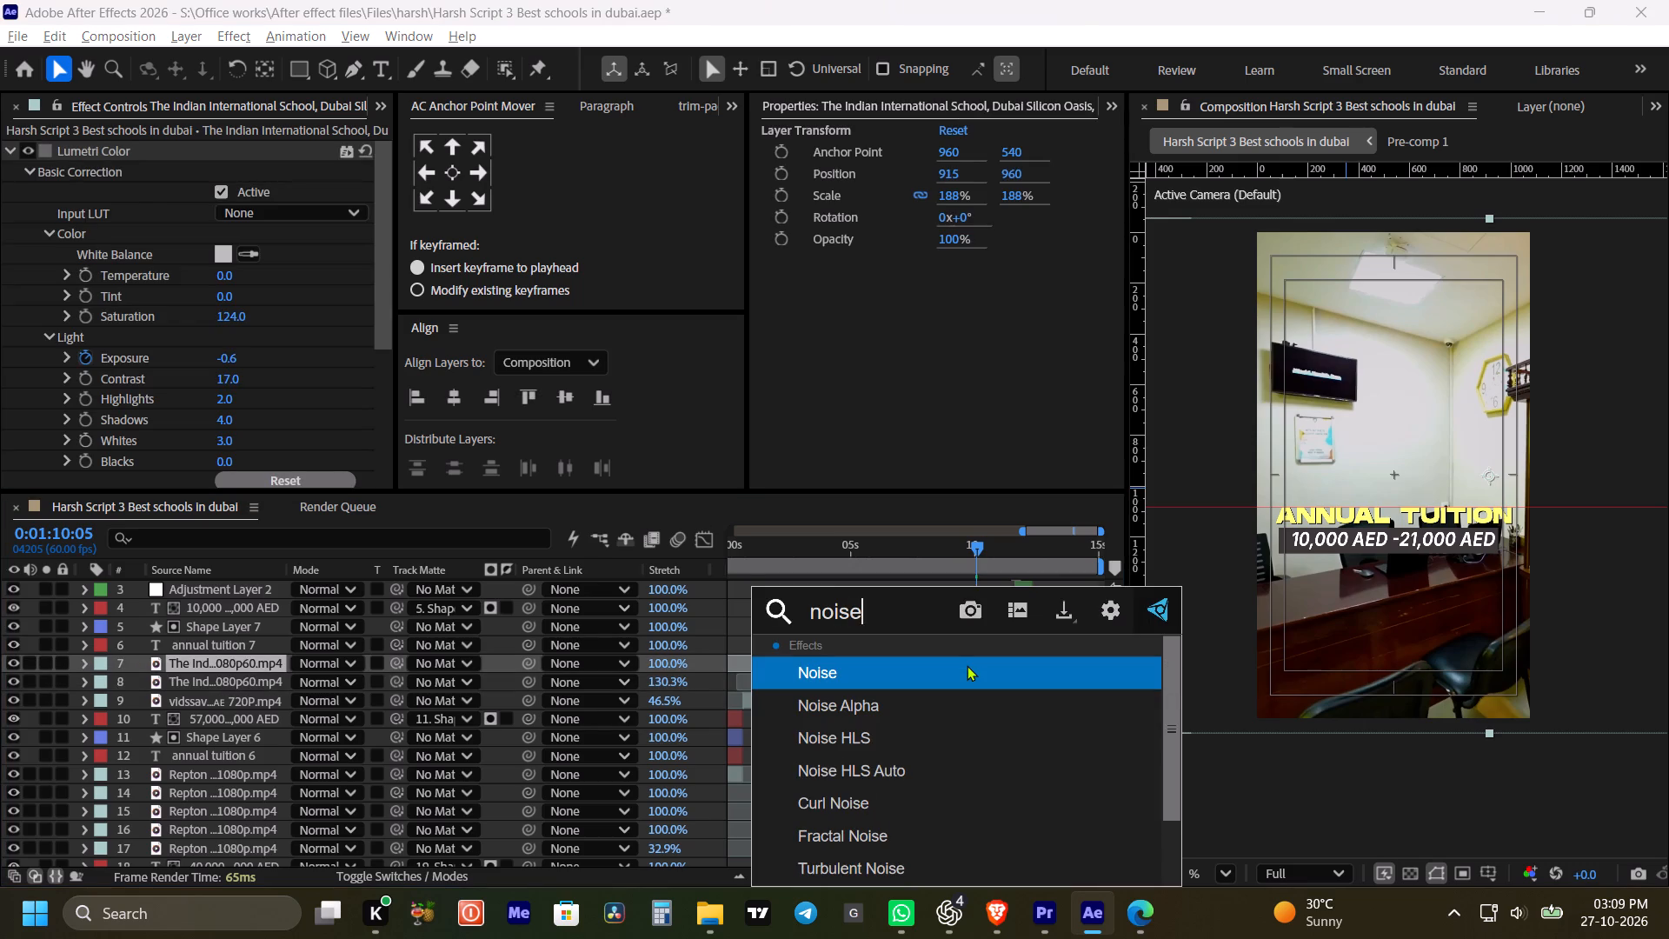
{"action": "left_click", "coordinate": [966, 666]}
{"action": "scroll", "coordinate": [213, 314], "scroll_direction": "down", "scroll_amount": 5}
{"action": "left_click", "coordinate": [228, 442]}
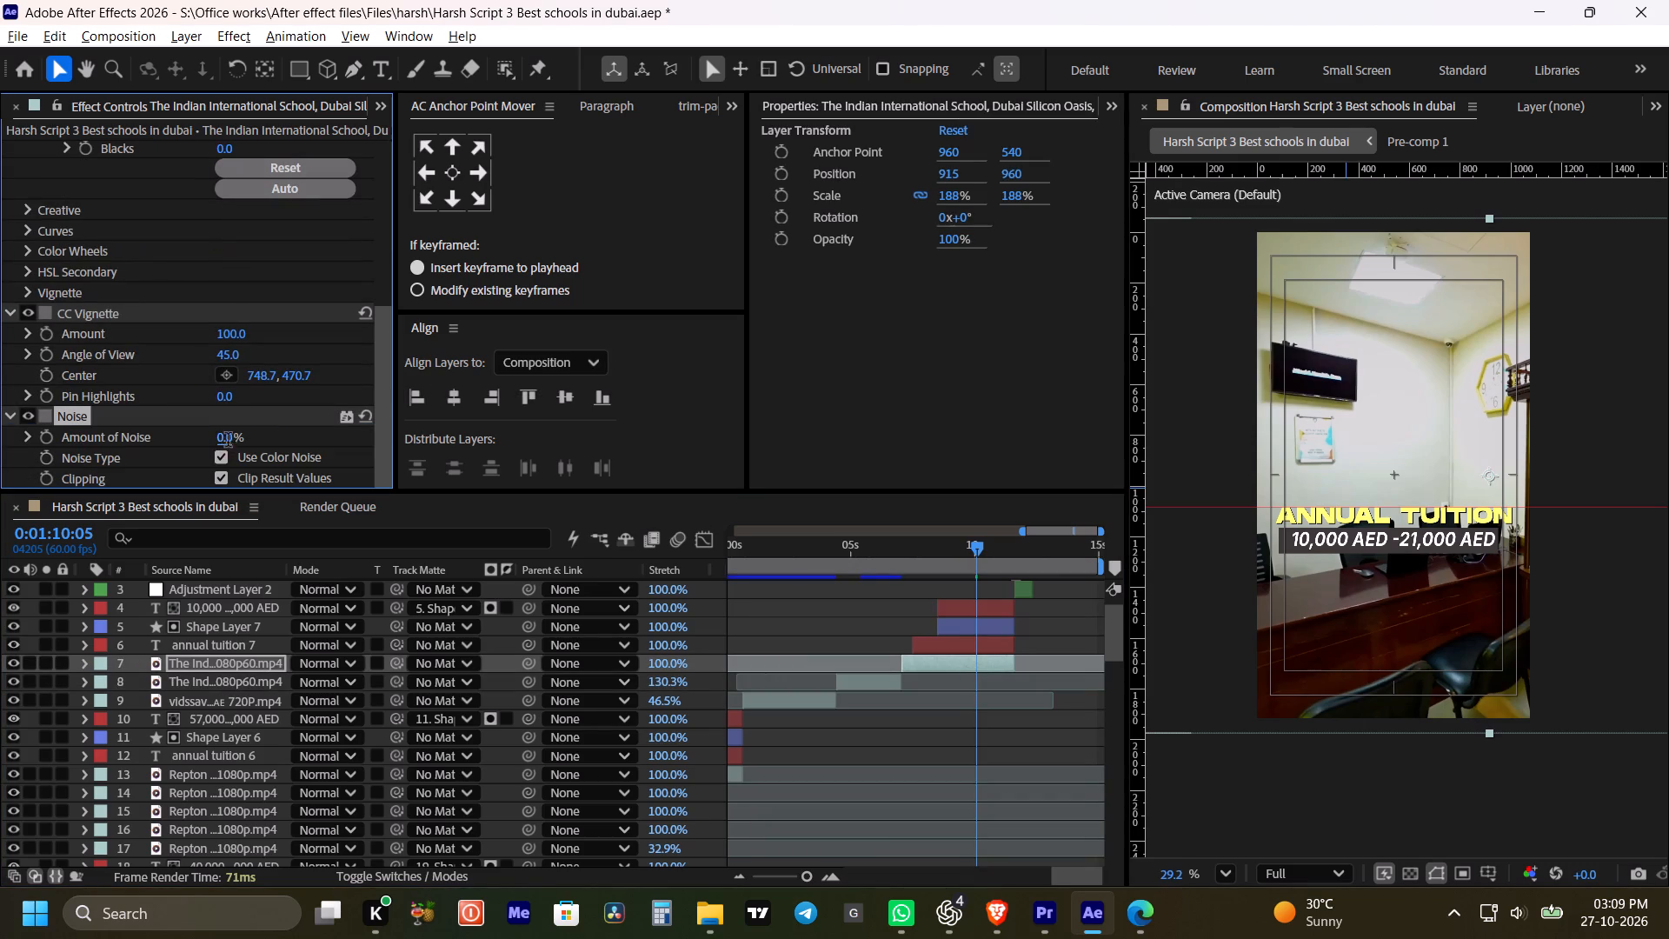
{"action": "key", "text": "1"}
{"action": "key", "text": "0"}
{"action": "left_click", "coordinate": [194, 345]}
Copy the office clip's Lumetri Color, CC Vignette and Noise effects onto the school building and students clips on layers 8 and 9.
{"action": "left_click", "coordinate": [102, 422]}
{"action": "key", "text": "ctrl+a"}
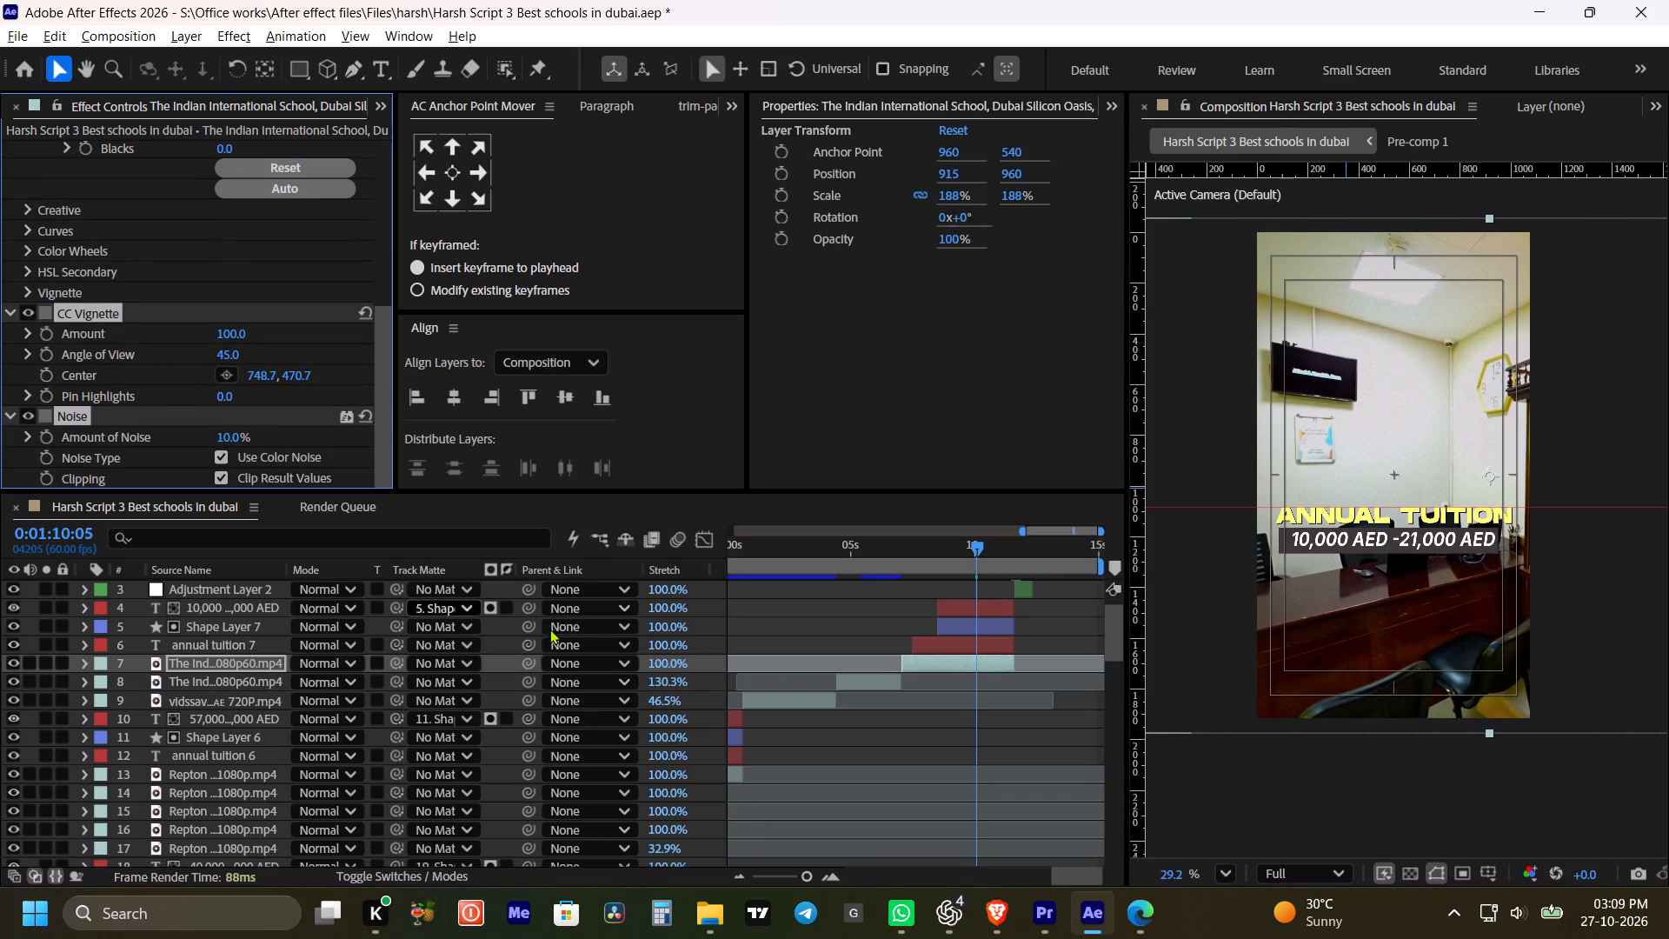
{"action": "key", "text": "ctrl+c"}
{"action": "key", "text": "ctrl+c"}
{"action": "left_click", "coordinate": [965, 741]}
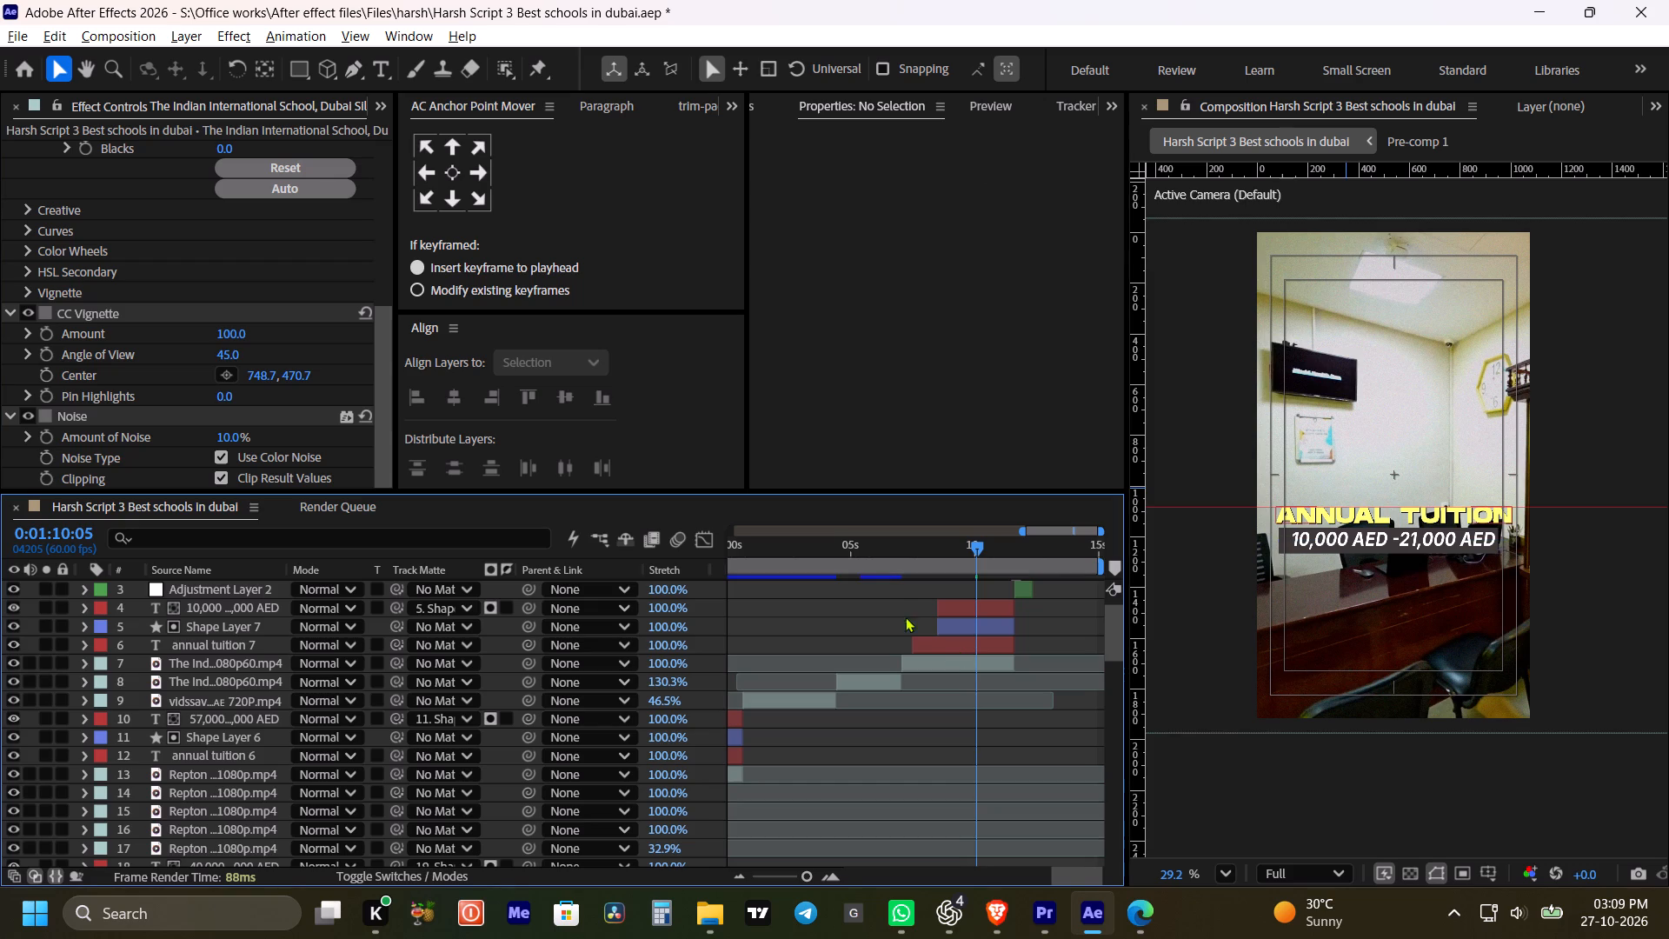
{"action": "left_click", "coordinate": [877, 551]}
{"action": "left_click", "coordinate": [874, 684]}
{"action": "left_click", "coordinate": [794, 695], "text": "shift"}
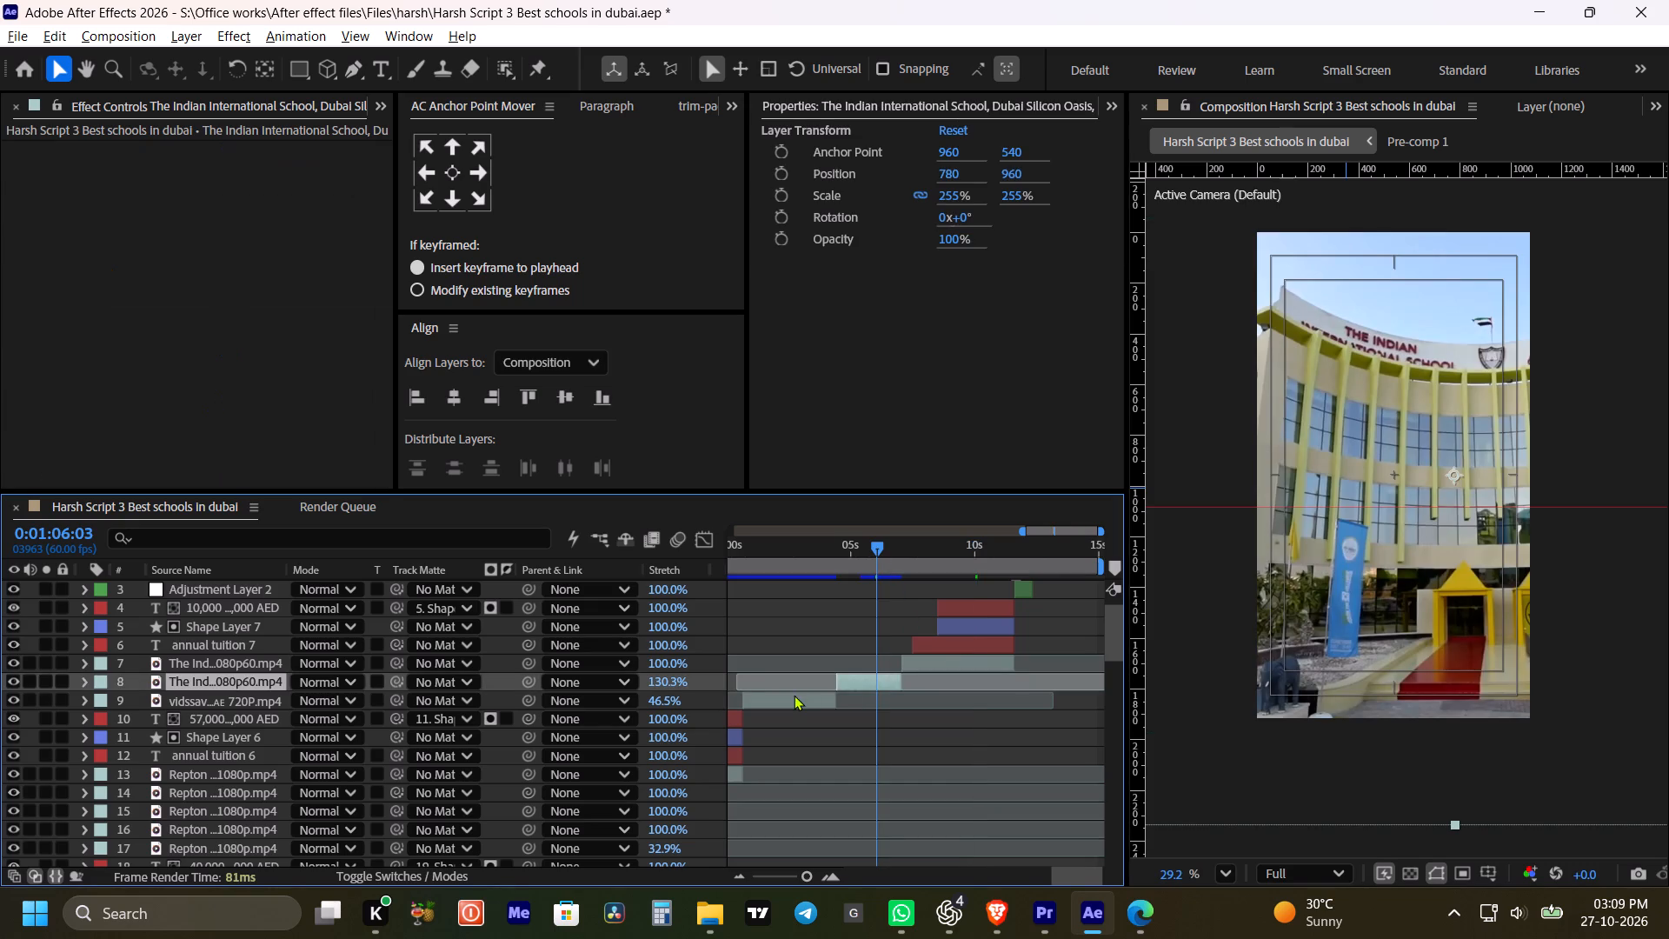
{"action": "key", "text": "ctrl+v"}
On the students clip on layer 9, viewed at 0:01:02:44, move the CC Vignette center to about 370, 680.
{"action": "scroll", "coordinate": [974, 708], "scroll_direction": "down", "scroll_amount": 1, "text": "alt"}
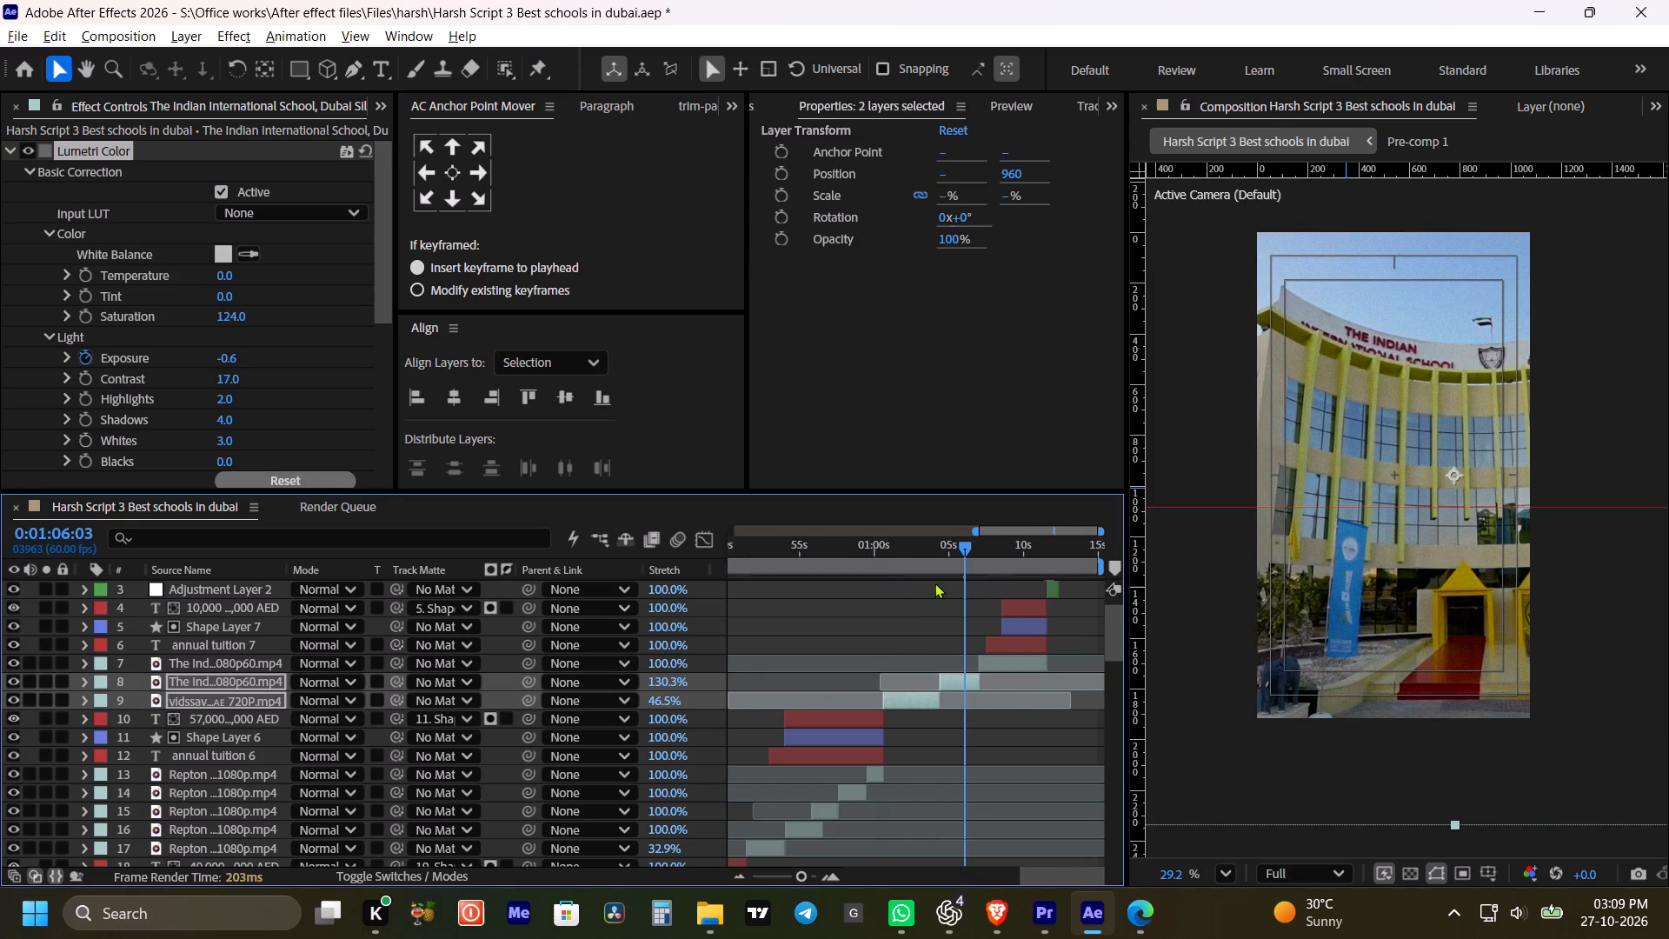
{"action": "left_click_drag", "start_coordinate": [959, 546], "coordinate": [908, 555]}
{"action": "scroll", "coordinate": [934, 700], "scroll_direction": "up", "scroll_amount": 1, "text": "alt"}
{"action": "key", "text": "space"}
{"action": "left_click_drag", "start_coordinate": [949, 736], "coordinate": [969, 723]}
{"action": "left_click", "coordinate": [968, 732]}
{"action": "left_click", "coordinate": [936, 688]}
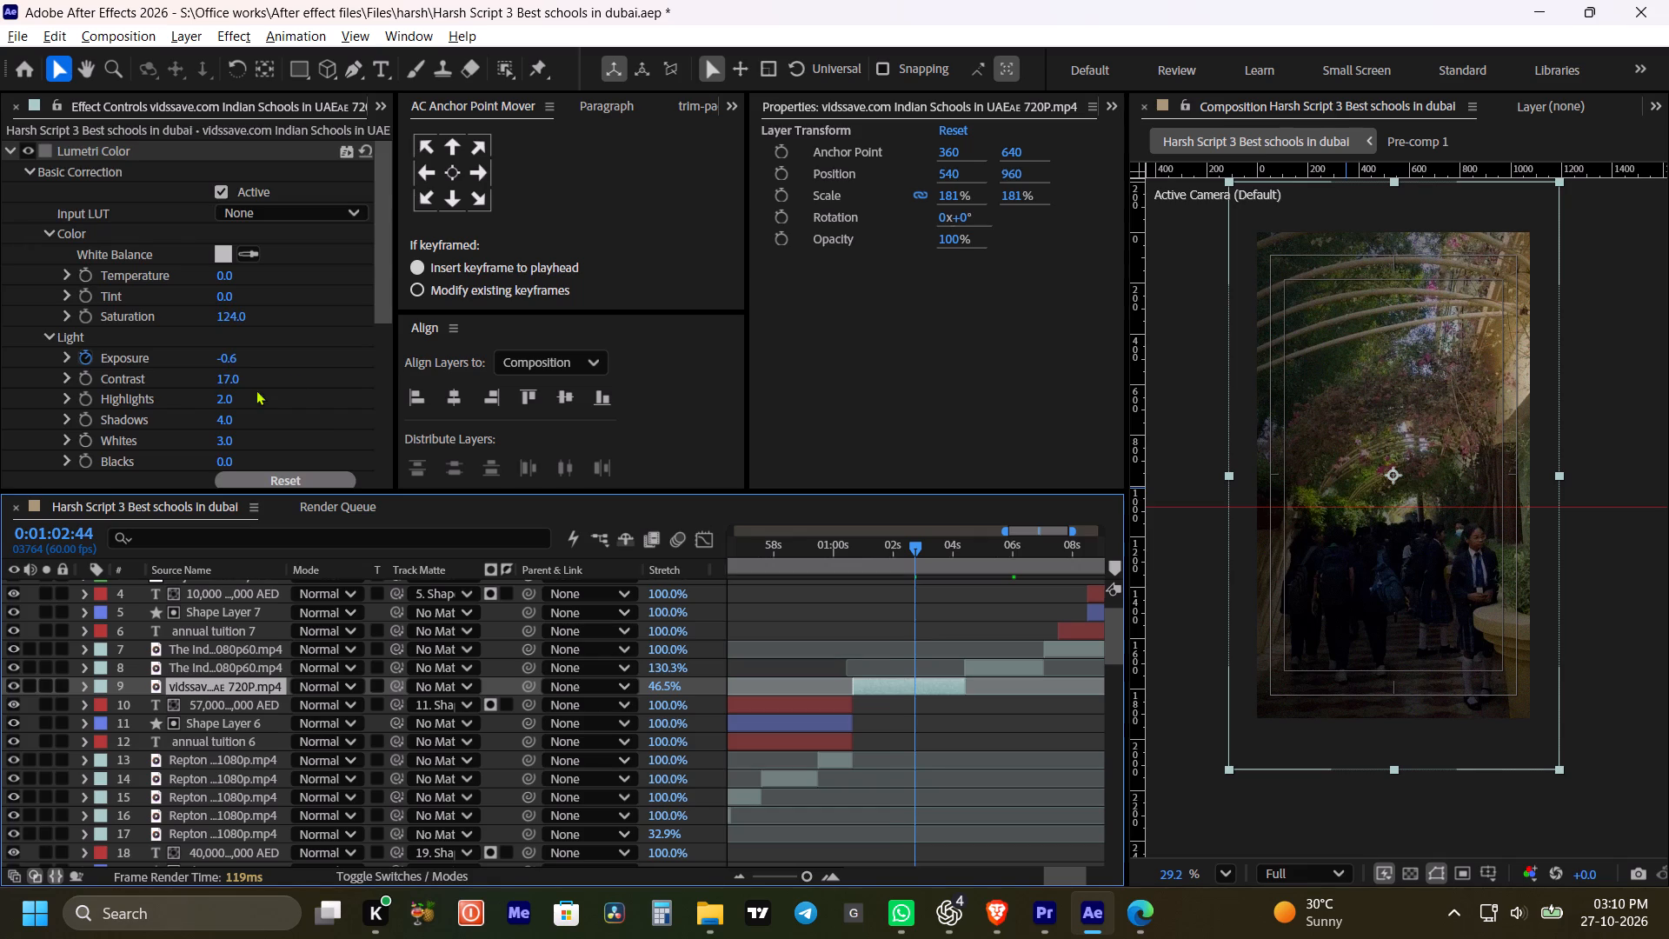
{"action": "scroll", "coordinate": [377, 343], "scroll_direction": "down", "scroll_amount": 4}
{"action": "scroll", "coordinate": [329, 238], "scroll_direction": "down", "scroll_amount": 5}
{"action": "scroll", "coordinate": [141, 364], "scroll_direction": "down", "scroll_amount": 5}
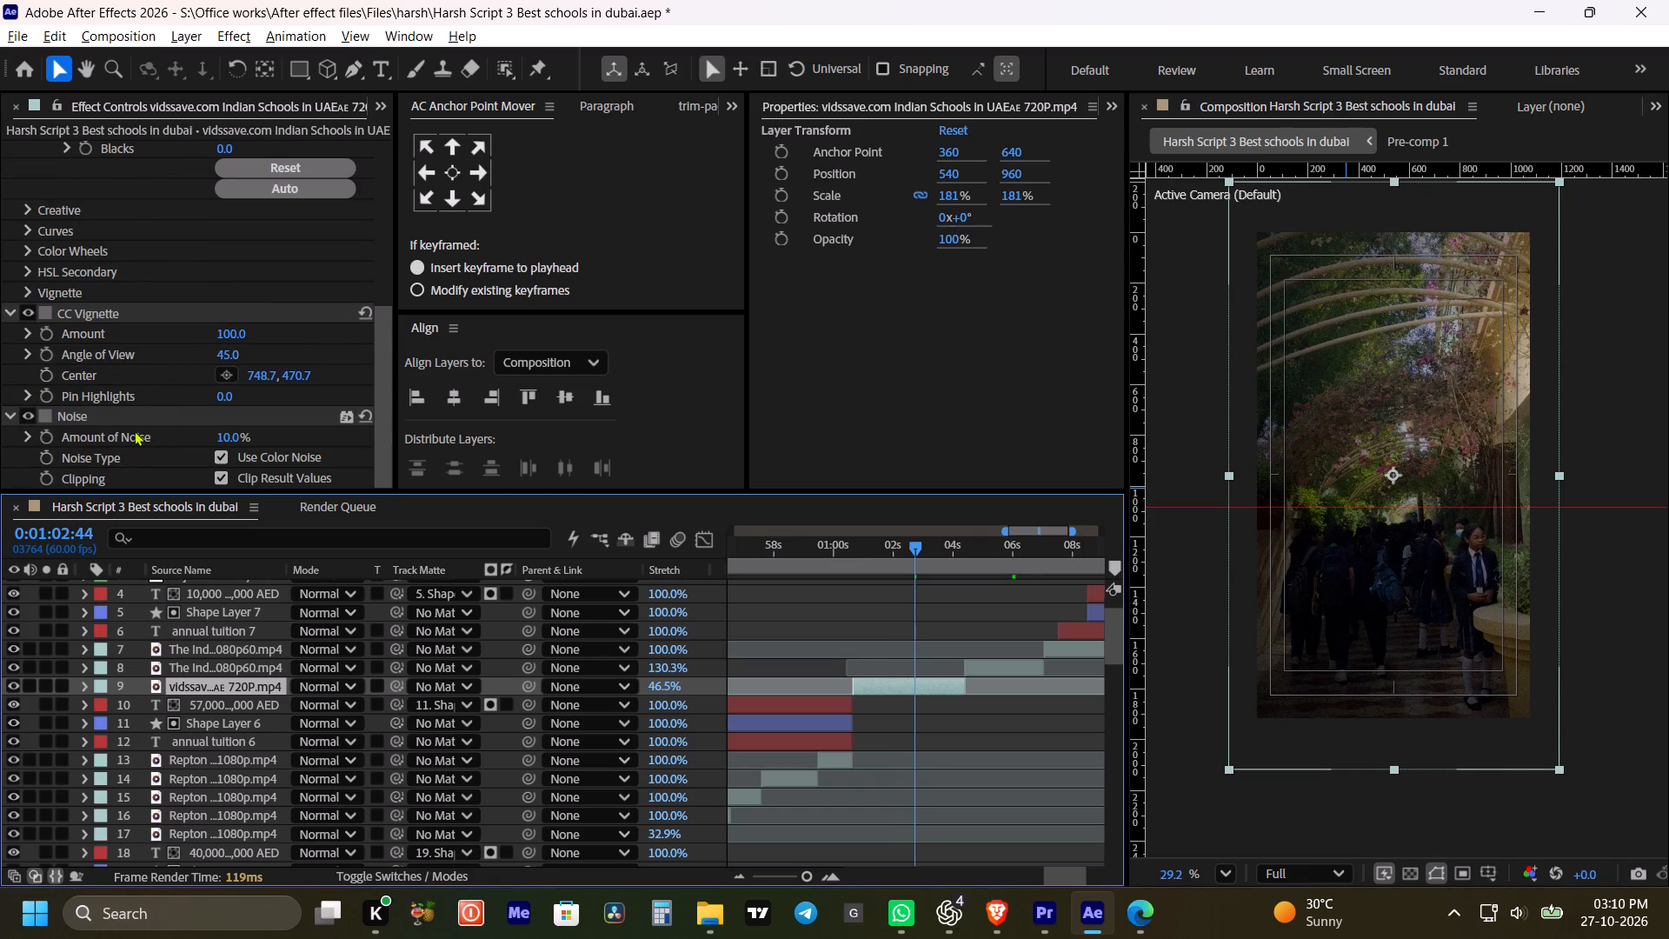
{"action": "scroll", "coordinate": [140, 423], "scroll_direction": "up", "scroll_amount": 4}
{"action": "scroll", "coordinate": [140, 423], "scroll_direction": "down", "scroll_amount": 4}
{"action": "left_click", "coordinate": [224, 375]}
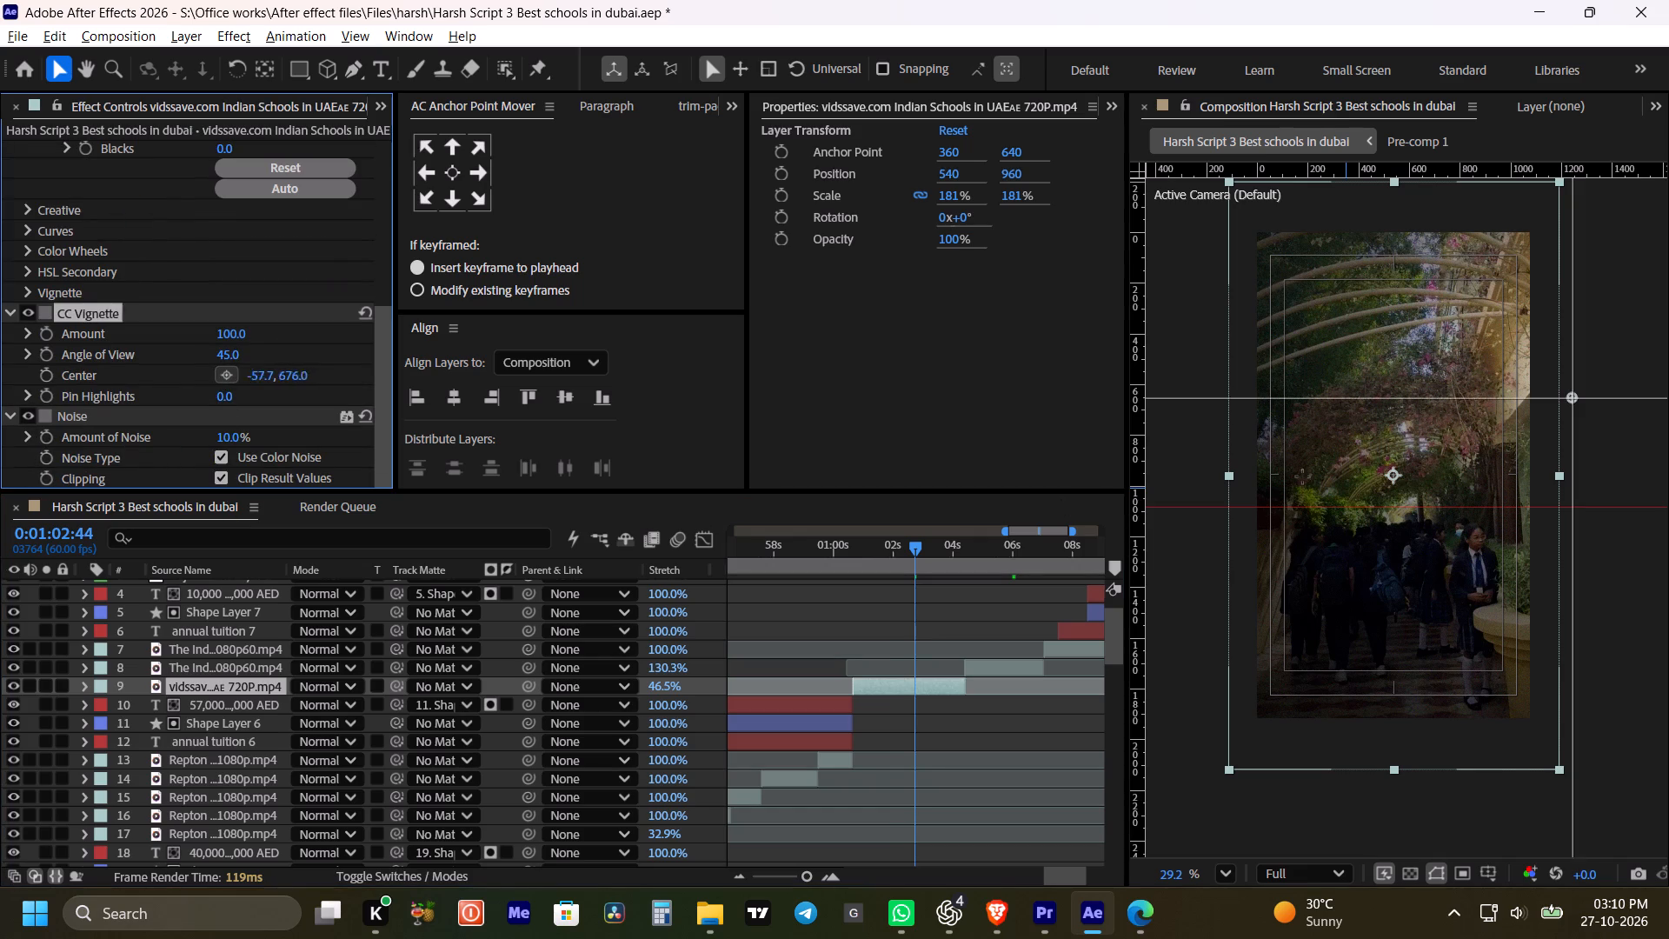
{"action": "left_click", "coordinate": [1348, 450]}
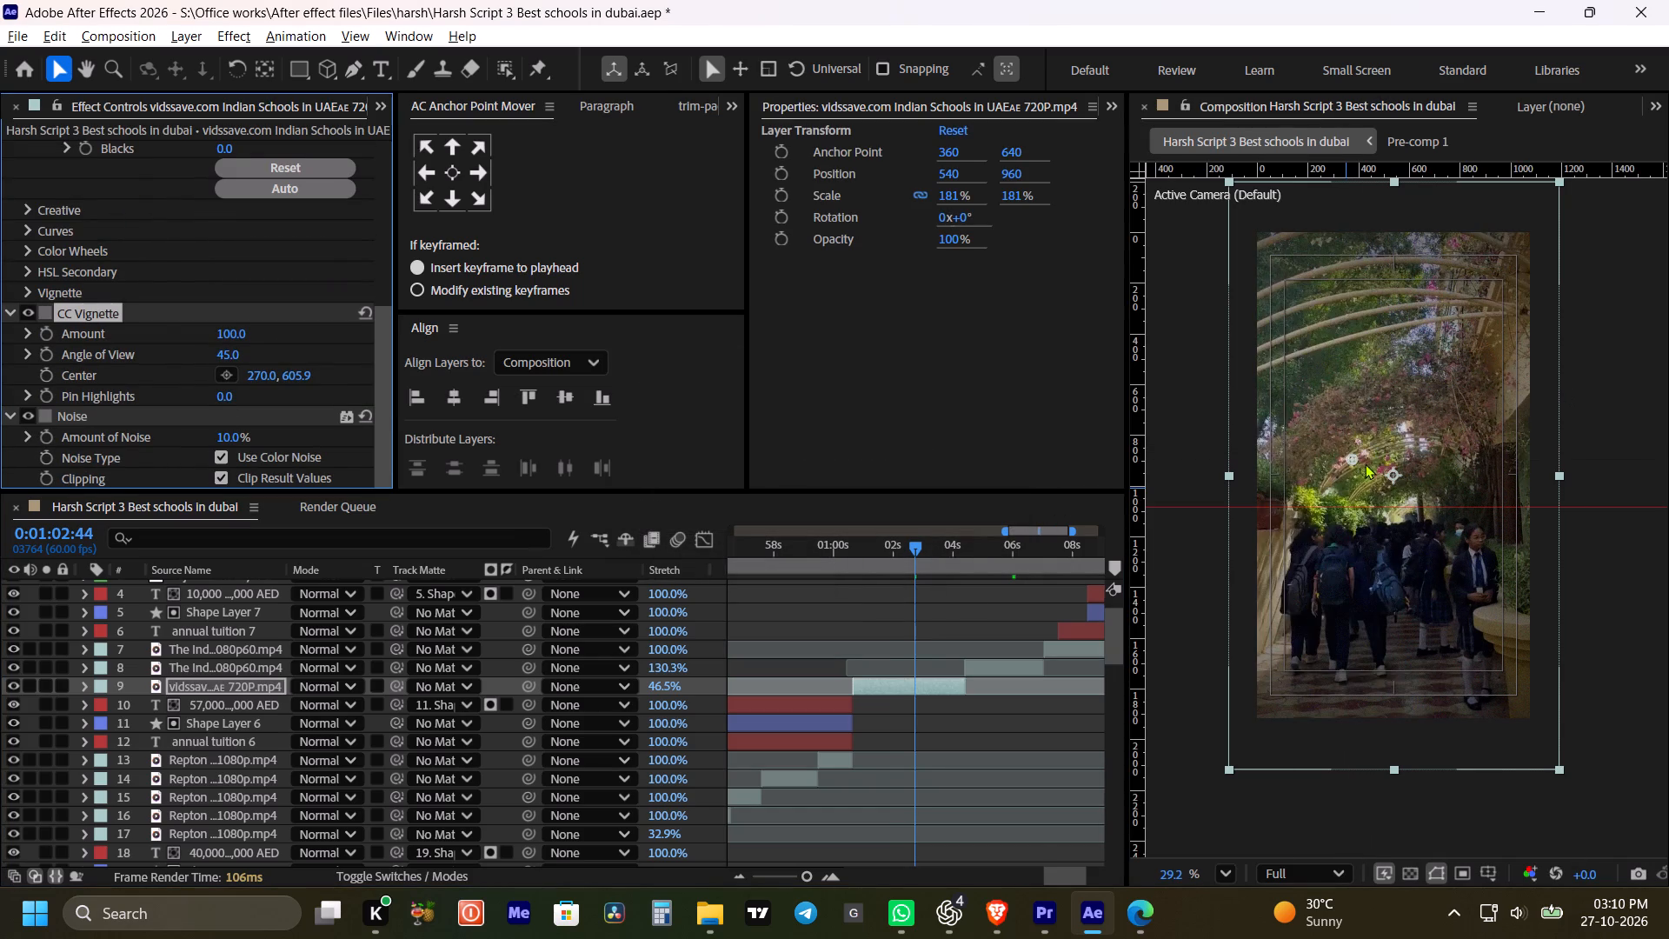
{"action": "left_click_drag", "start_coordinate": [1350, 458], "coordinate": [1396, 492]}
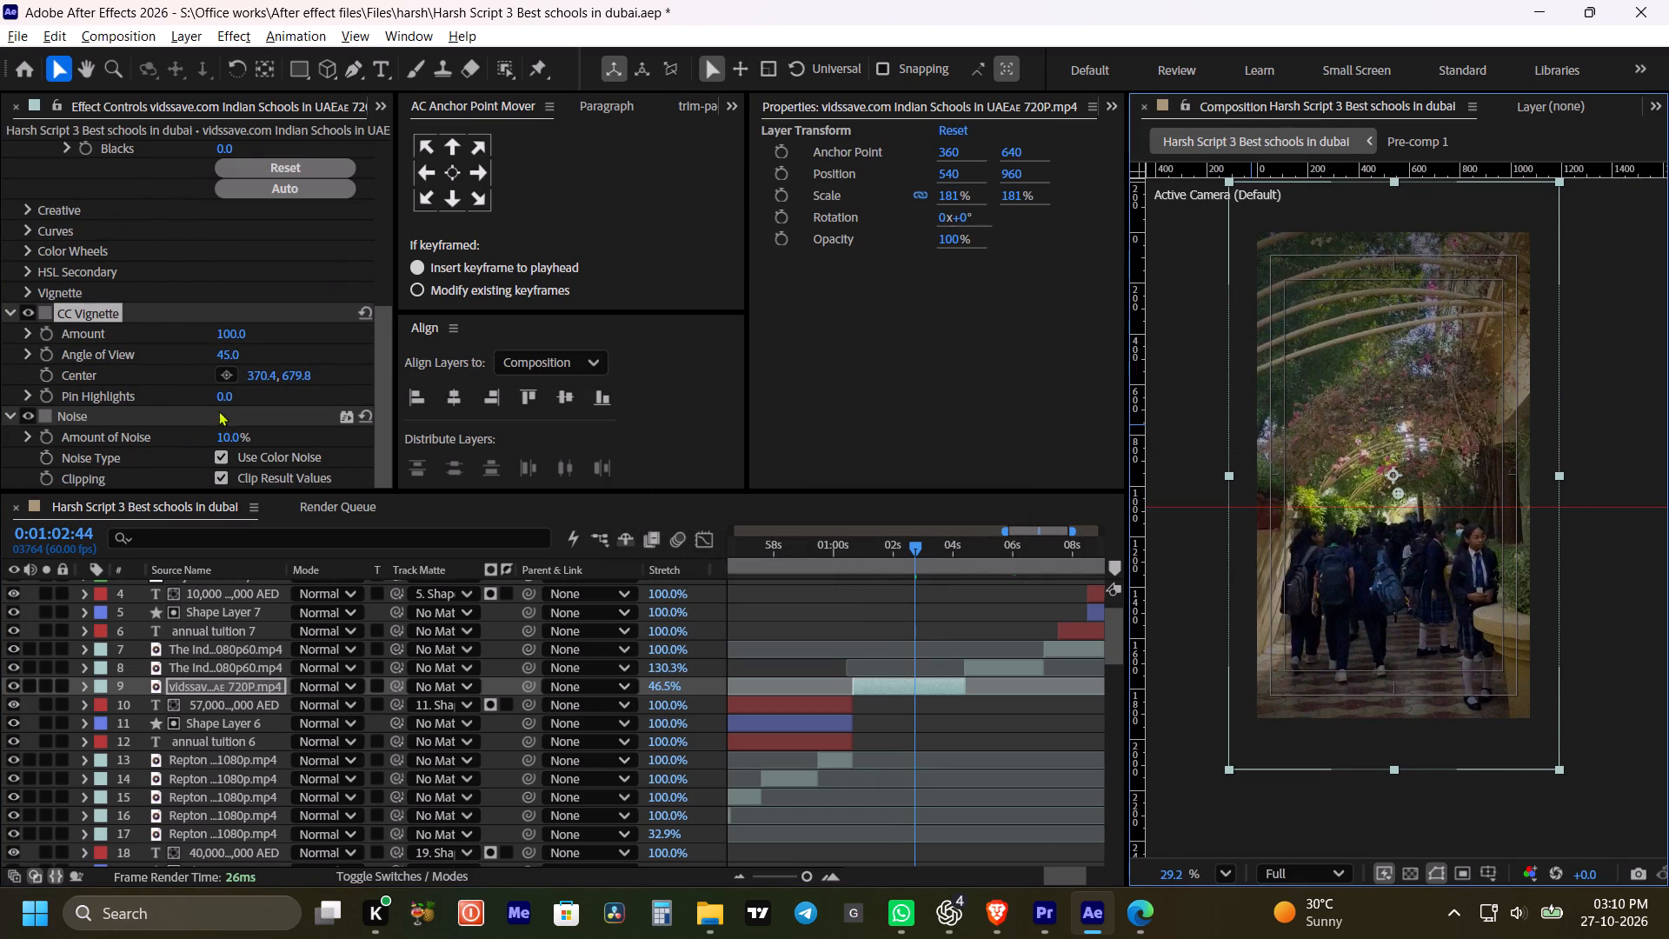
Set the students clip's CC Vignette Angle of View to about 27.6 and switch the vignette effect off.
{"action": "left_click_drag", "start_coordinate": [229, 356], "coordinate": [79, 399]}
{"action": "left_click", "coordinate": [24, 315]}
{"action": "left_click", "coordinate": [908, 591]}
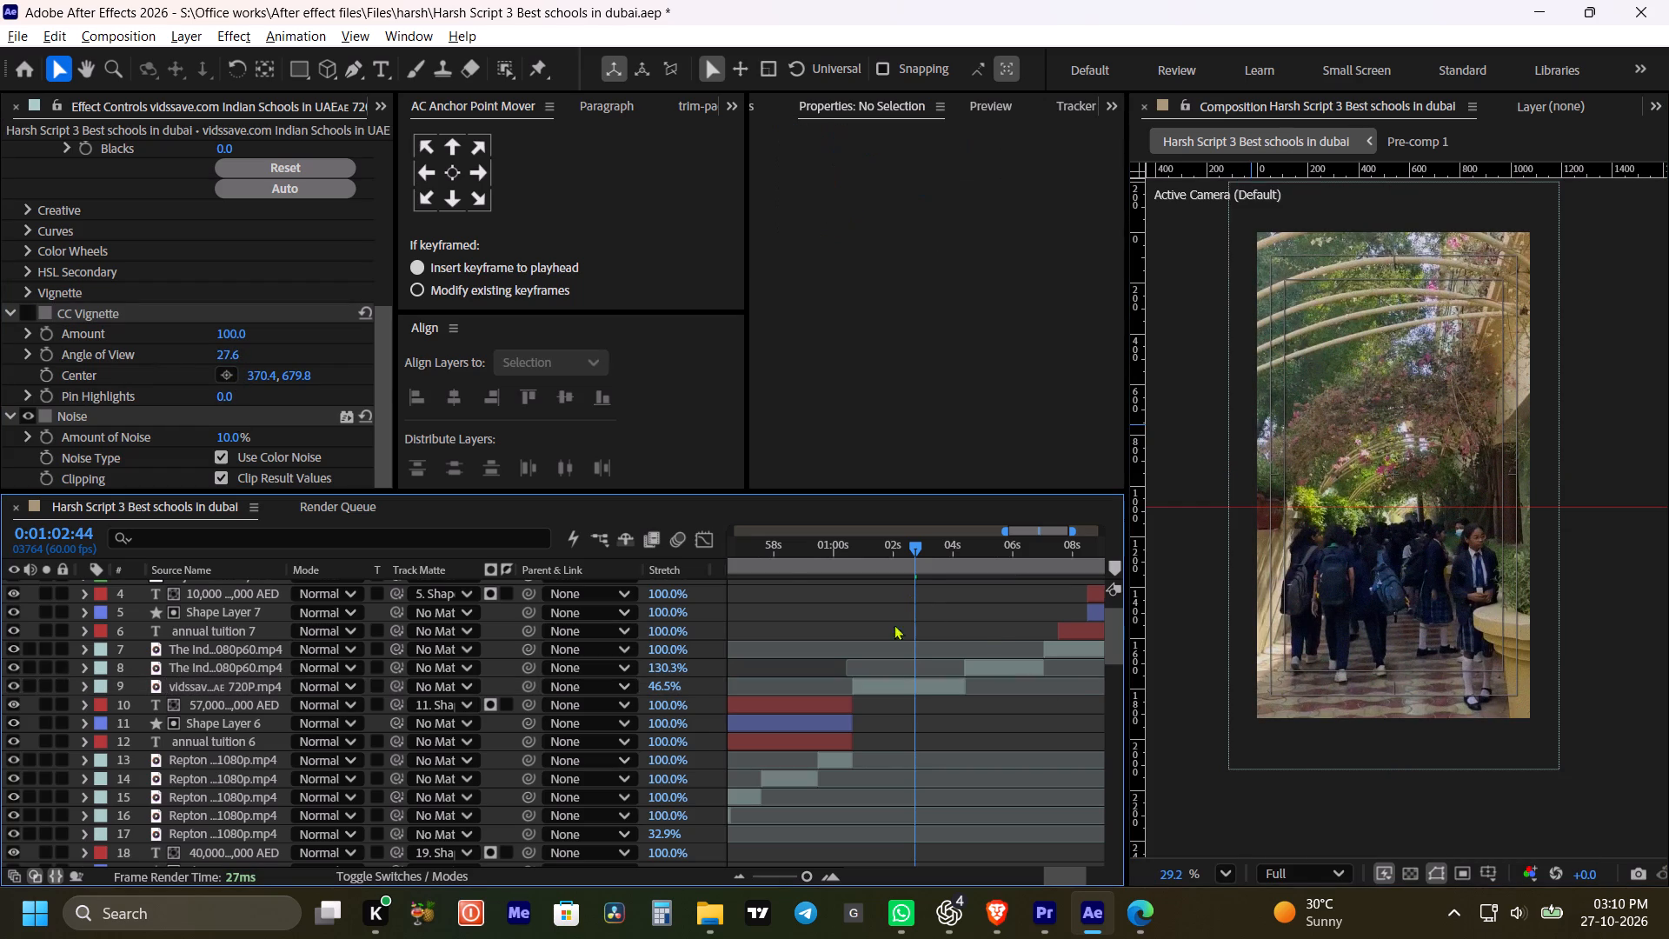
On the school building clip on layer 8, viewed at 0:01:05:38, move the CC Vignette center to about 914, 485.
{"action": "left_click_drag", "start_coordinate": [801, 550], "coordinate": [917, 592]}
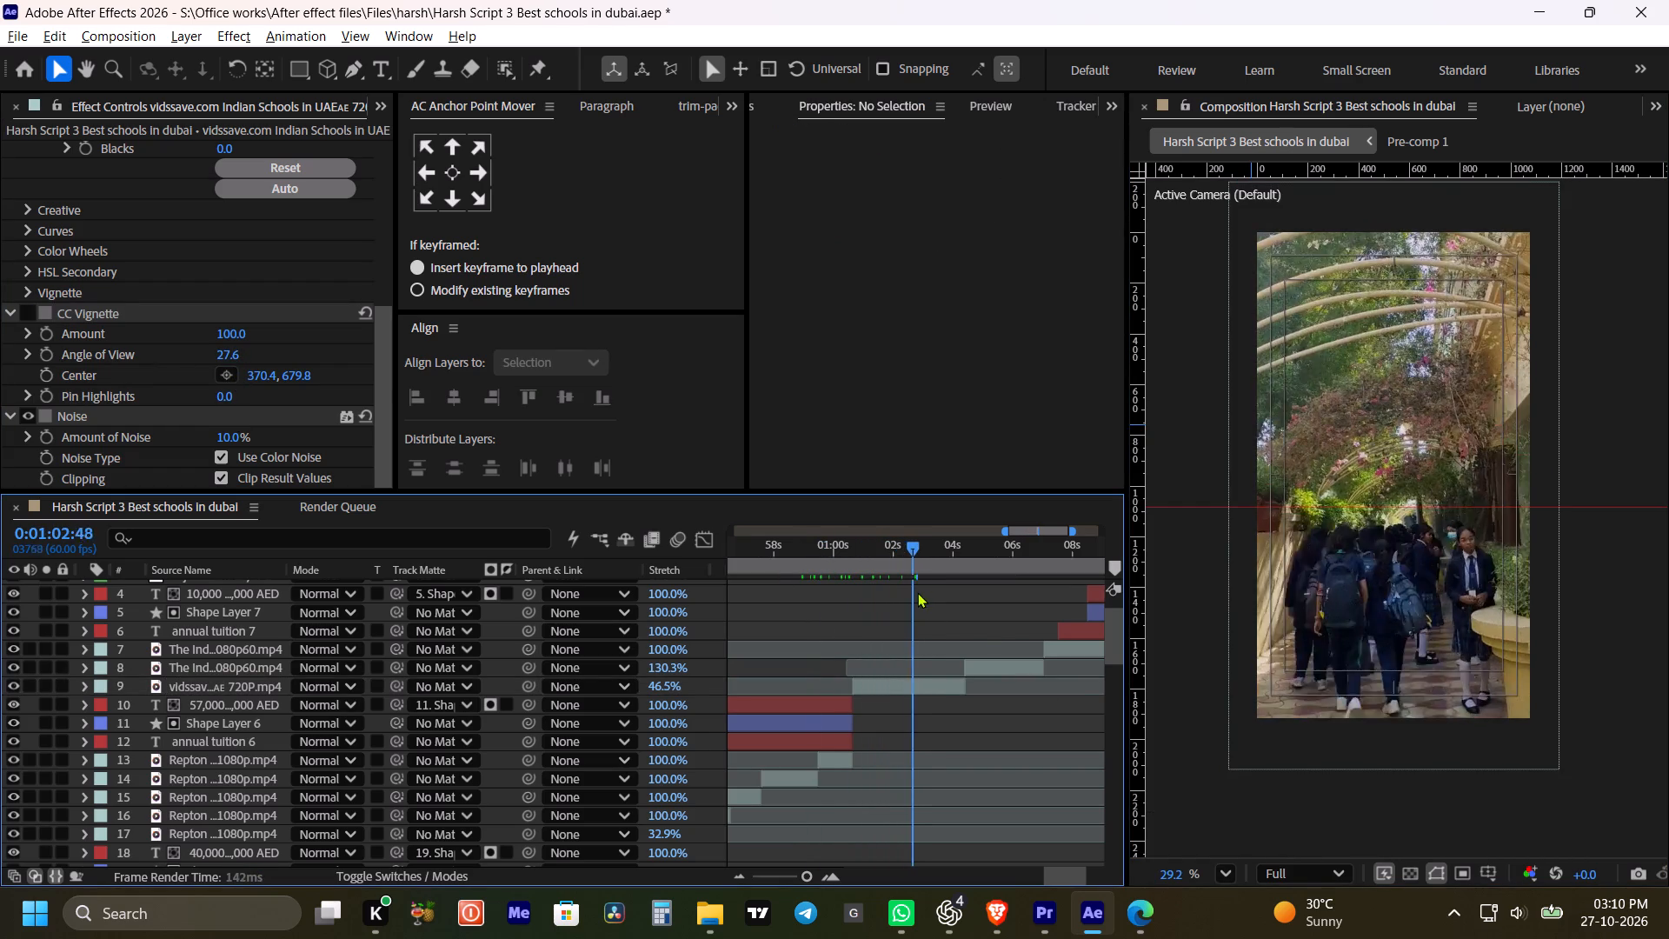
{"action": "left_click_drag", "start_coordinate": [917, 592], "coordinate": [918, 629]}
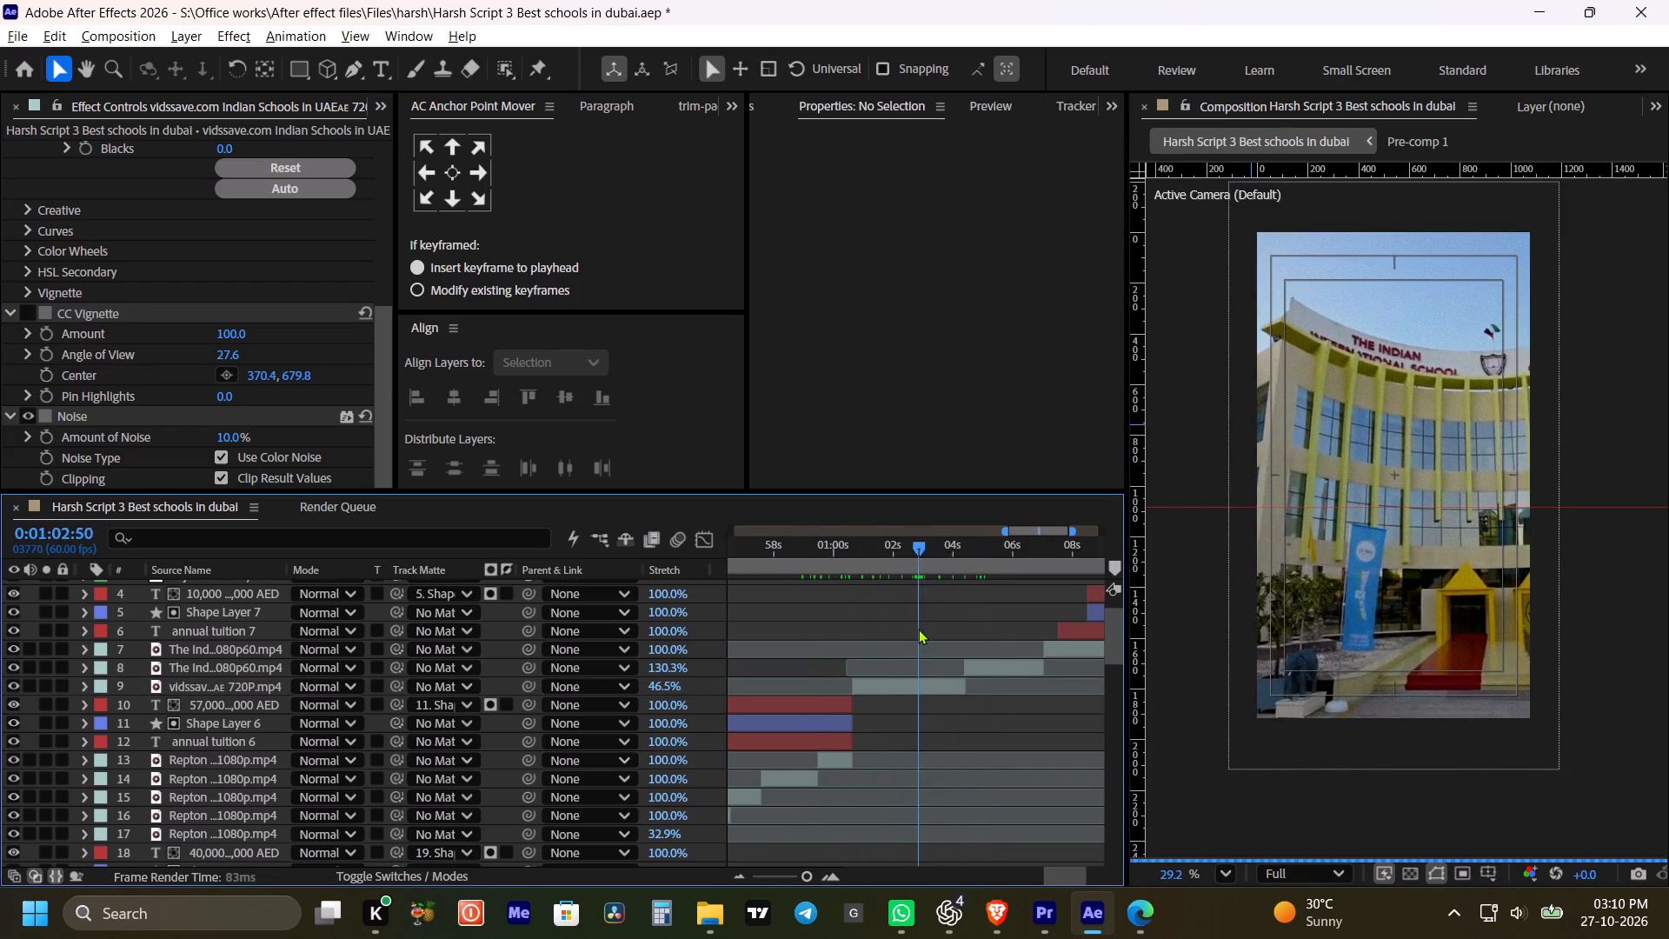
{"action": "left_click_drag", "start_coordinate": [918, 629], "coordinate": [1001, 647]}
{"action": "left_click", "coordinate": [994, 672]}
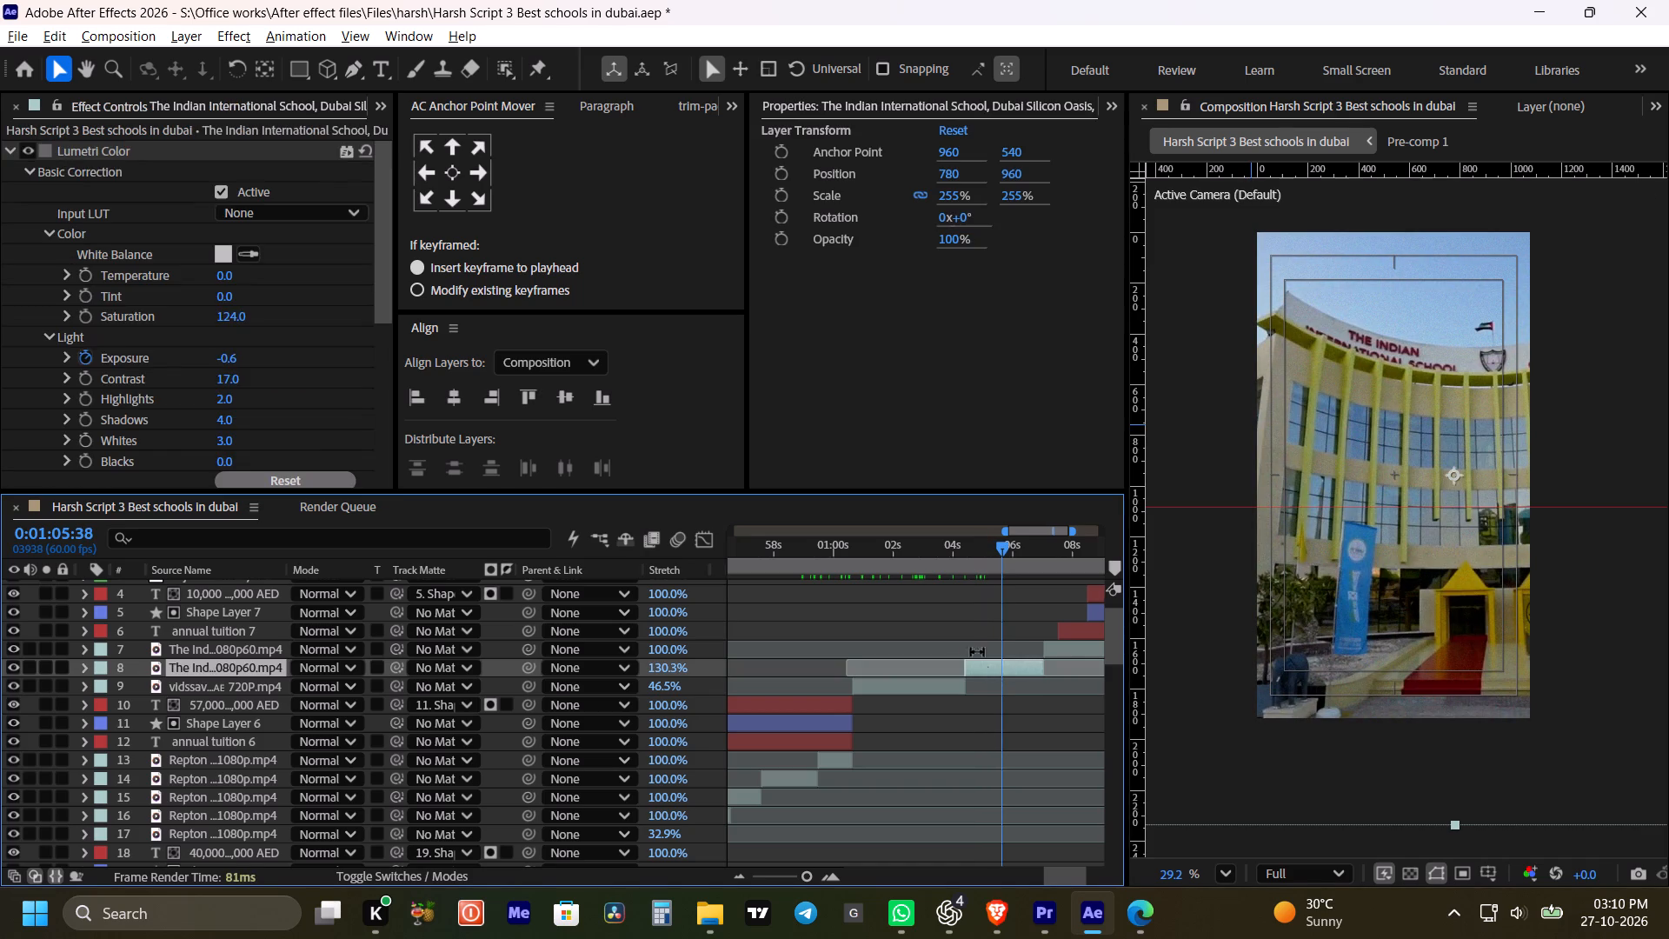
{"action": "scroll", "coordinate": [112, 356], "scroll_direction": "down", "scroll_amount": 9}
{"action": "left_click", "coordinate": [226, 372]}
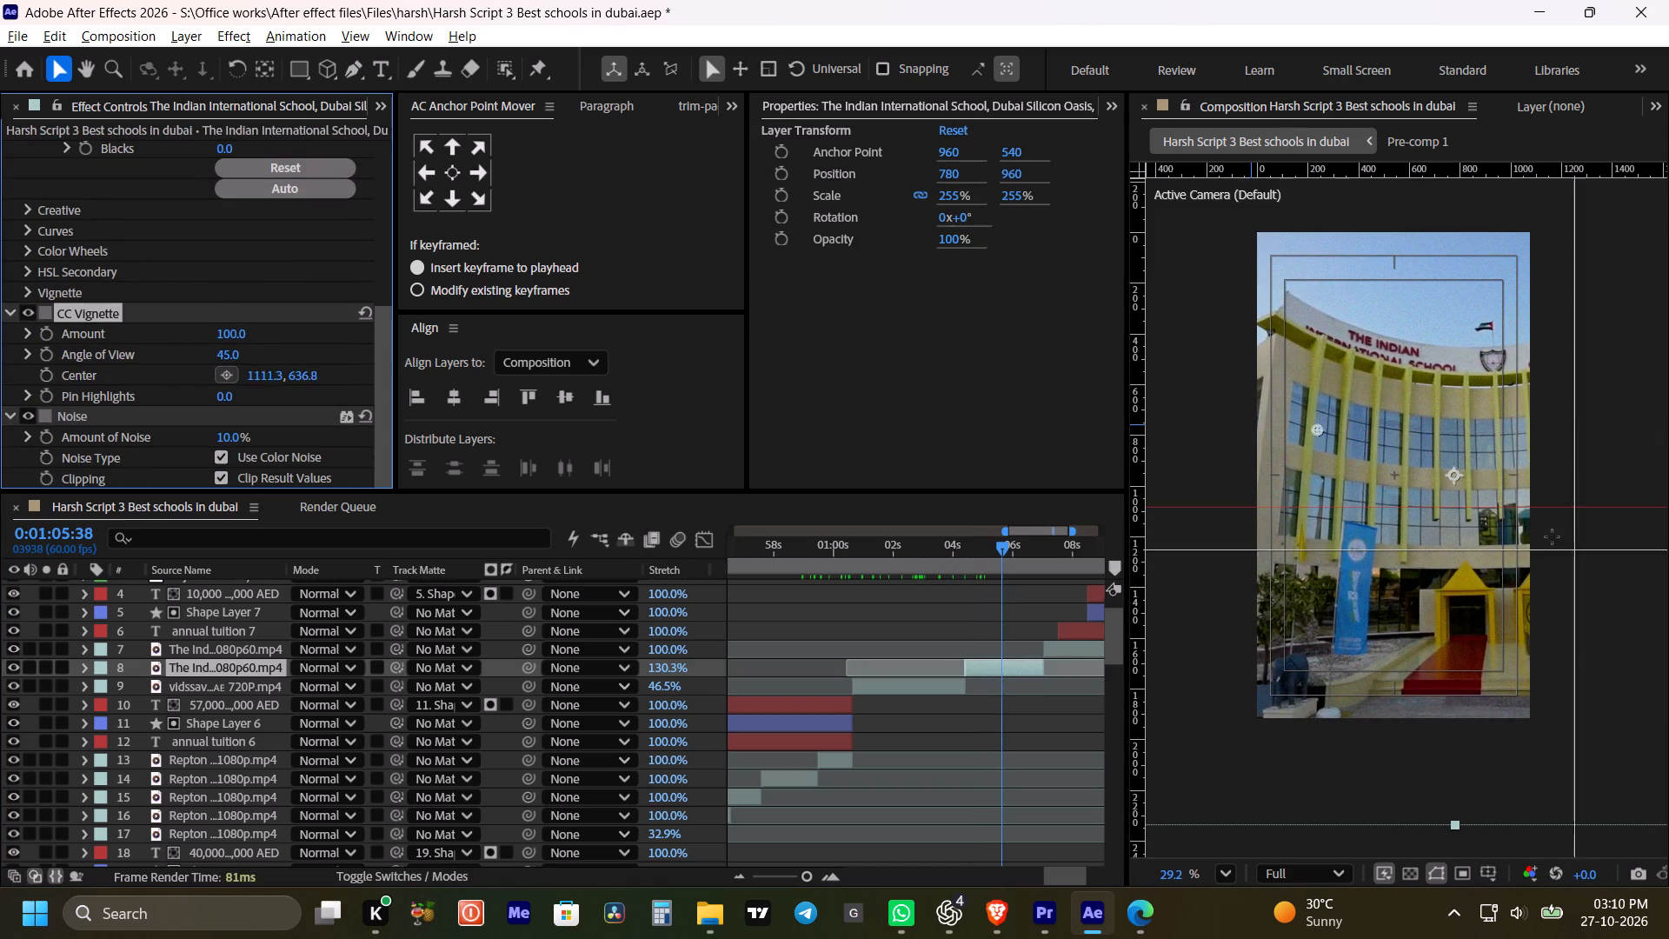
{"action": "left_click", "coordinate": [1442, 482]}
{"action": "left_click_drag", "start_coordinate": [1441, 479], "coordinate": [1408, 437]}
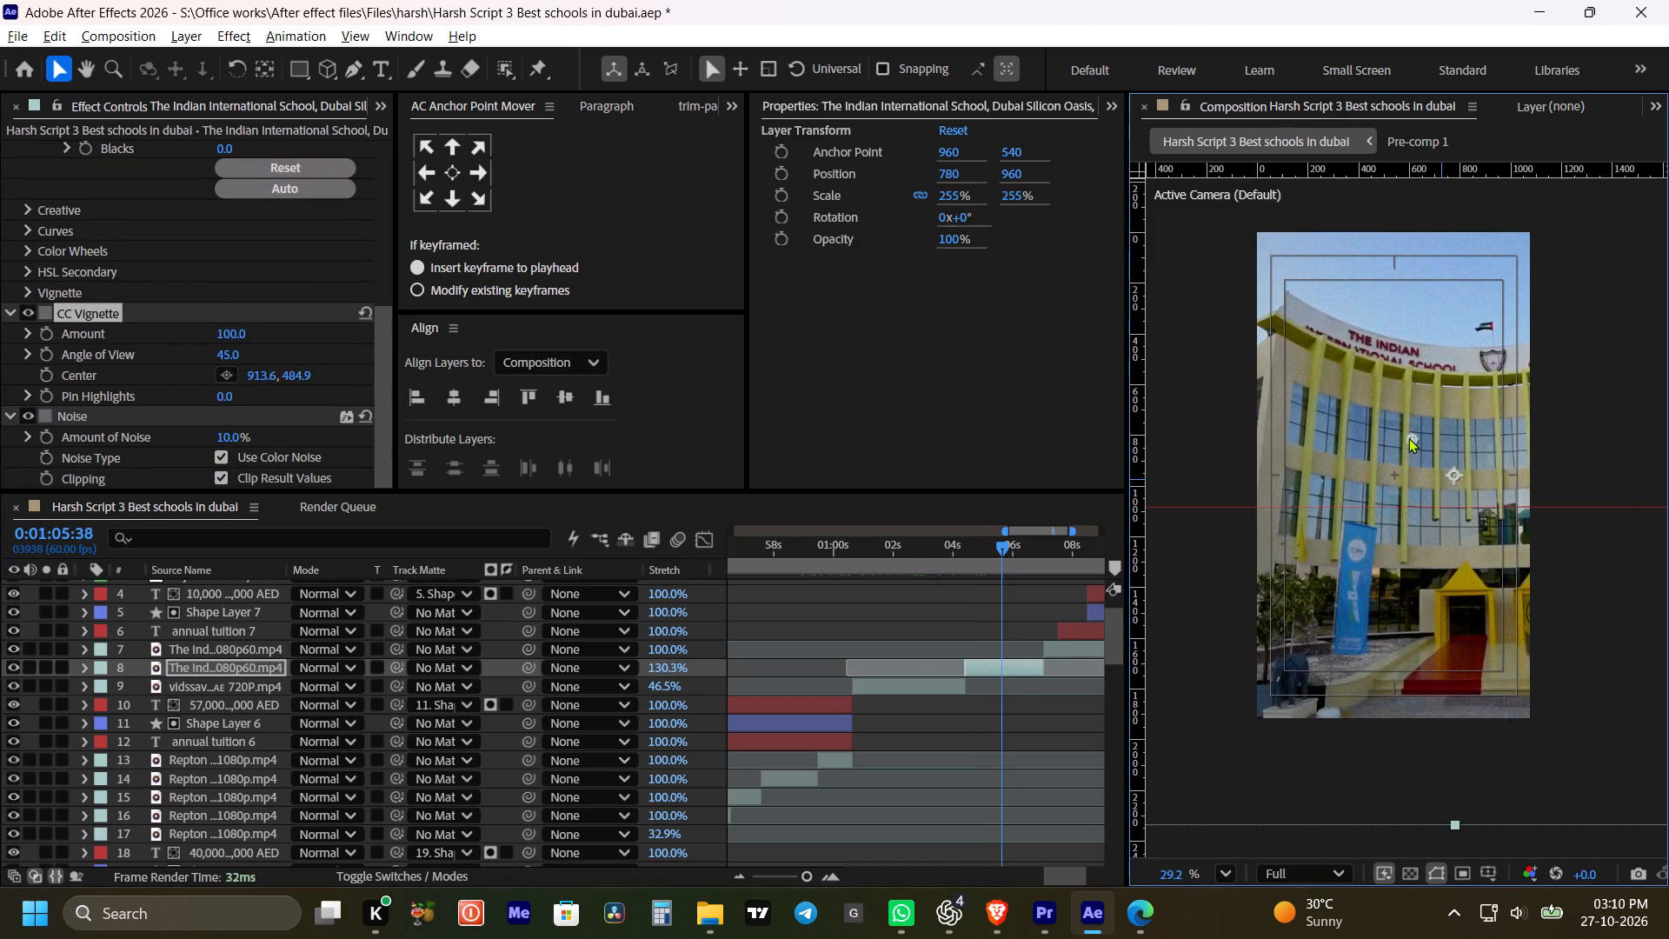
Move the school building clip's CC Vignette center to about 876, 501.
{"action": "left_click_drag", "start_coordinate": [1408, 437], "coordinate": [1400, 448]}
Paste the copied Lumetri Color, CC Vignette and Noise effects onto the five Repton School clips on layers 13 to 17.
{"action": "scroll", "coordinate": [987, 701], "scroll_direction": "down", "scroll_amount": 2, "text": "alt"}
{"action": "key", "text": "space"}
{"action": "left_click_drag", "start_coordinate": [994, 729], "coordinate": [982, 596]}
{"action": "scroll", "coordinate": [979, 683], "scroll_direction": "up", "scroll_amount": 2}
{"action": "key", "text": "space"}
{"action": "left_click_drag", "start_coordinate": [990, 736], "coordinate": [1020, 697]}
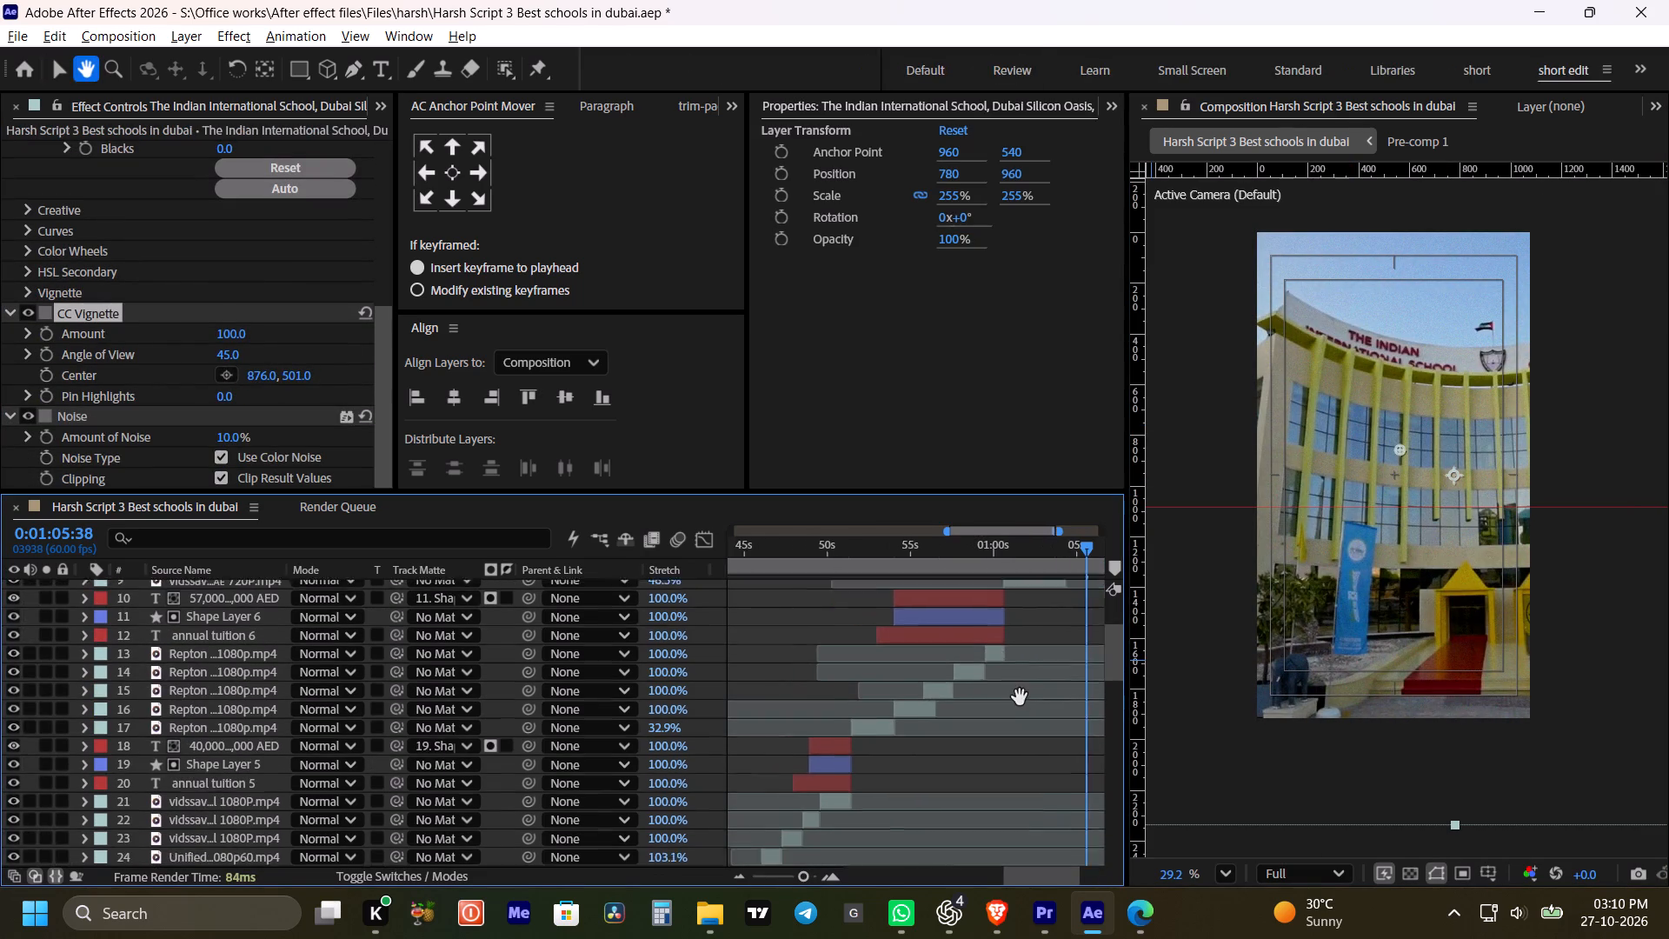
{"action": "left_click_drag", "start_coordinate": [1020, 697], "coordinate": [1021, 695]}
{"action": "left_click", "coordinate": [997, 546]}
{"action": "left_click", "coordinate": [1001, 649]}
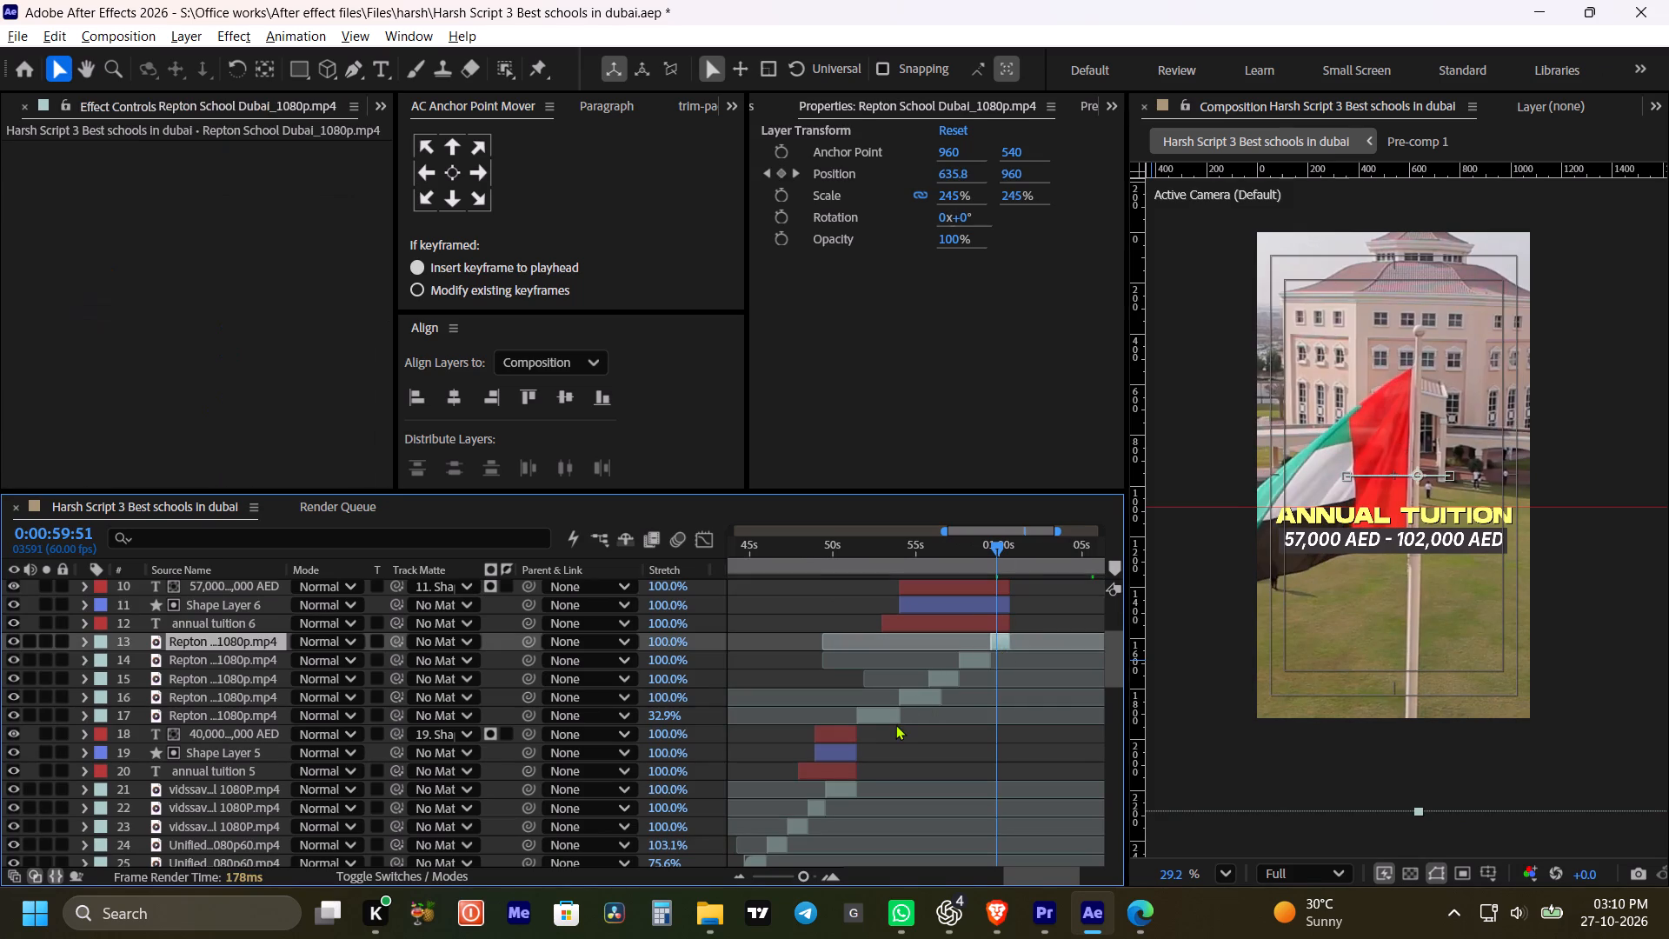
{"action": "left_click", "coordinate": [895, 724], "text": "shift"}
{"action": "left_click", "coordinate": [888, 711], "text": "shift"}
{"action": "key", "text": "ctrl+v"}
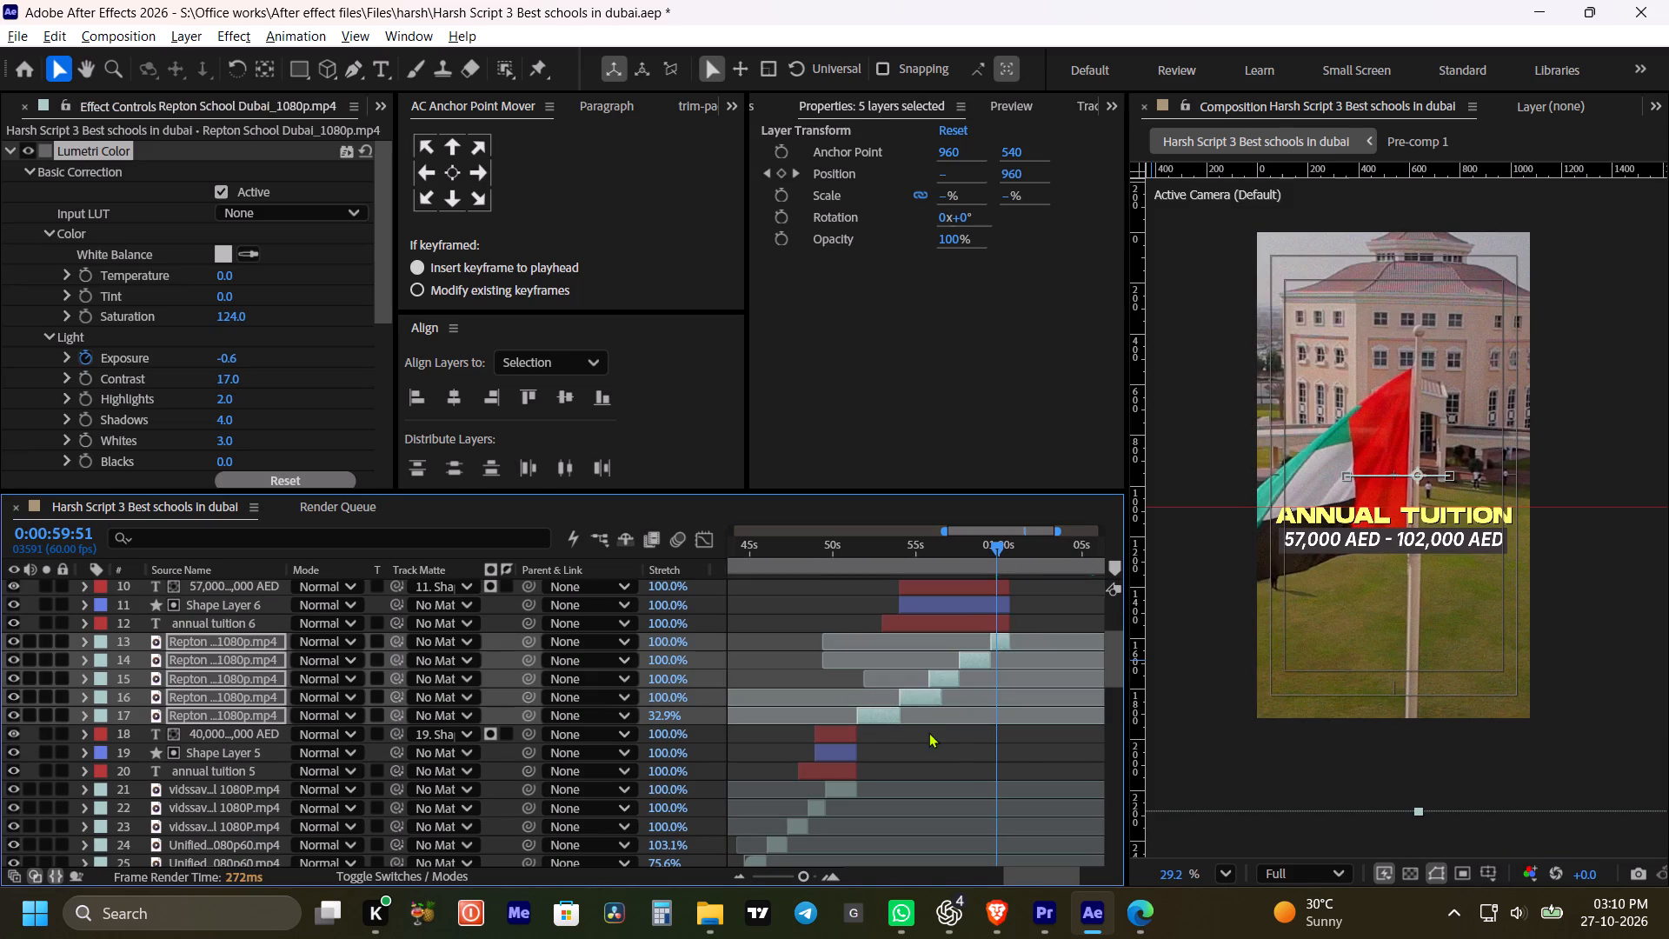
{"action": "left_click", "coordinate": [1020, 744]}
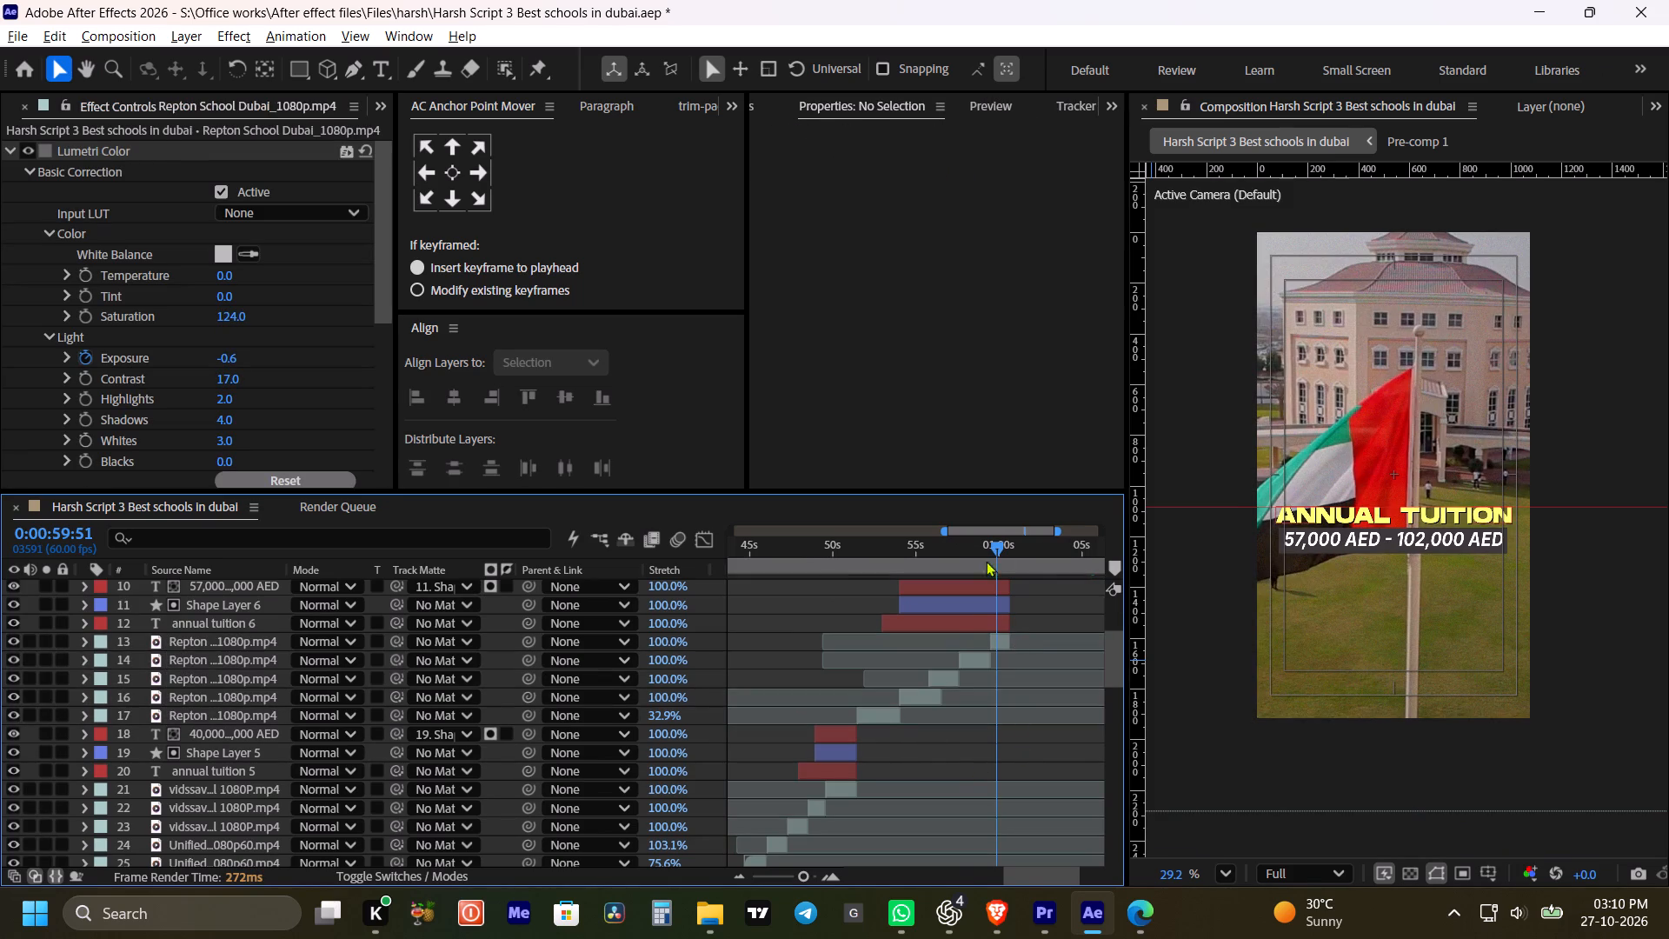
On the aerial Repton clip on layer 14, viewed at 0:00:58:21, move the CC Vignette center to about 930, 519 and switch the effect off.
{"action": "left_click_drag", "start_coordinate": [984, 542], "coordinate": [971, 549]}
{"action": "left_click", "coordinate": [970, 657]}
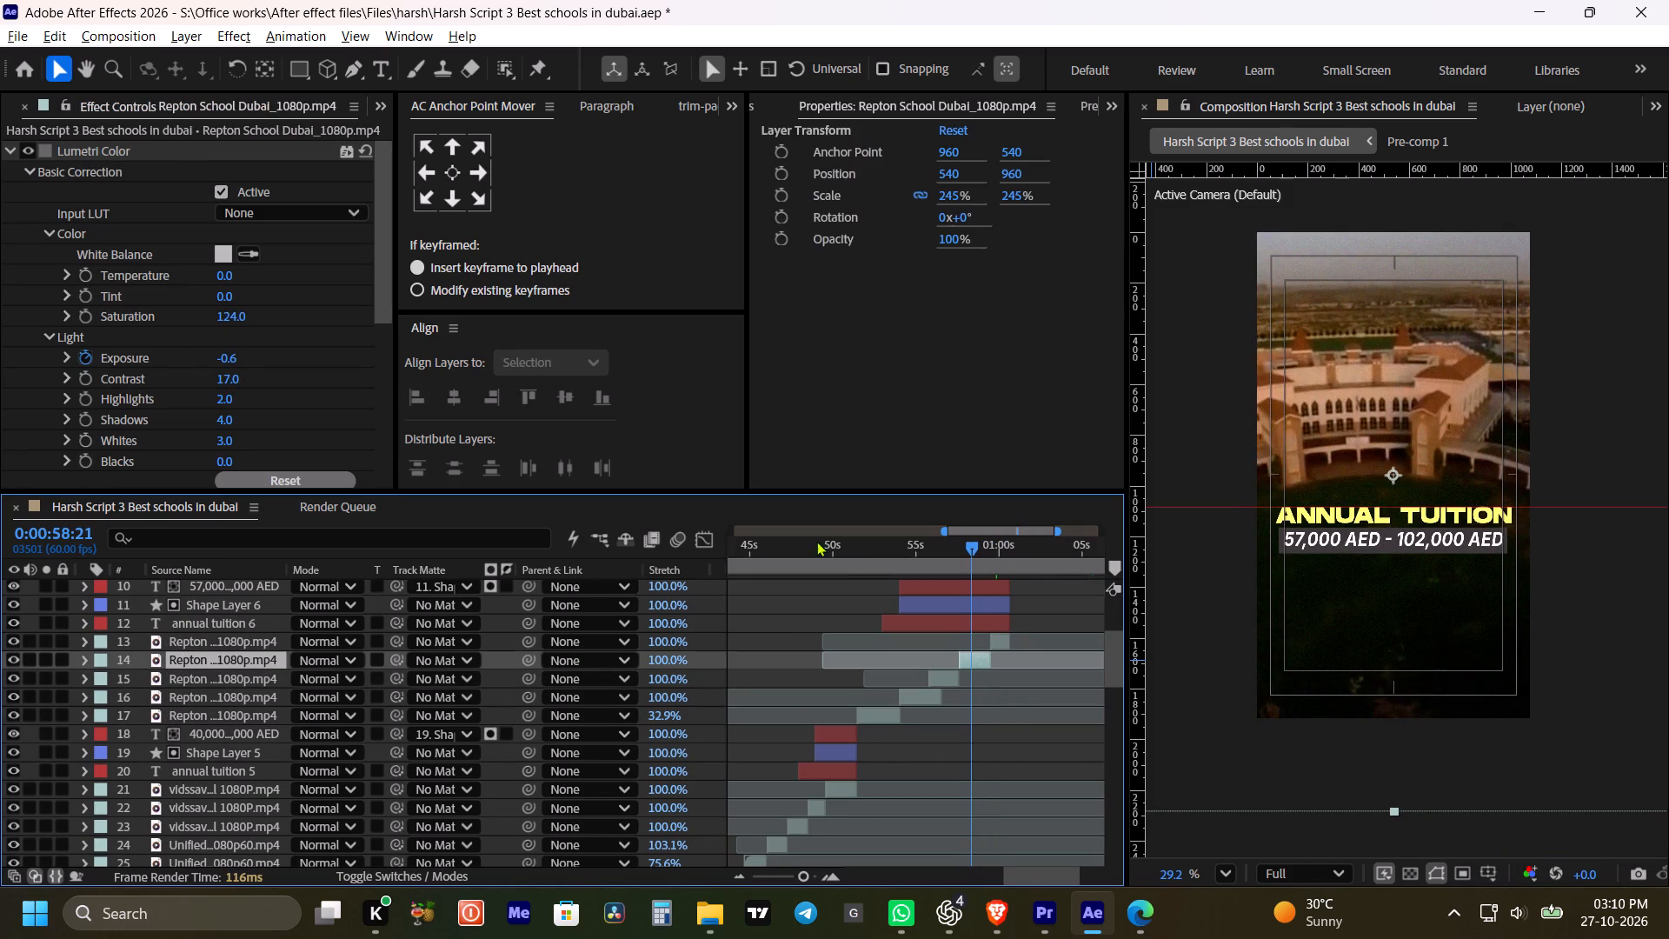
{"action": "scroll", "coordinate": [309, 363], "scroll_direction": "down", "scroll_amount": 4}
{"action": "scroll", "coordinate": [163, 398], "scroll_direction": "down", "scroll_amount": 3}
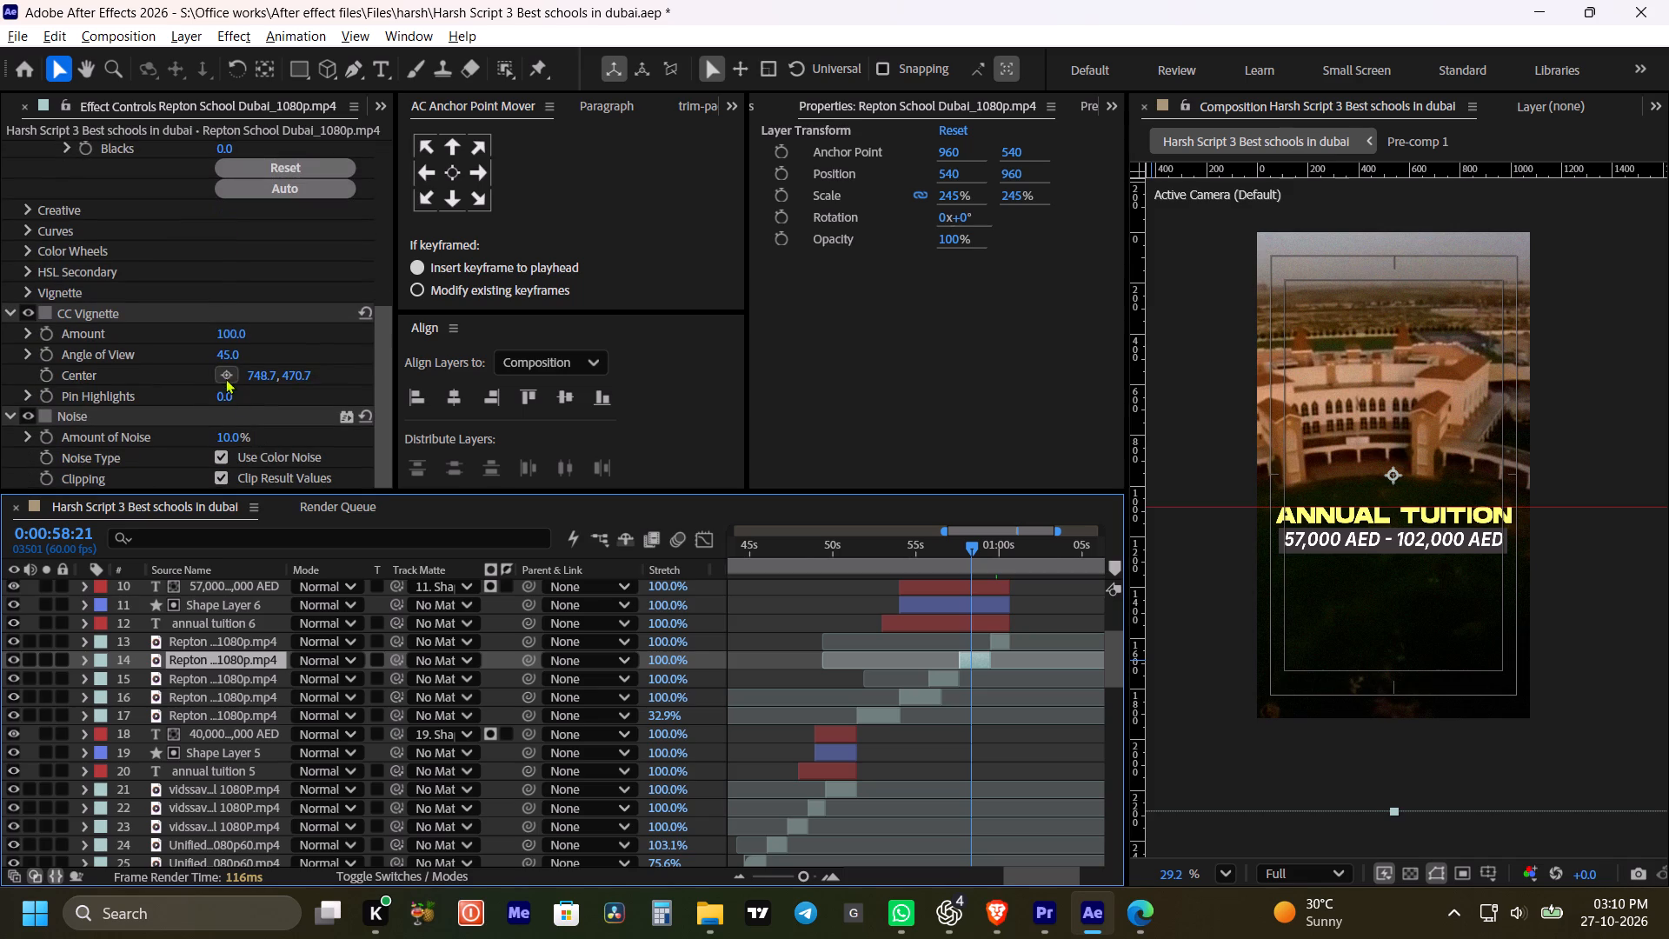
{"action": "left_click", "coordinate": [225, 378]}
{"action": "left_click", "coordinate": [1402, 436]}
{"action": "left_click_drag", "start_coordinate": [1398, 434], "coordinate": [1404, 483]}
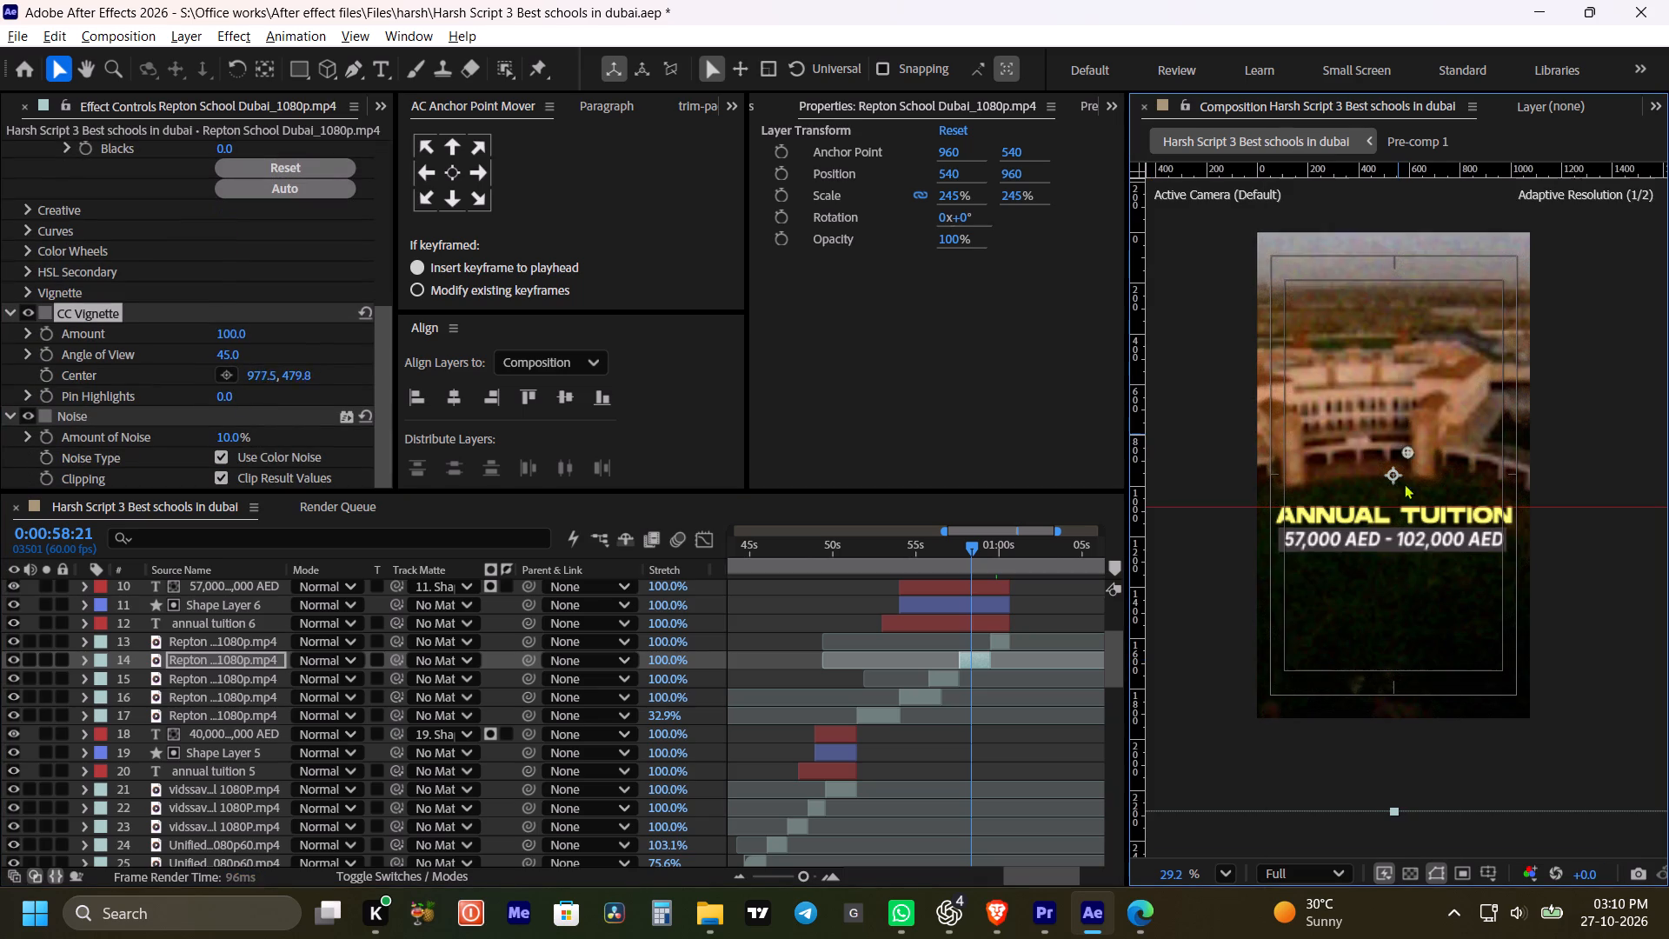
{"action": "left_click_drag", "start_coordinate": [1404, 483], "coordinate": [1371, 460]}
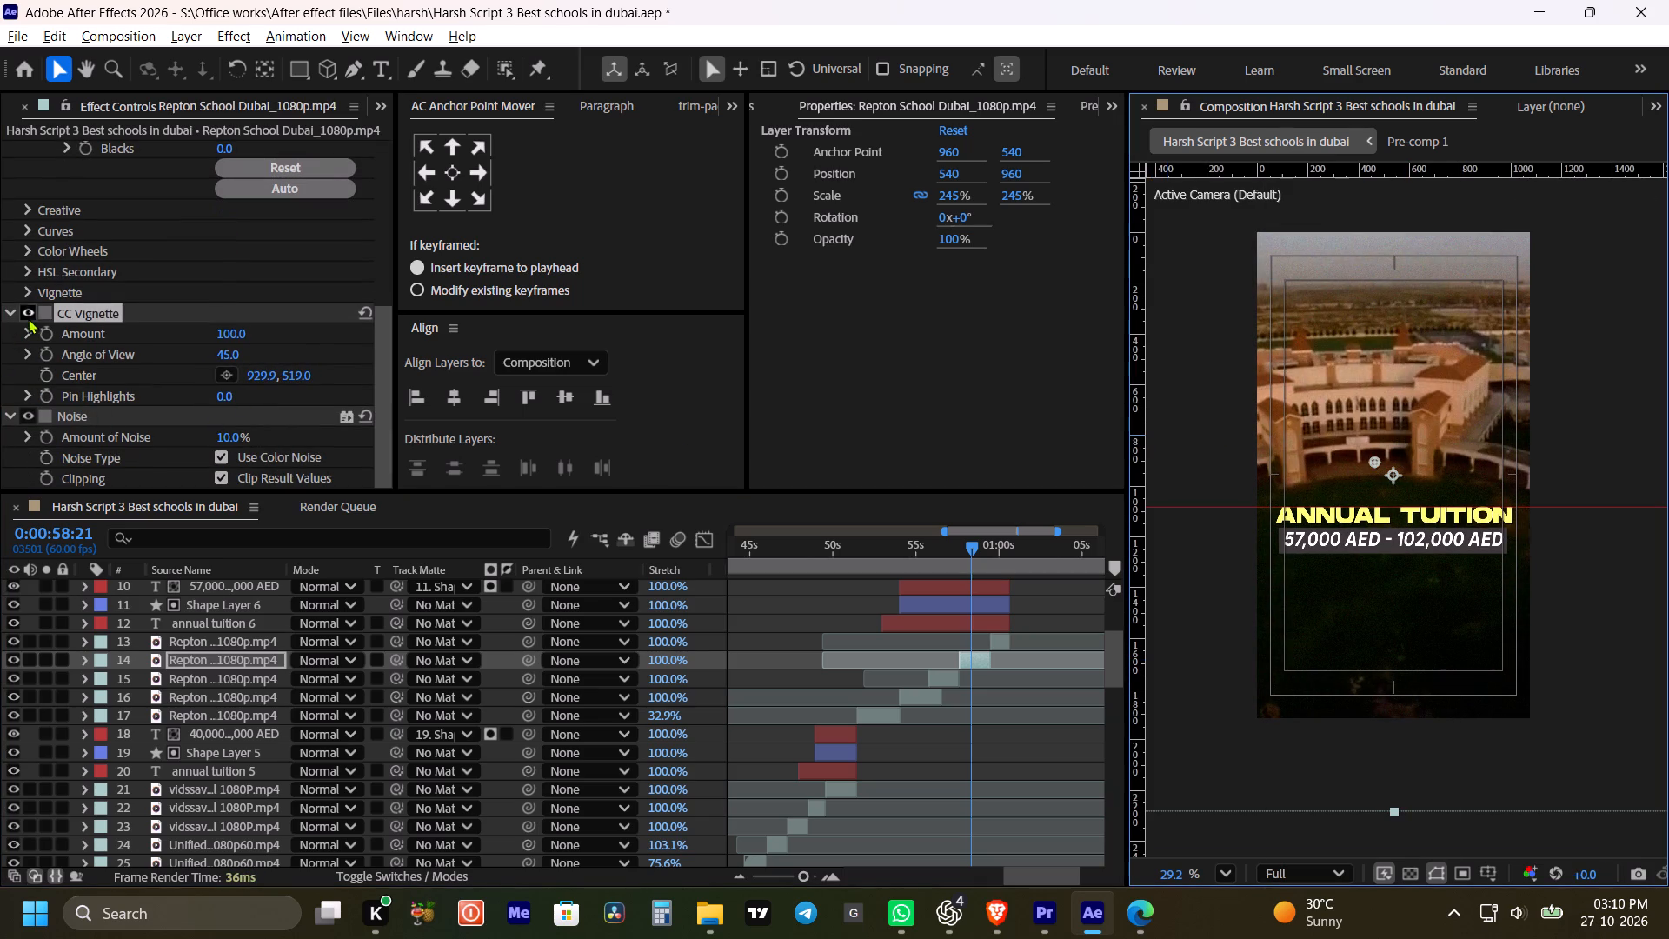
{"action": "left_click", "coordinate": [30, 313]}
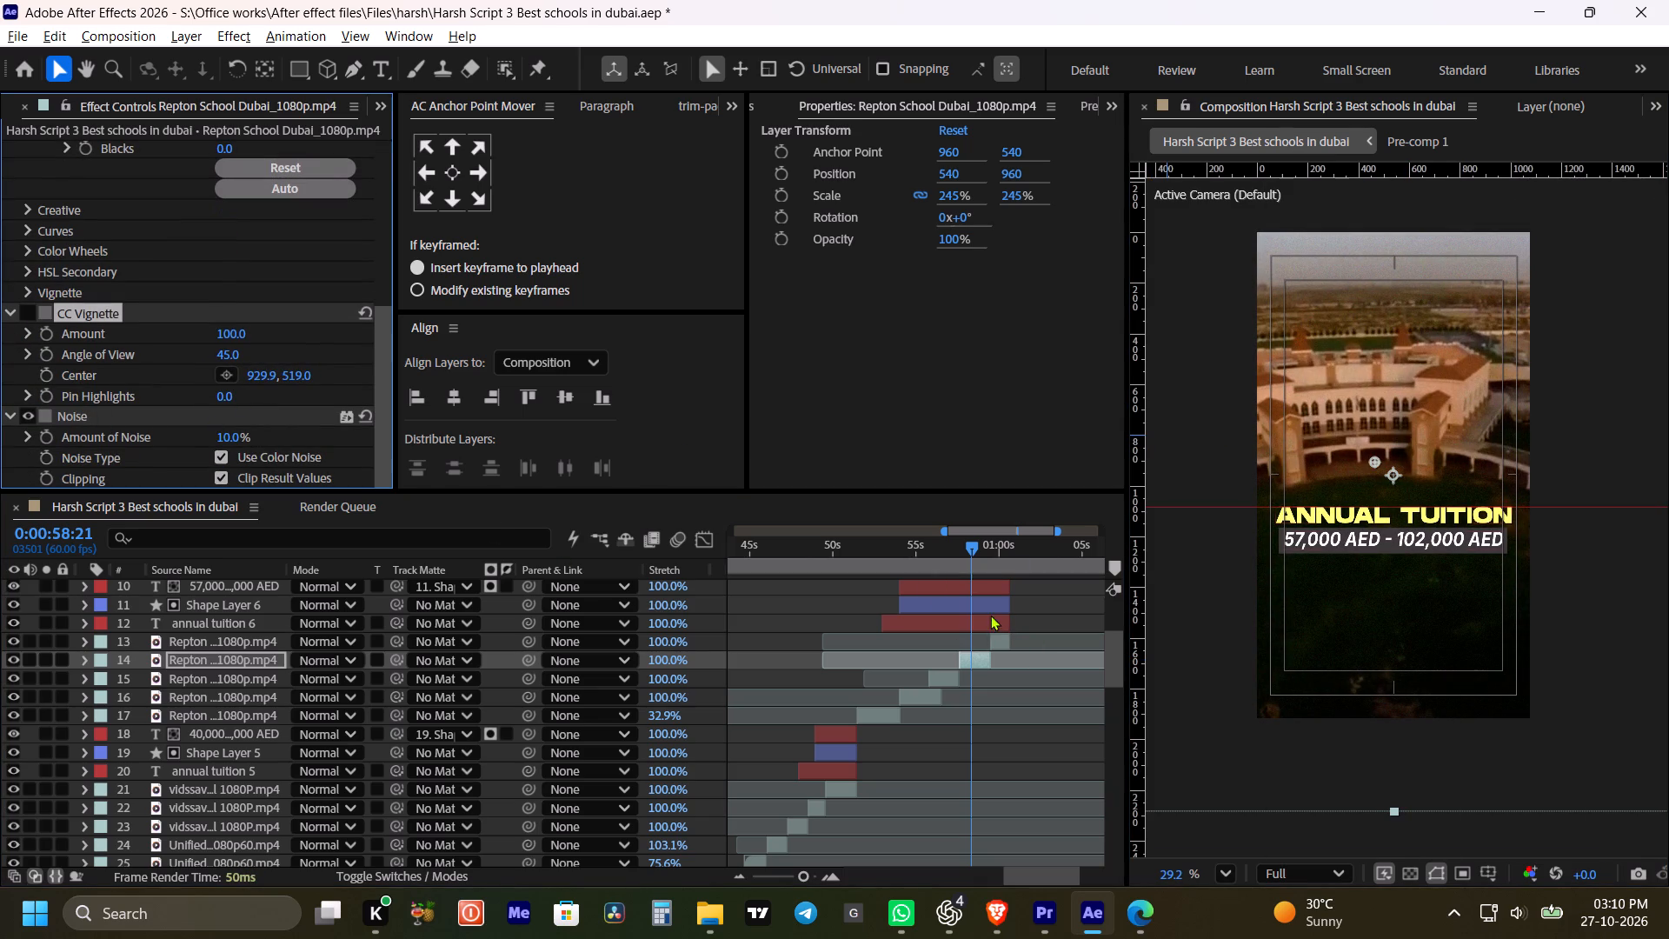
Turn off Lumetri Exposure keyframing on the aerial Repton clip on layer 14 and set its Exposure to 0.8.
{"action": "key", "text": "x"}
{"action": "scroll", "coordinate": [977, 704], "scroll_direction": "up", "scroll_amount": 1}
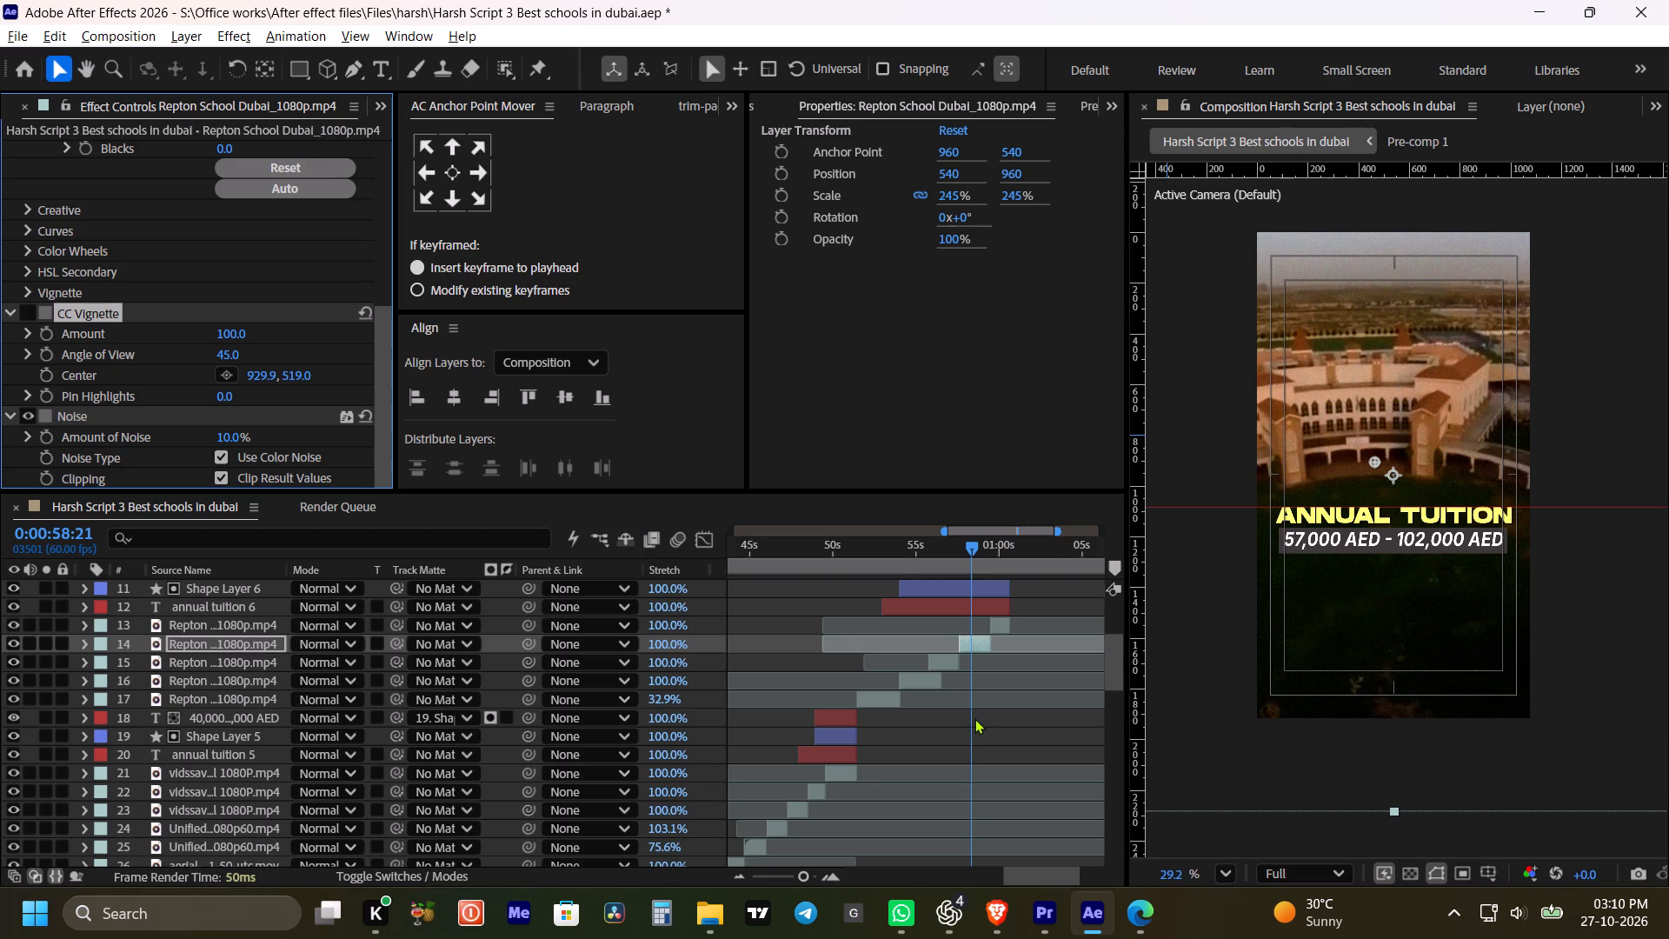
{"action": "scroll", "coordinate": [977, 720], "scroll_direction": "up", "scroll_amount": 2, "text": "alt"}
{"action": "left_click", "coordinate": [988, 736]}
{"action": "left_click", "coordinate": [967, 654]}
{"action": "left_click", "coordinate": [967, 648]}
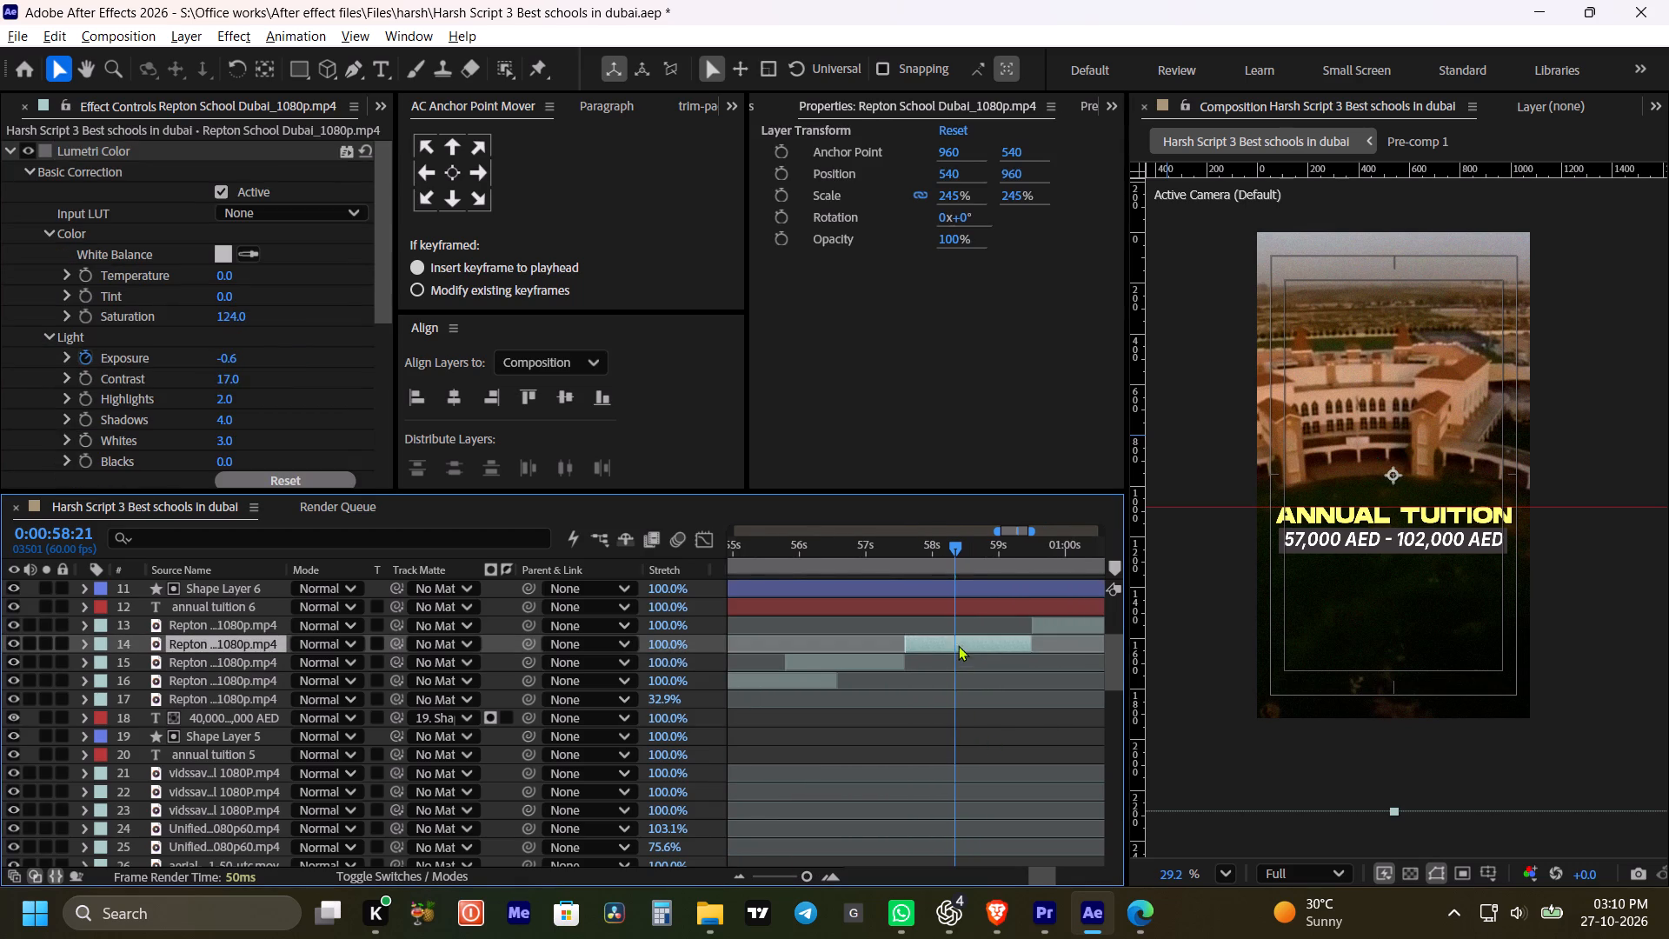
{"action": "scroll", "coordinate": [176, 374], "scroll_direction": "down", "scroll_amount": 7}
{"action": "scroll", "coordinate": [156, 343], "scroll_direction": "up", "scroll_amount": 5}
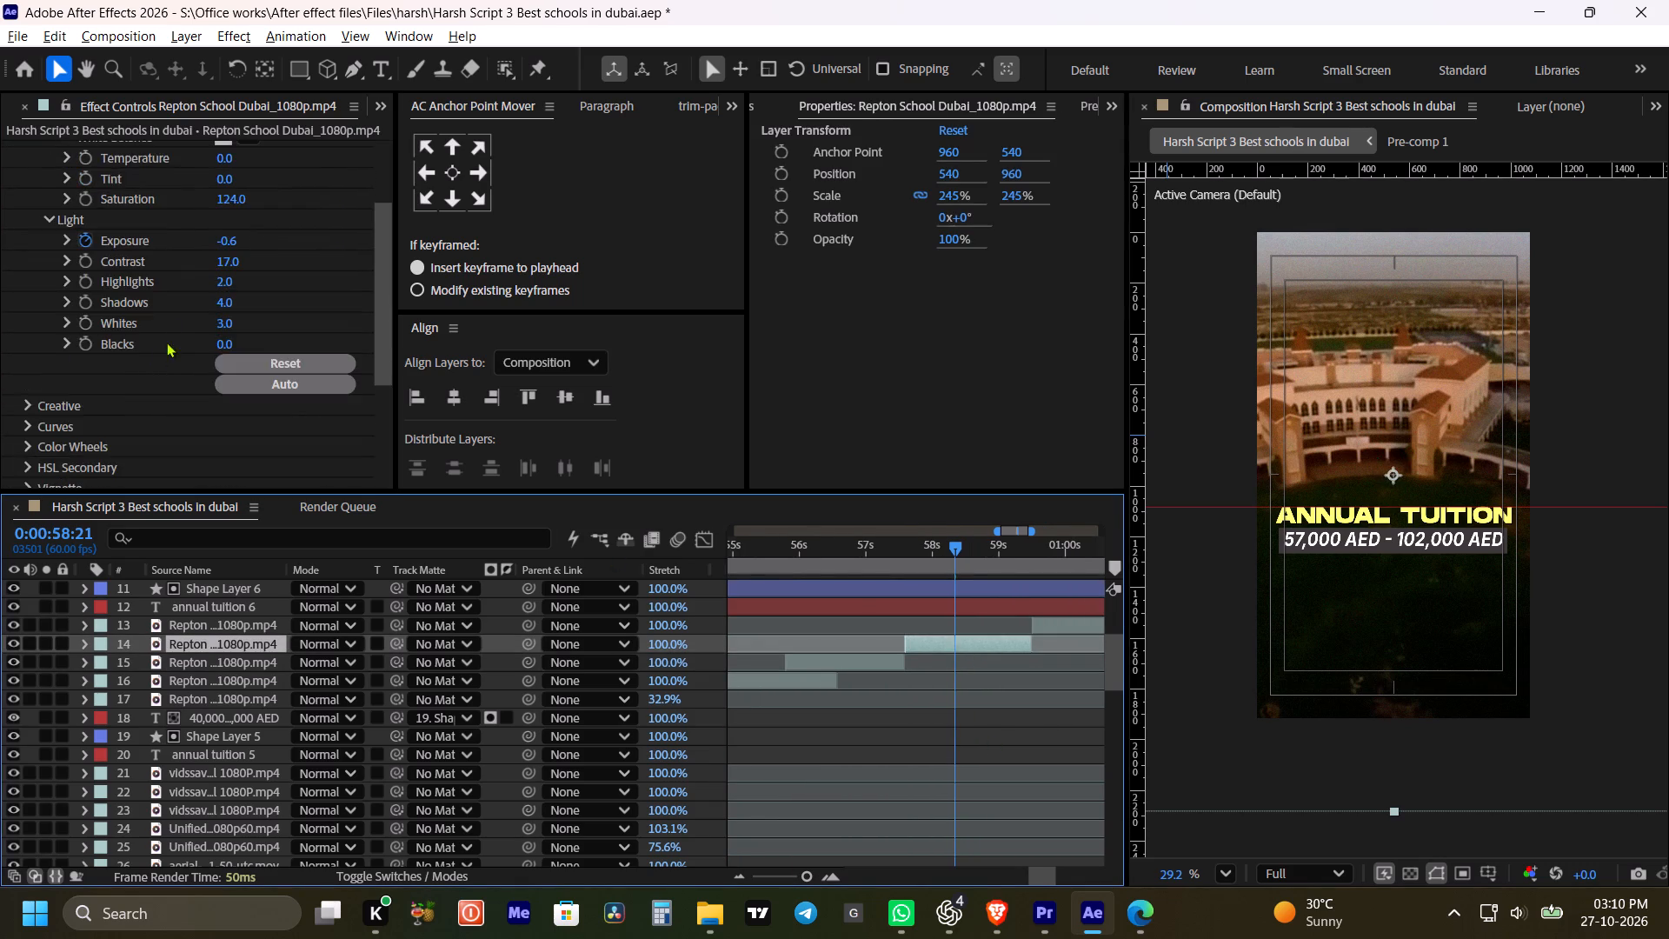
{"action": "scroll", "coordinate": [154, 310], "scroll_direction": "up", "scroll_amount": 2}
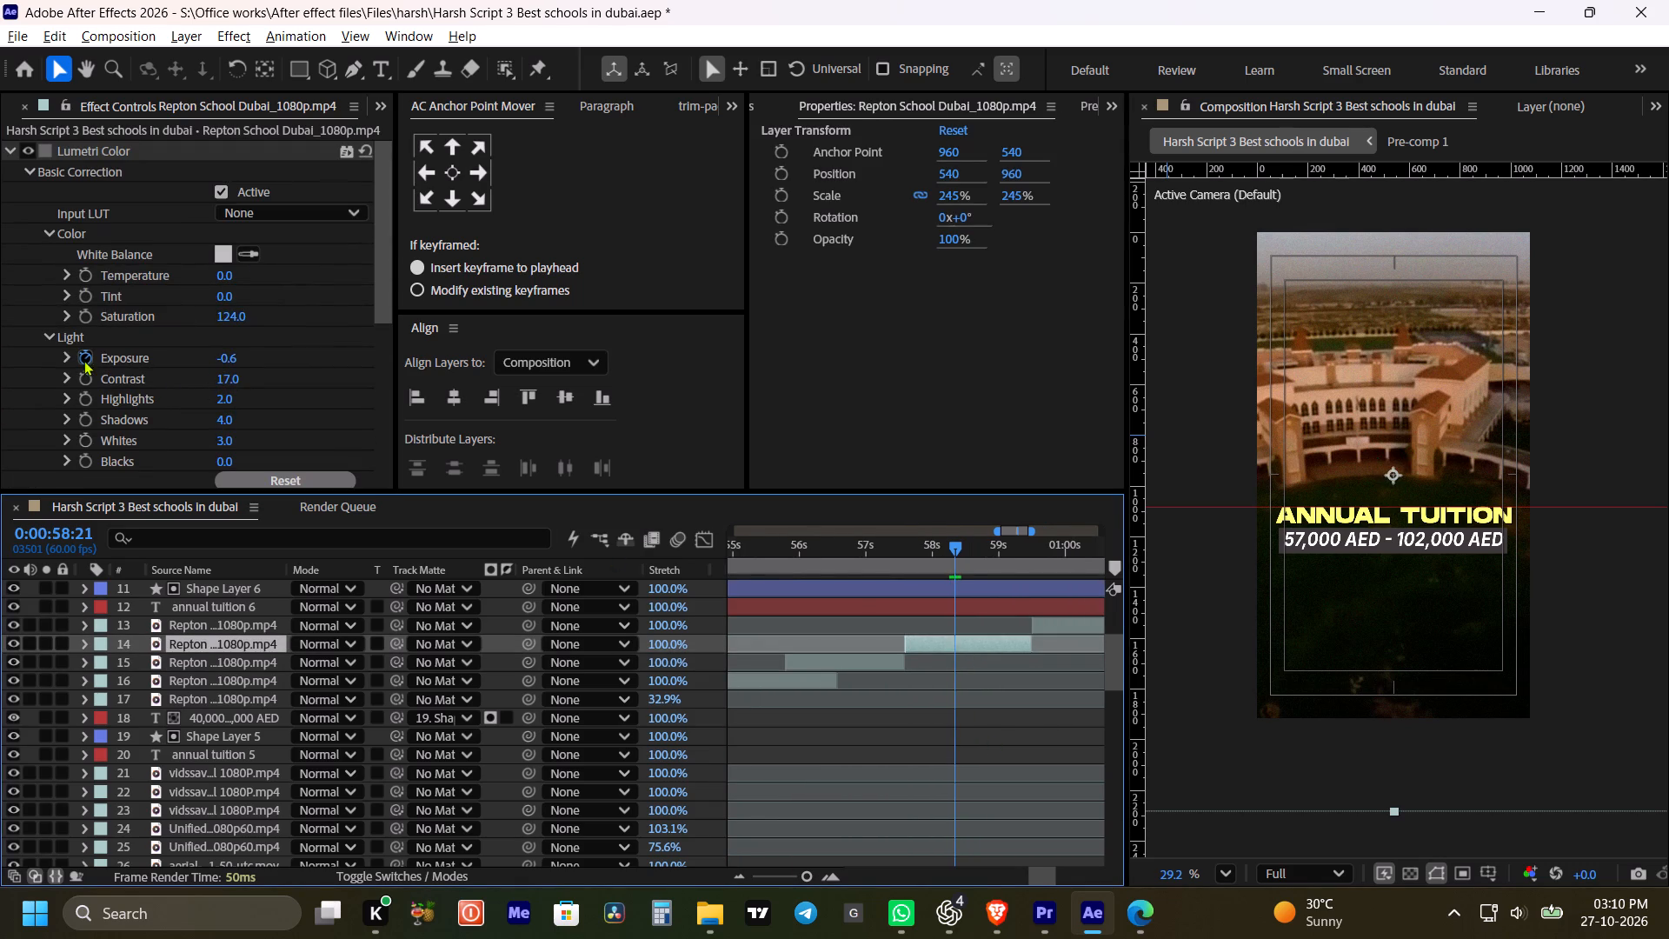
{"action": "left_click", "coordinate": [83, 359]}
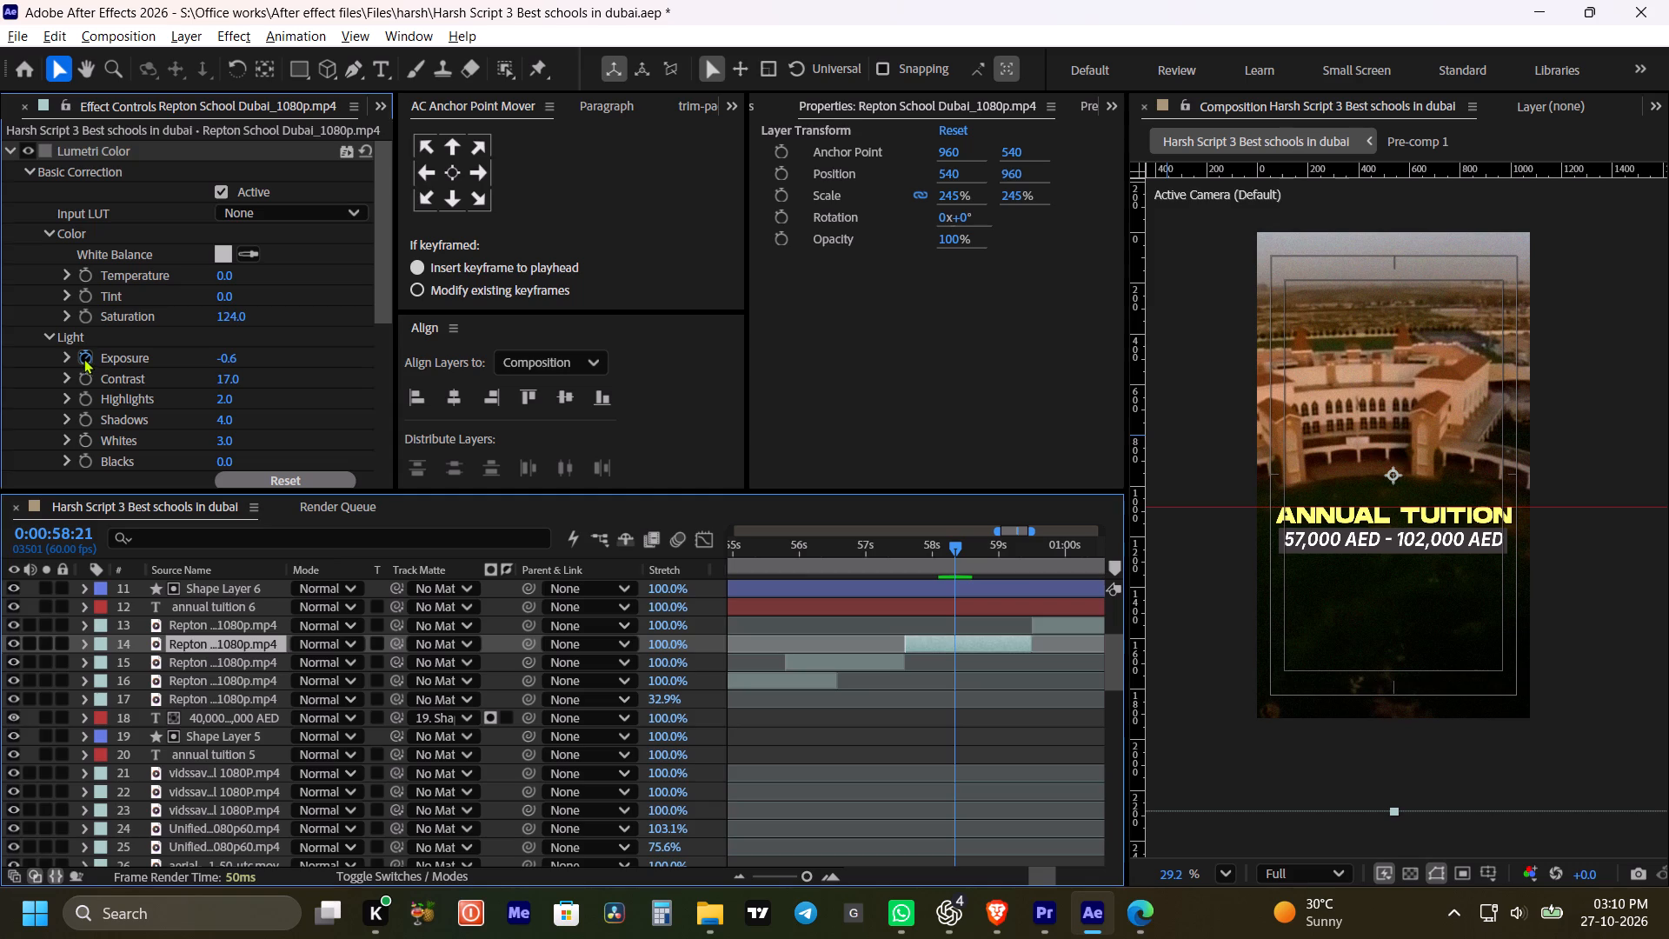
{"action": "left_click_drag", "start_coordinate": [230, 358], "coordinate": [265, 358]}
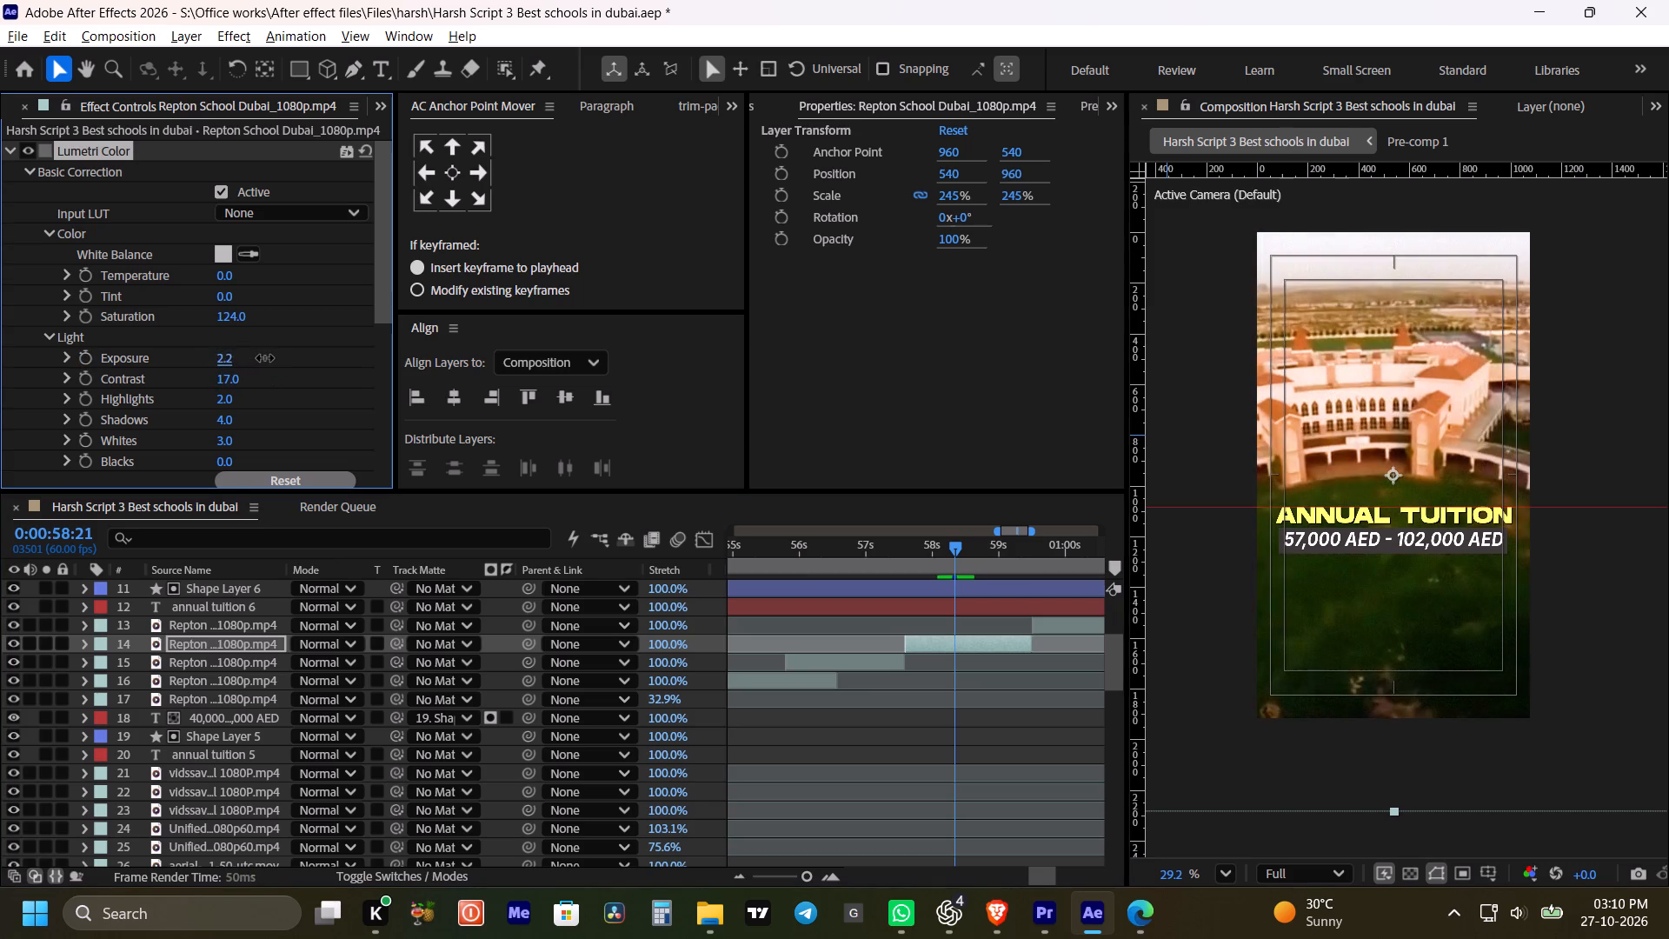
{"action": "left_click_drag", "start_coordinate": [265, 358], "coordinate": [249, 360]}
On the Repton School archway clip on layer 15, viewed at 0:00:56:46, turn off Lumetri Exposure keyframing.
{"action": "key", "text": "space"}
{"action": "key", "text": "space"}
{"action": "key", "text": "space"}
{"action": "key", "text": "space"}
{"action": "left_click_drag", "start_coordinate": [988, 686], "coordinate": [1016, 631]}
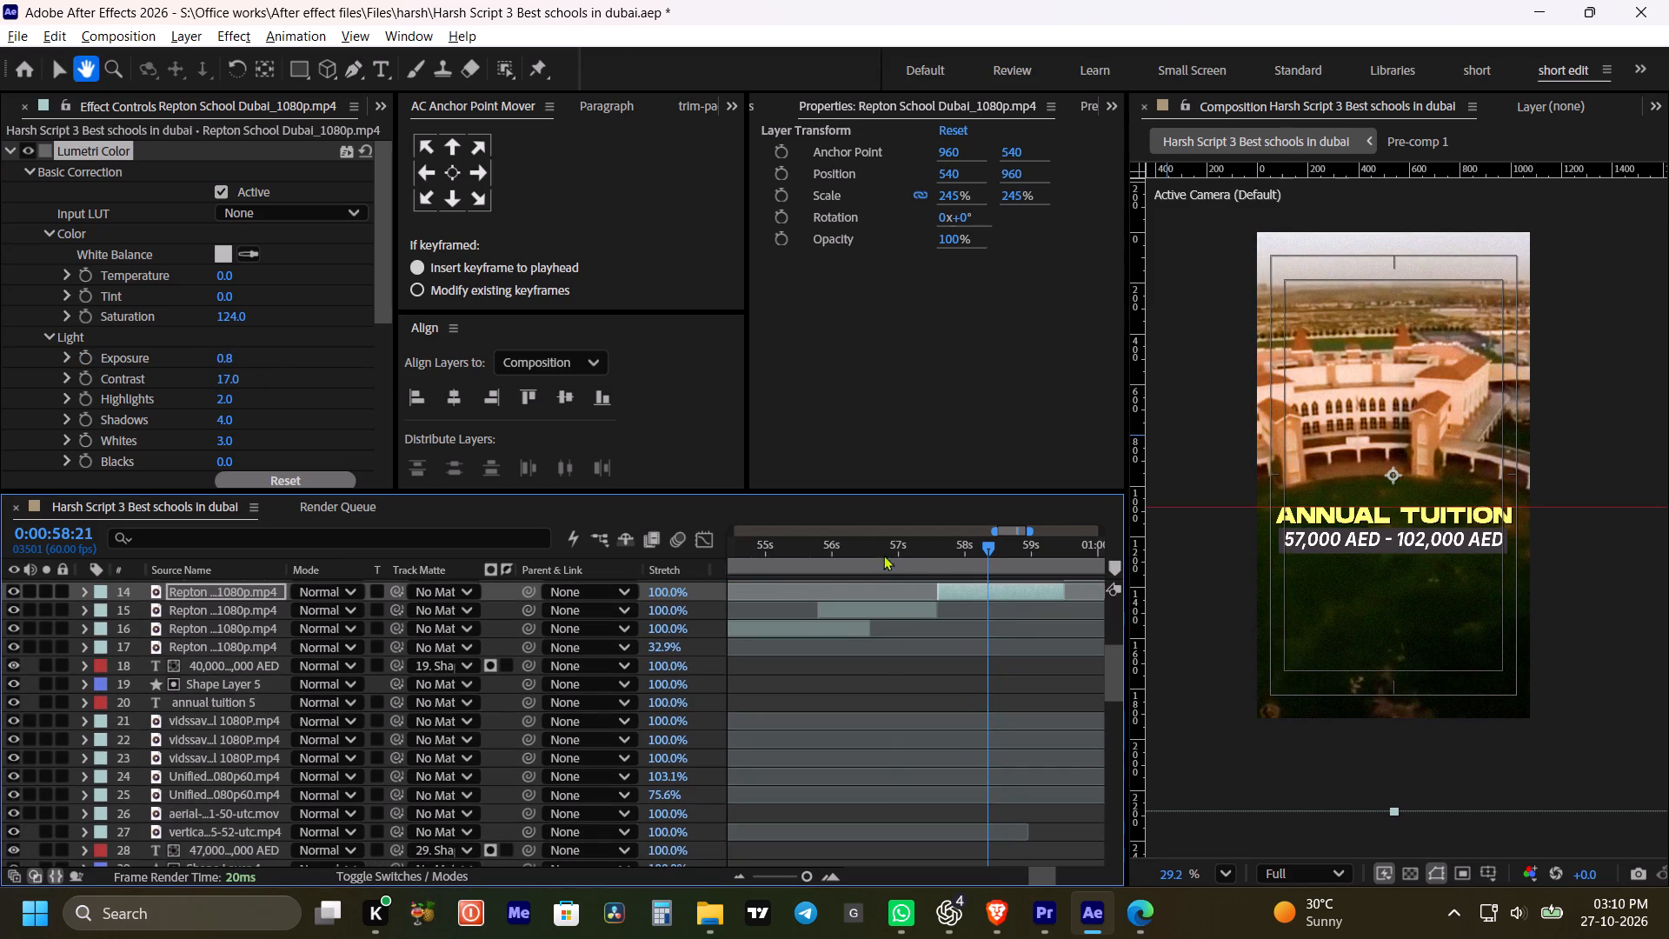
{"action": "left_click", "coordinate": [882, 548]}
{"action": "key", "text": "space"}
{"action": "key", "text": "space"}
{"action": "key", "text": "space"}
{"action": "key", "text": "space"}
{"action": "key", "text": "space"}
{"action": "key", "text": "space"}
{"action": "key", "text": "space"}
{"action": "key", "text": "space"}
{"action": "key", "text": "space"}
{"action": "key", "text": "space"}
{"action": "key", "text": "space"}
{"action": "key", "text": "space"}
{"action": "key", "text": "space"}
{"action": "left_click_drag", "start_coordinate": [992, 719], "coordinate": [1032, 730]}
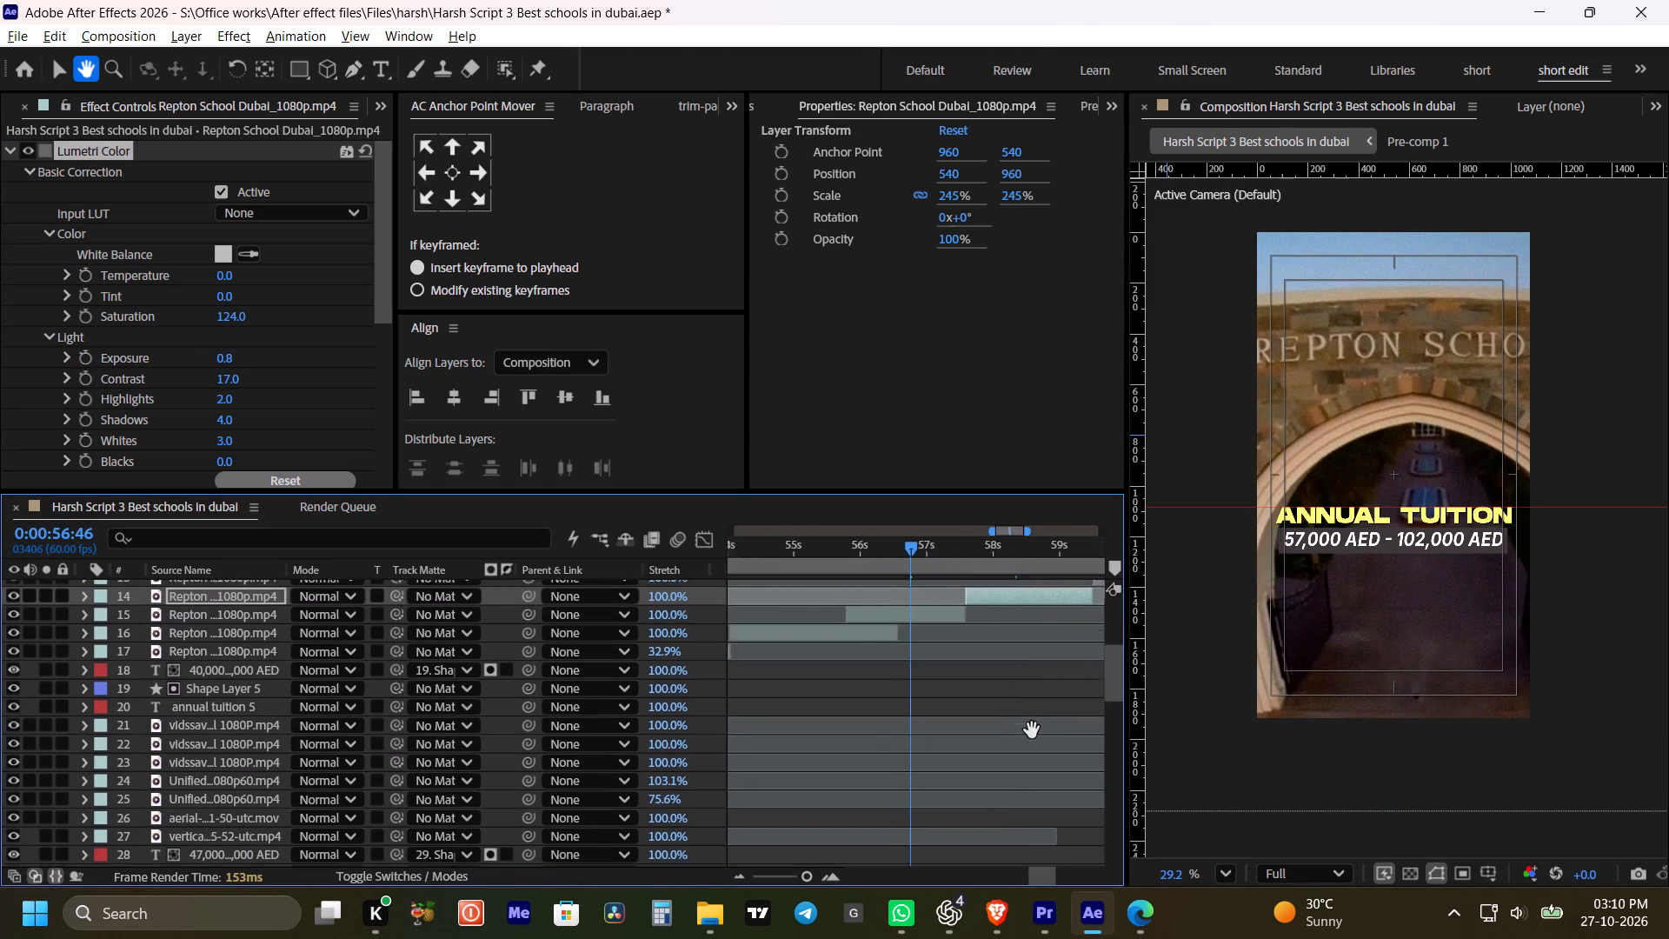
{"action": "left_click_drag", "start_coordinate": [1032, 730], "coordinate": [1041, 728]}
{"action": "left_click", "coordinate": [963, 628]}
{"action": "scroll", "coordinate": [136, 365], "scroll_direction": "down", "scroll_amount": 4}
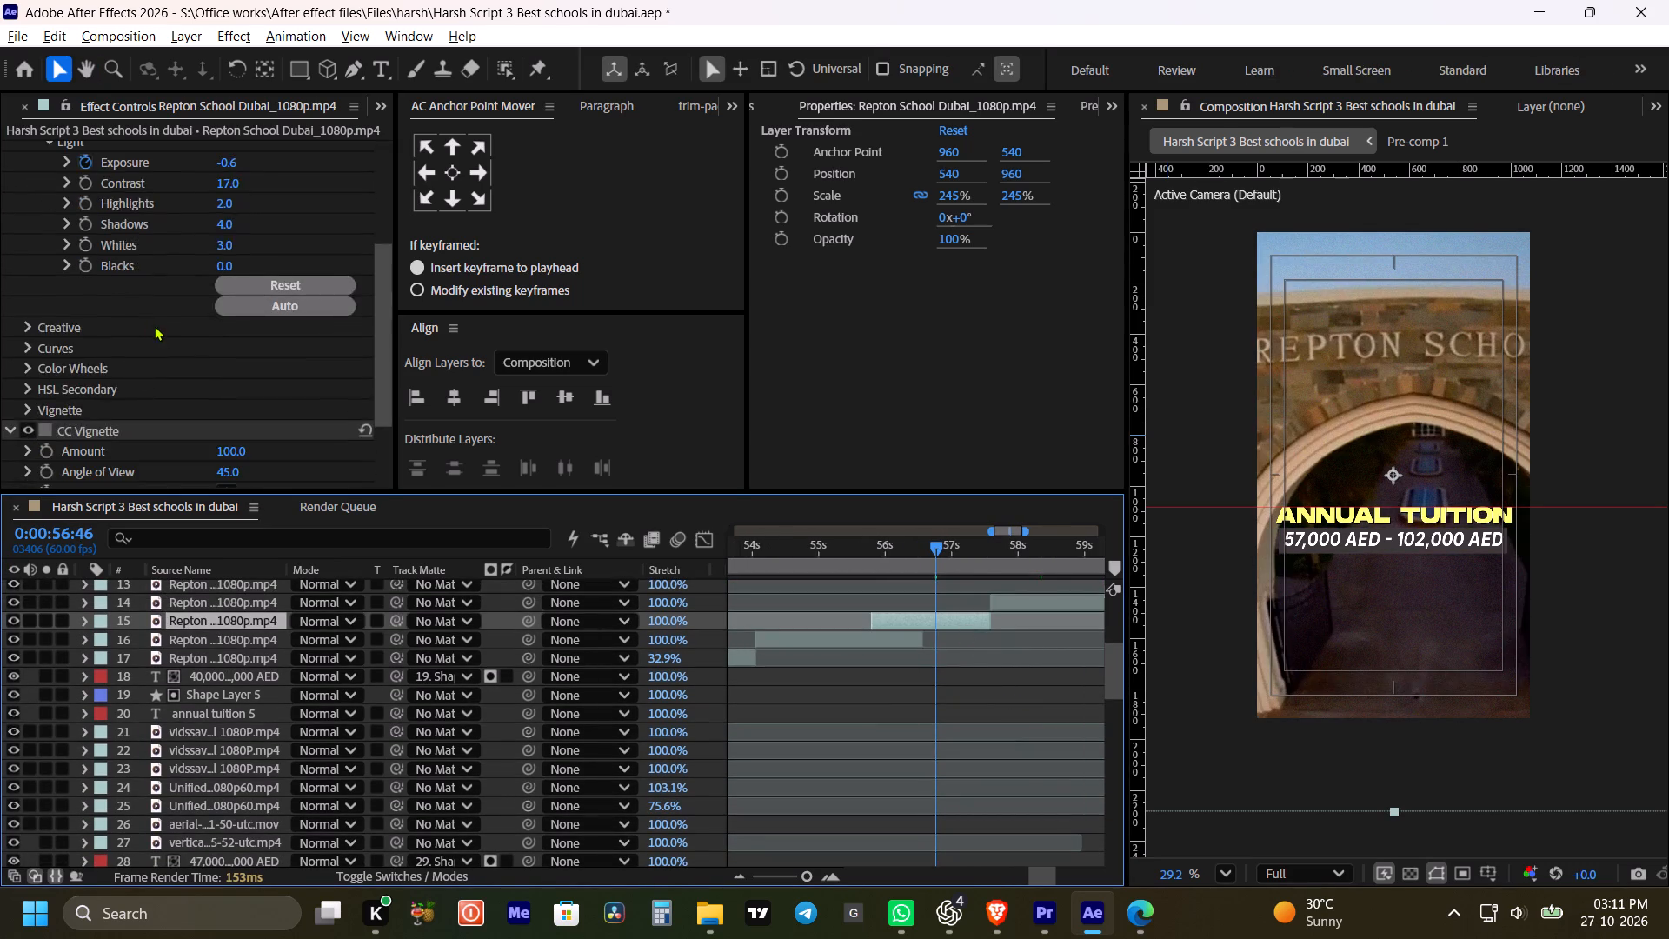
{"action": "scroll", "coordinate": [143, 333], "scroll_direction": "up", "scroll_amount": 3}
{"action": "left_click", "coordinate": [82, 302]}
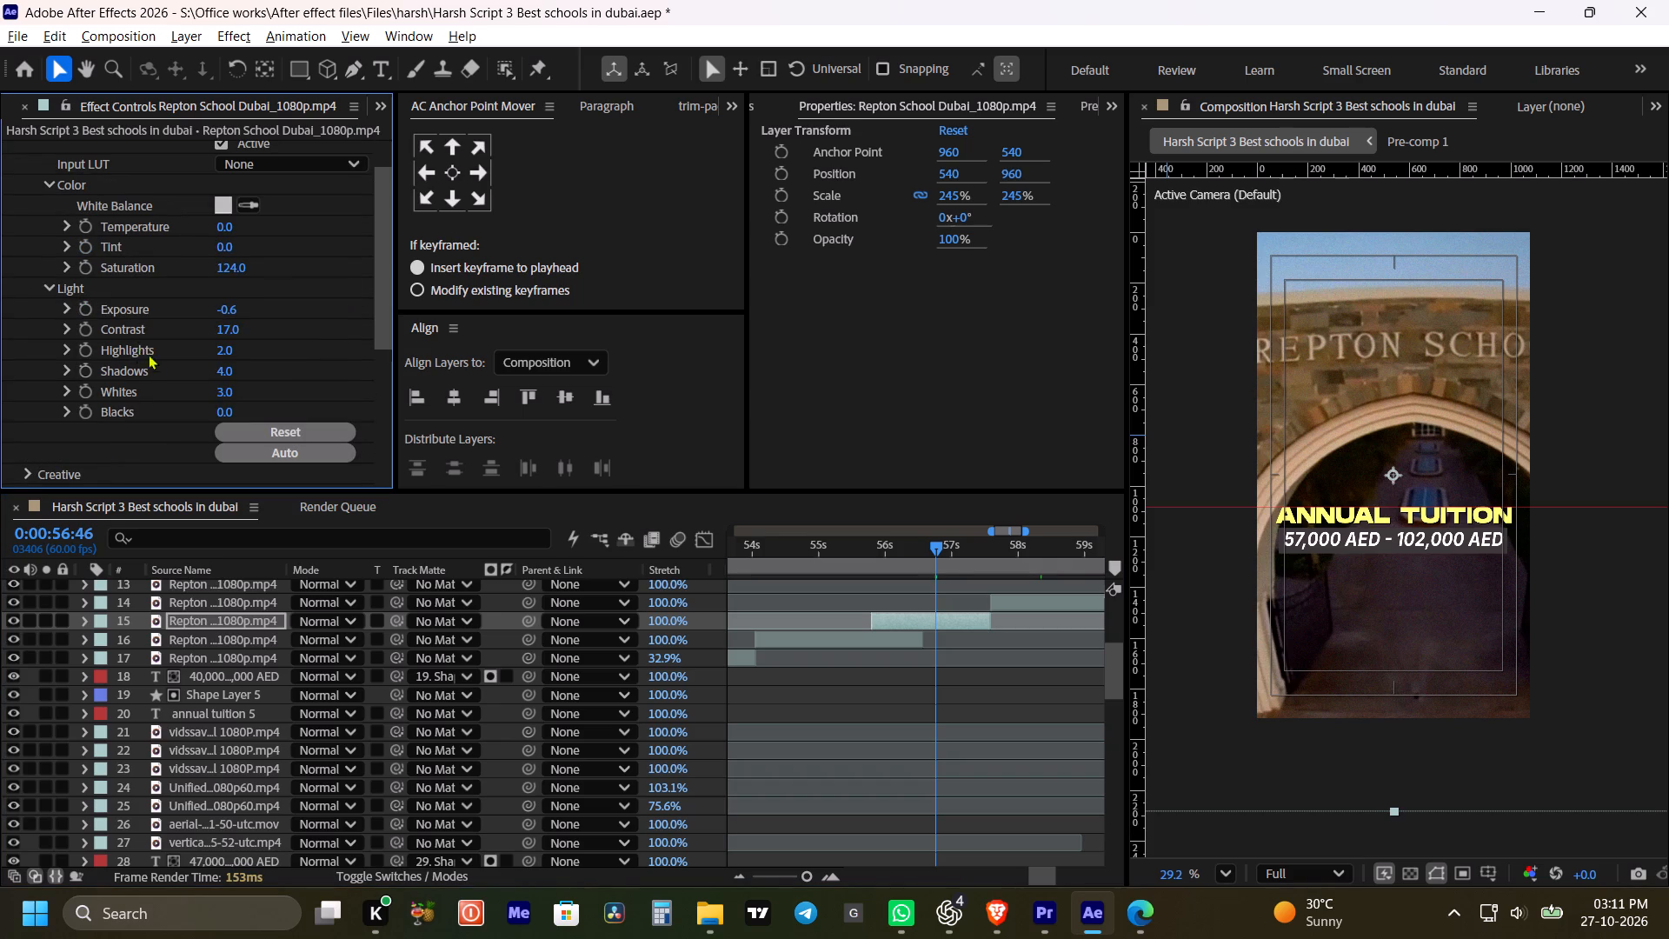
Move the archway clip's CC Vignette center to about 979, 551.
{"action": "scroll", "coordinate": [151, 363], "scroll_direction": "down", "scroll_amount": 4}
{"action": "left_click", "coordinate": [228, 445]}
{"action": "left_click", "coordinate": [1406, 571]}
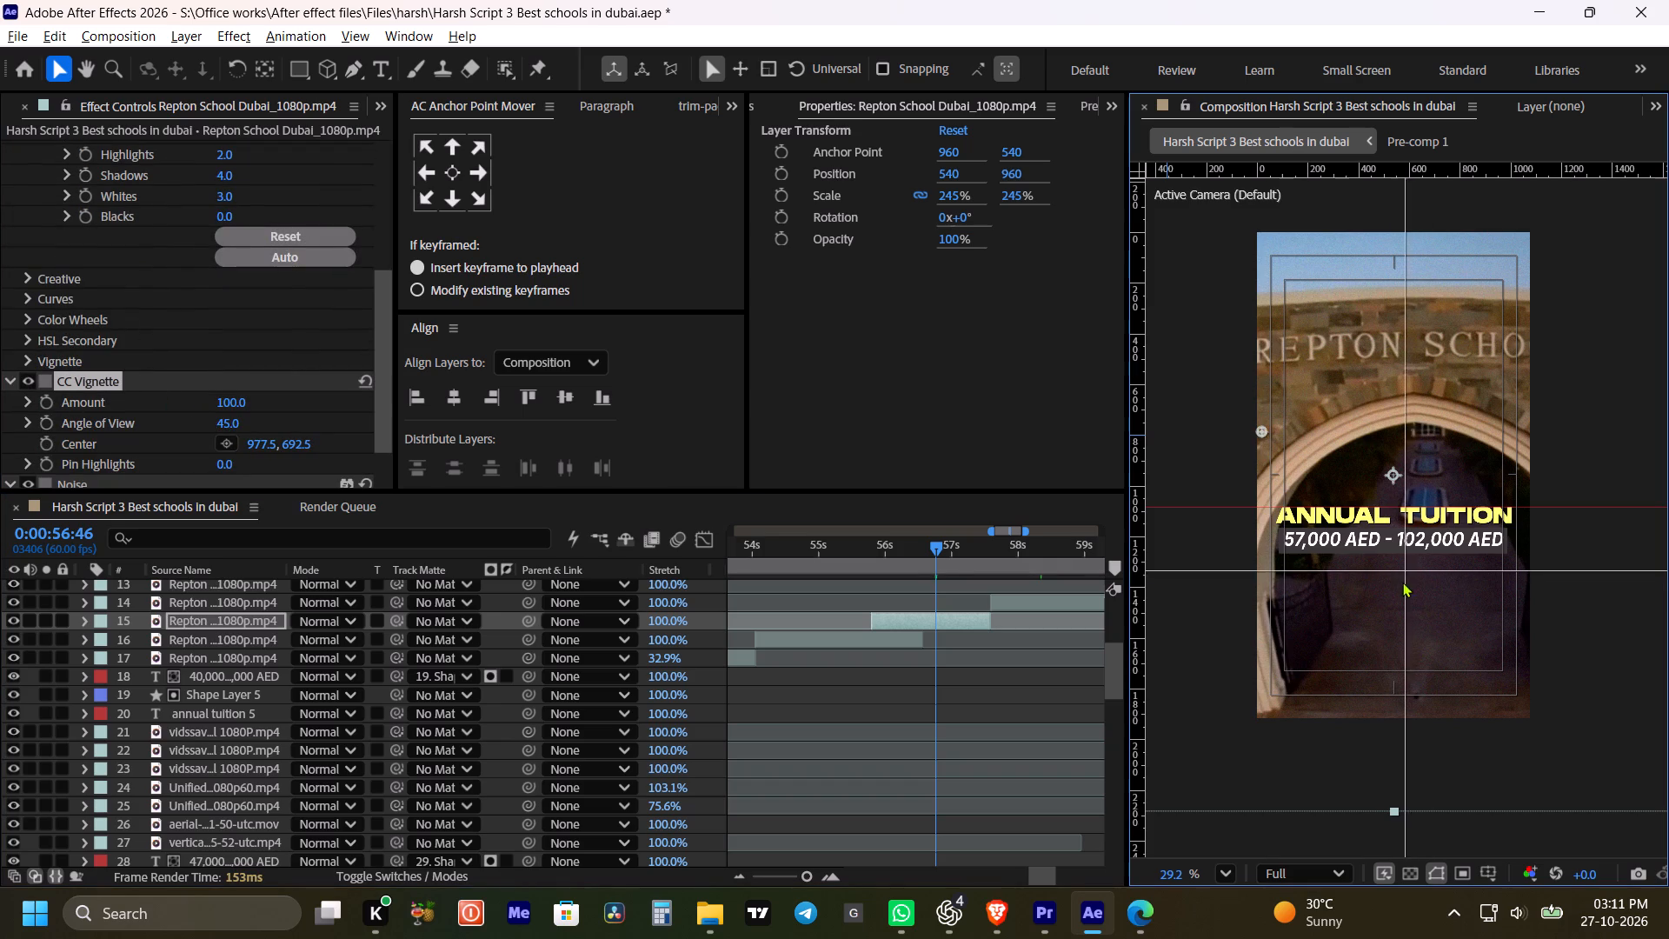
{"action": "left_click_drag", "start_coordinate": [1405, 569], "coordinate": [1405, 482]}
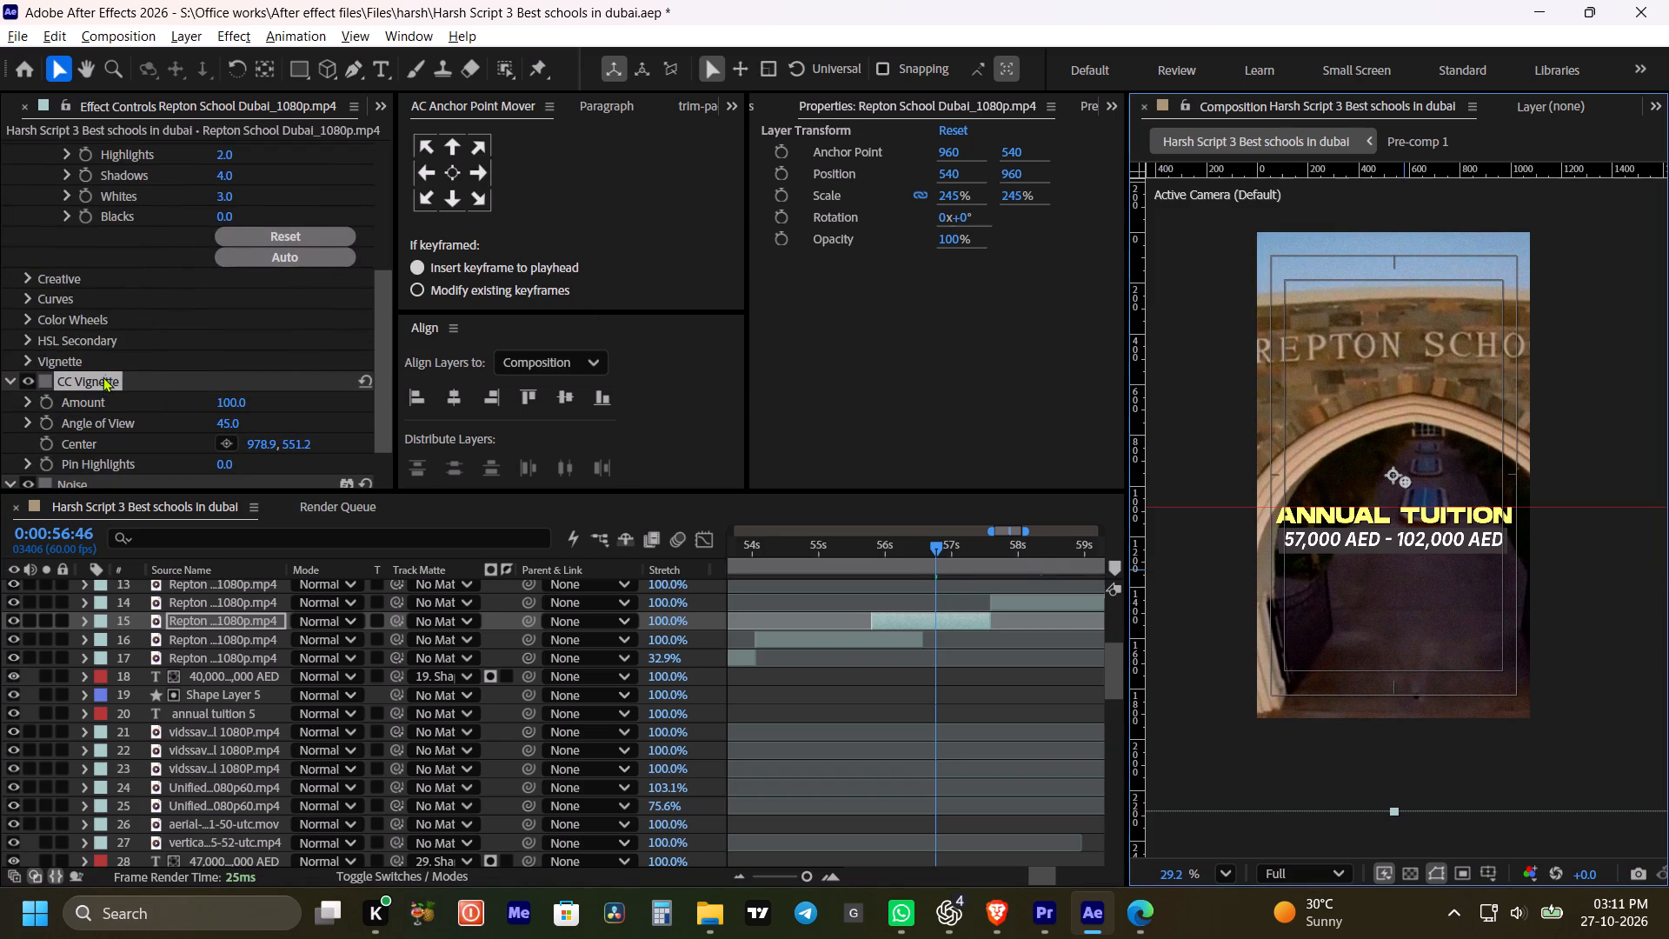
Copy all effects from the archway clip and paste them onto the classroom clip on layer 16, viewed at 0:00:55:17.
{"action": "left_click", "coordinate": [102, 382]}
{"action": "key", "text": "ctrl+a"}
{"action": "key", "text": "ctrl+c"}
{"action": "key", "text": "ctrl+c"}
{"action": "left_click", "coordinate": [942, 690]}
{"action": "scroll", "coordinate": [942, 683], "scroll_direction": "down", "scroll_amount": 1, "text": "alt"}
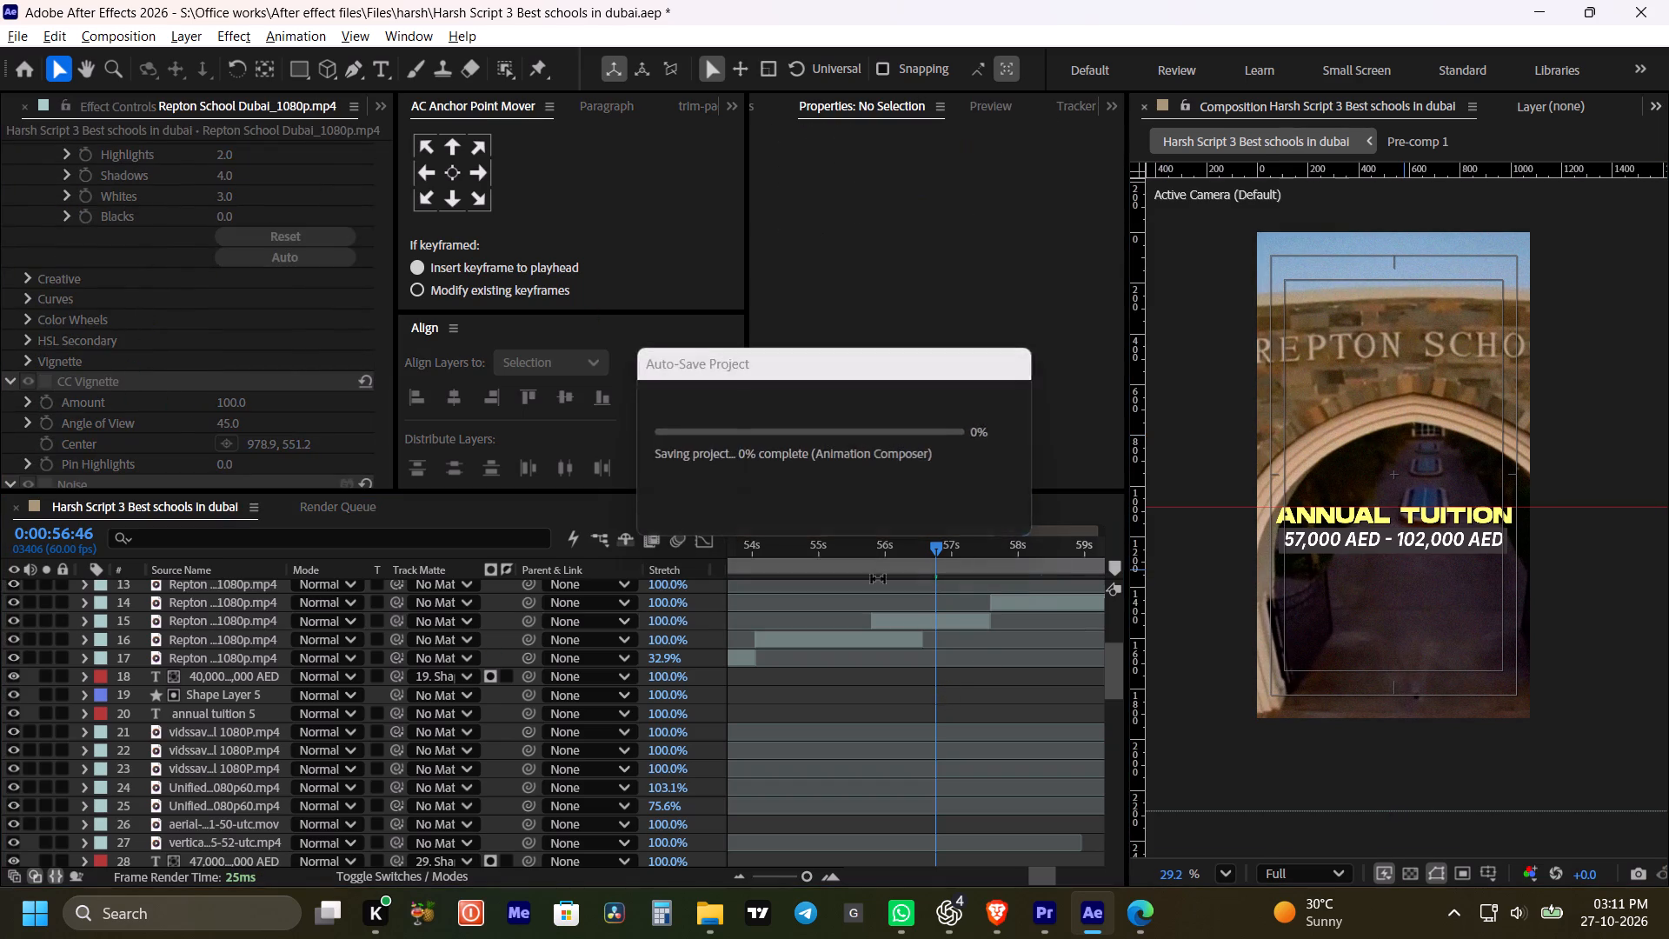
{"action": "left_click", "coordinate": [838, 539]}
{"action": "scroll", "coordinate": [848, 575], "scroll_direction": "down", "scroll_amount": 1, "text": "alt"}
{"action": "key", "text": "space"}
{"action": "left_click_drag", "start_coordinate": [864, 672], "coordinate": [931, 673]}
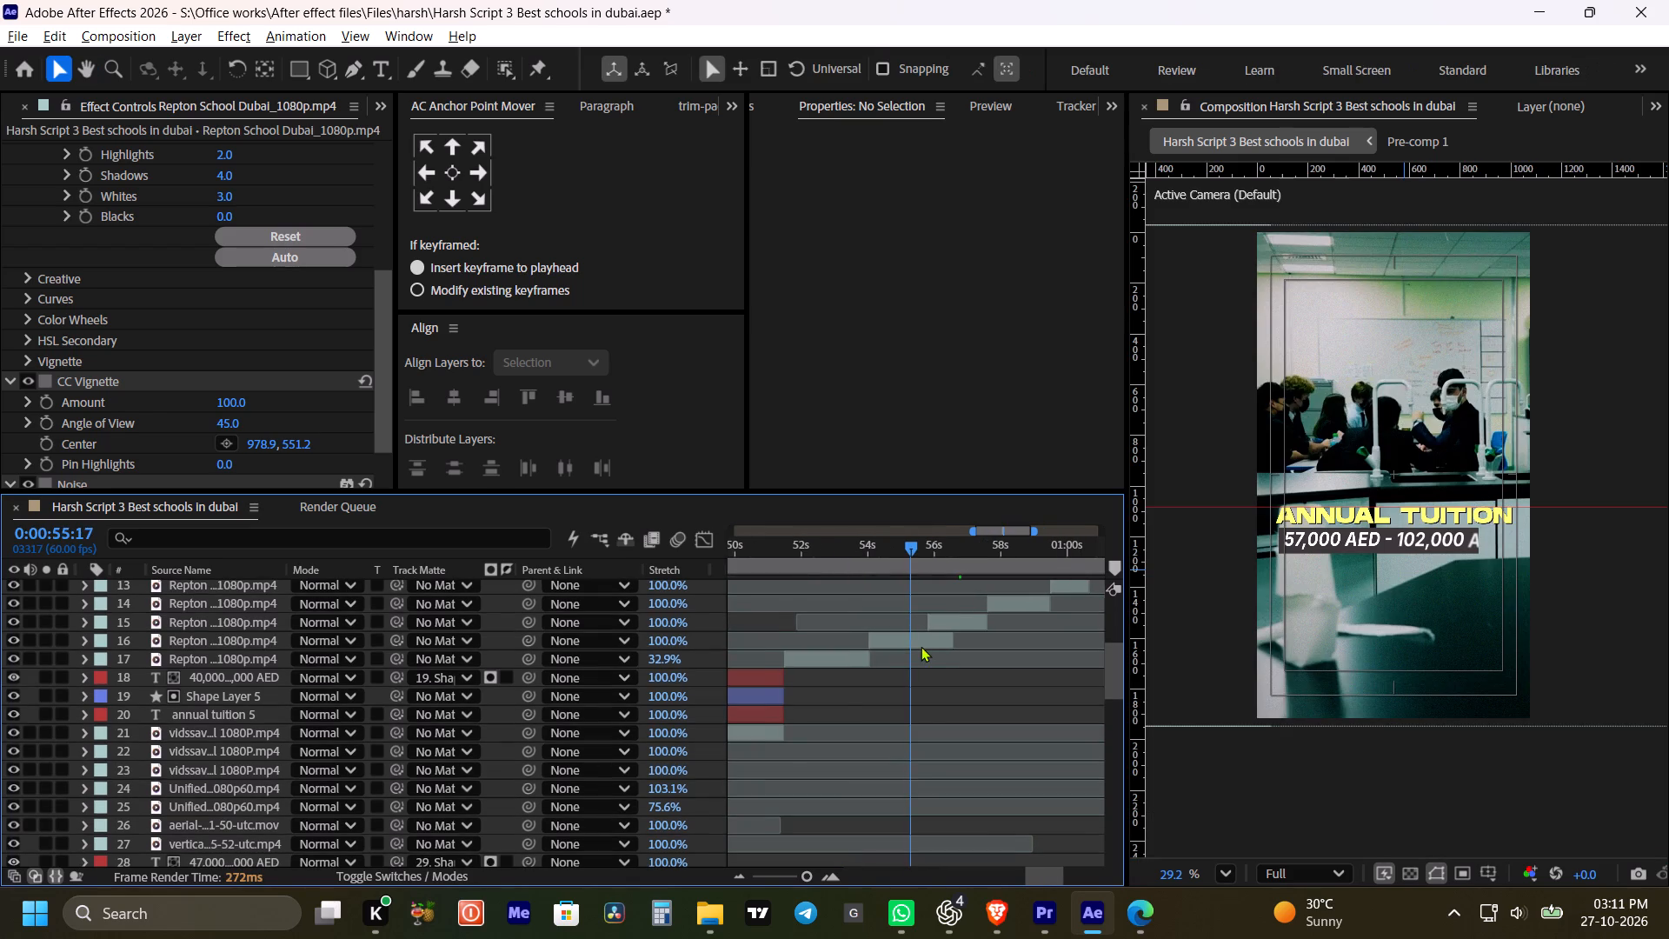
{"action": "left_click", "coordinate": [921, 643]}
{"action": "key", "text": "ctrl+v"}
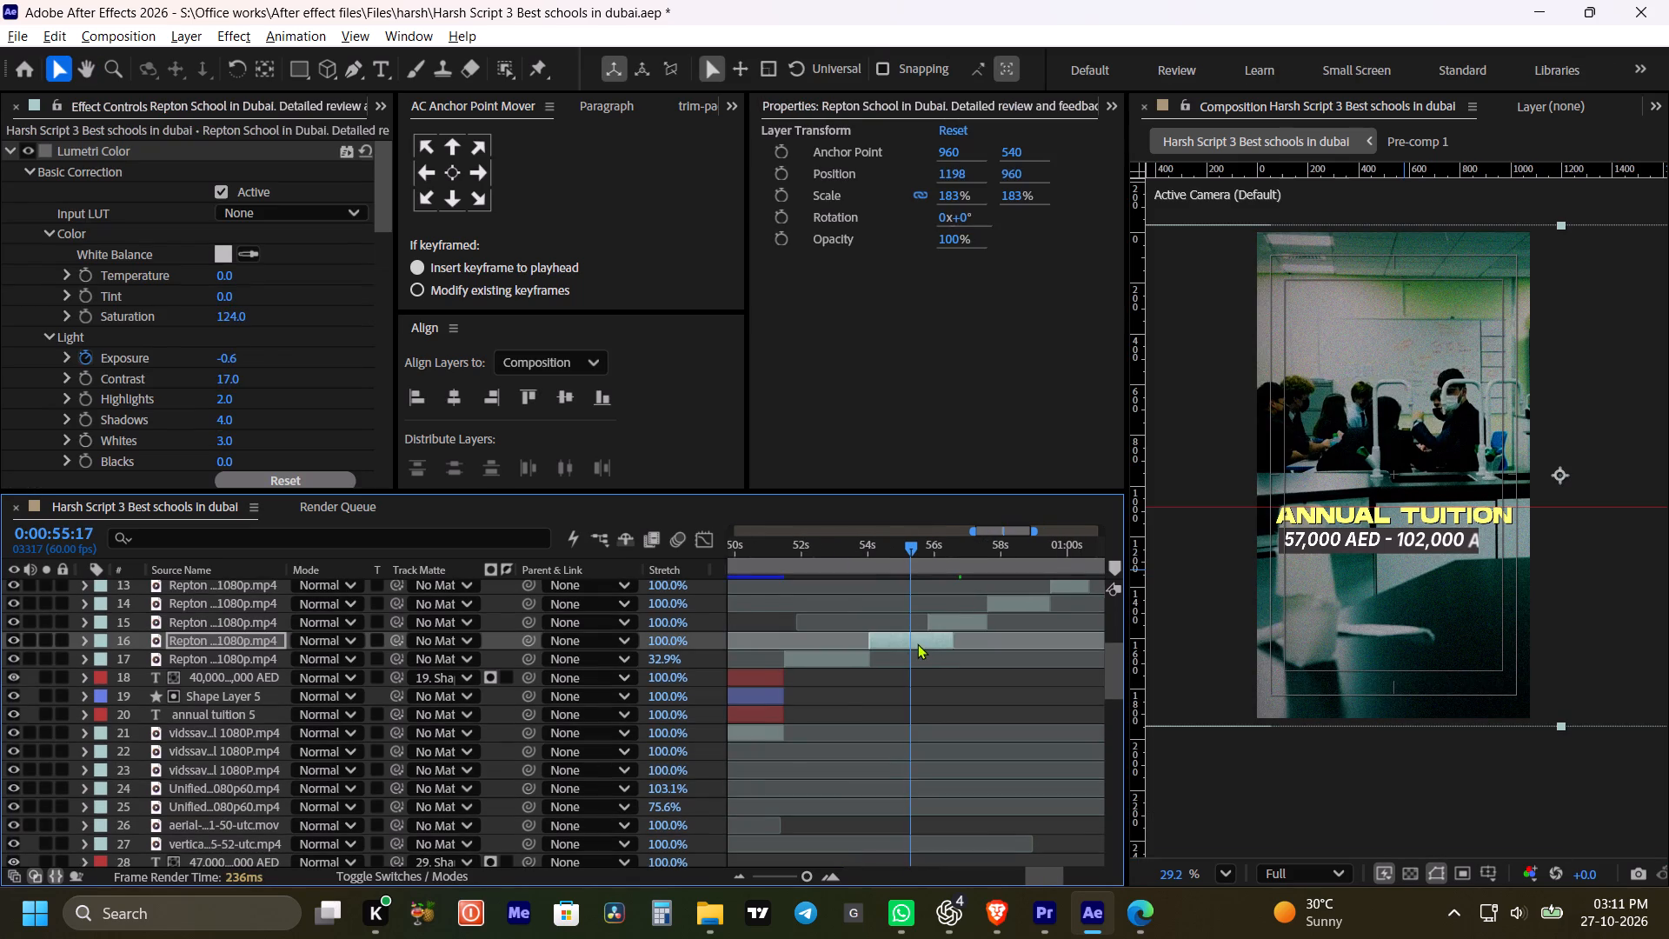
Delete all effects, including the duplicates, from the classroom clip on layer 16 and paste the copied archway effects again.
{"action": "scroll", "coordinate": [368, 340], "scroll_direction": "down", "scroll_amount": 6}
{"action": "scroll", "coordinate": [141, 365], "scroll_direction": "down", "scroll_amount": 2}
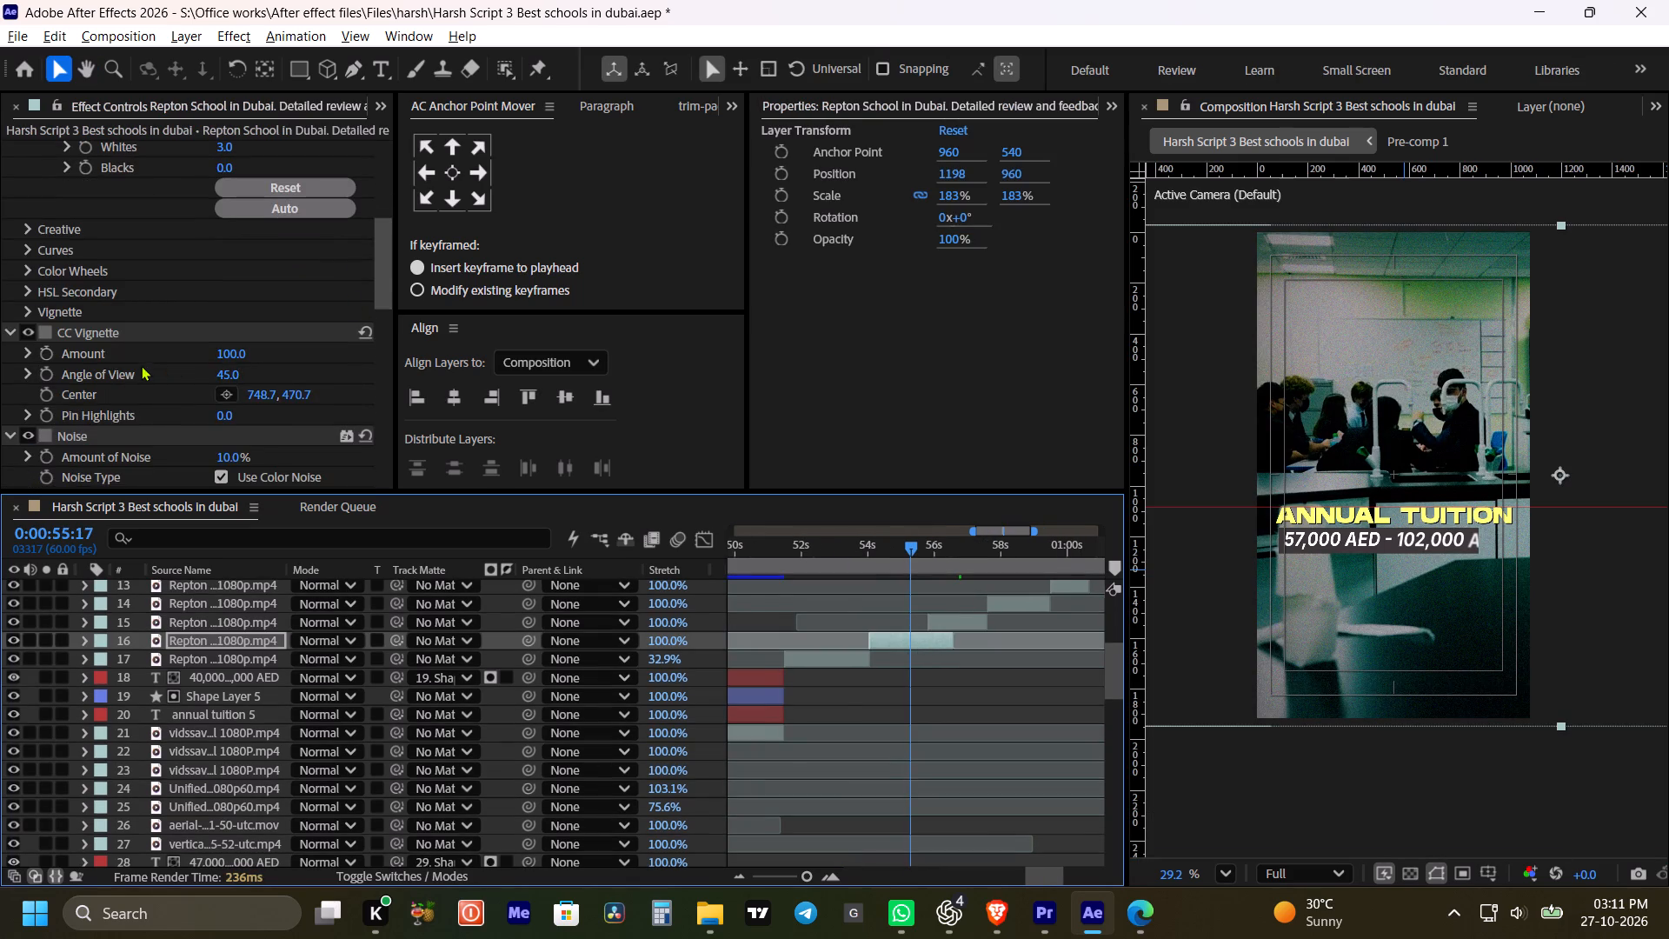
{"action": "scroll", "coordinate": [141, 365], "scroll_direction": "down", "scroll_amount": 1}
{"action": "left_click", "coordinate": [126, 370]}
{"action": "key", "text": "ctrl+a"}
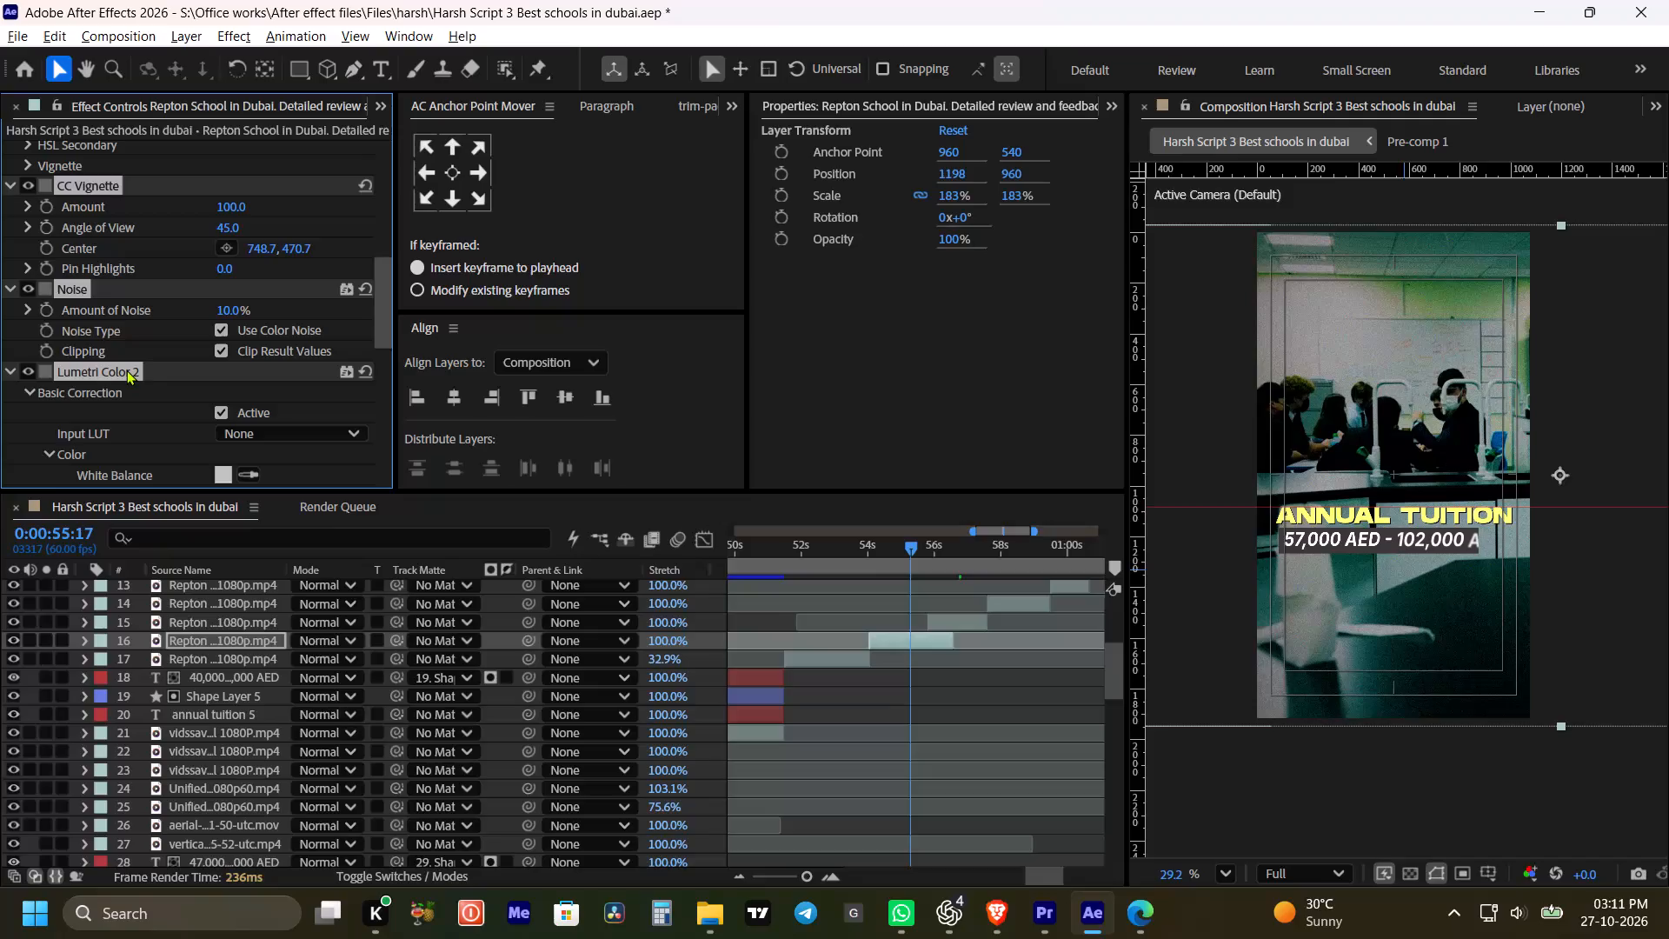
{"action": "key", "text": "Delete"}
{"action": "key", "text": "ctrl+v"}
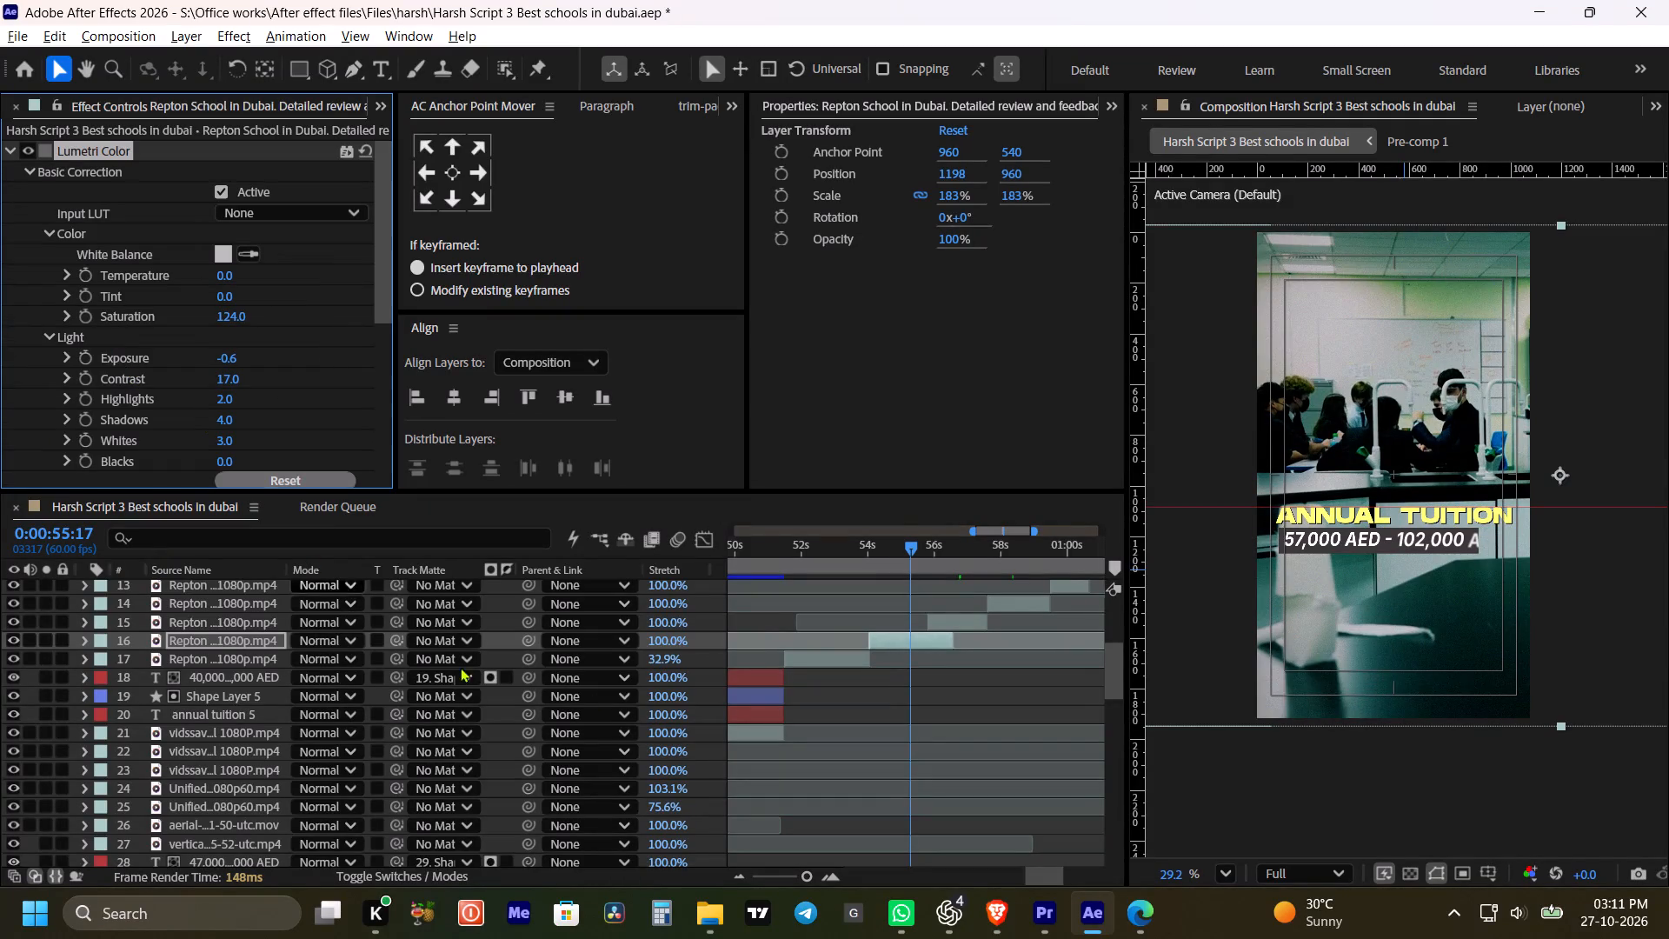
Set the classroom clip's Lumetri Exposure to 0.
{"action": "left_click", "coordinate": [933, 682]}
{"action": "left_click", "coordinate": [924, 648]}
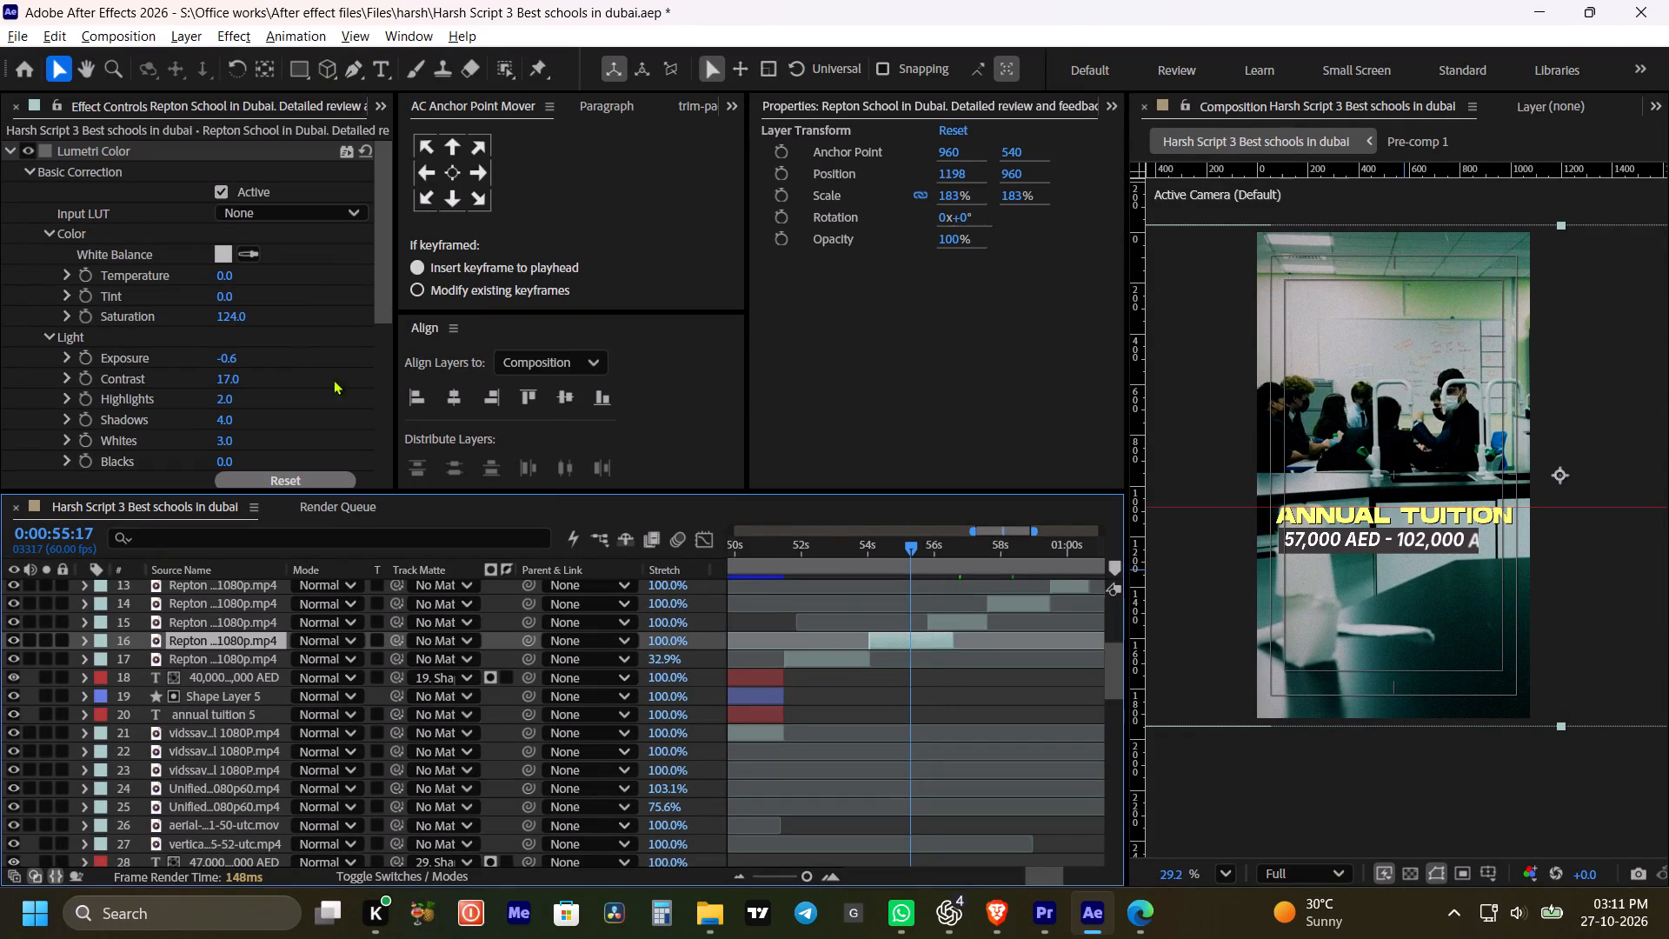
{"action": "scroll", "coordinate": [284, 349], "scroll_direction": "down", "scroll_amount": 4}
{"action": "scroll", "coordinate": [291, 250], "scroll_direction": "up", "scroll_amount": 3}
{"action": "left_click_drag", "start_coordinate": [228, 310], "coordinate": [243, 311]}
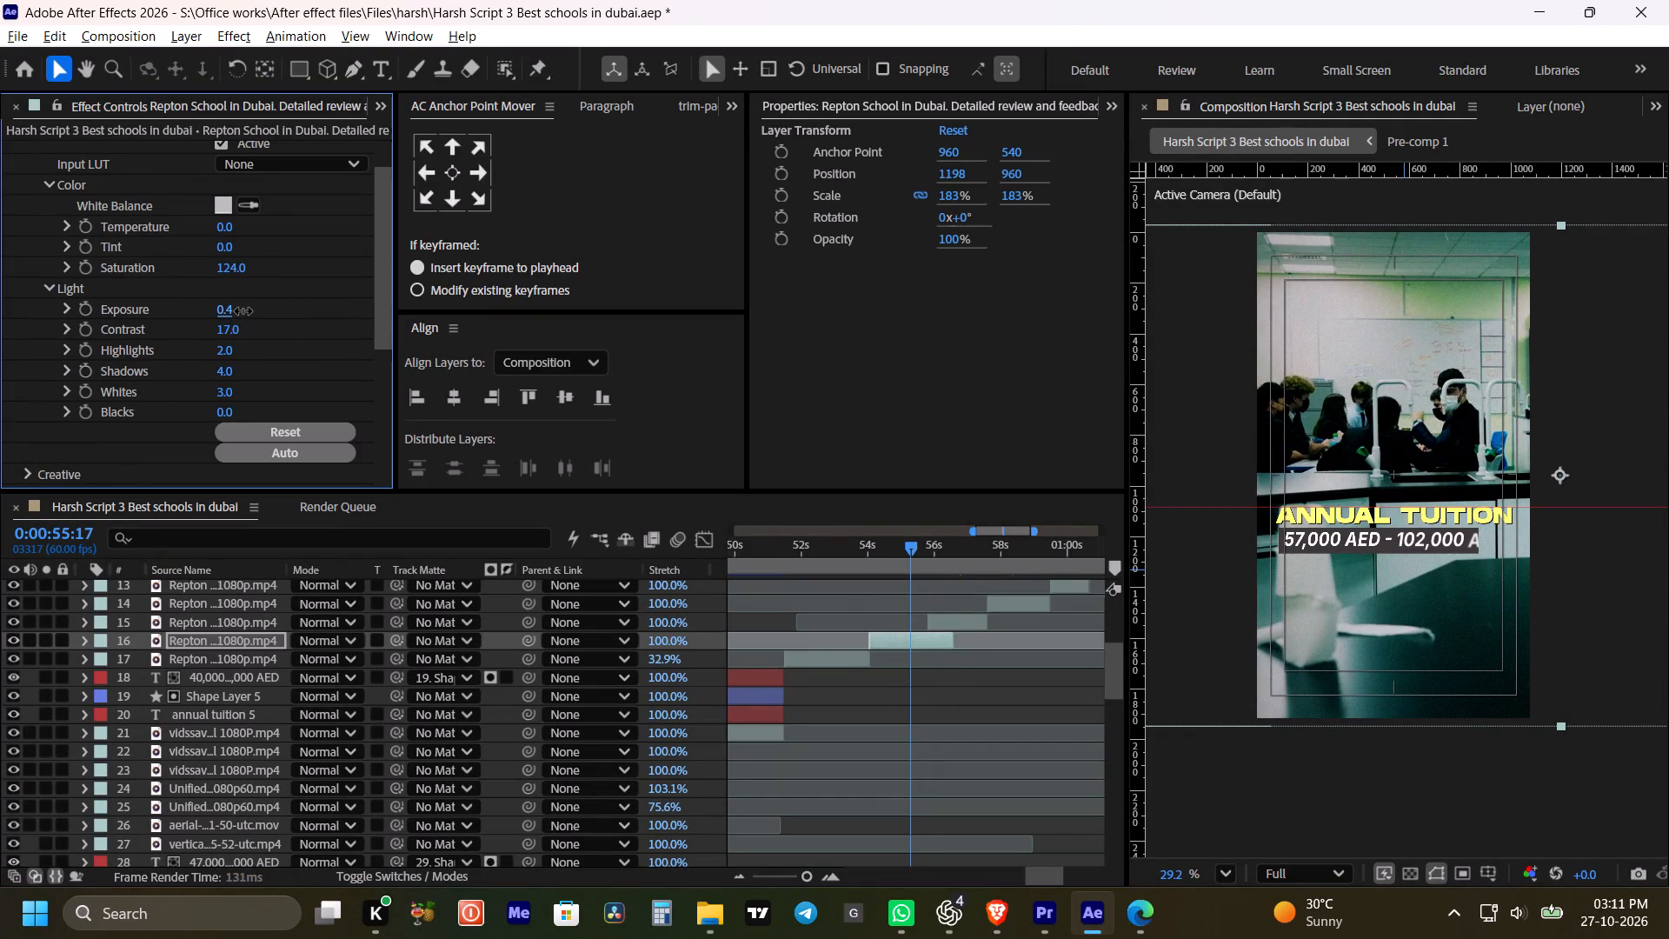
{"action": "left_click_drag", "start_coordinate": [243, 311], "coordinate": [237, 311]}
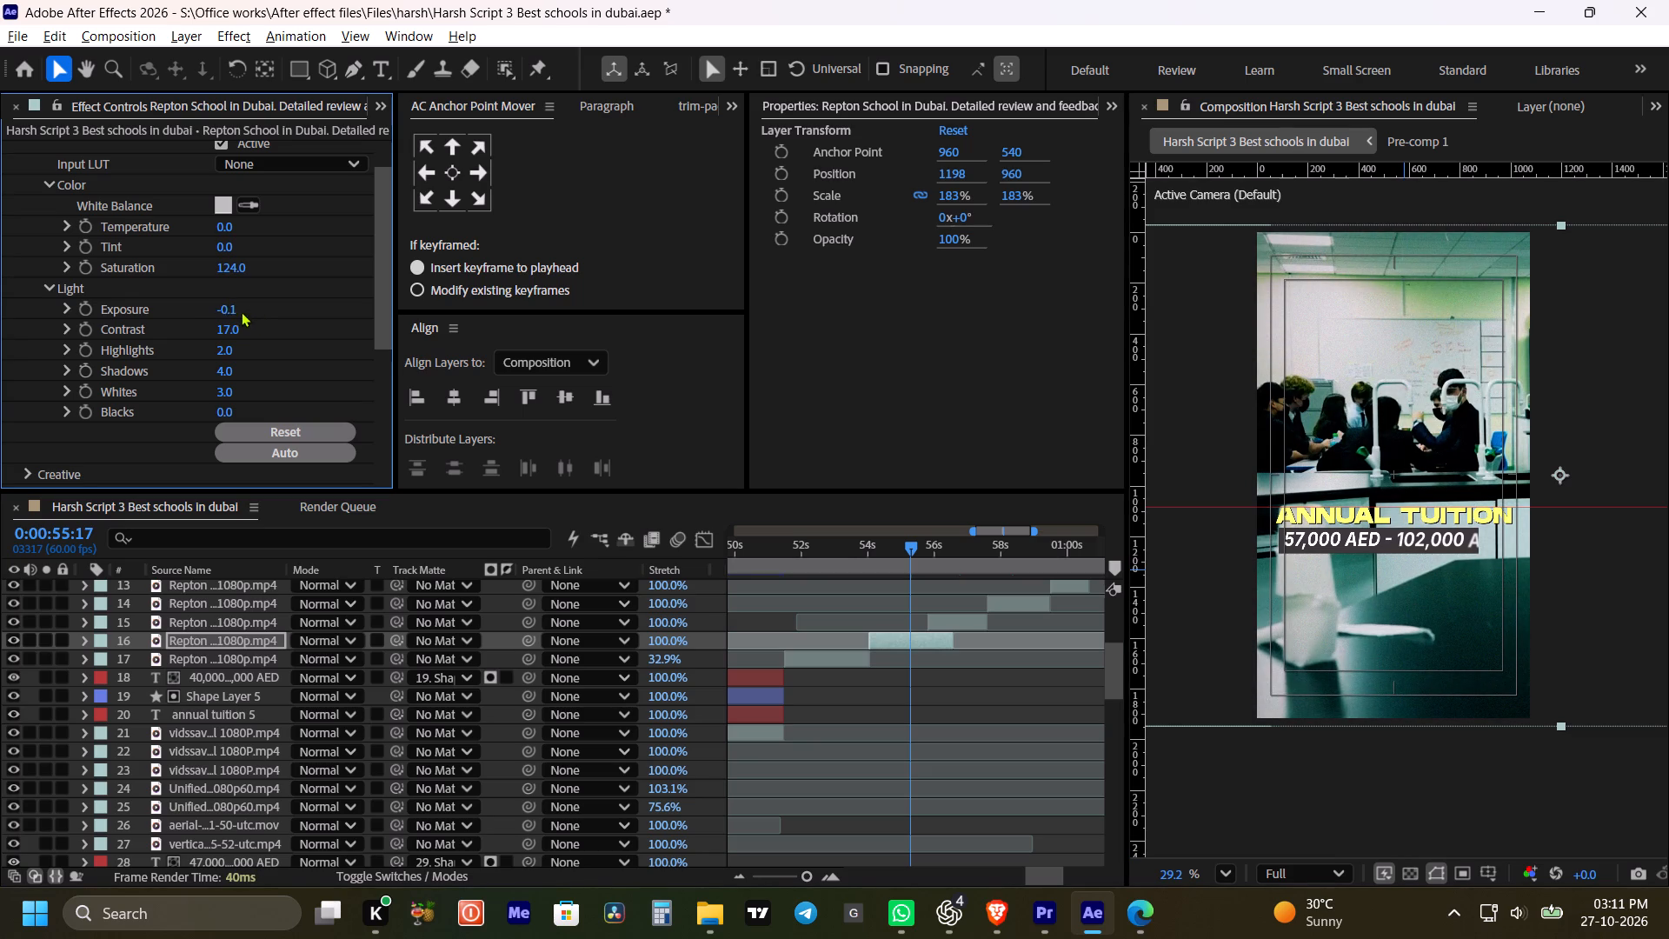
{"action": "left_click", "coordinate": [231, 307]}
{"action": "key", "text": "0"}
{"action": "left_click", "coordinate": [260, 312]}
{"action": "scroll", "coordinate": [331, 352], "scroll_direction": "up", "scroll_amount": 3}
{"action": "left_click", "coordinate": [331, 347]}
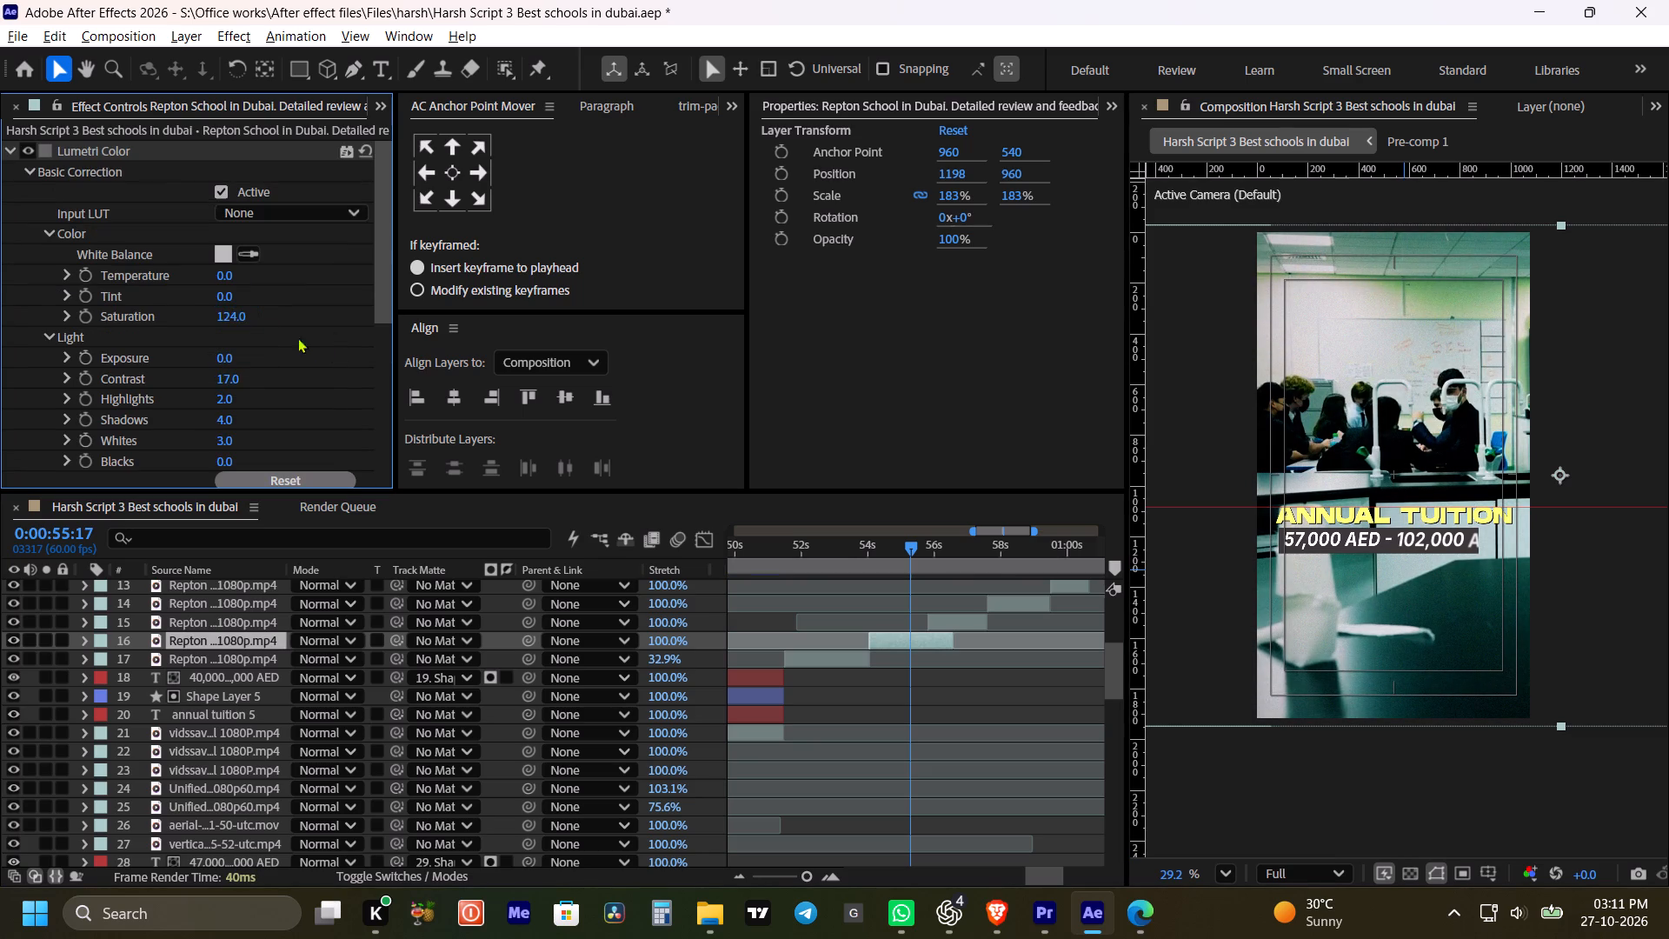
Set the classroom clip's Lumetri Temperature to 23 and Shadows to 24.
{"action": "left_click_drag", "start_coordinate": [224, 276], "coordinate": [254, 278]}
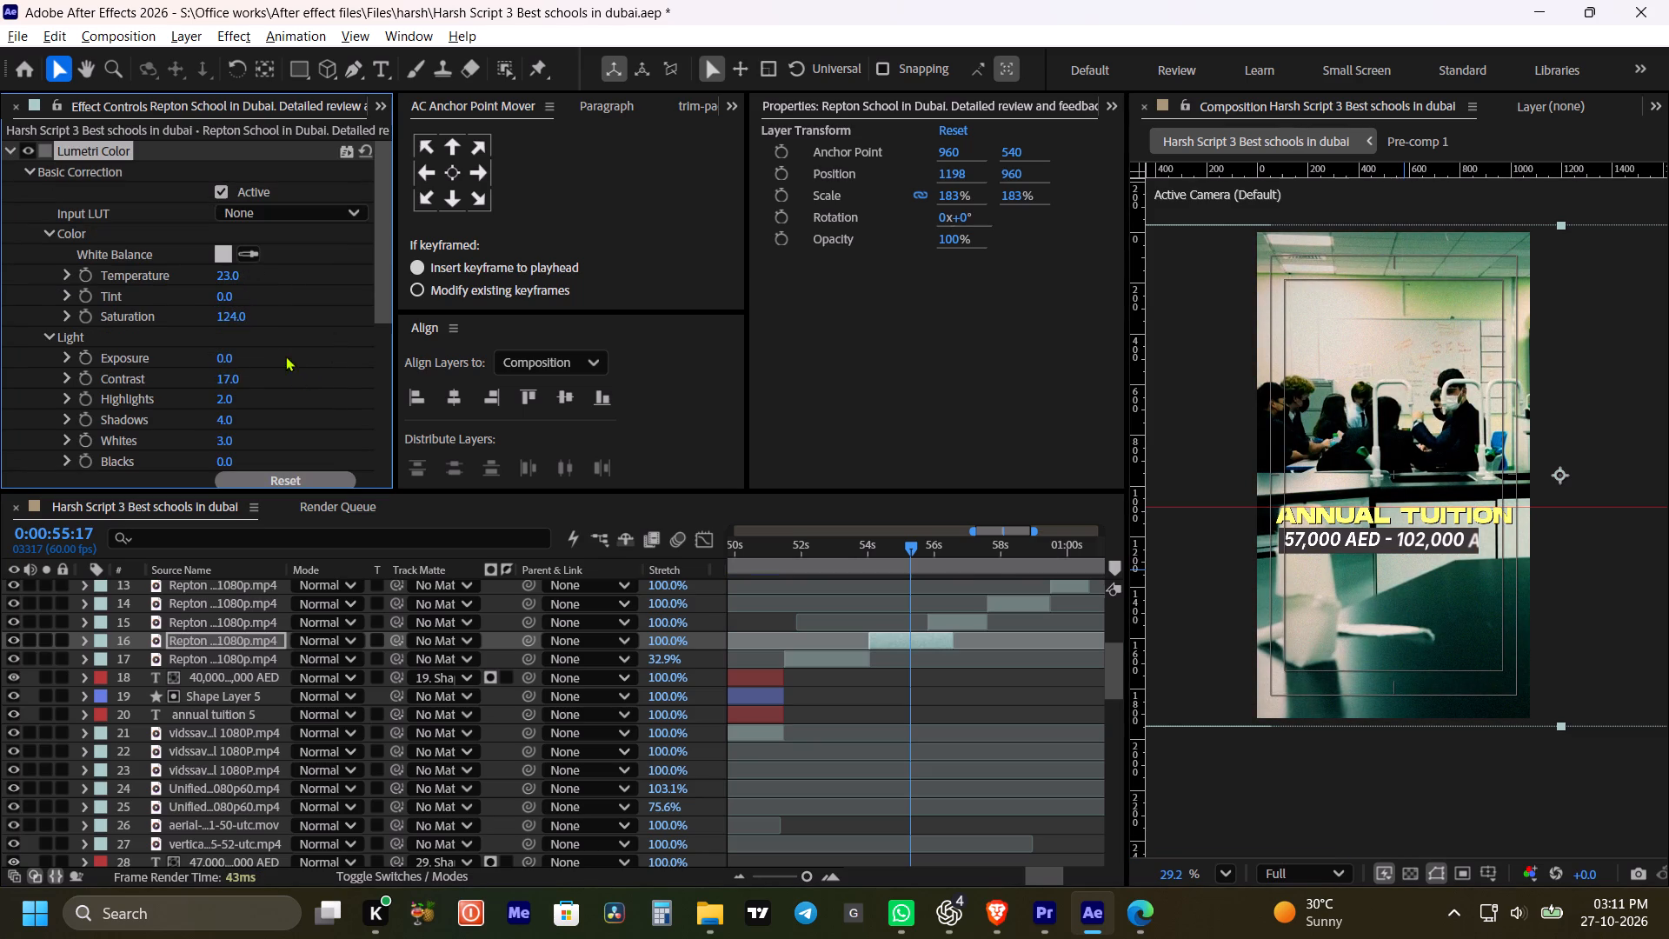
{"action": "left_click_drag", "start_coordinate": [221, 421], "coordinate": [223, 421]}
{"action": "left_click_drag", "start_coordinate": [223, 421], "coordinate": [245, 421]}
{"action": "scroll", "coordinate": [281, 423], "scroll_direction": "down", "scroll_amount": 2}
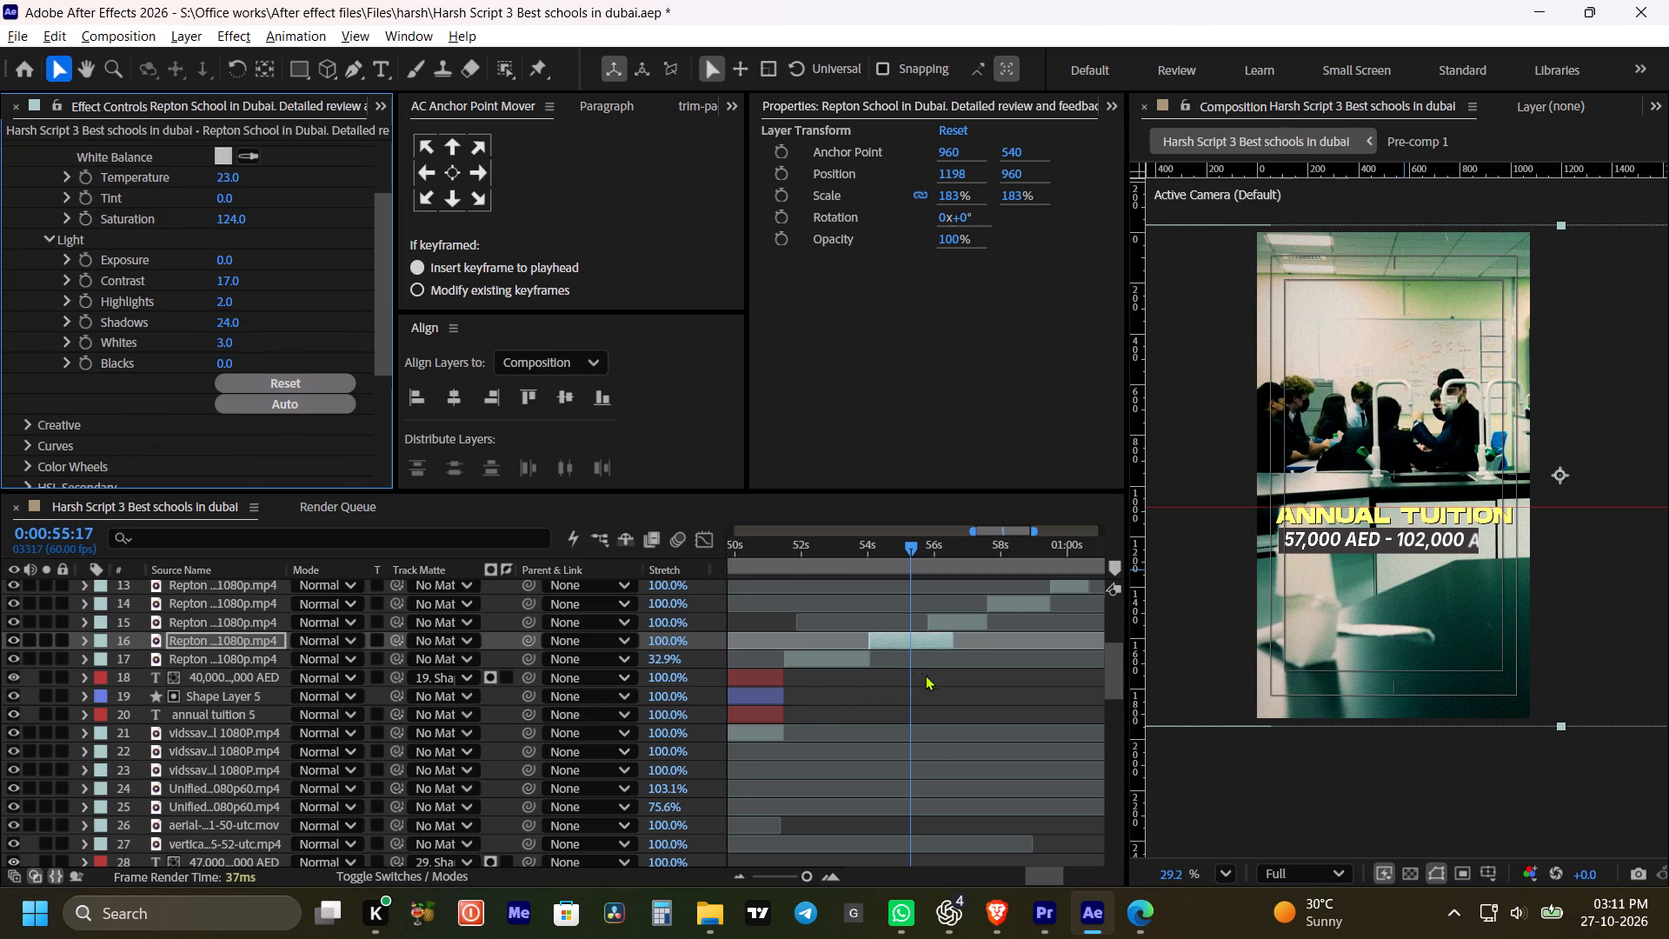
At 0:00:53:04, move the CC Vignette center on layer 17's colonnade clip to about 800, 511.
{"action": "scroll", "coordinate": [962, 697], "scroll_direction": "down", "scroll_amount": 1, "text": "alt"}
{"action": "key", "text": "space"}
{"action": "left_click_drag", "start_coordinate": [950, 691], "coordinate": [970, 676]}
{"action": "left_click", "coordinate": [926, 549]}
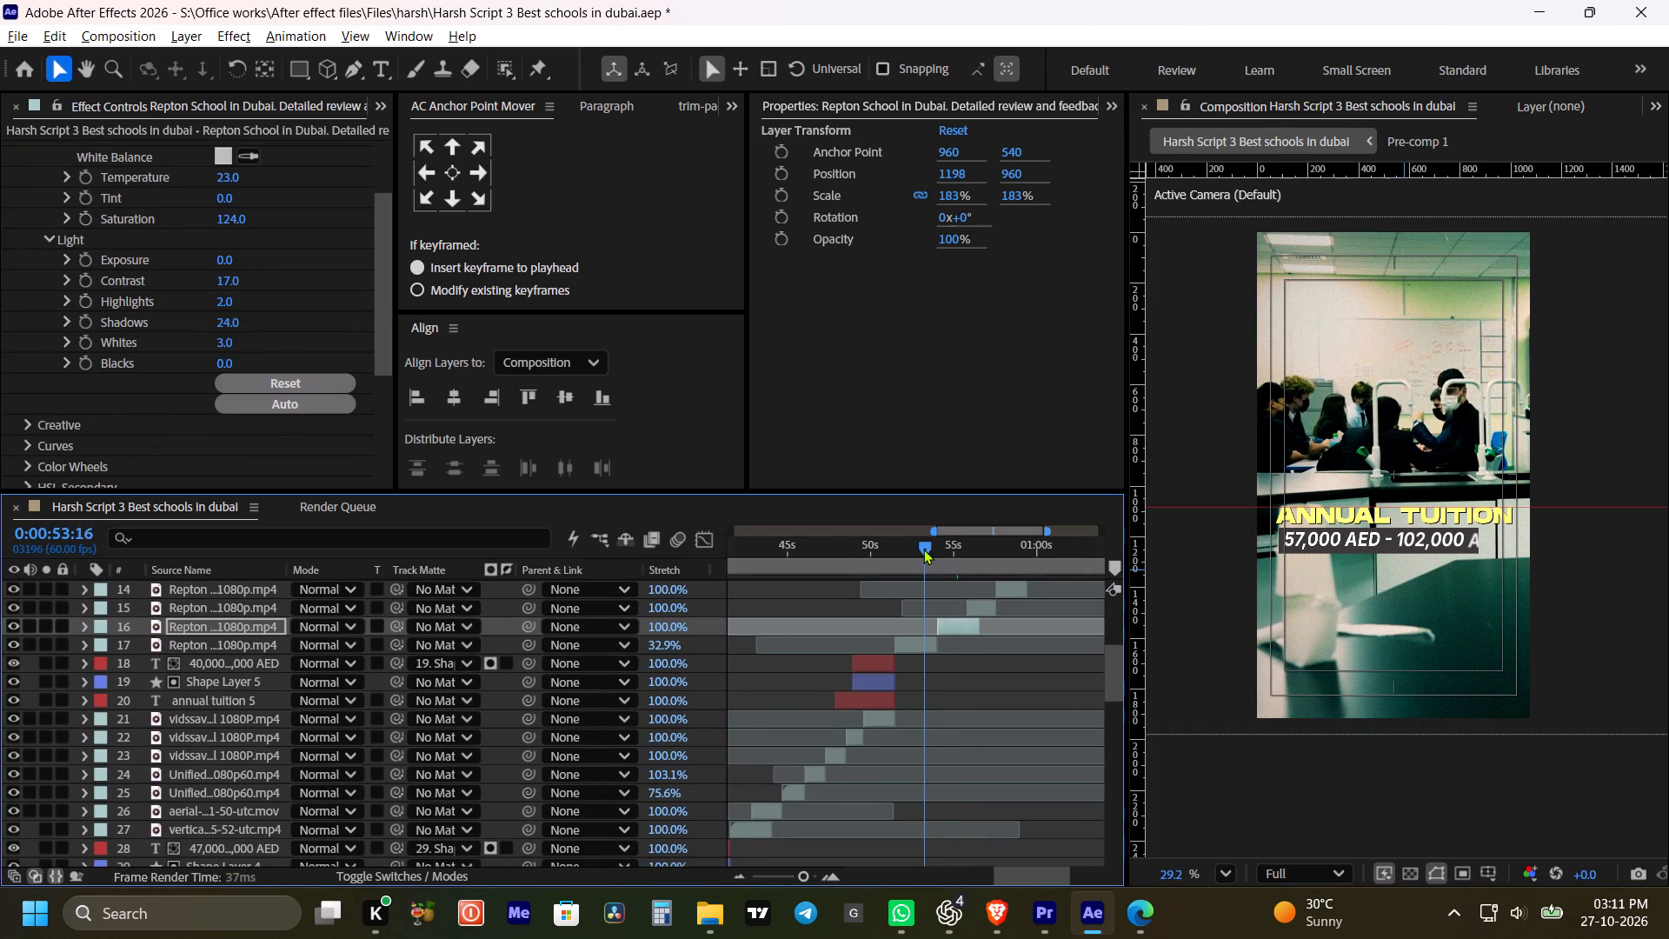
{"action": "left_click", "coordinate": [914, 645]}
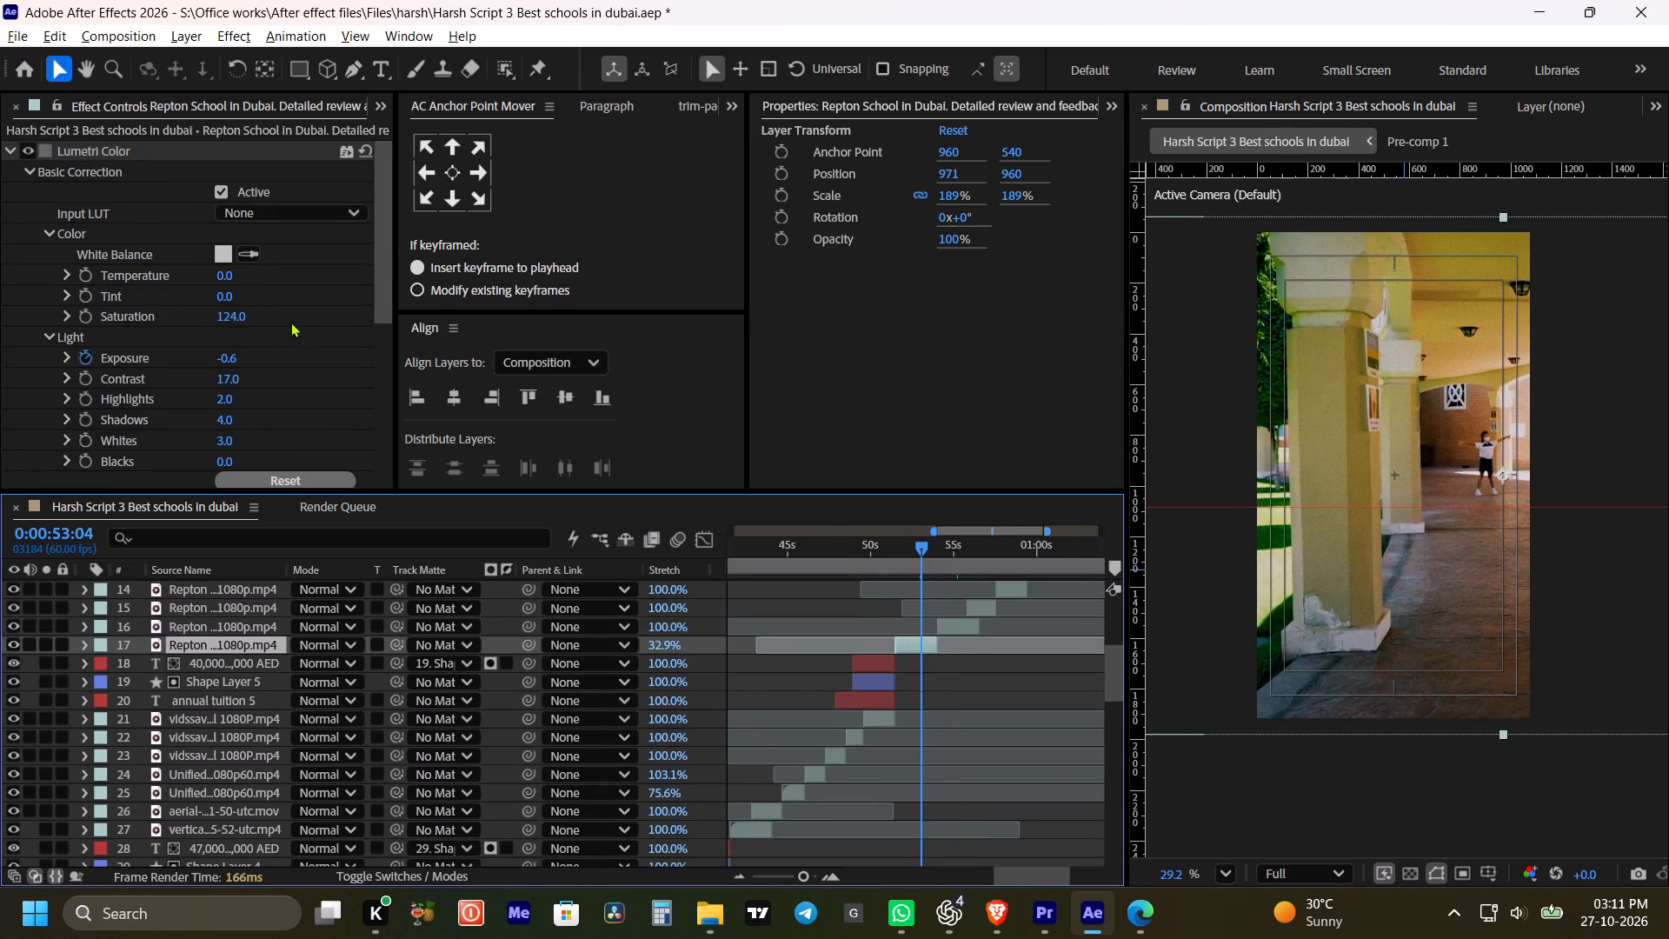
{"action": "scroll", "coordinate": [290, 322], "scroll_direction": "down", "scroll_amount": 9}
{"action": "left_click", "coordinate": [227, 372]}
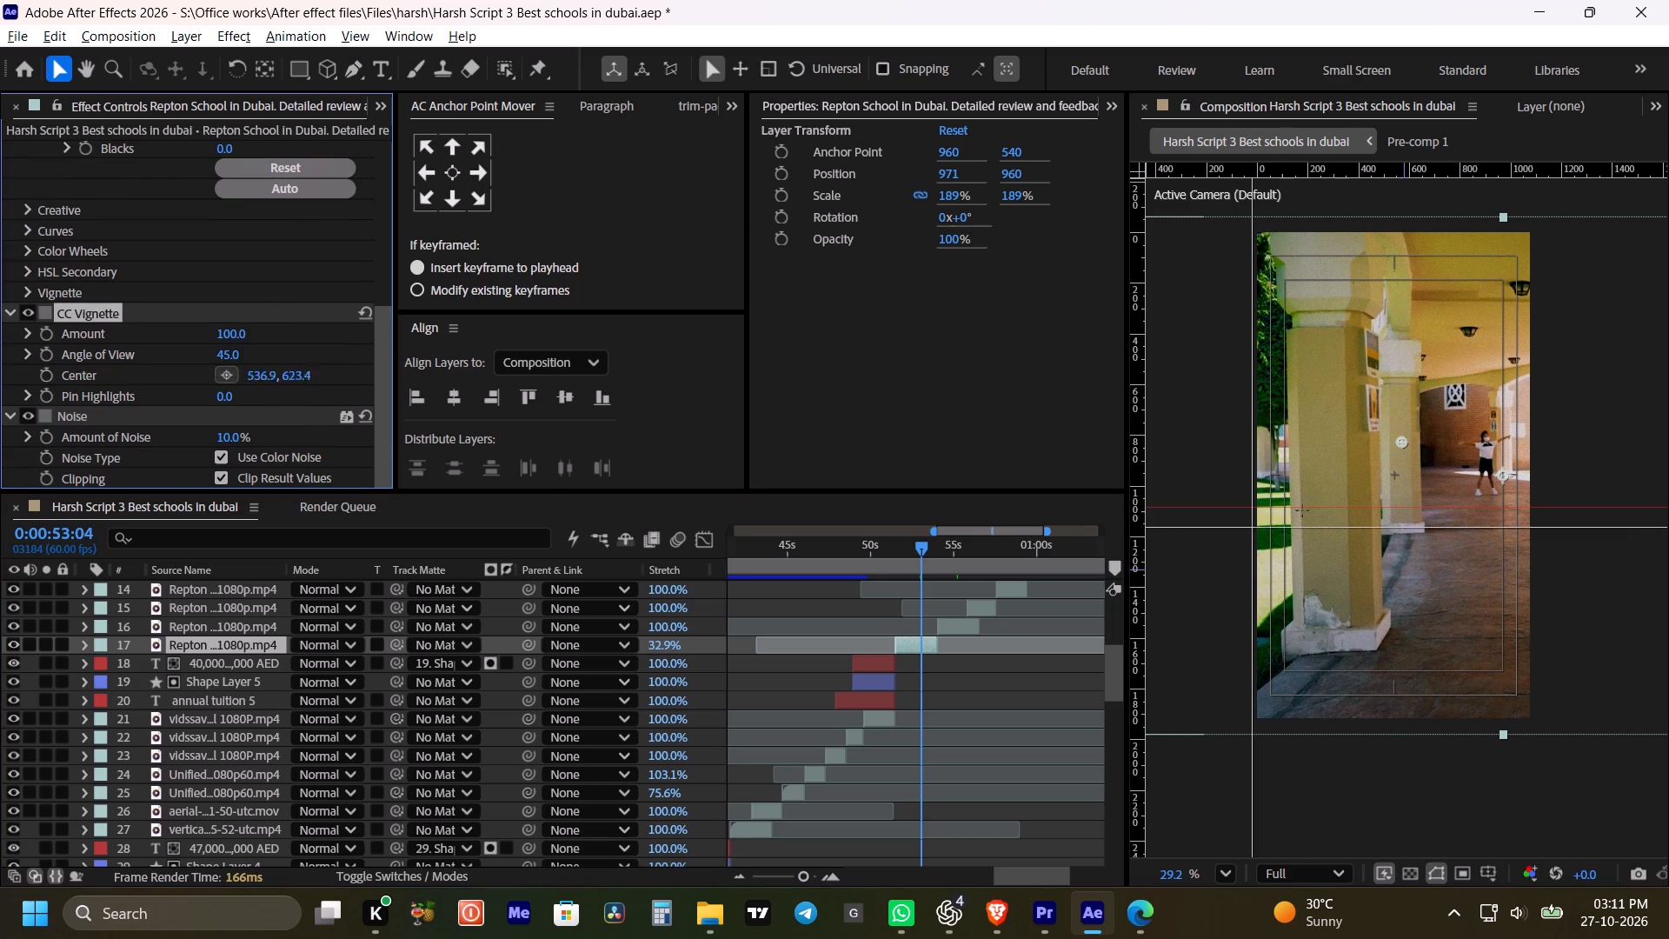
{"action": "left_click", "coordinate": [1332, 485]}
{"action": "left_click_drag", "start_coordinate": [1330, 487], "coordinate": [1424, 463]}
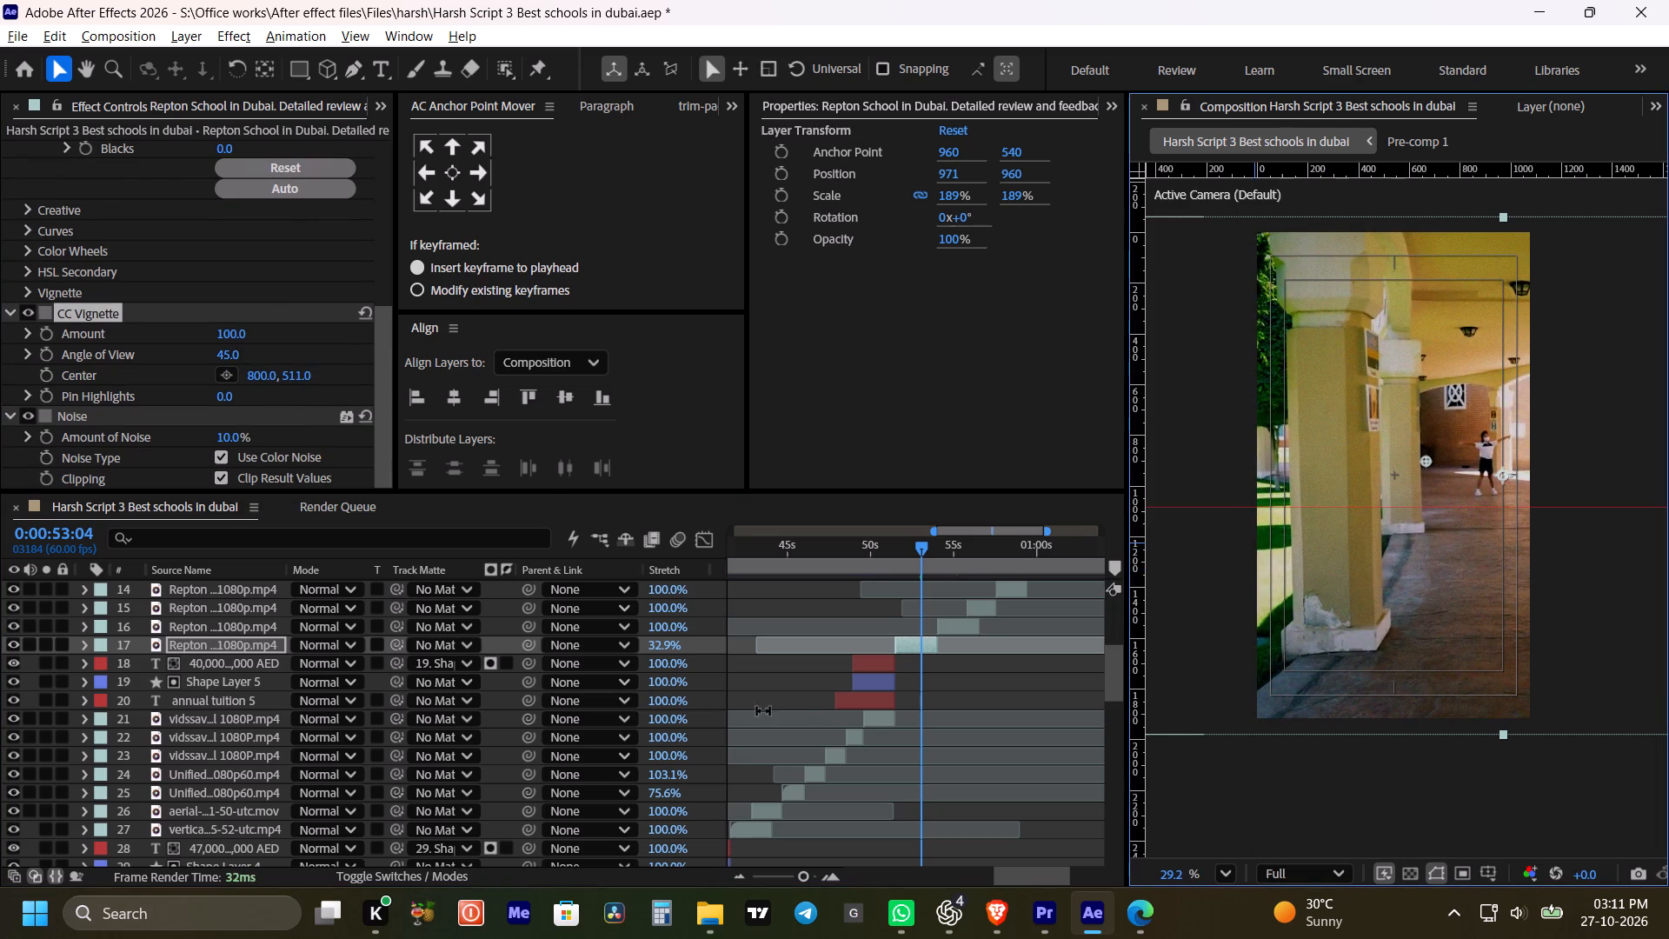
Paste the copied Lumetri, vignette and noise effects onto the GEMS Wellington clips on layers 21 through 27, viewed at 0:00:50:11.
{"action": "key", "text": "space"}
{"action": "left_click_drag", "start_coordinate": [952, 688], "coordinate": [1002, 644]}
{"action": "left_click", "coordinate": [922, 561]}
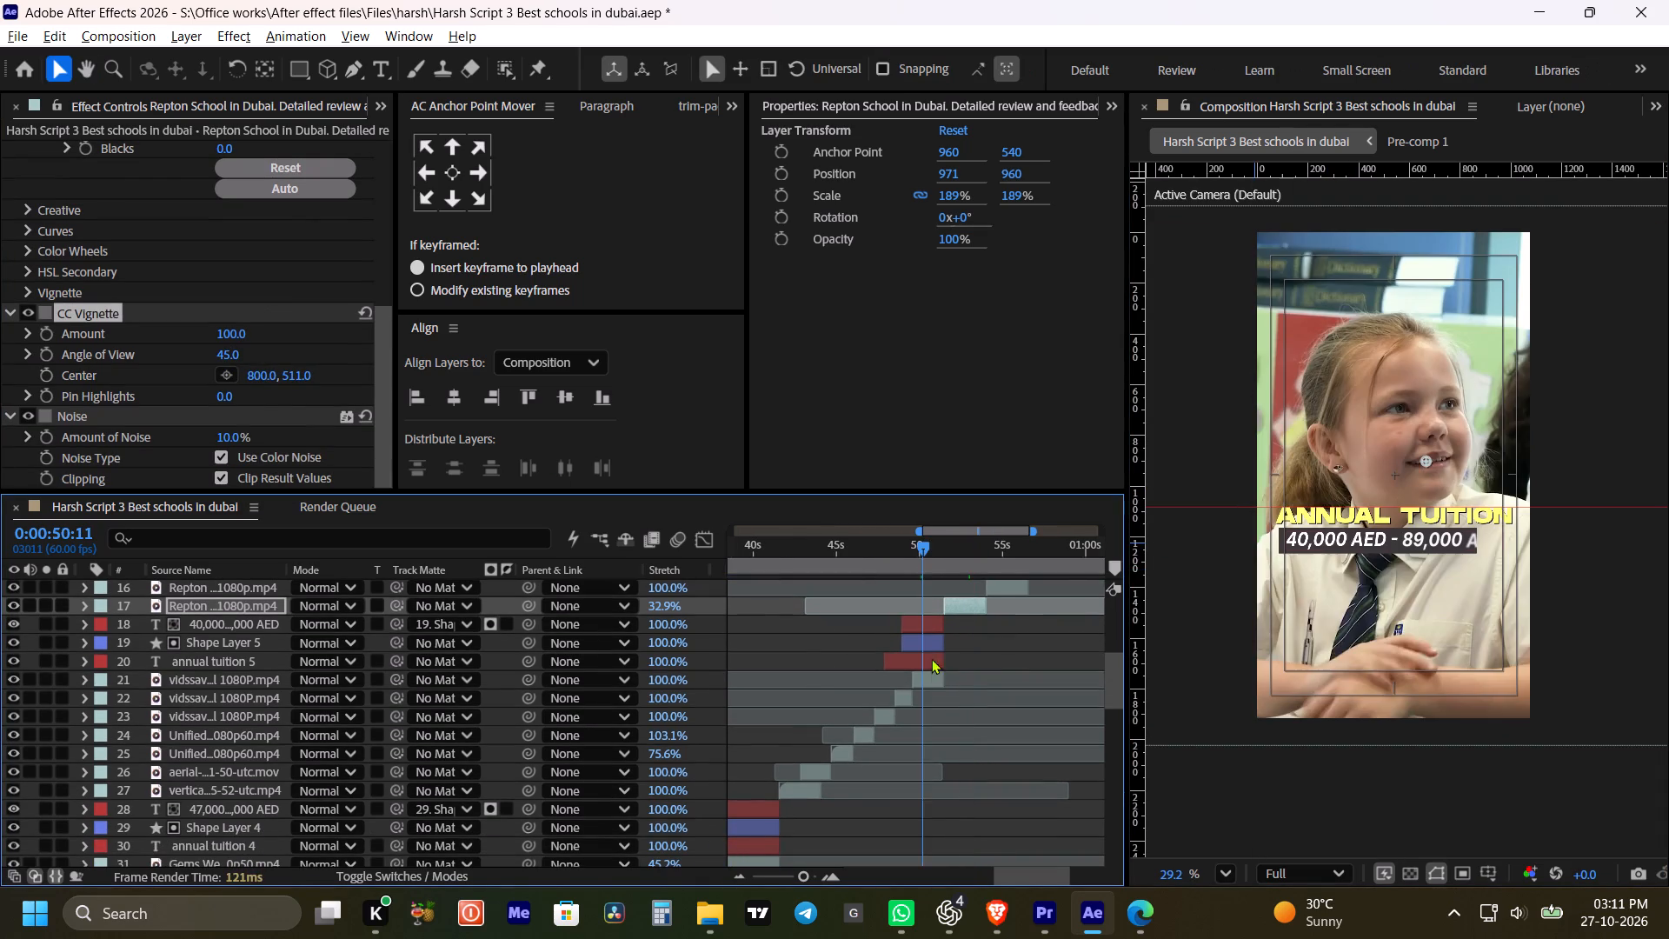
{"action": "scroll", "coordinate": [931, 668], "scroll_direction": "up", "scroll_amount": 1, "text": "alt"}
{"action": "key", "text": "space"}
{"action": "left_click_drag", "start_coordinate": [958, 749], "coordinate": [1023, 708]}
{"action": "scroll", "coordinate": [1004, 691], "scroll_direction": "down", "scroll_amount": 1, "text": "alt"}
{"action": "left_click", "coordinate": [999, 641]}
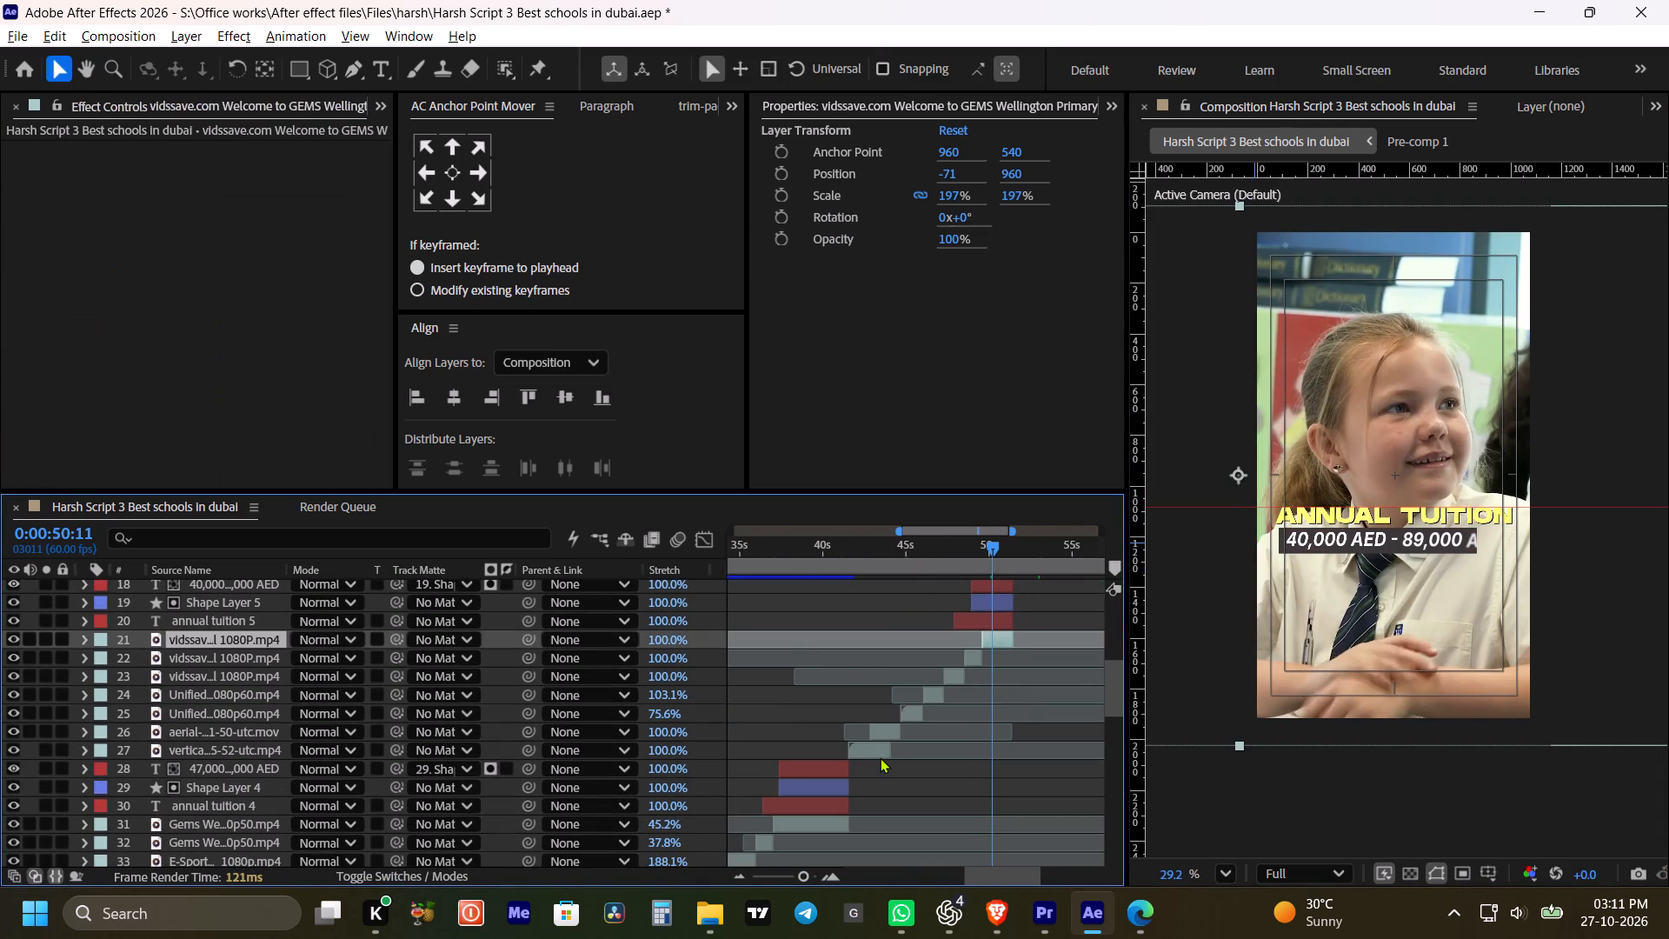
{"action": "left_click", "coordinate": [880, 757], "text": "shift"}
{"action": "key", "text": "ctrl+v"}
{"action": "left_click", "coordinate": [1045, 614]}
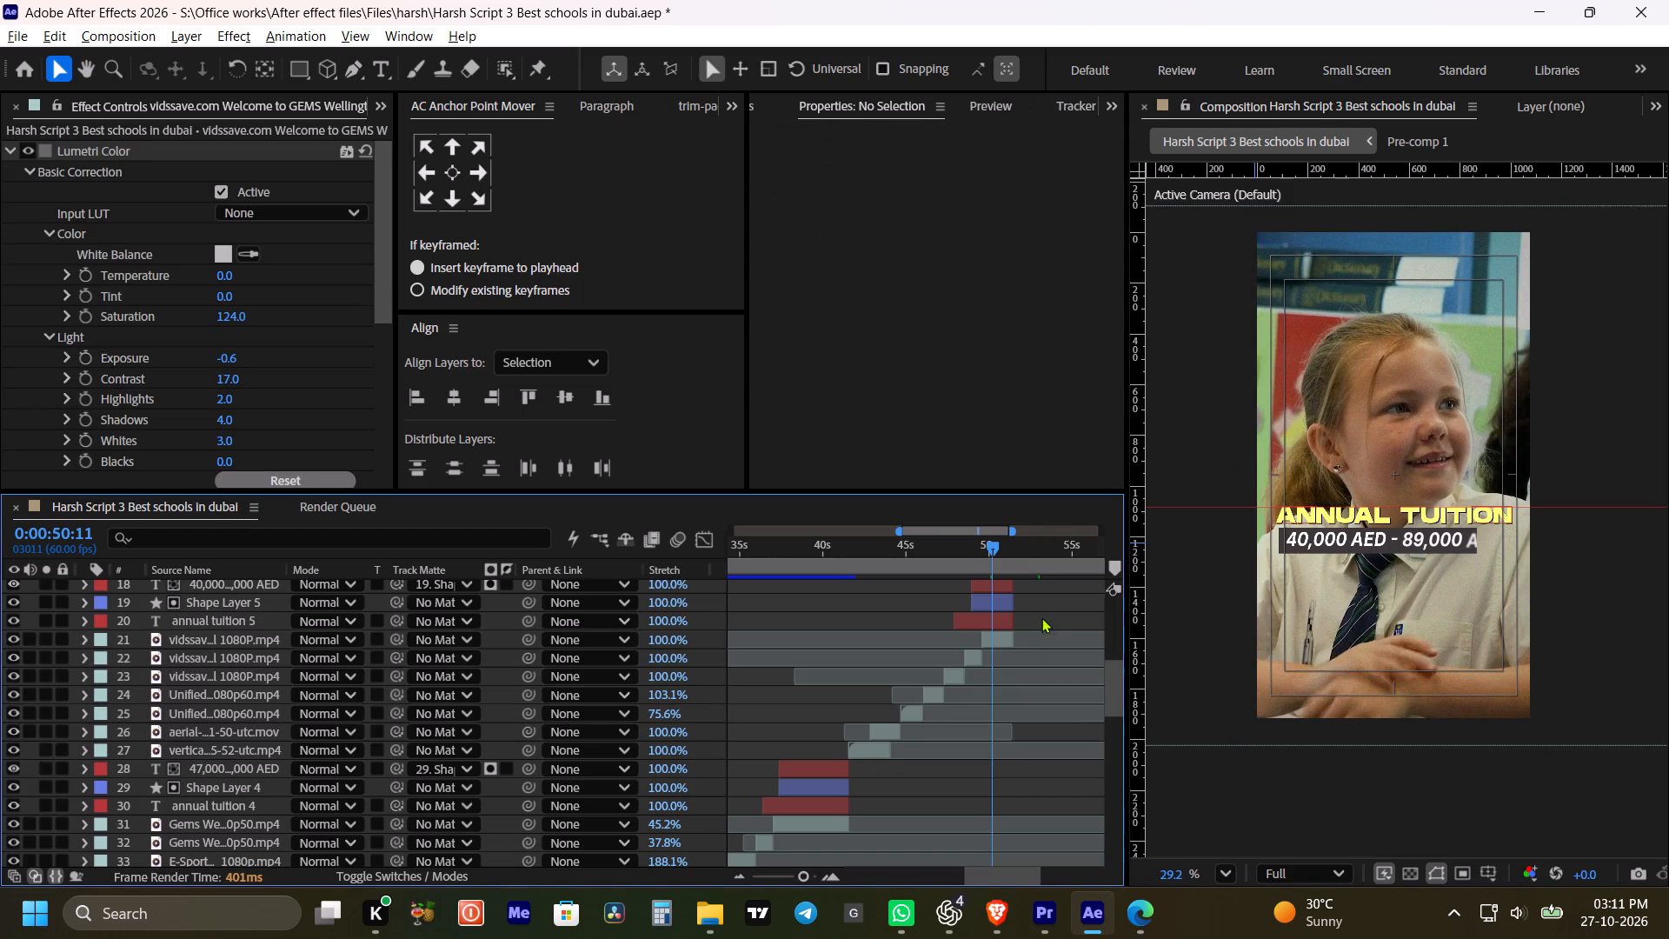
On layer 24's GEMS Wellington building clip, set Lumetri Contrast to 45 and Highlights to -5, viewed at 0:00:46:55.
{"action": "key", "text": "space"}
{"action": "left_click_drag", "start_coordinate": [1007, 681], "coordinate": [1014, 656]}
{"action": "scroll", "coordinate": [1010, 663], "scroll_direction": "up", "scroll_amount": 1, "text": "alt"}
{"action": "left_click_drag", "start_coordinate": [971, 541], "coordinate": [954, 552]}
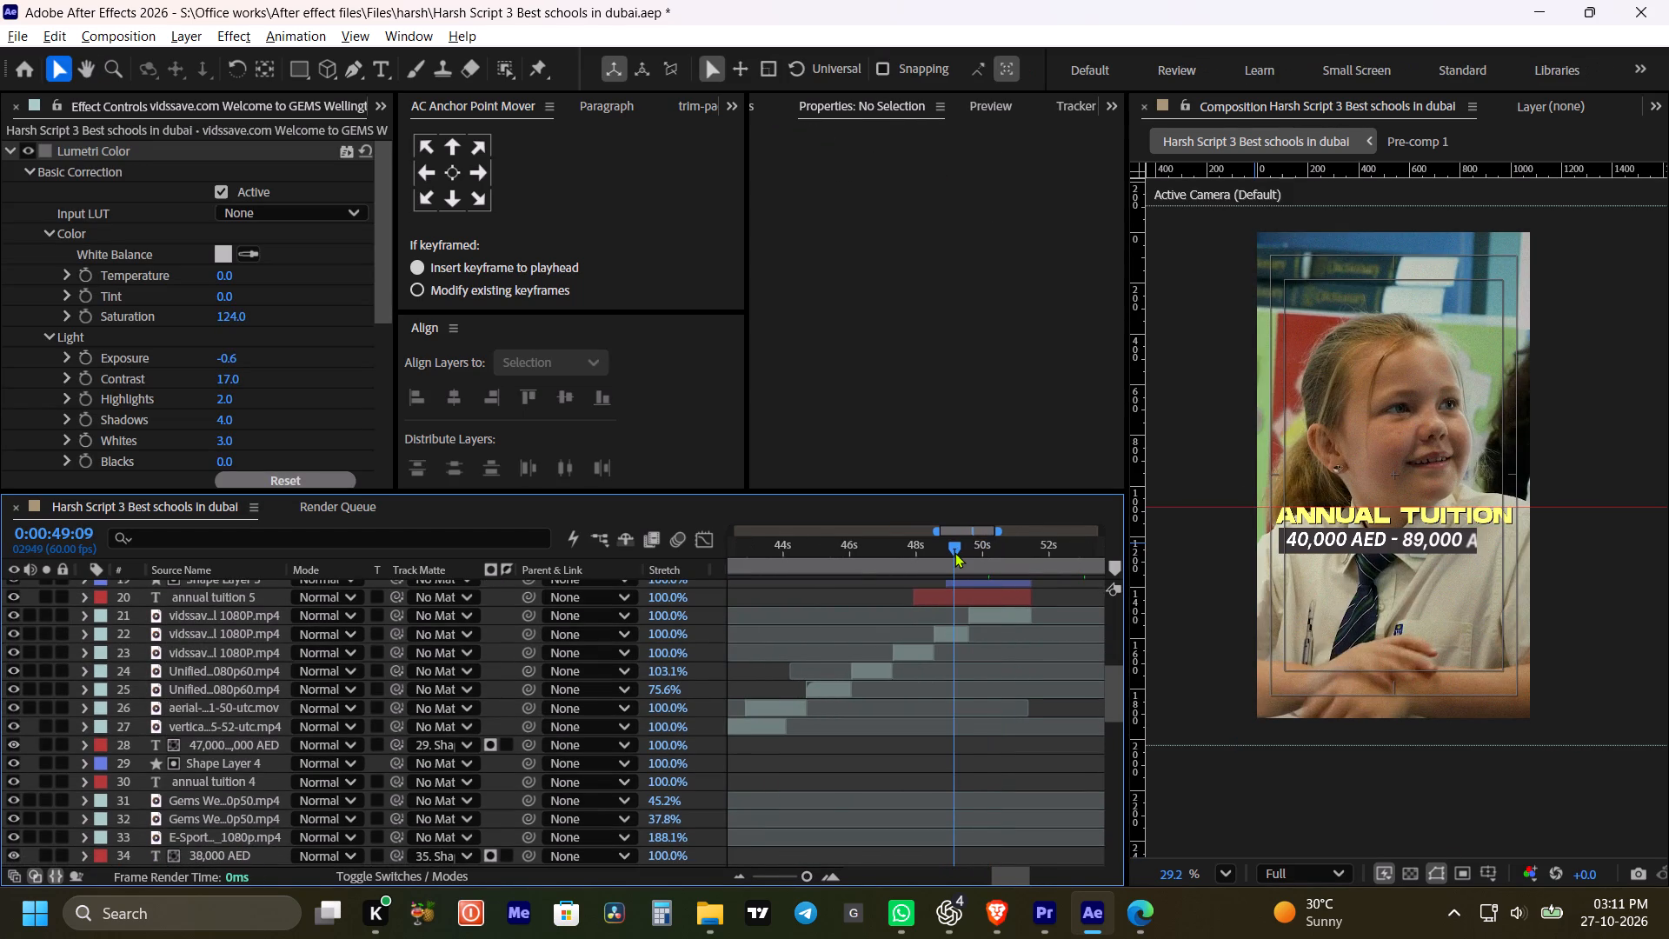
{"action": "left_click_drag", "start_coordinate": [954, 552], "coordinate": [889, 566]}
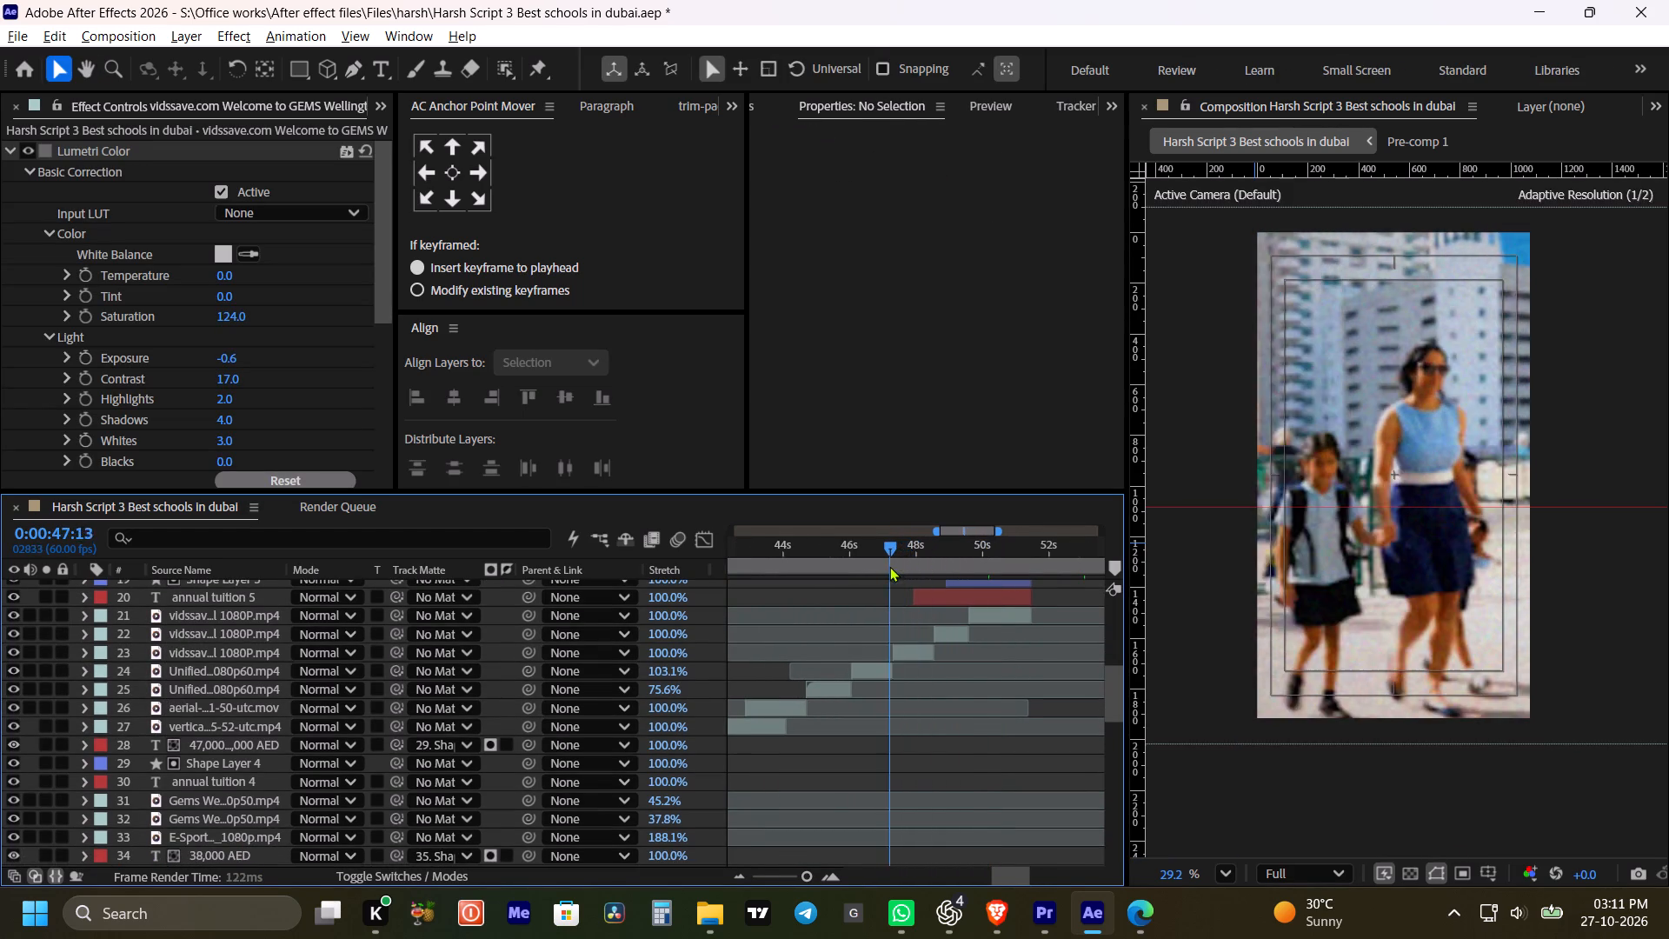
{"action": "left_click_drag", "start_coordinate": [889, 566], "coordinate": [880, 566]}
{"action": "scroll", "coordinate": [920, 671], "scroll_direction": "down", "scroll_amount": 1, "text": "alt"}
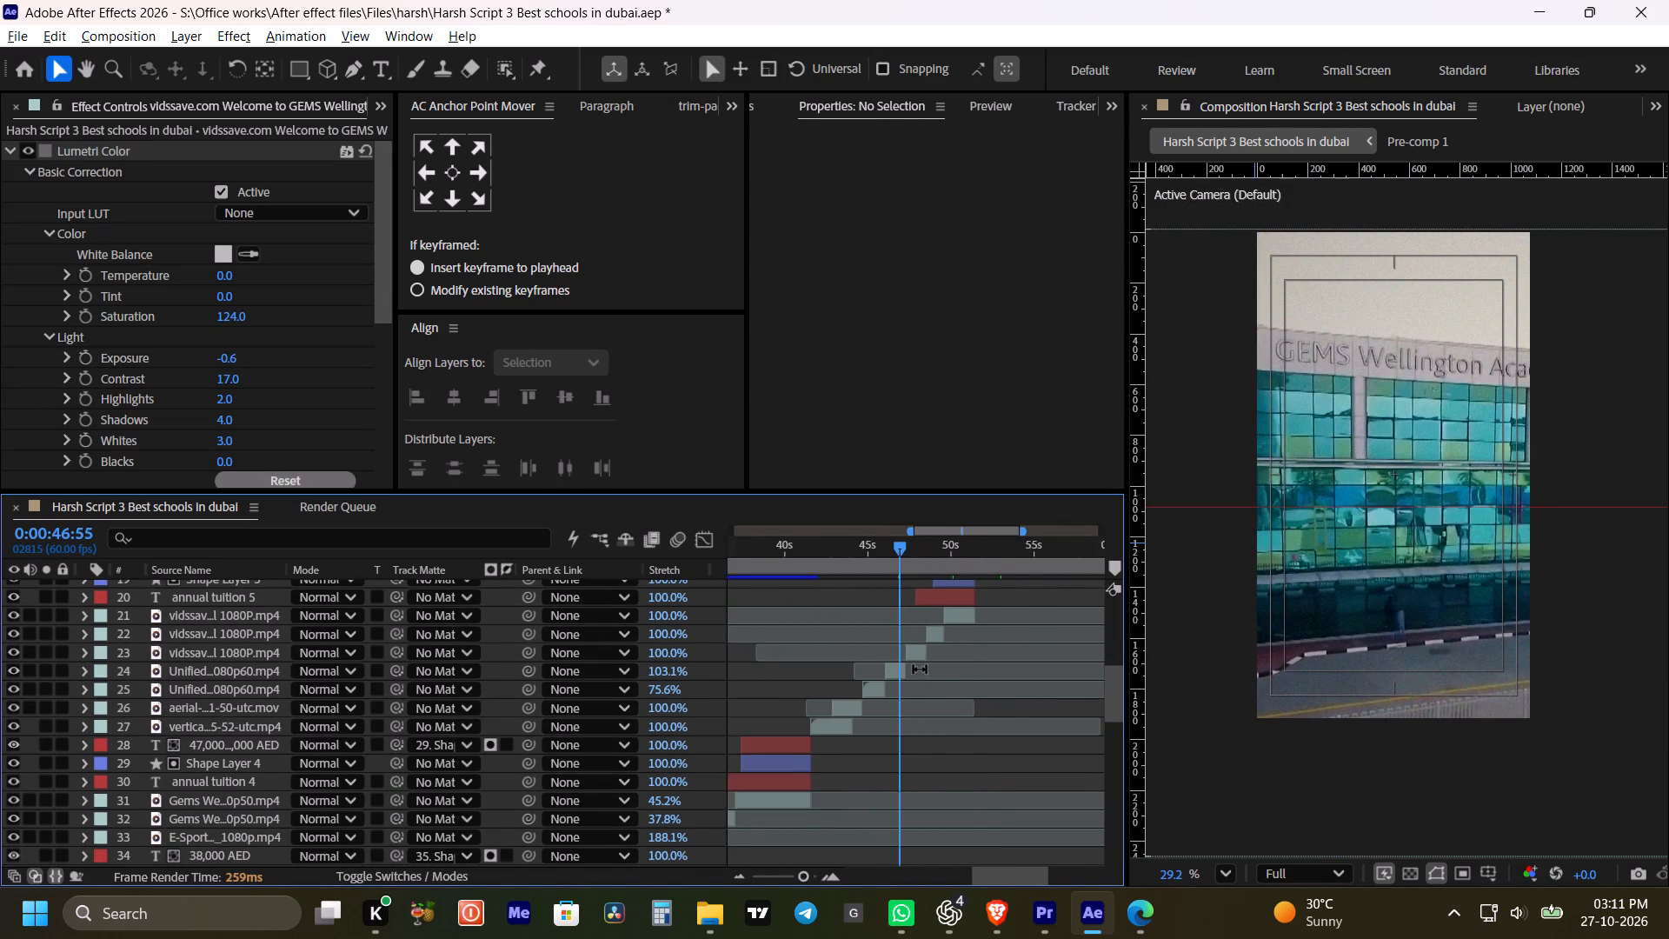
{"action": "key", "text": "space"}
{"action": "left_click_drag", "start_coordinate": [926, 712], "coordinate": [937, 656]}
{"action": "left_click", "coordinate": [908, 621]}
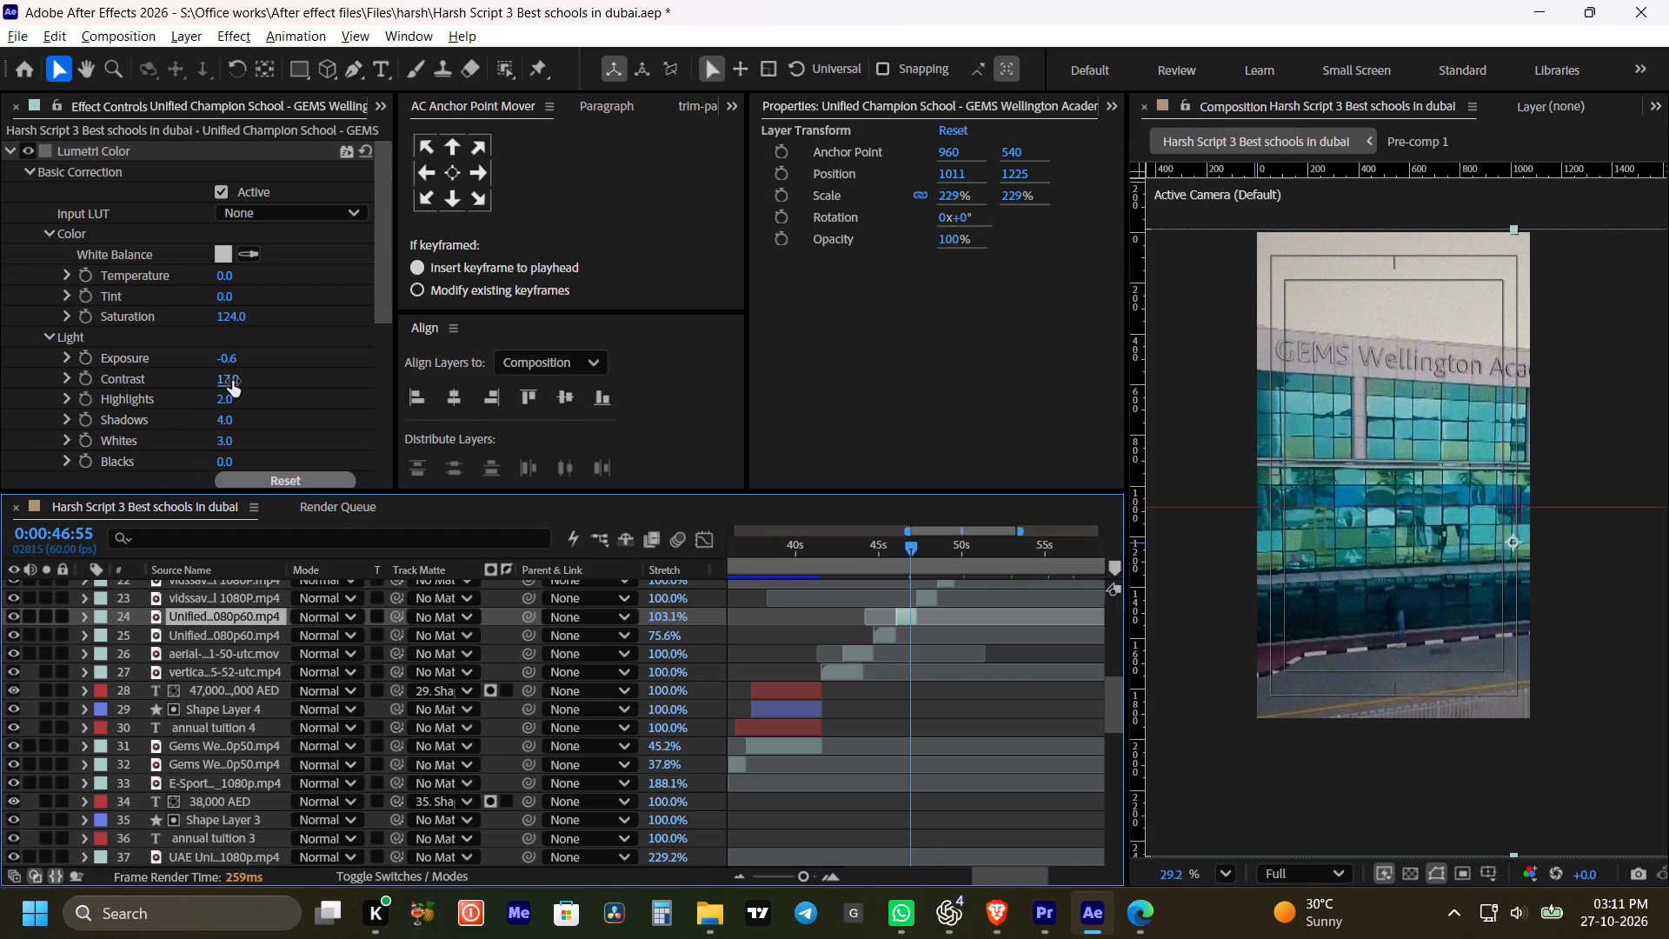
{"action": "left_click_drag", "start_coordinate": [232, 378], "coordinate": [262, 374]}
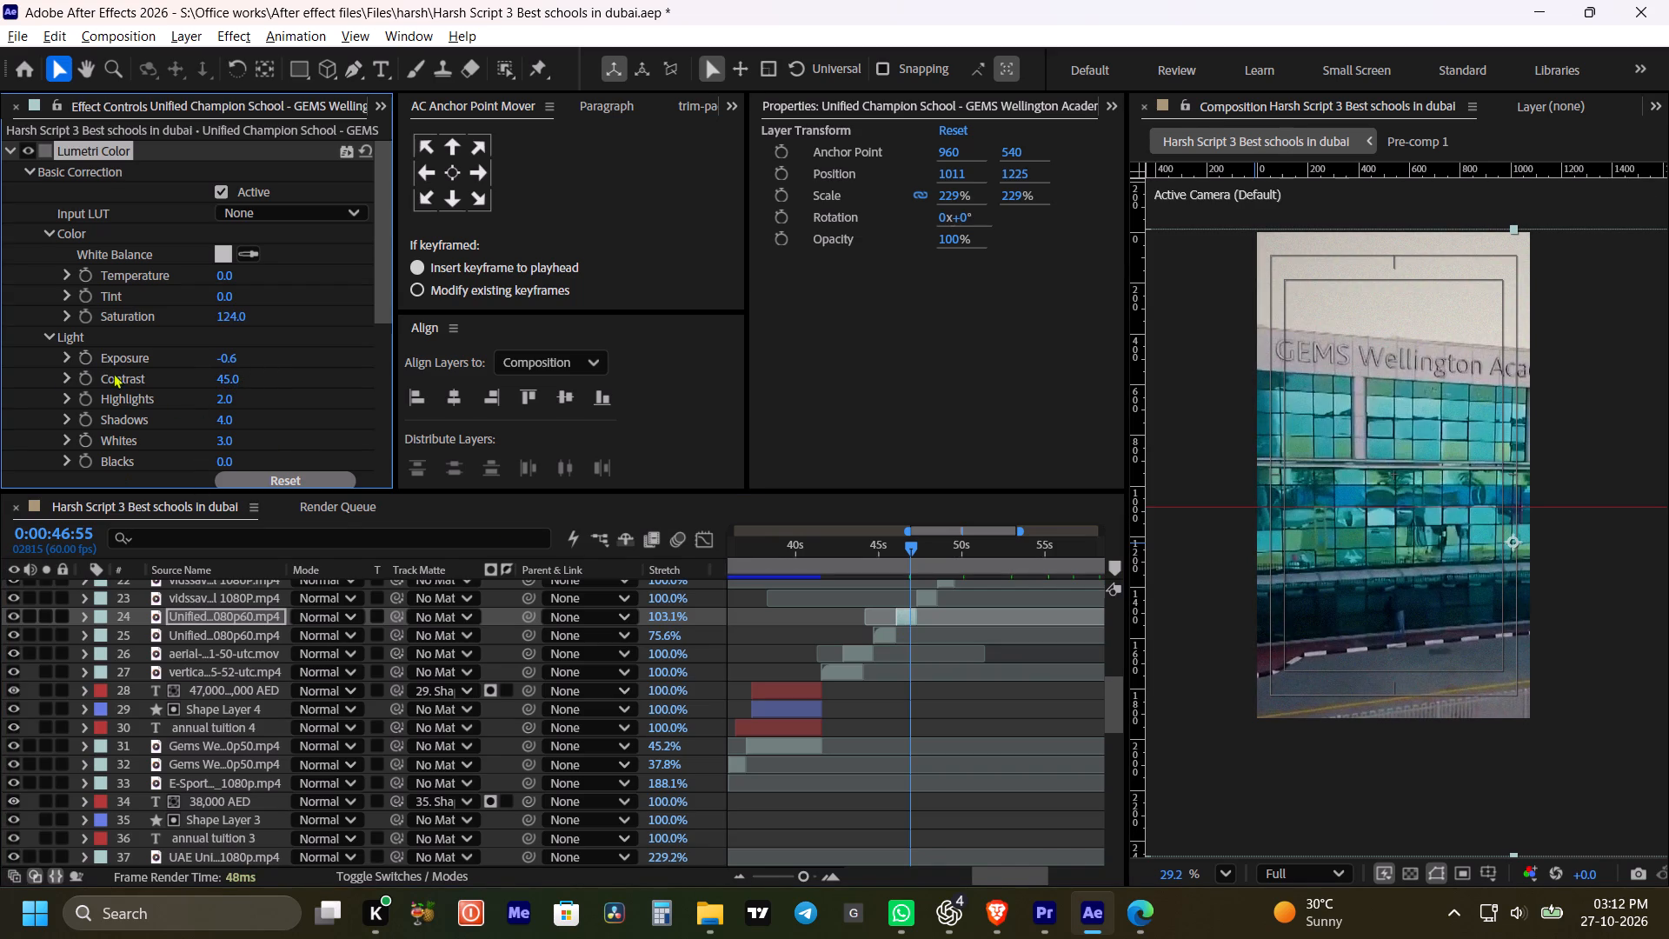
{"action": "left_click_drag", "start_coordinate": [225, 398], "coordinate": [291, 394]}
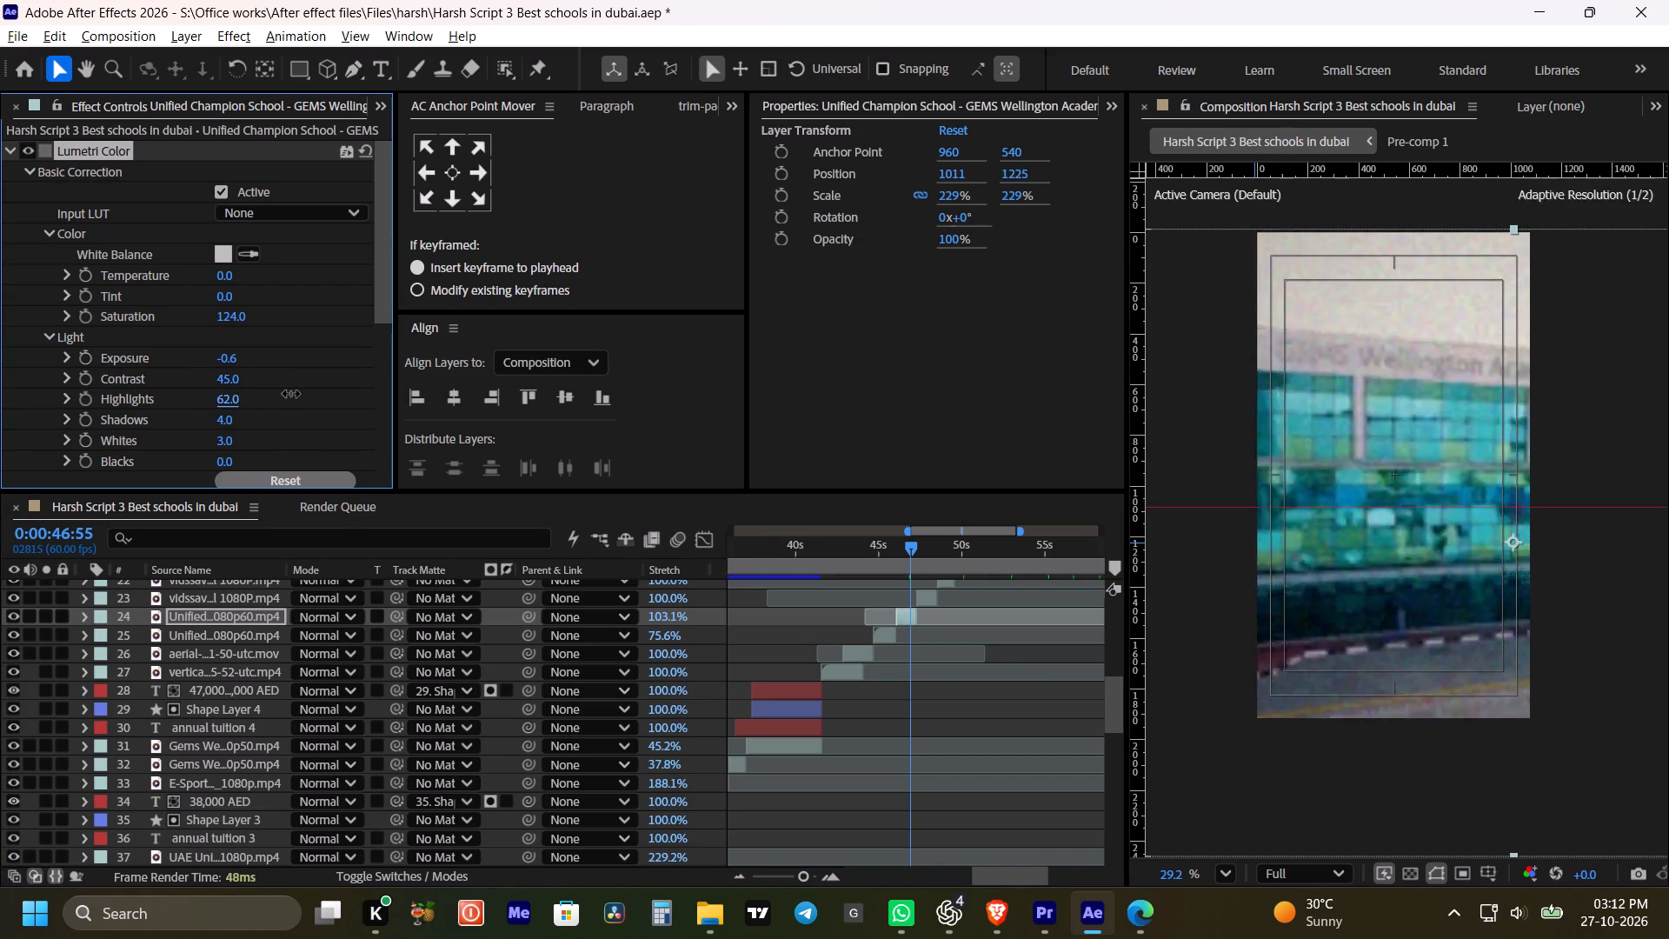
{"action": "left_click_drag", "start_coordinate": [291, 394], "coordinate": [248, 430]}
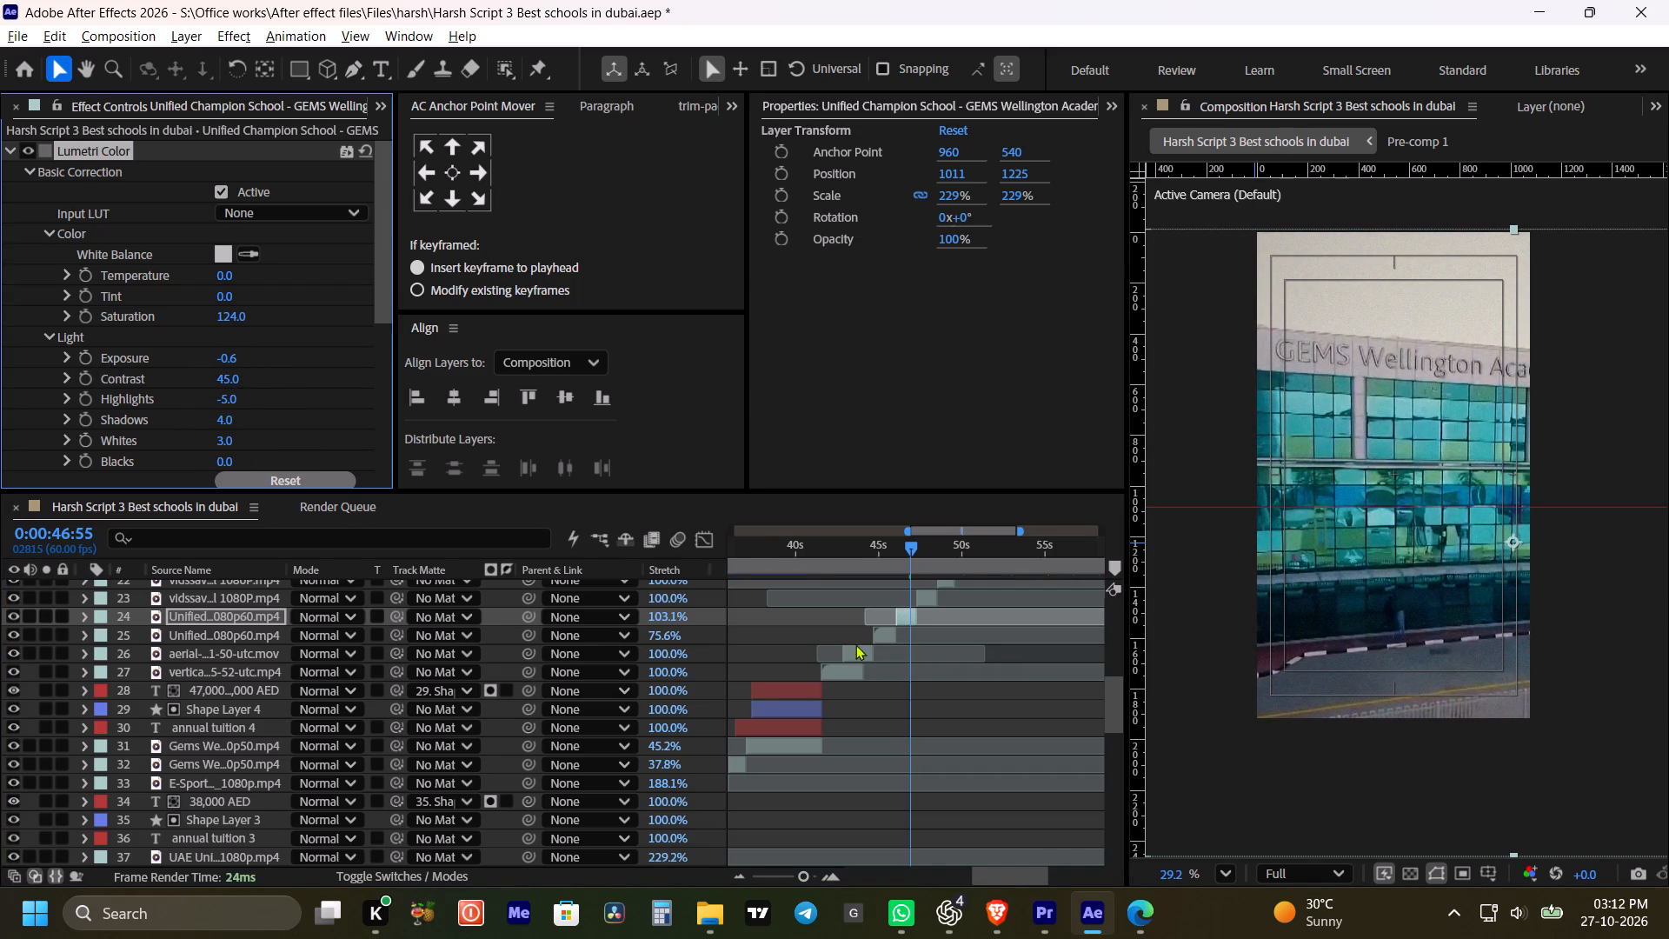
Move the CC Vignette center on layer 24's building clip to about 804.5, 388.3.
{"action": "scroll", "coordinate": [180, 310], "scroll_direction": "down", "scroll_amount": 6}
{"action": "scroll", "coordinate": [167, 394], "scroll_direction": "down", "scroll_amount": 4}
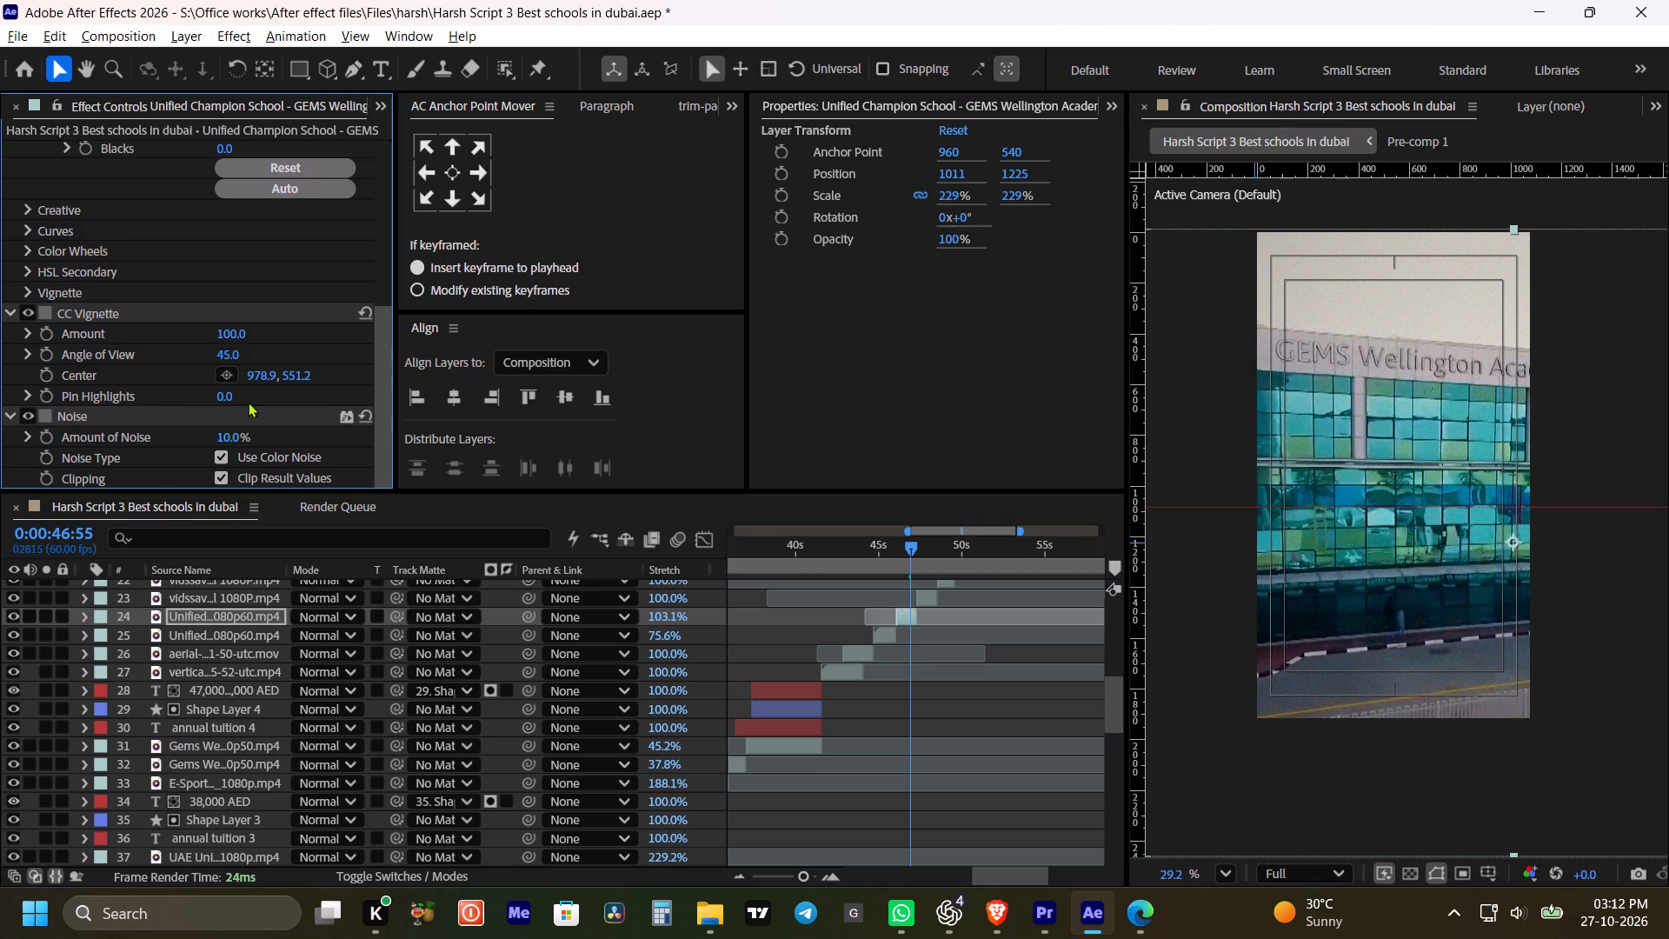
{"action": "left_click", "coordinate": [231, 373]}
{"action": "left_click", "coordinate": [1354, 448]}
{"action": "left_click_drag", "start_coordinate": [1353, 445], "coordinate": [1391, 454]}
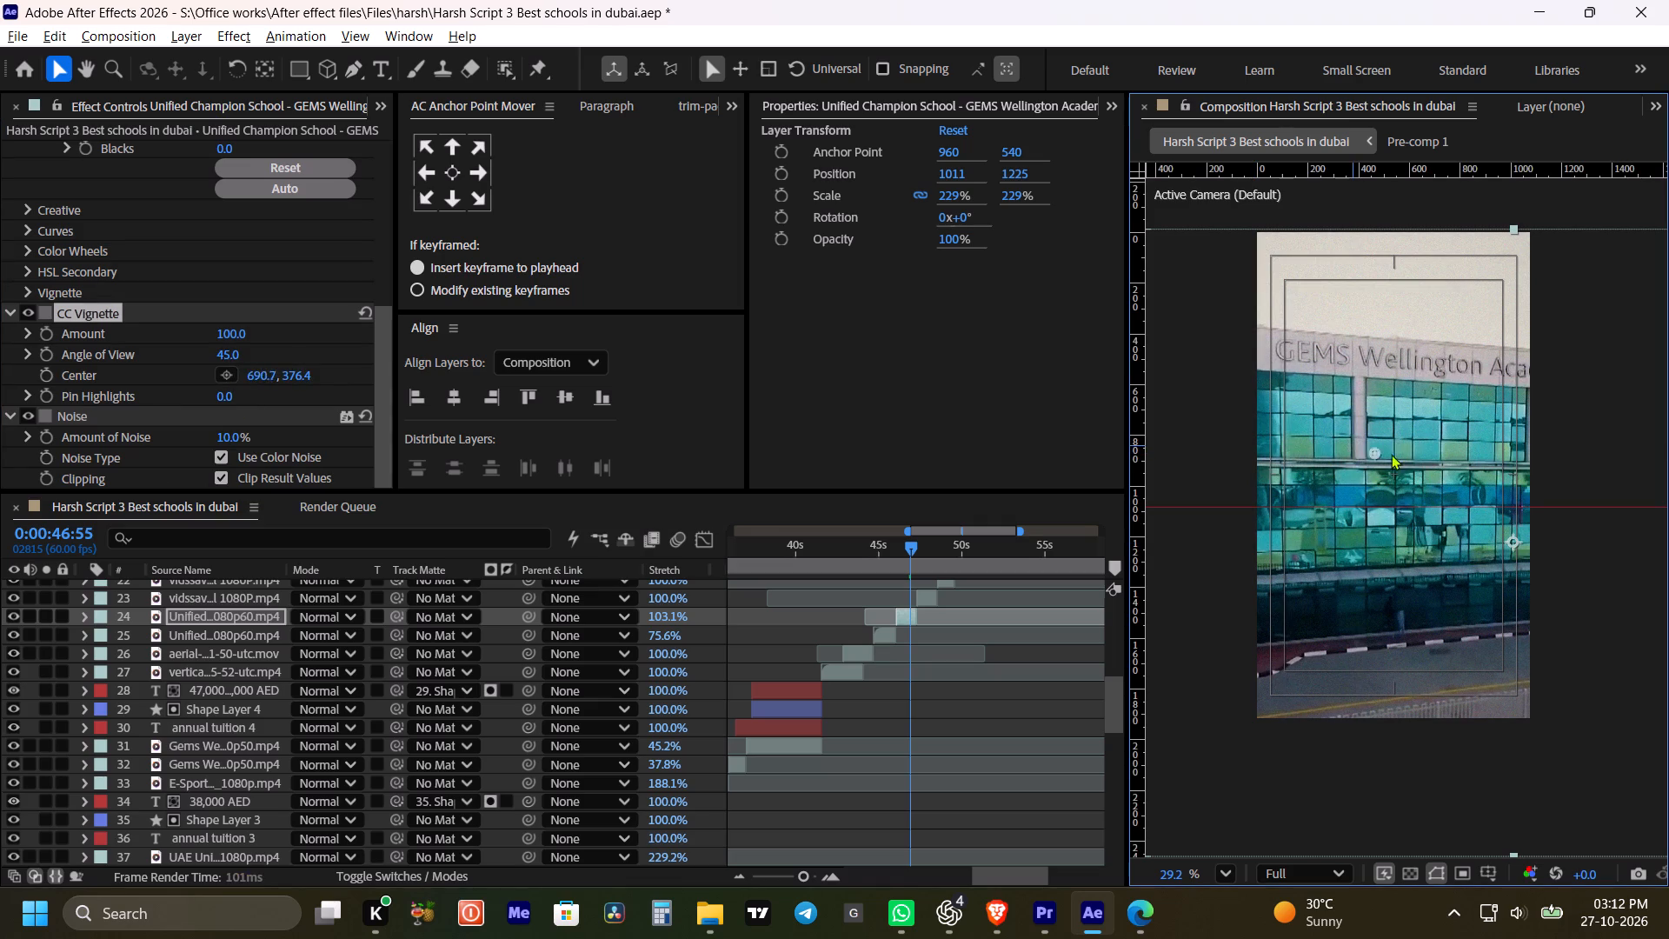
{"action": "left_click_drag", "start_coordinate": [1391, 454], "coordinate": [1421, 452]}
On layer 26's aerial schoolyard clip, set the CC Vignette center to about 572.6, 829.7 and Angle of View to 40.
{"action": "left_click_drag", "start_coordinate": [913, 545], "coordinate": [888, 553]}
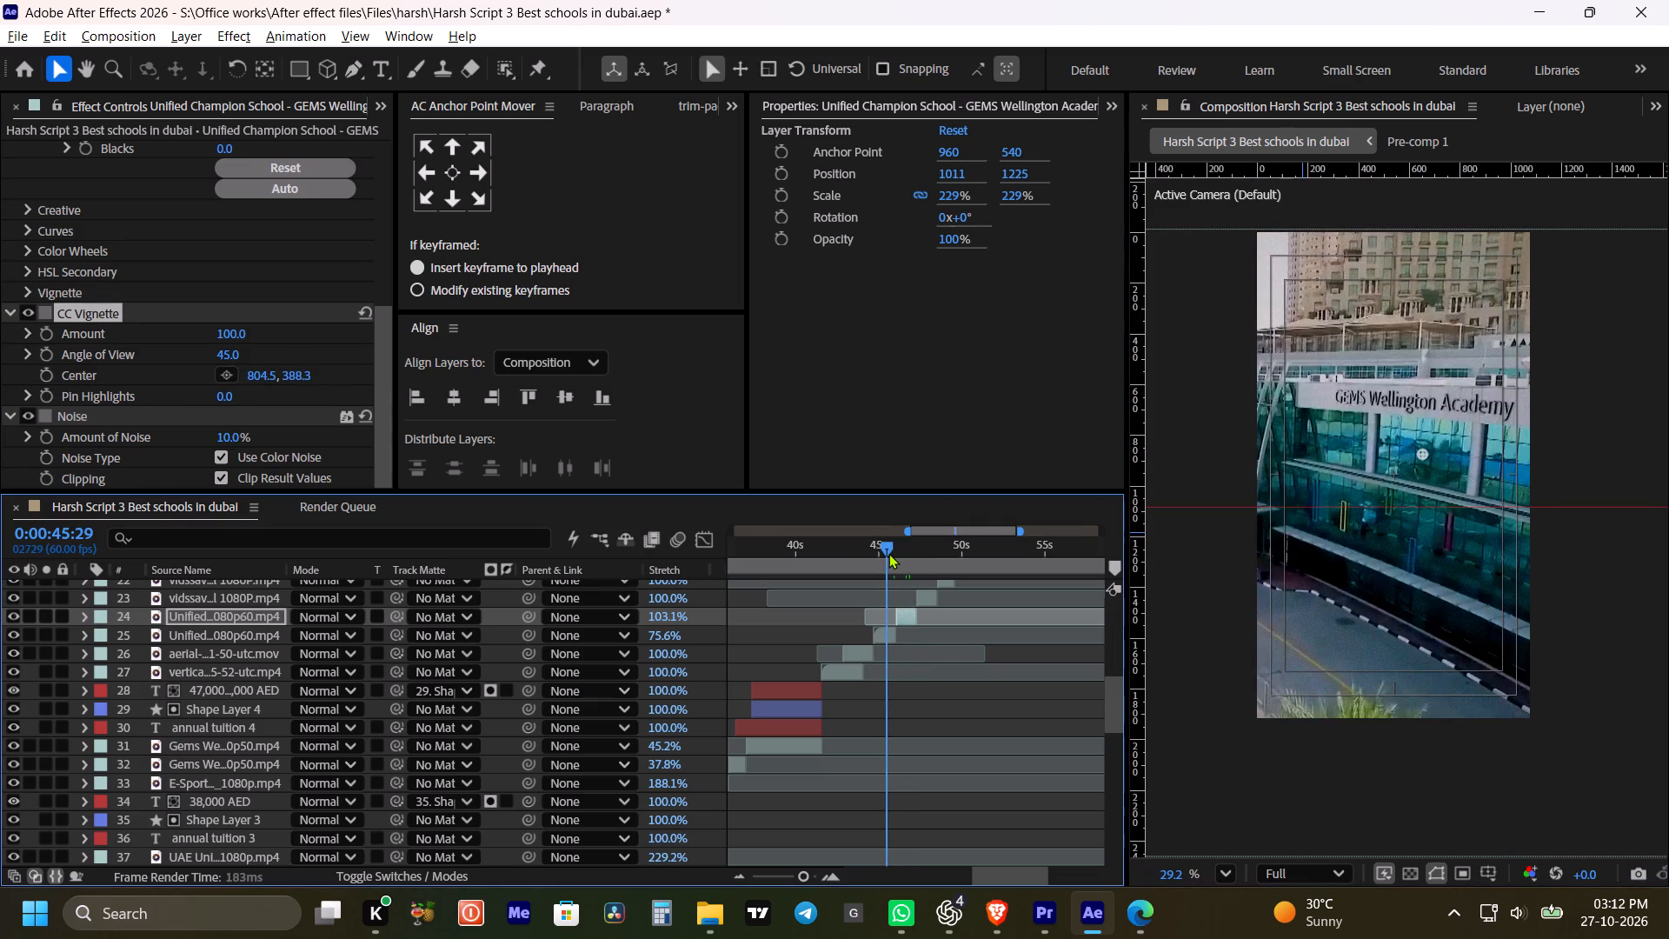
{"action": "left_click_drag", "start_coordinate": [888, 553], "coordinate": [857, 559]}
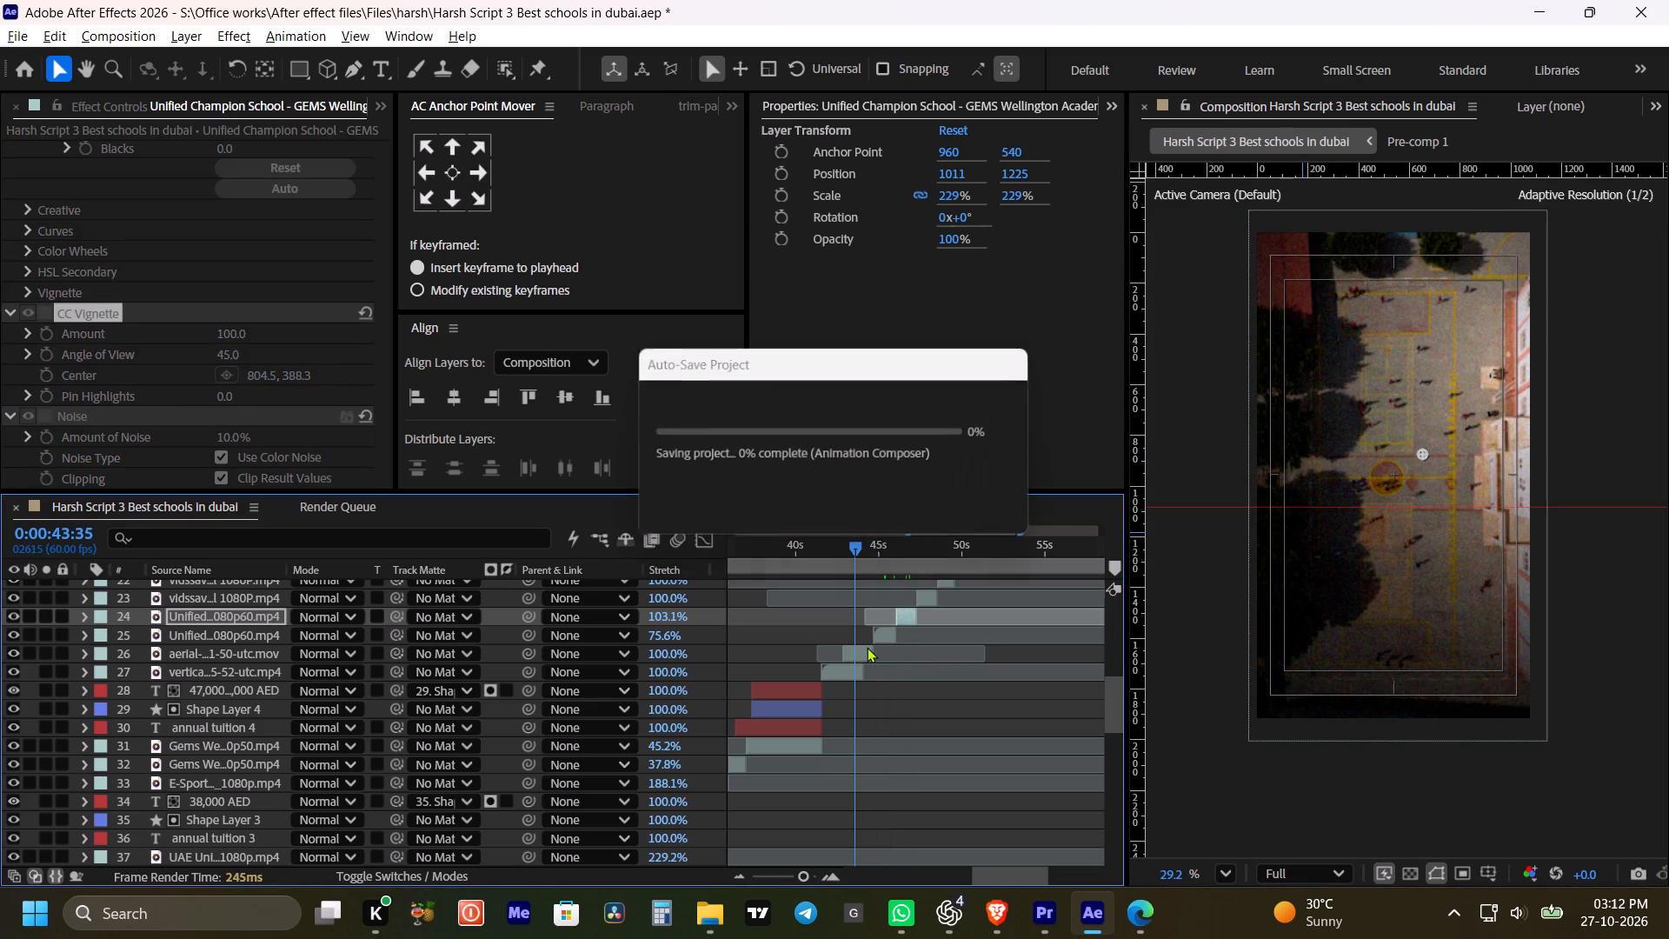
{"action": "left_click", "coordinate": [866, 648]}
{"action": "scroll", "coordinate": [153, 372], "scroll_direction": "down", "scroll_amount": 4}
{"action": "scroll", "coordinate": [150, 479], "scroll_direction": "down", "scroll_amount": 5}
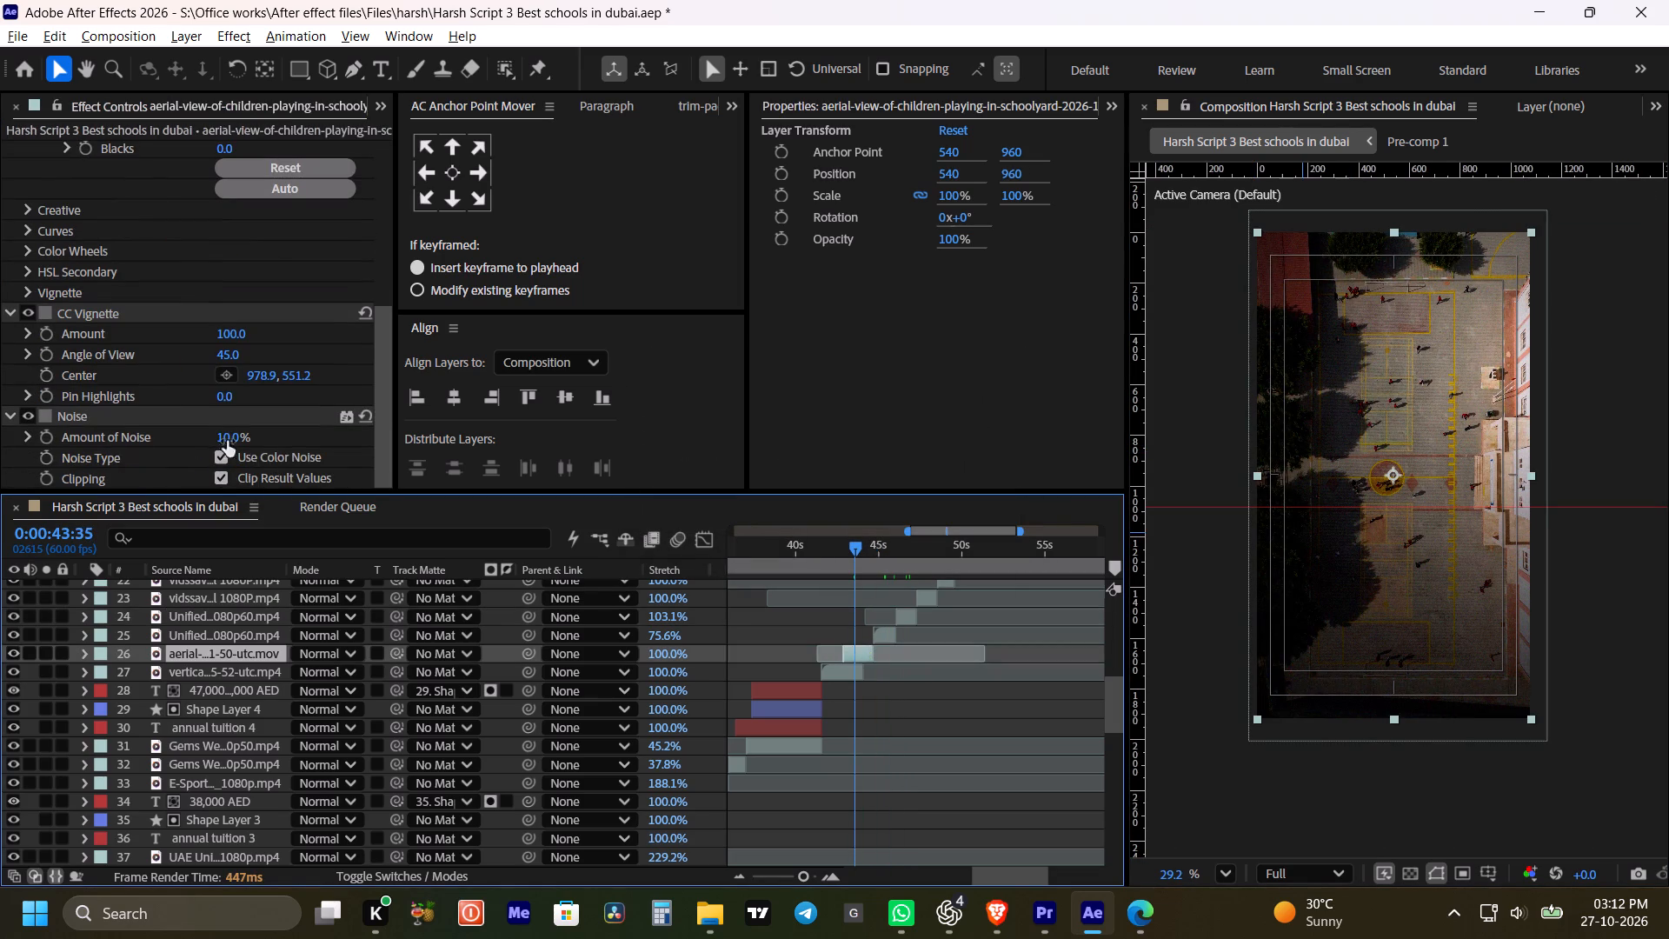
{"action": "left_click", "coordinate": [229, 381]}
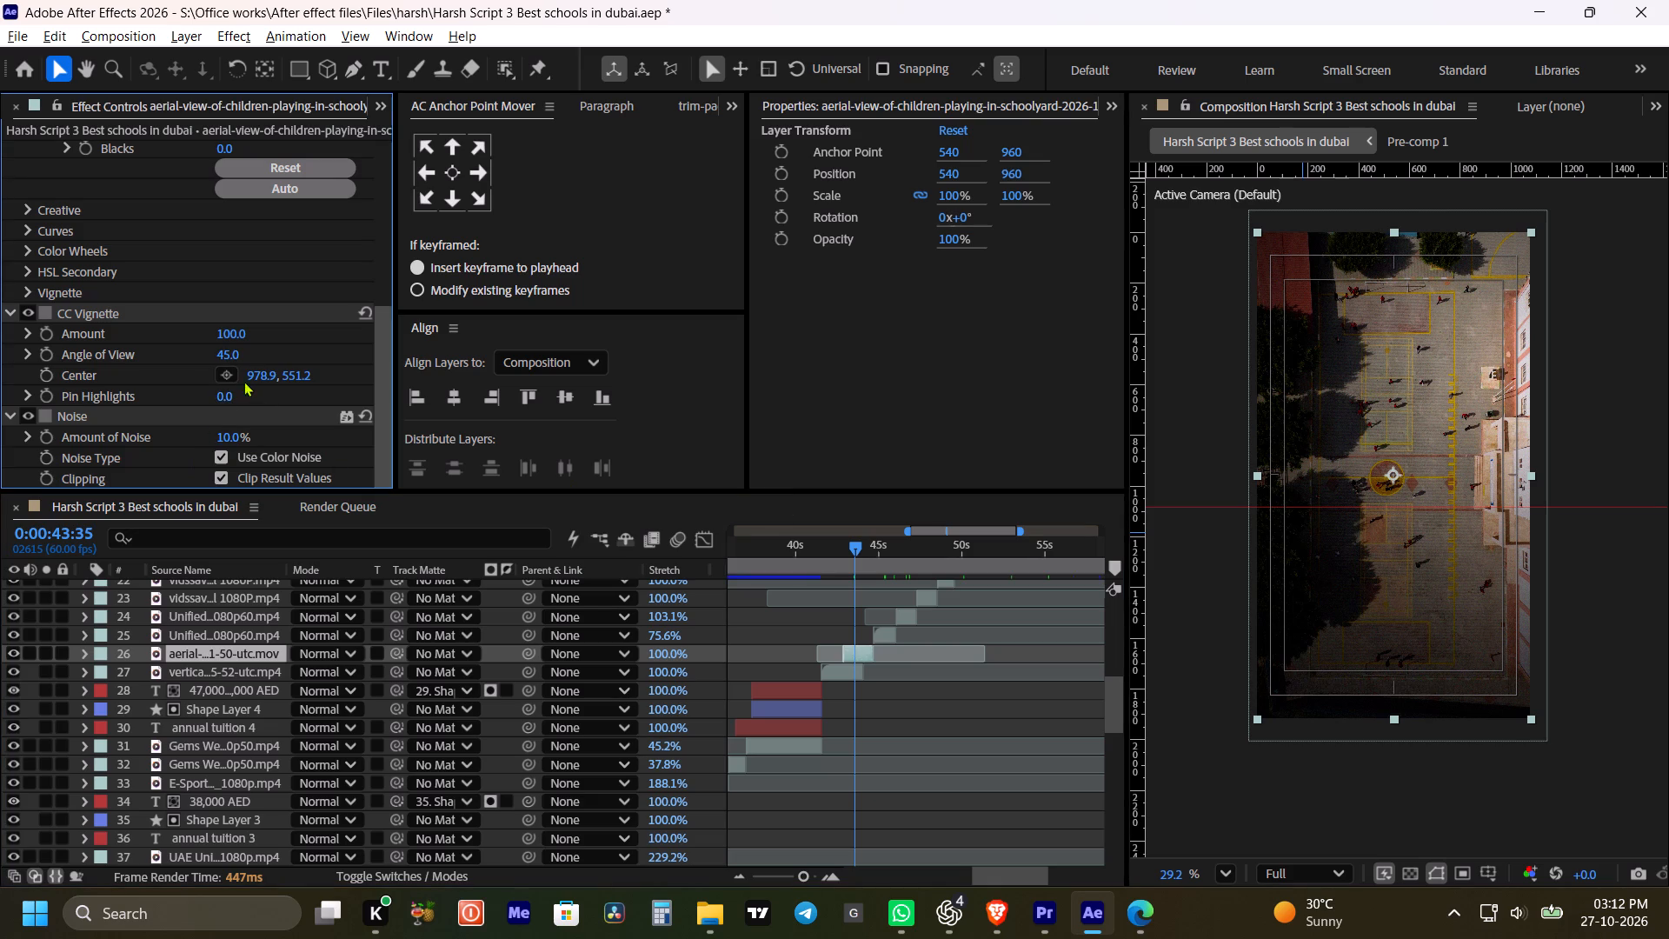
{"action": "left_click", "coordinate": [228, 374]}
{"action": "left_click", "coordinate": [1391, 442]}
{"action": "left_click_drag", "start_coordinate": [1387, 439], "coordinate": [1439, 430]}
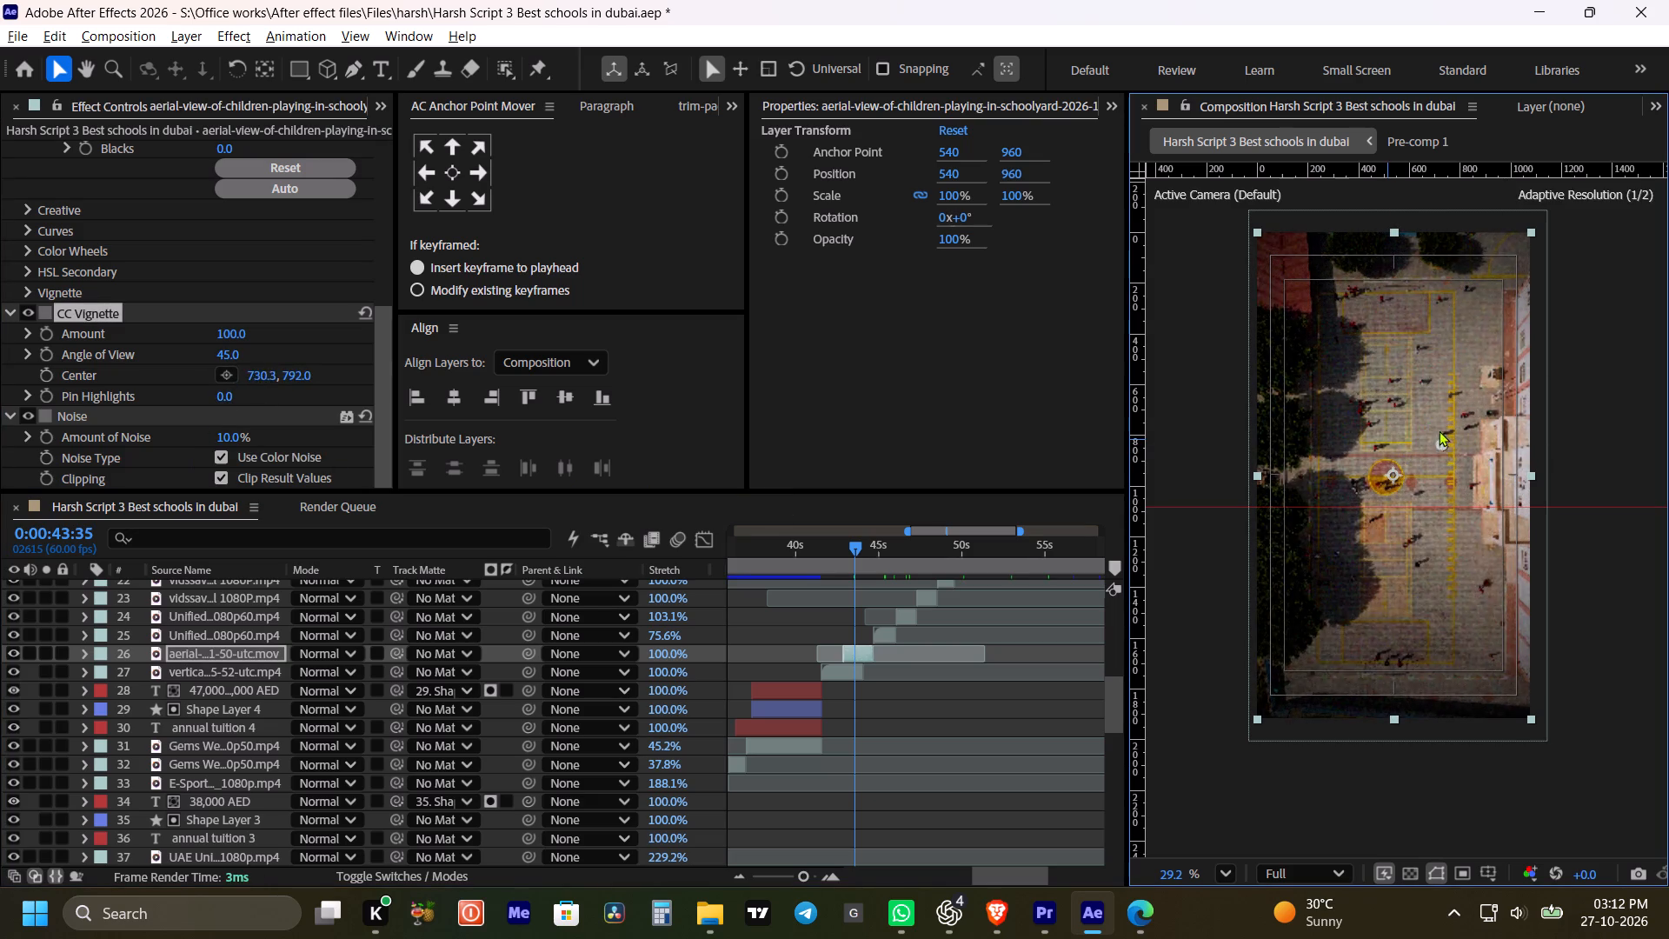
{"action": "left_click_drag", "start_coordinate": [1439, 430], "coordinate": [1399, 440]}
{"action": "left_click_drag", "start_coordinate": [222, 355], "coordinate": [197, 359]}
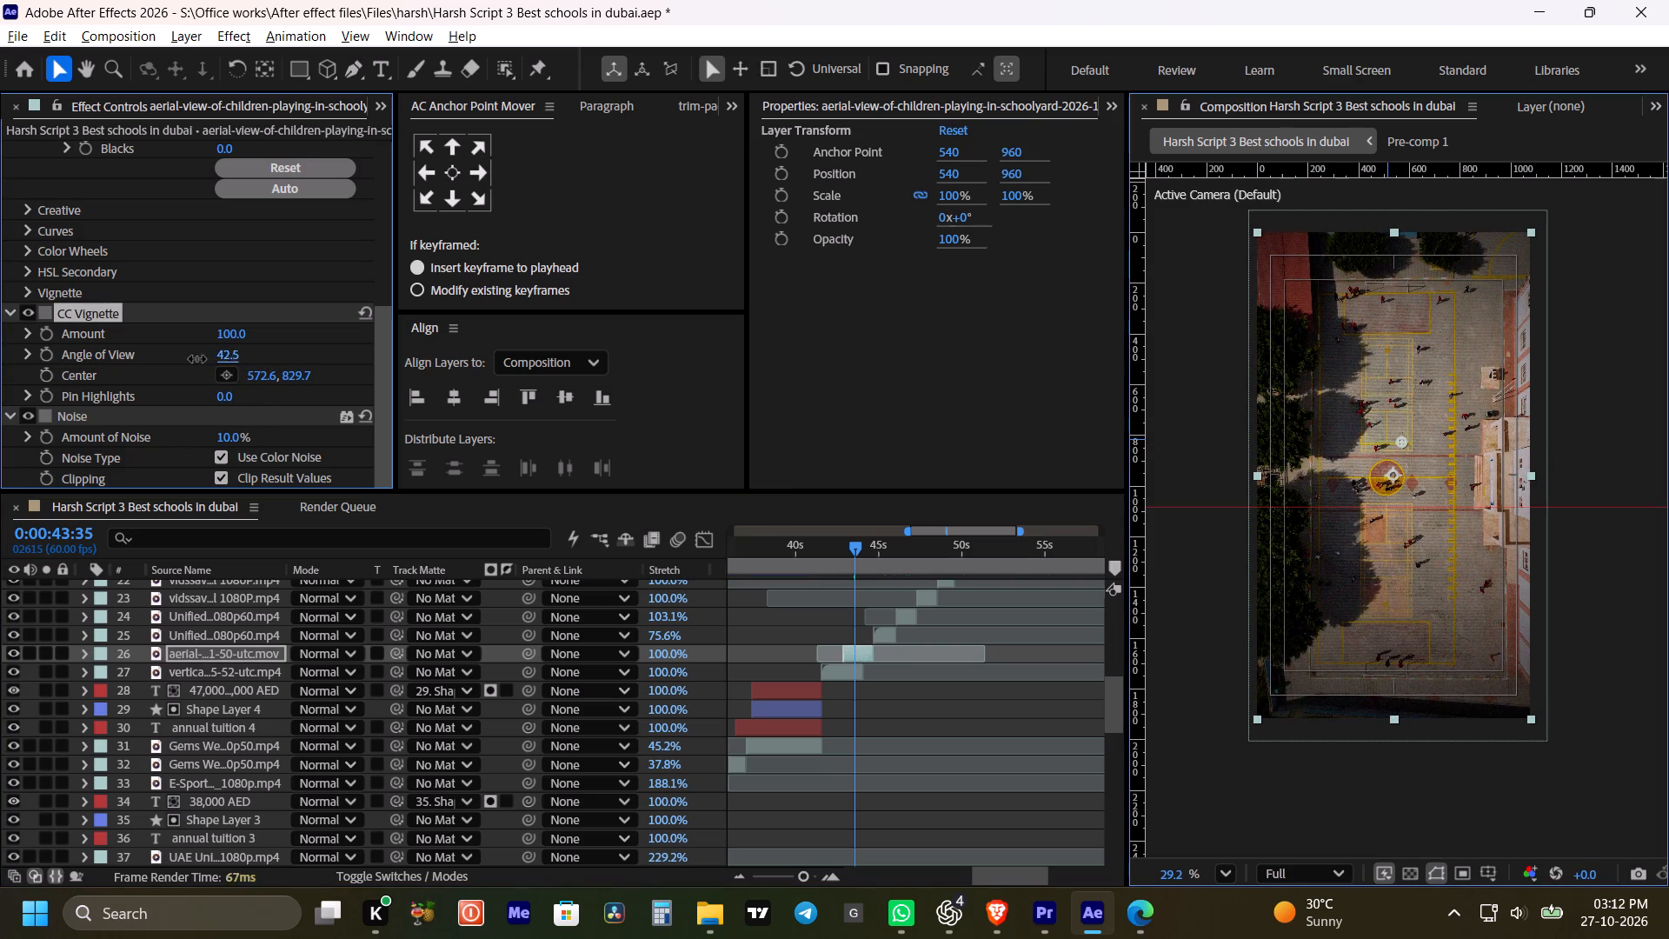
{"action": "left_click_drag", "start_coordinate": [197, 359], "coordinate": [177, 369]}
On layer 27's VR headset student clip, set the CC Vignette center to about 574.1, 827.9 and Angle of View to 35.5.
{"action": "scroll", "coordinate": [961, 656], "scroll_direction": "down", "scroll_amount": 1}
{"action": "key", "text": "space"}
{"action": "key", "text": "space"}
{"action": "left_click_drag", "start_coordinate": [896, 649], "coordinate": [954, 652]}
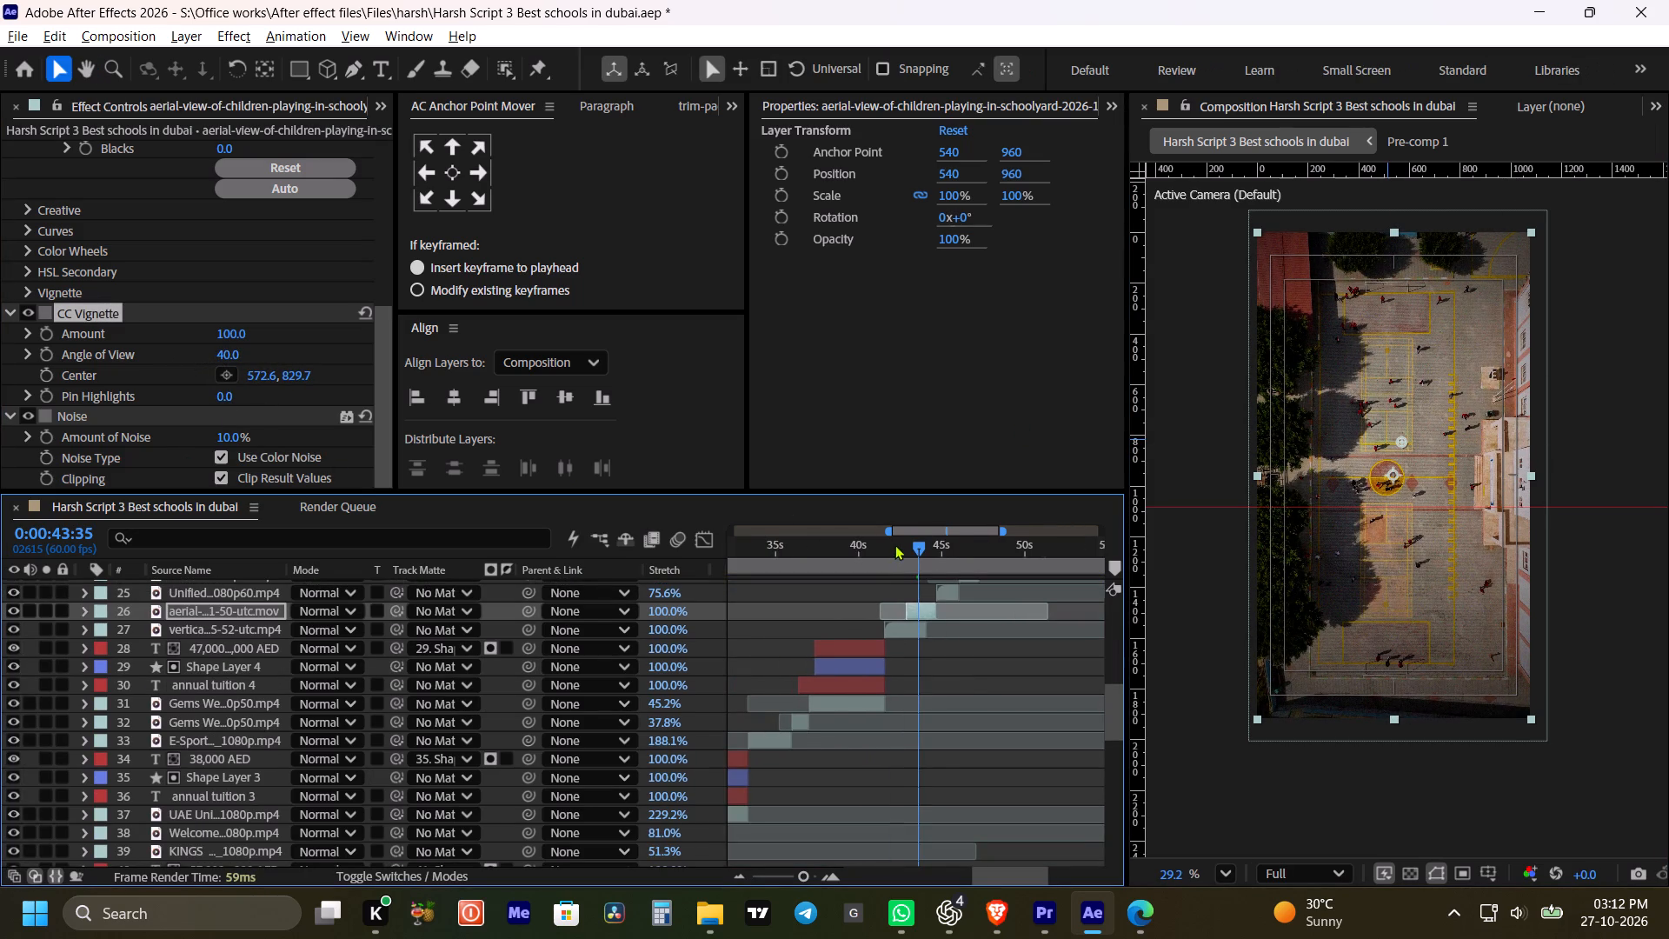
{"action": "left_click", "coordinate": [895, 548]}
{"action": "left_click", "coordinate": [902, 636]}
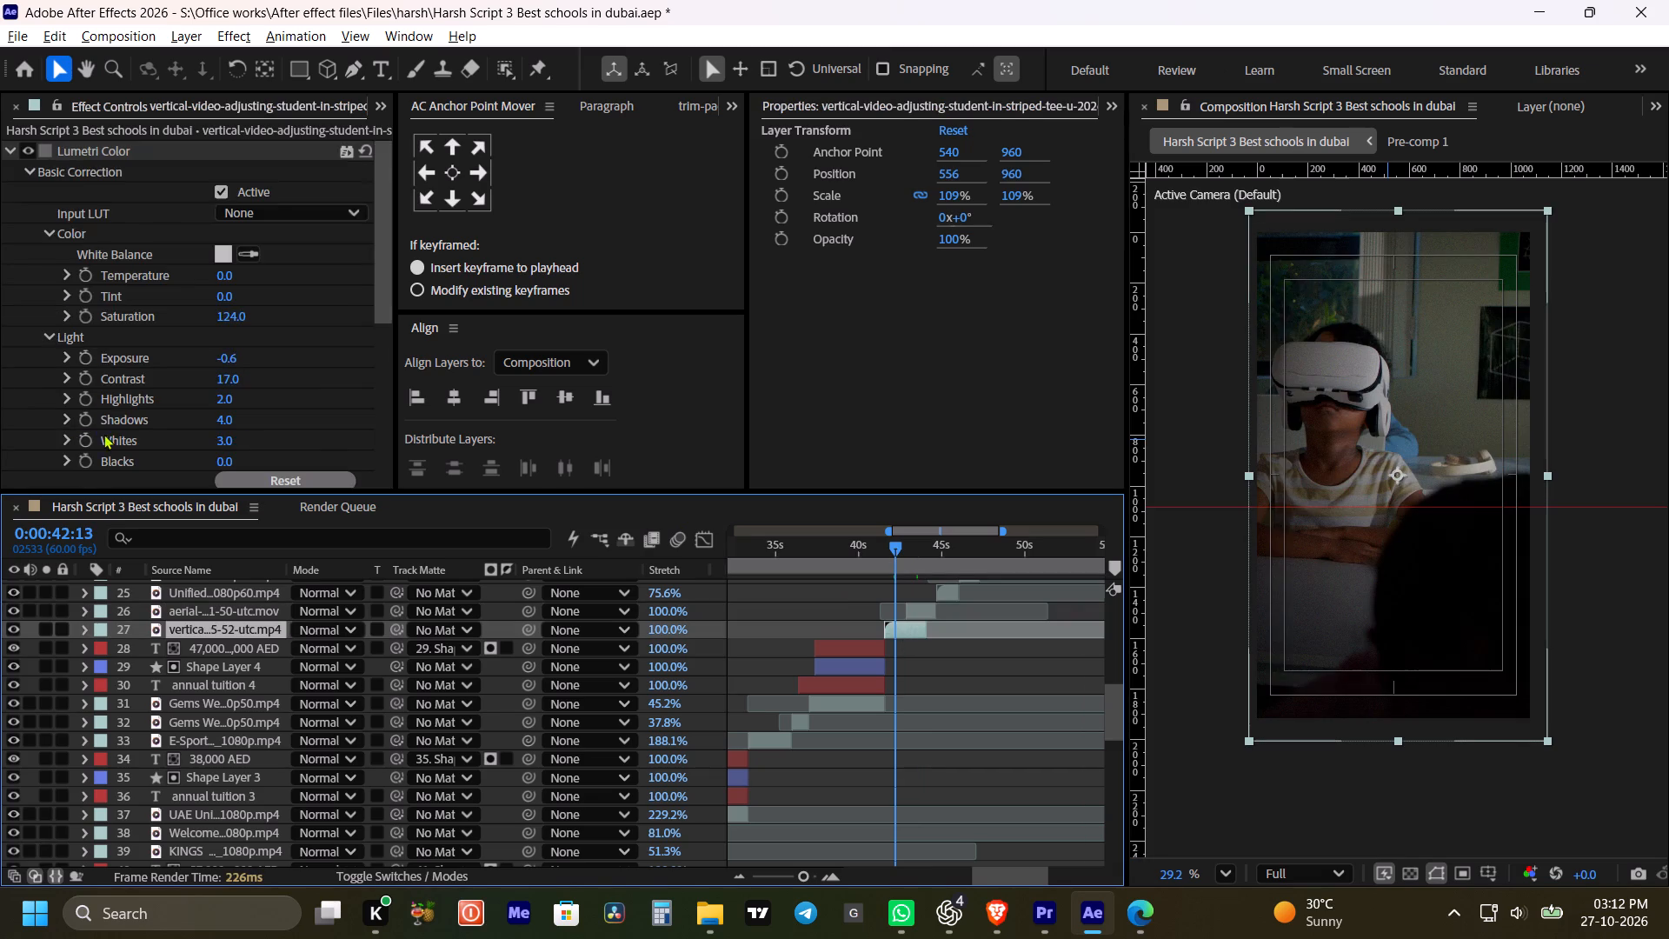
{"action": "scroll", "coordinate": [126, 390], "scroll_direction": "down", "scroll_amount": 8}
{"action": "left_click", "coordinate": [228, 370]}
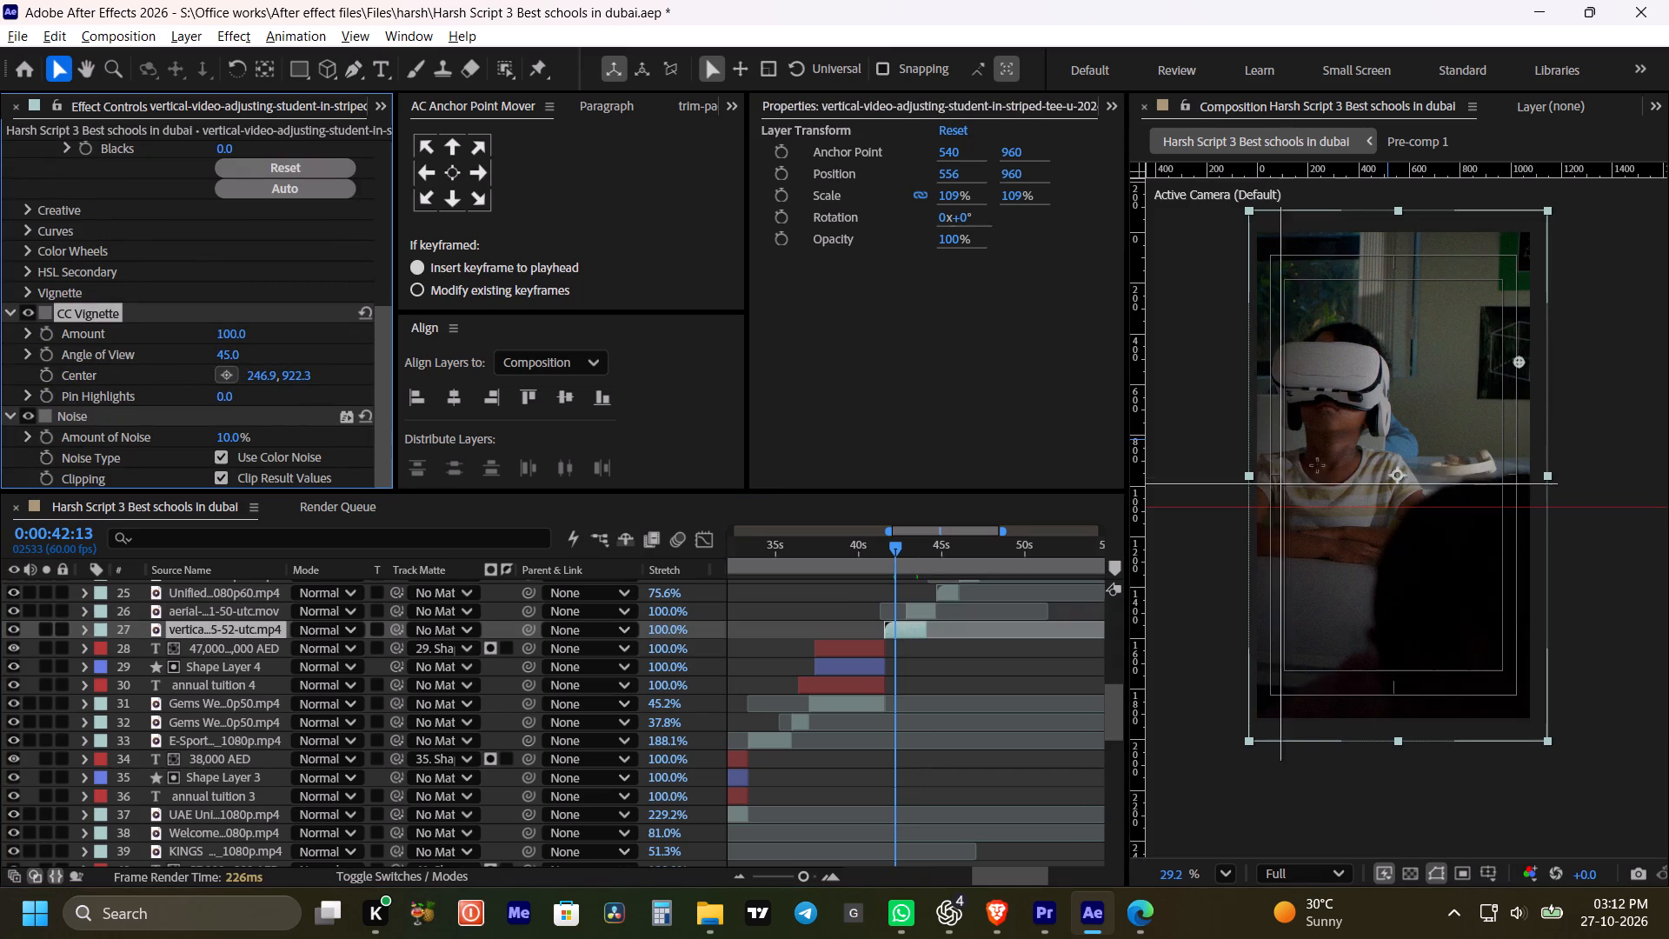
{"action": "left_click", "coordinate": [1317, 465]}
{"action": "left_click_drag", "start_coordinate": [1317, 461], "coordinate": [1407, 435]}
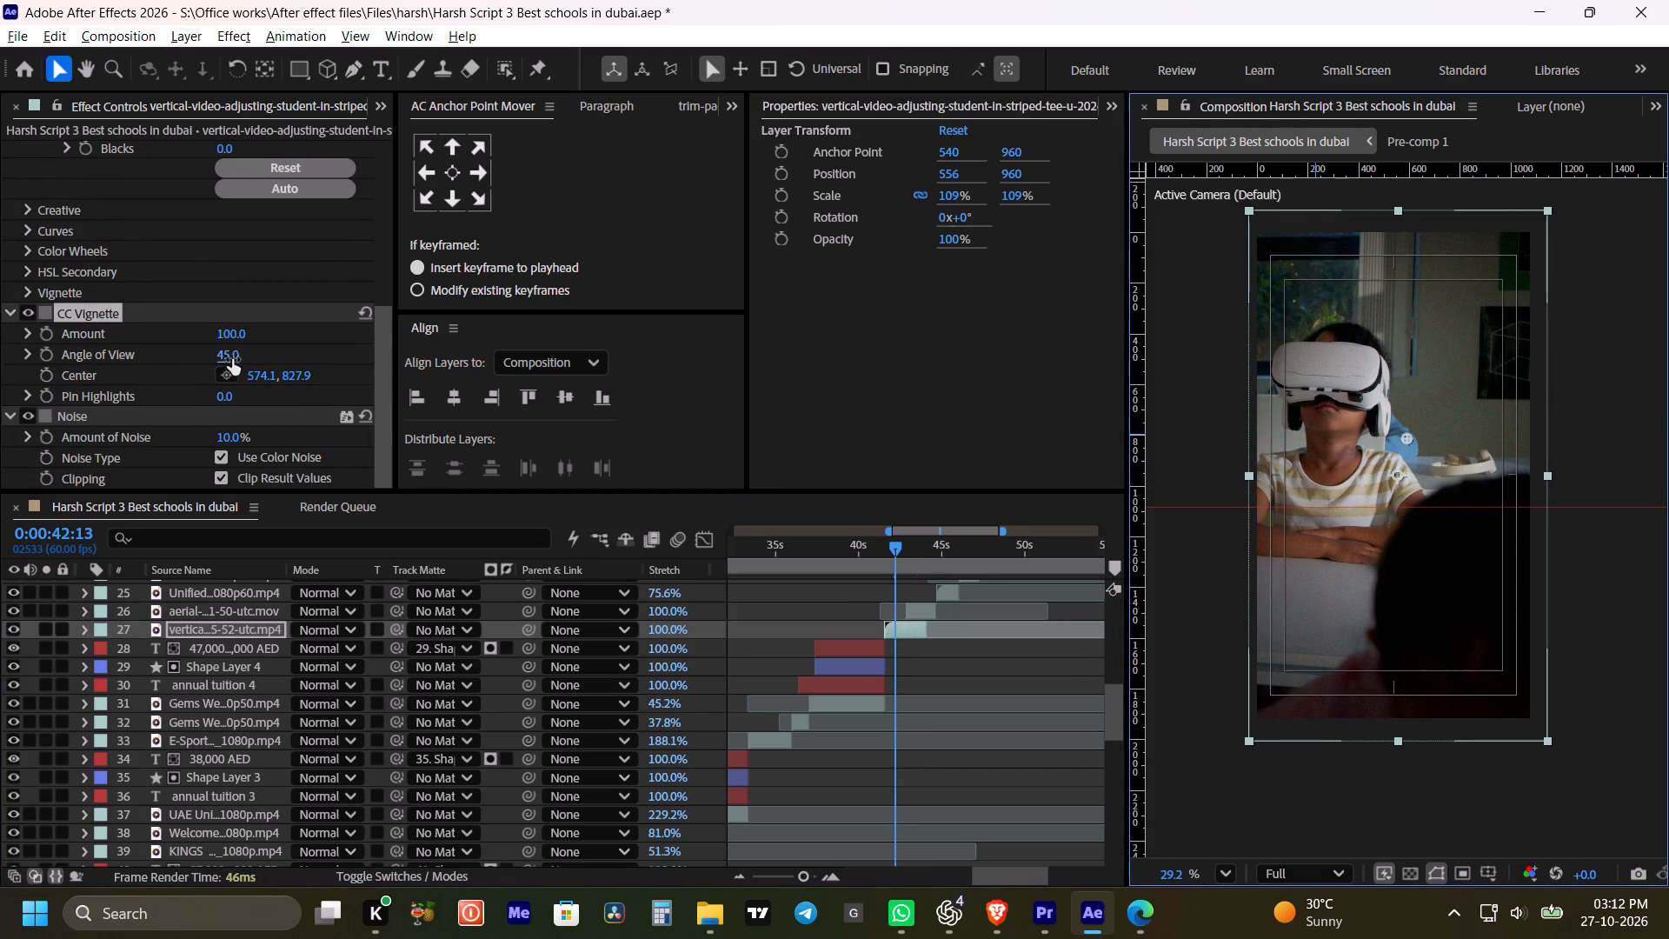
{"action": "left_click_drag", "start_coordinate": [229, 355], "coordinate": [148, 378]}
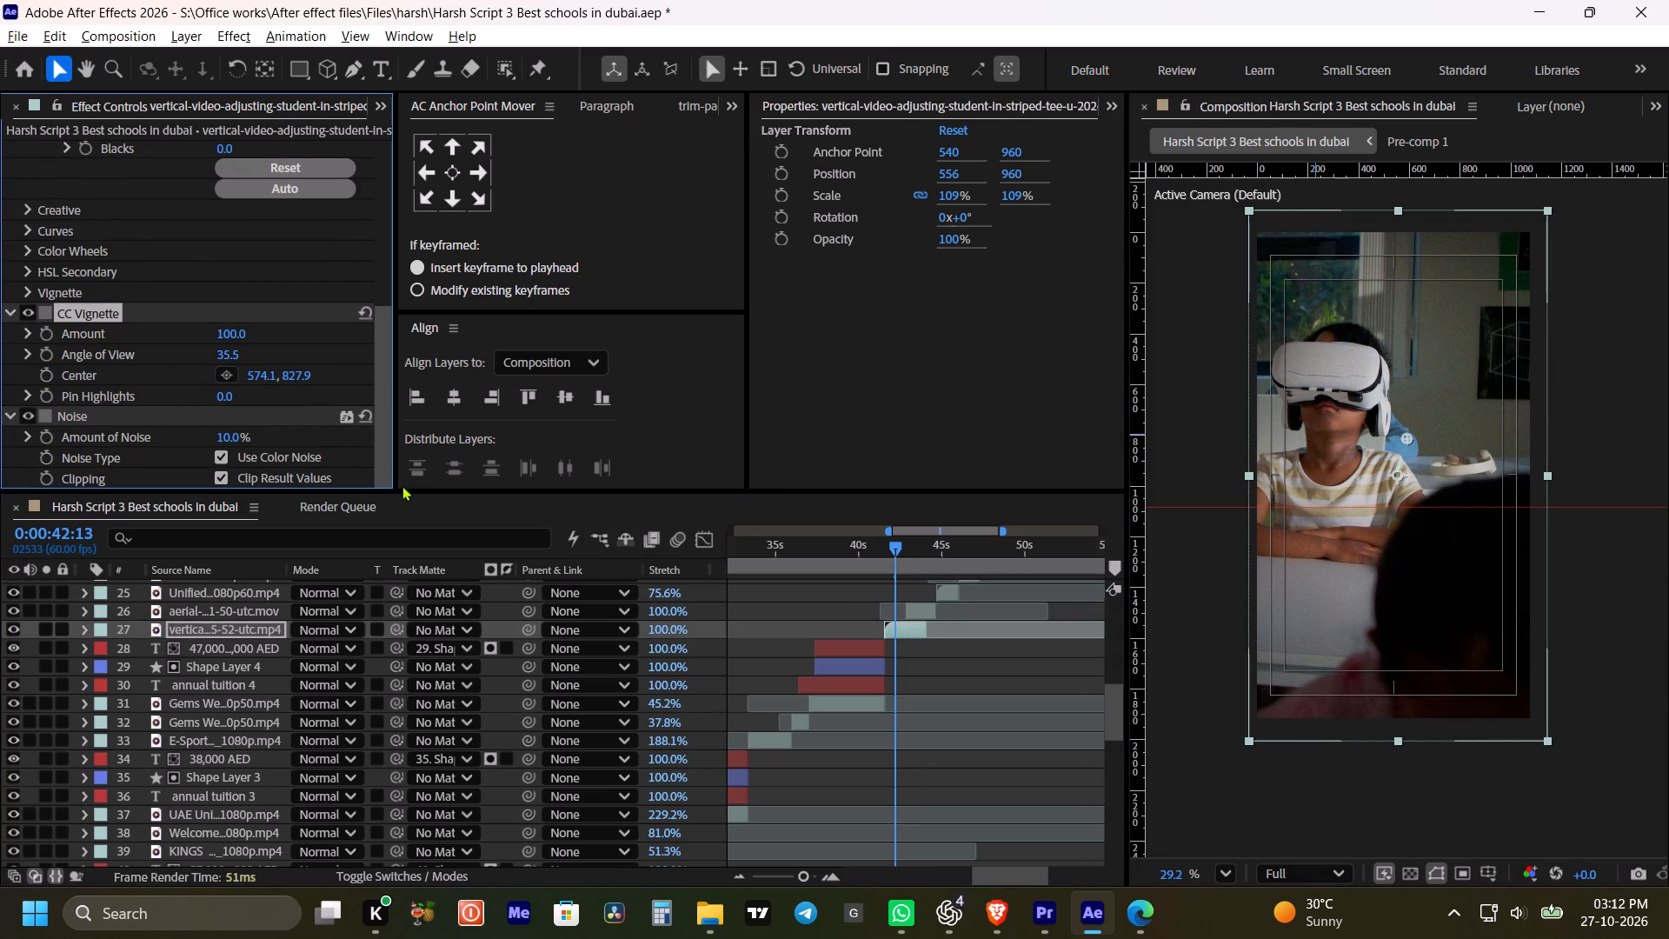
Paste the copied grading effects onto the two Gems Wellington clips on layers 31 and 32, viewed at 0:00:39:36.
{"action": "key", "text": "space"}
{"action": "key", "text": "space"}
{"action": "key", "text": "space"}
{"action": "key", "text": "space"}
{"action": "key", "text": "space"}
{"action": "key", "text": "space"}
{"action": "key", "text": "space"}
{"action": "key", "text": "space"}
{"action": "key", "text": "space"}
{"action": "key", "text": "space"}
{"action": "key", "text": "space"}
{"action": "key", "text": "space"}
{"action": "key", "text": "space"}
{"action": "key", "text": "space"}
{"action": "left_click_drag", "start_coordinate": [968, 657], "coordinate": [1048, 621]}
{"action": "left_click_drag", "start_coordinate": [942, 550], "coordinate": [933, 549]}
{"action": "left_click", "coordinate": [918, 671]}
{"action": "left_click", "coordinate": [886, 696], "text": "ctrl"}
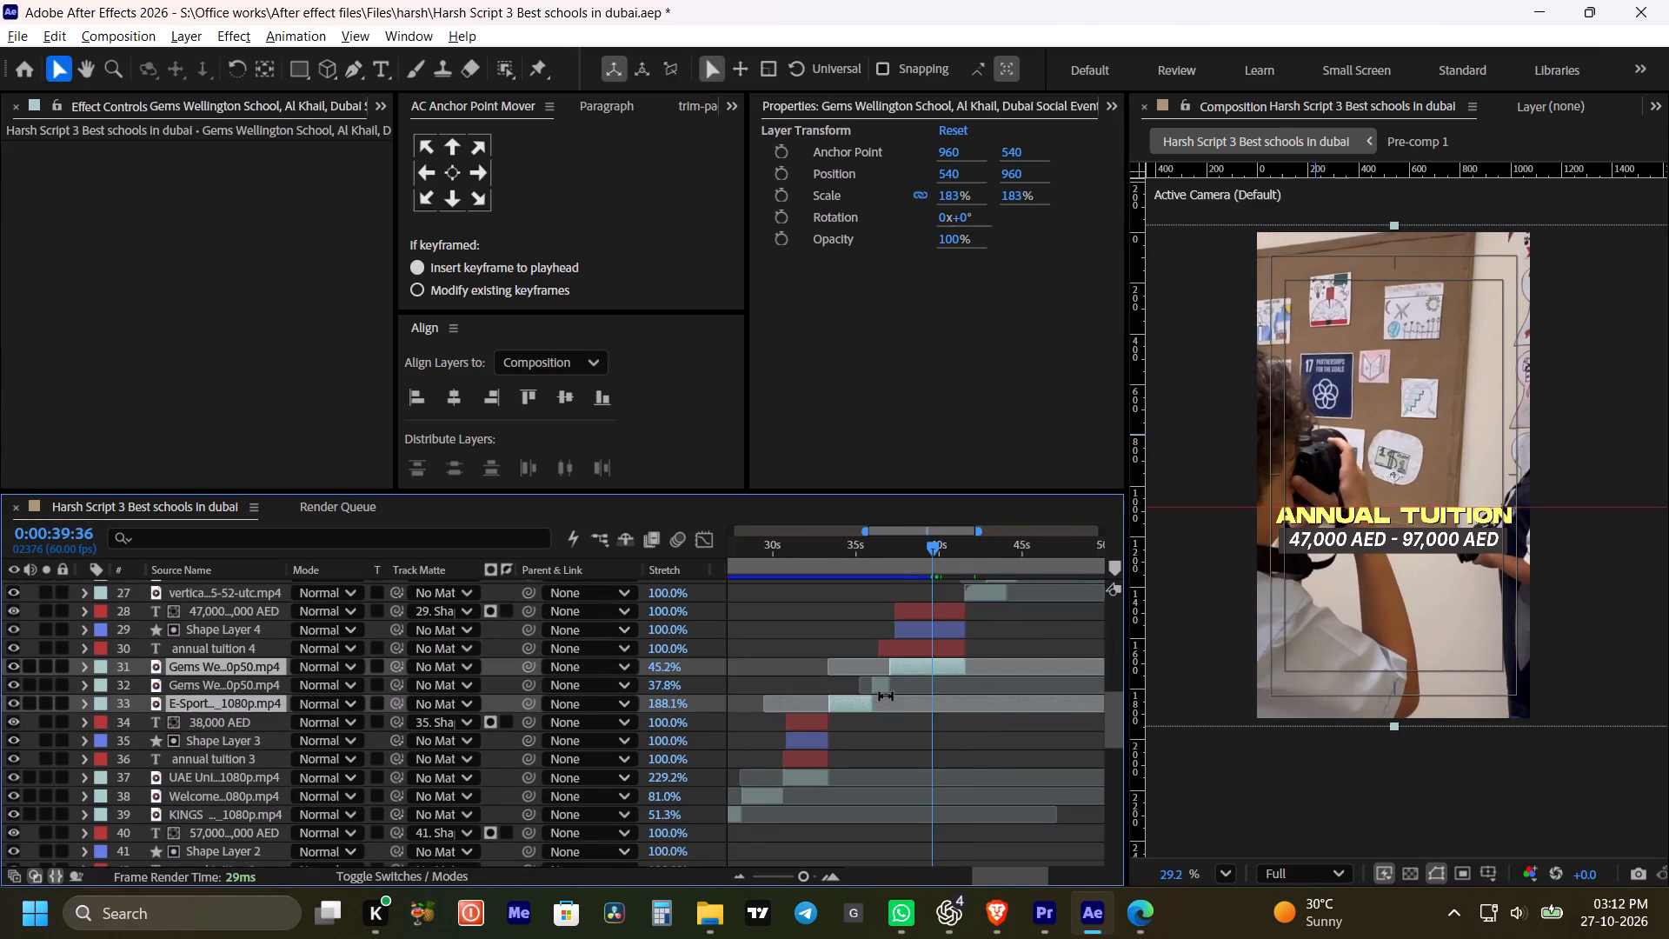
{"action": "left_click", "coordinate": [887, 686], "text": "ctrl"}
{"action": "left_click", "coordinate": [857, 706], "text": "ctrl"}
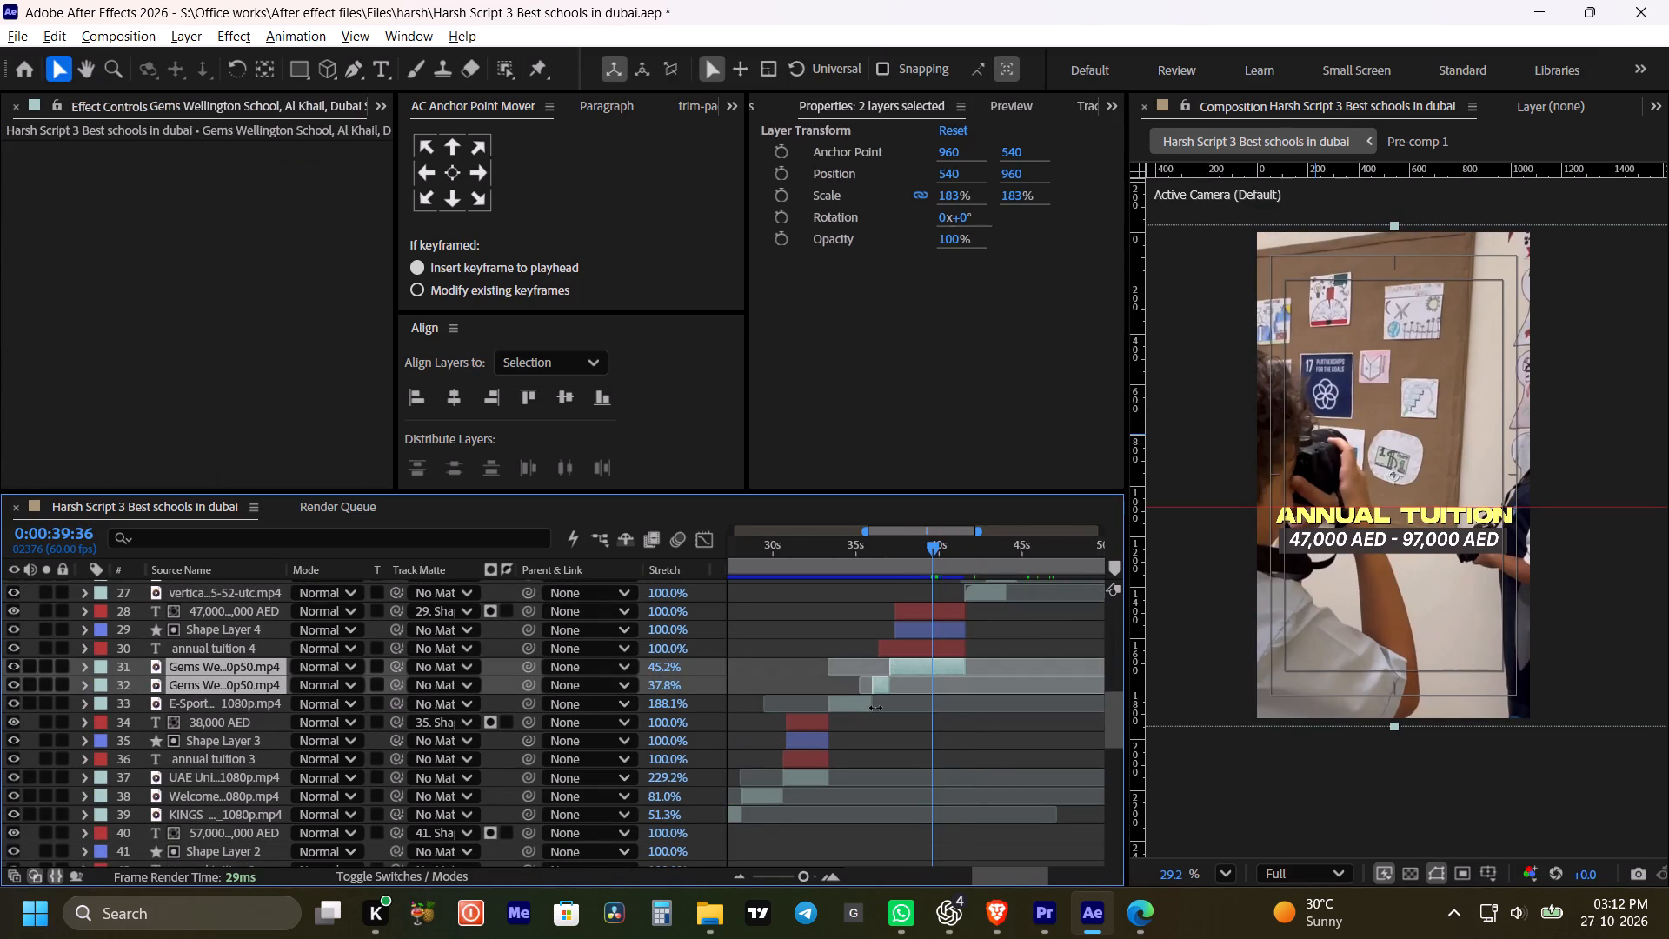
{"action": "key", "text": "ctrl+v"}
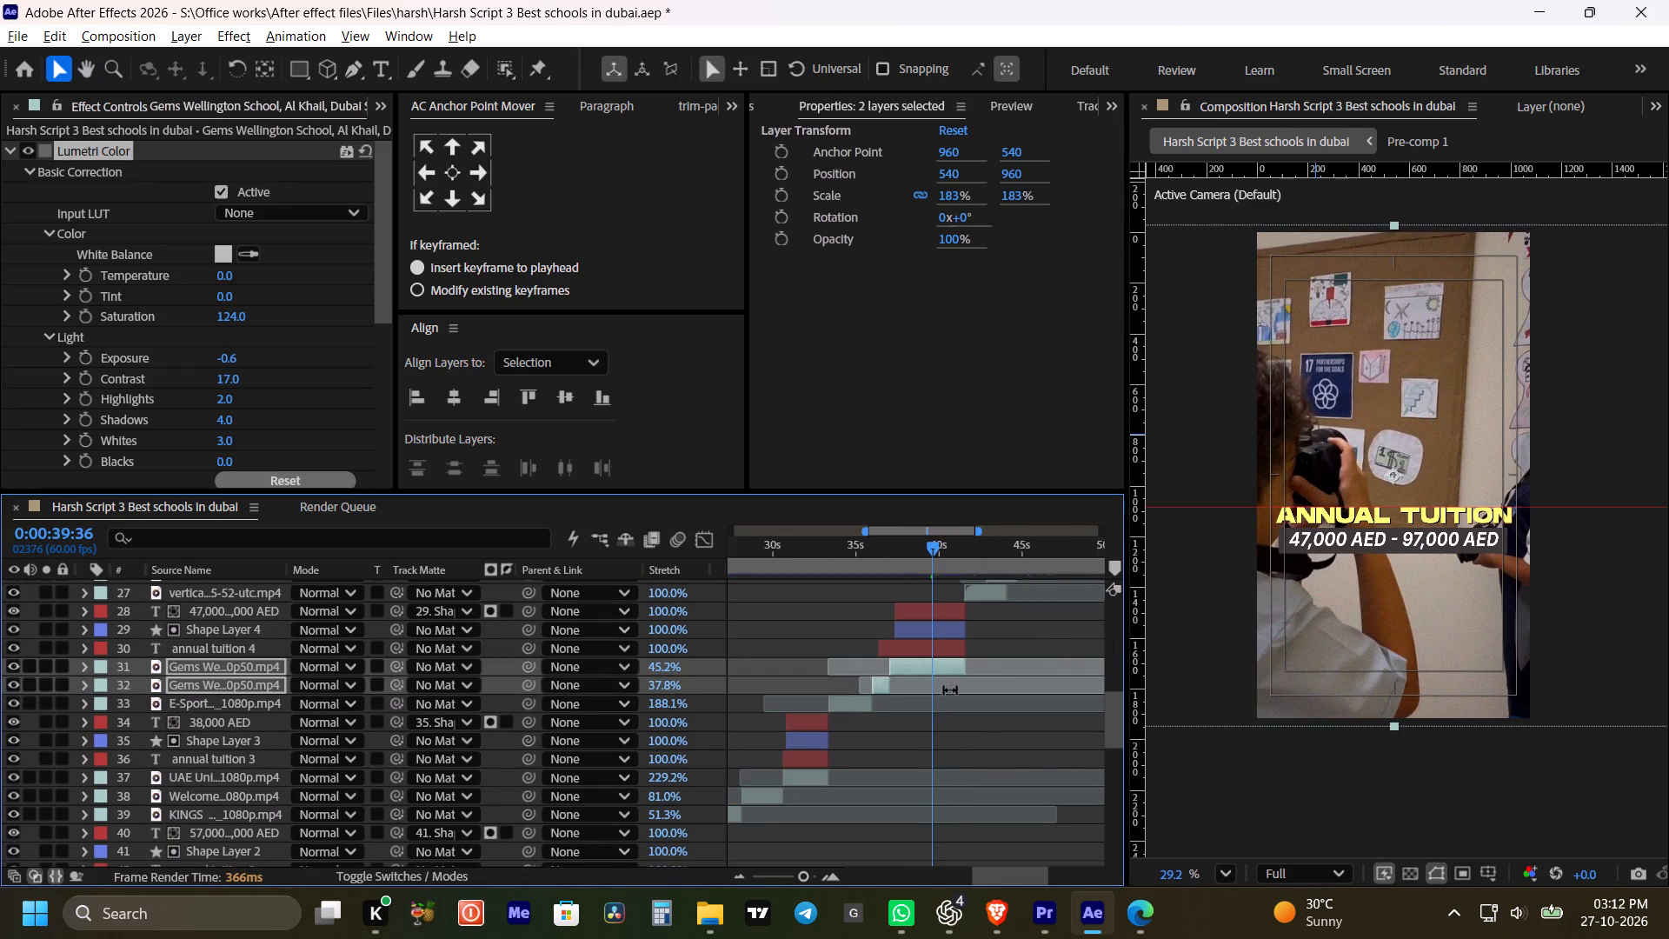
Review the newly graded clips back to 0:00:36:28 and save the project.
{"action": "key", "text": "space"}
{"action": "key", "text": "space"}
{"action": "key", "text": "space"}
{"action": "key", "text": "space"}
{"action": "left_click_drag", "start_coordinate": [950, 731], "coordinate": [984, 713]}
{"action": "left_click", "coordinate": [999, 736]}
{"action": "left_click_drag", "start_coordinate": [925, 549], "coordinate": [923, 552]}
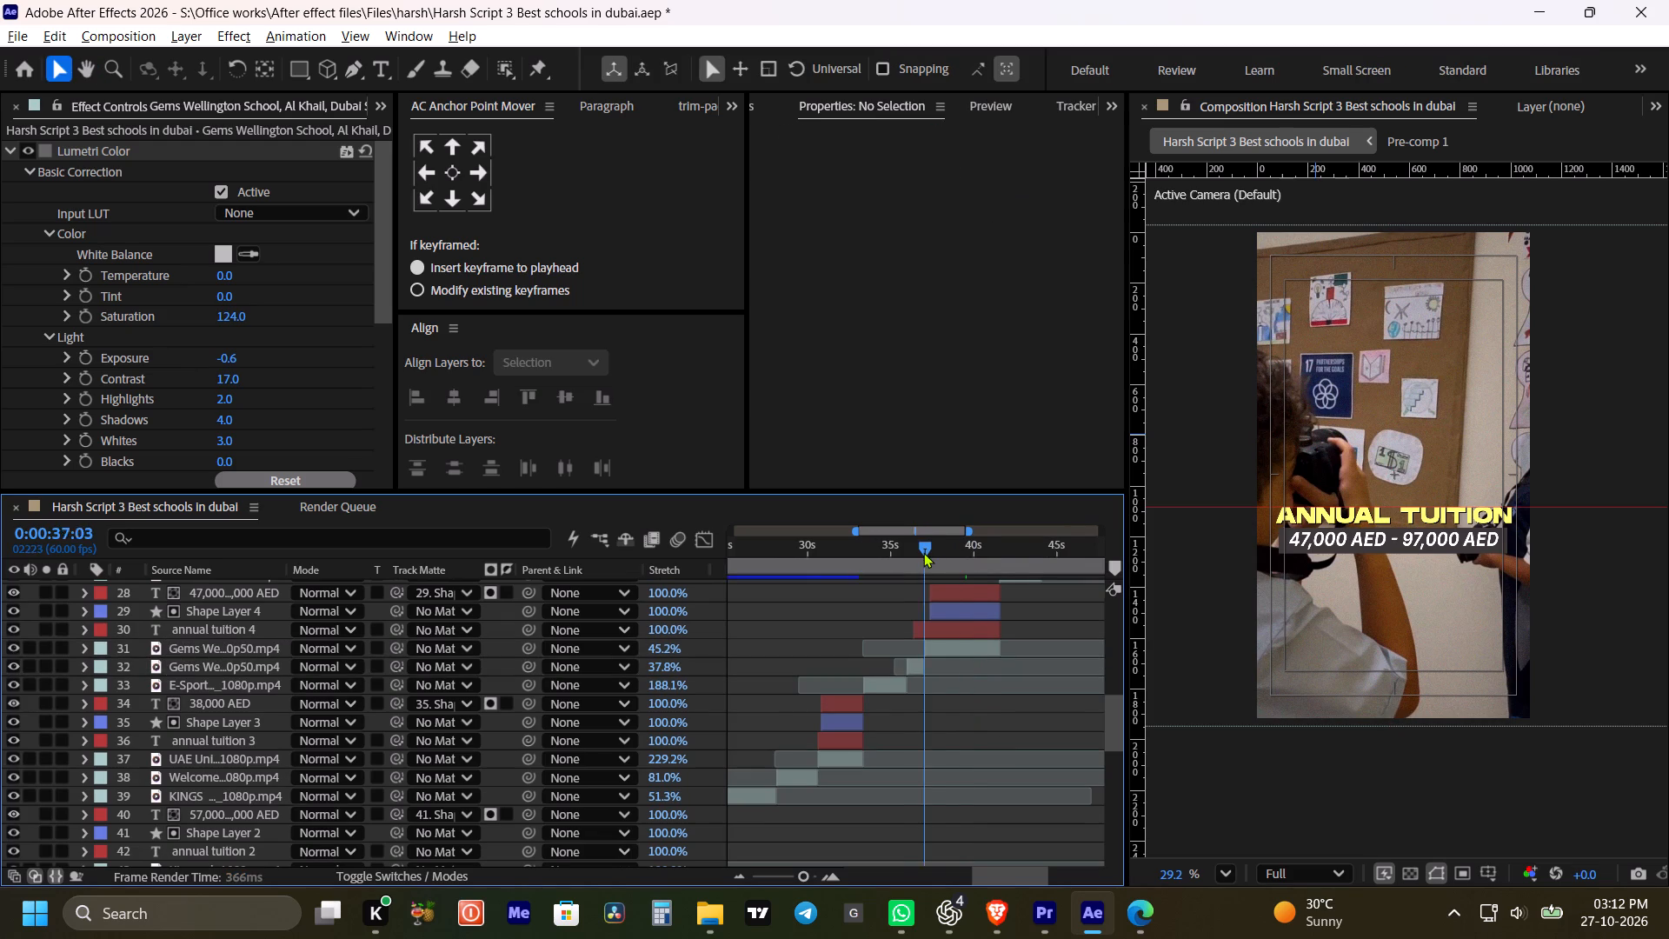
{"action": "left_click_drag", "start_coordinate": [923, 552], "coordinate": [914, 554]}
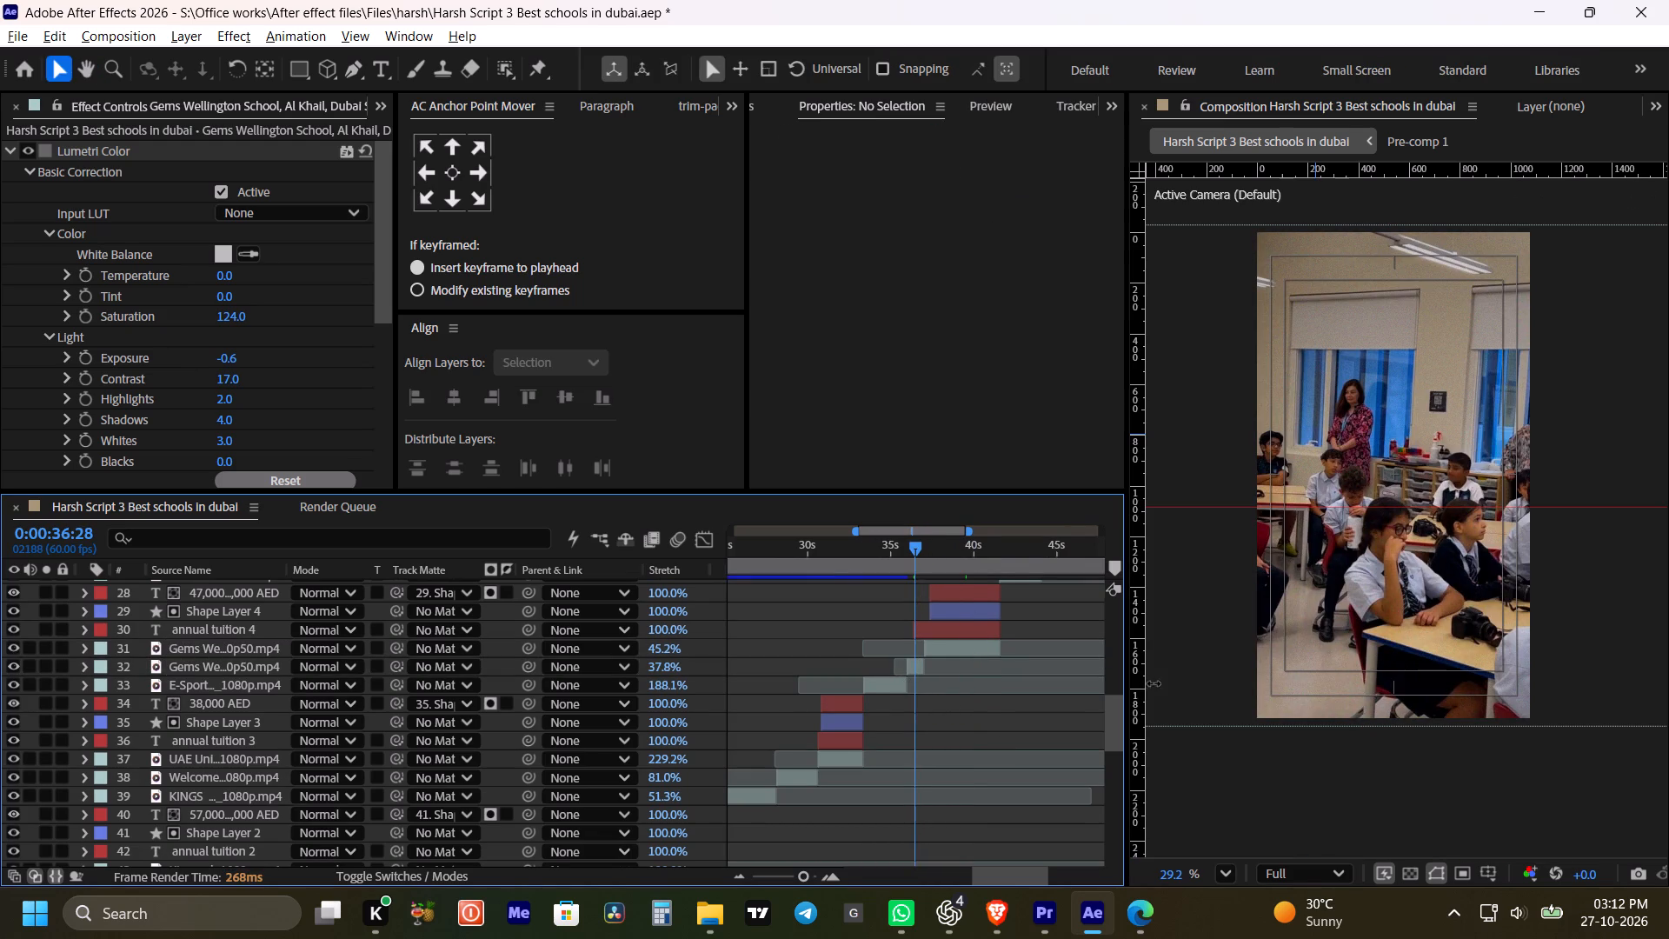
{"action": "key", "text": "ctrl+s"}
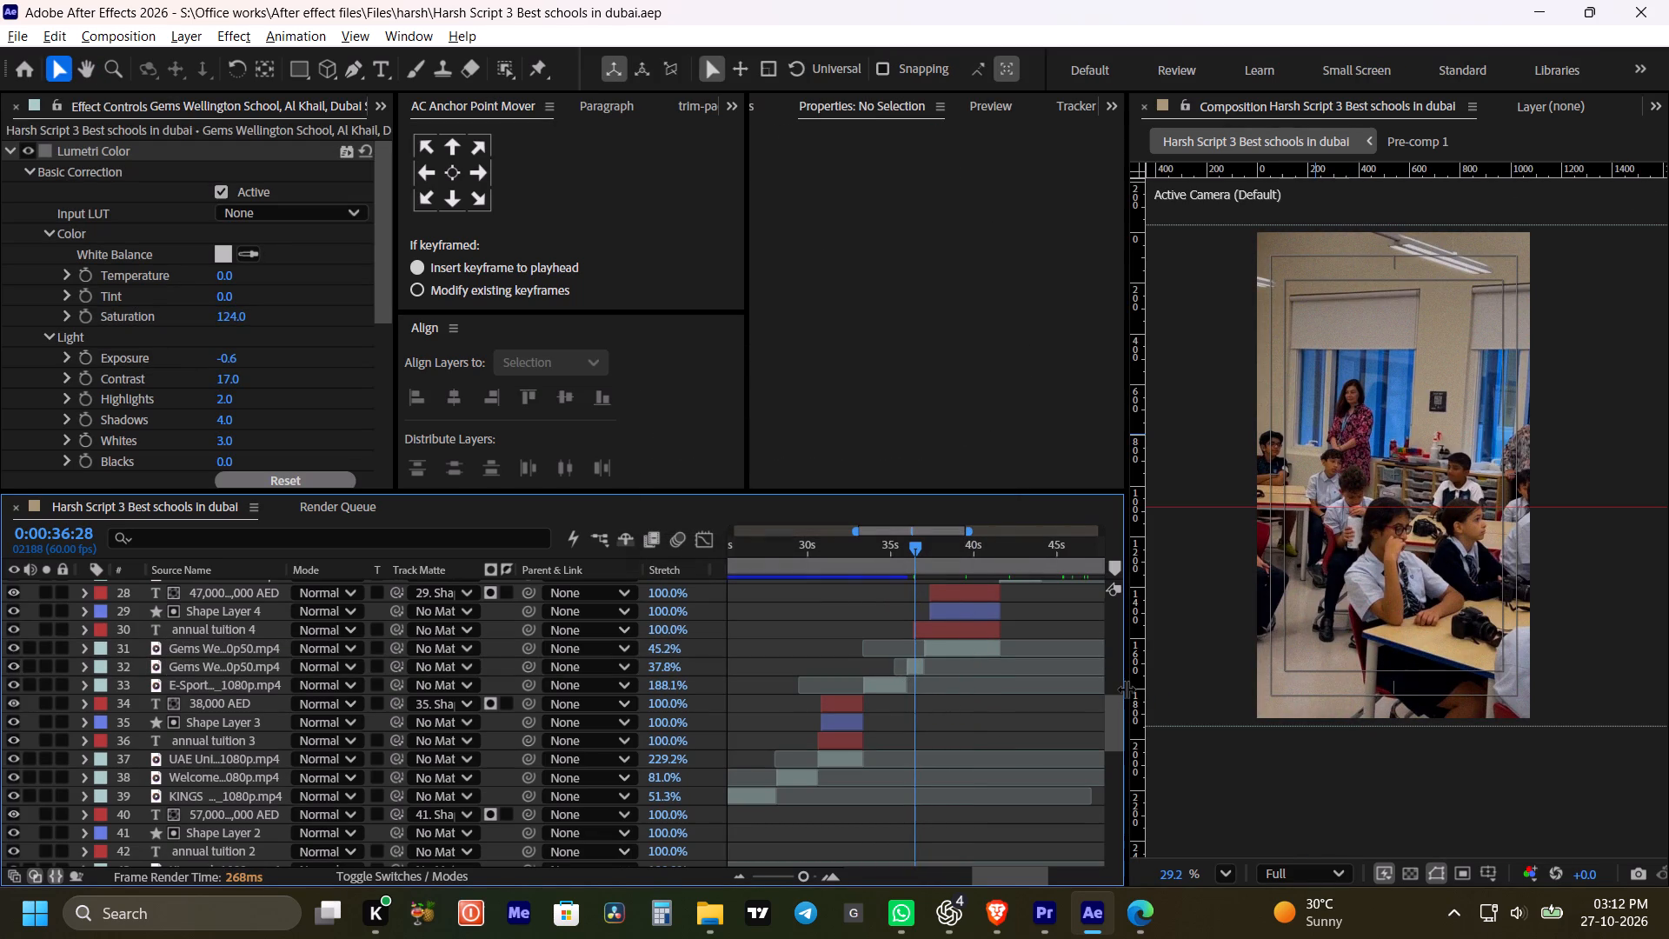
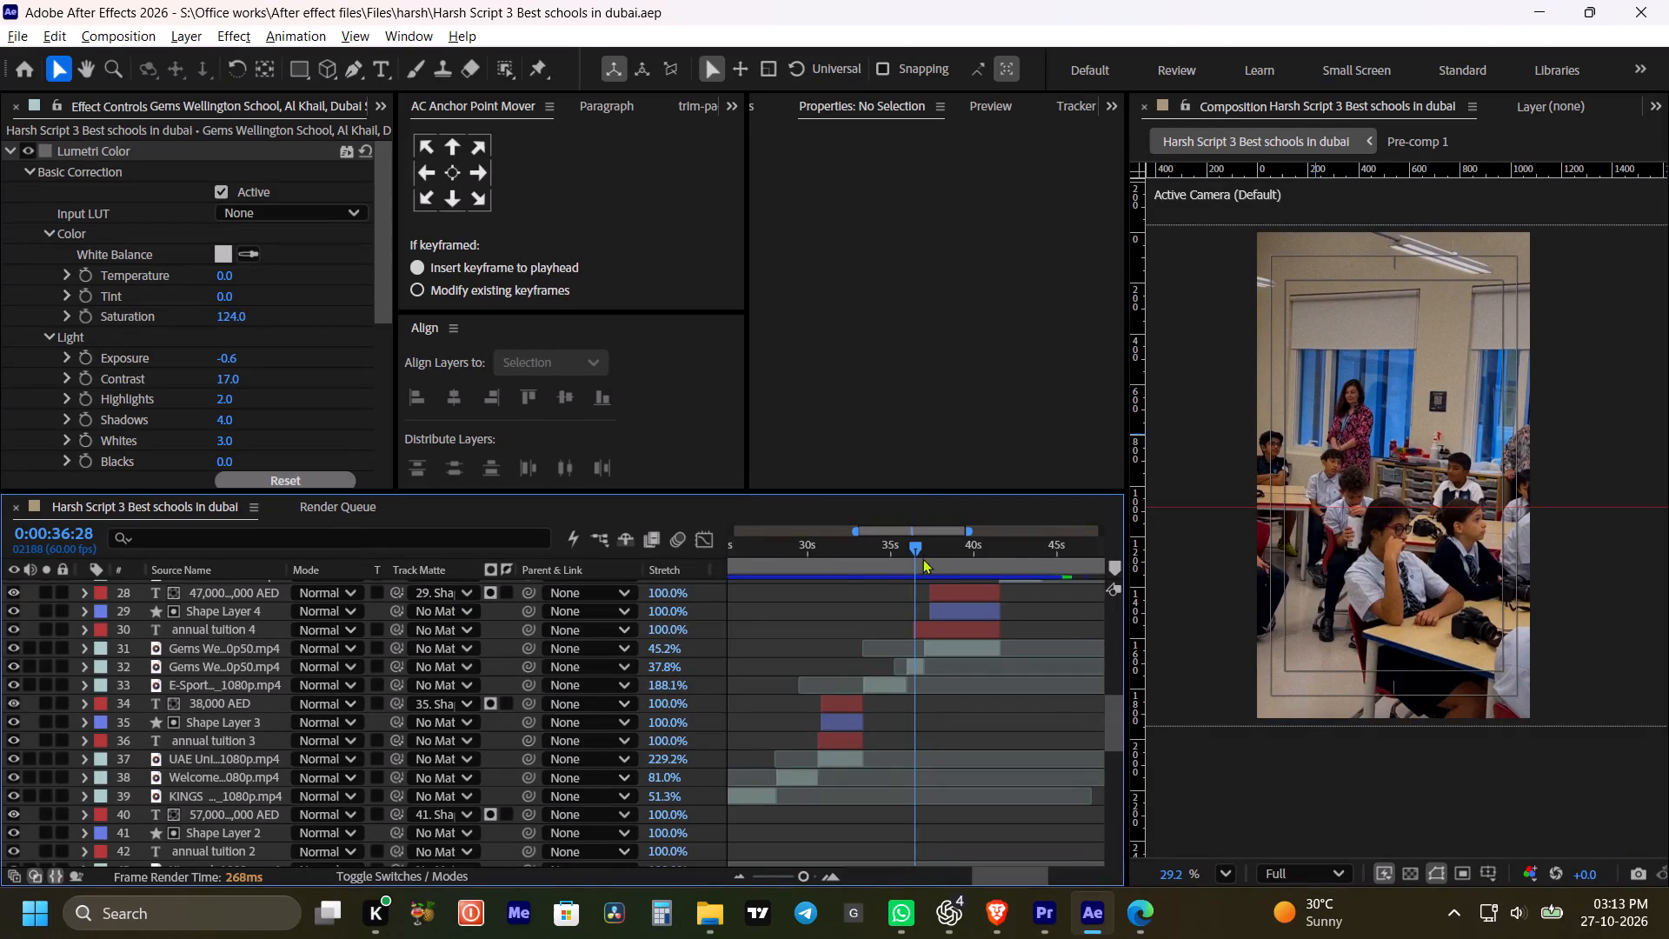
Paste the copied effects onto the E-Sports GEMS Wellington clip in layer 33 and centre its CC Vignette at about 959.6, 521.1.
{"action": "left_click_drag", "start_coordinate": [910, 560], "coordinate": [894, 557]}
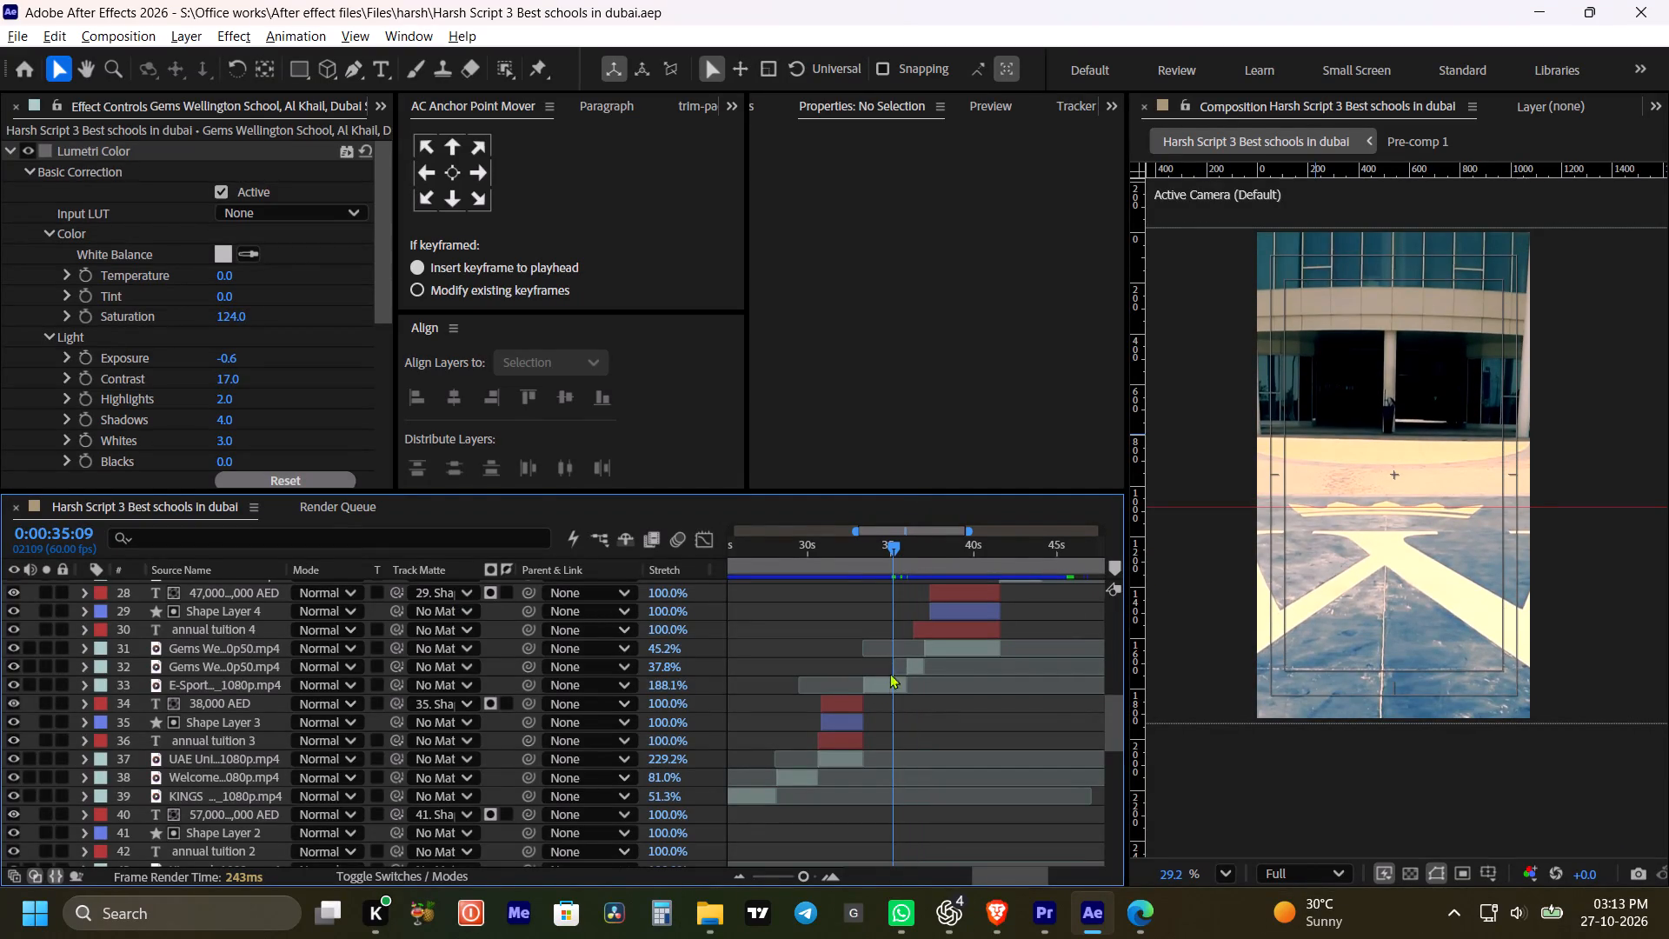
{"action": "left_click", "coordinate": [887, 686]}
{"action": "key", "text": "ctrl+v"}
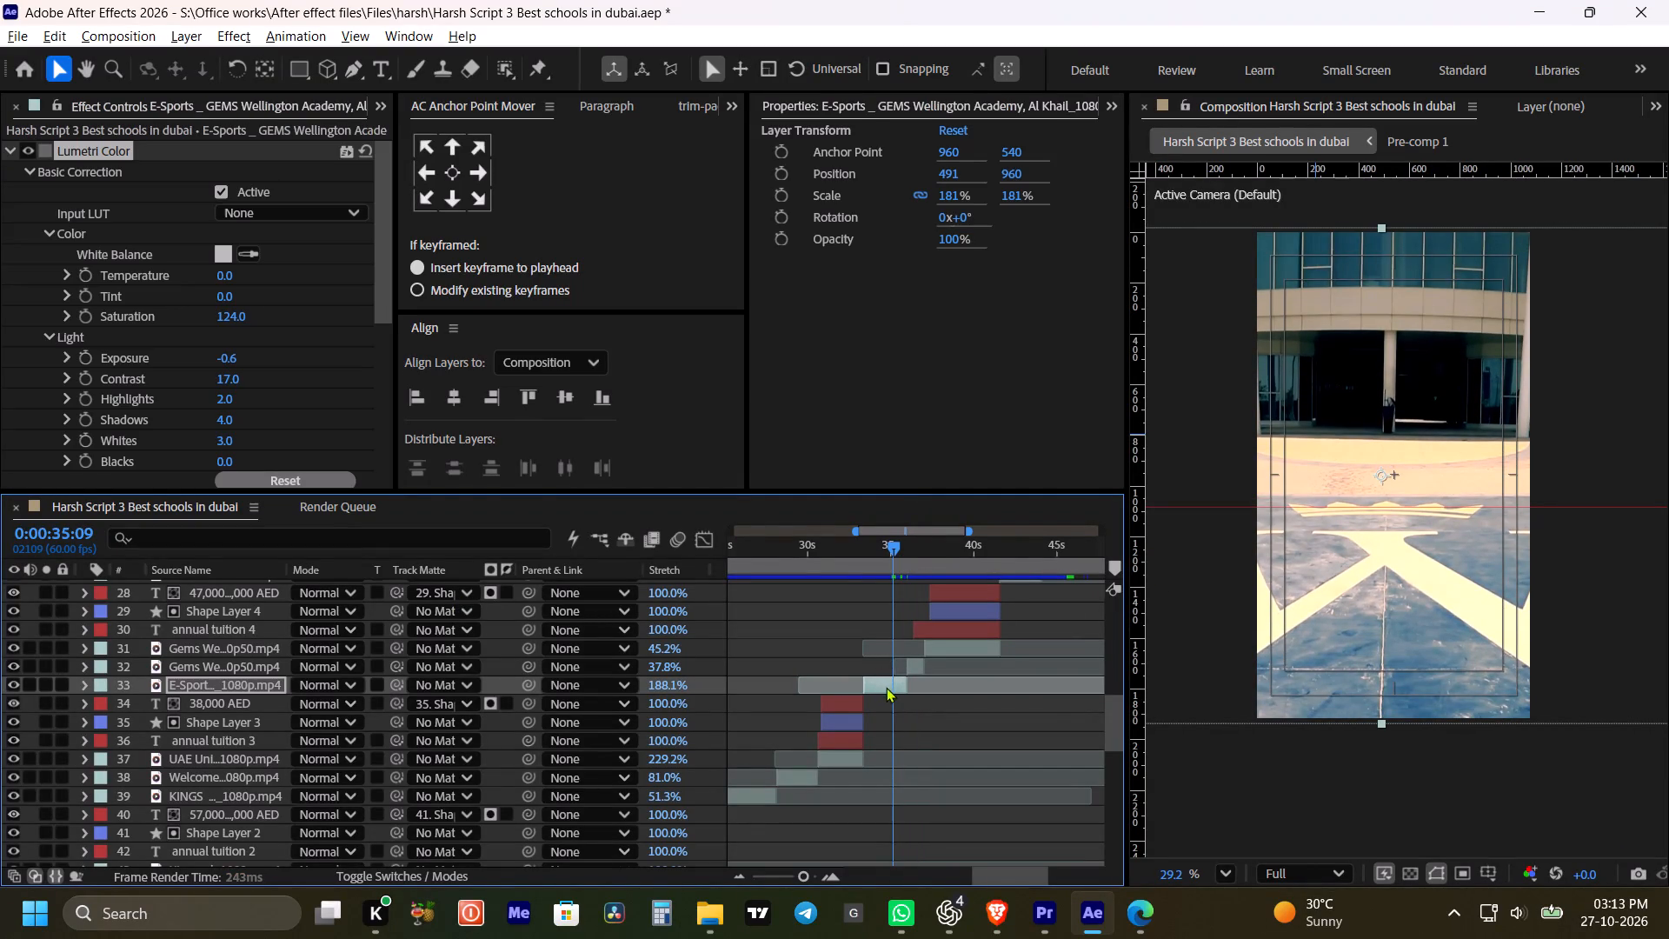
{"action": "scroll", "coordinate": [325, 310], "scroll_direction": "down", "scroll_amount": 5}
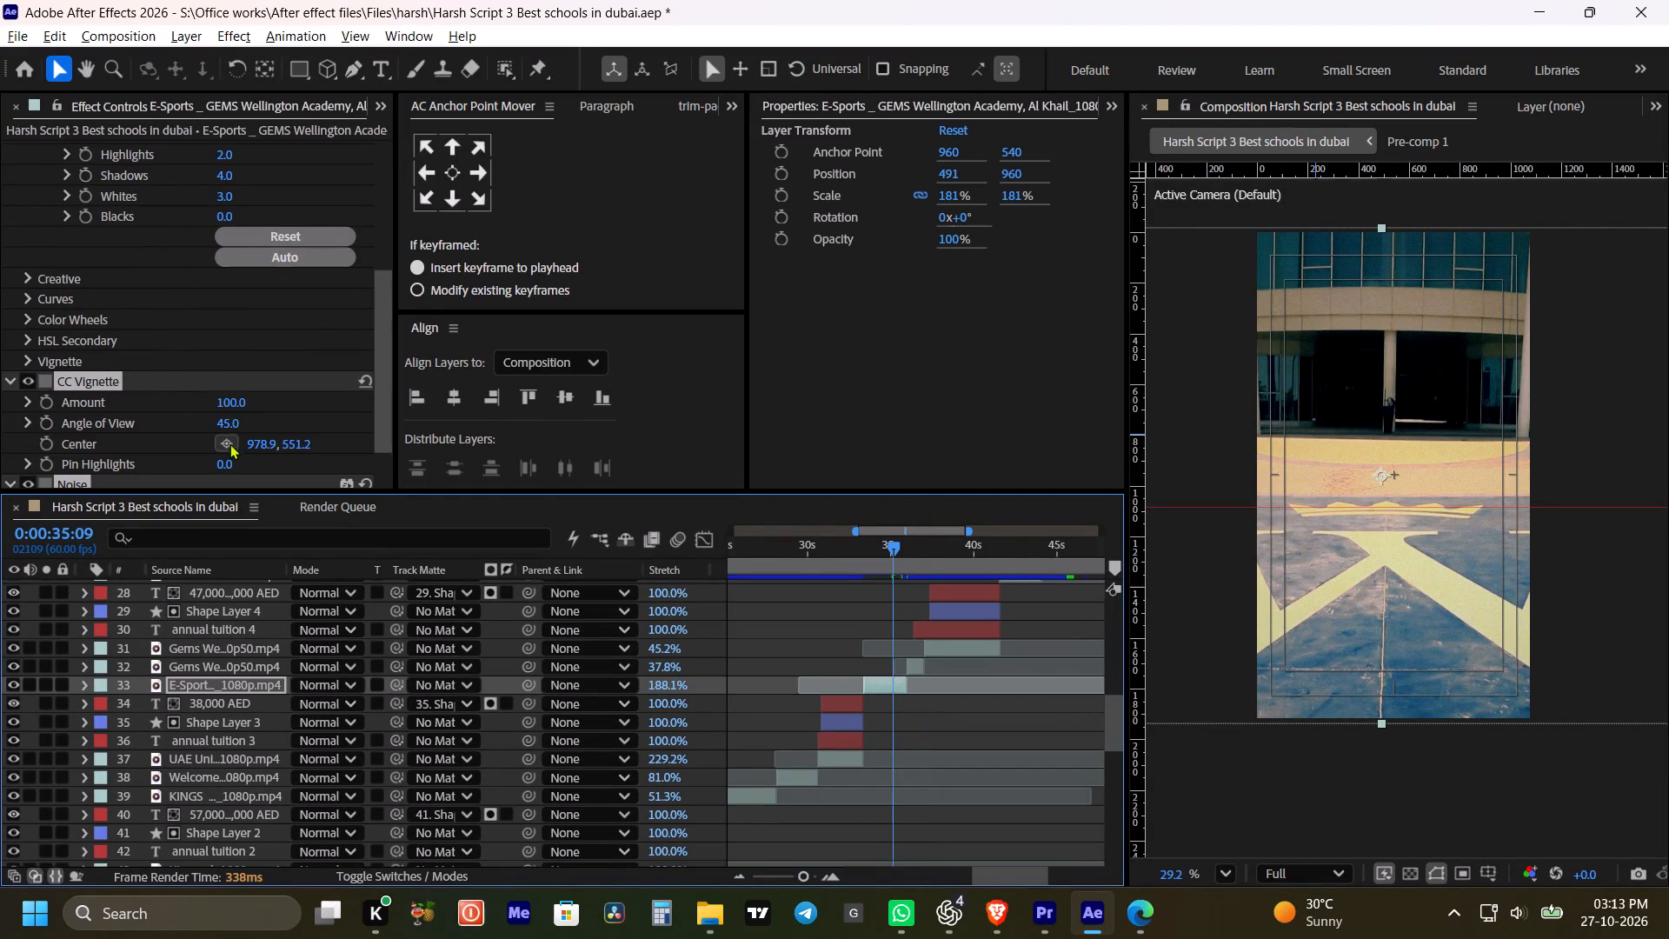
{"action": "left_click", "coordinate": [229, 443]}
{"action": "left_click", "coordinate": [1381, 467]}
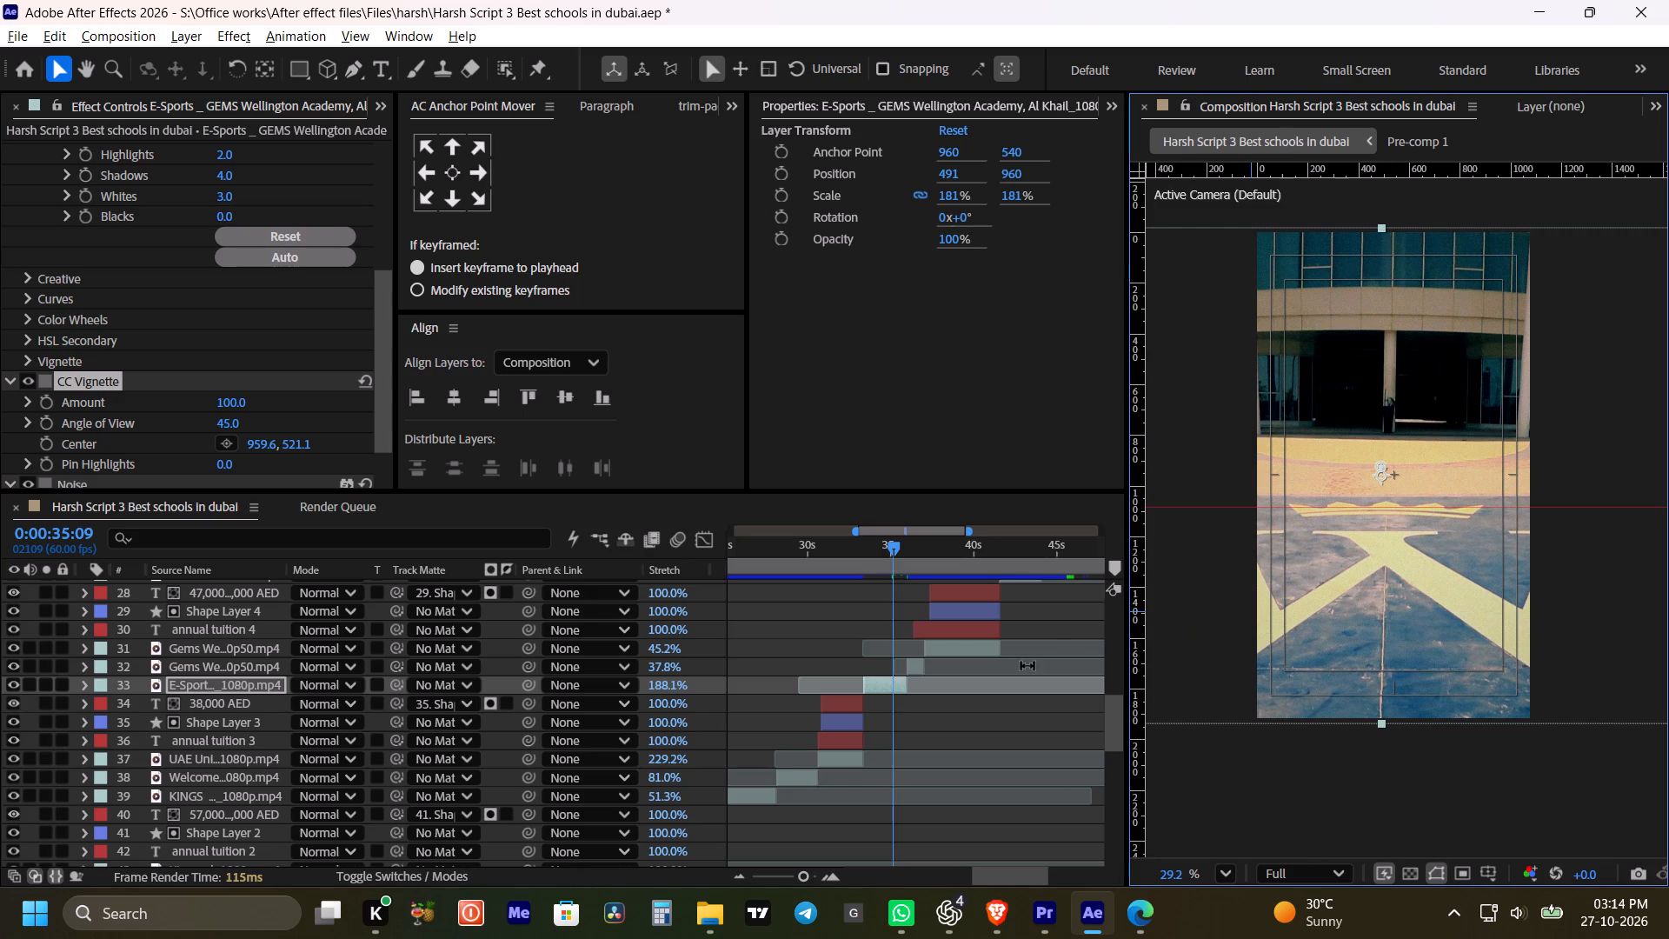
Paste the copied colour, vignette and noise effects onto the UAE Union Day, Welcome and KINGS clips in layers 37 to 39.
{"action": "scroll", "coordinate": [1014, 710], "scroll_direction": "down", "scroll_amount": 1, "text": "alt"}
{"action": "key", "text": "space"}
{"action": "left_click_drag", "start_coordinate": [996, 737], "coordinate": [1047, 624]}
{"action": "scroll", "coordinate": [992, 652], "scroll_direction": "up", "scroll_amount": 2, "text": "alt"}
{"action": "key", "text": "space"}
{"action": "left_click_drag", "start_coordinate": [1041, 636], "coordinate": [1033, 635]}
{"action": "left_click", "coordinate": [926, 549]}
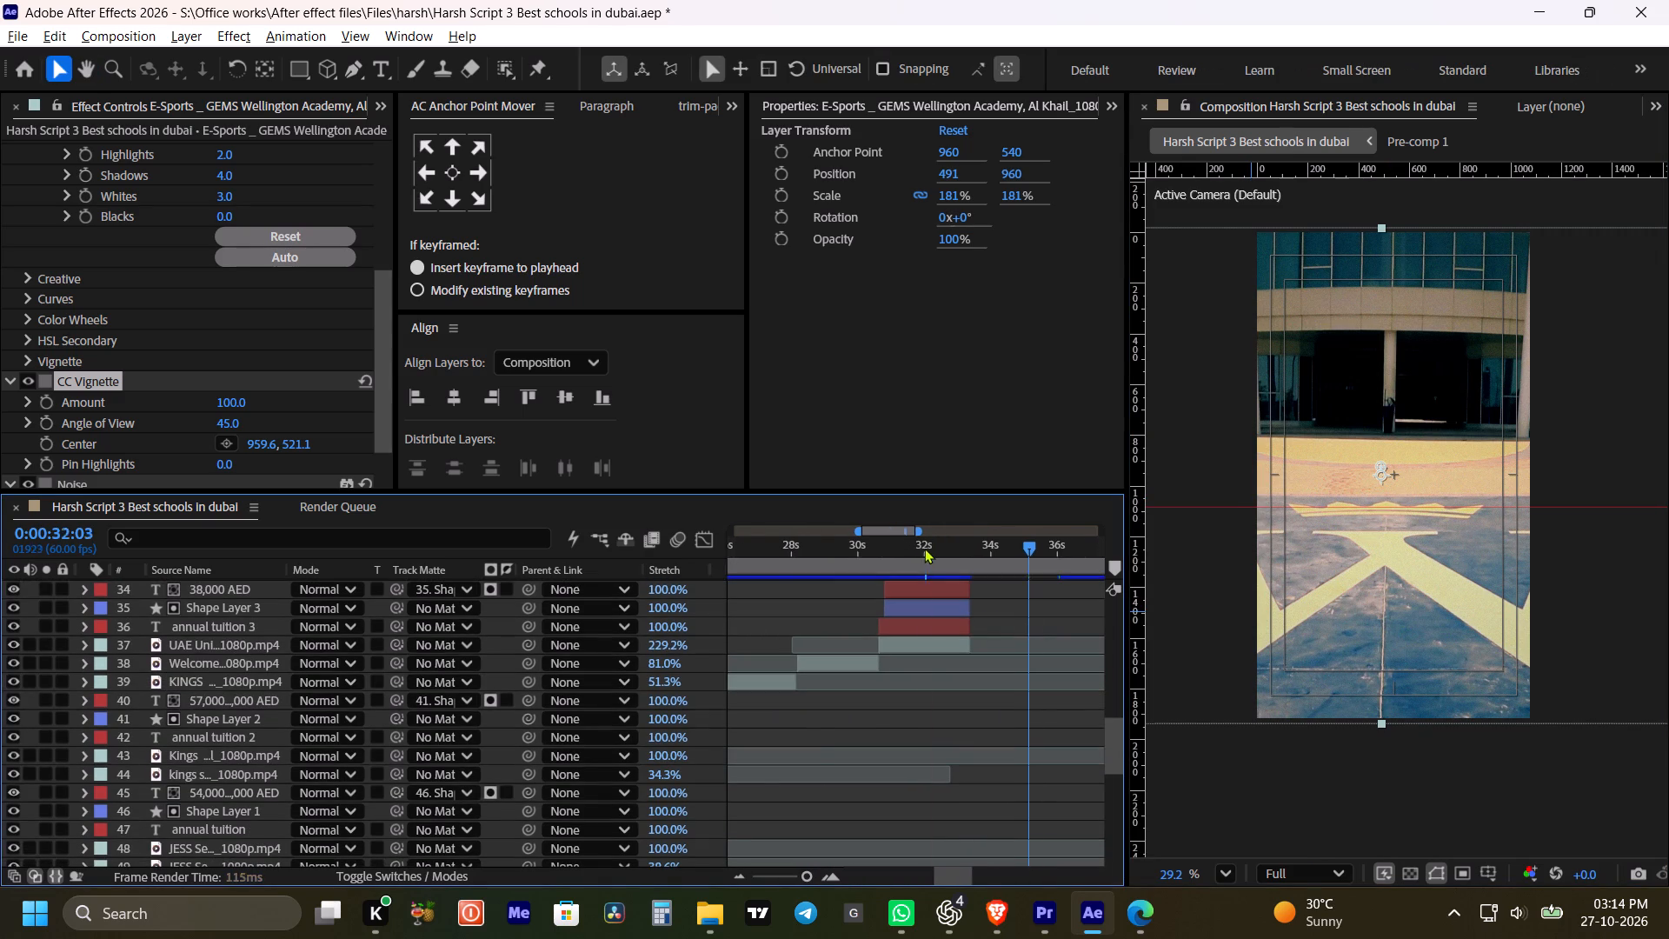
{"action": "scroll", "coordinate": [973, 615], "scroll_direction": "down", "scroll_amount": 1, "text": "alt"}
{"action": "key", "text": "space"}
{"action": "left_click", "coordinate": [978, 694]}
{"action": "left_click", "coordinate": [966, 647]}
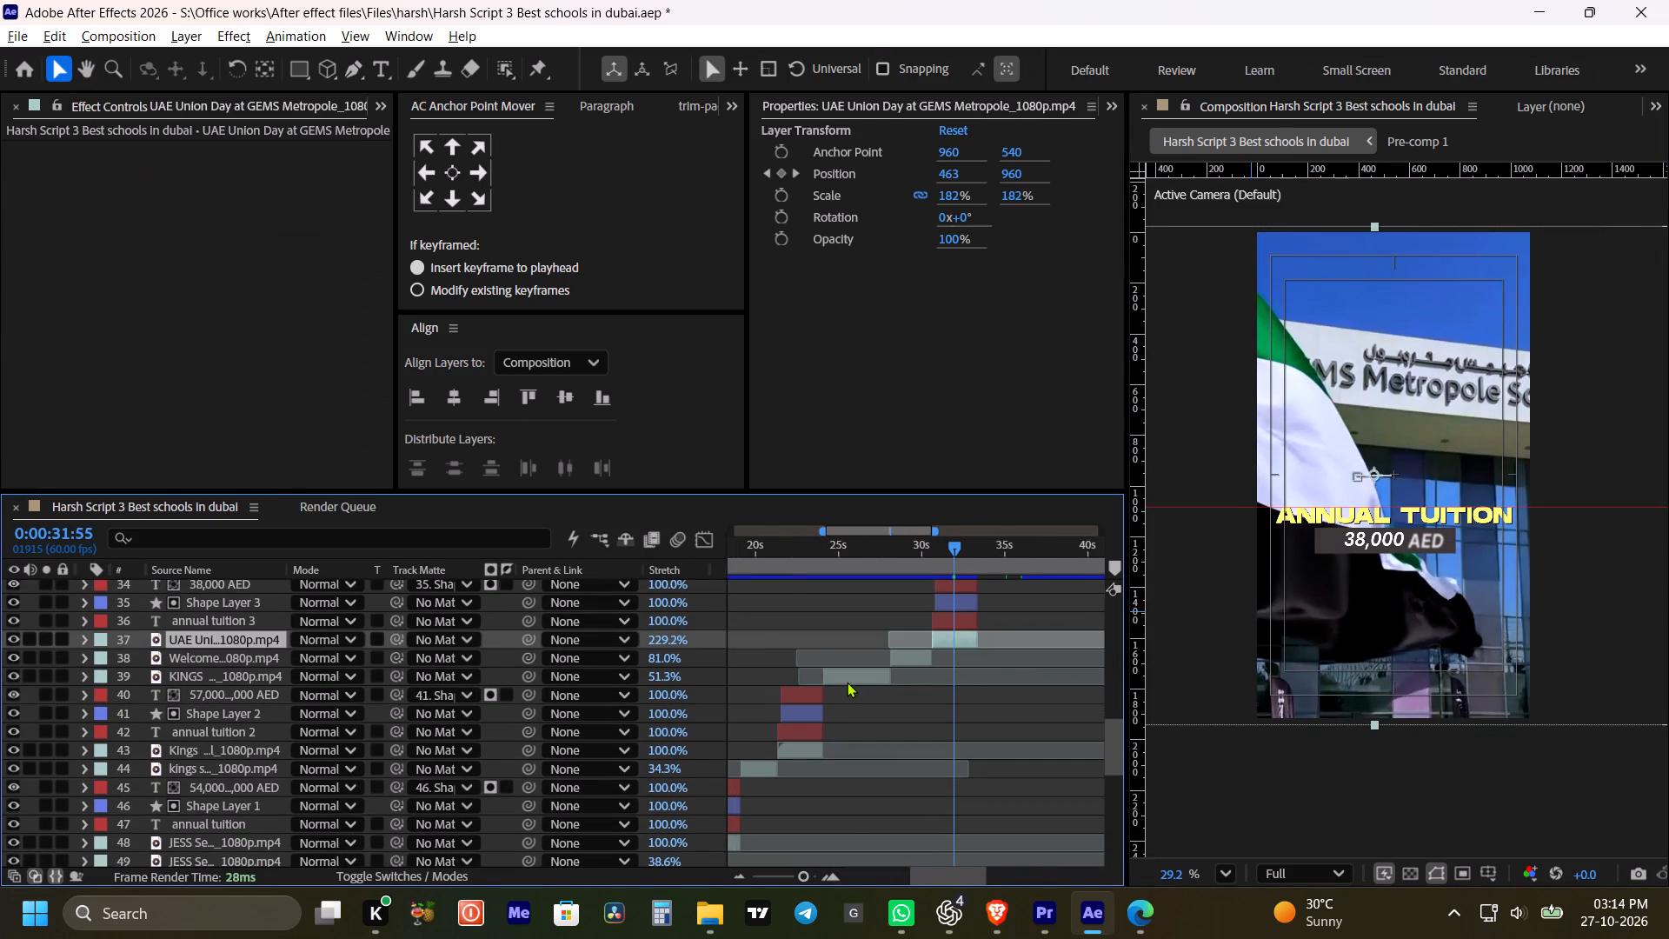
{"action": "left_click", "coordinate": [847, 682], "text": "shift"}
{"action": "key", "text": "ctrl+v"}
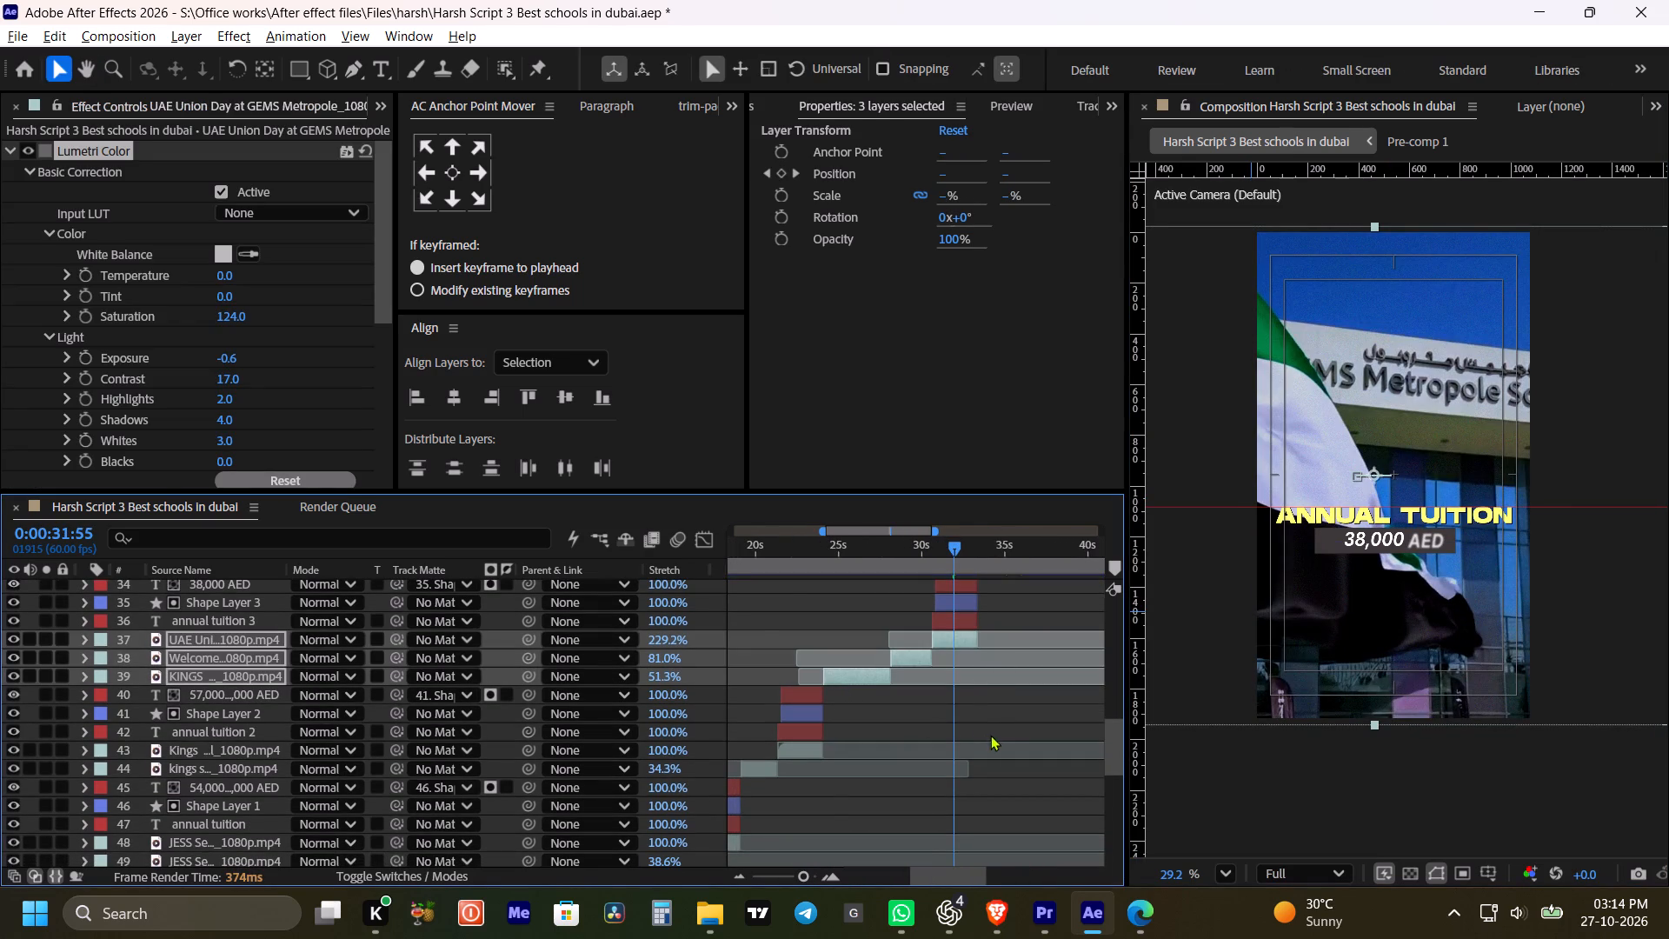
Reposition the CC Vignette centre of the UAE Union Day clip to just above the middle of the frame.
{"action": "left_click", "coordinate": [987, 707]}
{"action": "left_click", "coordinate": [954, 640]}
{"action": "scroll", "coordinate": [334, 386], "scroll_direction": "down", "scroll_amount": 6}
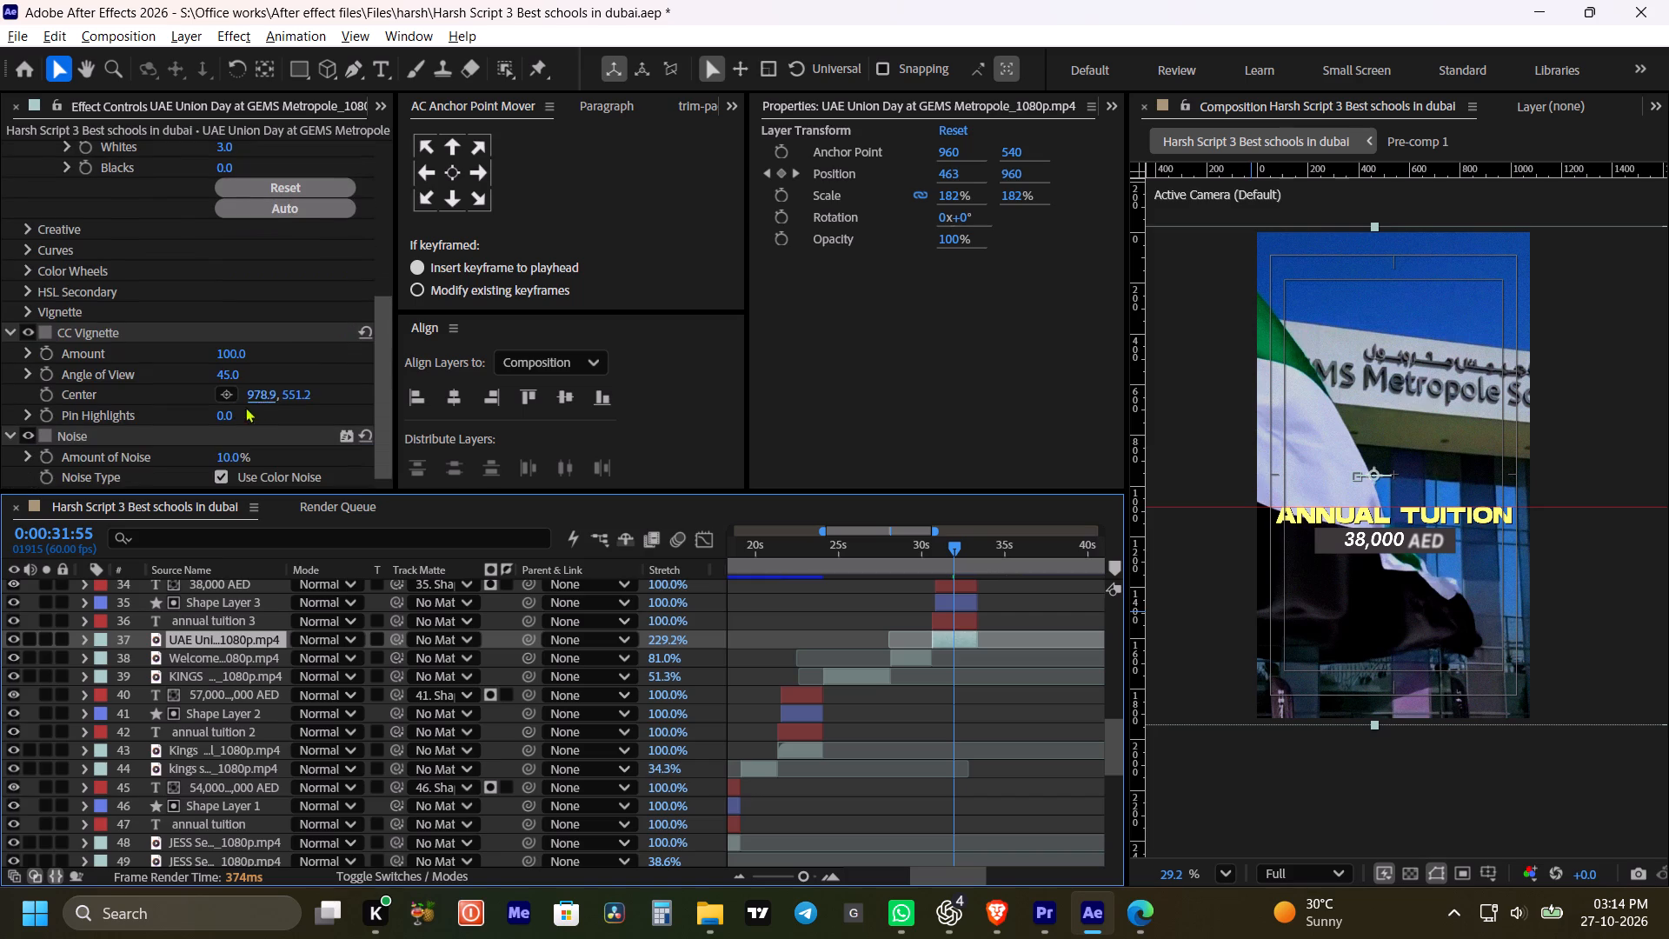
{"action": "left_click", "coordinate": [223, 399]}
{"action": "left_click", "coordinate": [1466, 477]}
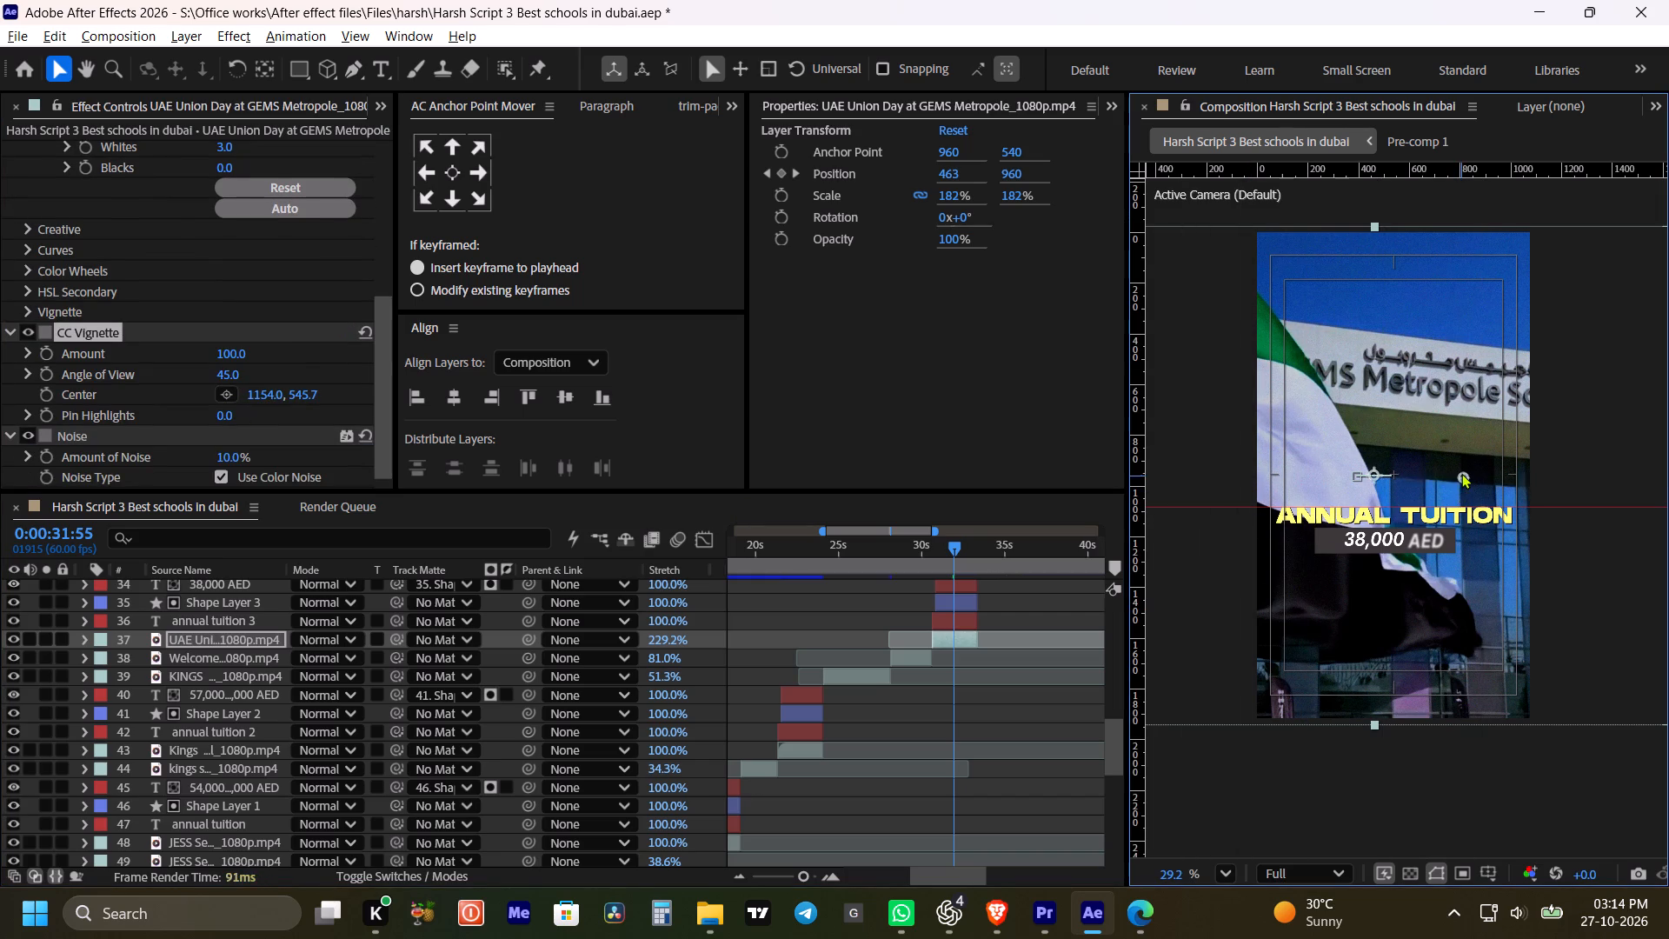
{"action": "left_click_drag", "start_coordinate": [1461, 472], "coordinate": [1387, 458]}
Raise the Lumetri Color Exposure of the UAE Union Day clip to 0.6.
{"action": "scroll", "coordinate": [315, 312], "scroll_direction": "up", "scroll_amount": 3}
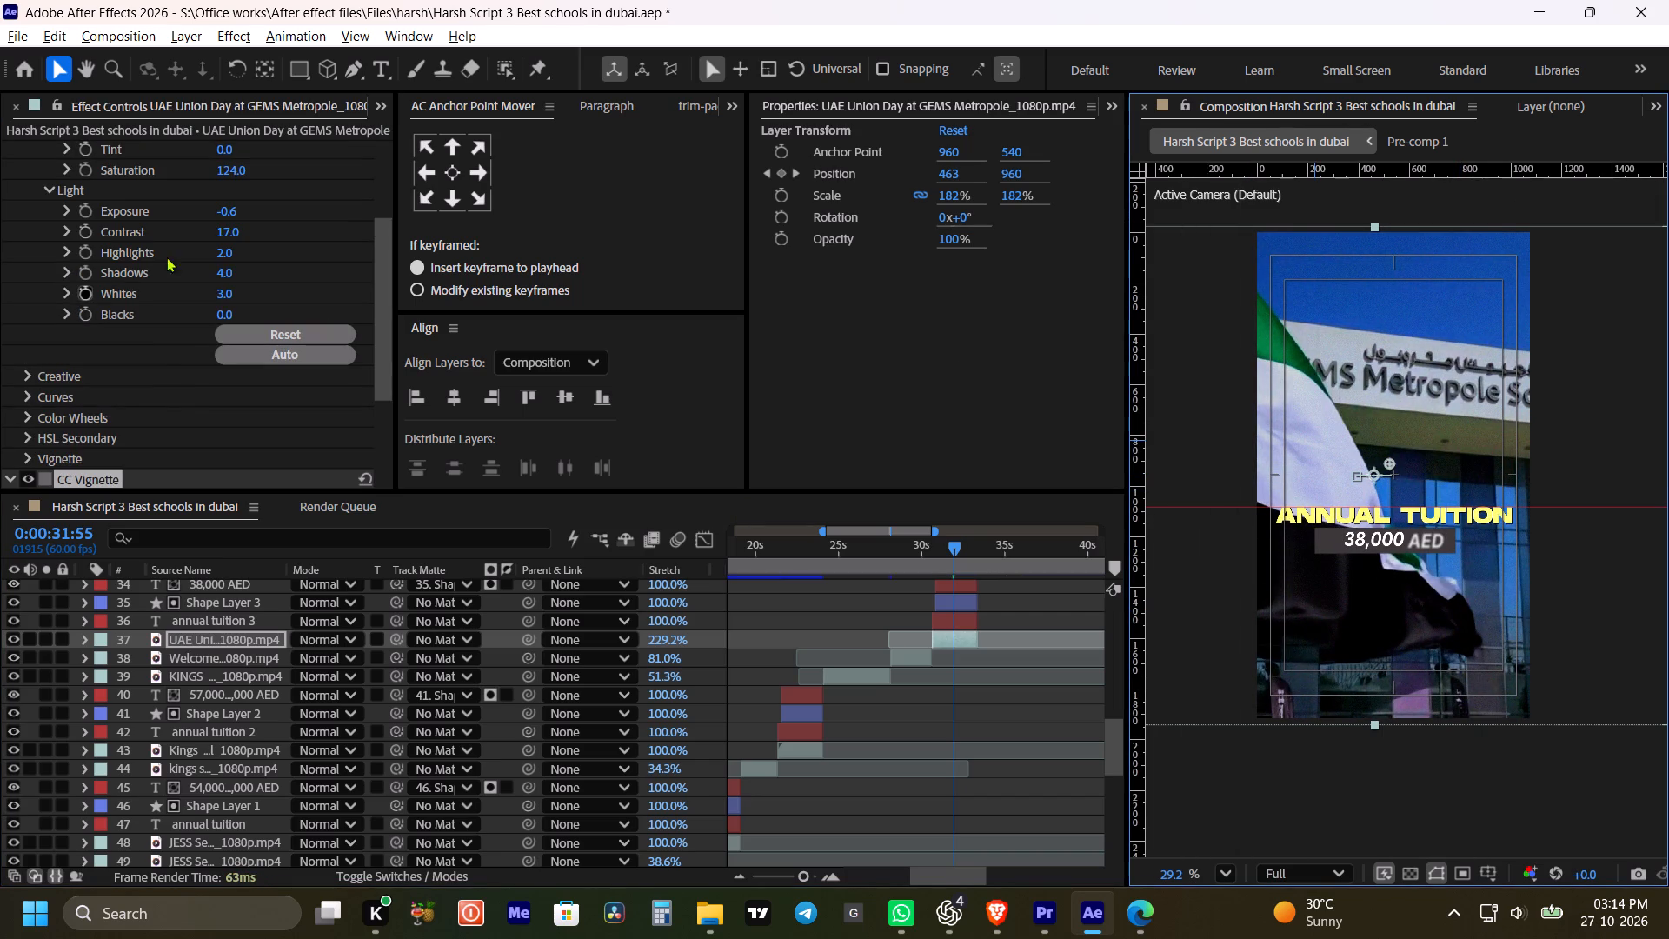
{"action": "left_click_drag", "start_coordinate": [231, 210], "coordinate": [251, 210]}
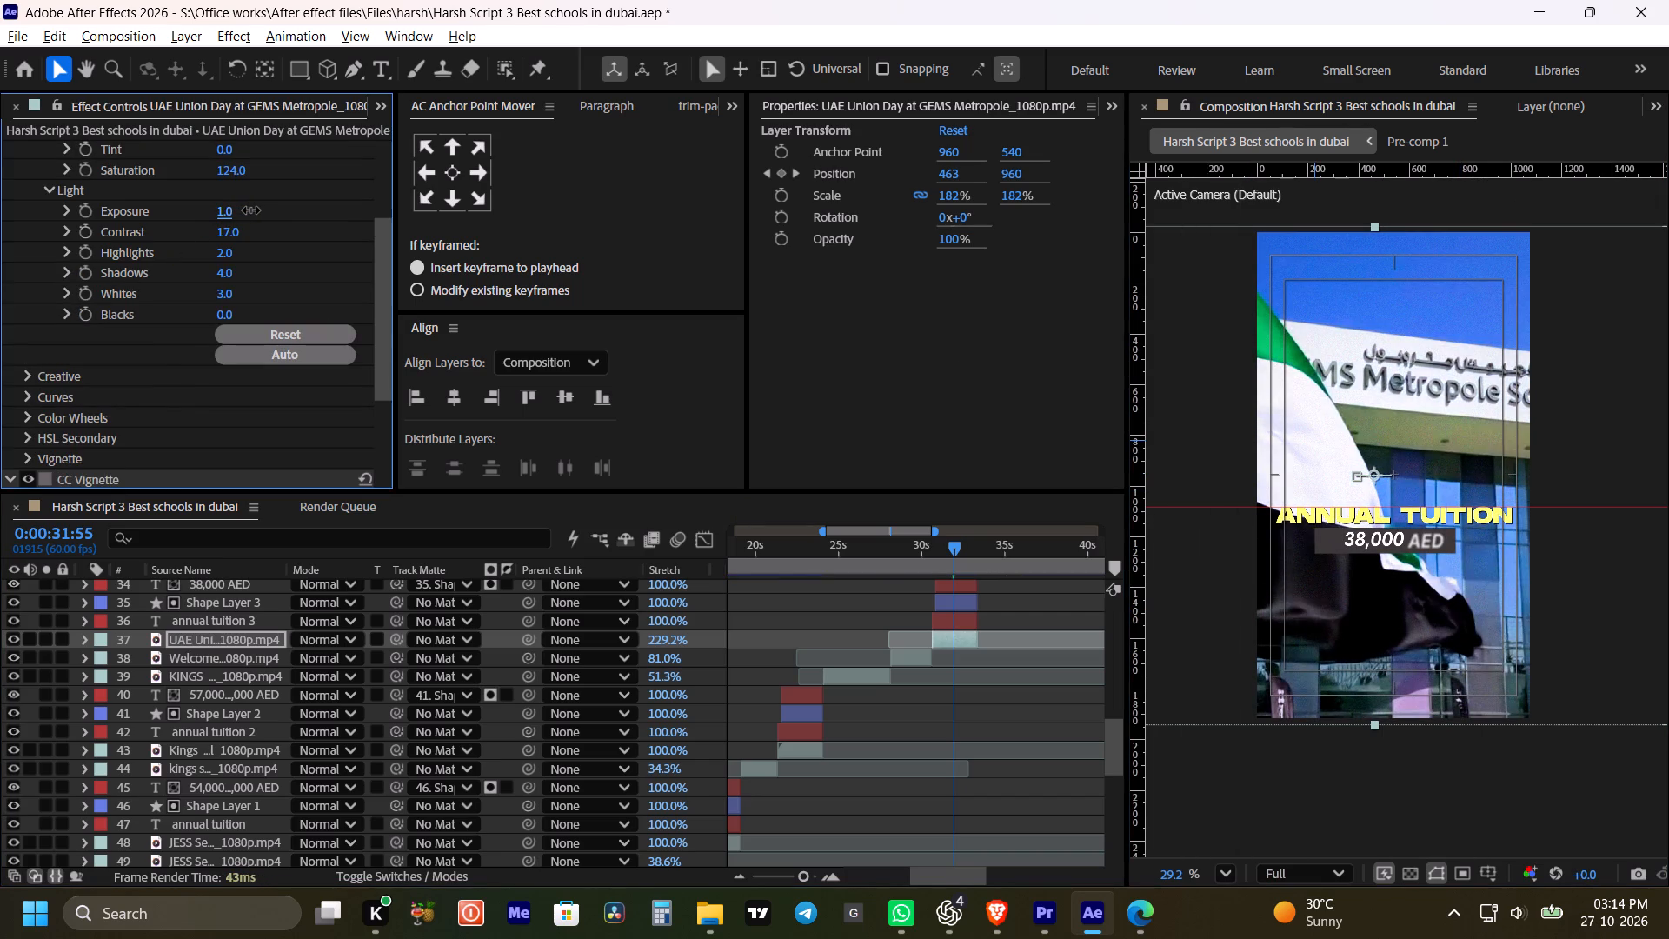
{"action": "left_click_drag", "start_coordinate": [251, 210], "coordinate": [247, 213]}
Move the CC Vignette centre of the Welcome to GEMS Metropole School clip to about 1005.2, 498.7.
{"action": "left_click", "coordinate": [922, 546]}
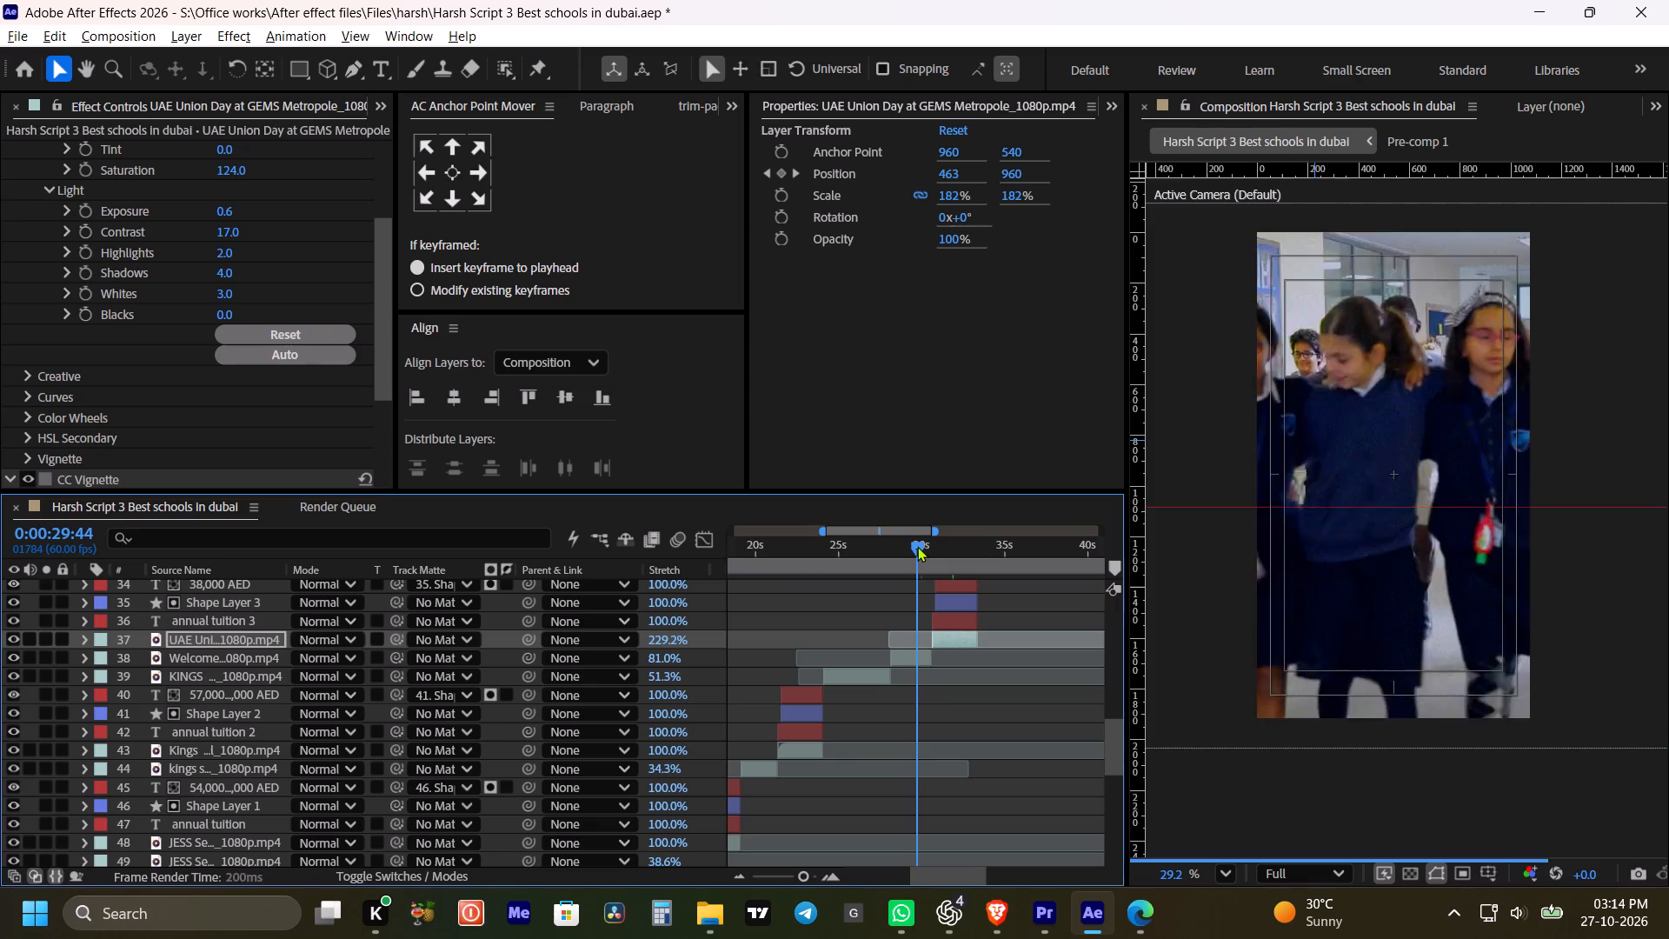
{"action": "left_click", "coordinate": [928, 657]}
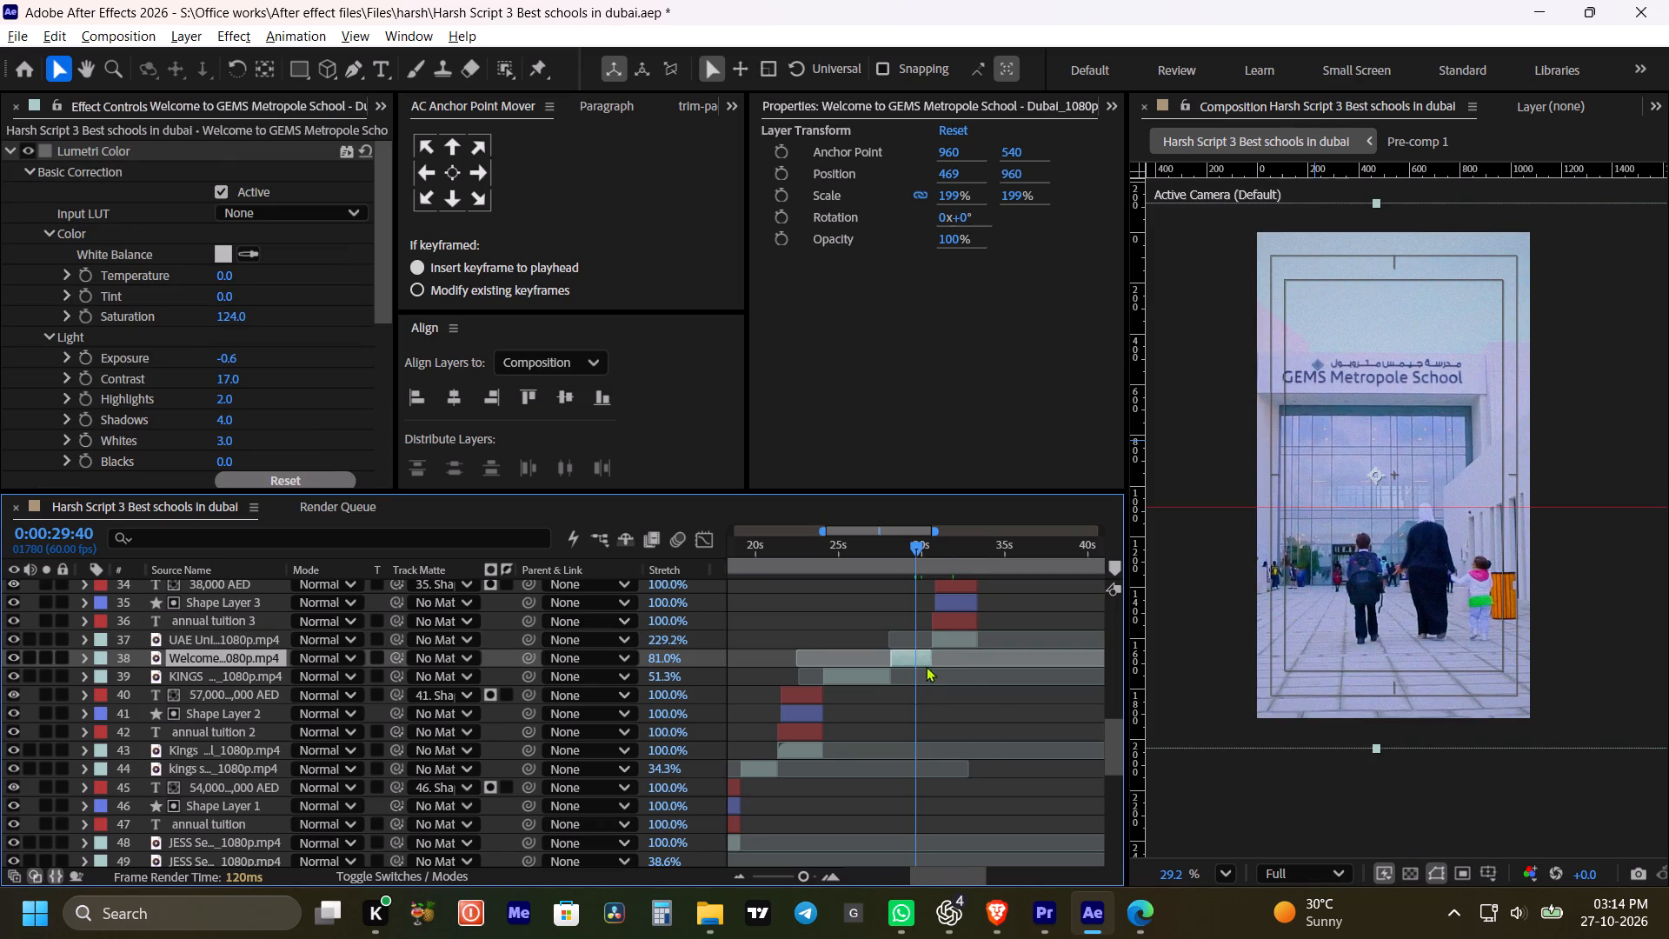
{"action": "scroll", "coordinate": [190, 357], "scroll_direction": "down", "scroll_amount": 9}
{"action": "left_click", "coordinate": [225, 373]}
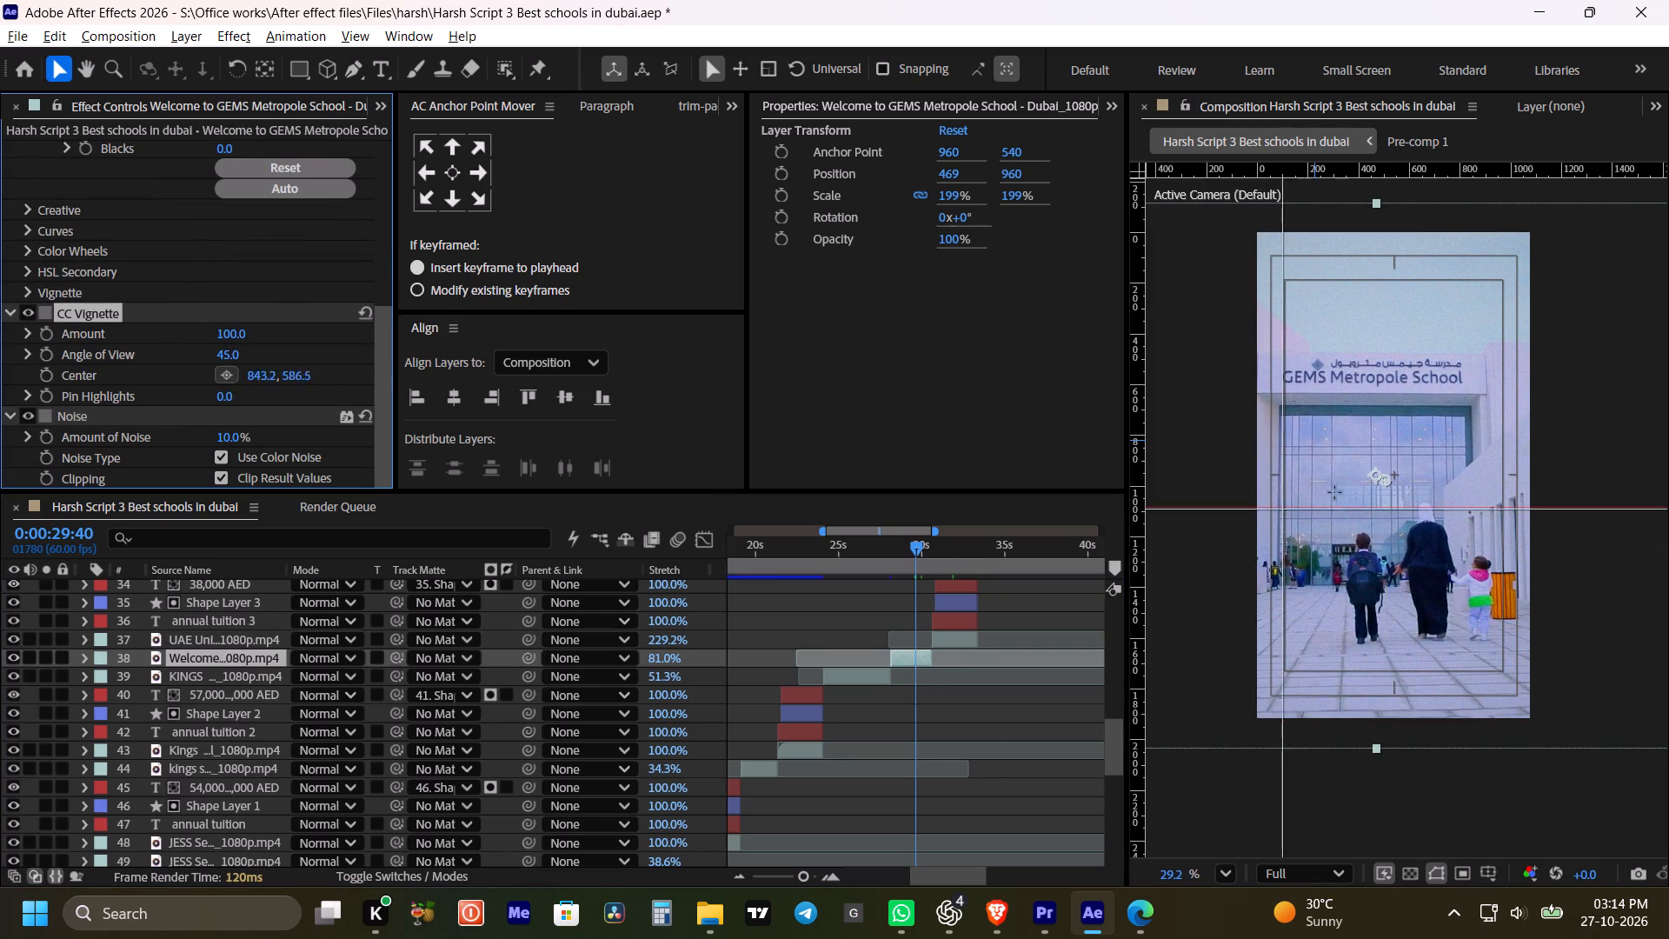
{"action": "left_click", "coordinate": [1347, 470]}
{"action": "left_click_drag", "start_coordinate": [1345, 467], "coordinate": [1397, 451]}
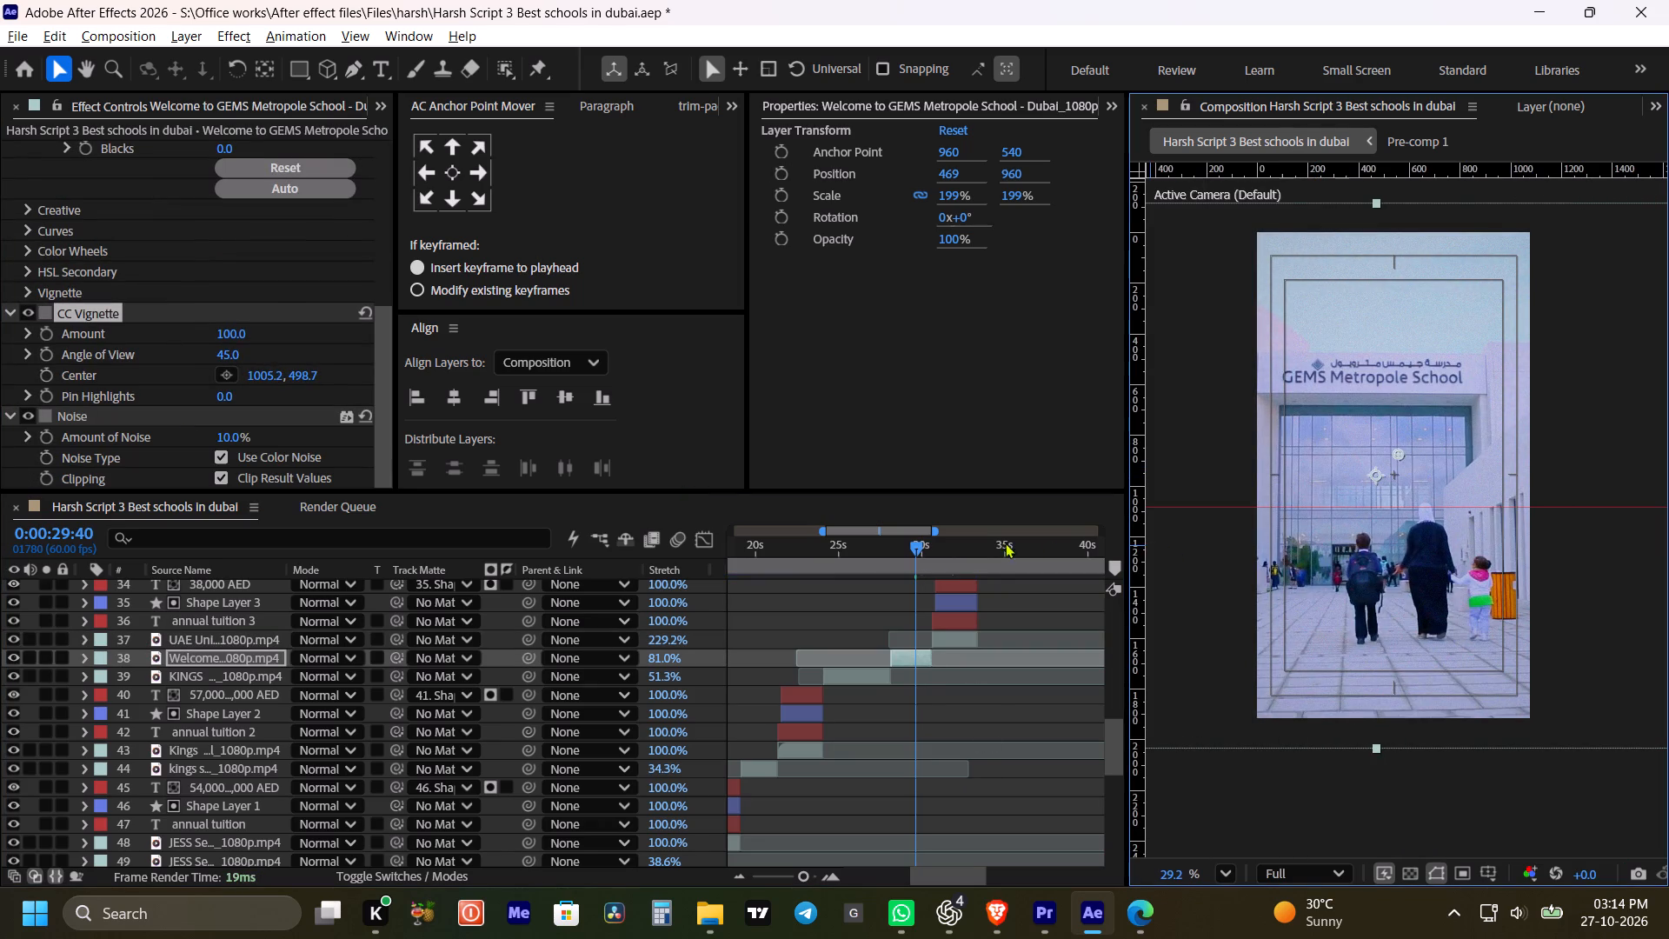
Adjust the Welcome to GEMS Metropole clip's Lumetri Color to Contrast 48, Whites -20 and Saturation 128.
{"action": "scroll", "coordinate": [212, 272], "scroll_direction": "up", "scroll_amount": 4}
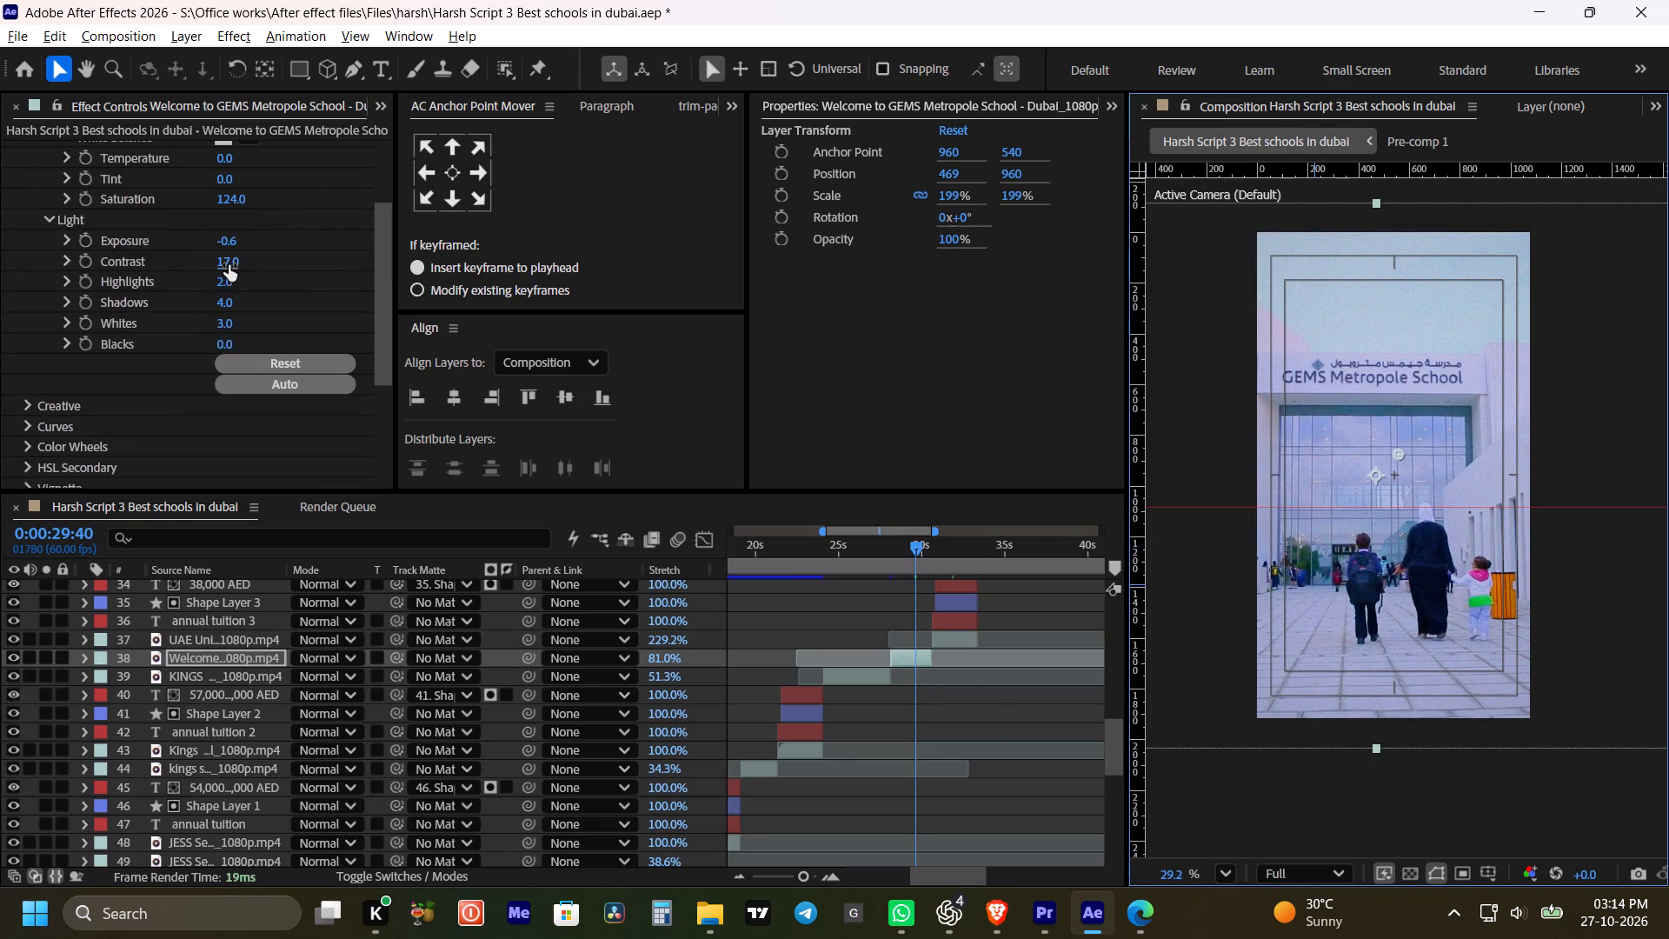
{"action": "left_click_drag", "start_coordinate": [229, 265], "coordinate": [255, 263]}
{"action": "left_click_drag", "start_coordinate": [228, 258], "coordinate": [244, 263]}
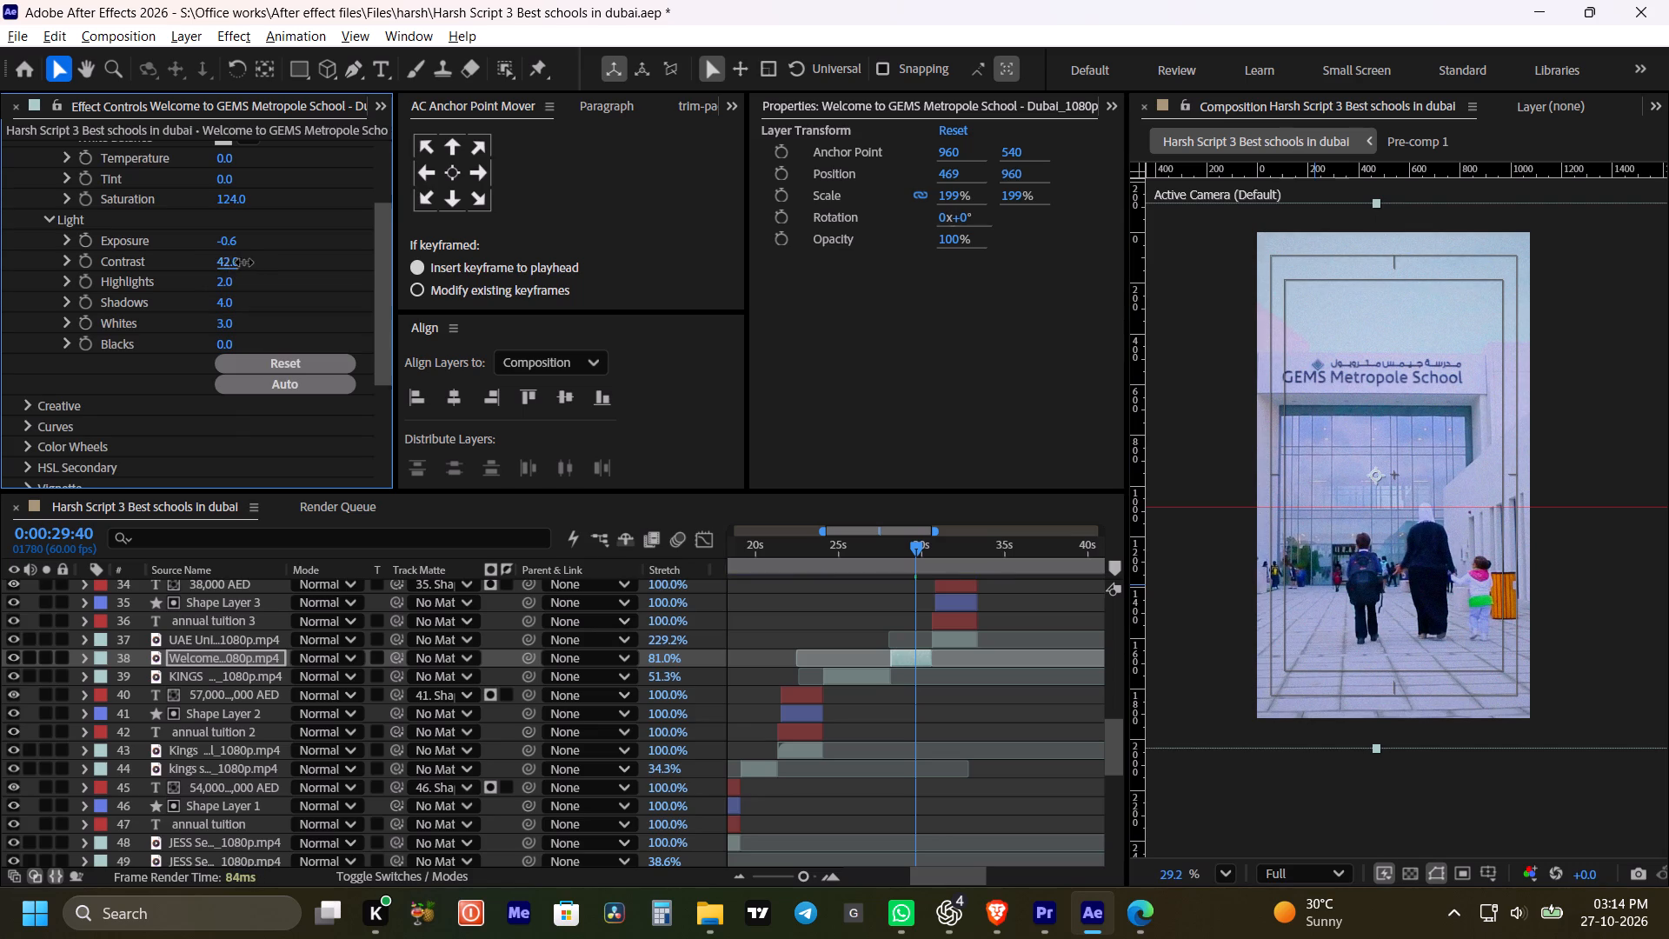
{"action": "left_click_drag", "start_coordinate": [244, 263], "coordinate": [243, 263]}
{"action": "left_click_drag", "start_coordinate": [229, 202], "coordinate": [276, 207]}
{"action": "left_click_drag", "start_coordinate": [276, 207], "coordinate": [222, 215]}
{"action": "left_click_drag", "start_coordinate": [224, 327], "coordinate": [213, 327]}
{"action": "left_click_drag", "start_coordinate": [213, 327], "coordinate": [203, 334]}
{"action": "left_click_drag", "start_coordinate": [228, 199], "coordinate": [265, 202]}
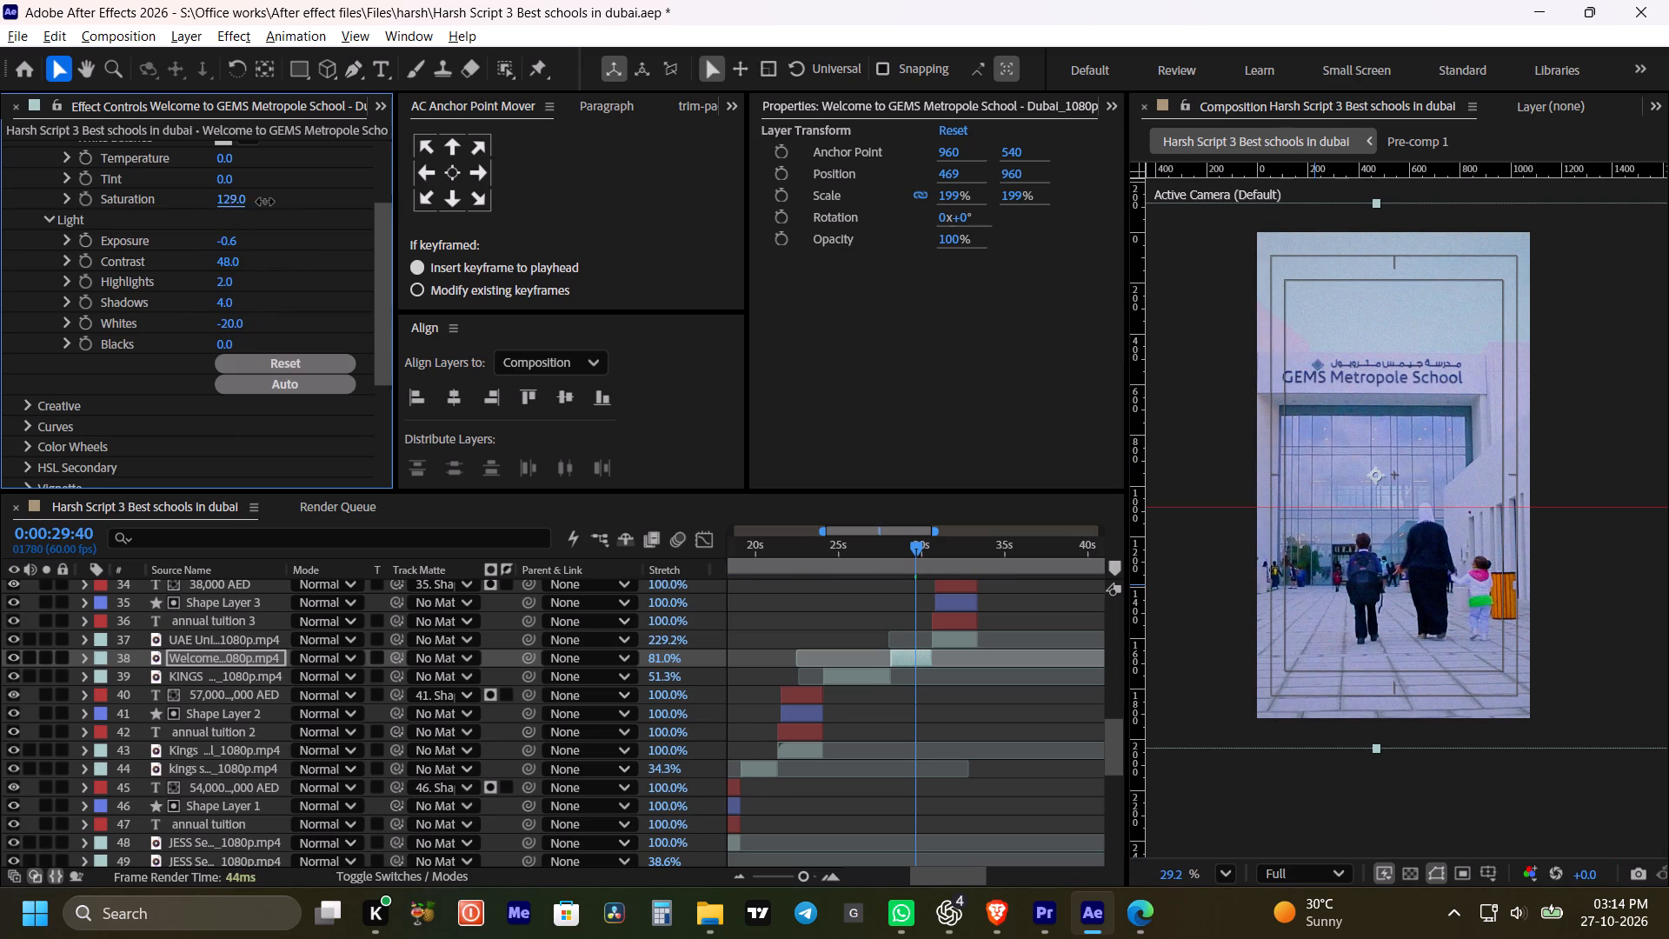
{"action": "left_click_drag", "start_coordinate": [265, 202], "coordinate": [266, 205]}
Turn off the CC Vignette effect on the KINGS School Al Barsha Step Up Day clip in layer 39.
{"action": "left_click_drag", "start_coordinate": [865, 540], "coordinate": [849, 546]}
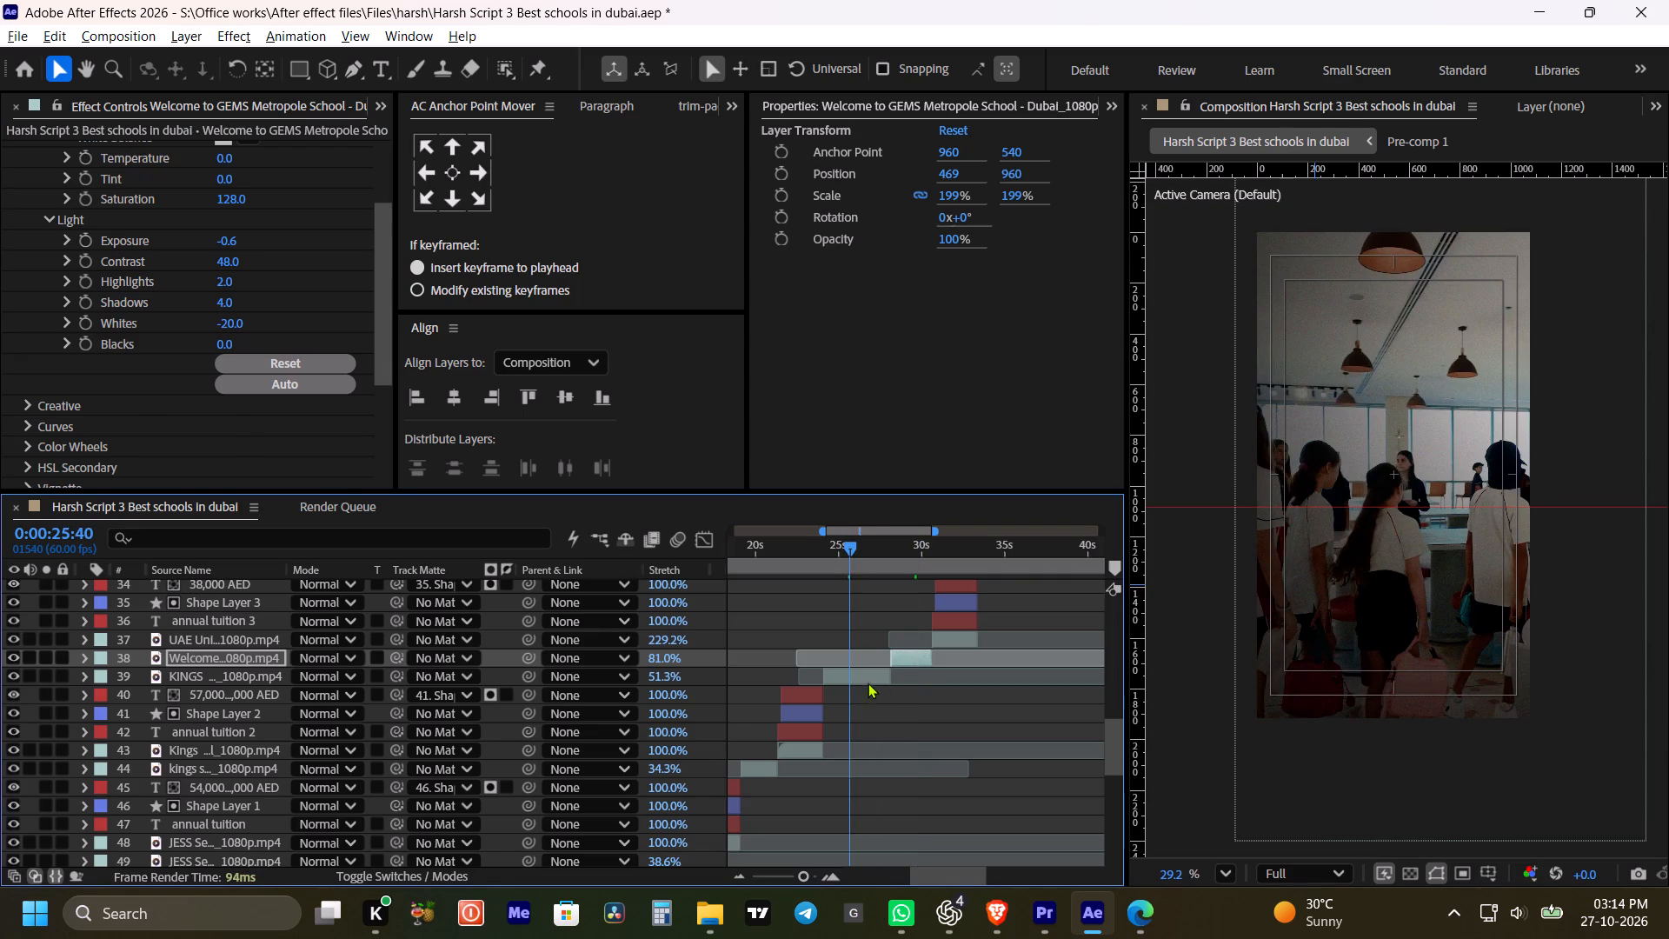
{"action": "left_click", "coordinate": [868, 677]}
{"action": "scroll", "coordinate": [306, 376], "scroll_direction": "down", "scroll_amount": 5}
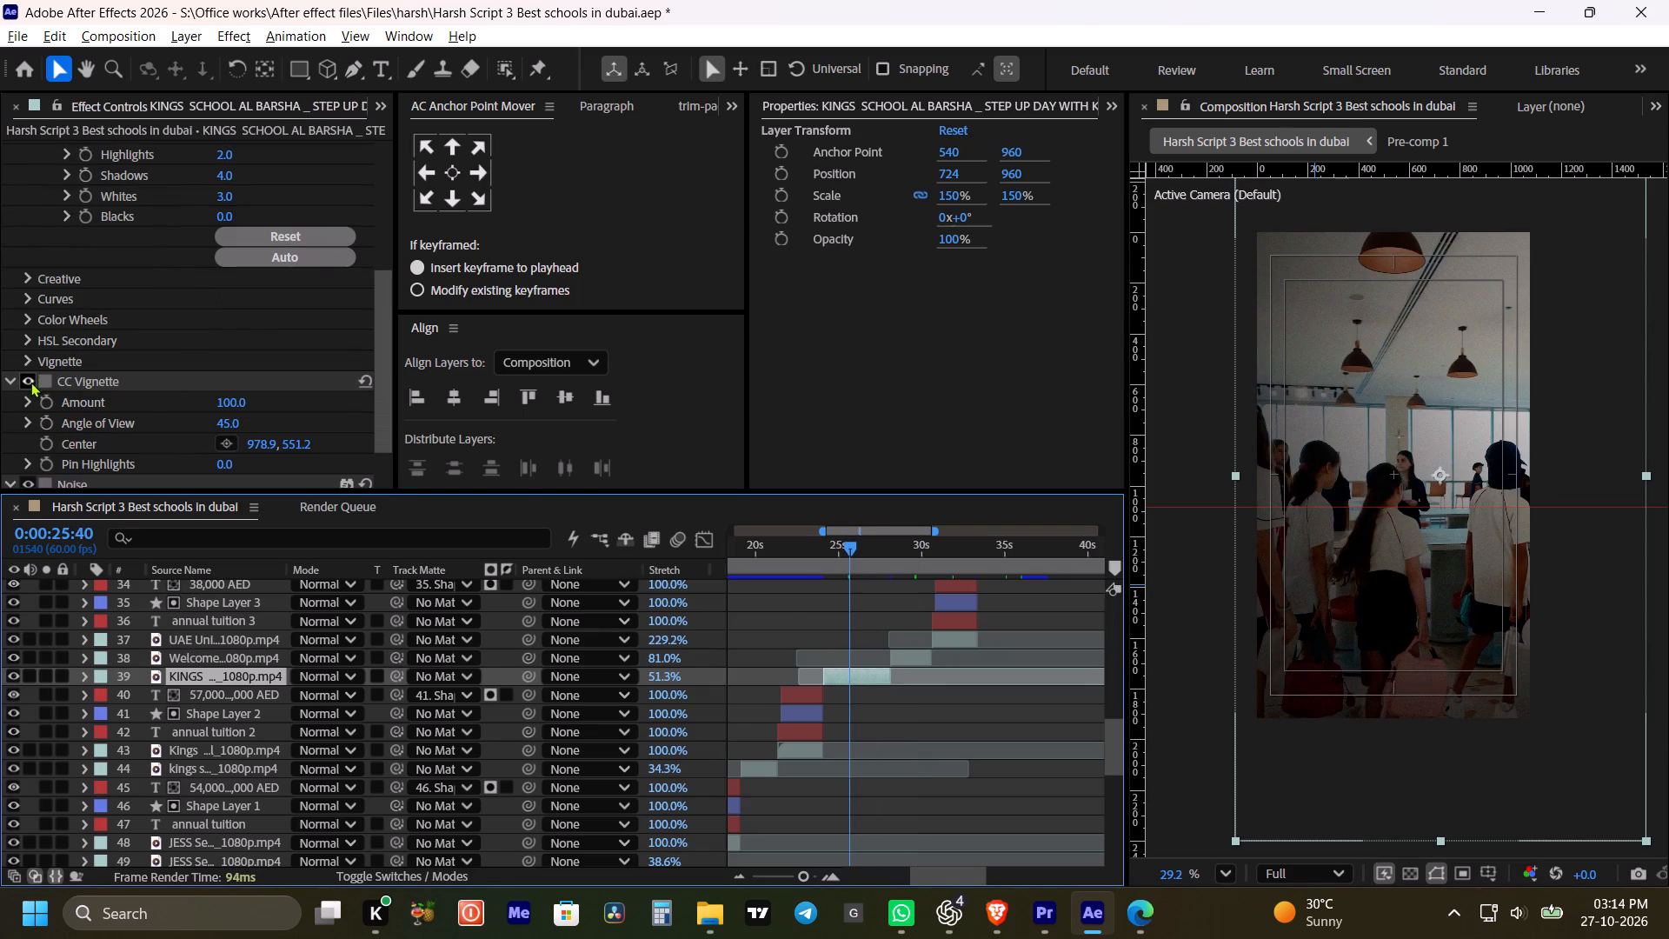
{"action": "left_click", "coordinate": [30, 382]}
Paste the copied effects onto the Kings School Dubai - The Greatest School clip in layer 43.
{"action": "key", "text": "space"}
{"action": "key", "text": "space"}
{"action": "left_click_drag", "start_coordinate": [901, 711], "coordinate": [1041, 655]}
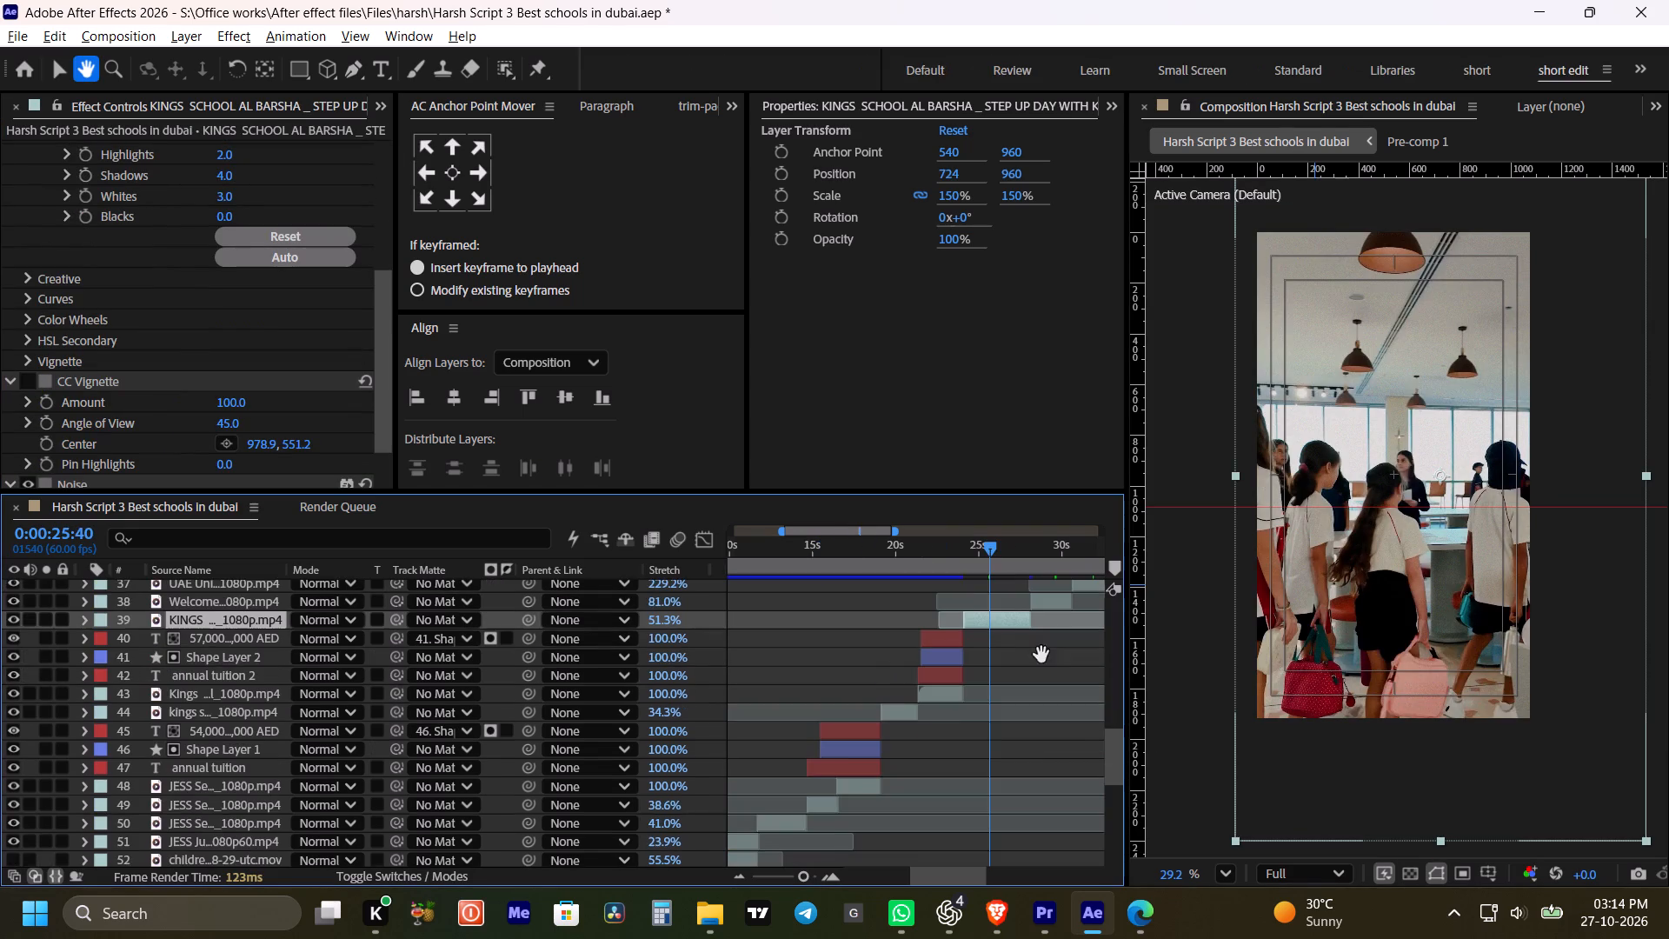
{"action": "left_click_drag", "start_coordinate": [1041, 655], "coordinate": [1036, 646]}
{"action": "left_click_drag", "start_coordinate": [920, 548], "coordinate": [934, 561]}
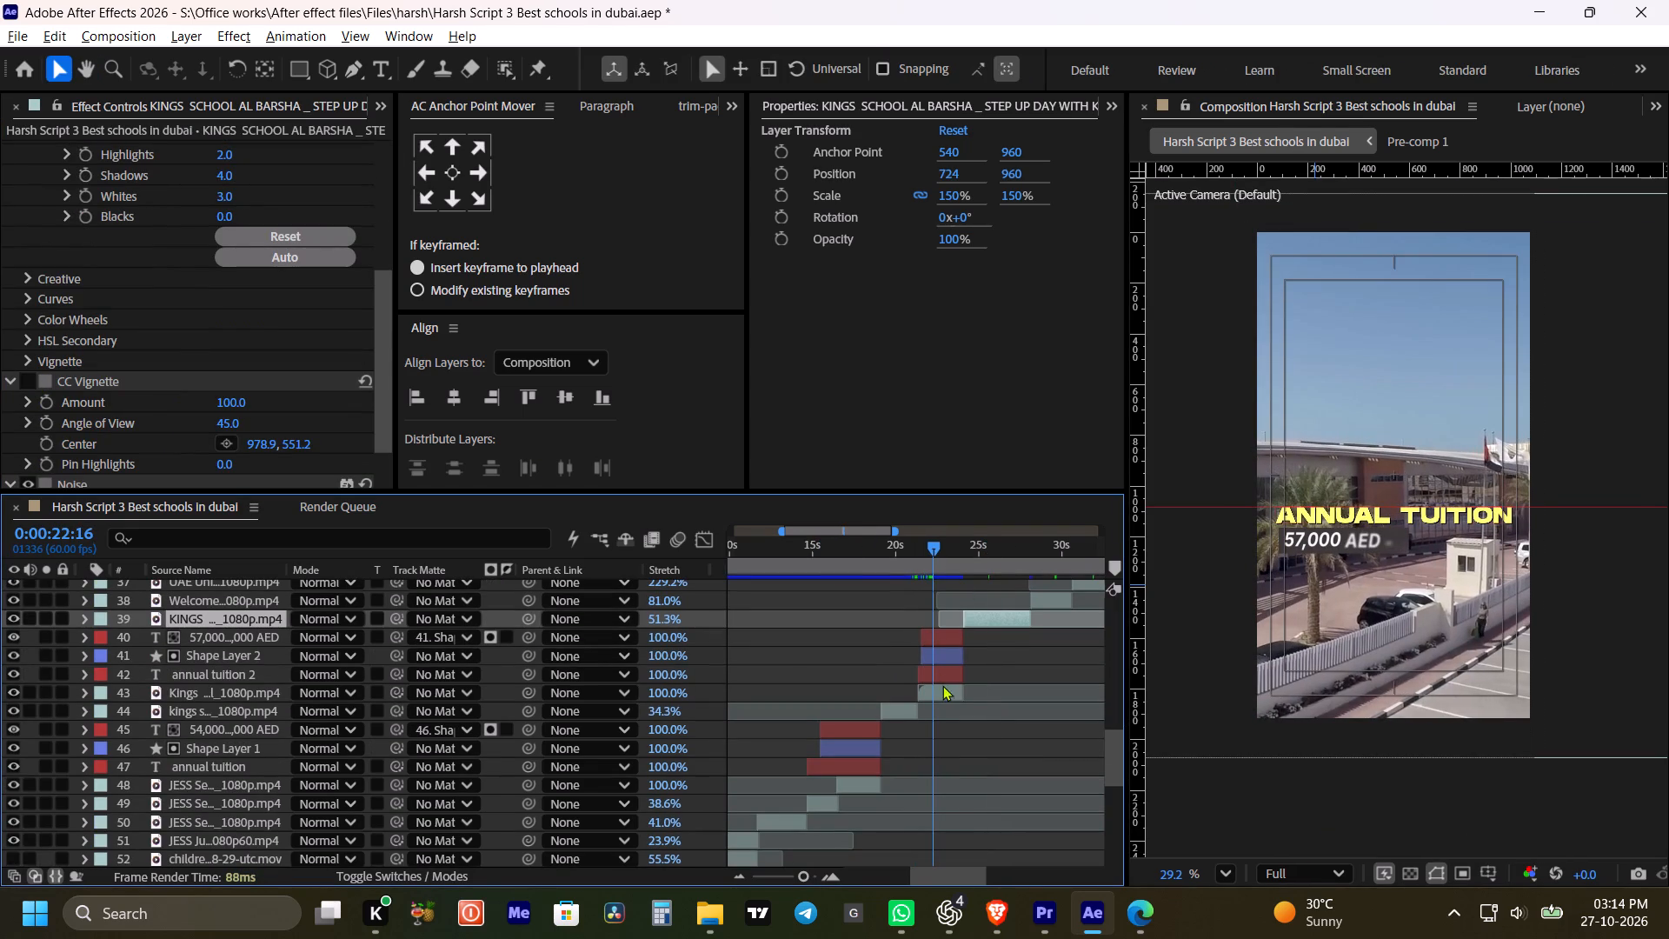
{"action": "left_click", "coordinate": [940, 692]}
{"action": "key", "text": "ctrl+v"}
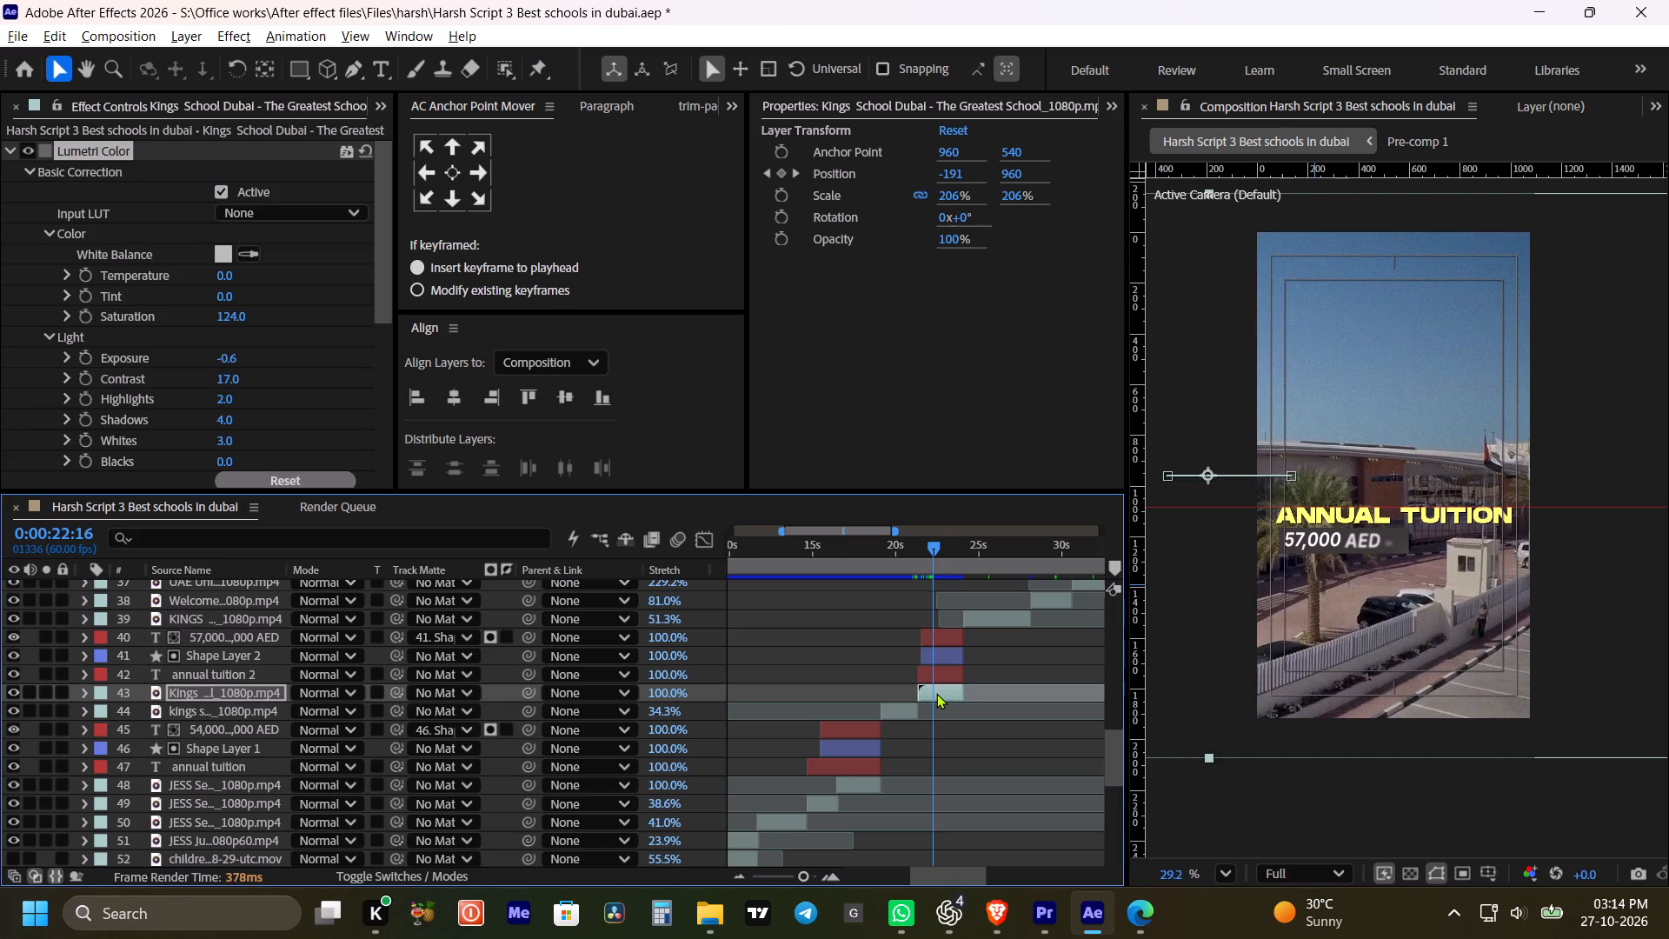
Move the CC Vignette centre of the Kings School Dubai clip in layer 43 to about 1290.2, 511.7.
{"action": "scroll", "coordinate": [341, 348], "scroll_direction": "down", "scroll_amount": 3}
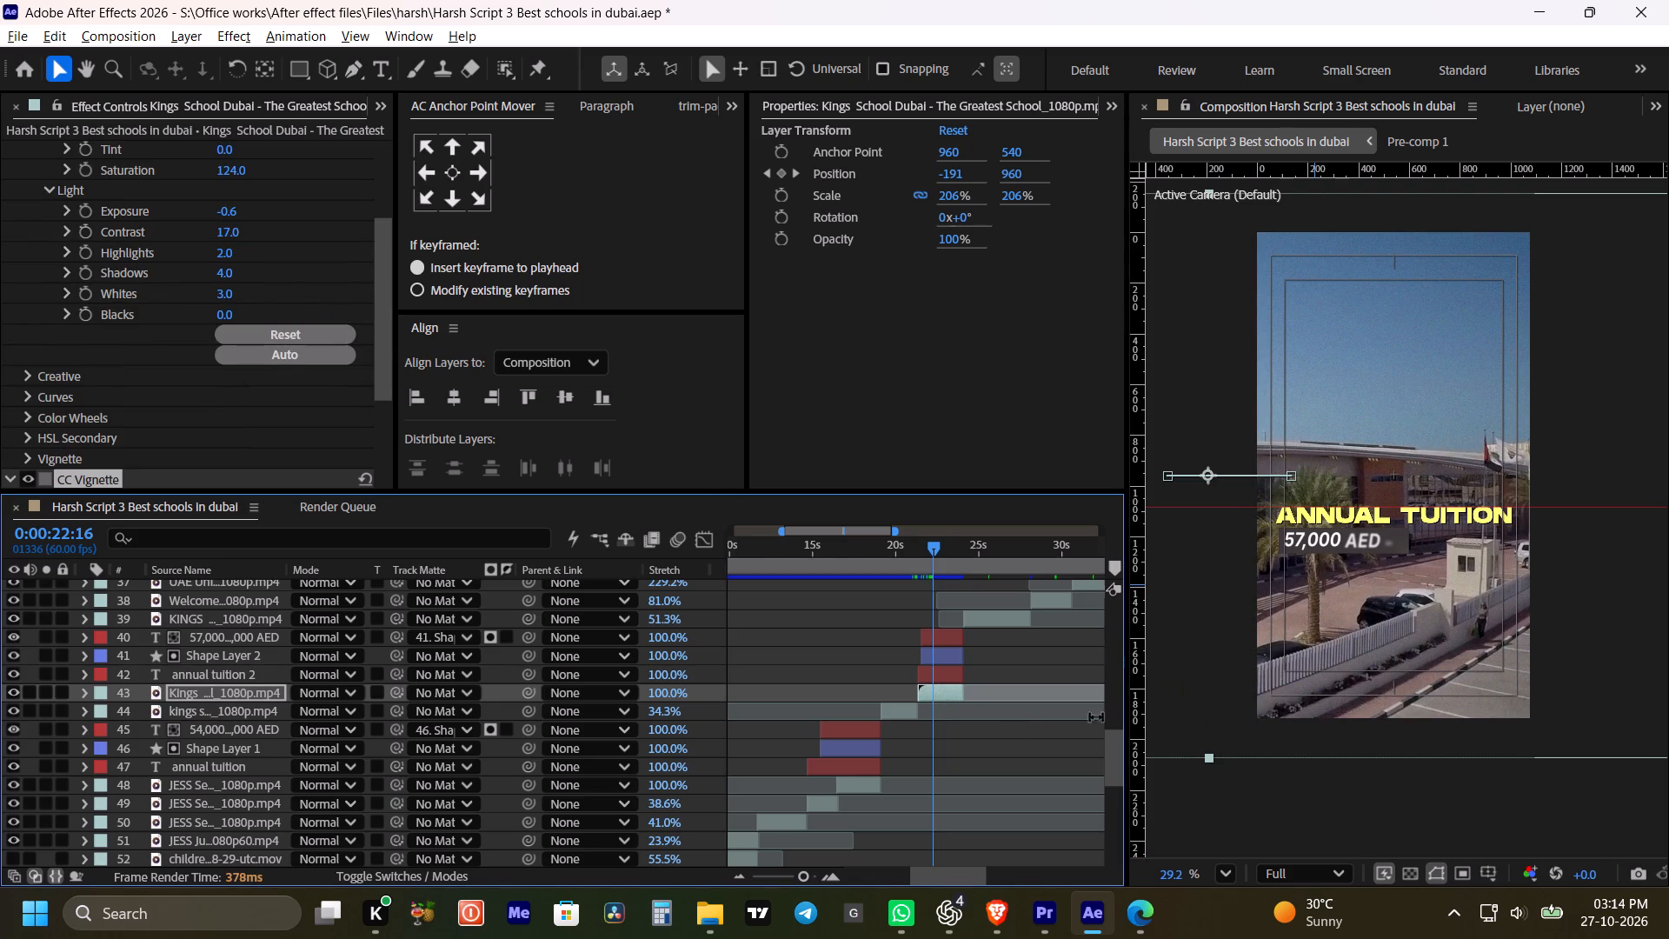
{"action": "left_click_drag", "start_coordinate": [936, 552], "coordinate": [941, 560]}
{"action": "scroll", "coordinate": [156, 376], "scroll_direction": "down", "scroll_amount": 4}
{"action": "left_click", "coordinate": [219, 372]}
{"action": "left_click", "coordinate": [1423, 455]}
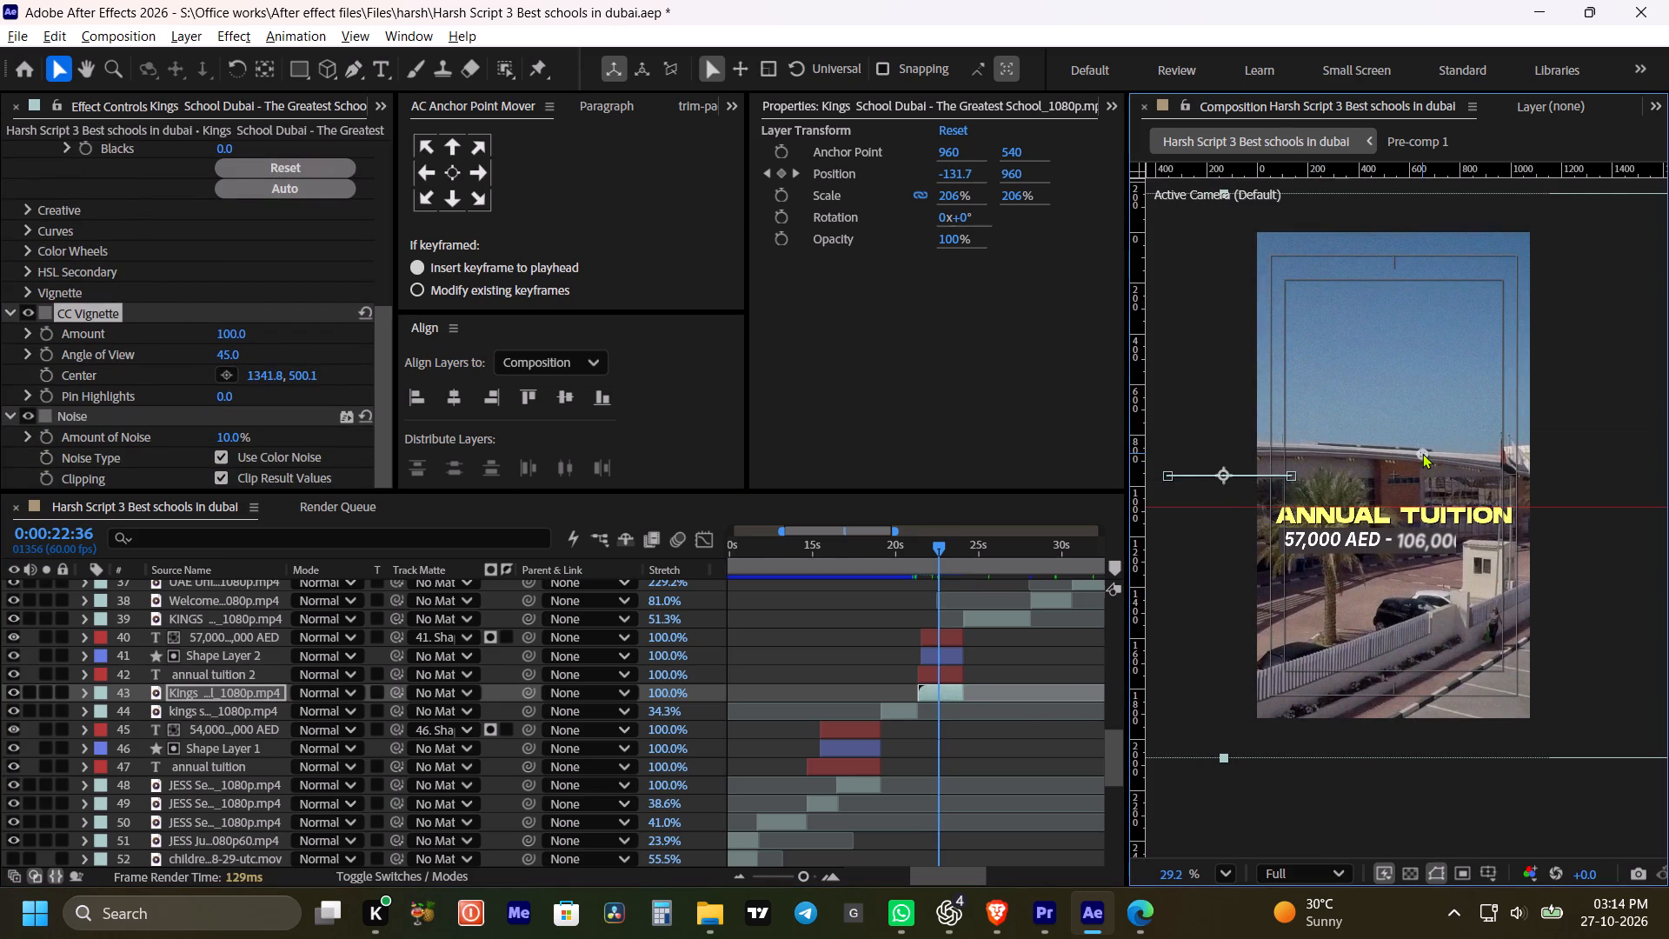
{"action": "left_click_drag", "start_coordinate": [1422, 452], "coordinate": [1395, 458]}
Paste the copied effects onto the Kings School Al Barsha international day clip in layer 44.
{"action": "left_click", "coordinate": [903, 560]}
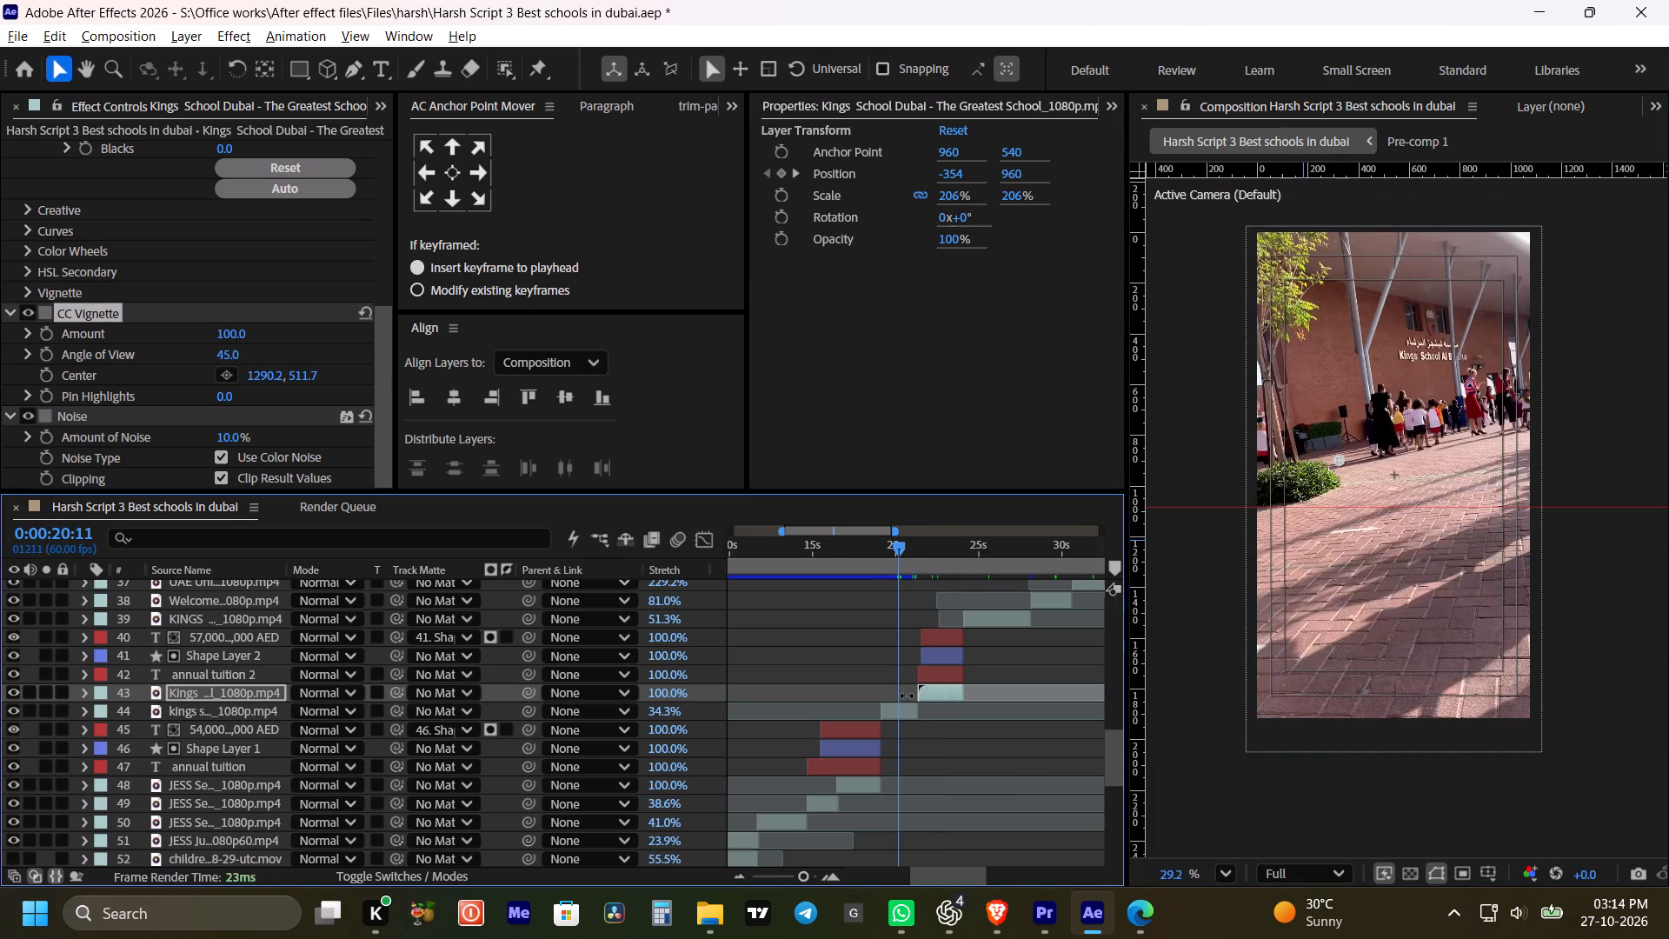
{"action": "left_click", "coordinate": [903, 707]}
{"action": "key", "text": "ctrl+v"}
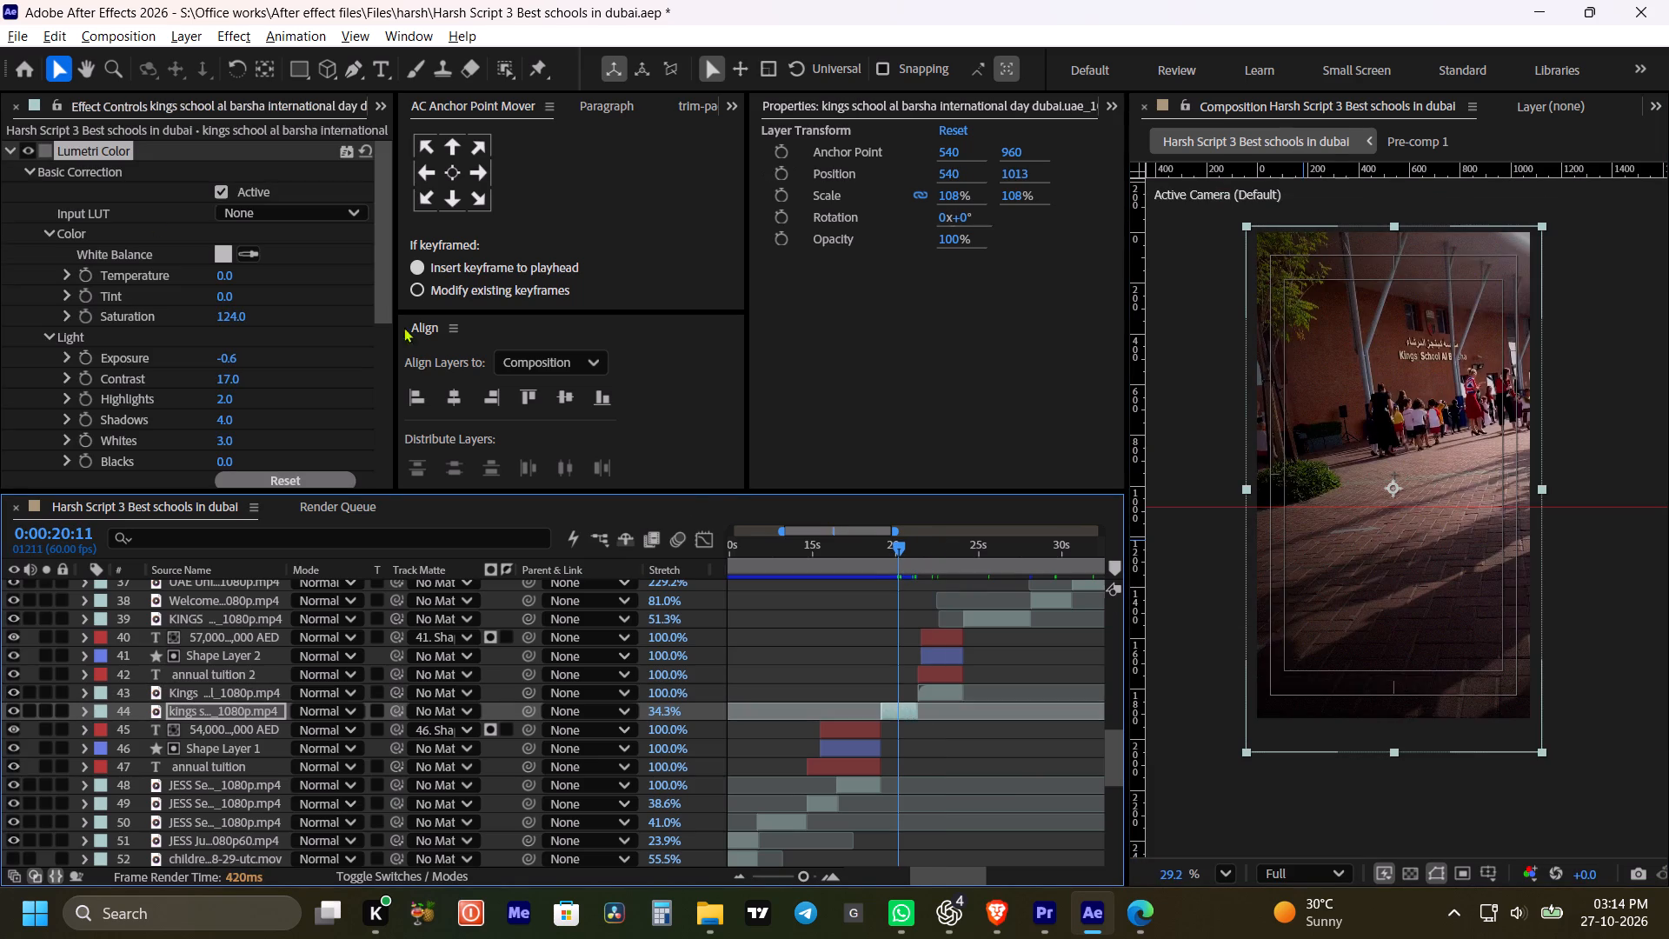
Centre the international day clip's CC Vignette at about 659, 739.5 and reduce its Angle of View to about 29.
{"action": "scroll", "coordinate": [149, 332], "scroll_direction": "down", "scroll_amount": 5}
{"action": "left_click", "coordinate": [223, 441]}
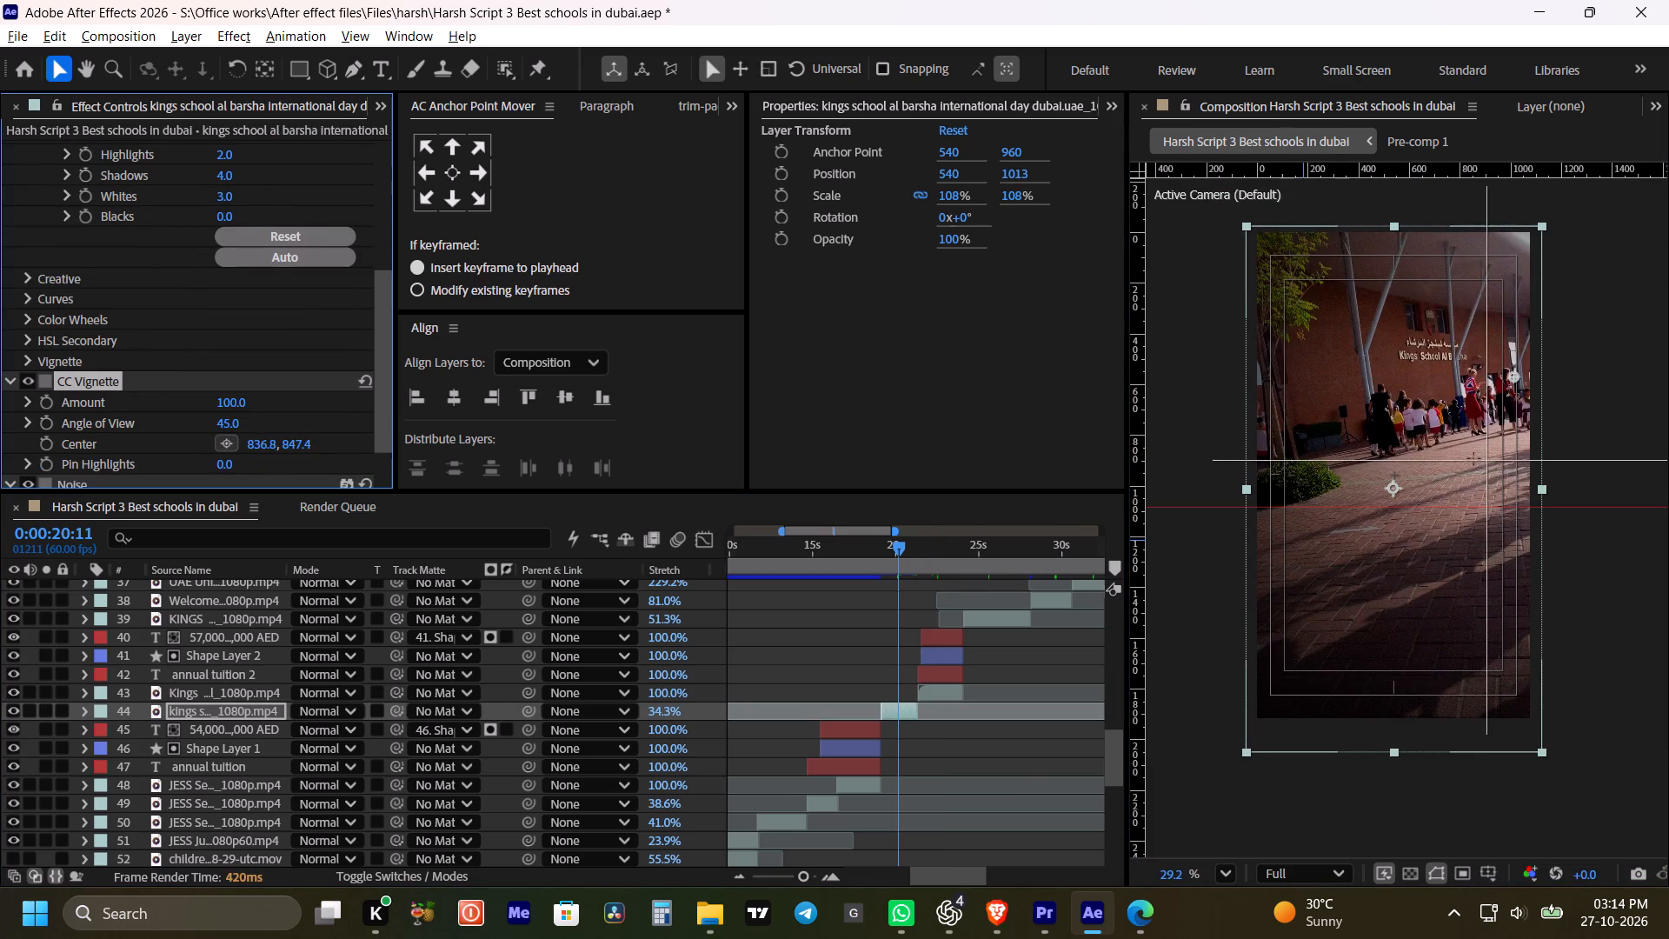
{"action": "left_click", "coordinate": [1439, 456]}
{"action": "left_click_drag", "start_coordinate": [1435, 456], "coordinate": [1422, 429]}
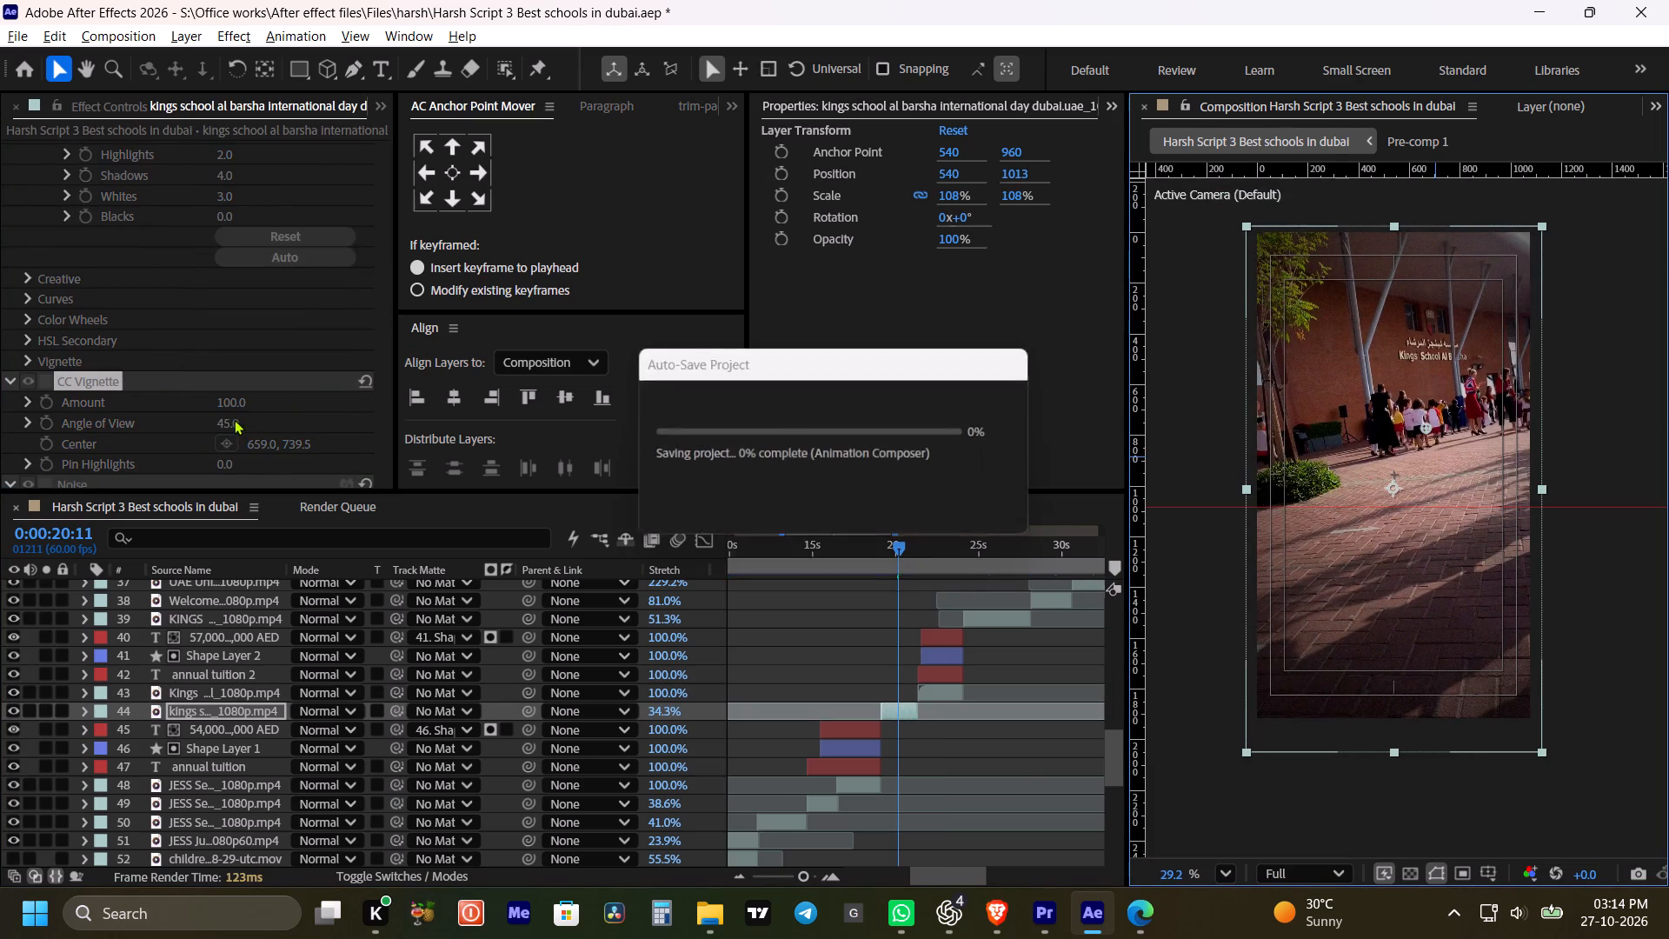
{"action": "left_click_drag", "start_coordinate": [233, 420], "coordinate": [213, 425]}
{"action": "left_click_drag", "start_coordinate": [226, 426], "coordinate": [94, 445]}
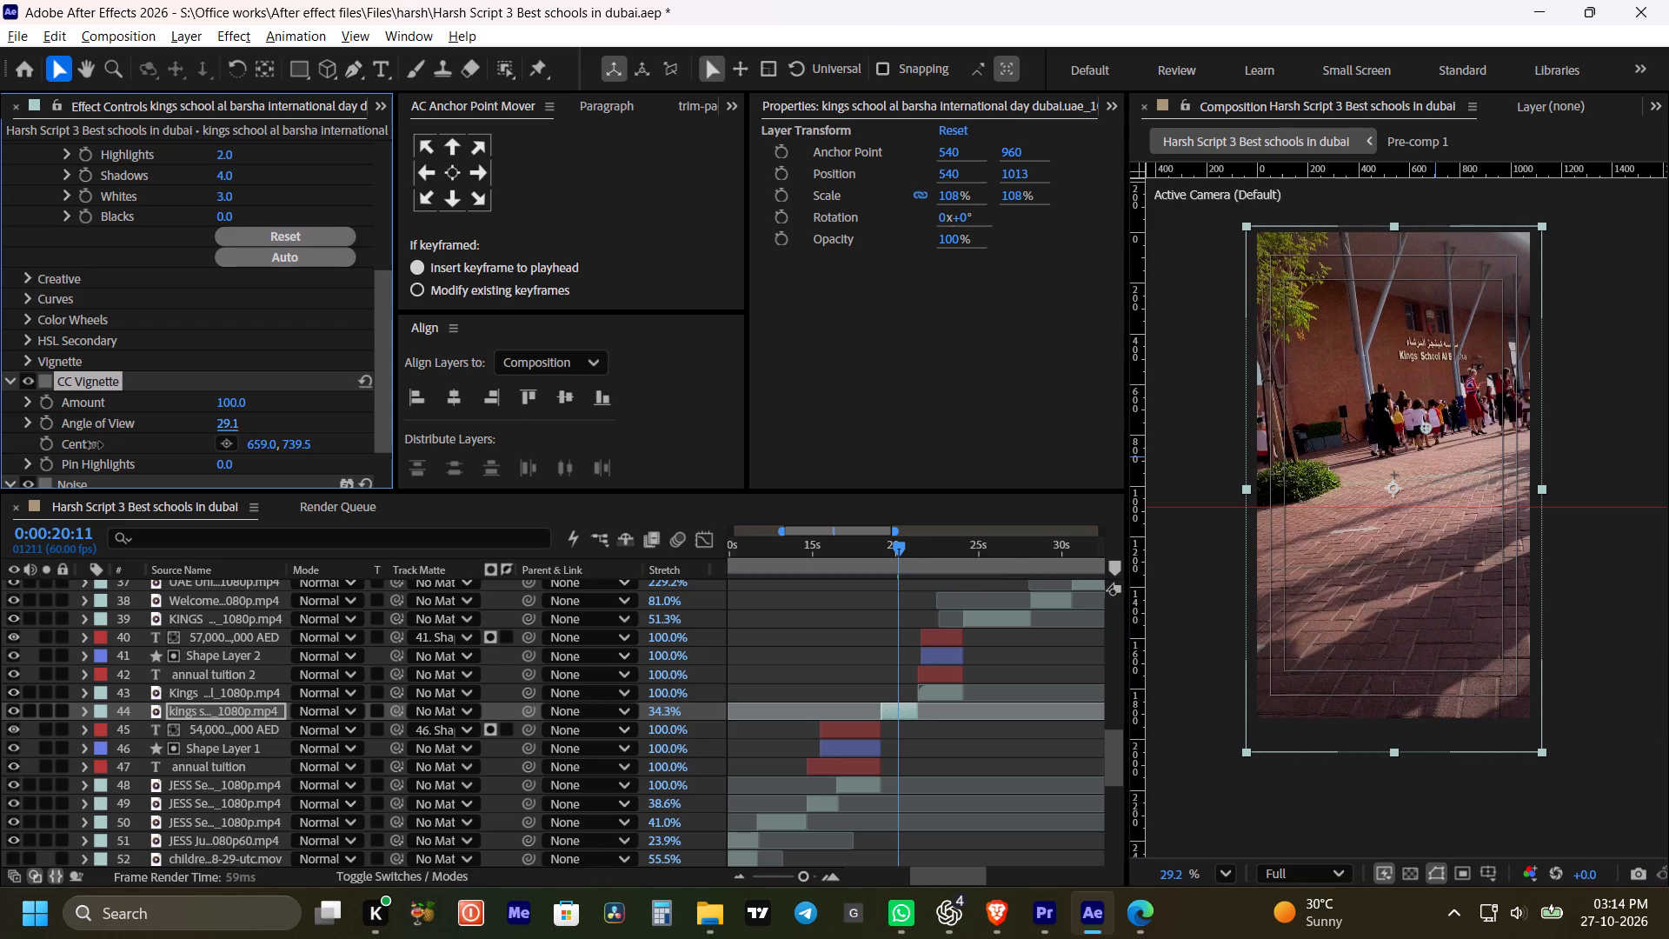
{"action": "left_click_drag", "start_coordinate": [94, 445], "coordinate": [94, 446]}
Paste the copied effects onto the four JESS school clips in layers 48 to 51.
{"action": "left_click", "coordinate": [862, 556]}
{"action": "key", "text": "space"}
{"action": "key", "text": "space"}
{"action": "key", "text": "space"}
{"action": "key", "text": "space"}
{"action": "key", "text": "space"}
{"action": "key", "text": "space"}
{"action": "key", "text": "space"}
{"action": "left_click_drag", "start_coordinate": [919, 745], "coordinate": [964, 608]}
{"action": "left_click", "coordinate": [925, 649]}
{"action": "left_click", "coordinate": [782, 703], "text": "shift"}
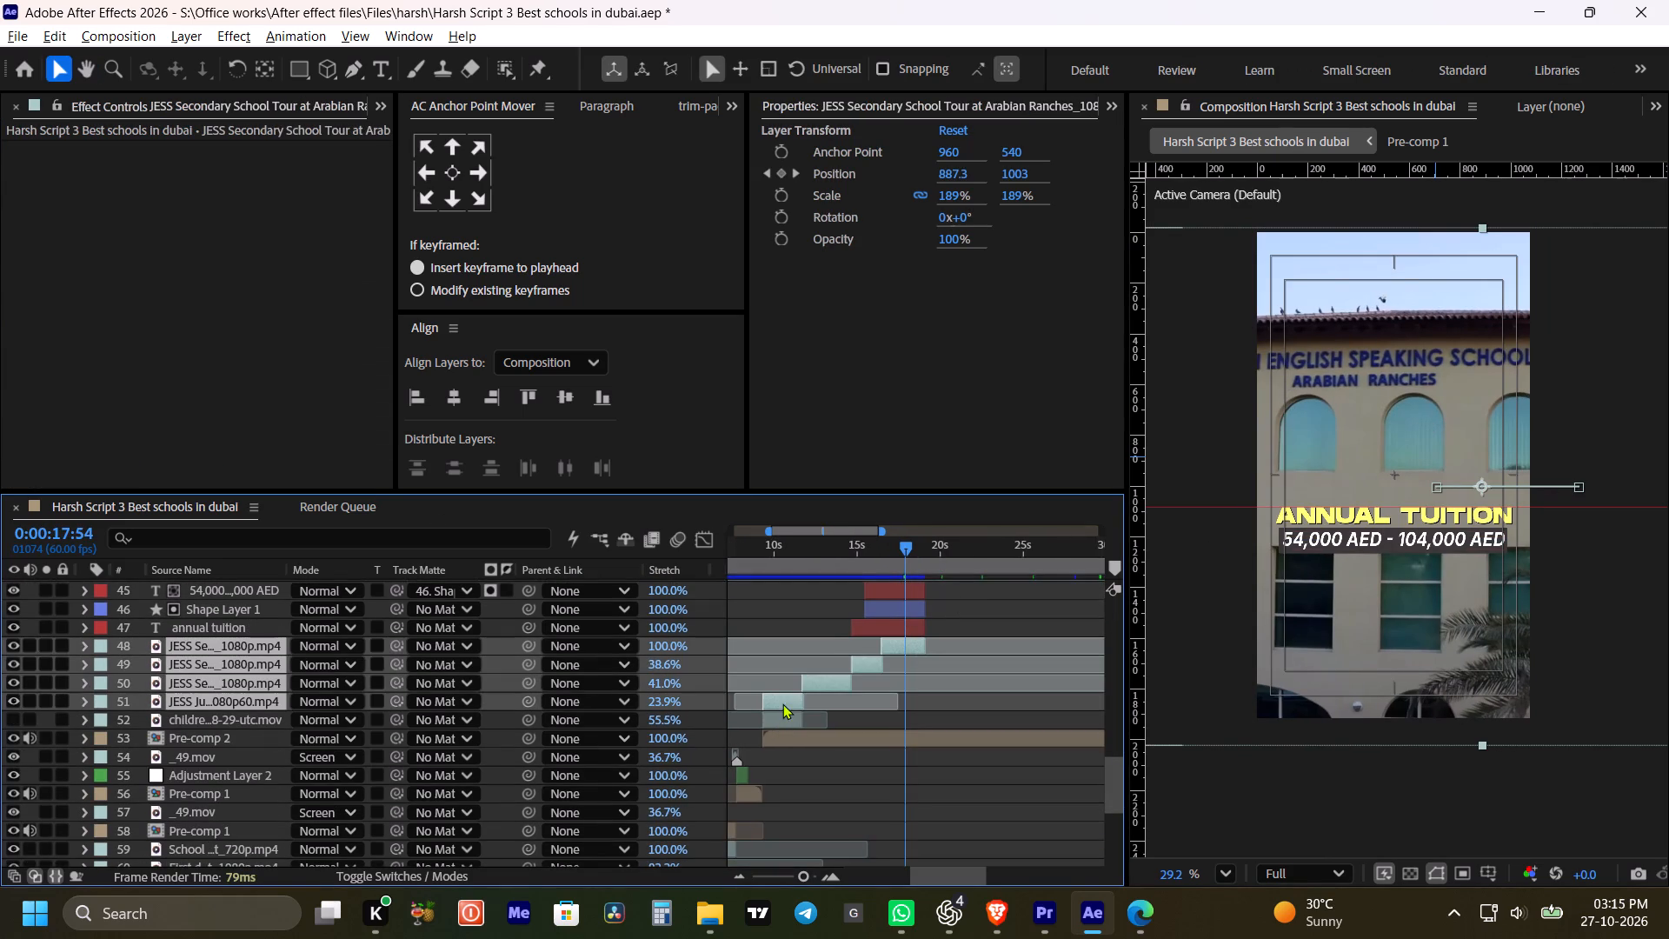
{"action": "key", "text": "ctrl+v"}
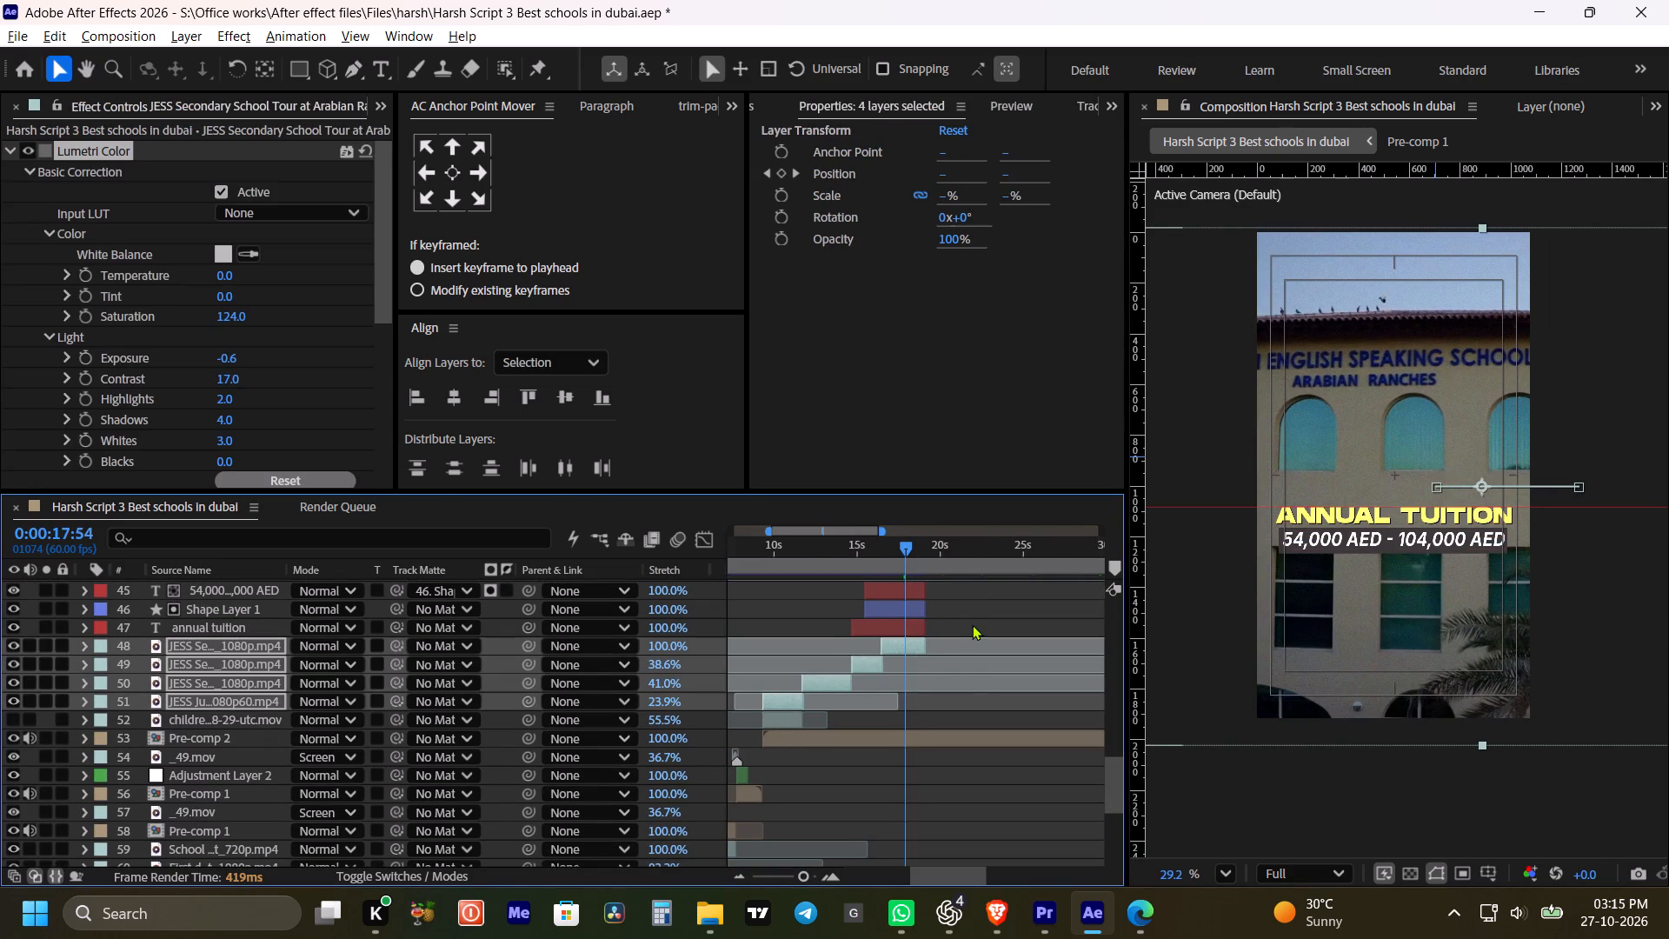
Move the CC Vignette centre of the JESS Secondary School clip in layer 48 to about 789.8, 450.1 and save the project.
{"action": "left_click", "coordinate": [972, 624]}
{"action": "left_click", "coordinate": [908, 652]}
{"action": "scroll", "coordinate": [215, 342], "scroll_direction": "down", "scroll_amount": 5}
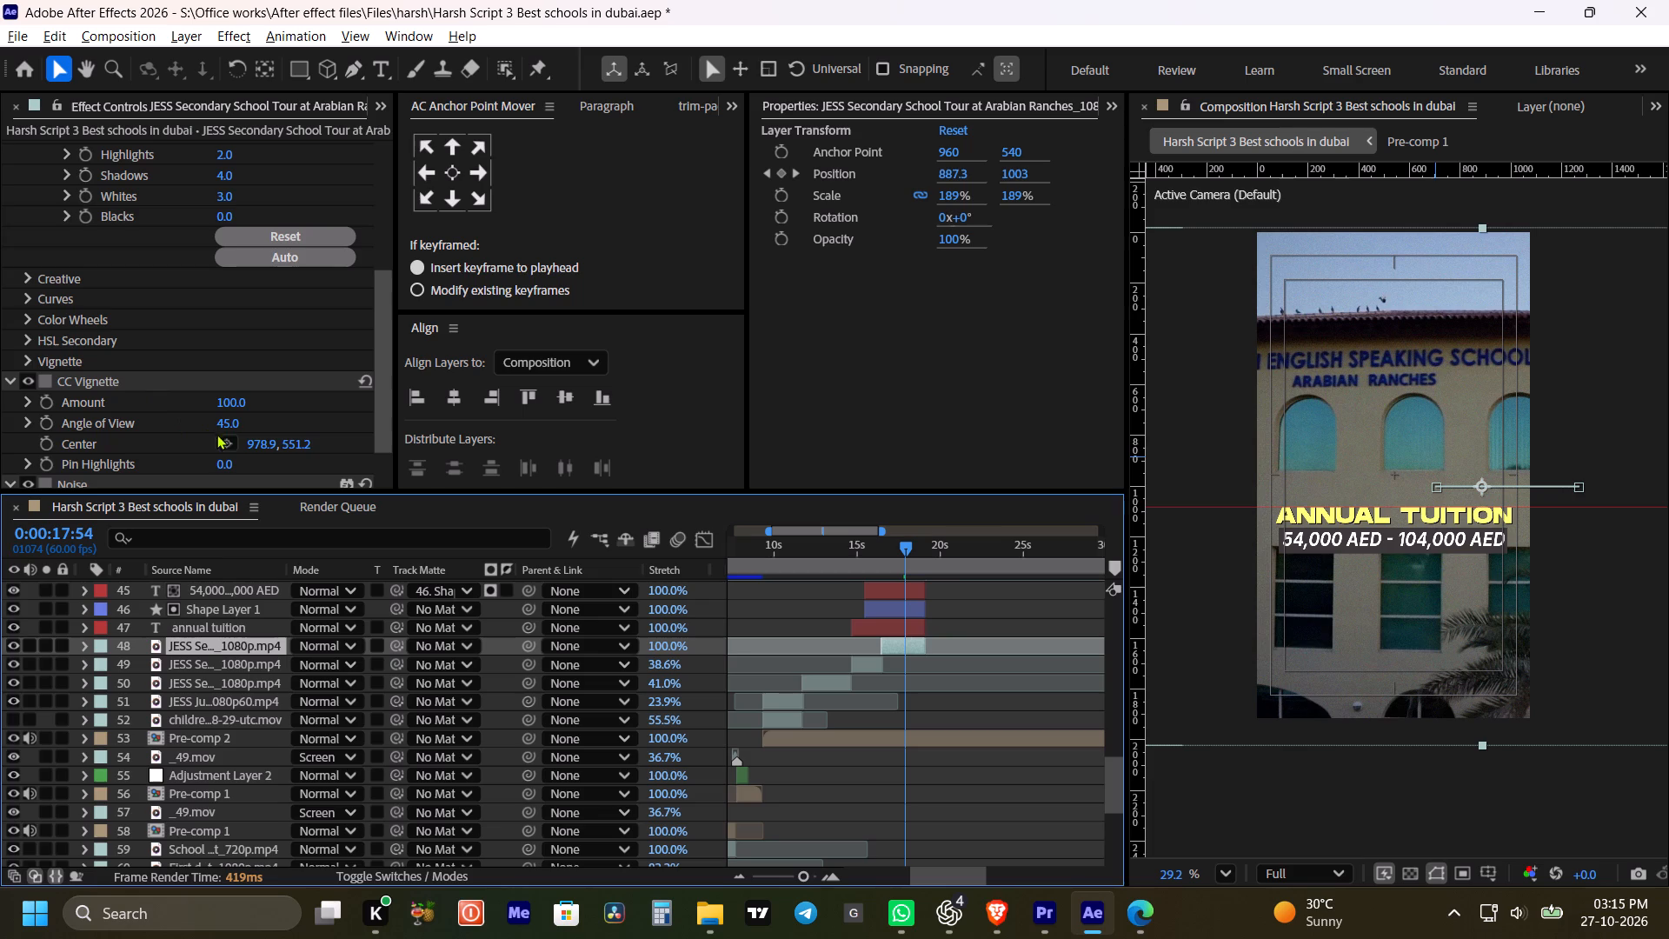
{"action": "left_click", "coordinate": [229, 441]}
{"action": "left_click", "coordinate": [1383, 446]}
{"action": "left_click_drag", "start_coordinate": [1380, 443], "coordinate": [1396, 441]}
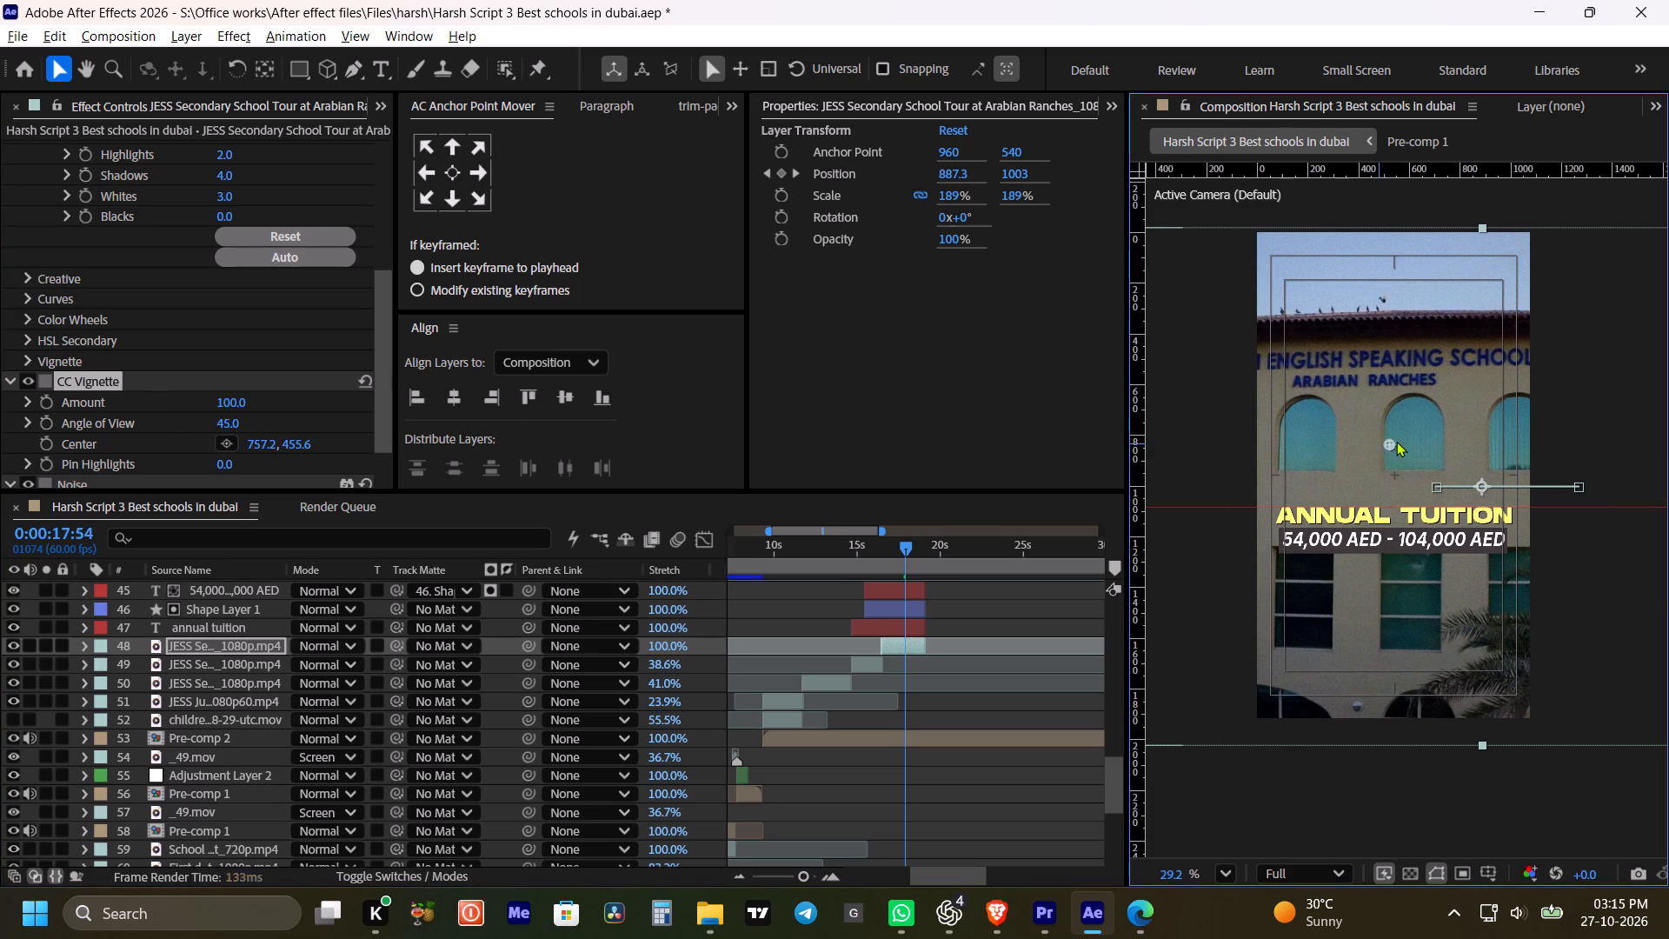
{"action": "left_click_drag", "start_coordinate": [1396, 441], "coordinate": [1399, 441]}
{"action": "key", "text": "ctrl+s"}
{"action": "key", "text": "ctrl+s"}
{"action": "left_click", "coordinate": [1021, 695]}
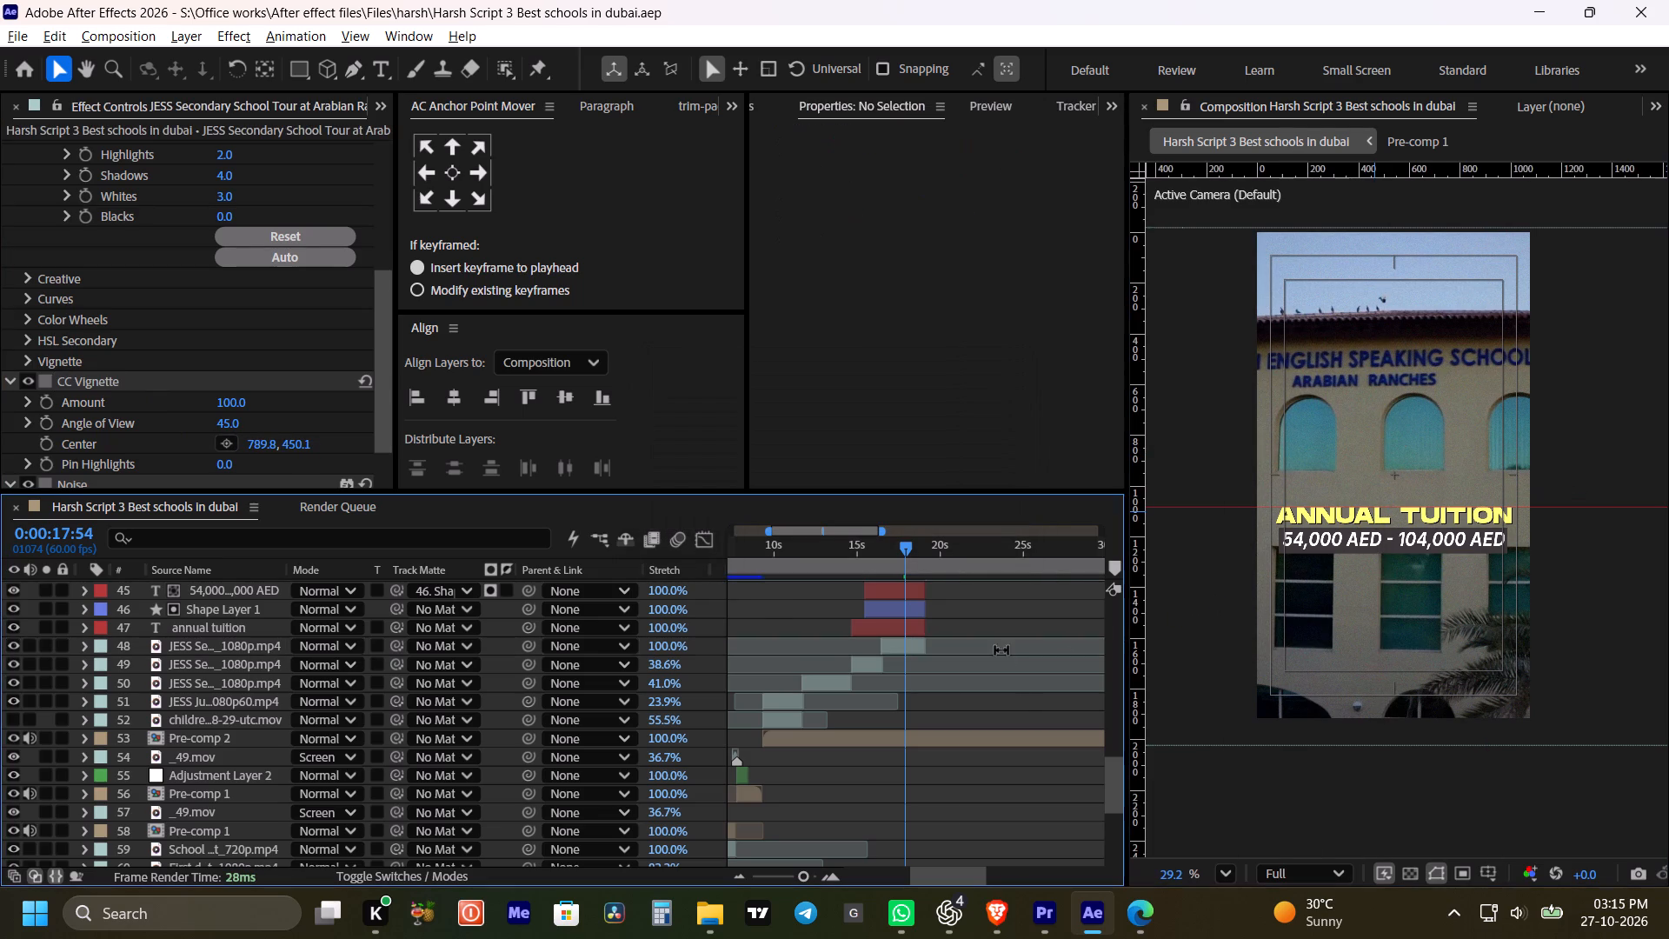
Move the CC Vignette centre of the JESS clip in layer 49 to about 1006.1, 484.7 and switch that vignette off.
{"action": "left_click", "coordinate": [874, 556]}
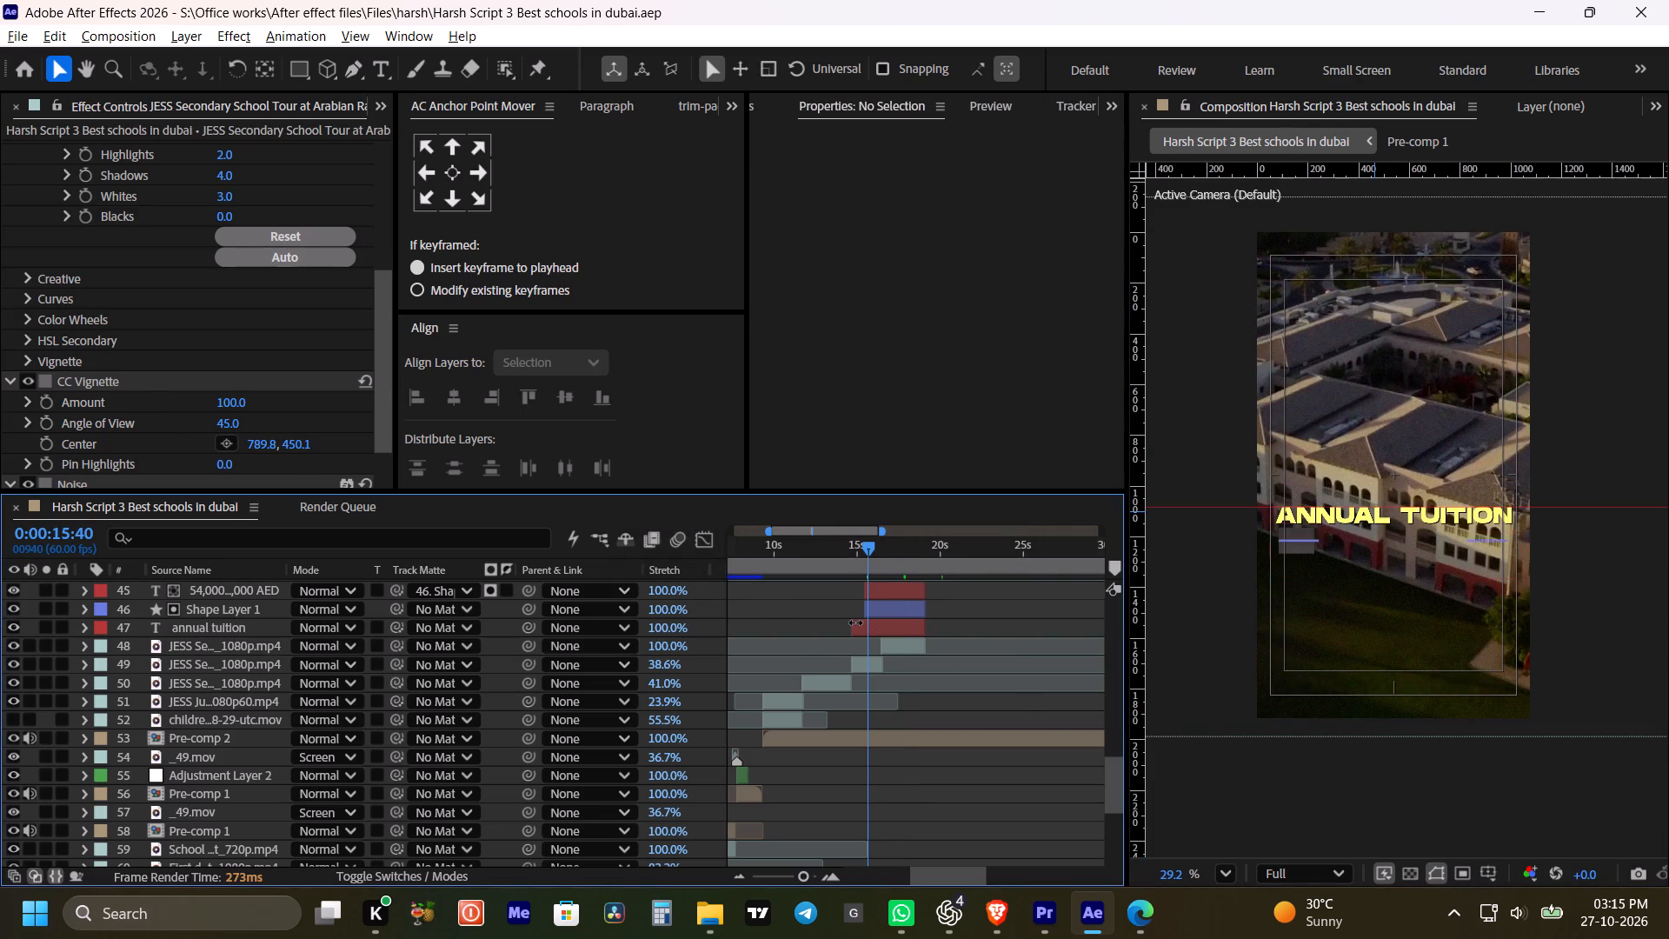
{"action": "left_click", "coordinate": [868, 657]}
{"action": "scroll", "coordinate": [316, 320], "scroll_direction": "down", "scroll_amount": 5}
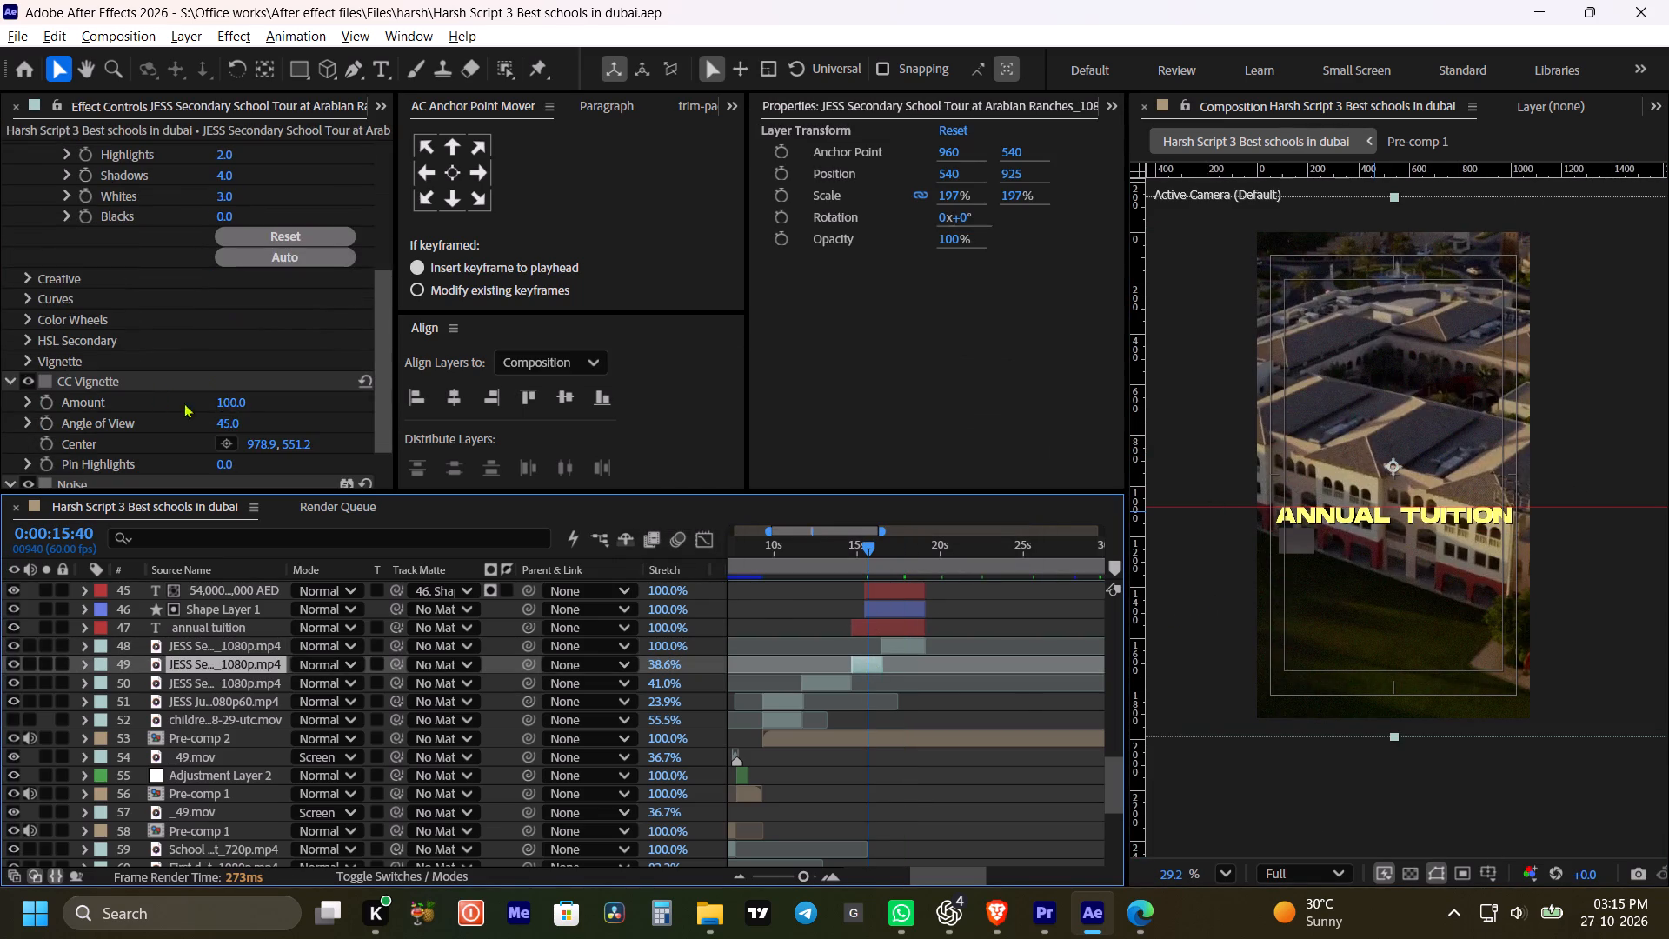
{"action": "left_click", "coordinate": [238, 439]}
{"action": "left_click", "coordinate": [1353, 444]}
{"action": "left_click_drag", "start_coordinate": [1350, 439], "coordinate": [1399, 437]}
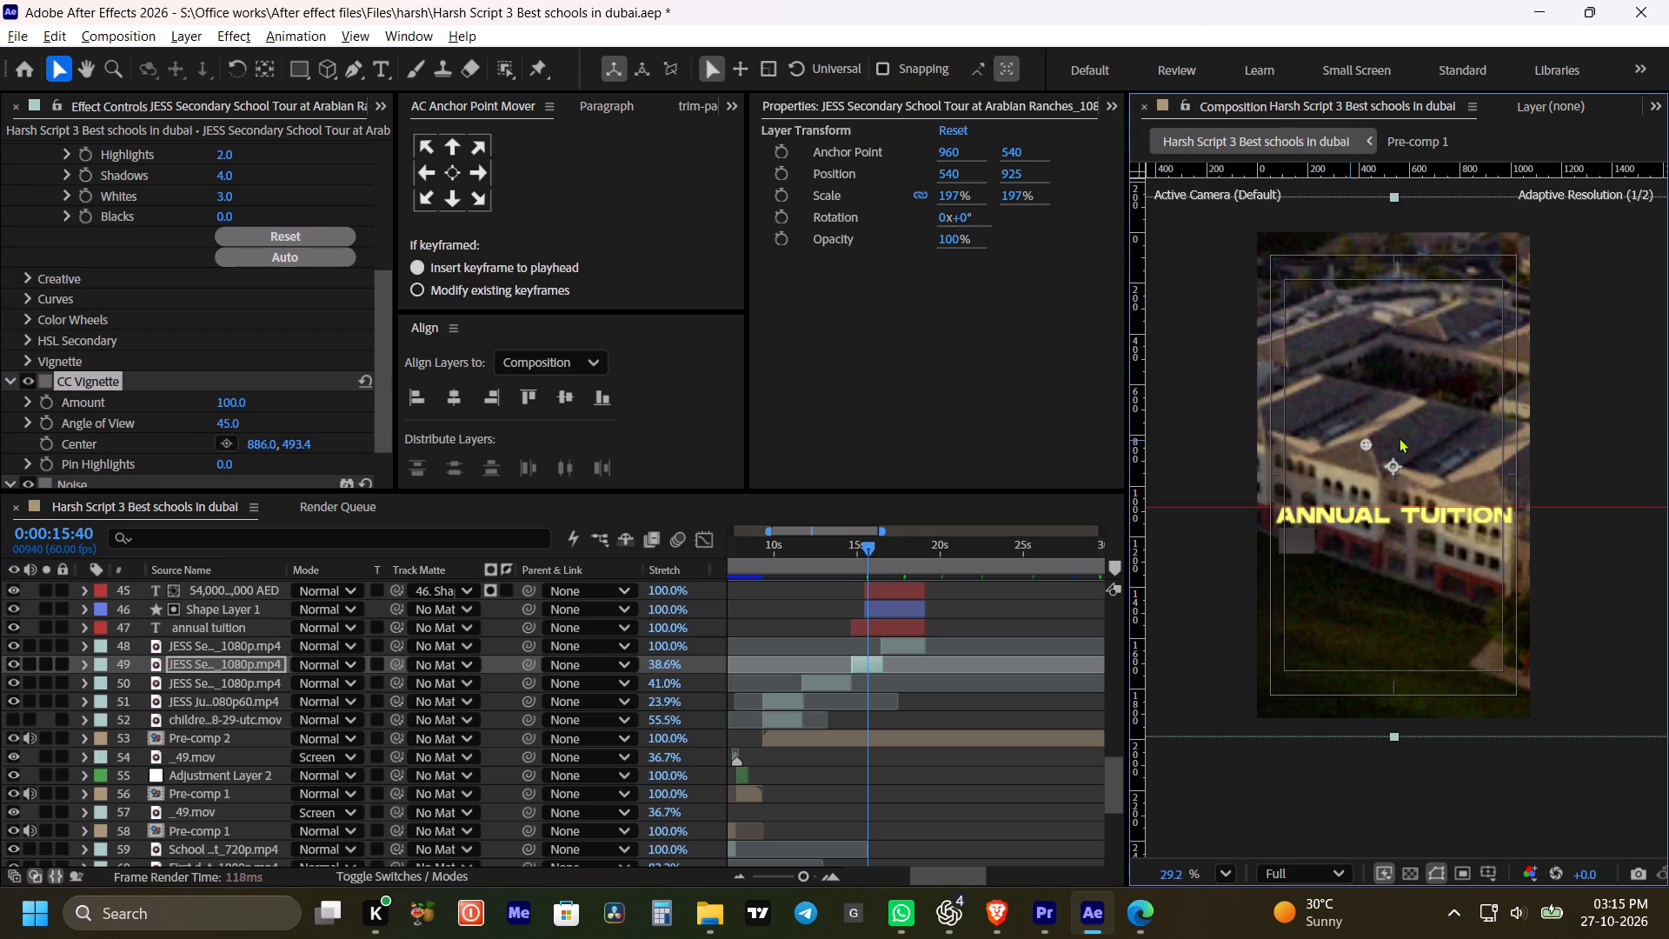
{"action": "left_click_drag", "start_coordinate": [1399, 437], "coordinate": [1413, 435]}
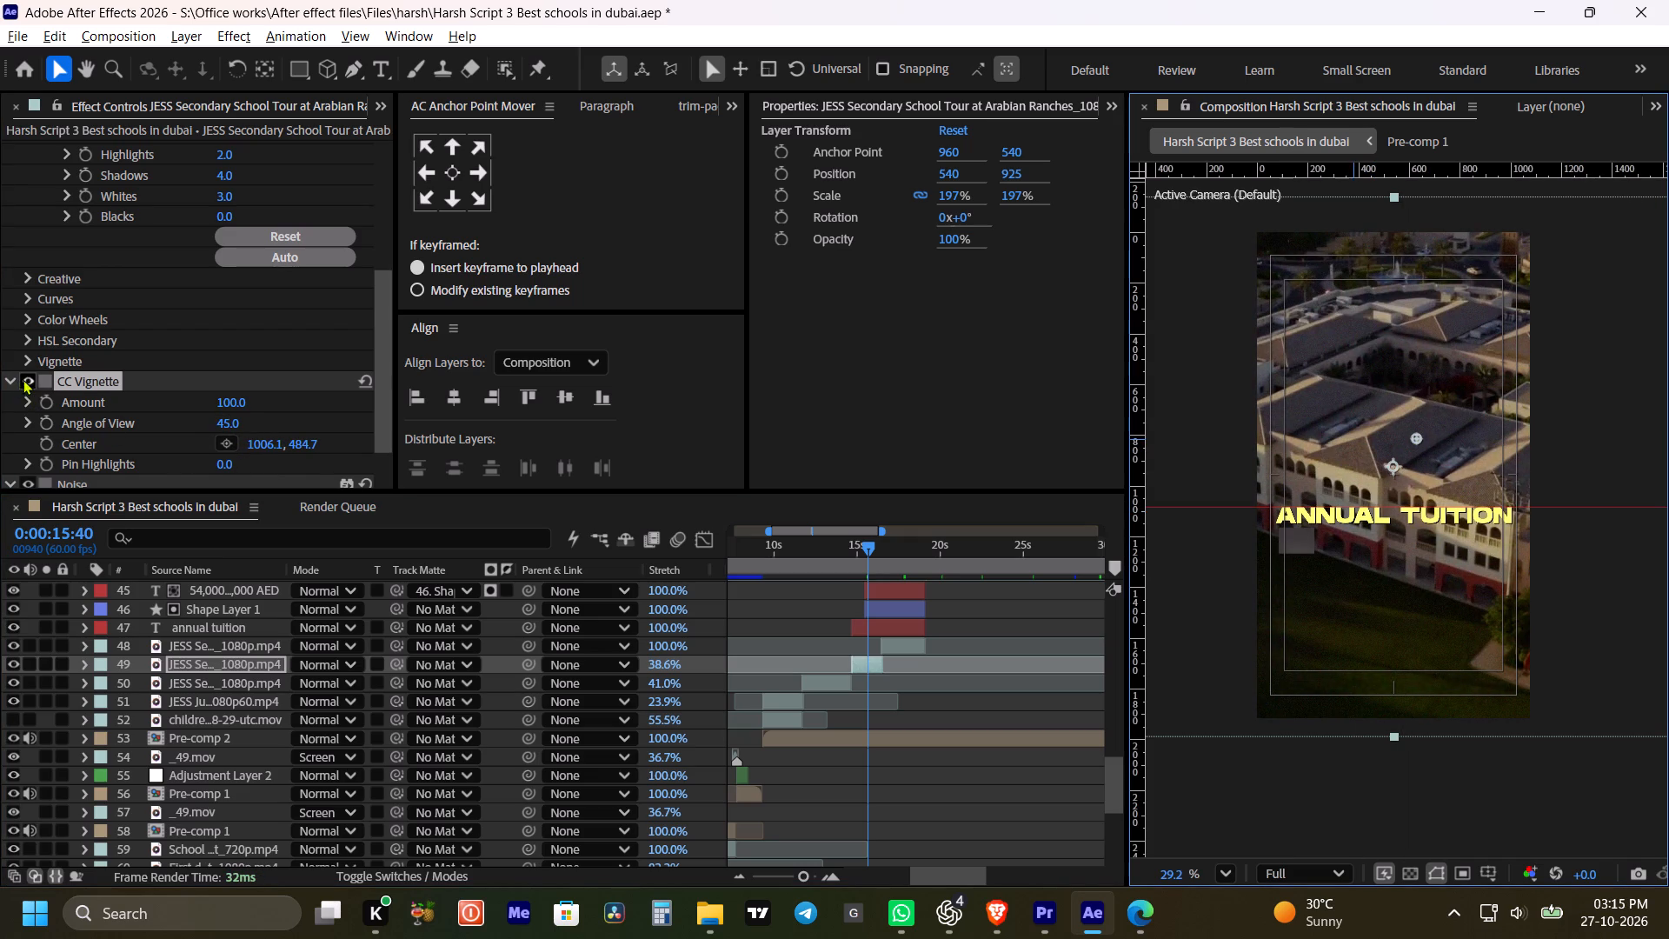
{"action": "left_click", "coordinate": [24, 379]}
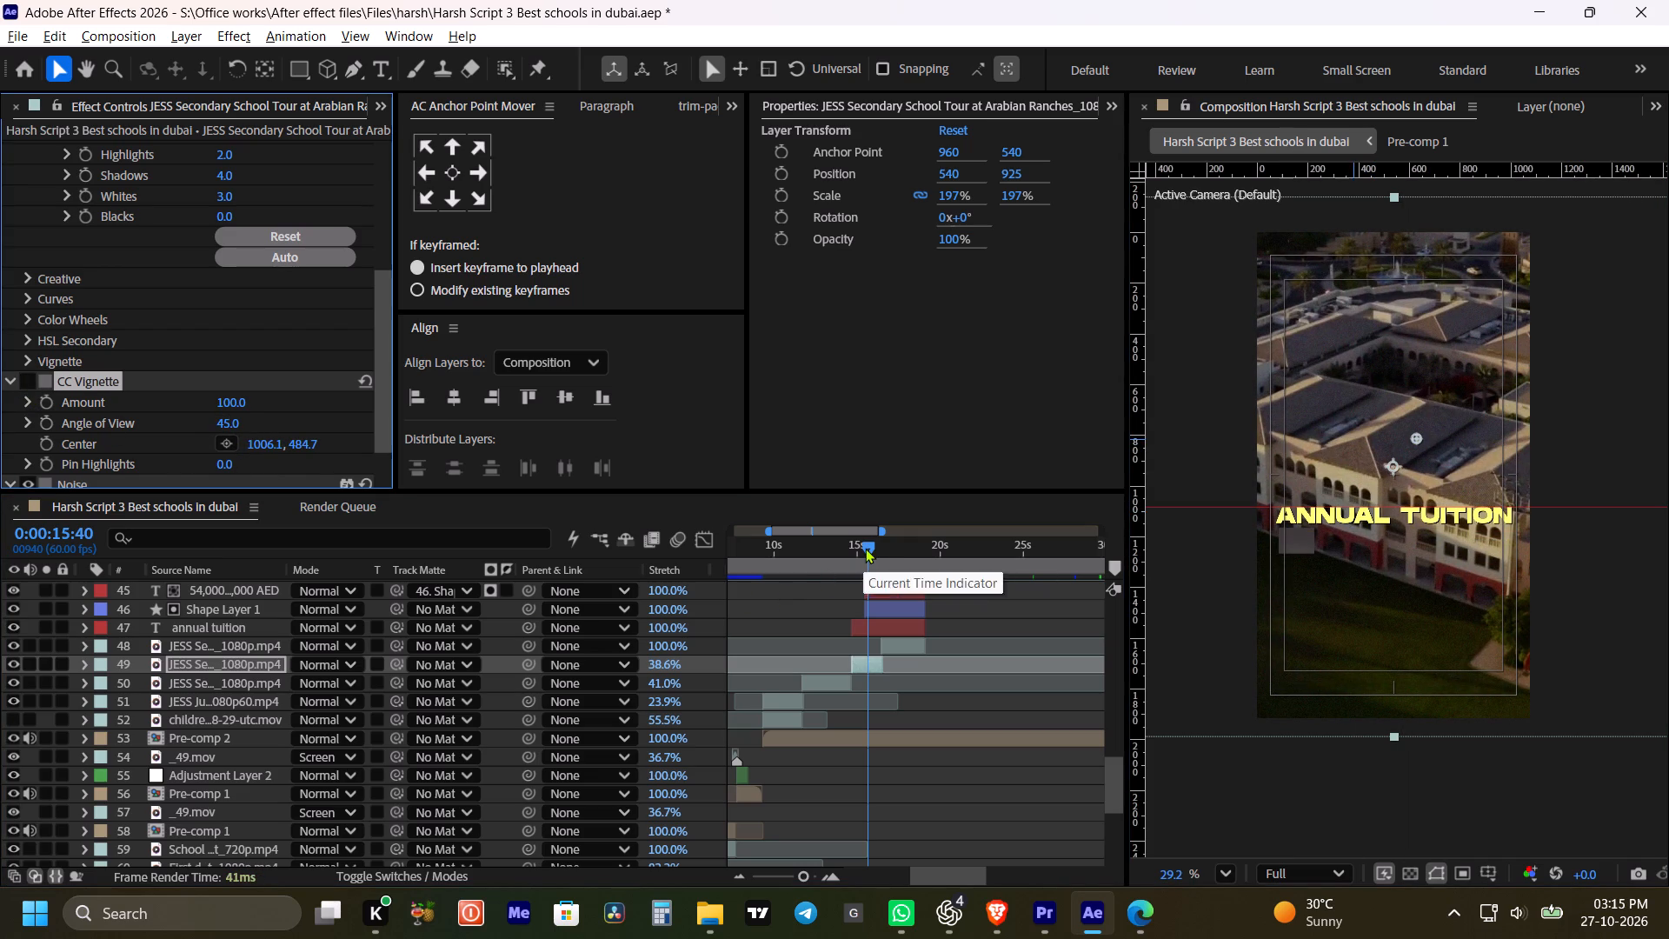
Raise the Lumetri Color Exposure of the JESS clip in layer 49 to 0.4.
{"action": "left_click", "coordinate": [865, 548]}
{"action": "left_click", "coordinate": [863, 659]}
{"action": "scroll", "coordinate": [171, 303], "scroll_direction": "up", "scroll_amount": 4}
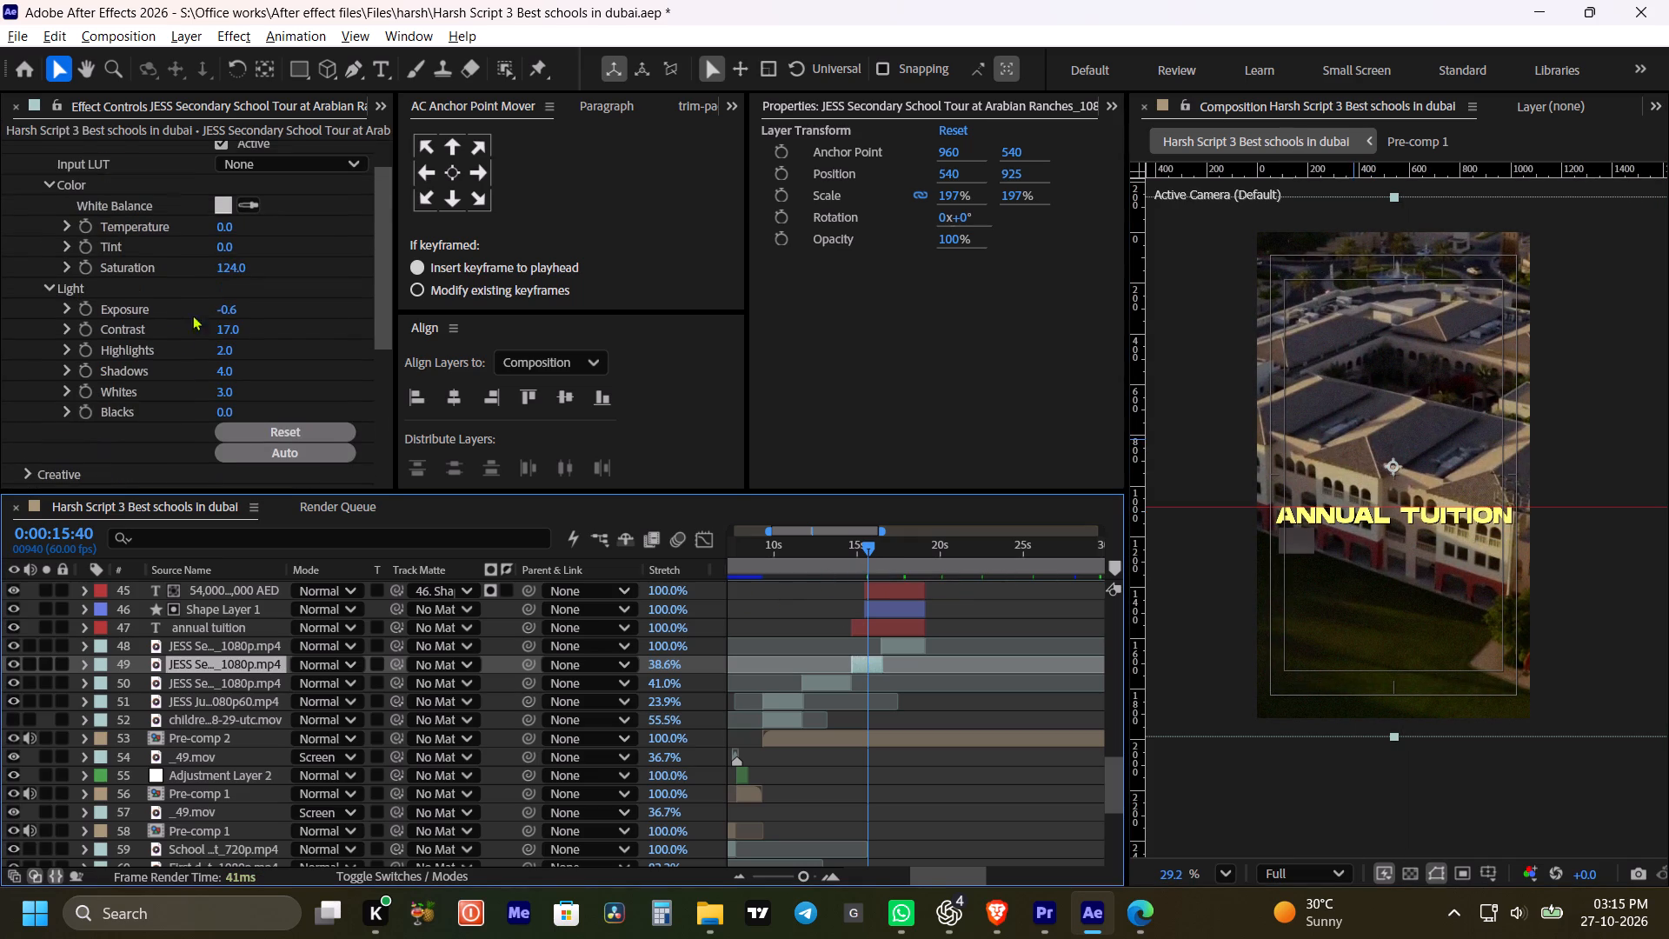
{"action": "left_click_drag", "start_coordinate": [230, 310], "coordinate": [241, 310]}
Raise the Lumetri Color Exposure of the JESS clip in layer 50 to 0.5.
{"action": "left_click_drag", "start_coordinate": [847, 555], "coordinate": [830, 559]}
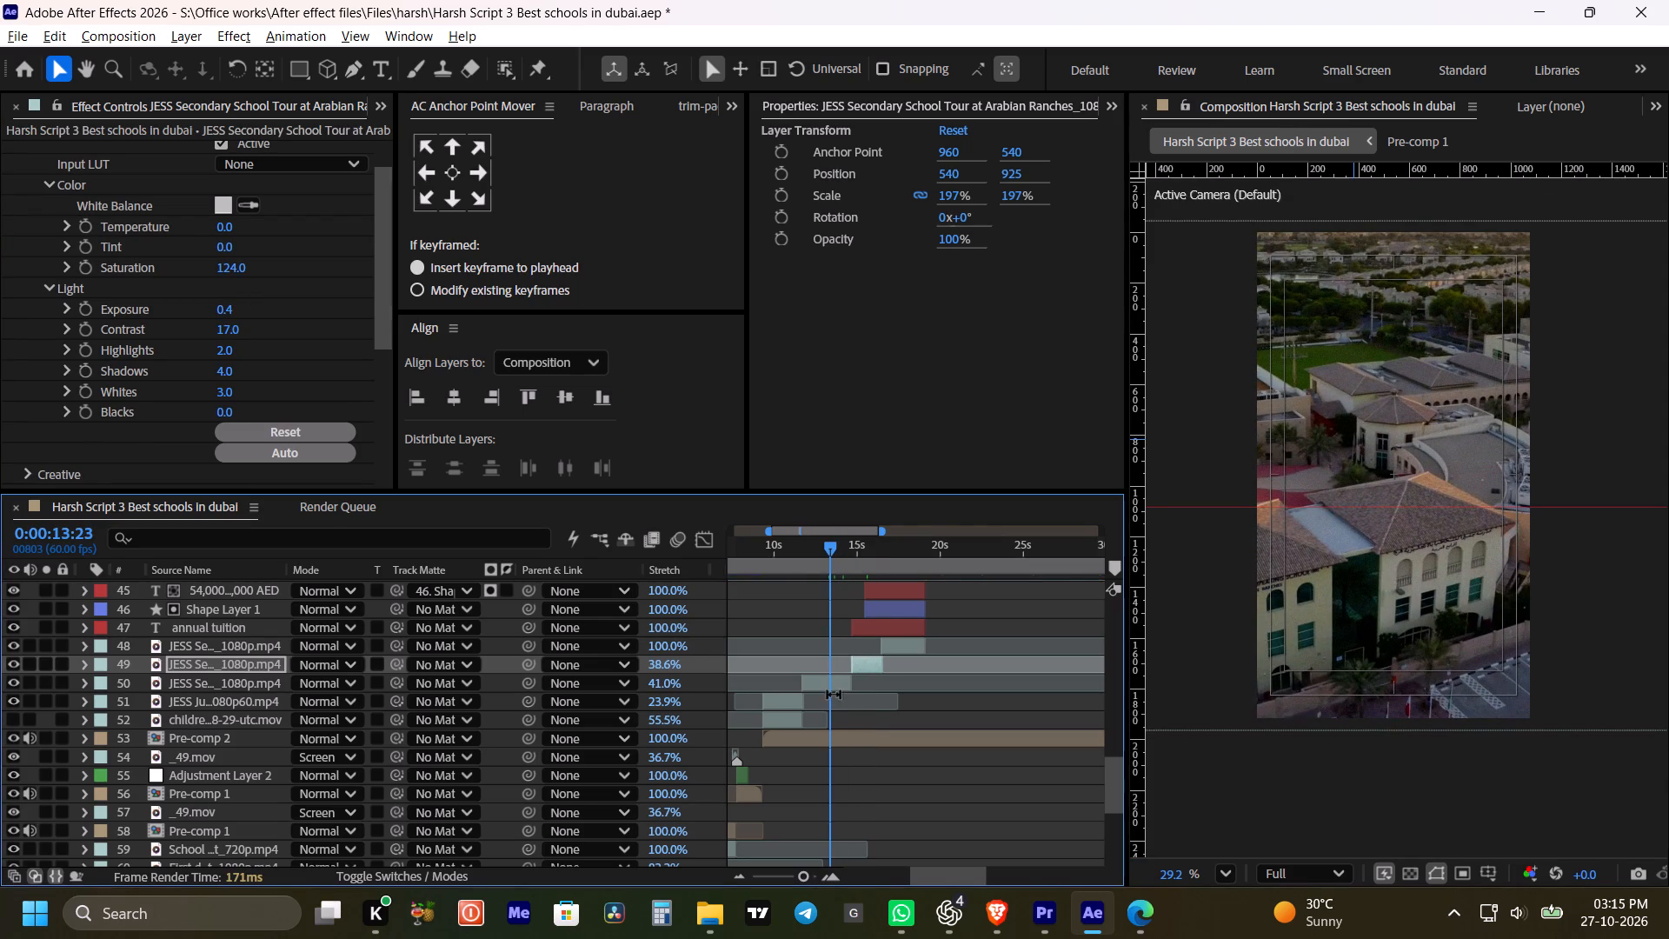
{"action": "left_click", "coordinate": [836, 683]}
{"action": "left_click_drag", "start_coordinate": [232, 356], "coordinate": [246, 356]}
Switch off the CC Vignette effect on the JESS Jumeirah Photography Exhibition clip in layer 51.
{"action": "left_click", "coordinate": [787, 554]}
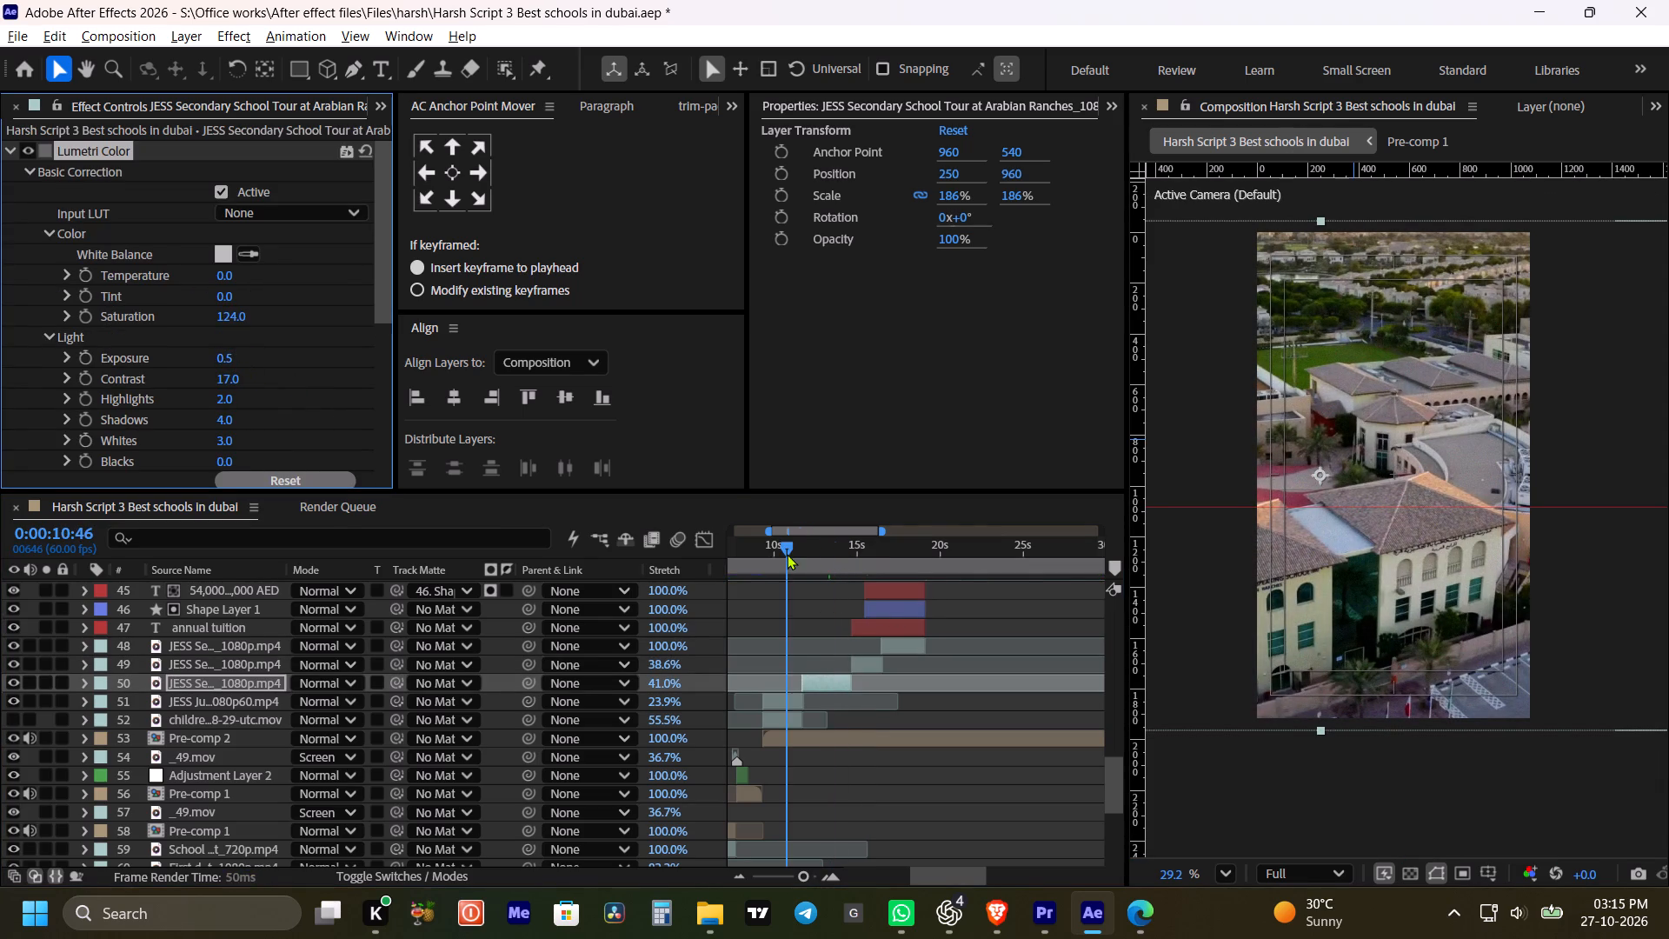
{"action": "key", "text": "space"}
{"action": "key", "text": "space"}
{"action": "key", "text": "space"}
{"action": "key", "text": "space"}
{"action": "key", "text": "space"}
{"action": "key", "text": "space"}
{"action": "key", "text": "space"}
{"action": "key", "text": "space"}
{"action": "left_click_drag", "start_coordinate": [805, 642], "coordinate": [898, 569]}
{"action": "left_click", "coordinate": [872, 628]}
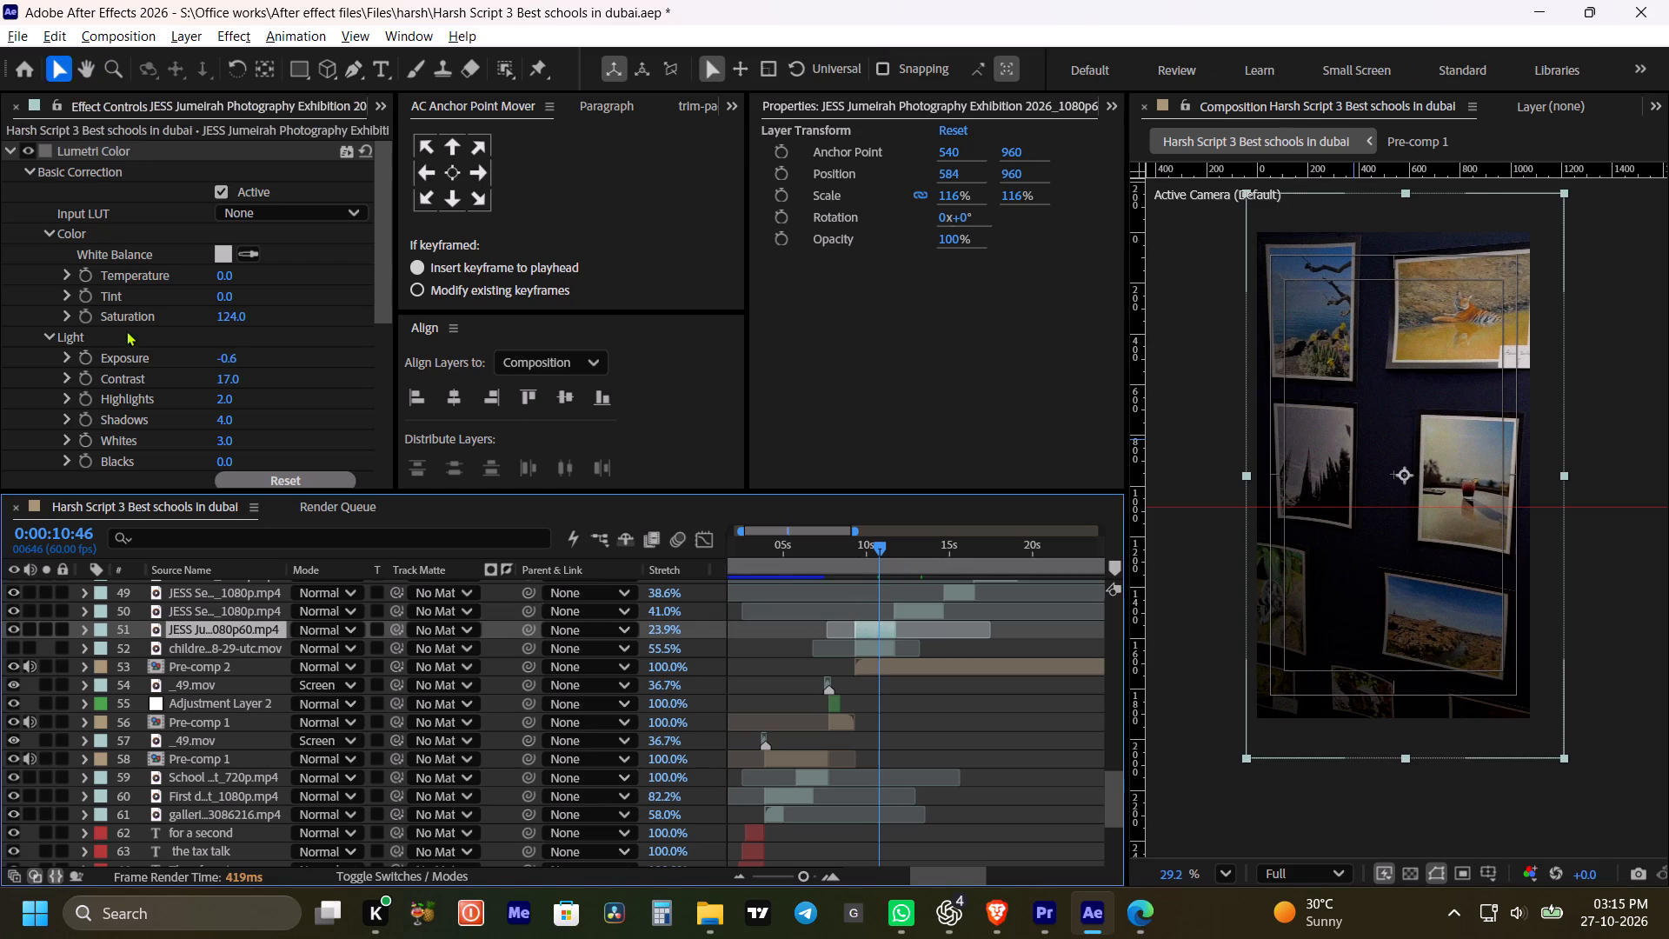
{"action": "scroll", "coordinate": [124, 330], "scroll_direction": "down", "scroll_amount": 5}
{"action": "left_click", "coordinate": [27, 379]}
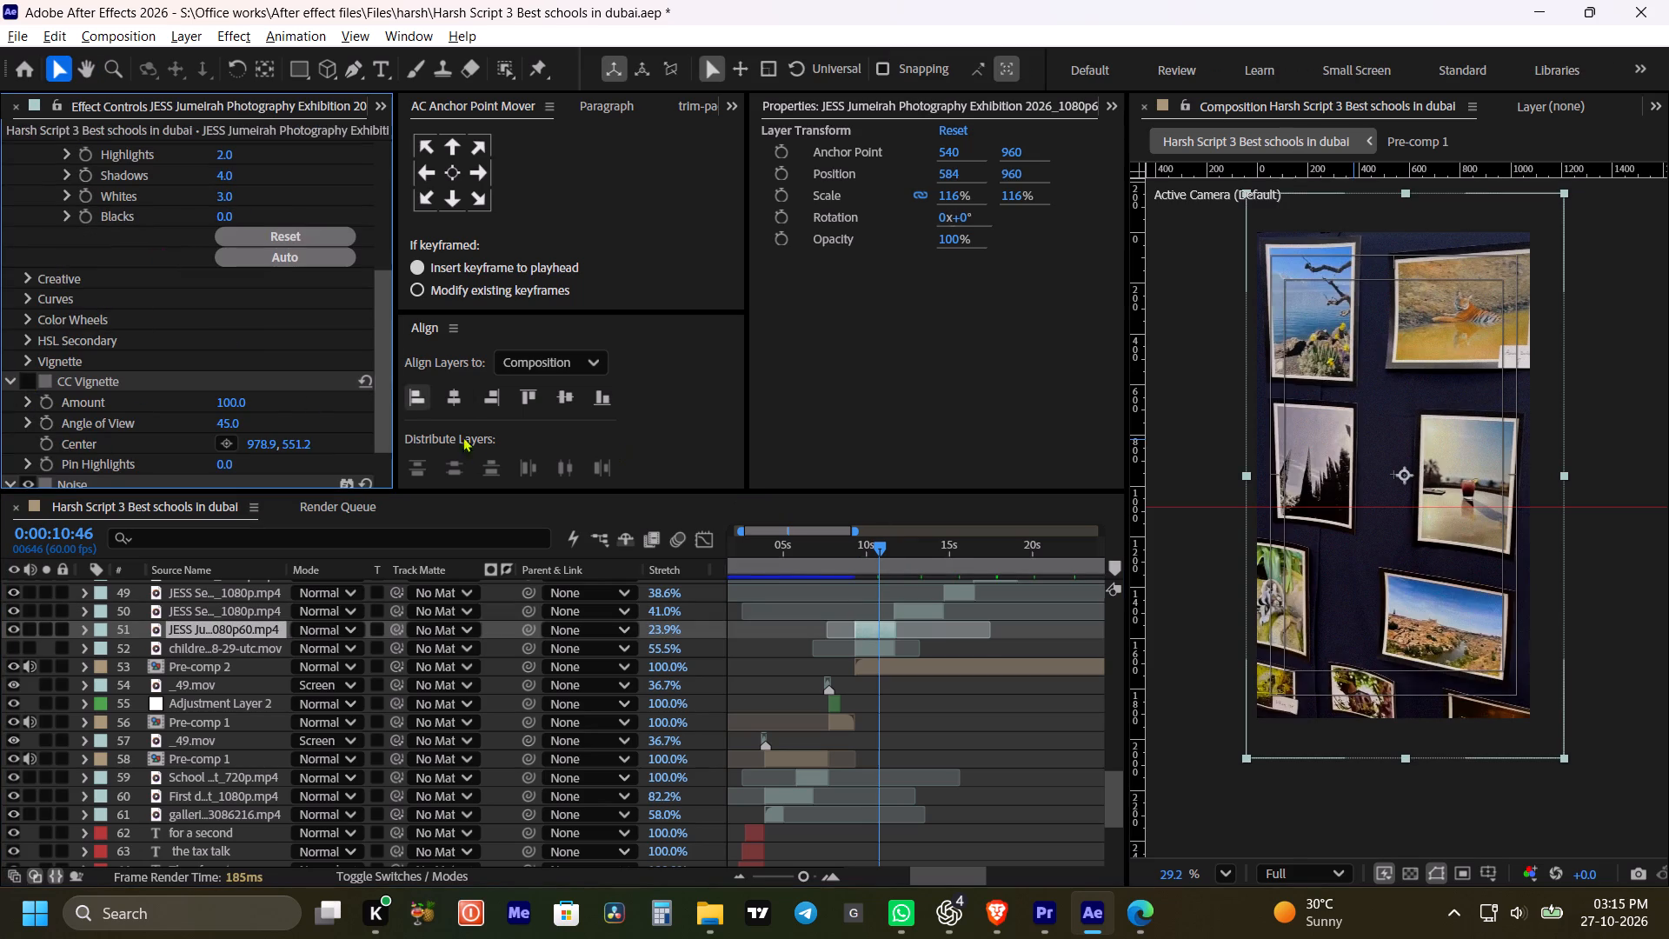
Raise the Lumetri Color Contrast of the Photography Exhibition clip in layer 51 to 29.
{"action": "scroll", "coordinate": [230, 343], "scroll_direction": "up", "scroll_amount": 4}
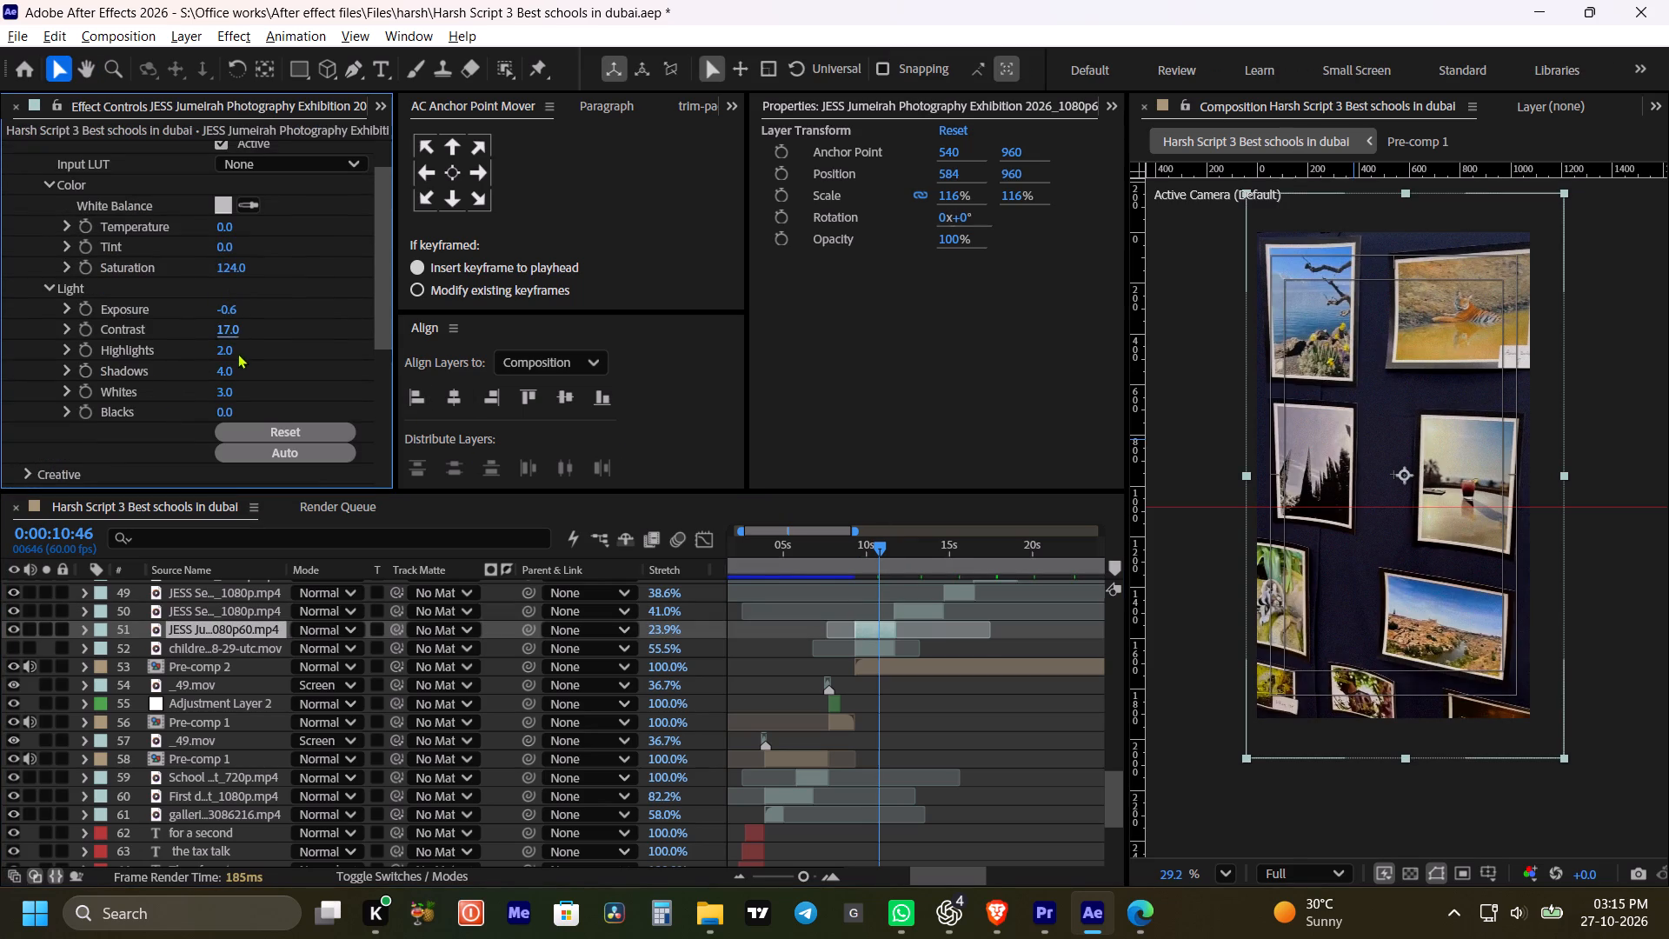
{"action": "left_click_drag", "start_coordinate": [229, 332], "coordinate": [245, 332]}
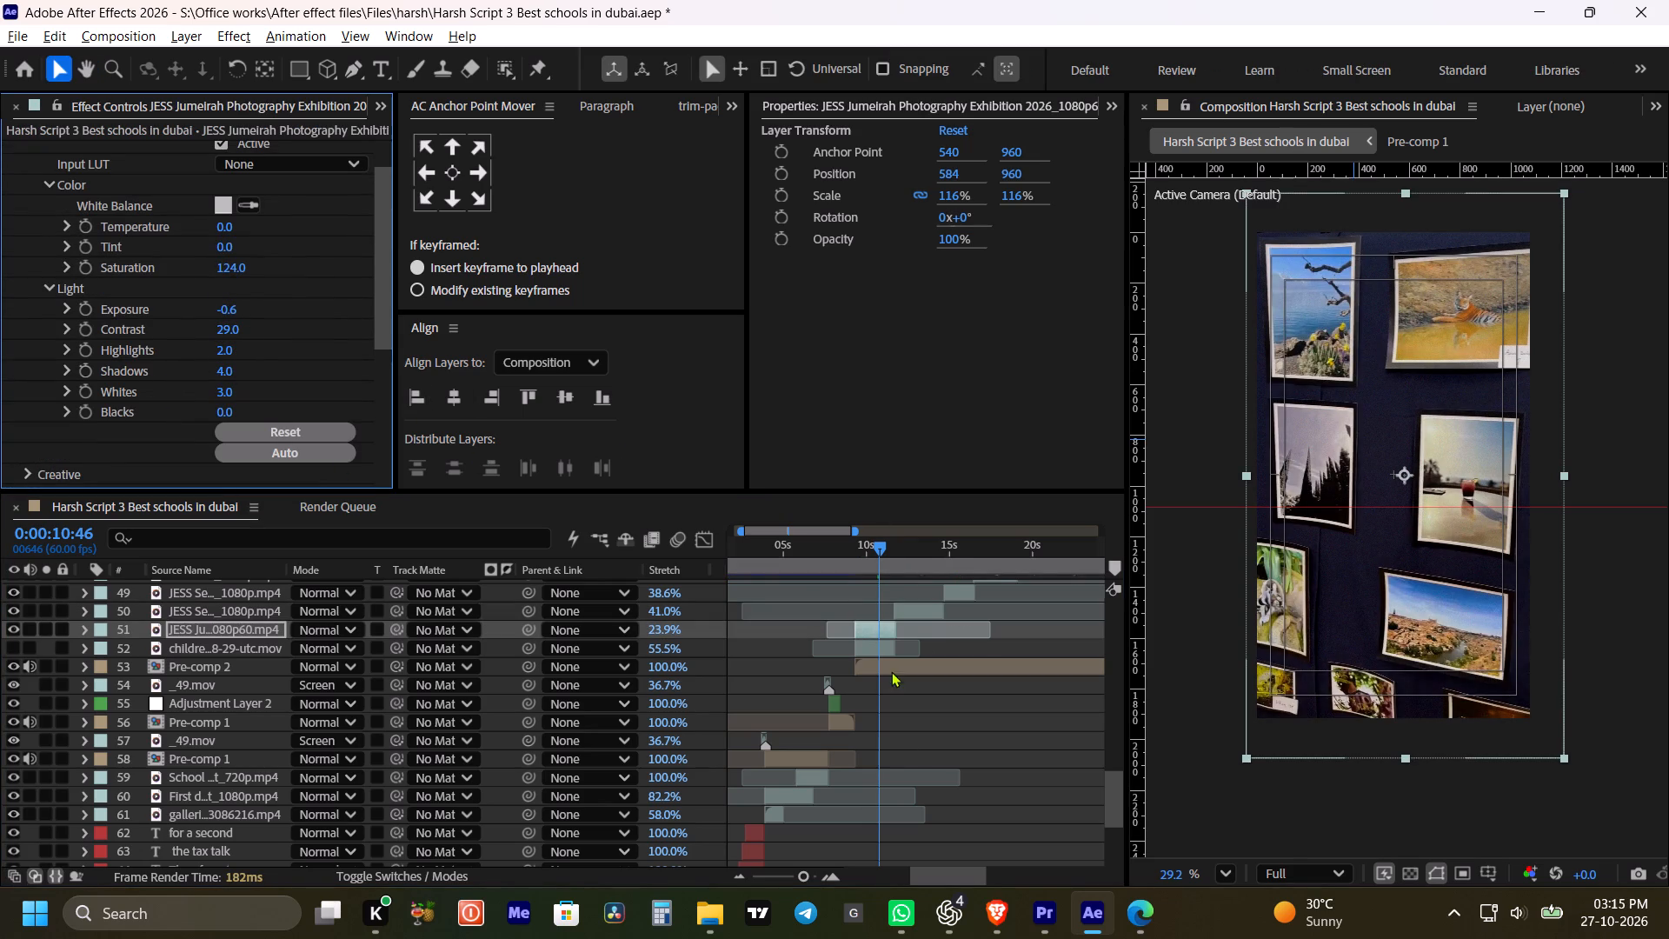
Paste the copied effects onto the School Time clip in layer 59 and the First day of school clip in layer 60.
{"action": "left_click_drag", "start_coordinate": [875, 549], "coordinate": [828, 562]}
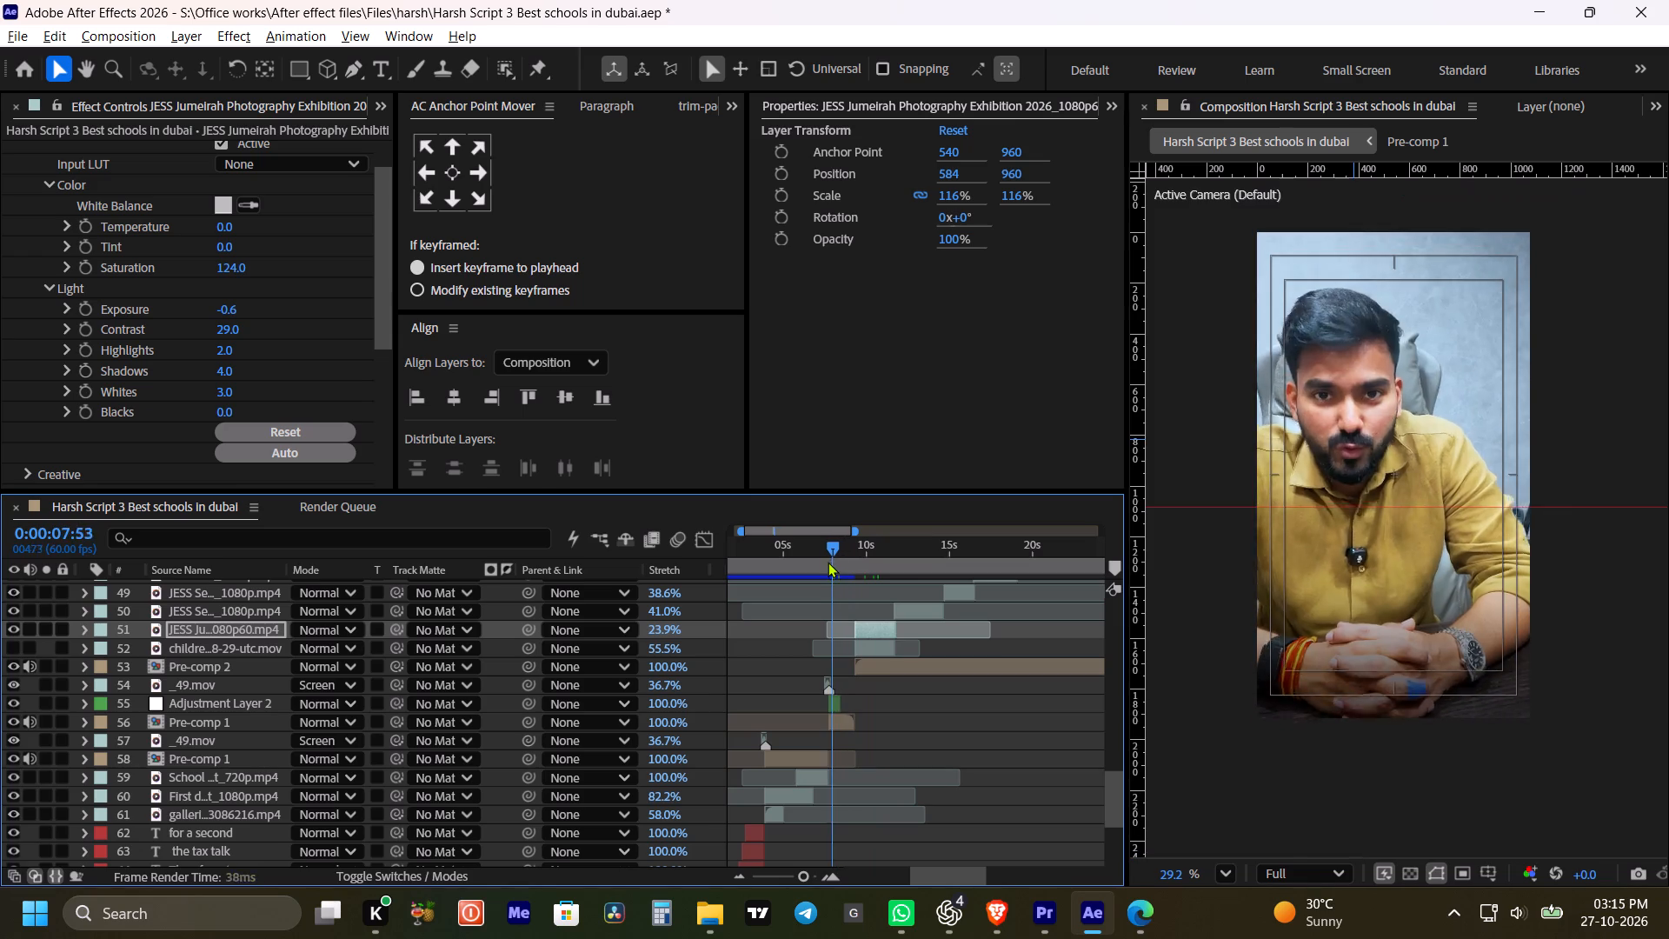
{"action": "left_click_drag", "start_coordinate": [828, 562], "coordinate": [852, 572]}
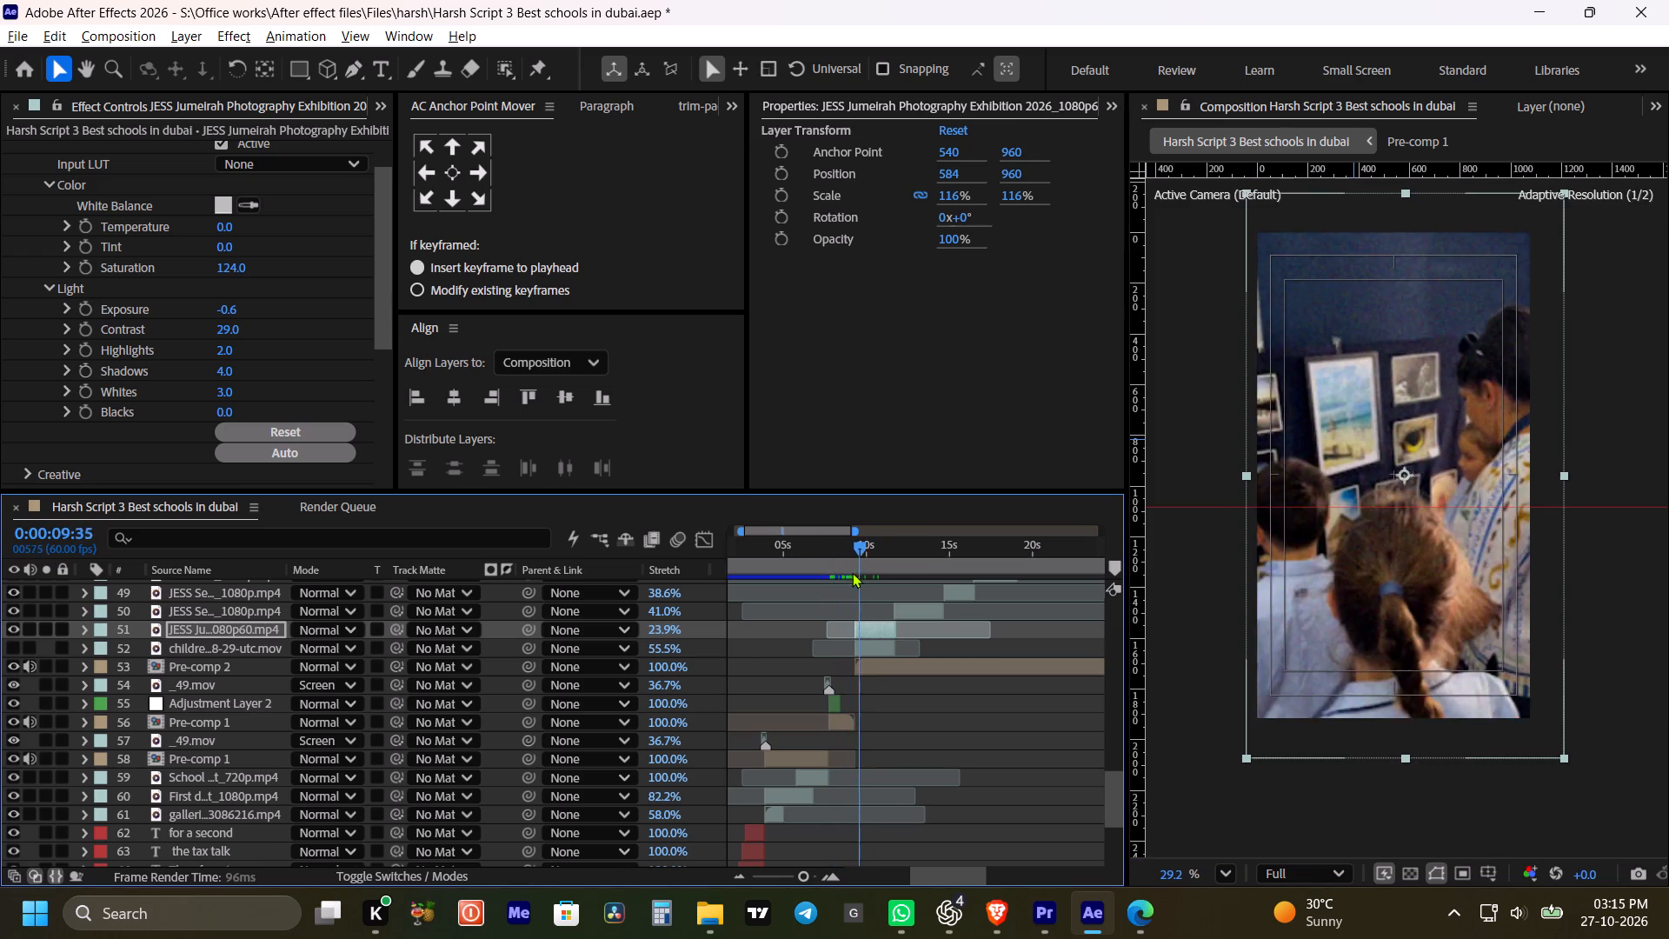
{"action": "left_click_drag", "start_coordinate": [852, 572], "coordinate": [810, 573]}
{"action": "key", "text": "space"}
{"action": "key", "text": "space"}
{"action": "key", "text": "space"}
{"action": "key", "text": "space"}
{"action": "key", "text": "space"}
{"action": "key", "text": "space"}
{"action": "key", "text": "space"}
{"action": "key", "text": "space"}
{"action": "key", "text": "space"}
{"action": "left_click_drag", "start_coordinate": [854, 736], "coordinate": [901, 687]}
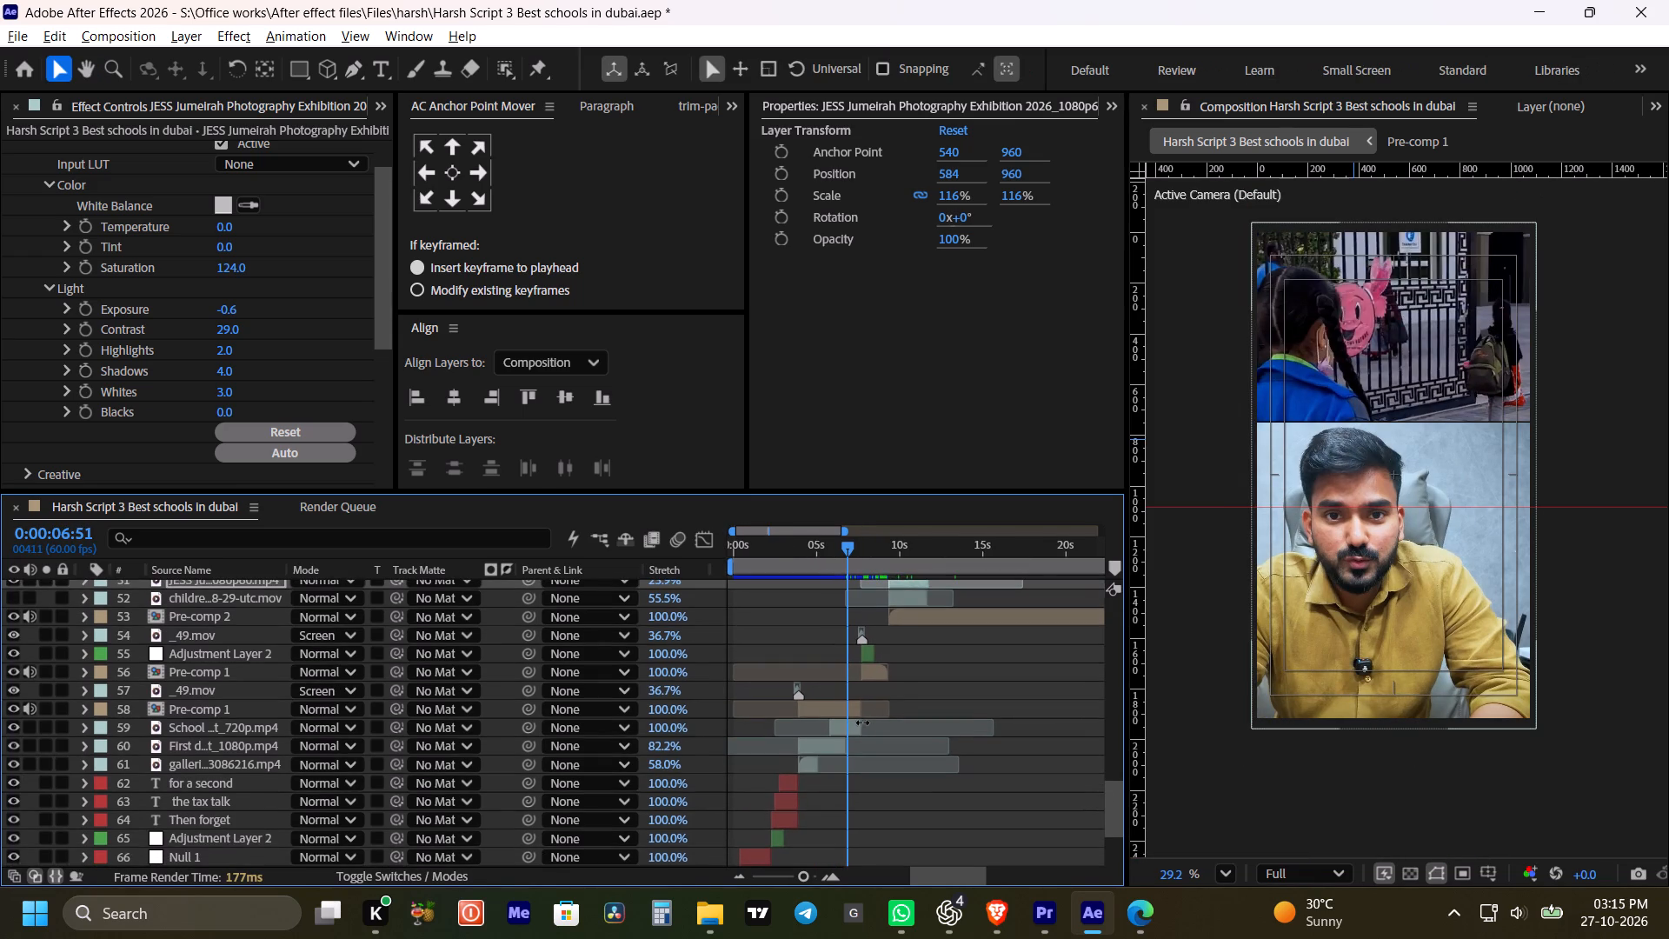
{"action": "left_click", "coordinate": [858, 726]}
{"action": "left_click", "coordinate": [820, 747], "text": "shift"}
{"action": "key", "text": "ctrl+v"}
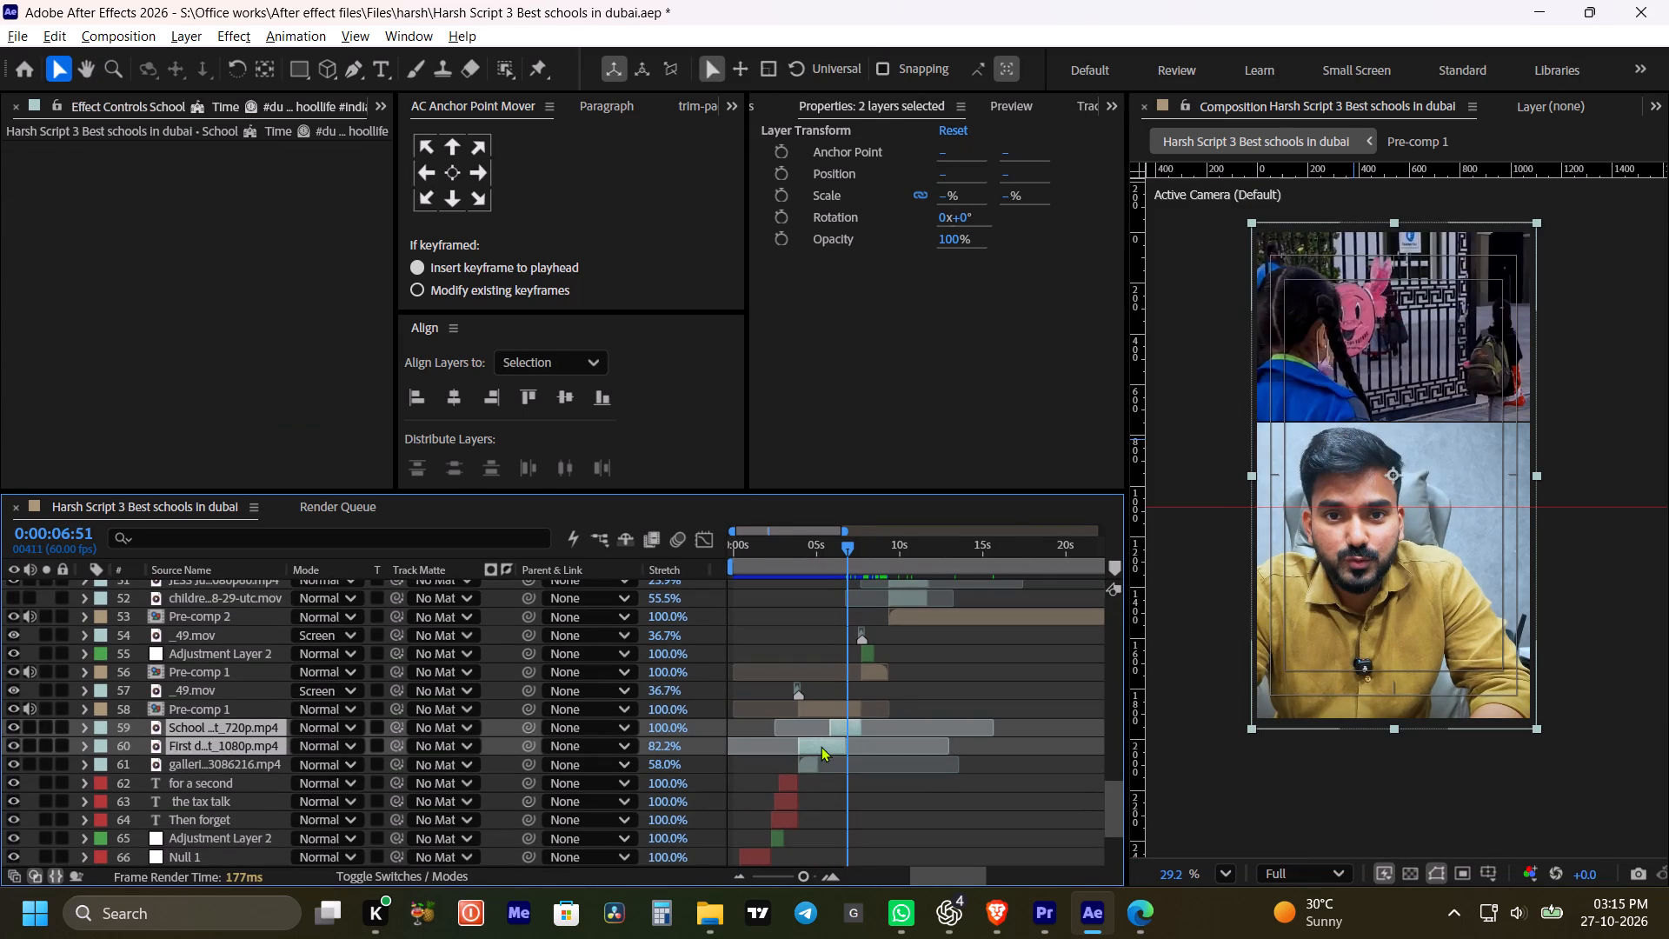
{"action": "left_click", "coordinate": [921, 704]}
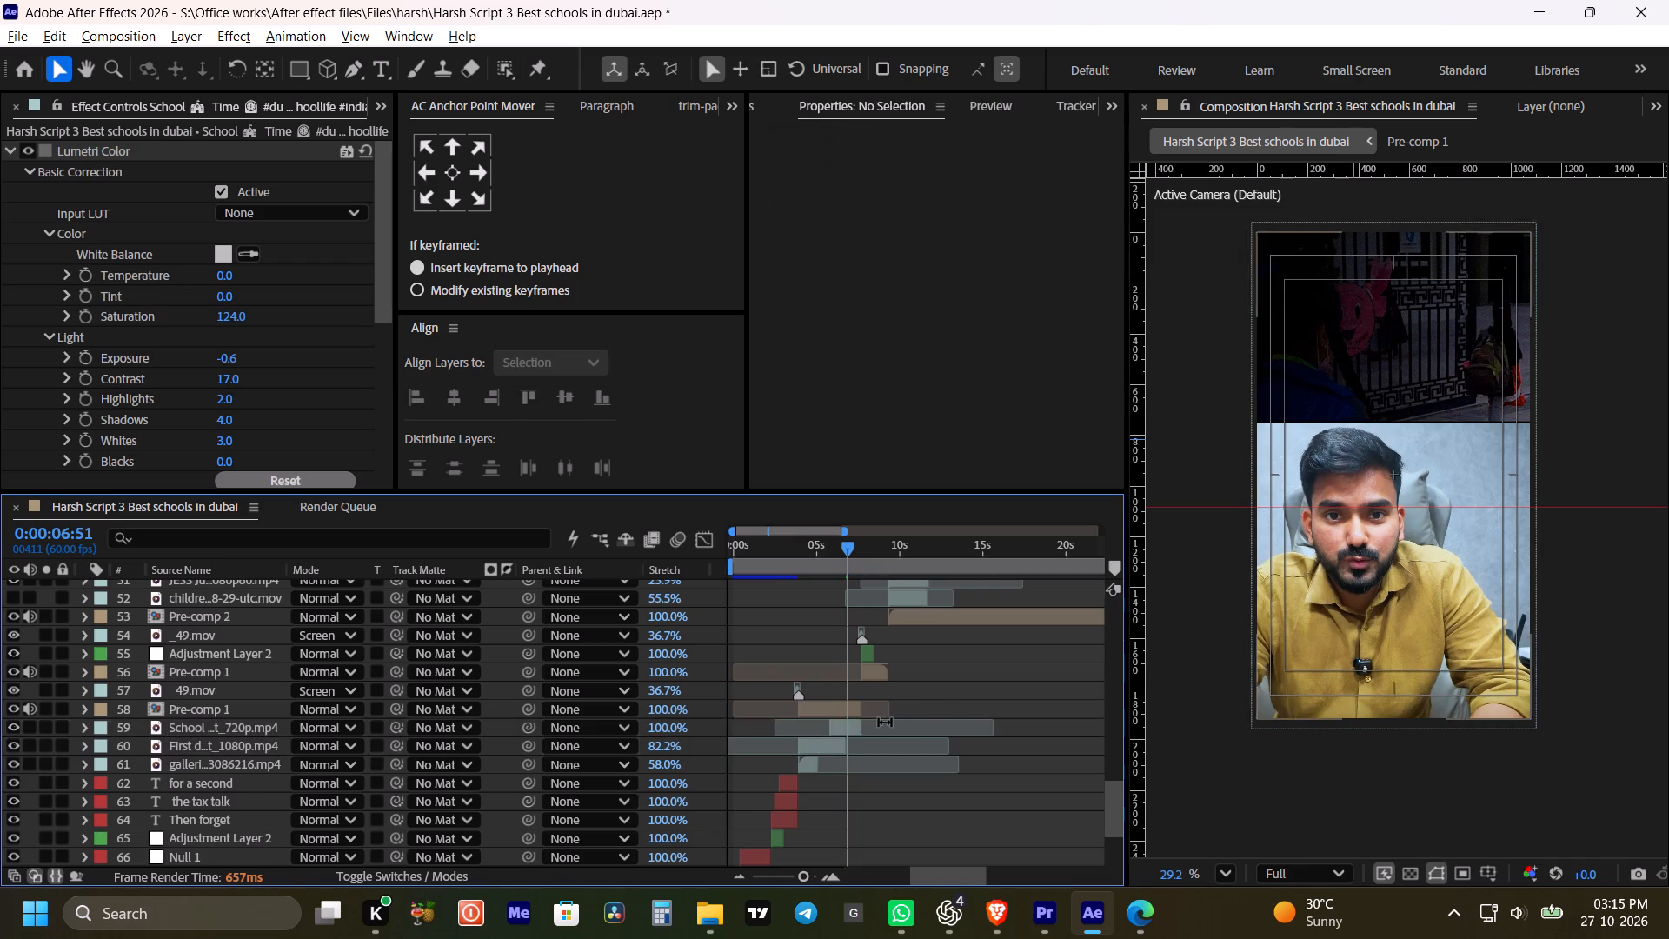
Move the CC Vignette centre of the School Time clip in layer 59 to about 271, 286.2 and switch that vignette off.
{"action": "left_click", "coordinate": [845, 735]}
{"action": "scroll", "coordinate": [292, 353], "scroll_direction": "down", "scroll_amount": 5}
{"action": "scroll", "coordinate": [115, 404], "scroll_direction": "down", "scroll_amount": 3}
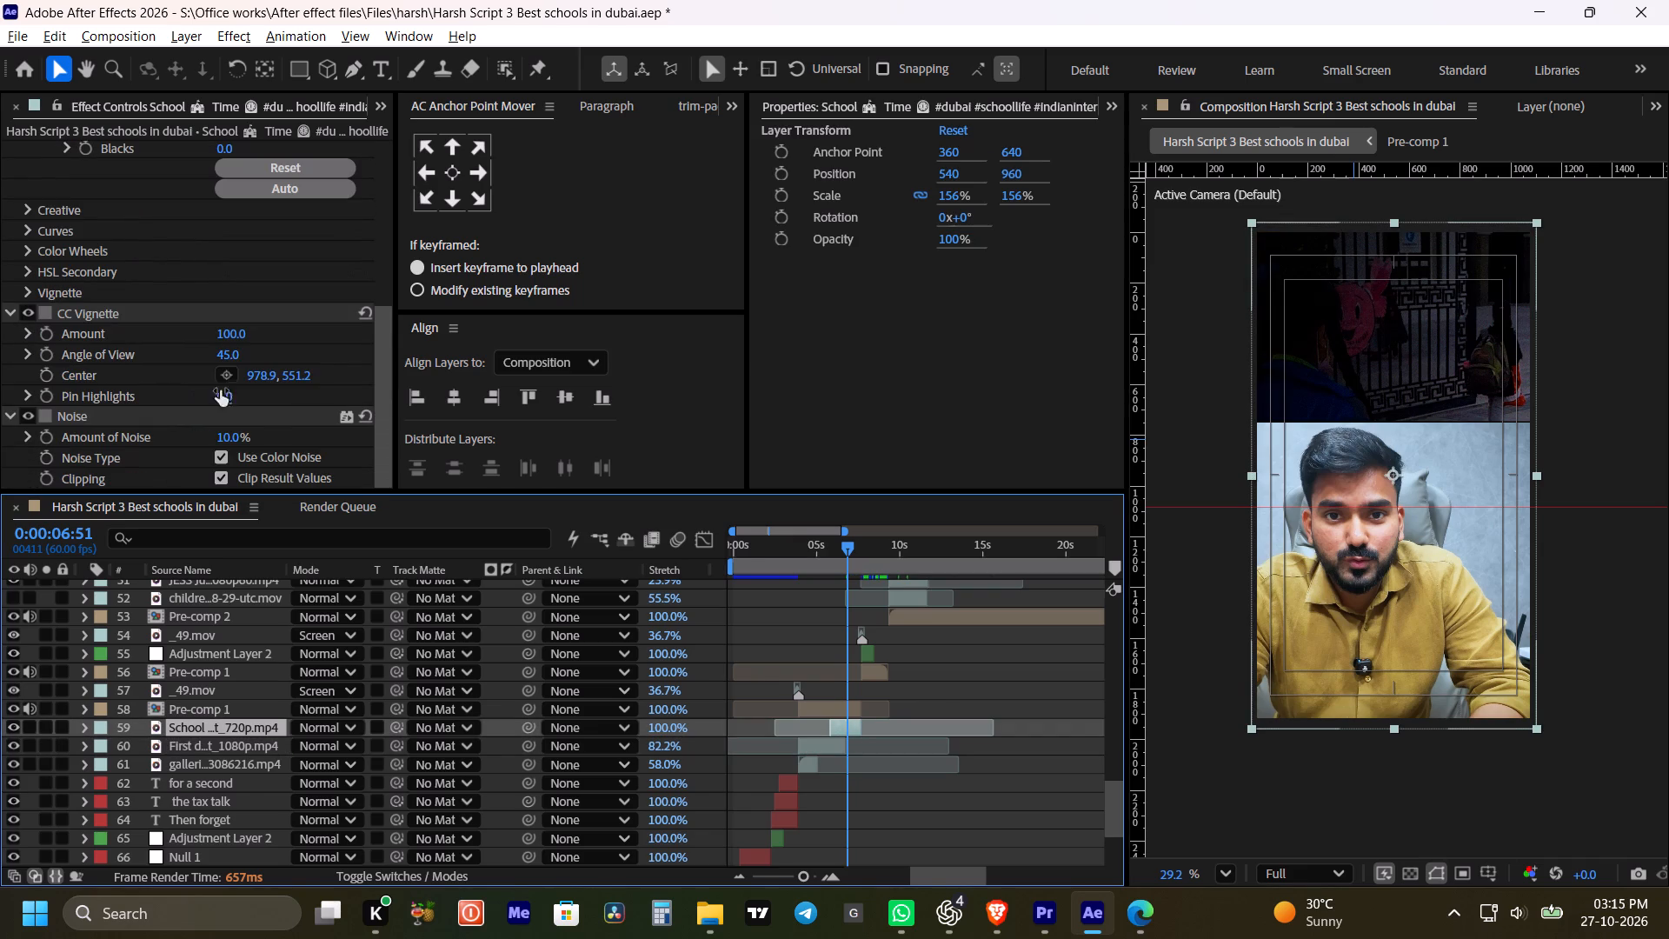
{"action": "left_click", "coordinate": [229, 370]}
{"action": "left_click", "coordinate": [1445, 349]}
{"action": "left_click_drag", "start_coordinate": [1444, 345], "coordinate": [1358, 332]}
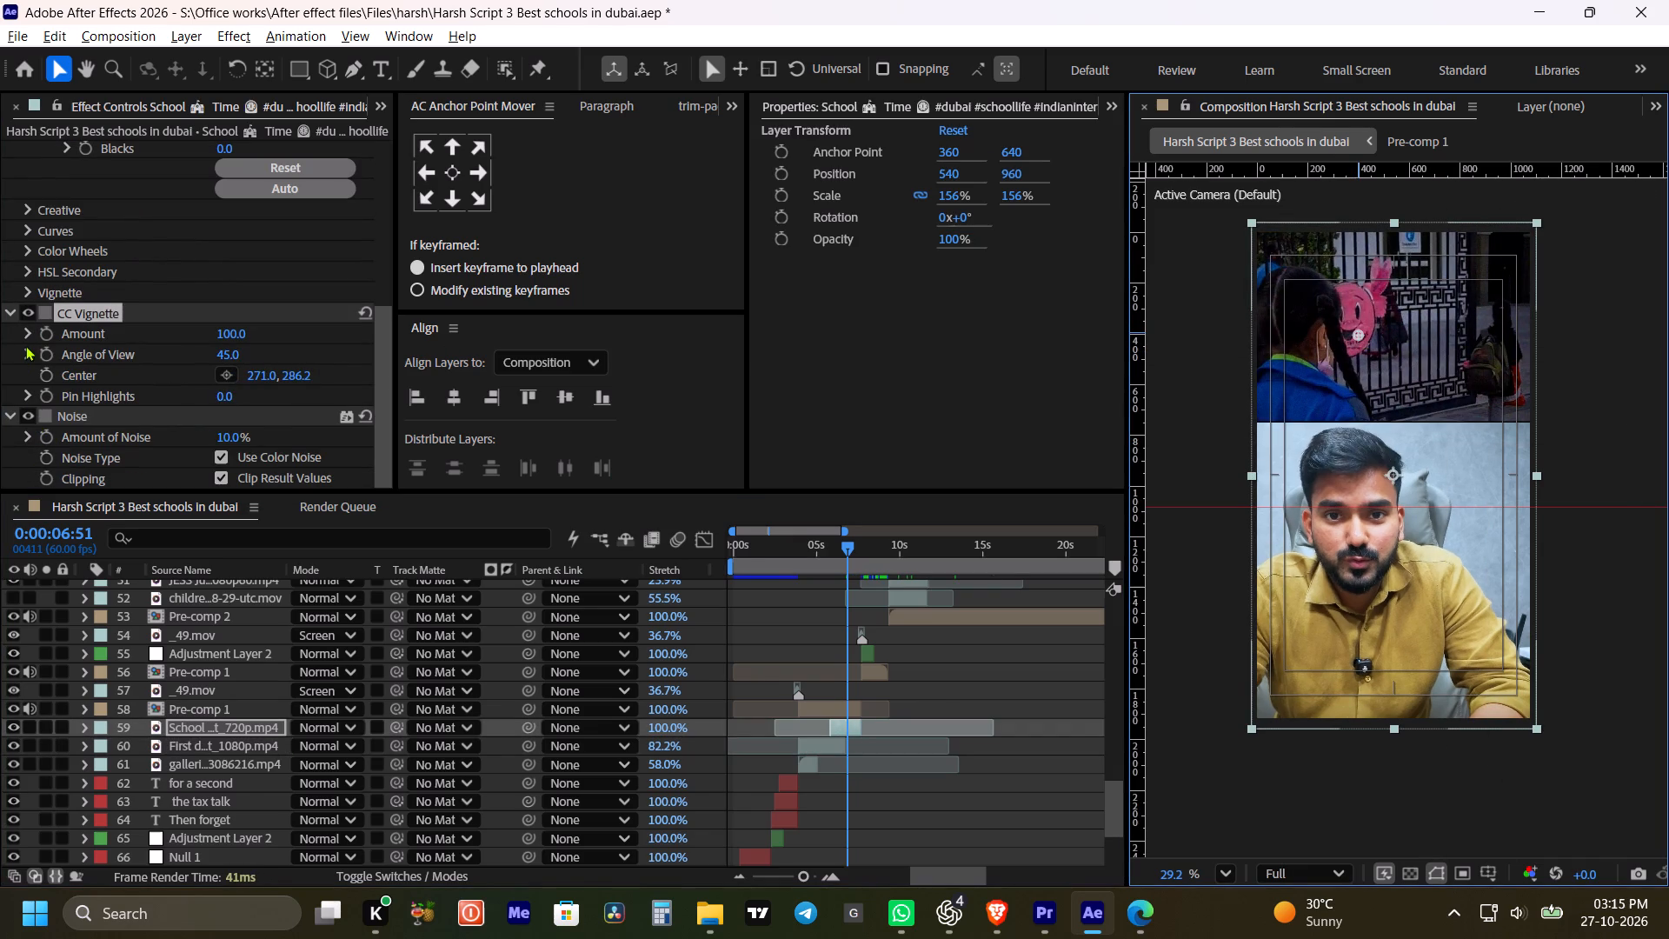
{"action": "left_click", "coordinate": [31, 309]}
Switch off the CC Vignette effect on the First day of school clip in layer 60.
{"action": "left_click_drag", "start_coordinate": [808, 545], "coordinate": [818, 550]}
{"action": "left_click", "coordinate": [834, 744]}
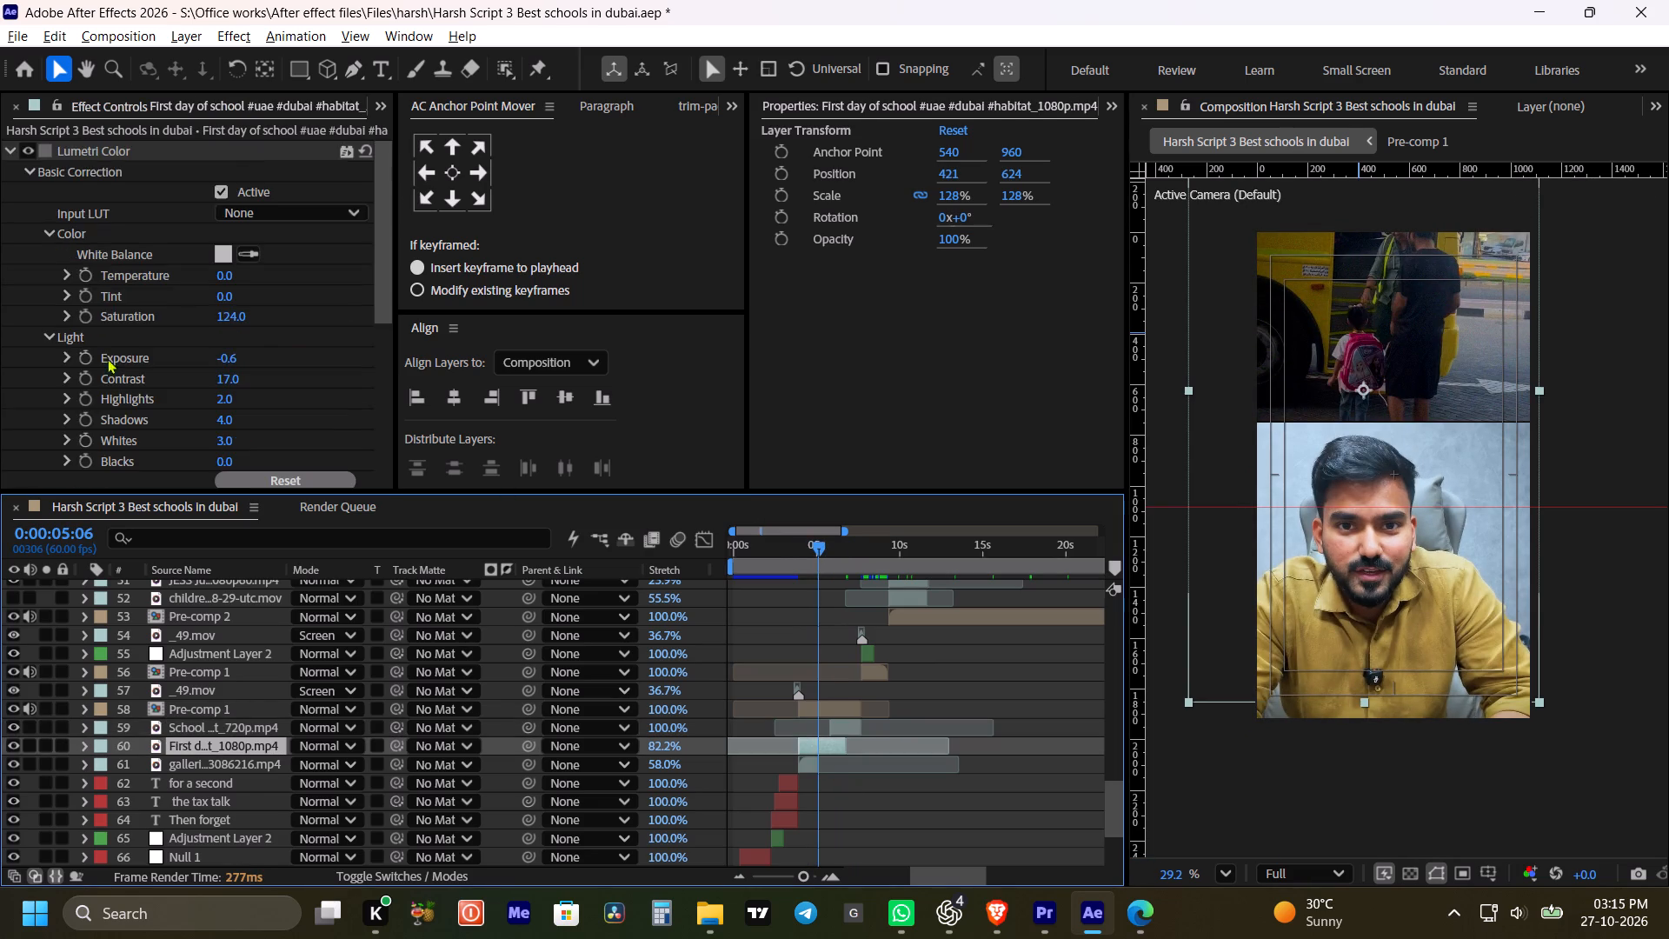
{"action": "scroll", "coordinate": [149, 359], "scroll_direction": "down", "scroll_amount": 4}
{"action": "left_click", "coordinate": [21, 429]}
Play back the opening seconds of the composition from the first frame and save the project.
{"action": "scroll", "coordinate": [955, 704], "scroll_direction": "down", "scroll_amount": 3}
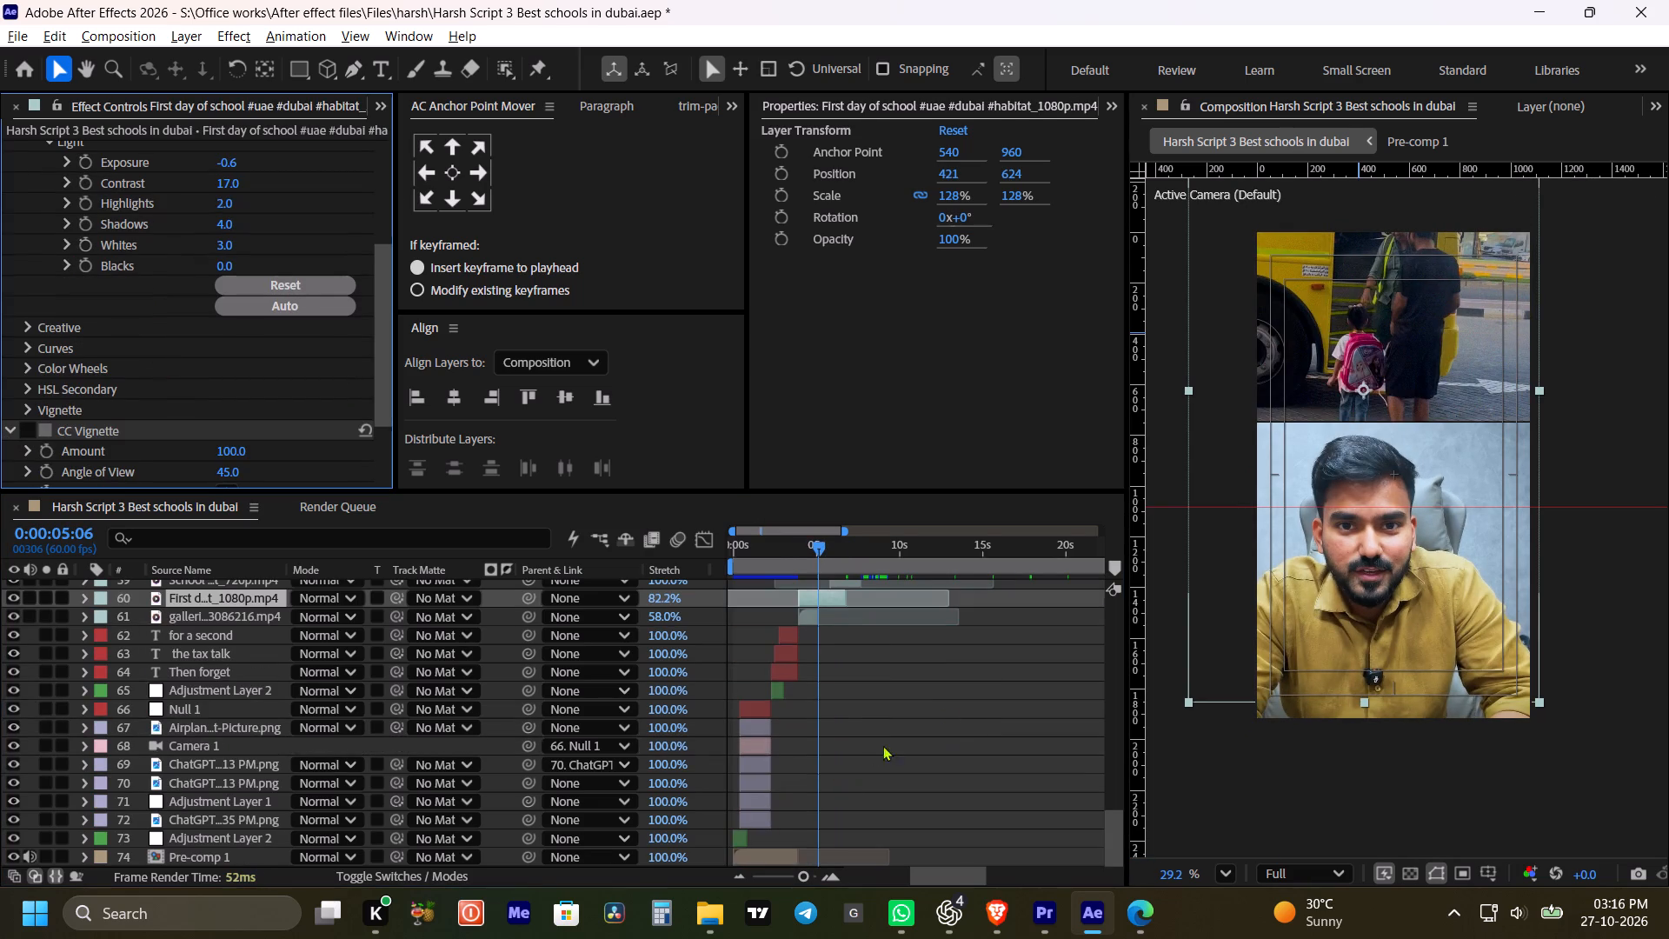
{"action": "key", "text": "space"}
{"action": "left_click_drag", "start_coordinate": [844, 733], "coordinate": [908, 726]}
{"action": "left_click_drag", "start_coordinate": [815, 551], "coordinate": [755, 563]}
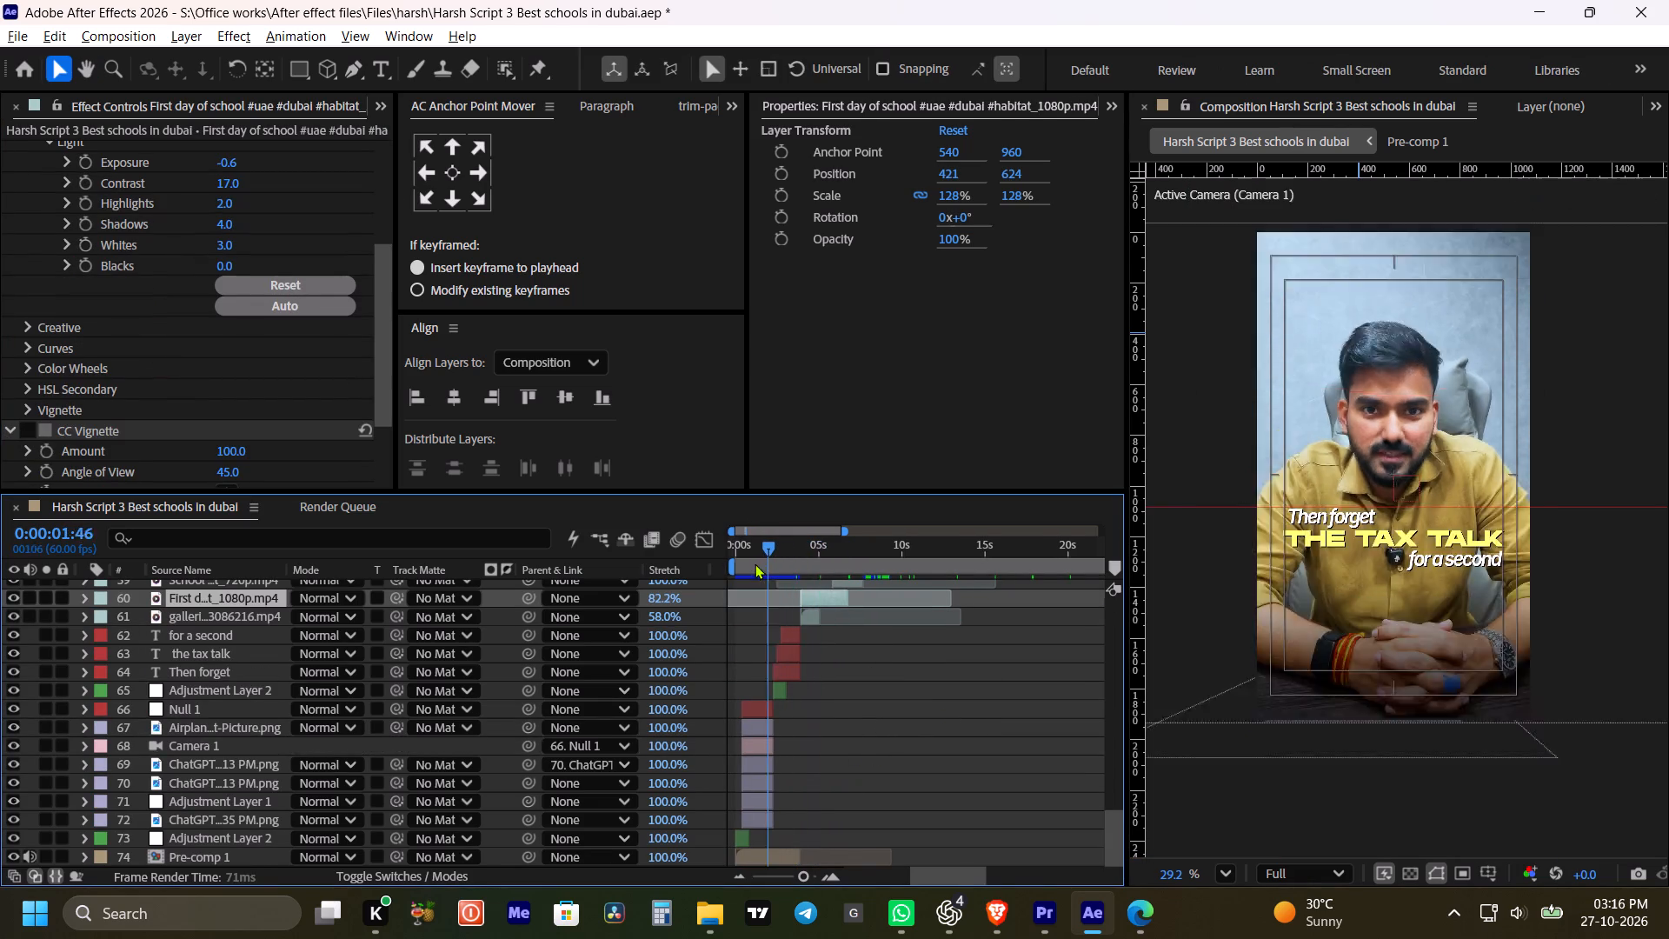
{"action": "left_click_drag", "start_coordinate": [755, 563], "coordinate": [721, 571]}
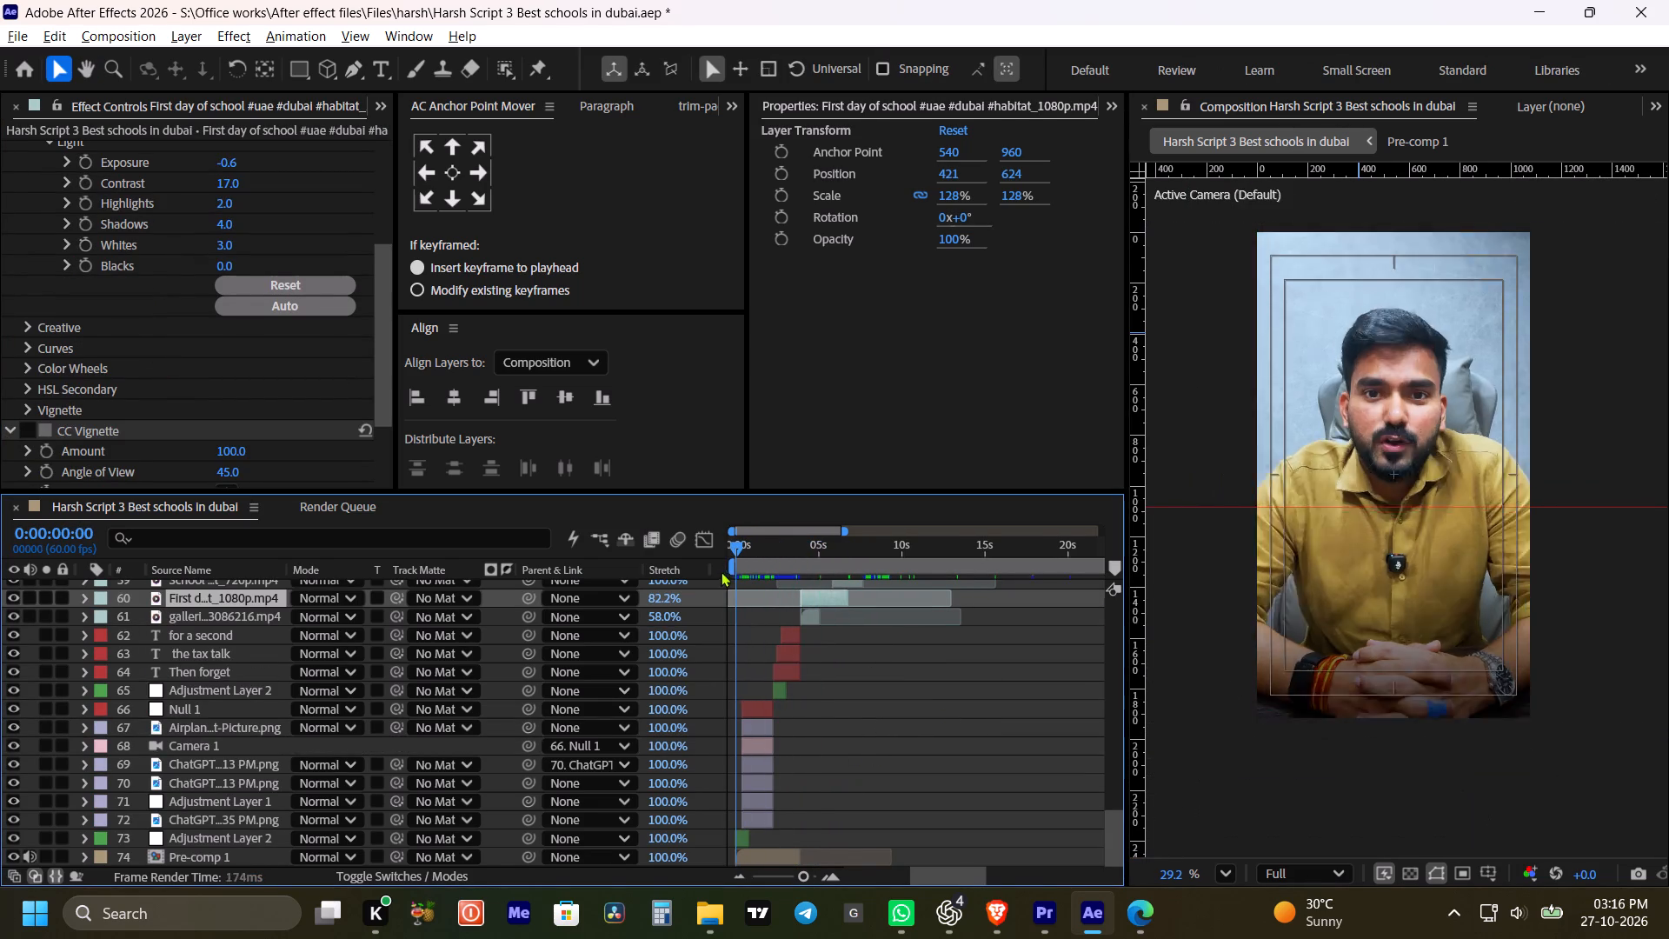
{"action": "left_click_drag", "start_coordinate": [721, 571], "coordinate": [712, 569]}
{"action": "key", "text": "space"}
{"action": "key", "text": "space"}
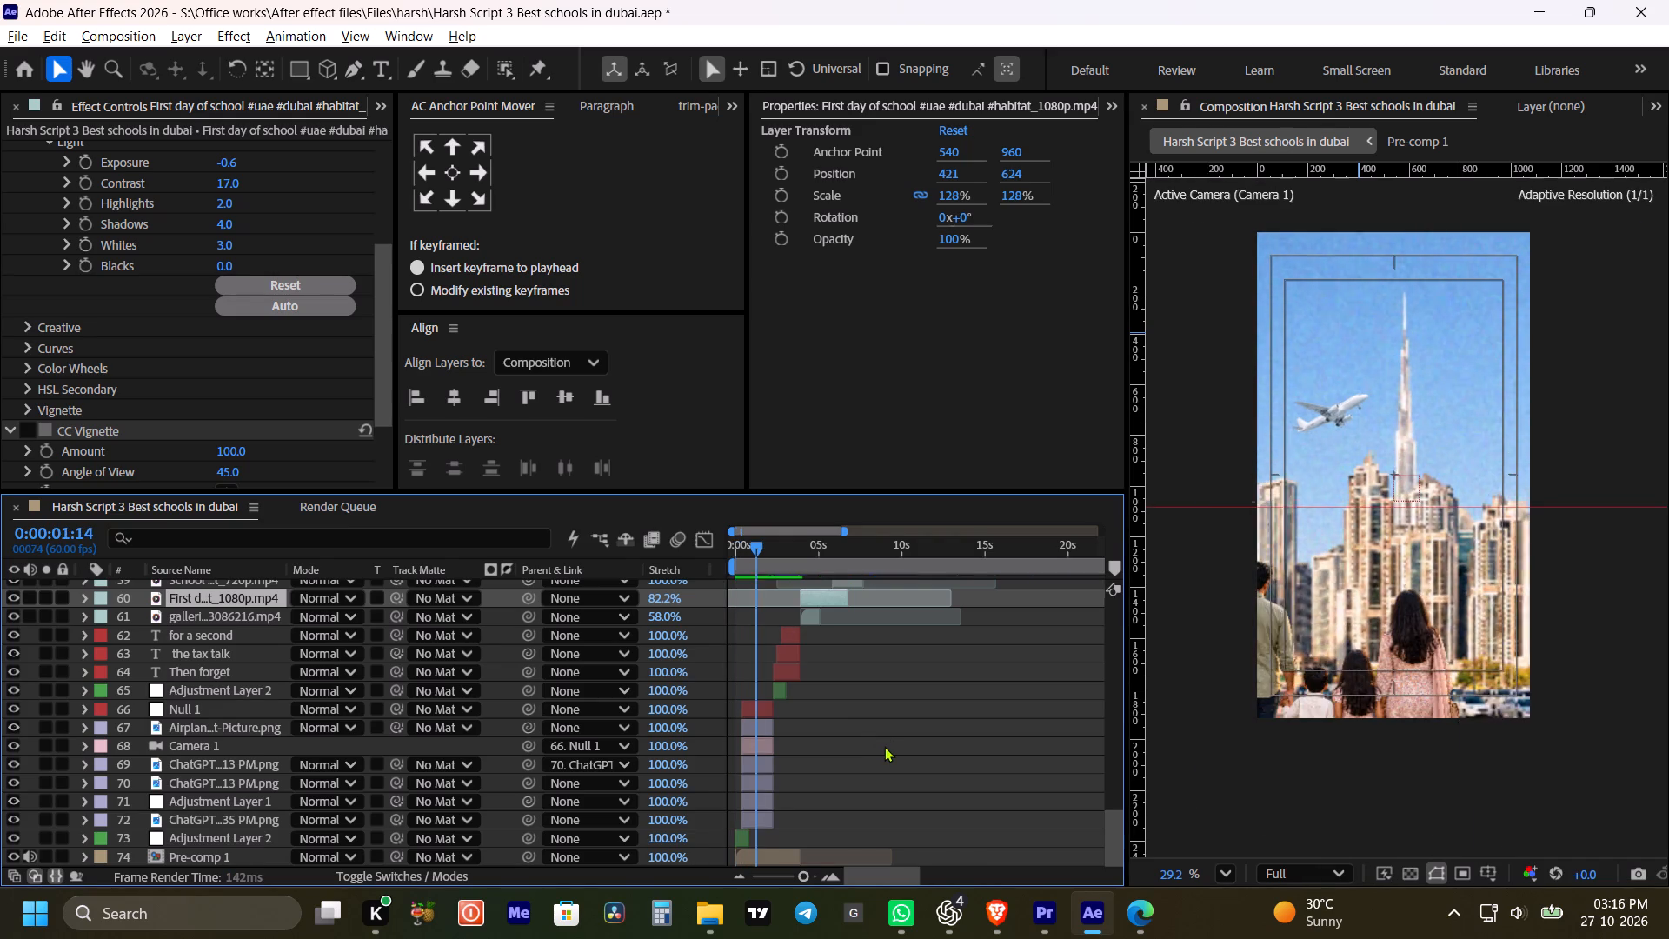
{"action": "key", "text": "ctrl+s"}
{"action": "key", "text": "space"}
{"action": "left_click", "coordinate": [882, 750]}
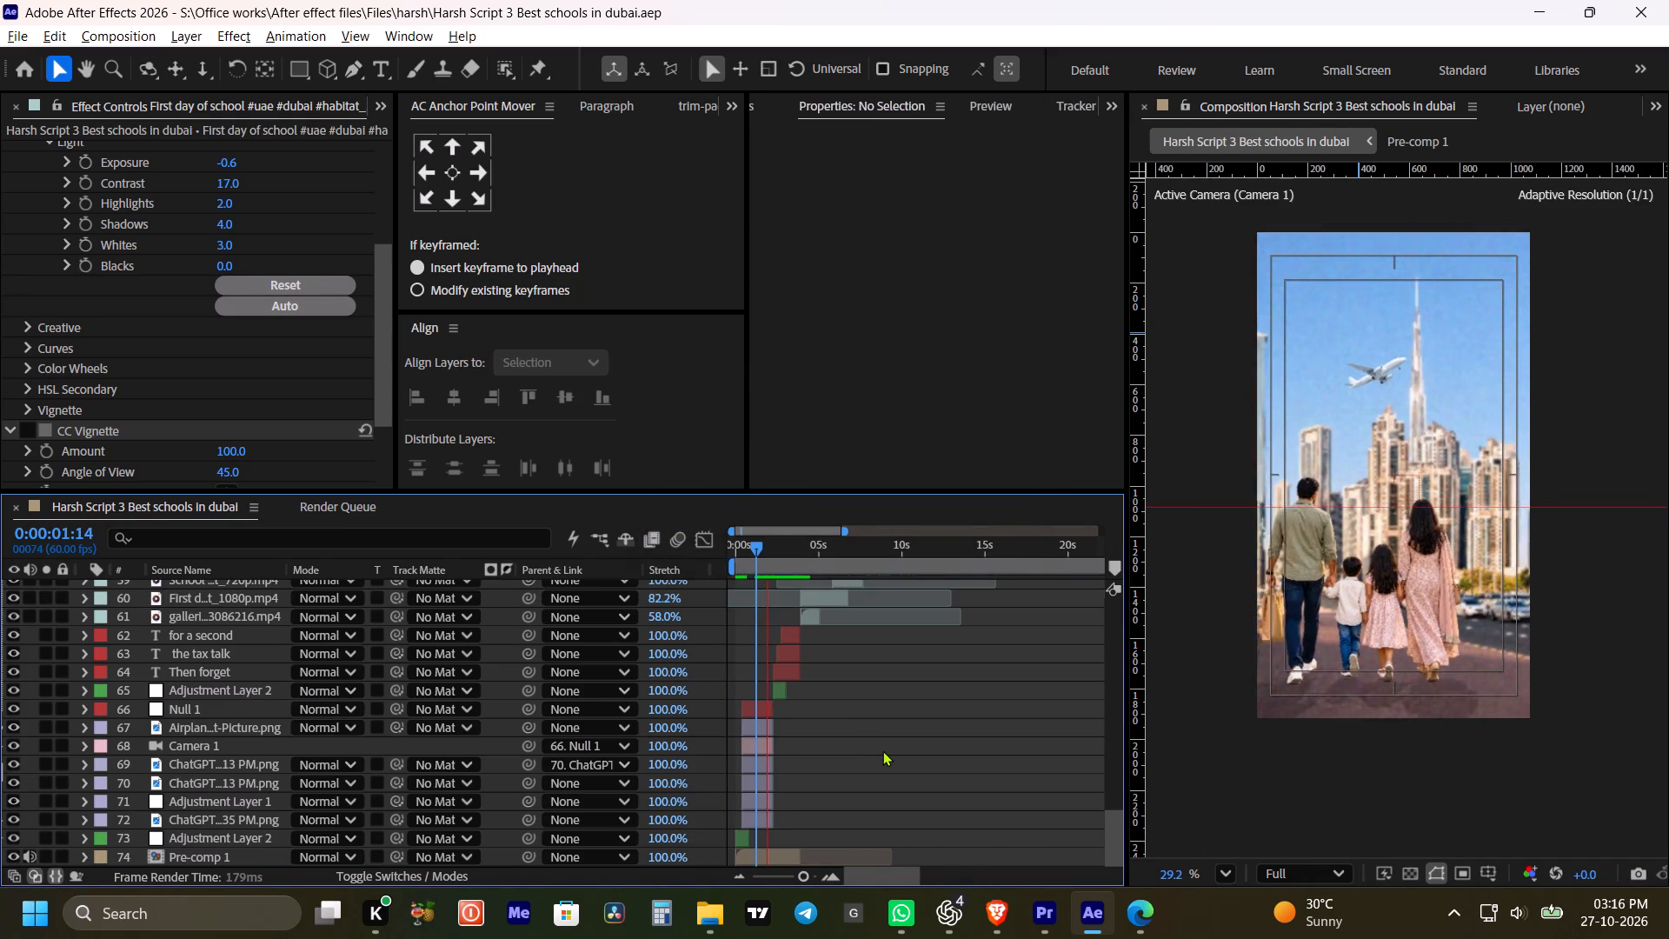
{"action": "key", "text": "space"}
{"action": "key", "text": "ctrl+s"}
{"action": "left_click", "coordinate": [882, 749]}
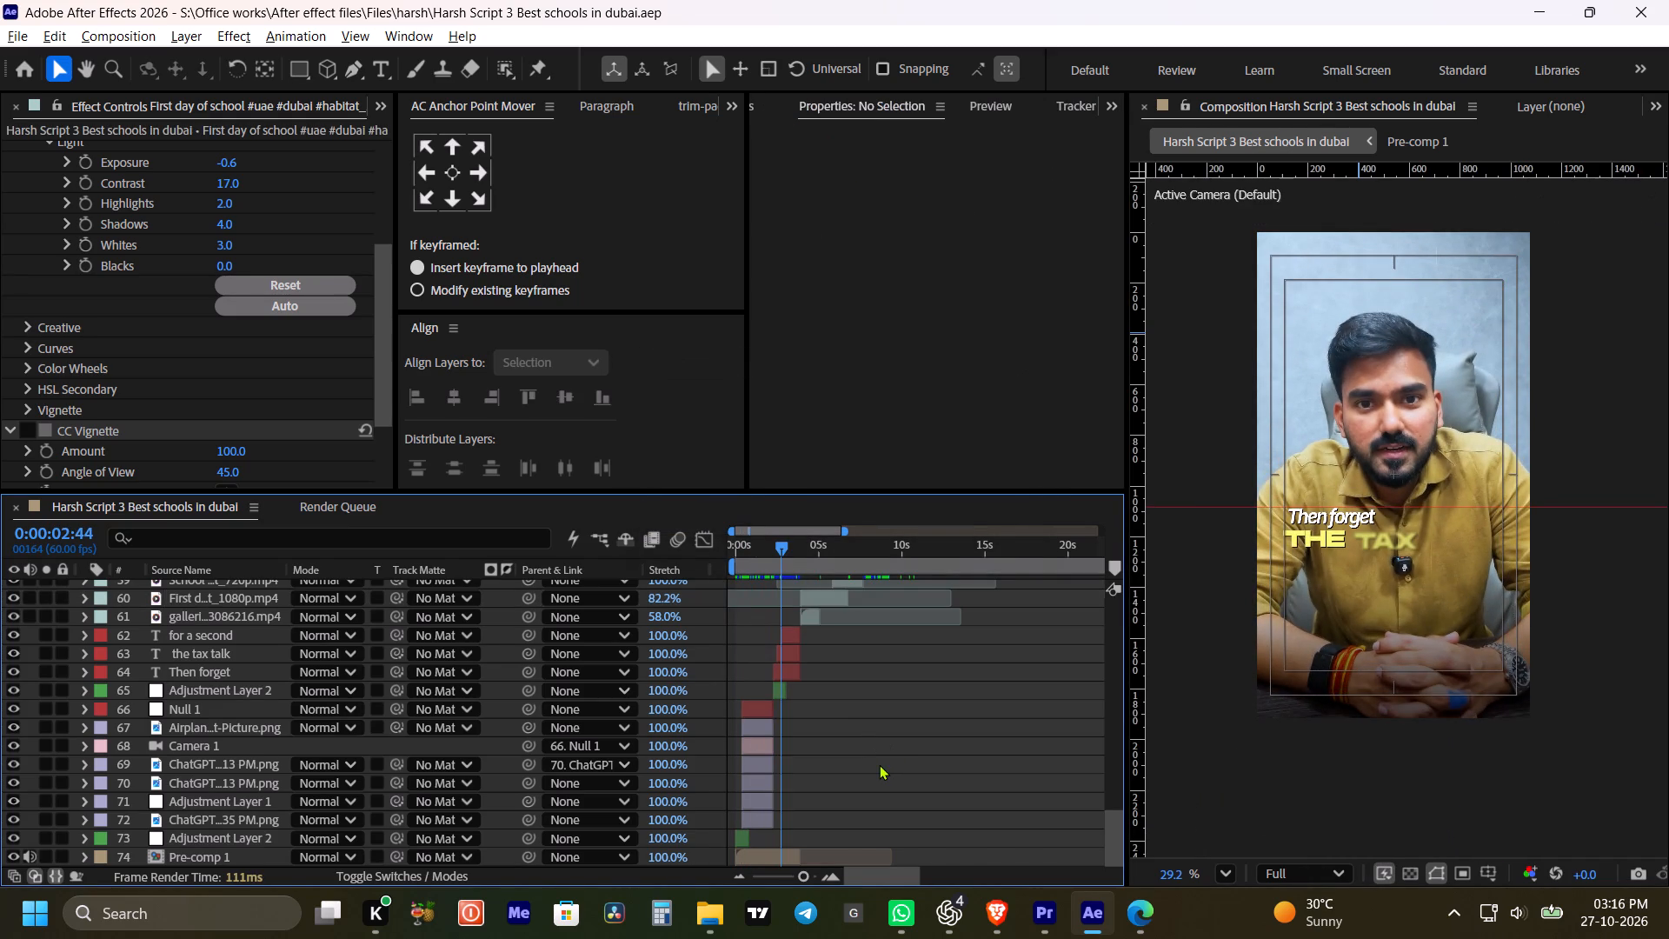